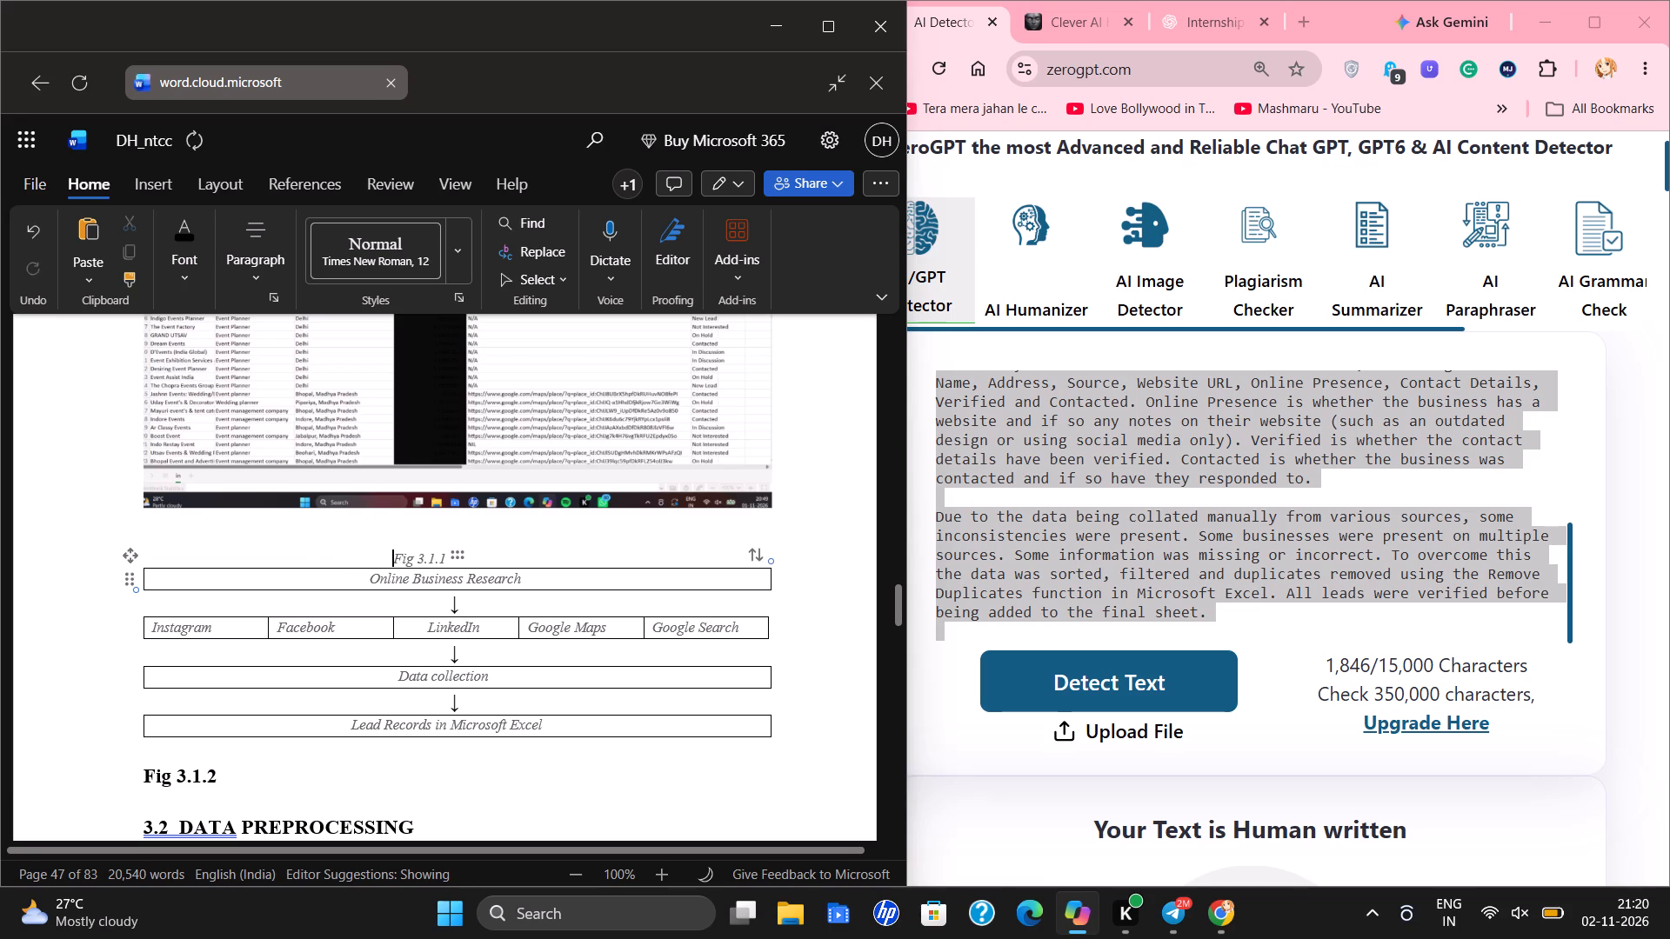
pyautogui.press('space')
pyautogui.click(475, 567)
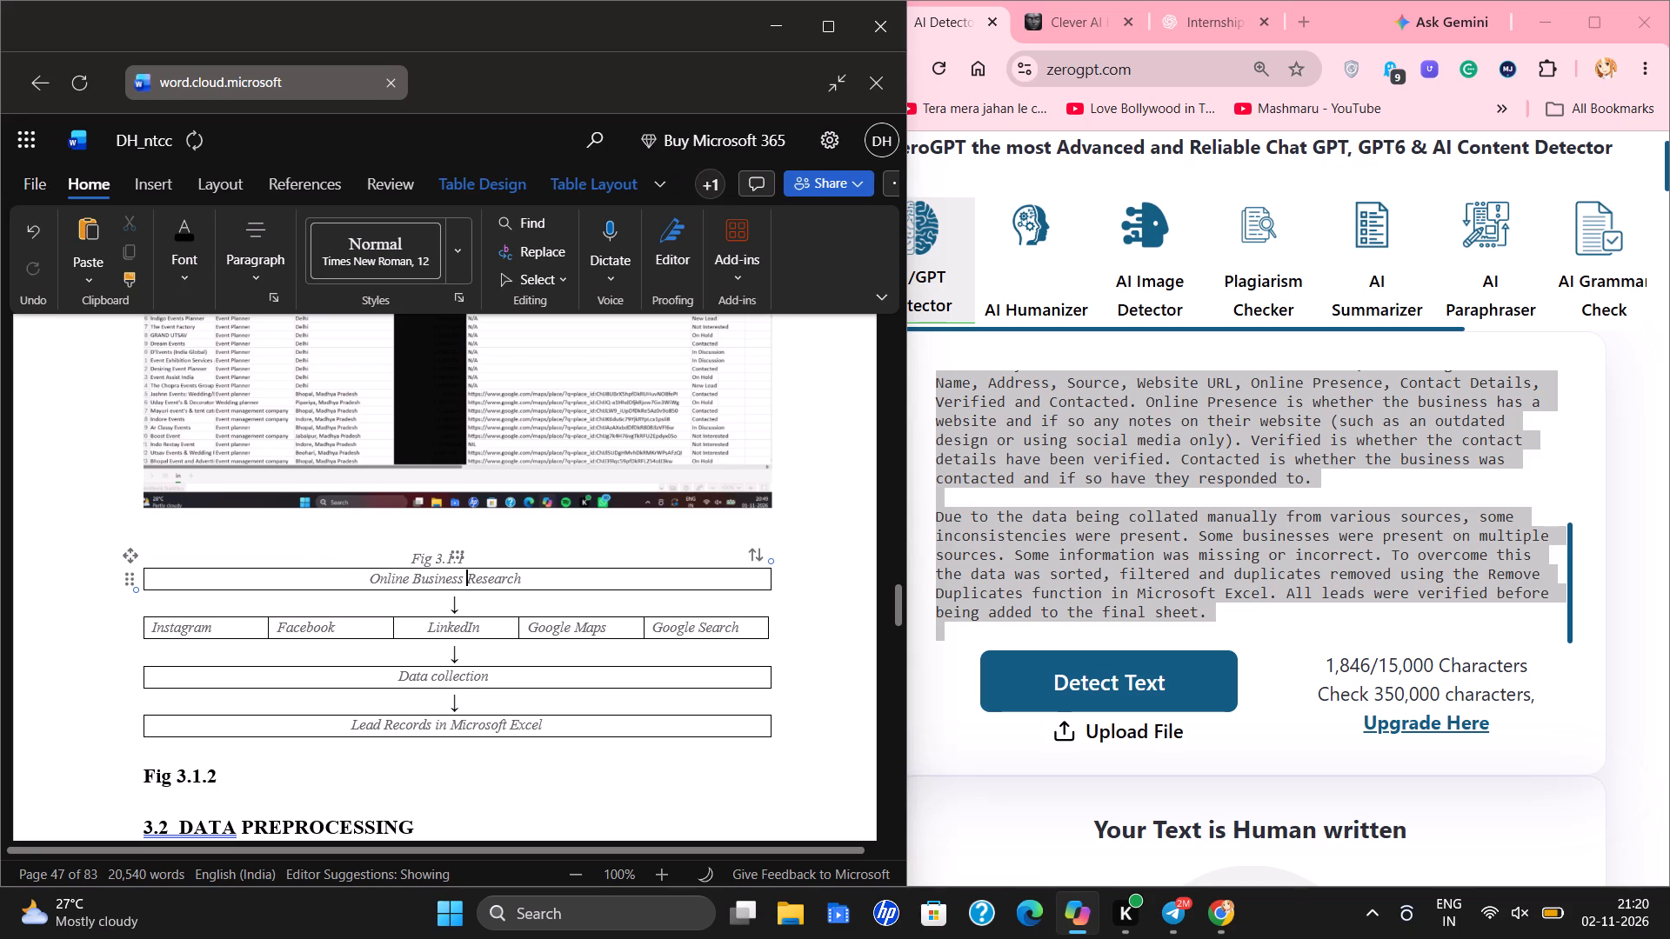
# Add a space and a hyphen after "Fig 3.1.1" in the caption beneath the spreadsheet screenshot.
pyautogui.click(483, 560)
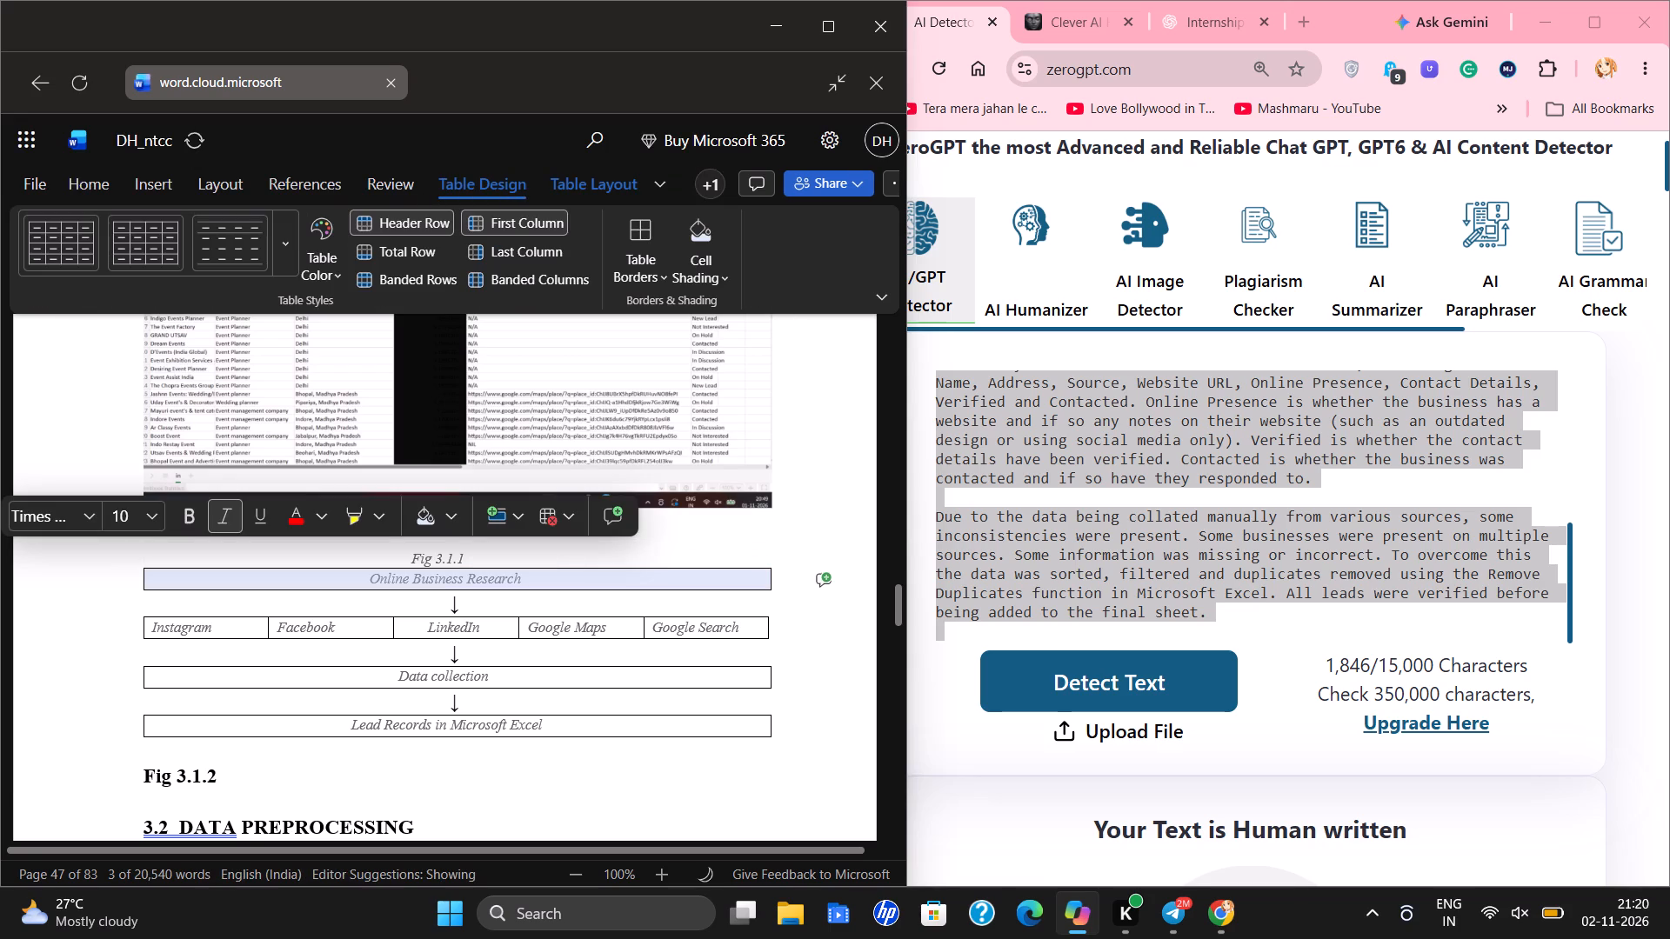
pyautogui.click(790, 546)
pyautogui.click(538, 549)
pyautogui.click(531, 560)
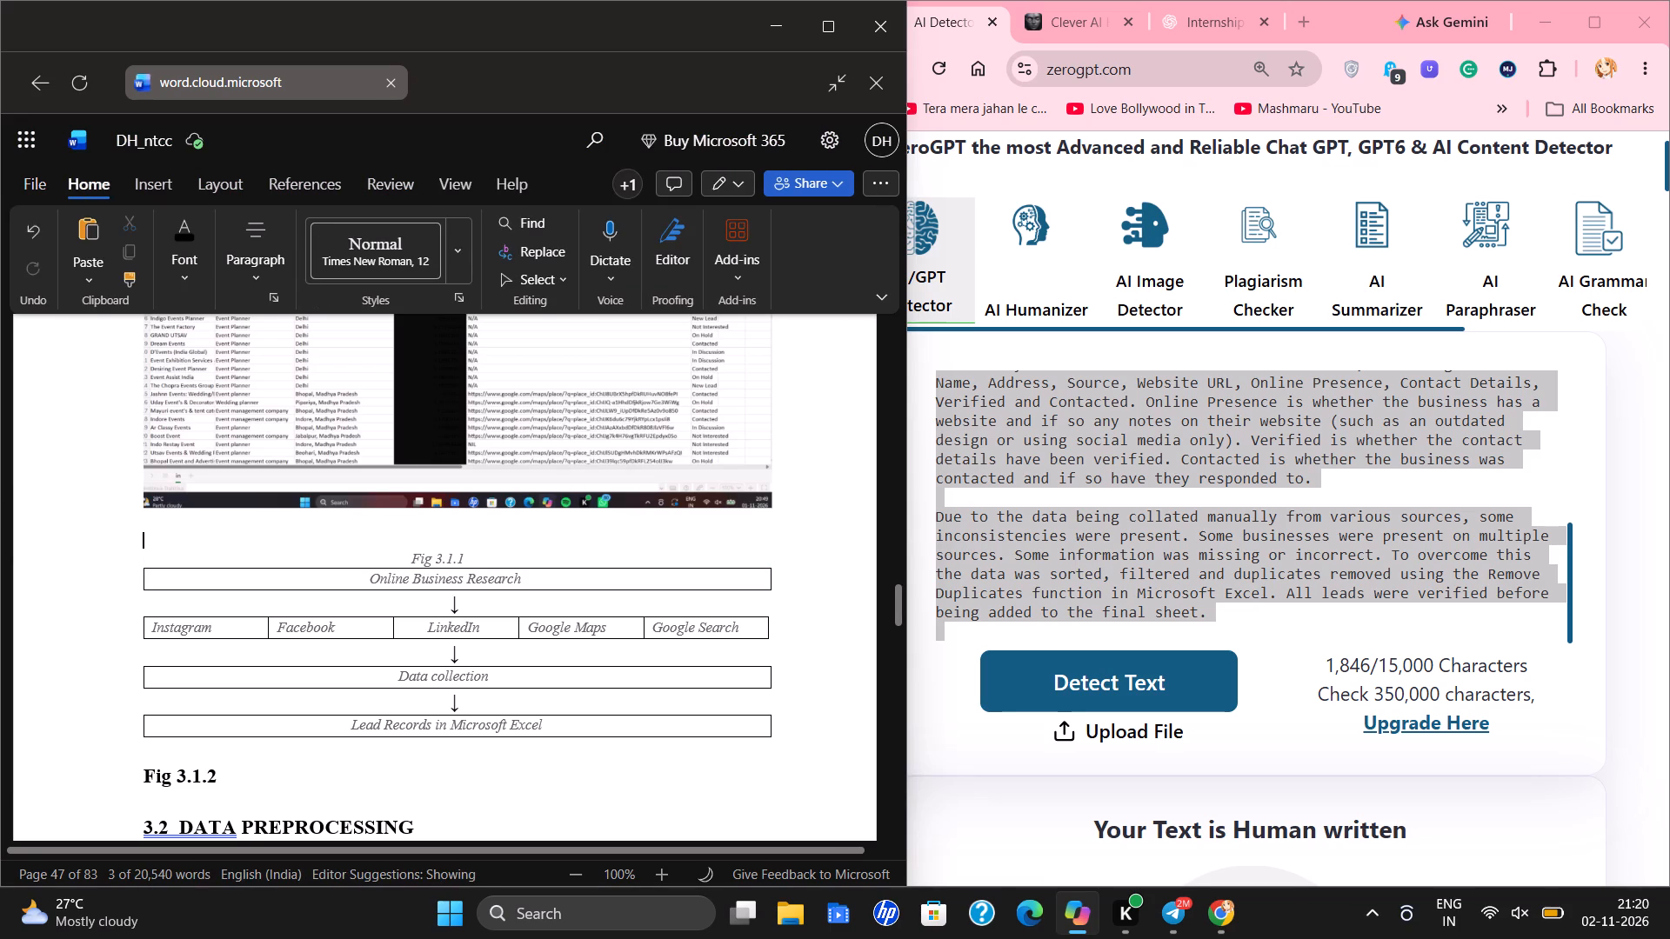
pyautogui.press('space')
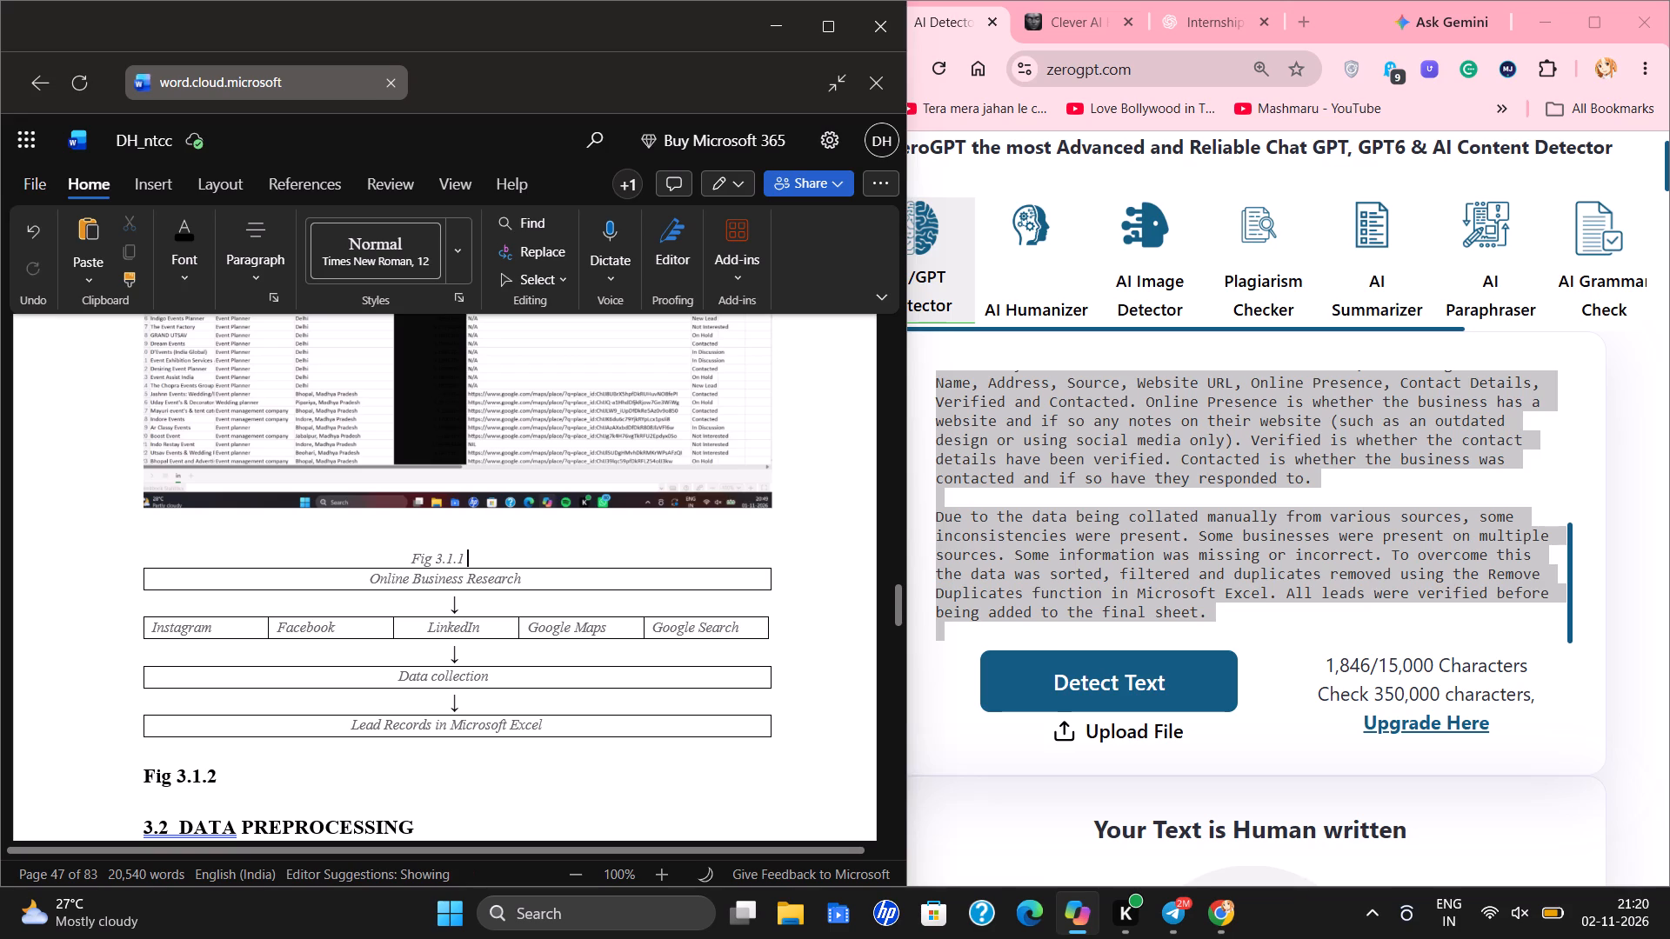
pyautogui.write('-')
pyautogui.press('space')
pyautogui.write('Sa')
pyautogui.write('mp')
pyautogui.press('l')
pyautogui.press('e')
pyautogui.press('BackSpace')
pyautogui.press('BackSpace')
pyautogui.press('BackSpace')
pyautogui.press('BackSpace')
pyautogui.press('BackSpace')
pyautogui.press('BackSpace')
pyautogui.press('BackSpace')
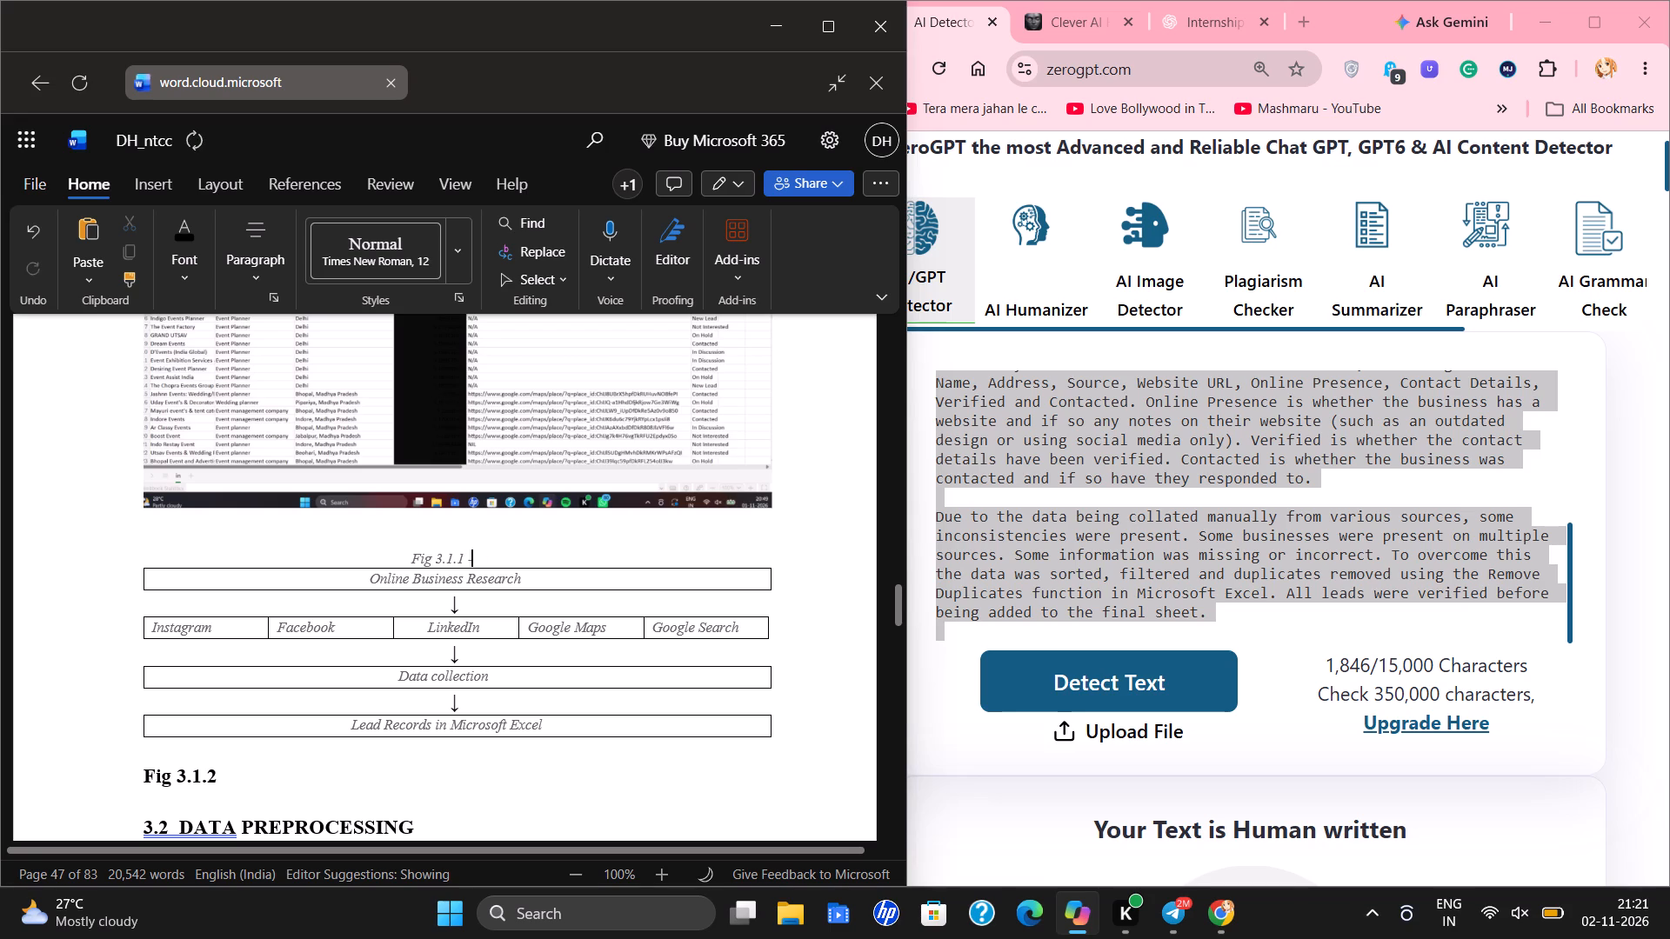
# Complete the Fig 3.1.1 caption with "Sample Excel Database" and add a blank line between it and the flowchart.
pyautogui.press('space')
pyautogui.write('Sam')
pyautogui.write('pl')
pyautogui.write('e Exce')
pyautogui.write('l')
pyautogui.press('space')
pyautogui.write('Data')
pyautogui.write('ba')
pyautogui.write('se')
pyautogui.press('Return')
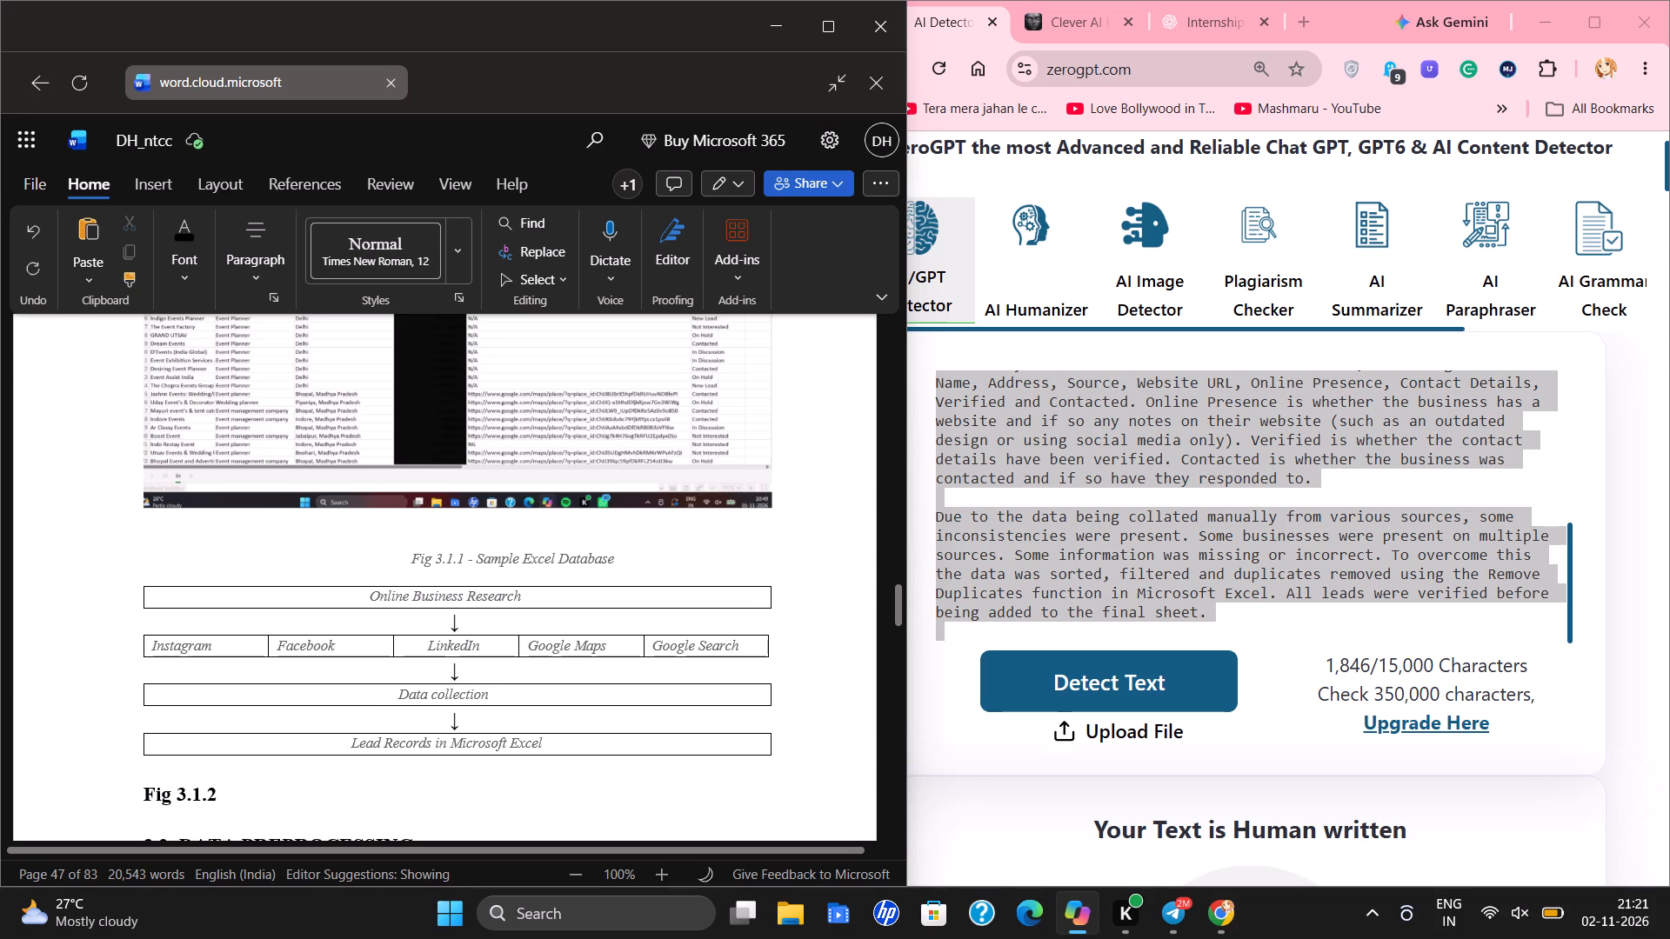
# Widen the flowchart's "Online Business Research" box slightly by moving its outer edge.
pyautogui.click(764, 609)
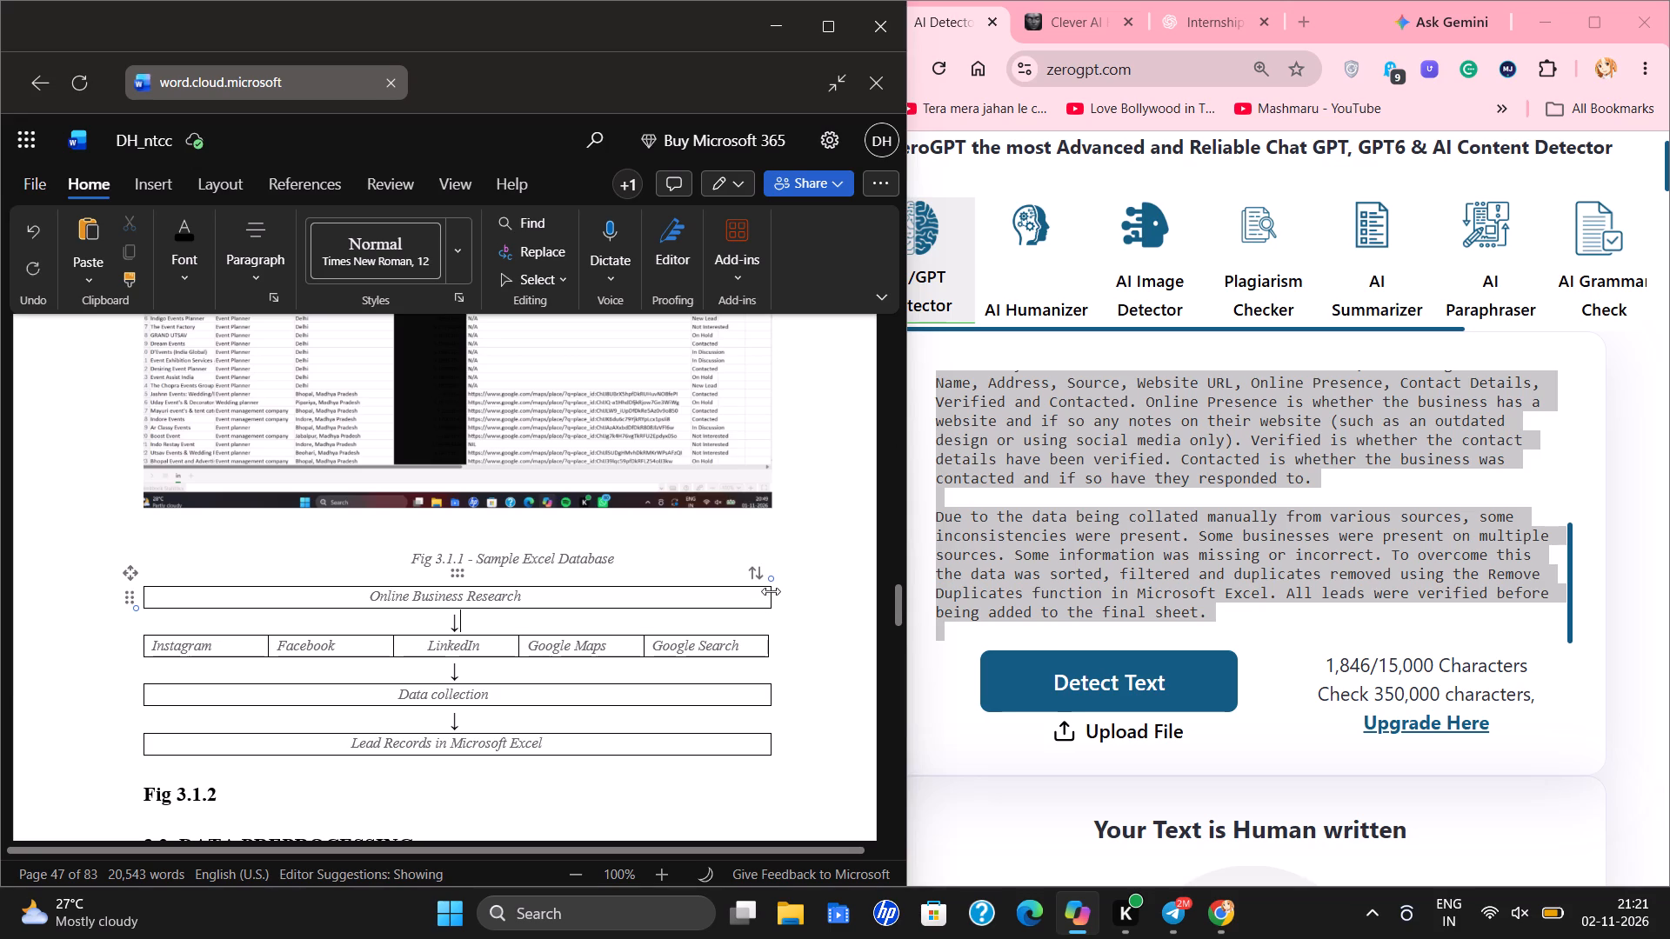
pyautogui.moveTo(772, 593); pyautogui.dragTo(830, 595)
pyautogui.click(801, 614)
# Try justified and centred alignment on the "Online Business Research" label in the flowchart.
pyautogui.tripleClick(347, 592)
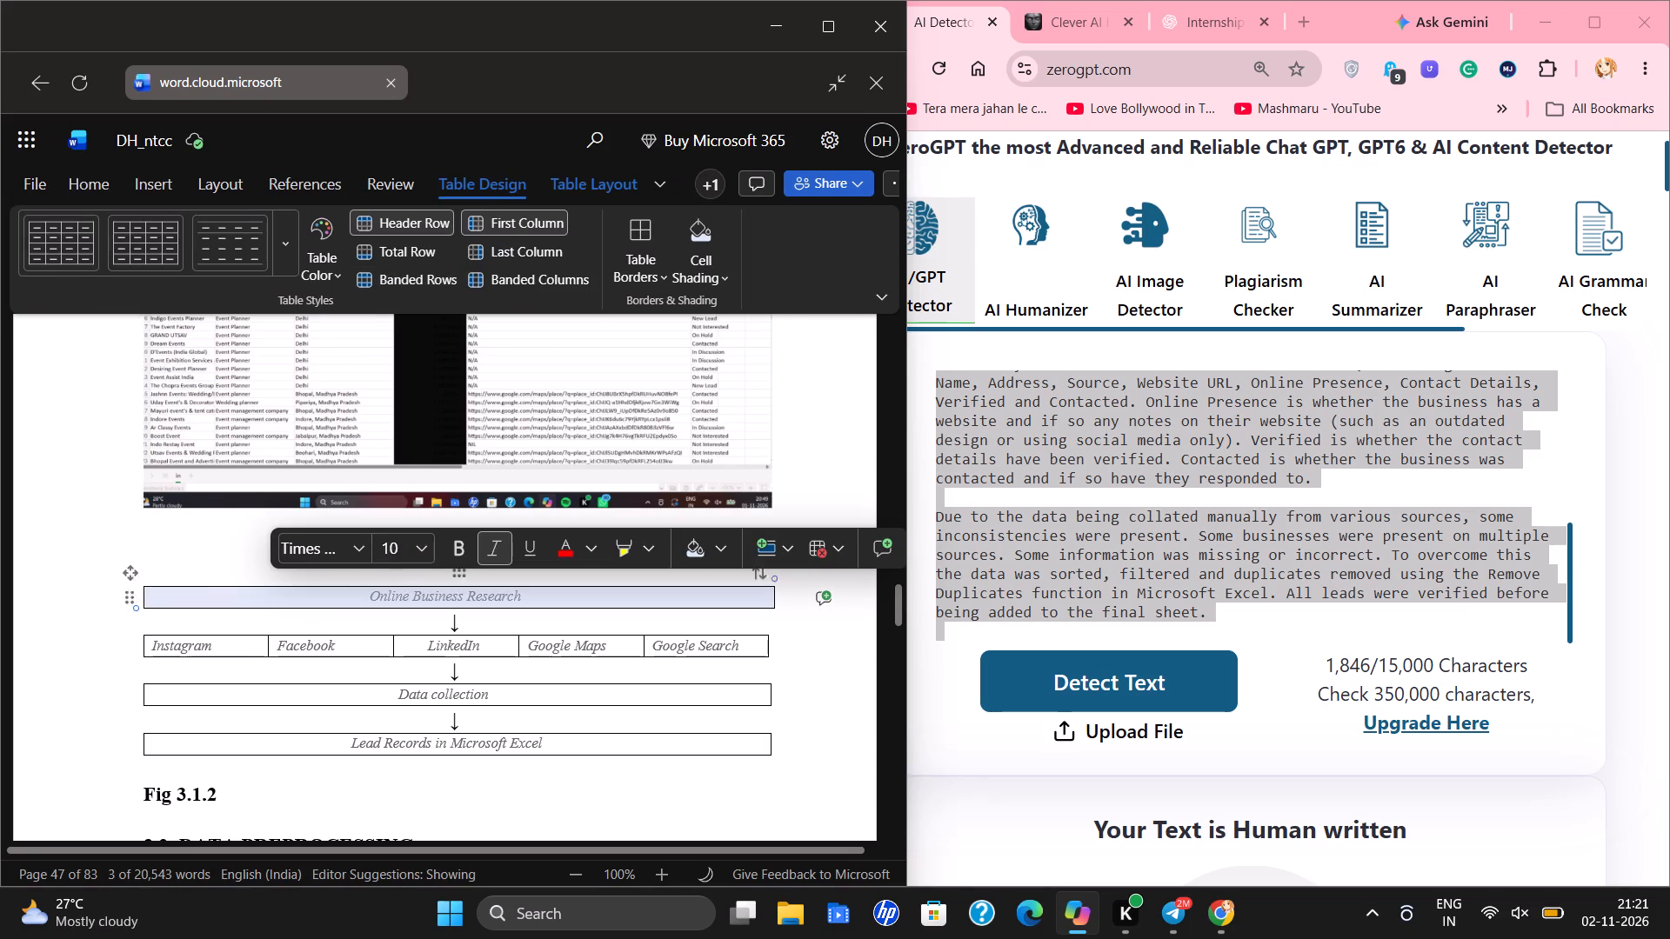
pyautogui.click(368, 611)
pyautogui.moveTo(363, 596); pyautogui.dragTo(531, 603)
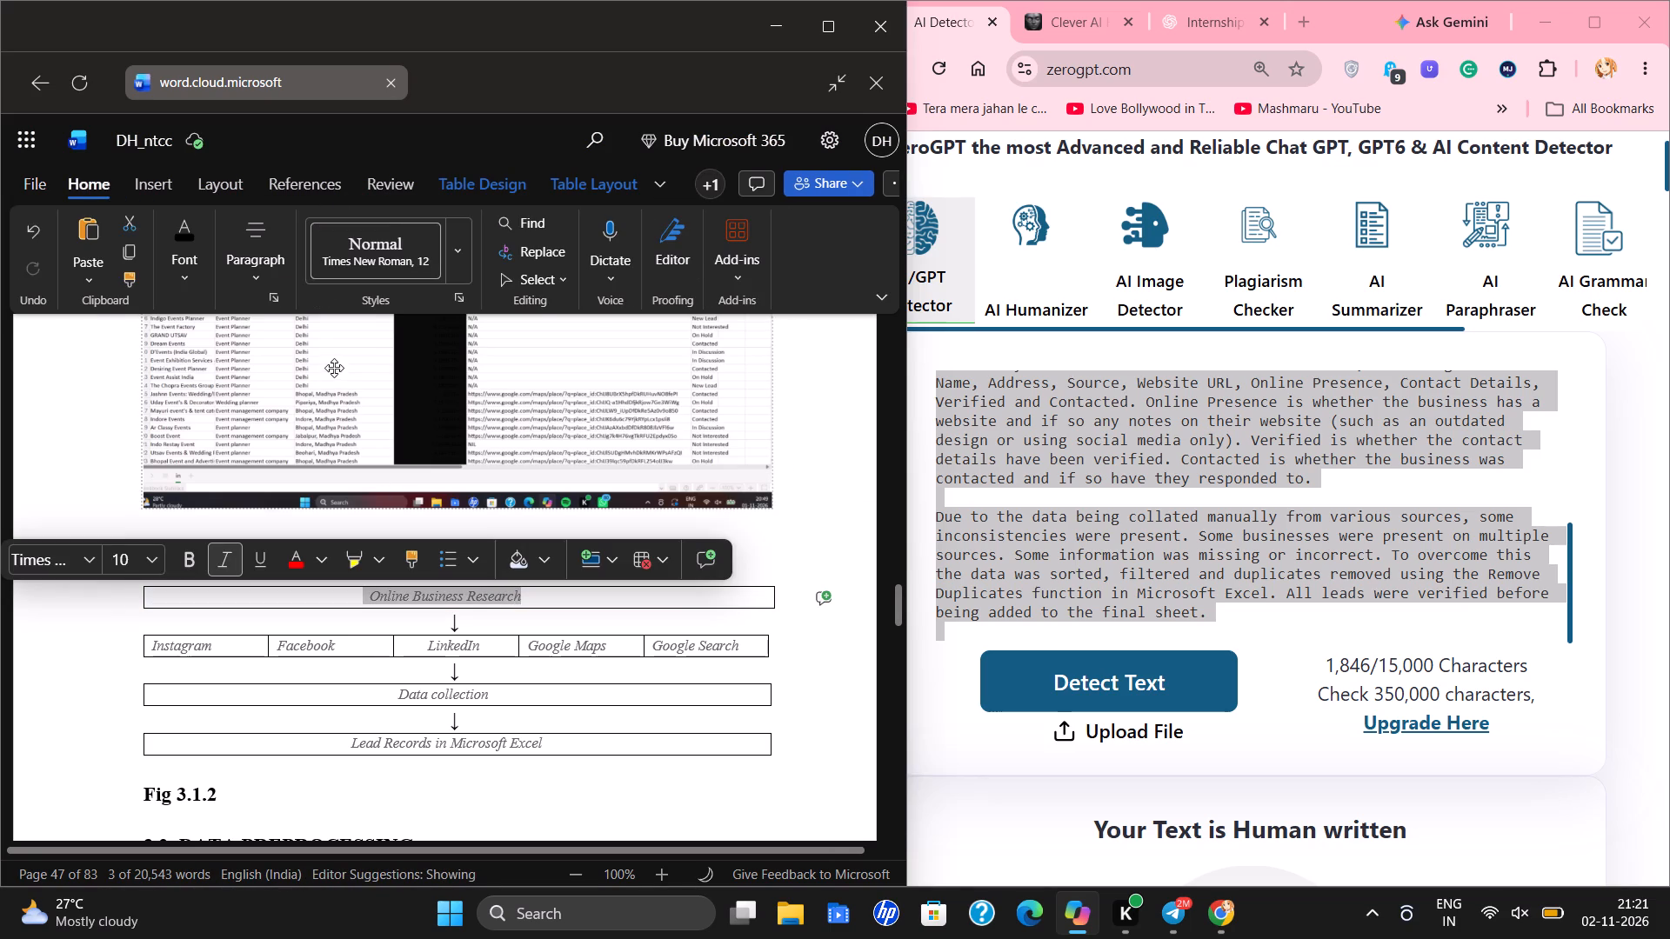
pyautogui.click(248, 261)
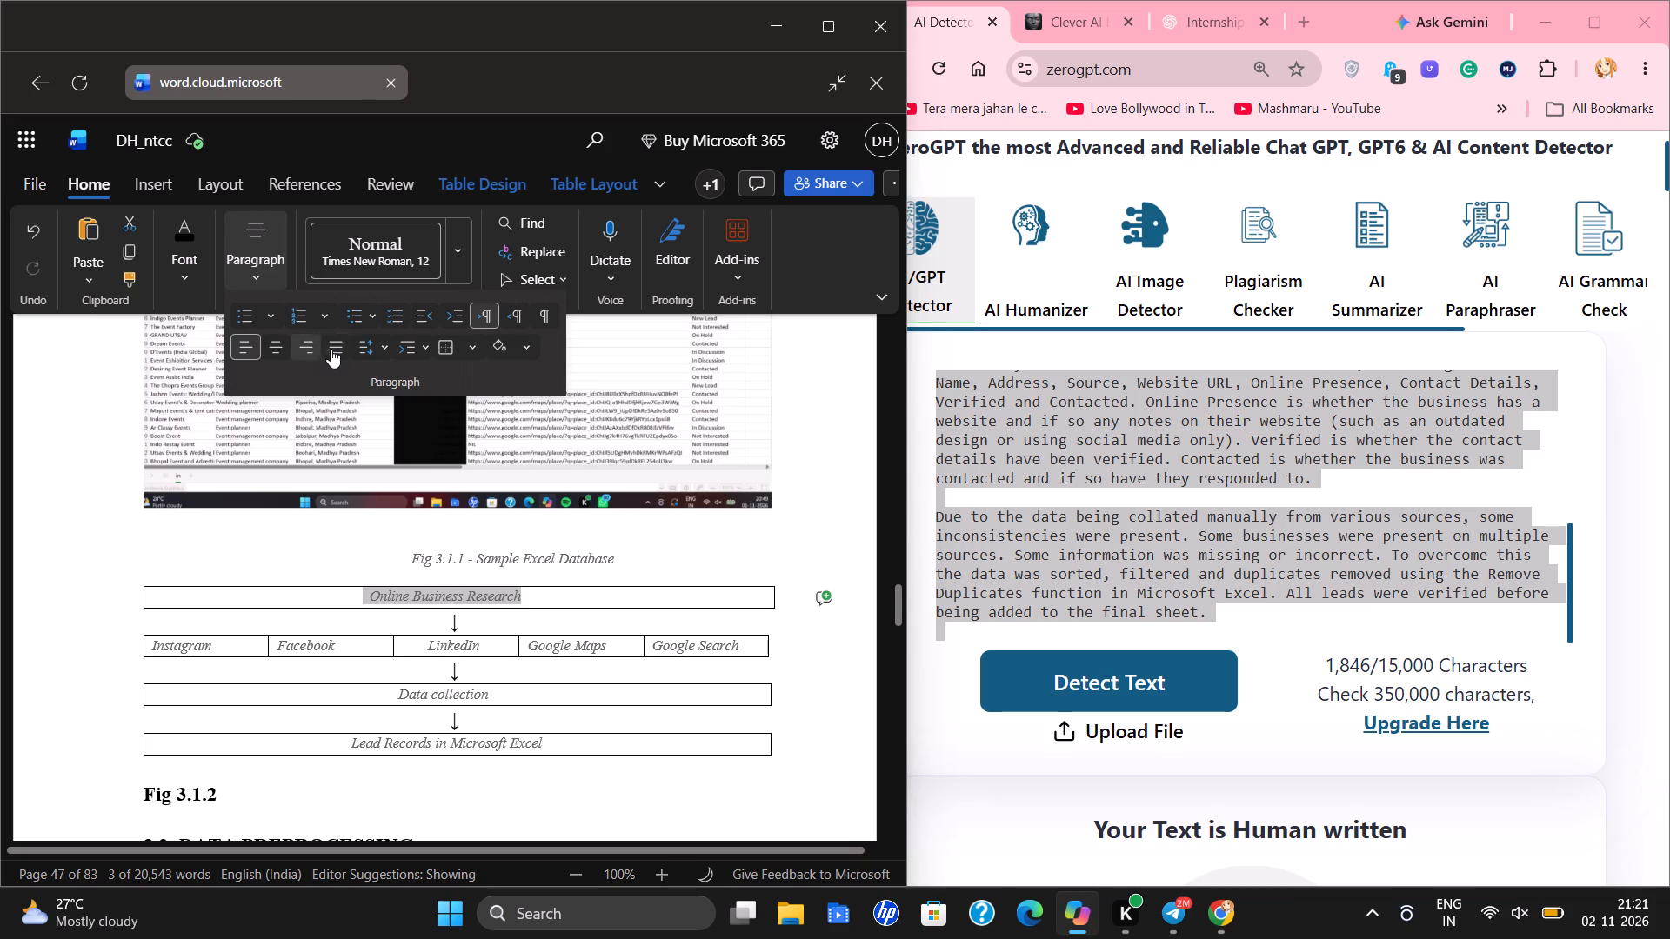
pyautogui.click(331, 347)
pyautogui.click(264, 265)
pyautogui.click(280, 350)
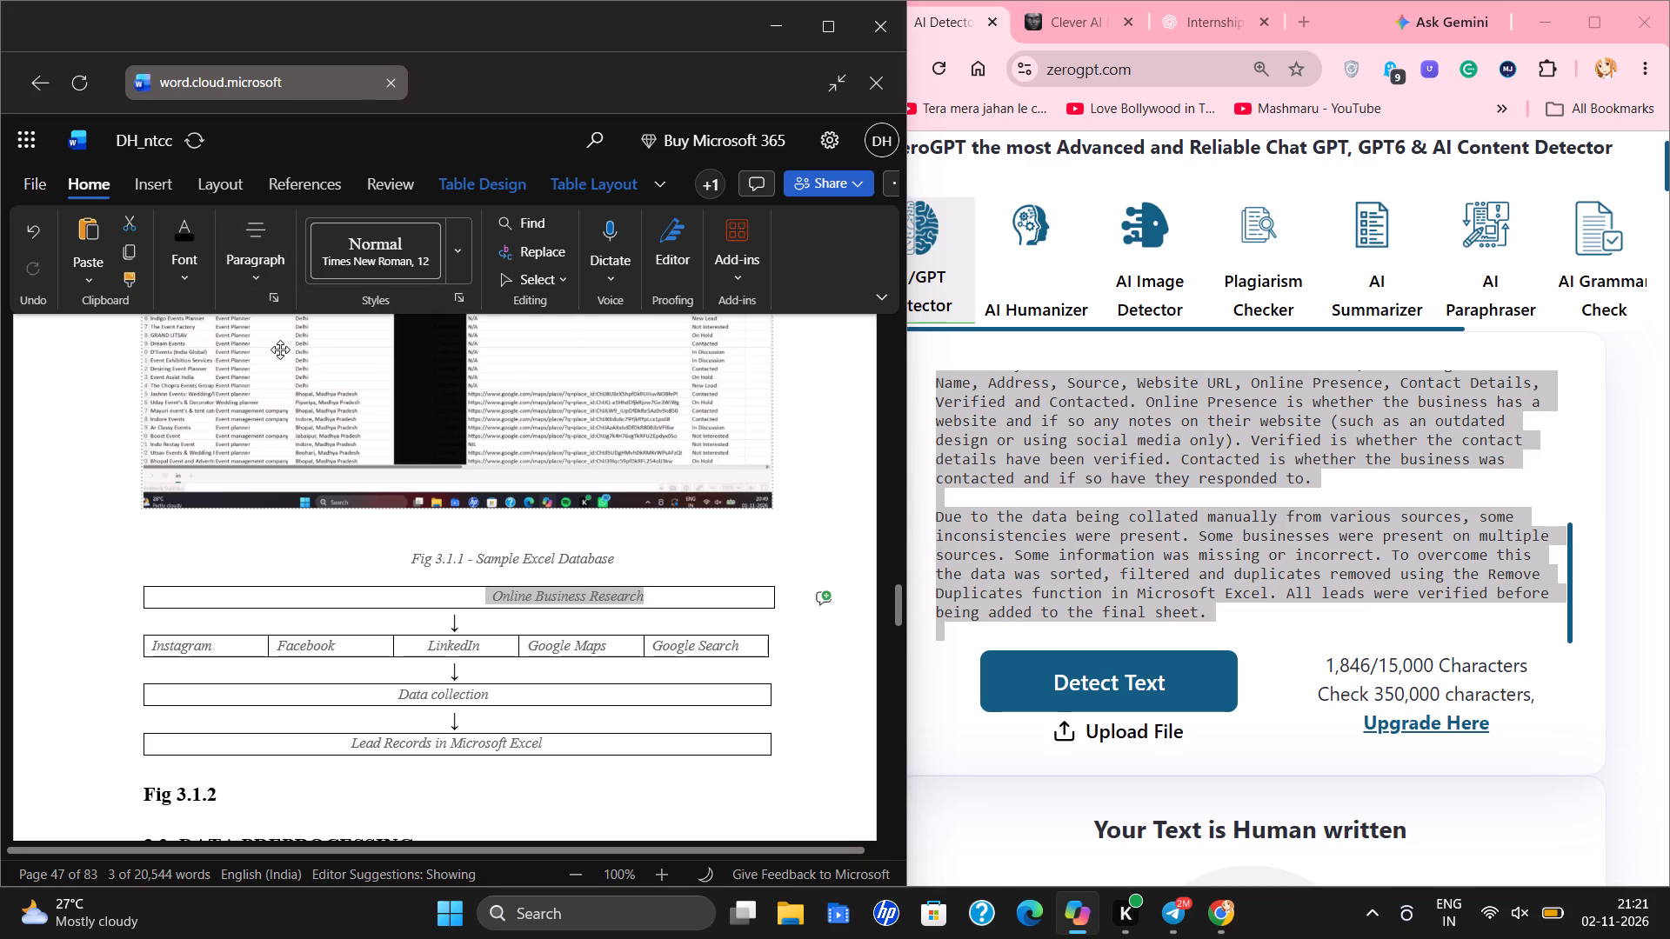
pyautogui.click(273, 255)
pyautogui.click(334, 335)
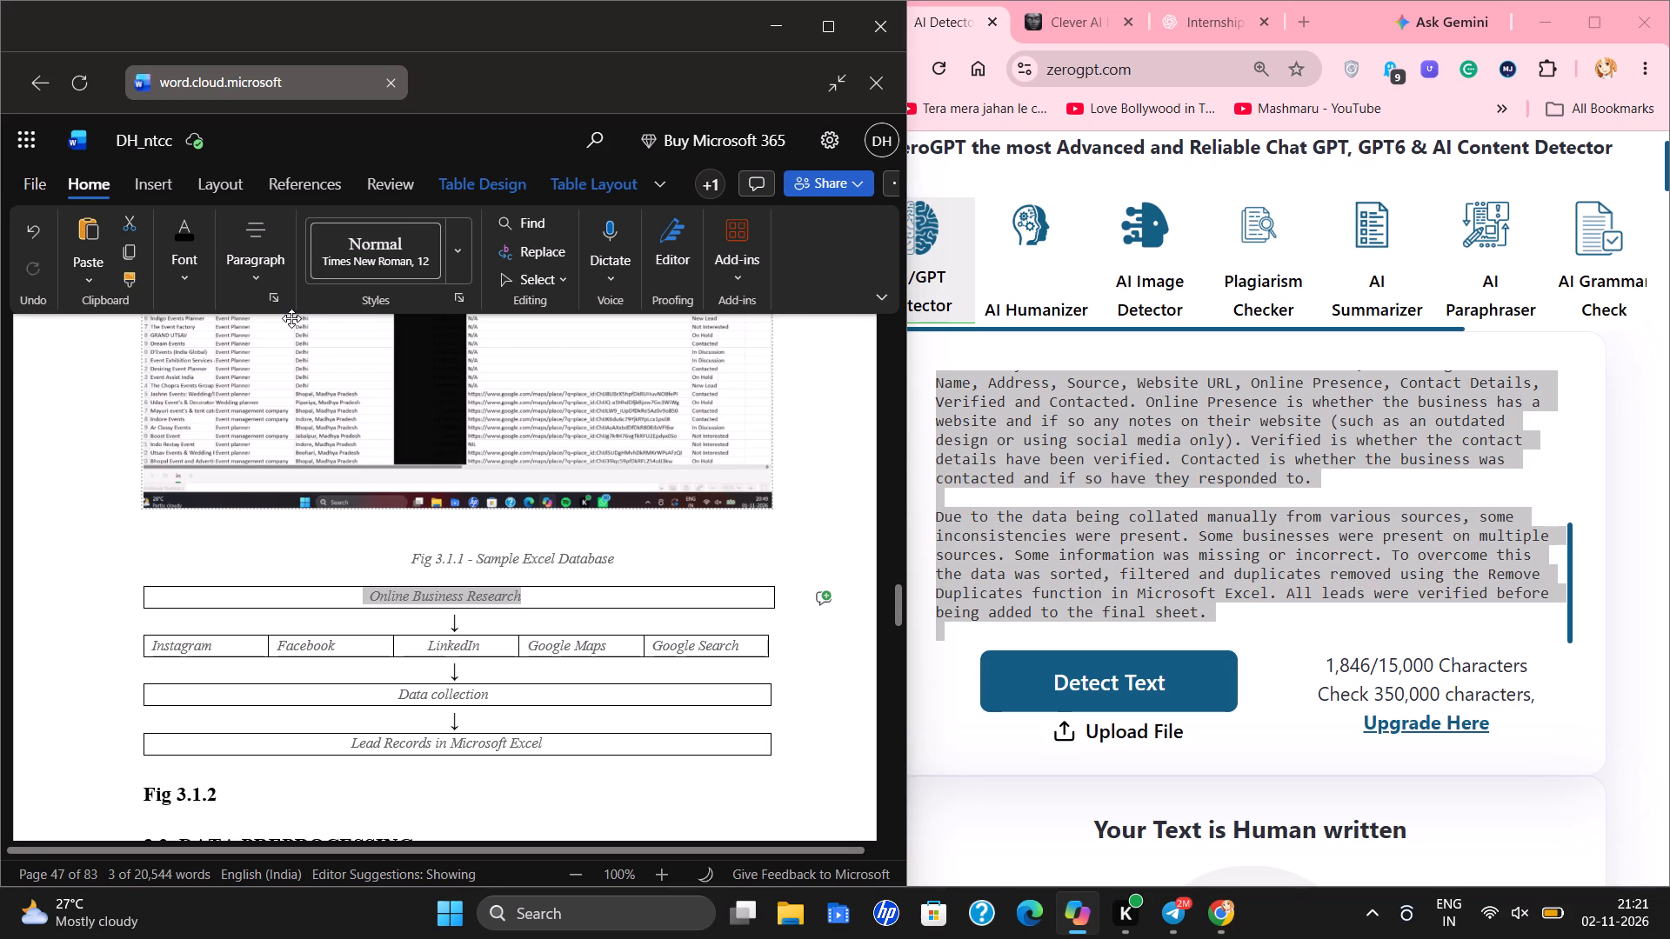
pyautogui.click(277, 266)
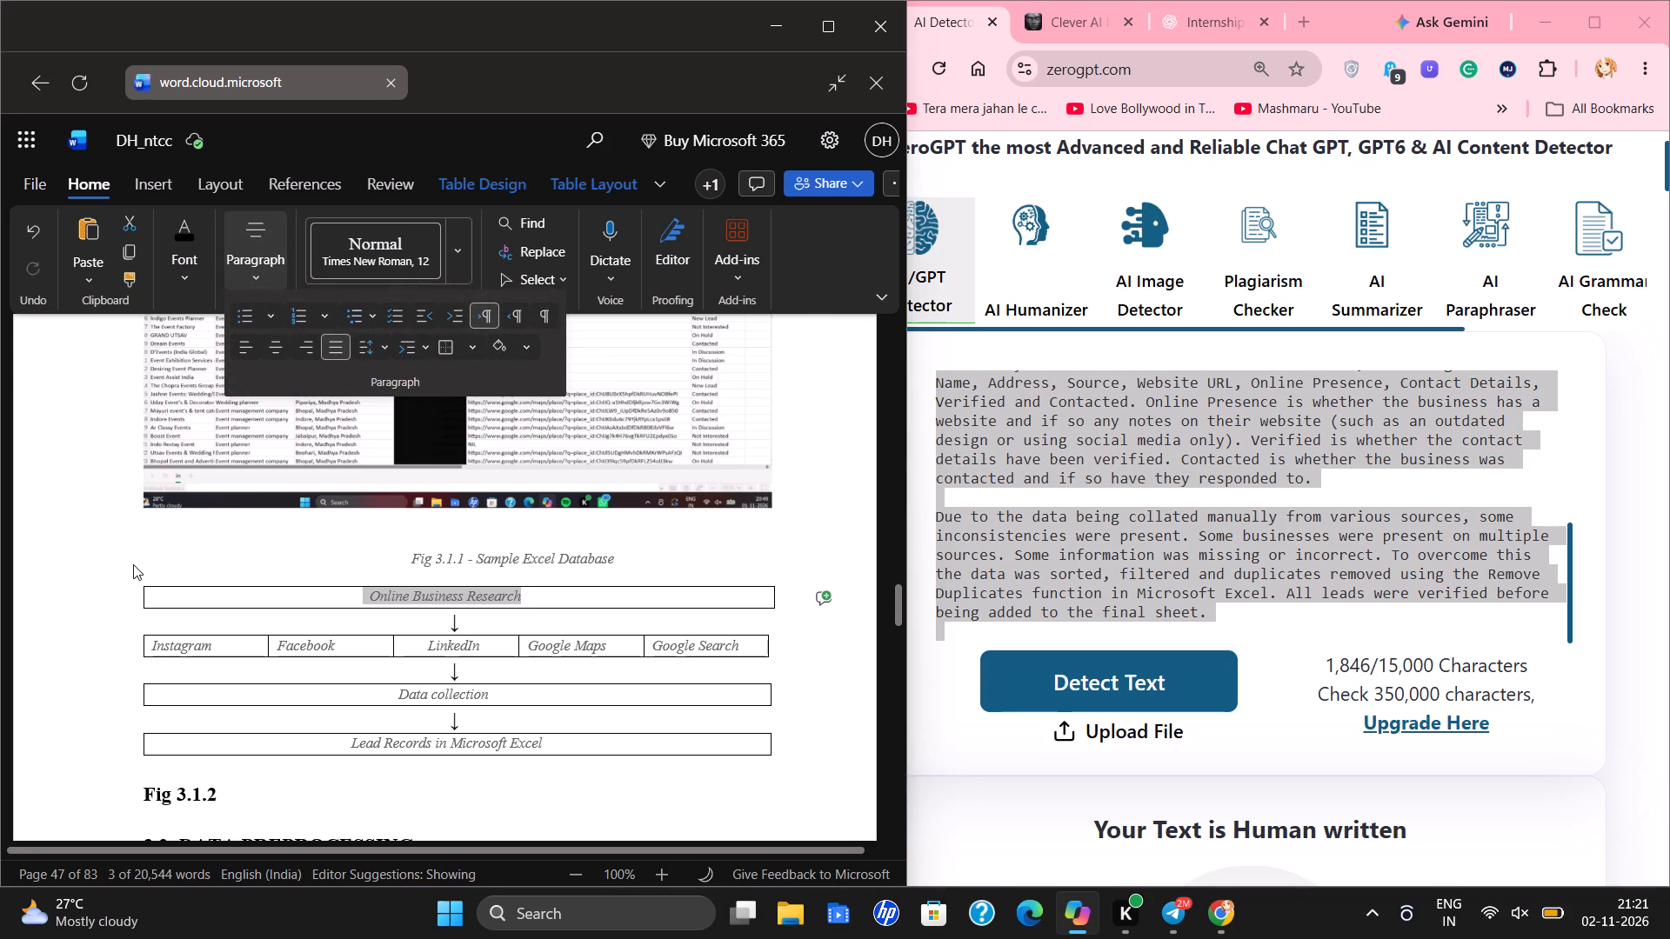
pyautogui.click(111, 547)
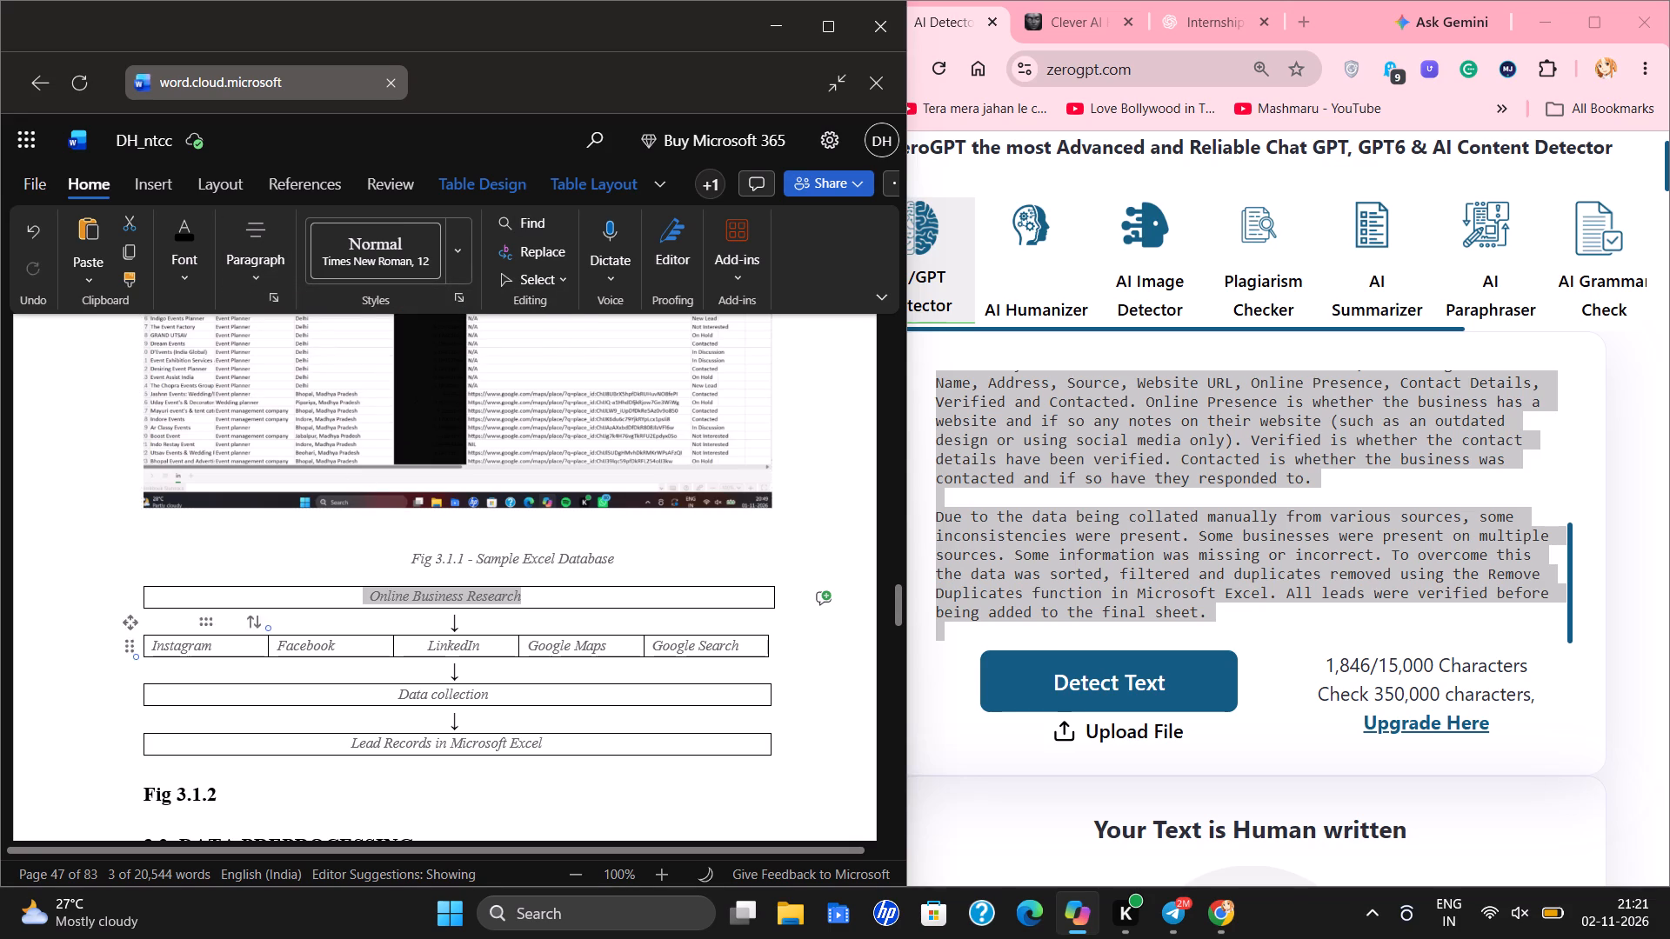
# Centre the "Instagram" label within its cell in the flowchart's row of sources, after trying justified alignment.
pyautogui.moveTo(150, 650); pyautogui.dragTo(217, 655)
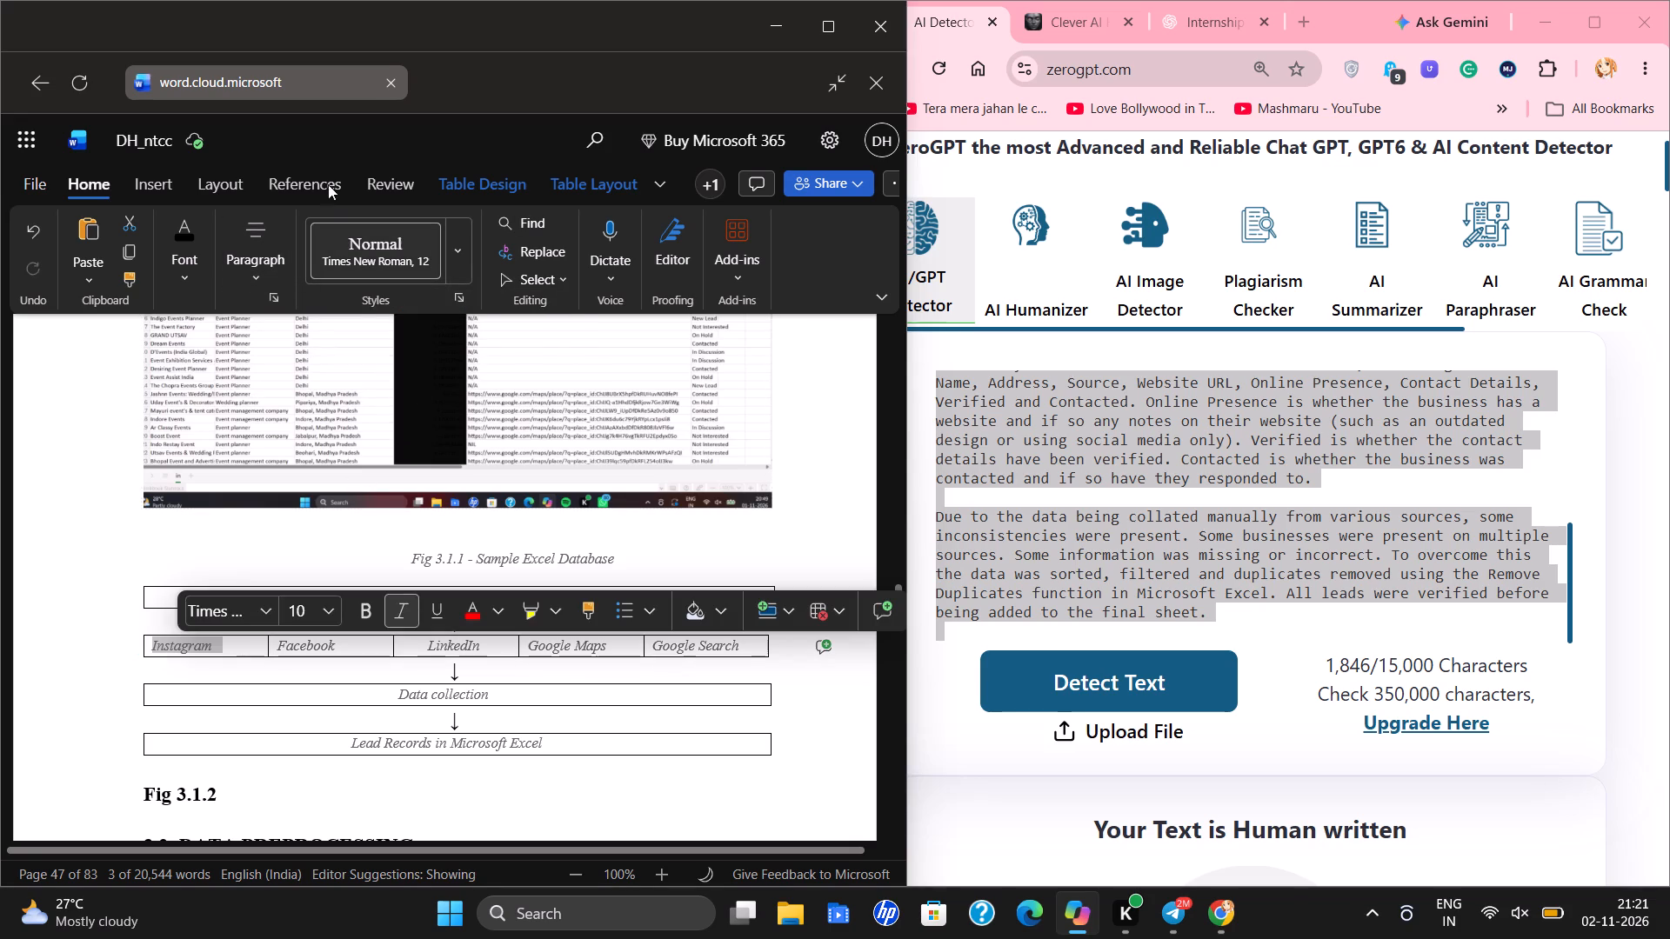
pyautogui.click(275, 236)
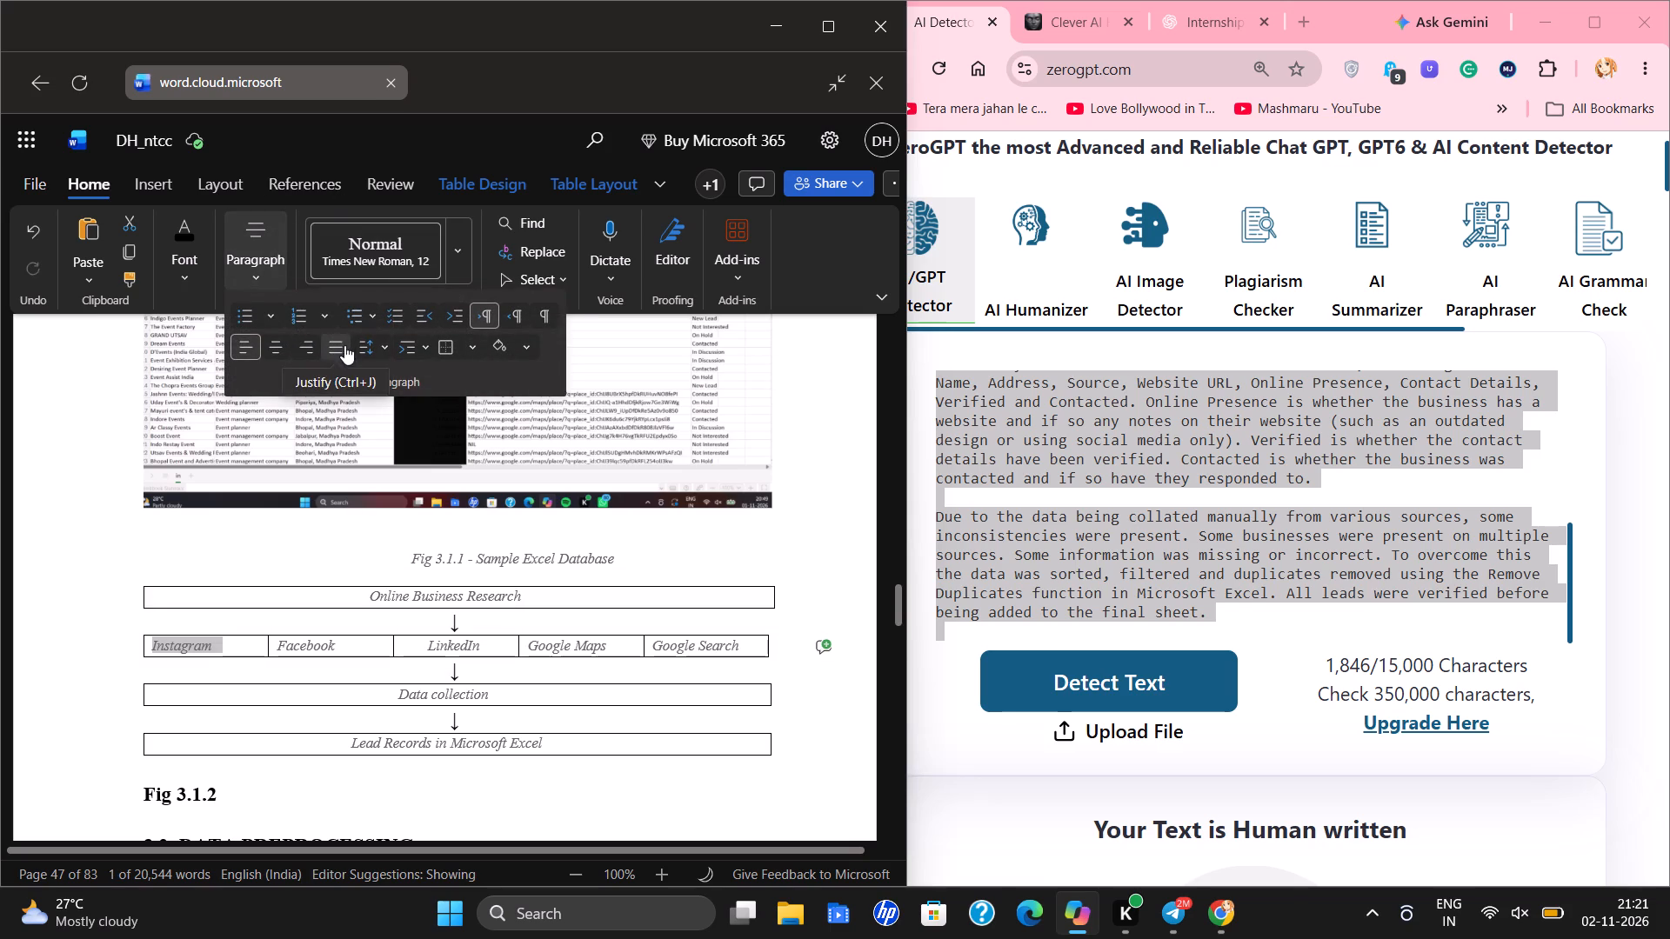
pyautogui.click(342, 346)
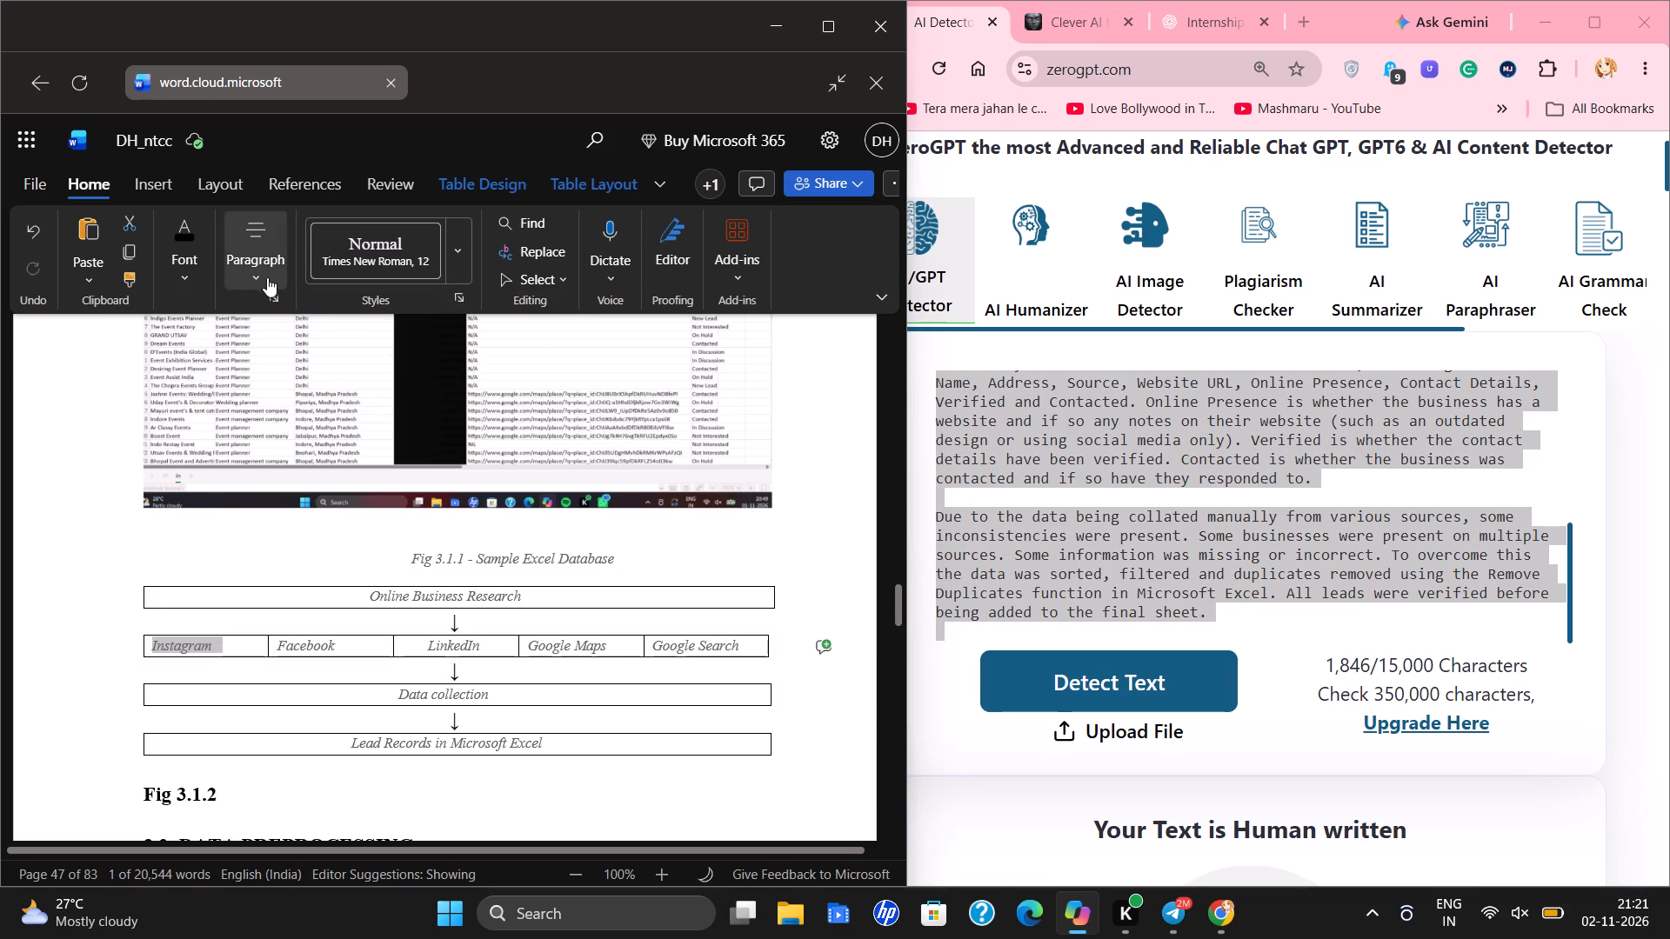
pyautogui.click(267, 276)
pyautogui.click(275, 341)
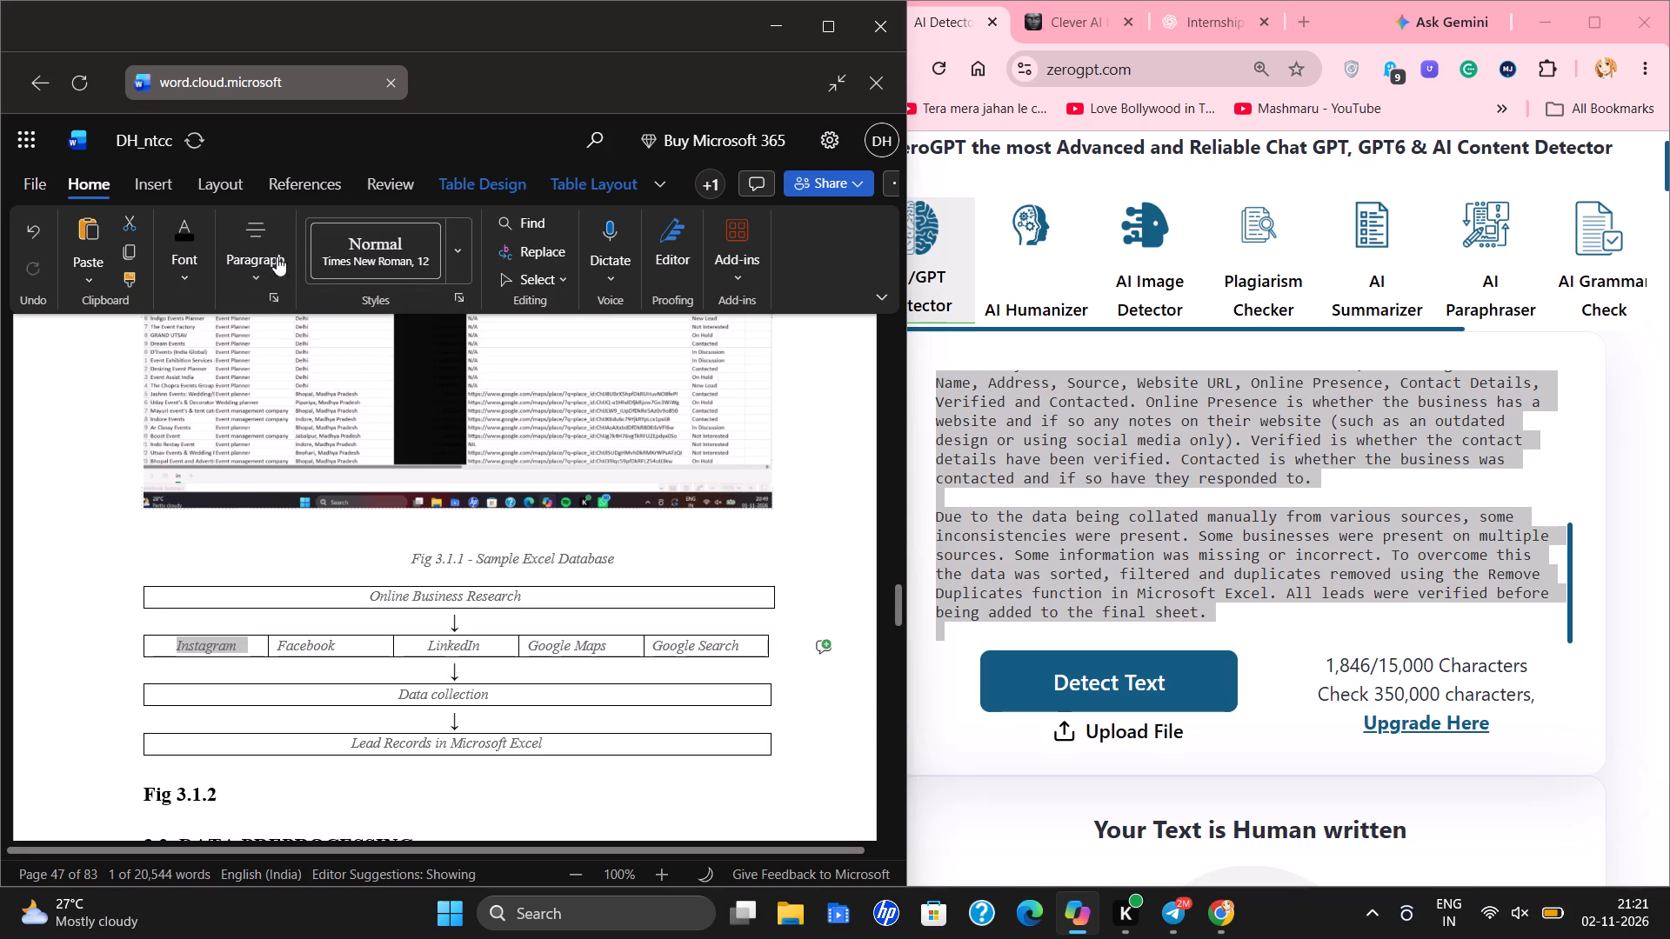
# Centre the "Facebook" label within its cell in the flowchart's row of sources.
pyautogui.click(277, 649)
pyautogui.moveTo(276, 649); pyautogui.dragTo(325, 649)
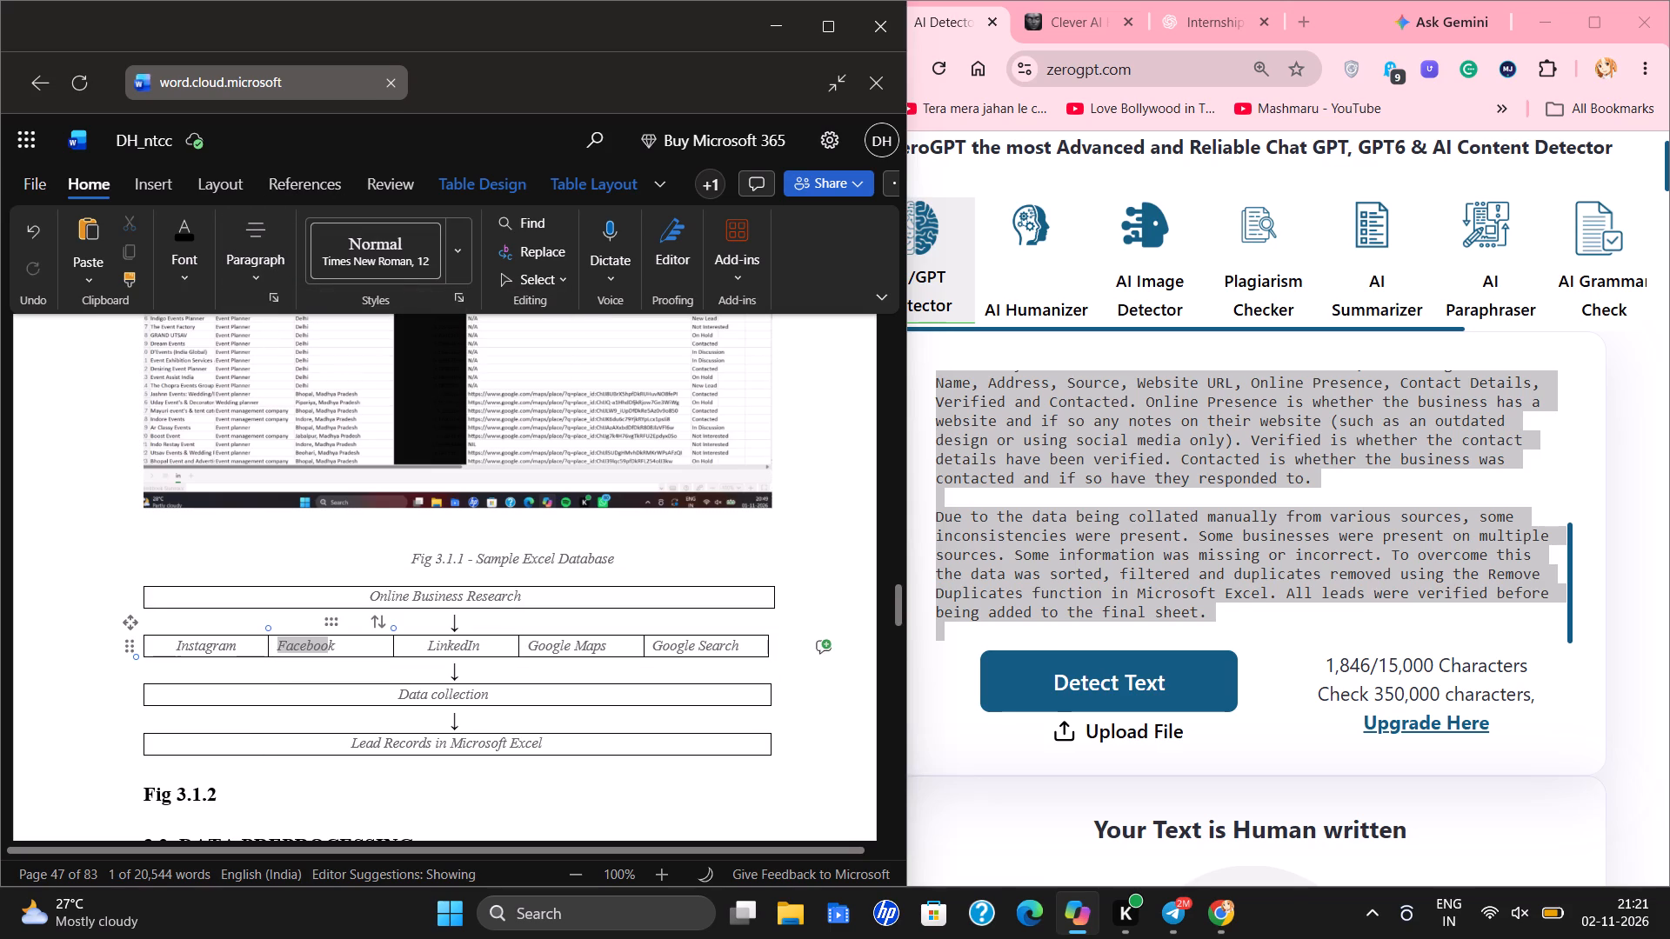
pyautogui.moveTo(325, 649); pyautogui.dragTo(339, 650)
pyautogui.click(267, 263)
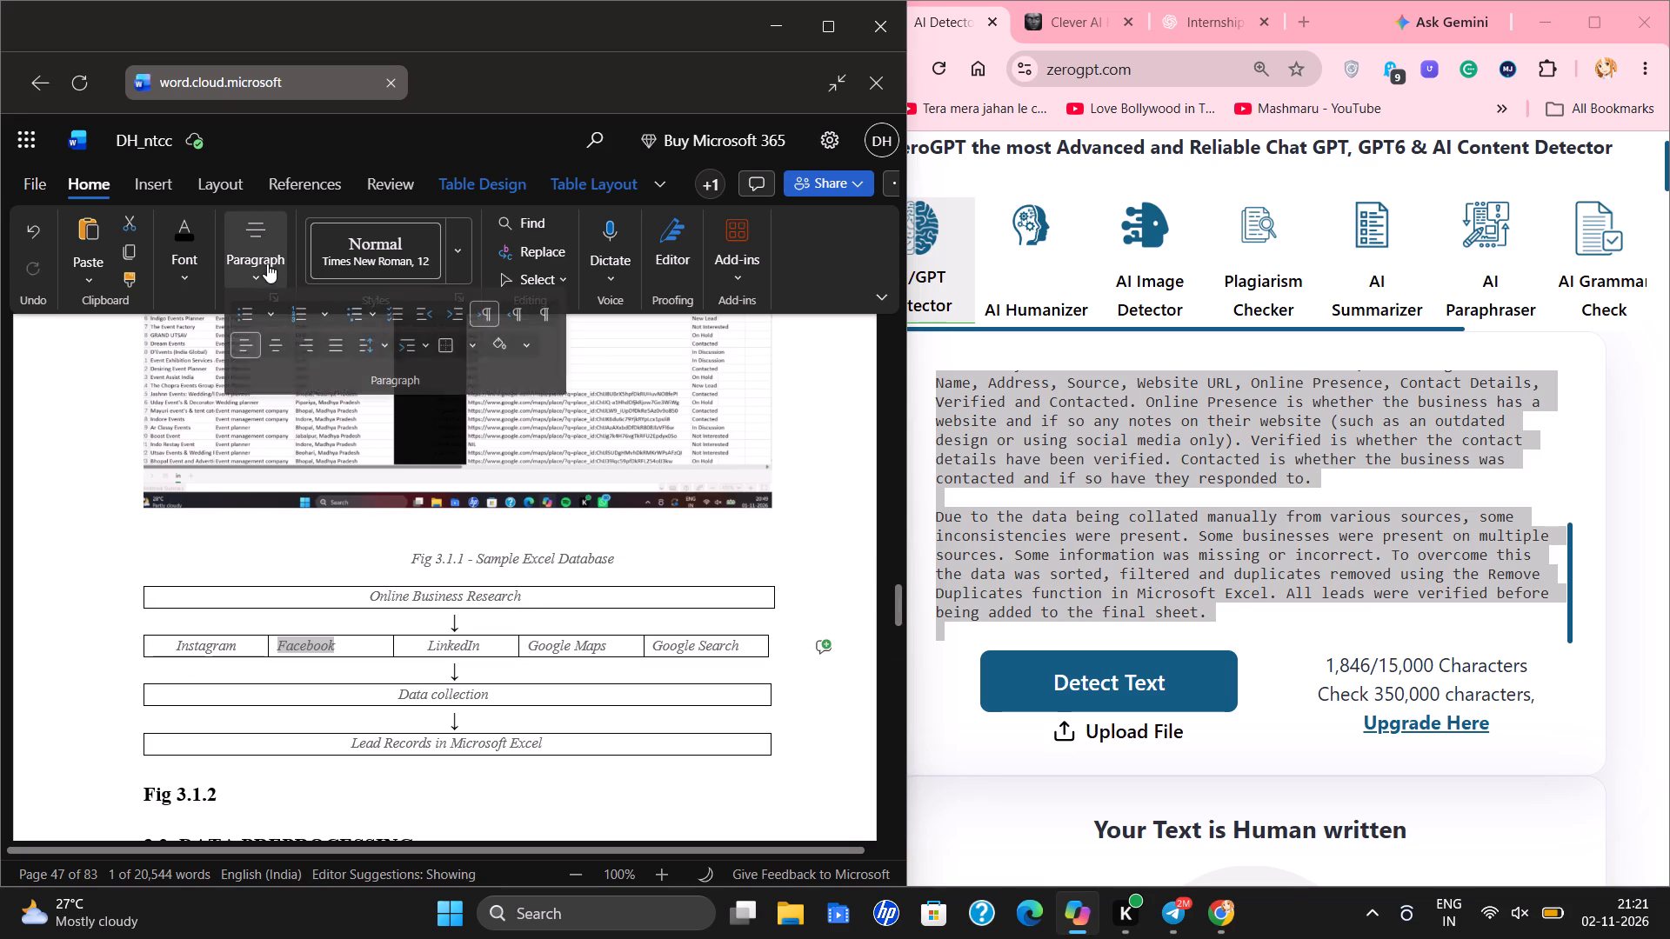
pyautogui.click(266, 236)
pyautogui.click(266, 217)
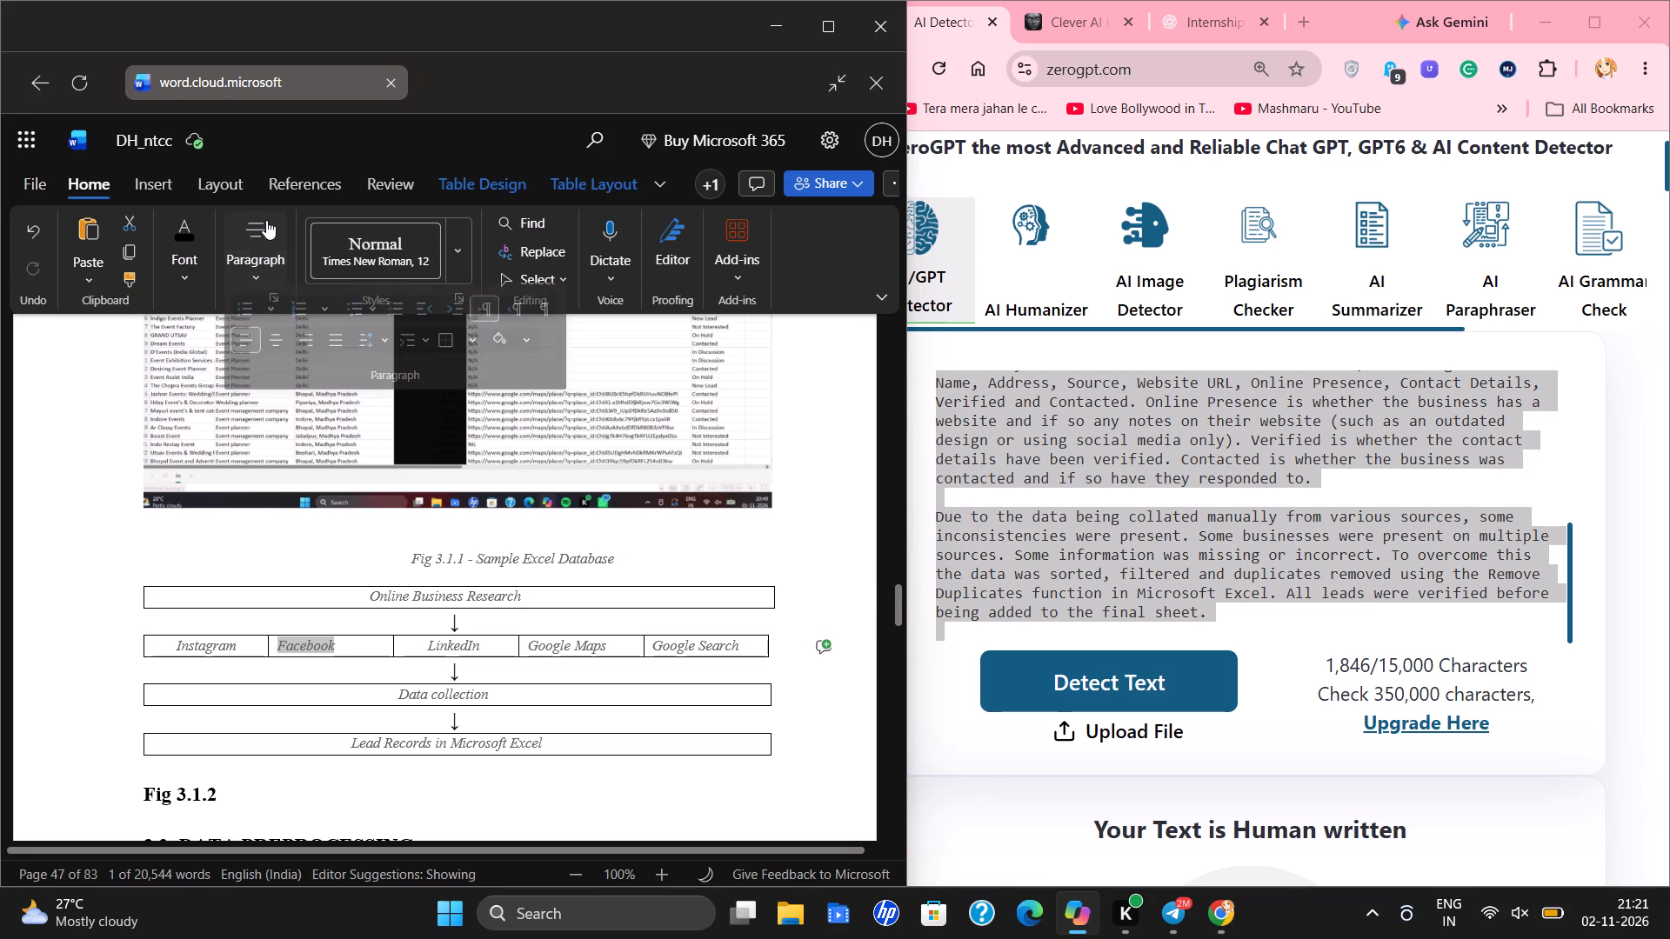
pyautogui.click(279, 359)
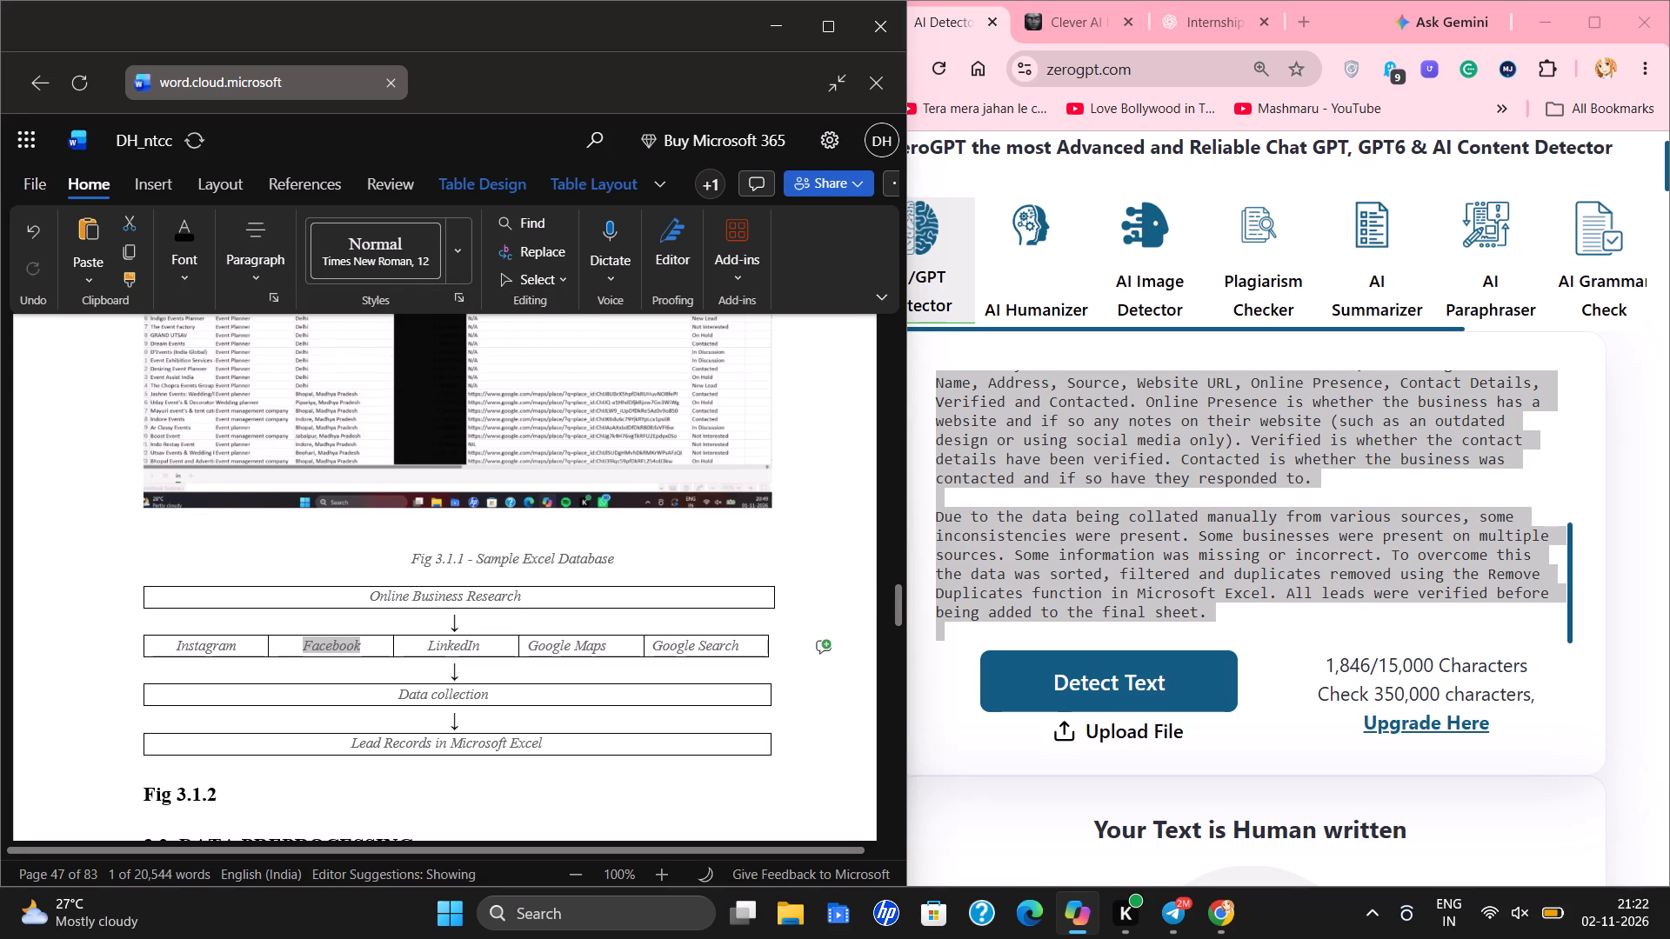
# Apply centred alignment to the "LinkedIn" label in the flowchart's row of sources.
pyautogui.moveTo(410, 643); pyautogui.dragTo(490, 647)
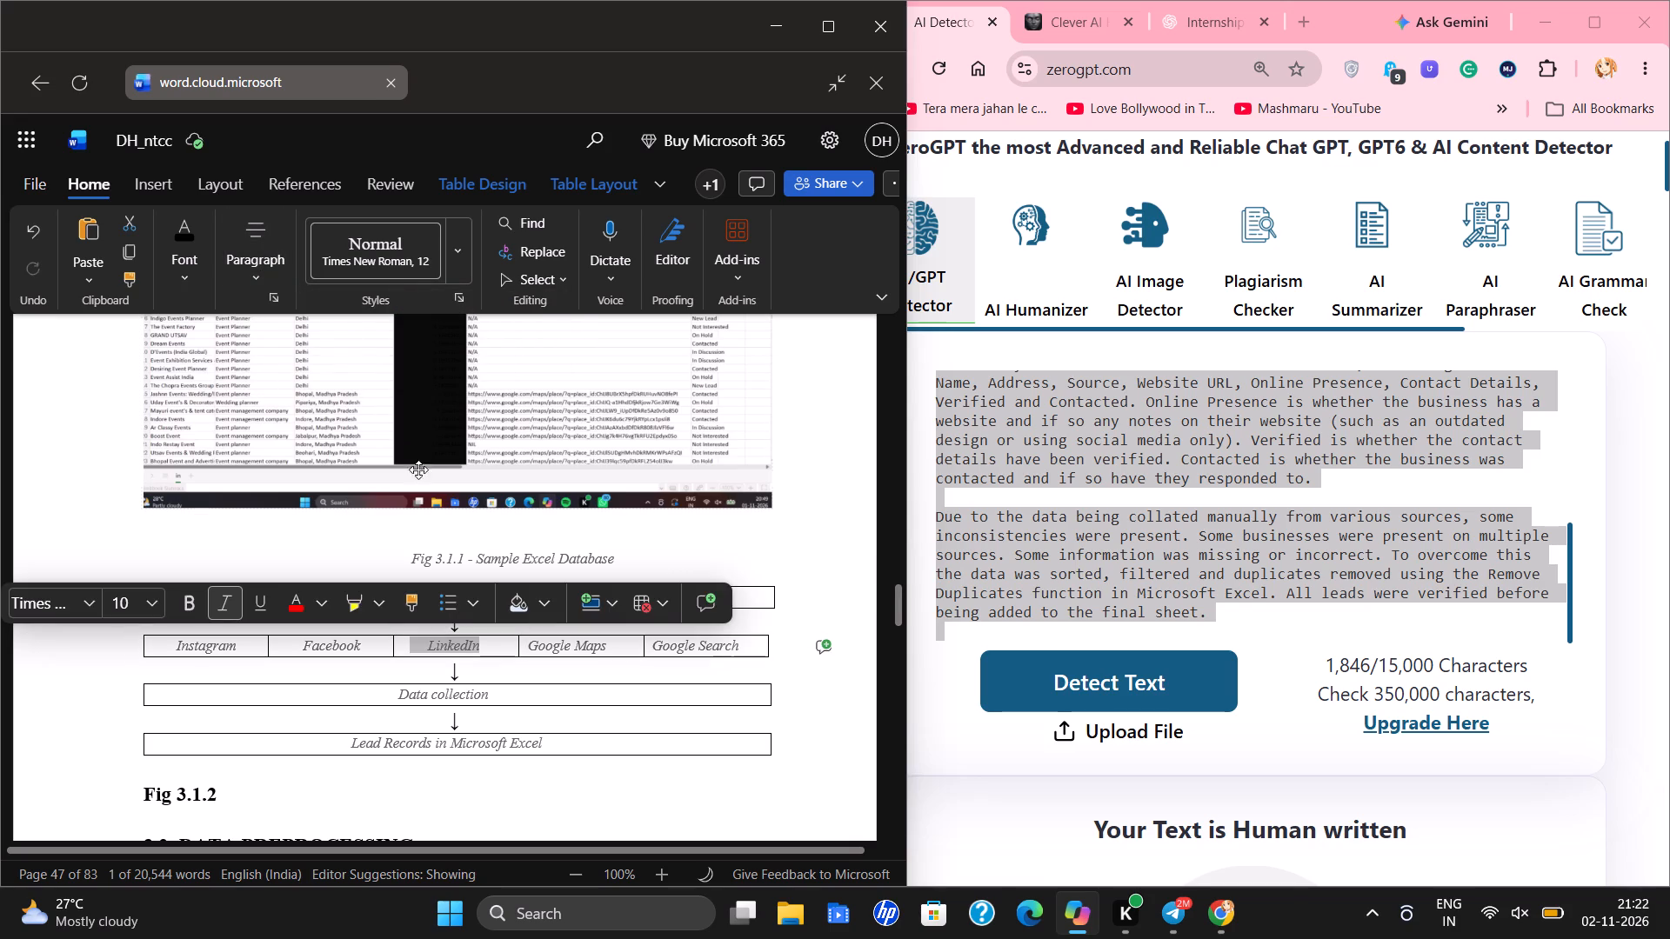
pyautogui.click(256, 277)
pyautogui.click(279, 352)
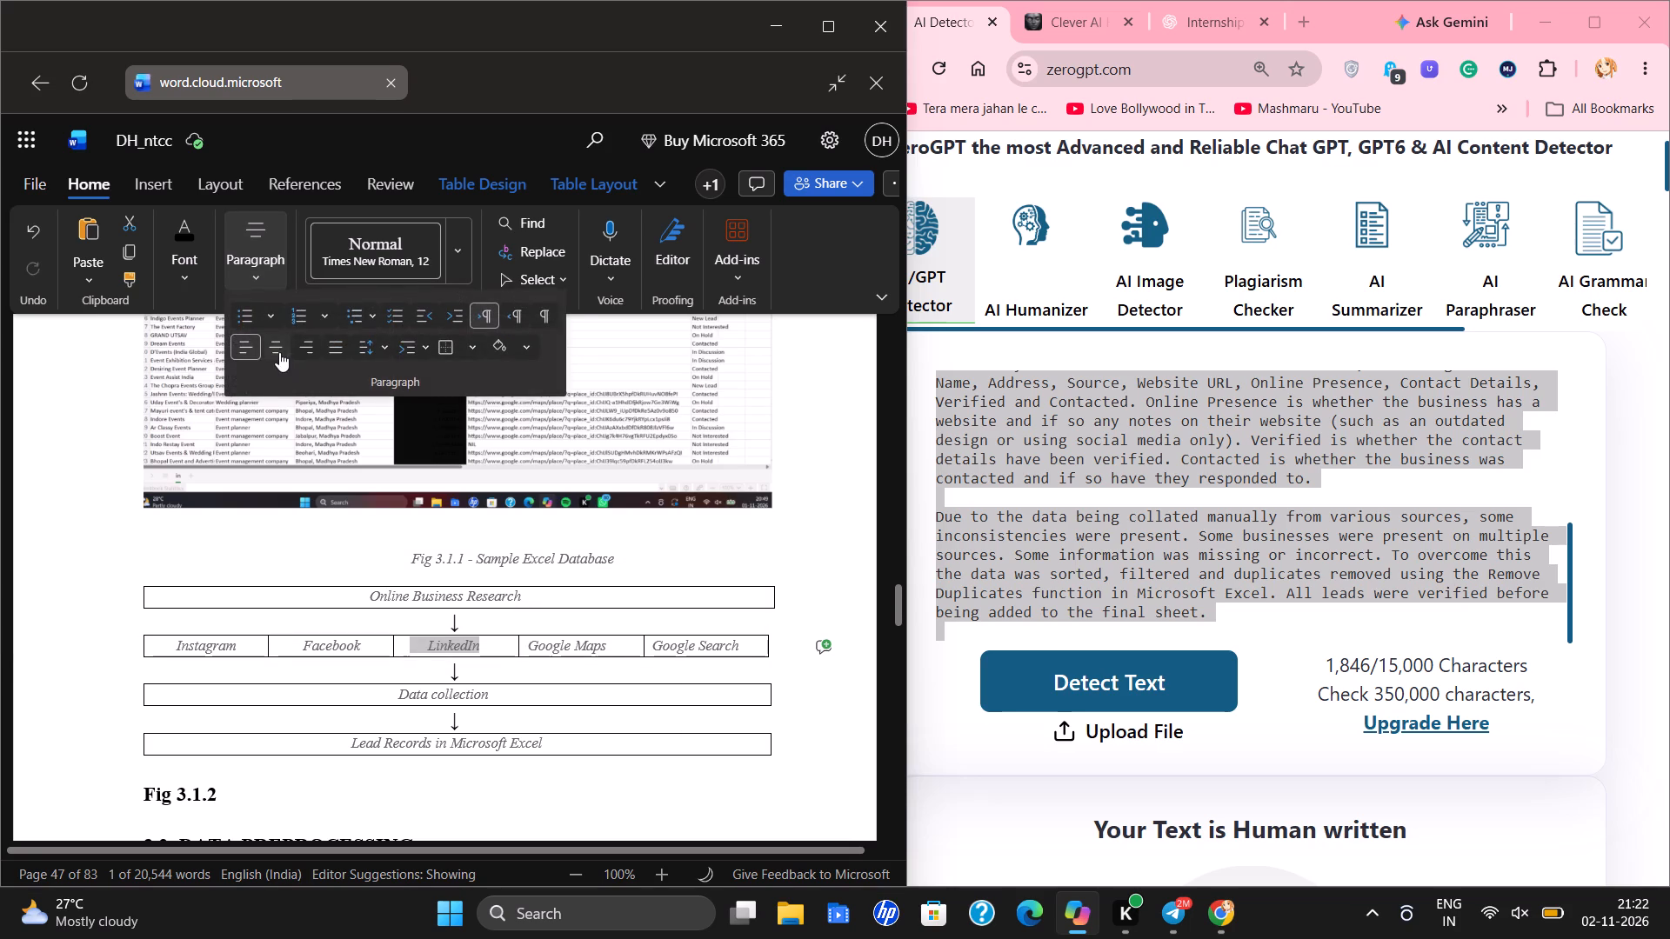
# Centre the "Google Maps" and "Google Search" labels in their flowchart cells.
pyautogui.click(99, 561)
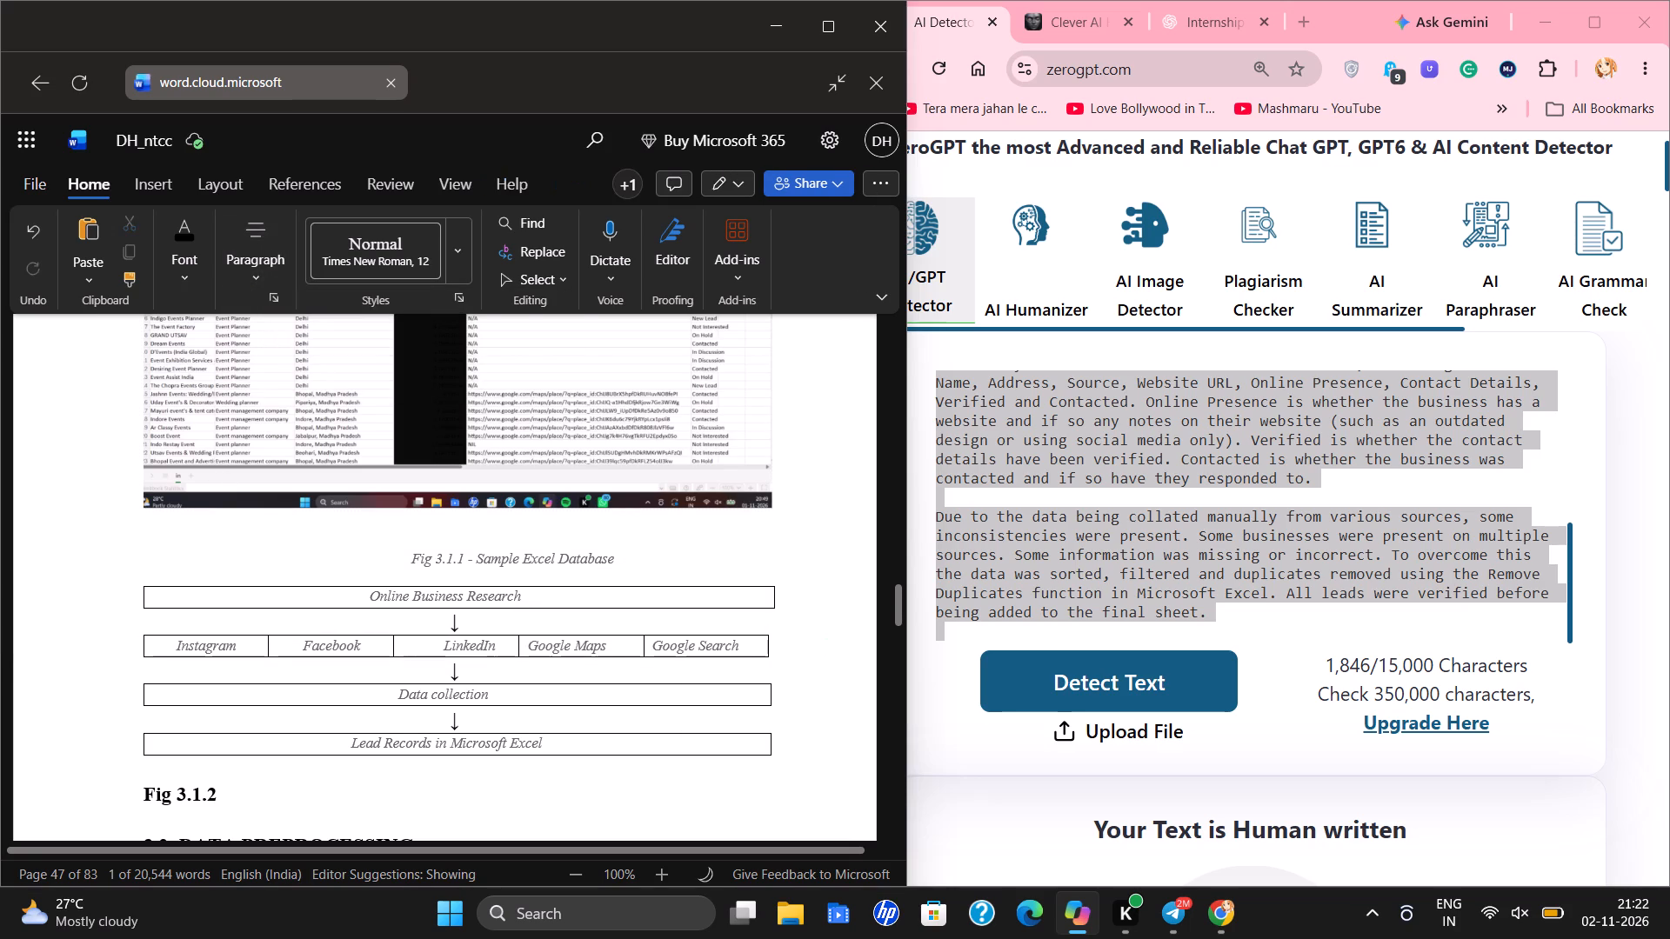
pyautogui.scroll(-1, 473, 542)
pyautogui.moveTo(526, 535); pyautogui.dragTo(598, 549)
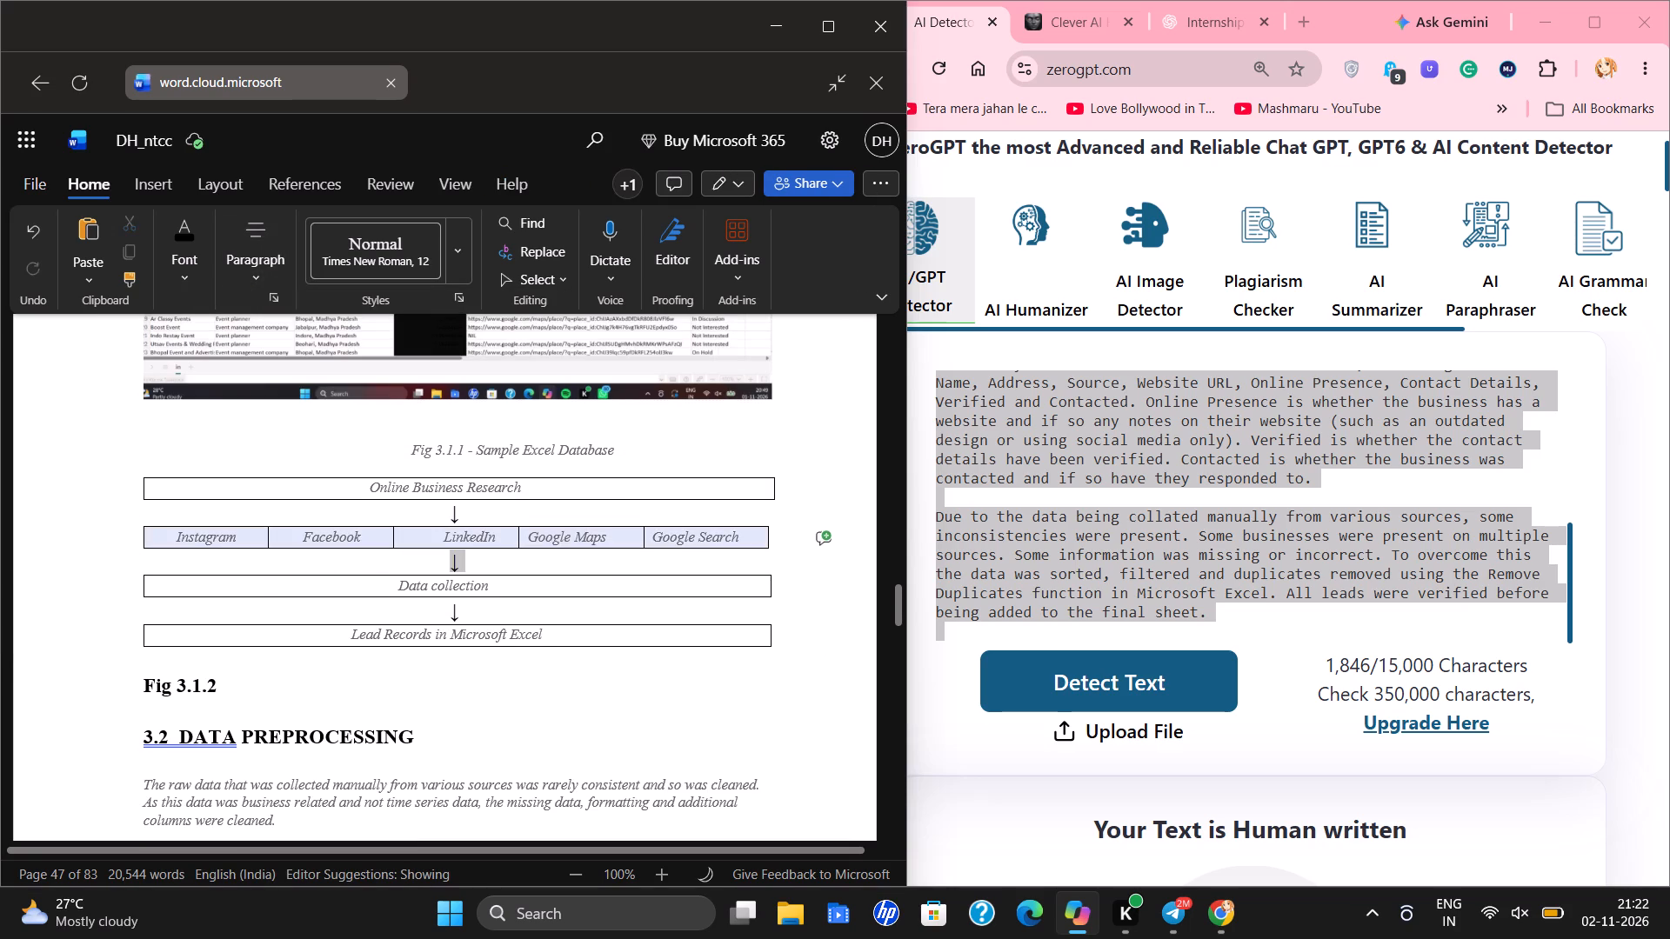
pyautogui.moveTo(598, 549); pyautogui.dragTo(598, 549)
pyautogui.click(567, 577)
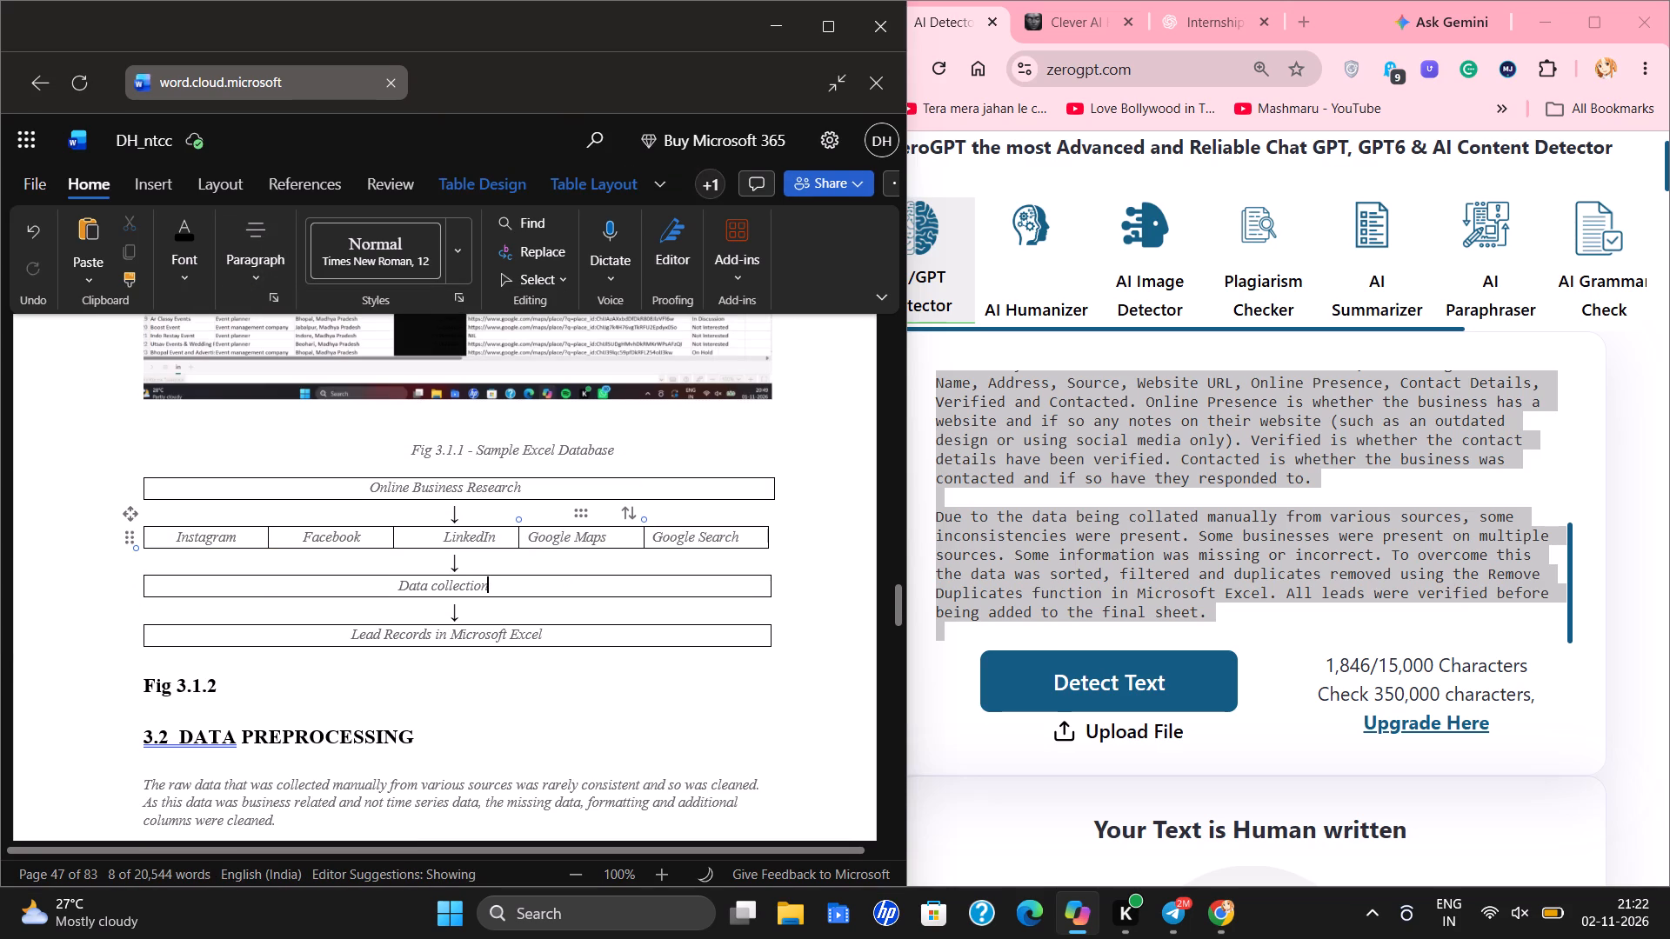
pyautogui.moveTo(524, 537); pyautogui.dragTo(605, 537)
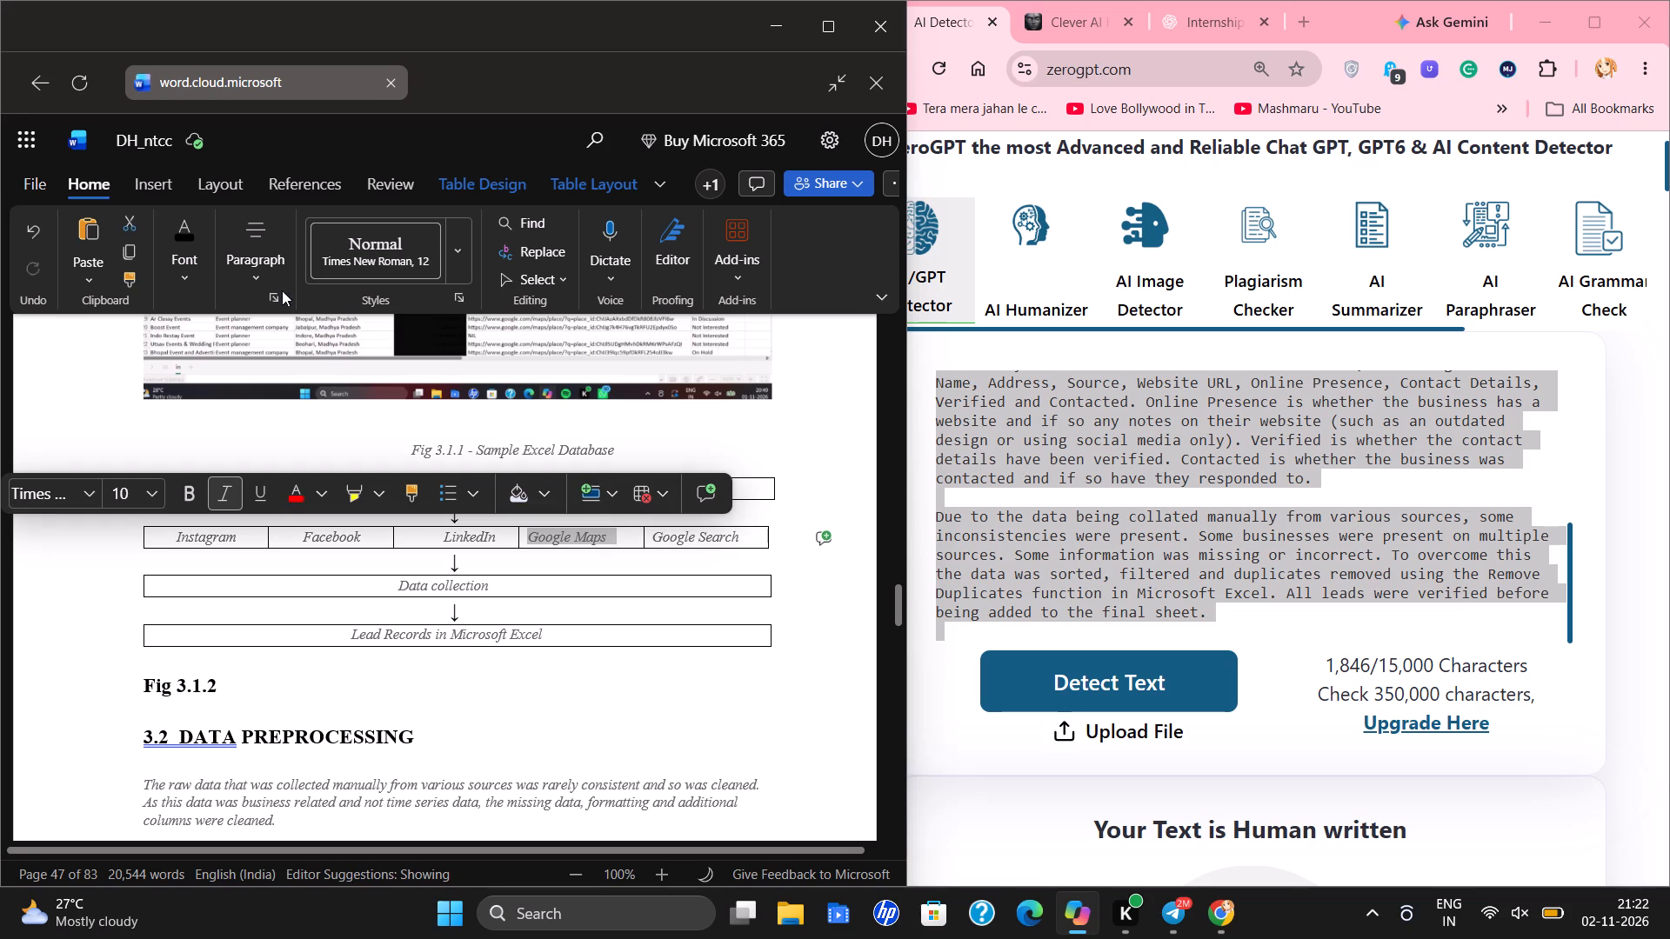
pyautogui.click(254, 283)
pyautogui.click(285, 351)
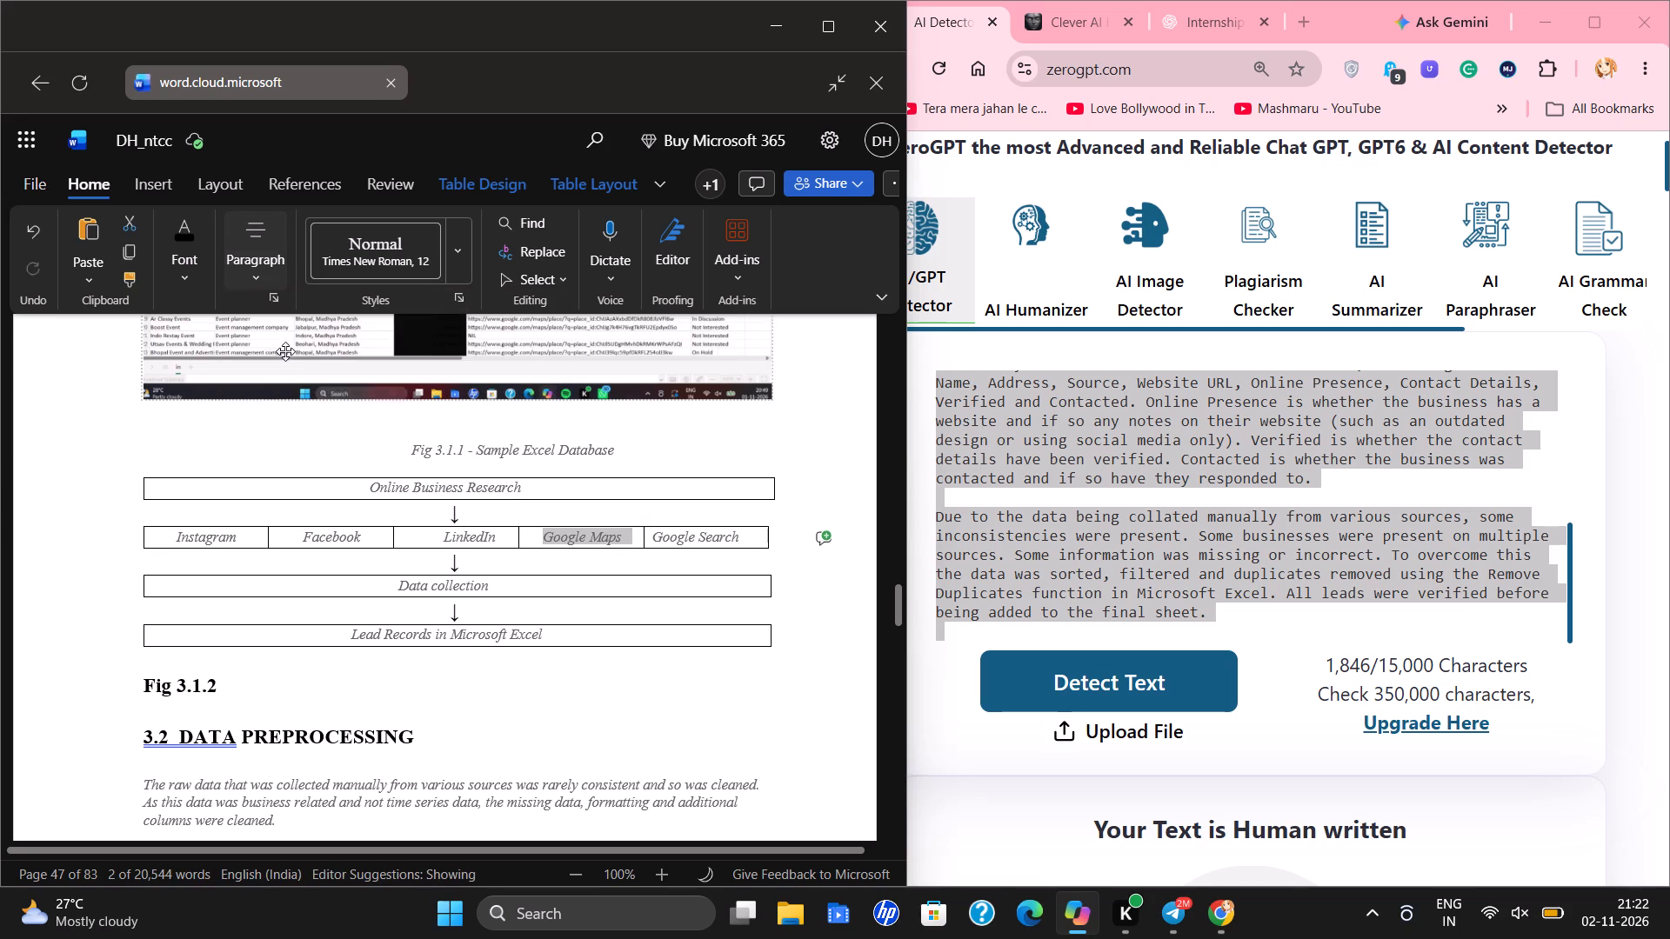
pyautogui.click(657, 545)
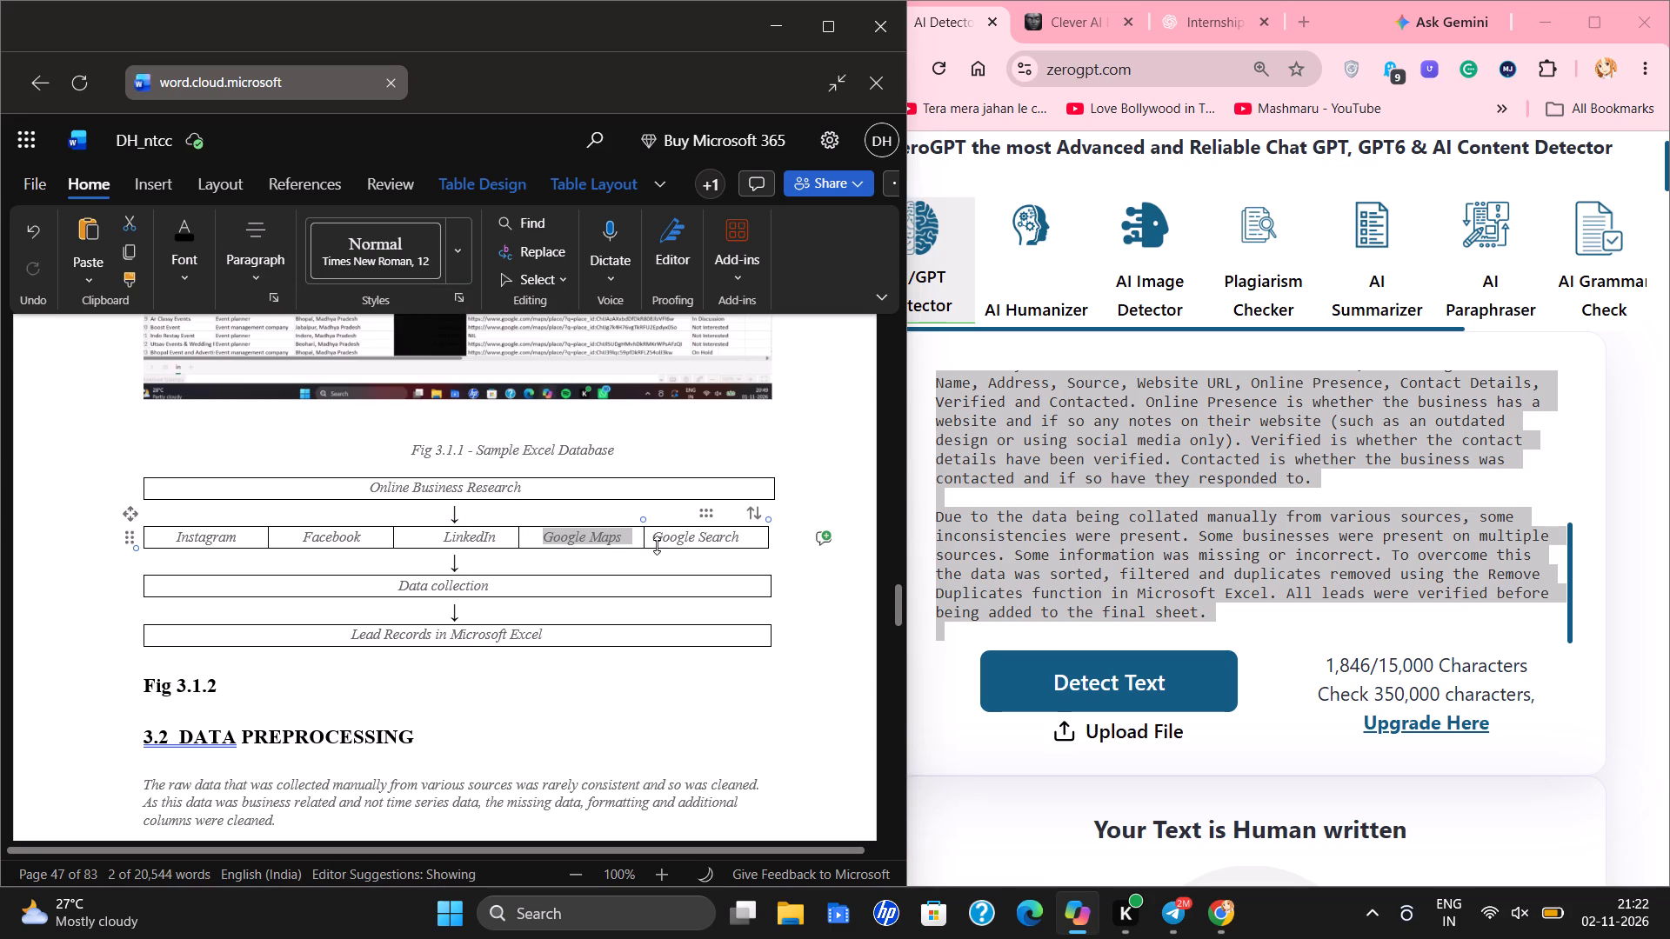
pyautogui.moveTo(655, 543); pyautogui.dragTo(757, 543)
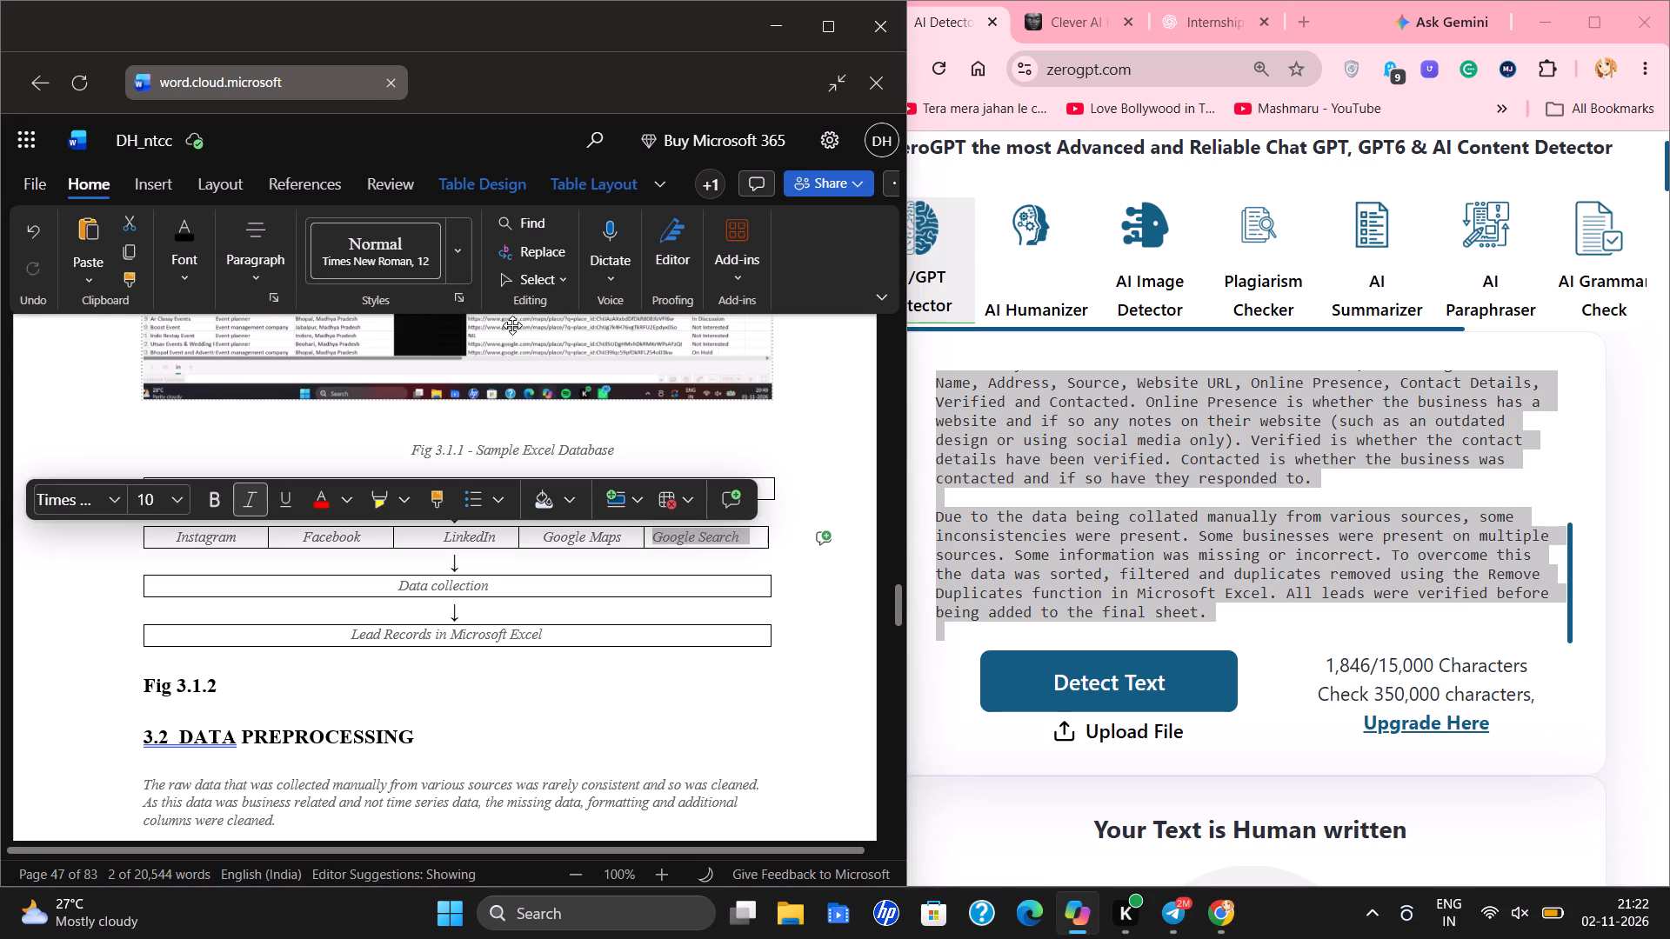
pyautogui.click(263, 270)
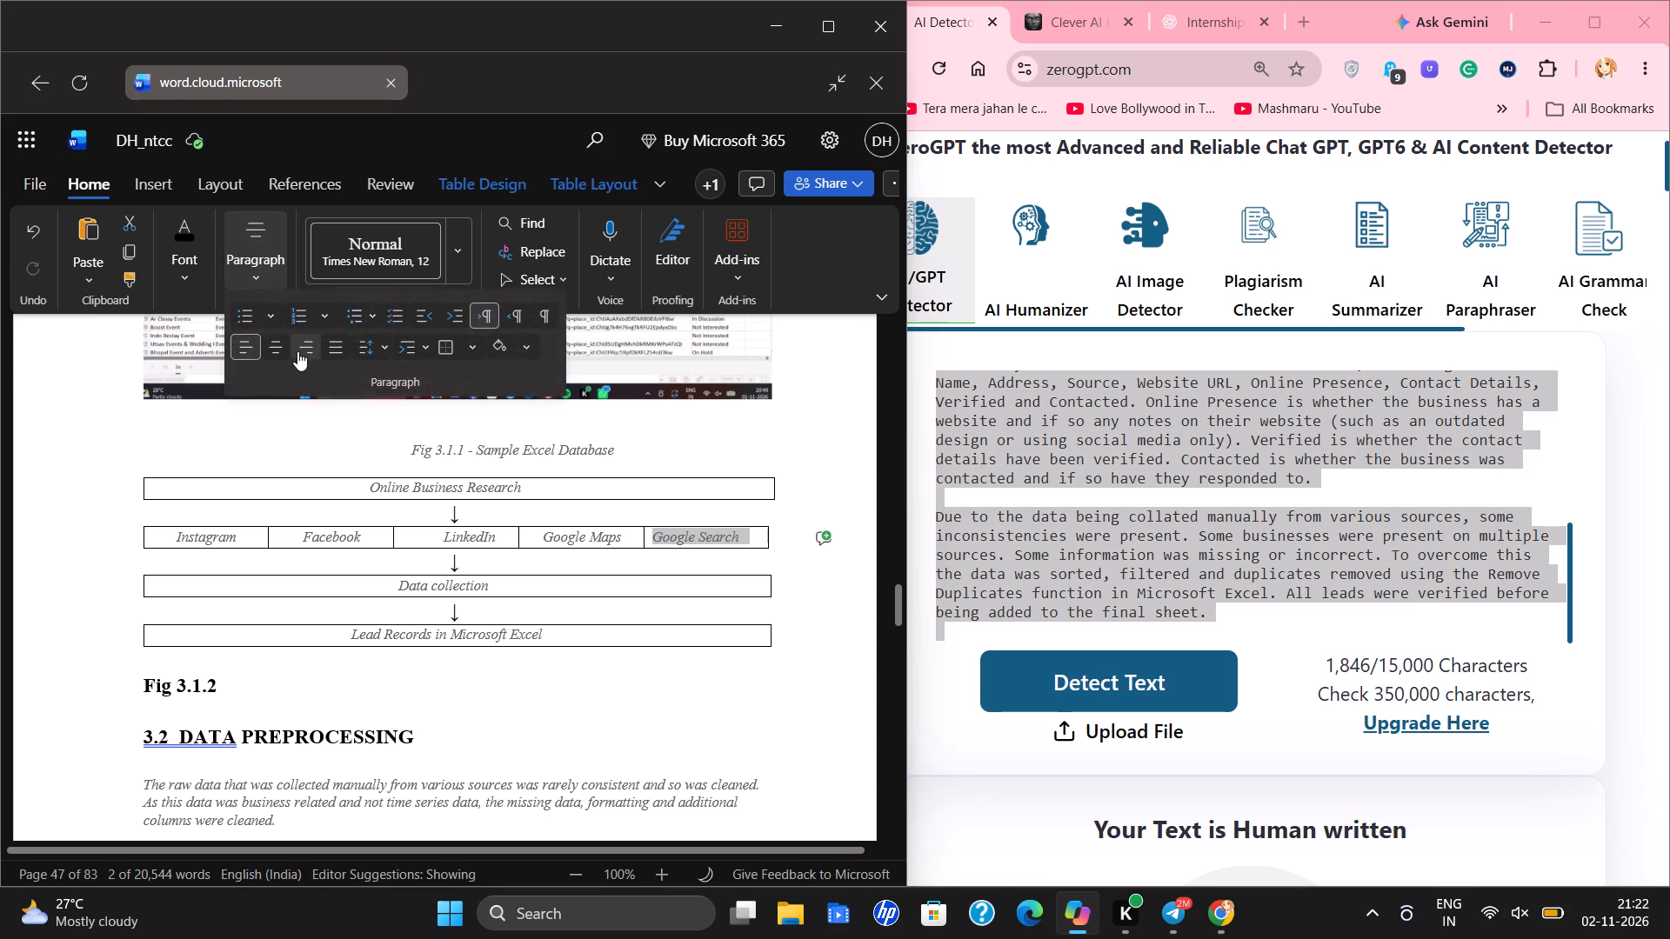
pyautogui.click(285, 347)
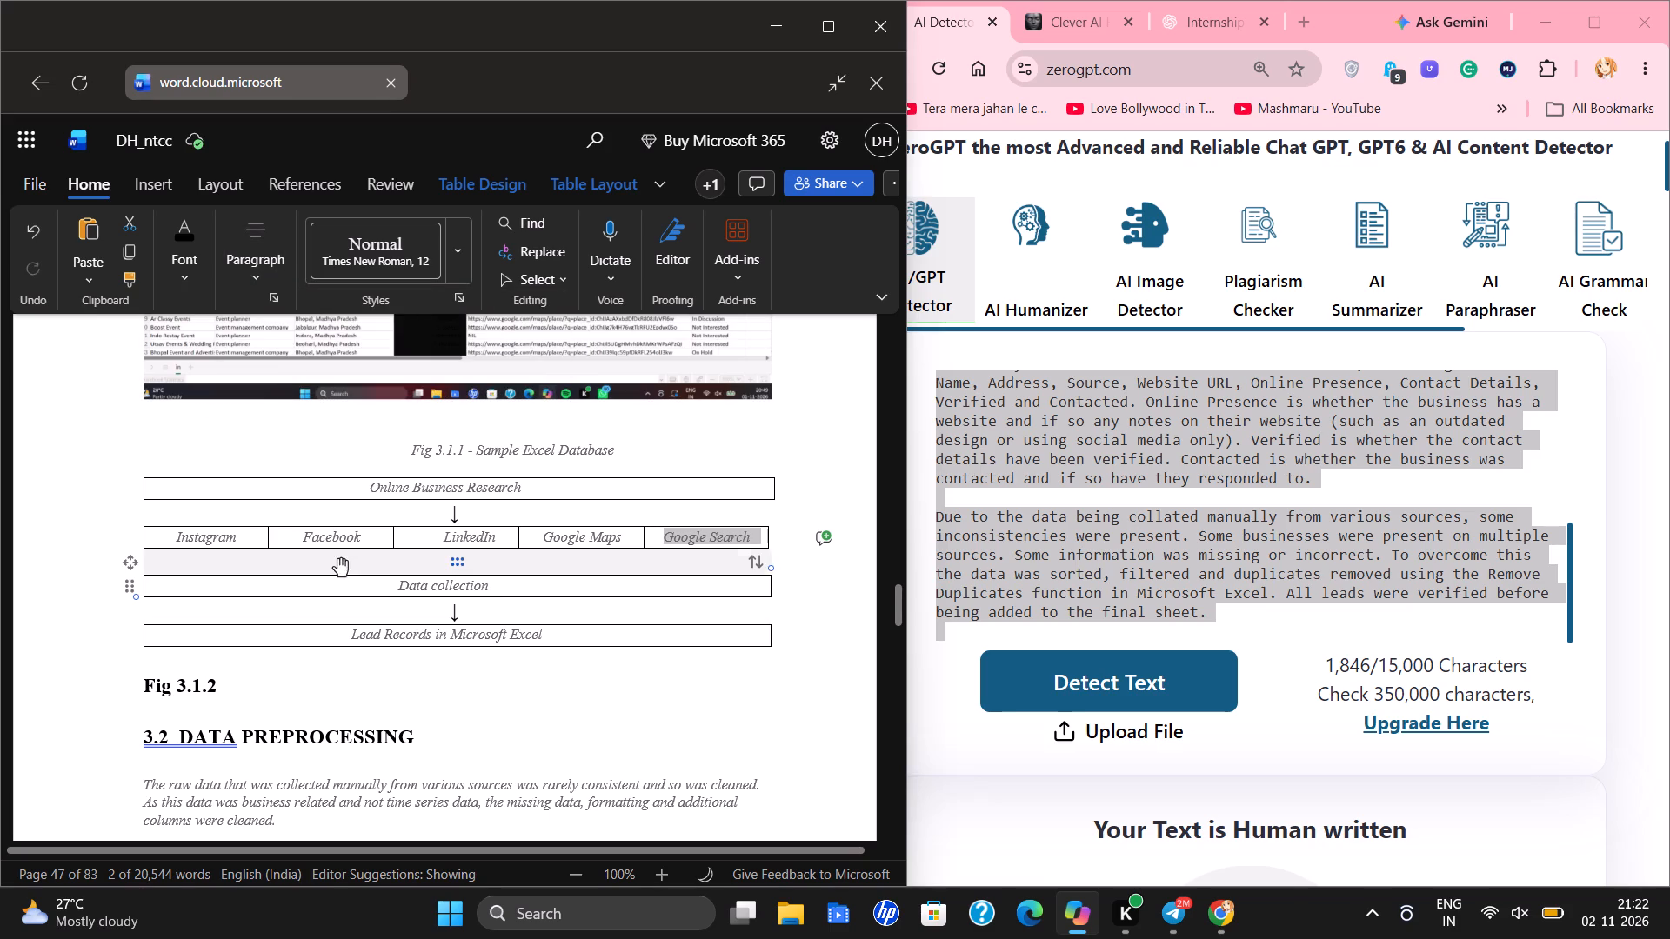
pyautogui.click(306, 577)
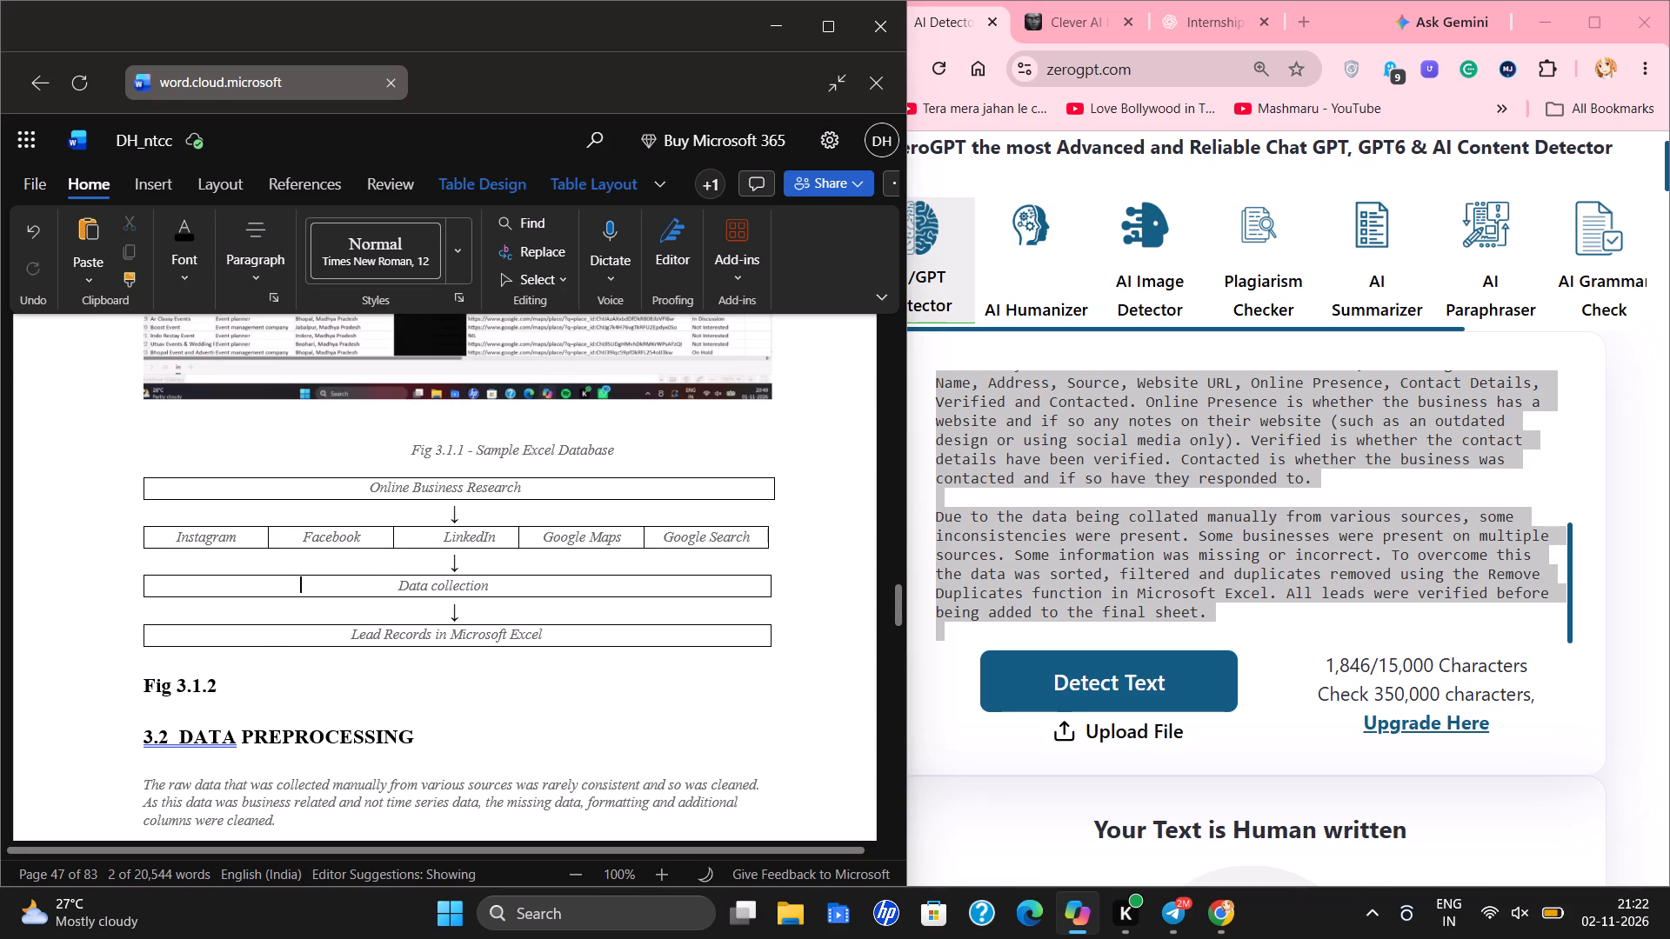
pyautogui.moveTo(355, 590); pyautogui.dragTo(498, 589)
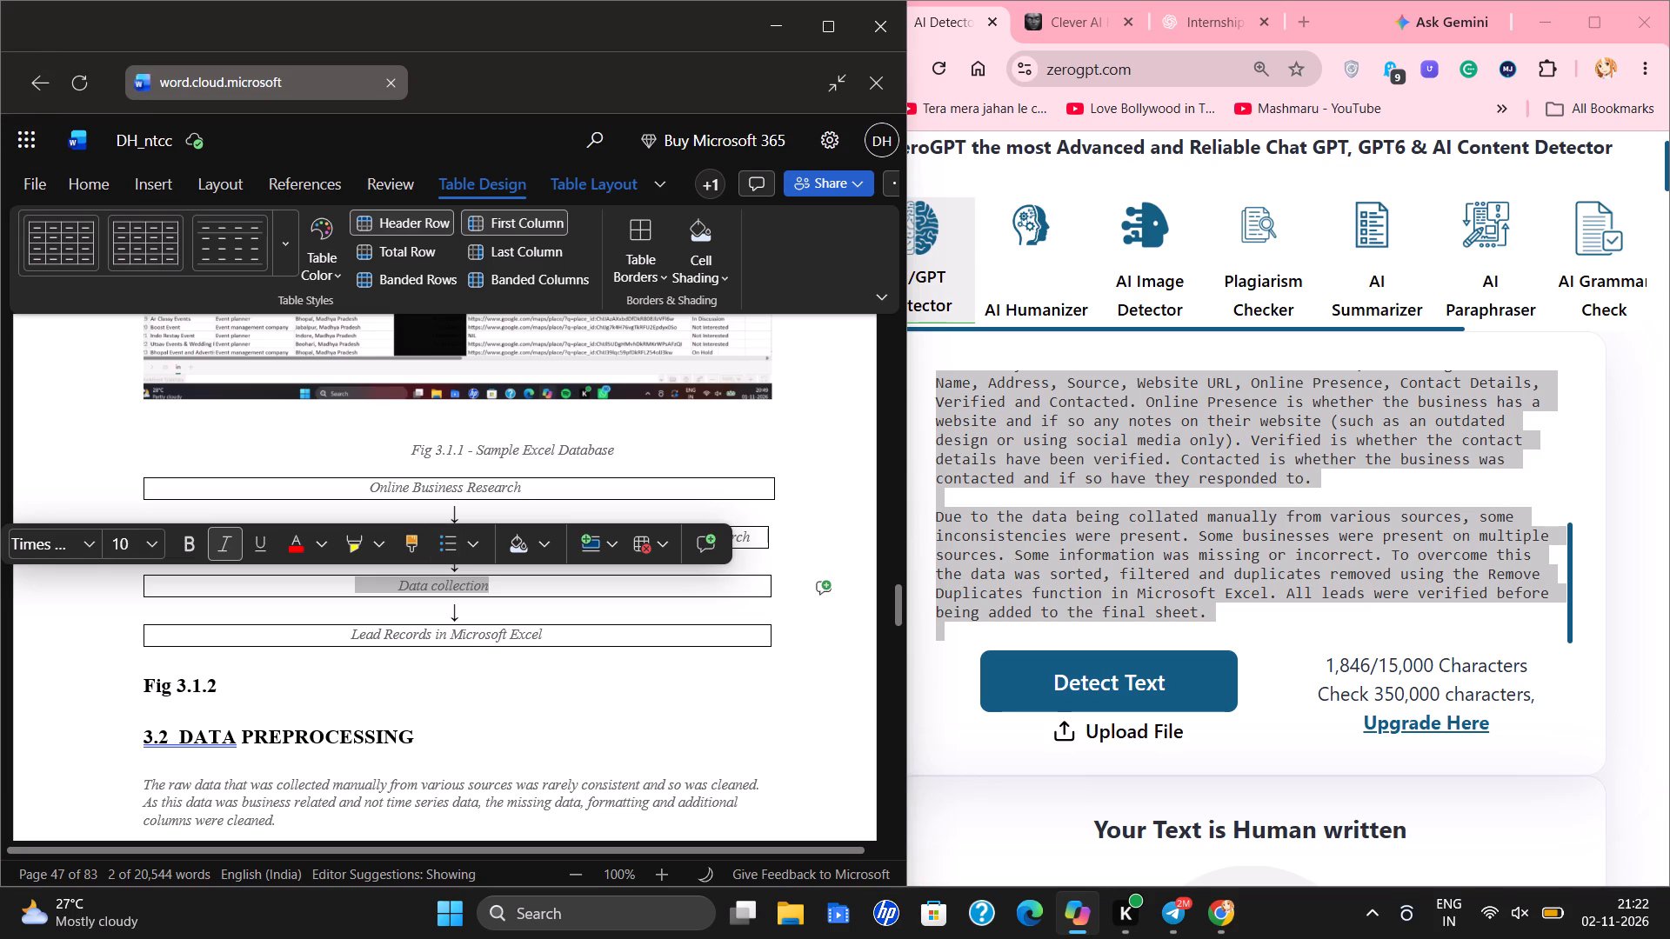
pyautogui.click(332, 595)
pyautogui.moveTo(383, 588); pyautogui.dragTo(518, 579)
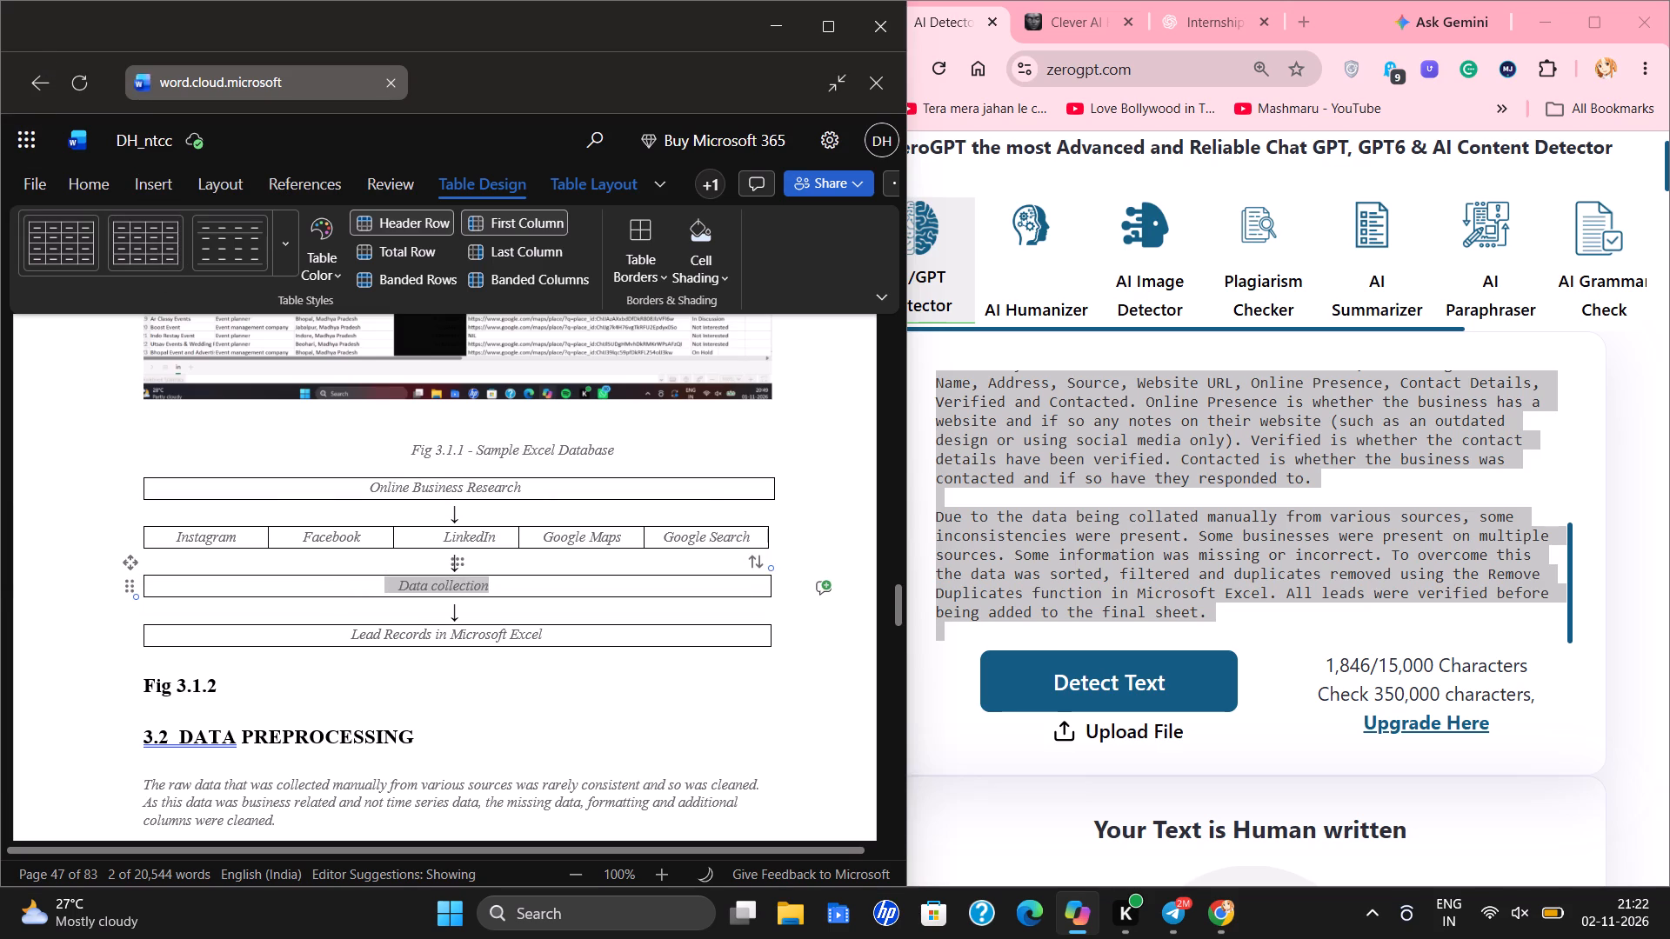
pyautogui.moveTo(518, 579); pyautogui.dragTo(521, 578)
pyautogui.click(109, 185)
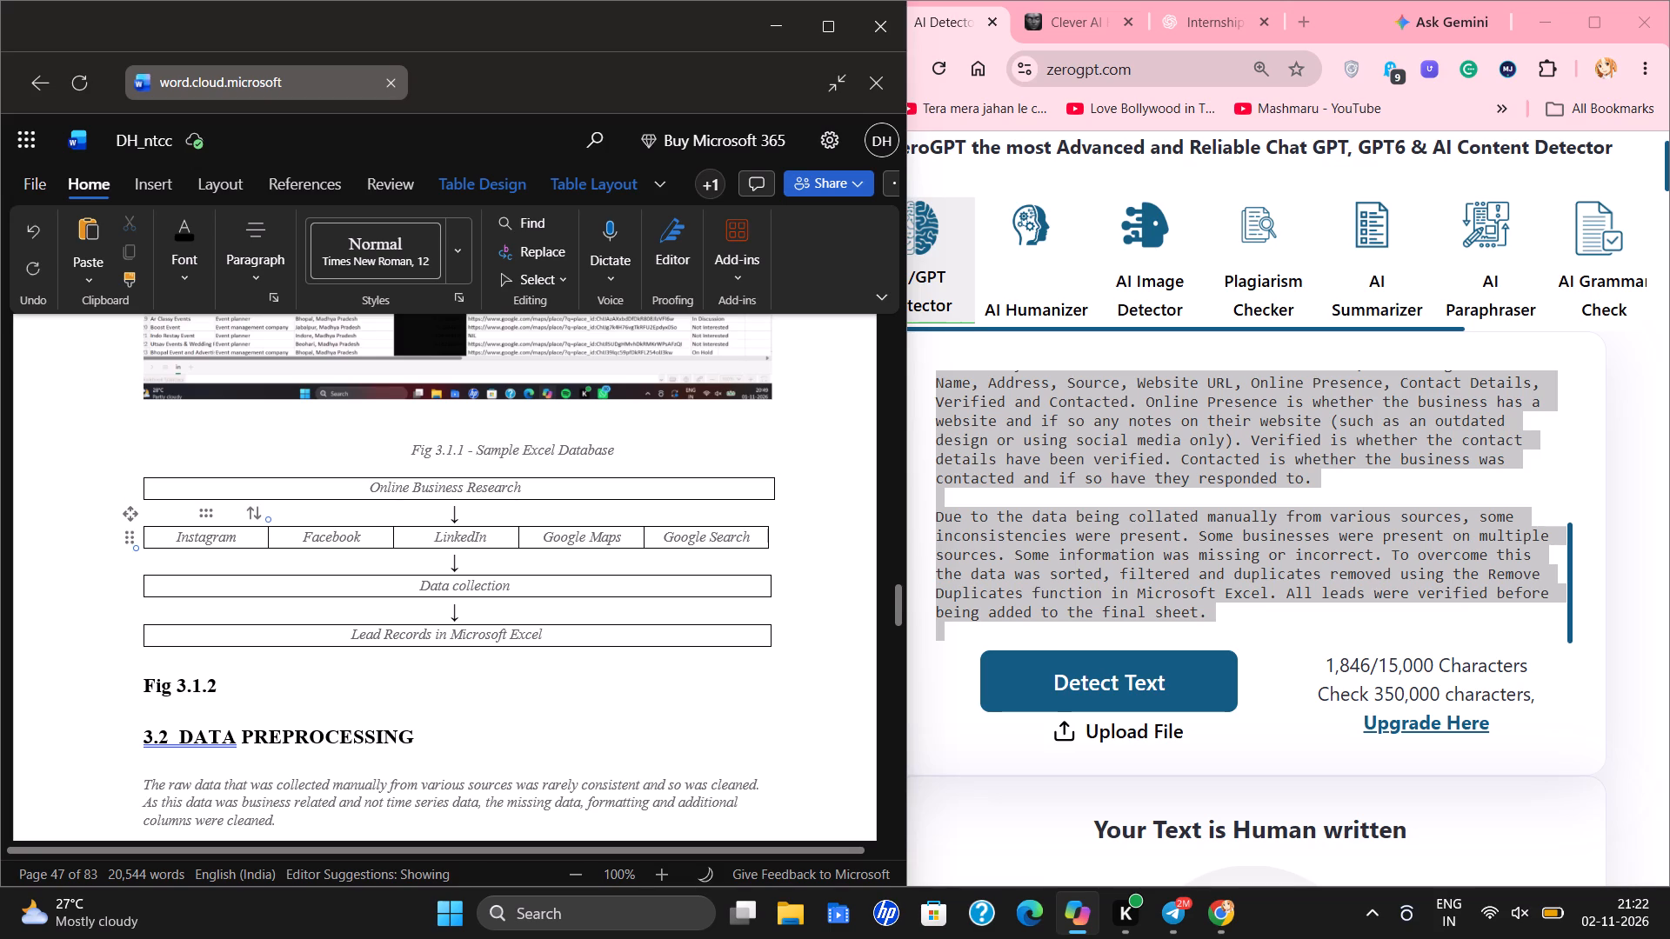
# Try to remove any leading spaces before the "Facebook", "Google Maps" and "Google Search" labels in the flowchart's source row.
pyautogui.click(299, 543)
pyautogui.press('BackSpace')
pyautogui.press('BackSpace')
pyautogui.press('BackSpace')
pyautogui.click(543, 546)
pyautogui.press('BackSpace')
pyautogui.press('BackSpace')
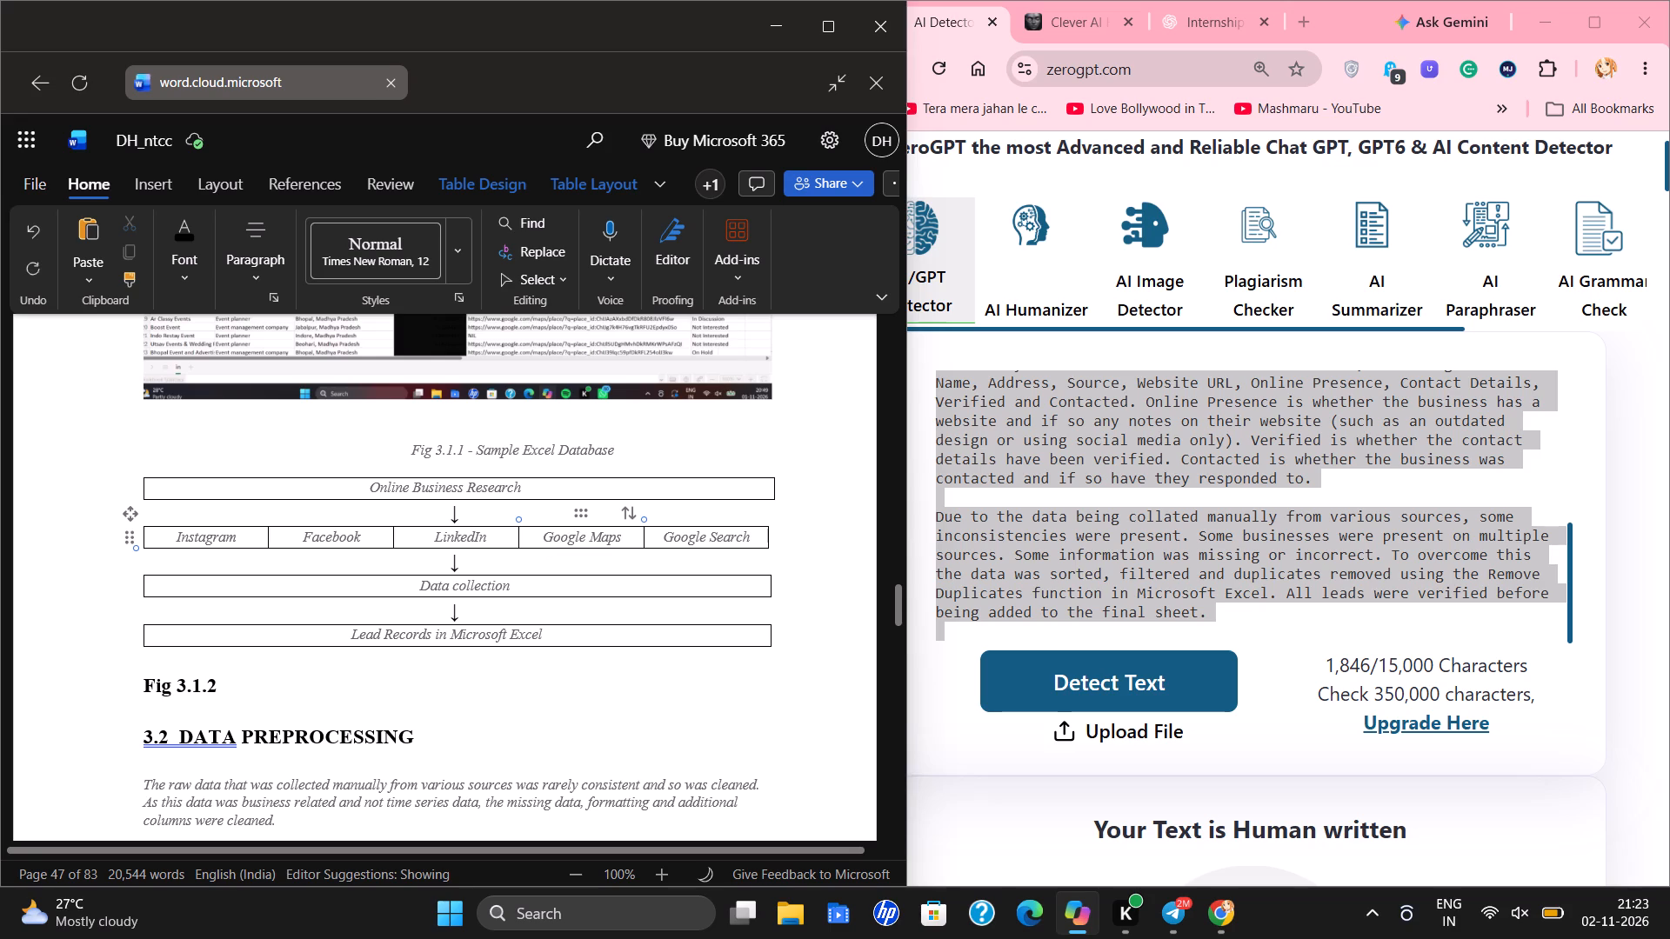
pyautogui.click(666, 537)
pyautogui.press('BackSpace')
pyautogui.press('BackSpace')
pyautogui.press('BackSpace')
# Widen the "Google Search" cell slightly so the source row's outer edge lines up with the "Online Business Research" box.
pyautogui.moveTo(769, 537); pyautogui.dragTo(802, 537)
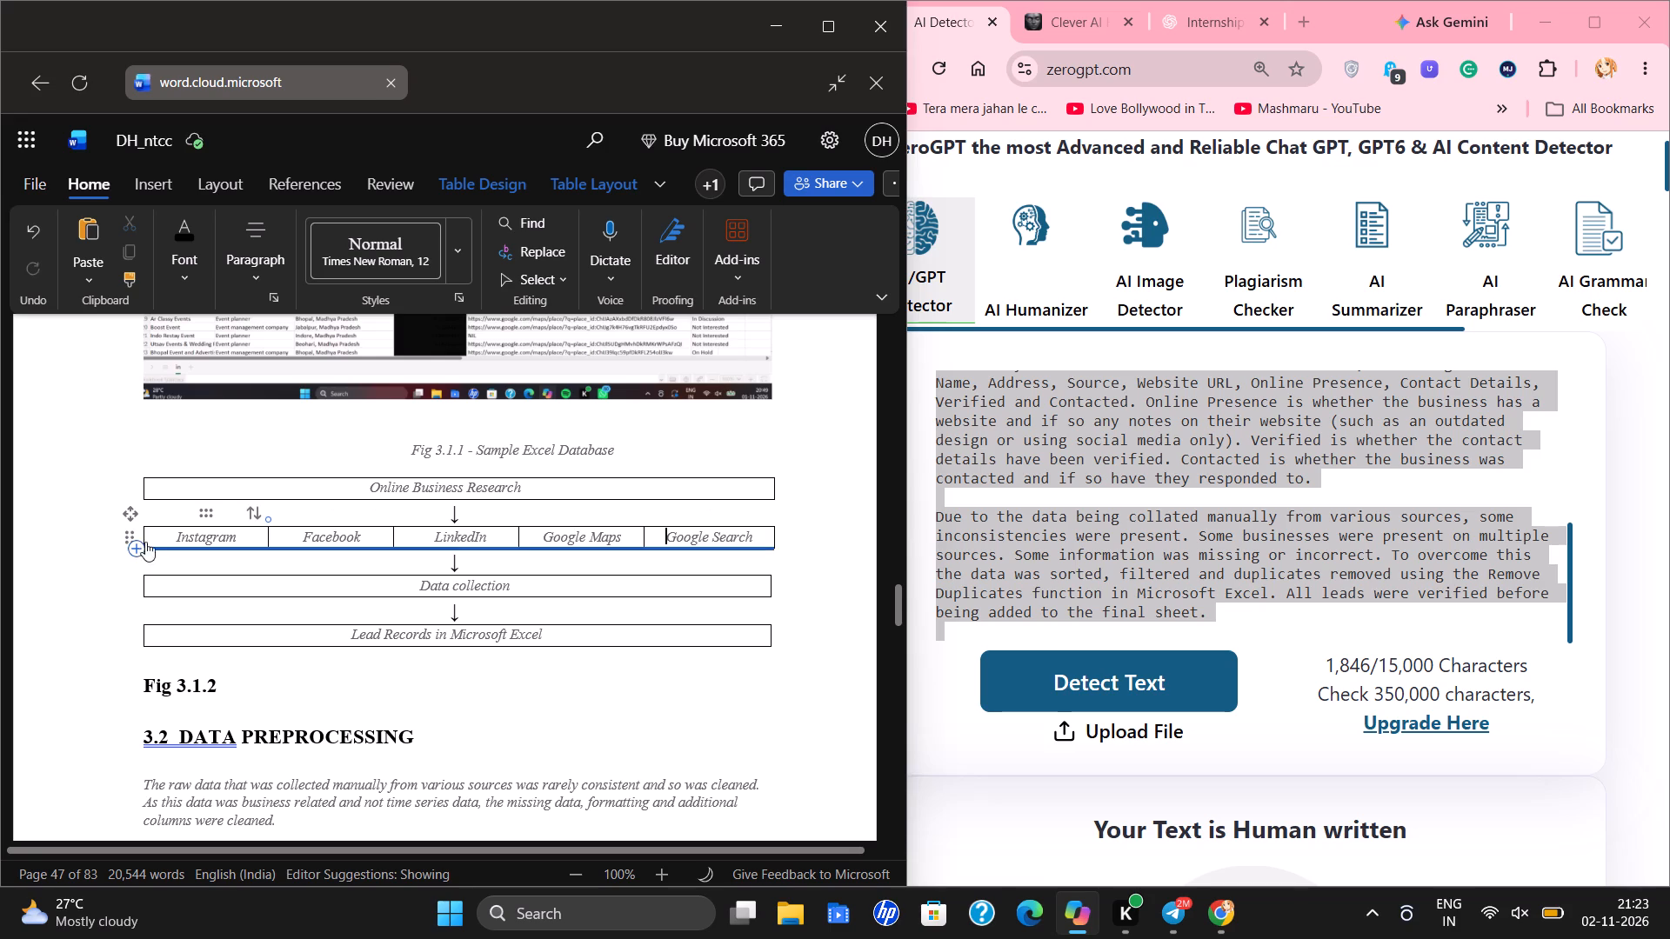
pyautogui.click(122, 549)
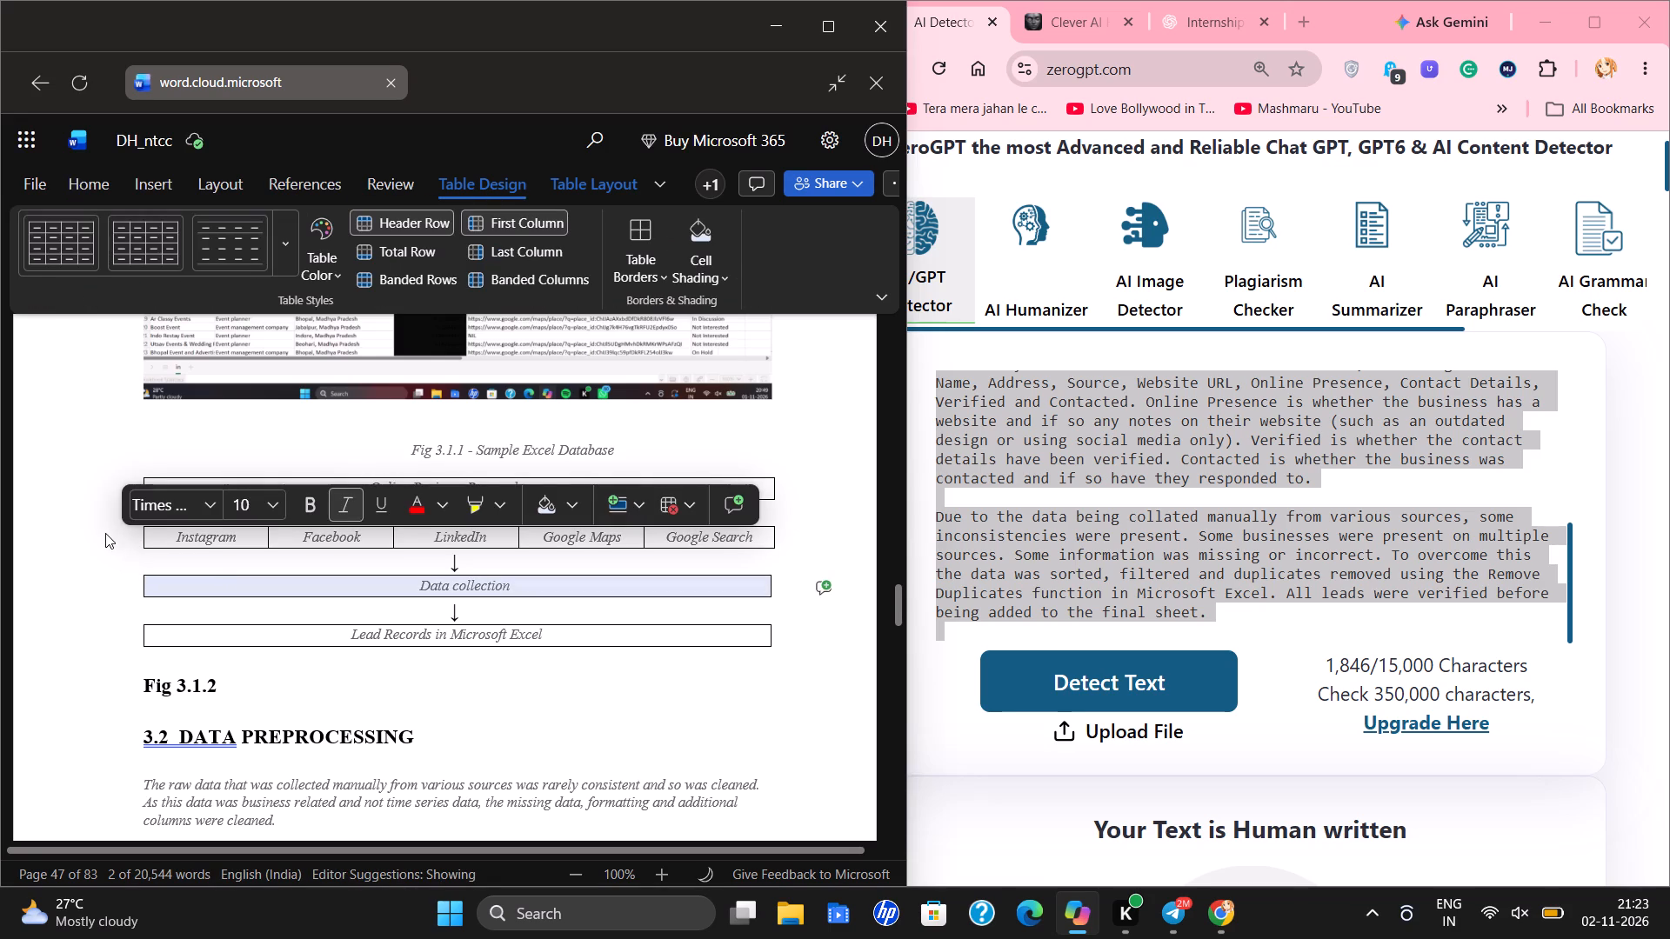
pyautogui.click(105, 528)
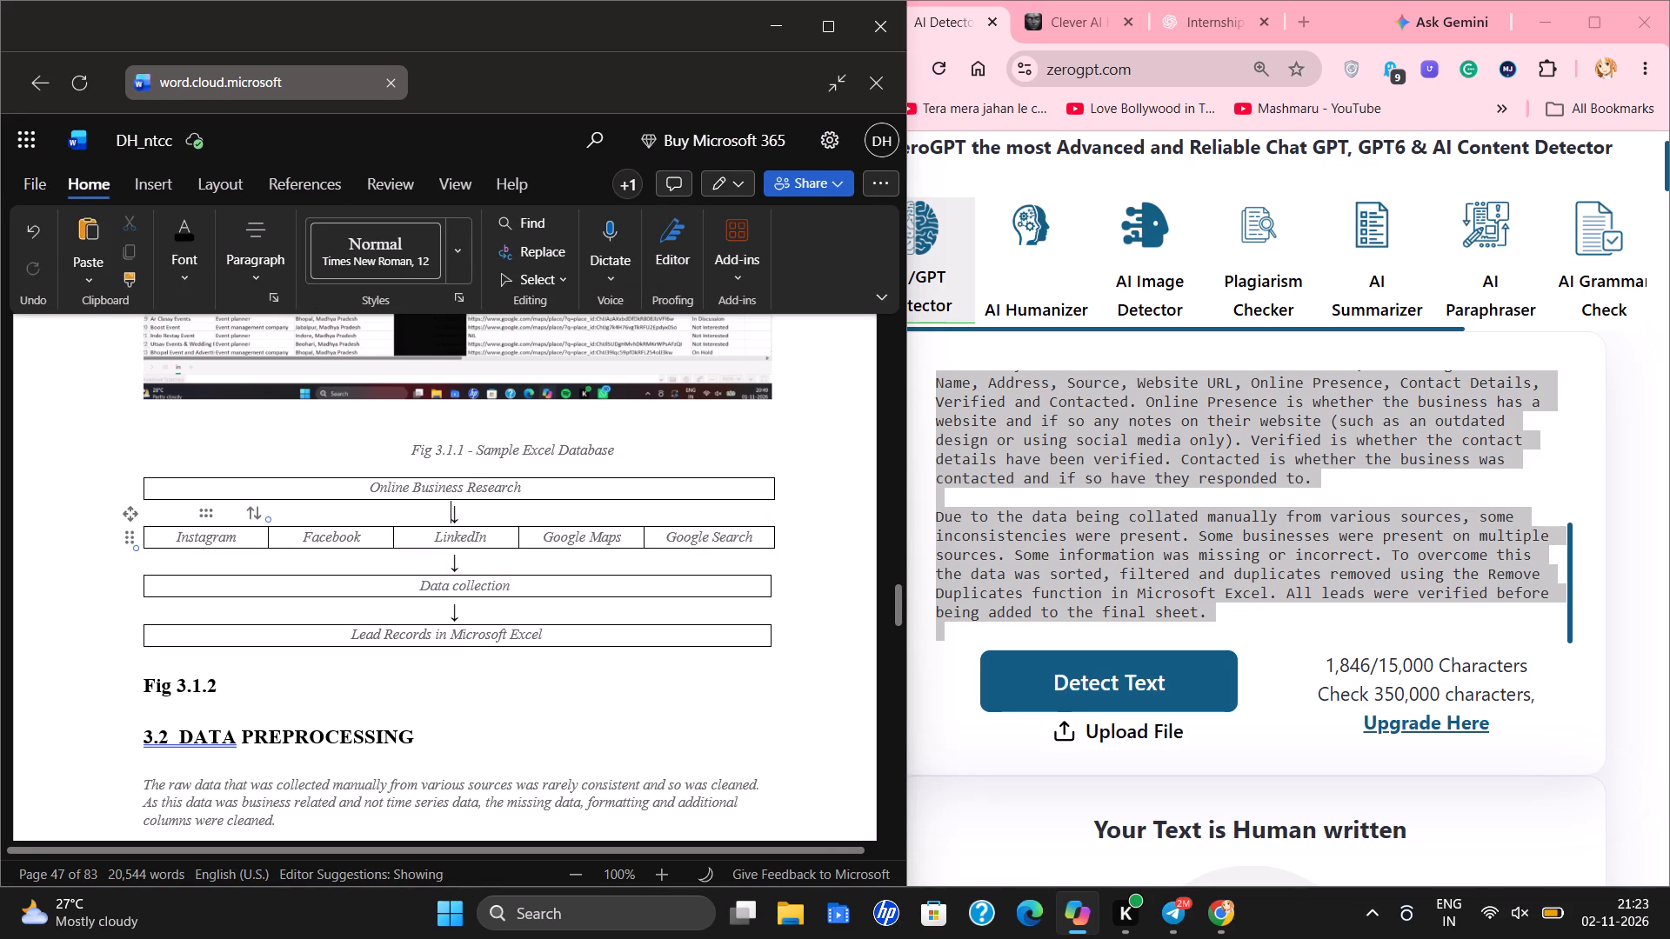
# Remove the leading spaces before "Online Business Research" in the flowchart's first box and centre the label.
pyautogui.click(369, 489)
pyautogui.press('BackSpace')
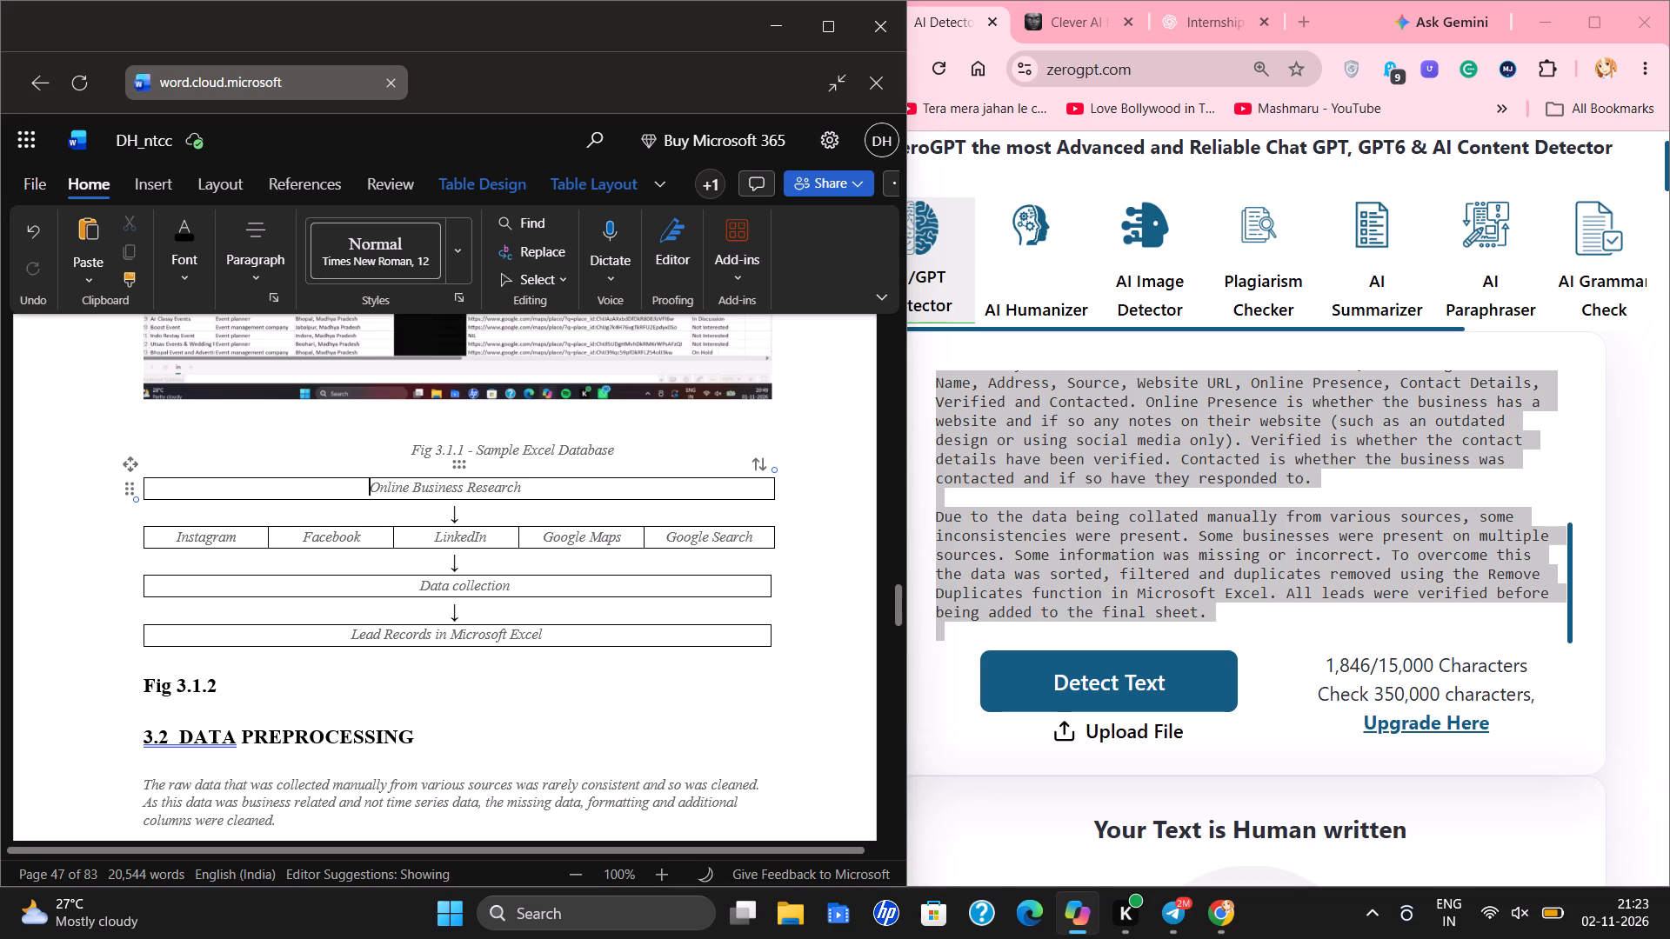
pyautogui.press('BackSpace')
pyautogui.press('BackSpace')
pyautogui.press('BackSpace')
pyautogui.press('BackSpace')
pyautogui.press('BackSpace')
pyautogui.press('BackSpace')
pyautogui.press('BackSpace')
pyautogui.press('BackSpace')
pyautogui.press('BackSpace')
pyautogui.press('BackSpace')
pyautogui.press('BackSpace')
pyautogui.press('BackSpace')
pyautogui.press('BackSpace')
pyautogui.press('BackSpace')
pyautogui.press('BackSpace')
pyautogui.press('BackSpace')
pyautogui.press('BackSpace')
pyautogui.press('BackSpace')
pyautogui.press('BackSpace')
pyautogui.press('BackSpace')
pyautogui.press('BackSpace')
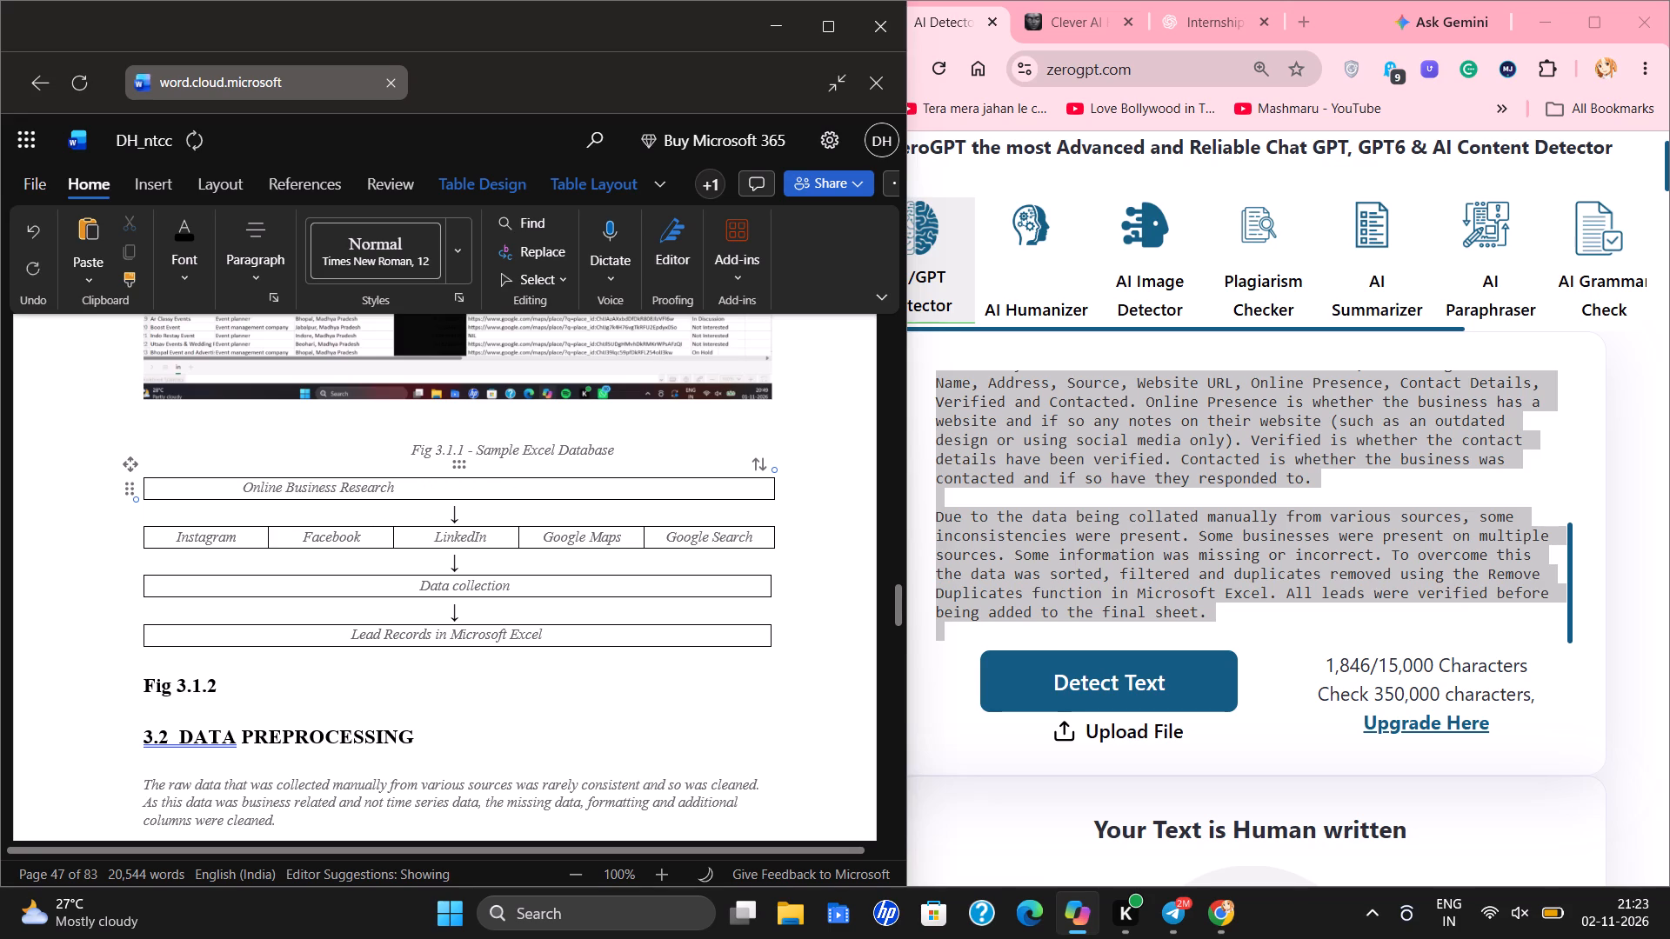
pyautogui.press('BackSpace')
pyautogui.press('BackSpace')
pyautogui.press('BackSpace')
pyautogui.press('BackSpace')
pyautogui.press('BackSpace')
pyautogui.press('BackSpace')
pyautogui.press('BackSpace')
pyautogui.press('BackSpace')
pyautogui.press('BackSpace')
pyautogui.press('BackSpace')
pyautogui.press('BackSpace')
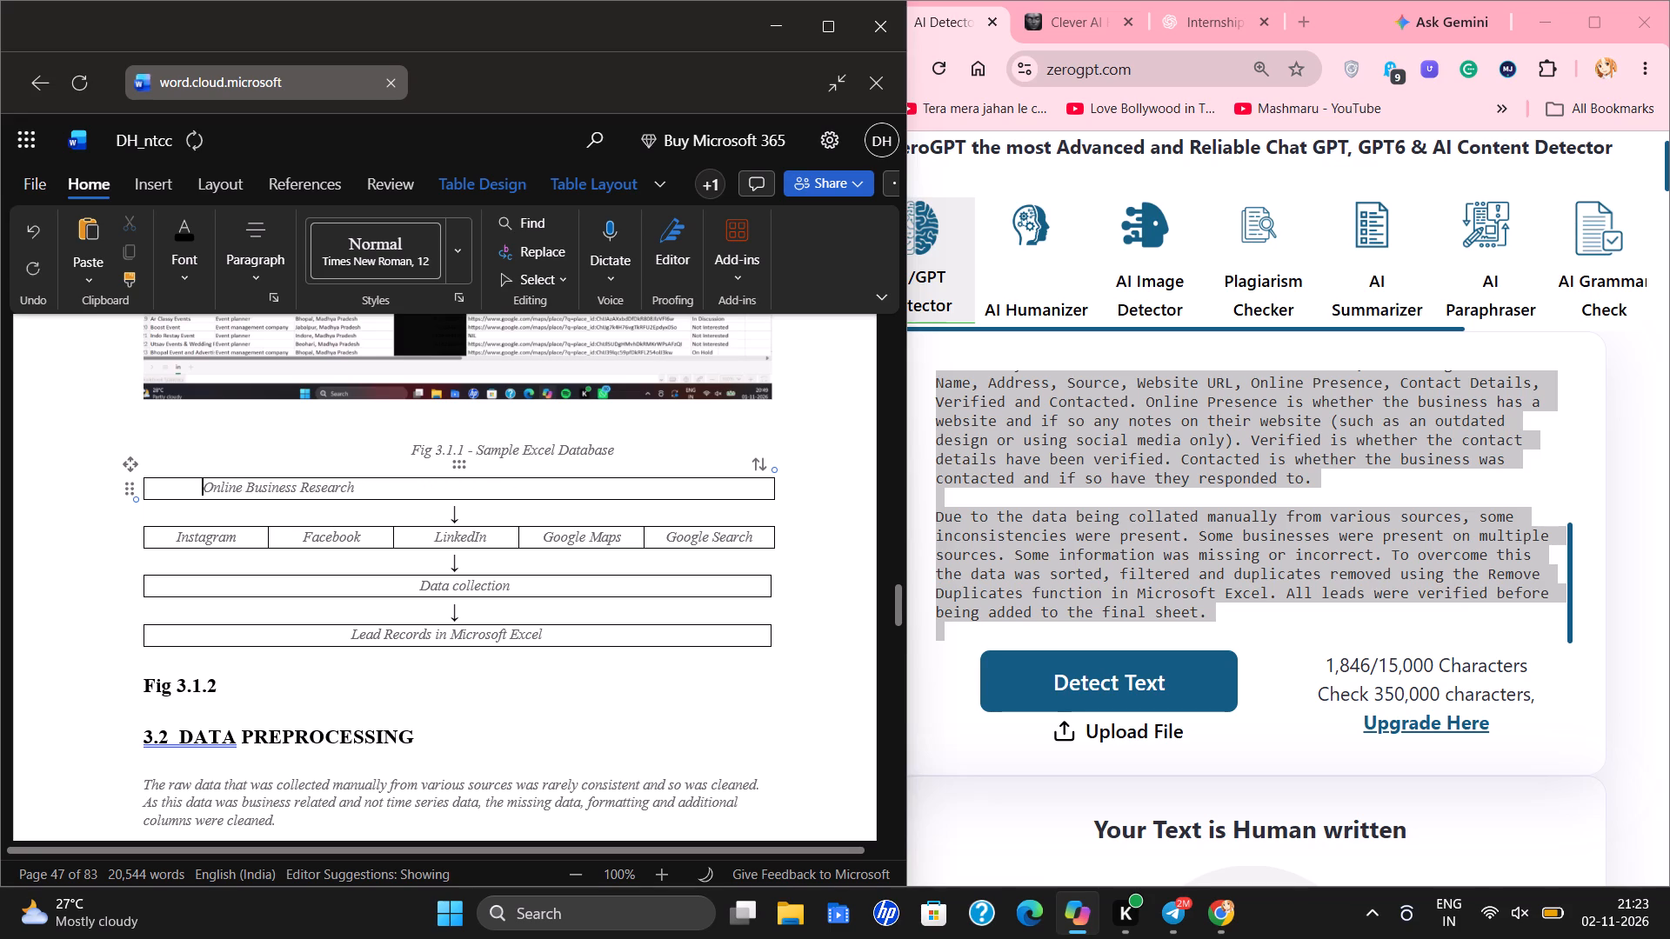
pyautogui.press('BackSpace')
pyautogui.press('BackSpace')
pyautogui.press('BackSpace')
pyautogui.press('BackSpace')
pyautogui.press('BackSpace')
pyautogui.press('BackSpace')
pyautogui.press('BackSpace')
pyautogui.press('BackSpace')
pyautogui.press('BackSpace')
pyautogui.press('BackSpace')
pyautogui.press('BackSpace')
pyautogui.press('BackSpace')
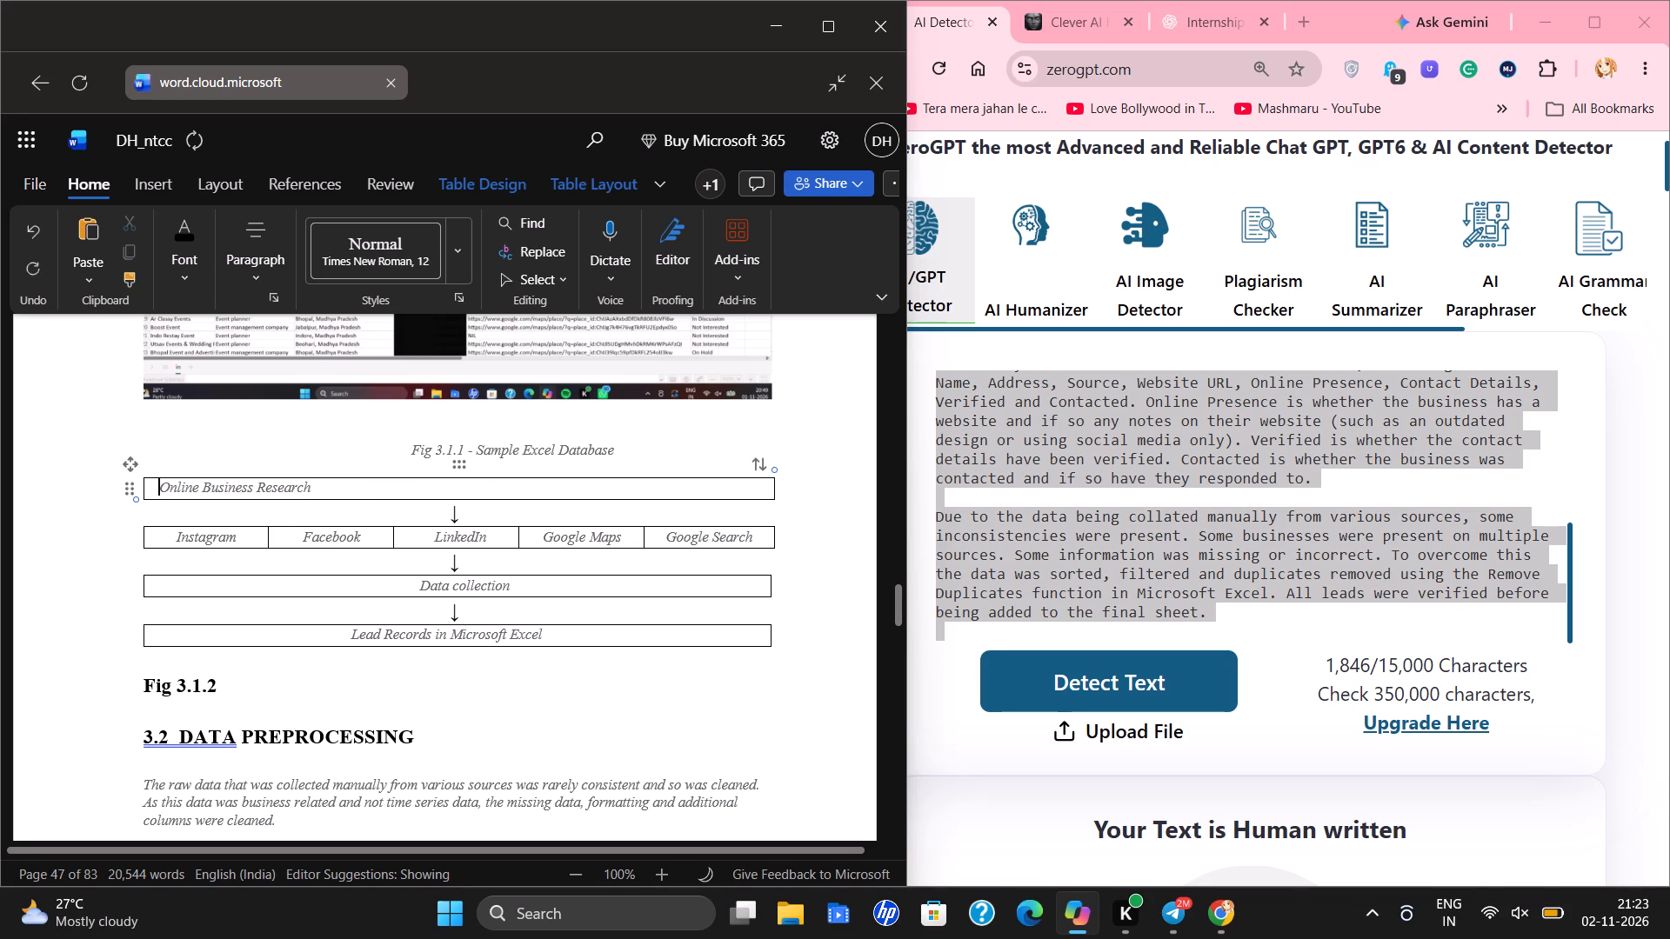
pyautogui.press('BackSpace')
pyautogui.press('BackSpace')
pyautogui.press('BackSpace')
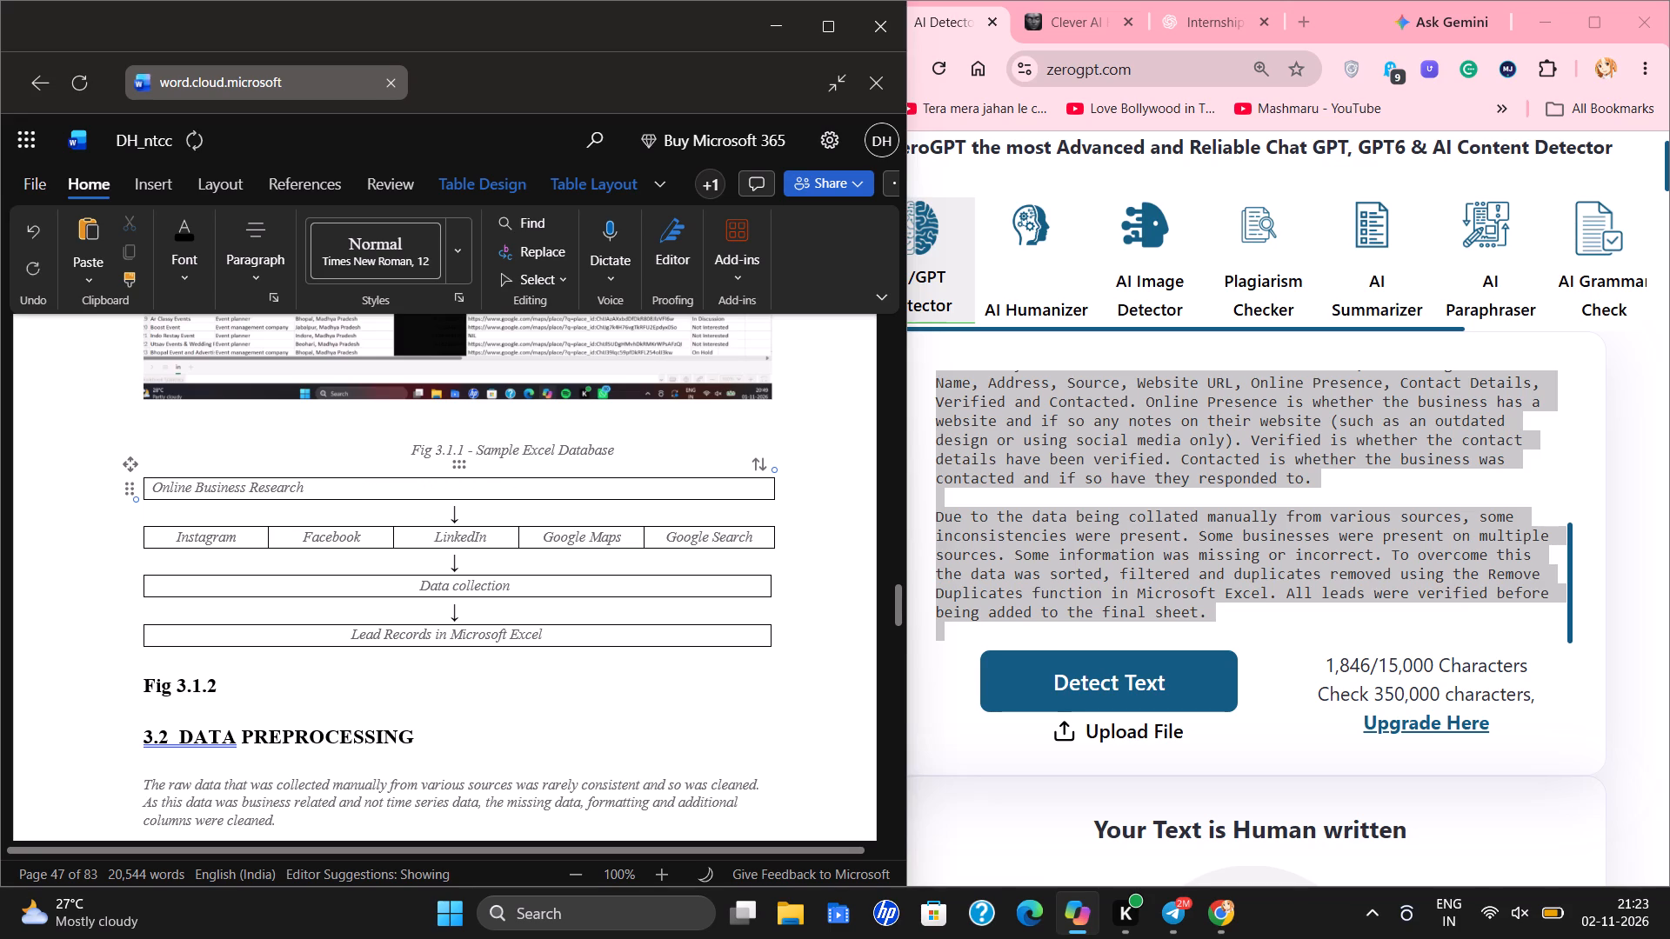
pyautogui.click(263, 271)
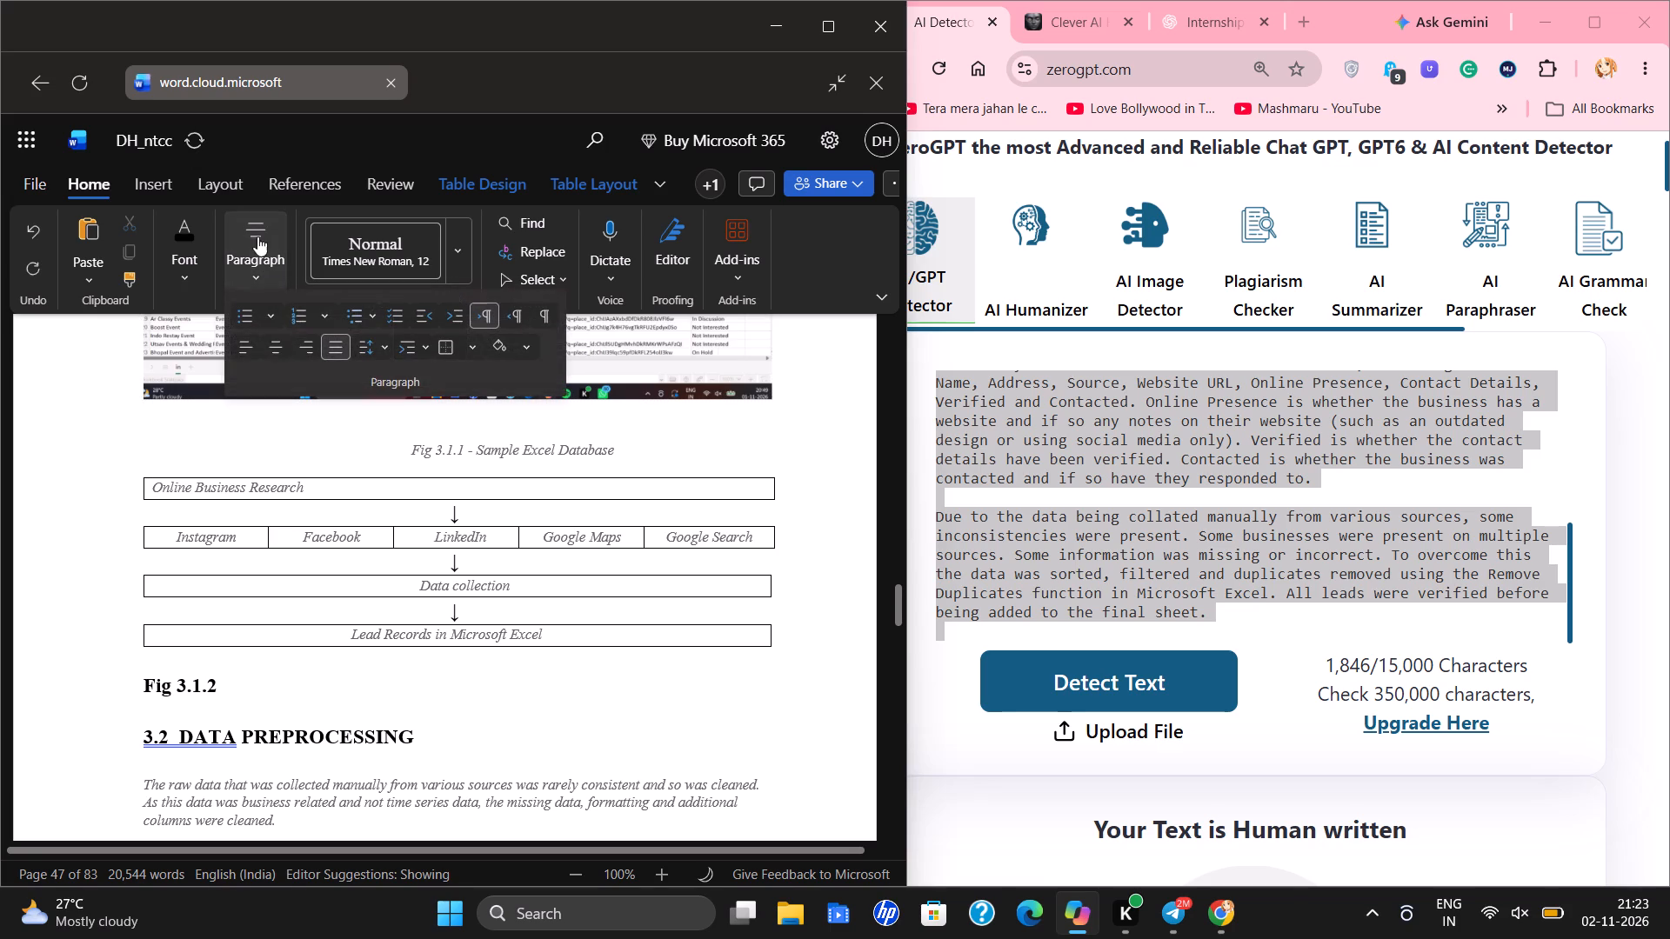
pyautogui.click(278, 350)
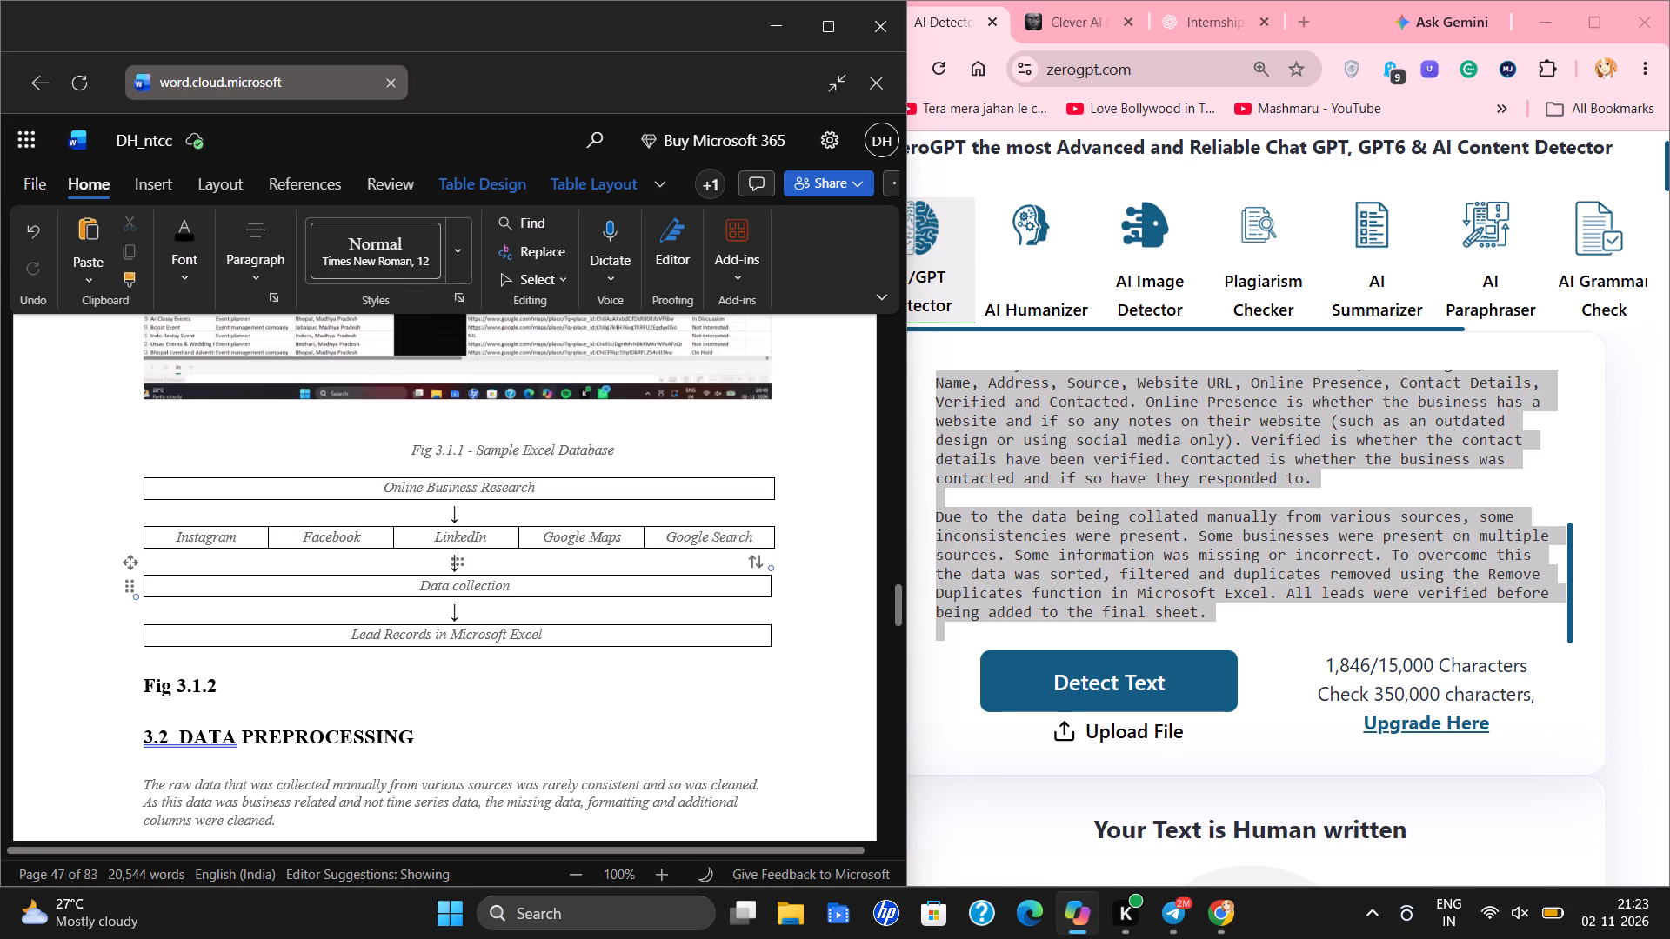
# Remove the extra leading spaces before the centred "Data collection" label in its flowchart box.
pyautogui.moveTo(418, 584); pyautogui.dragTo(221, 570)
pyautogui.press('BackSpace')
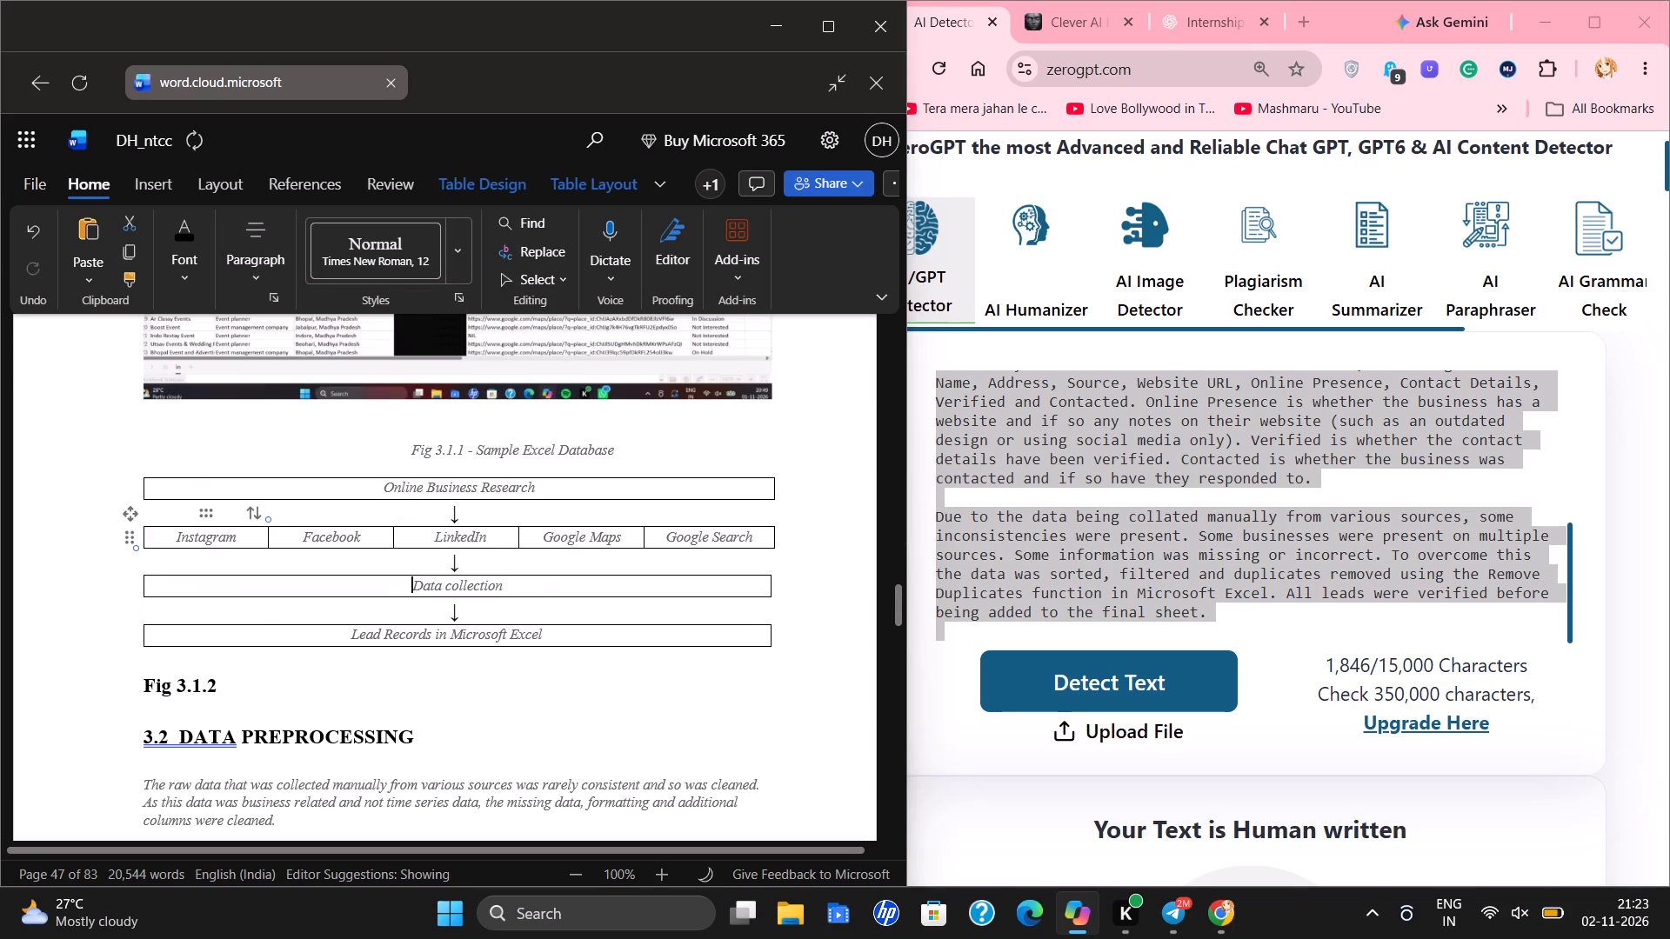
pyautogui.press('BackSpace')
pyautogui.press('BackSpace')
pyautogui.press('BackSpace')
pyautogui.press('BackSpace')
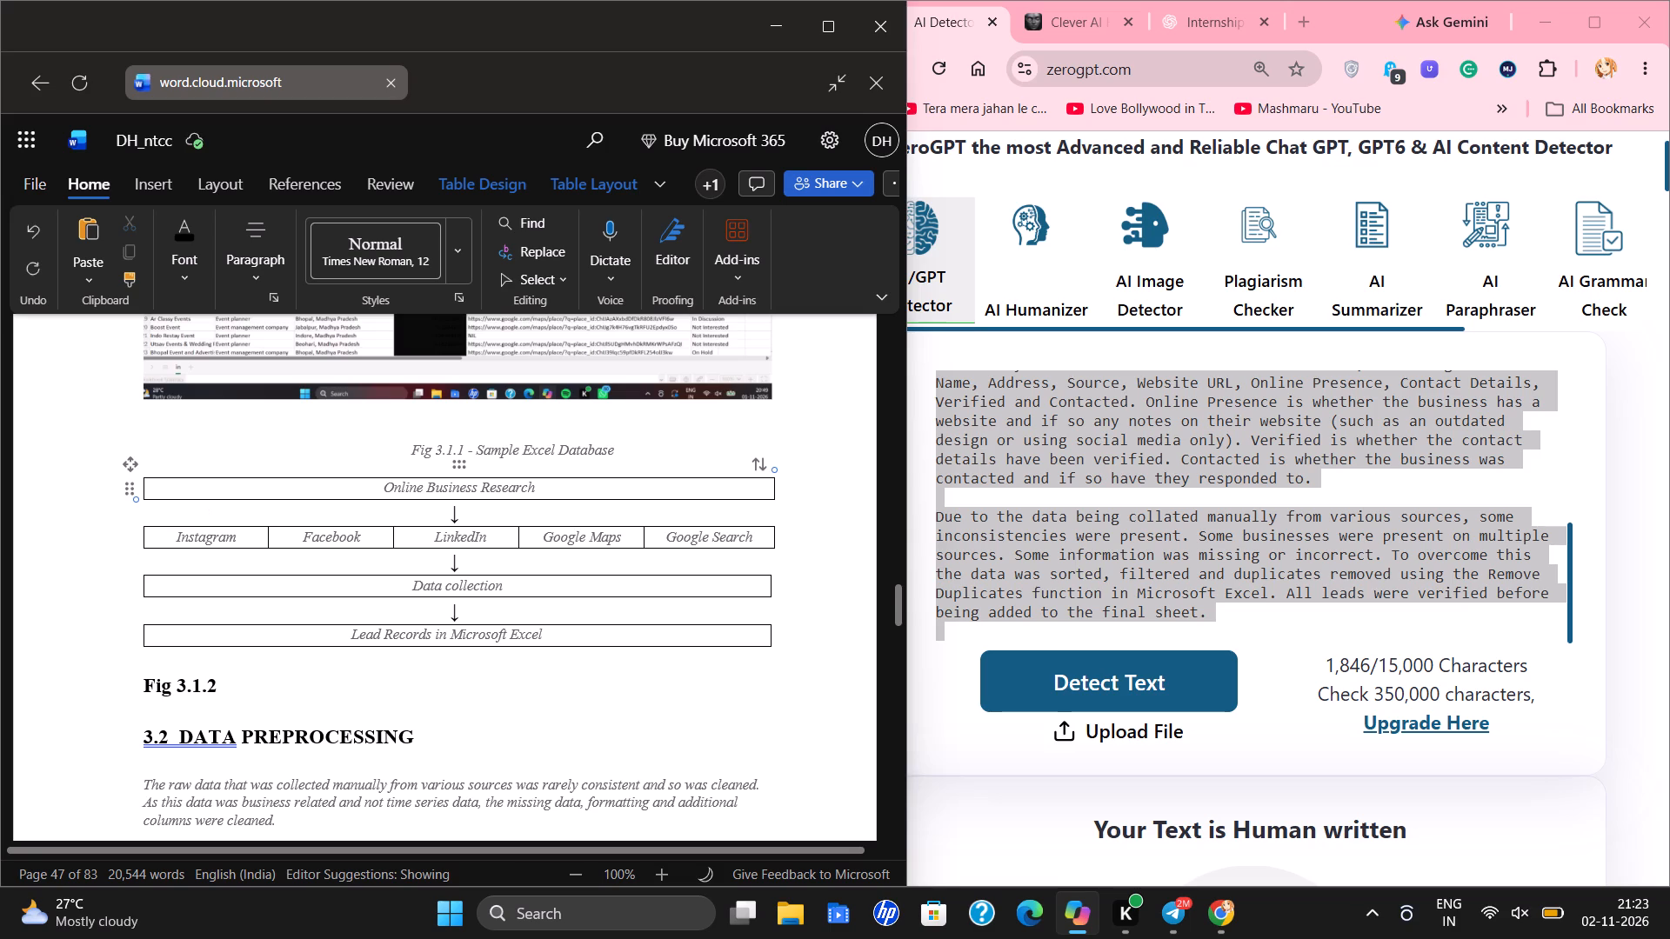
pyautogui.click(260, 270)
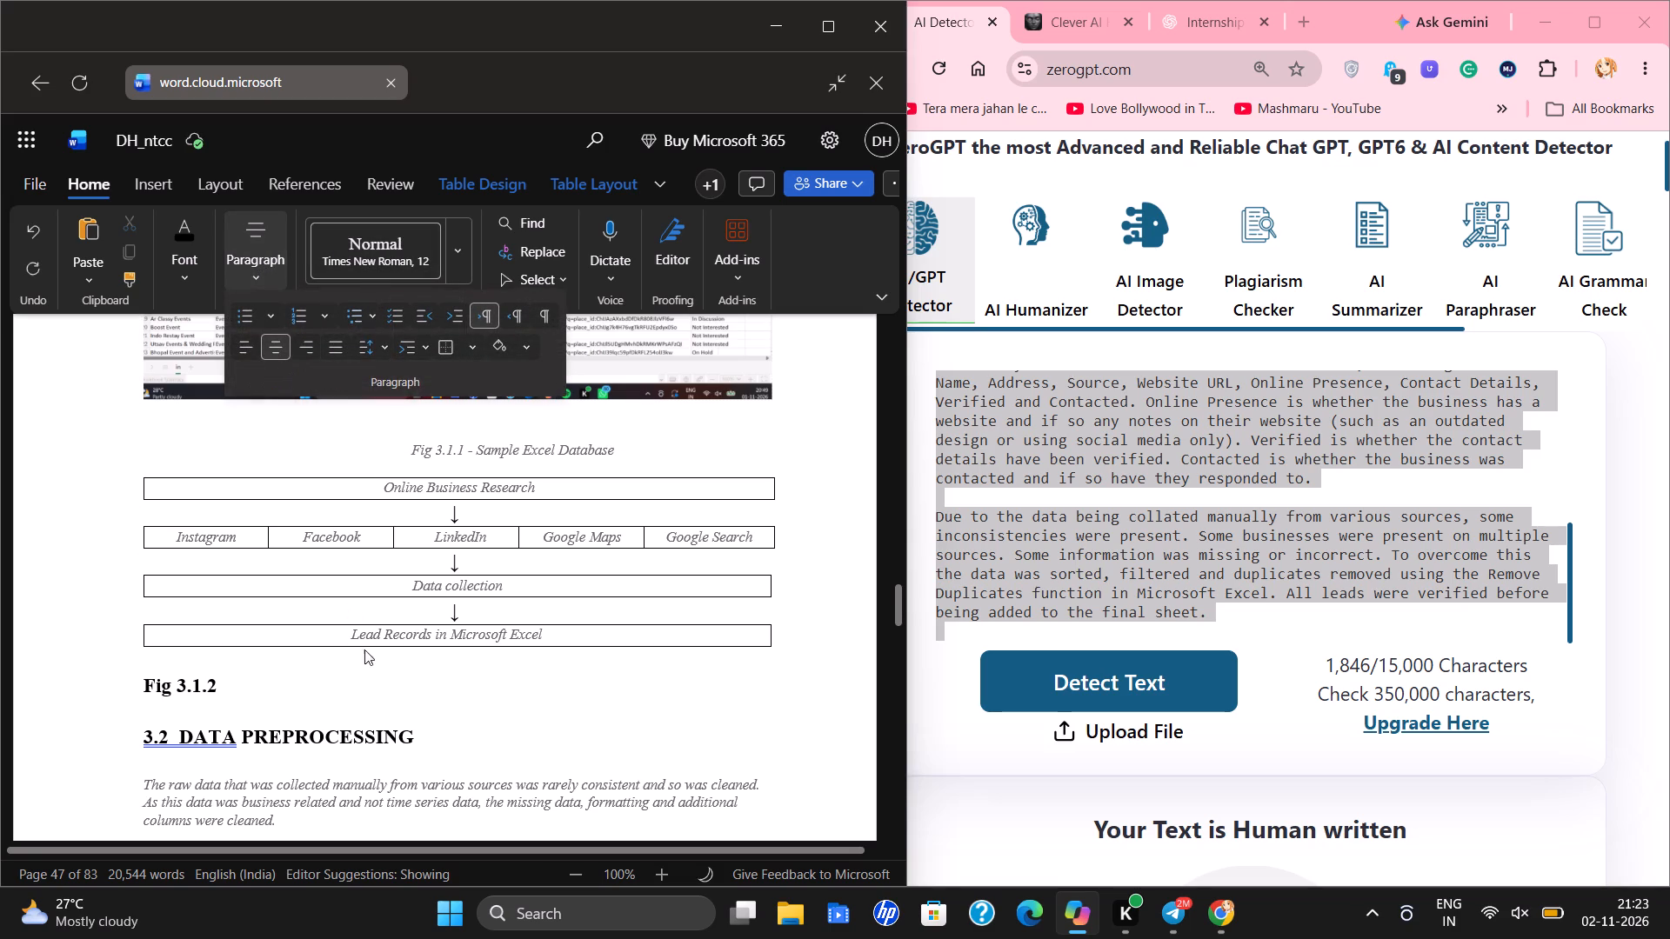
pyautogui.click(340, 635)
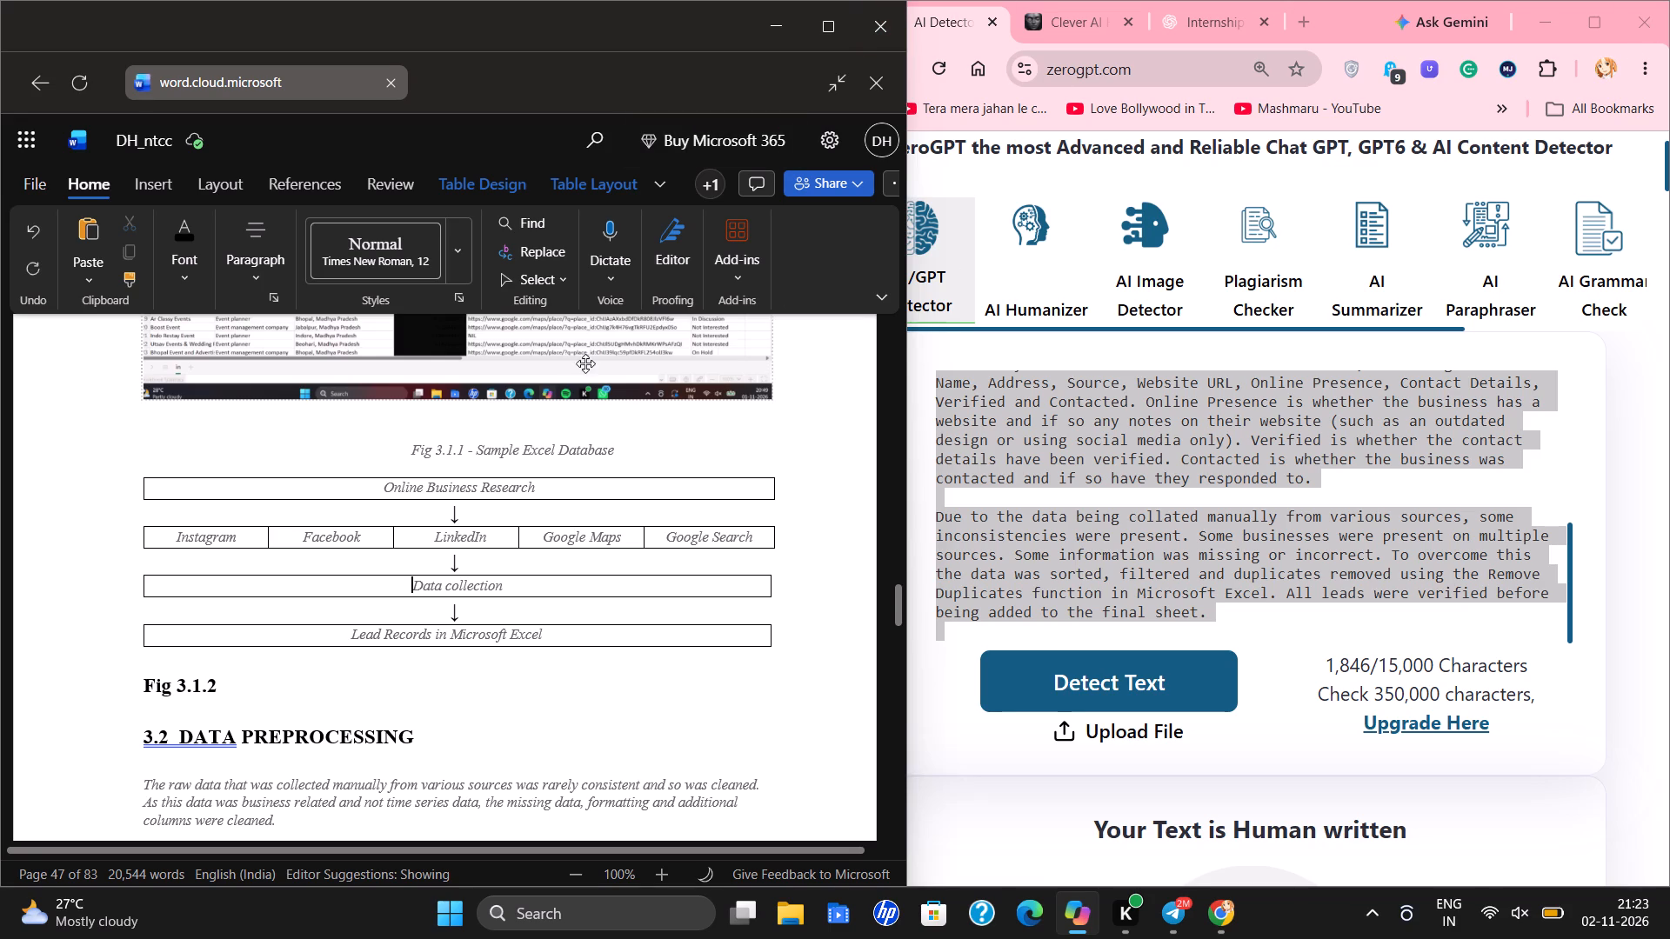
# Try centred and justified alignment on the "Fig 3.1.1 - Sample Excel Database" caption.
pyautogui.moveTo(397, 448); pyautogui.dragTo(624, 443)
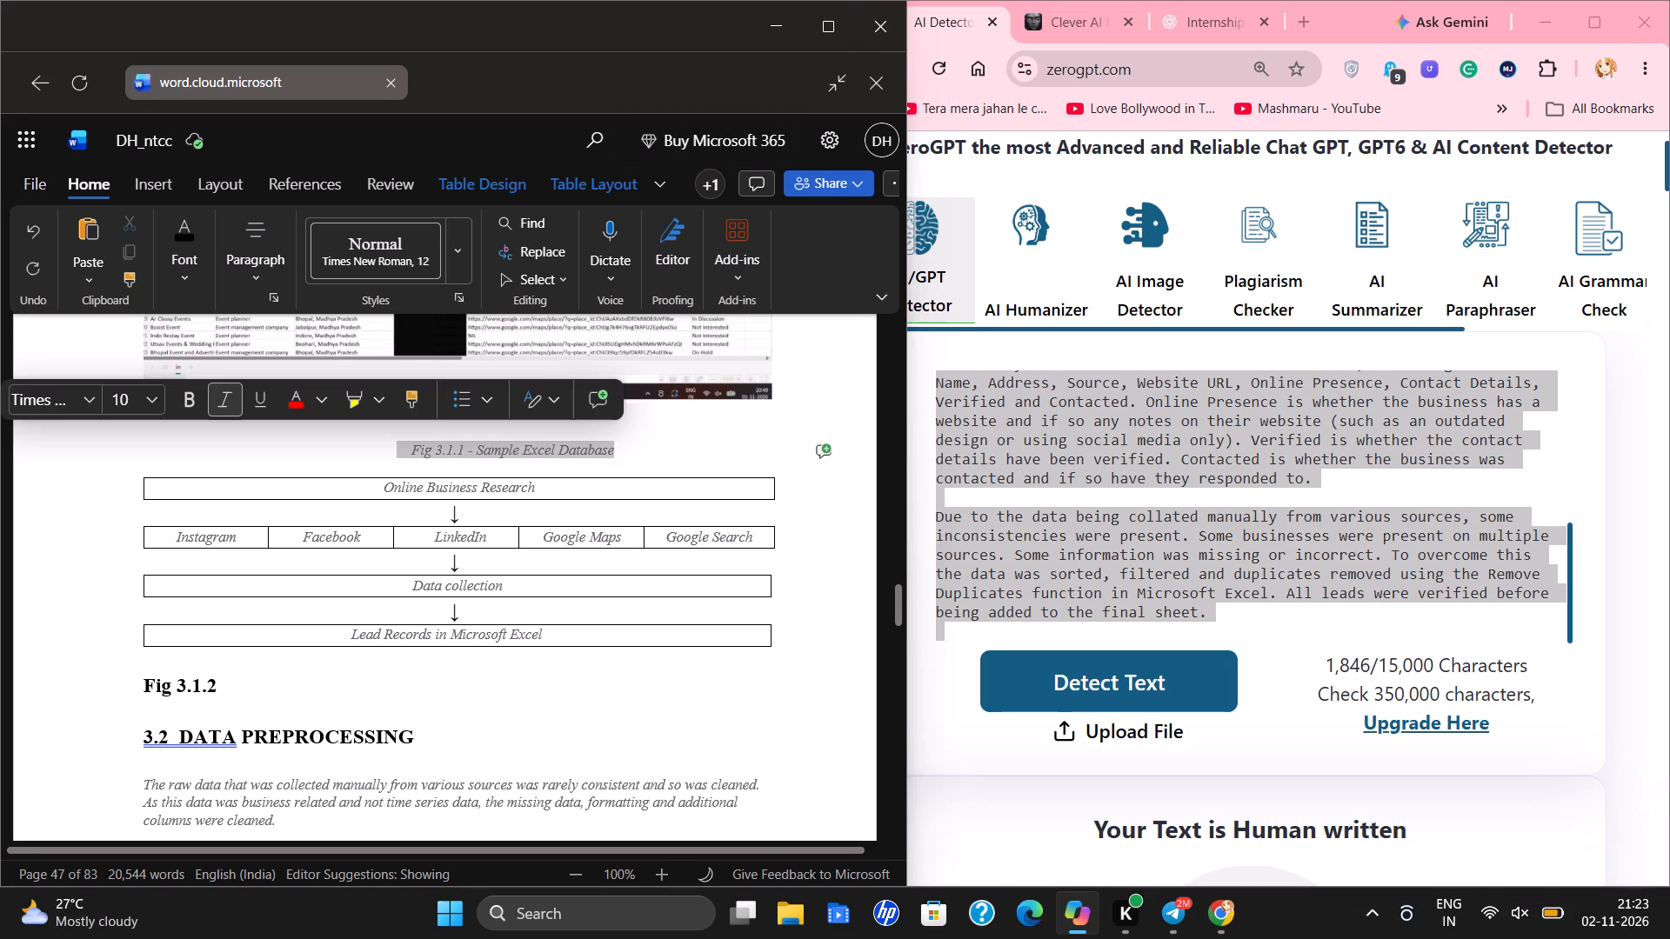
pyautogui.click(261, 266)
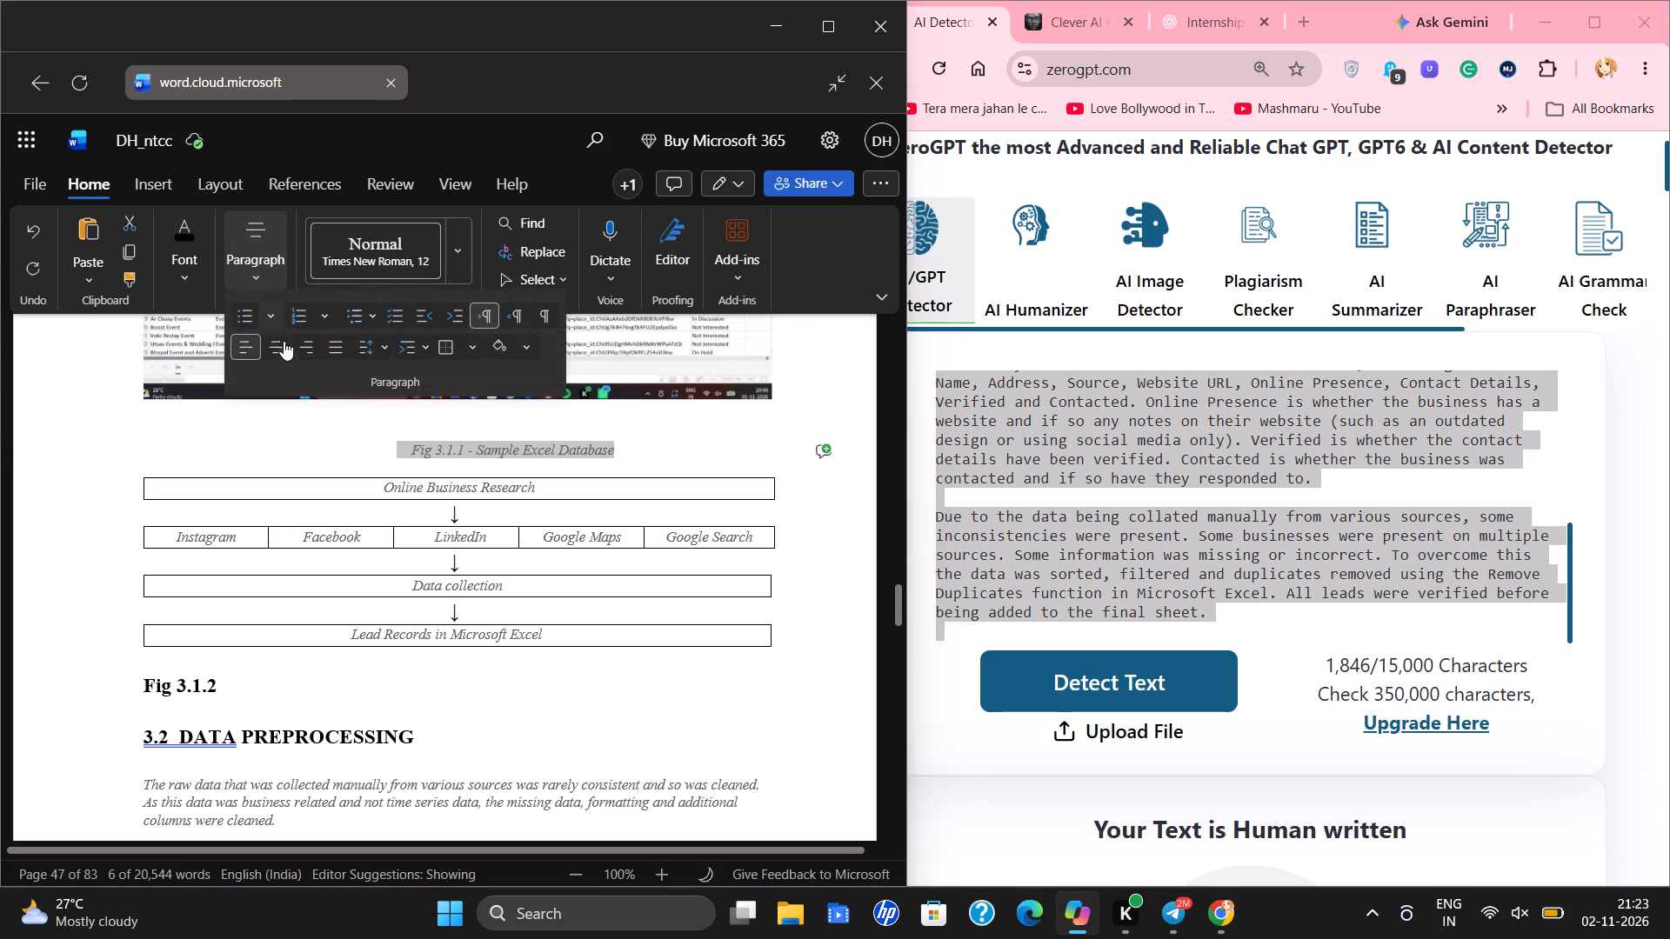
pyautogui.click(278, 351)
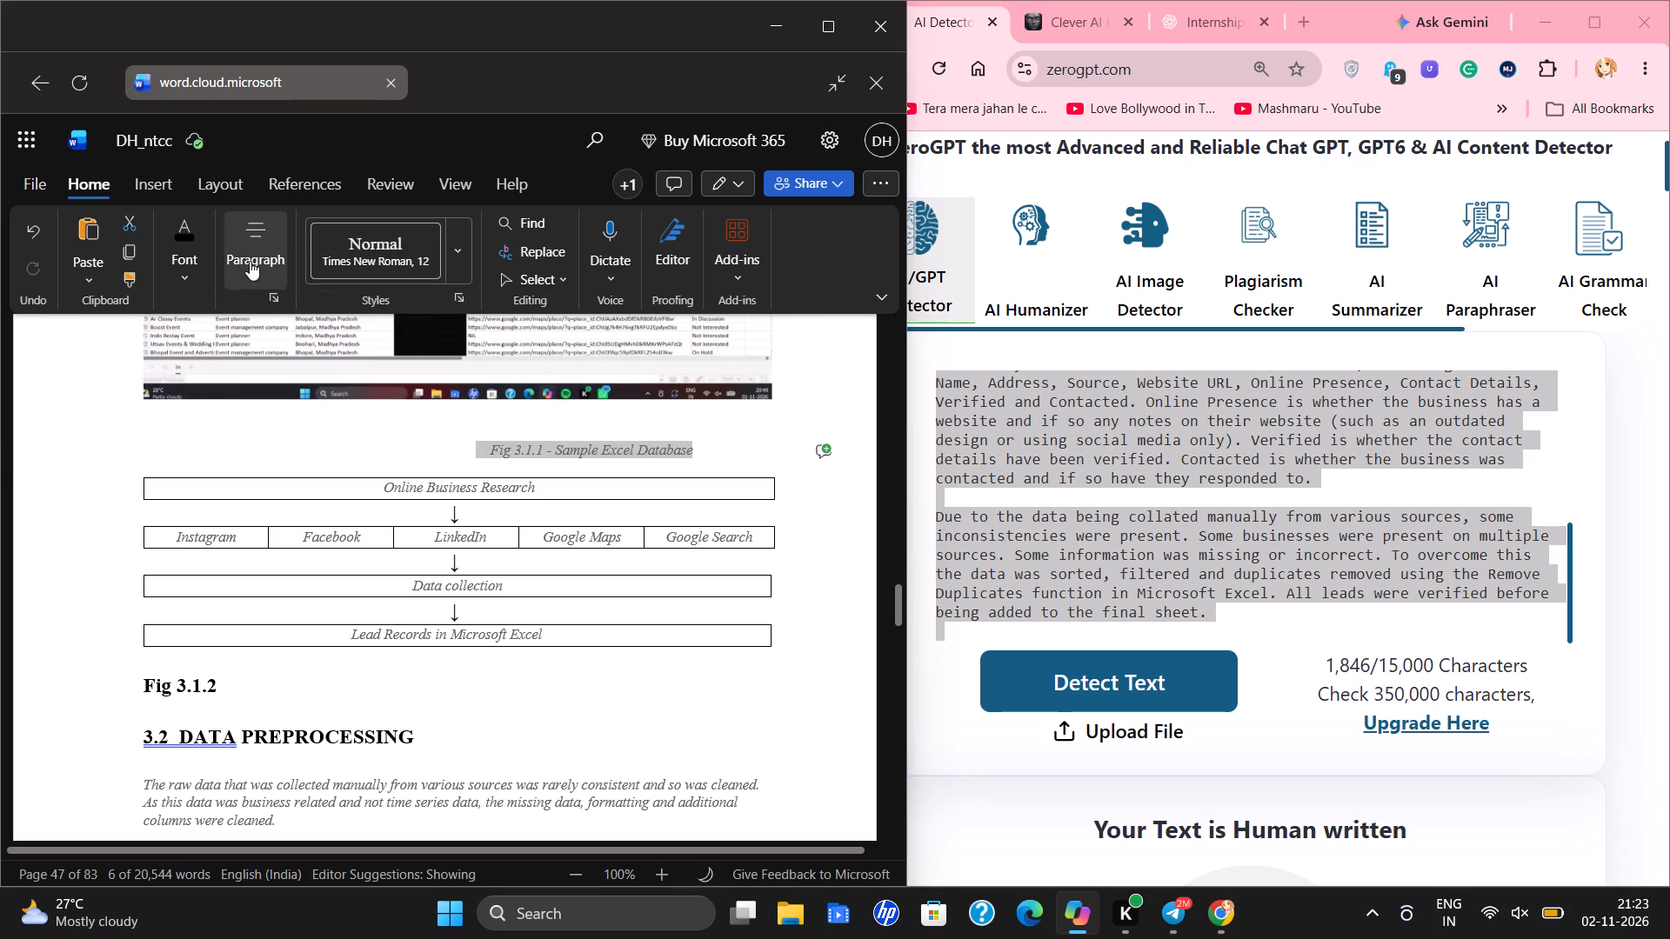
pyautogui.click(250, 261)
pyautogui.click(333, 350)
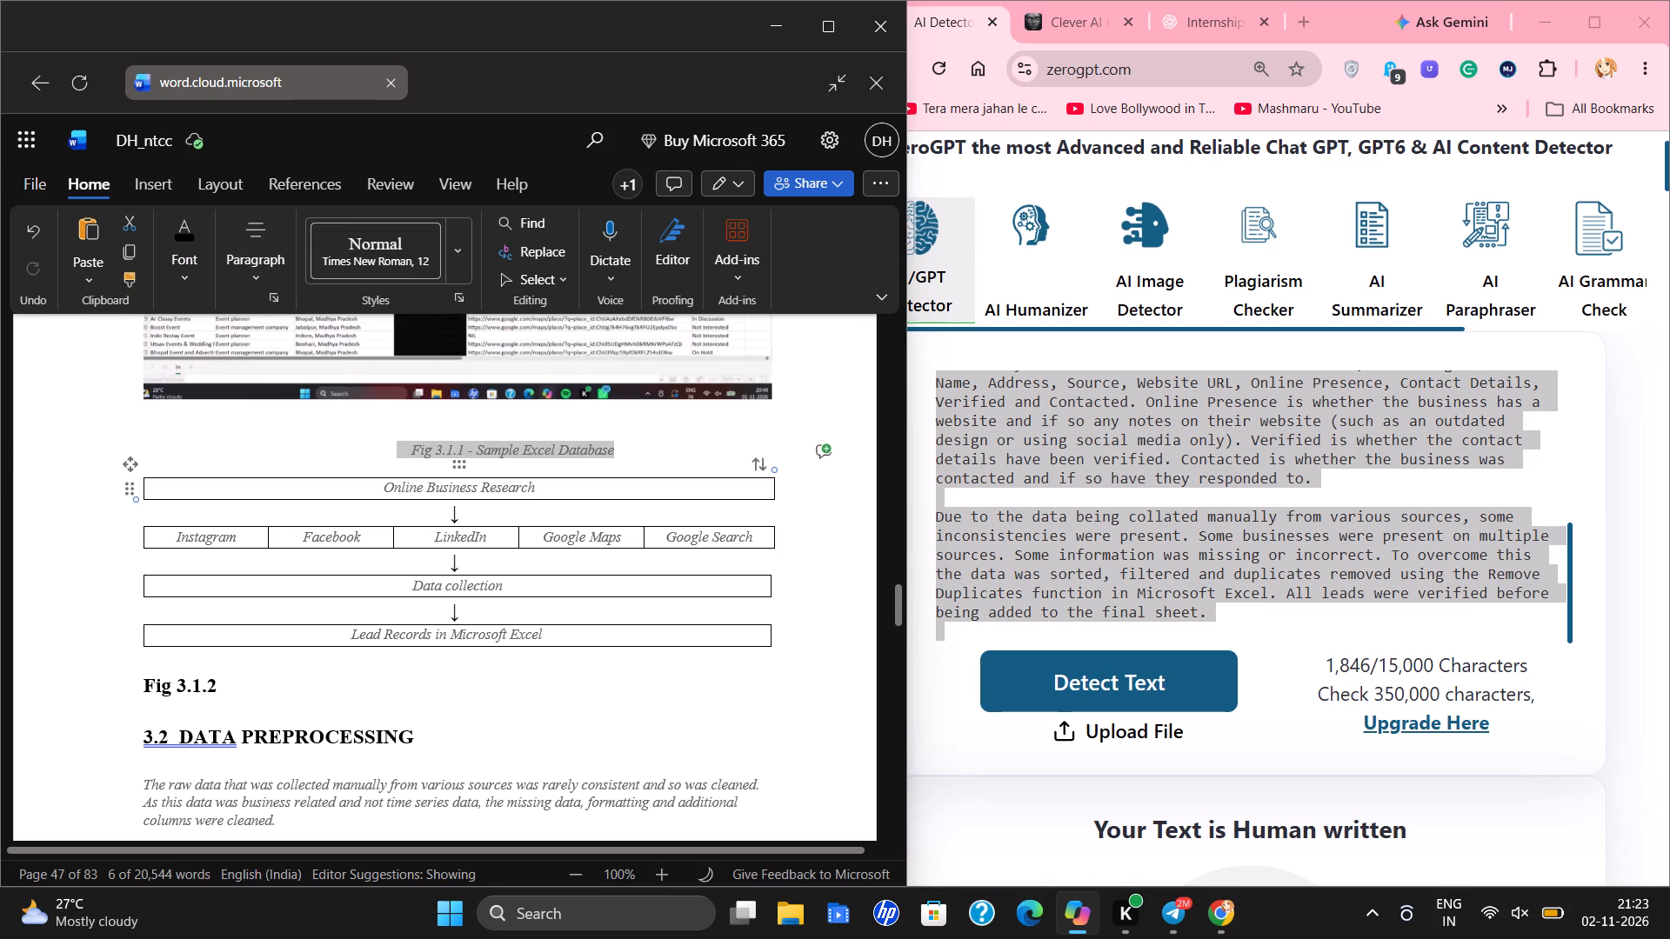
# Delete all leading spaces before the "Fig 3.1.1 - Sample Excel Database" caption and centre it under the screenshot.
pyautogui.click(411, 449)
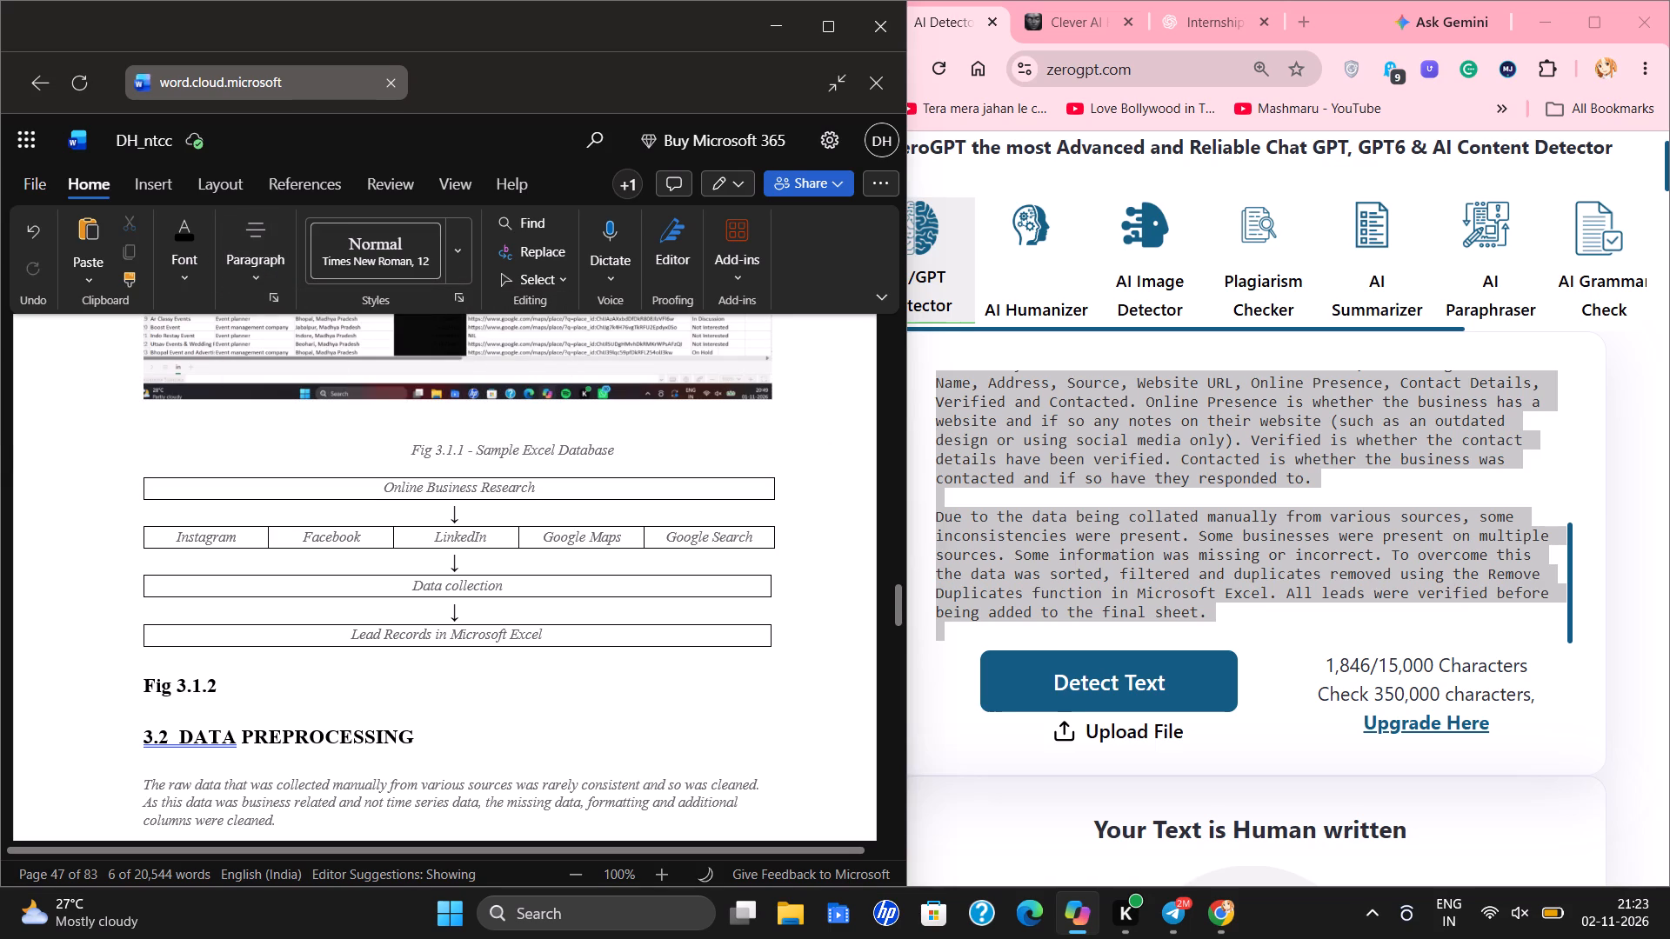
pyautogui.press('BackSpace')
pyautogui.press('BackSpace')
pyautogui.press('BackSpace')
pyautogui.press('BackSpace')
pyautogui.press('BackSpace')
pyautogui.press('BackSpace')
pyautogui.press('BackSpace')
pyautogui.press('BackSpace')
pyautogui.press('BackSpace')
pyautogui.press('BackSpace')
pyautogui.press('BackSpace')
pyautogui.press('BackSpace')
pyautogui.press('BackSpace')
pyautogui.press('BackSpace')
pyautogui.press('BackSpace')
pyautogui.press('BackSpace')
pyautogui.press('BackSpace')
pyautogui.press('BackSpace')
pyautogui.press('BackSpace')
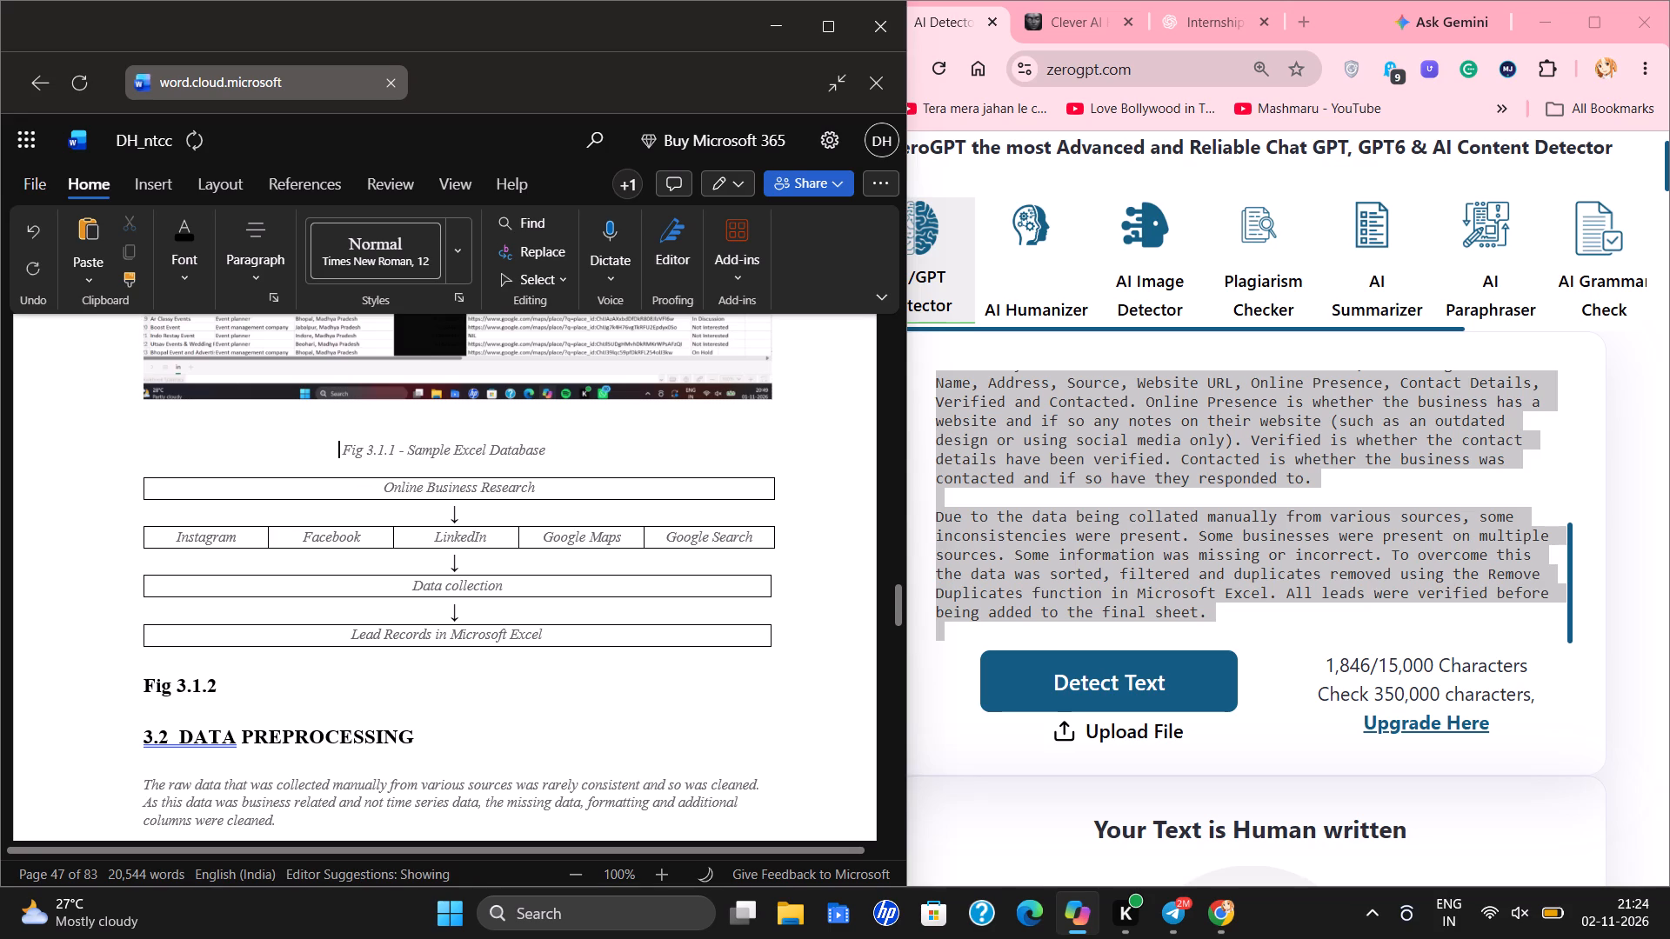
pyautogui.press('BackSpace')
pyautogui.press('BackSpace')
pyautogui.press('BackSpace')
pyautogui.press('BackSpace')
pyautogui.press('BackSpace')
pyautogui.press('BackSpace')
pyautogui.press('BackSpace')
pyautogui.press('BackSpace')
pyautogui.press('BackSpace')
pyautogui.press('BackSpace')
pyautogui.press('BackSpace')
pyautogui.press('BackSpace')
pyautogui.press('BackSpace')
pyautogui.press('BackSpace')
pyautogui.press('BackSpace')
pyautogui.press('BackSpace')
pyautogui.press('BackSpace')
pyautogui.press('BackSpace')
pyautogui.press('BackSpace')
pyautogui.press('BackSpace')
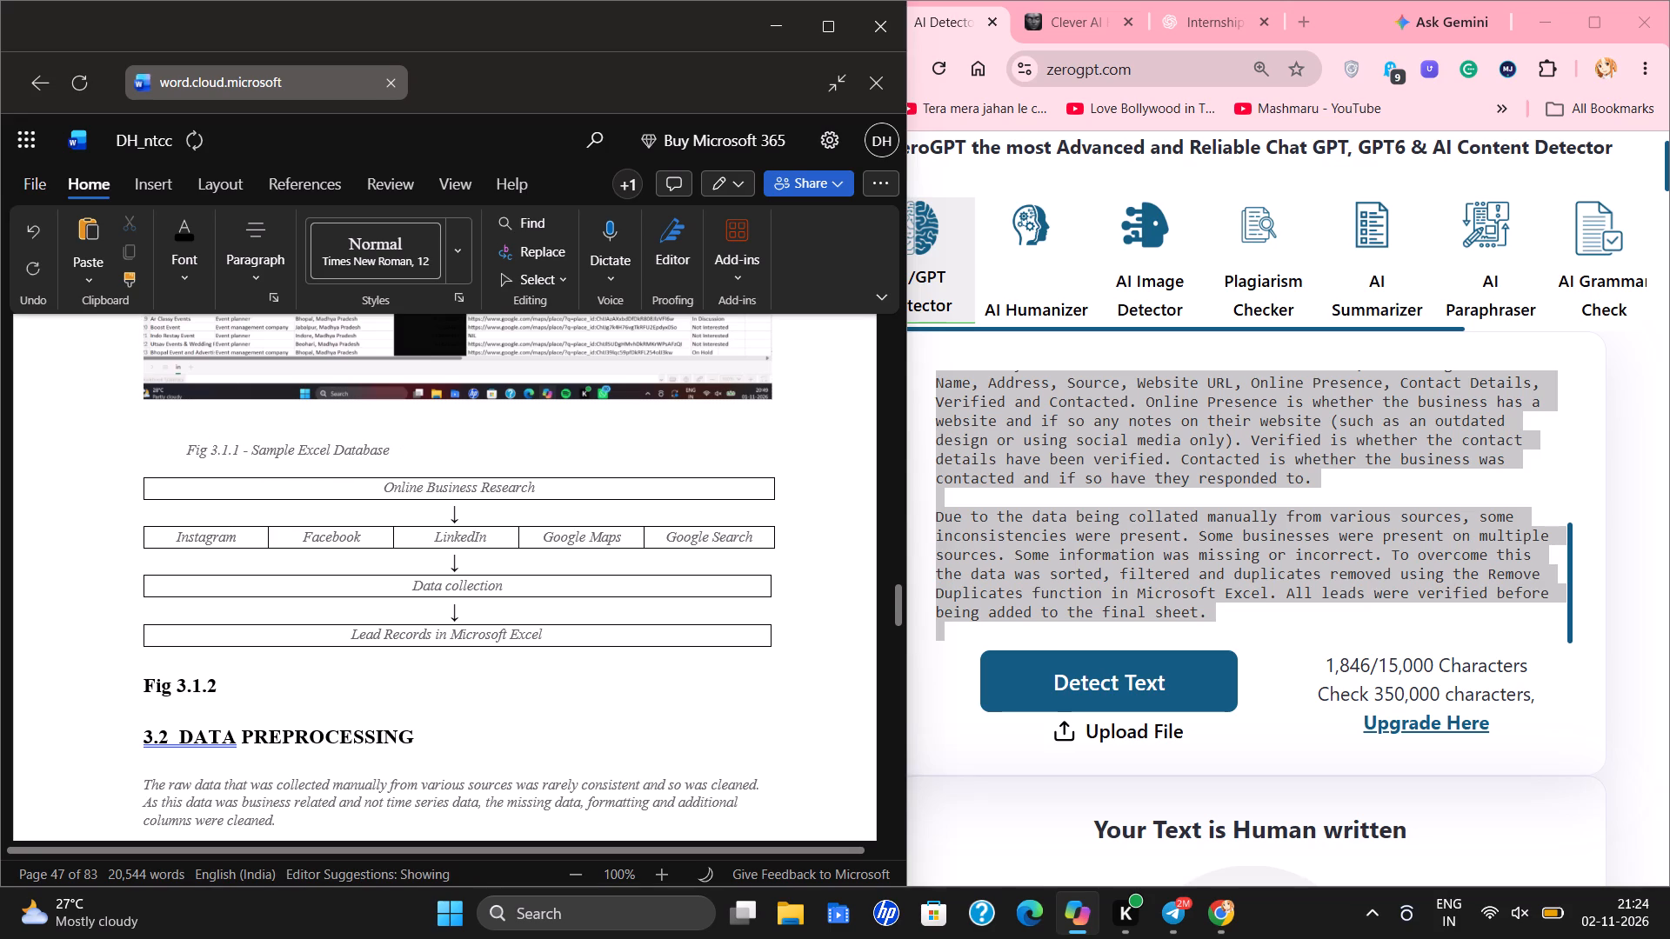
pyautogui.press('BackSpace')
pyautogui.press('BackSpace')
pyautogui.press('BackSpace')
pyautogui.press('BackSpace')
pyautogui.press('BackSpace')
pyautogui.press('BackSpace')
pyautogui.press('BackSpace')
pyautogui.press('BackSpace')
pyautogui.press('BackSpace')
pyautogui.press('BackSpace')
pyautogui.press('BackSpace')
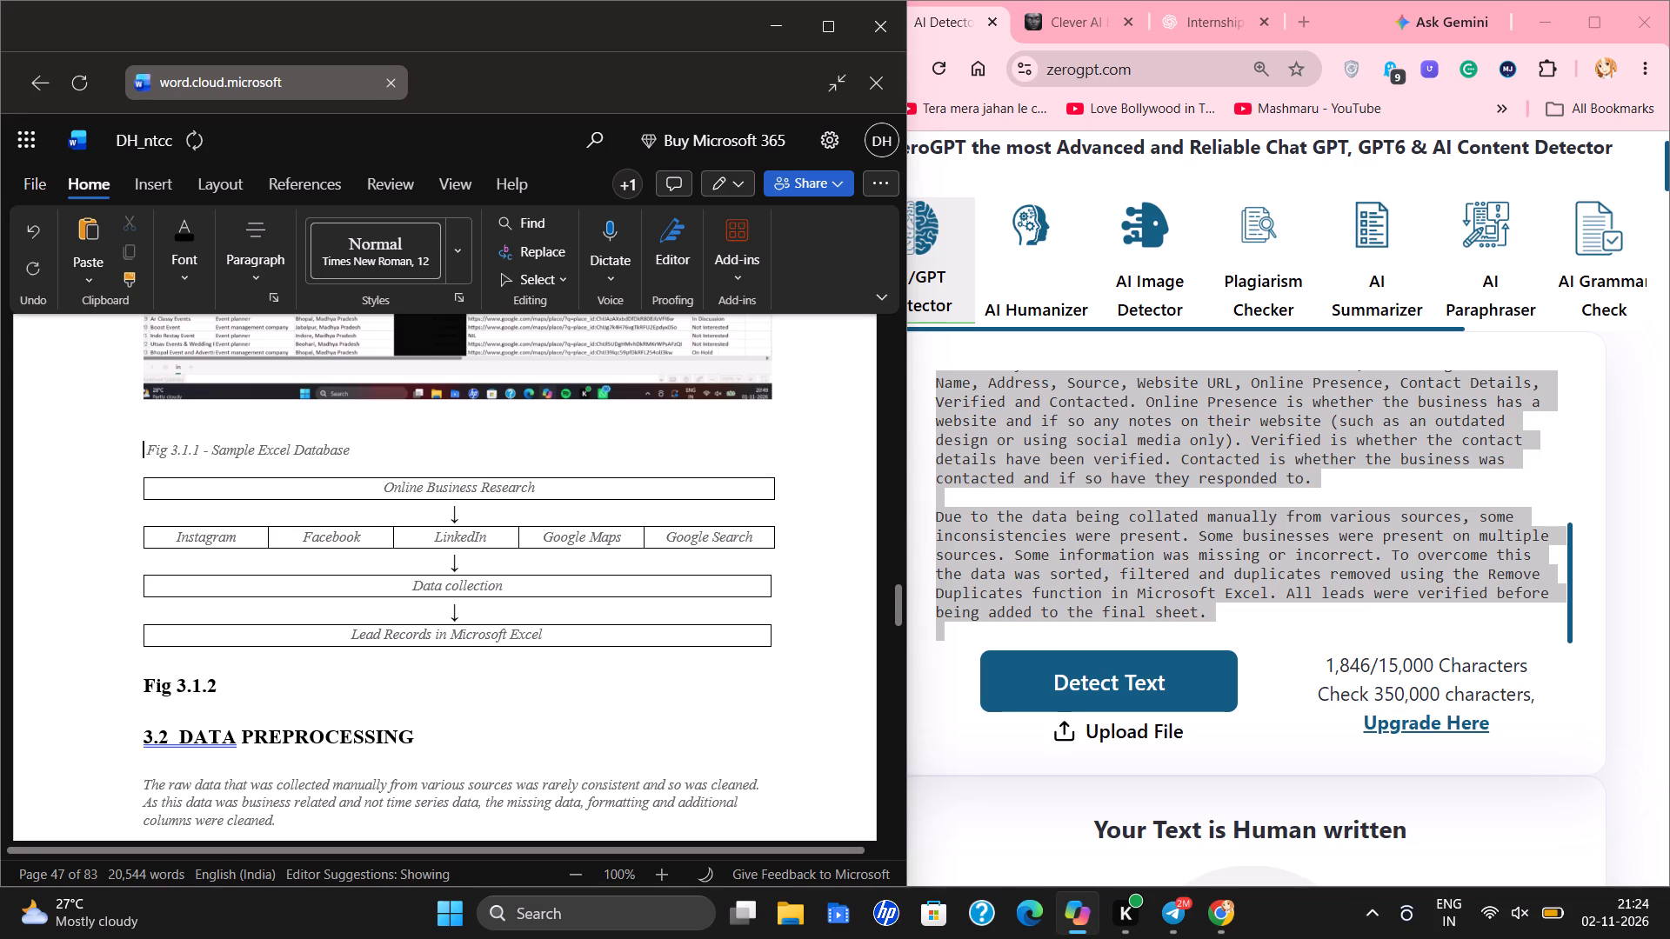
pyautogui.click(146, 445)
pyautogui.press('BackSpace')
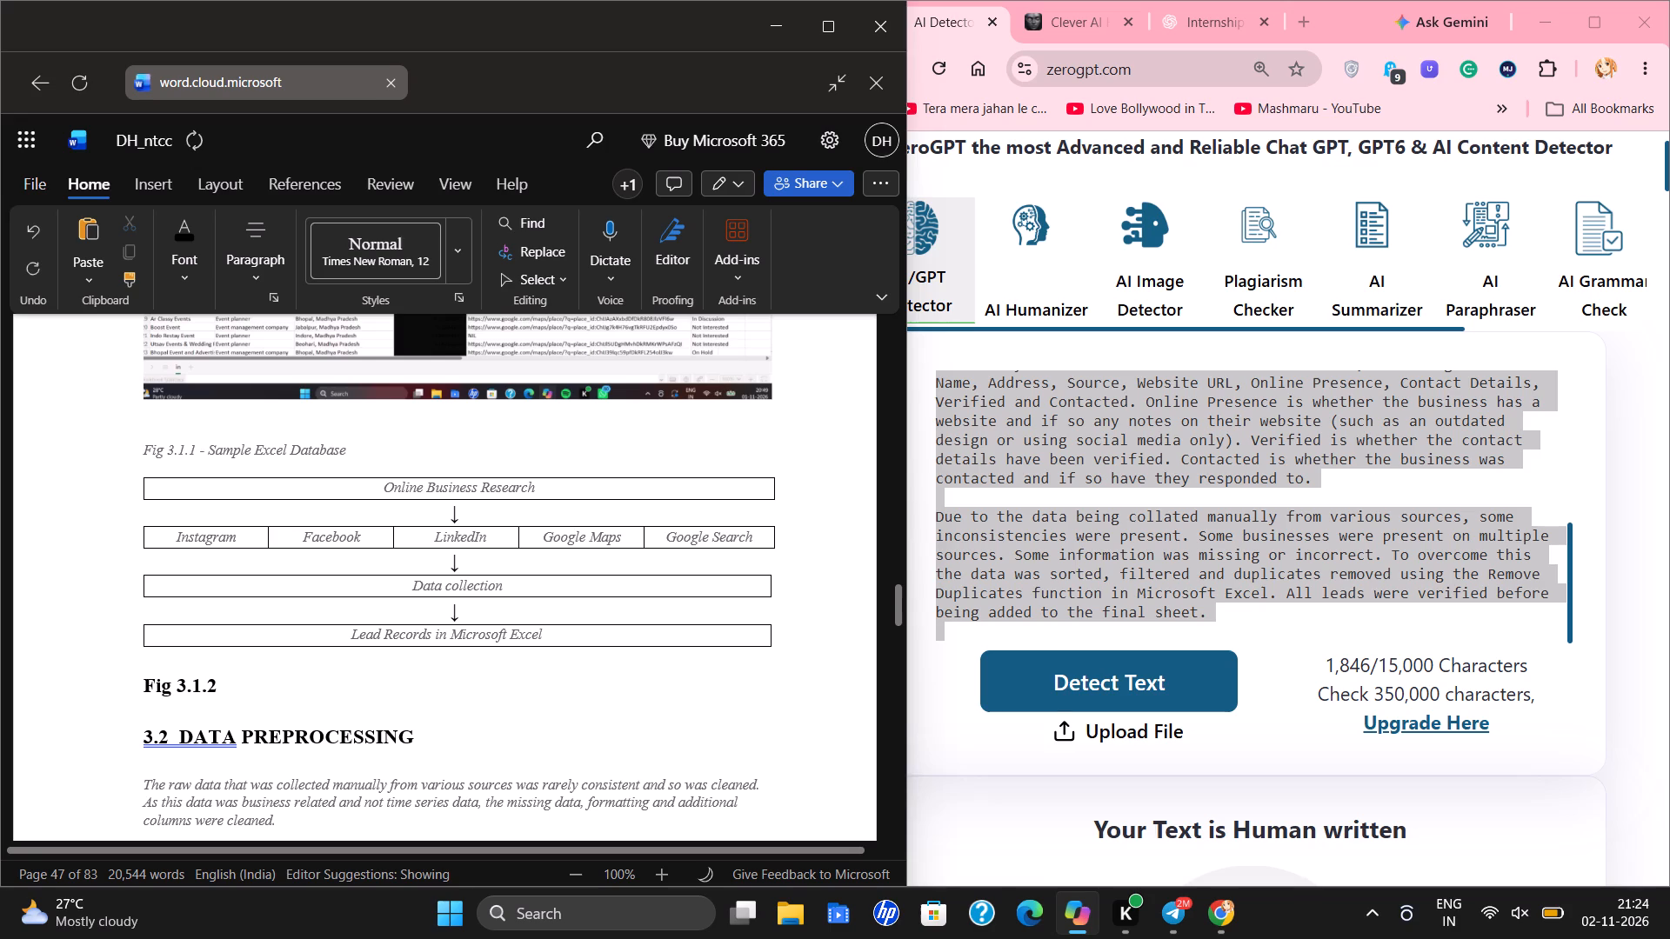
pyautogui.moveTo(142, 445); pyautogui.dragTo(347, 458)
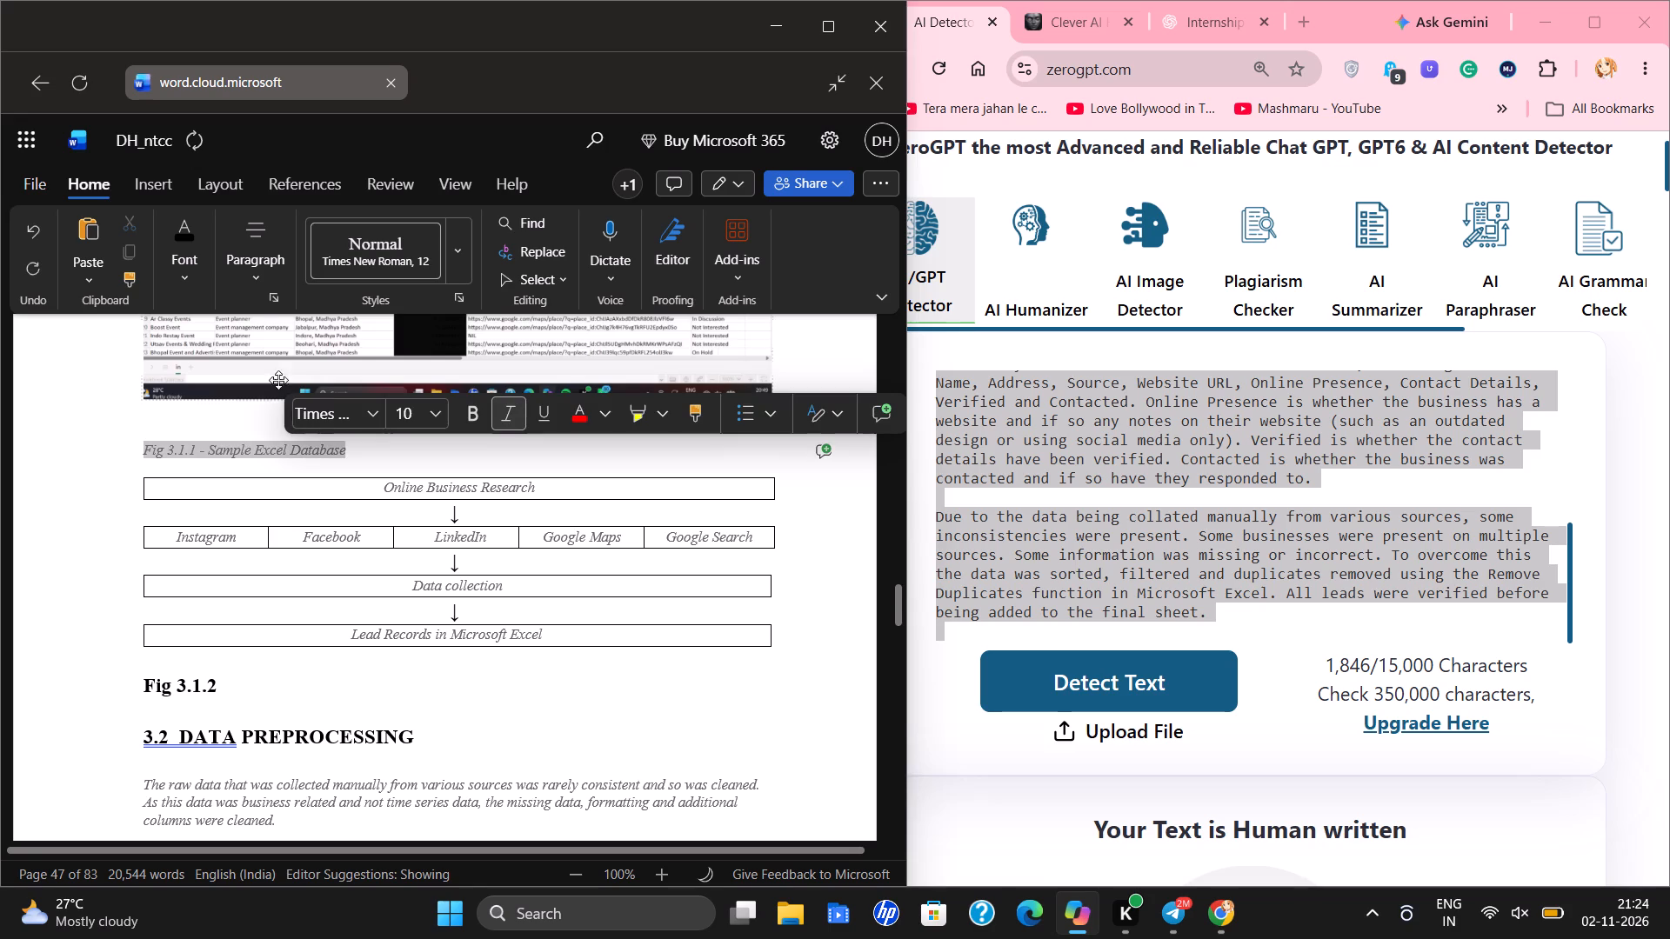
pyautogui.click(260, 261)
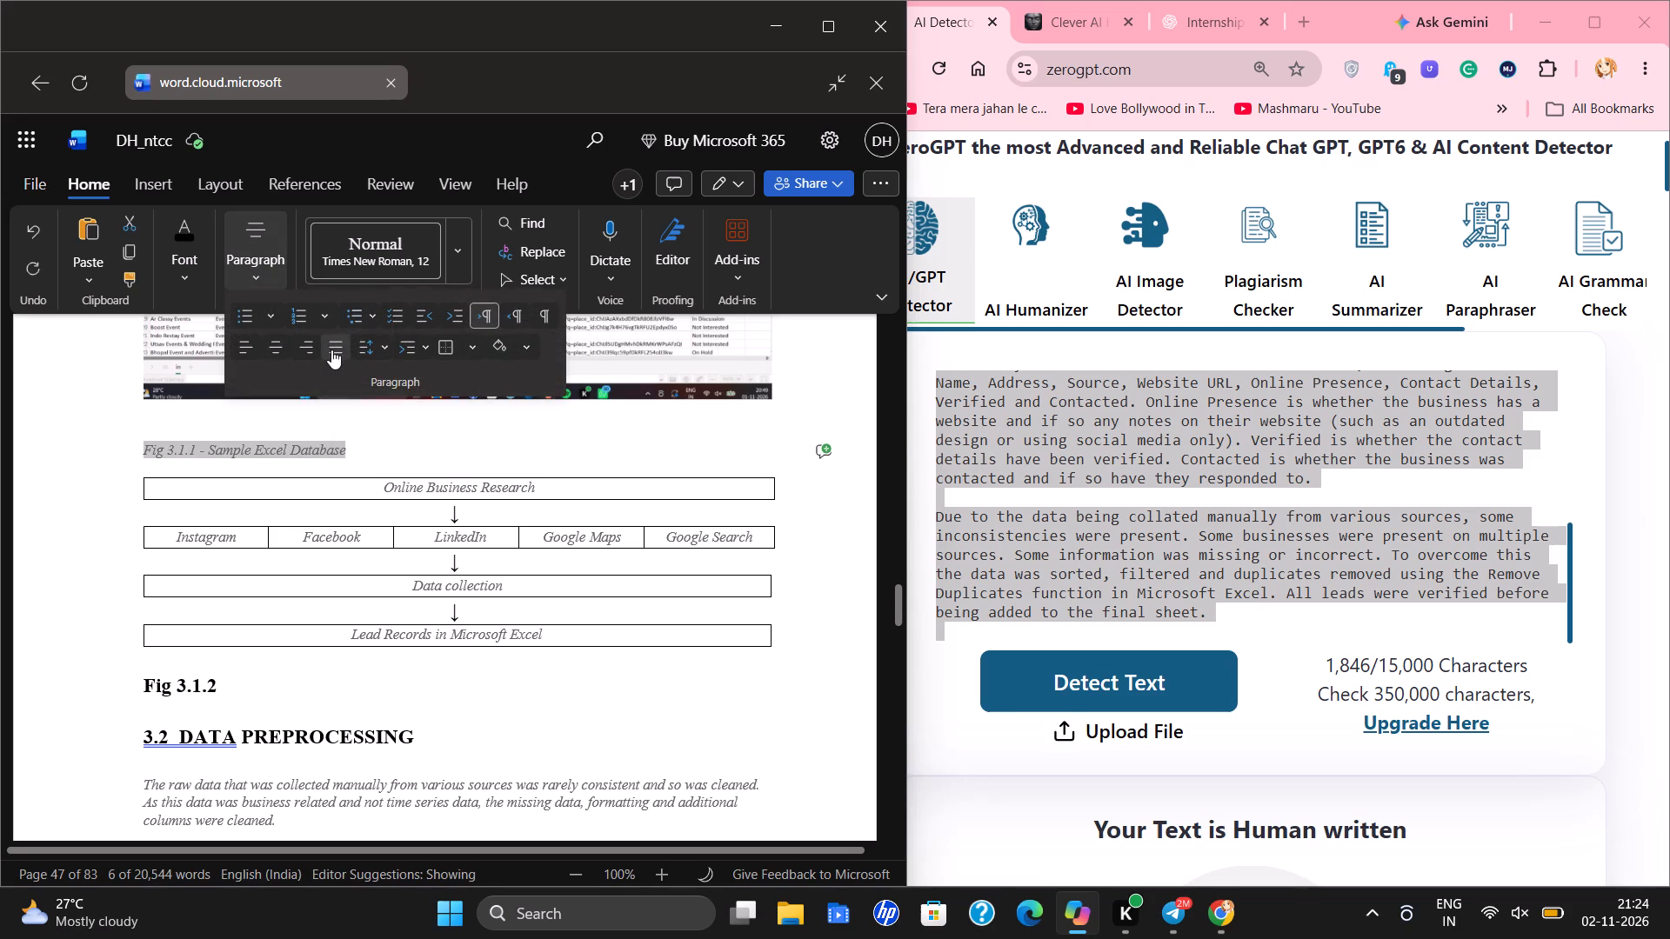
pyautogui.click(271, 344)
pyautogui.click(236, 460)
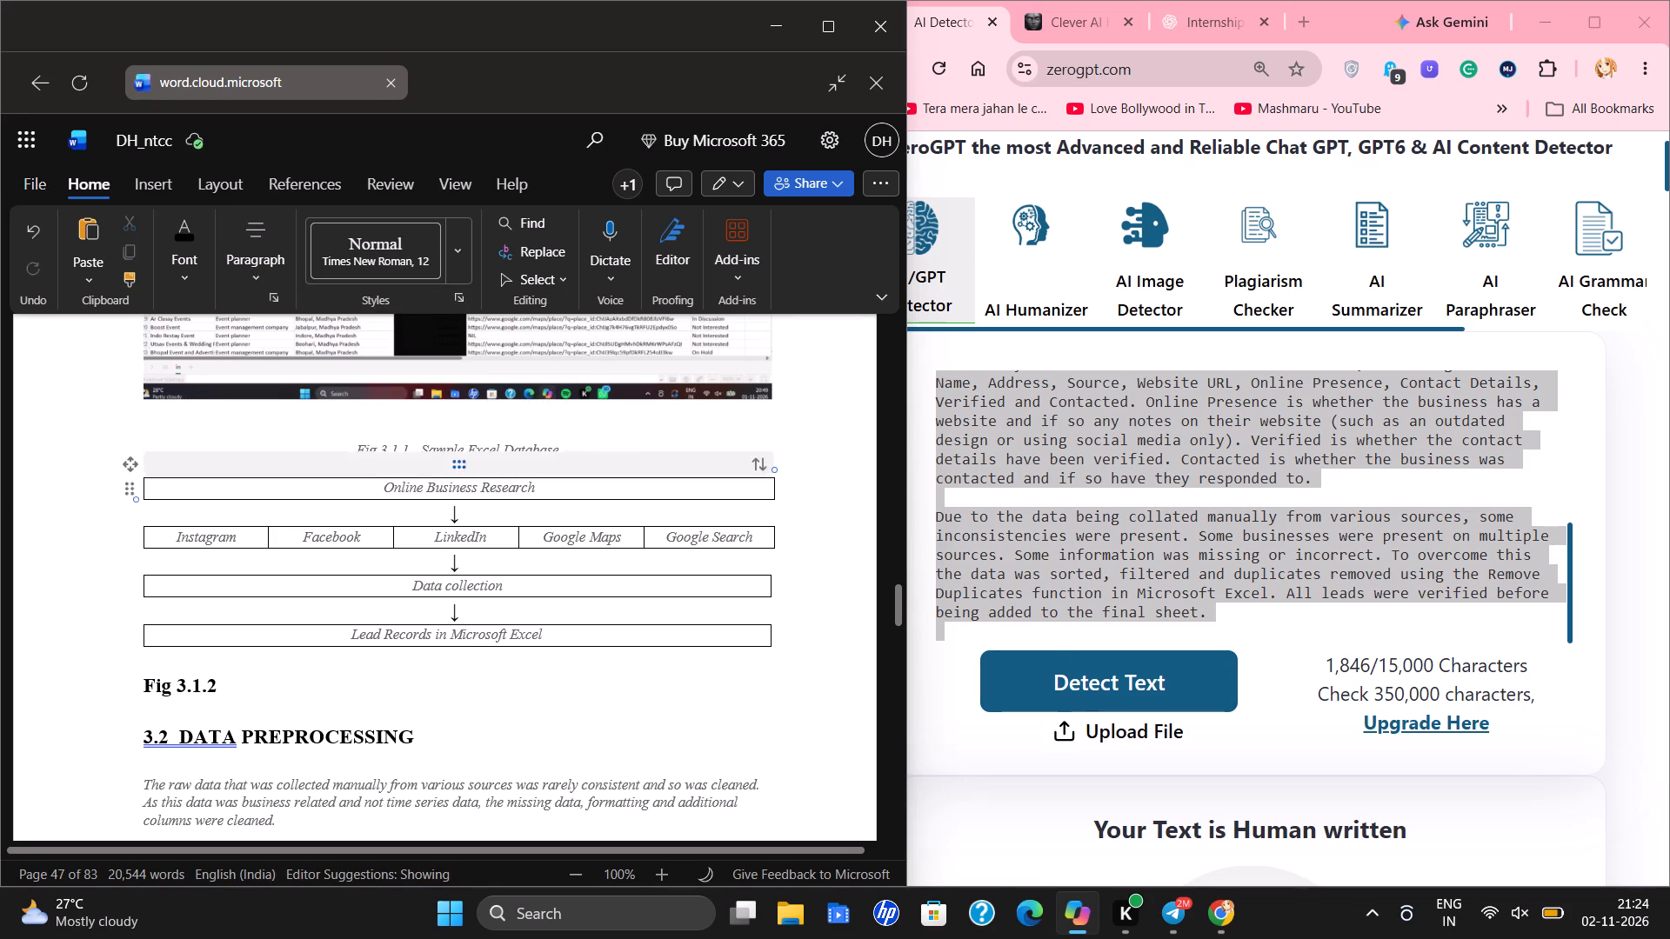
# Insert a blank line between the "Fig 3.1.1 - Sample Excel Database" caption and the flowchart.
pyautogui.click(573, 447)
pyautogui.press('Return')
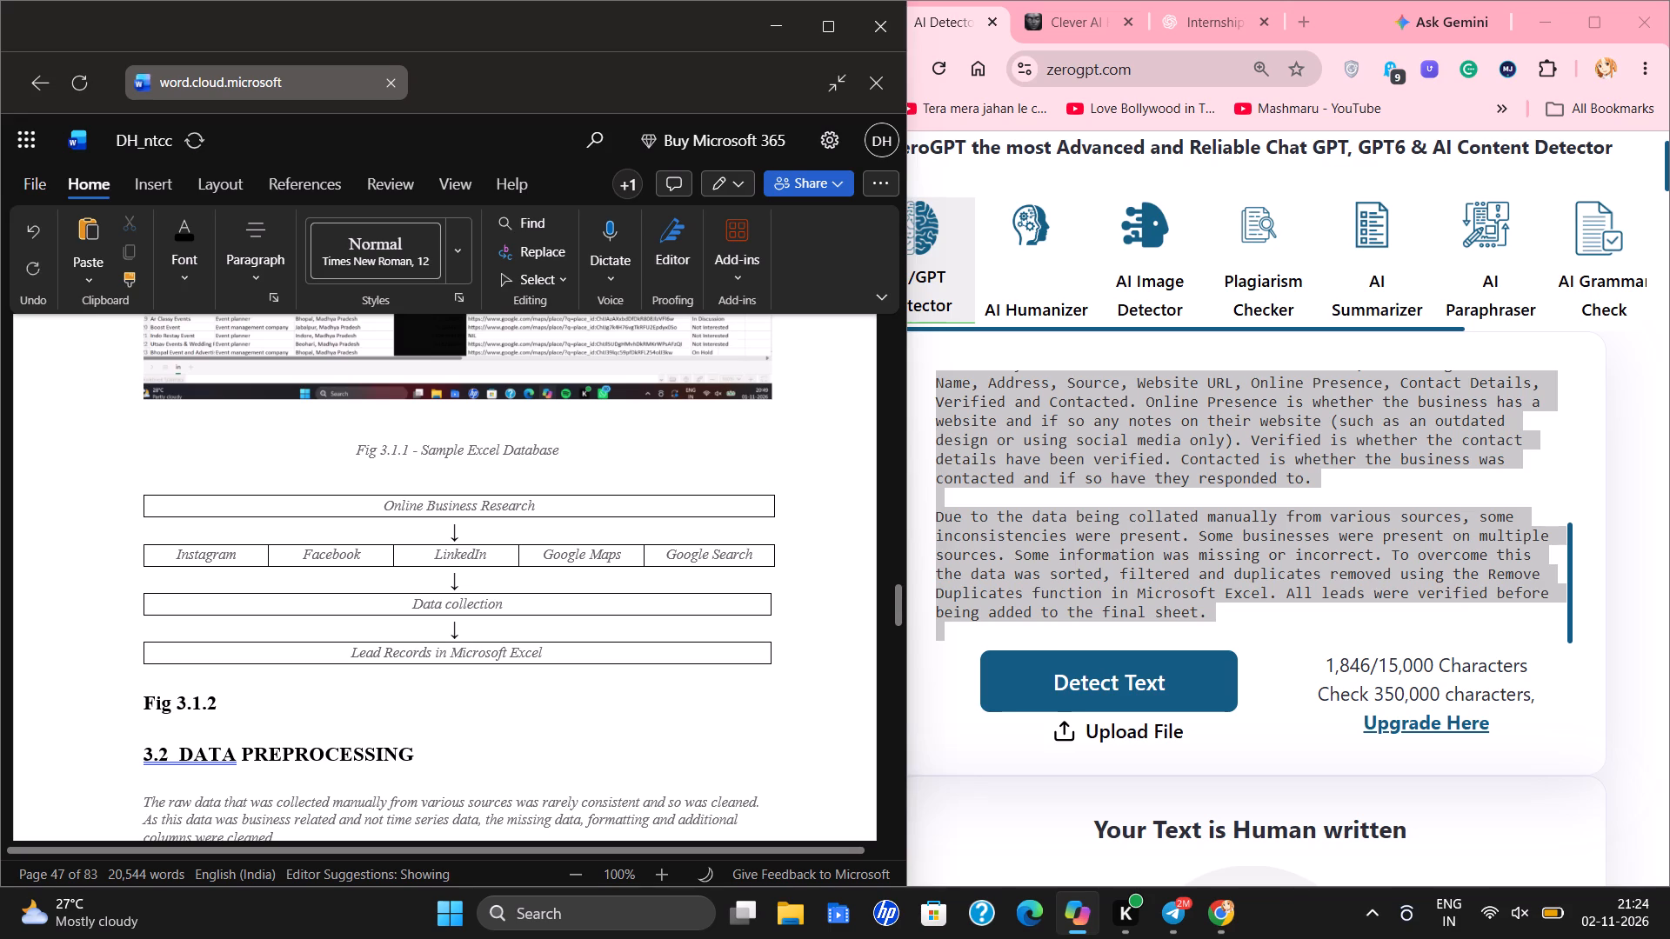
# Set the line spacing to 1.5 from above the Fig 3.1.1 caption through the flowchart and the "Fig 3.1.2" caption.
pyautogui.moveTo(156, 423); pyautogui.dragTo(653, 711)
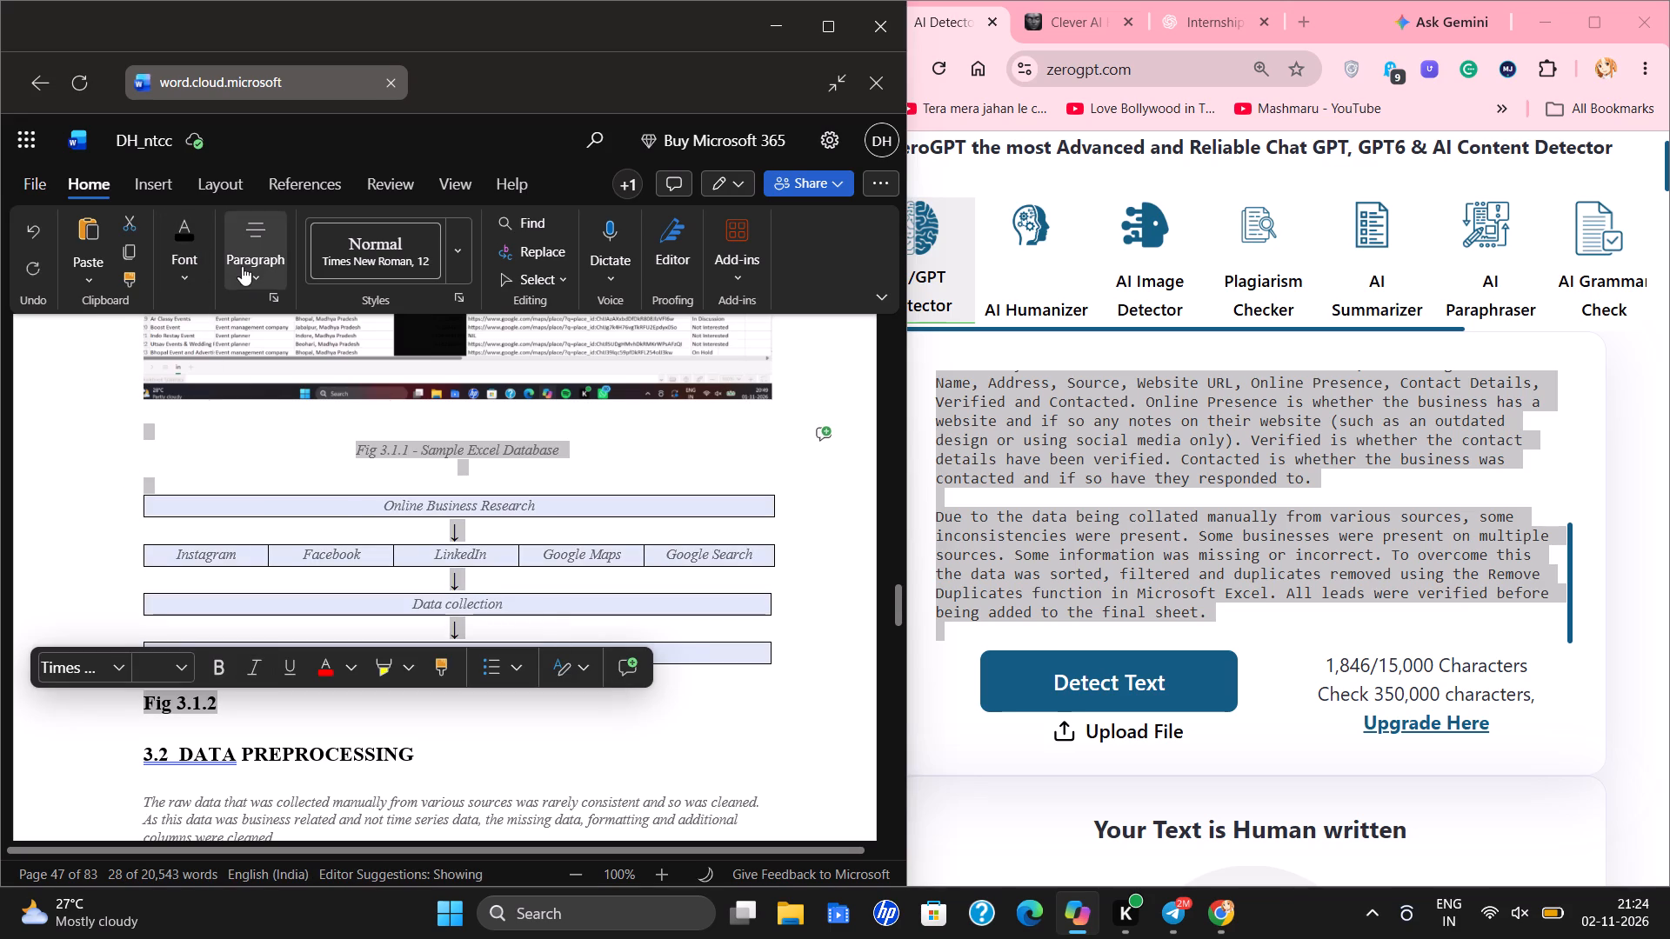
pyautogui.click(244, 267)
pyautogui.click(382, 351)
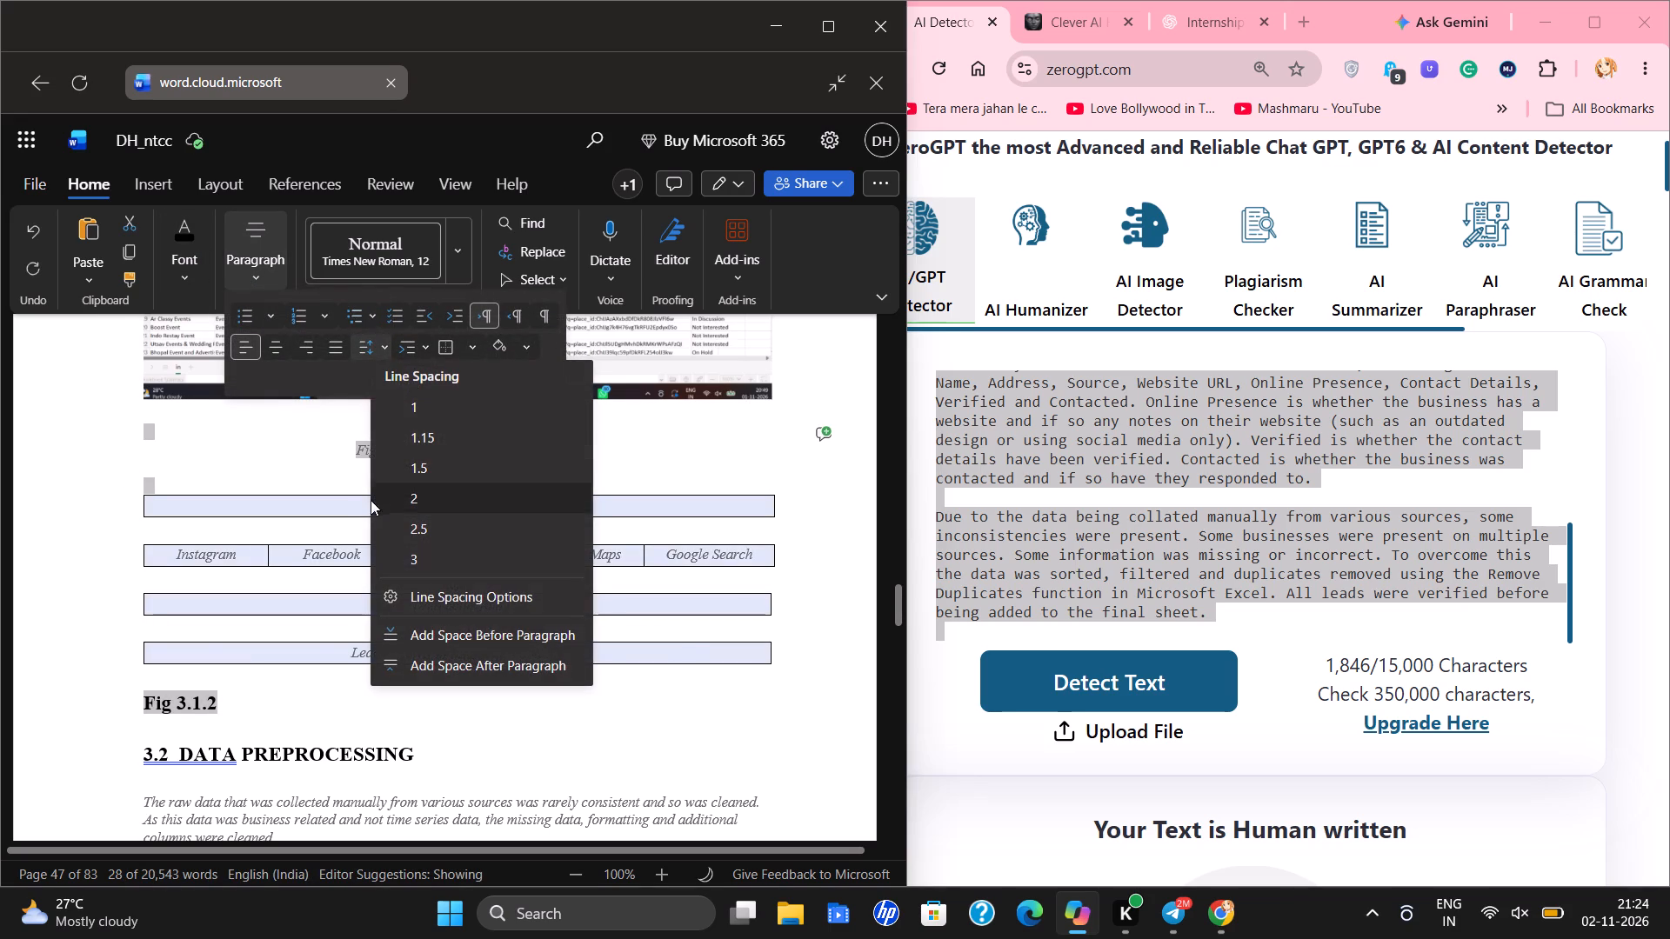
pyautogui.click(394, 471)
pyautogui.click(106, 595)
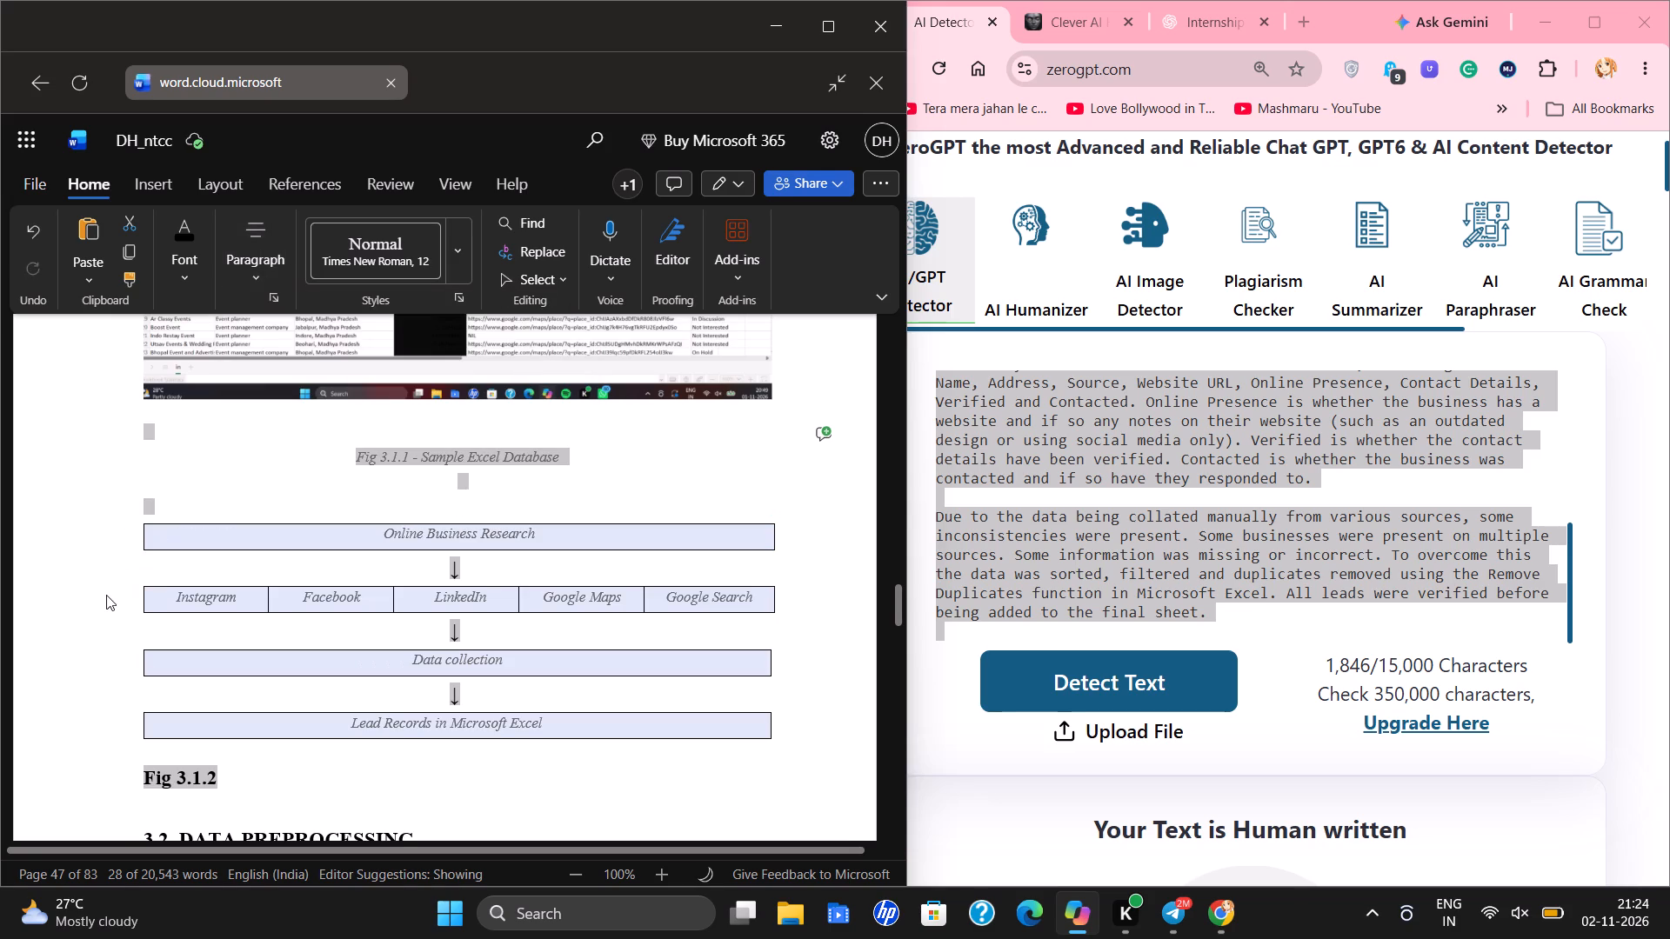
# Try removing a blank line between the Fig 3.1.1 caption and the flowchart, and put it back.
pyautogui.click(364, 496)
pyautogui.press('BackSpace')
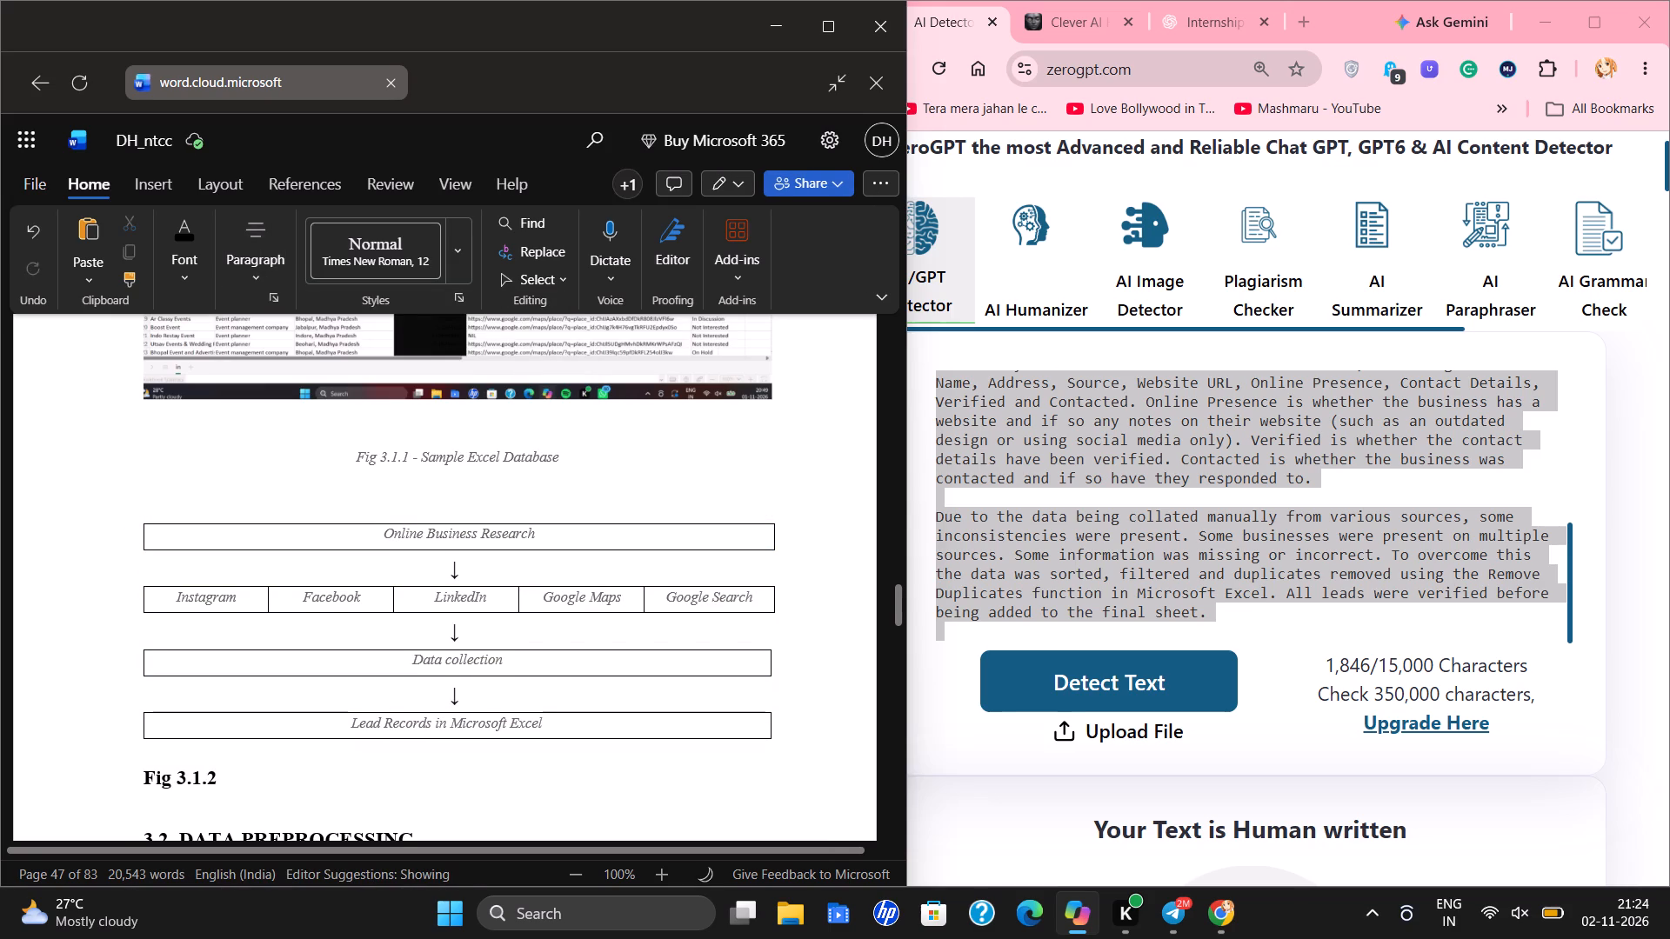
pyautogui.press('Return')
# Remove a blank line between the Excel database screenshot and its Fig 3.1.1 caption.
pyautogui.click(343, 444)
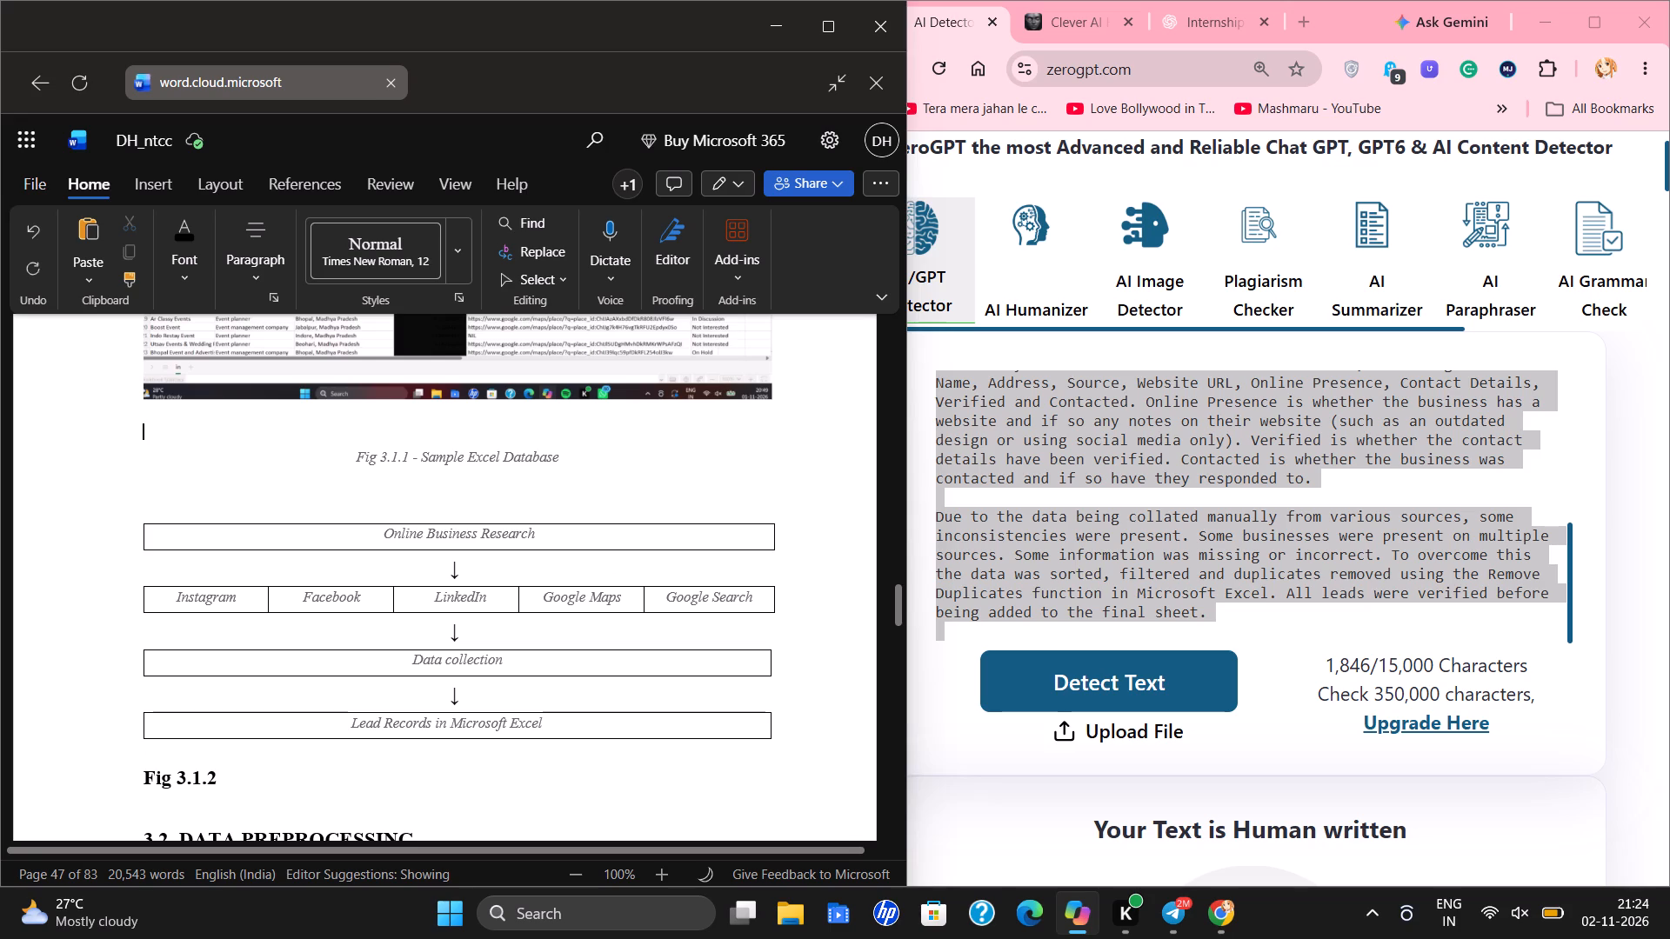
pyautogui.press('BackSpace')
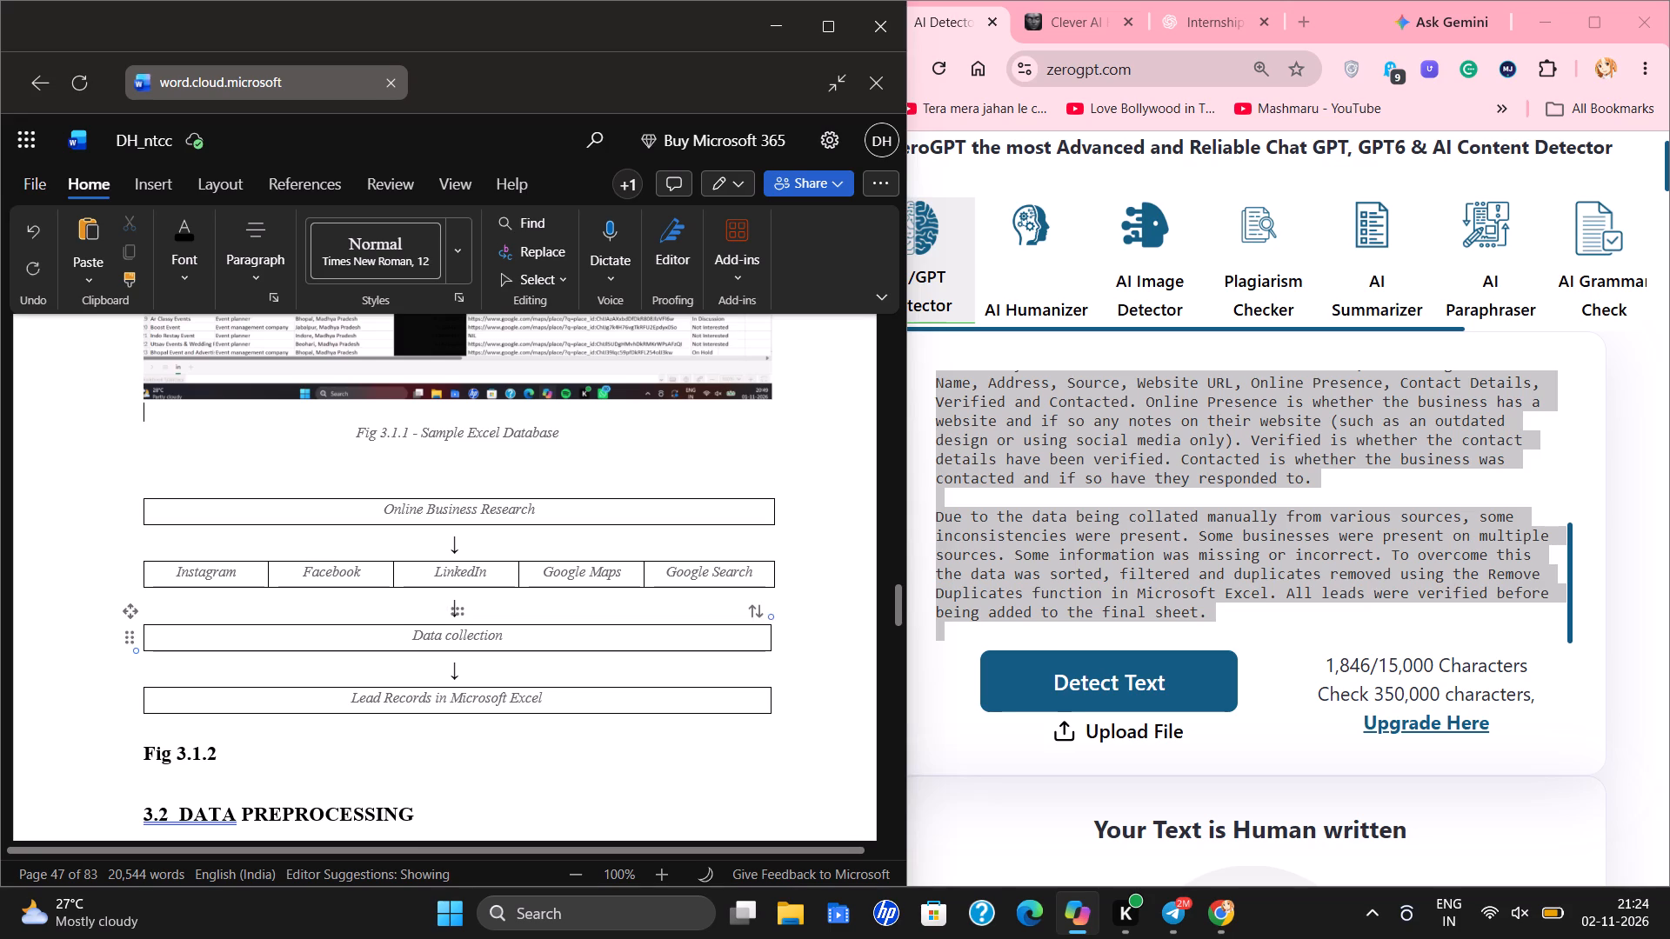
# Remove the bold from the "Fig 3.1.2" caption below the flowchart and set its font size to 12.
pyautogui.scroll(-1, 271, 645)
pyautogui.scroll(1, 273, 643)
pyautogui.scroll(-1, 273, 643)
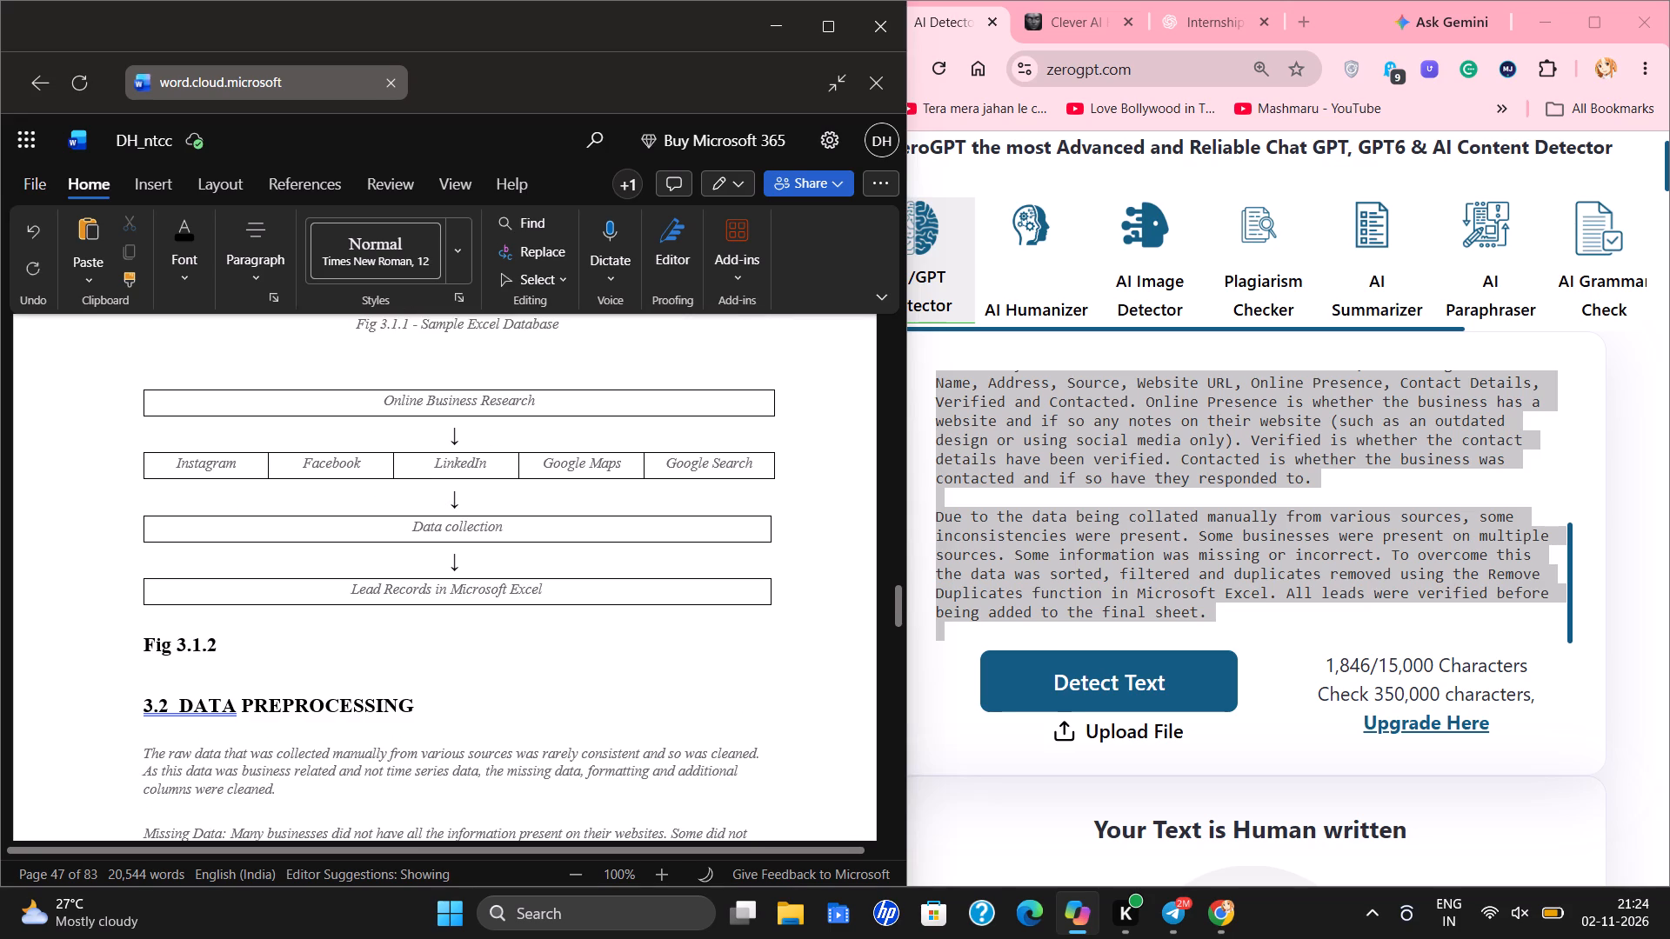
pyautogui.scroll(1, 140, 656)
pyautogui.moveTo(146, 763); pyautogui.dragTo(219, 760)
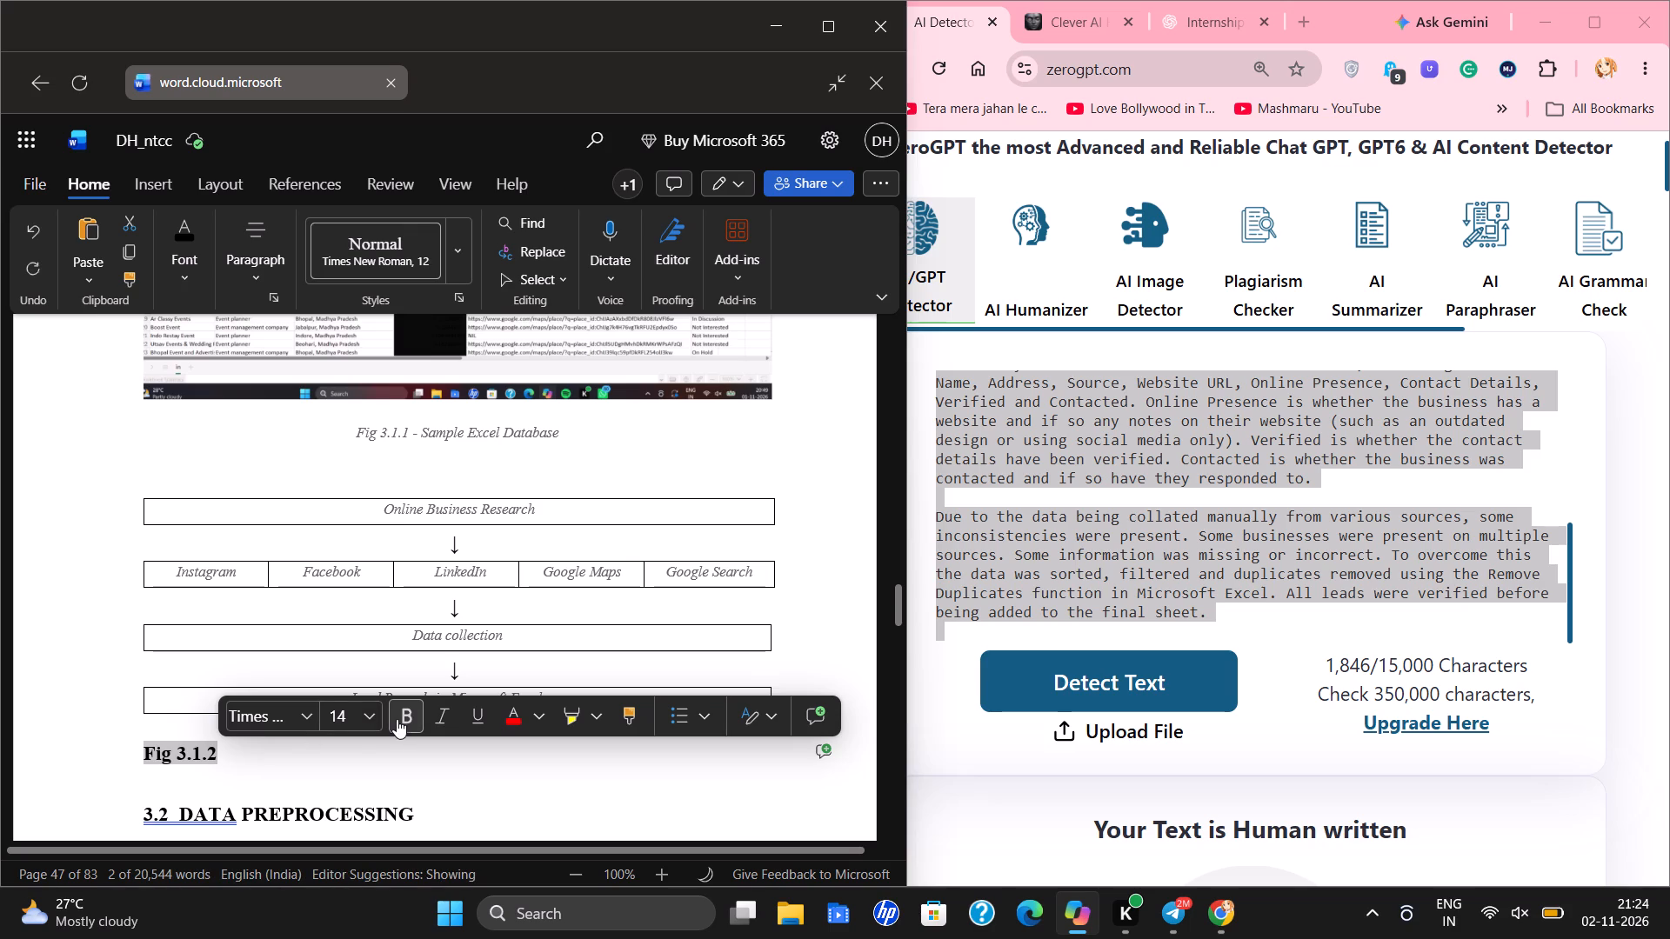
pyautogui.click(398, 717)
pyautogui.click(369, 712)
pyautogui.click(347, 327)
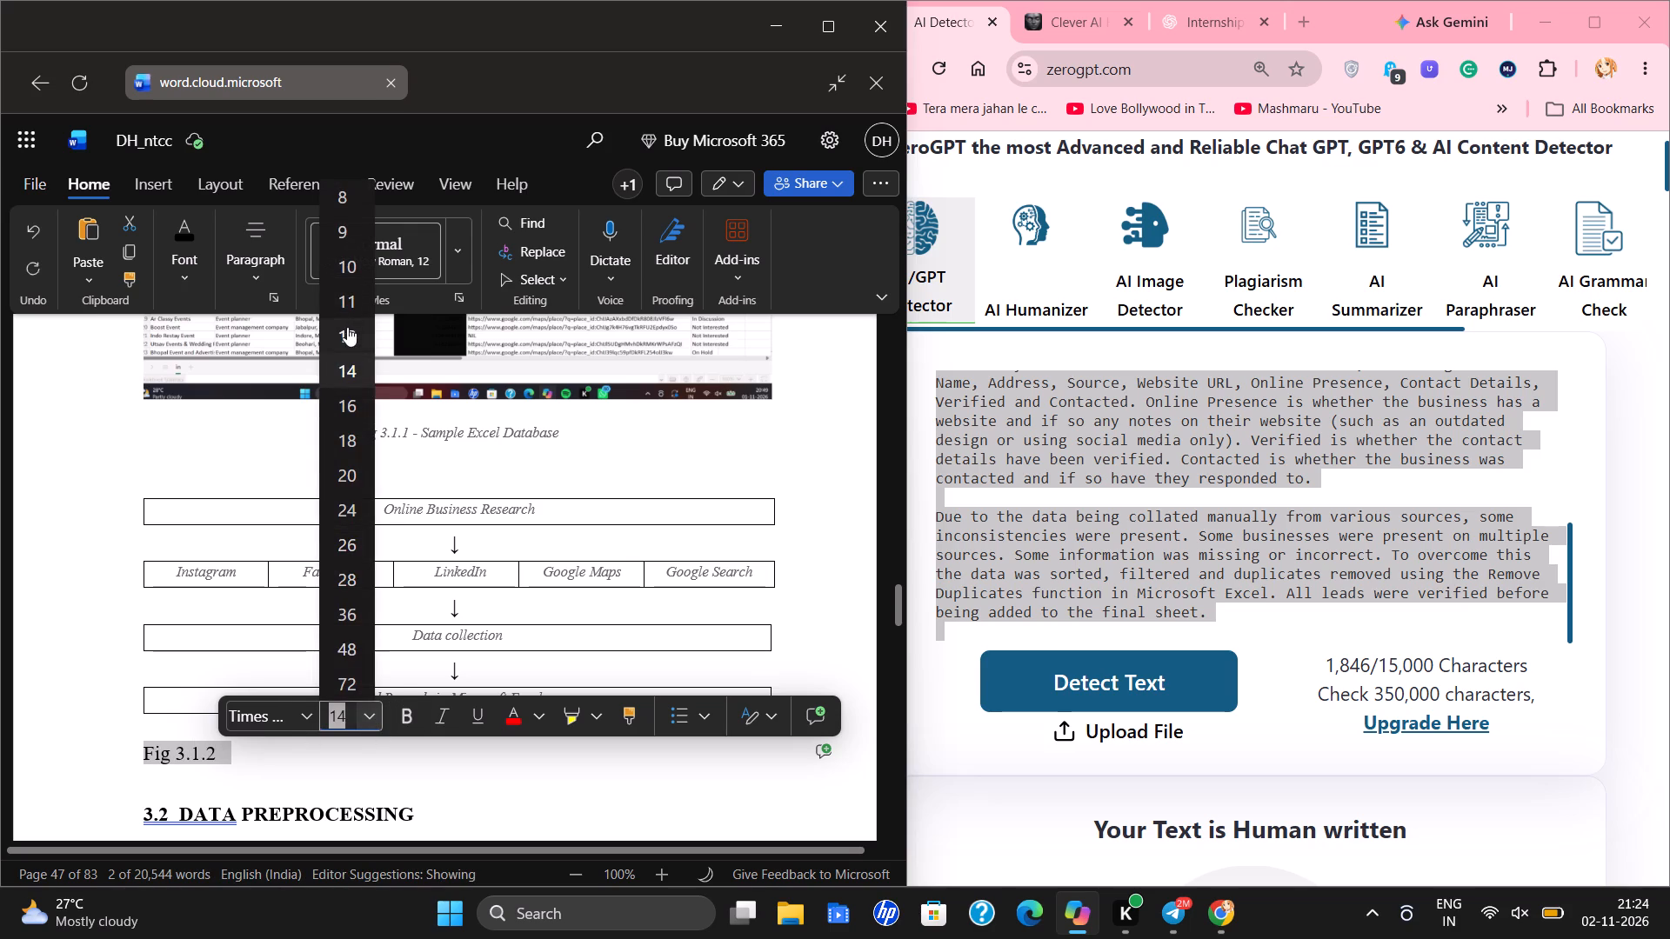
# Set the font size of the "Fig 3.1.1 - Sample Excel Database" caption to 11.
pyautogui.moveTo(331, 446); pyautogui.dragTo(602, 436)
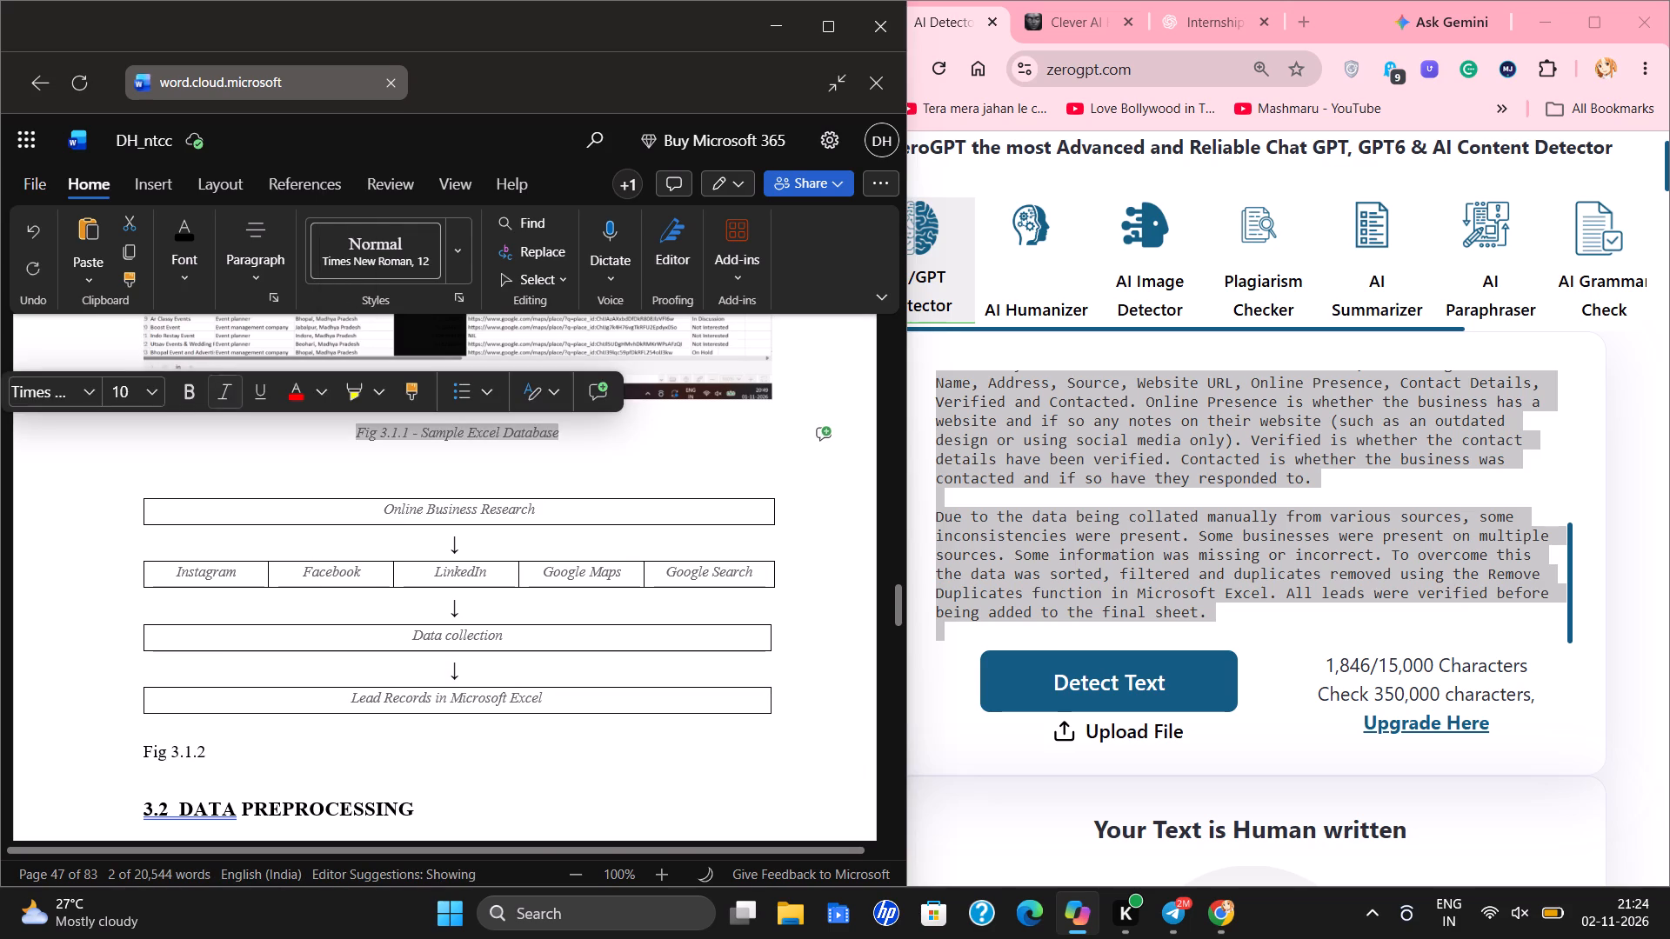
pyautogui.rightClick(529, 432)
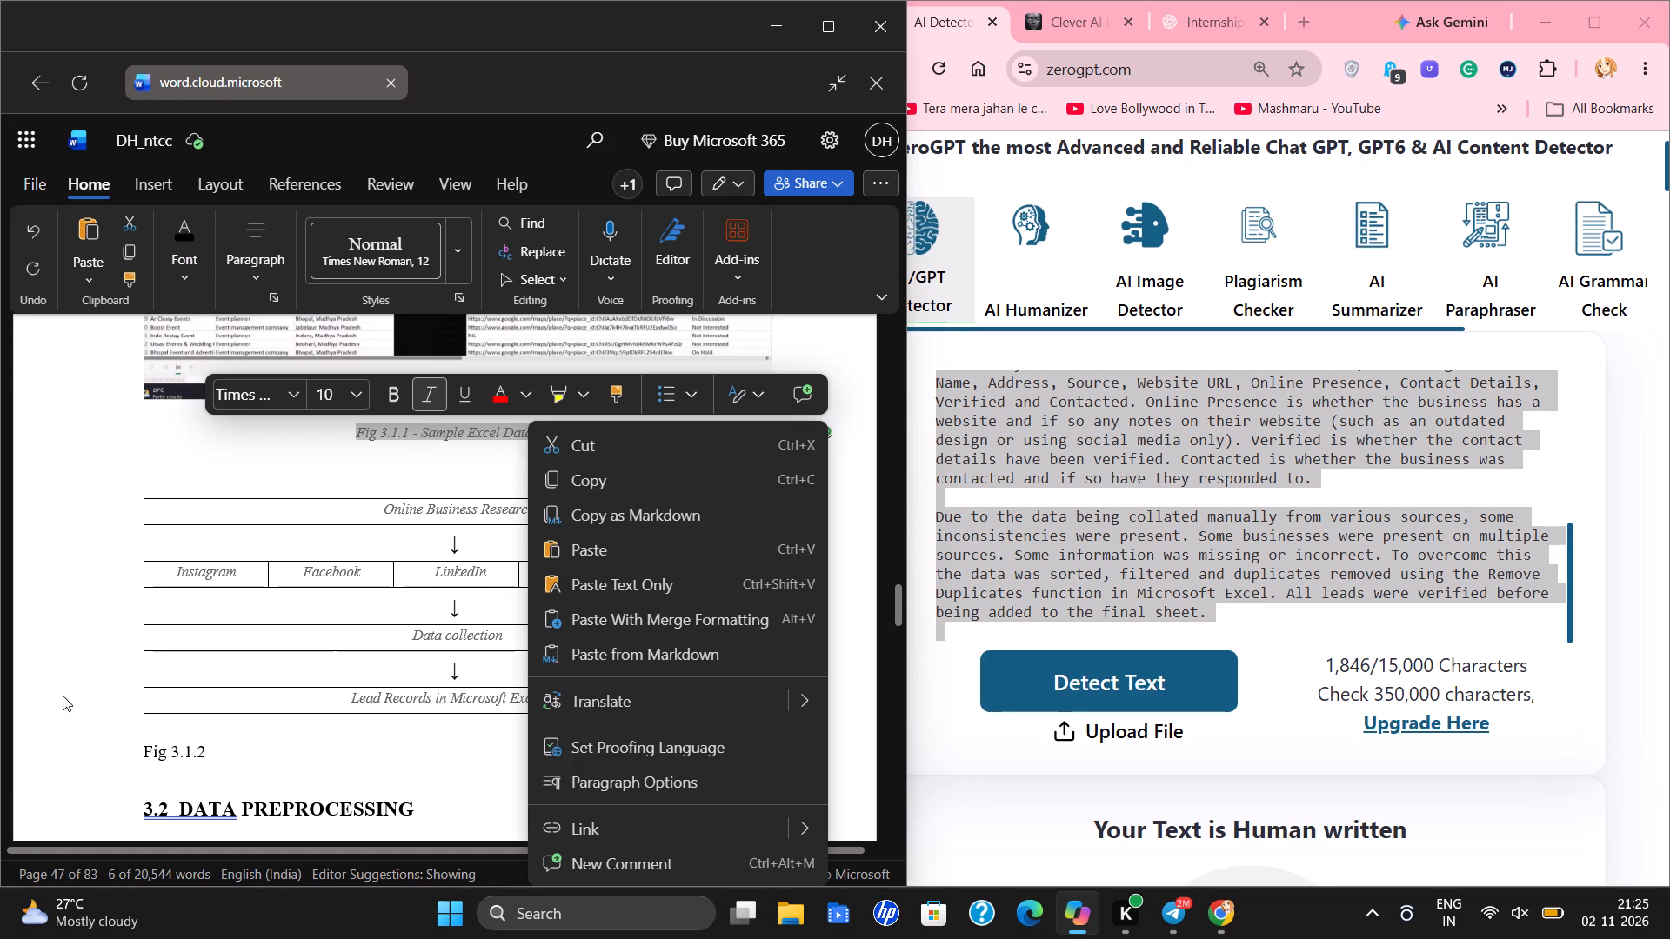
pyautogui.scroll(2, 74, 669)
pyautogui.click(57, 630)
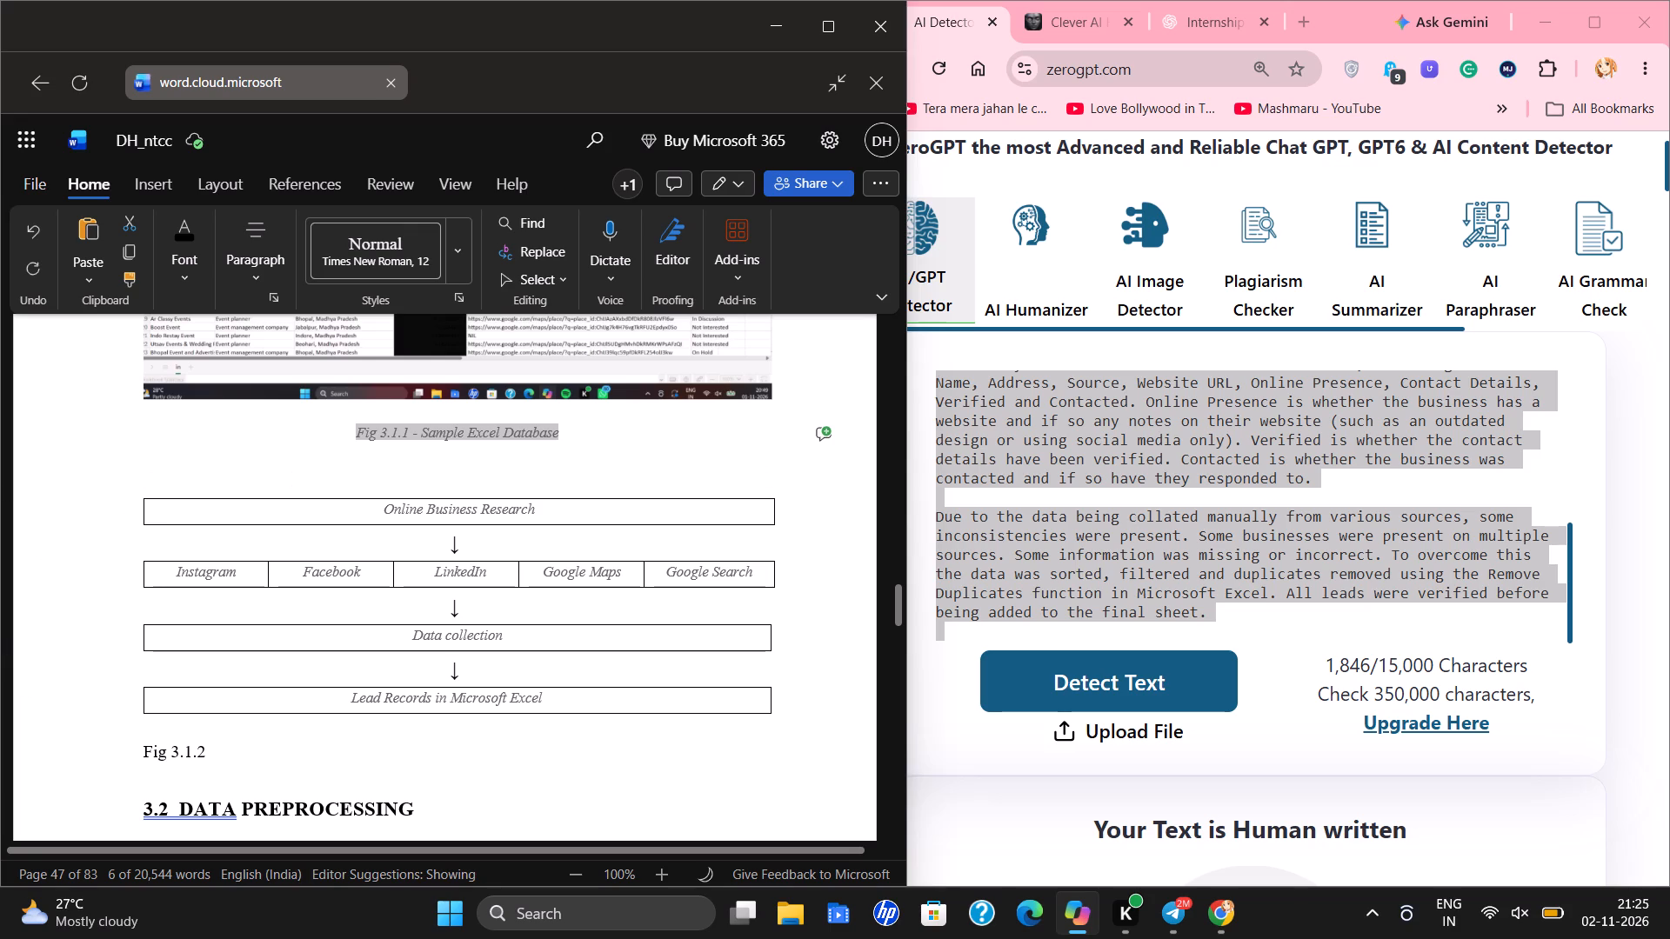
pyautogui.rightClick(368, 433)
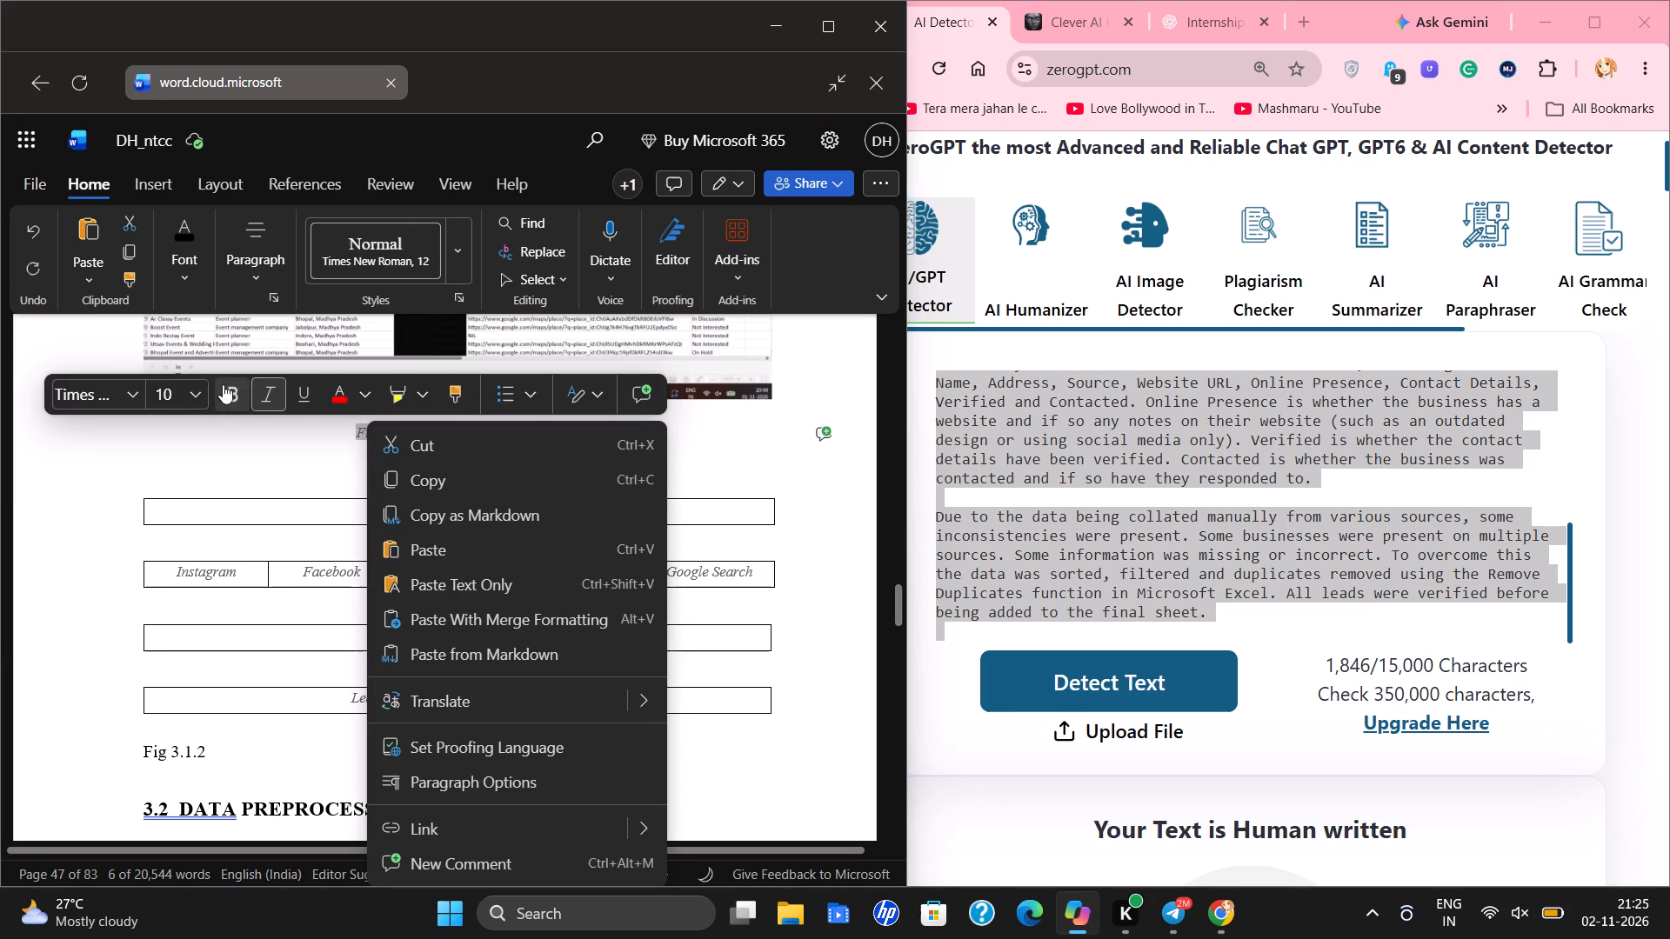
pyautogui.click(194, 396)
pyautogui.click(225, 486)
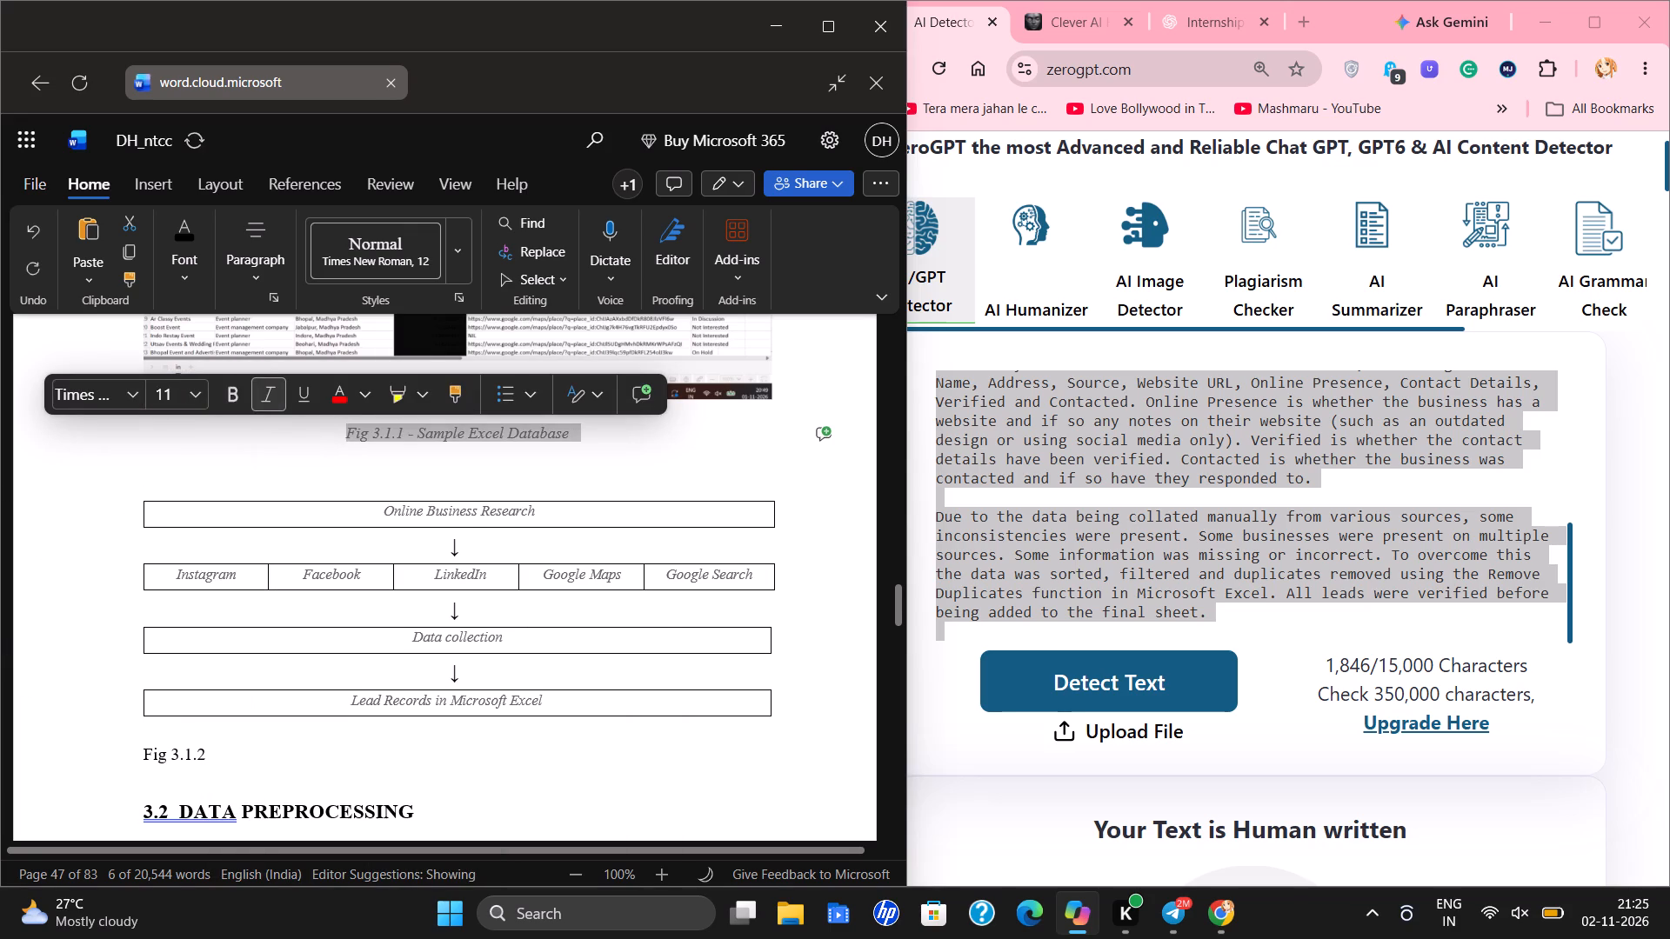
pyautogui.click(229, 449)
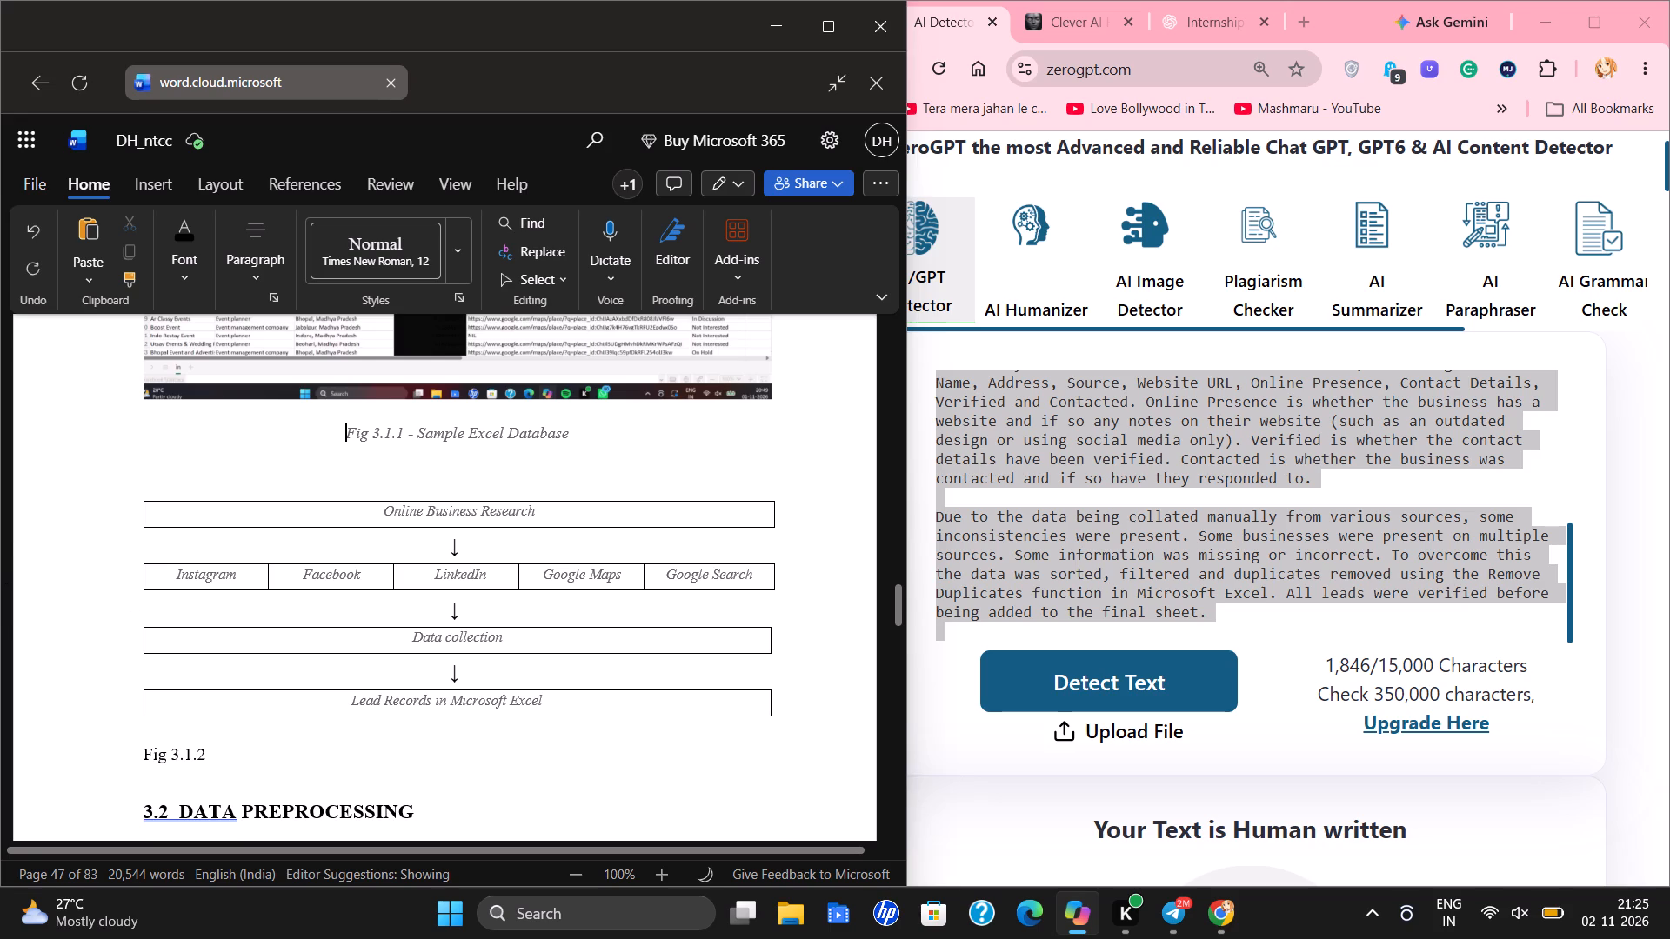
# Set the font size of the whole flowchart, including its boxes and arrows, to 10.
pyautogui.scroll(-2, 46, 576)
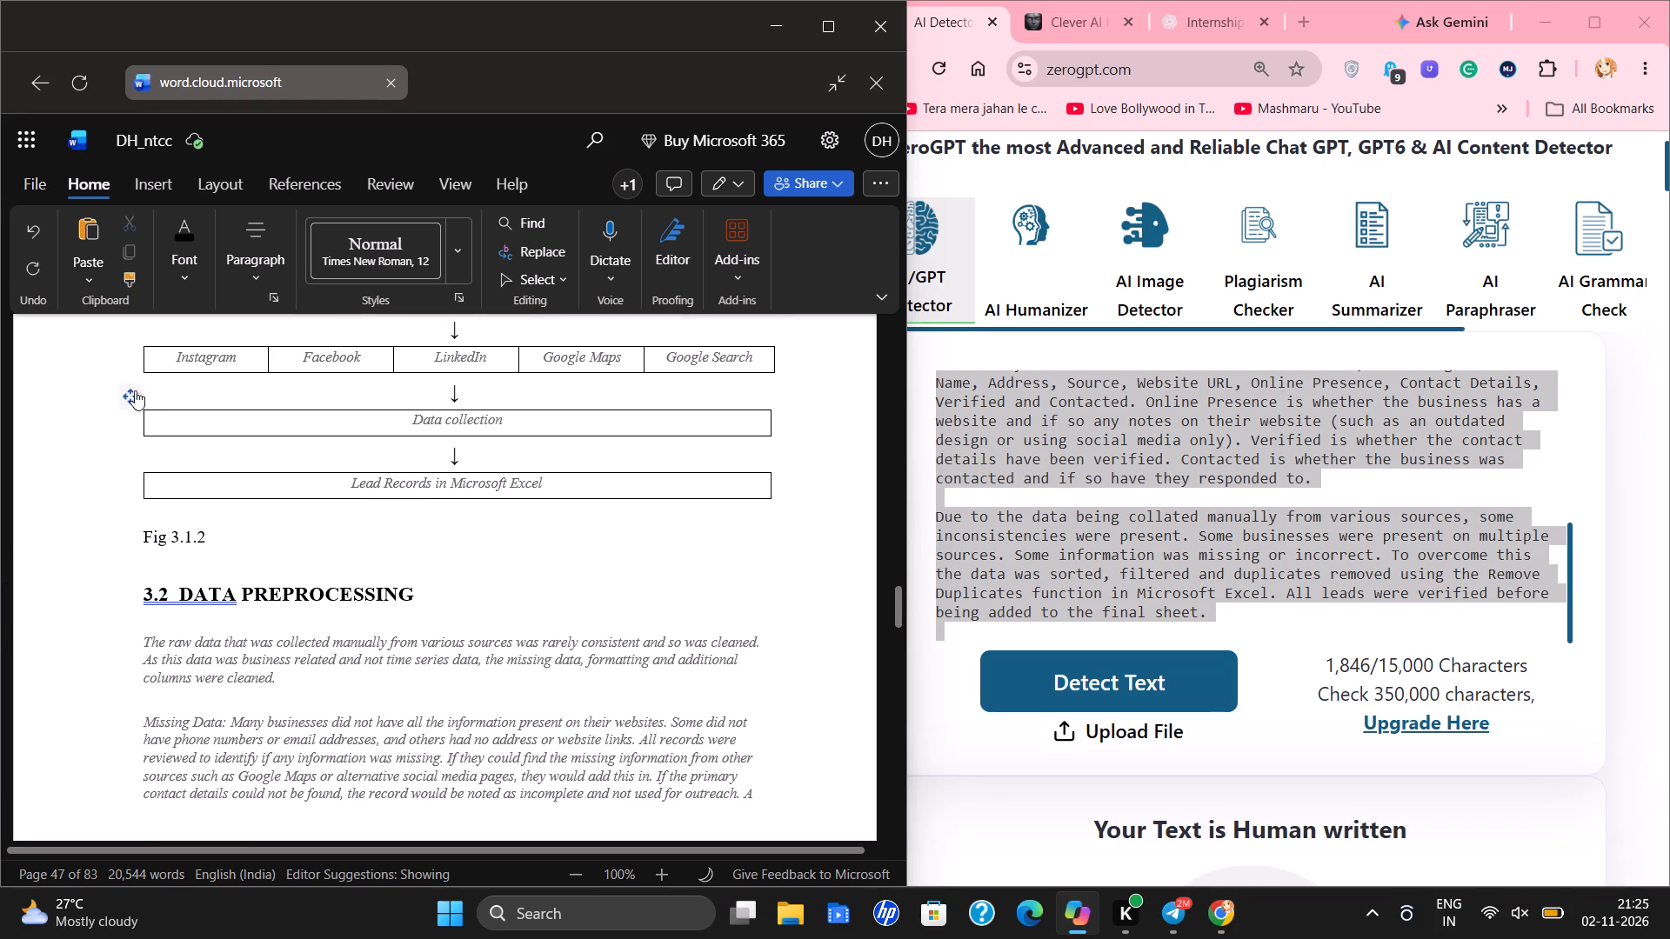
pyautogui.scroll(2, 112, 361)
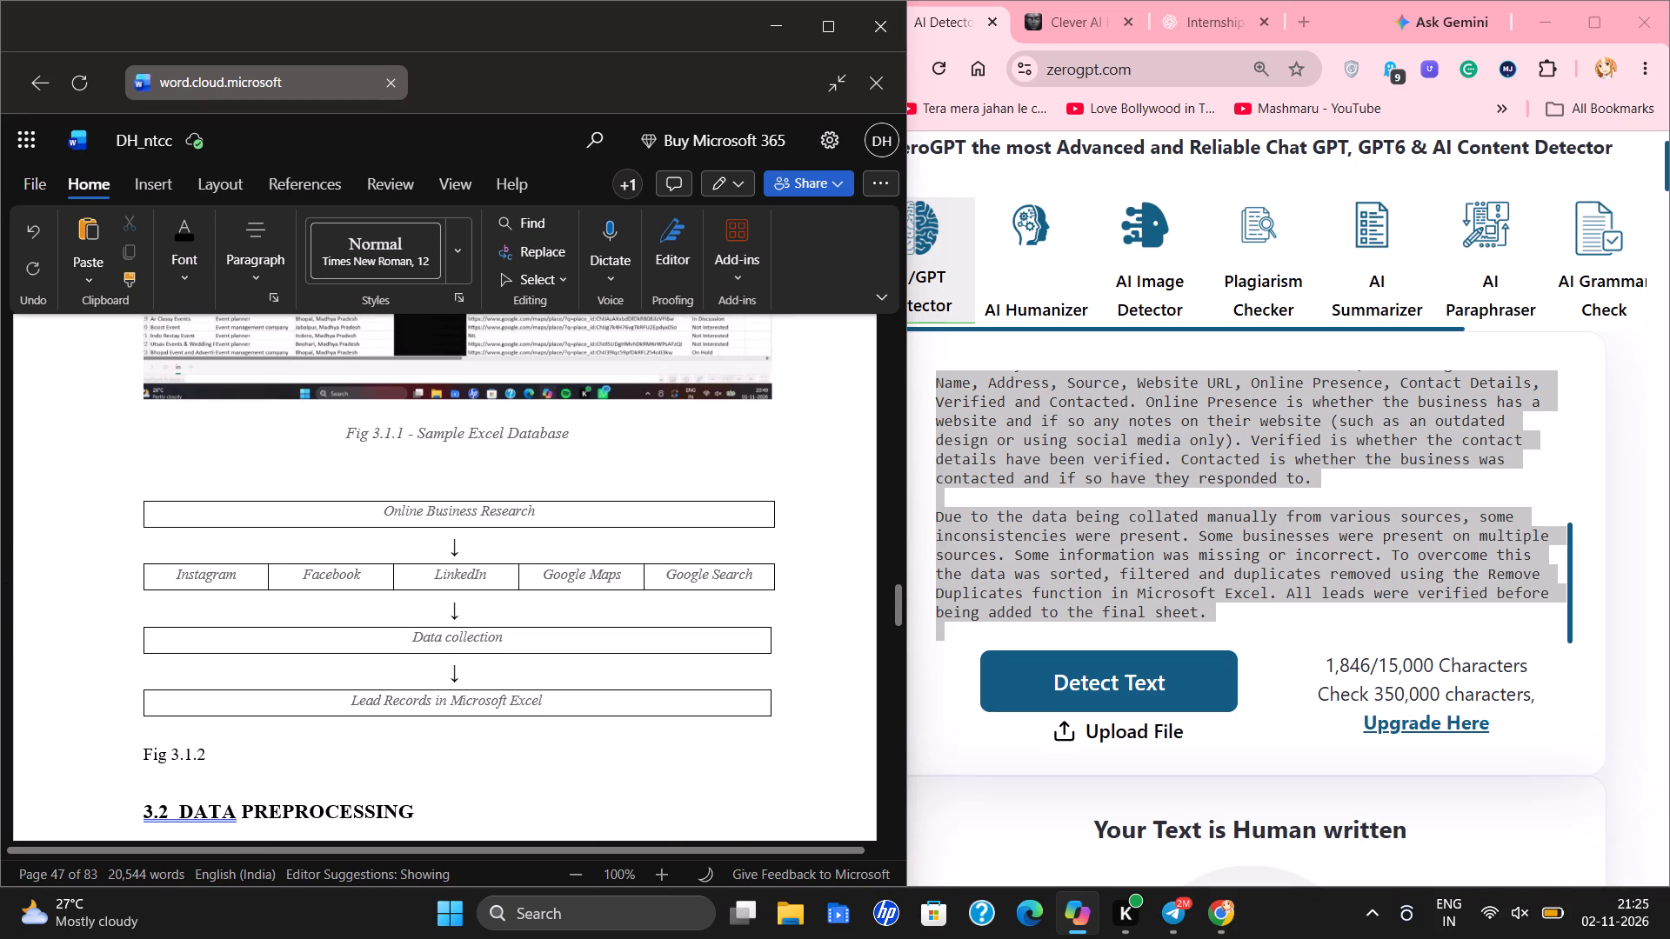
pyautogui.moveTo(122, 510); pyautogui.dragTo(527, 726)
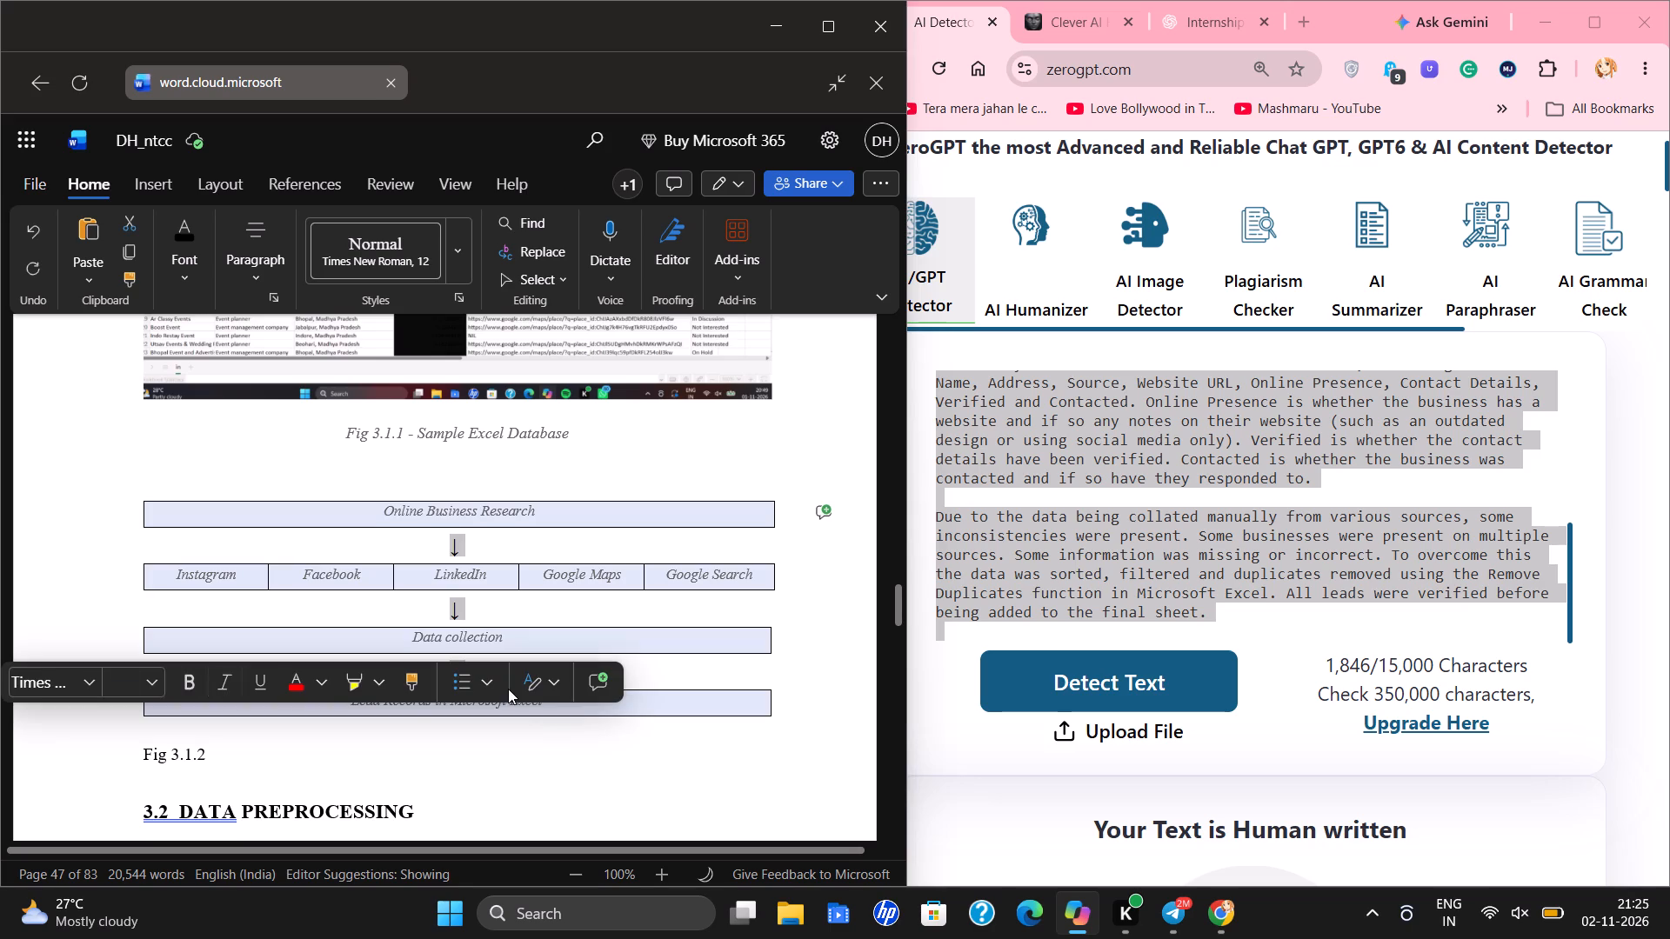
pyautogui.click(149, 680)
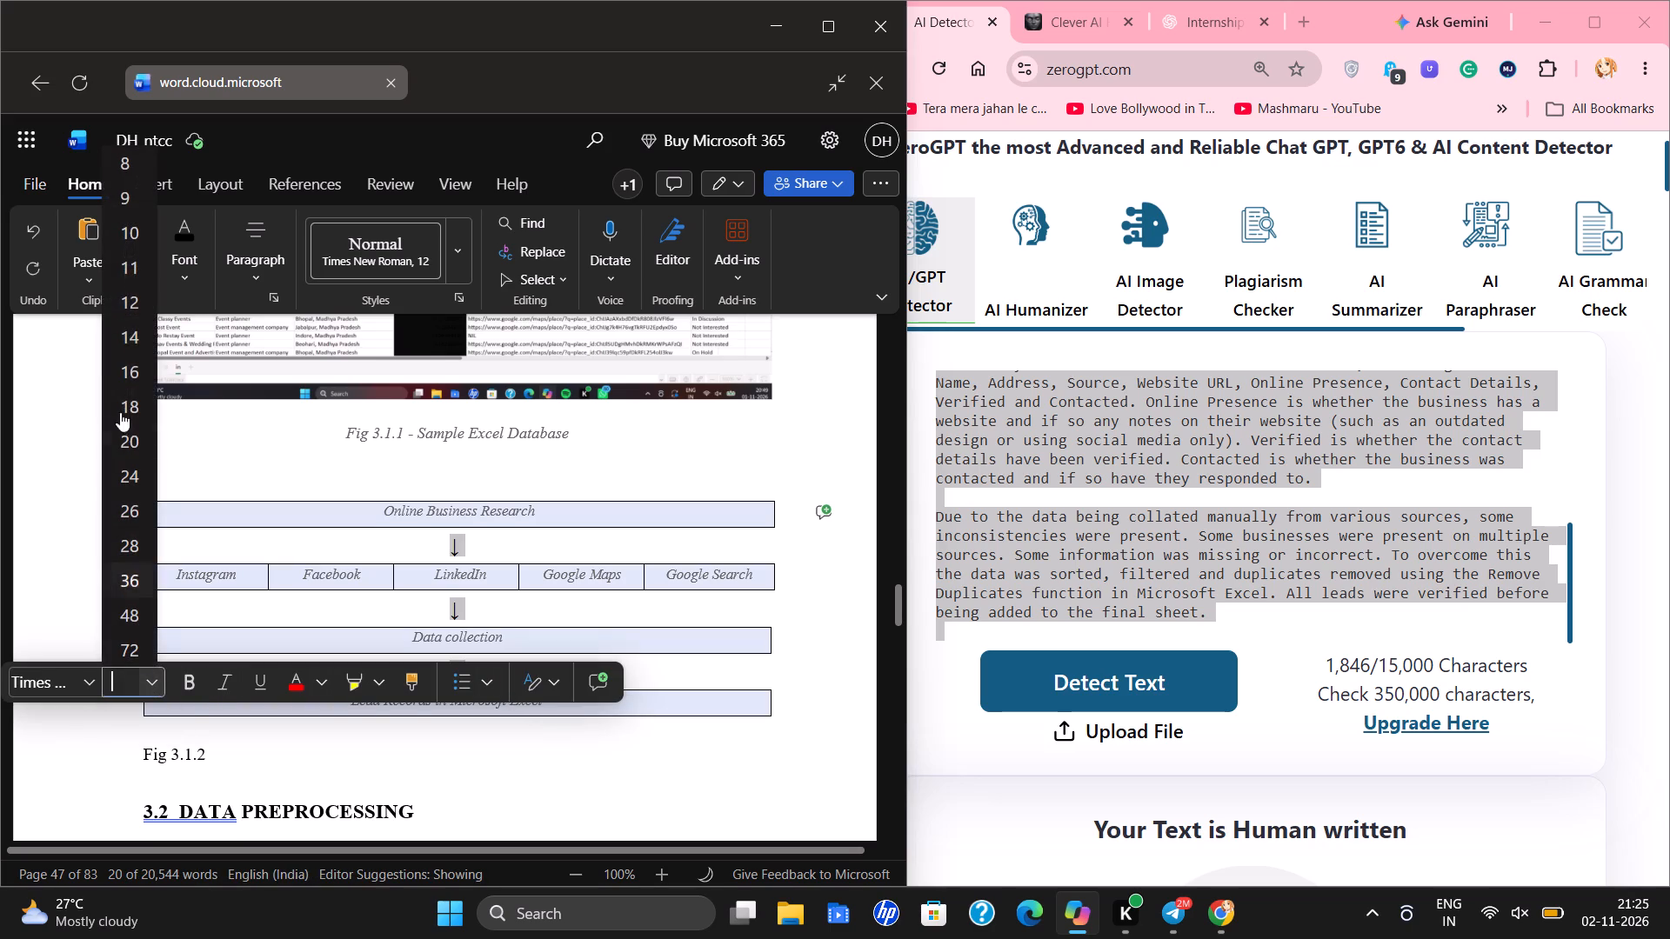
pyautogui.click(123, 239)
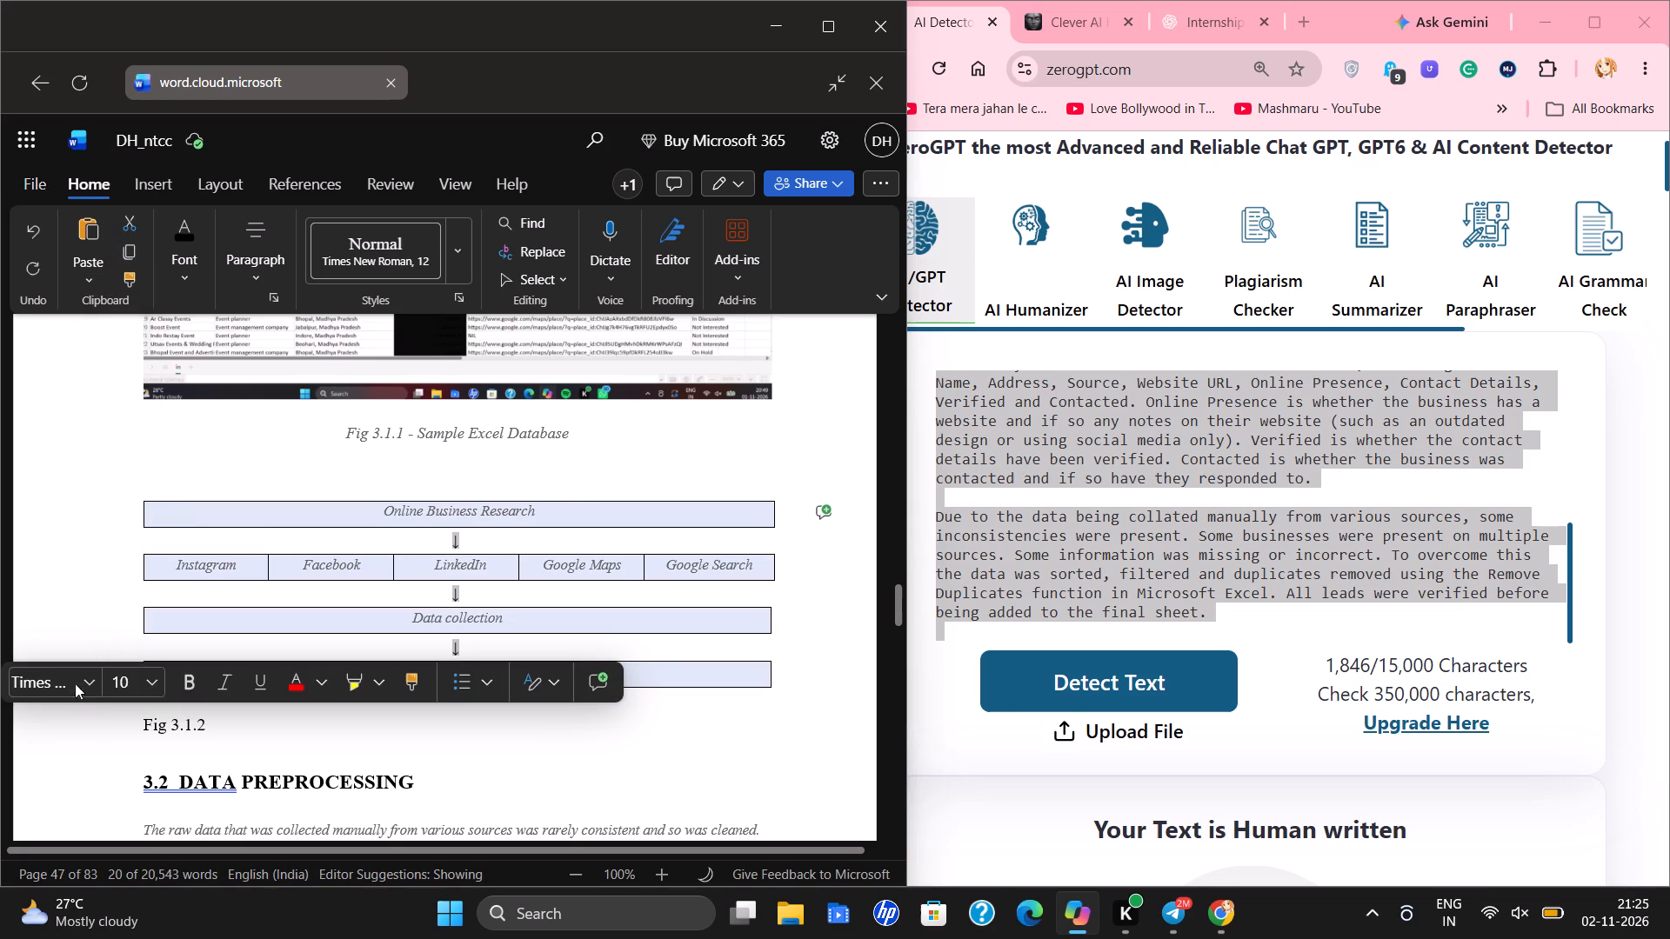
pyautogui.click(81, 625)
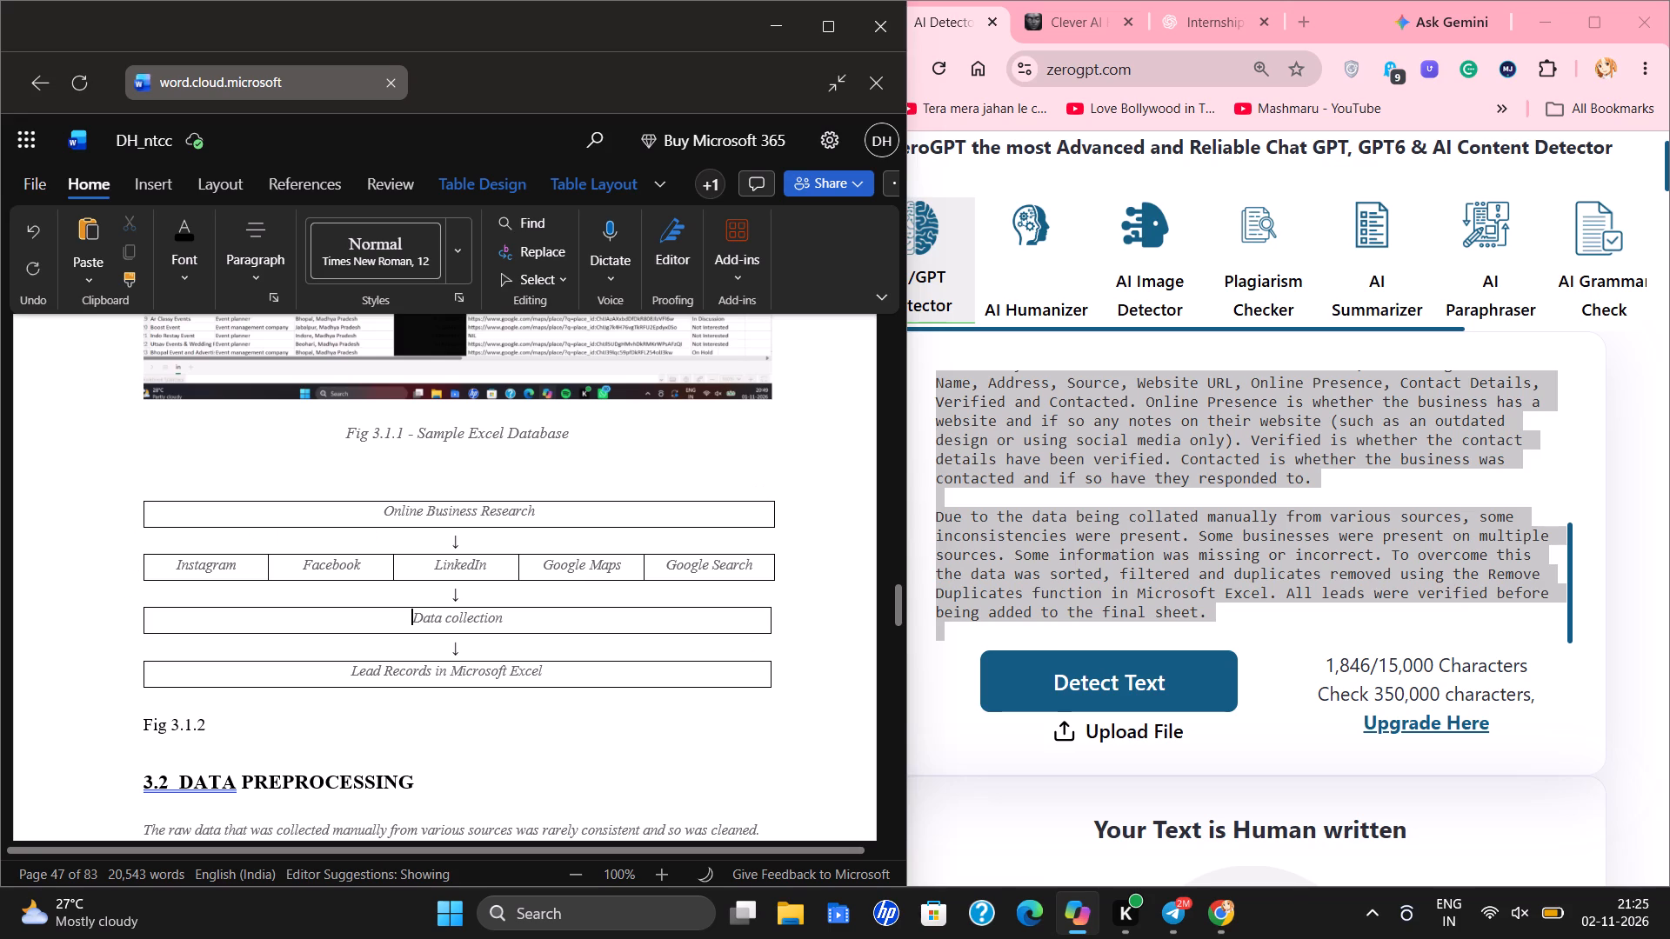
# Set the font size of all flowchart boxes and arrows, from Online Business Research to Lead Records in Microsoft Excel, to 11.
pyautogui.moveTo(88, 508); pyautogui.dragTo(507, 688)
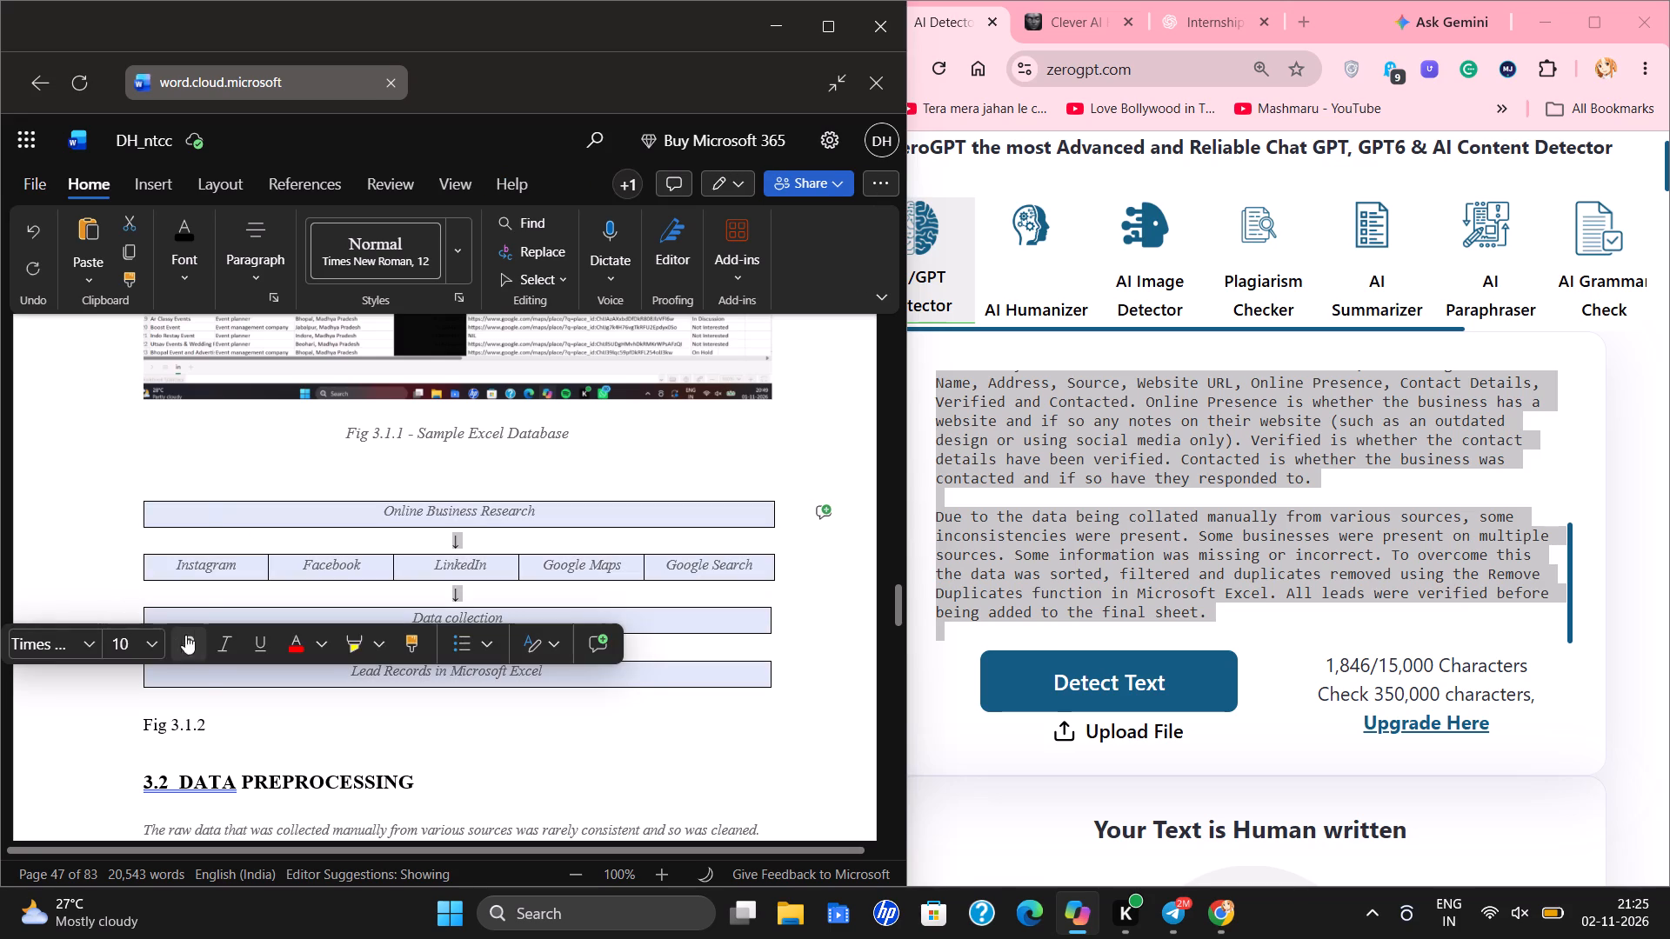
pyautogui.click(159, 640)
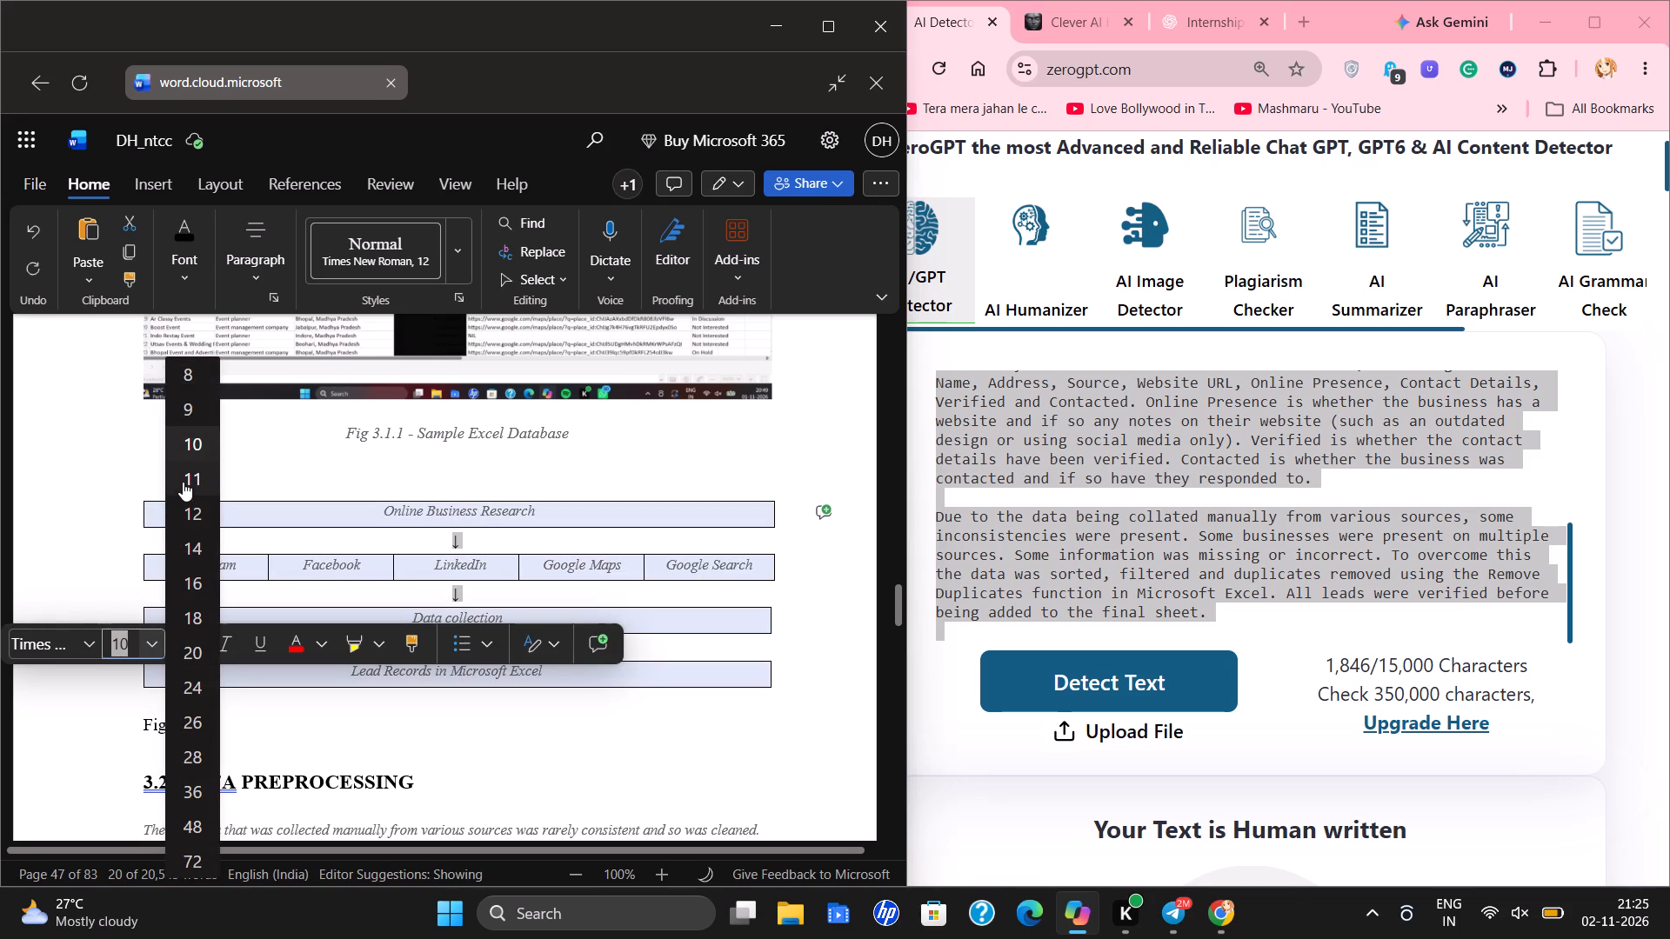
pyautogui.click(183, 482)
pyautogui.click(130, 518)
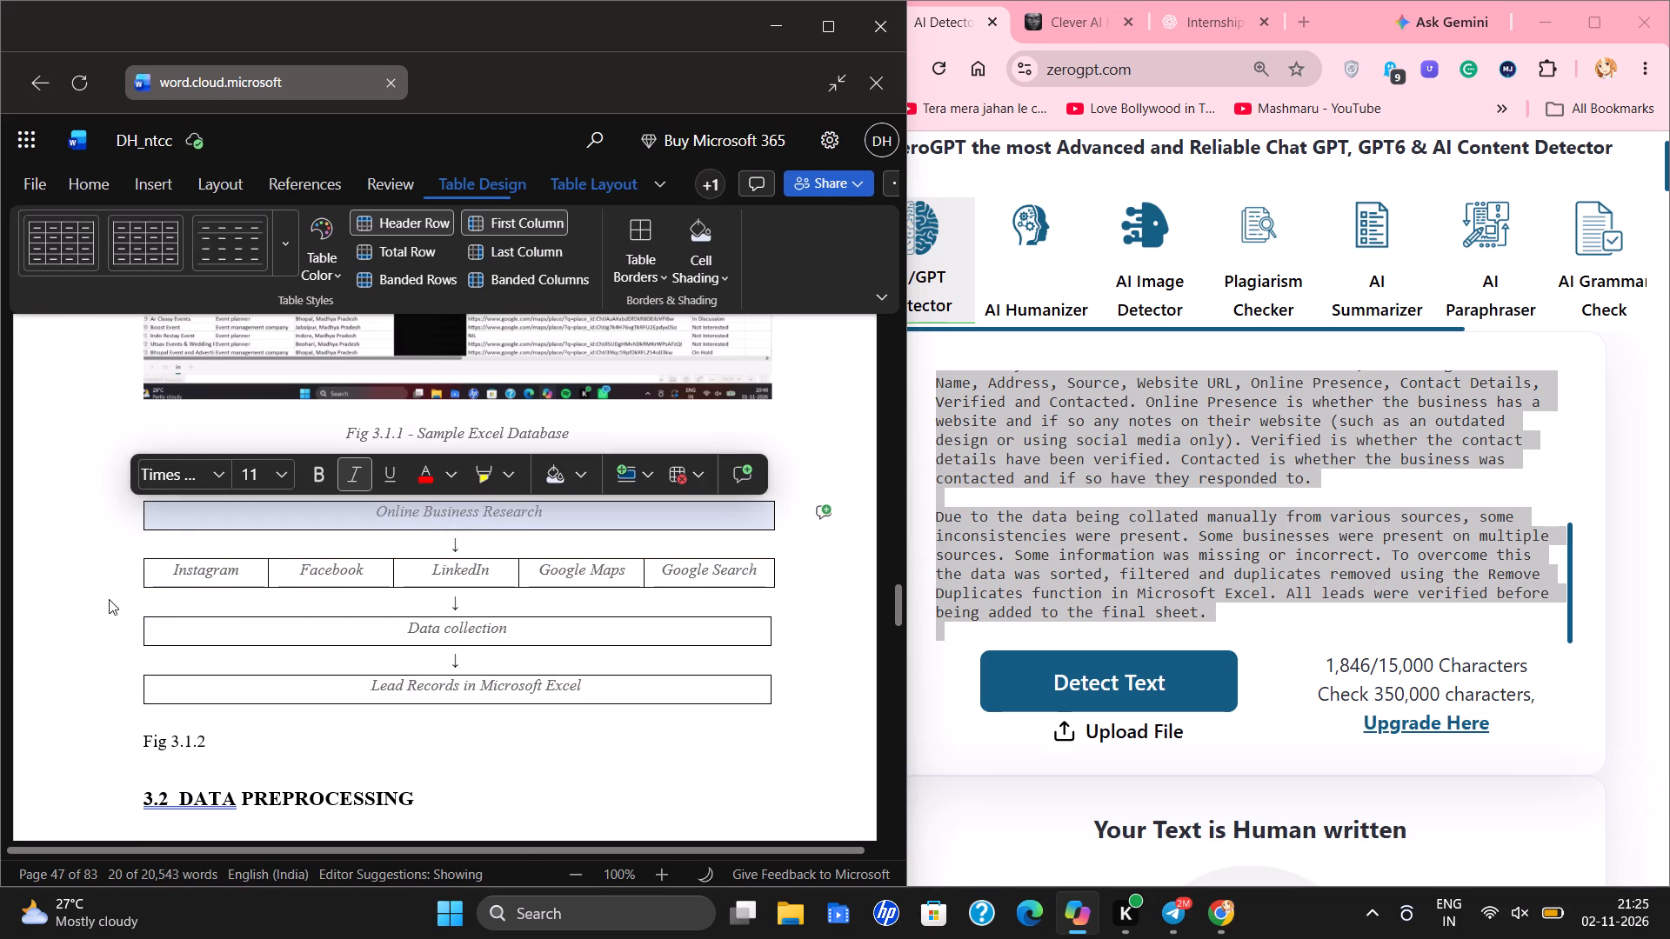
pyautogui.click(100, 608)
# Replace the "Fig 3.1.2" caption below the flowchart with a copy of the "Fig 3.1.1 - Sample Excel Database" caption.
pyautogui.scroll(-1, 621, 609)
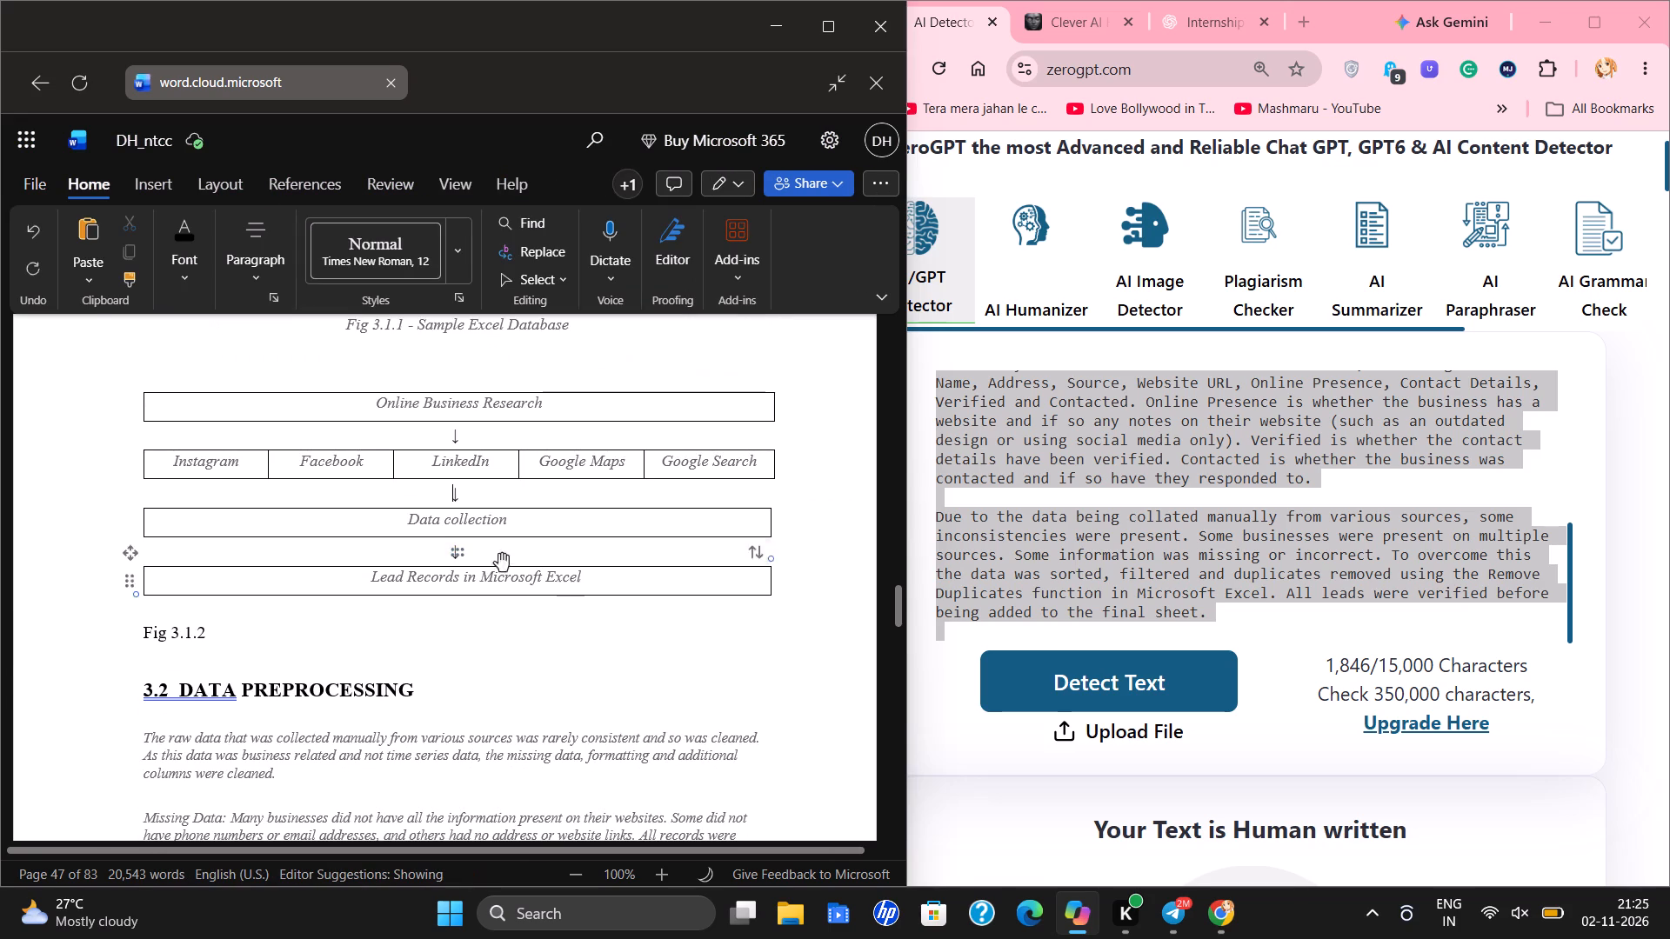
pyautogui.scroll(-1, 223, 642)
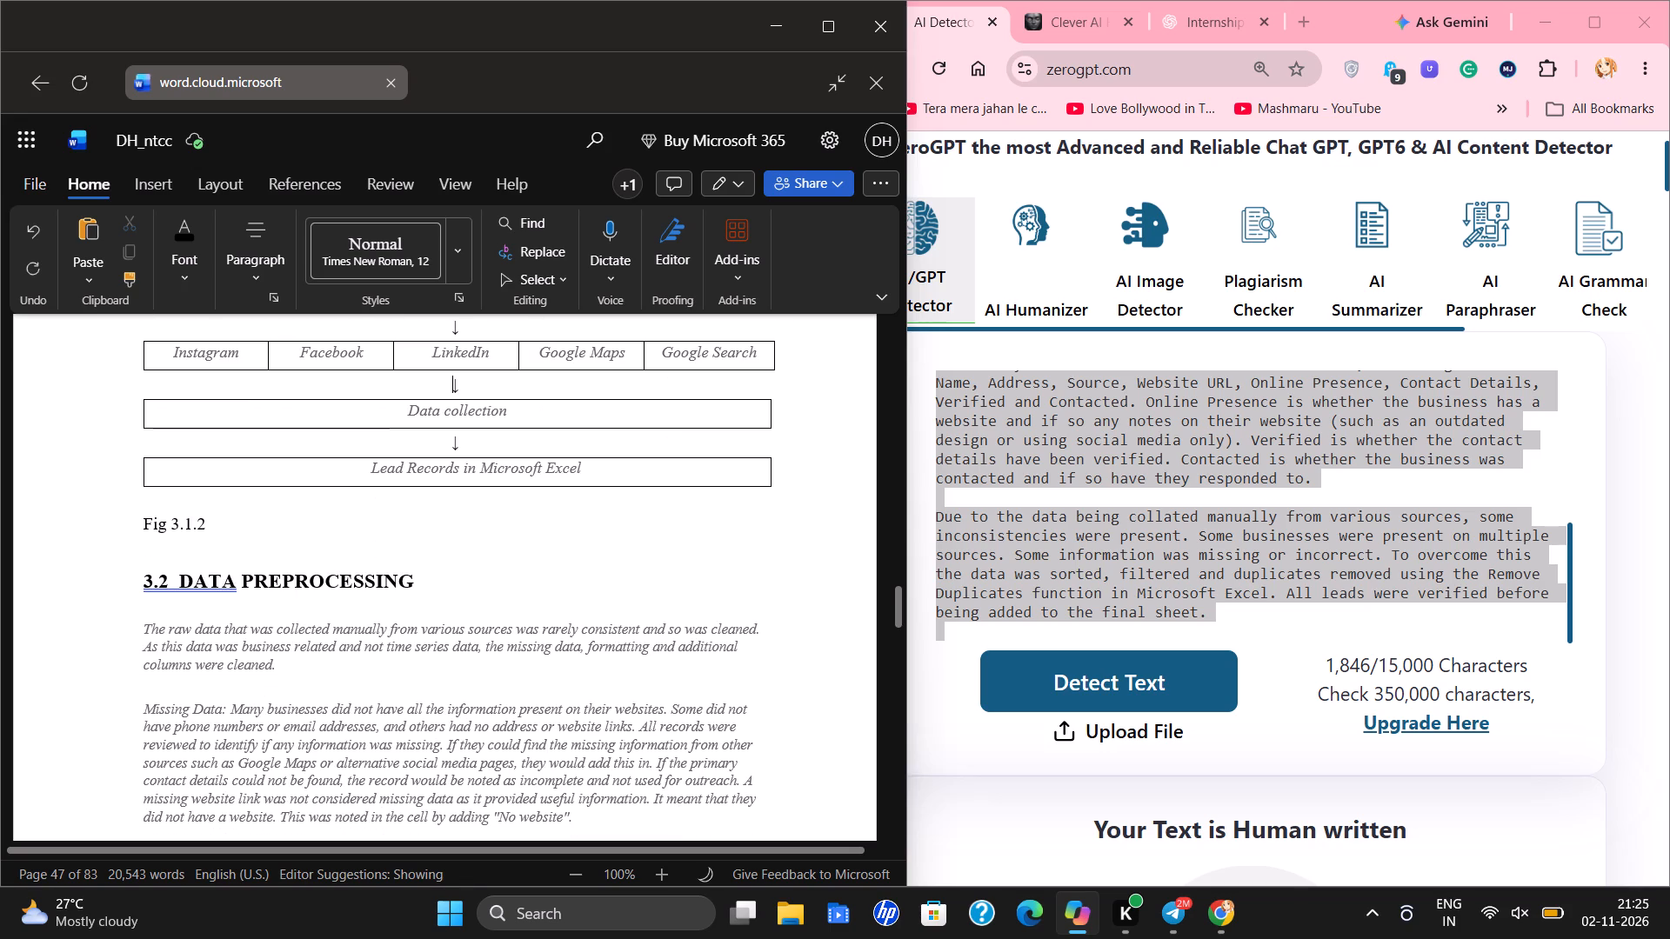
pyautogui.click(134, 518)
pyautogui.scroll(3, 186, 529)
pyautogui.scroll(-1, 279, 582)
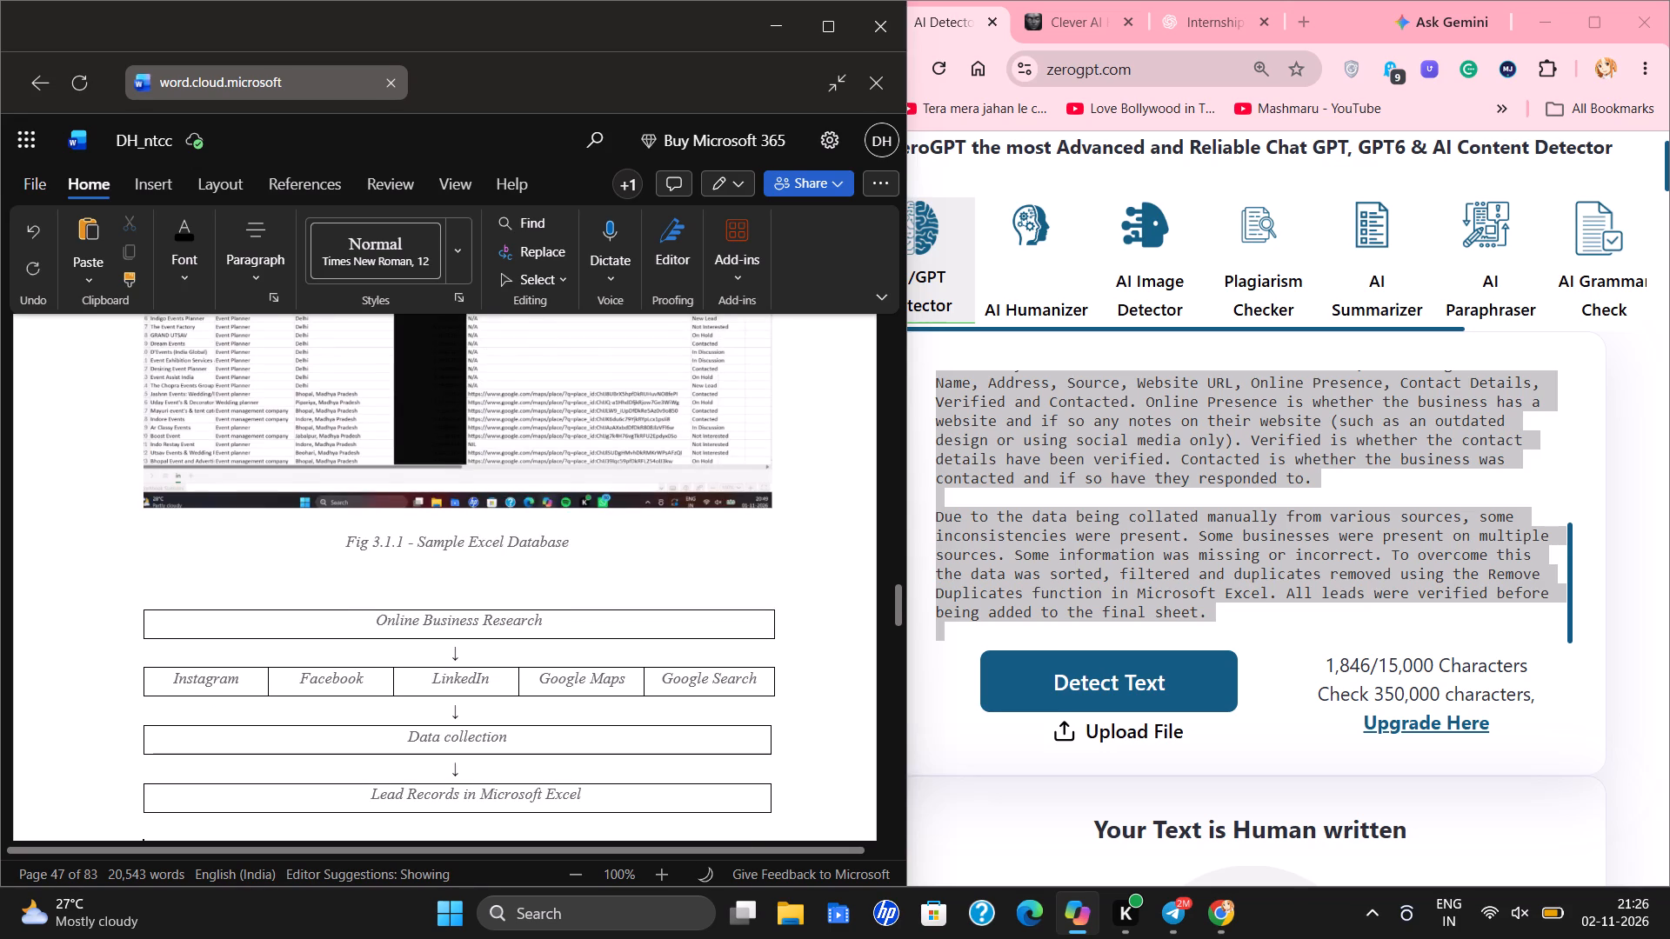
pyautogui.moveTo(345, 429); pyautogui.dragTo(576, 438)
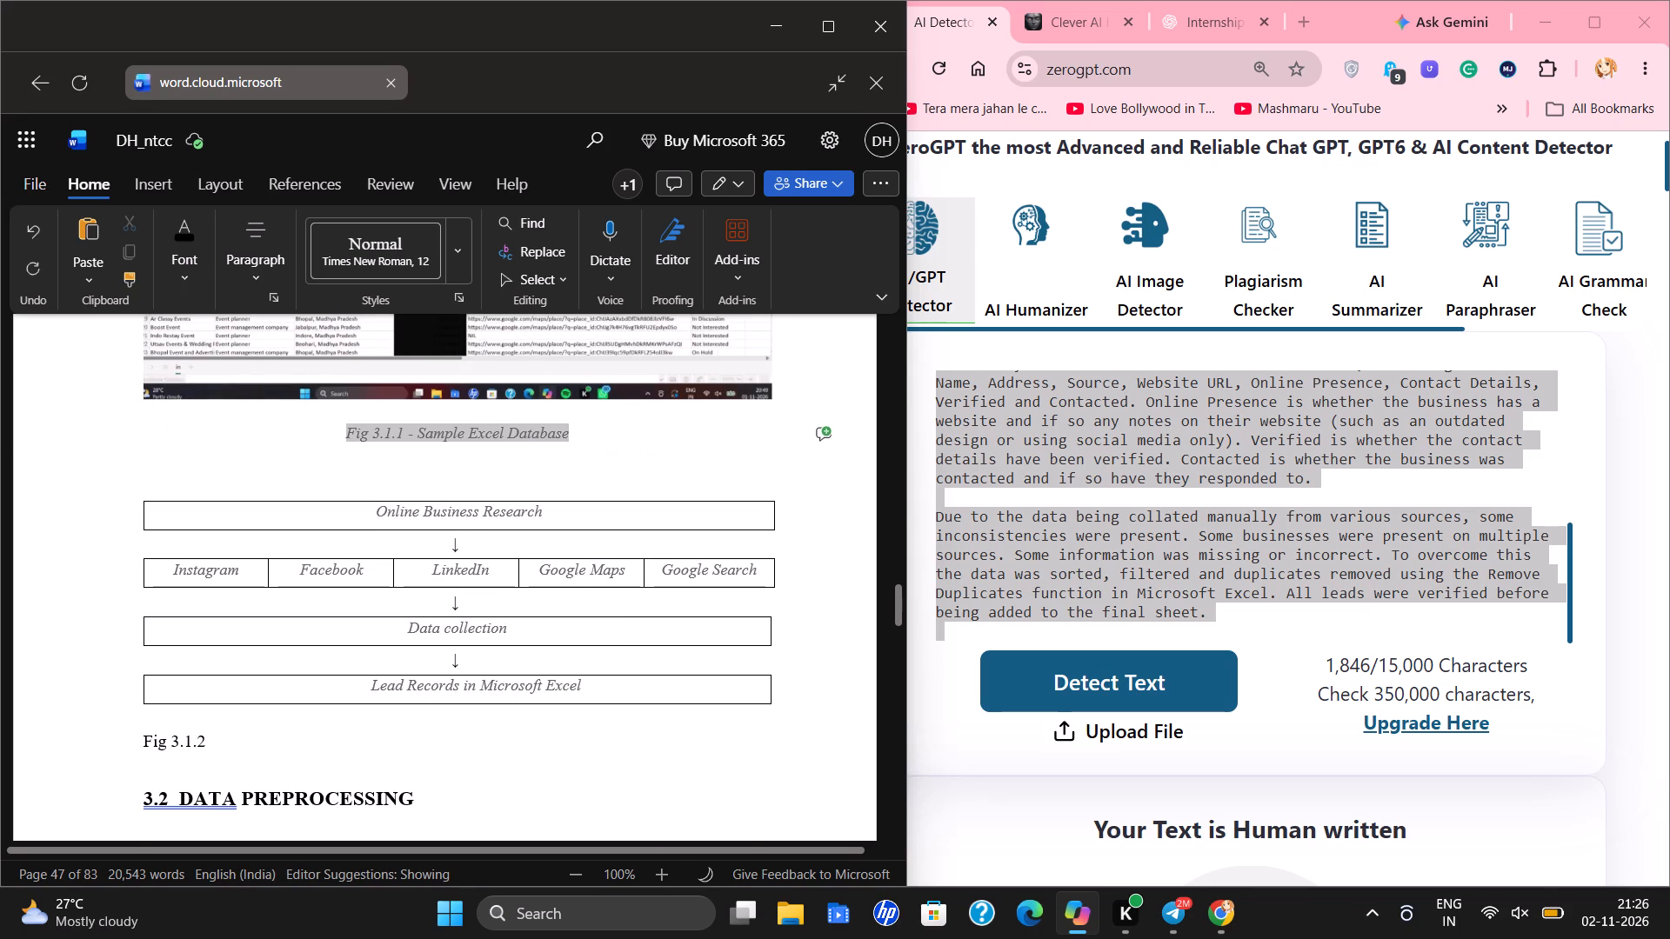
pyautogui.moveTo(576, 438); pyautogui.dragTo(578, 438)
pyautogui.rightClick(505, 436)
pyautogui.click(523, 489)
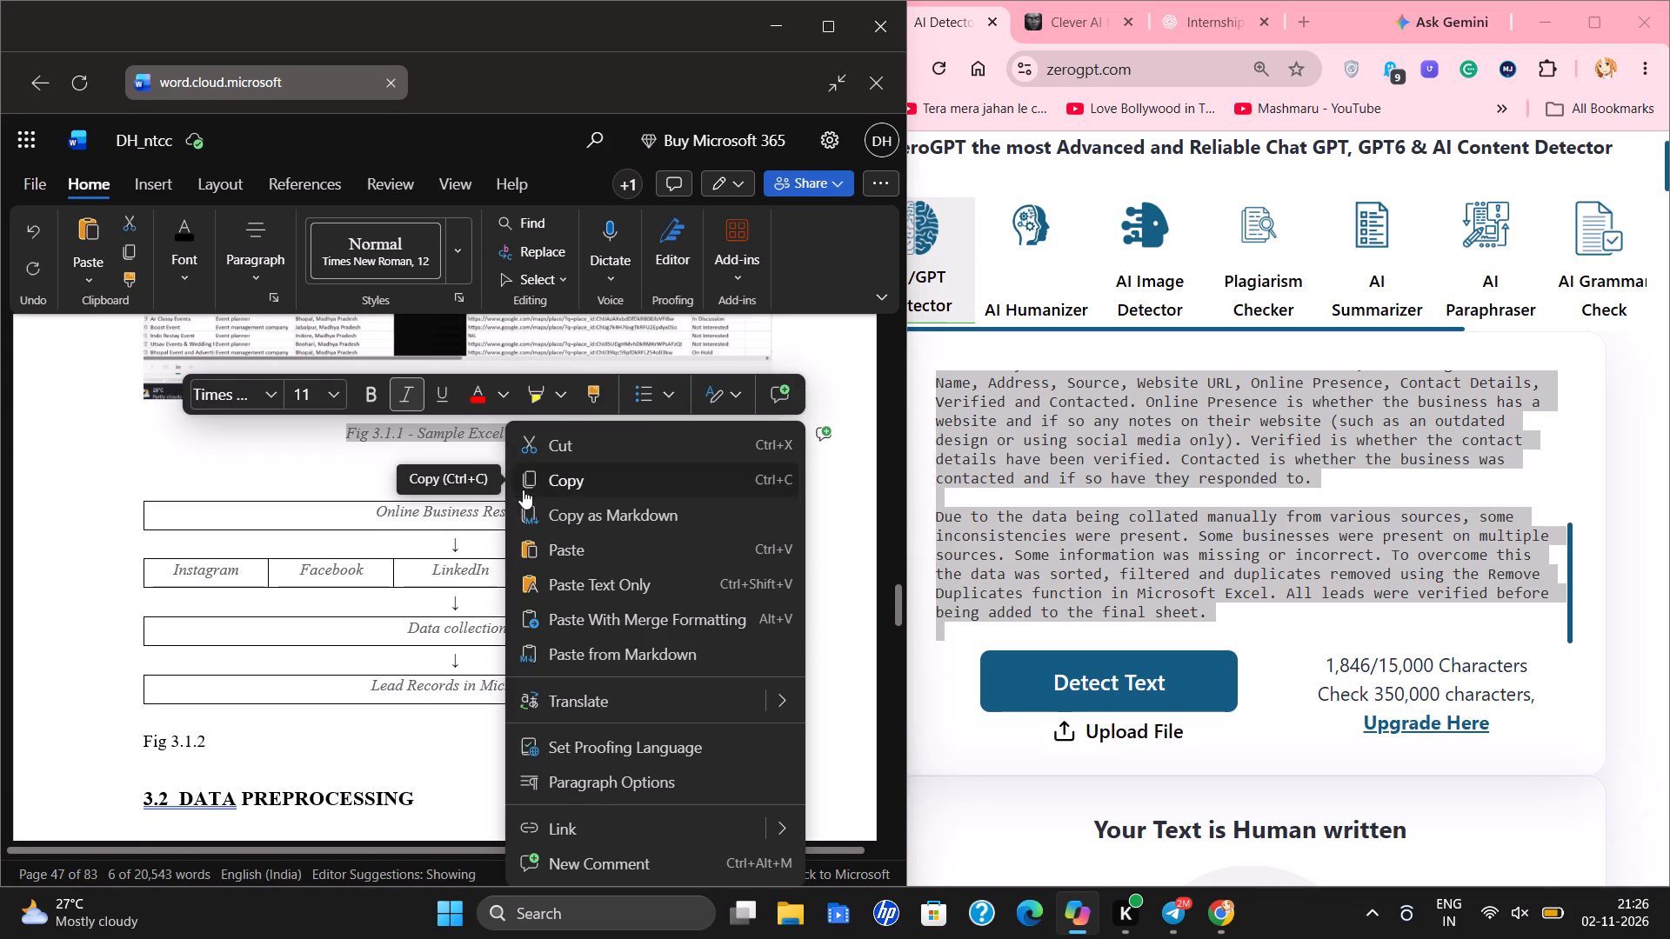
pyautogui.moveTo(144, 736); pyautogui.dragTo(210, 743)
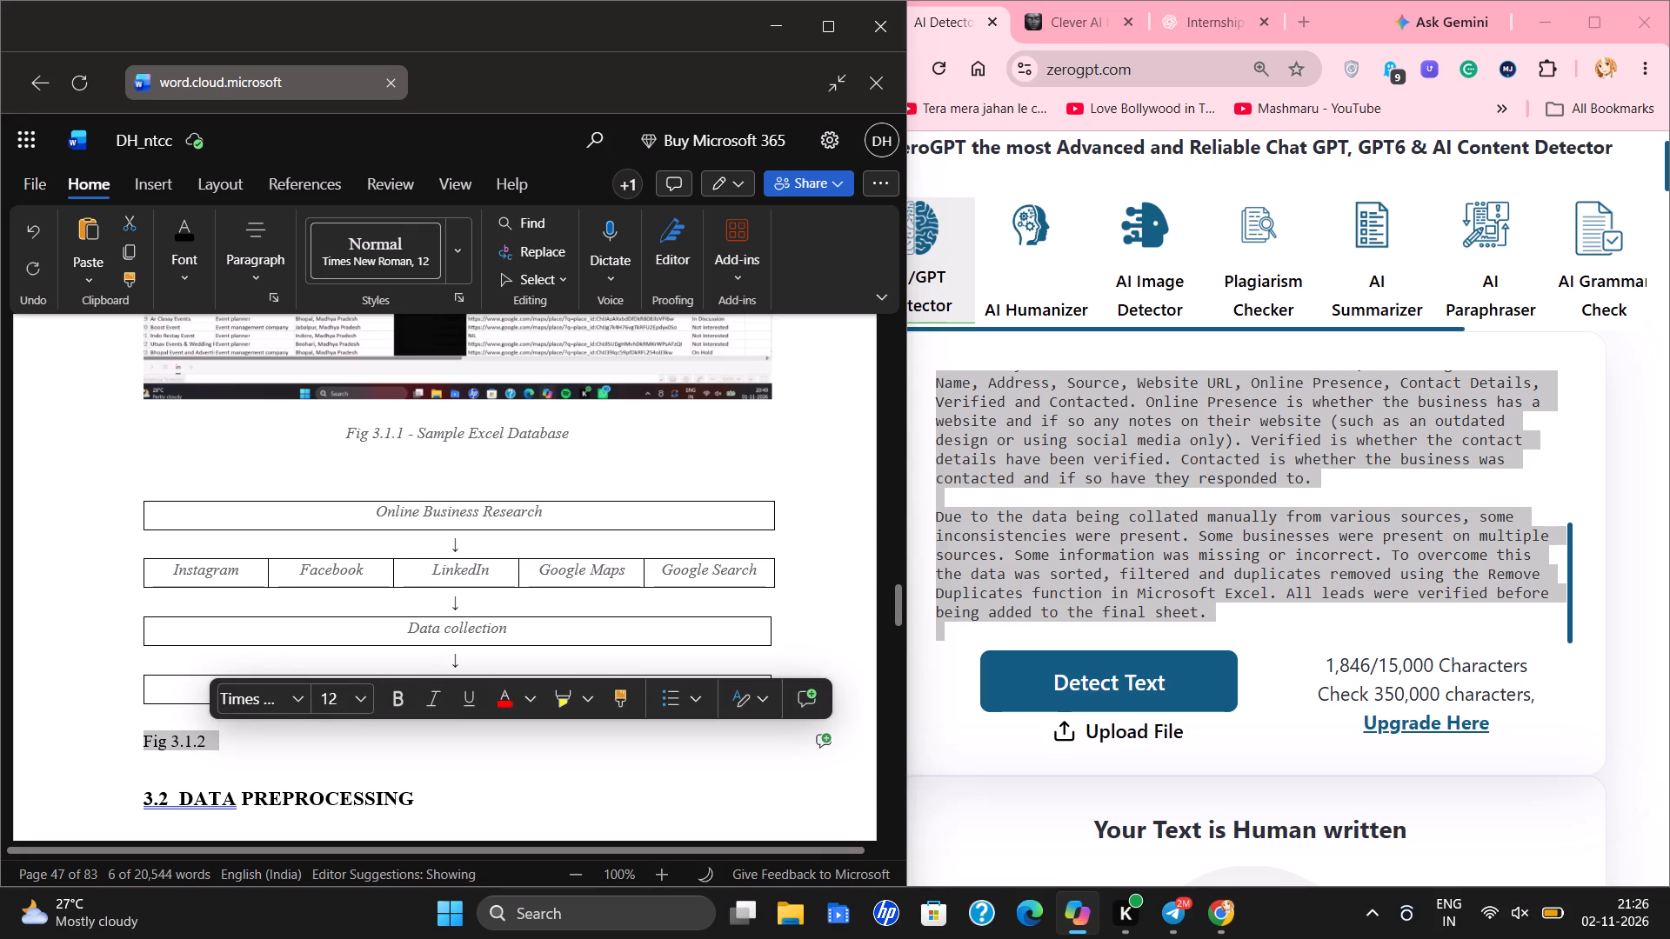
pyautogui.hotkey('ctrl', 'v')
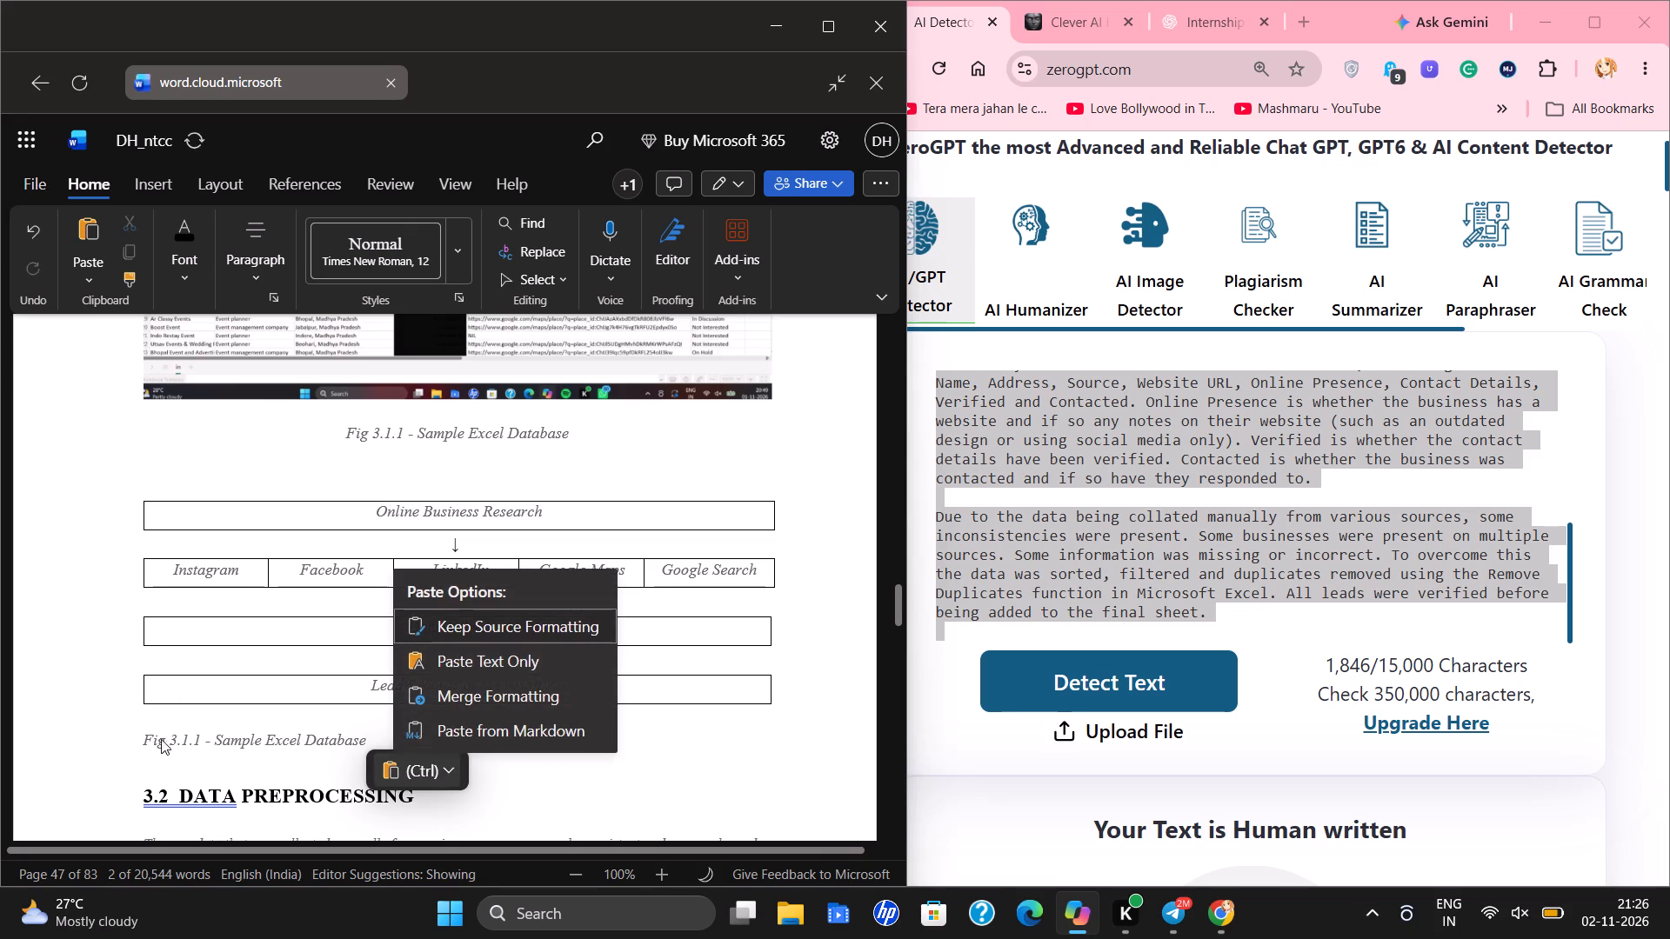
# Change the figure number in the copied caption below the flowchart to 3.1.2.
pyautogui.click(201, 735)
pyautogui.click(201, 743)
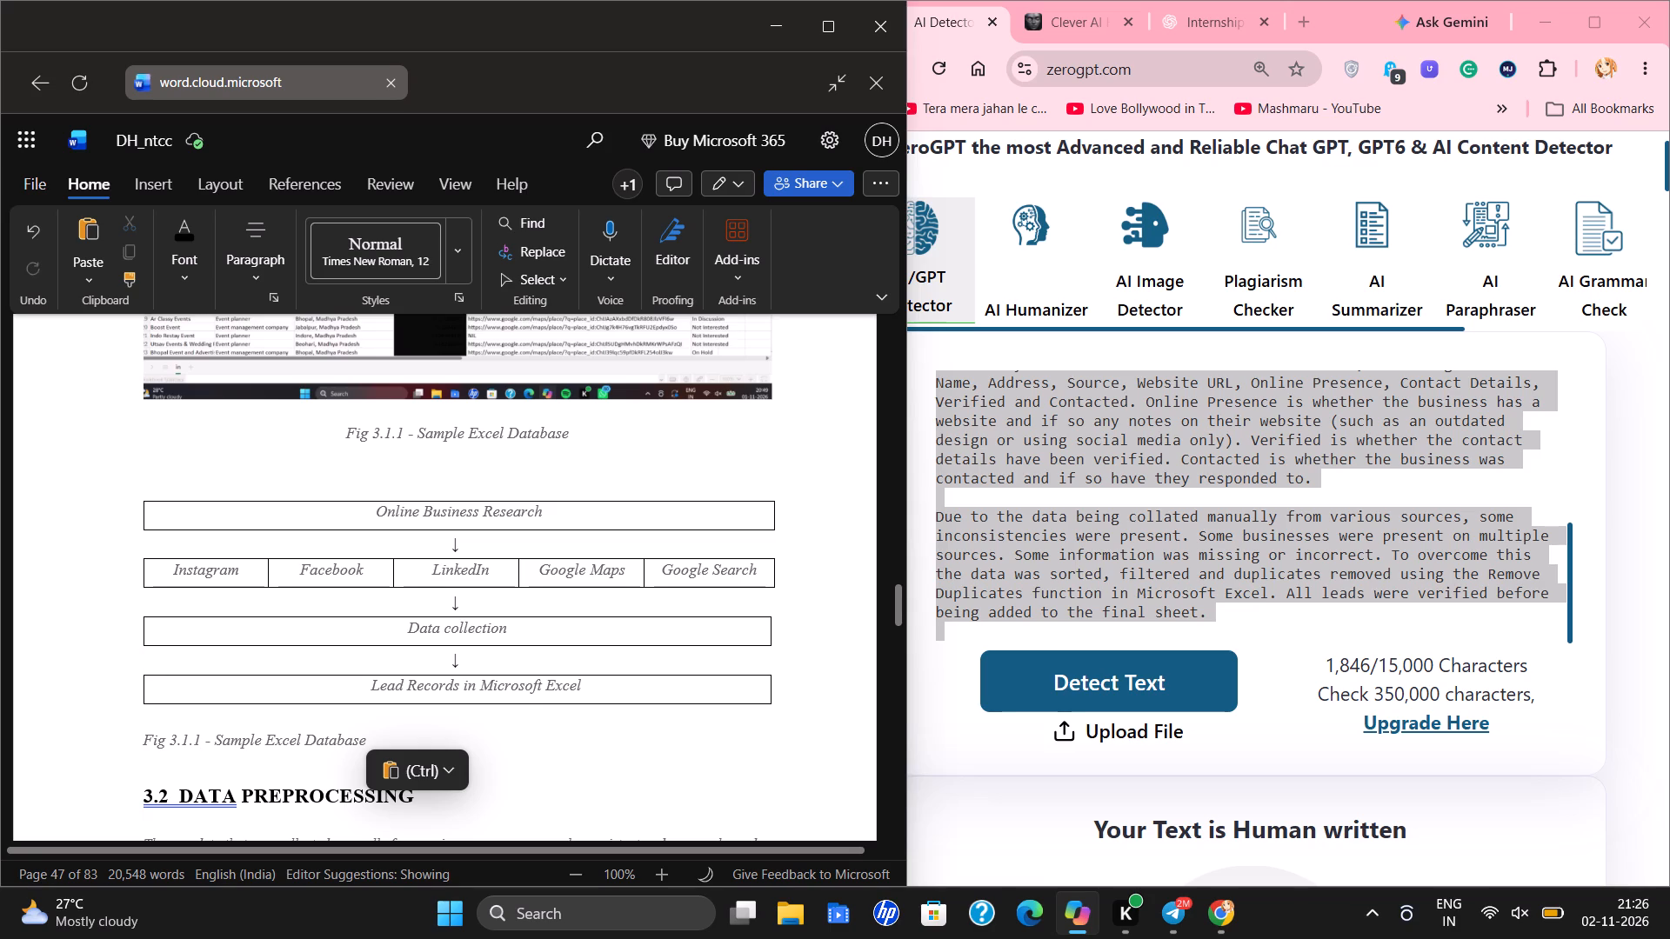
pyautogui.press('BackSpace')
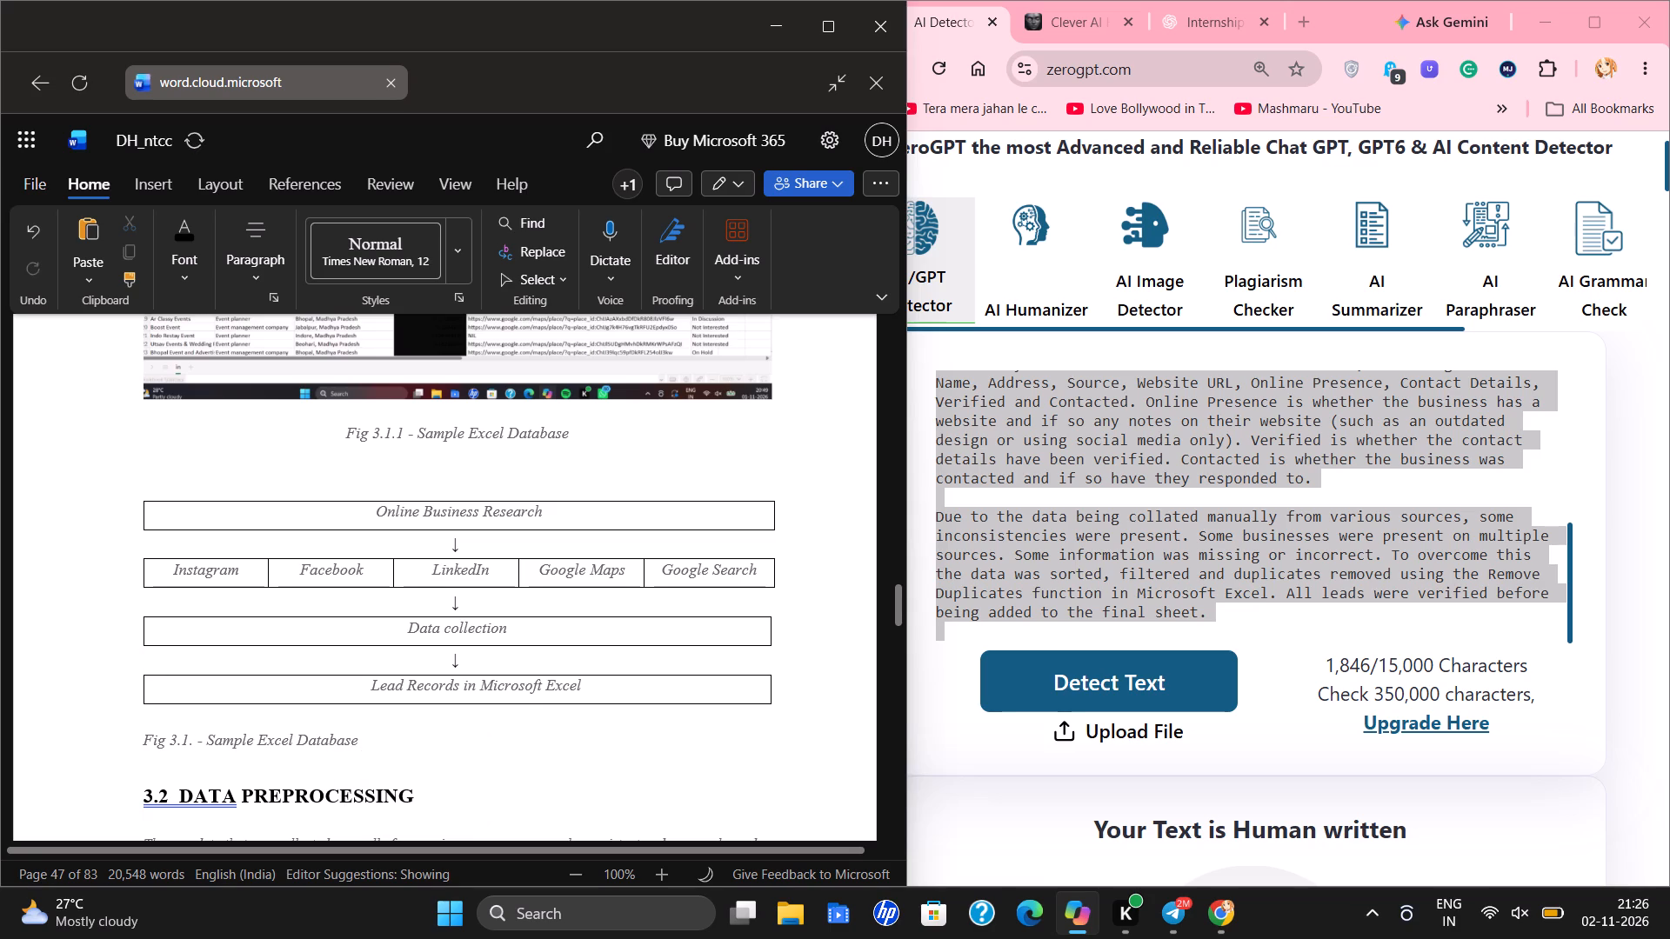
pyautogui.press('2')
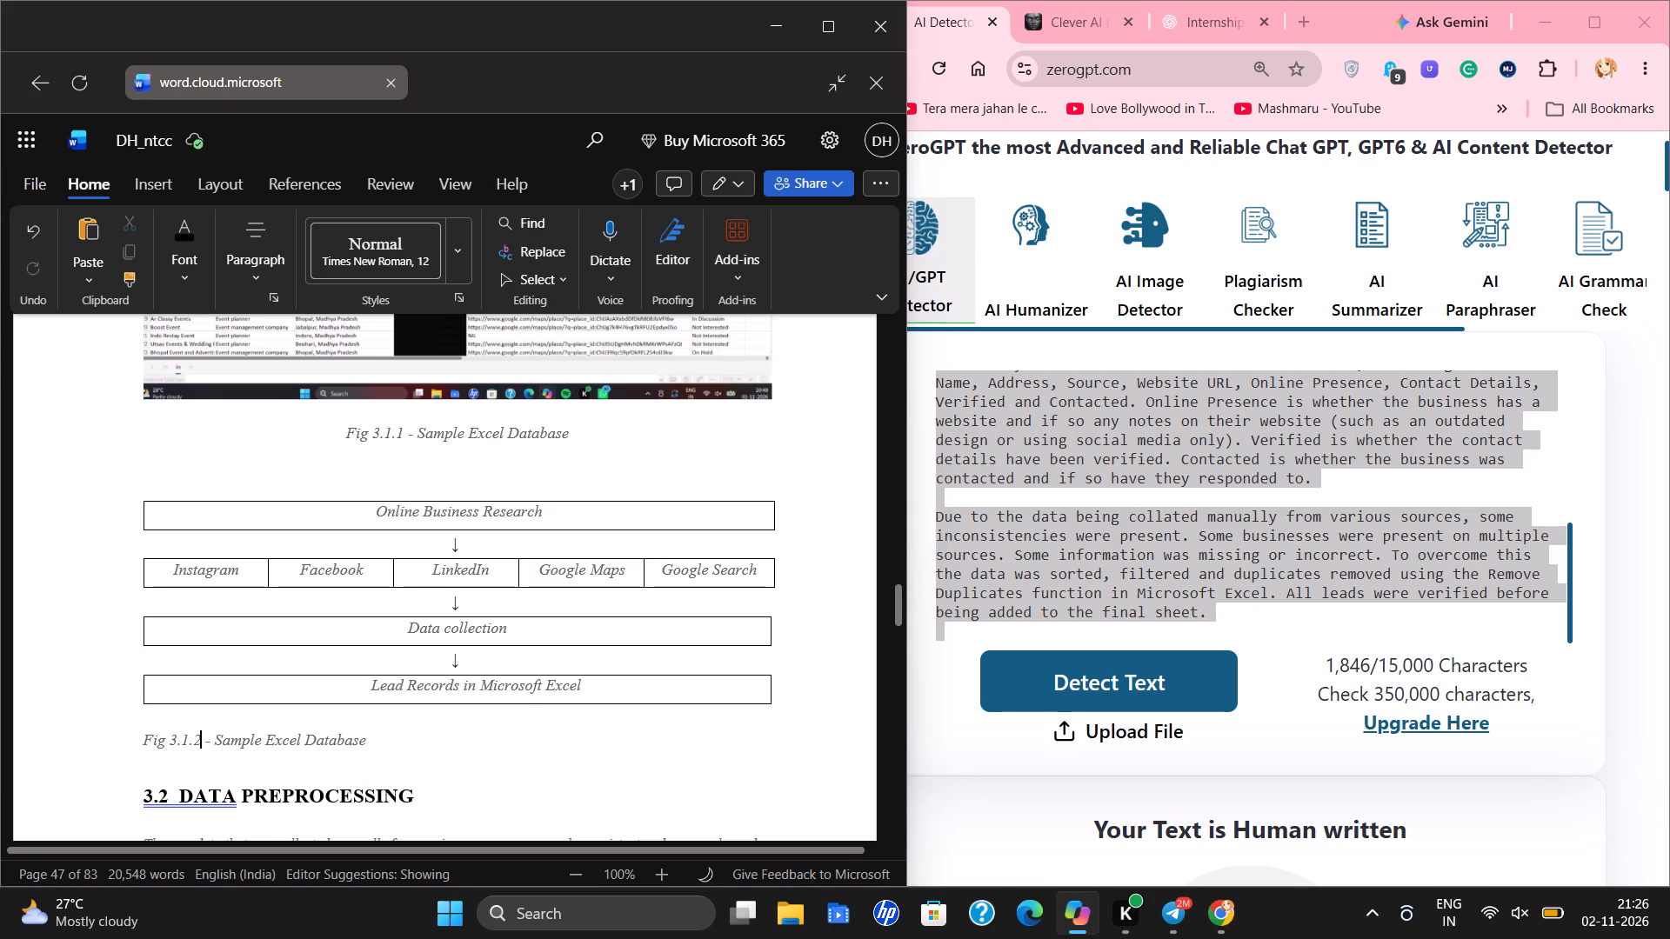
# Center the "Fig 3.1.2 - Sample Excel Database" caption below the flowchart.
pyautogui.click(137, 745)
pyautogui.moveTo(138, 745); pyautogui.dragTo(338, 754)
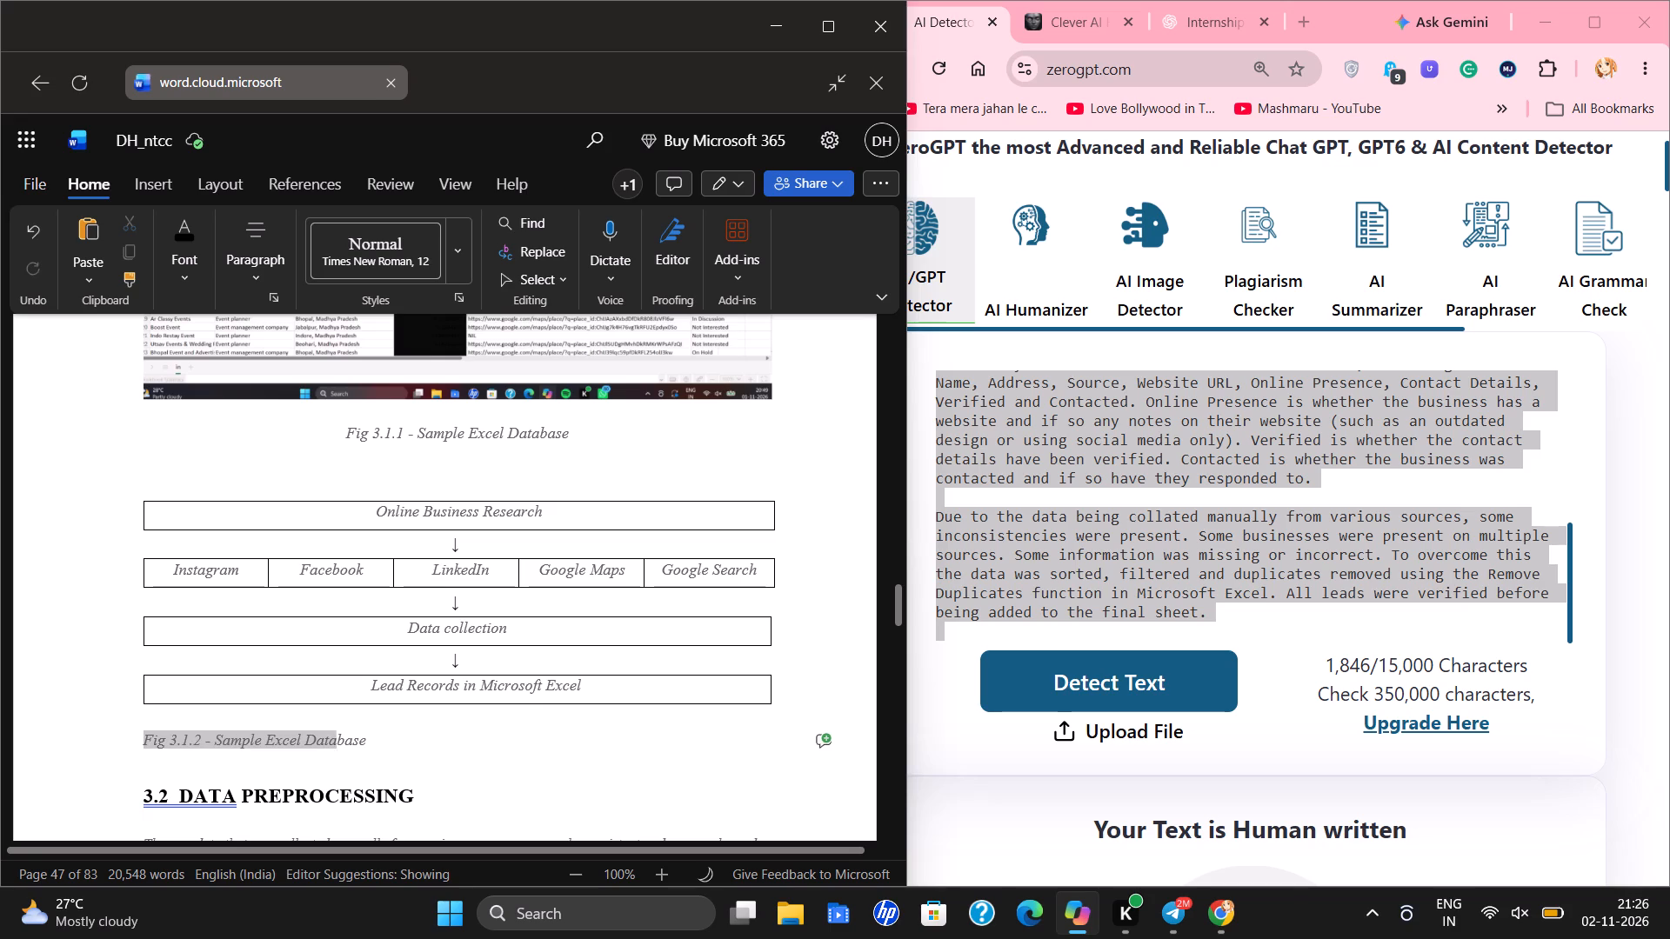
pyautogui.moveTo(338, 754); pyautogui.dragTo(375, 751)
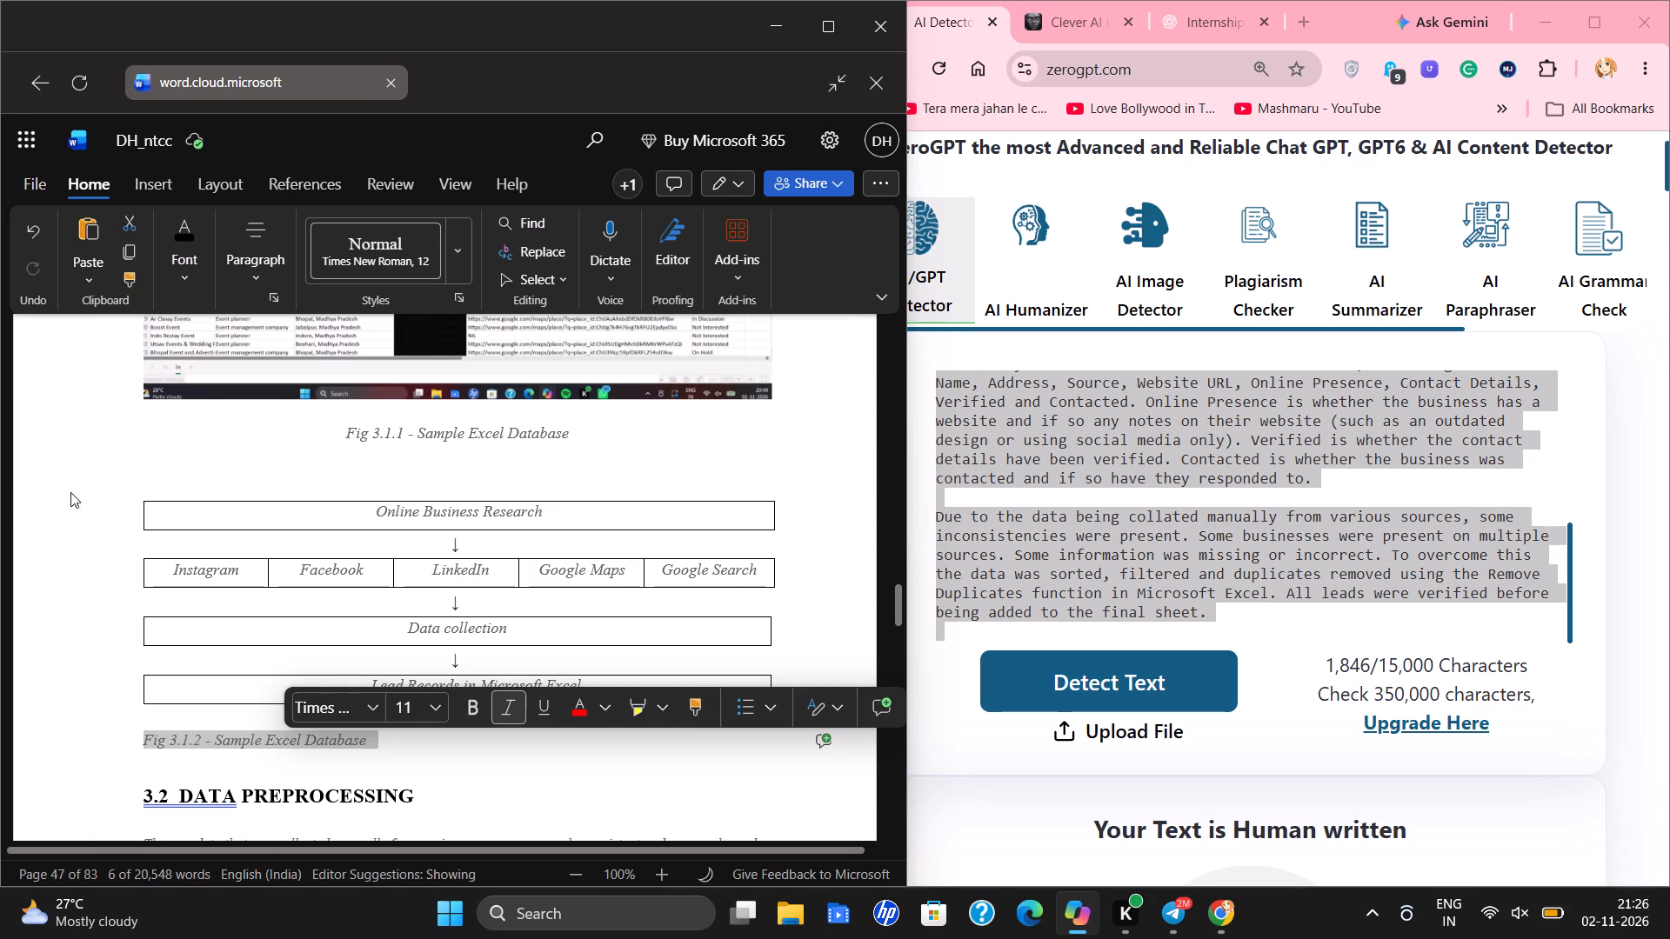
pyautogui.click(262, 260)
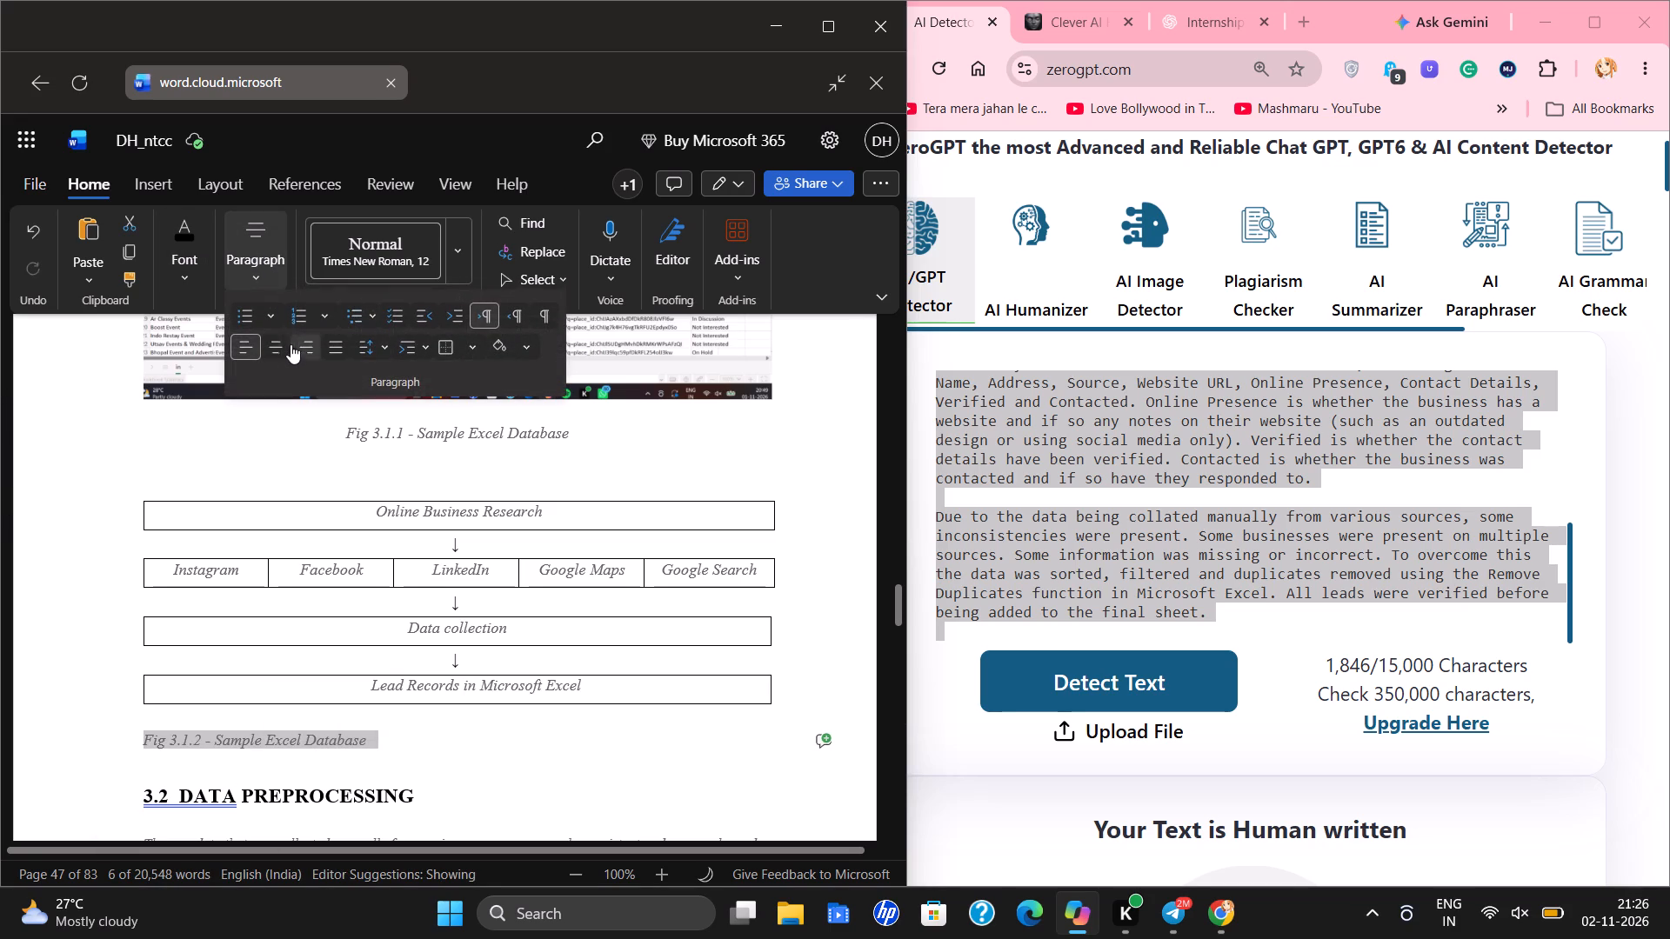
pyautogui.click(281, 345)
pyautogui.click(81, 520)
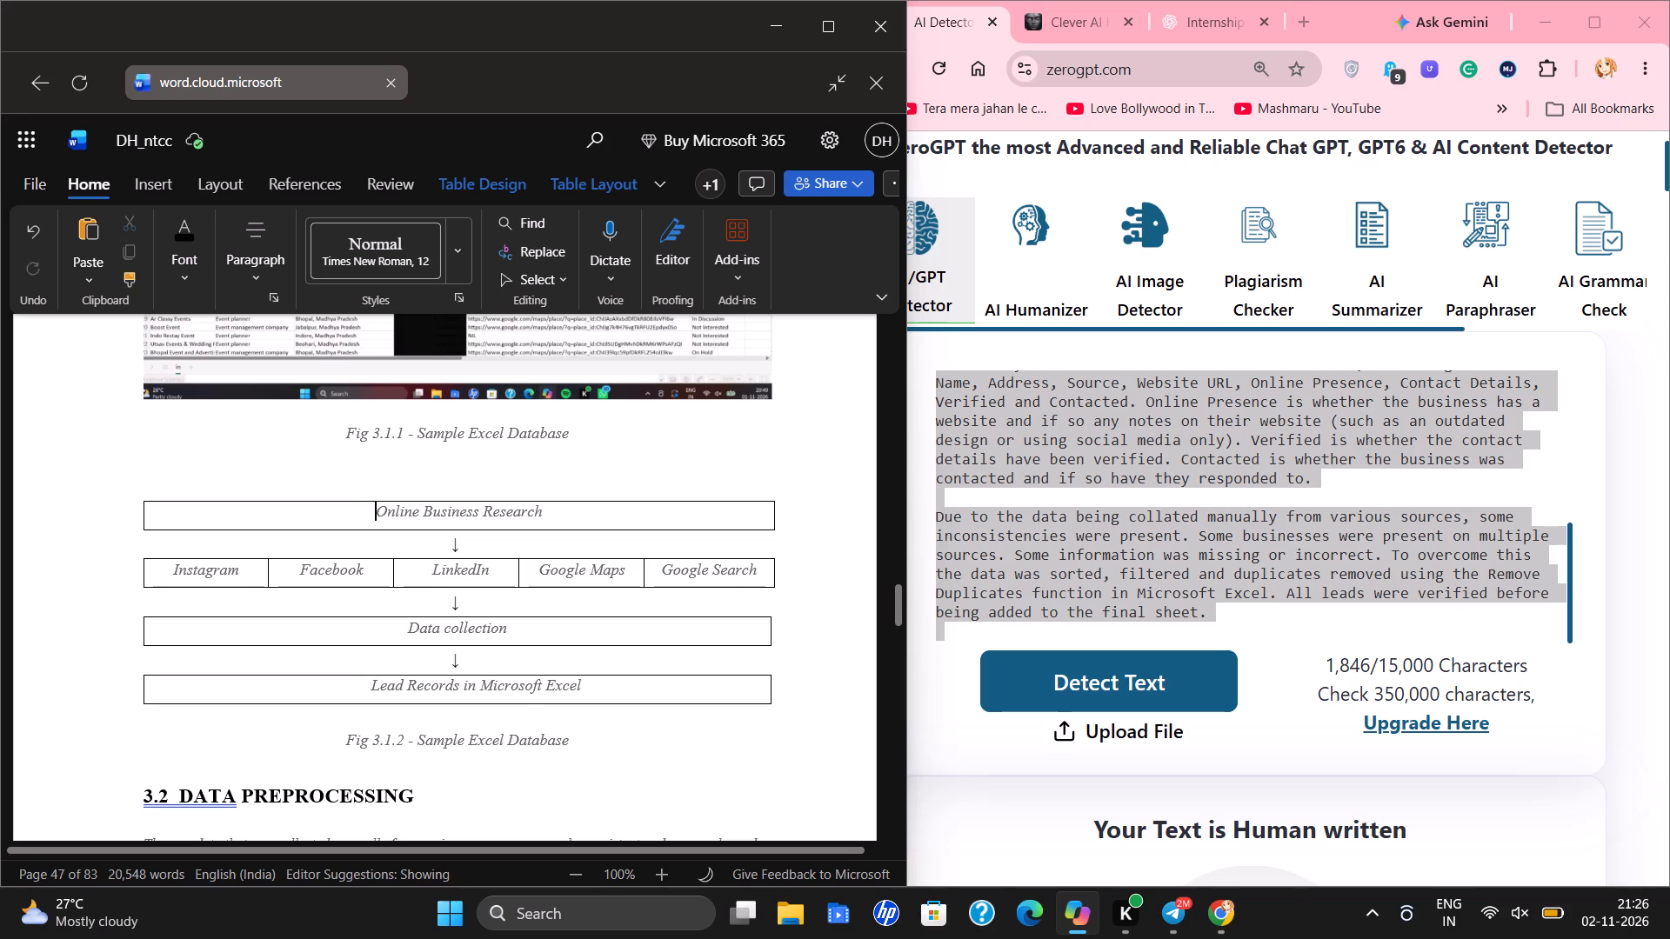
# Insert a blank line between the Fig 3.1.2 caption and the "3.2 DATA PREPROCESSING" heading.
pyautogui.click(633, 736)
pyautogui.scroll(-5, 633, 743)
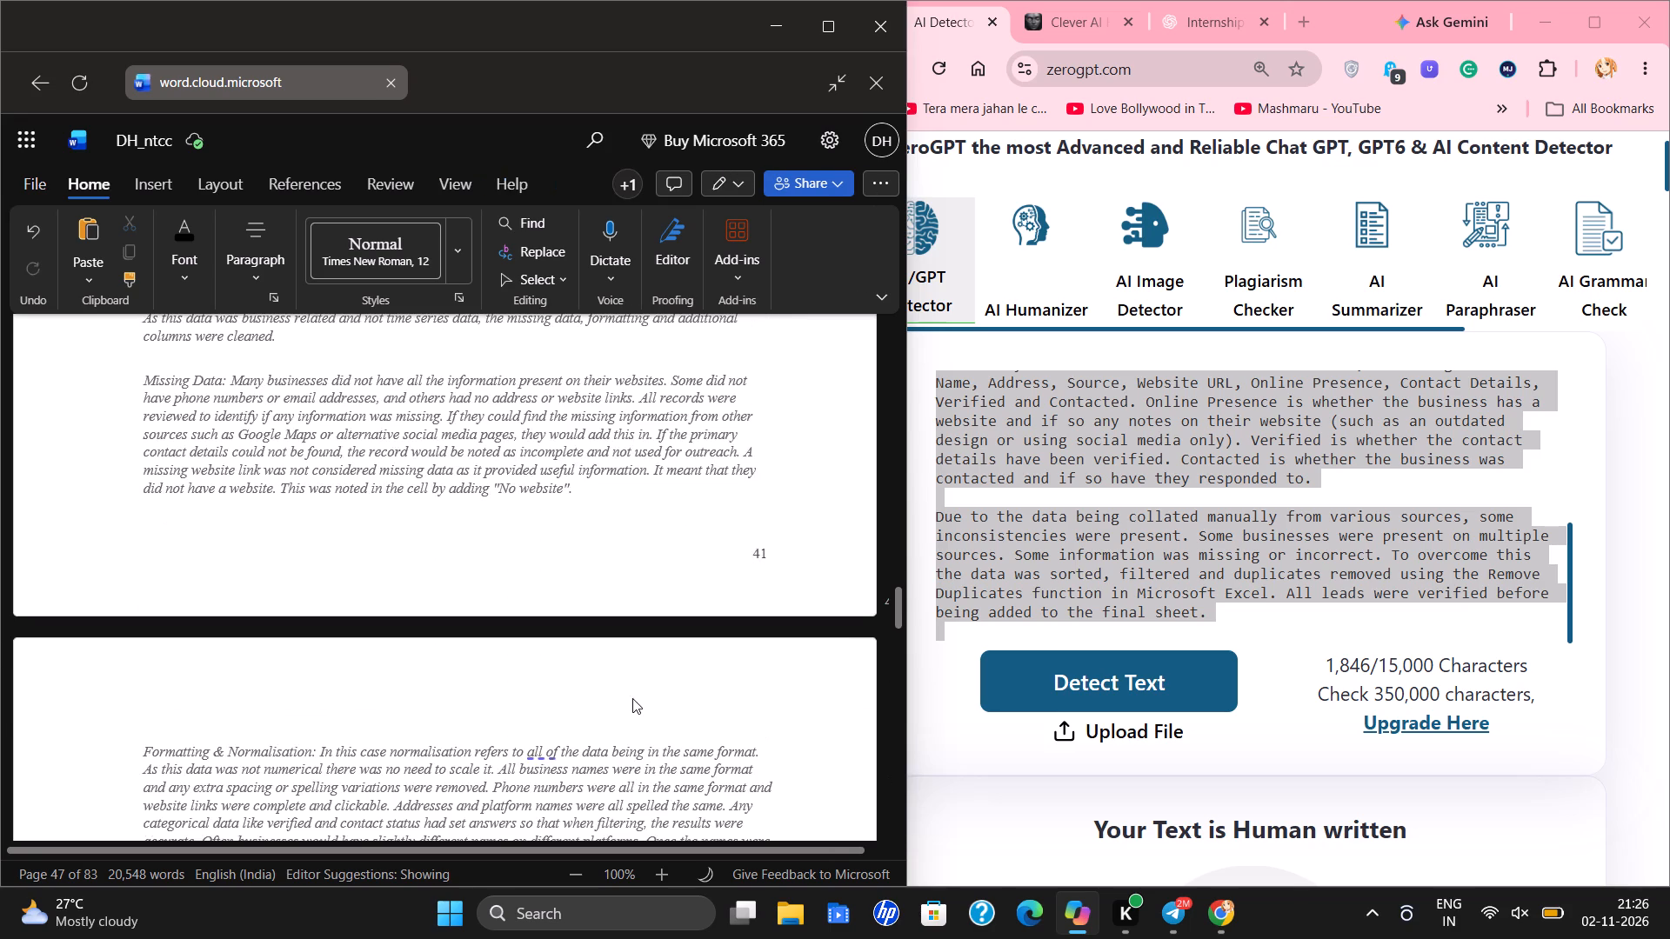
pyautogui.scroll(3, 632, 698)
pyautogui.press('Return')
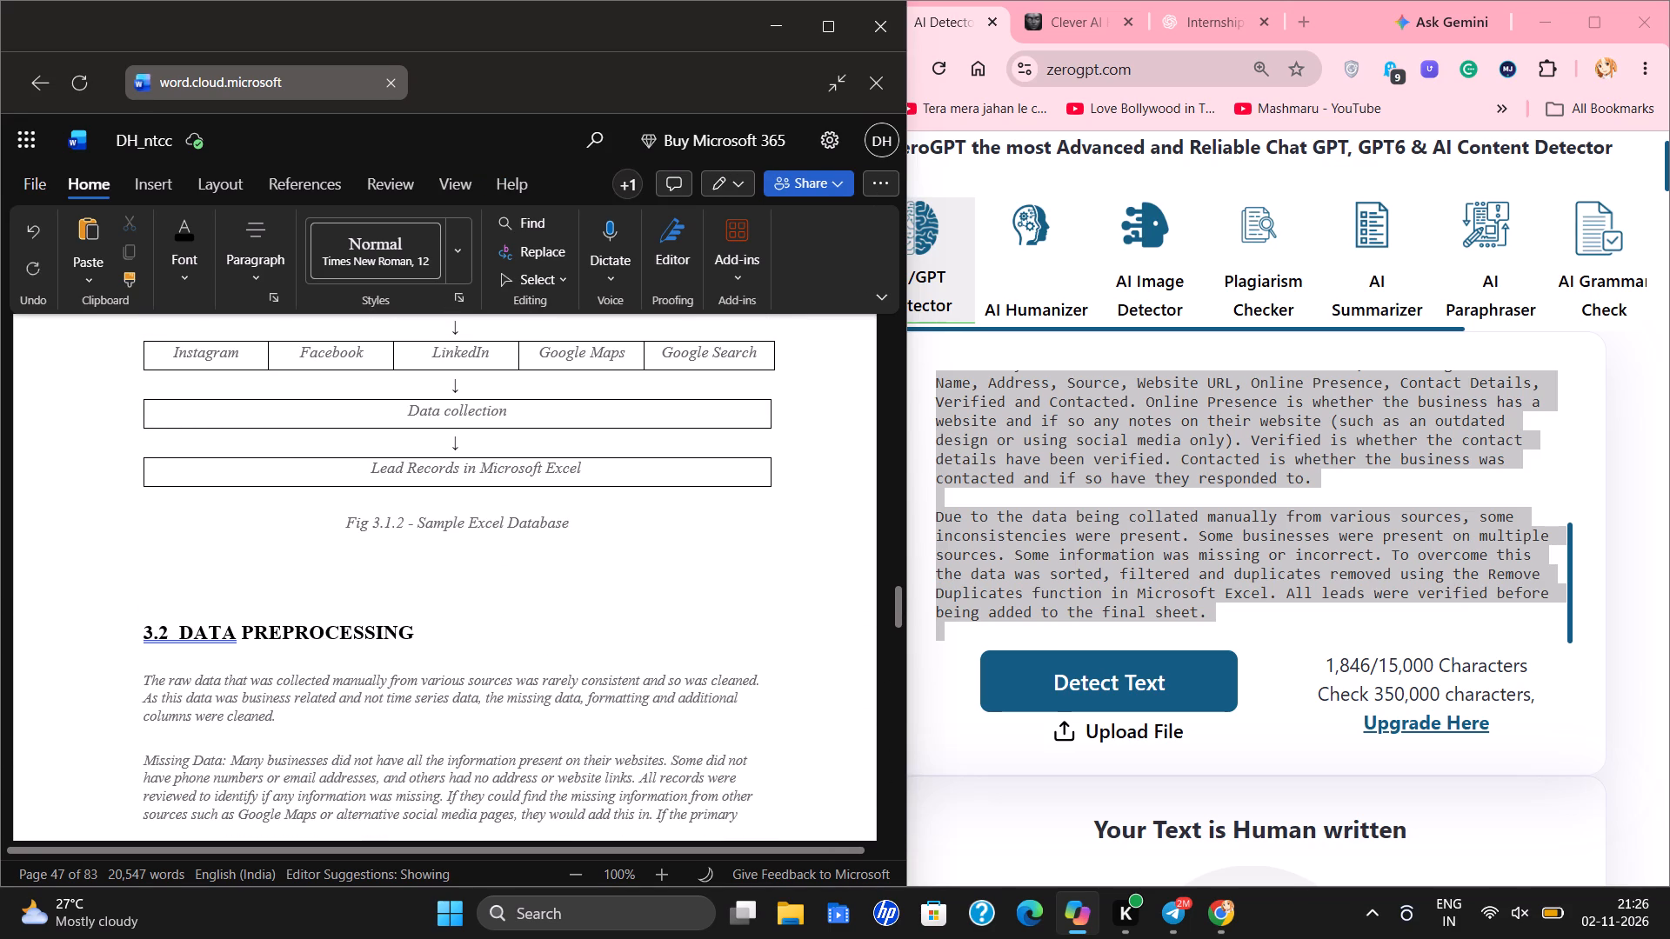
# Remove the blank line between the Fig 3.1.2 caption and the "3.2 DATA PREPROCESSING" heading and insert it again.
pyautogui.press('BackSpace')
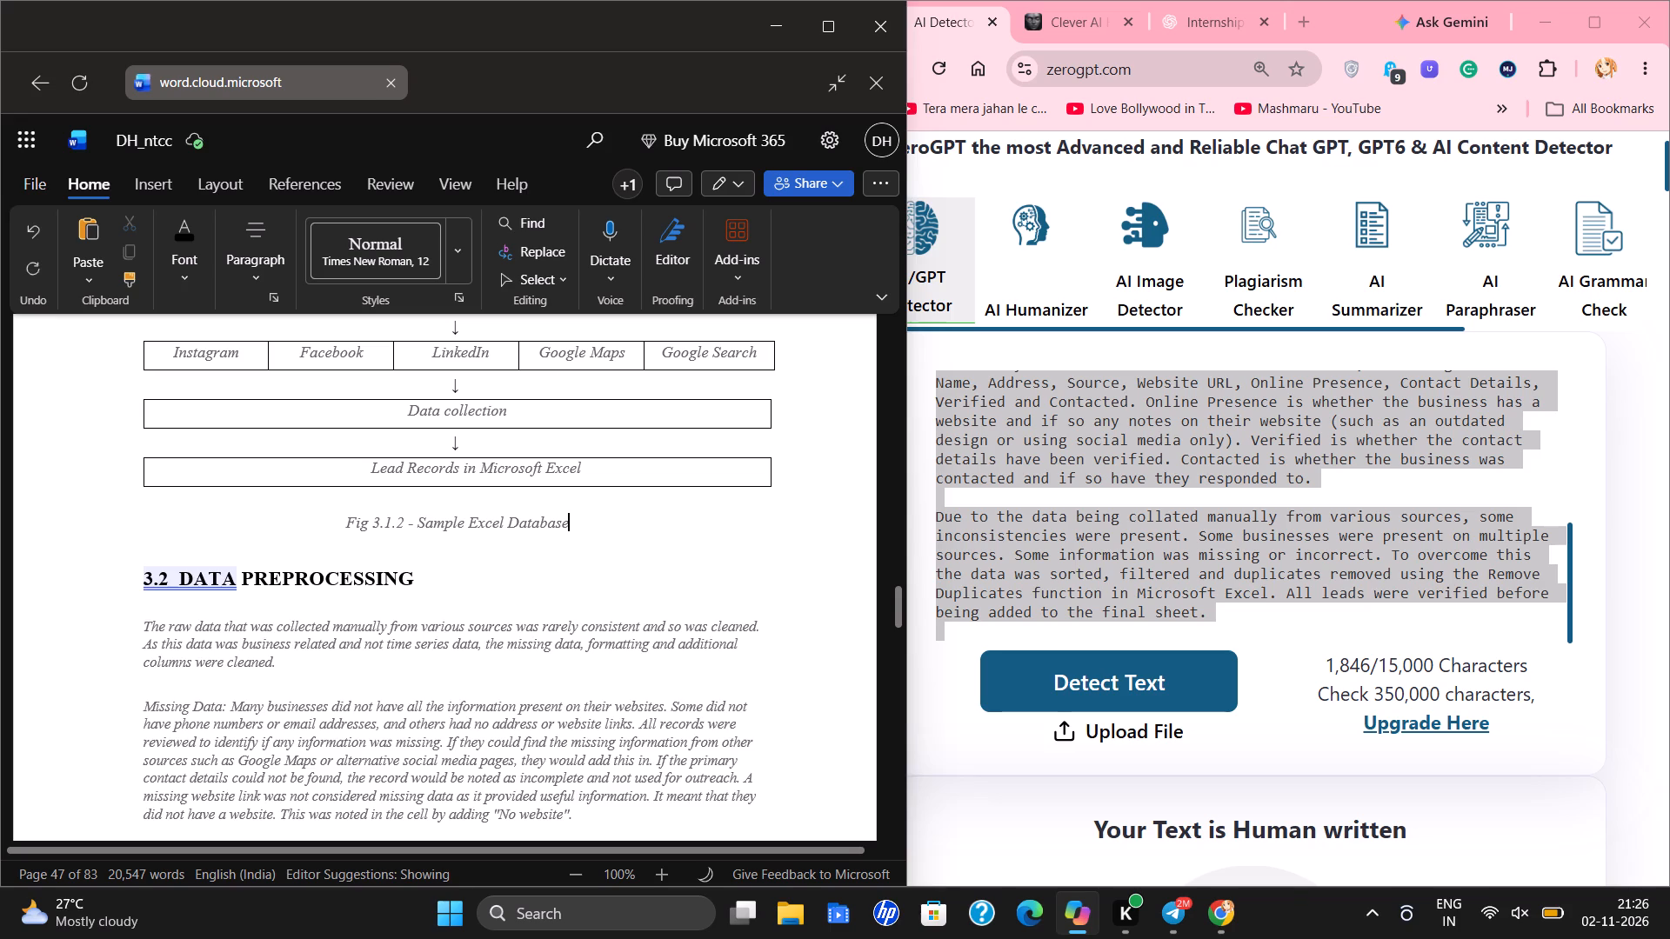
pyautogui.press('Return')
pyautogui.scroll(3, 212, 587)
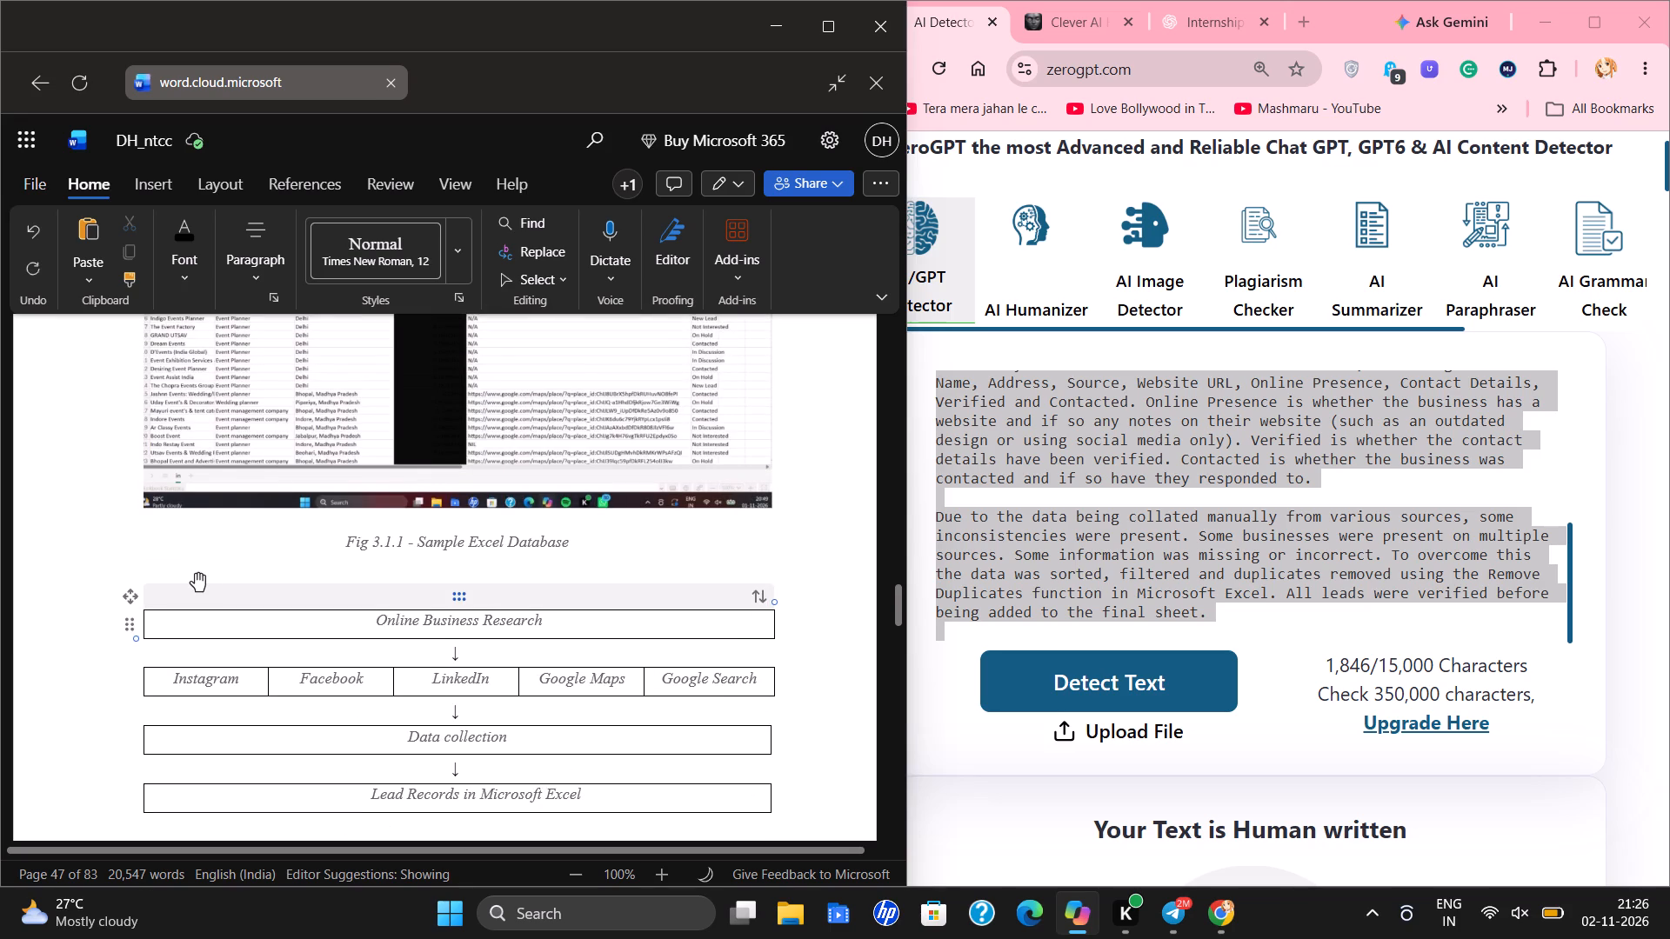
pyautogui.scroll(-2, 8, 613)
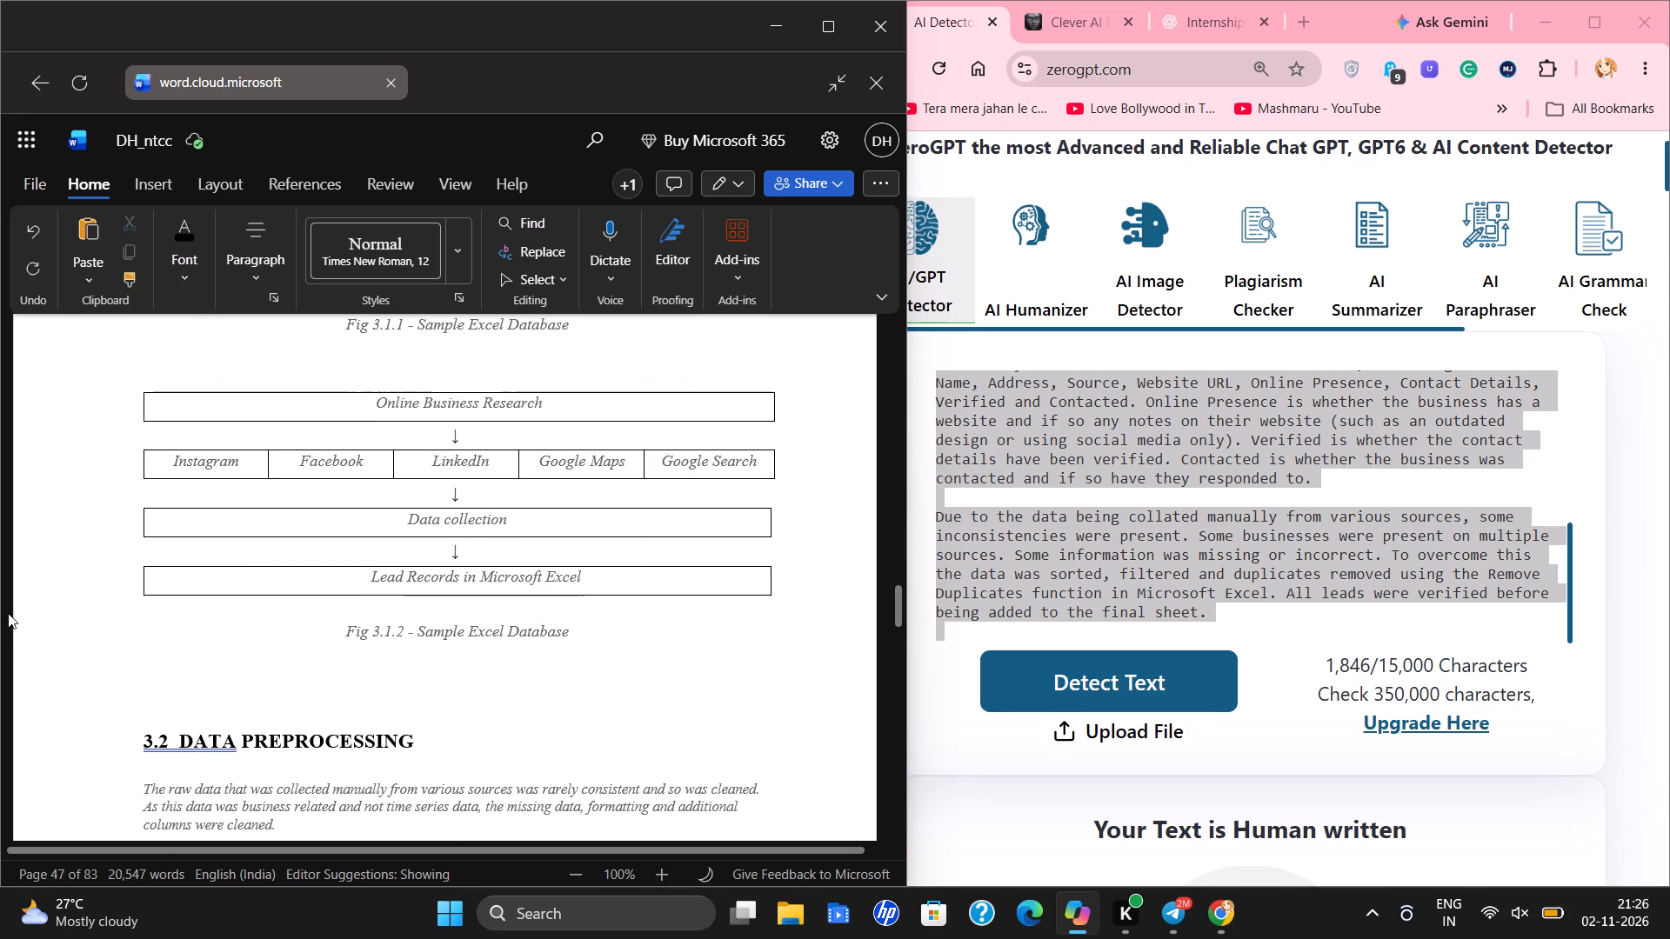
pyautogui.scroll(-1, 8, 613)
pyautogui.scroll(-1, 108, 700)
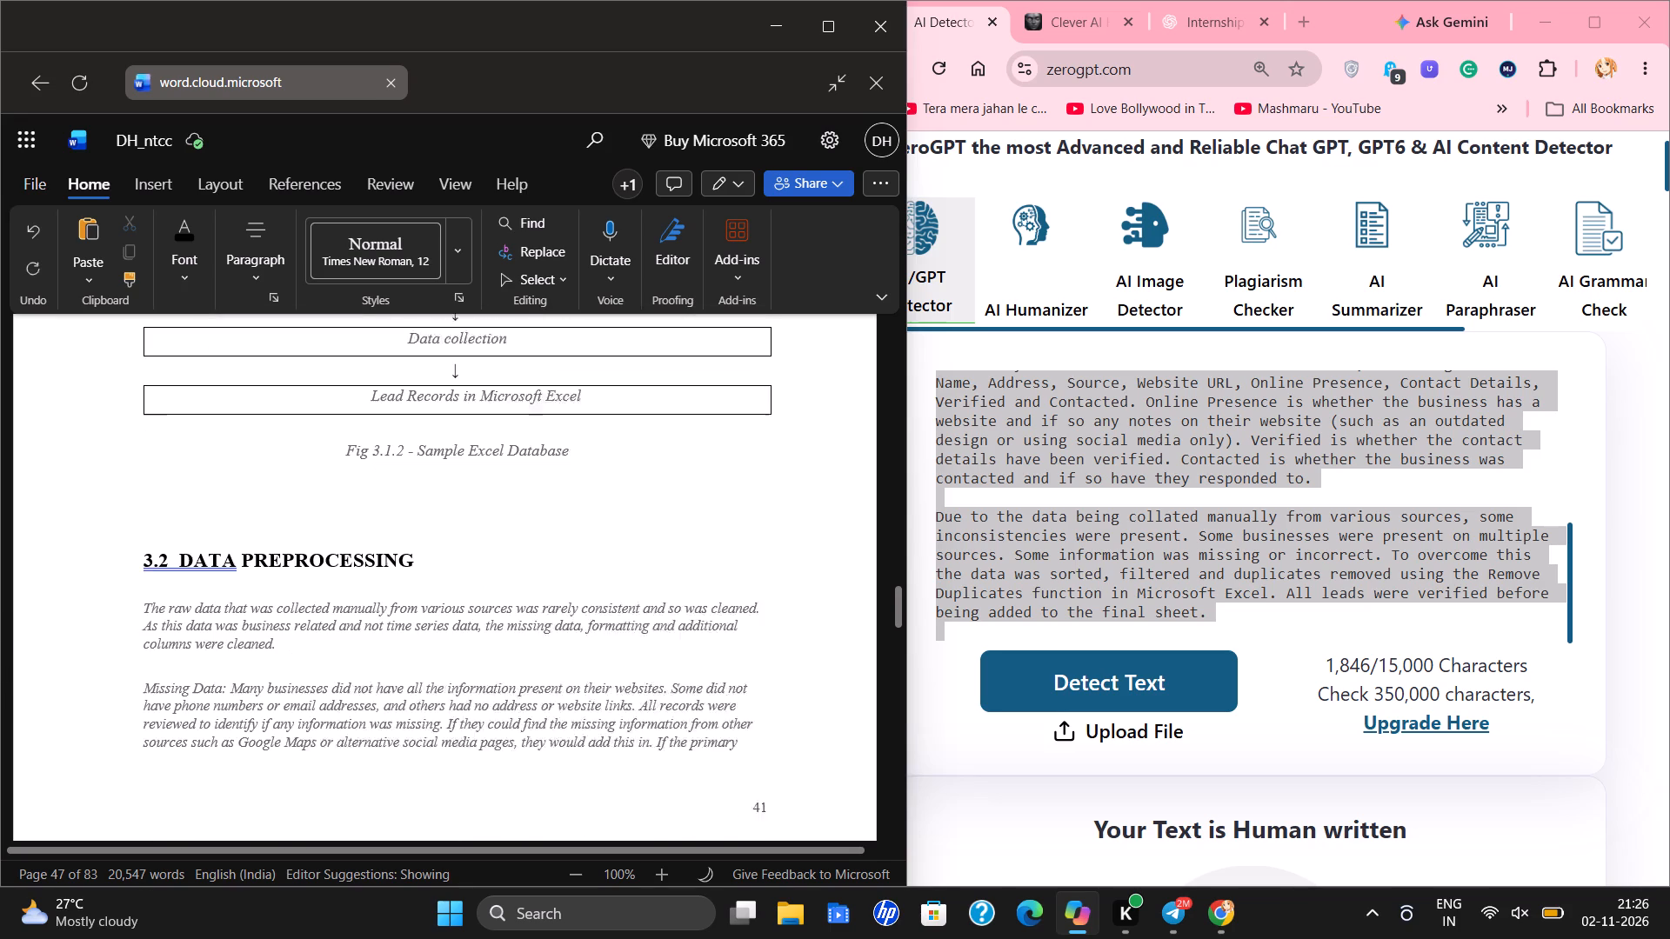
pyautogui.moveTo(135, 575); pyautogui.dragTo(625, 746)
pyautogui.scroll(-2, 379, 647)
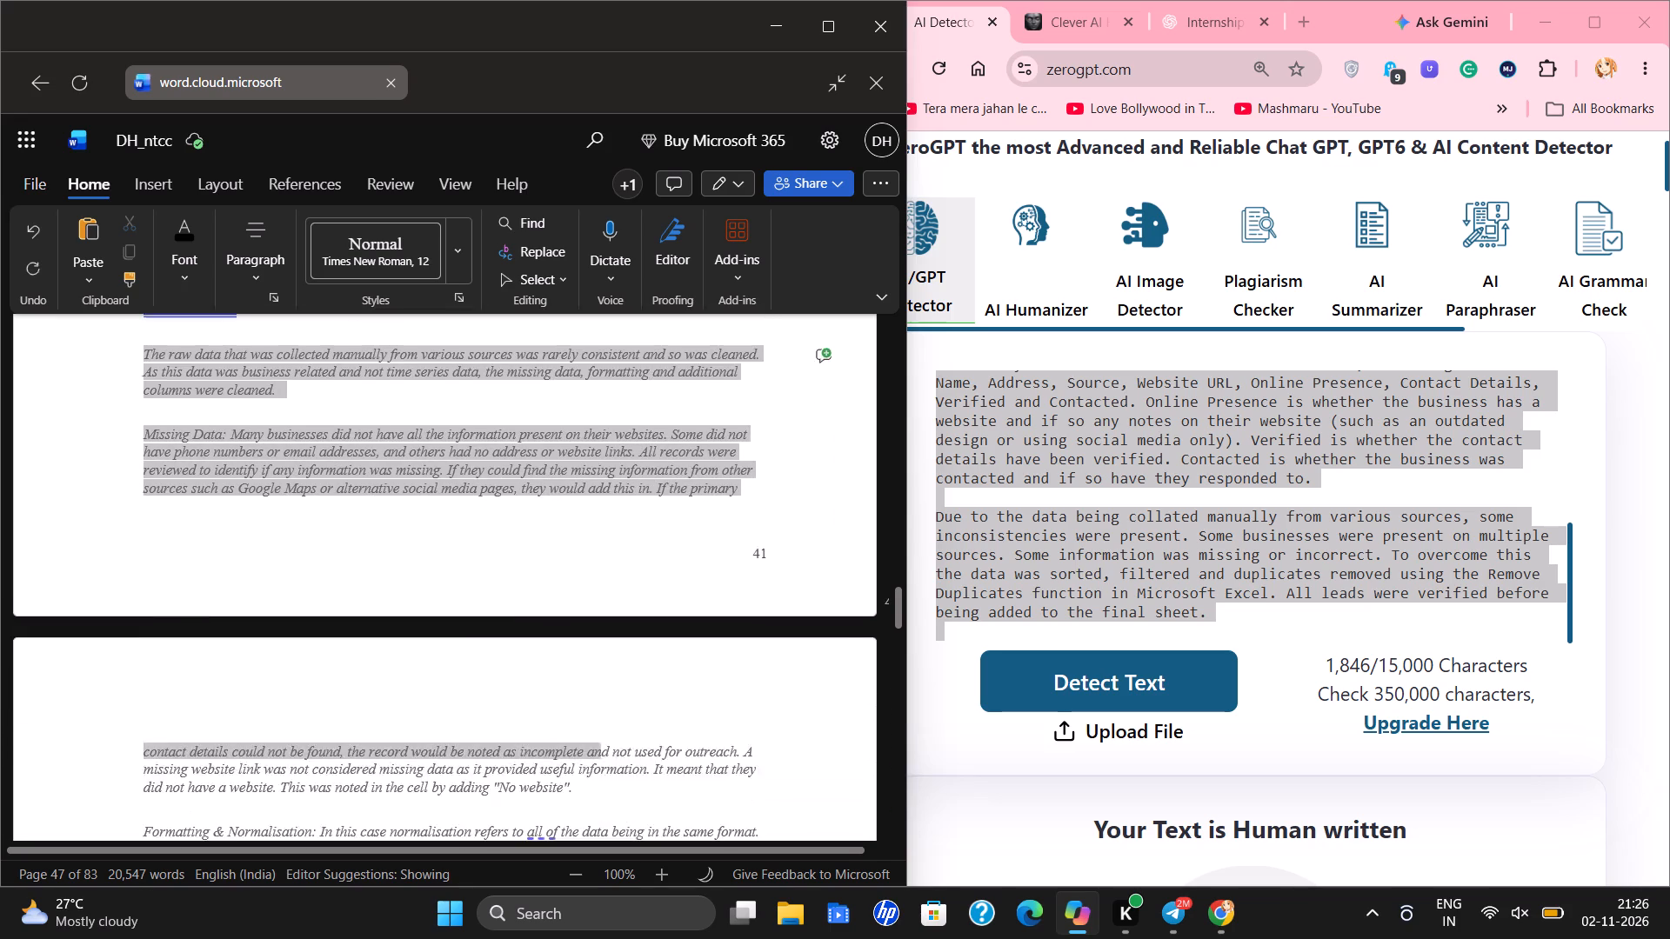
pyautogui.moveTo(625, 746); pyautogui.dragTo(601, 569)
pyautogui.scroll(-1, 640, 758)
pyautogui.scroll(-5, 713, 782)
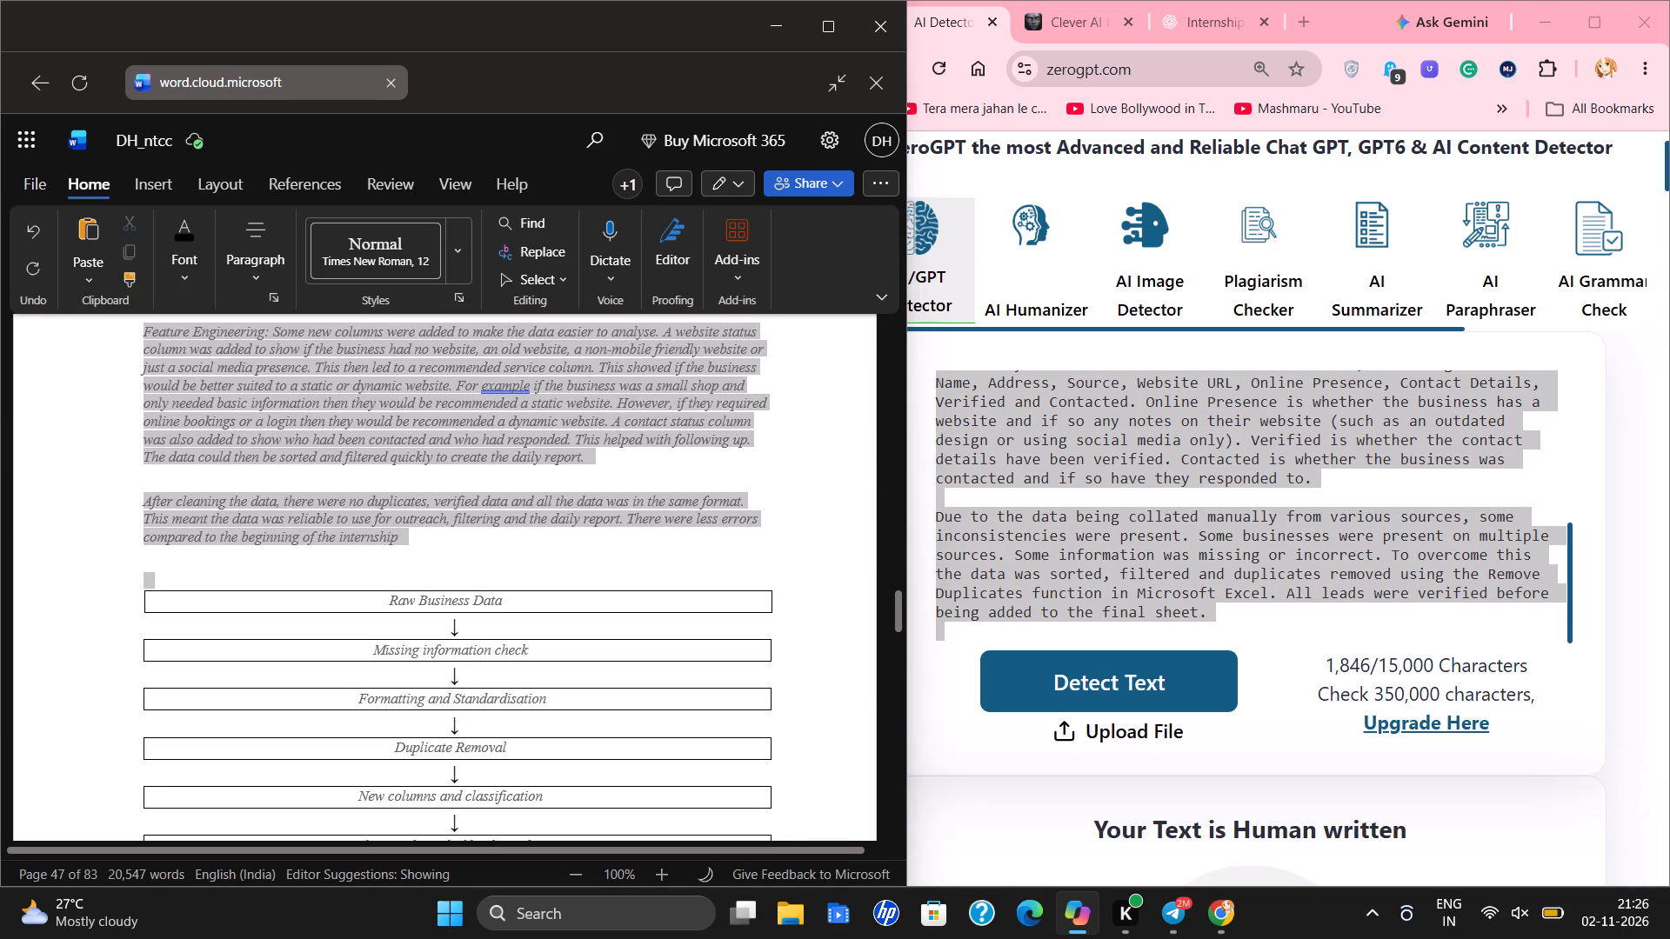
pyautogui.moveTo(601, 569); pyautogui.dragTo(558, 544)
pyautogui.rightClick(455, 430)
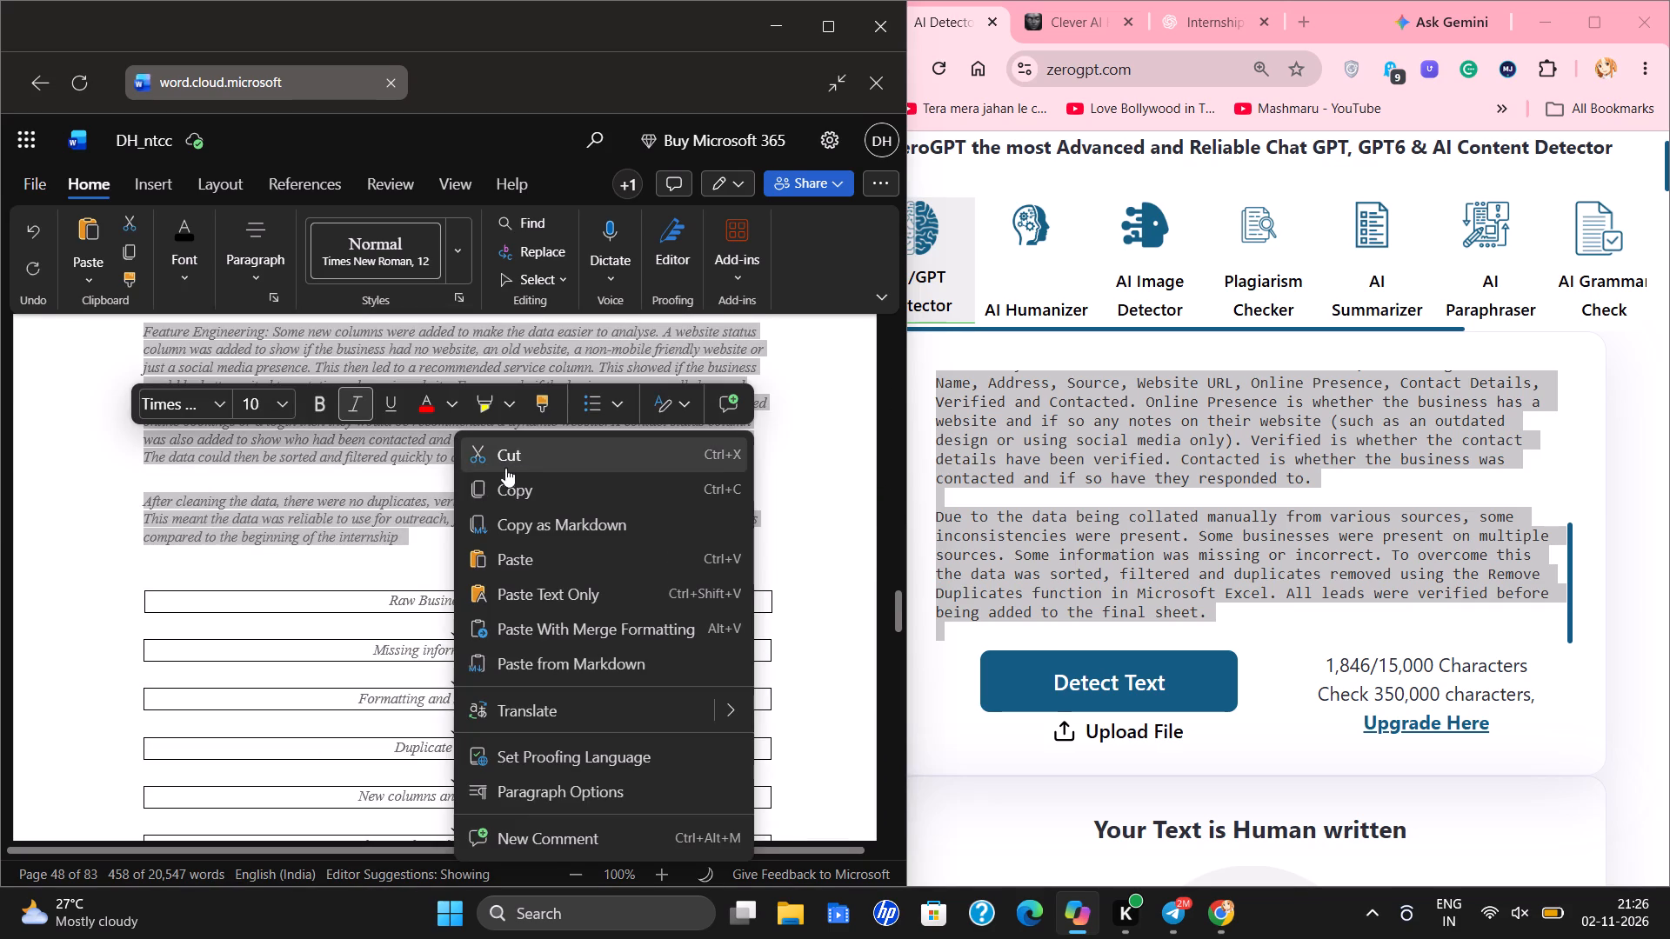
pyautogui.click(518, 483)
pyautogui.rightClick(497, 469)
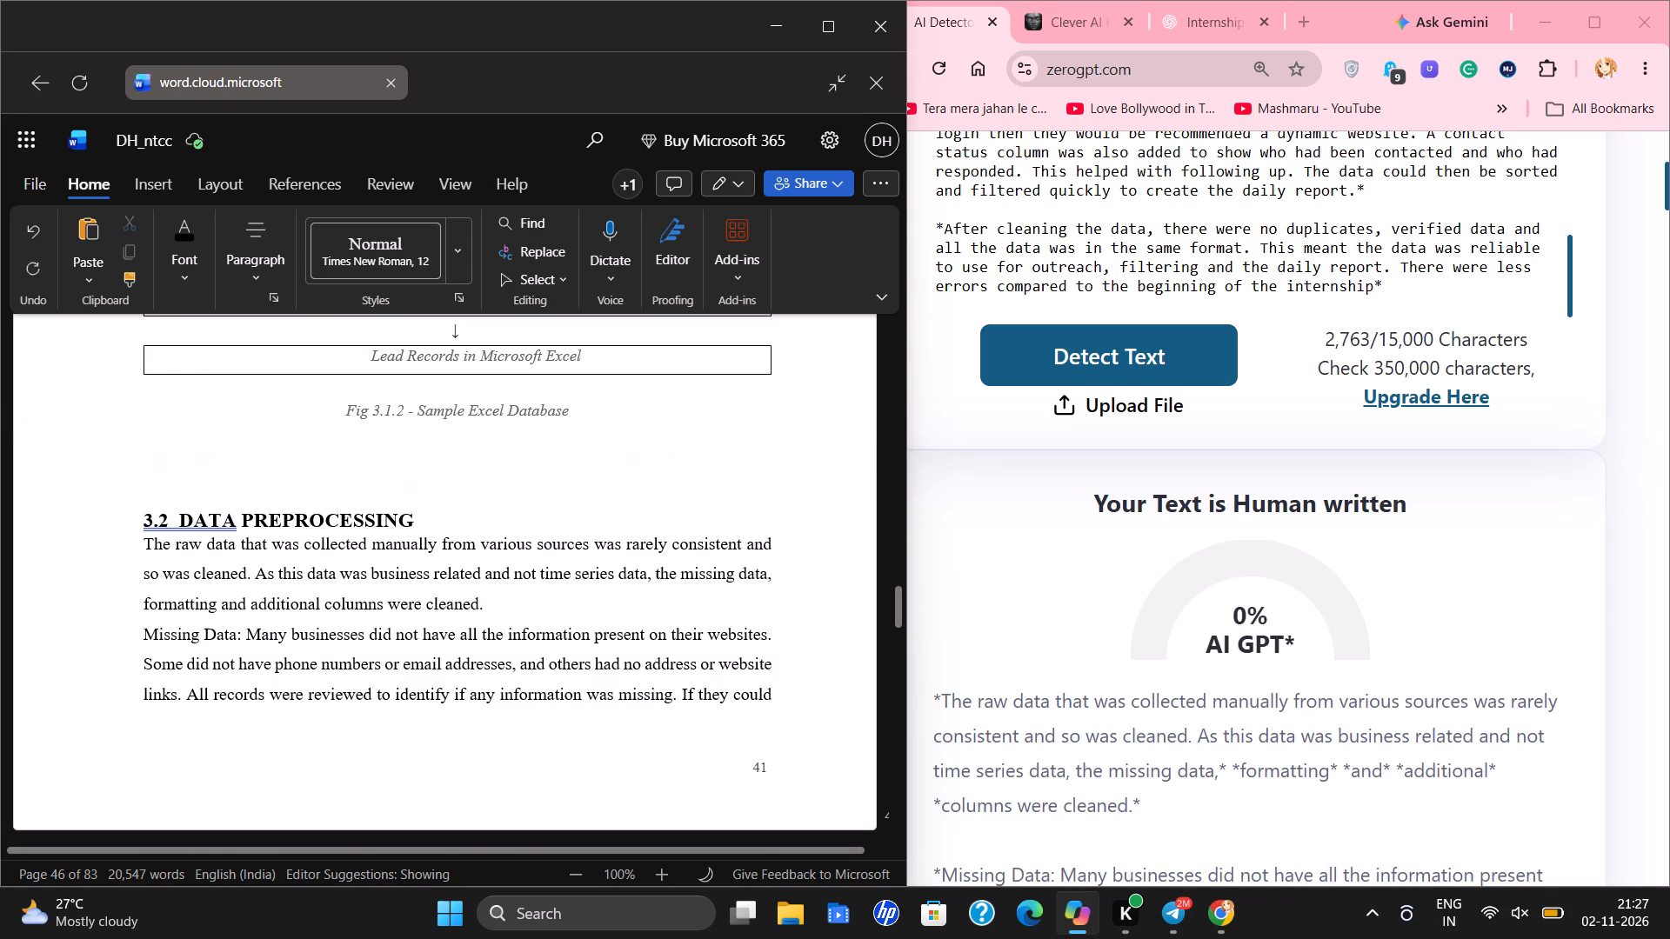
pyautogui.click(431, 522)
pyautogui.press('Return')
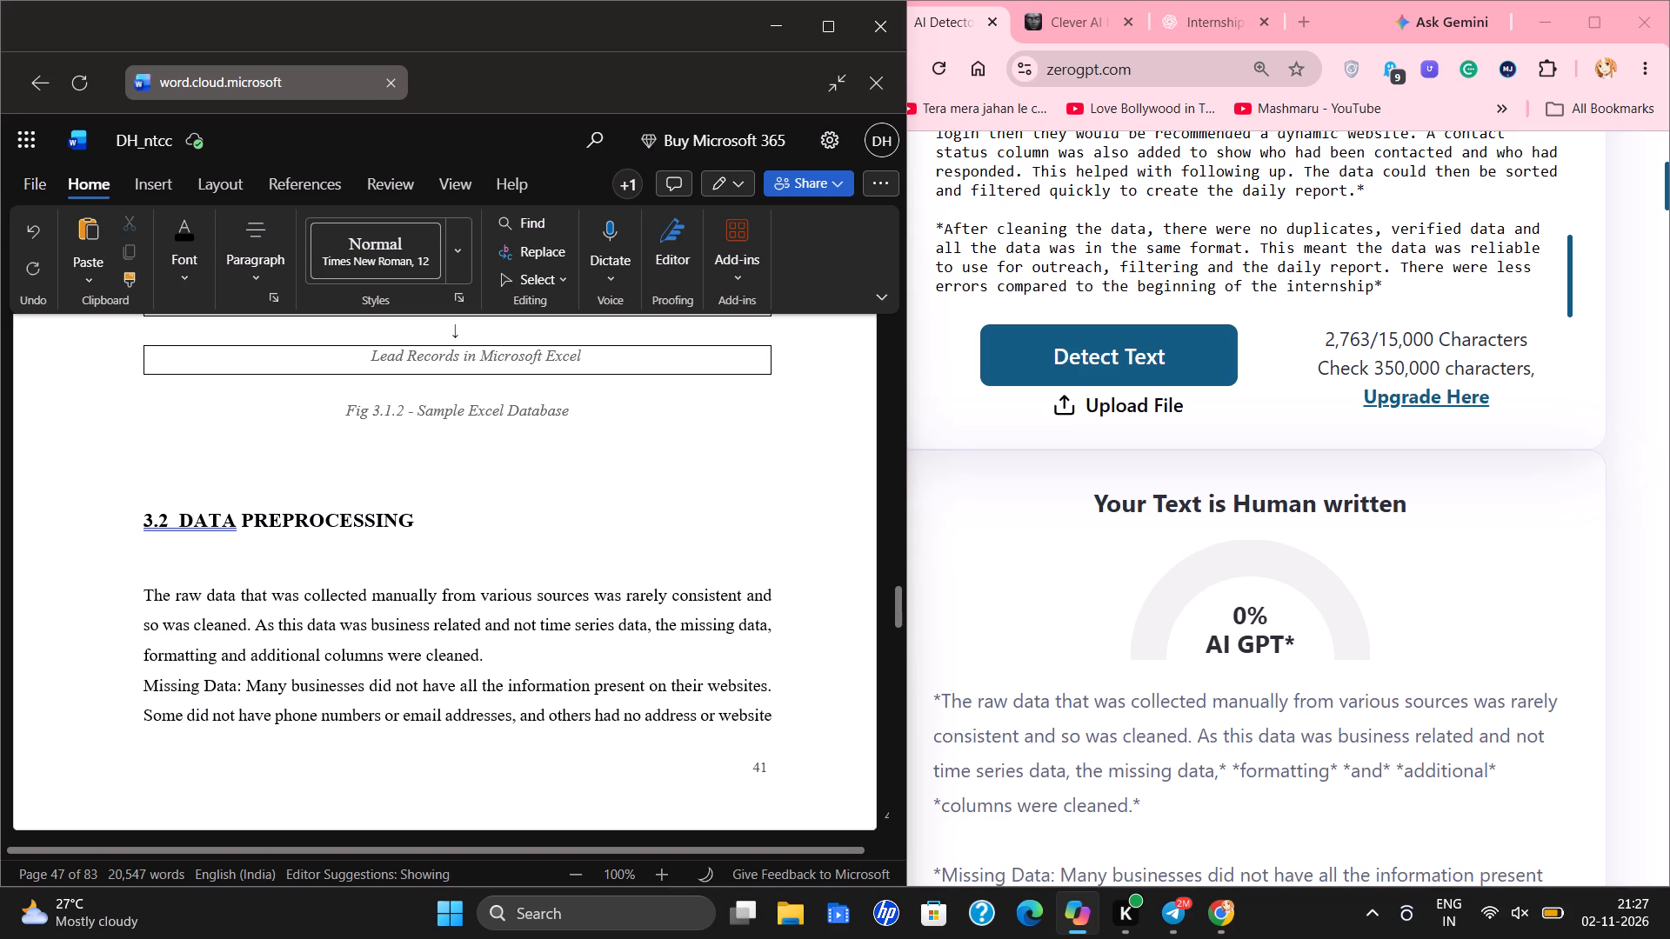
pyautogui.press('BackSpace')
pyautogui.press('Return')
# Remove the blank line between the "3.2 DATA PREPROCESSING" heading and its first paragraph.
pyautogui.click(158, 546)
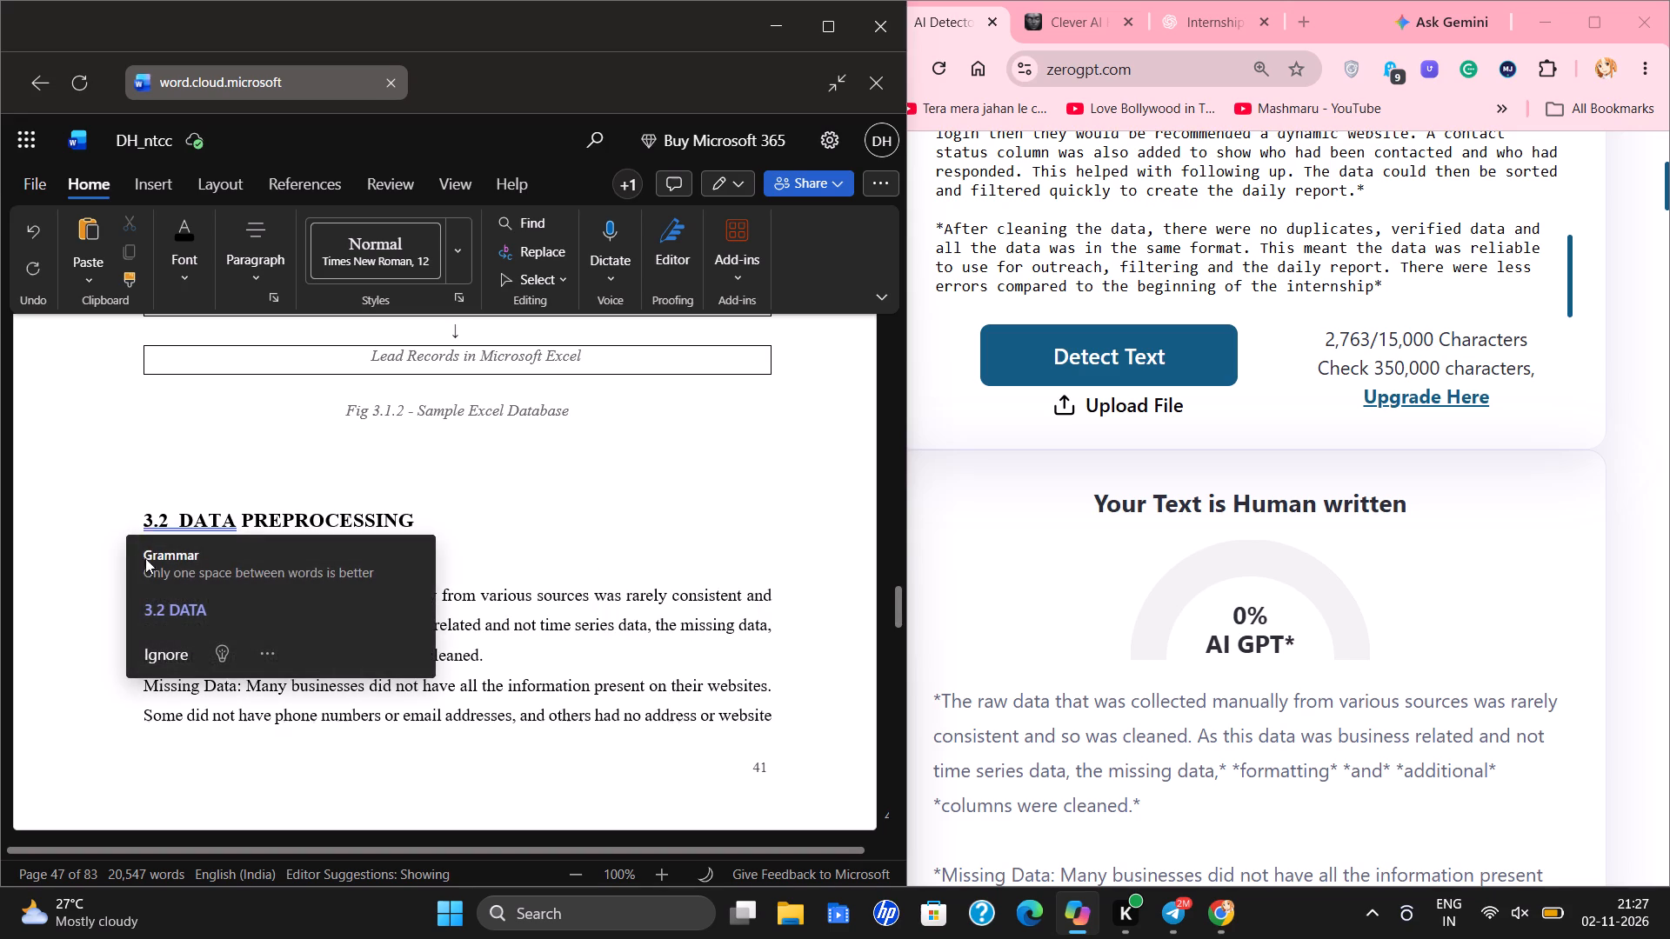
pyautogui.click(103, 560)
pyautogui.click(154, 549)
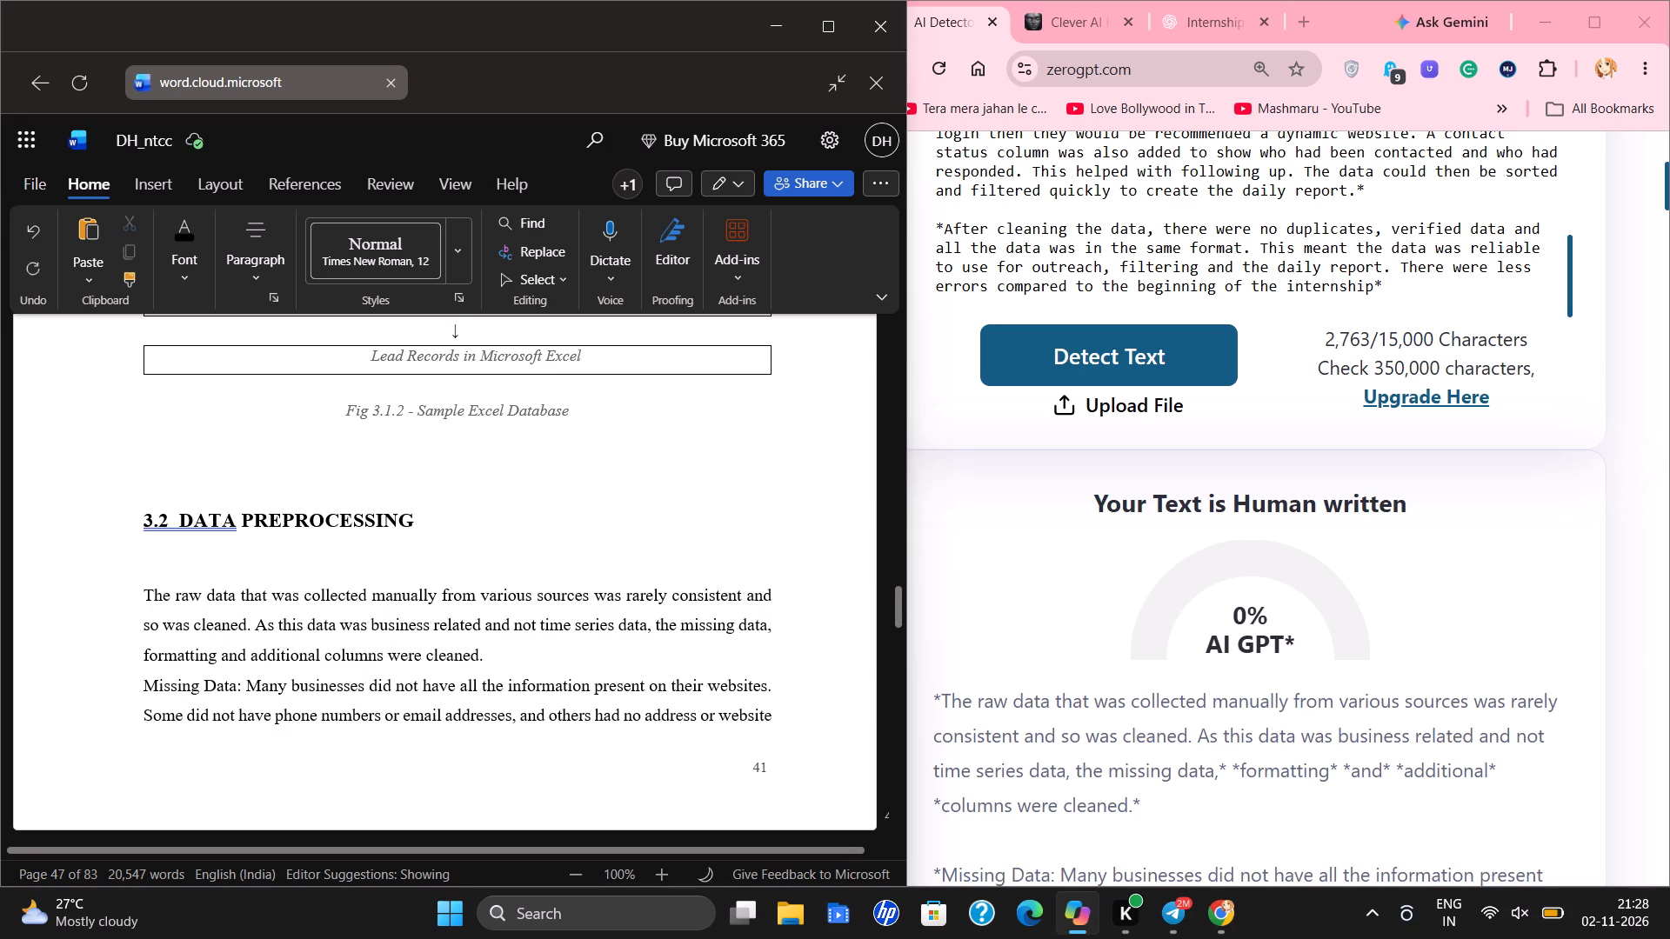
pyautogui.click(137, 593)
pyautogui.press('BackSpace')
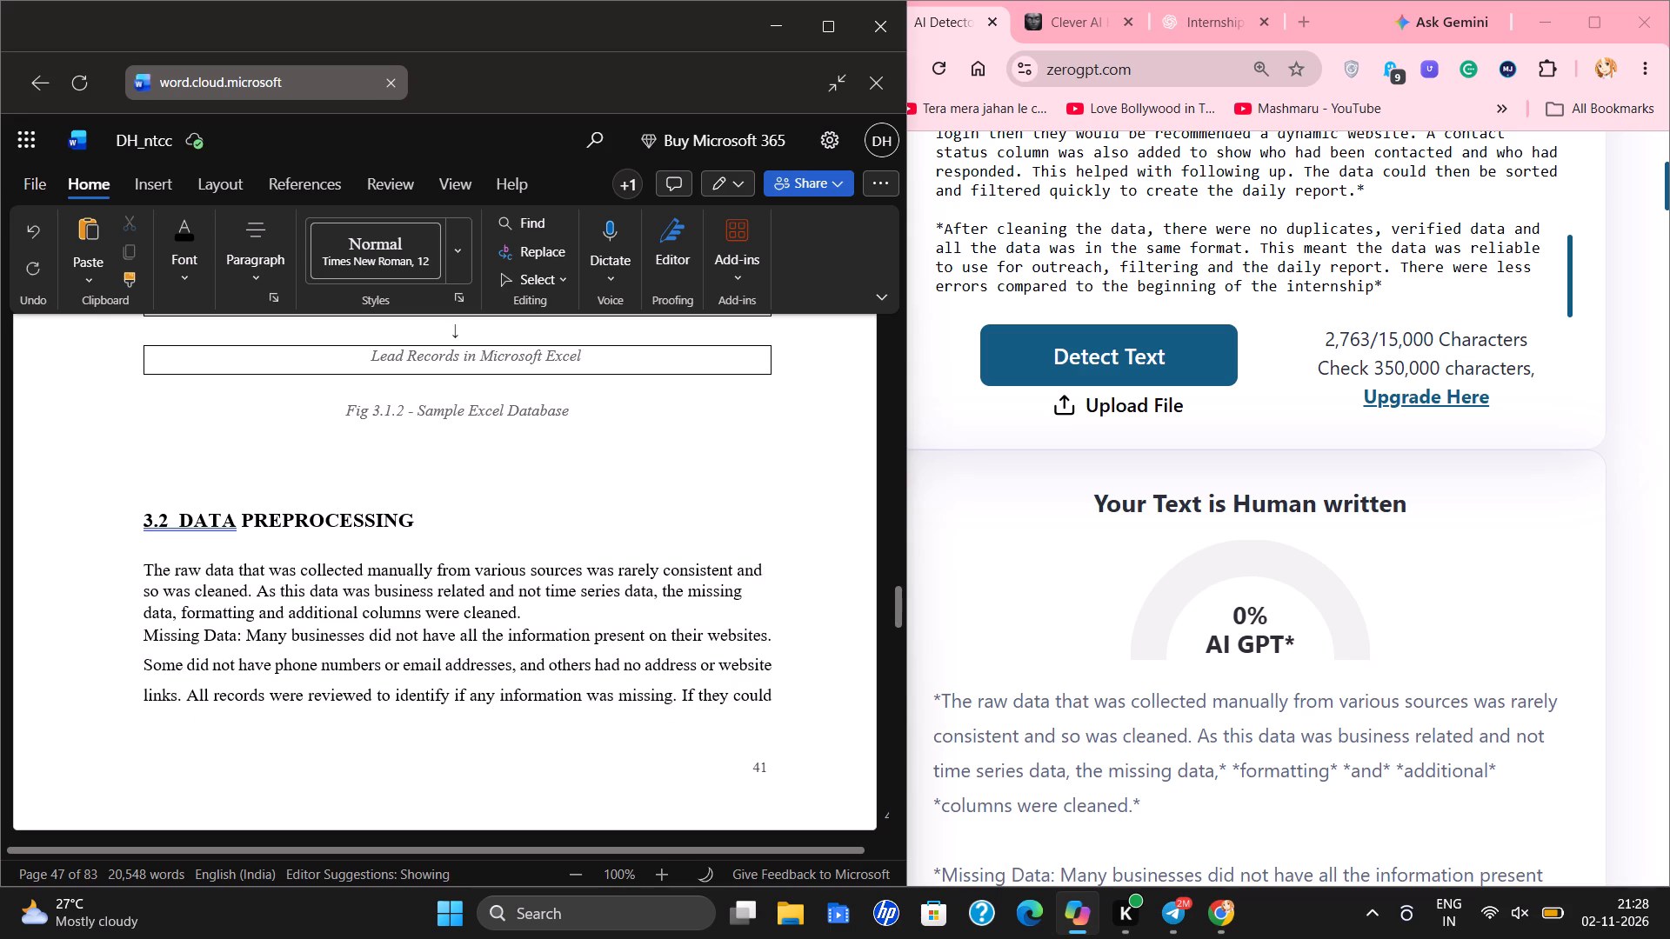
pyautogui.click(106, 592)
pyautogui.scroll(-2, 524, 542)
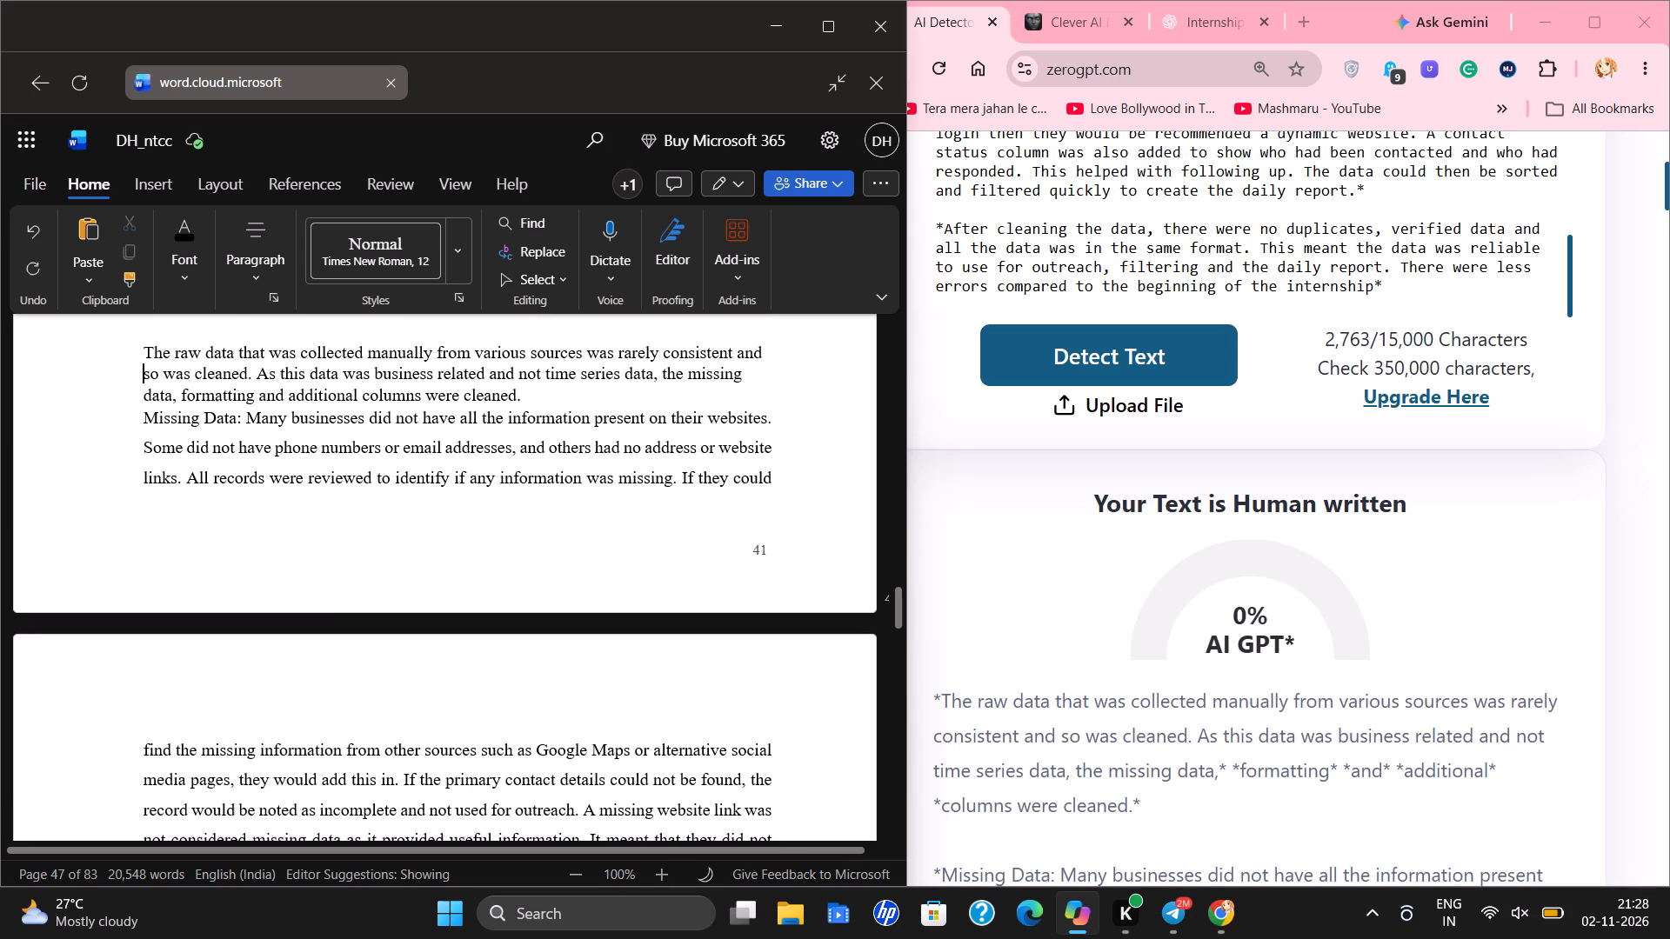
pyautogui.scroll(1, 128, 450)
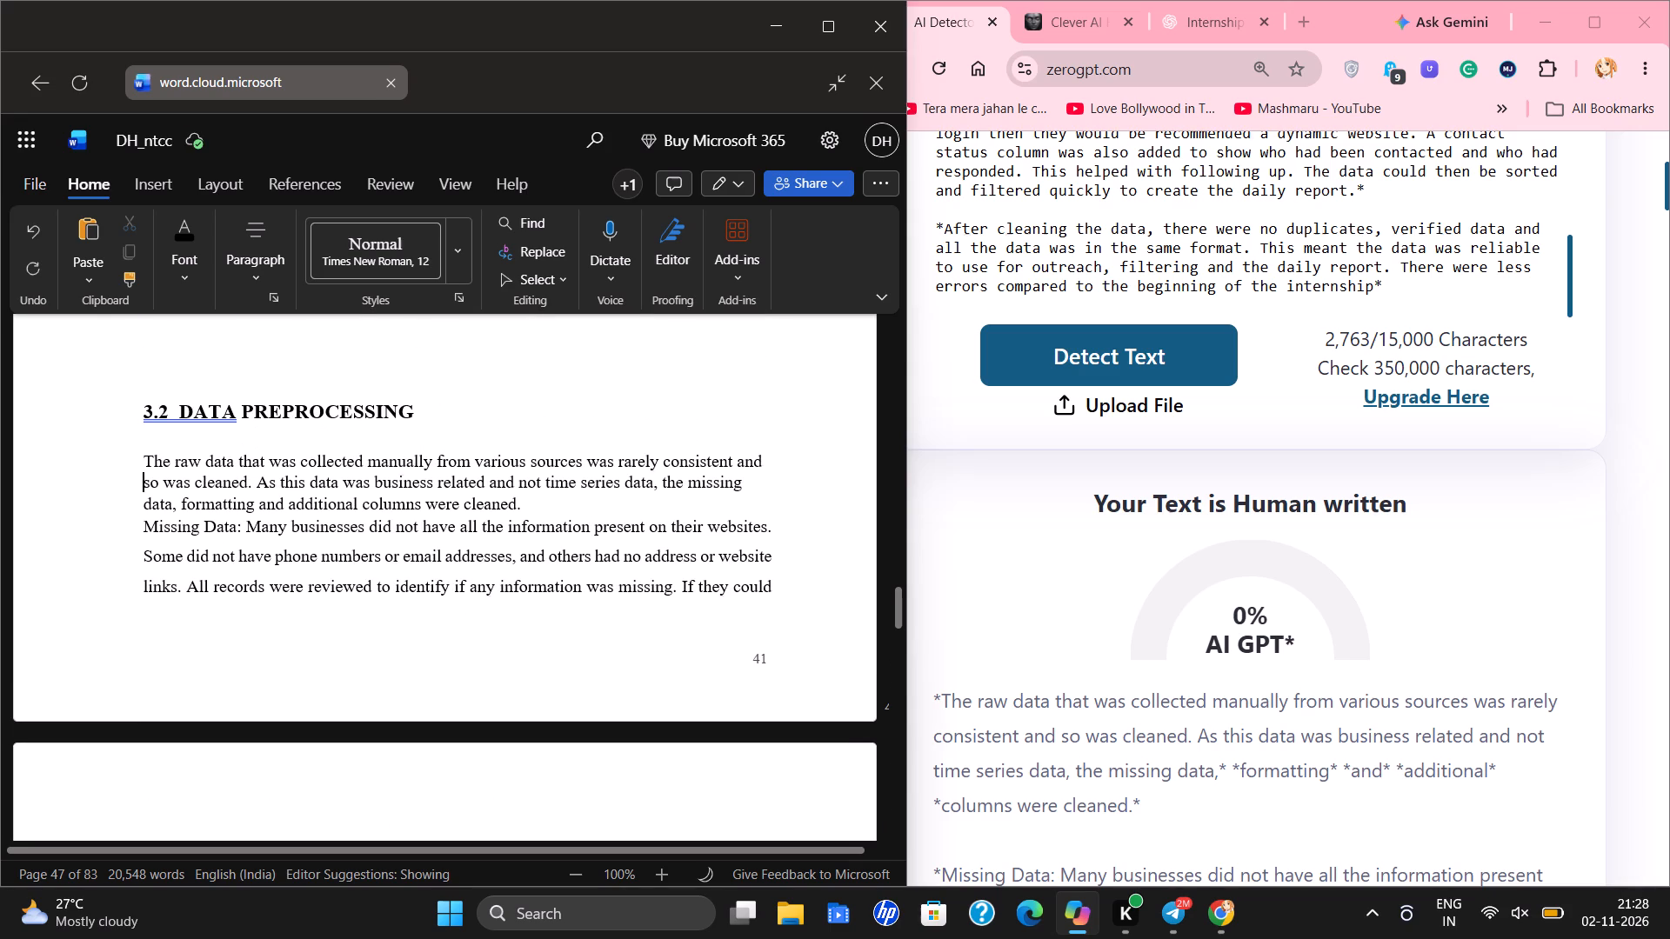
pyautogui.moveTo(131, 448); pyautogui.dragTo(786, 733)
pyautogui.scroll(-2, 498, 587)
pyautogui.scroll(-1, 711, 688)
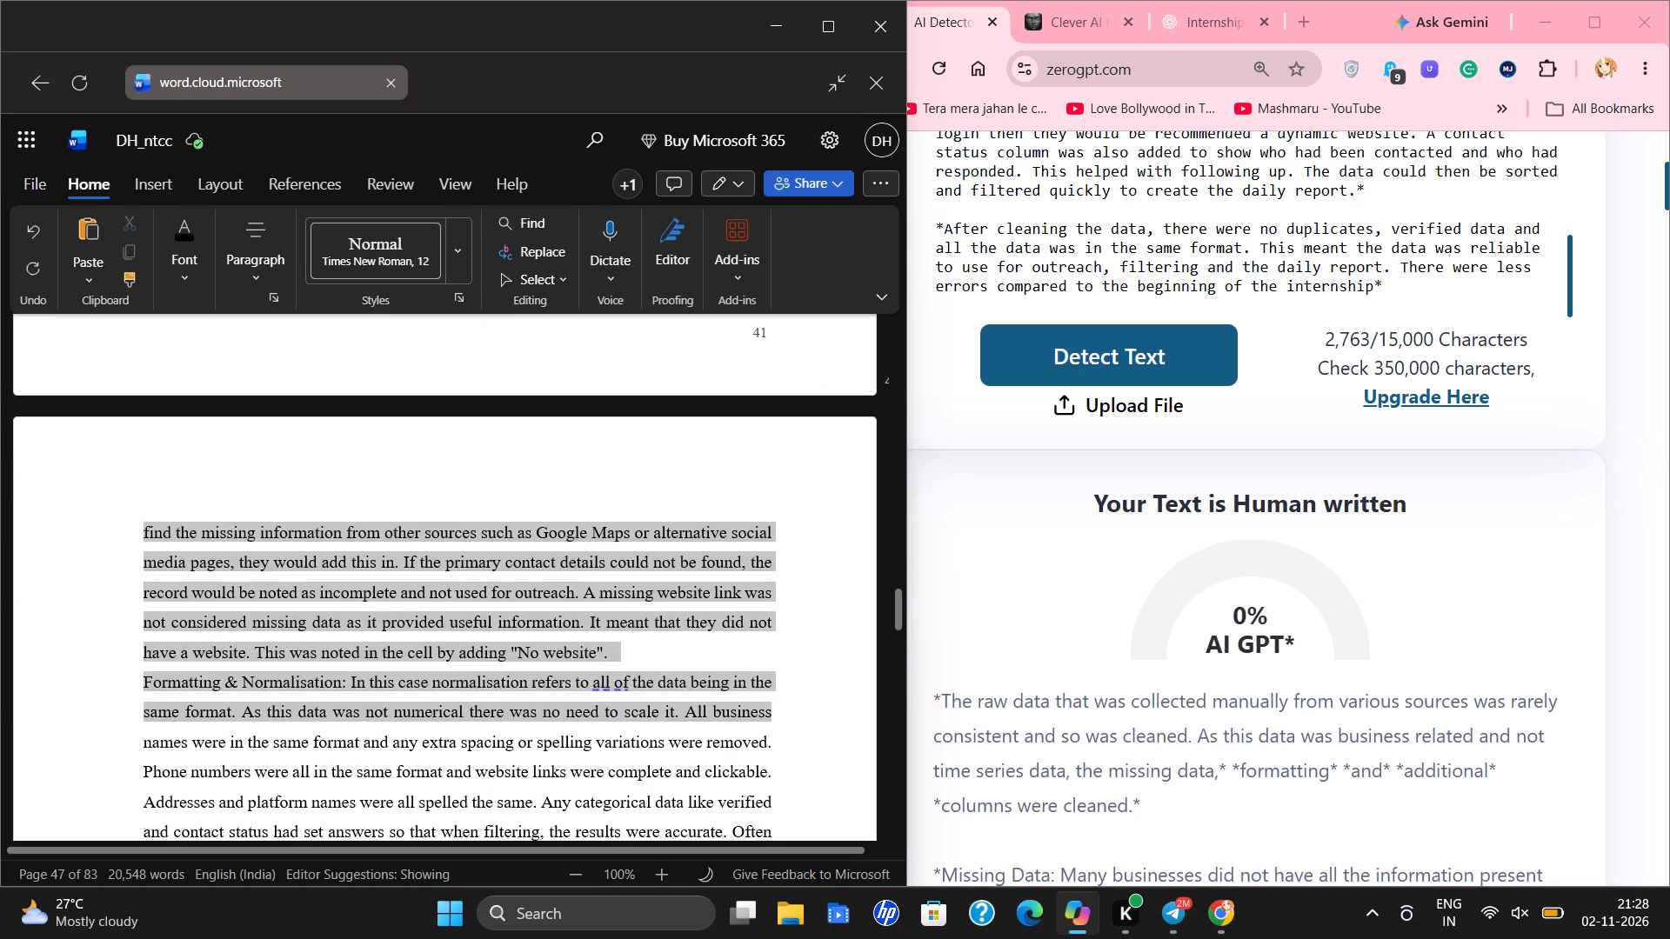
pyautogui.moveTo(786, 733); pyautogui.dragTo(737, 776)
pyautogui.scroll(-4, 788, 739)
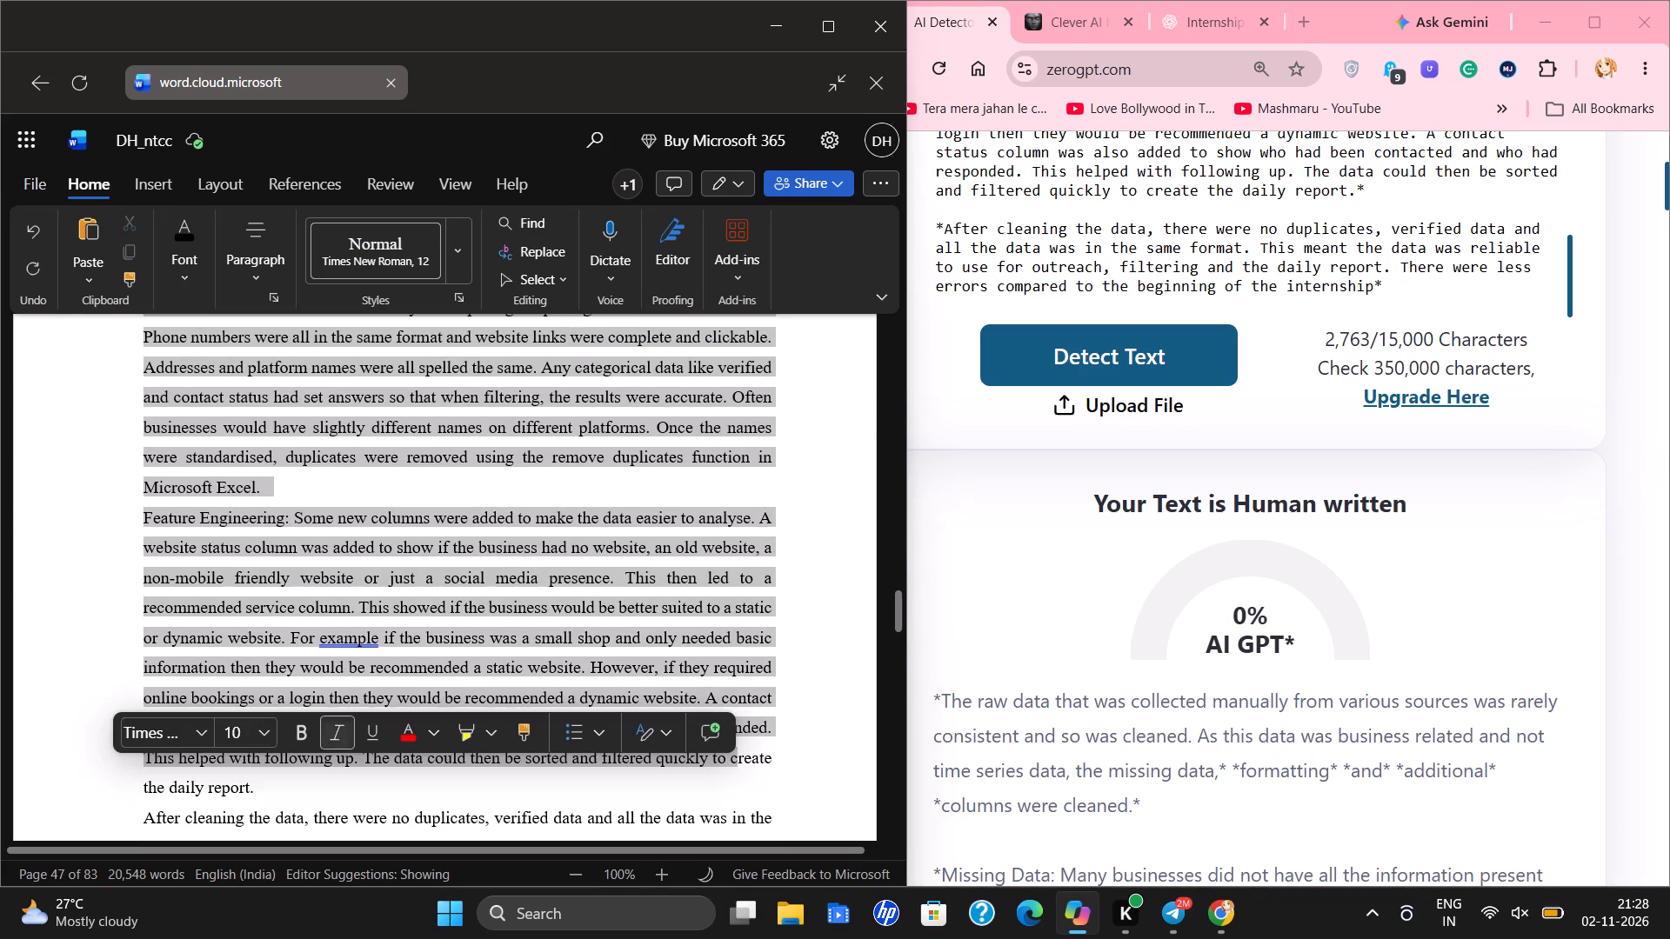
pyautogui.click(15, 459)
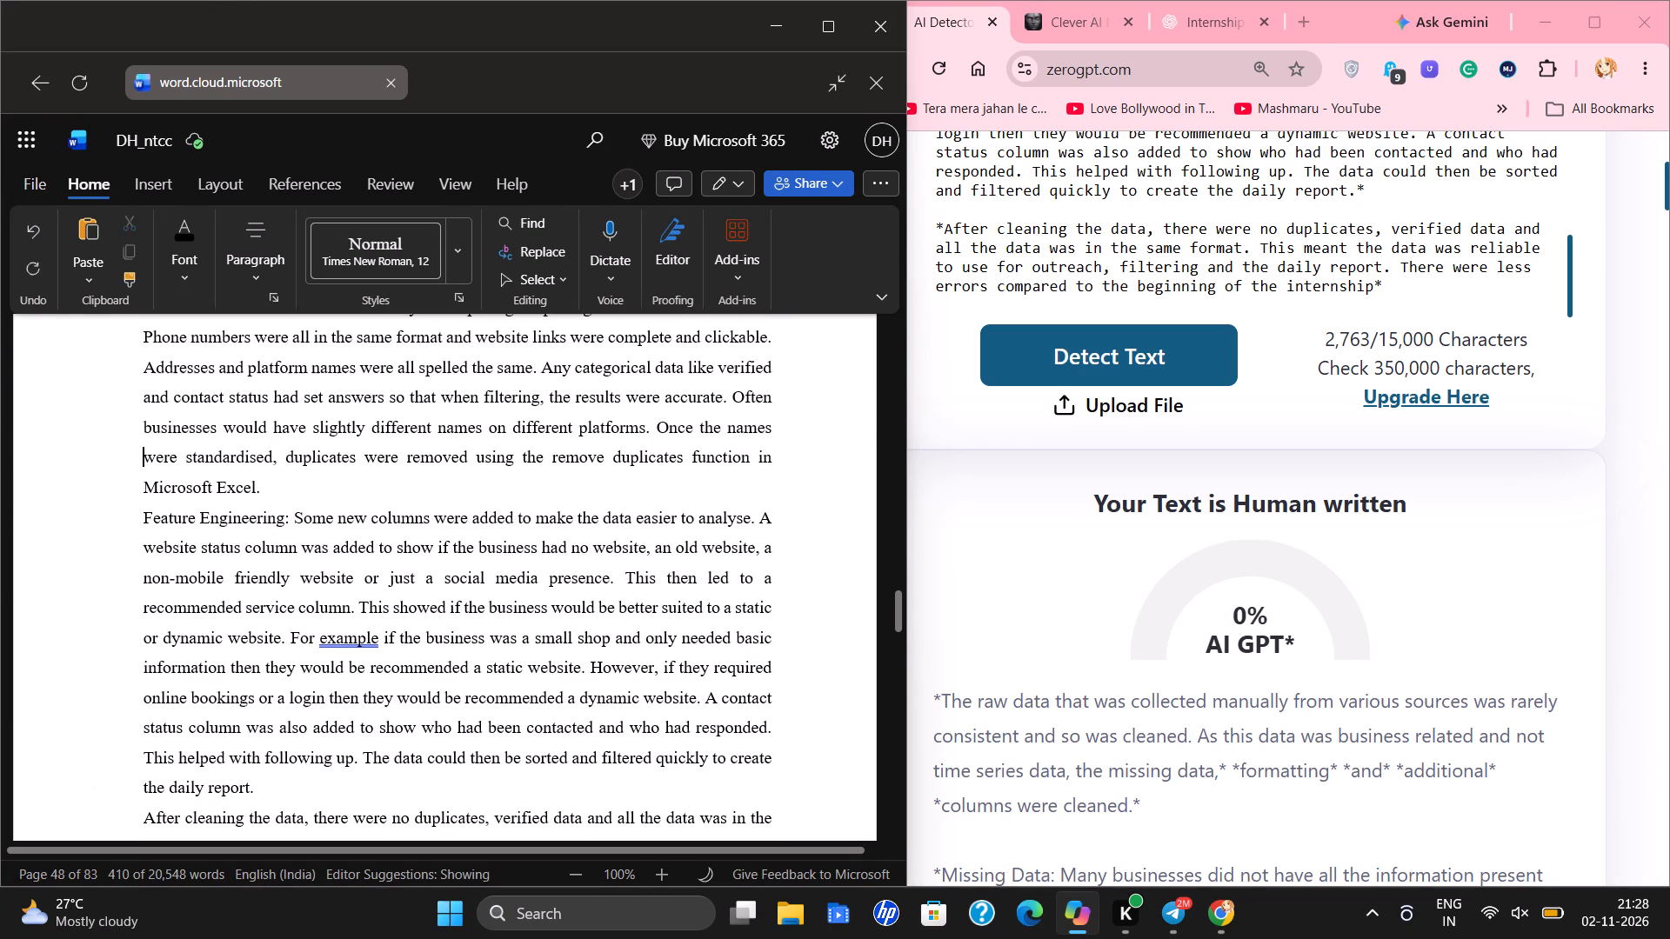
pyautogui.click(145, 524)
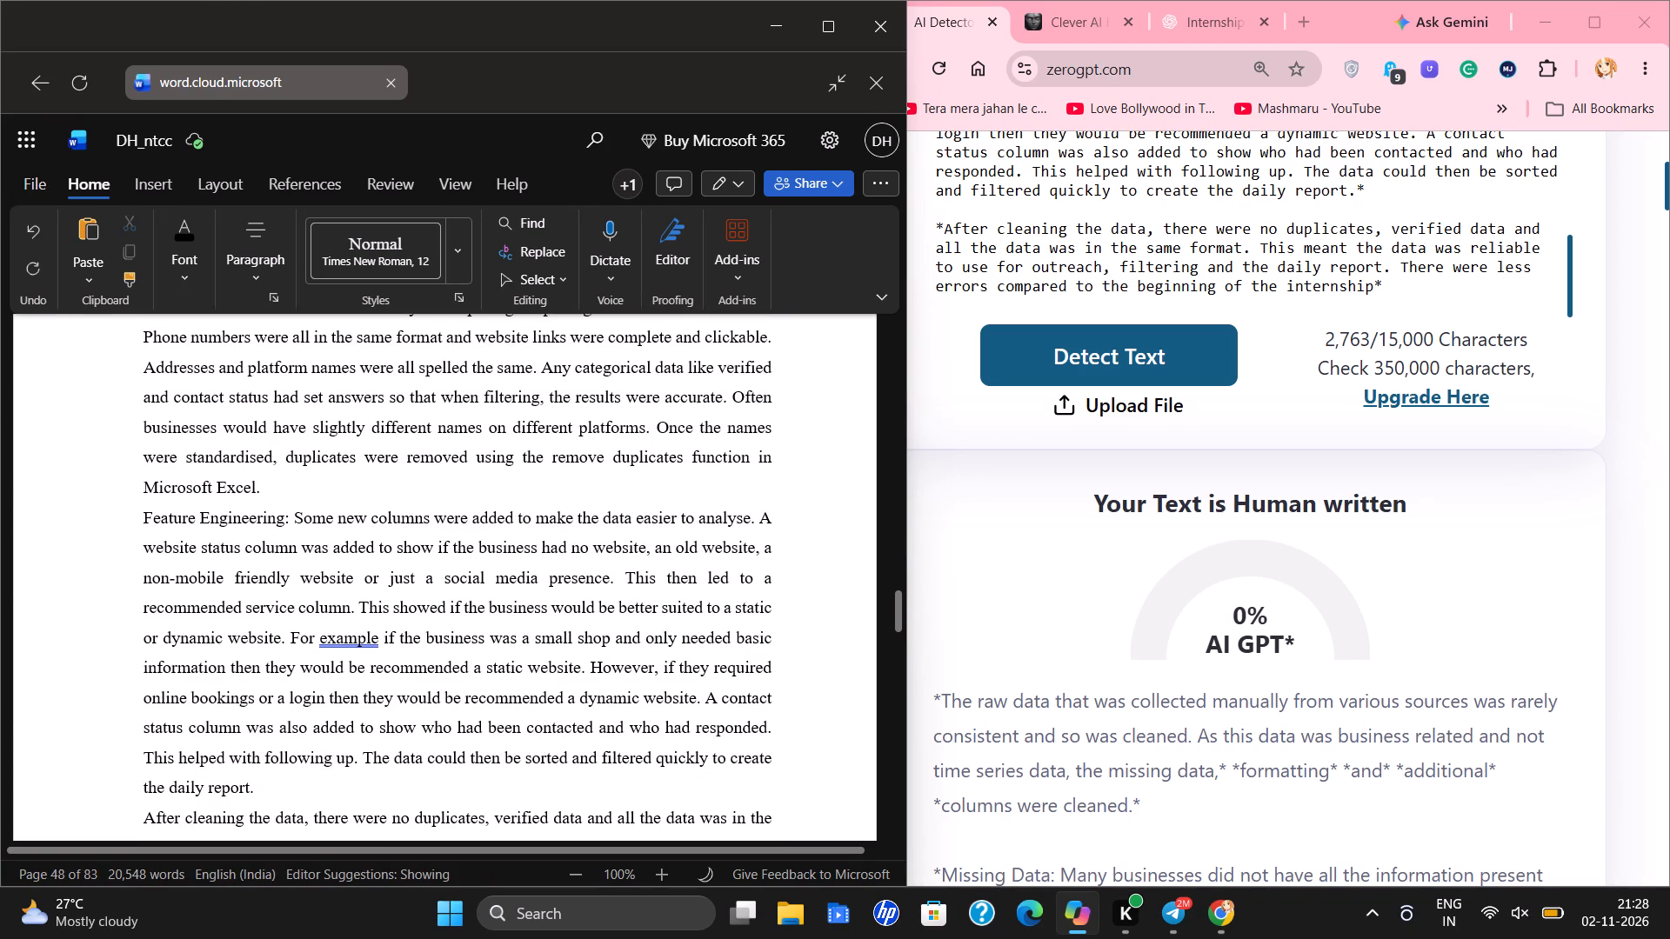
# Set the font size of all text in the section 3.2 flowchart to 11.
pyautogui.scroll(1, 124, 525)
pyautogui.scroll(-3, 141, 549)
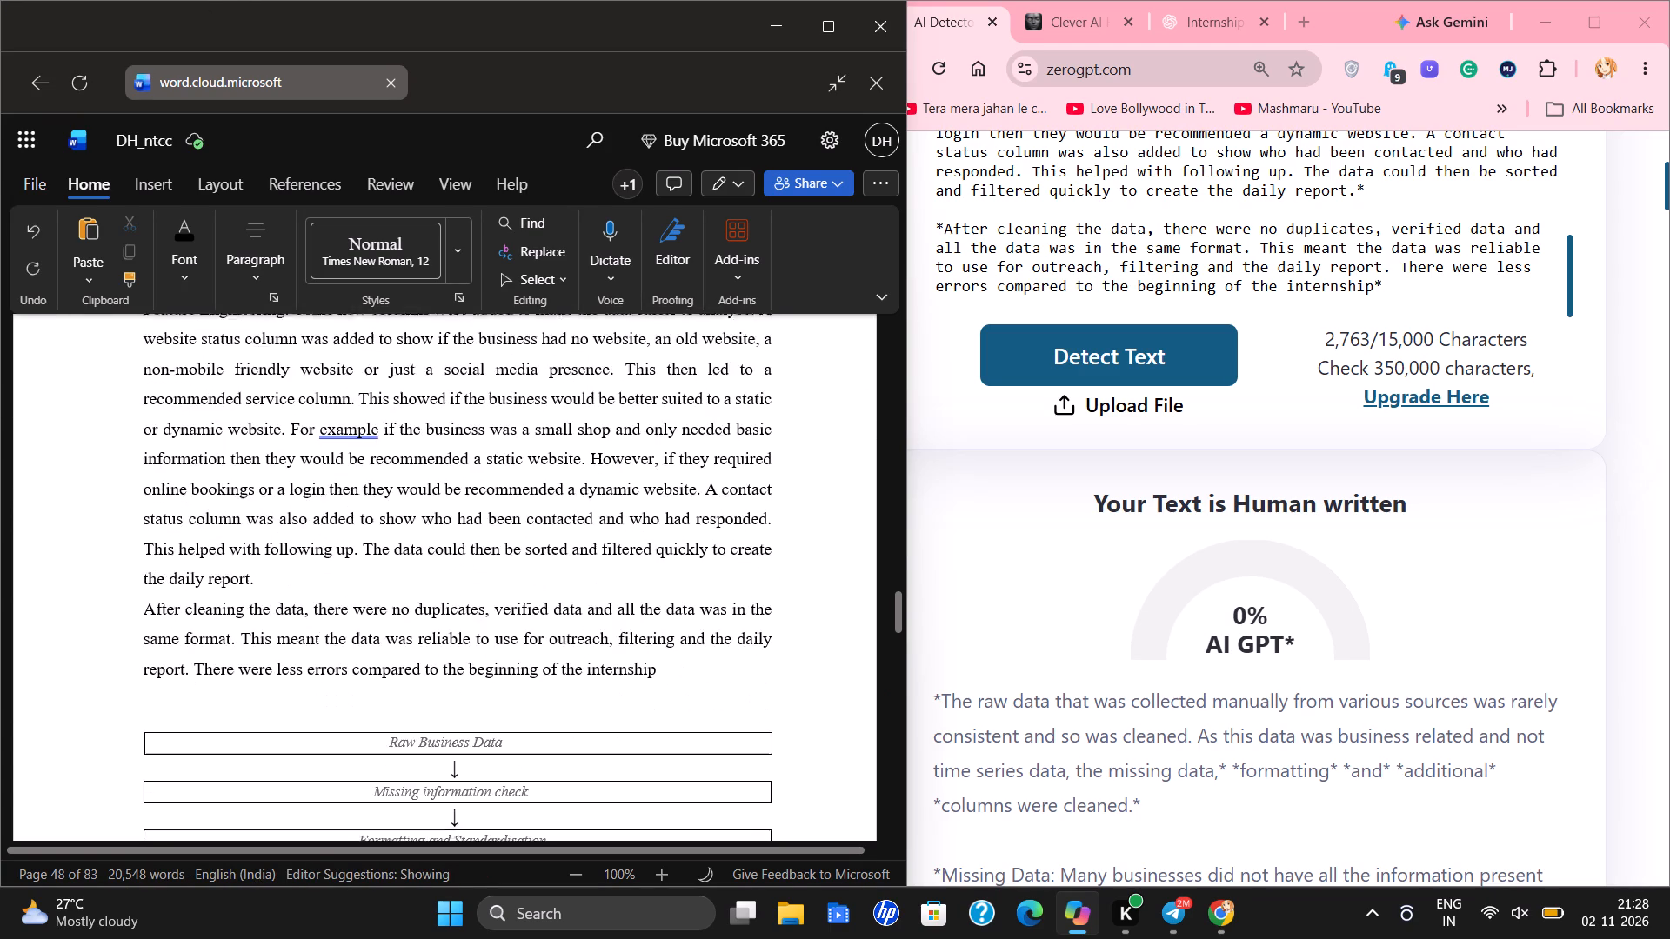
pyautogui.scroll(-1, 152, 535)
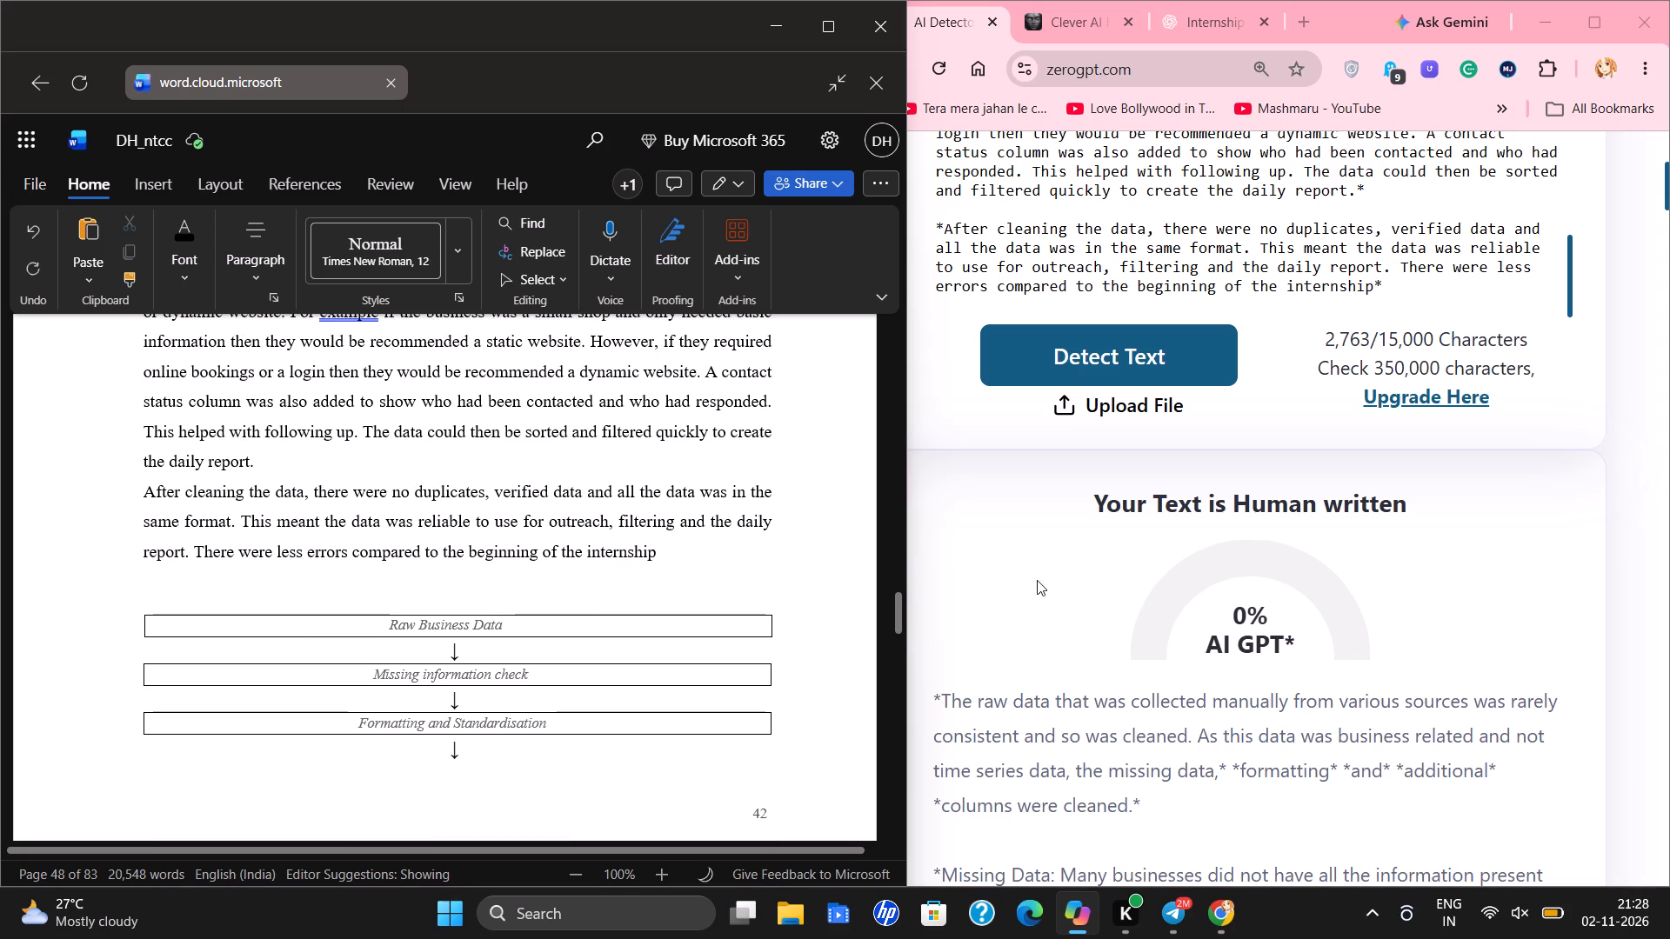
pyautogui.scroll(-1, 483, 558)
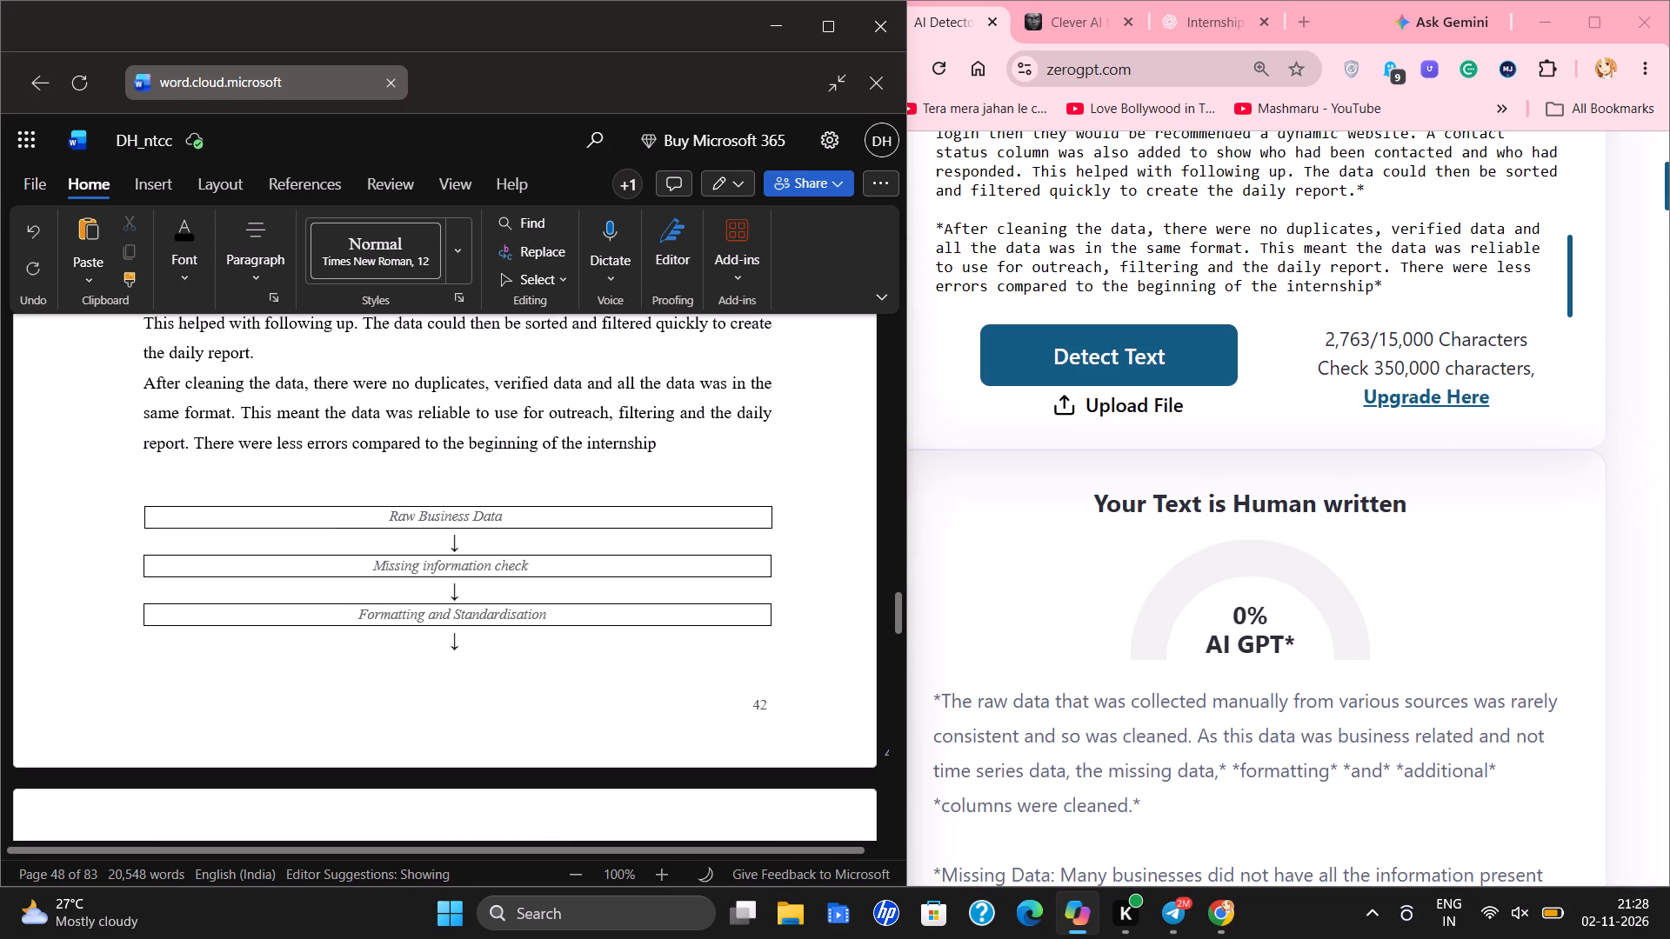
pyautogui.moveTo(124, 514); pyautogui.dragTo(772, 702)
pyautogui.scroll(-1, 570, 608)
pyautogui.scroll(-1, 785, 678)
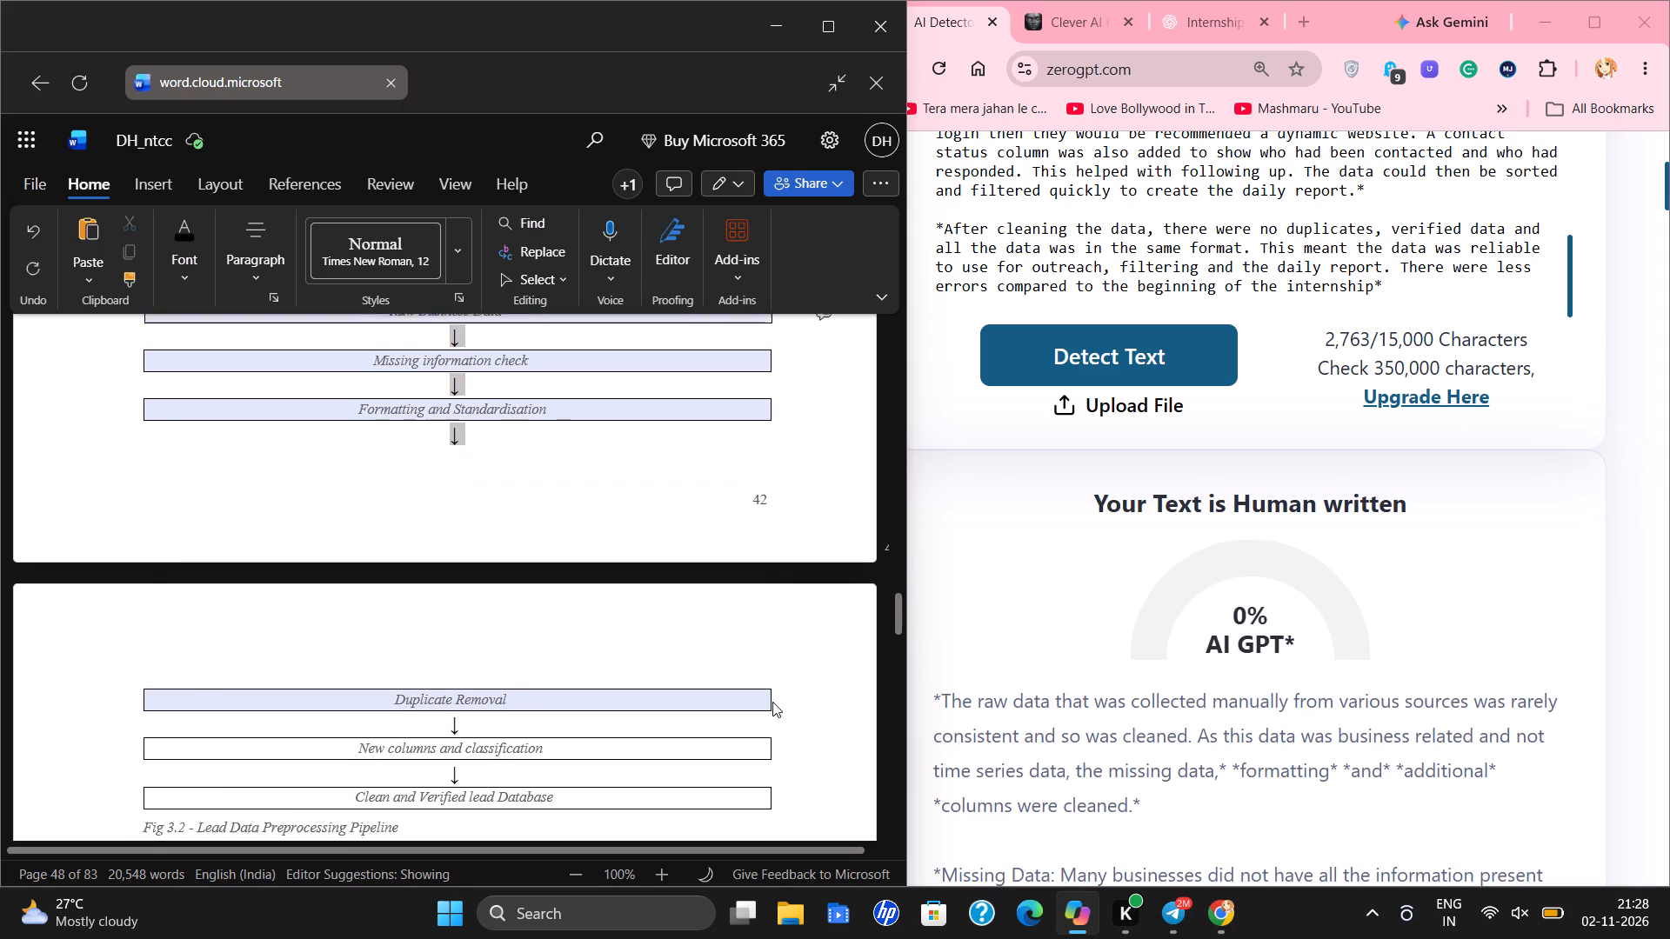
pyautogui.moveTo(772, 702); pyautogui.dragTo(776, 795)
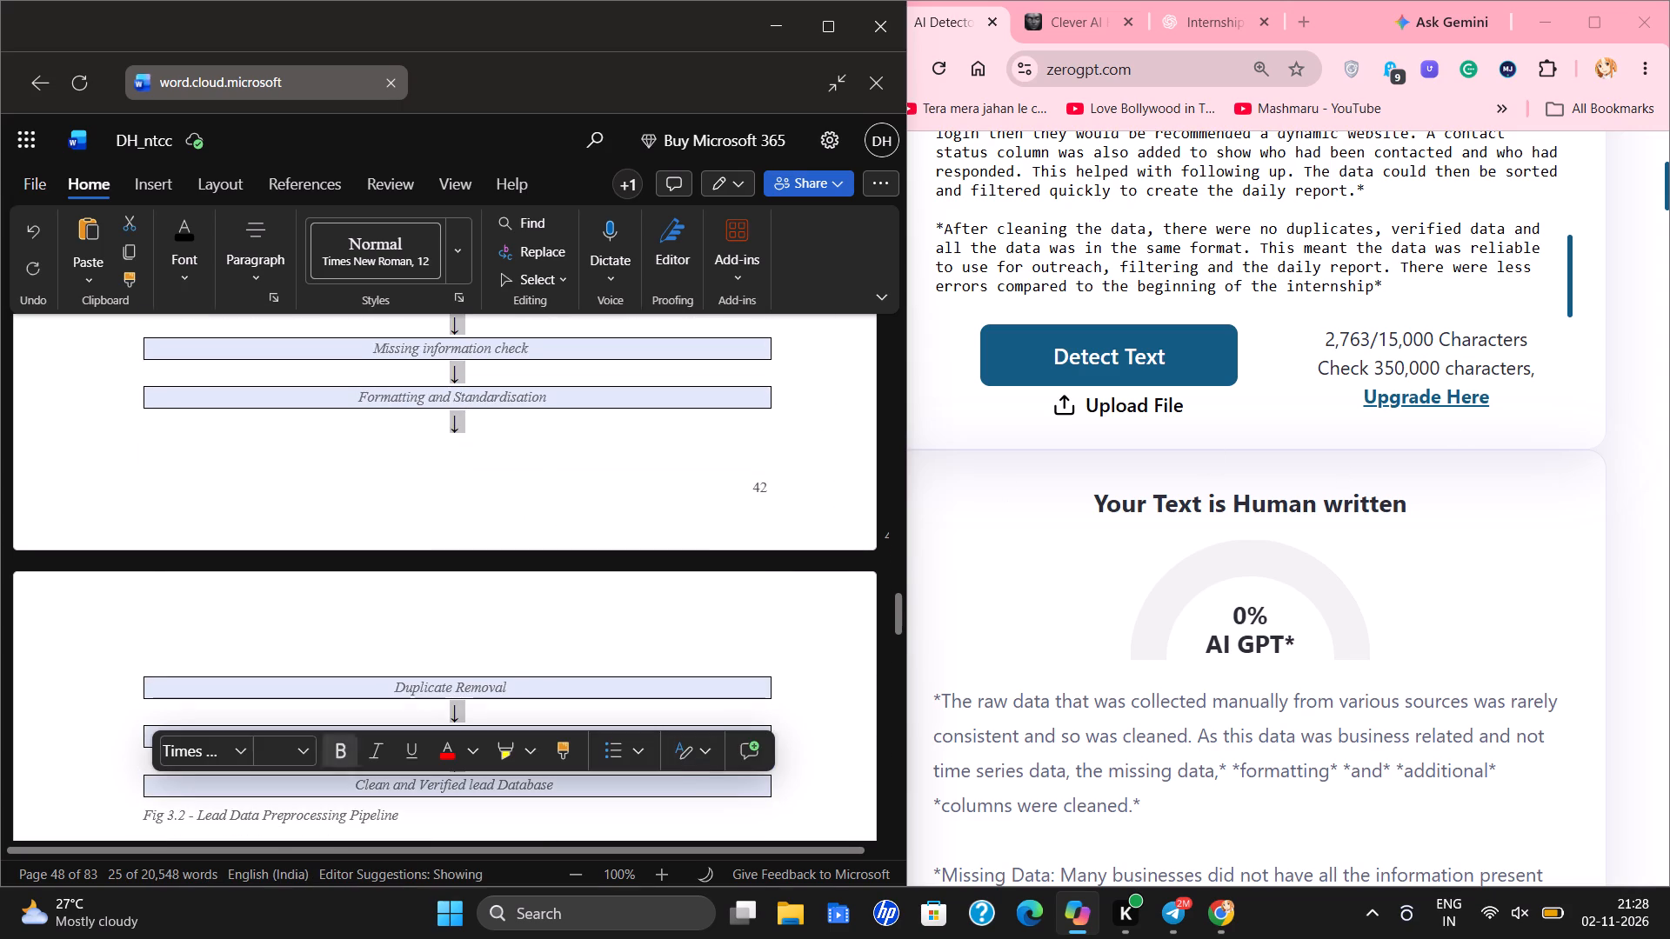
pyautogui.click(304, 749)
pyautogui.click(287, 323)
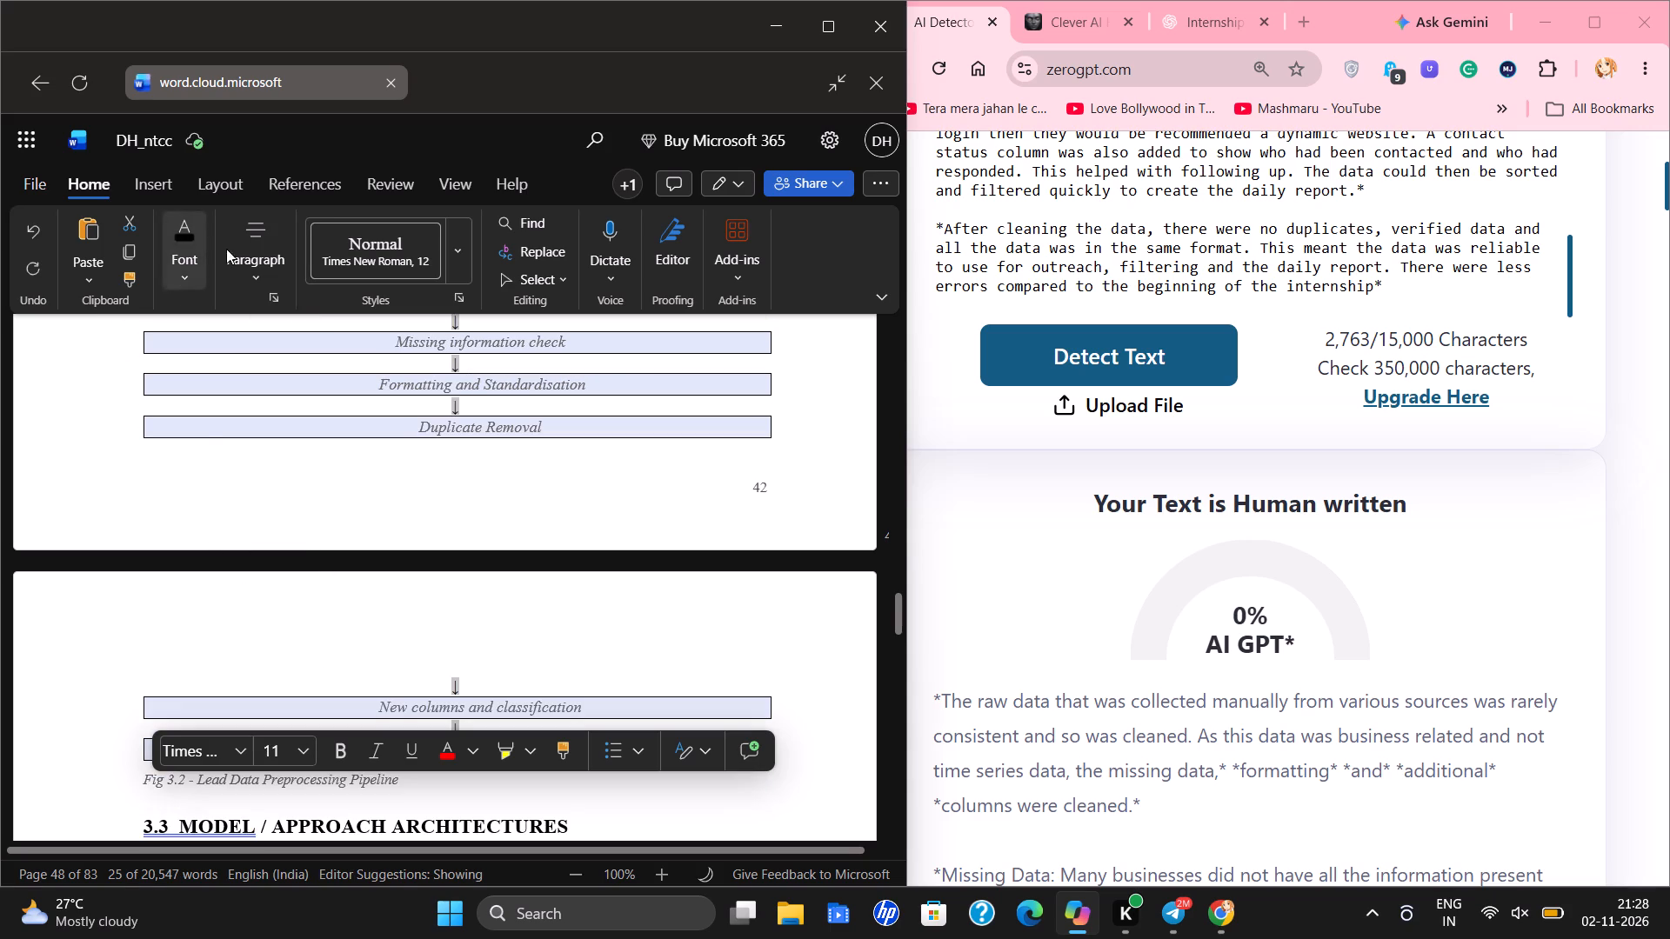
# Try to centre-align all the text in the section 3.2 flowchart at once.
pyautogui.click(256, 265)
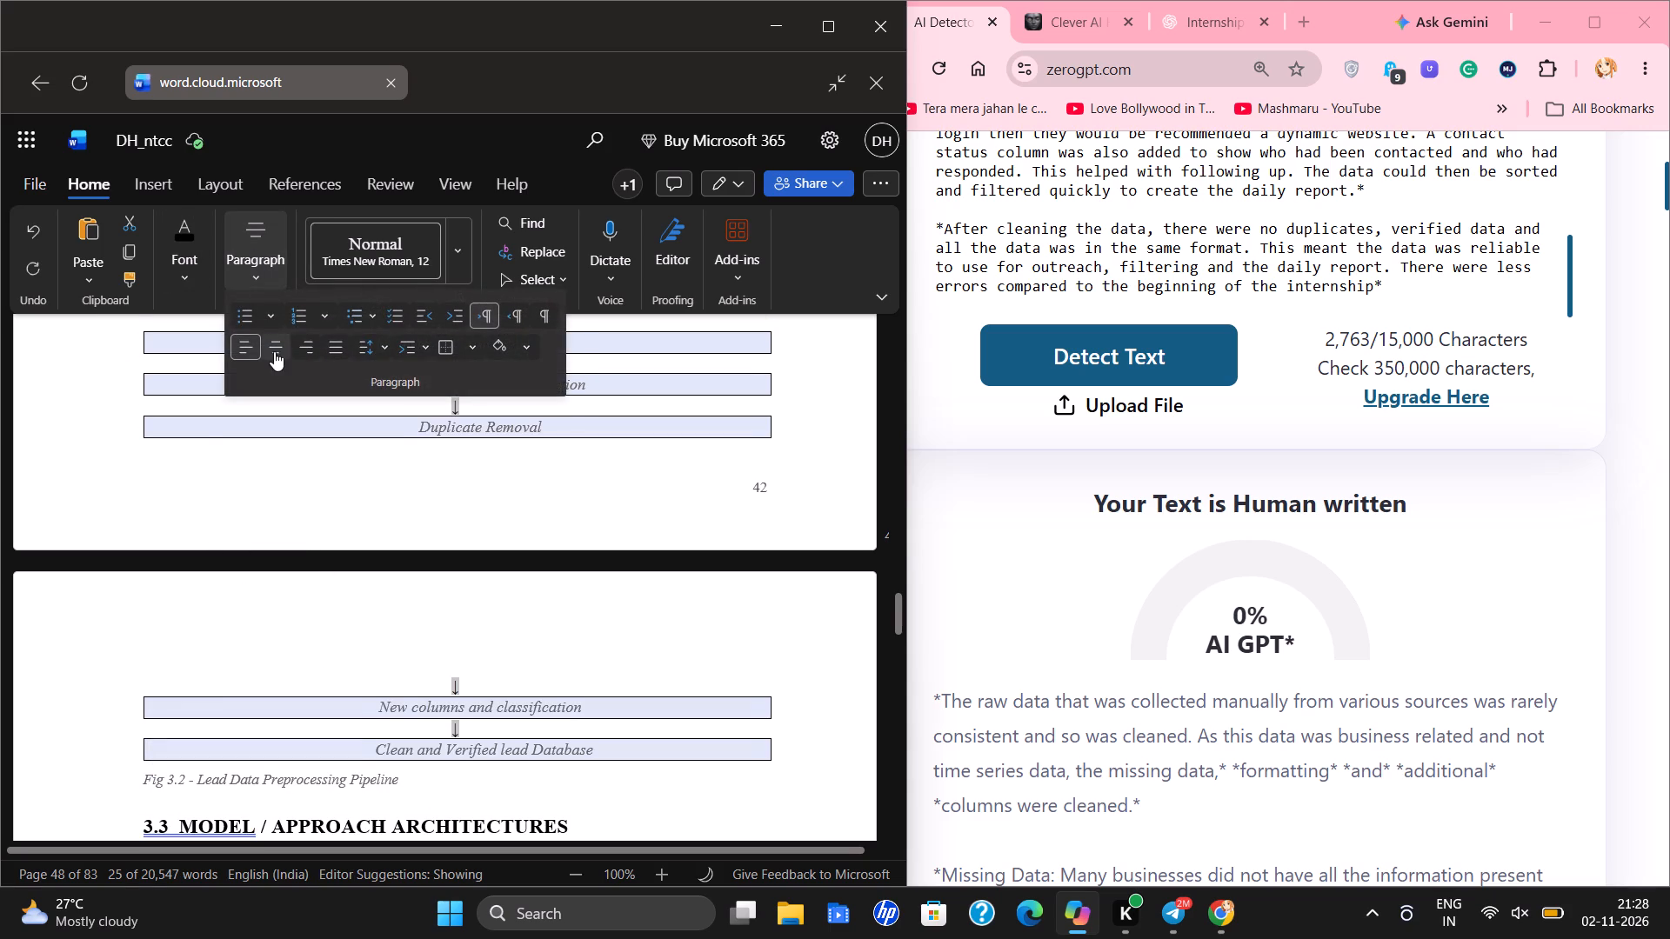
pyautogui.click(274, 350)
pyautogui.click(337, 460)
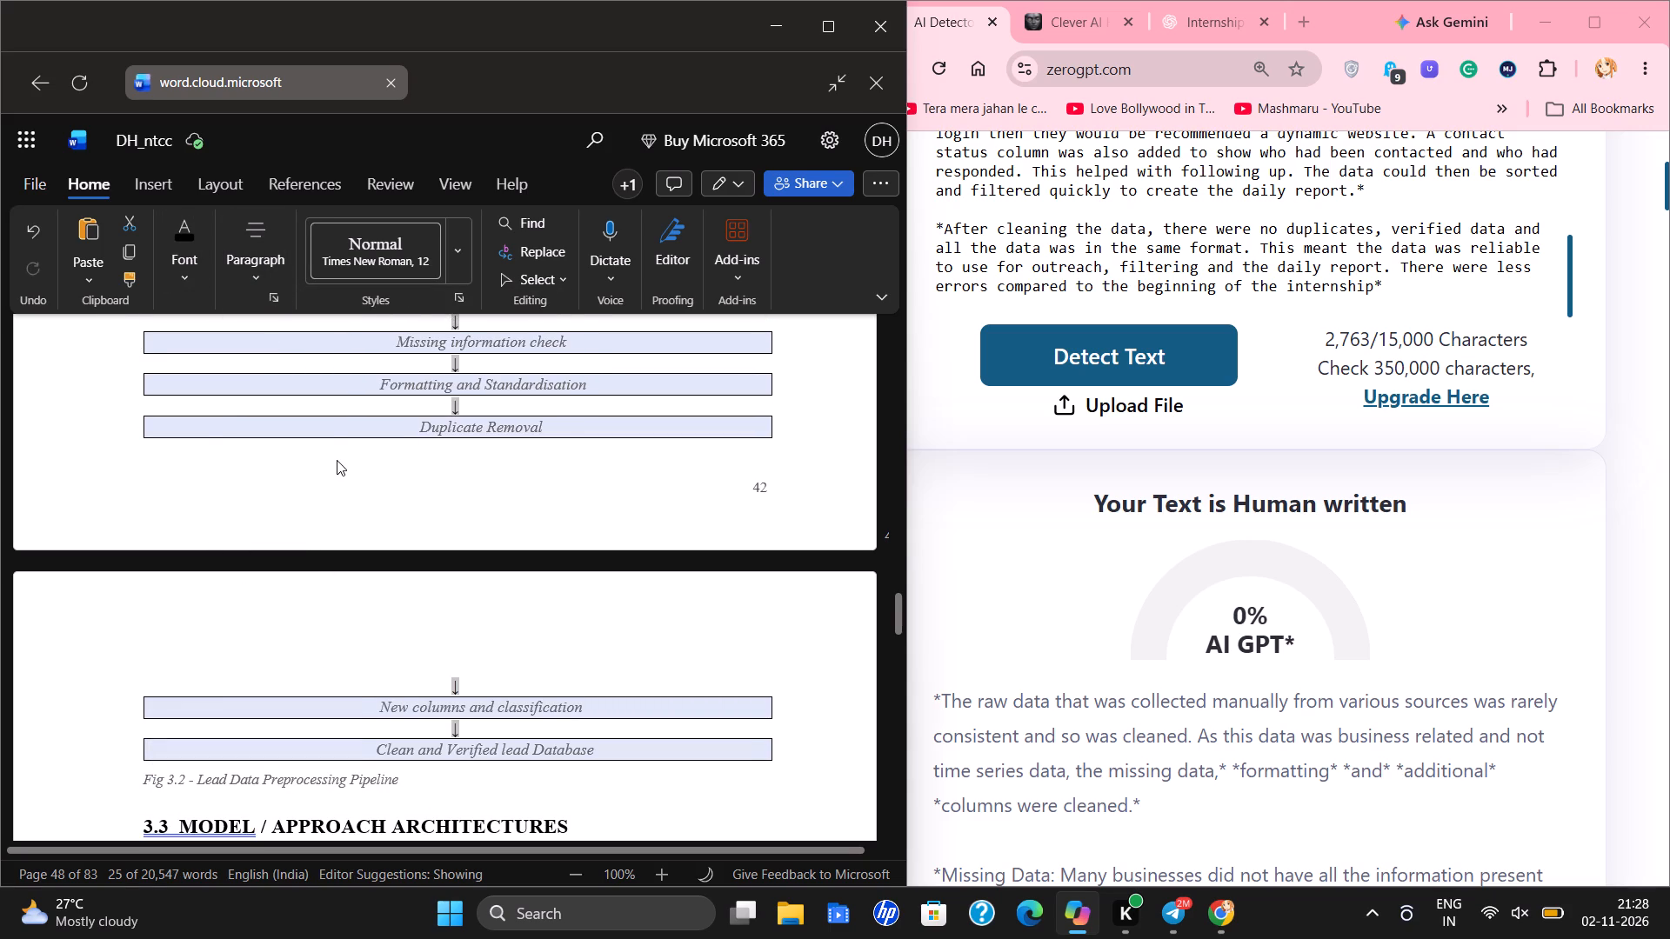
# Stretch the "Raw Business Data", "Missing information check" and "Formatting and Standardisation" flowchart boxes slightly outward at their right edges.
pyautogui.scroll(3, 629, 427)
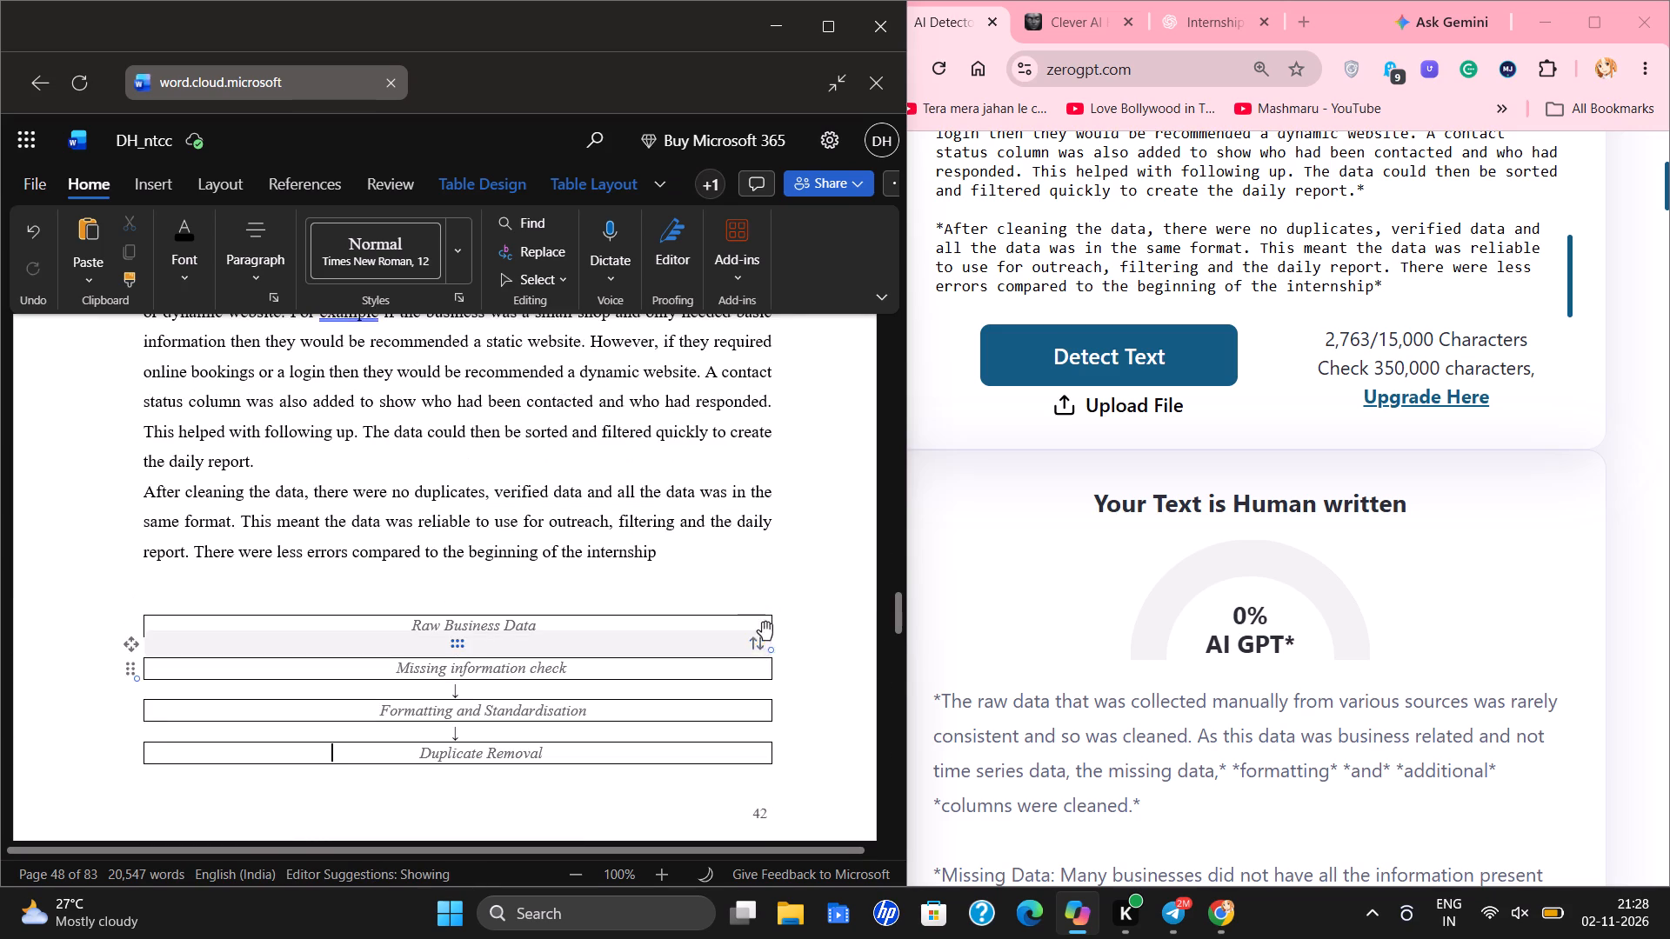
pyautogui.moveTo(769, 625); pyautogui.dragTo(783, 629)
pyautogui.moveTo(774, 629); pyautogui.dragTo(795, 629)
pyautogui.moveTo(769, 666); pyautogui.dragTo(782, 669)
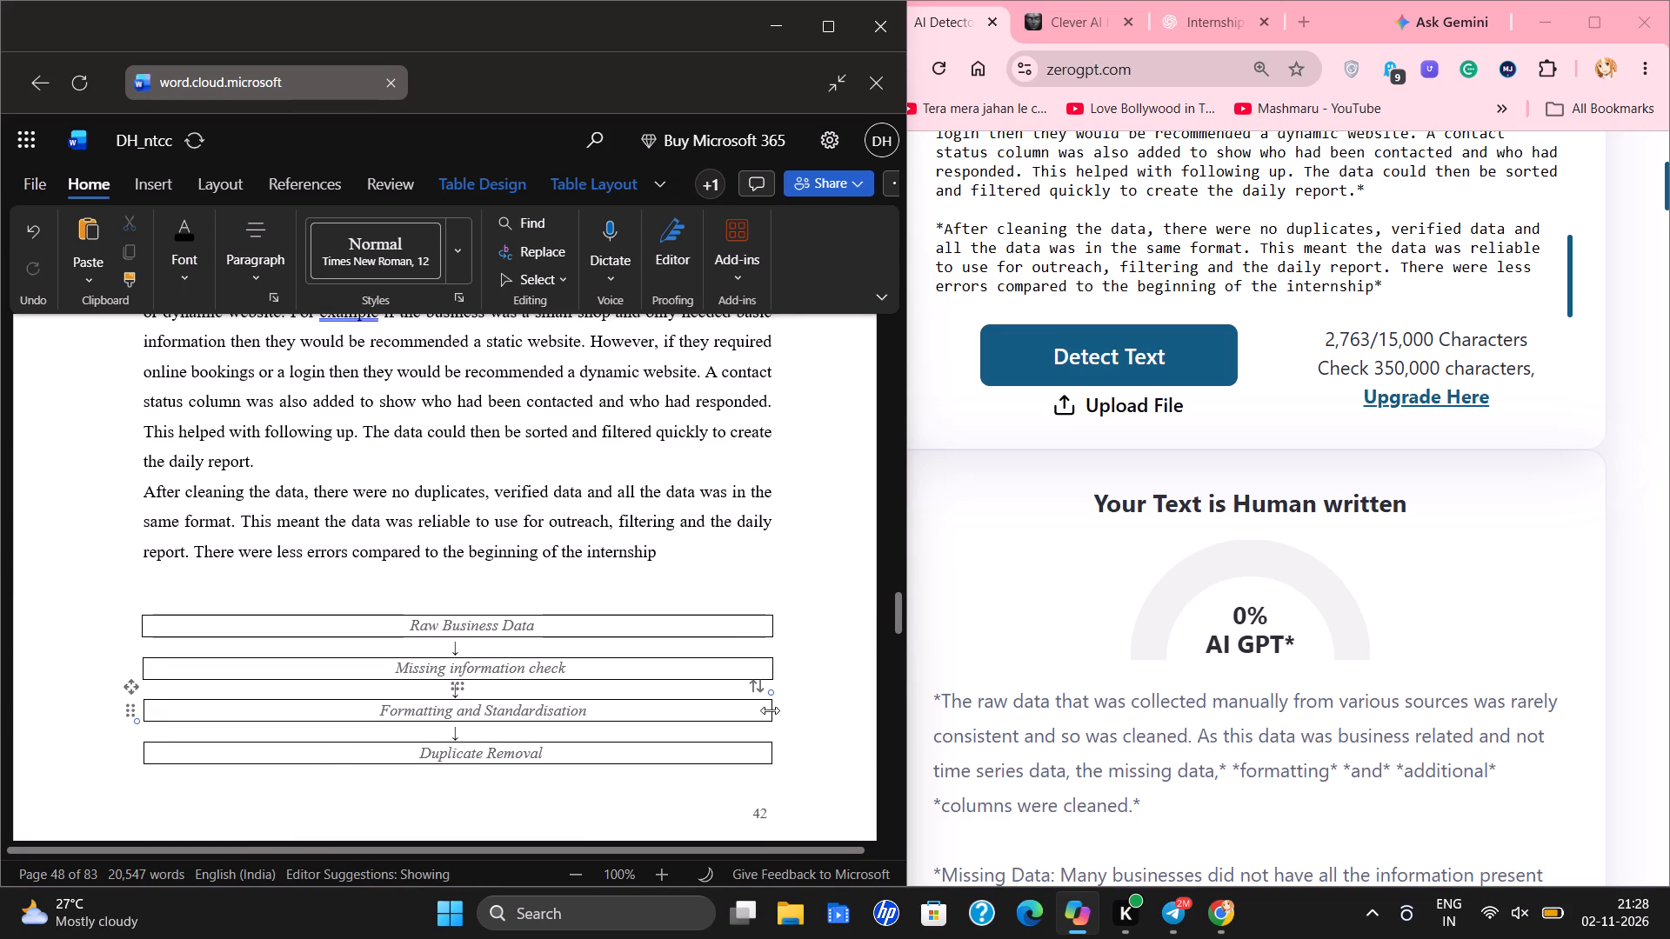
pyautogui.moveTo(770, 710); pyautogui.dragTo(787, 713)
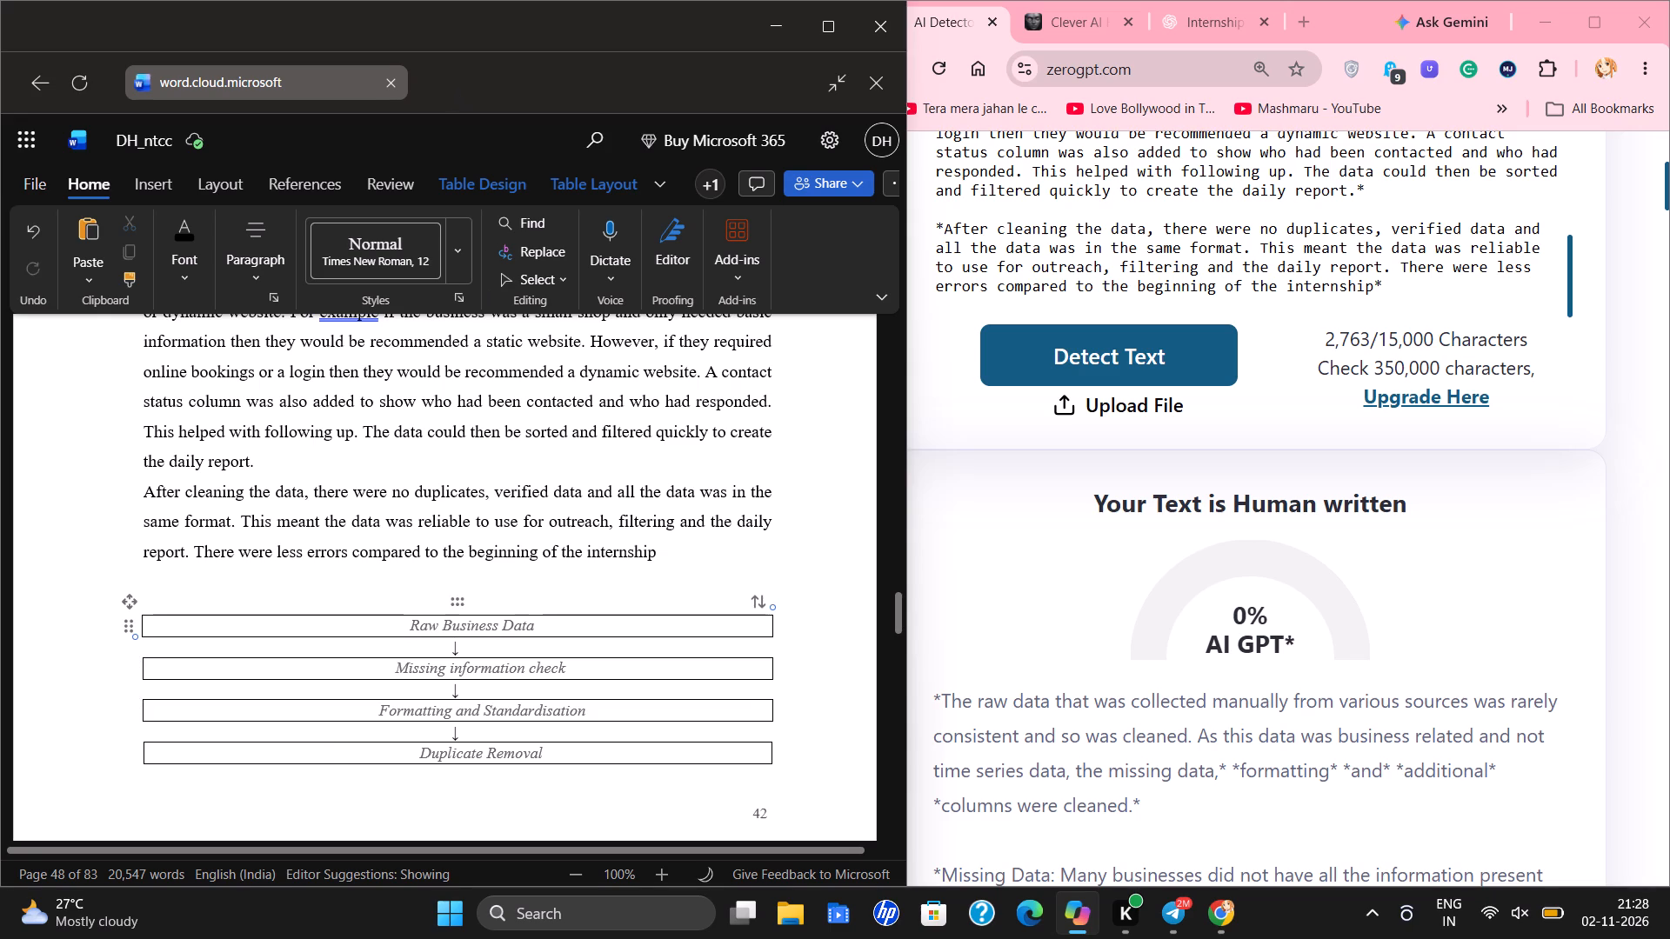
# Centre-align the "Raw Business Data" text in its flowchart box, undoing any accidental move of the text.
pyautogui.moveTo(397, 623); pyautogui.dragTo(543, 635)
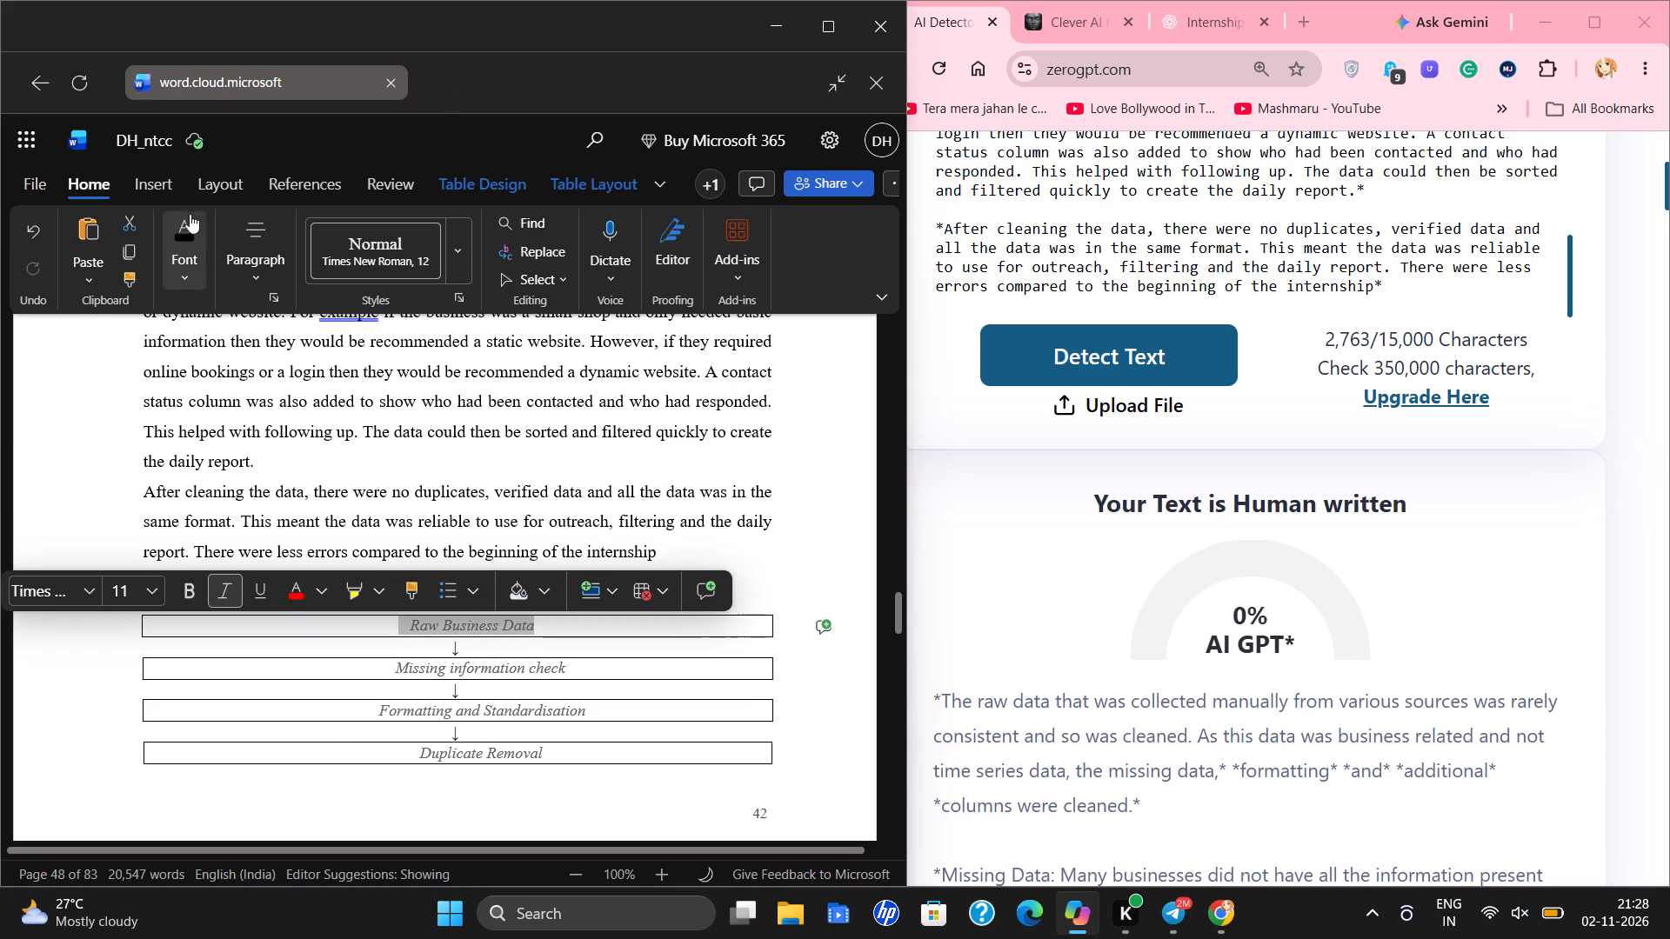
pyautogui.click(247, 262)
pyautogui.click(278, 350)
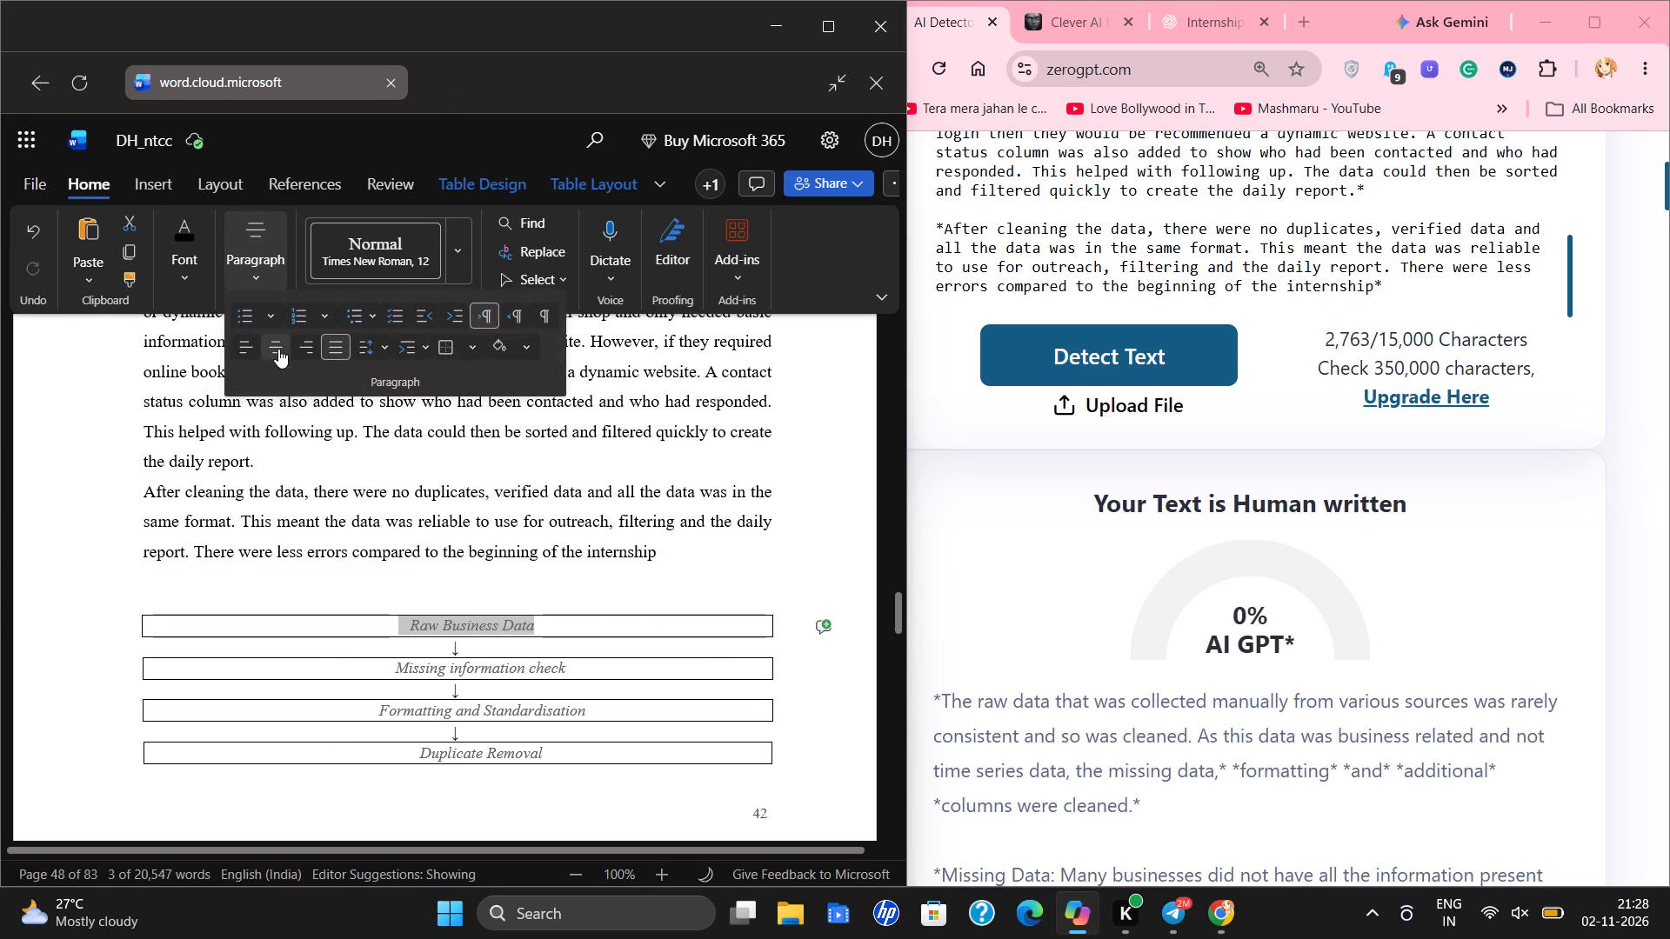
pyautogui.moveTo(512, 625); pyautogui.dragTo(321, 610)
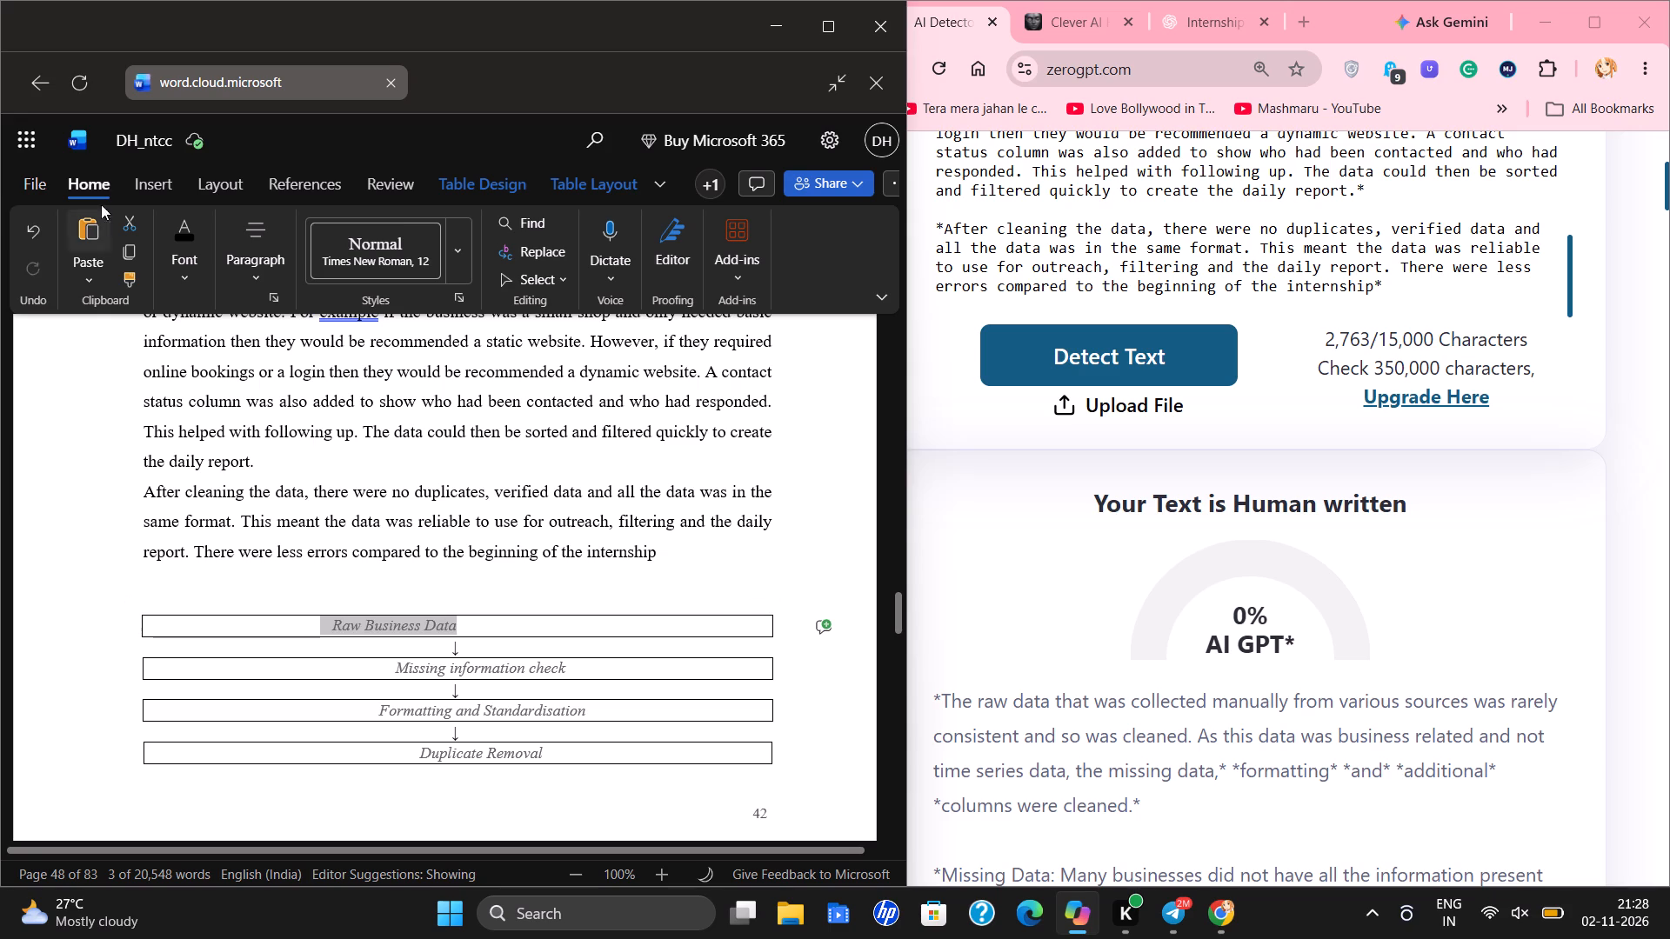
pyautogui.click(30, 227)
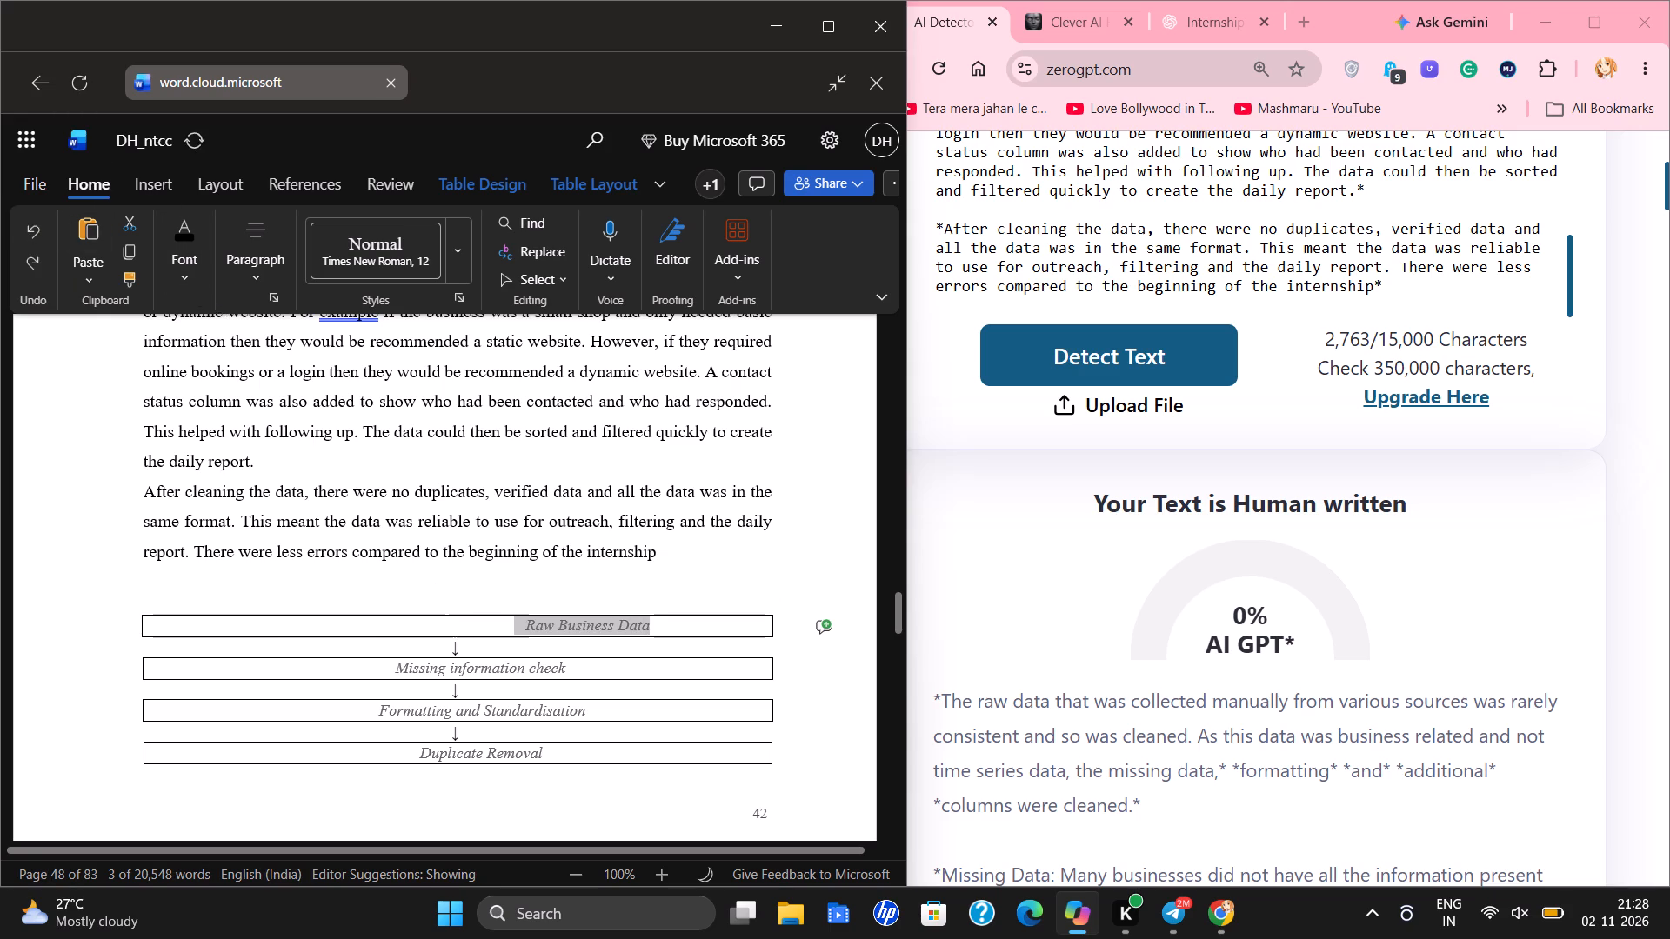
# Delete the leading spaces before "Raw Business Data" in its flowchart box.
pyautogui.click(521, 623)
pyautogui.press('BackSpace')
pyautogui.press('BackSpace')
pyautogui.press('BackSpace')
pyautogui.press('BackSpace')
pyautogui.press('BackSpace')
pyautogui.press('BackSpace')
pyautogui.press('BackSpace')
pyautogui.press('BackSpace')
pyautogui.press('BackSpace')
pyautogui.press('BackSpace')
pyautogui.press('BackSpace')
pyautogui.press('BackSpace')
pyautogui.press('BackSpace')
pyautogui.press('BackSpace')
pyautogui.press('BackSpace')
pyautogui.press('BackSpace')
pyautogui.press('BackSpace')
pyautogui.press('BackSpace')
pyautogui.press('BackSpace')
pyautogui.press('BackSpace')
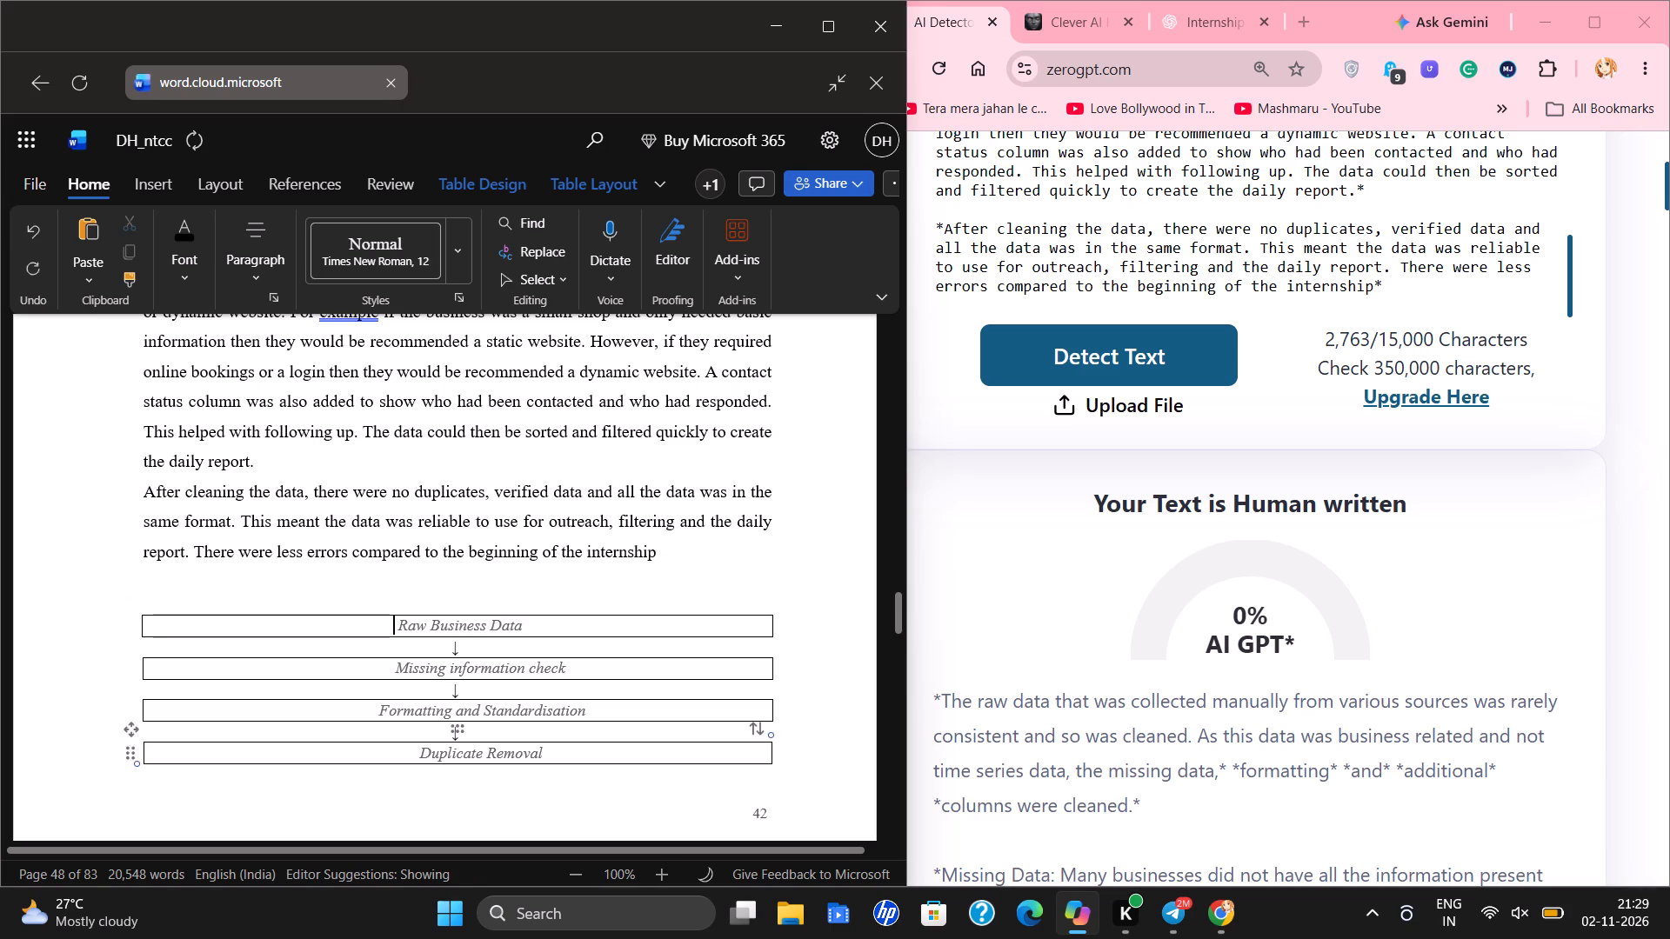
# Delete the leading spaces before "Missing information check" and "Formatting and Standardisation" in their flowchart boxes.
pyautogui.moveTo(317, 669); pyautogui.dragTo(399, 673)
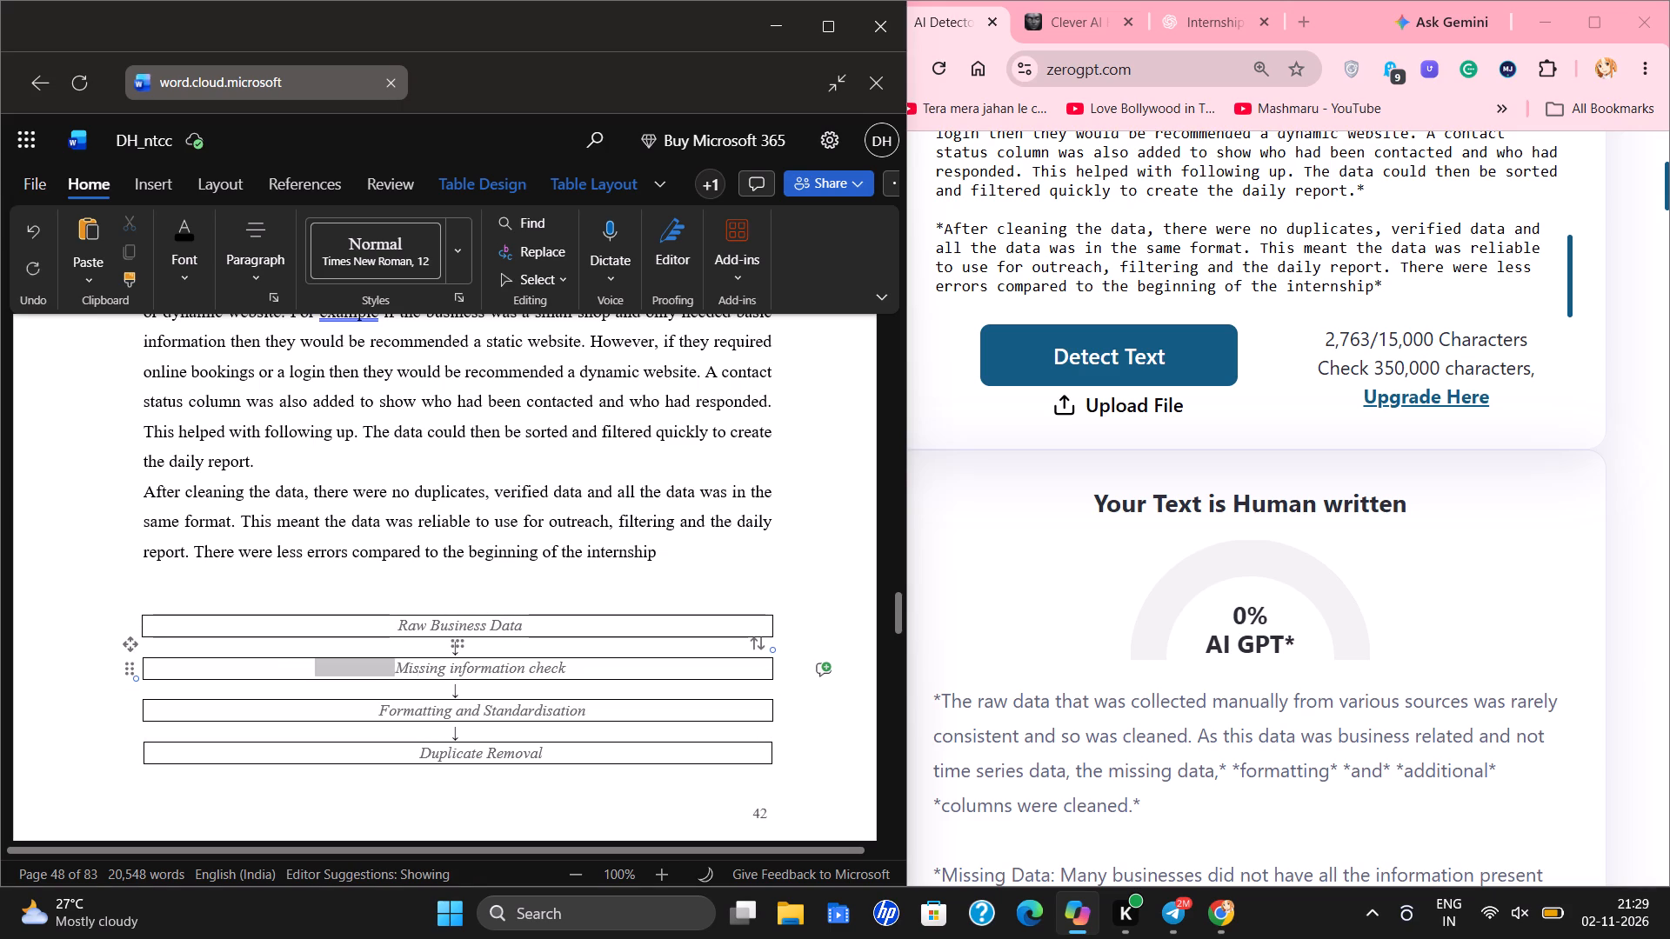
pyautogui.moveTo(399, 673); pyautogui.dragTo(634, 668)
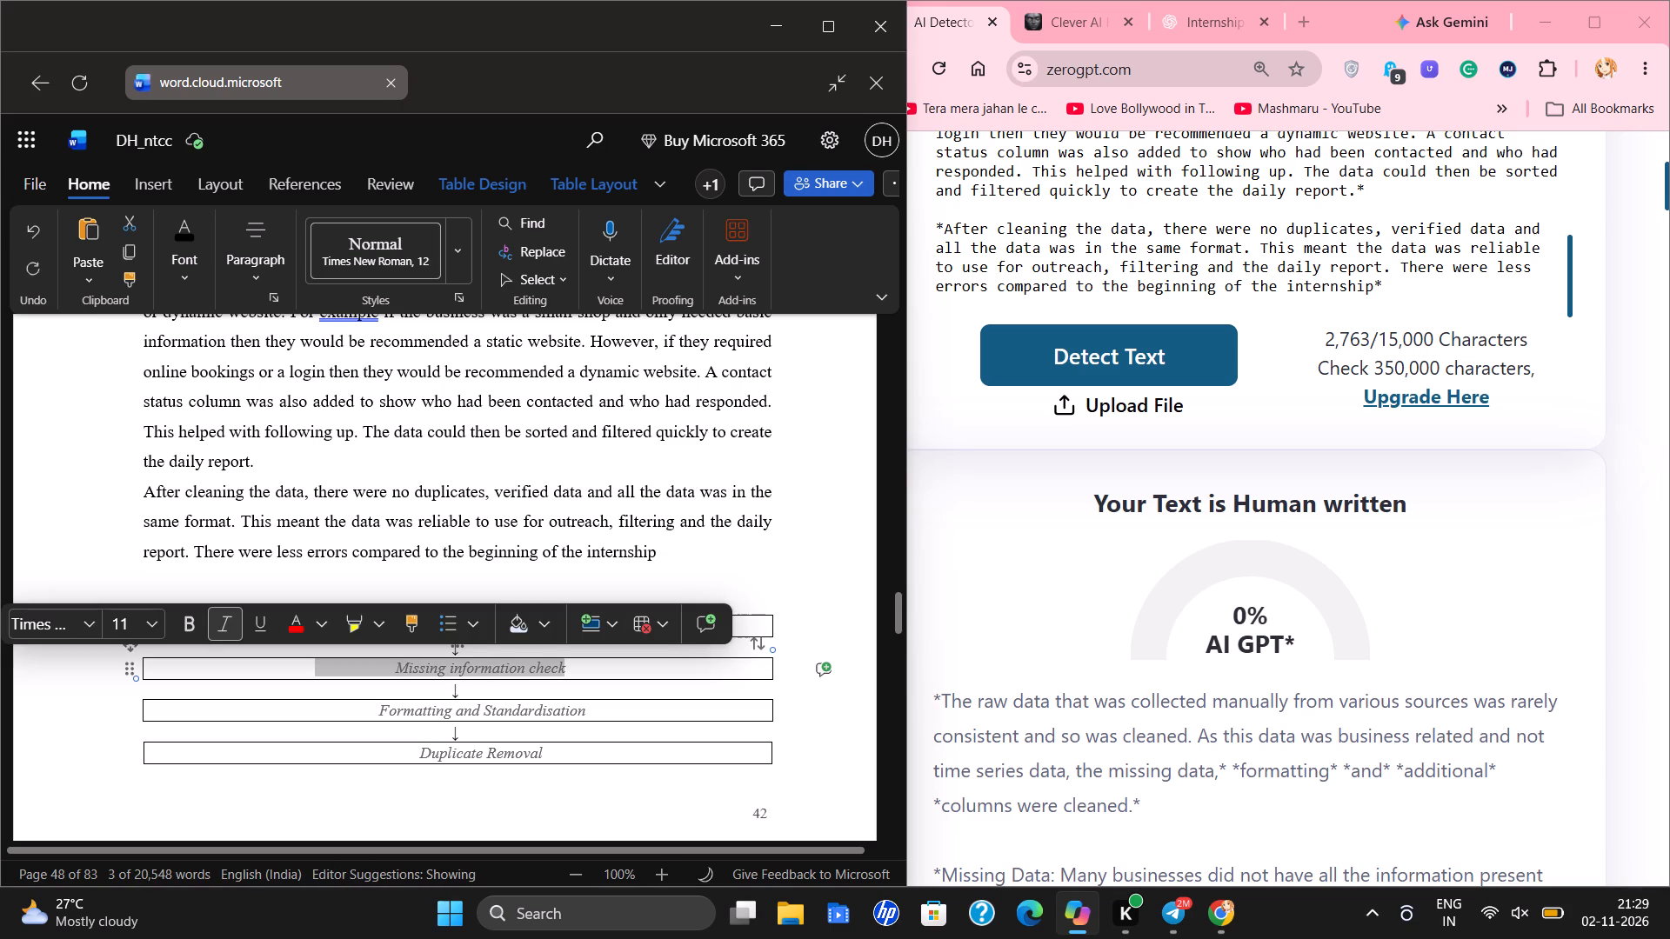
pyautogui.click(397, 670)
pyautogui.moveTo(397, 670); pyautogui.dragTo(220, 658)
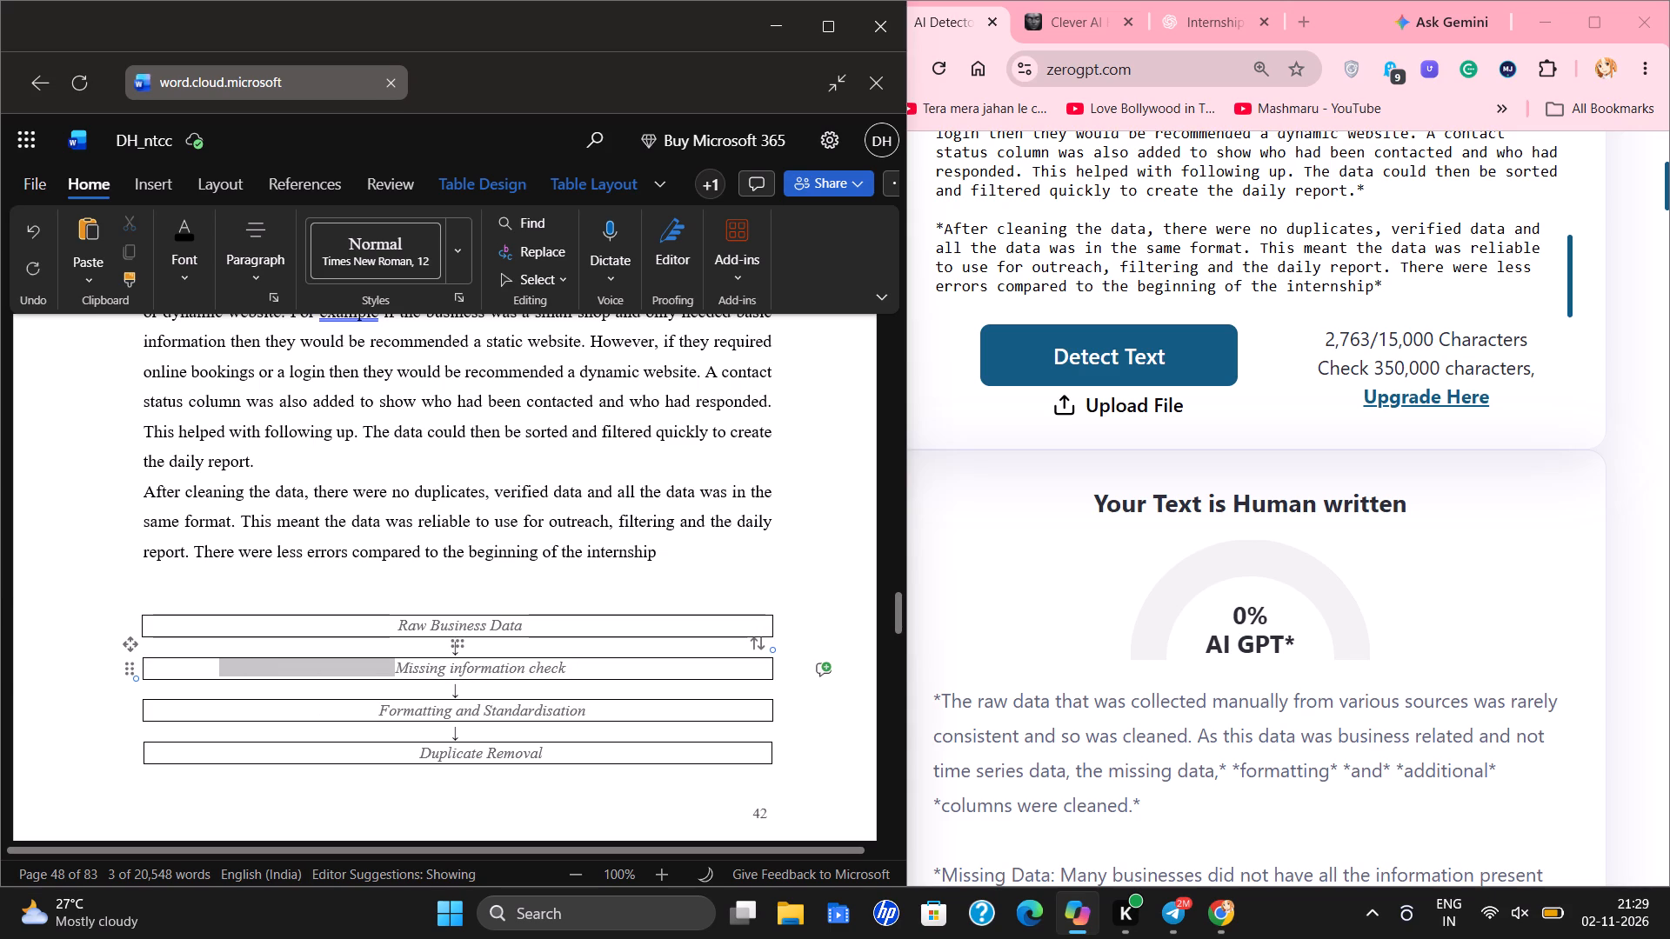
pyautogui.moveTo(220, 658); pyautogui.dragTo(134, 669)
pyautogui.press('BackSpace')
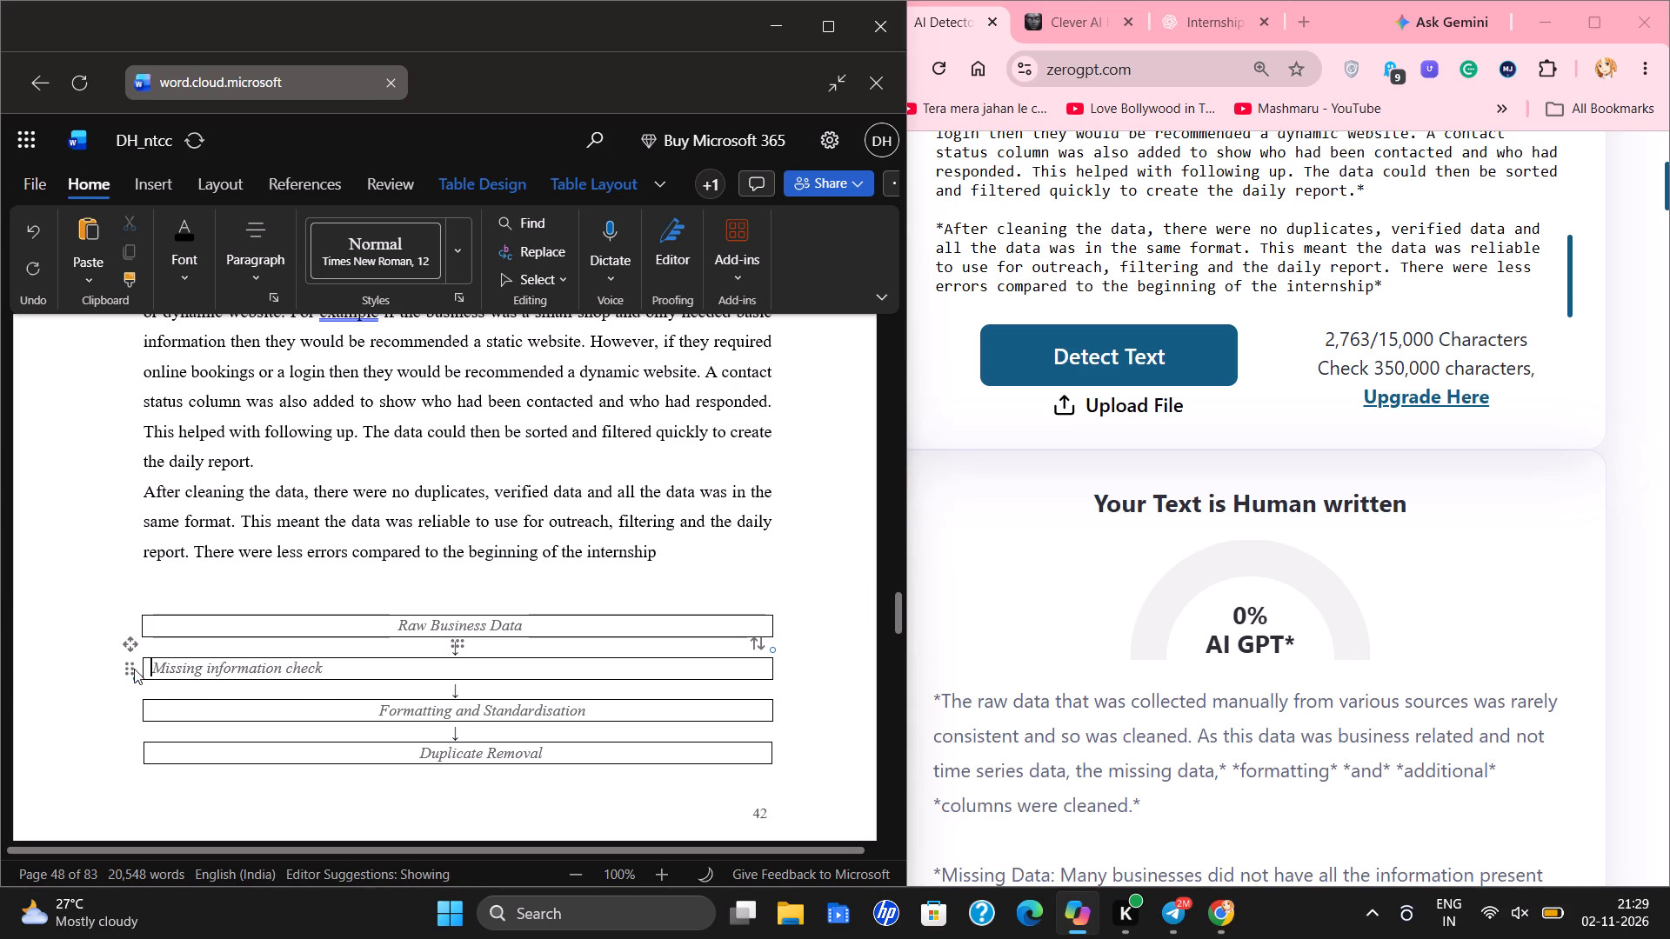
pyautogui.moveTo(380, 711); pyautogui.dragTo(145, 709)
pyautogui.press('BackSpace')
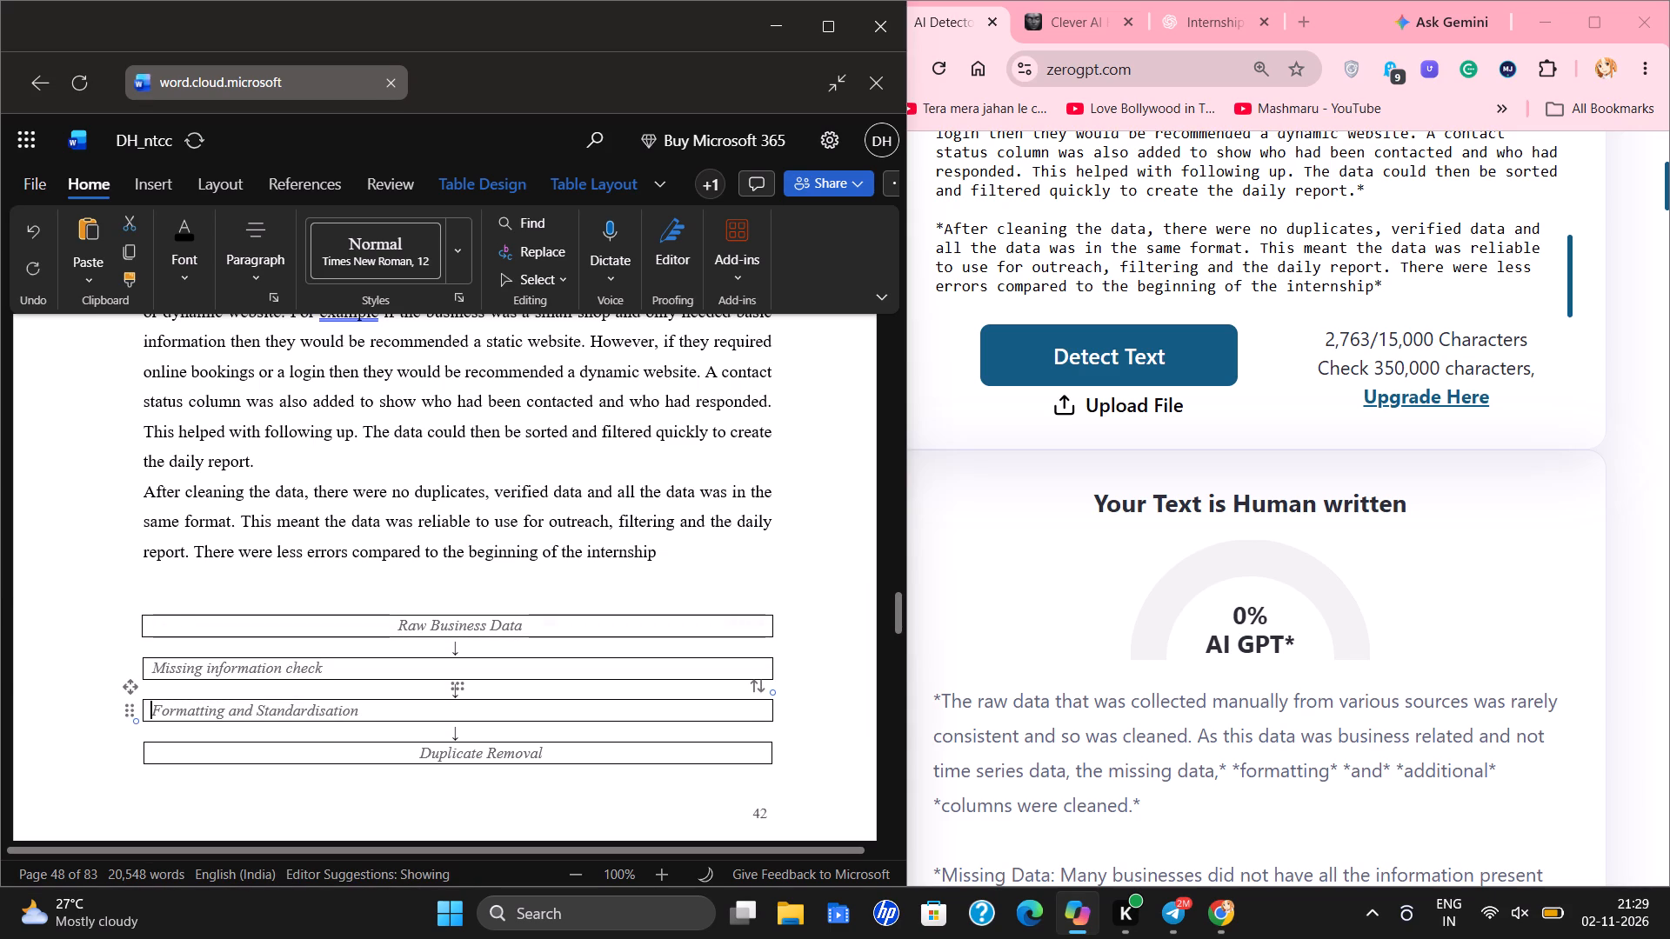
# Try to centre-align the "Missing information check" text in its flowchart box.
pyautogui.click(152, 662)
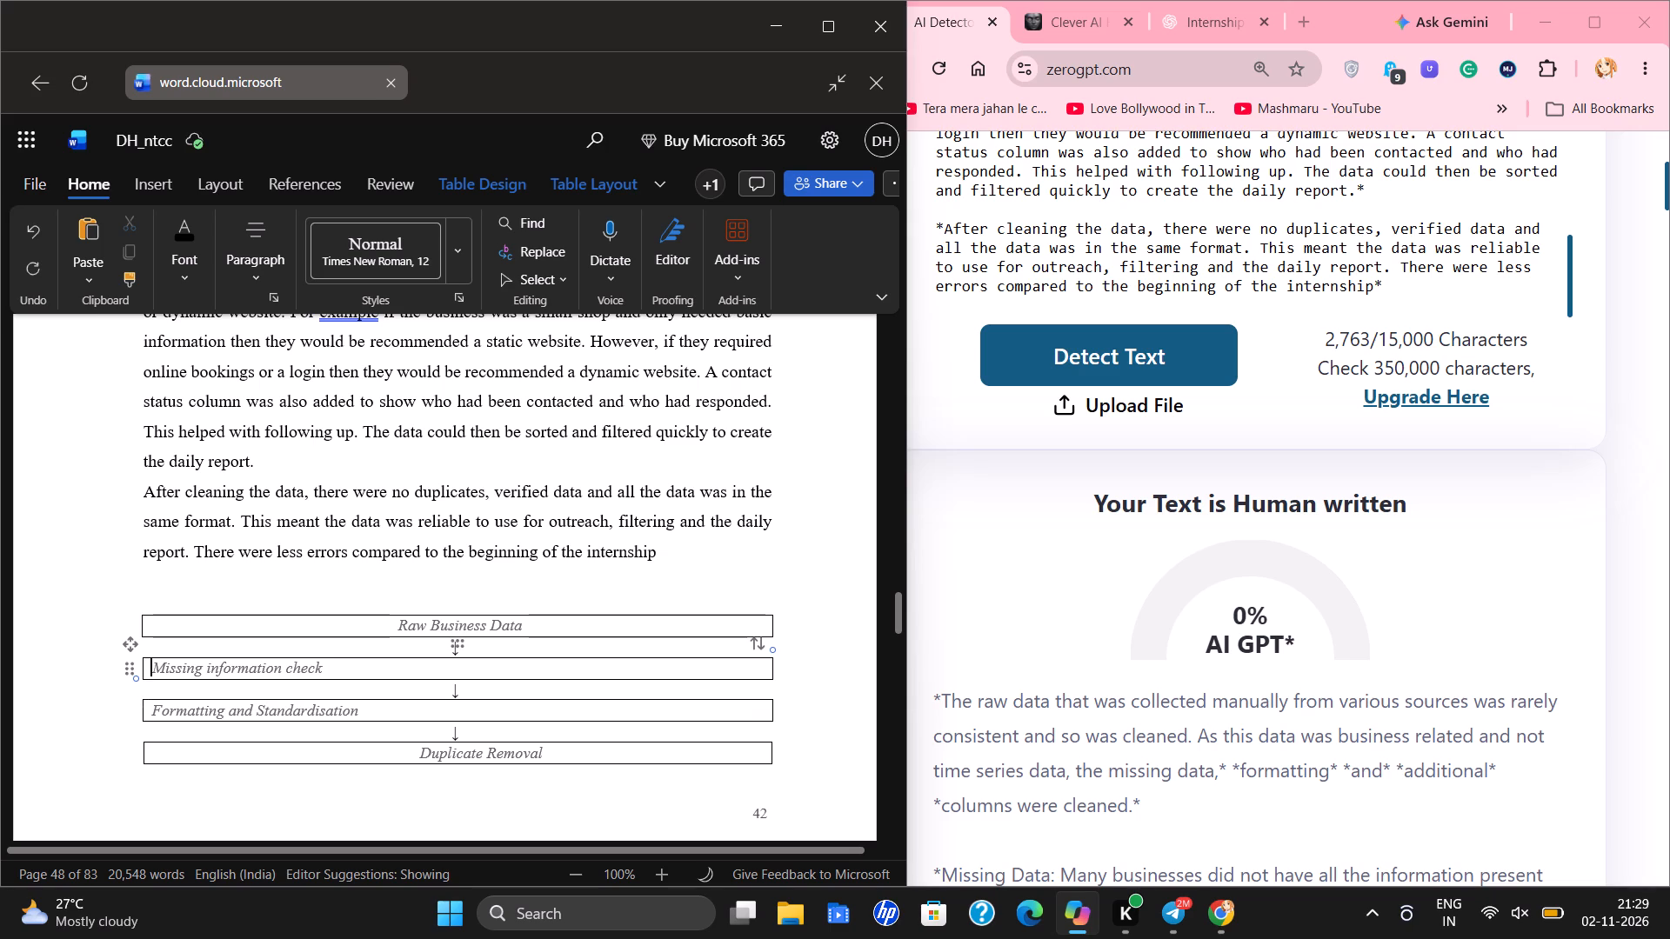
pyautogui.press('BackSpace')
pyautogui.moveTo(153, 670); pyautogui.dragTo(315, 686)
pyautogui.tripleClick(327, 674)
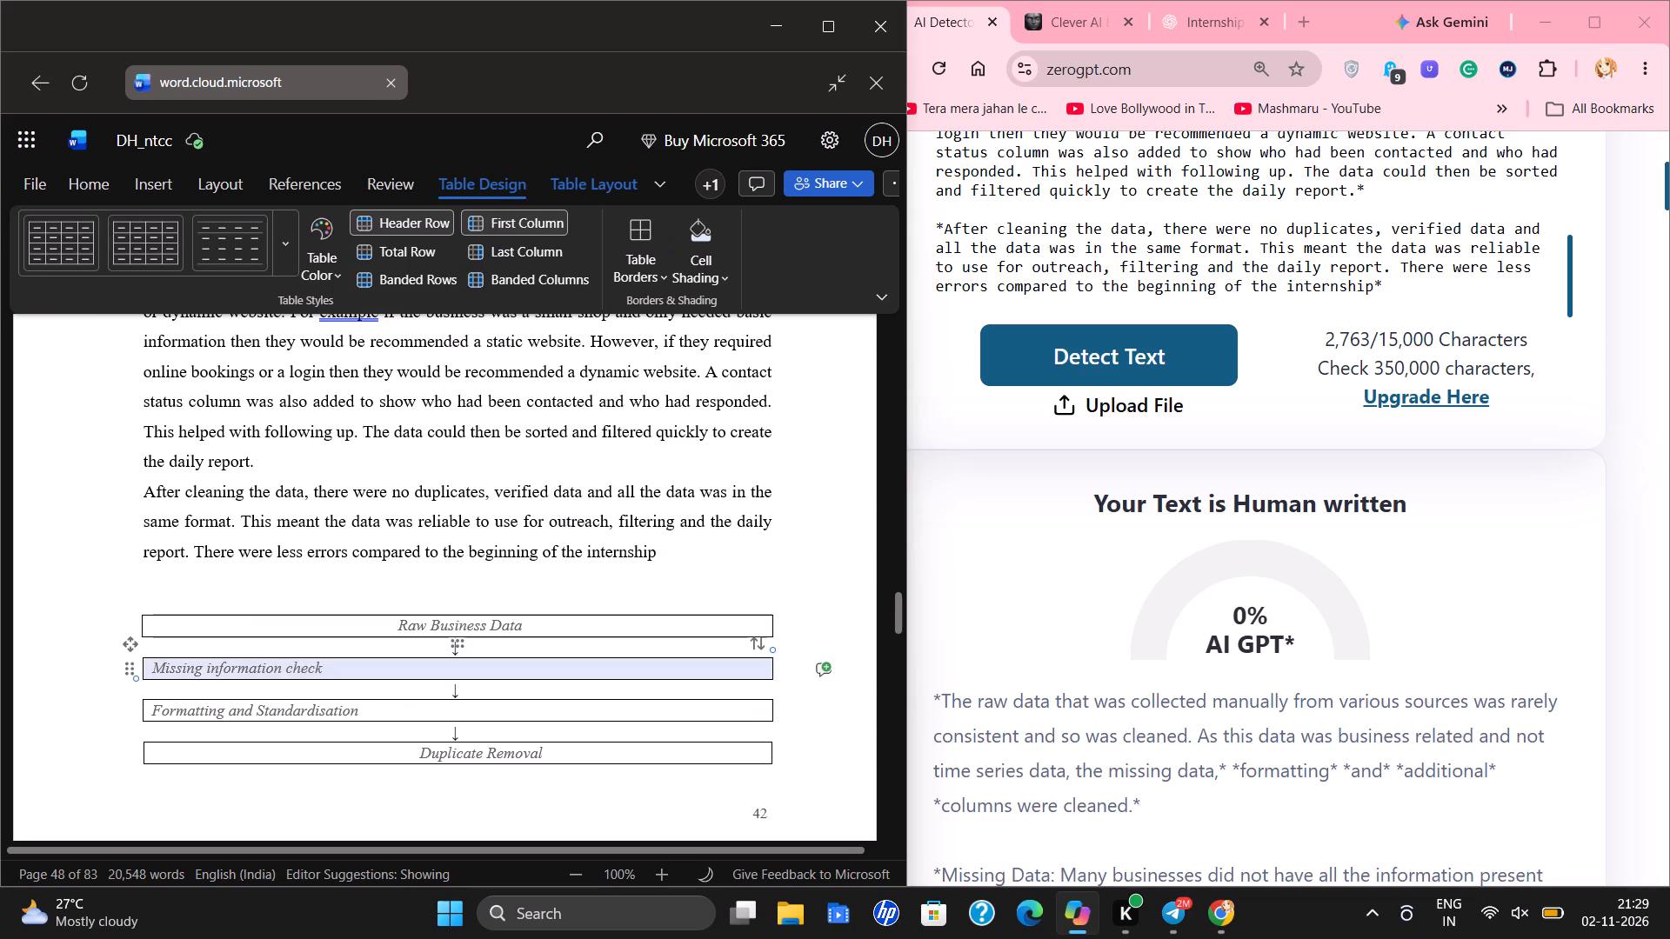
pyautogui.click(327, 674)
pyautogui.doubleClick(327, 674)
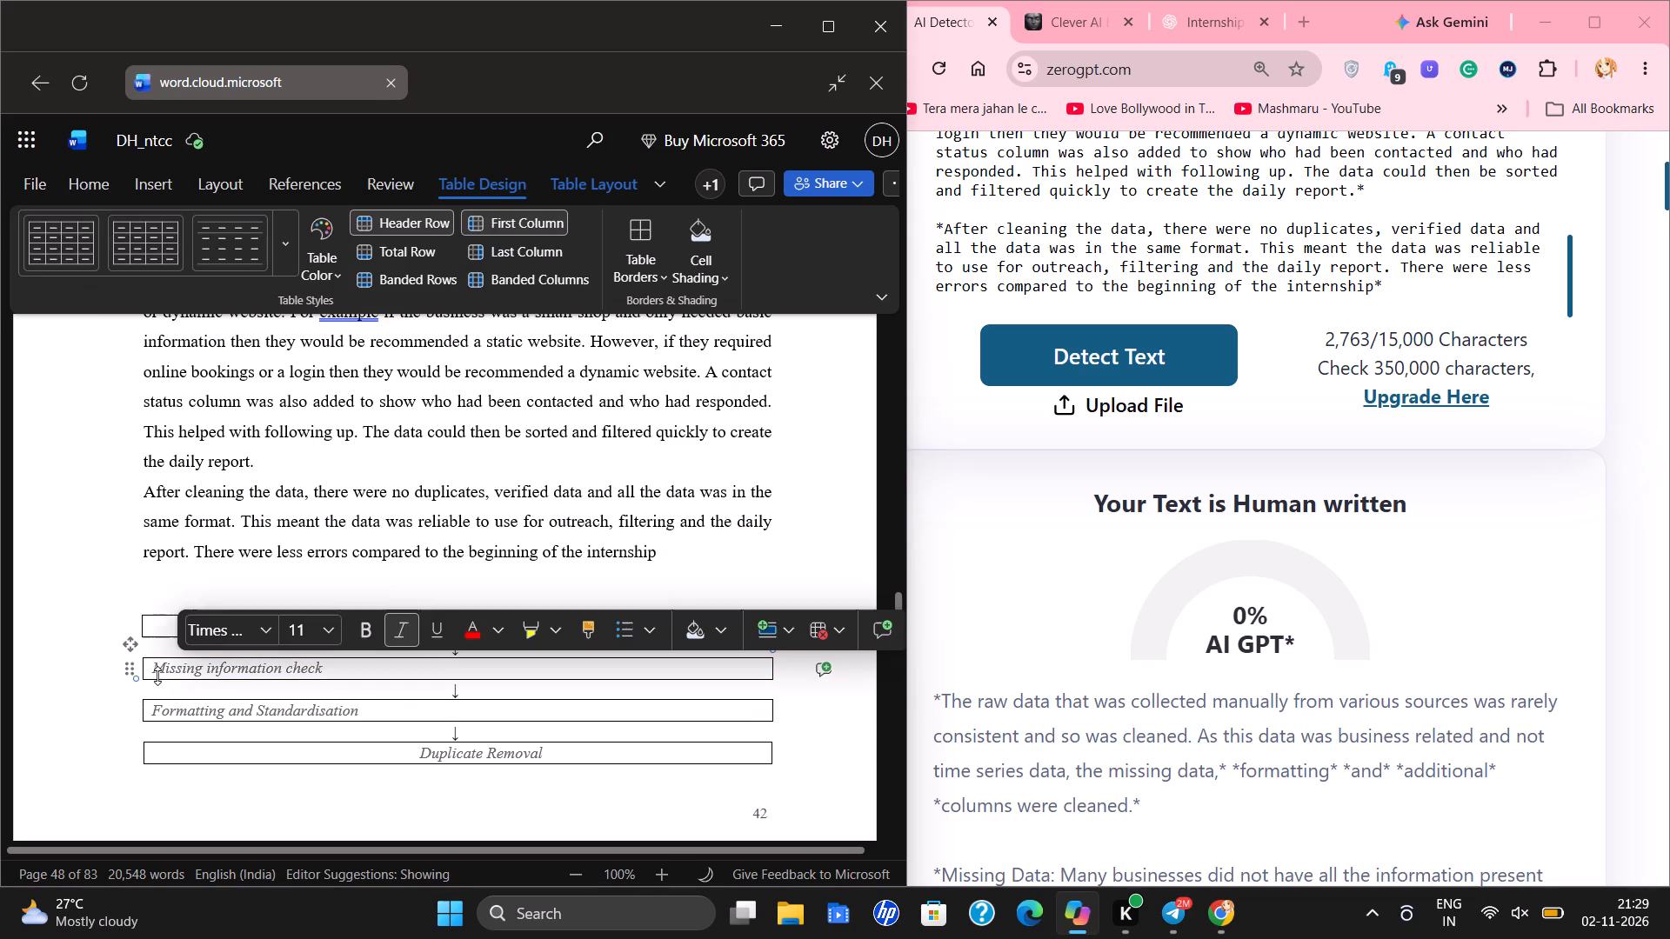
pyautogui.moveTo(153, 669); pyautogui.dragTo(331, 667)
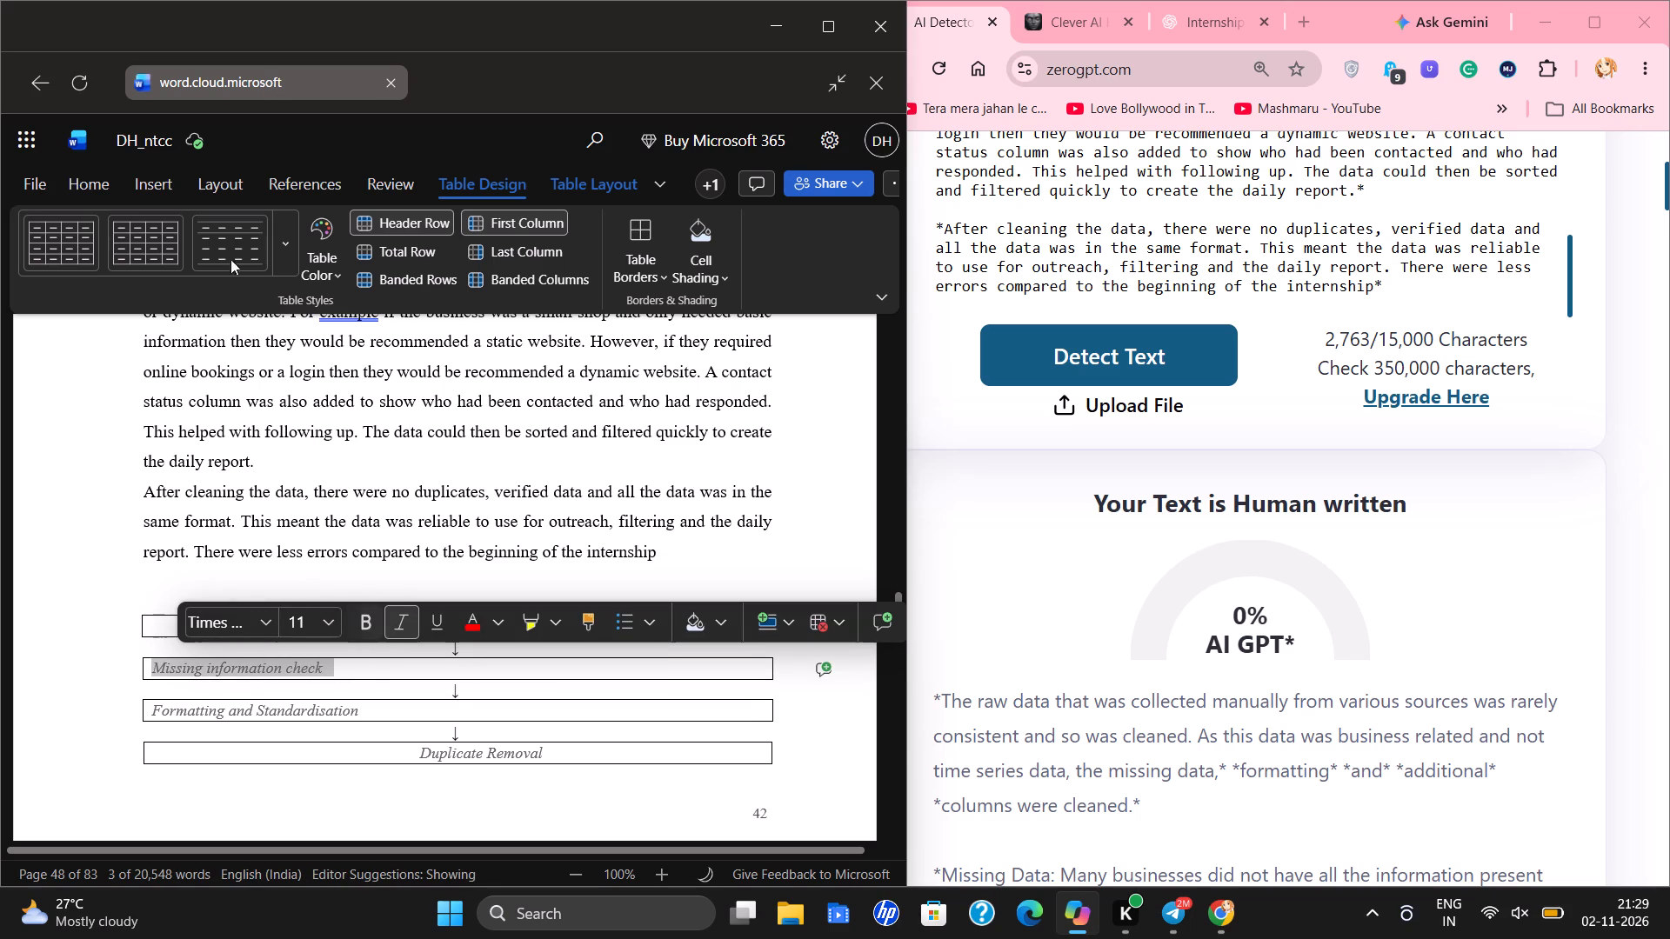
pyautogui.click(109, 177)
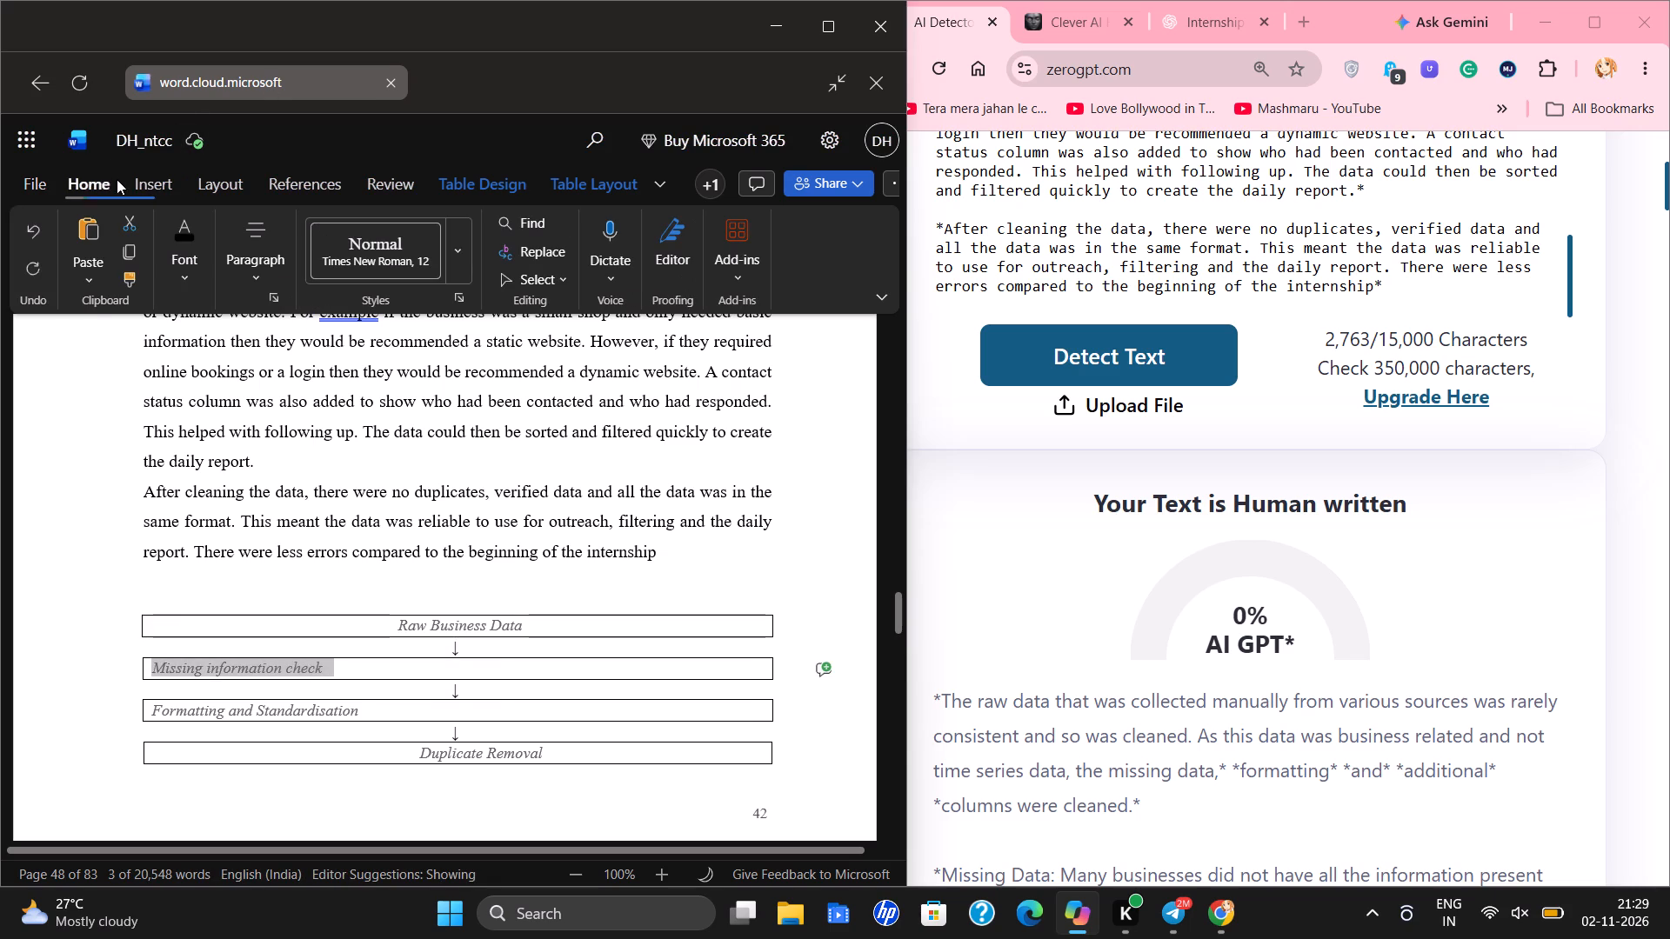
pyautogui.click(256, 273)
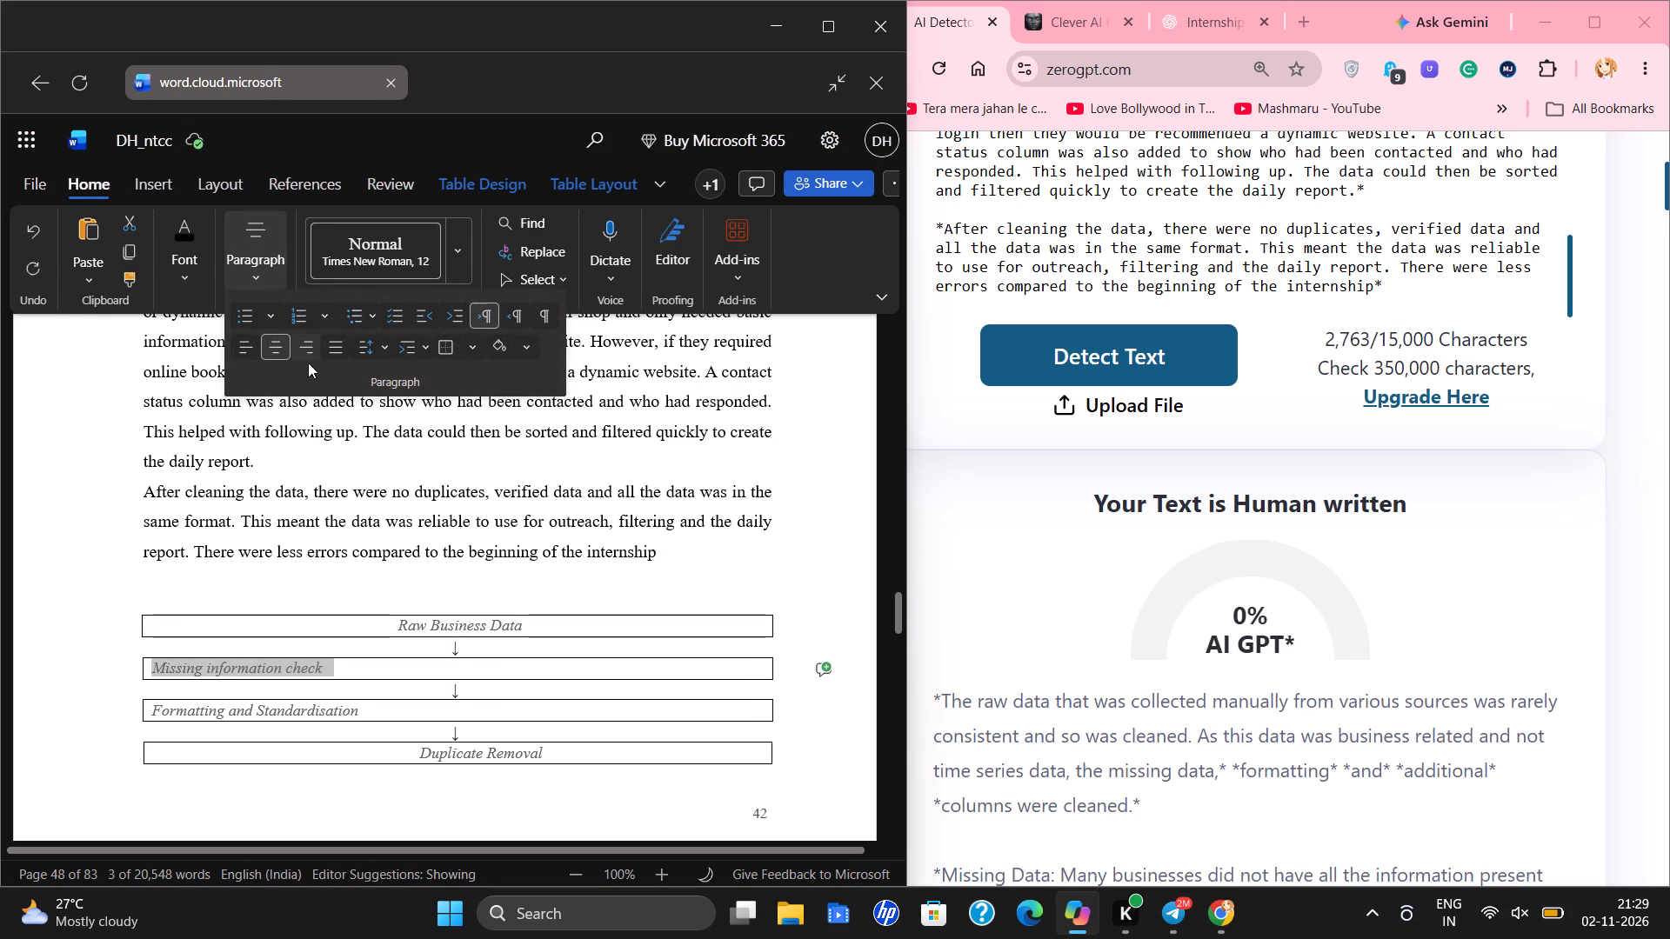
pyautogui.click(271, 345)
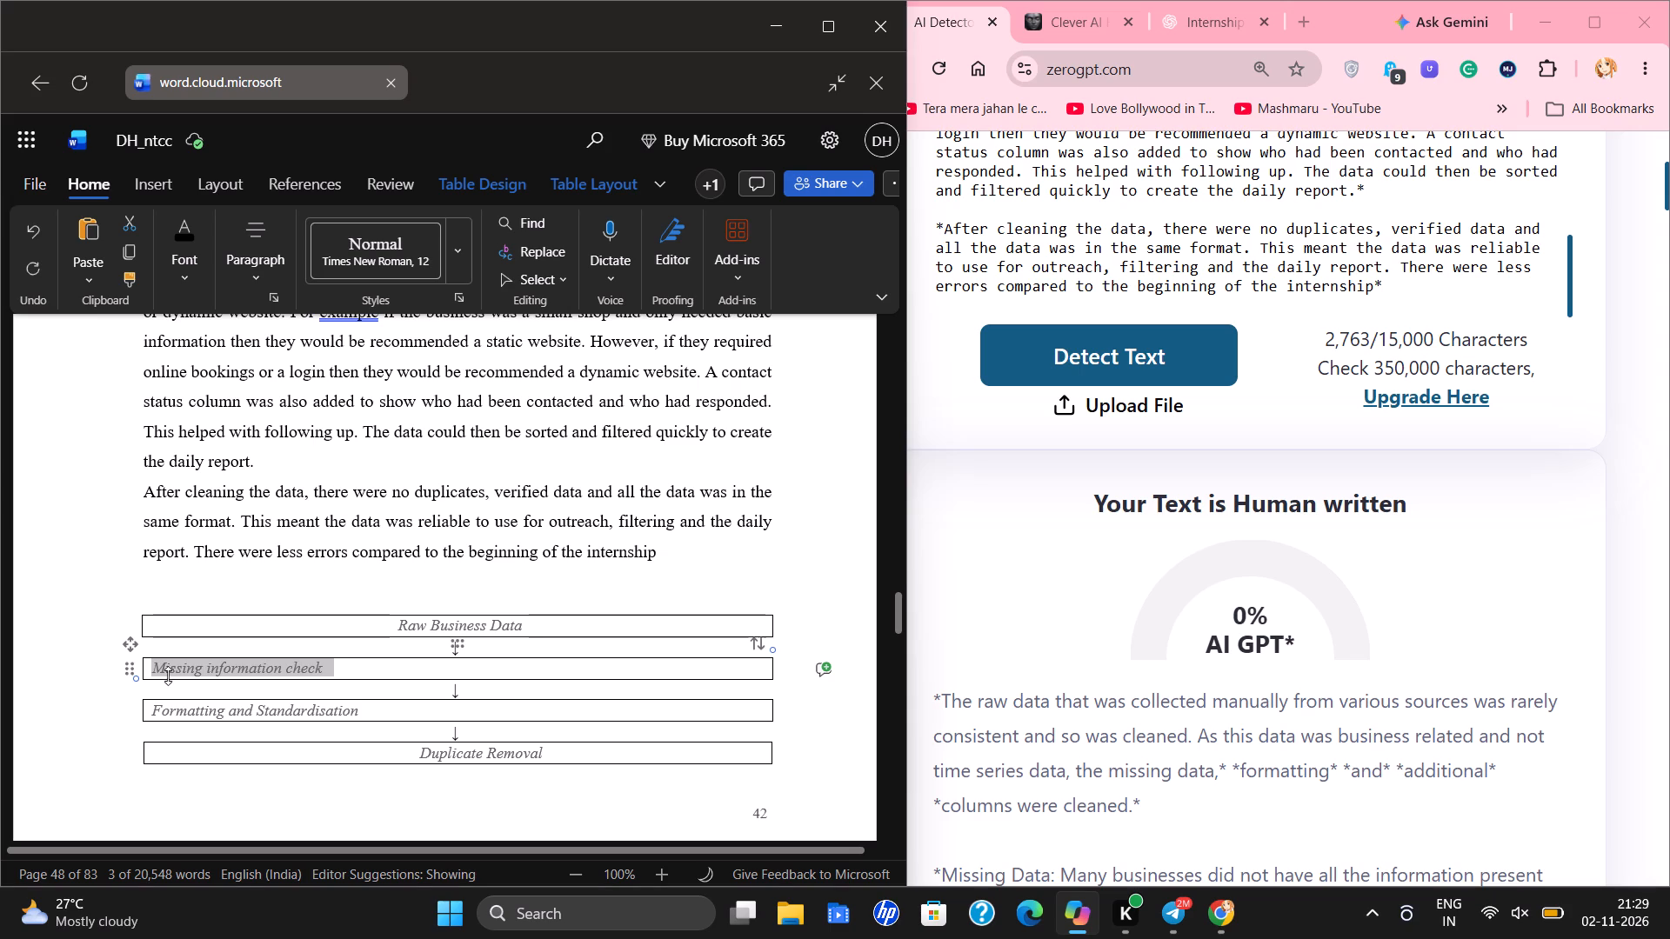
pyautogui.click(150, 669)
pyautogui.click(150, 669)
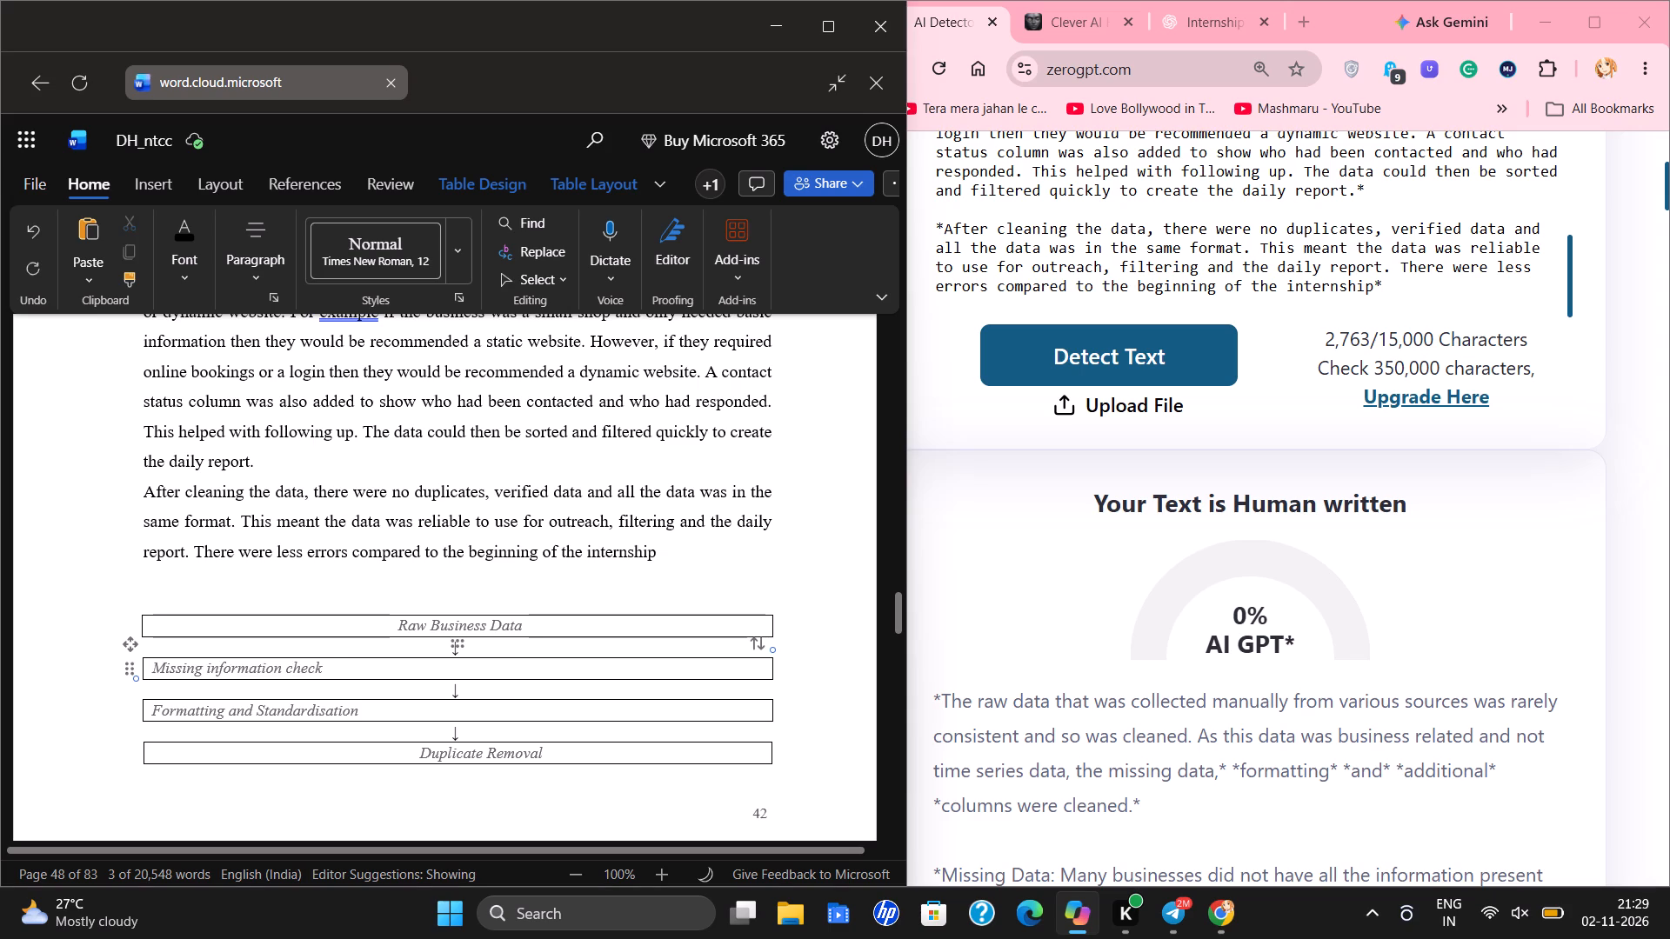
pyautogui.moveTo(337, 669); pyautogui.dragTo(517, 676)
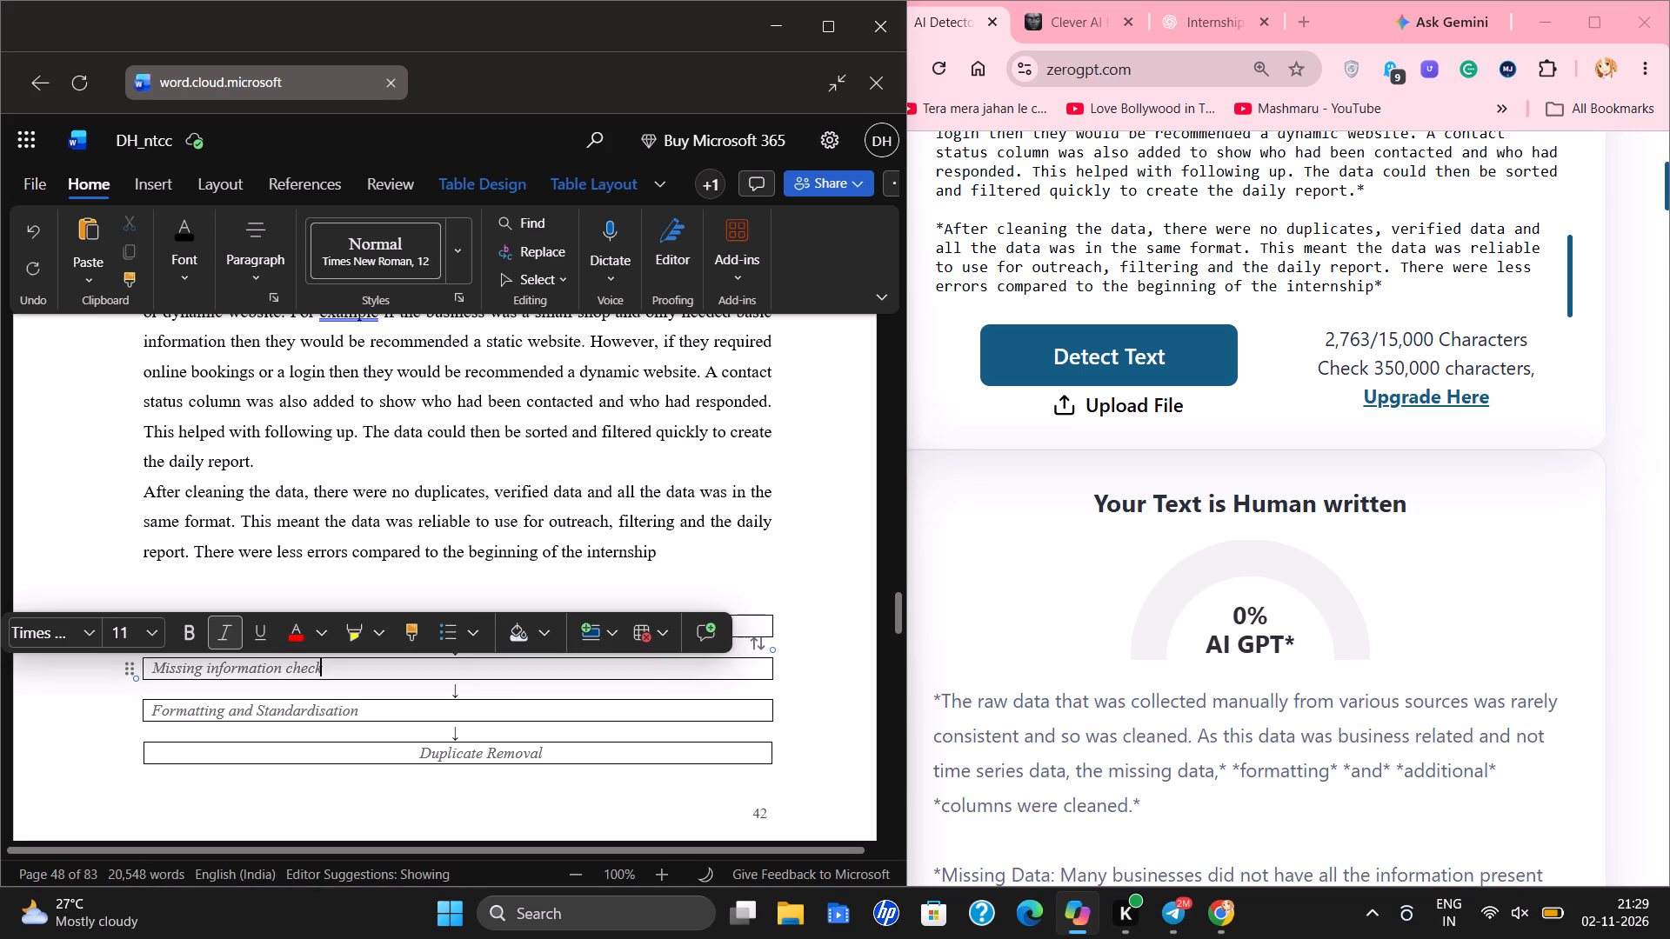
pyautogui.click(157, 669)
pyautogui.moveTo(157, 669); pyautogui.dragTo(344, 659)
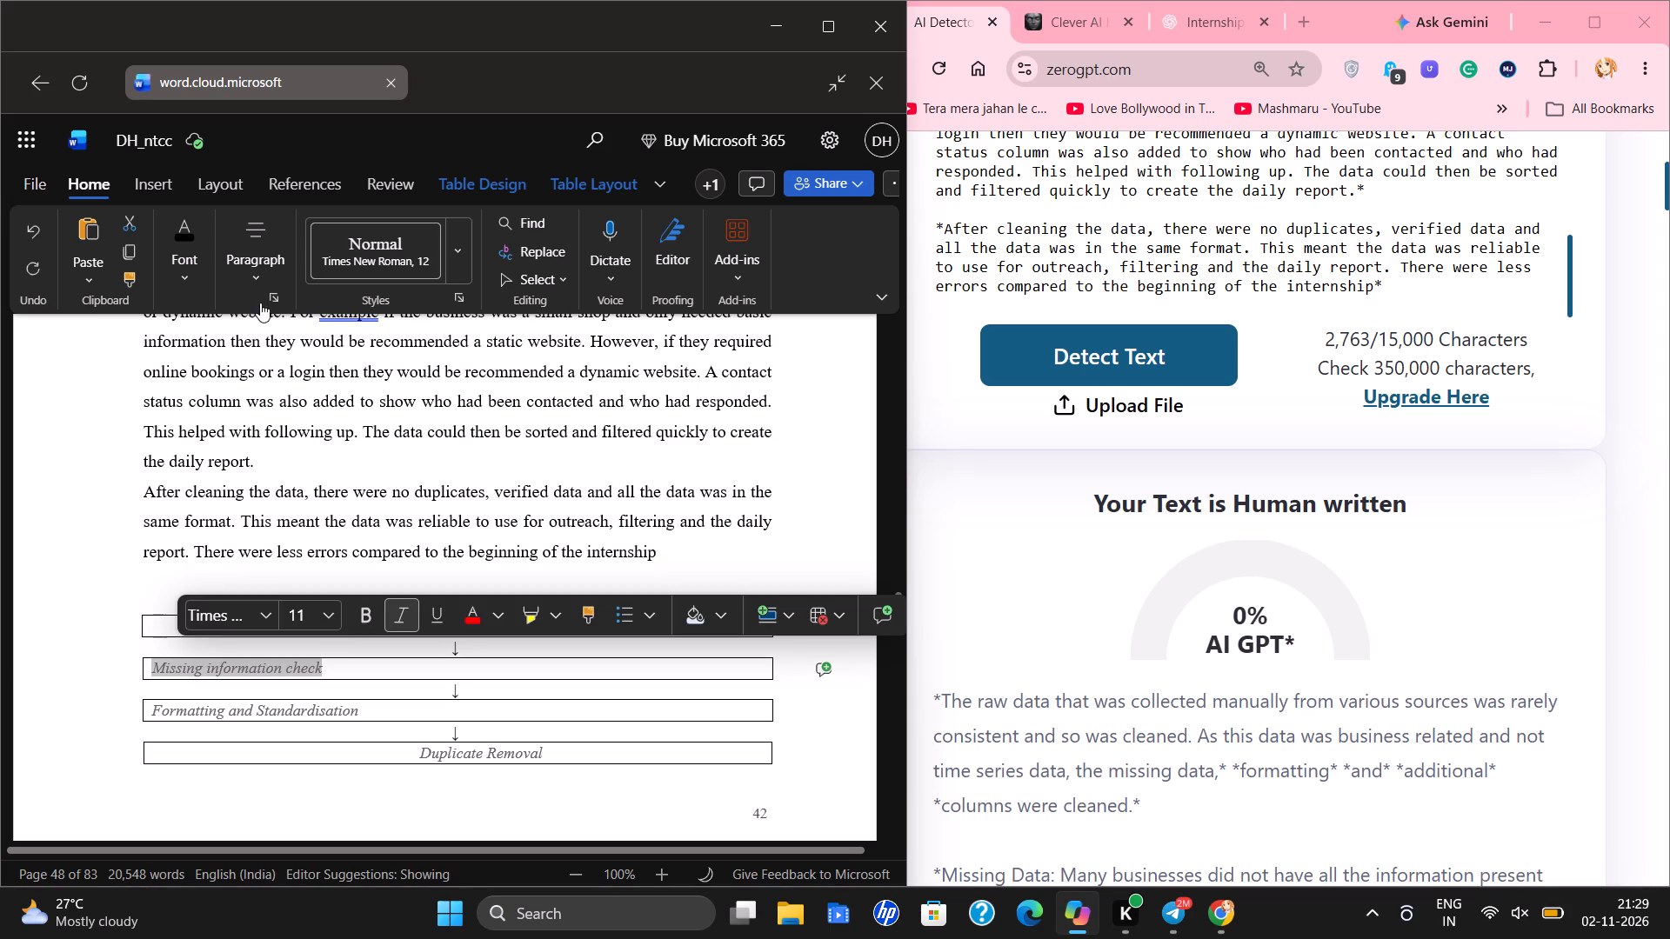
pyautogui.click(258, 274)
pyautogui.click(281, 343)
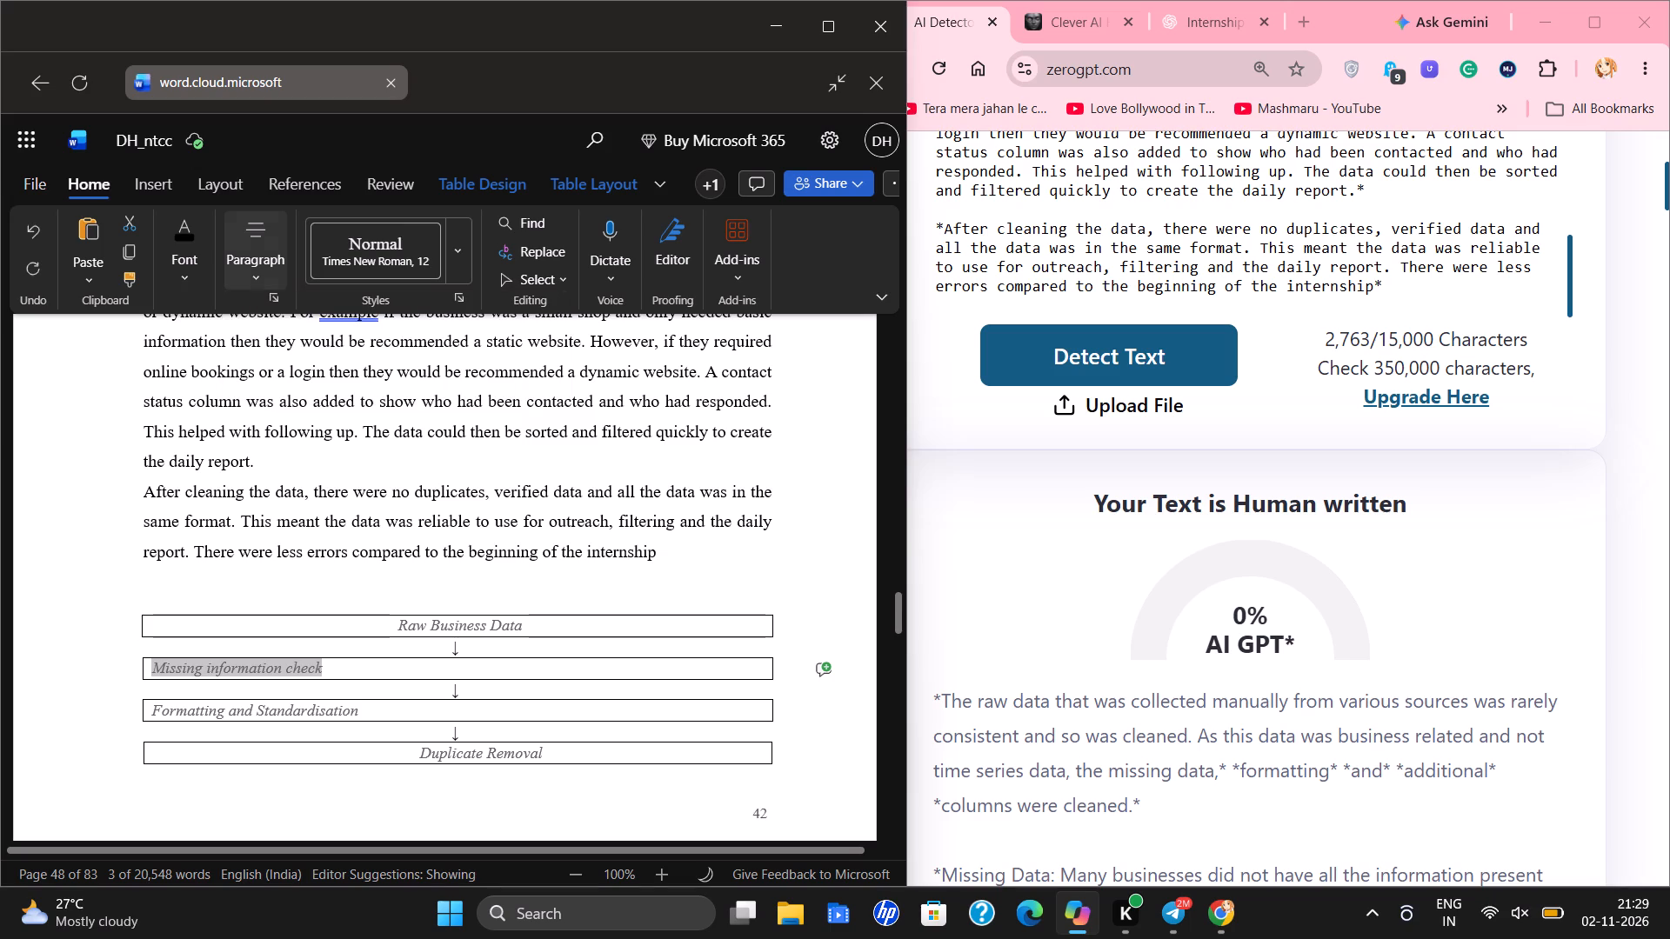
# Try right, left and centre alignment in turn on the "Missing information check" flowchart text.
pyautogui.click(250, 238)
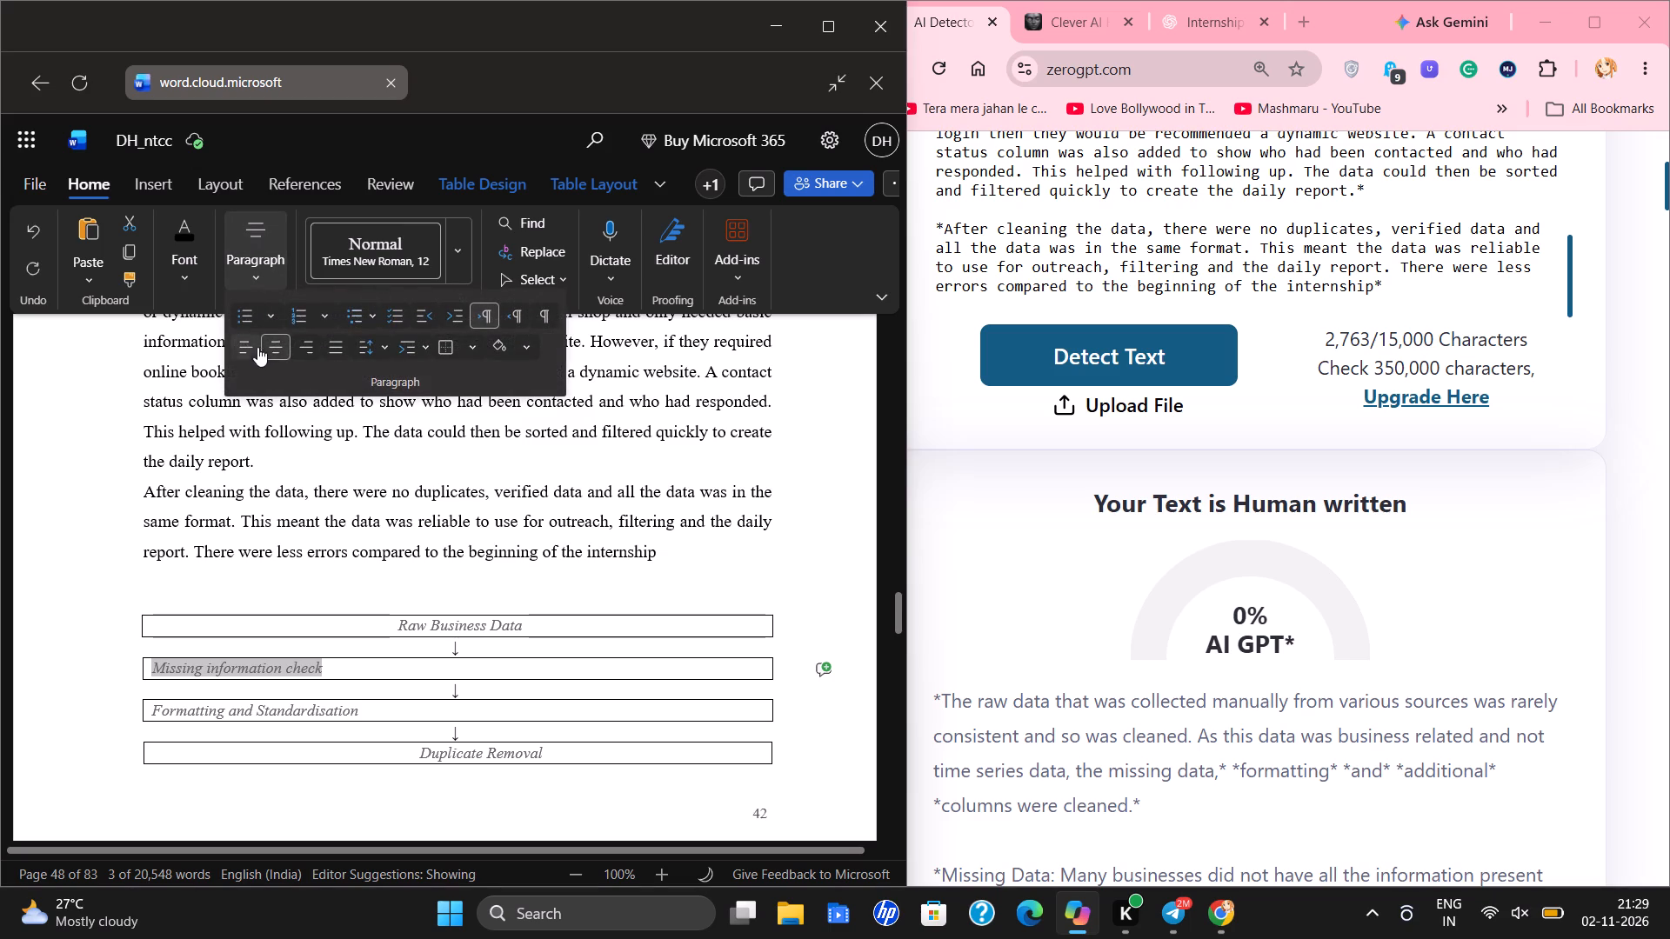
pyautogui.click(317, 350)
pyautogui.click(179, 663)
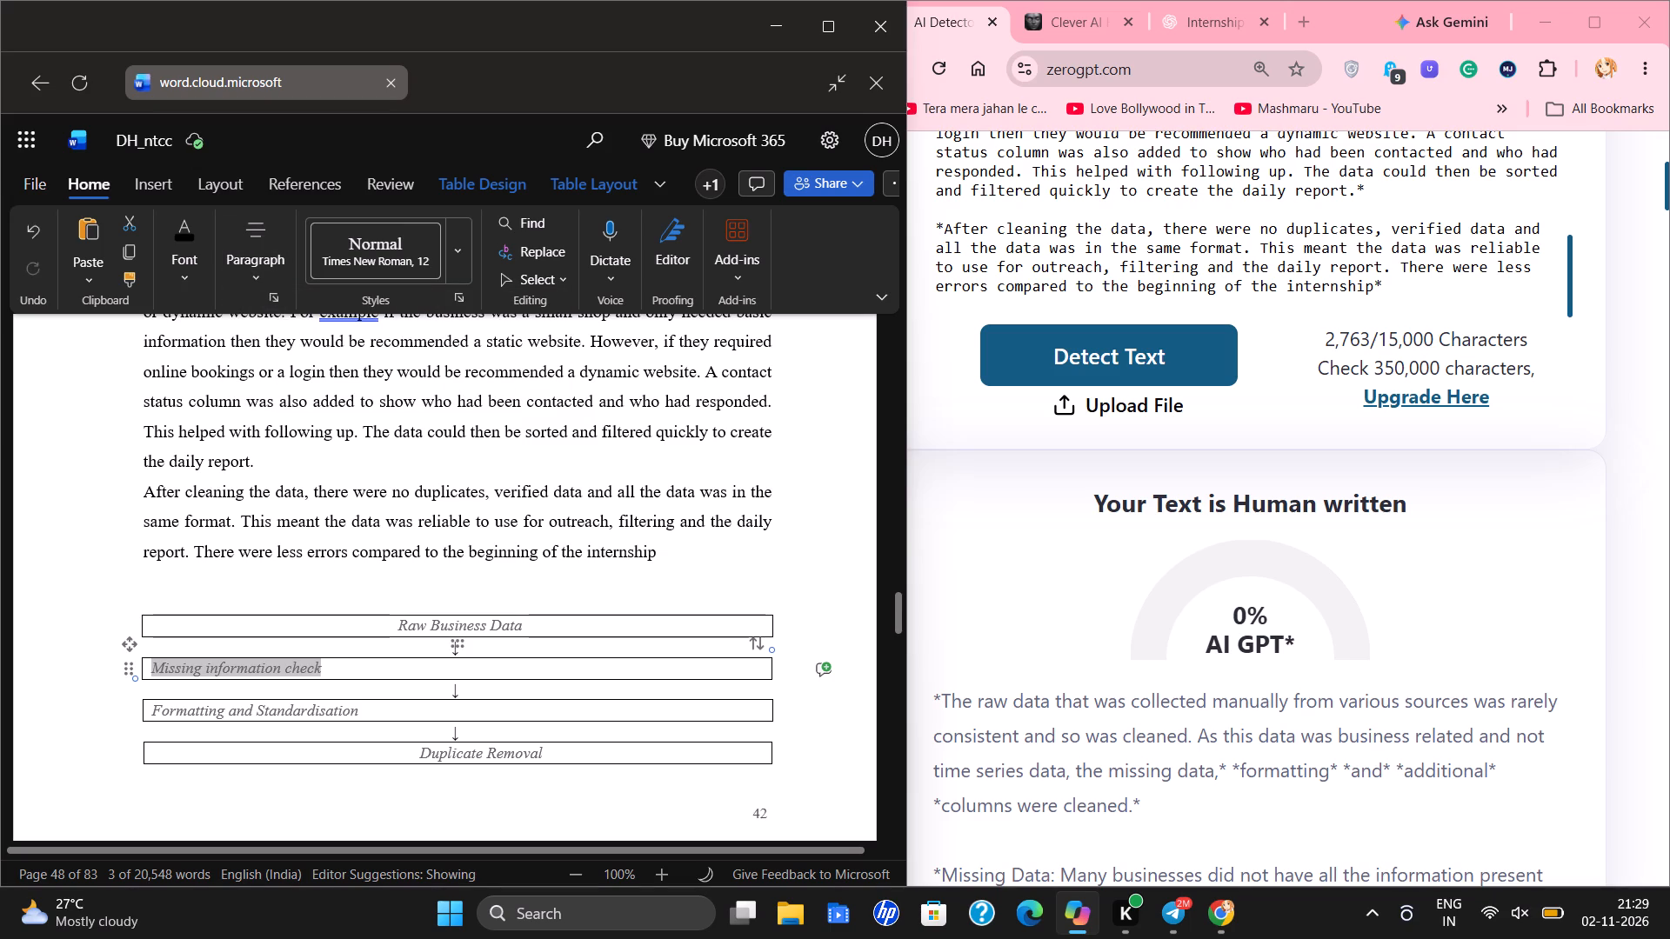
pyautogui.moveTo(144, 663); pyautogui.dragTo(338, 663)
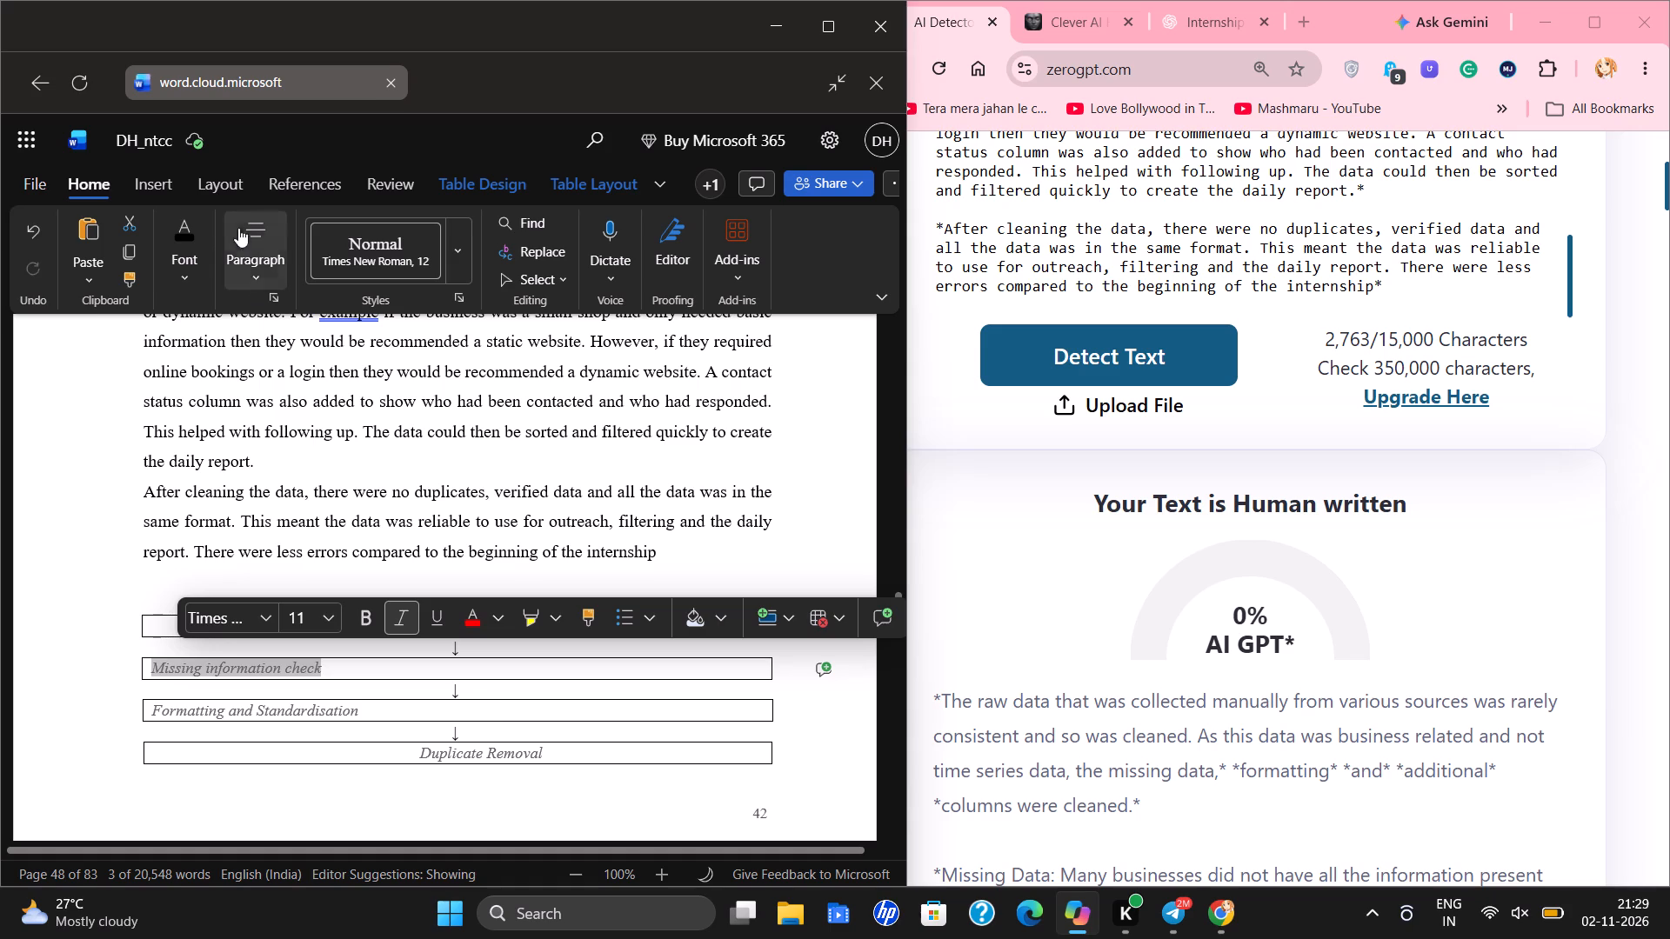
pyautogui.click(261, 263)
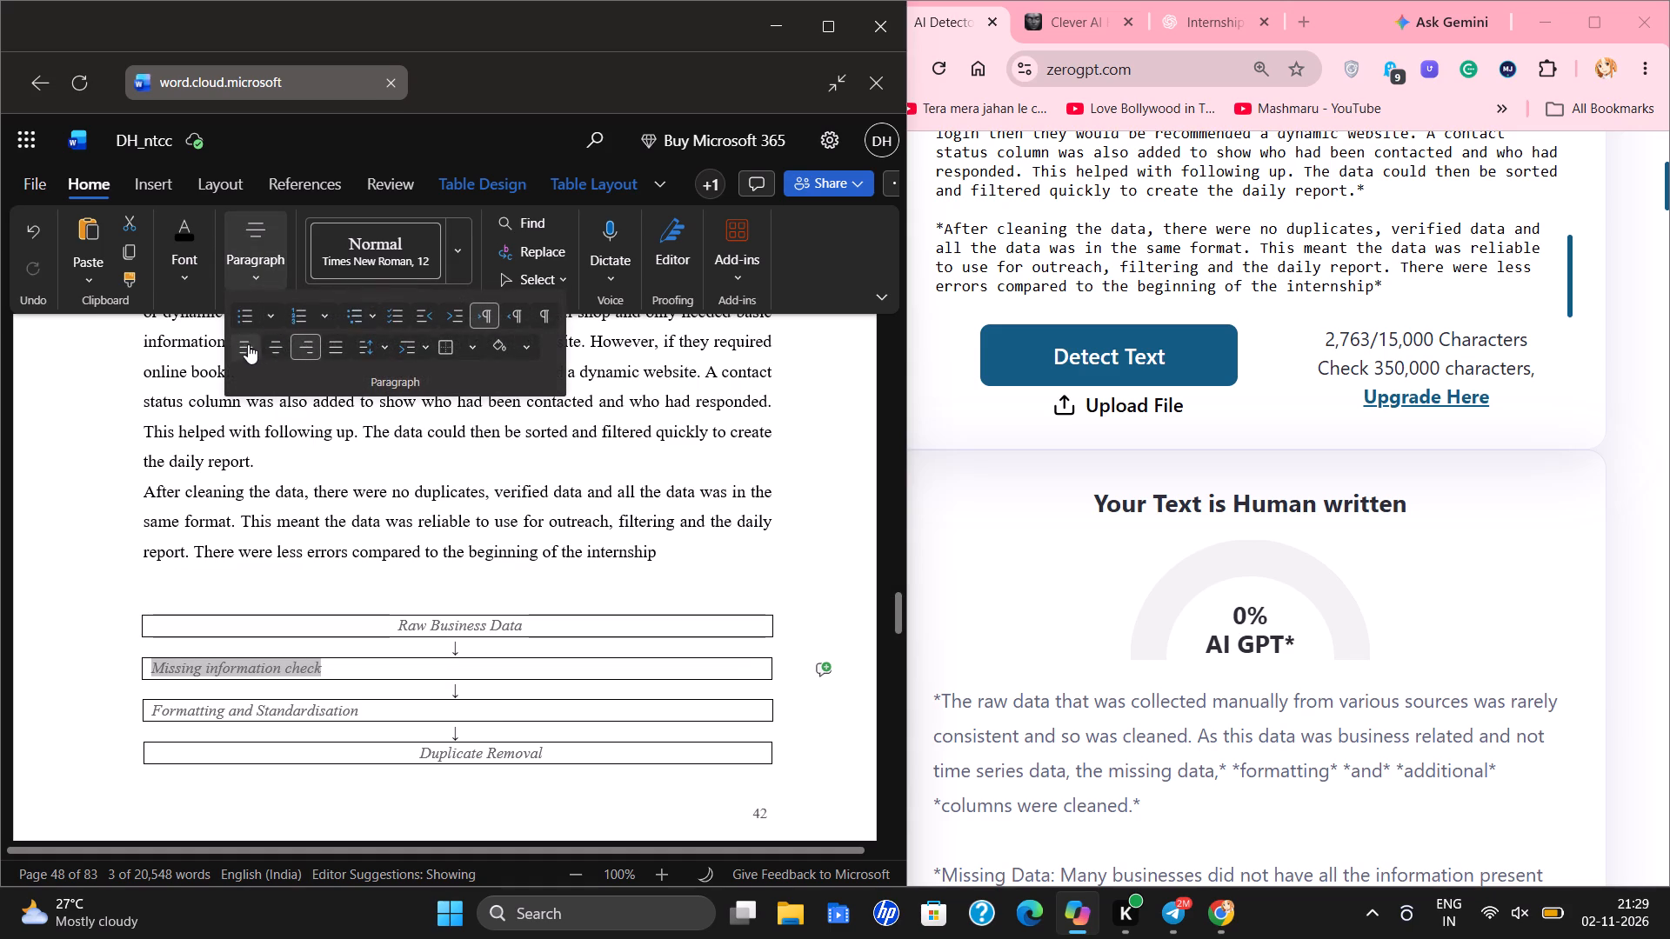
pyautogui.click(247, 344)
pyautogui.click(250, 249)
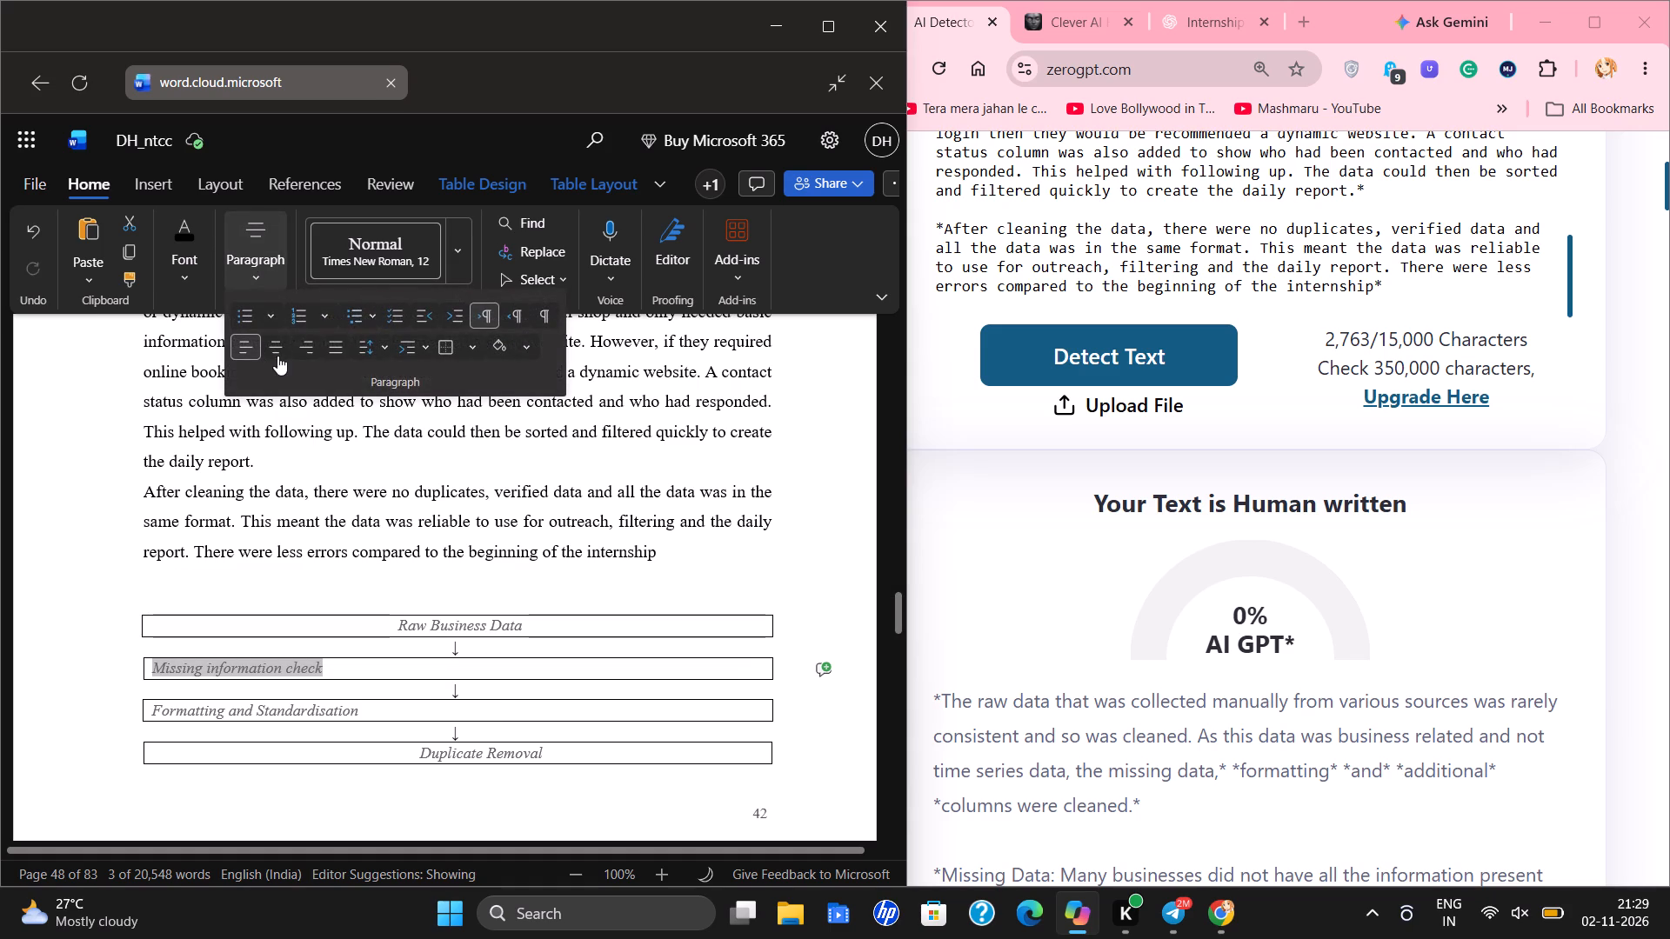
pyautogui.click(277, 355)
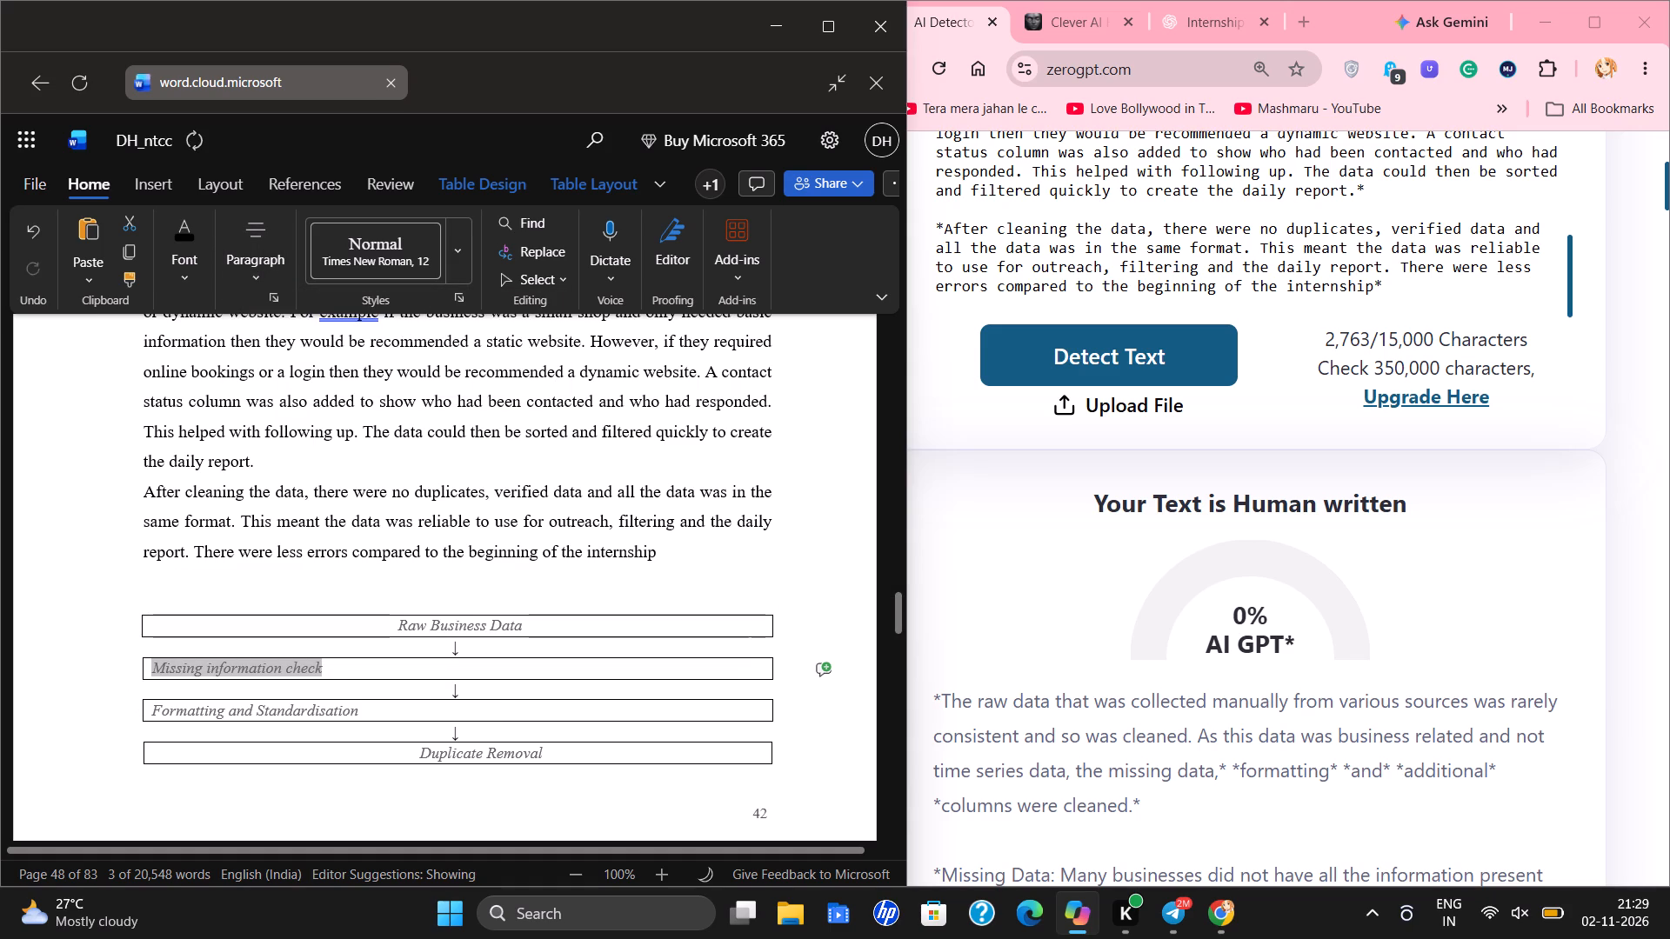
# Insert leading spaces before "Missing information check" to shift the text towards the middle of its flowchart box.
pyautogui.click(150, 671)
pyautogui.press('space')
pyautogui.press('space')
pyautogui.press('space')
pyautogui.press('space')
pyautogui.press('space')
pyautogui.press('space')
pyautogui.press('space')
pyautogui.press('space')
pyautogui.press('space')
pyautogui.press('space')
pyautogui.press('space')
pyautogui.press('space')
pyautogui.press('space')
pyautogui.press('space')
pyautogui.press('space')
pyautogui.press('space')
pyautogui.press('space')
pyautogui.press('space')
pyautogui.press('space')
pyautogui.press('space')
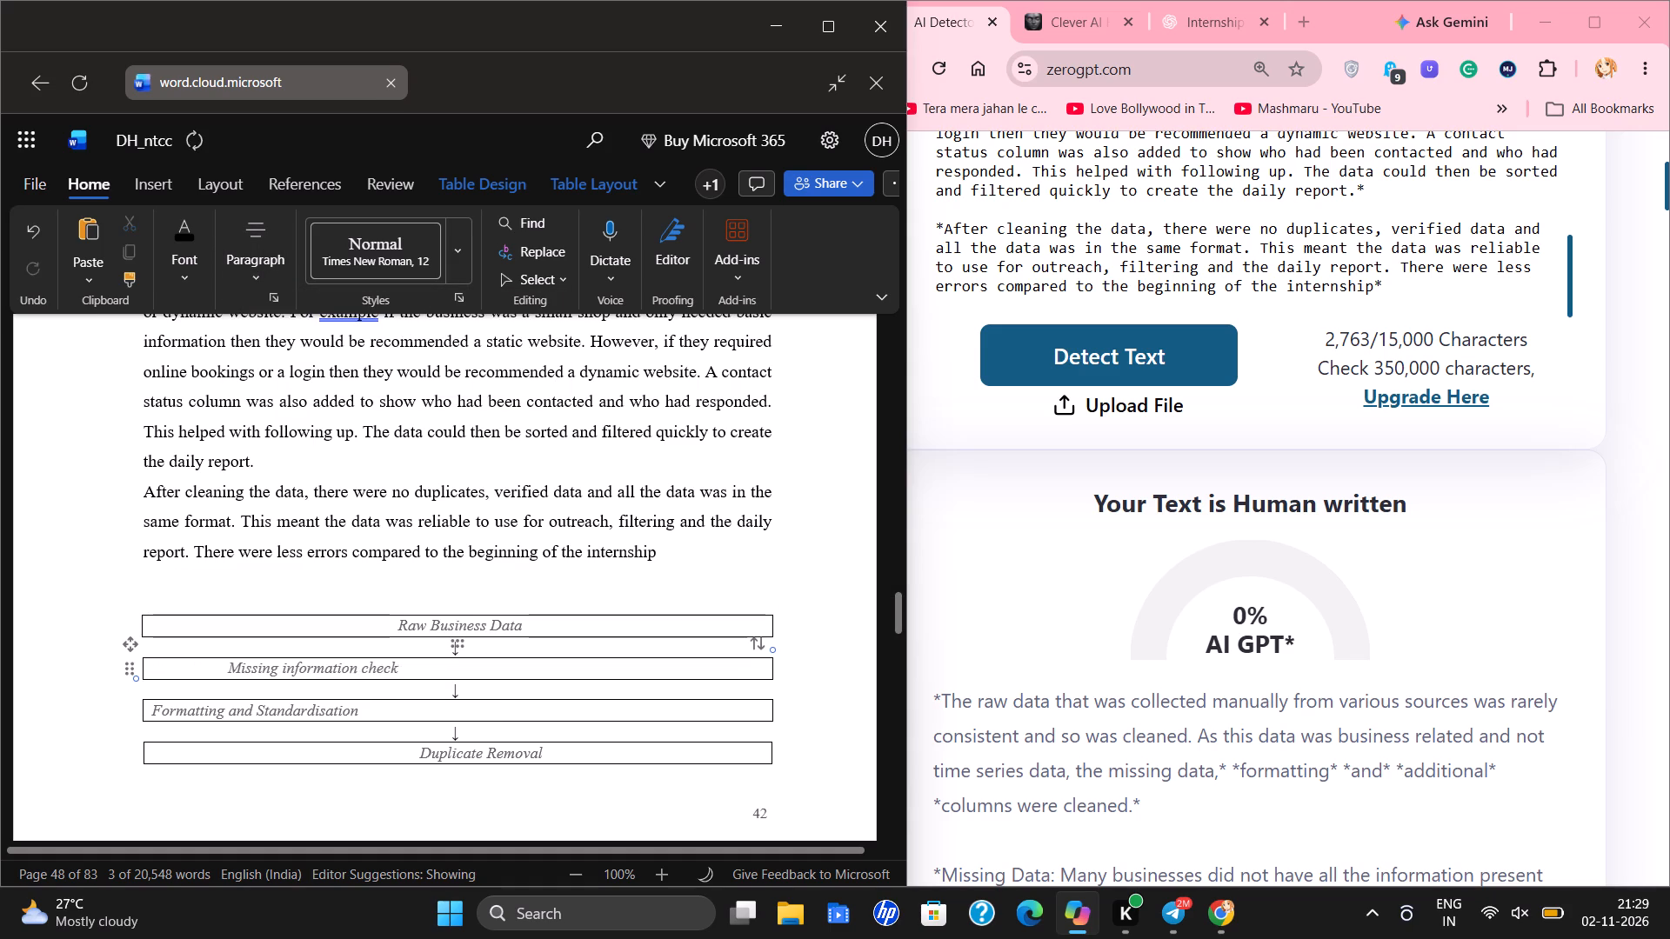
pyautogui.press('space')
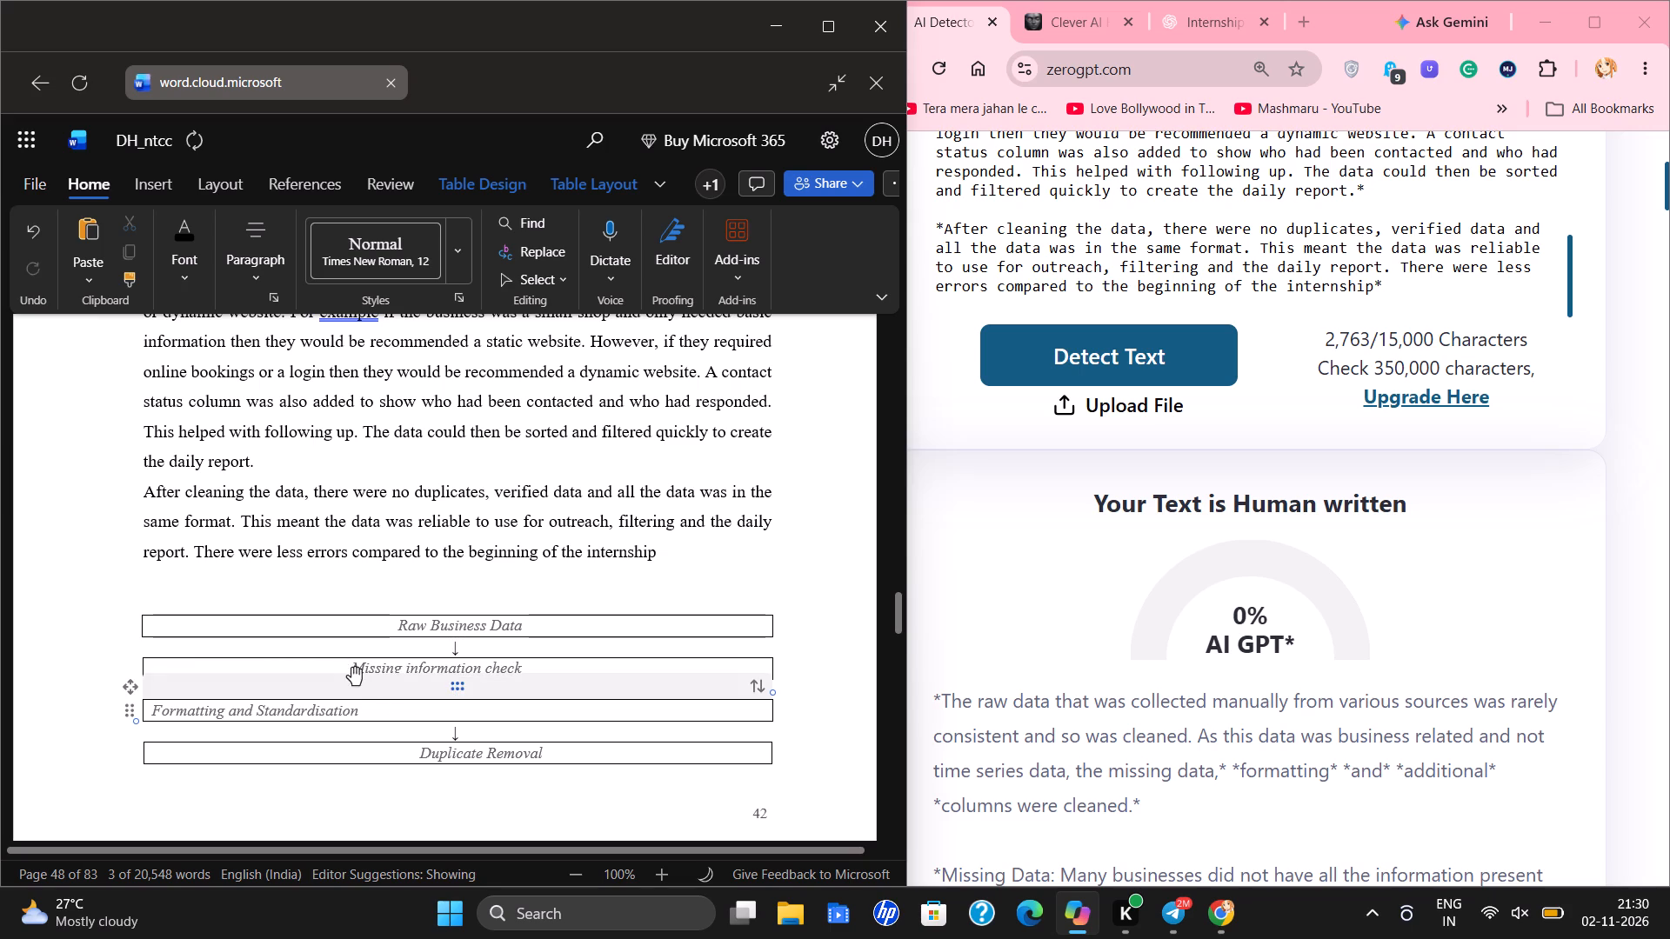
# Centre-align the space-padded "Missing information check" text in its flowchart box.
pyautogui.moveTo(350, 669); pyautogui.dragTo(544, 669)
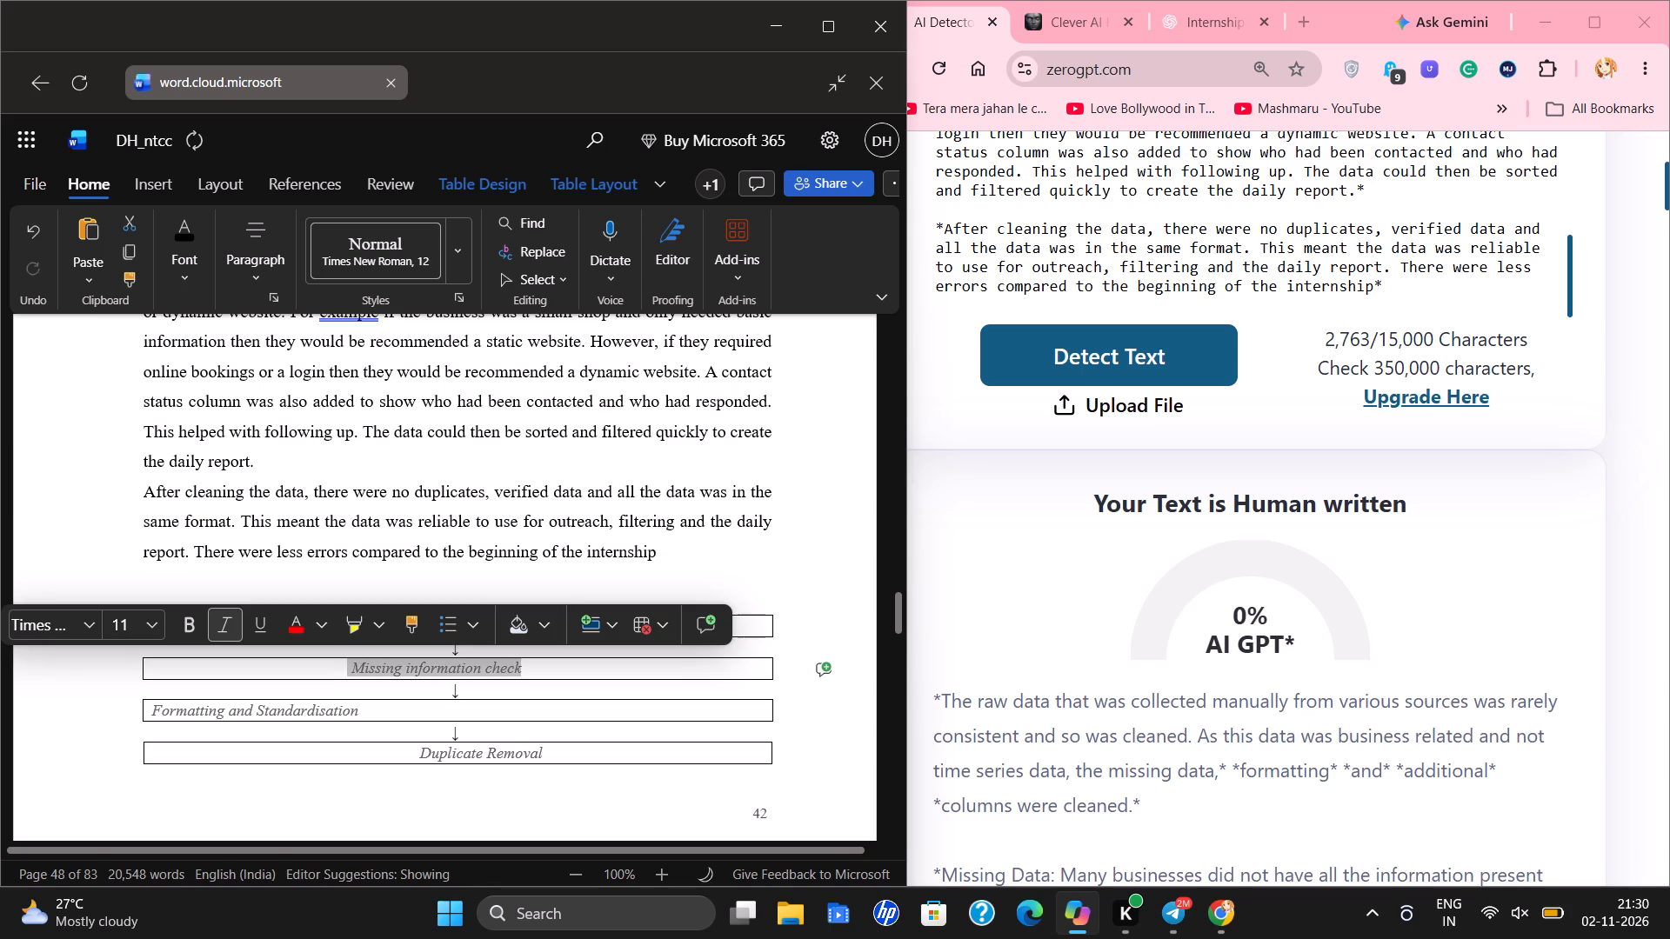
pyautogui.click(247, 272)
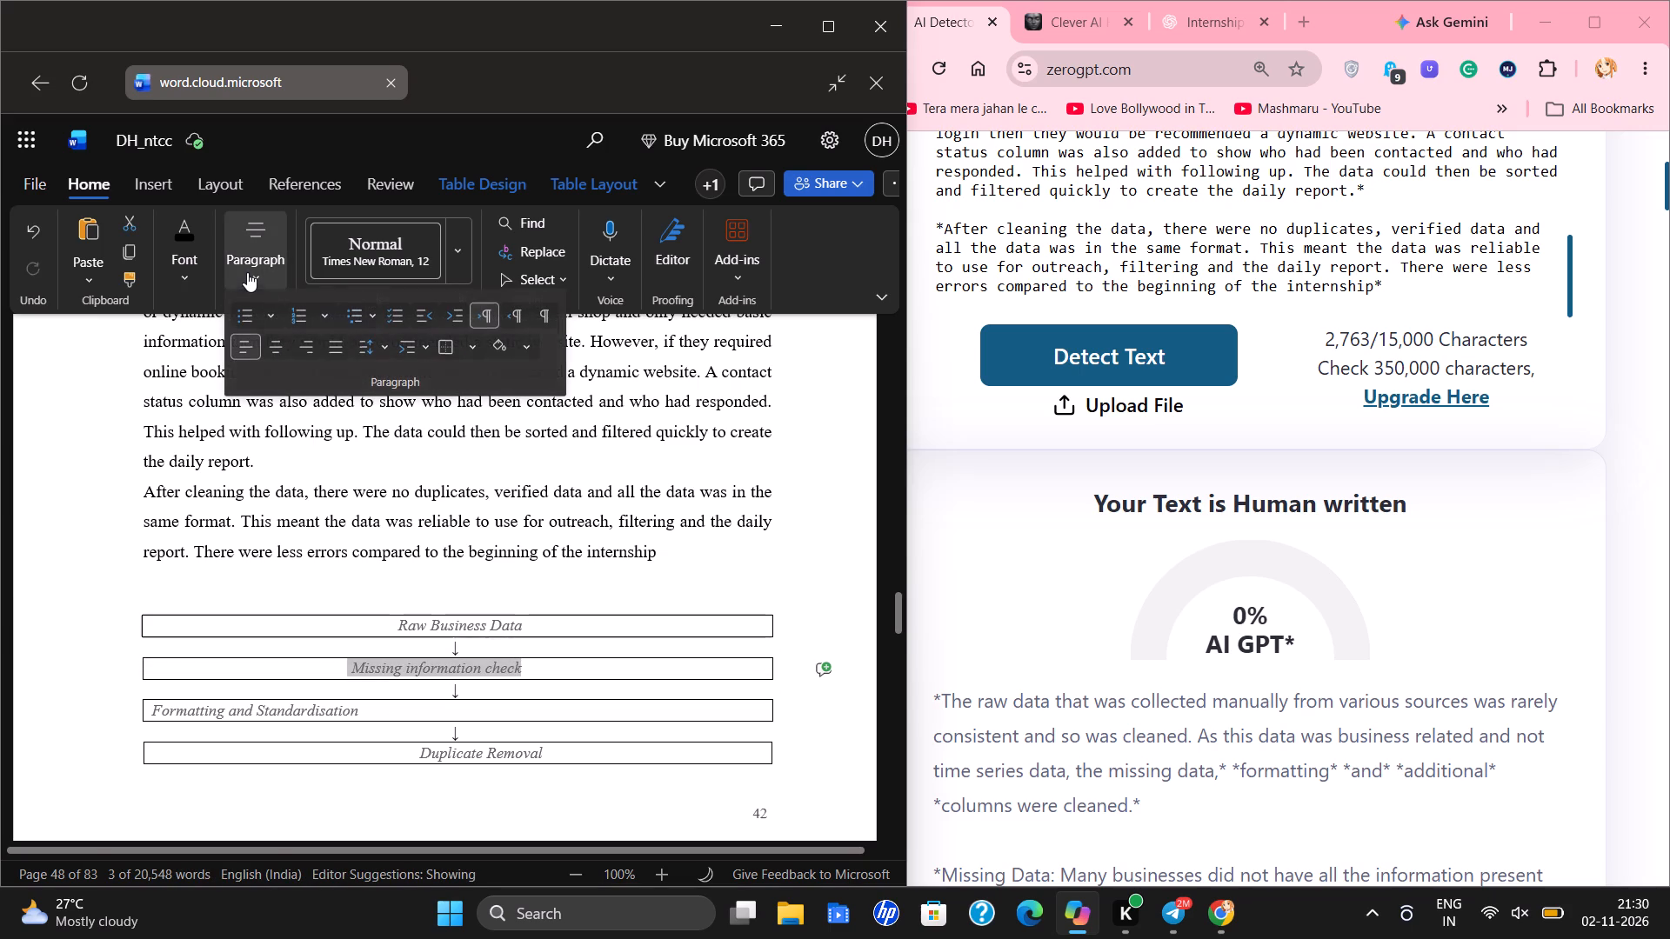
pyautogui.click(279, 350)
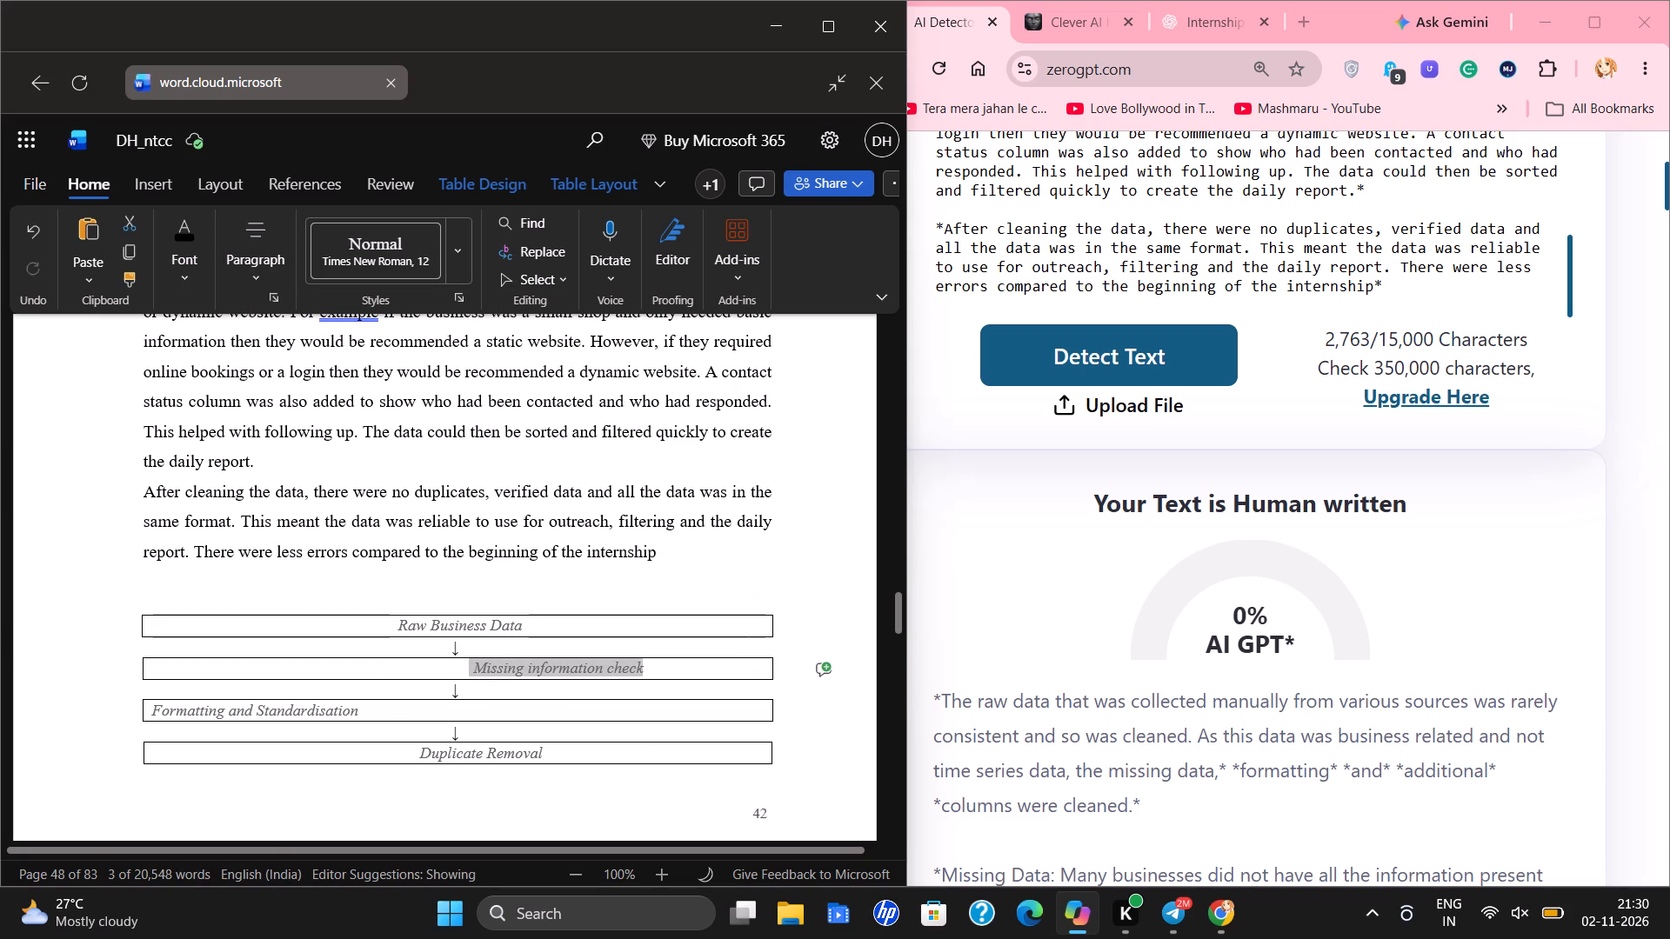
# Delete the surplus leading spaces before "Missing information check" so the text sits centred in its flowchart box.
pyautogui.moveTo(465, 667); pyautogui.dragTo(285, 681)
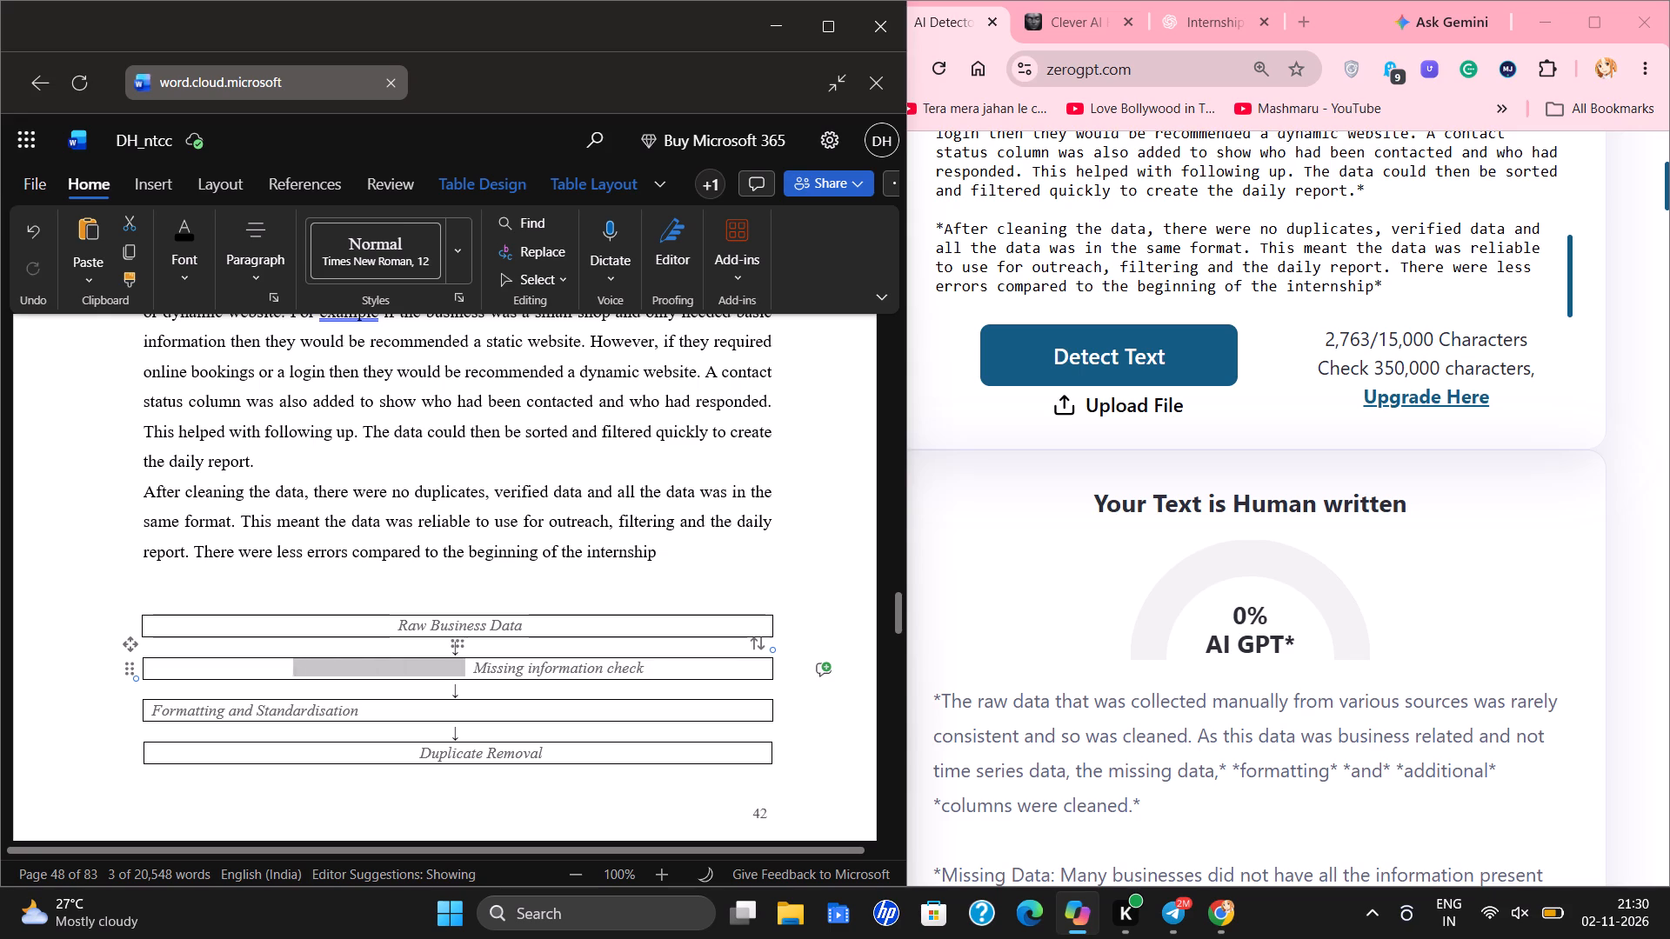
pyautogui.moveTo(285, 681); pyautogui.dragTo(250, 676)
pyautogui.press('BackSpace')
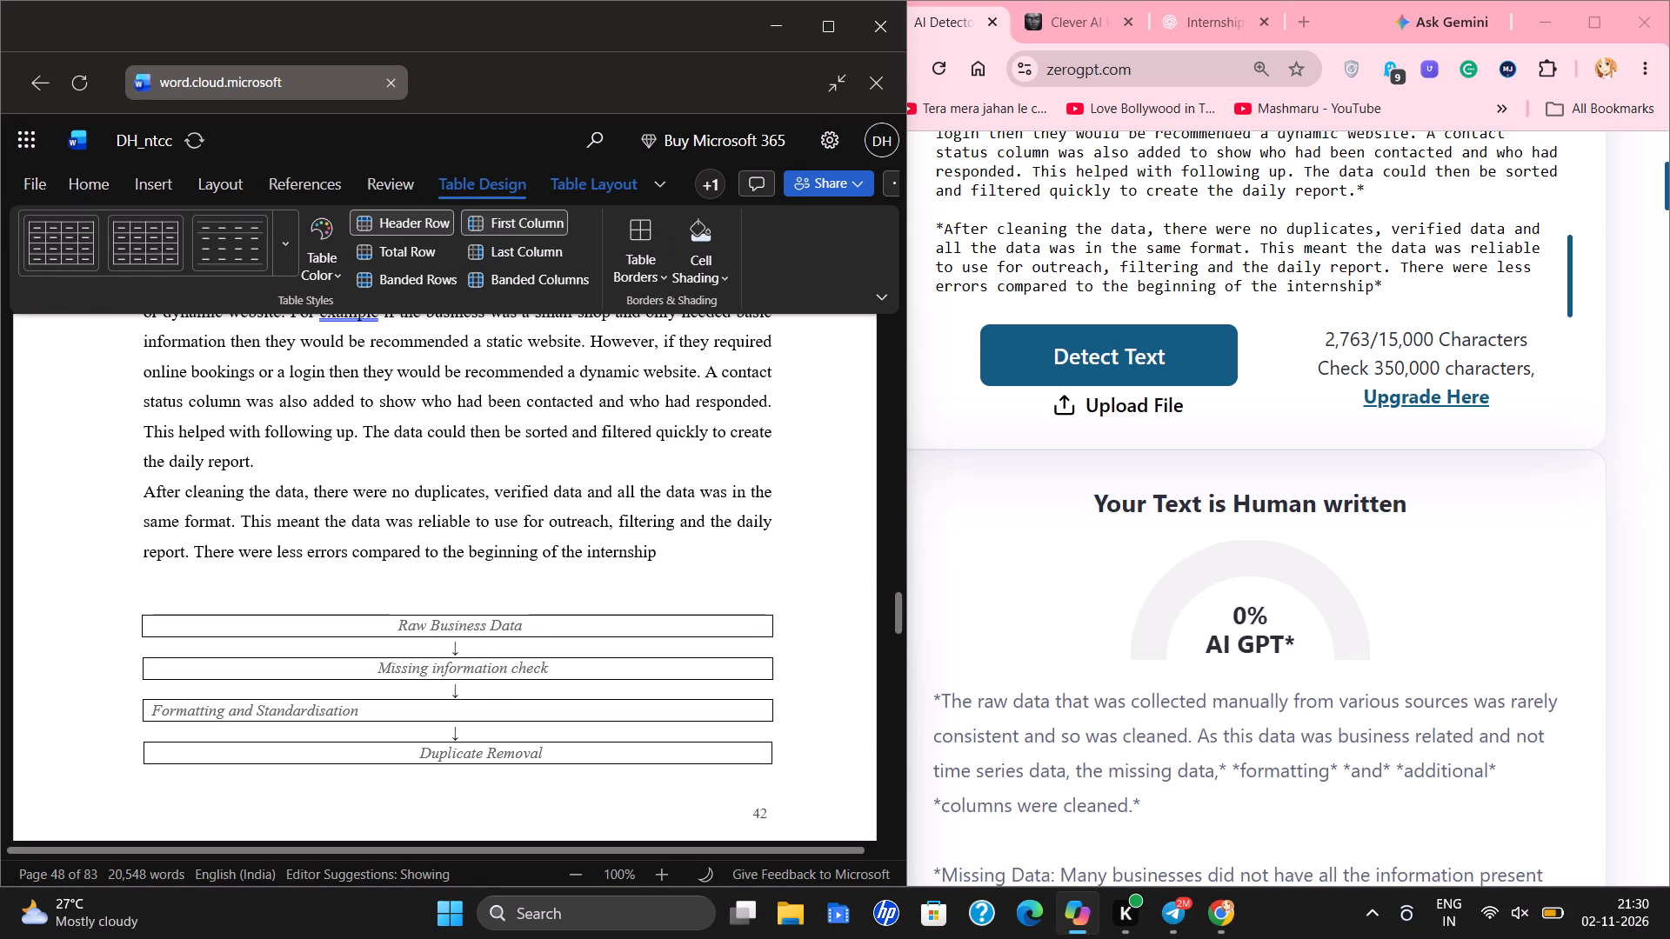
pyautogui.press('BackSpace')
pyautogui.press('BackSpace')
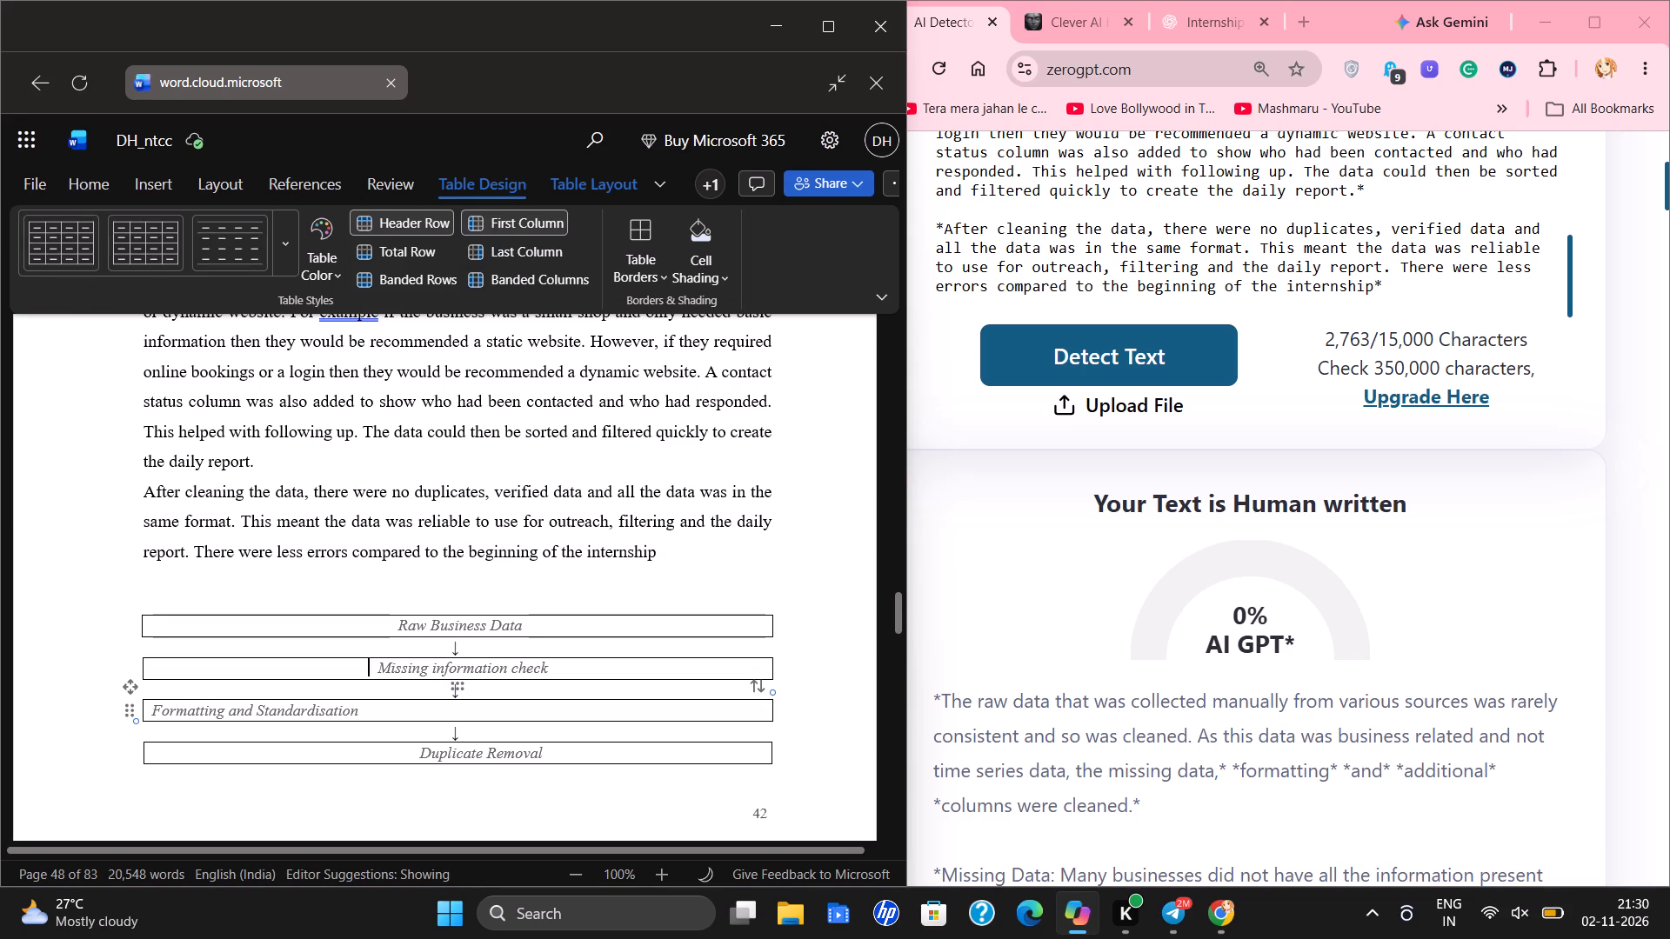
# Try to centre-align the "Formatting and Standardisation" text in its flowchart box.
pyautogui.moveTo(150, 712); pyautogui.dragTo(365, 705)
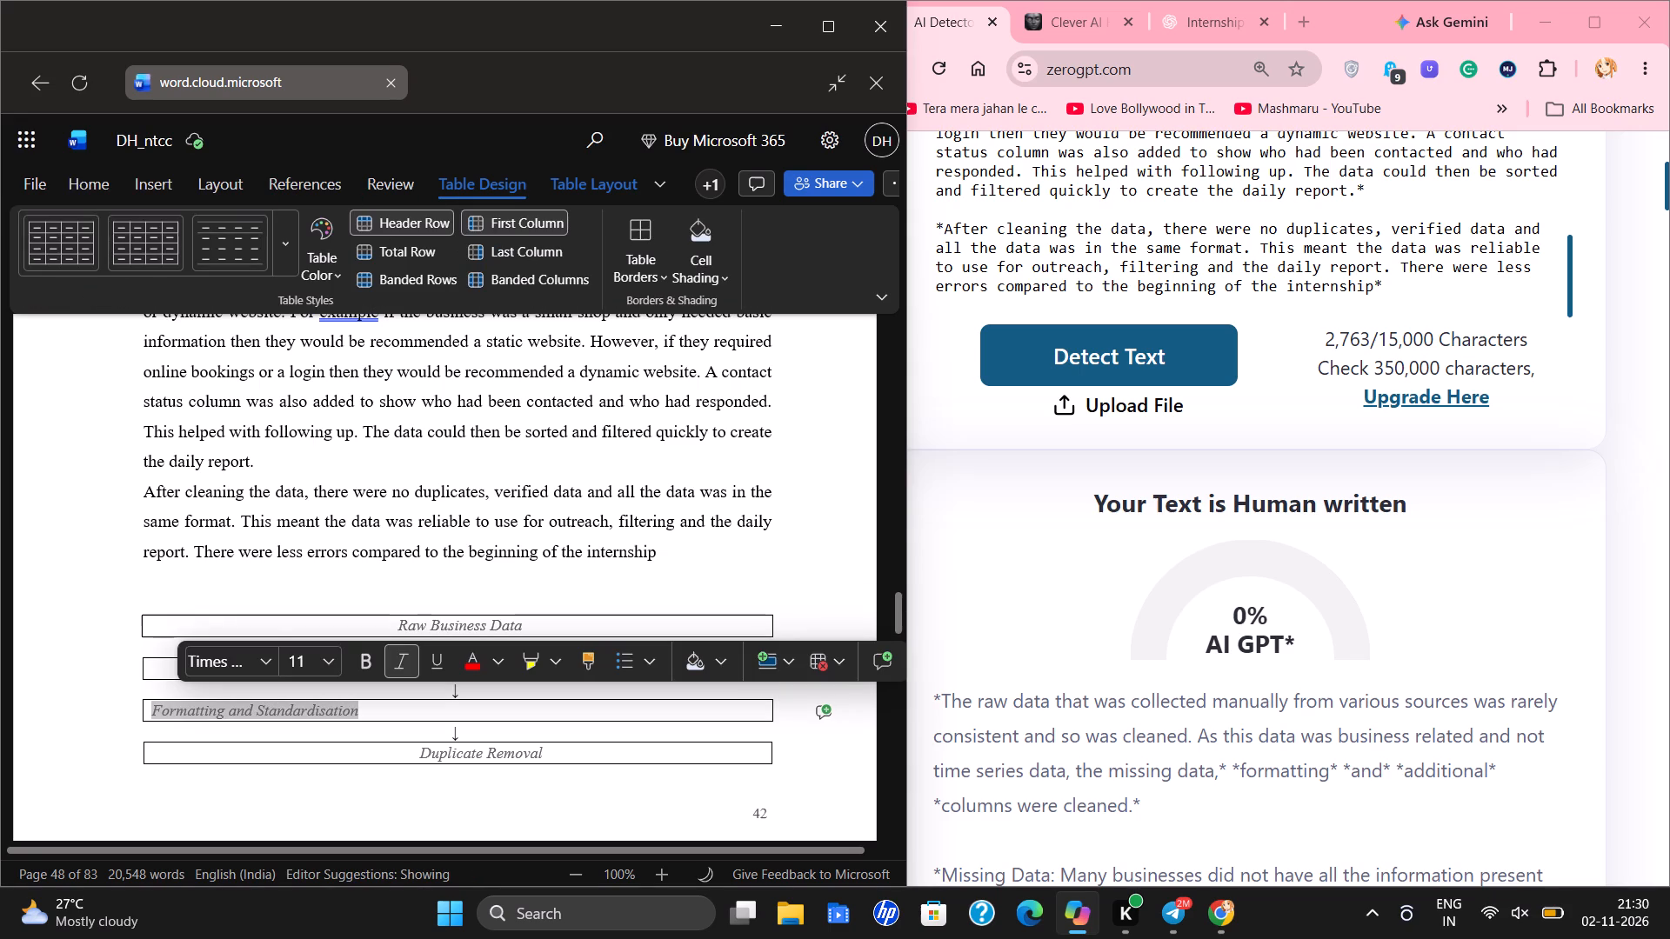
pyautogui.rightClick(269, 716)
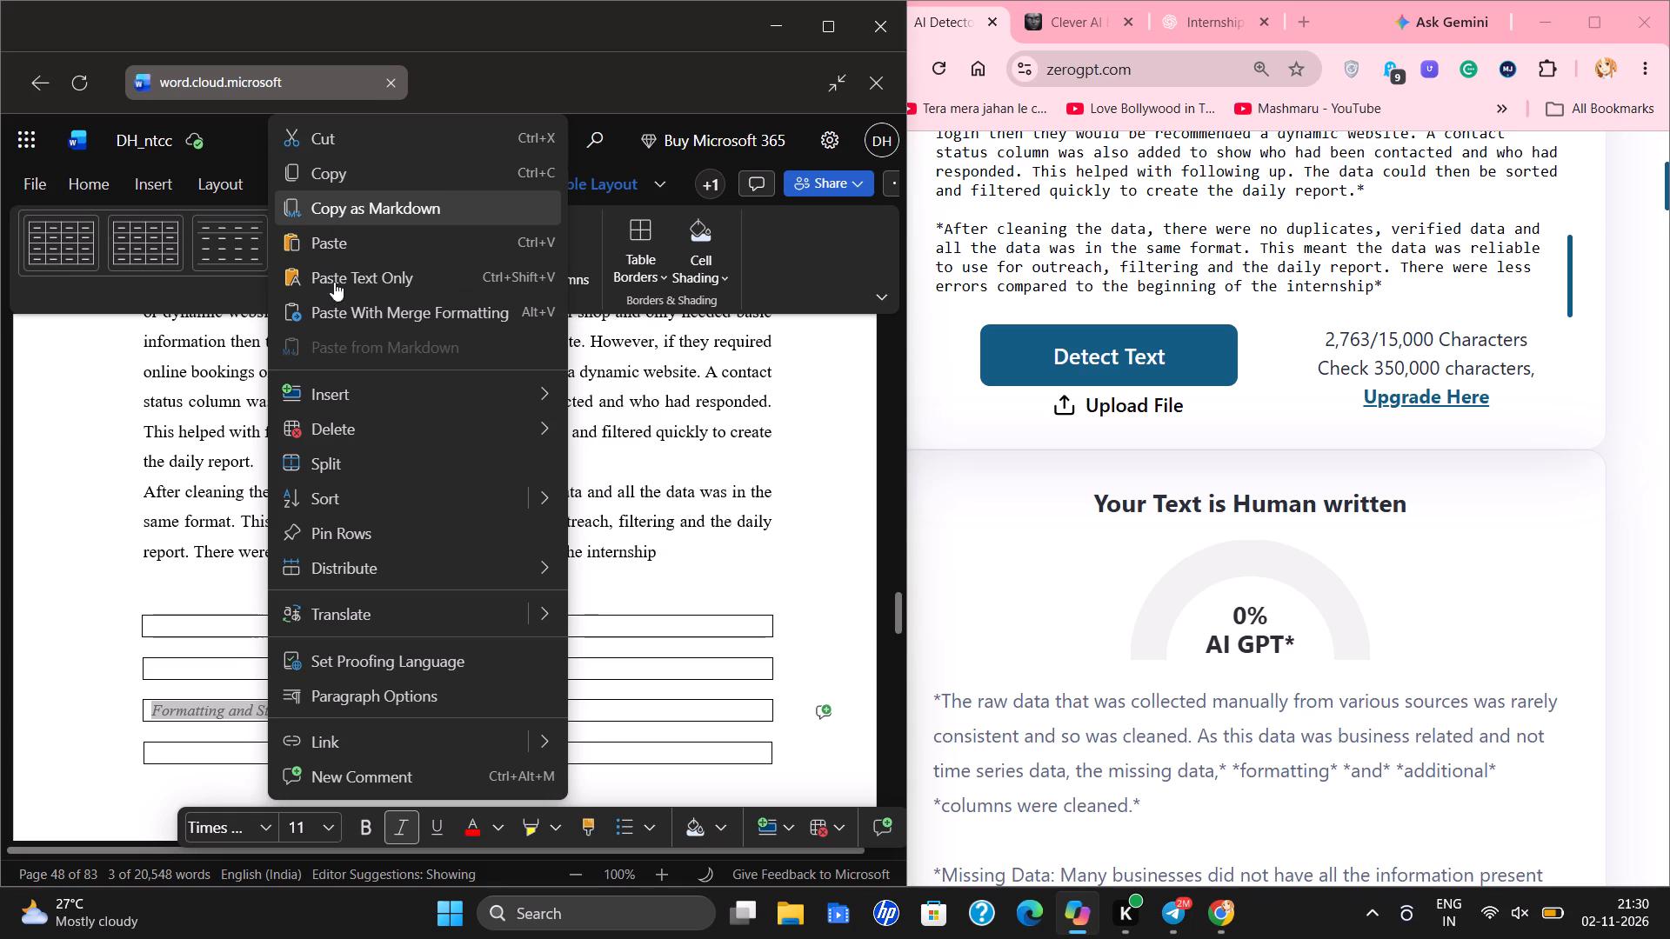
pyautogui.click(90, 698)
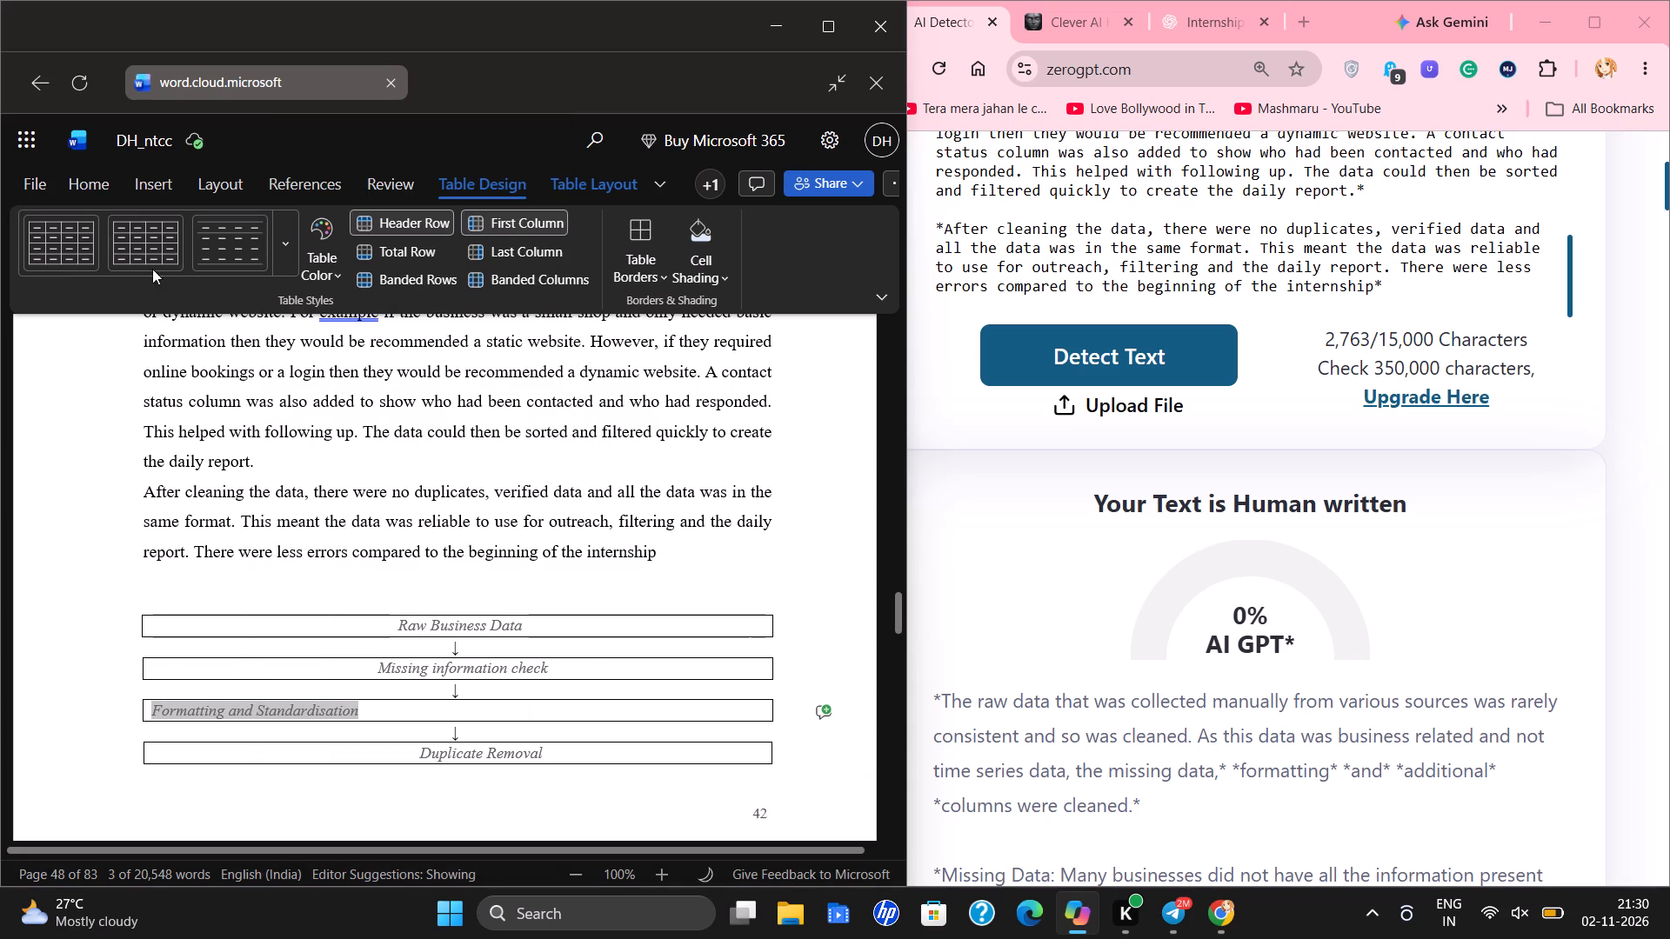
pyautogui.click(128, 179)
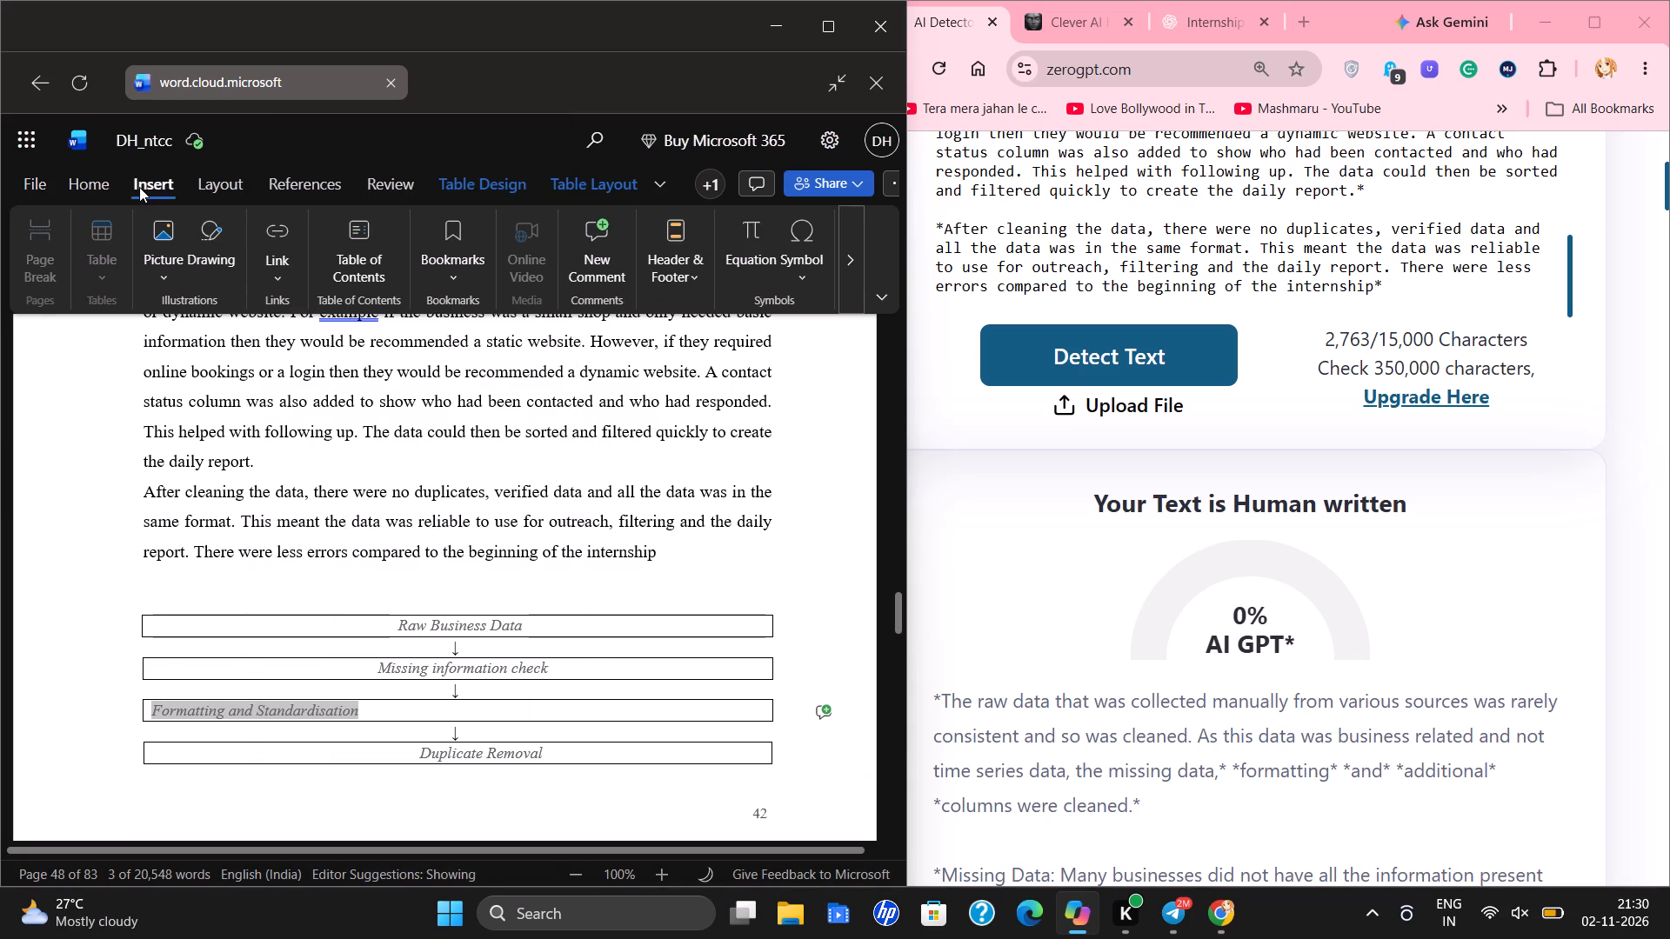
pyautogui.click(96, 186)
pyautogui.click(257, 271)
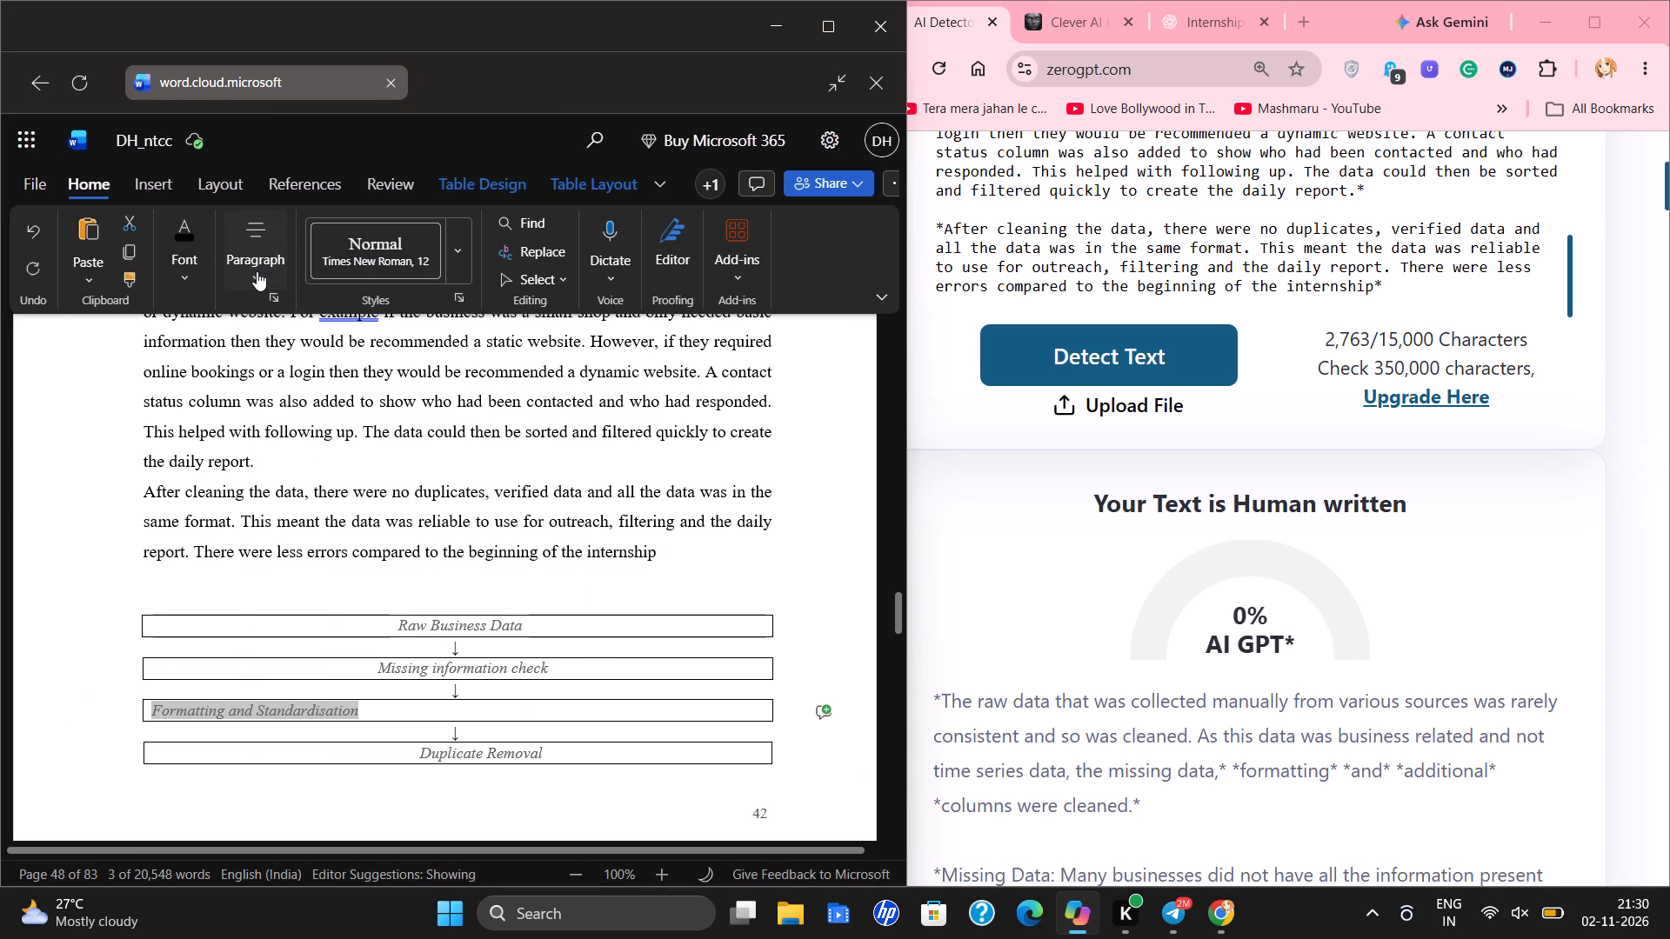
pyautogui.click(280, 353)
# Insert leading spaces before "Formatting and Standardisation" to shift the text towards the middle of its flowchart box.
pyautogui.click(152, 710)
pyautogui.press('space')
pyautogui.press('space')
pyautogui.press('space')
pyautogui.press('space')
pyautogui.press('space')
pyautogui.press('space')
pyautogui.press('space')
pyautogui.press('space')
pyautogui.press('space')
pyautogui.press('space')
pyautogui.press('space')
pyautogui.press('space')
pyautogui.press('space')
pyautogui.press('space')
pyautogui.press('space')
pyautogui.press('space')
pyautogui.press('space')
pyautogui.press('space')
pyautogui.press('space')
pyautogui.press('space')
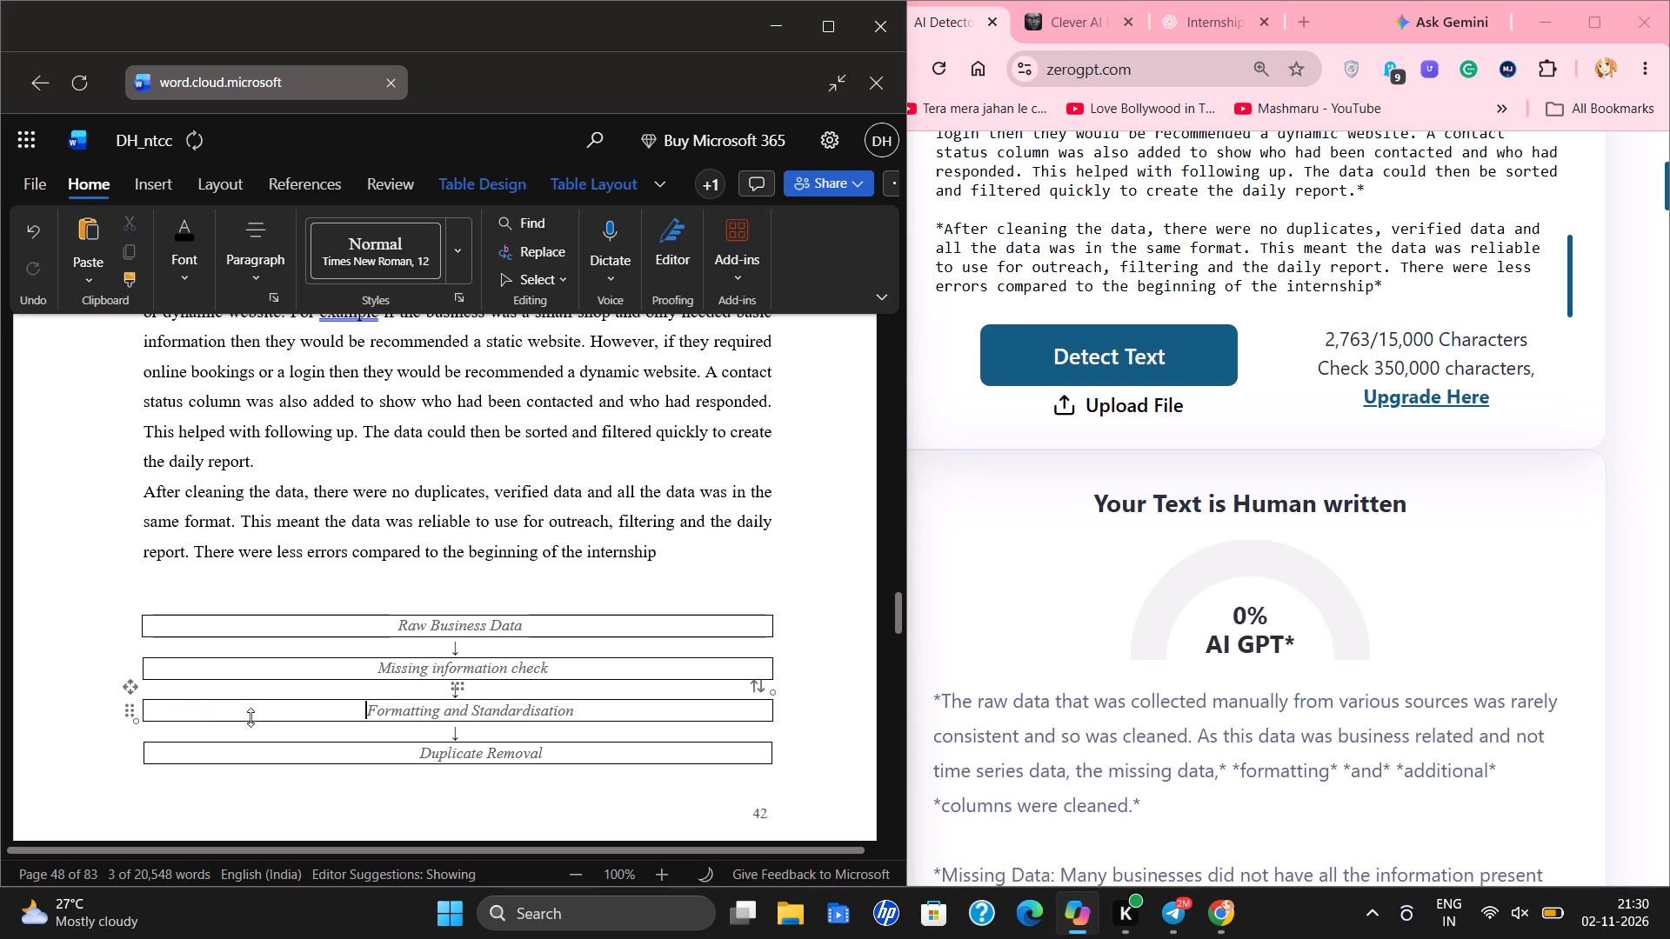
# Centre-align "Formatting and Standardisation" in its flowchart box and delete the leading spaces before it.
pyautogui.moveTo(351, 716); pyautogui.dragTo(598, 704)
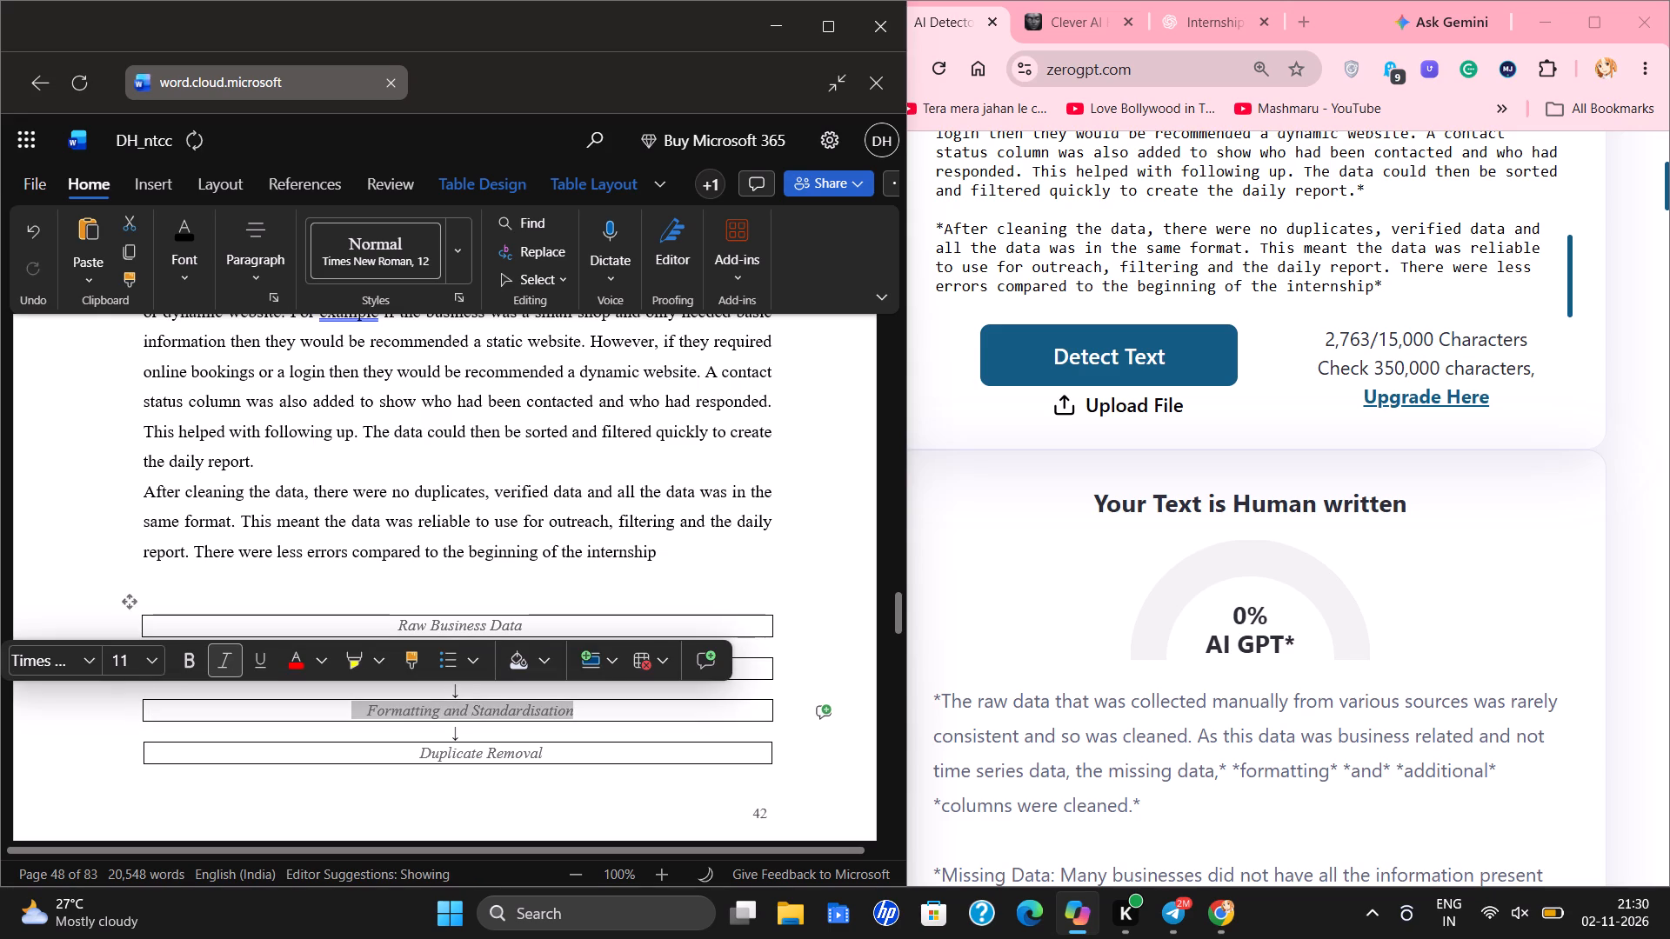
pyautogui.click(271, 256)
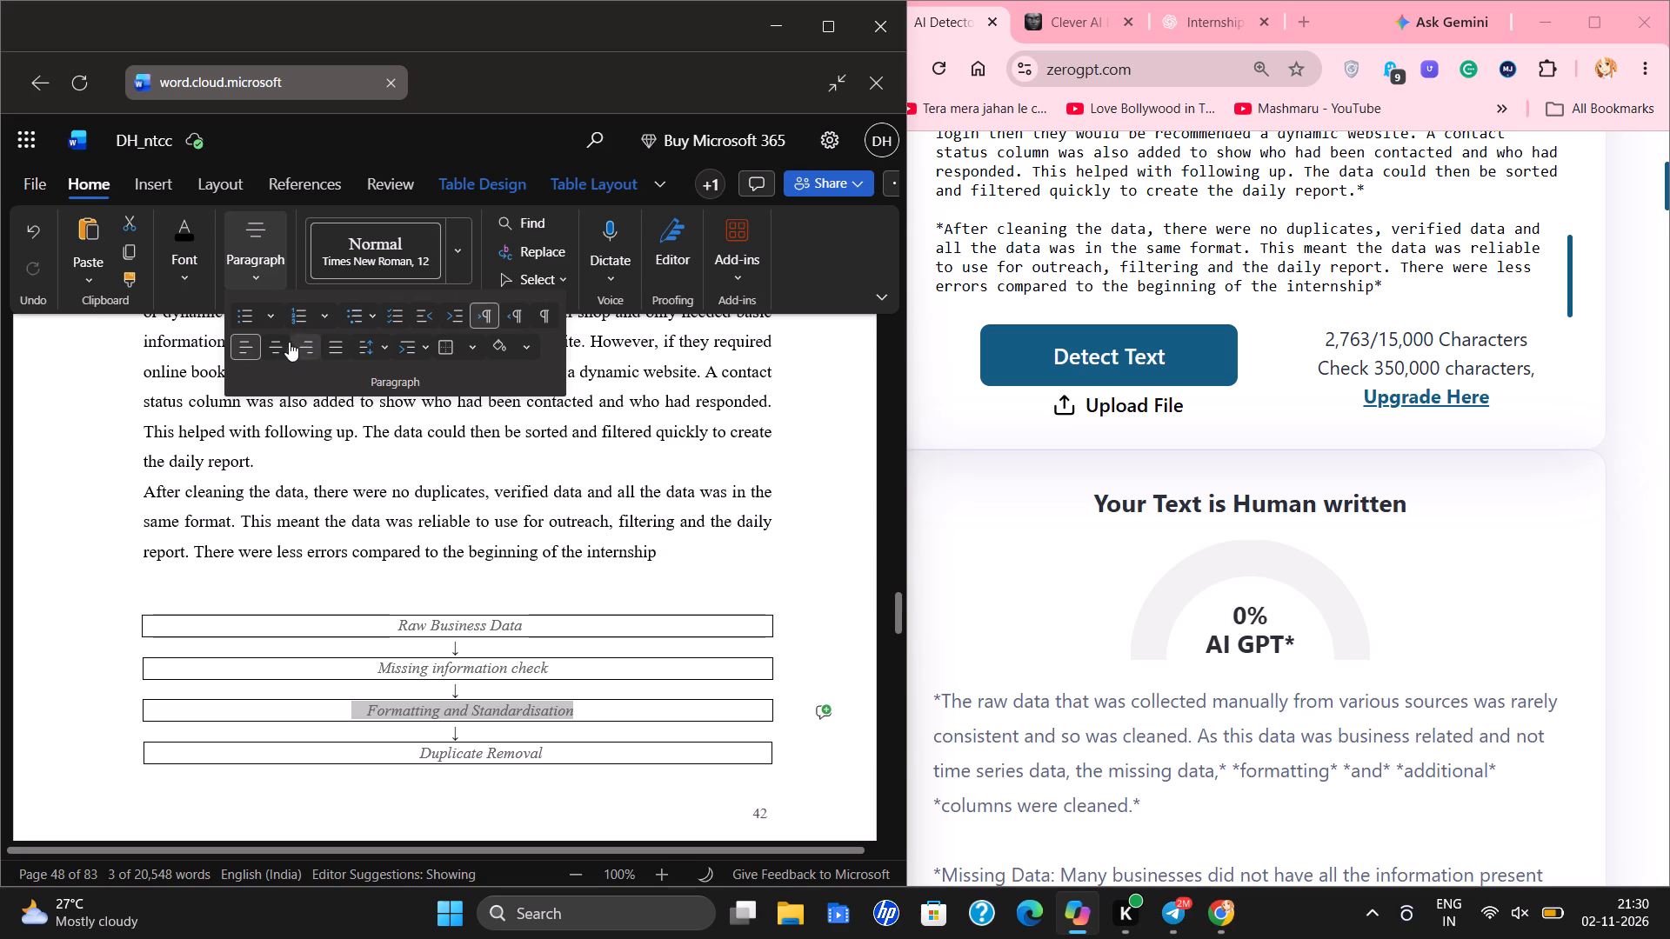
pyautogui.click(276, 345)
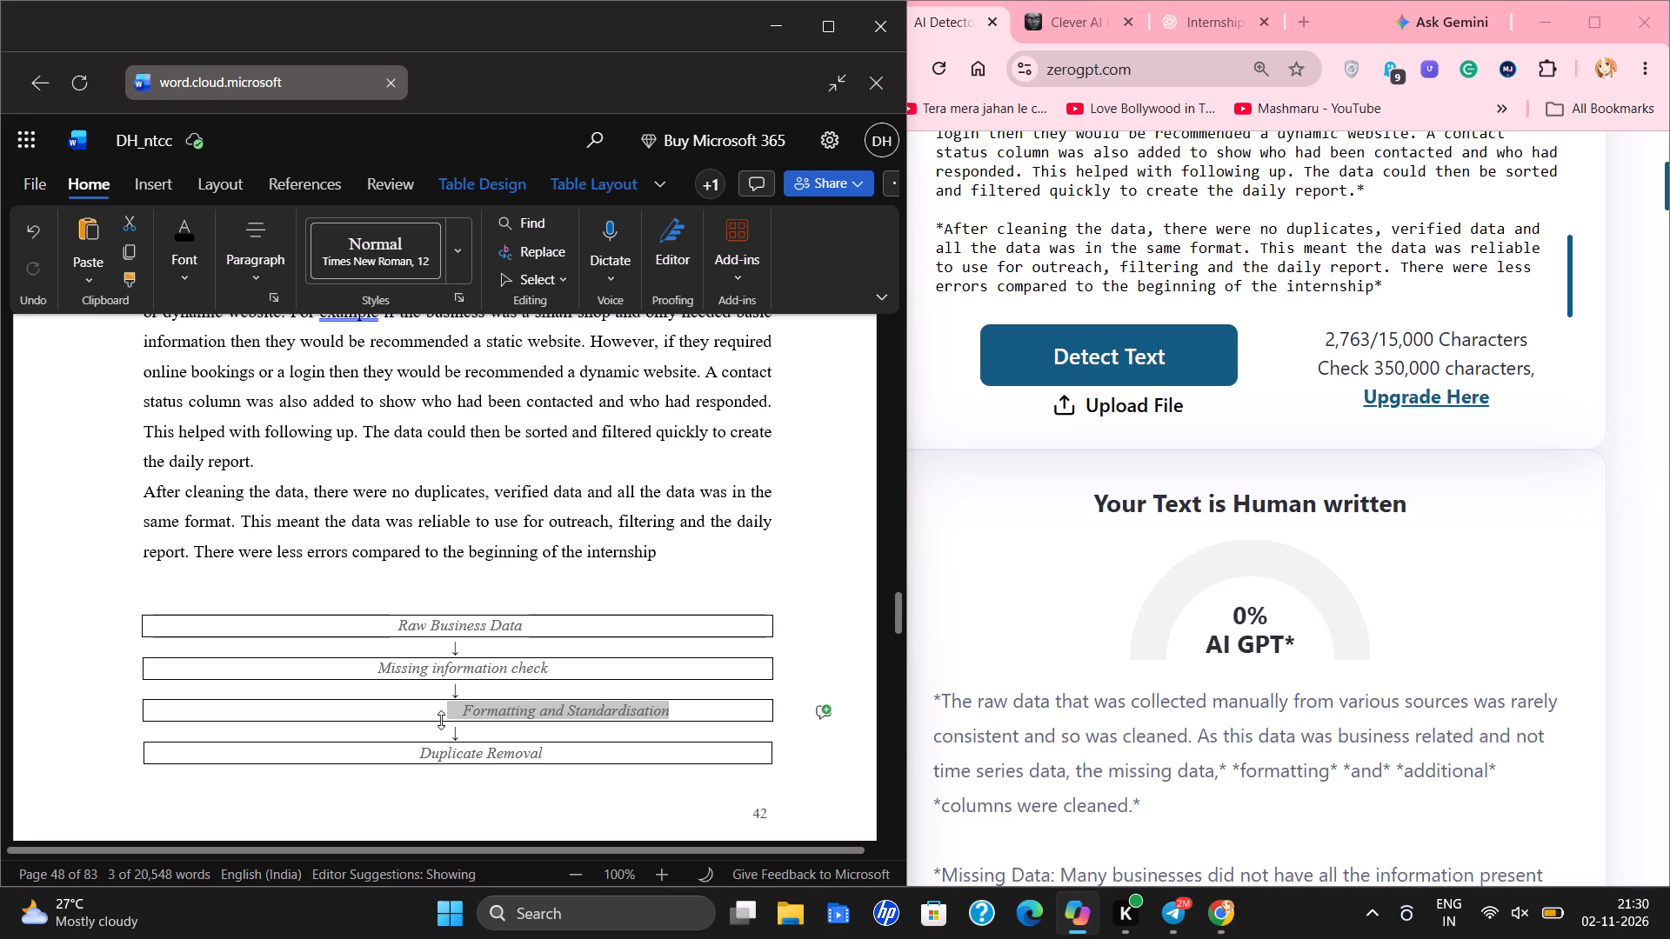
pyautogui.click(465, 715)
pyautogui.moveTo(462, 711); pyautogui.dragTo(342, 716)
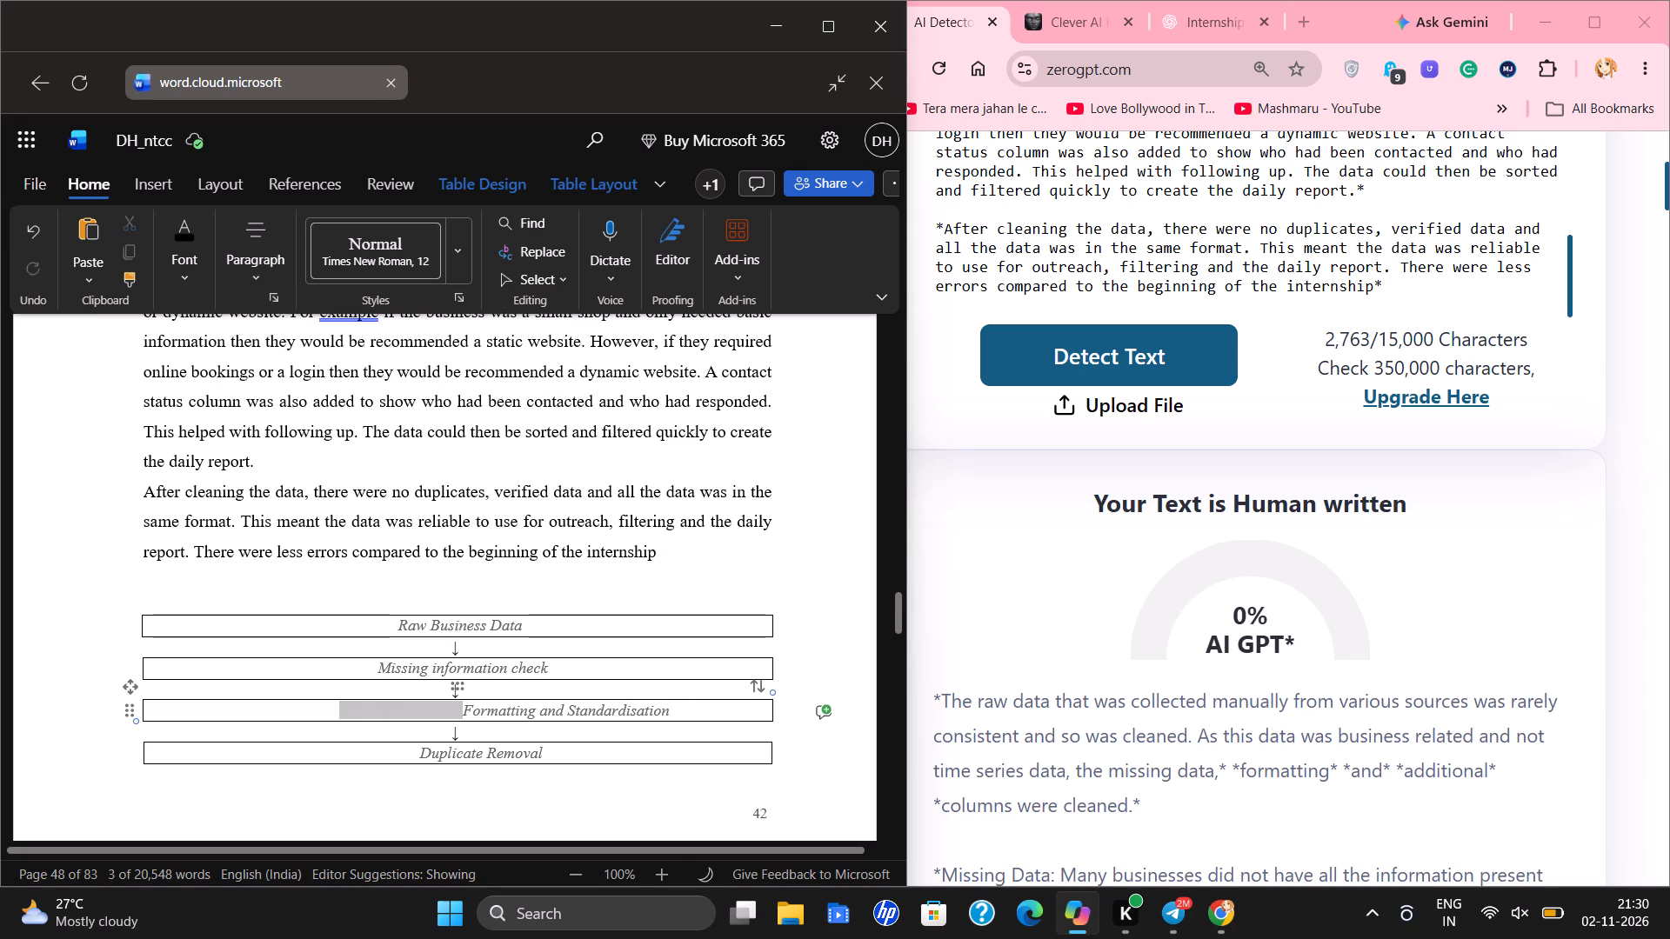
pyautogui.moveTo(342, 716); pyautogui.dragTo(246, 713)
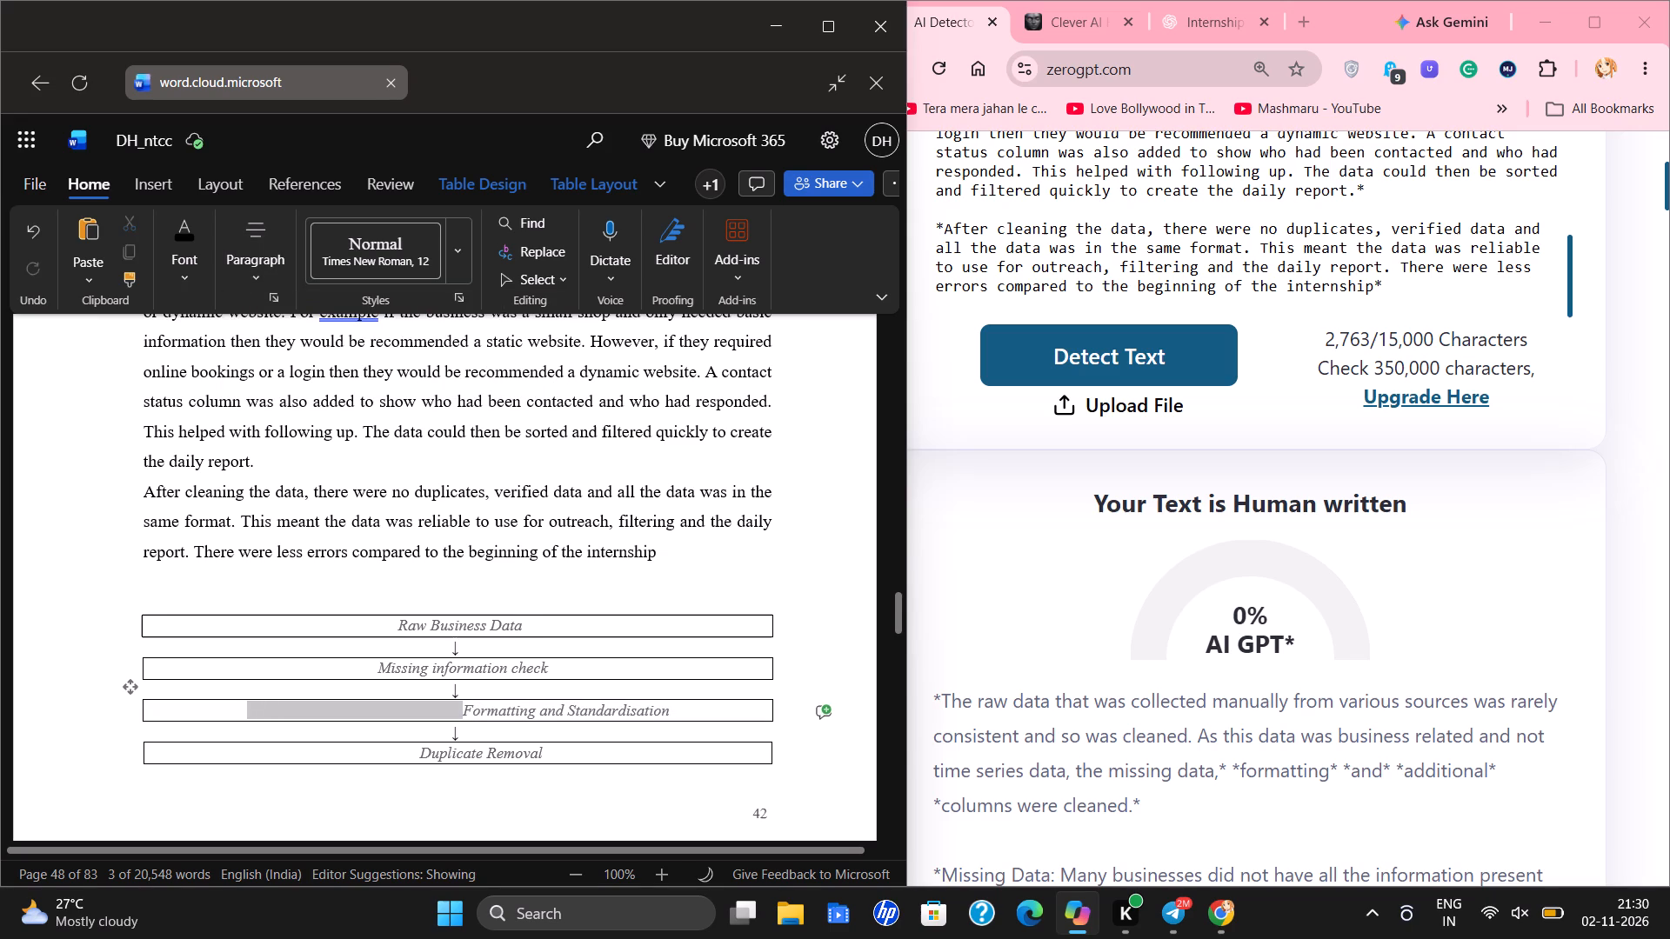
pyautogui.moveTo(246, 713); pyautogui.dragTo(227, 714)
pyautogui.press('Delete')
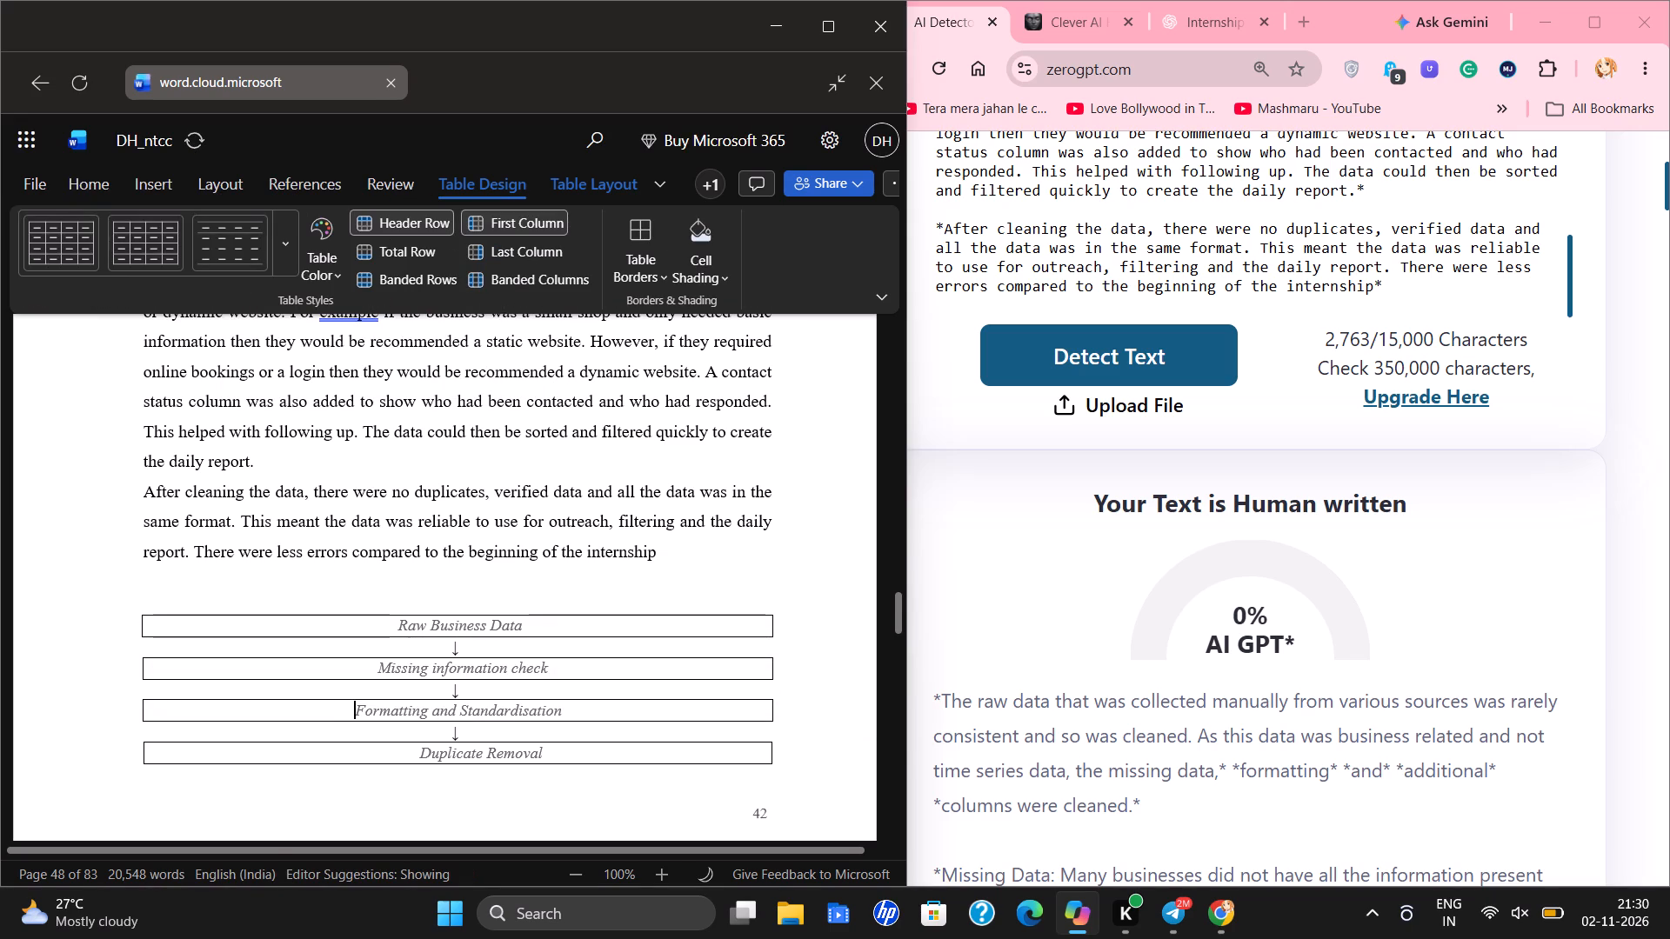
pyautogui.press('BackSpace')
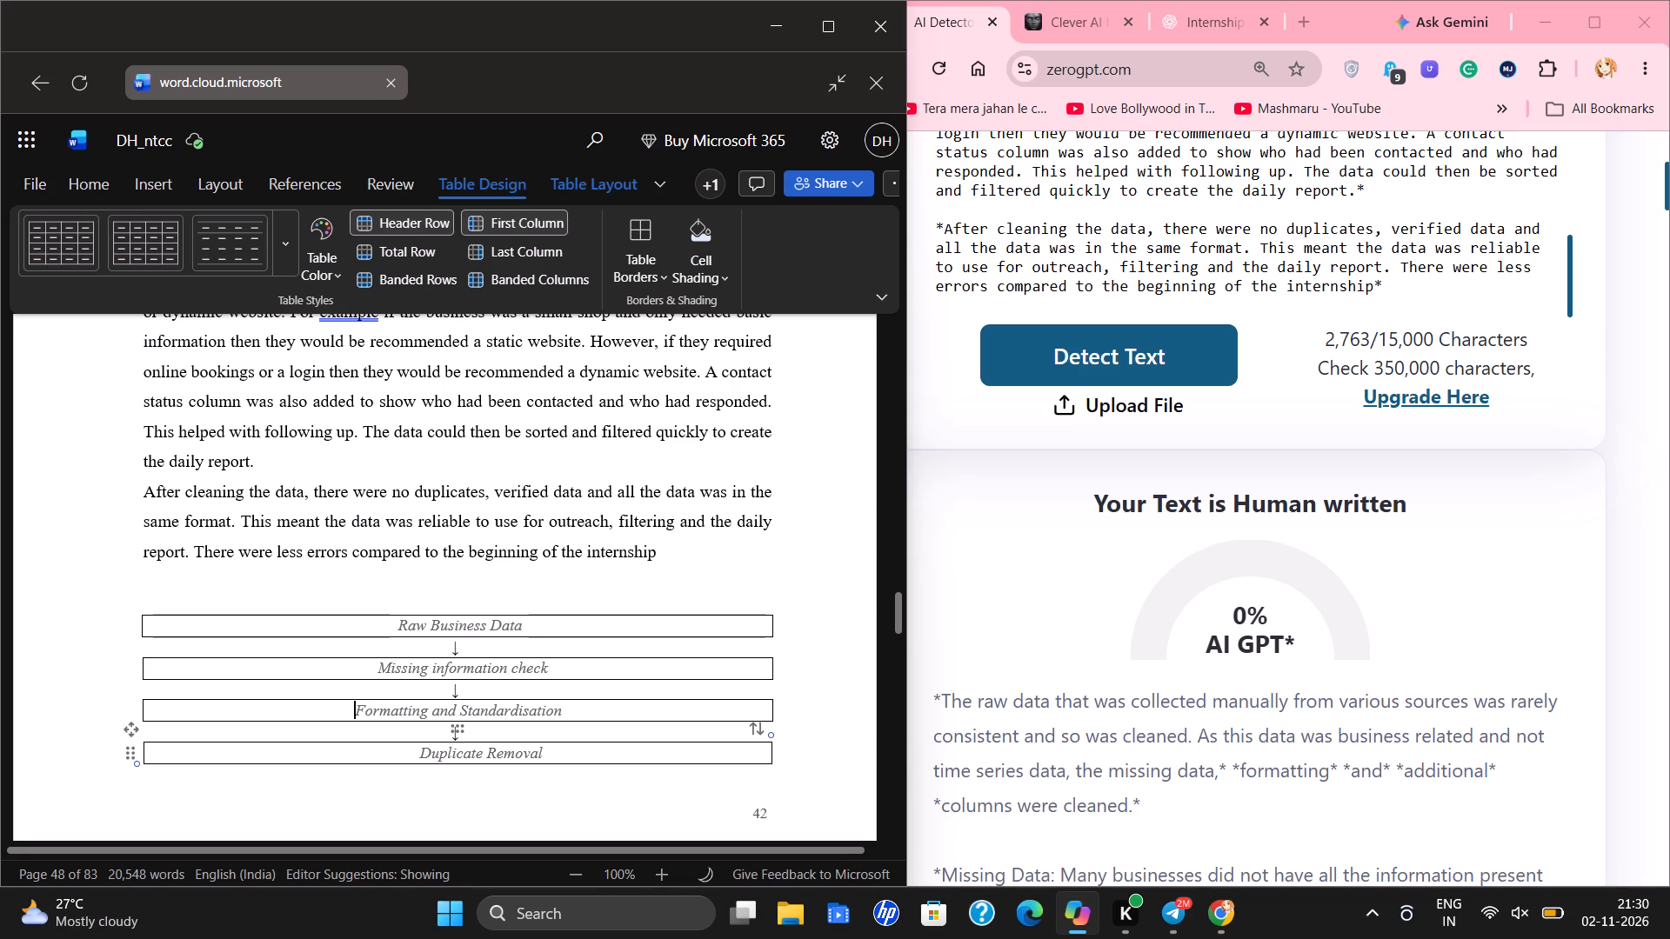
# Delete the leading spaces before "Duplicate Removal" in its flowchart box.
pyautogui.moveTo(423, 747); pyautogui.dragTo(138, 769)
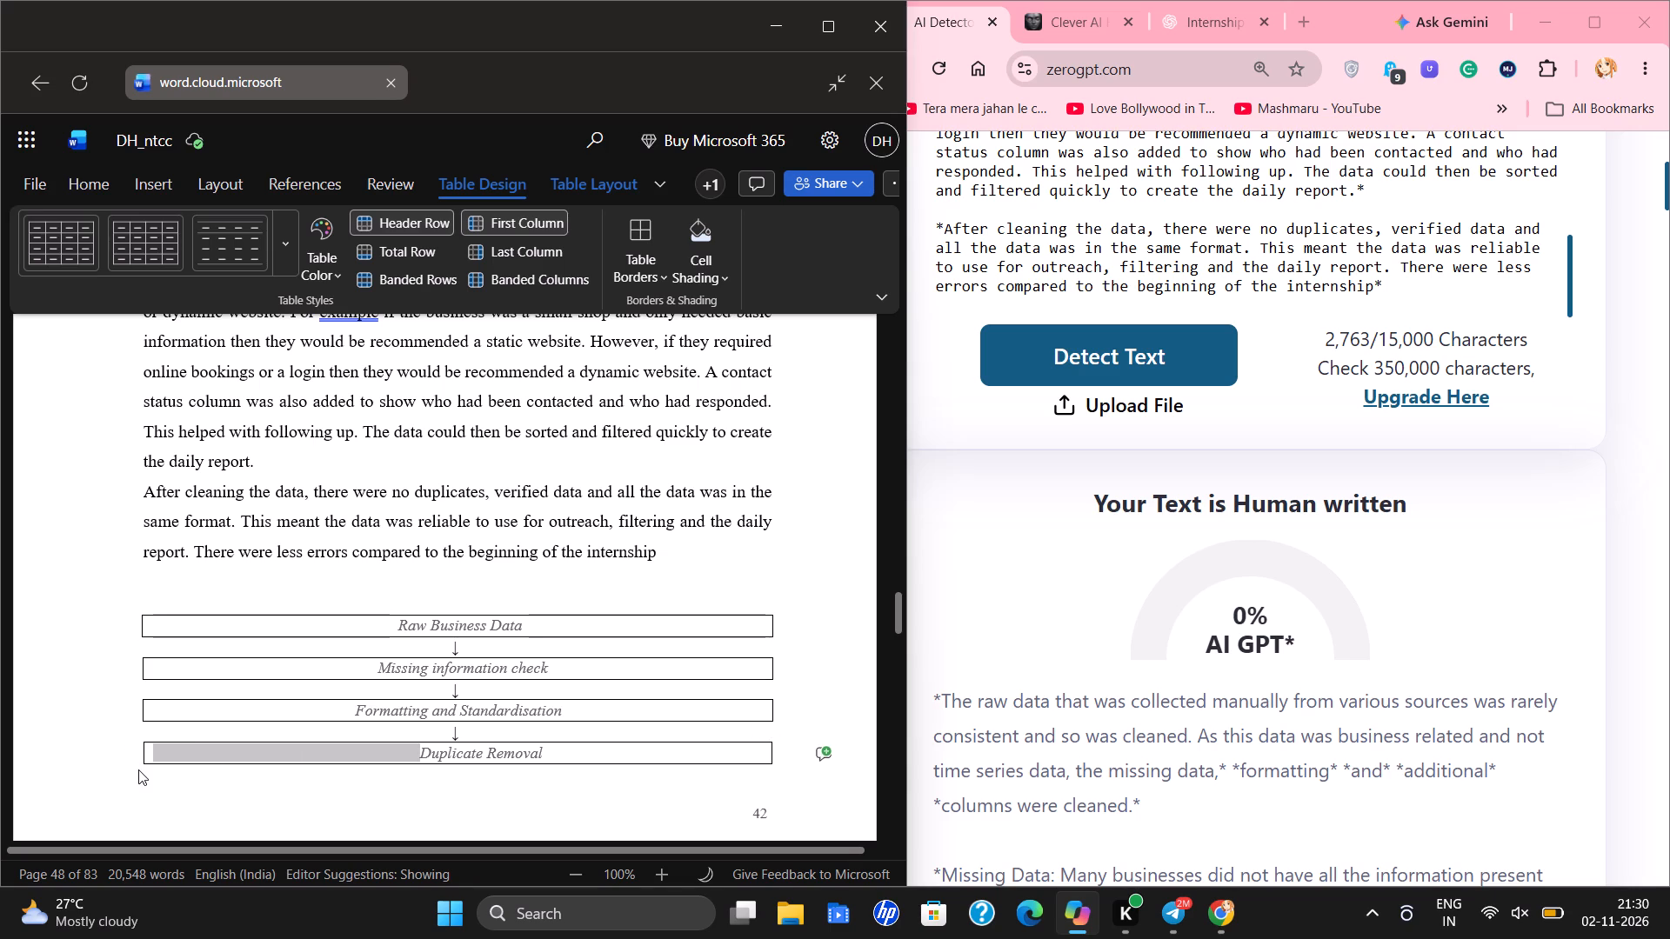
pyautogui.moveTo(138, 769); pyautogui.dragTo(137, 769)
pyautogui.press('BackSpace')
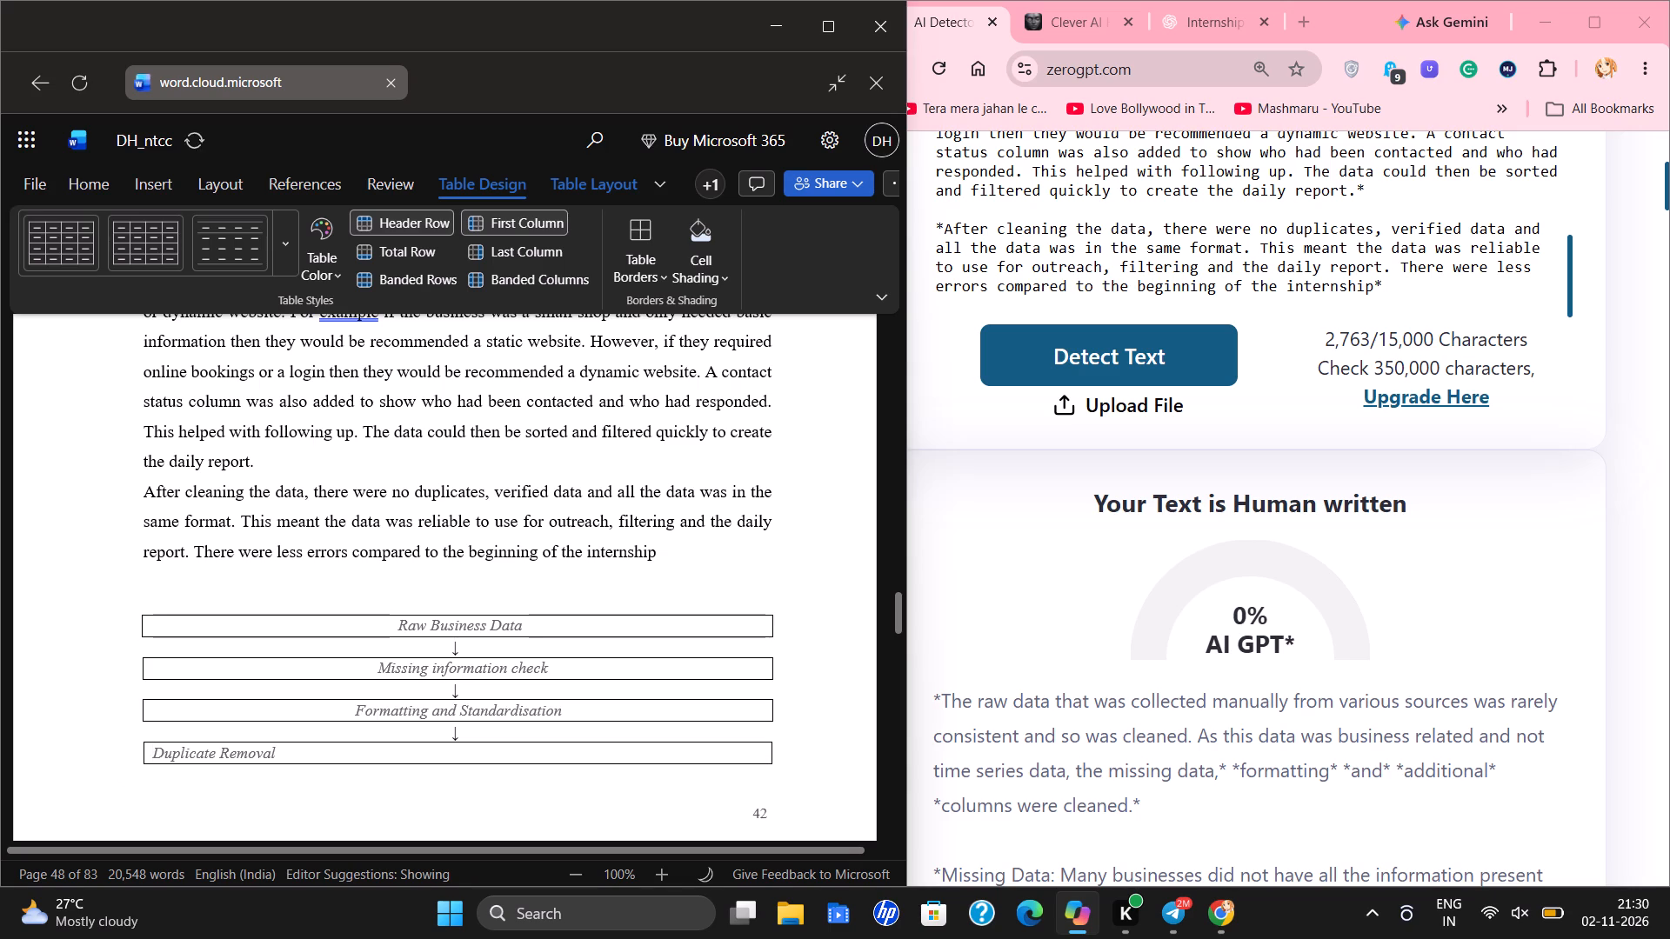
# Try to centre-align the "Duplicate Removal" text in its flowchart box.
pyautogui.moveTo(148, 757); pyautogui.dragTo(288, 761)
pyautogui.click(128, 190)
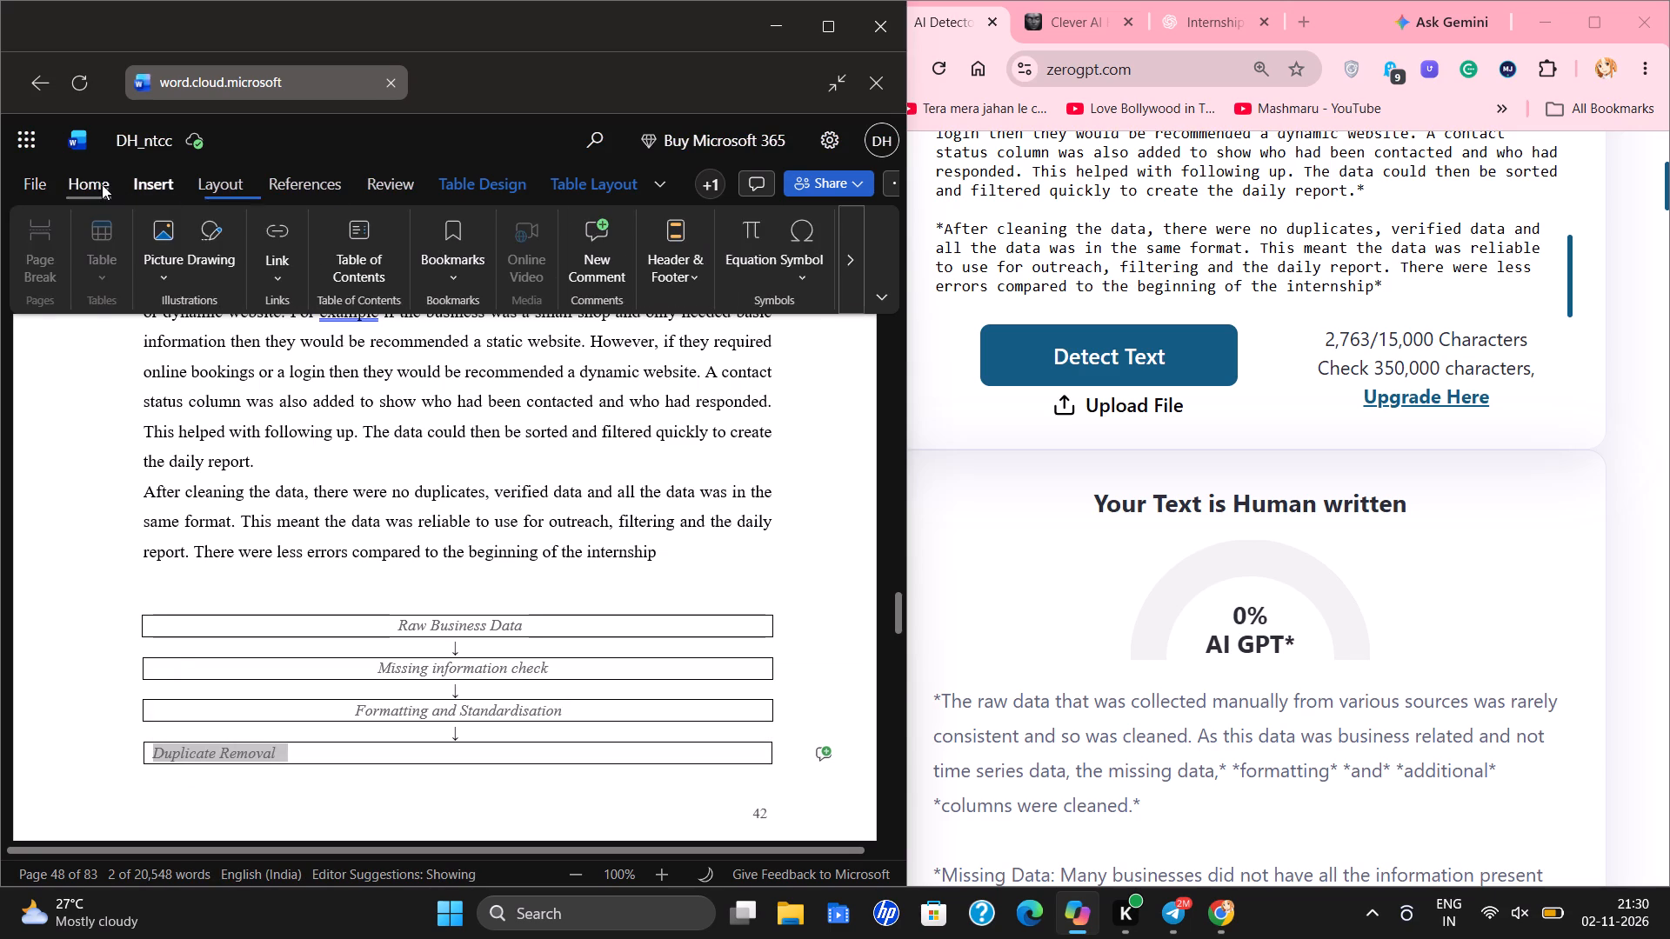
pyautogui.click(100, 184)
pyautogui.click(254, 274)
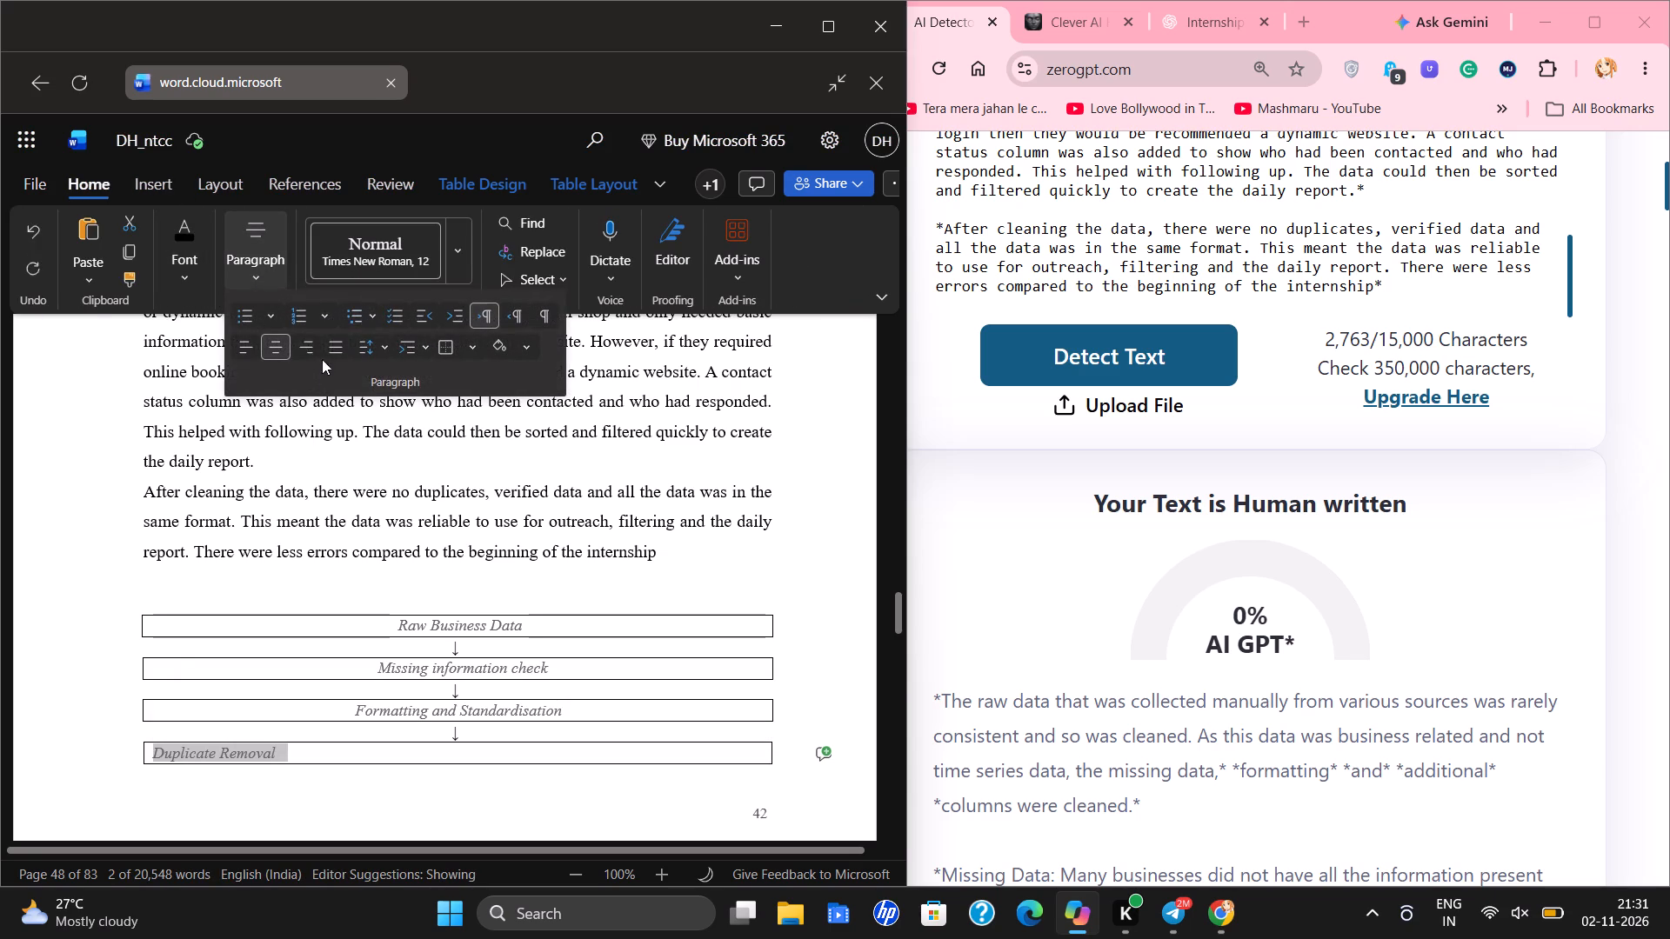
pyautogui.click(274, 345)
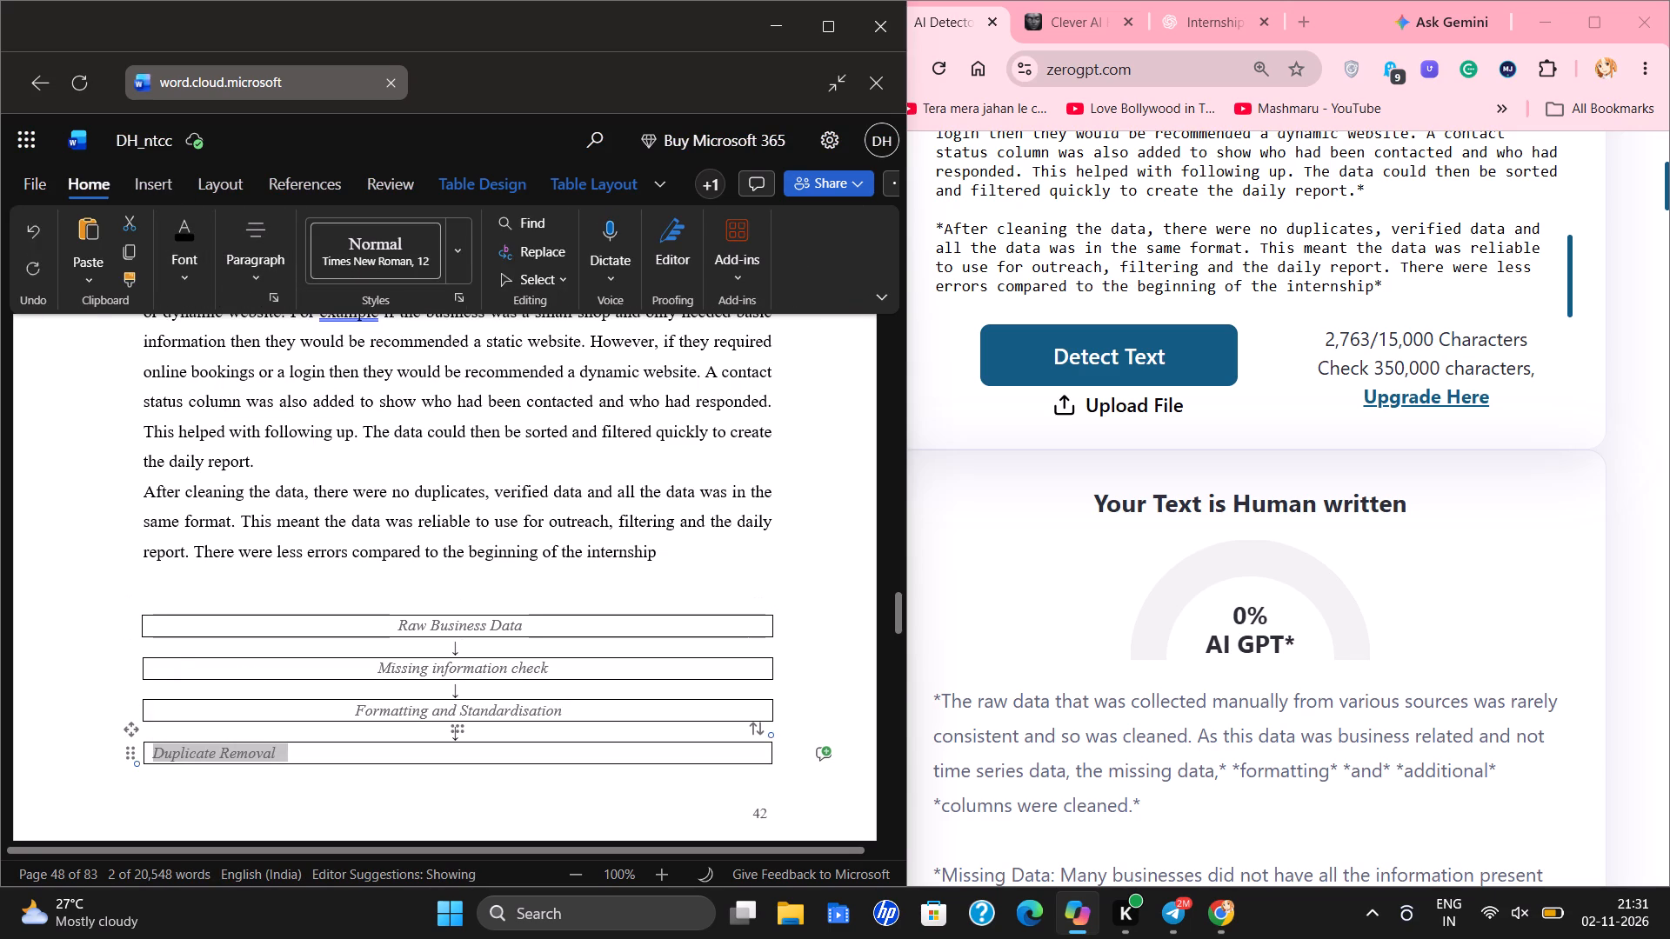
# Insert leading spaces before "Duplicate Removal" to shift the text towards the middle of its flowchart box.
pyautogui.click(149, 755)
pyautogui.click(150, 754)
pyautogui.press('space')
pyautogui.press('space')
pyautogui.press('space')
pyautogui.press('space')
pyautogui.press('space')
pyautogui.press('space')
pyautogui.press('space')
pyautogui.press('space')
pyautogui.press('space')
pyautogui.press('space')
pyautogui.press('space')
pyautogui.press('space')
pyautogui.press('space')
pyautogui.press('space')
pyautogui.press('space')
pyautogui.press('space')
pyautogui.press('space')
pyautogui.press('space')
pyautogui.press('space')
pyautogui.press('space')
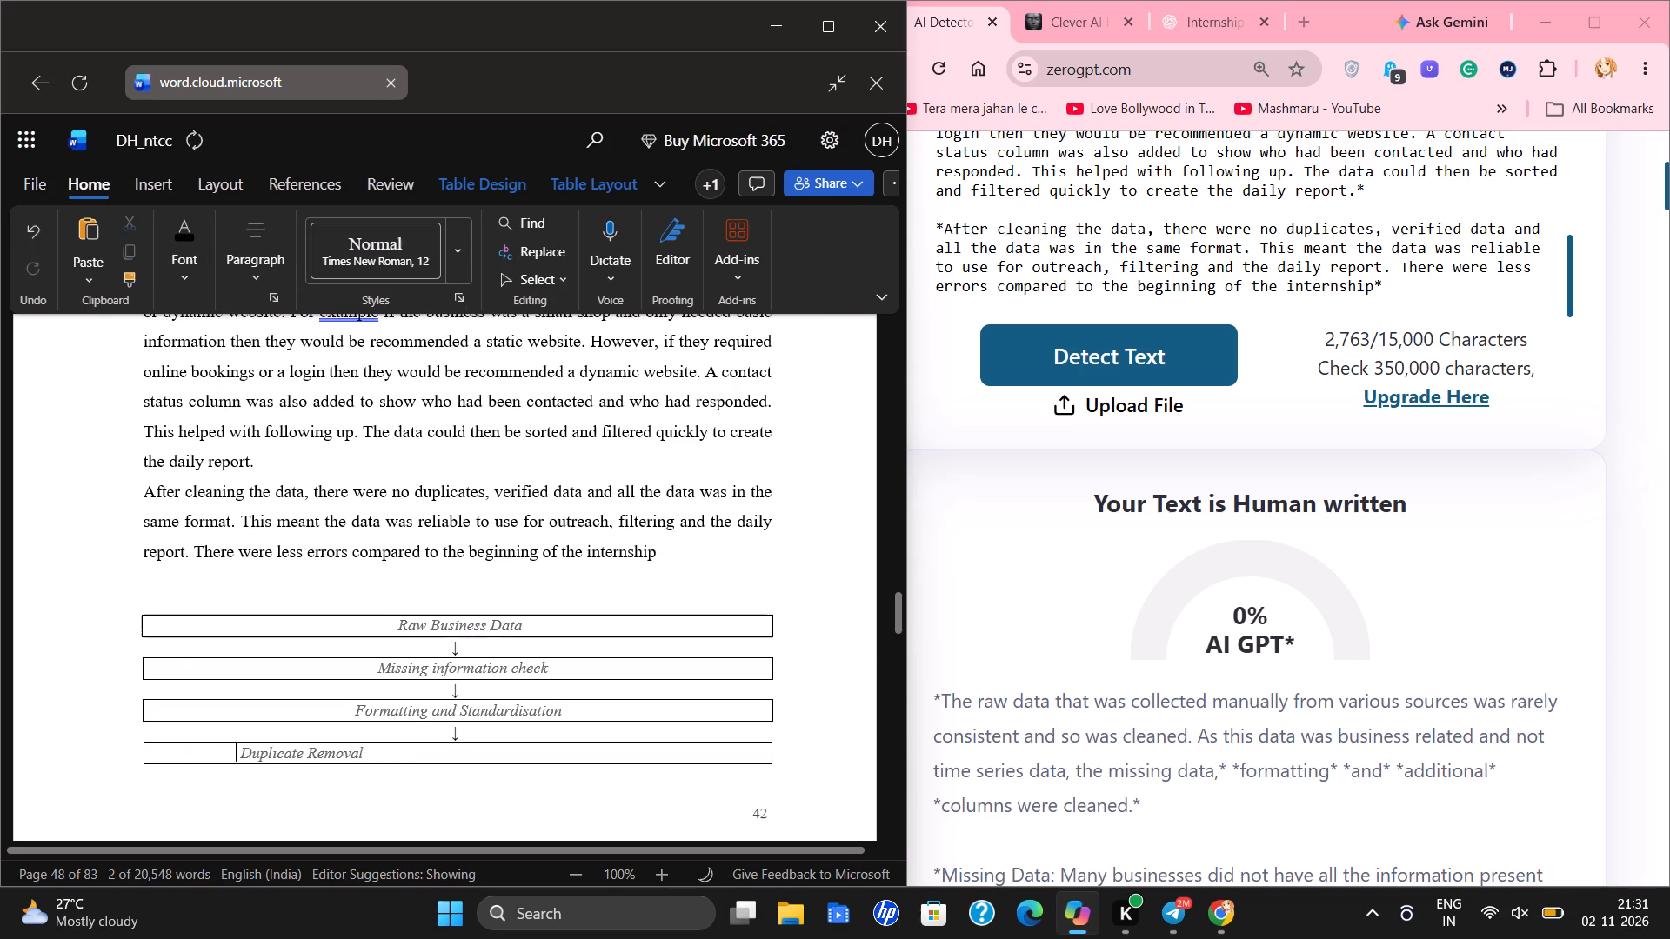
# Centre-align "Duplicate Removal" in its flowchart box and delete the leading spaces before it.
pyautogui.moveTo(277, 753); pyautogui.dragTo(453, 745)
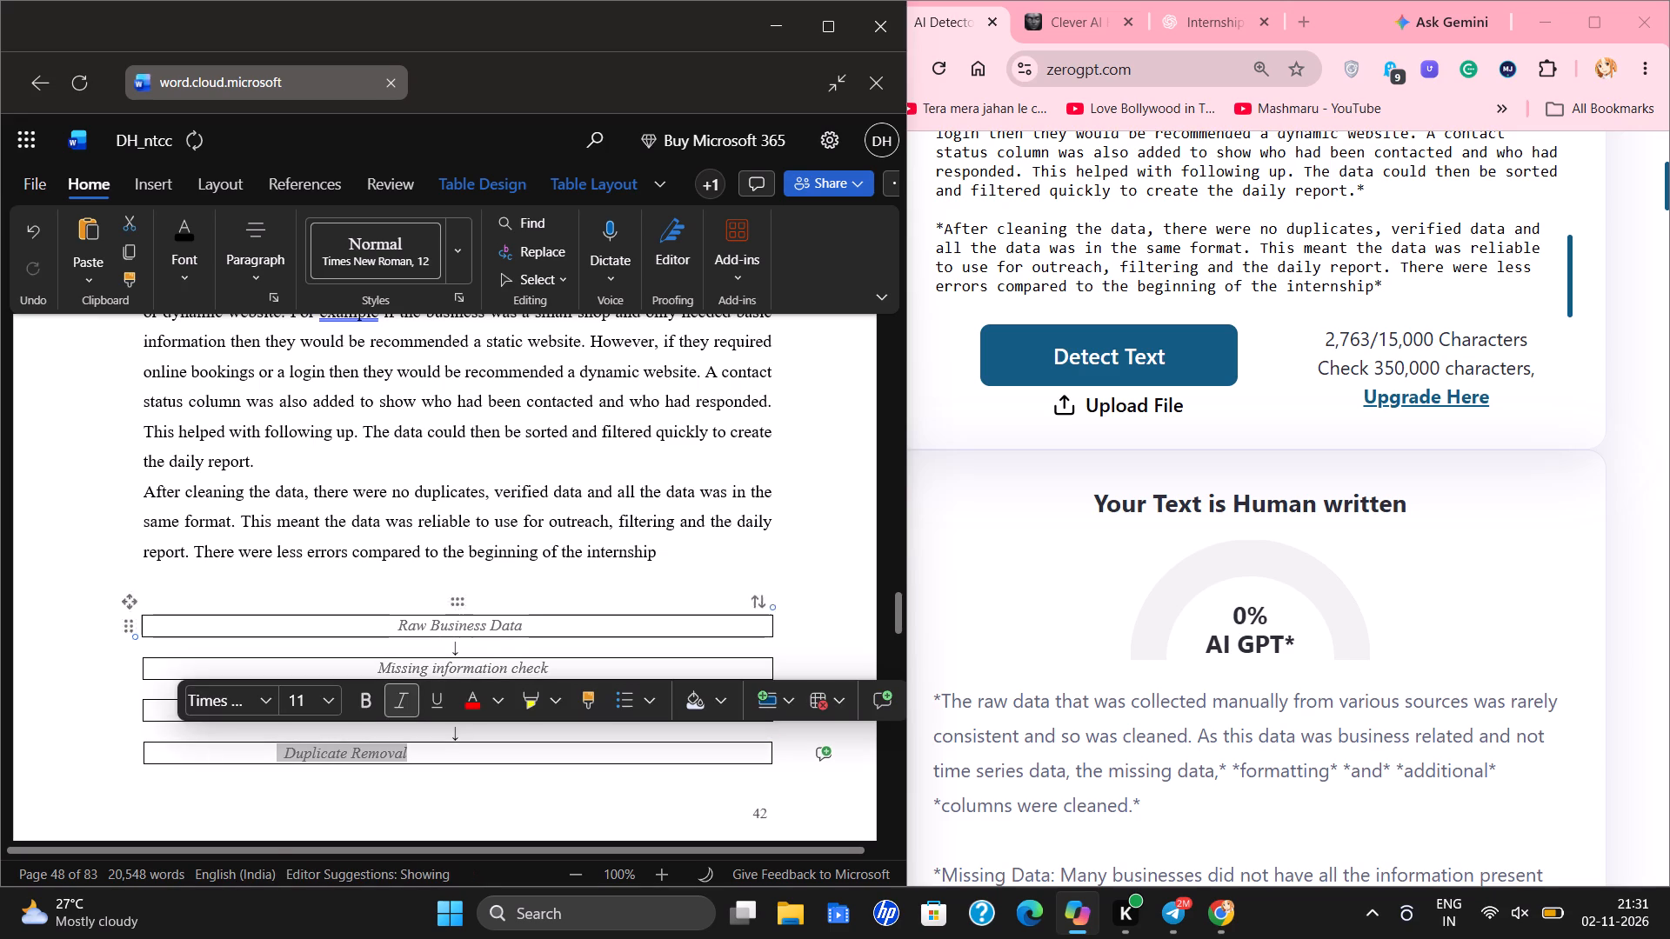
pyautogui.click(245, 279)
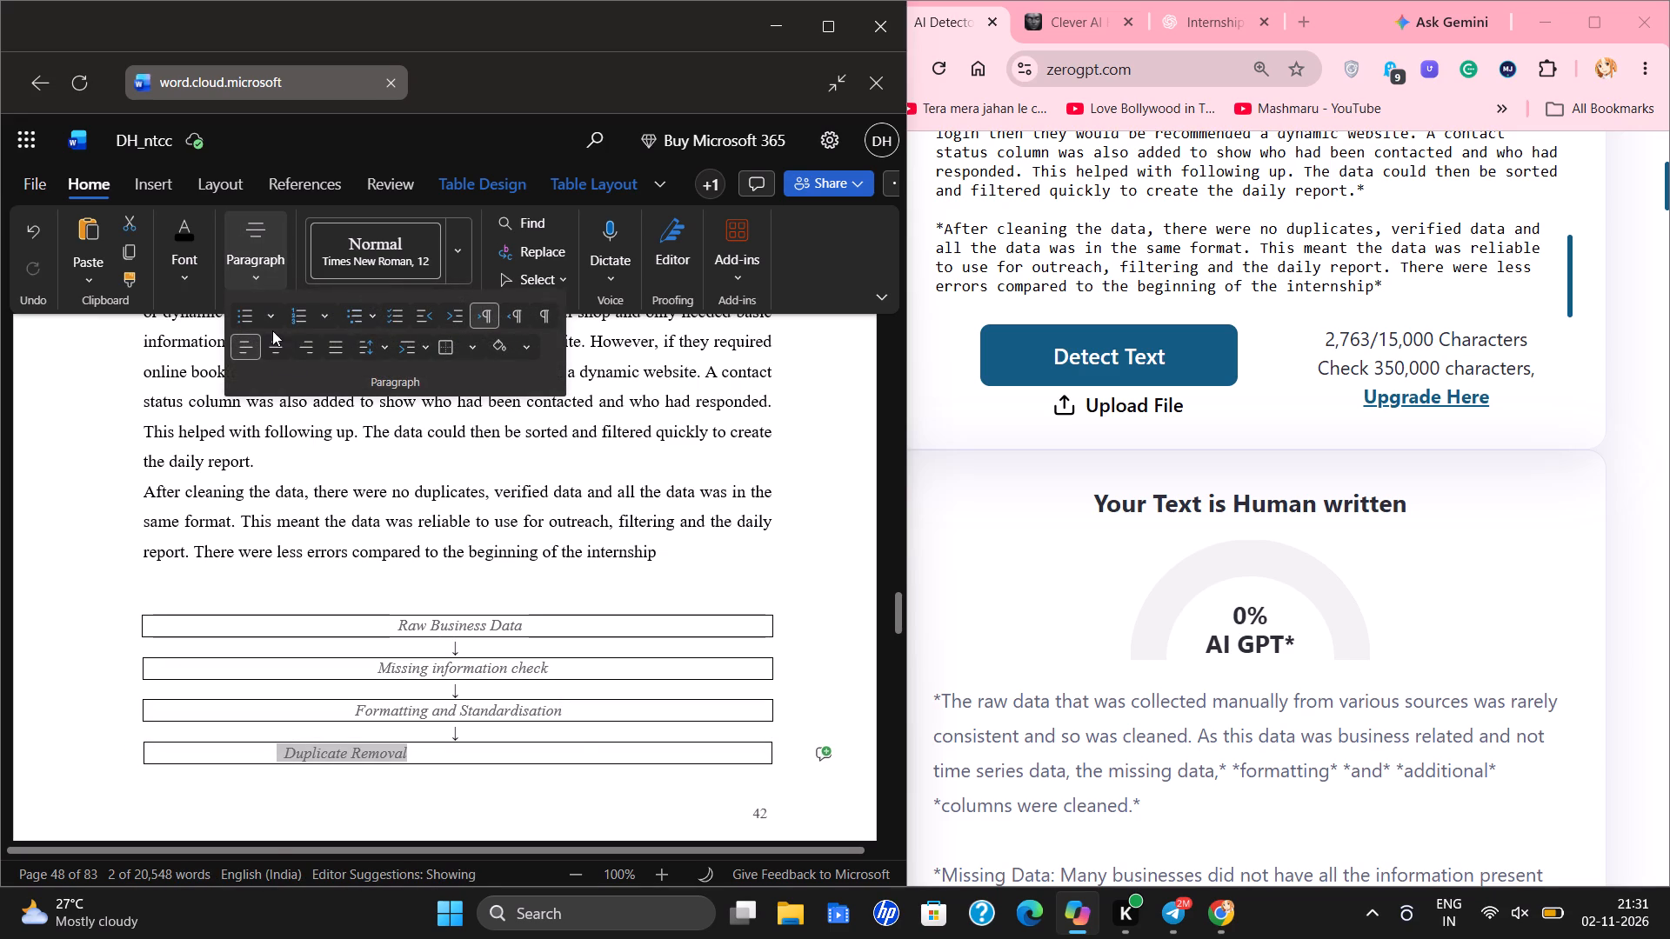
pyautogui.click(274, 335)
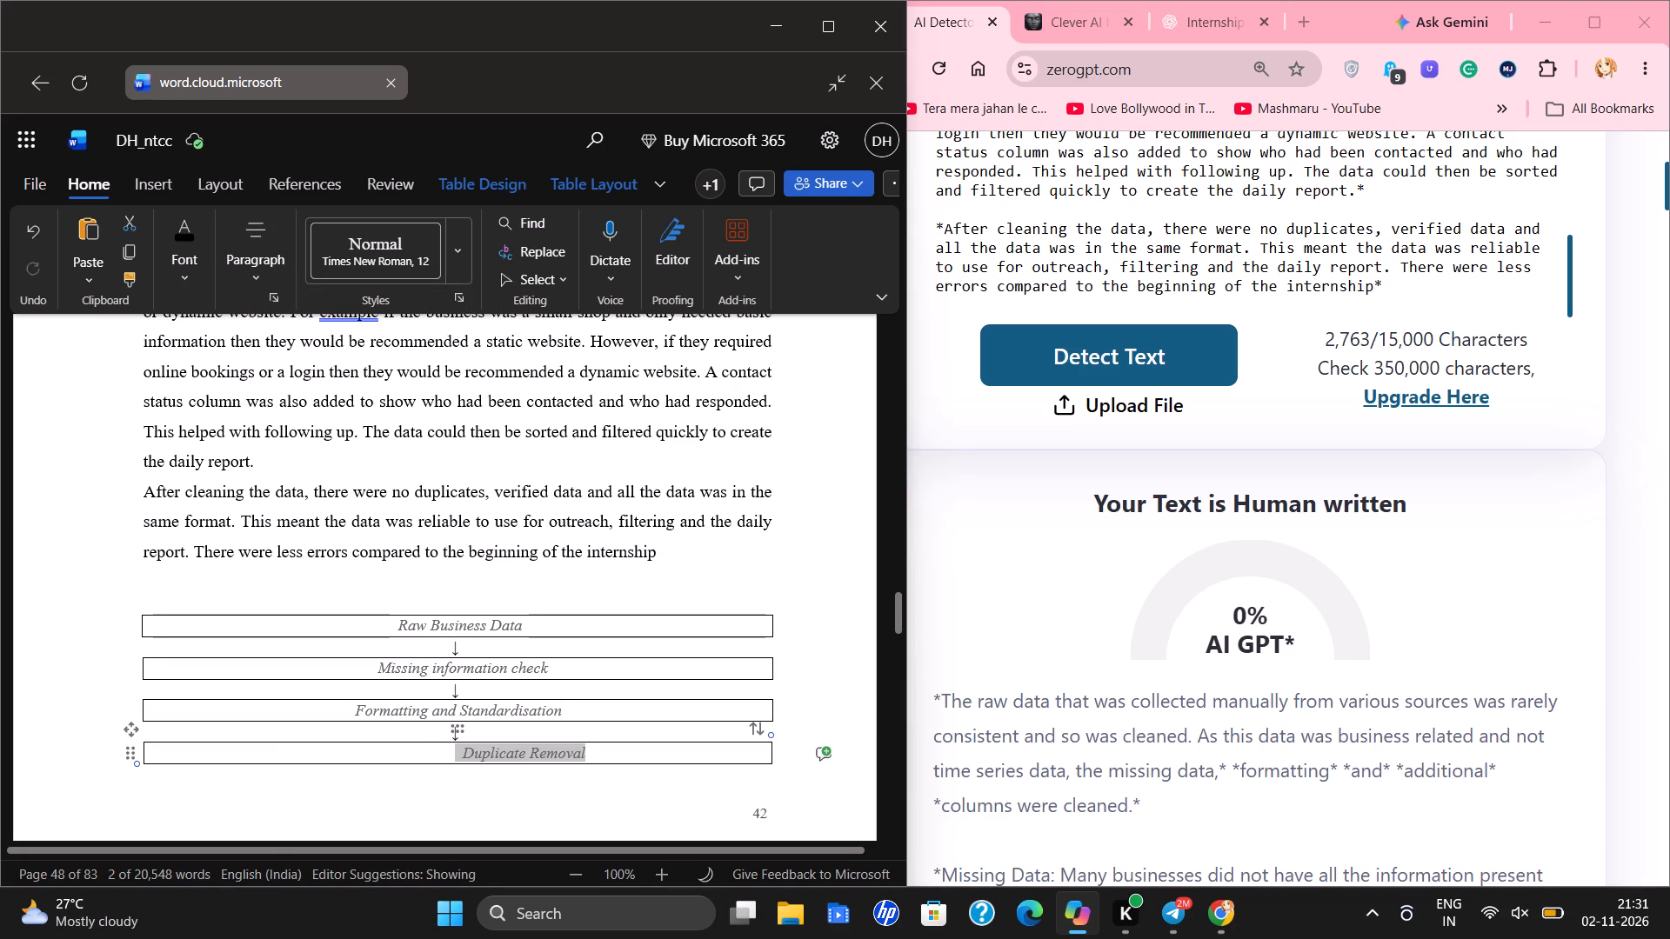
pyautogui.click(460, 754)
pyautogui.moveTo(460, 754); pyautogui.dragTo(195, 742)
pyautogui.press('BackSpace')
pyautogui.press('BackSpace')
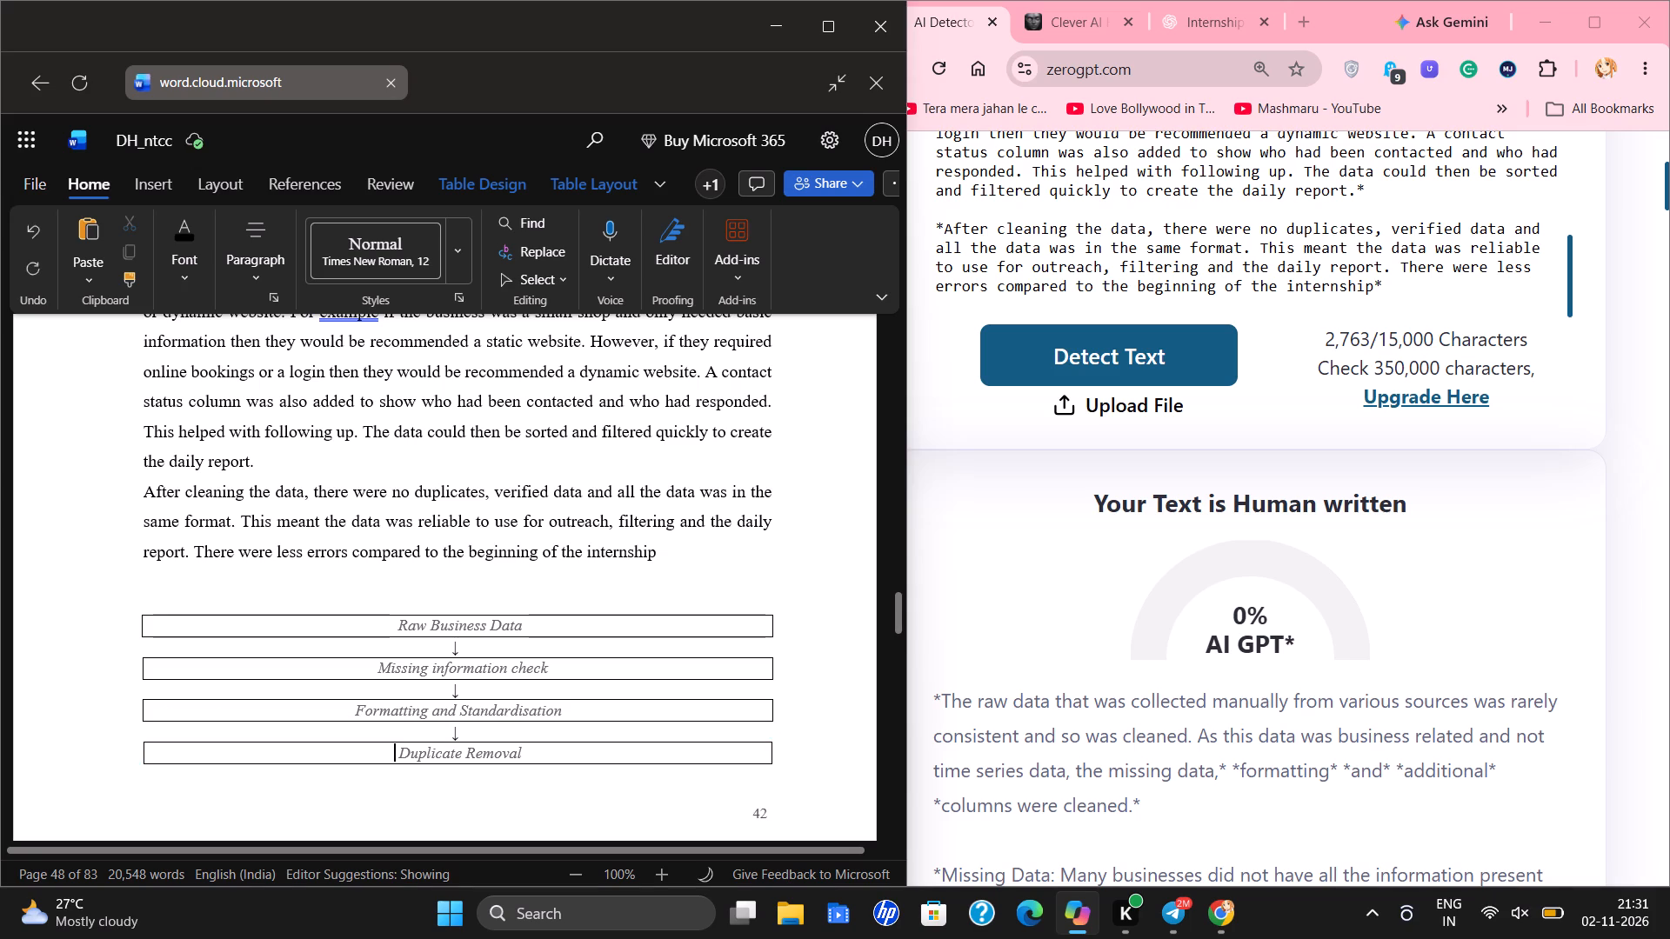
# Set the font size of the flowchart from "Raw Business Data" to "Duplicate Removal" to 11.
pyautogui.moveTo(103, 594); pyautogui.dragTo(611, 798)
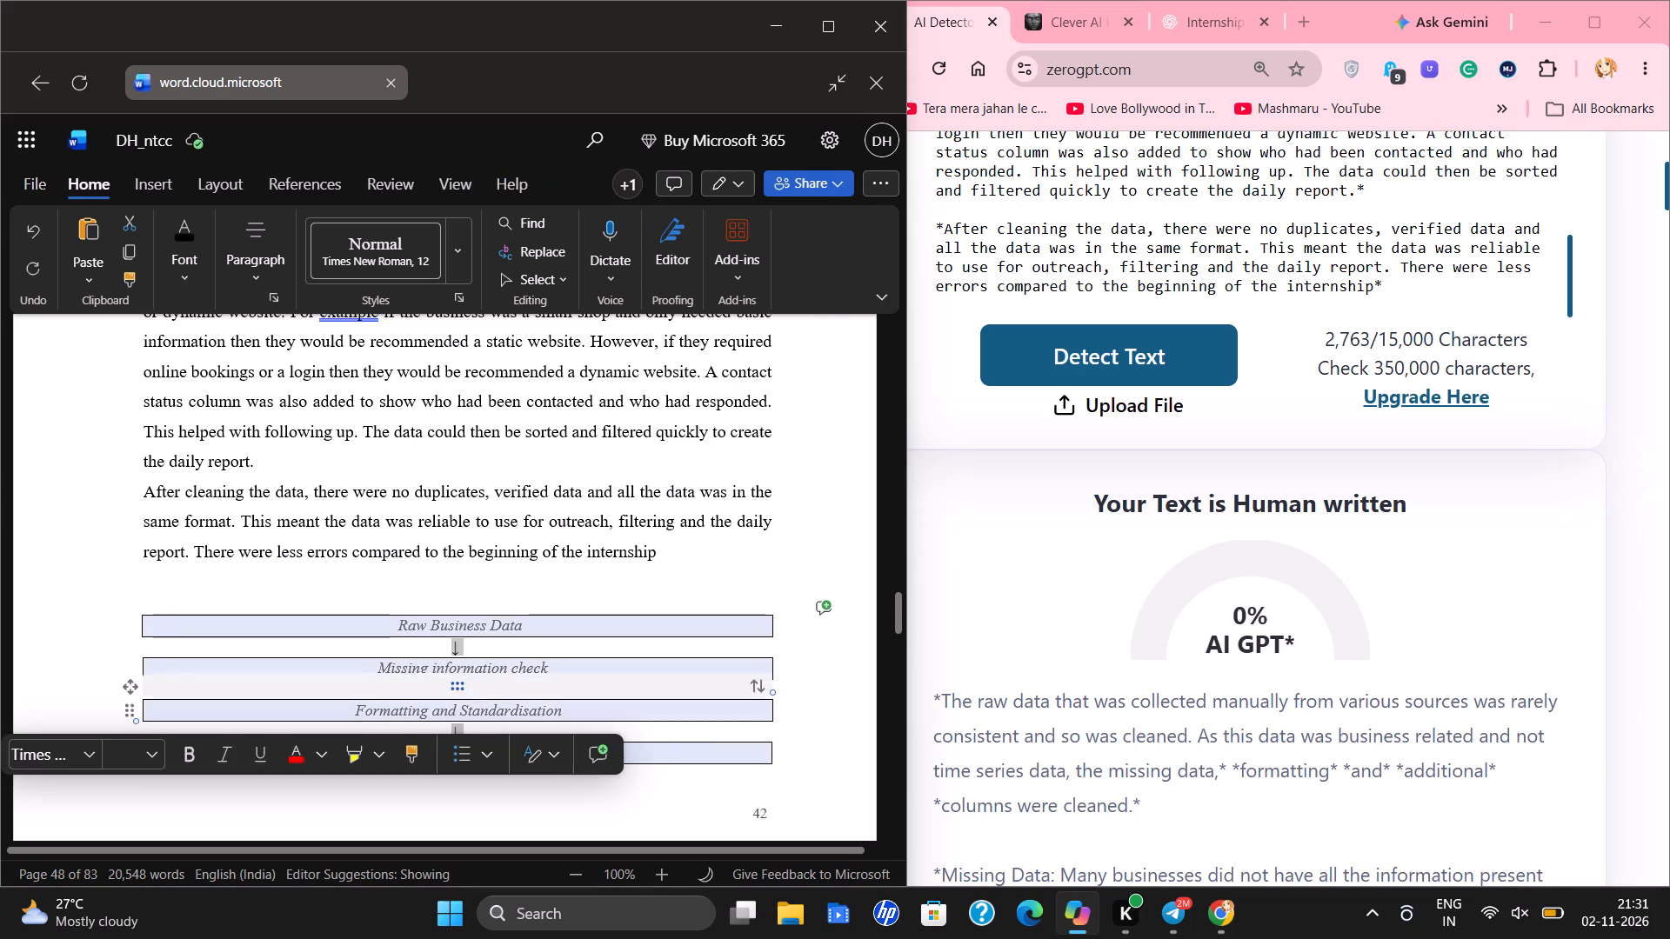
pyautogui.rightClick(535, 671)
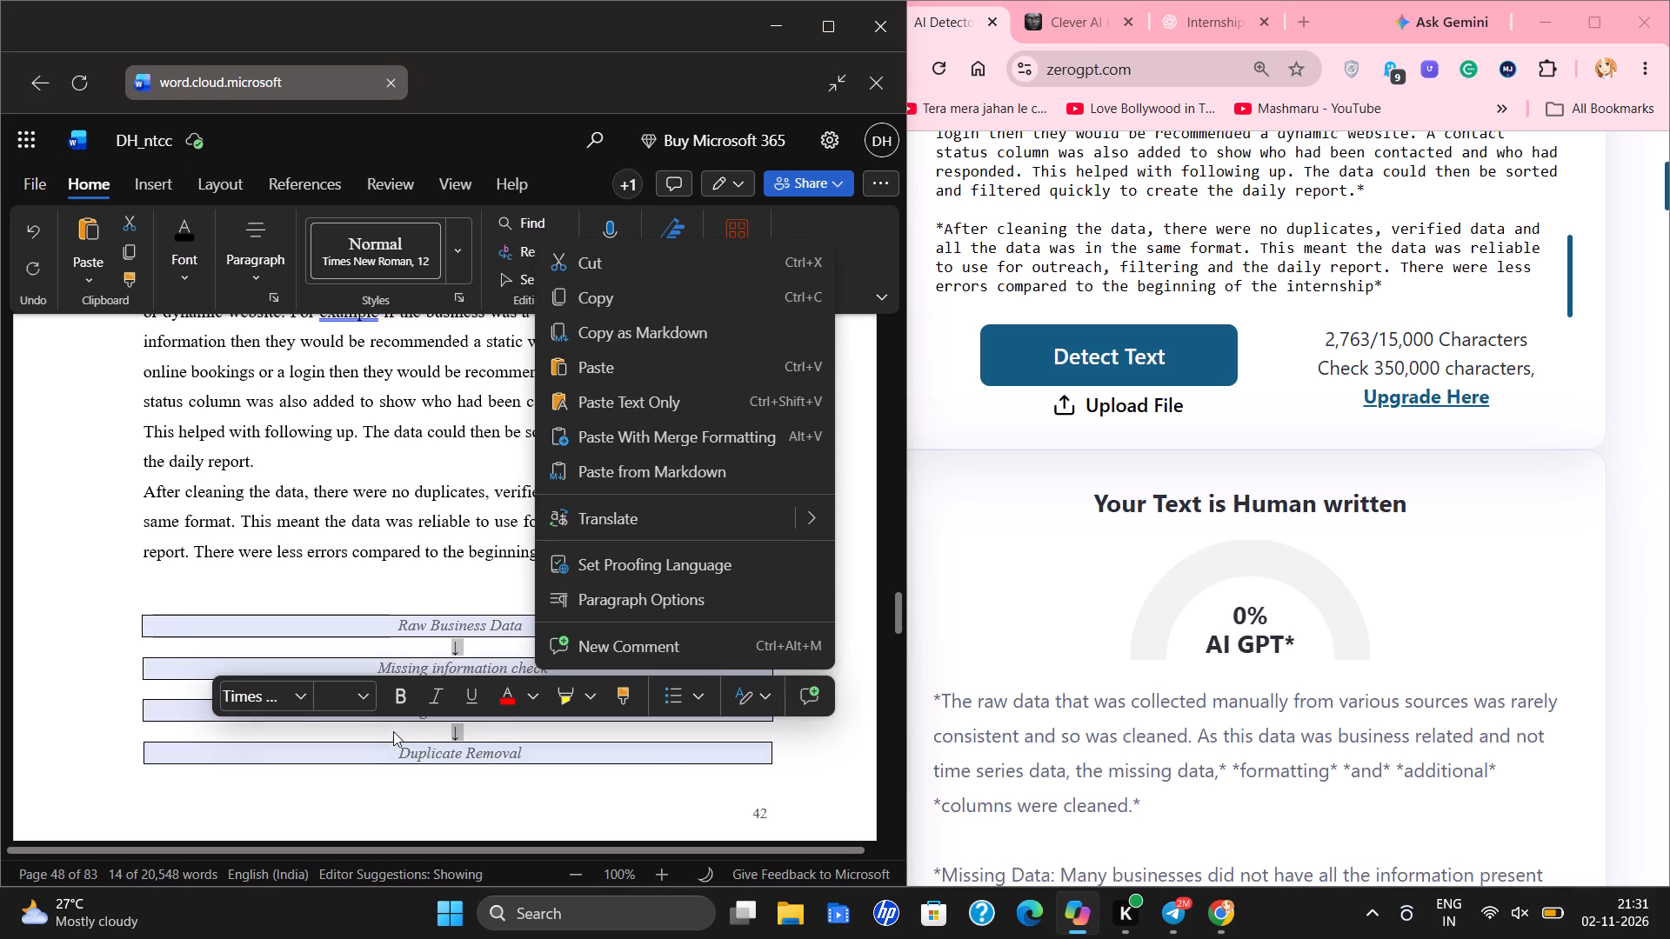
pyautogui.click(361, 695)
pyautogui.click(331, 290)
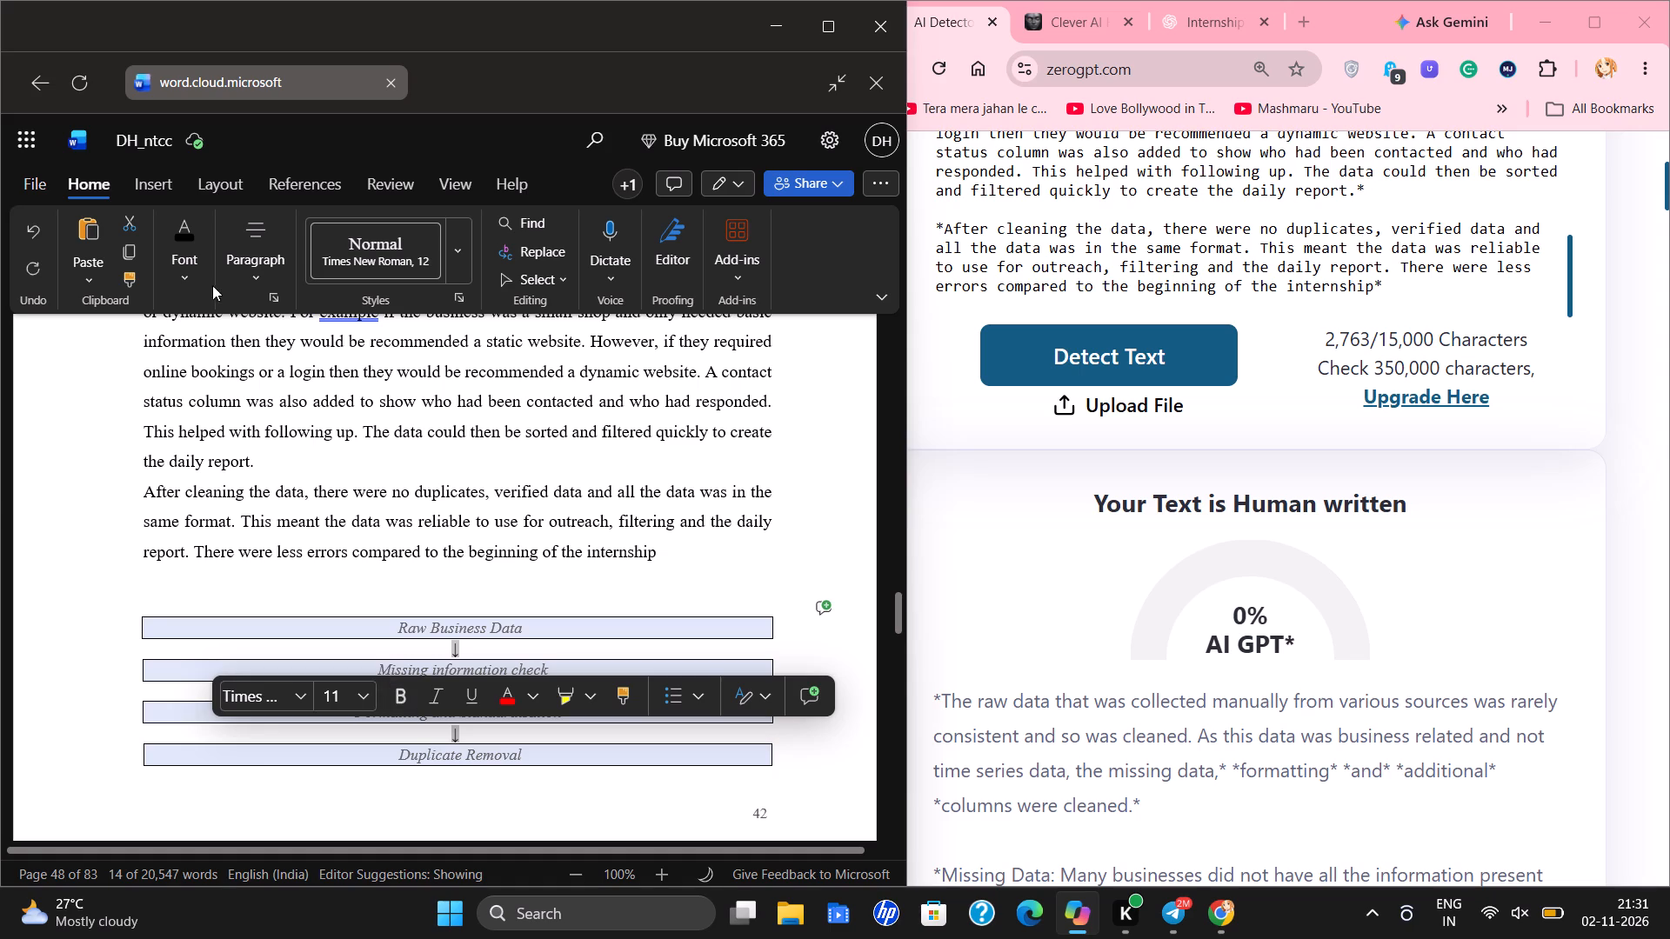
# Increase the line spacing of the flowchart boxes and arrows from "Raw Business Data" to "Duplicate Removal".
pyautogui.click(255, 269)
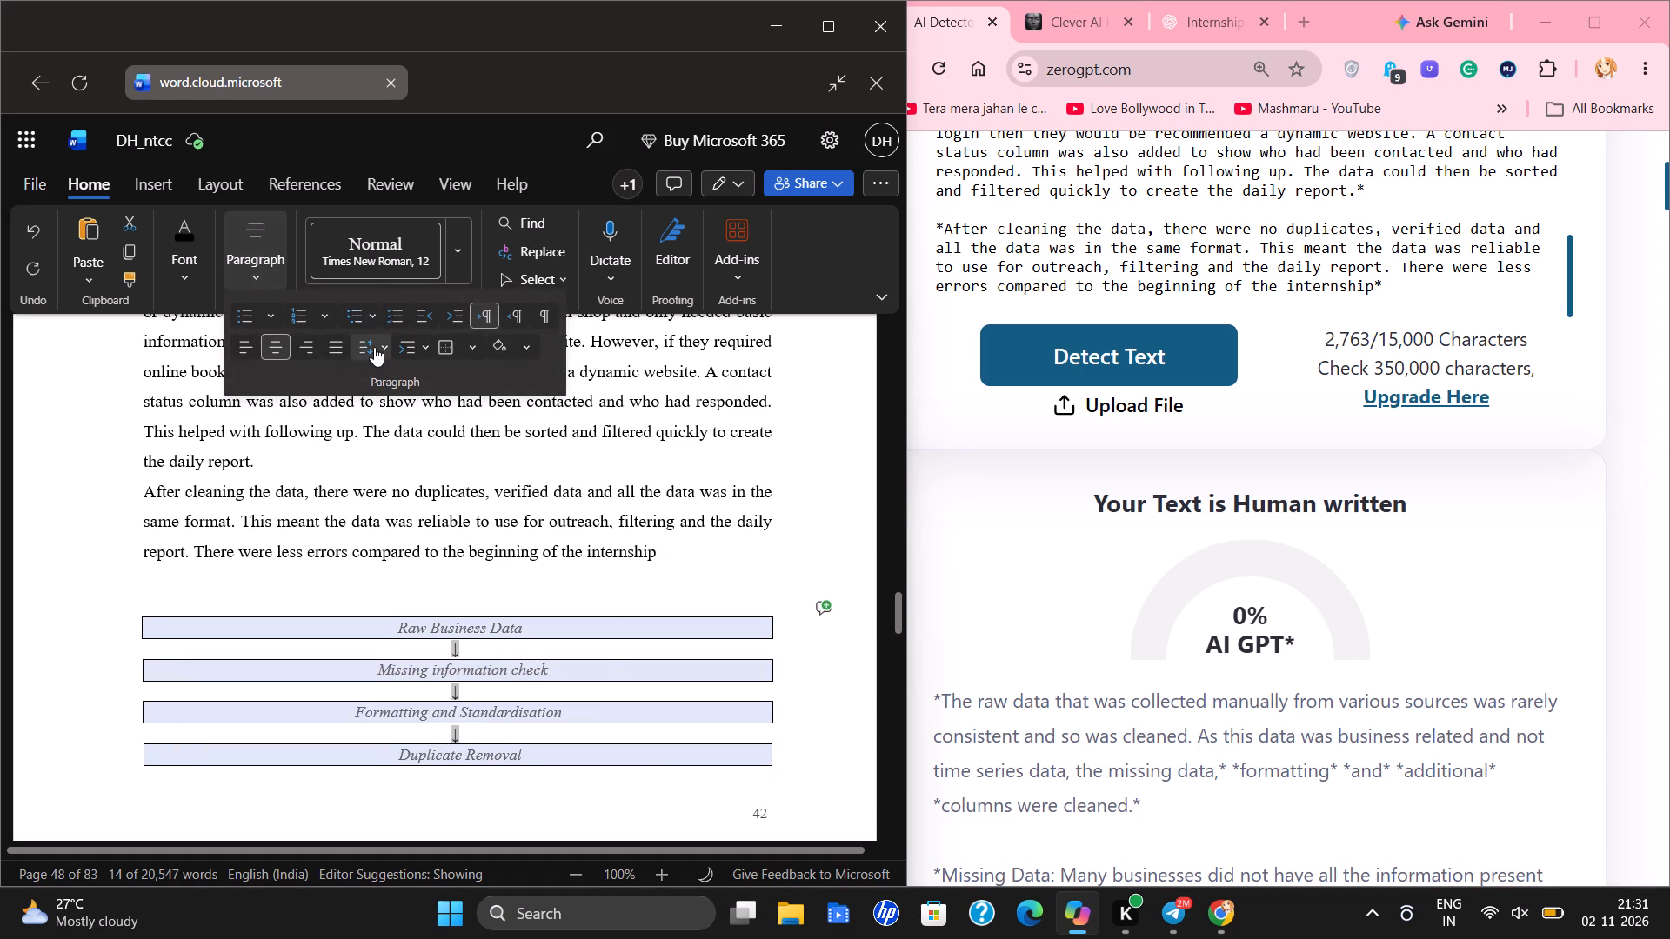
pyautogui.click(374, 347)
pyautogui.click(419, 476)
pyautogui.click(83, 670)
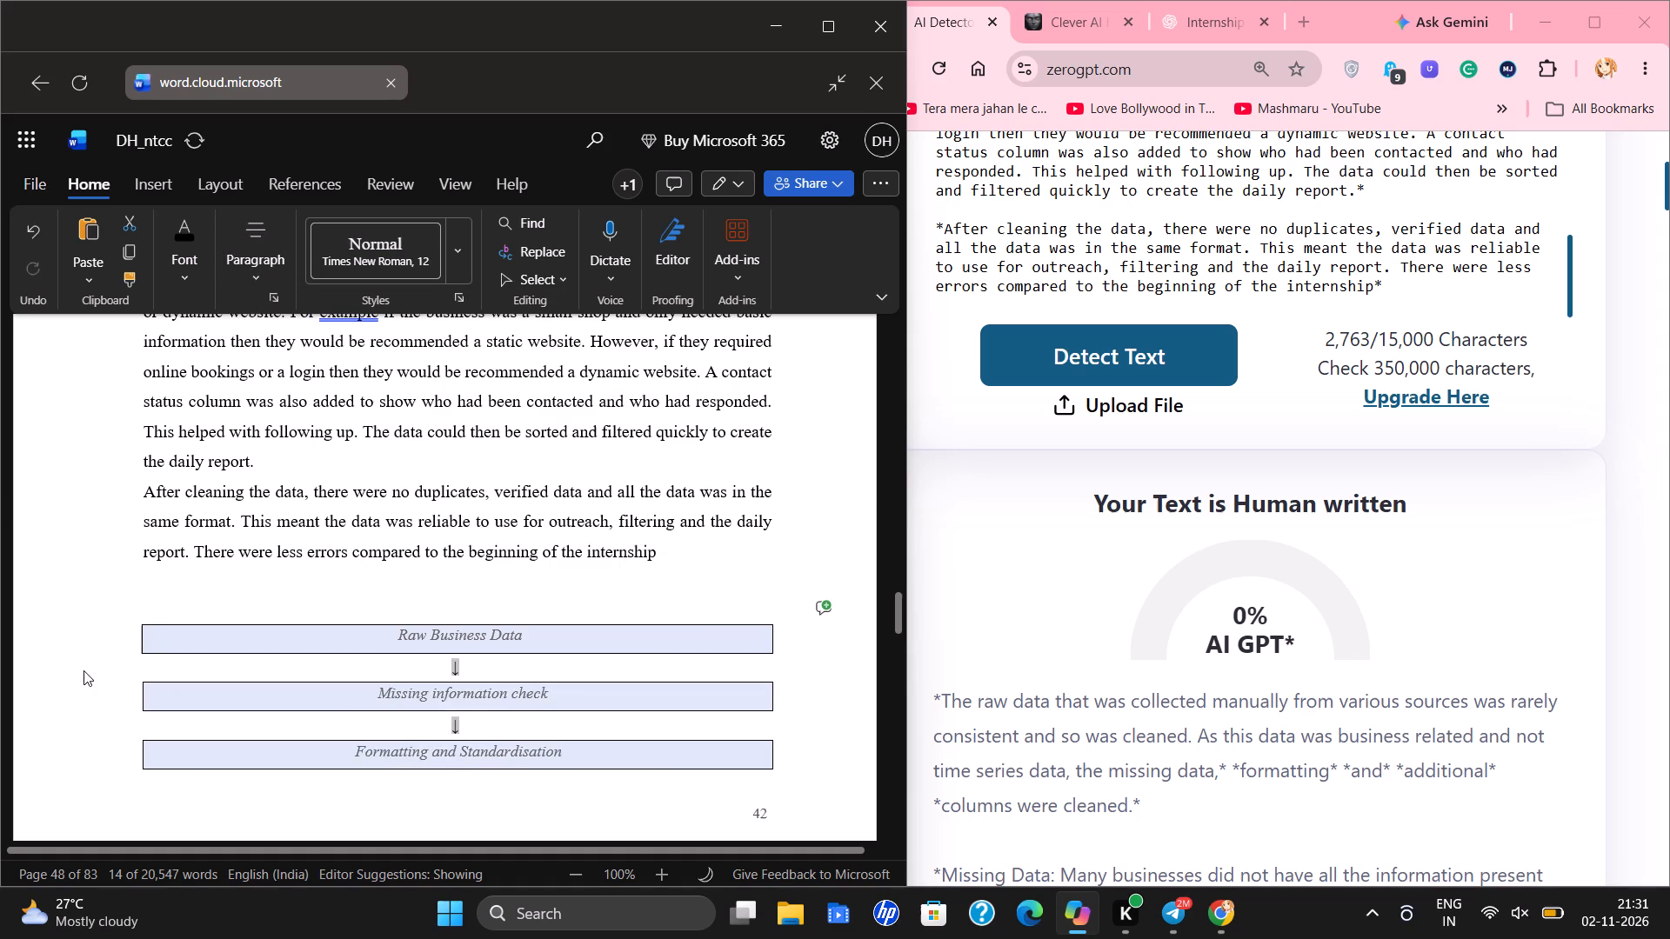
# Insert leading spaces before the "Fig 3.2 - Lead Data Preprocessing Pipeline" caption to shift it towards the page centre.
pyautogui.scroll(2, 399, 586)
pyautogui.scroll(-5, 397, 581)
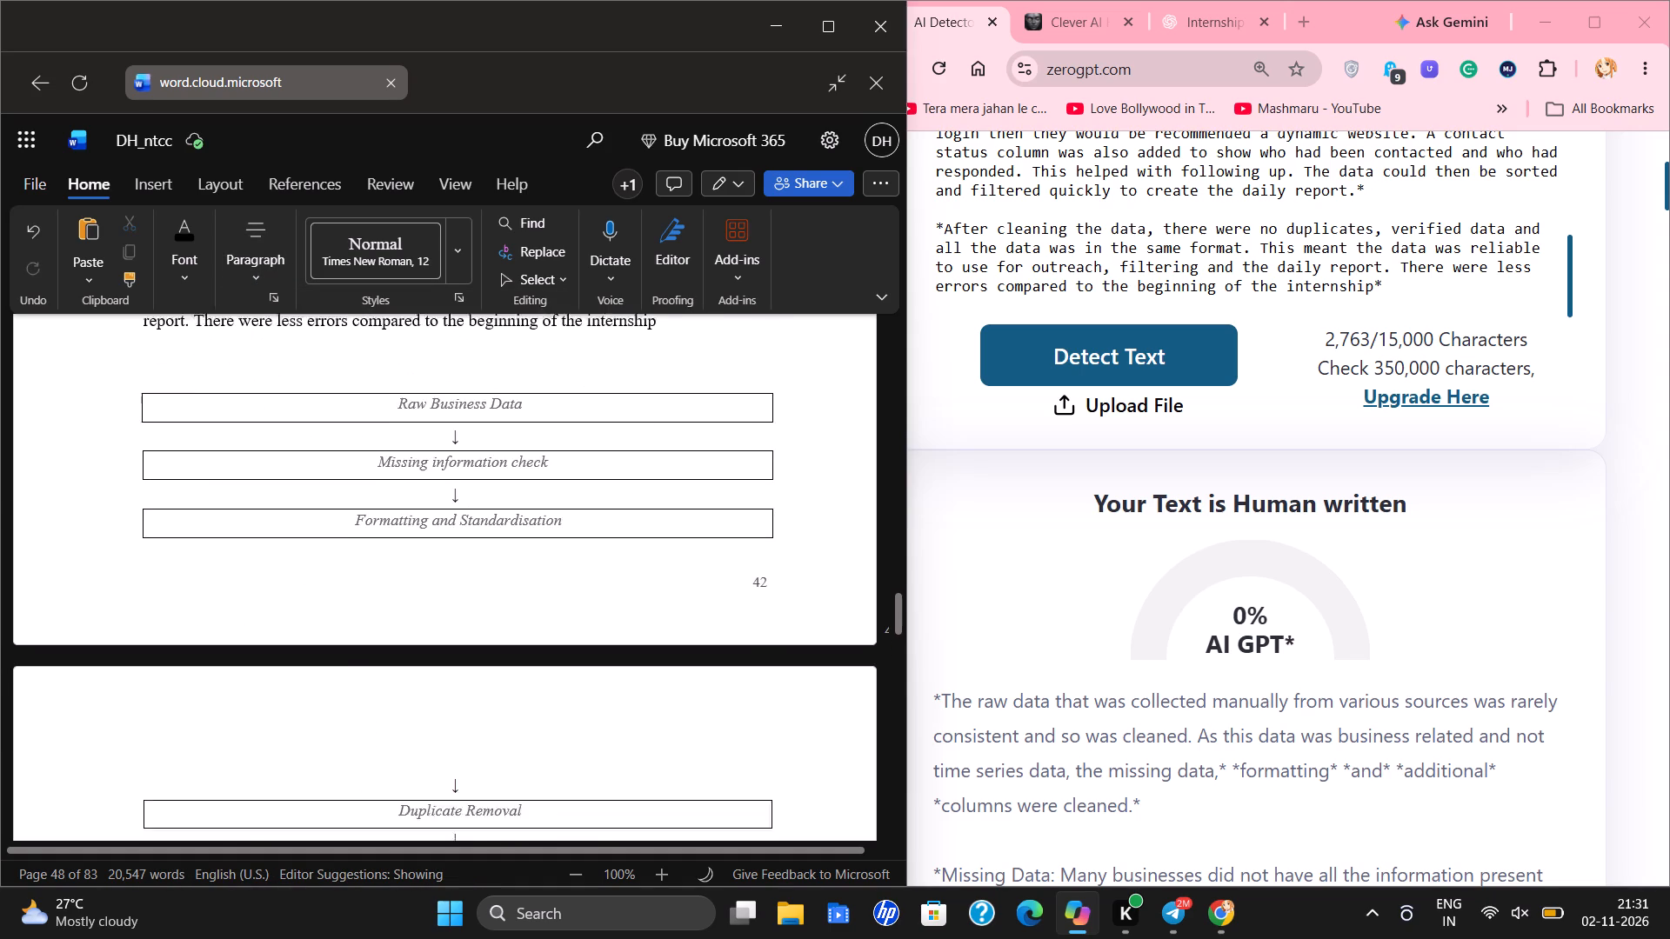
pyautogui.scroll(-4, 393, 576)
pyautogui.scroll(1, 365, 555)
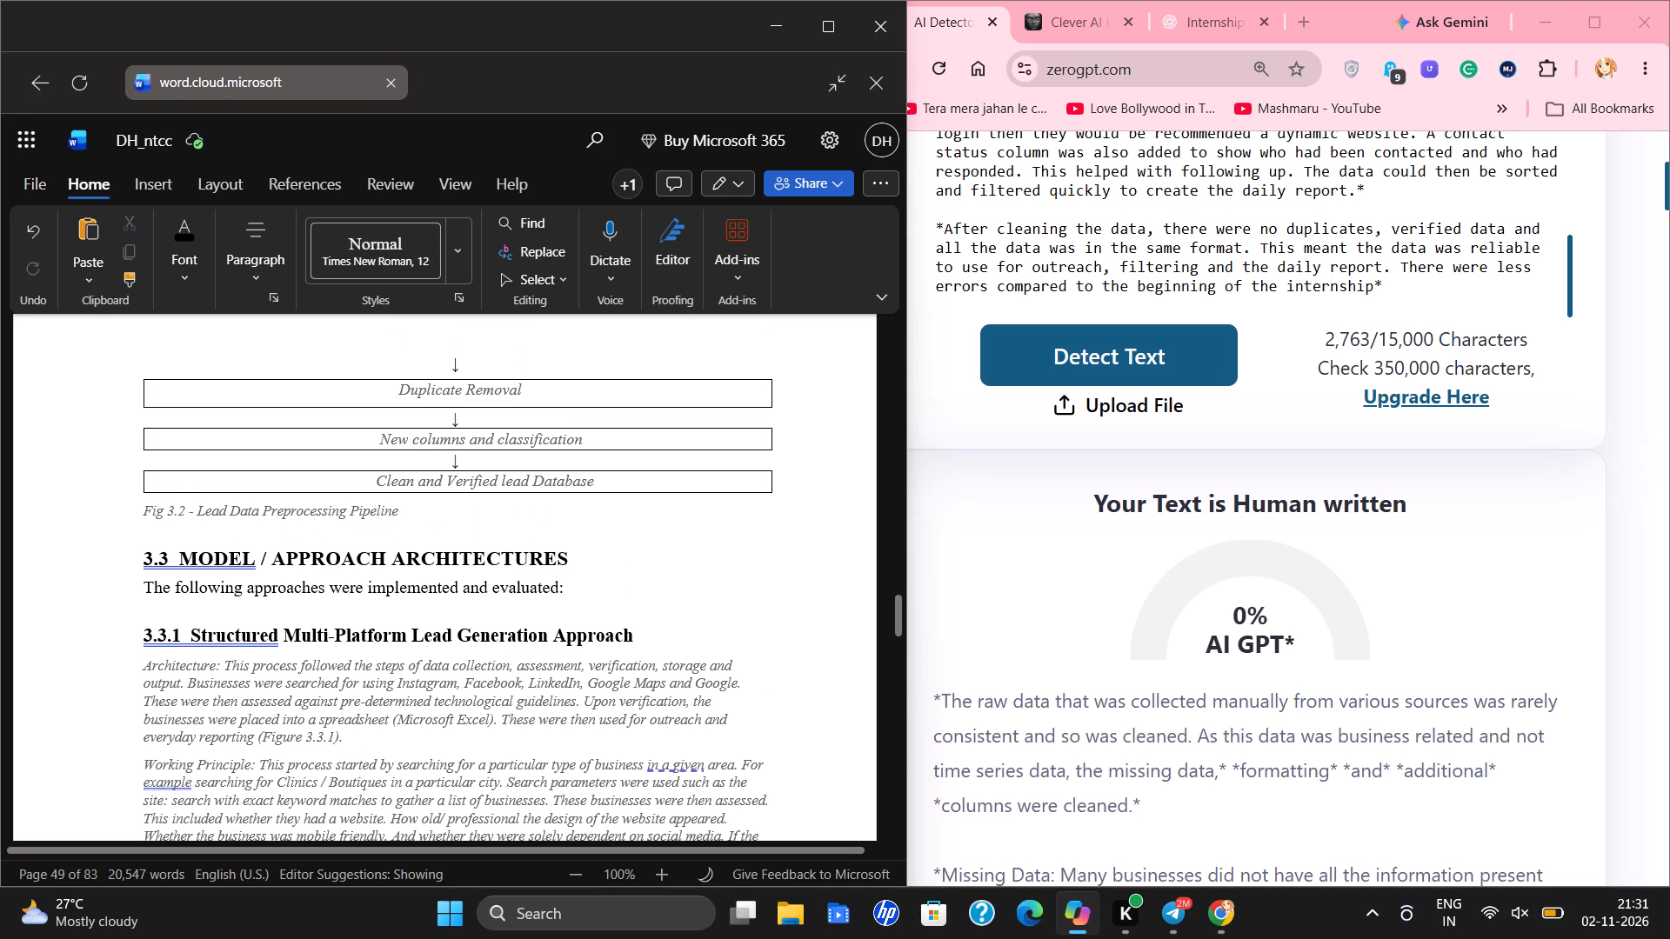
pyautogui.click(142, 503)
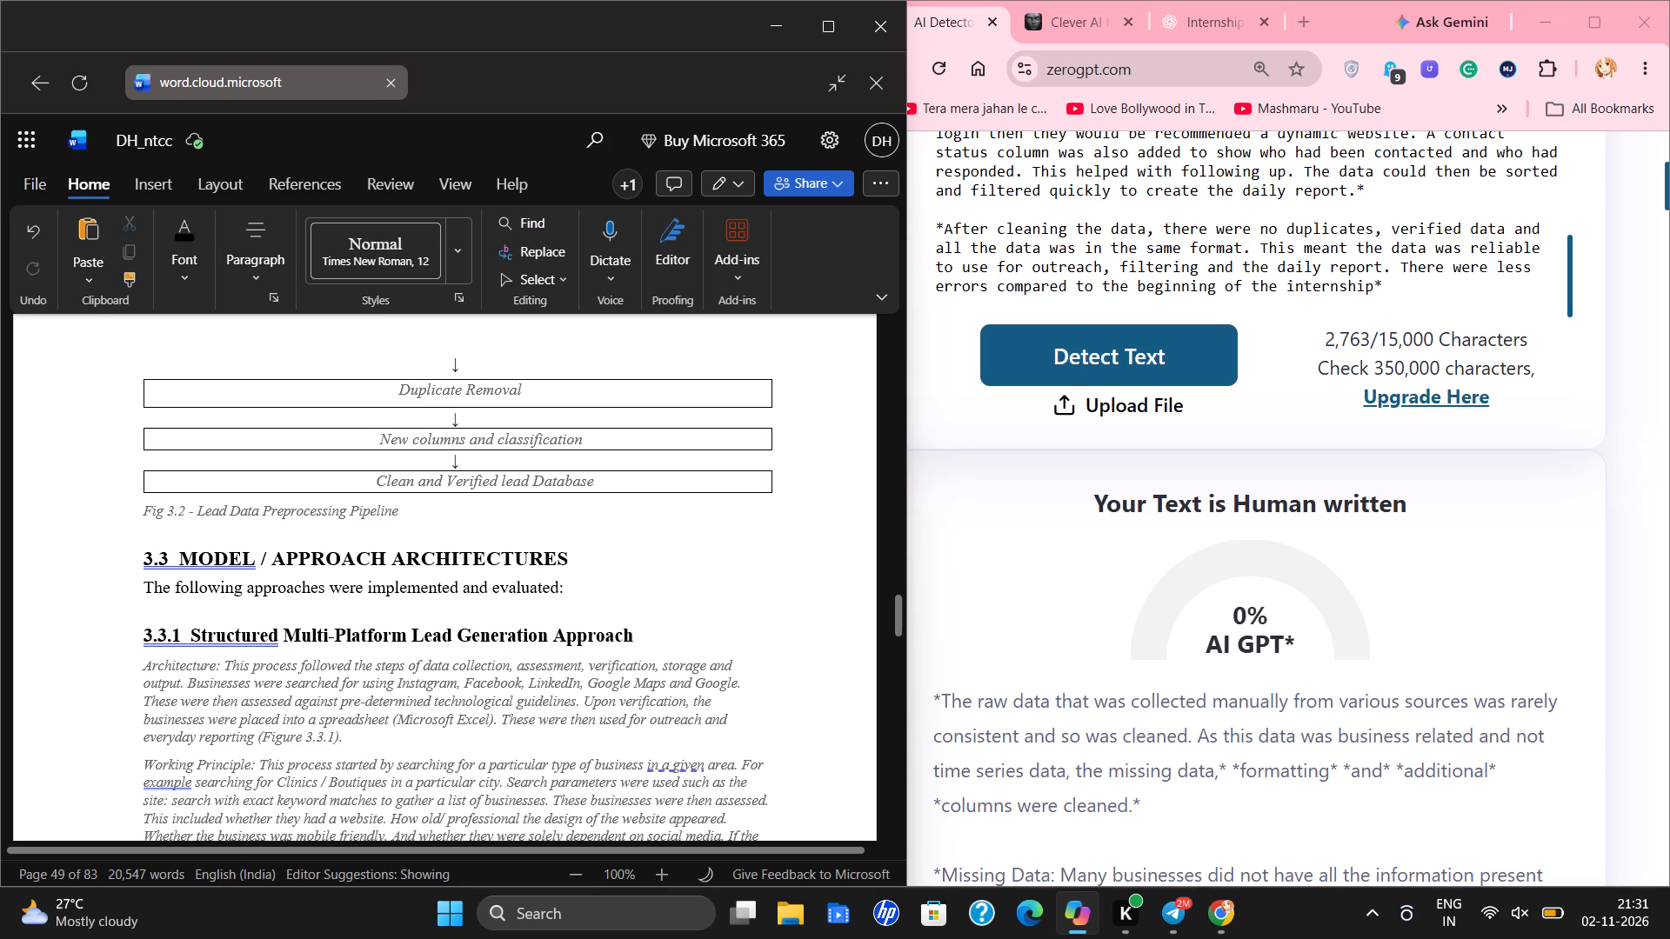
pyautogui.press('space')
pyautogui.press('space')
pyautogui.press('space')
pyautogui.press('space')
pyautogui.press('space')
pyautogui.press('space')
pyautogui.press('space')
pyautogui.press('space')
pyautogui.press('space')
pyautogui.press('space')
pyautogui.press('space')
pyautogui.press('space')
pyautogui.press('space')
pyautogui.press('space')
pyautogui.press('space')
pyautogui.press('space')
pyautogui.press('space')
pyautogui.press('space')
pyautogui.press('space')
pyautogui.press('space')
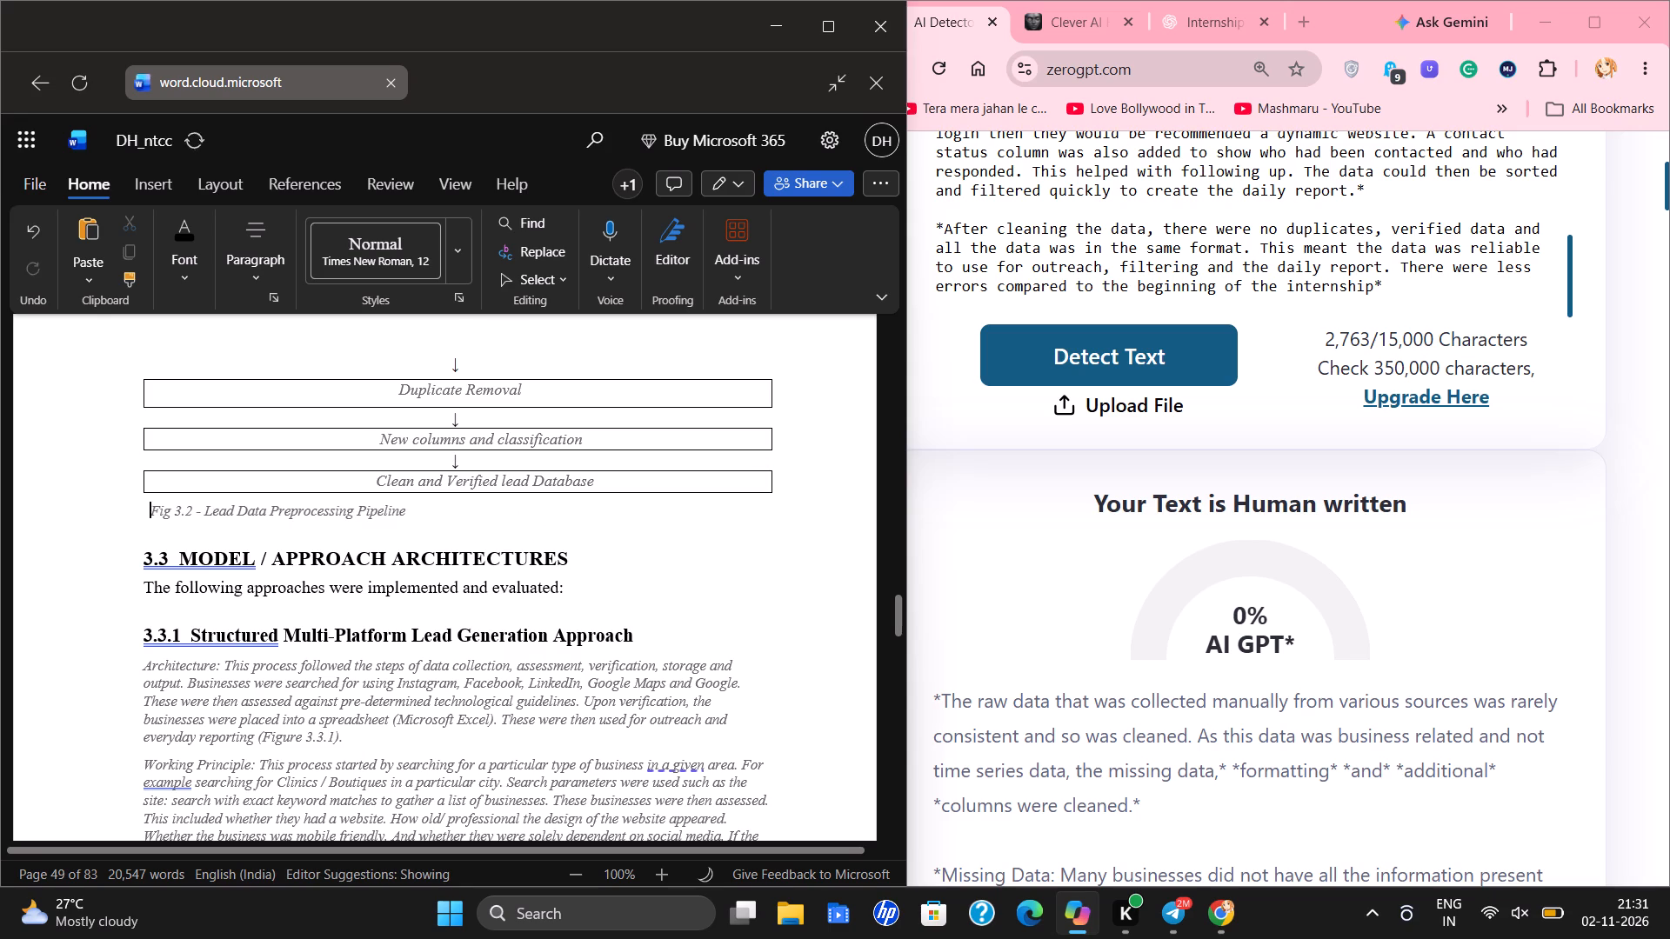
# Review the layout of section 3.2 Data Preprocessing, from its heading through the body text to the flowchart caption.
pyautogui.scroll(5, 136, 509)
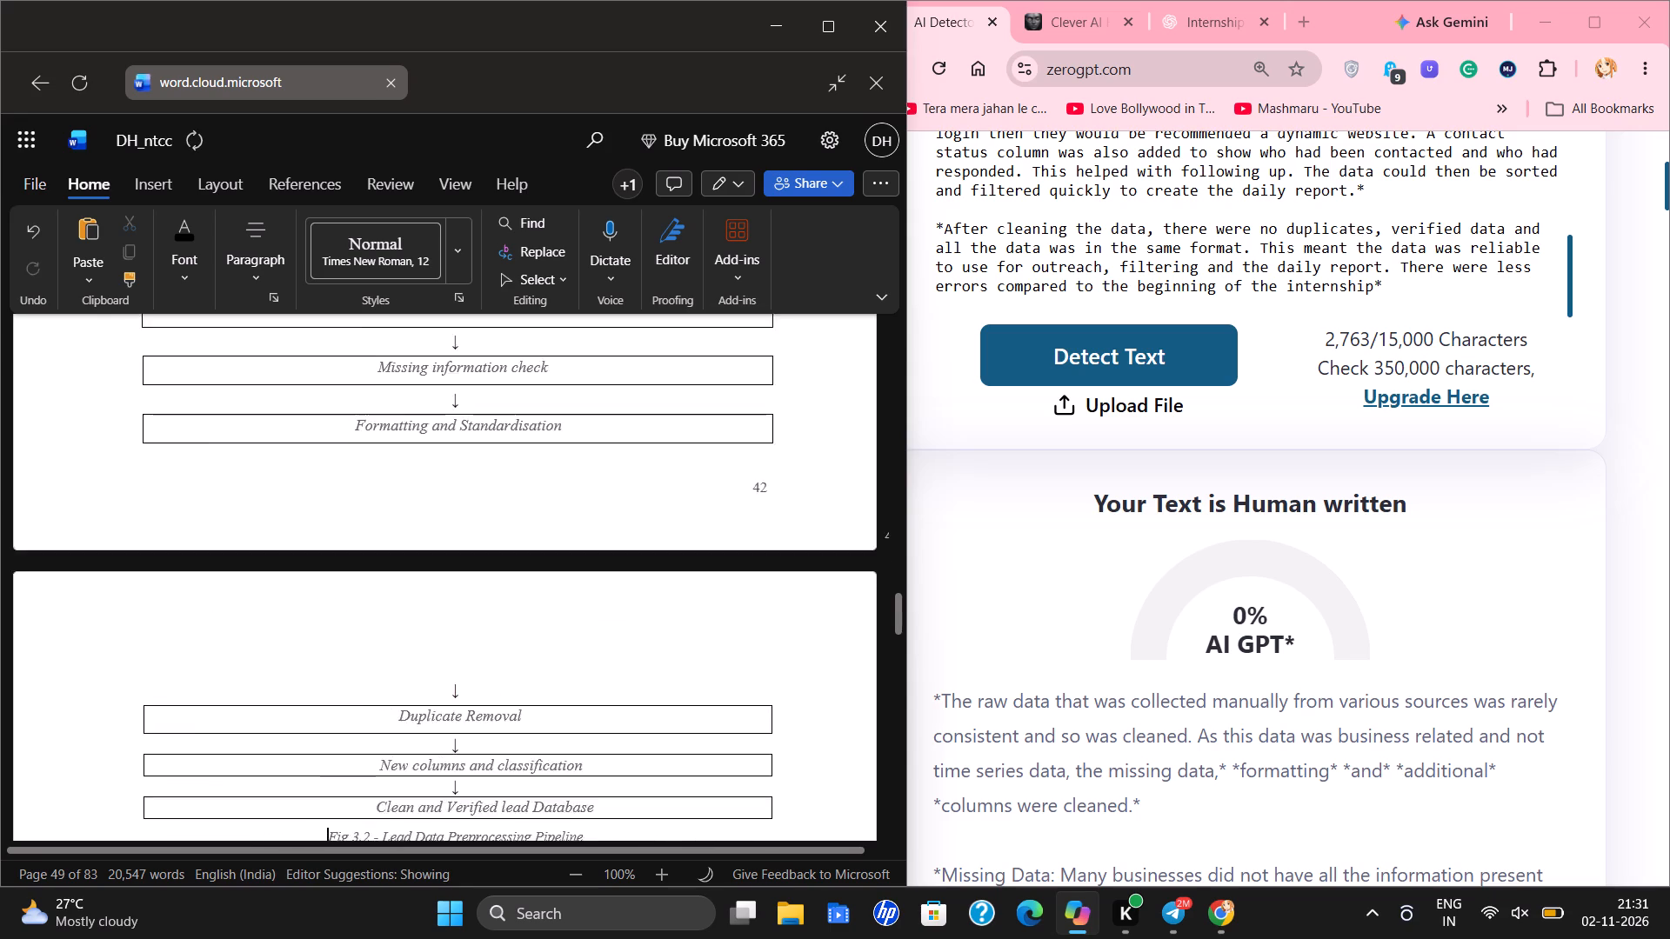
pyautogui.scroll(12, 92, 506)
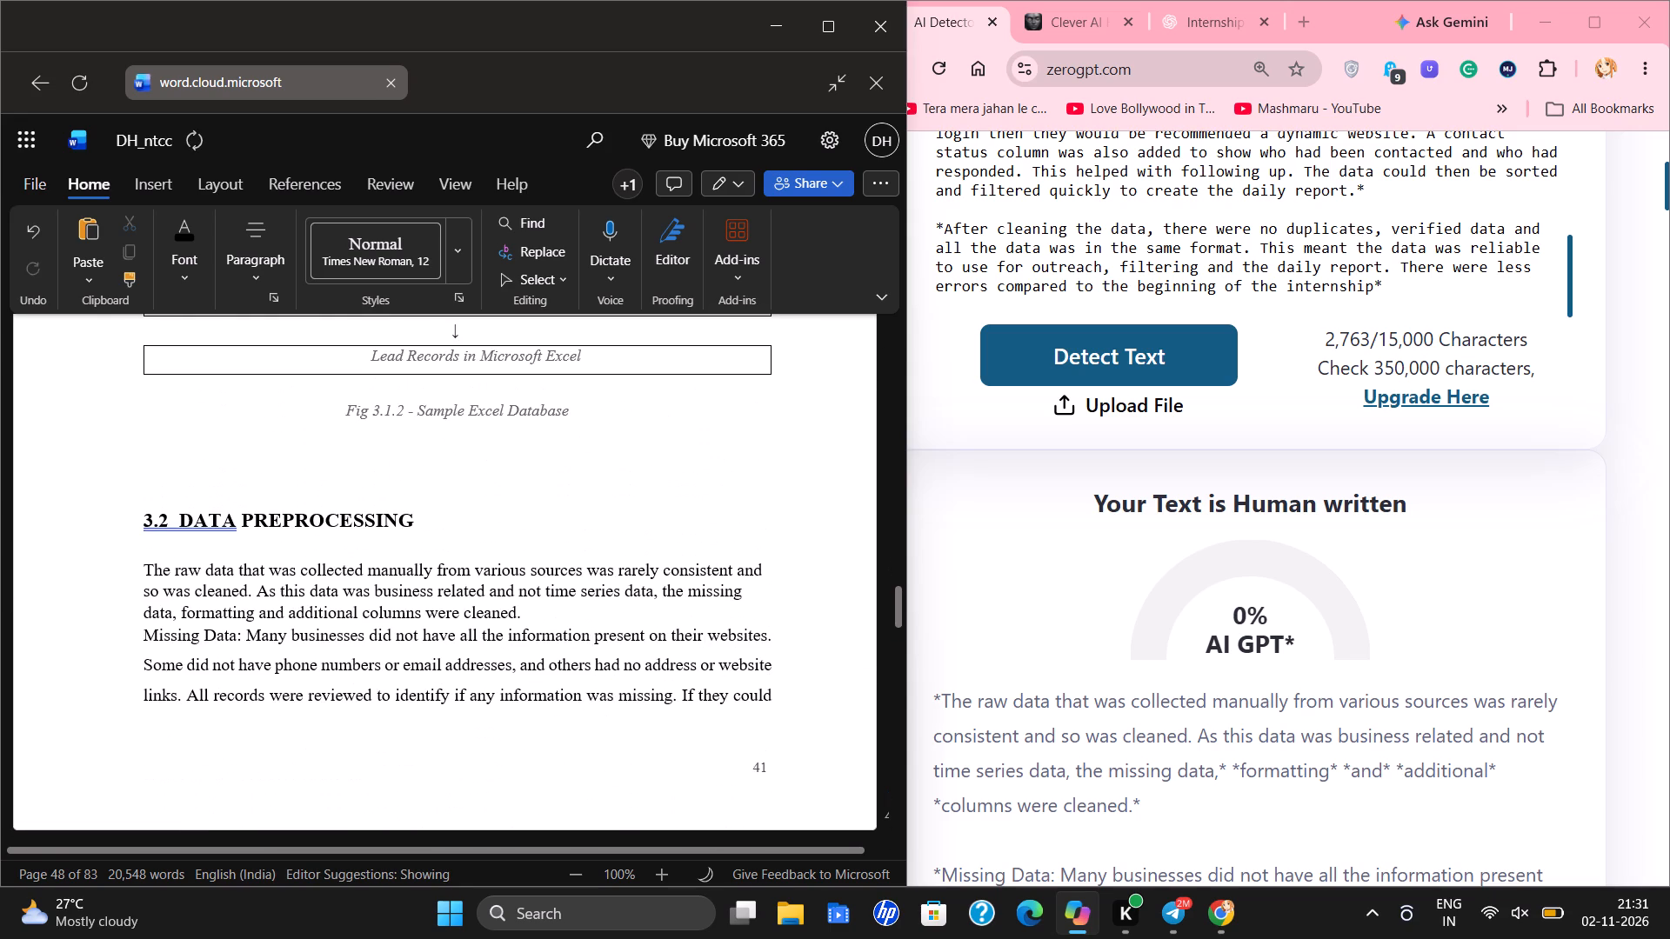
pyautogui.scroll(-6, 103, 497)
pyautogui.scroll(5, 104, 501)
pyautogui.scroll(-7, 104, 501)
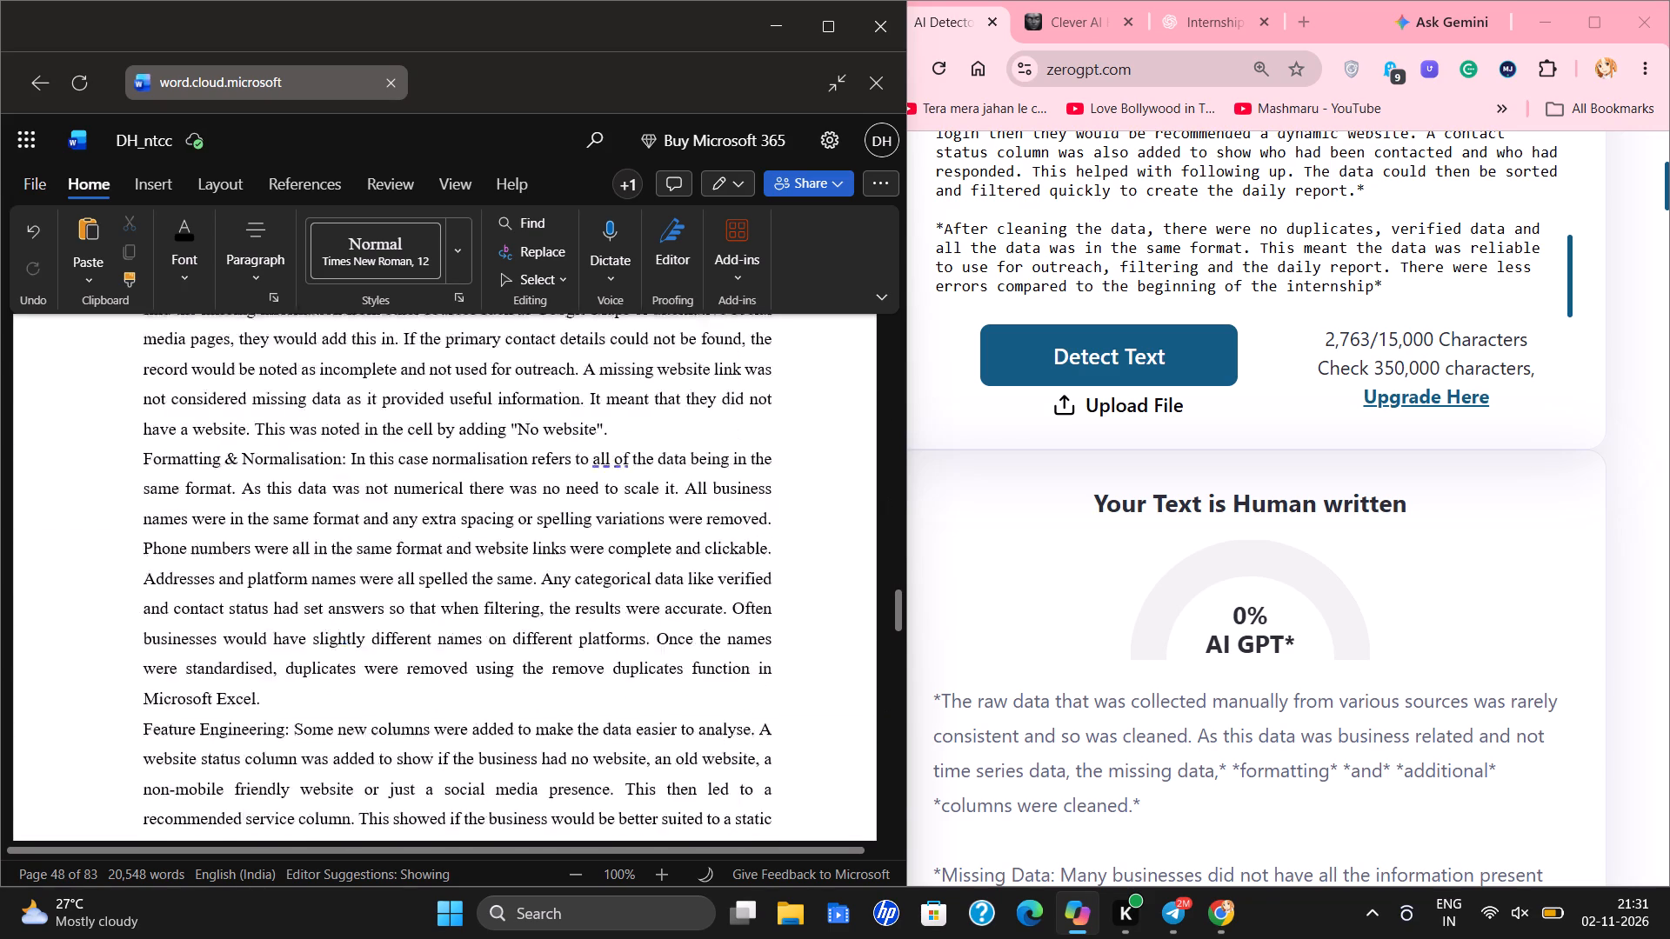
pyautogui.scroll(-7, 104, 500)
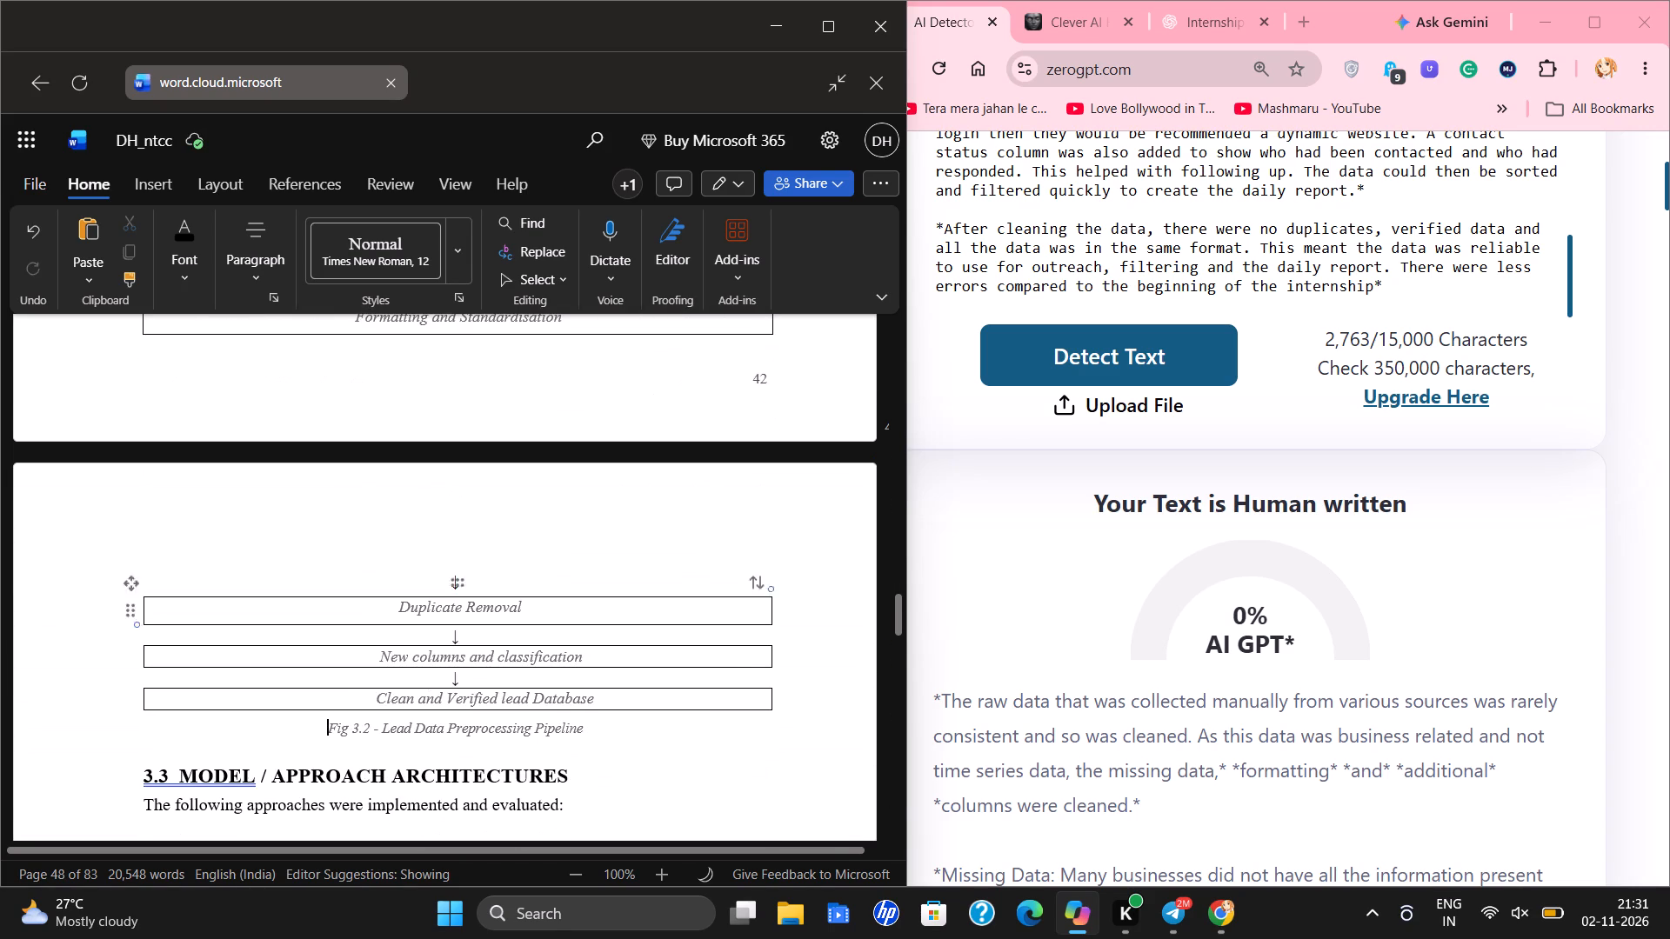
# Centre-align the "Fig 3.2 - Lead Data Preprocessing Pipeline" caption and delete the leading spaces before it.
pyautogui.click(803, 699)
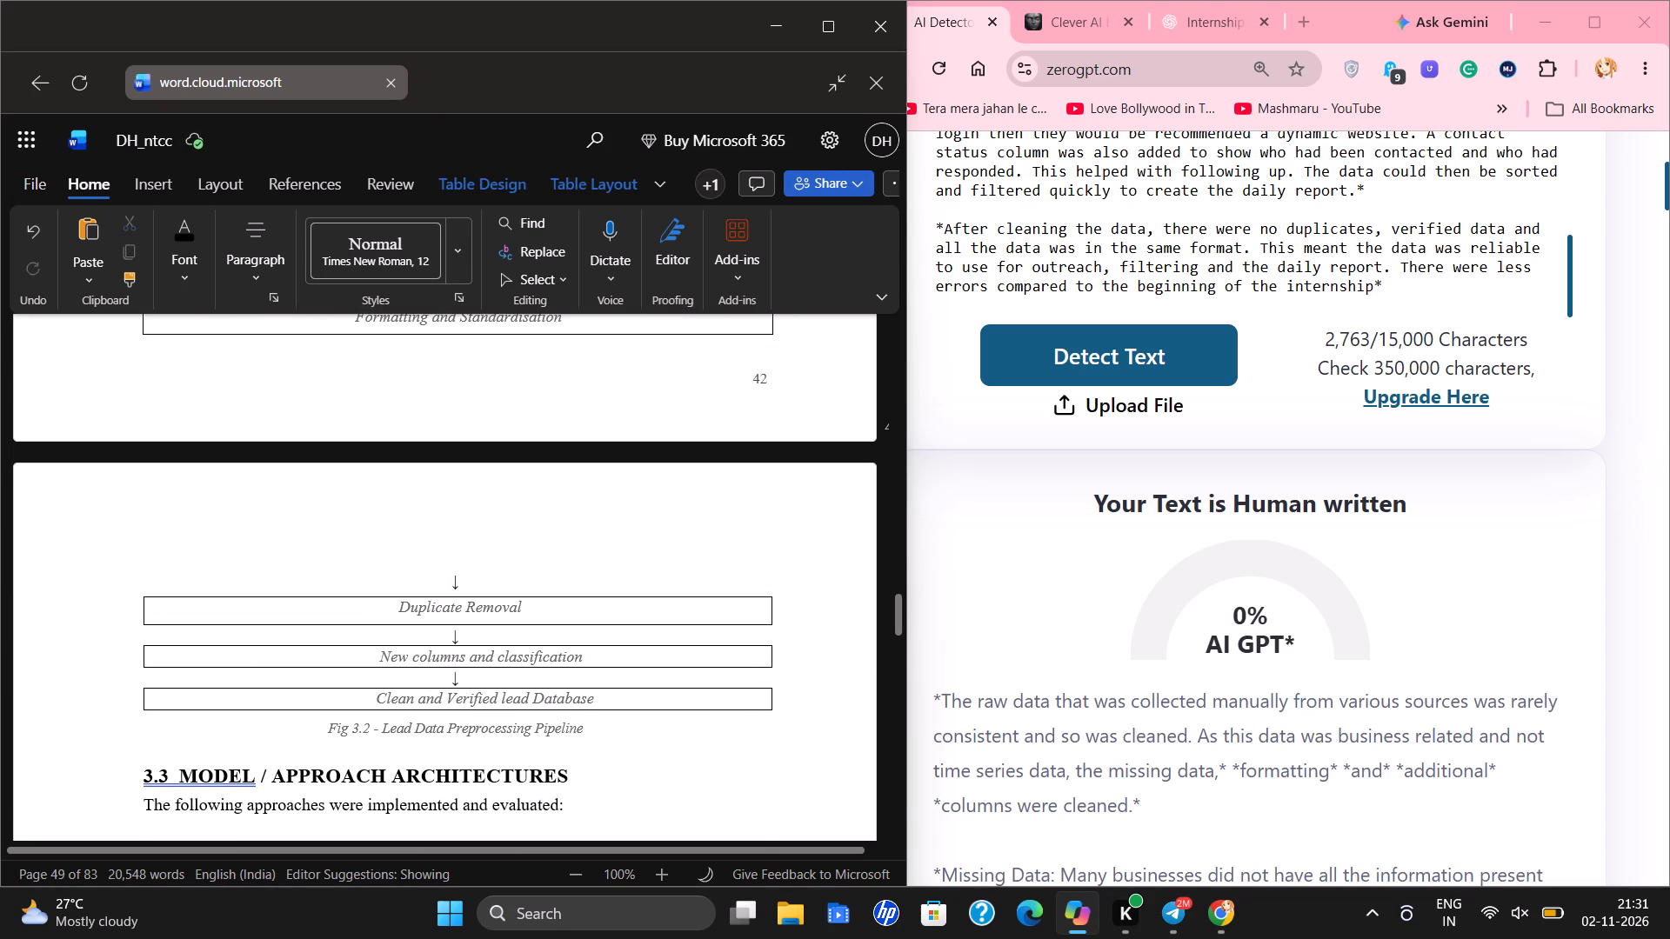
pyautogui.moveTo(316, 725); pyautogui.dragTo(664, 737)
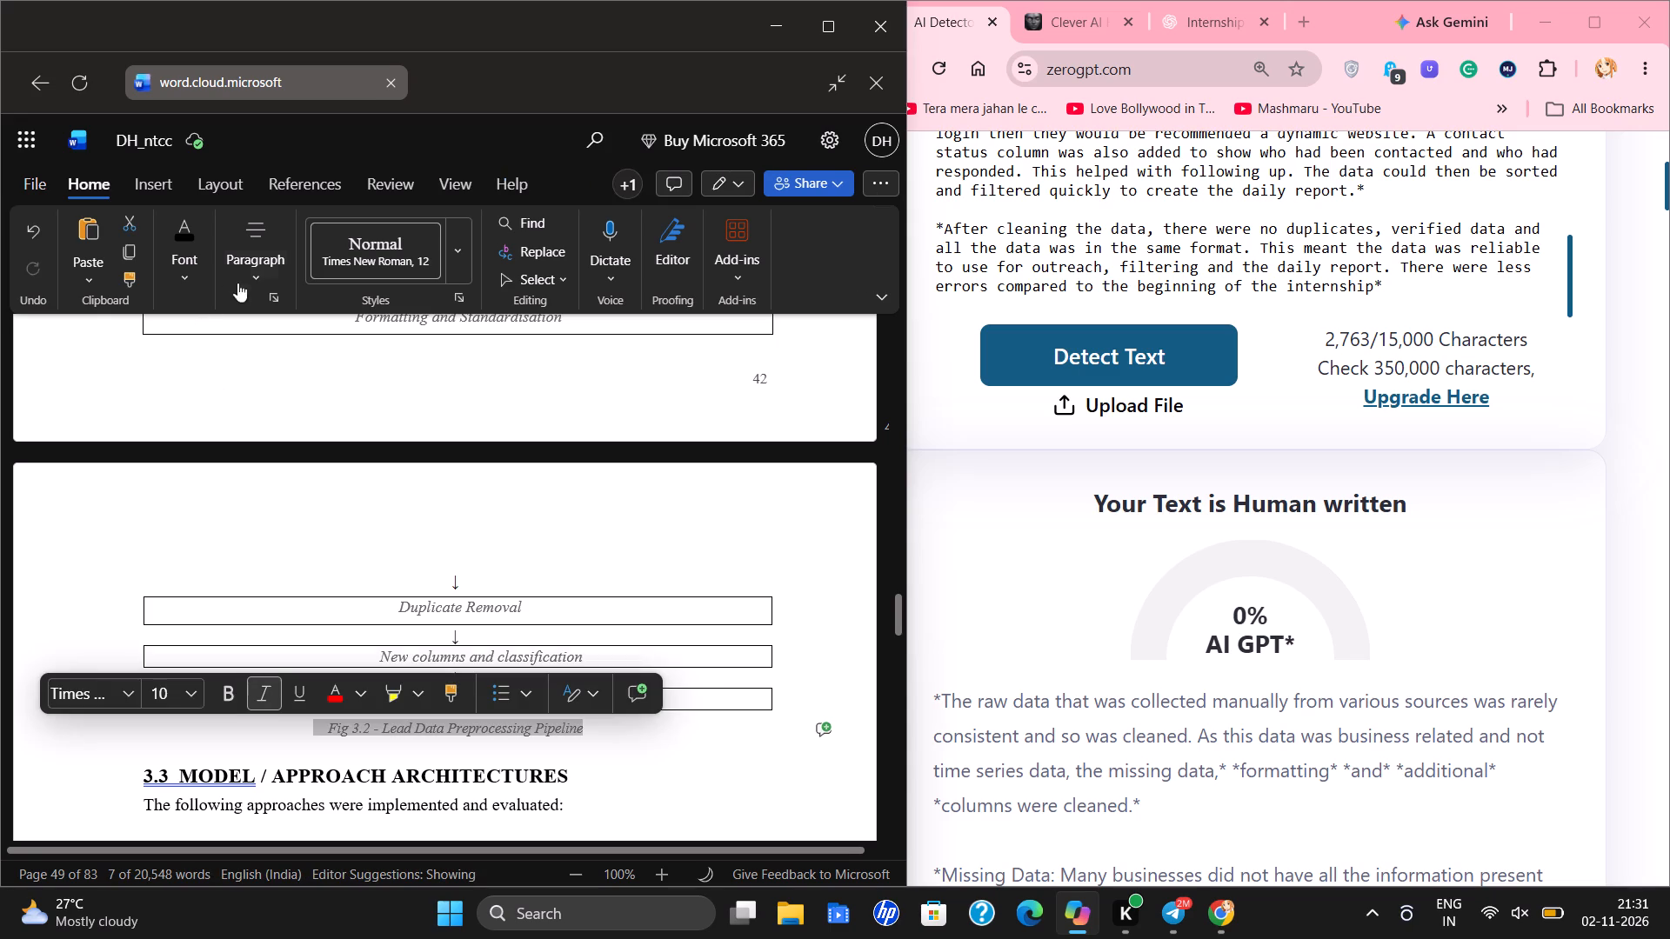
pyautogui.click(253, 272)
pyautogui.click(285, 345)
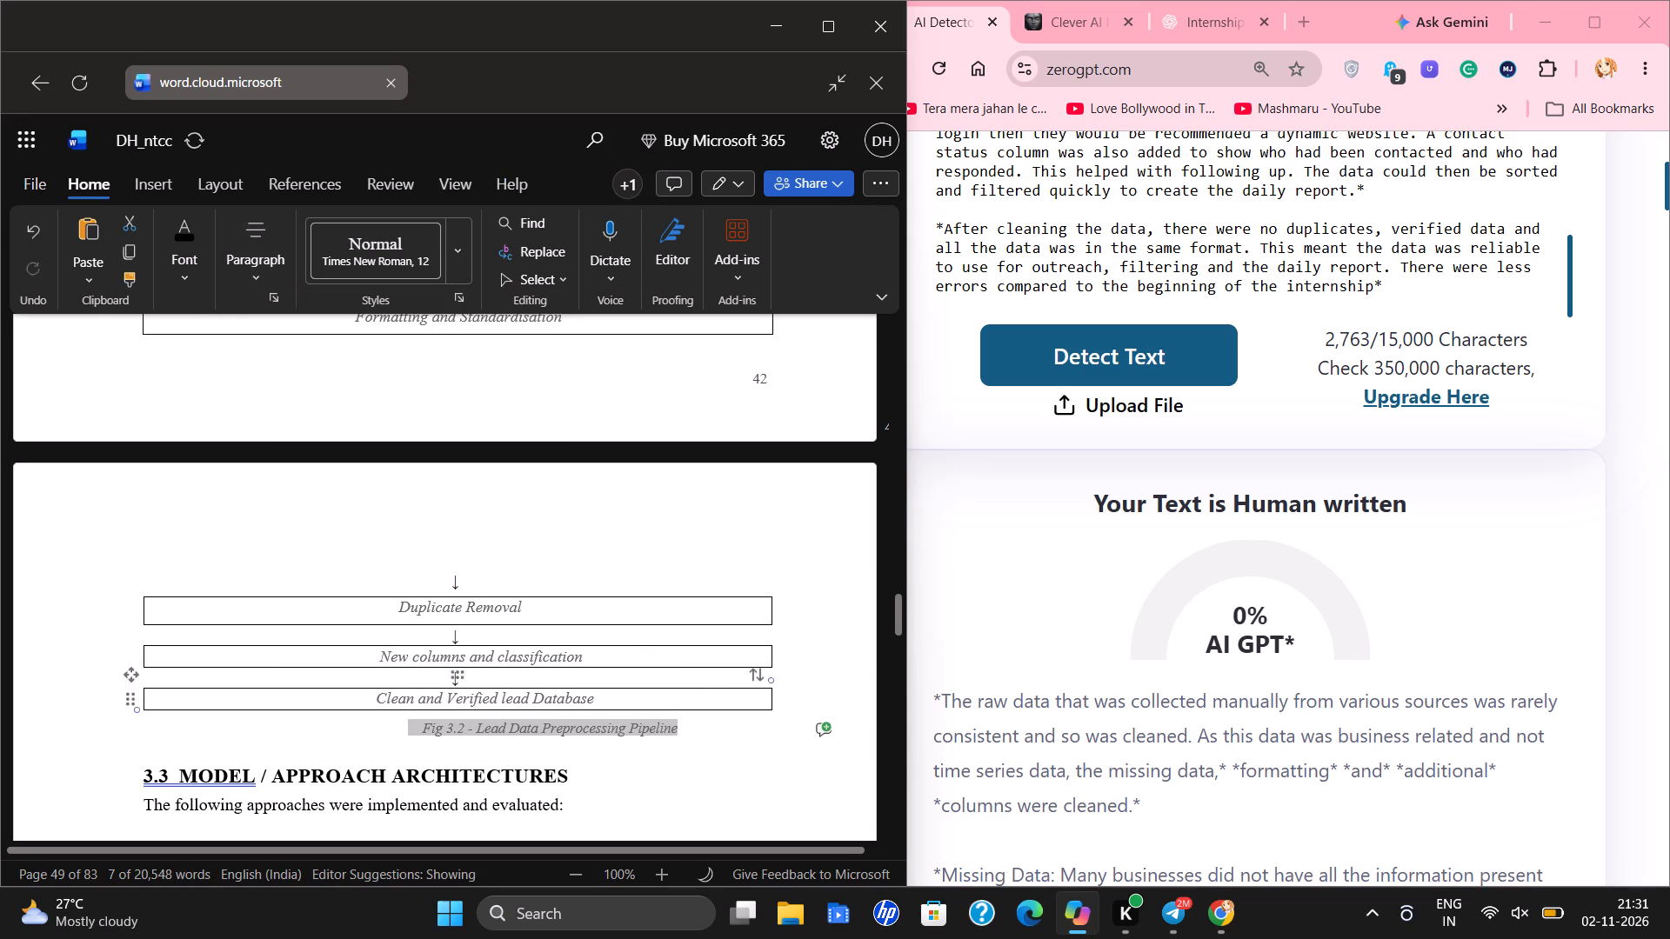
pyautogui.click(410, 729)
pyautogui.moveTo(419, 731); pyautogui.dragTo(237, 736)
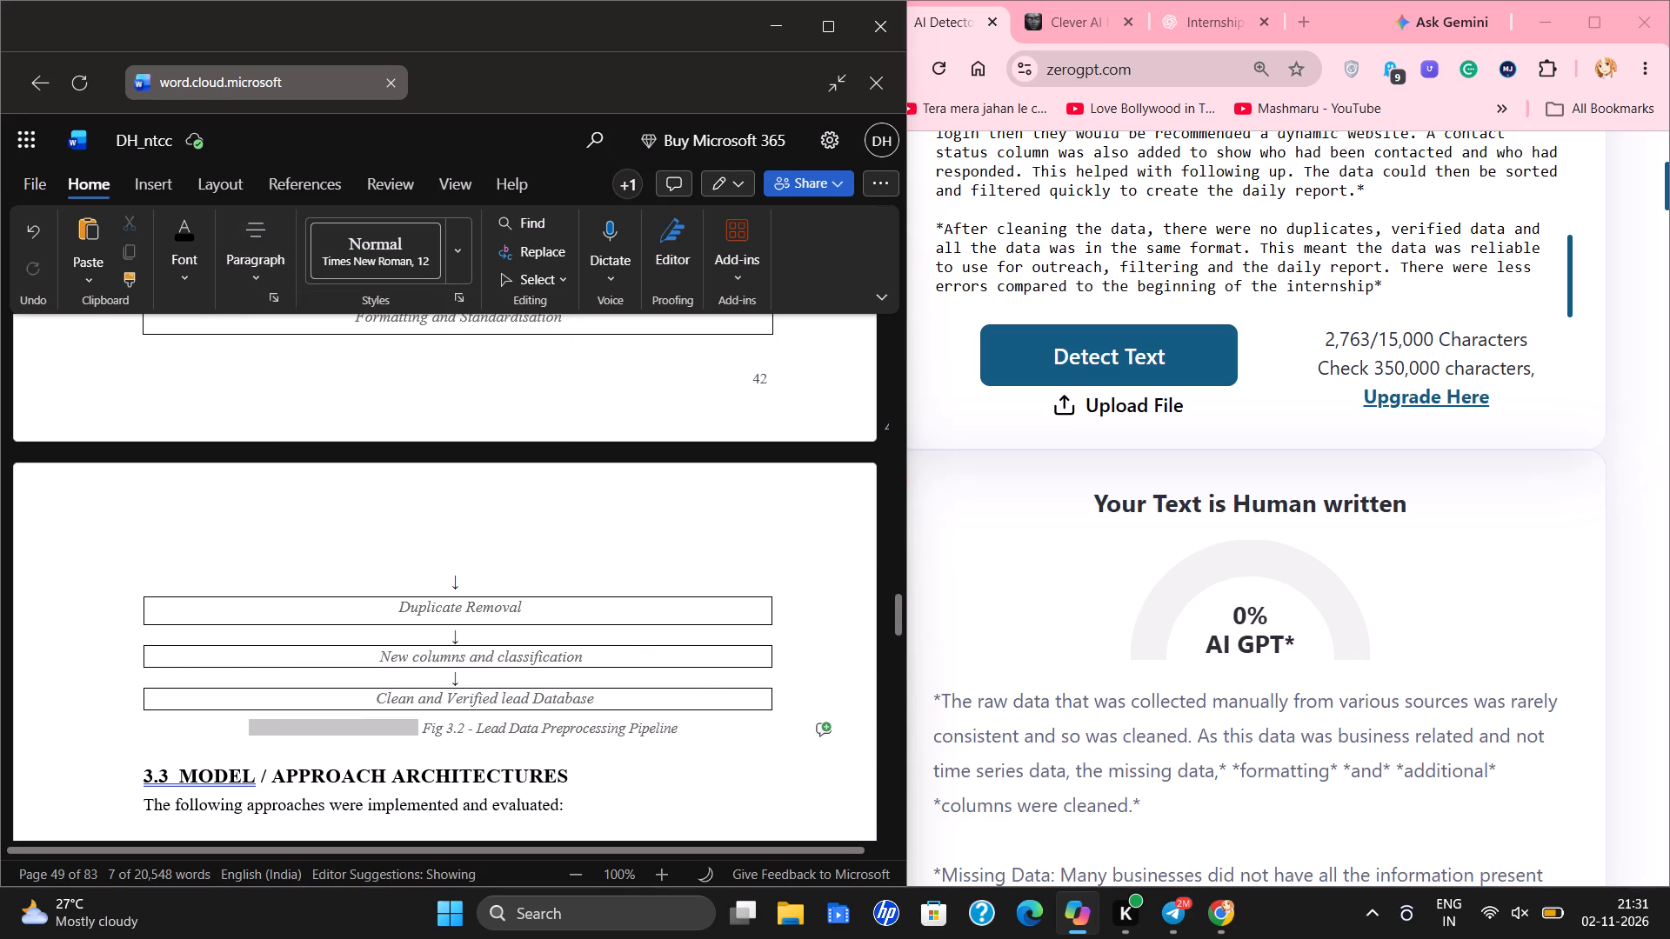
pyautogui.moveTo(237, 736); pyautogui.dragTo(154, 738)
pyautogui.press('BackSpace')
pyautogui.press('BackSpace')
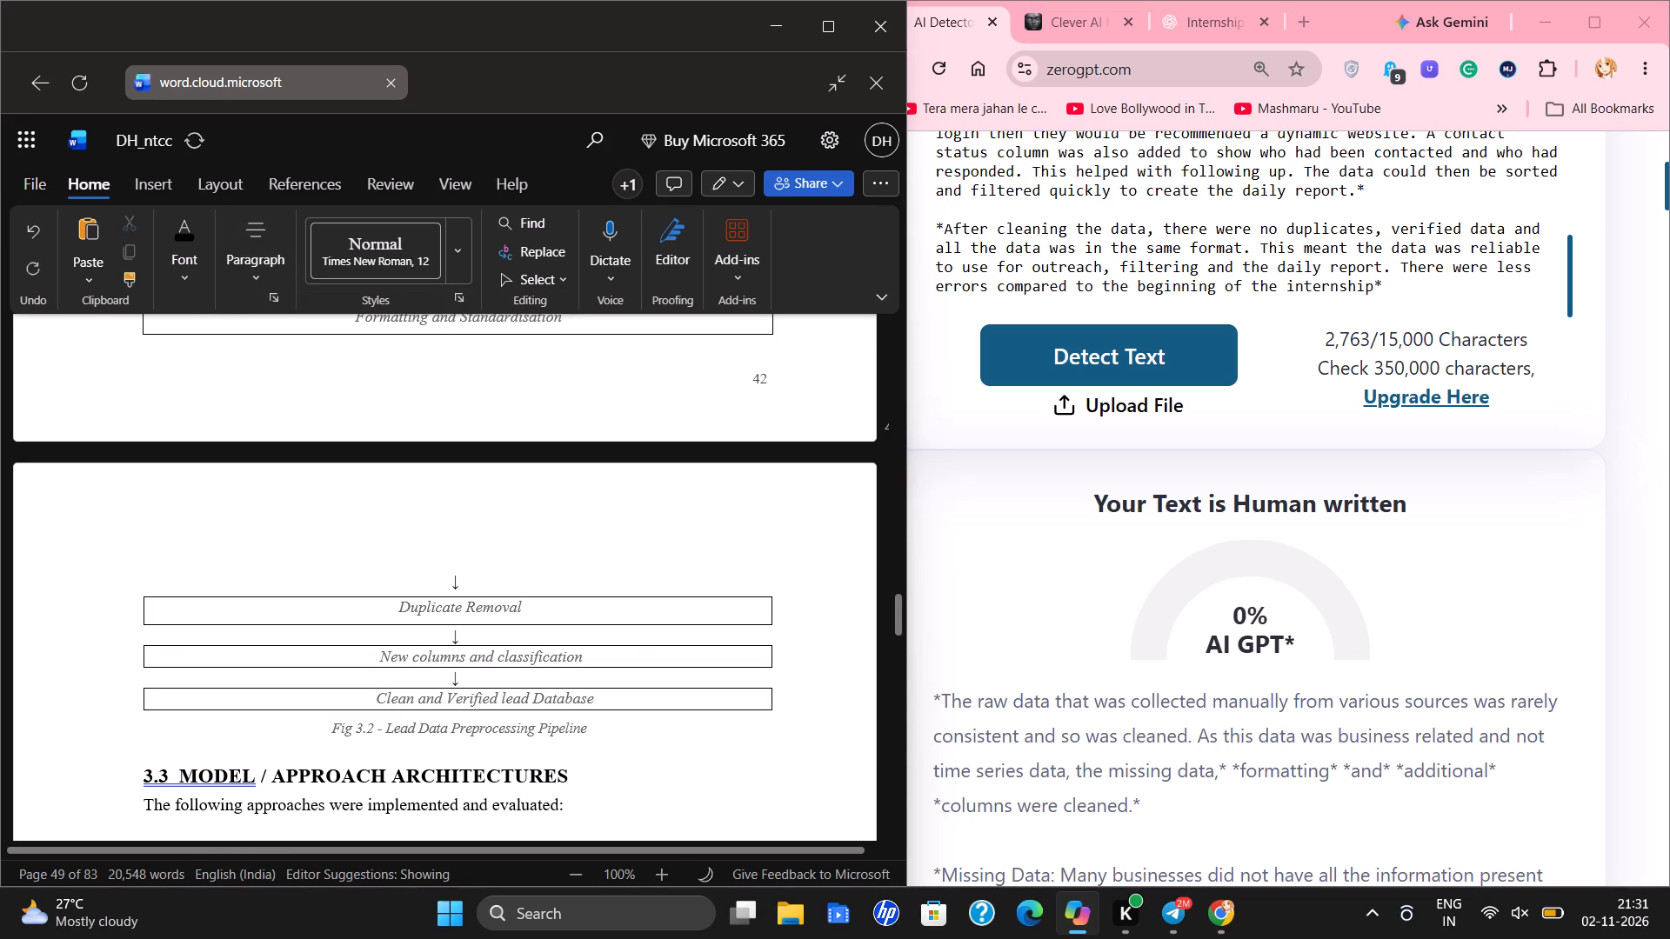
# Insert one blank line between the "Clean and Verified lead Database" box and the "Fig 3.2 - Lead Data Preprocessing Pipeline" caption.
pyautogui.click(780, 705)
pyautogui.click(283, 720)
pyautogui.press('Return')
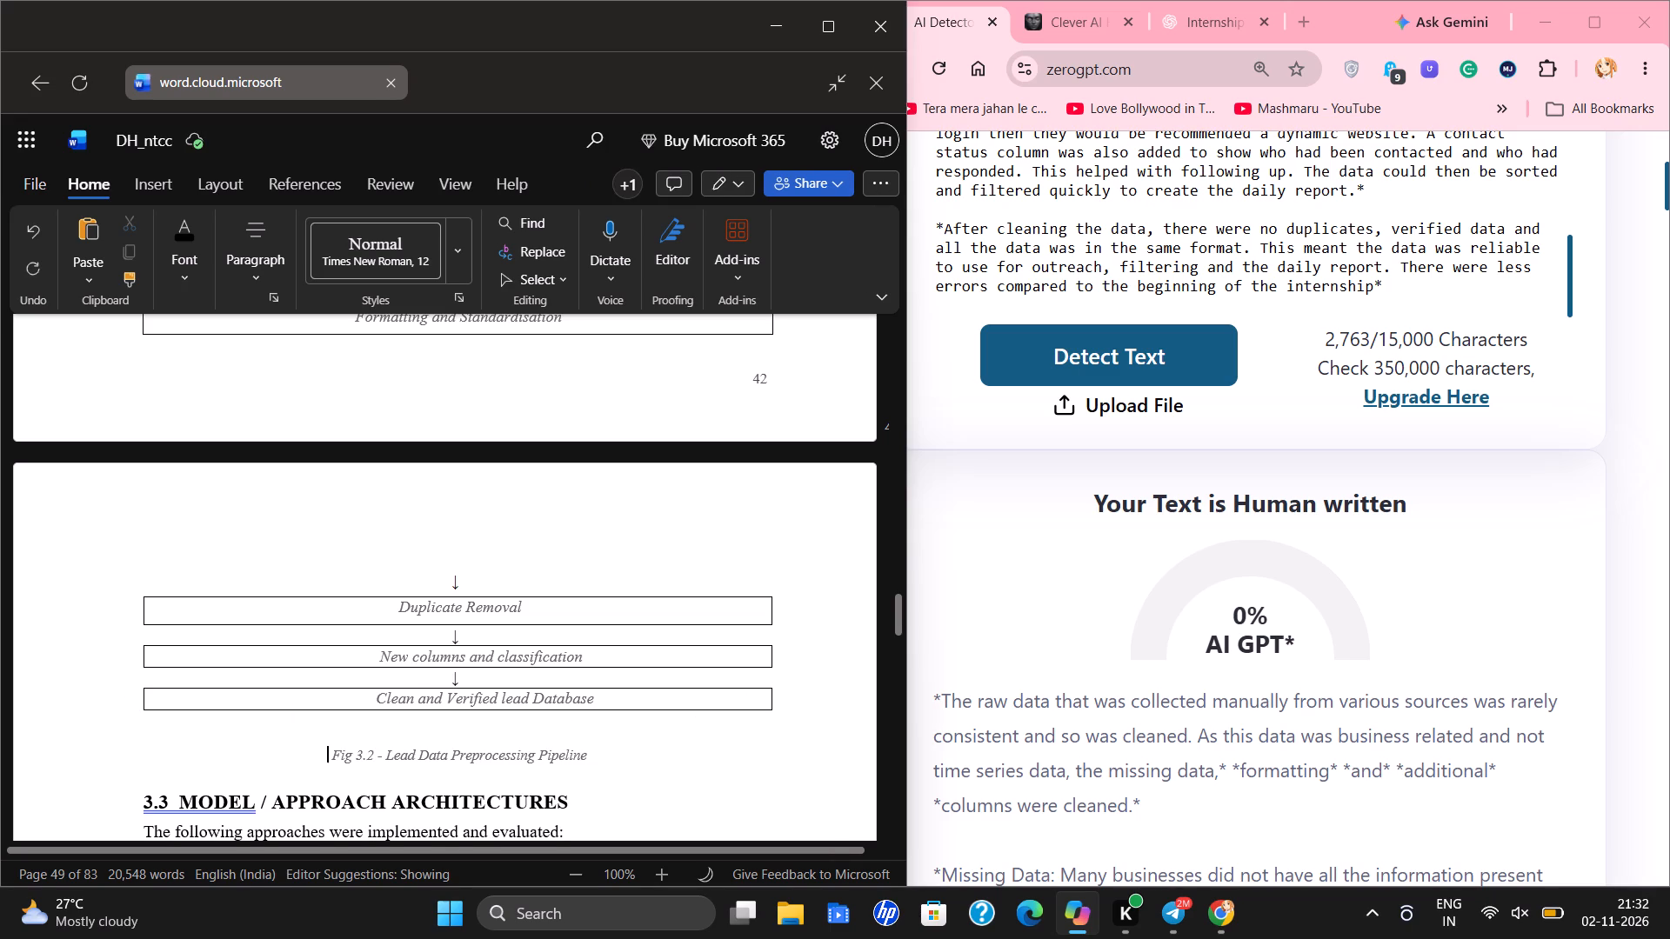
pyautogui.click(336, 758)
pyautogui.press('BackSpace')
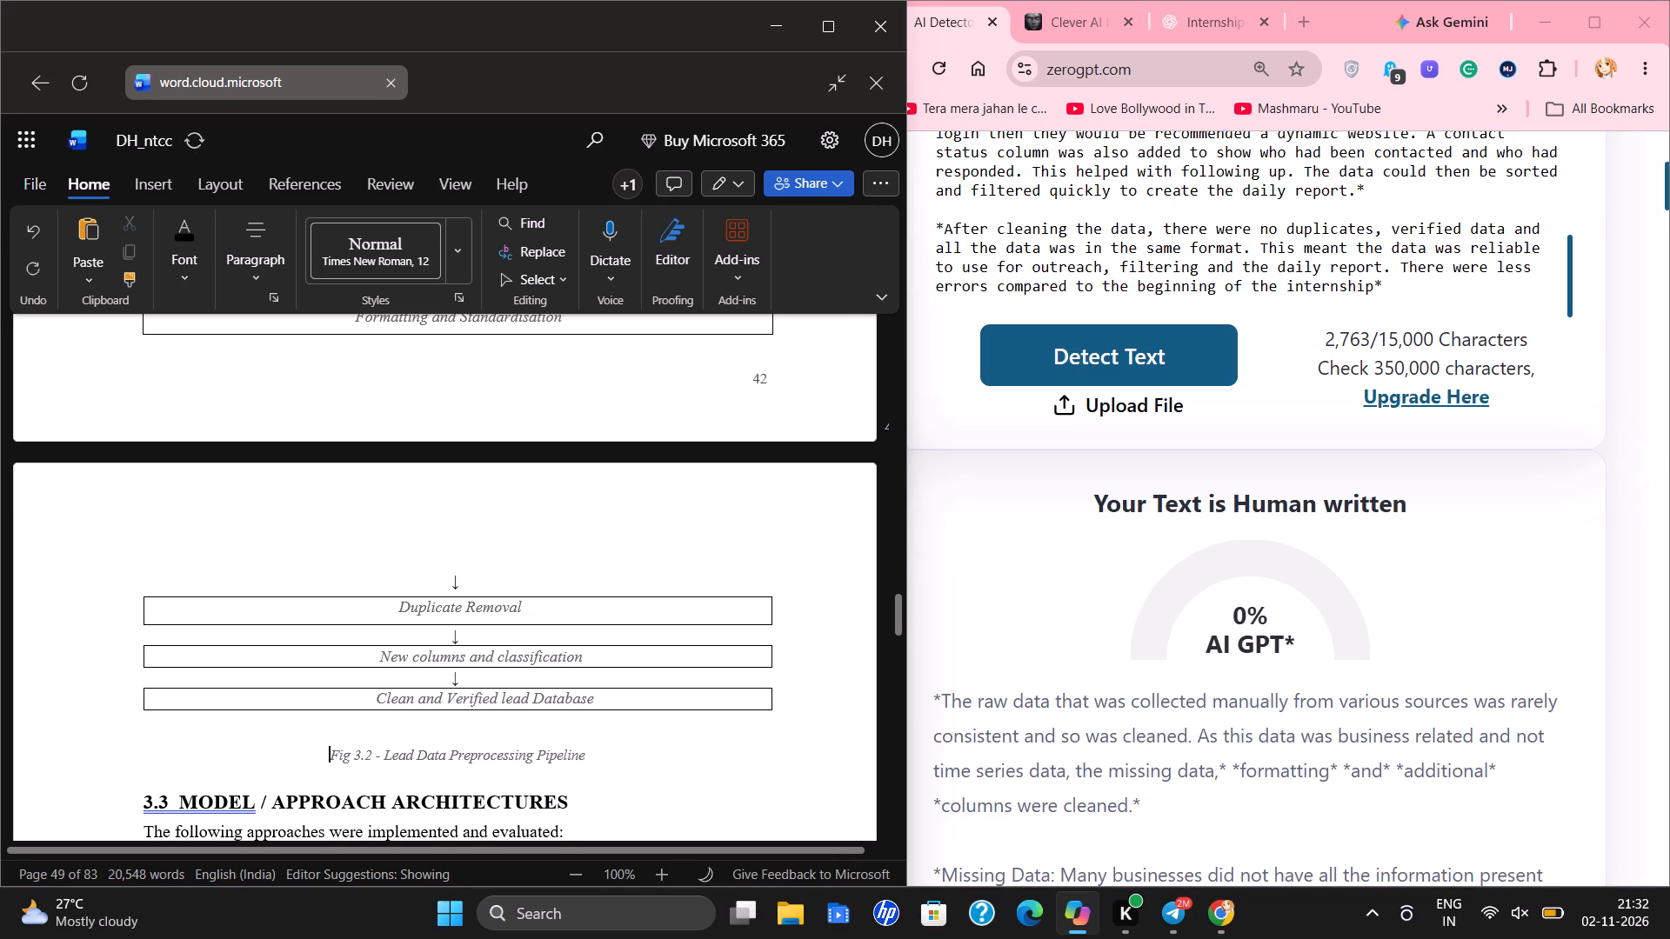
pyautogui.press('BackSpace')
pyautogui.press('Return')
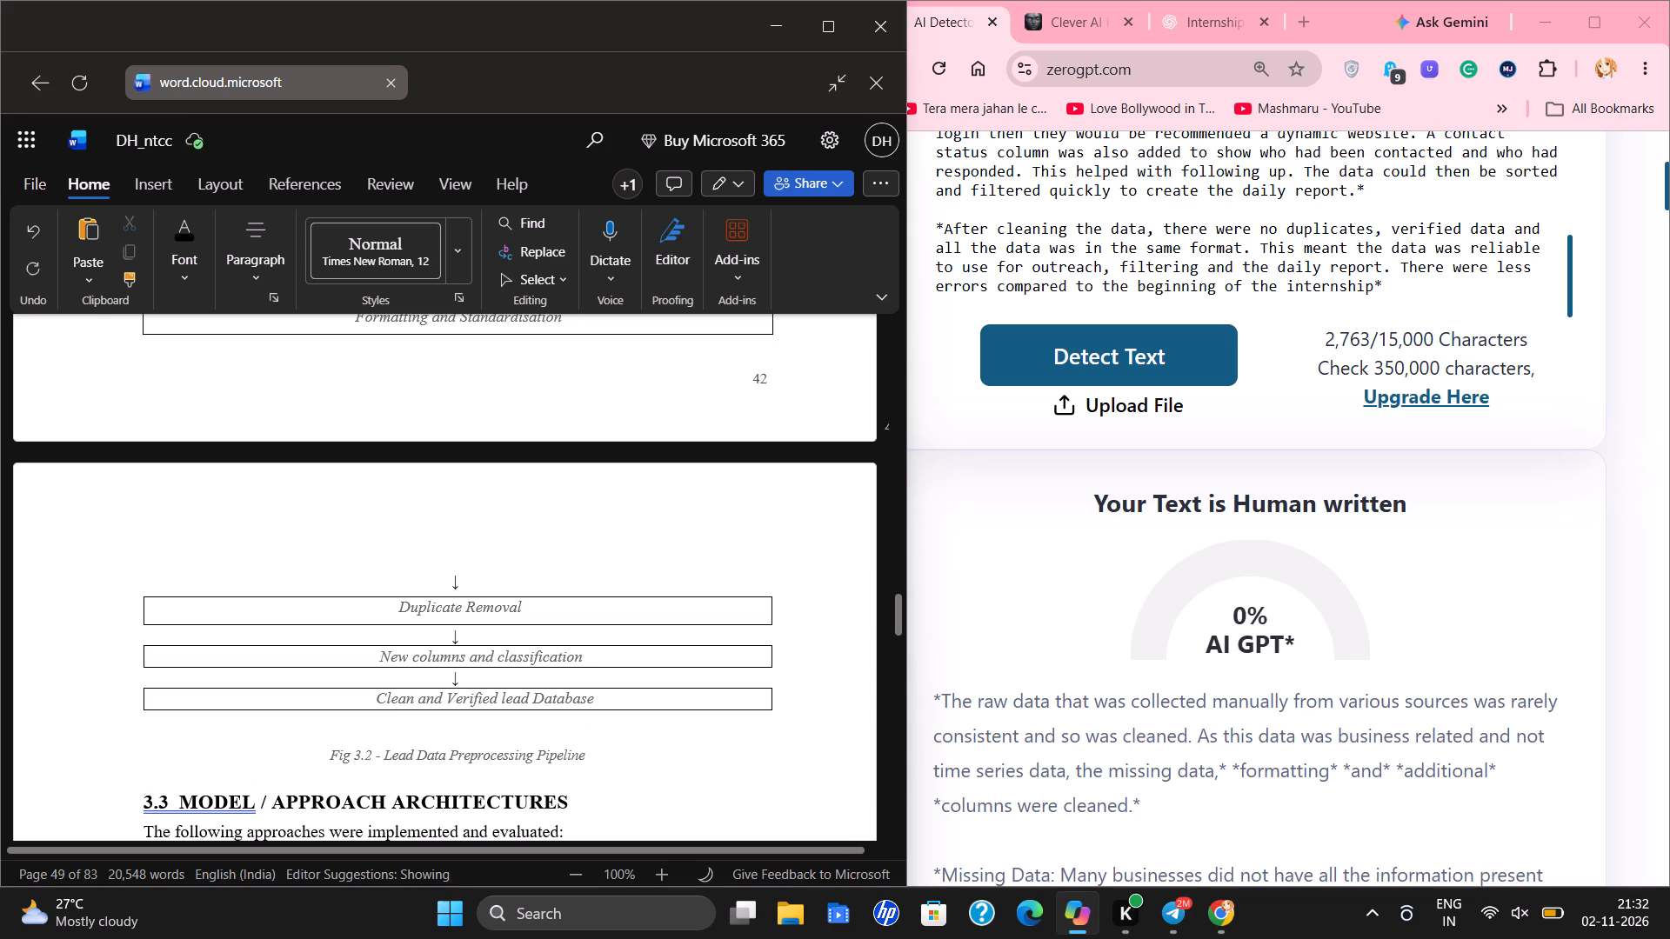
pyautogui.click(168, 768)
pyautogui.scroll(-3, 195, 703)
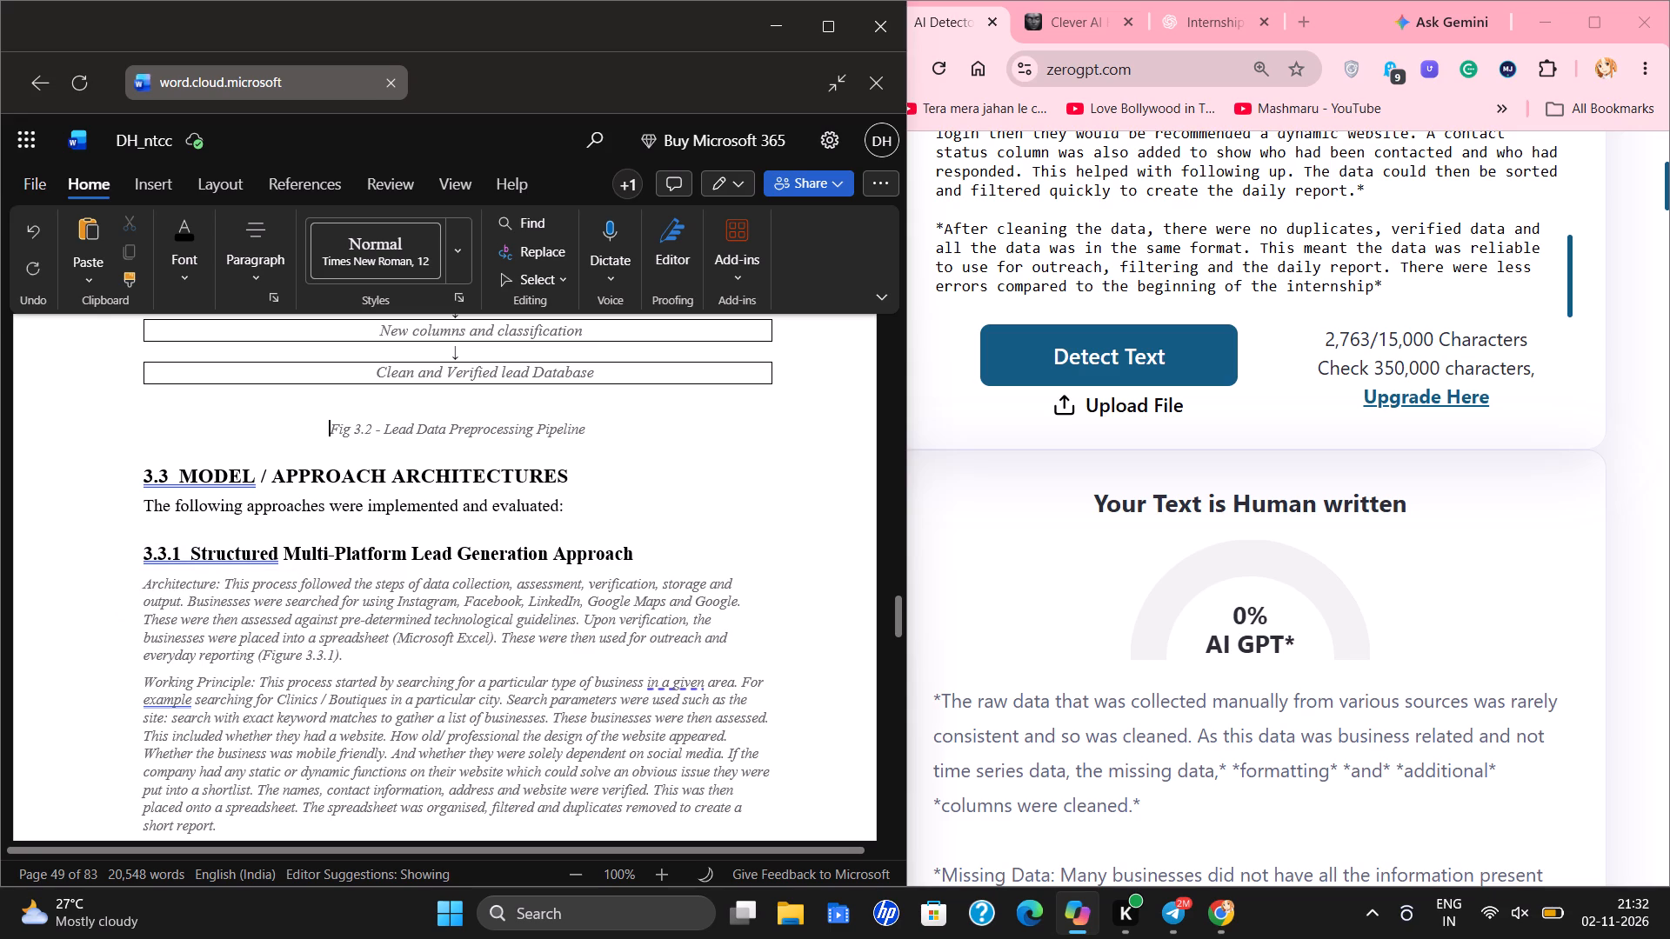
pyautogui.moveTo(132, 581); pyautogui.dragTo(649, 724)
pyautogui.scroll(-2, 593, 696)
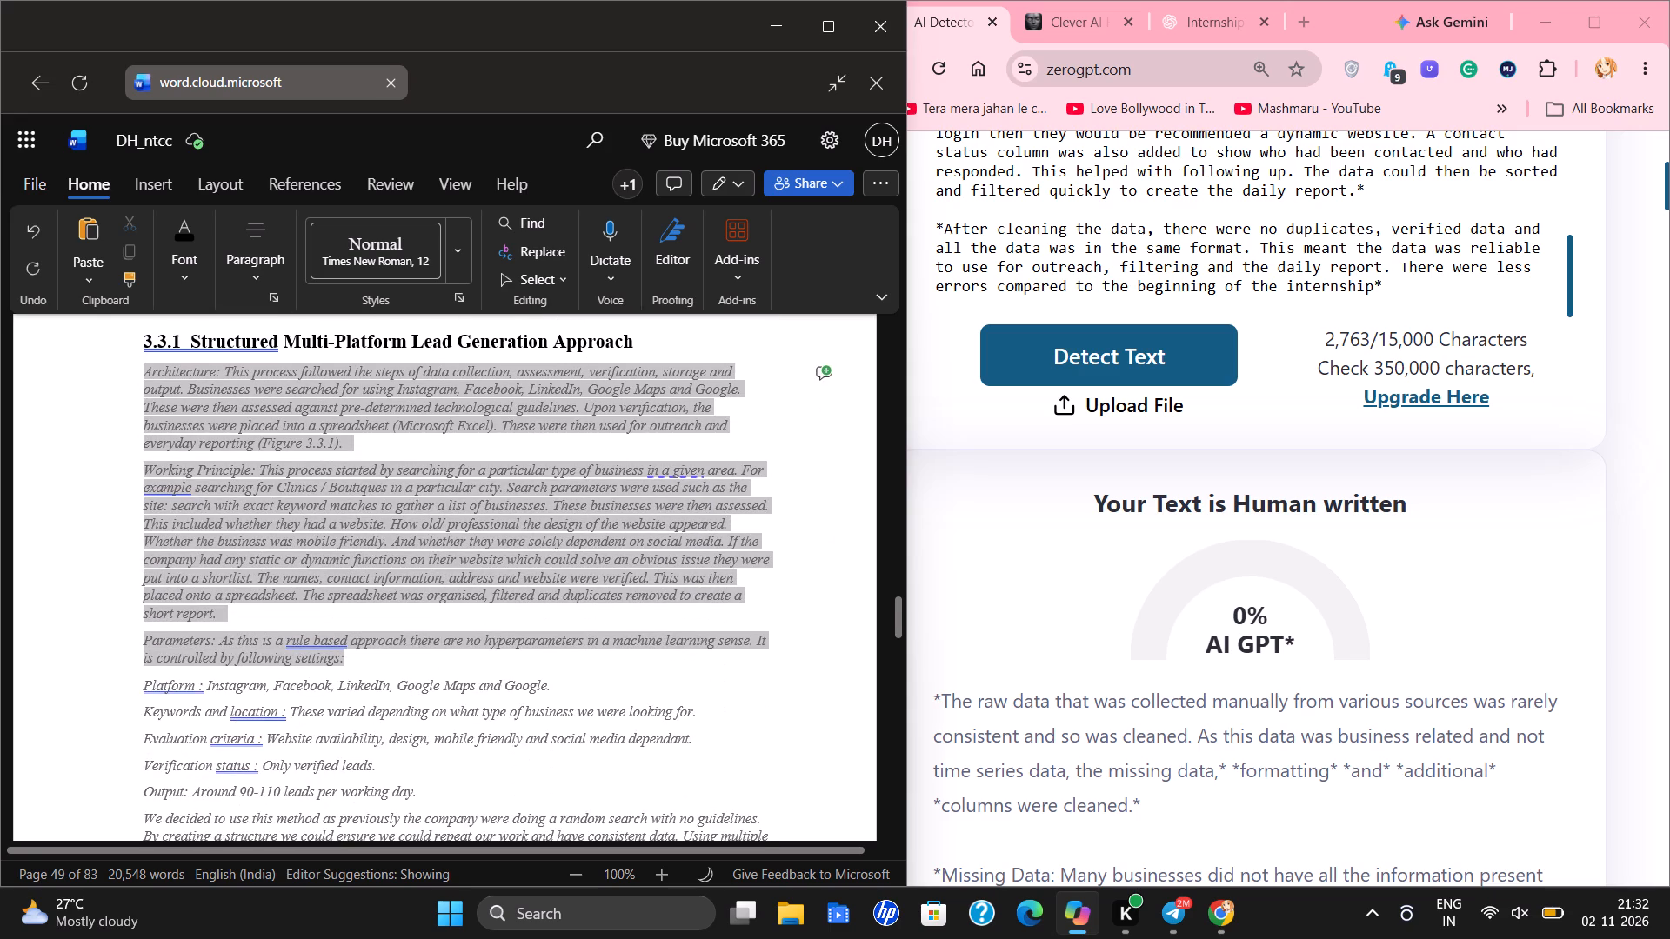
pyautogui.moveTo(649, 724); pyautogui.dragTo(623, 681)
pyautogui.scroll(-2, 649, 726)
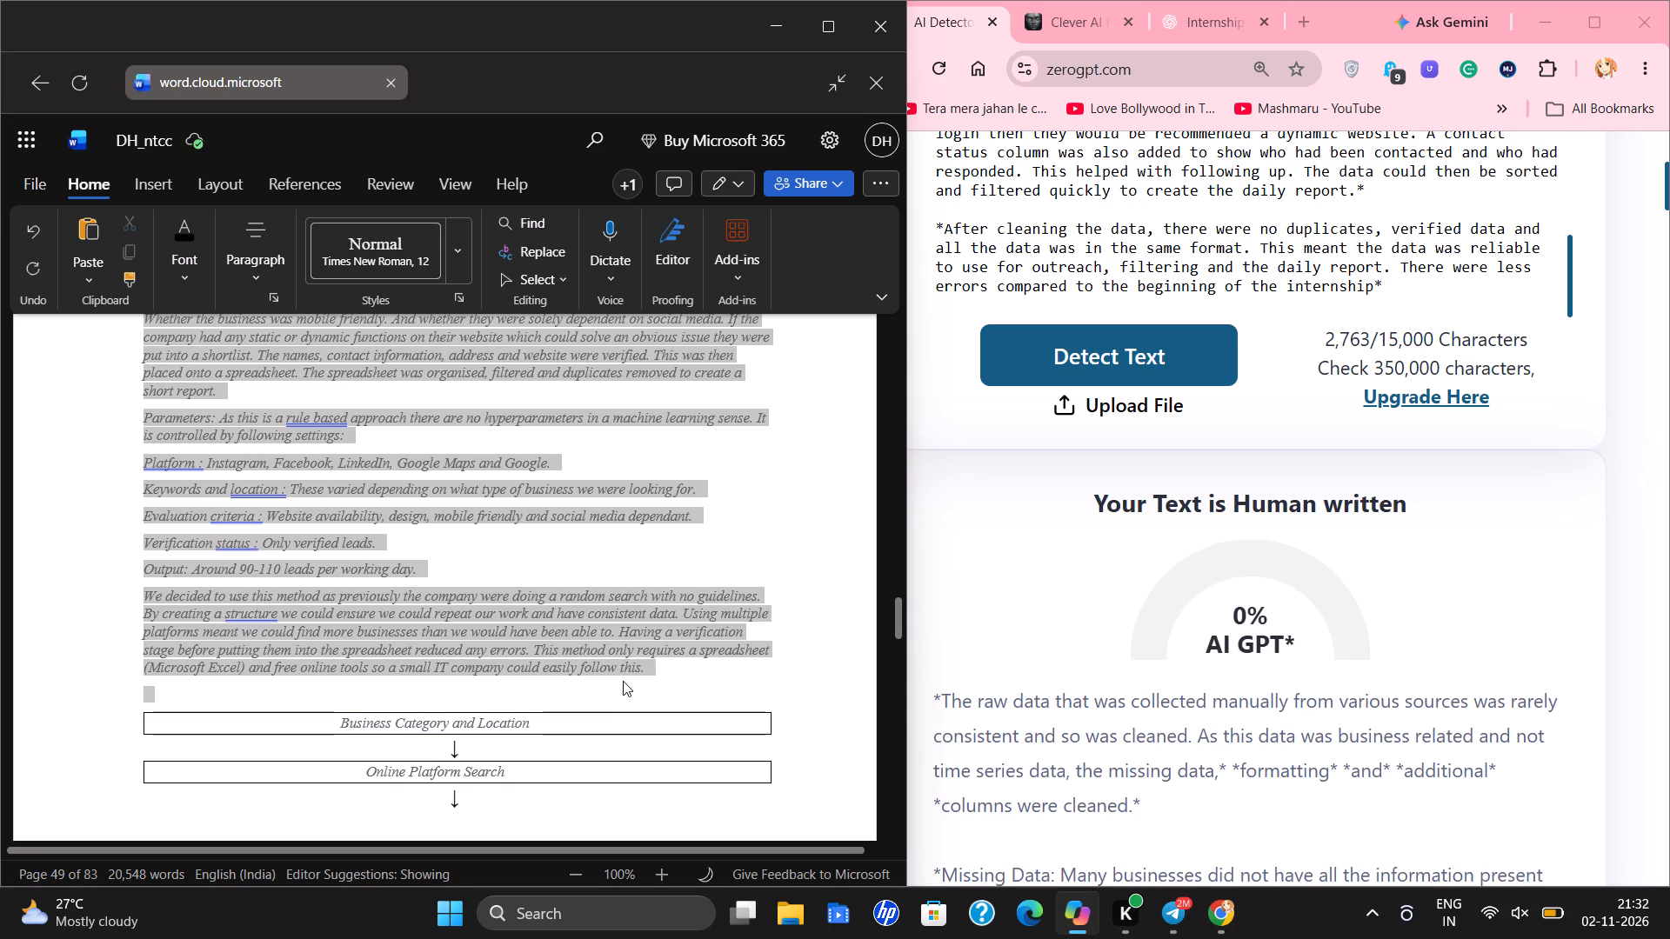
pyautogui.moveTo(623, 681); pyautogui.dragTo(658, 670)
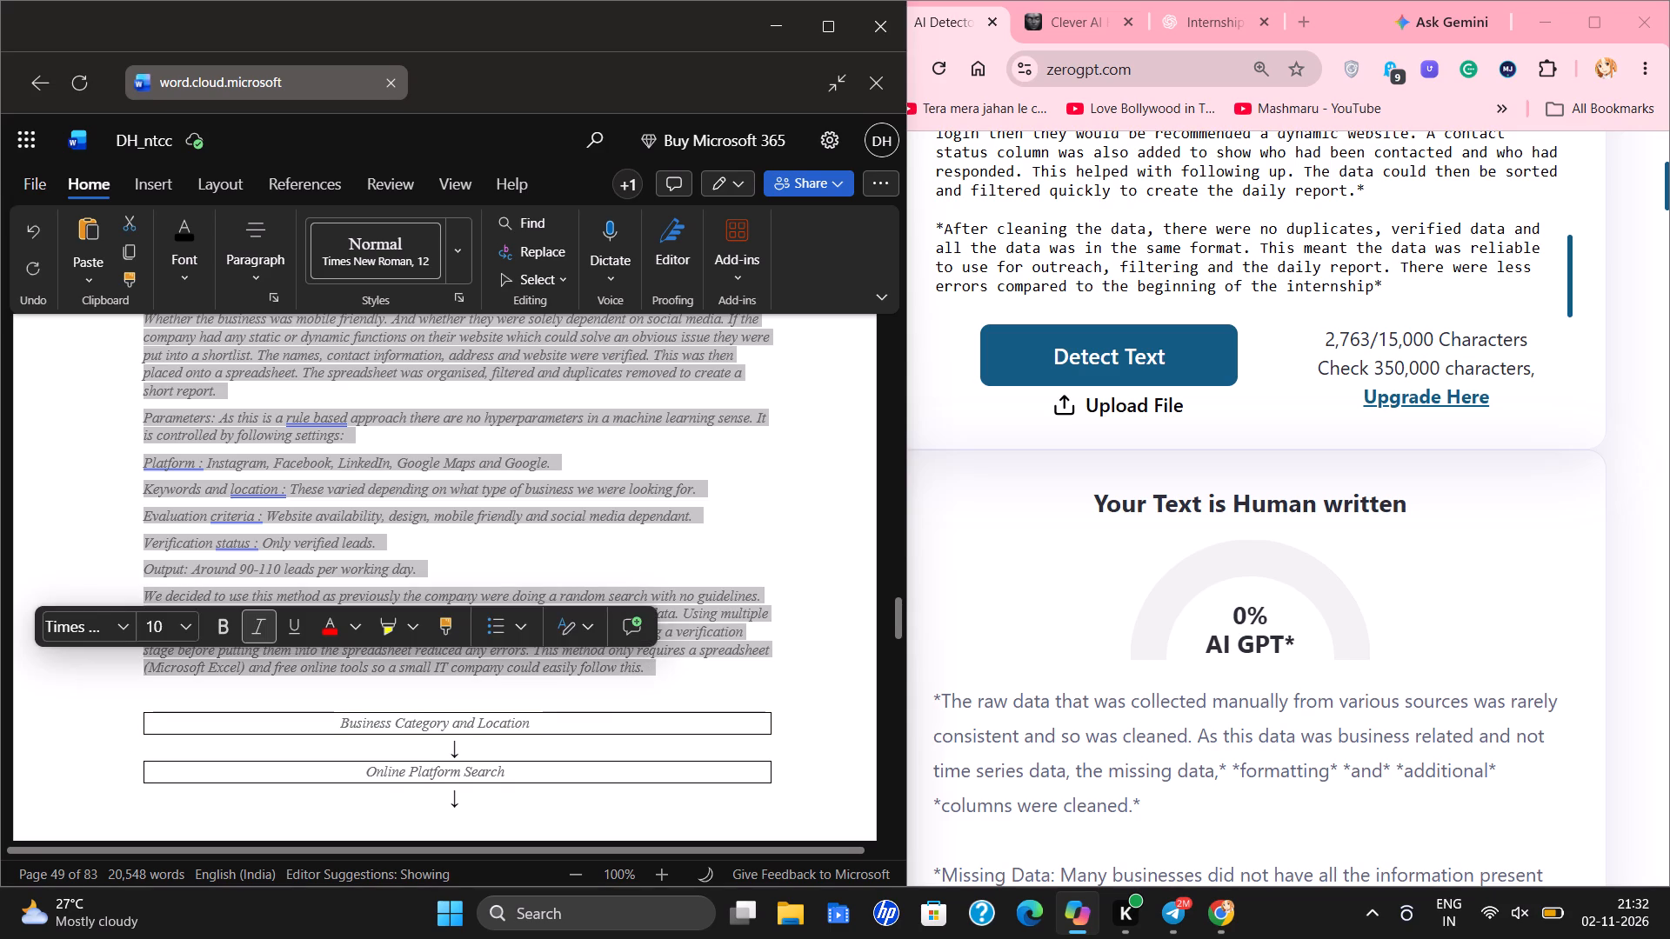
pyautogui.rightClick(438, 550)
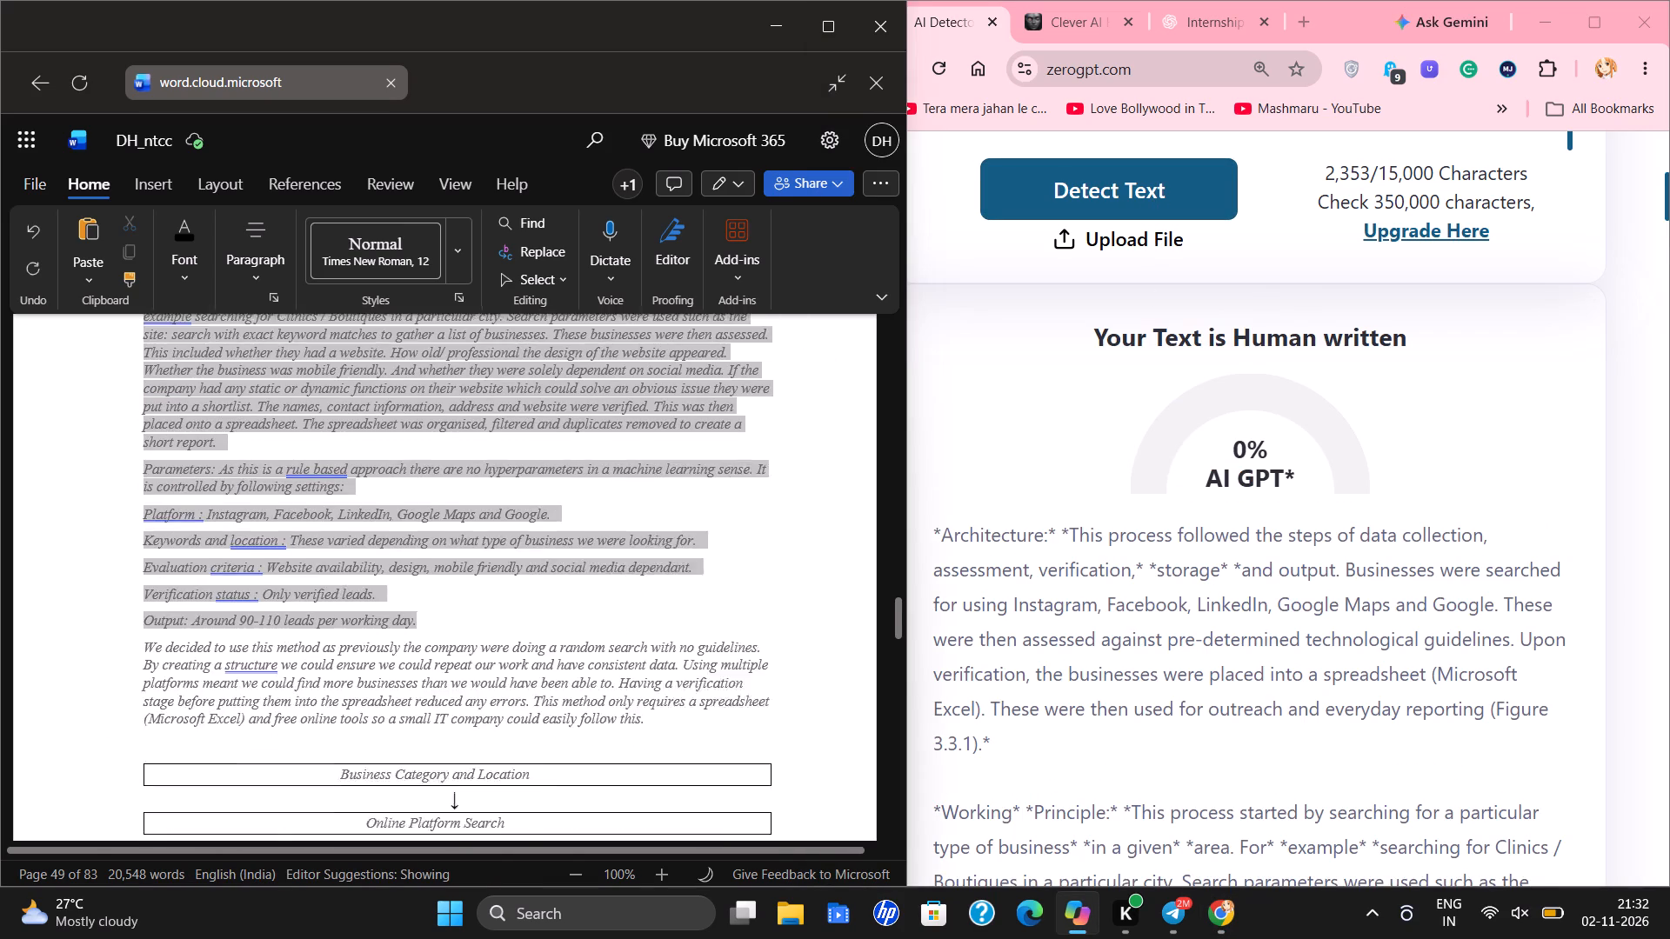
pyautogui.moveTo(534, 655); pyautogui.dragTo(658, 668)
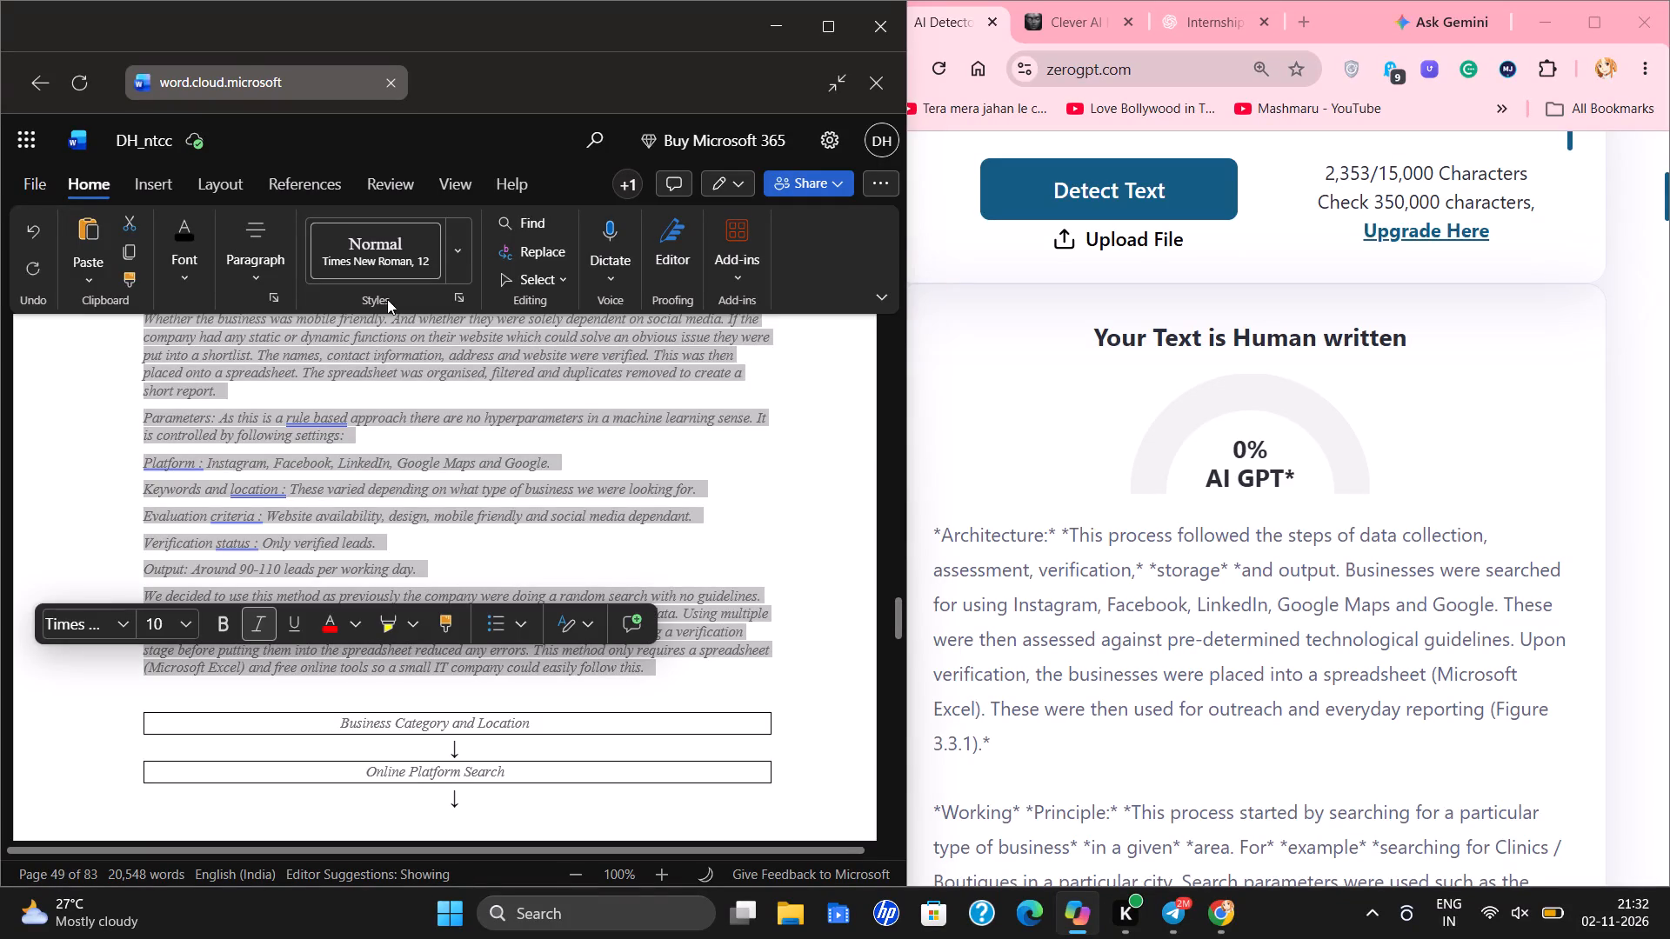
pyautogui.click(384, 240)
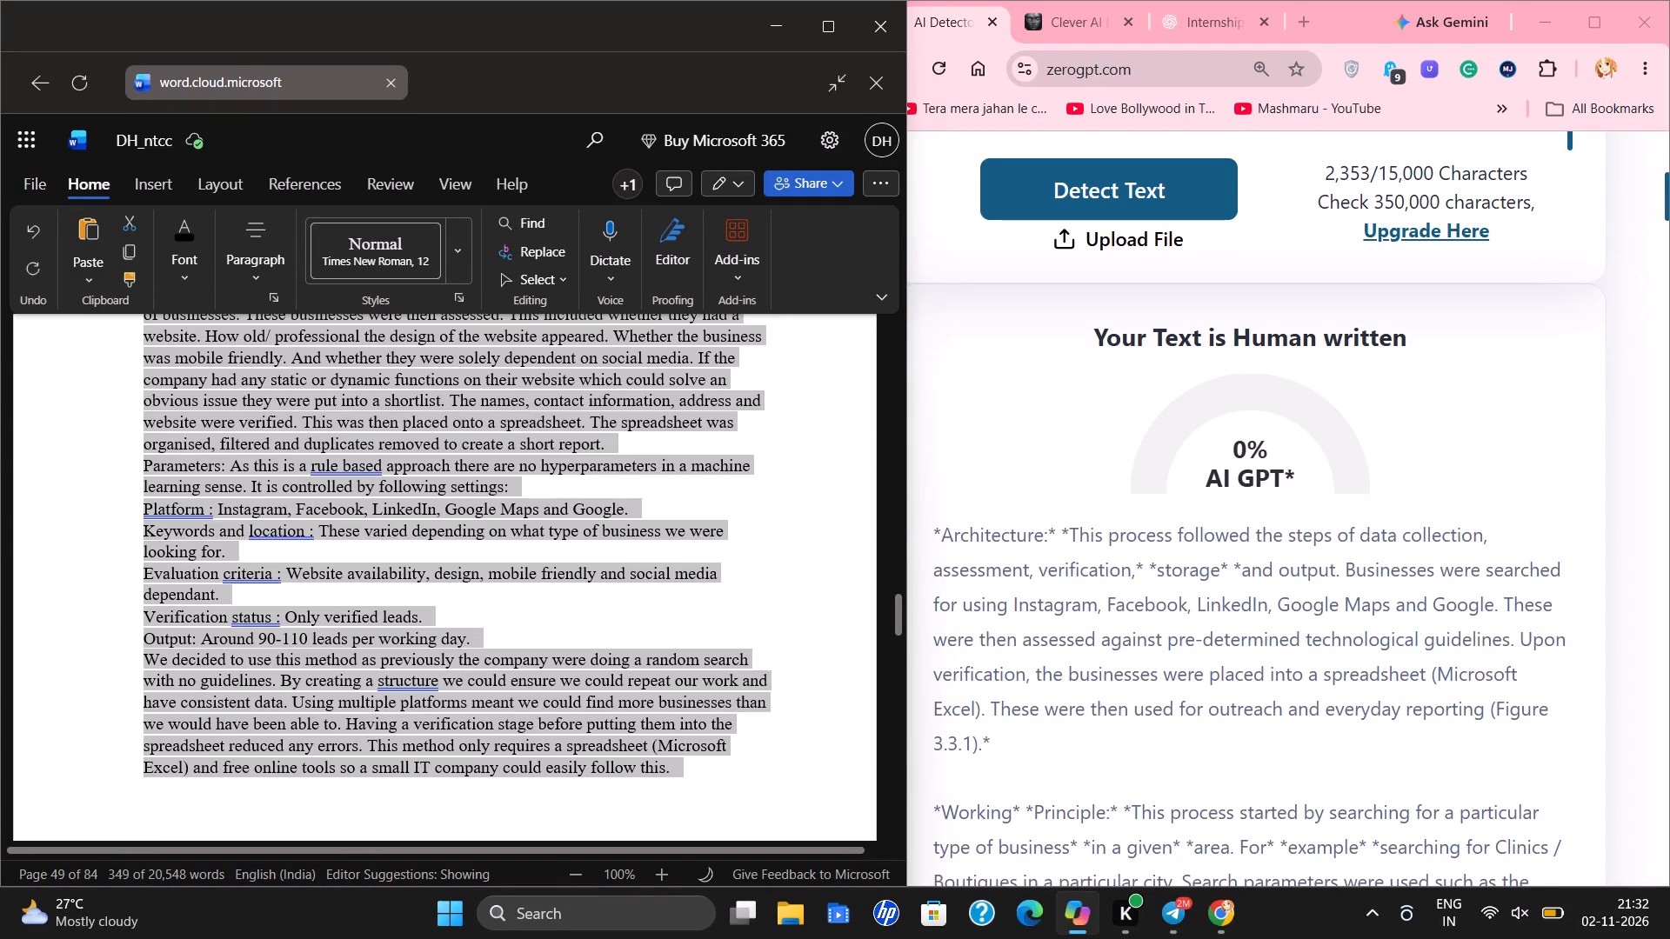
pyautogui.click(263, 262)
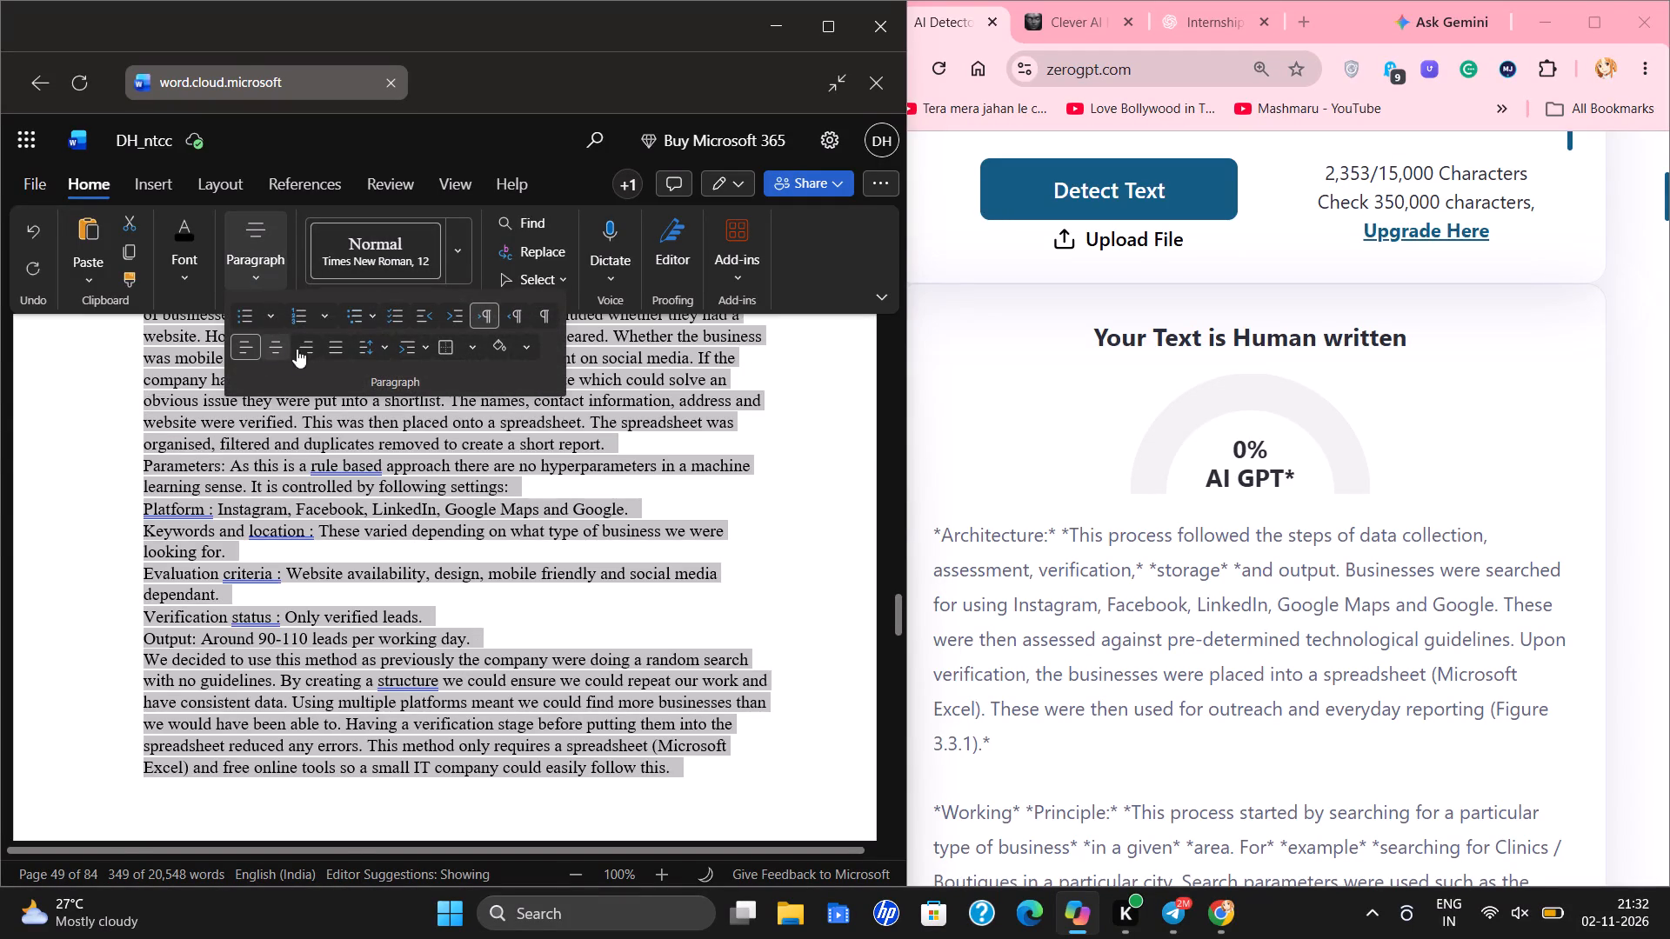
pyautogui.click(349, 354)
pyautogui.click(257, 262)
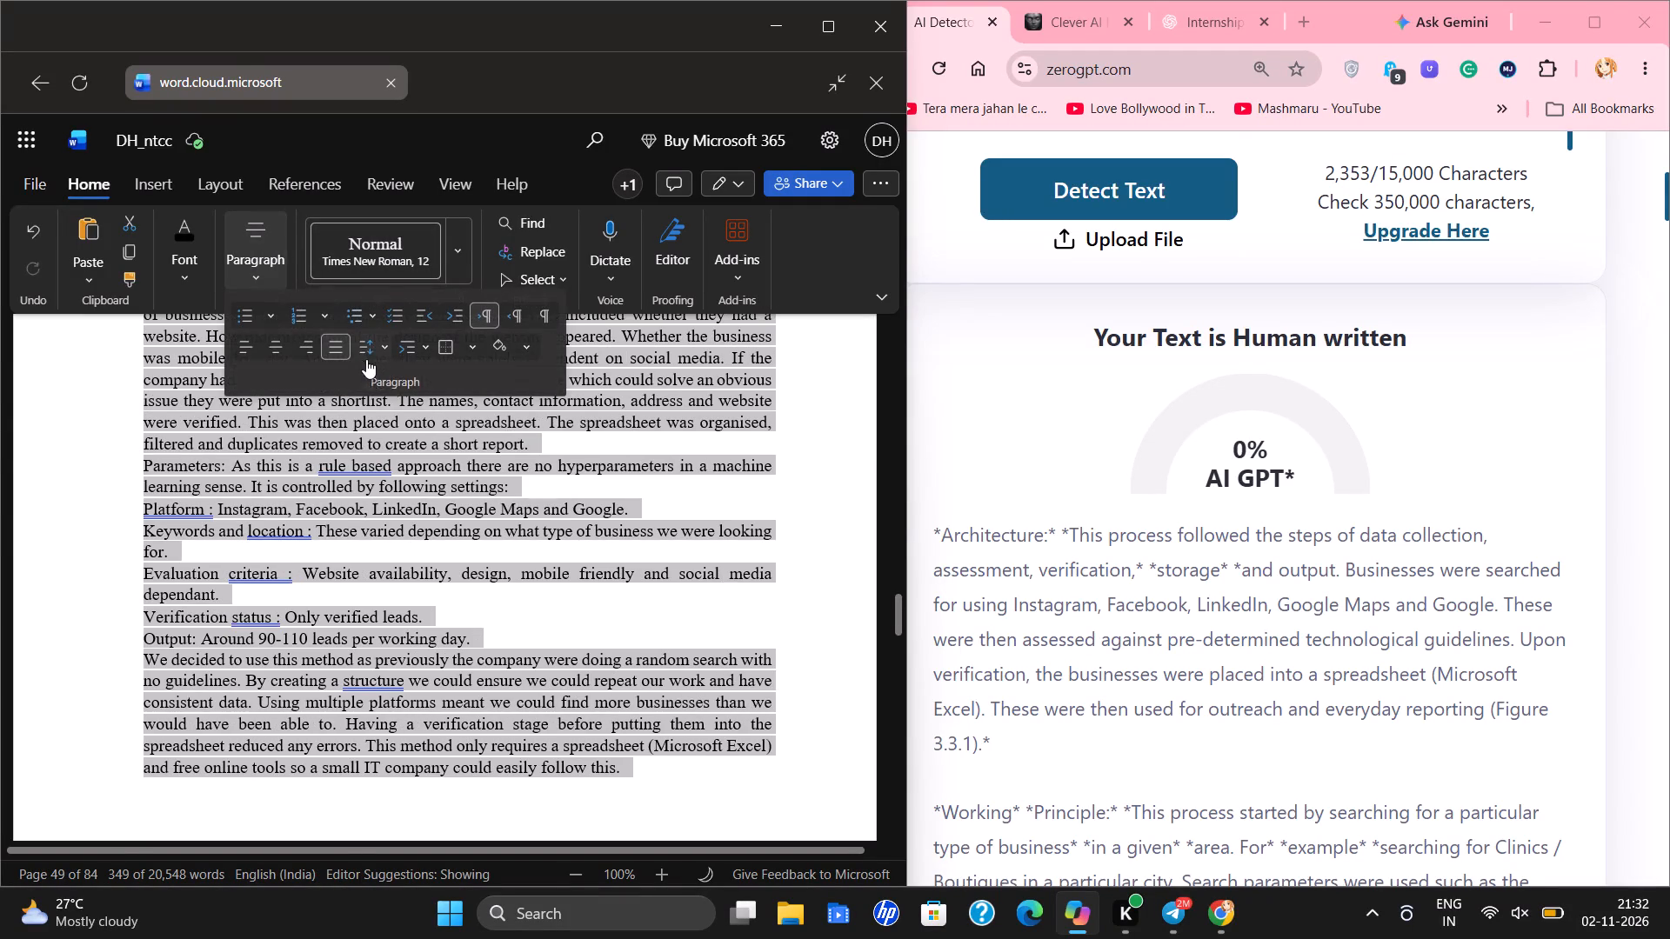
pyautogui.click(386, 353)
pyautogui.click(415, 442)
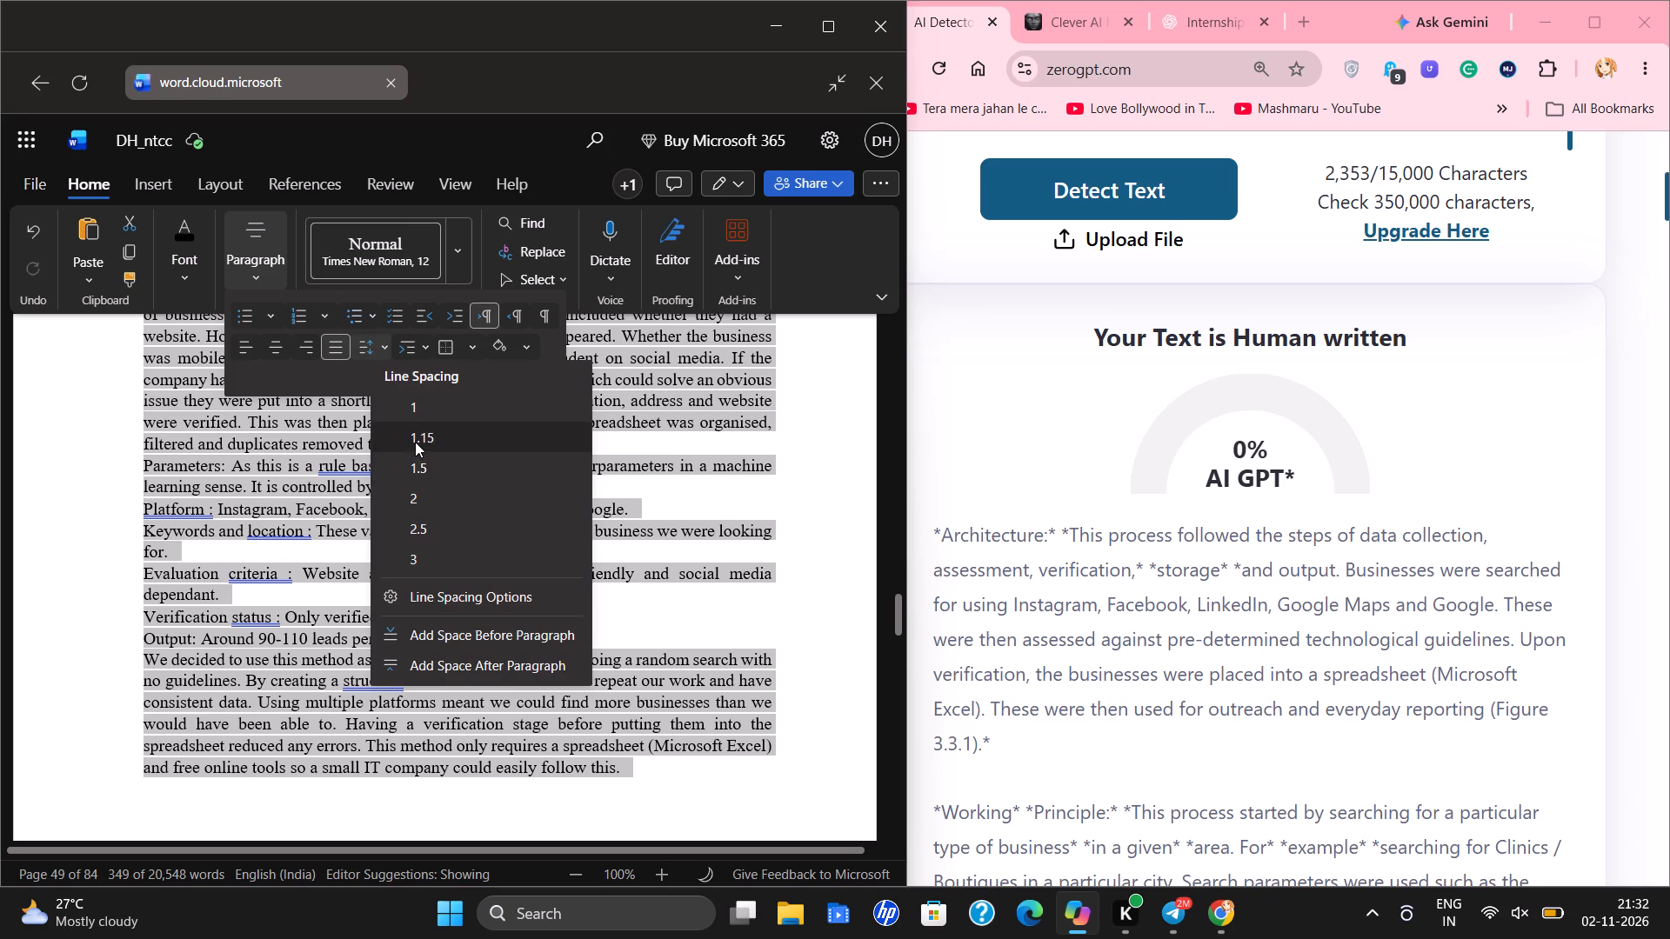
pyautogui.click(225, 542)
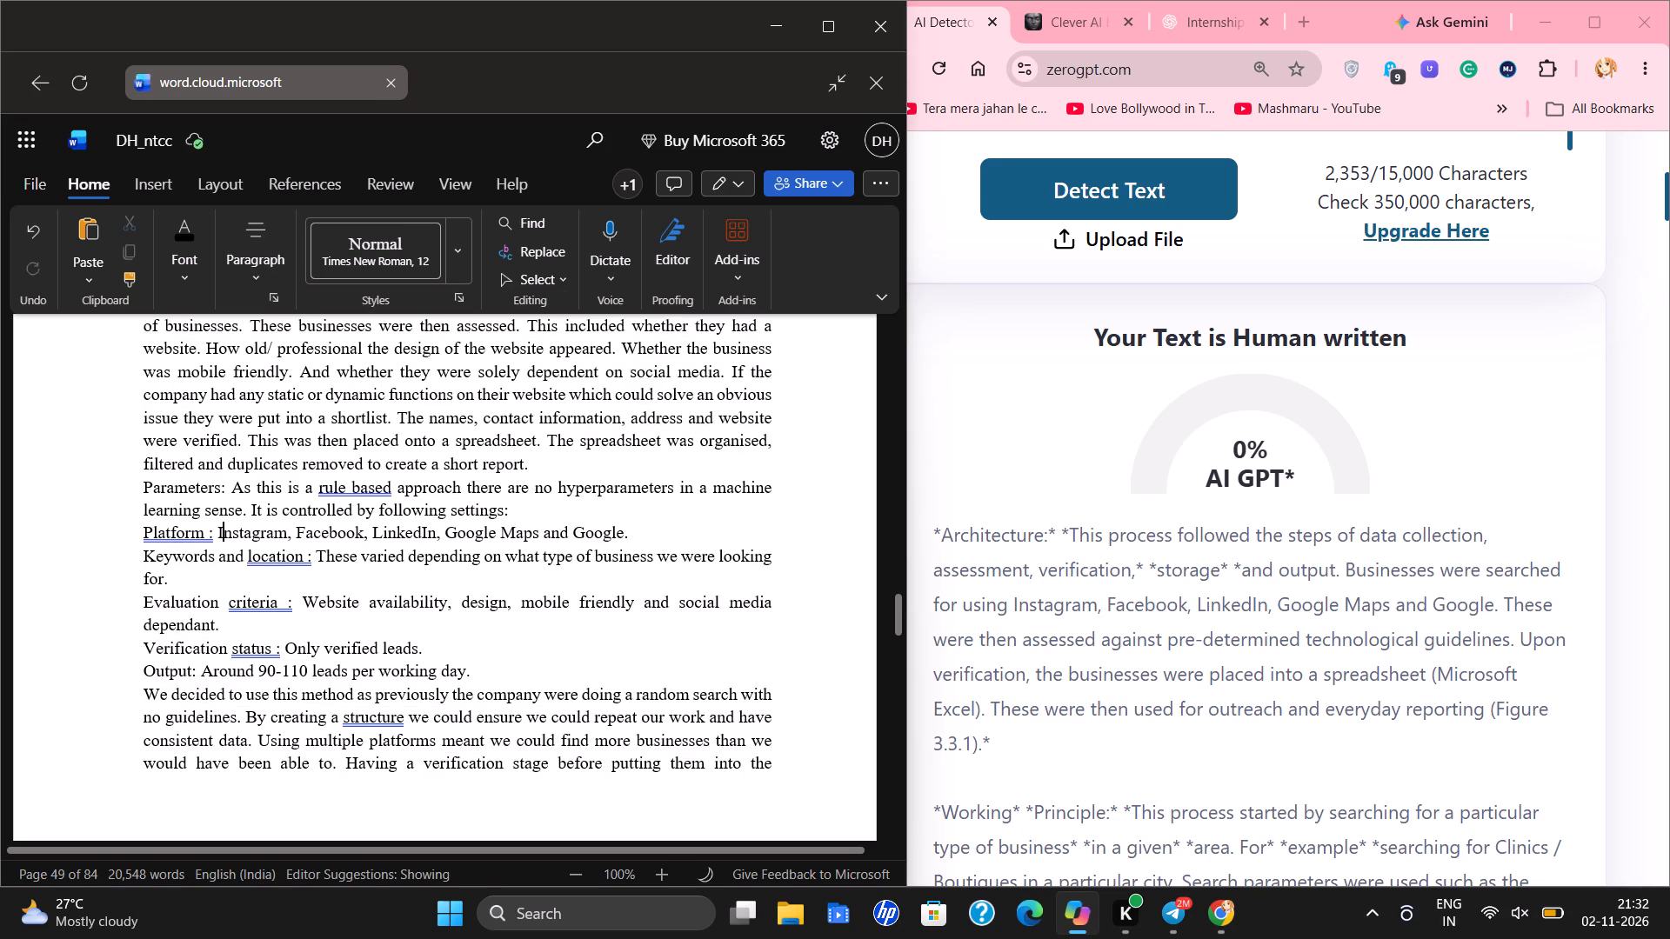
# Insert a blank line between the "Architecture" and "Working Principle" paragraphs of section 3.3.1.
pyautogui.scroll(3, 331, 536)
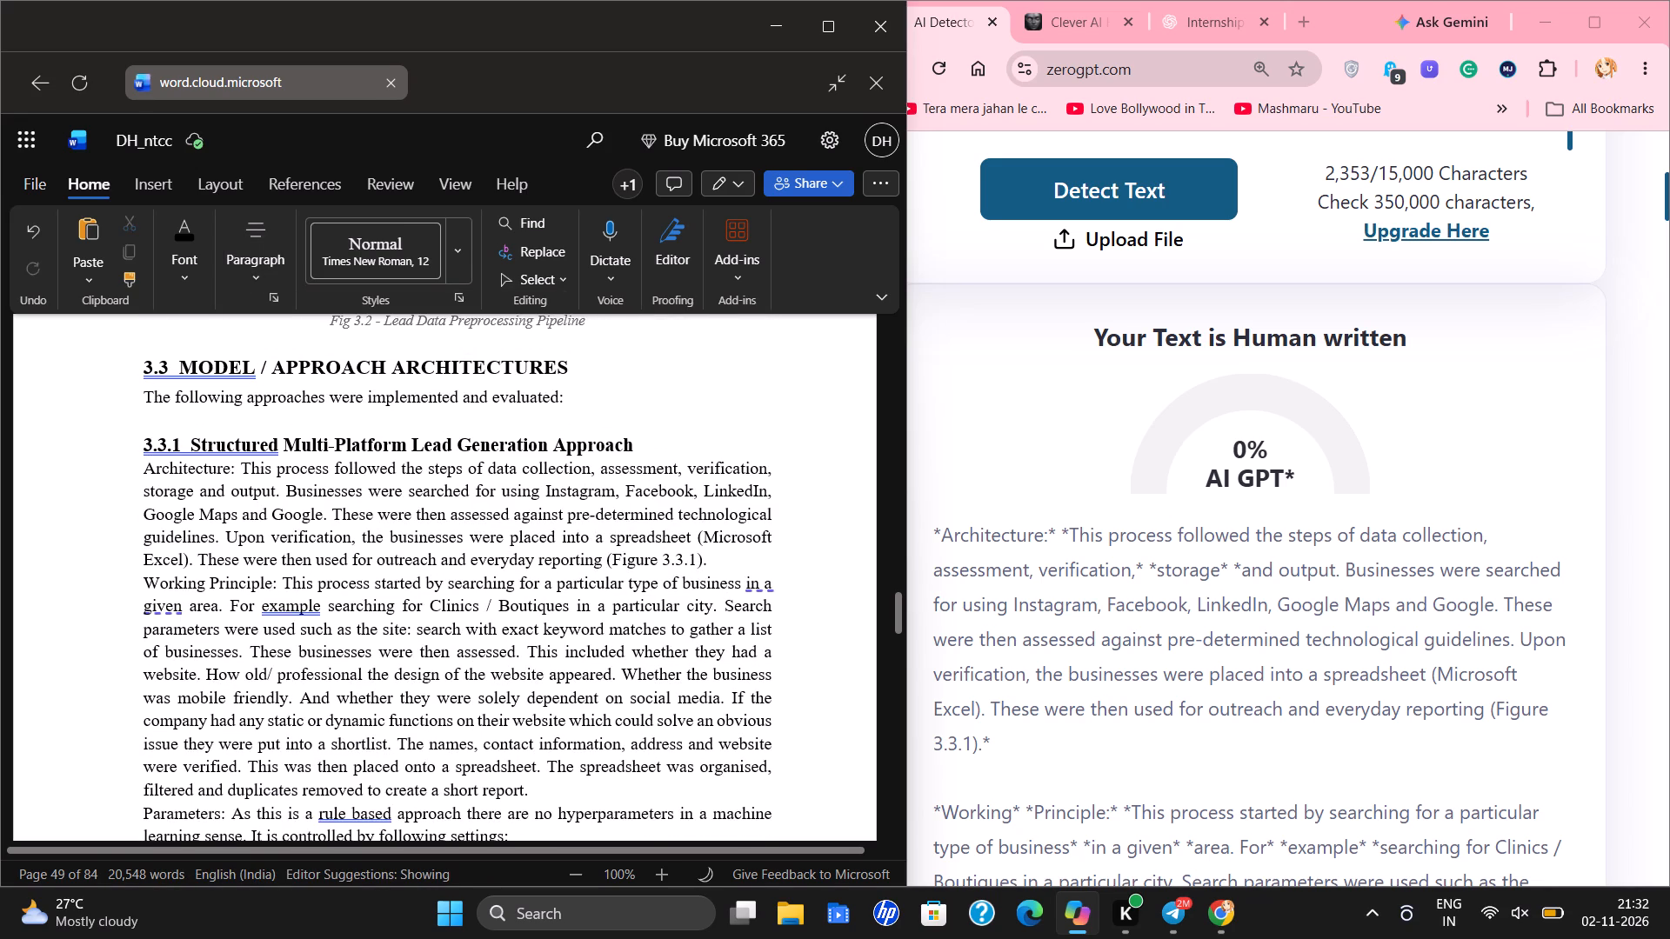
pyautogui.click(719, 568)
pyautogui.press('Return')
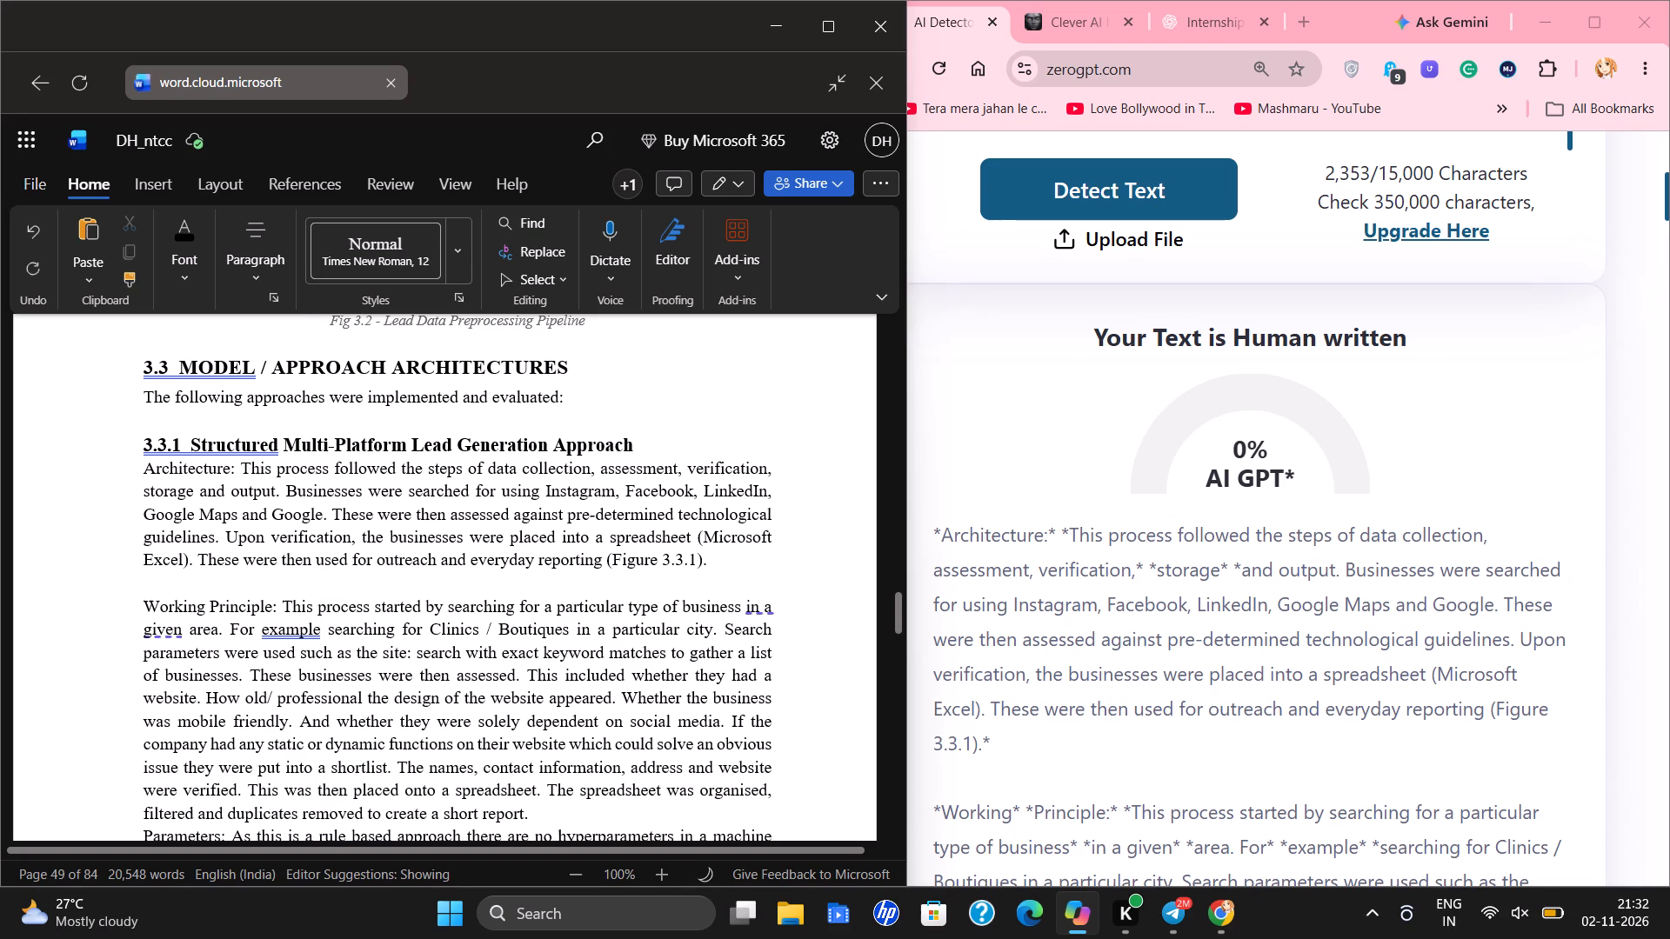
# Review the layout and paragraph spacing of section 3.3.1, its flowchart and the following section 3.3.2.
pyautogui.scroll(-13, 578, 536)
pyautogui.scroll(9, 578, 547)
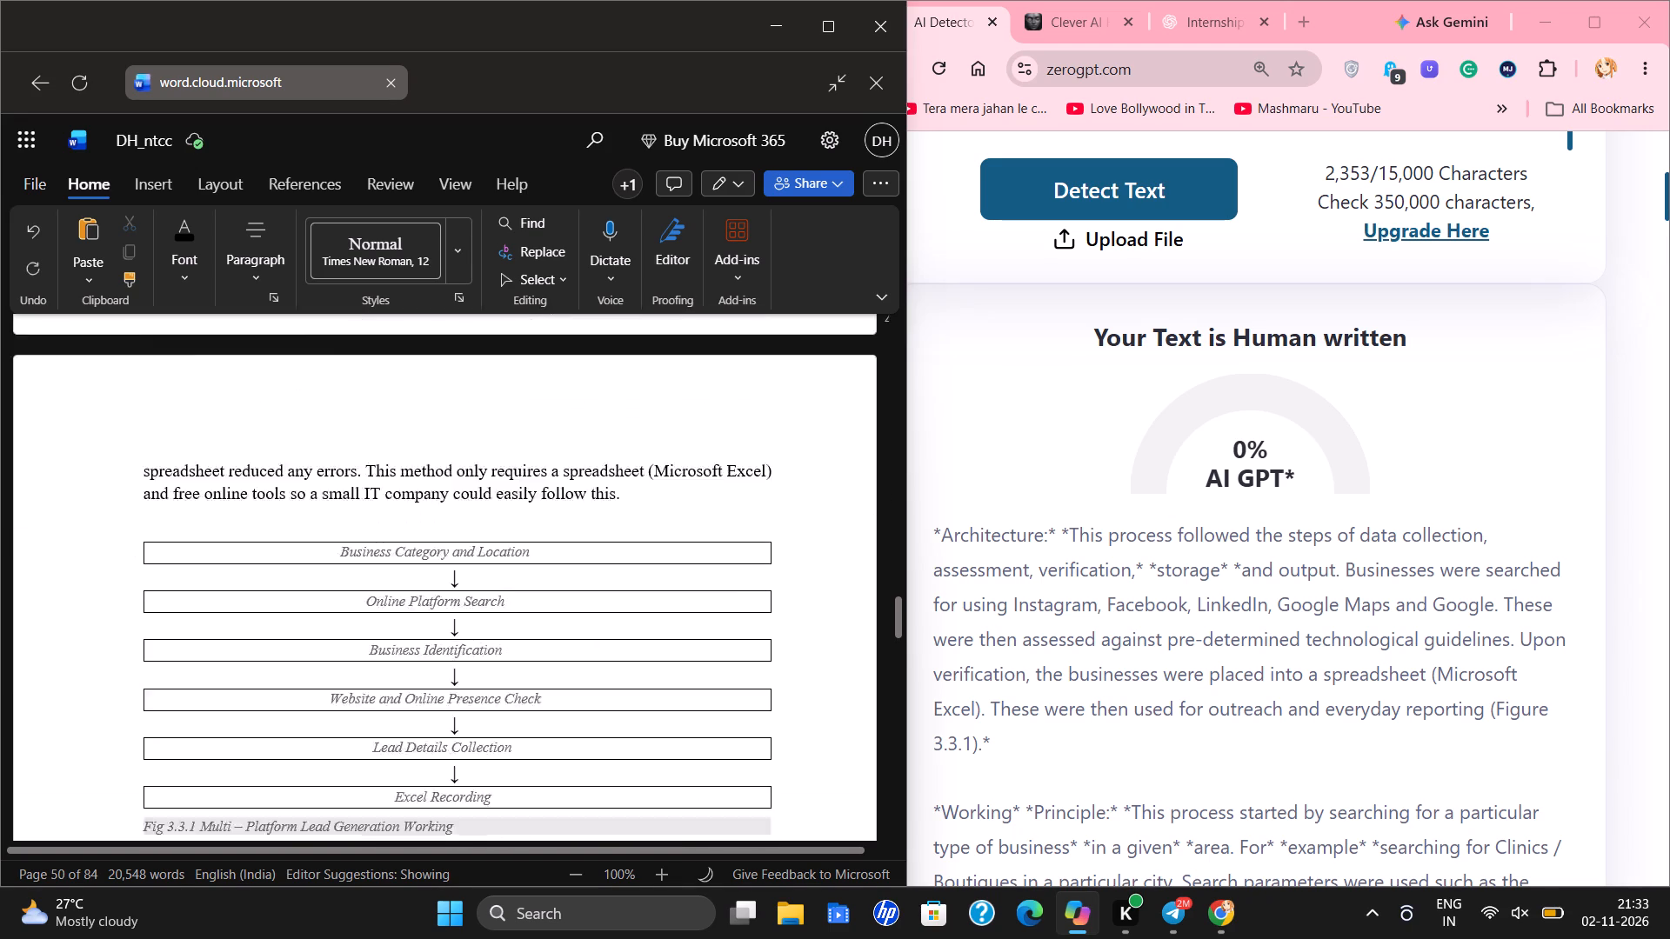
pyautogui.scroll(3, 561, 501)
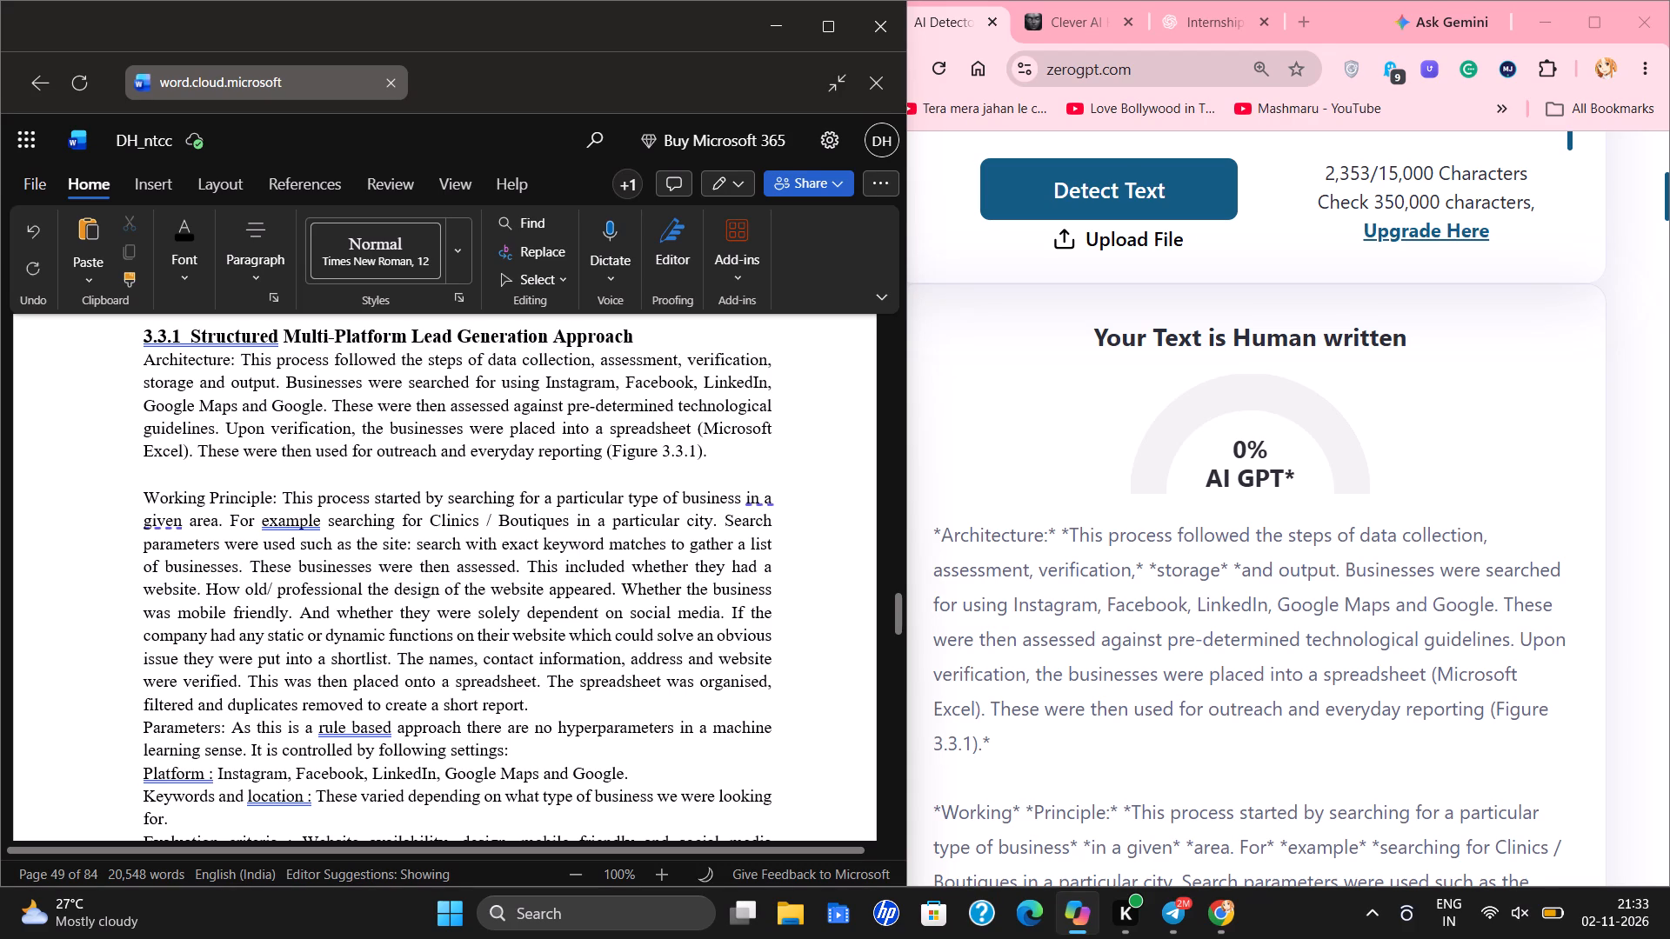
pyautogui.scroll(-12, 512, 498)
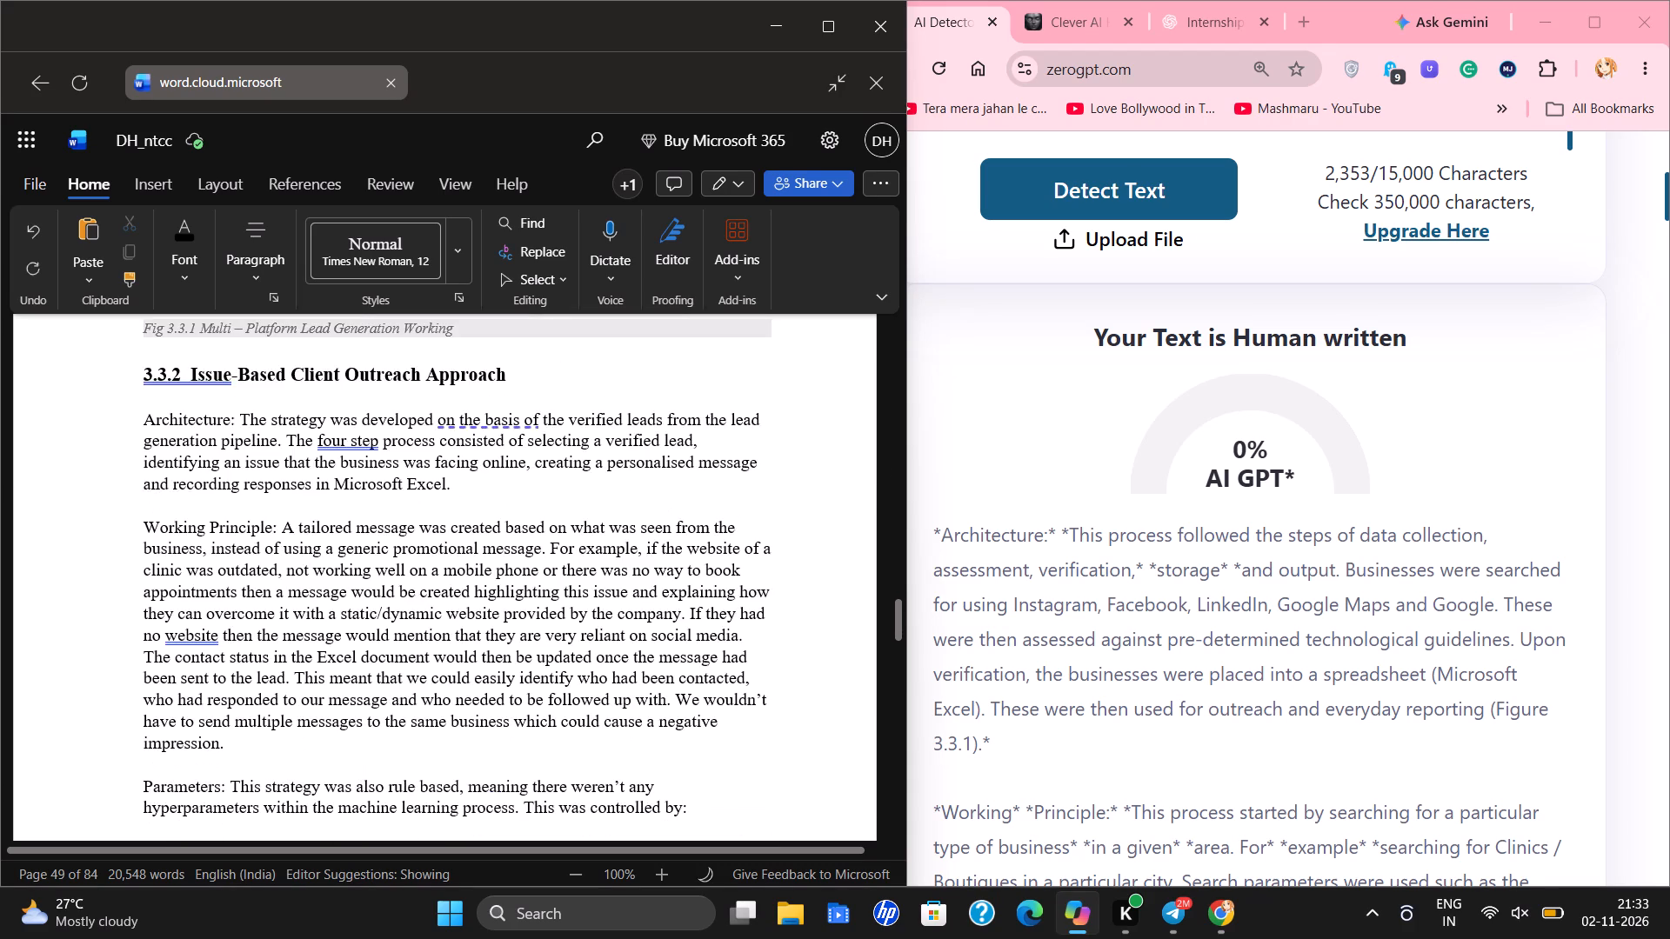
pyautogui.scroll(3, 518, 494)
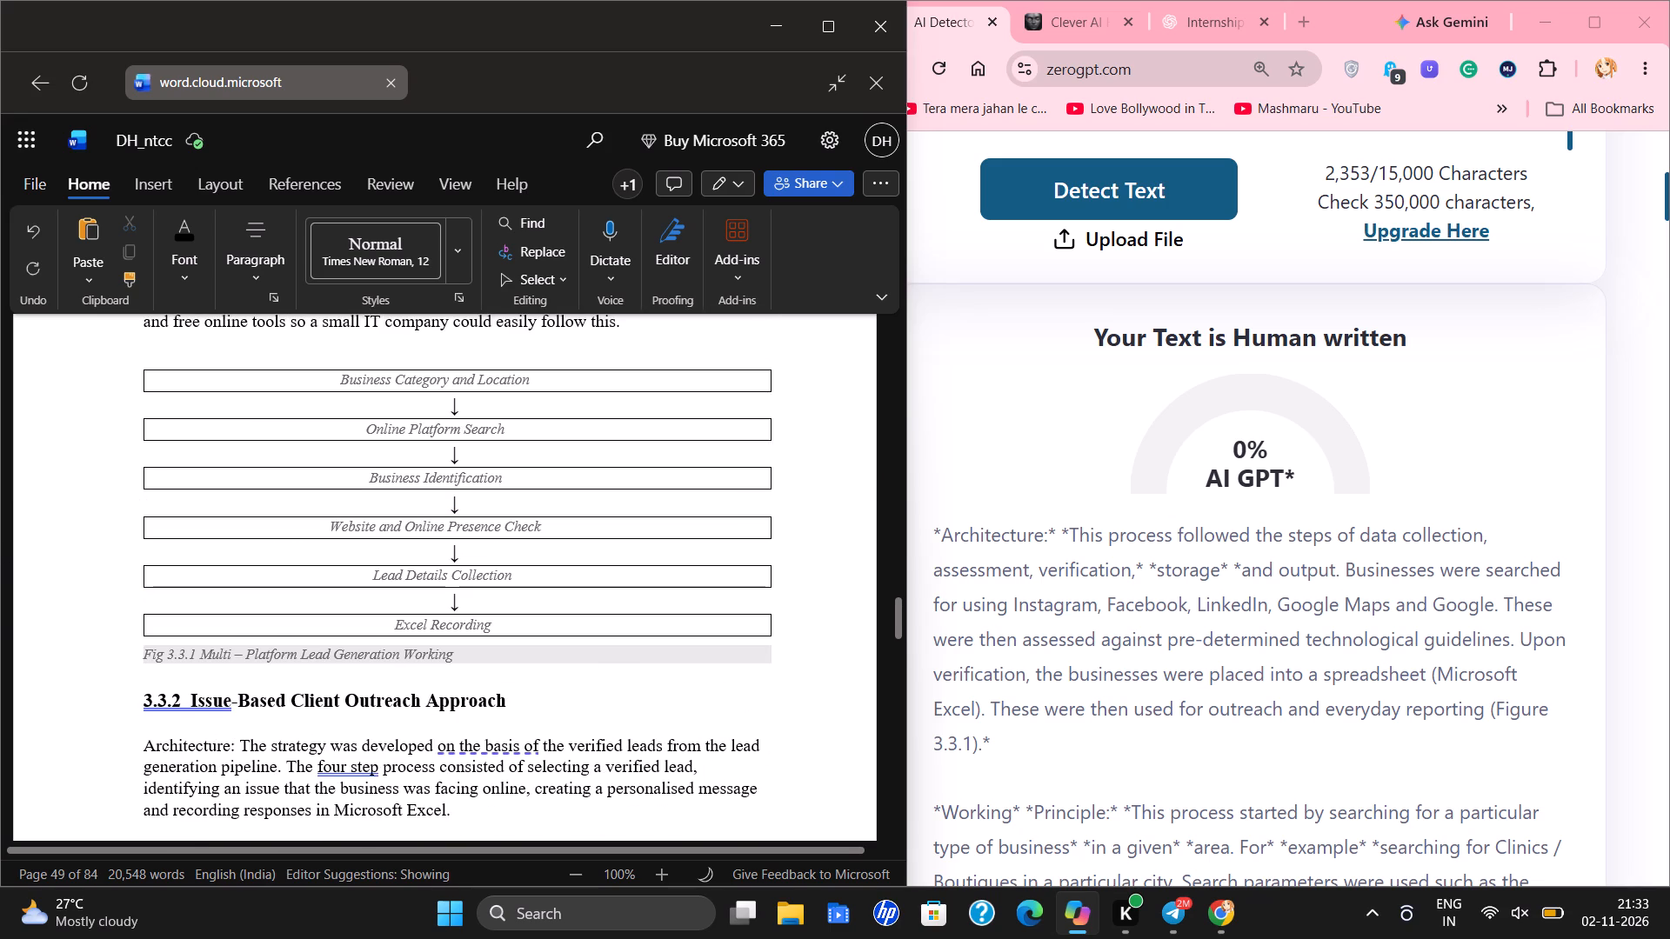
pyautogui.scroll(9, 108, 512)
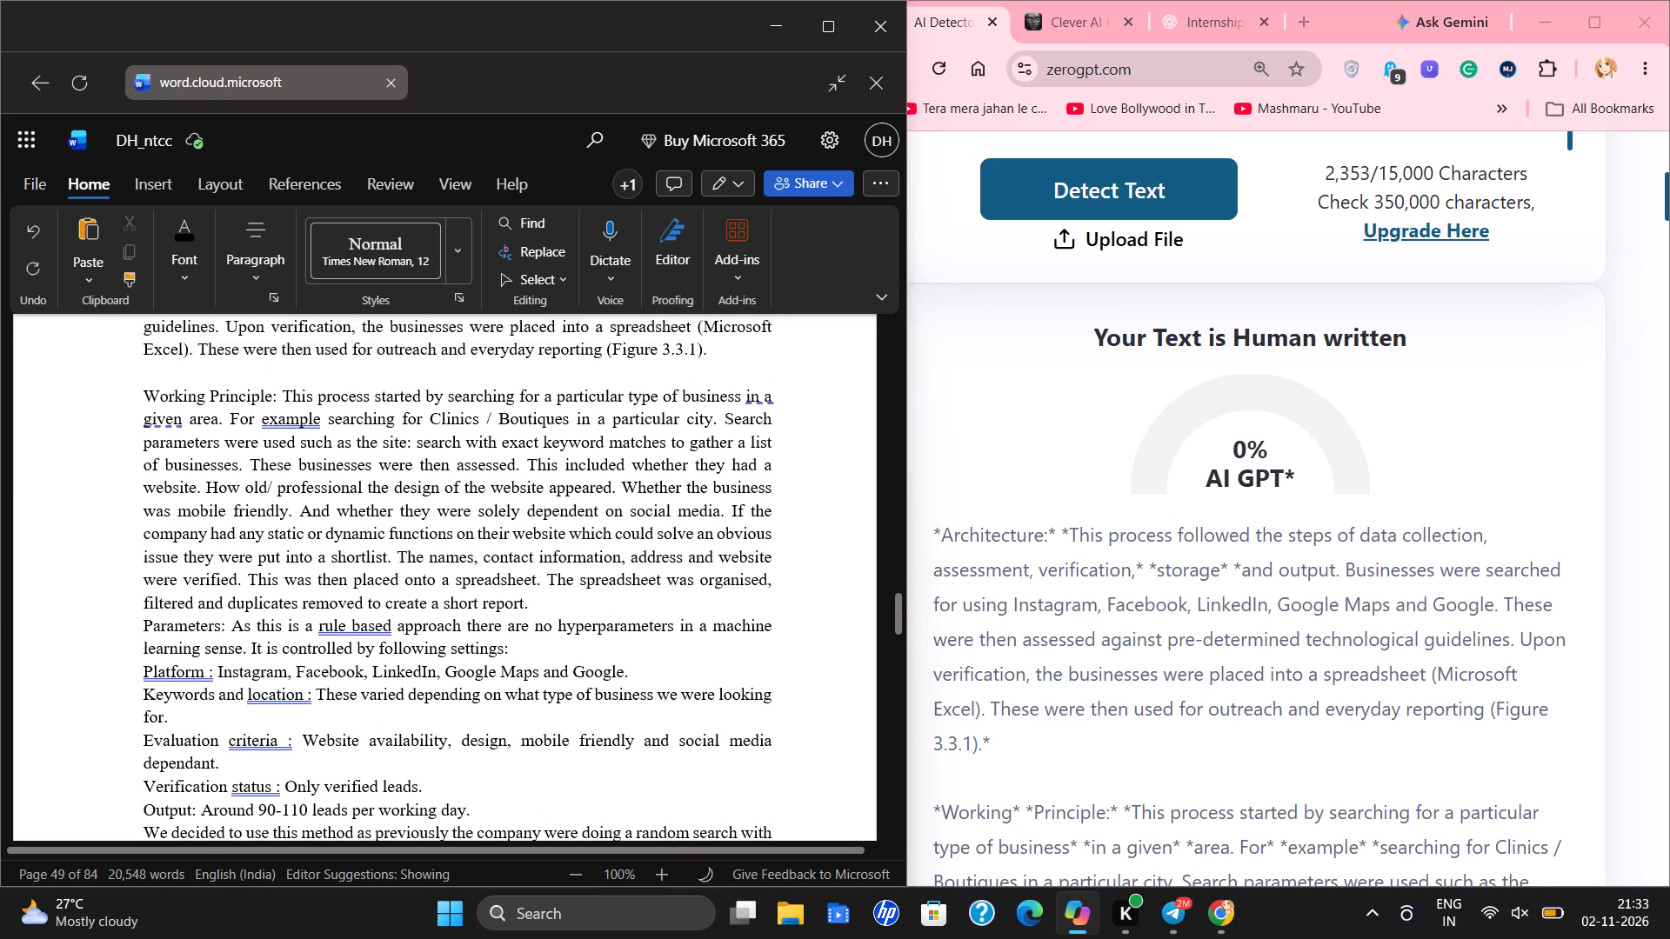
pyautogui.scroll(1, 108, 508)
pyautogui.click(141, 603)
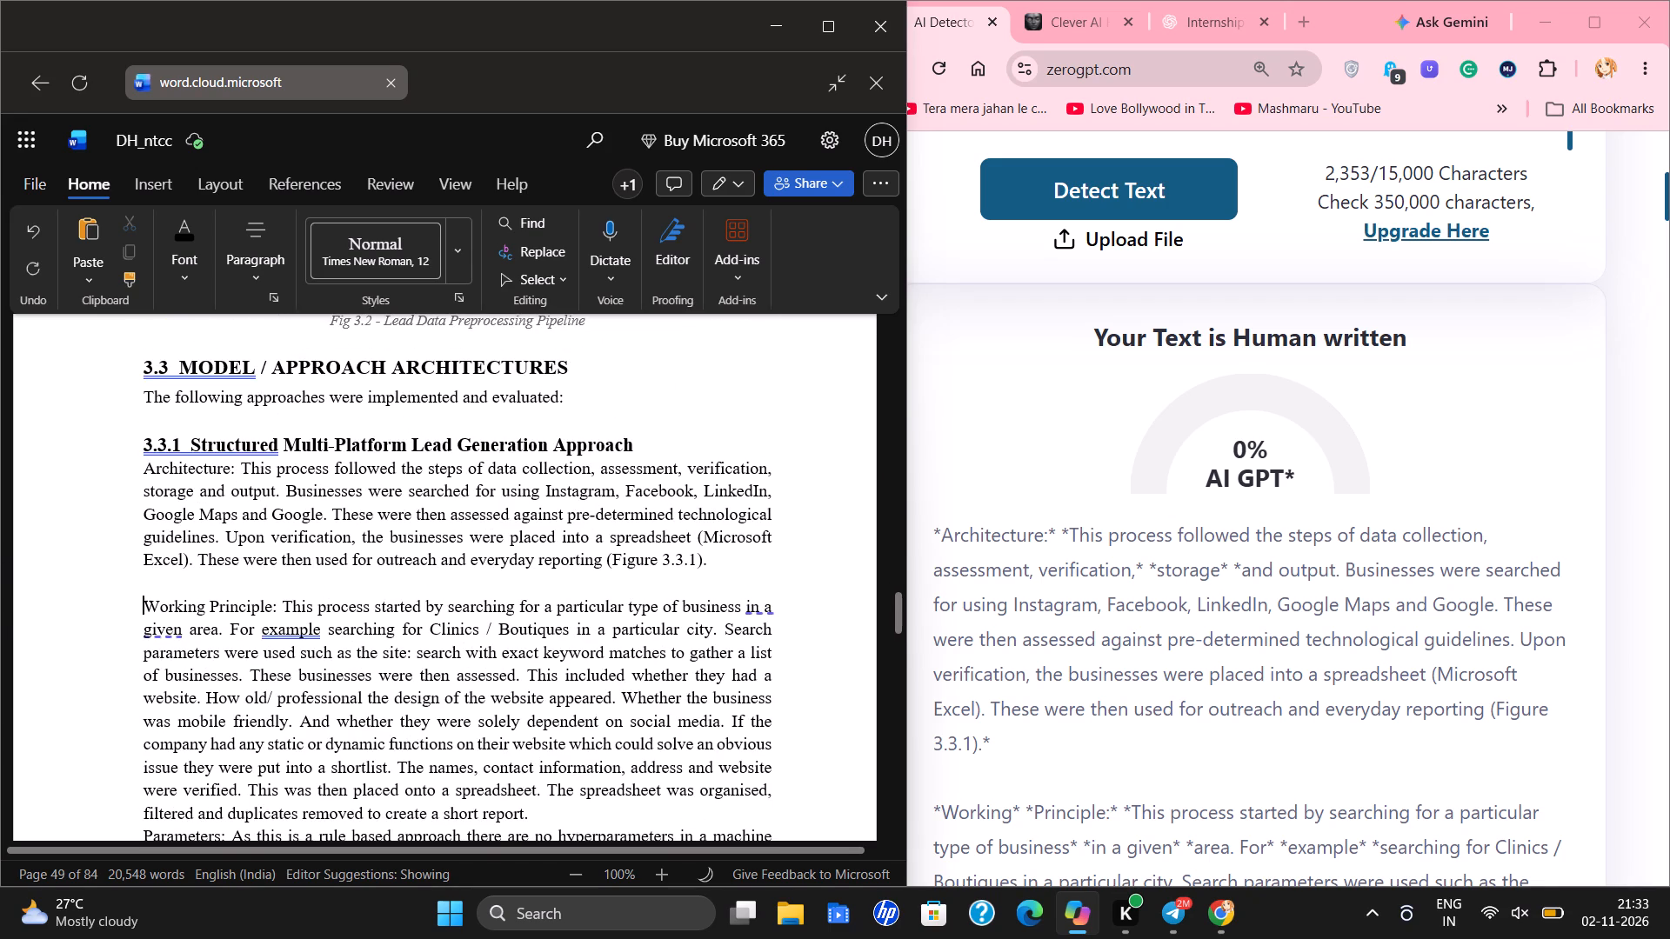
# Insert a blank line before the "Parameters" paragraph of section 3.3.1 and one between the section heading and the "Architecture" paragraph.
pyautogui.scroll(-1, 137, 603)
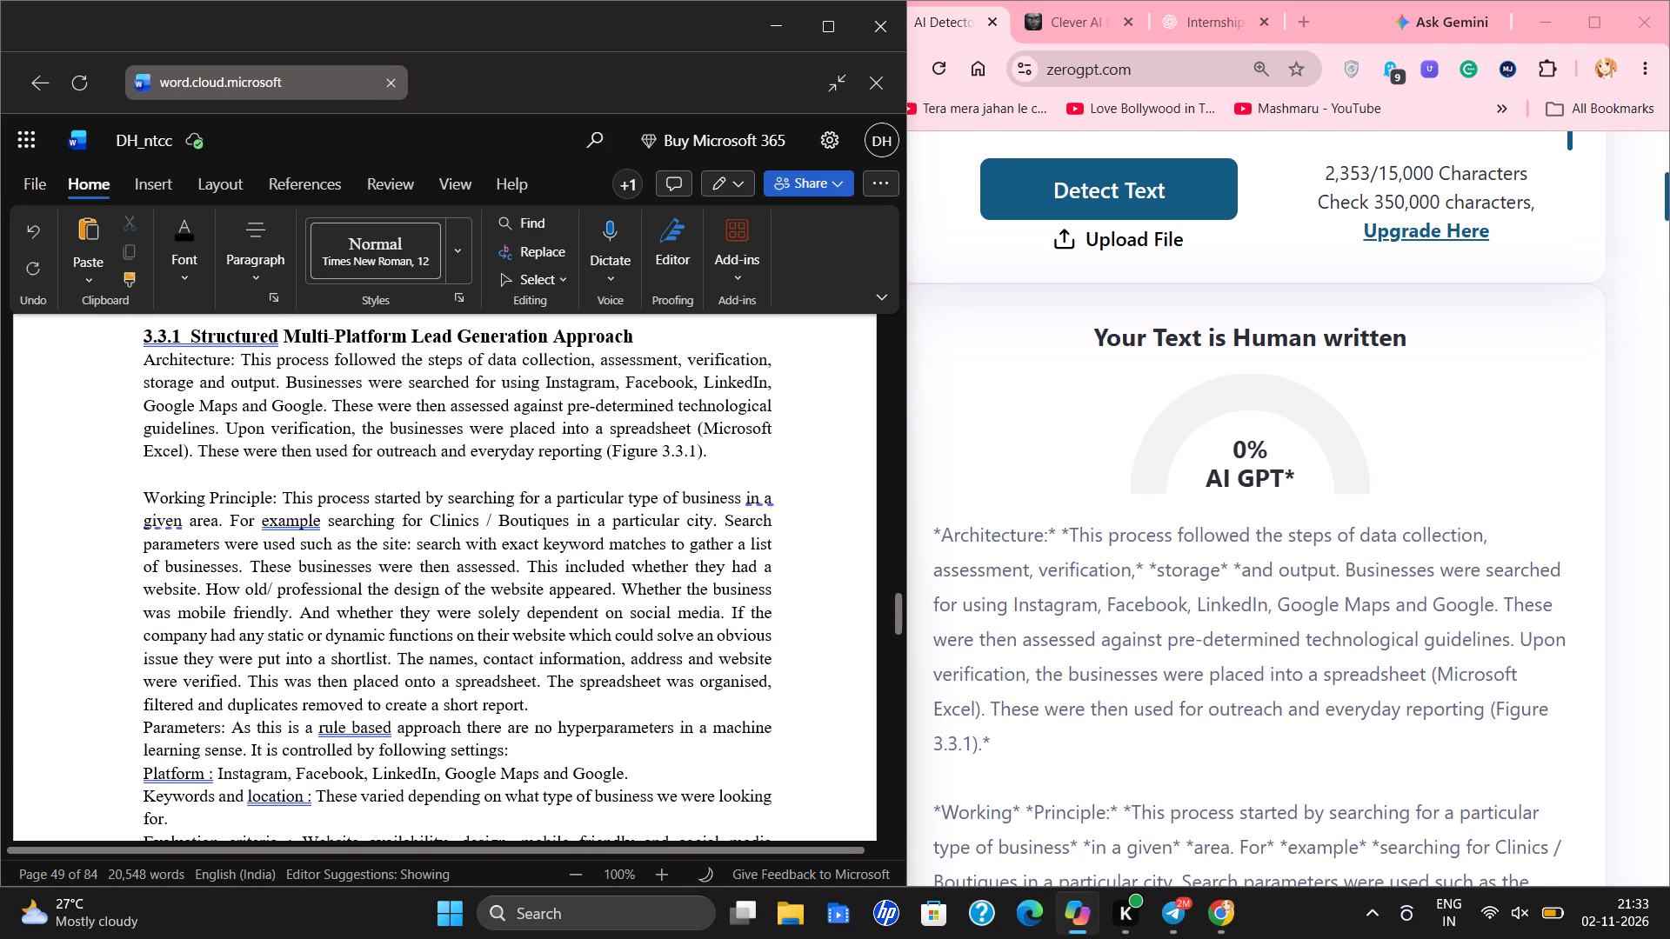
pyautogui.click(554, 708)
pyautogui.press('Return')
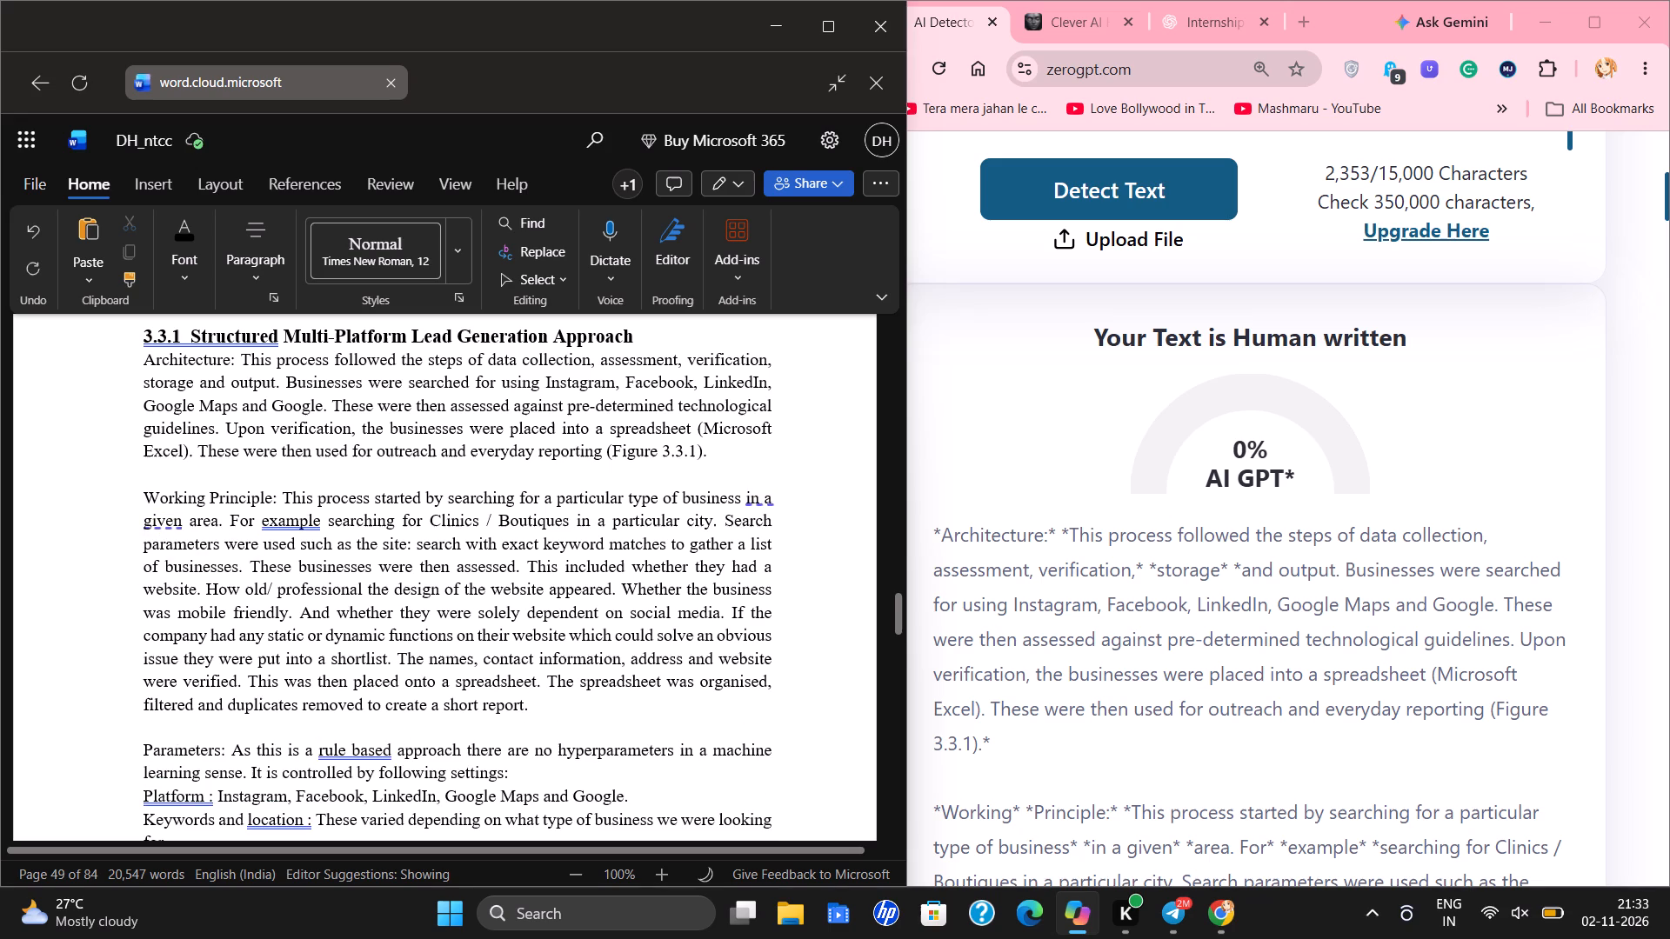
pyautogui.click(646, 345)
pyautogui.press('Return')
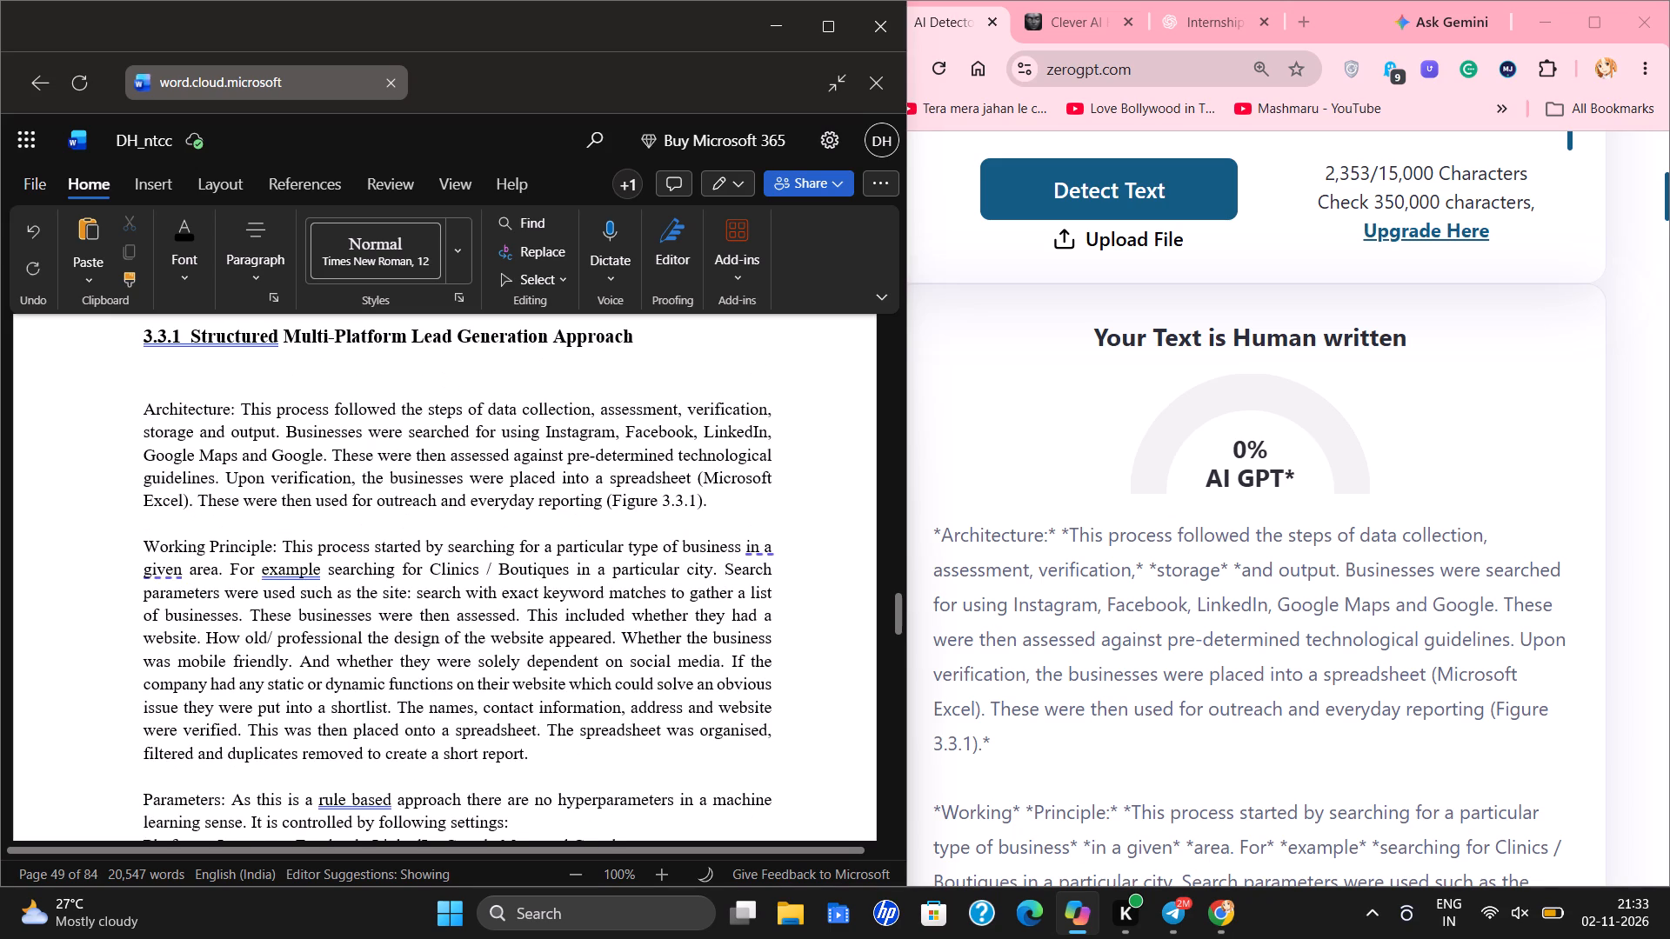
pyautogui.press('Down')
pyautogui.press('BackSpace')
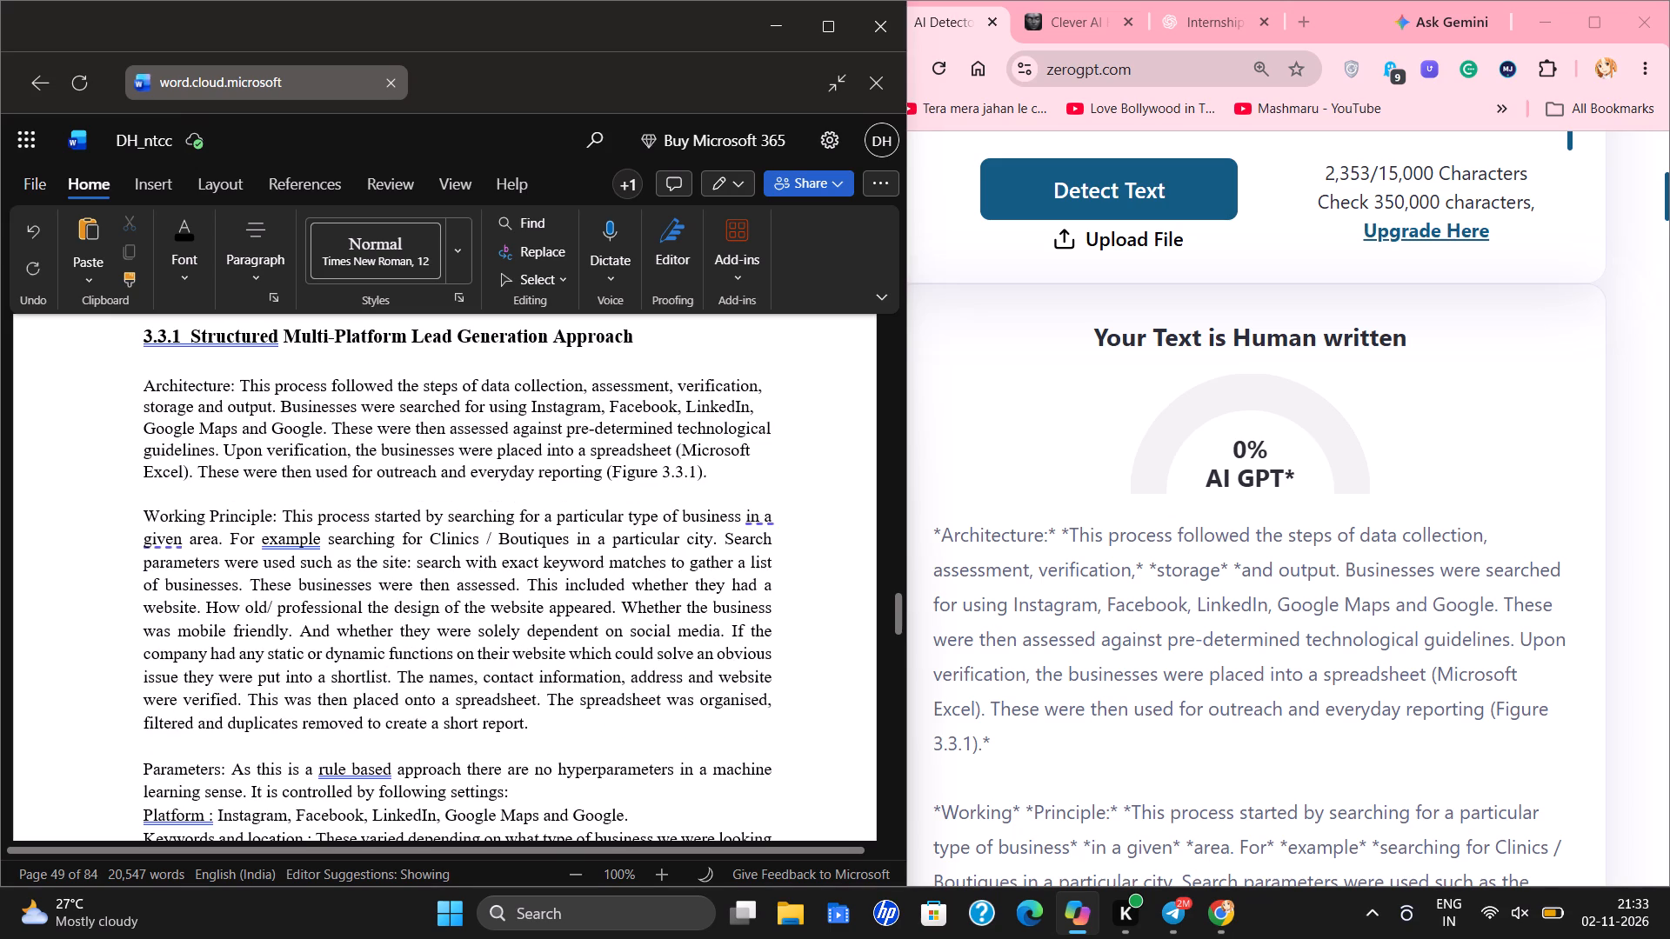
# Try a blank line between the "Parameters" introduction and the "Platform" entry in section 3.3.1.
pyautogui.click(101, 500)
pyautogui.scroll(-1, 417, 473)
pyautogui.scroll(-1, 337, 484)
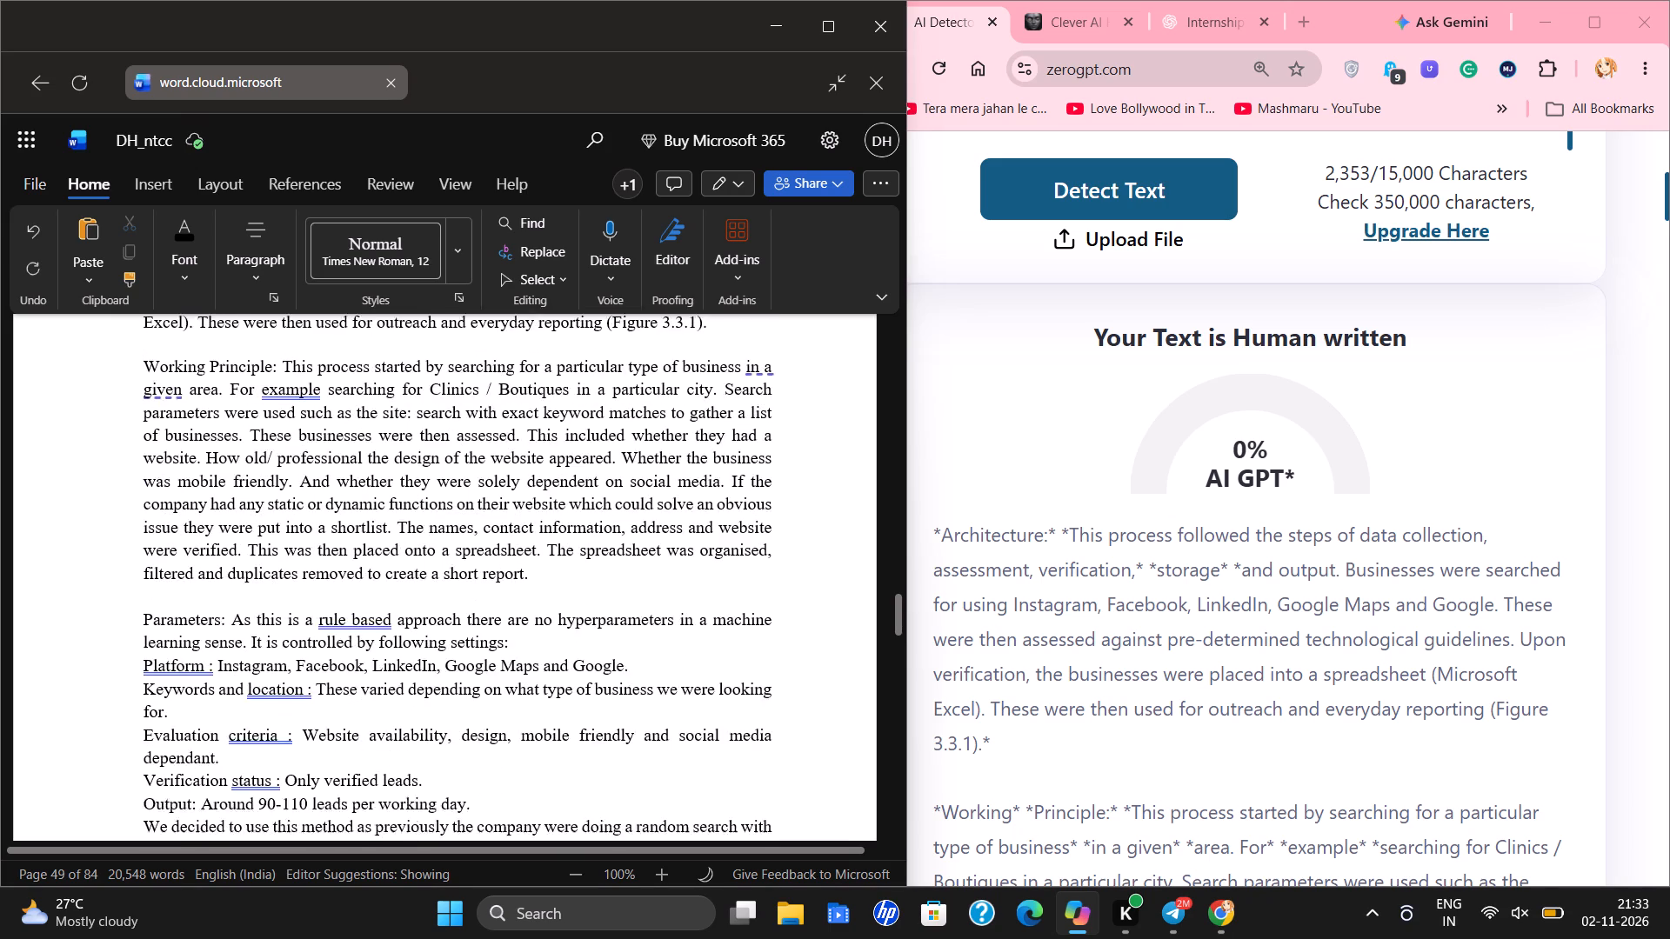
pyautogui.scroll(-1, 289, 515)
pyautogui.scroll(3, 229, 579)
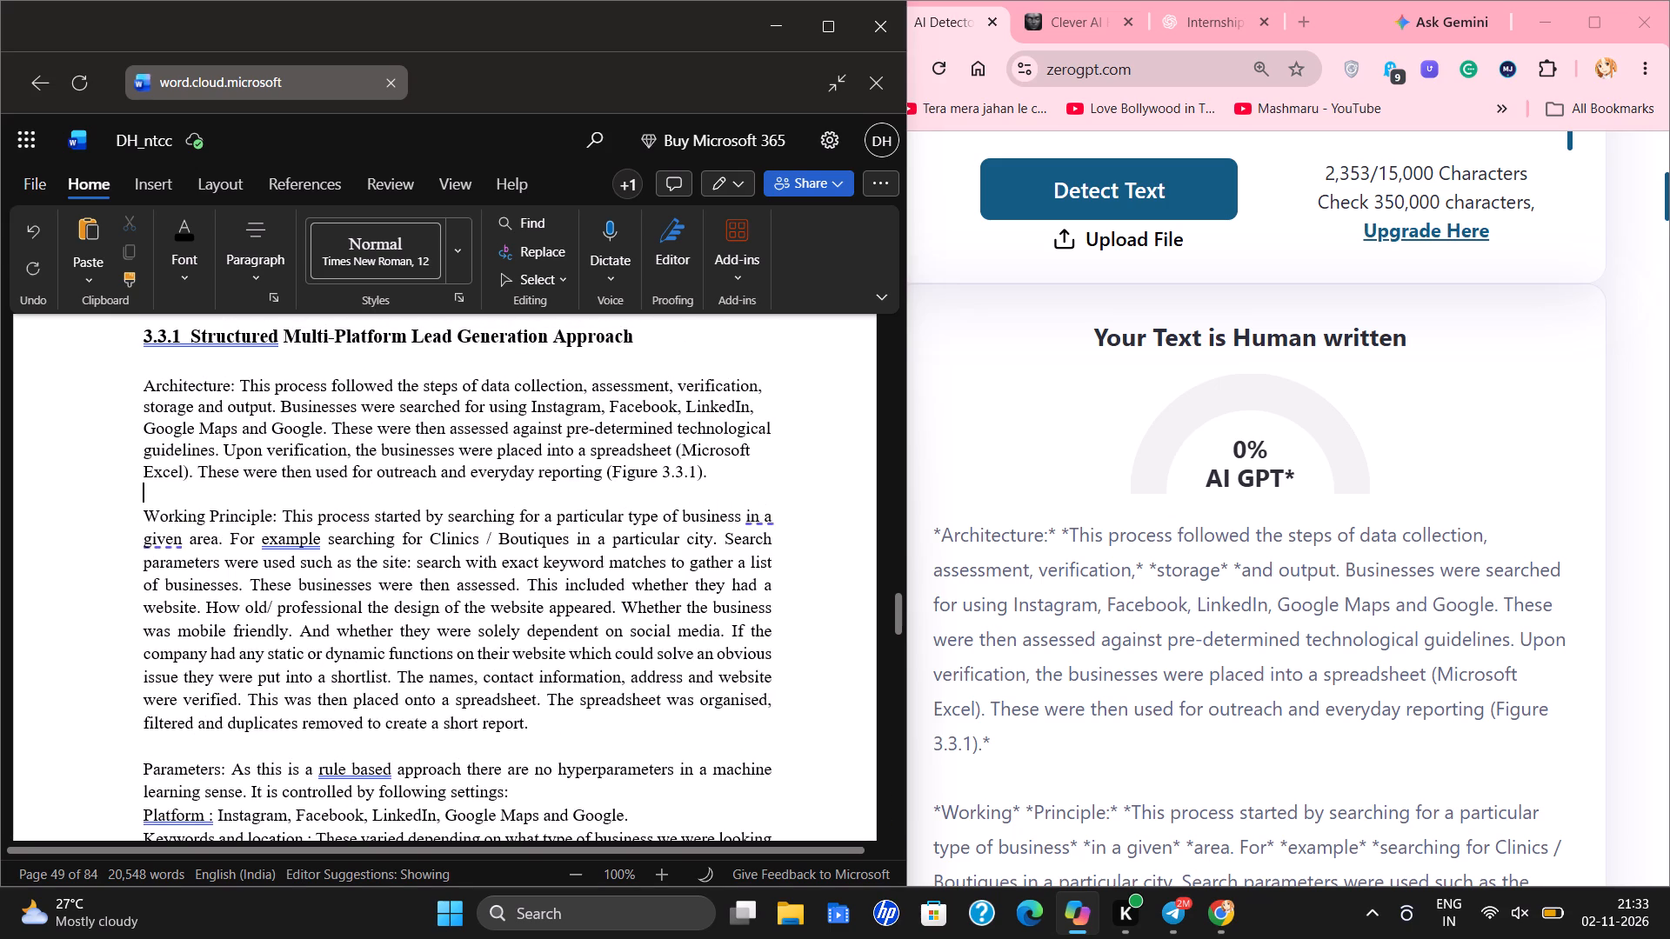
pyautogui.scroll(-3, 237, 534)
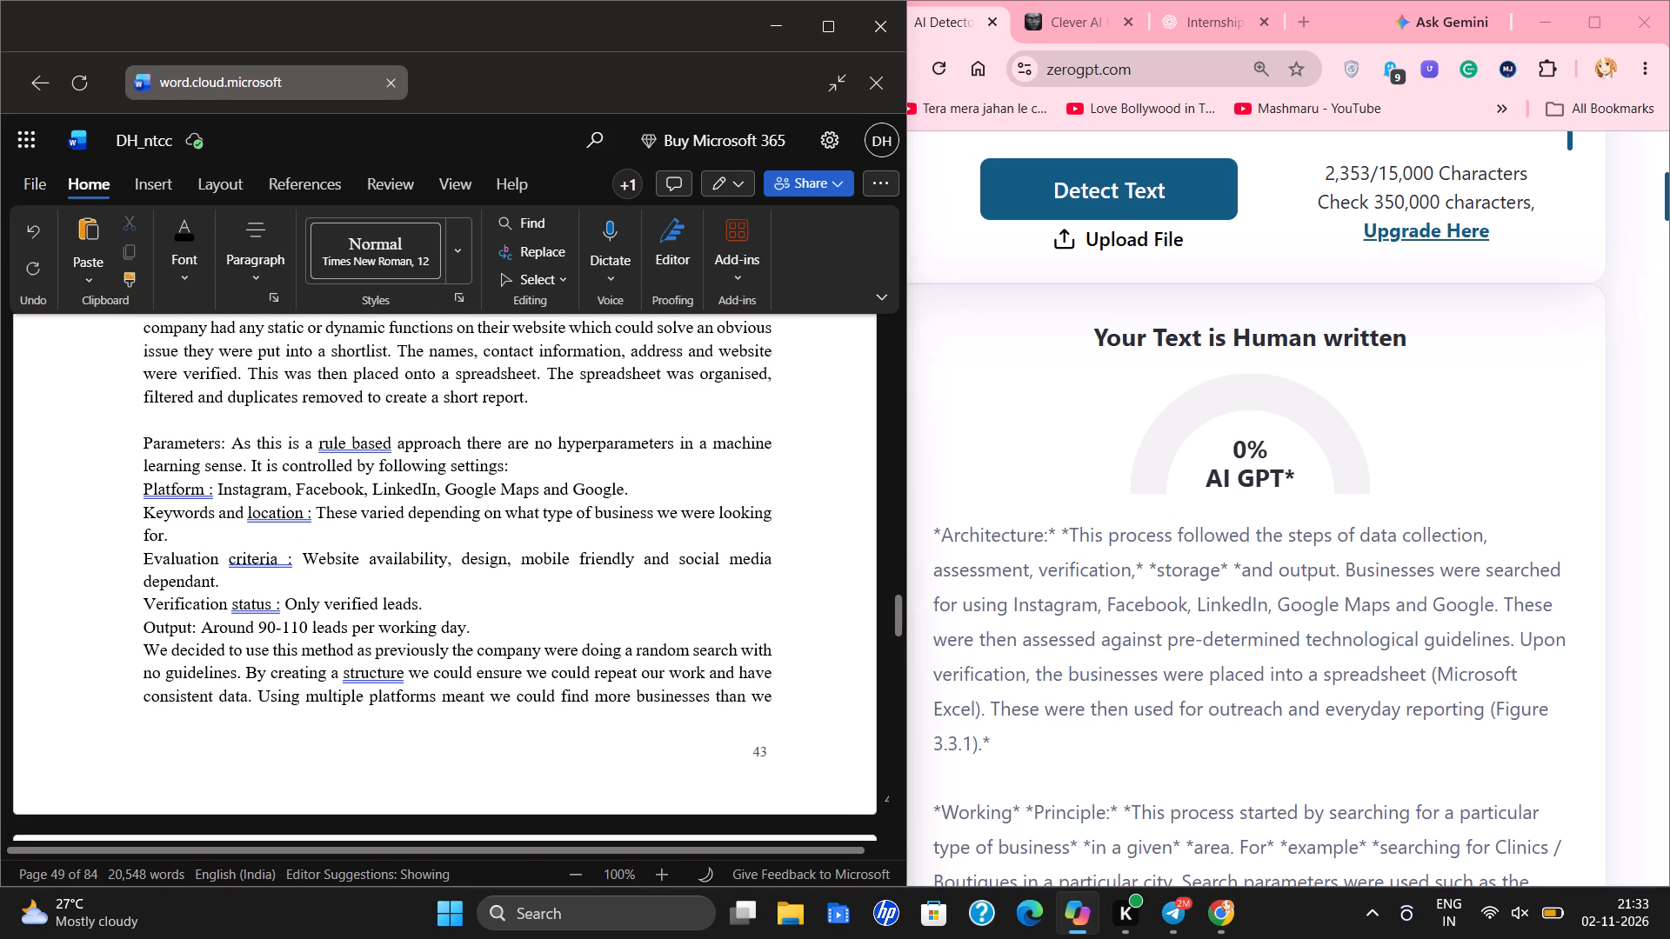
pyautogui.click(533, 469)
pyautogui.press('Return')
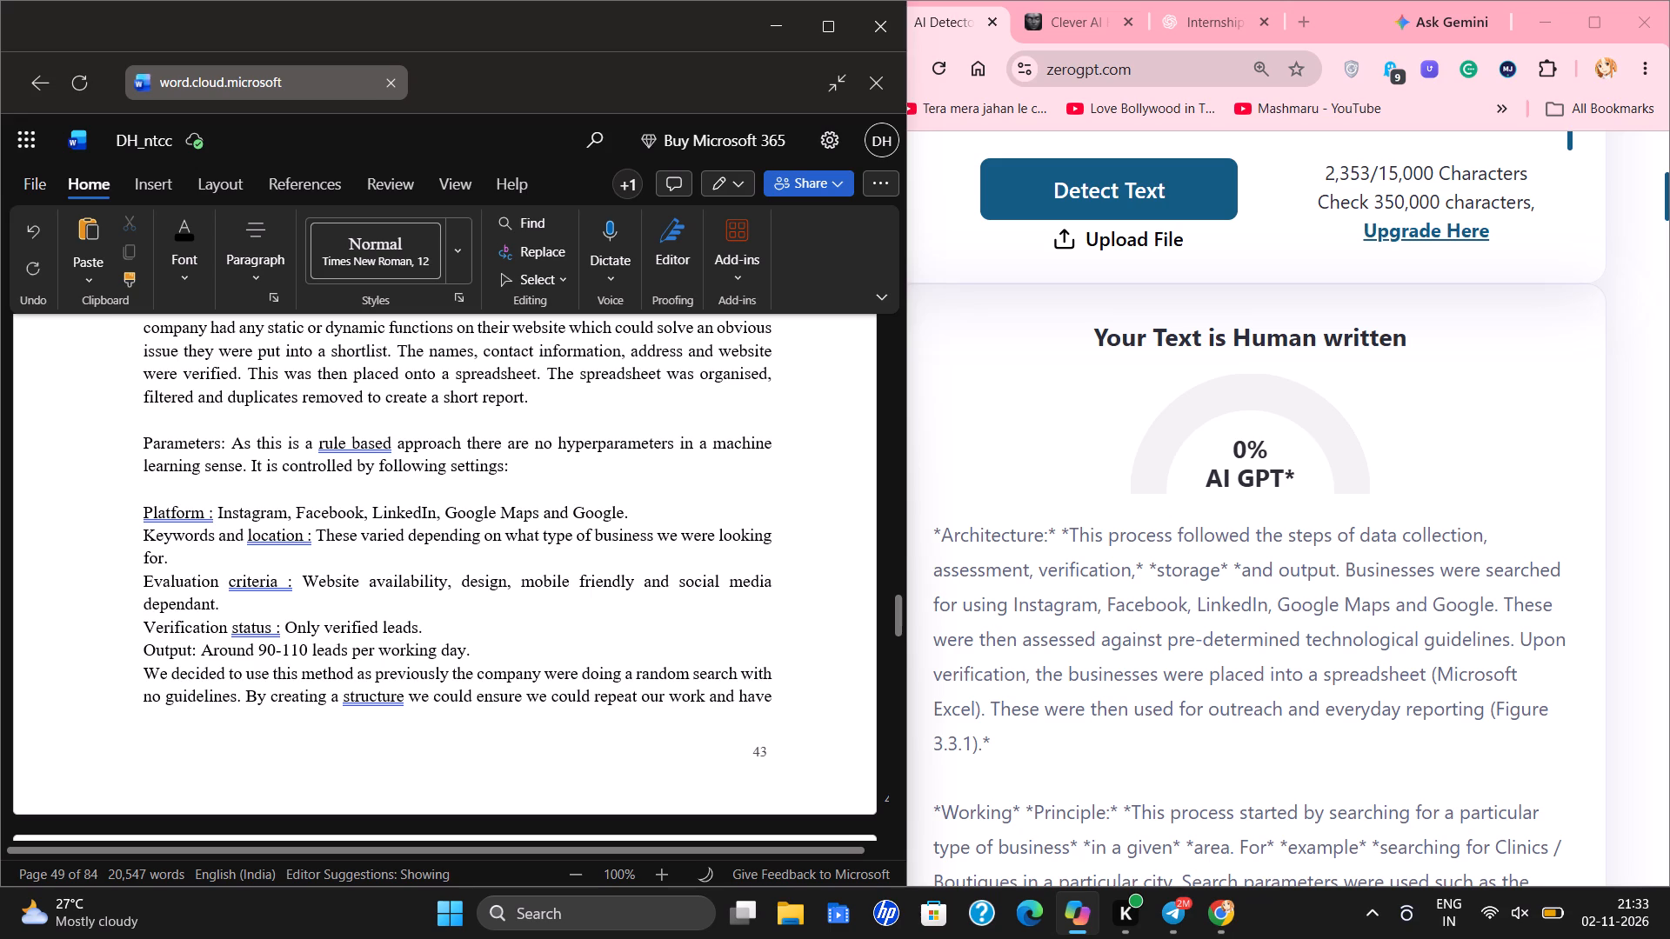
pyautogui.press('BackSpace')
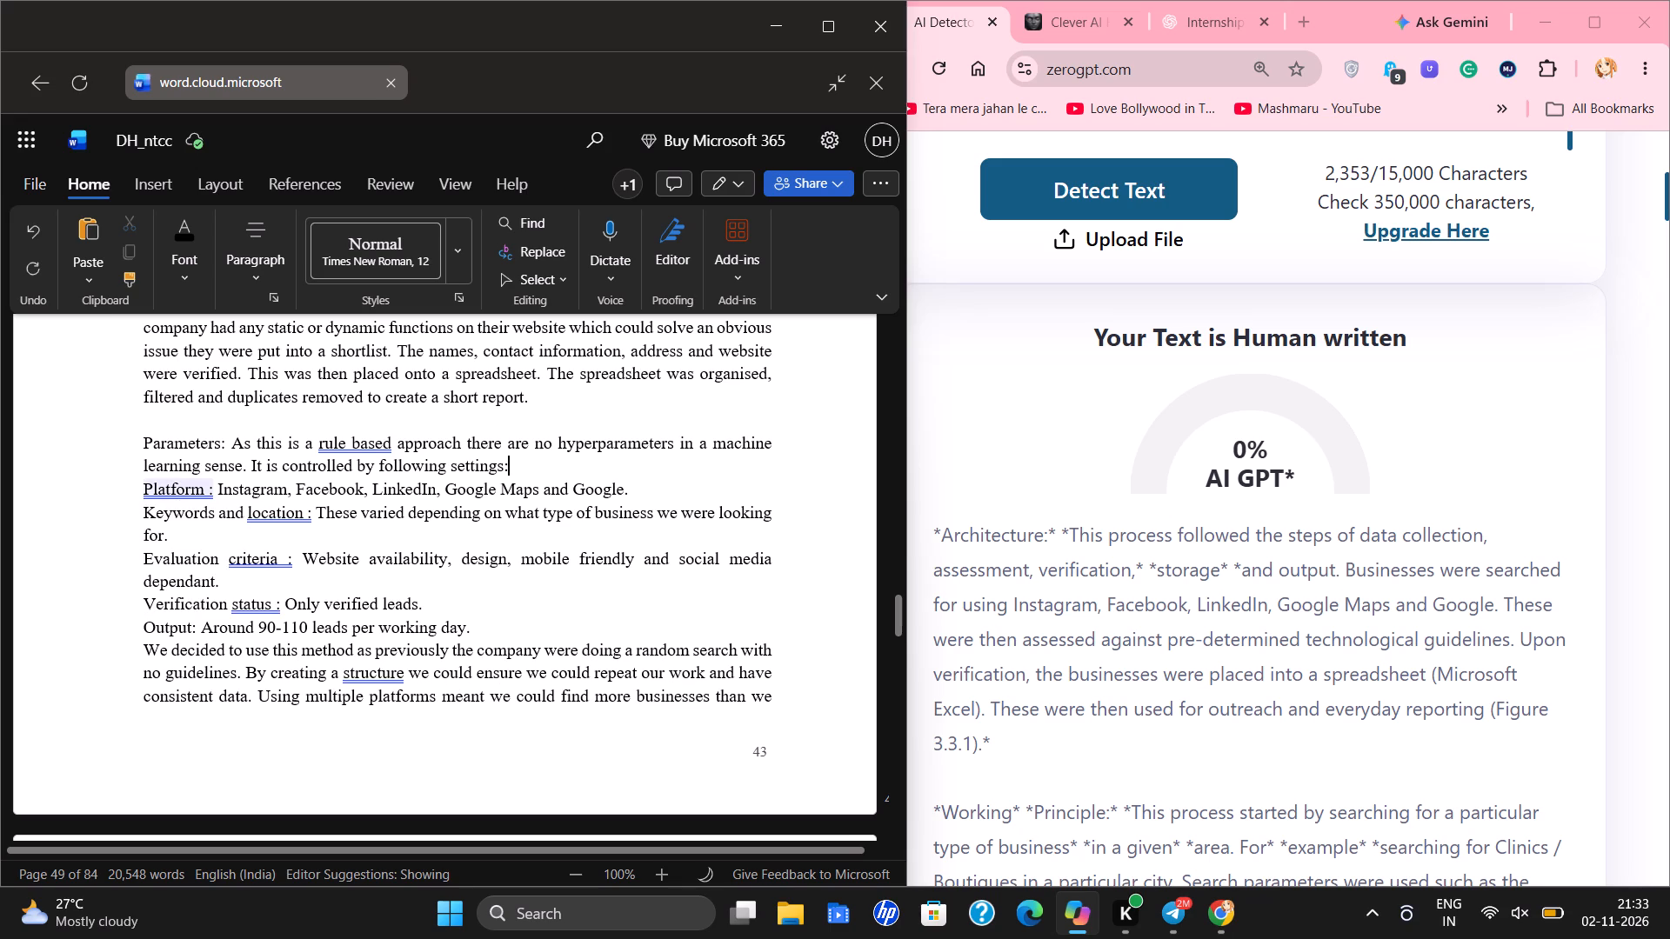
# Add the label "Reason:" before the section 3.3.1 paragraph that begins "We decided to use this method".
pyautogui.scroll(-1, 150, 473)
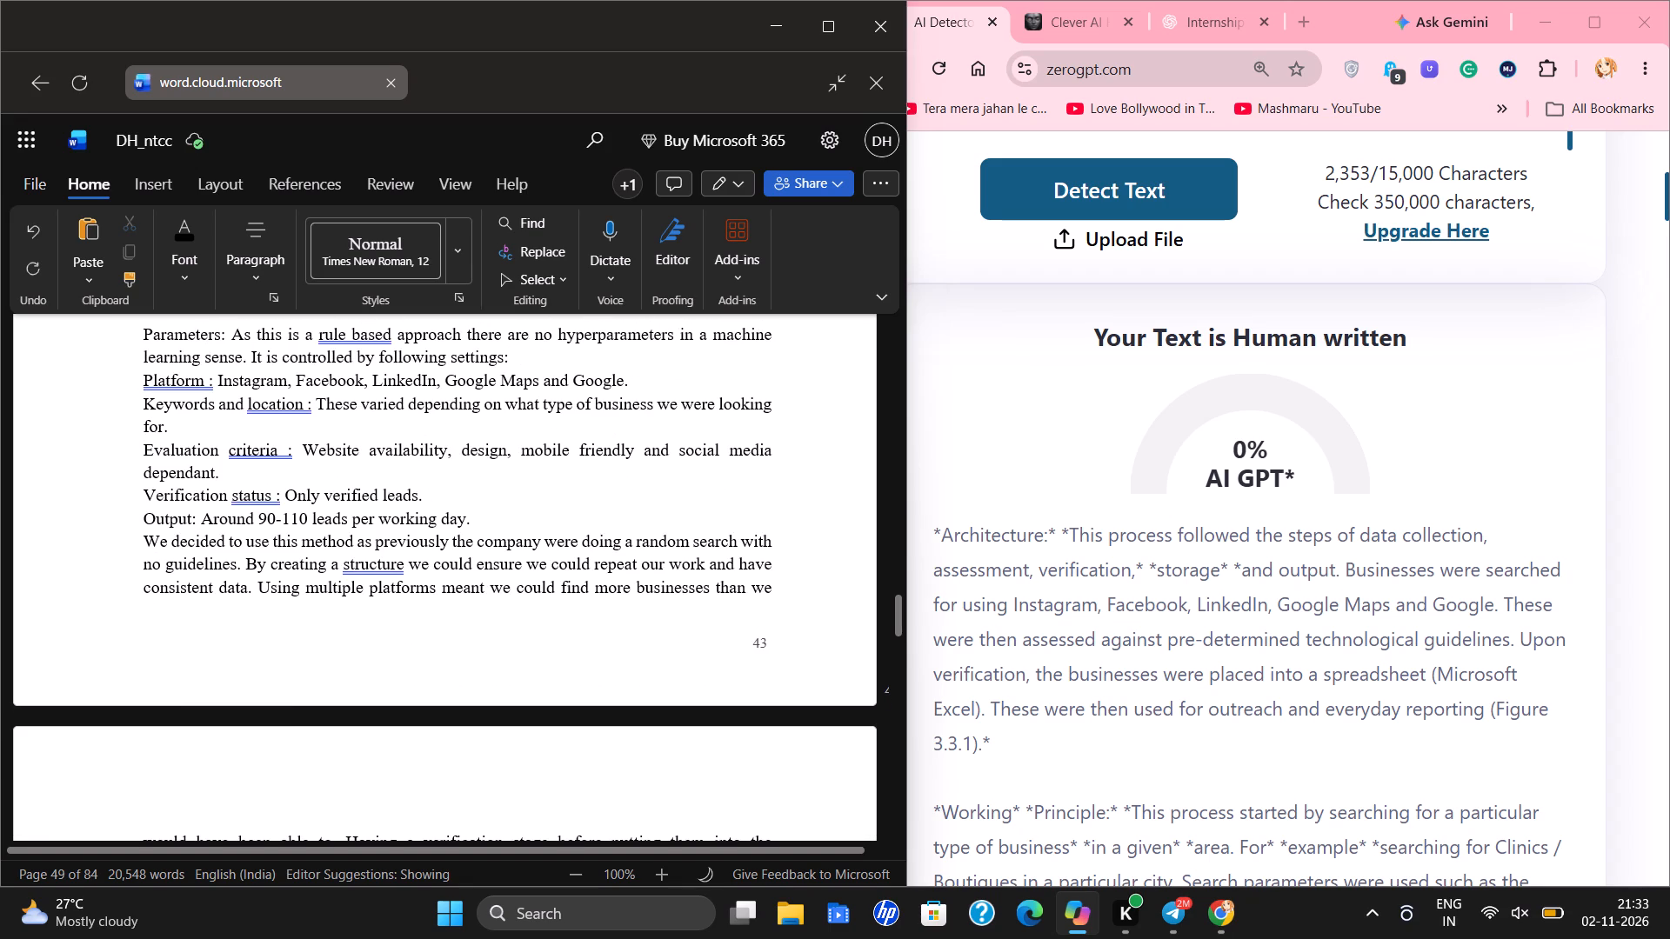
pyautogui.click(469, 517)
pyautogui.scroll(-3, 467, 517)
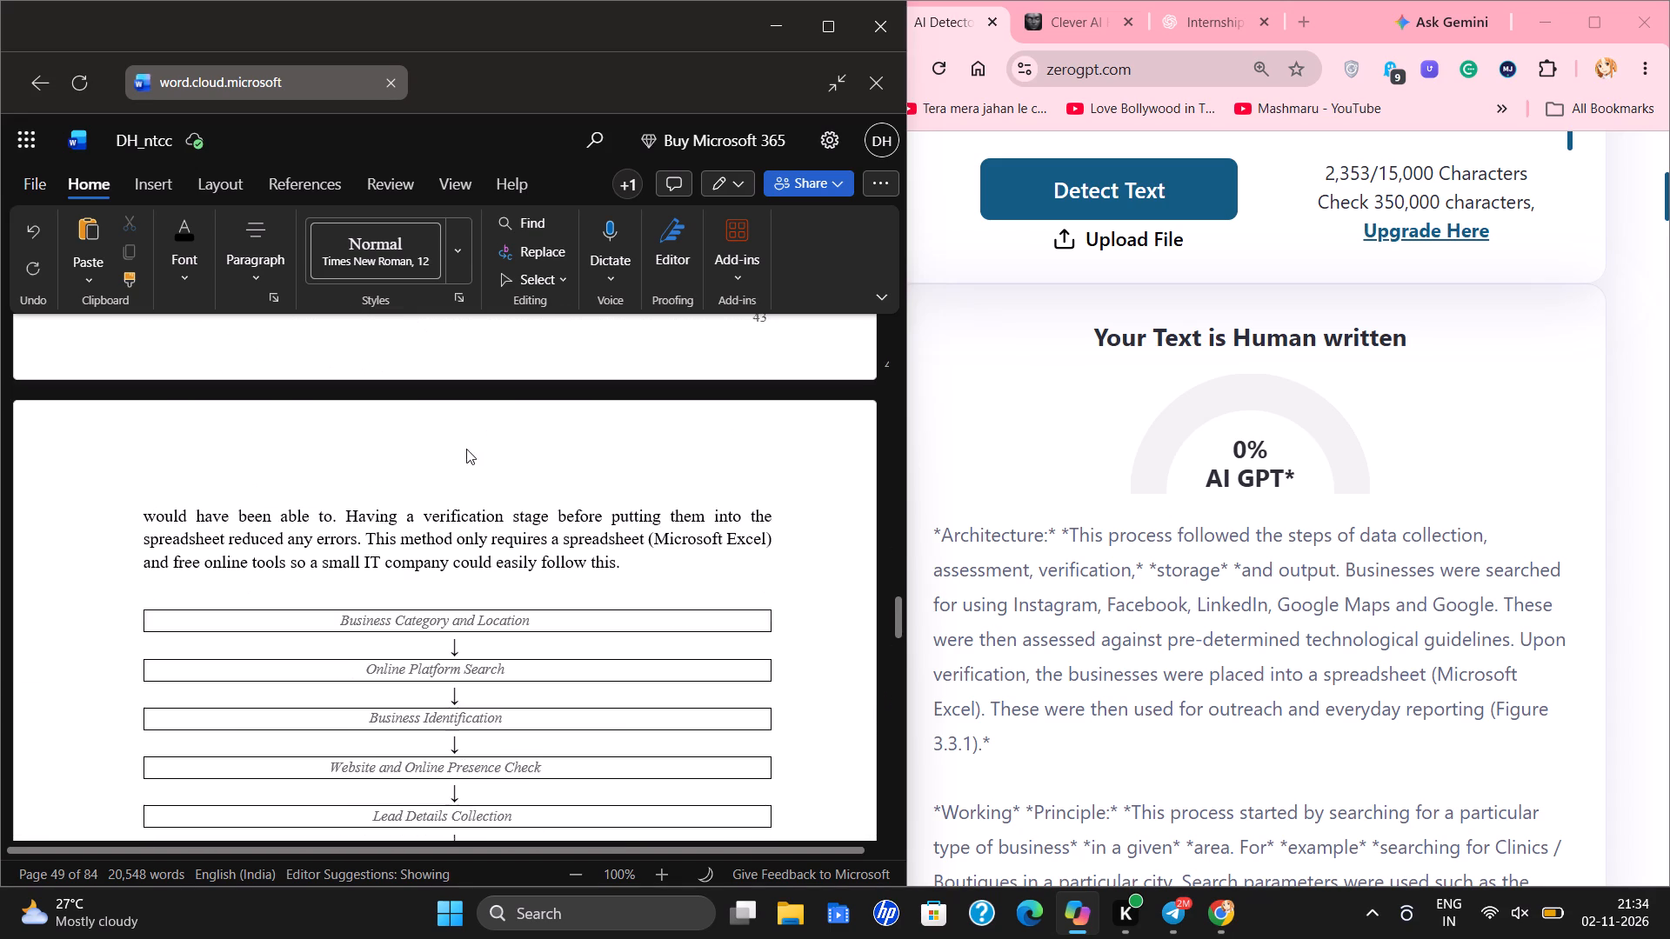
pyautogui.scroll(-4, 406, 523)
pyautogui.scroll(4, 406, 523)
pyautogui.scroll(-8, 406, 523)
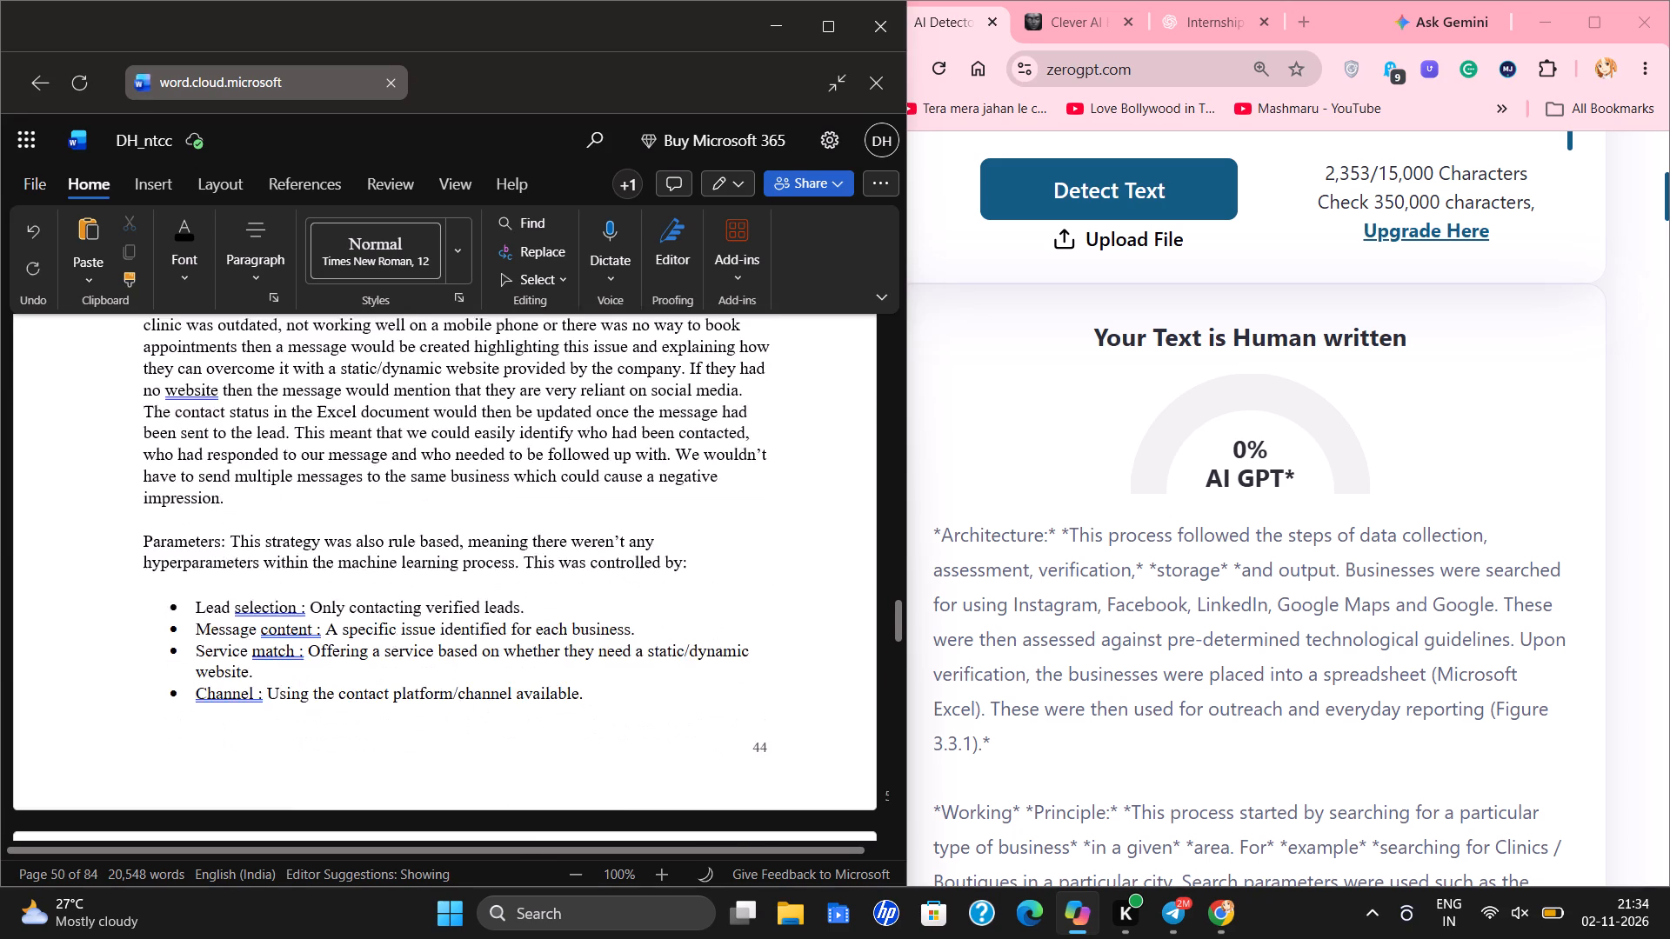
pyautogui.scroll(-6, 310, 529)
pyautogui.scroll(3, 310, 523)
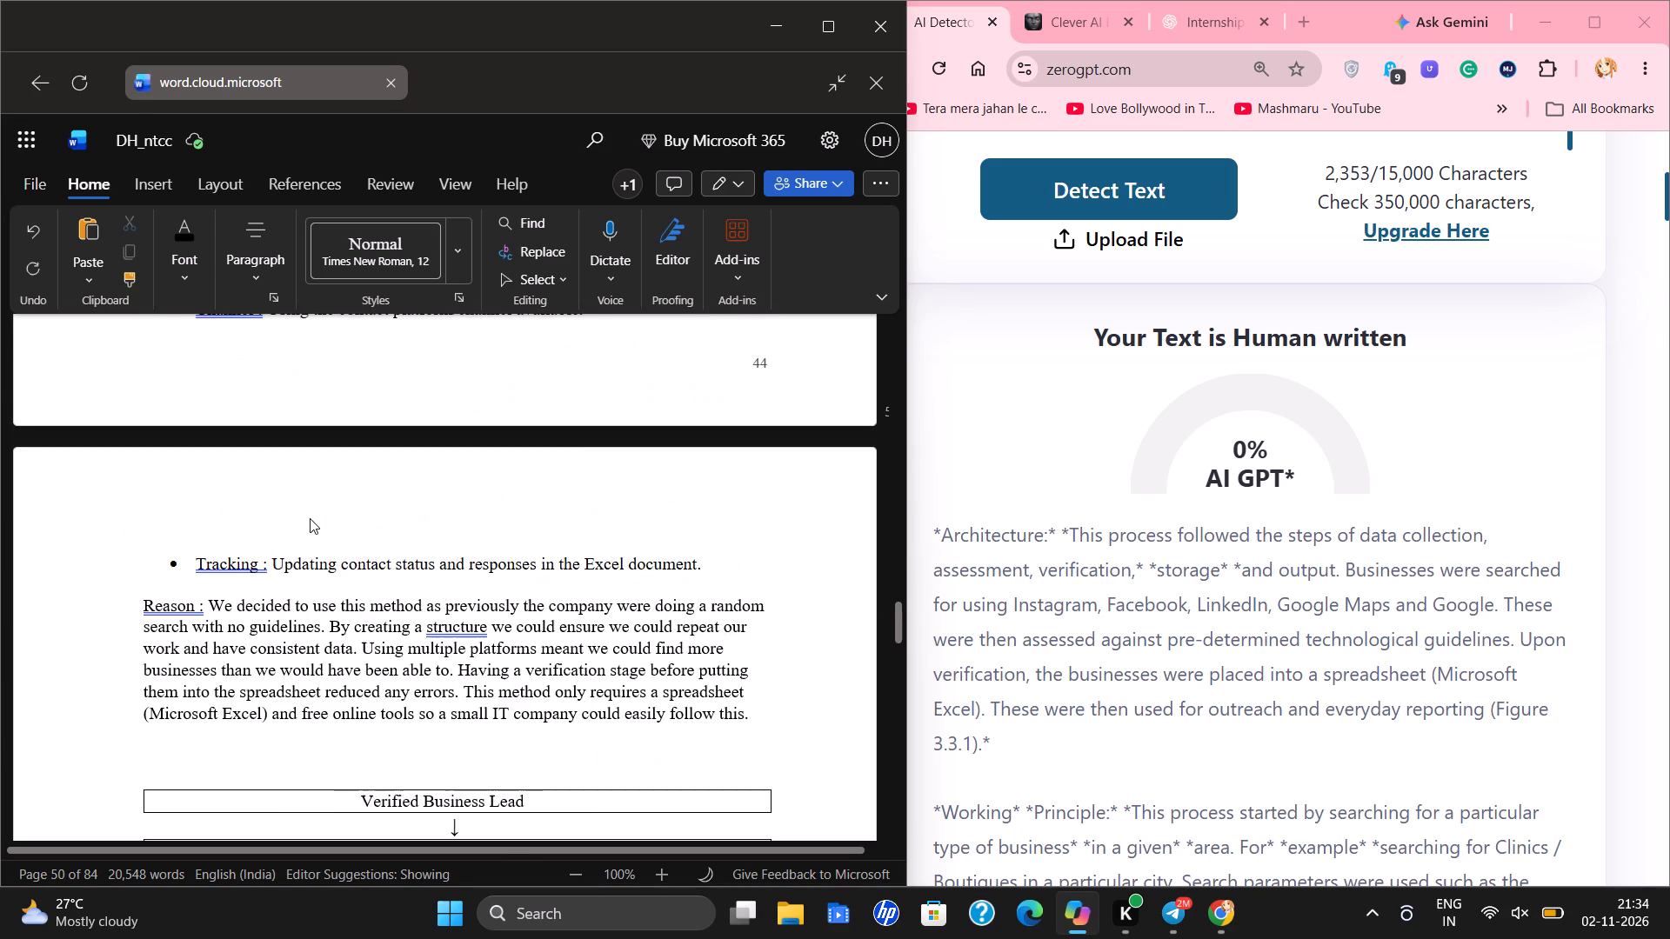
pyautogui.scroll(14, 312, 514)
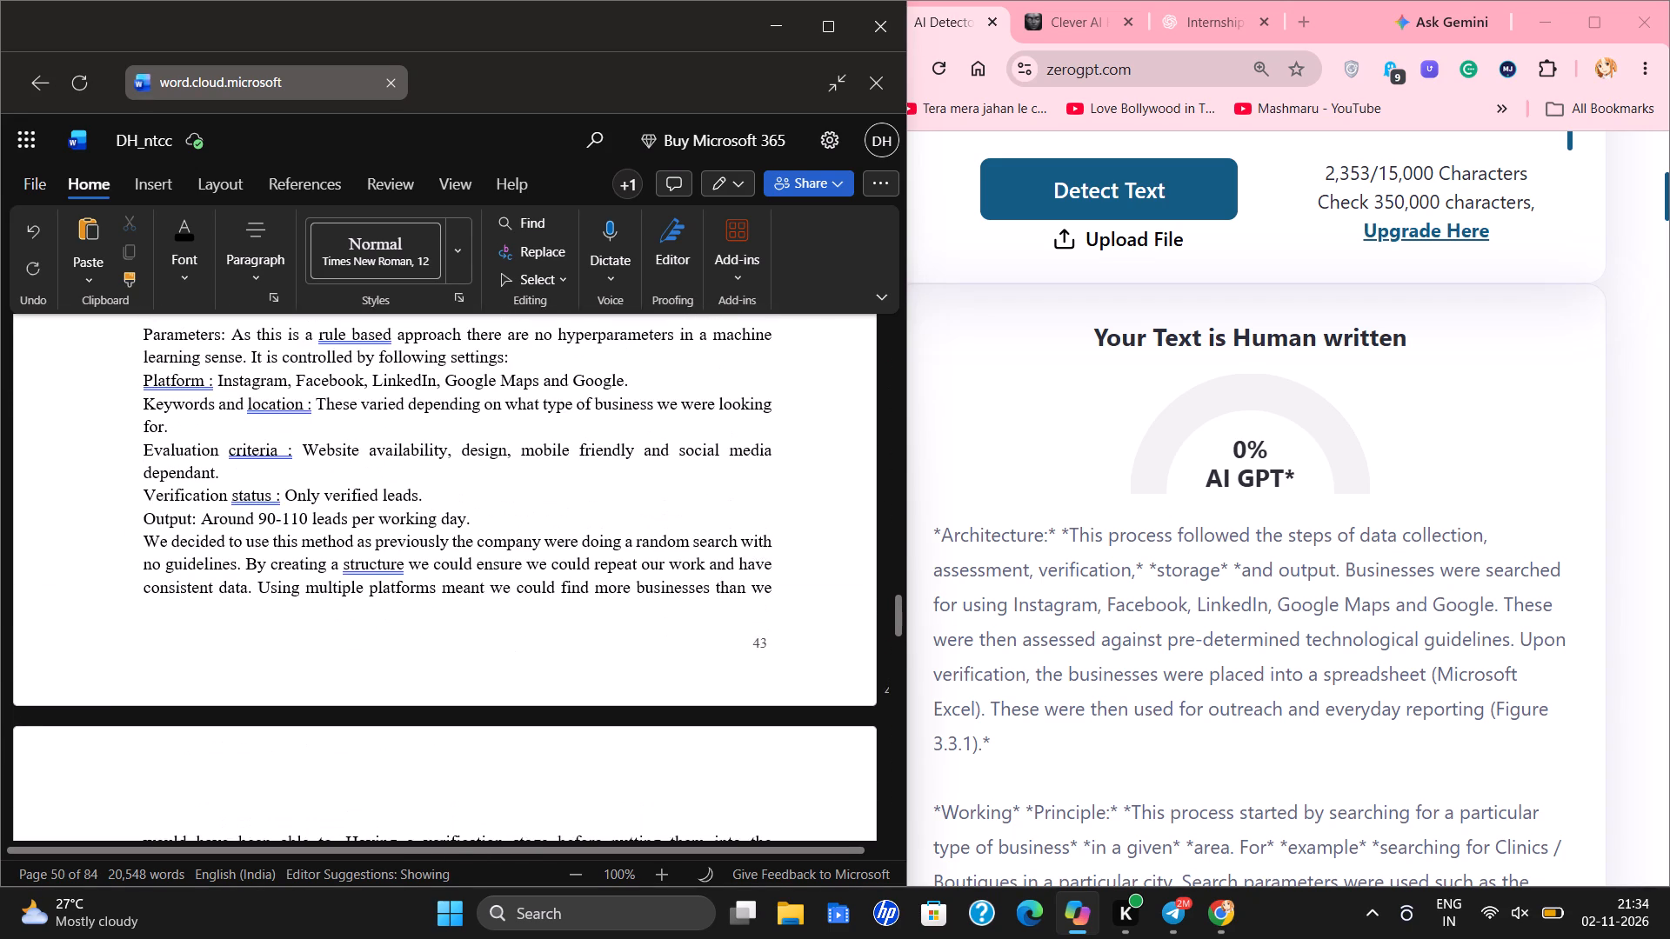
pyautogui.click(148, 544)
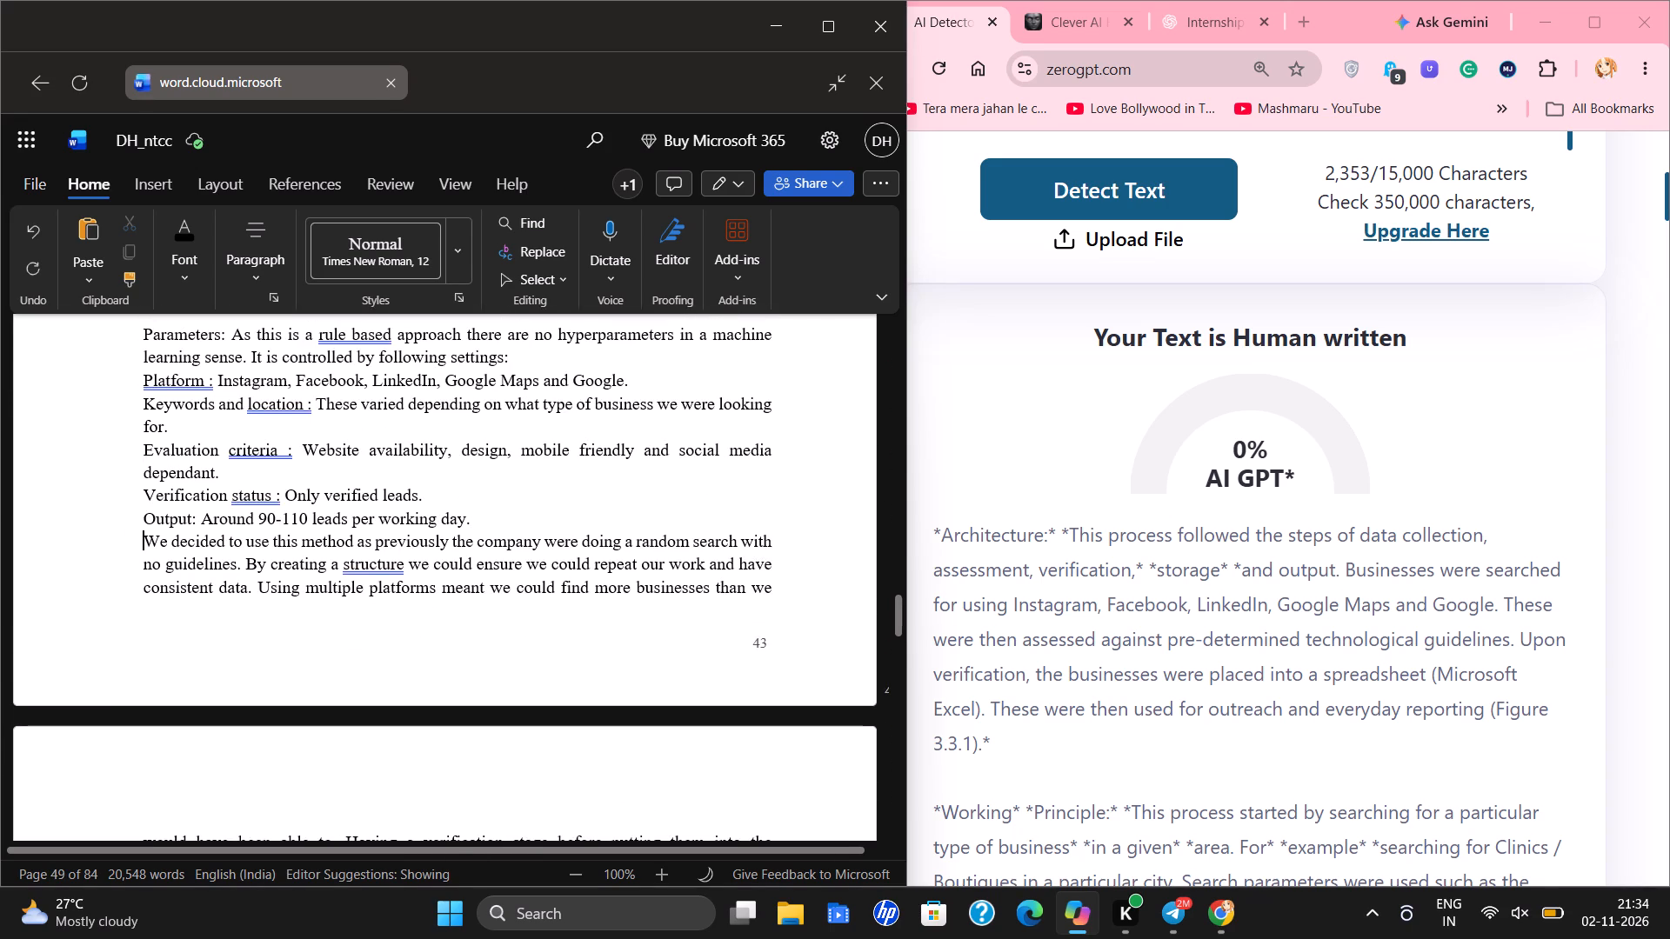
pyautogui.write('Reas')
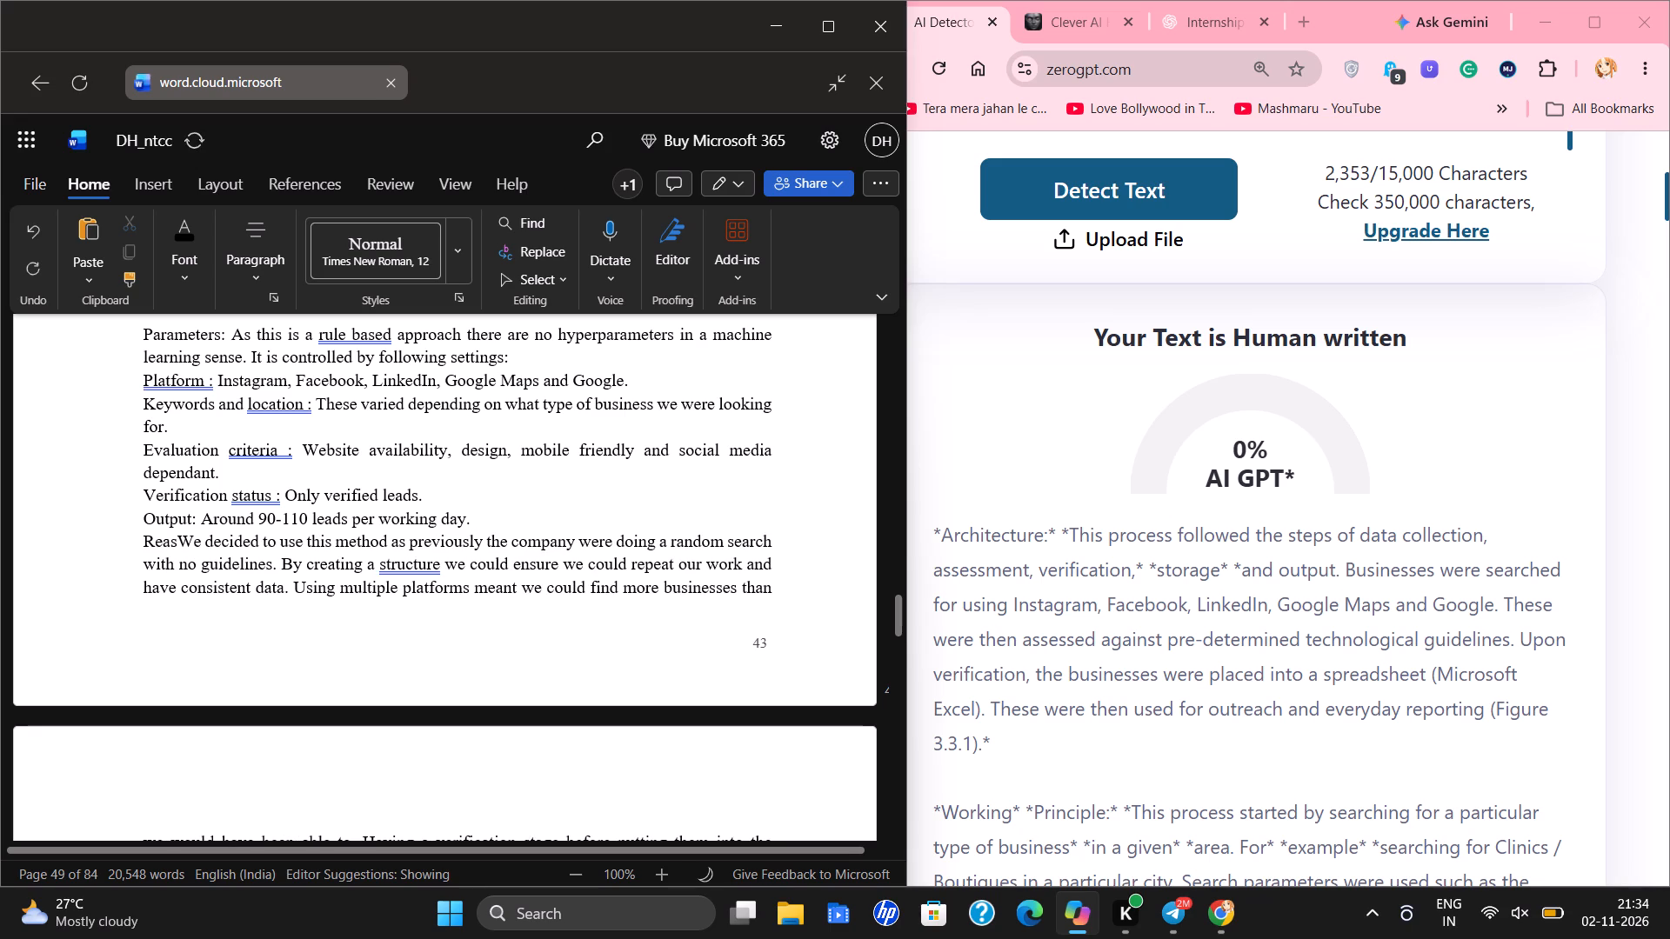
pyautogui.write('on')
pyautogui.write(':')
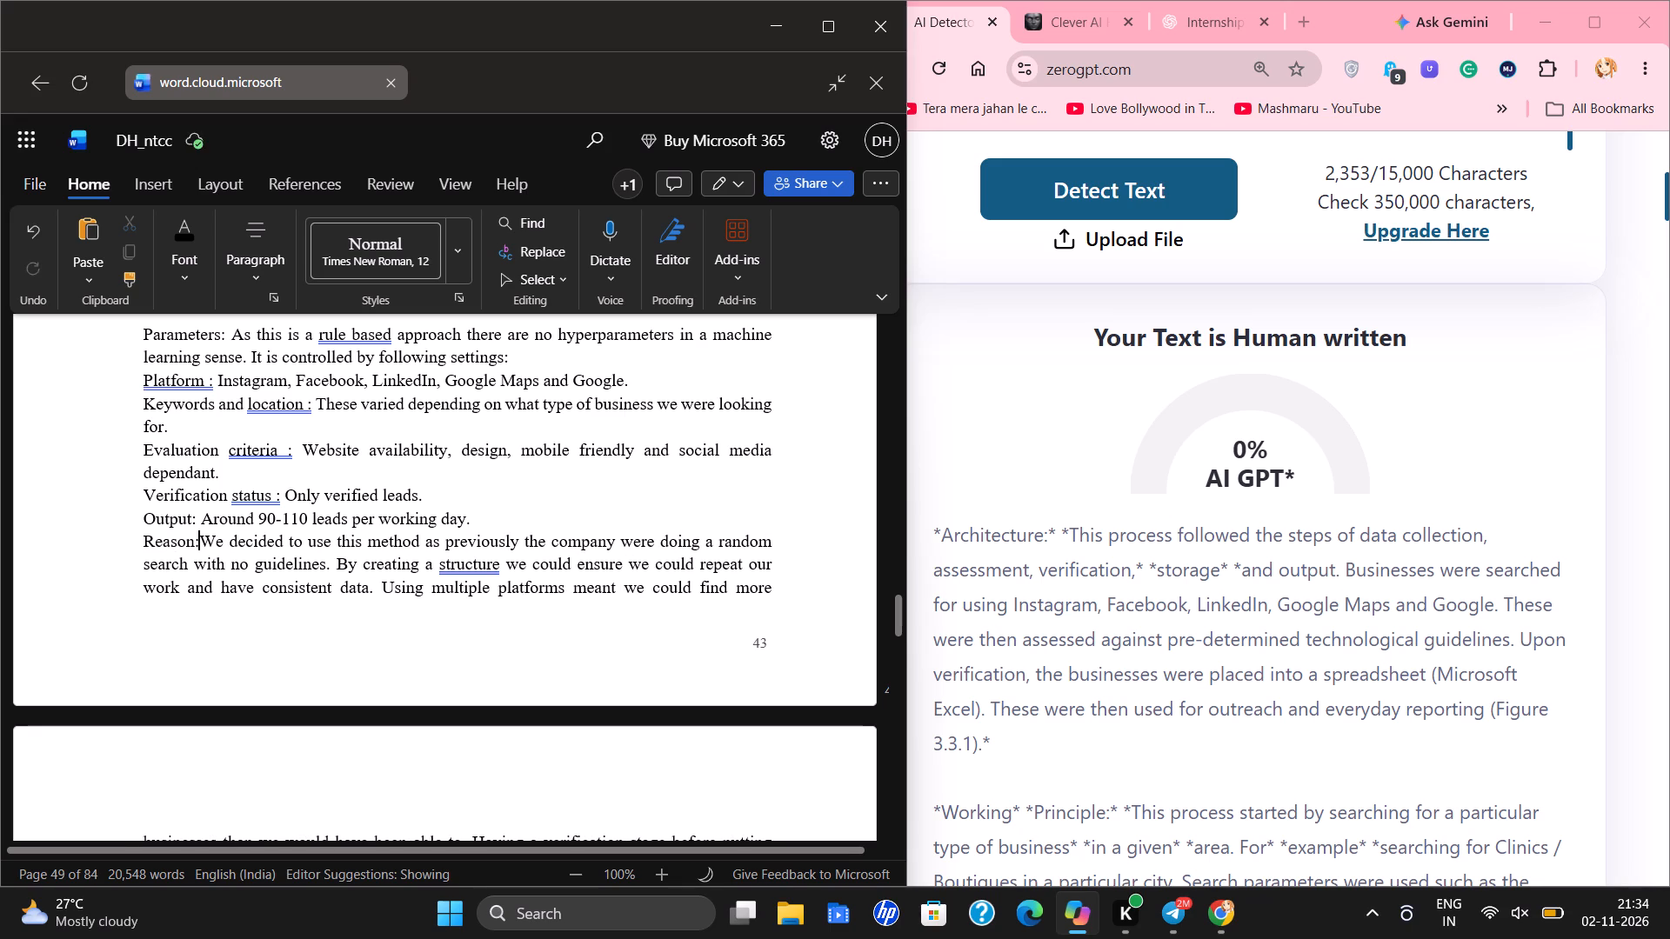
pyautogui.press('space')
# Remove the space before the colon in the "Platform" and "Evaluation criteria" entries of section 3.3.1.
pyautogui.scroll(2, 197, 529)
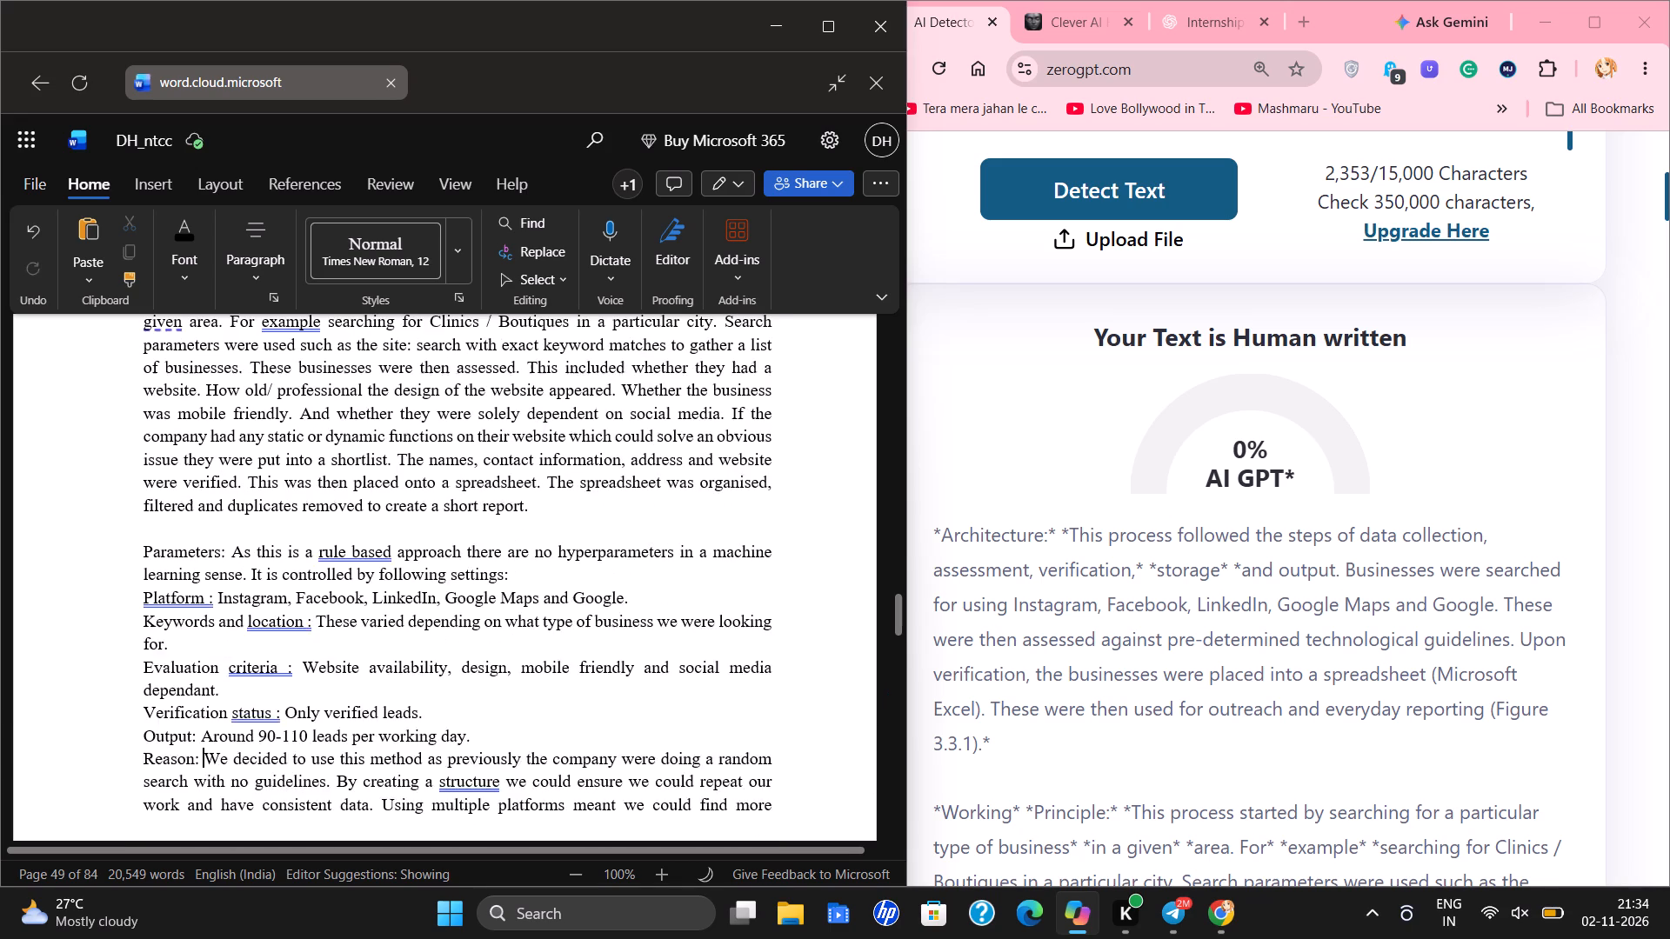
pyautogui.click(210, 602)
pyautogui.press('BackSpace')
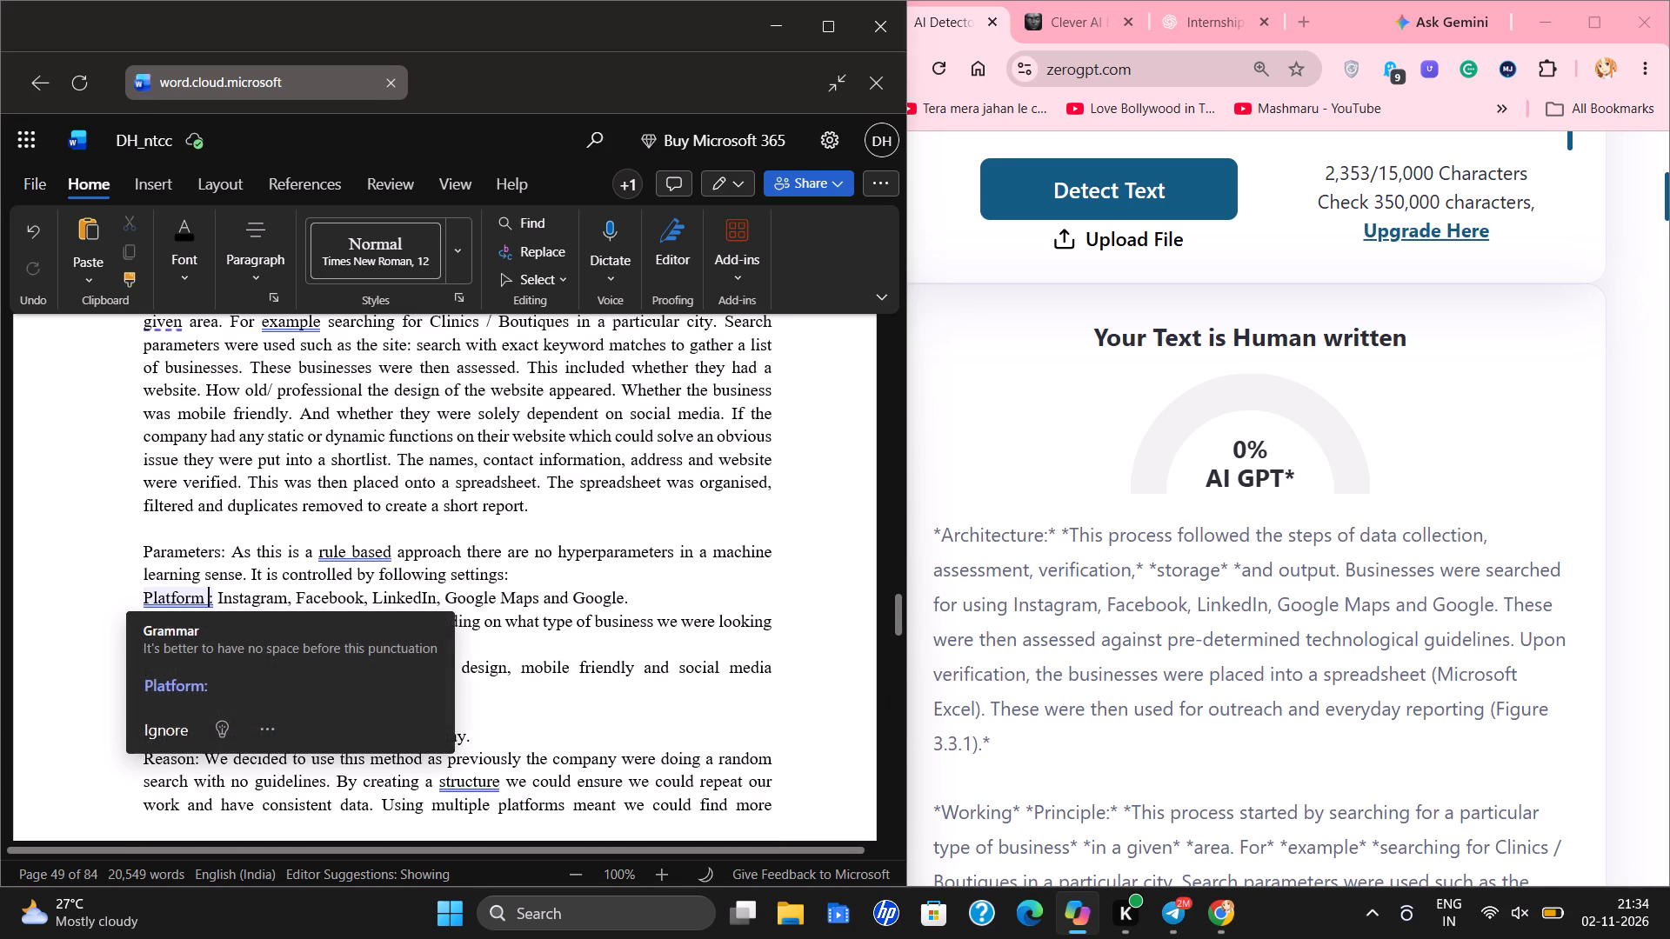
pyautogui.scroll(2, 239, 437)
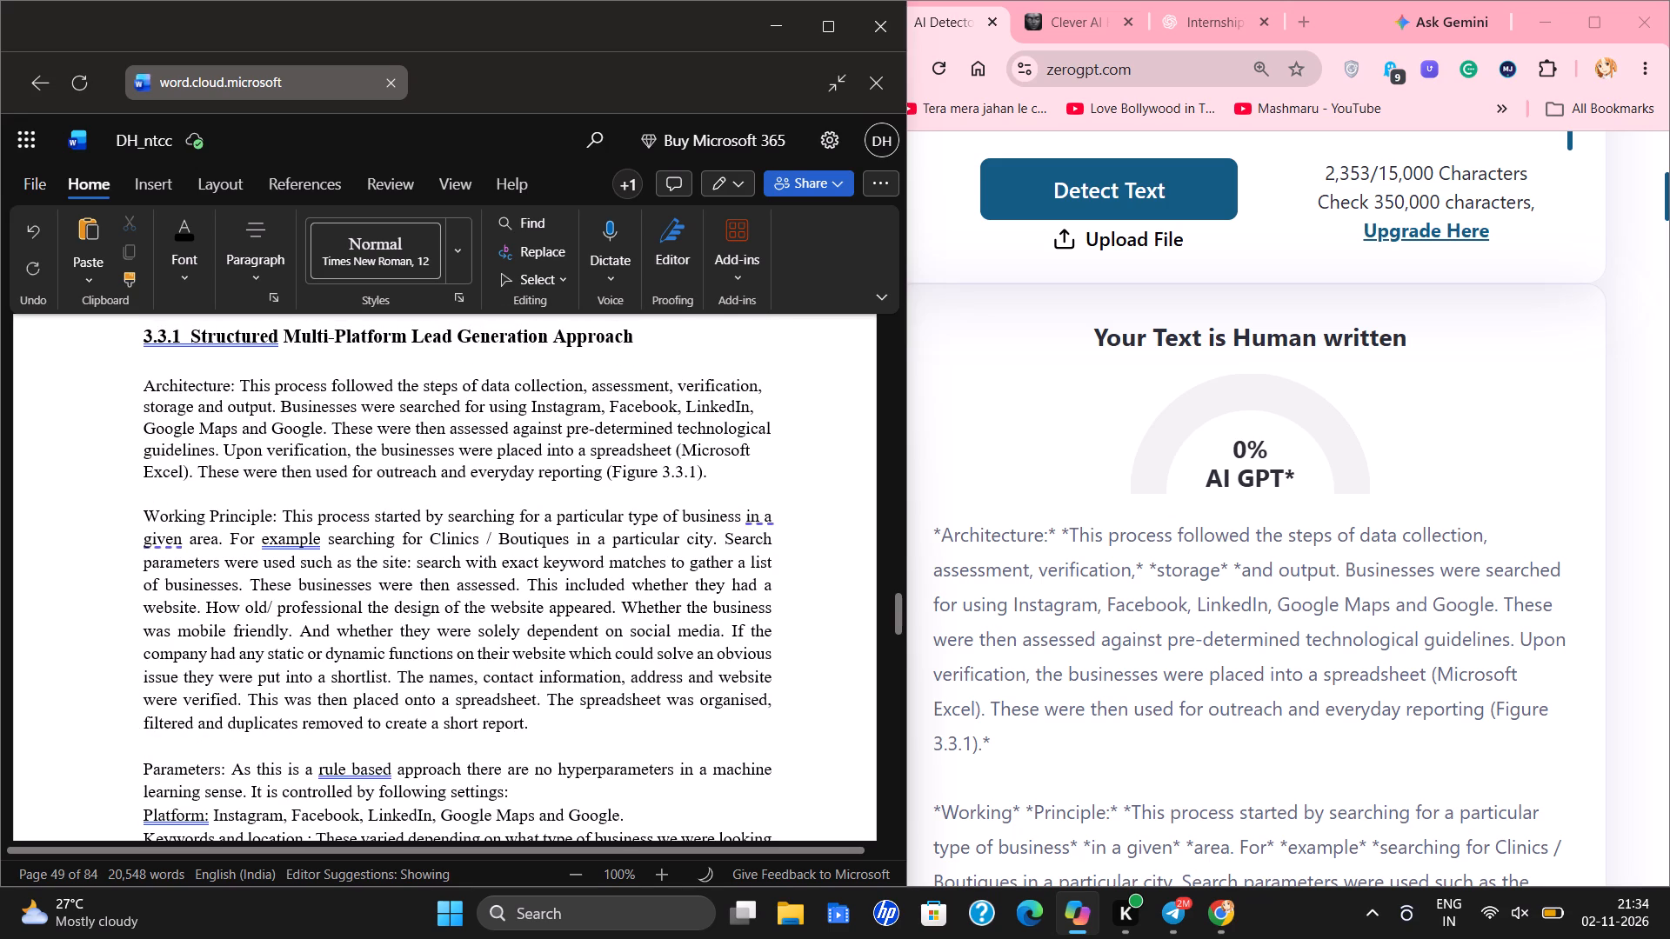
pyautogui.scroll(-1, 277, 521)
pyautogui.scroll(-1, 238, 634)
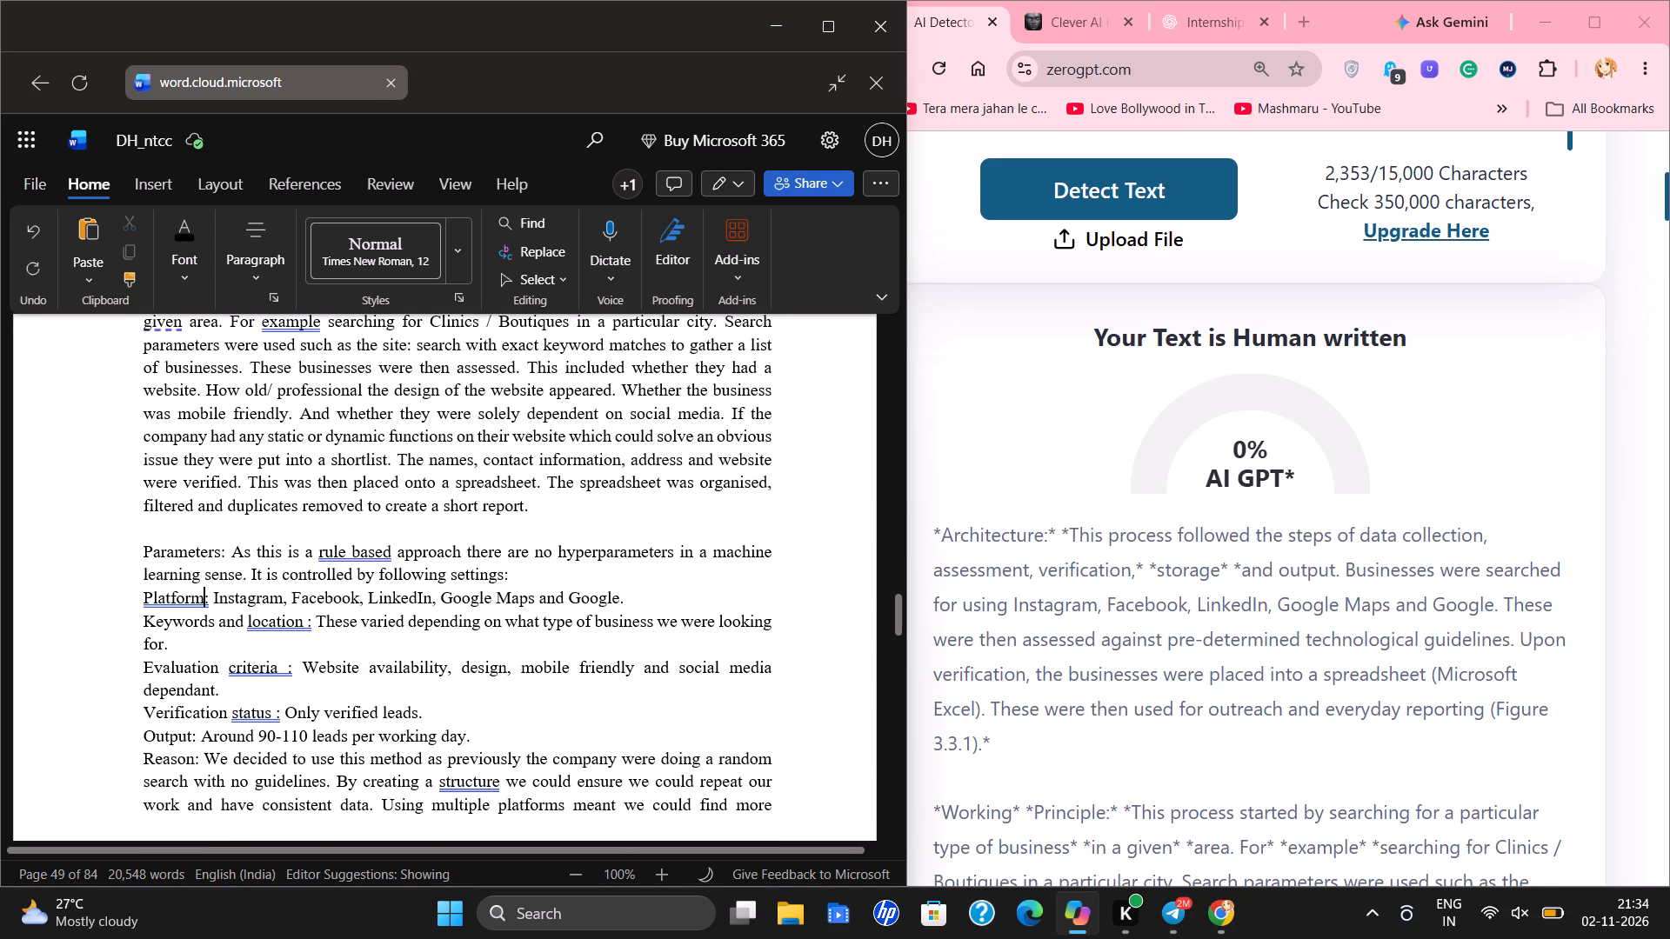
pyautogui.click(288, 669)
pyautogui.press('BackSpace')
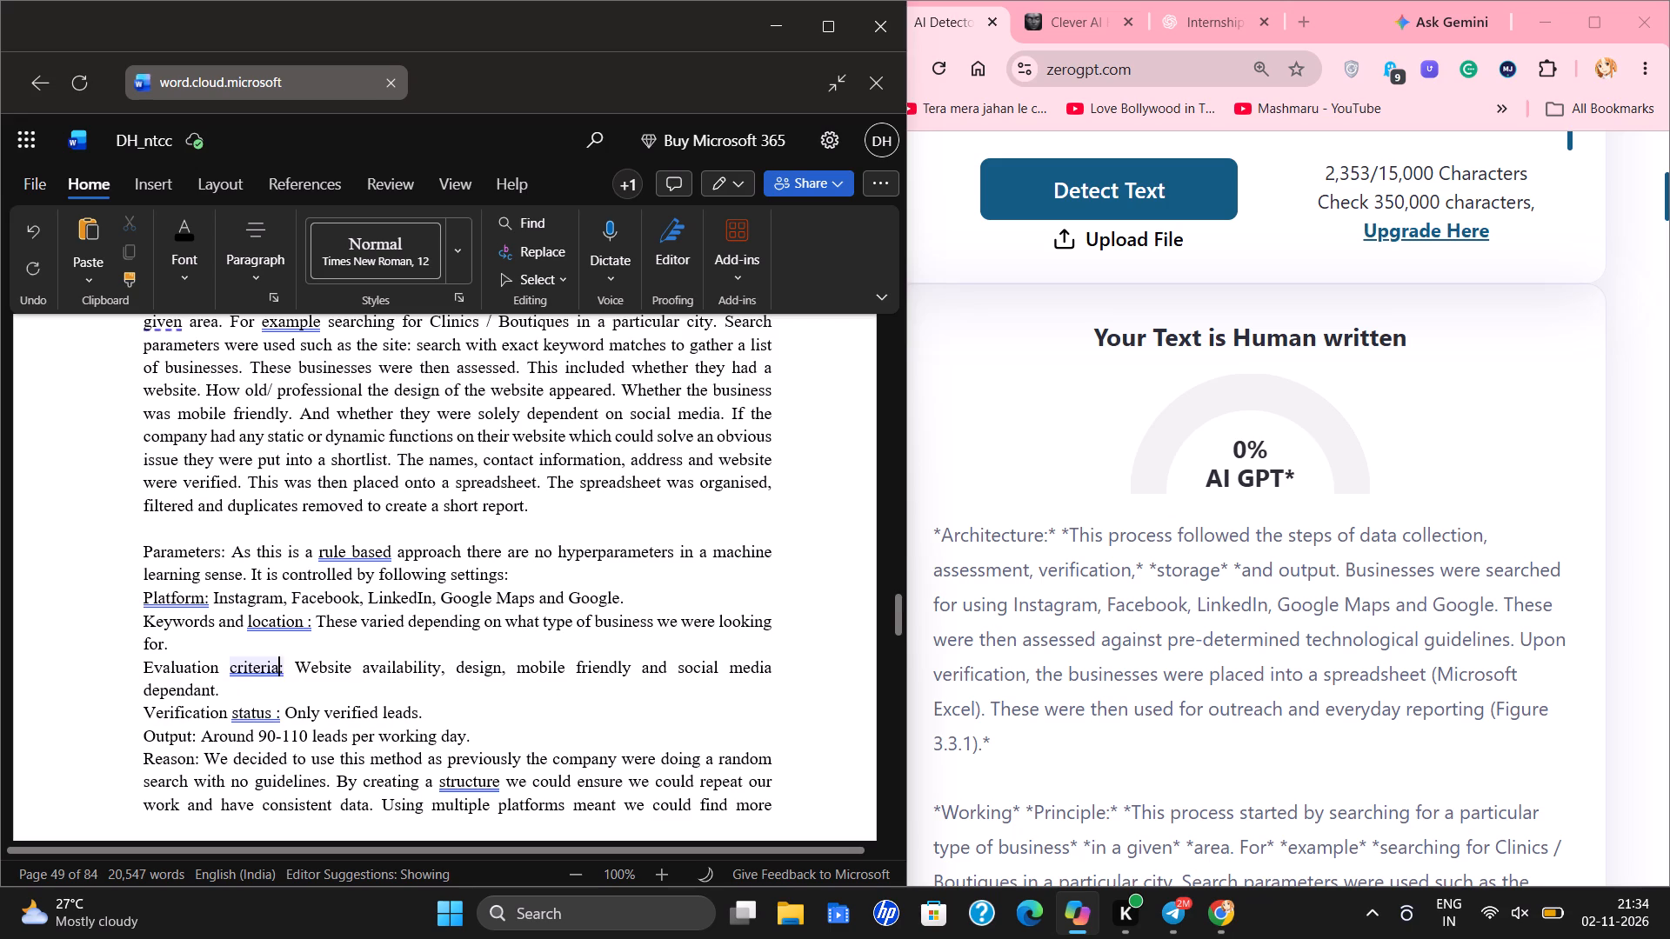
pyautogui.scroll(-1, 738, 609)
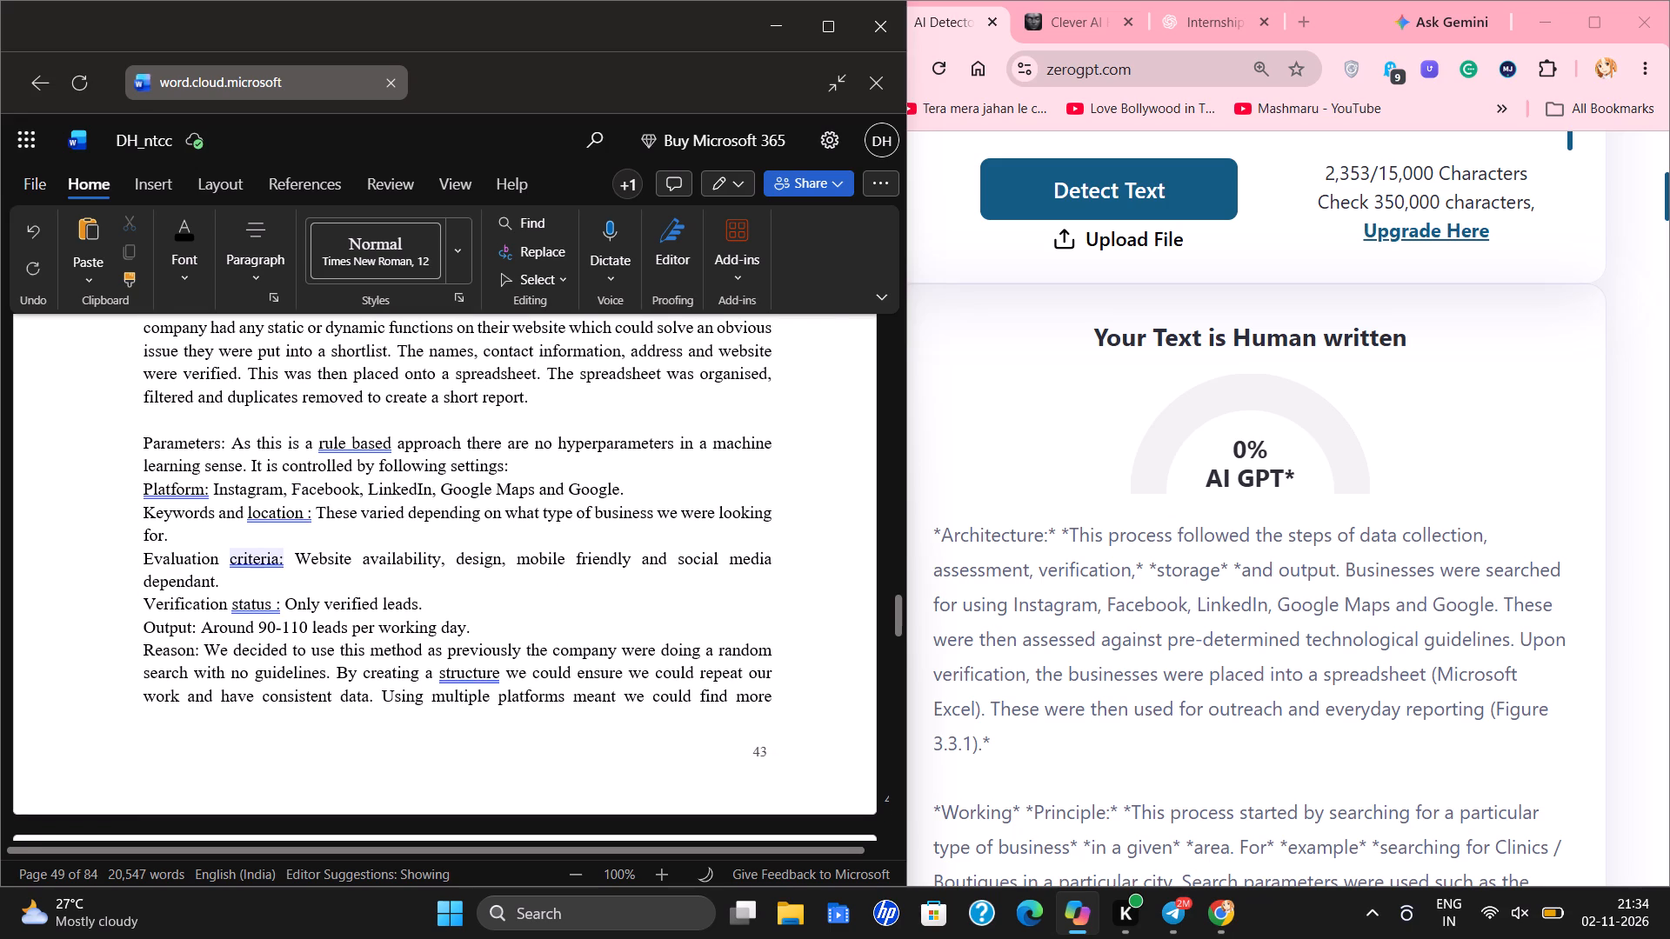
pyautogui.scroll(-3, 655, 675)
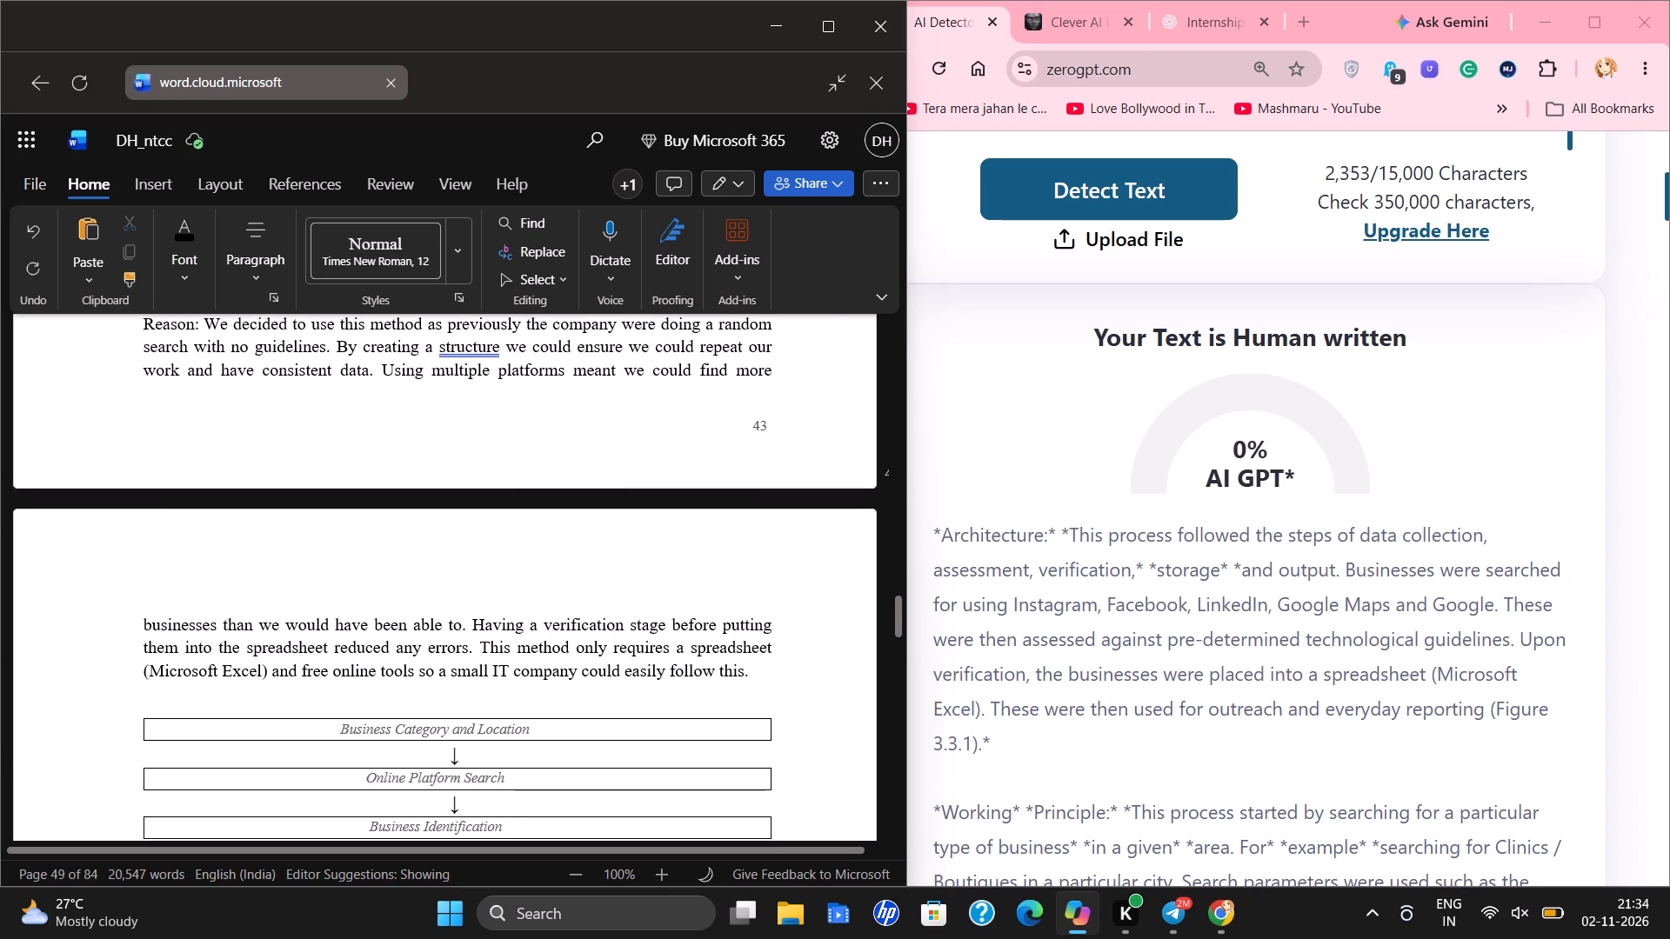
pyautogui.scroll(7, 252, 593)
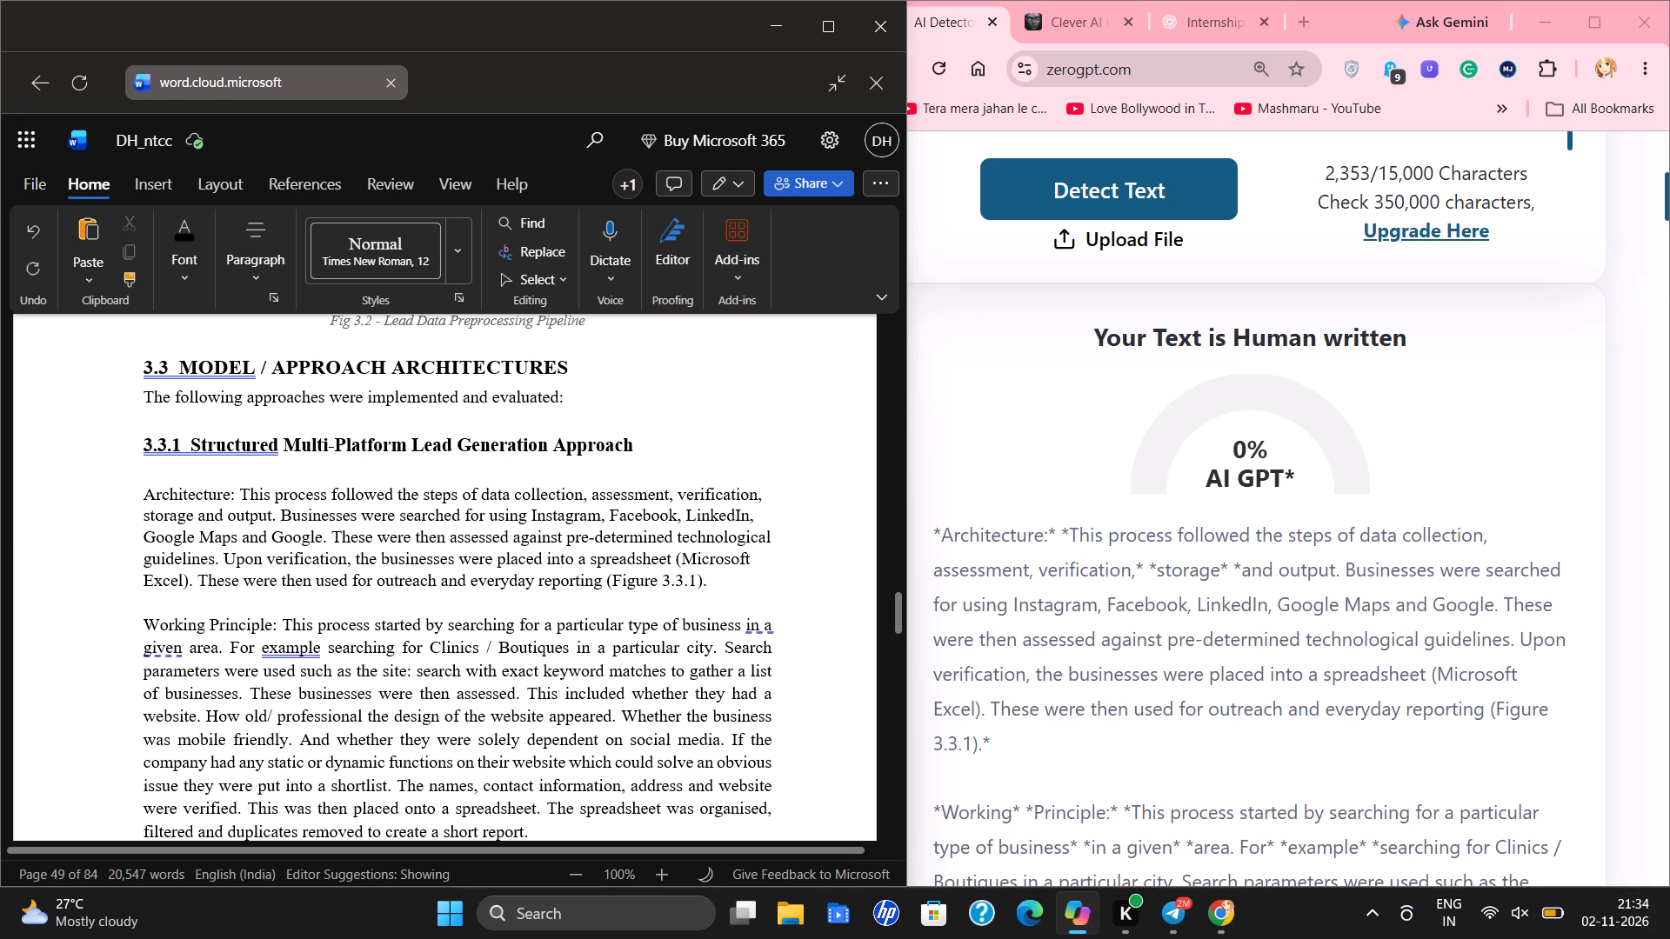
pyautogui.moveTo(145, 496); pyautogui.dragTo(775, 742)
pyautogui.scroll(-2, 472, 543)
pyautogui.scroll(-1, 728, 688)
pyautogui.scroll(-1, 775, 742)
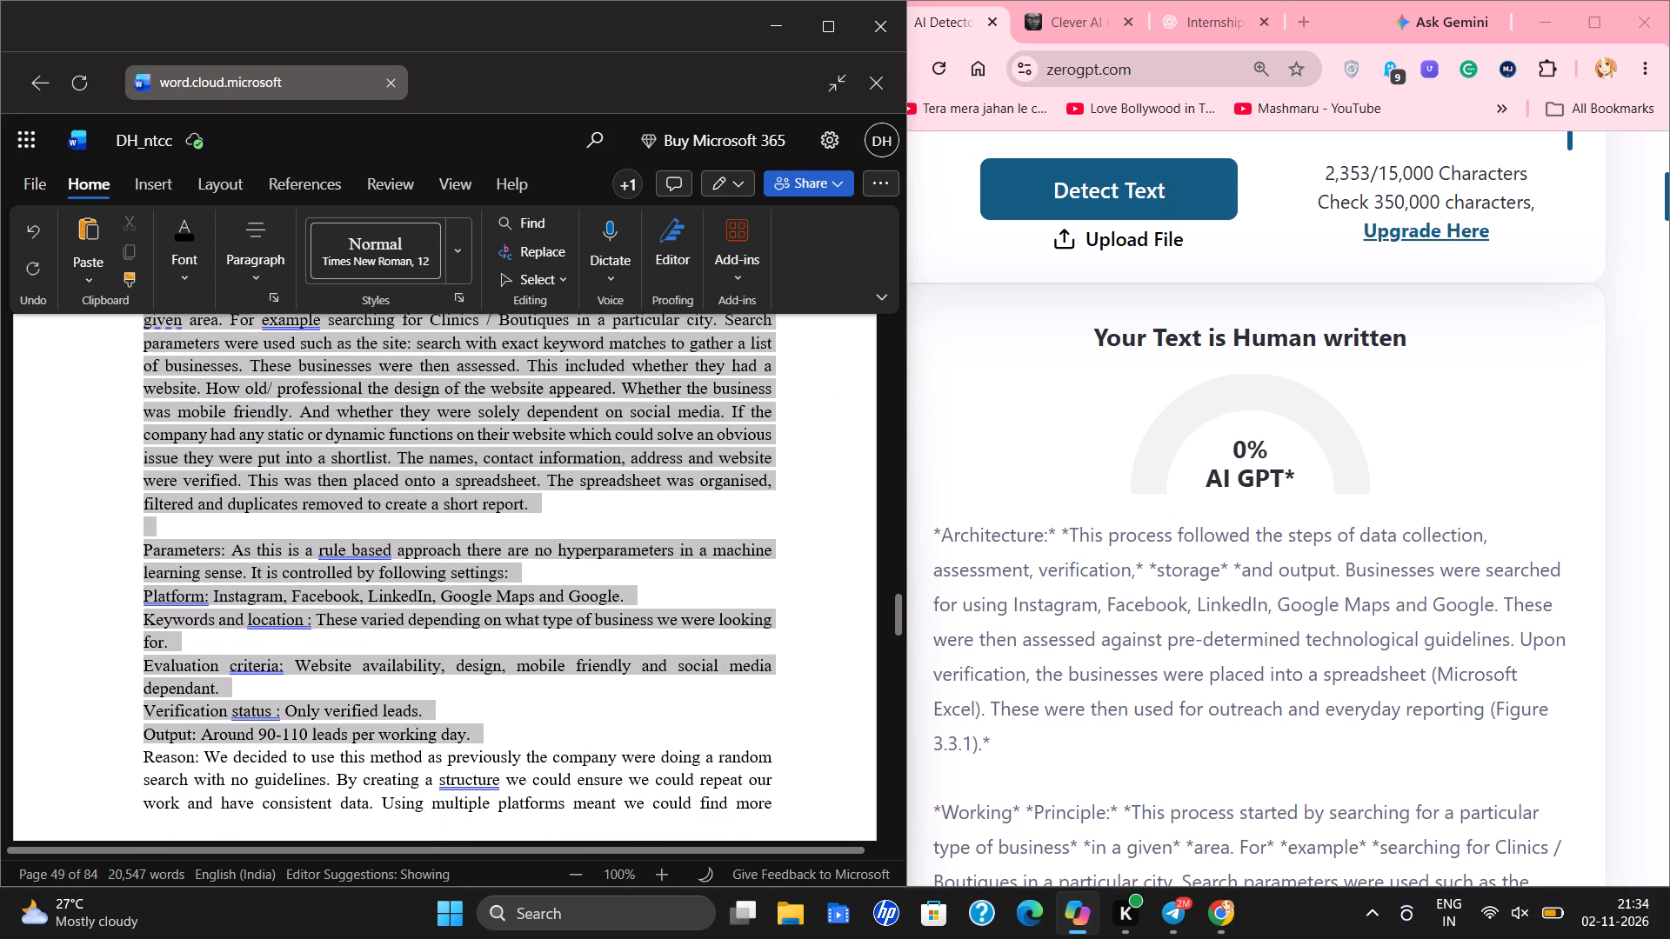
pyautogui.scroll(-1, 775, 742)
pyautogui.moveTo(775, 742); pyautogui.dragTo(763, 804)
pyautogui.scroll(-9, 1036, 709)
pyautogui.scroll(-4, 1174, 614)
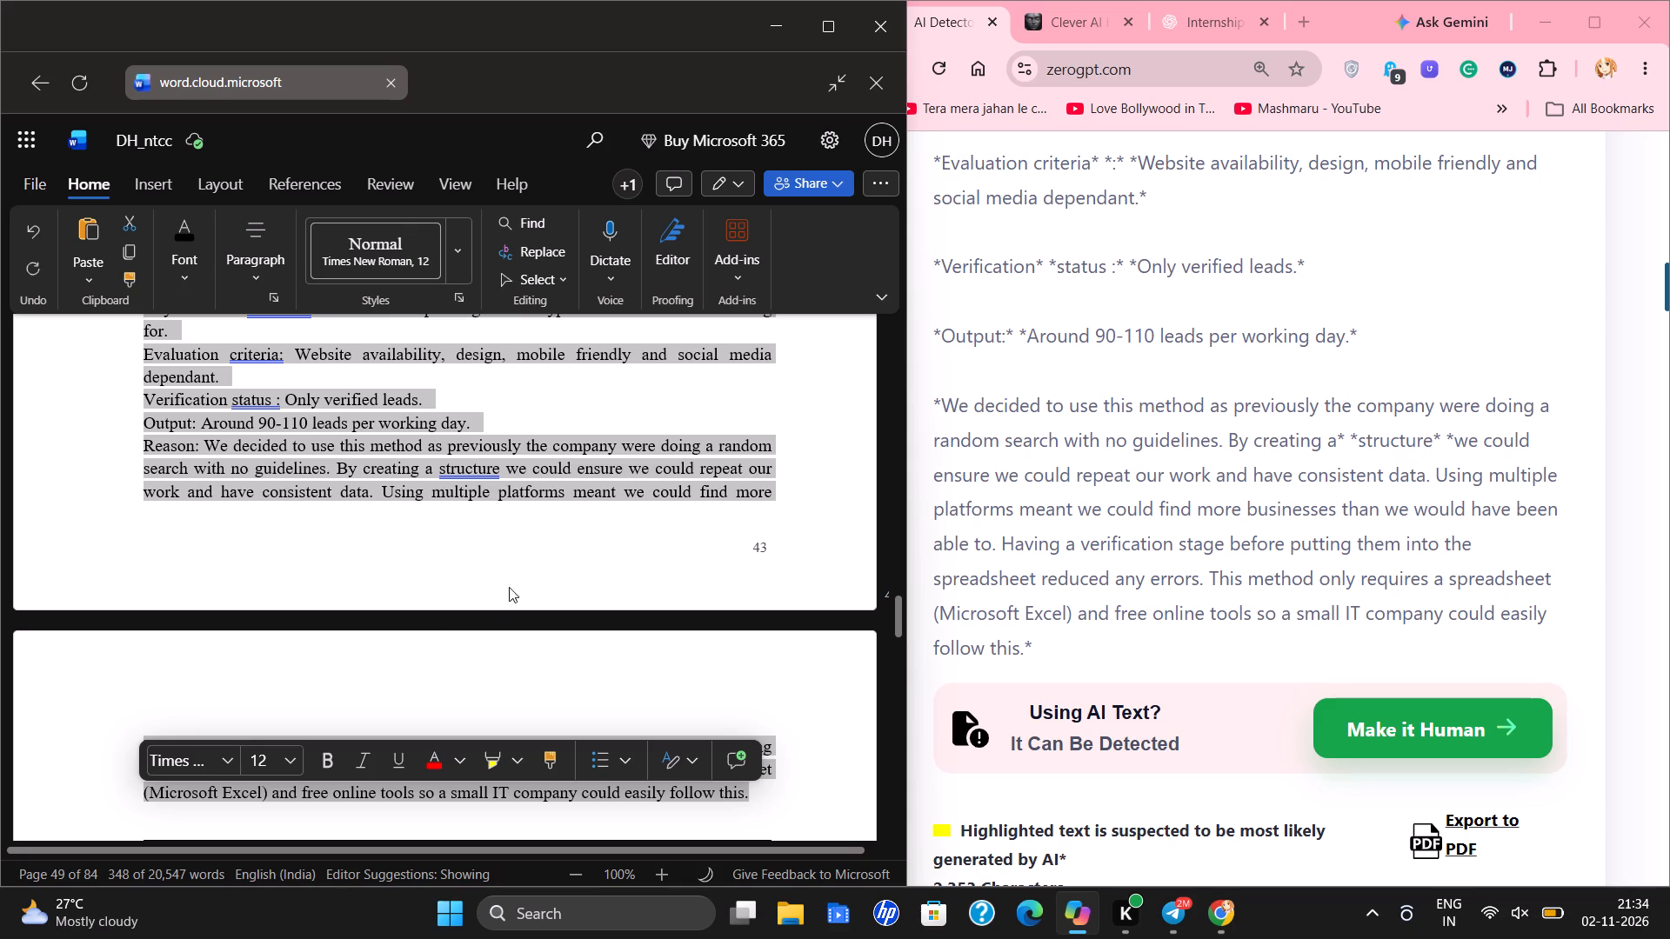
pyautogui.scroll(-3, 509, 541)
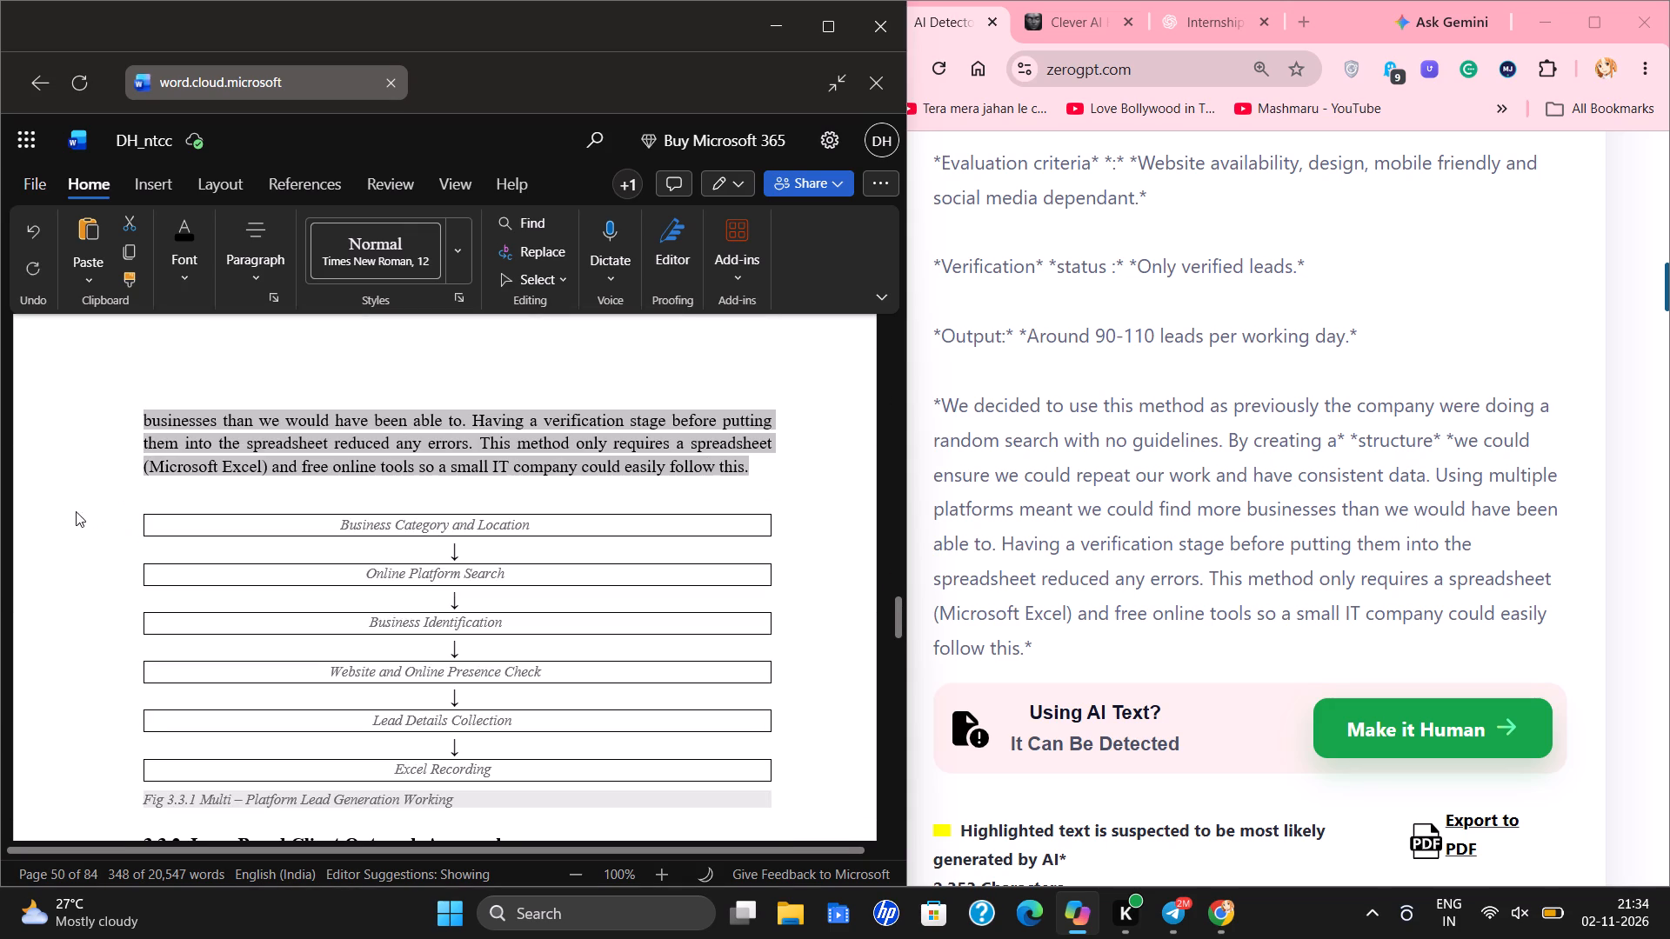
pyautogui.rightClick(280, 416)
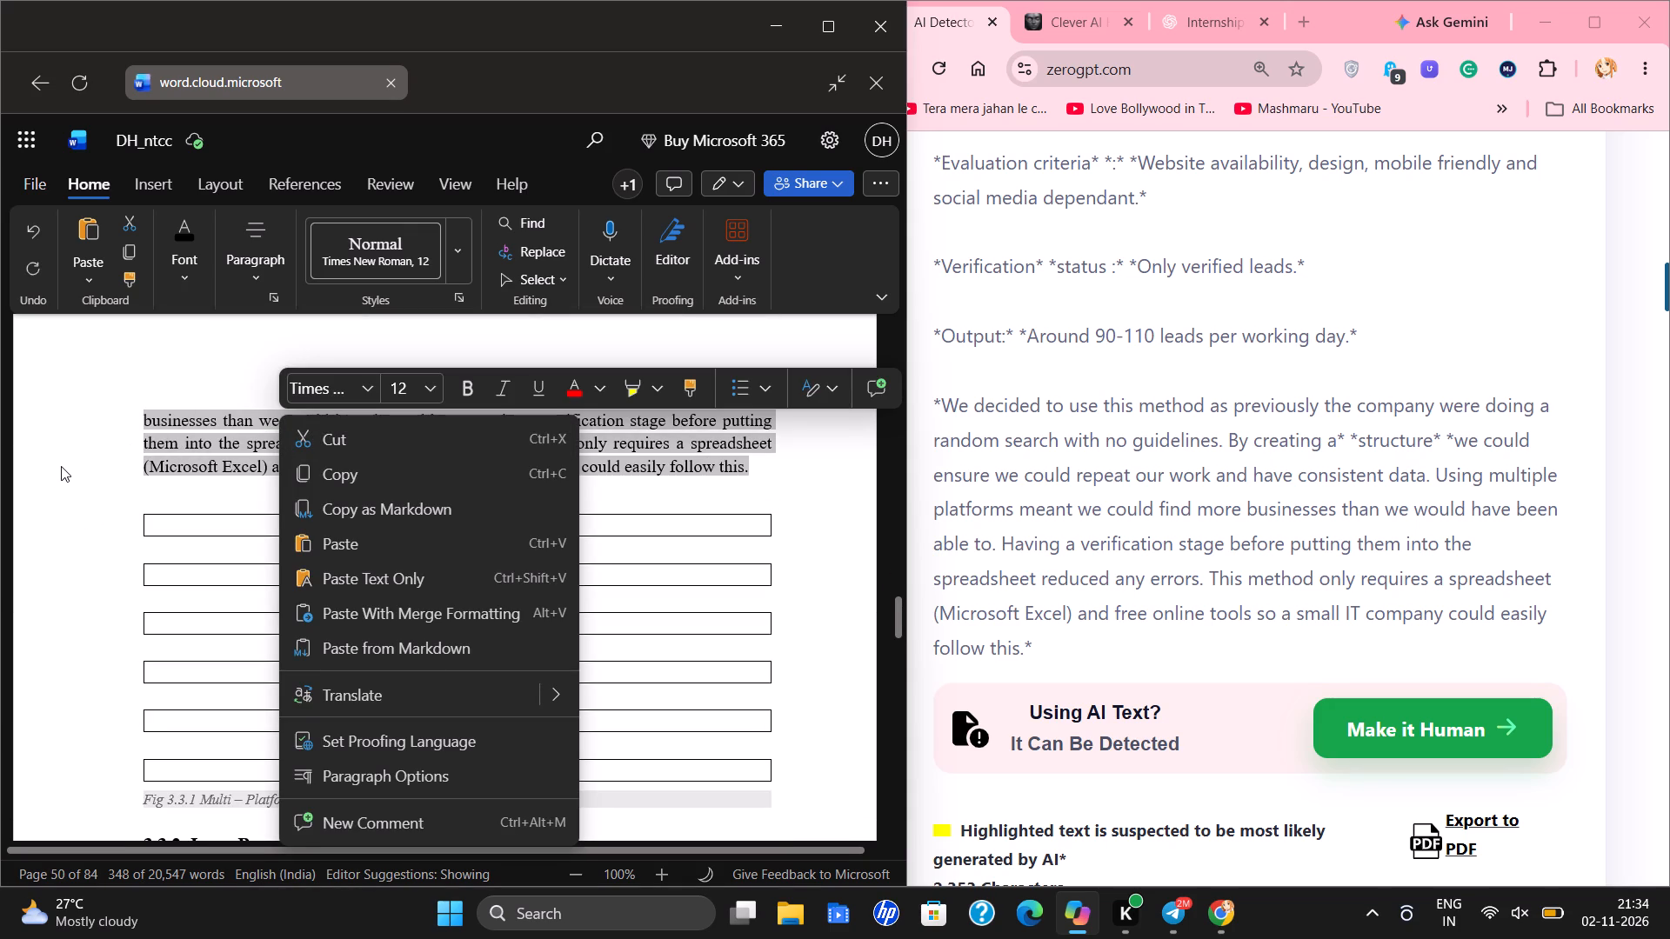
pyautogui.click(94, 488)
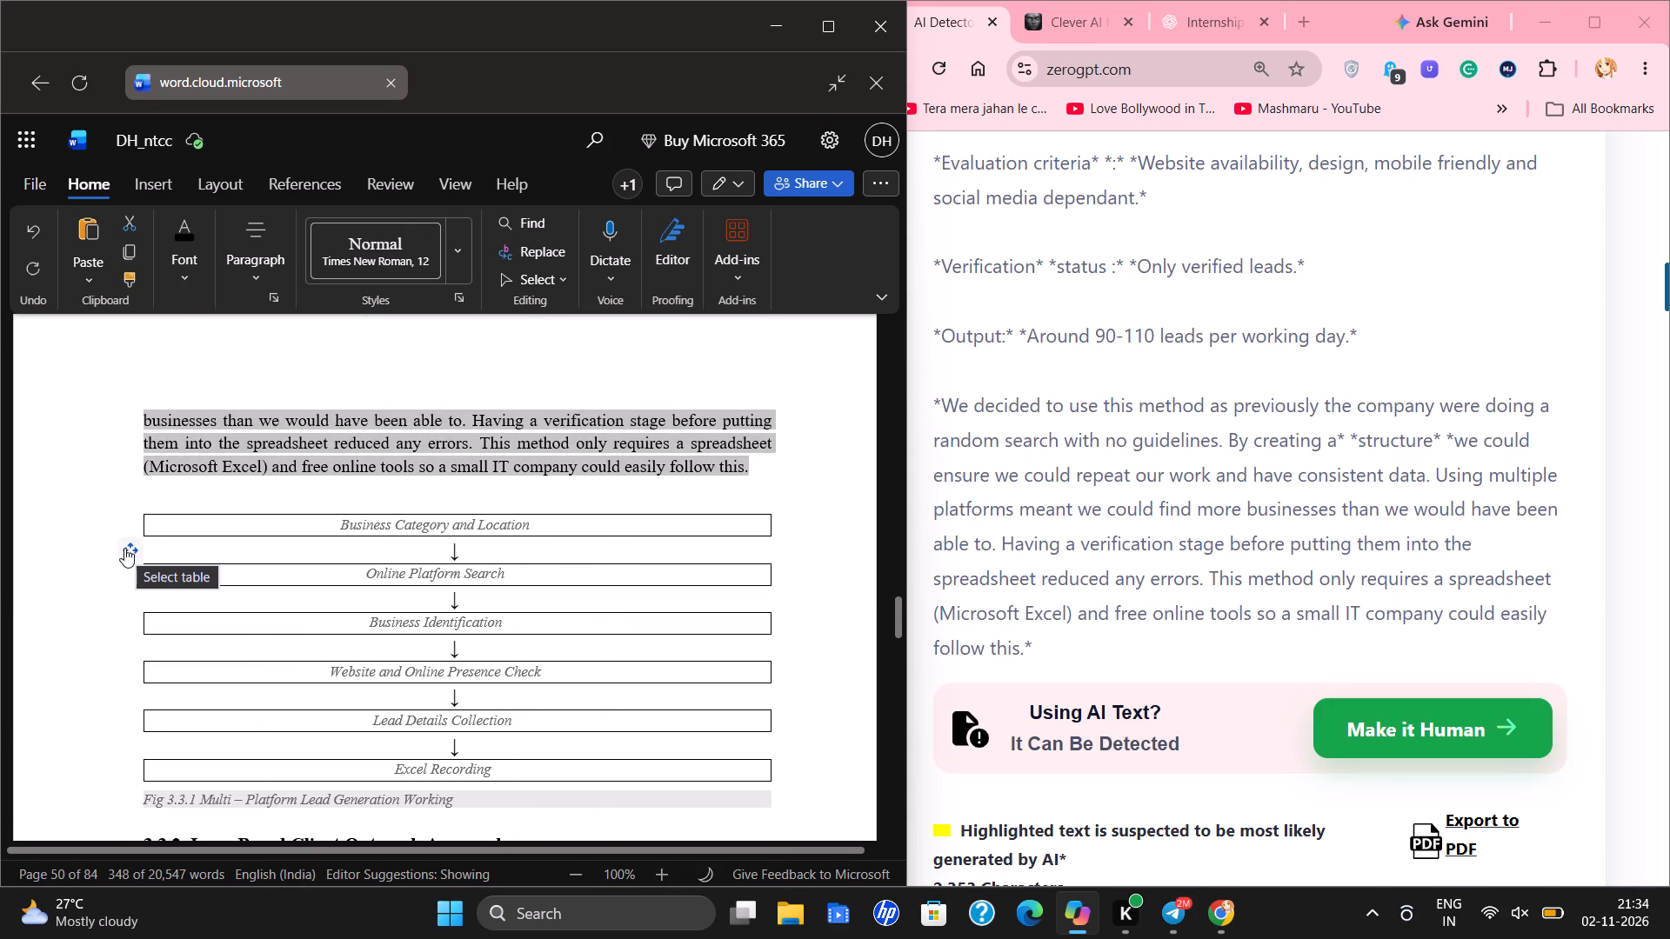
# Set the font size of the whole section 3.3.1 flowchart, including its arrows, to 11.
pyautogui.click(132, 559)
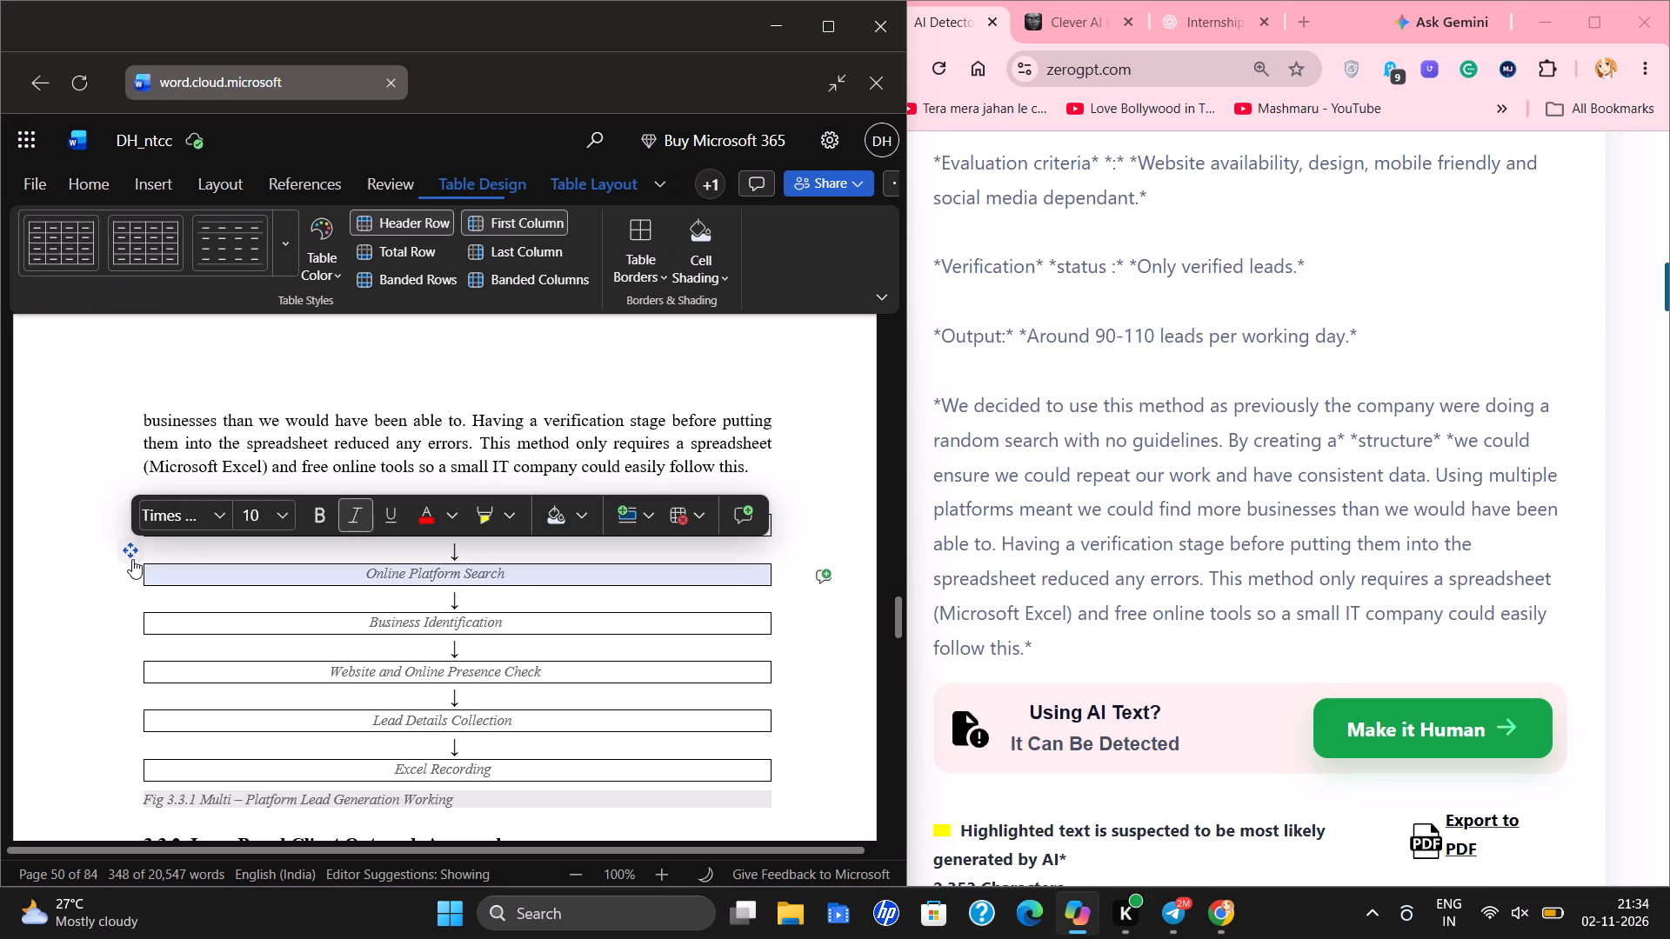
pyautogui.click(117, 477)
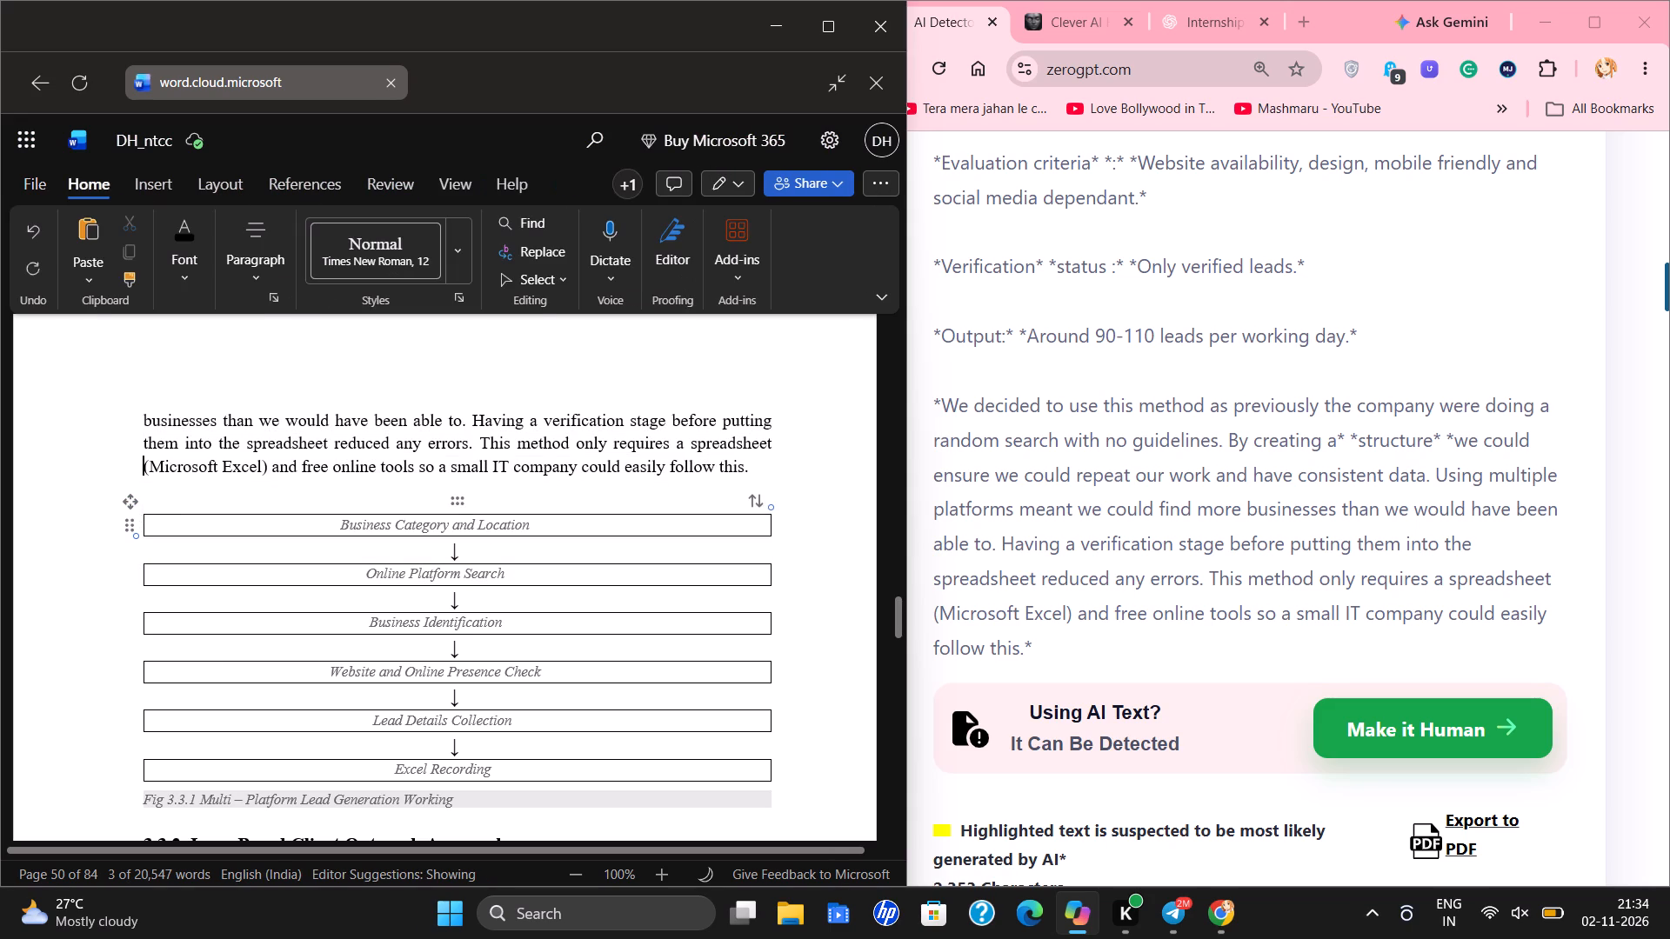
pyautogui.click(110, 526)
pyautogui.moveTo(110, 526); pyautogui.dragTo(257, 521)
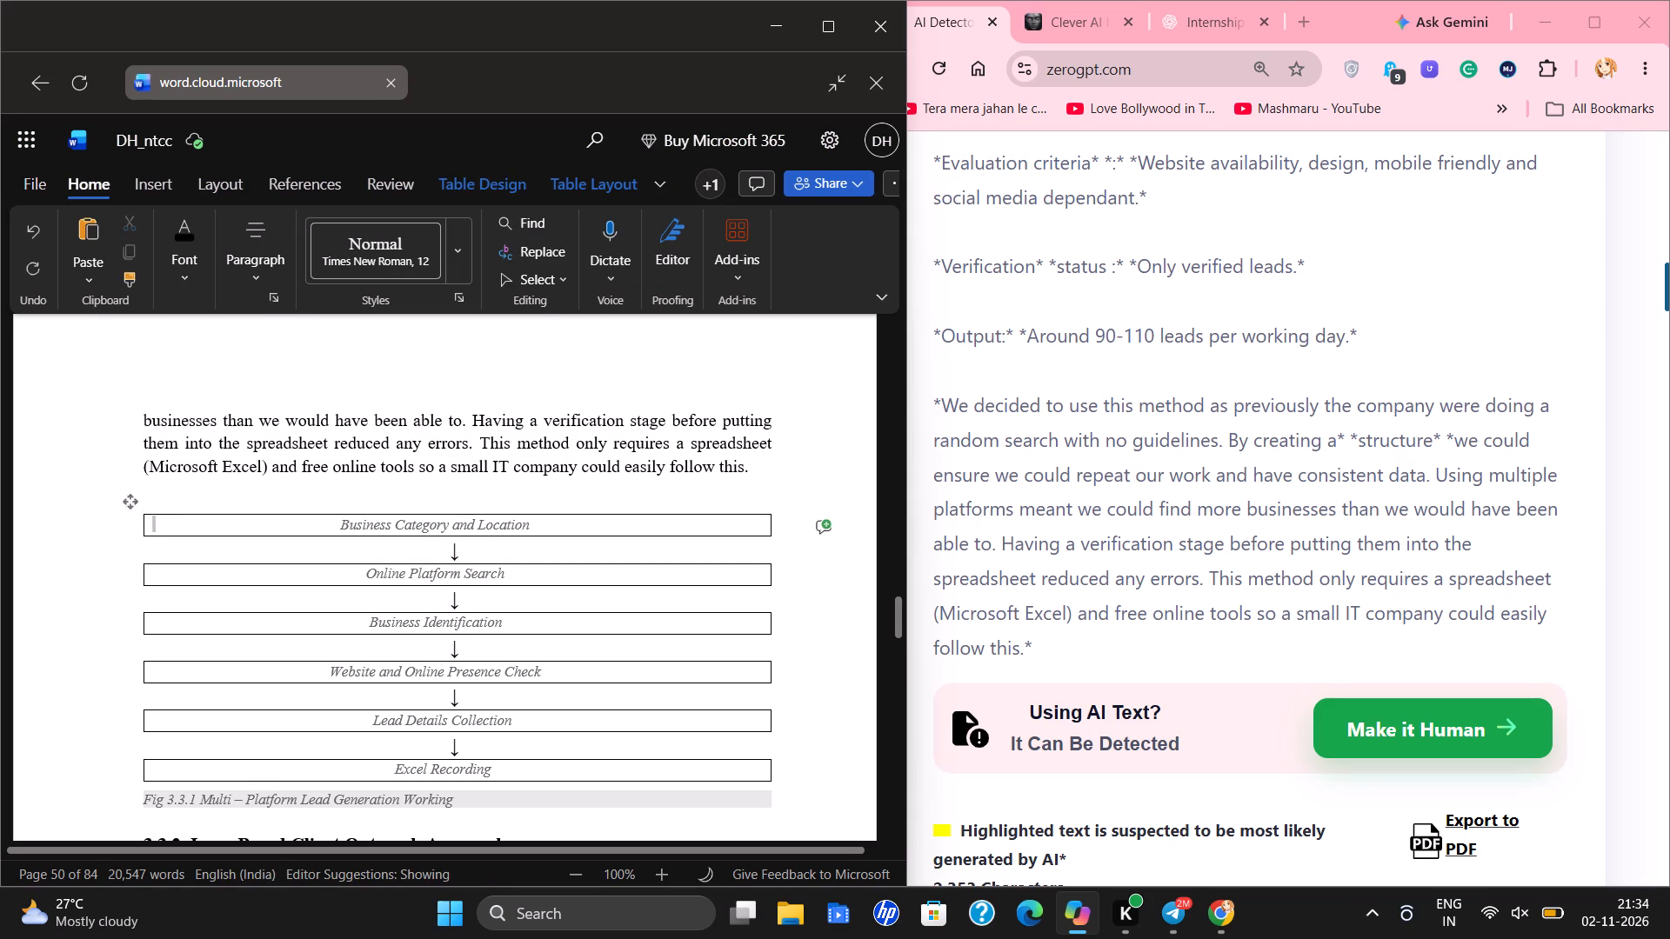
pyautogui.moveTo(257, 521); pyautogui.dragTo(780, 666)
pyautogui.scroll(-1, 530, 652)
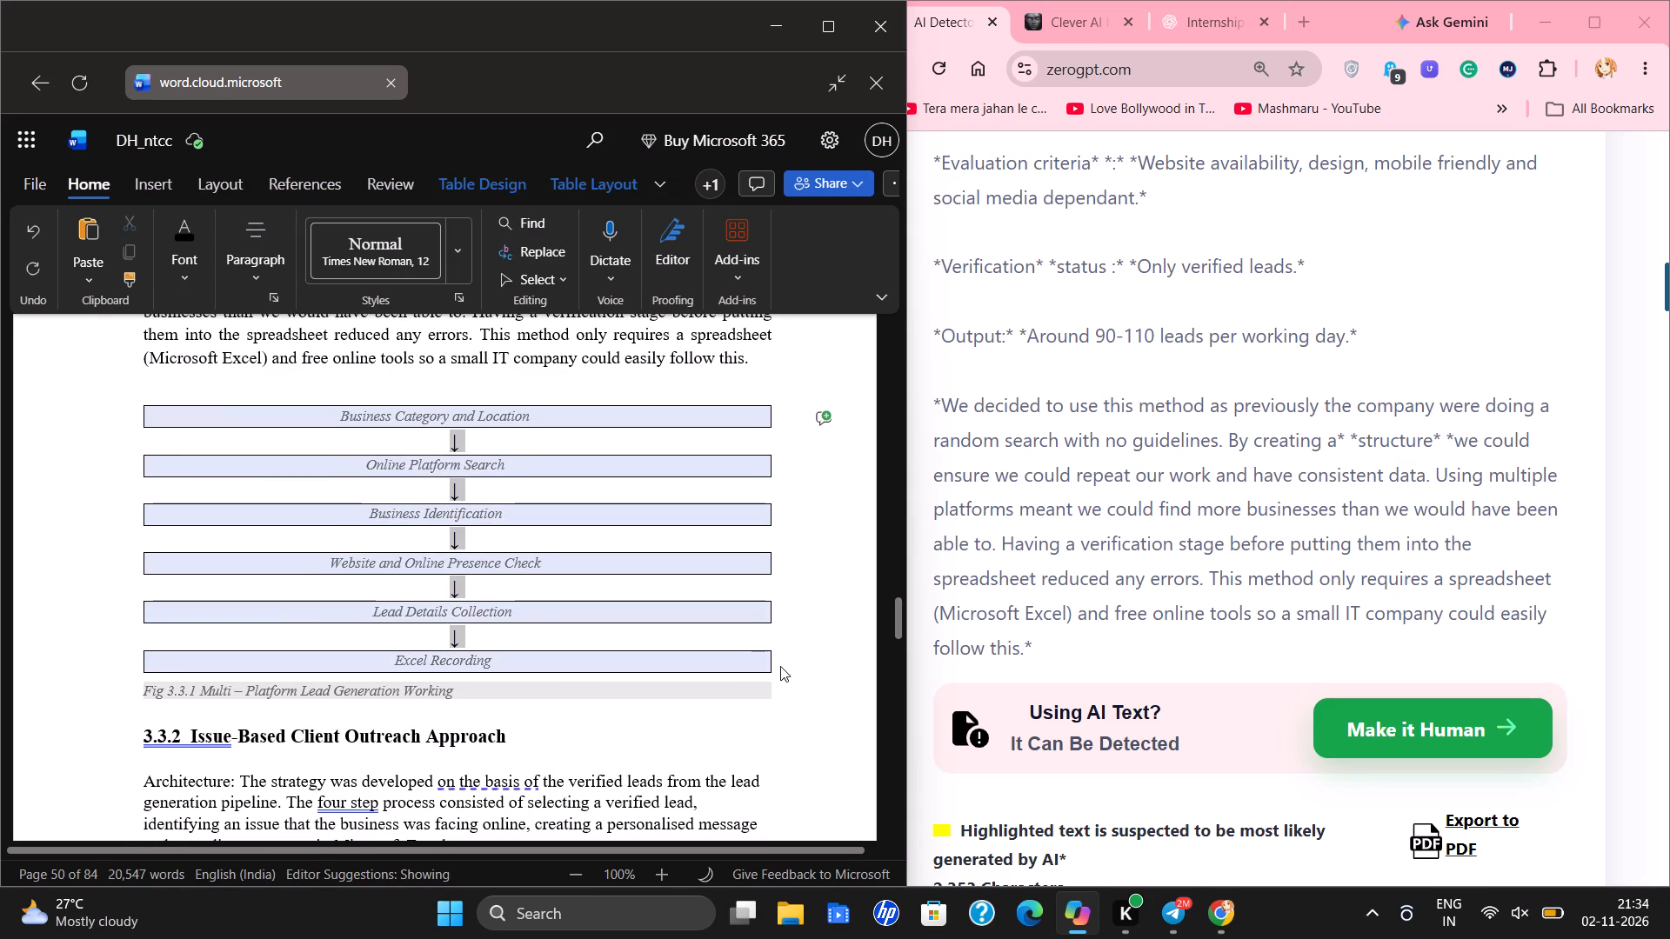
pyautogui.moveTo(780, 666); pyautogui.dragTo(782, 667)
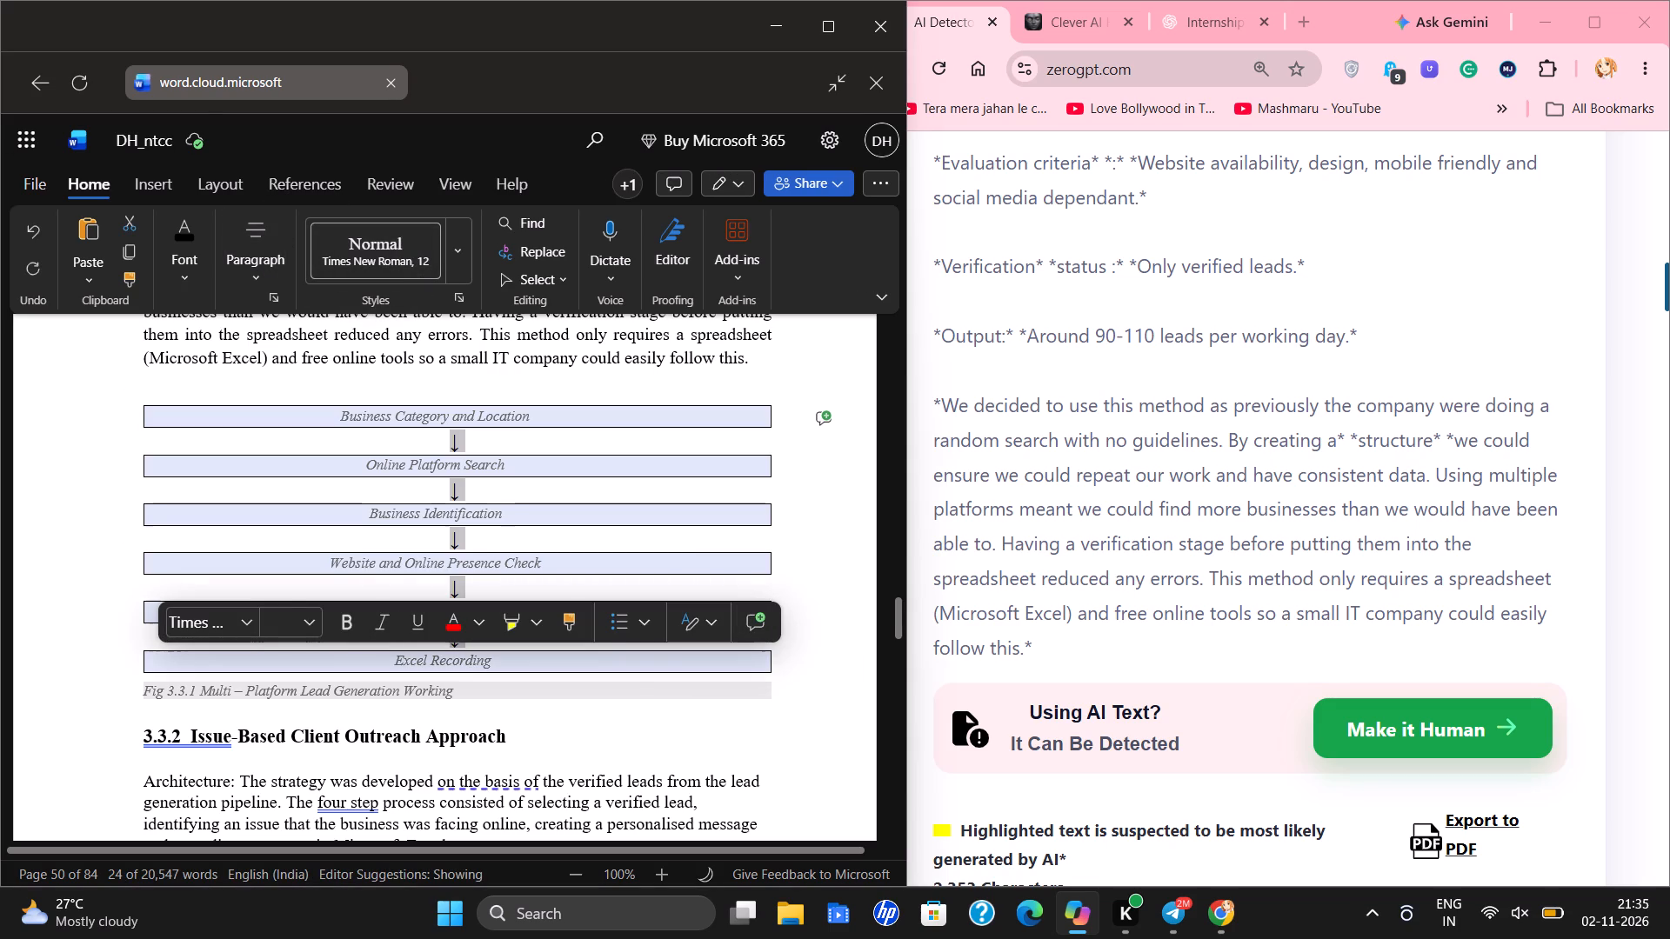
pyautogui.click(304, 624)
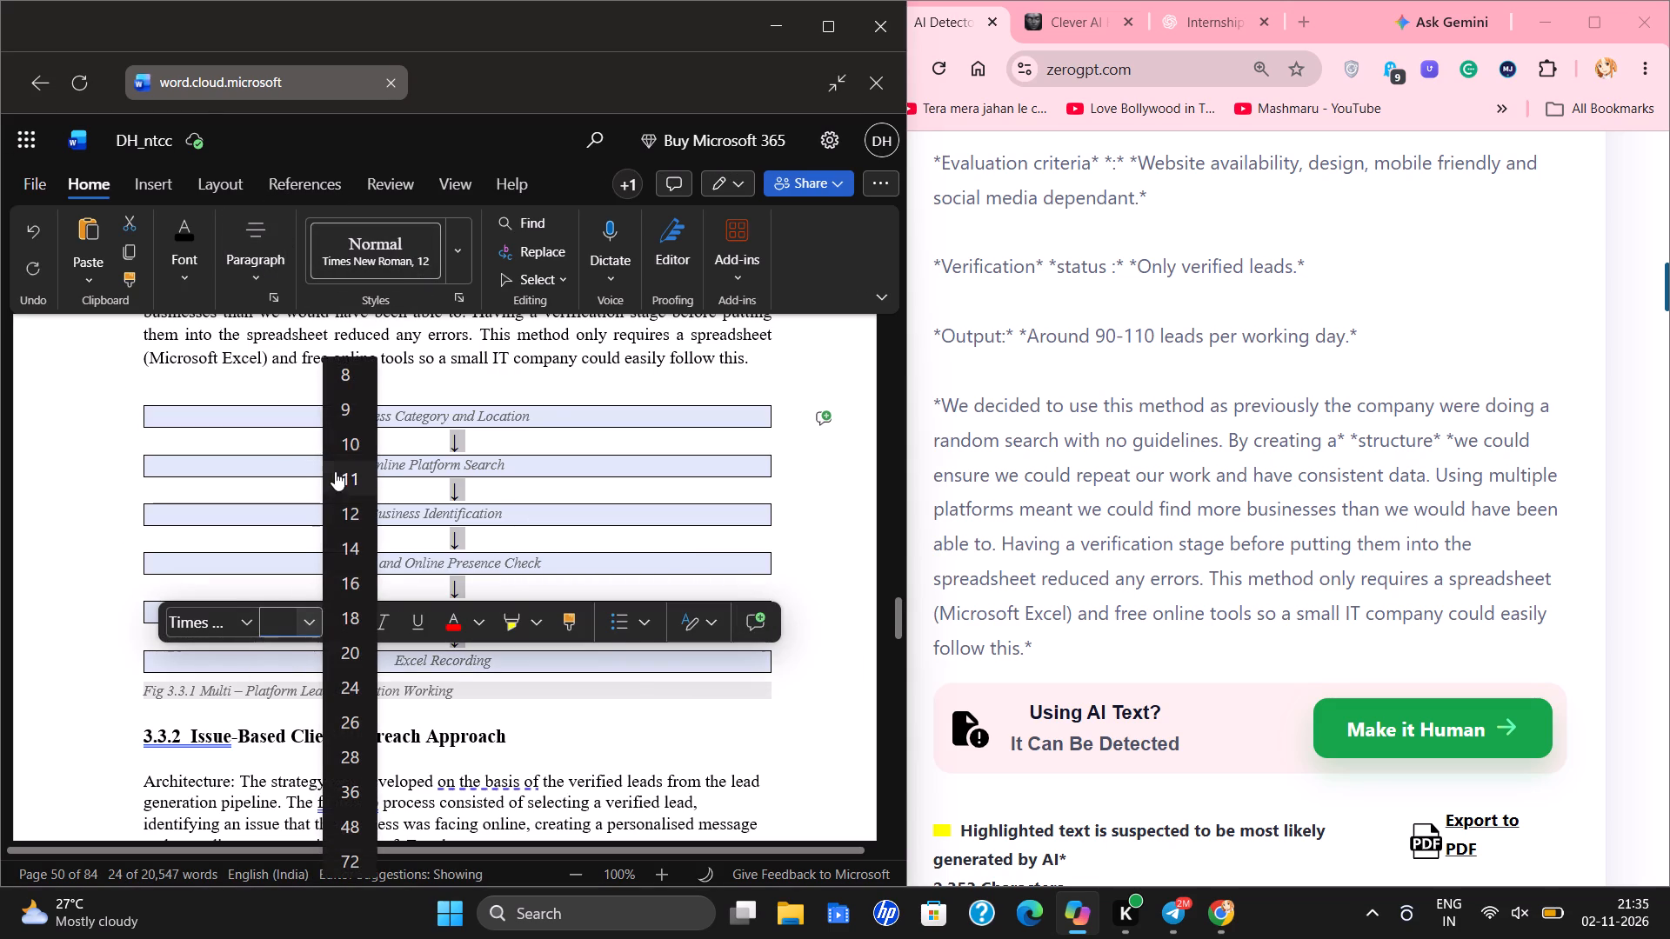
pyautogui.click(335, 471)
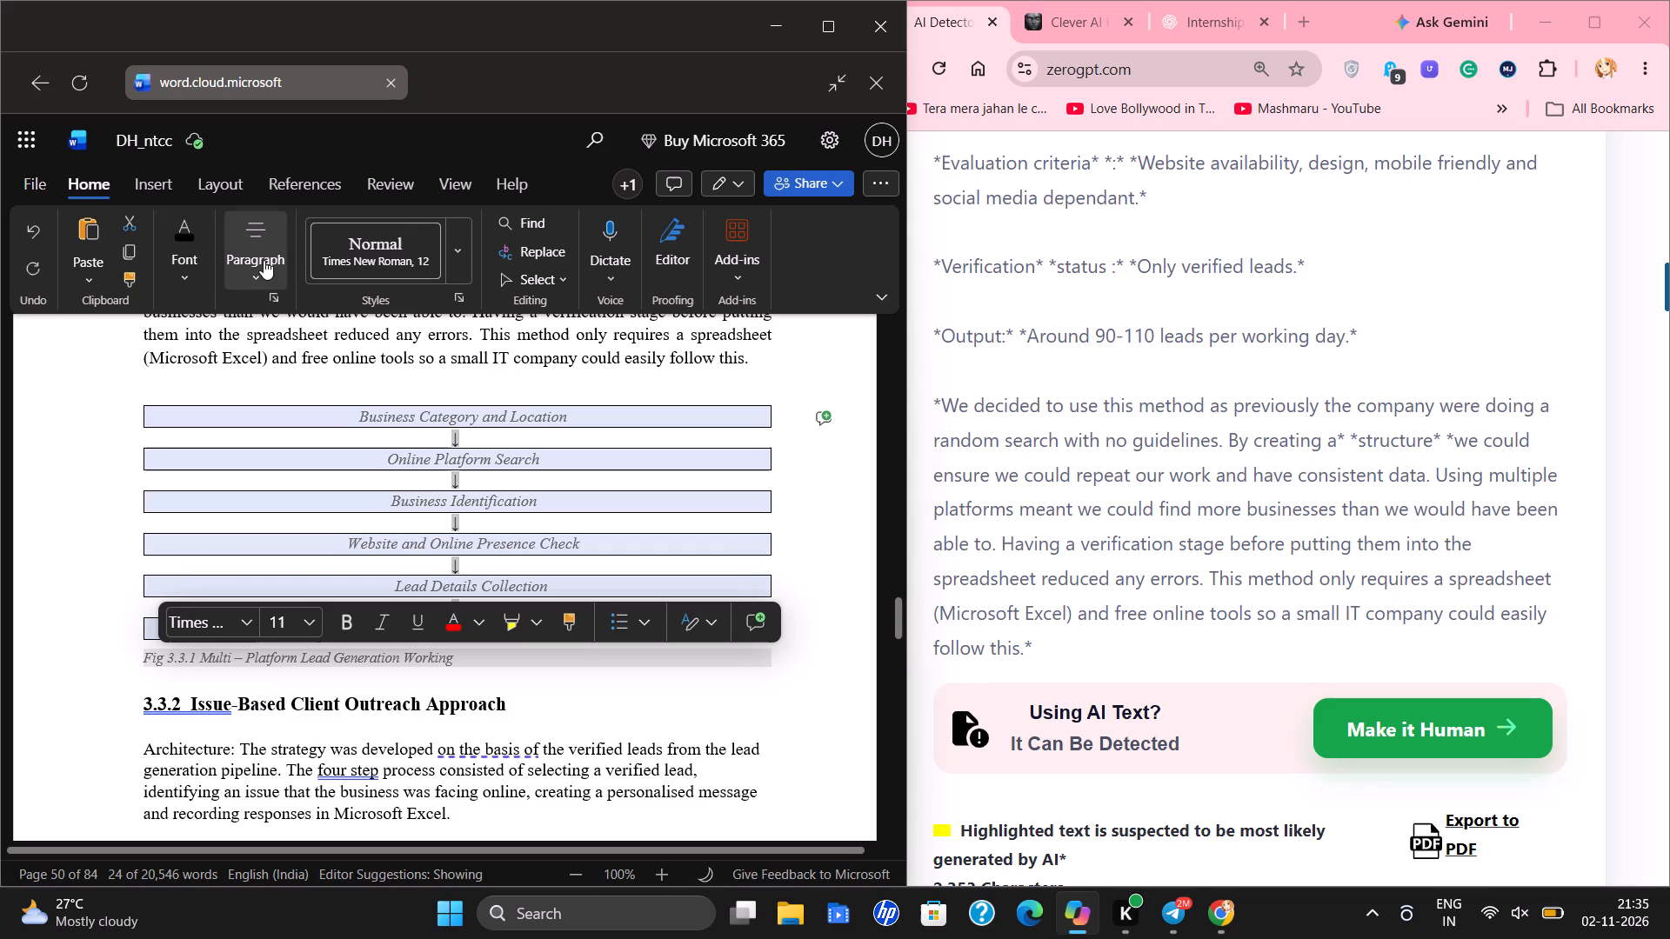
# Center-align the "Business Category and Location" text in the first box of the section 3.3.1 flowchart.
pyautogui.click(317, 419)
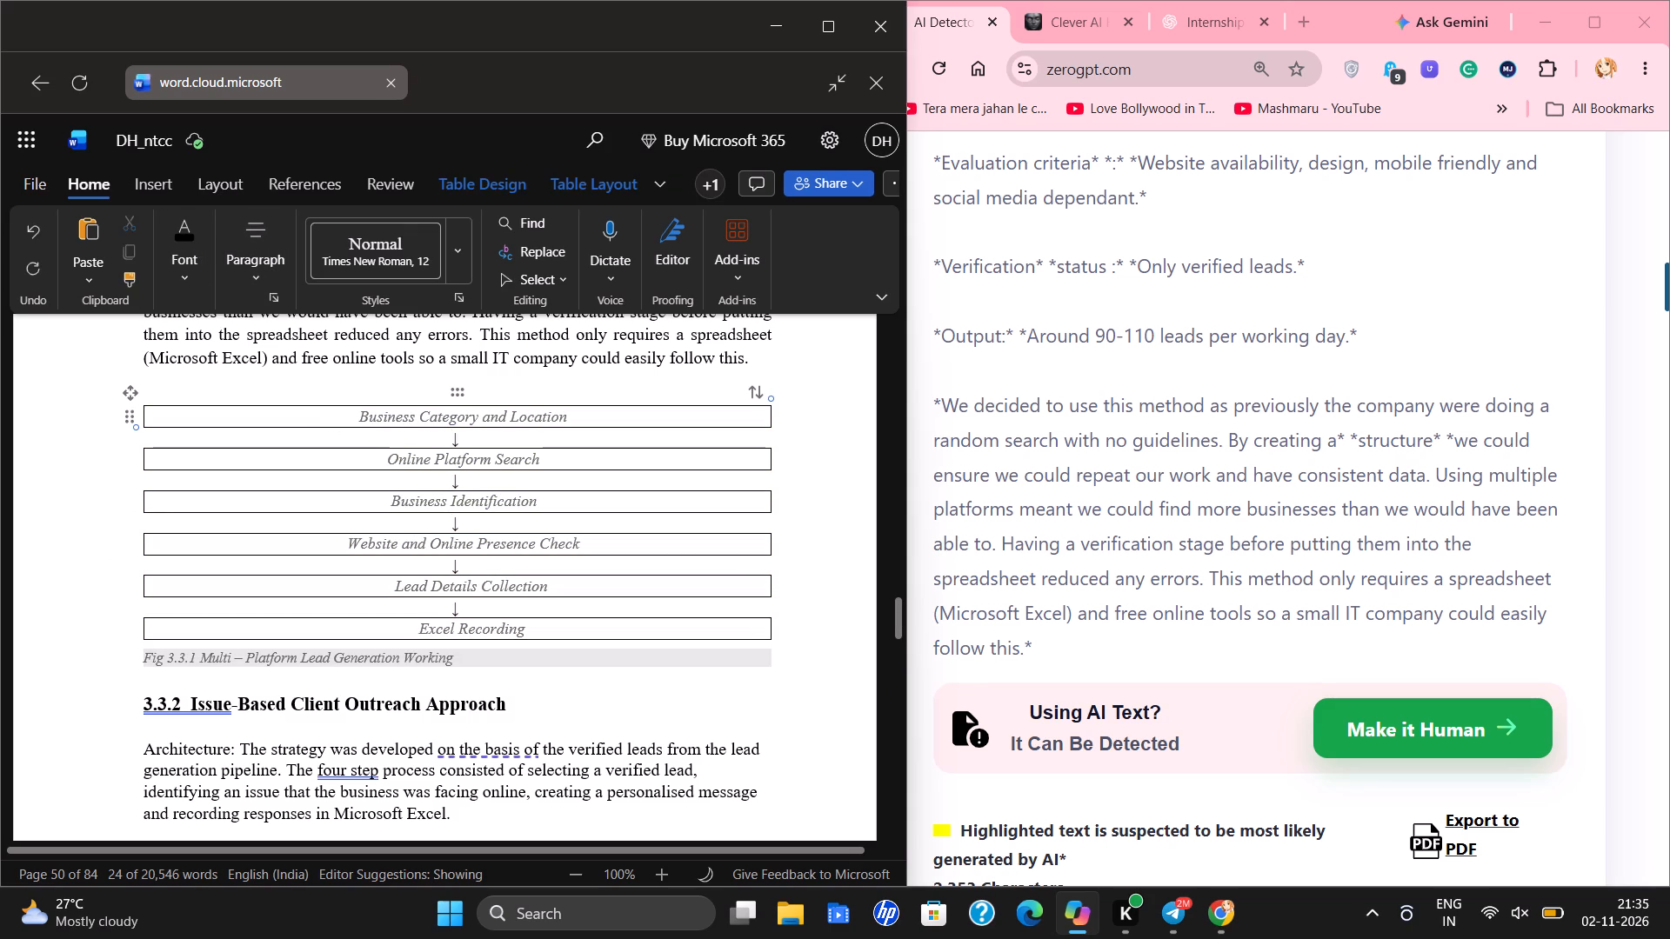
pyautogui.moveTo(356, 420); pyautogui.dragTo(297, 423)
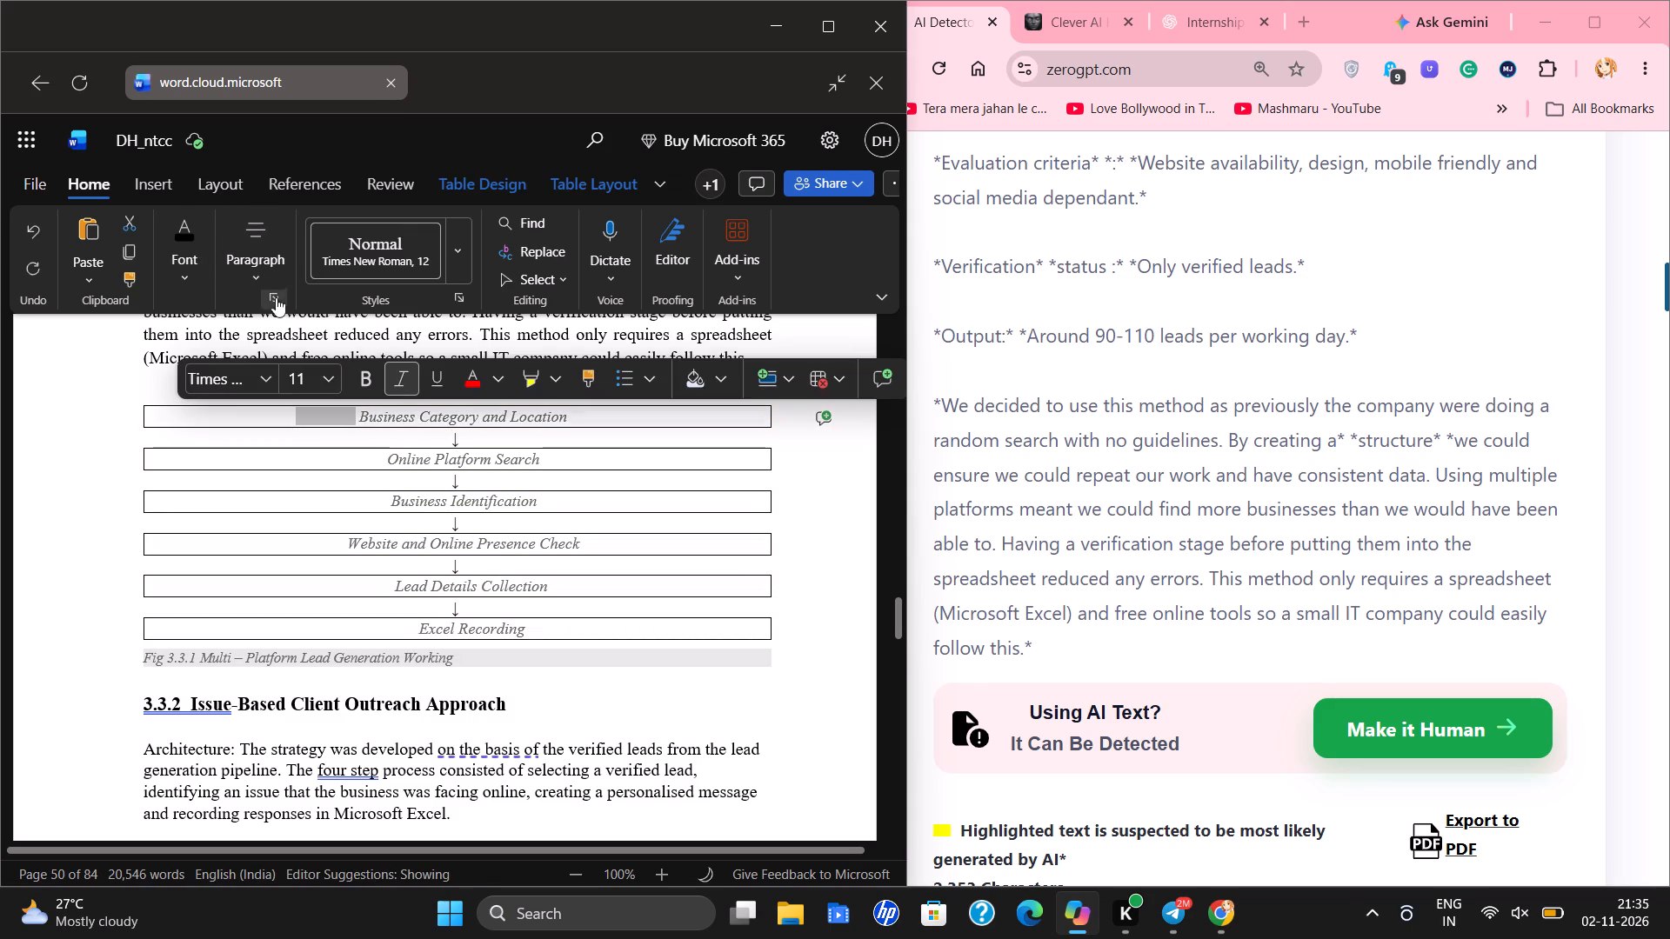
pyautogui.click(352, 424)
pyautogui.moveTo(352, 421); pyautogui.dragTo(479, 432)
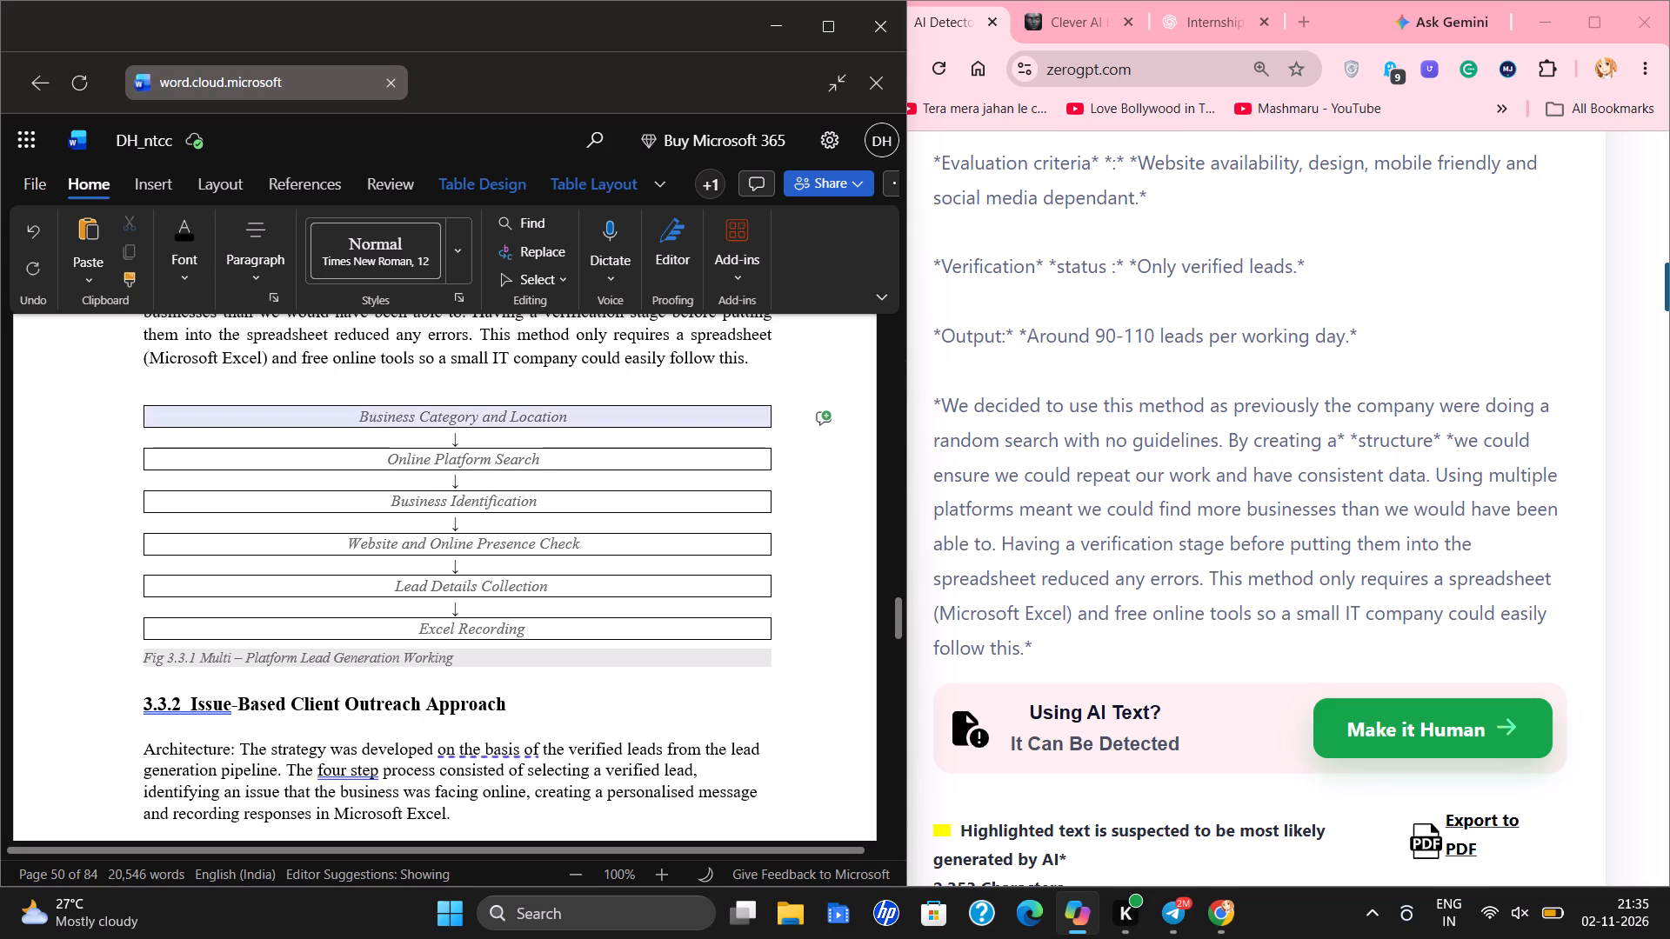
pyautogui.moveTo(479, 432); pyautogui.dragTo(568, 440)
pyautogui.click(569, 427)
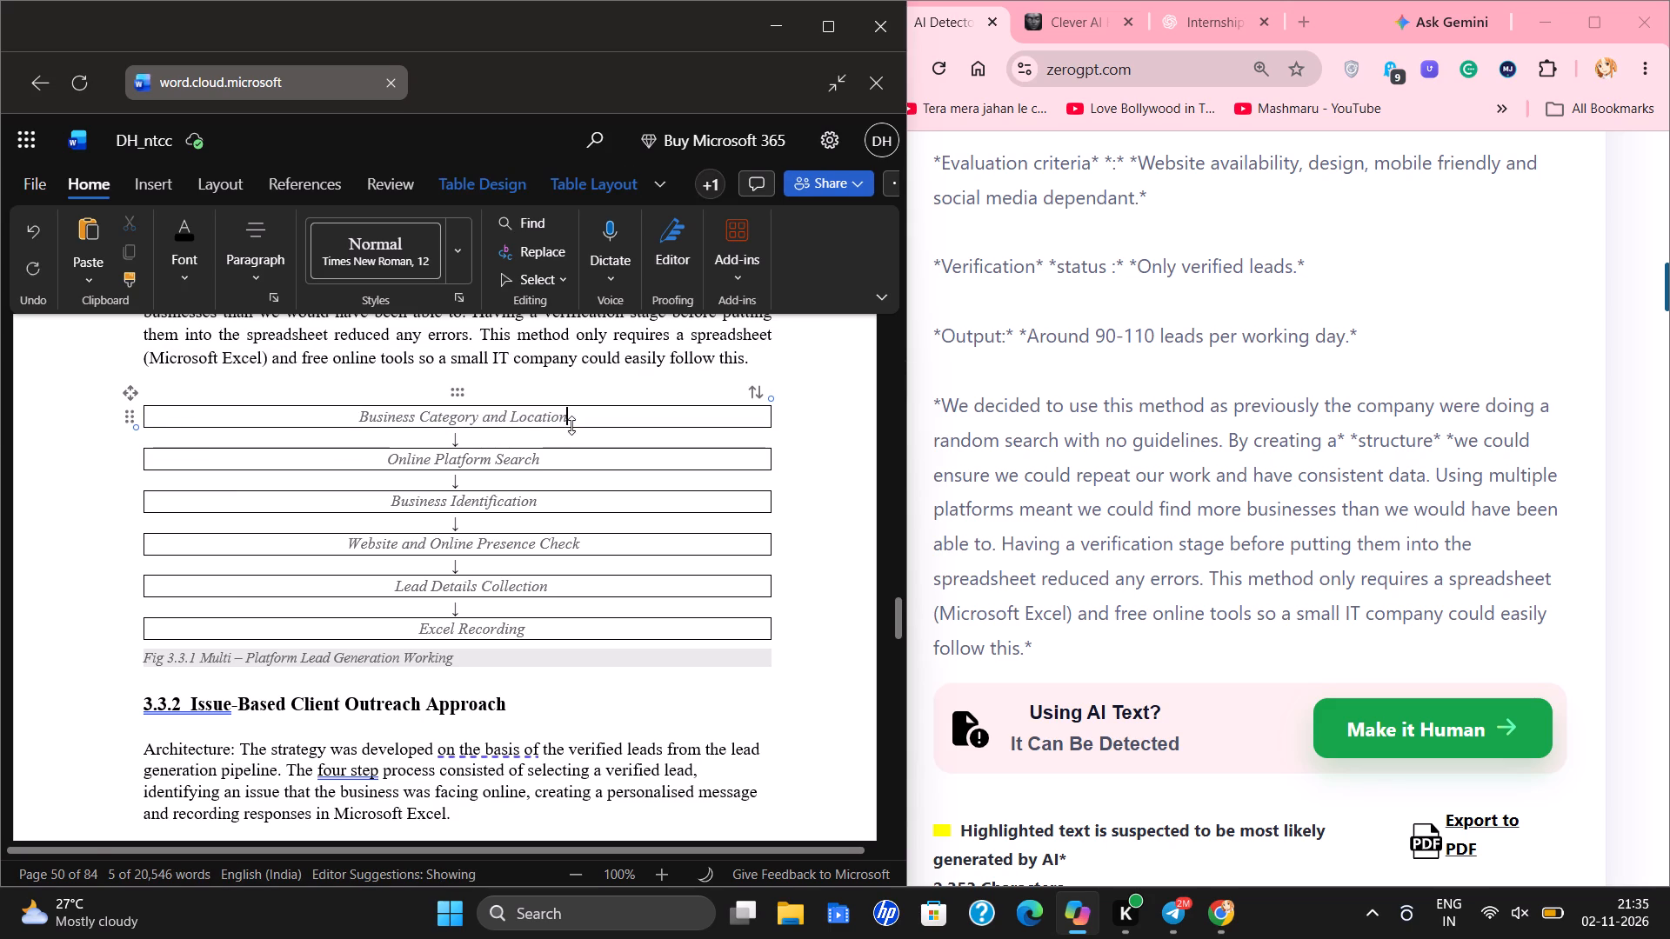
pyautogui.moveTo(574, 421); pyautogui.dragTo(352, 421)
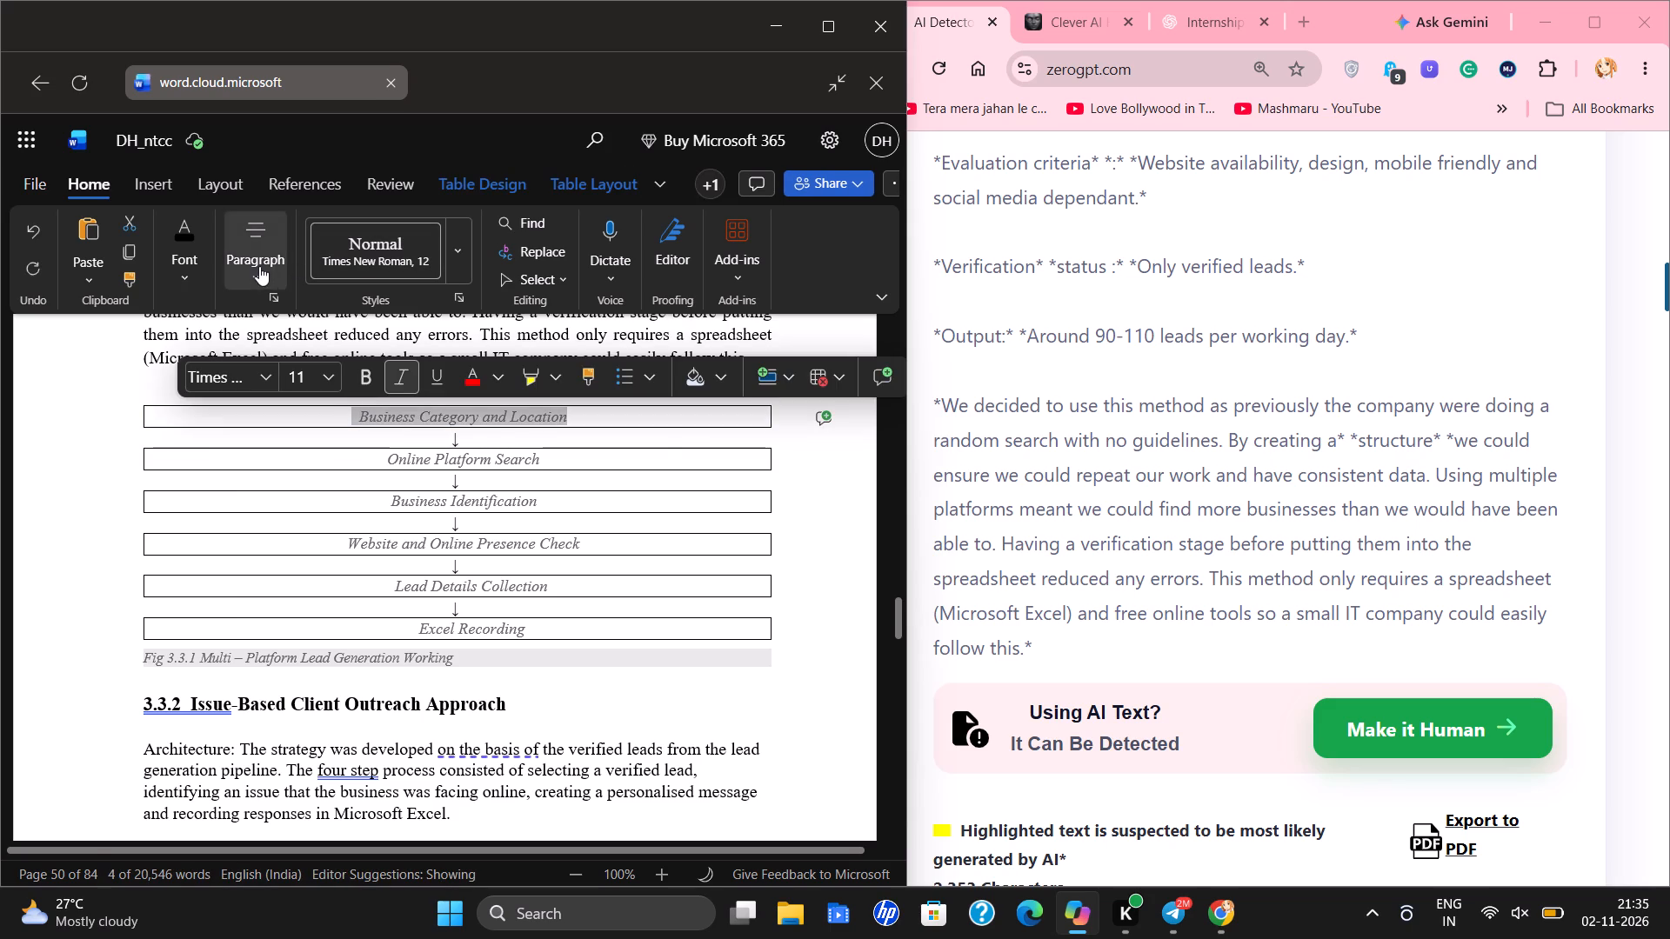
pyautogui.click(259, 266)
pyautogui.click(280, 350)
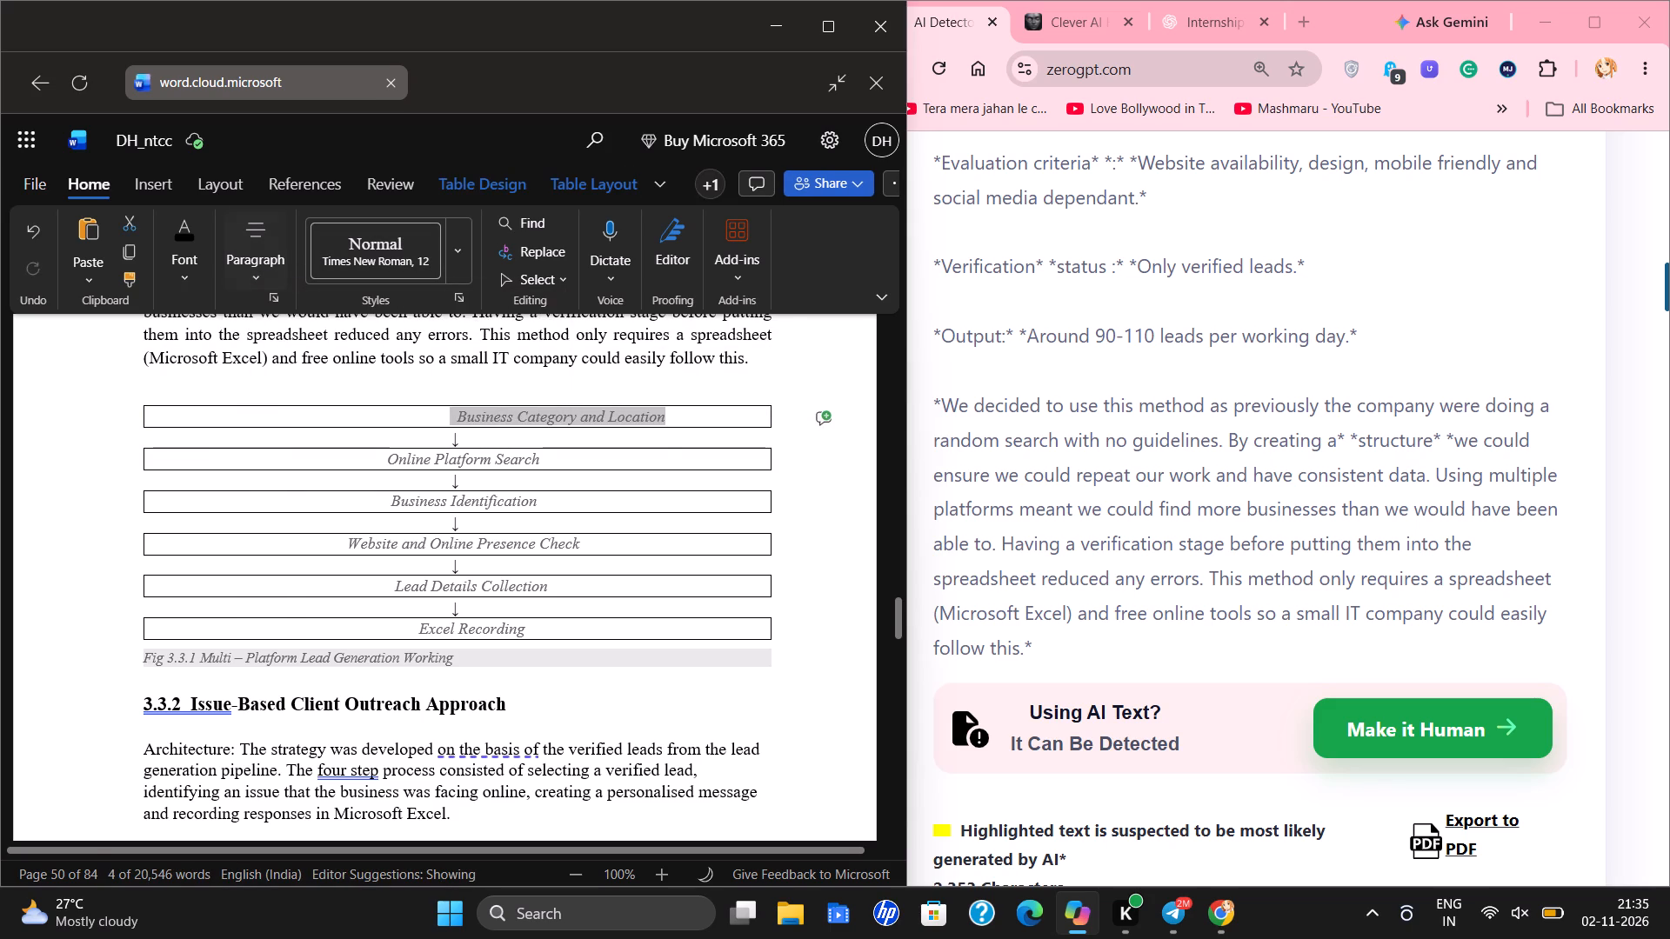
# Center-align the "Online Platform Search" text in the second box of the section 3.3.1 flowchart.
pyautogui.click(364, 463)
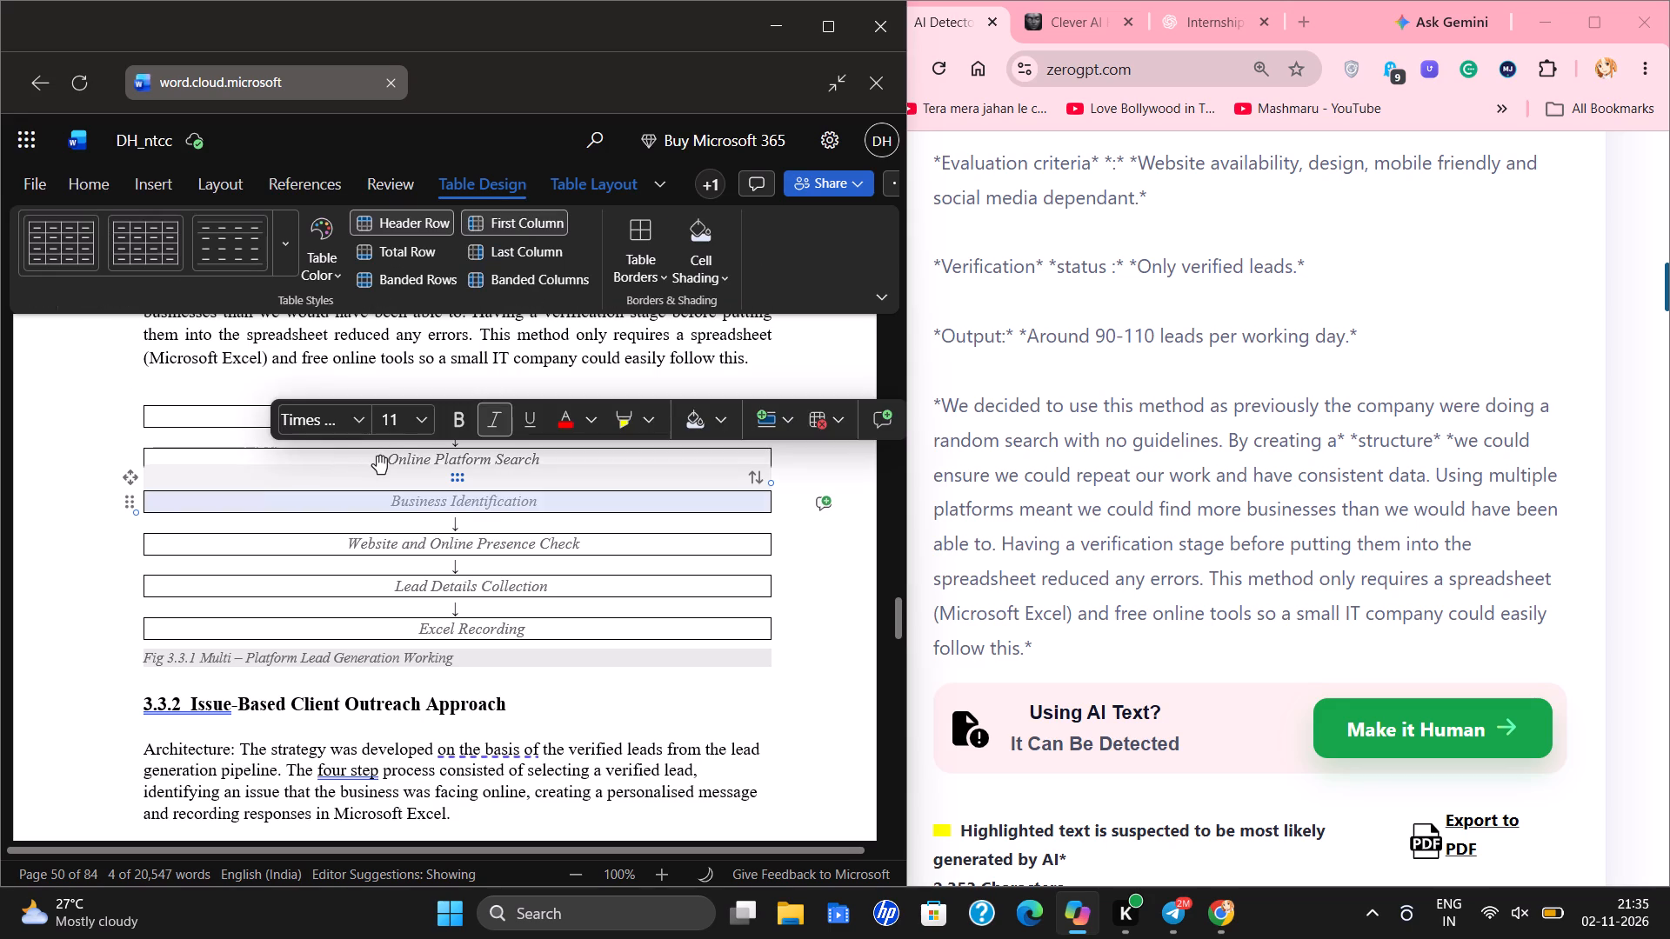
pyautogui.click(382, 465)
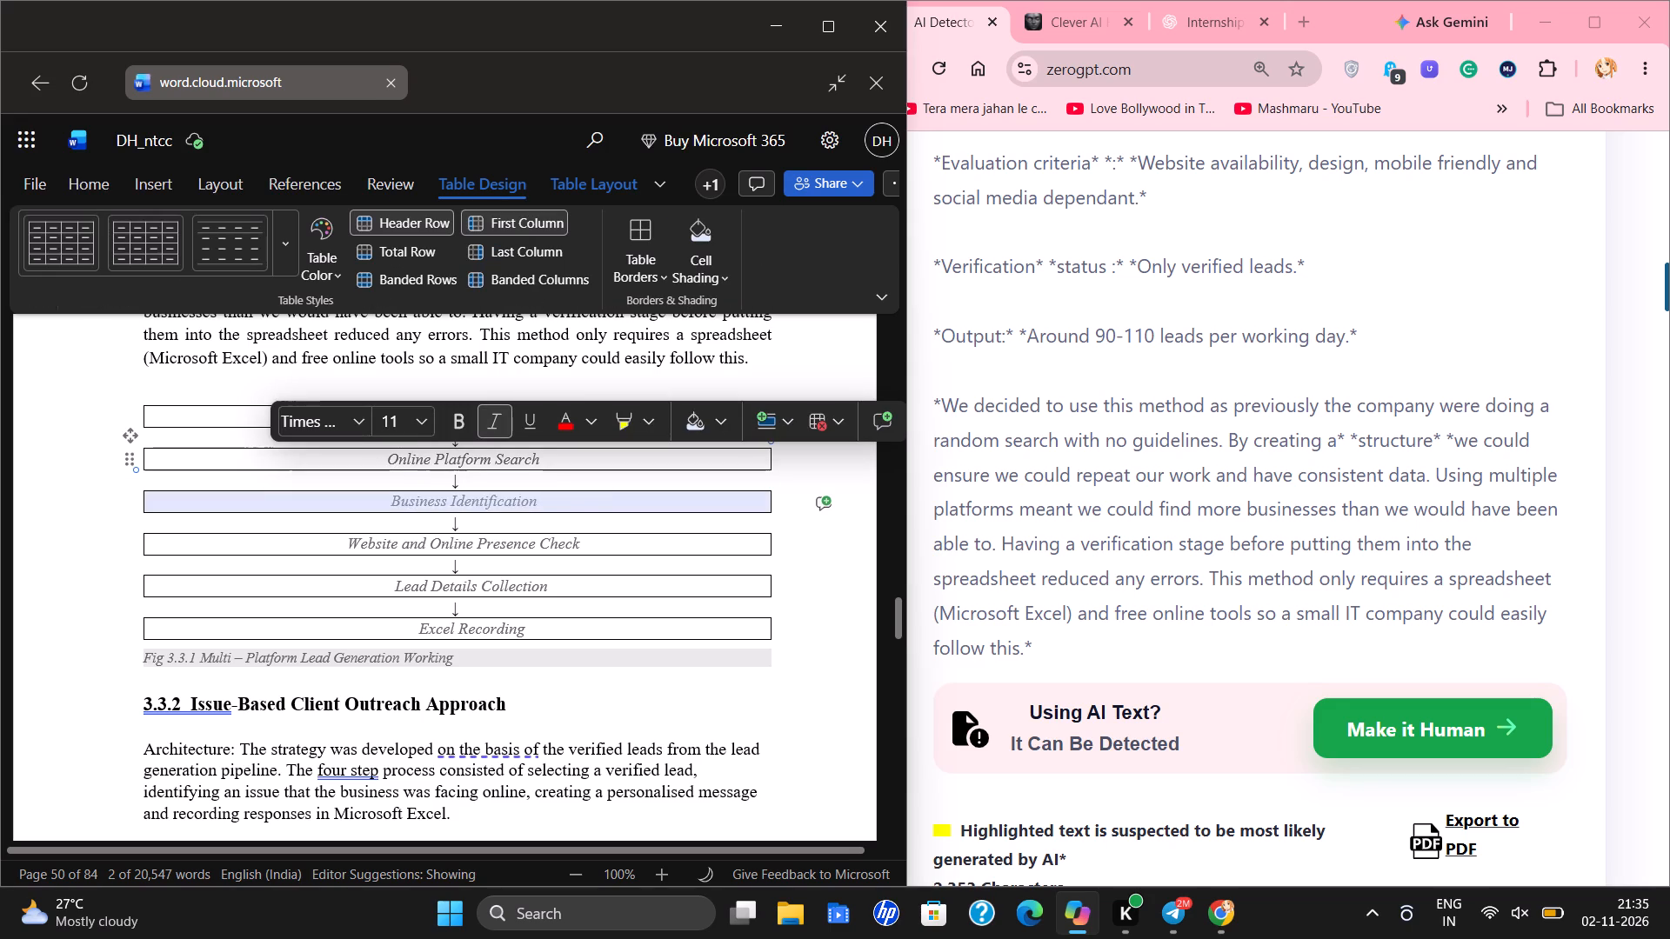
pyautogui.click(381, 463)
pyautogui.moveTo(381, 463); pyautogui.dragTo(547, 461)
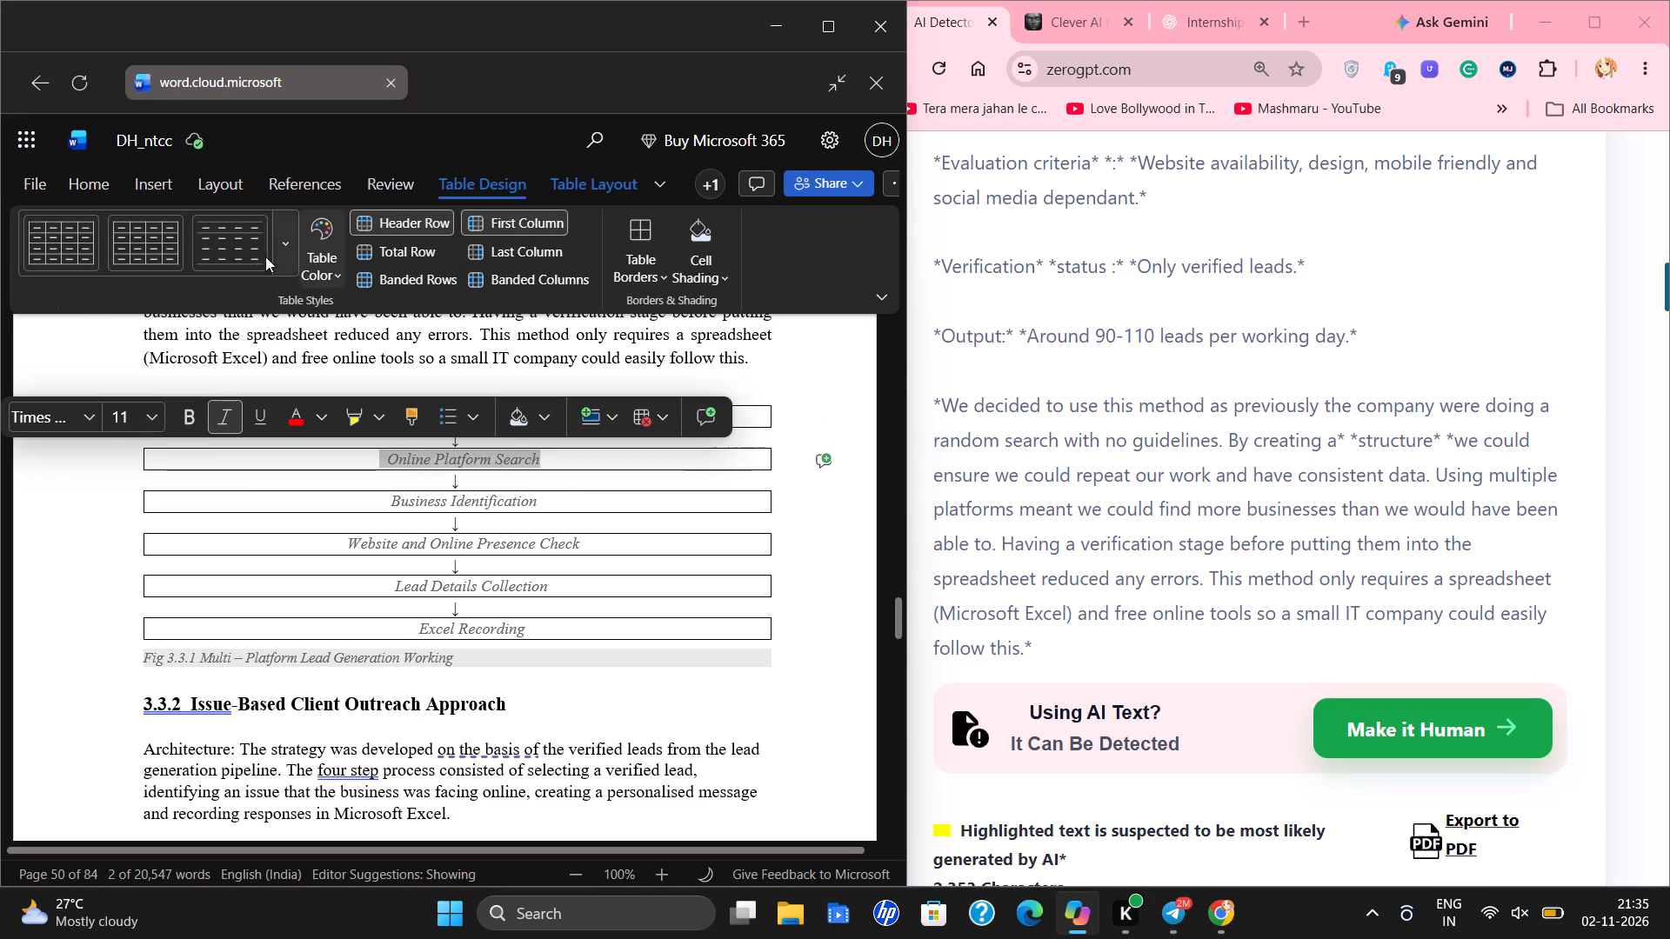
pyautogui.click(117, 186)
pyautogui.click(152, 185)
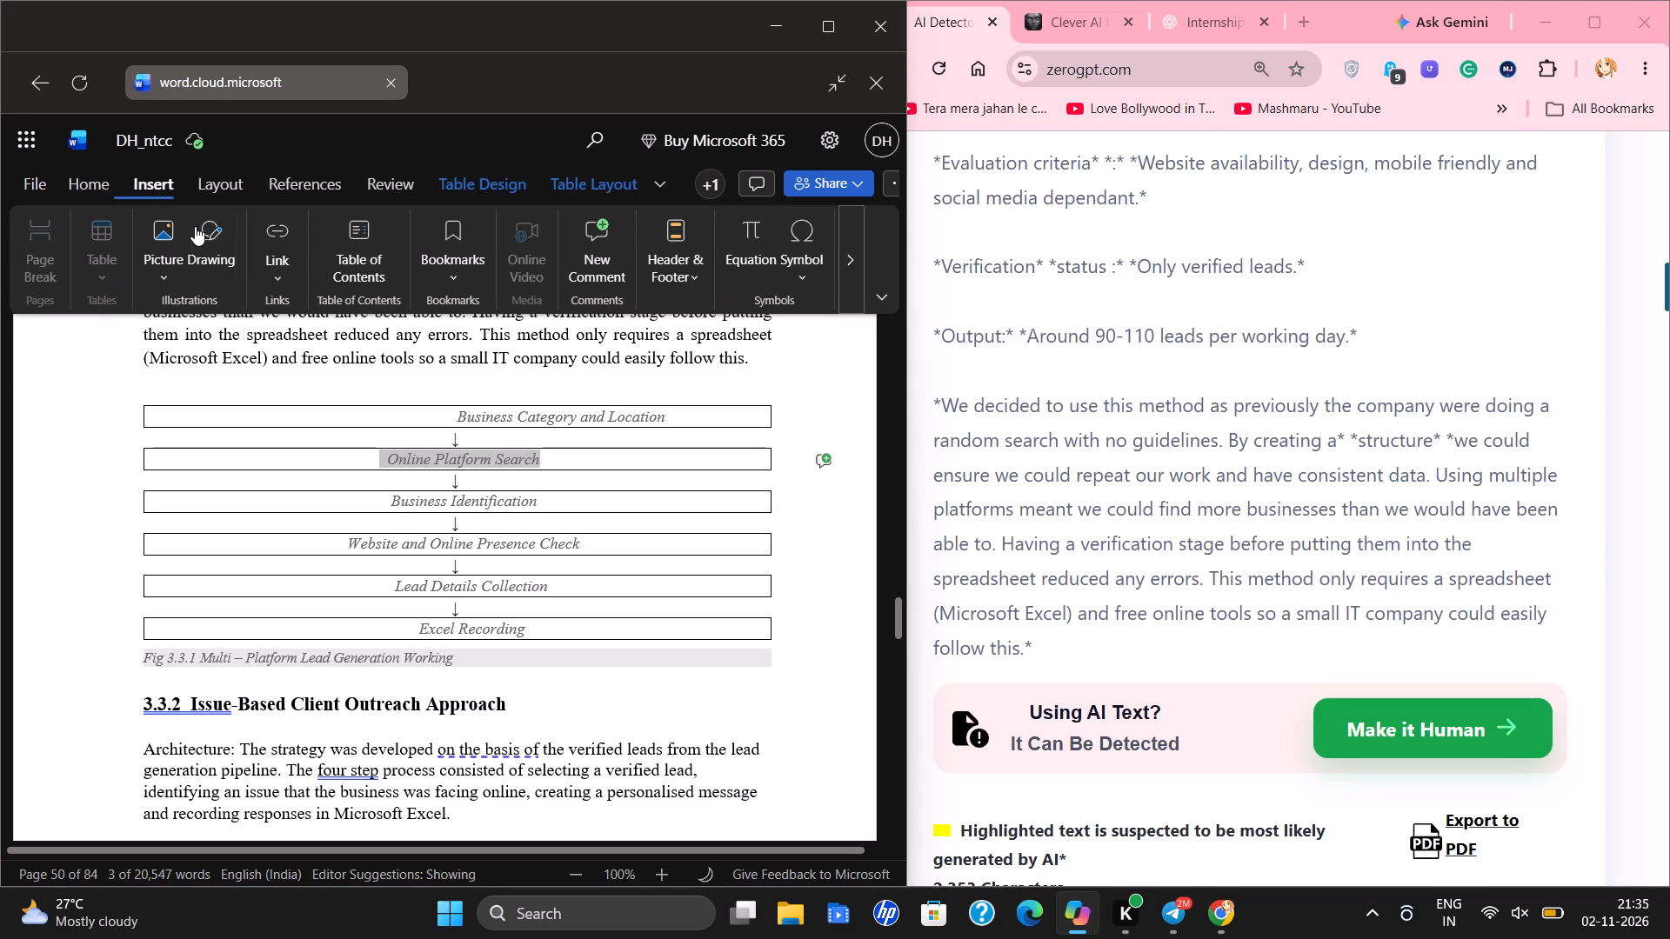
pyautogui.click(111, 187)
pyautogui.click(257, 274)
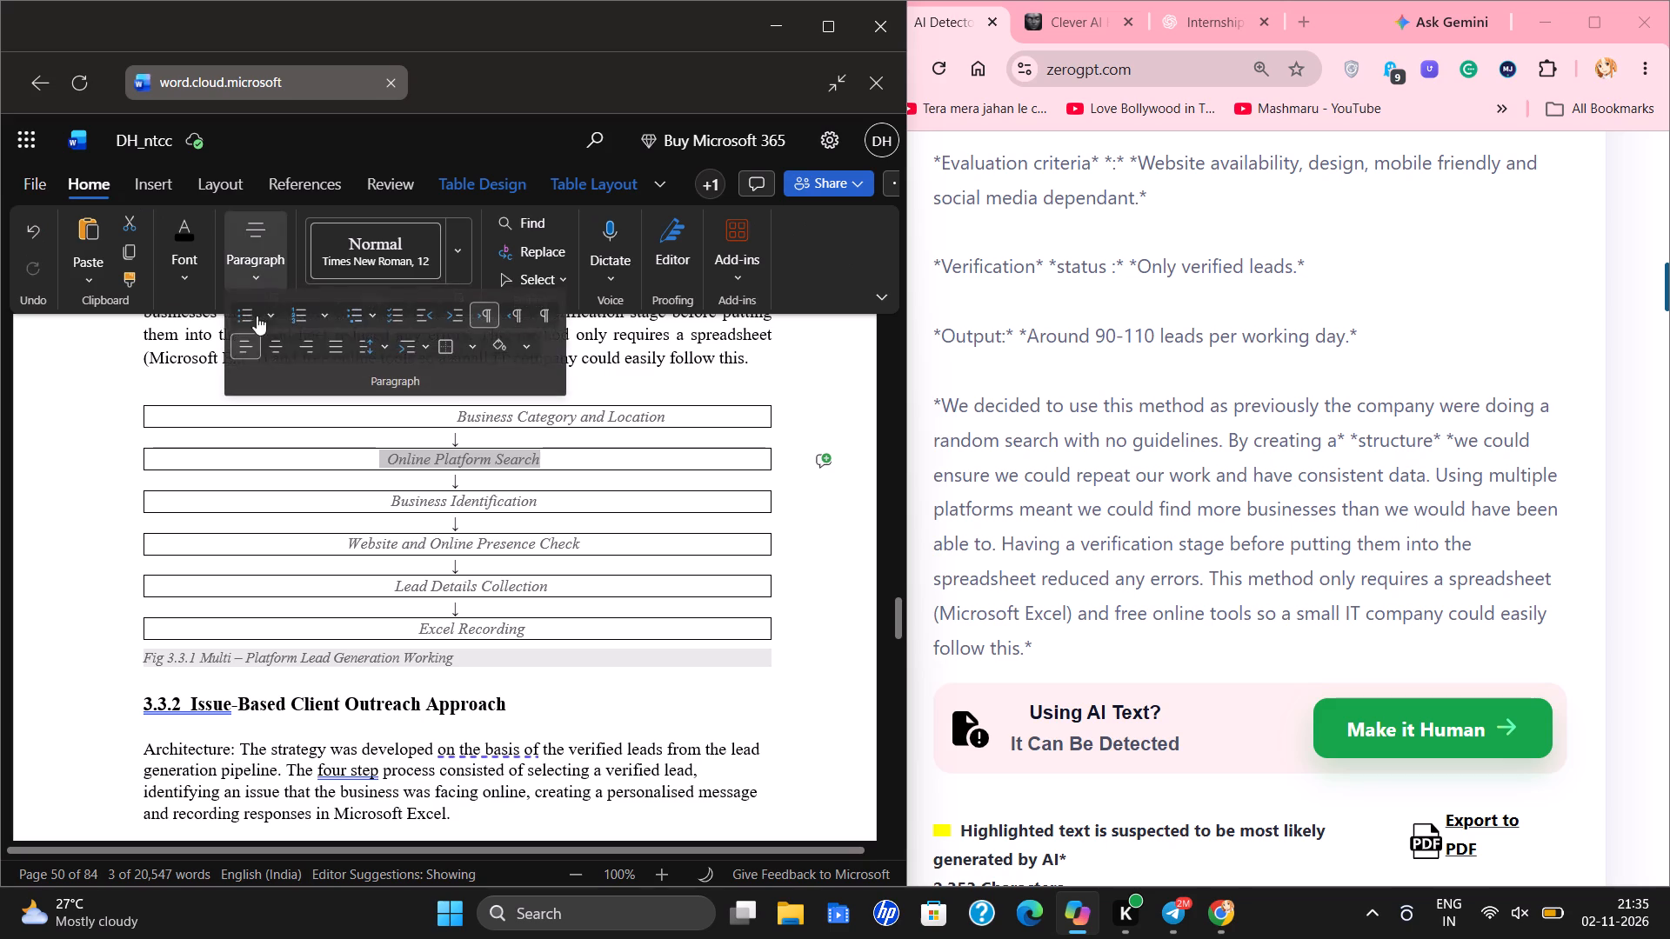
pyautogui.click(275, 350)
# Center-align the "Business Identification" and "Website and Online Presence Check" texts in the section 3.3.1 flowchart.
pyautogui.moveTo(371, 500); pyautogui.dragTo(483, 517)
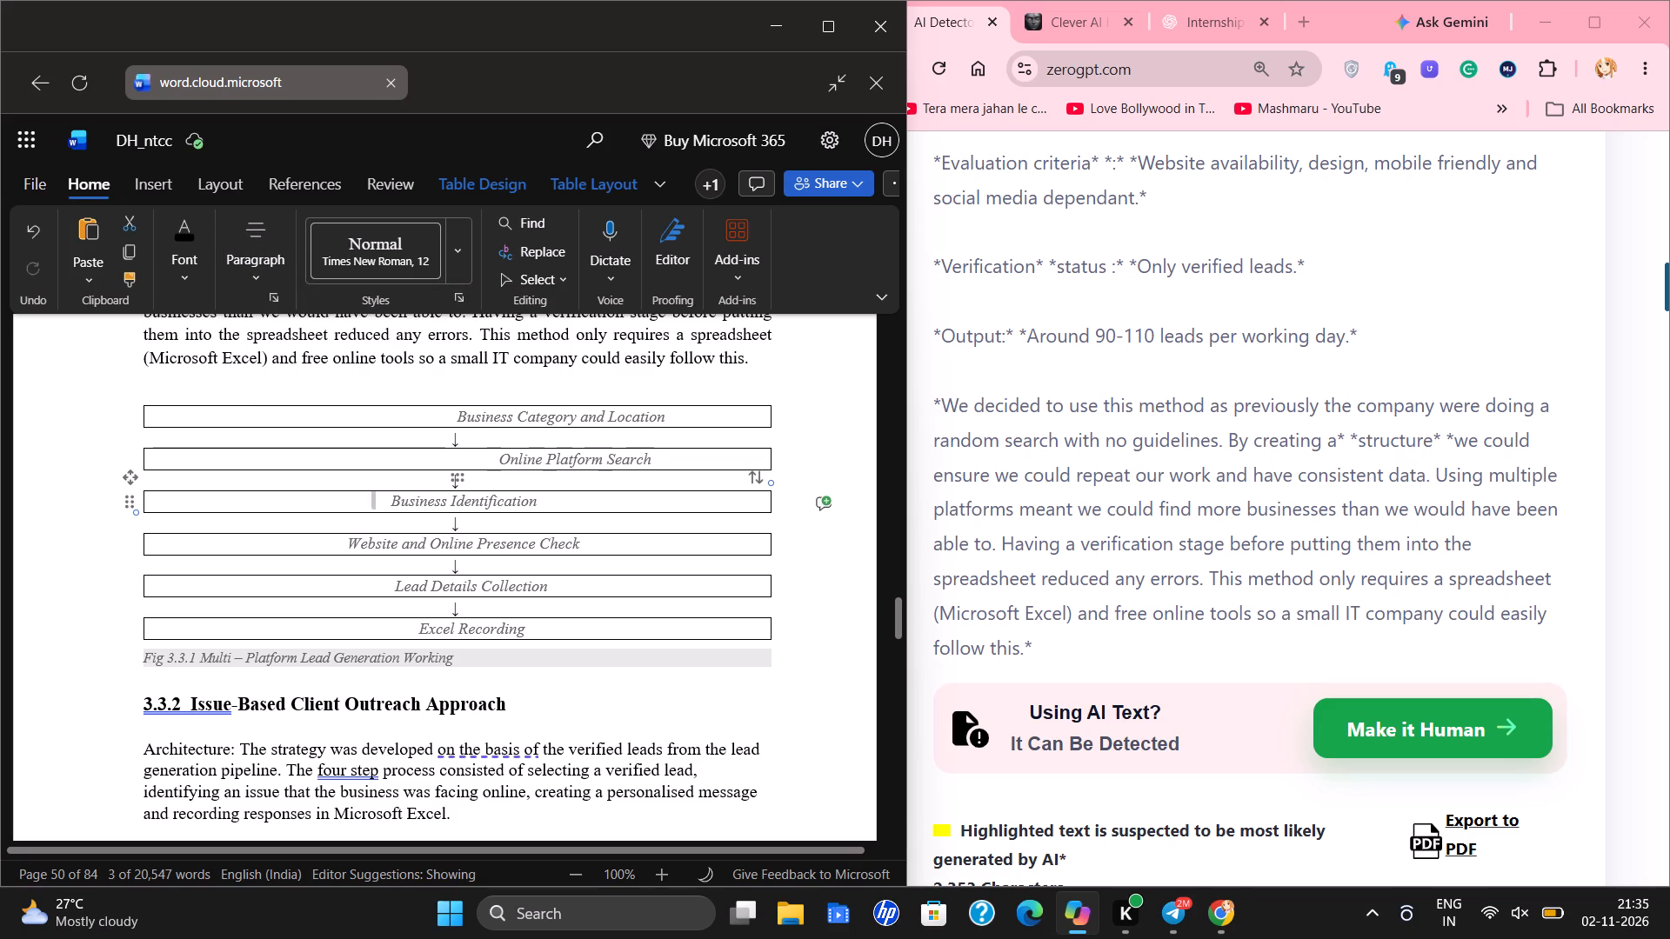
pyautogui.moveTo(483, 517); pyautogui.dragTo(545, 491)
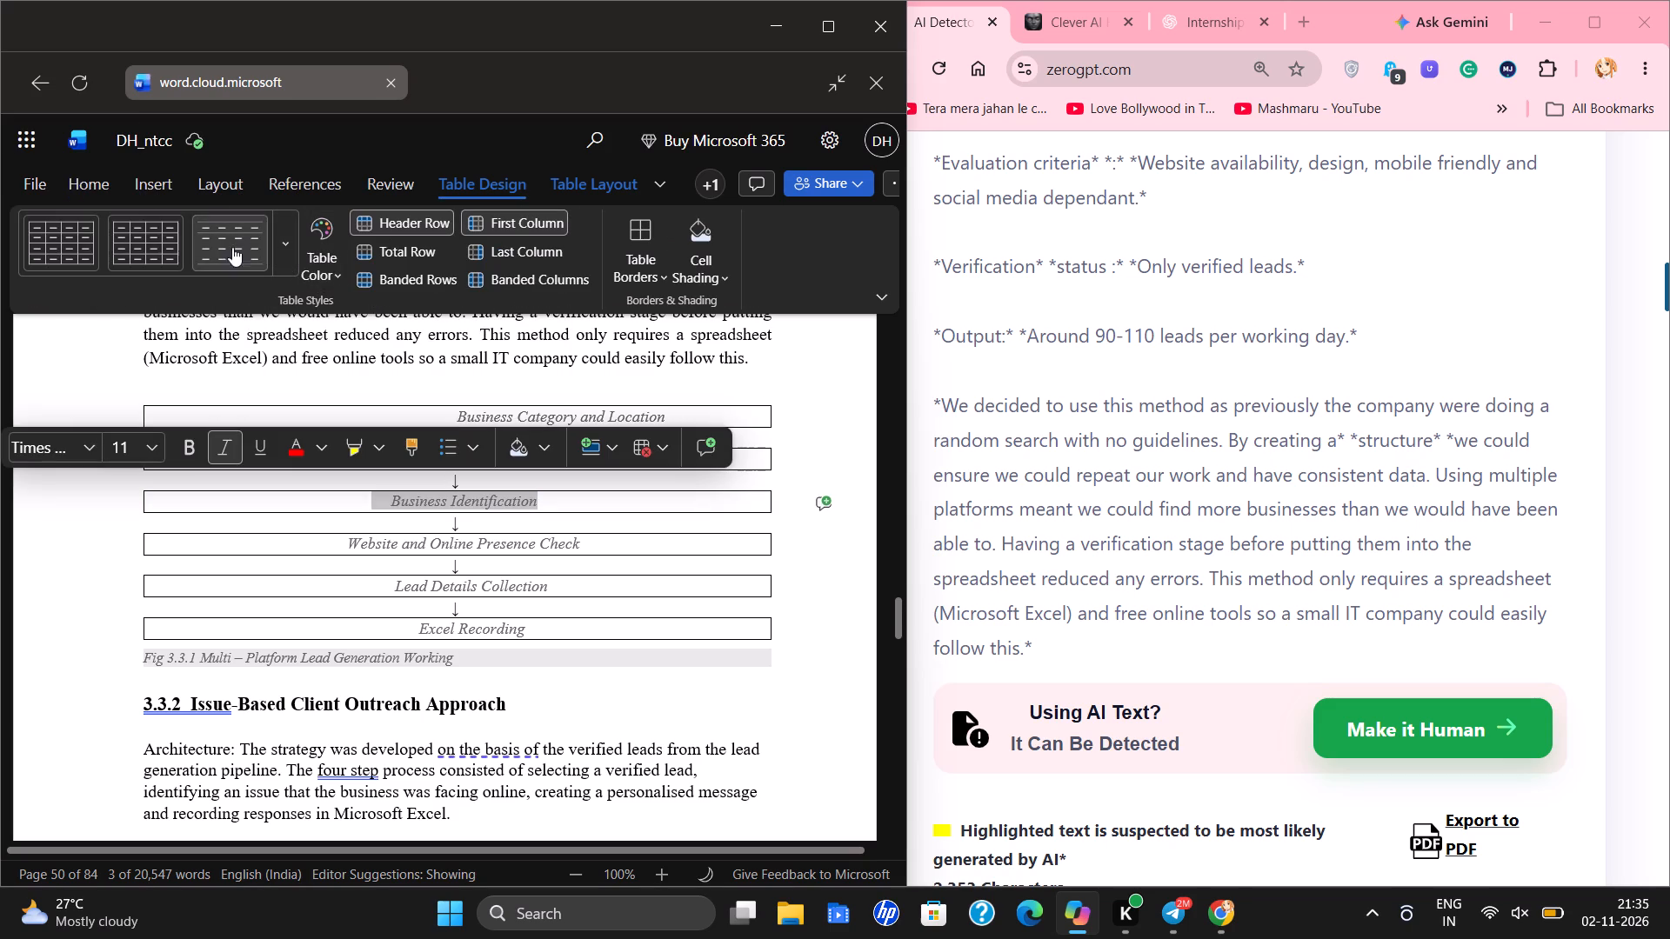
pyautogui.click(90, 170)
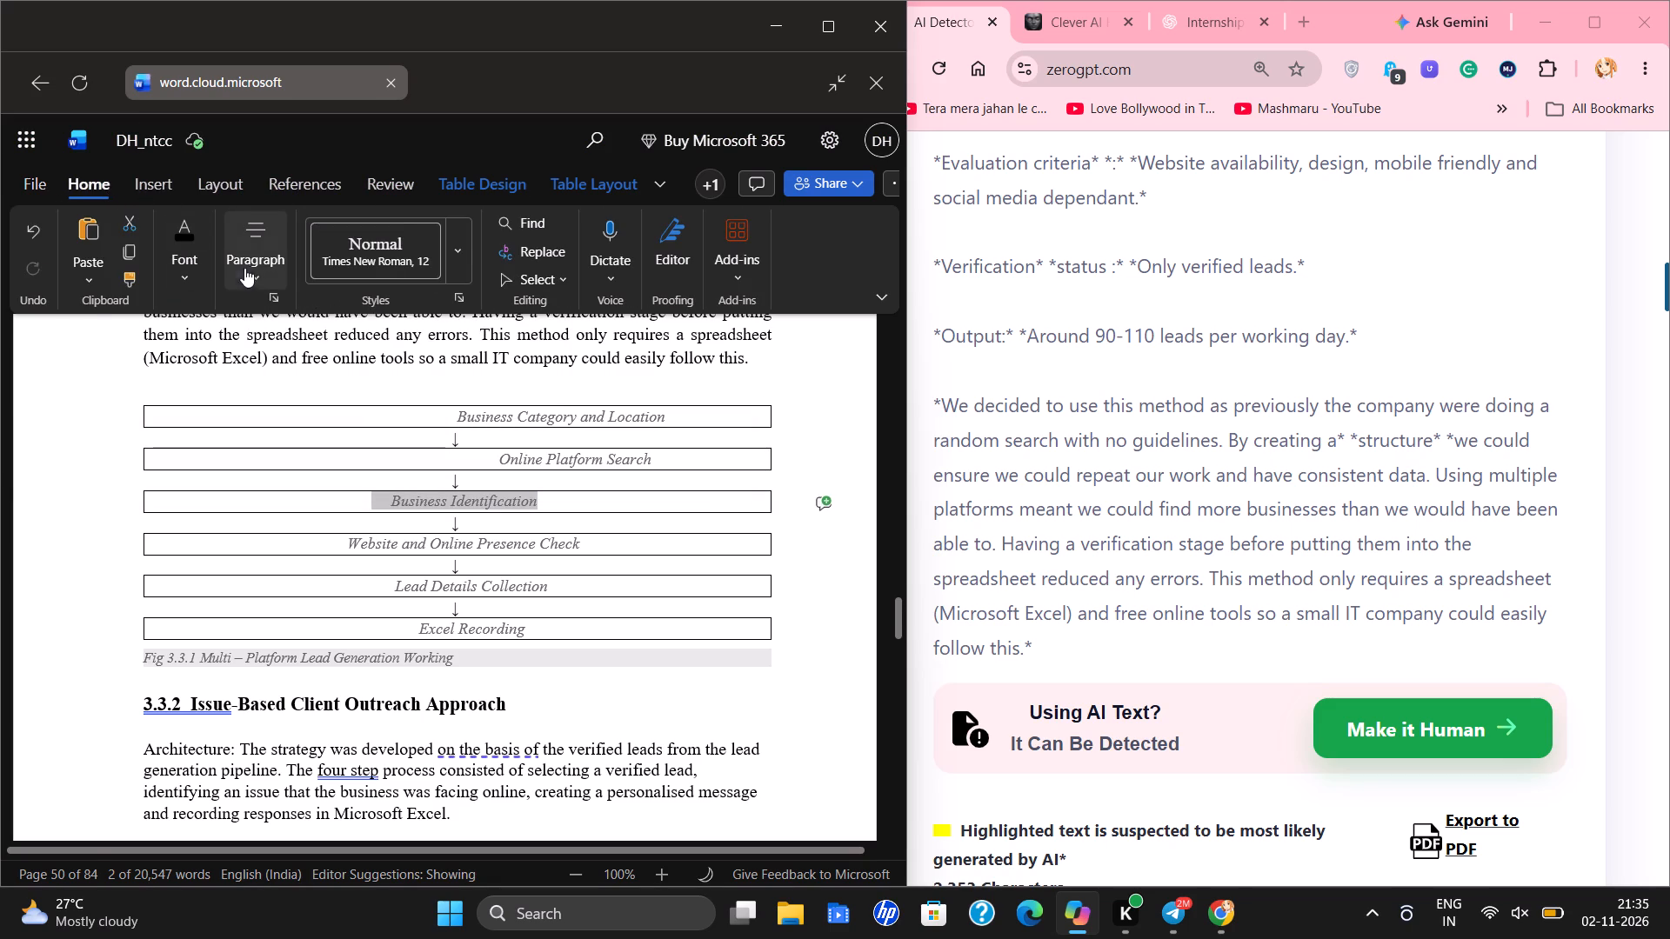
pyautogui.click(251, 272)
pyautogui.click(284, 347)
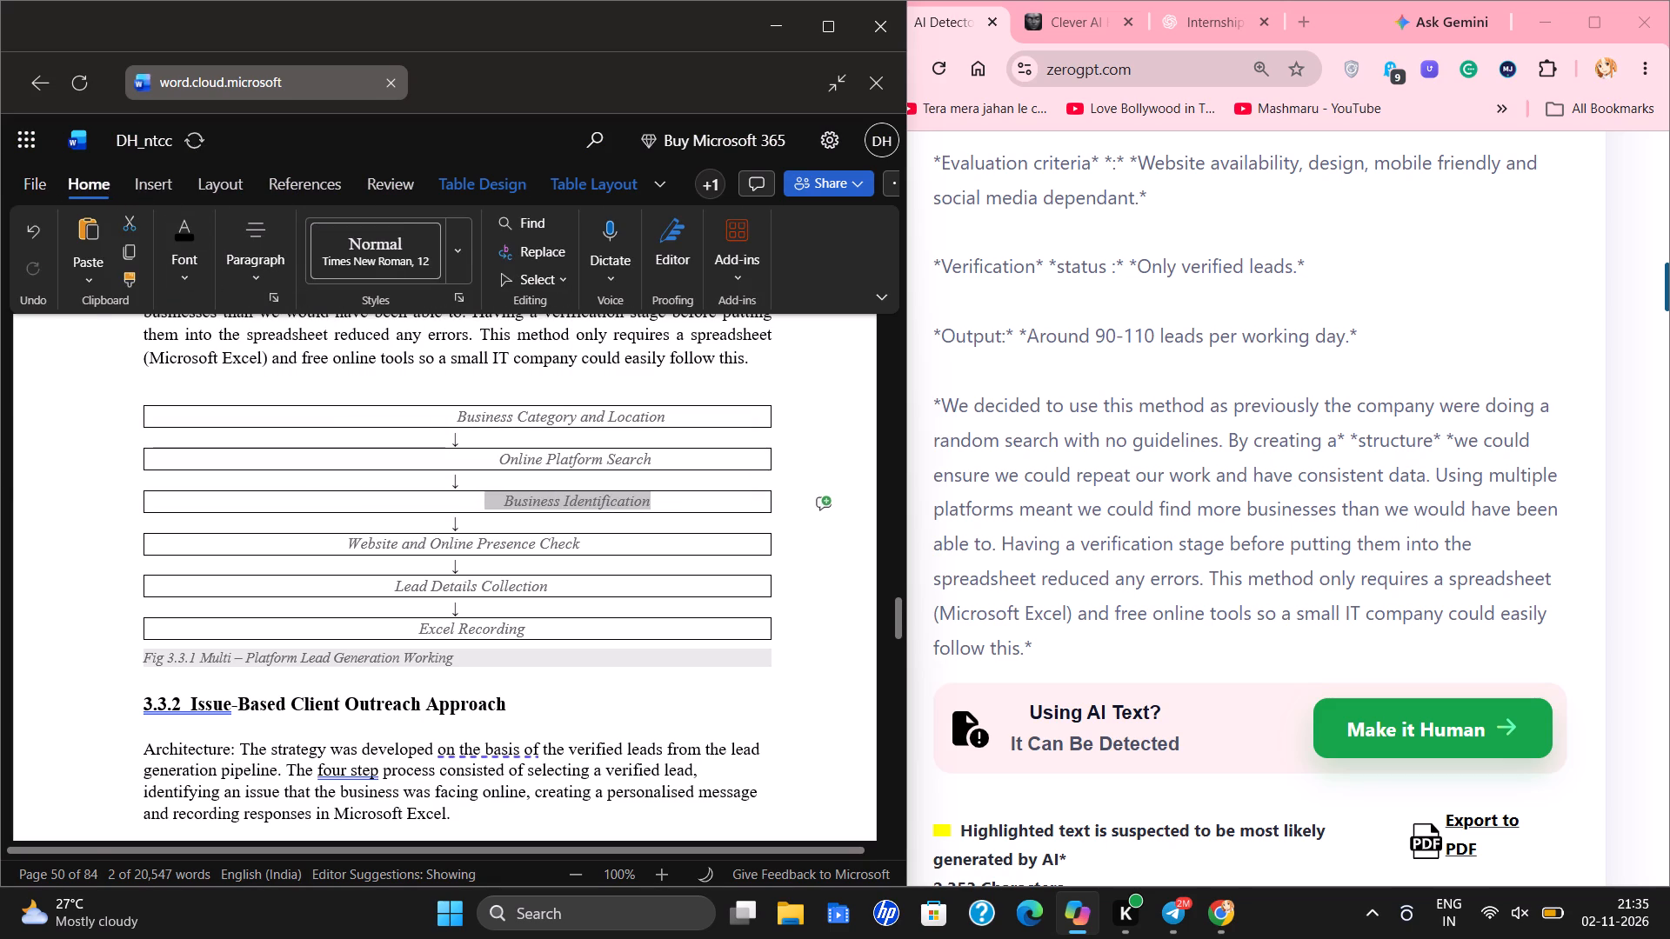
pyautogui.moveTo(338, 543); pyautogui.dragTo(587, 543)
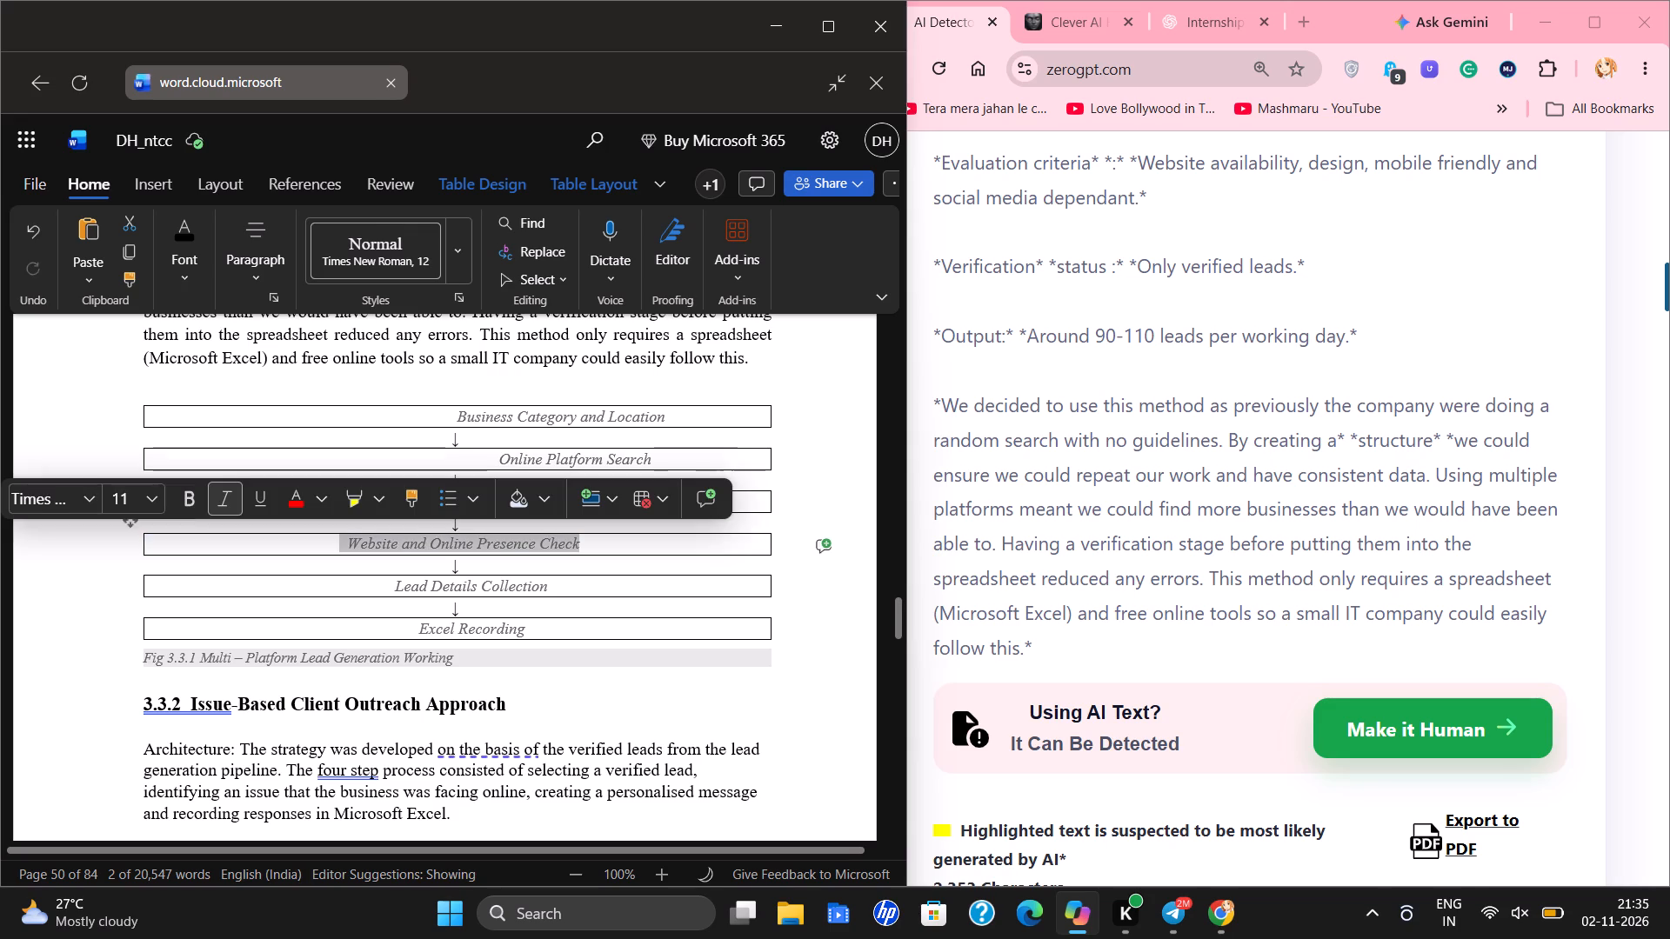
pyautogui.click(100, 178)
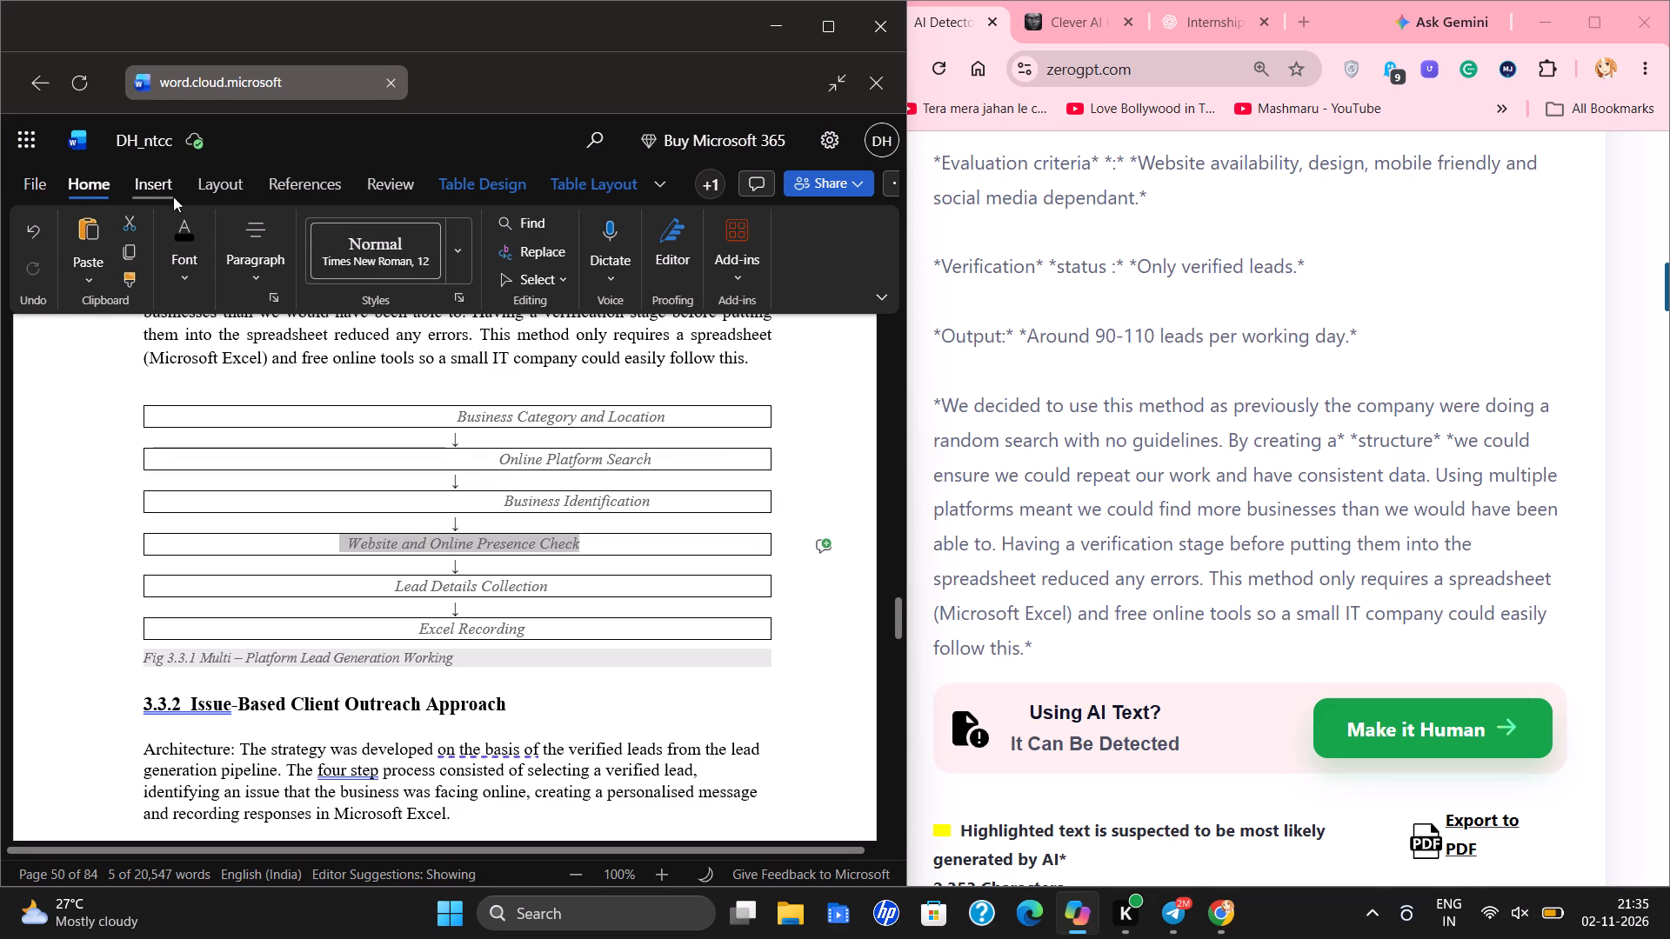
pyautogui.click(242, 264)
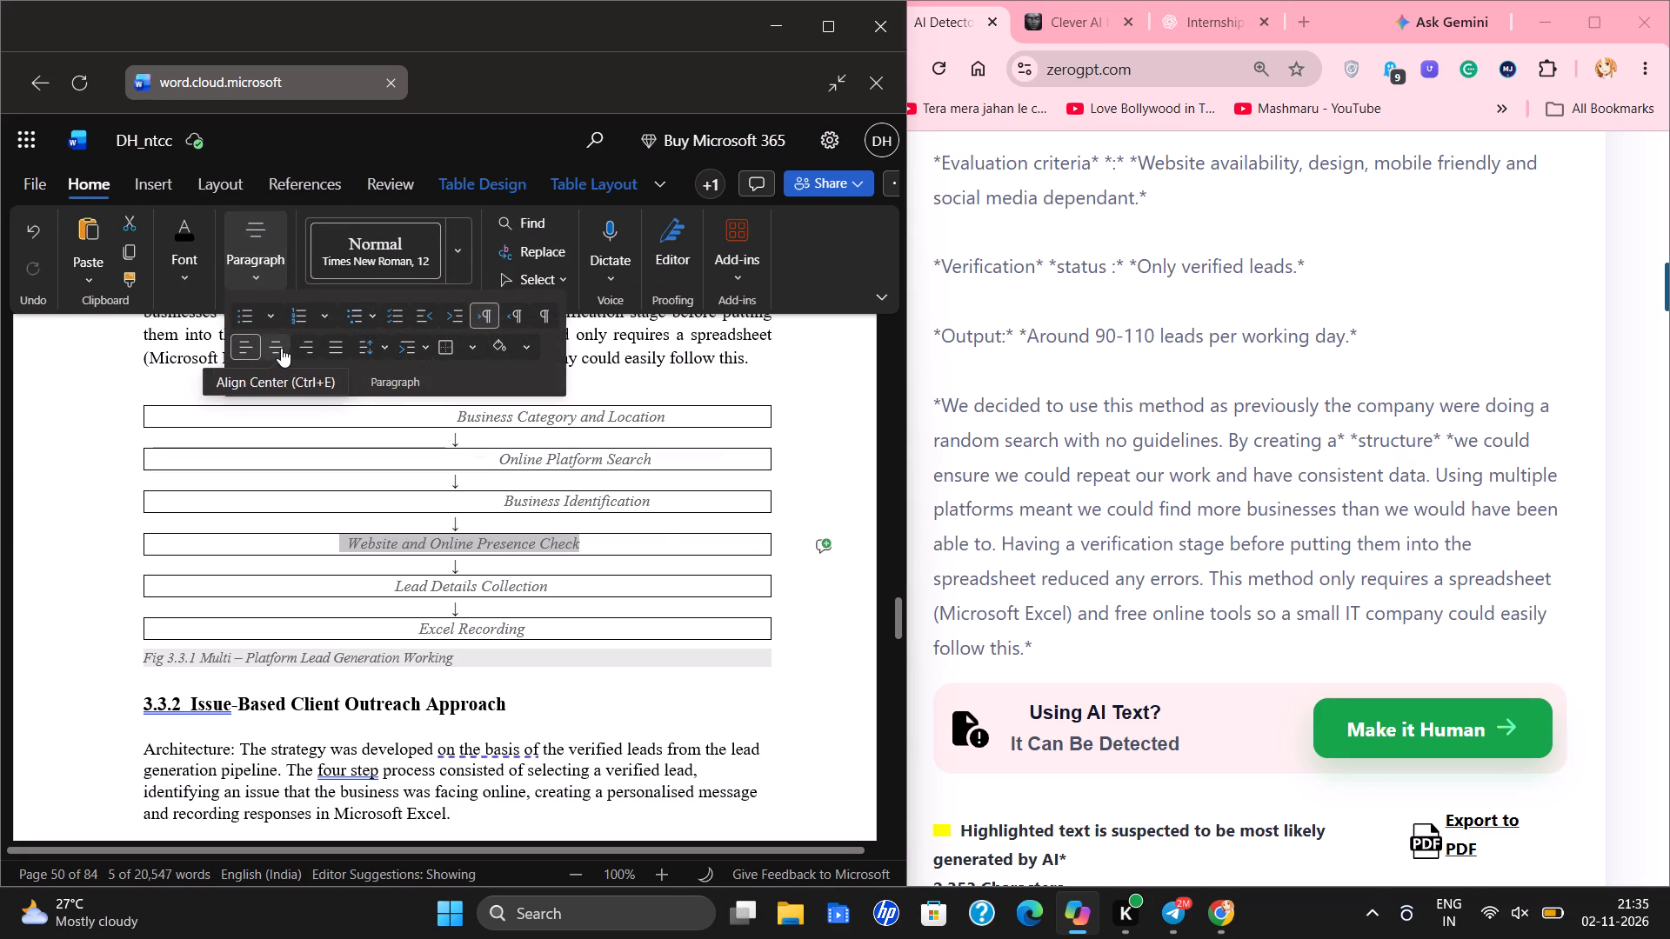
pyautogui.click(281, 348)
# Center-align the "Lead Details Collection" and "Excel Recording" texts in the last two boxes of the section 3.3.1 flowchart.
pyautogui.moveTo(384, 589); pyautogui.dragTo(536, 589)
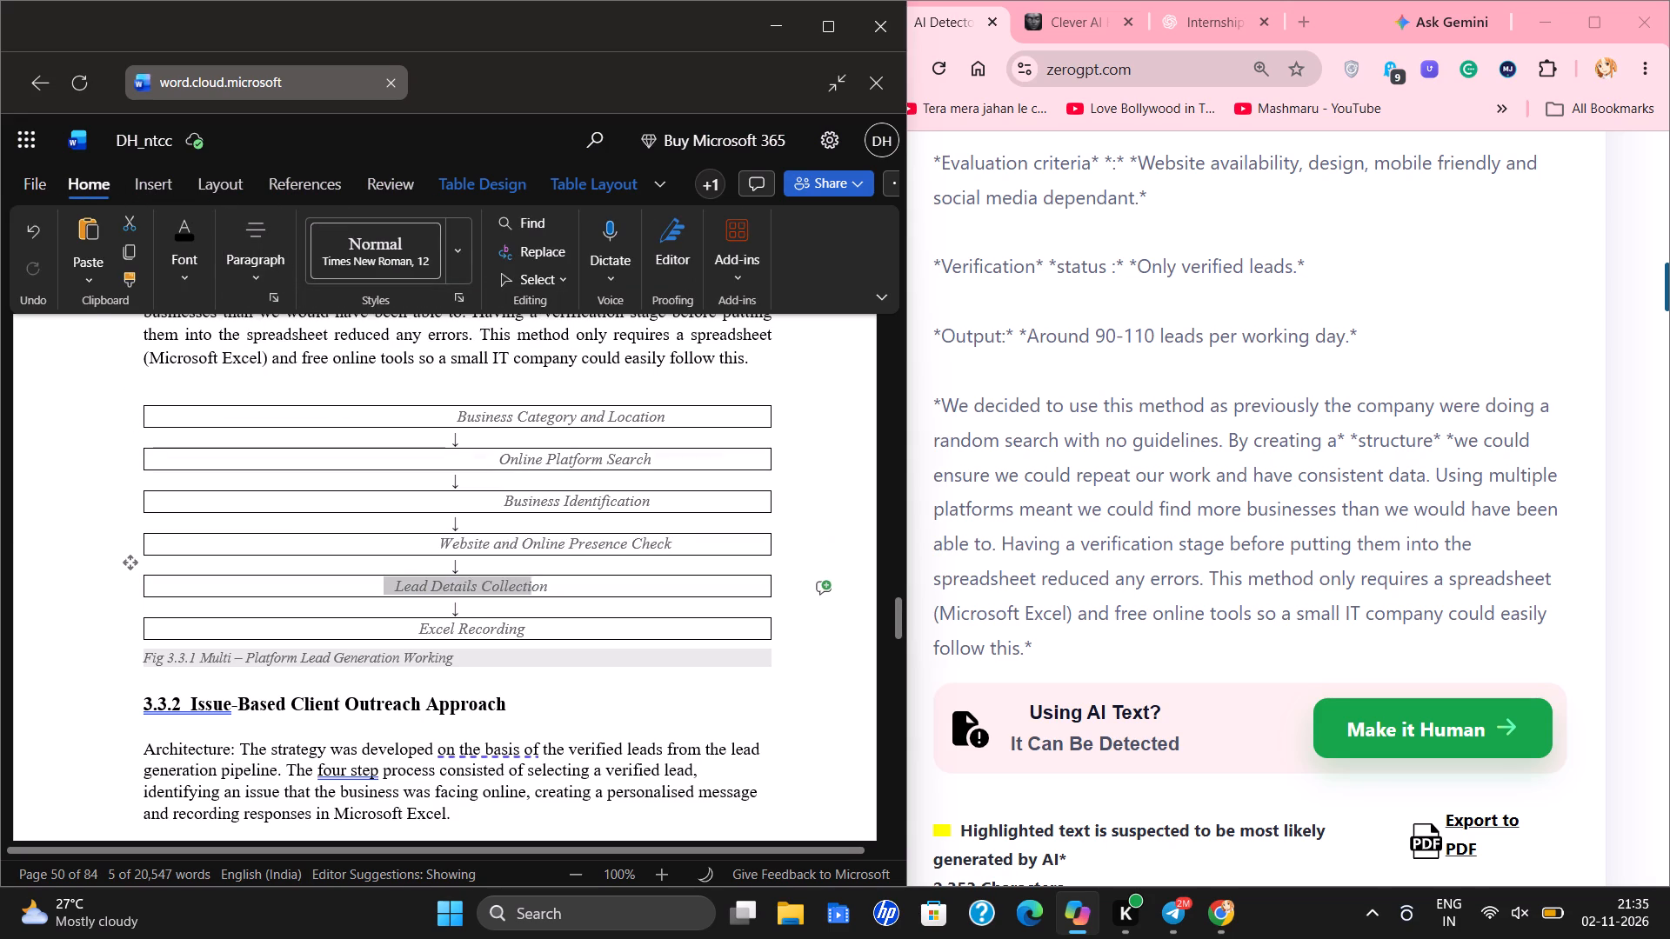
pyautogui.moveTo(536, 589); pyautogui.dragTo(560, 583)
pyautogui.click(110, 190)
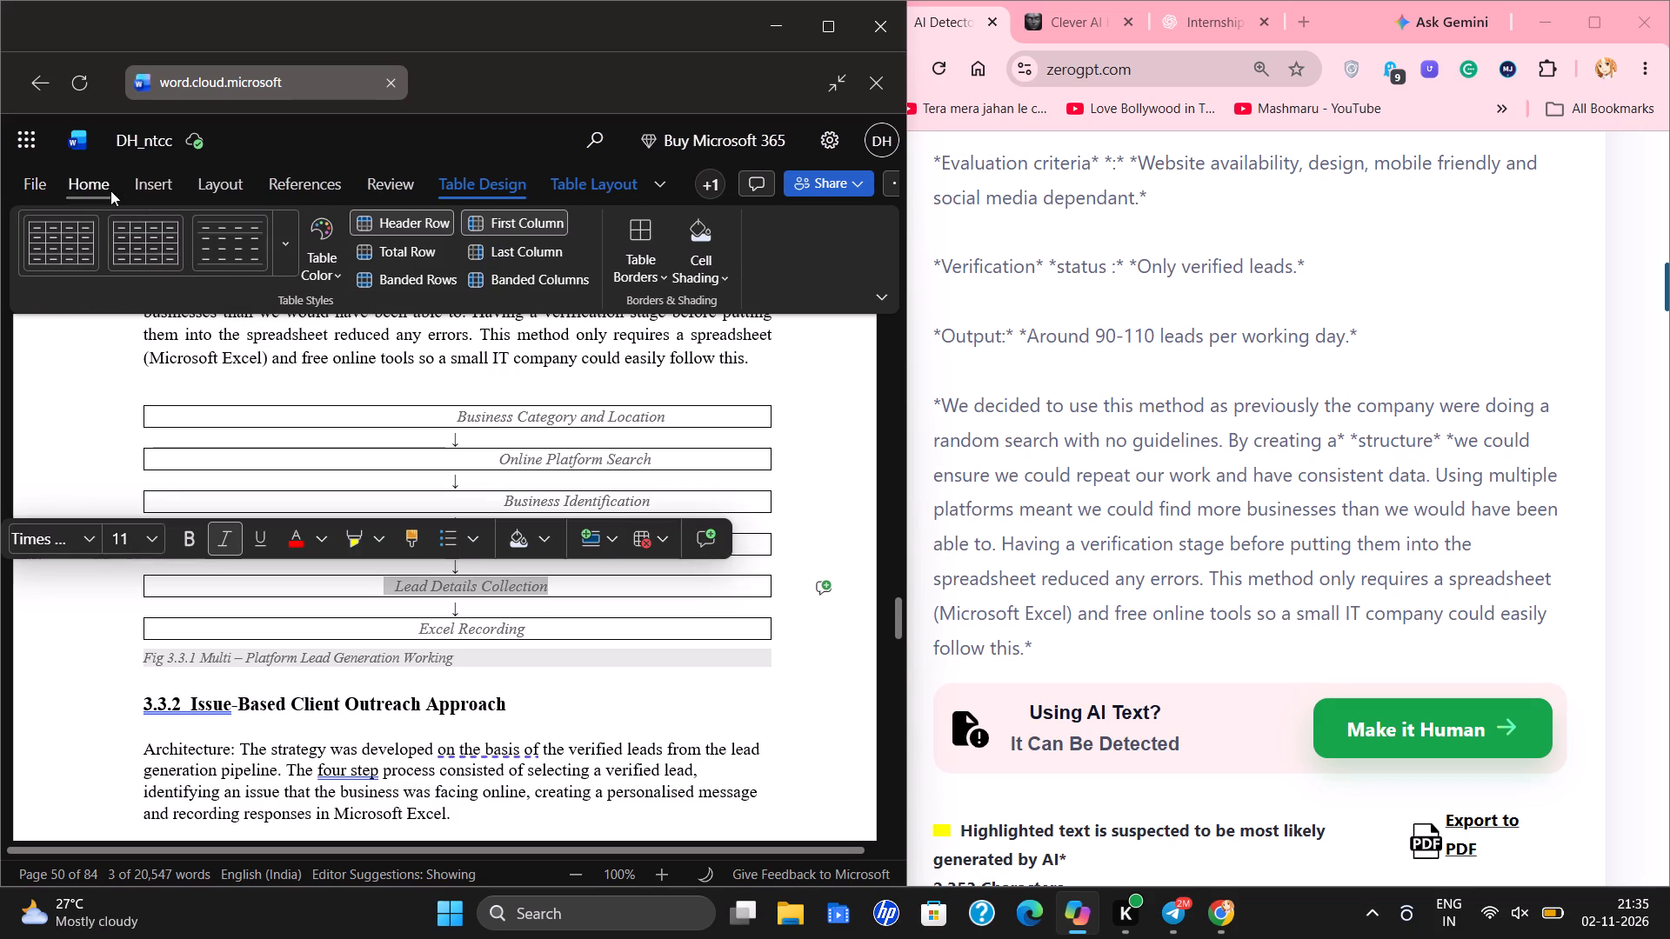
pyautogui.click(140, 183)
pyautogui.click(104, 177)
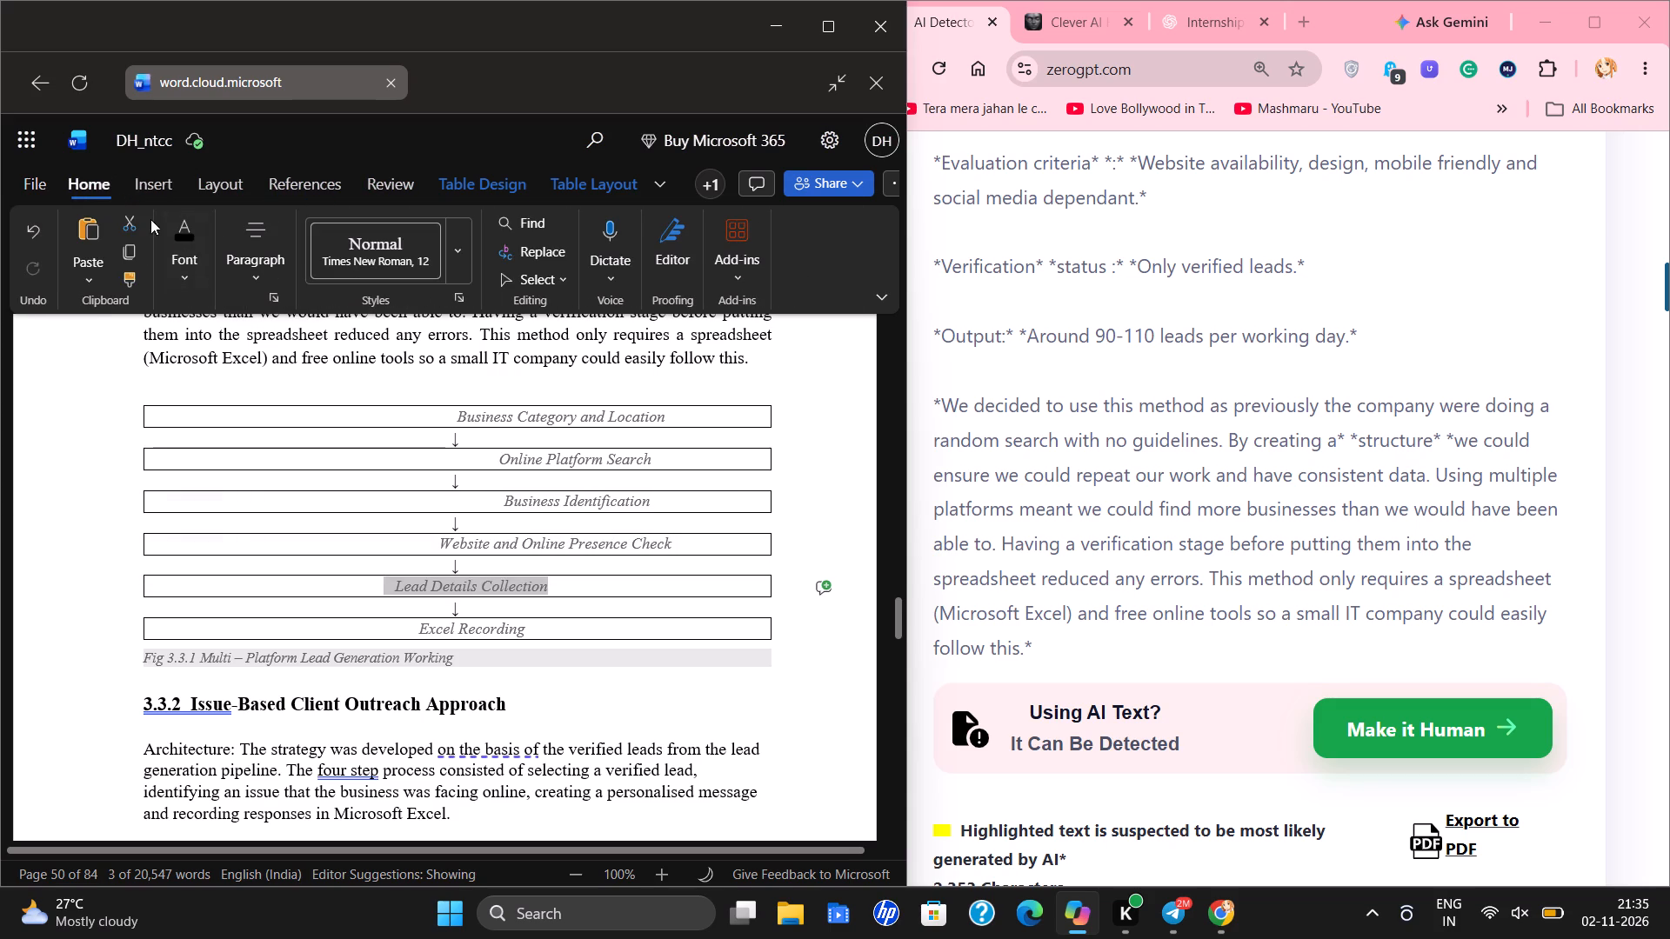
pyautogui.click(250, 271)
pyautogui.click(279, 339)
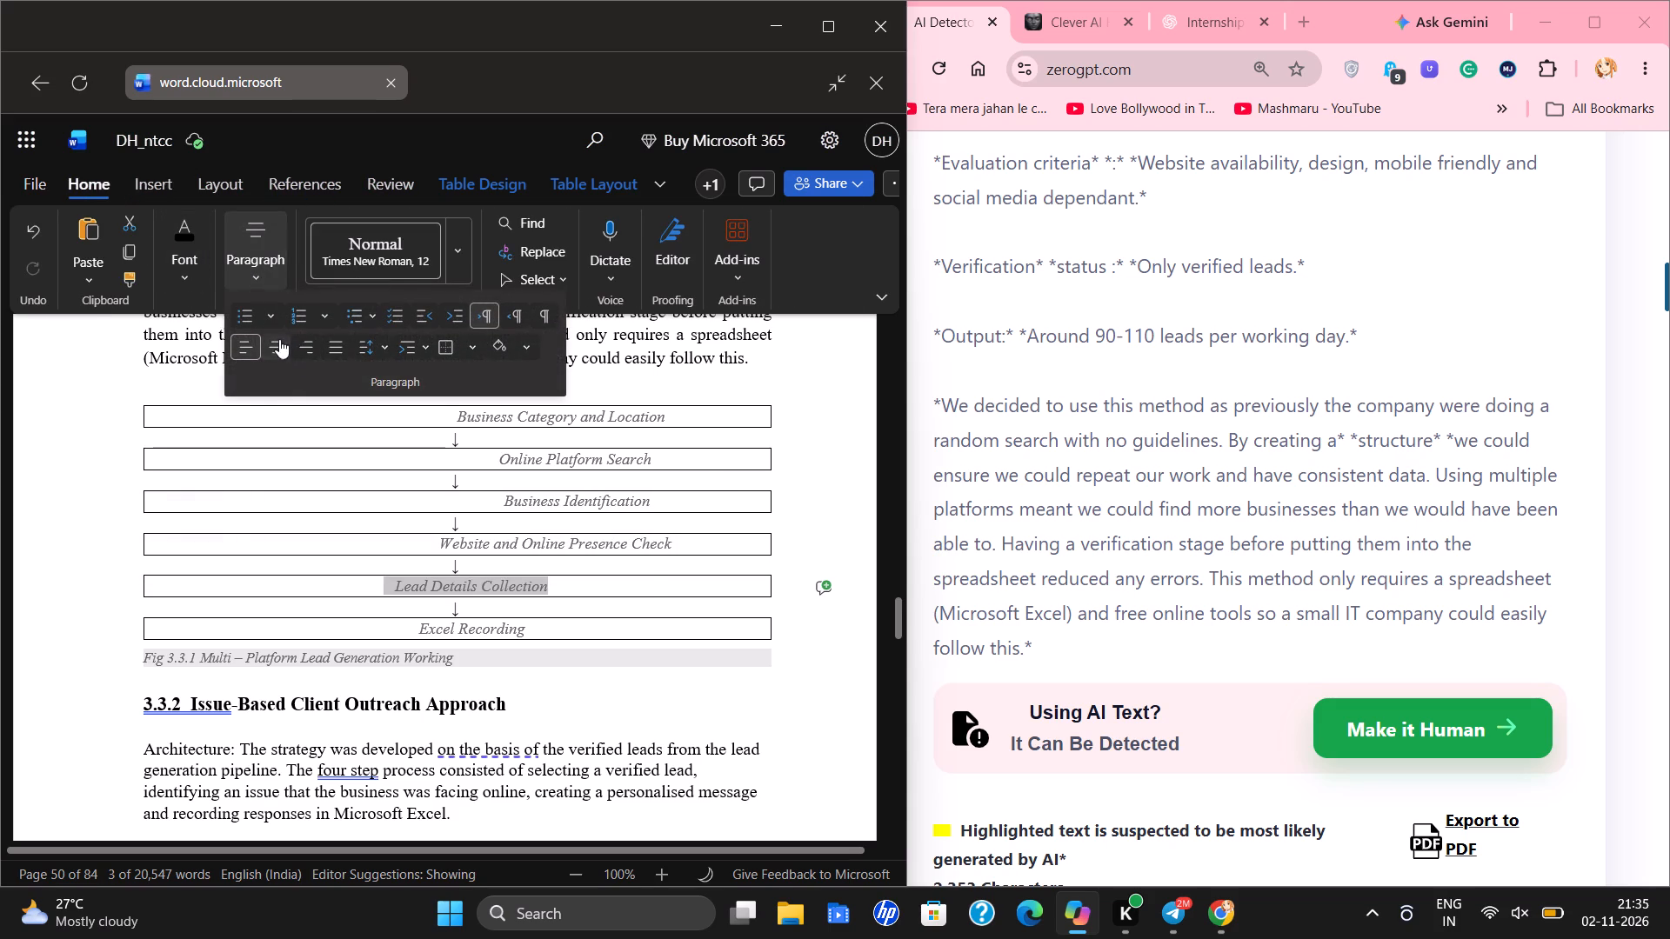
pyautogui.moveTo(411, 626); pyautogui.dragTo(526, 631)
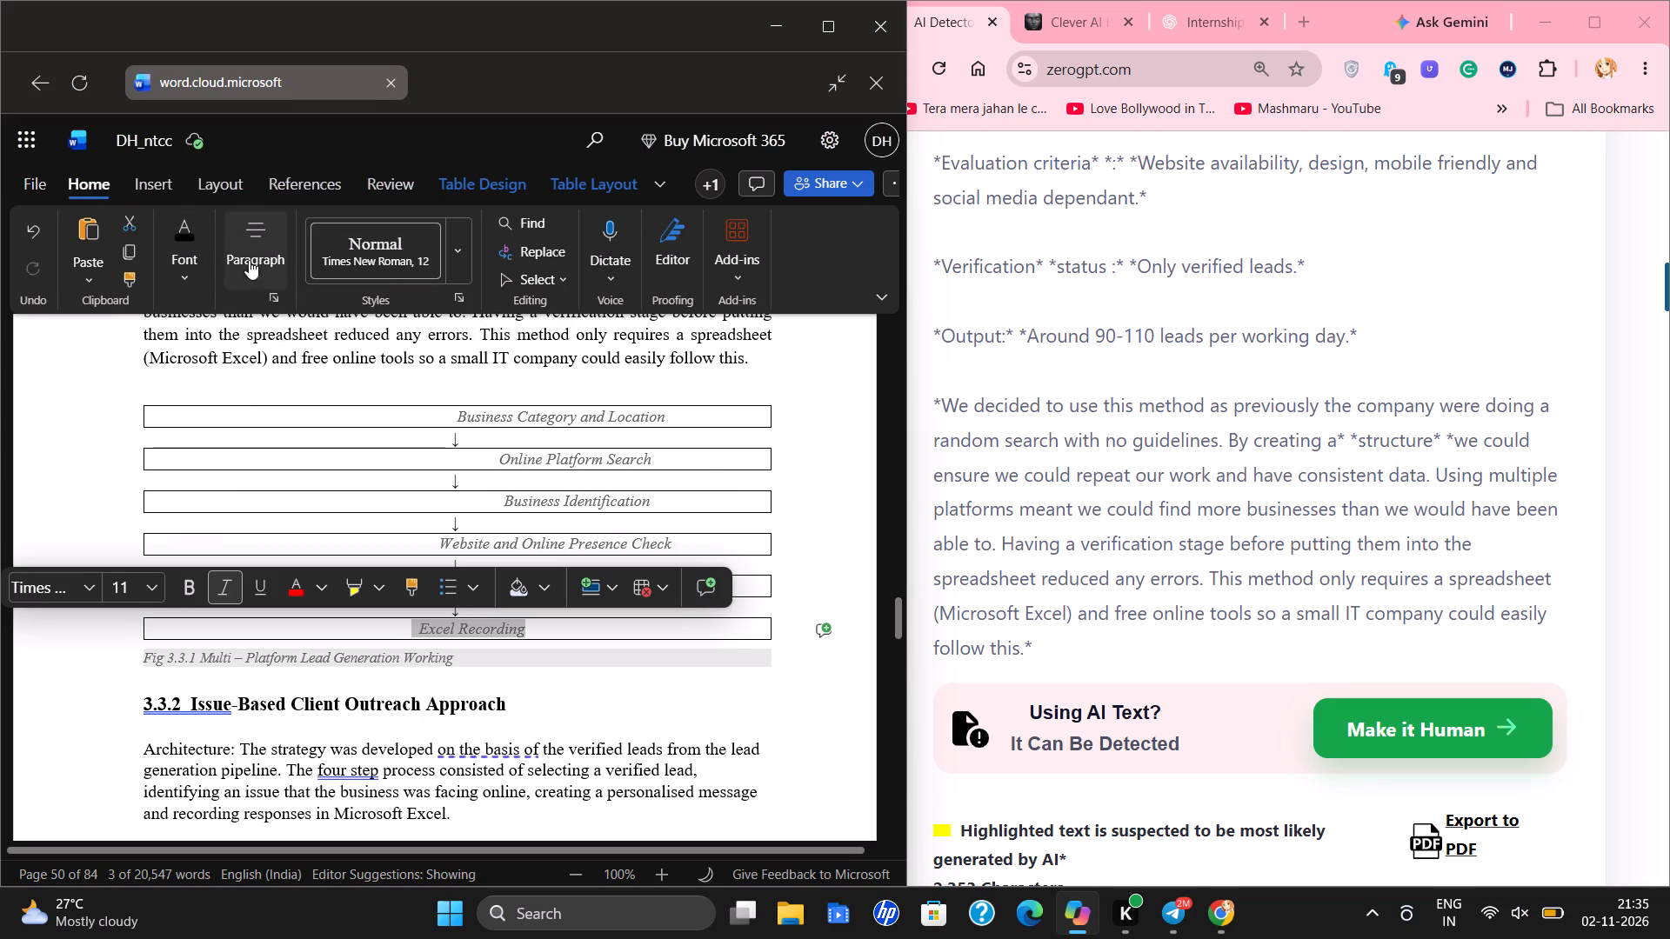
pyautogui.click(257, 269)
pyautogui.click(278, 344)
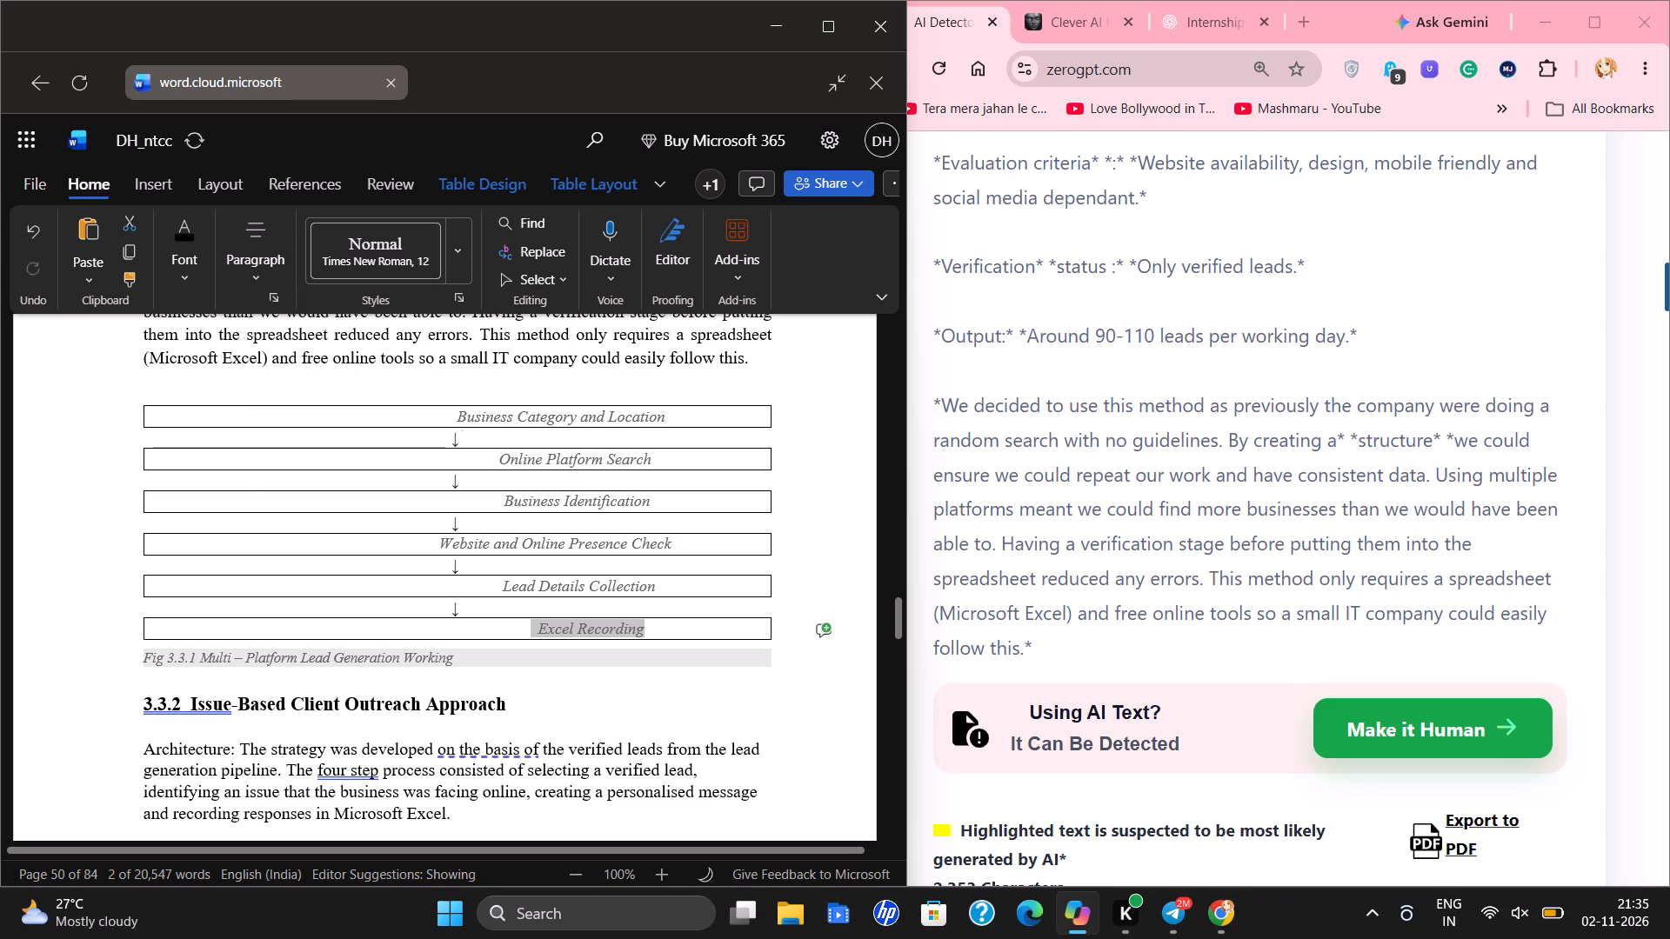
# Delete the leading spaces before "Business Category and Location" in the section 3.3.1 flowchart's first box.
pyautogui.click(447, 423)
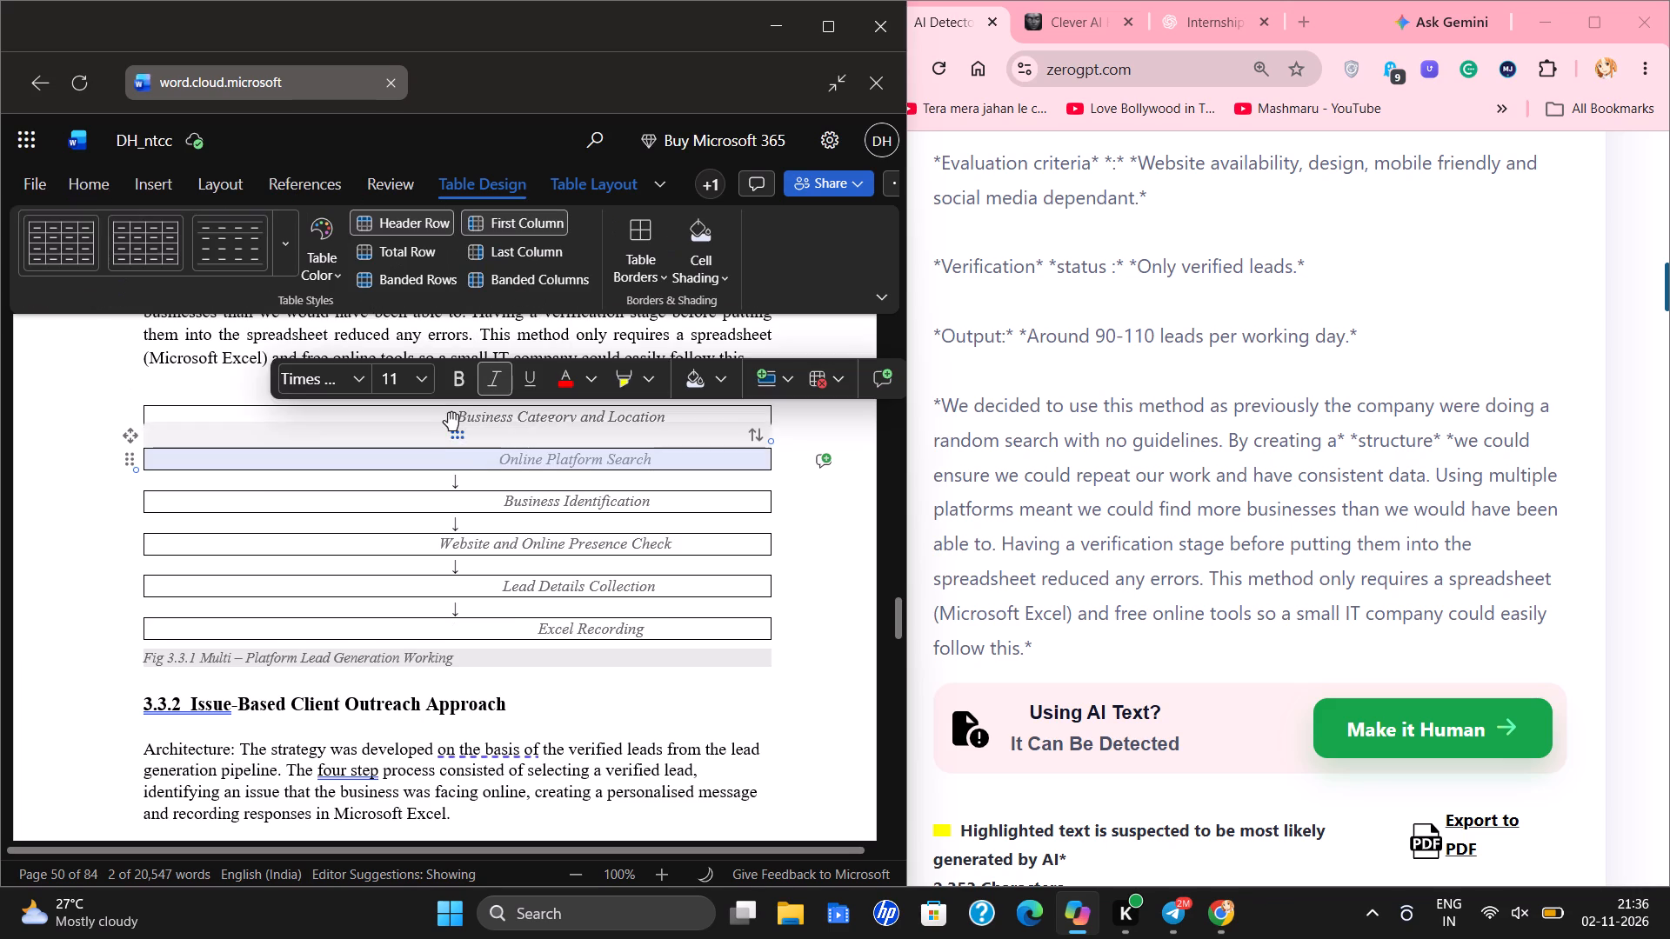
pyautogui.moveTo(457, 417); pyautogui.dragTo(259, 406)
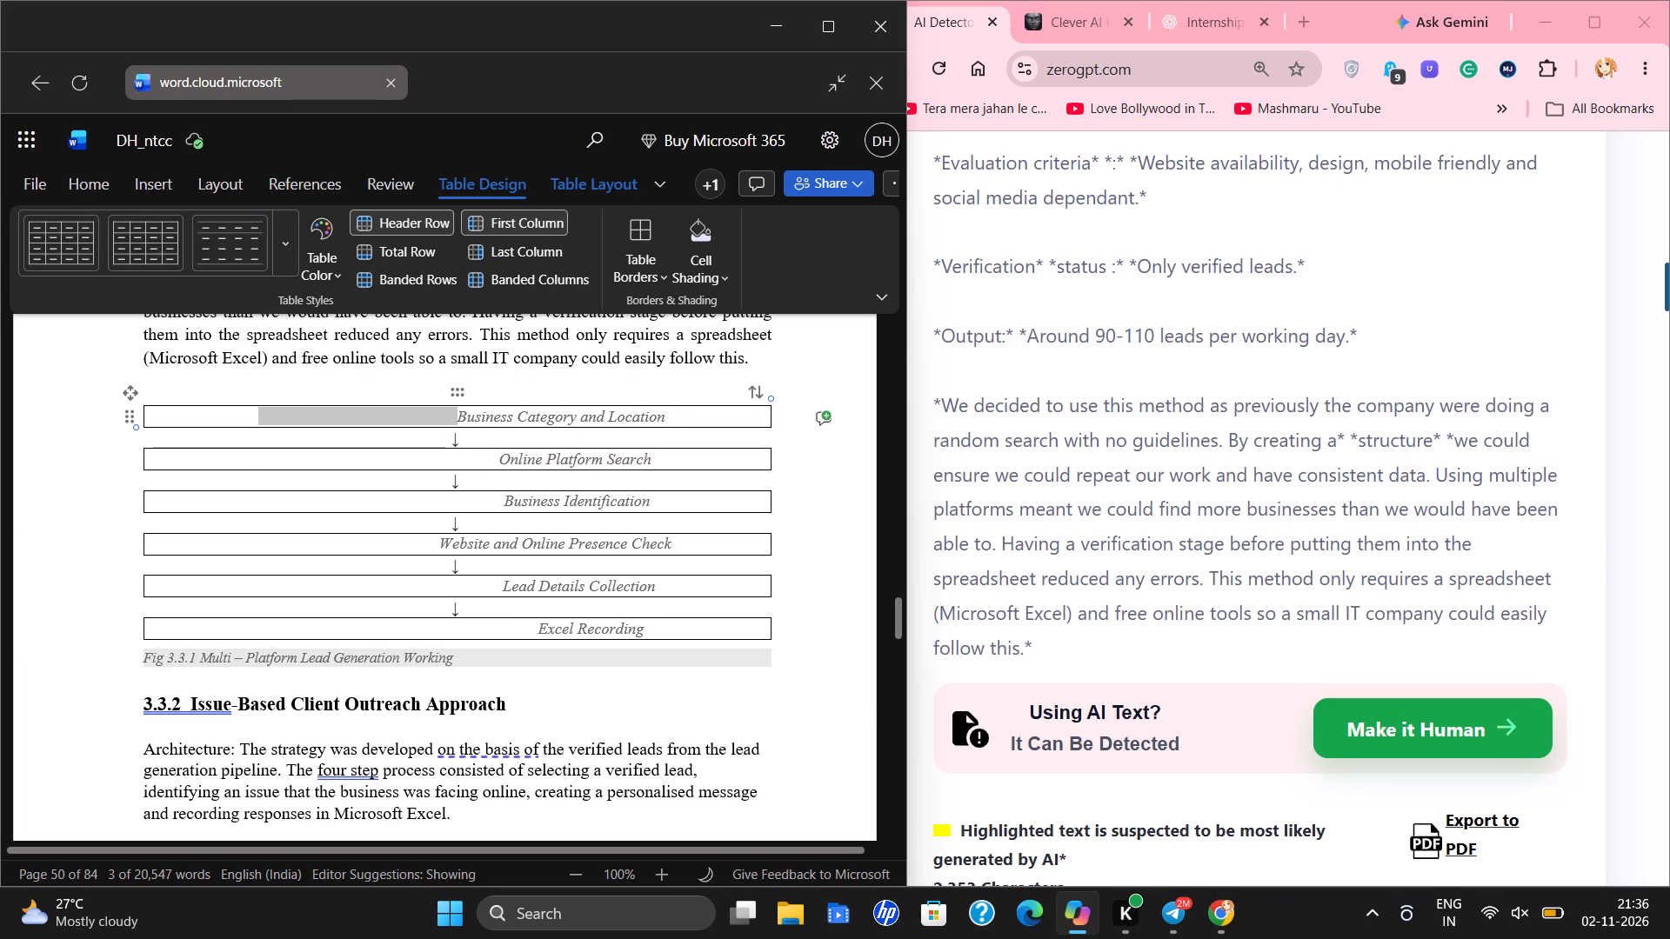
pyautogui.moveTo(259, 406); pyautogui.dragTo(224, 407)
pyautogui.press('BackSpace')
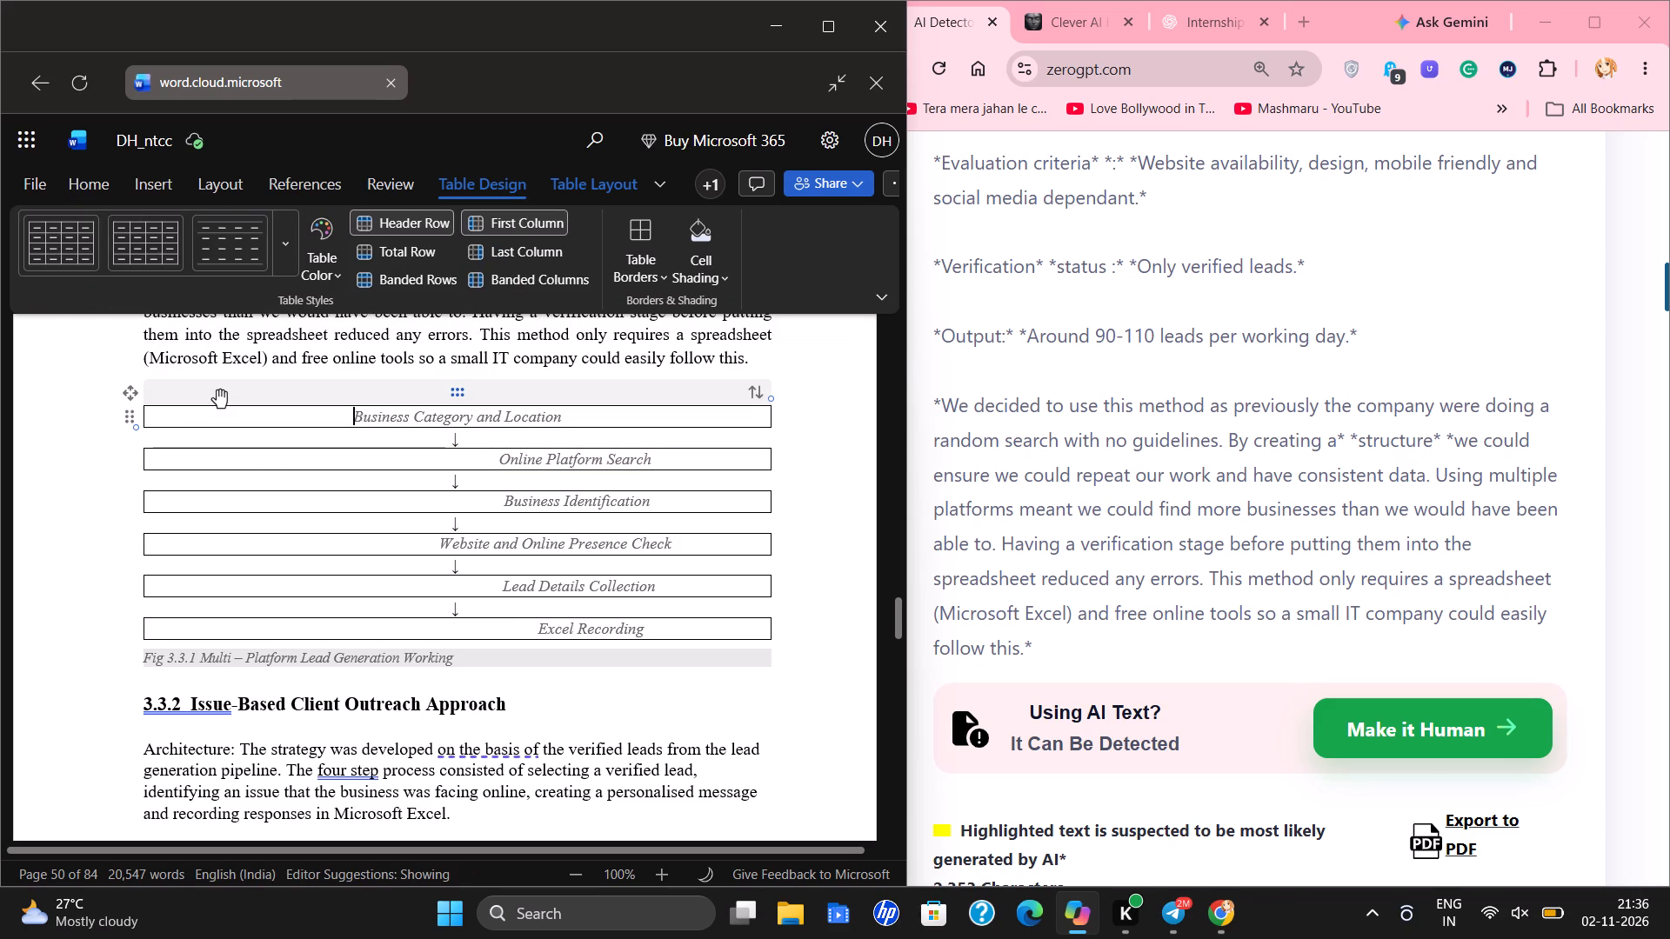
pyautogui.press('BackSpace')
pyautogui.press('BackSpace')
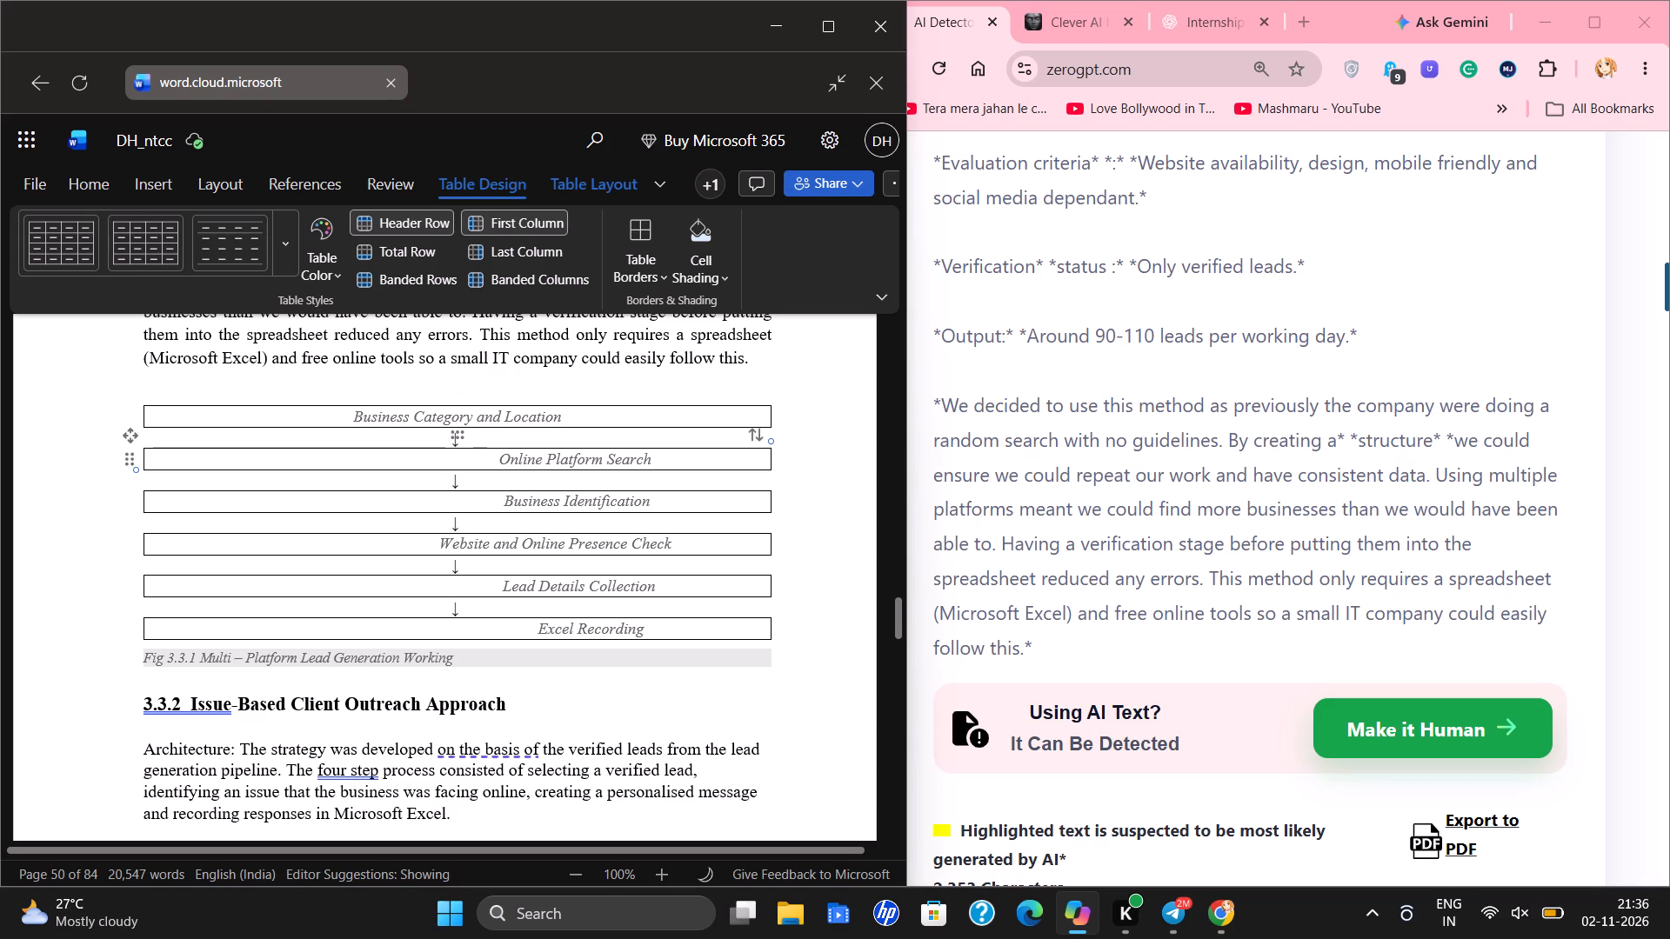
# Delete all leading spaces before "Online Platform Search" in the section 3.3.1 flowchart's second box.
pyautogui.moveTo(496, 459); pyautogui.dragTo(227, 453)
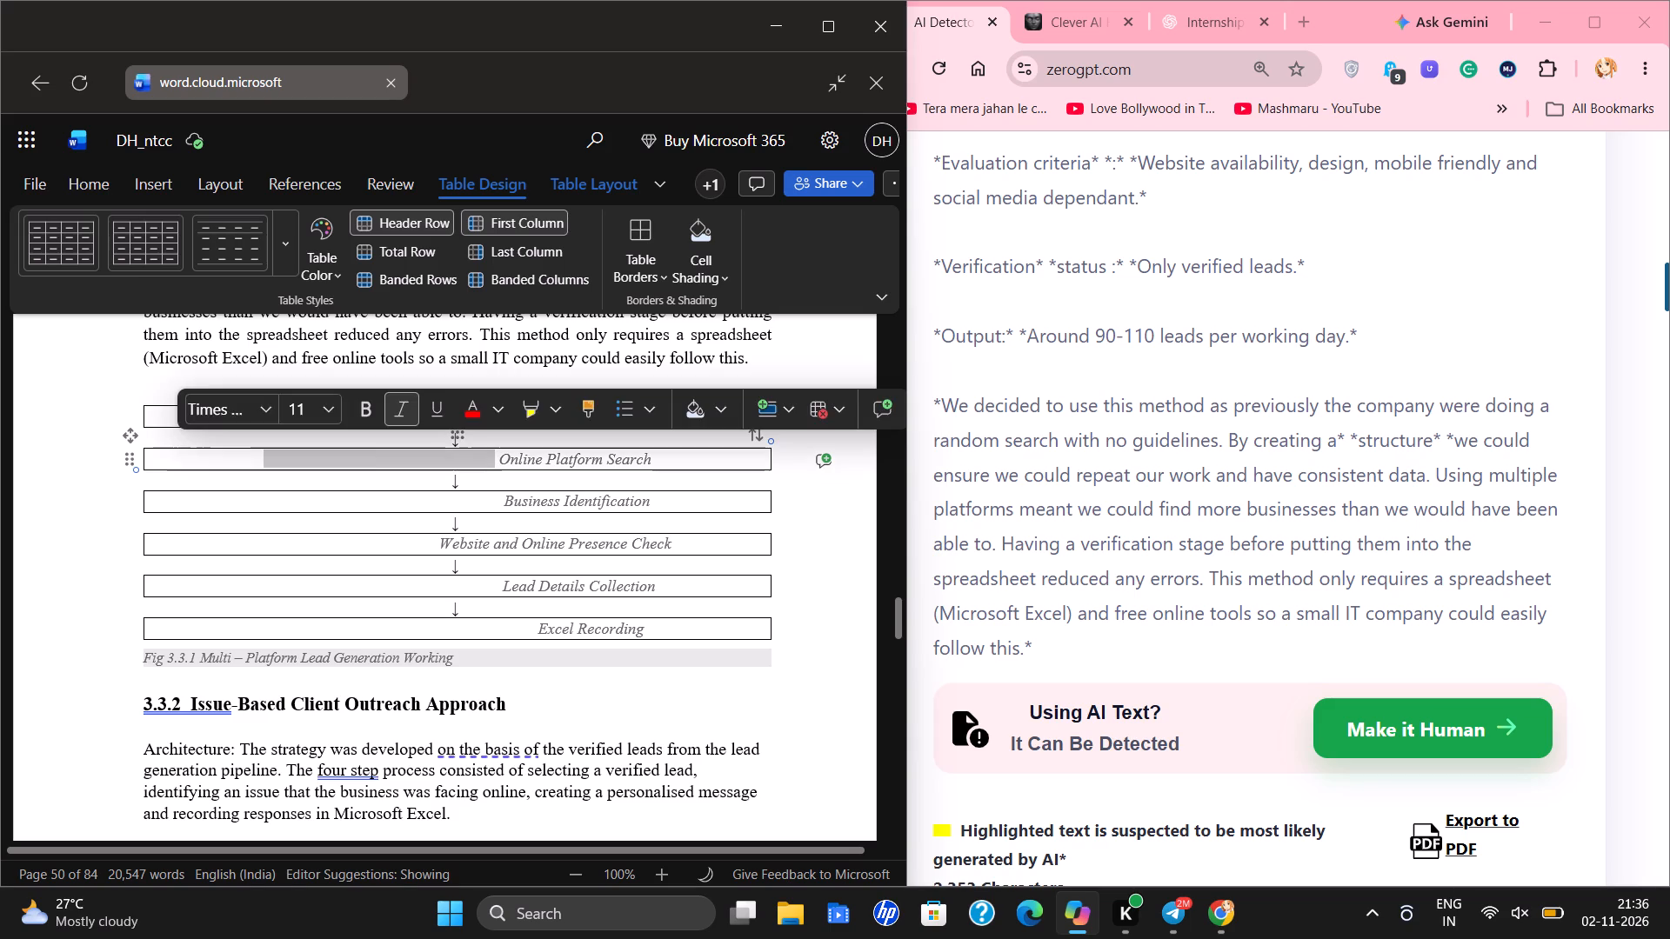
pyautogui.press('BackSpace')
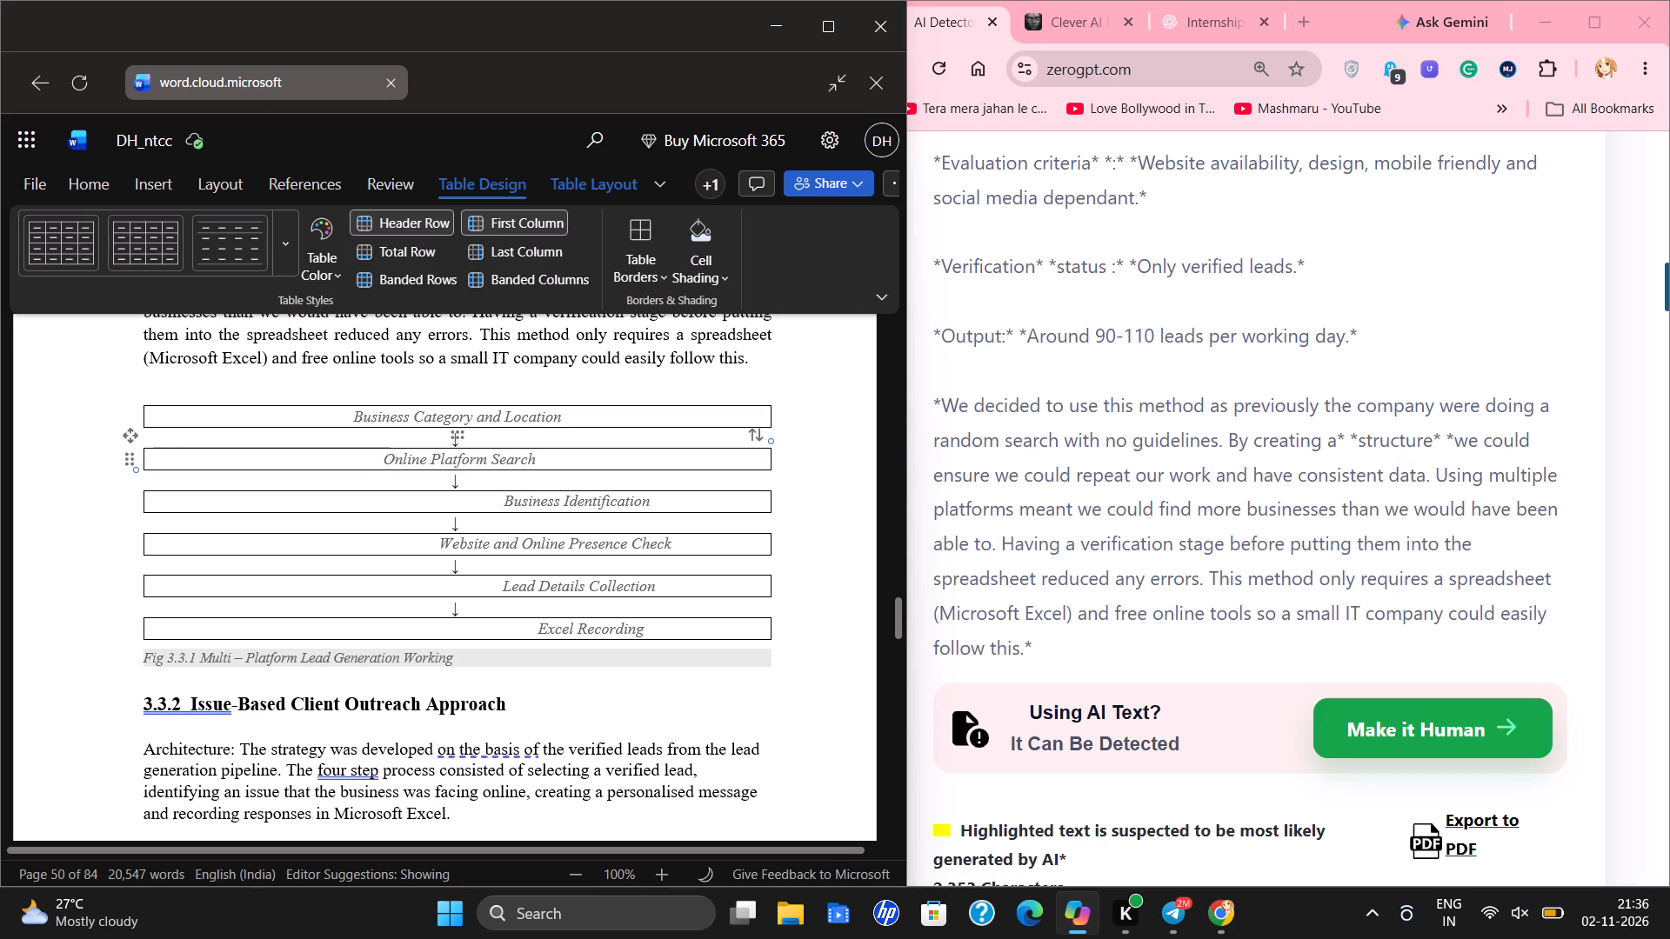
pyautogui.press('Right')
pyautogui.press('Home')
pyautogui.press('Home')
pyautogui.press('Right')
pyautogui.press('BackSpace')
pyautogui.press('BackSpace')
pyautogui.press('BackSpace')
pyautogui.press('BackSpace')
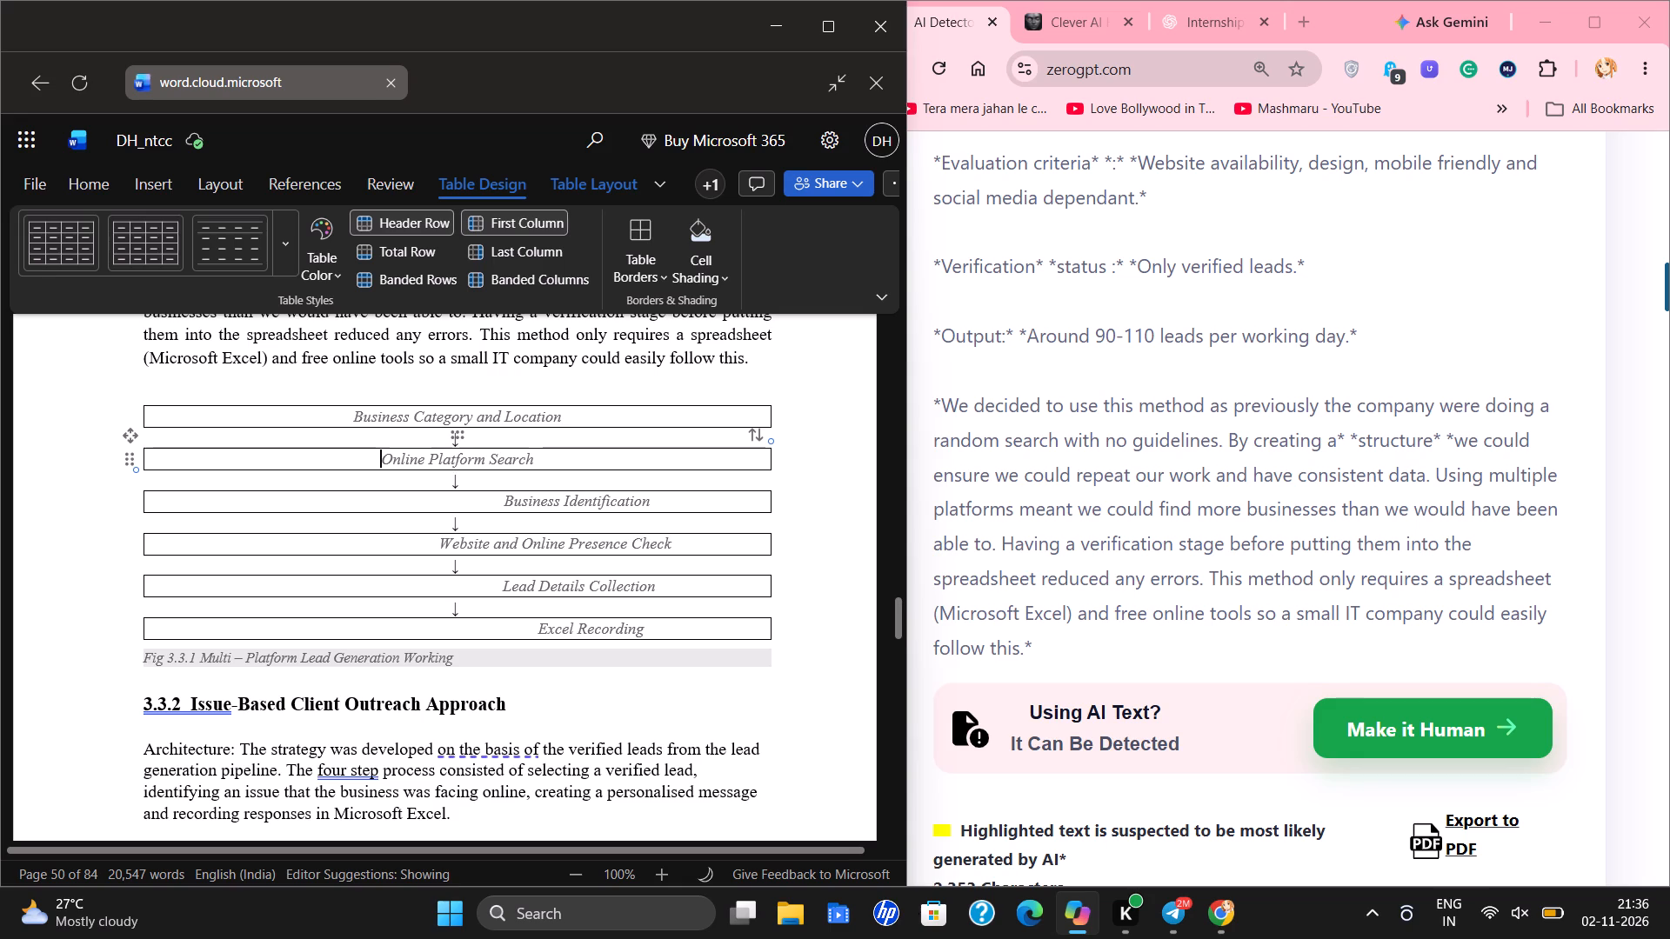
# Delete the leading spaces before "Business Identification" in the section 3.3.1 flowchart's third box.
pyautogui.moveTo(504, 501); pyautogui.dragTo(498, 501)
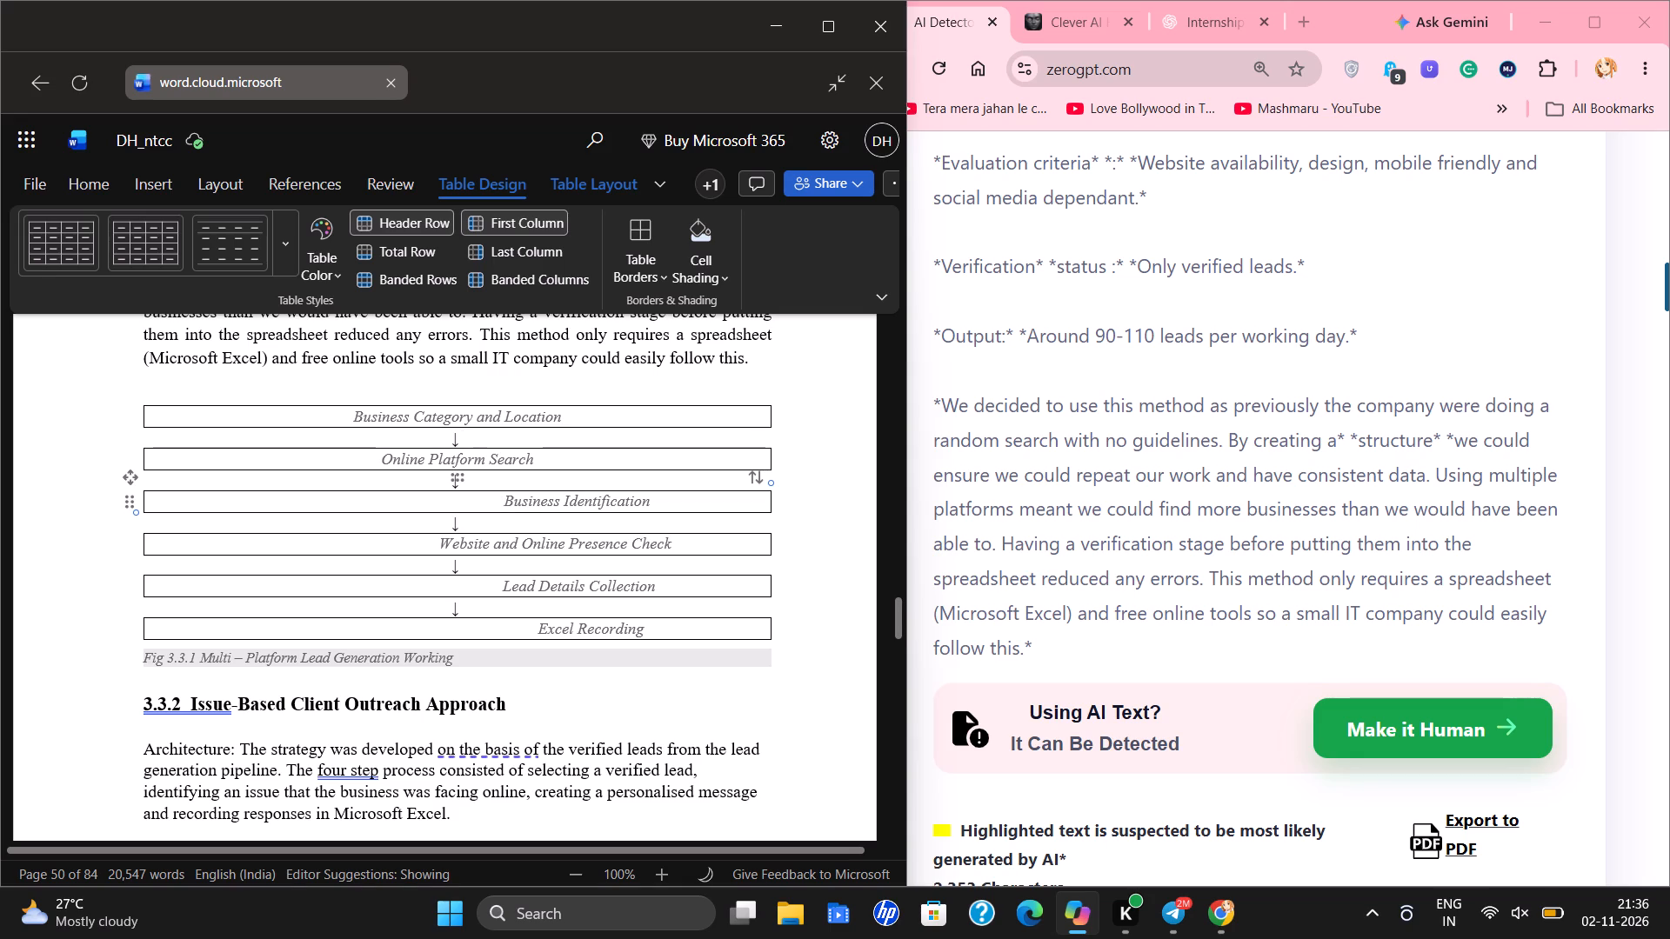
pyautogui.moveTo(498, 501); pyautogui.dragTo(206, 483)
pyautogui.press('BackSpace')
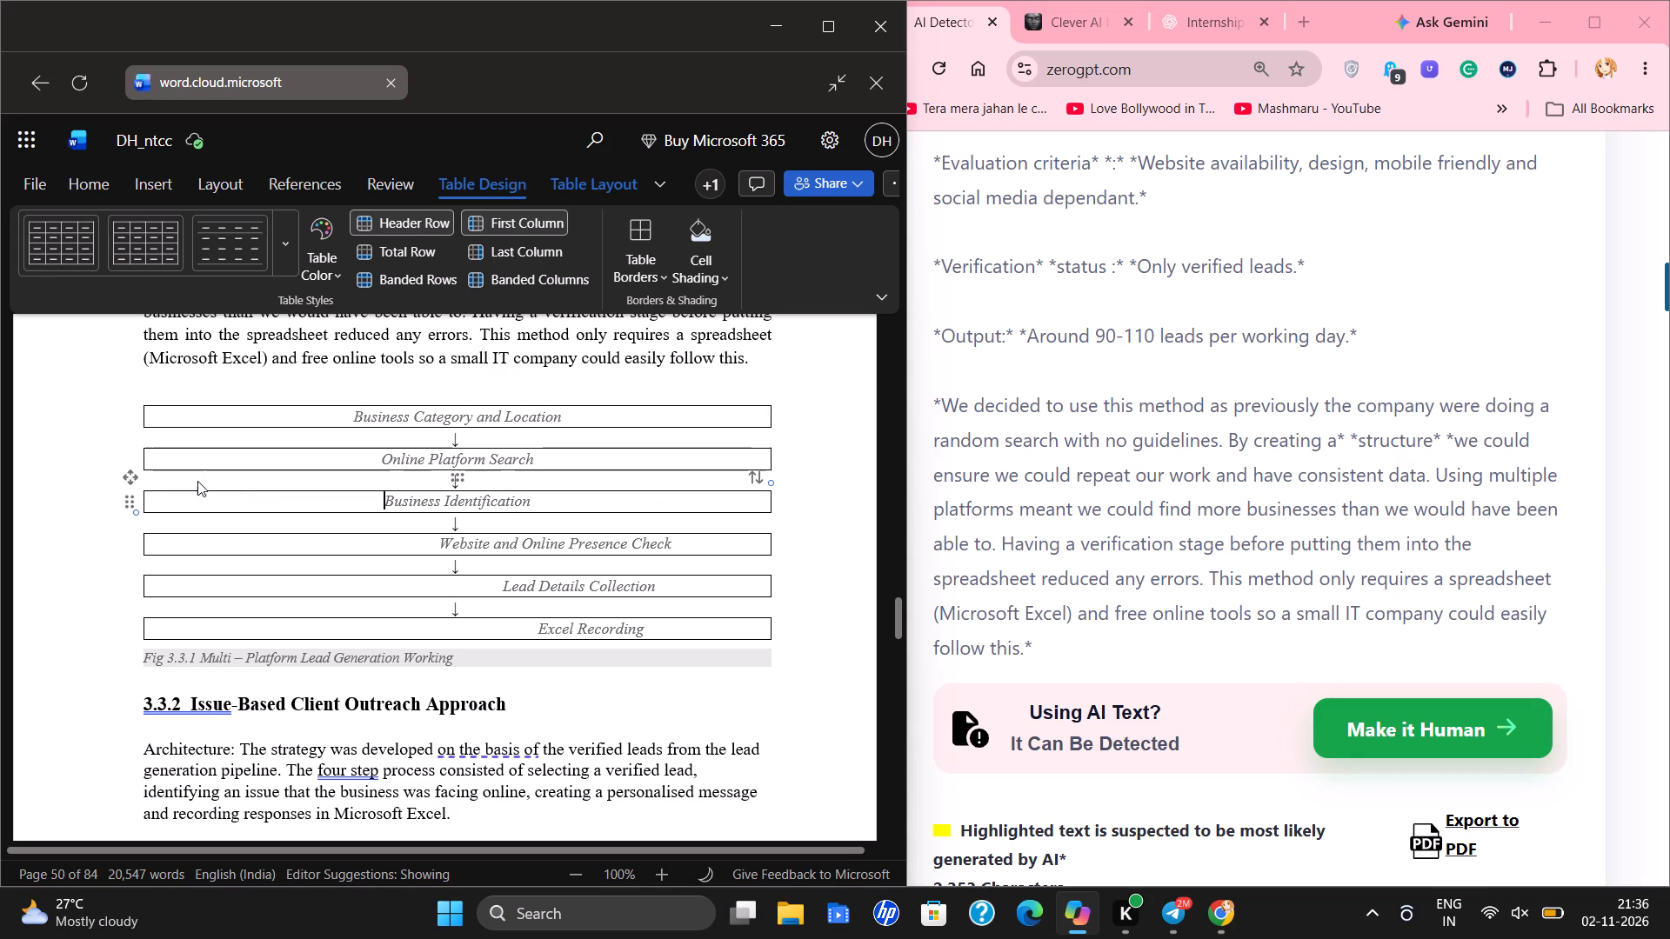
pyautogui.press('BackSpace')
pyautogui.press('BackSpace')
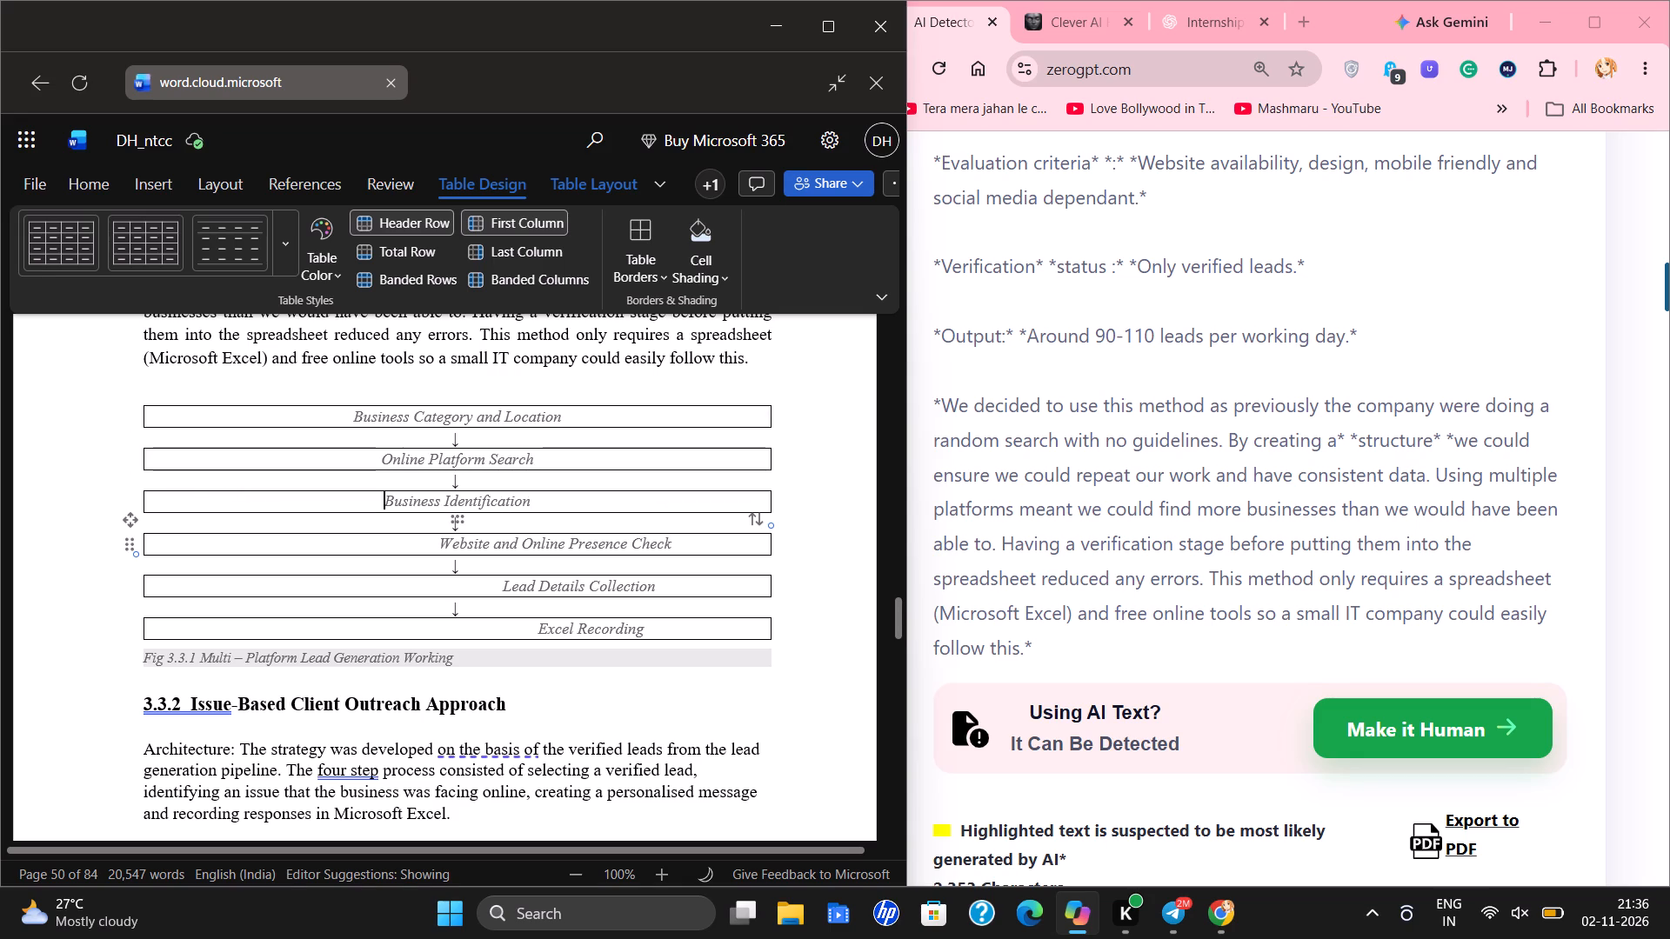
# Delete all leading spaces before "Website and Online Presence Check" in the section 3.3.1 flowchart's fourth box.
pyautogui.moveTo(438, 546); pyautogui.dragTo(168, 527)
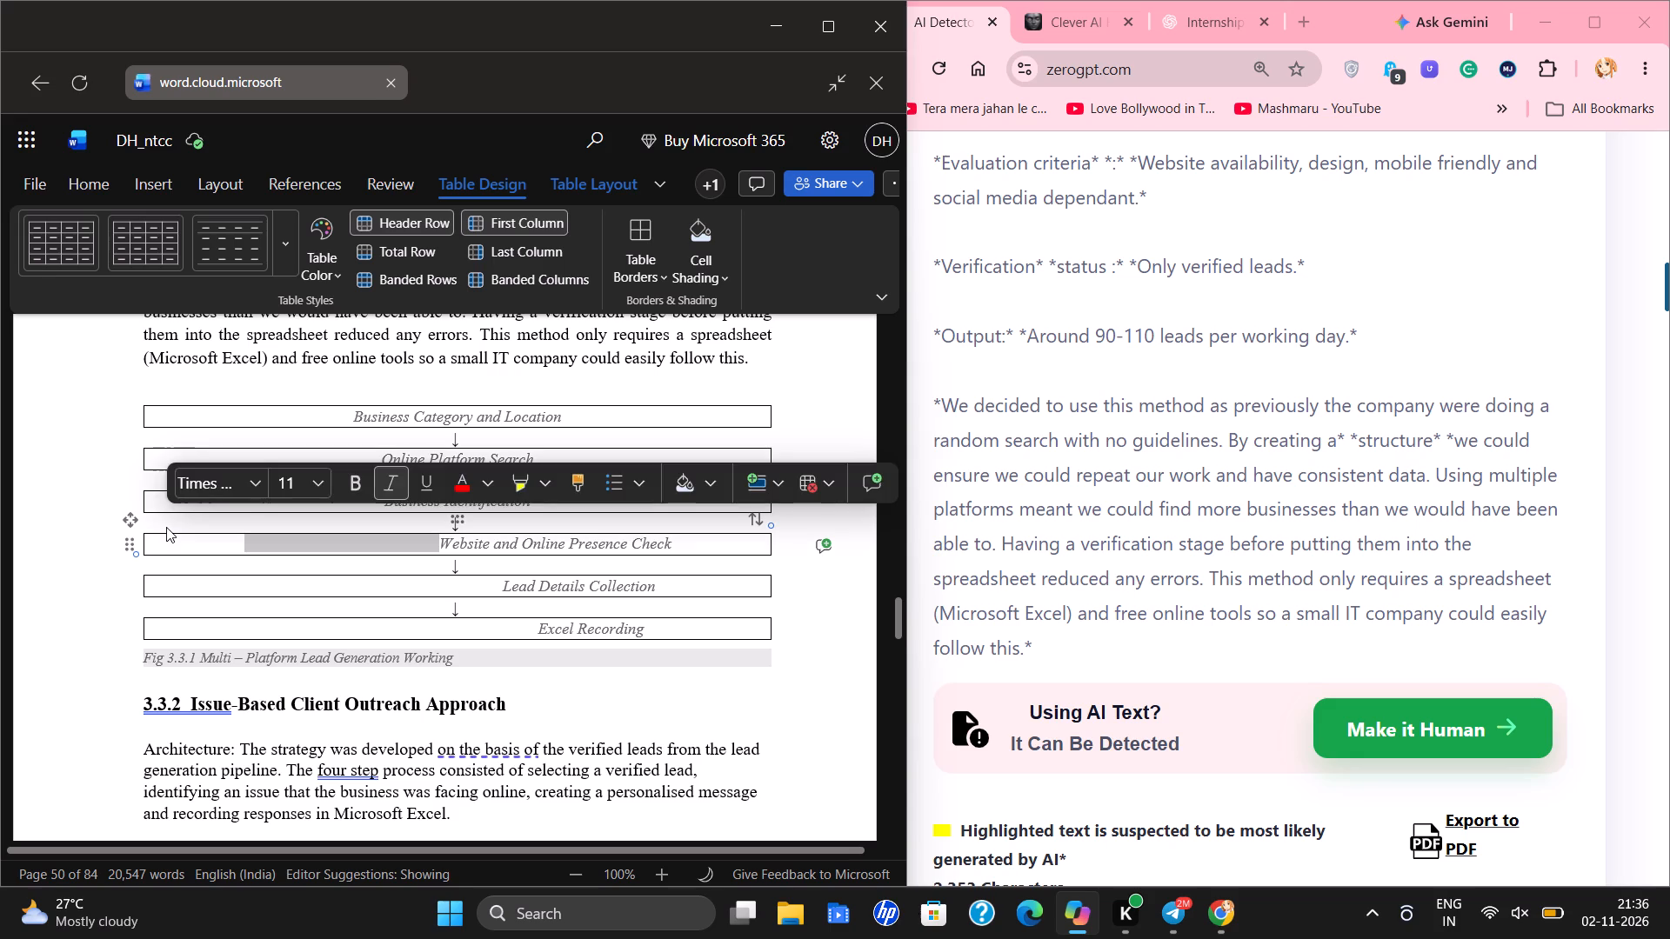
pyautogui.press('BackSpace')
pyautogui.press('BackSpace')
pyautogui.press('BackSpace')
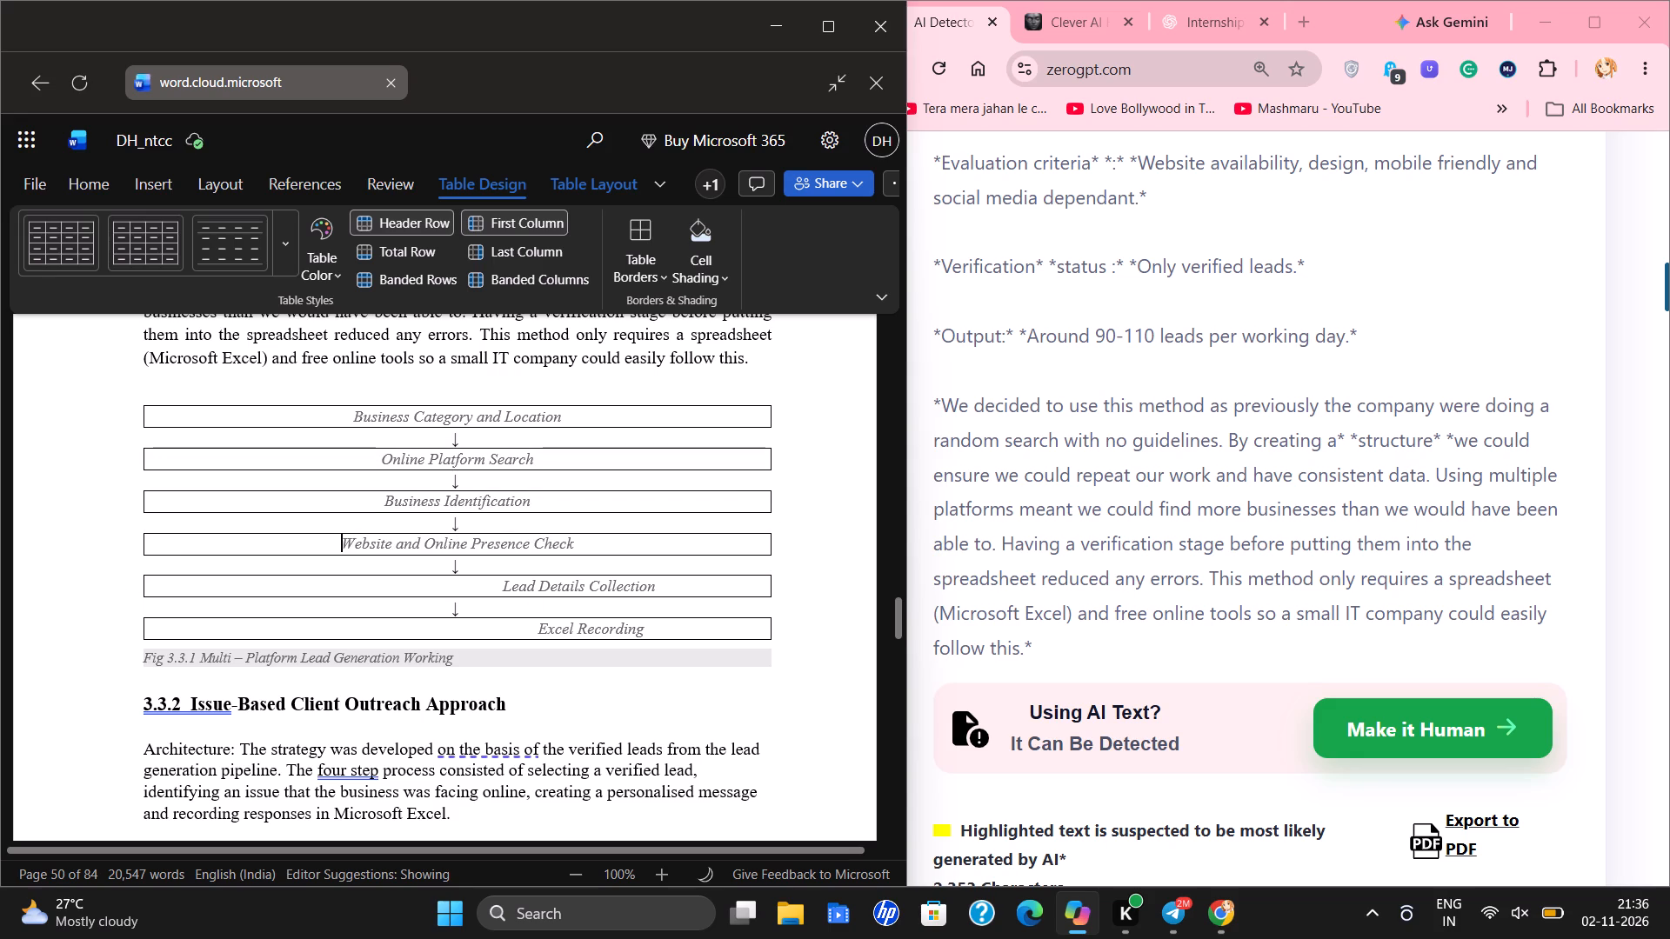
# Delete the leading spaces before "Lead Details Collection" in the section 3.3.1 flowchart's fifth box.
pyautogui.moveTo(503, 588); pyautogui.dragTo(189, 556)
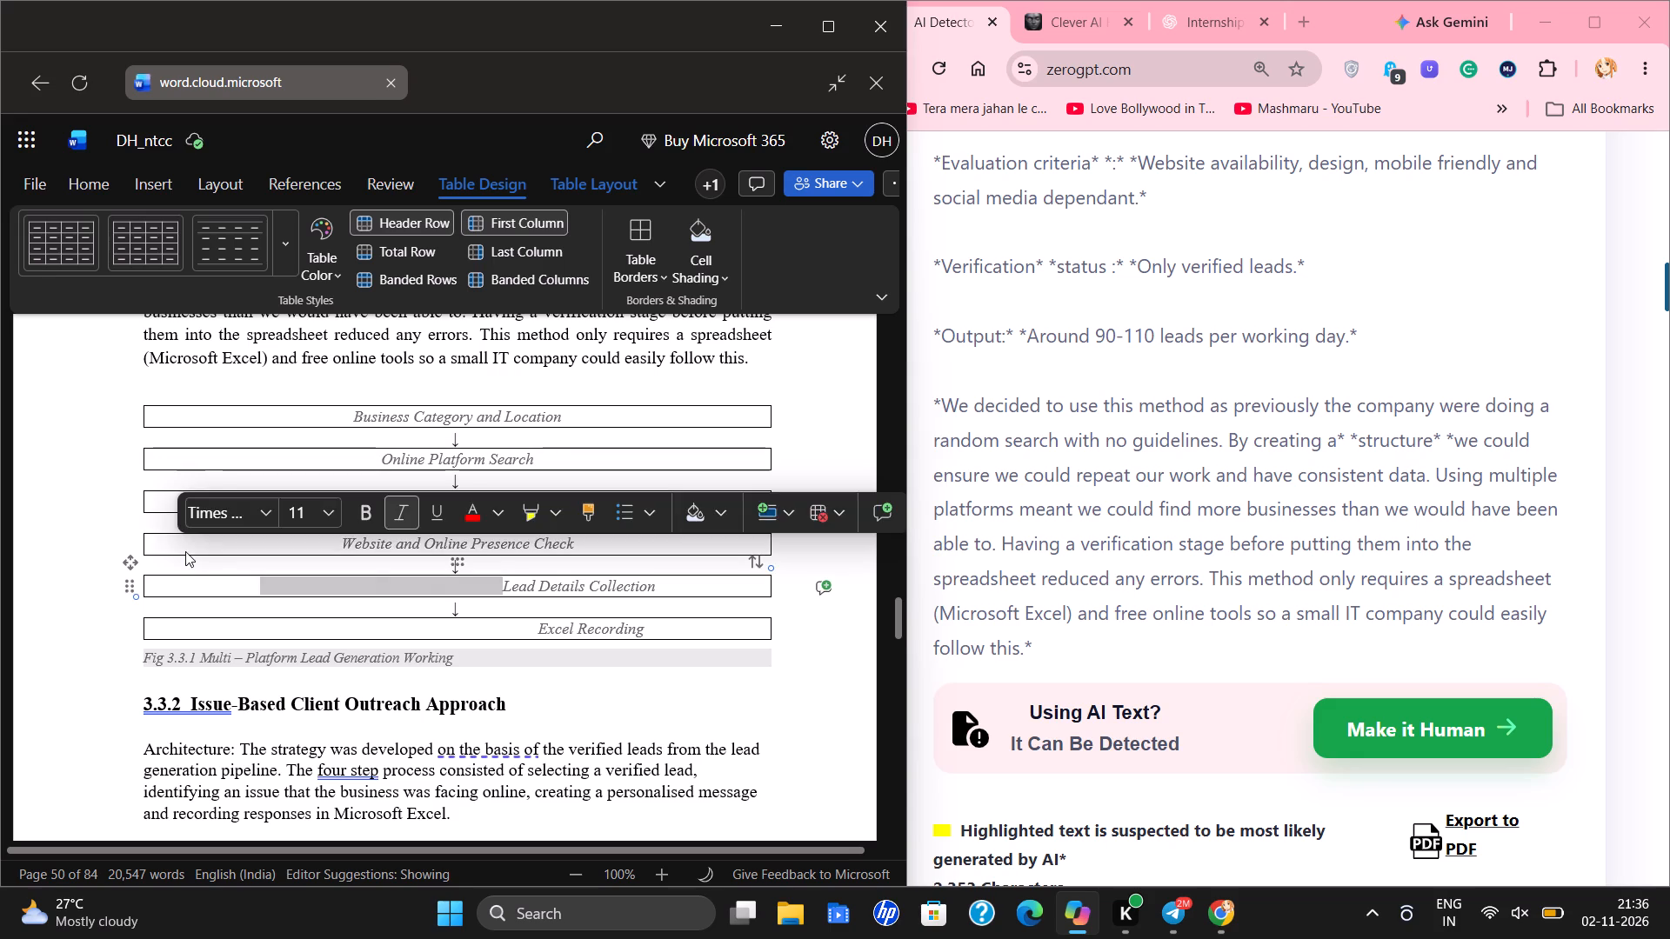
pyautogui.press('BackSpace')
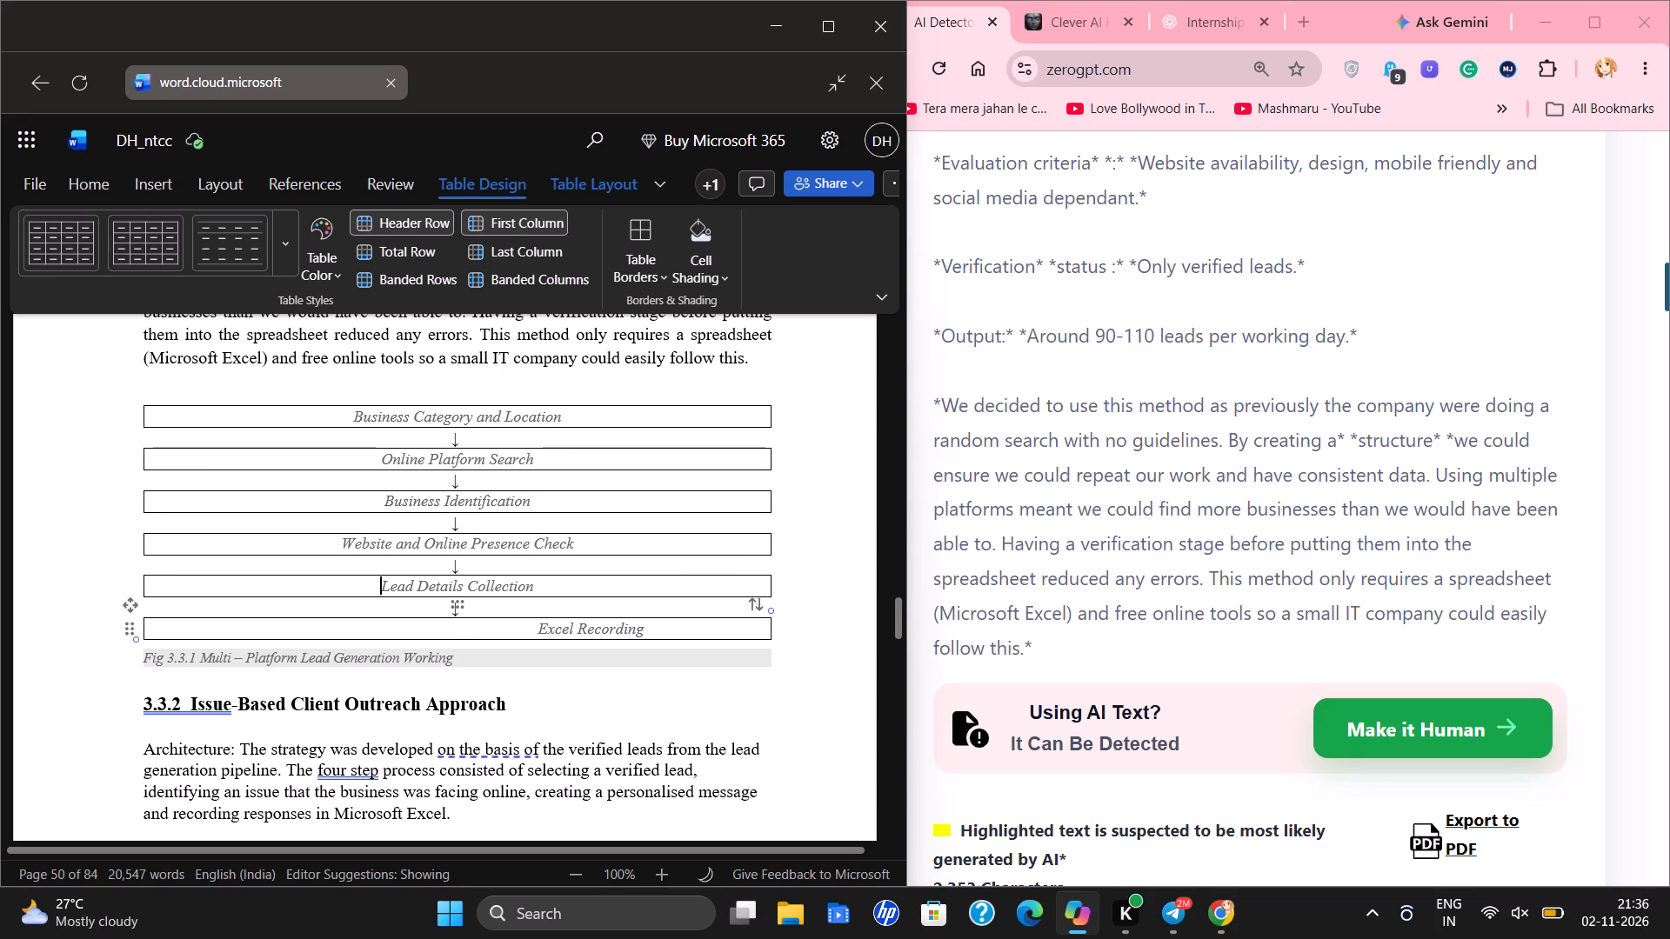
# Delete the leading spaces before "Excel Recording" in the section 3.3.1 flowchart's last box.
pyautogui.moveTo(540, 624); pyautogui.dragTo(222, 610)
pyautogui.press('BackSpace')
pyautogui.click(791, 612)
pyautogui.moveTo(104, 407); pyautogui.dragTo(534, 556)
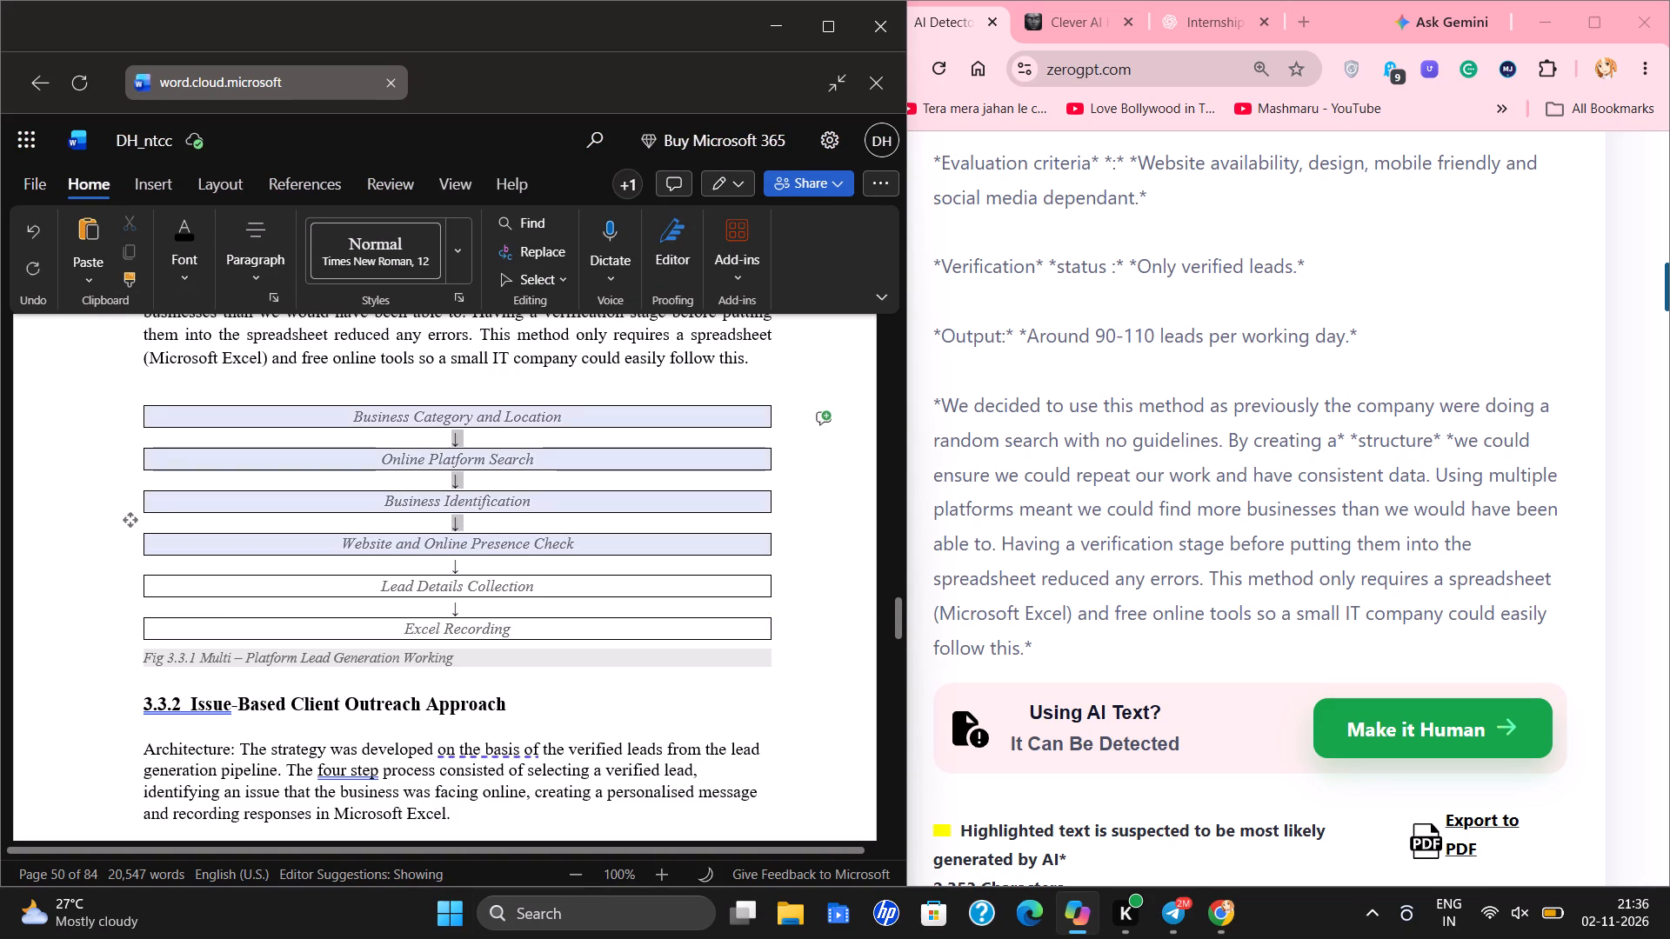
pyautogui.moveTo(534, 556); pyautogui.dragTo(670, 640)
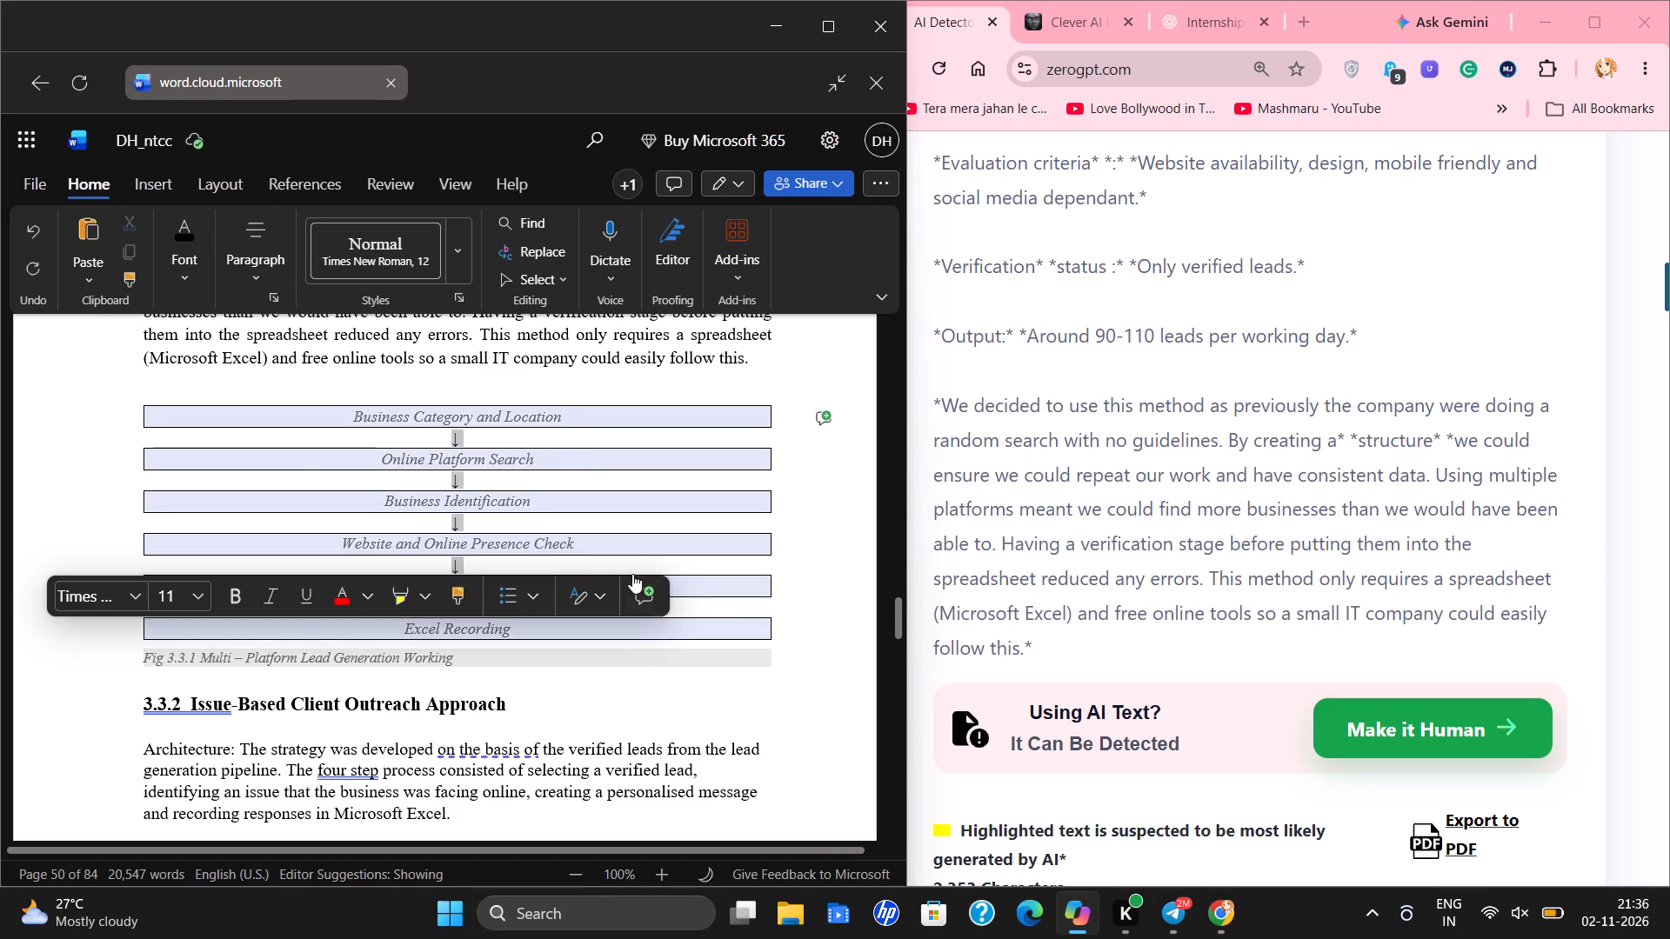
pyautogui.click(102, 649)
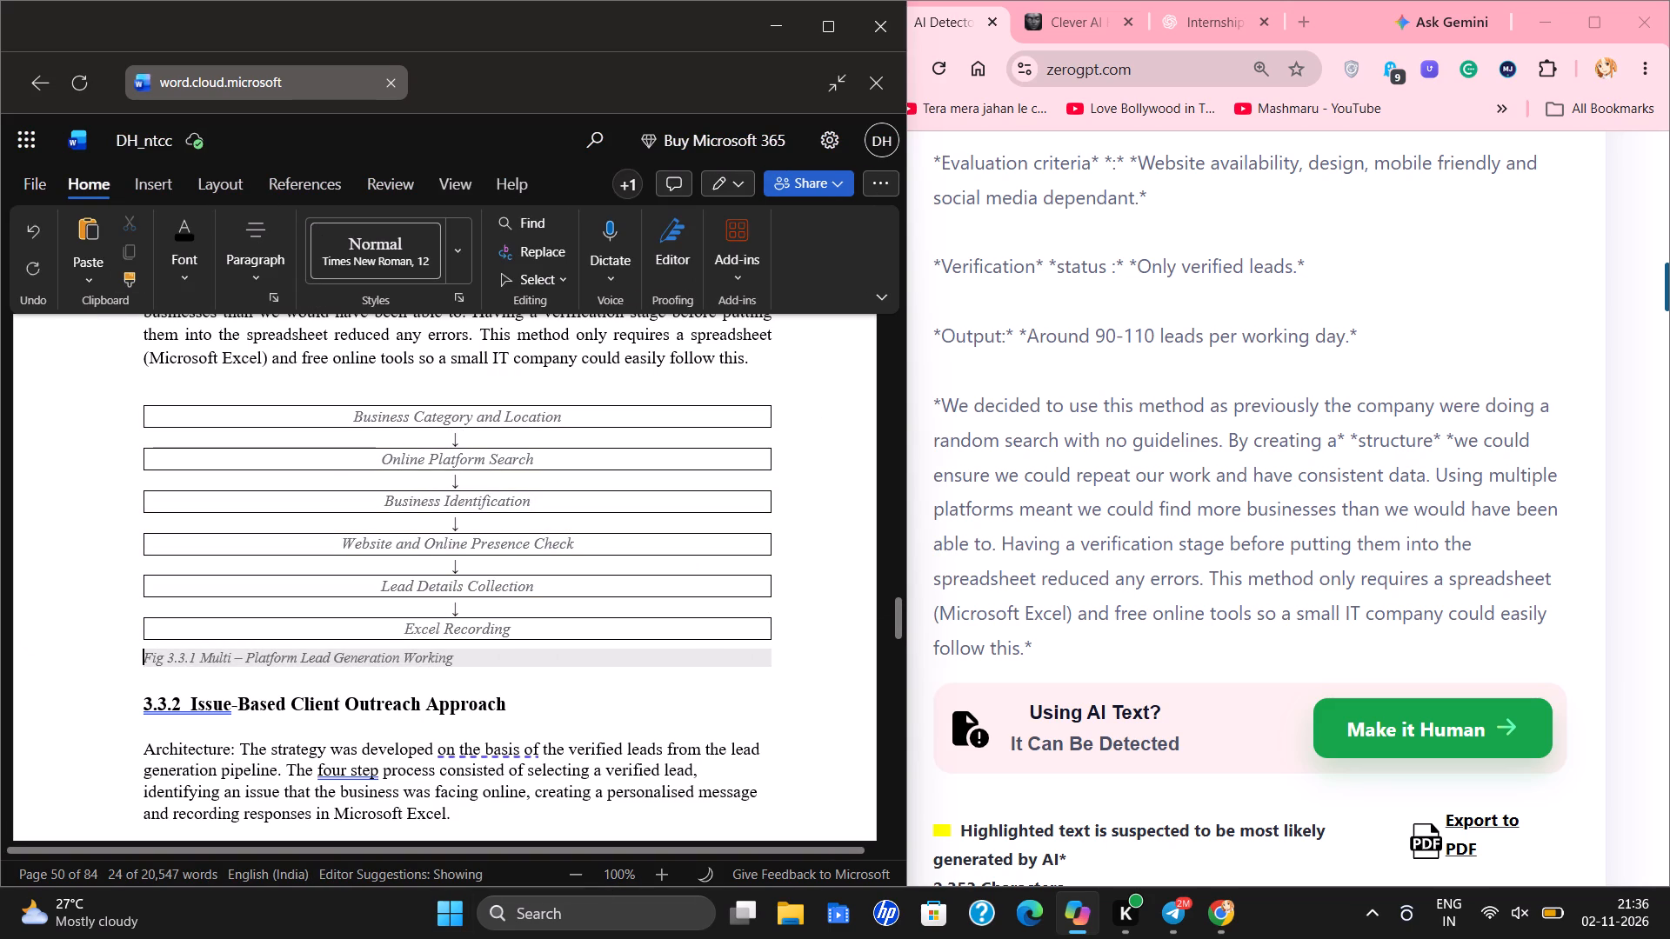
# Set the font size of the "Fig 3.3.1 Multi – Platform Lead Generation Working" caption to 11.
pyautogui.moveTo(122, 648); pyautogui.dragTo(462, 677)
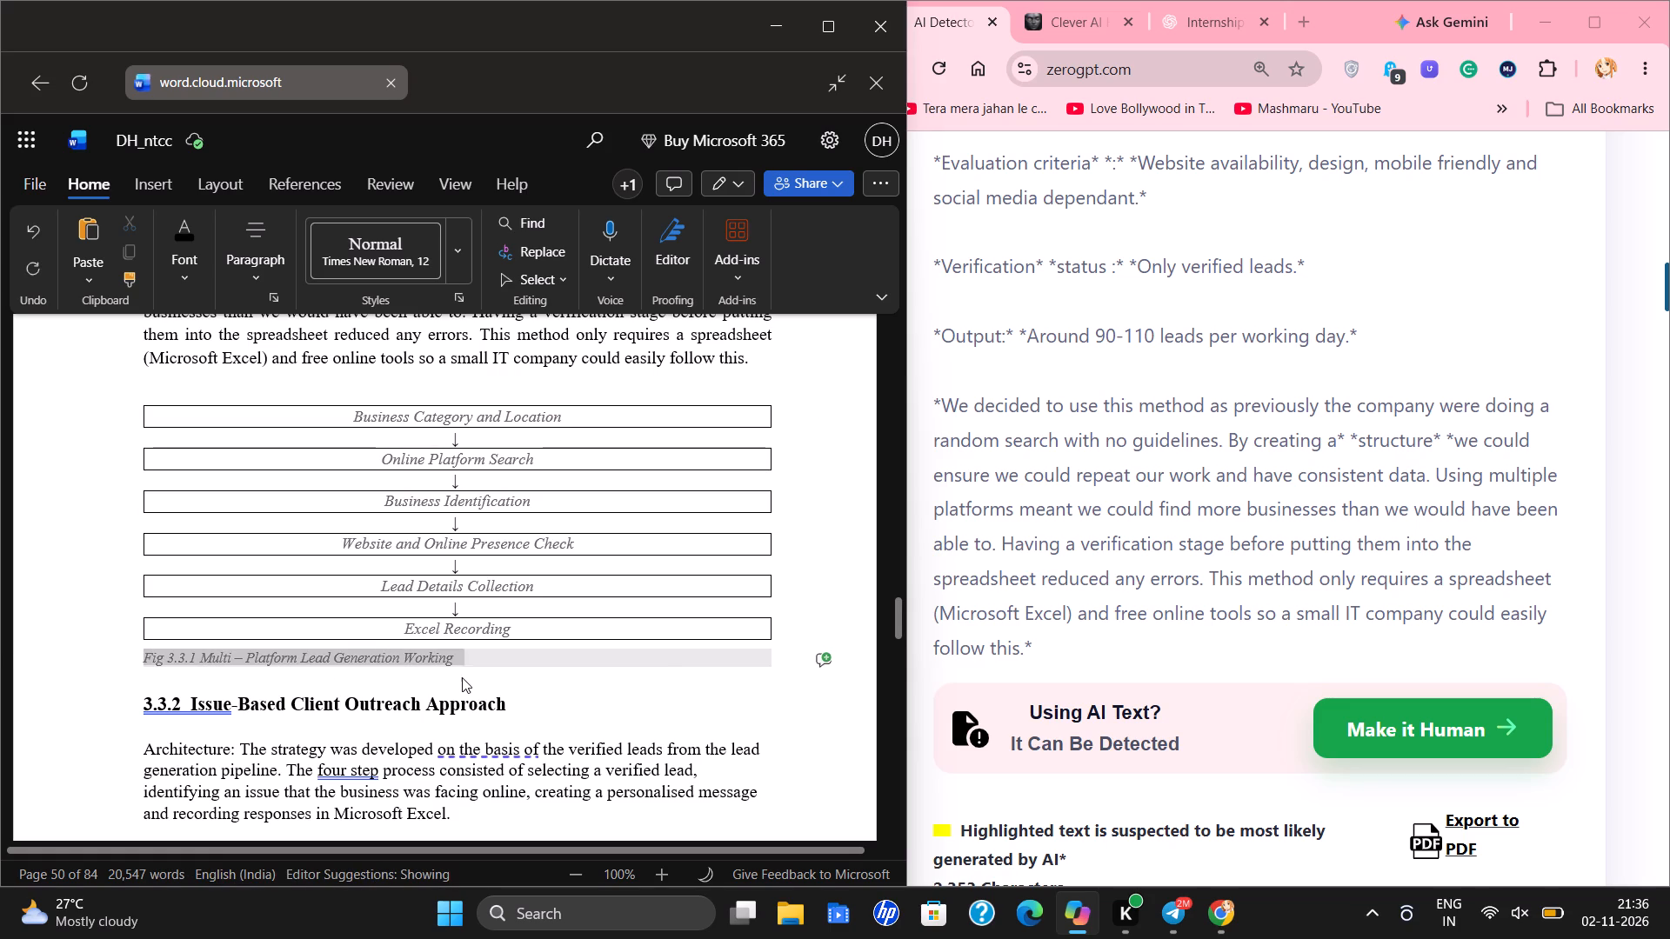
pyautogui.moveTo(462, 677); pyautogui.dragTo(468, 677)
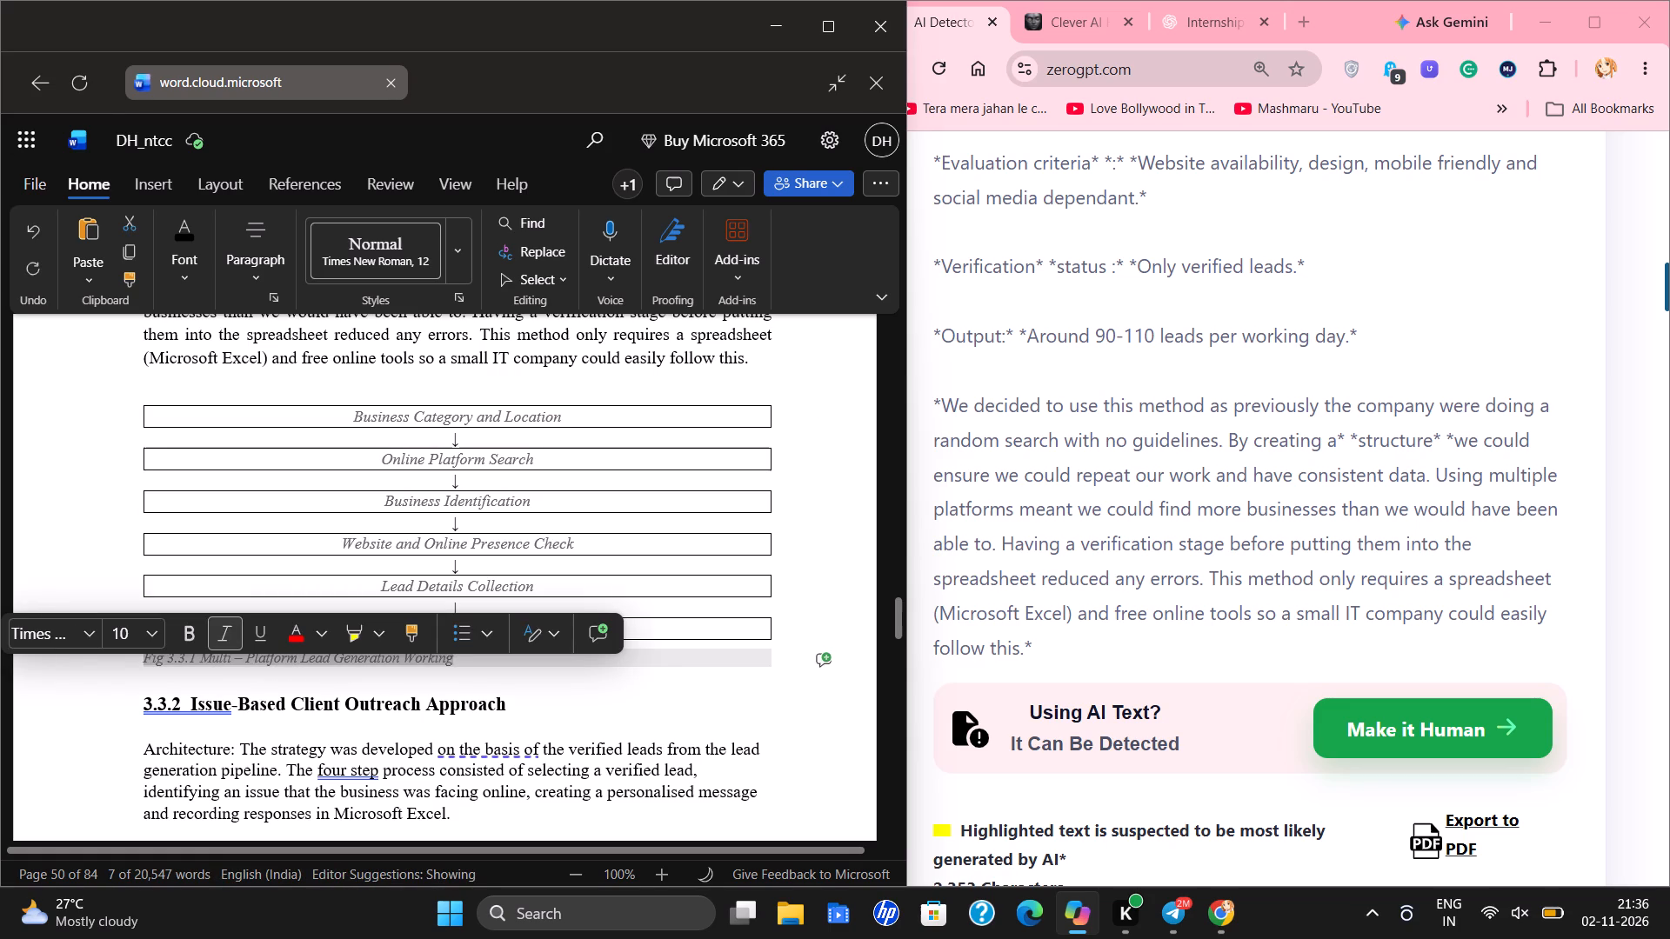
pyautogui.click(157, 632)
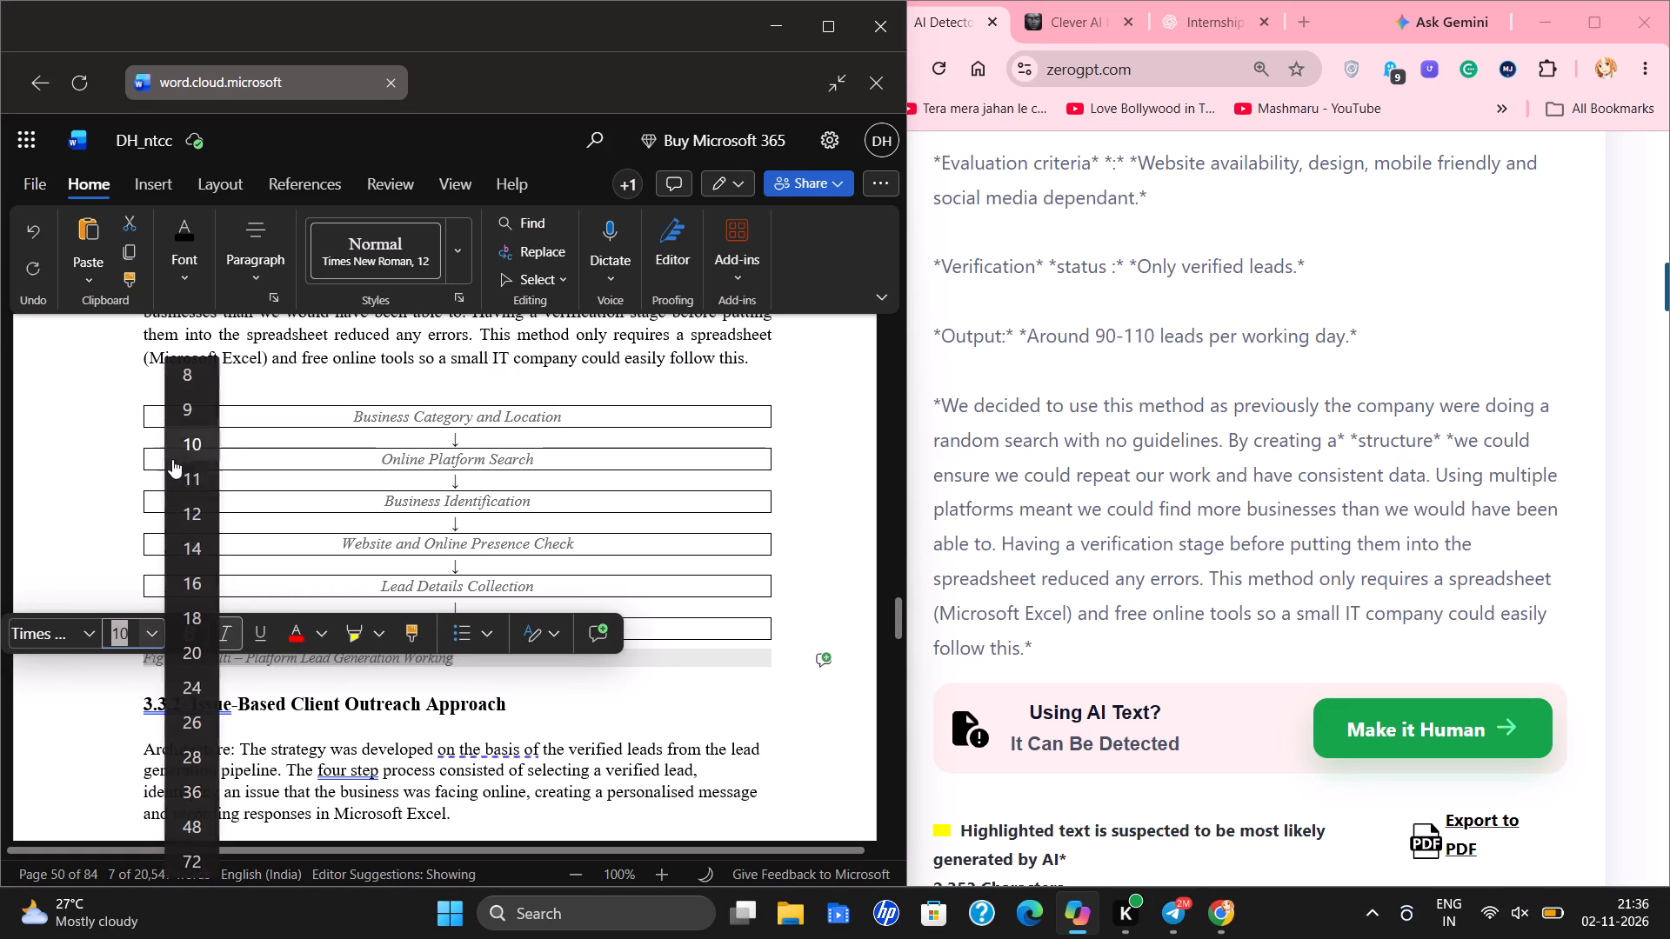
pyautogui.click(197, 474)
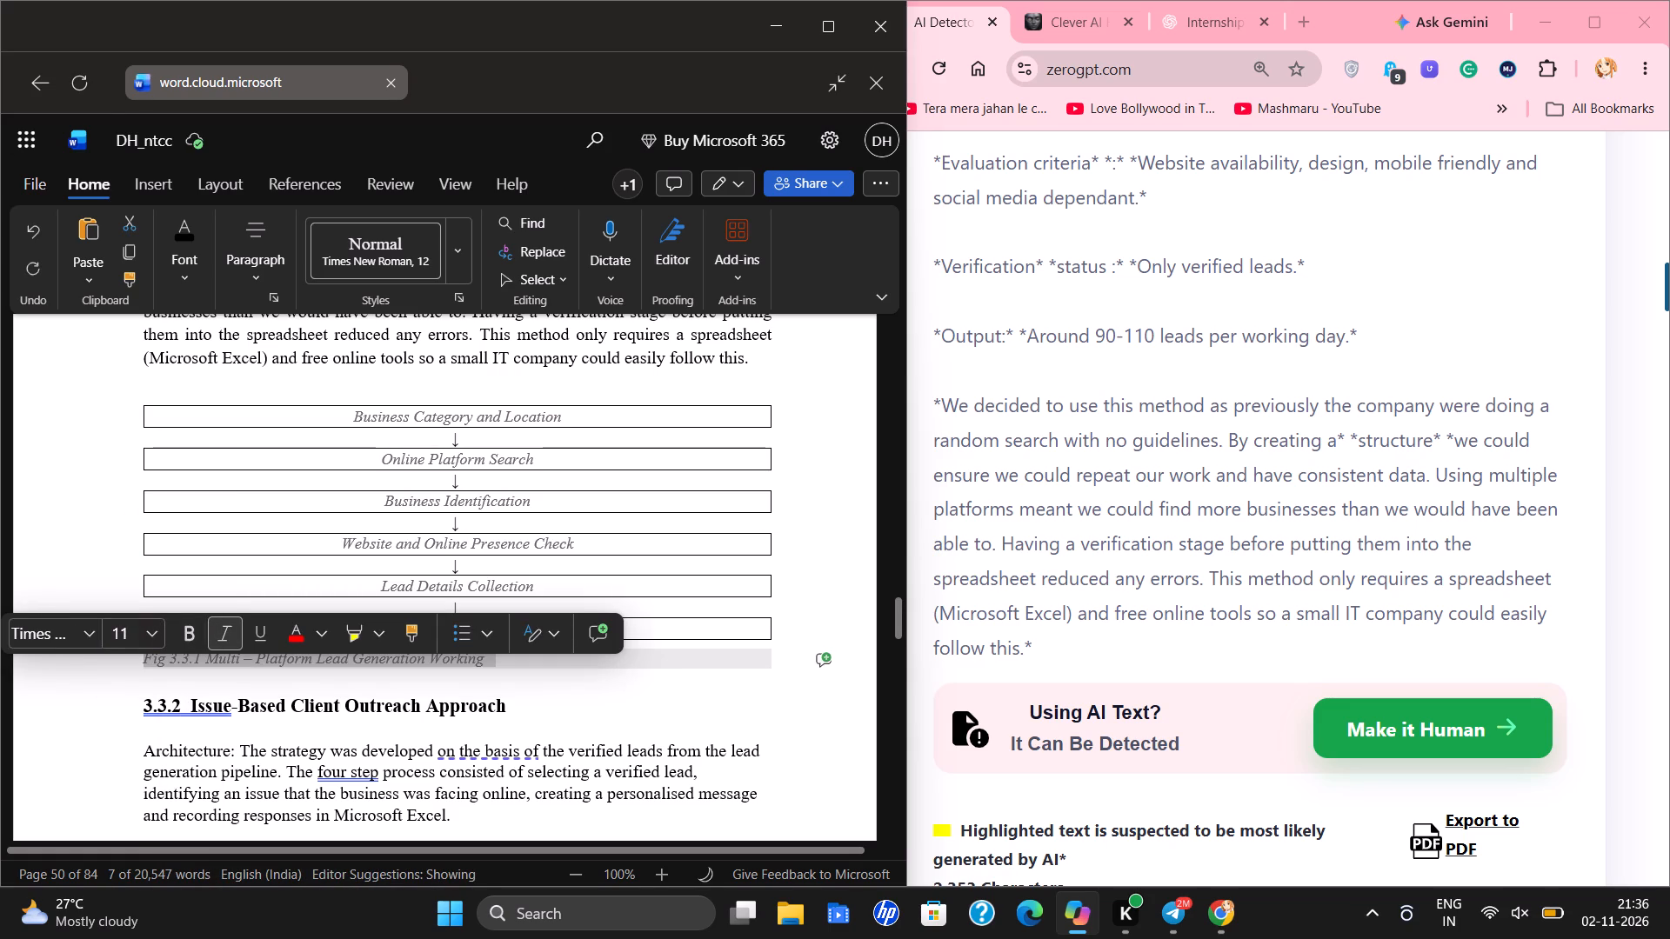
# Center-align the Fig 3.3.1 caption below the section 3.3.1 flowchart.
pyautogui.click(630, 186)
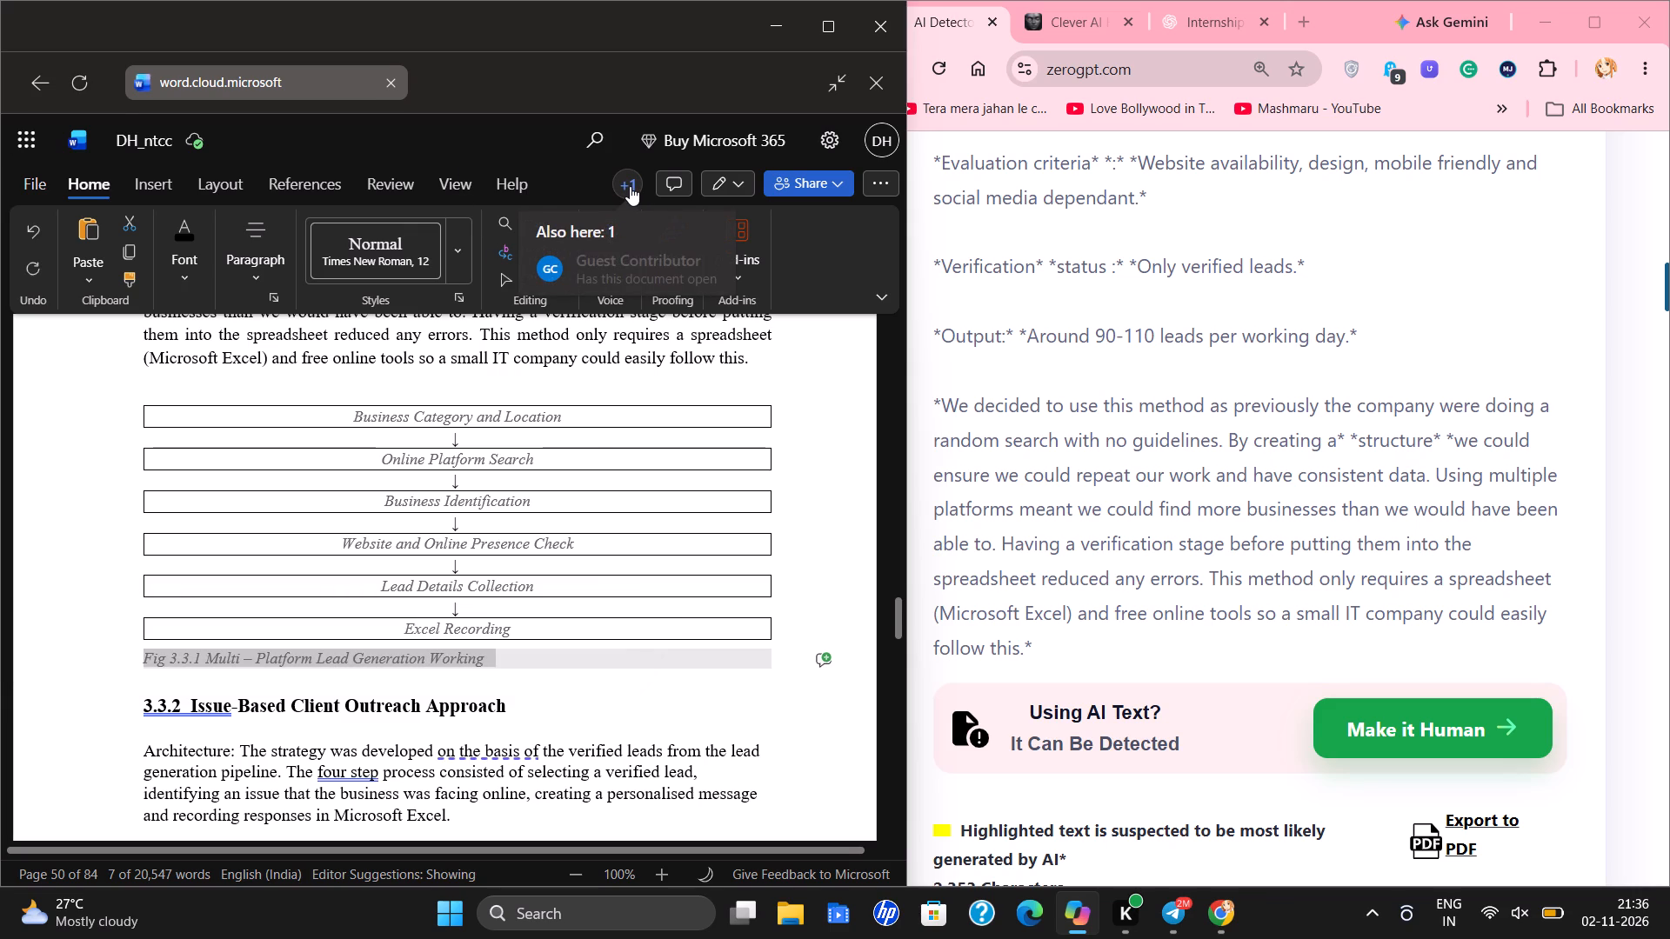
pyautogui.click(630, 186)
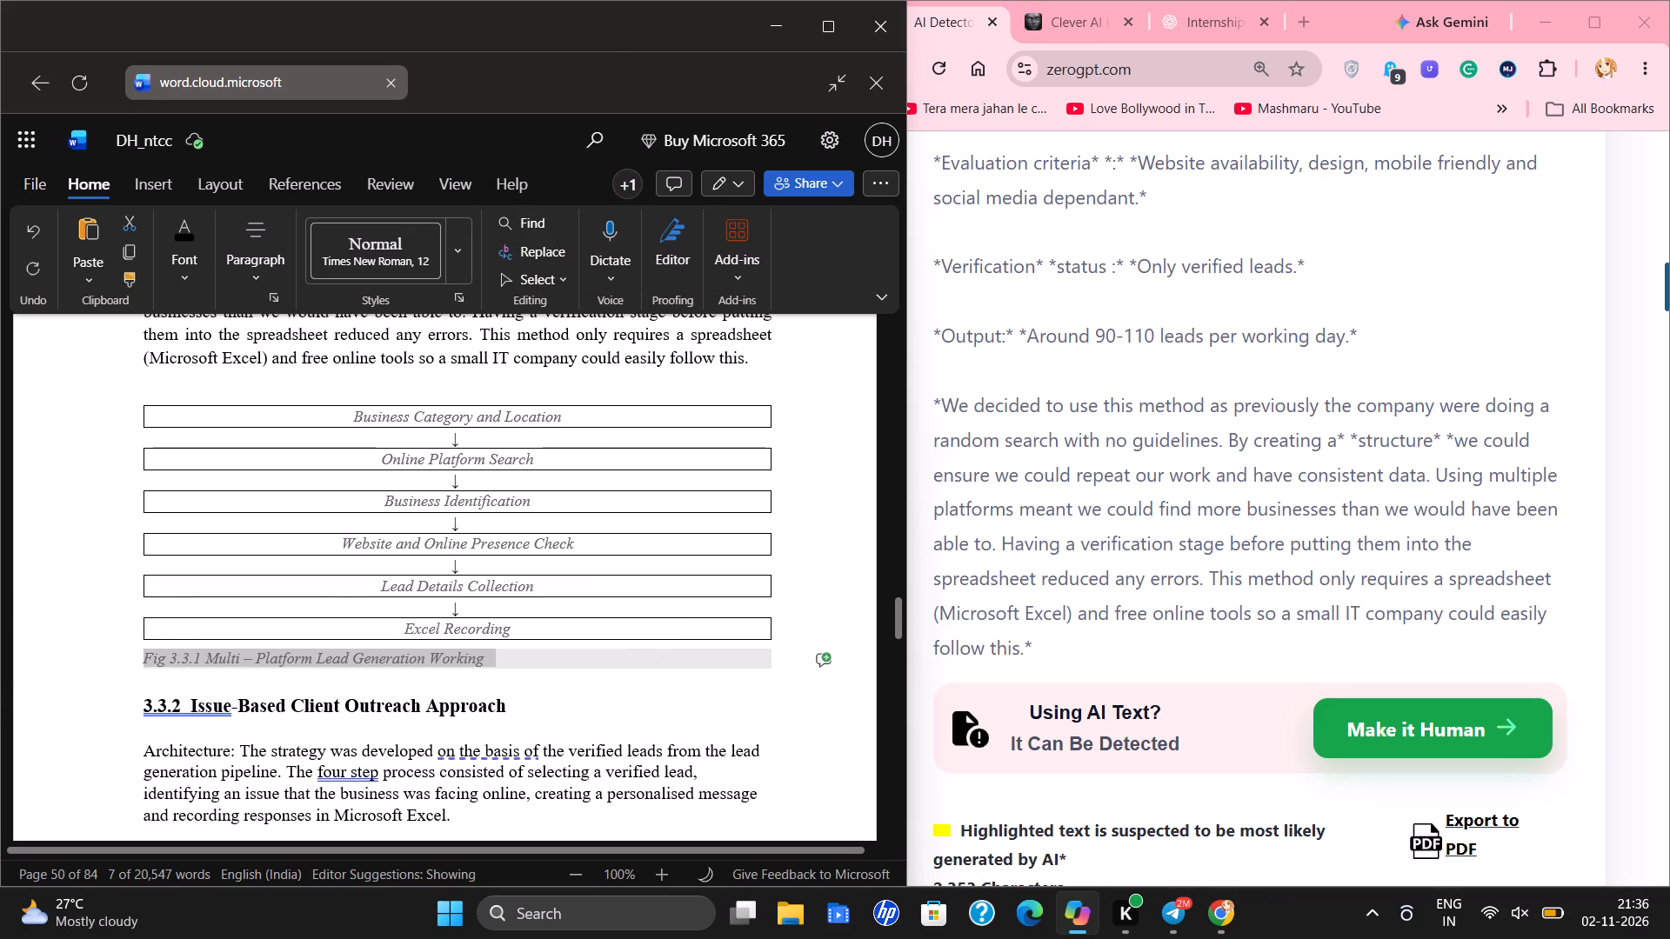
pyautogui.click(245, 249)
pyautogui.click(277, 345)
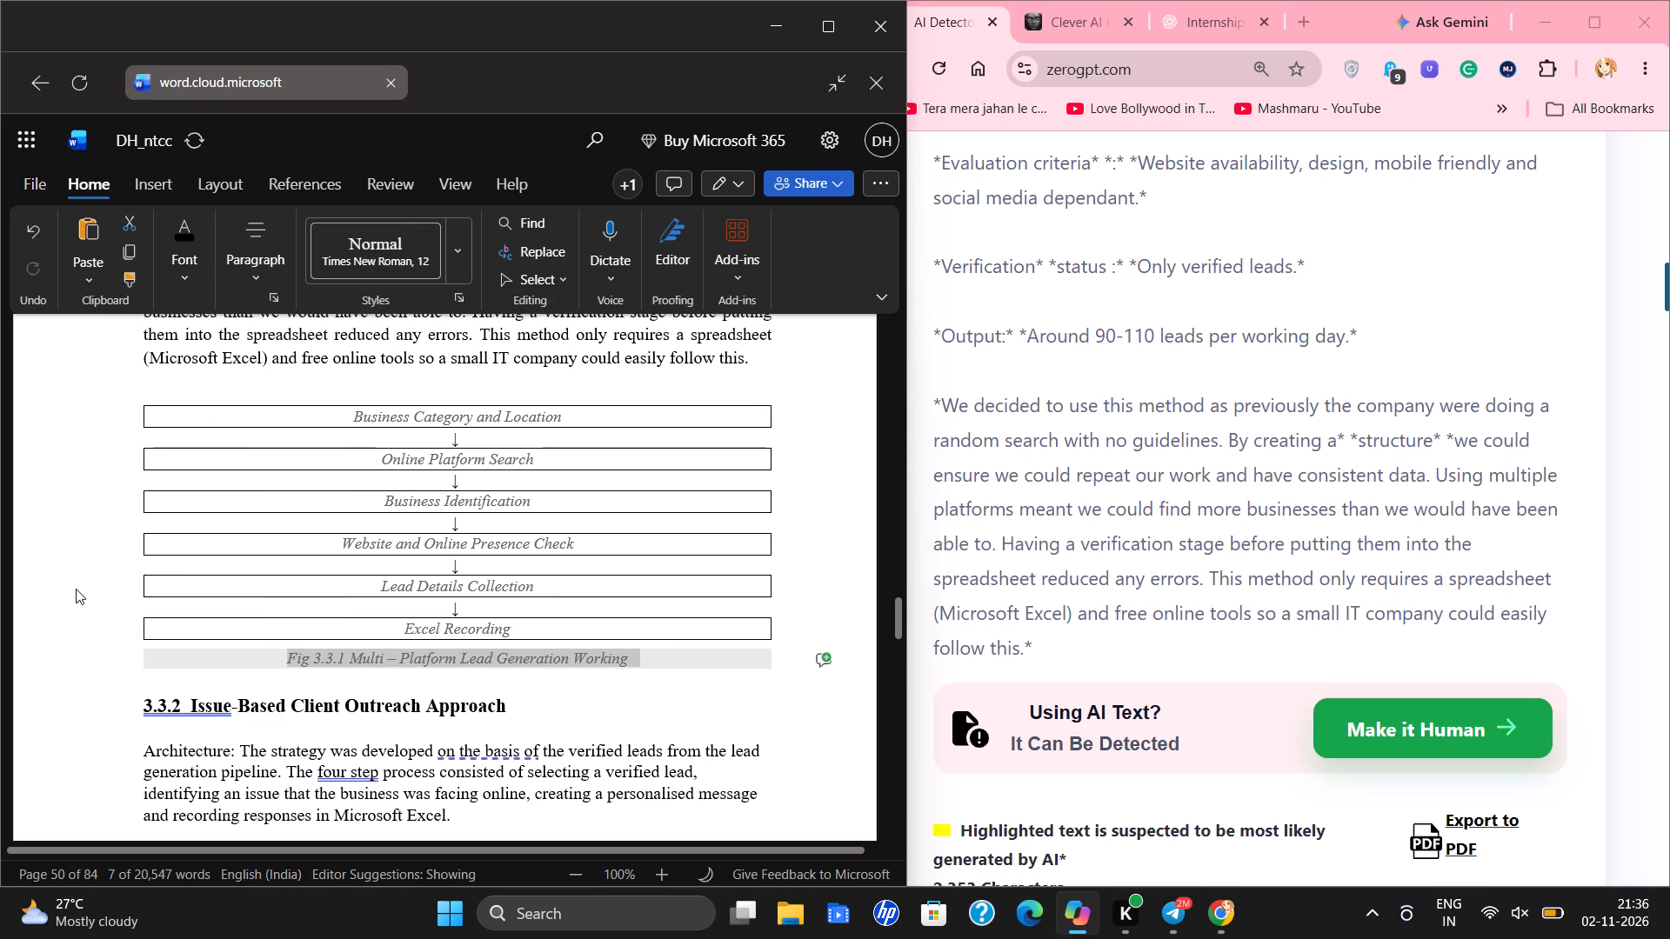
pyautogui.click(76, 589)
pyautogui.click(793, 631)
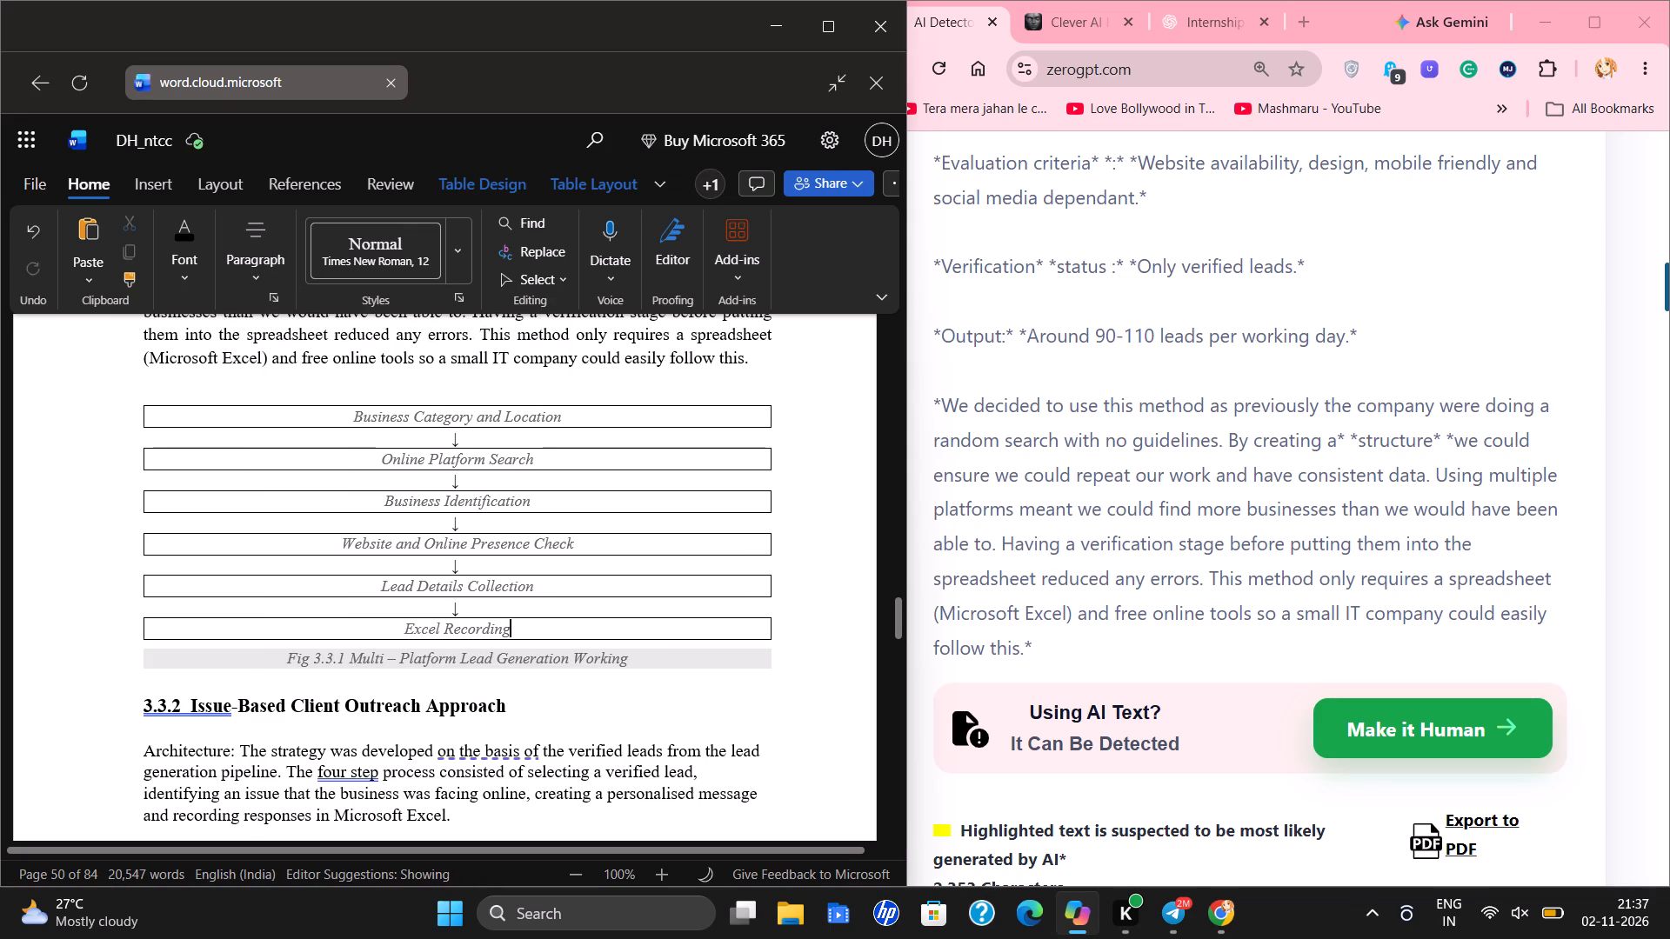
# Compare the caption spacing below the Fig 3.2 flowchart with that of Fig 3.3.1, and review the section 3.3.1 text between them.
pyautogui.click(789, 632)
pyautogui.click(261, 681)
pyautogui.click(113, 661)
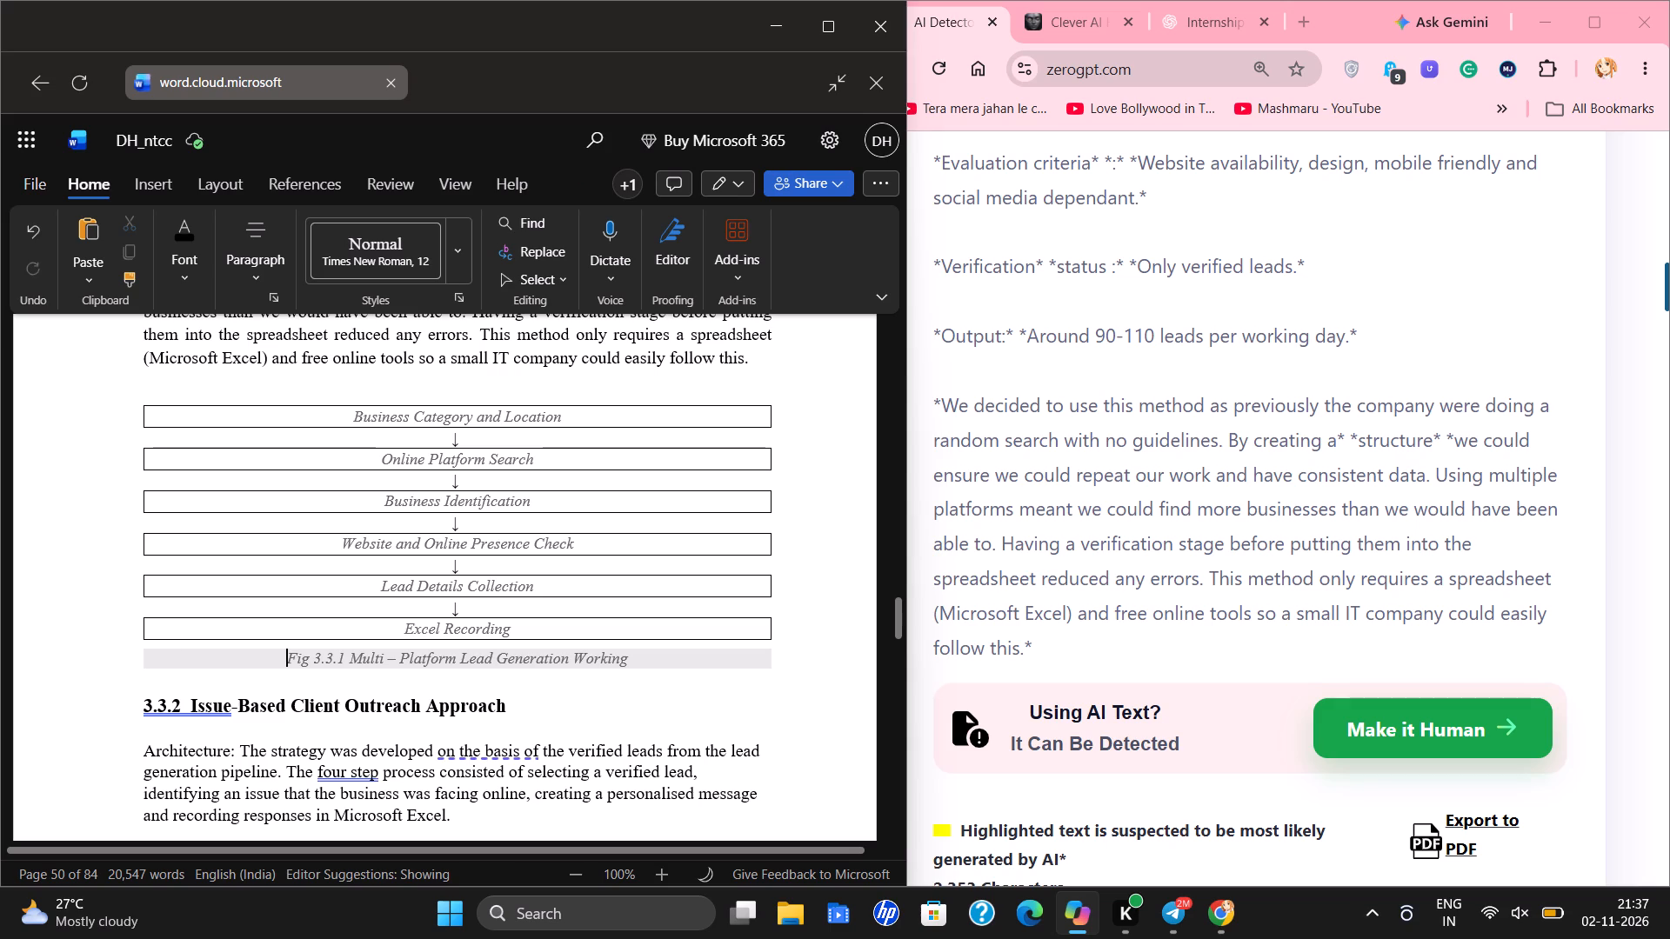
pyautogui.scroll(13, 176, 642)
pyautogui.scroll(6, 169, 552)
pyautogui.scroll(-5, 169, 552)
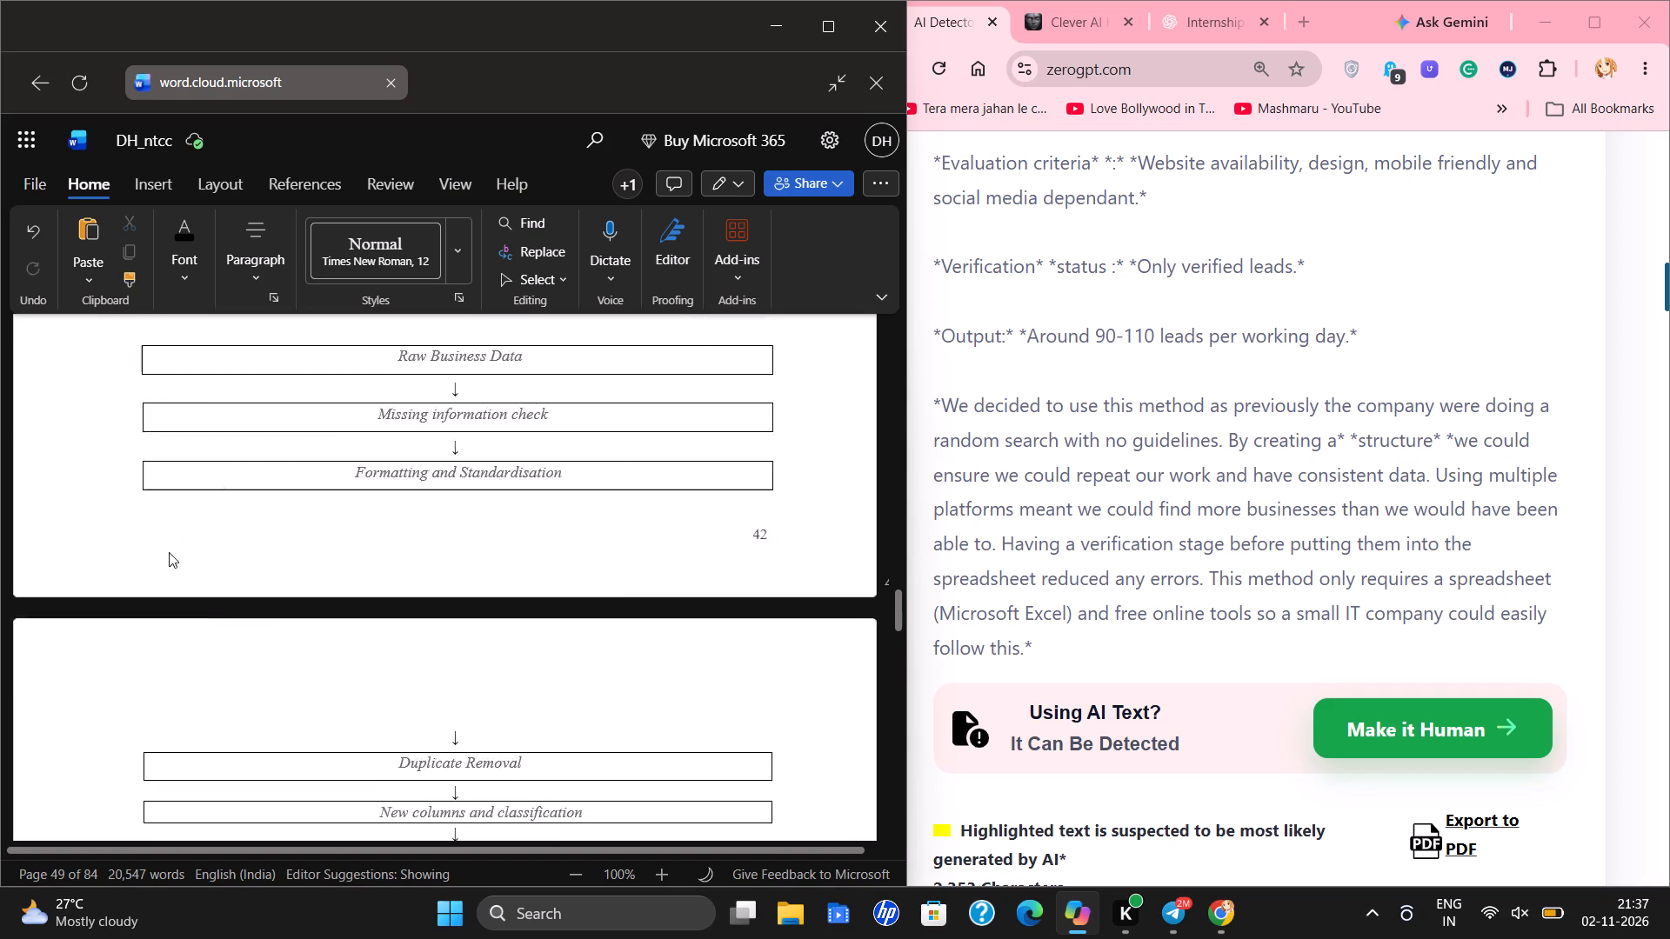
pyautogui.scroll(-7, 170, 552)
pyautogui.scroll(5, 173, 560)
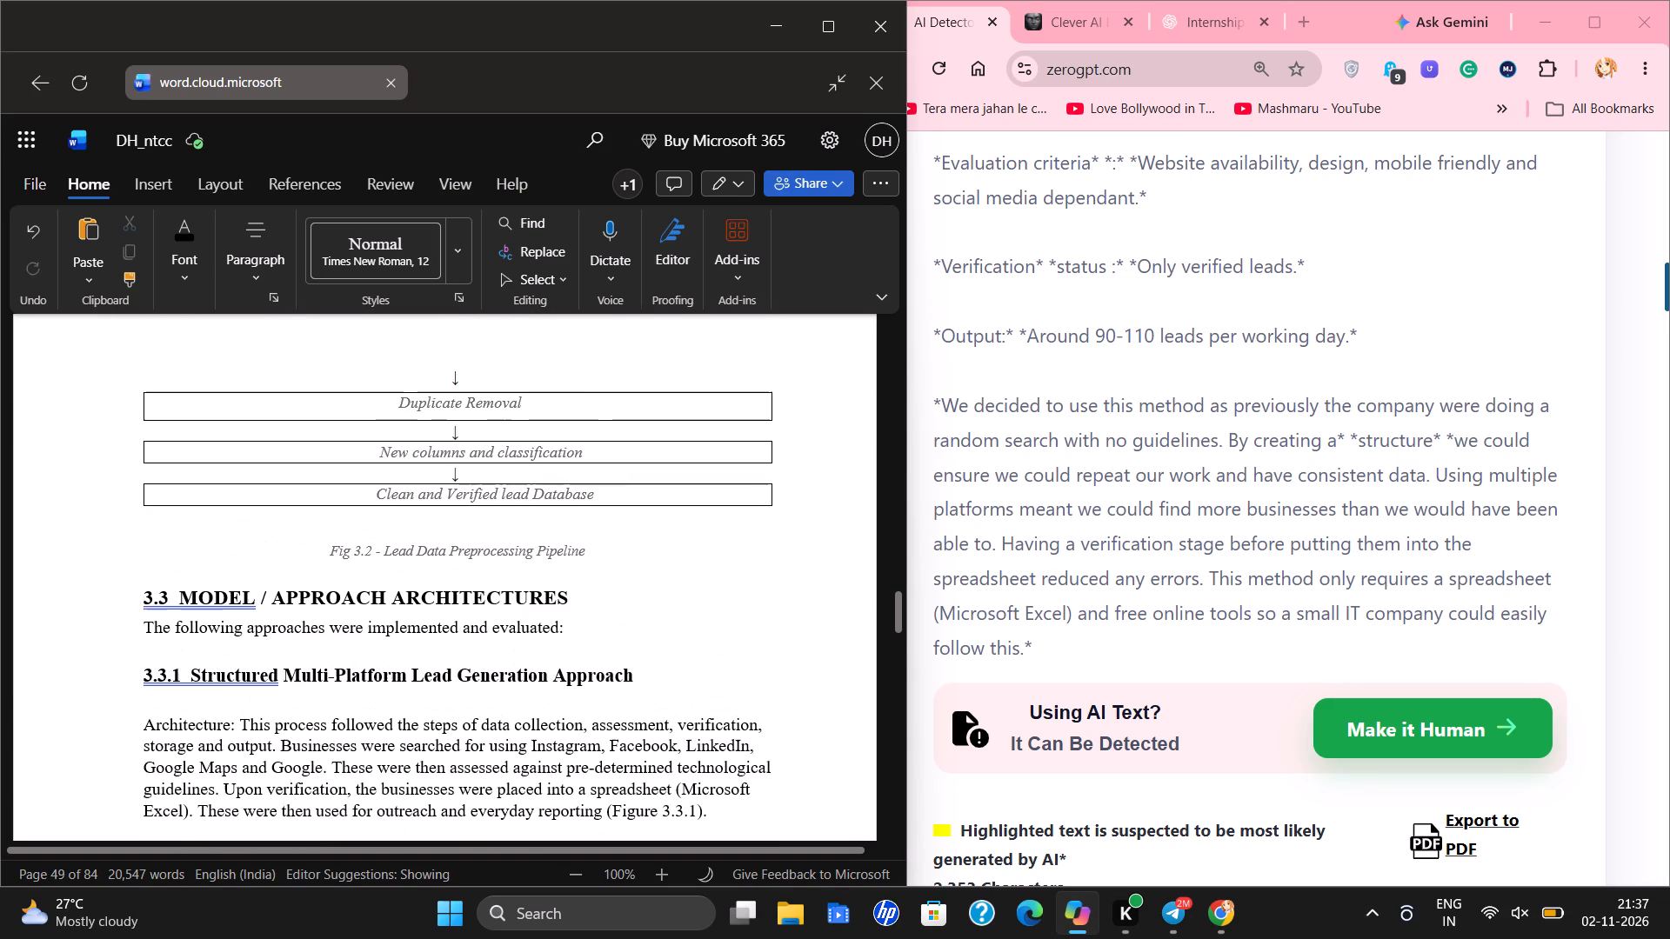
pyautogui.click(337, 536)
pyautogui.scroll(-7, 338, 535)
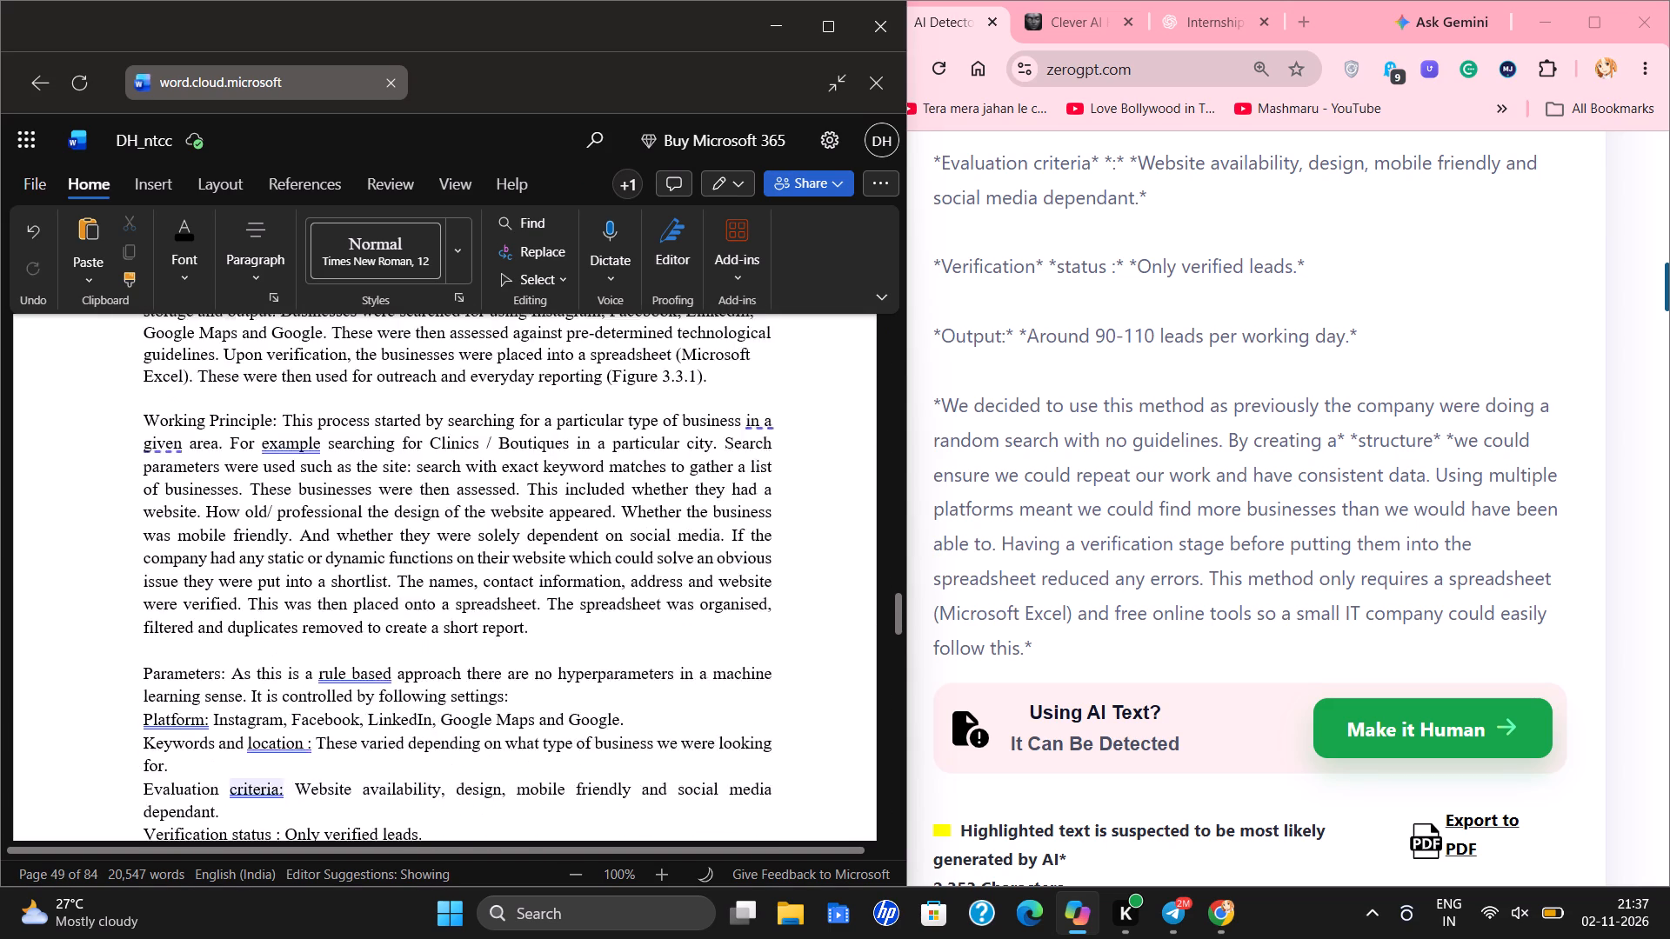
pyautogui.scroll(-2, 335, 536)
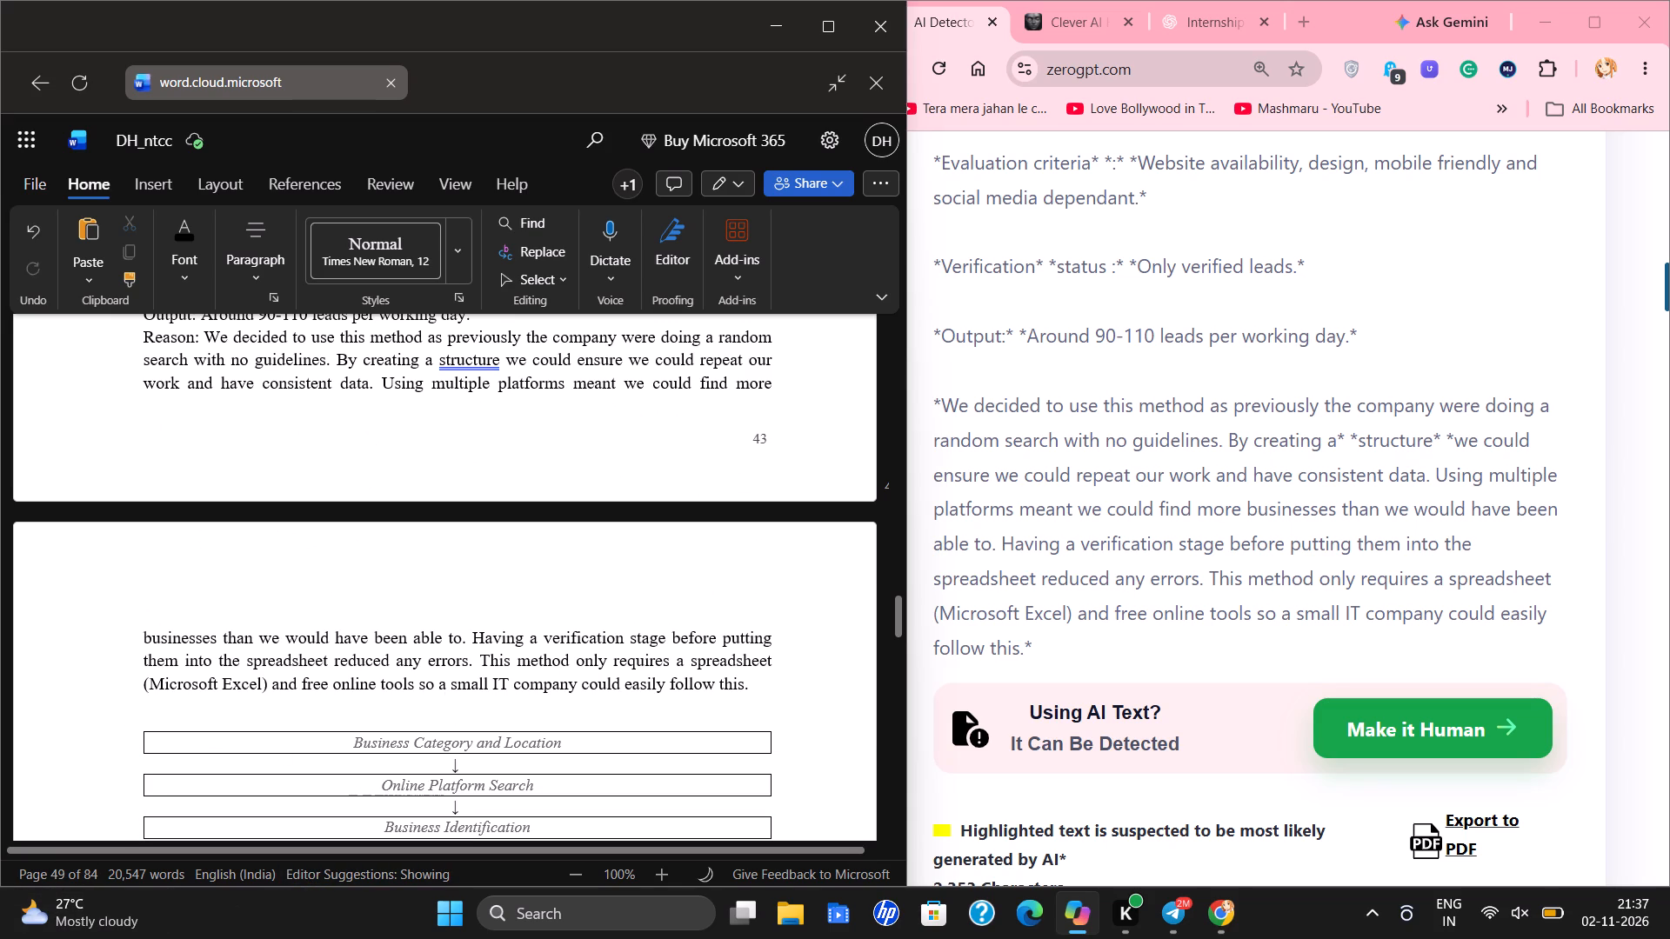
pyautogui.scroll(5, 369, 609)
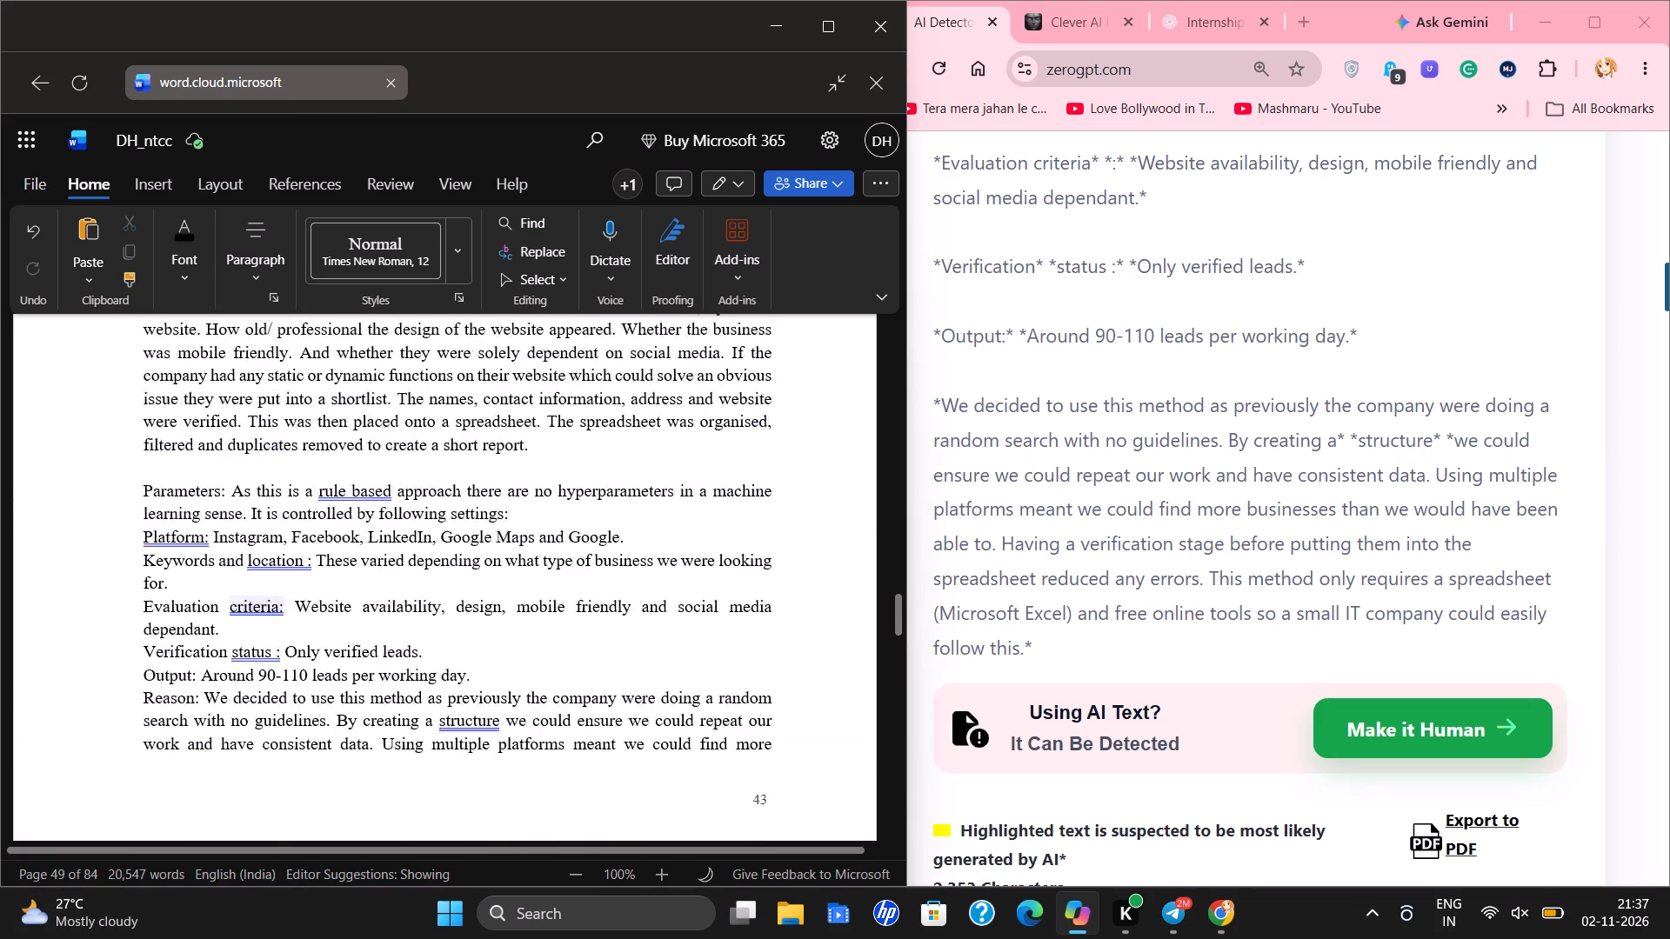
pyautogui.scroll(-9, 367, 602)
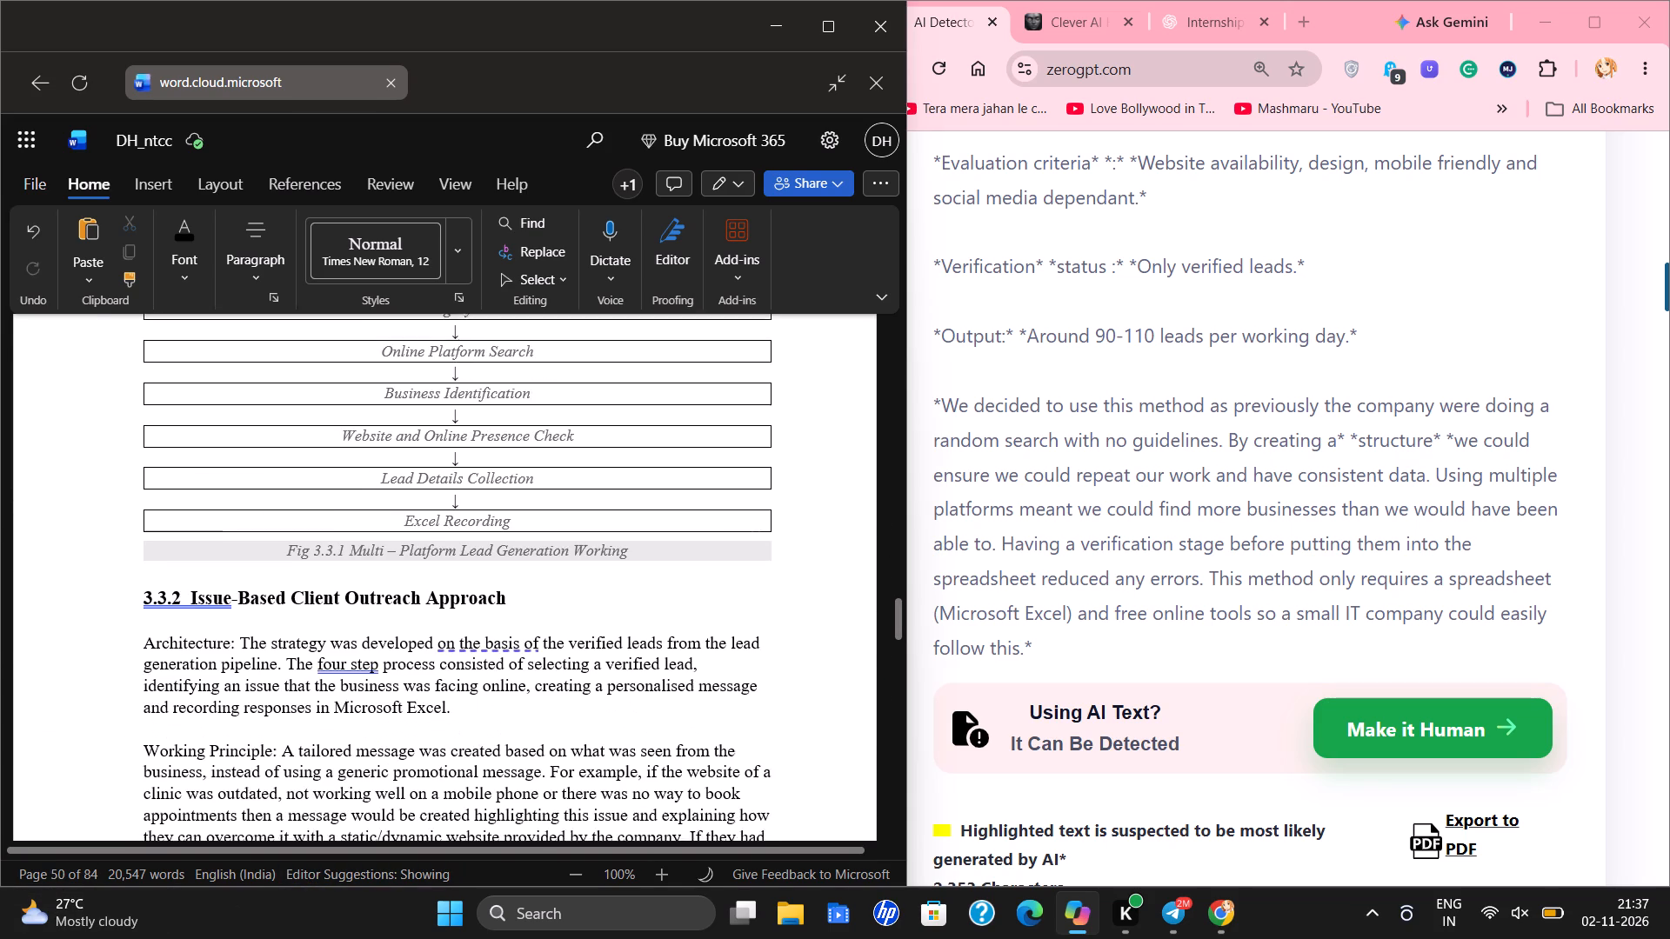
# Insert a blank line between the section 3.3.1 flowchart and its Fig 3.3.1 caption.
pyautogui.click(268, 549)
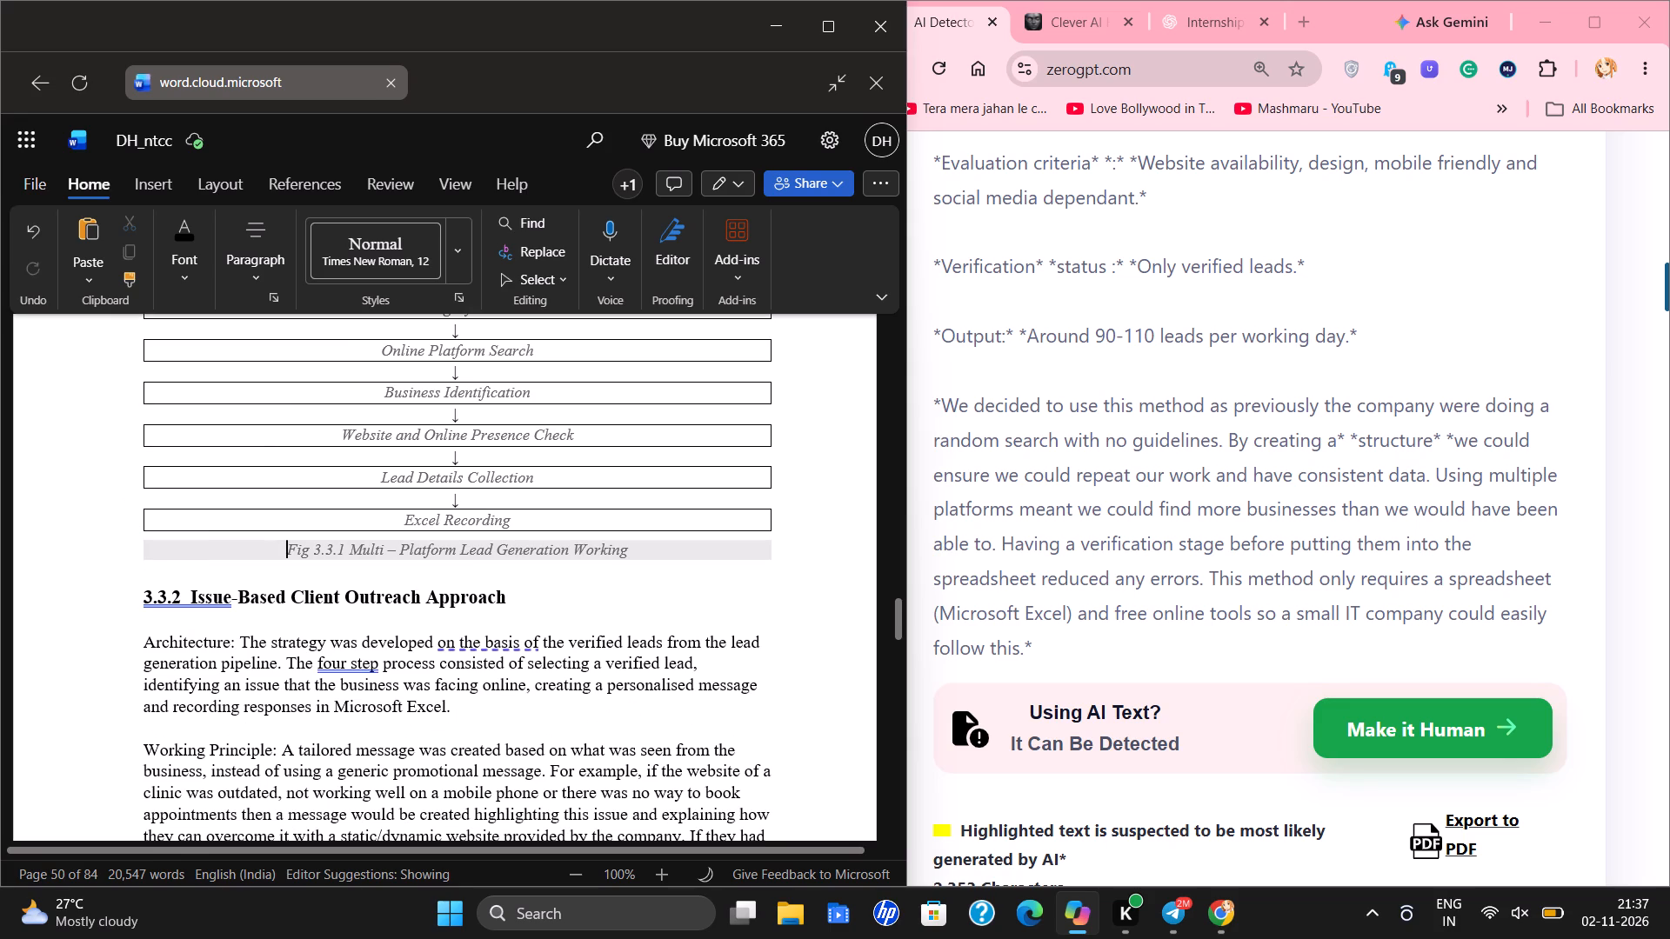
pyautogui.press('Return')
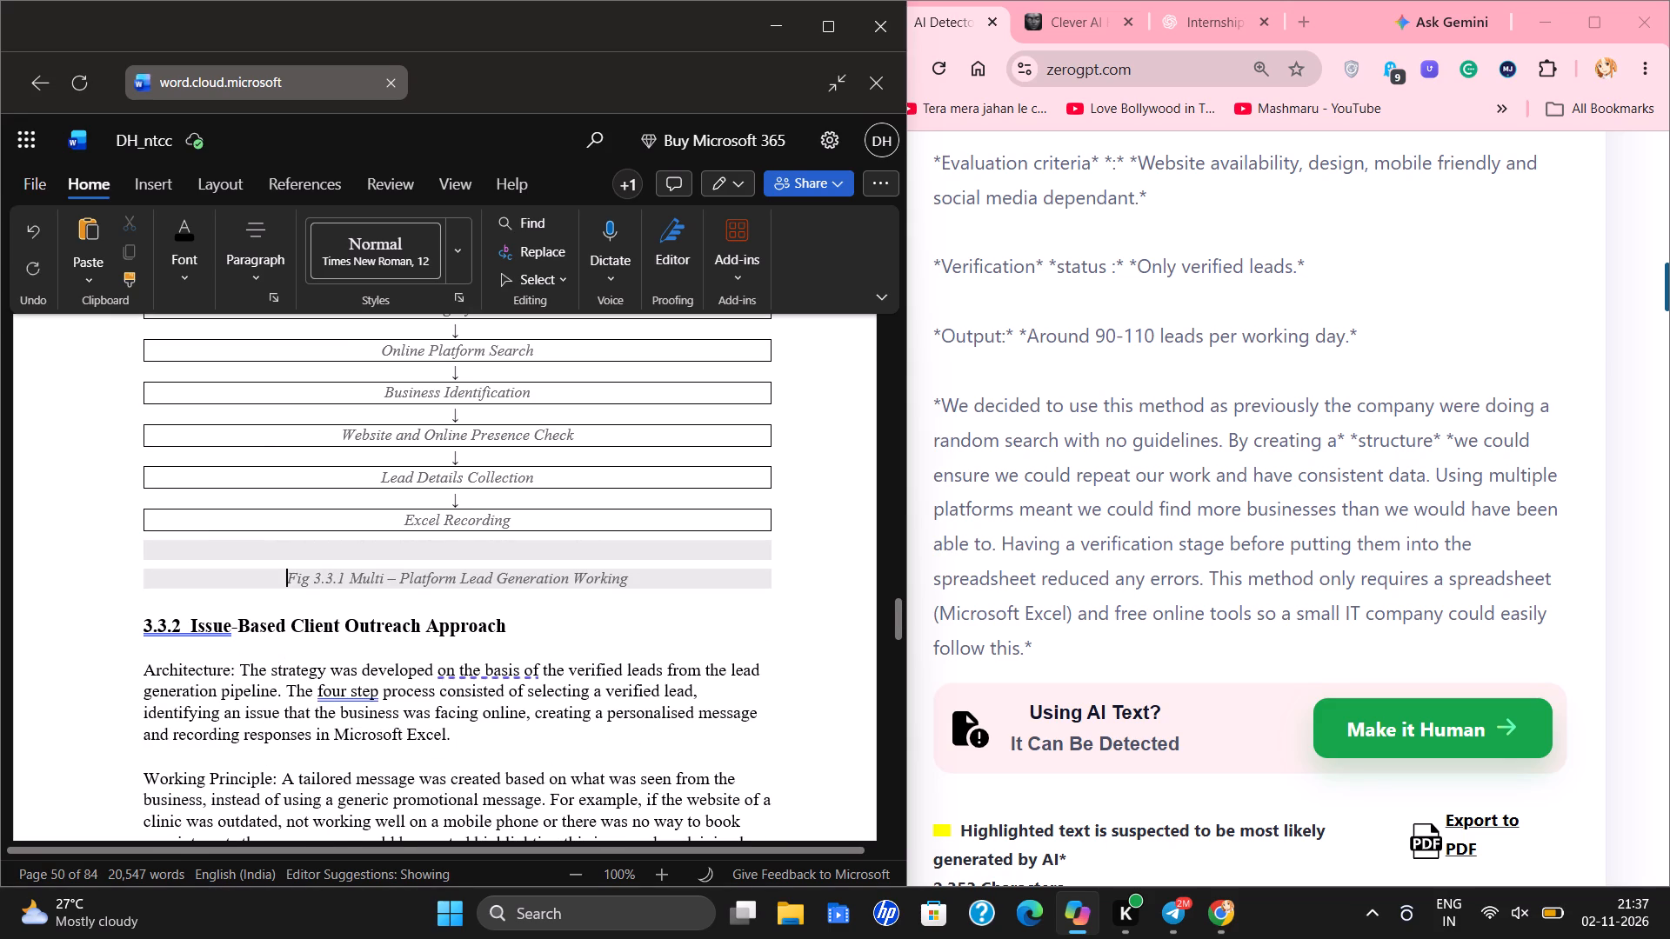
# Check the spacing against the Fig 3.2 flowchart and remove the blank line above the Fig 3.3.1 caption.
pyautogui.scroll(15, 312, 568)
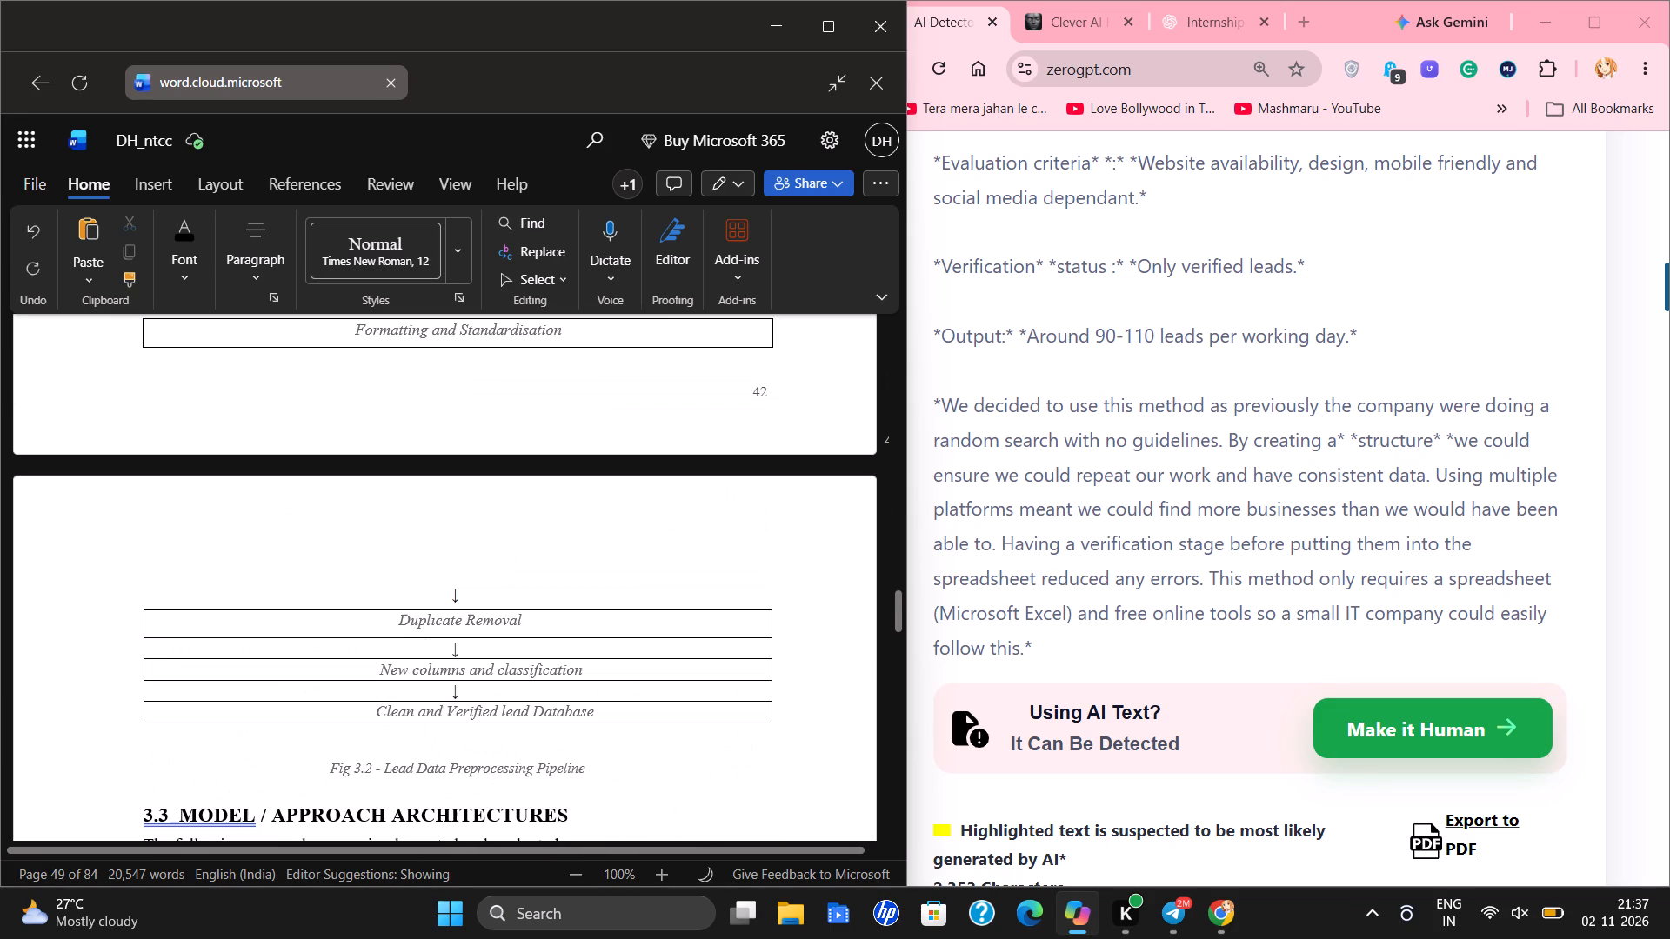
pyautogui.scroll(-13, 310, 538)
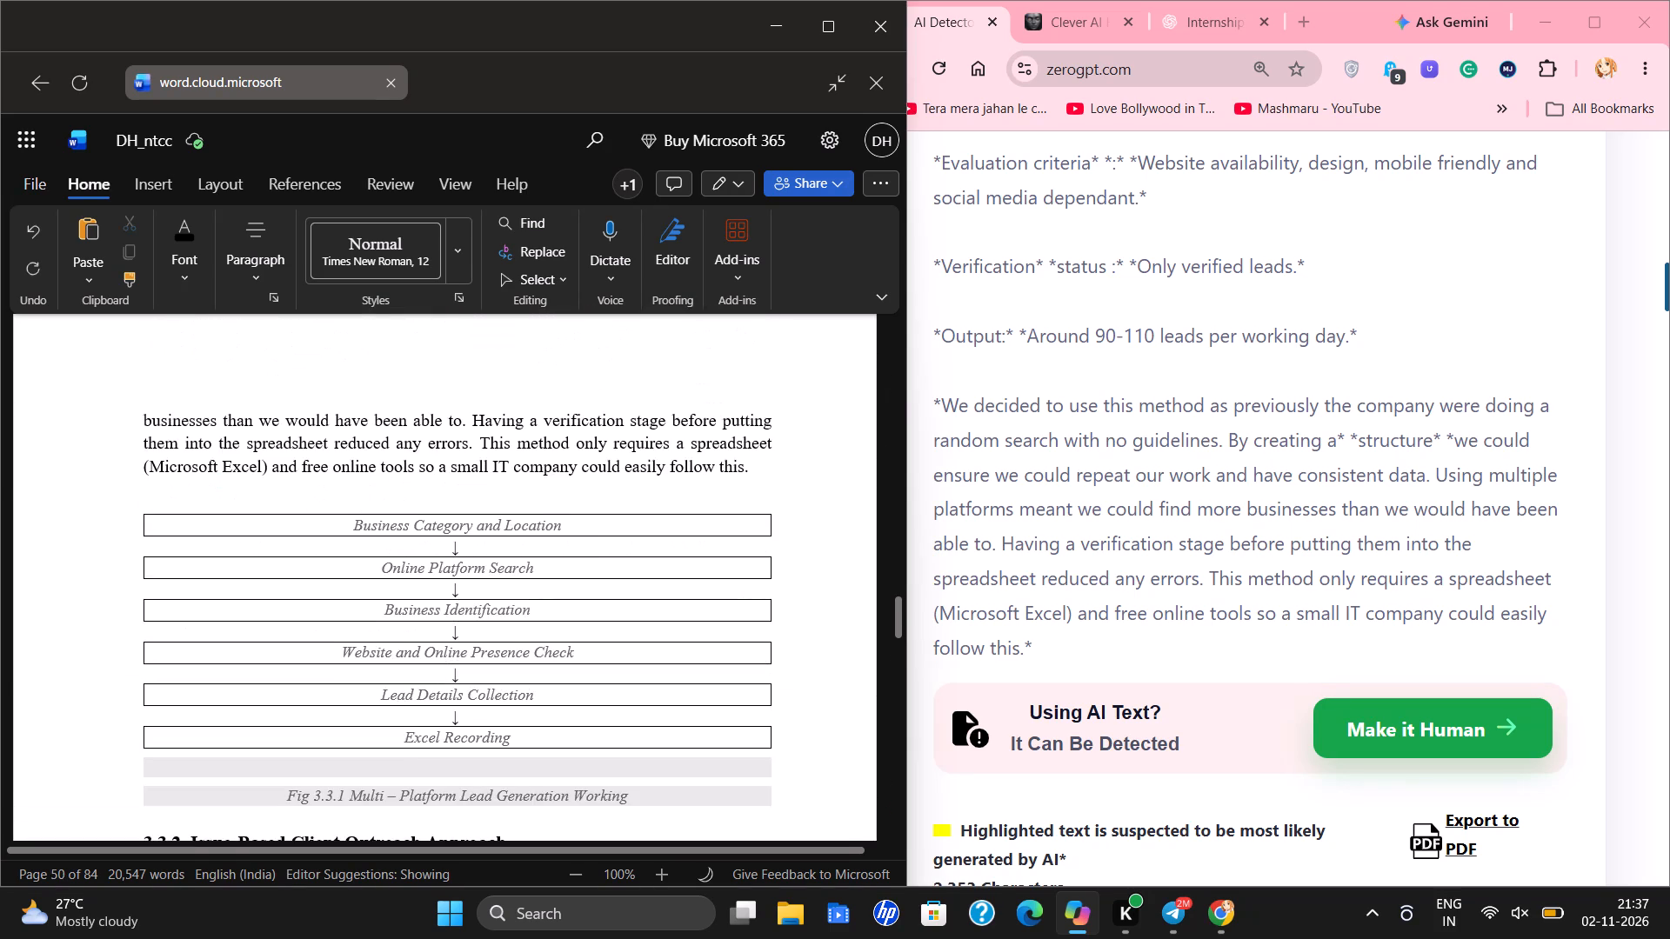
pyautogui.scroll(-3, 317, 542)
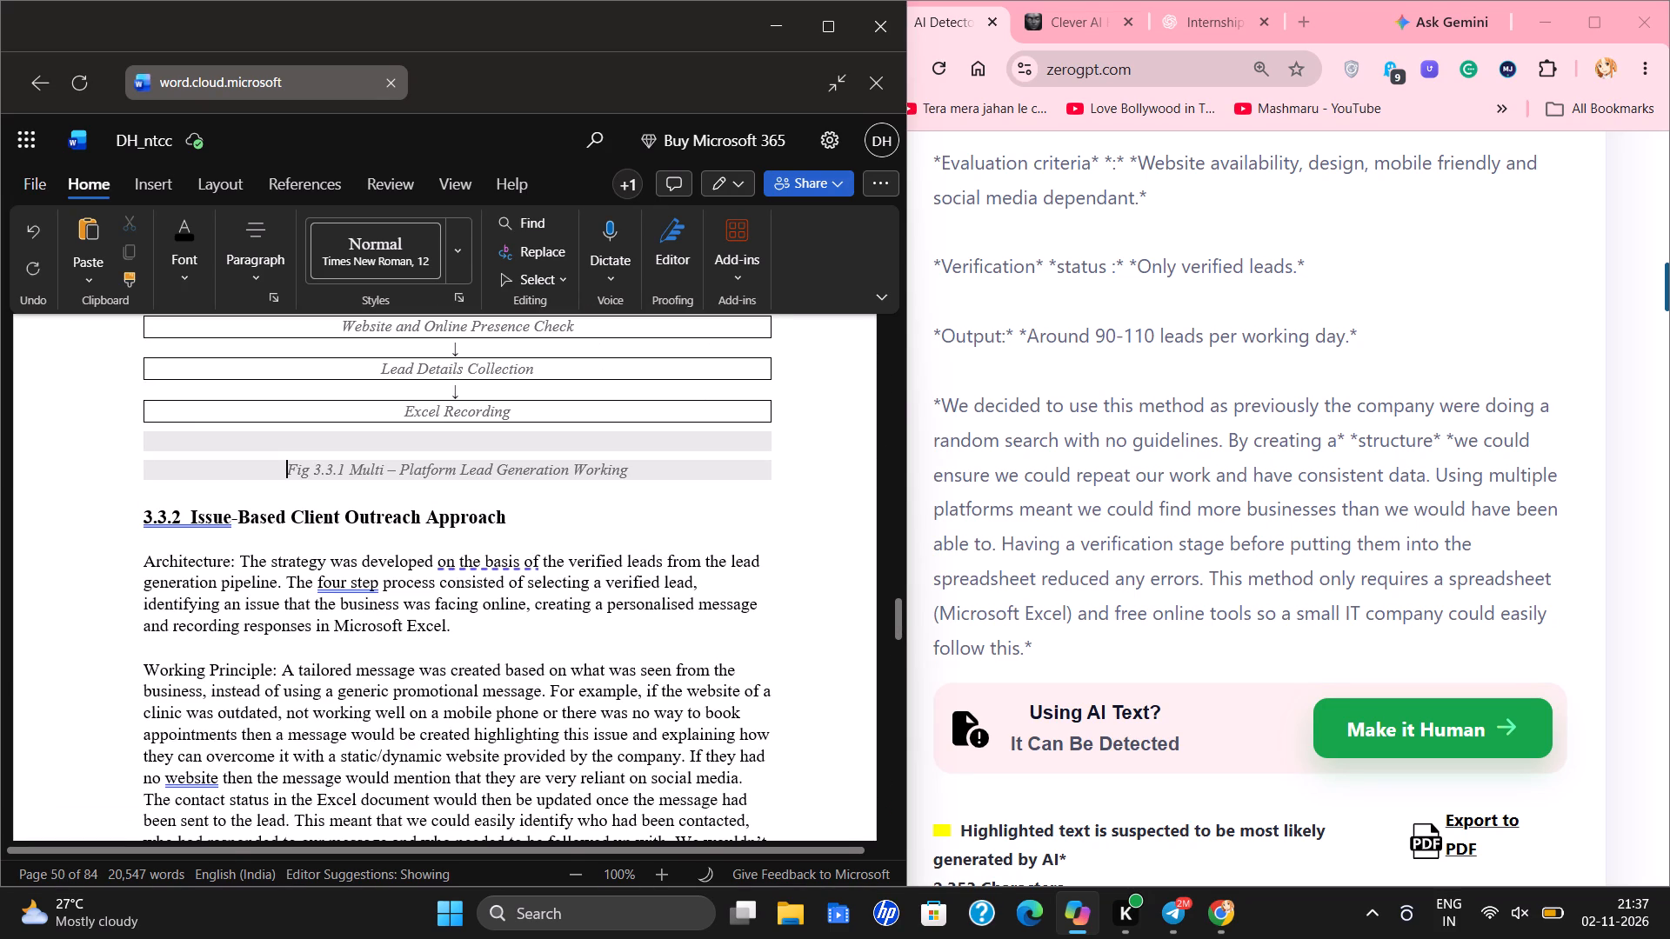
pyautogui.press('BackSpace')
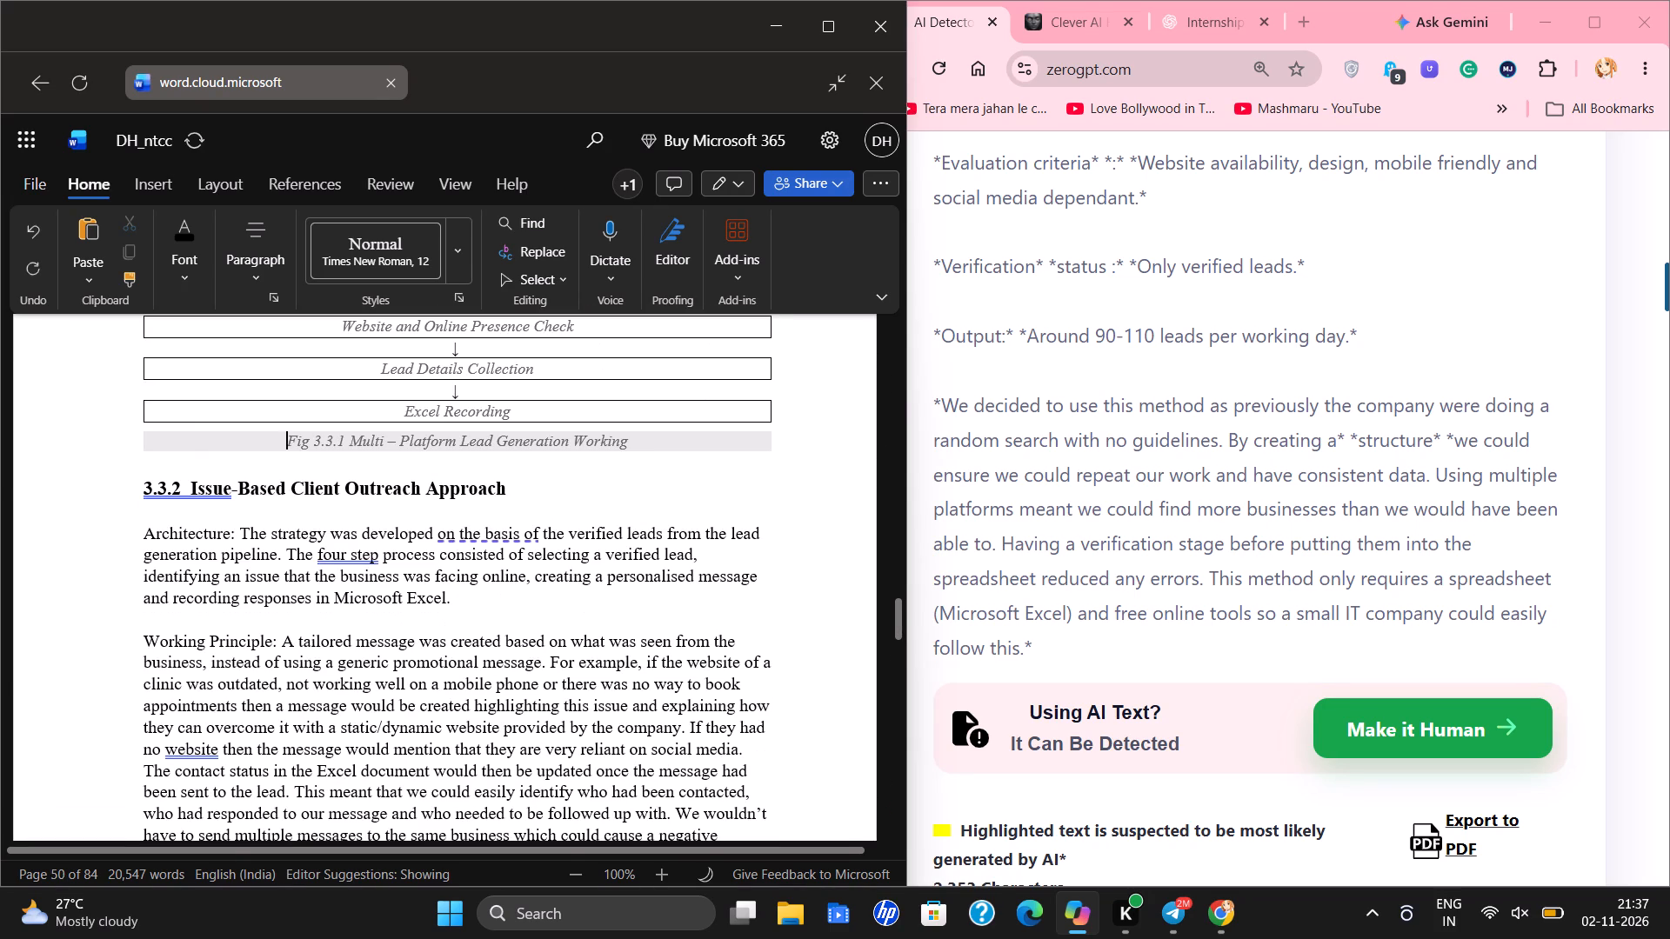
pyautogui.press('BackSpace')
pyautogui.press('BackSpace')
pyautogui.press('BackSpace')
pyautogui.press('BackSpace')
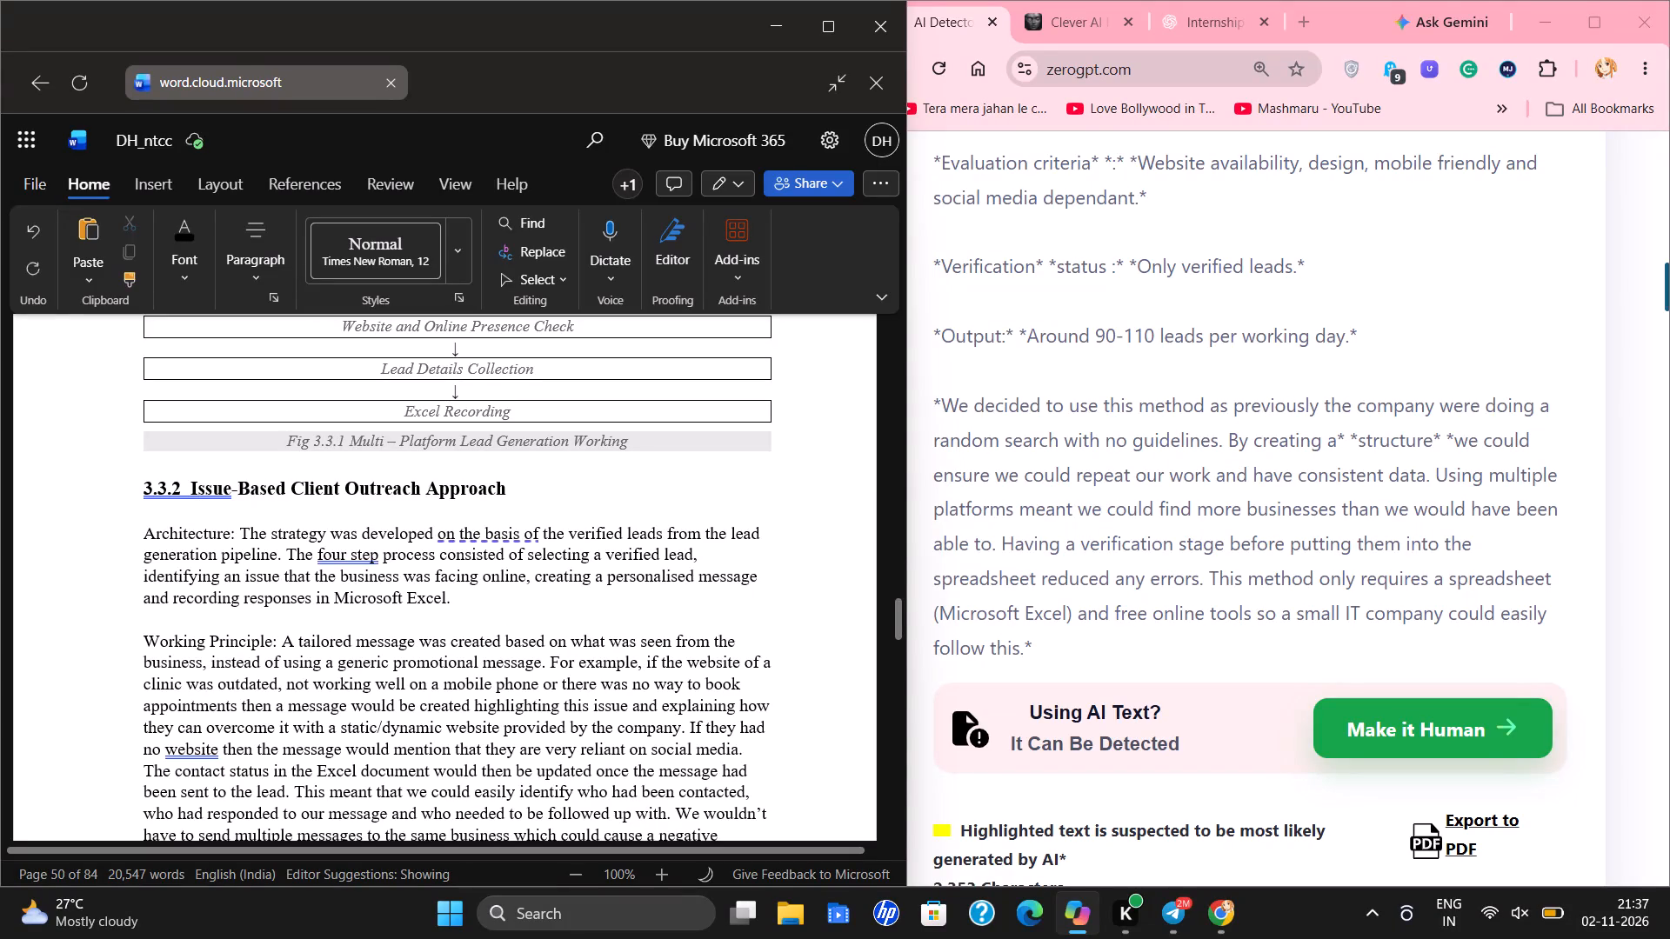
# Cut the Fig 3.3.1 caption from below the section 3.3.1 flowchart and add a blank line above the 3.3.2 heading.
pyautogui.moveTo(283, 438); pyautogui.dragTo(449, 438)
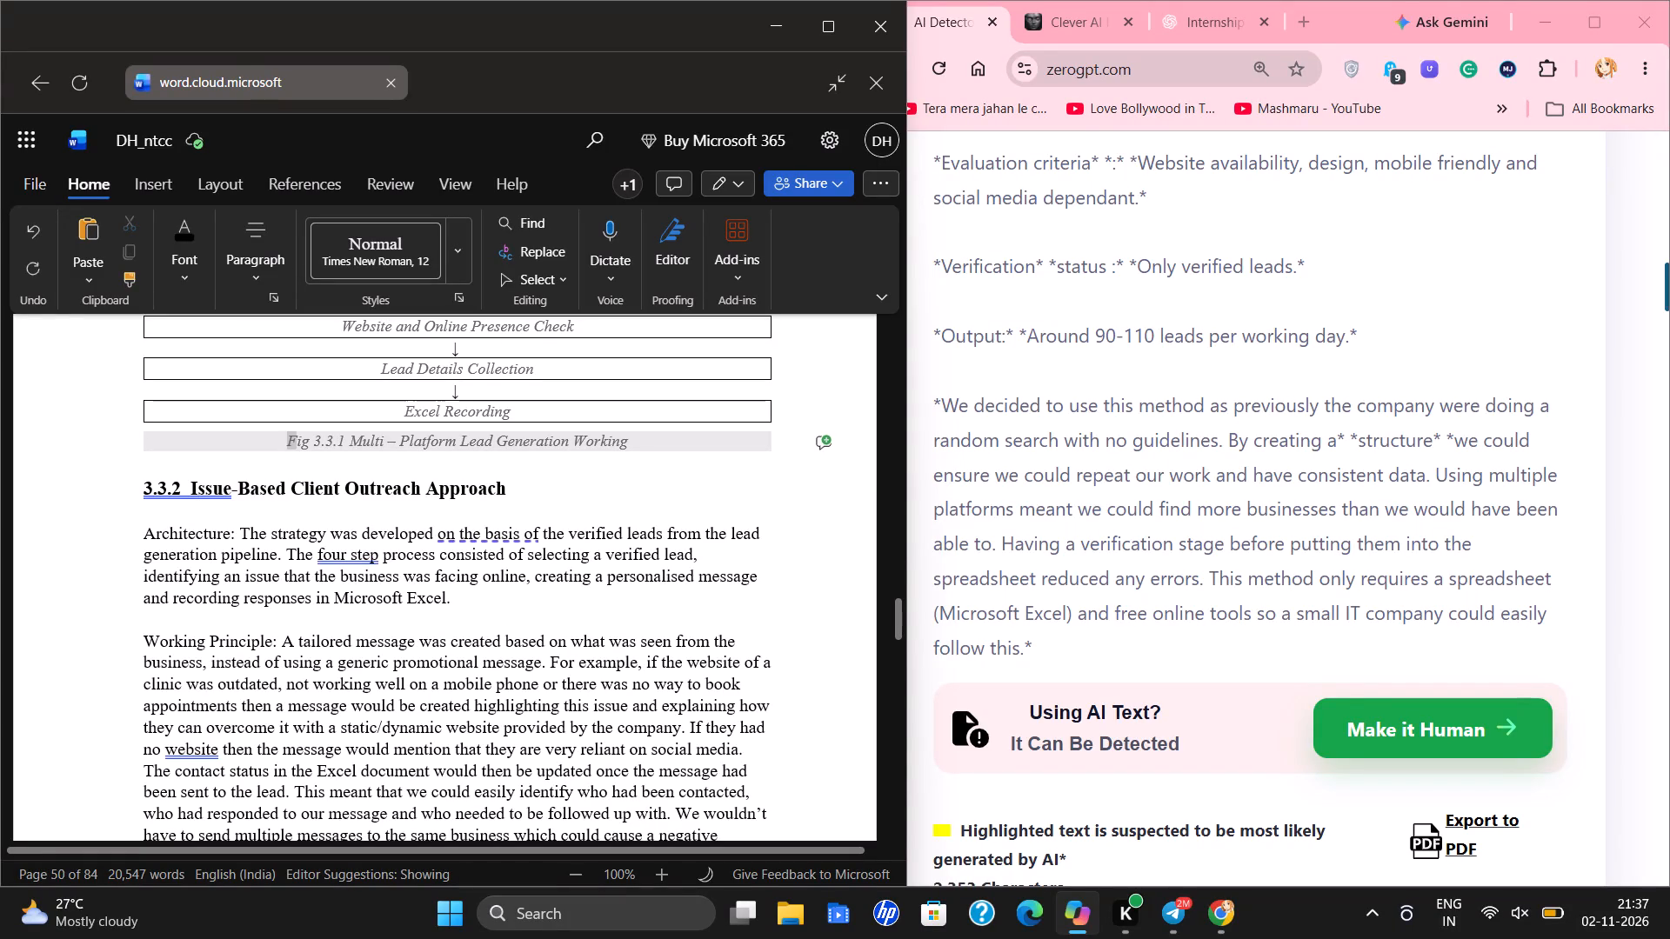
pyautogui.moveTo(449, 438); pyautogui.dragTo(623, 440)
pyautogui.click(625, 443)
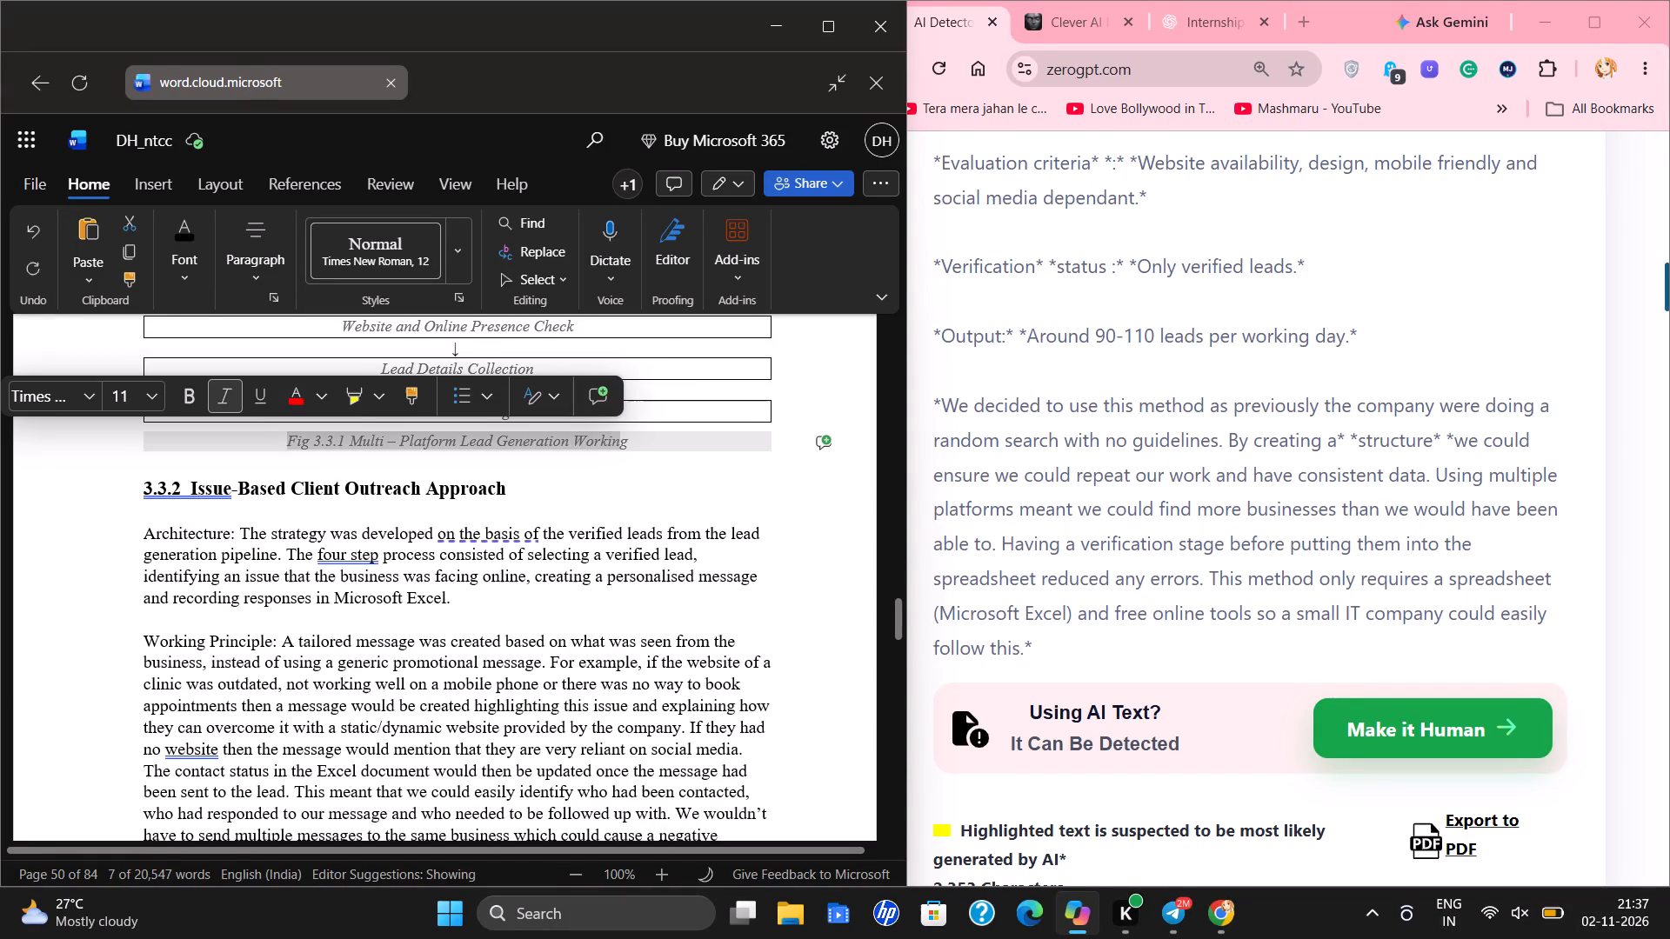
pyautogui.moveTo(625, 443); pyautogui.dragTo(220, 442)
pyautogui.rightClick(314, 448)
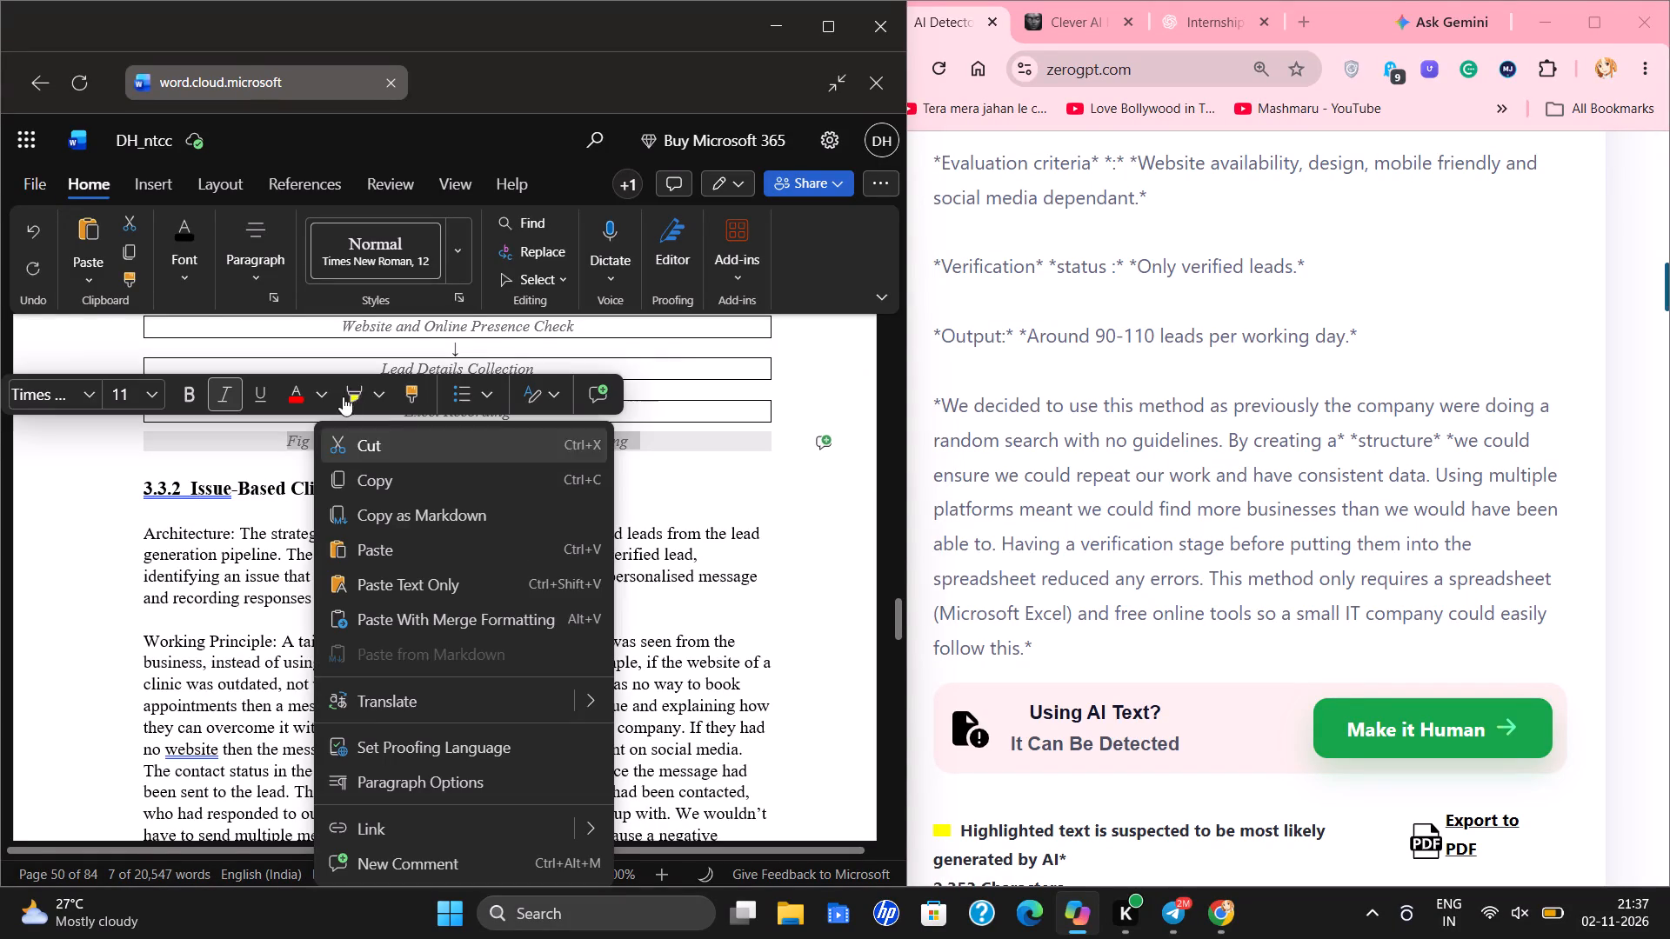
pyautogui.click(376, 439)
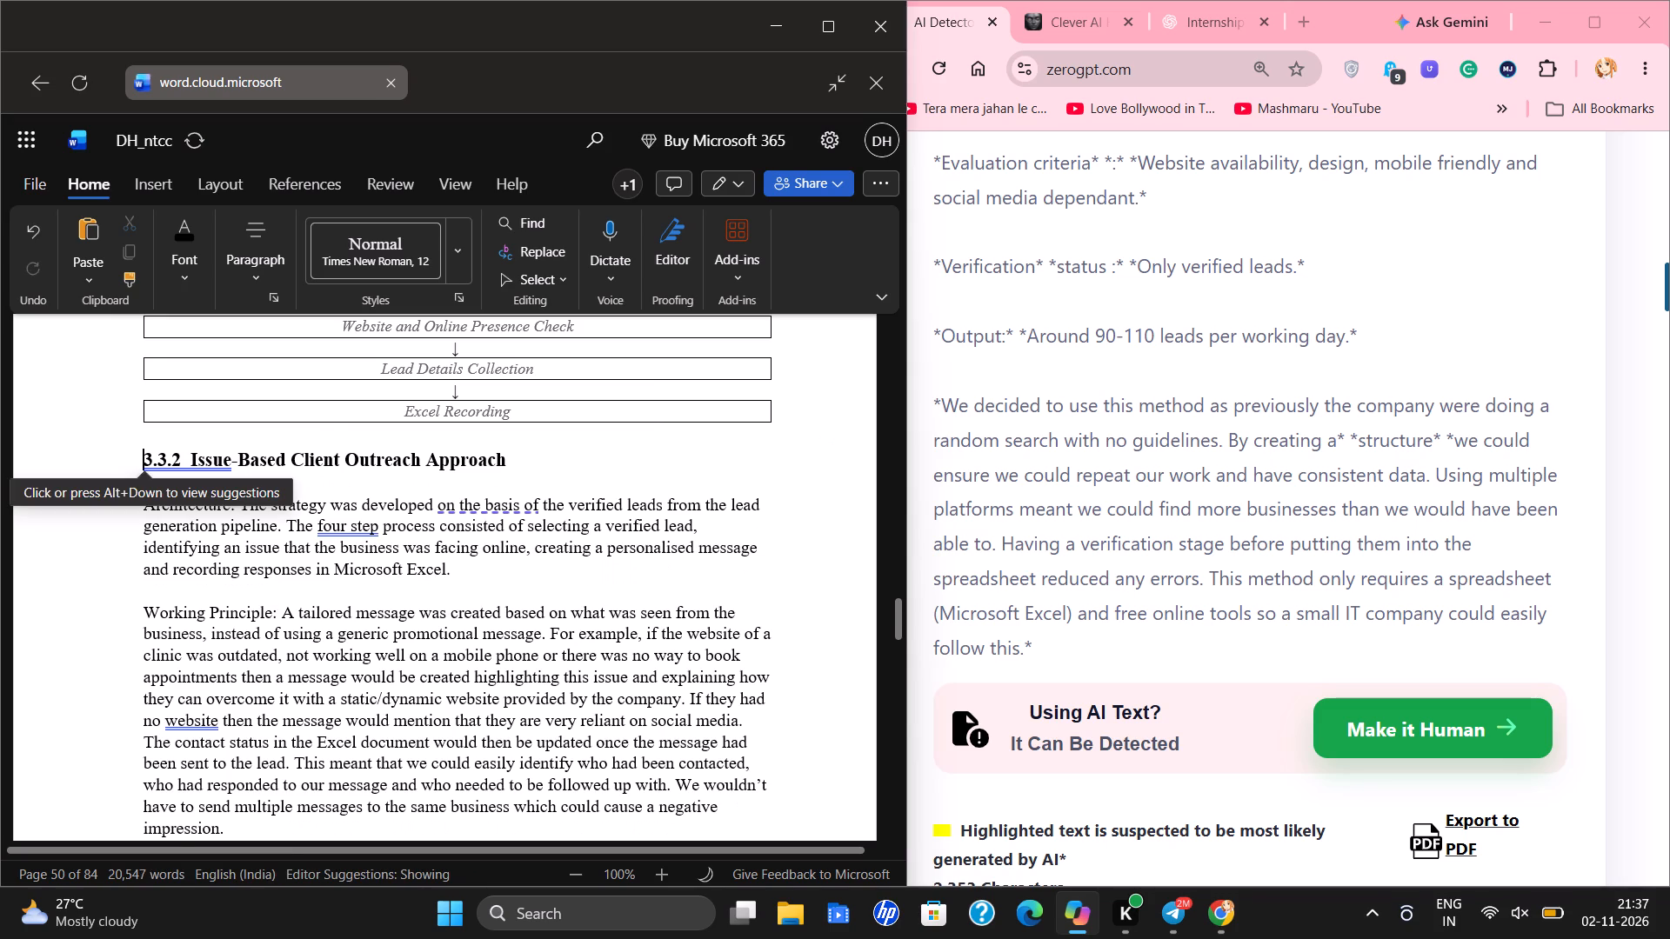
pyautogui.press('Return')
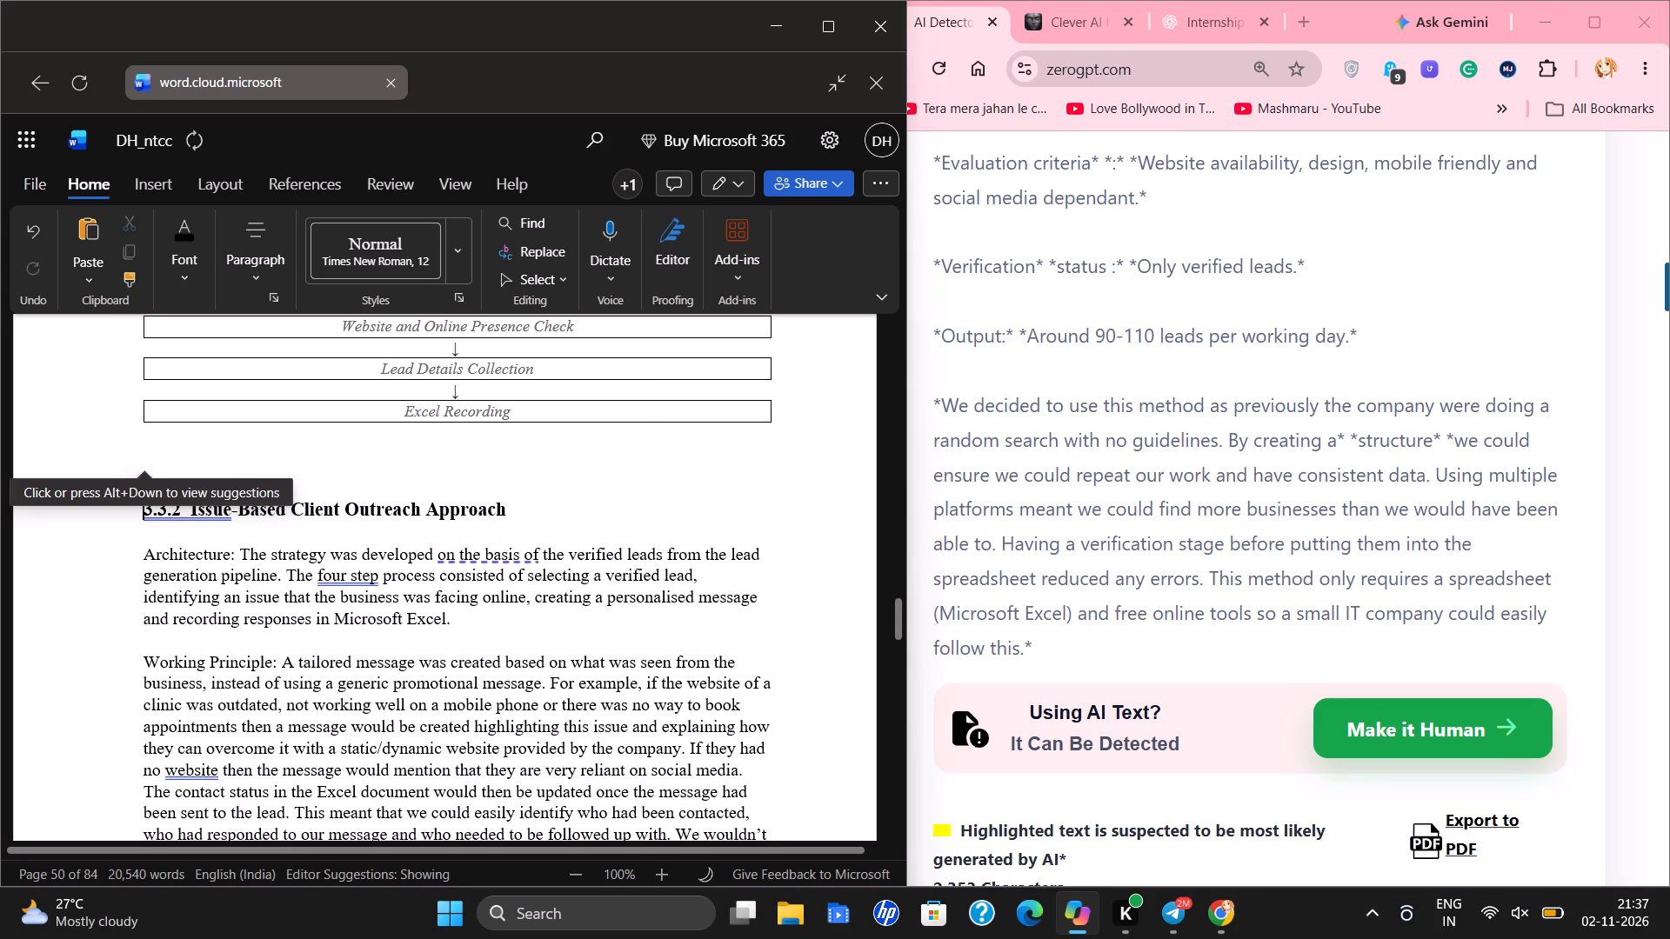
pyautogui.click(380, 455)
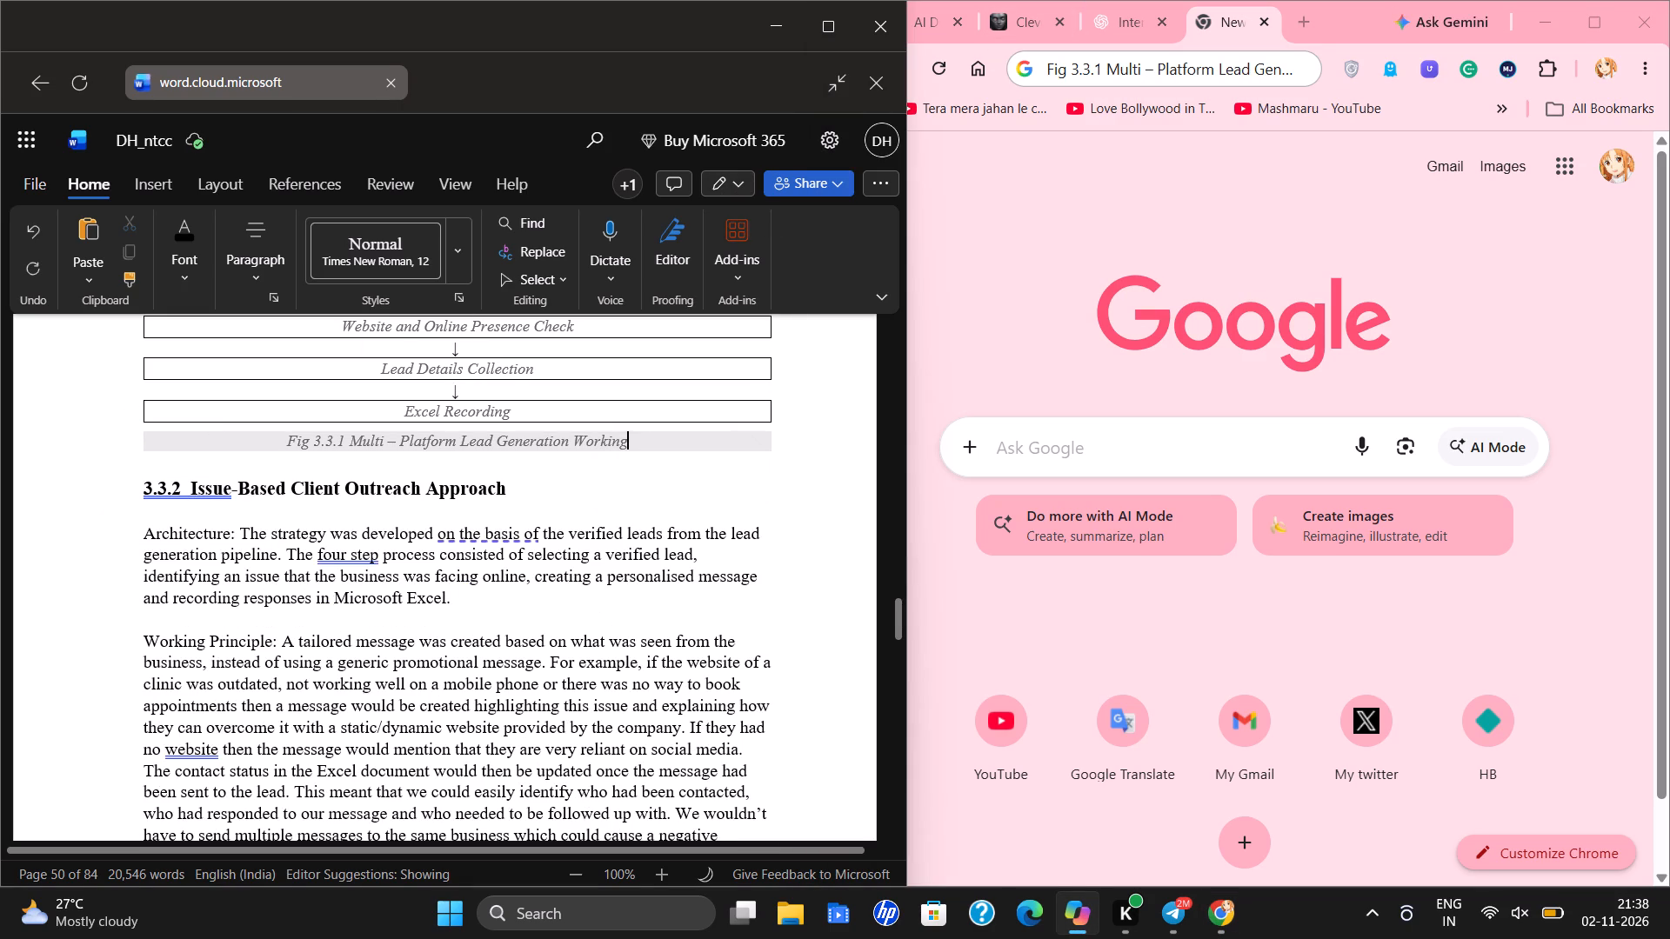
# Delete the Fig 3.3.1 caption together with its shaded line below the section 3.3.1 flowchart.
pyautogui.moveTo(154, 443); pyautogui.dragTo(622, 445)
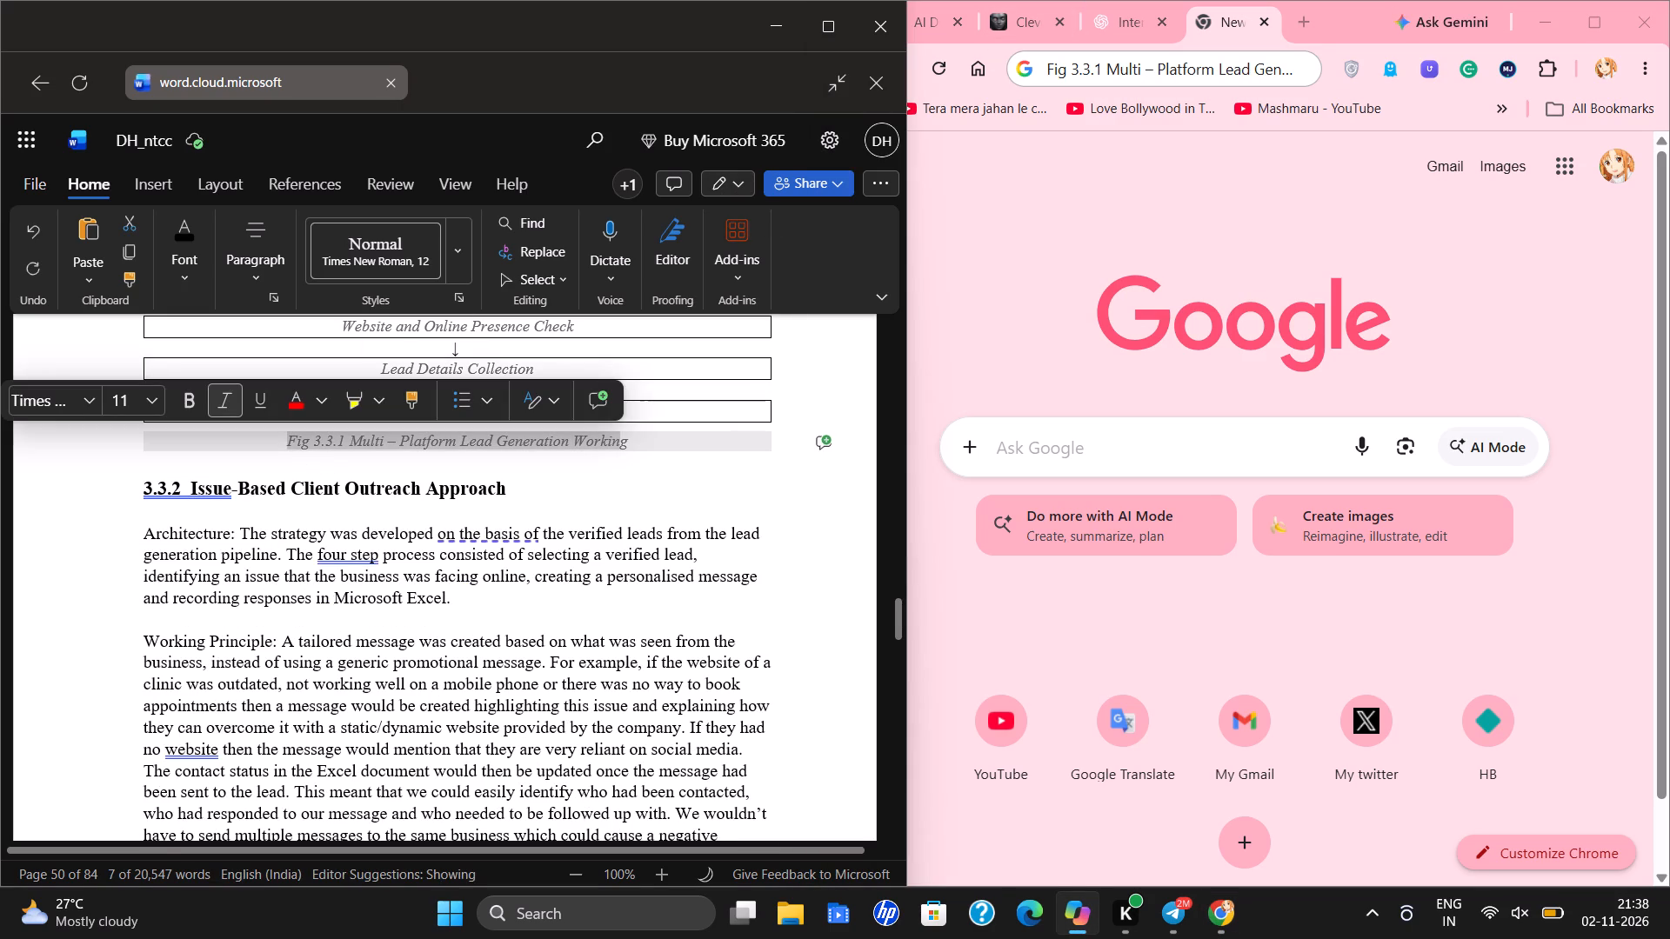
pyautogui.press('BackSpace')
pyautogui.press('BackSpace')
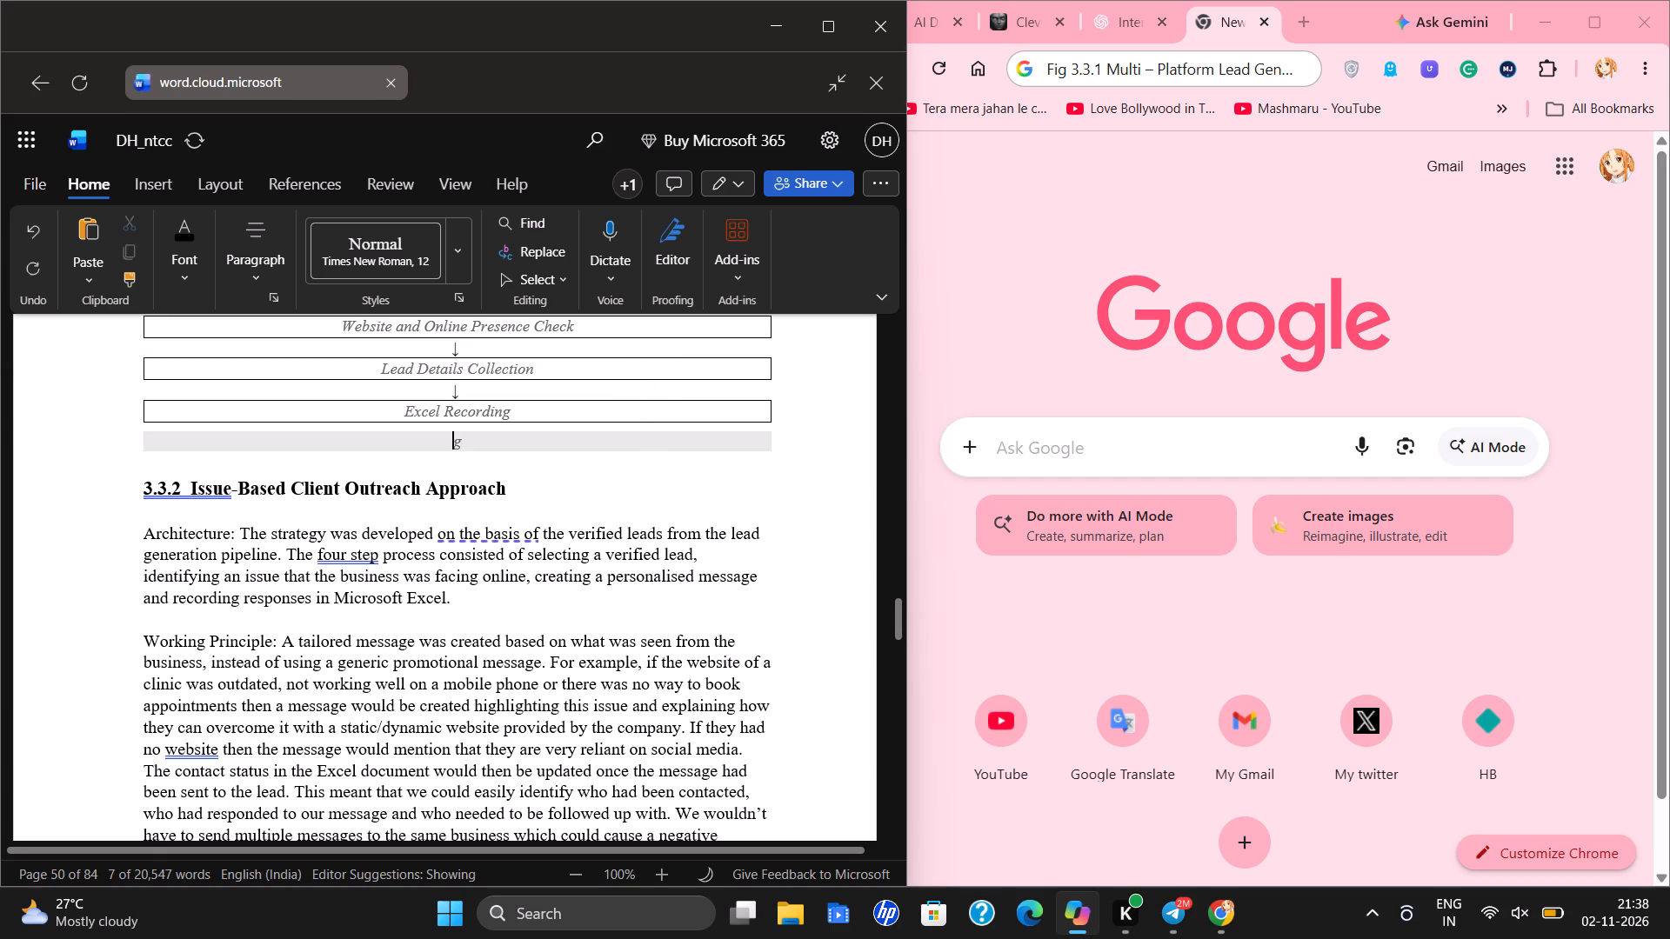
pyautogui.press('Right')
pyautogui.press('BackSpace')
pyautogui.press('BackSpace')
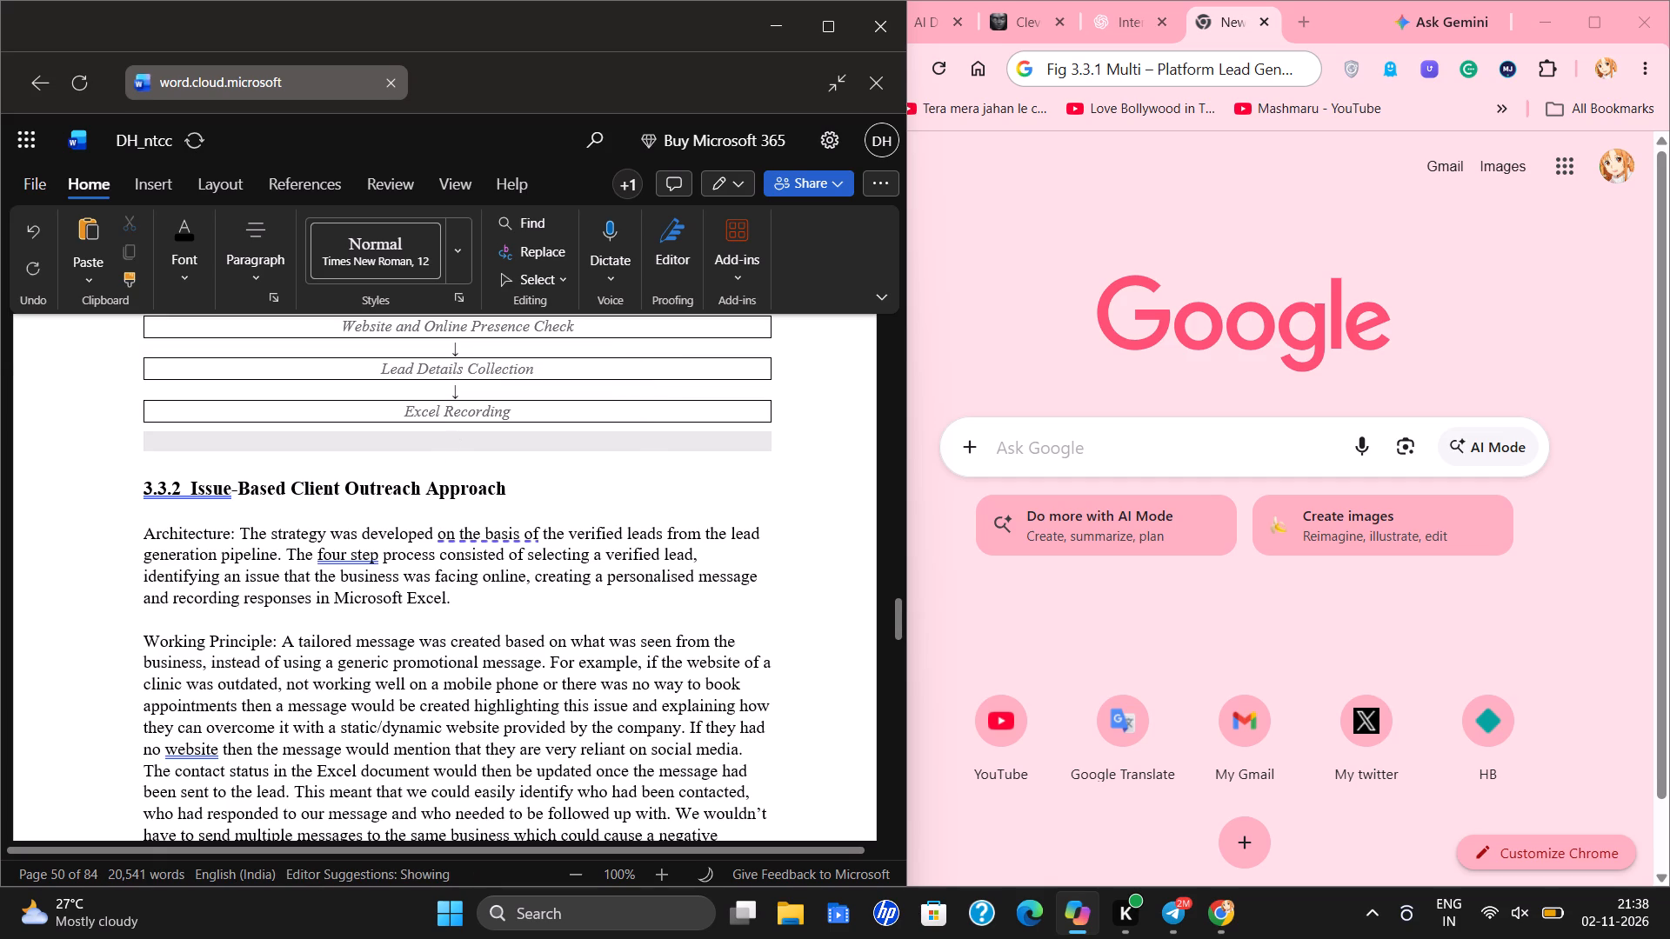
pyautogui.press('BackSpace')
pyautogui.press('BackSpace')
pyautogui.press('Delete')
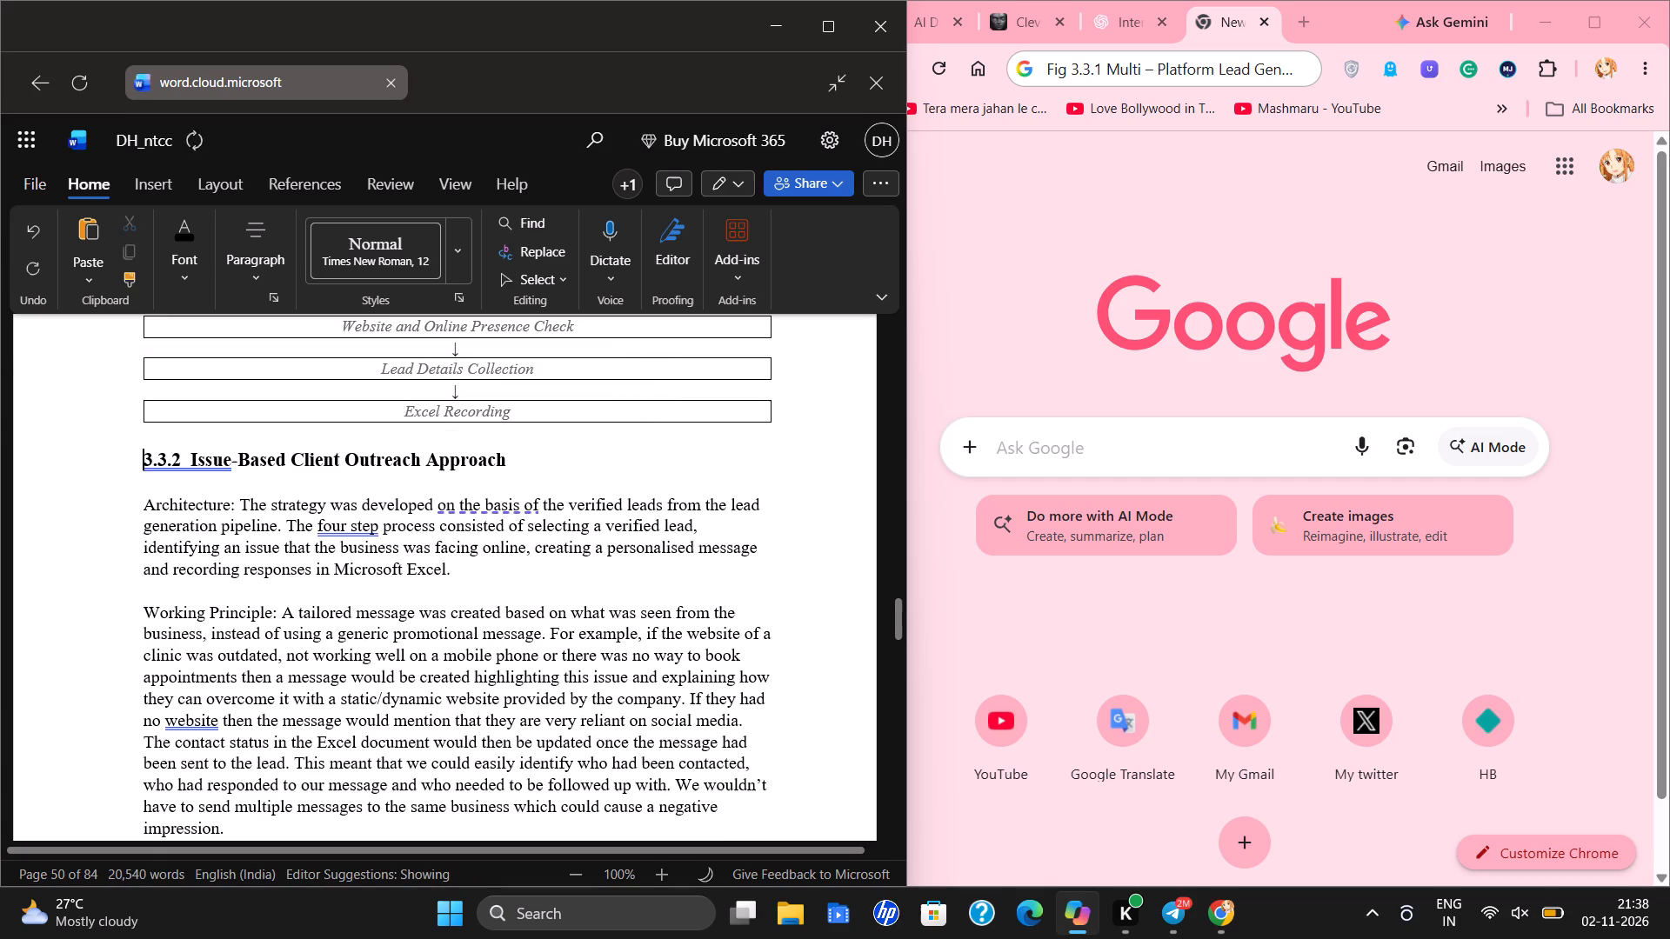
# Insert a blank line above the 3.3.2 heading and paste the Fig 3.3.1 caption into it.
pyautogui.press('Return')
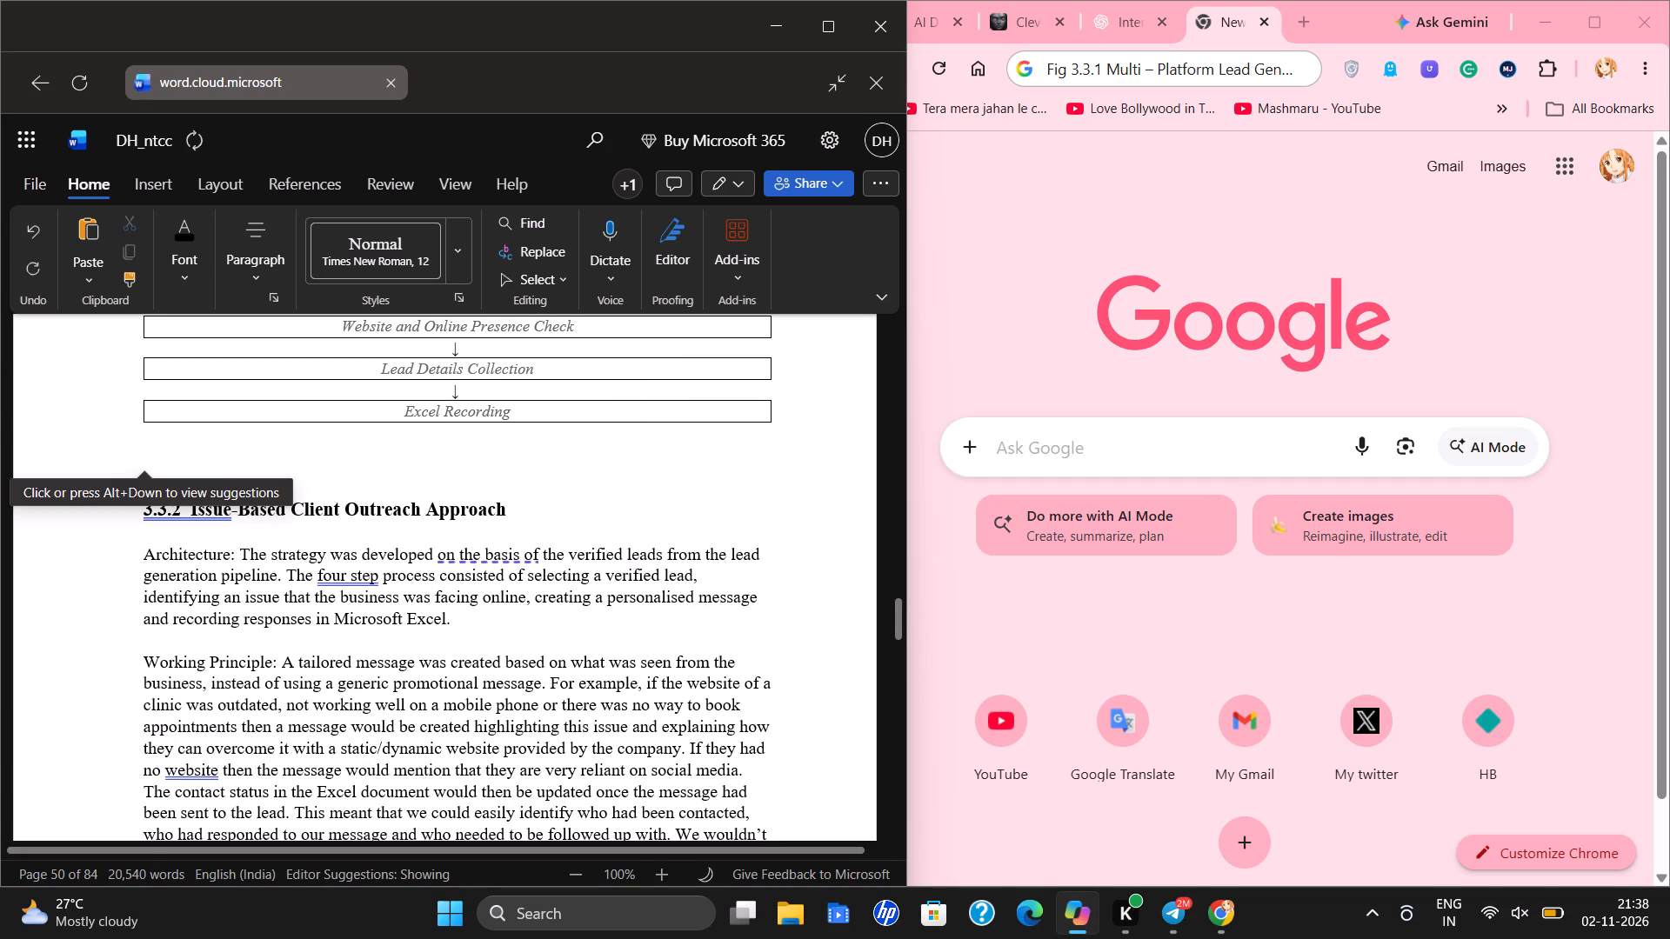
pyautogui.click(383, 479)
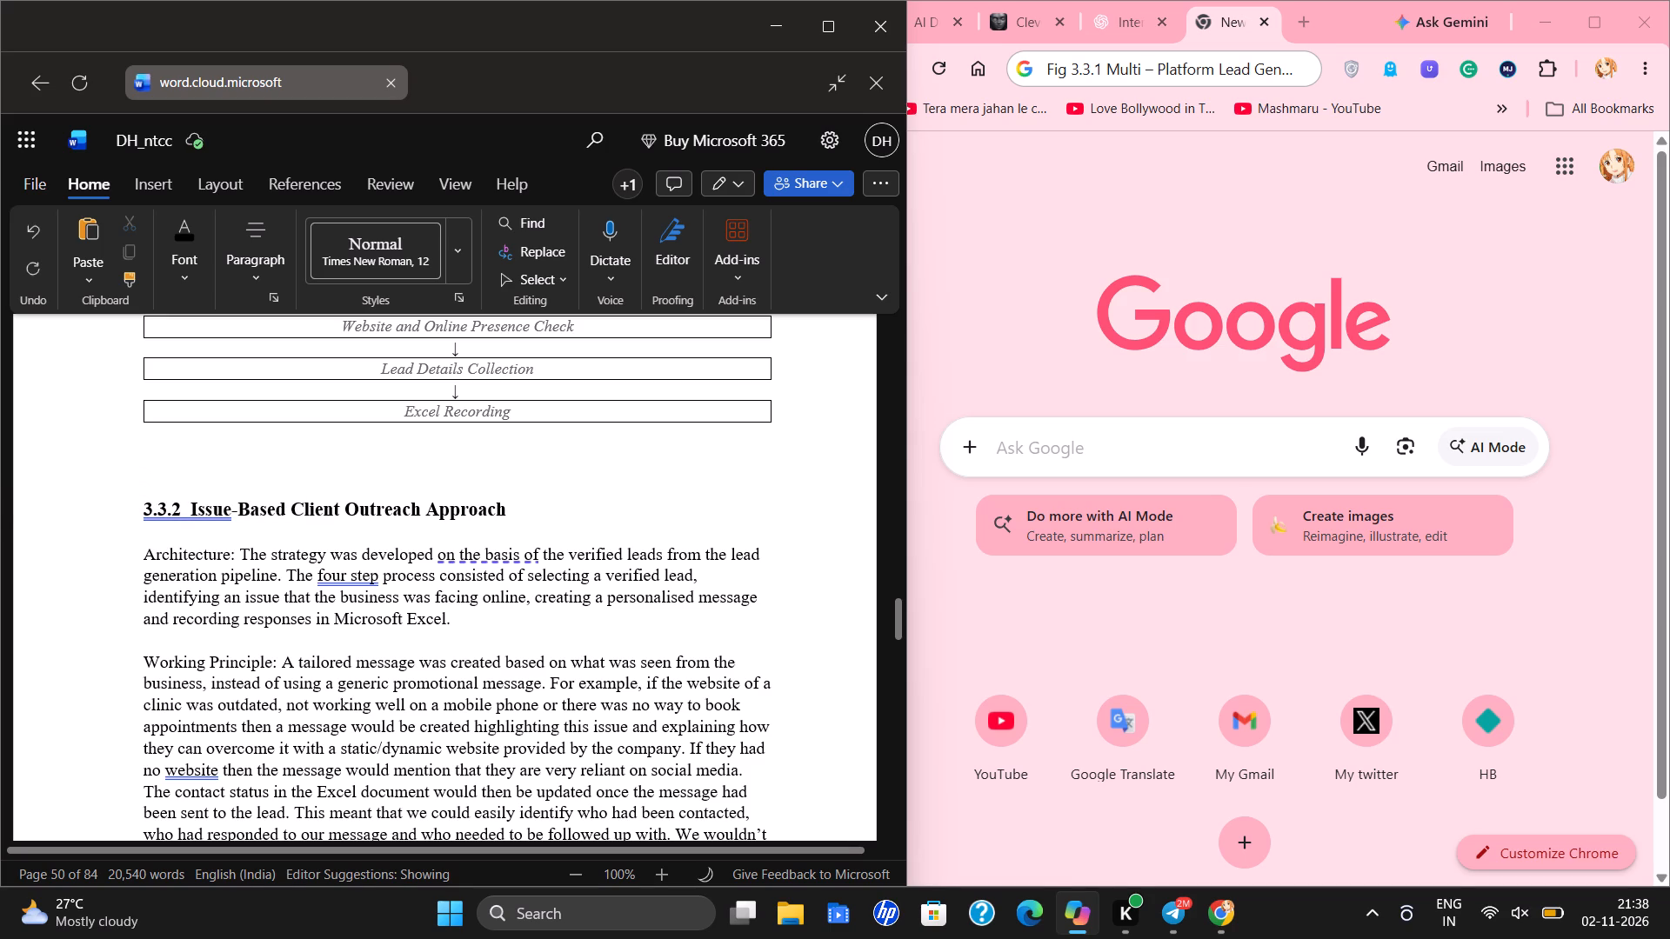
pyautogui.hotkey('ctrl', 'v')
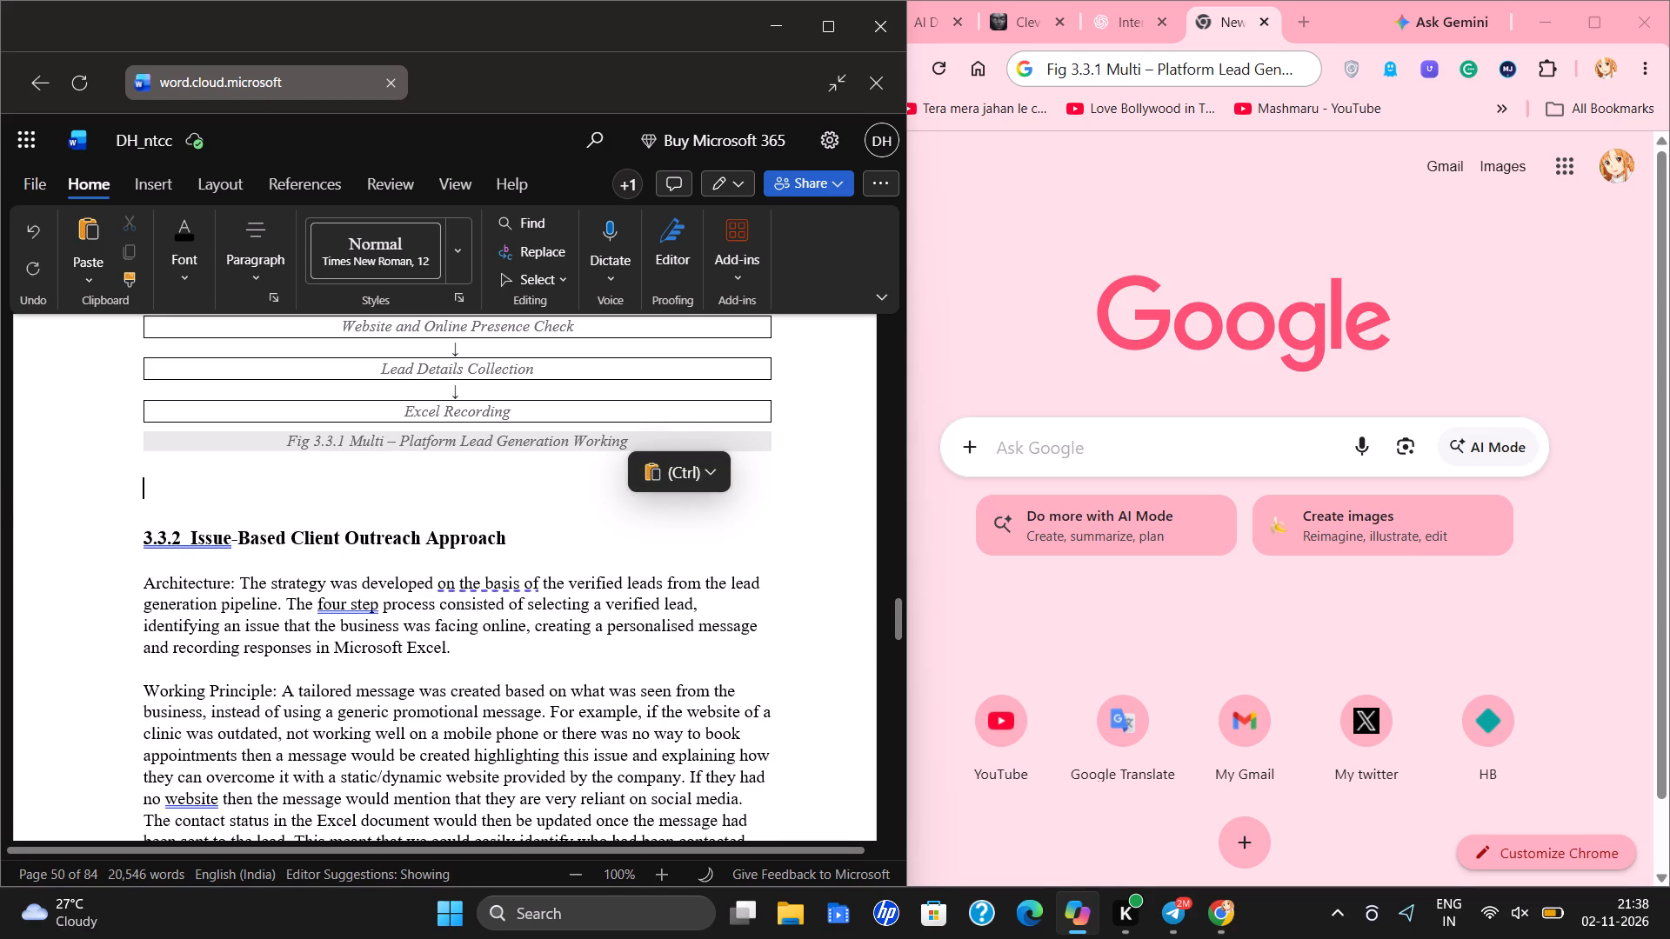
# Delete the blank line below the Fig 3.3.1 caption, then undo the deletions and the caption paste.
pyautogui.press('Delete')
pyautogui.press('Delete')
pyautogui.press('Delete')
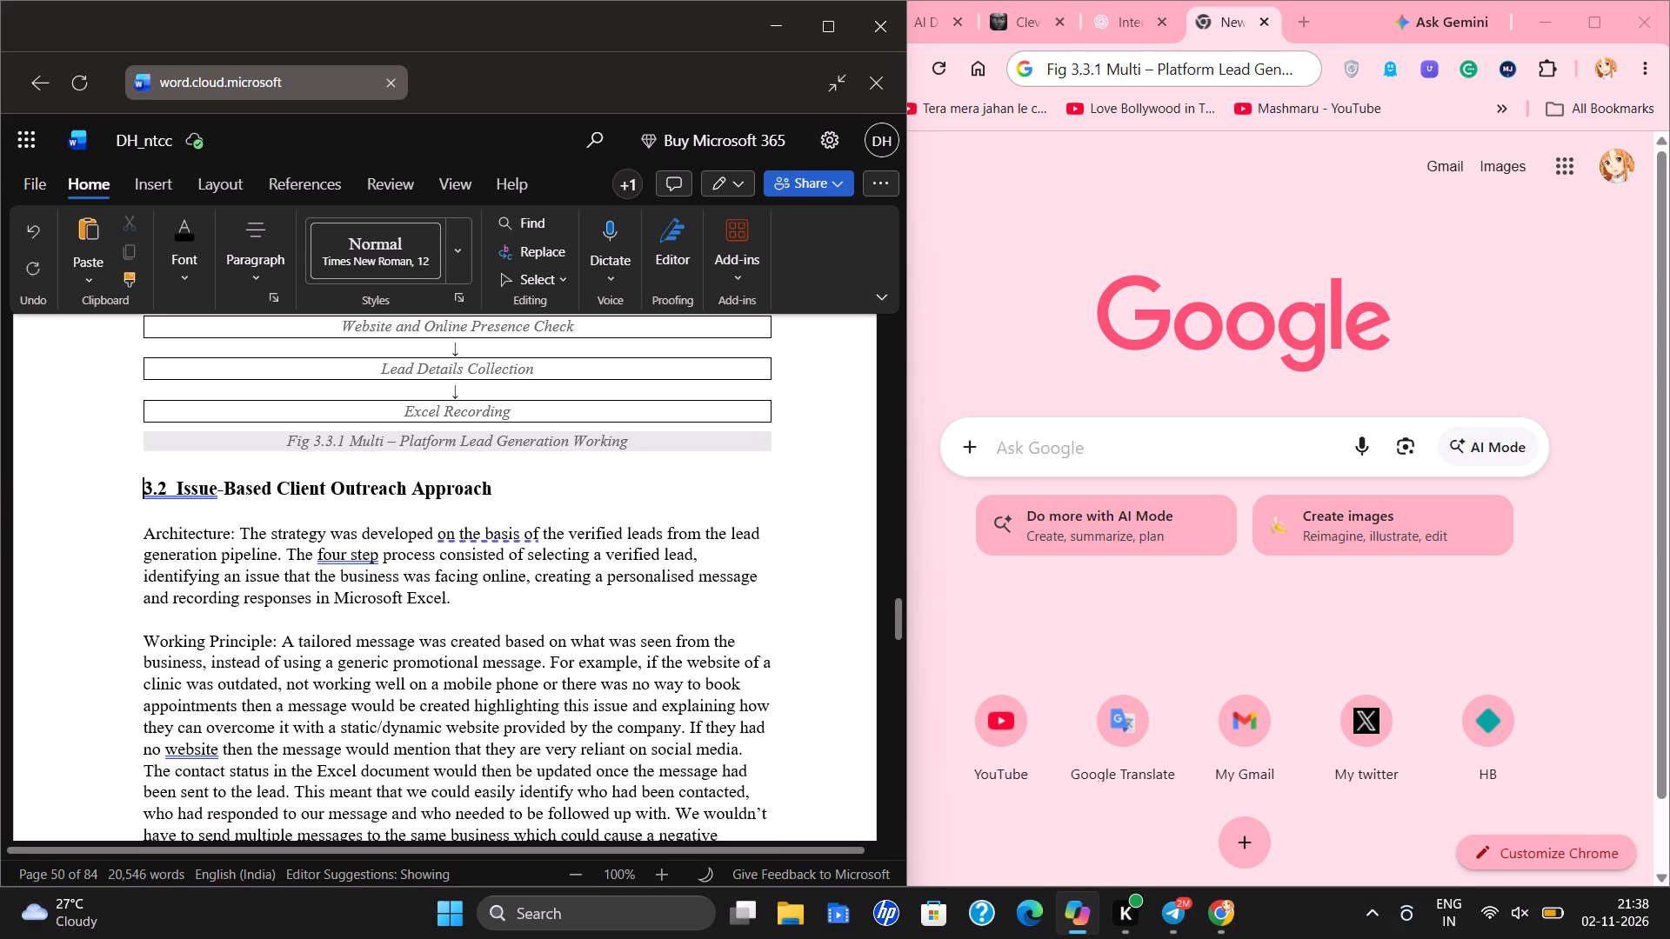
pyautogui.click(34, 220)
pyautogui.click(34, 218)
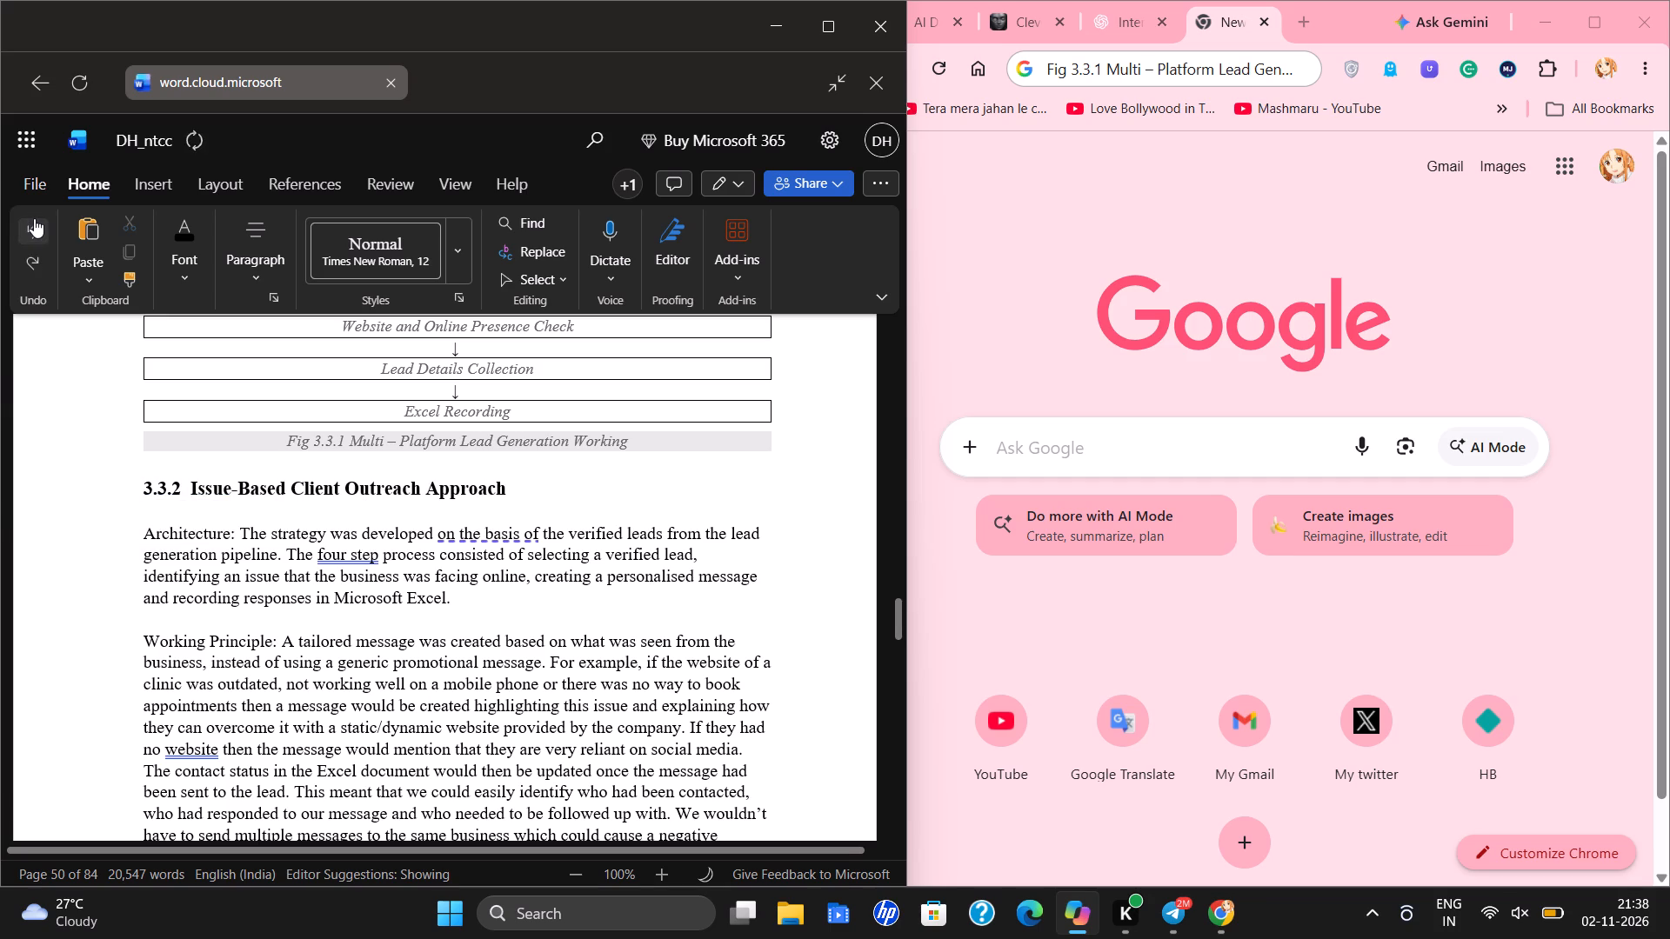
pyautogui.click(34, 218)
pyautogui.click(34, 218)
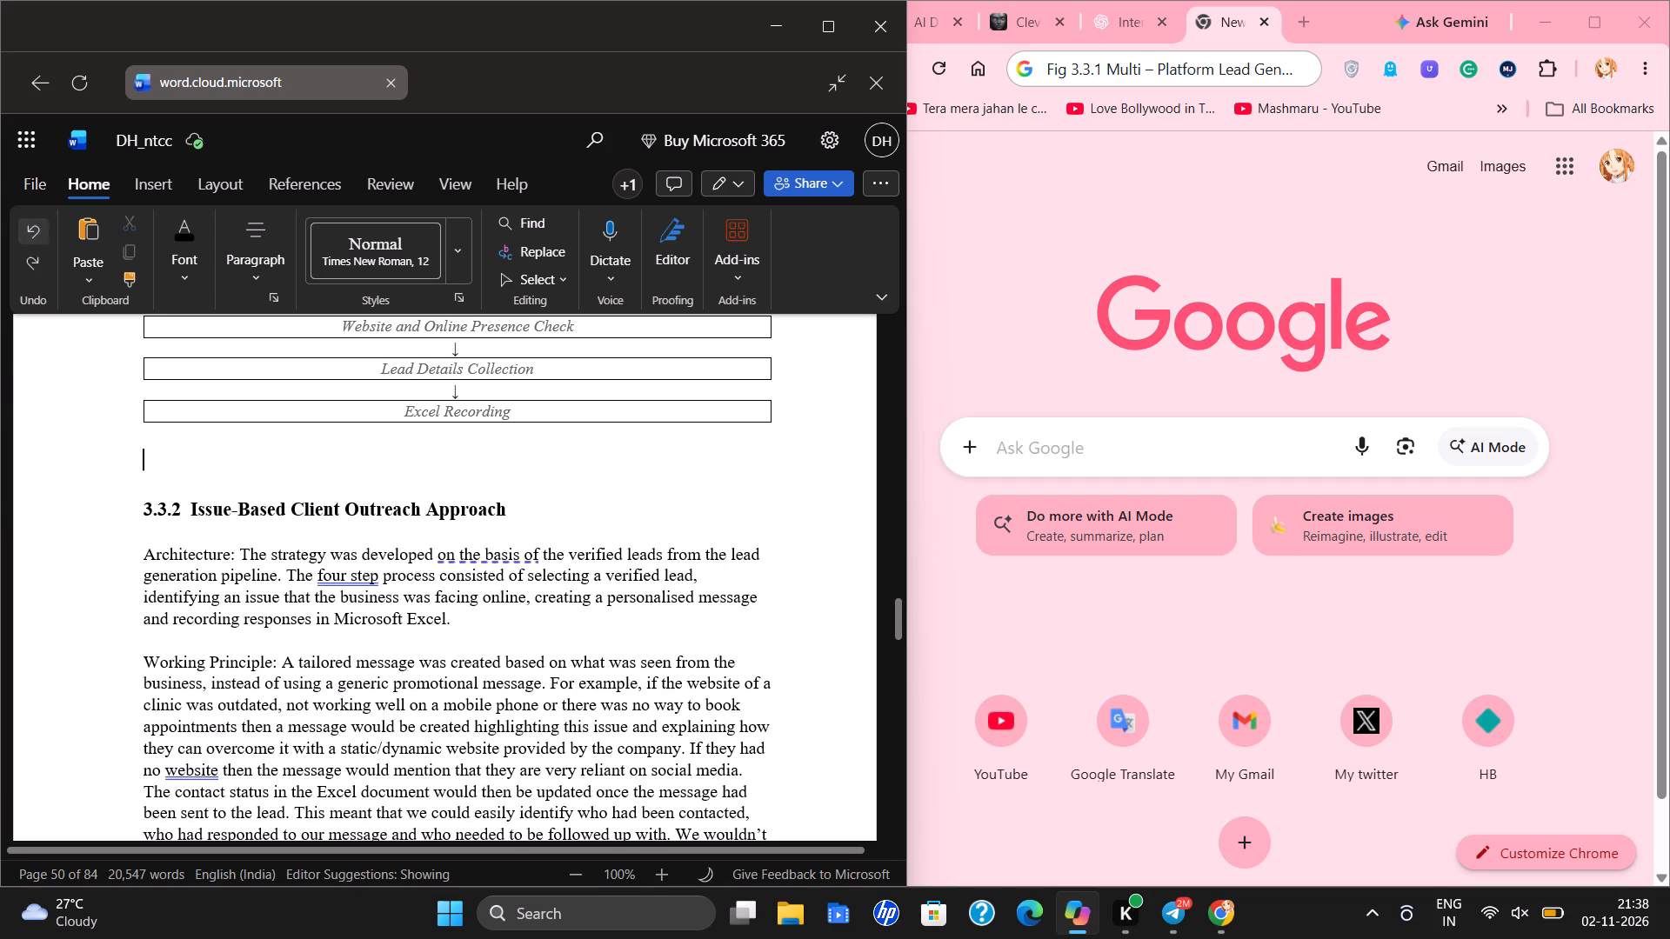
# Add another blank line below the section 3.3.1 flowchart and paste the Fig 3.3.1 caption beneath it.
pyautogui.press('Return')
pyautogui.hotkey('ctrl', 'v')
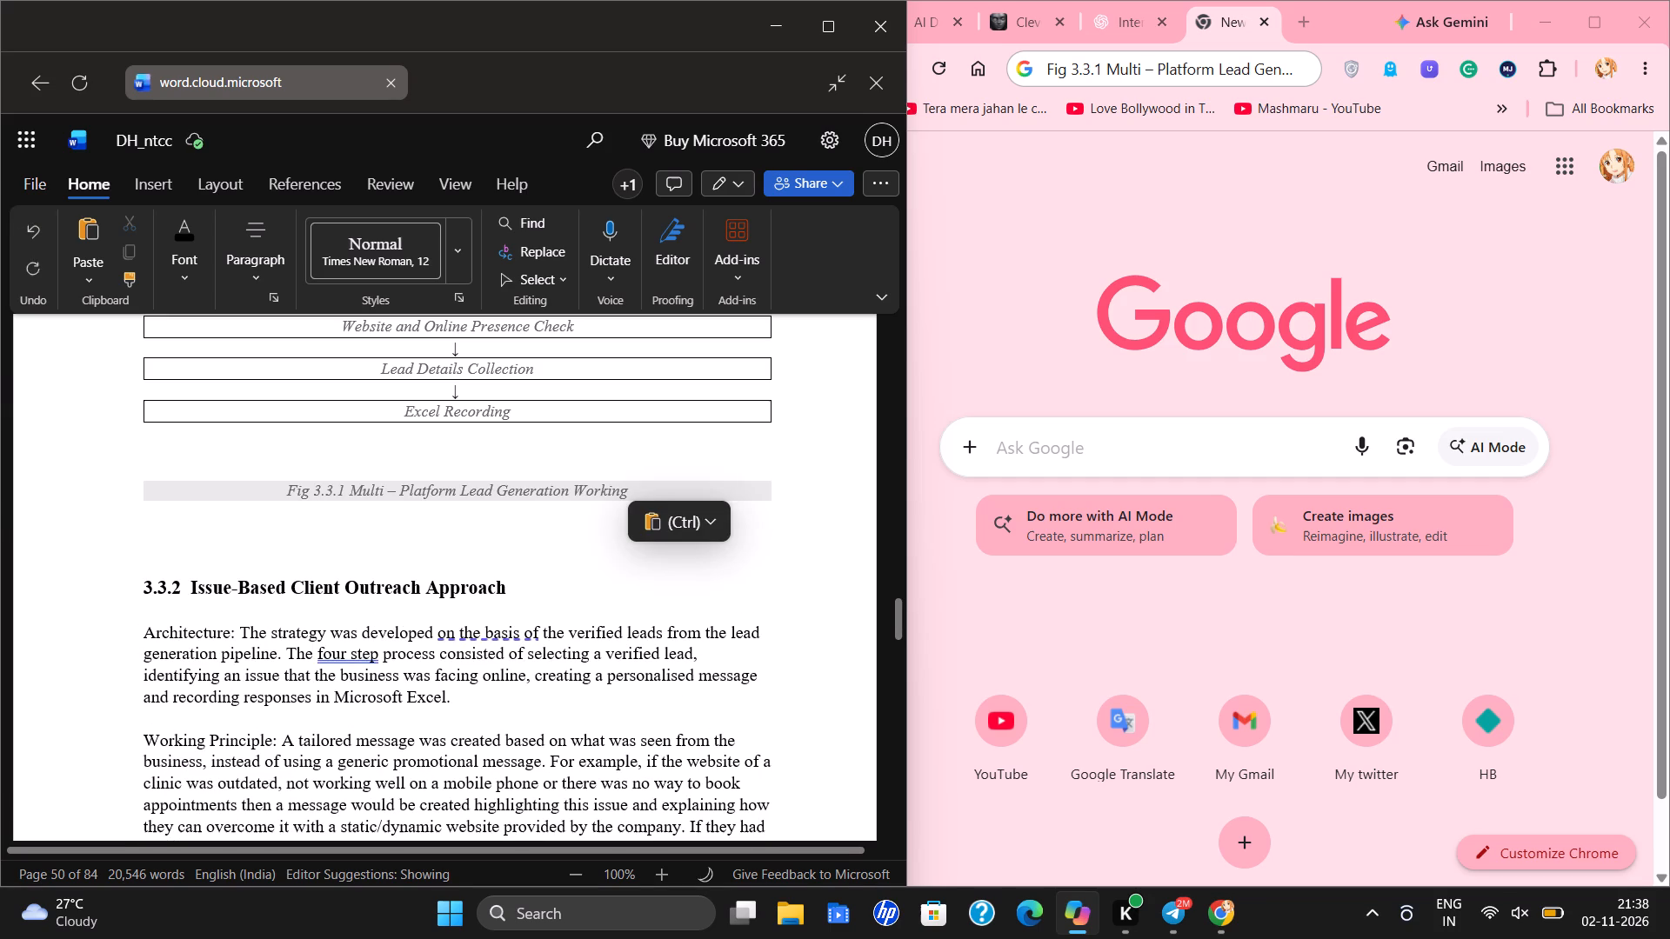
# Maximize the Word window and remove the grey paragraph shading from the Fig 3.3.1 caption.
pyautogui.click(286, 487)
pyautogui.moveTo(284, 487); pyautogui.dragTo(611, 494)
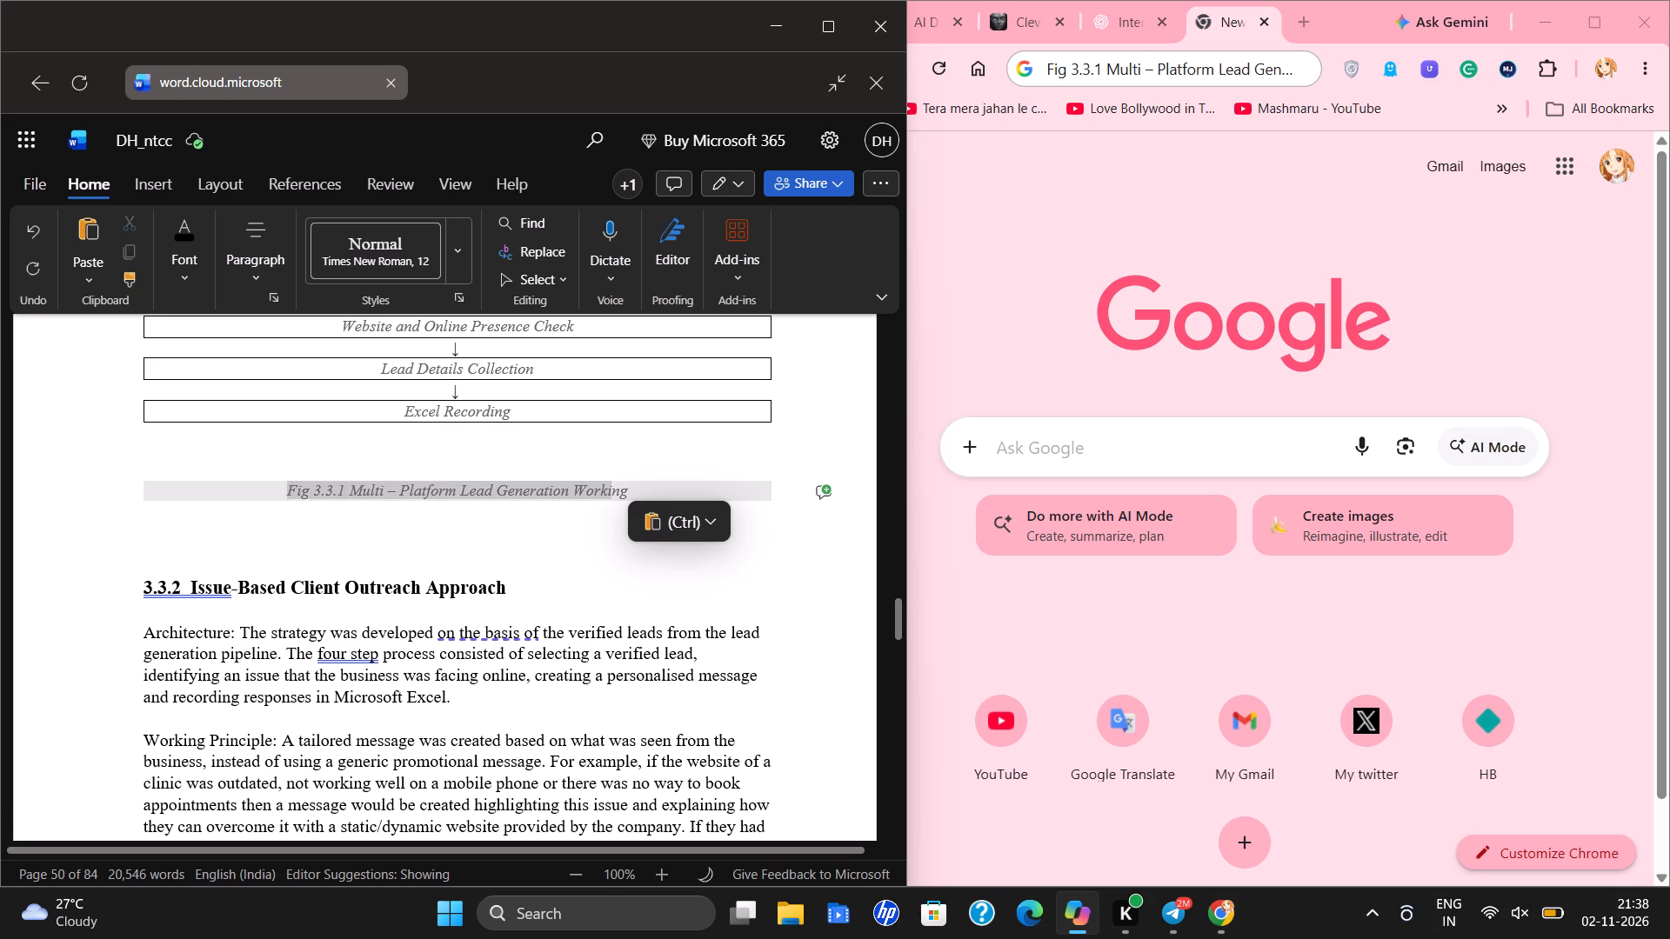
pyautogui.moveTo(611, 494); pyautogui.dragTo(647, 494)
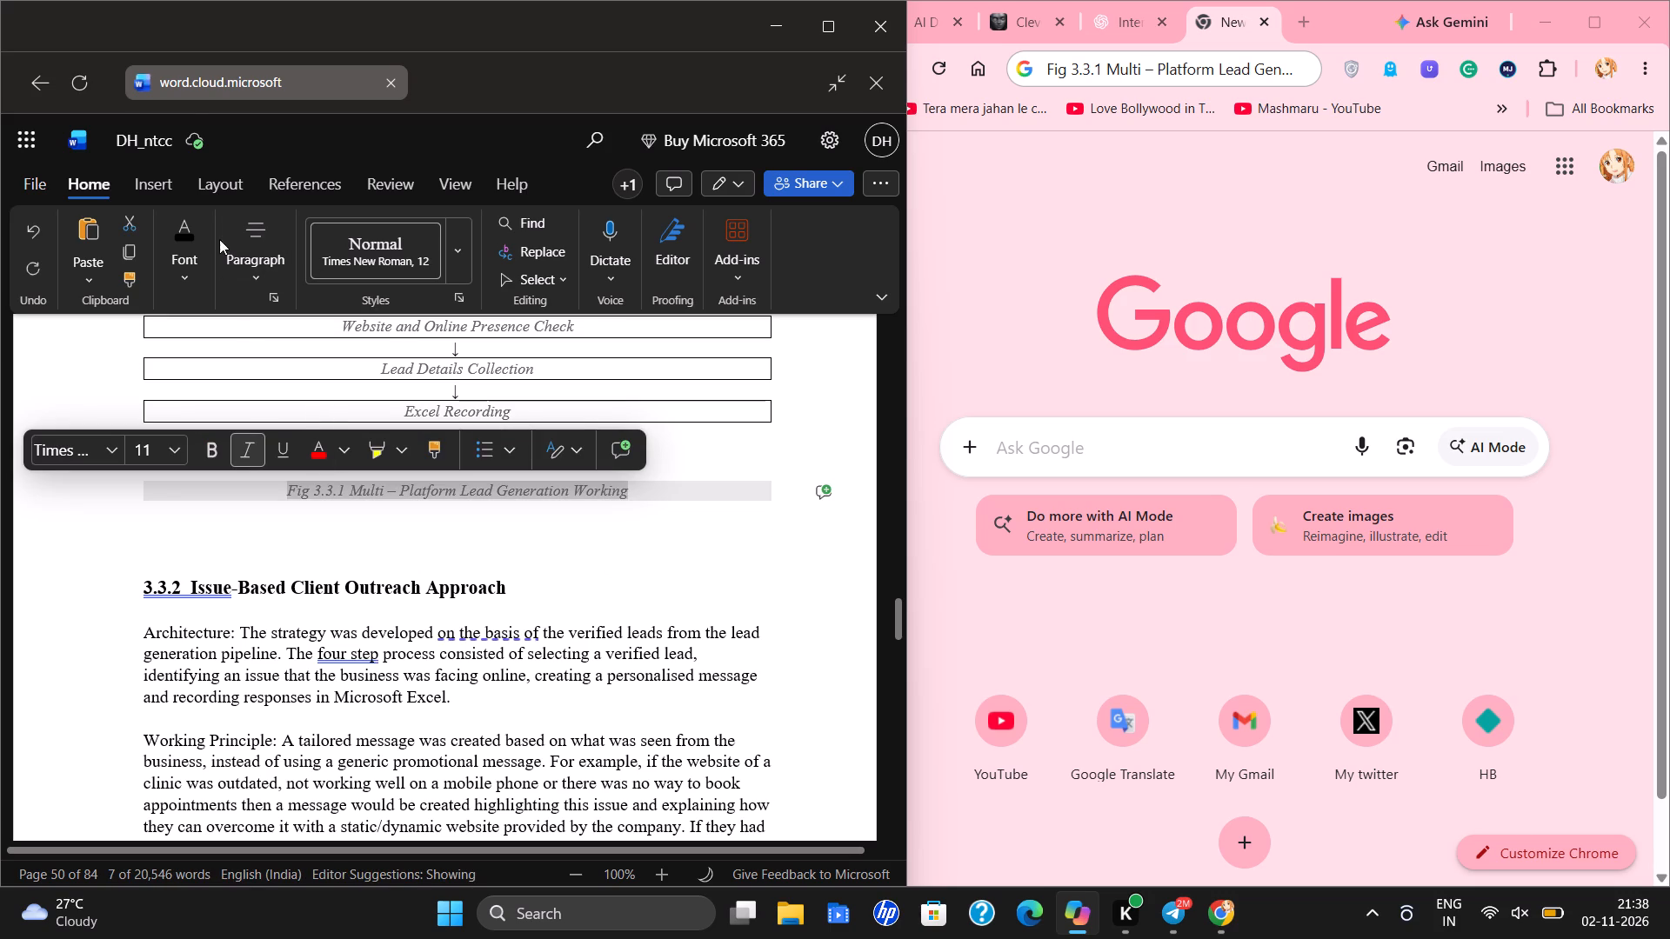
pyautogui.click(459, 249)
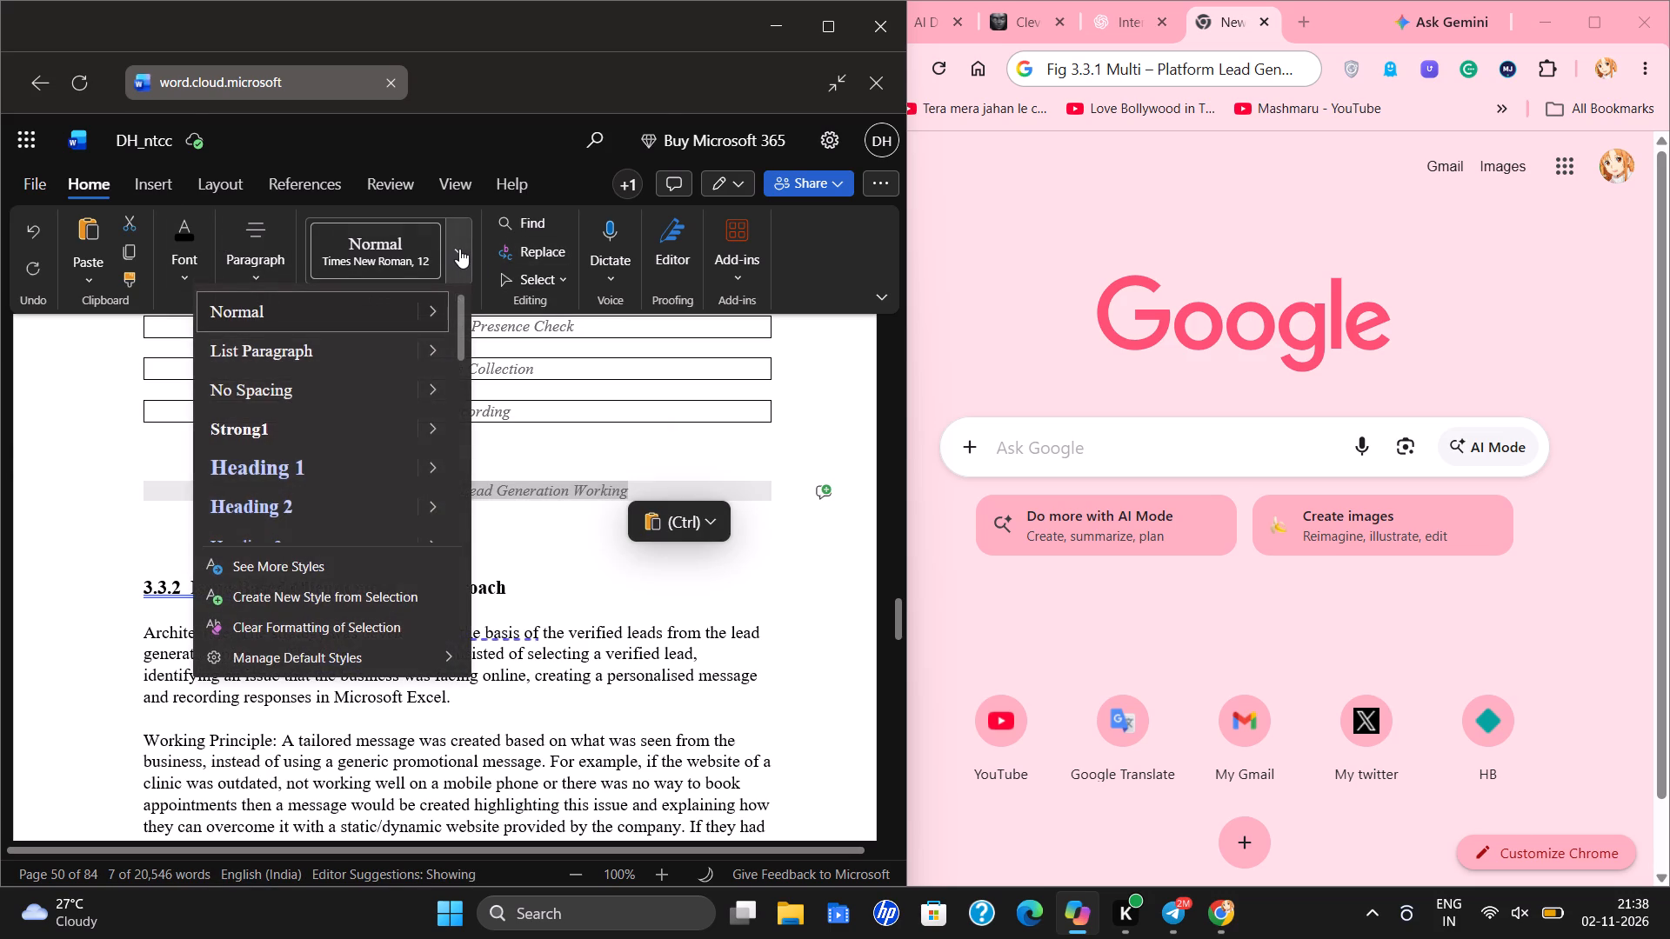
pyautogui.click(459, 249)
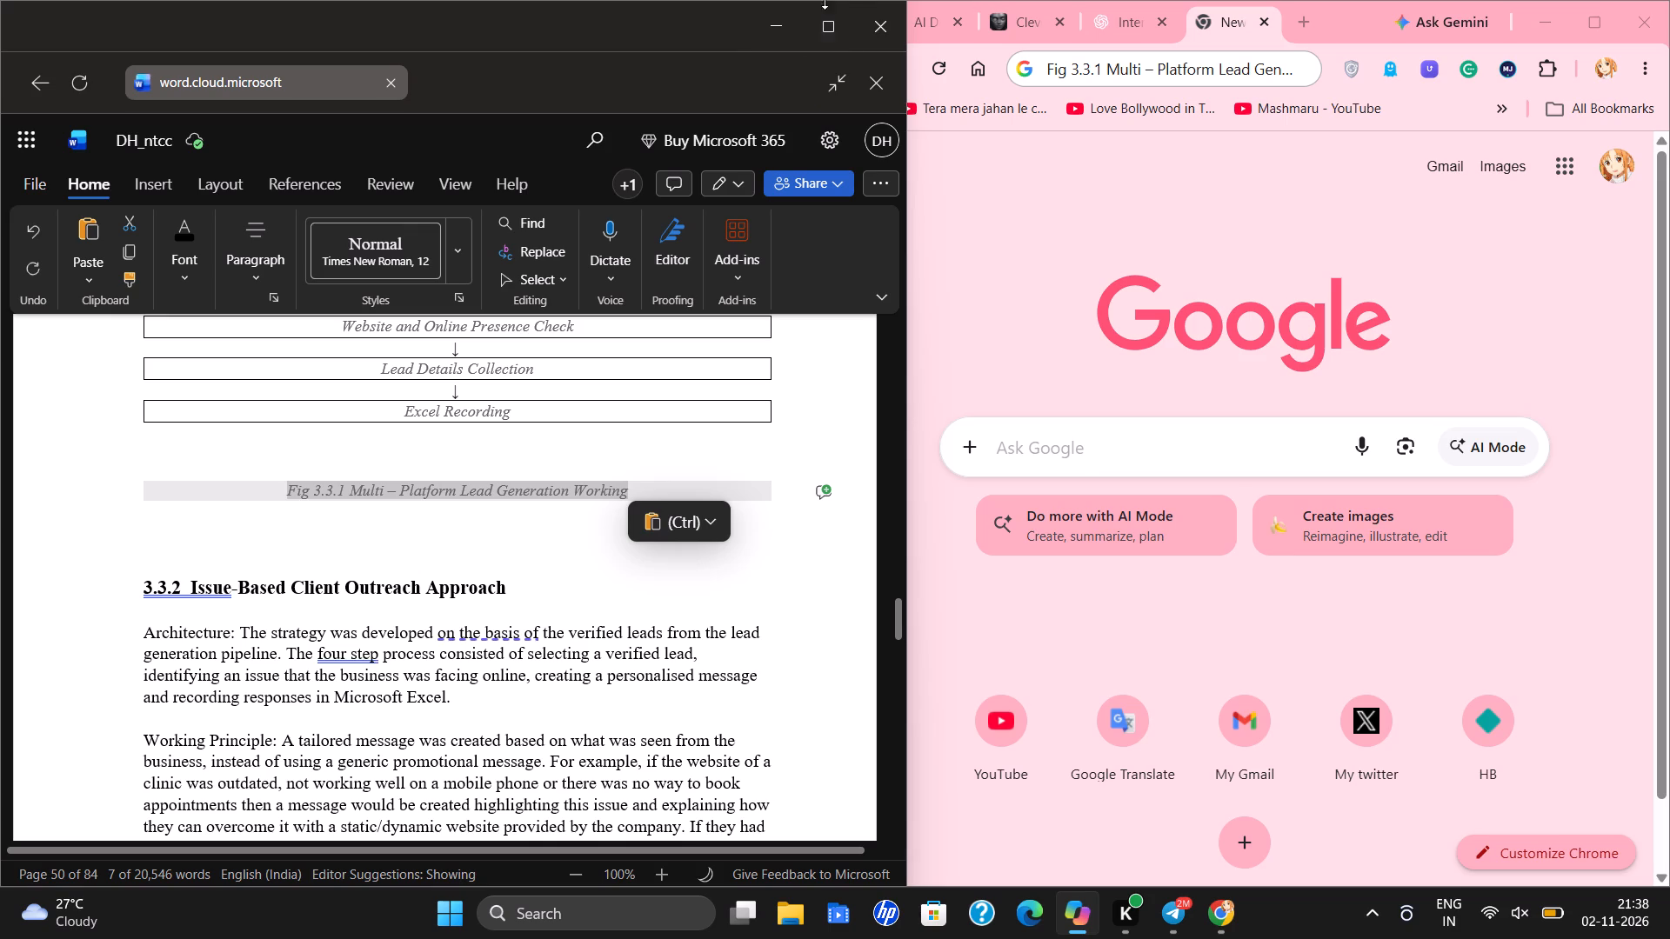
pyautogui.click(826, 23)
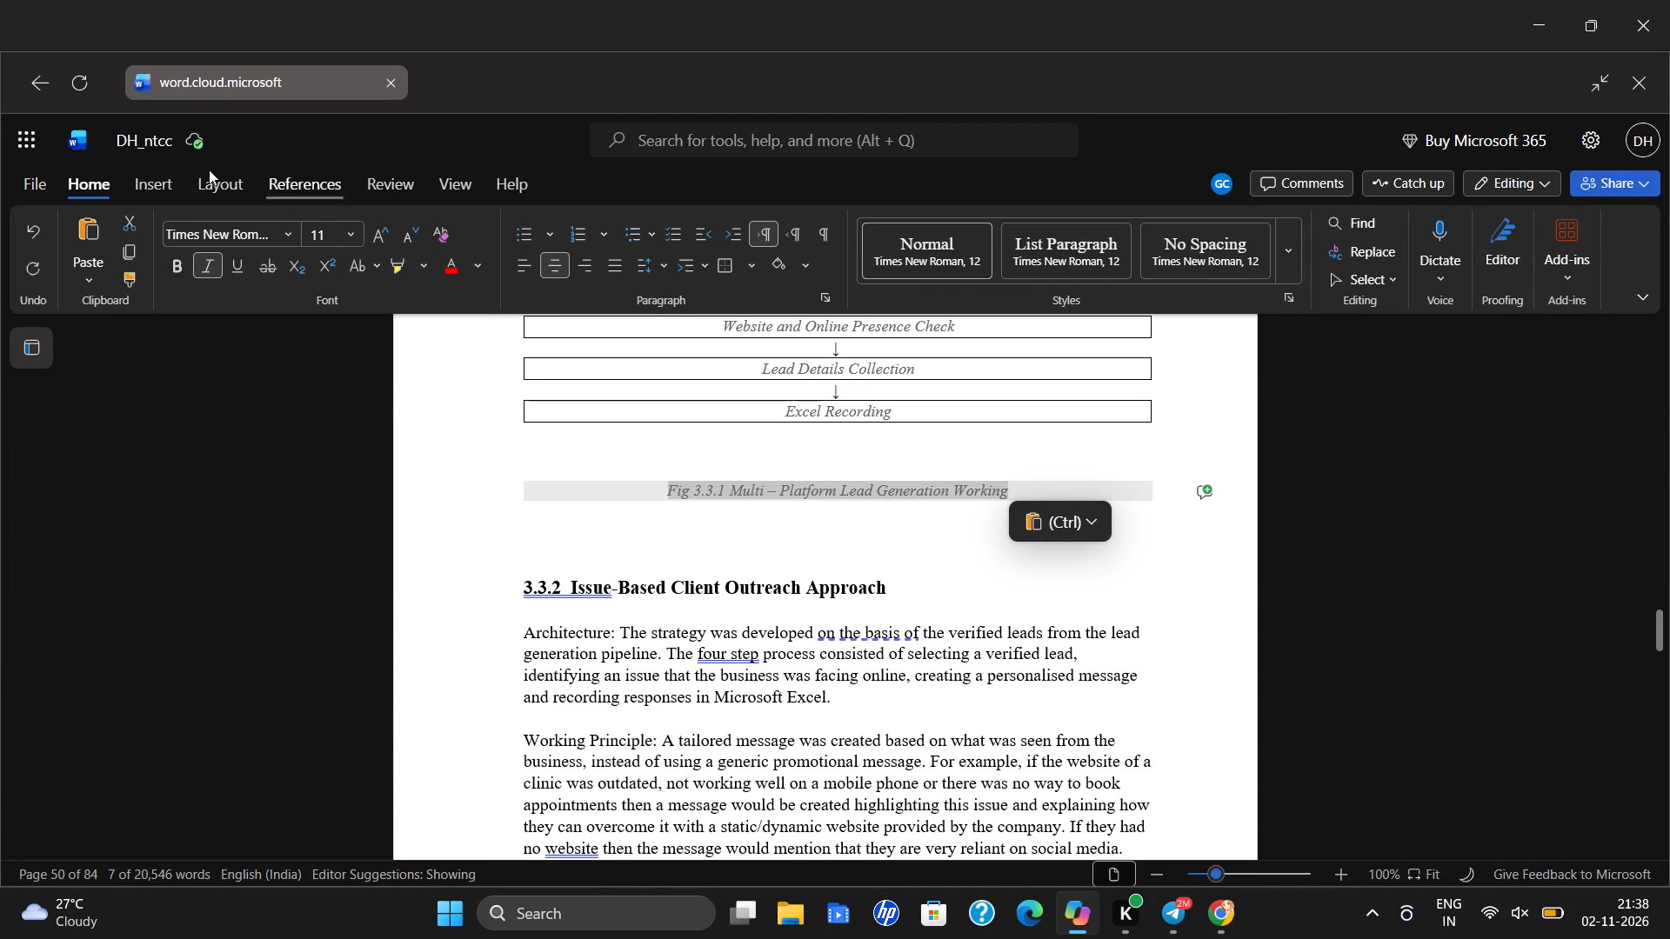
pyautogui.click(173, 179)
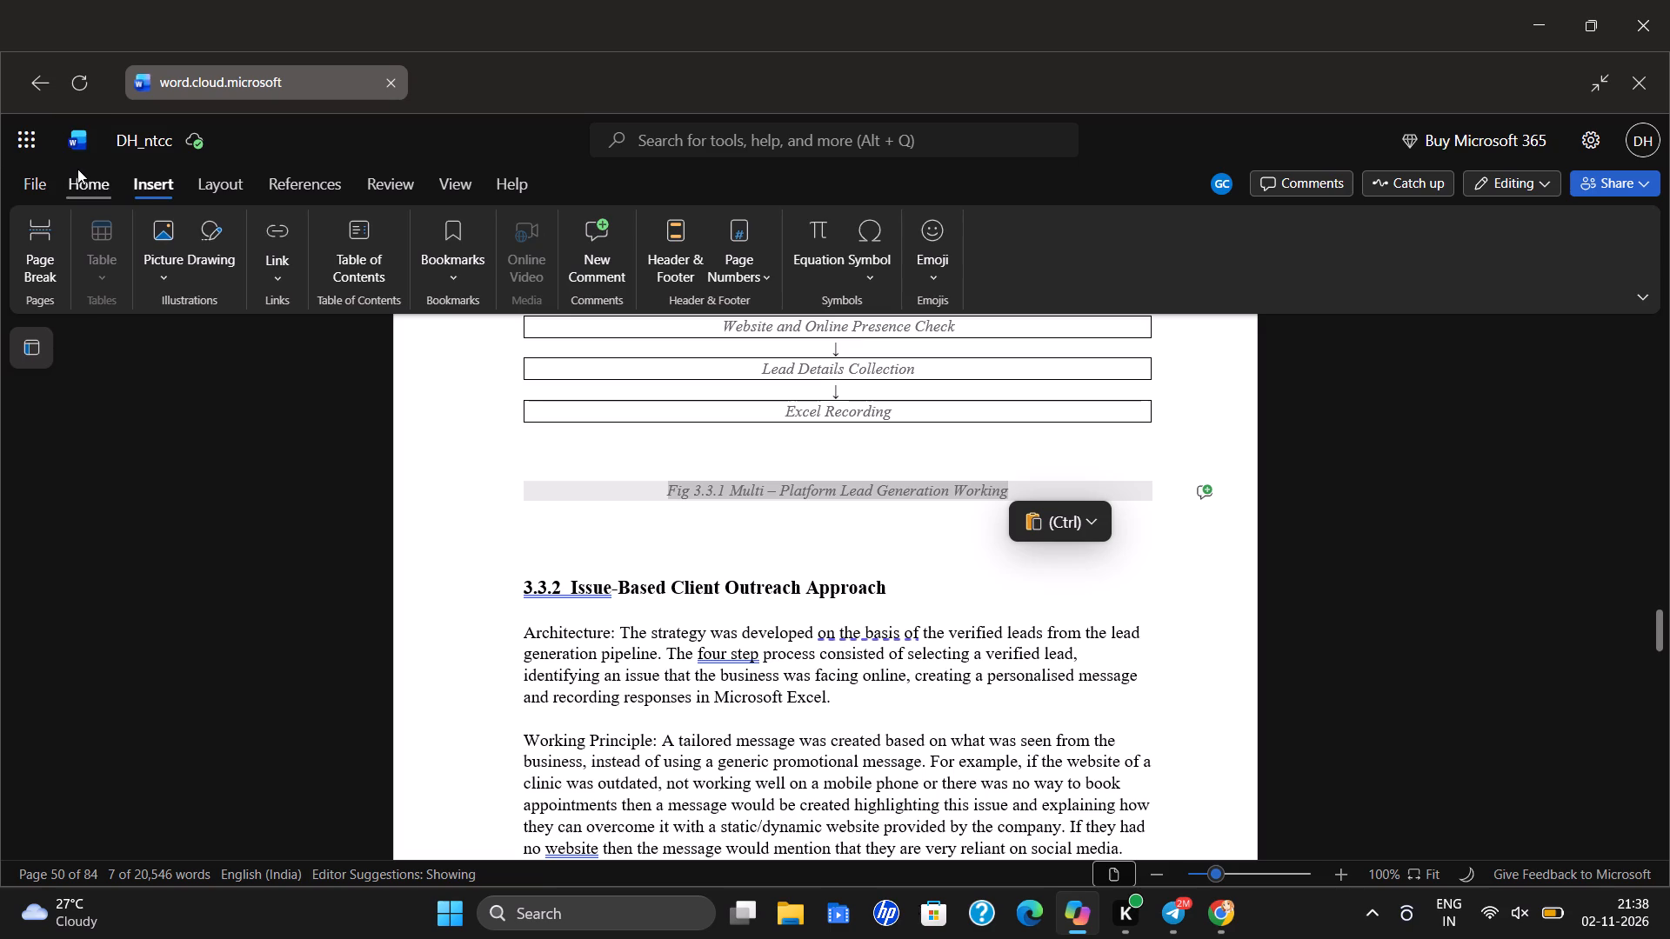
pyautogui.click(79, 170)
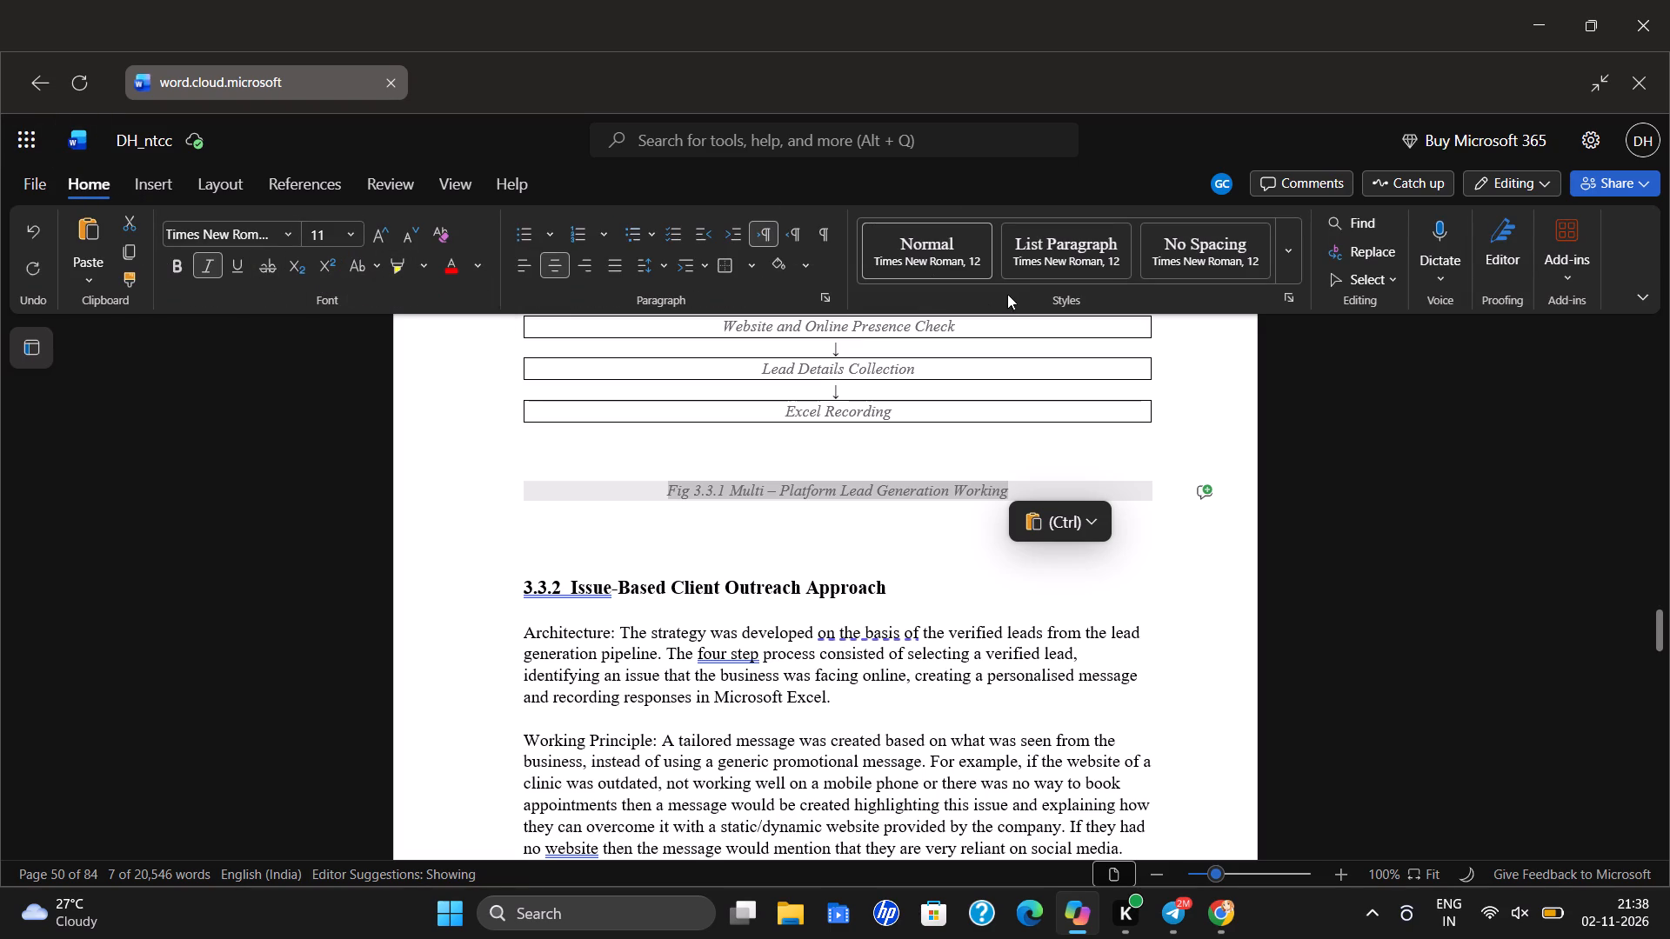
pyautogui.click(780, 265)
pyautogui.click(671, 489)
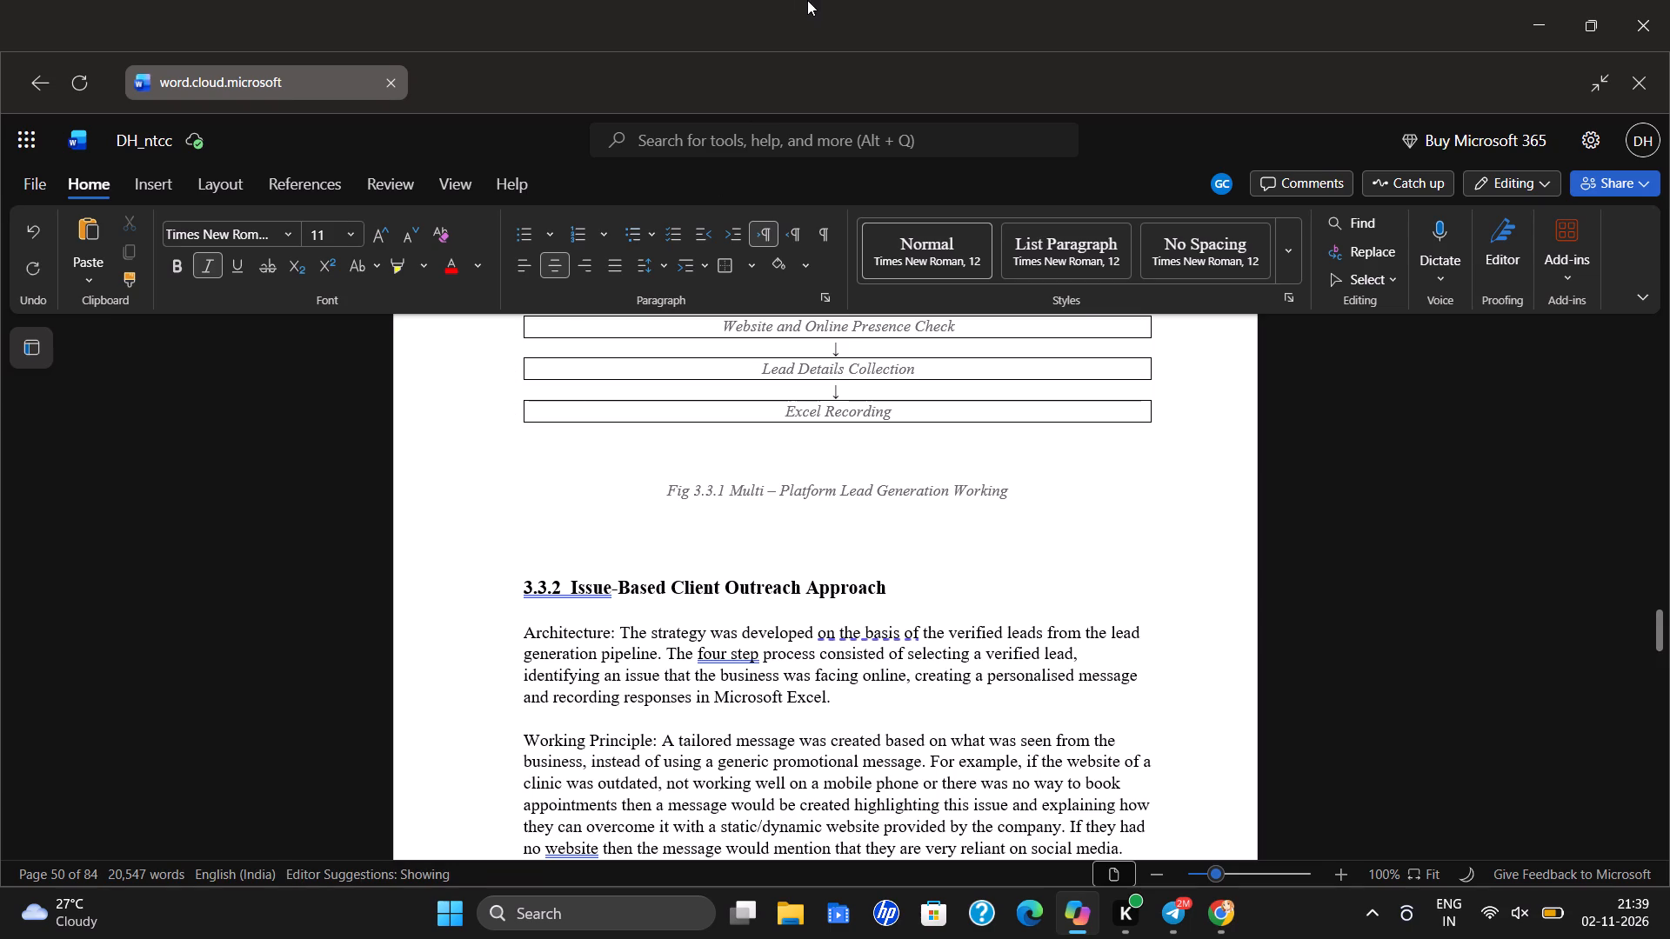
# Restore the Word window beside the browser and set the section 3.3.1 flowchart text, including its arrows, to font size 11.
pyautogui.moveTo(807, 0); pyautogui.dragTo(577, 47)
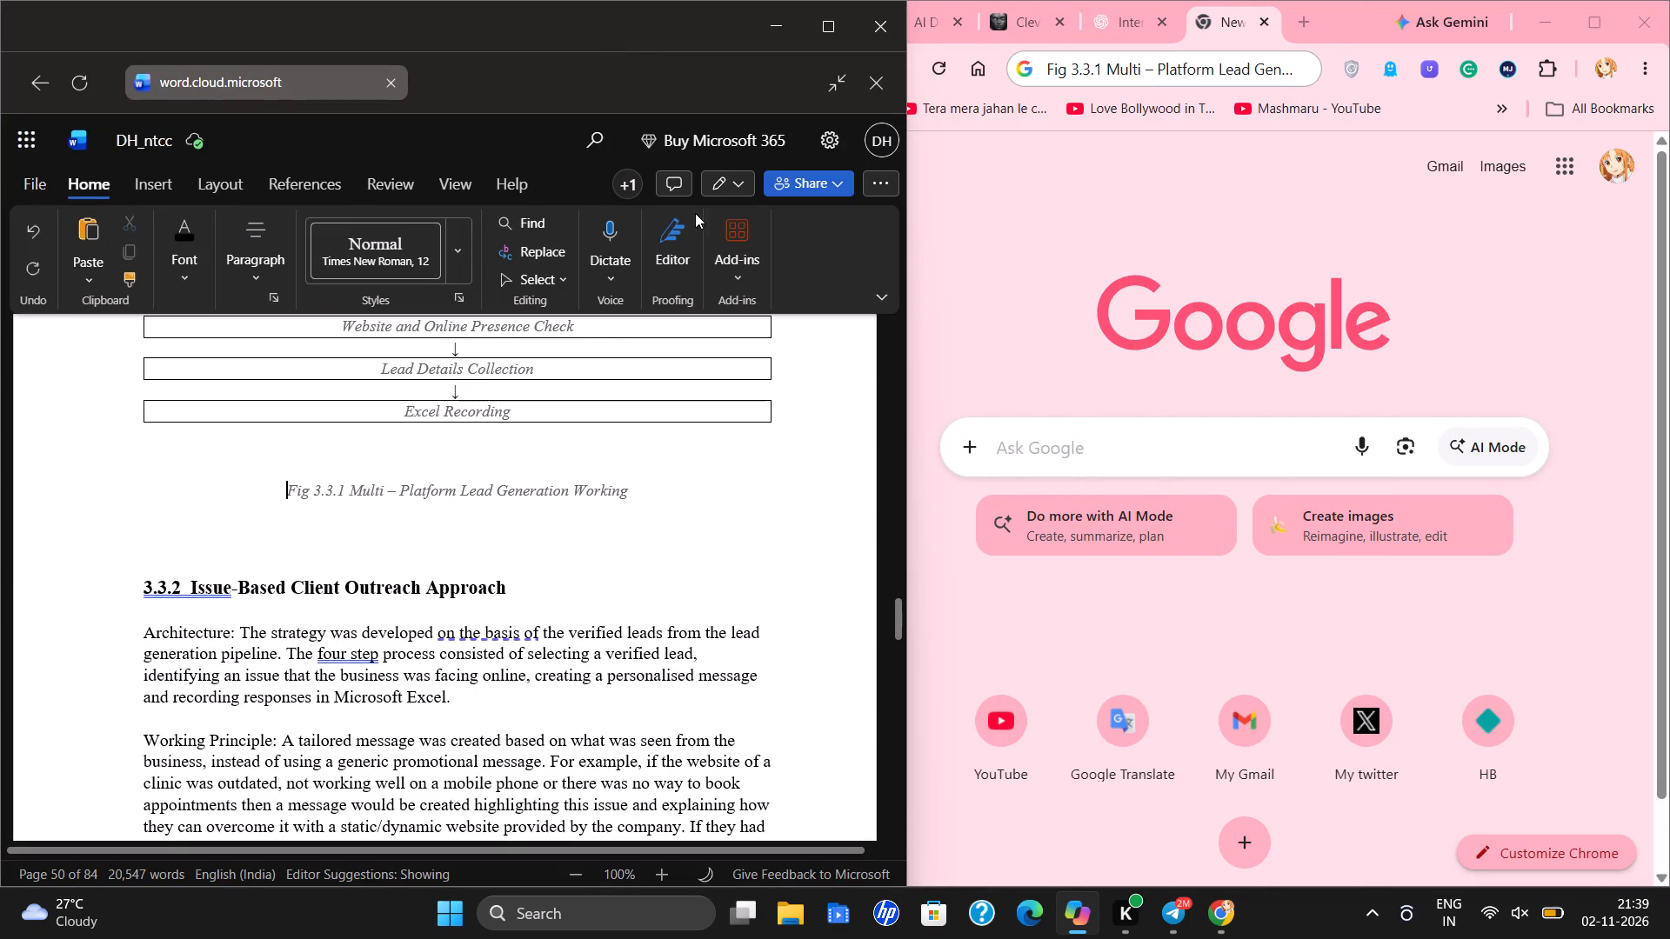
pyautogui.scroll(2, 430, 503)
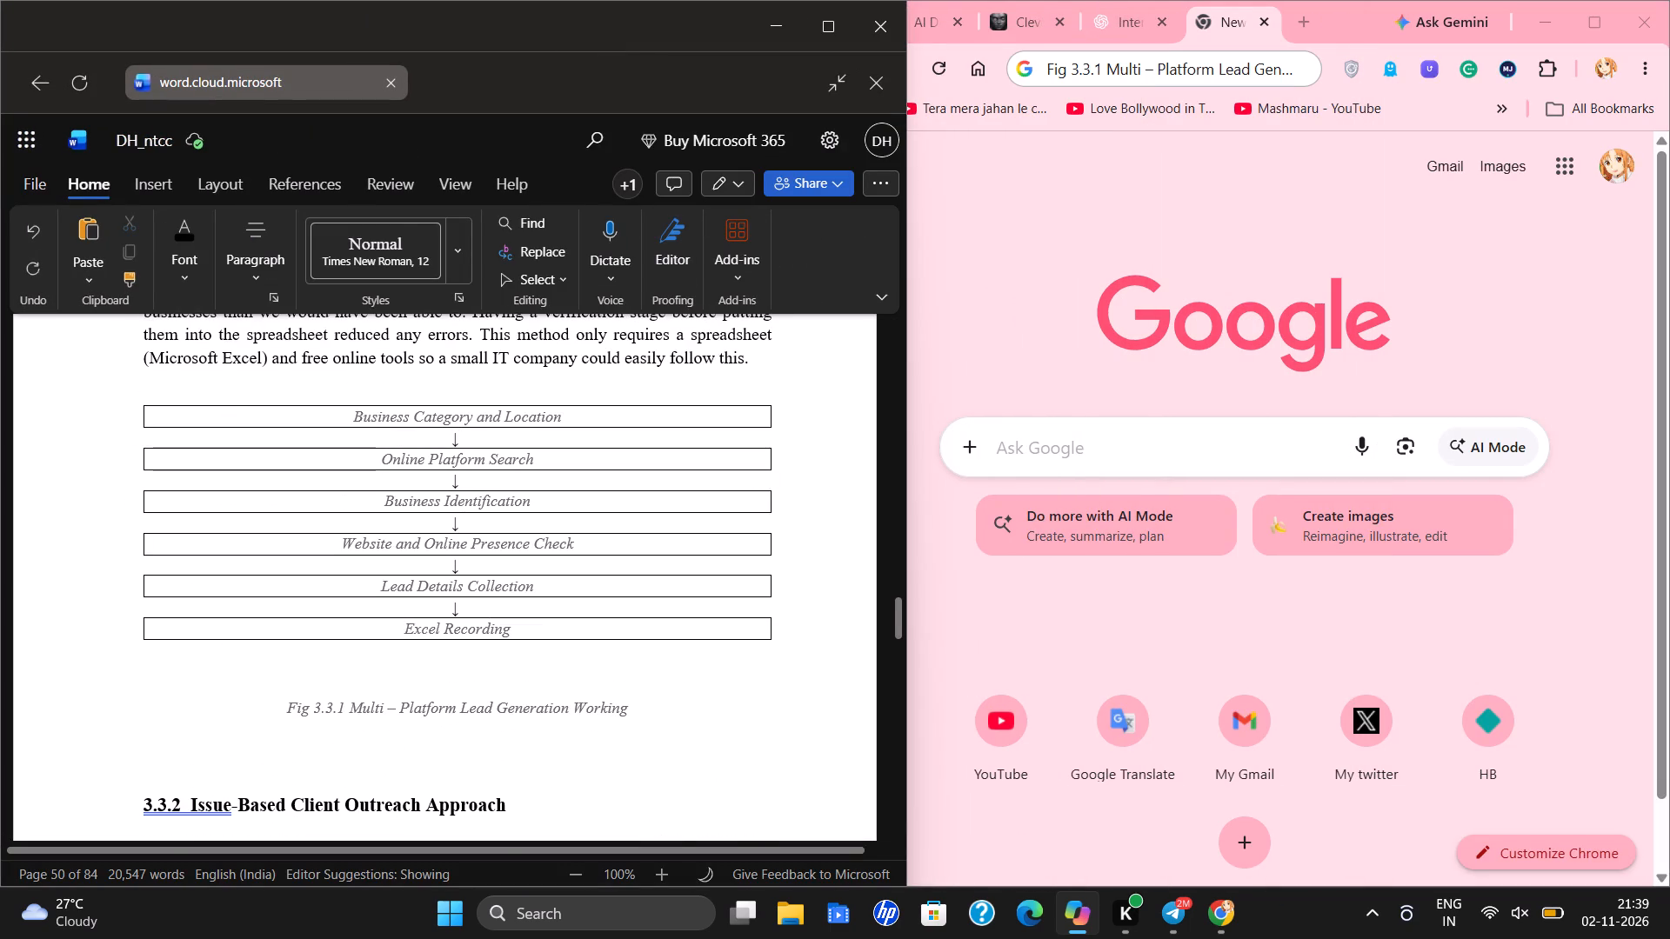
pyautogui.moveTo(104, 415); pyautogui.dragTo(724, 687)
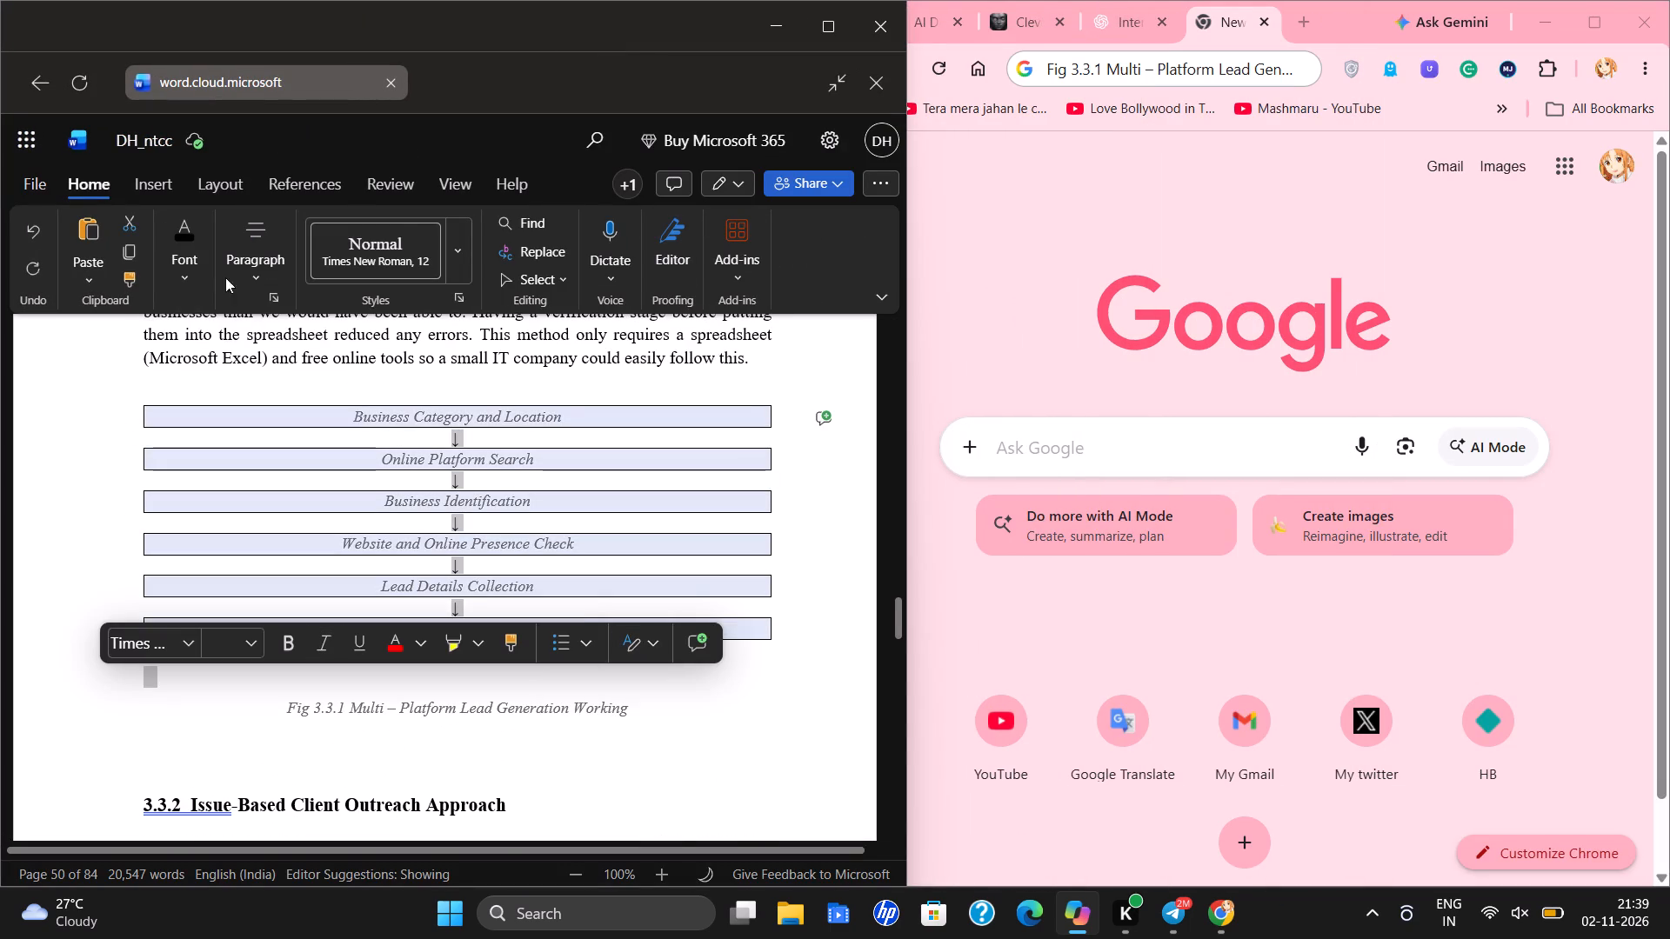
pyautogui.click(252, 640)
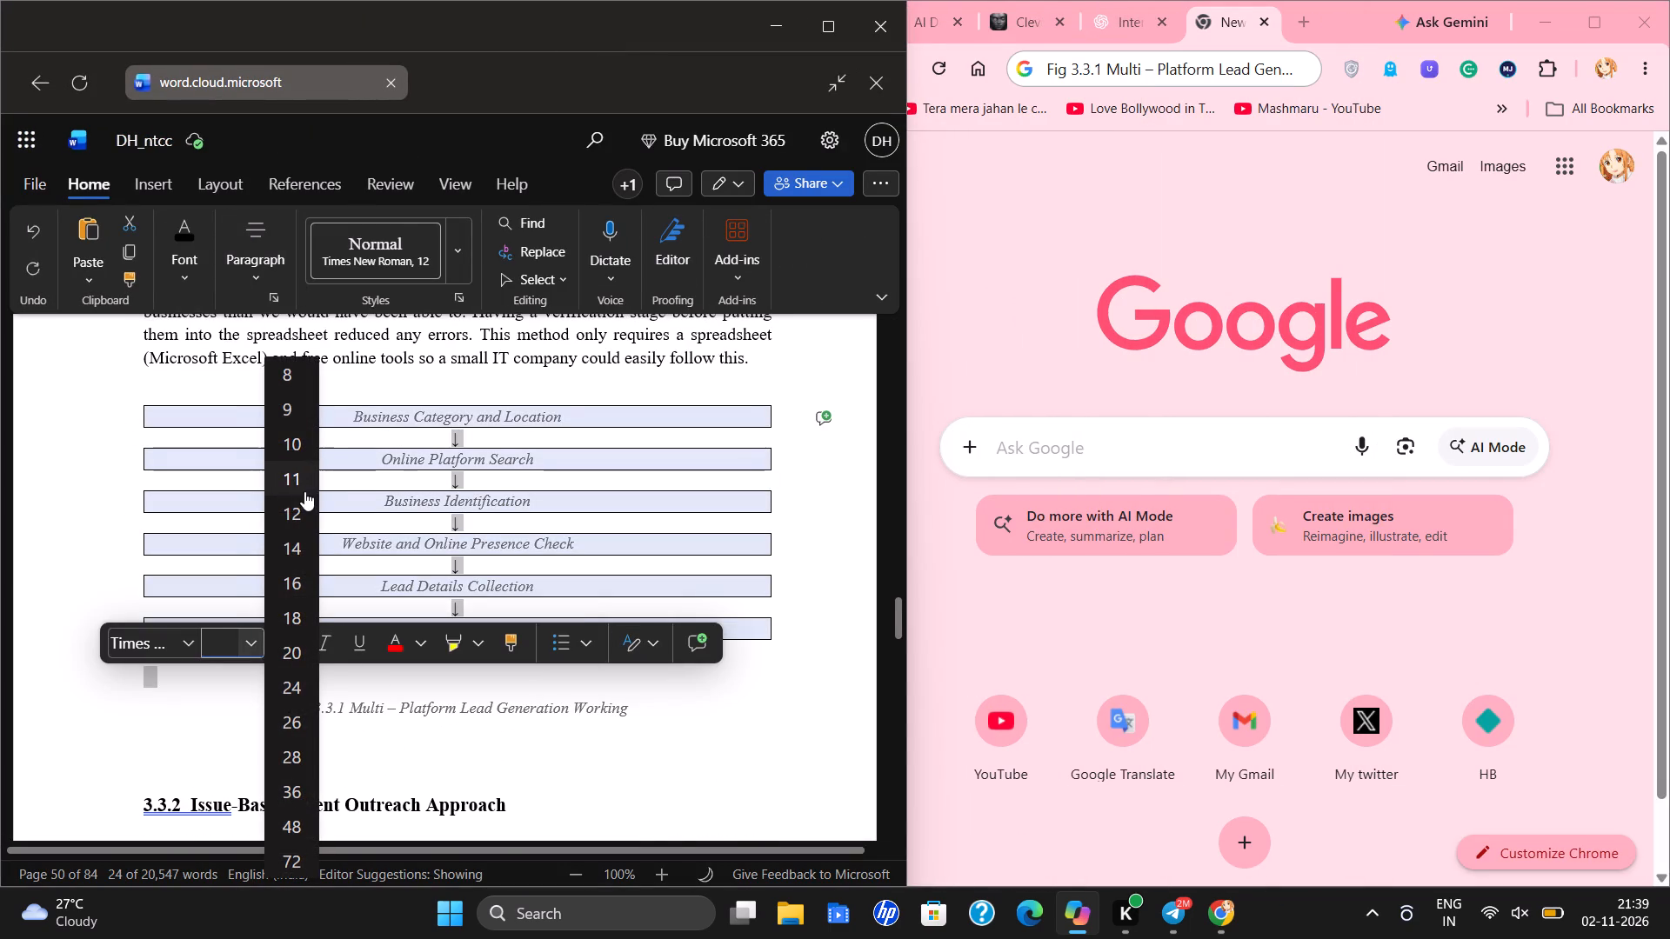
pyautogui.click(301, 482)
pyautogui.click(819, 624)
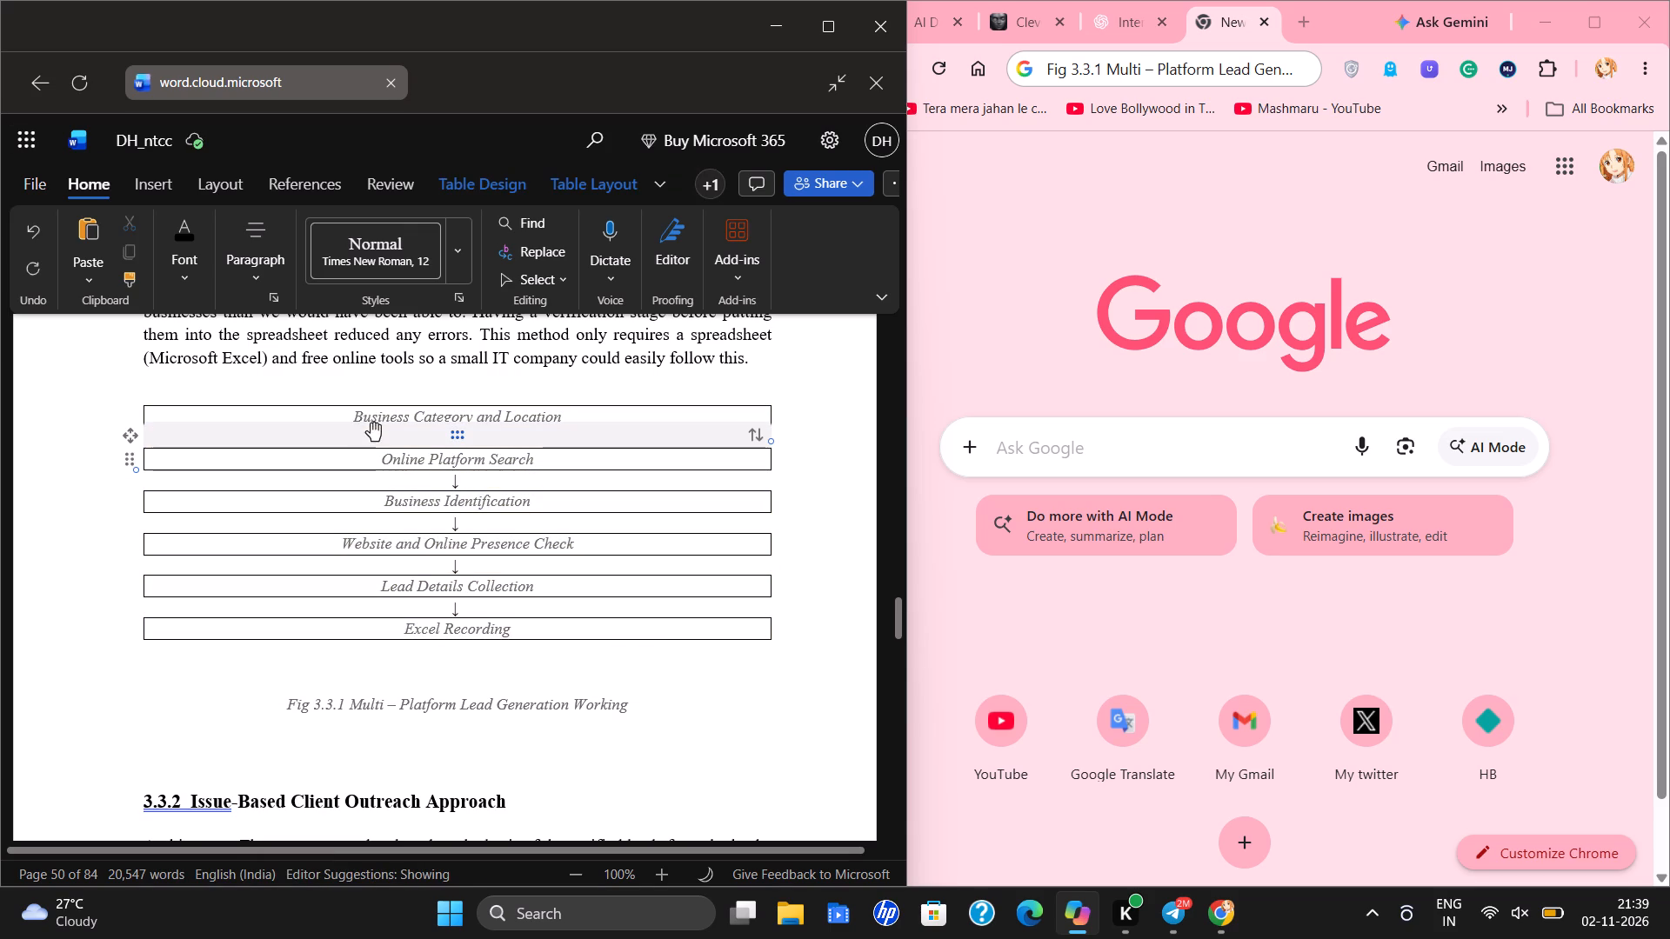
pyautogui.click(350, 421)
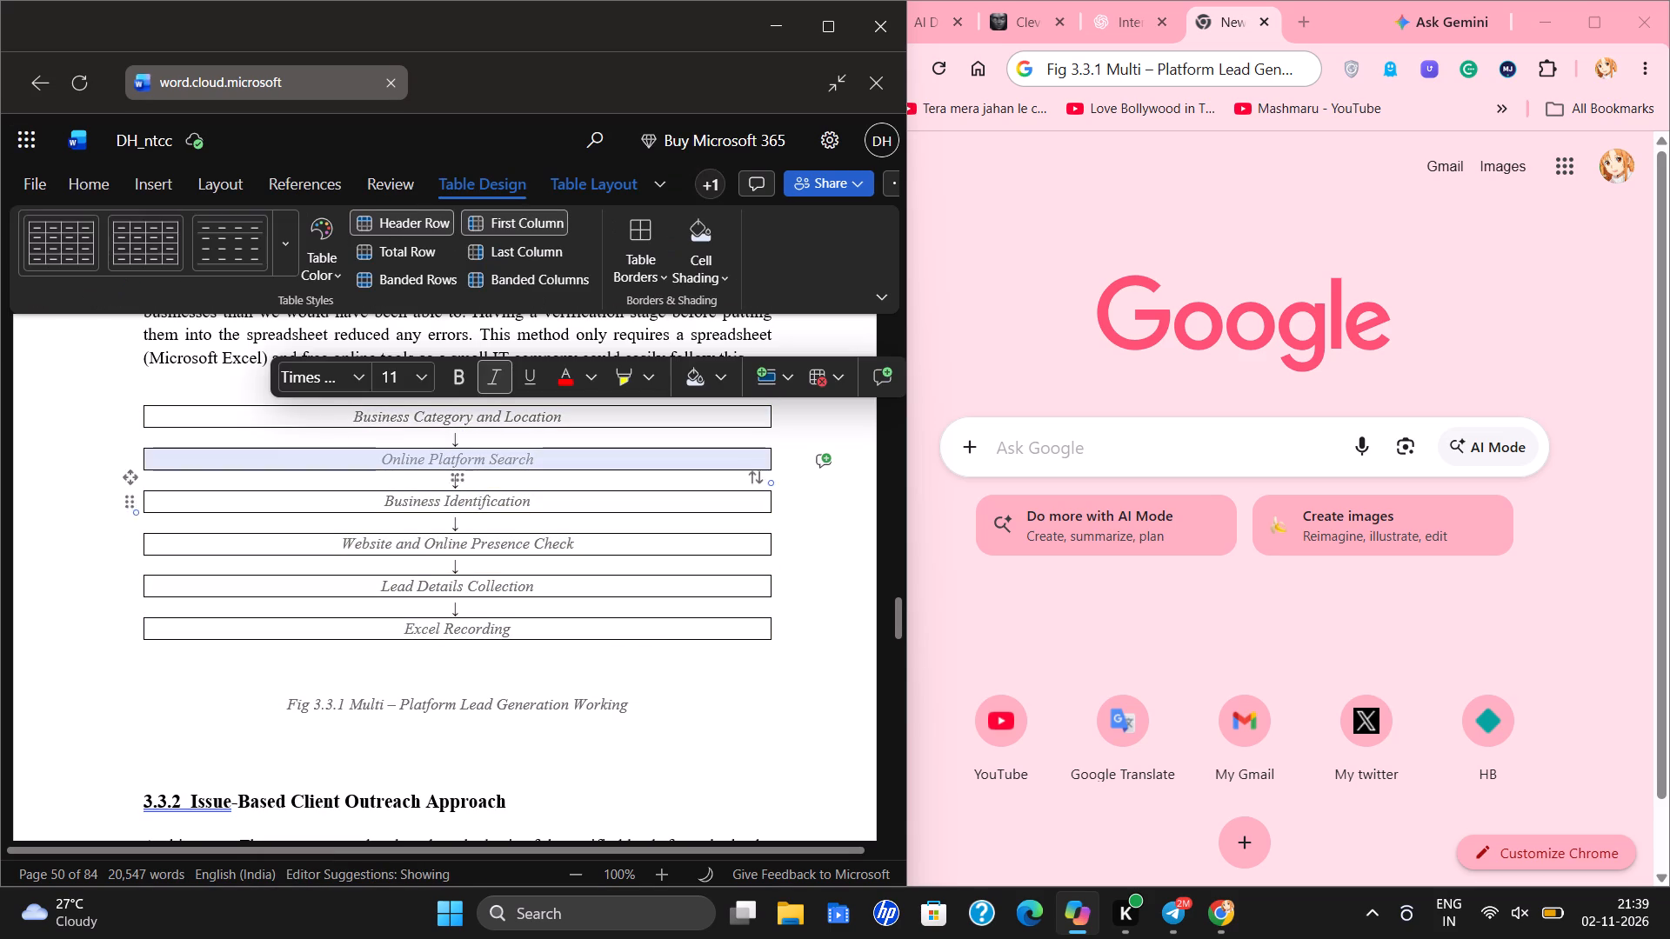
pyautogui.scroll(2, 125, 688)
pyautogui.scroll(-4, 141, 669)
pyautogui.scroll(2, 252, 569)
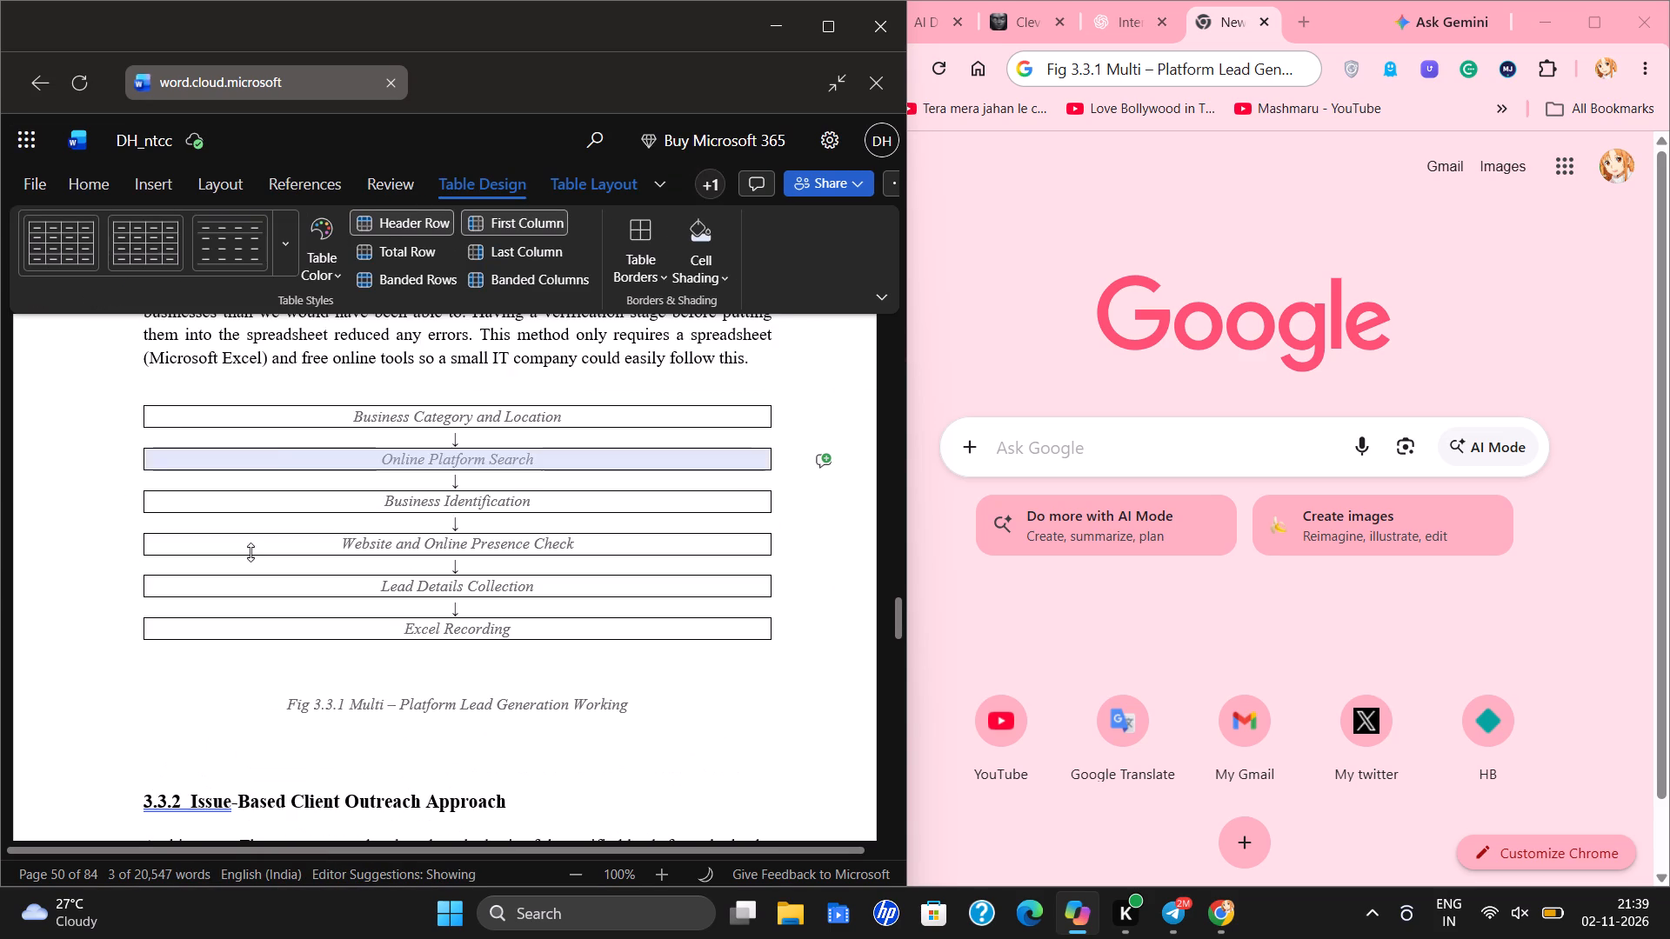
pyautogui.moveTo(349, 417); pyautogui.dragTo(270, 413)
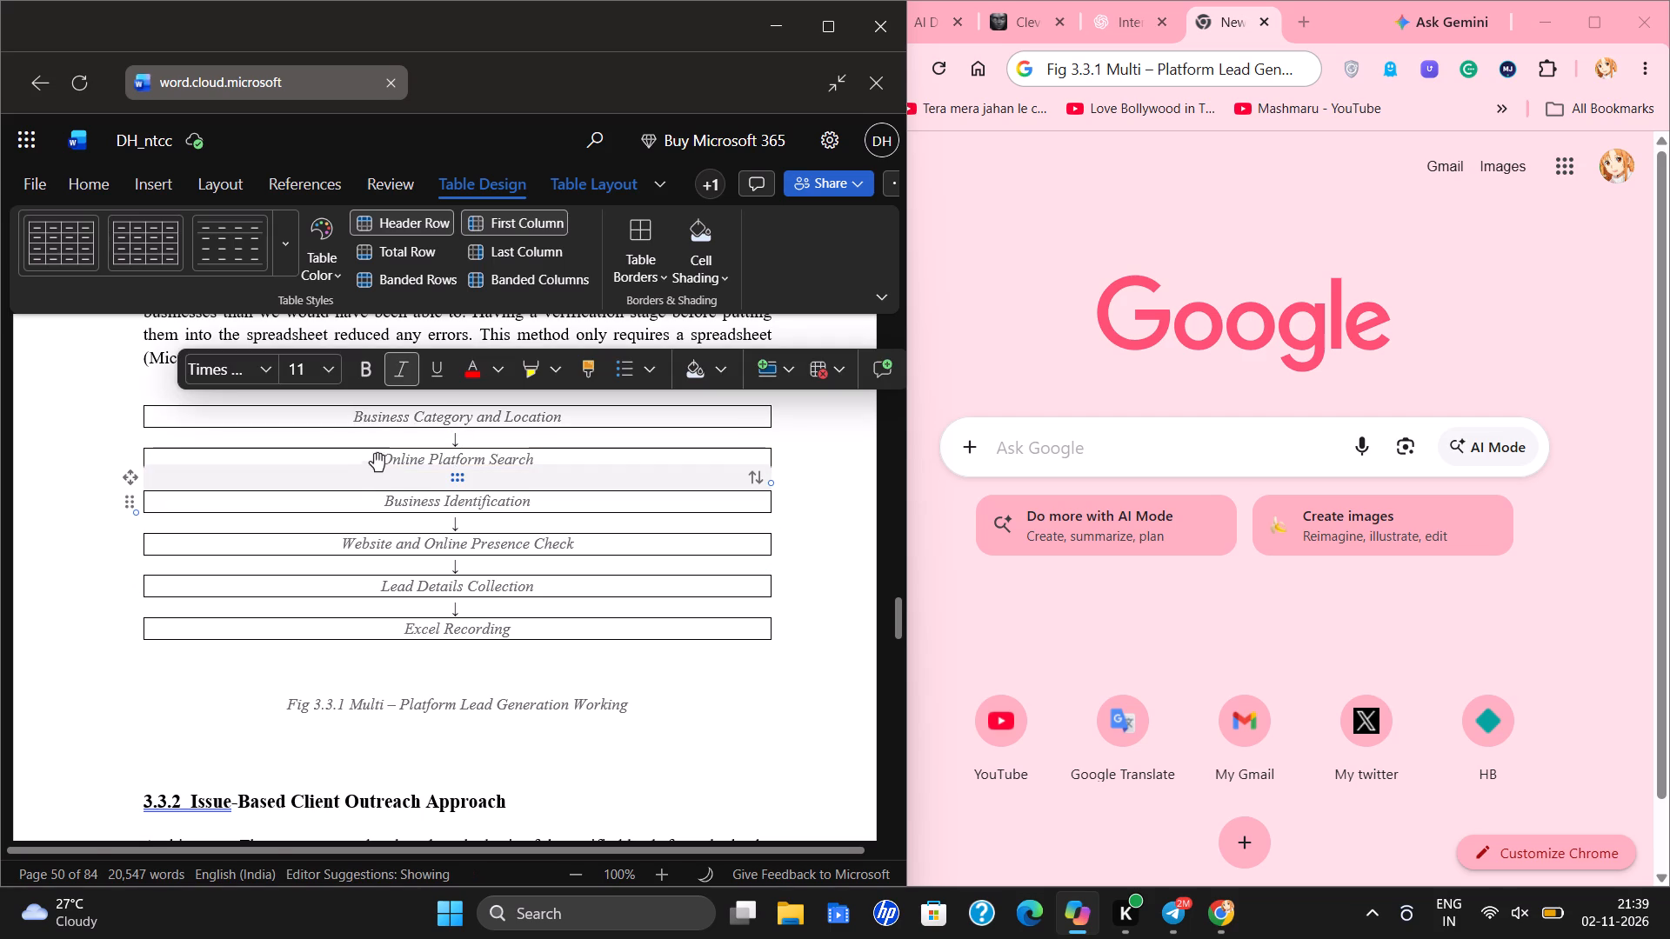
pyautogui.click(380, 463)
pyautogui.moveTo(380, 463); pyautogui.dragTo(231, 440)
# Replace the blank line between the Fig 3.3.1 caption and the 3.3.2 heading with a fresh one.
pyautogui.scroll(-2, 217, 716)
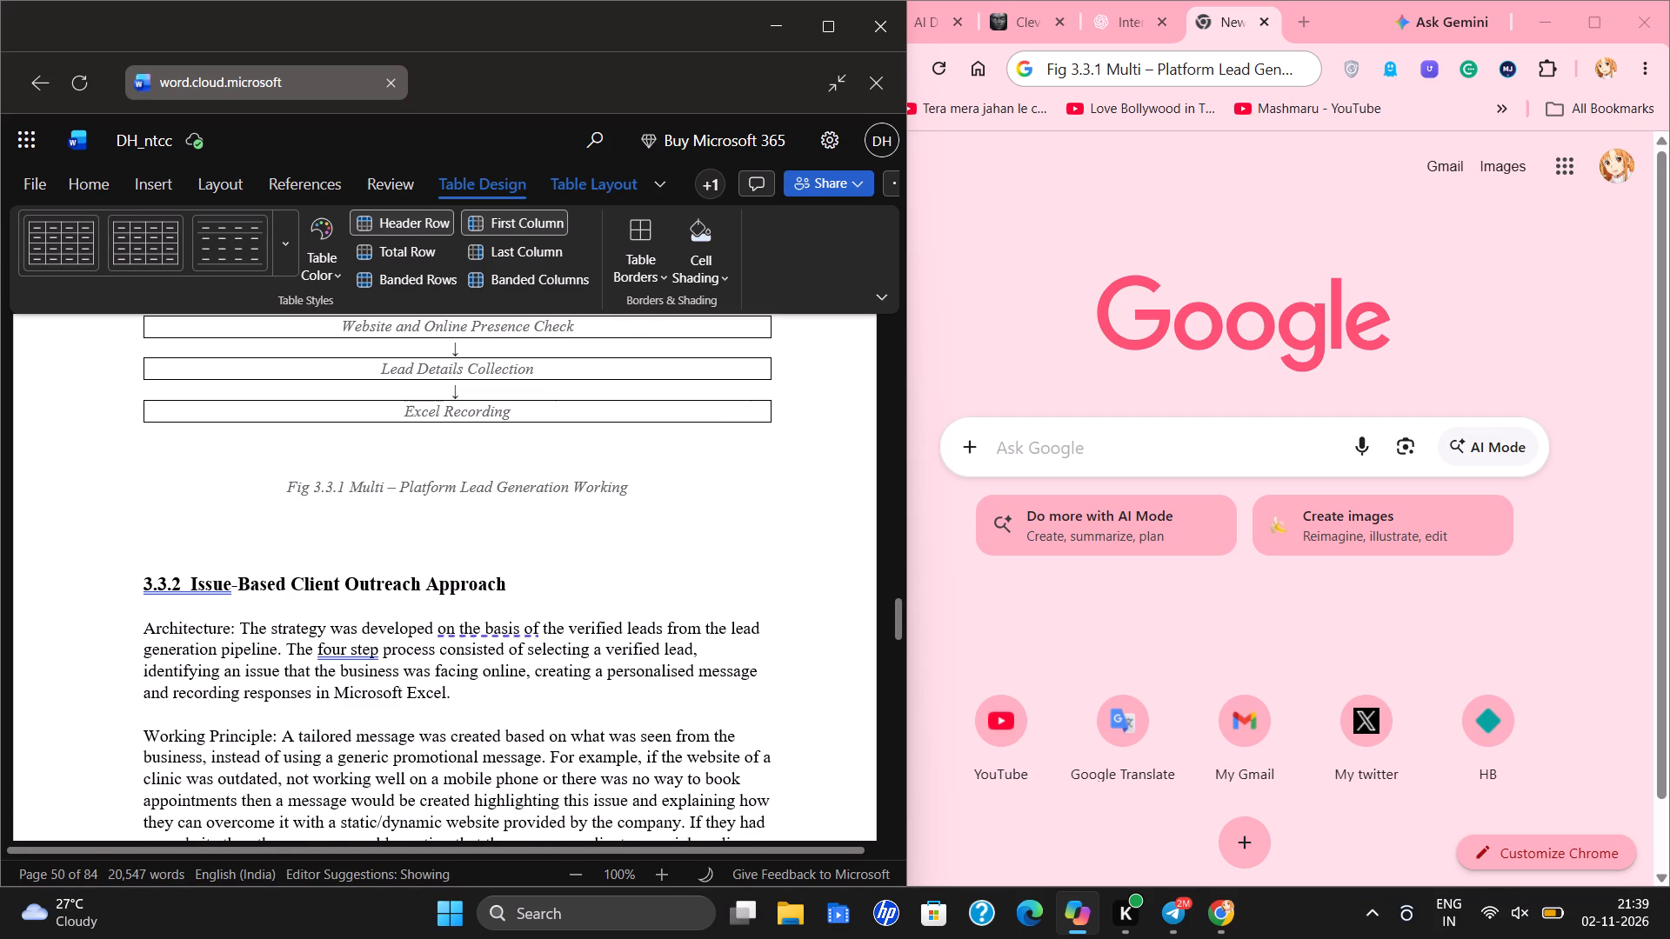
pyautogui.click(135, 549)
pyautogui.press('BackSpace')
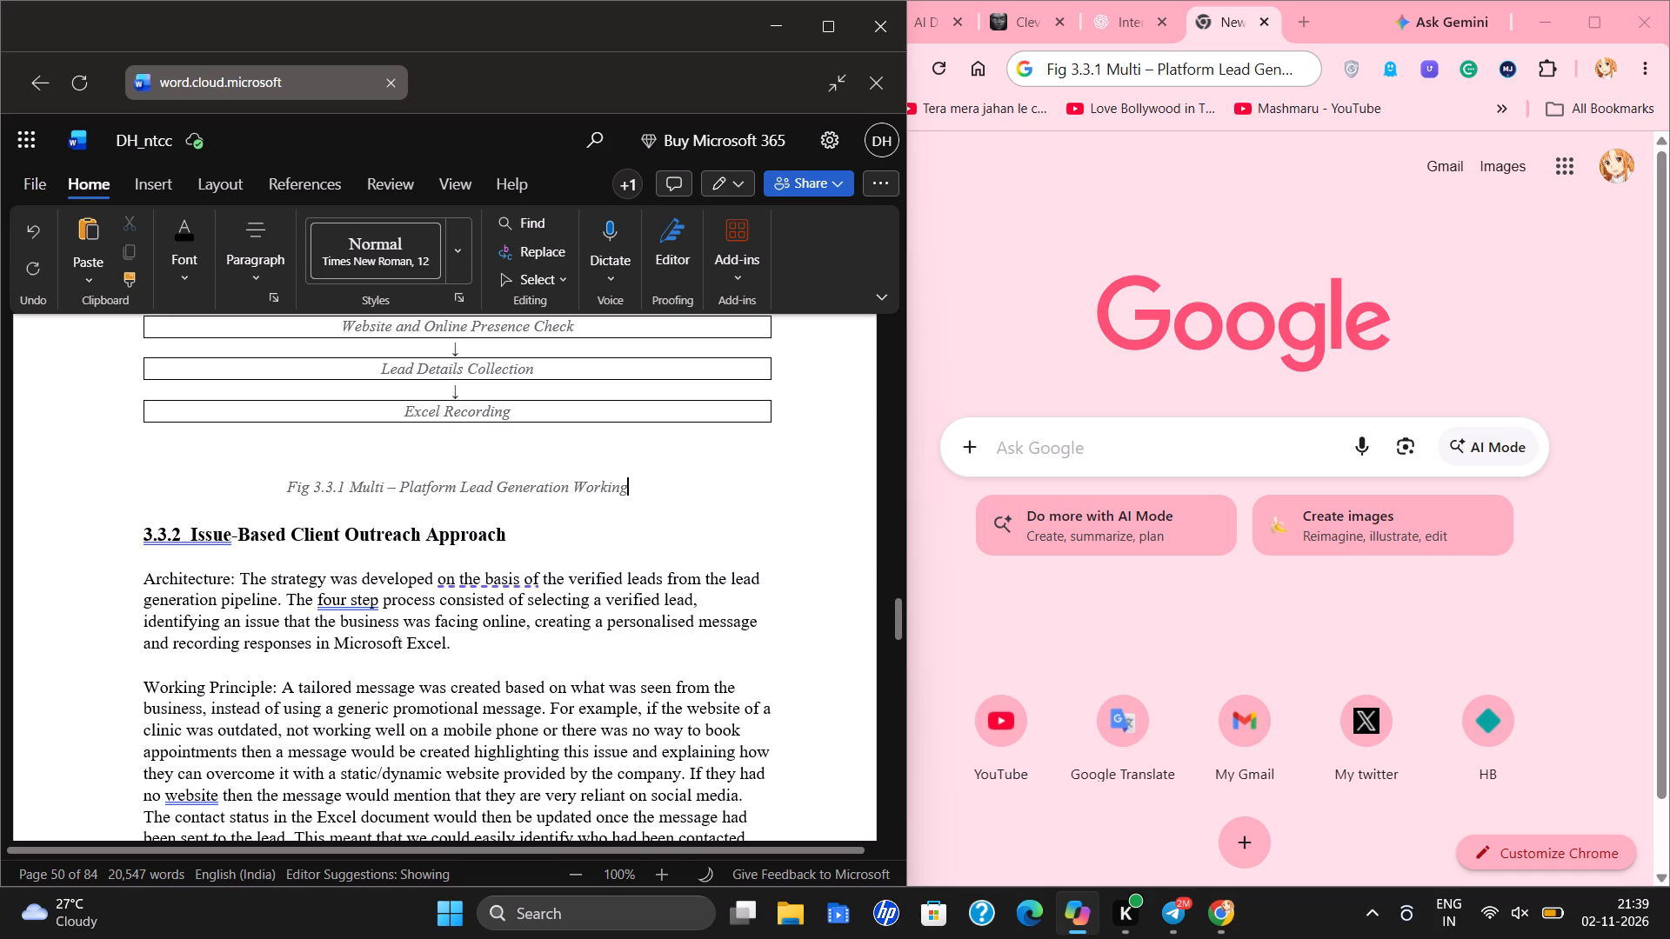
pyautogui.press('Return')
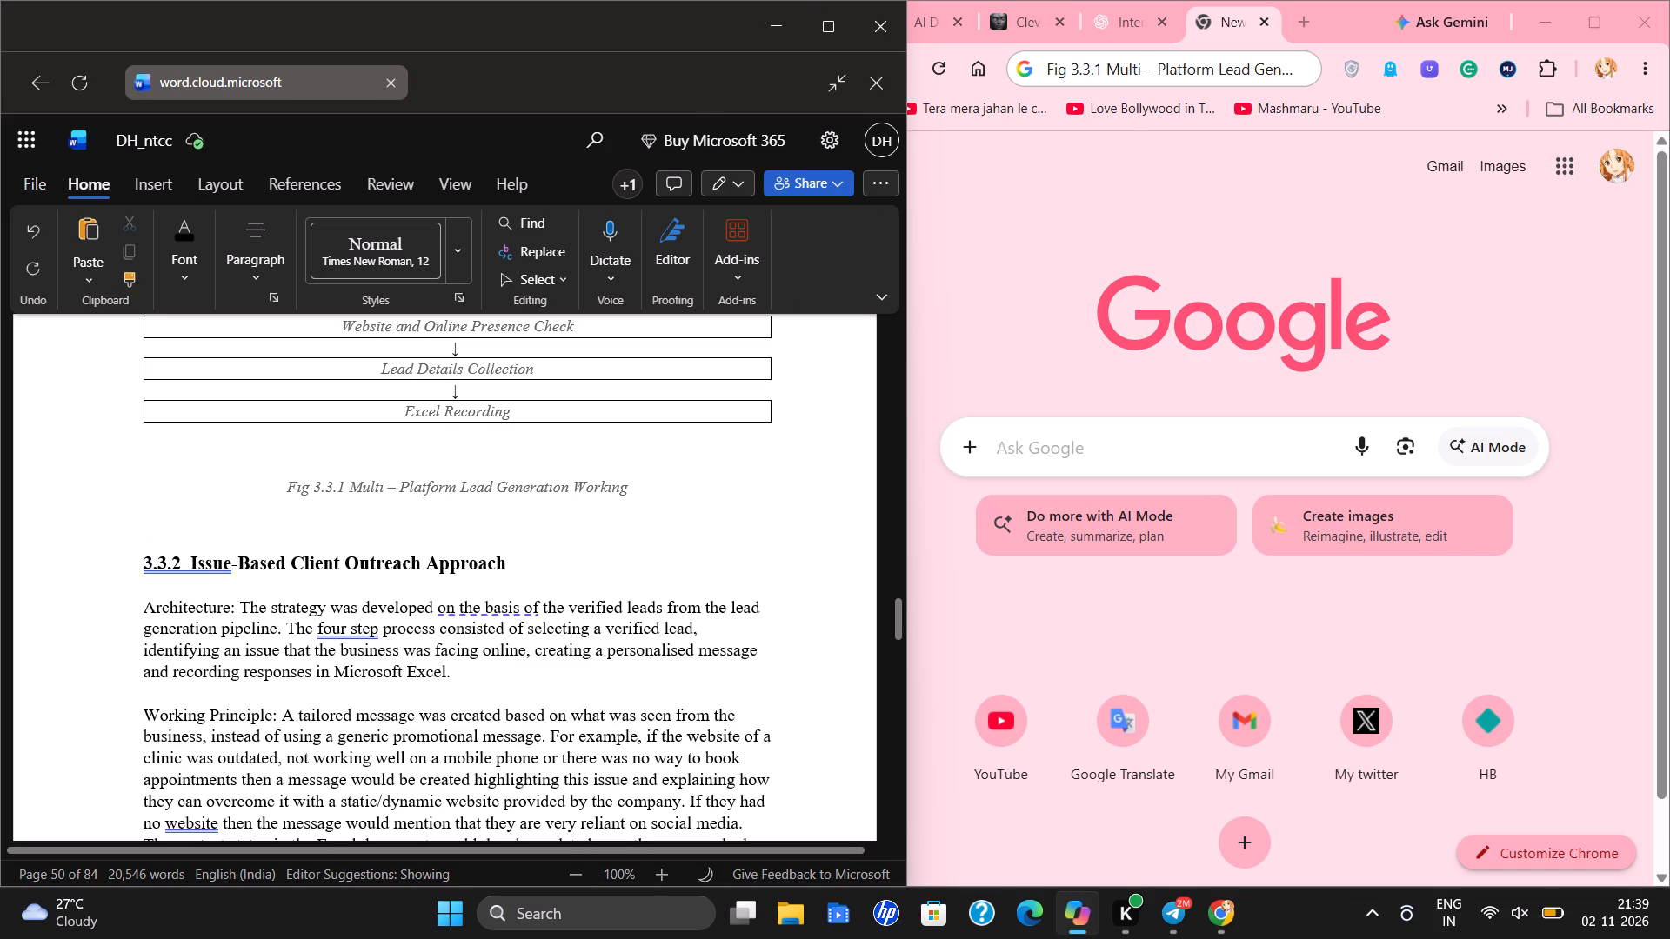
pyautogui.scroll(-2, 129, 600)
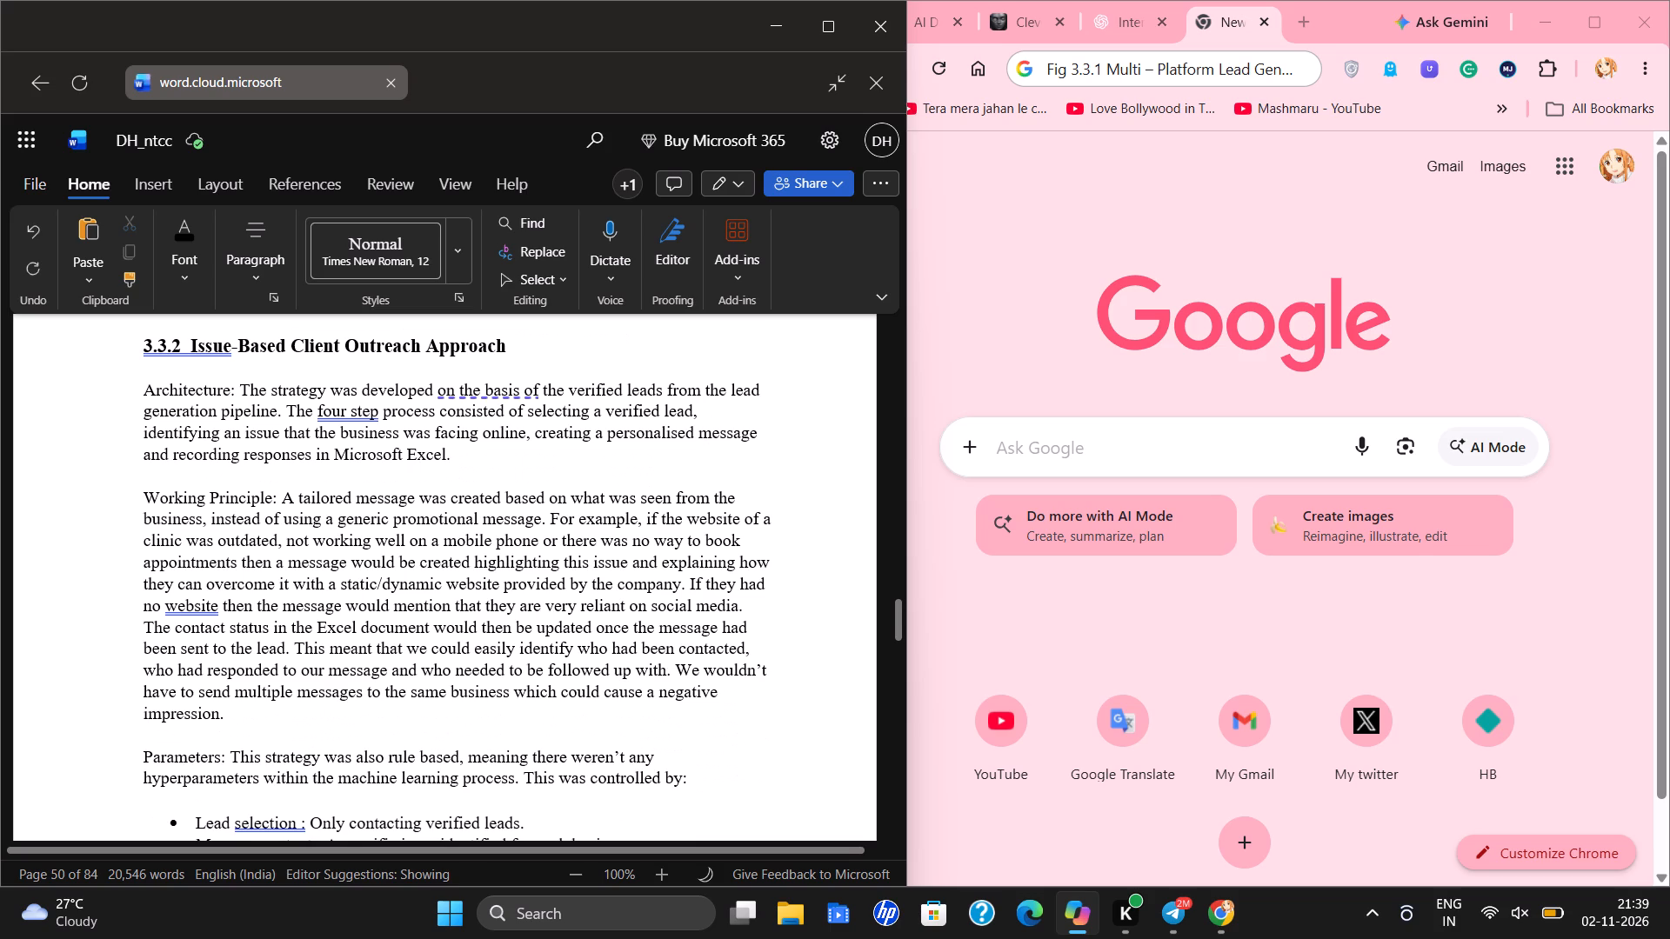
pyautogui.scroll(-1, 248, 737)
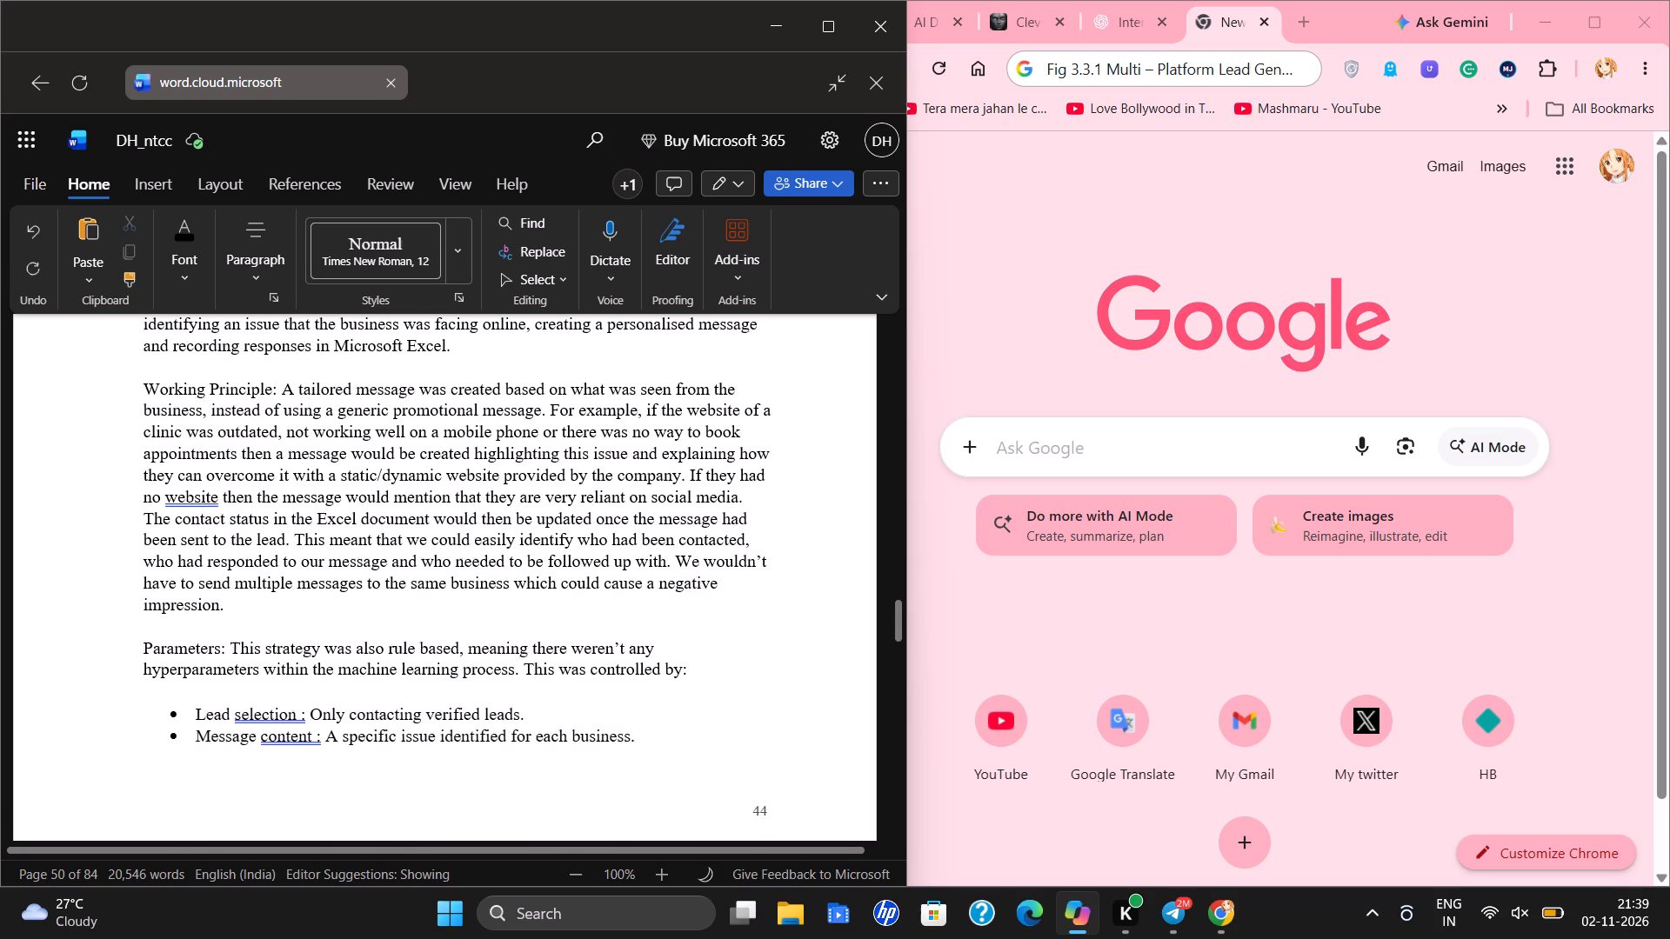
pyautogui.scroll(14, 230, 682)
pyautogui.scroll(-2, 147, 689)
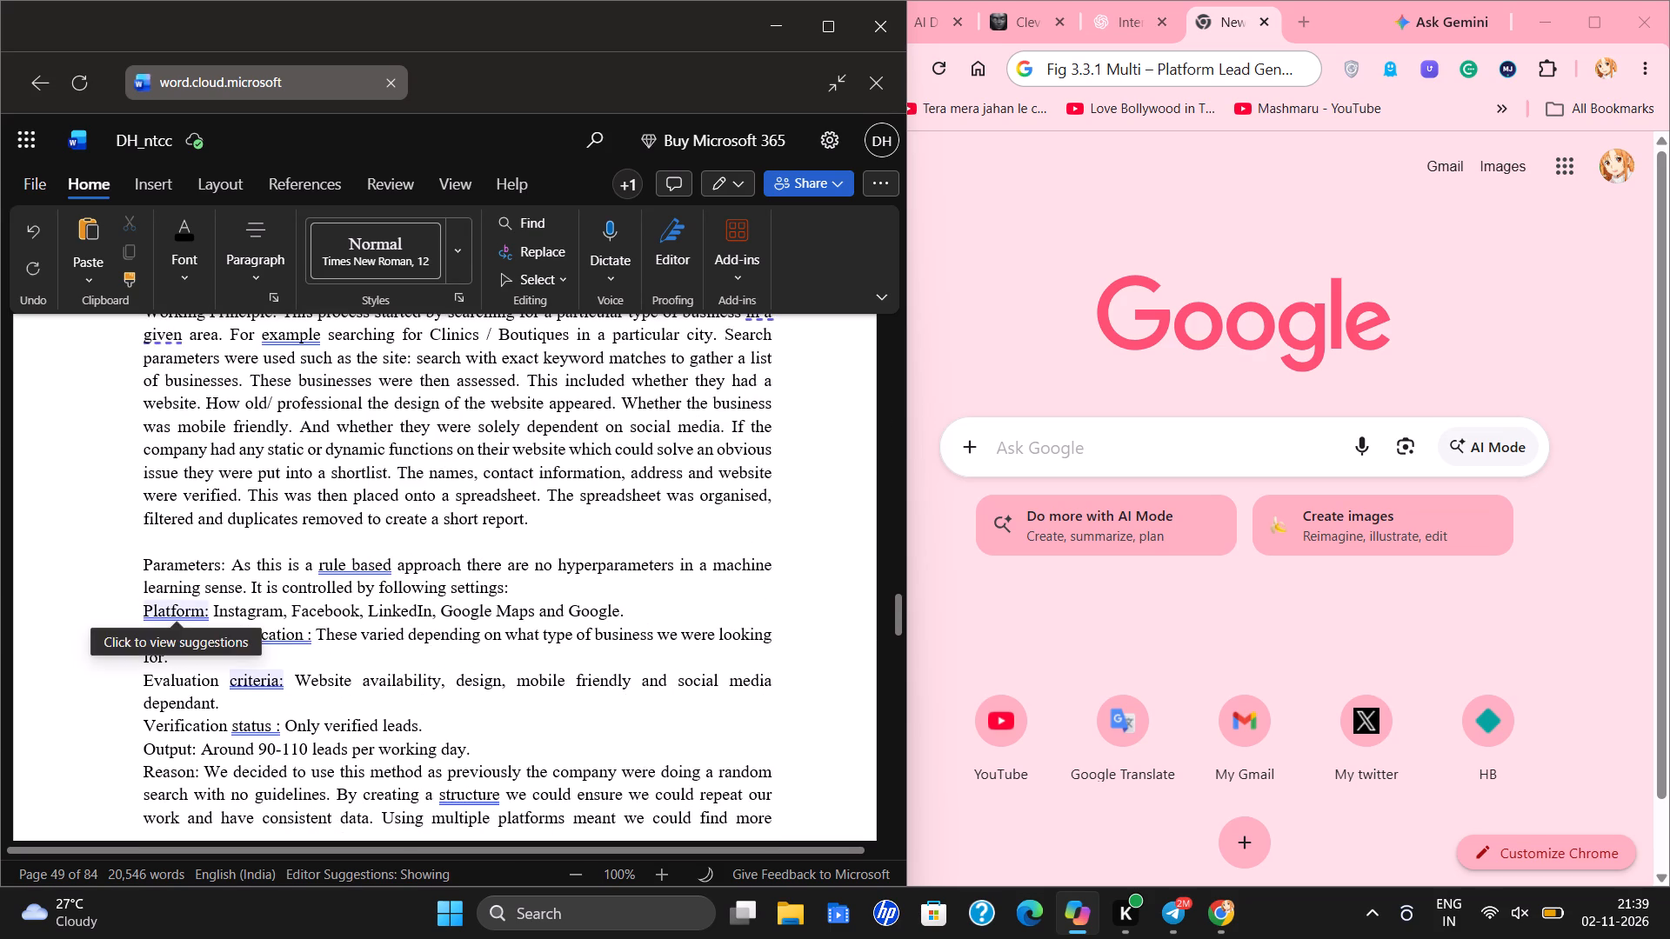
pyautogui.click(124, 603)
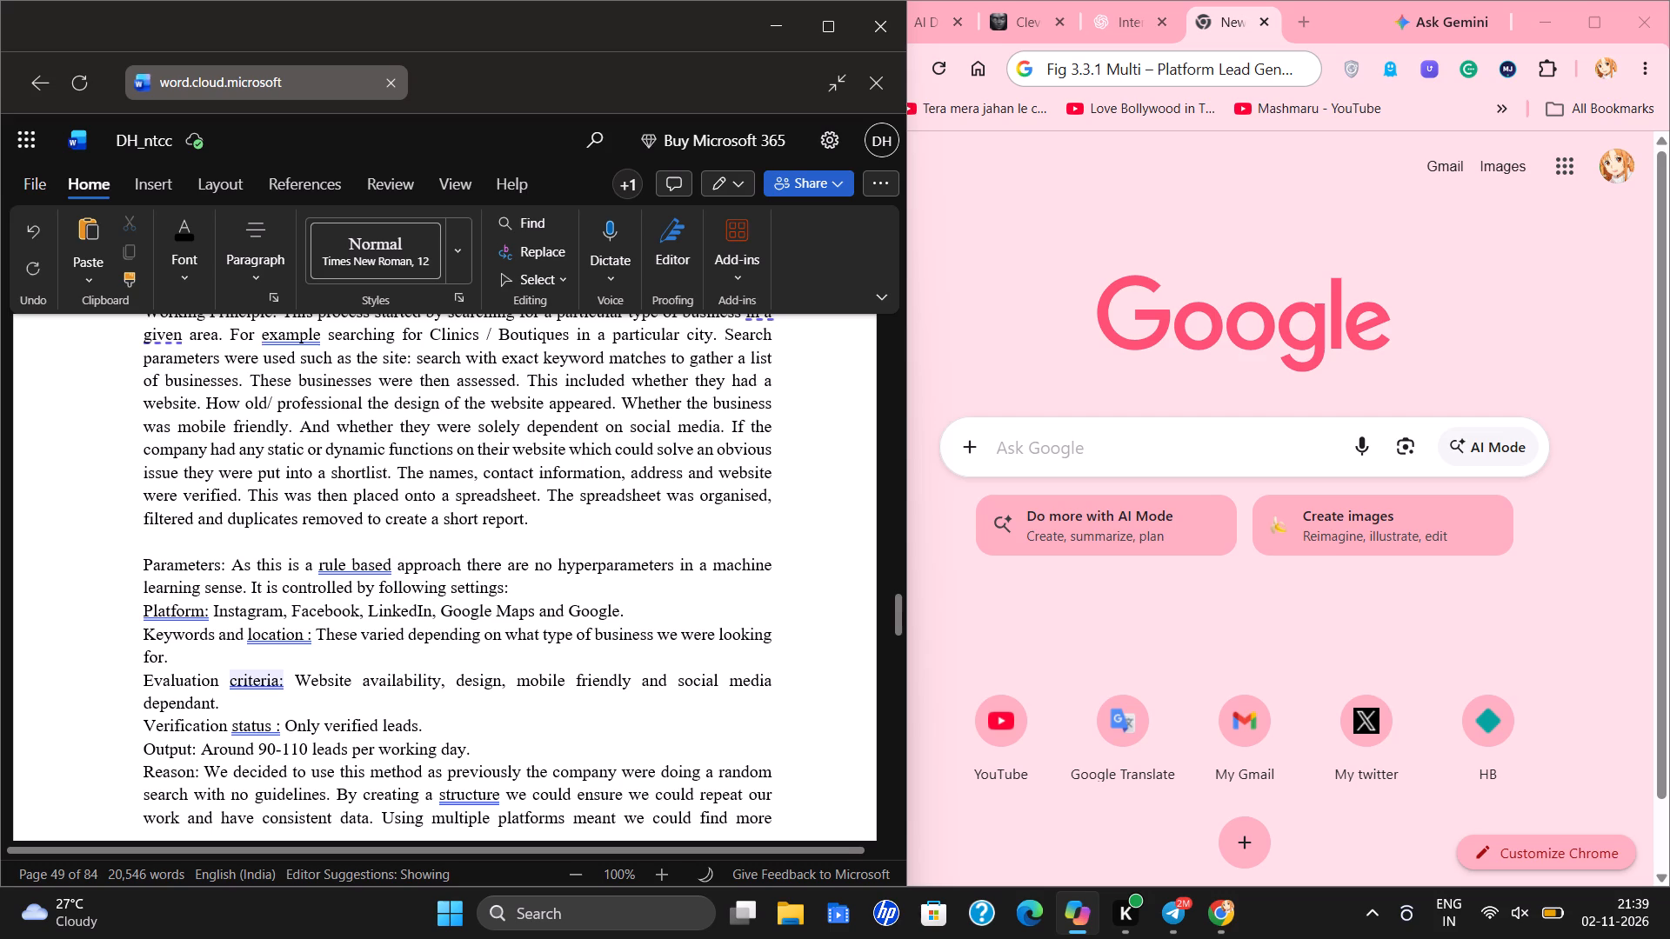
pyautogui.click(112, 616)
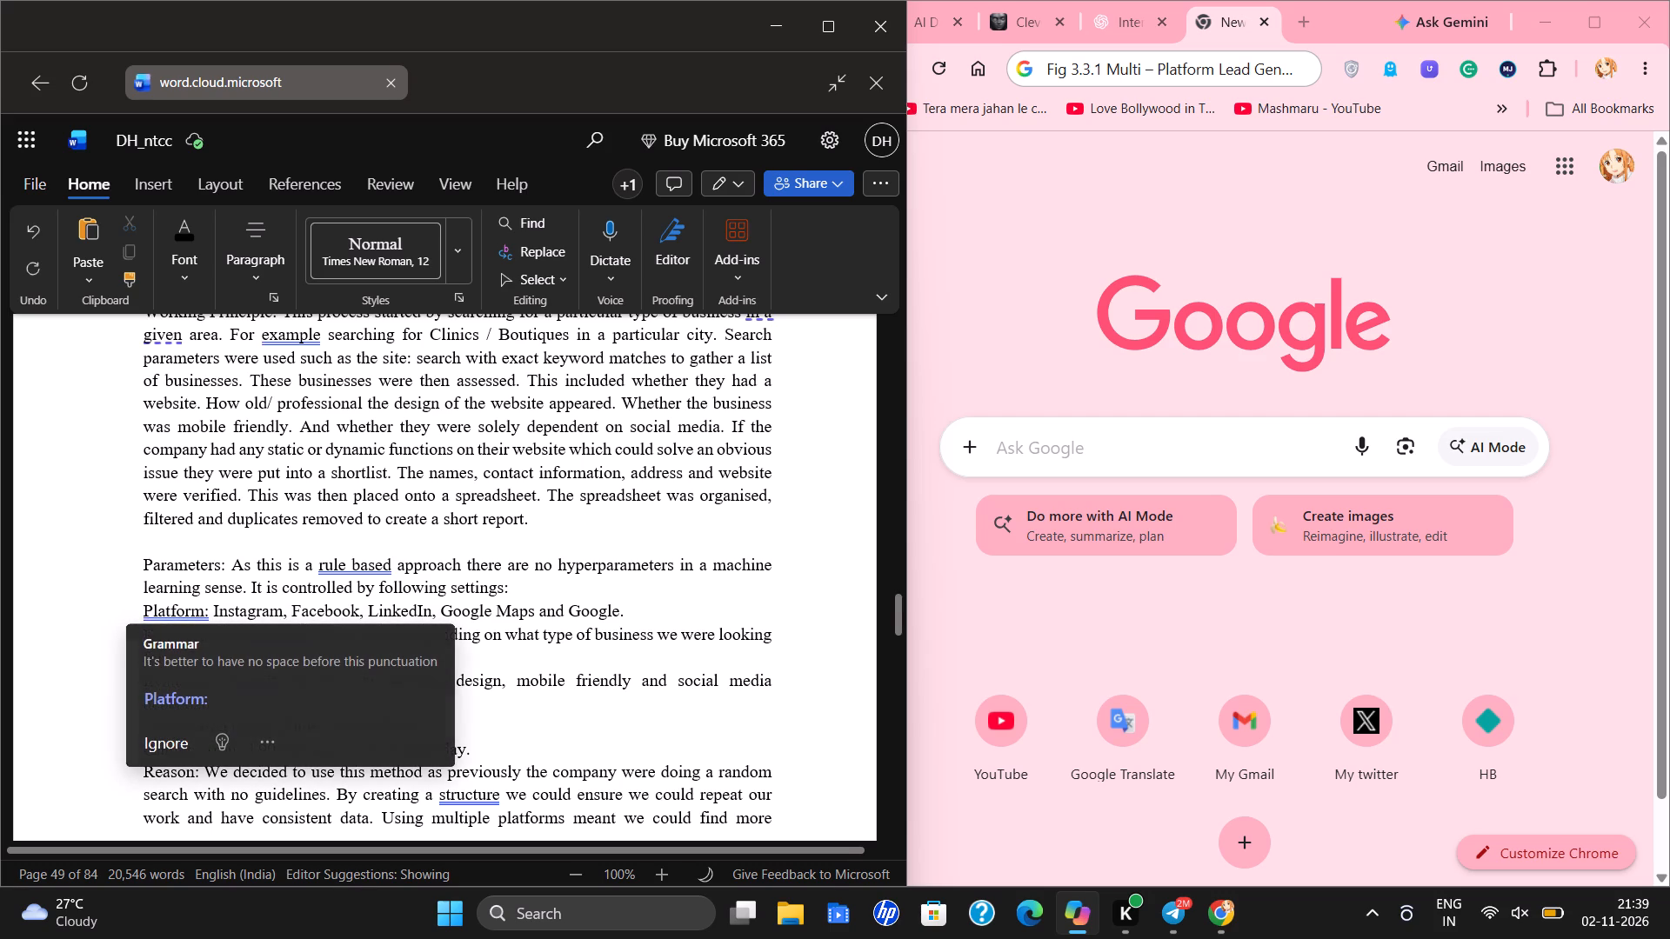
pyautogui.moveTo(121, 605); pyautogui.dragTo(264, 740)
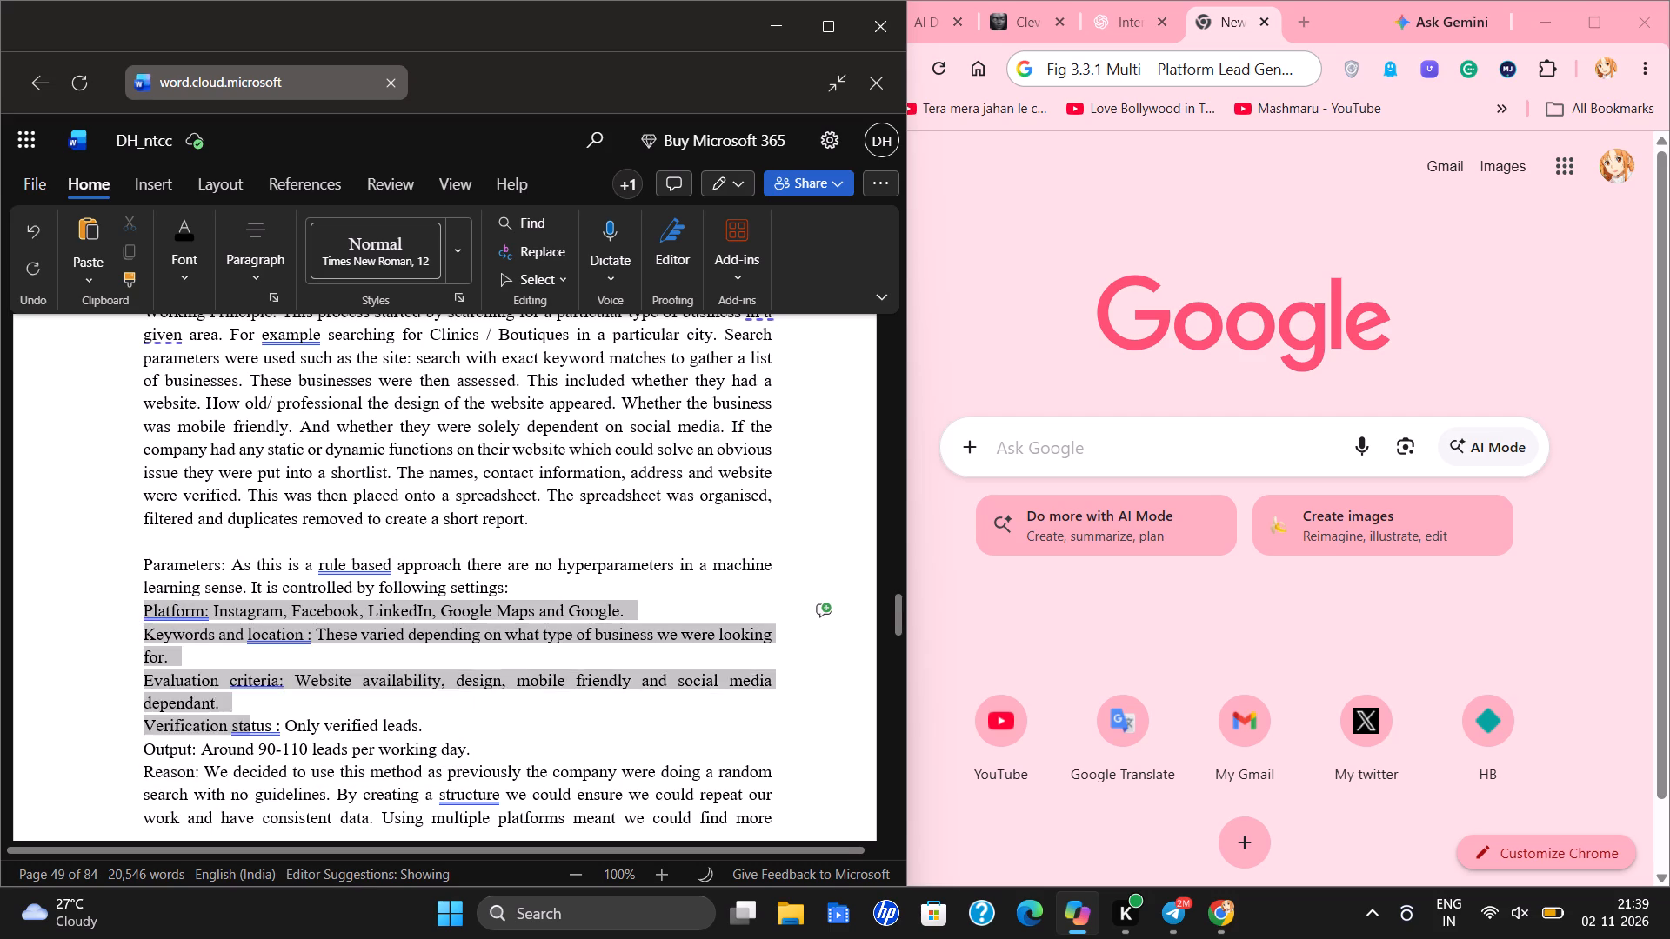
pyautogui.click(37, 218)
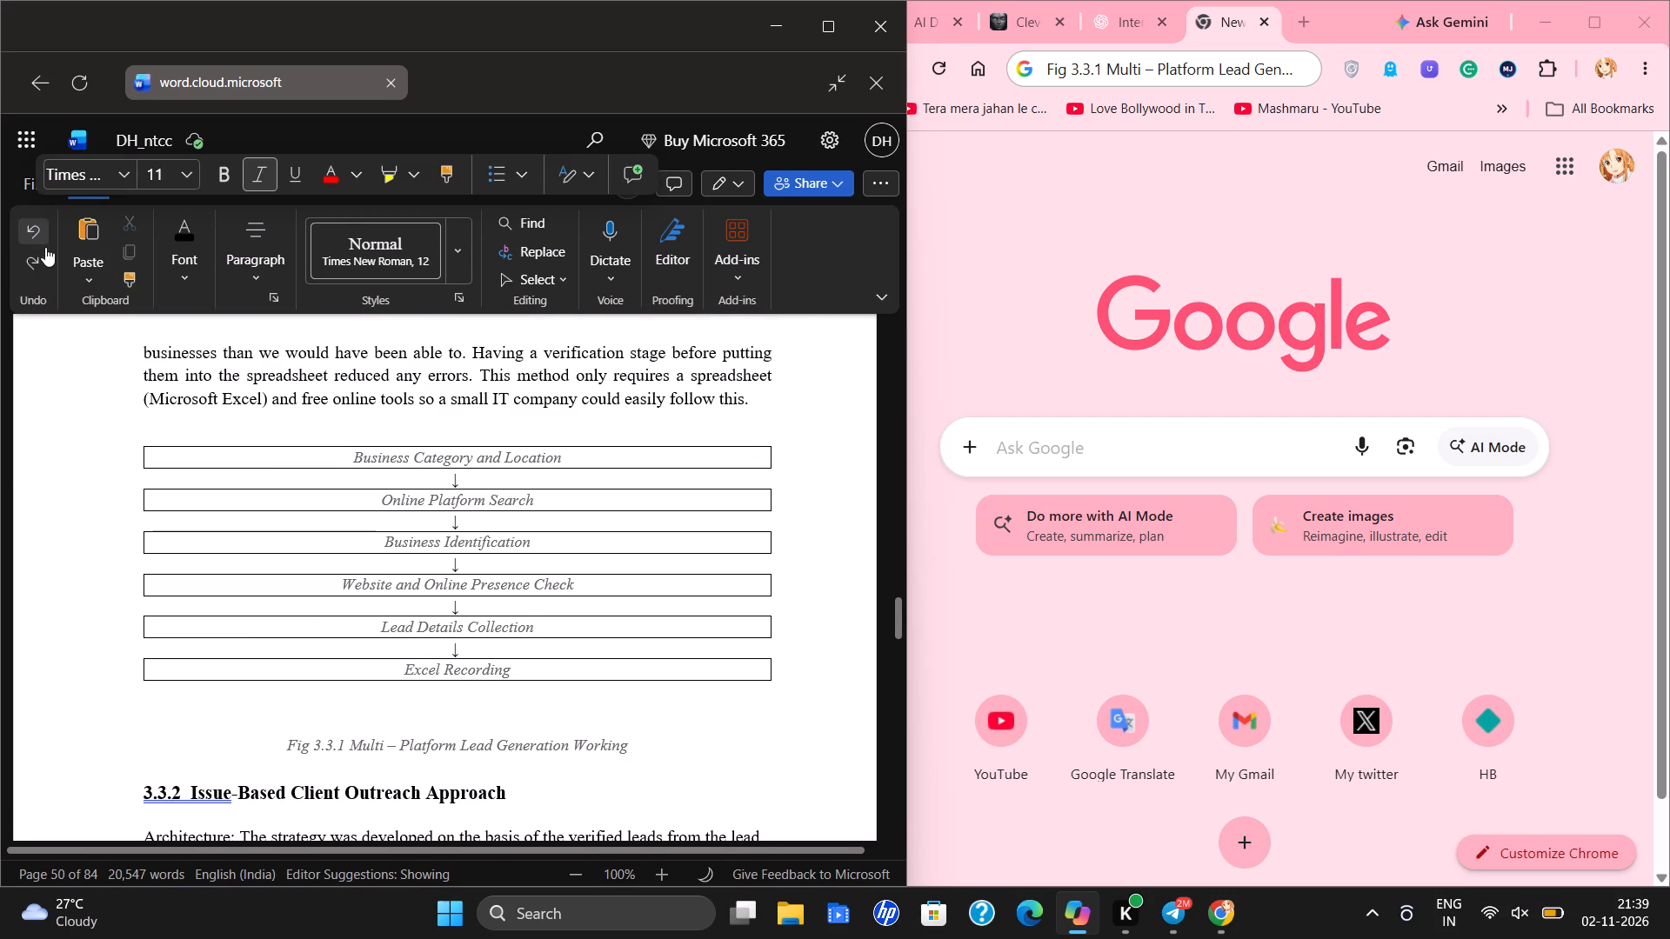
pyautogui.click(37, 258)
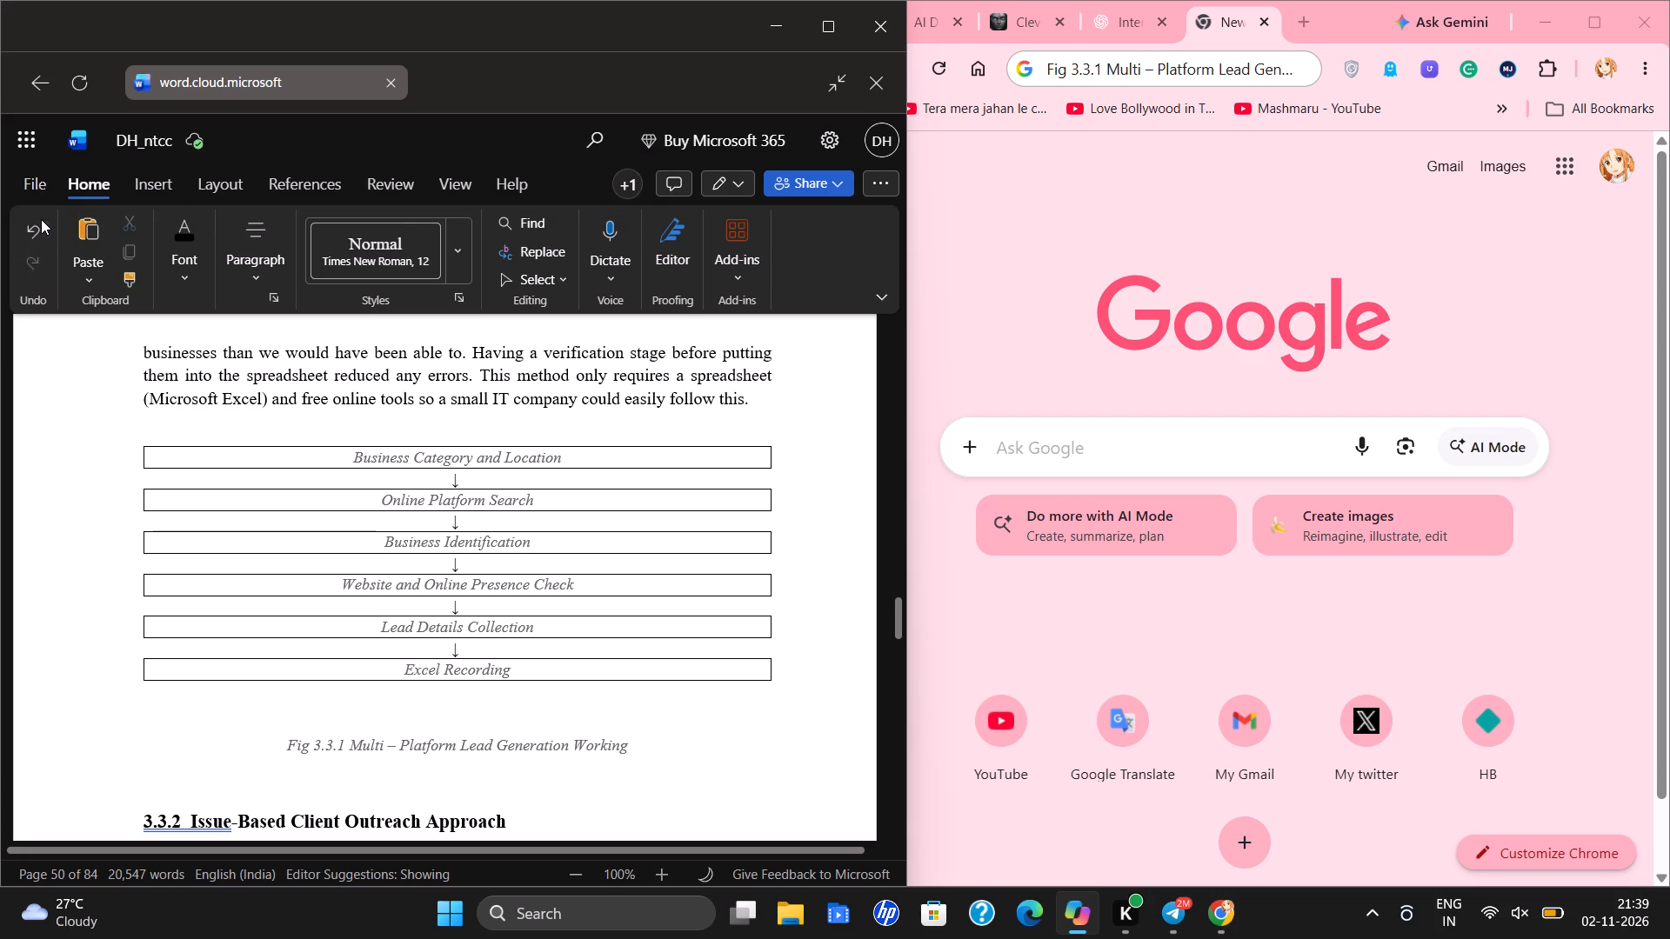
# Format the section 3.3.1 parameter lines from "Platform" through "Output" as a bulleted list.
pyautogui.scroll(-4, 97, 468)
pyautogui.scroll(-3, 339, 623)
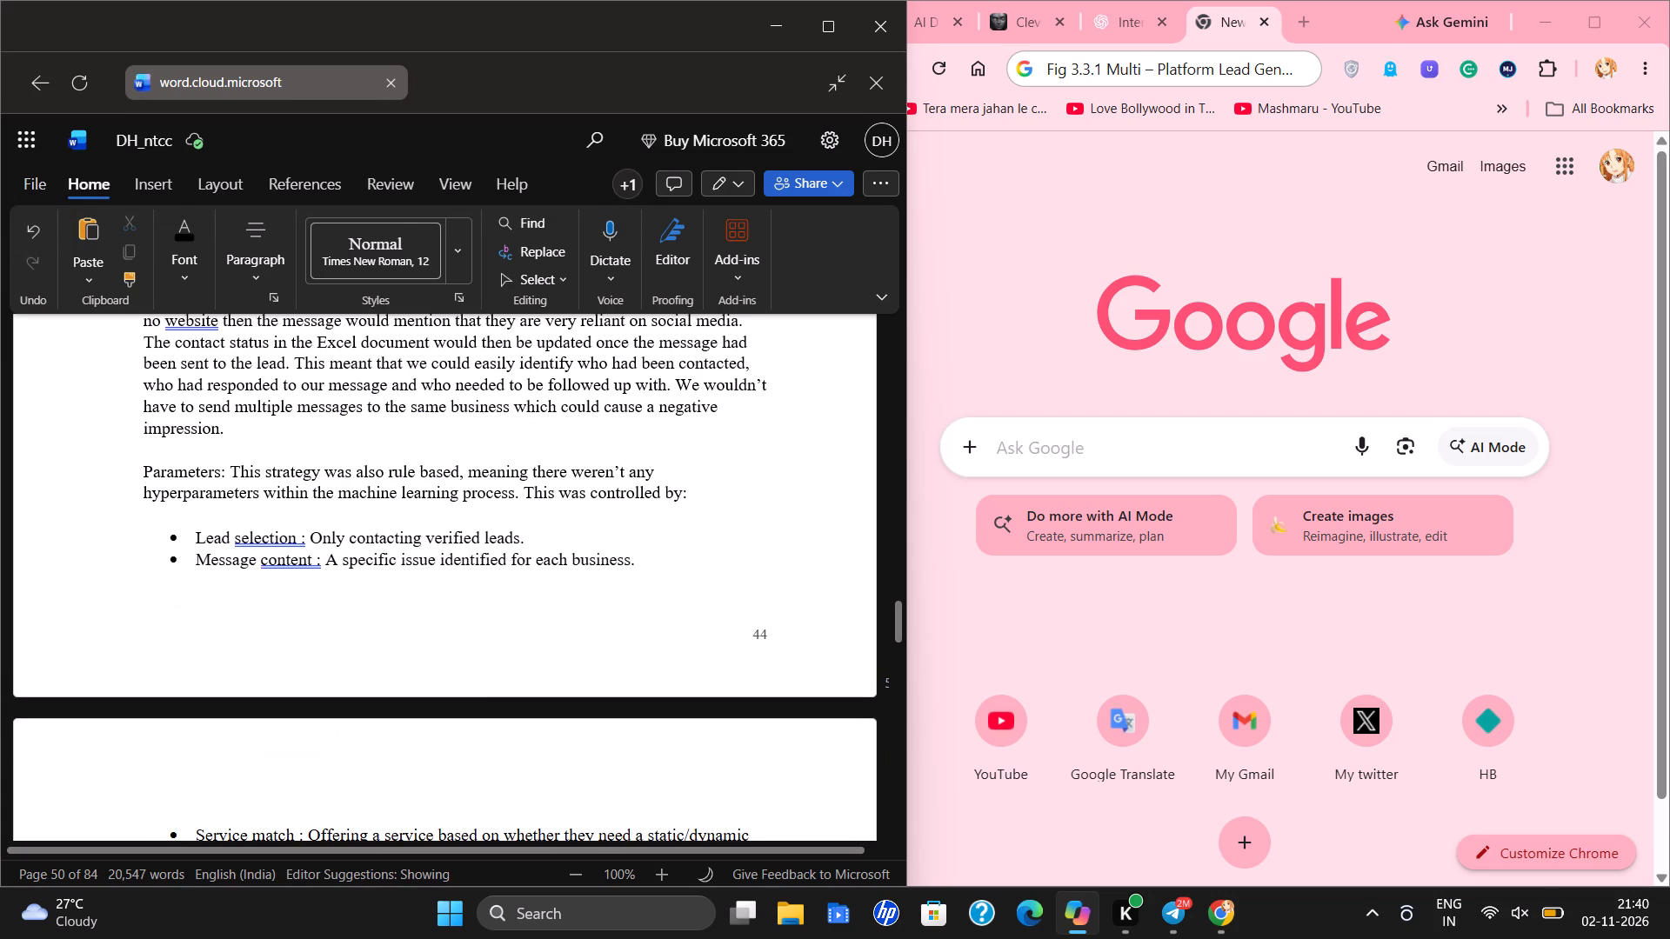
pyautogui.scroll(-2, 307, 615)
pyautogui.scroll(14, 307, 615)
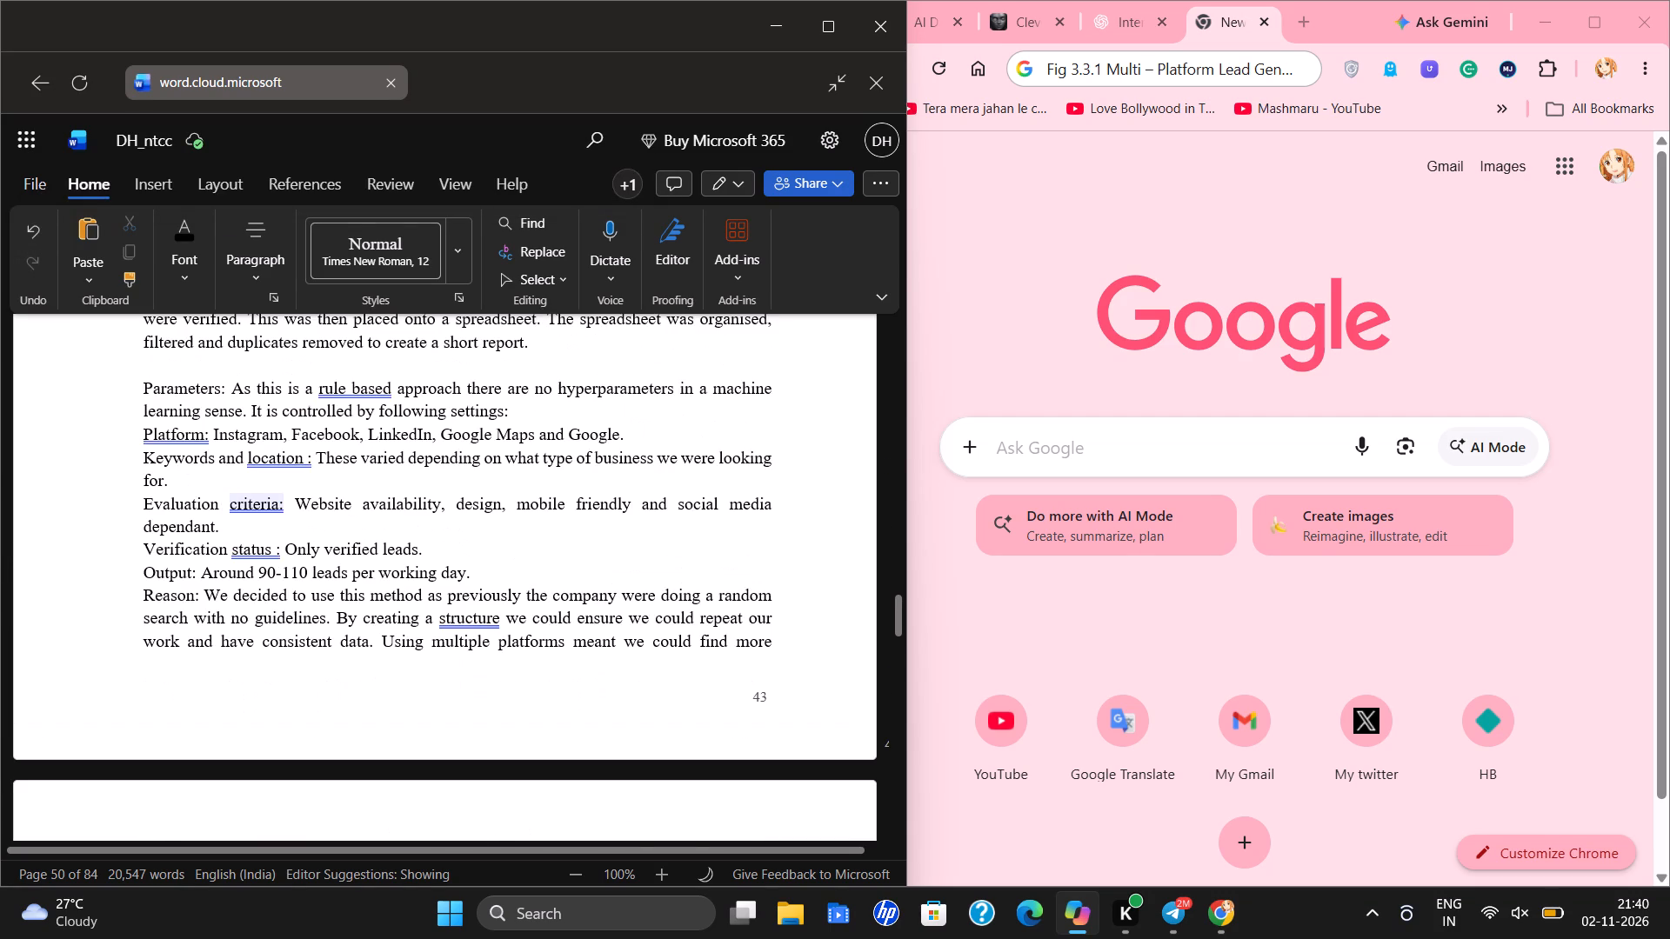
pyautogui.click(106, 559)
pyautogui.moveTo(135, 432); pyautogui.dragTo(403, 584)
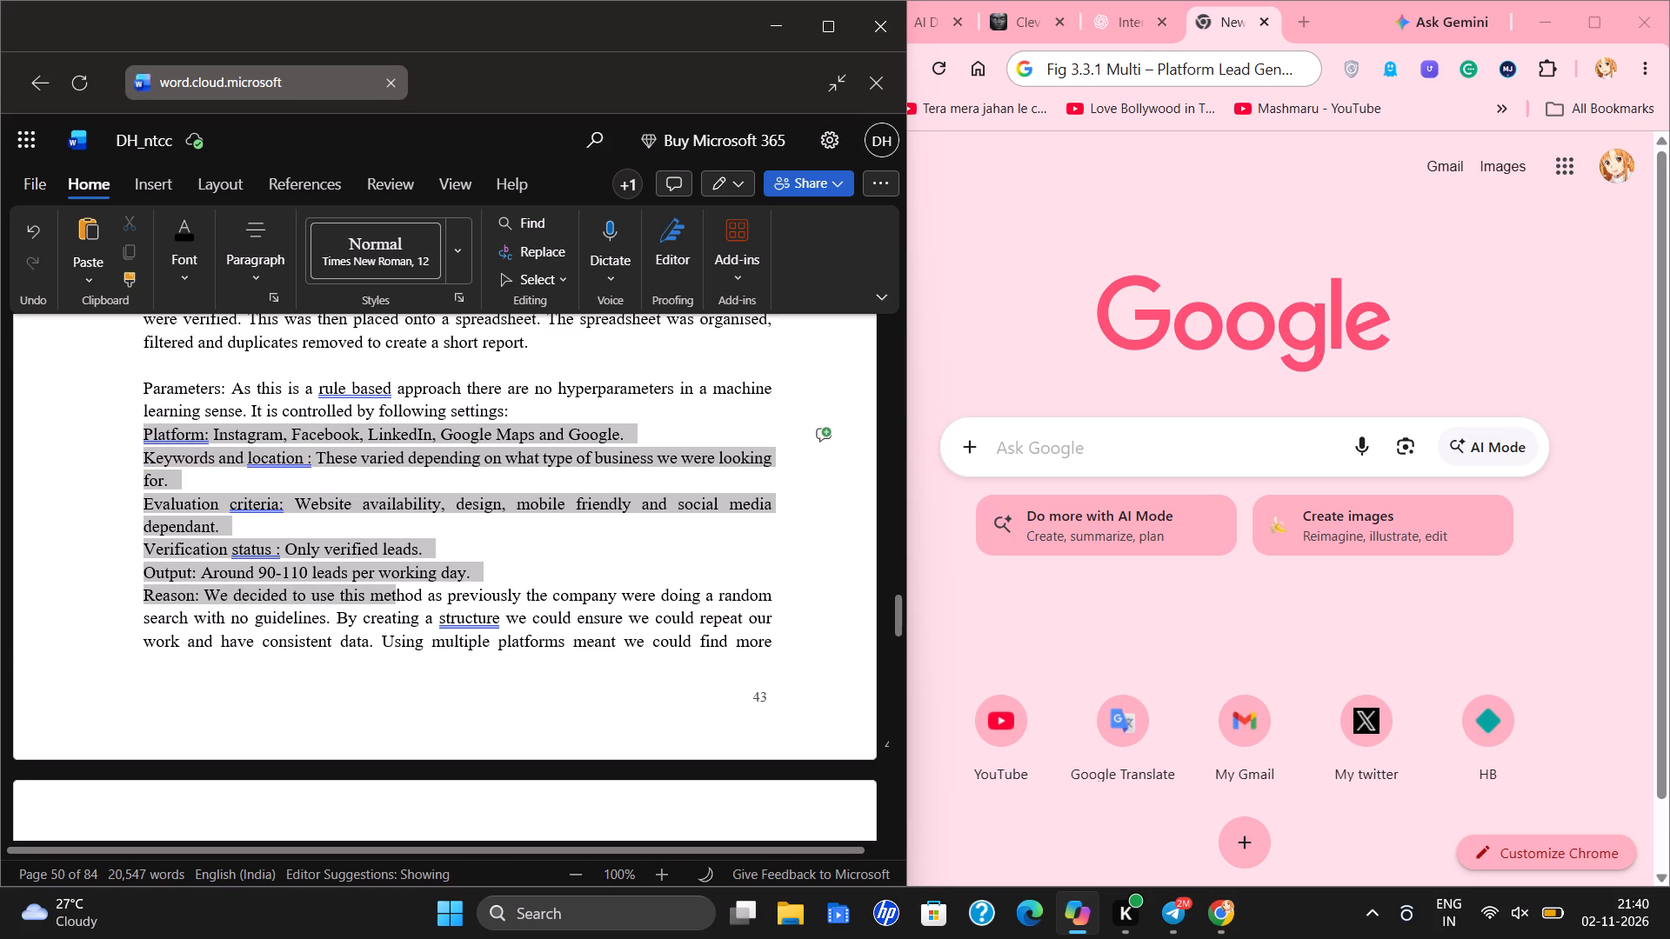
pyautogui.moveTo(403, 584); pyautogui.dragTo(485, 572)
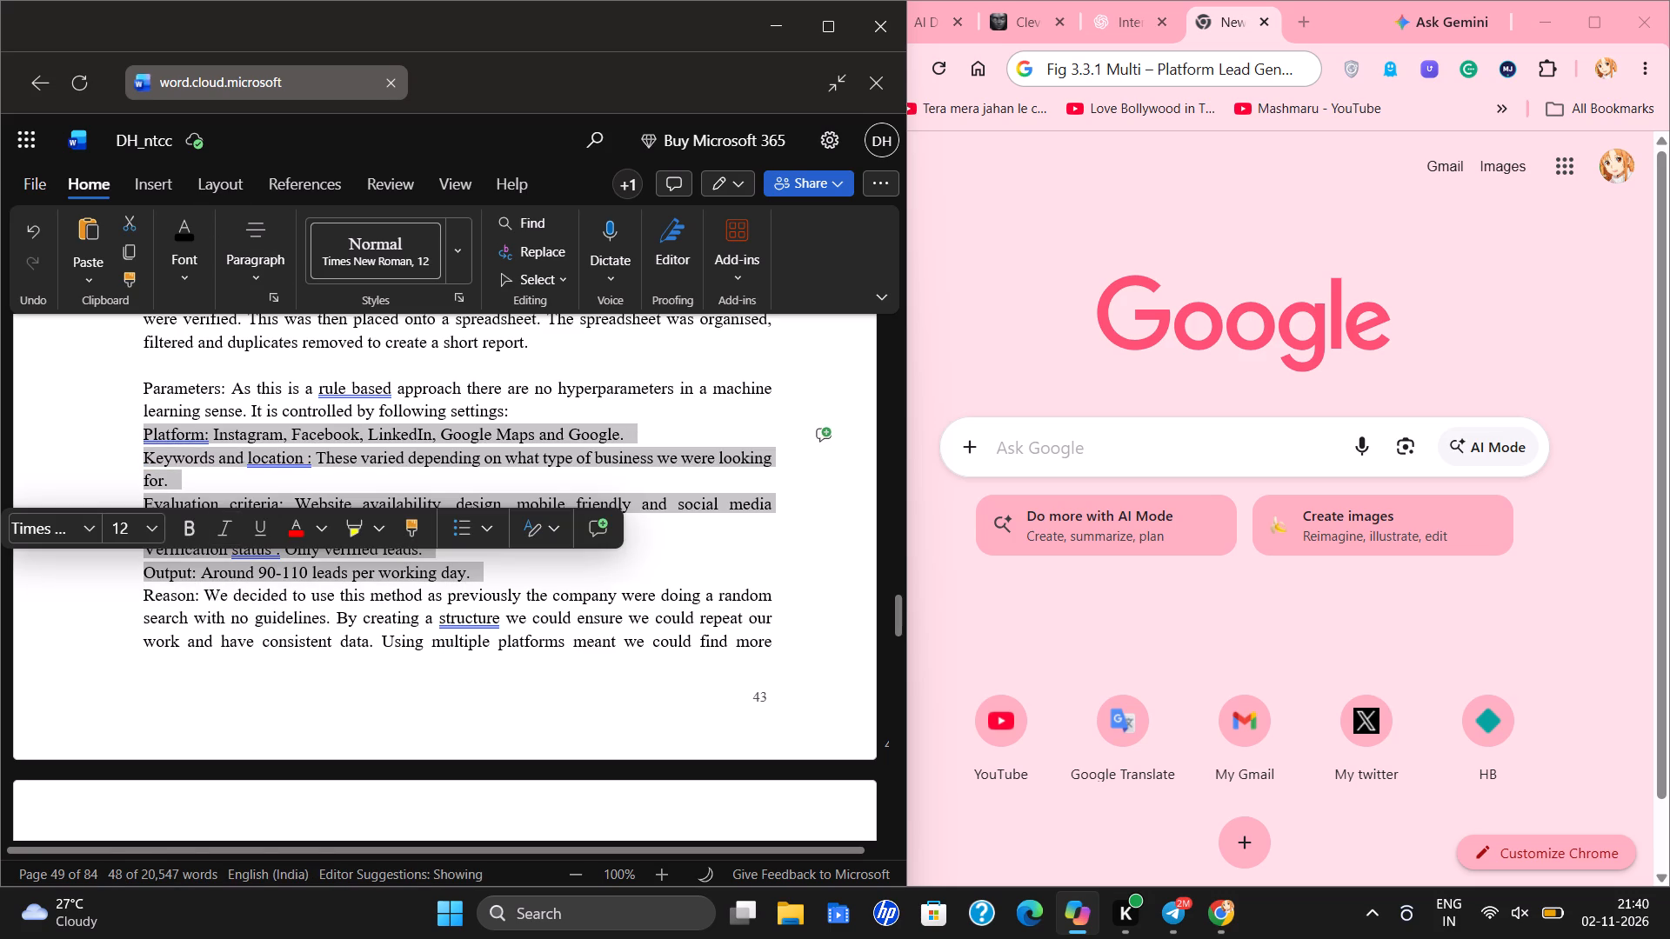
pyautogui.click(467, 528)
pyautogui.click(87, 583)
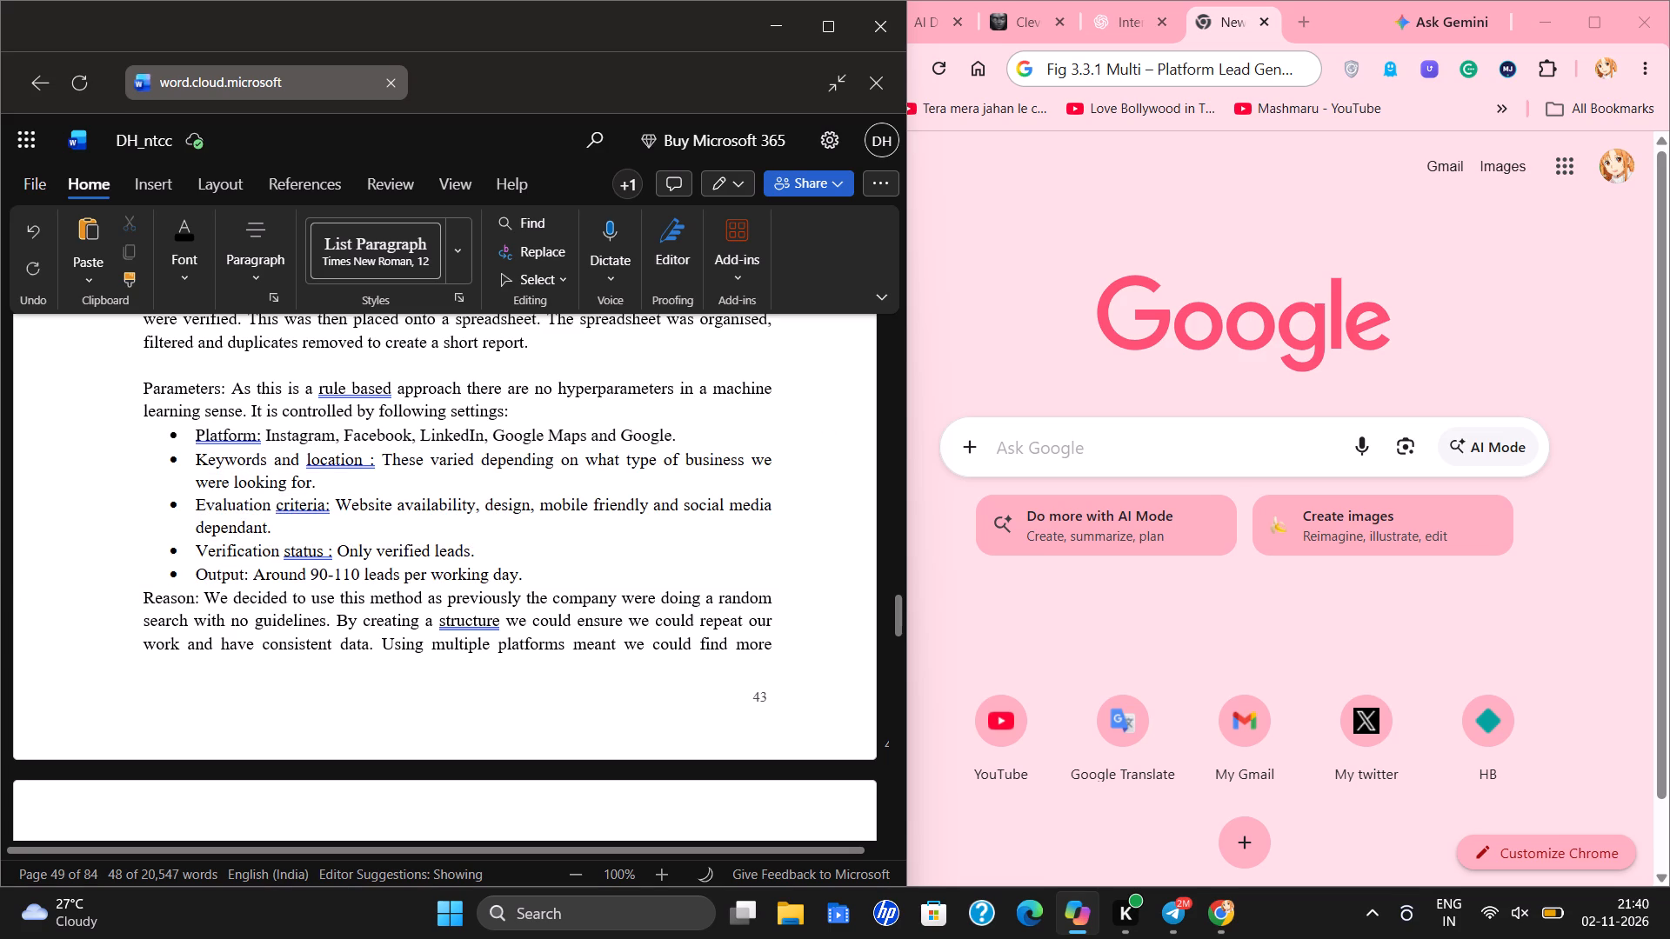
# Add an empty line between the Output bullet and the Reason paragraph in section 3.3.1.
pyautogui.click(531, 579)
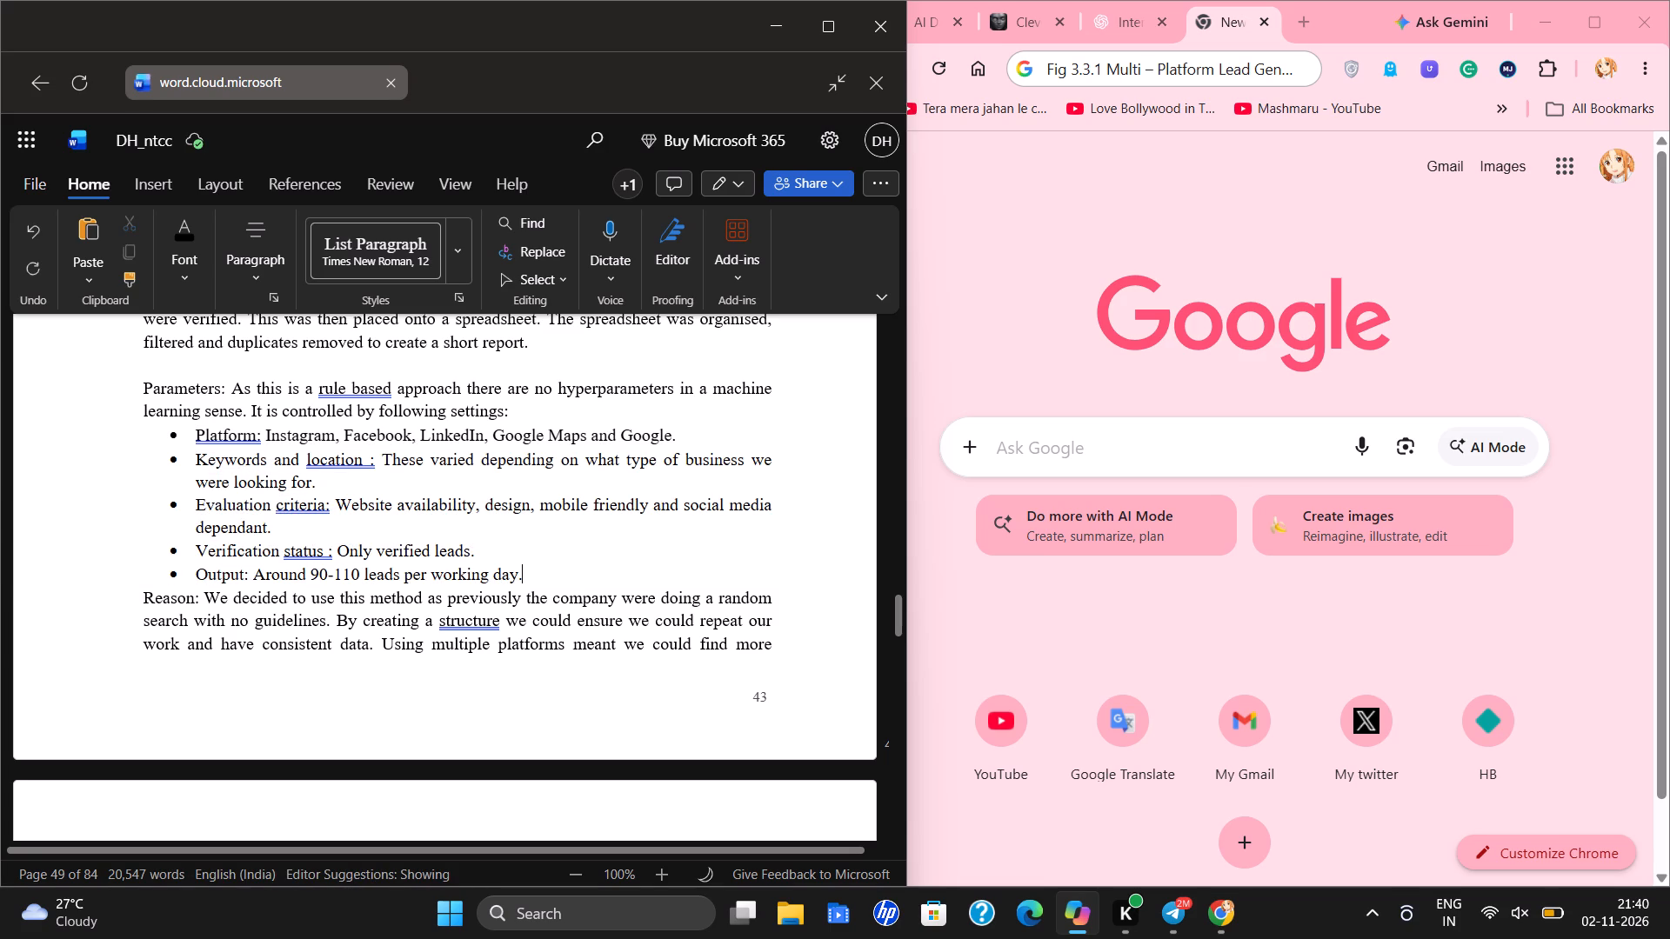
pyautogui.press('Return')
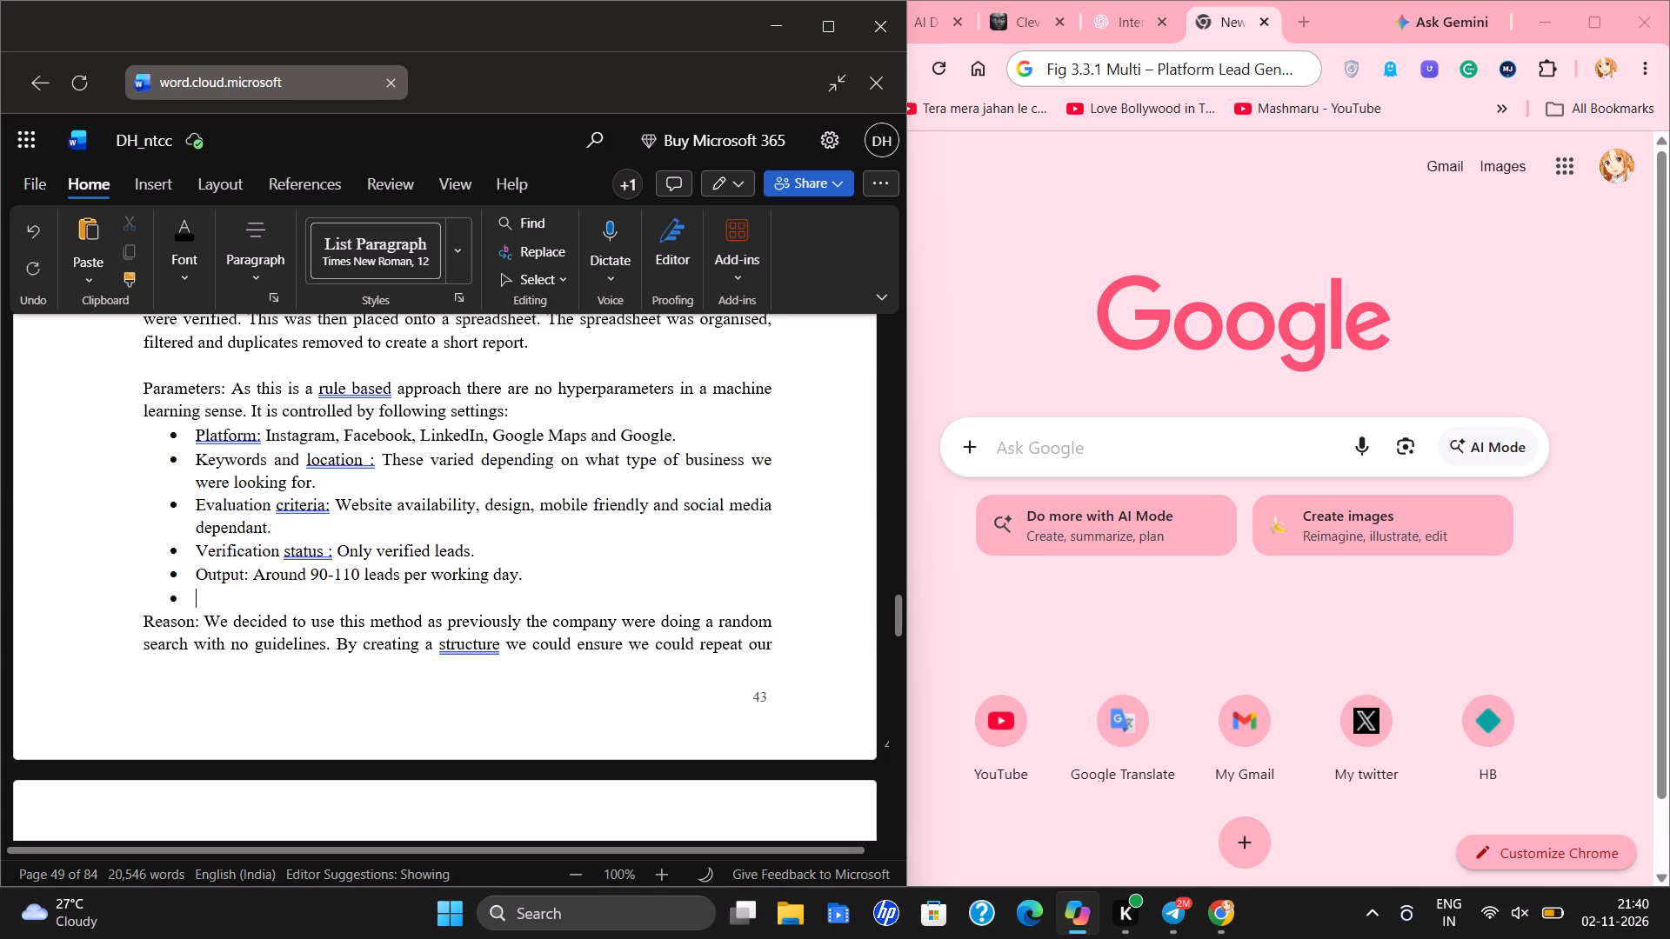
pyautogui.press('BackSpace')
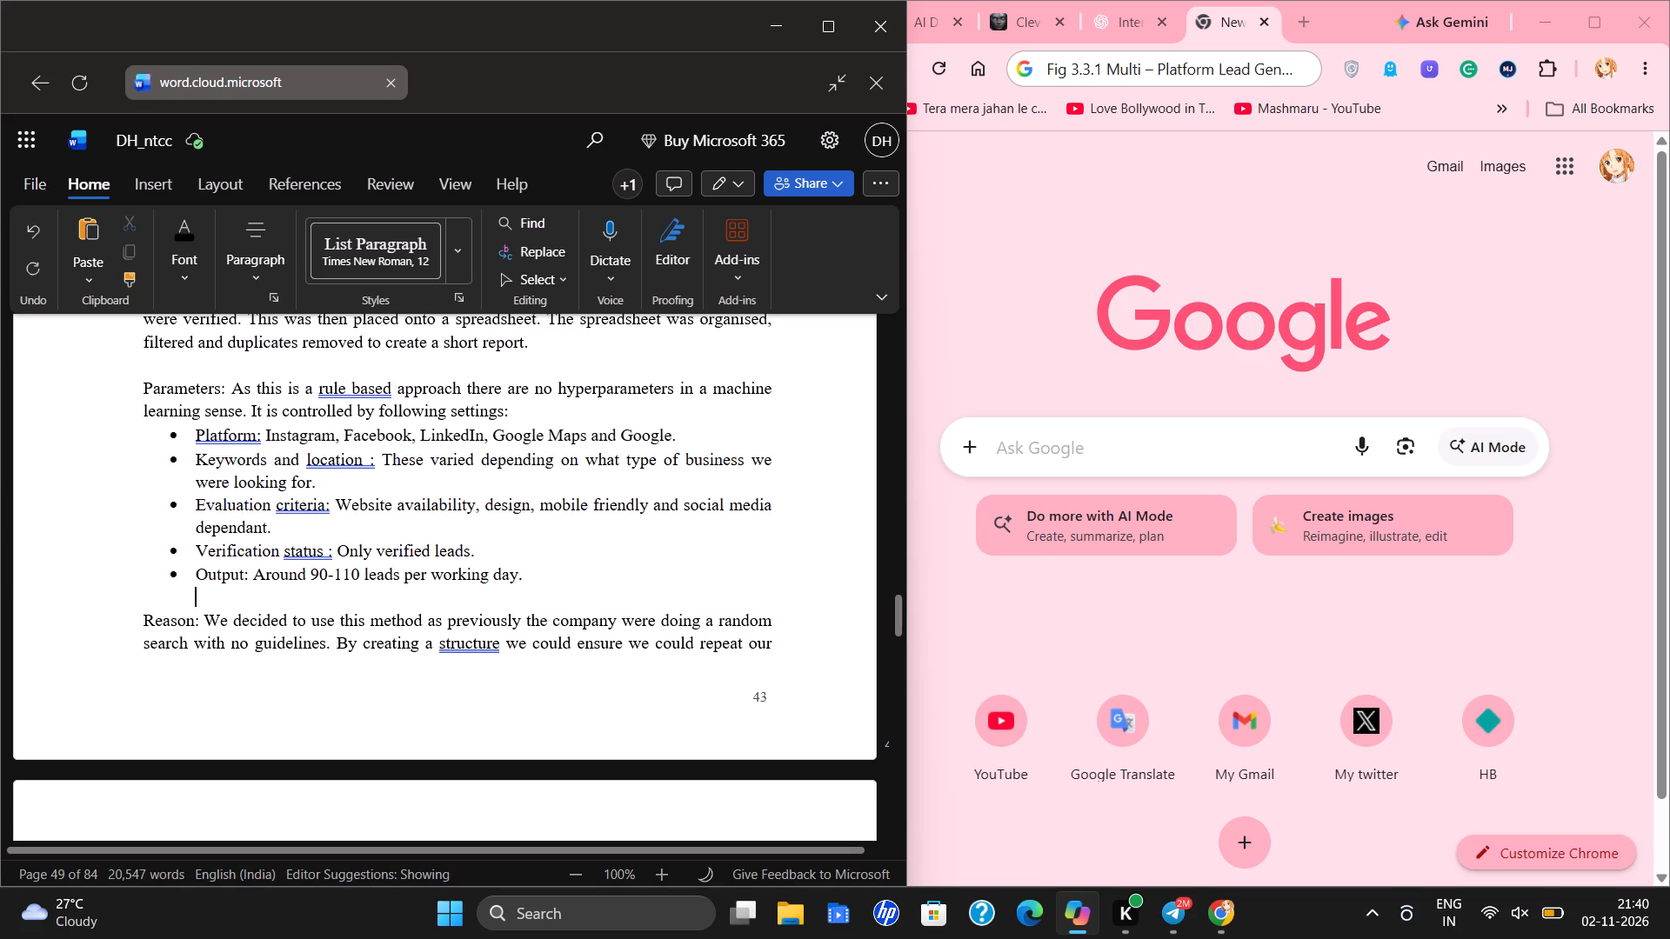
pyautogui.press('BackSpace')
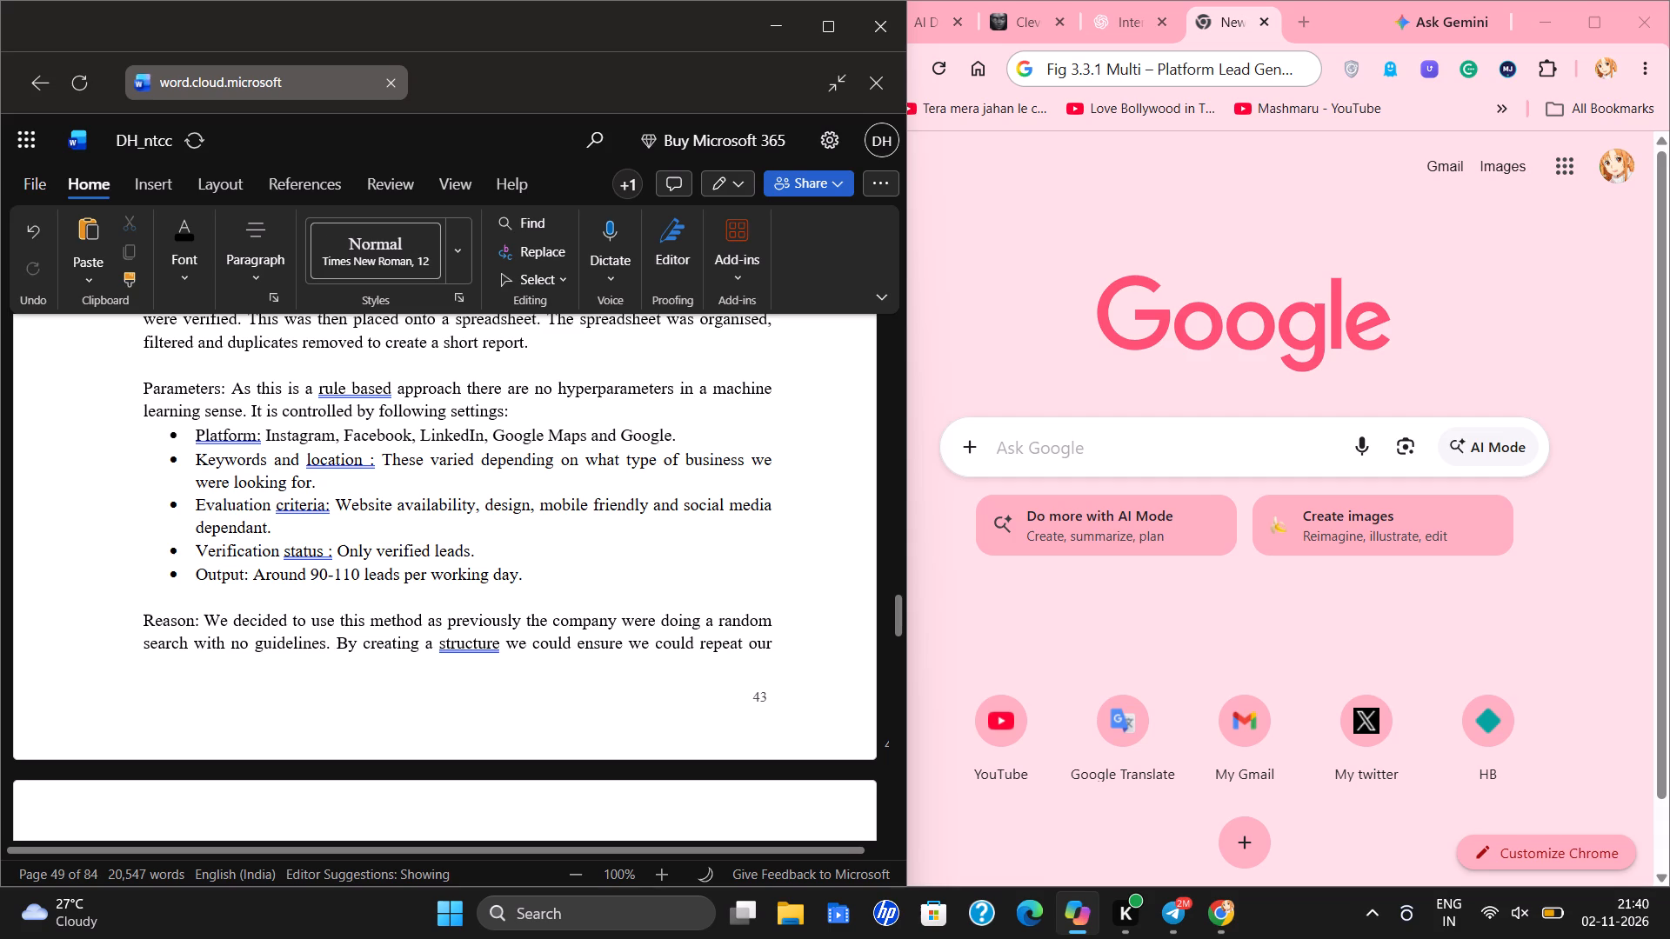
pyautogui.press('BackSpace')
pyautogui.press('Return')
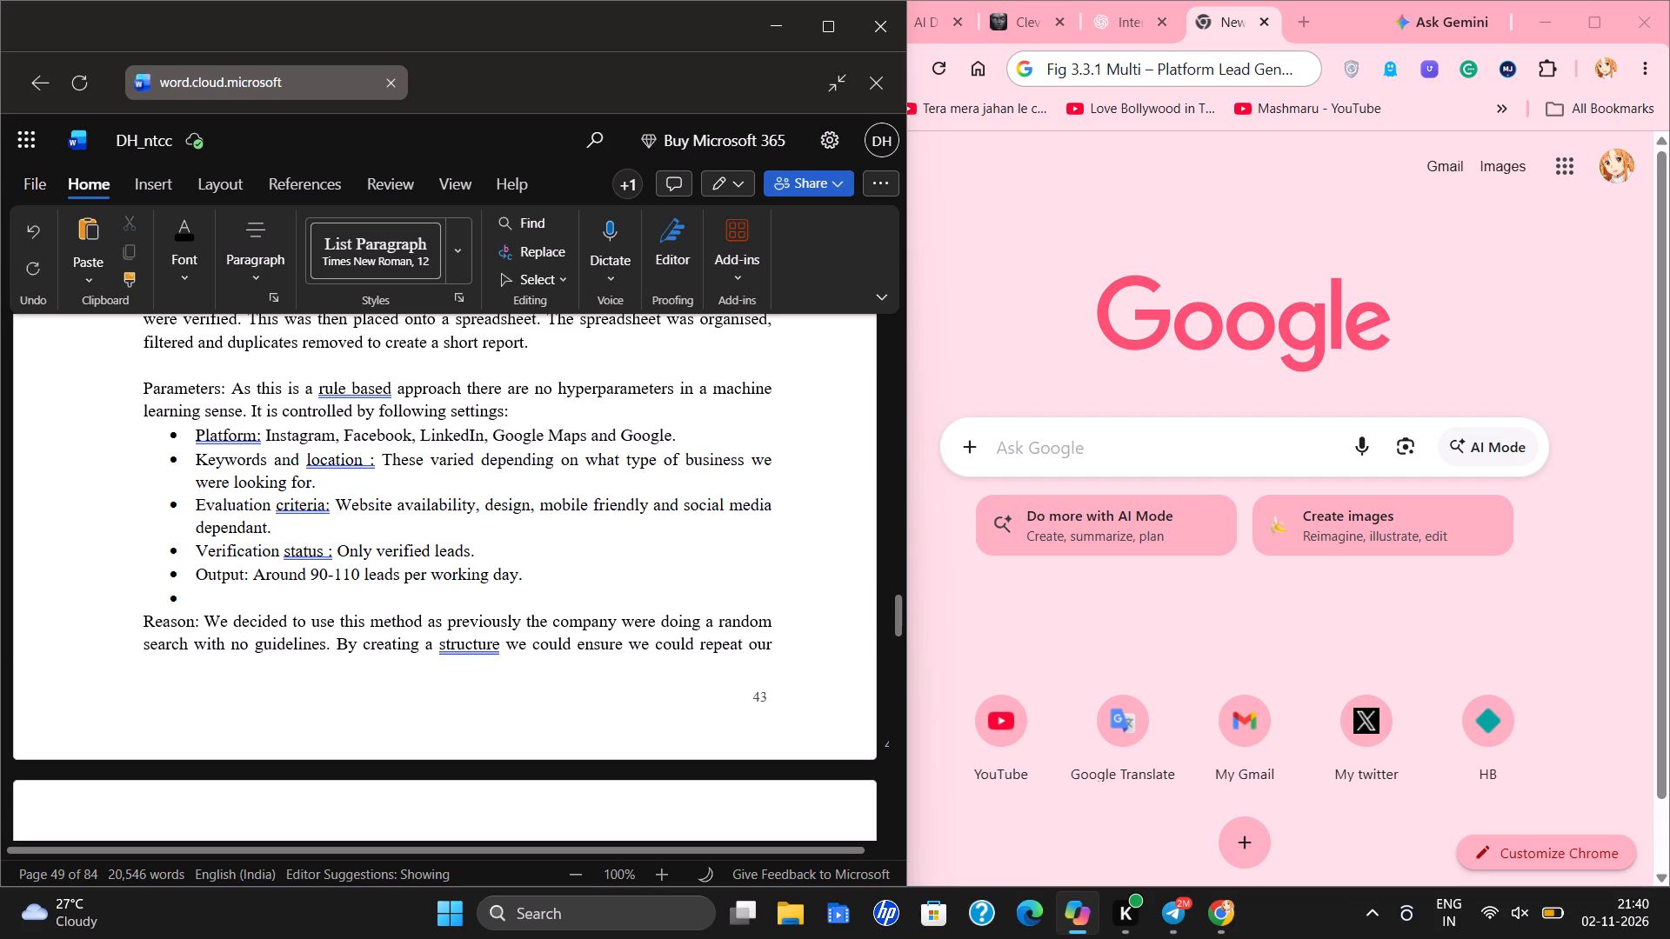
# Copy the section 3.3.2 text from the Architecture paragraph through the end of the Reason paragraph.
pyautogui.scroll(-3, 504, 568)
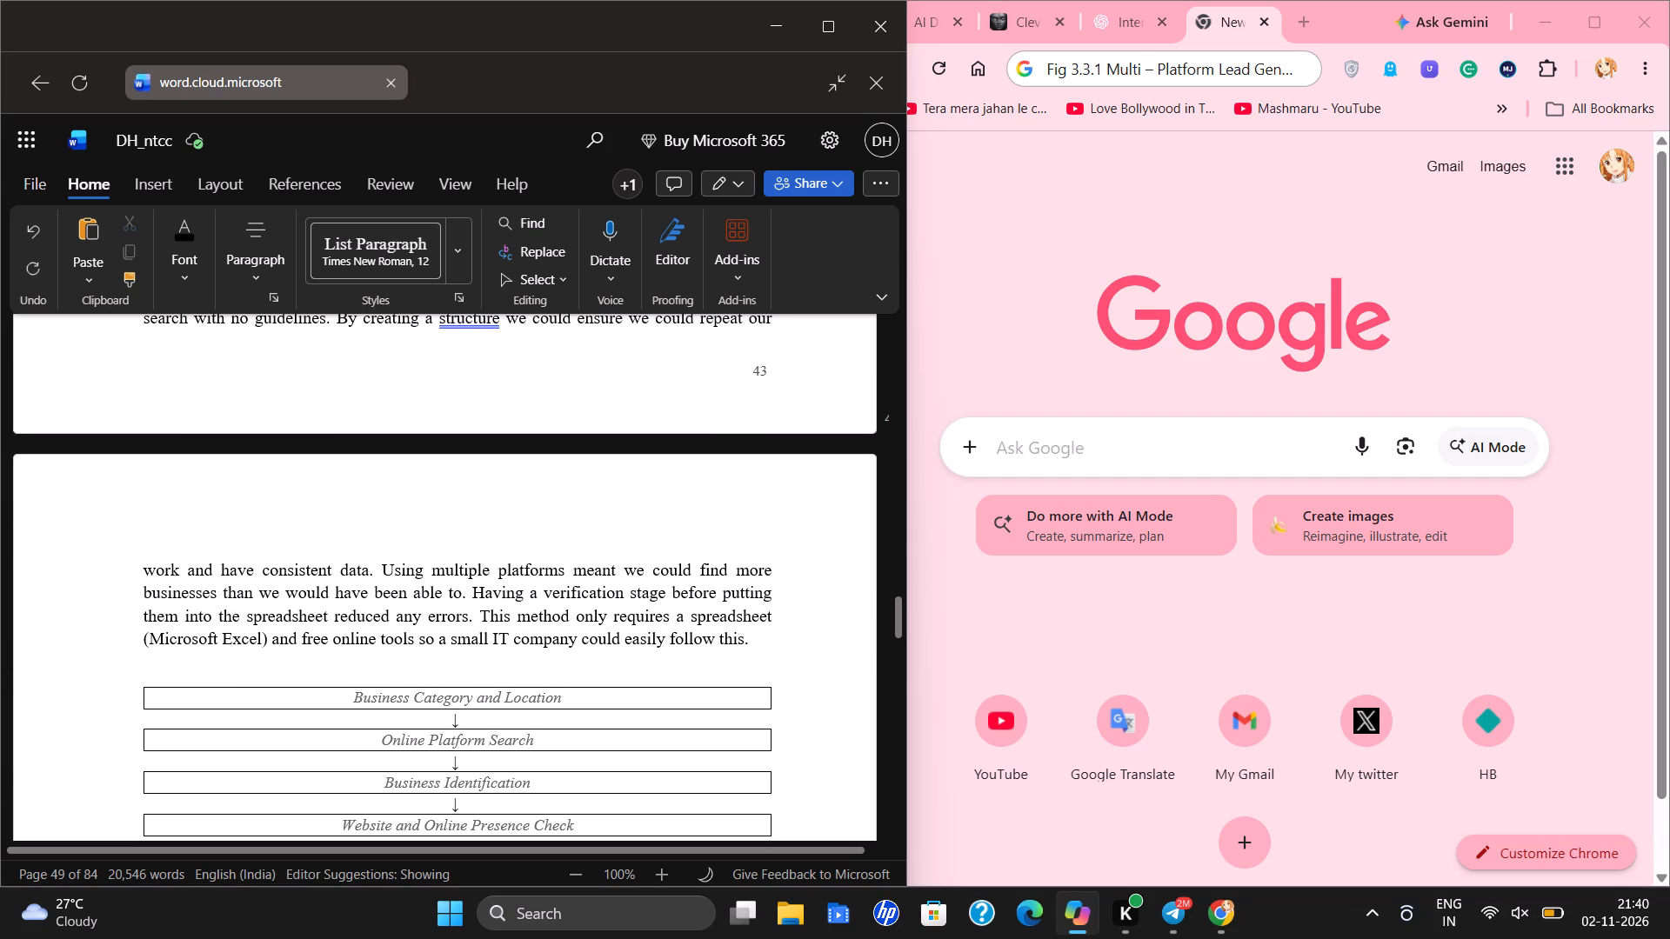
pyautogui.scroll(-3, 754, 617)
pyautogui.scroll(-2, 207, 607)
pyautogui.scroll(-2, 128, 576)
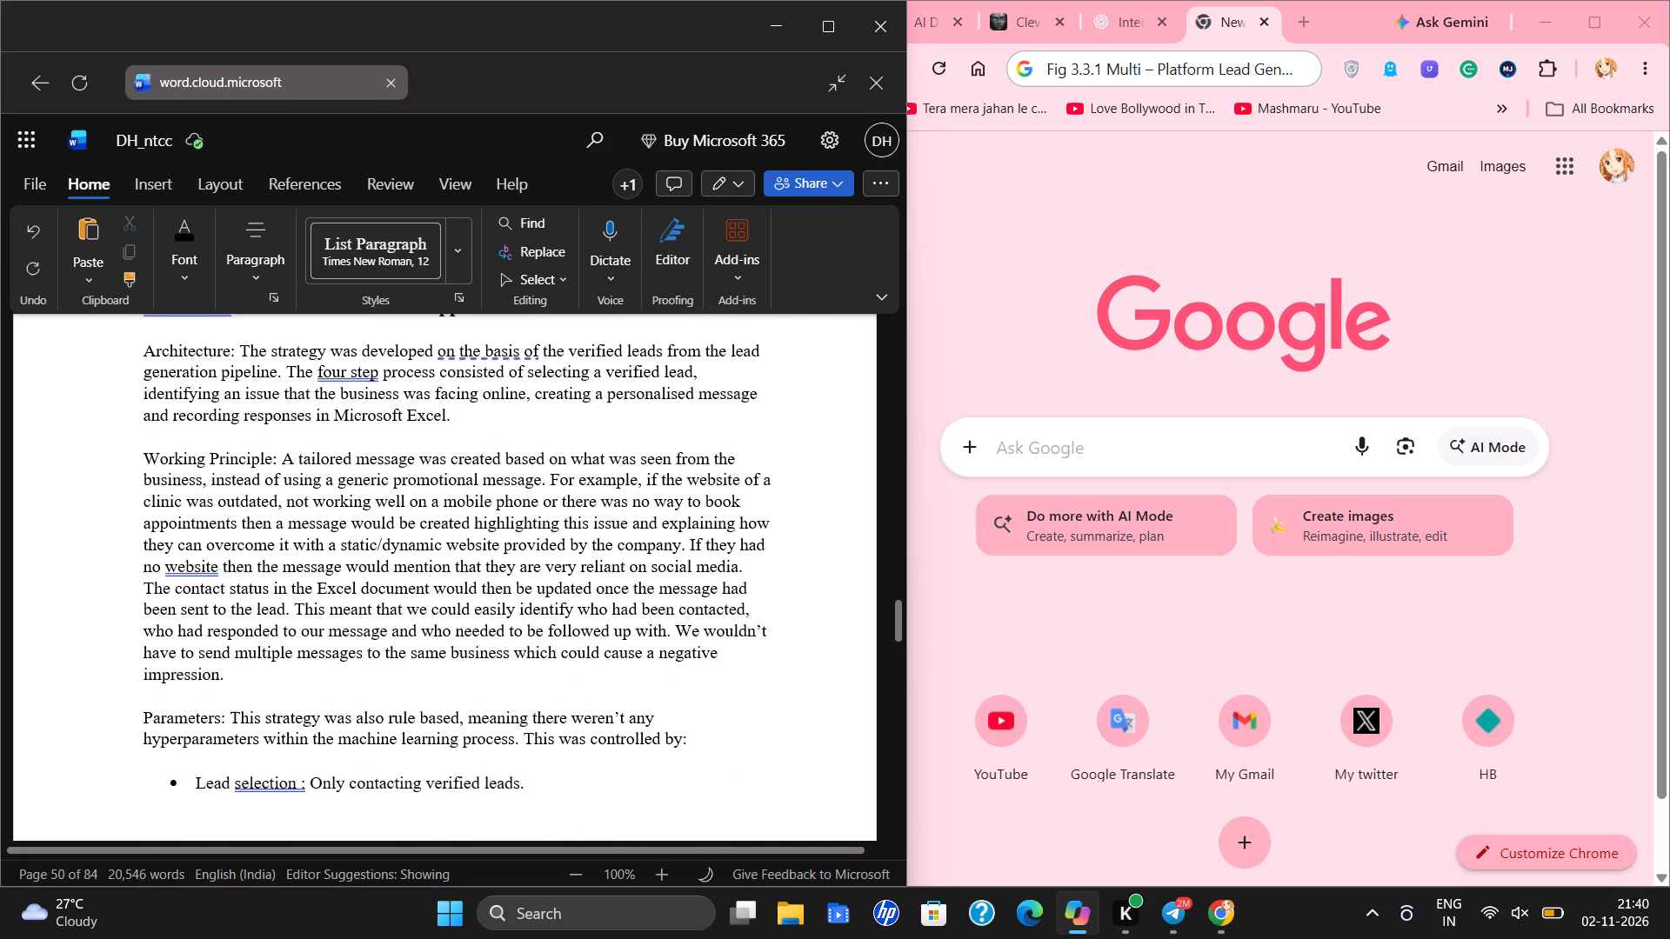
pyautogui.scroll(-2, 128, 576)
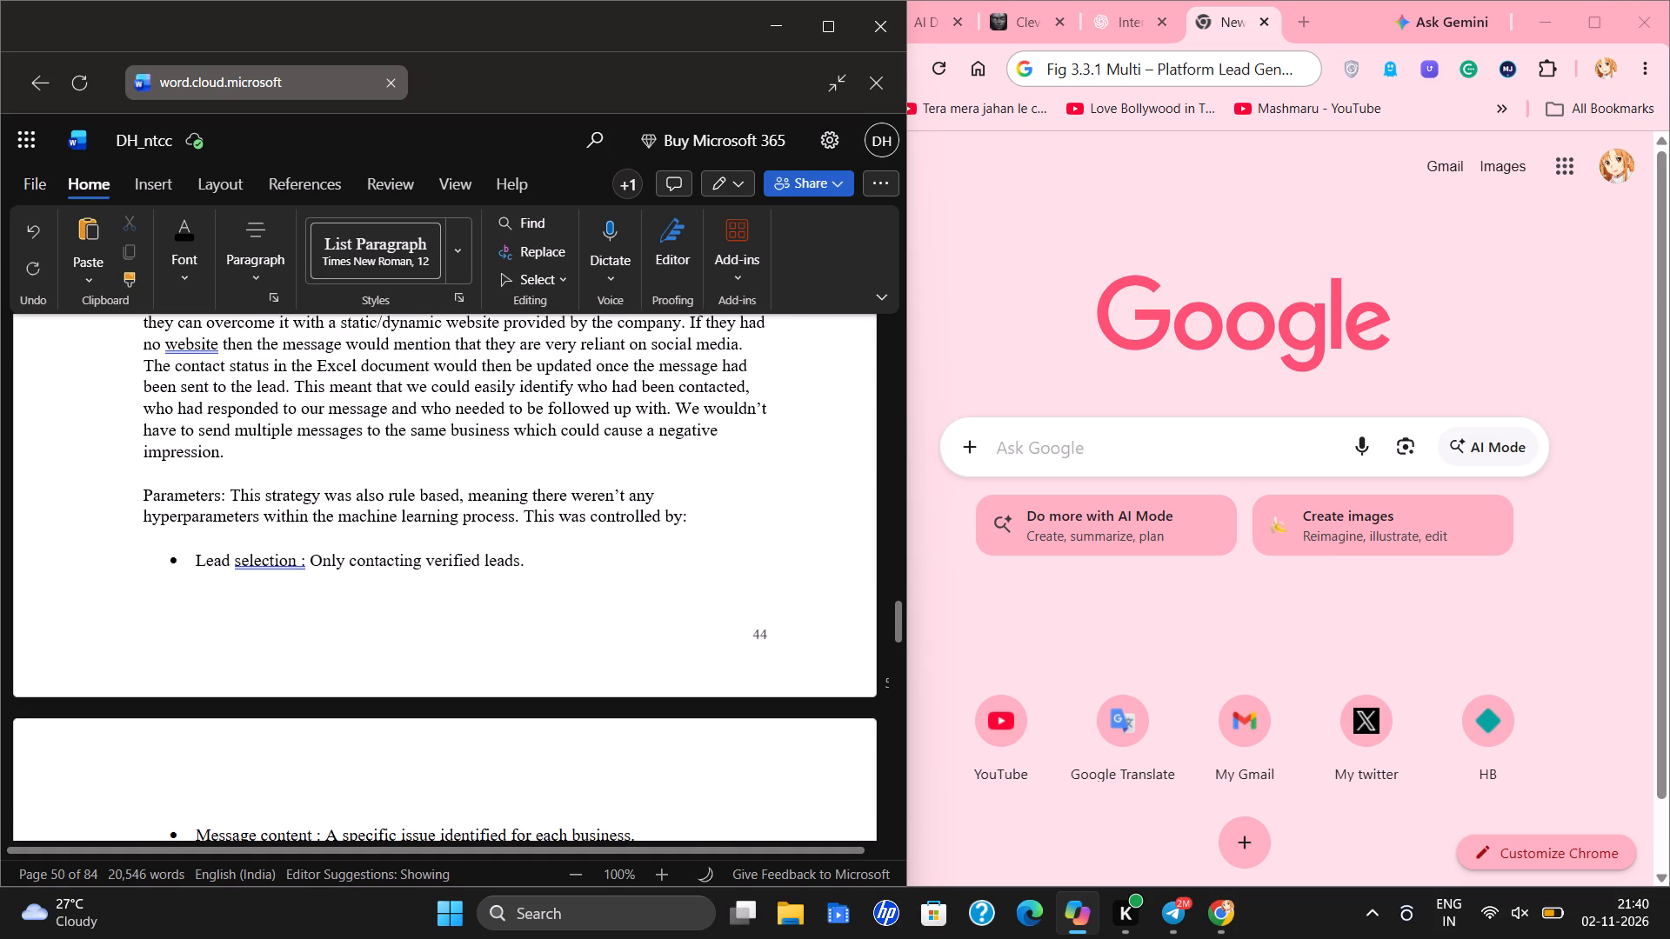
pyautogui.scroll(2, 148, 558)
pyautogui.scroll(1, 173, 355)
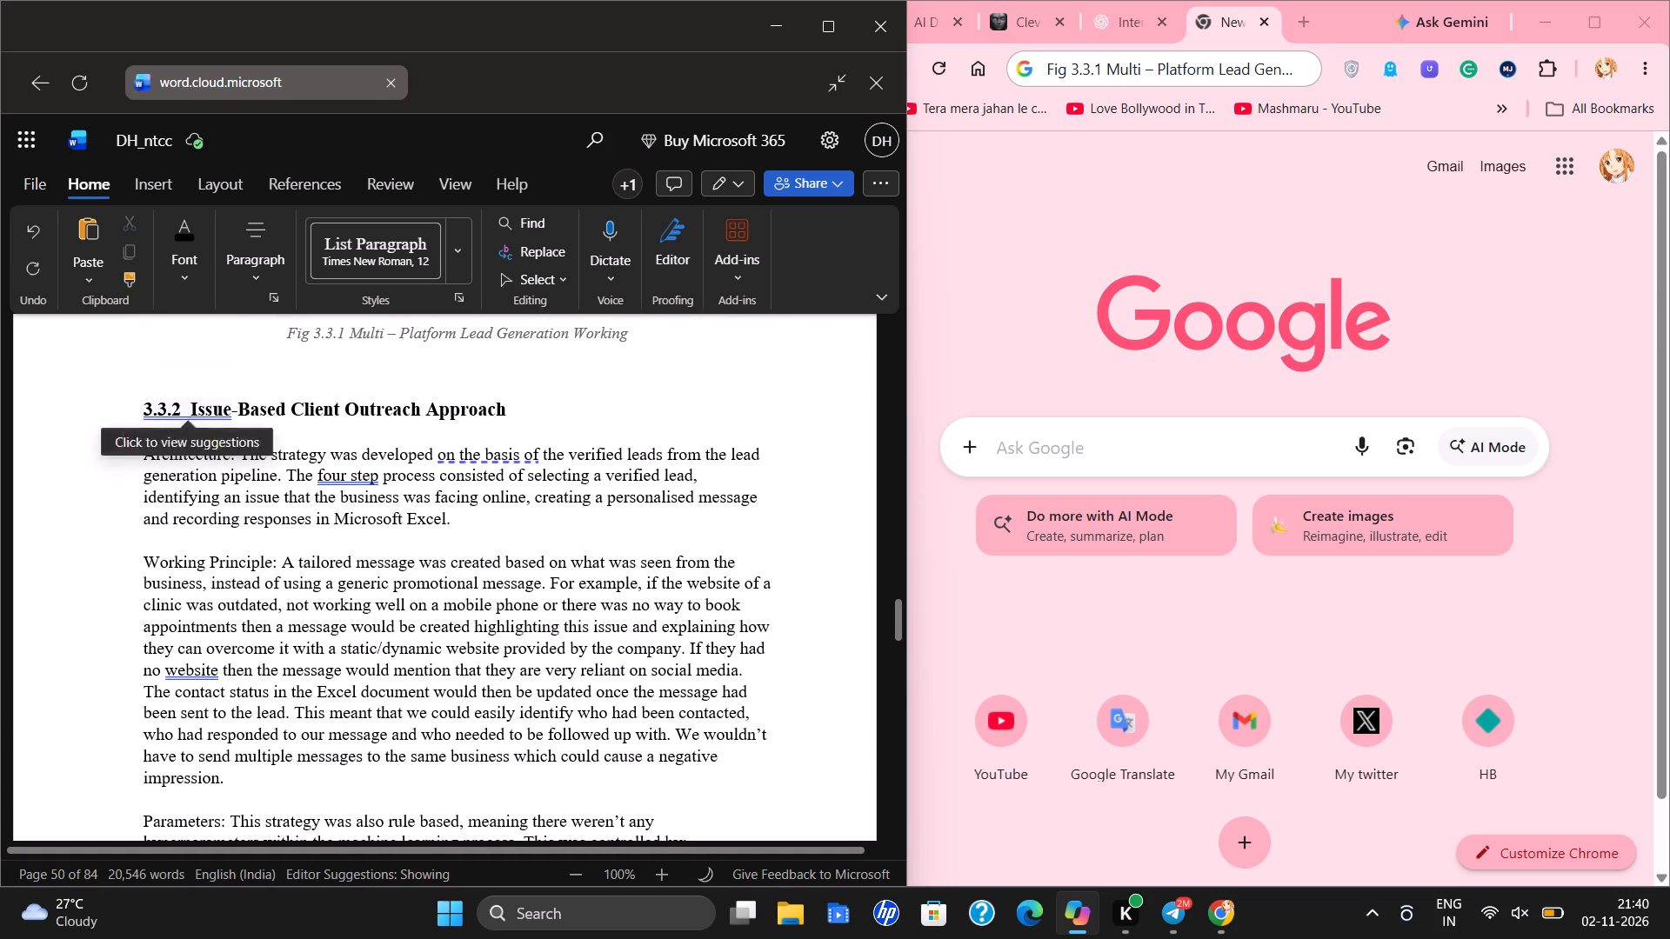
pyautogui.moveTo(144, 454); pyautogui.dragTo(591, 614)
pyautogui.scroll(-4, 404, 528)
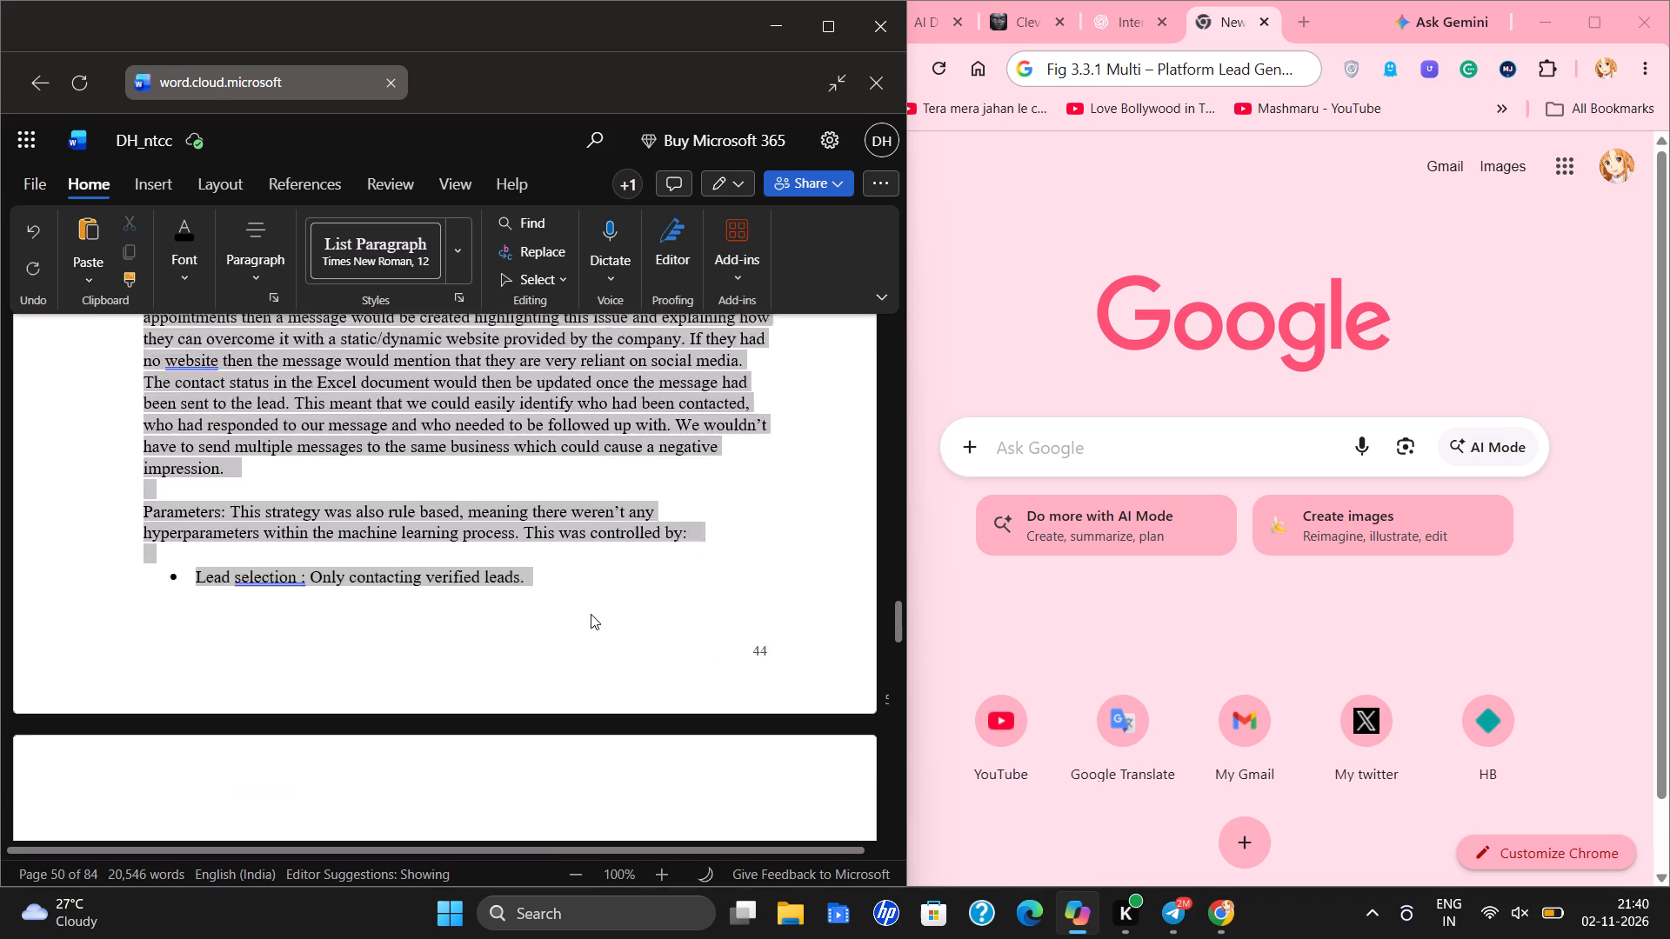
pyautogui.moveTo(591, 614); pyautogui.dragTo(731, 755)
pyautogui.scroll(-2, 625, 703)
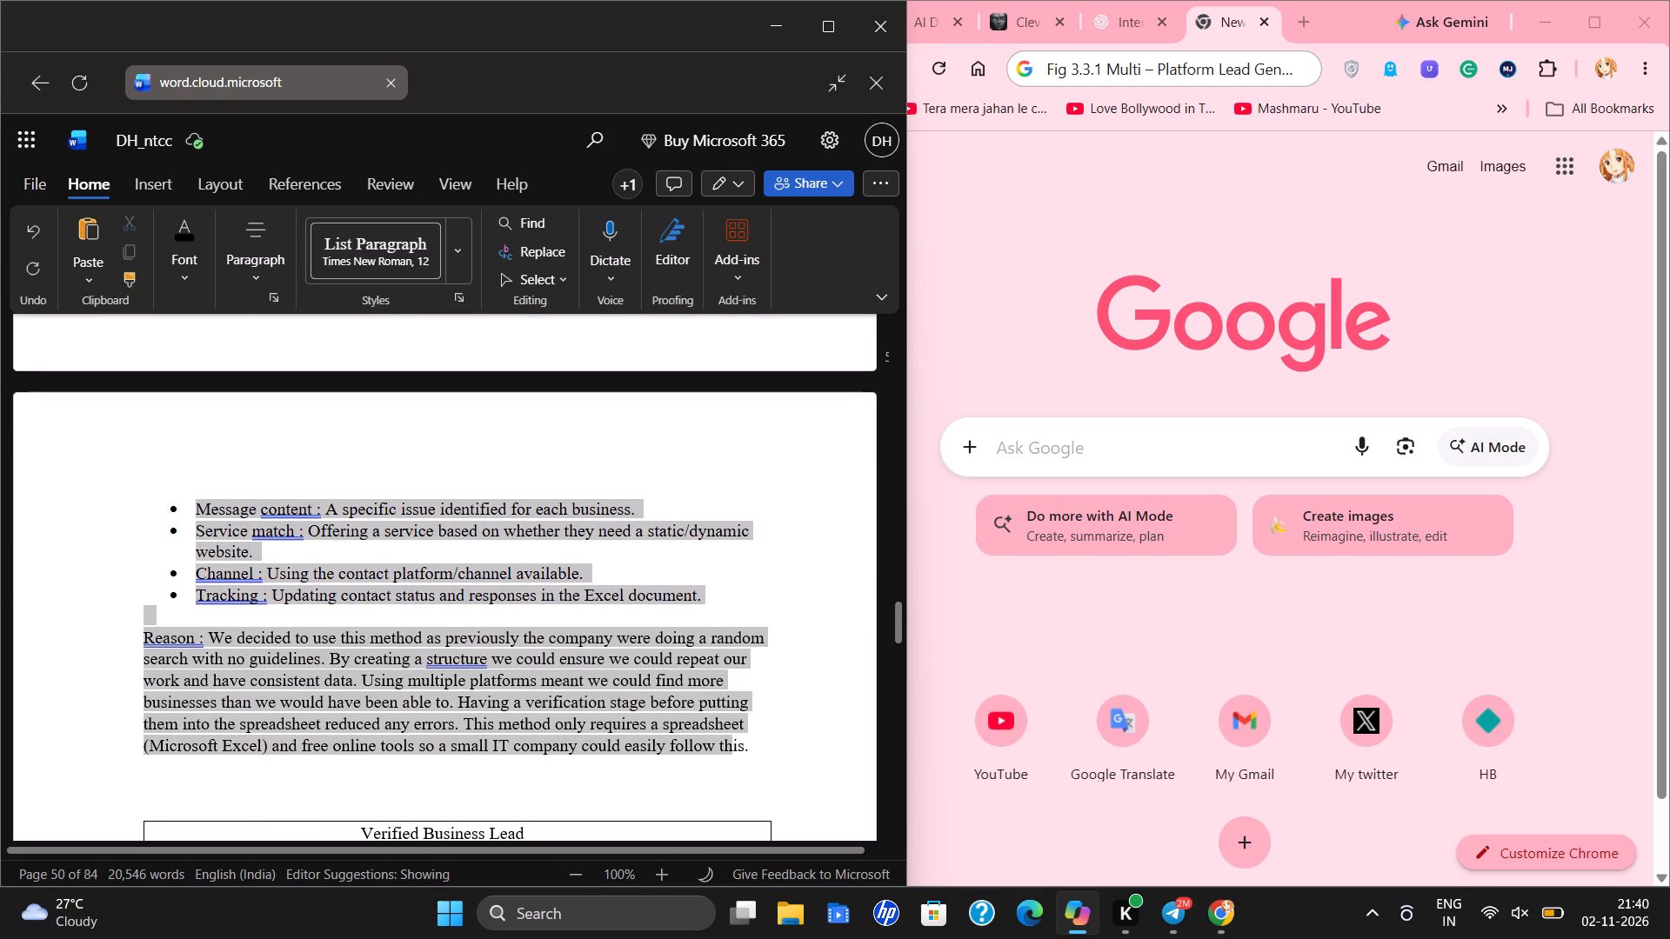
pyautogui.moveTo(731, 755); pyautogui.dragTo(764, 744)
pyautogui.rightClick(423, 595)
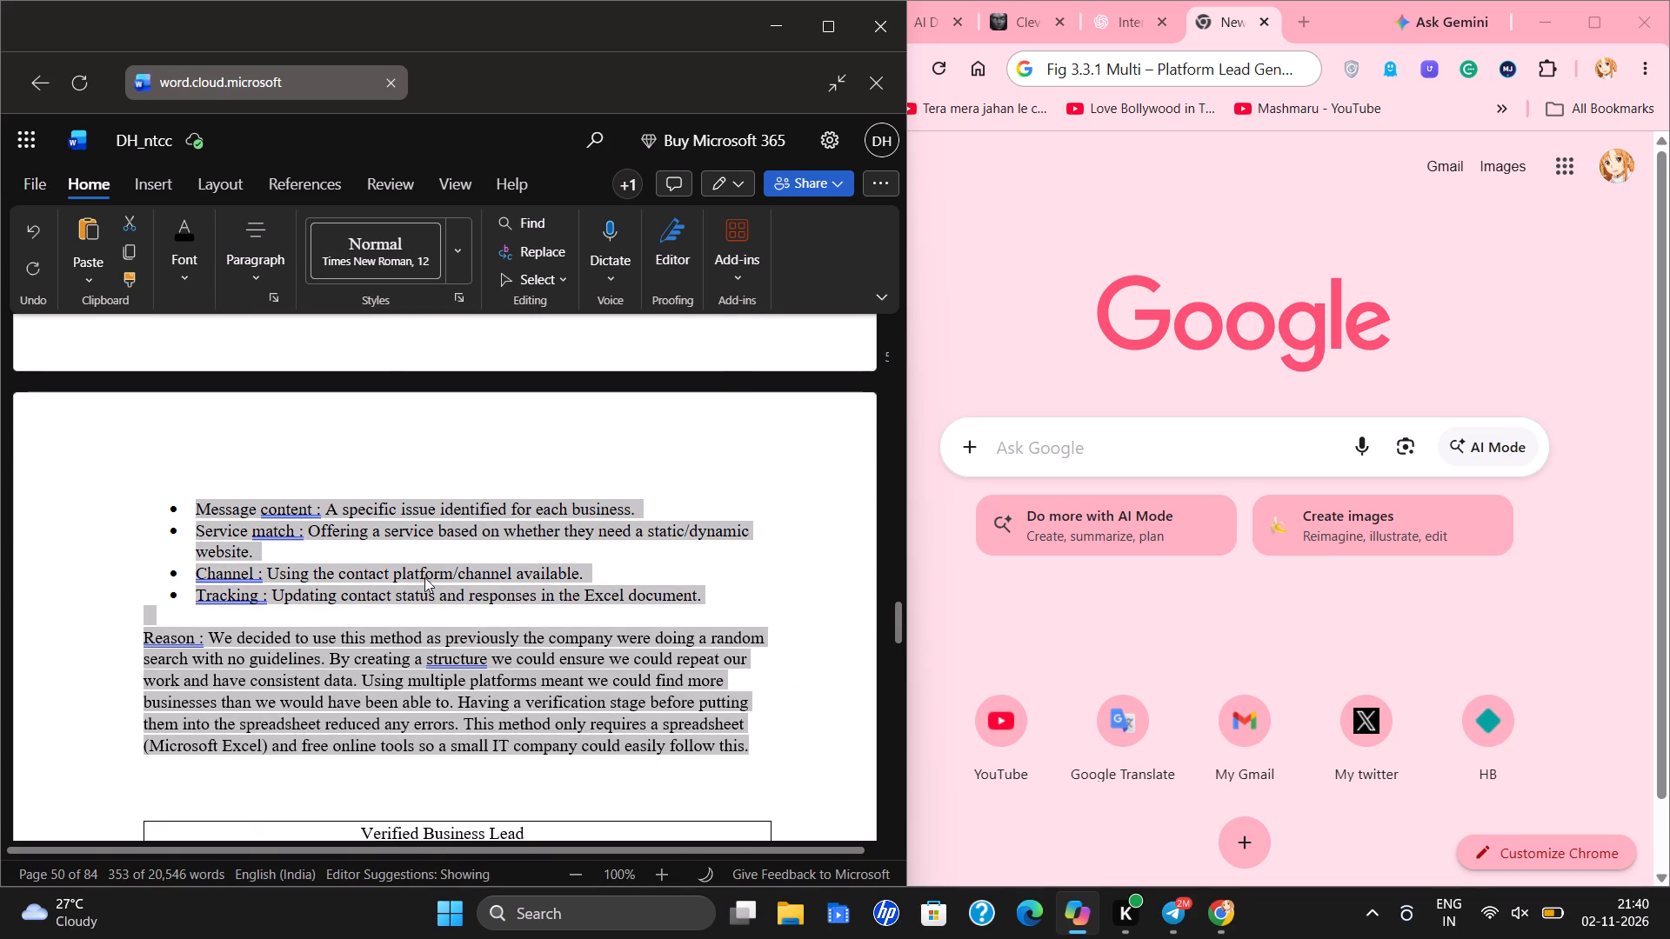
pyautogui.click(460, 264)
pyautogui.click(1013, 32)
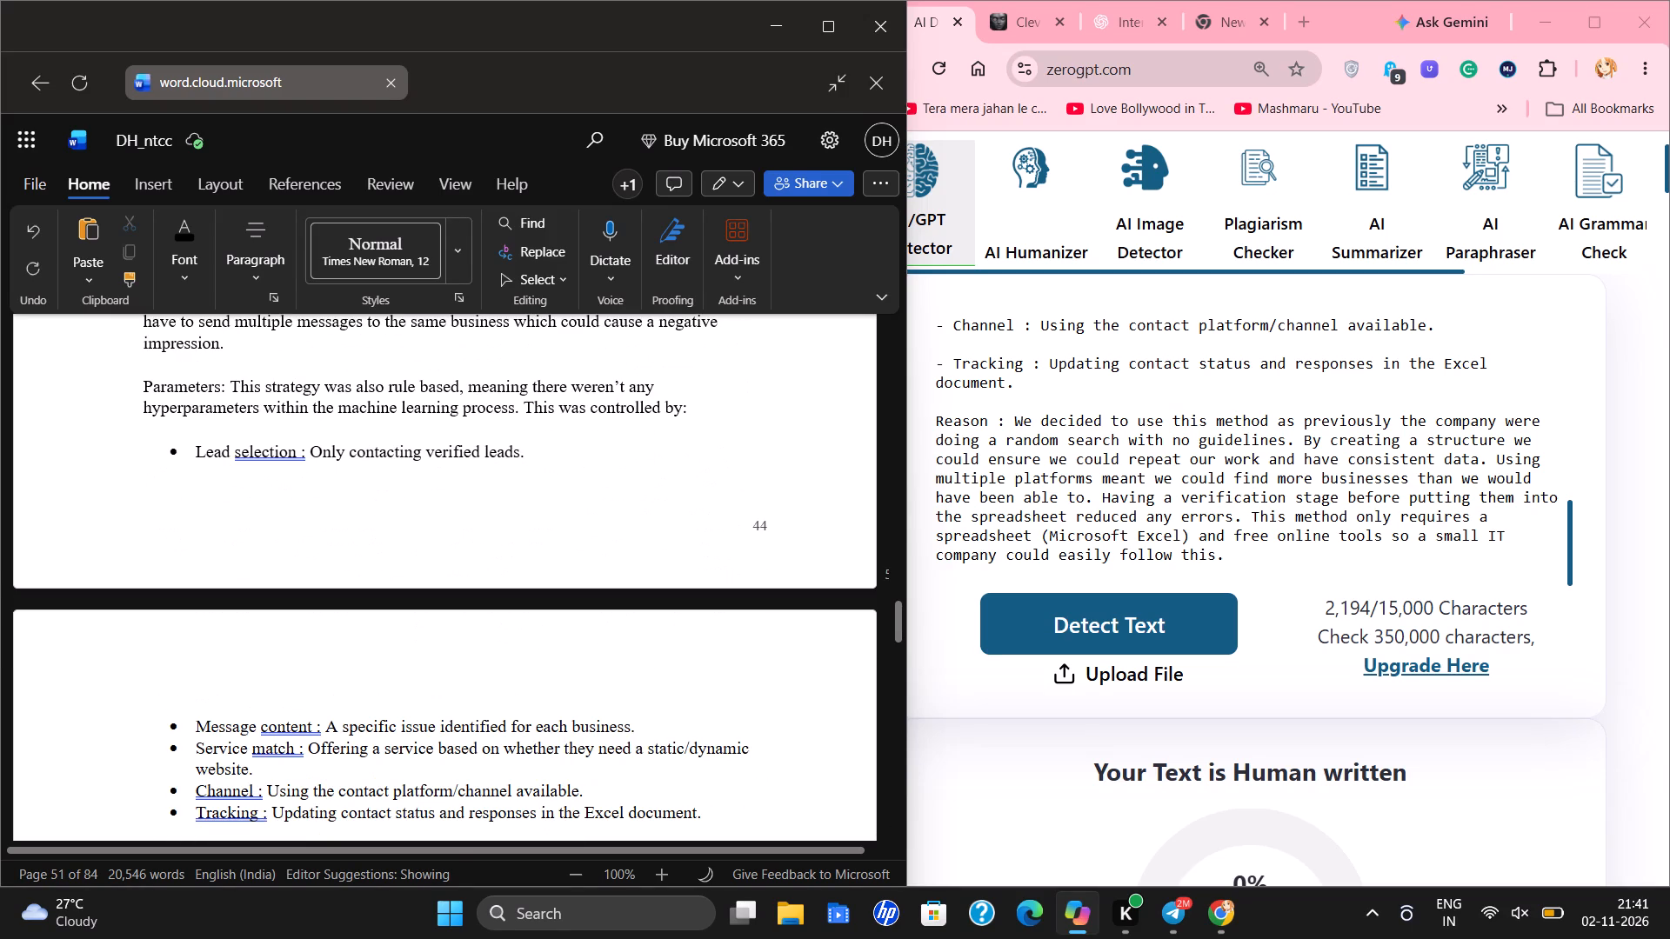
pyautogui.click(314, 727)
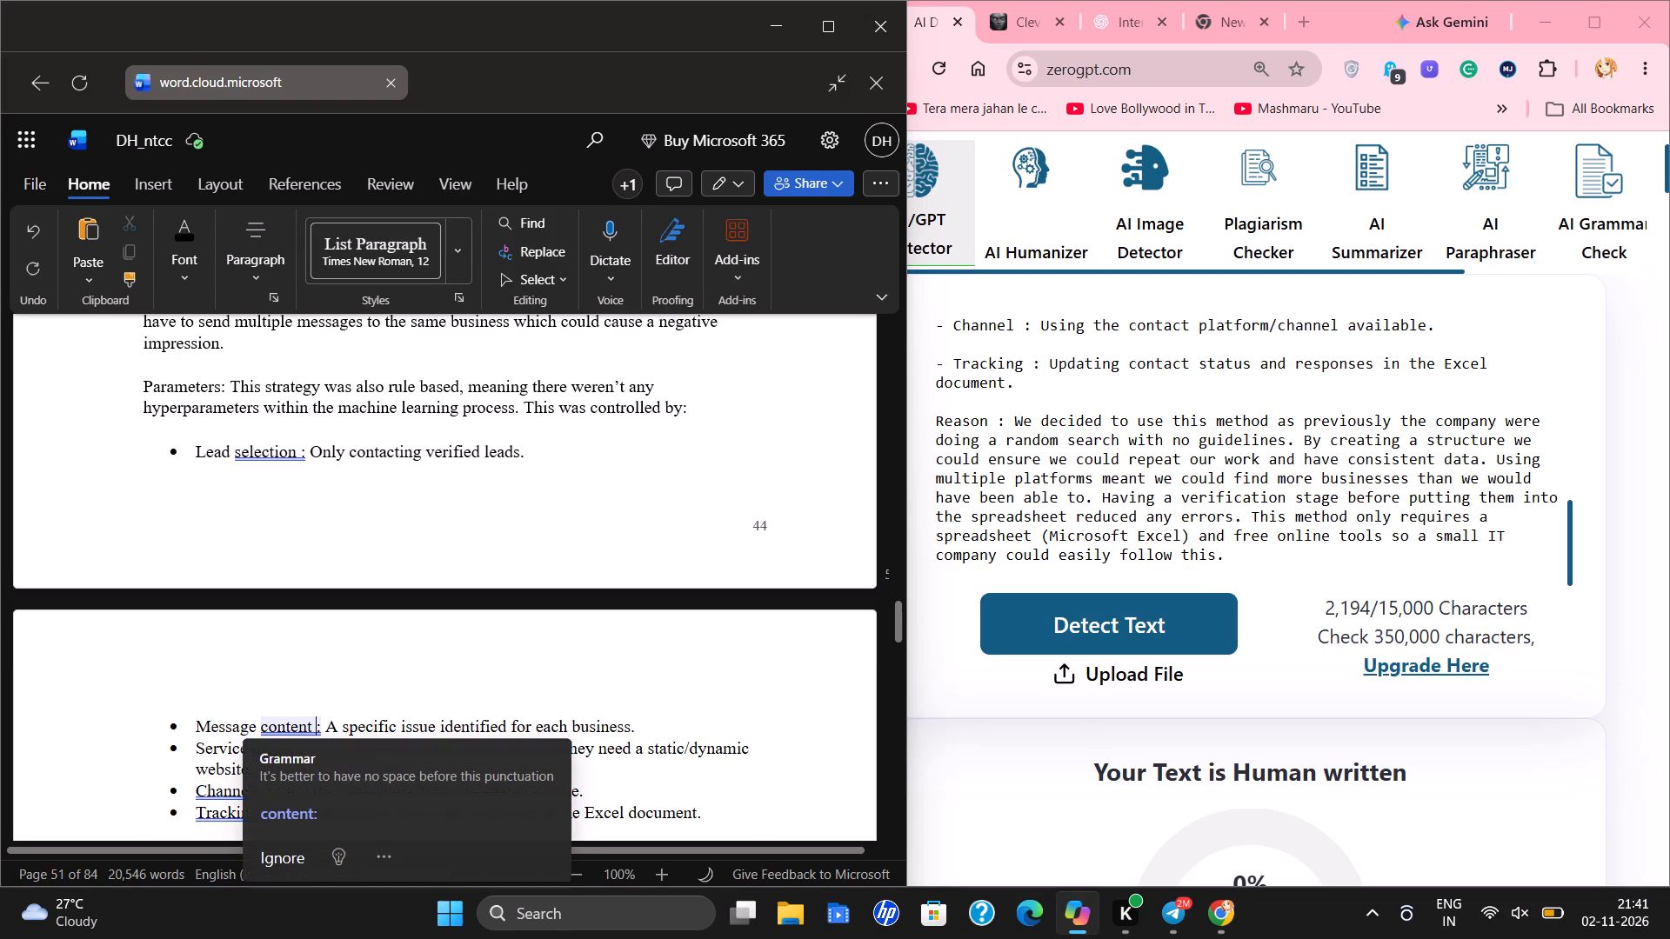
pyautogui.press('BackSpace')
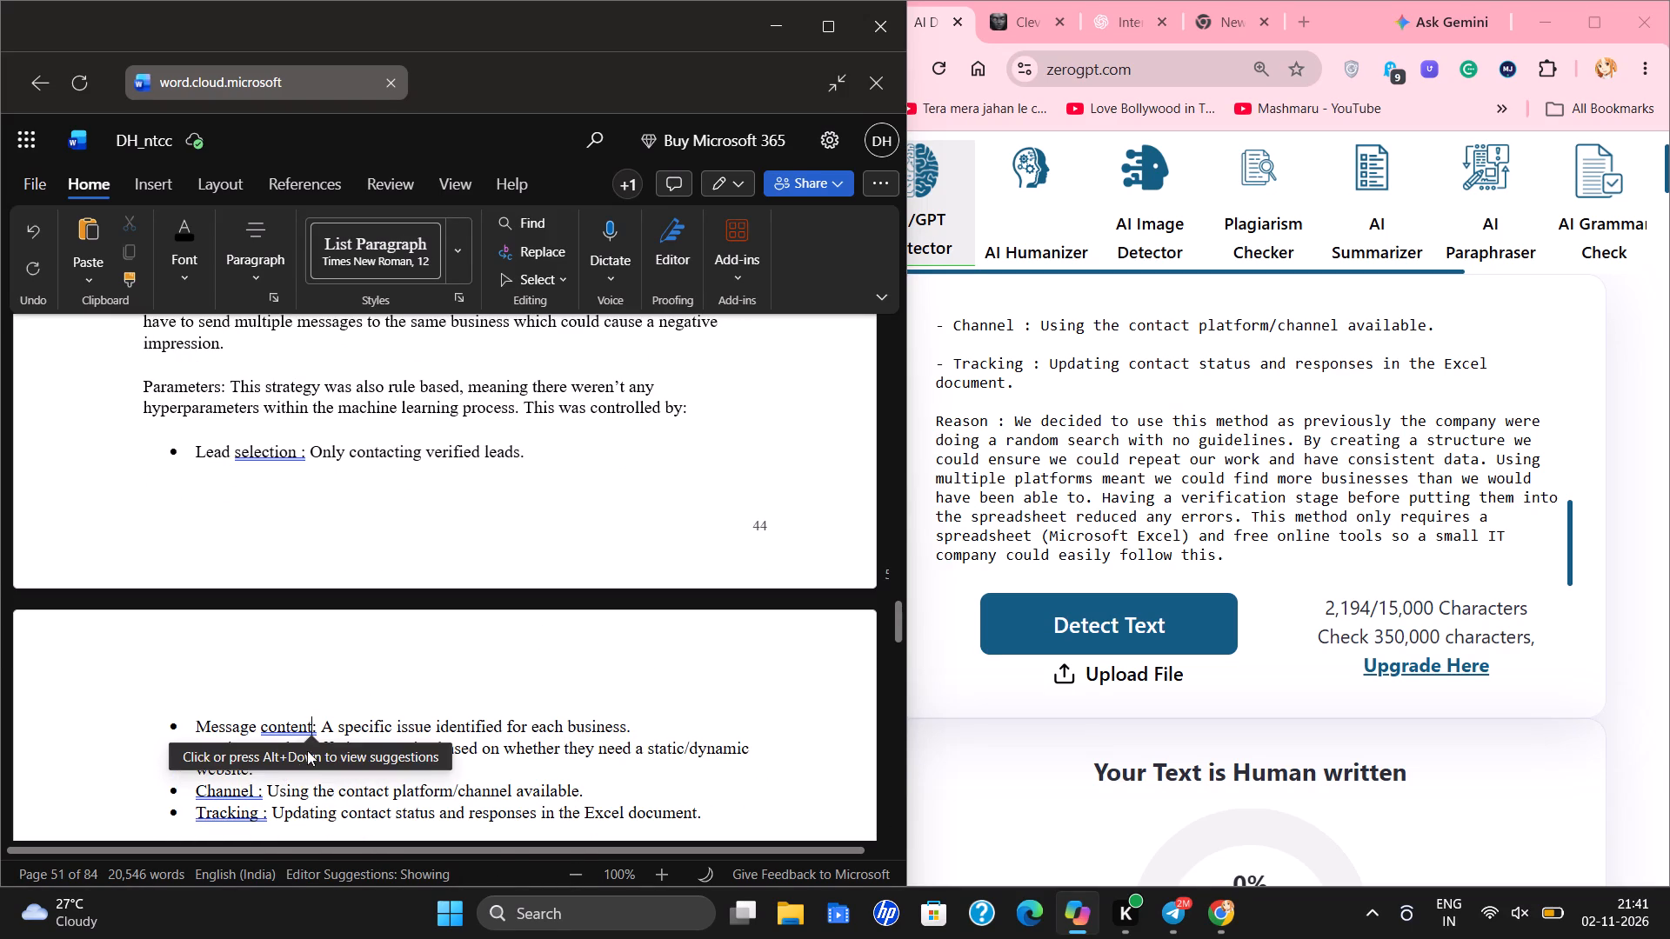
pyautogui.click(301, 750)
pyautogui.click(296, 753)
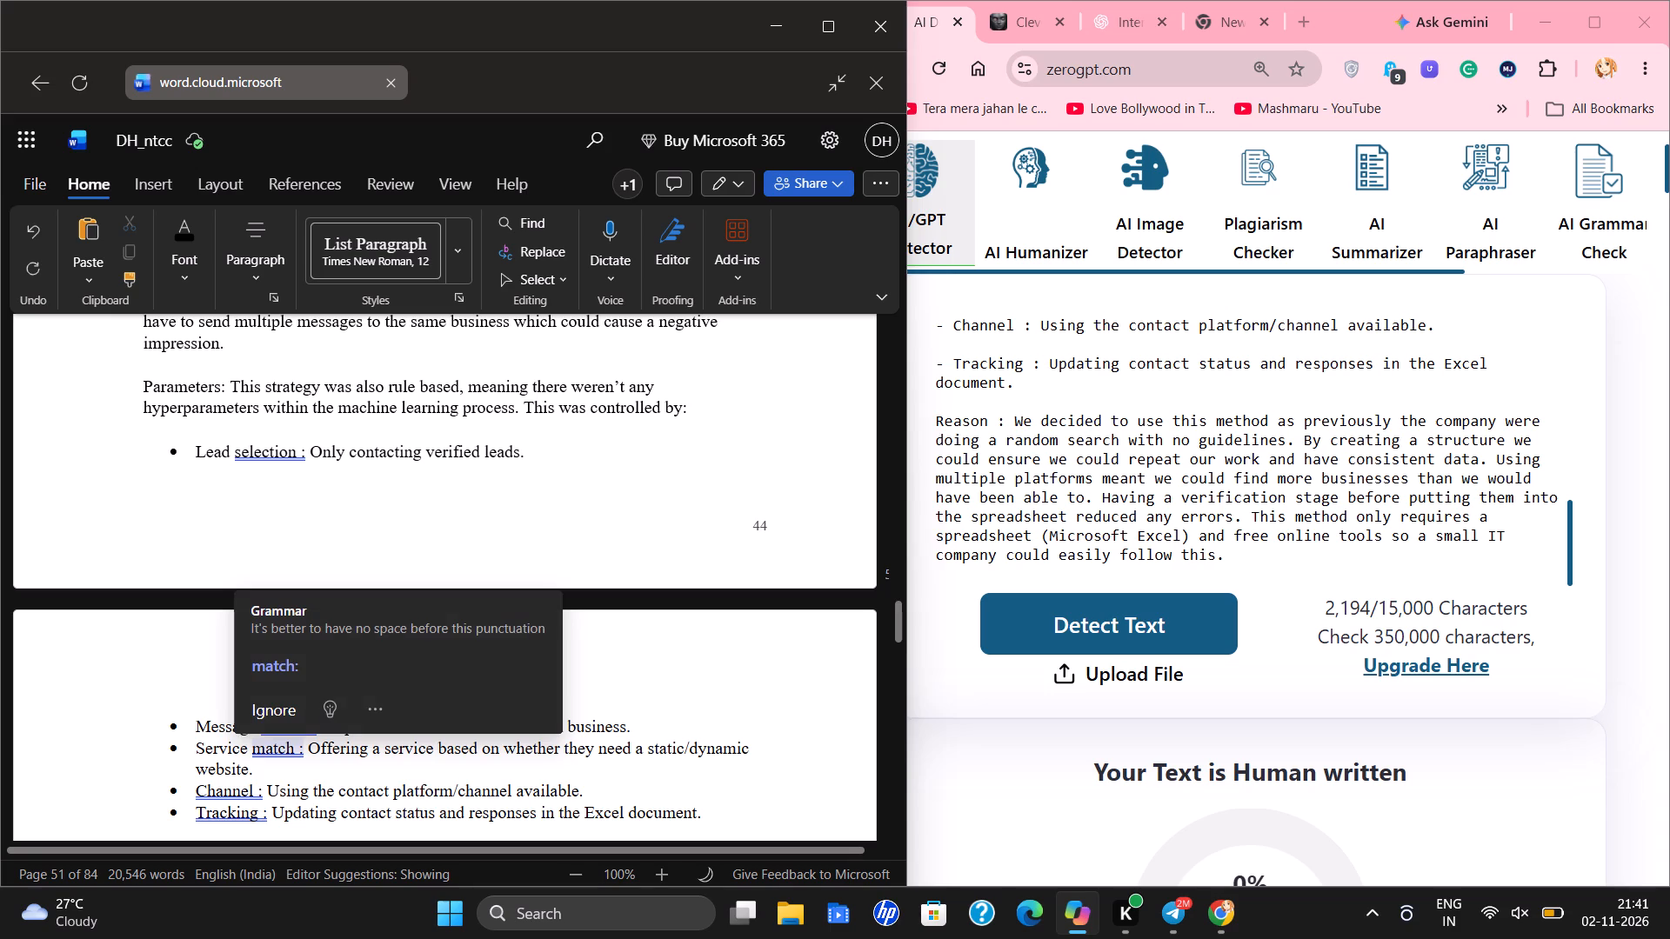
pyautogui.click(297, 750)
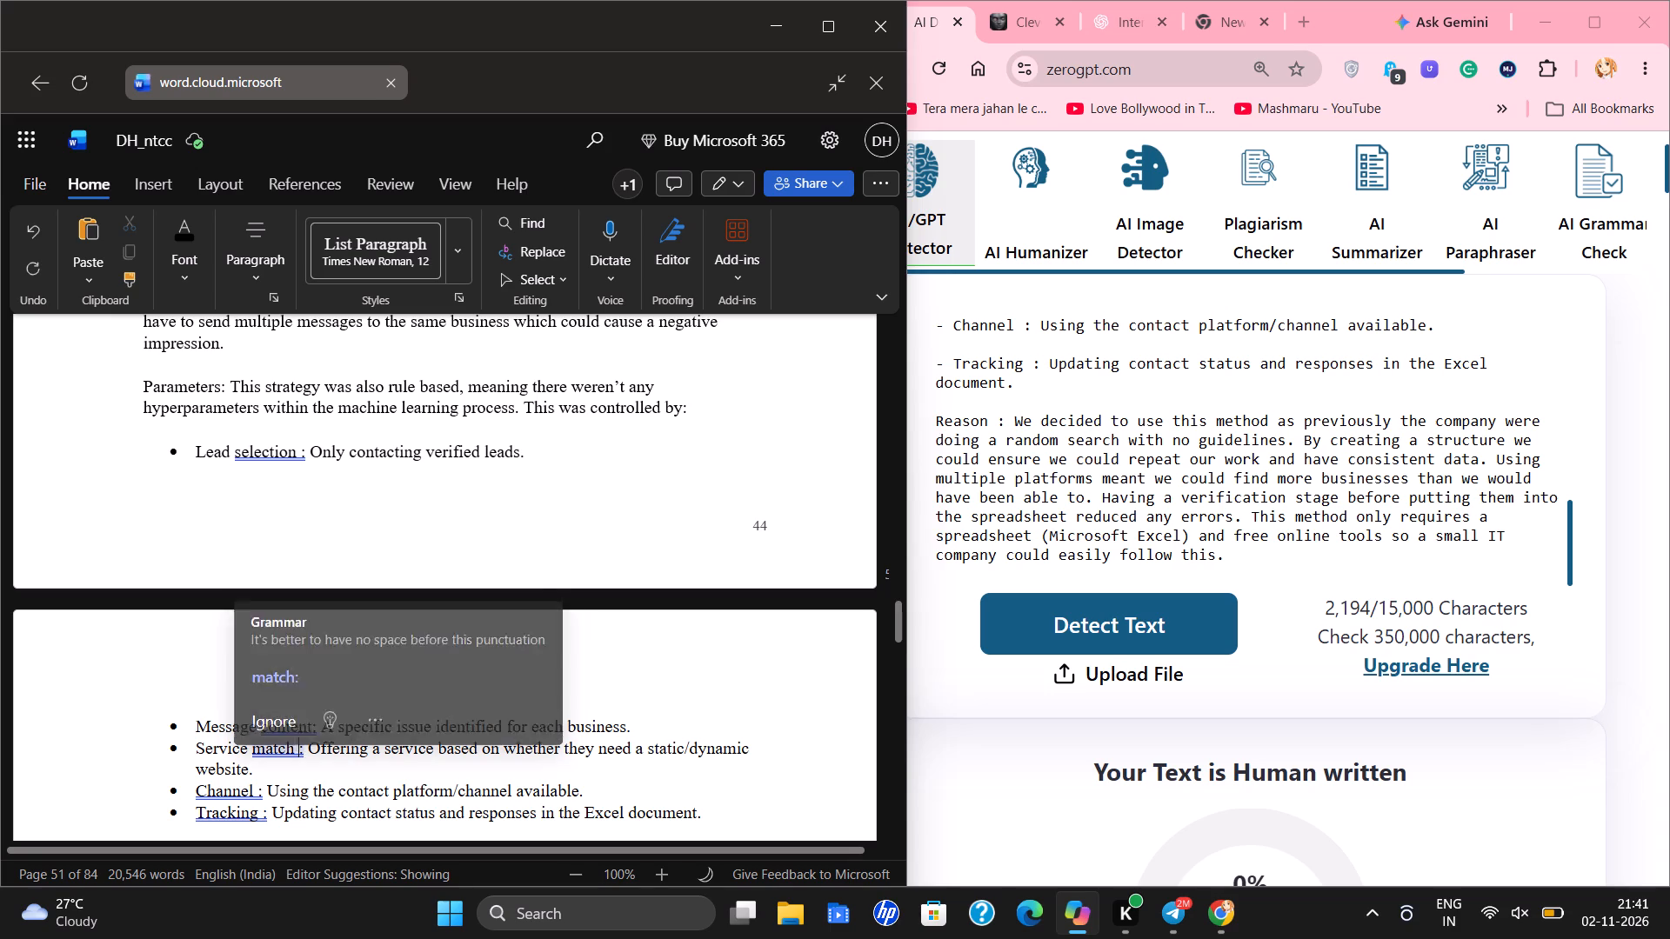
pyautogui.press('BackSpace')
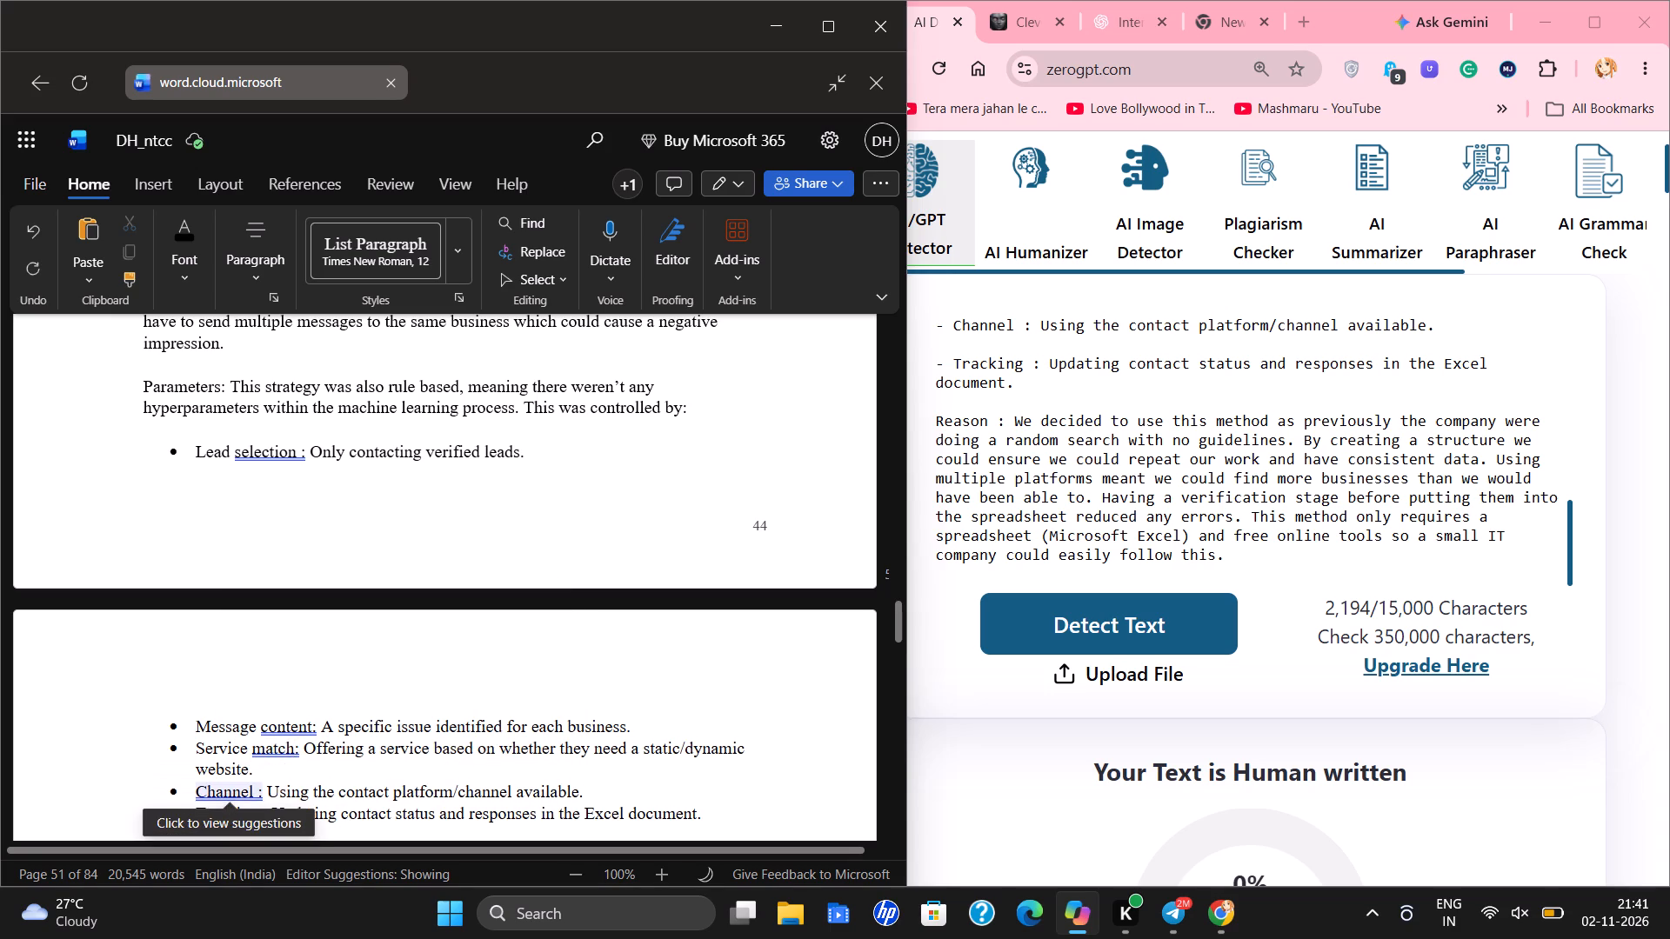
pyautogui.click(258, 795)
pyautogui.press('BackSpace')
pyautogui.click(261, 818)
pyautogui.press('BackSpace')
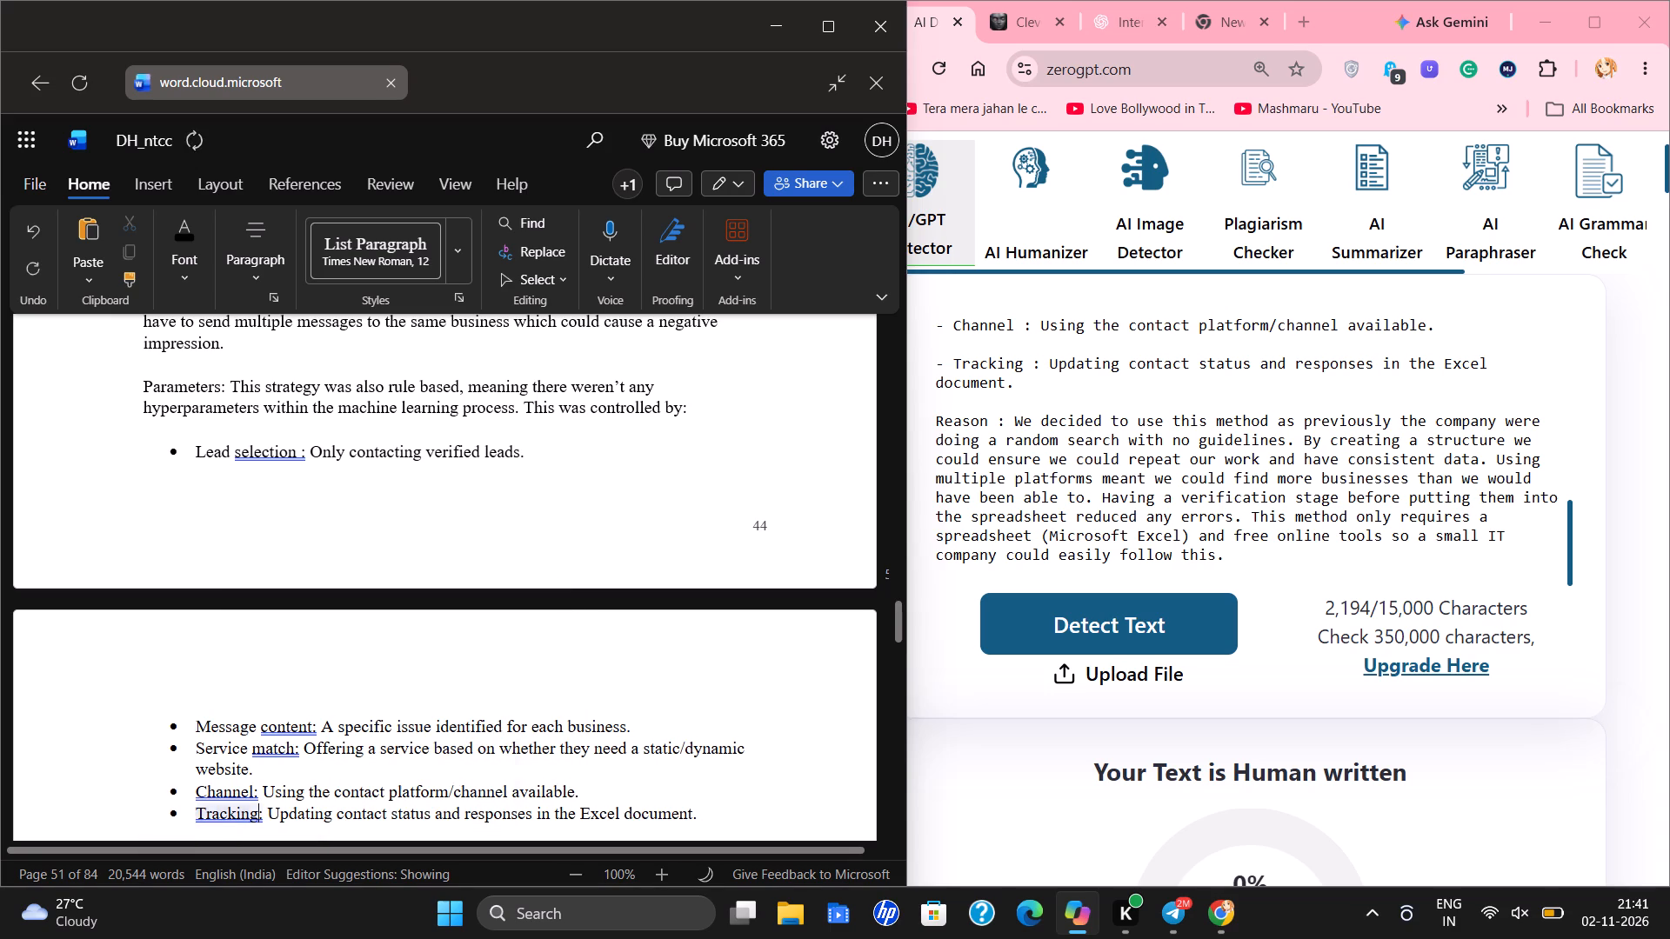
pyautogui.click(174, 750)
# Justify the section 3.3.2 text from the Architecture paragraph through the Reason paragraph and set its line spacing to 1.5.
pyautogui.scroll(3, 207, 556)
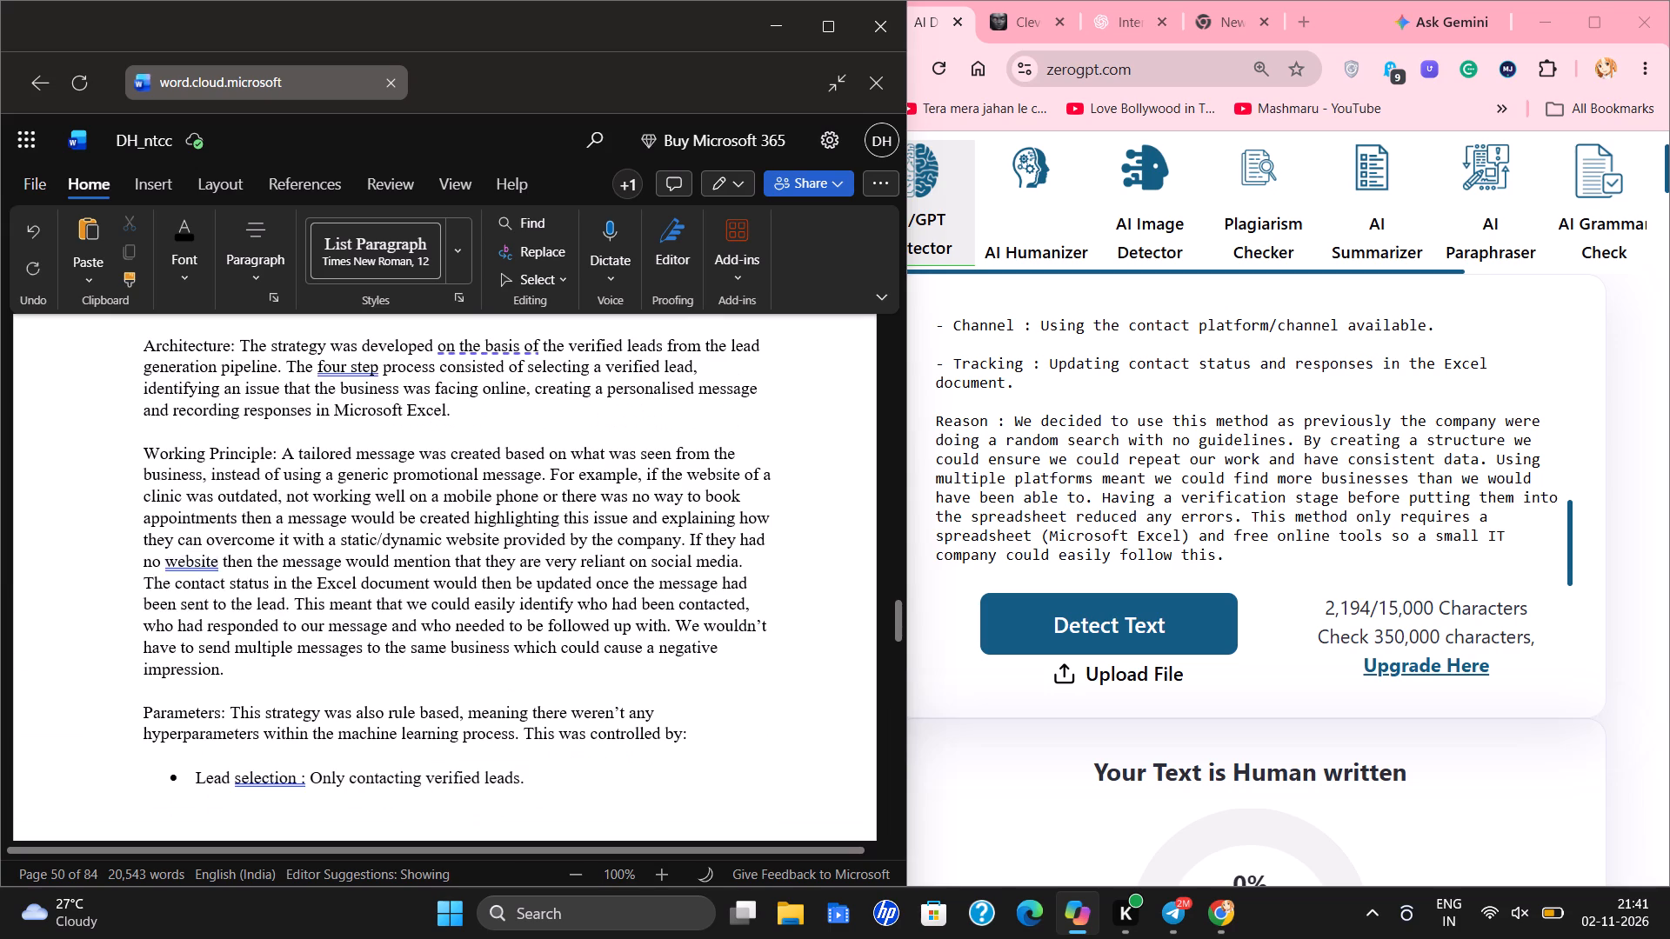
pyautogui.scroll(2, 157, 438)
pyautogui.moveTo(134, 569); pyautogui.dragTo(517, 625)
pyautogui.scroll(-4, 516, 624)
pyautogui.moveTo(517, 625); pyautogui.dragTo(631, 685)
pyautogui.scroll(-3, 611, 685)
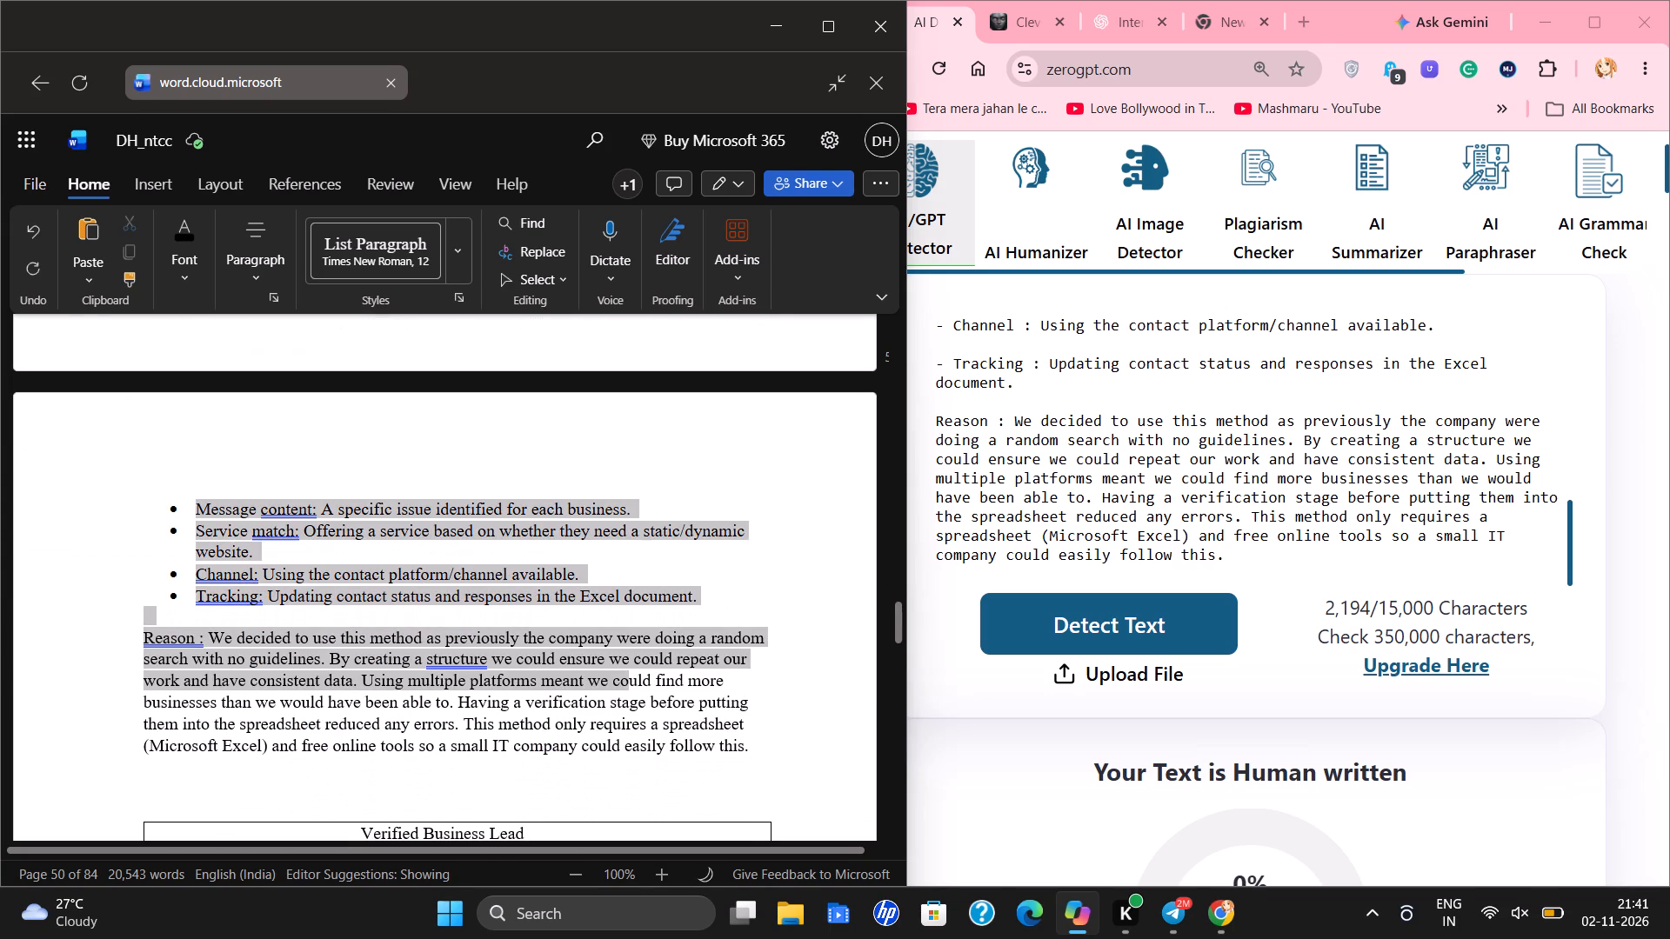
pyautogui.moveTo(631, 685); pyautogui.dragTo(753, 749)
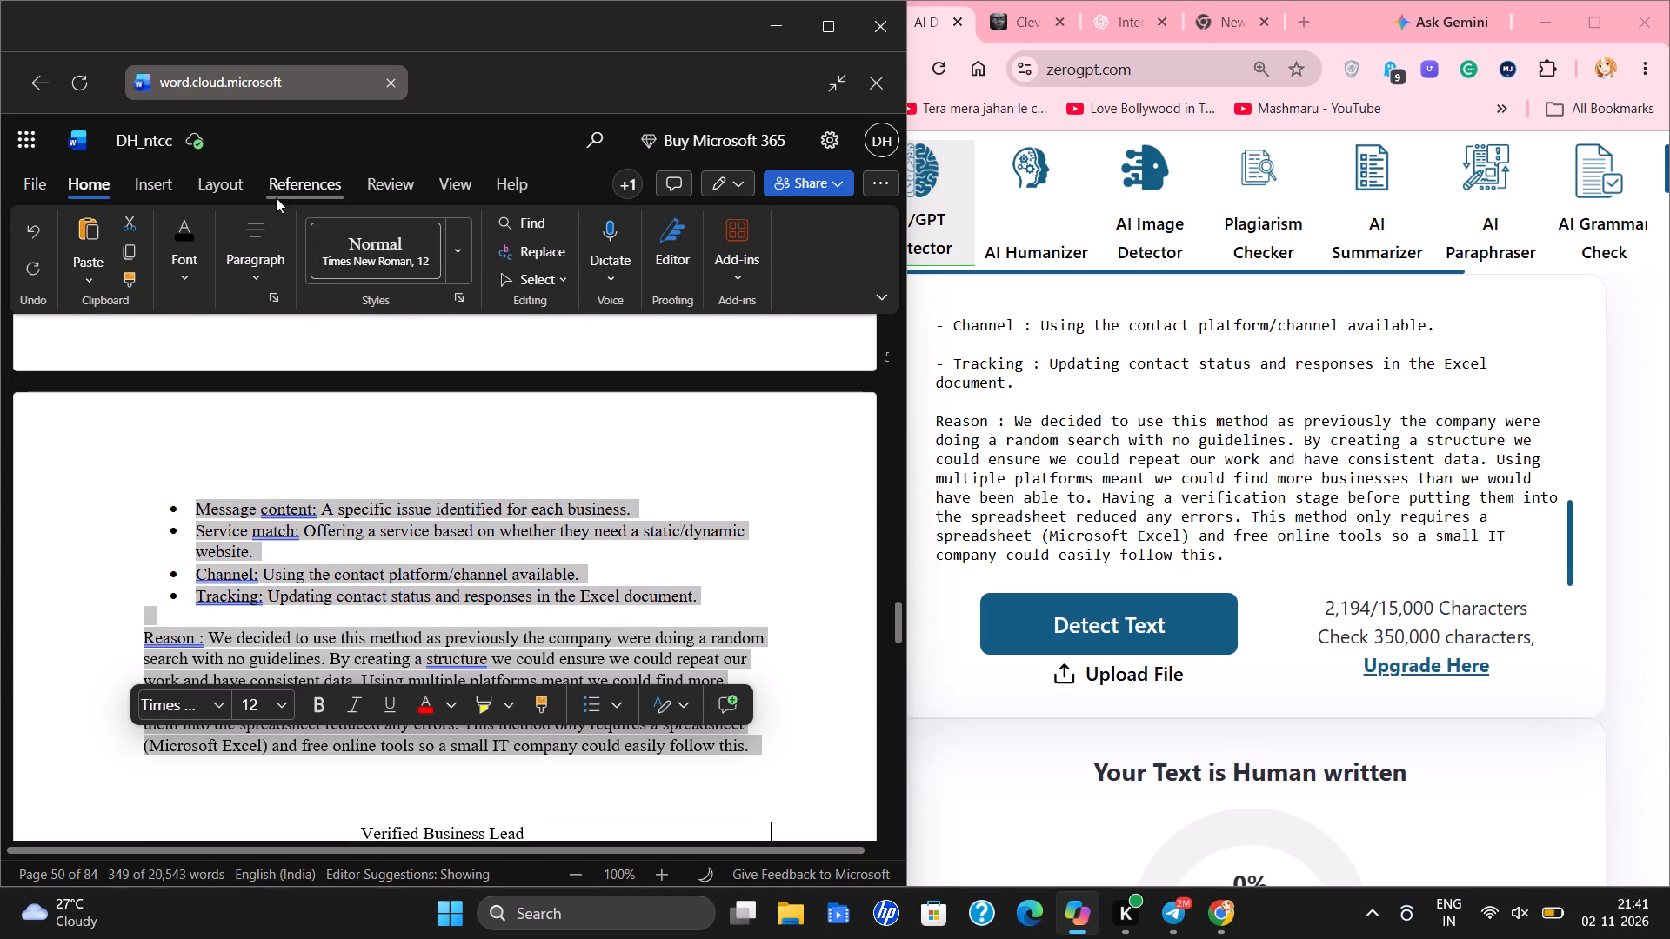
pyautogui.click(271, 275)
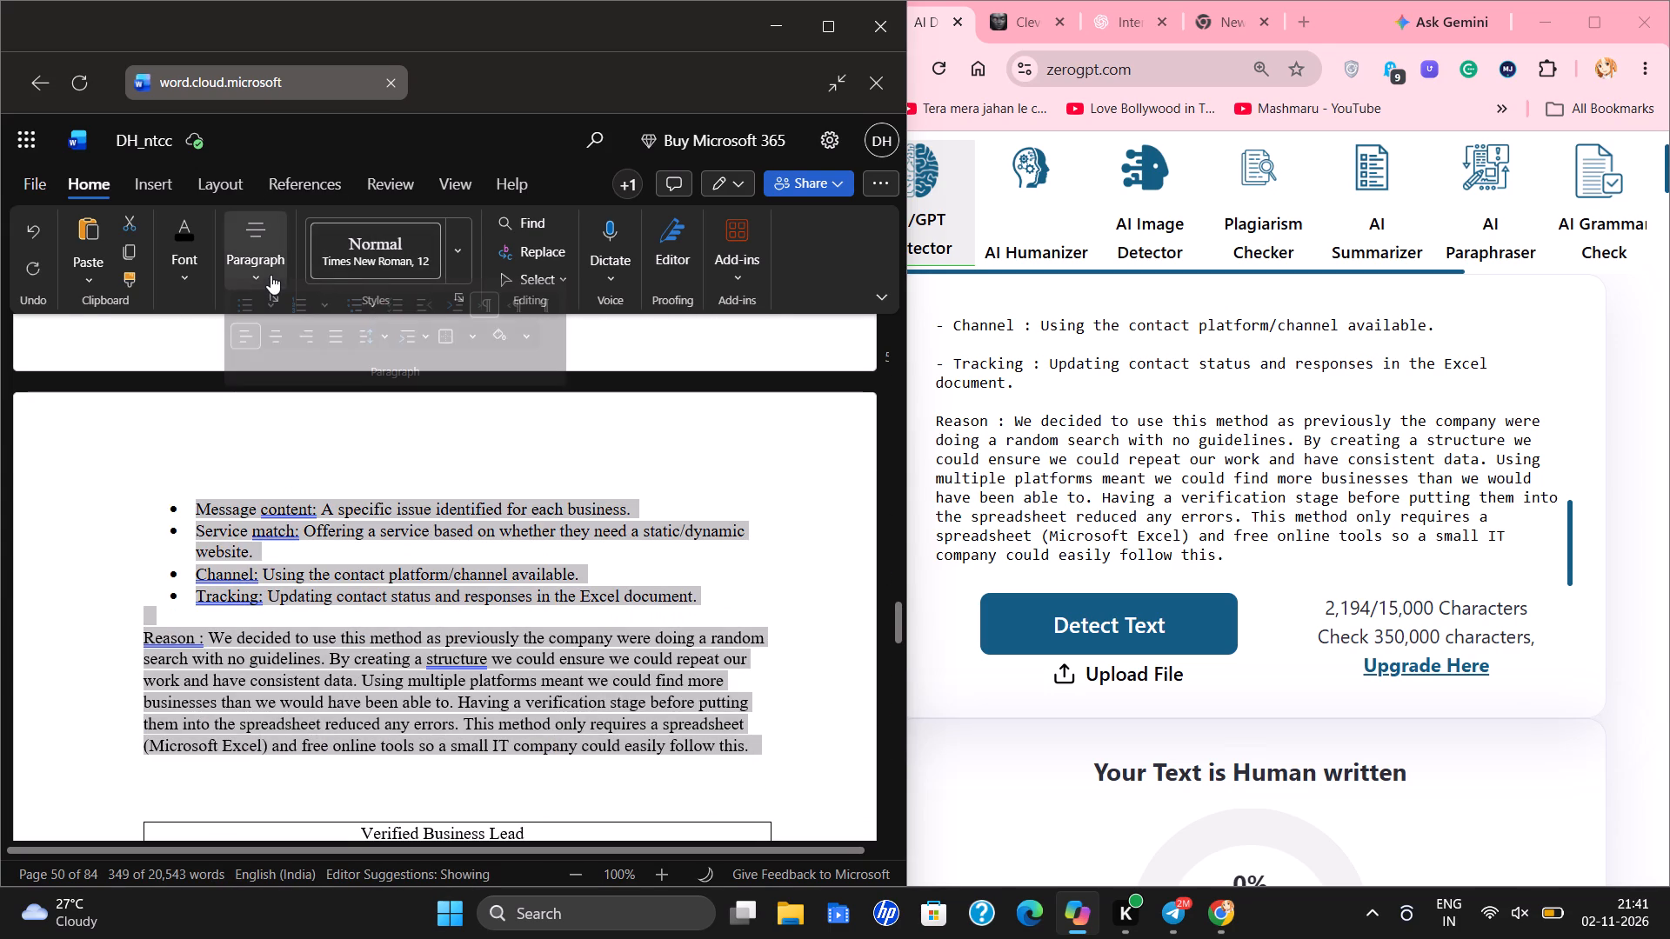
pyautogui.click(344, 340)
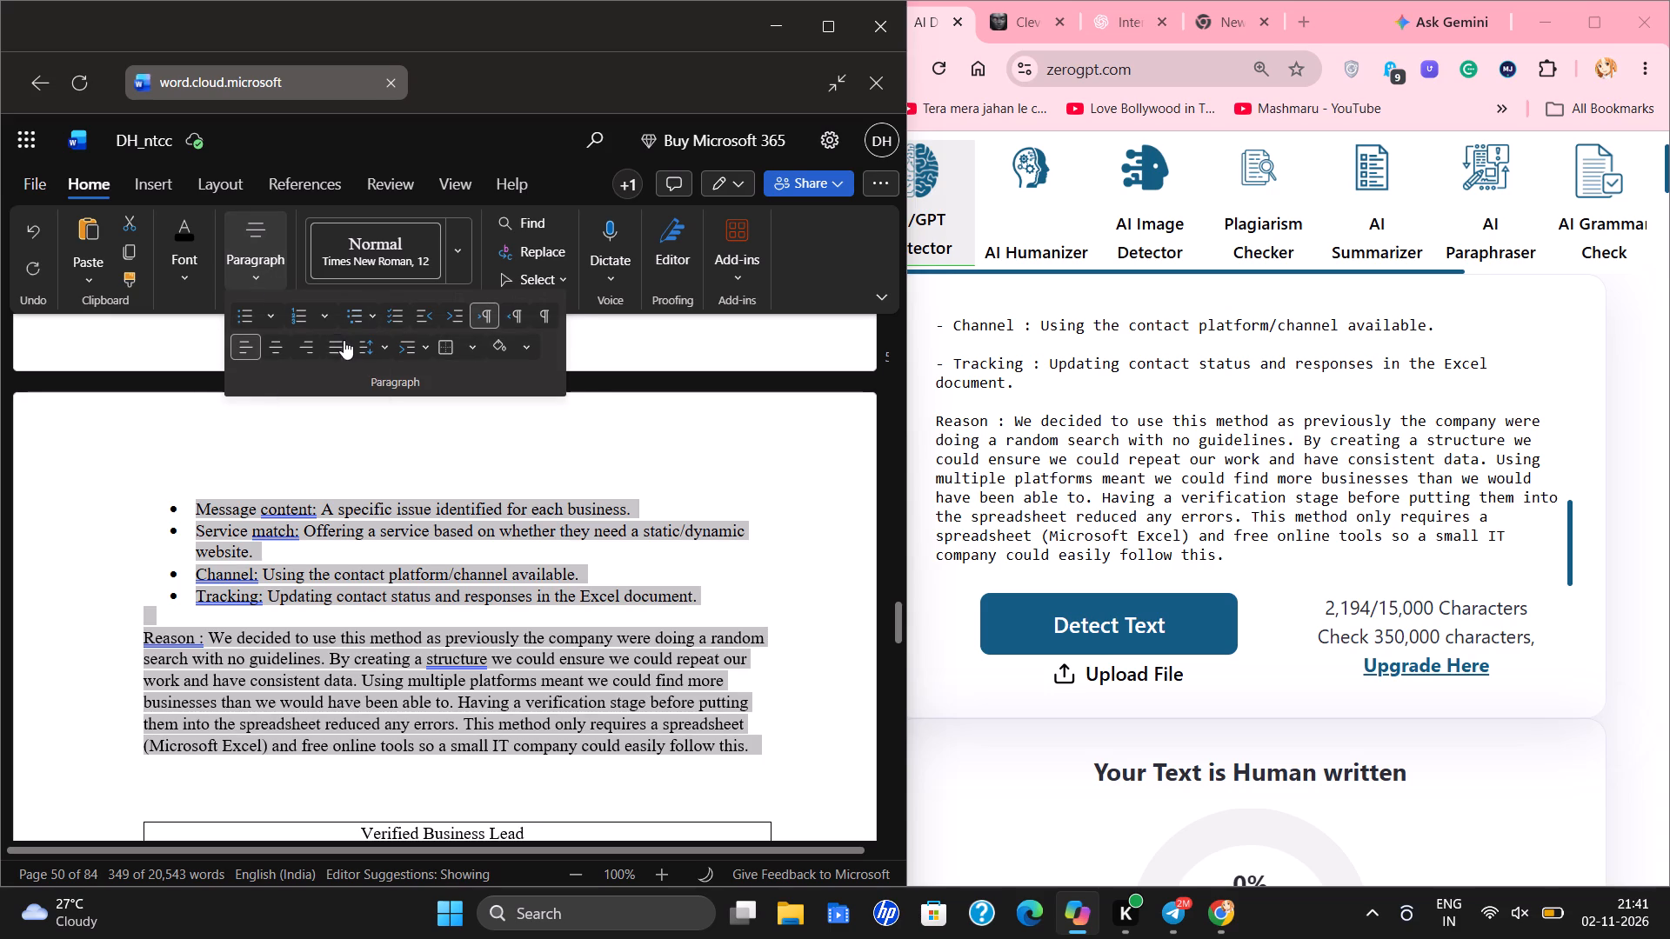
pyautogui.click(263, 256)
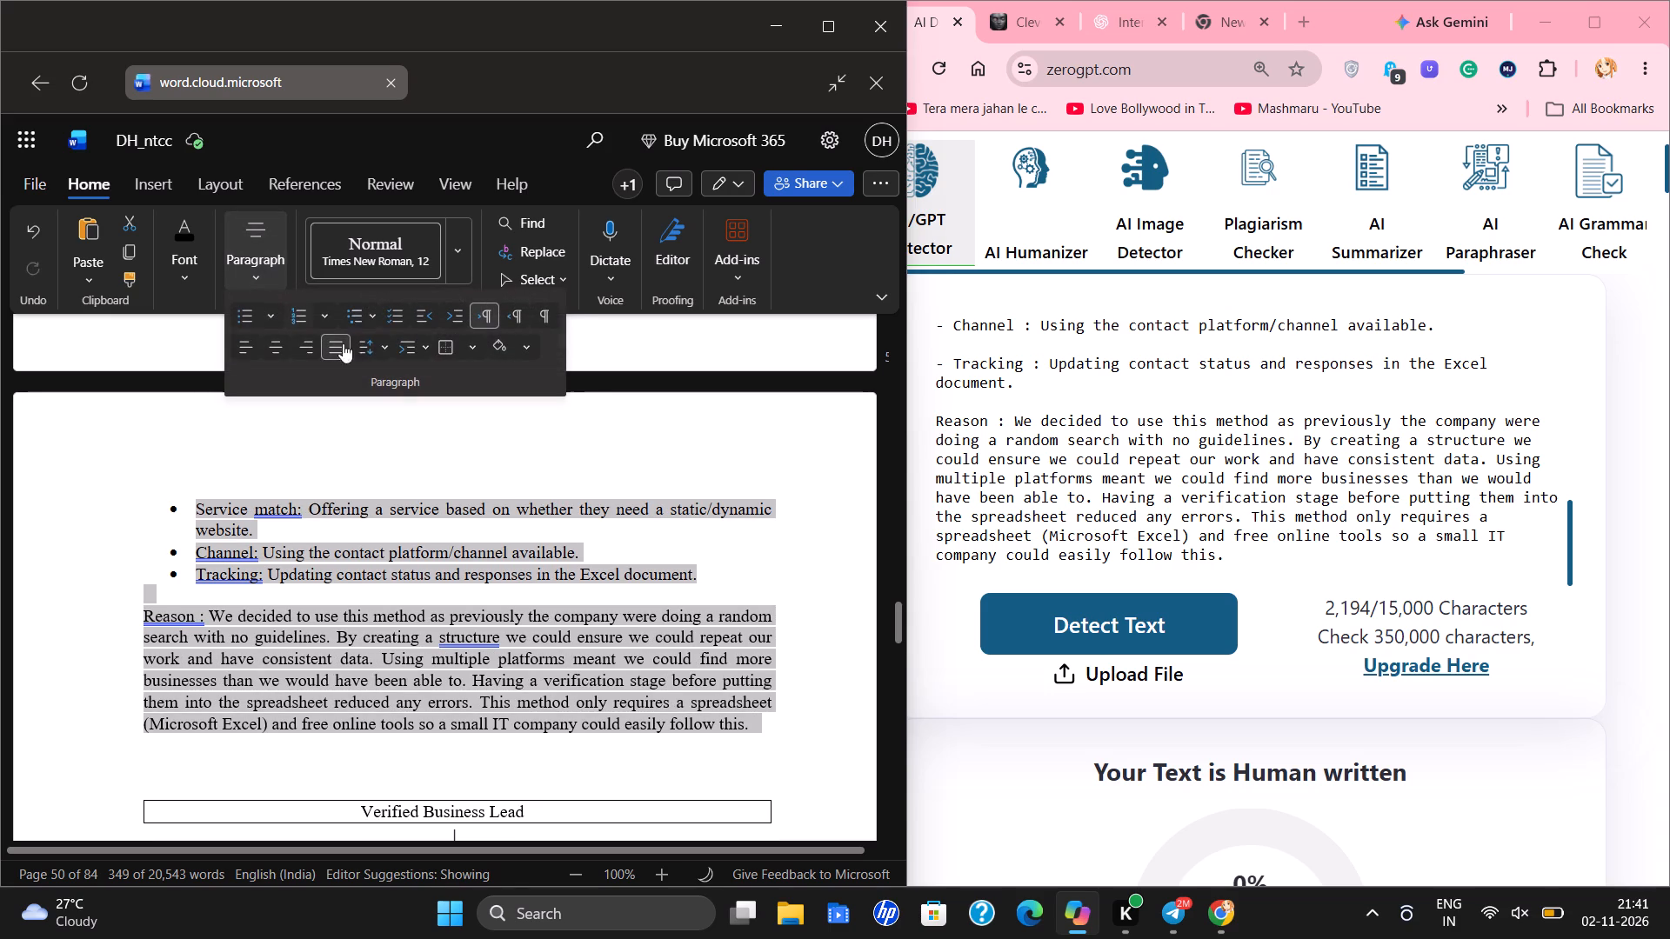
pyautogui.click(388, 348)
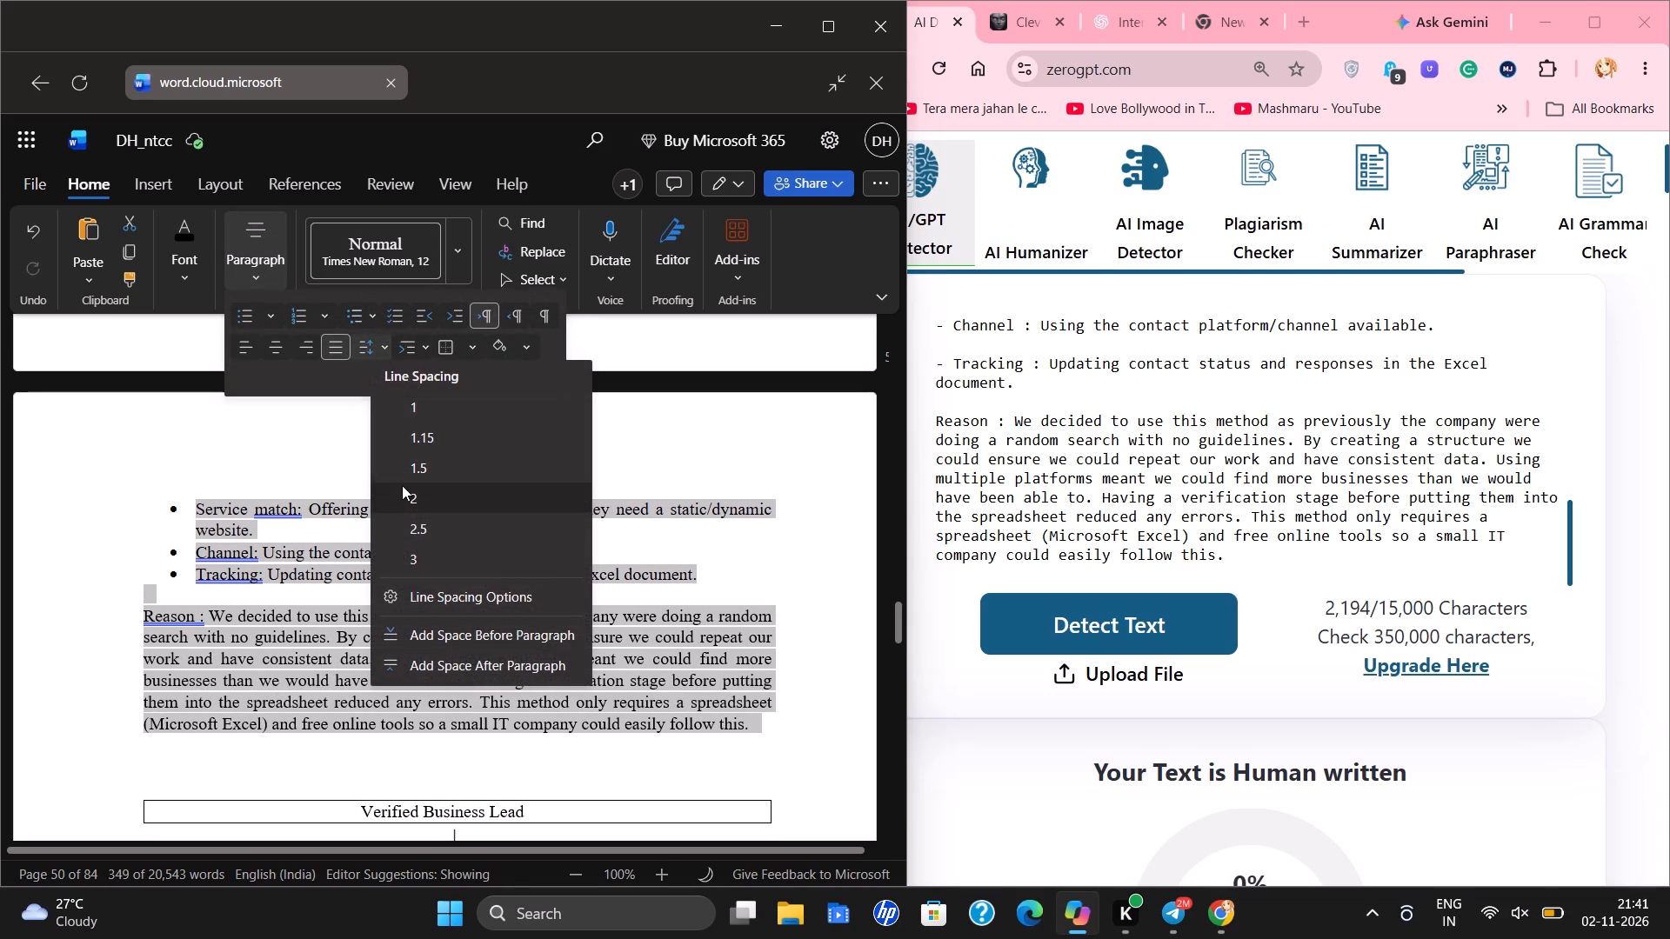
pyautogui.click(404, 469)
pyautogui.click(164, 588)
# Justify the section 3.3.1 text from the Architecture paragraph through the Reason paragraph and set its line spacing to 1.5.
pyautogui.scroll(3, 215, 529)
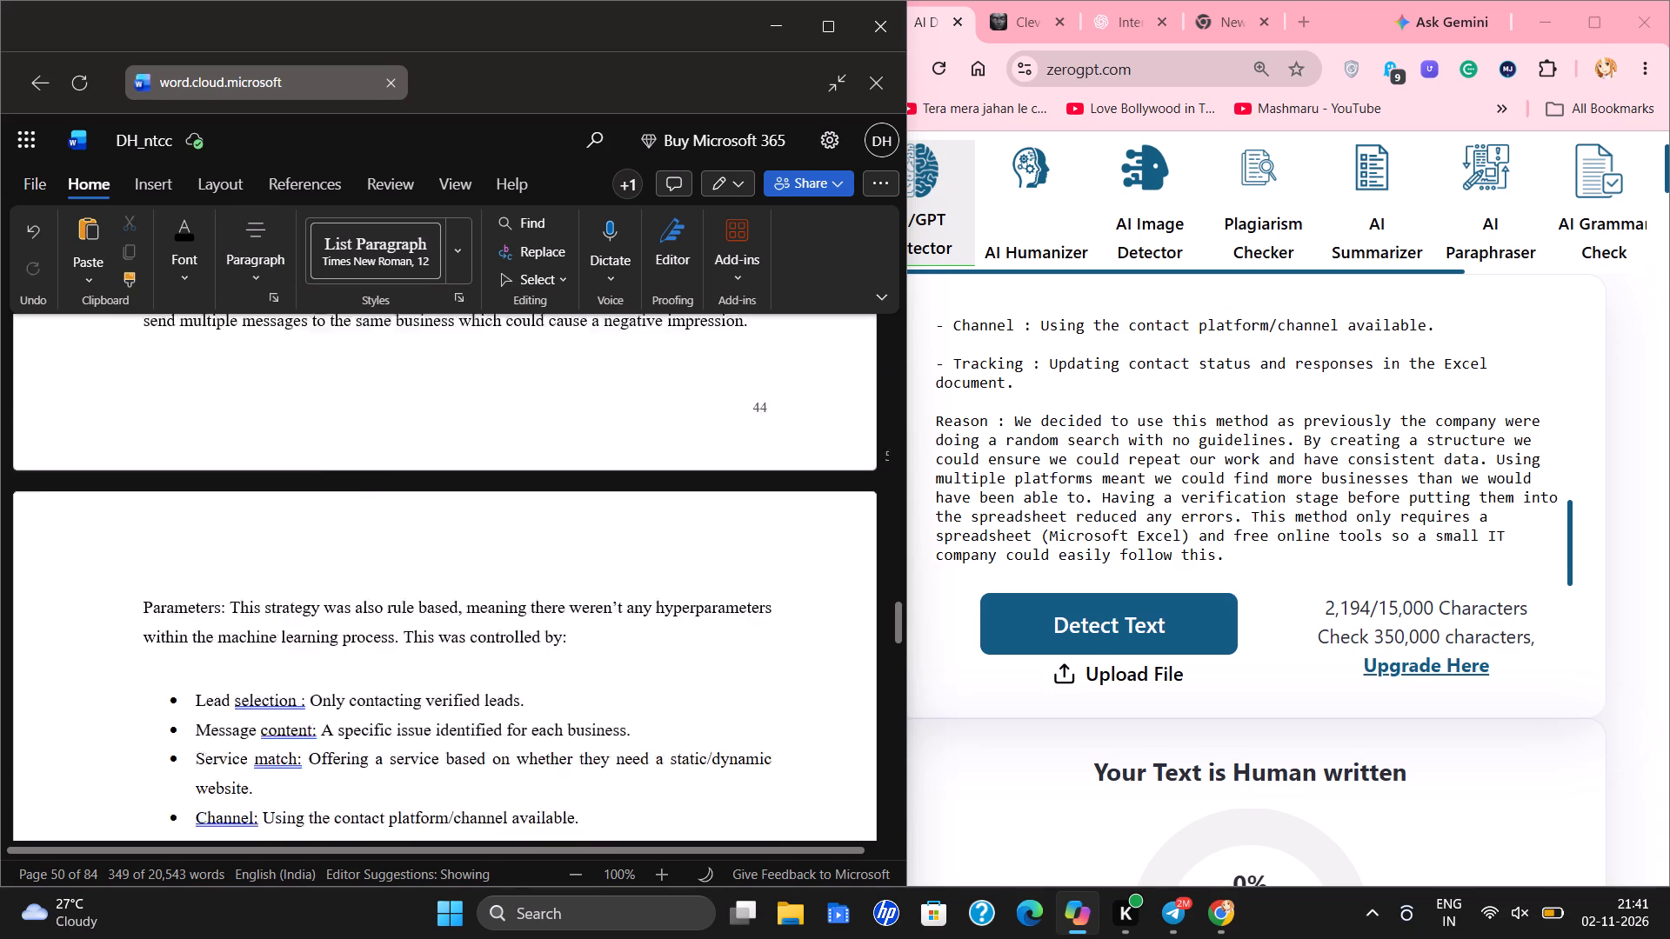
pyautogui.scroll(13, 215, 527)
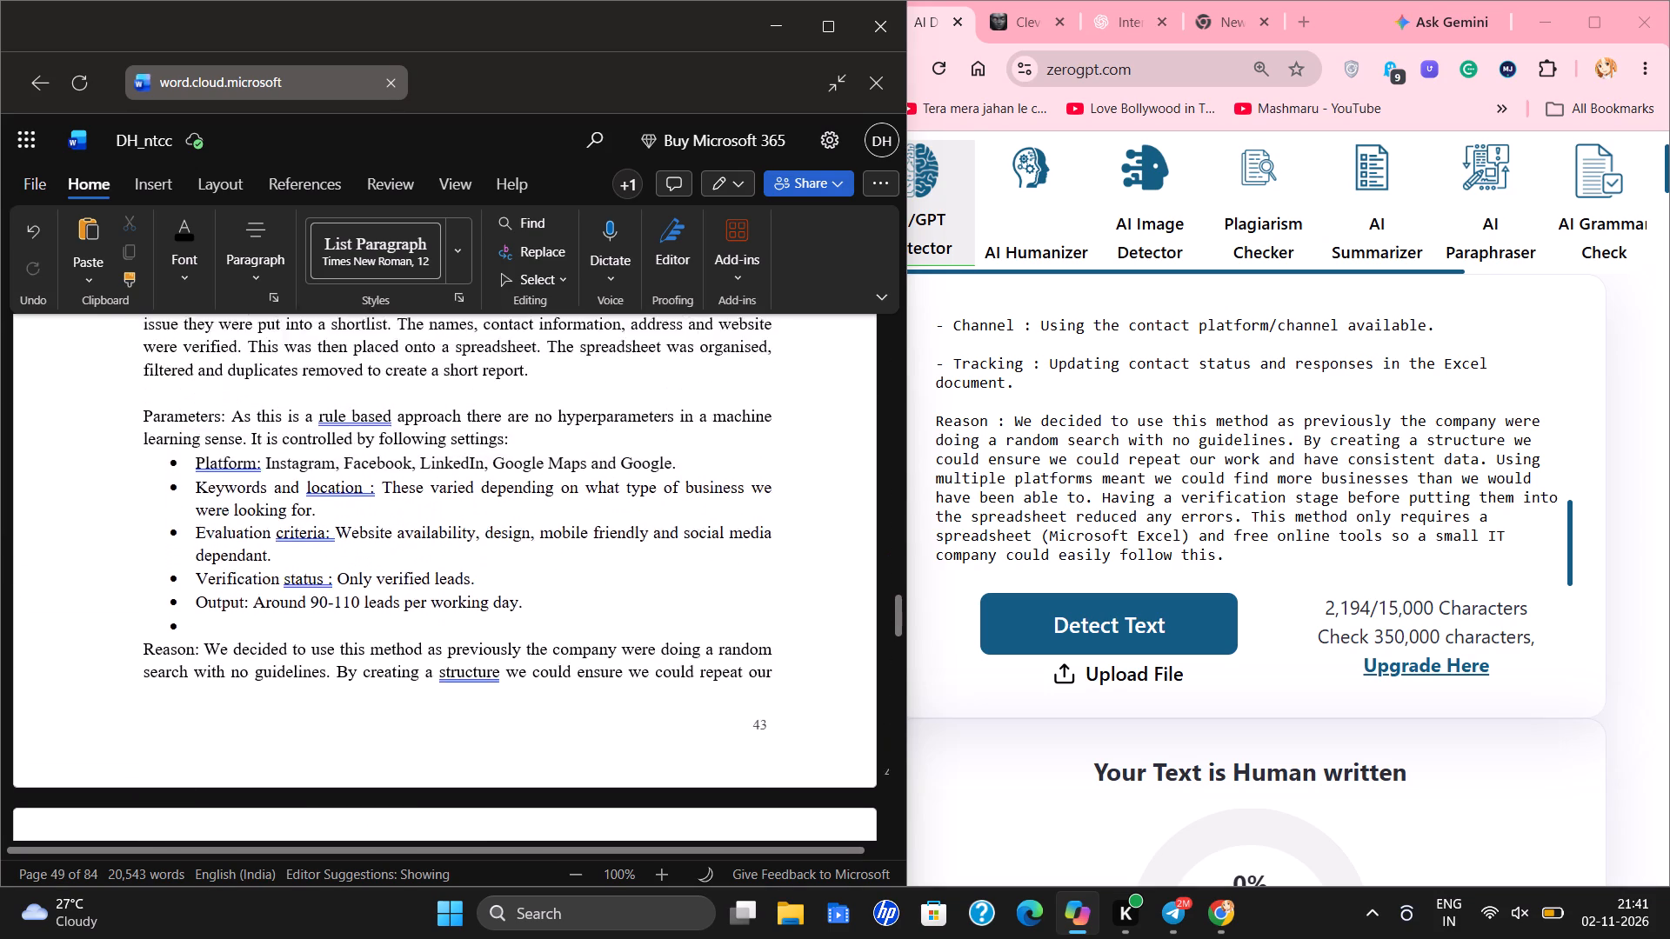
pyautogui.scroll(4, 214, 504)
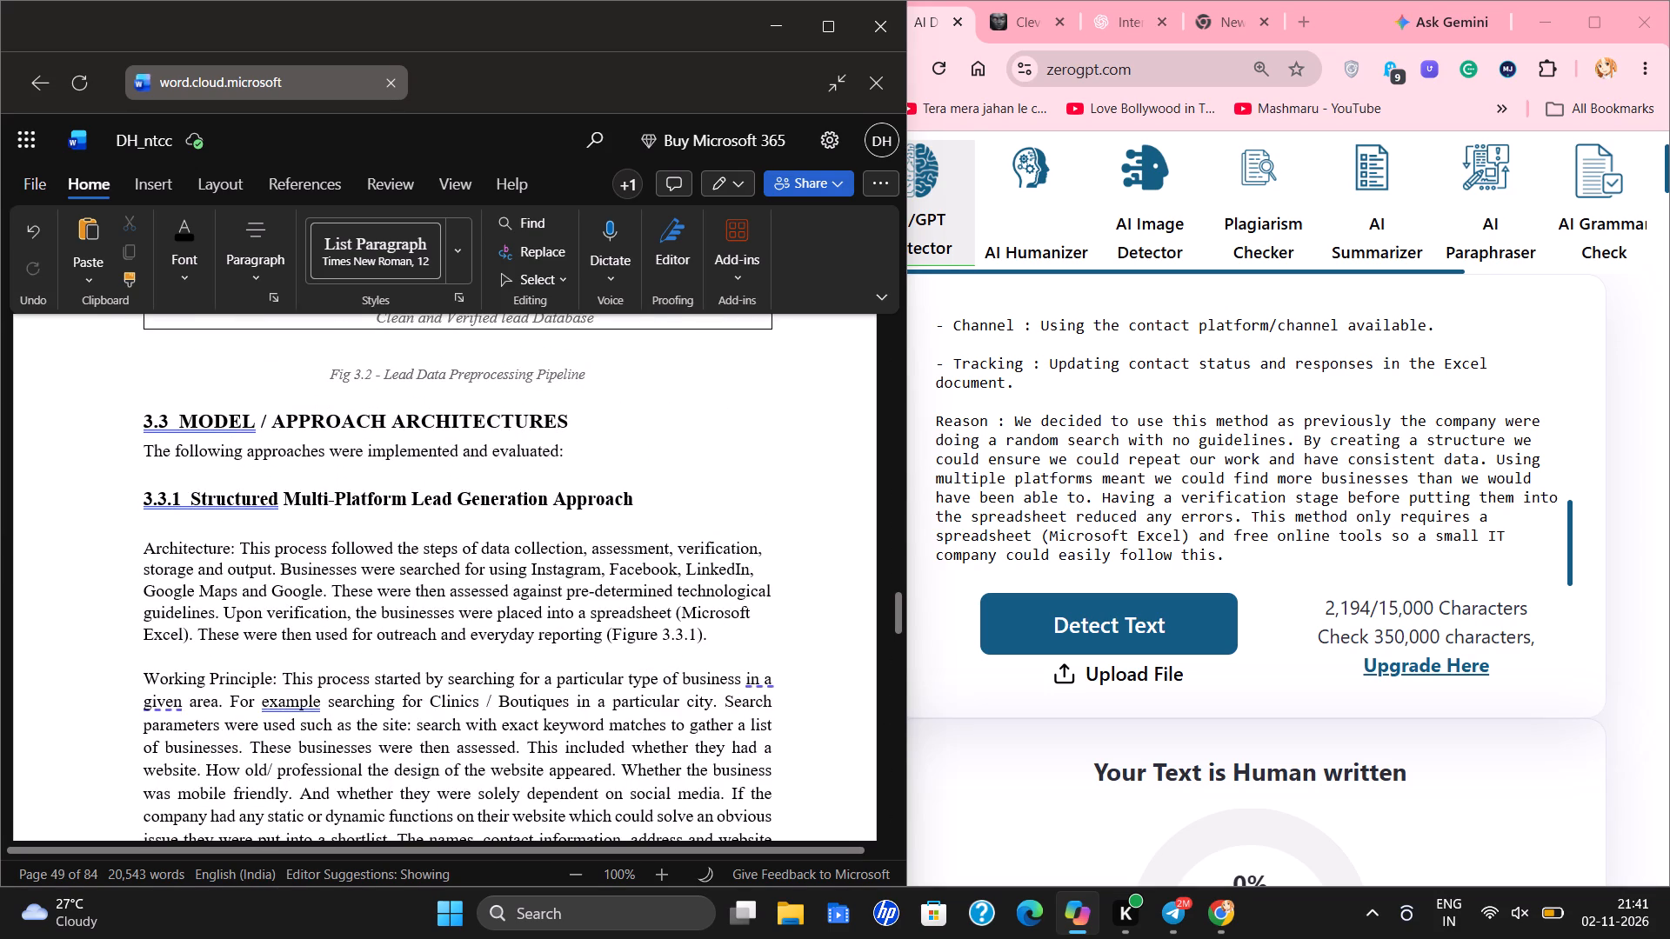
pyautogui.moveTo(149, 553); pyautogui.dragTo(745, 720)
pyautogui.scroll(-4, 445, 584)
pyautogui.scroll(-2, 680, 646)
pyautogui.scroll(-3, 740, 691)
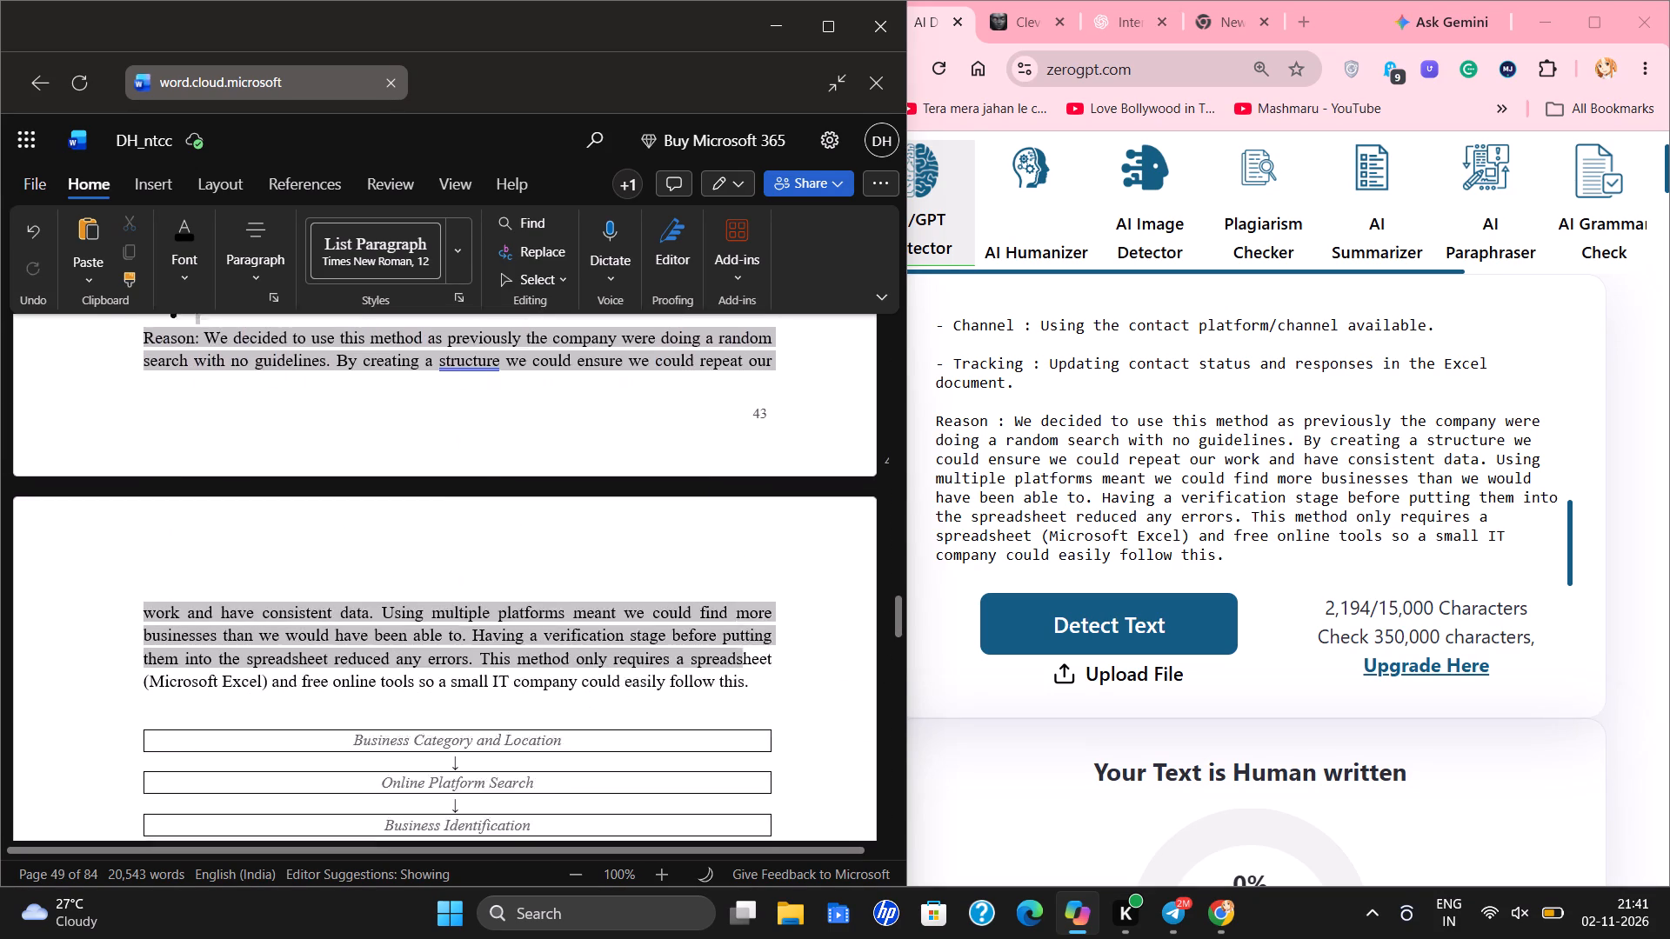
pyautogui.moveTo(745, 720); pyautogui.dragTo(754, 535)
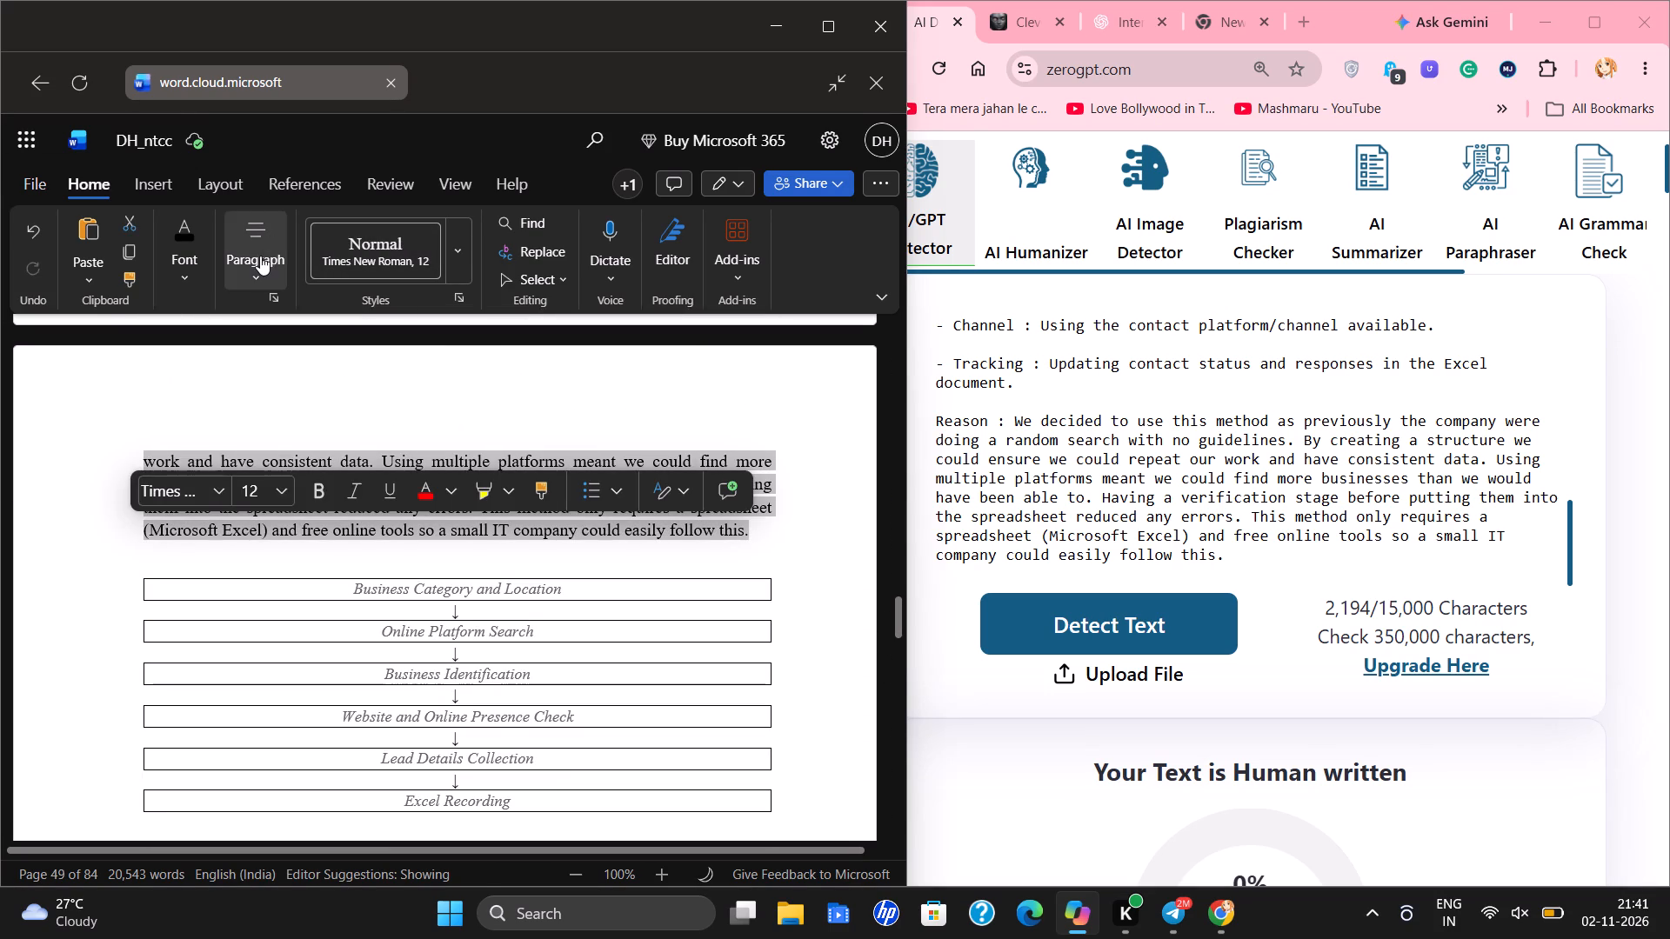
pyautogui.click(260, 257)
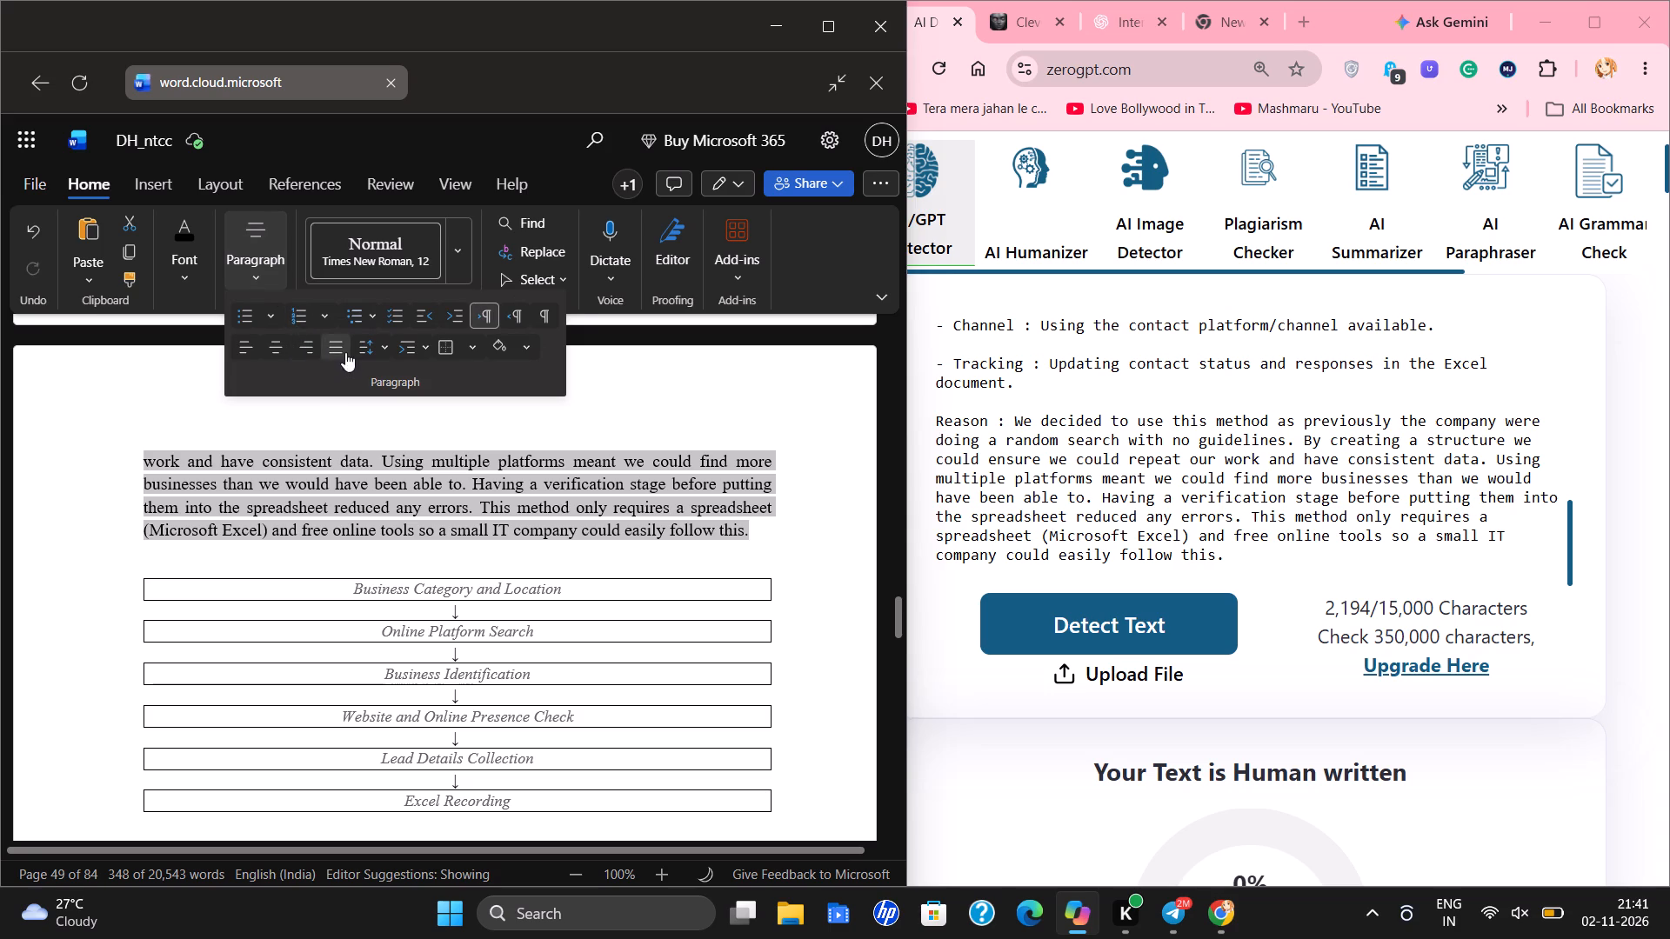
pyautogui.click(345, 351)
pyautogui.click(250, 274)
pyautogui.click(374, 350)
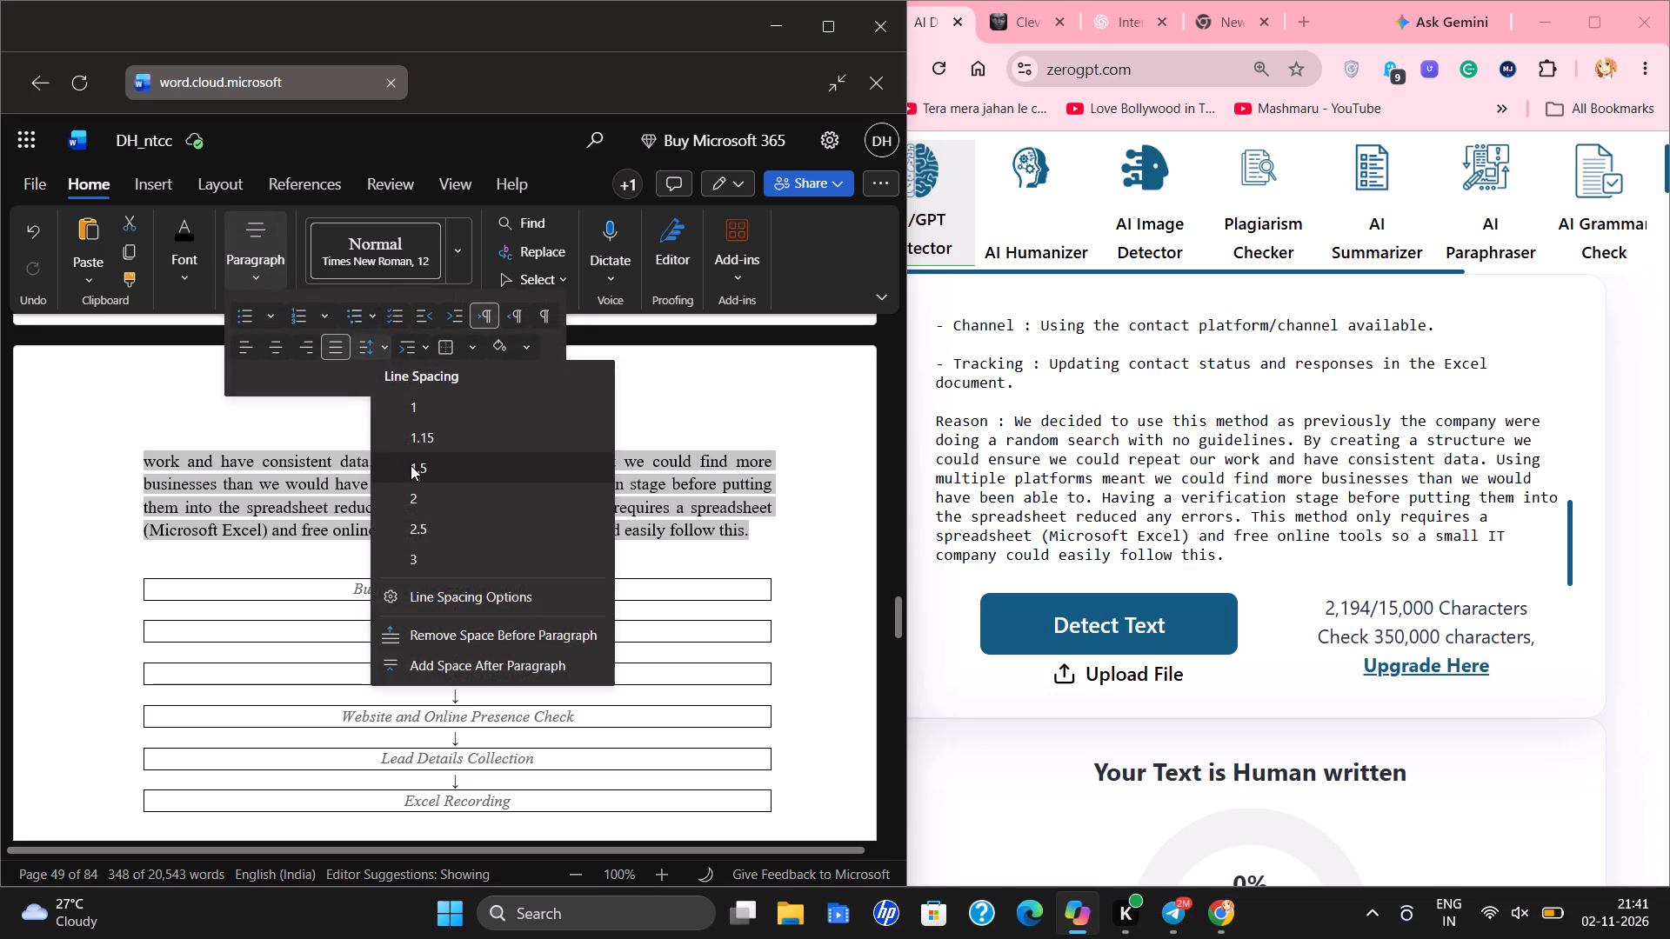
pyautogui.click(411, 465)
pyautogui.click(112, 528)
# Review the layout from the Fig 3.2 flowchart through sections 3.3.1 and 3.3.2 to the second Reason paragraph.
pyautogui.scroll(9, 321, 577)
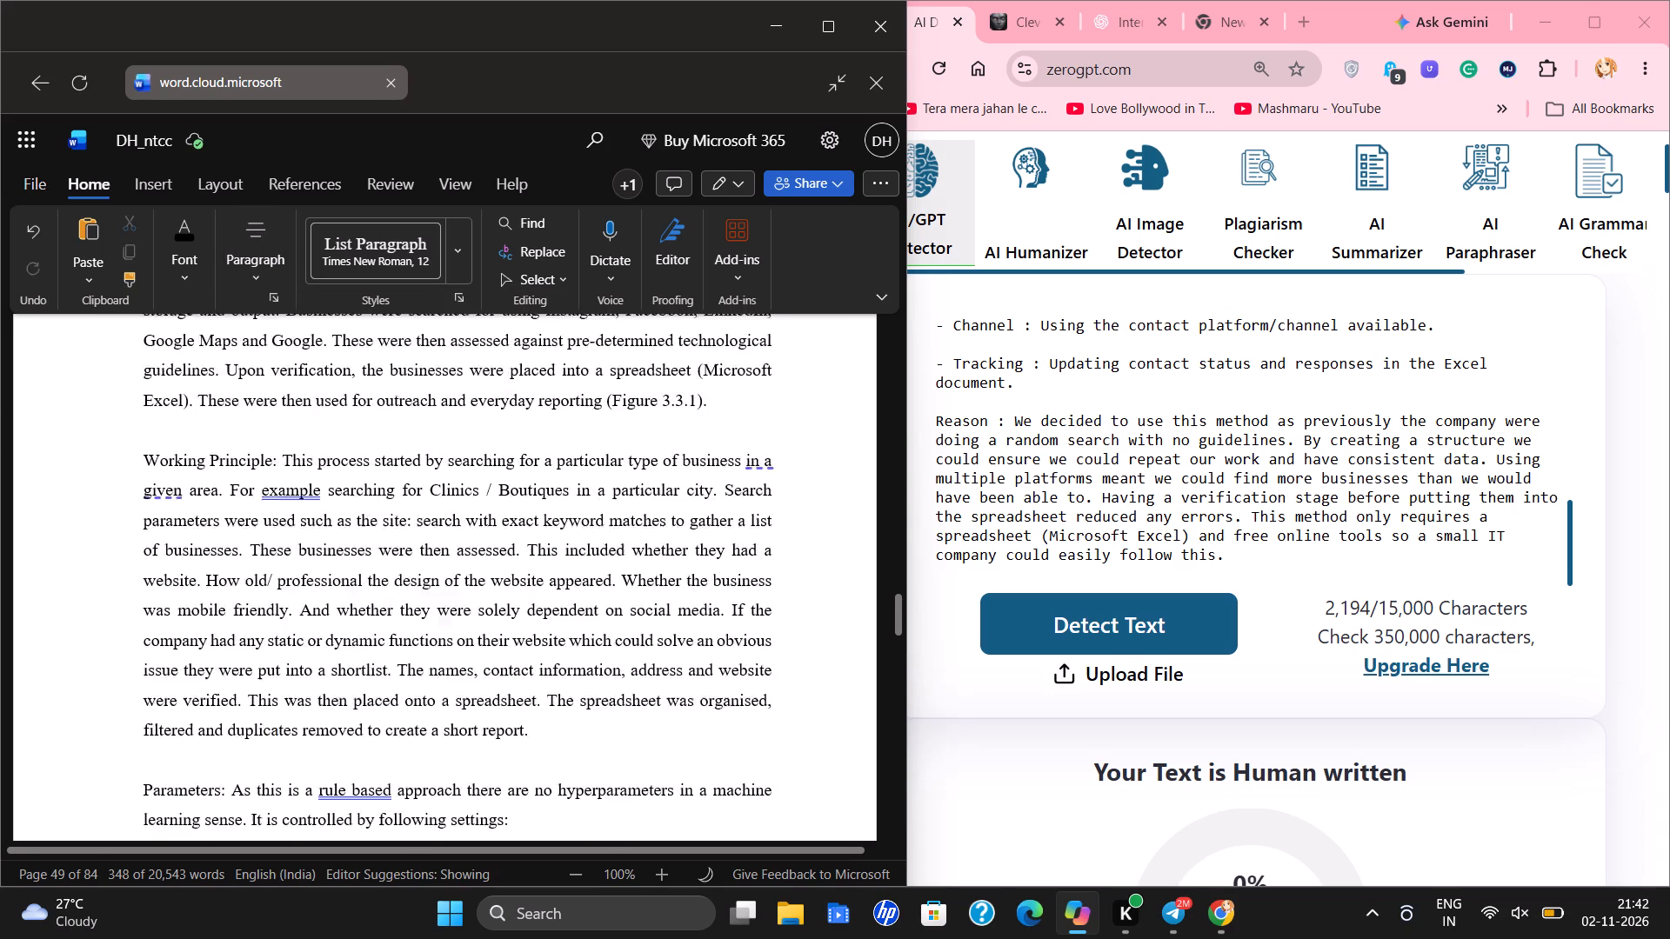
pyautogui.scroll(15, 322, 563)
pyautogui.scroll(-14, 323, 562)
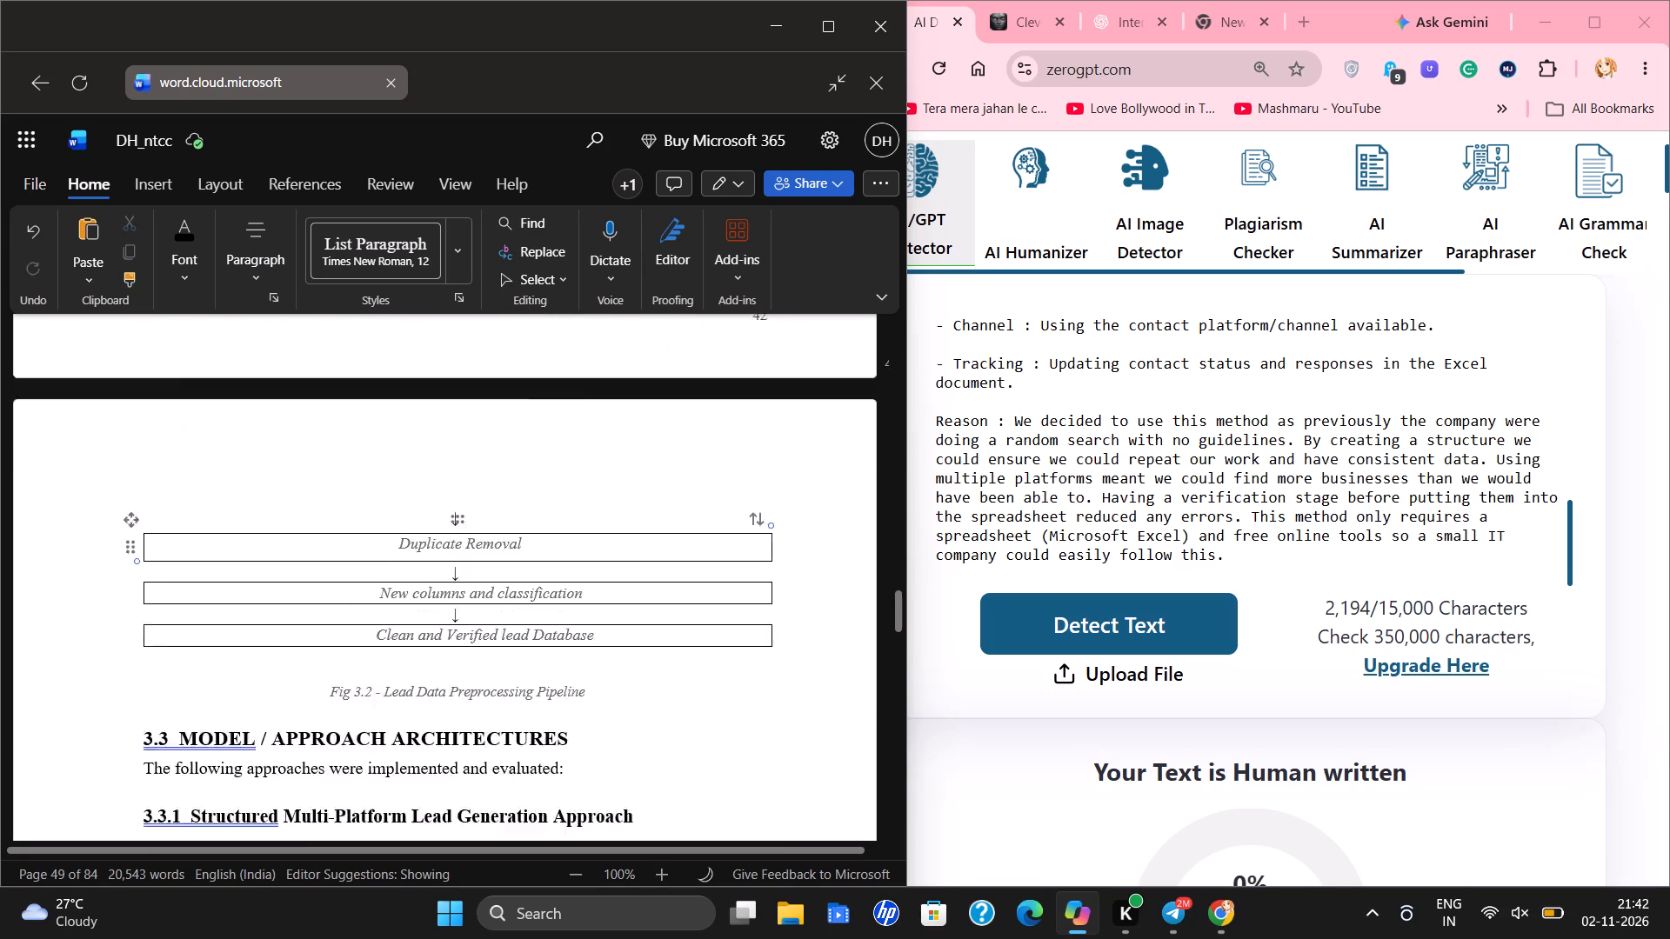
pyautogui.scroll(1, 326, 562)
pyautogui.scroll(-6, 327, 562)
pyautogui.scroll(5, 328, 563)
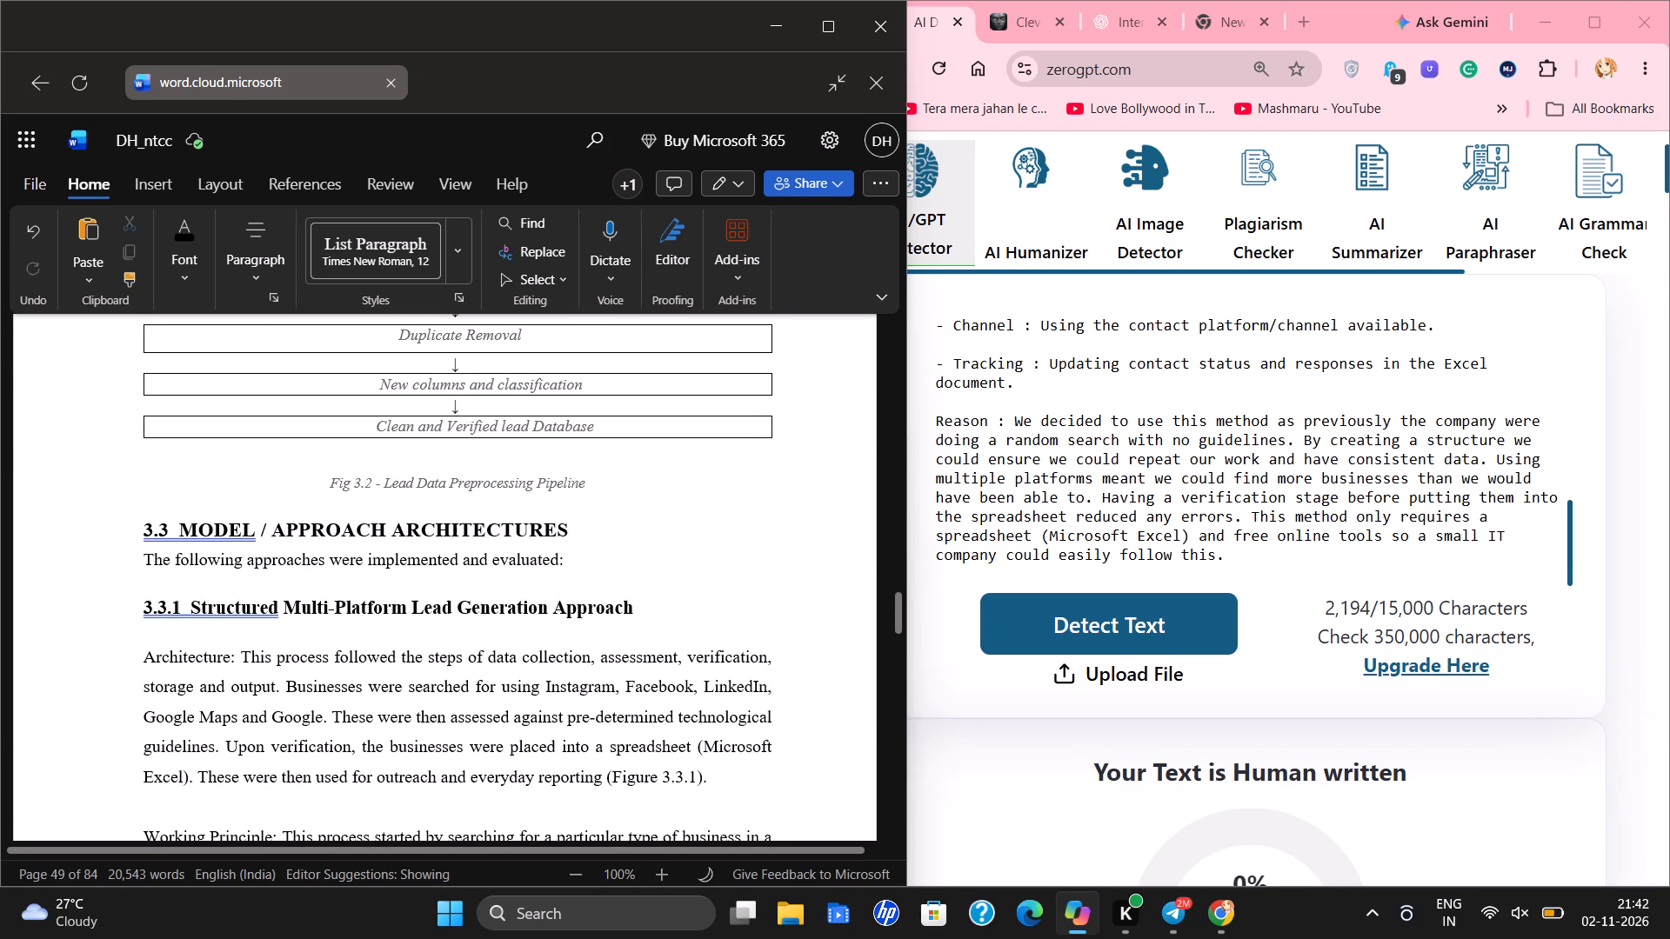
pyautogui.scroll(-8, 328, 563)
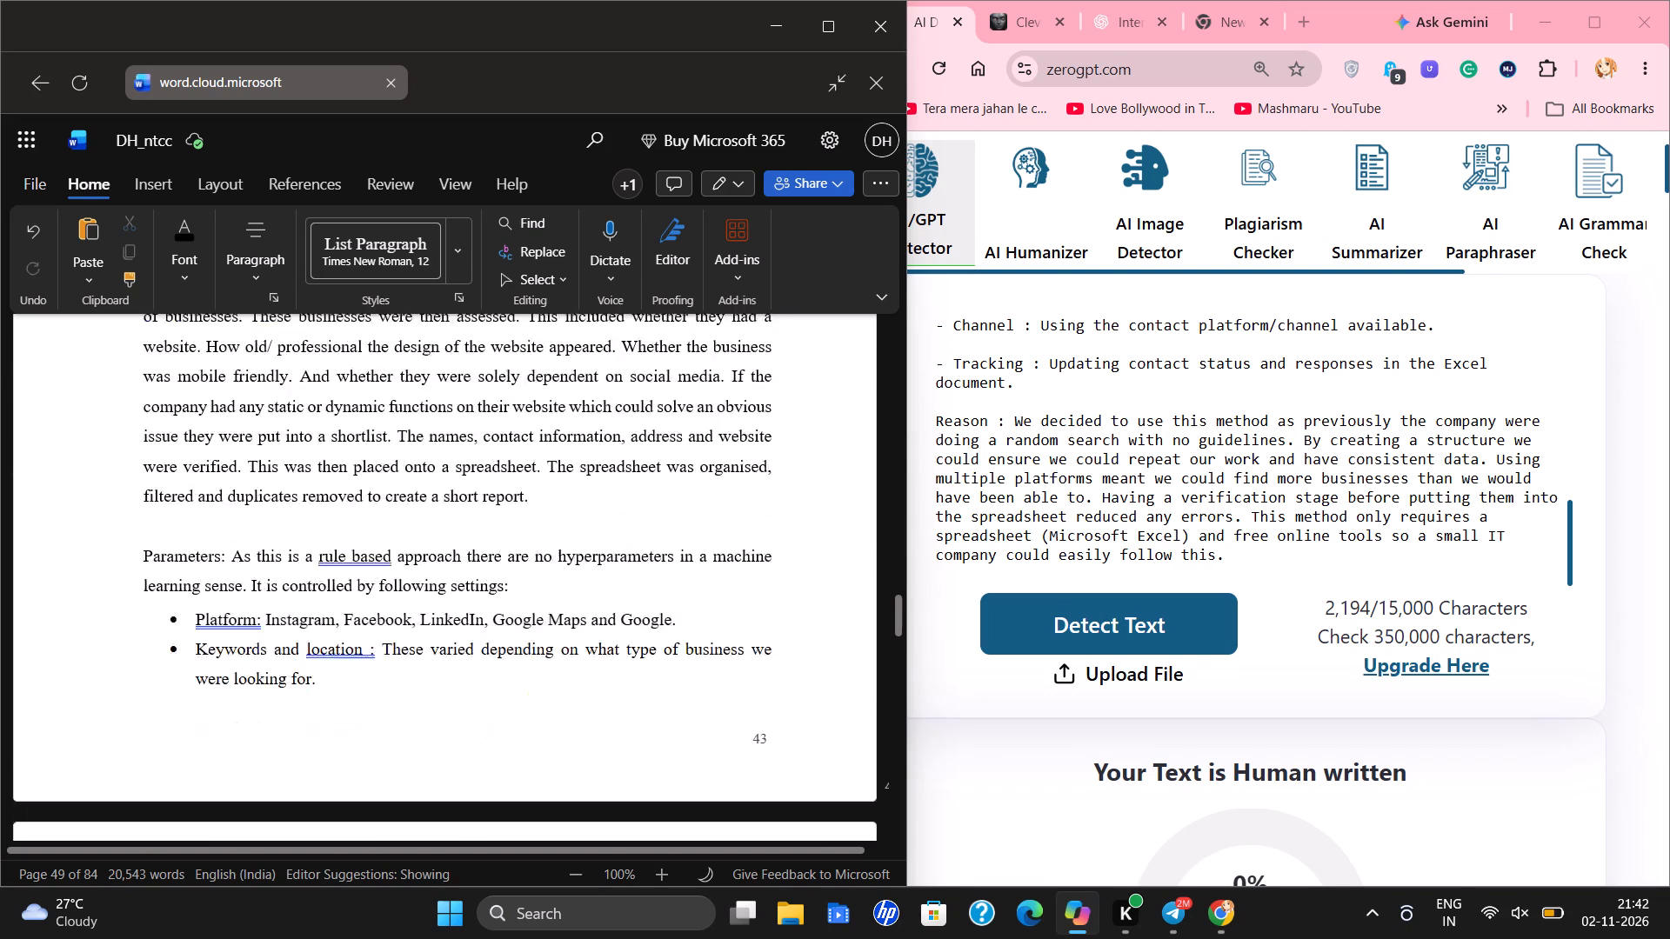
pyautogui.scroll(-4, 328, 563)
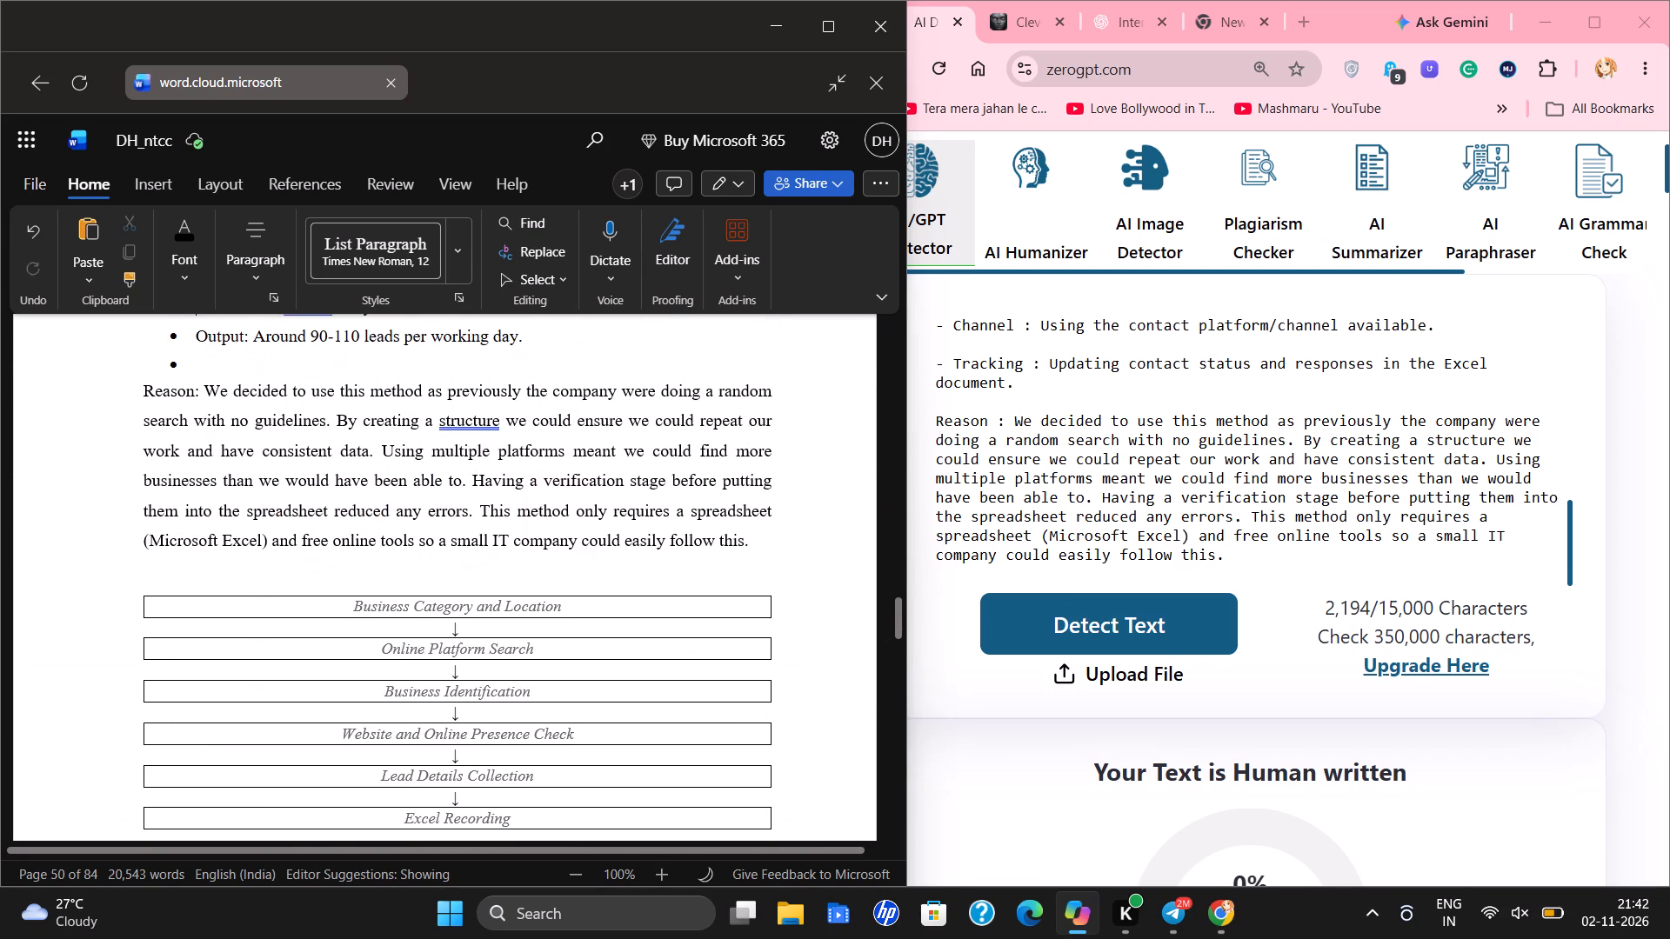
pyautogui.scroll(-11, 328, 563)
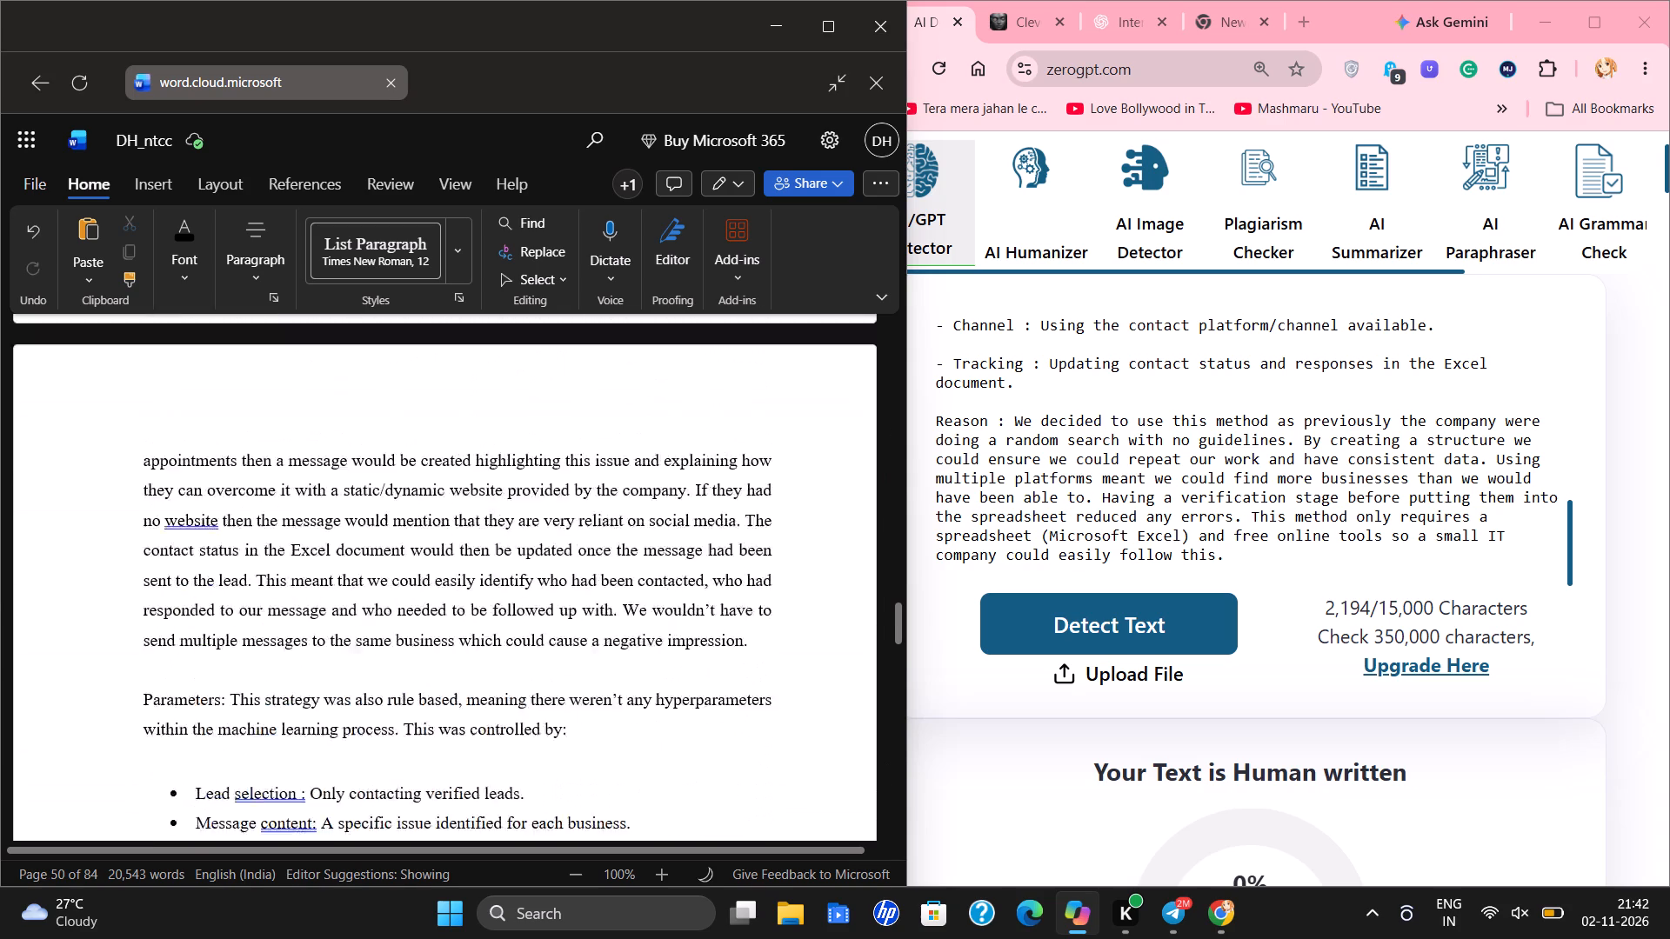
pyautogui.scroll(-1, 264, 564)
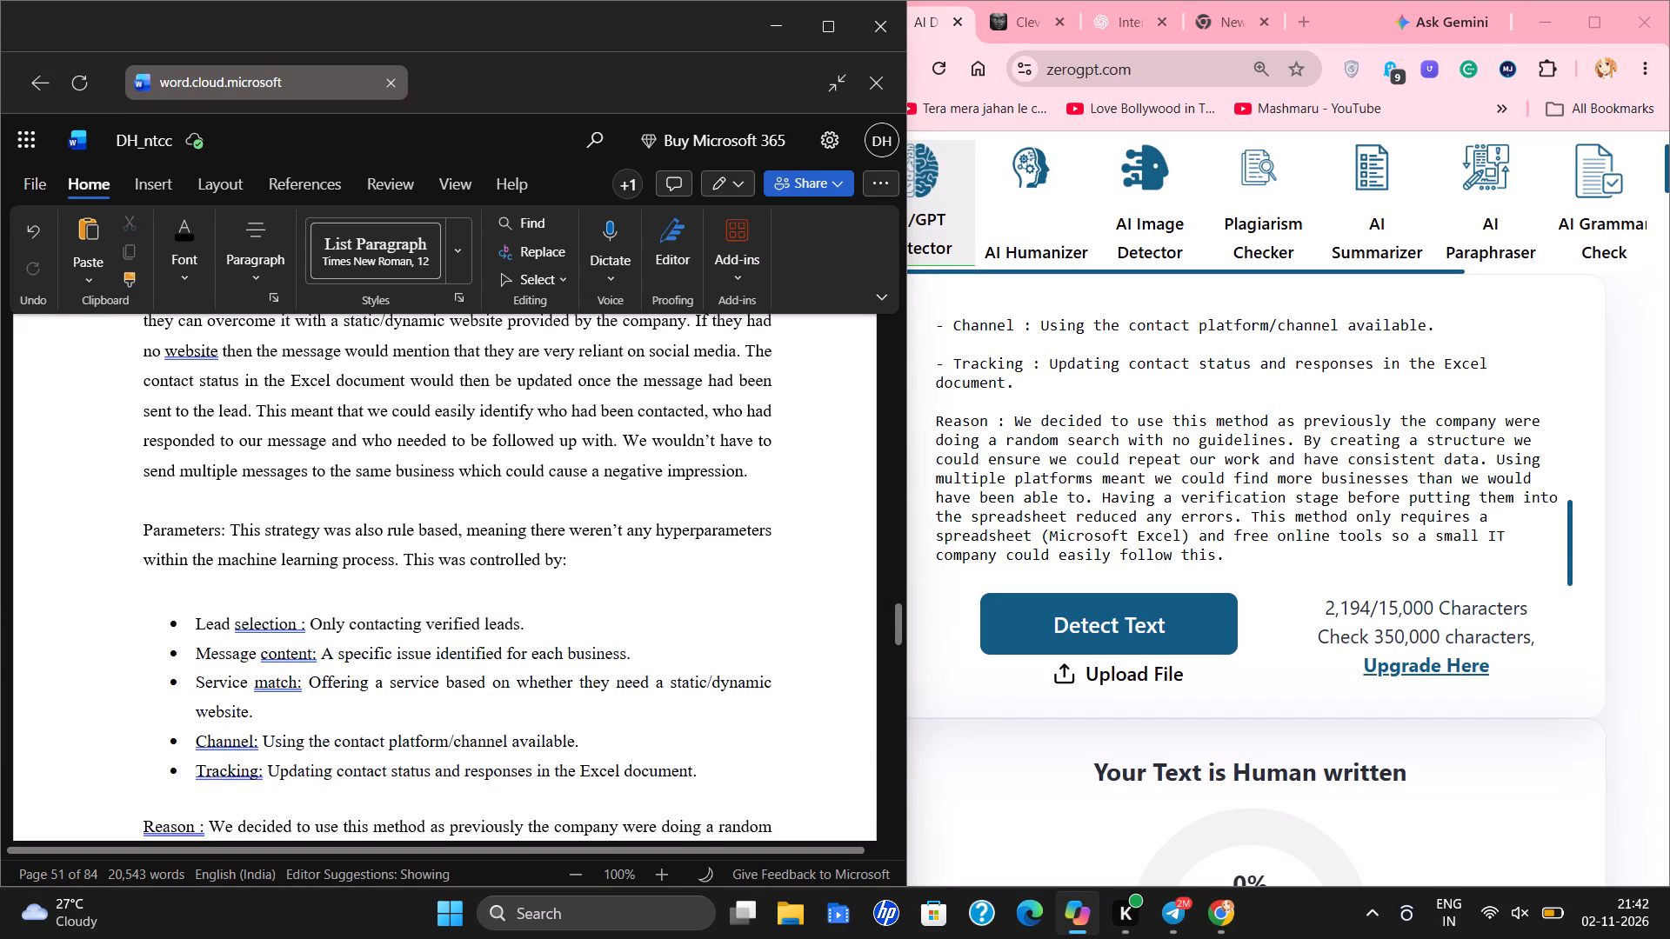
pyautogui.scroll(-1, 264, 564)
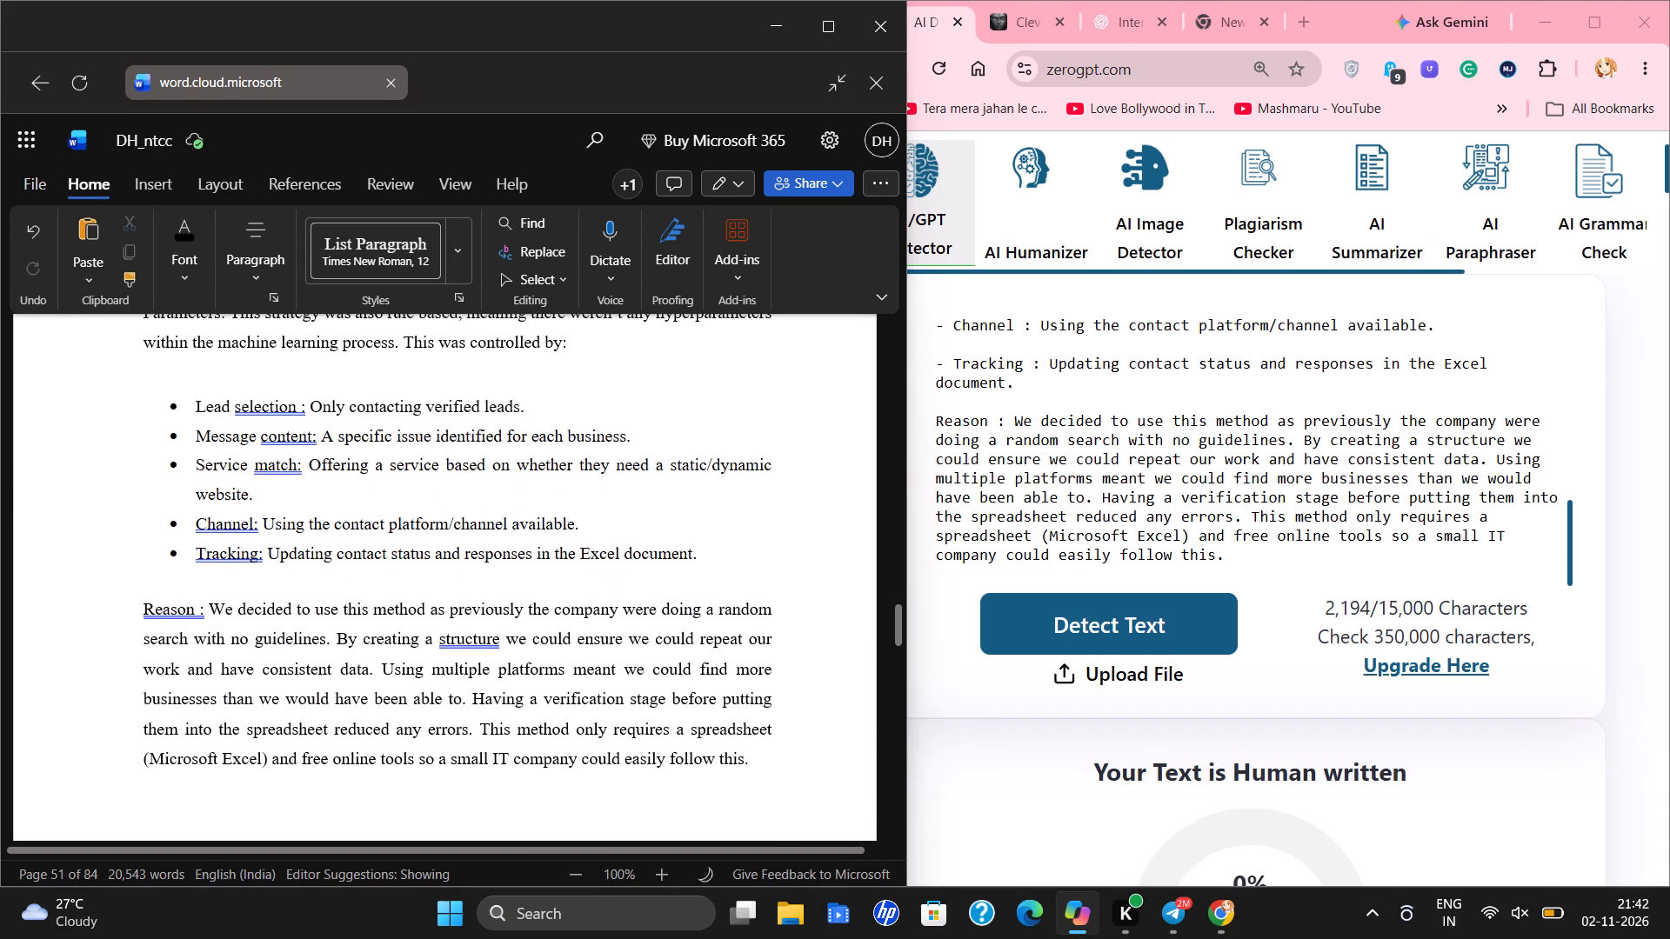
# Compare the section 3.3.2 text in the report with the text in ZeroGPT, from the Architecture paragraph through the Reason paragraph.
pyautogui.scroll(-3, 130, 598)
pyautogui.scroll(8, 138, 598)
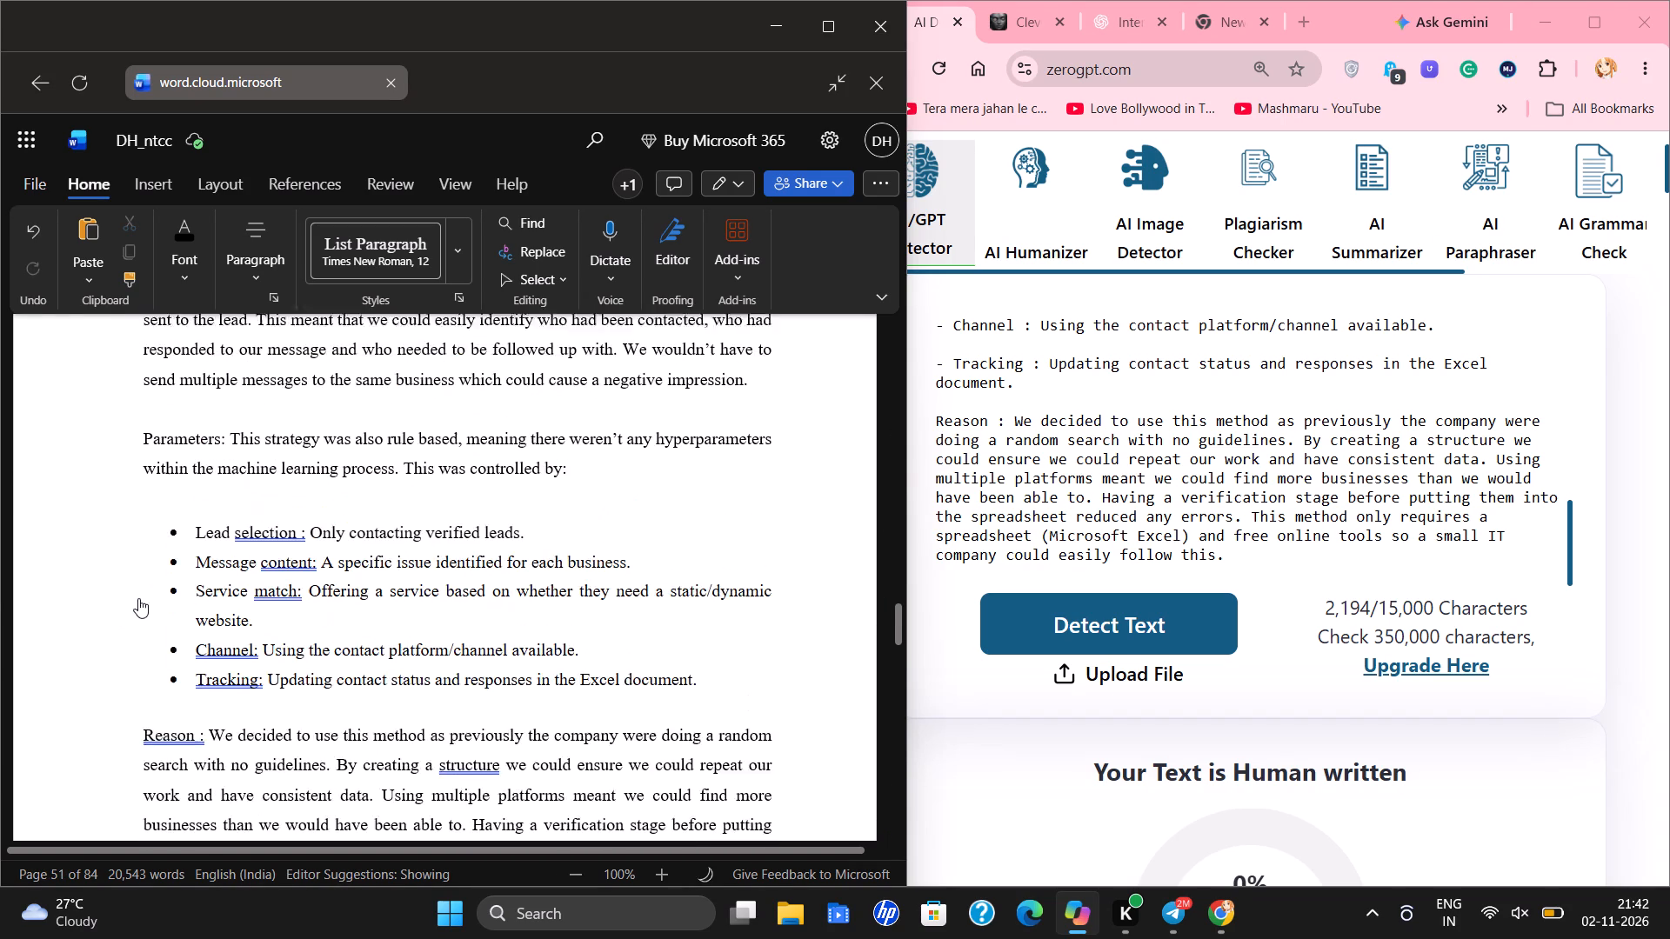
pyautogui.scroll(1, 138, 598)
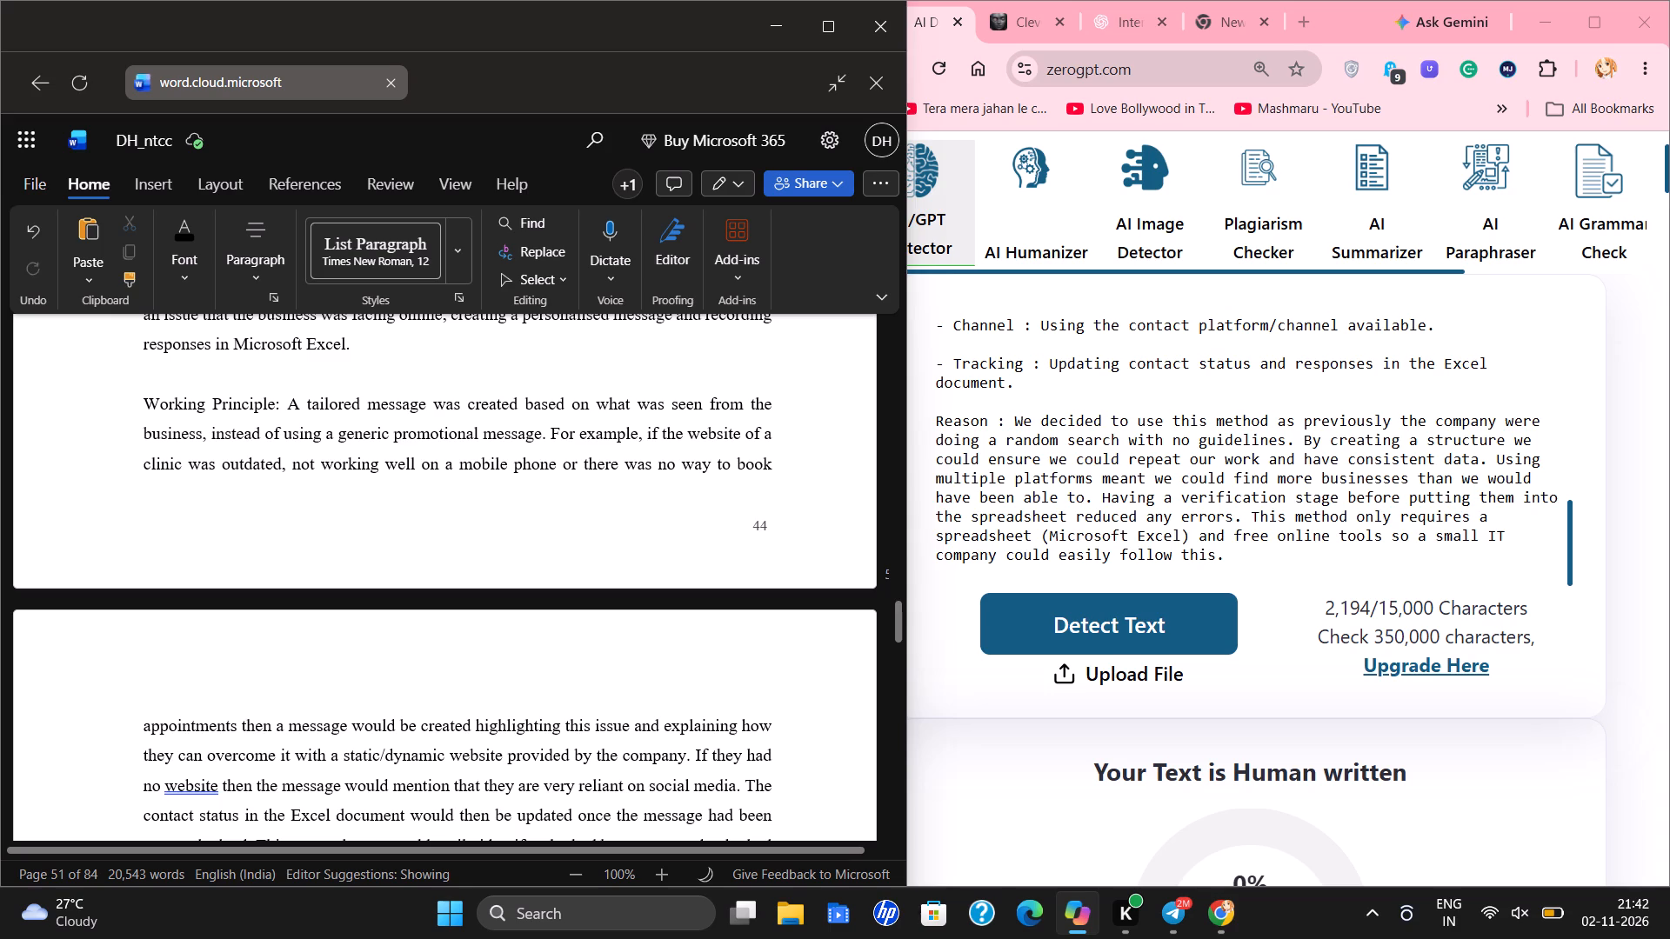
pyautogui.scroll(8, 1284, 471)
pyautogui.scroll(3, 1212, 466)
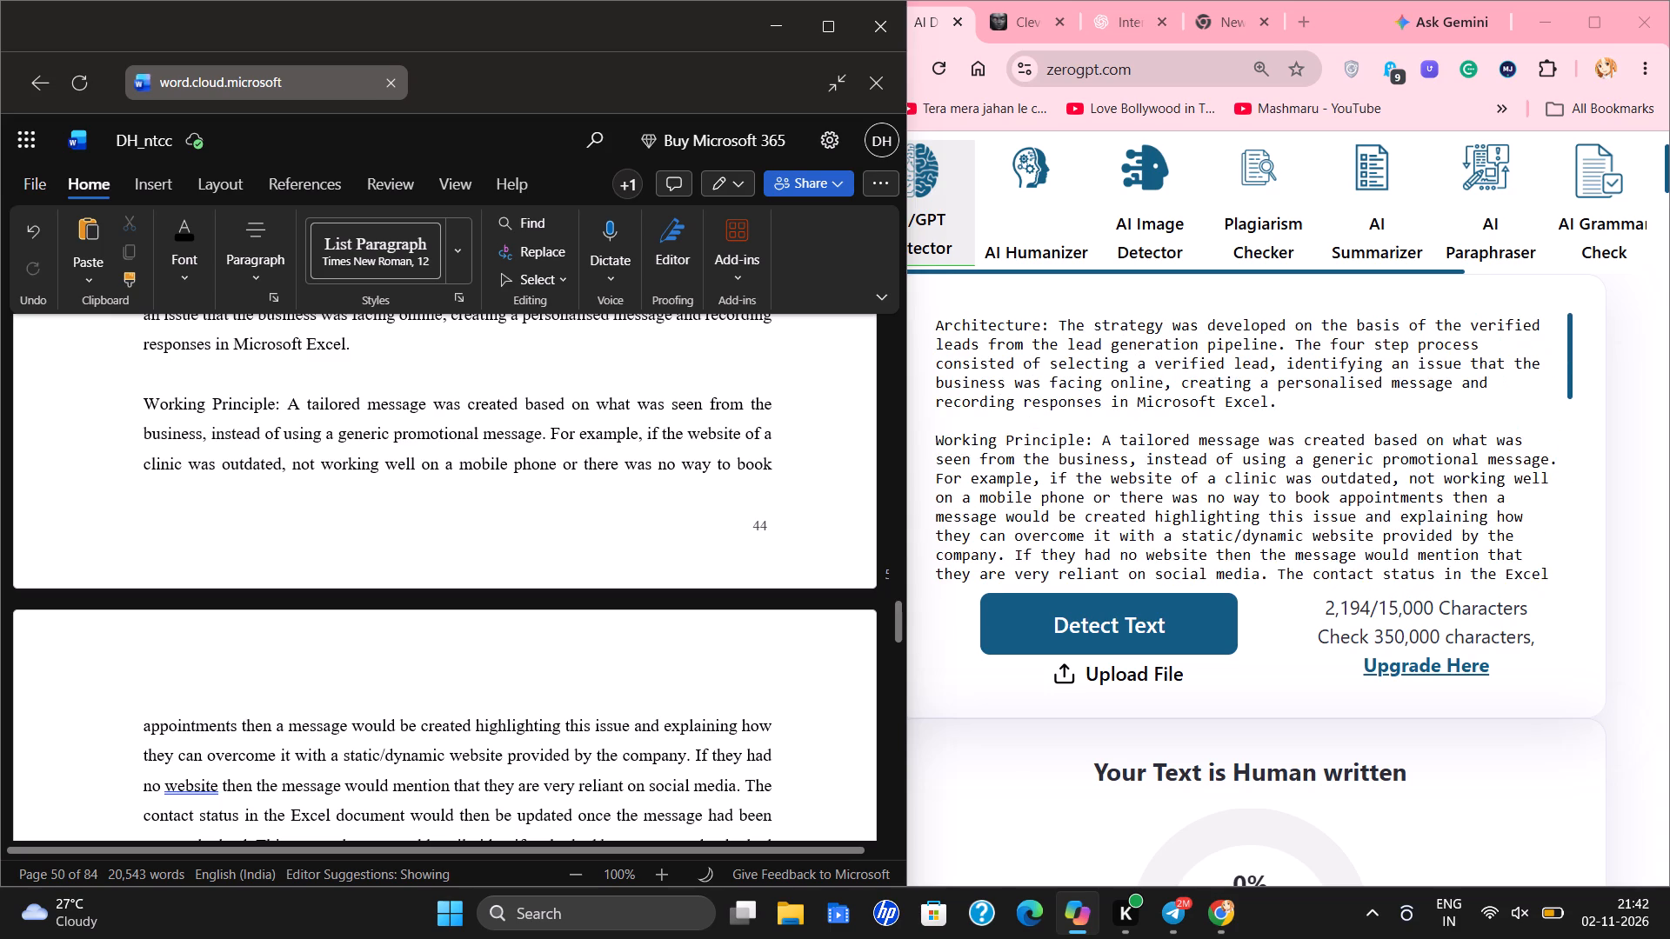
pyautogui.scroll(4, 250, 623)
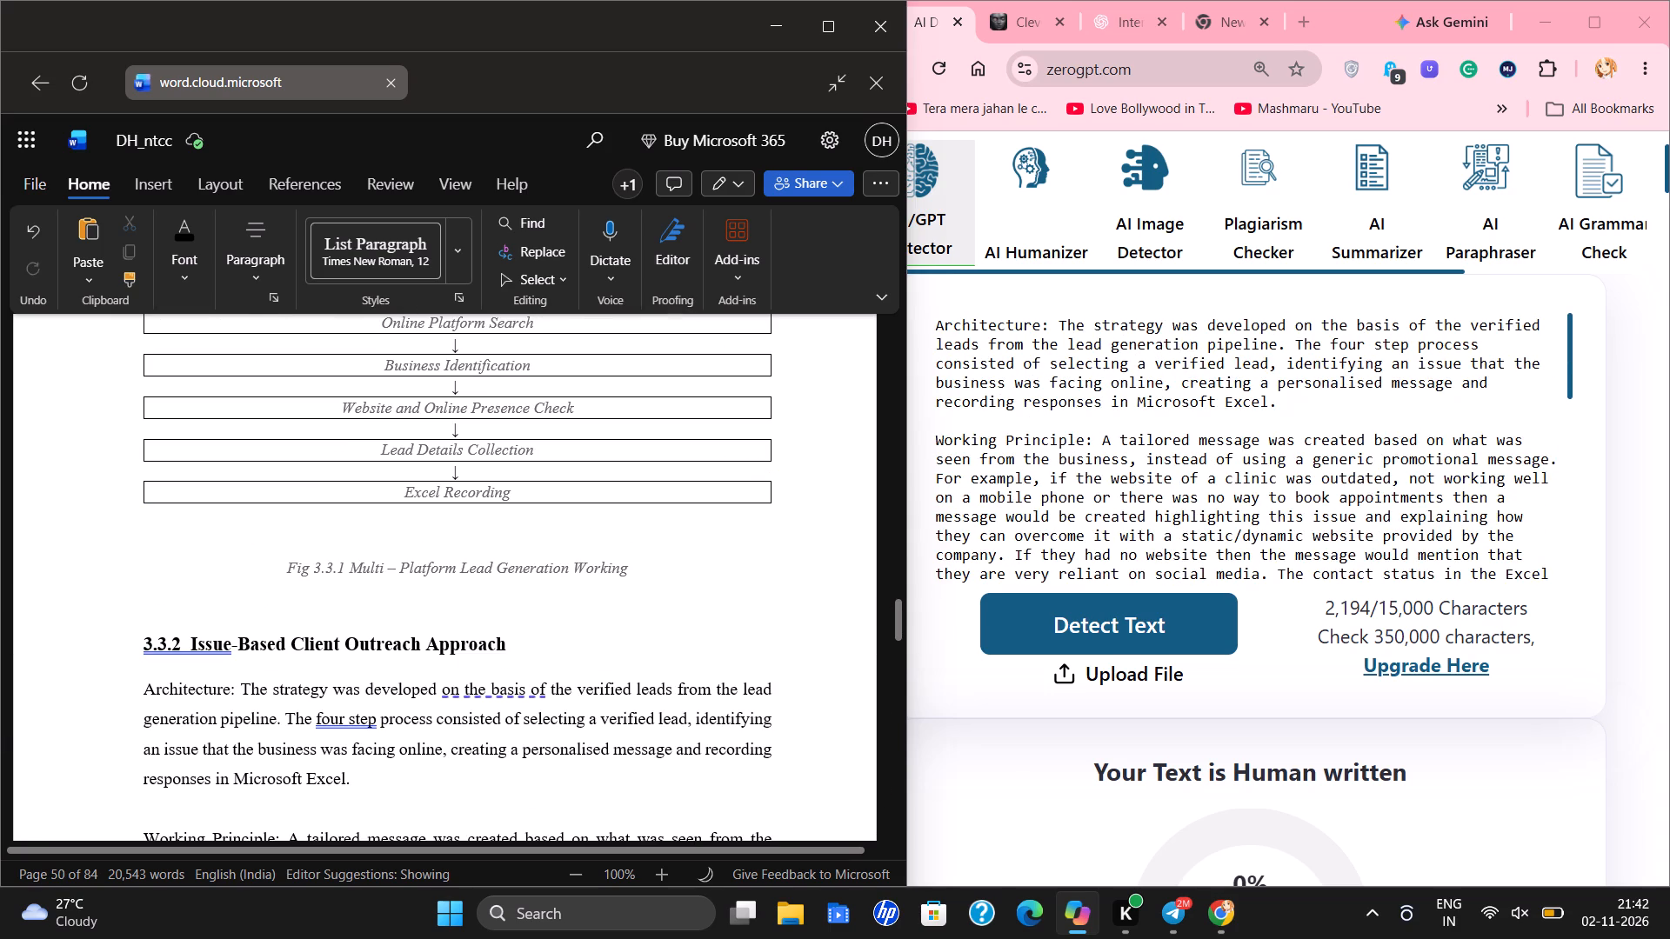
pyautogui.scroll(-1, 213, 689)
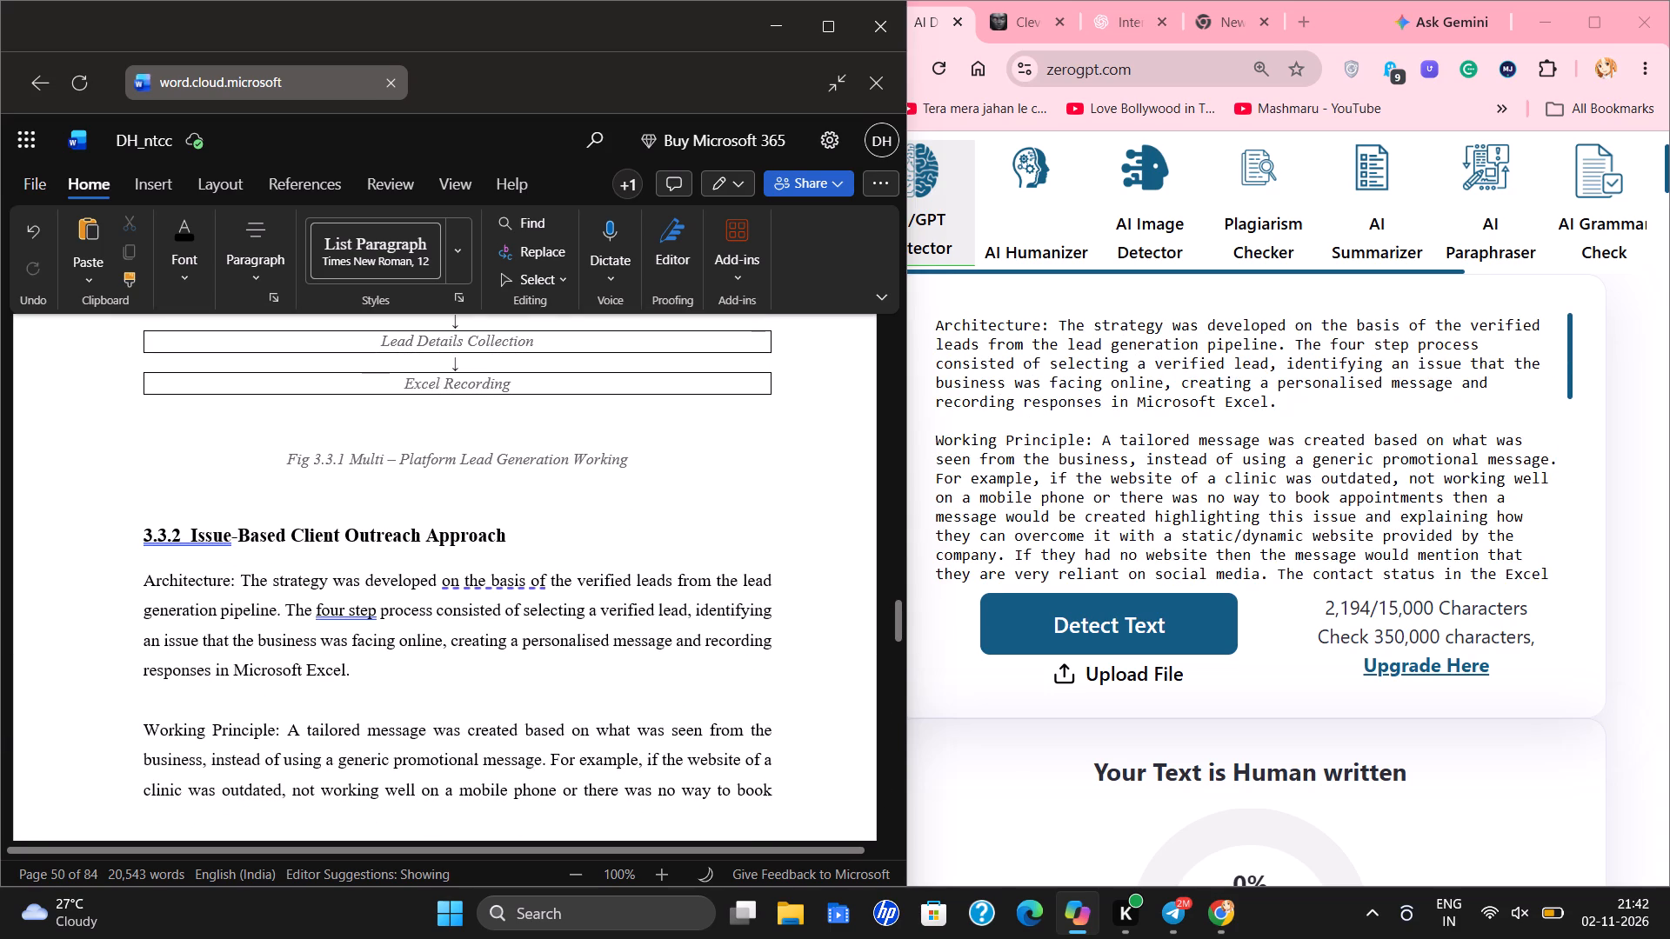
pyautogui.scroll(-6, 1058, 413)
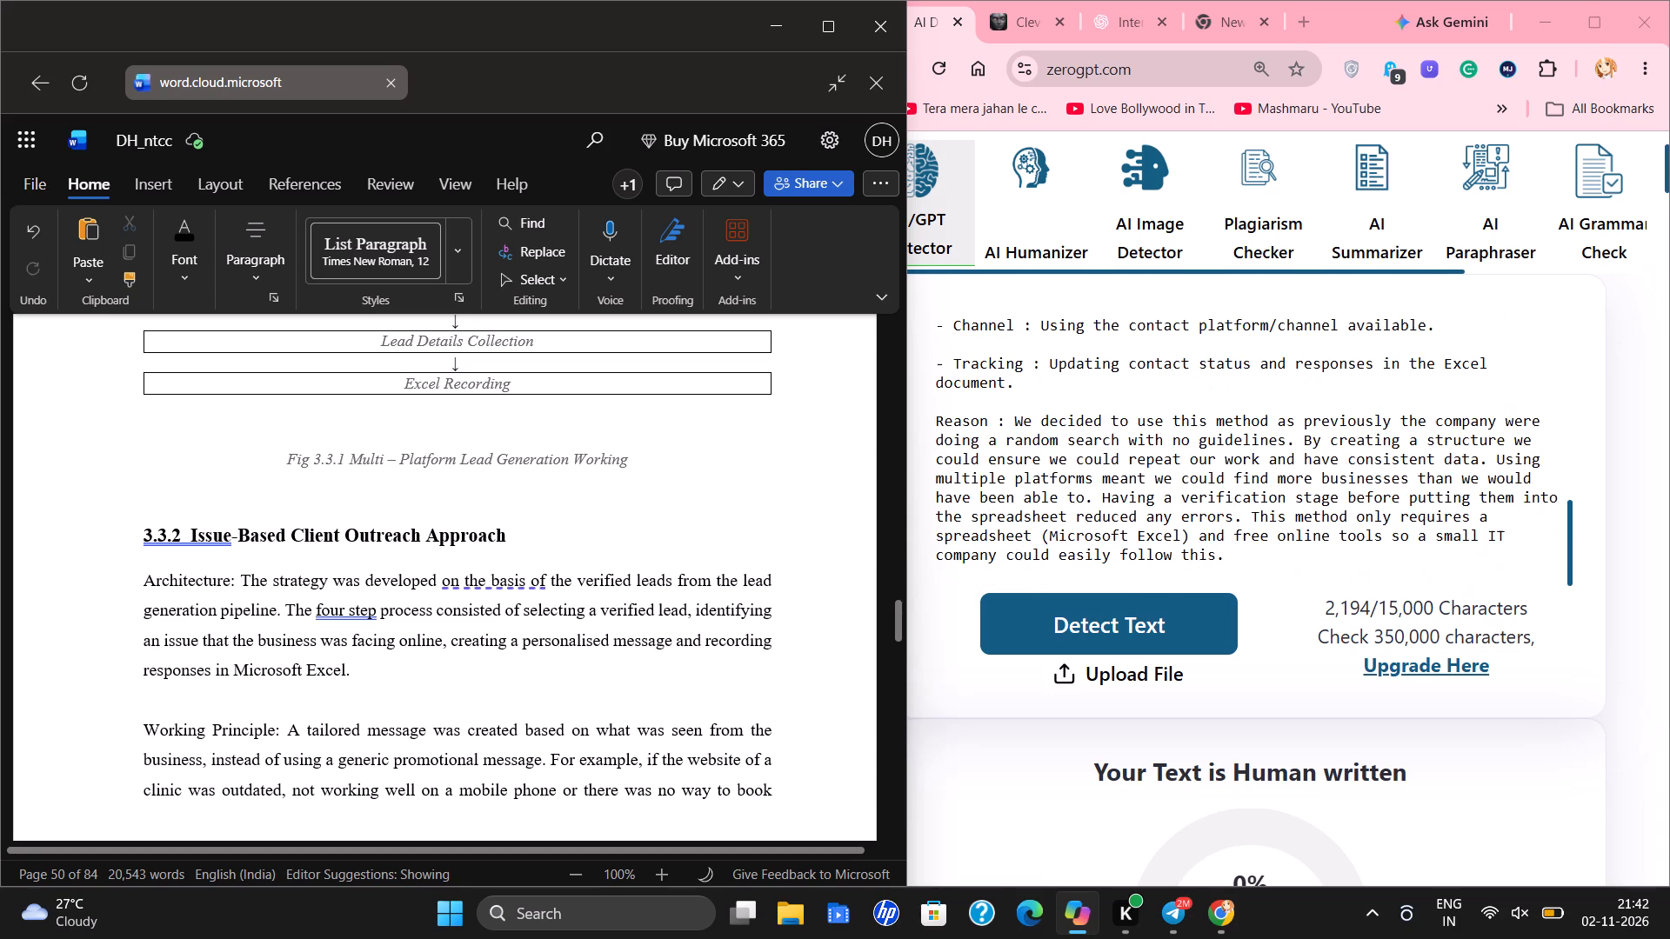
pyautogui.scroll(-1, 1121, 416)
pyautogui.scroll(-5, 529, 687)
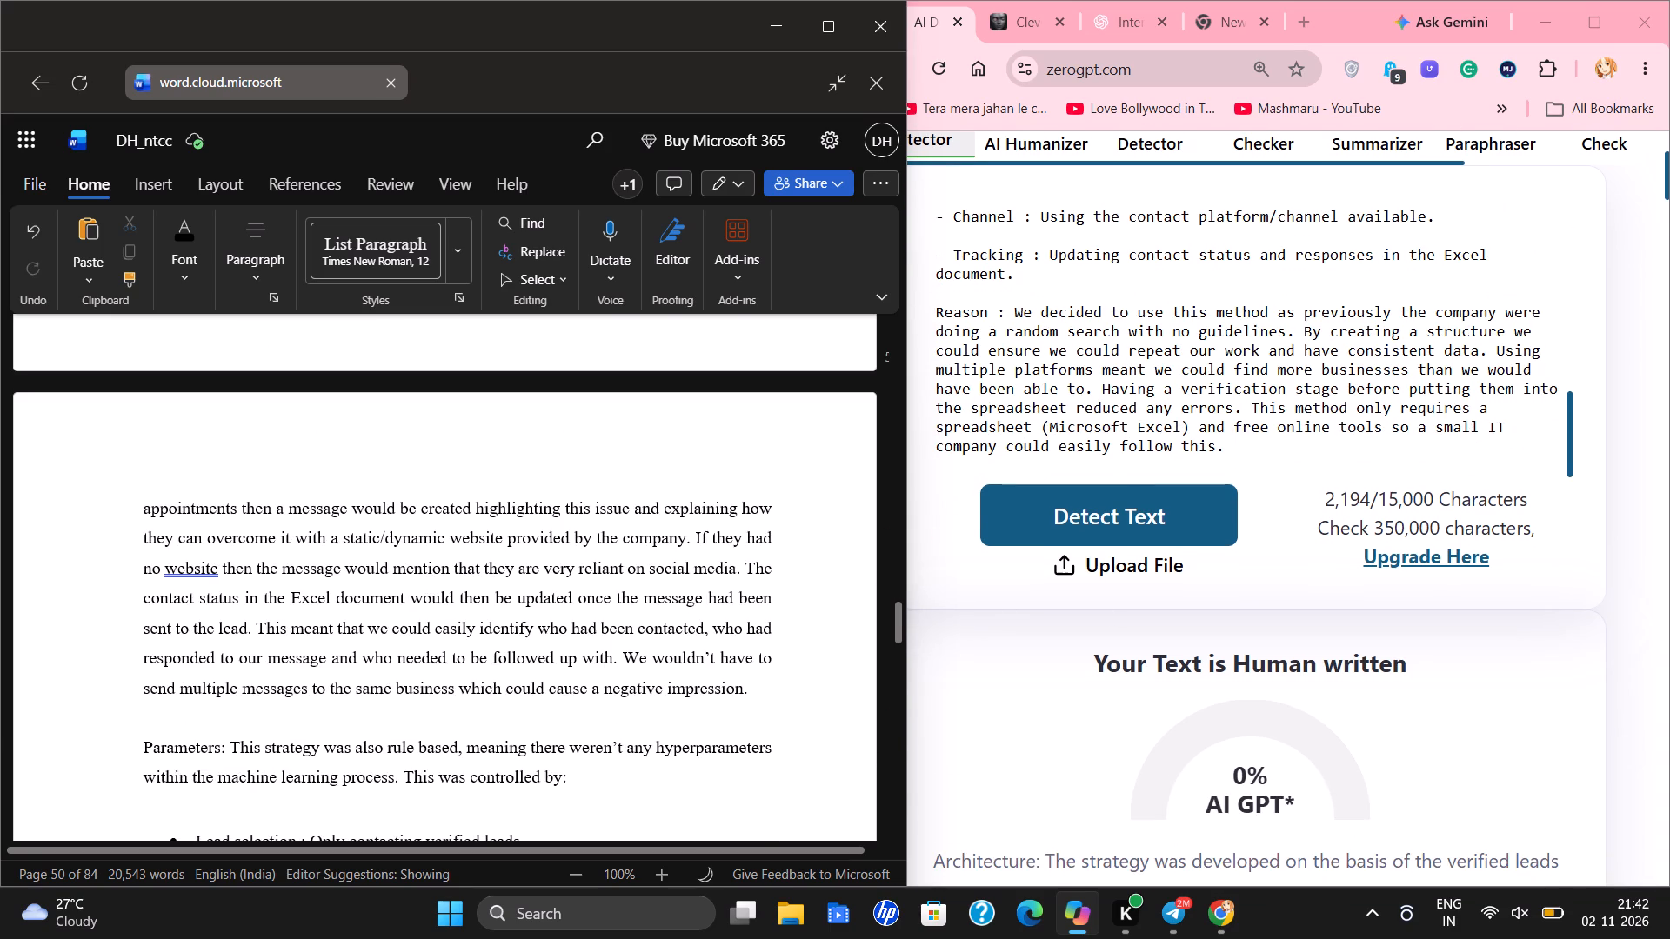
pyautogui.scroll(-6, 594, 566)
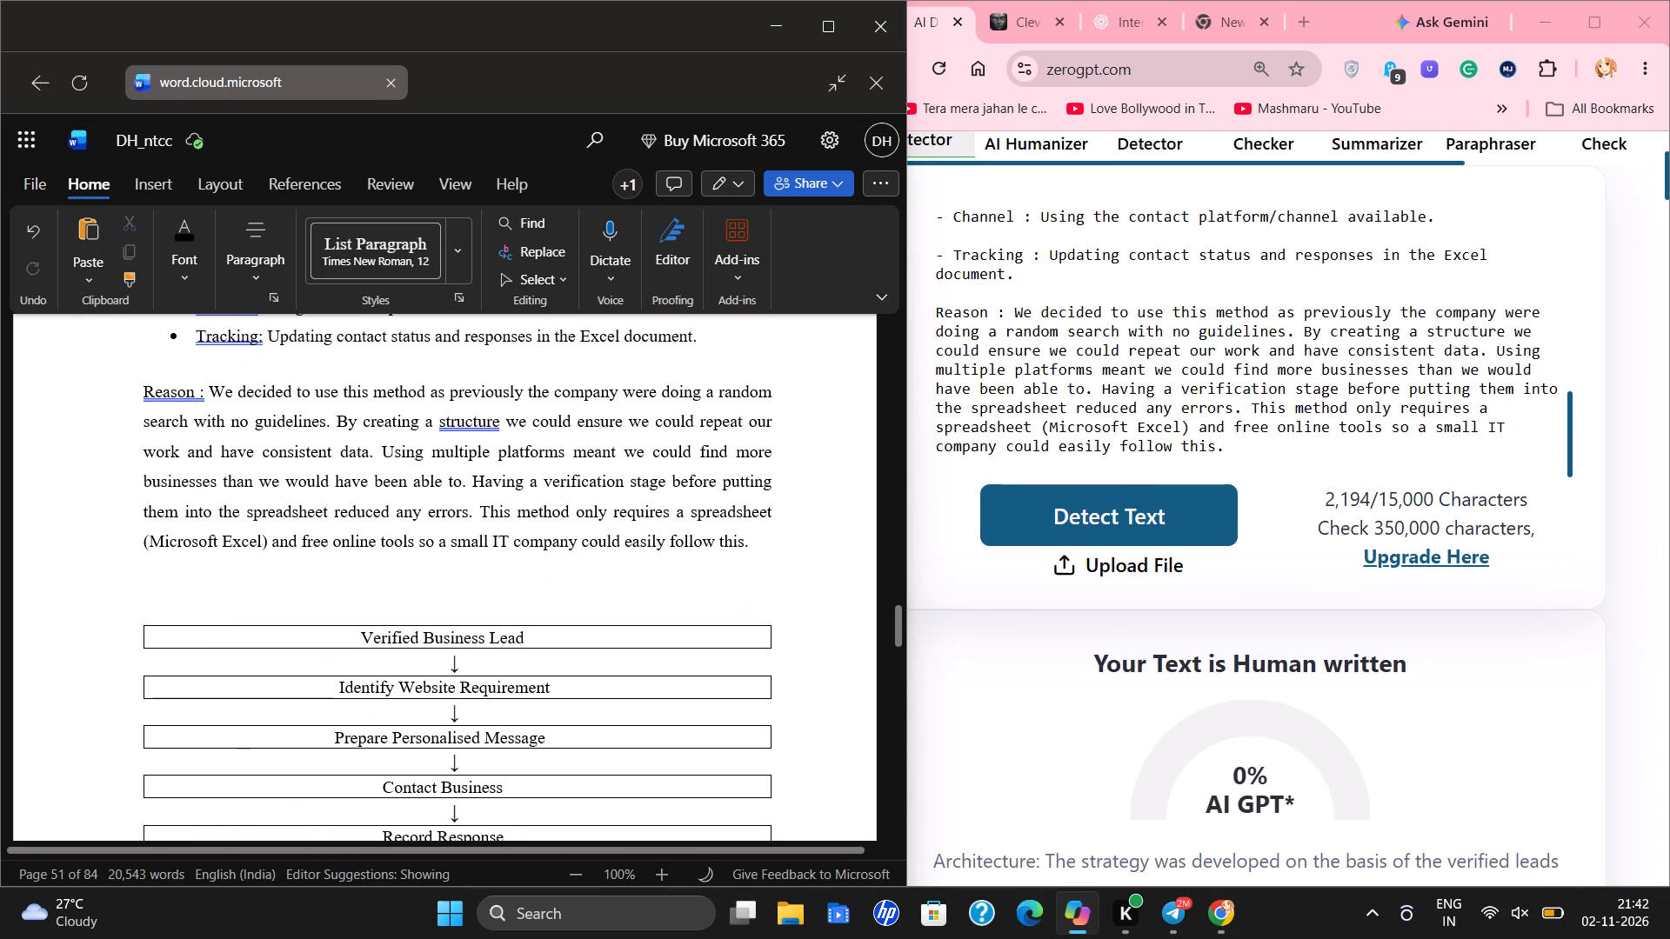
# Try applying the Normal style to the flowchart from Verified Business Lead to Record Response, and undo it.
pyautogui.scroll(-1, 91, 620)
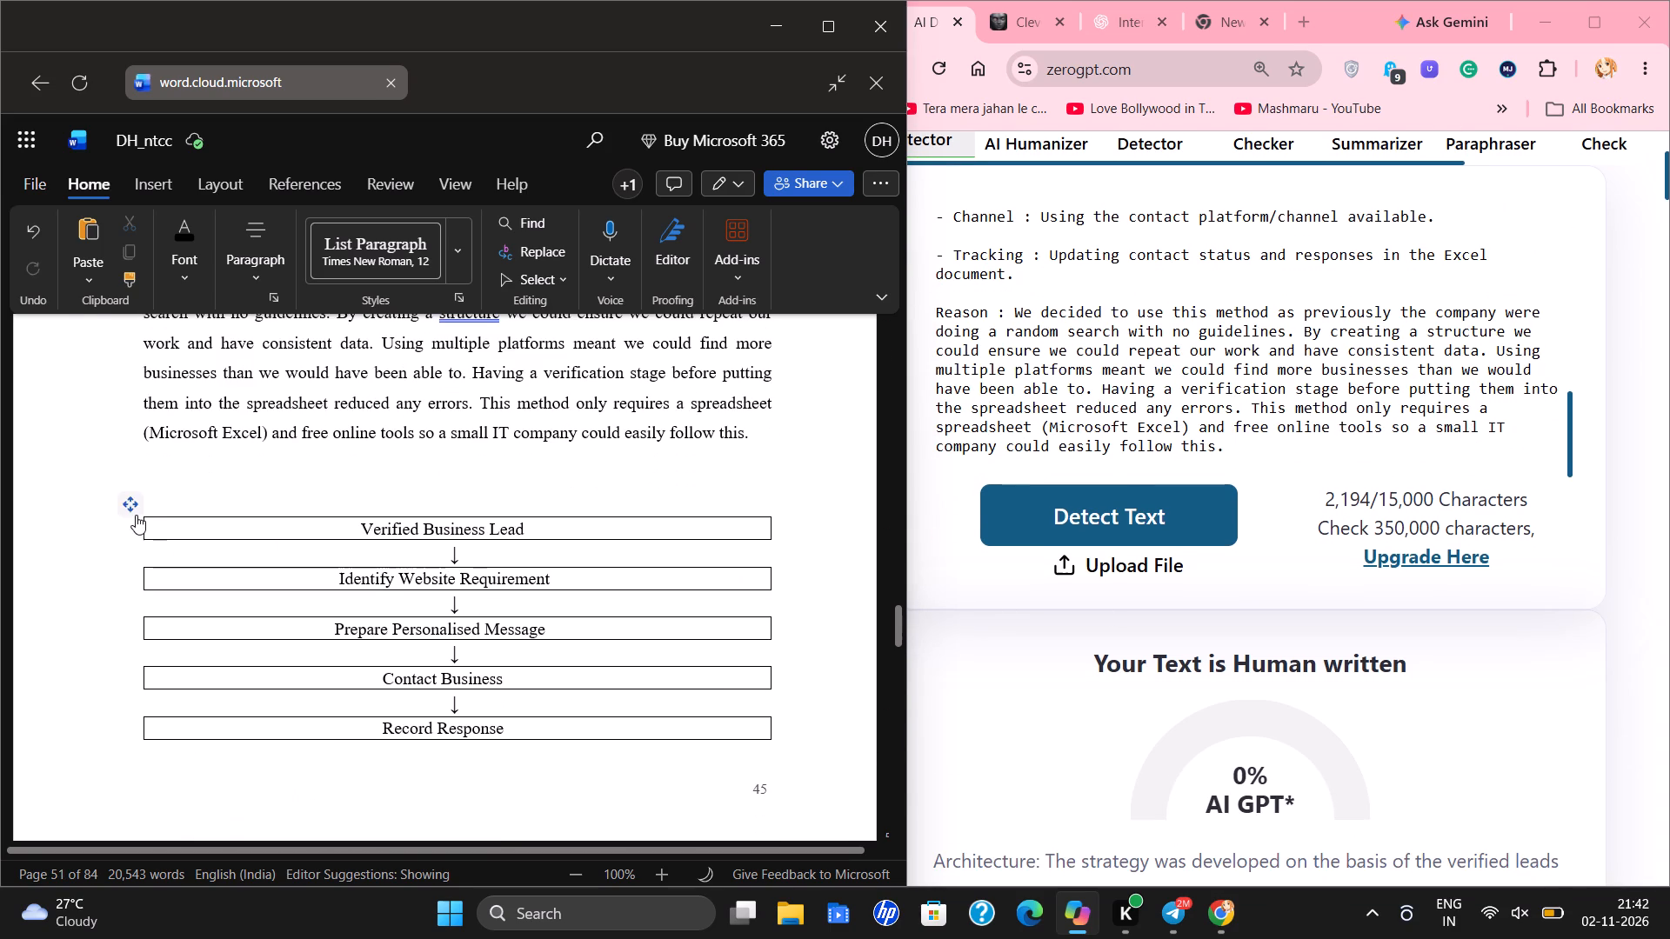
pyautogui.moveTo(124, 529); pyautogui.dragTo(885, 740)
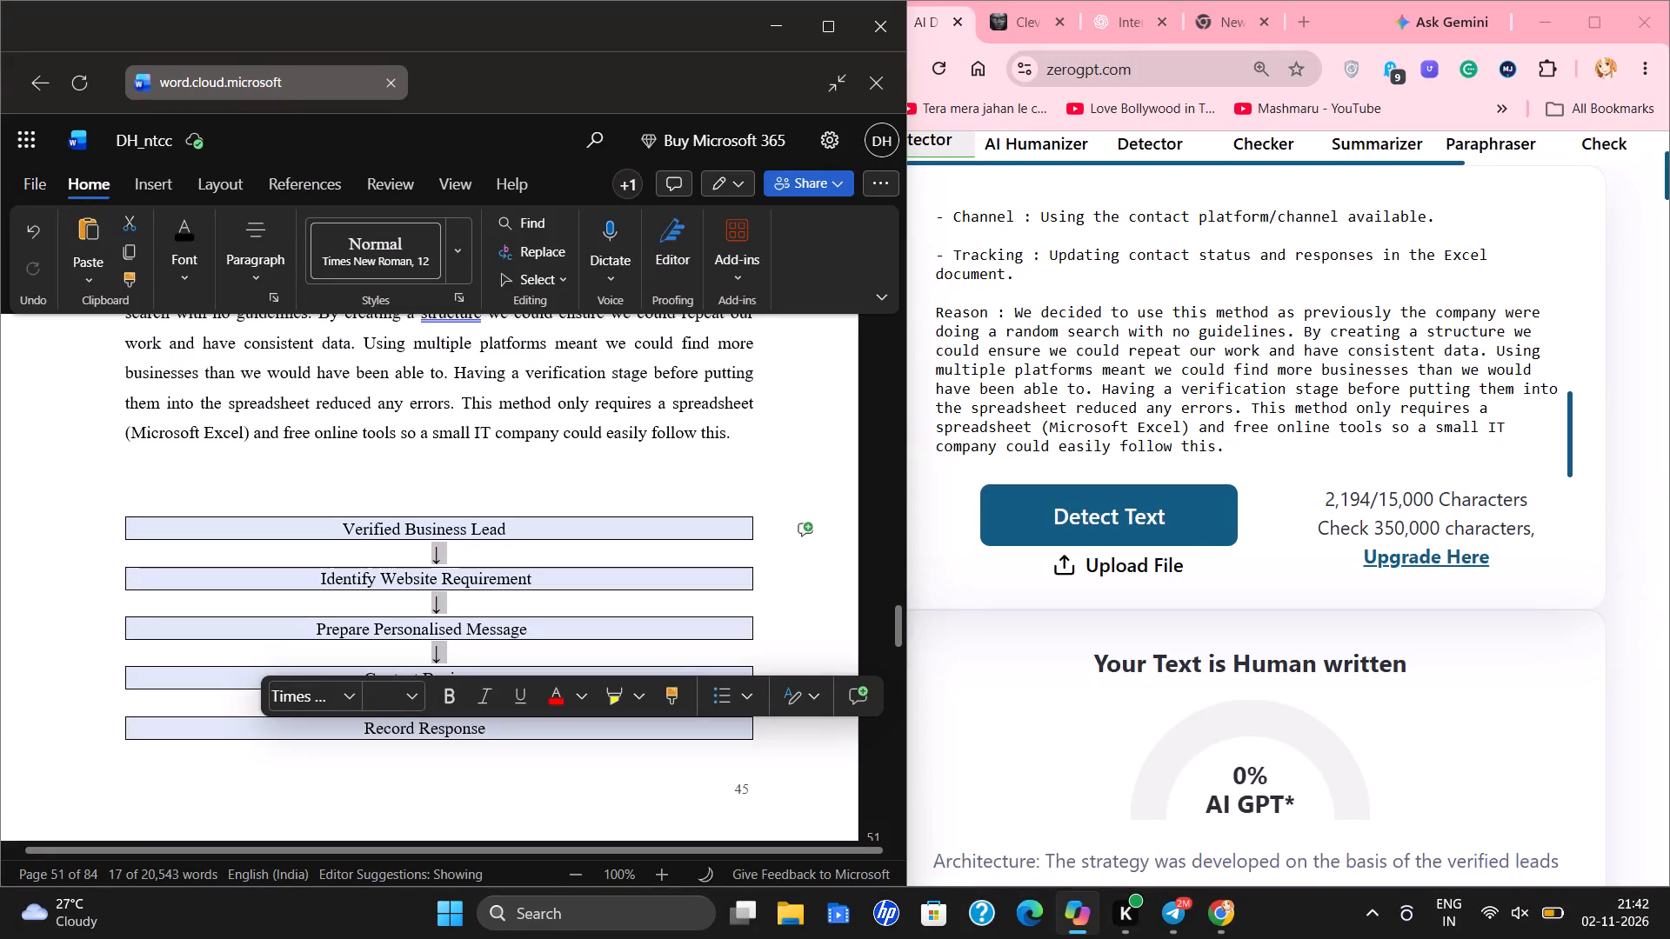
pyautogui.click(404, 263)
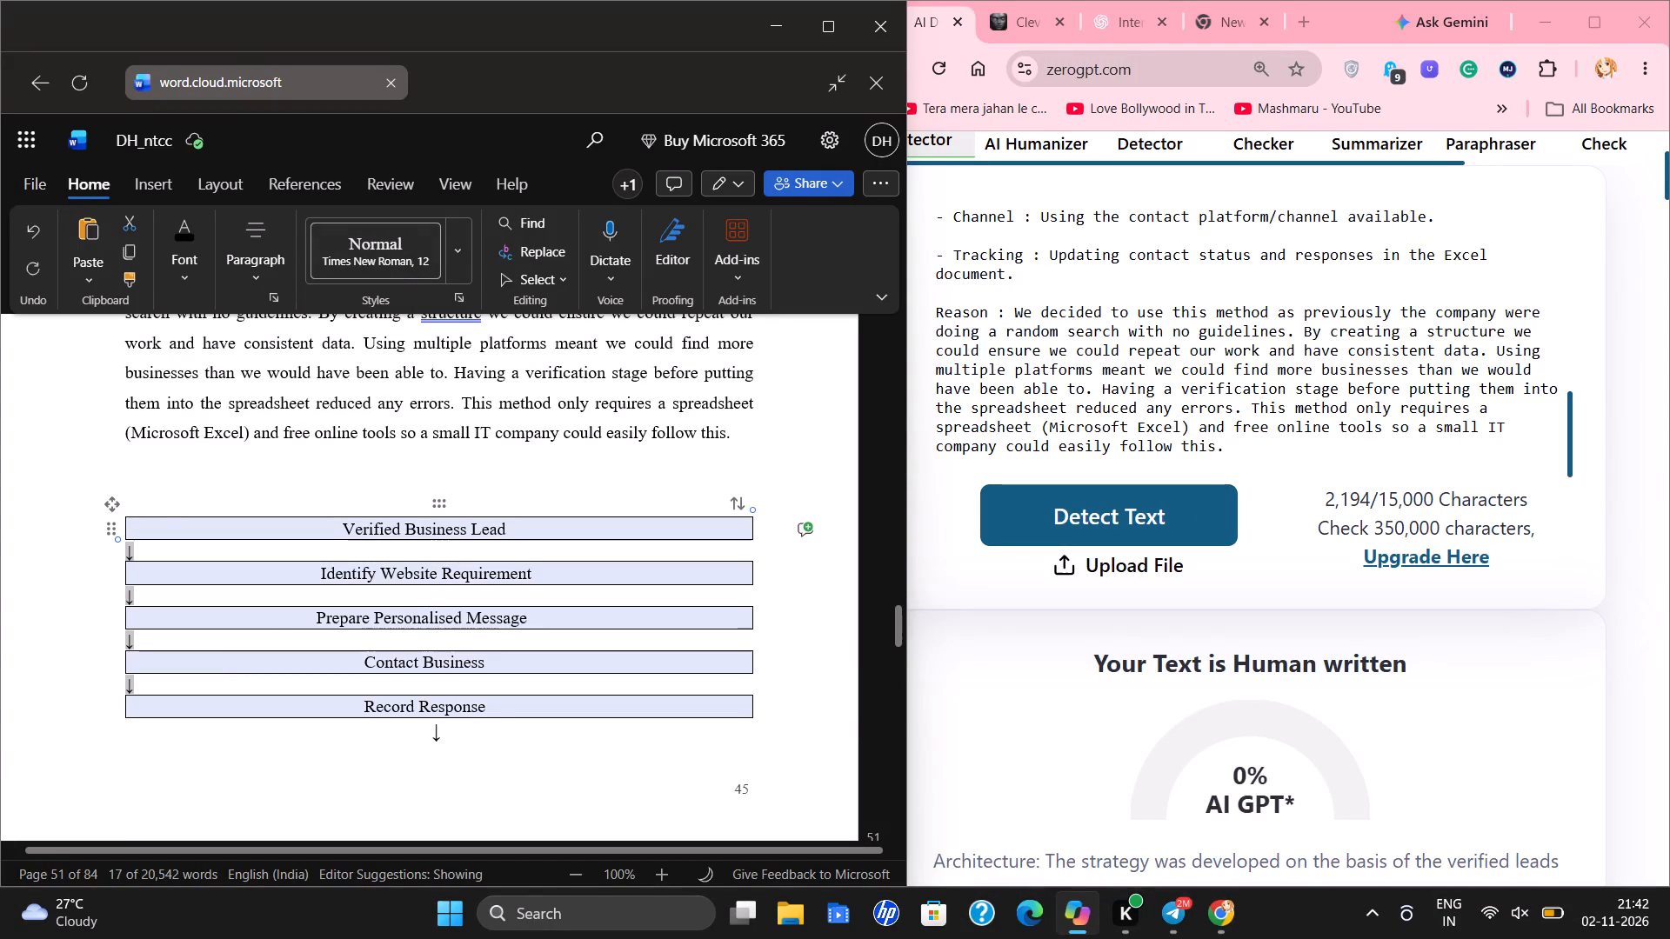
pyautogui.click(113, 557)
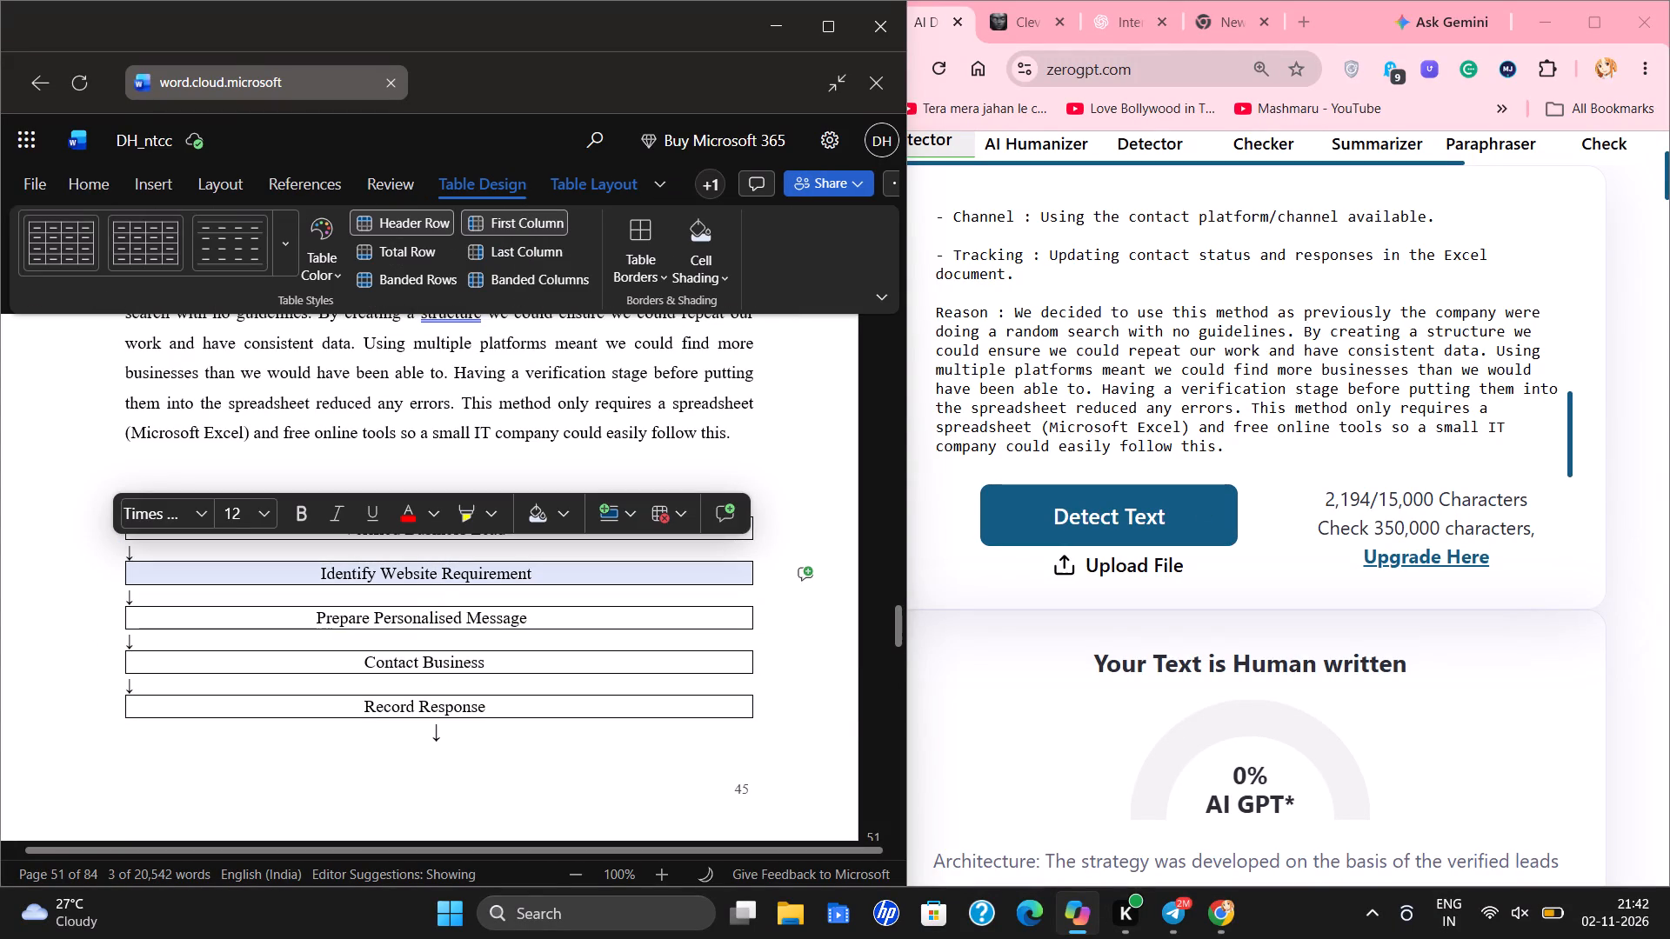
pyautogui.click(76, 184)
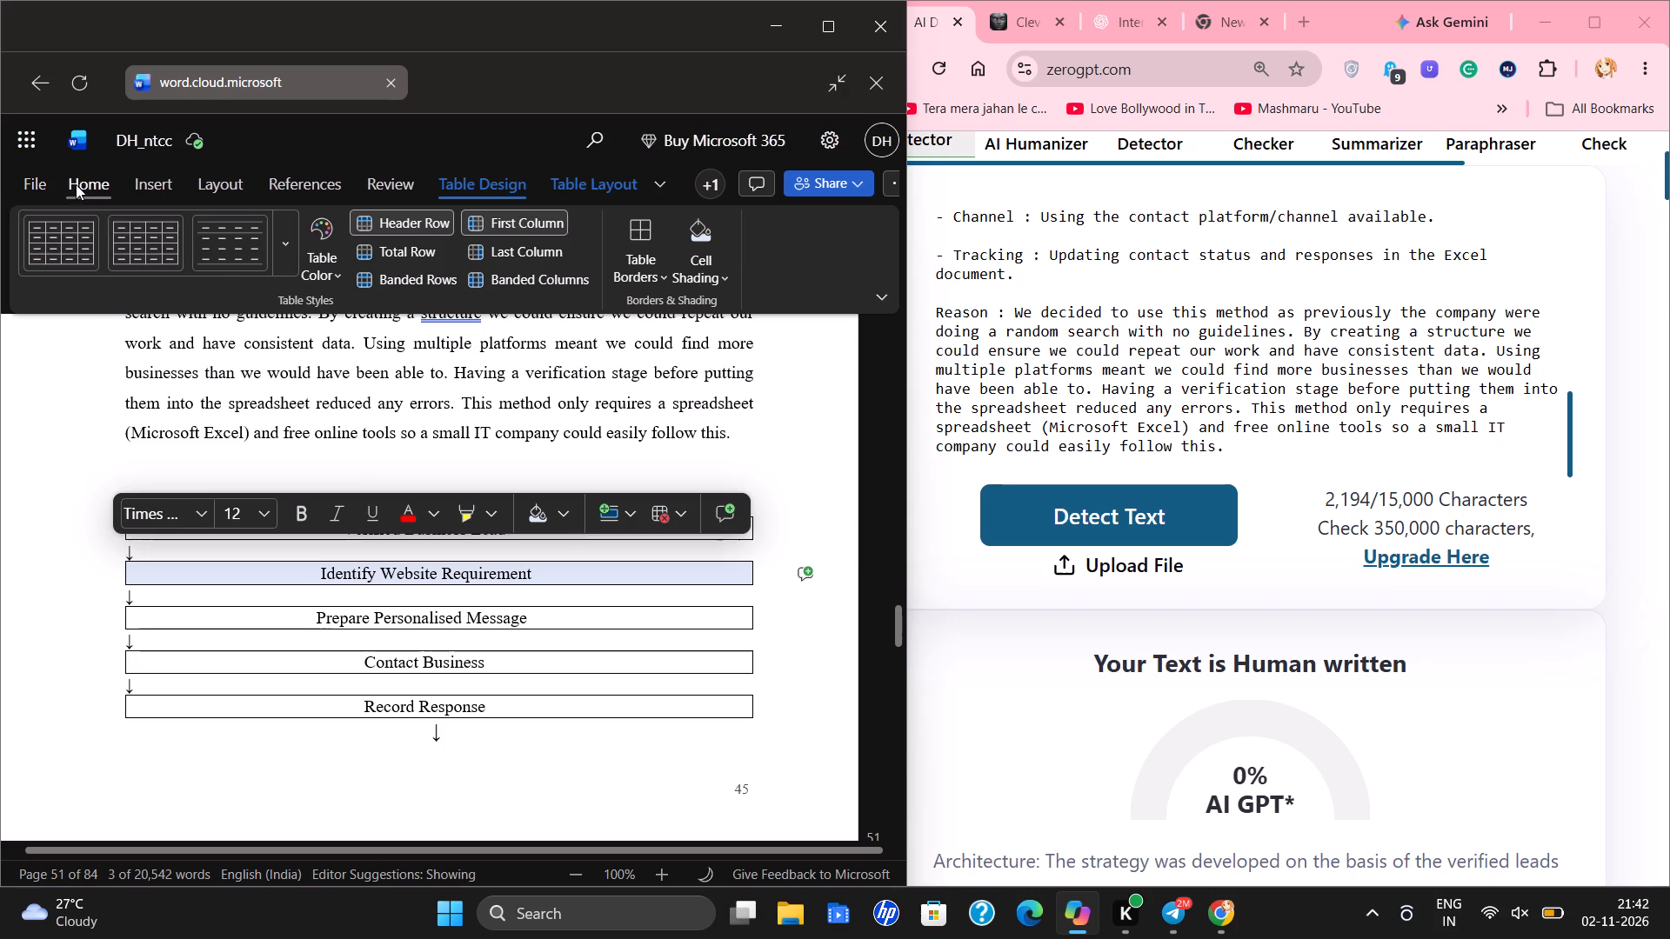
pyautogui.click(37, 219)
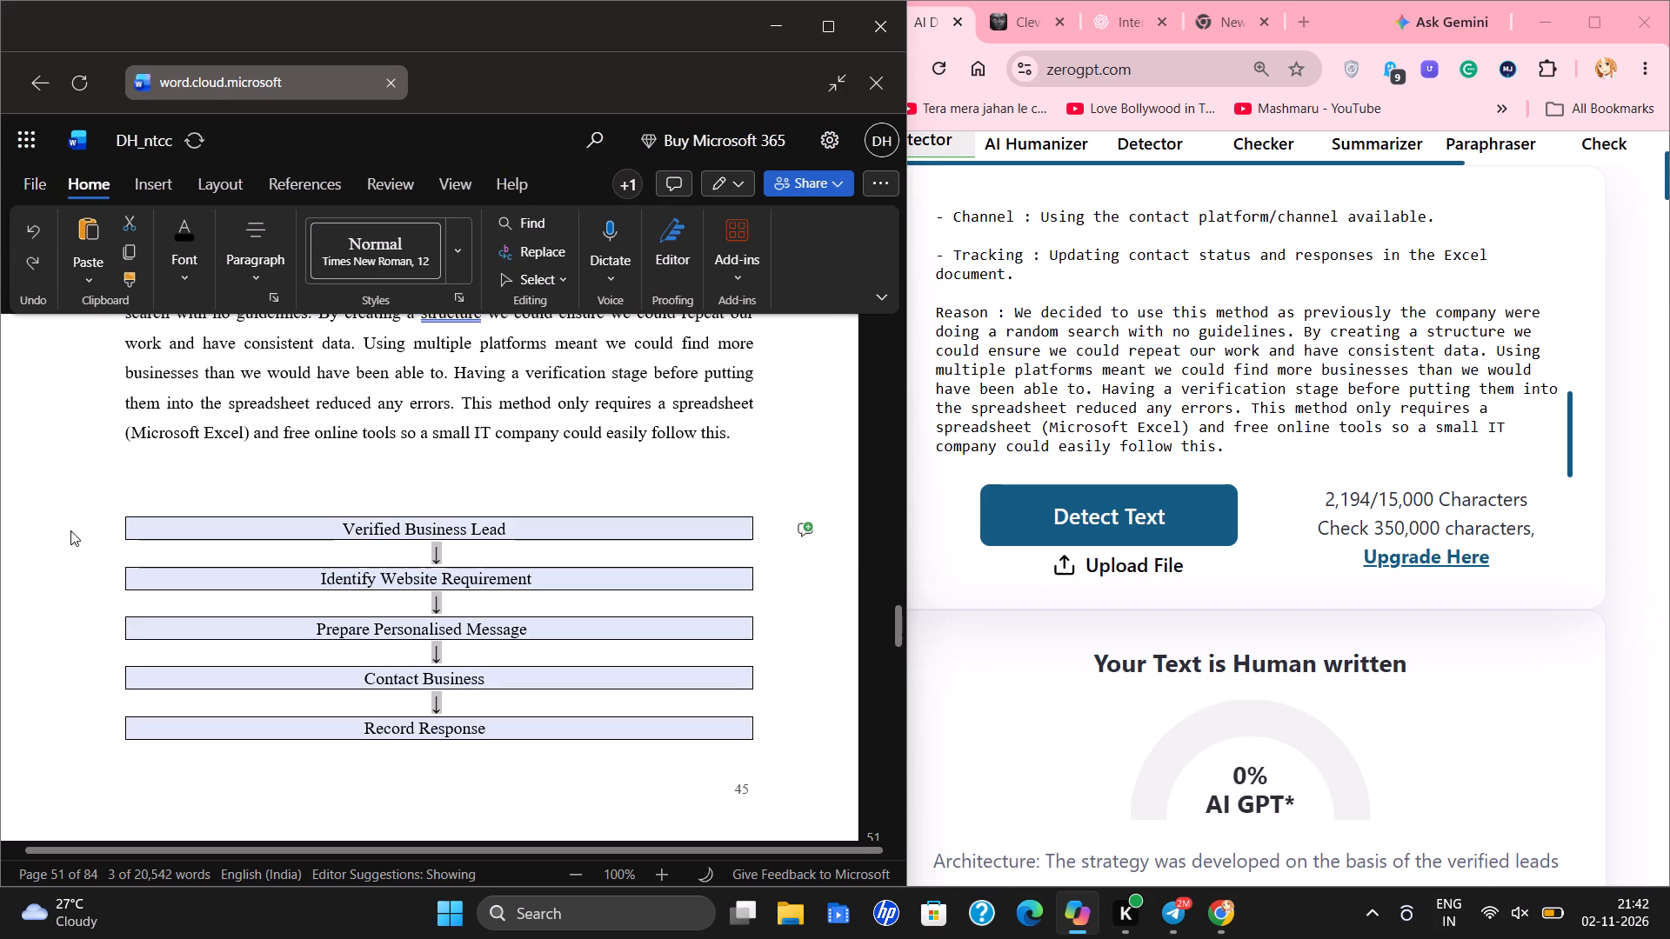
# Set the font size of the section 3.3.2 flowchart, from Verified Business Lead to Record Response, to 11.
pyautogui.click(99, 516)
pyautogui.moveTo(110, 531); pyautogui.dragTo(355, 614)
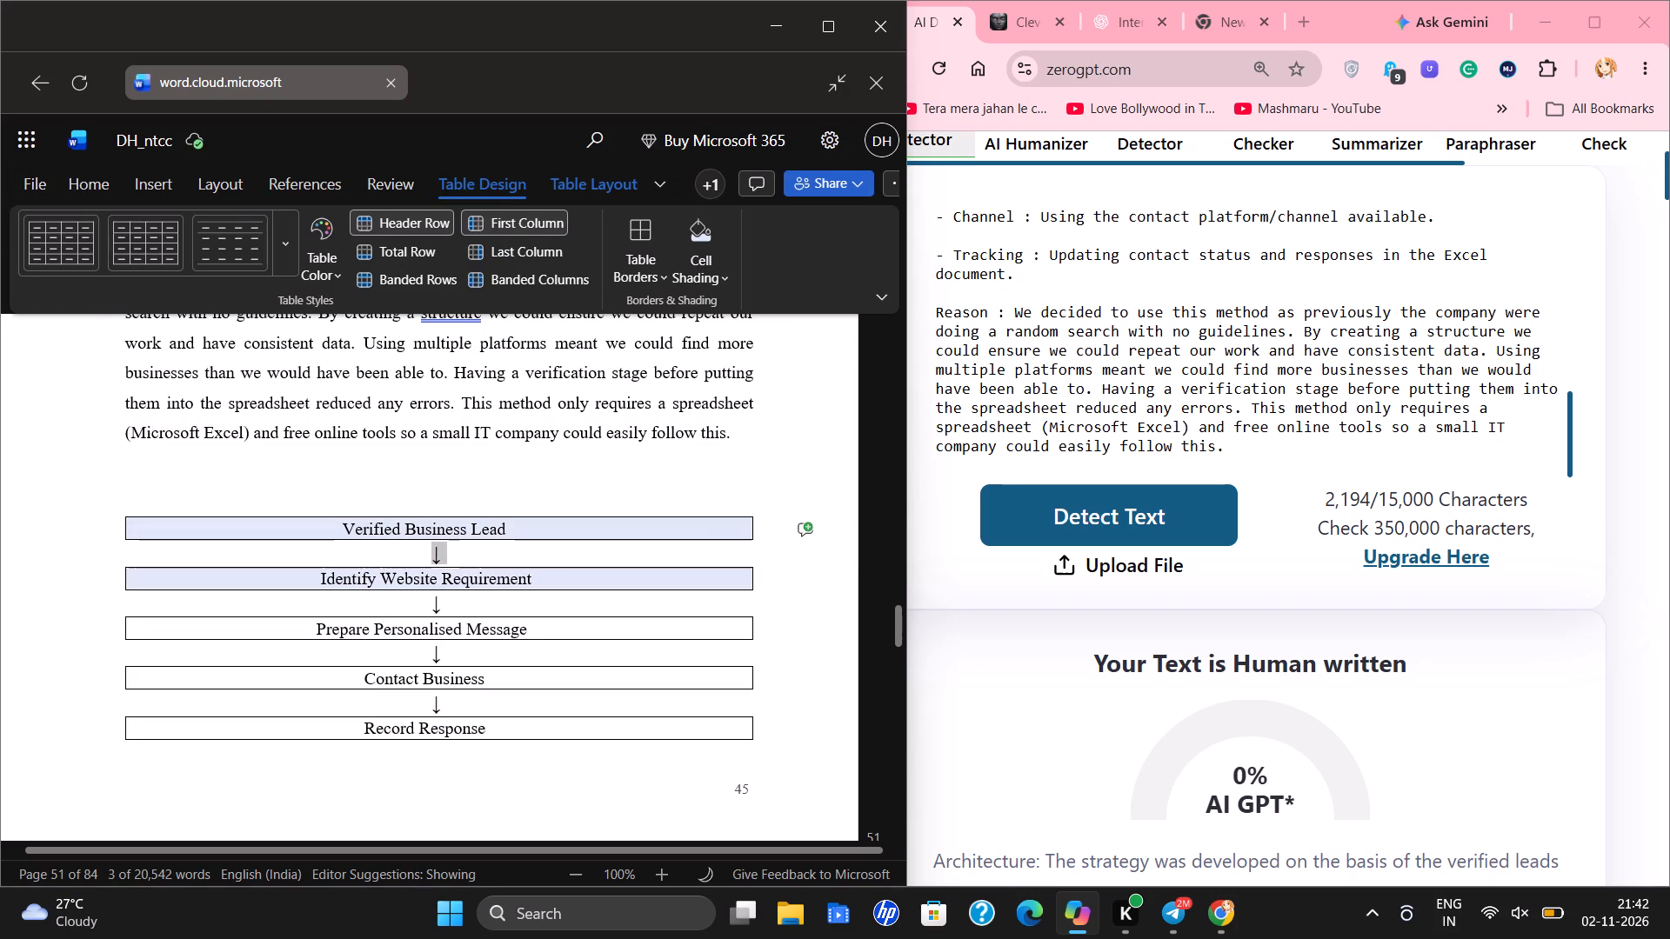
pyautogui.moveTo(355, 614); pyautogui.dragTo(695, 754)
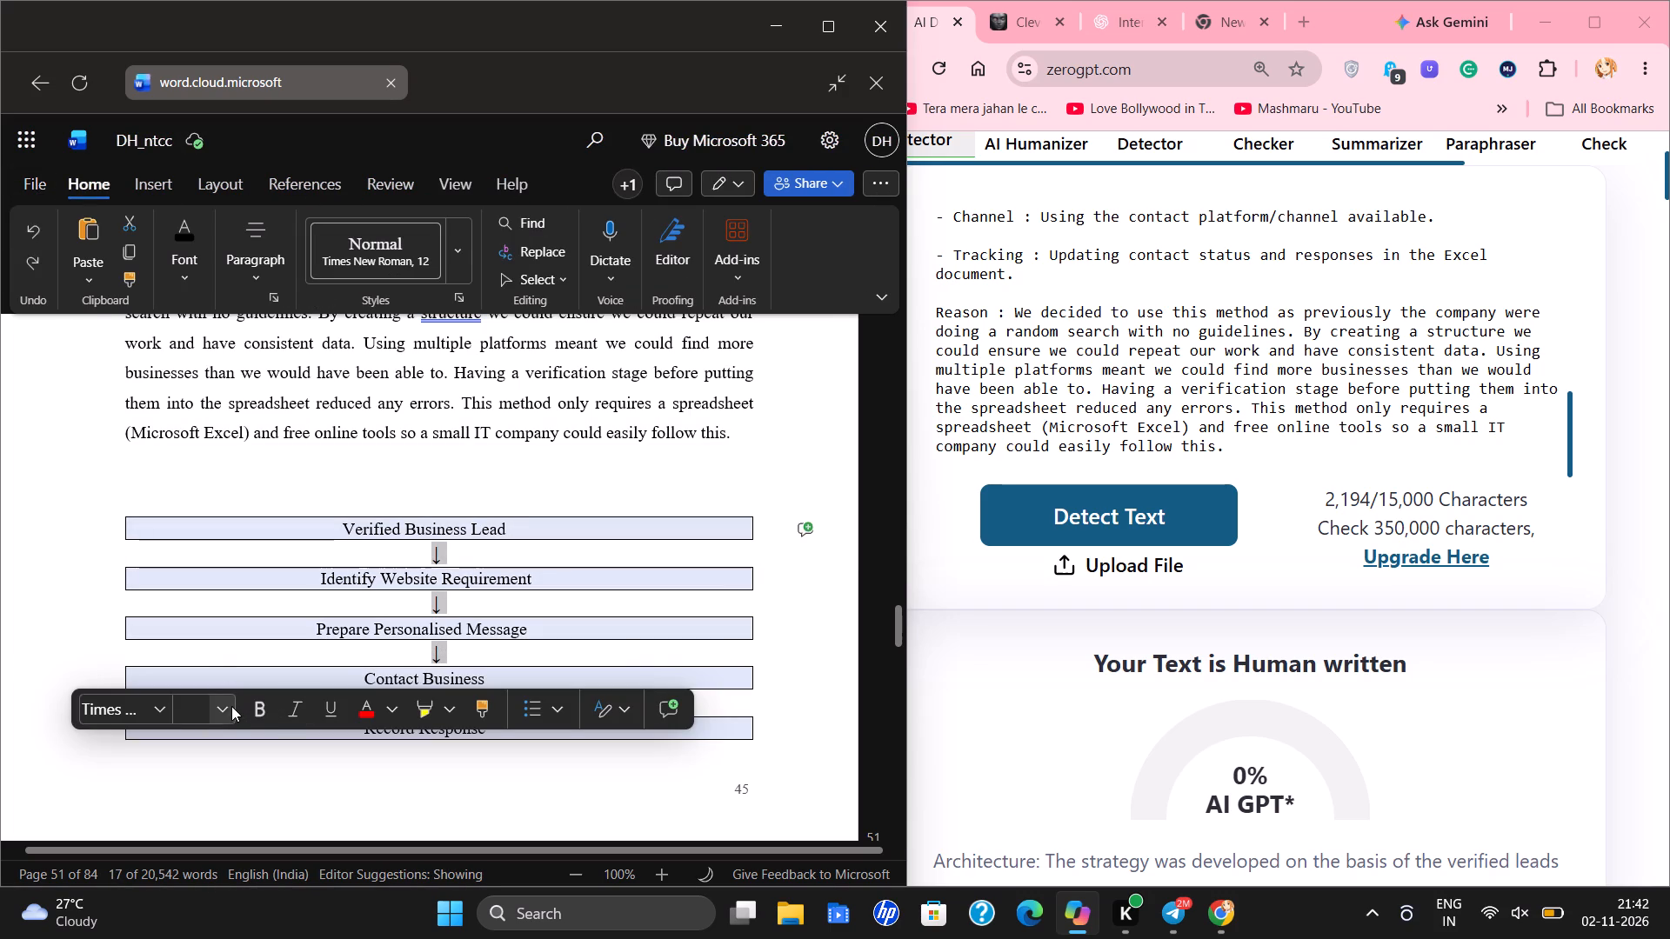
pyautogui.click(228, 709)
pyautogui.click(193, 302)
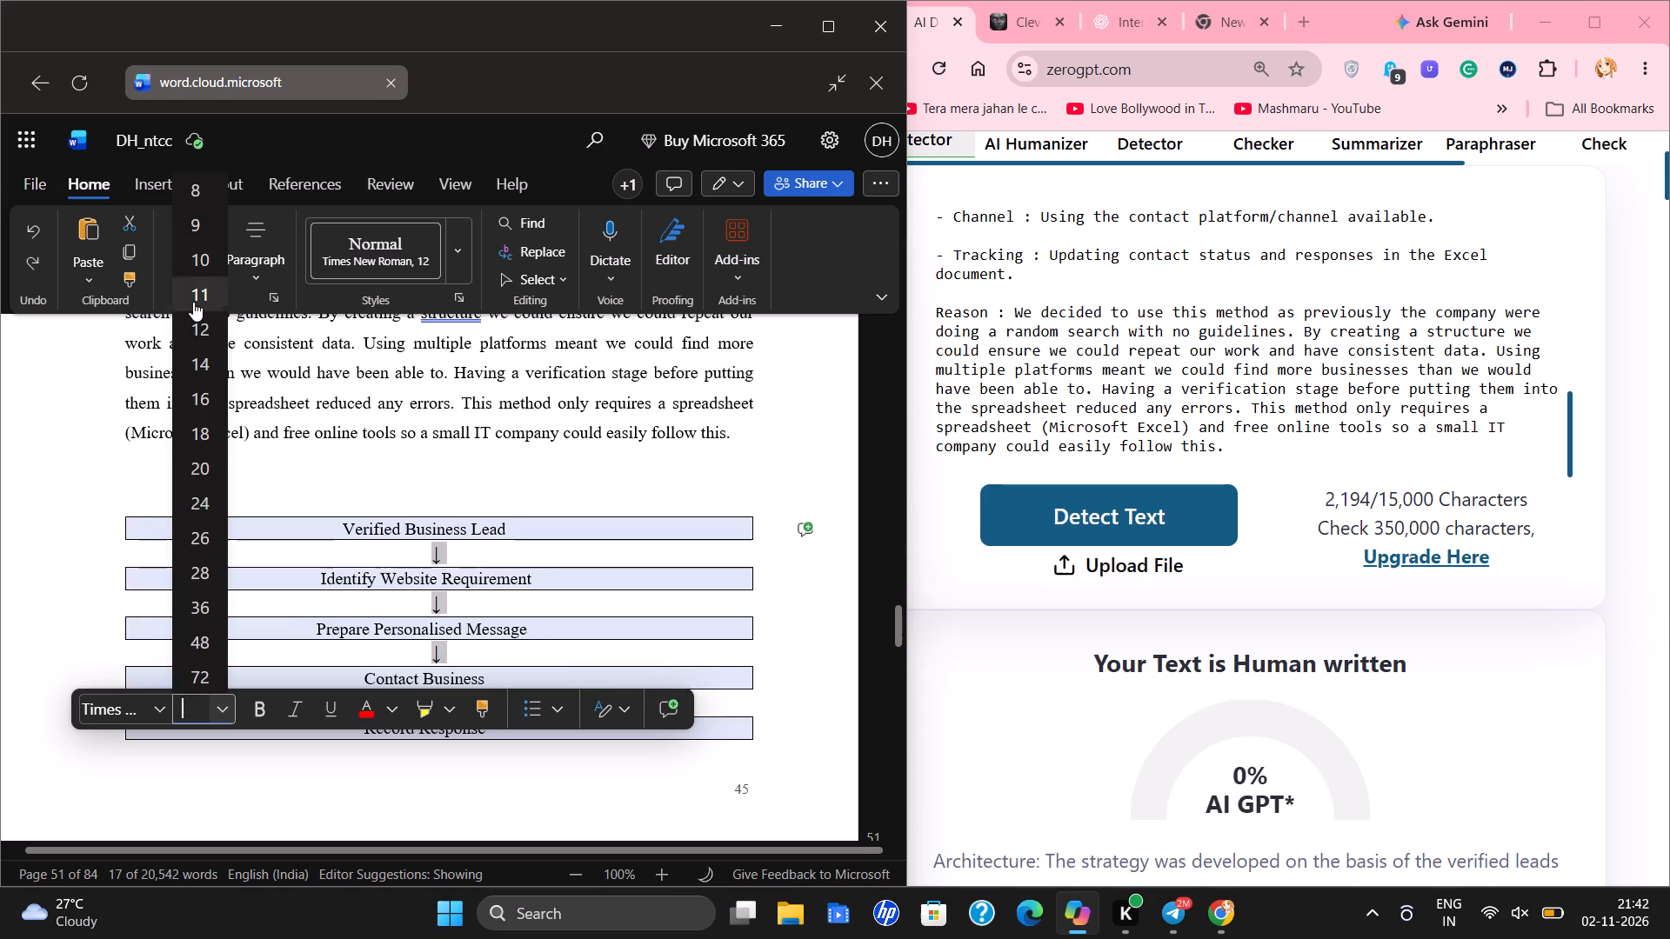
pyautogui.click(44, 577)
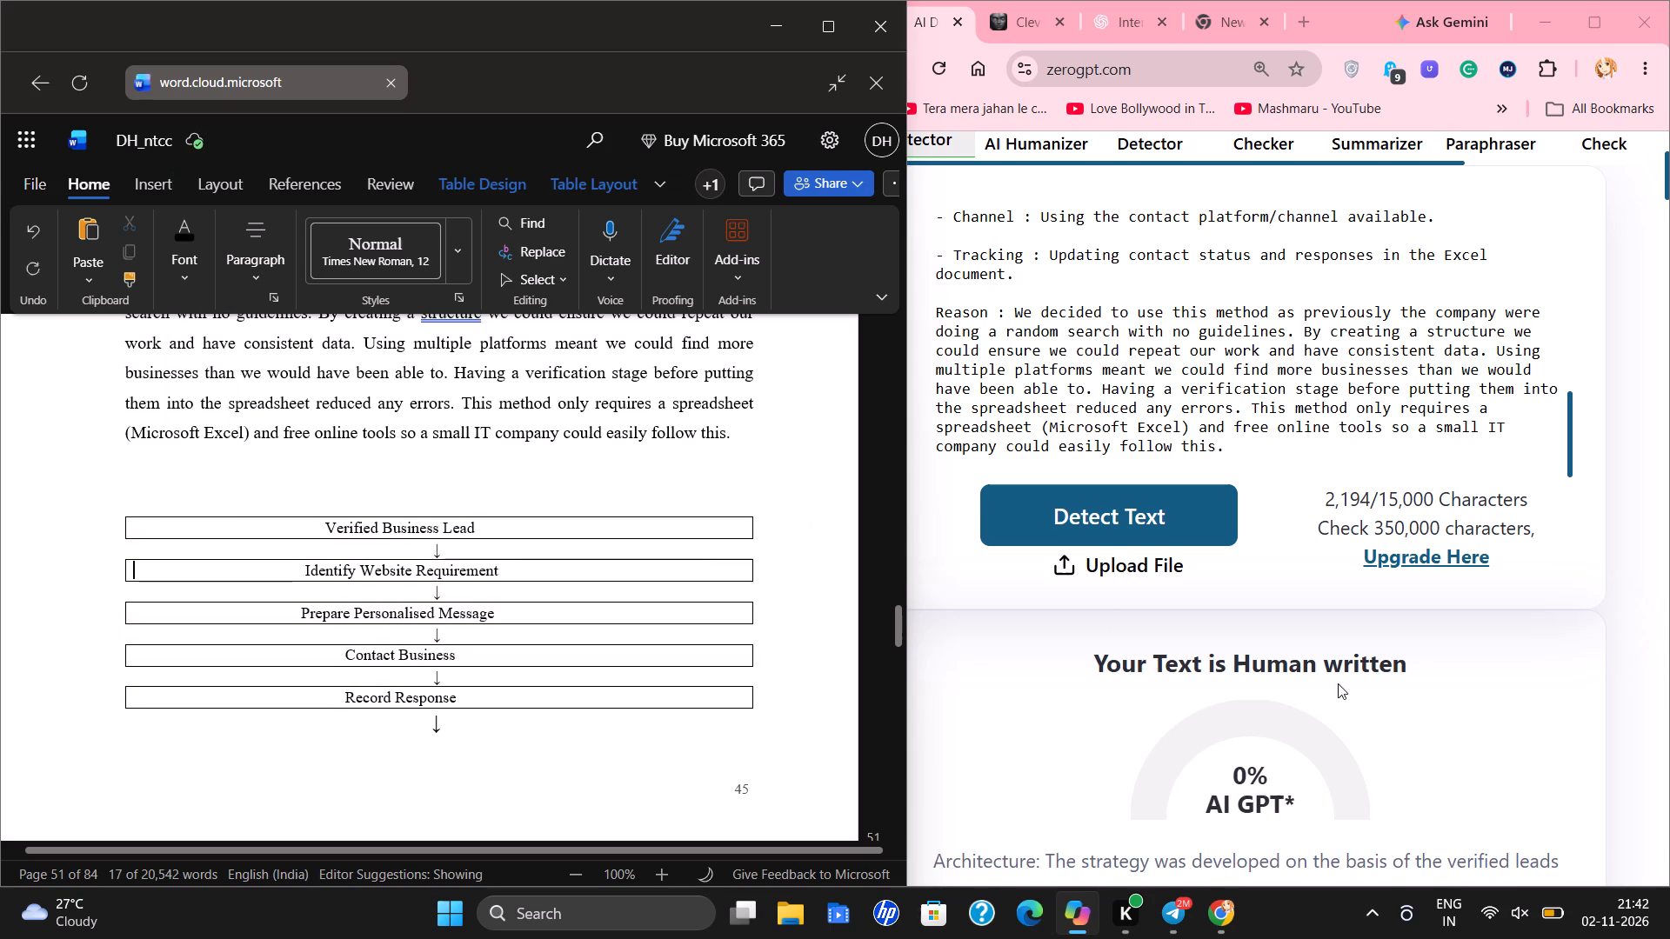
pyautogui.scroll(-1, 1278, 687)
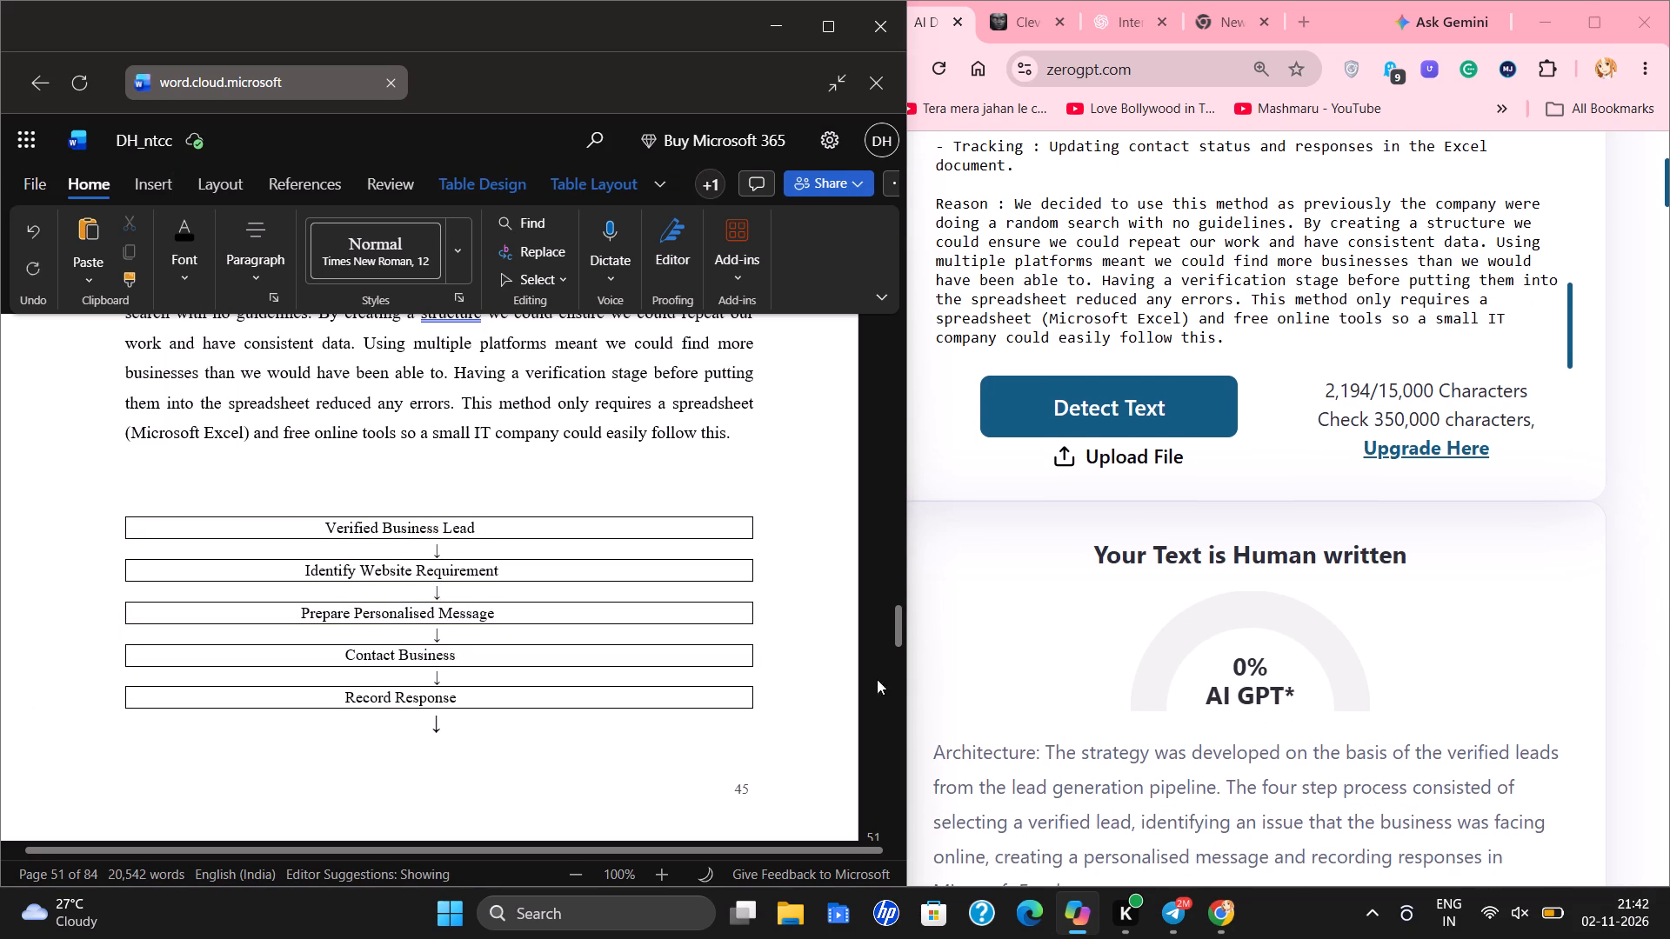
# Centre-align the text in the Verified Business Lead and Identify Website Requirement boxes of the flowchart.
pyautogui.click(324, 529)
pyautogui.moveTo(324, 529); pyautogui.dragTo(519, 526)
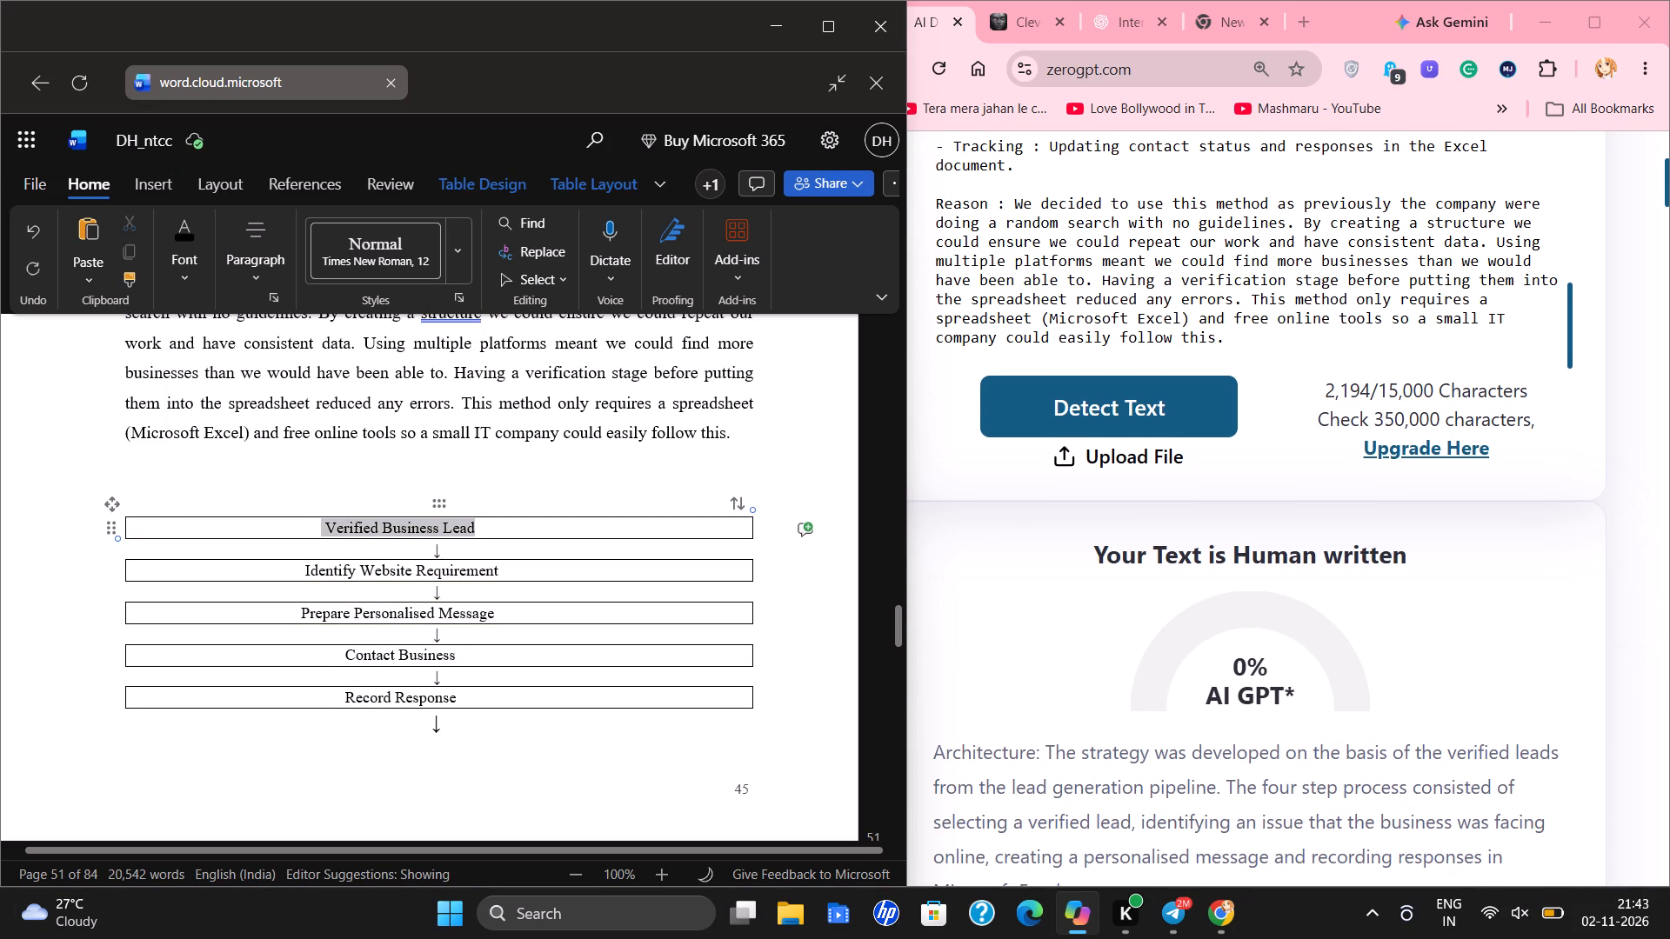
pyautogui.moveTo(519, 526); pyautogui.dragTo(525, 527)
pyautogui.click(238, 256)
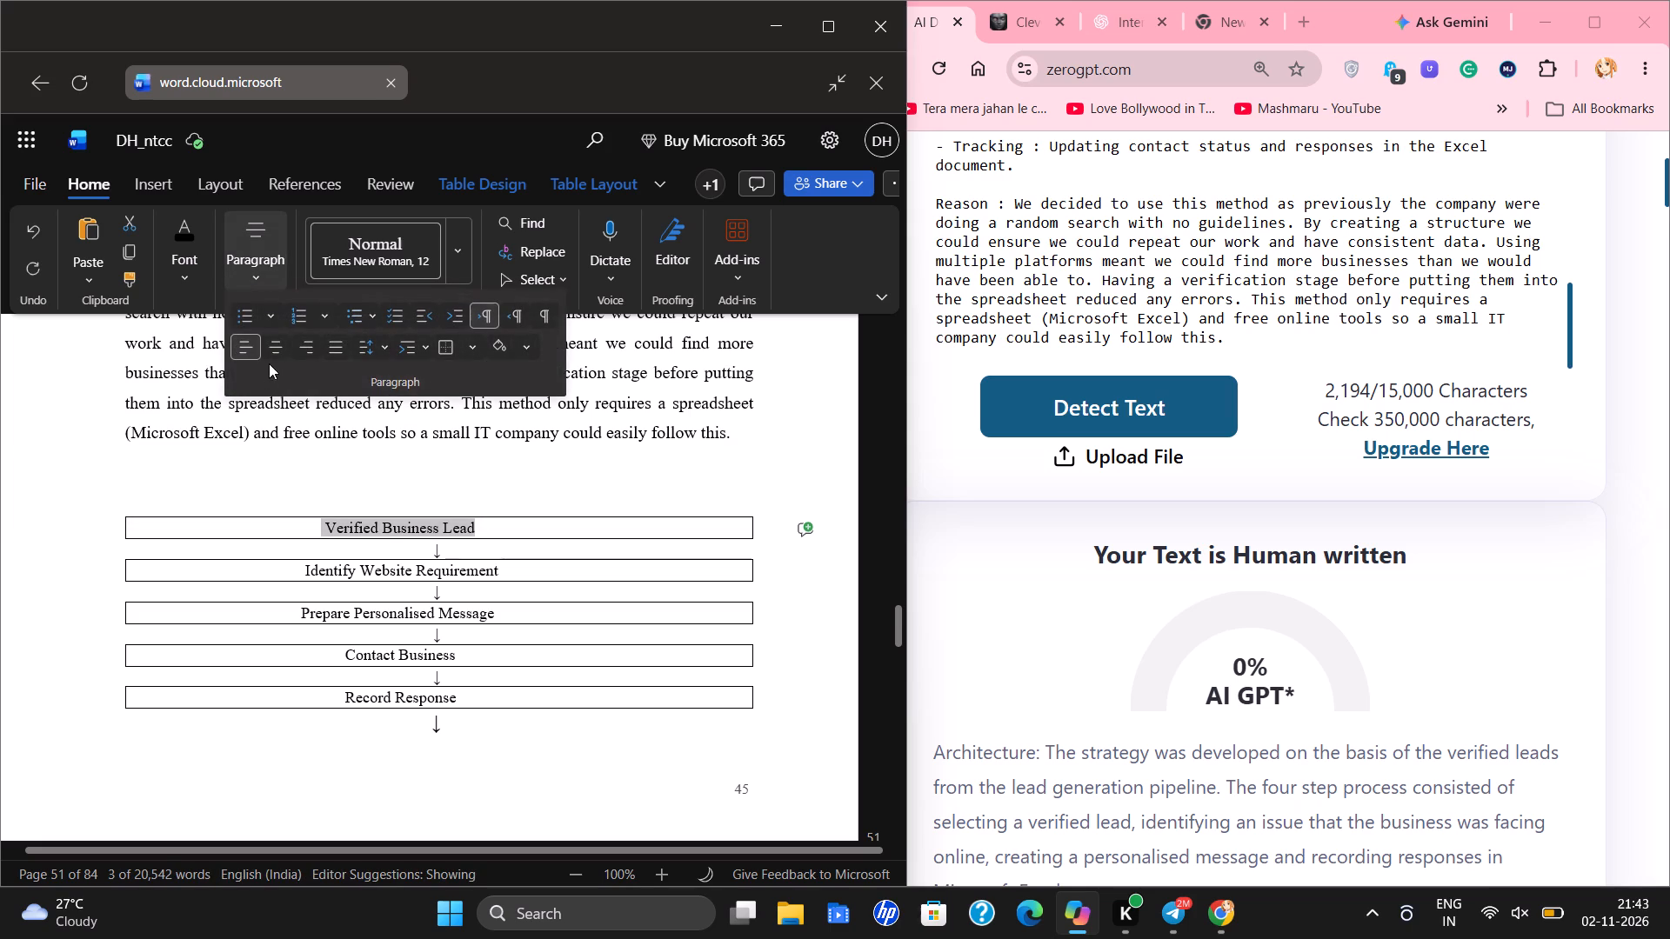
pyautogui.click(275, 352)
pyautogui.moveTo(301, 570); pyautogui.dragTo(400, 567)
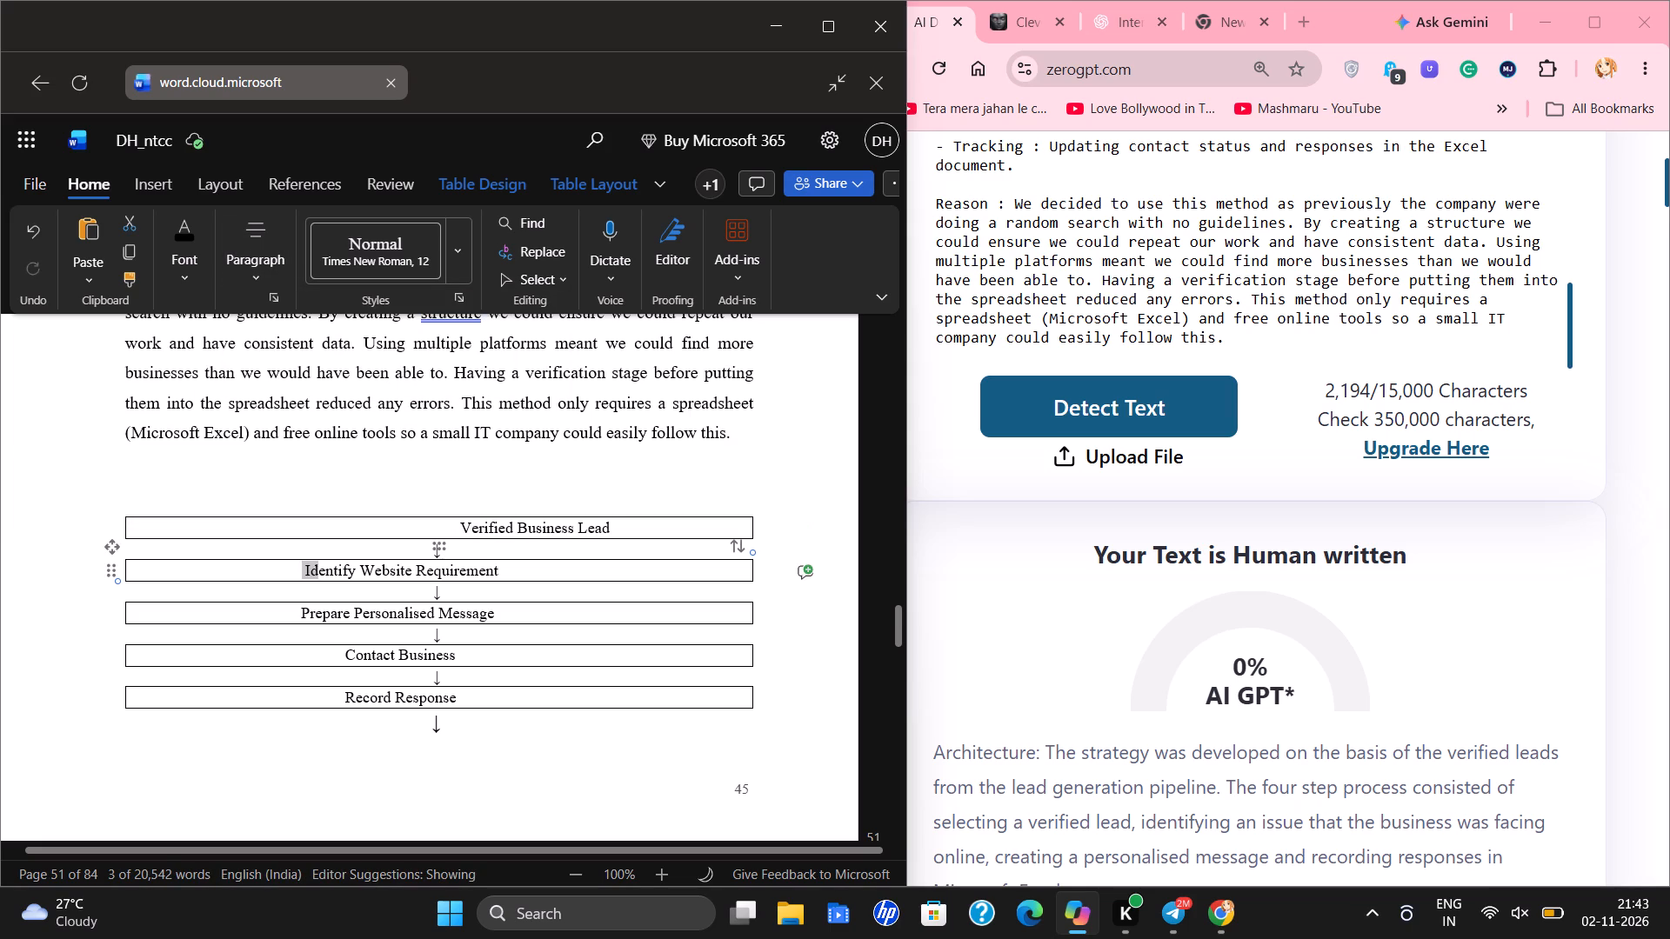
pyautogui.moveTo(400, 567); pyautogui.dragTo(509, 567)
pyautogui.click(258, 267)
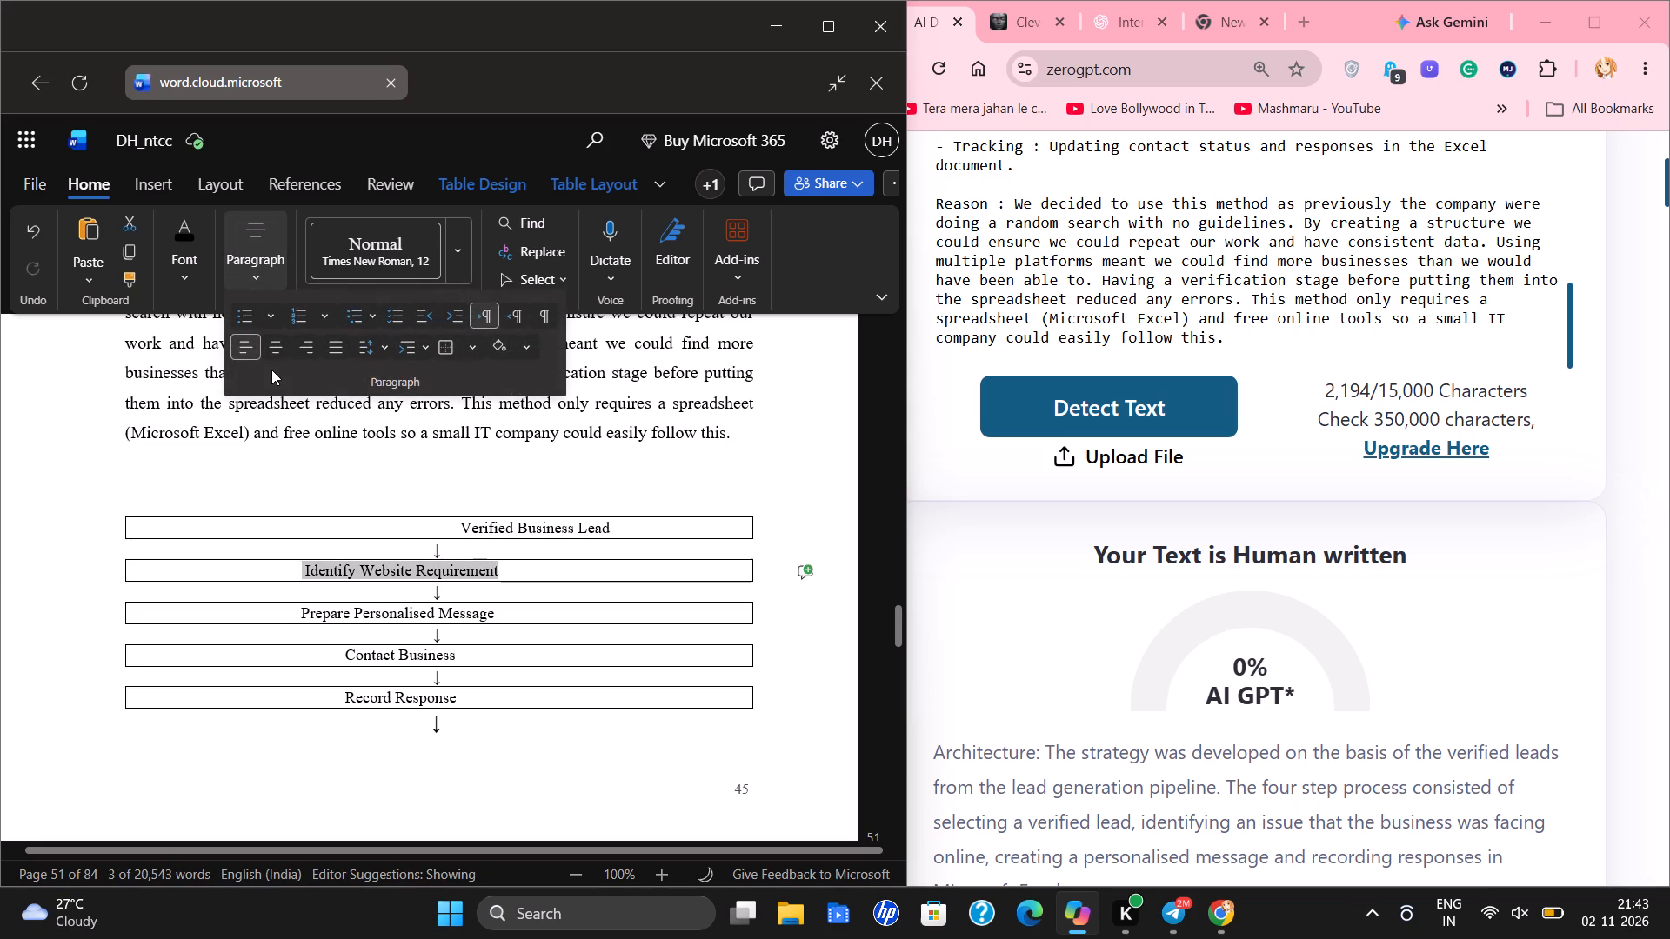
pyautogui.click(284, 350)
# Centre-align the text in the Prepare Personalised Message, Contact Business and Record Response boxes of the flowchart.
pyautogui.moveTo(298, 609); pyautogui.dragTo(300, 609)
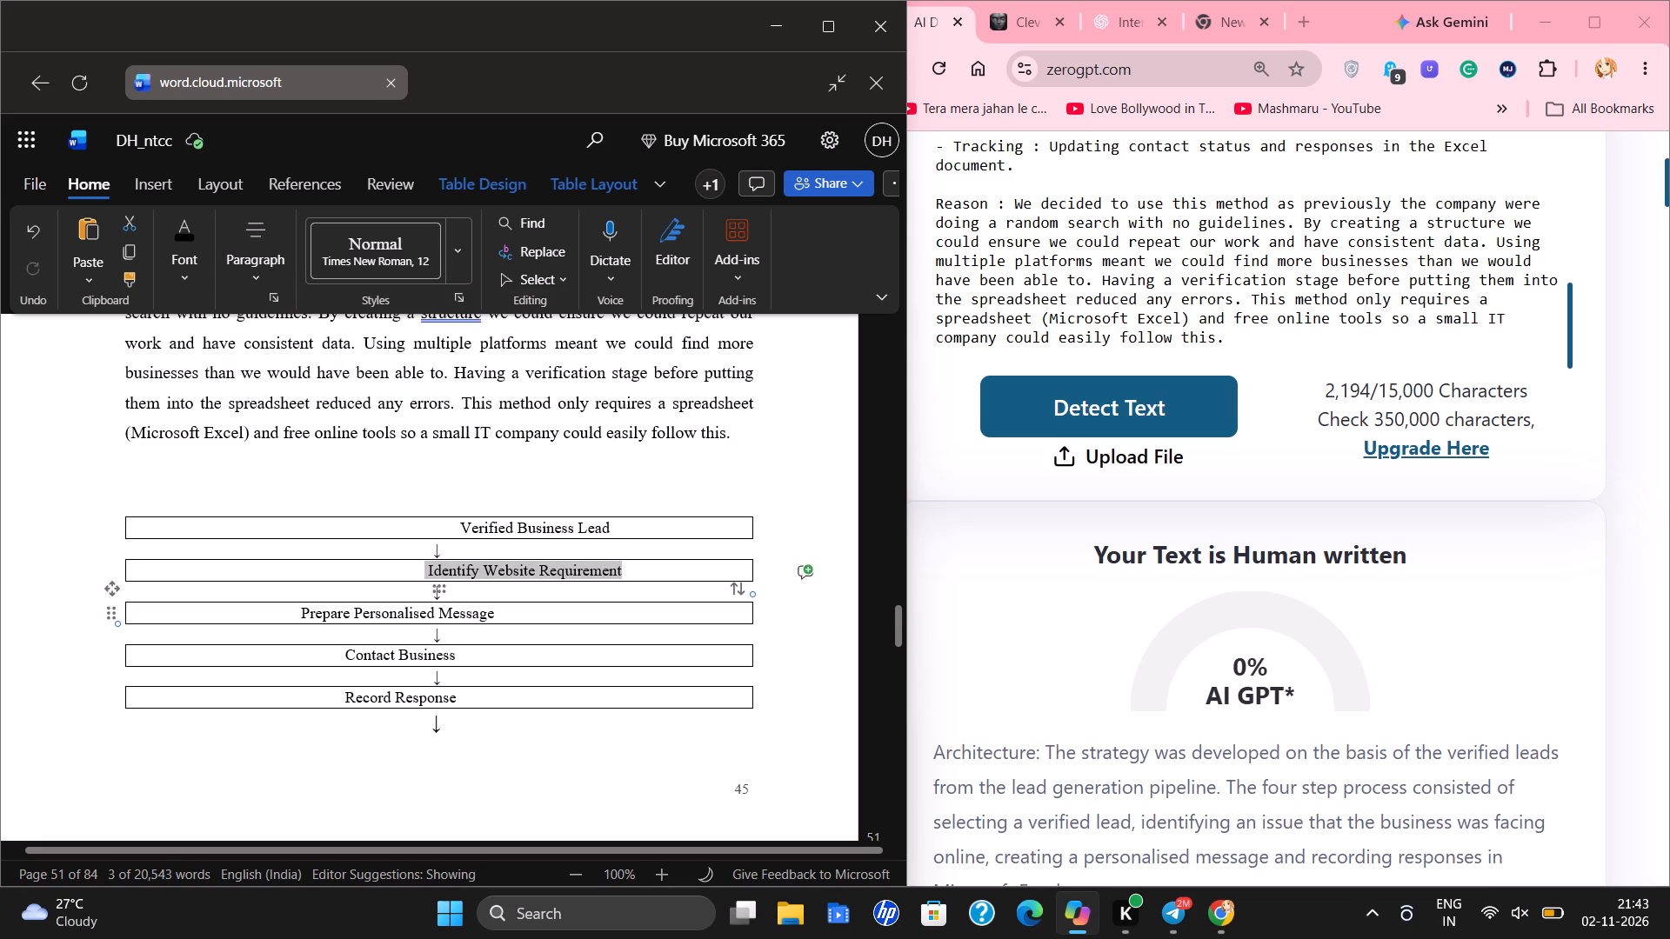
pyautogui.moveTo(300, 609); pyautogui.dragTo(498, 612)
pyautogui.click(250, 249)
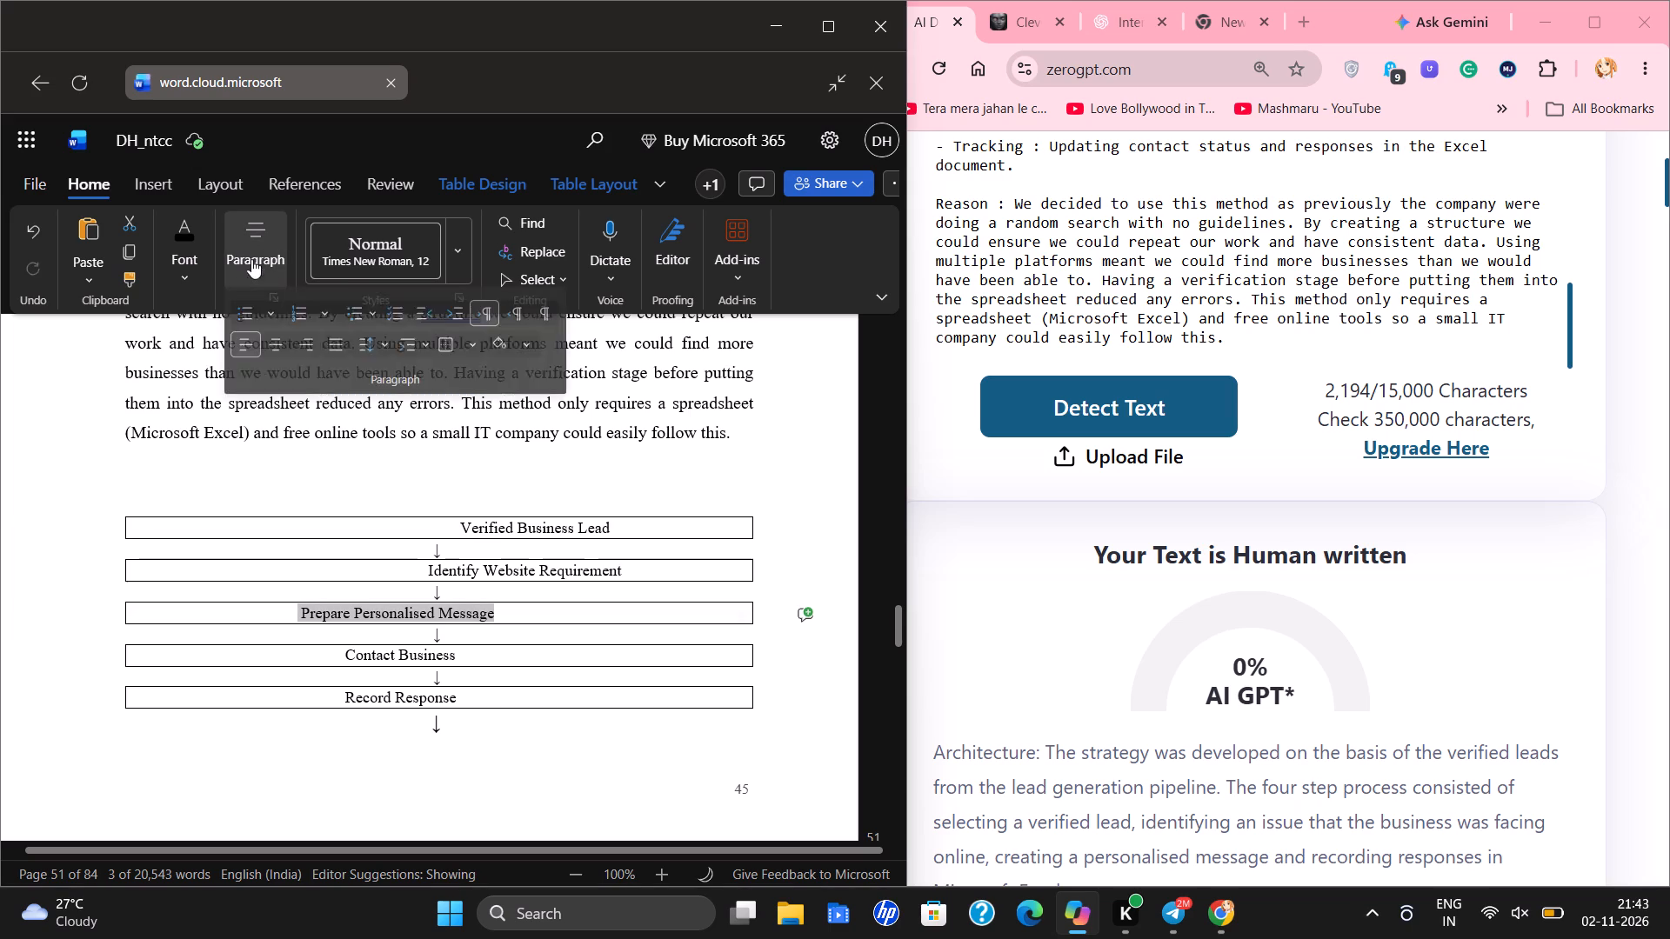
pyautogui.click(274, 346)
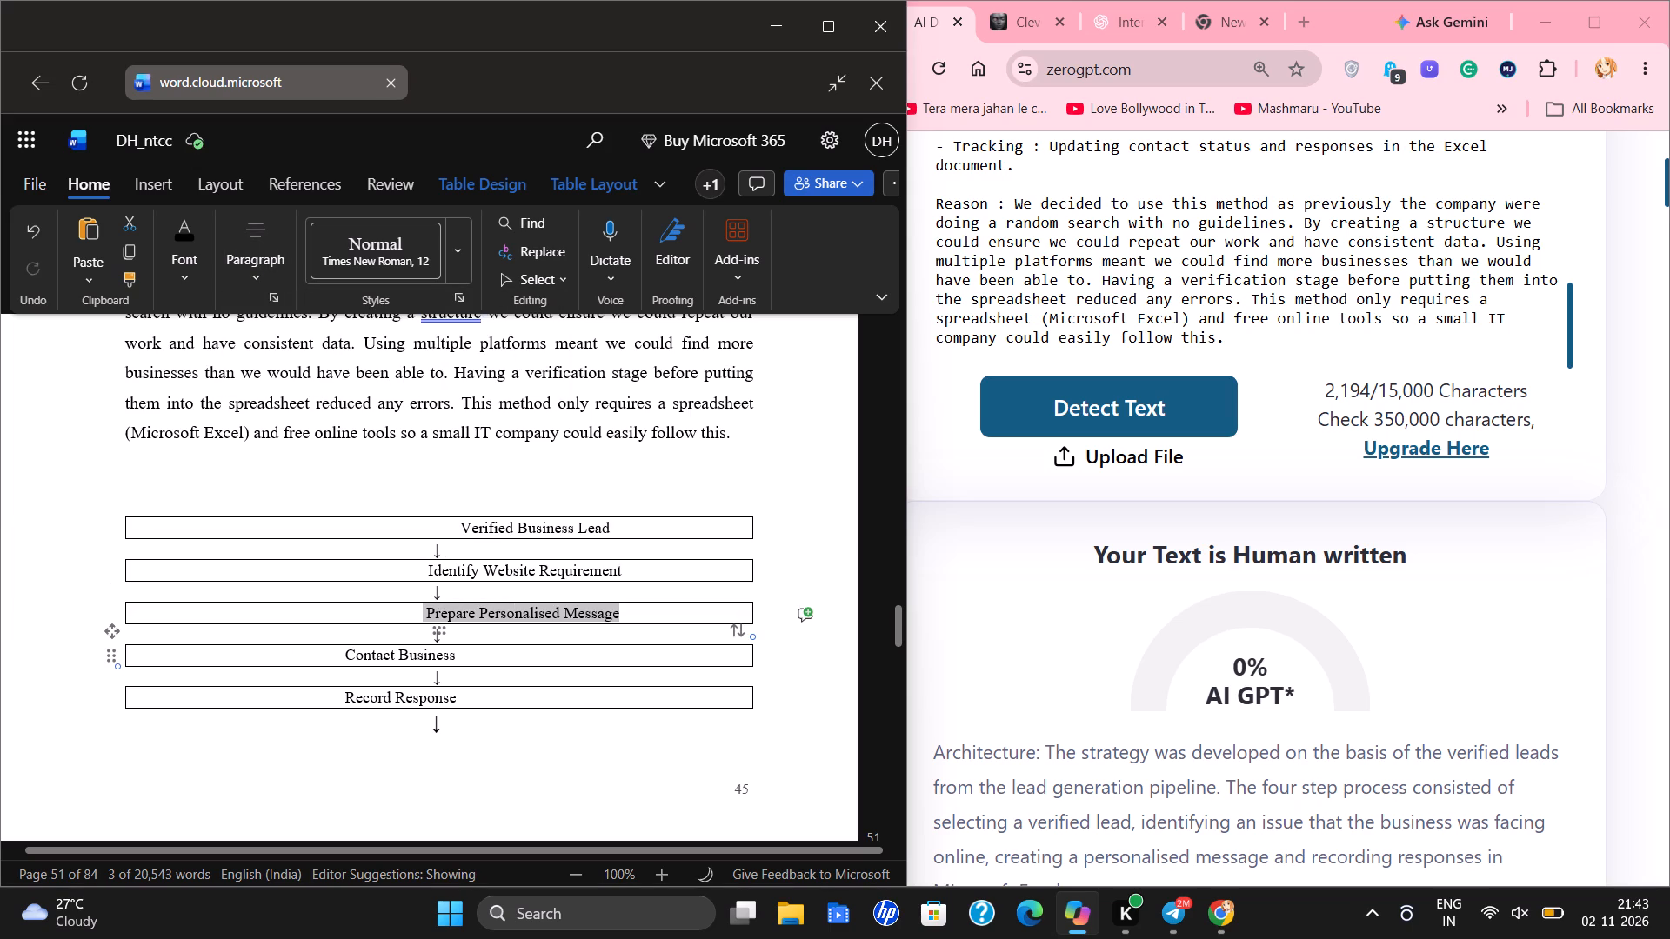
pyautogui.moveTo(344, 658); pyautogui.dragTo(467, 651)
pyautogui.click(246, 259)
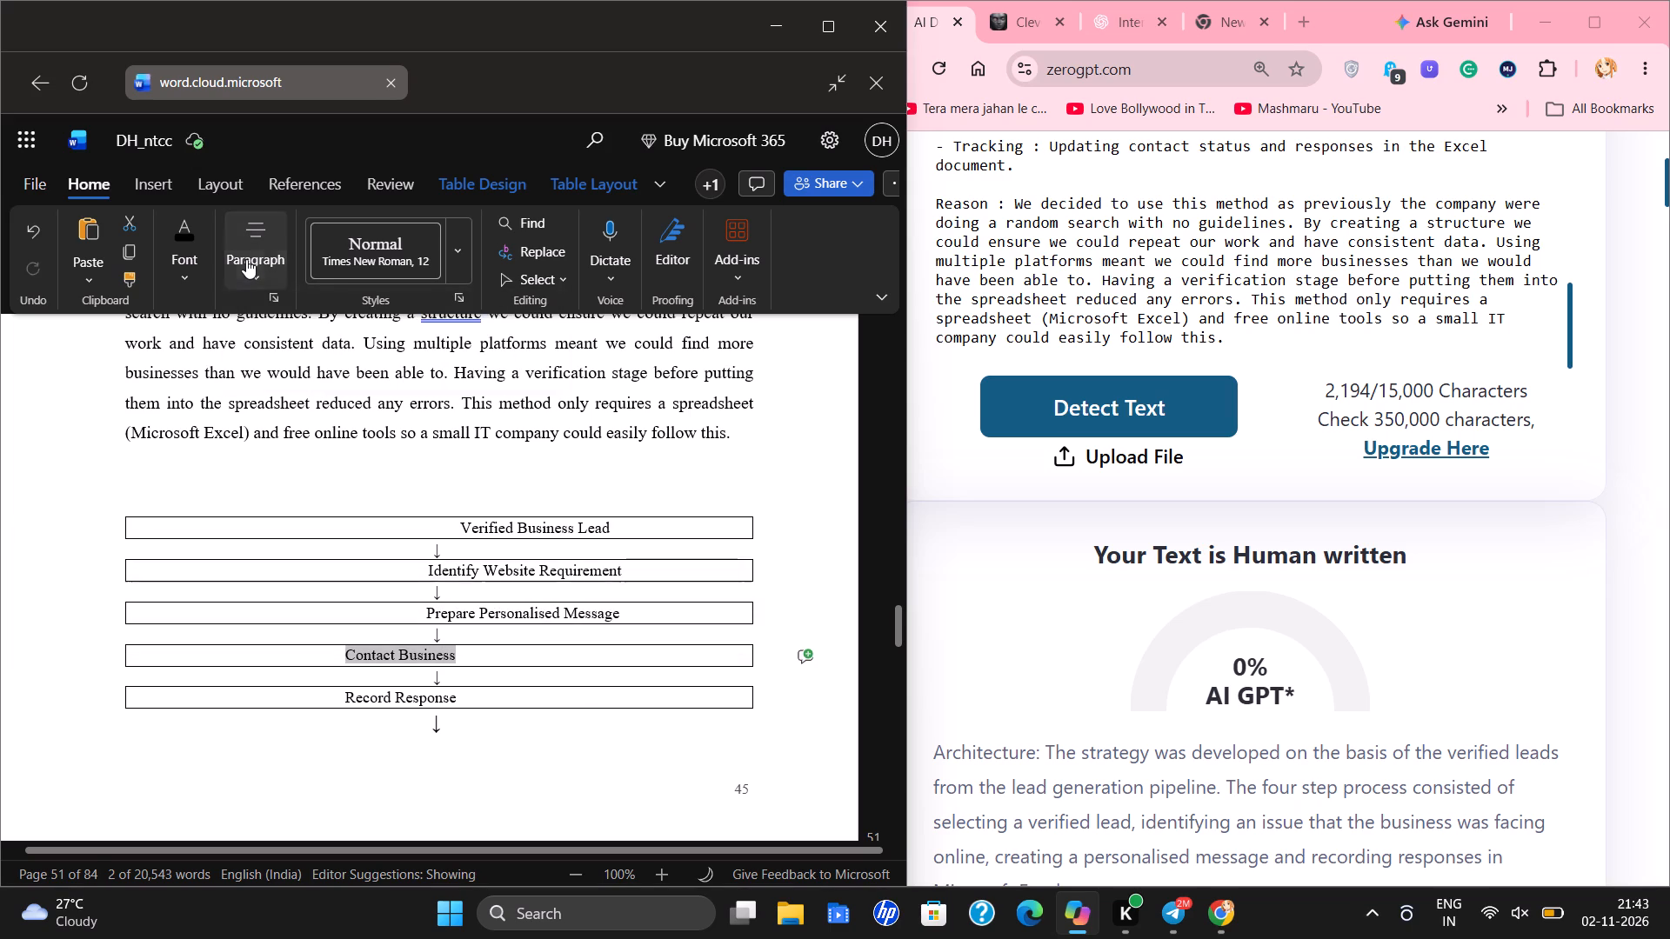
pyautogui.click(285, 341)
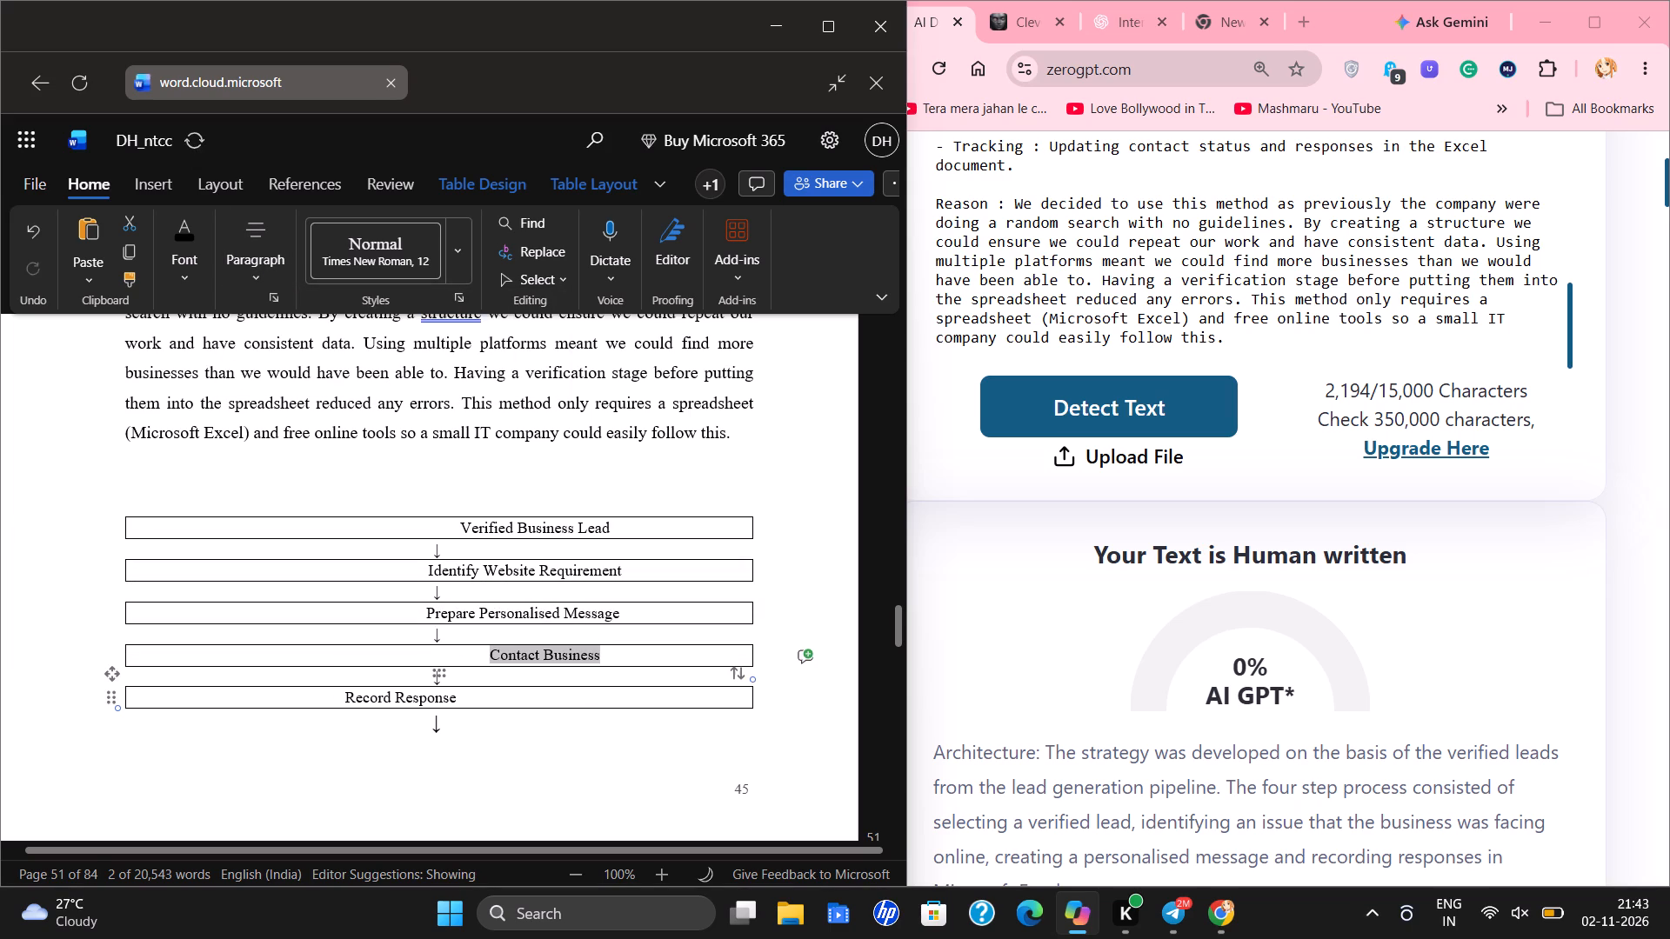
pyautogui.moveTo(344, 700); pyautogui.dragTo(477, 697)
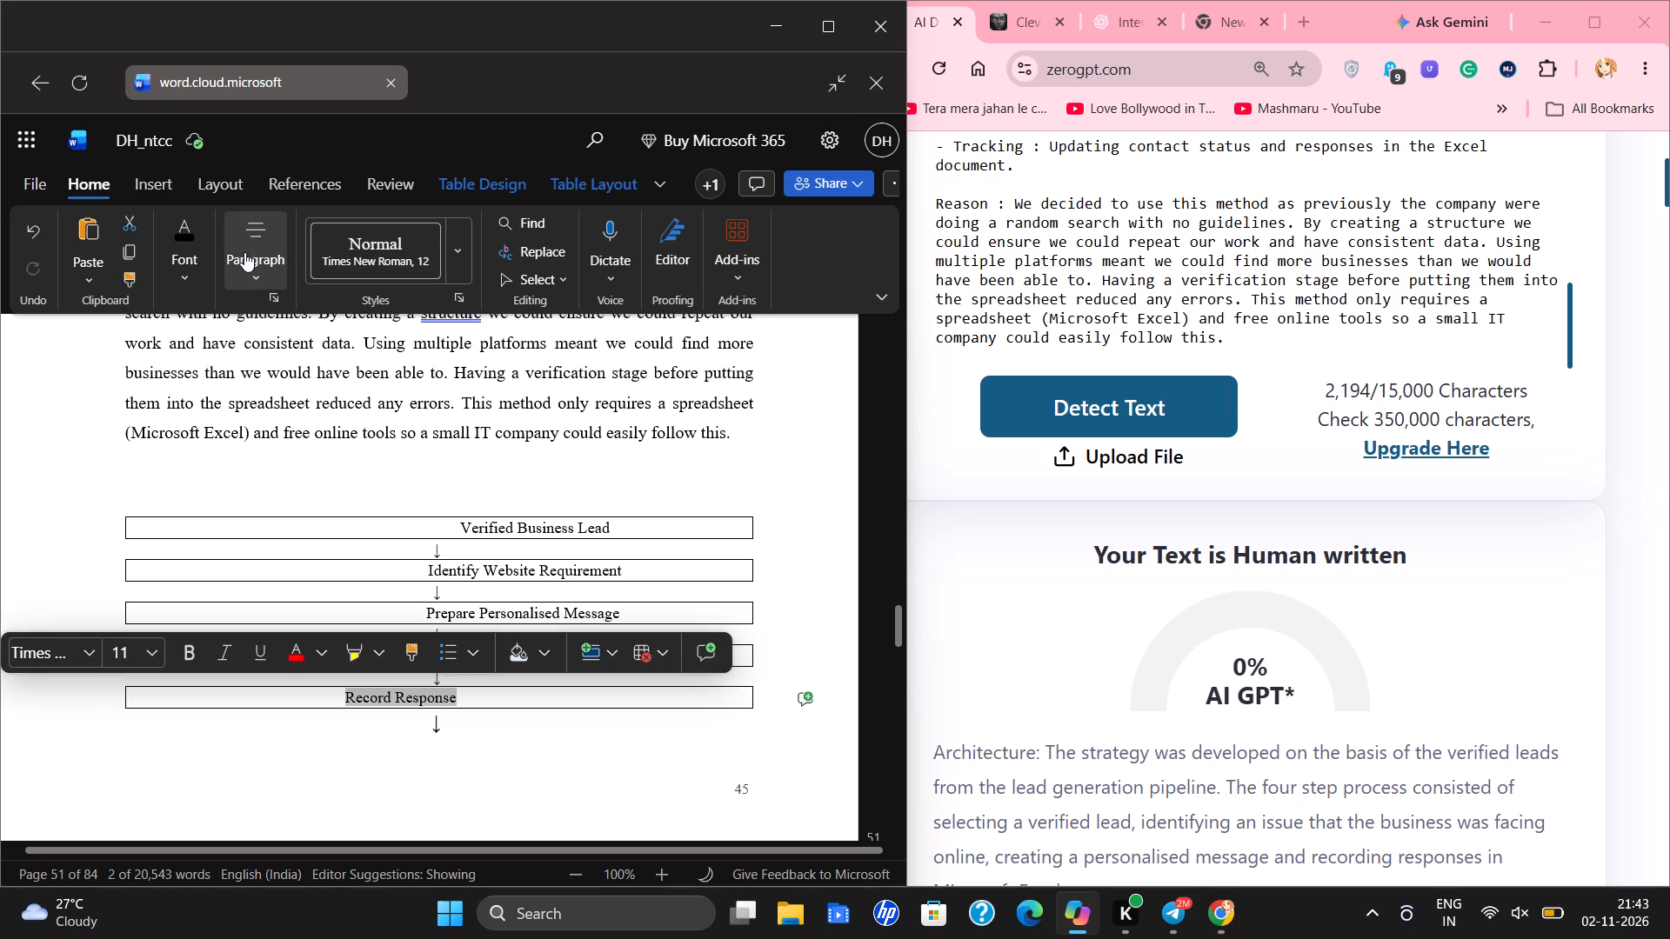
pyautogui.click(244, 252)
pyautogui.click(280, 354)
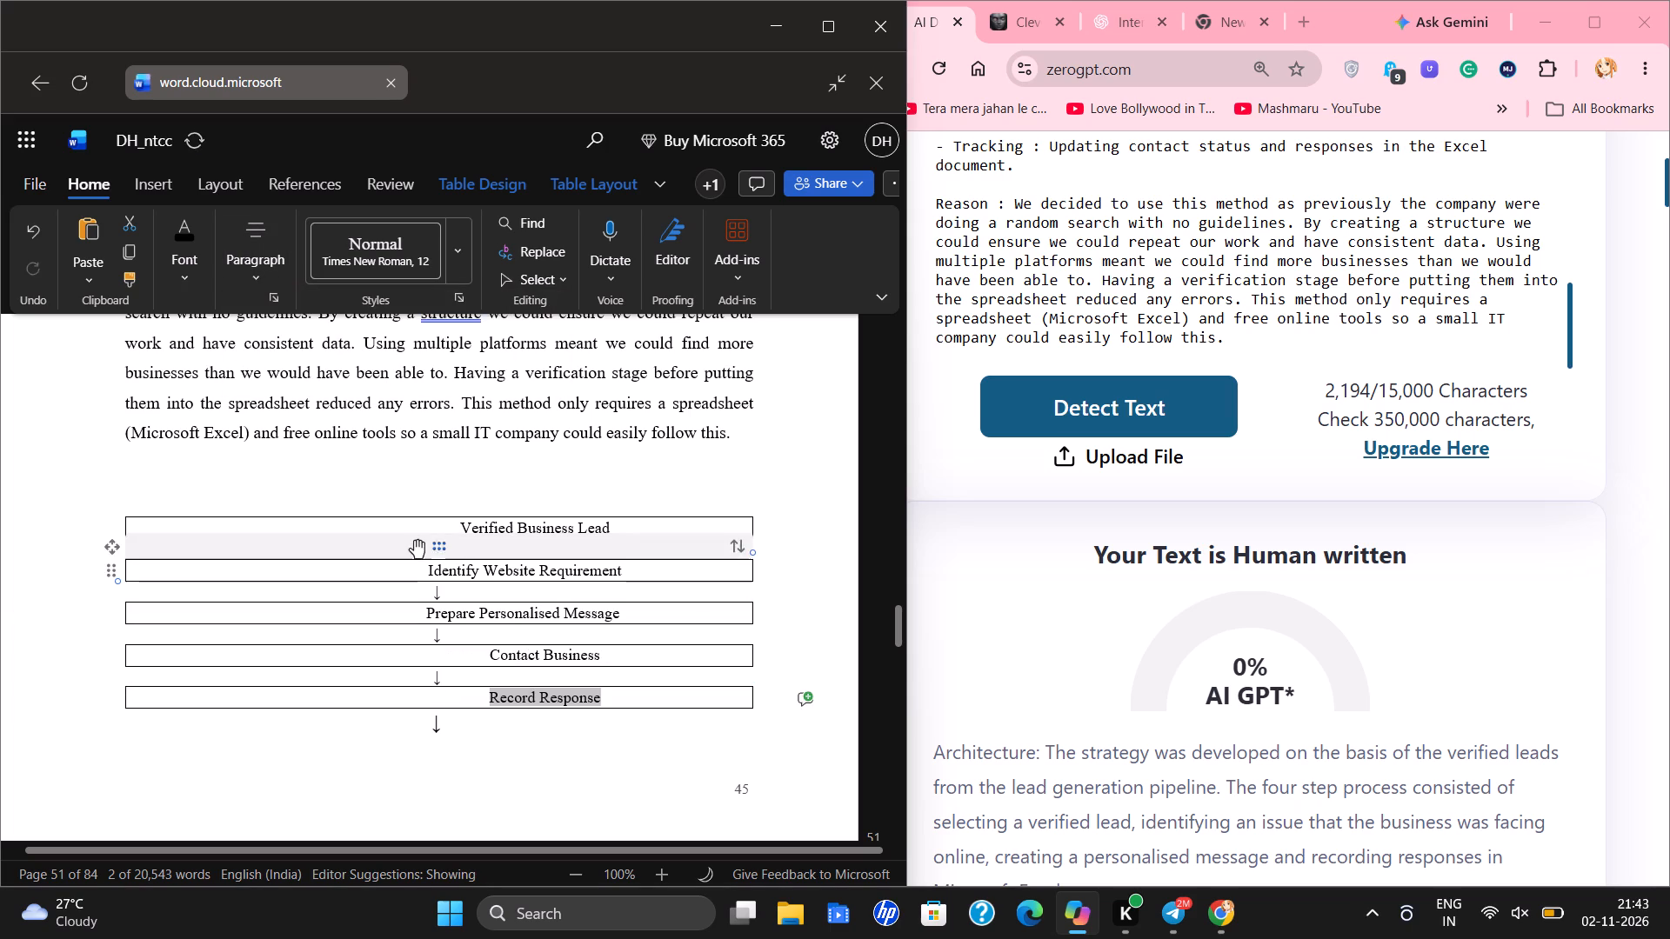
# Delete the blank spaces before the Verified Business Lead text in its flowchart box.
pyautogui.moveTo(467, 530); pyautogui.dragTo(293, 527)
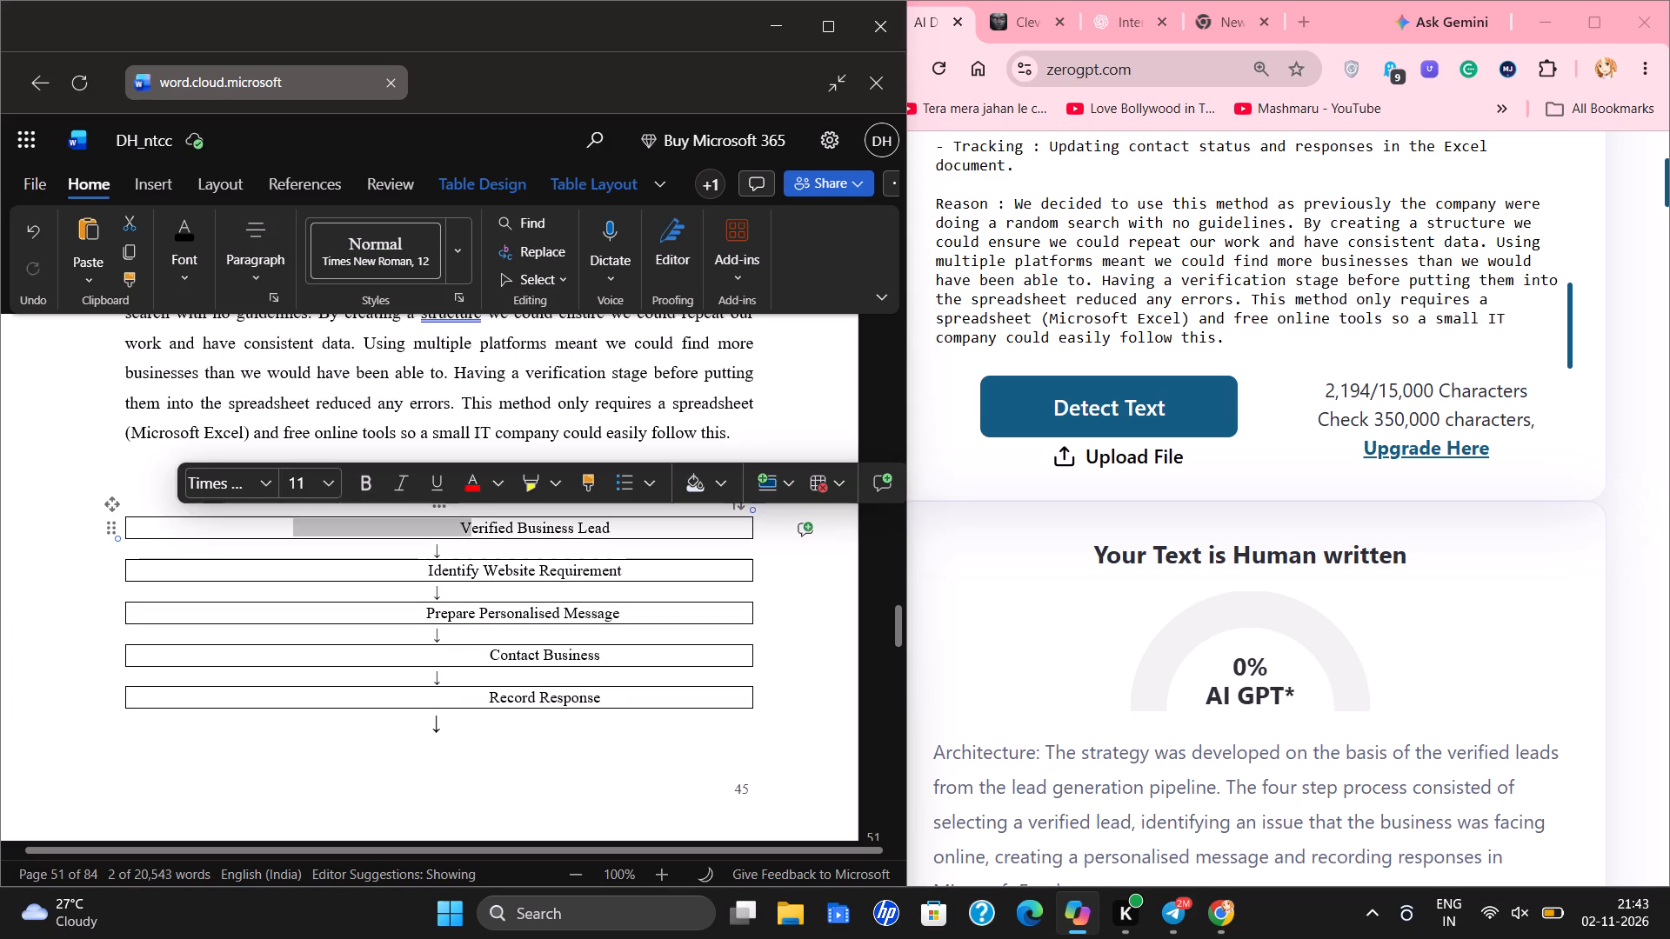
pyautogui.click(451, 529)
pyautogui.moveTo(458, 531); pyautogui.dragTo(443, 534)
pyautogui.click(425, 530)
pyautogui.moveTo(464, 532); pyautogui.dragTo(448, 532)
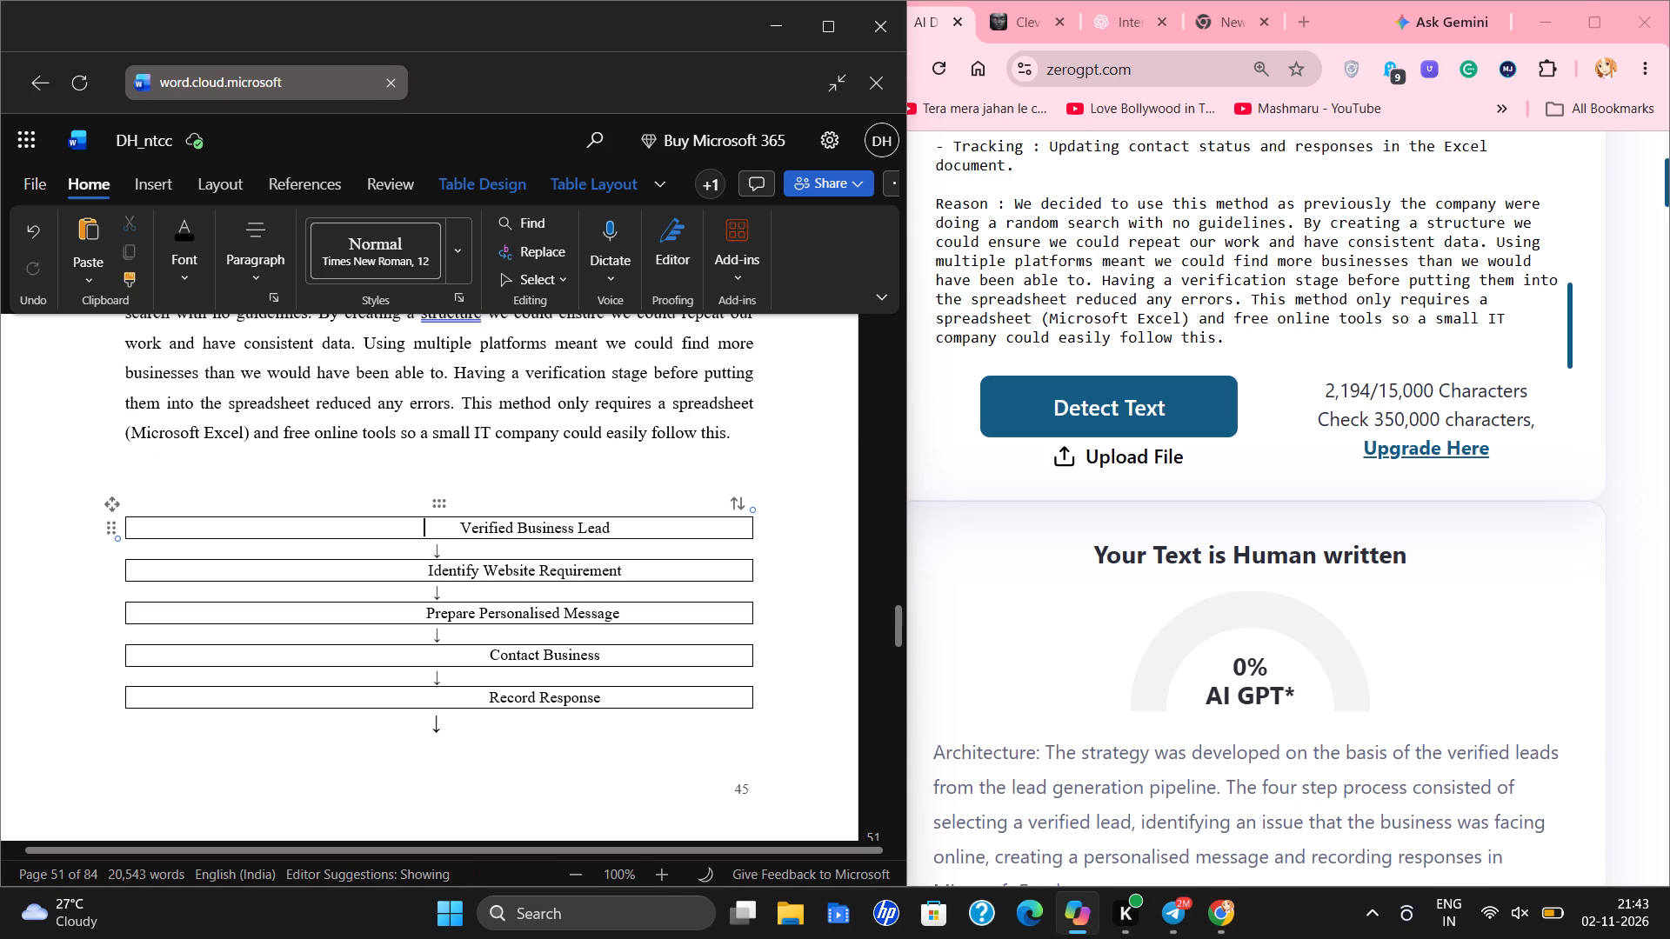
pyautogui.moveTo(448, 532); pyautogui.dragTo(223, 543)
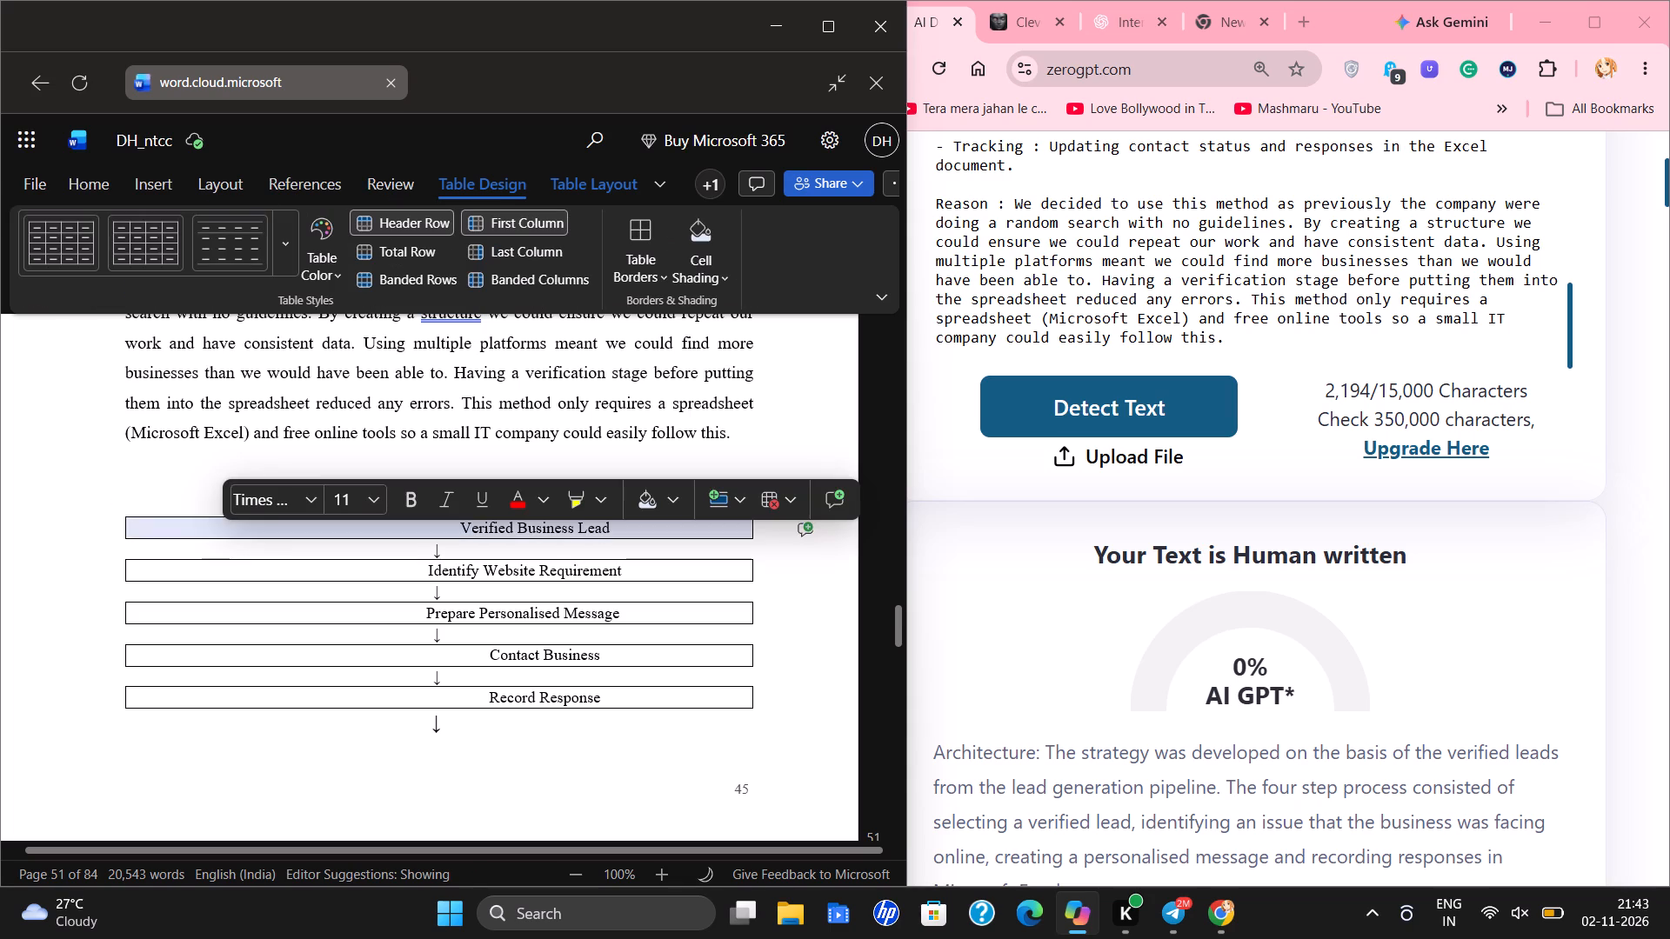
pyautogui.click(137, 476)
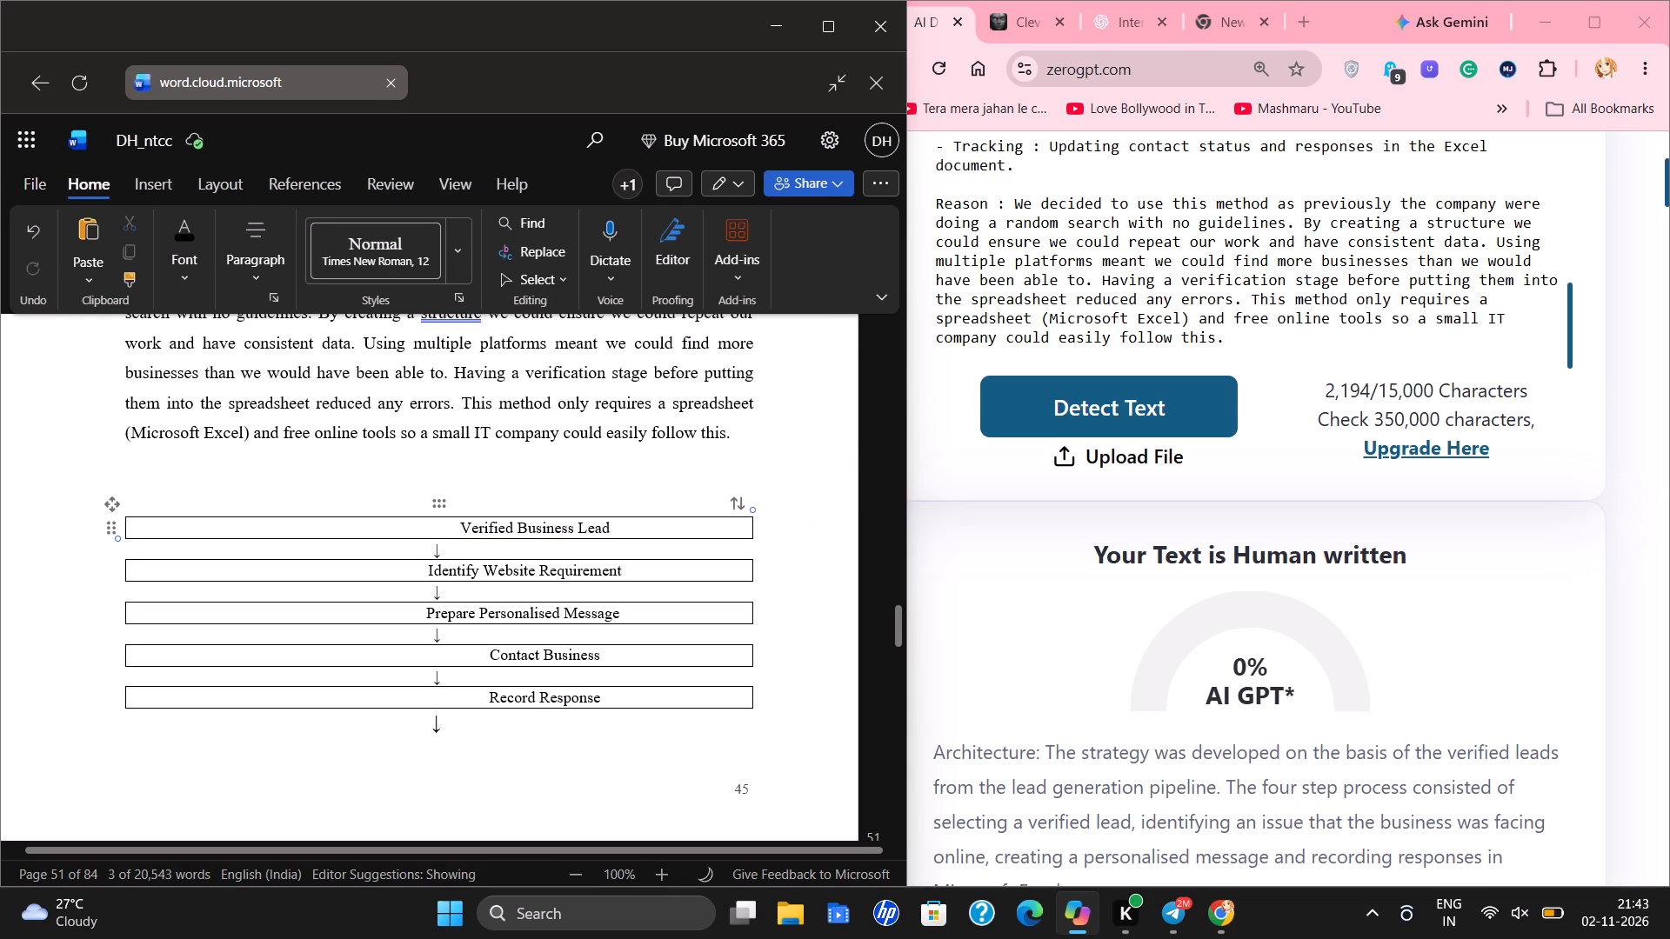
pyautogui.moveTo(461, 531); pyautogui.dragTo(204, 540)
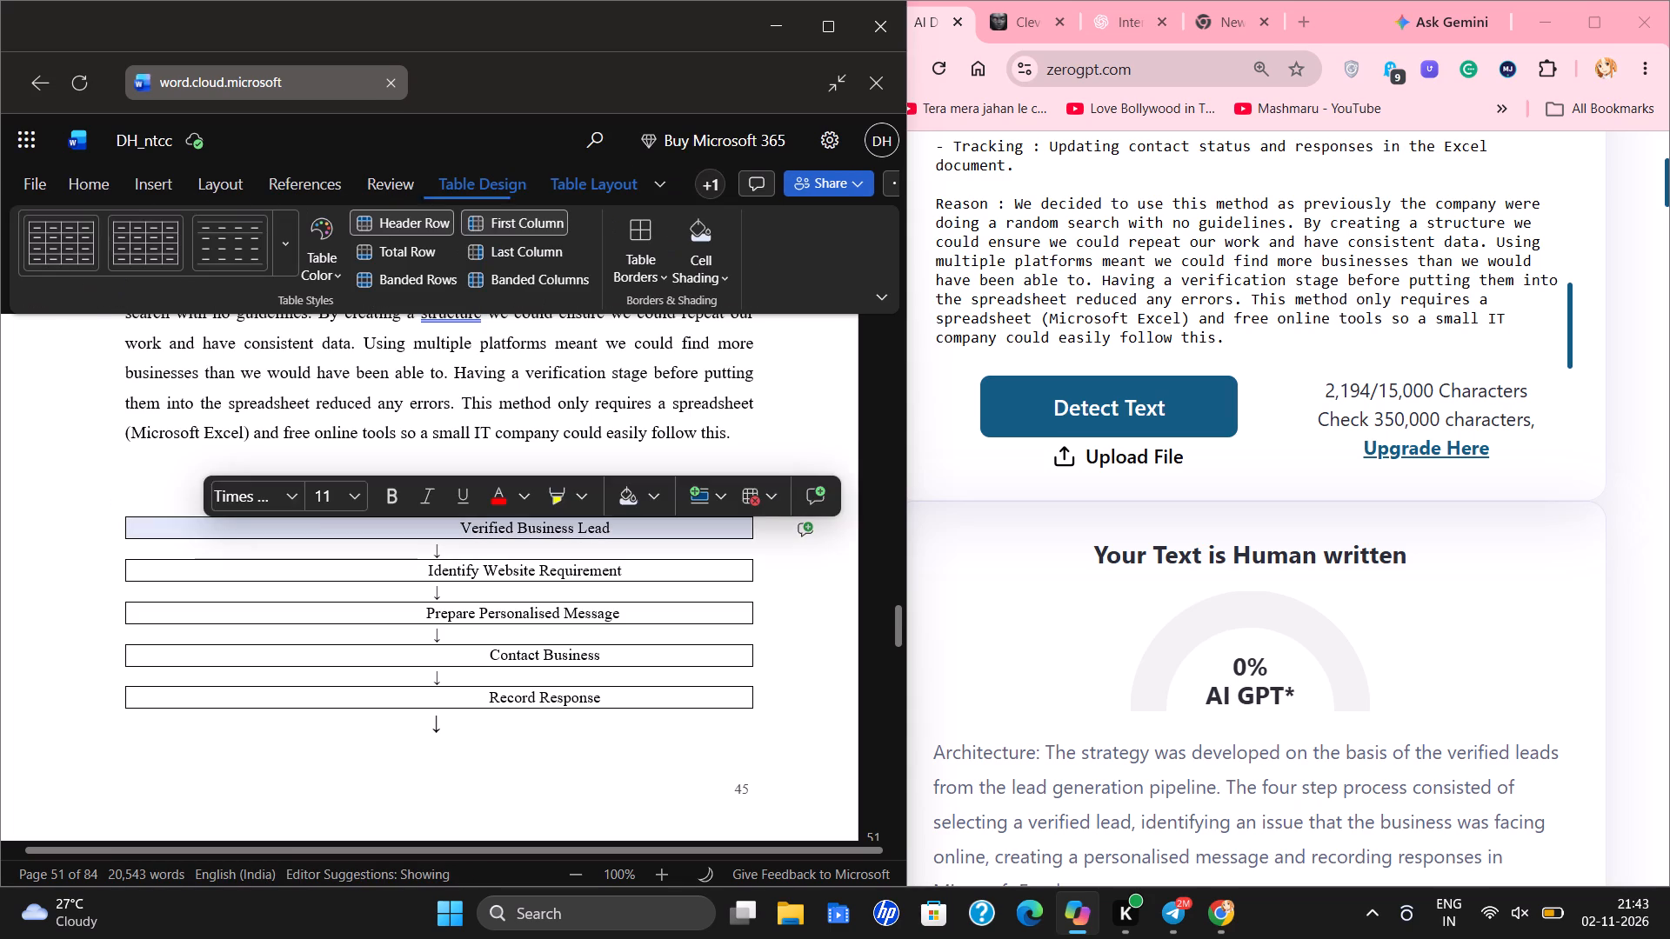
pyautogui.click(186, 463)
pyautogui.moveTo(460, 530); pyautogui.dragTo(397, 532)
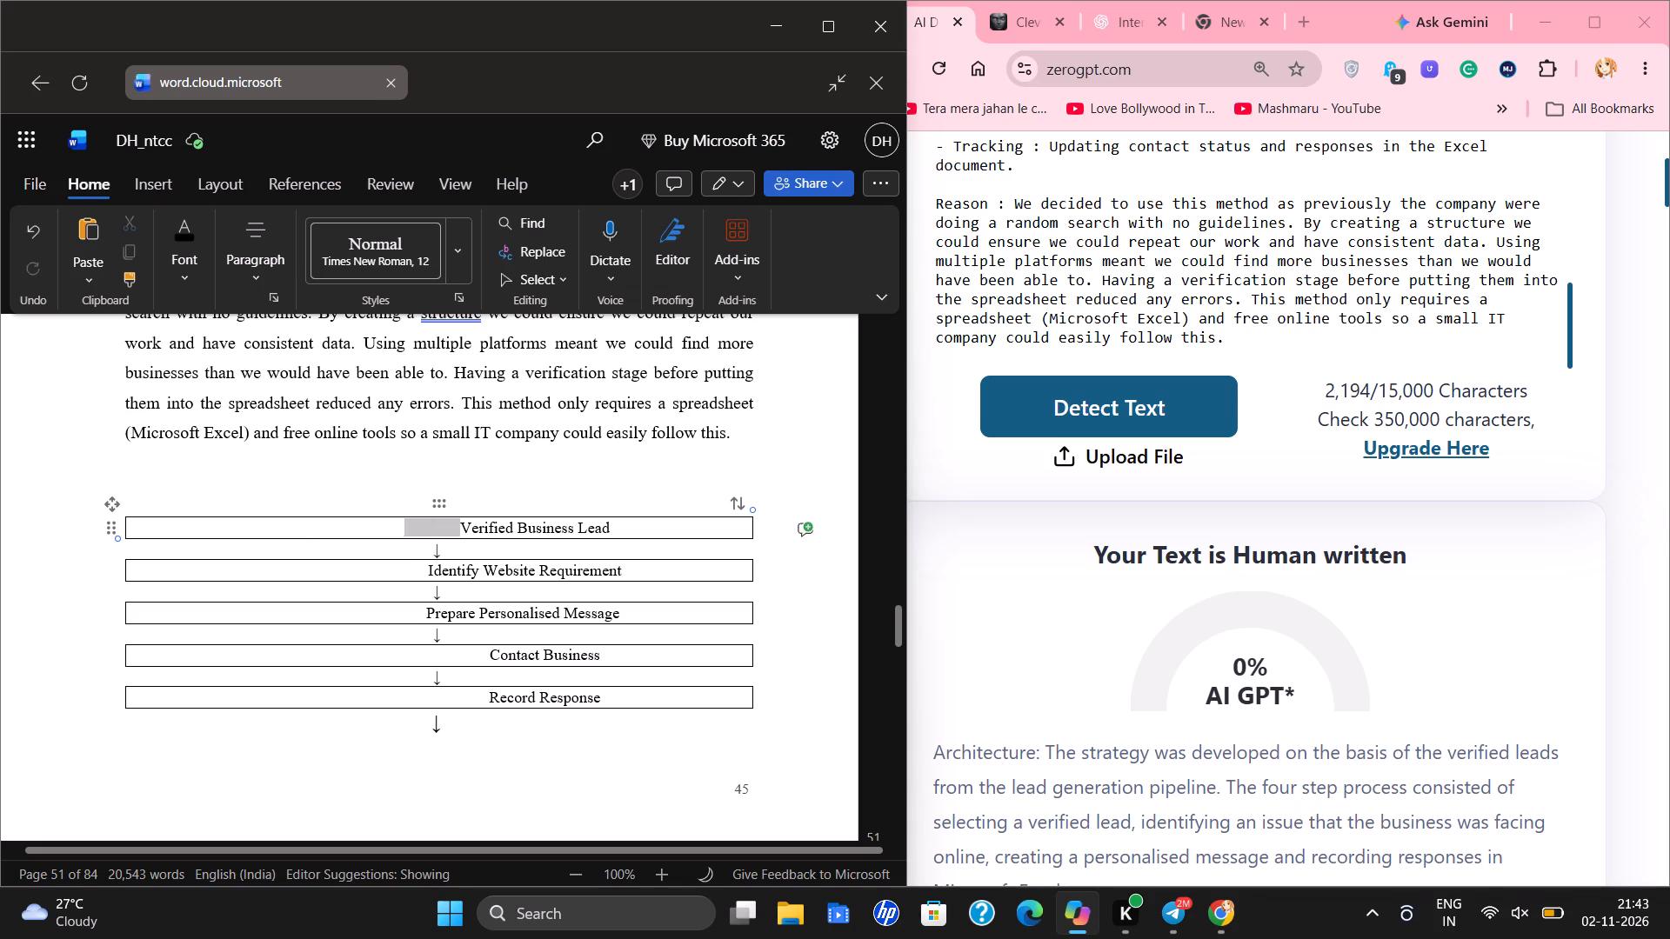
pyautogui.moveTo(397, 532); pyautogui.dragTo(246, 541)
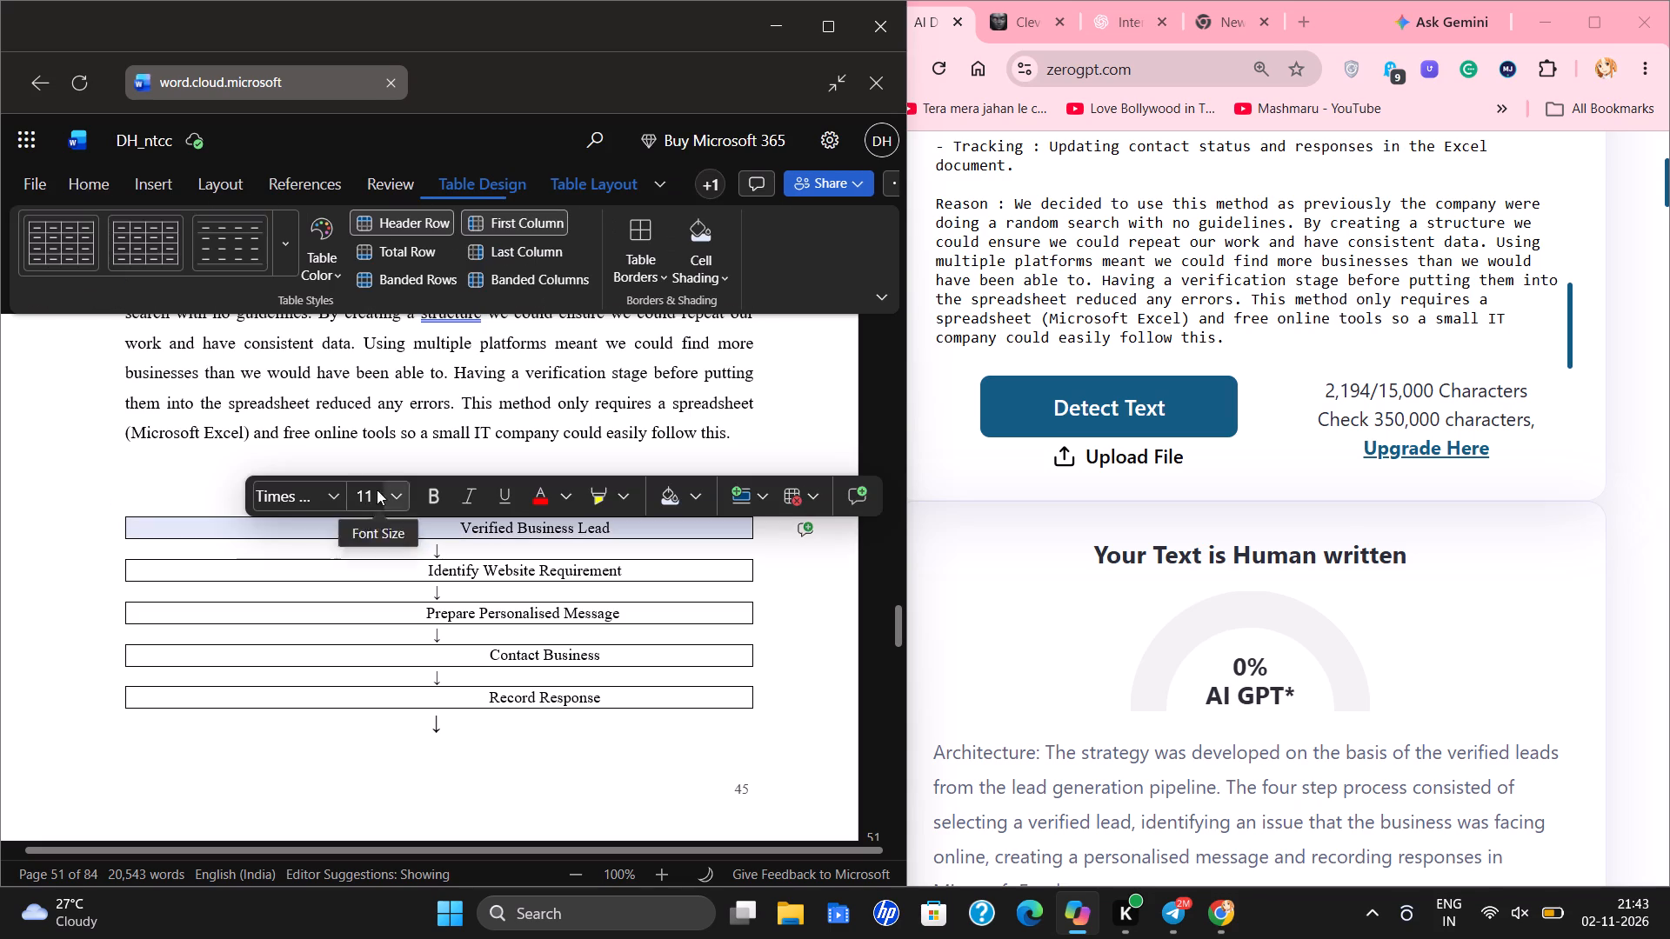
pyautogui.click(217, 447)
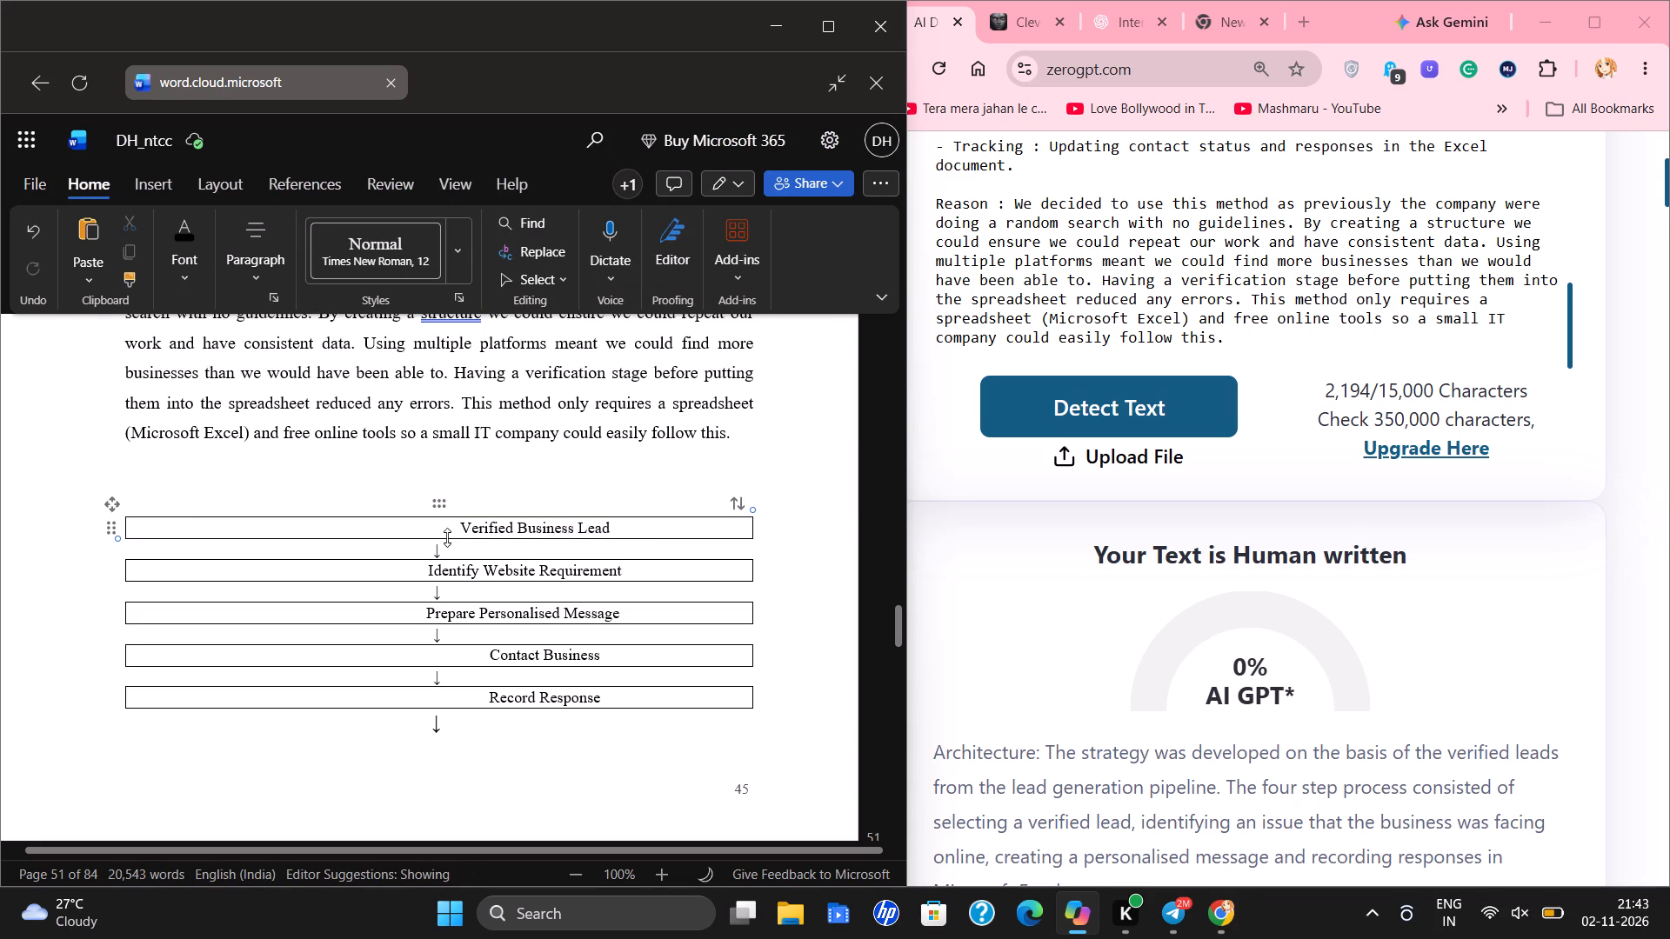
pyautogui.moveTo(461, 527); pyautogui.dragTo(361, 539)
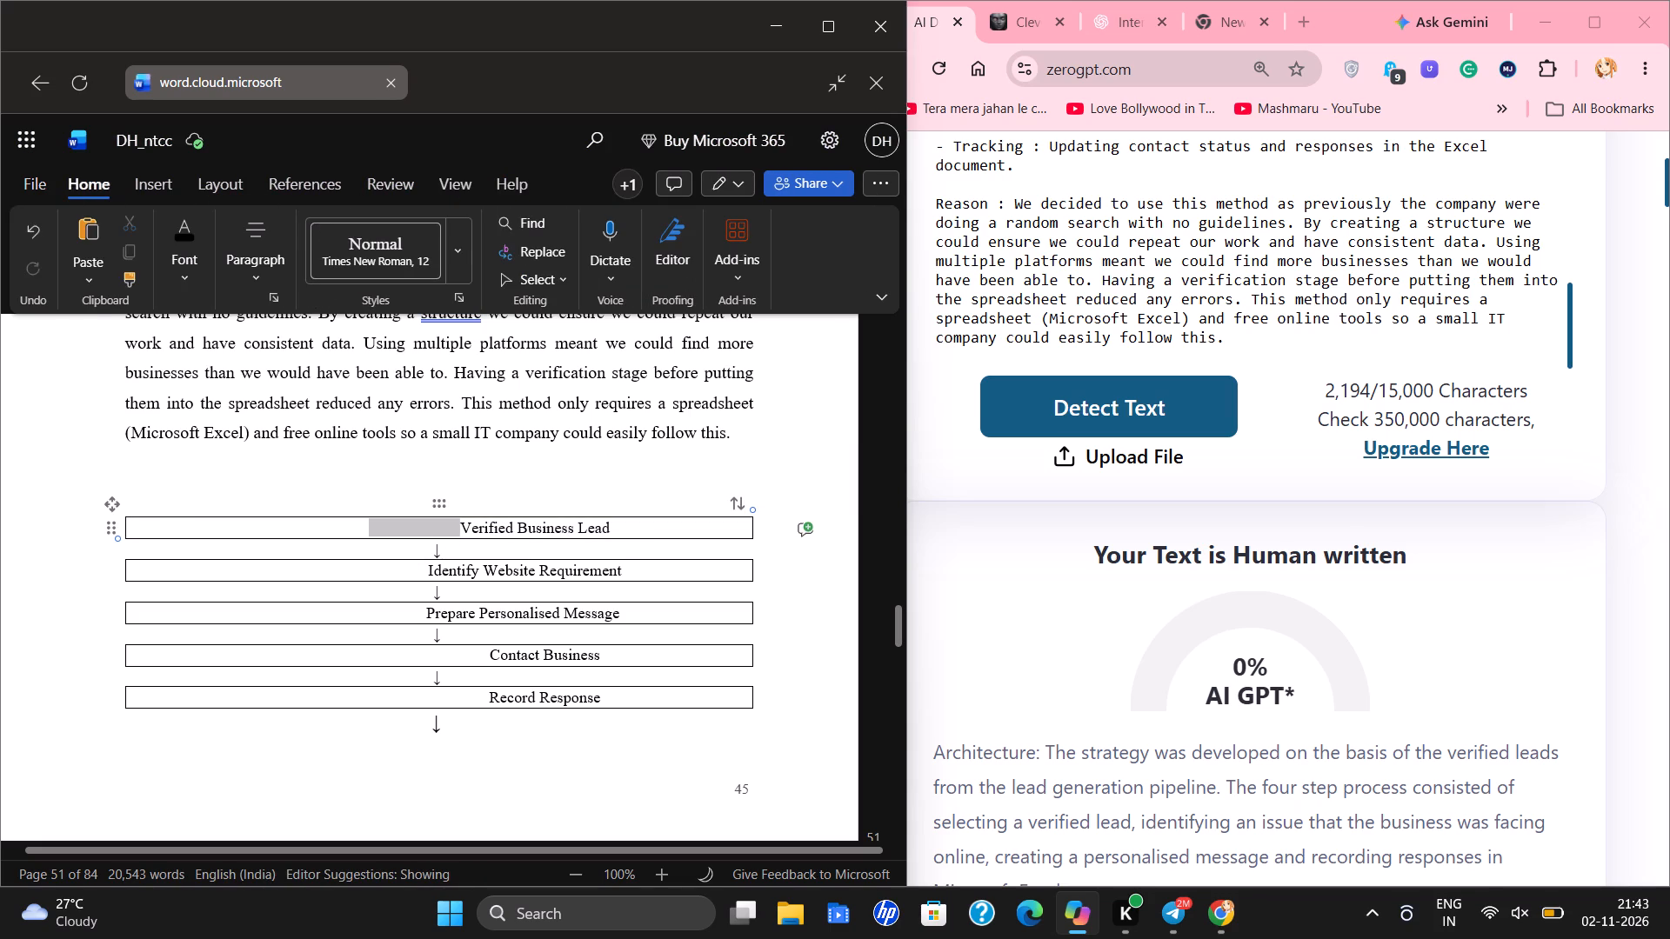
pyautogui.moveTo(361, 539); pyautogui.dragTo(348, 532)
pyautogui.moveTo(348, 532); pyautogui.dragTo(284, 529)
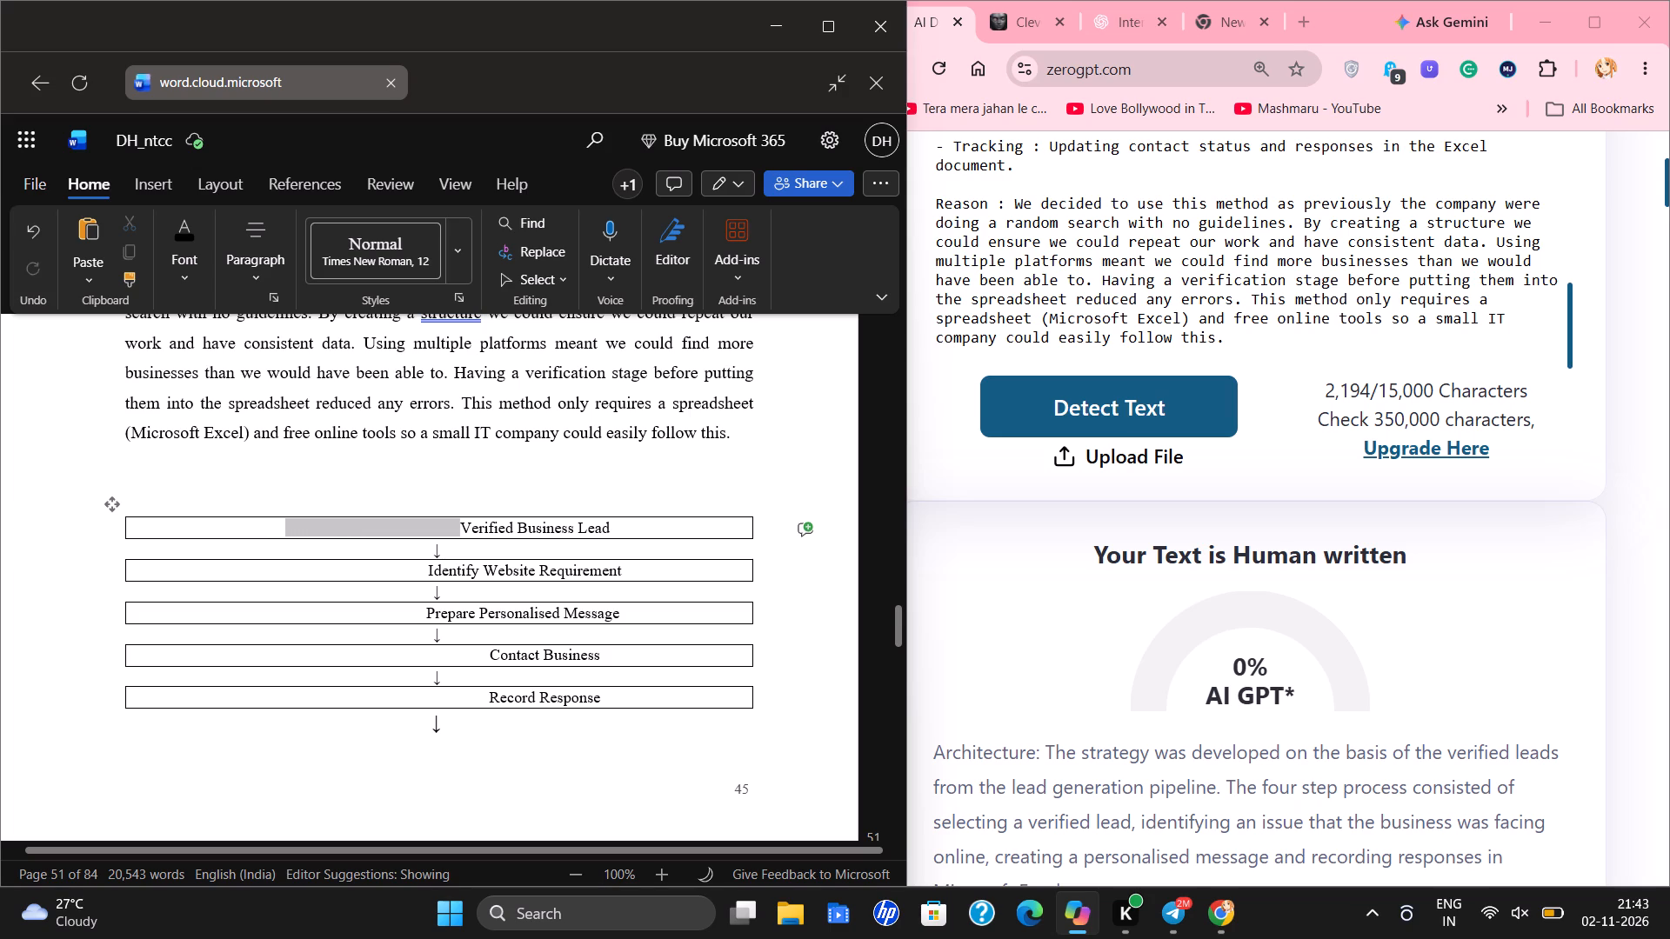
pyautogui.moveTo(284, 529); pyautogui.dragTo(247, 528)
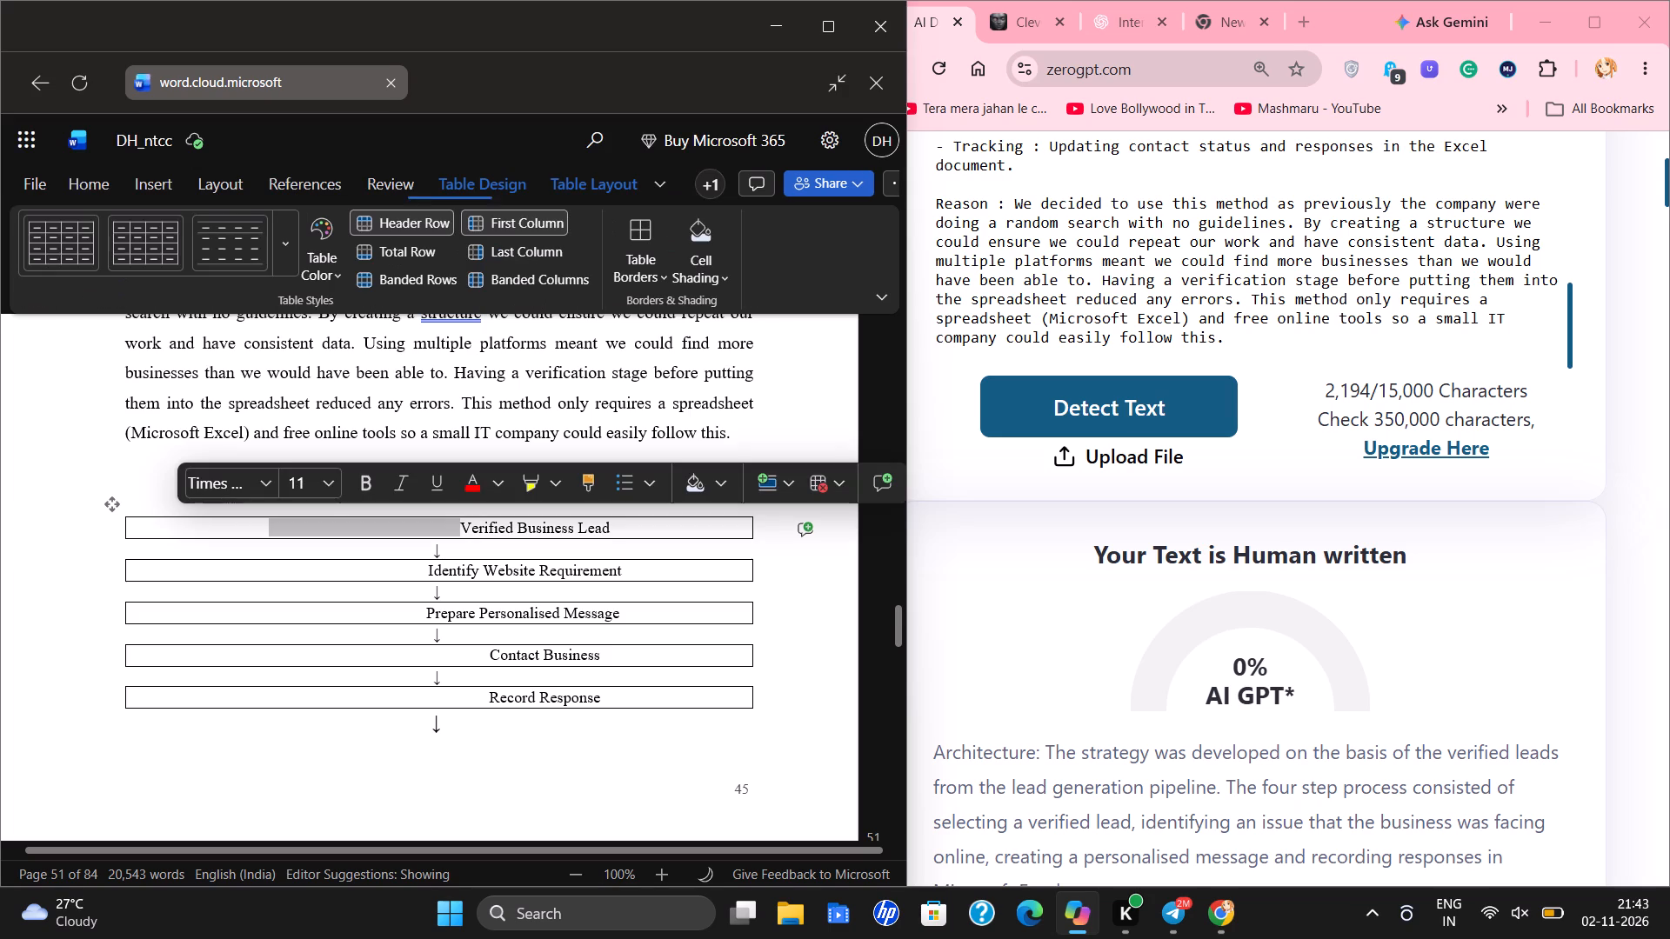
pyautogui.press('BackSpace')
pyautogui.press('BackSpace')
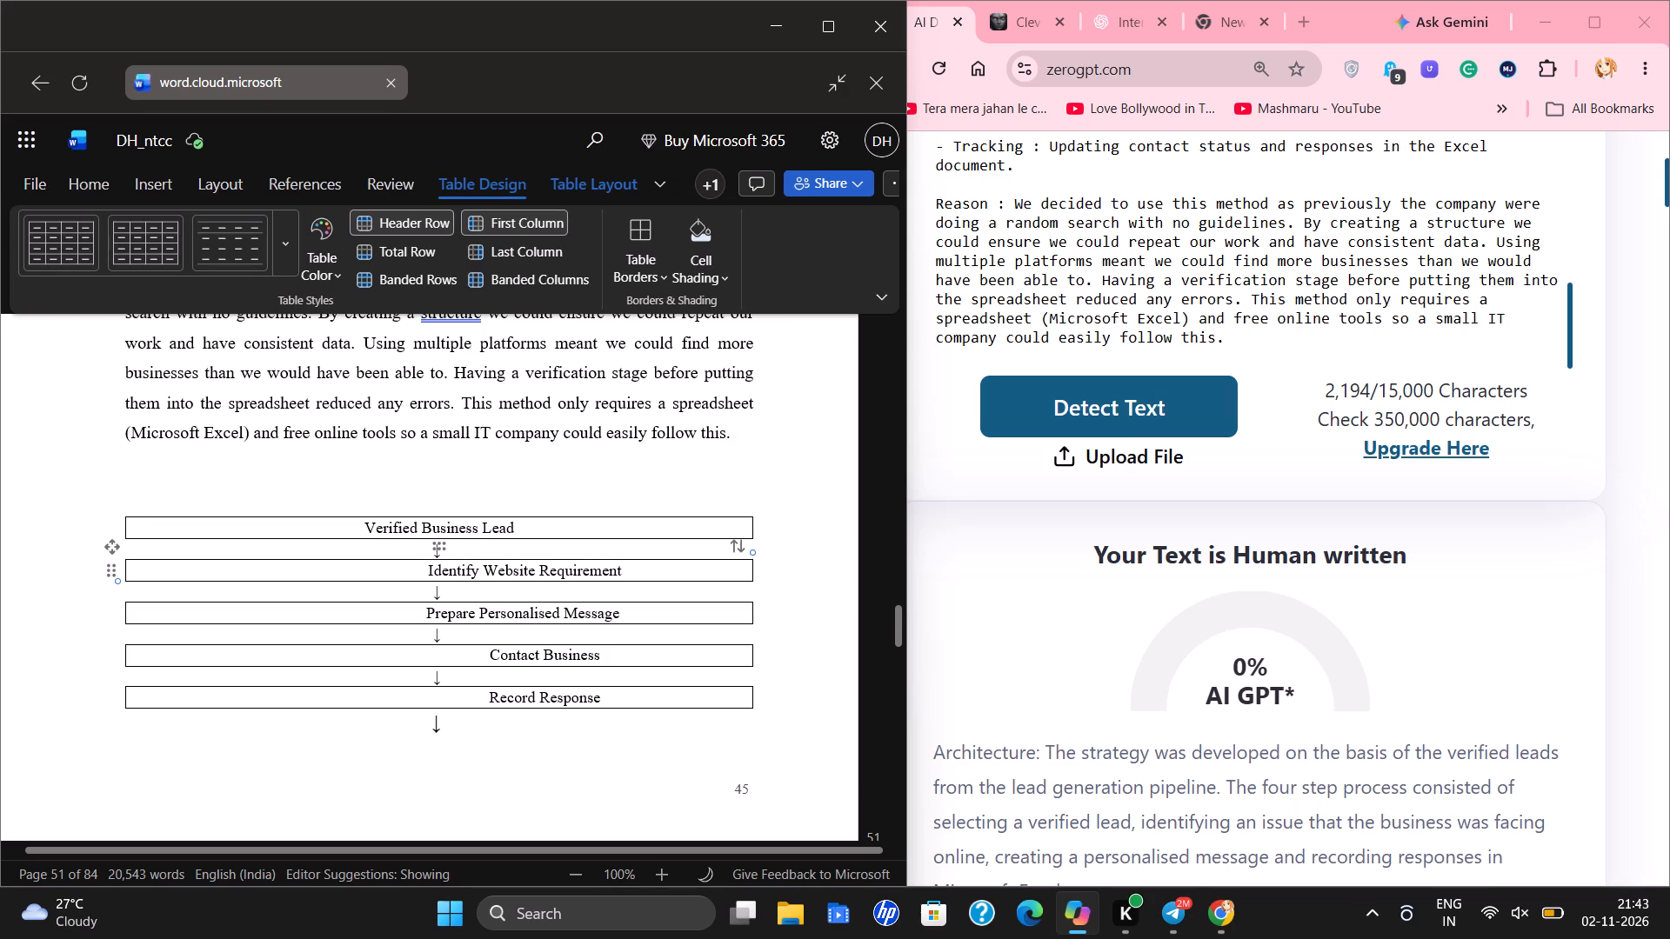
# Delete the leading spaces in the Identify Website Requirement, Prepare Personalised Message, Contact Business and Record Response boxes.
pyautogui.moveTo(430, 571); pyautogui.dragTo(203, 576)
pyautogui.press('BackSpace')
pyautogui.moveTo(425, 618); pyautogui.dragTo(311, 604)
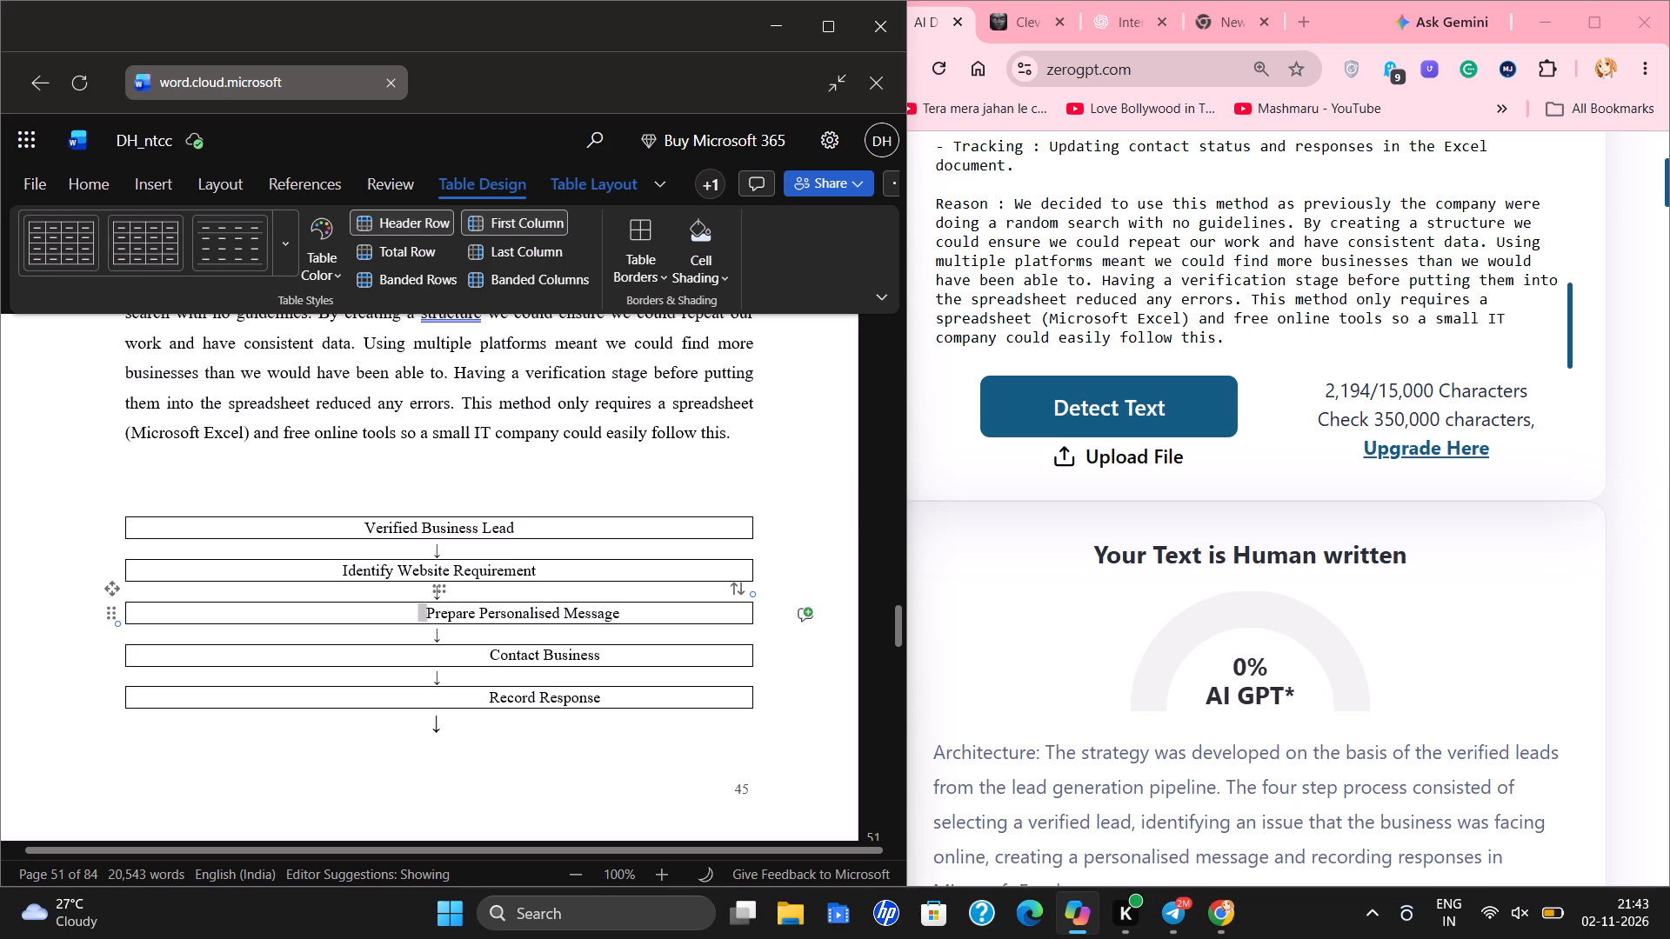
pyautogui.moveTo(311, 604); pyautogui.dragTo(161, 601)
pyautogui.press('BackSpace')
pyautogui.moveTo(491, 652); pyautogui.dragTo(257, 659)
pyautogui.press('BackSpace')
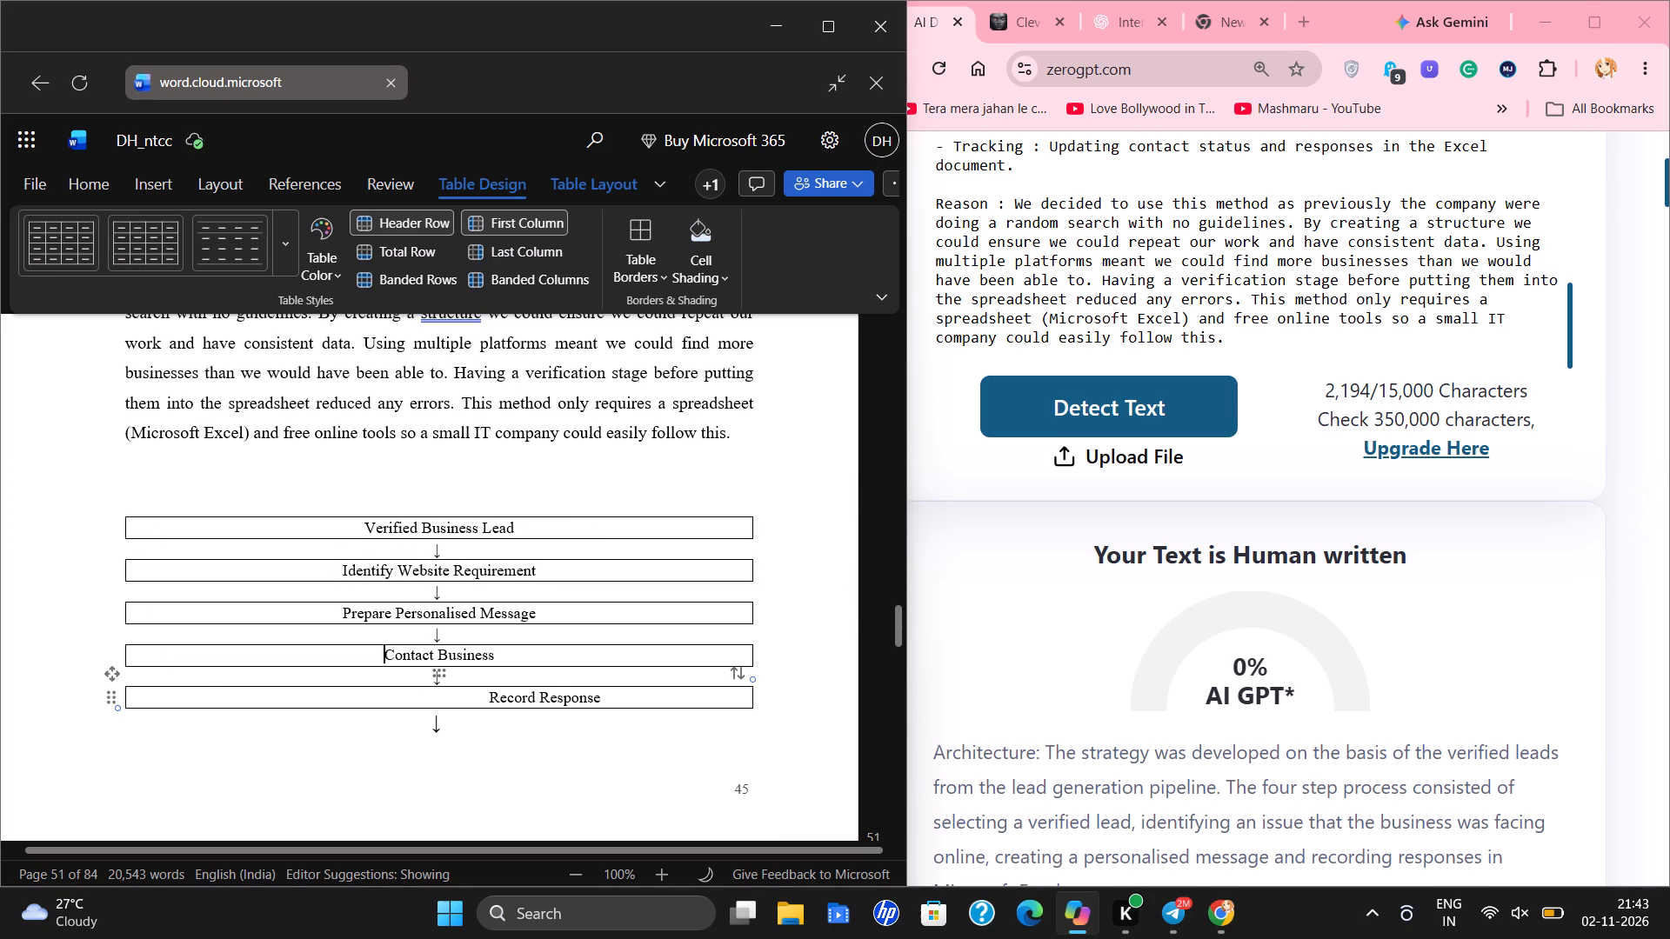
pyautogui.moveTo(488, 696); pyautogui.dragTo(194, 690)
pyautogui.press('BackSpace')
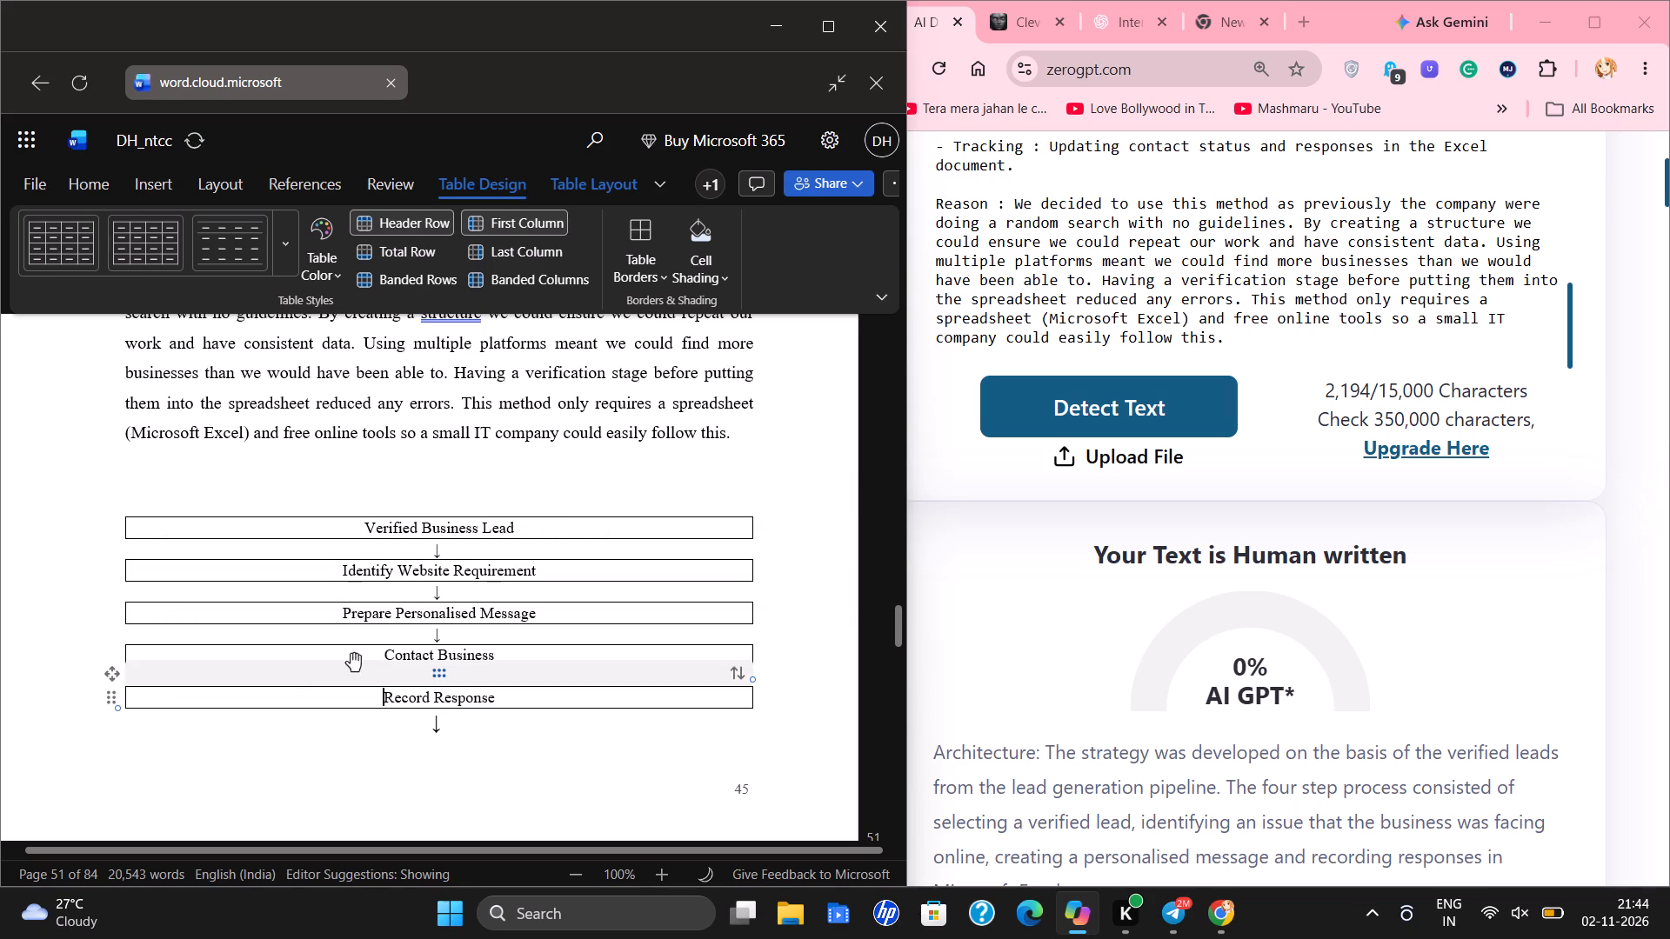
# Centre-align the Follow up text in the last box of the section 3.3.2 flowchart.
pyautogui.scroll(-4, 358, 662)
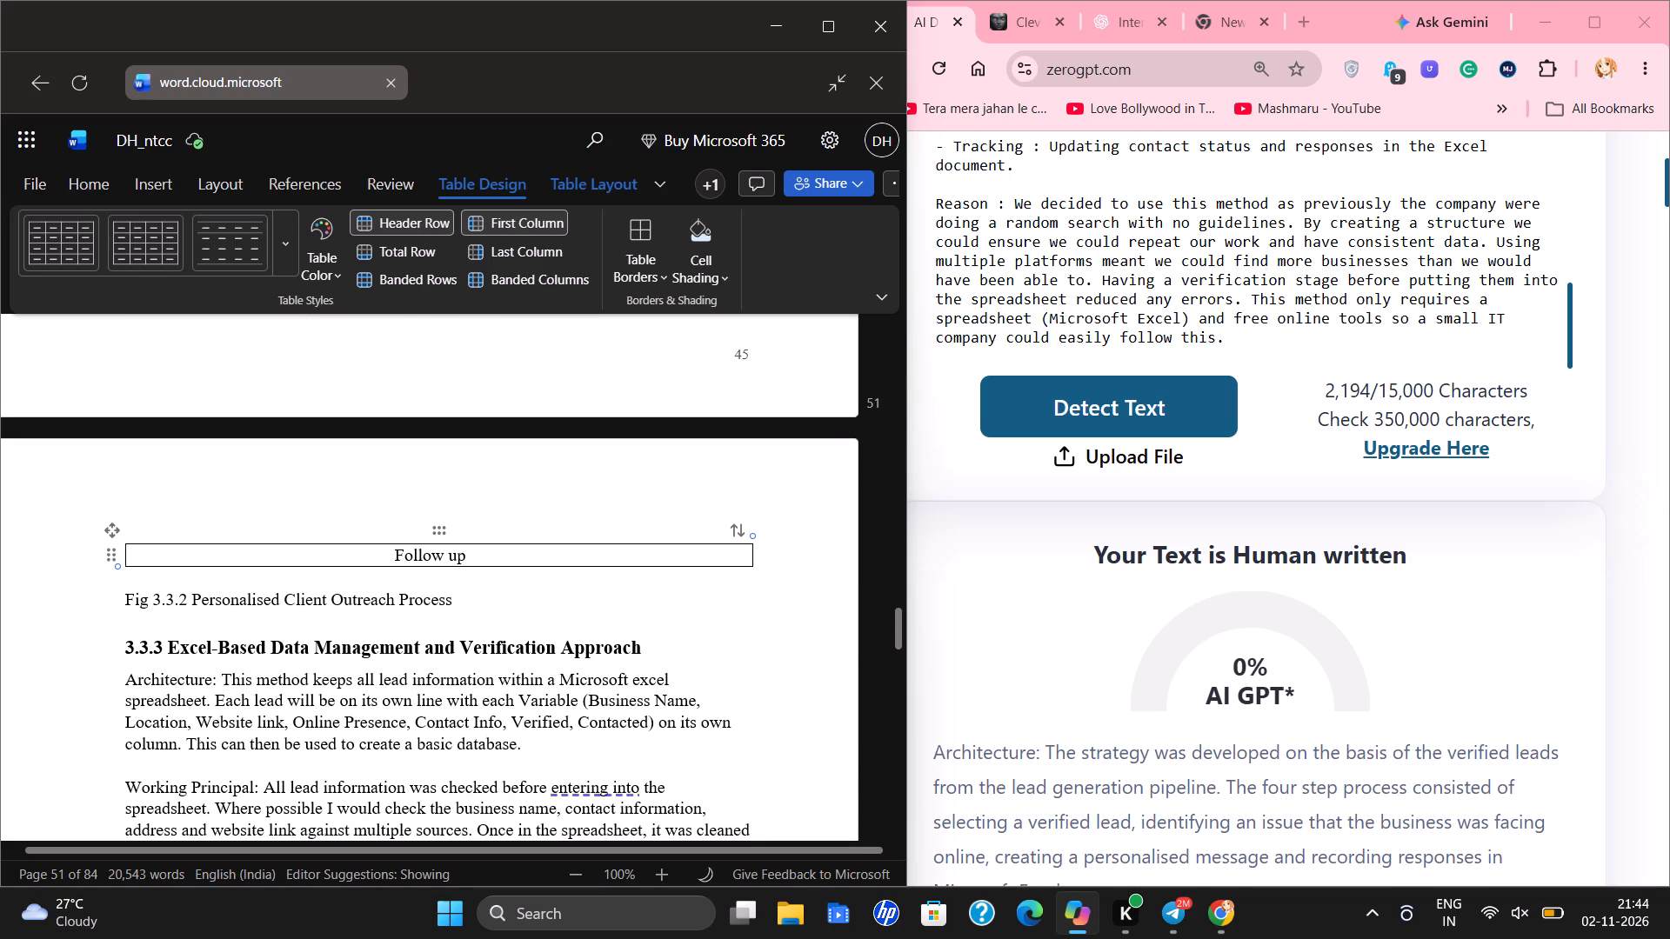
pyautogui.scroll(3, 321, 542)
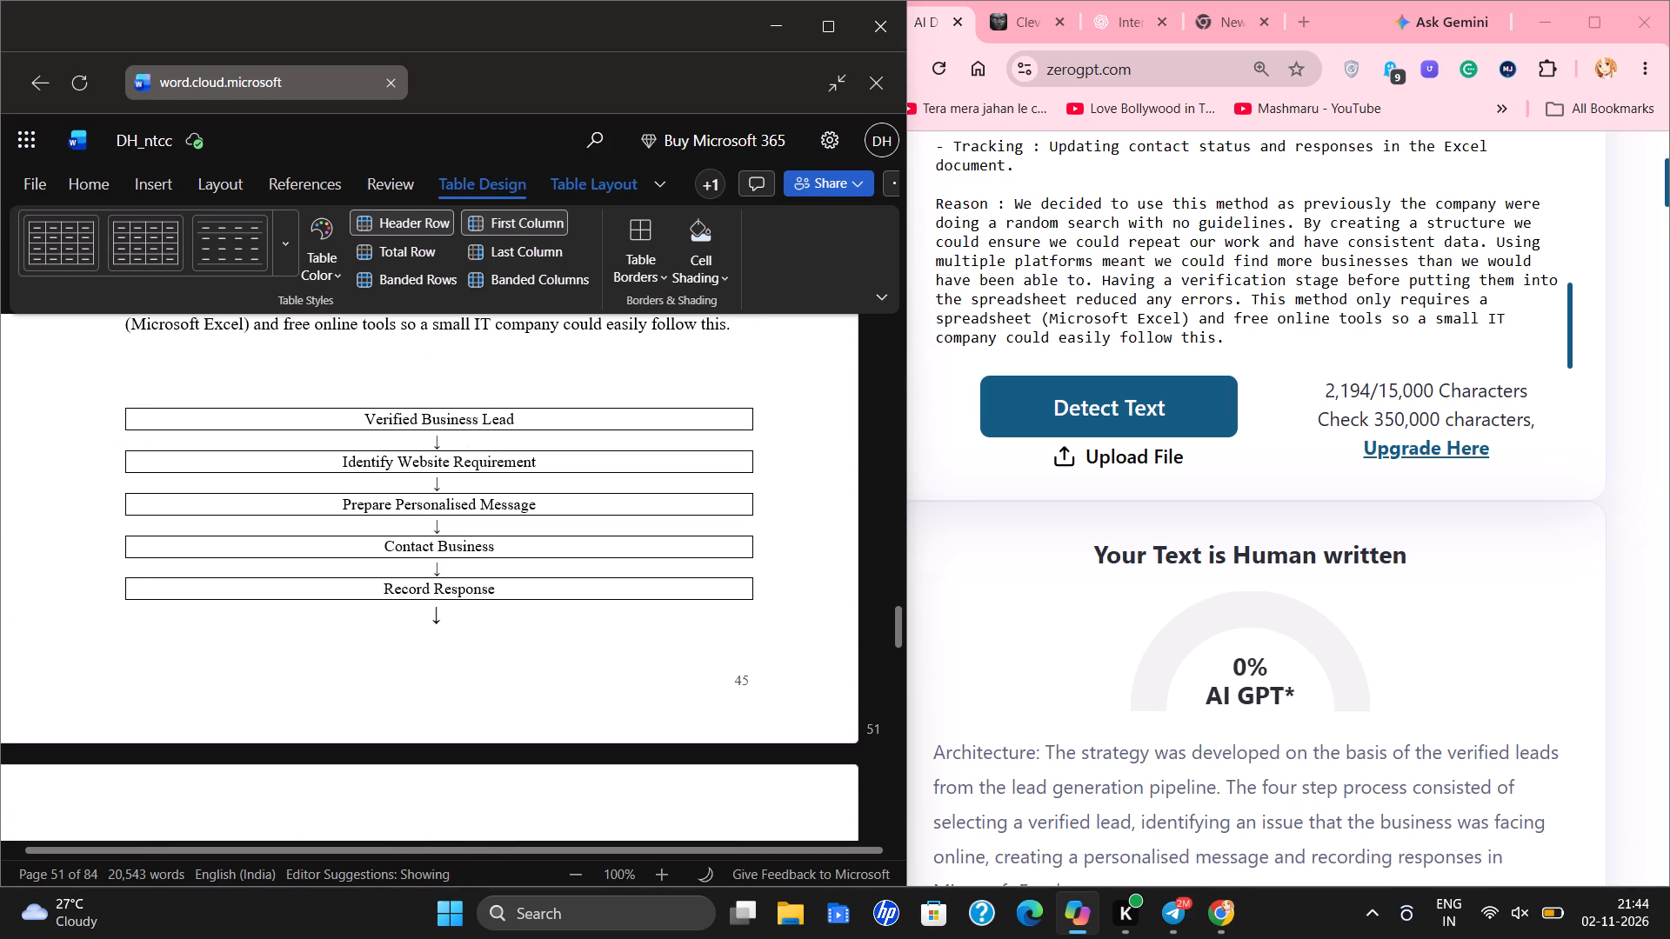
pyautogui.scroll(-4, 458, 619)
pyautogui.scroll(2, 435, 539)
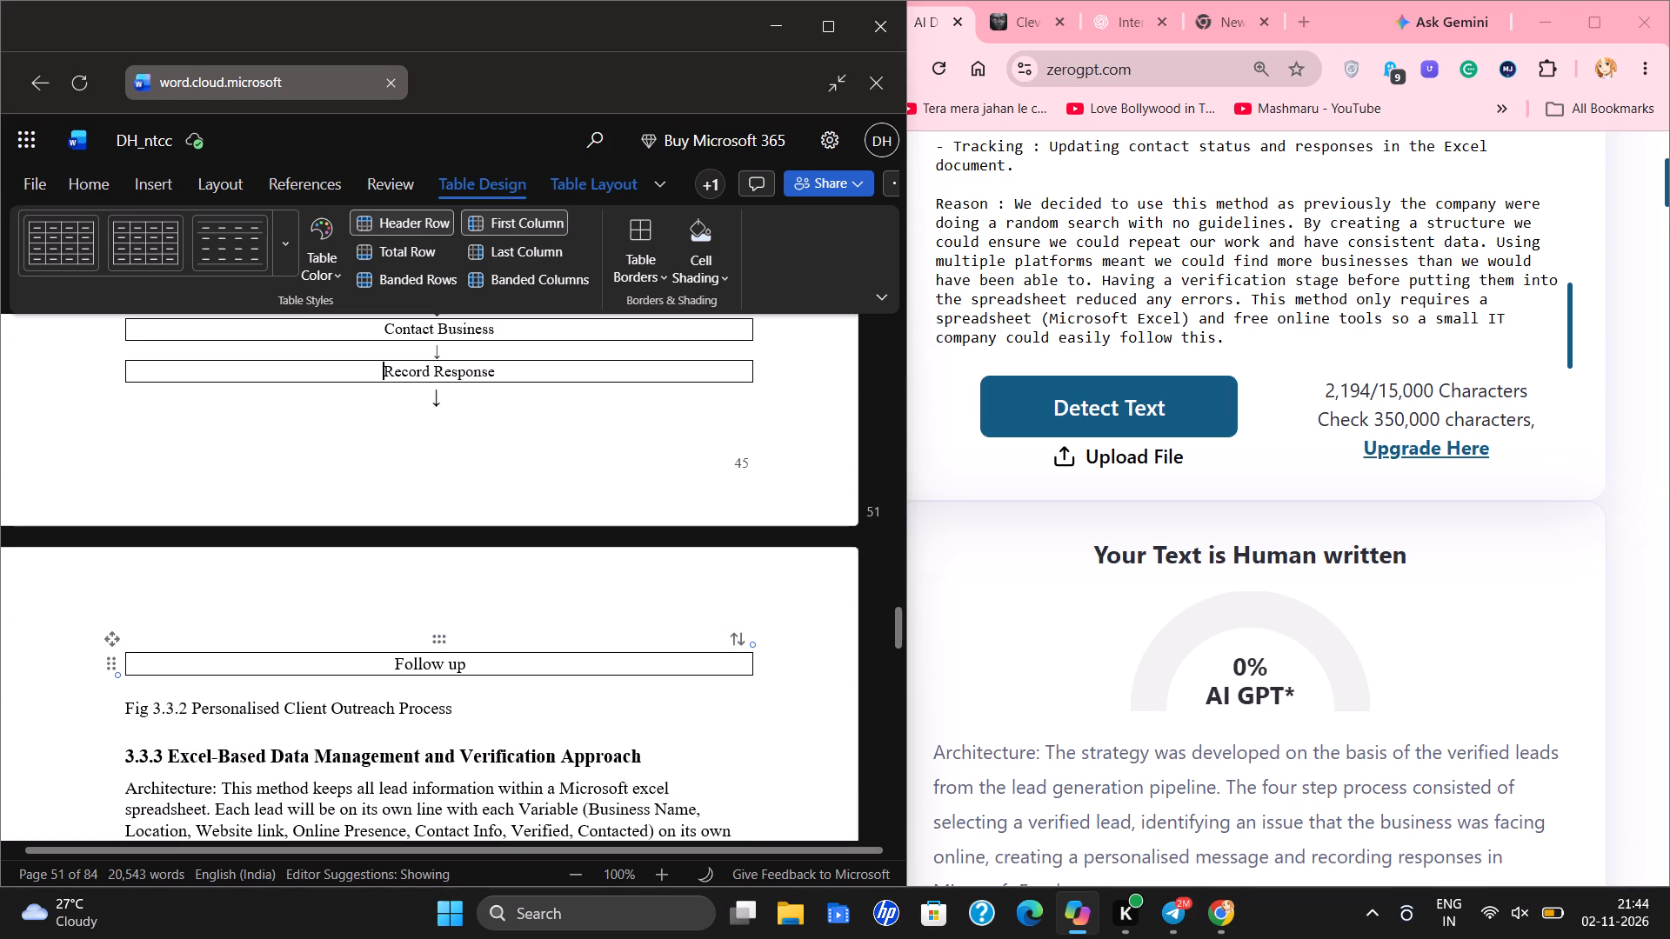
pyautogui.moveTo(397, 669); pyautogui.dragTo(125, 664)
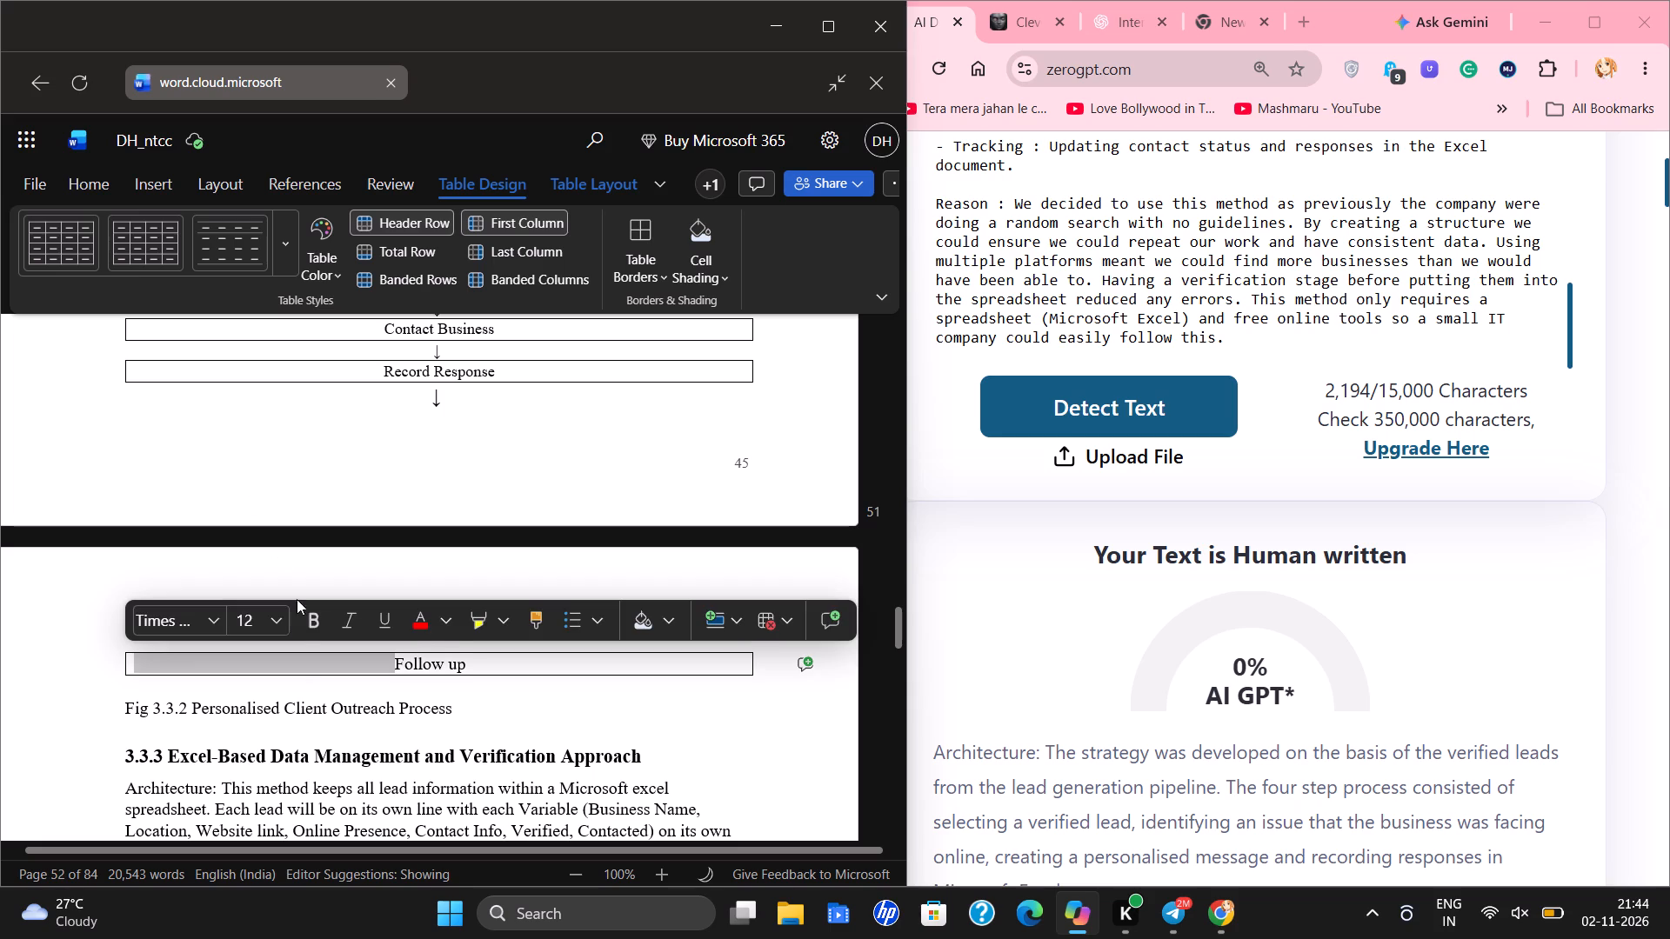
pyautogui.click(384, 673)
pyautogui.moveTo(384, 664); pyautogui.dragTo(481, 653)
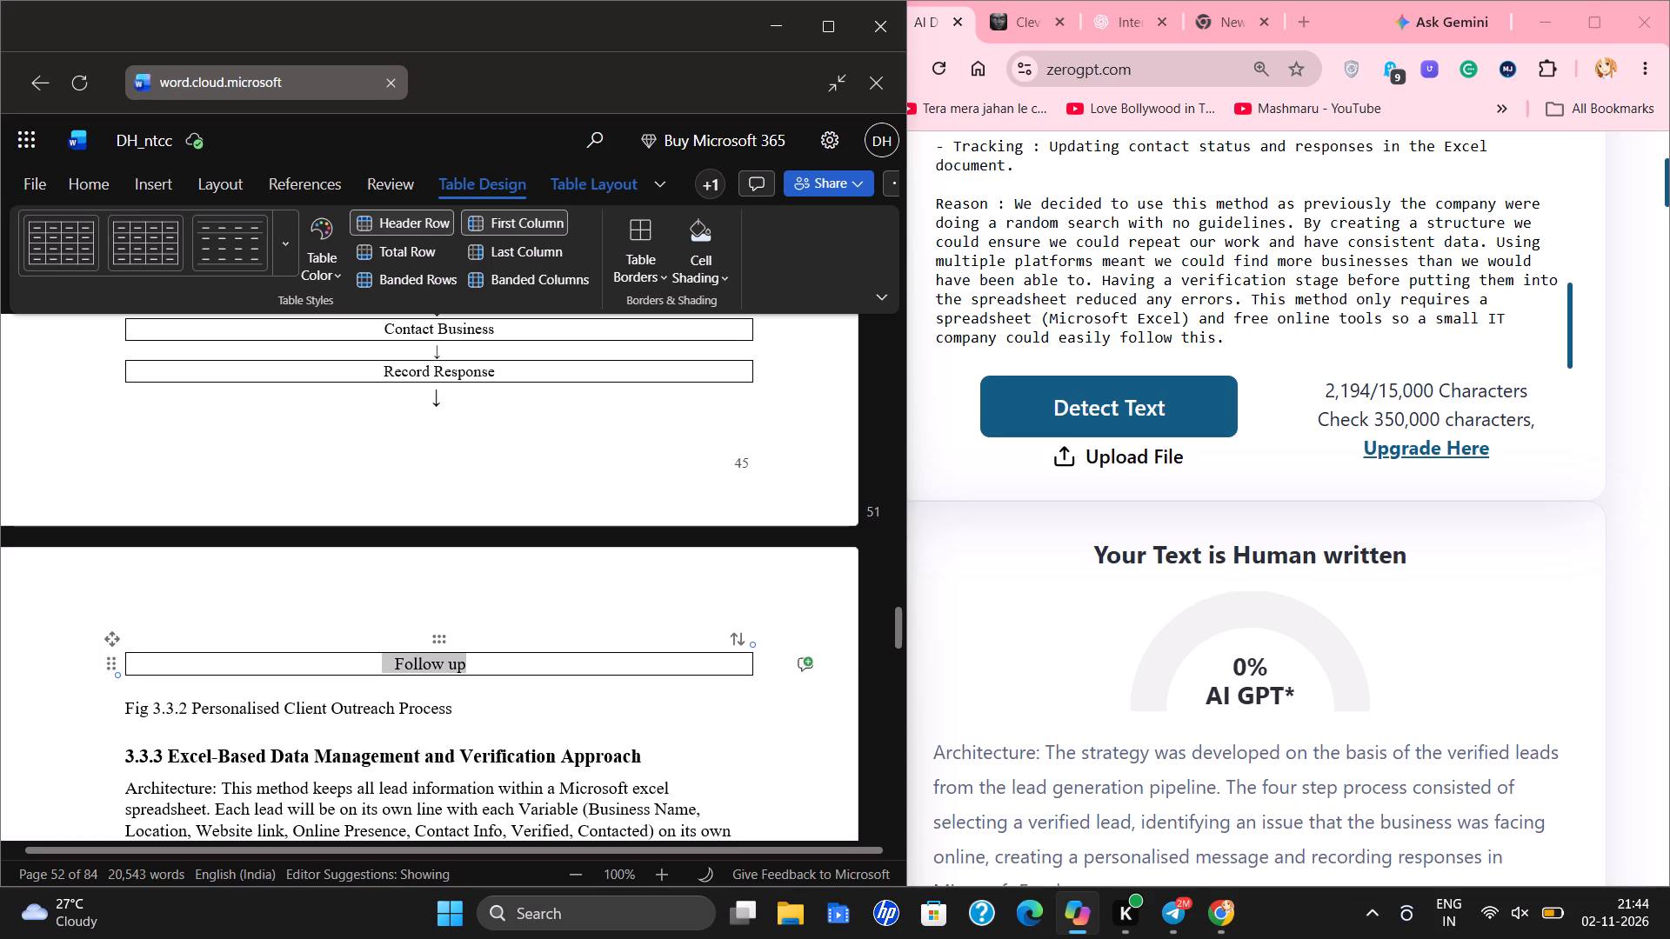
pyautogui.moveTo(481, 653); pyautogui.dragTo(483, 653)
pyautogui.click(111, 183)
pyautogui.click(141, 176)
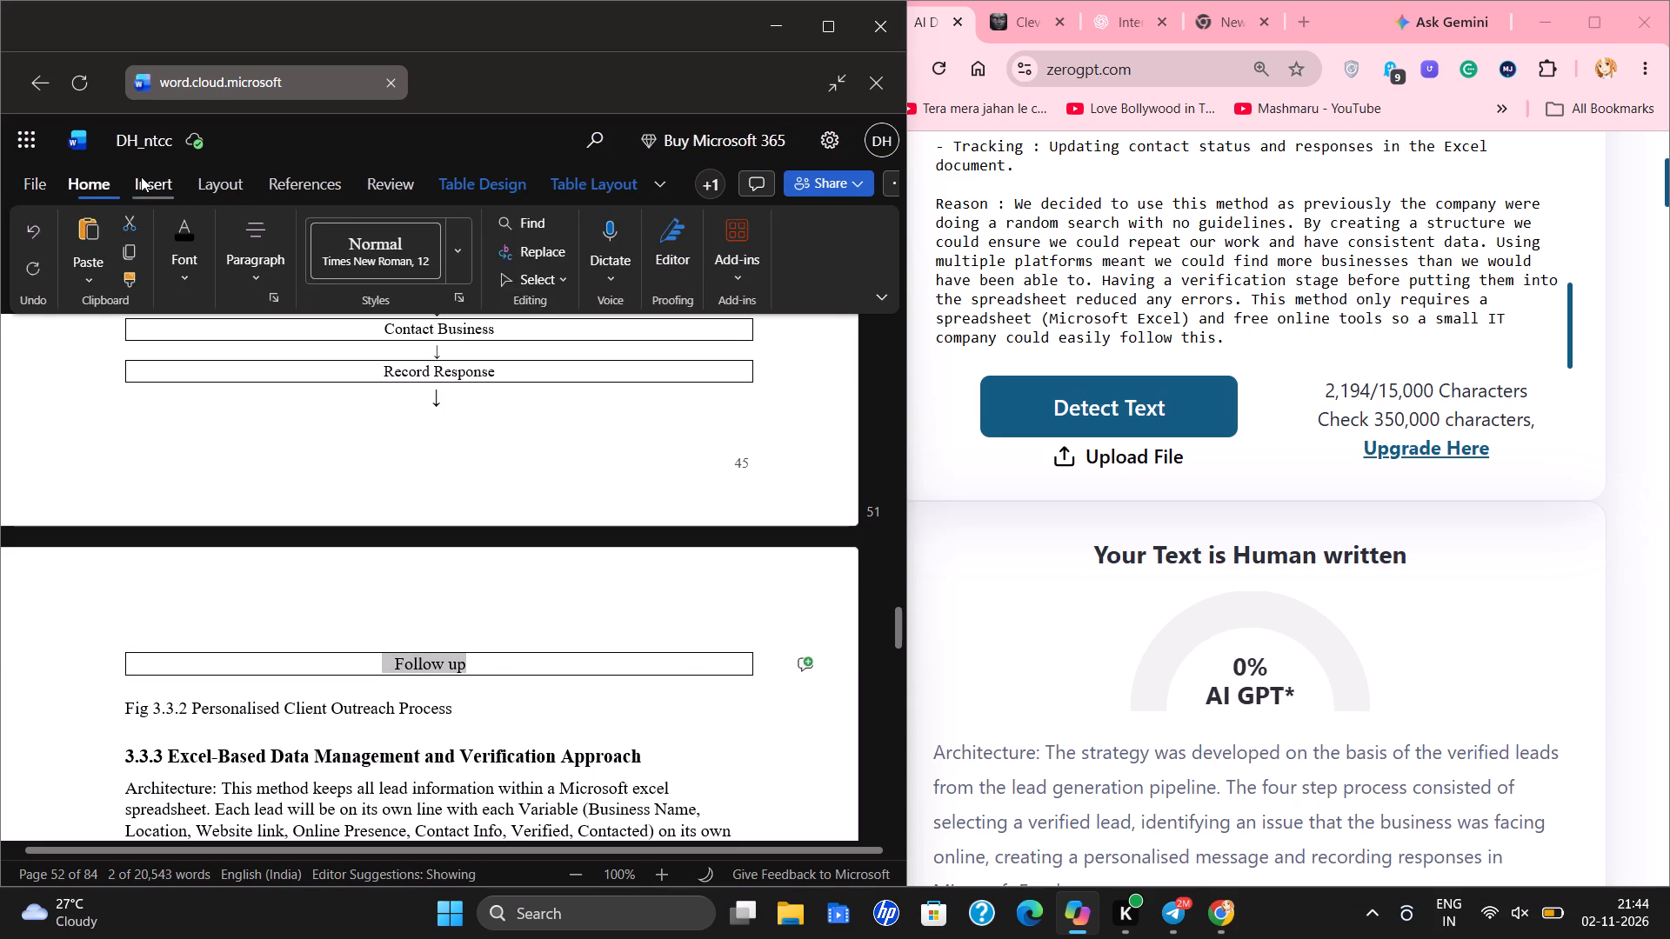
pyautogui.click(102, 181)
pyautogui.click(271, 271)
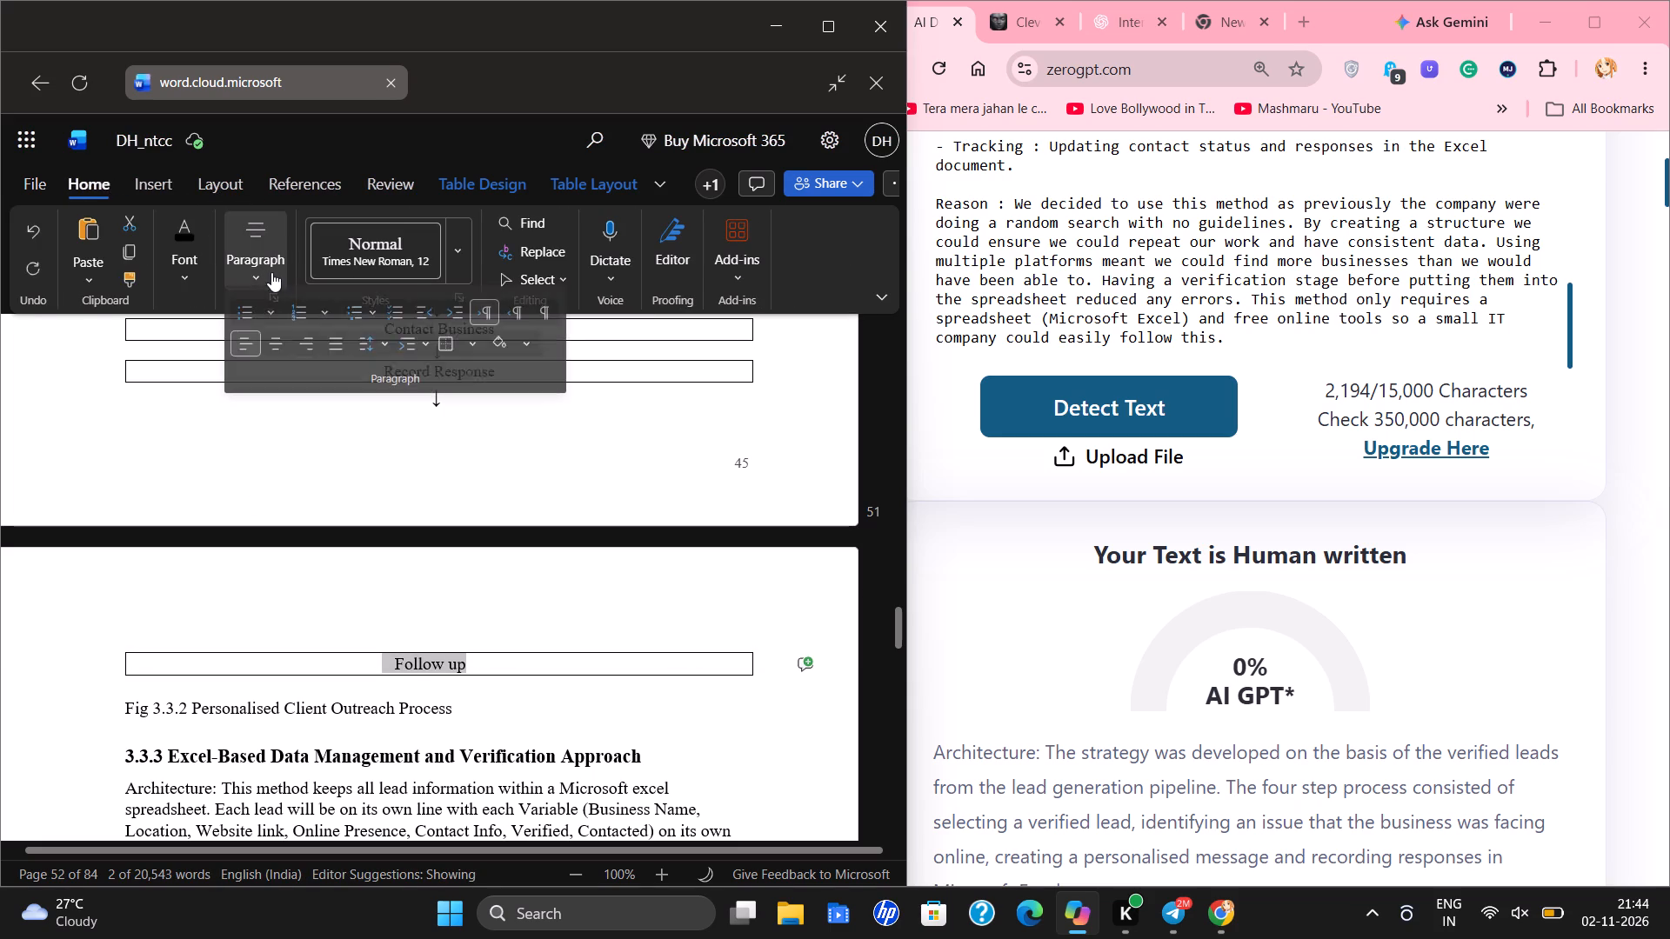
pyautogui.click(280, 349)
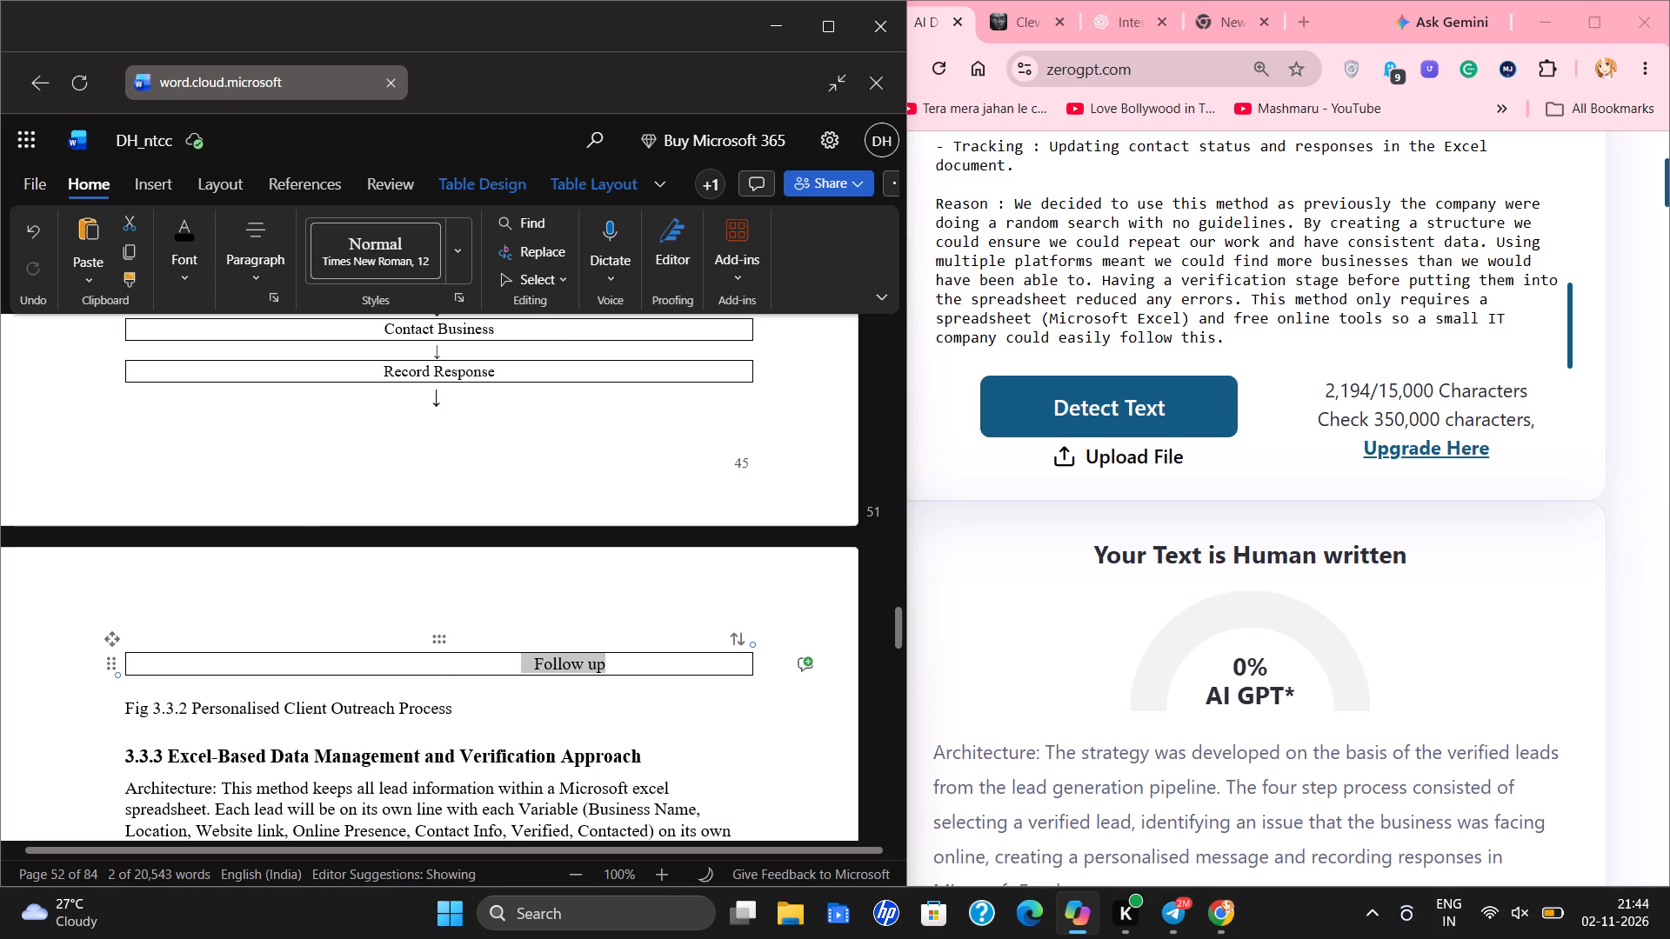
# Delete the blank spaces before the Follow up text in its flowchart box.
pyautogui.click(530, 664)
pyautogui.moveTo(530, 664); pyautogui.dragTo(129, 679)
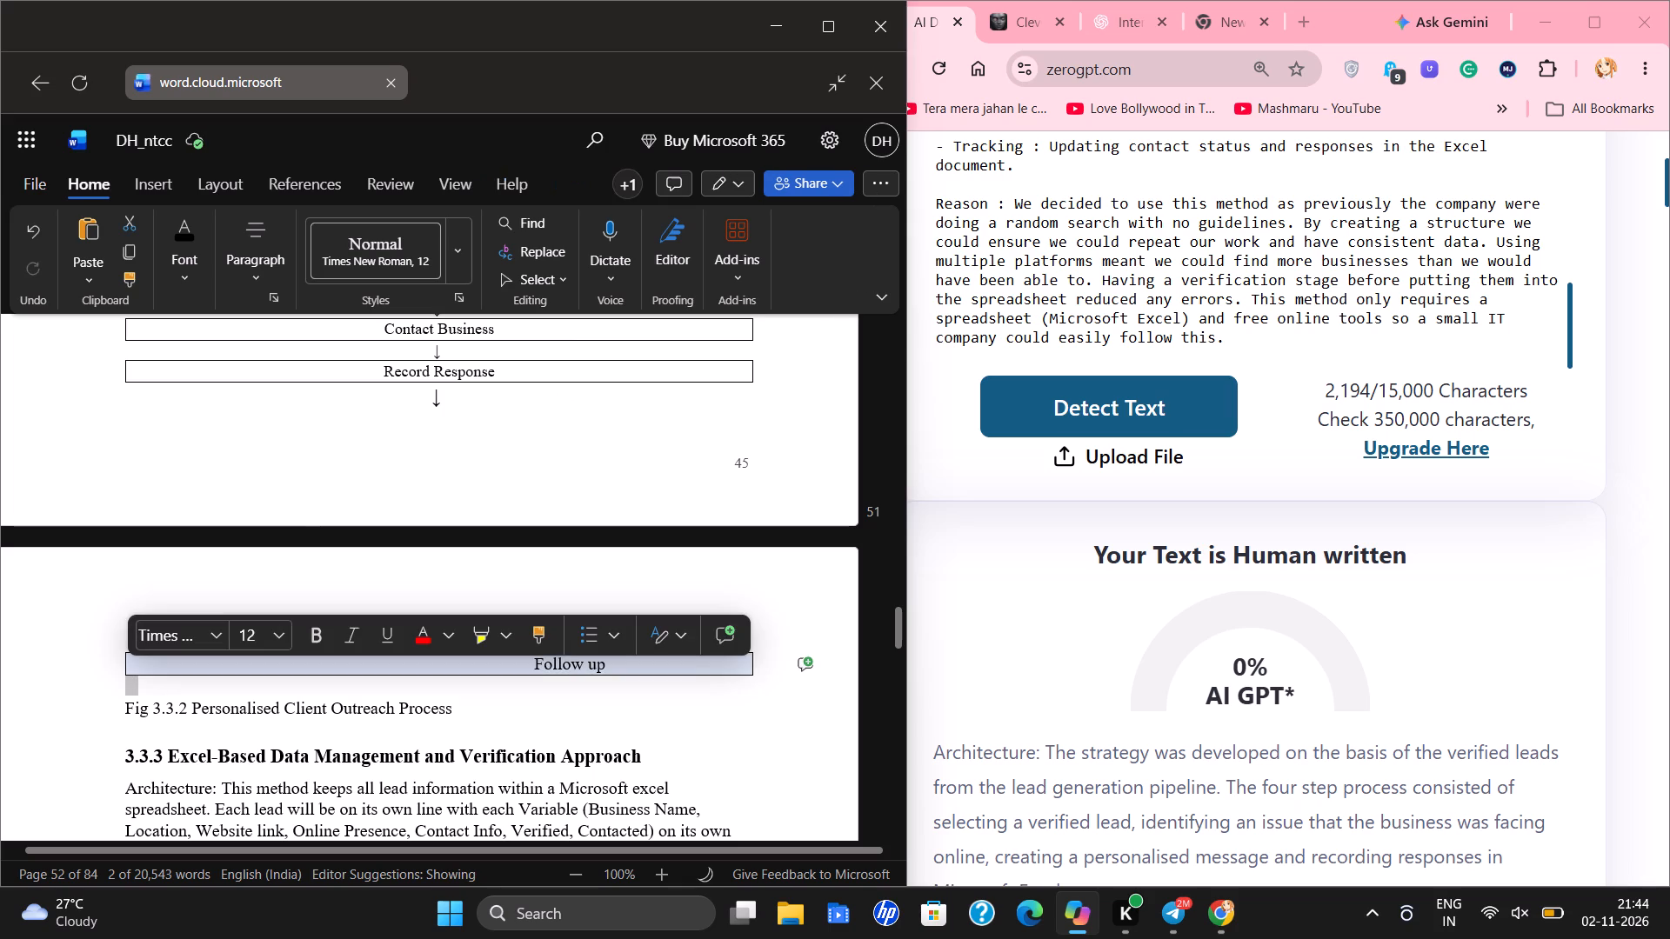
pyautogui.click(521, 664)
pyautogui.moveTo(533, 663); pyautogui.dragTo(137, 663)
pyautogui.press('BackSpace')
# Set the font size of the whole flowchart, from Verified Business Lead to Follow up including the arrows, to 11.
pyautogui.scroll(2, 245, 567)
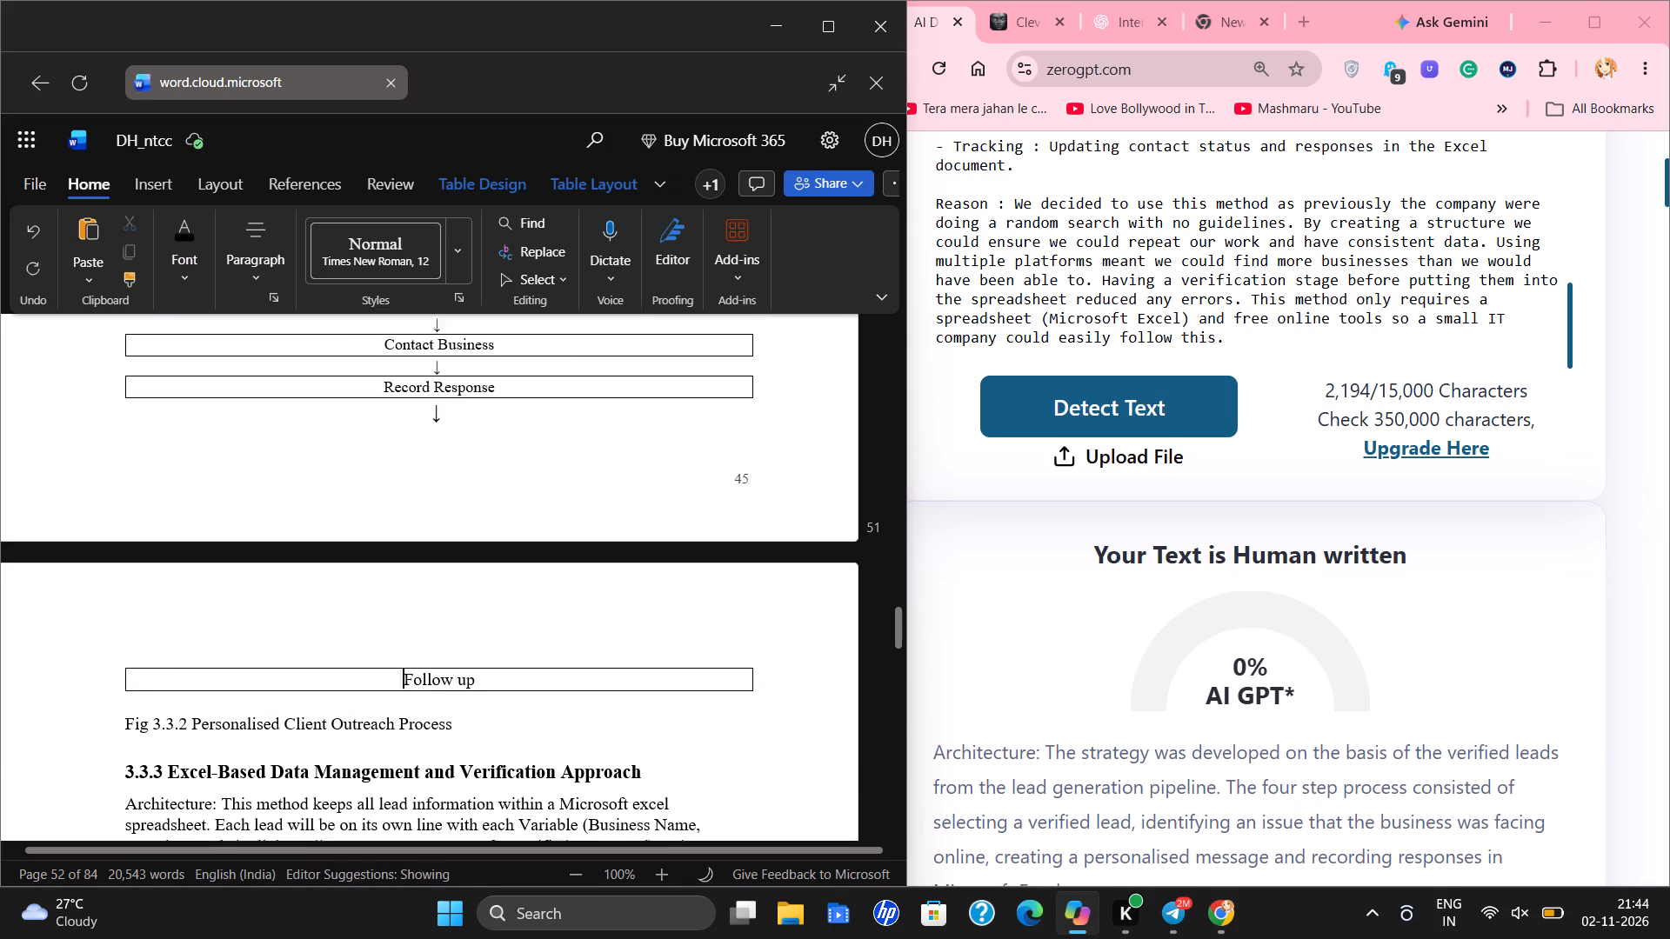
pyautogui.moveTo(97, 402); pyautogui.dragTo(580, 663)
pyautogui.scroll(-1, 377, 551)
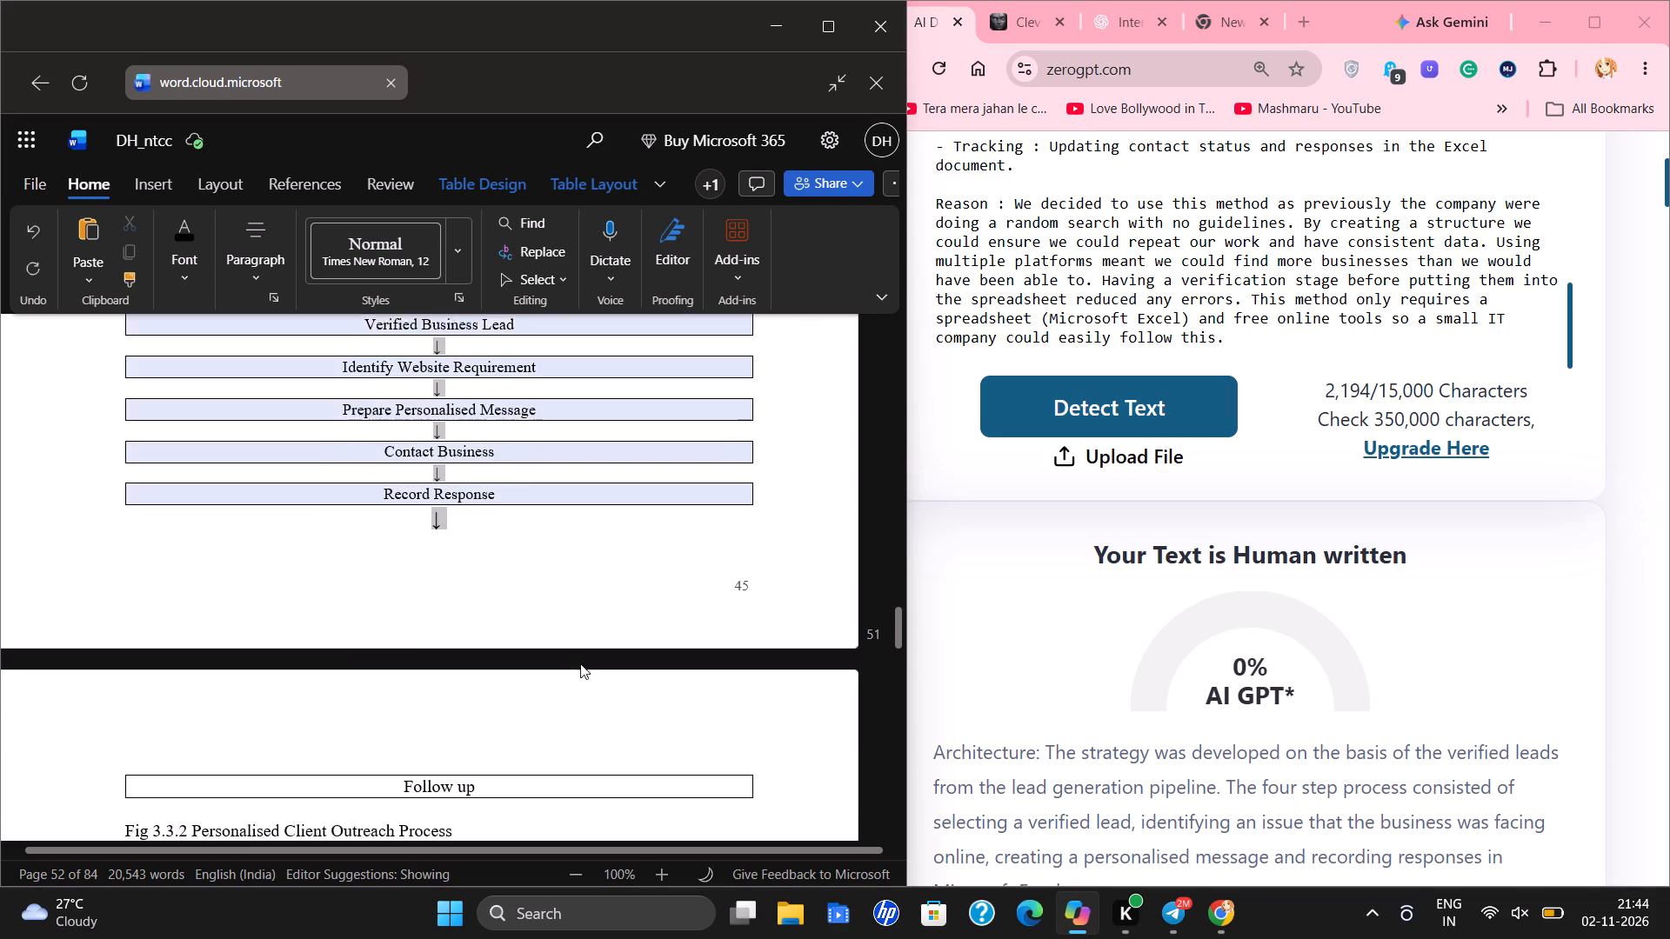
pyautogui.moveTo(580, 663); pyautogui.dragTo(649, 743)
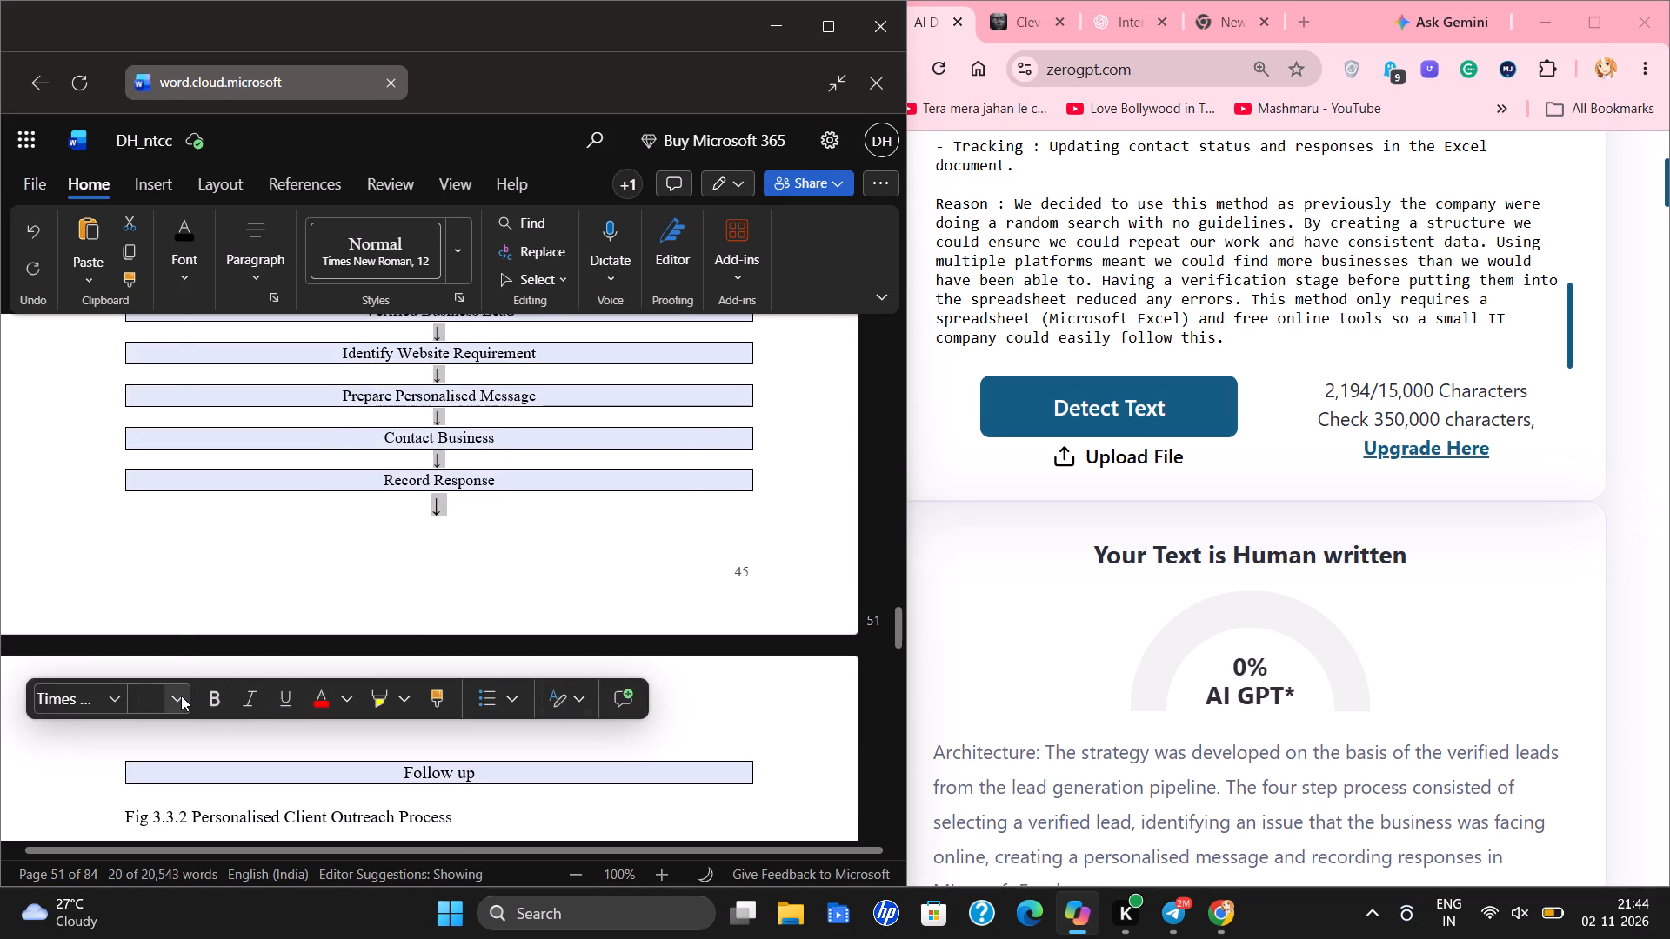
pyautogui.click(181, 695)
pyautogui.click(161, 290)
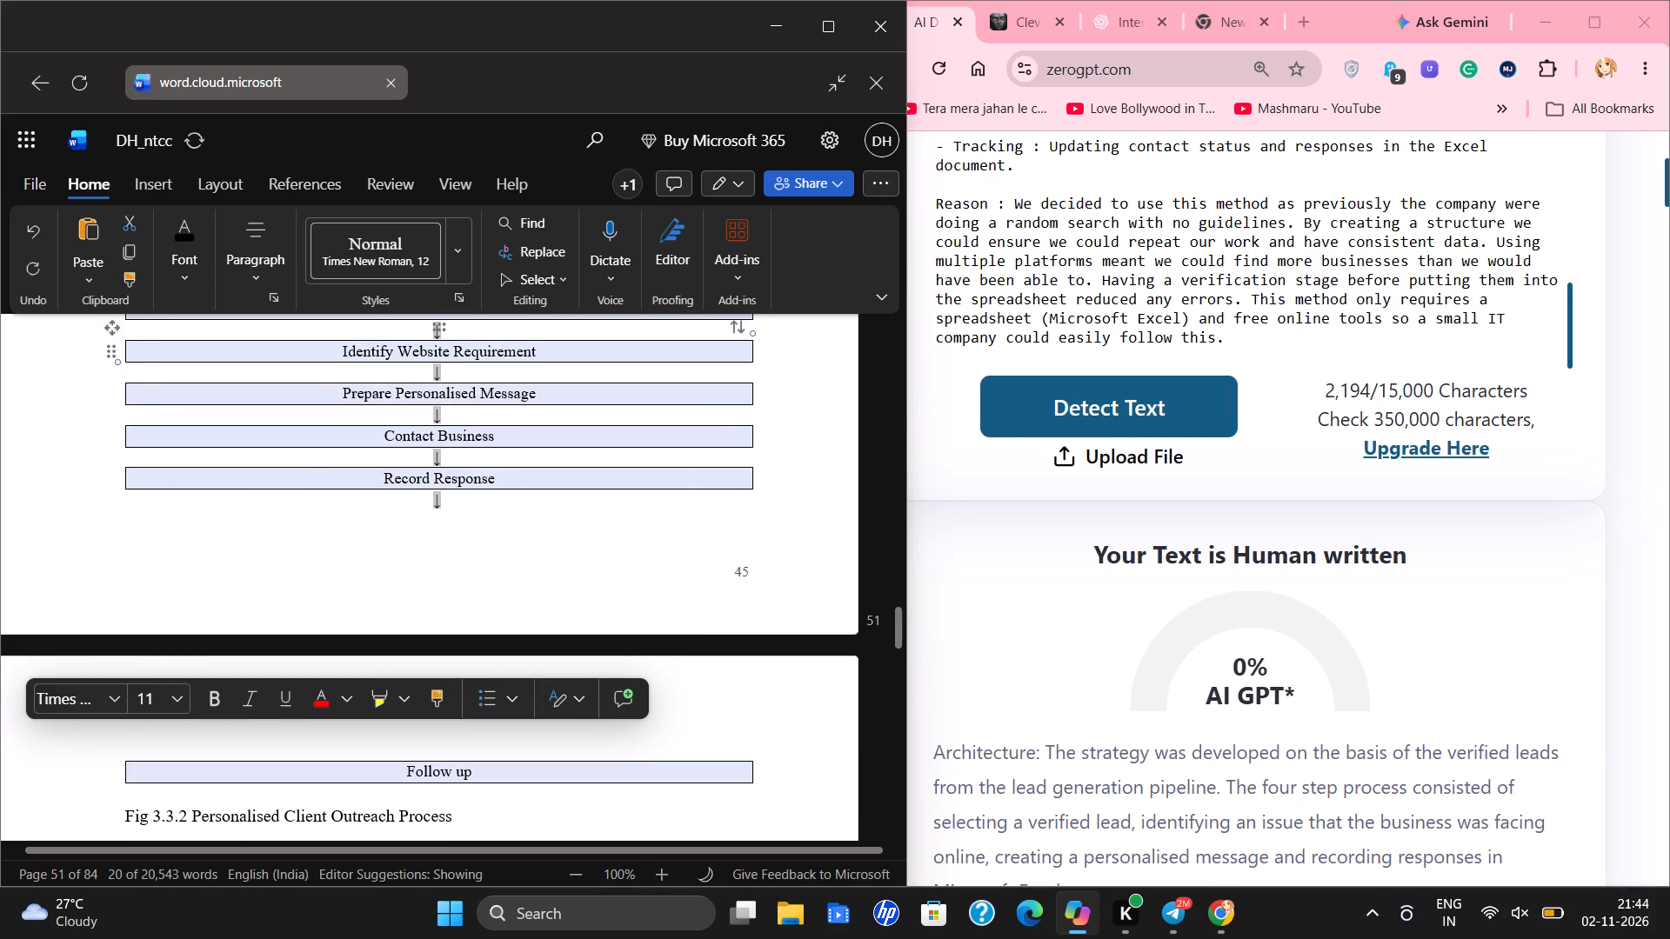
# Reduce the gap between the Reason paragraph and the flowchart by deleting an empty line above the Verified Business Lead box.
pyautogui.scroll(2, 132, 601)
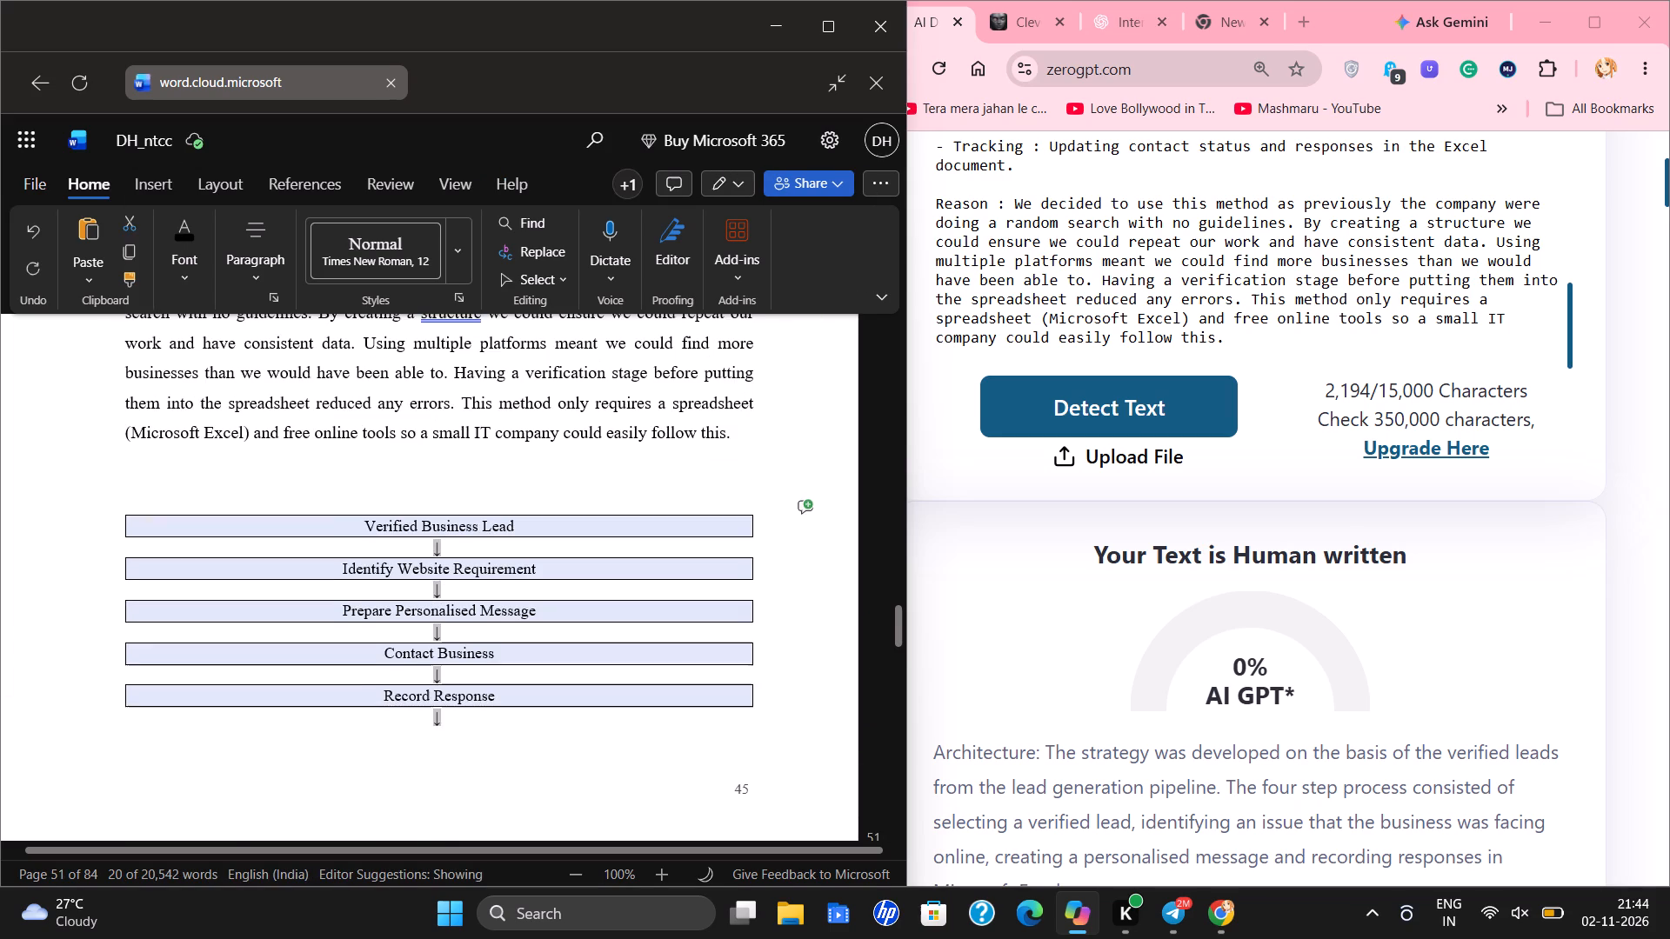
pyautogui.click(80, 552)
pyautogui.click(151, 483)
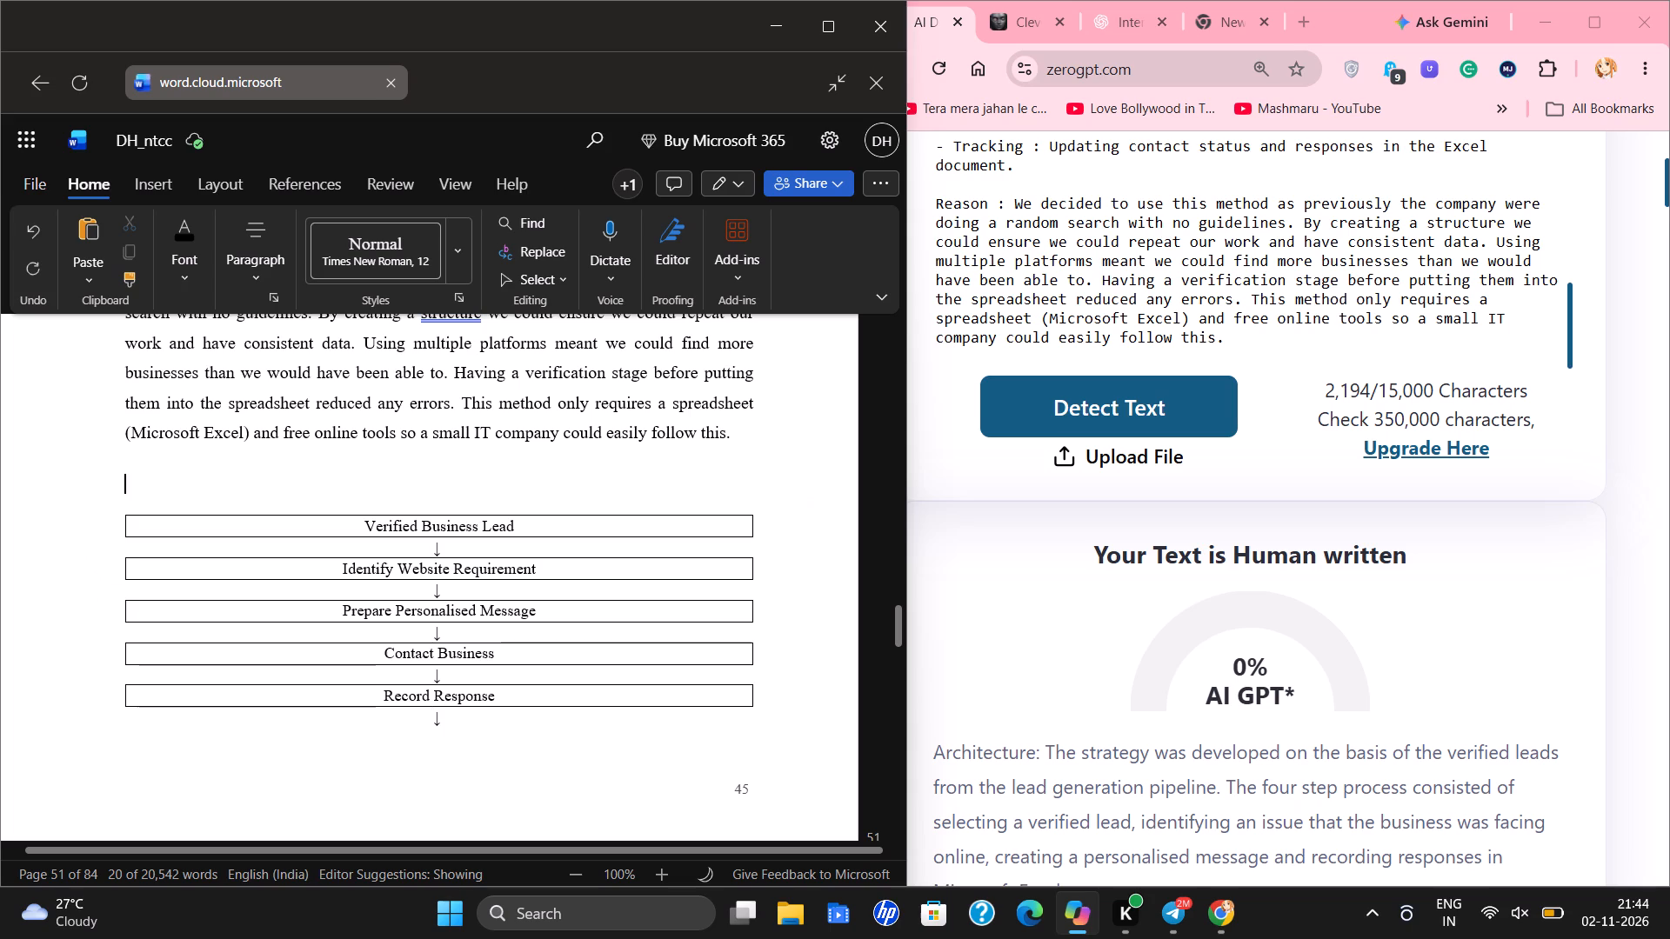
pyautogui.press('BackSpace')
# Insert a blank line between the Verified Business Lead box and the arrow below it.
pyautogui.scroll(-2, 80, 616)
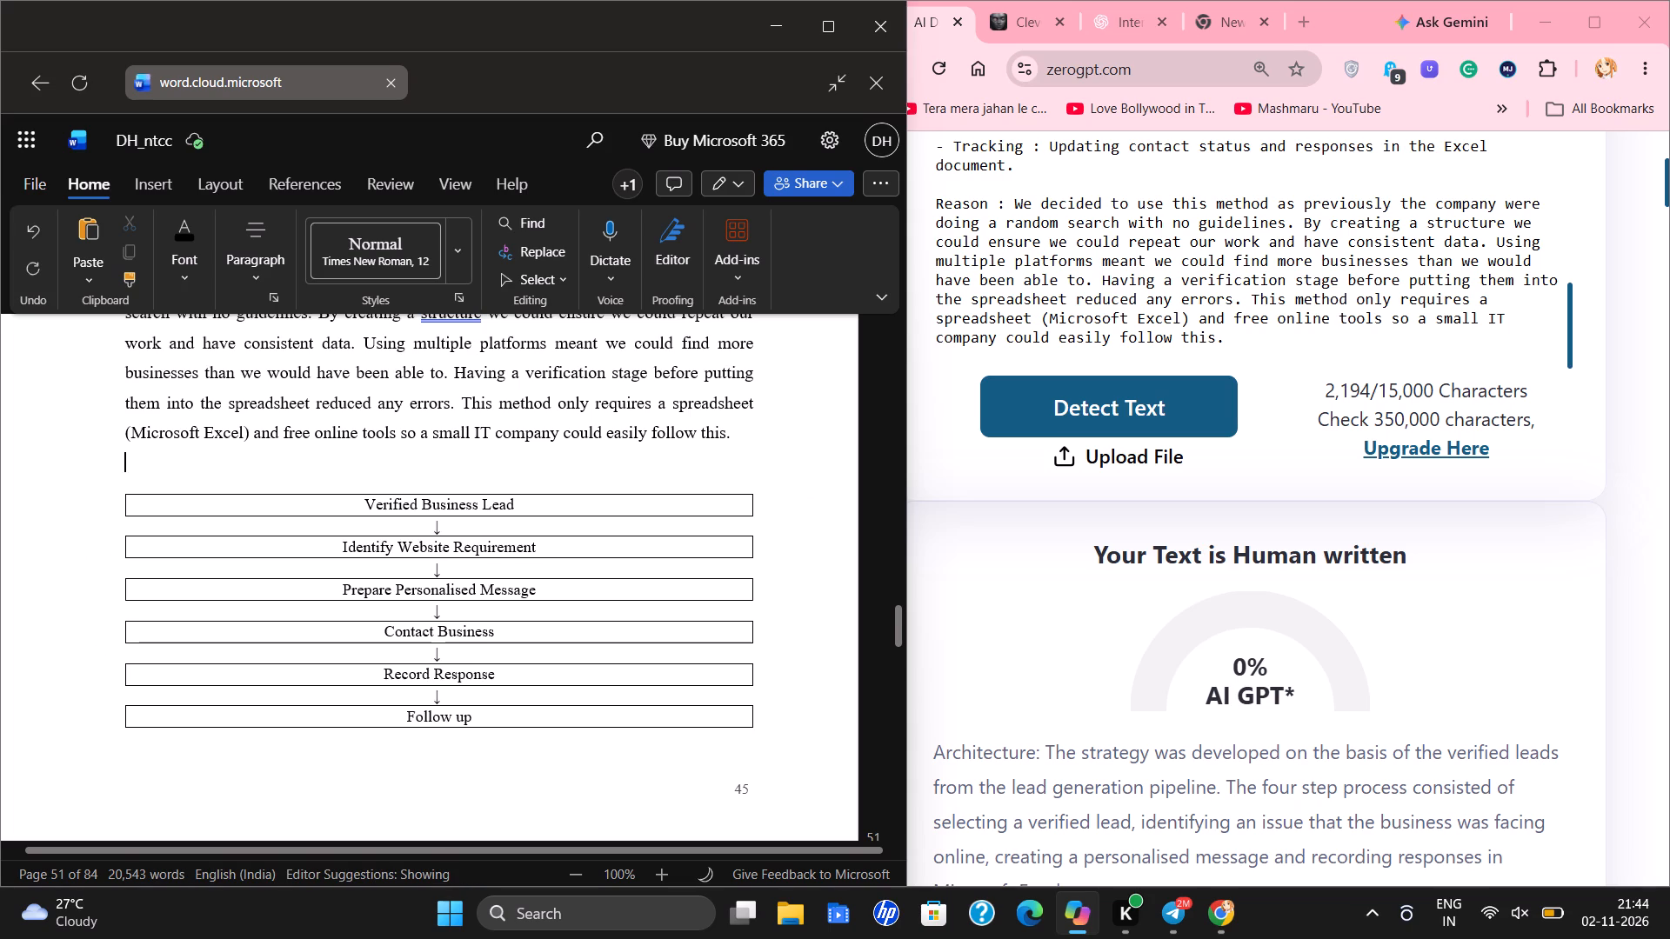
pyautogui.scroll(-2, 84, 616)
pyautogui.scroll(2, 171, 577)
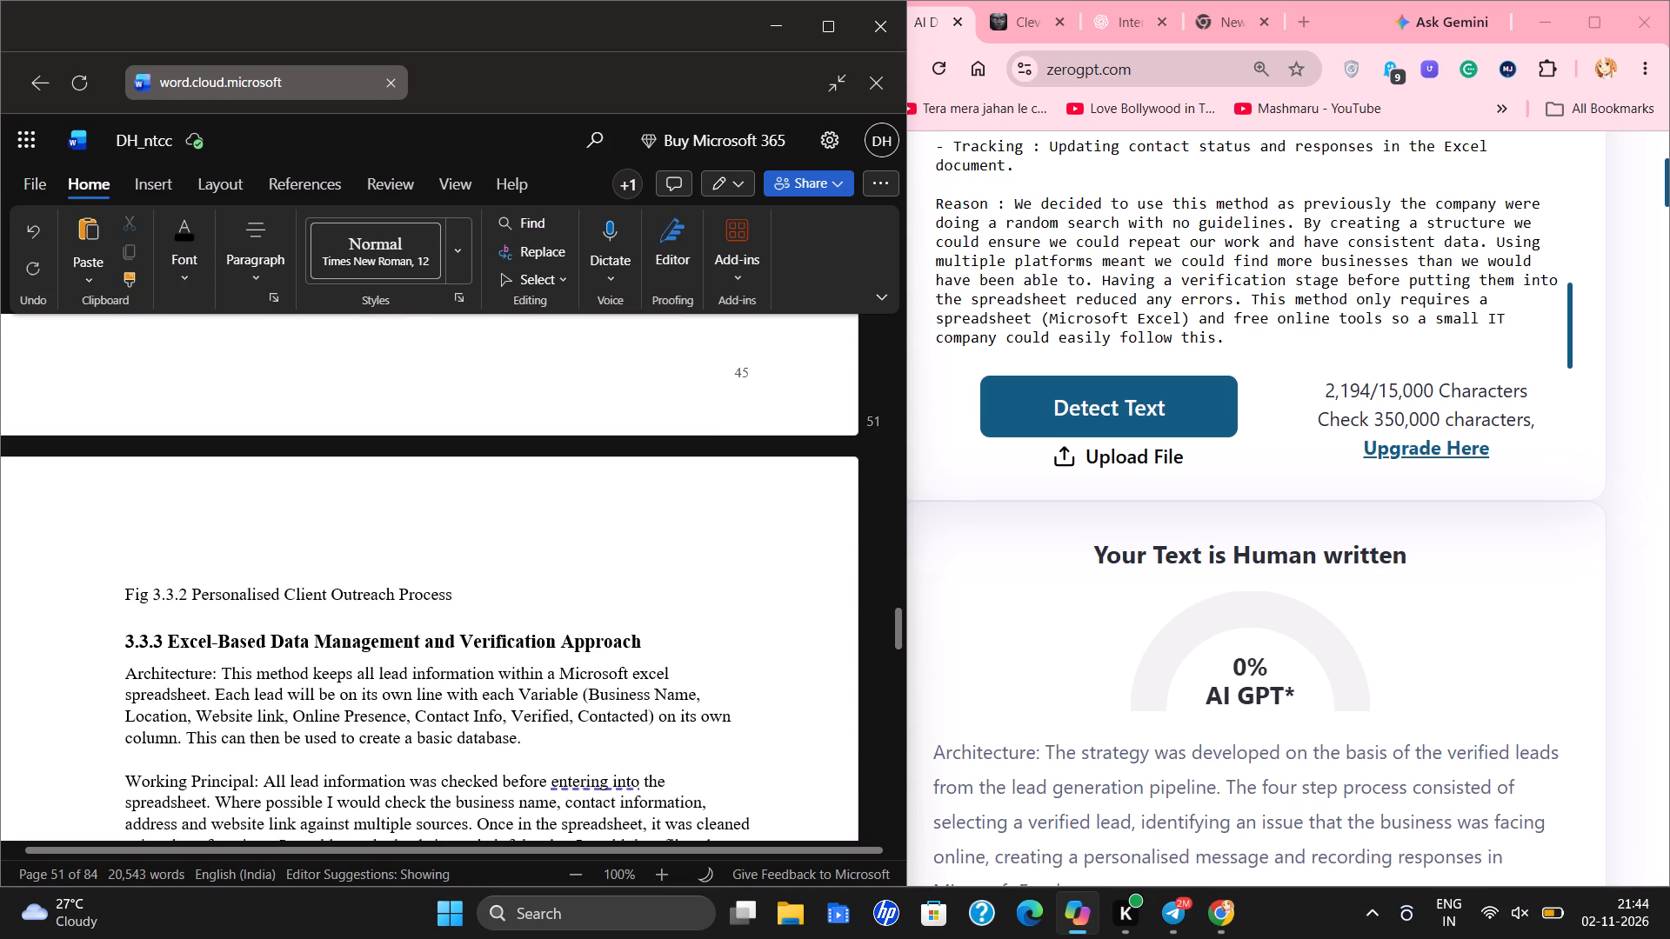
pyautogui.scroll(4, 171, 577)
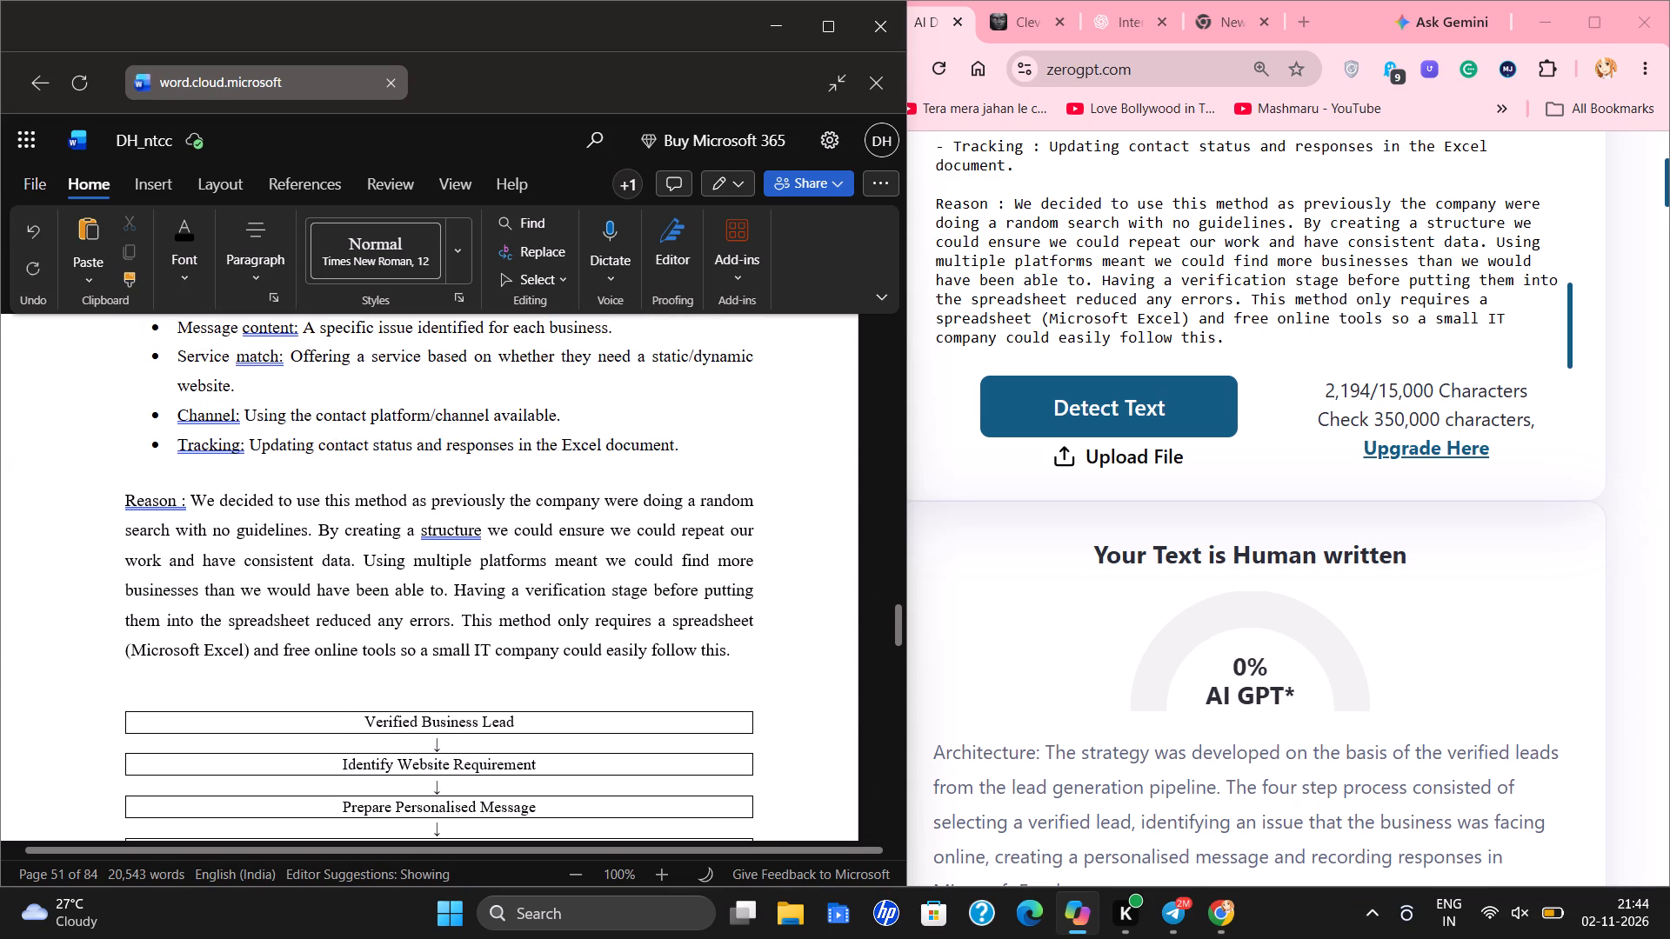
pyautogui.click(145, 739)
pyautogui.press('Return')
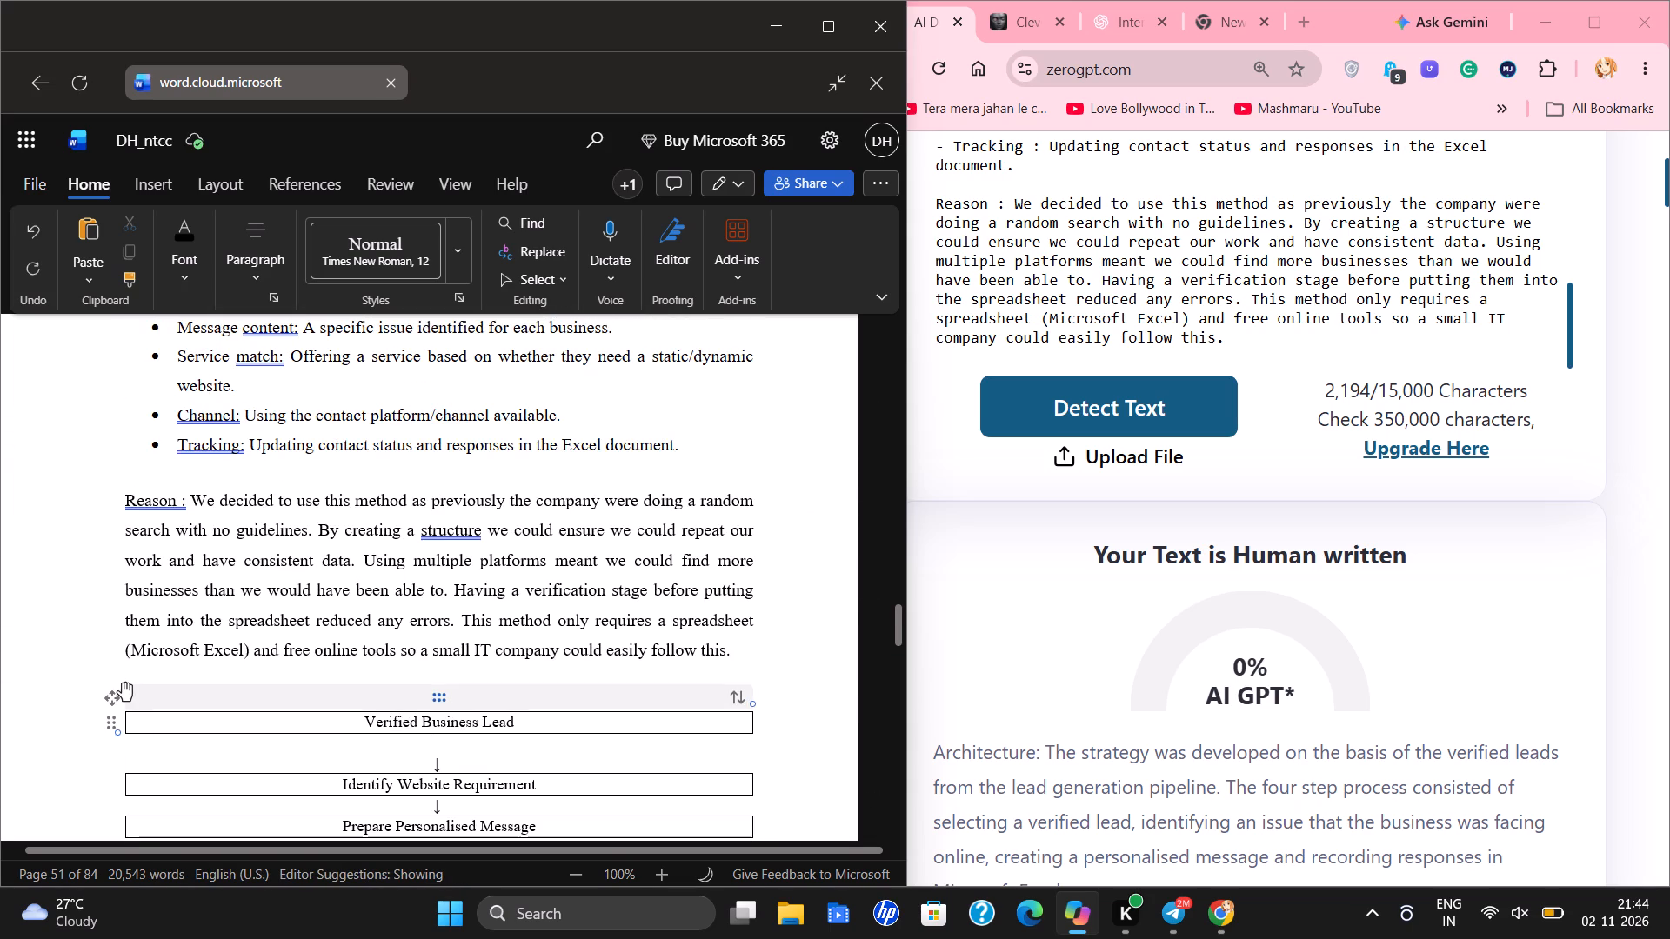
# Remove the blank line below the Verified Business Lead box and insert one between the Reason paragraph and the flowchart instead.
pyautogui.press('BackSpace')
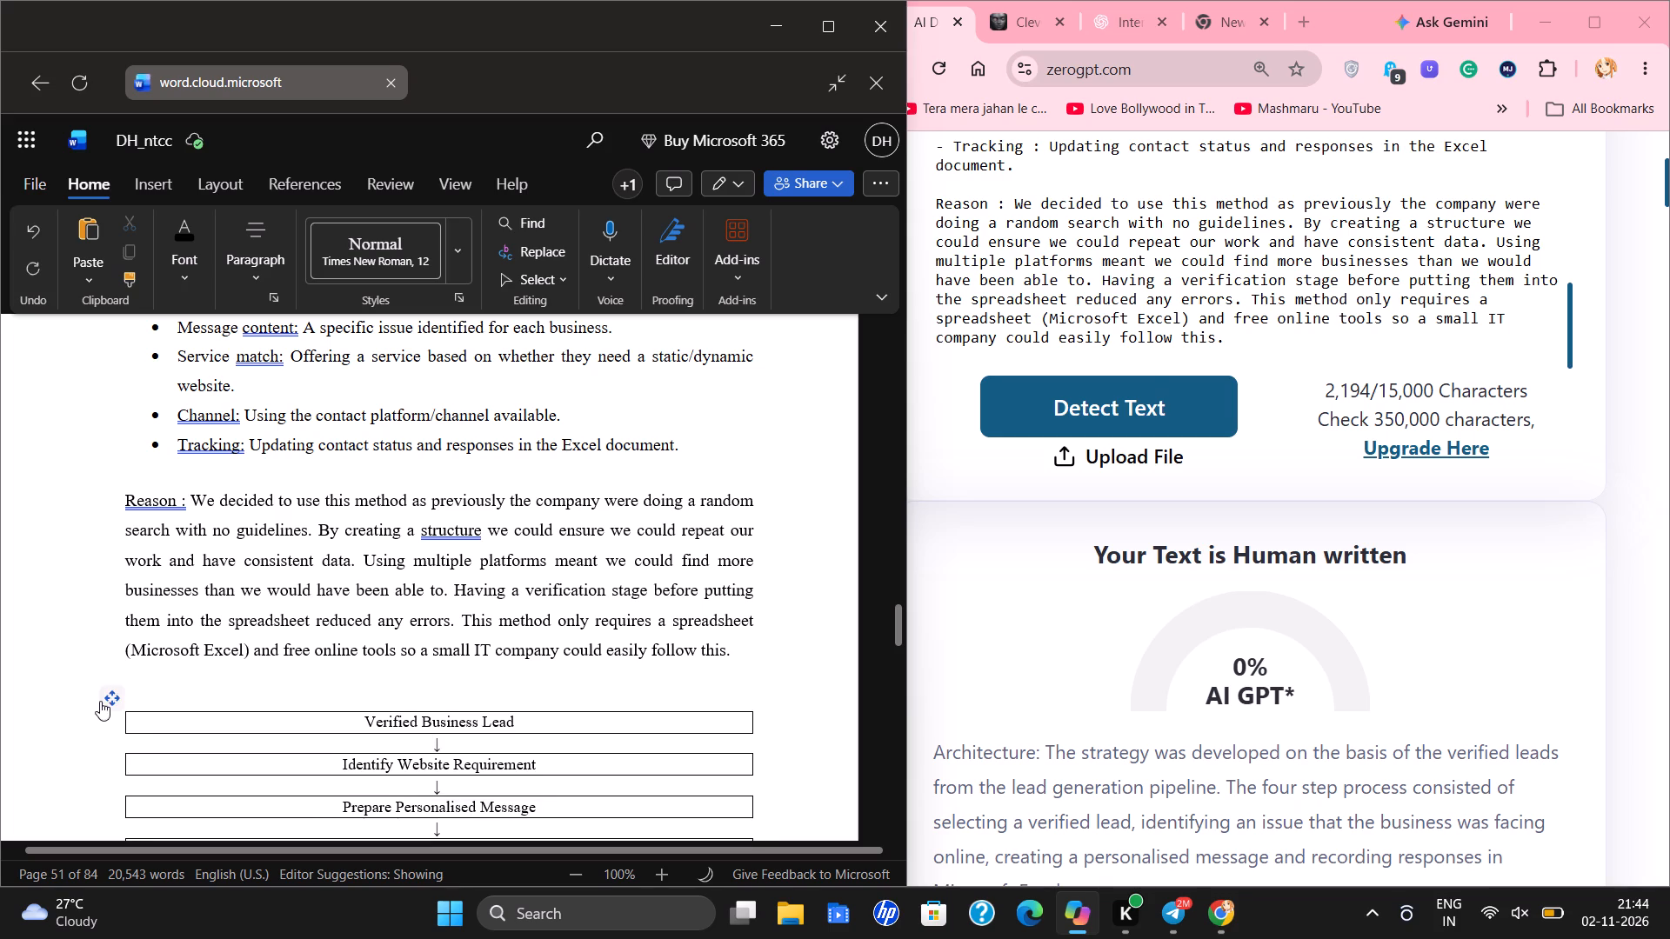
pyautogui.click(144, 683)
pyautogui.press('Return')
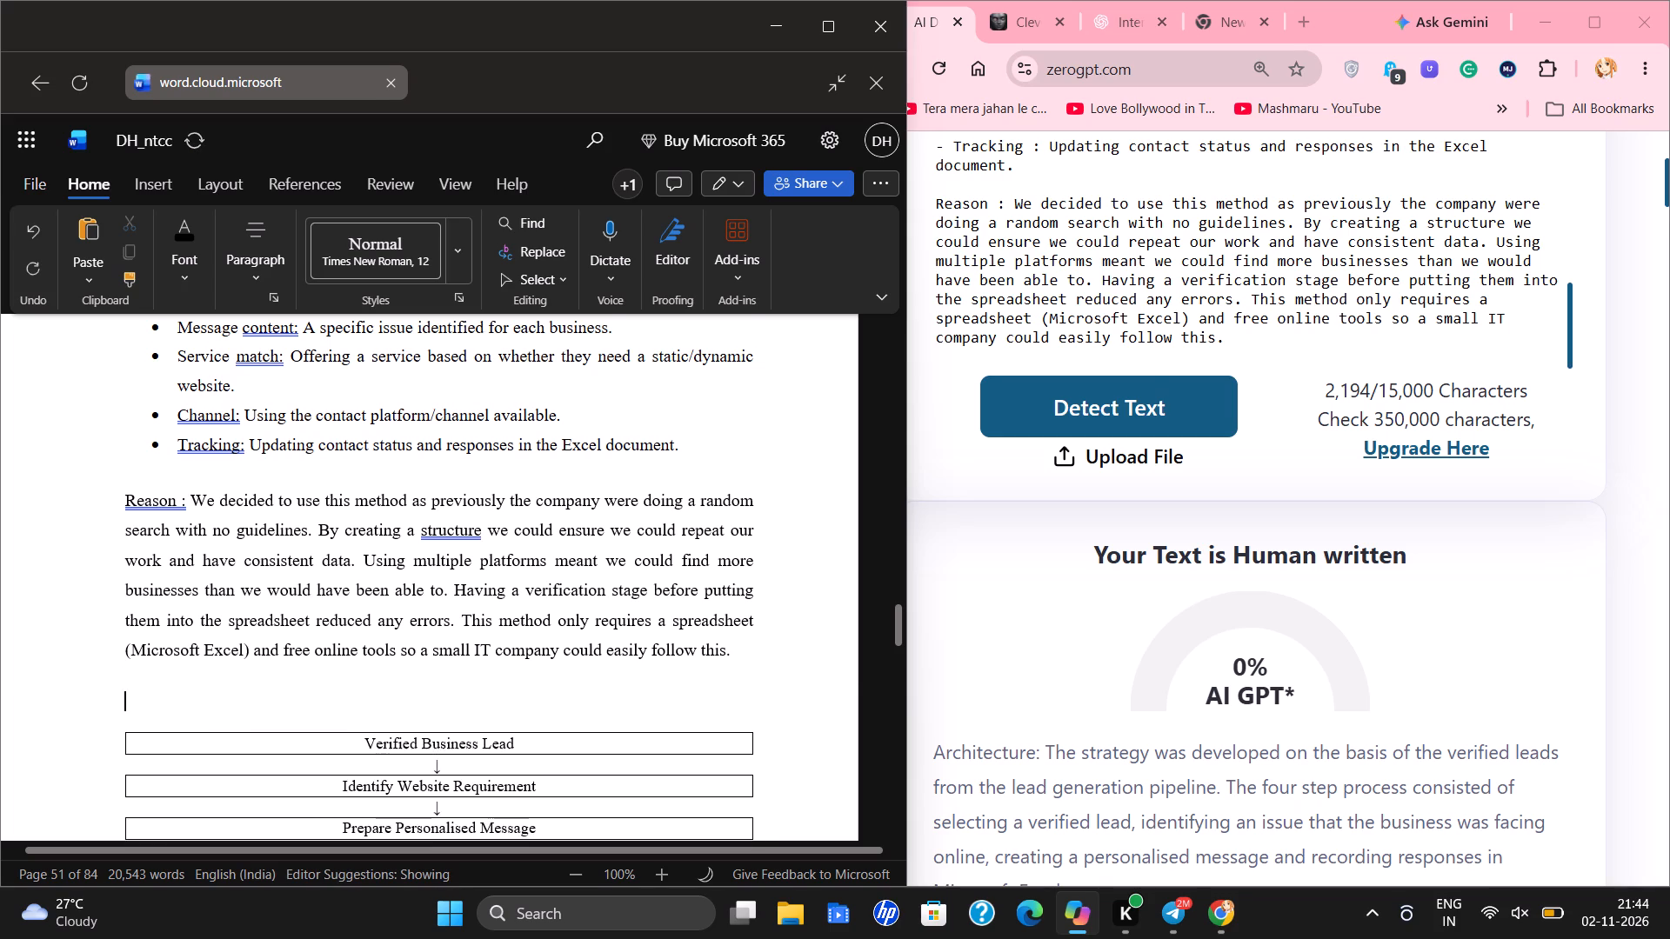
pyautogui.scroll(-4, 144, 683)
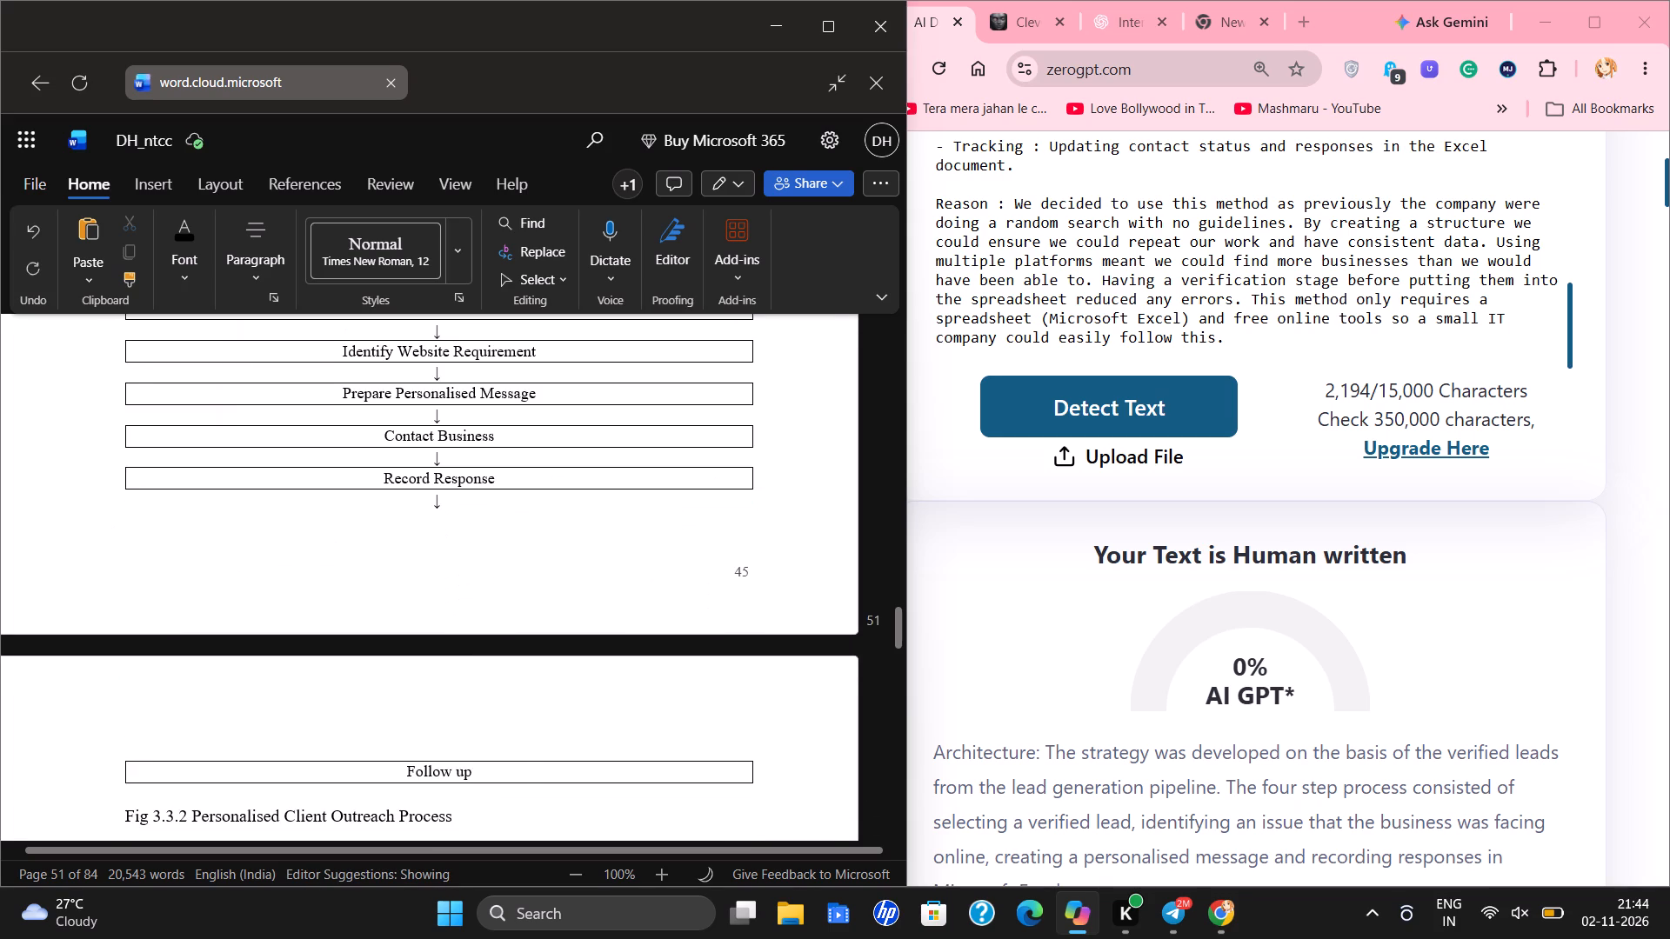
pyautogui.press('BackSpace')
pyautogui.press('Return')
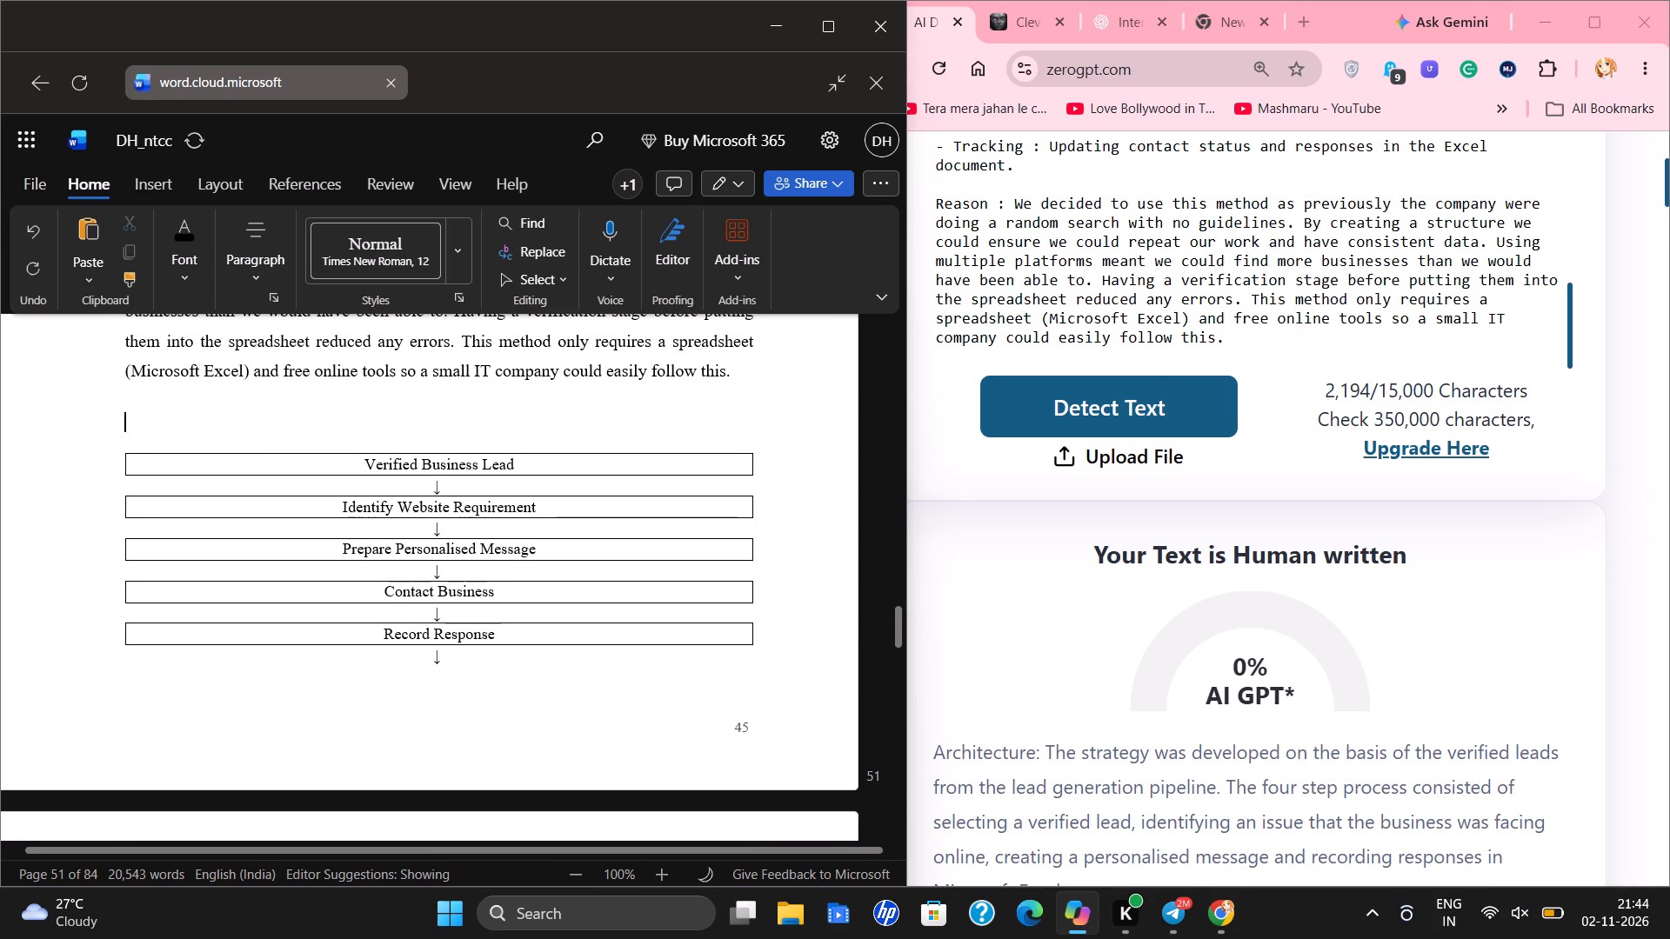
# Set the font size of the caption "Fig 3.3.2 Personalised Client Outreach Process" to 11.
pyautogui.scroll(-3, 142, 687)
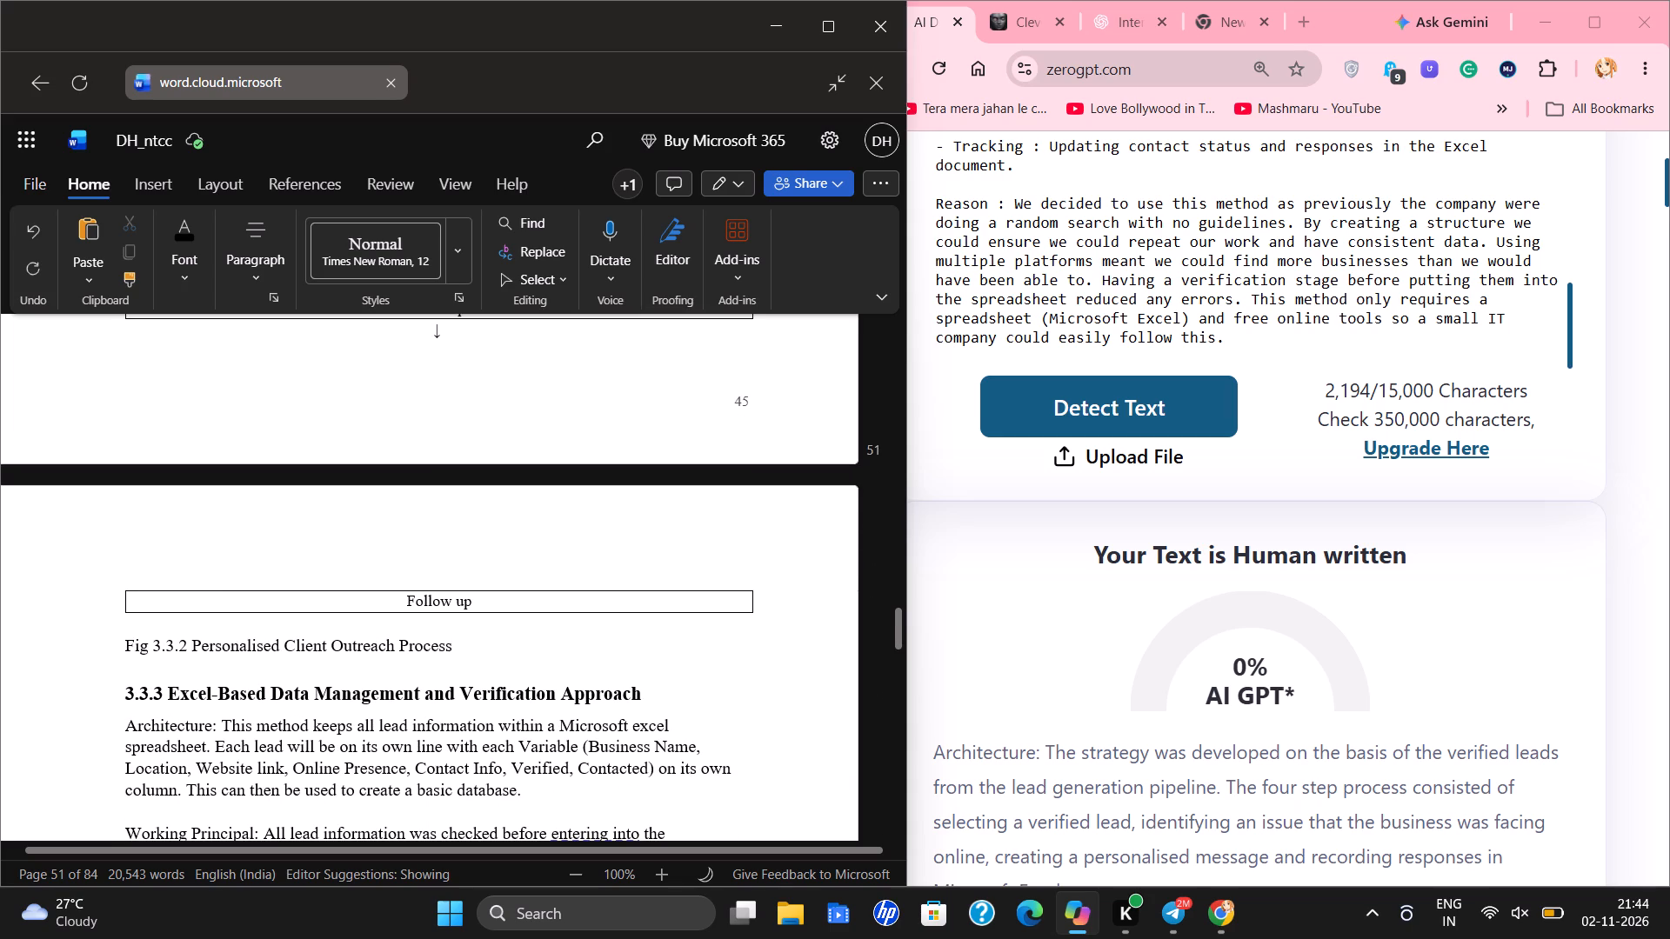
pyautogui.moveTo(124, 639); pyautogui.dragTo(450, 659)
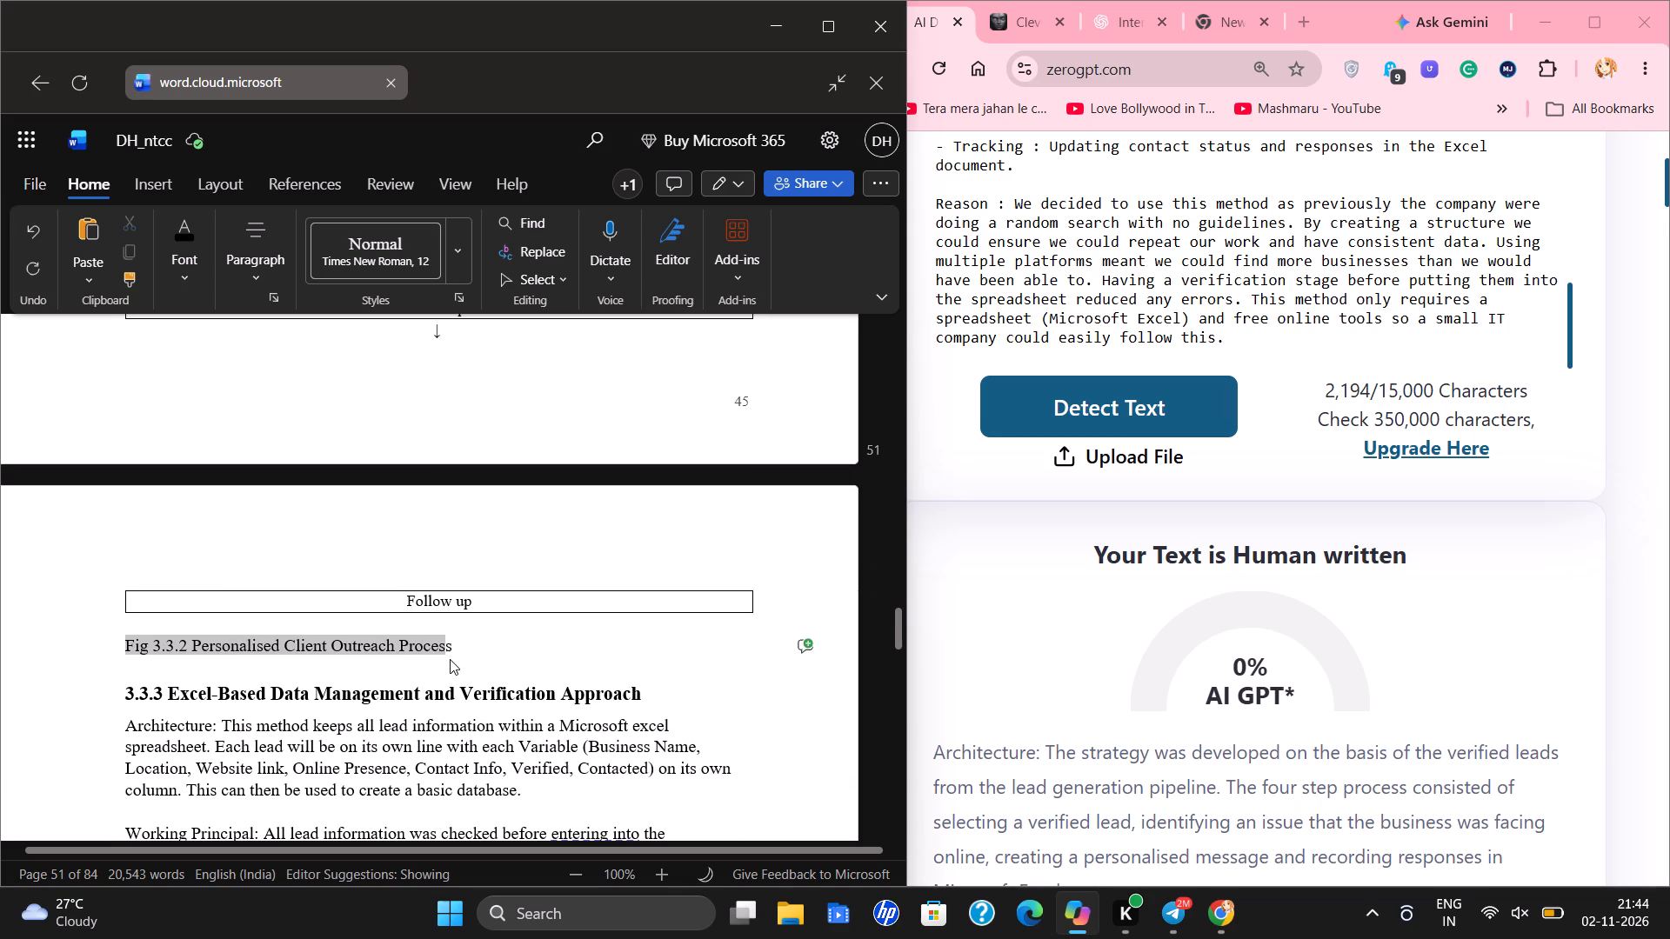
pyautogui.moveTo(450, 659); pyautogui.dragTo(454, 656)
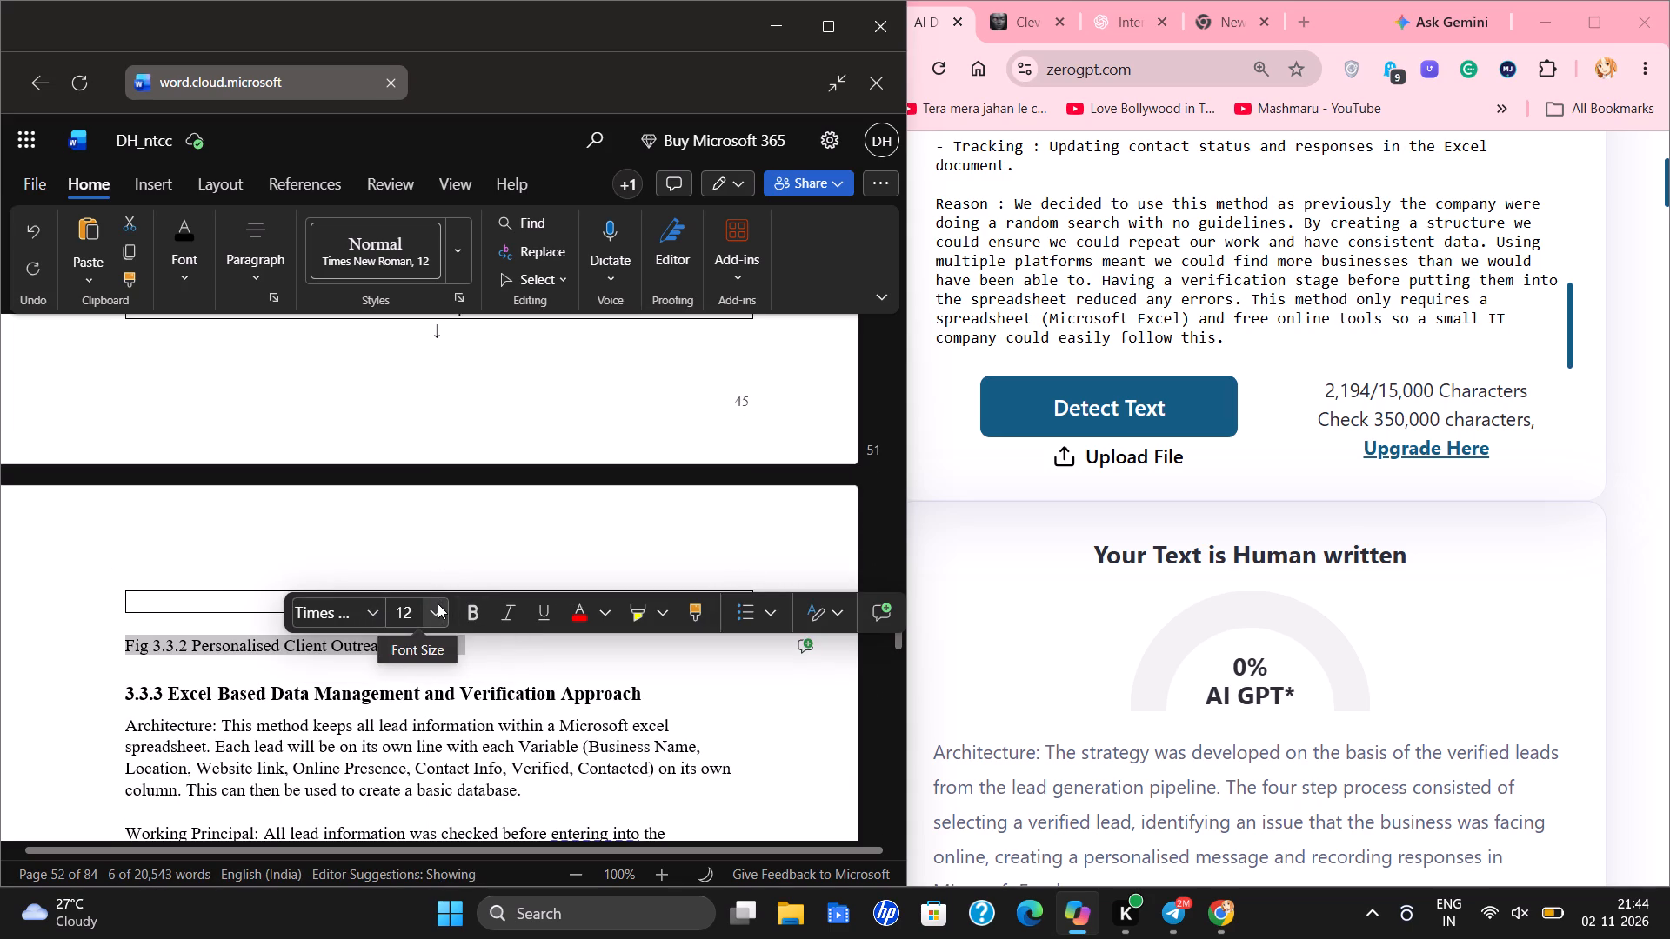
pyautogui.scroll(3, 438, 603)
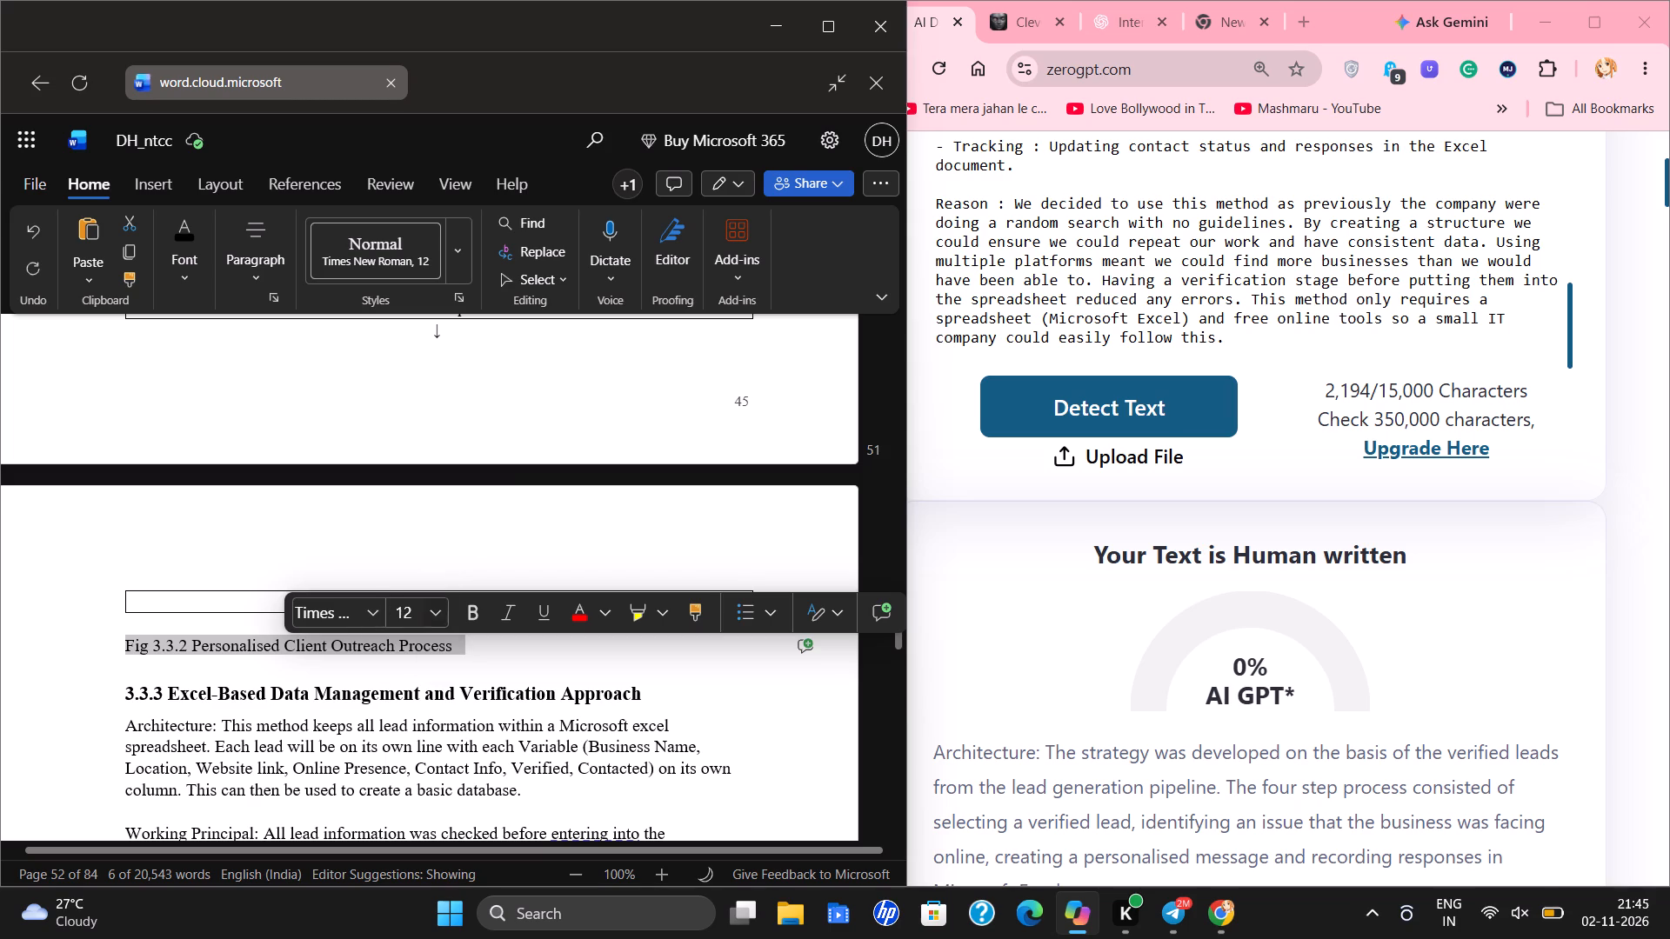
pyautogui.click(442, 609)
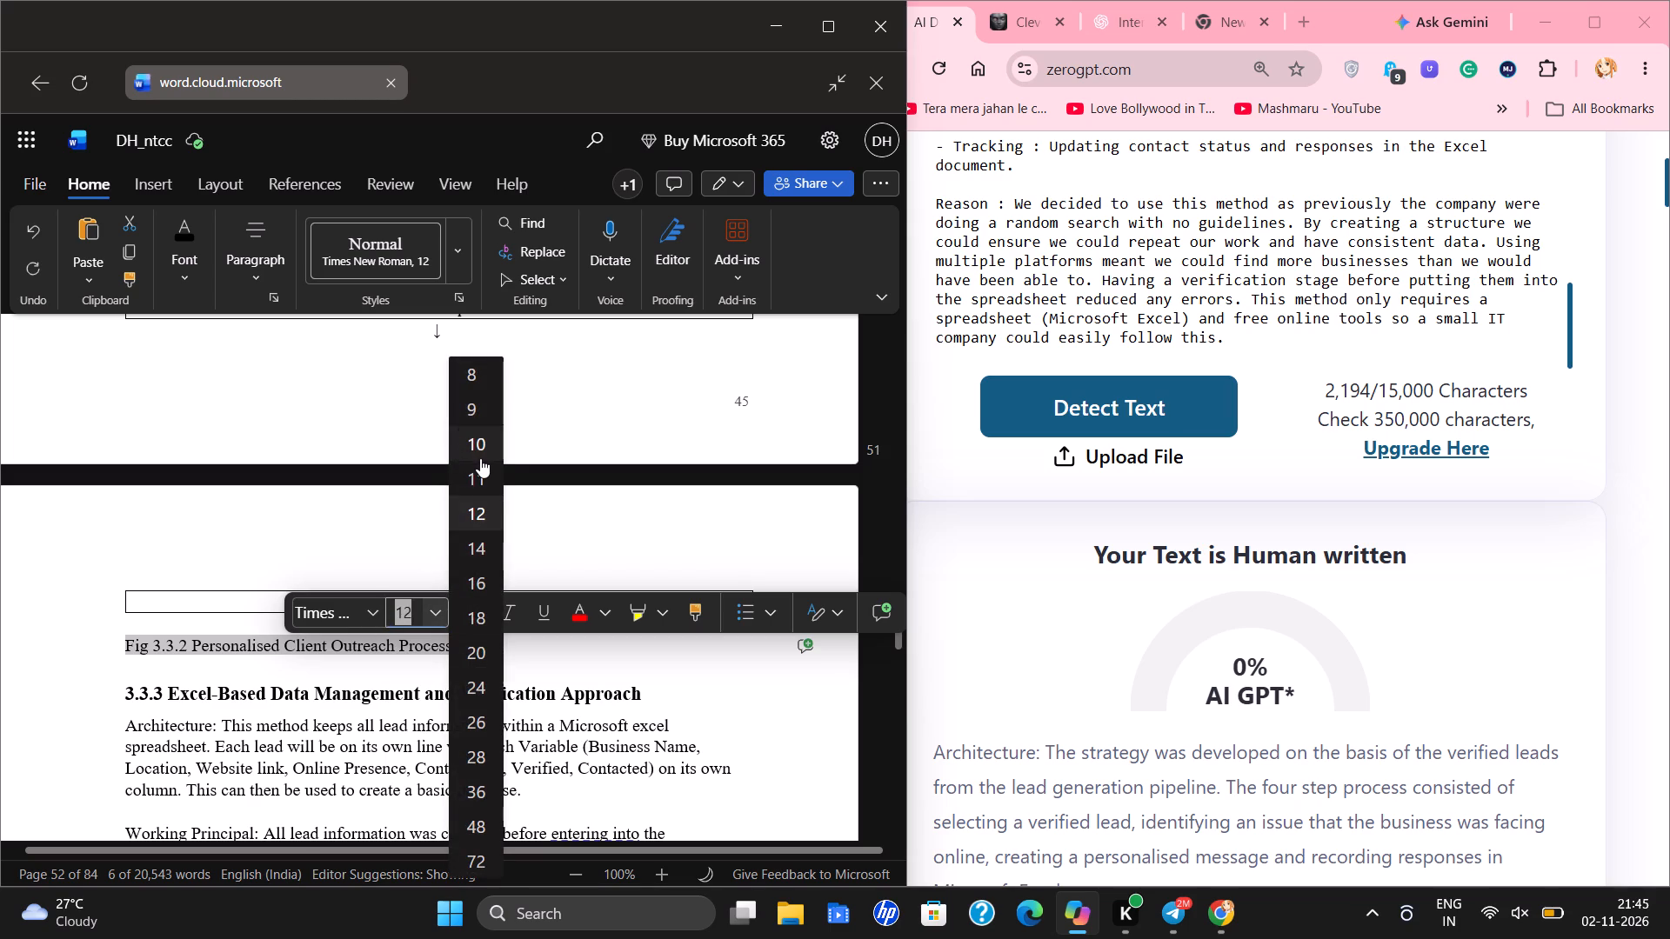
pyautogui.click(481, 463)
pyautogui.click(103, 637)
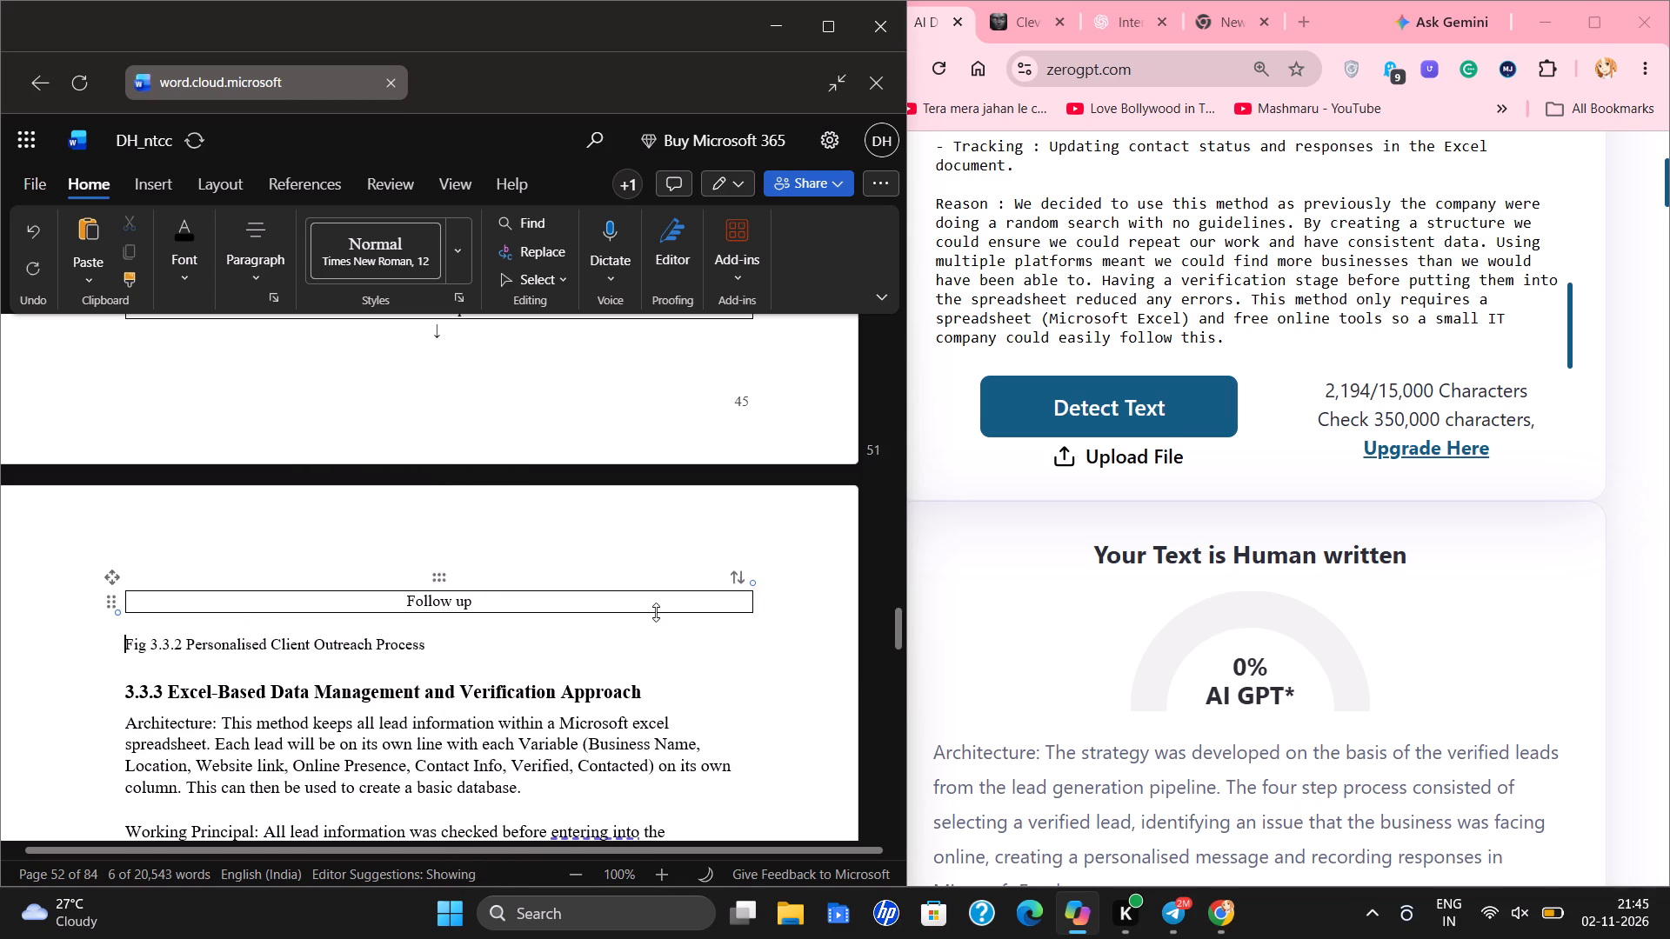
# Centre the Fig 3.3.2 Personalised Client Outreach Process caption under the flowchart.
pyautogui.moveTo(127, 639); pyautogui.dragTo(290, 643)
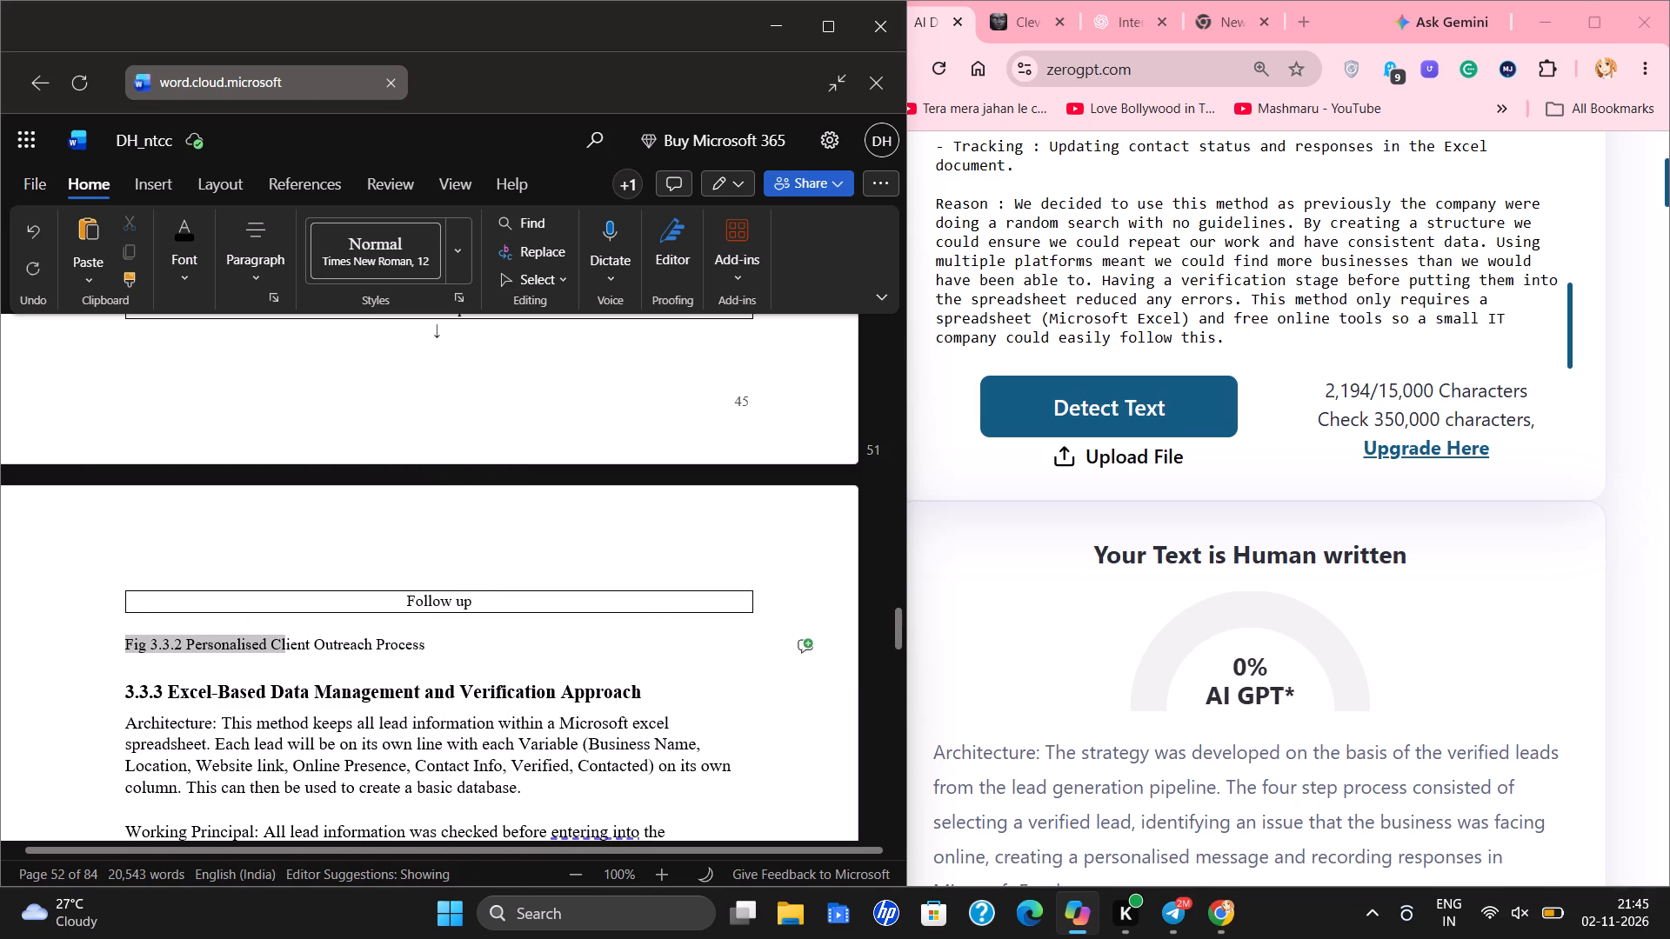
pyautogui.moveTo(290, 643); pyautogui.dragTo(442, 640)
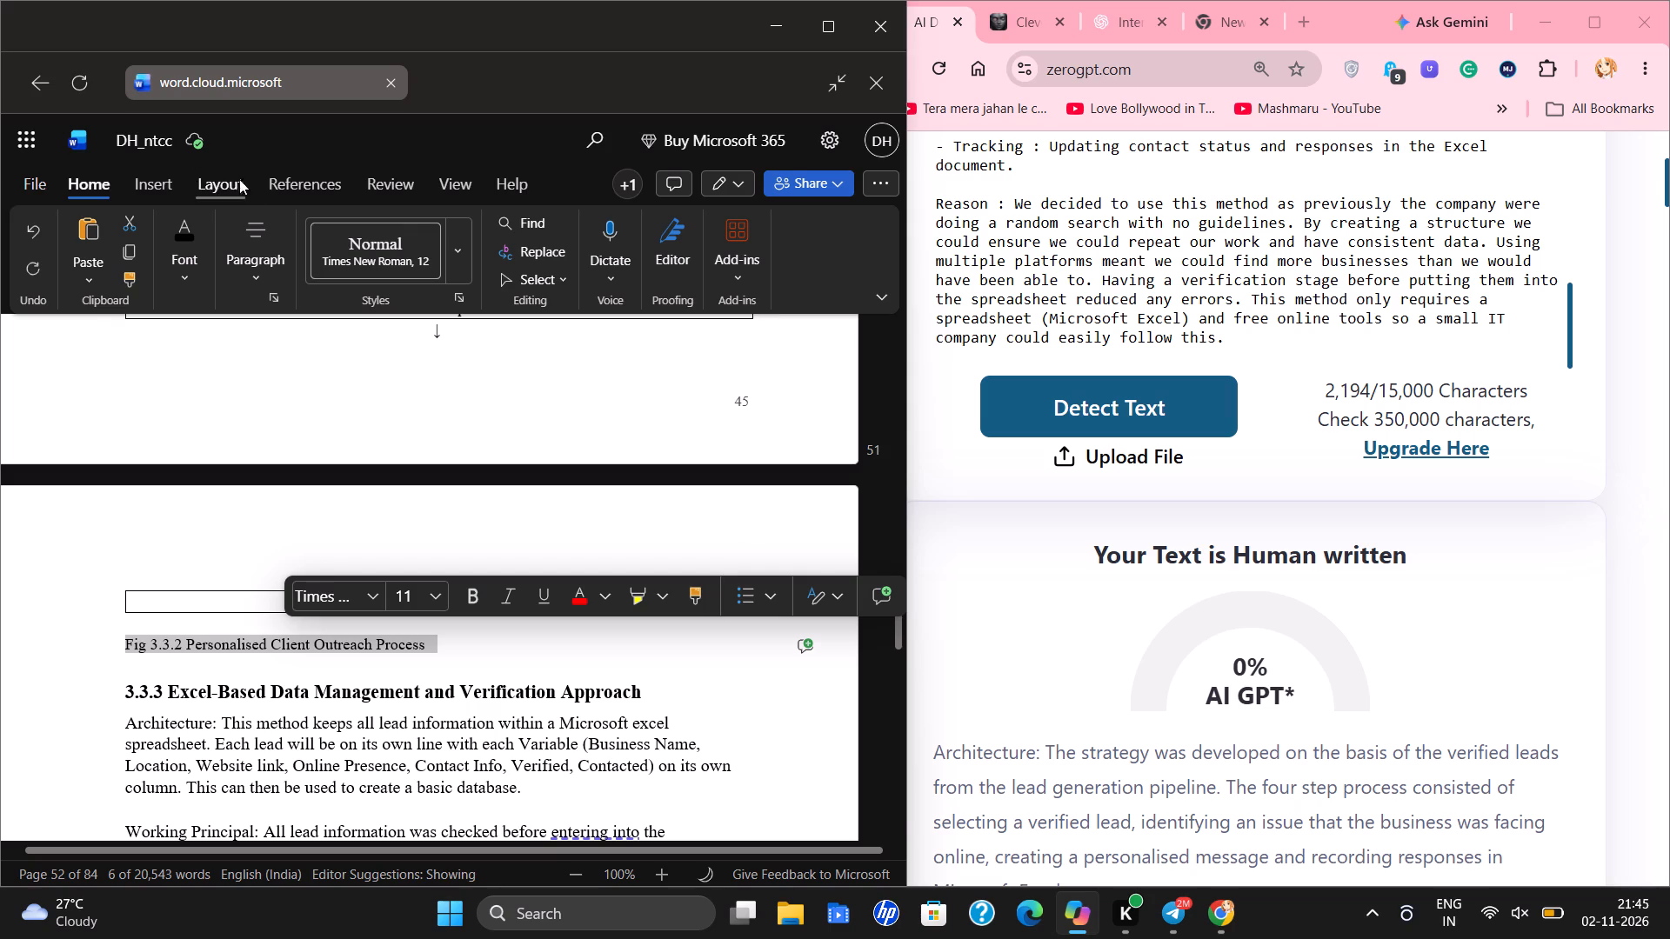
pyautogui.click(256, 264)
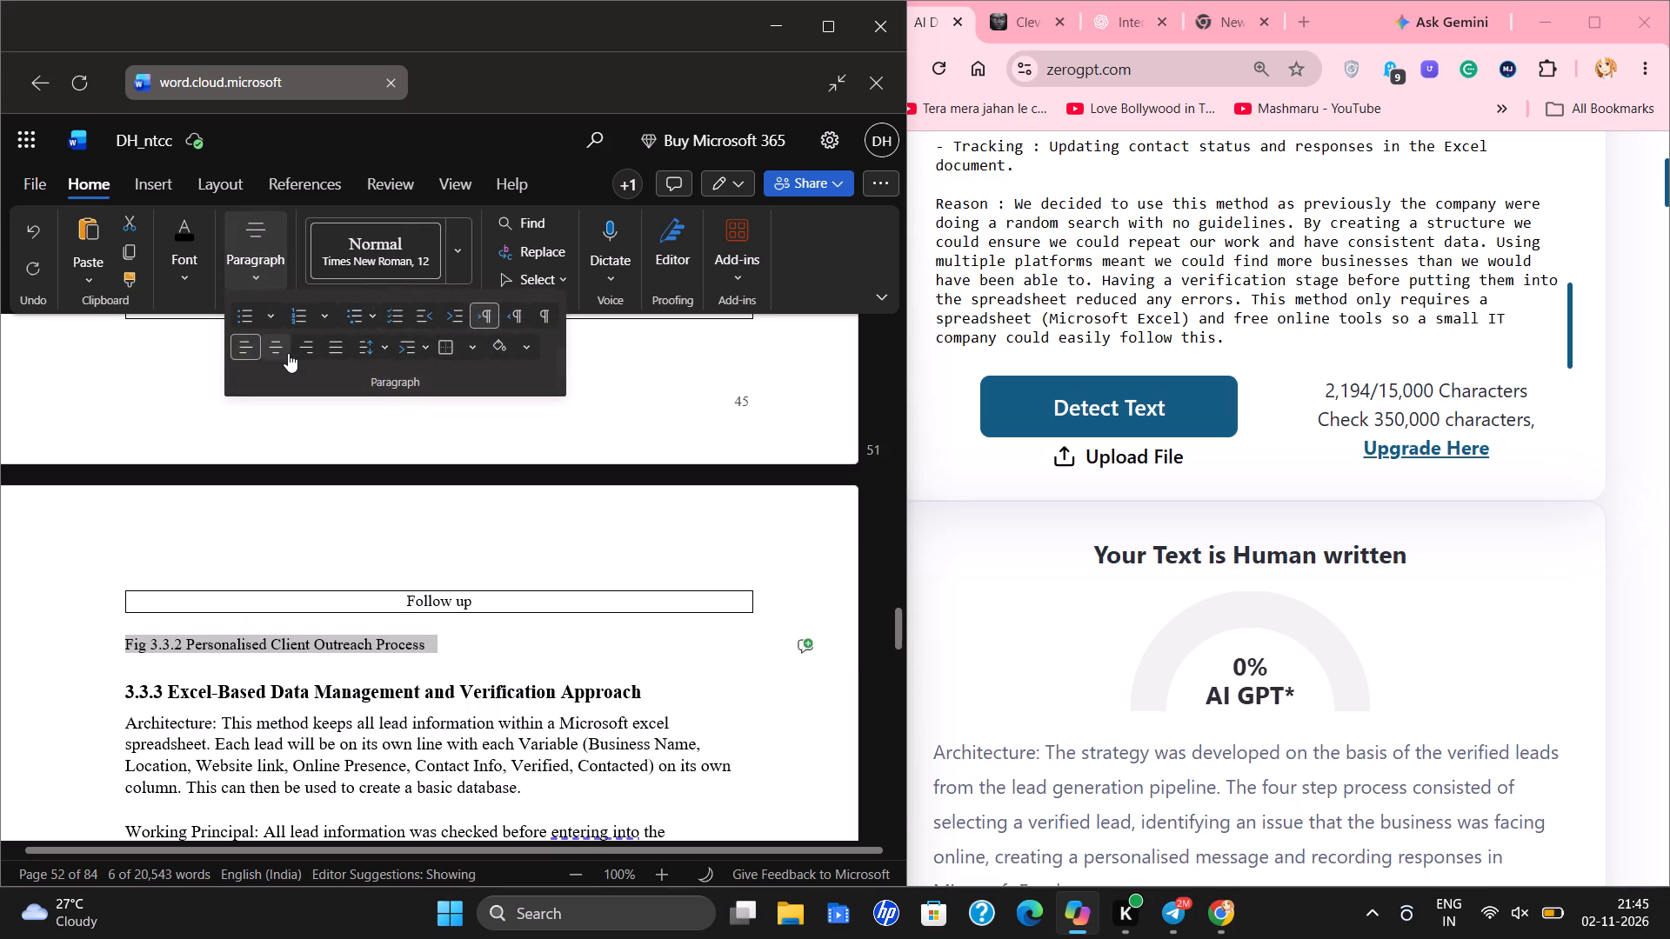
pyautogui.click(281, 350)
pyautogui.click(76, 623)
# Insert a blank line between the Follow up box and the Fig 3.3.2 caption.
pyautogui.scroll(-2, 307, 534)
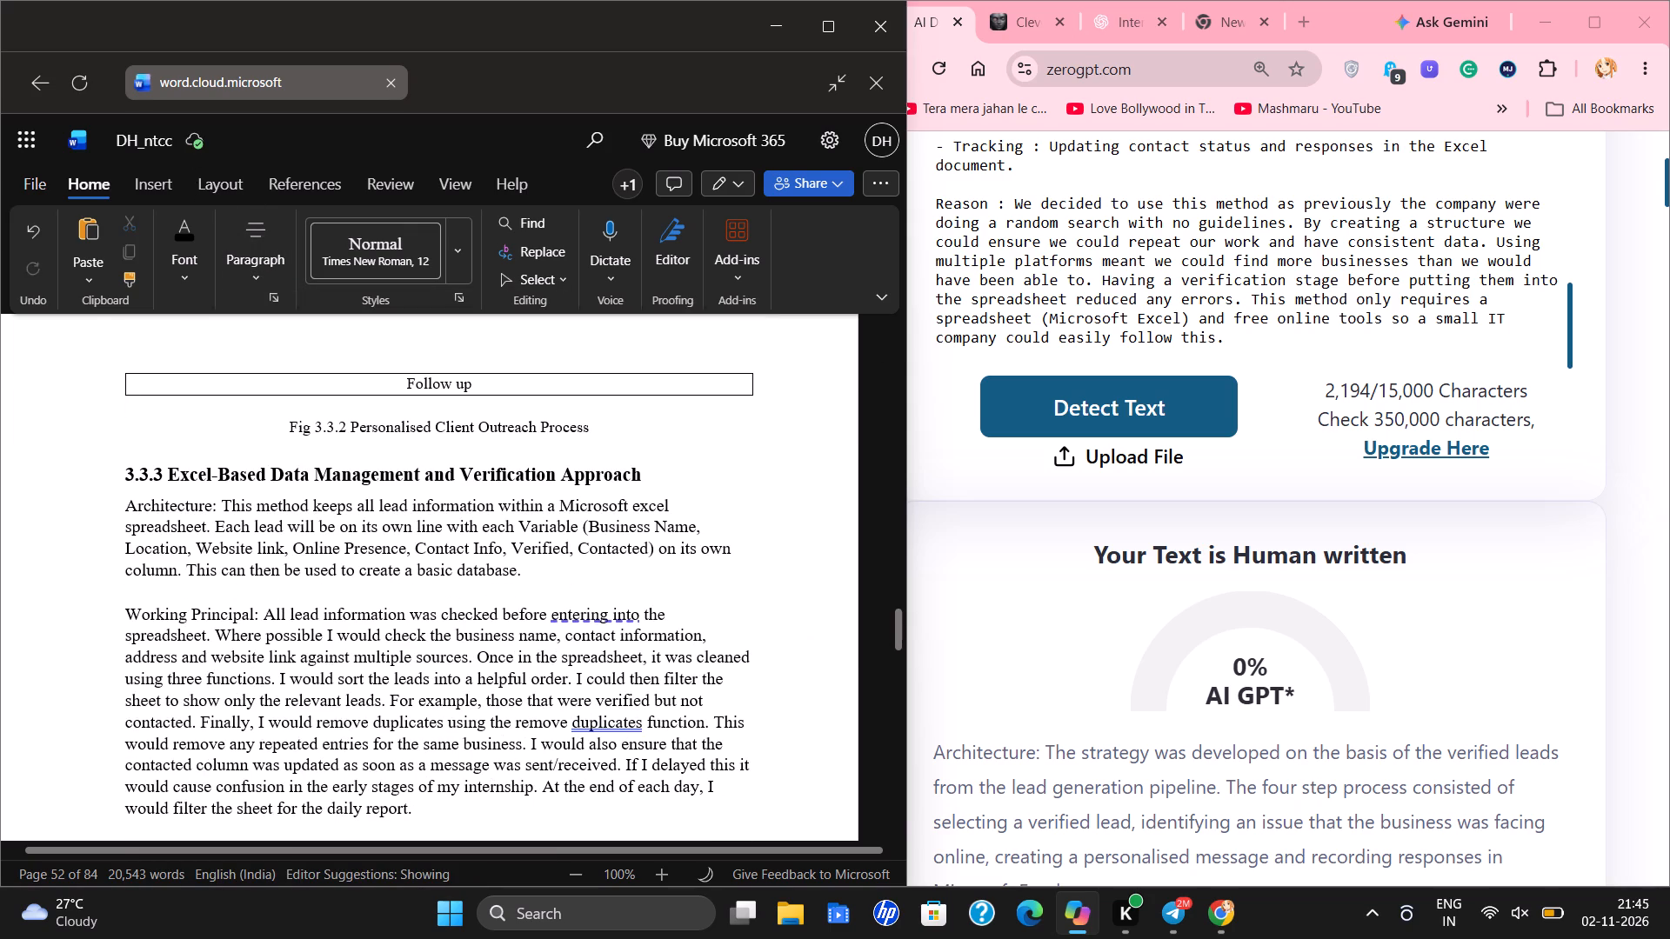
pyautogui.click(591, 447)
pyautogui.click(224, 418)
pyautogui.press('Return')
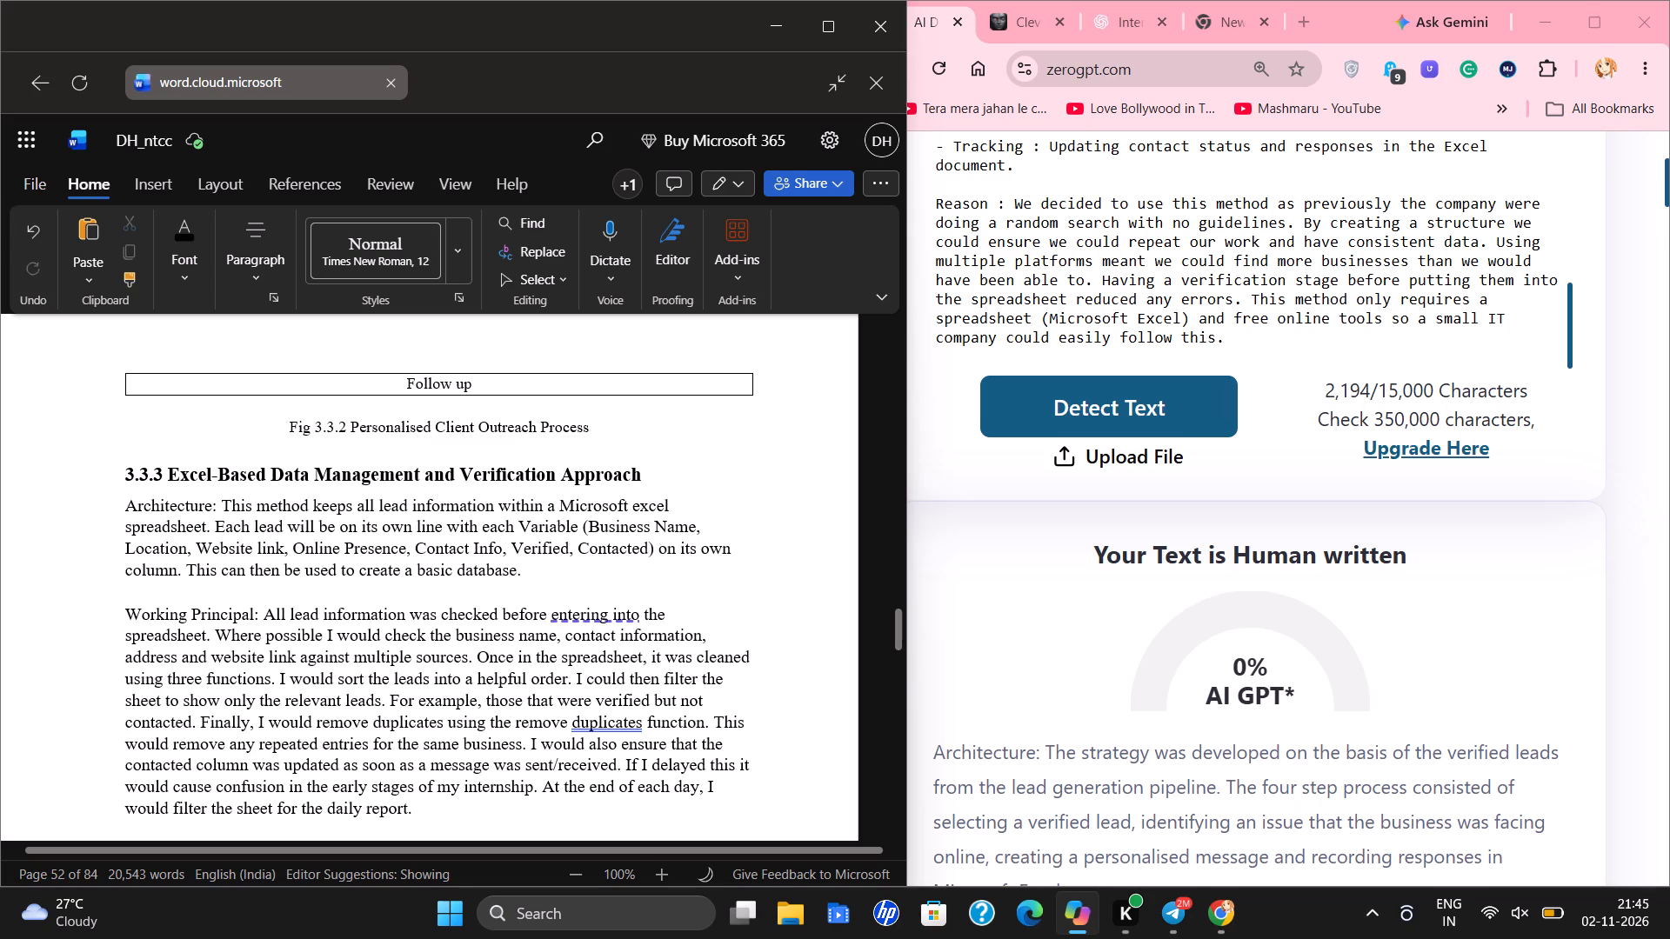
# Place the text cursor at the end of the Fig 3.3.2 caption.
pyautogui.click(597, 450)
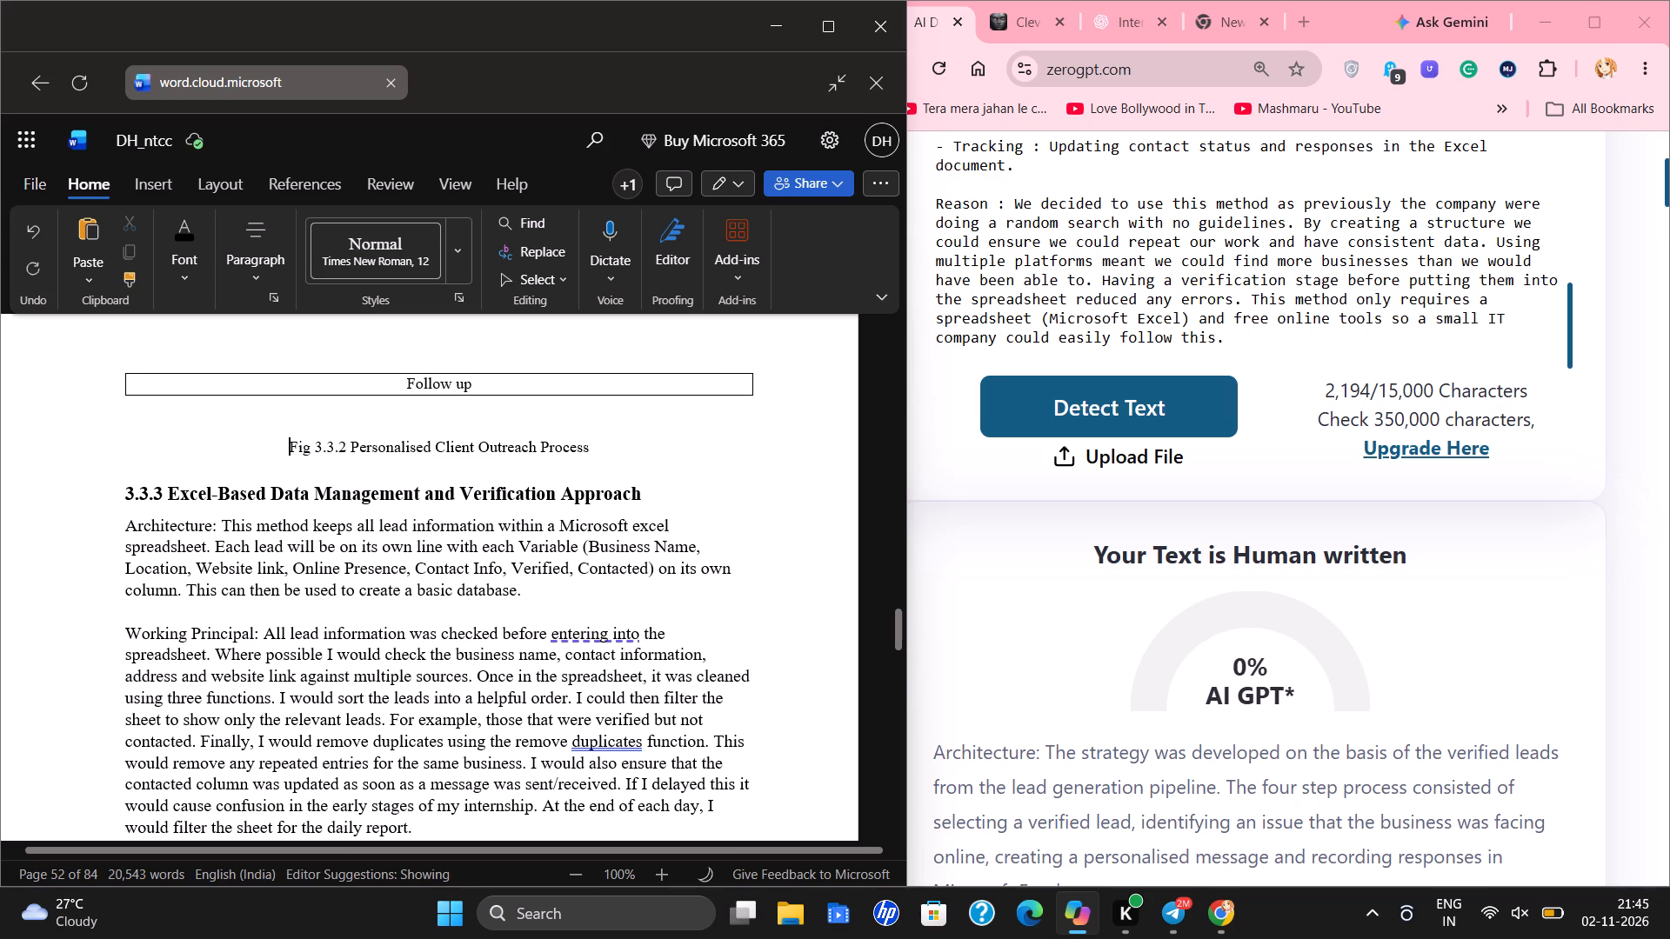
# Insert a blank line between the Fig 3.3.2 caption and the 3.3.3 heading.
pyautogui.press('Return')
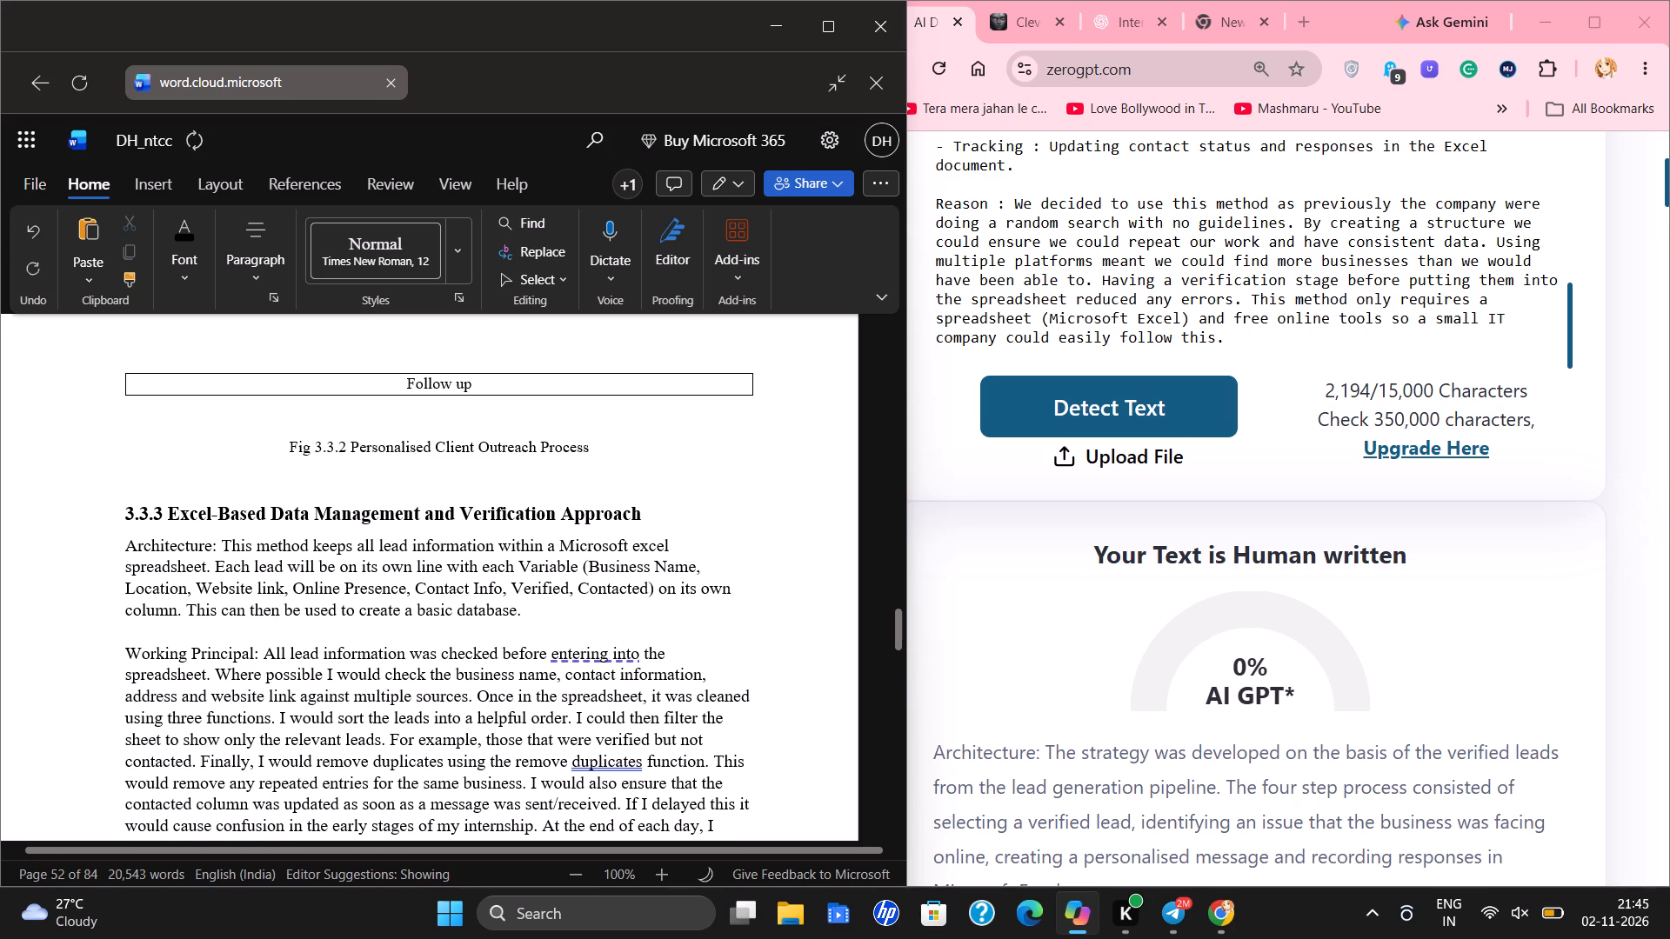
pyautogui.scroll(-1, 236, 503)
pyautogui.moveTo(123, 431); pyautogui.dragTo(462, 691)
pyautogui.scroll(-1, 407, 652)
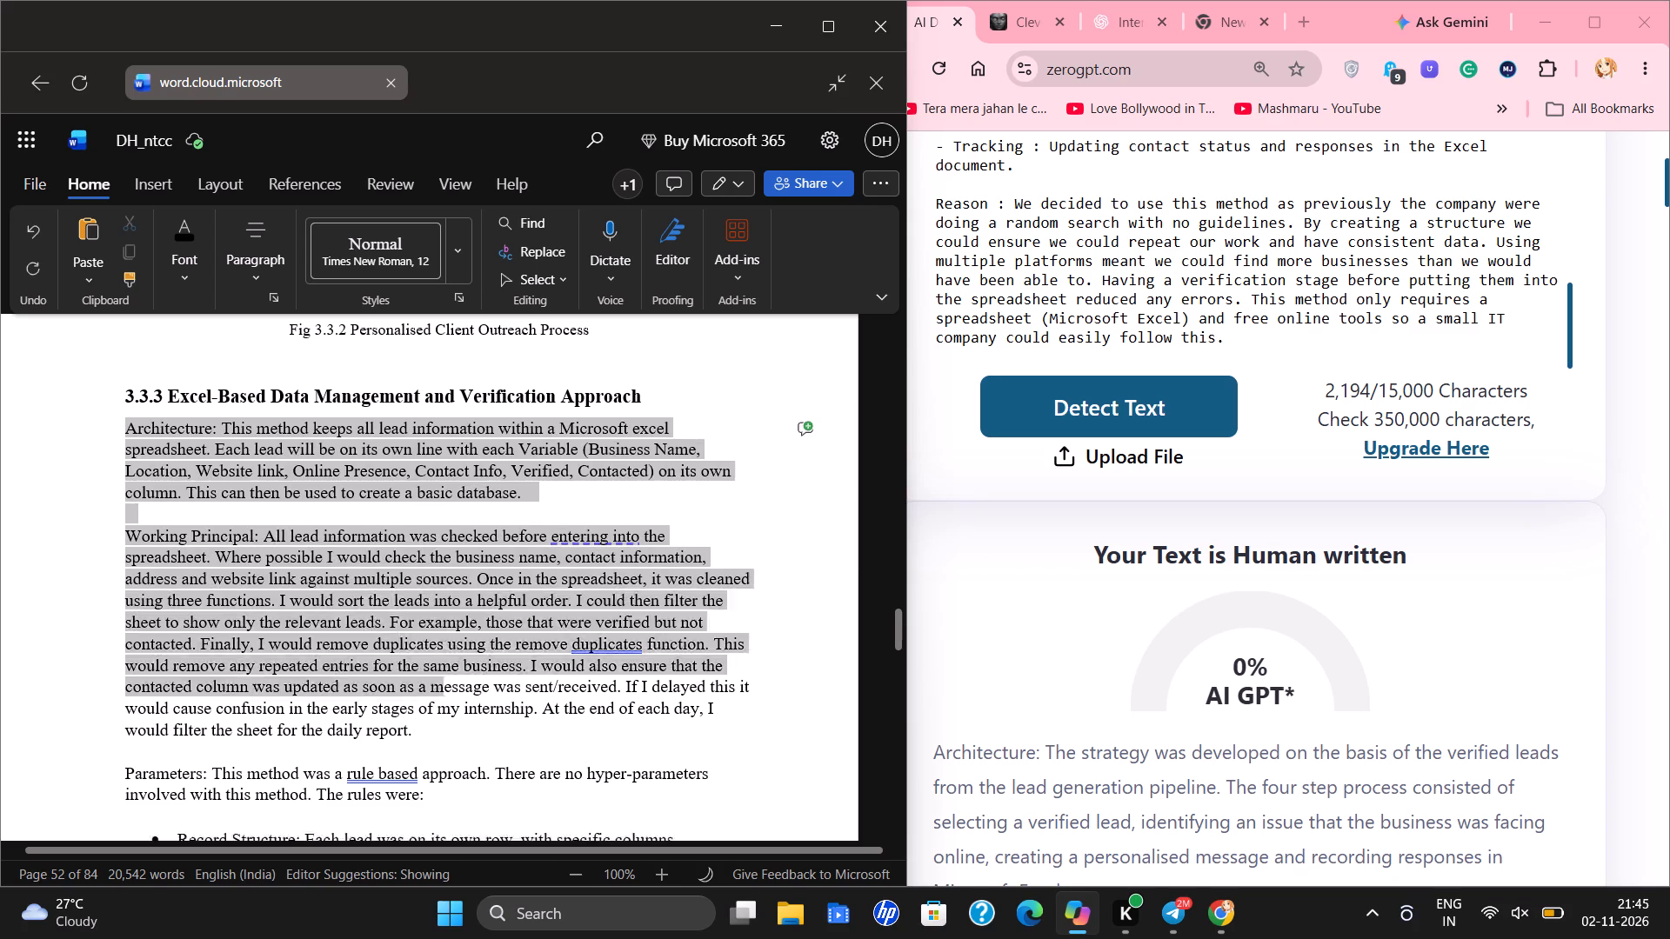
pyautogui.scroll(-1, 462, 691)
pyautogui.moveTo(462, 691); pyautogui.dragTo(596, 793)
pyautogui.scroll(-1, 583, 733)
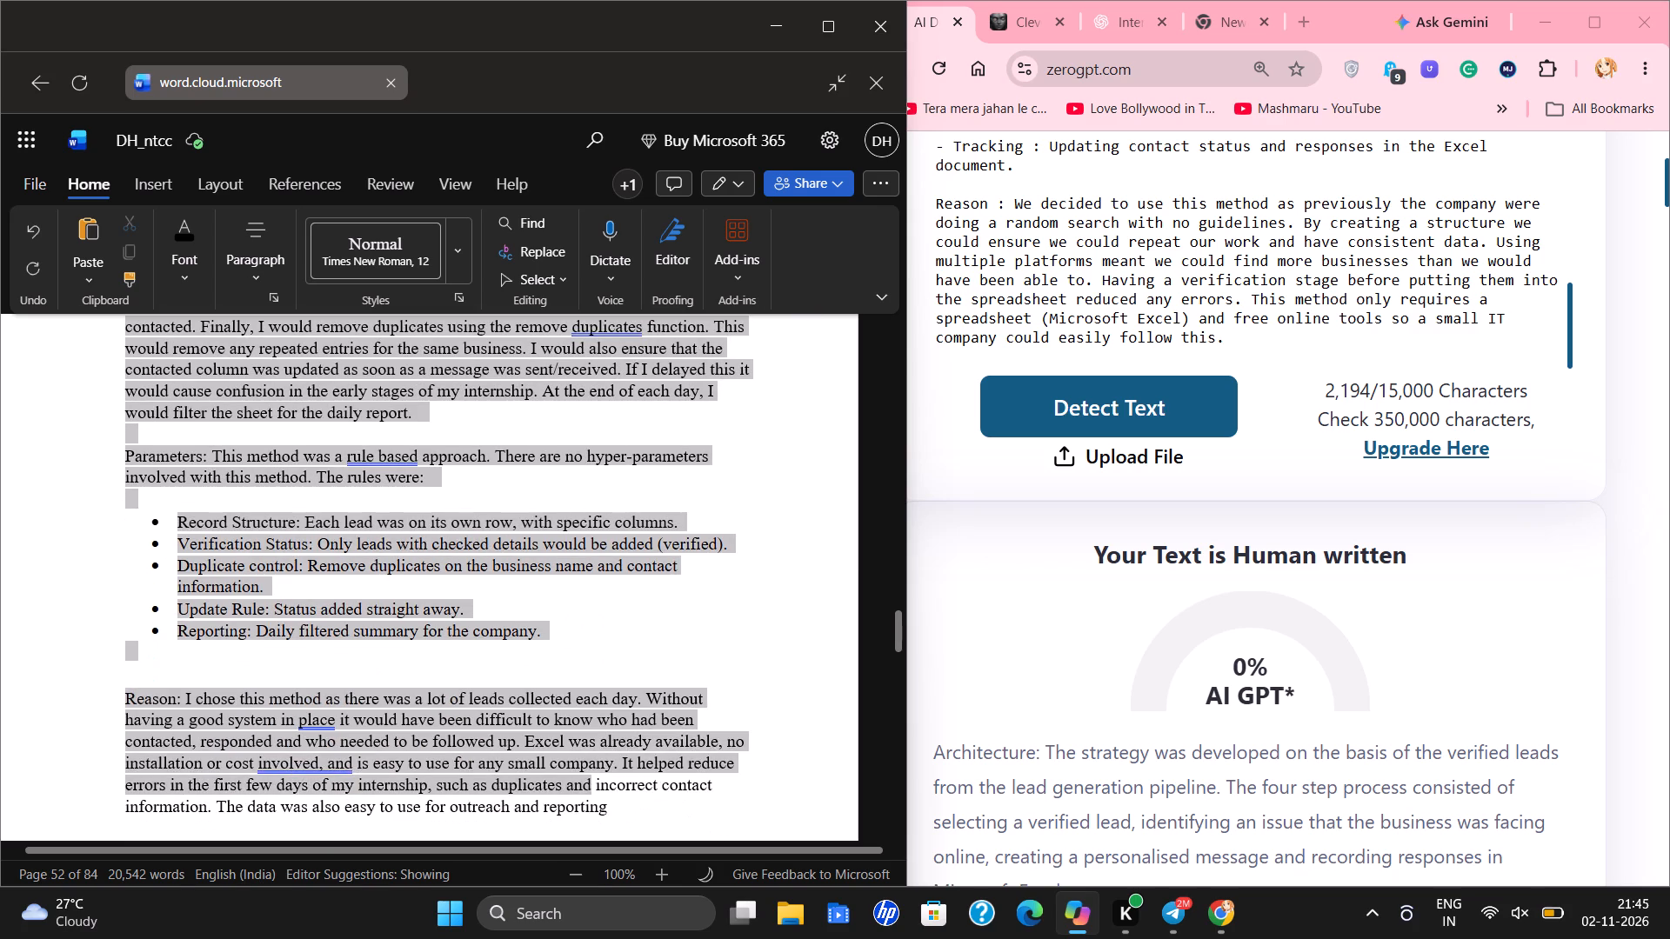
pyautogui.moveTo(596, 793); pyautogui.dragTo(618, 593)
pyautogui.scroll(-2, 611, 806)
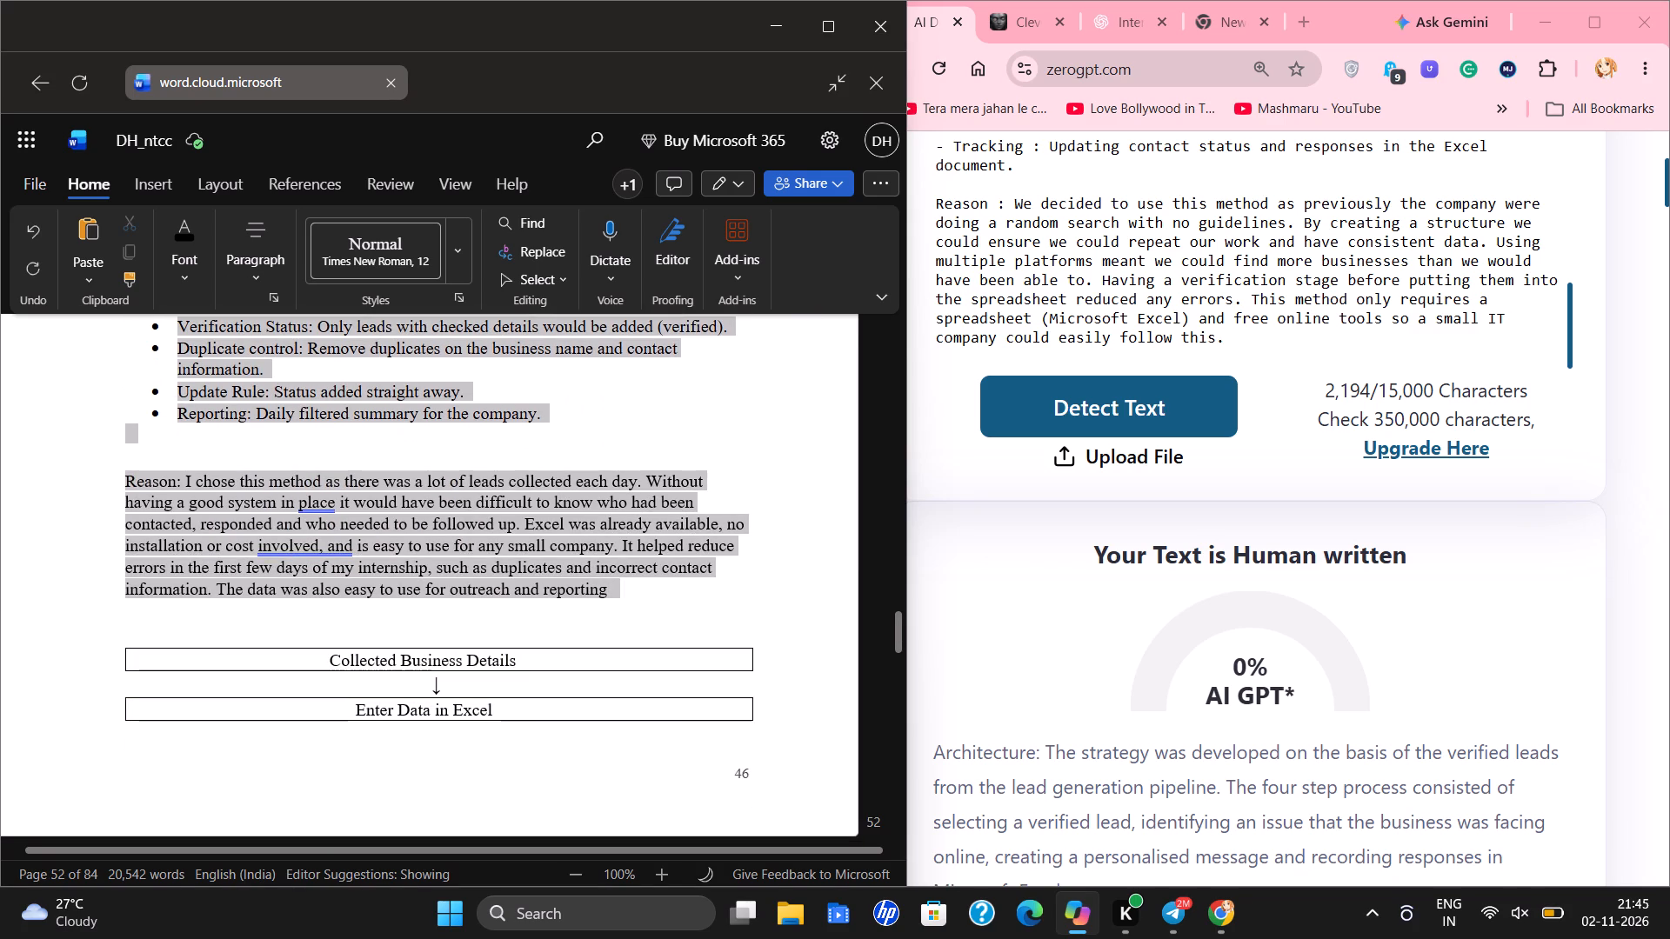
pyautogui.rightClick(561, 488)
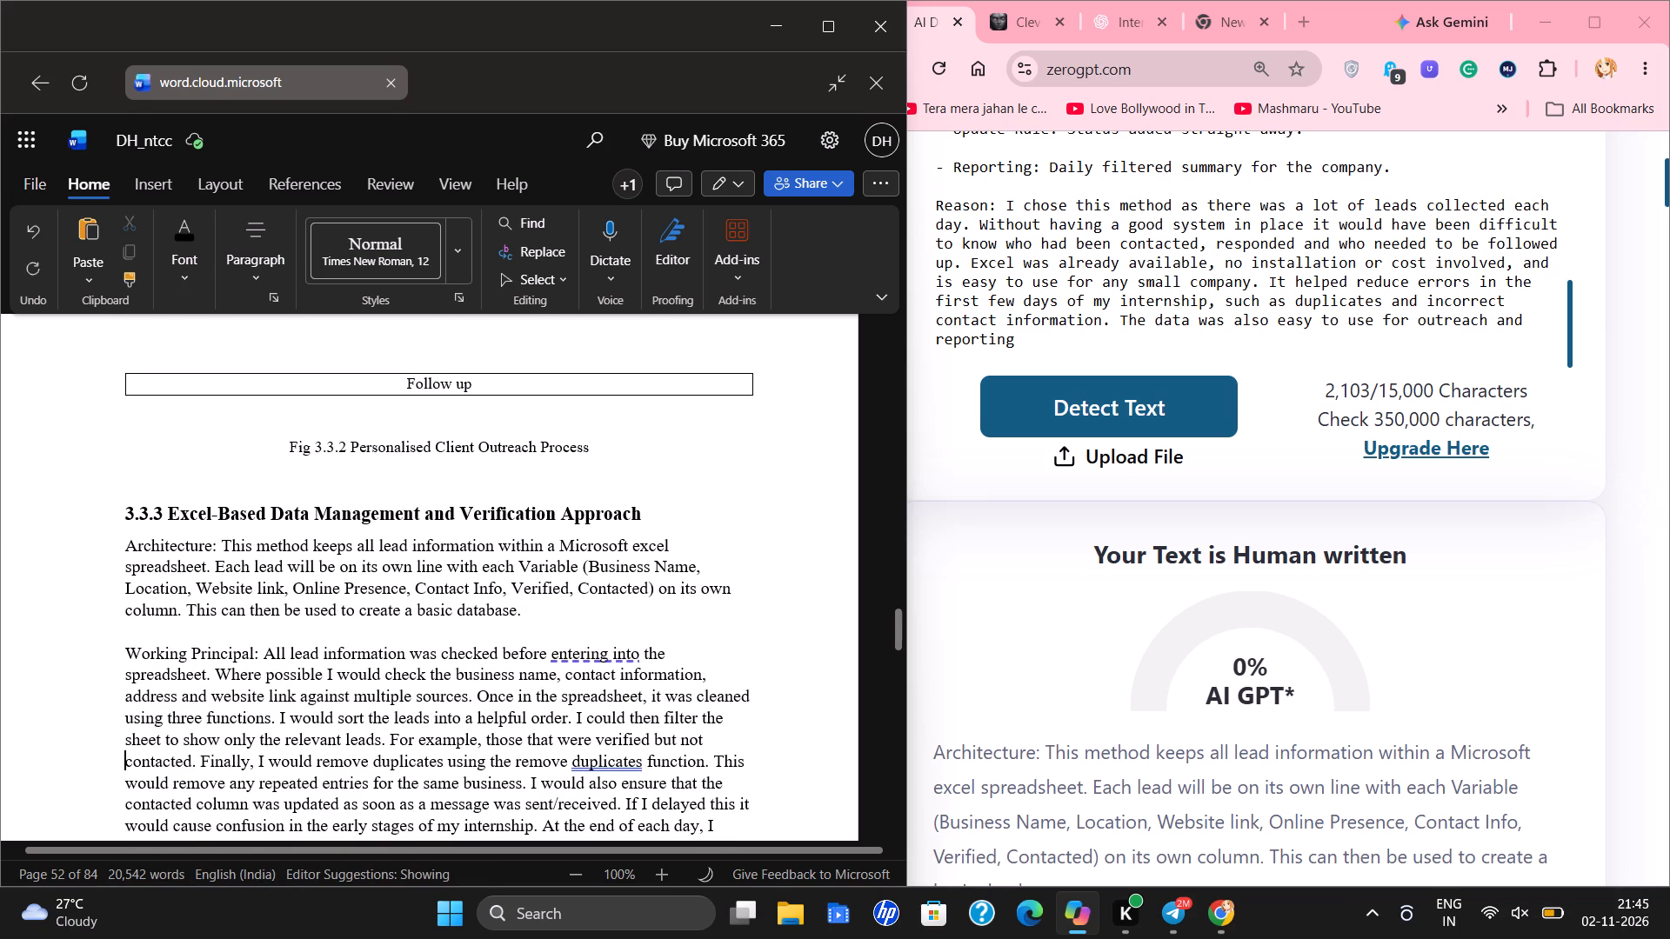
pyautogui.moveTo(125, 554); pyautogui.dragTo(625, 750)
pyautogui.scroll(-2, 435, 679)
pyautogui.scroll(-1, 625, 749)
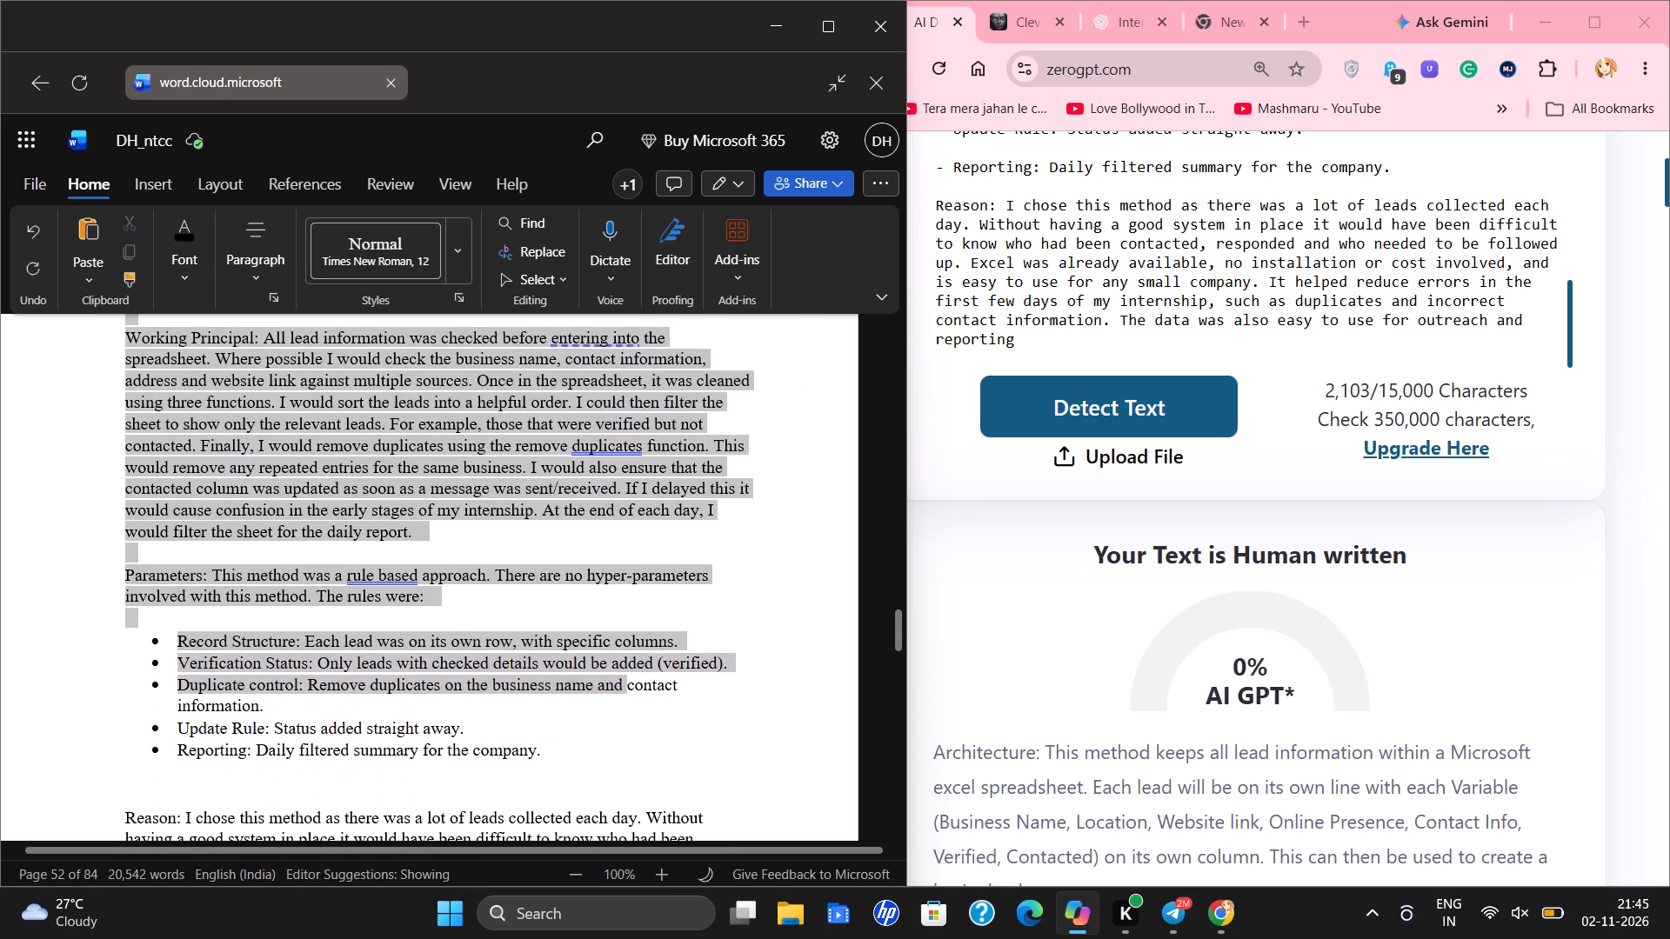
pyautogui.moveTo(625, 750); pyautogui.dragTo(625, 794)
pyautogui.scroll(-2, 625, 750)
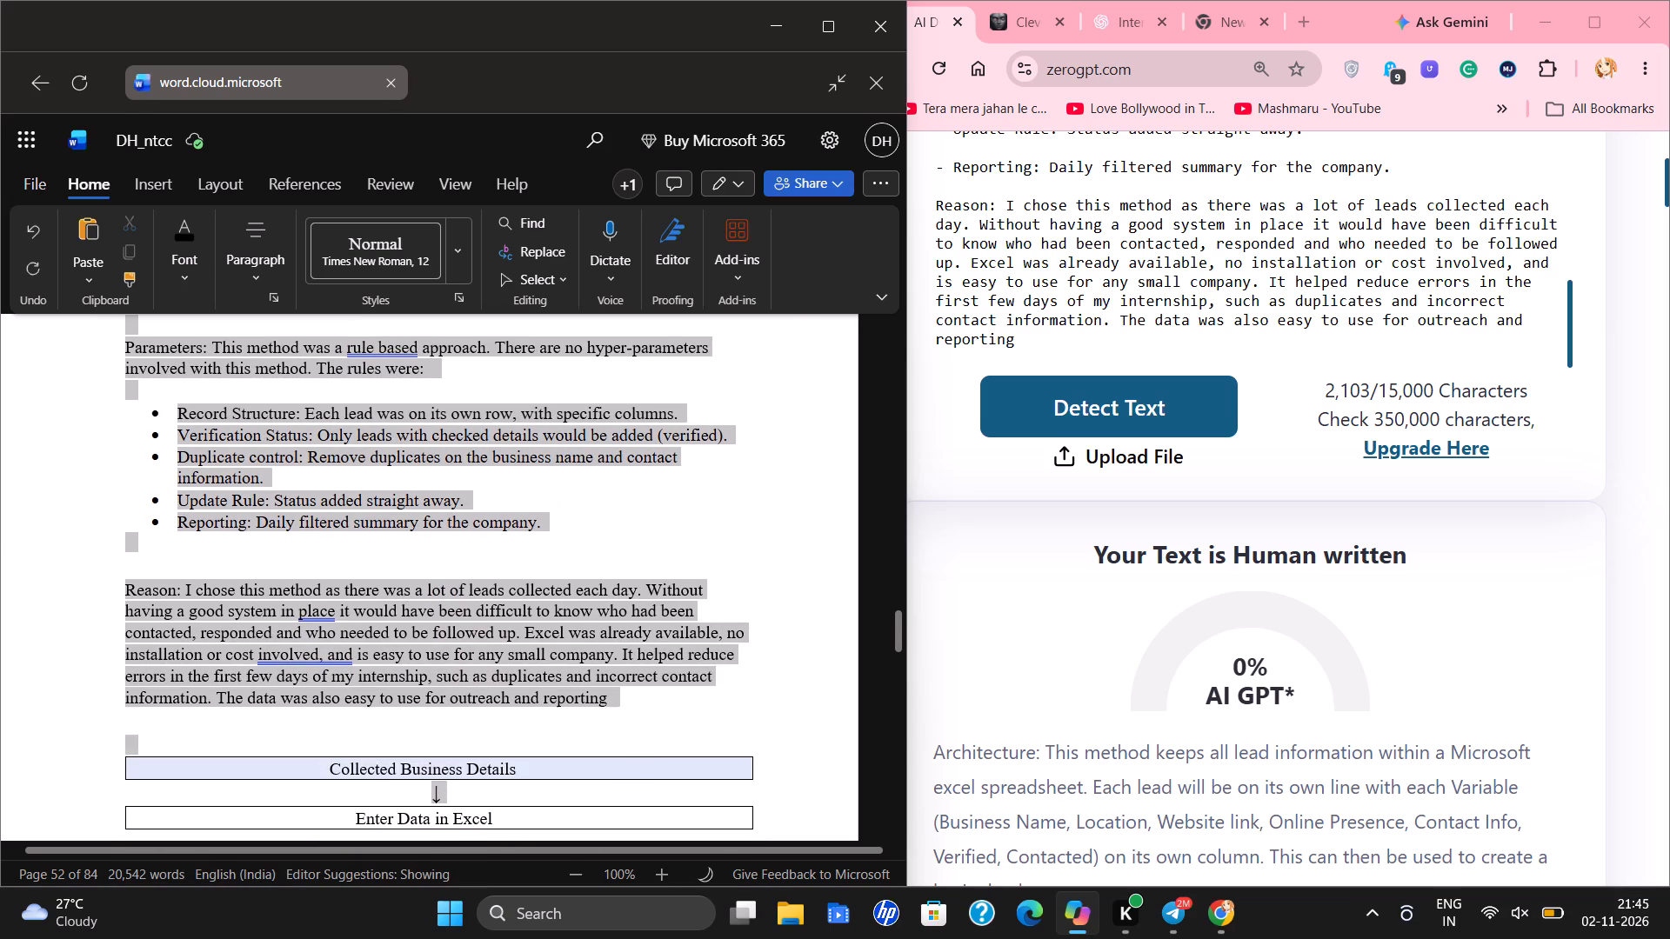
pyautogui.moveTo(625, 794); pyautogui.dragTo(622, 698)
pyautogui.scroll(-4, 492, 635)
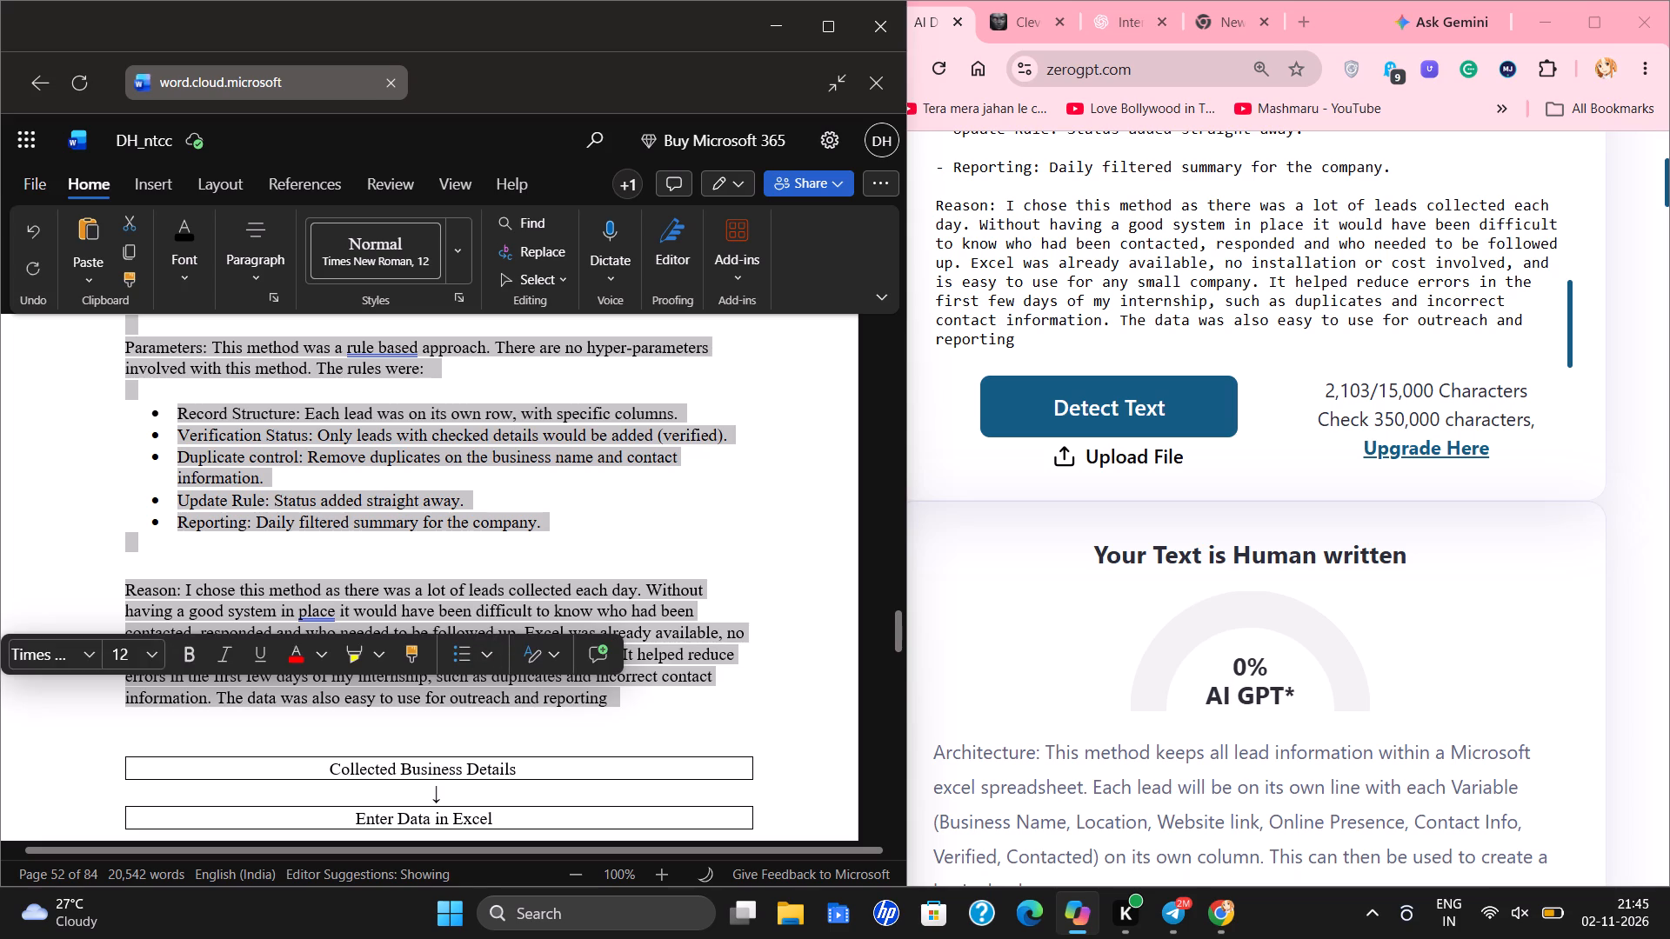
pyautogui.scroll(-7, 469, 569)
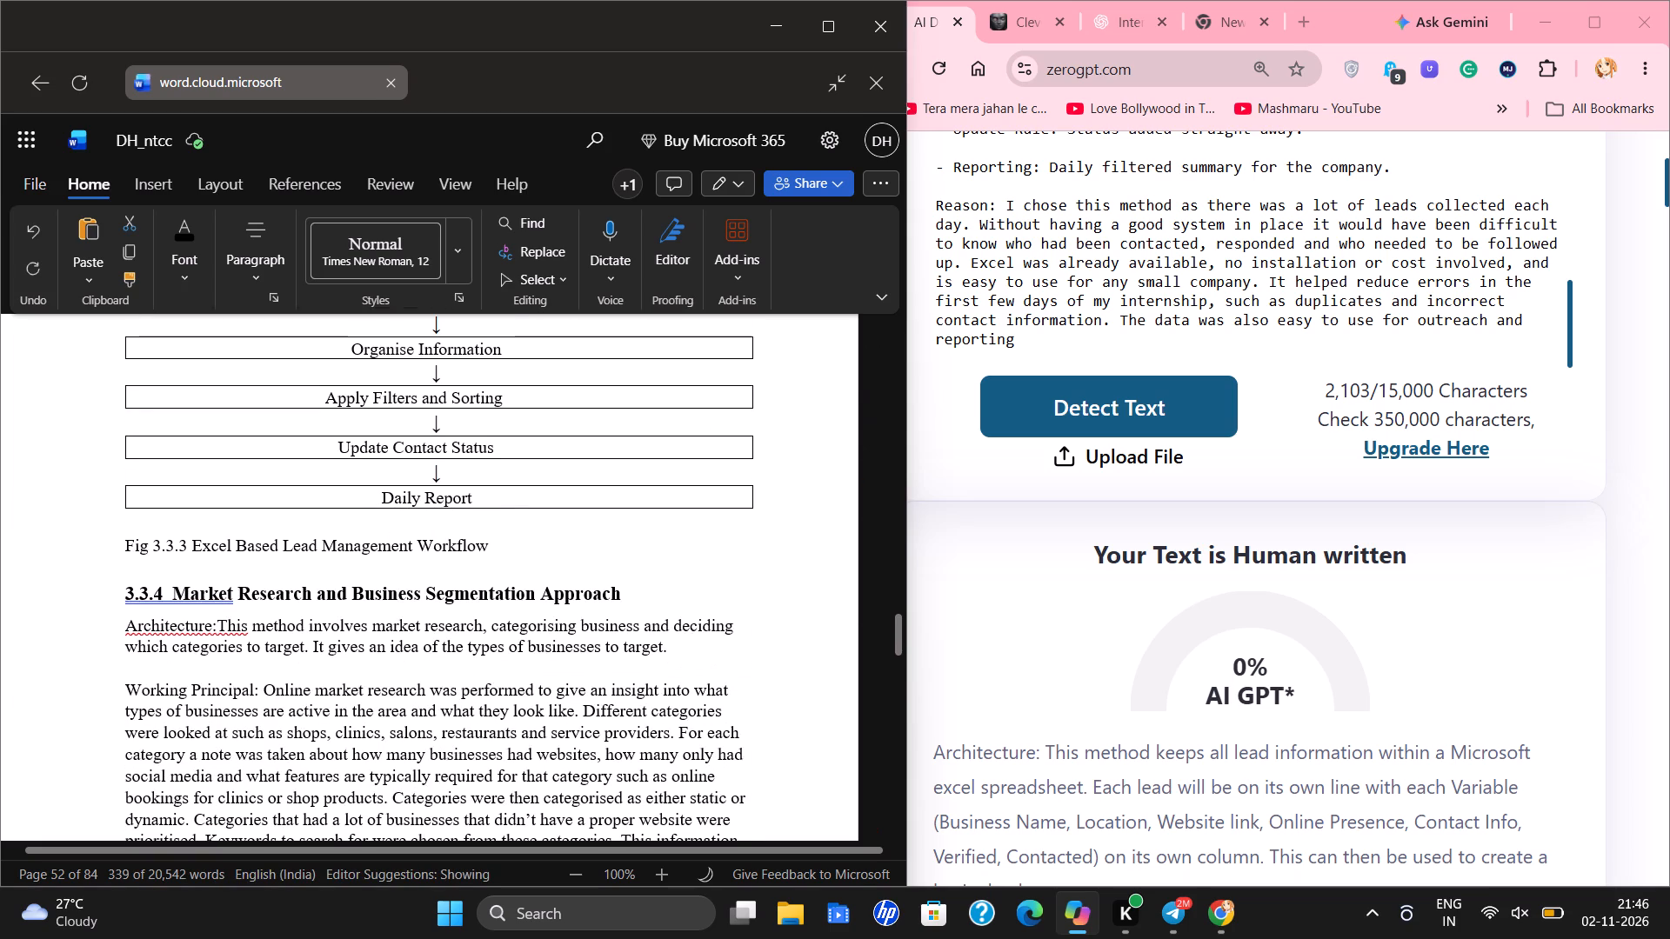
pyautogui.scroll(5, 469, 551)
pyautogui.scroll(8, 152, 471)
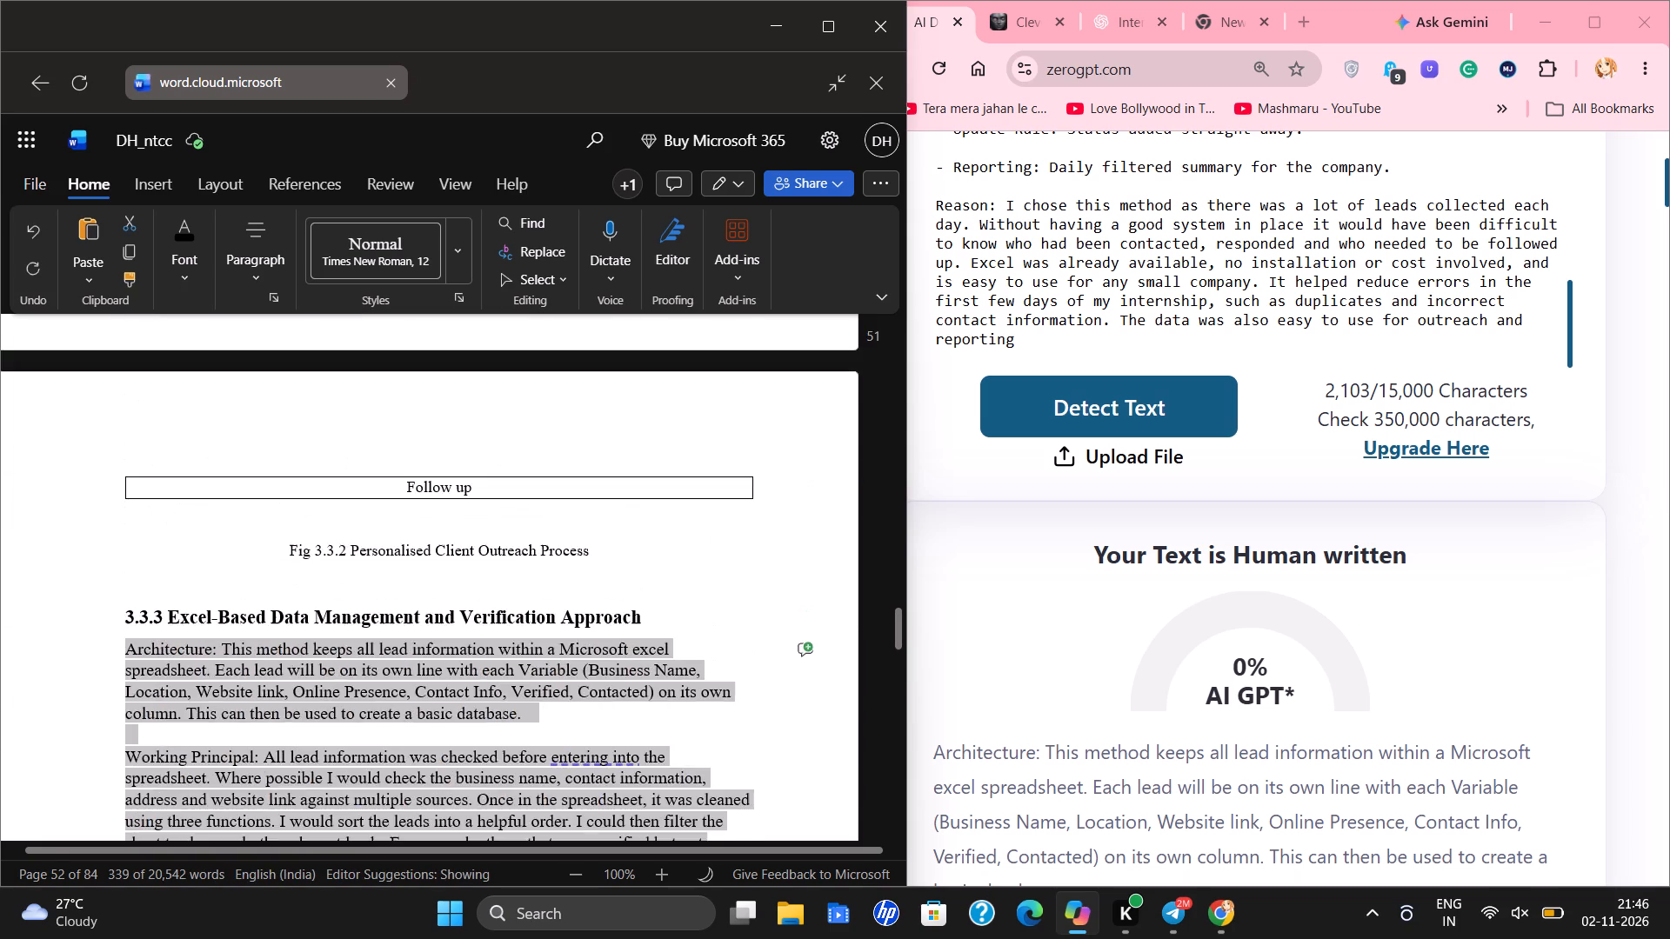
pyautogui.scroll(5, 149, 433)
pyautogui.scroll(-4, 149, 433)
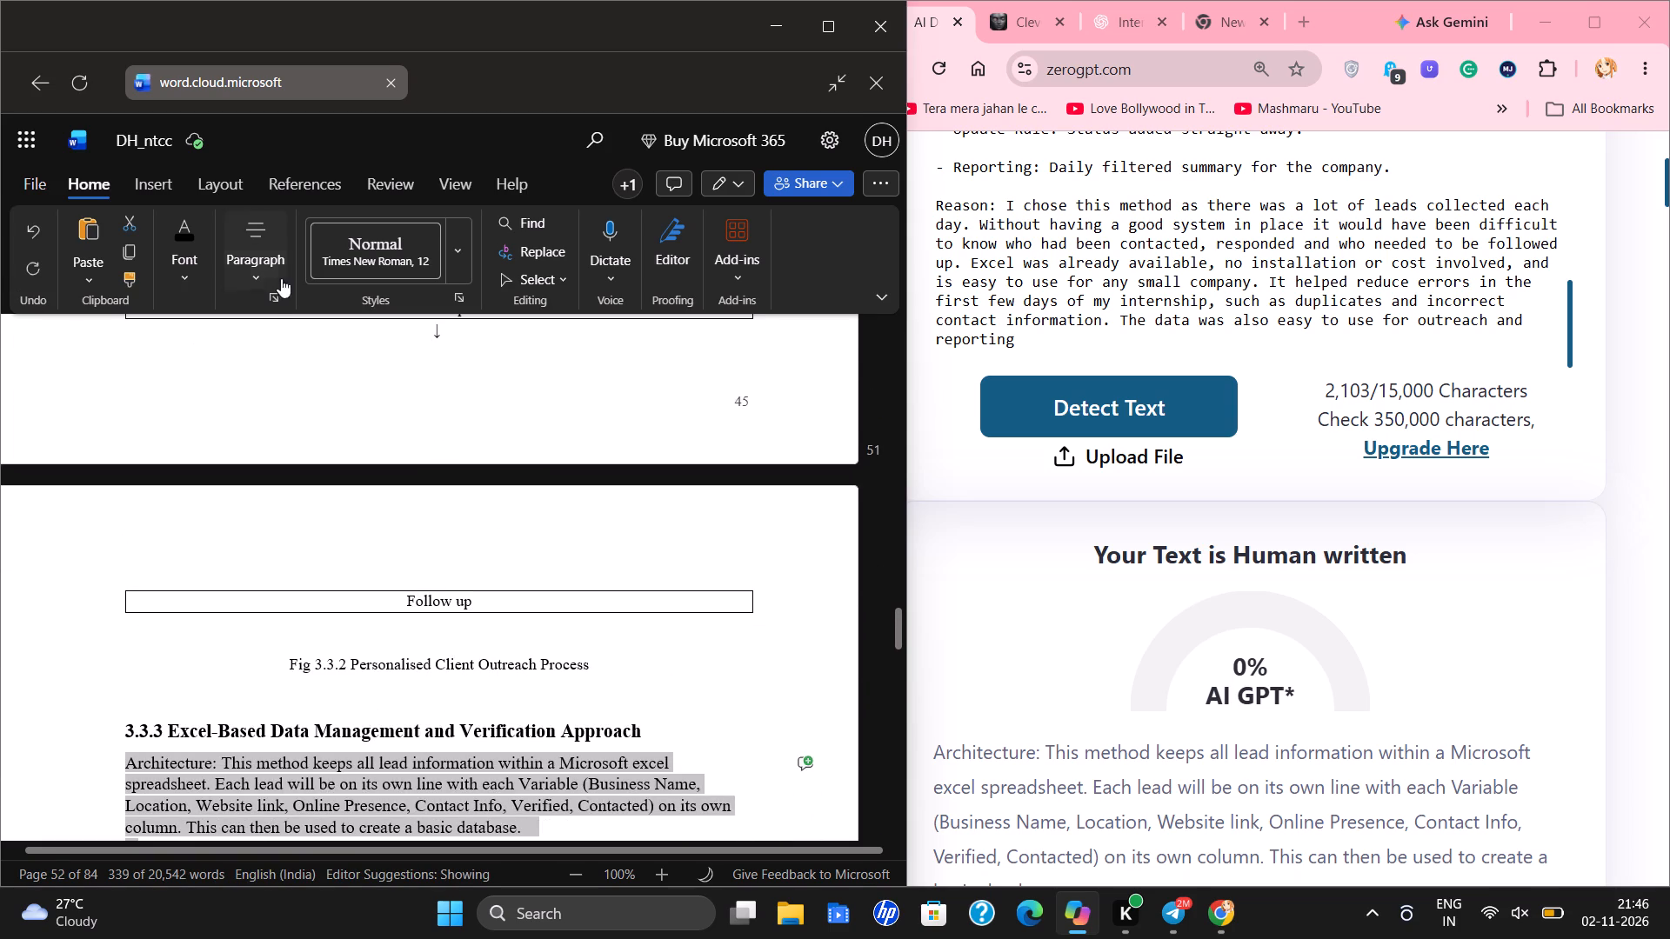
pyautogui.scroll(-1, 322, 532)
pyautogui.click(255, 266)
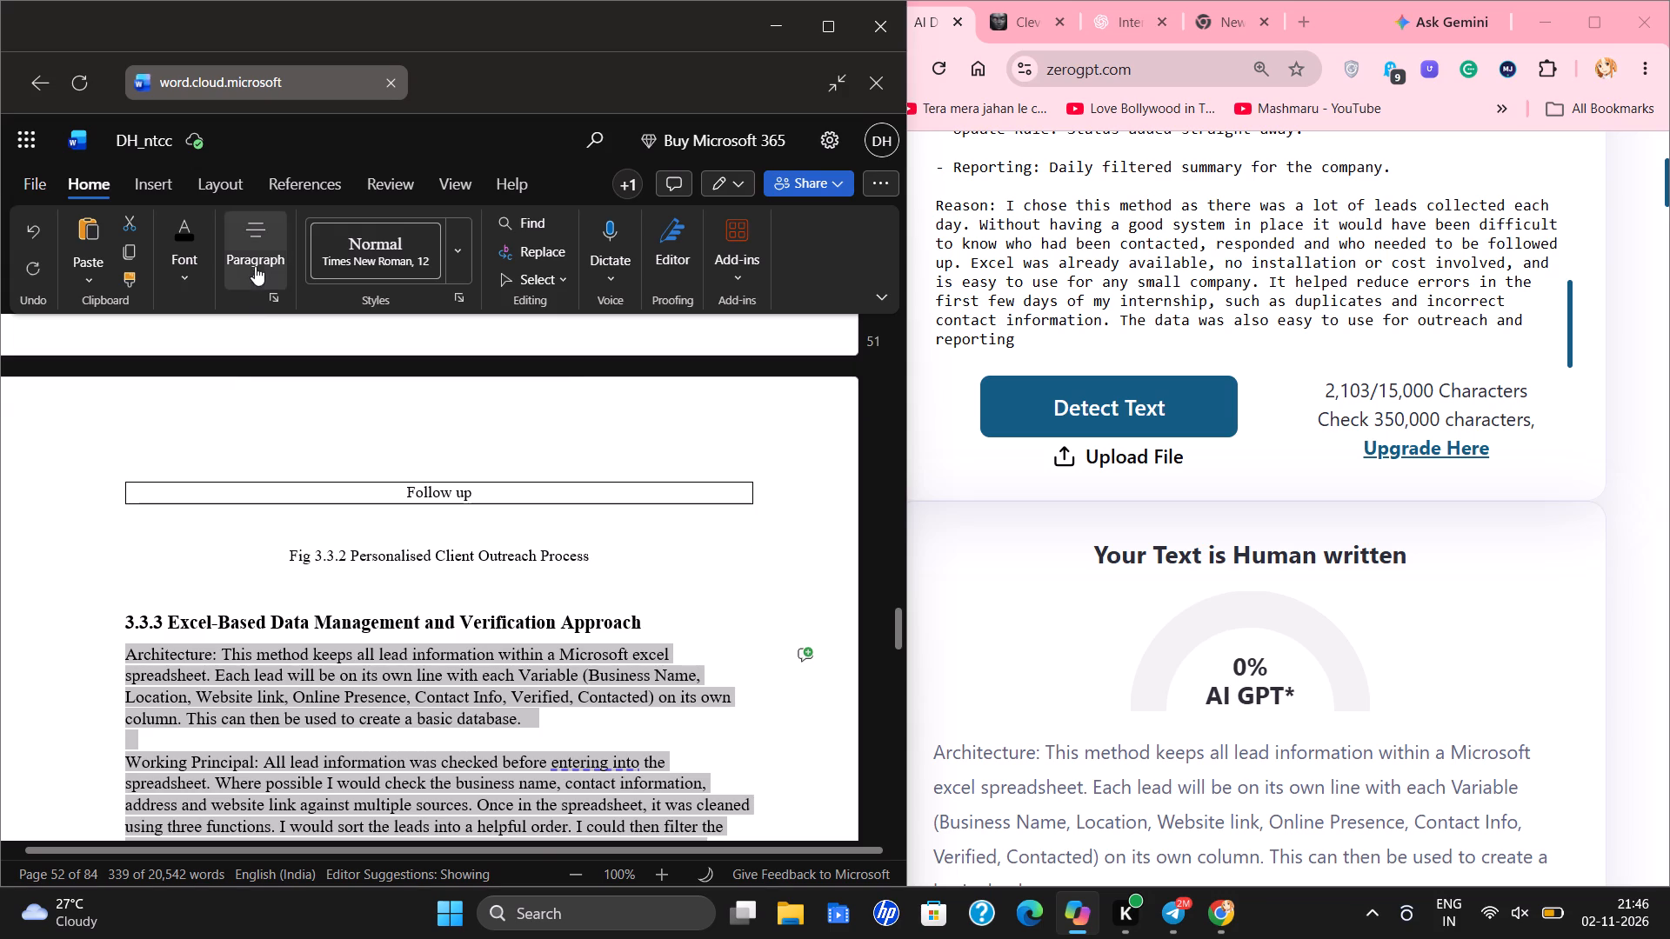
pyautogui.click(327, 349)
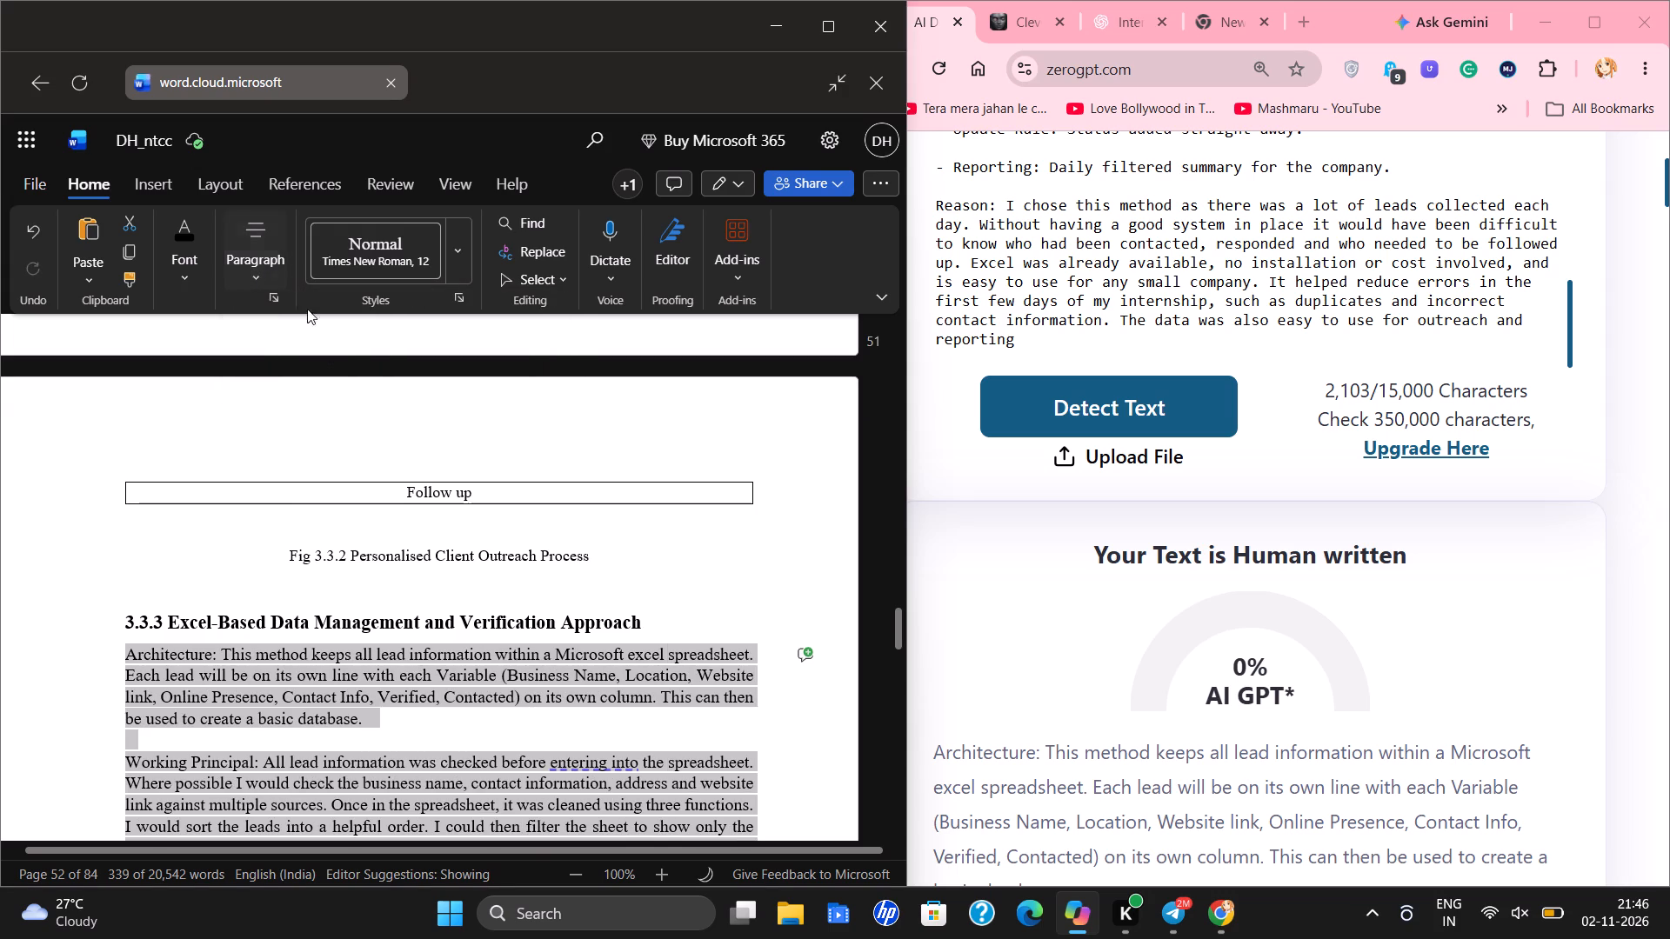
# Set the line spacing of the selected section 3.3.3 text to 1.5.
pyautogui.click(258, 277)
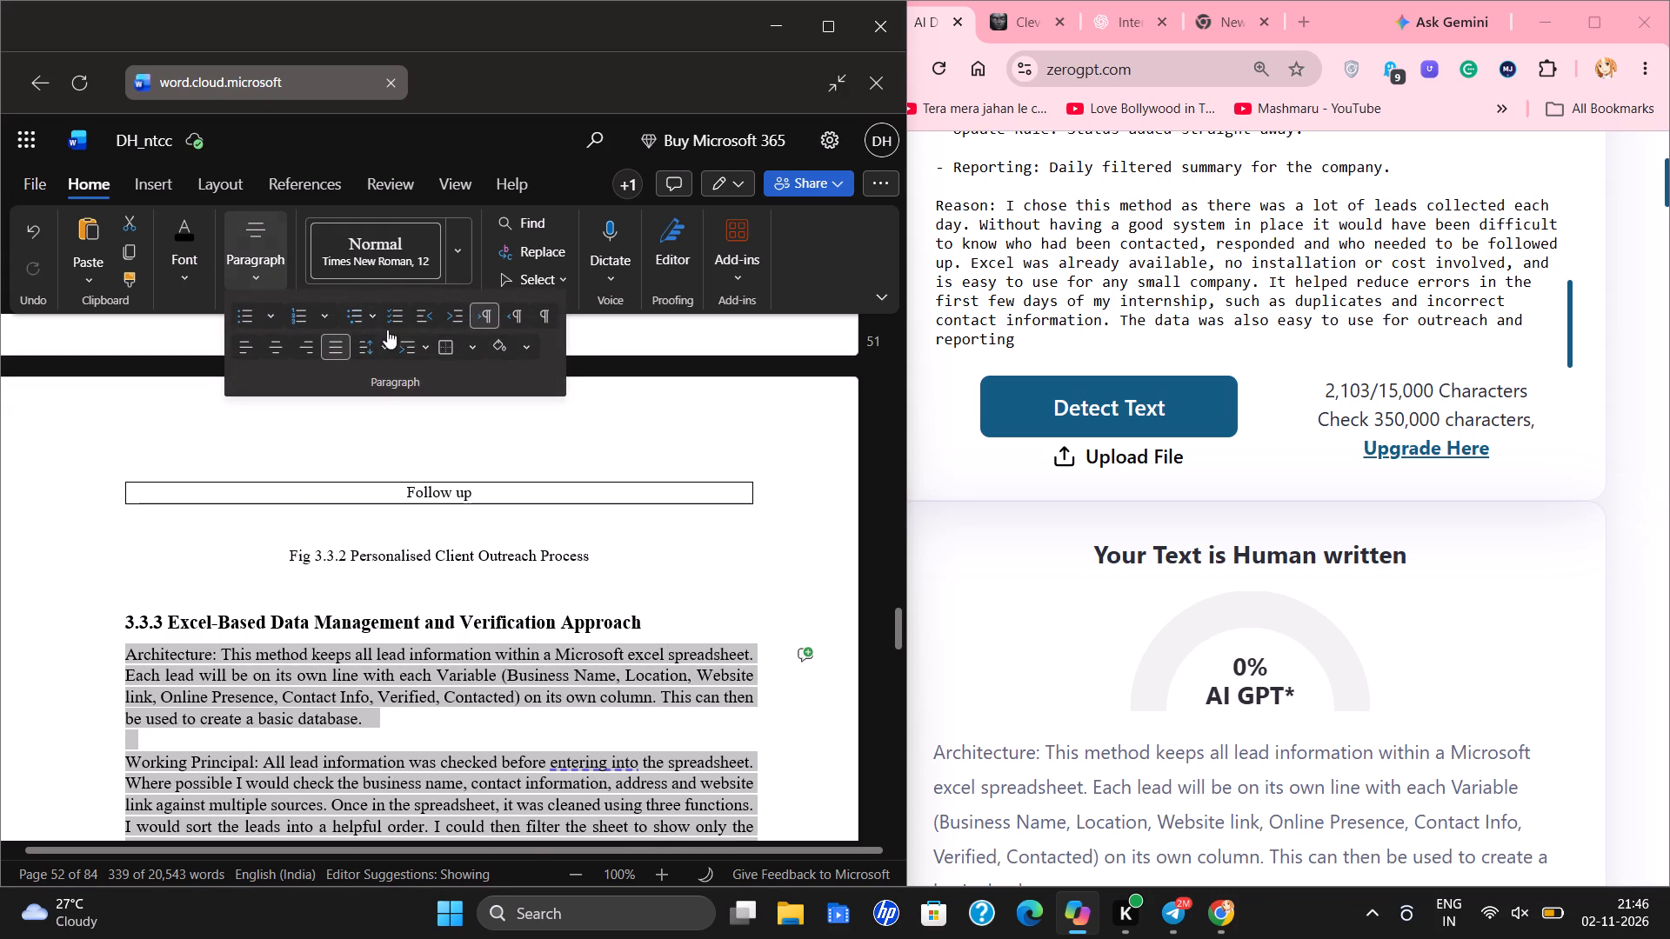
pyautogui.click(381, 346)
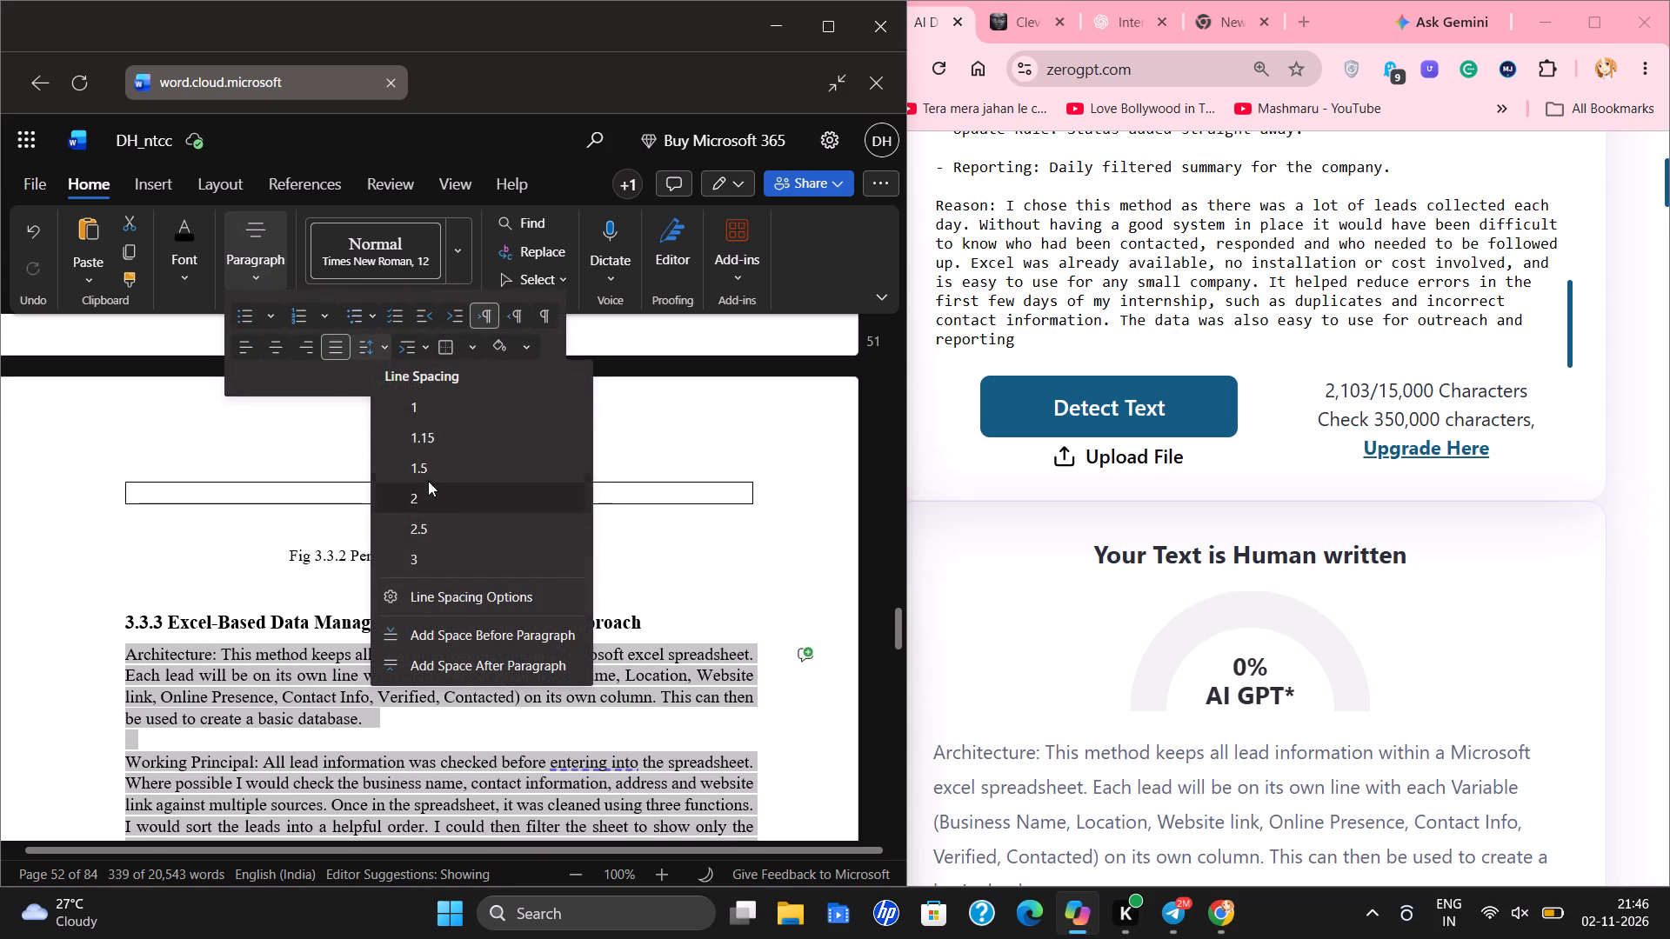
pyautogui.click(426, 478)
pyautogui.click(61, 634)
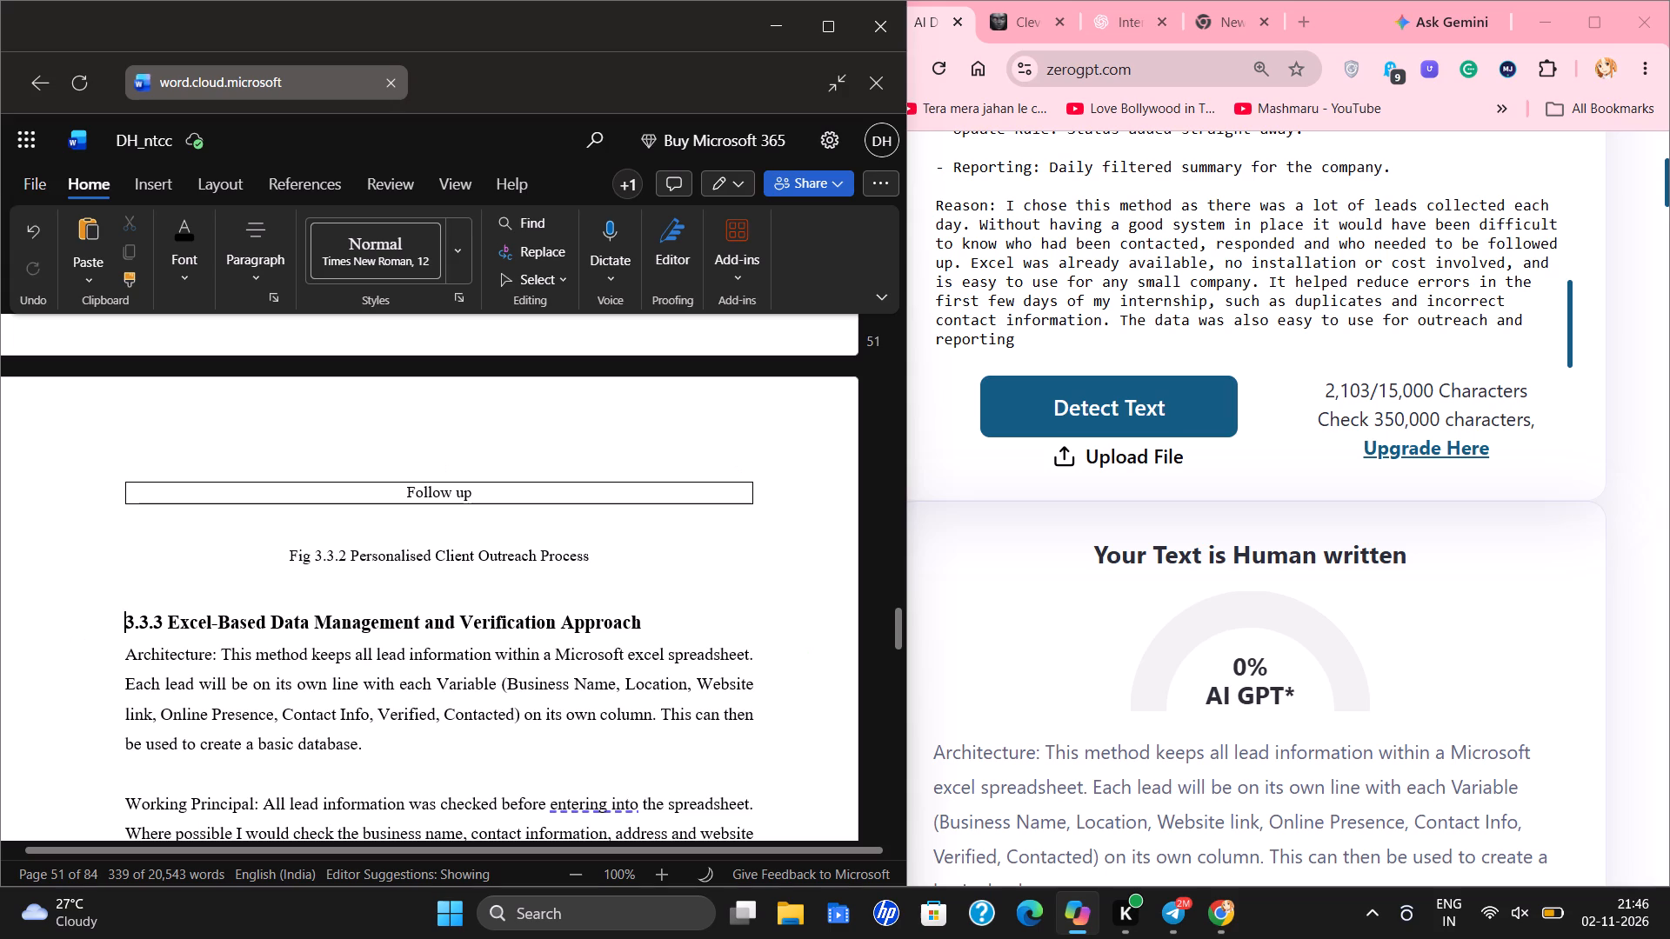
# Delete the blank line between the section 3.3.2 Parameters paragraph and its bullet list.
pyautogui.scroll(-3, 297, 613)
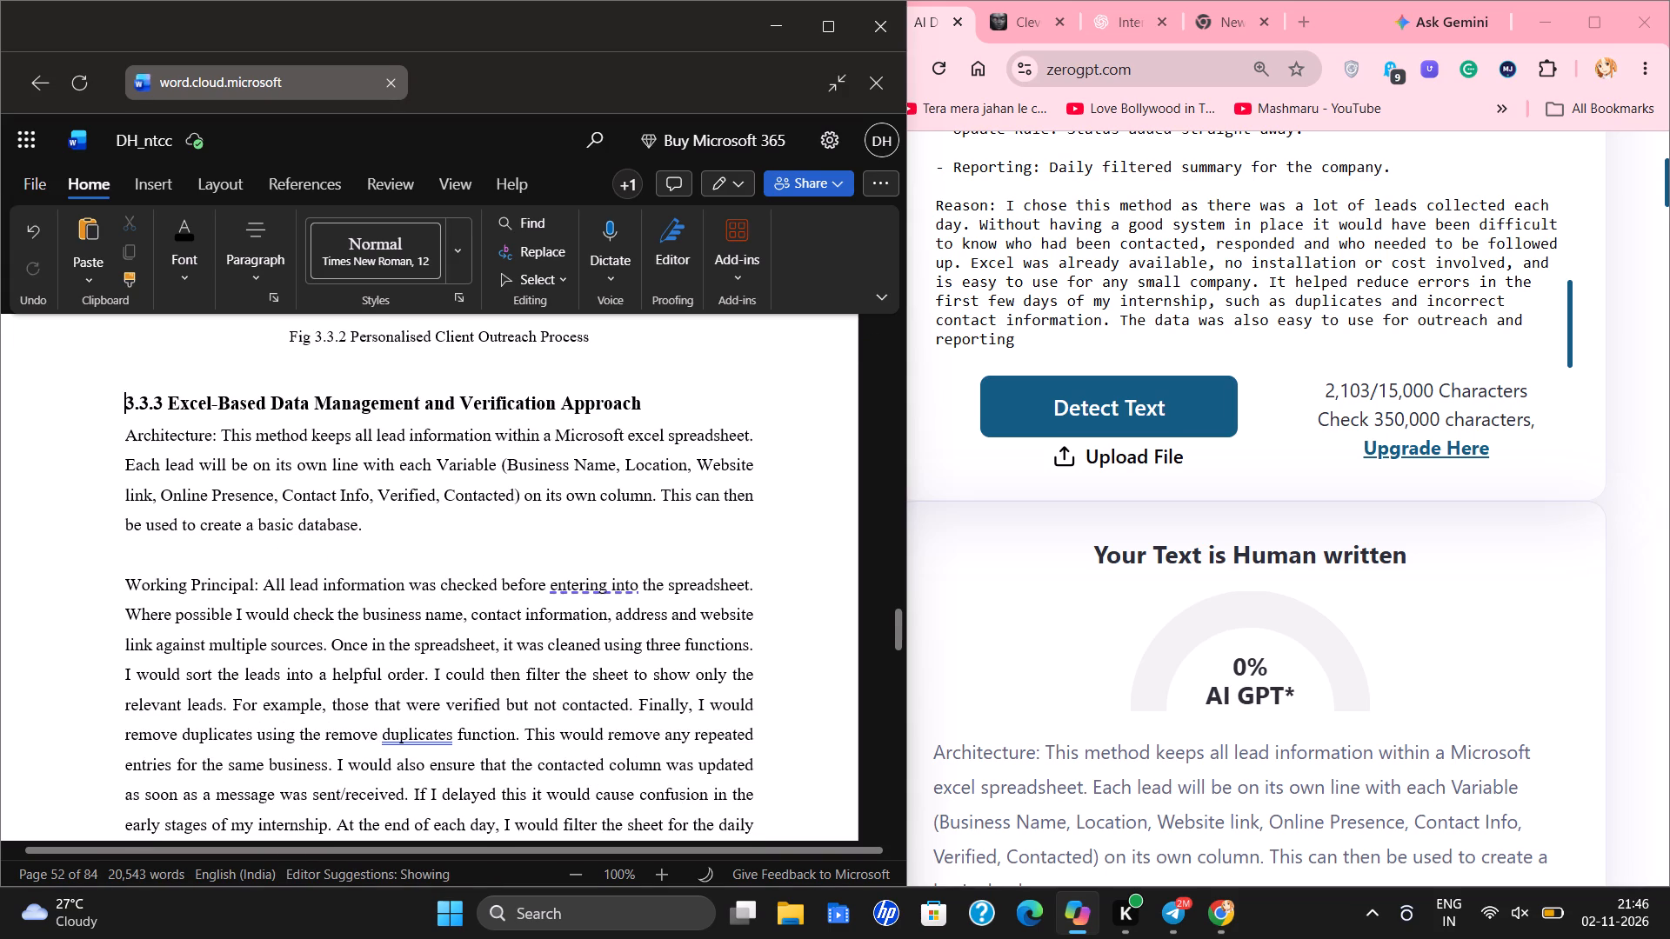
pyautogui.scroll(-2, 271, 629)
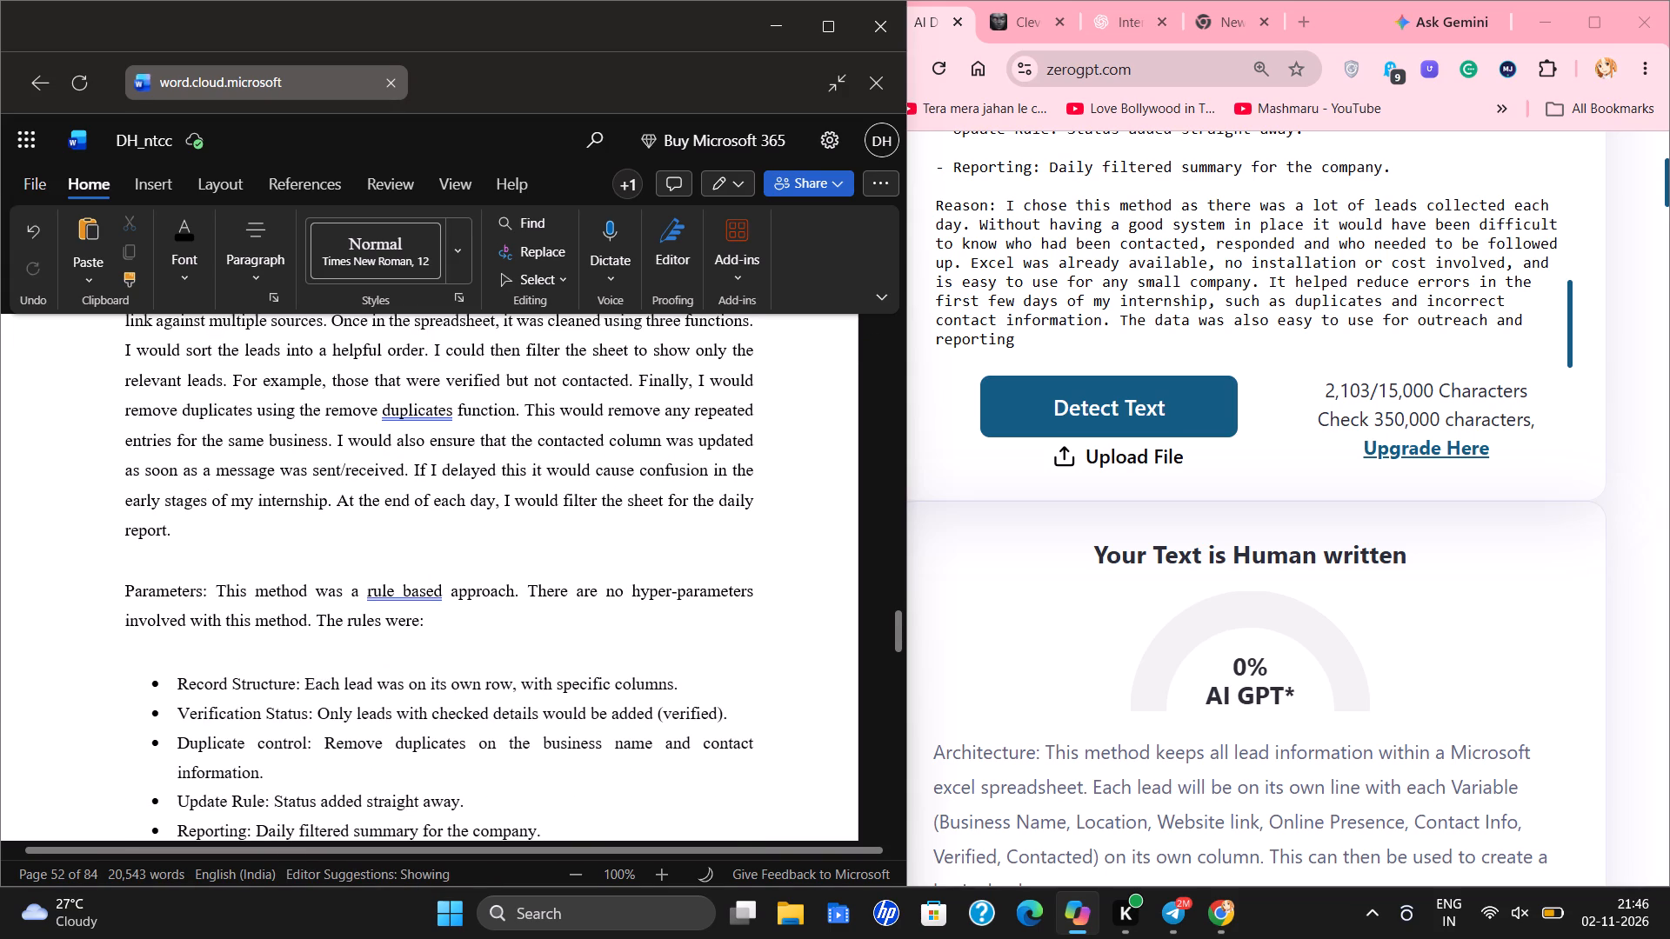
pyautogui.scroll(-2, 101, 661)
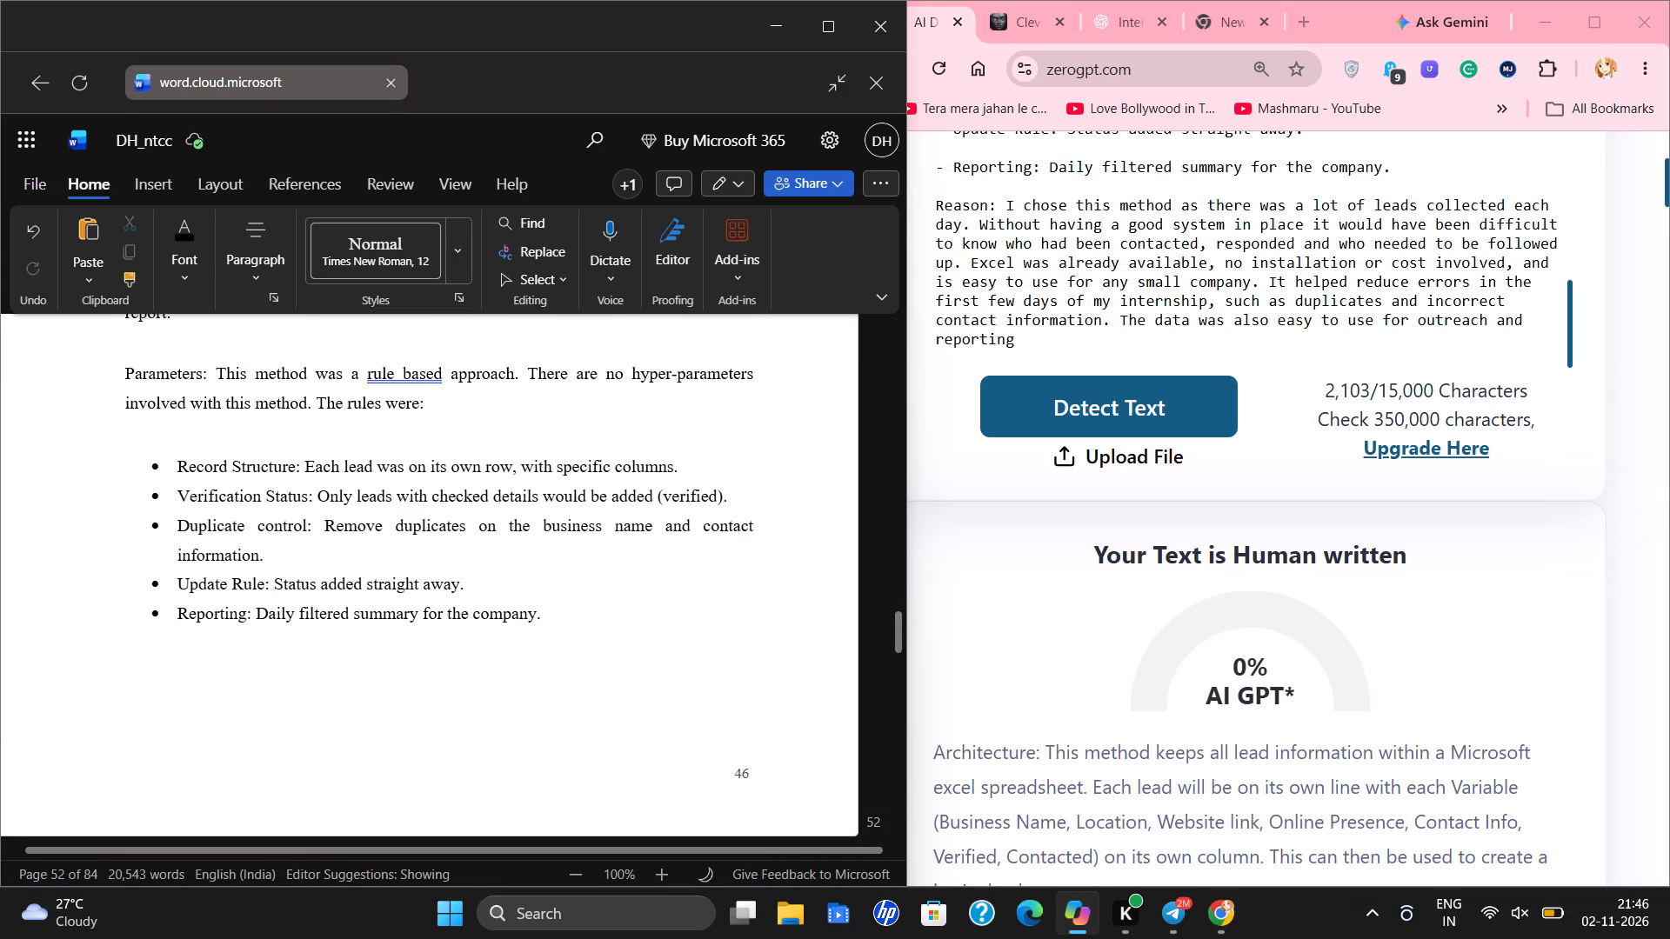
pyautogui.scroll(16, 182, 505)
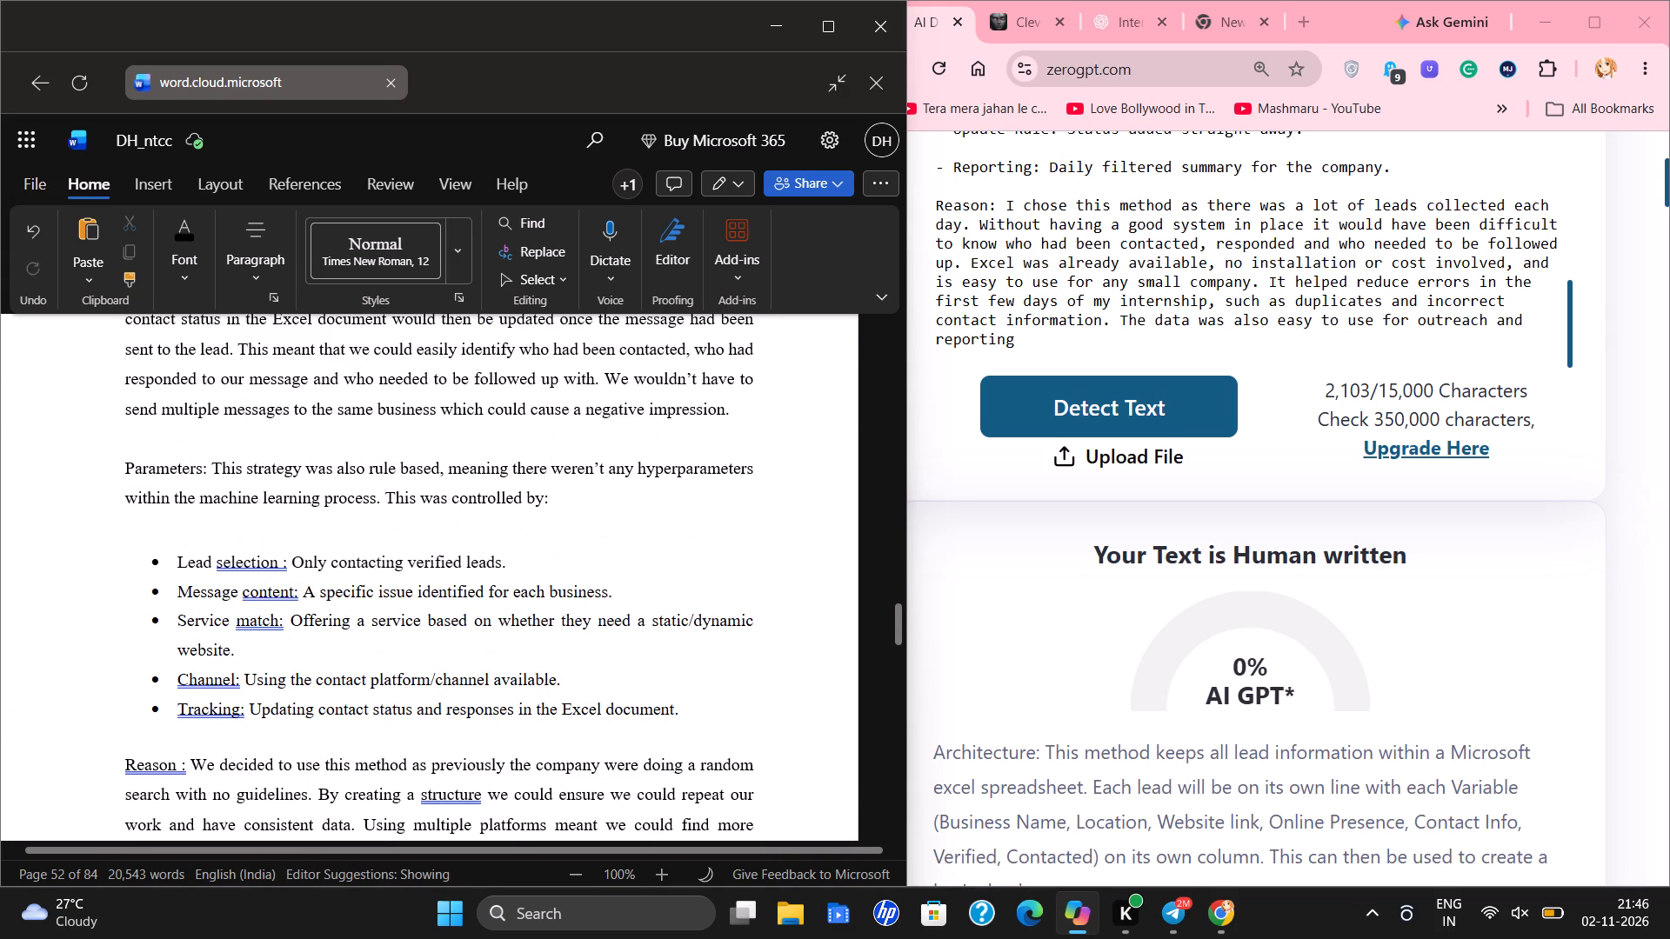
pyautogui.click(188, 530)
pyautogui.press('BackSpace')
# Delete one blank line between the section 3.3.2 Reason paragraph and the Verified Business Lead flowchart box.
pyautogui.scroll(-6, 188, 530)
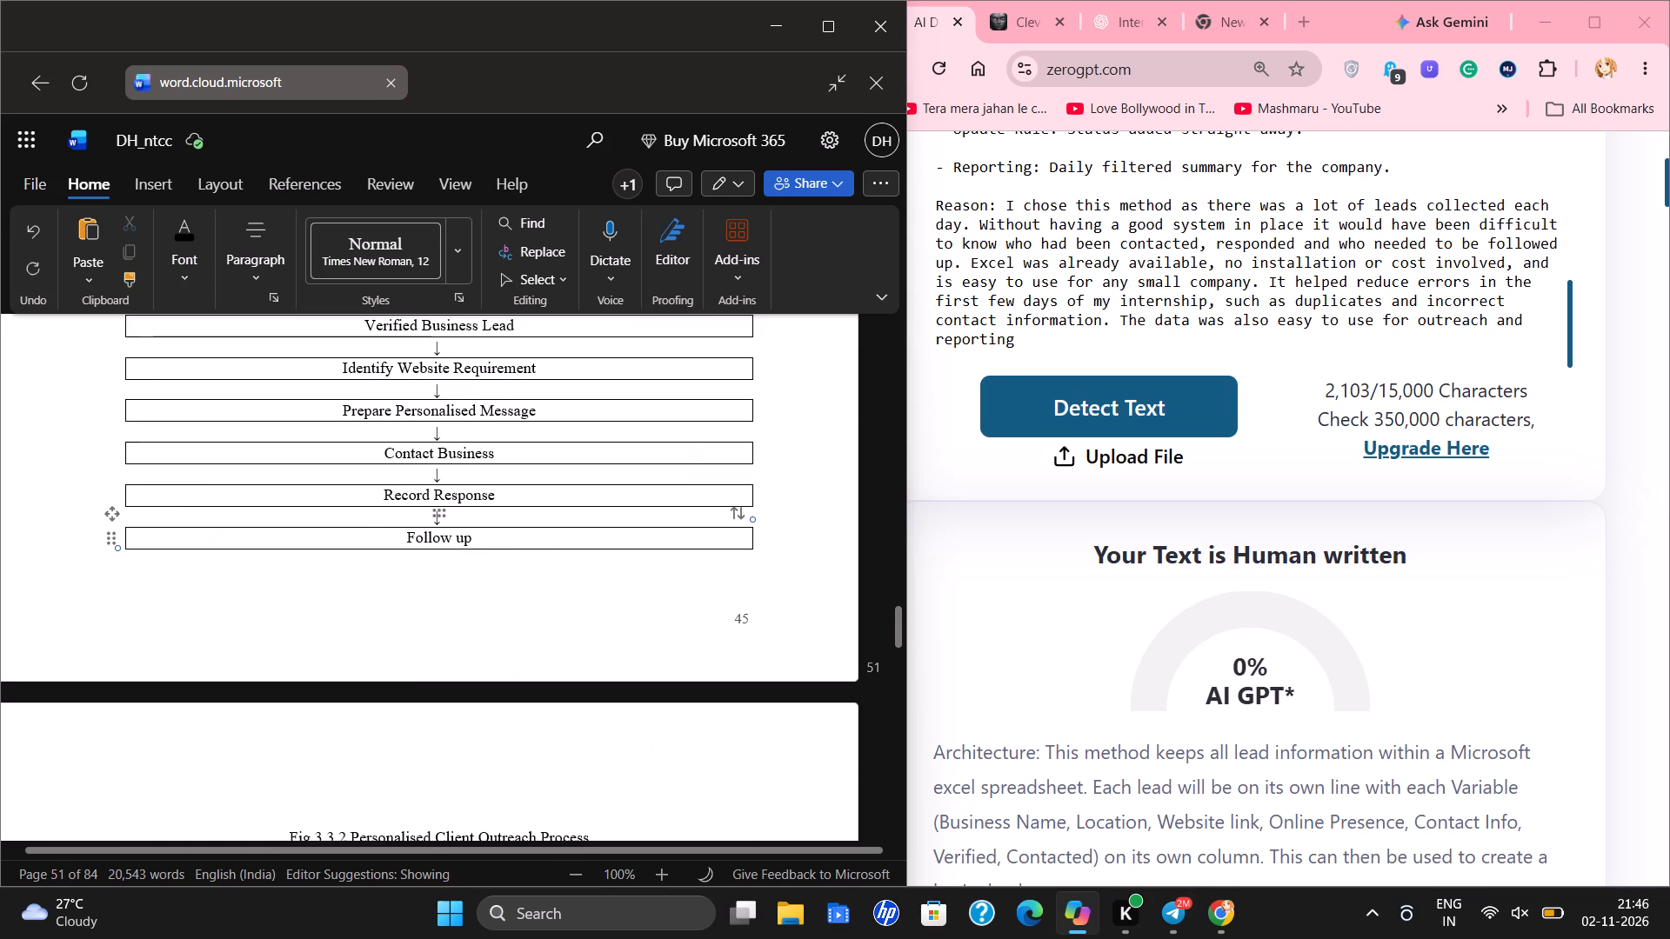
pyautogui.scroll(-5, 177, 534)
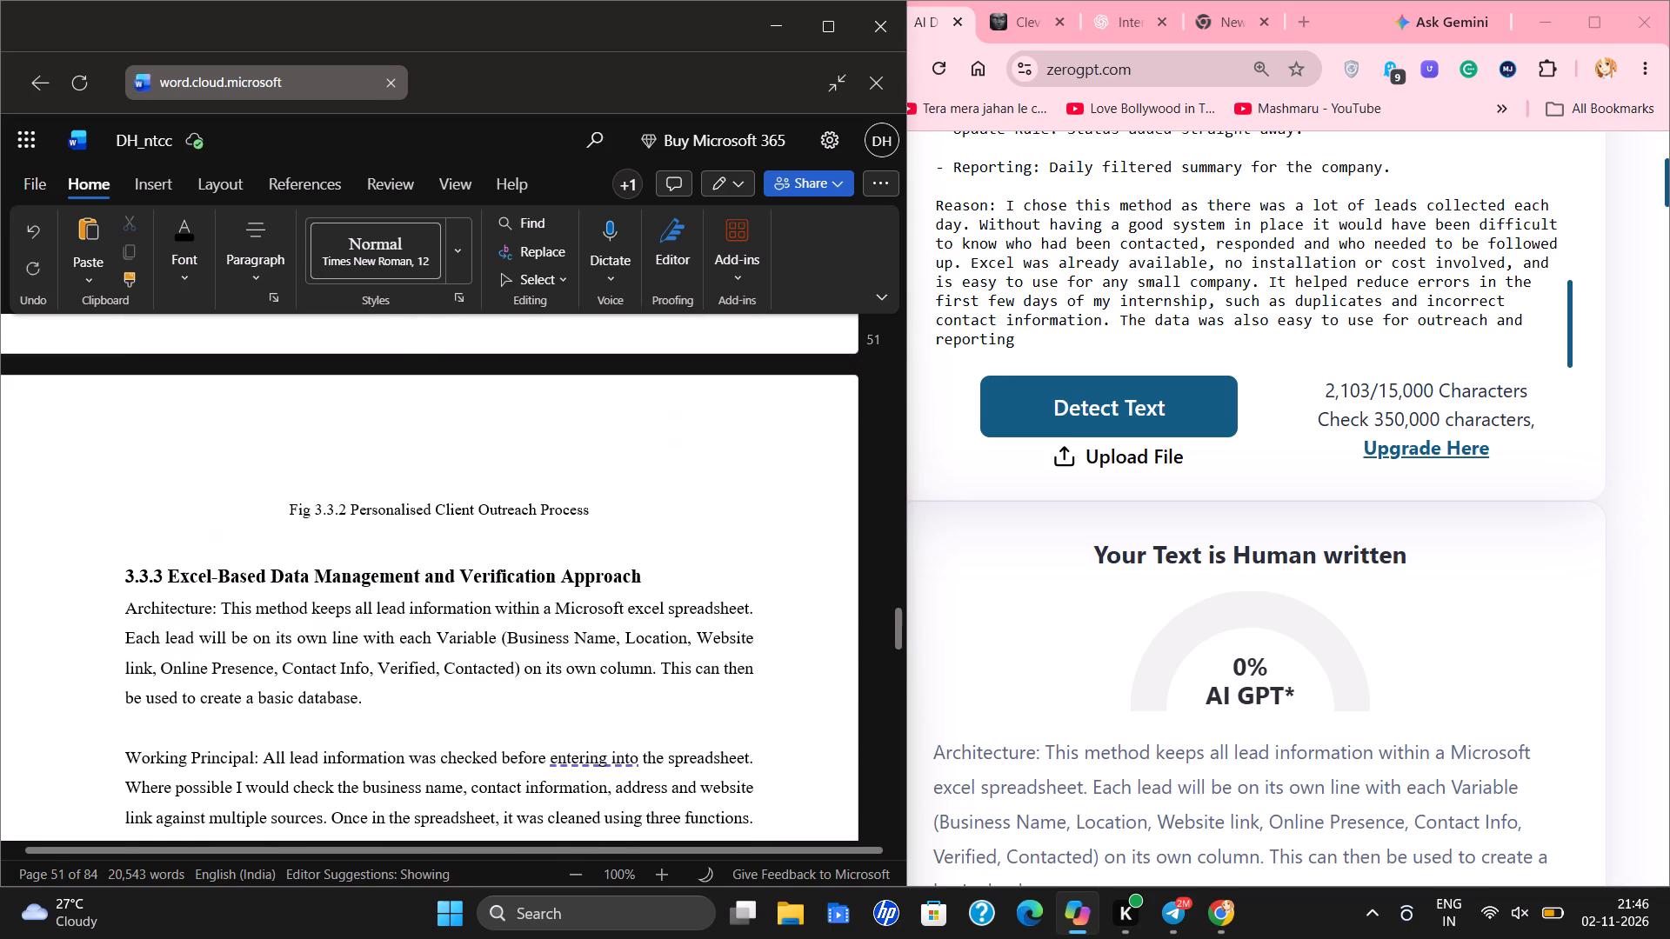
pyautogui.scroll(-1, 177, 534)
pyautogui.scroll(8, 169, 579)
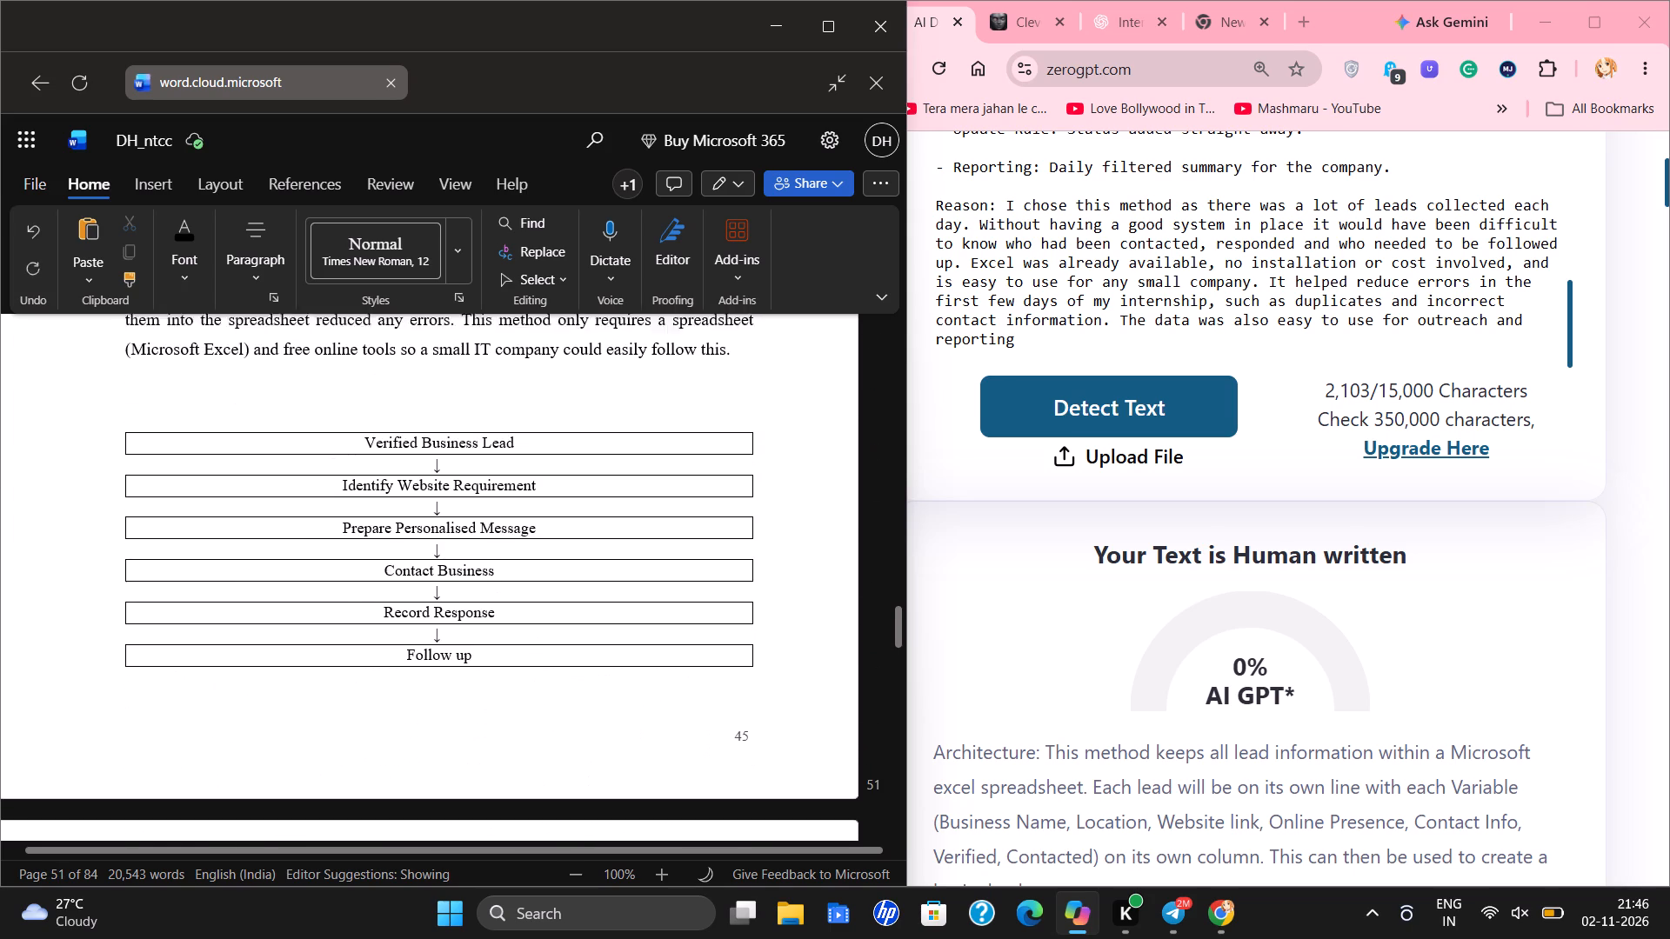
pyautogui.click(198, 513)
pyautogui.press('BackSpace')
# Remove the empty bullet below "Output: Around 90-110 leads per working day." in section 3.3.1.
pyautogui.scroll(-2, 187, 574)
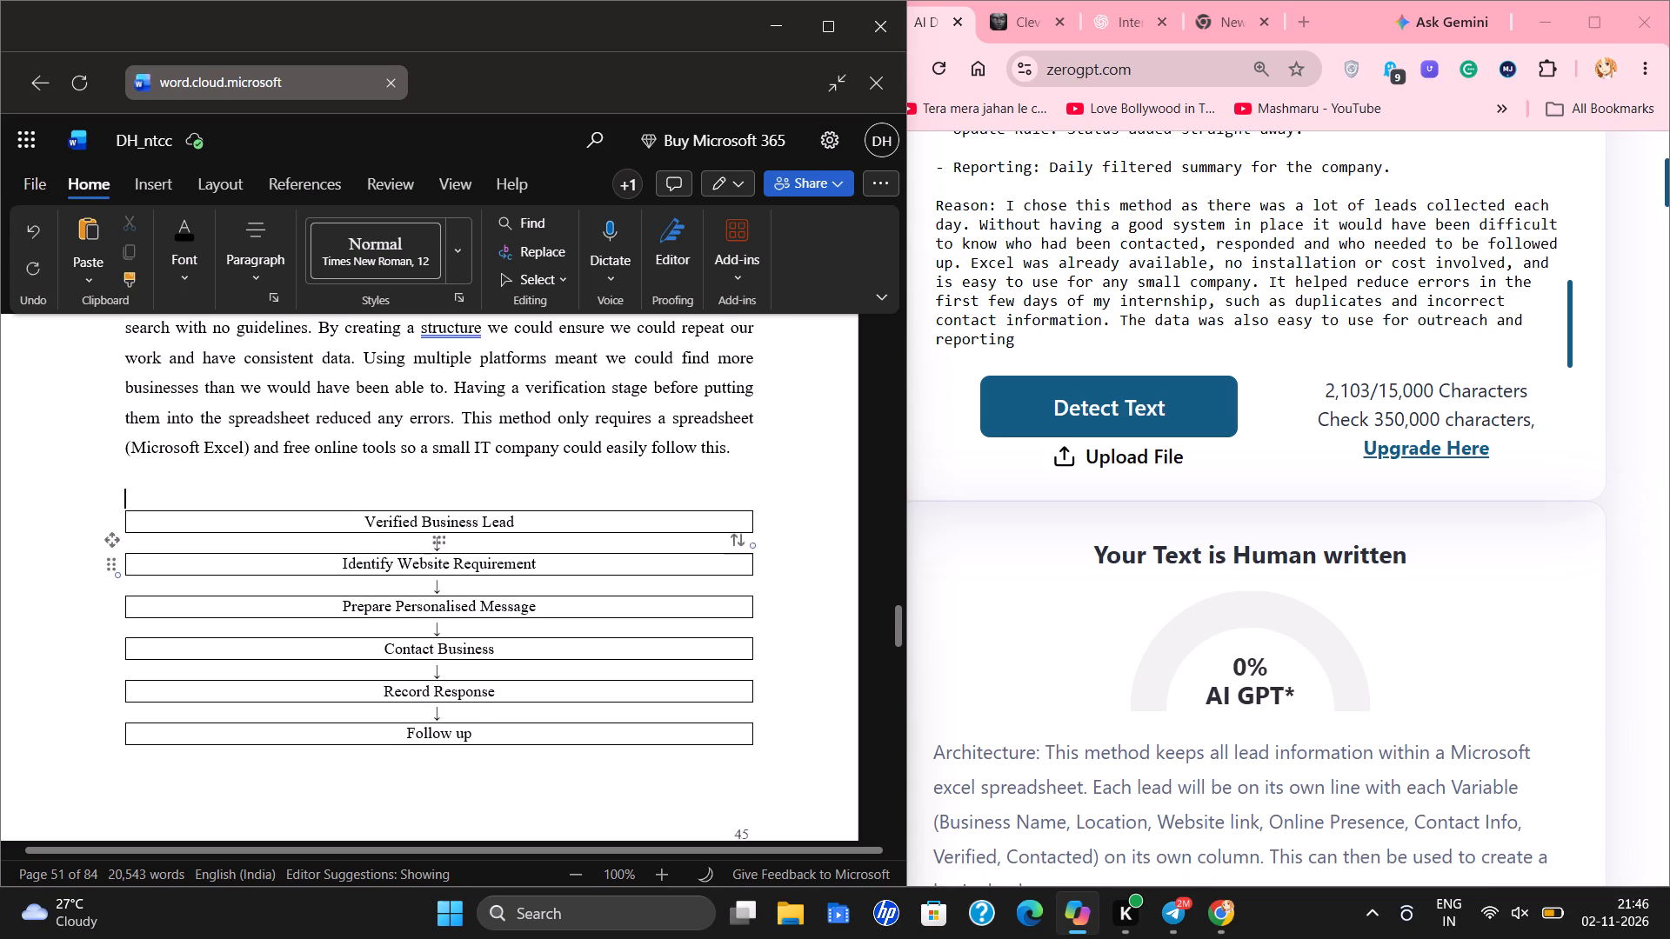
pyautogui.scroll(-2, 186, 576)
pyautogui.scroll(6, 187, 579)
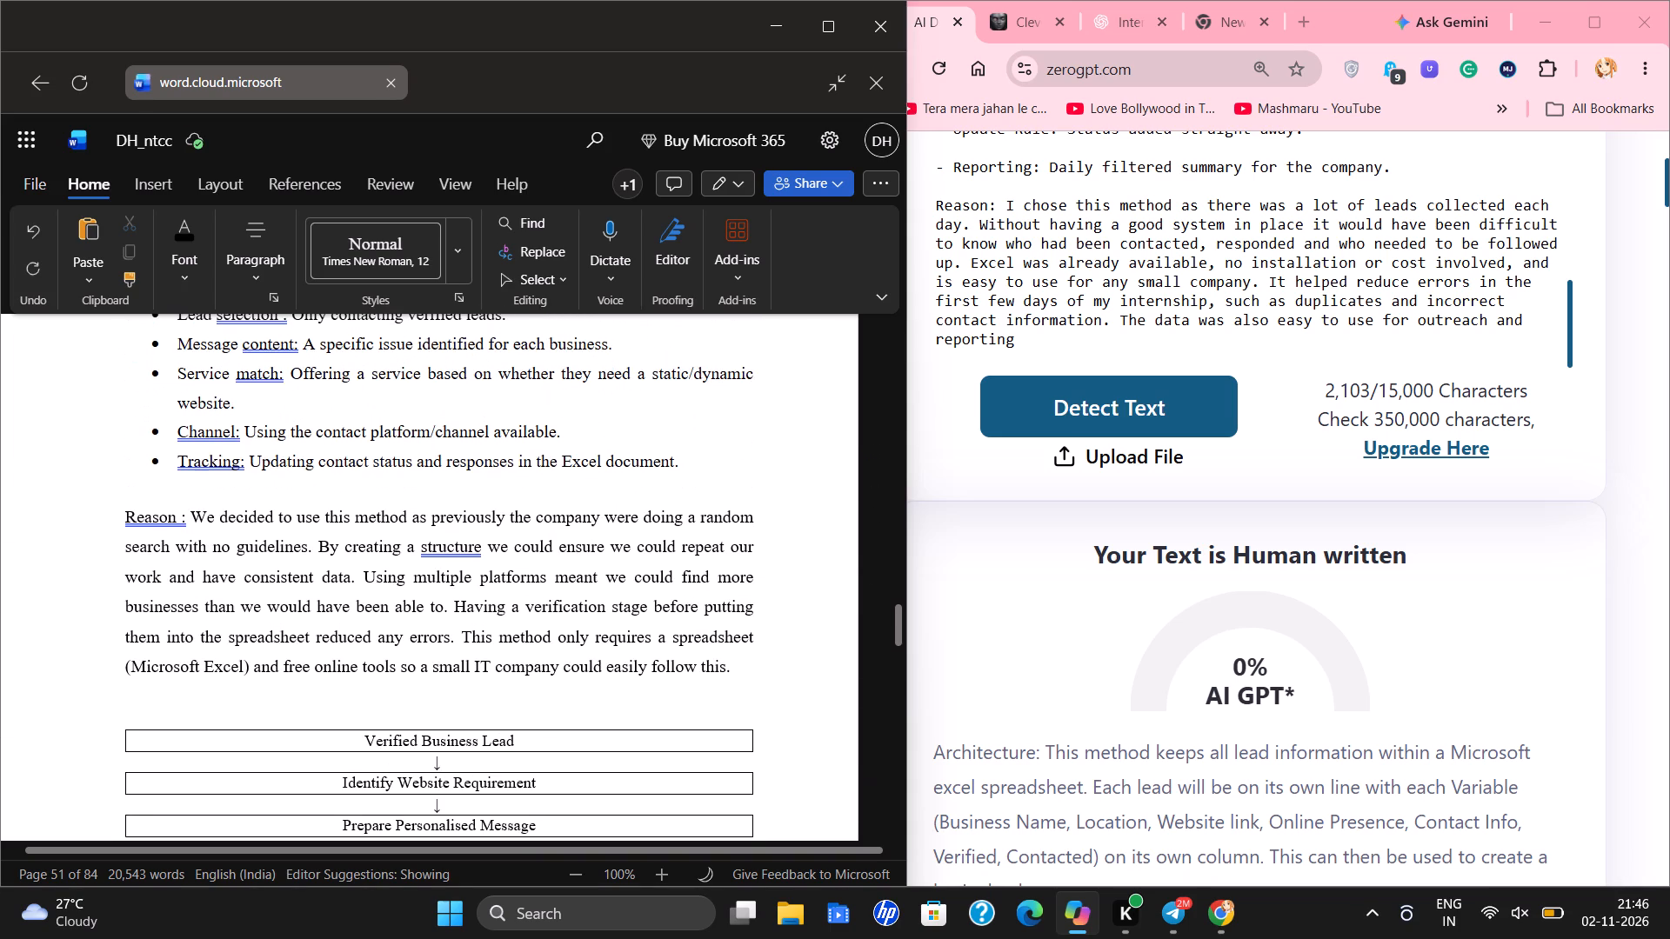
pyautogui.scroll(3, 162, 487)
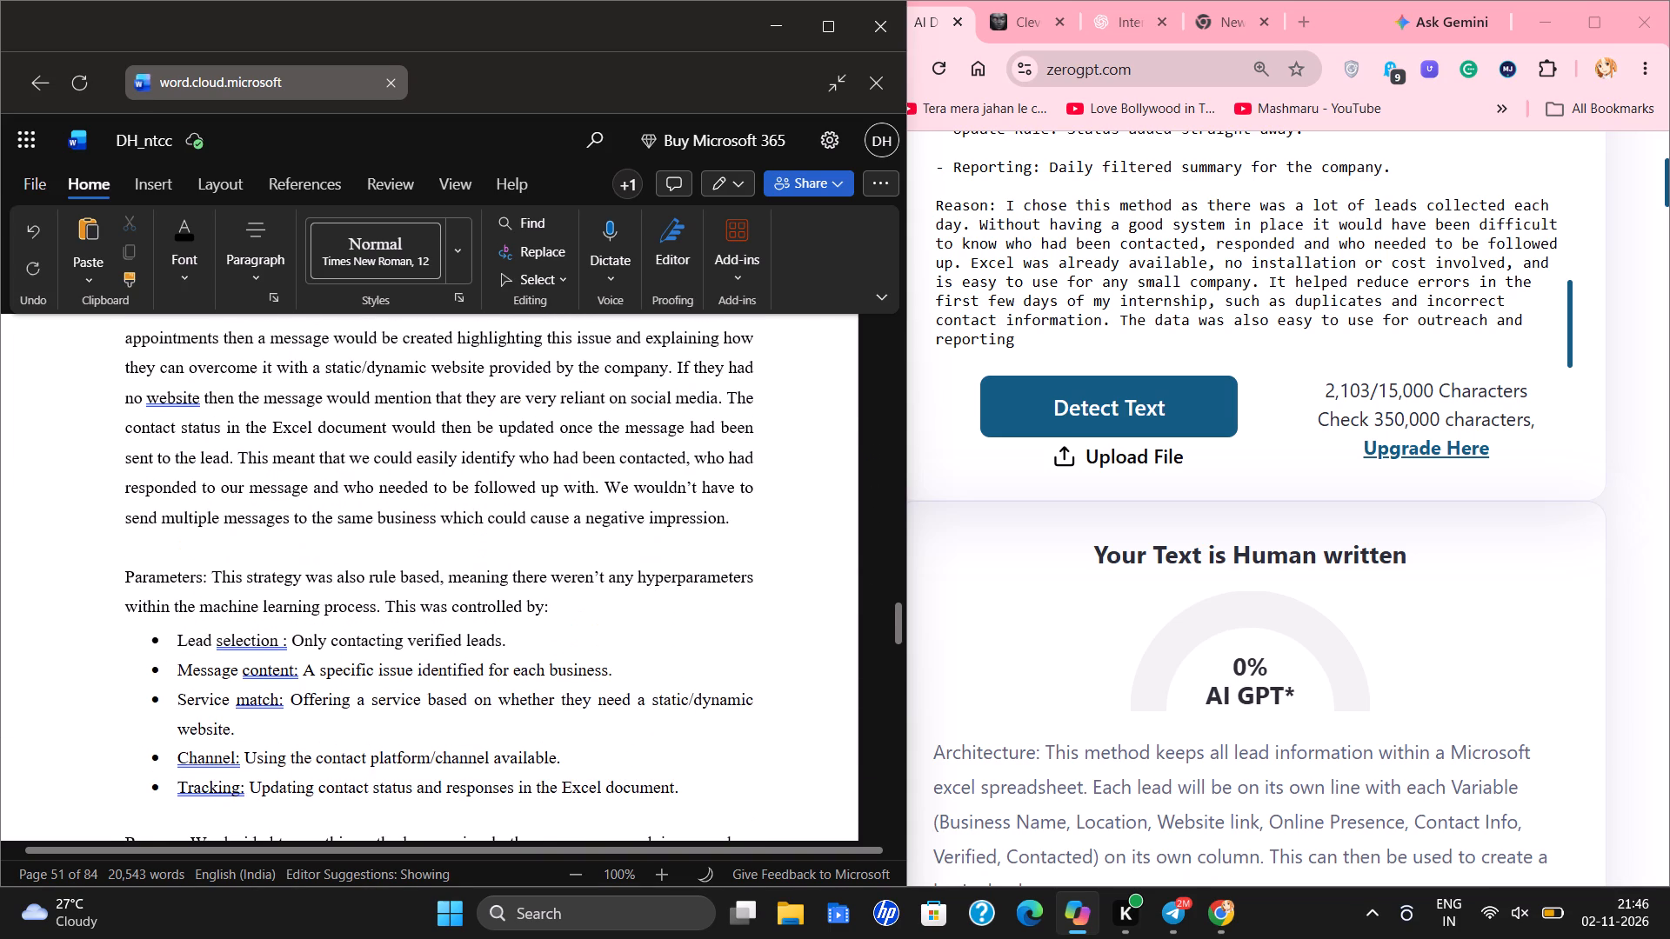
pyautogui.scroll(6, 171, 542)
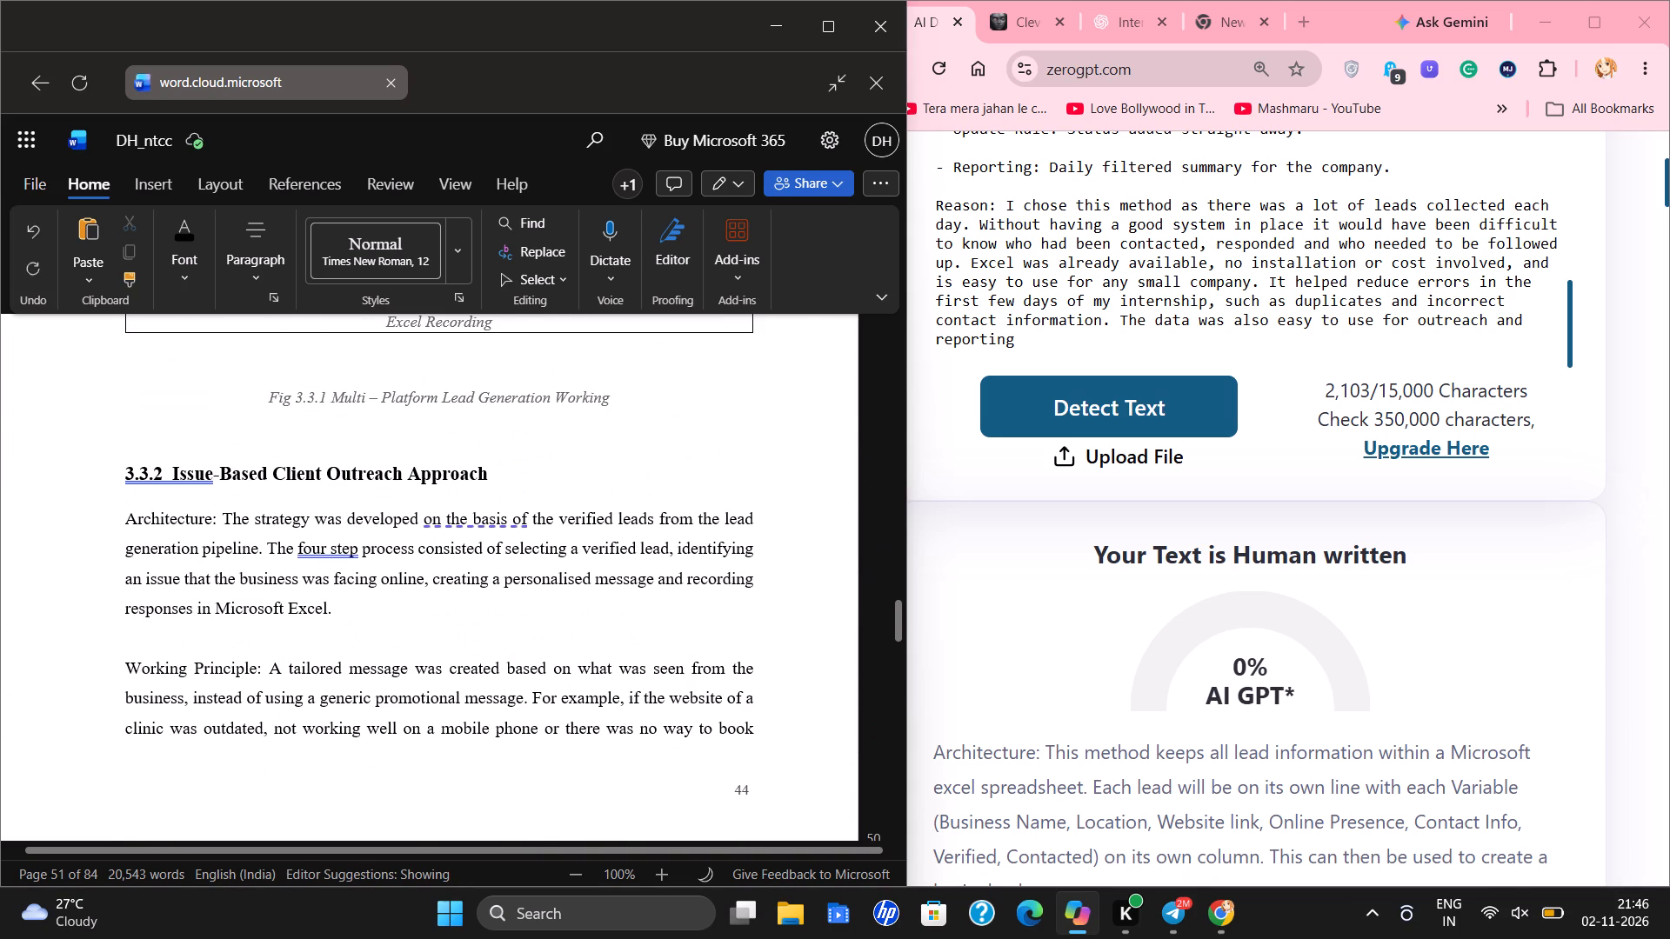
pyautogui.scroll(7, 164, 509)
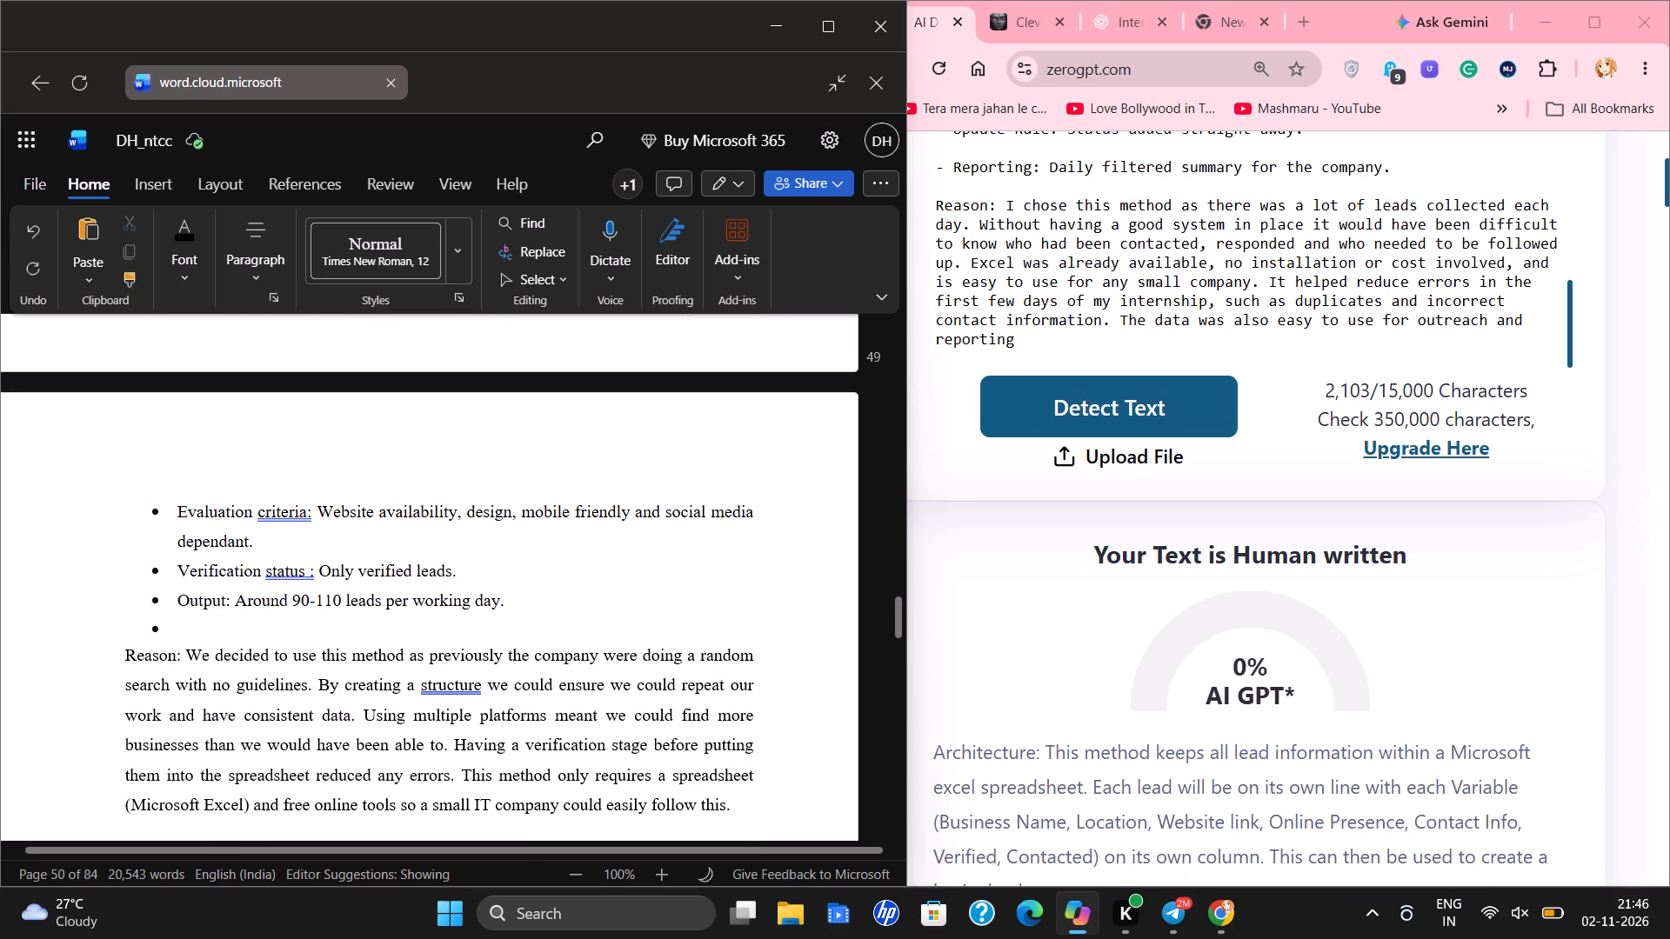
pyautogui.click(181, 631)
pyautogui.press('BackSpace')
# Review the text layout, spacing, figures and flowcharts from section 3.1 through the start of section 3.3.1.
pyautogui.scroll(3, 181, 631)
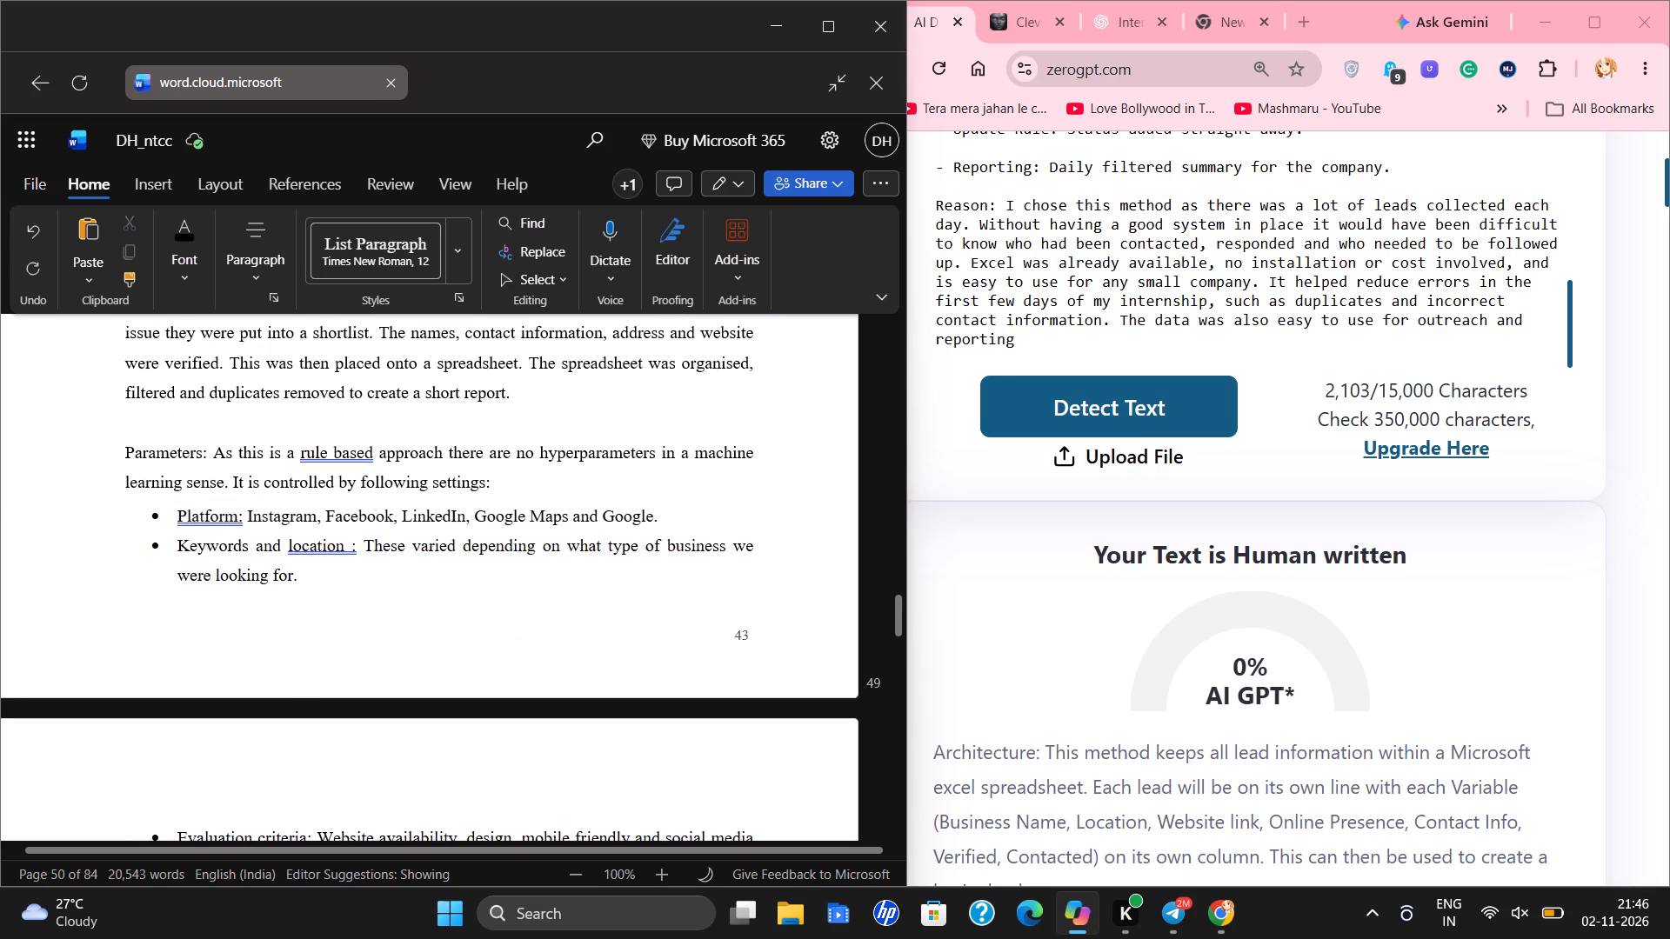
pyautogui.scroll(6, 184, 450)
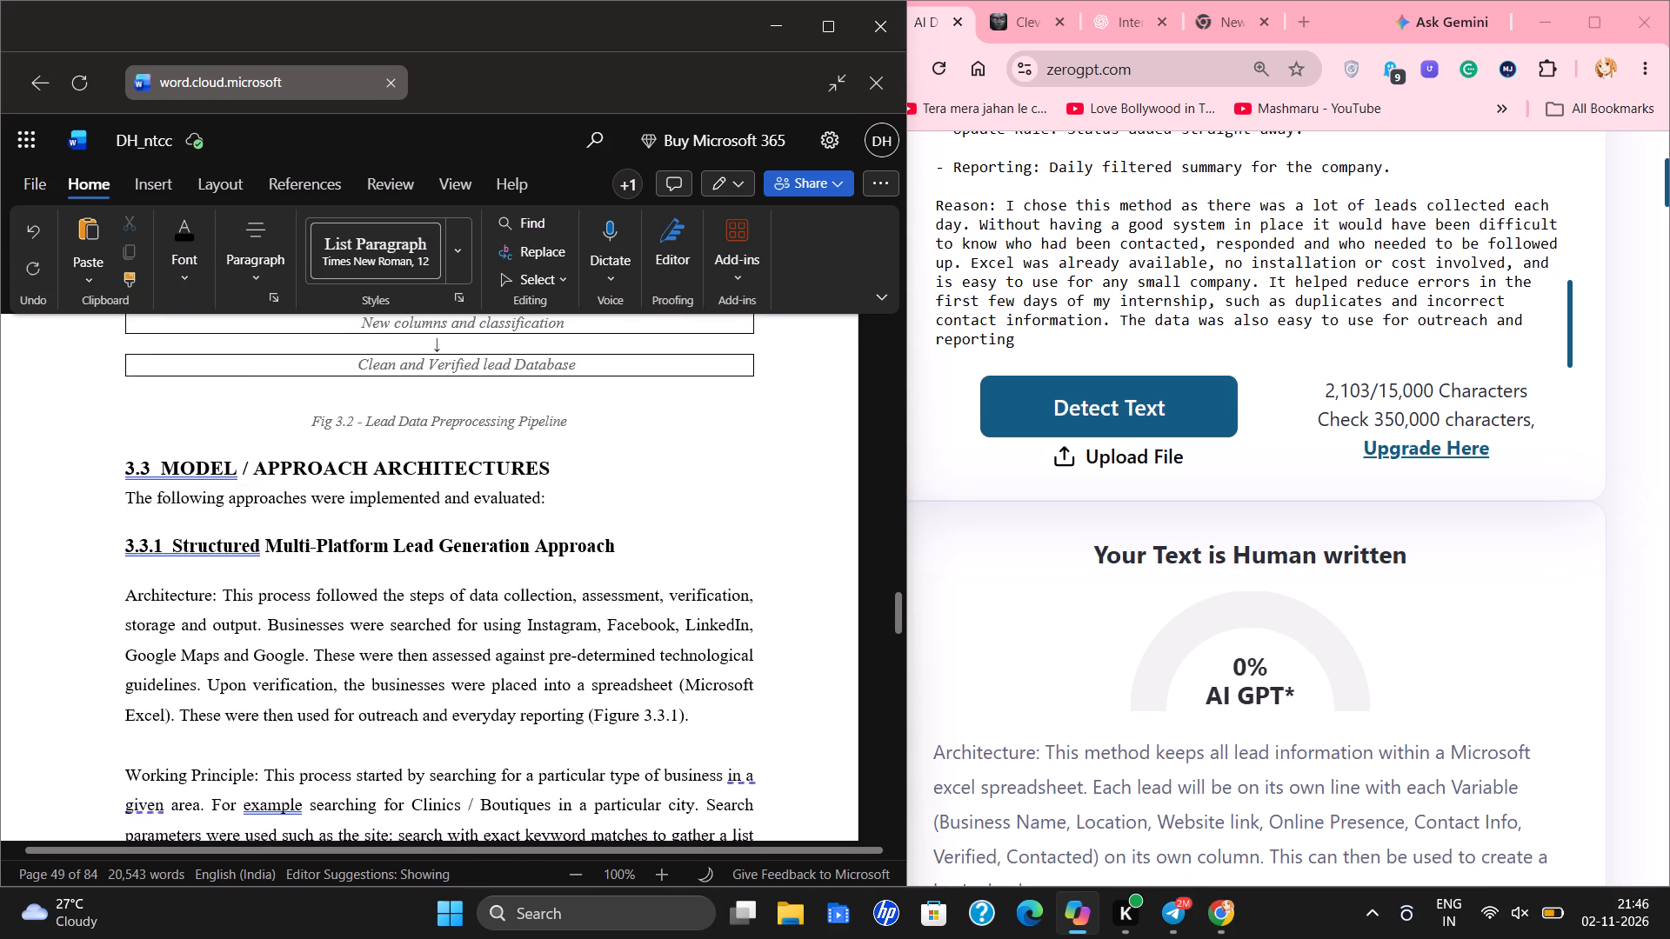
pyautogui.scroll(9, 183, 471)
pyautogui.scroll(-4, 183, 471)
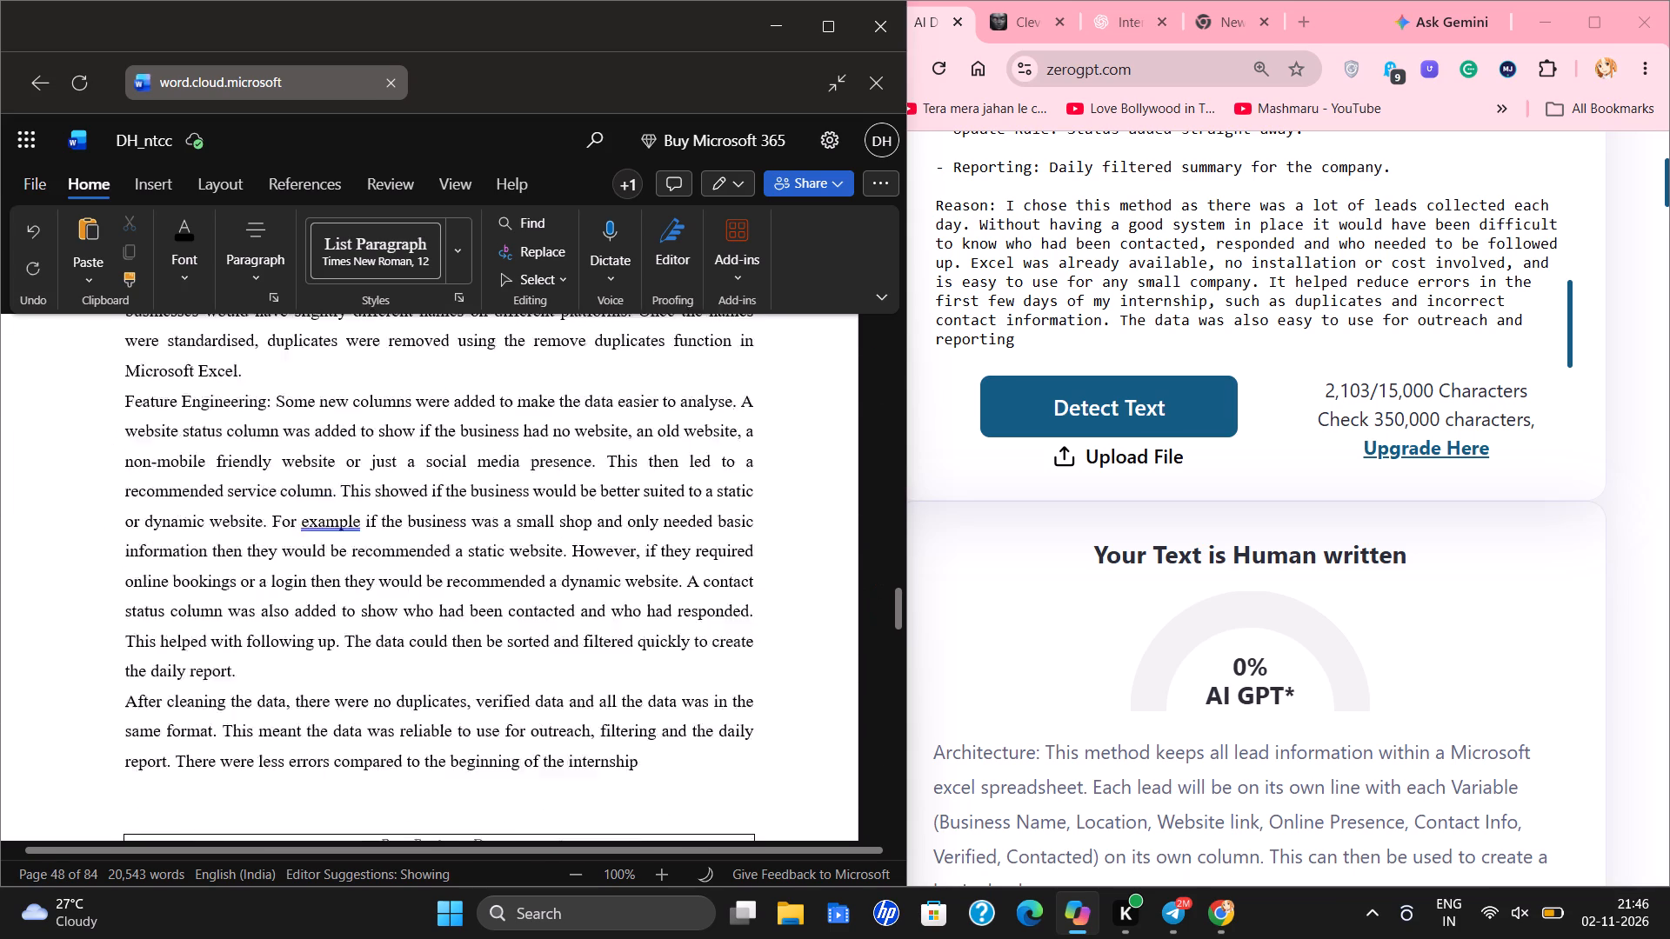
pyautogui.scroll(9, 183, 471)
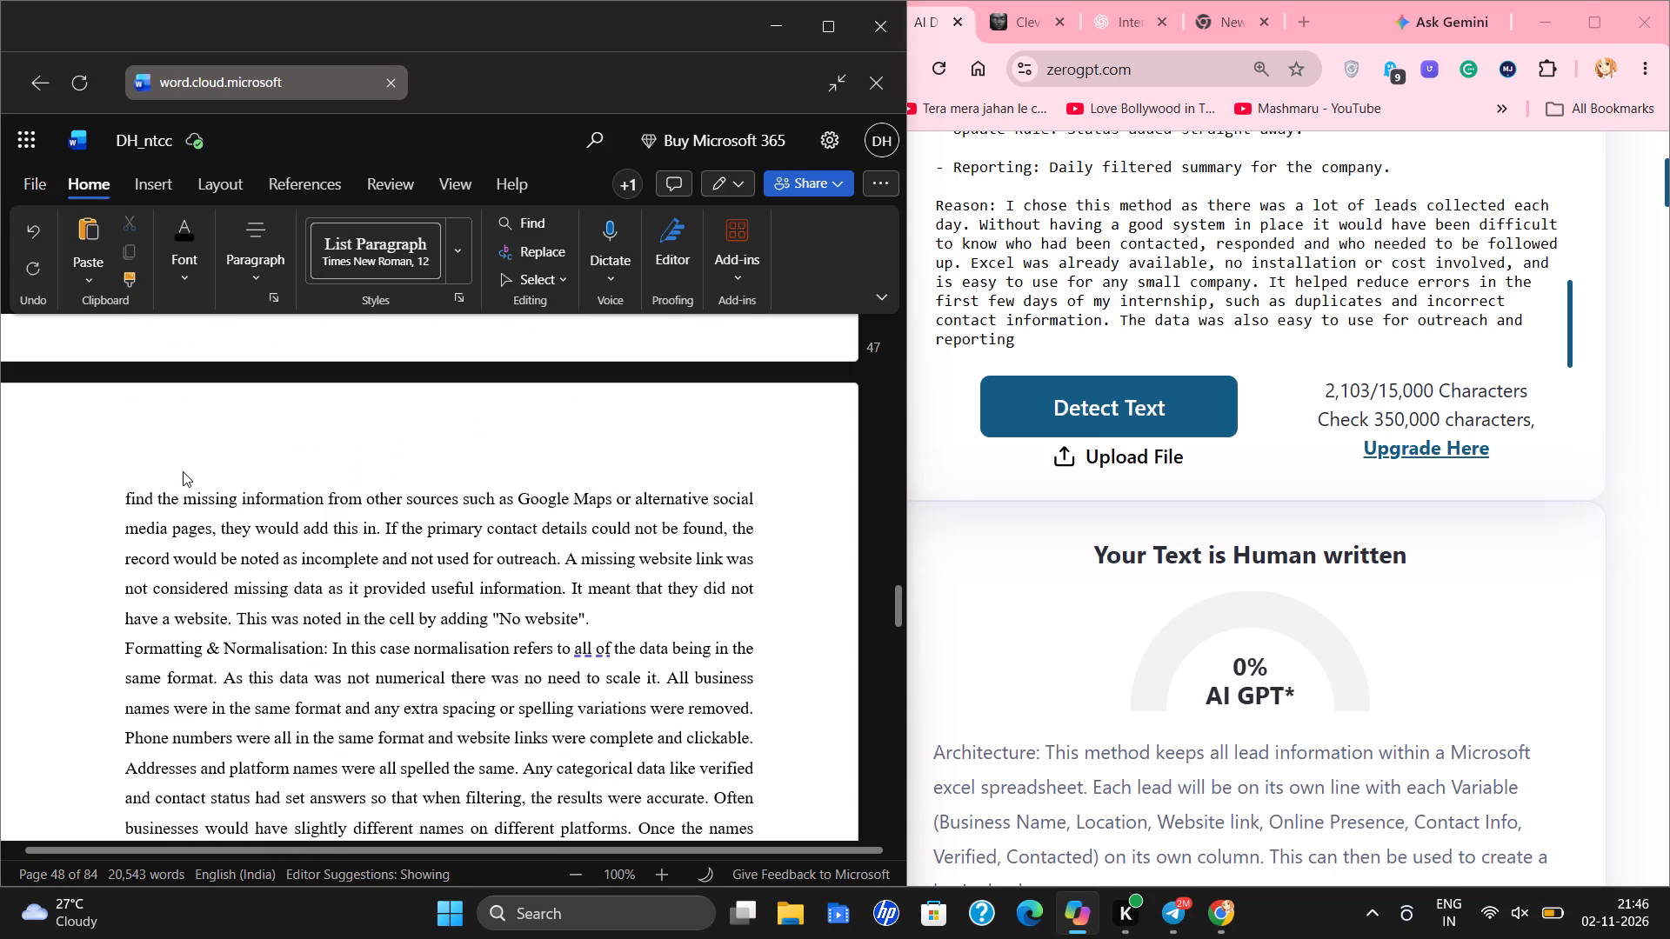
pyautogui.scroll(10, 183, 471)
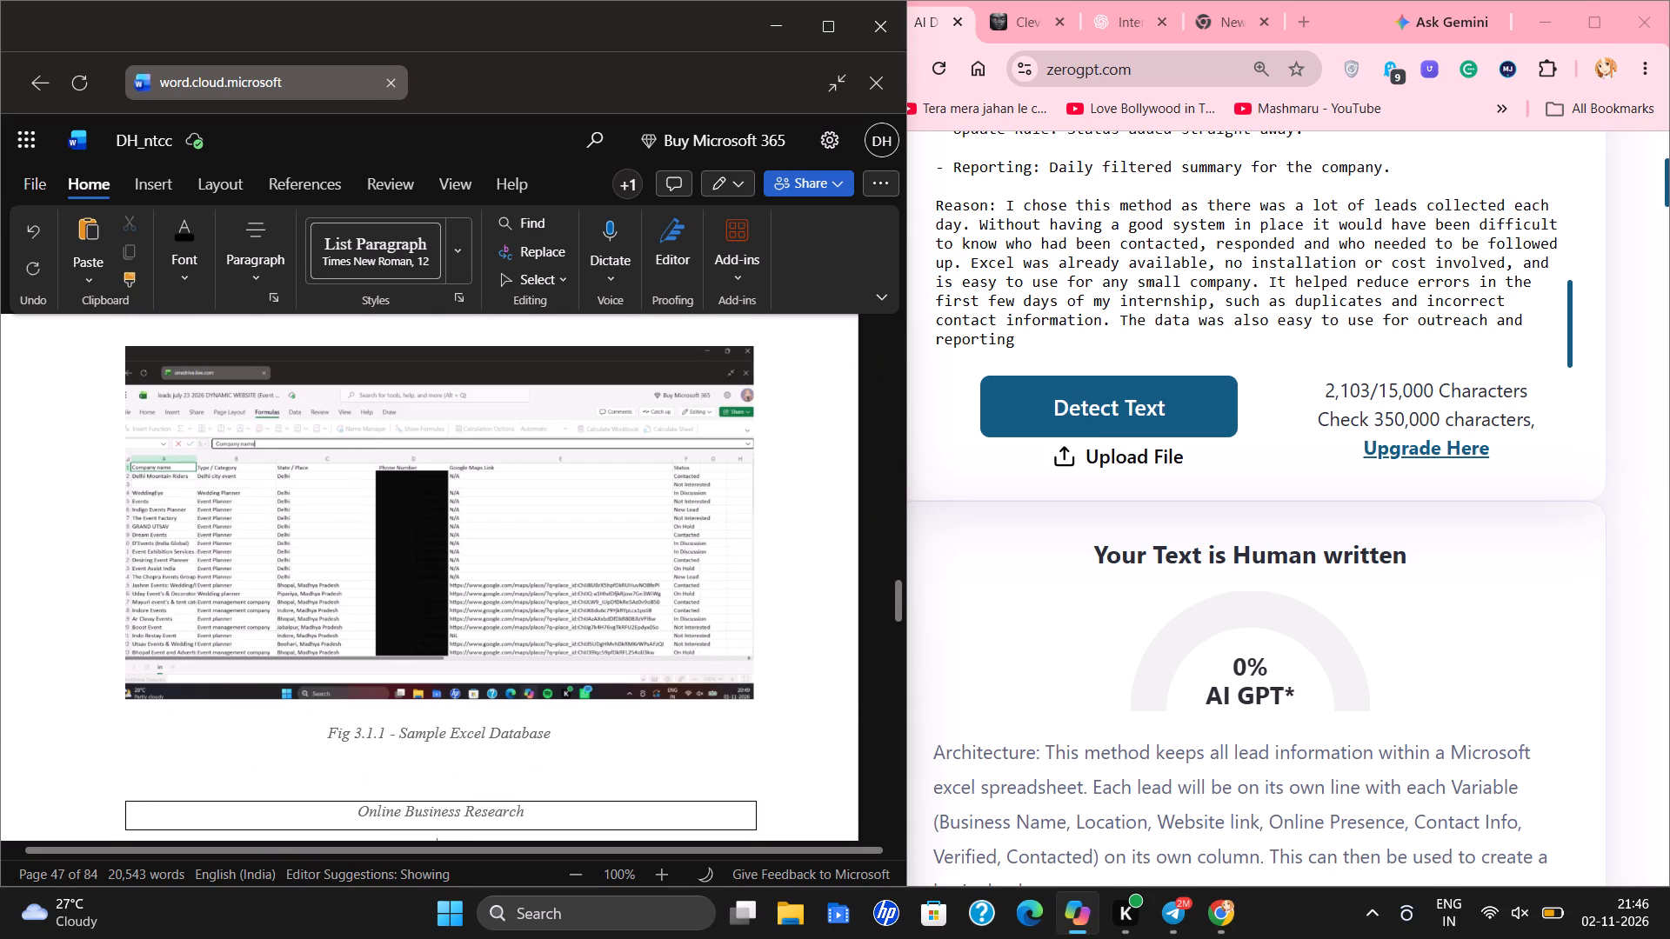
pyautogui.scroll(-1, 183, 471)
pyautogui.scroll(10, 183, 471)
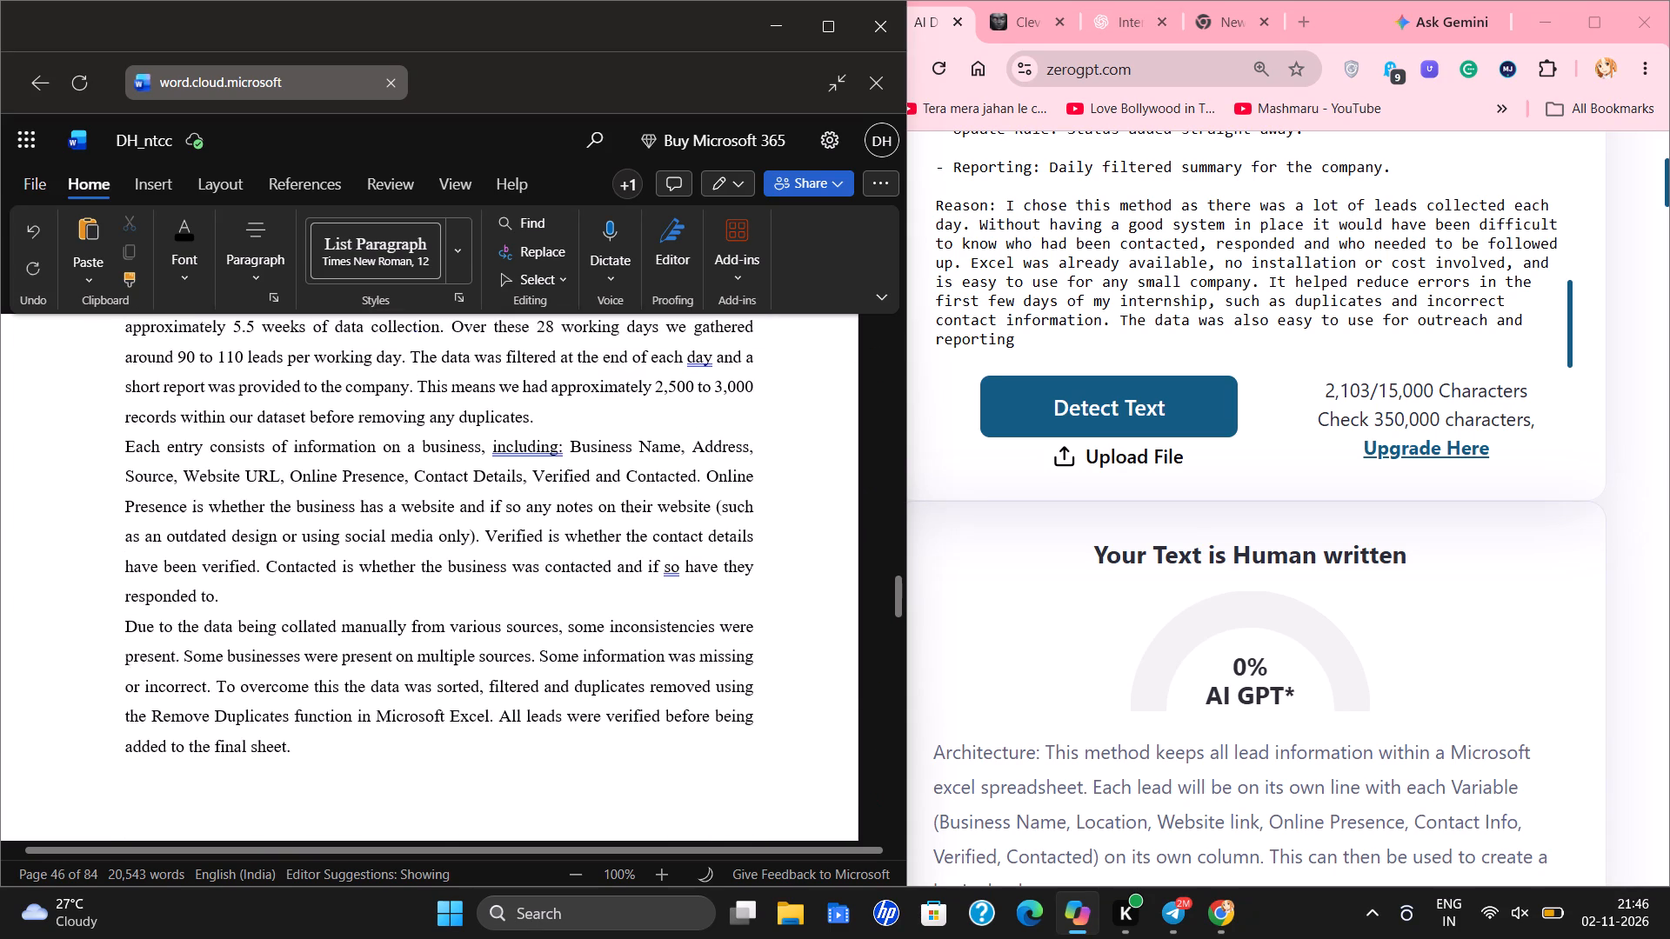
pyautogui.scroll(2, 183, 471)
pyautogui.scroll(-13, 183, 471)
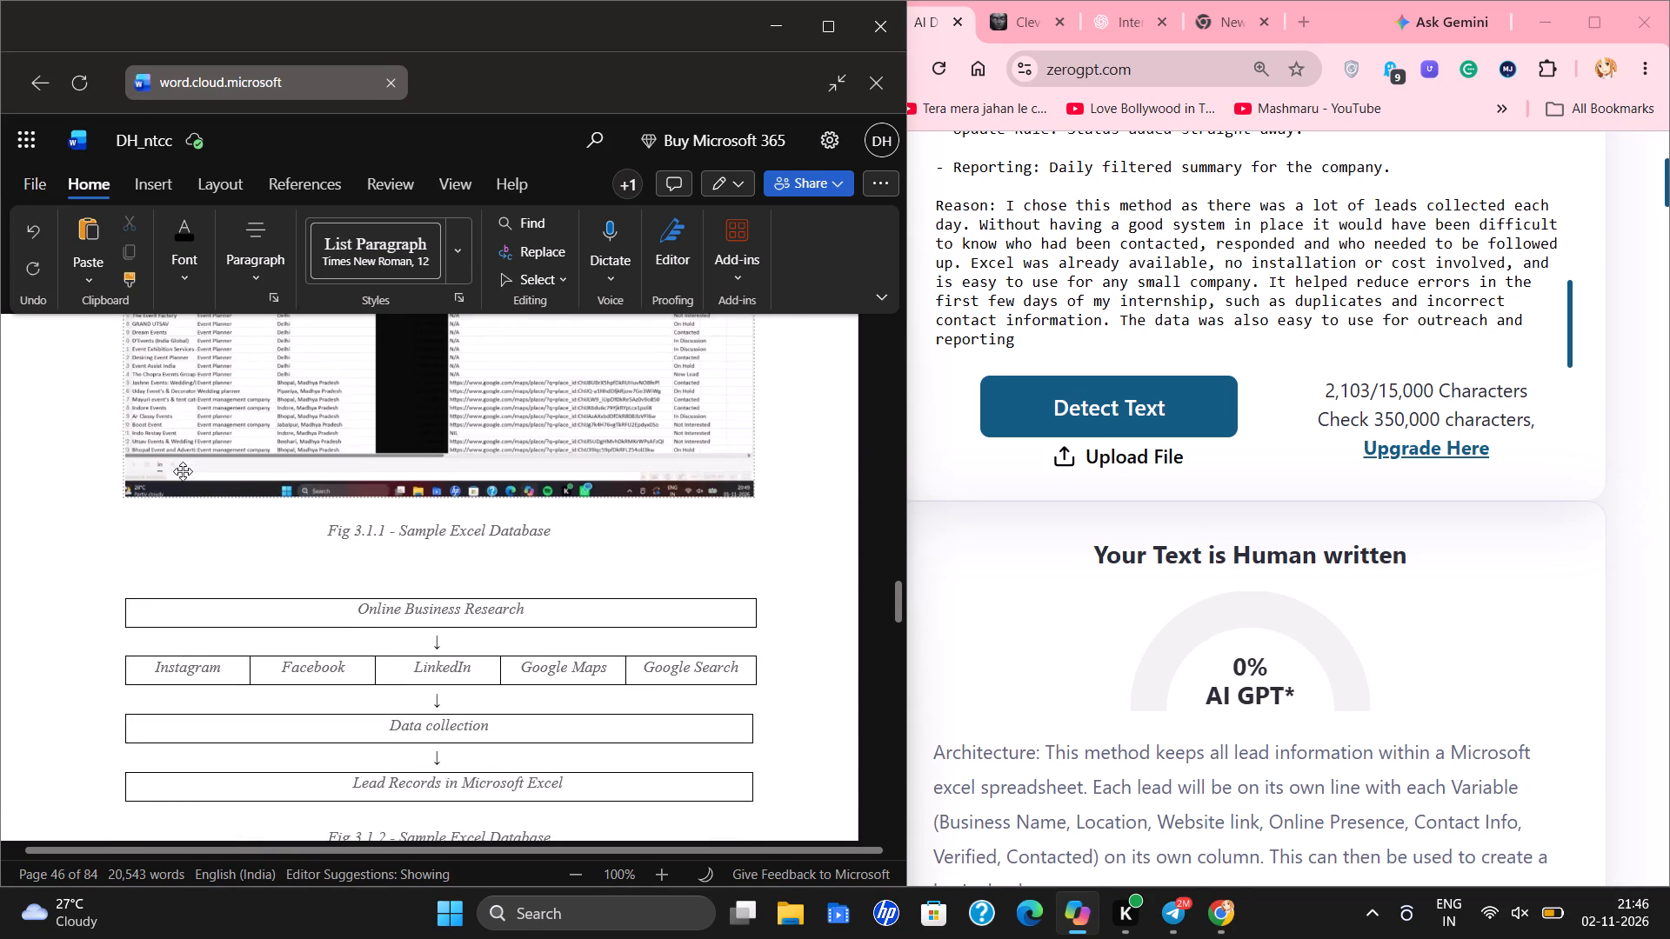
pyautogui.scroll(-15, 183, 471)
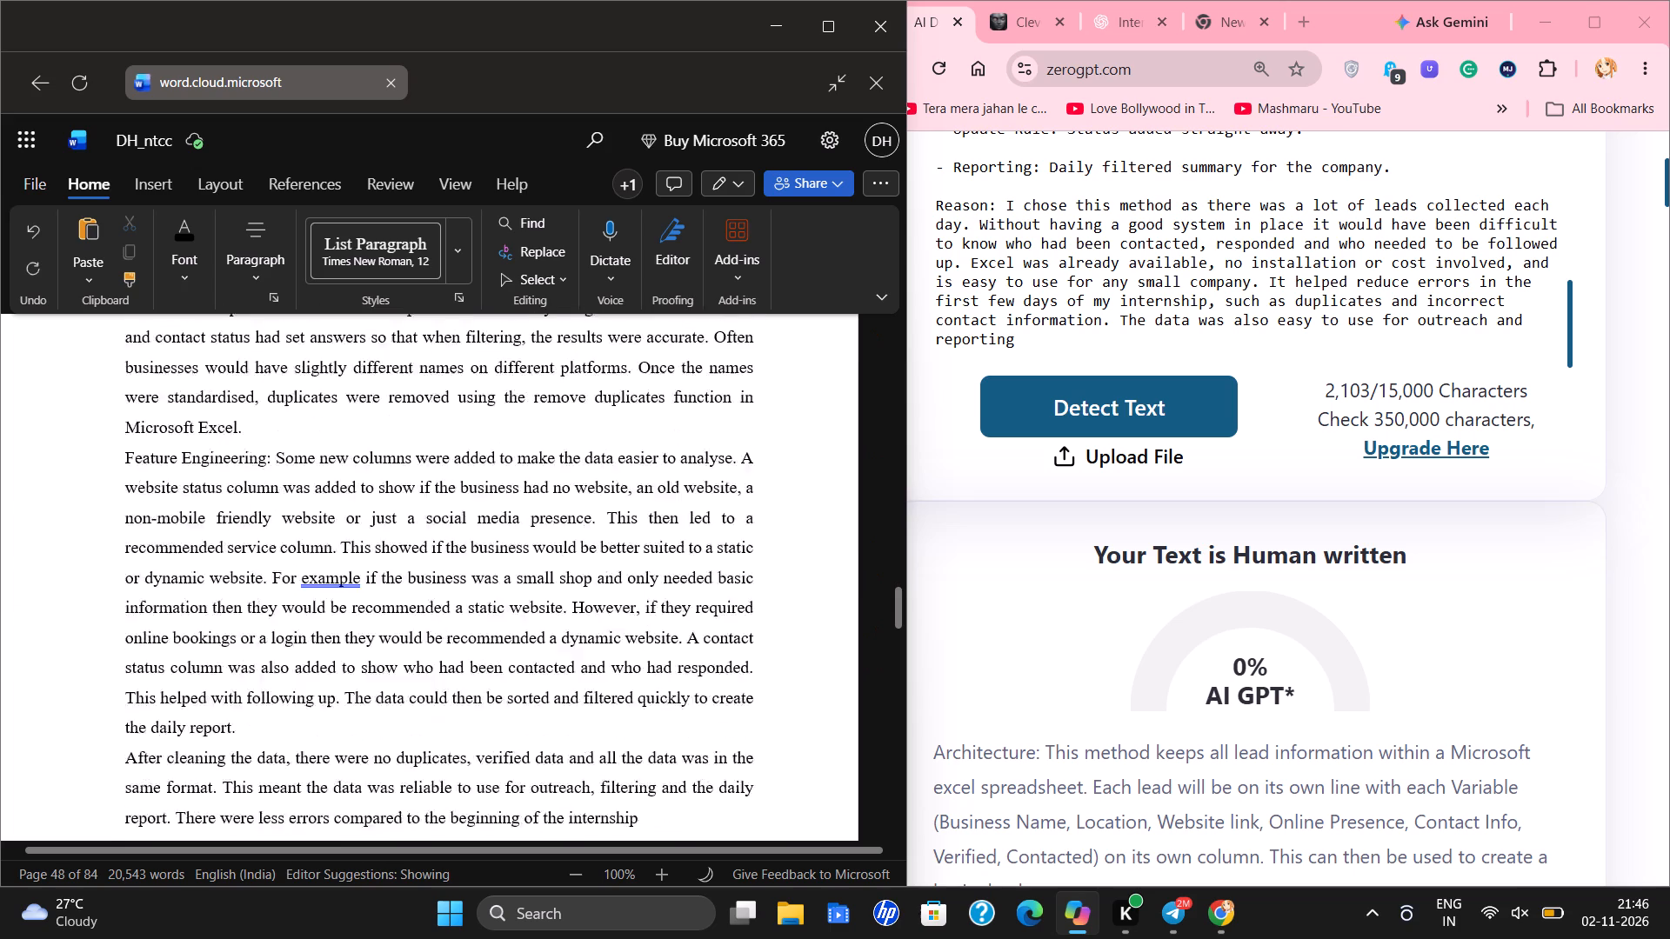
pyautogui.scroll(-7, 183, 471)
pyautogui.scroll(4, 183, 471)
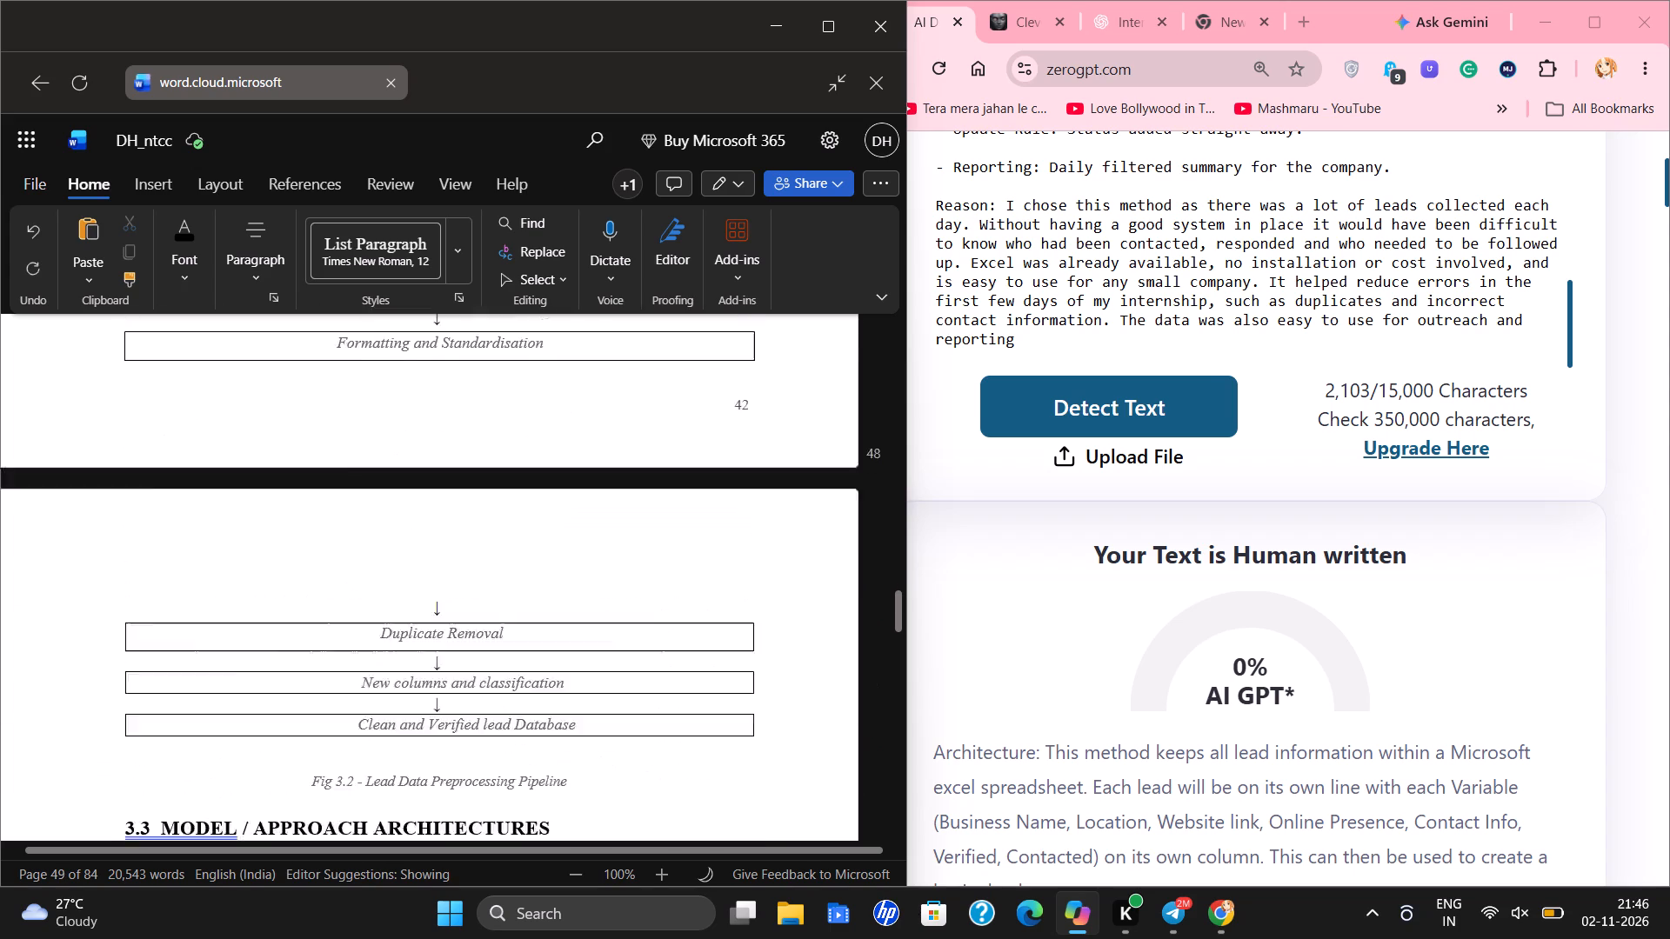
pyautogui.scroll(2, 183, 471)
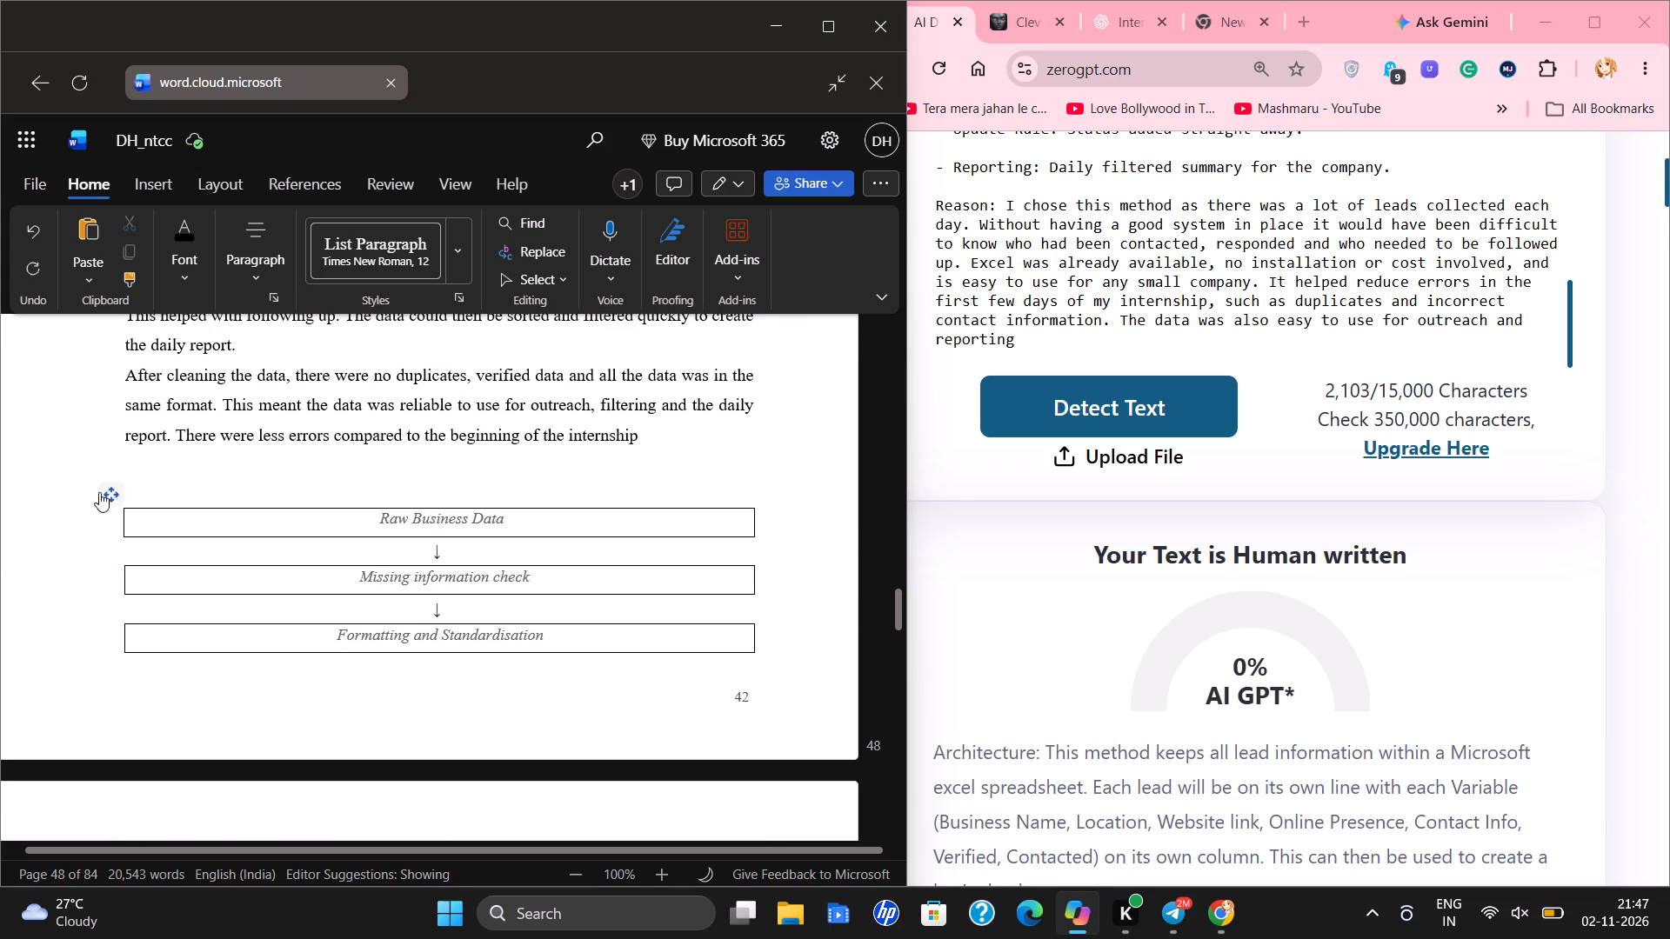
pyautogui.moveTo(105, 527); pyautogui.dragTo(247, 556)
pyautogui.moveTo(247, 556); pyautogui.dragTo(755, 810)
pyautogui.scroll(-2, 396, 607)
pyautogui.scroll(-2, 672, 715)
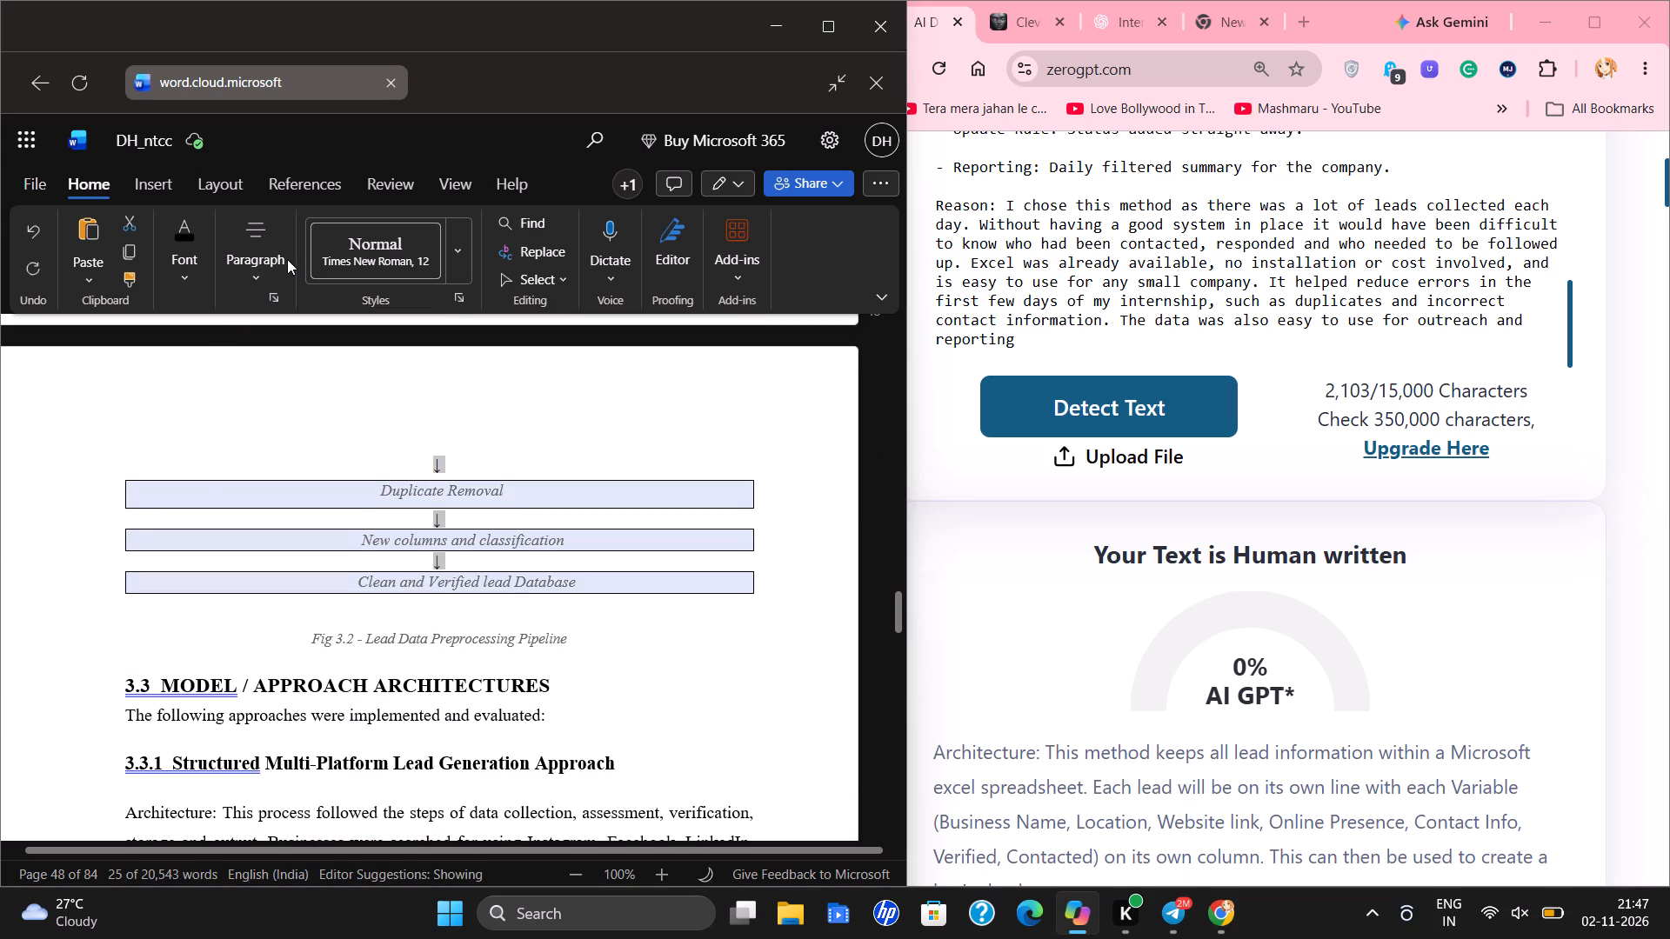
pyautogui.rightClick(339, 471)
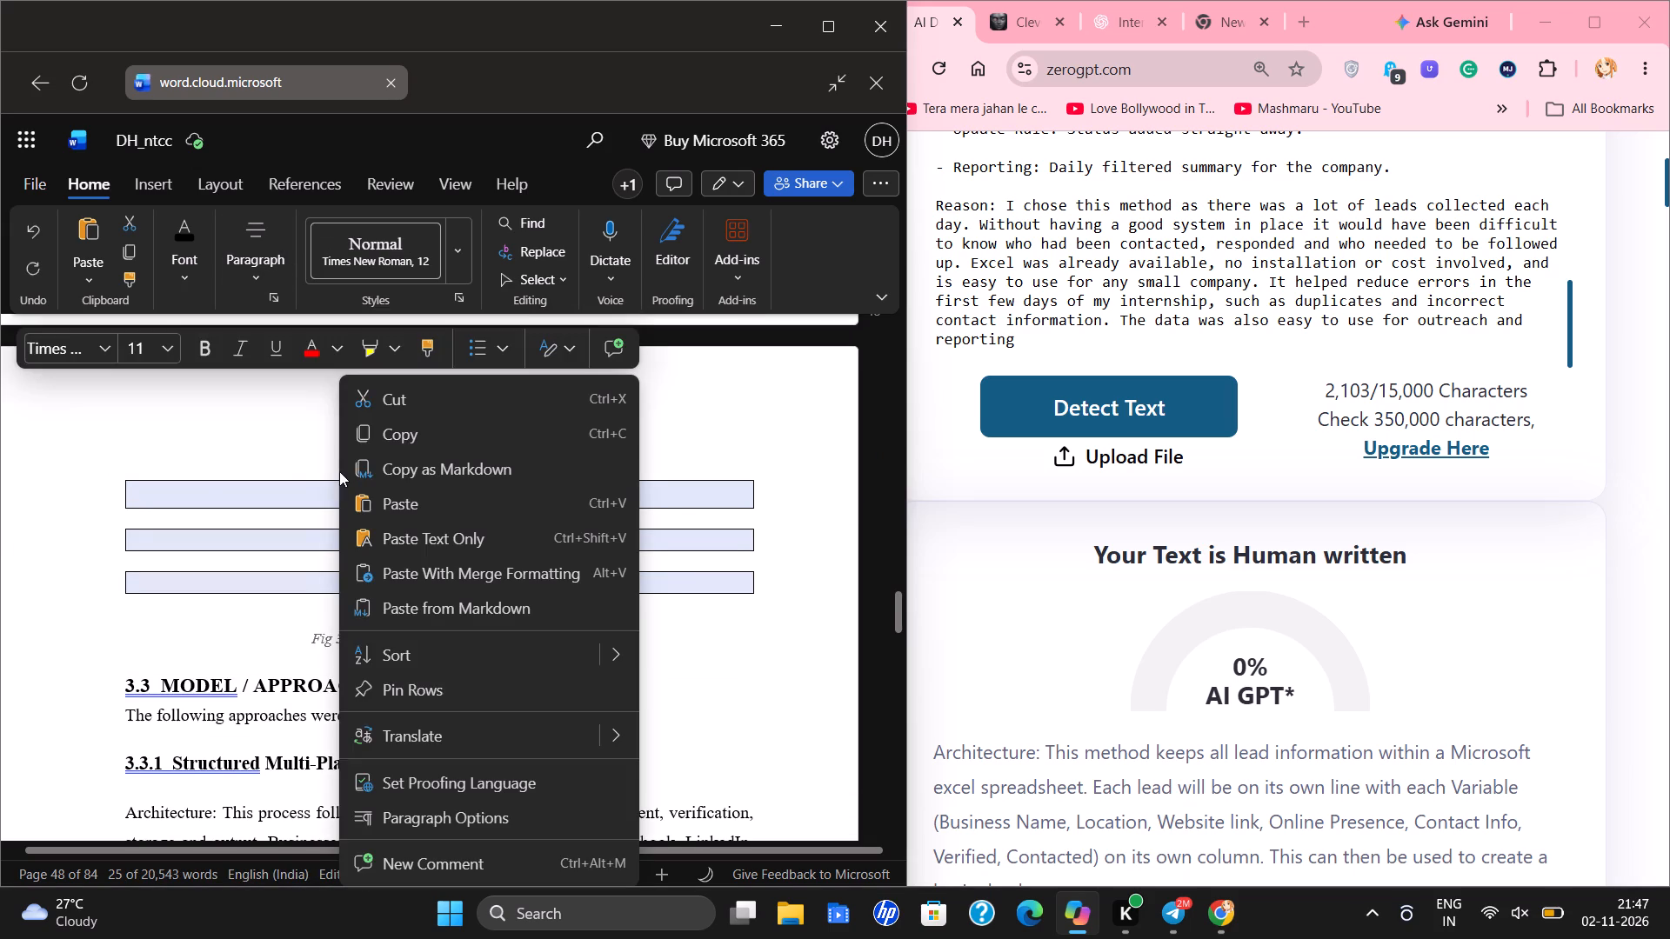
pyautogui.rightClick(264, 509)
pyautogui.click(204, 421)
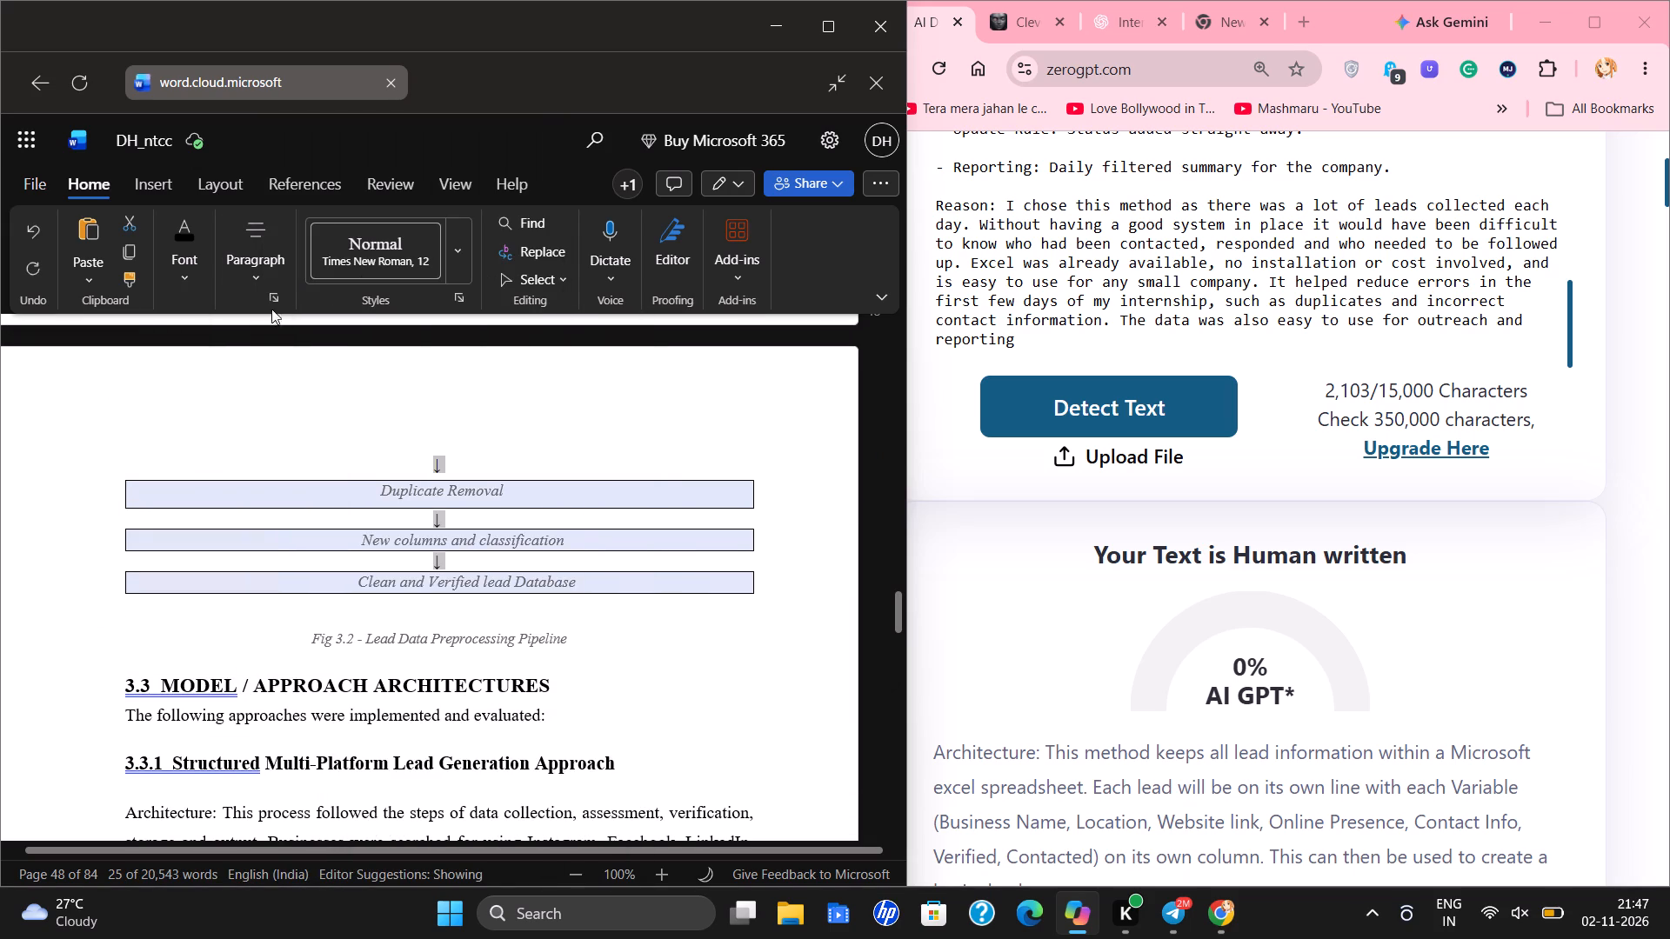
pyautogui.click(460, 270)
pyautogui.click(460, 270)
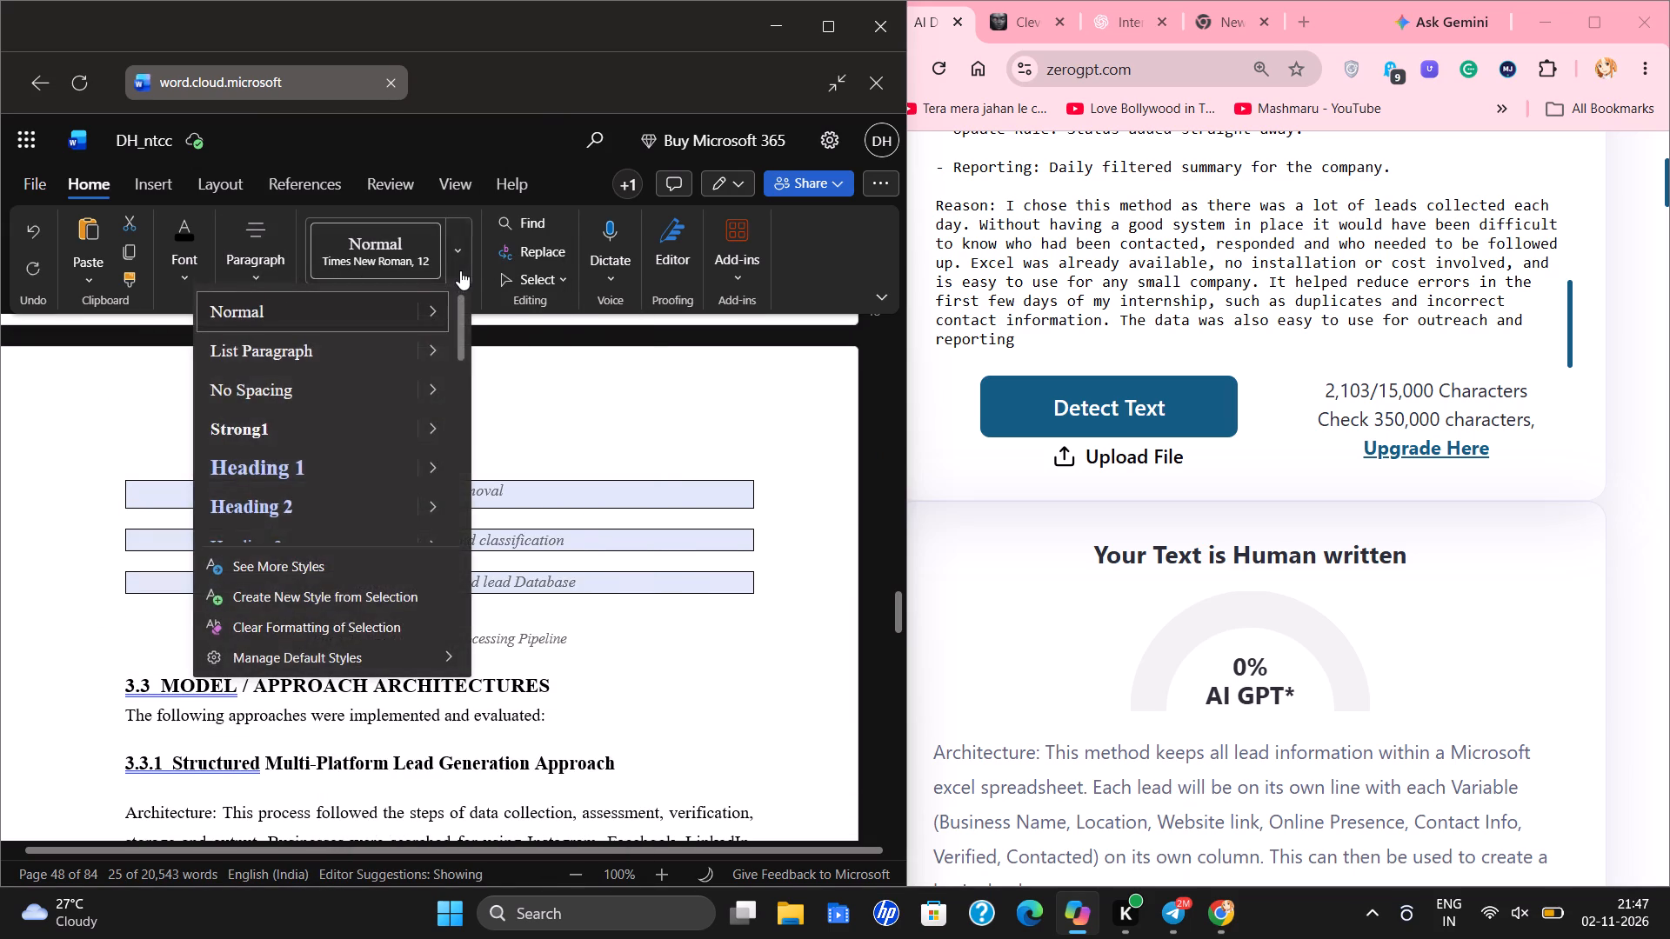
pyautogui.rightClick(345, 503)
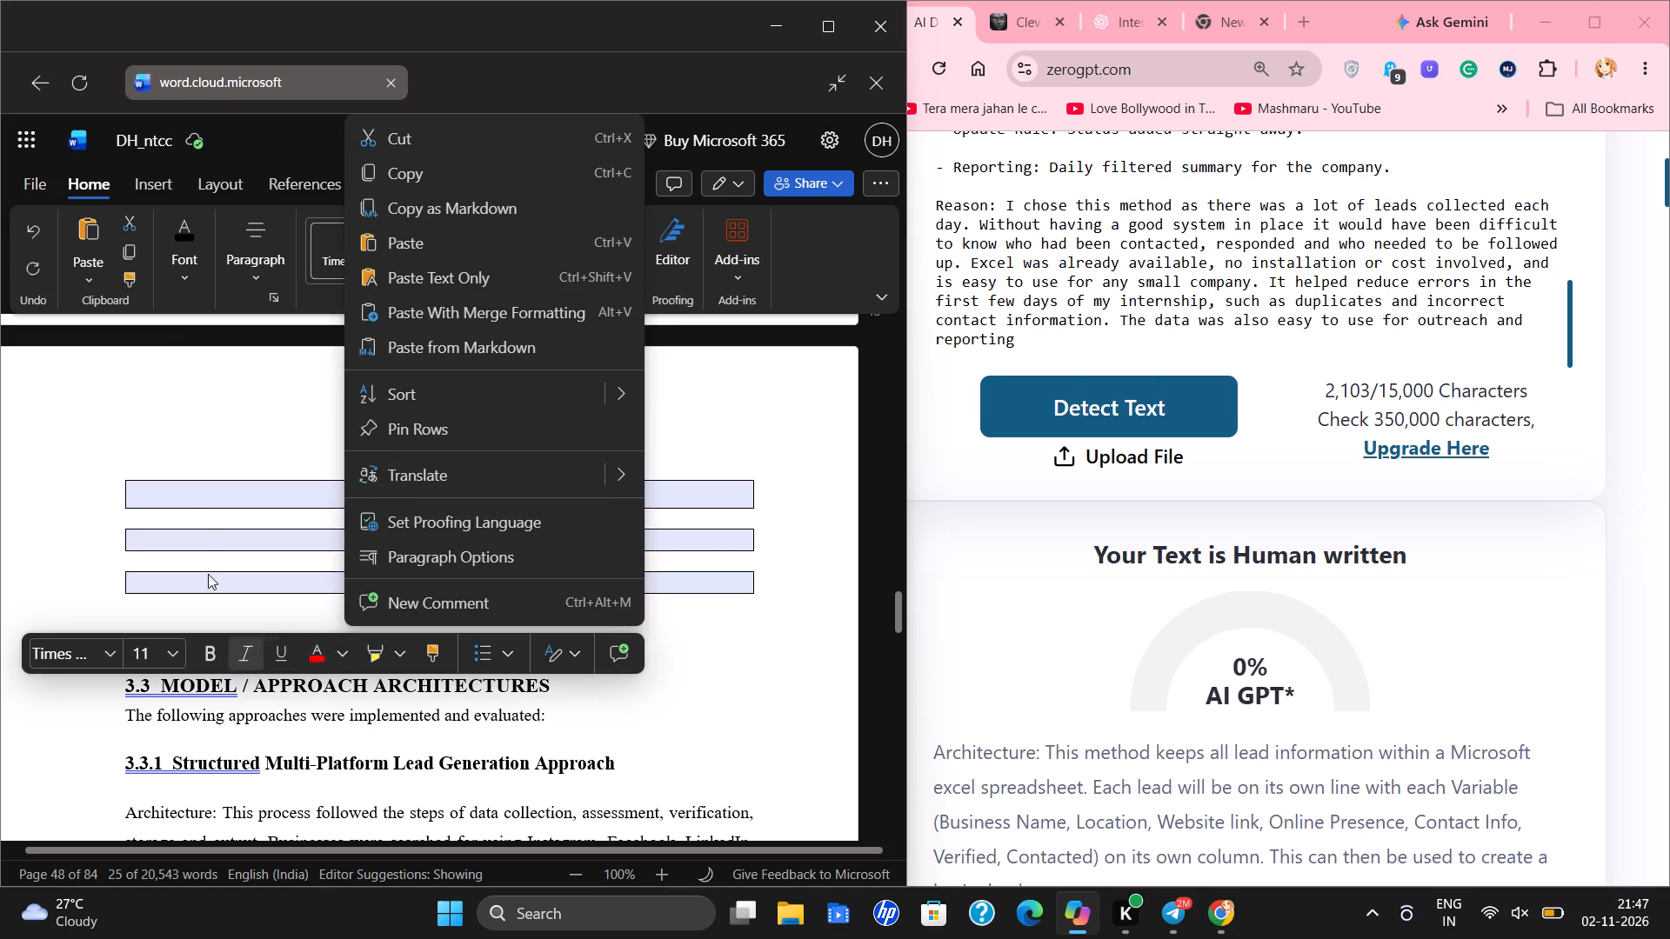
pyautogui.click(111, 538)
# Review the paragraph spacing, bullet lists and flowcharts through sections 3.3.1 and 3.3.2.
pyautogui.scroll(-3, 230, 555)
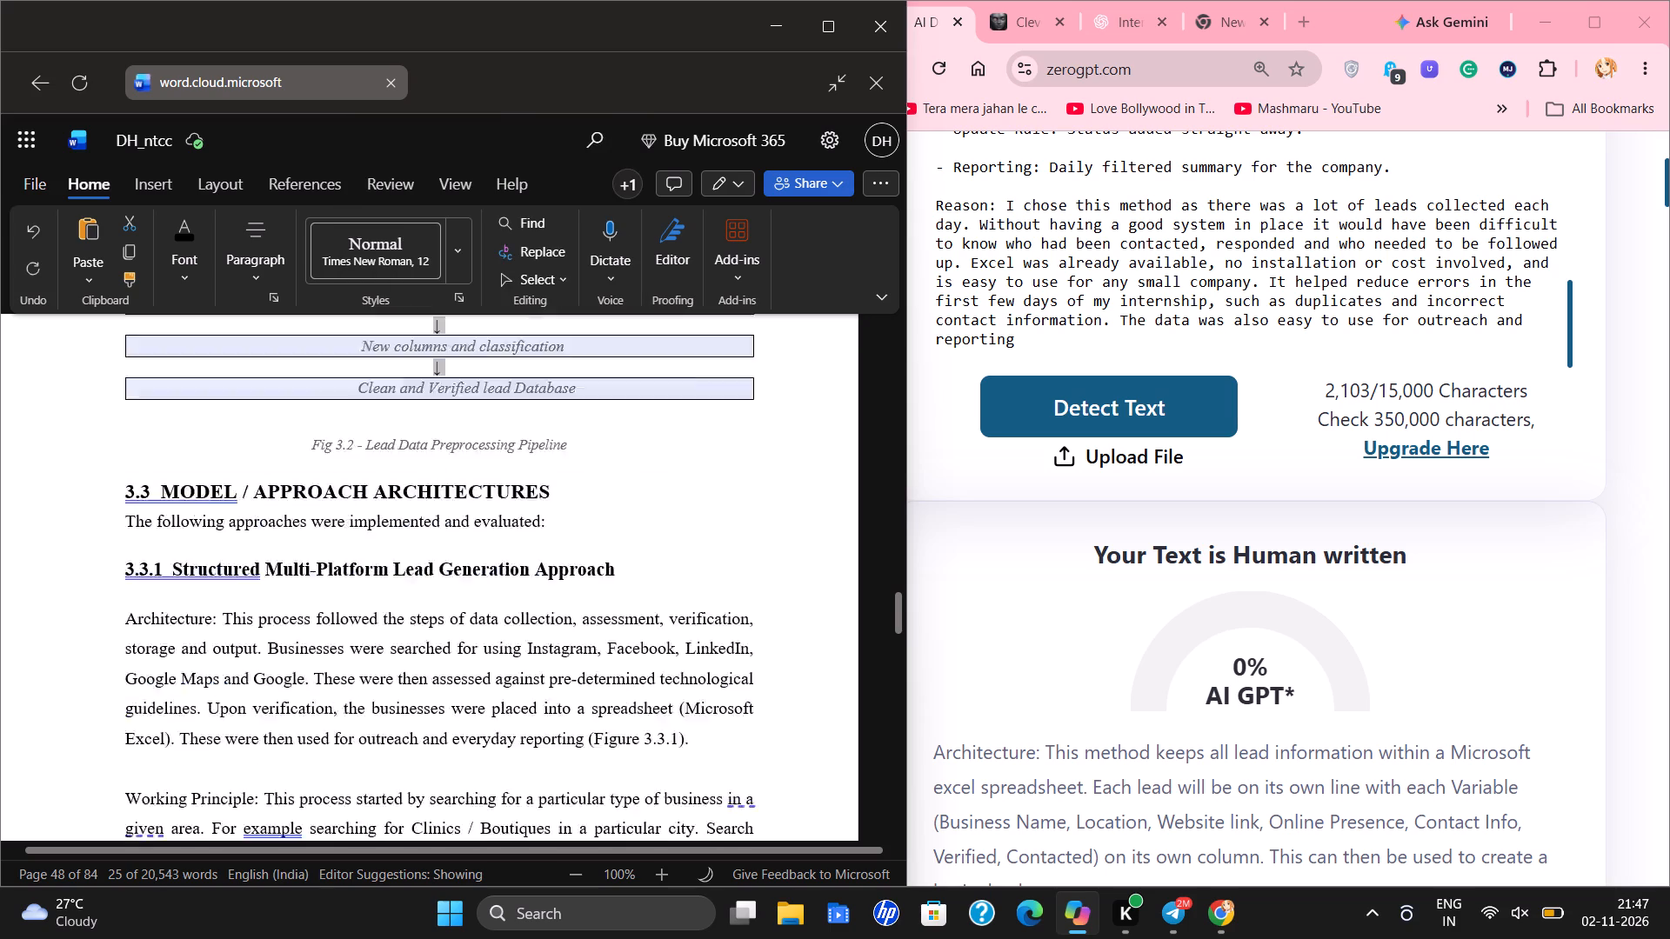
pyautogui.scroll(-6, 249, 560)
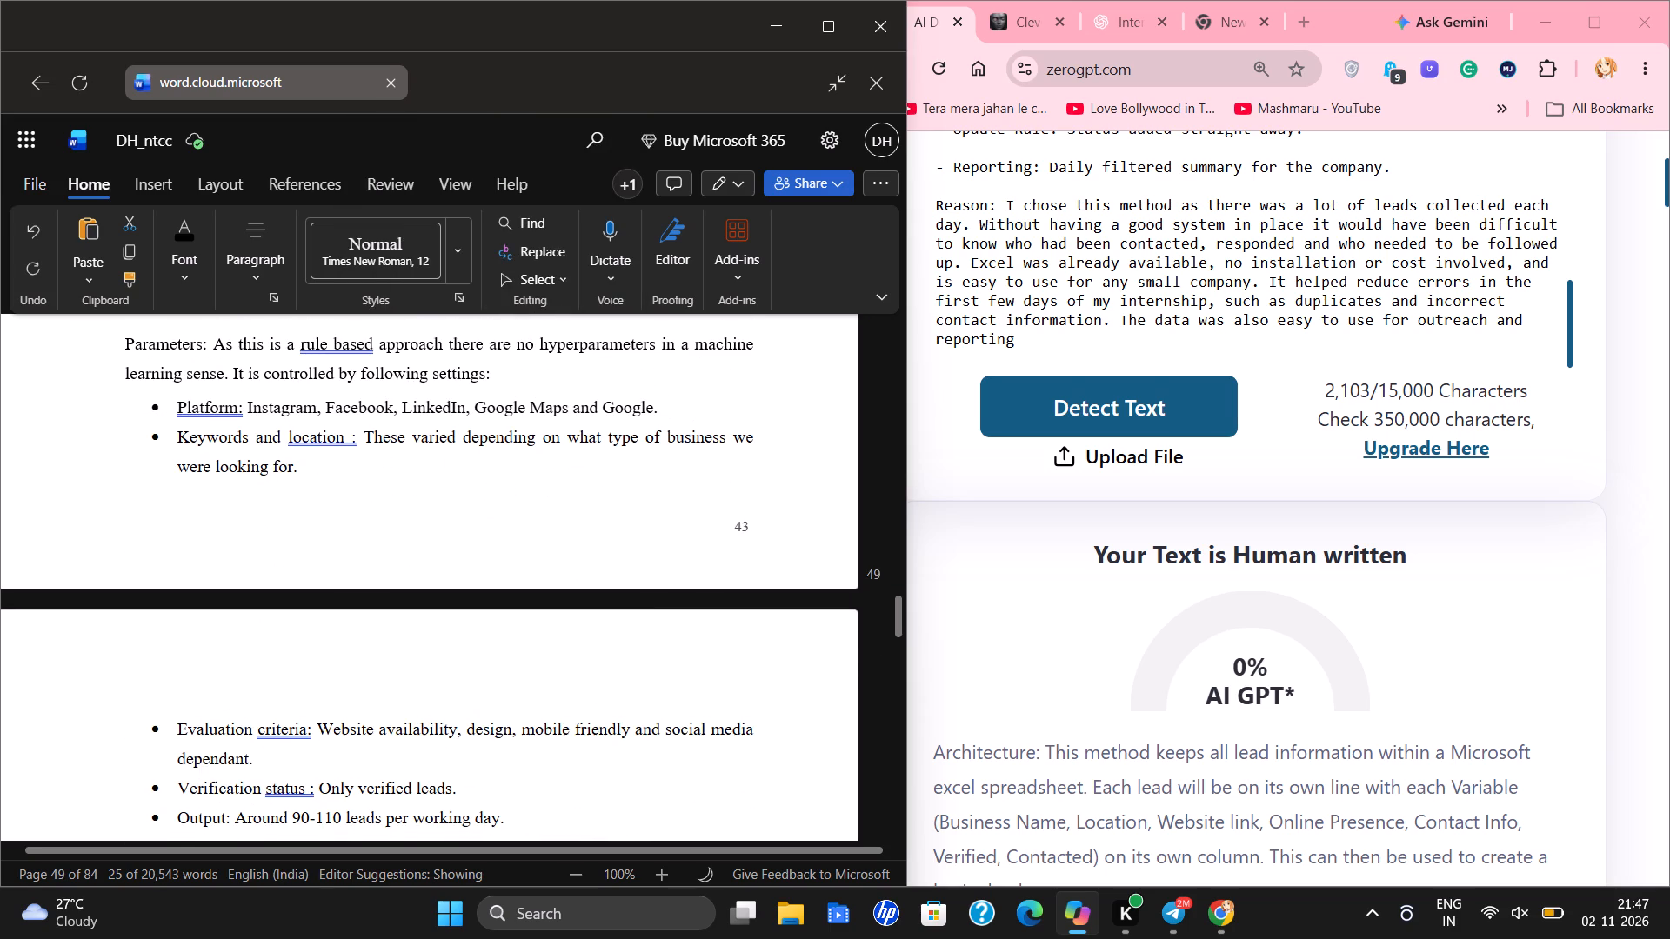
pyautogui.scroll(-5, 336, 463)
pyautogui.scroll(1, 336, 463)
pyautogui.scroll(-3, 336, 463)
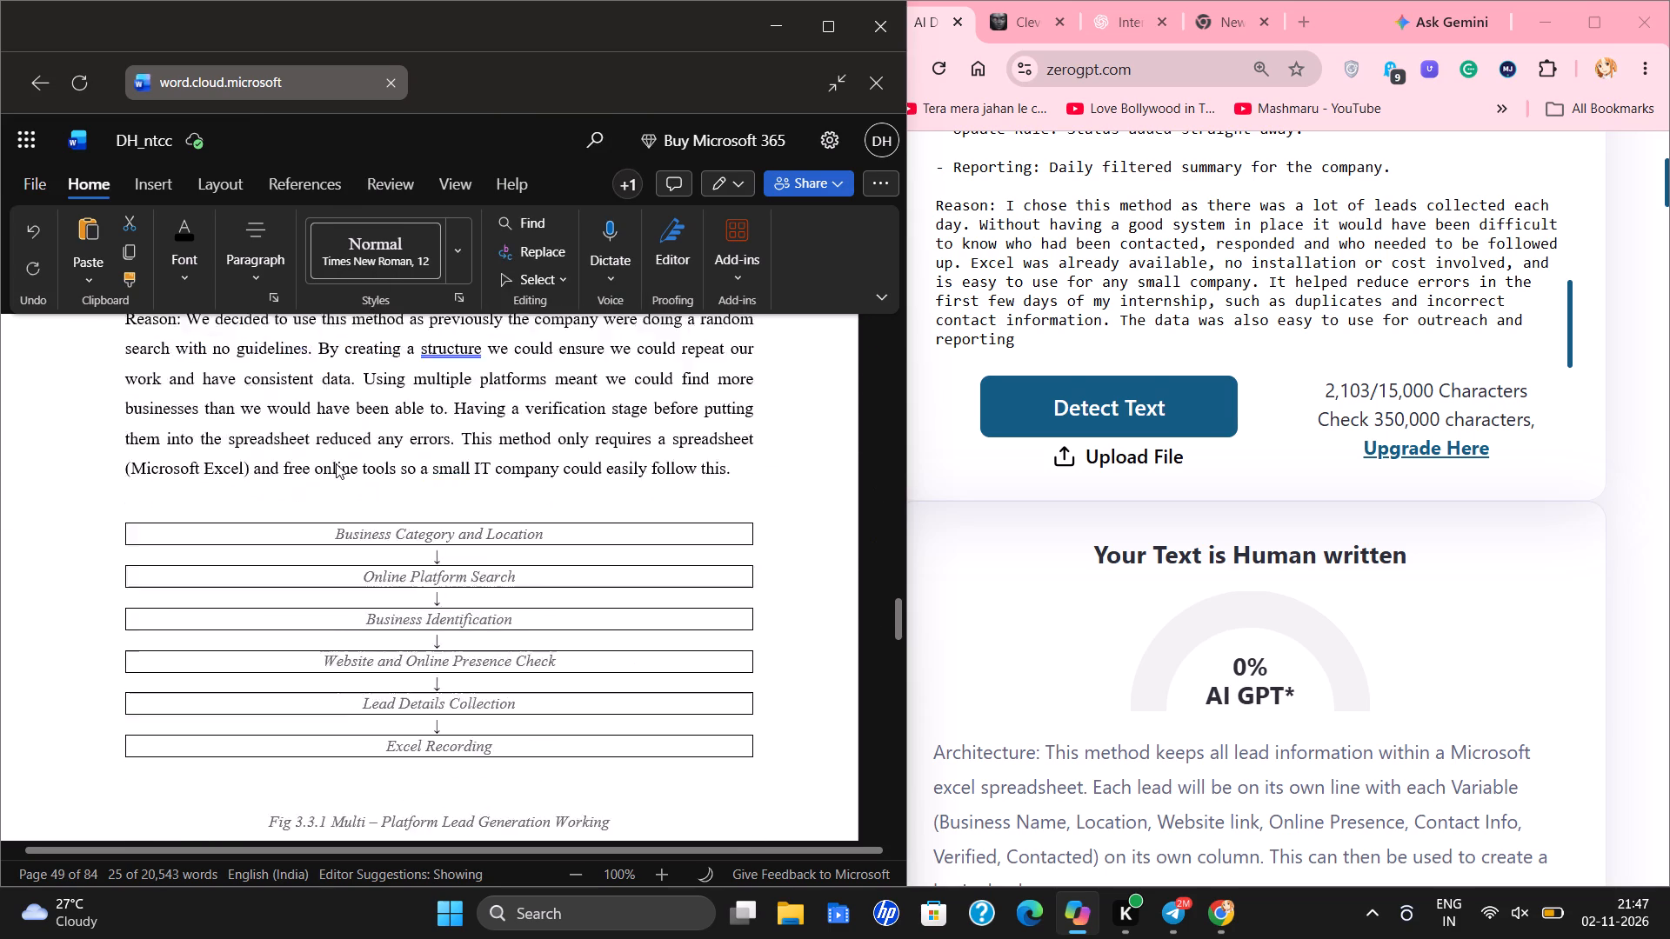
pyautogui.scroll(-5, 207, 675)
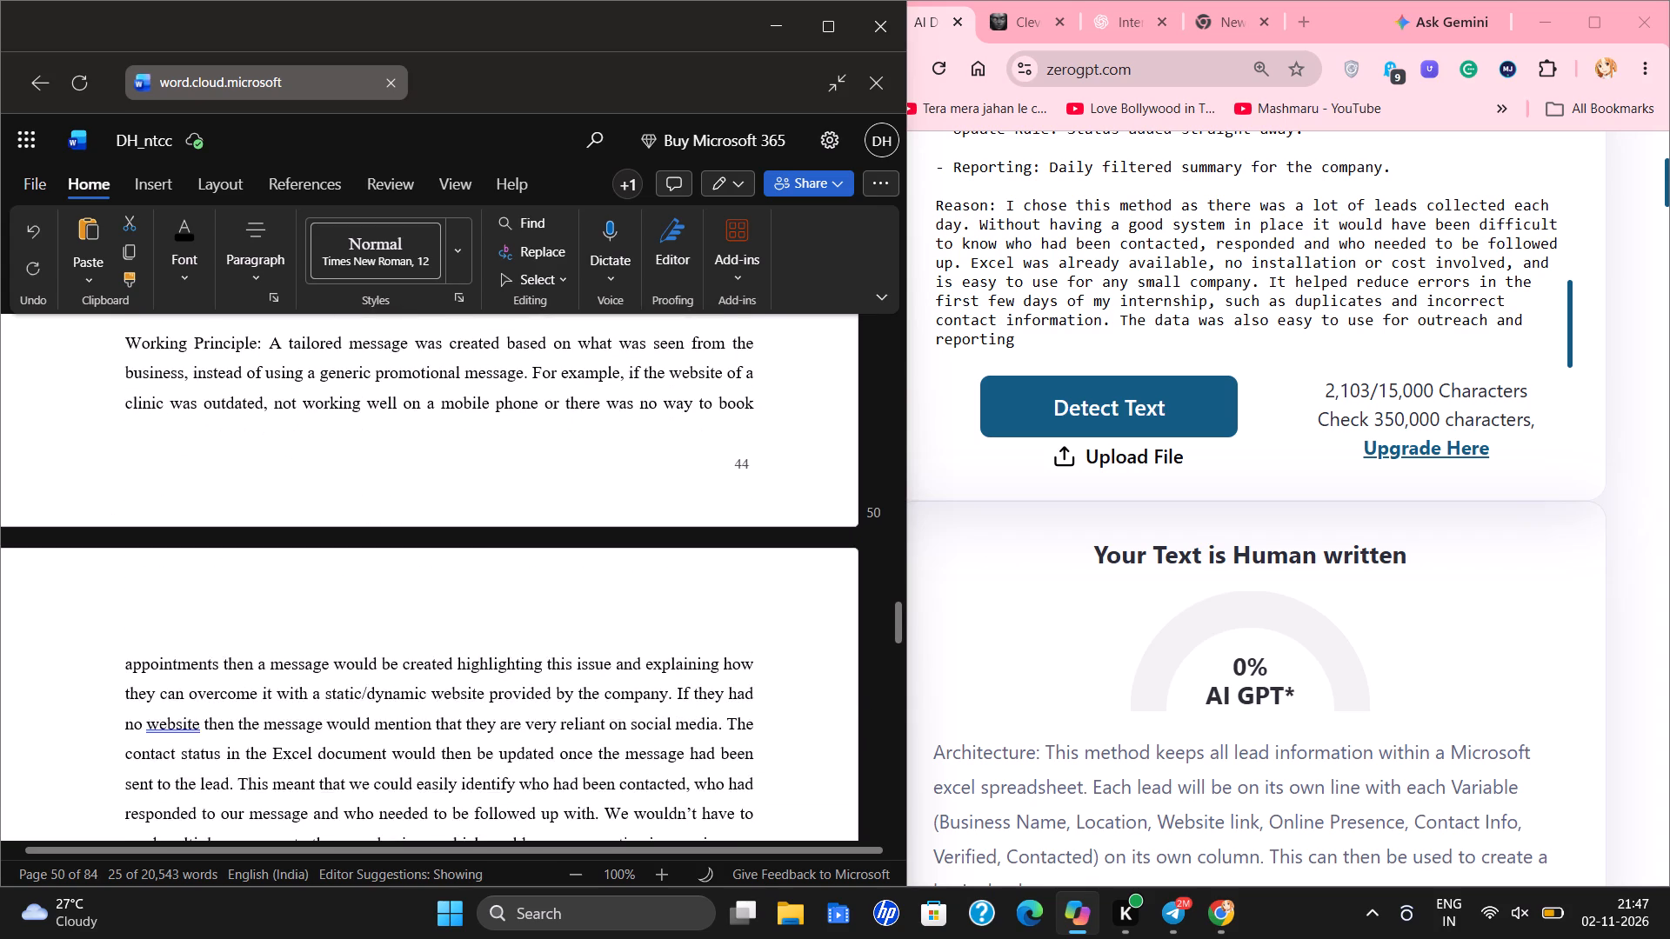
pyautogui.scroll(-5, 206, 663)
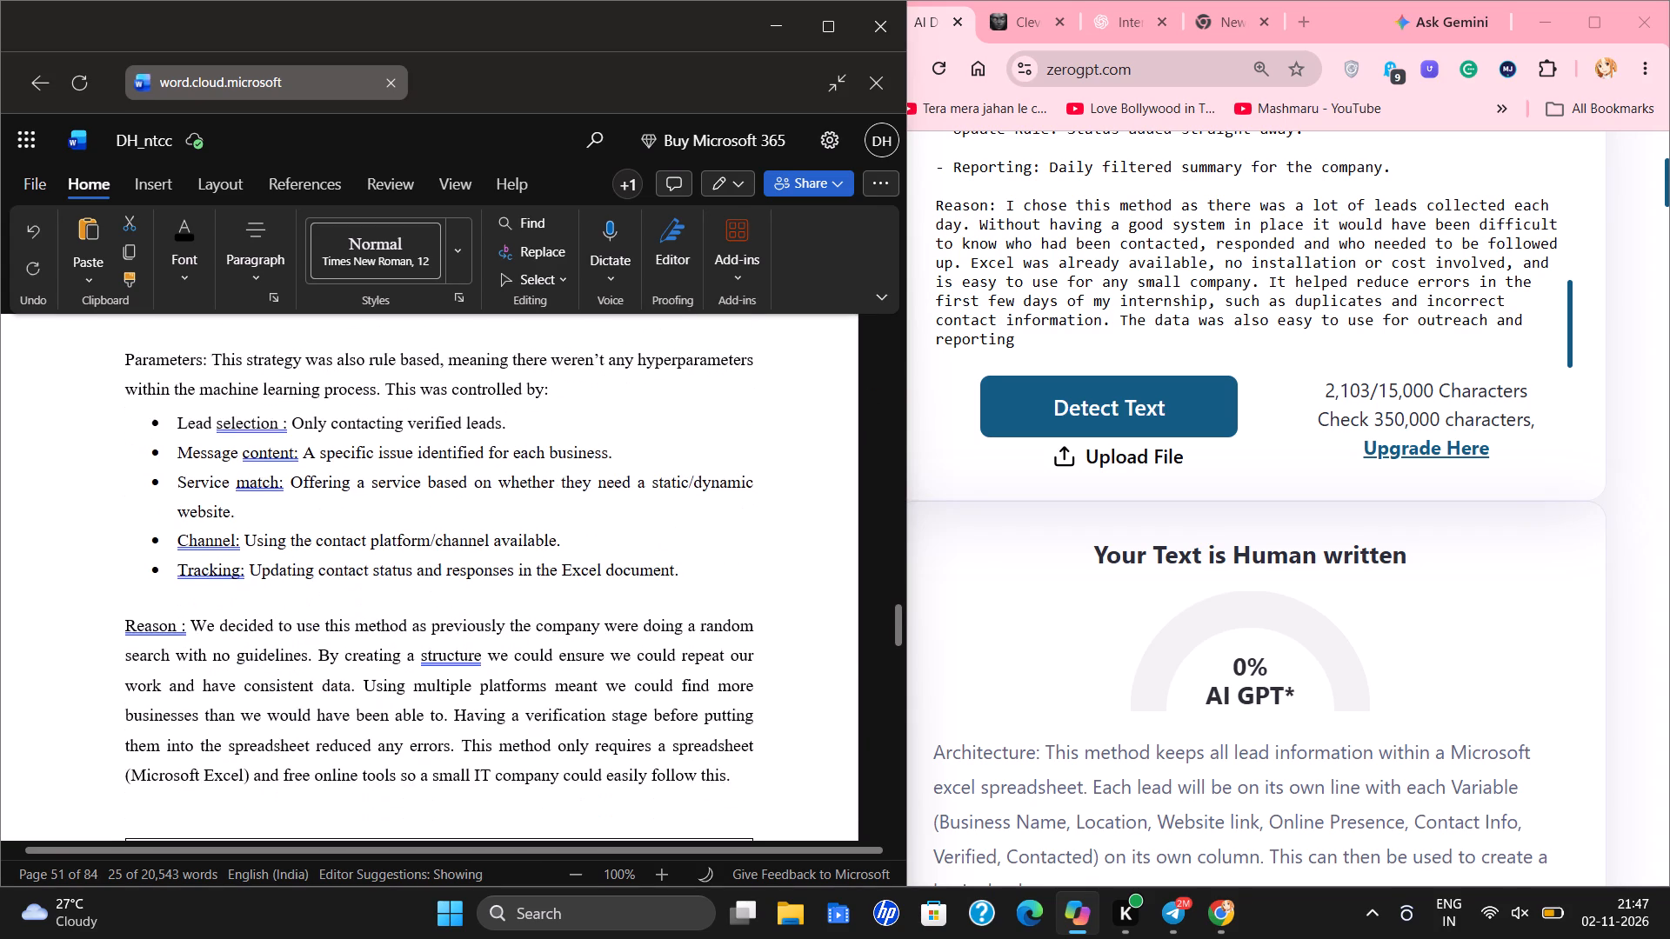
pyautogui.scroll(-3, 208, 656)
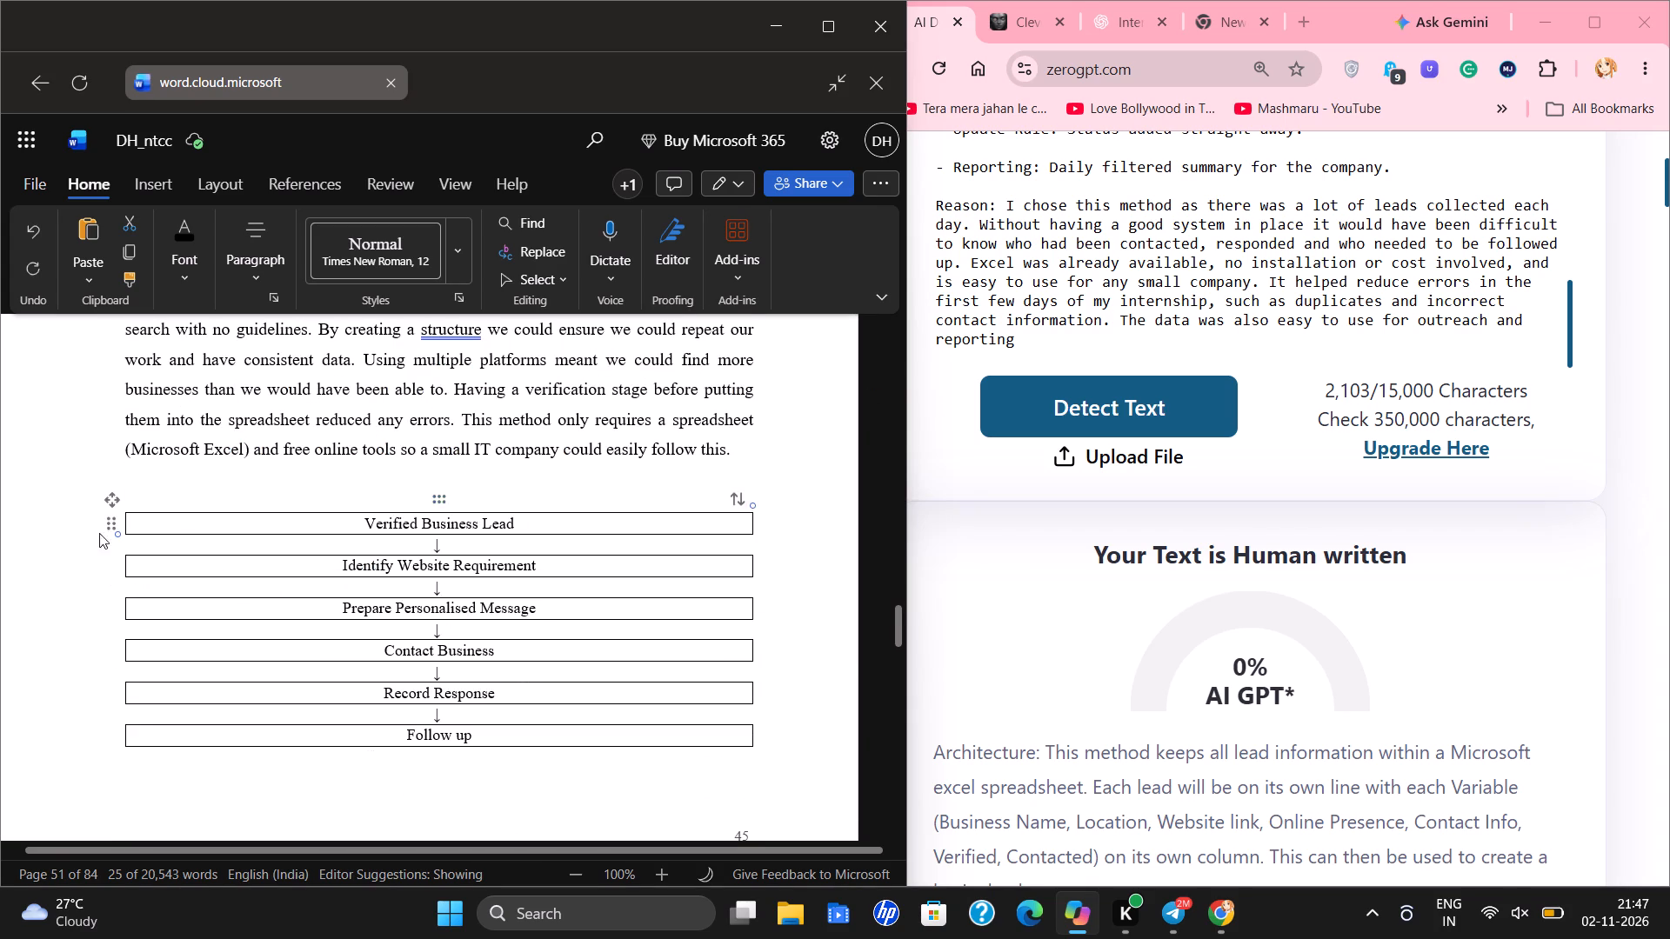
pyautogui.scroll(-5, 88, 543)
# Delete the blank line between the section 3.3.3 Parameters paragraph and its bullet list.
pyautogui.scroll(-2, 87, 545)
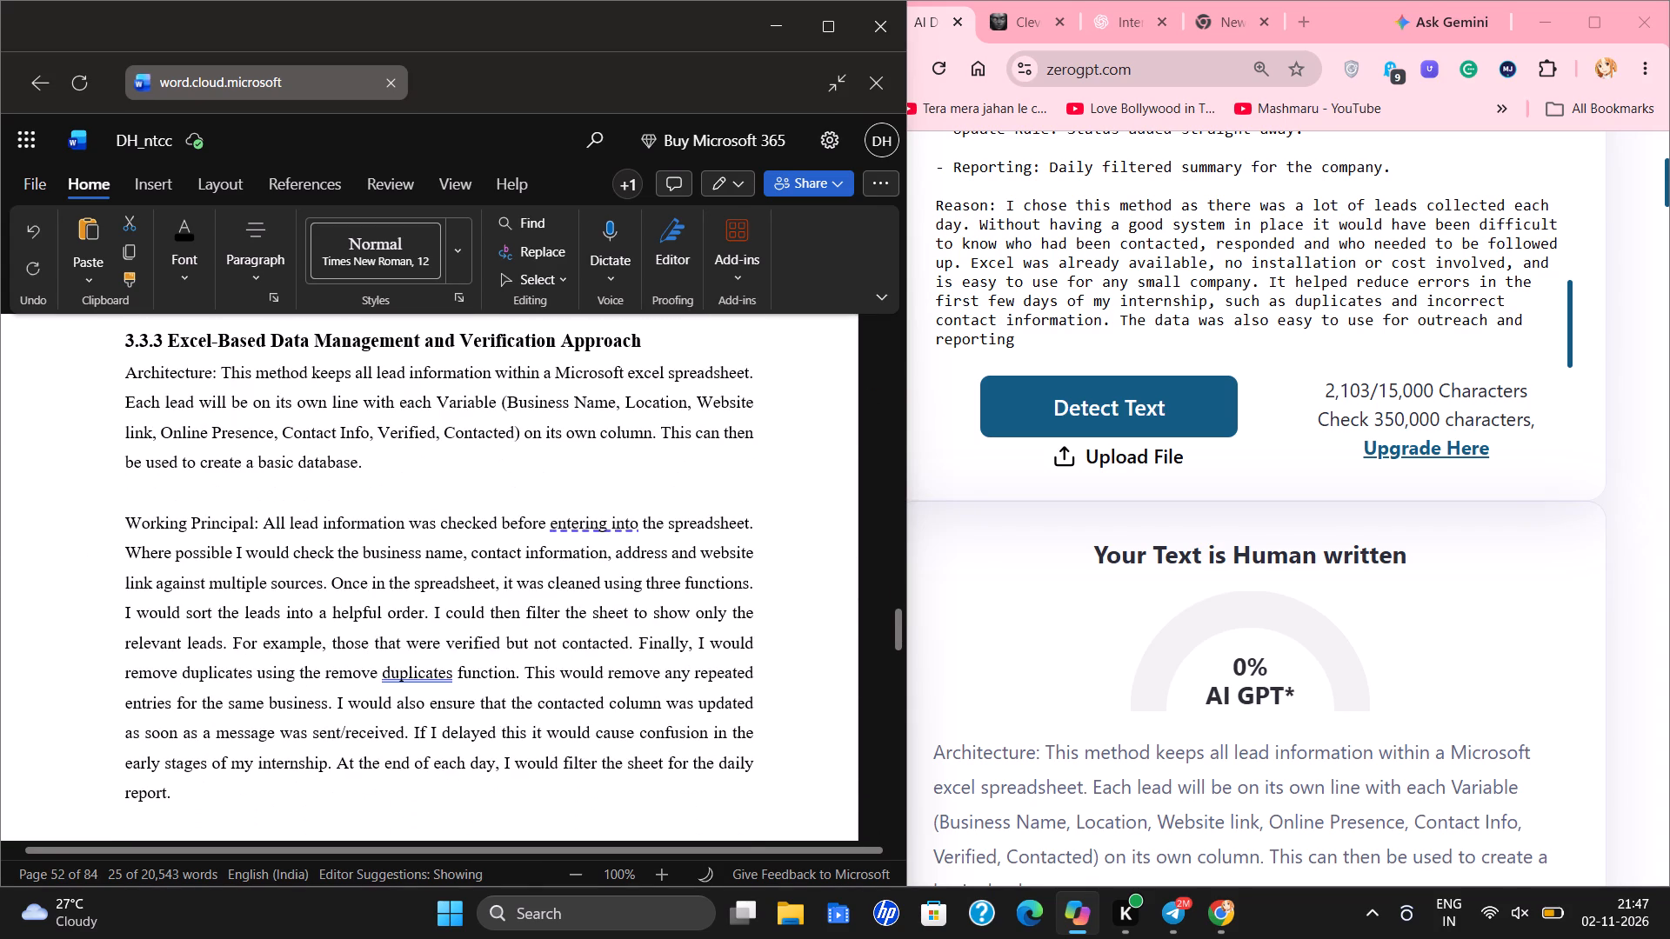
pyautogui.scroll(-2, 157, 518)
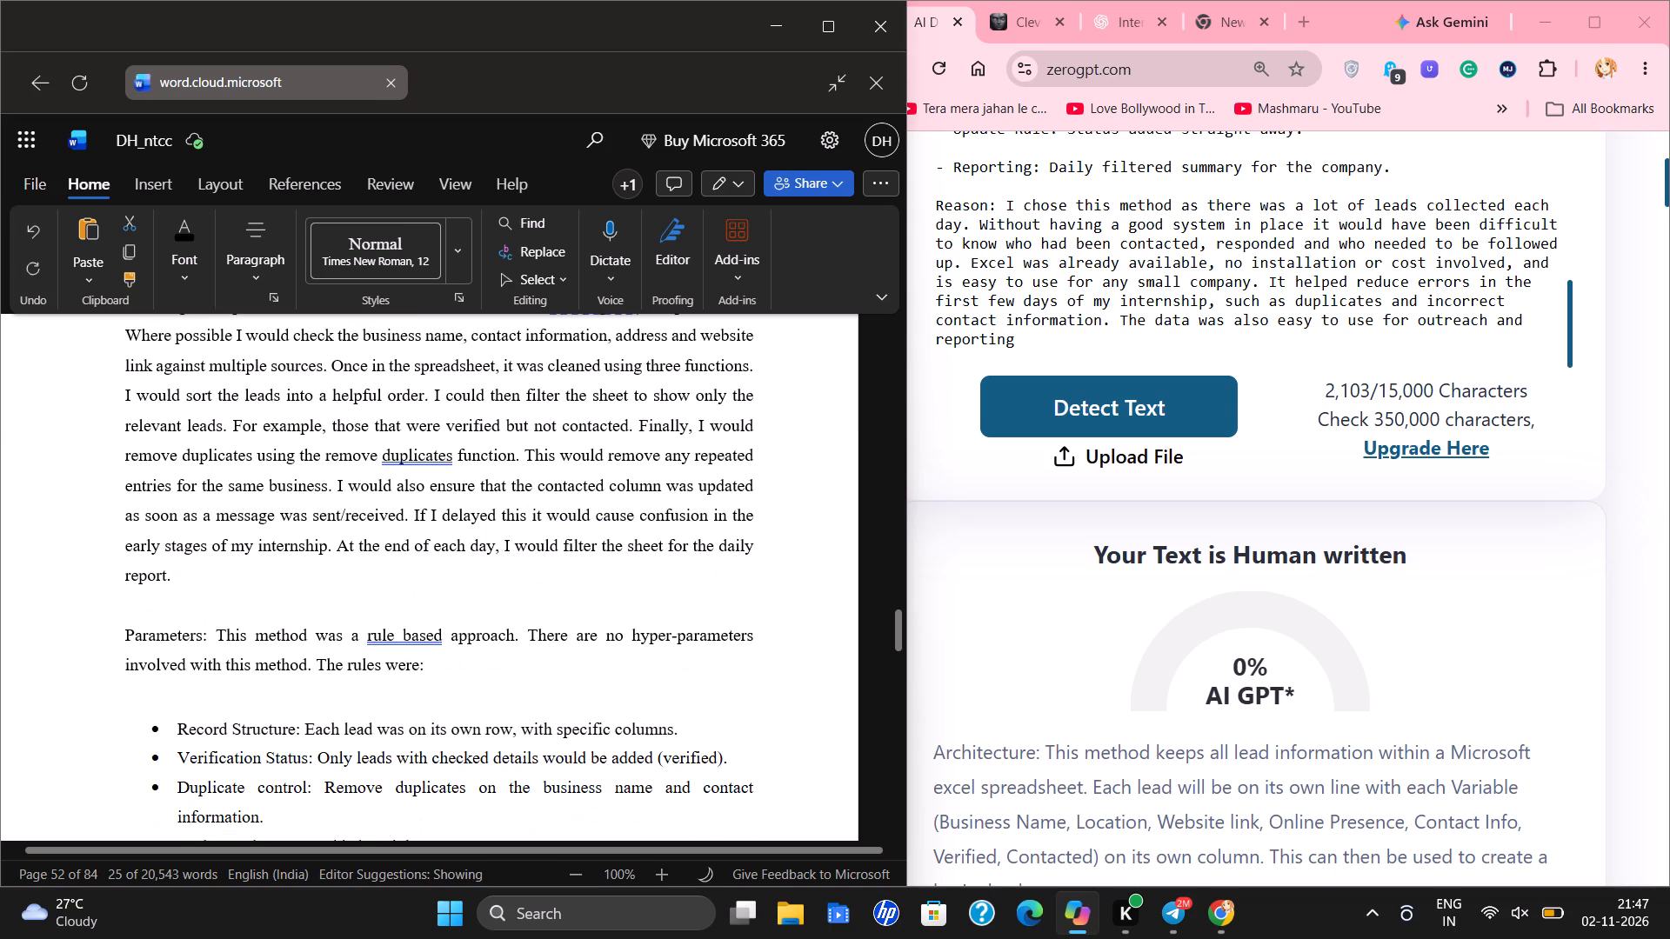
pyautogui.click(173, 699)
pyautogui.press('BackSpace')
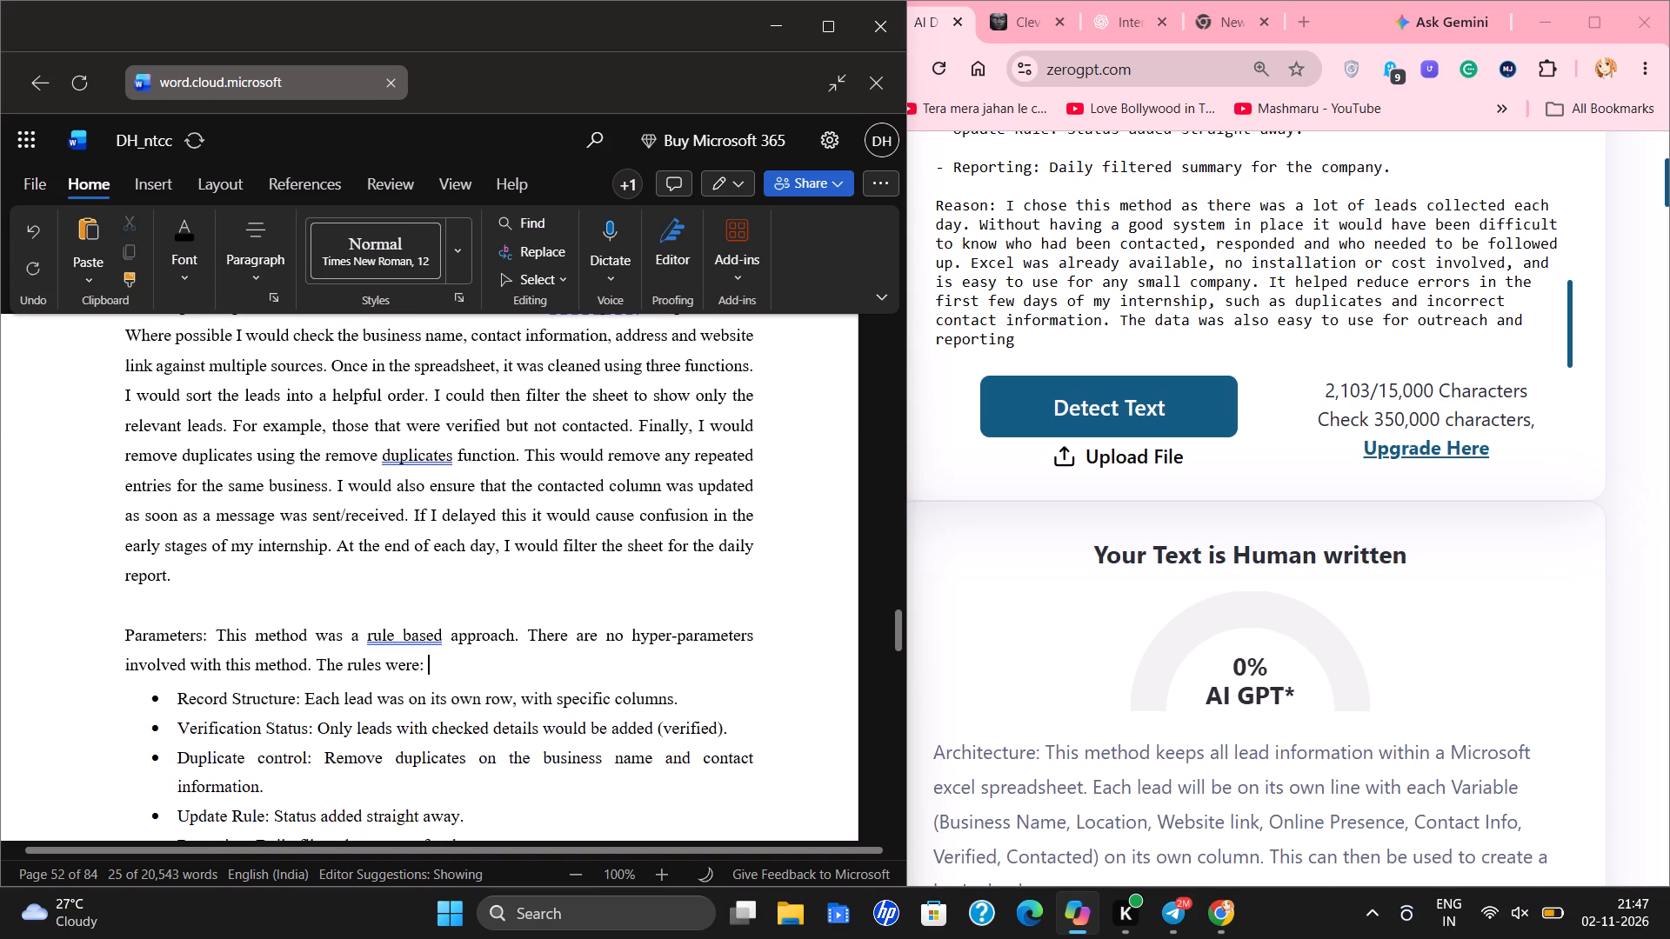
# Delete the empty line below the bullet "Reporting: Daily filtered summary for the company." in section 3.3.3.
pyautogui.scroll(-7, 194, 696)
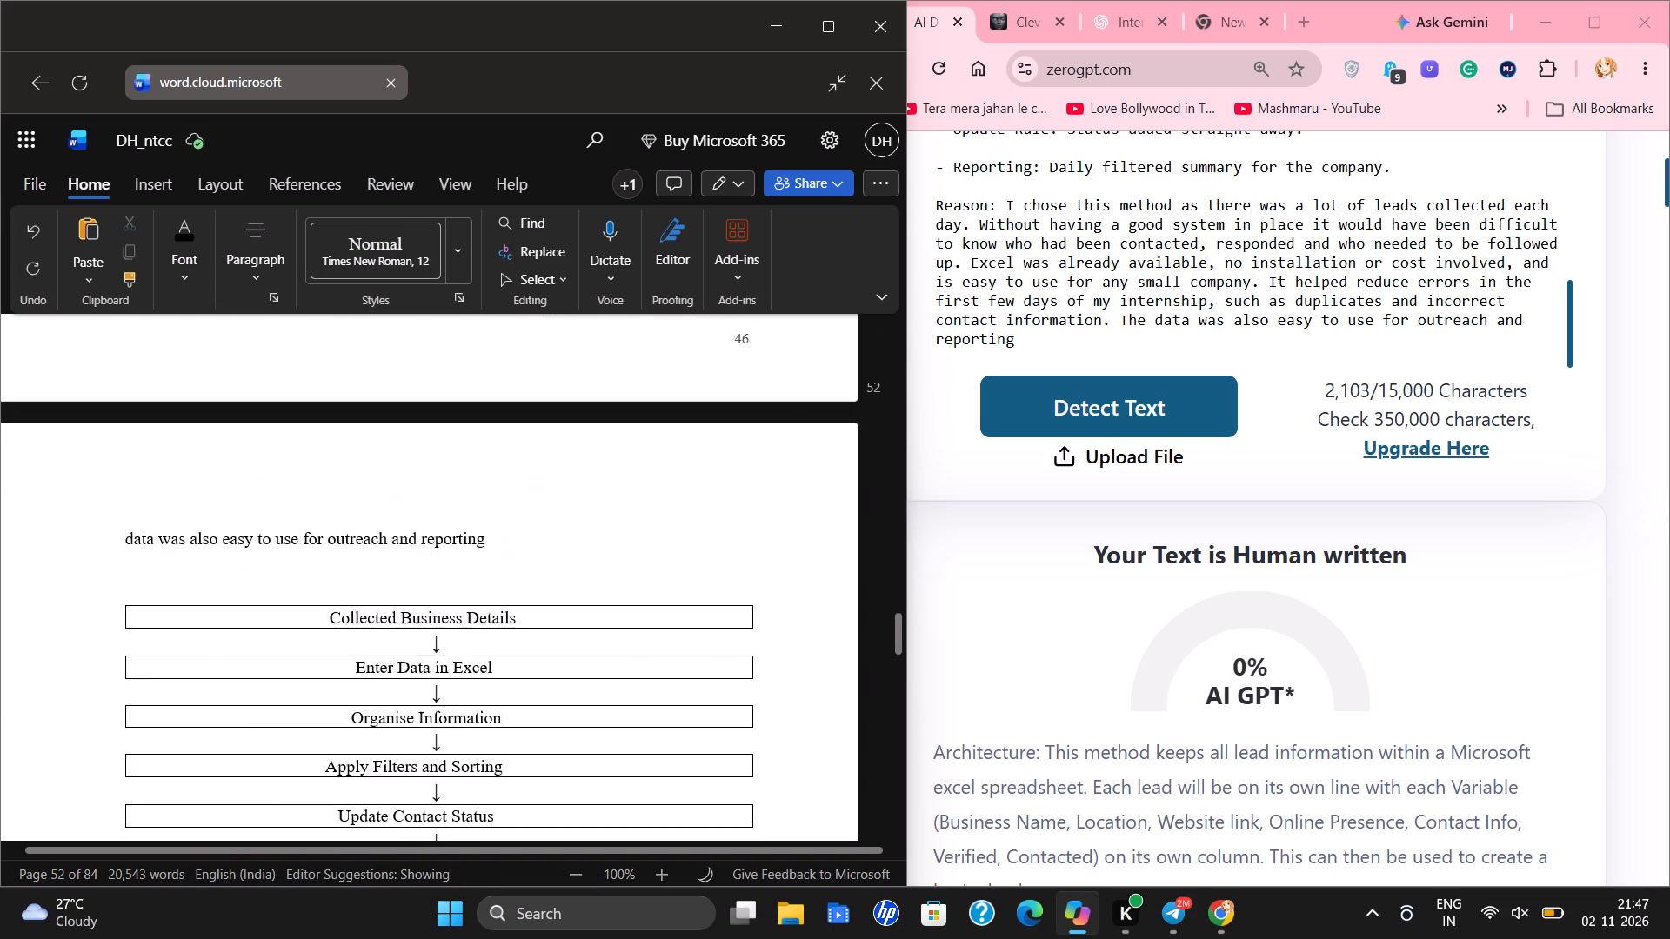
pyautogui.scroll(4, 209, 684)
pyautogui.click(185, 569)
pyautogui.press('BackSpace')
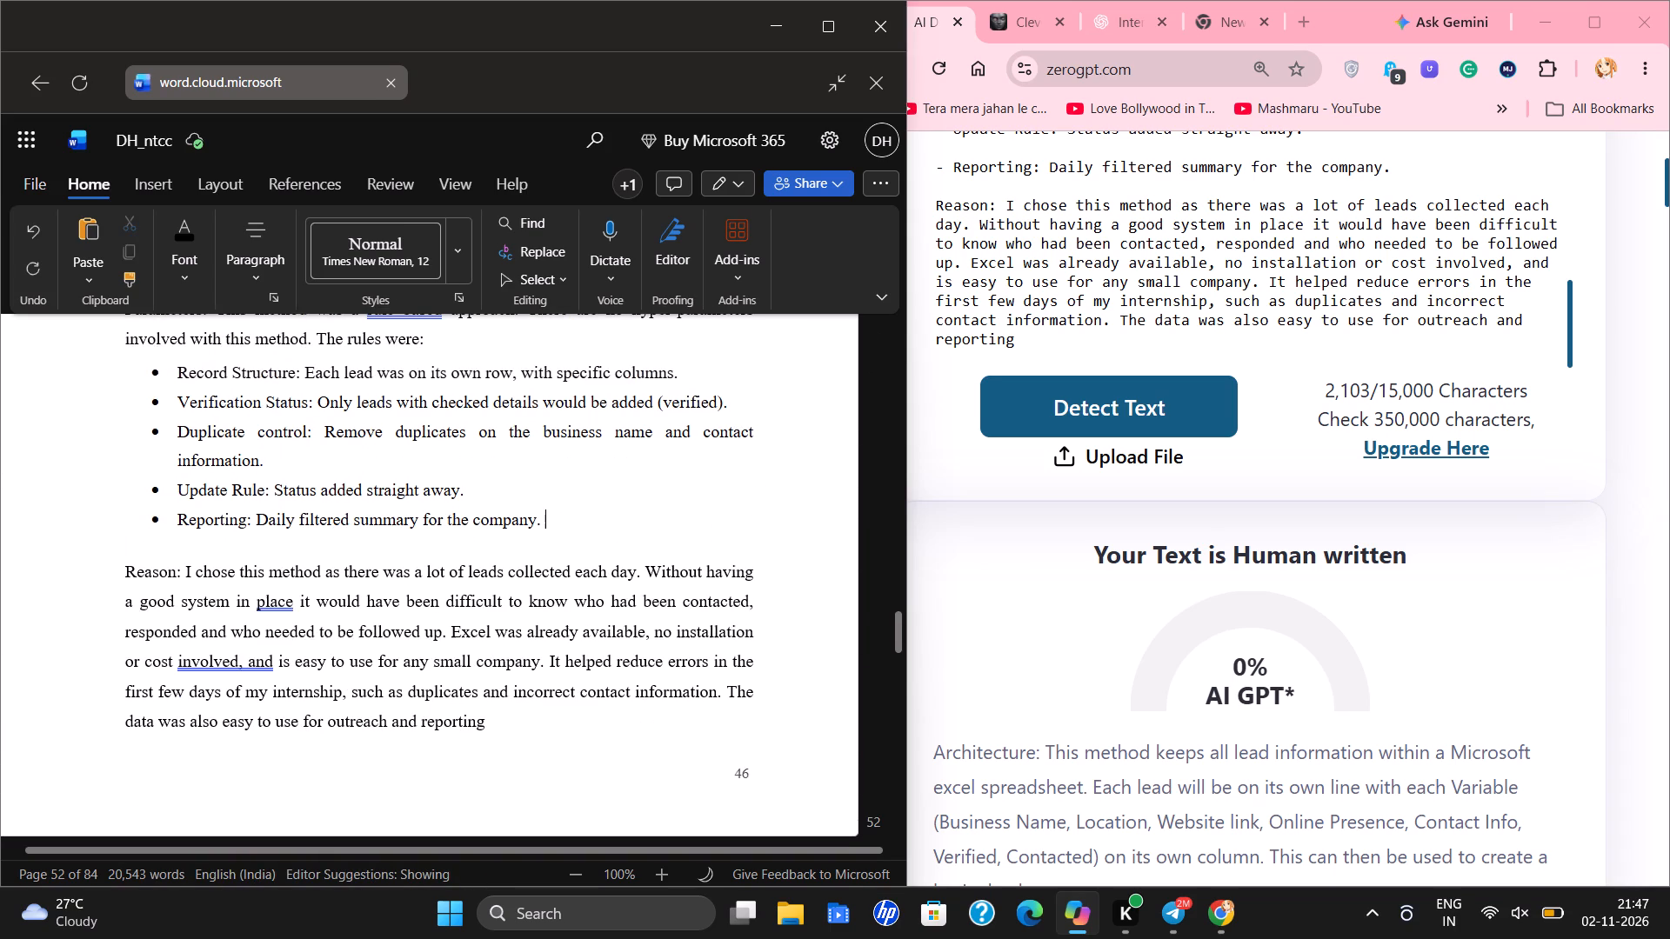
# Examine the section 3.3.3 flowchart and caption, and compare the spacing with section 3.3.2's bullets, Reason paragraph and flowchart.
pyautogui.scroll(-7, 149, 564)
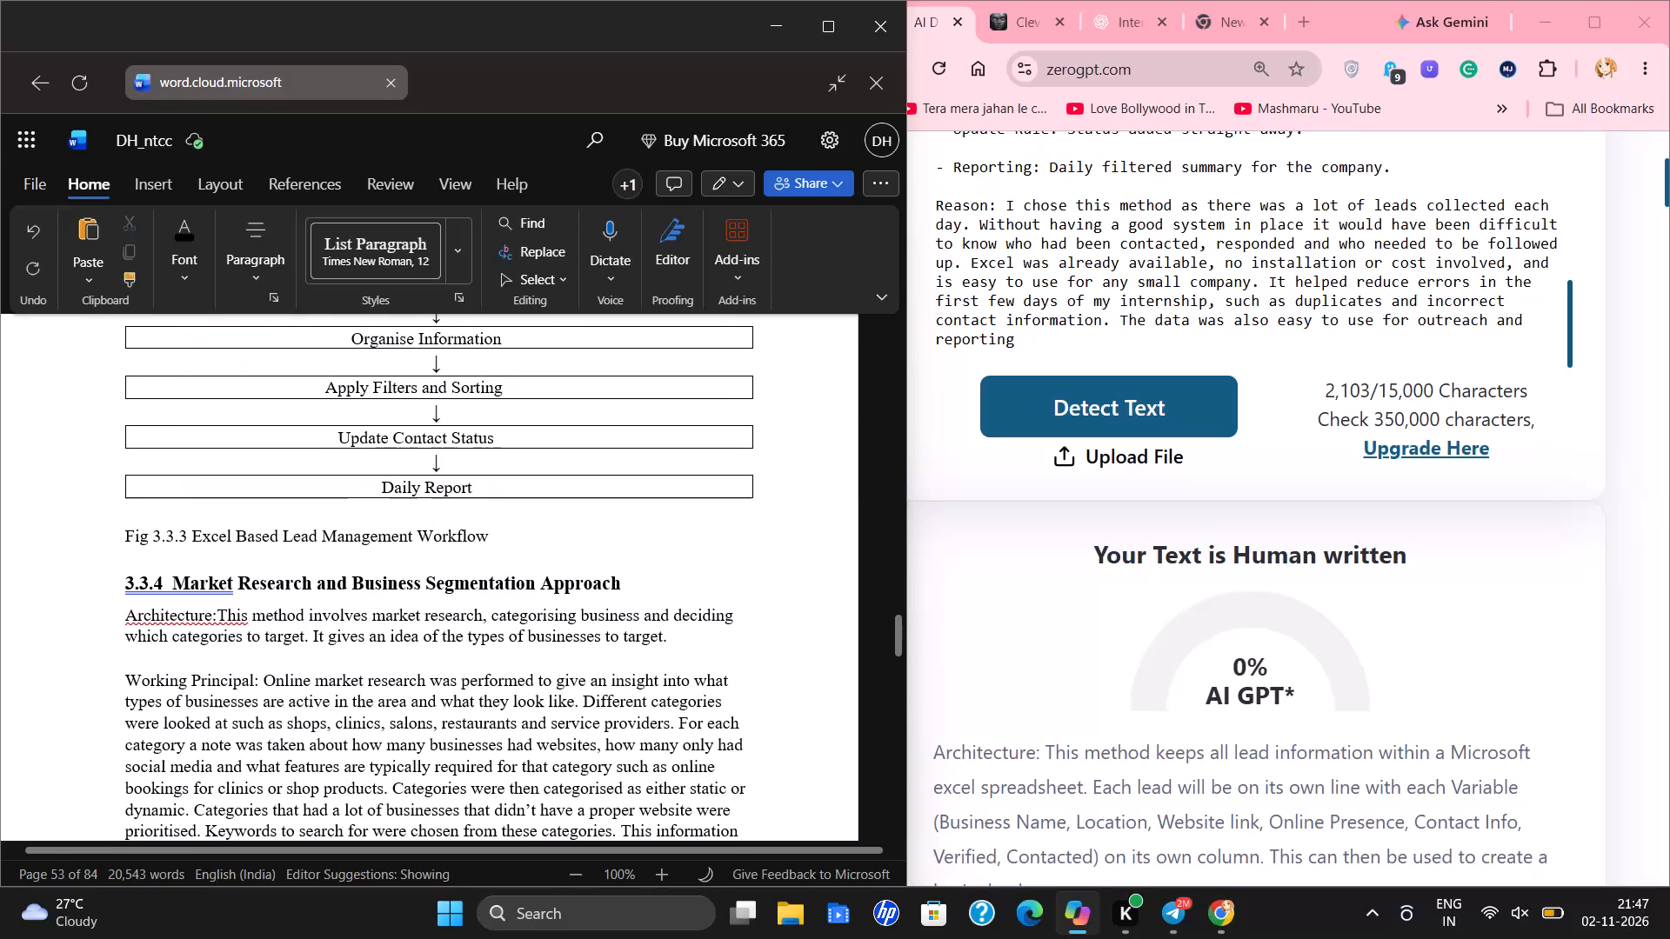
pyautogui.scroll(9, 116, 529)
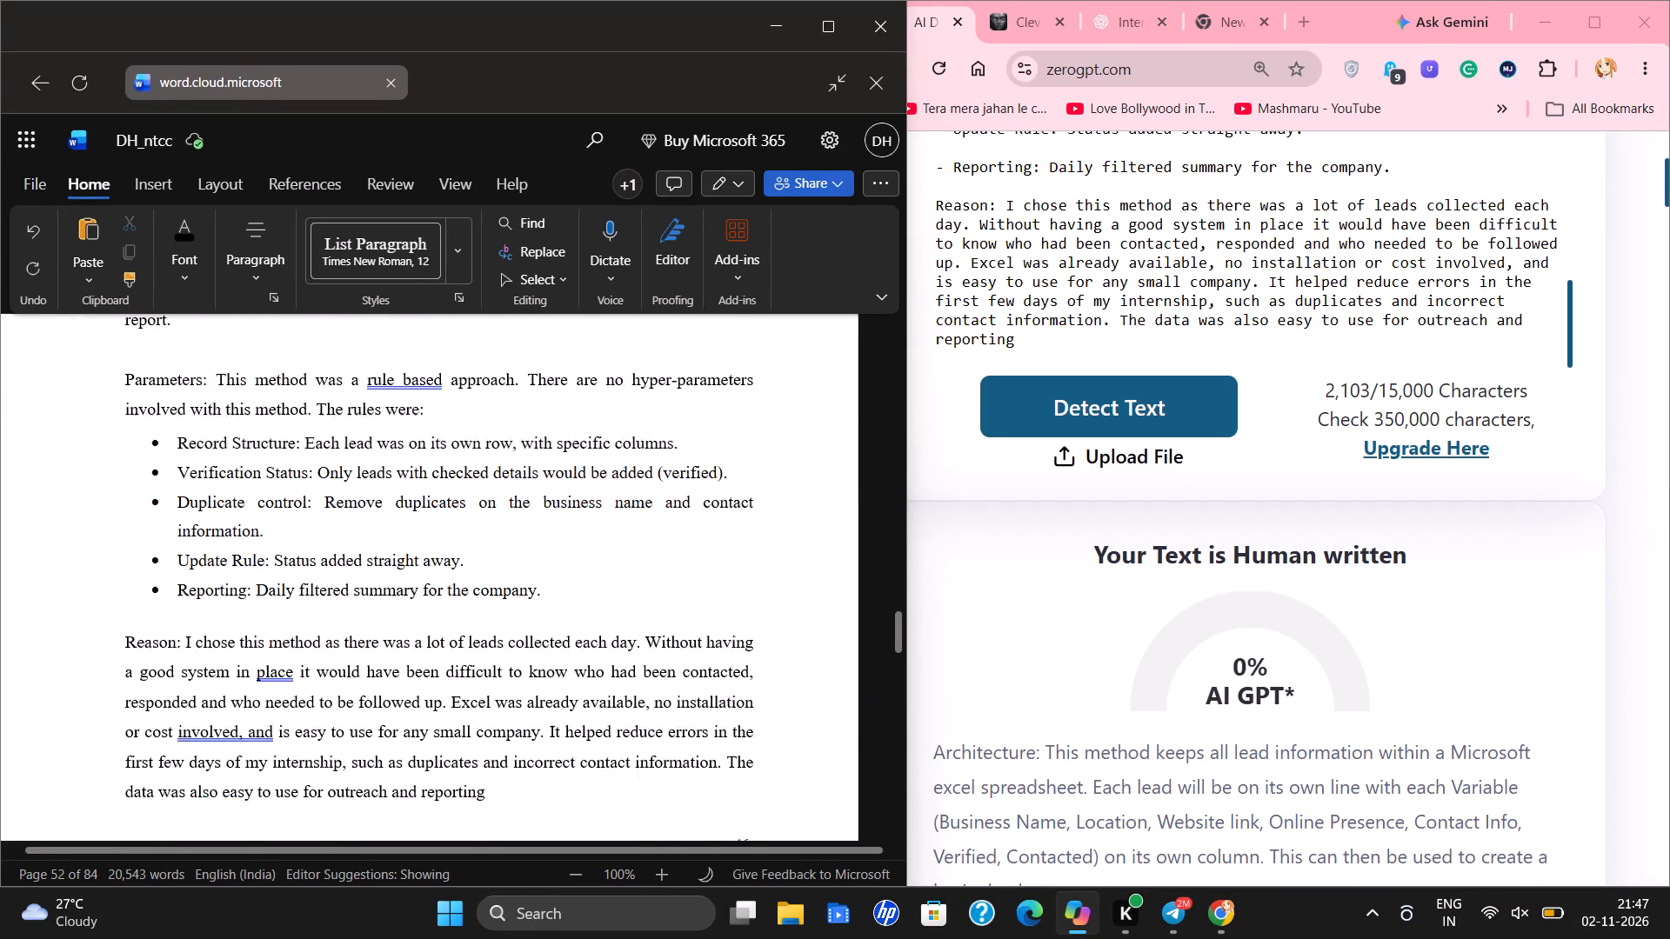
pyautogui.scroll(10, 129, 530)
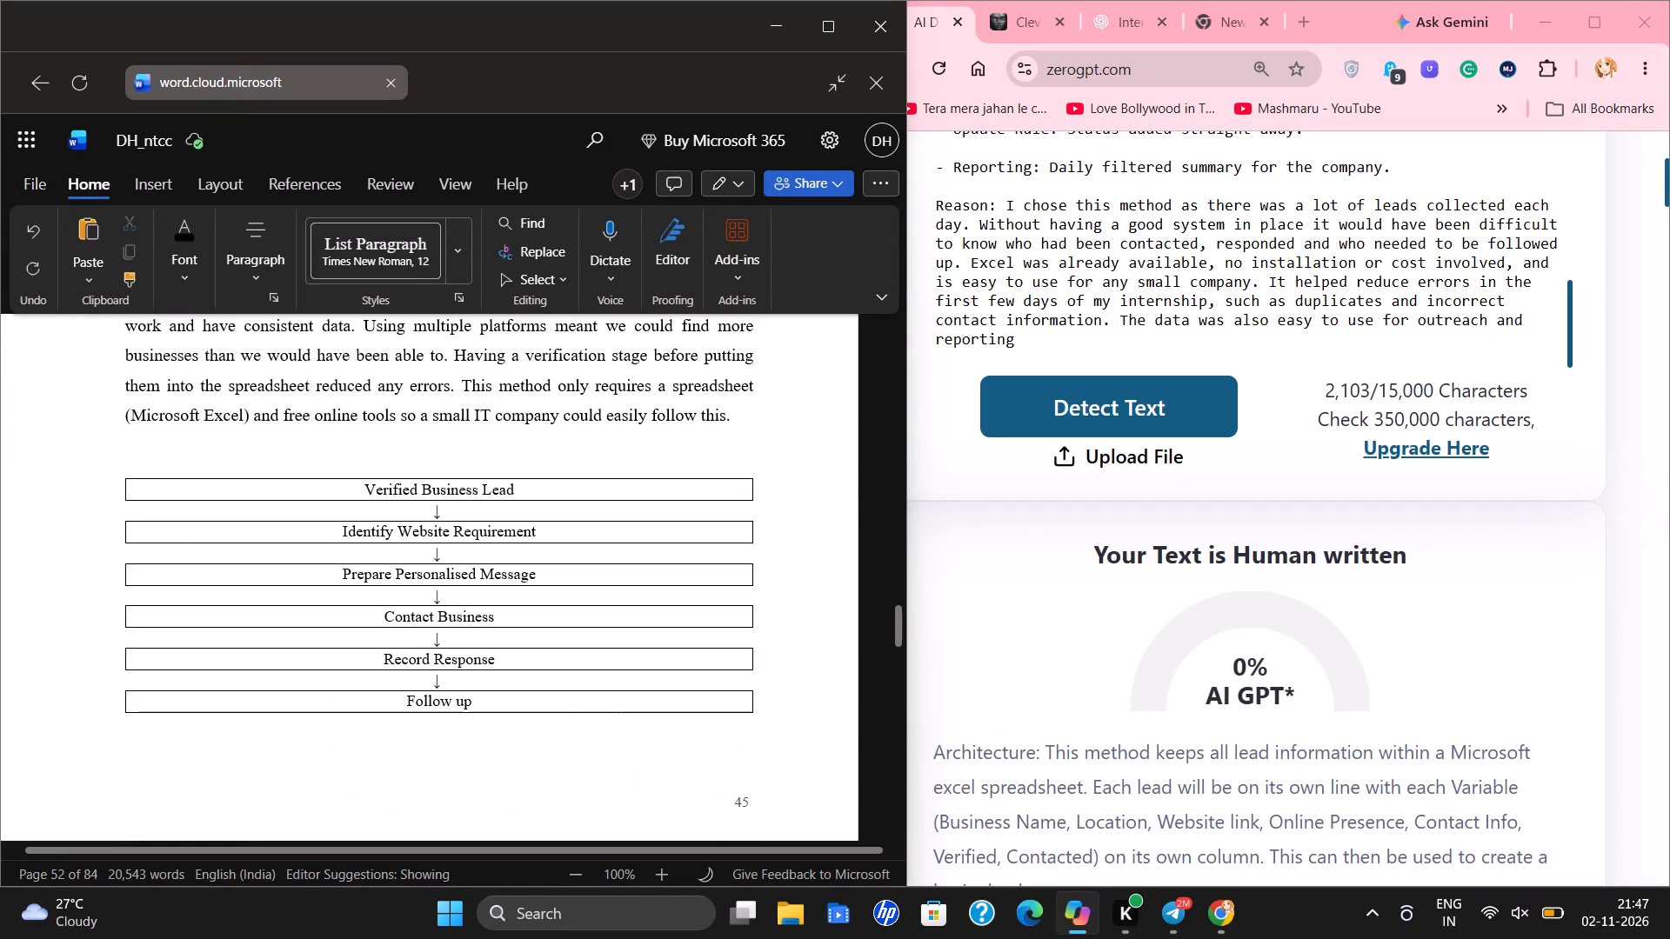
pyautogui.click(158, 504)
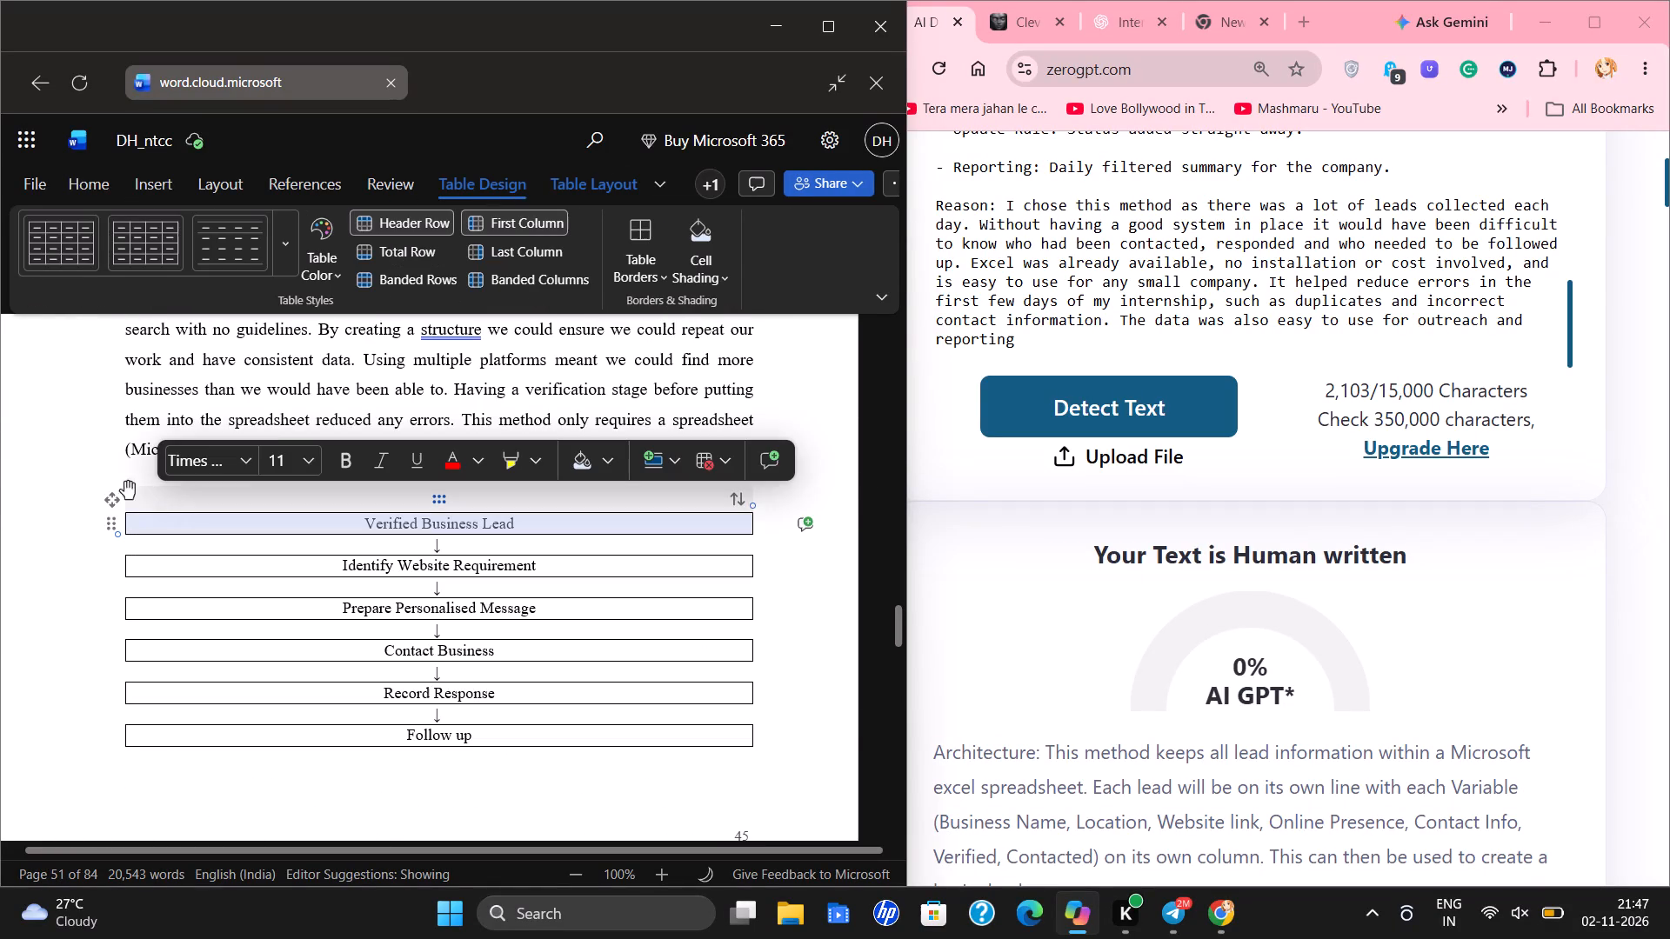
pyautogui.click(86, 483)
pyautogui.scroll(3, 86, 483)
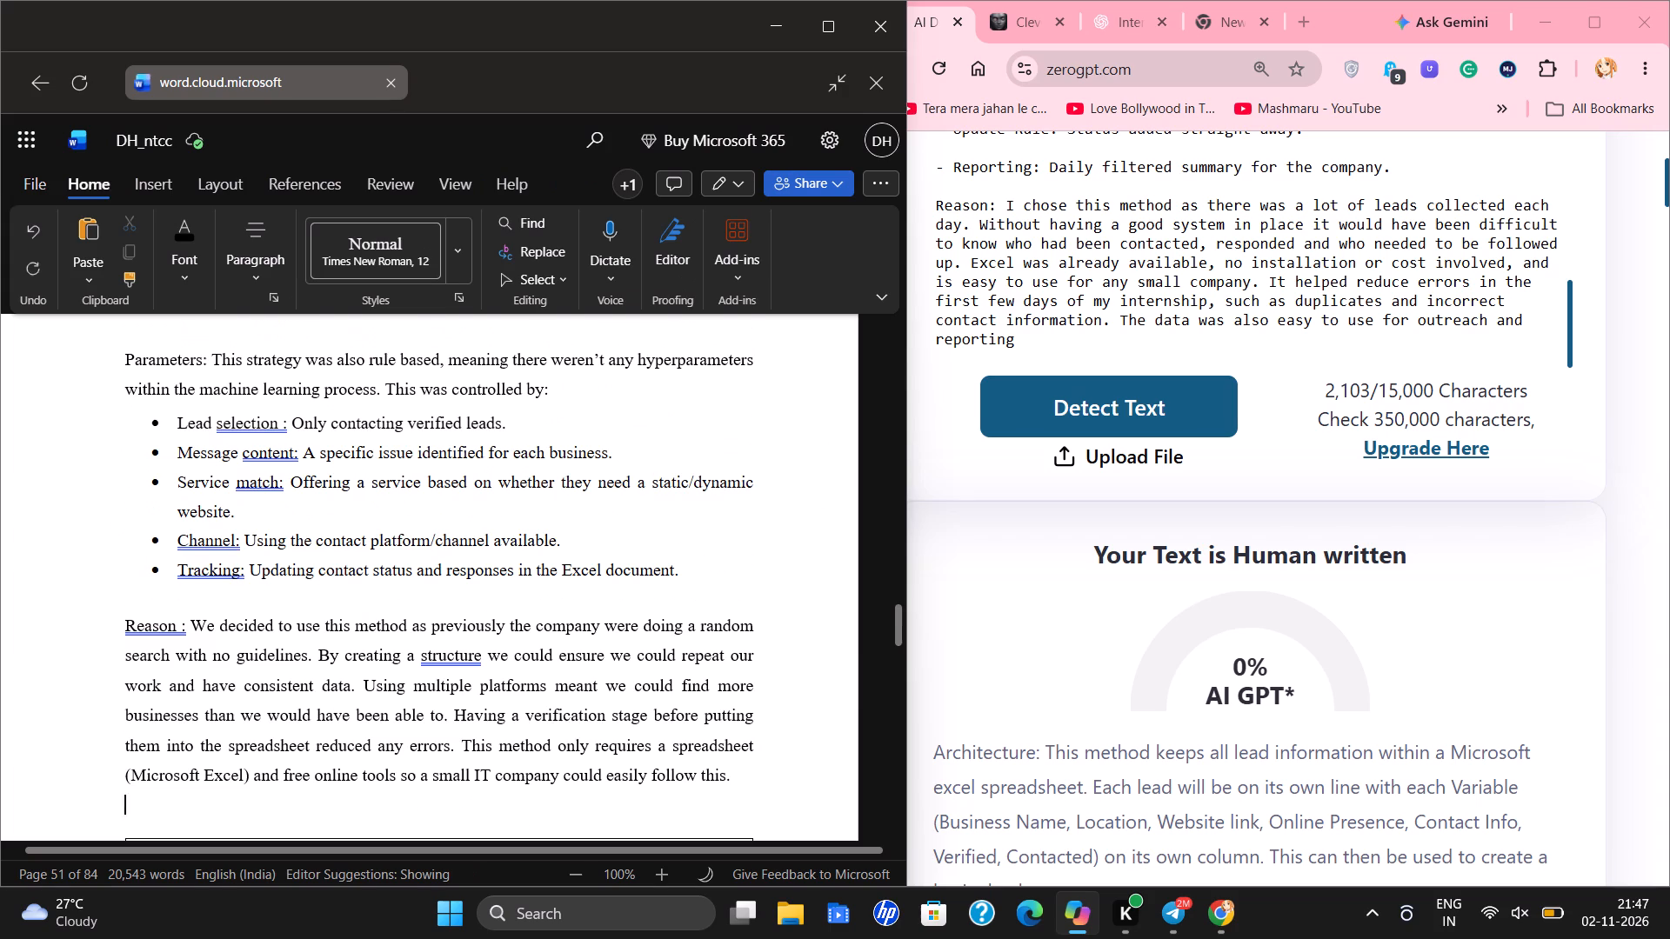
pyautogui.scroll(6, 109, 492)
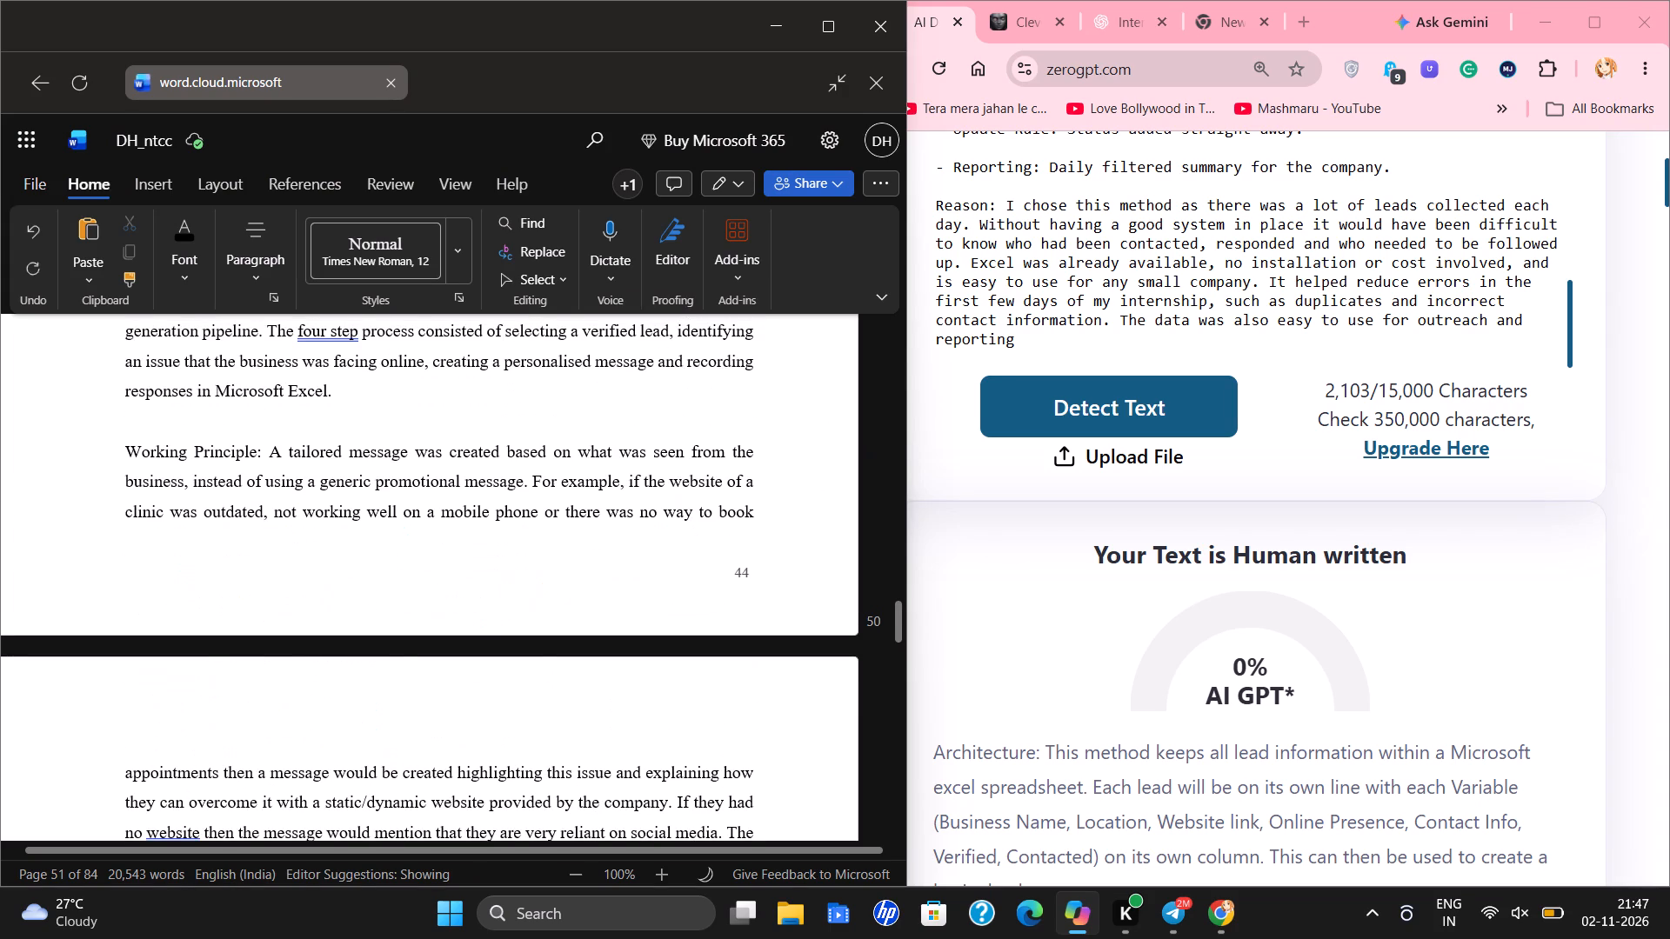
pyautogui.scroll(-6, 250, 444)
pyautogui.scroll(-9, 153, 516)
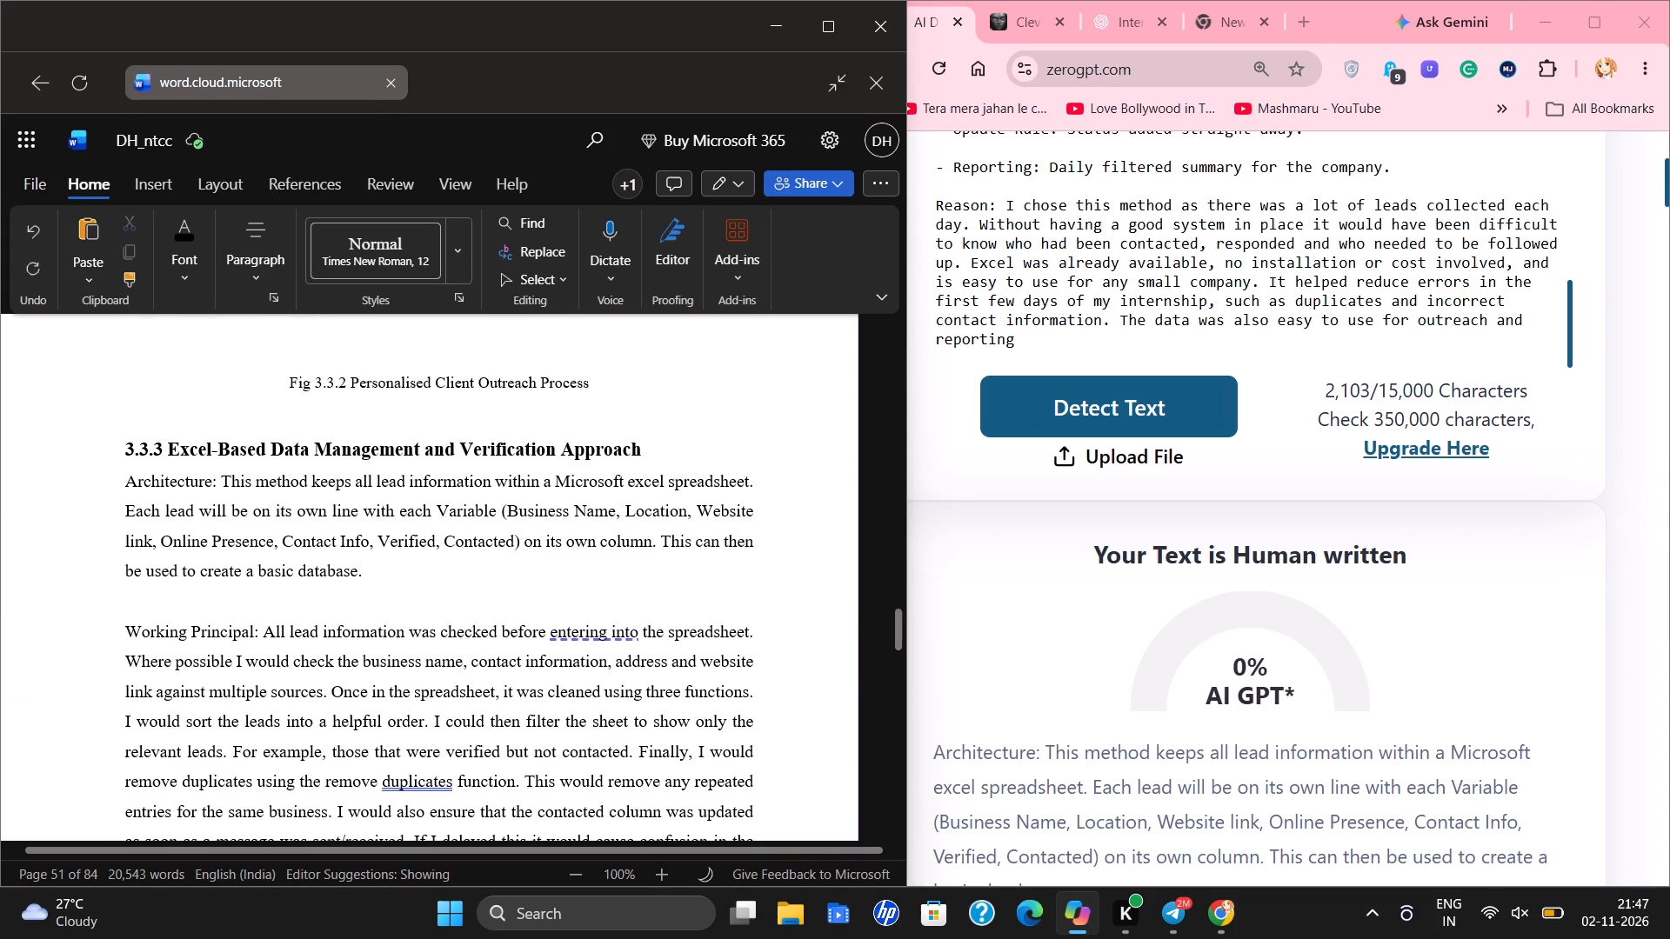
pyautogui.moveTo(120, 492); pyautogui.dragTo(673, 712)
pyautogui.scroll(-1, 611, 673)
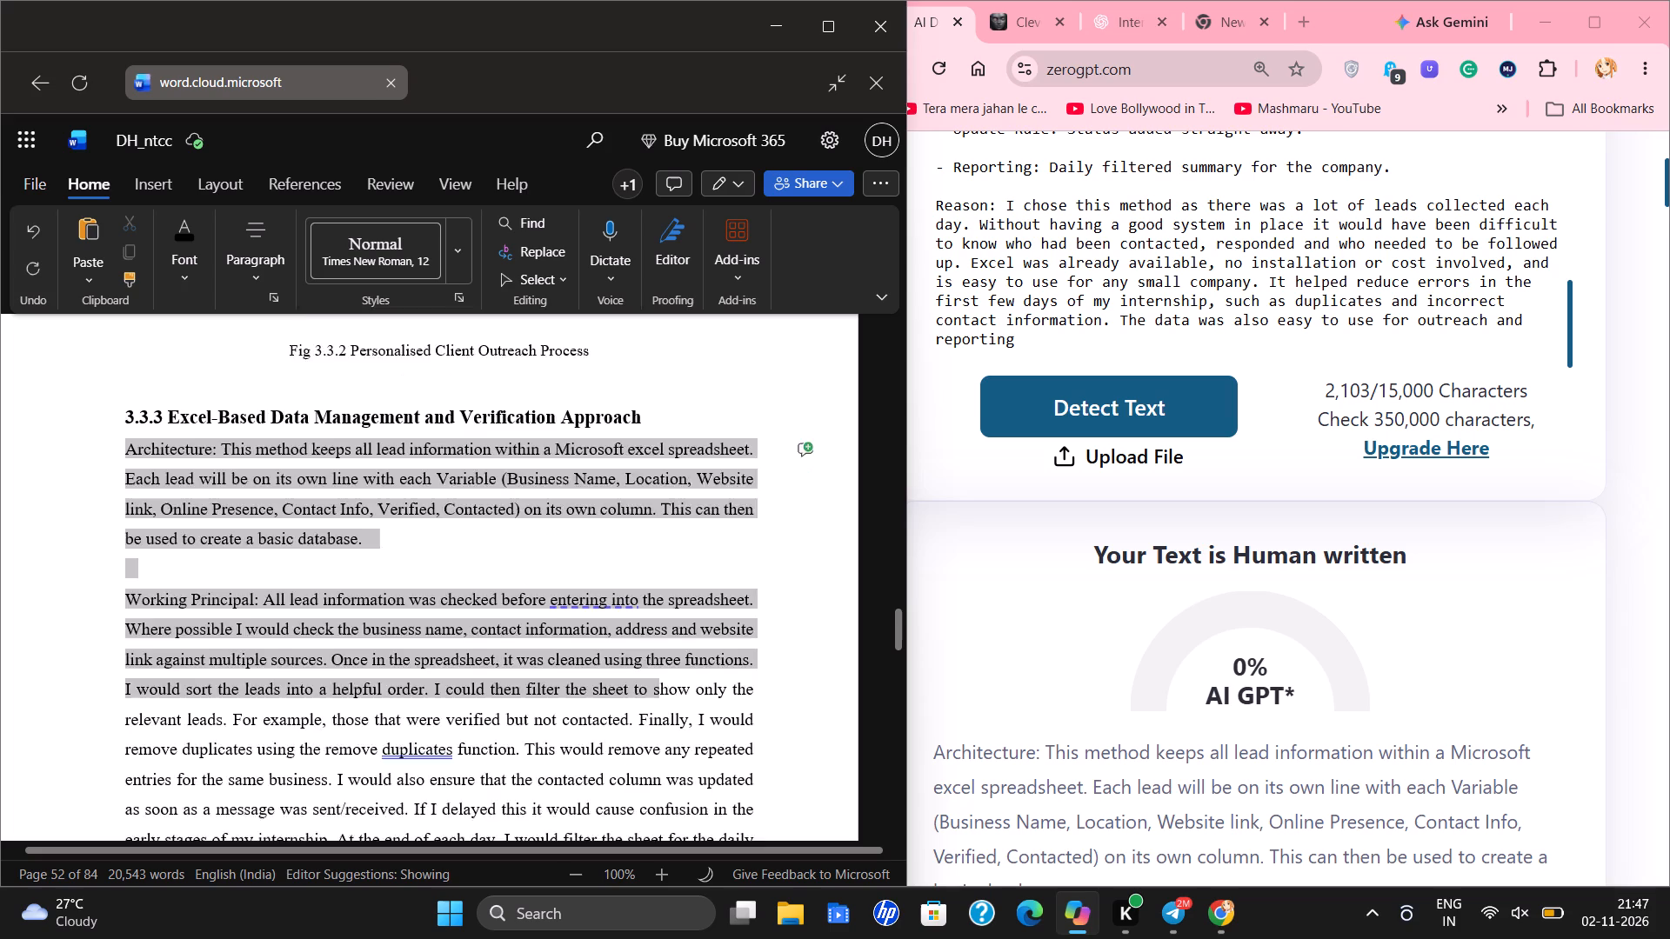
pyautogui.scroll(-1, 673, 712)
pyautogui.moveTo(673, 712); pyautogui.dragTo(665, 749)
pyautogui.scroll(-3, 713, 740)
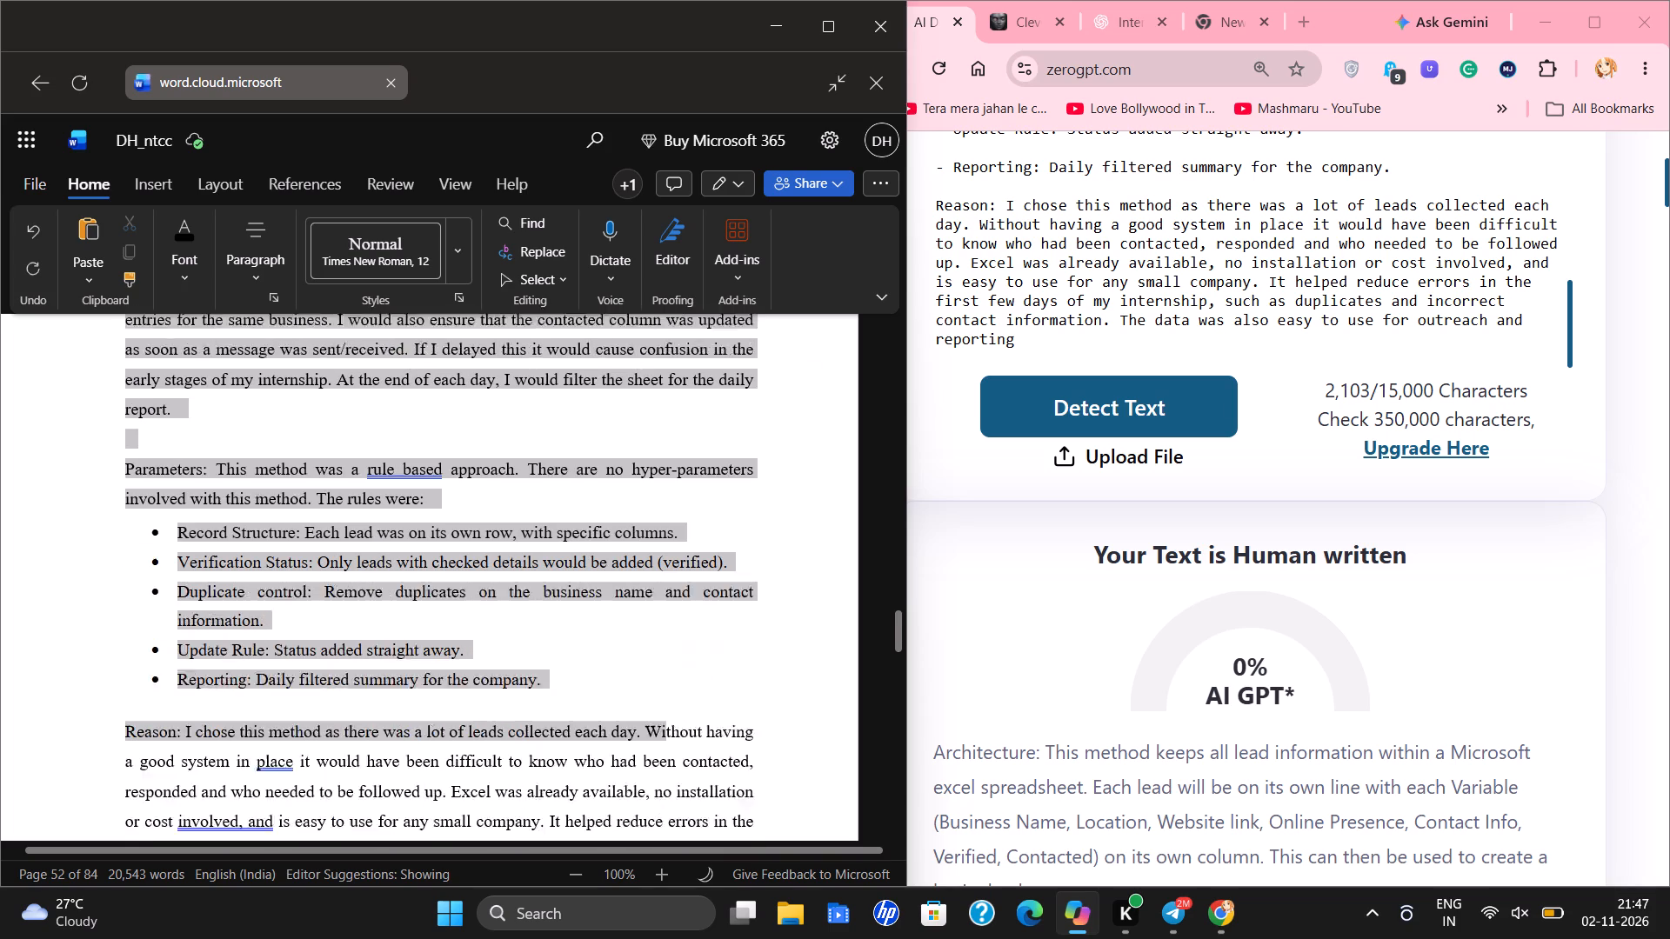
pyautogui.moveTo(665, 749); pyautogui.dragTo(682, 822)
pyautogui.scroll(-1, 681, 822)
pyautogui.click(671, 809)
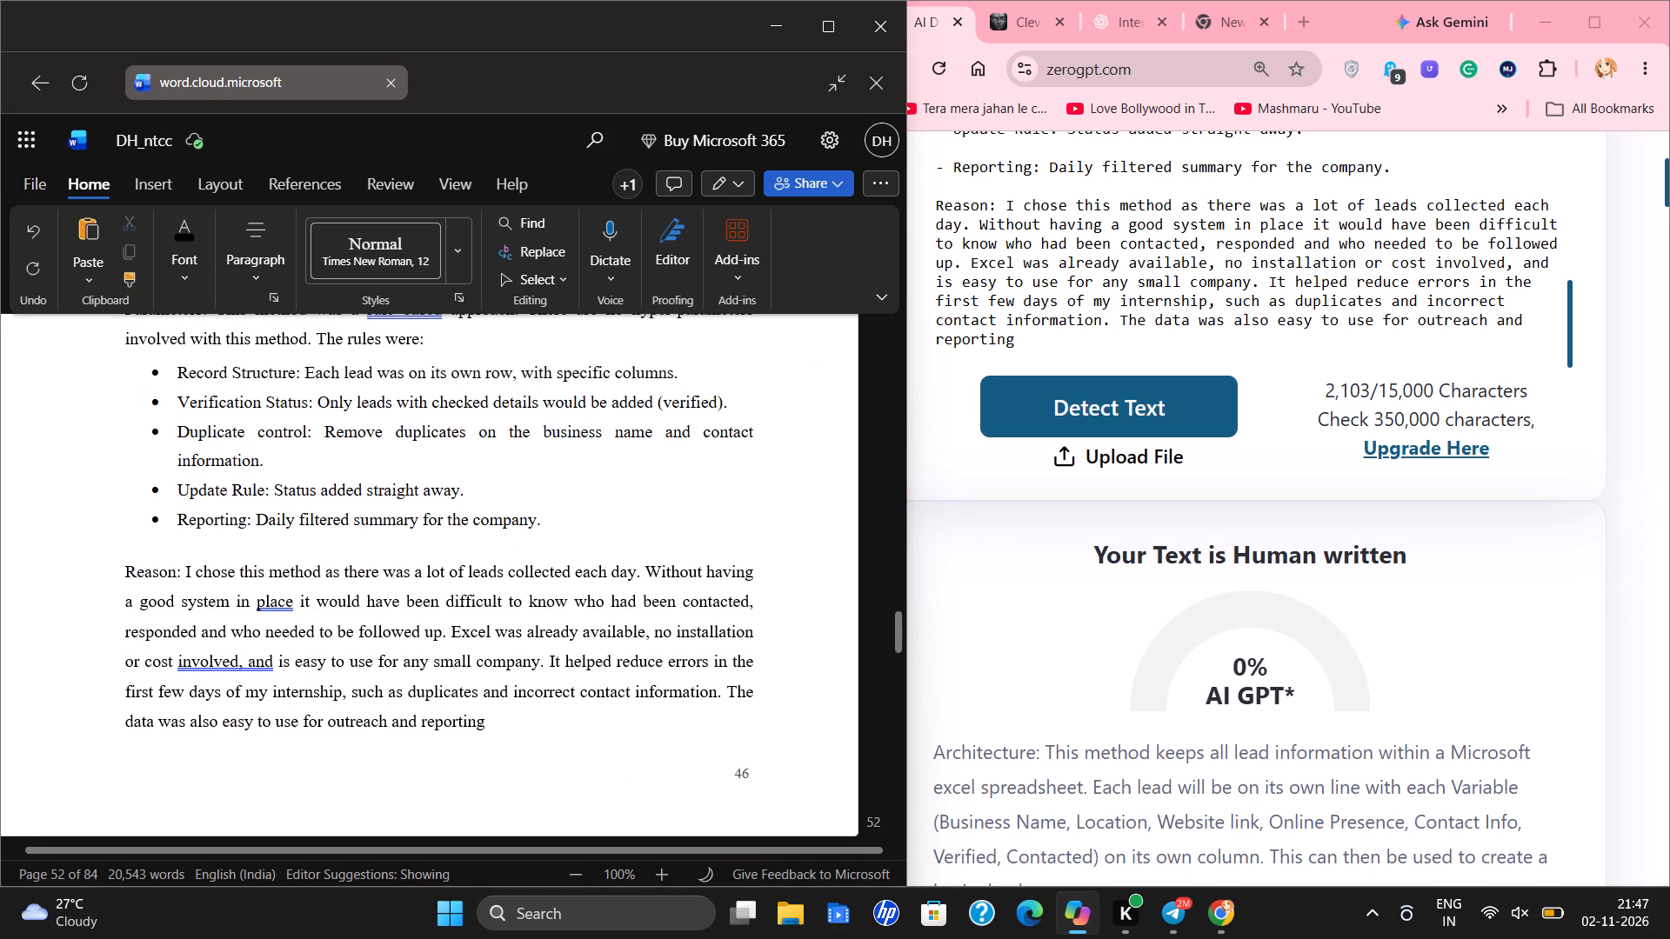
# Check the line spacing options for section 3.3.3's text, from the Architecture paragraph through the Reason paragraph.
pyautogui.scroll(7, 107, 543)
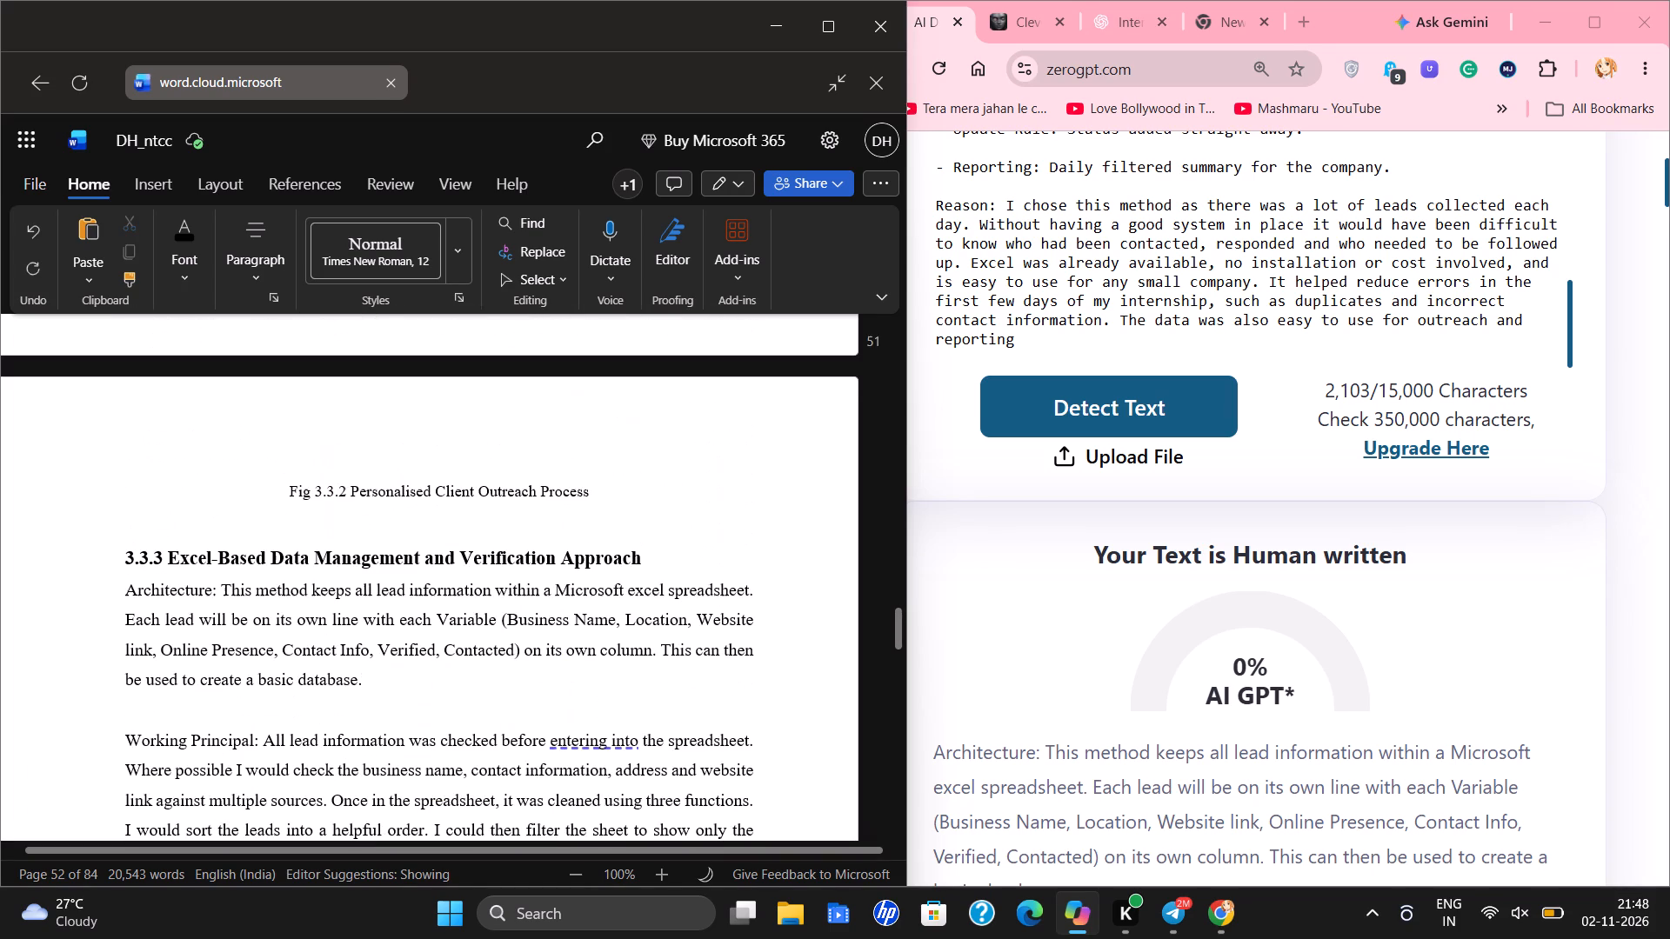
pyautogui.moveTo(117, 590); pyautogui.dragTo(729, 735)
pyautogui.scroll(-4, 634, 683)
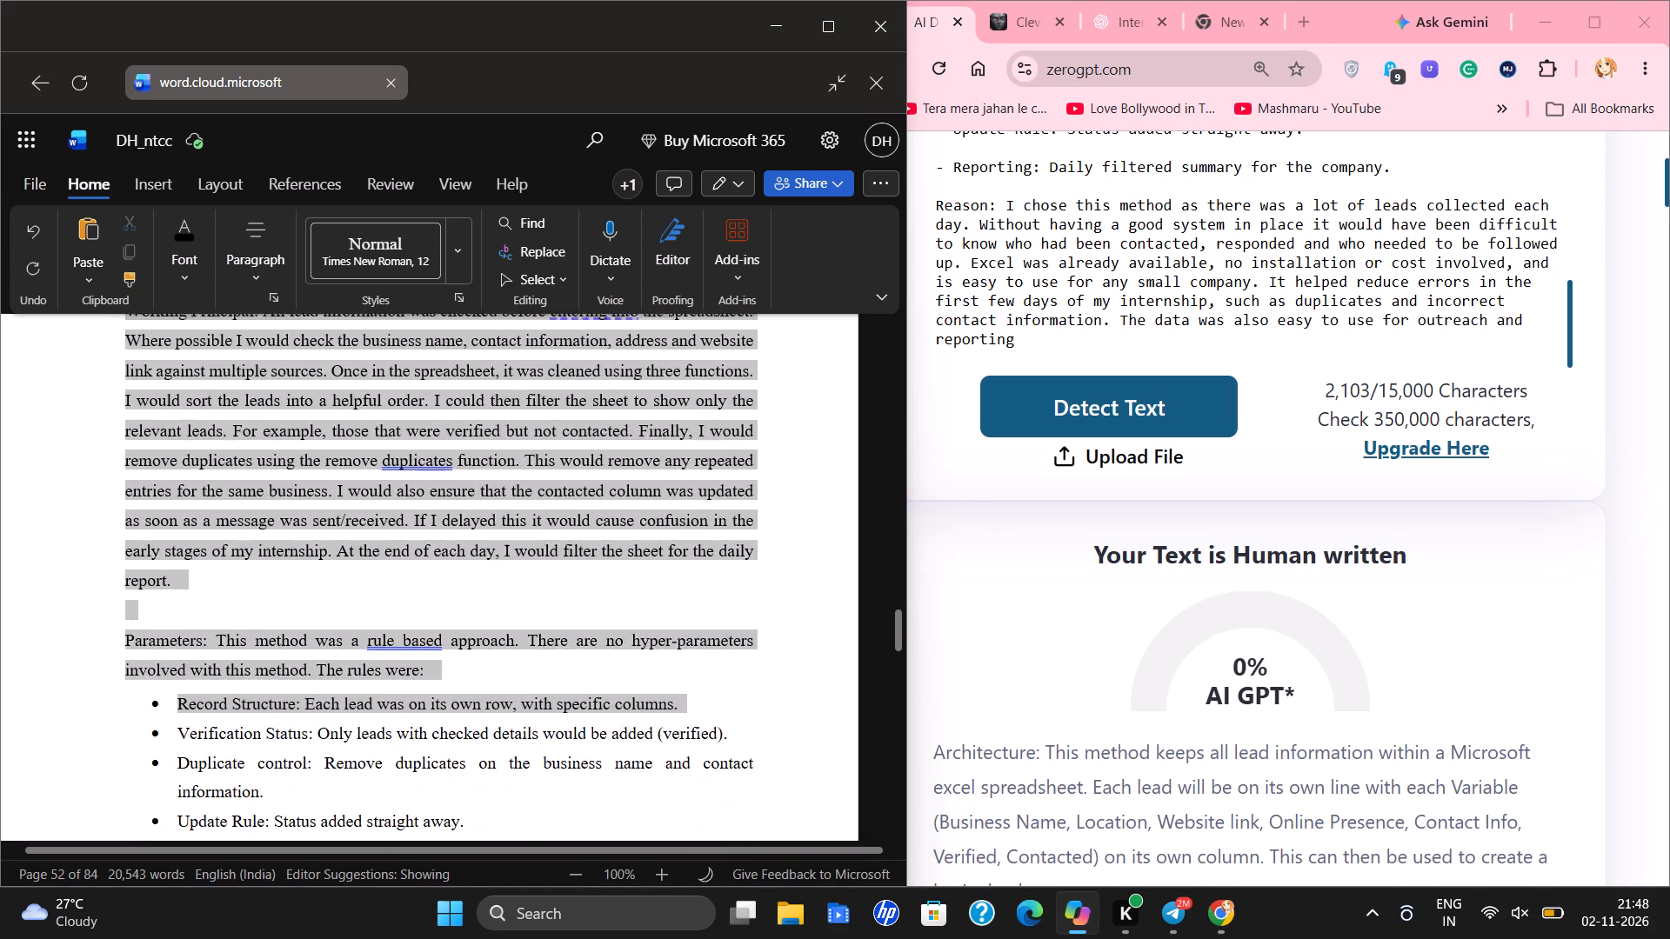
pyautogui.moveTo(729, 735); pyautogui.dragTo(525, 491)
pyautogui.scroll(-4, 707, 748)
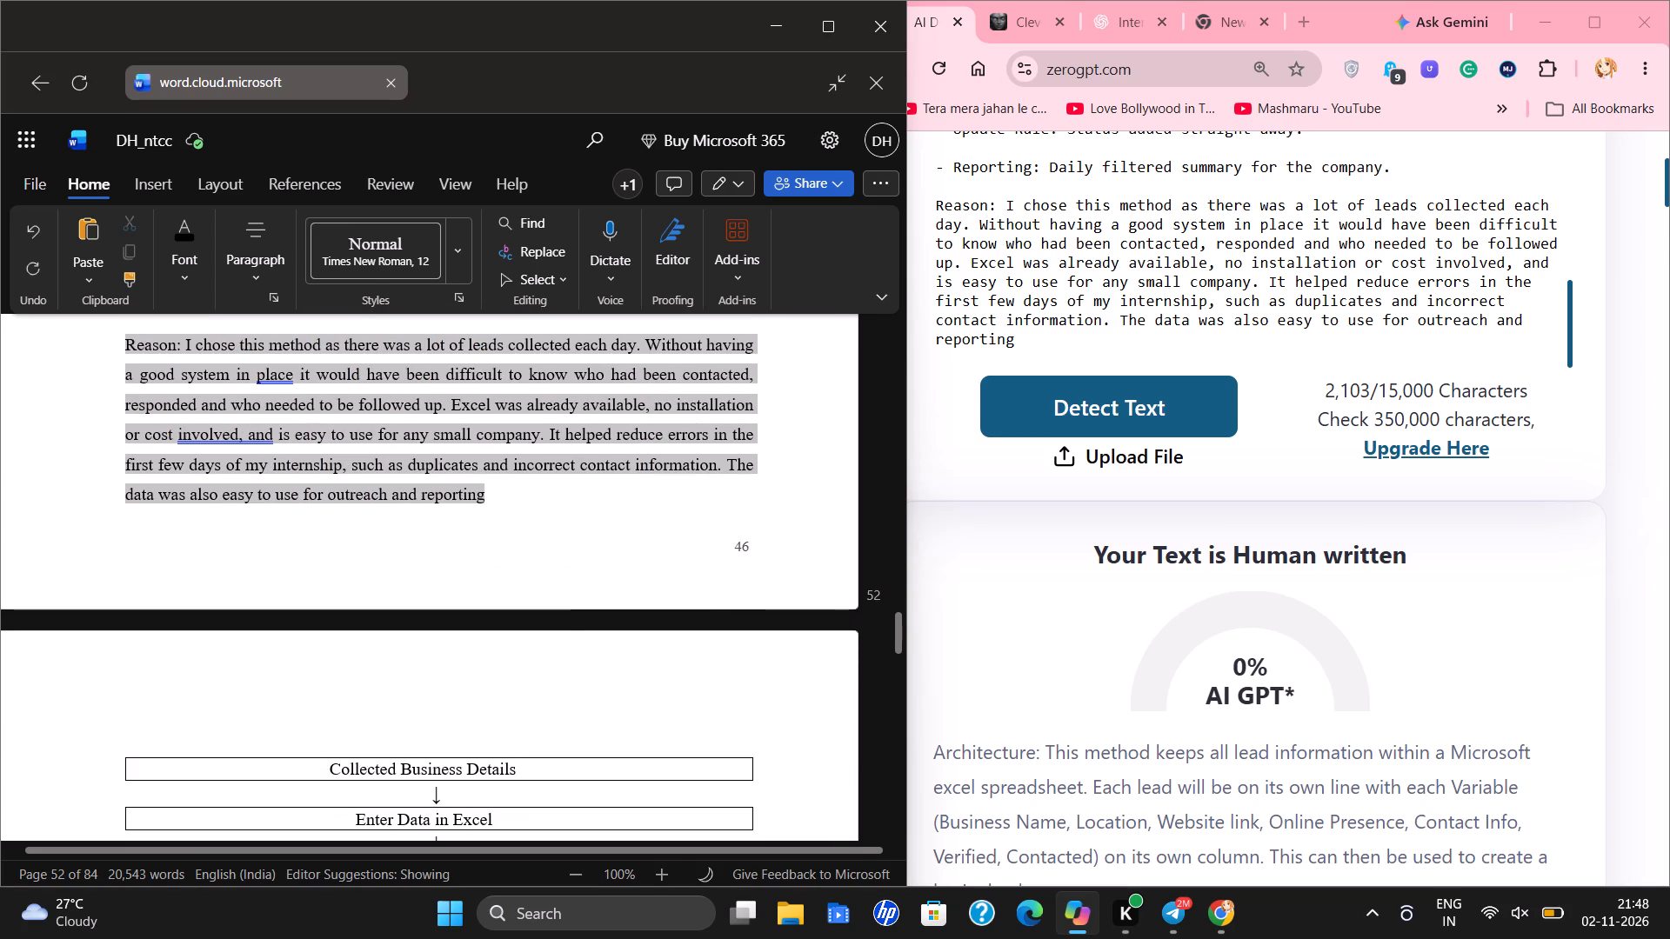
pyautogui.moveTo(525, 491); pyautogui.dragTo(524, 491)
pyautogui.rightClick(422, 416)
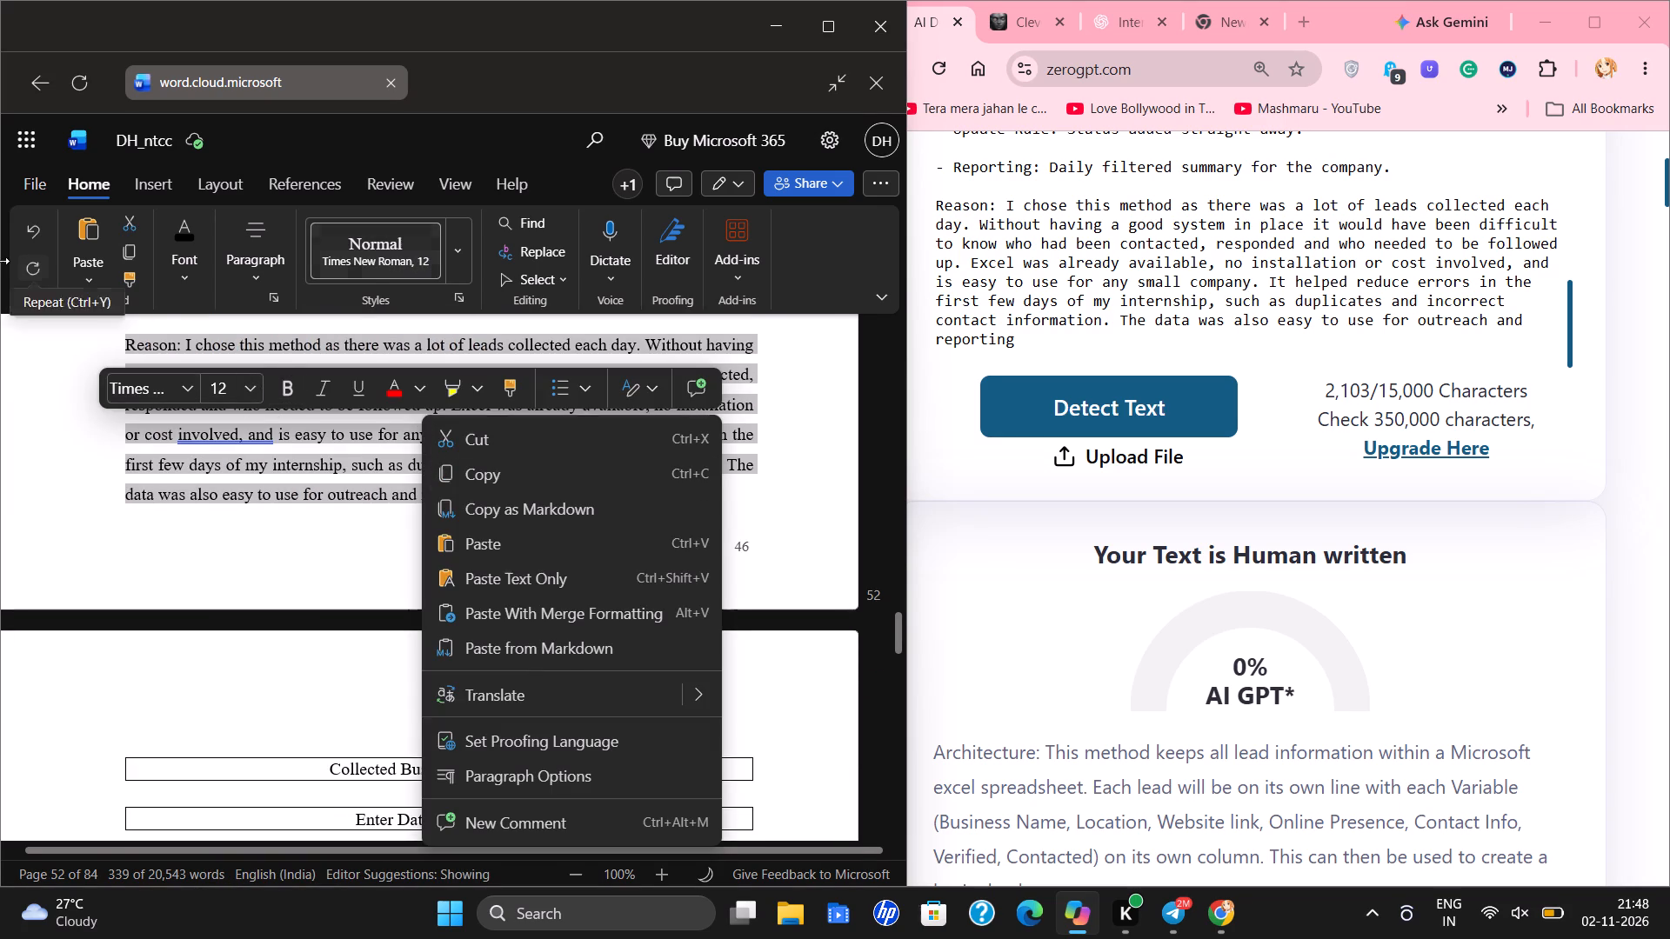
pyautogui.click(259, 278)
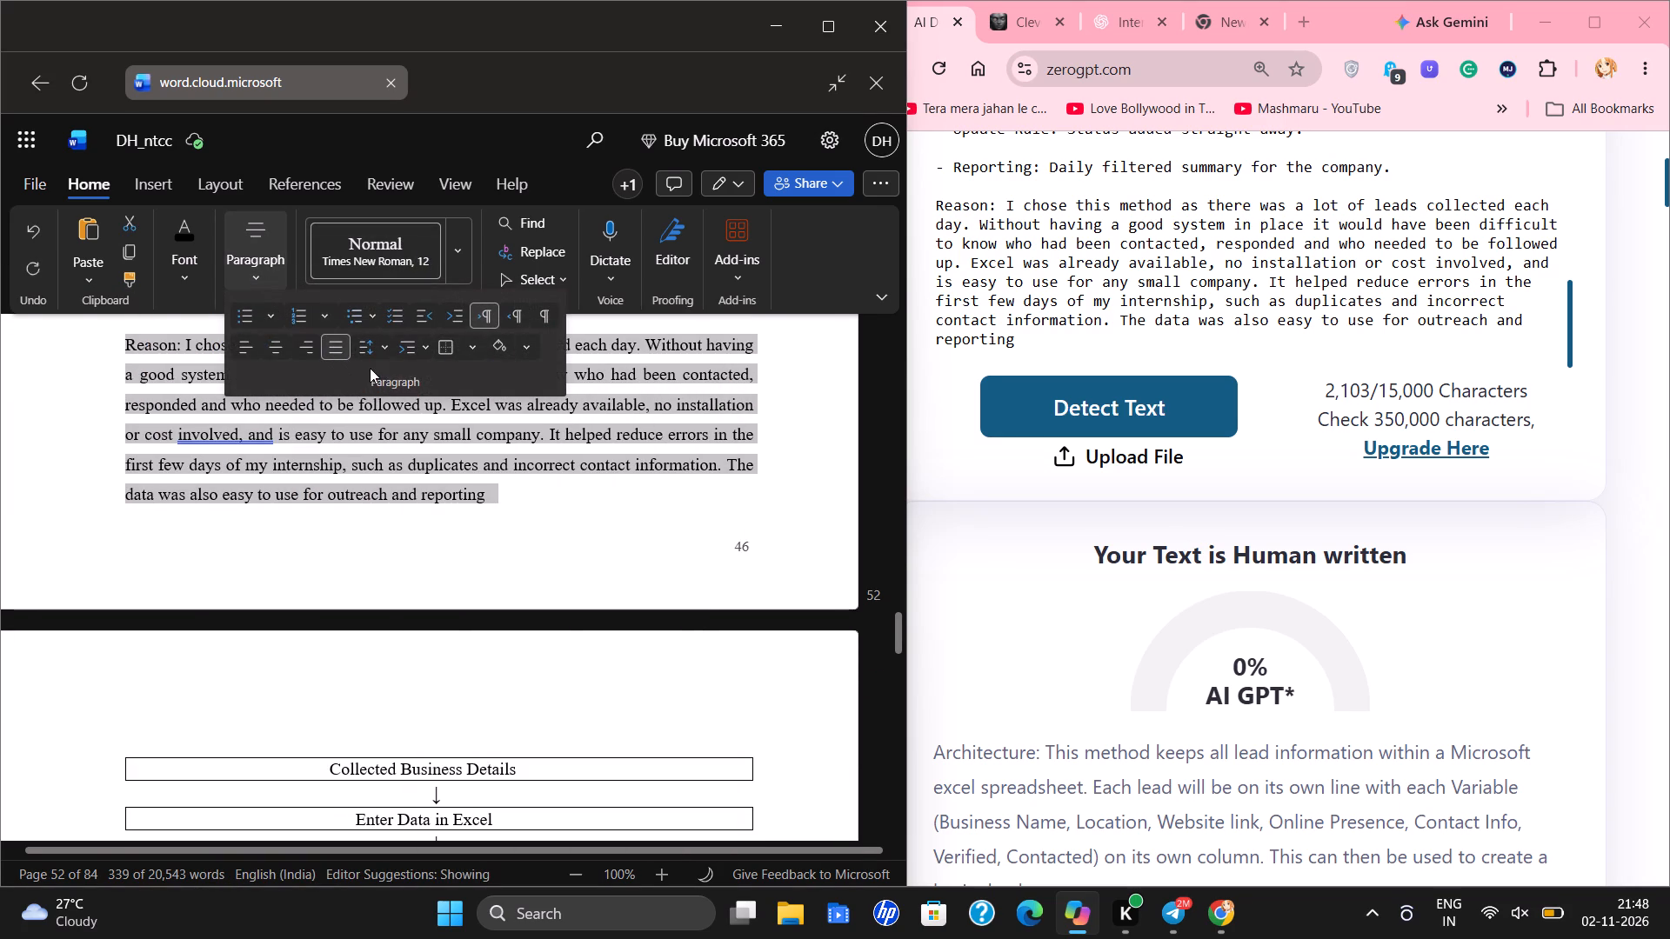
pyautogui.click(378, 344)
pyautogui.click(265, 533)
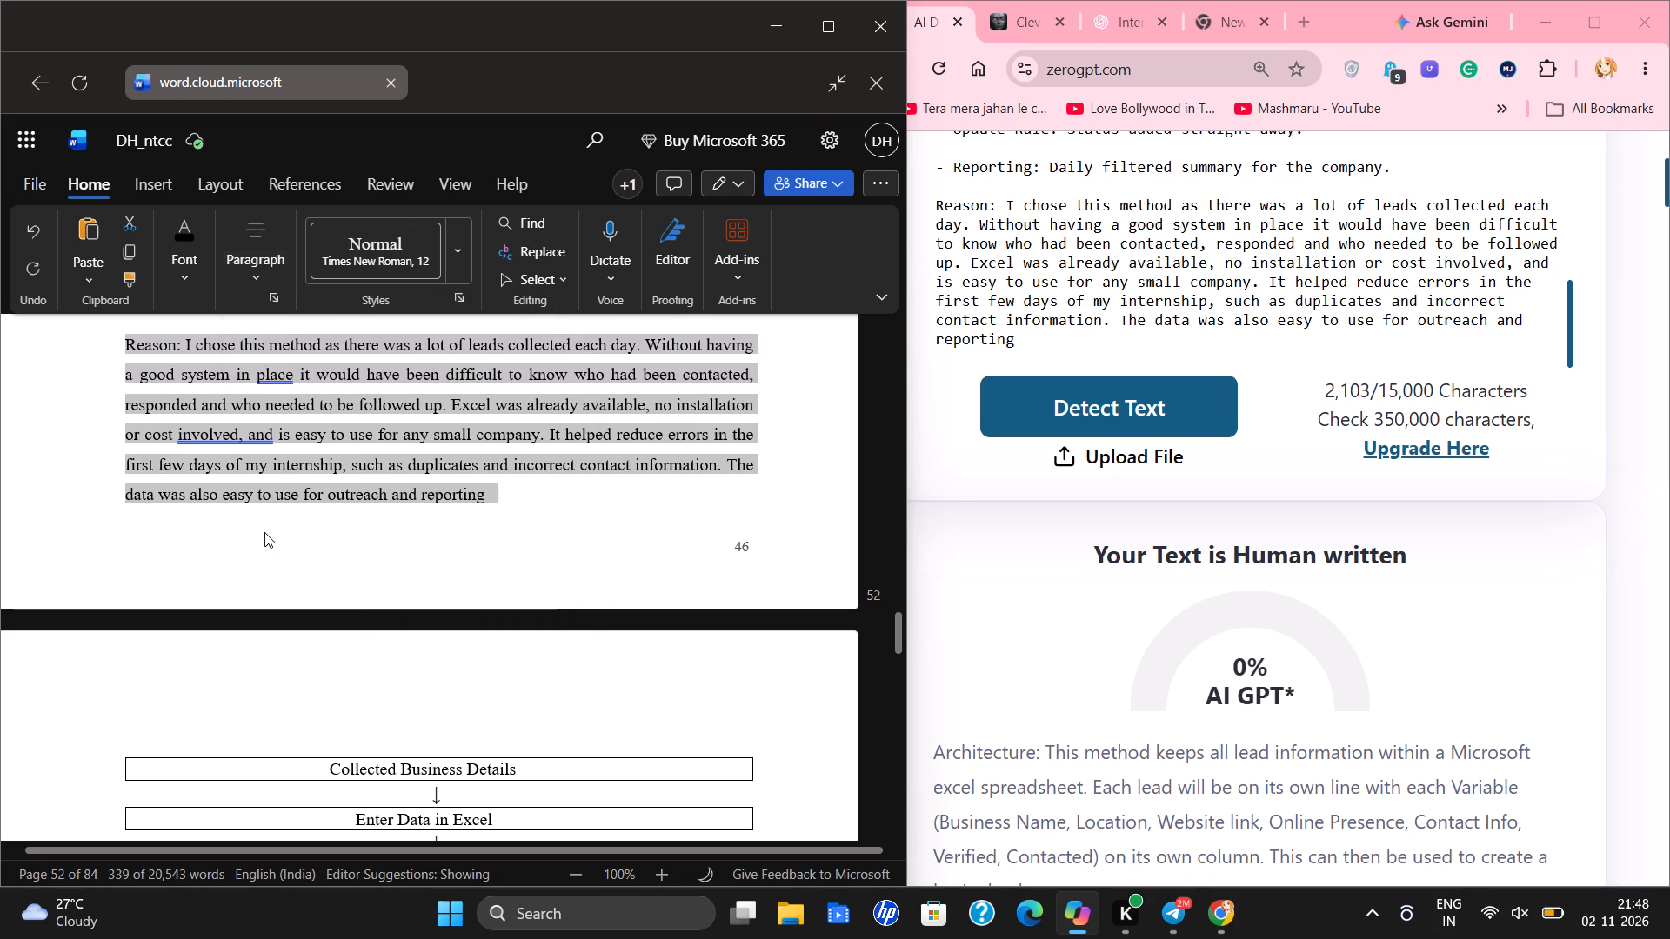
pyautogui.click(269, 516)
# Widen the "Collected Business Details" box of the section 3.3.3 flowchart slightly at its right edge.
pyautogui.scroll(-3, 269, 516)
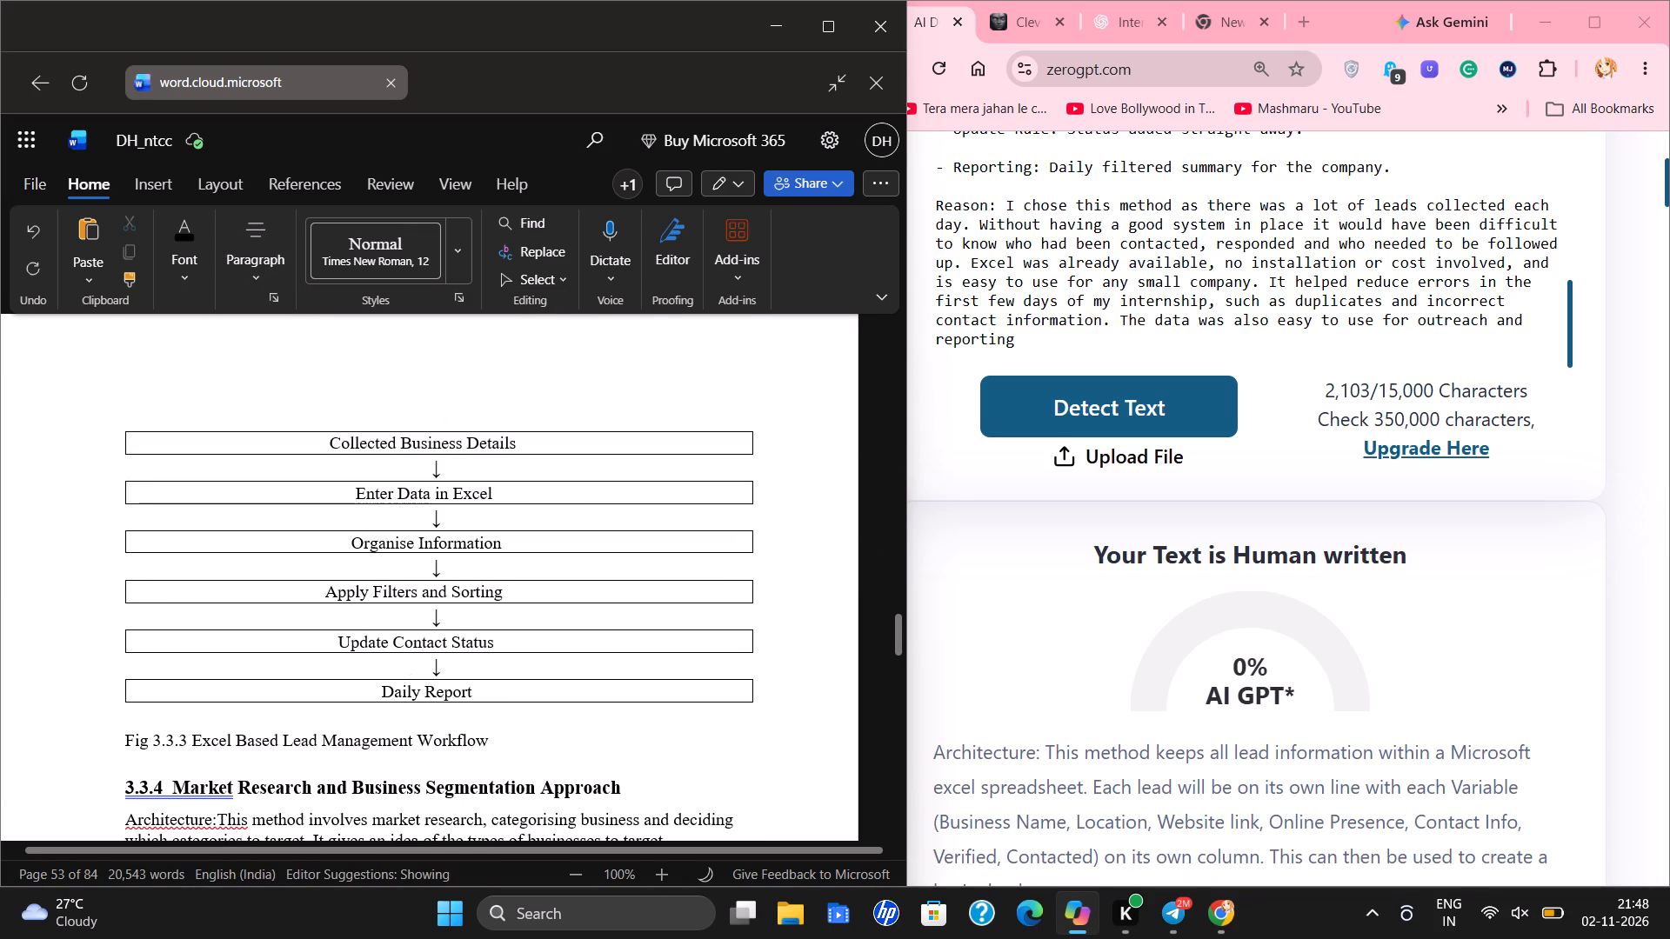
pyautogui.moveTo(754, 445); pyautogui.dragTo(786, 444)
pyautogui.moveTo(751, 501); pyautogui.dragTo(760, 497)
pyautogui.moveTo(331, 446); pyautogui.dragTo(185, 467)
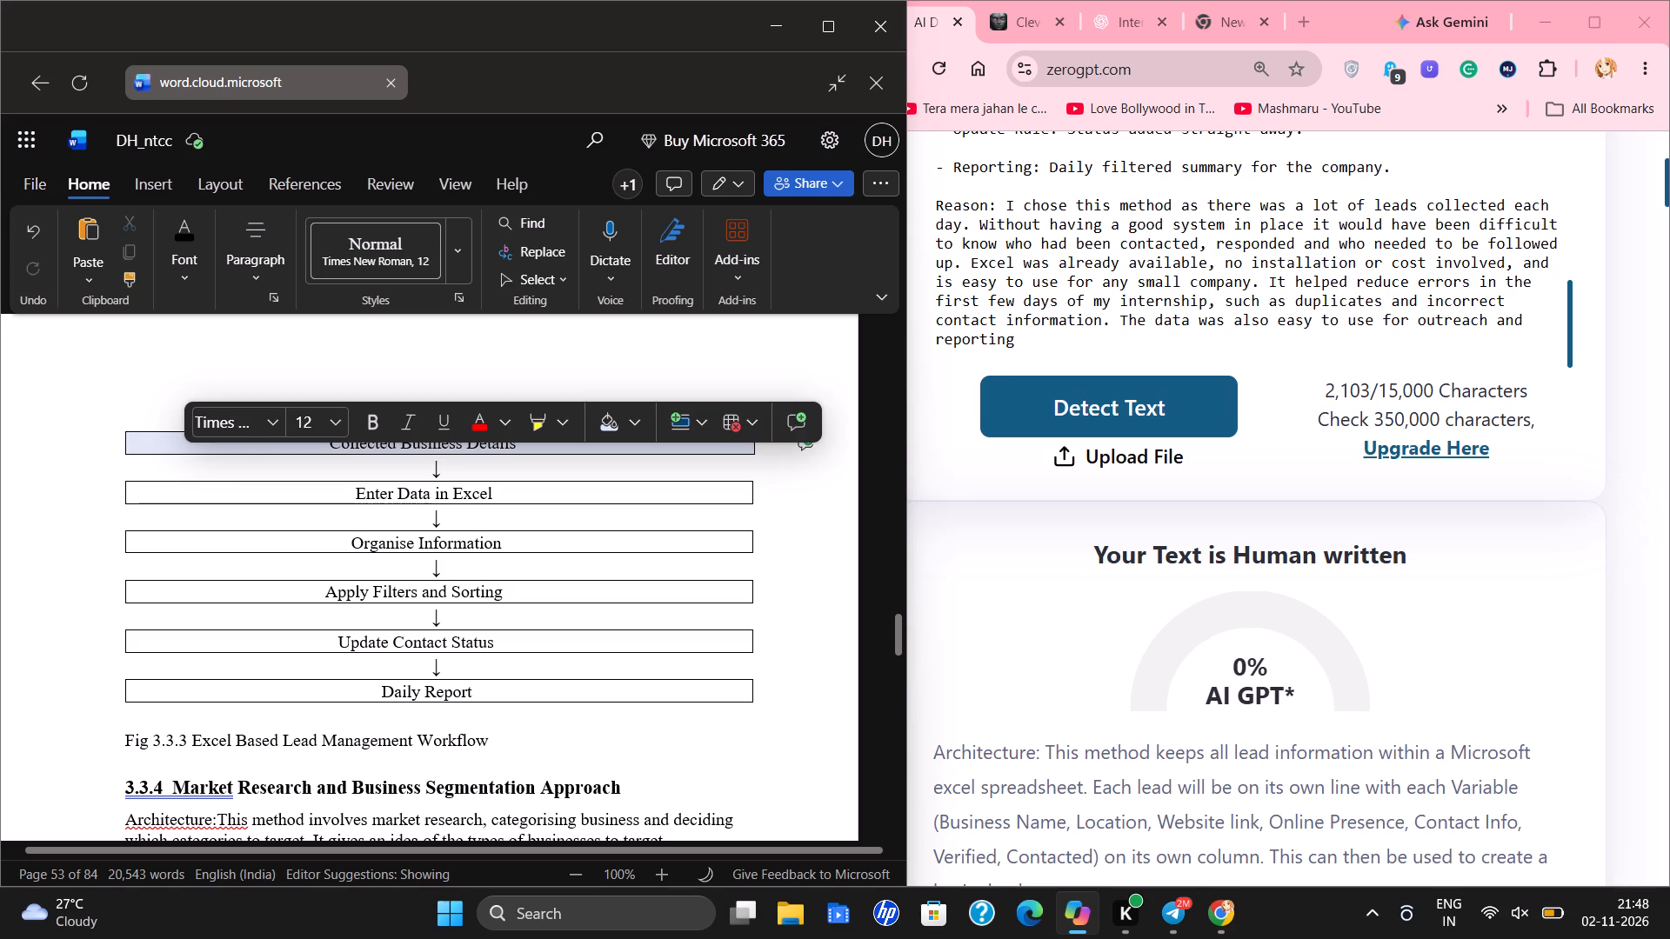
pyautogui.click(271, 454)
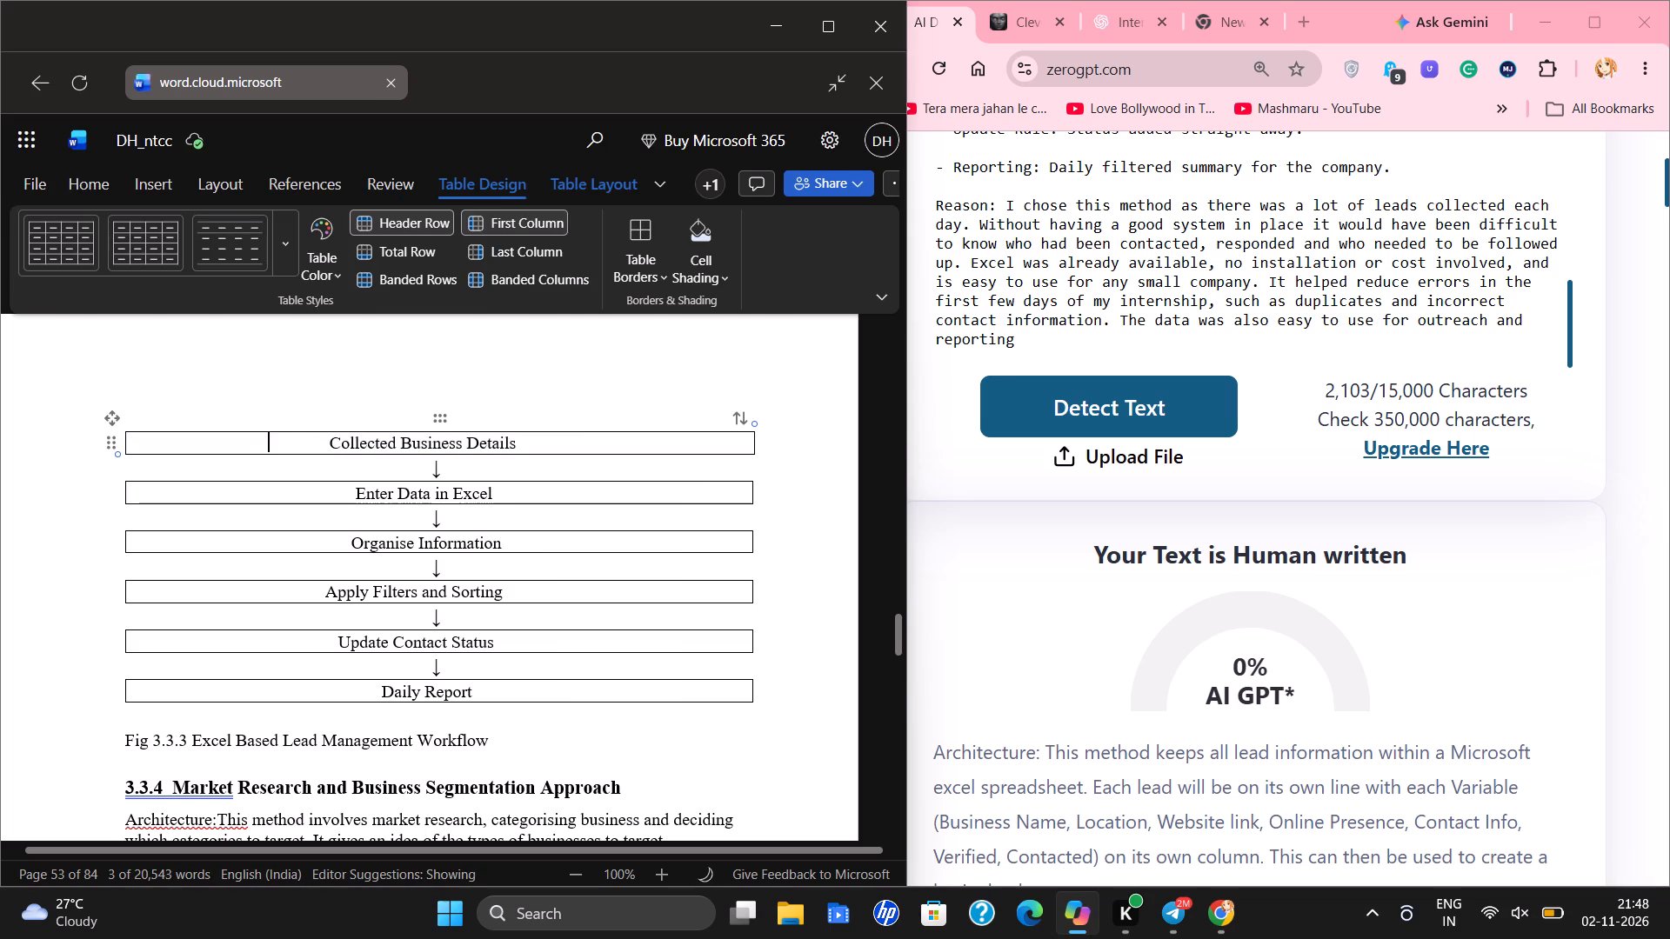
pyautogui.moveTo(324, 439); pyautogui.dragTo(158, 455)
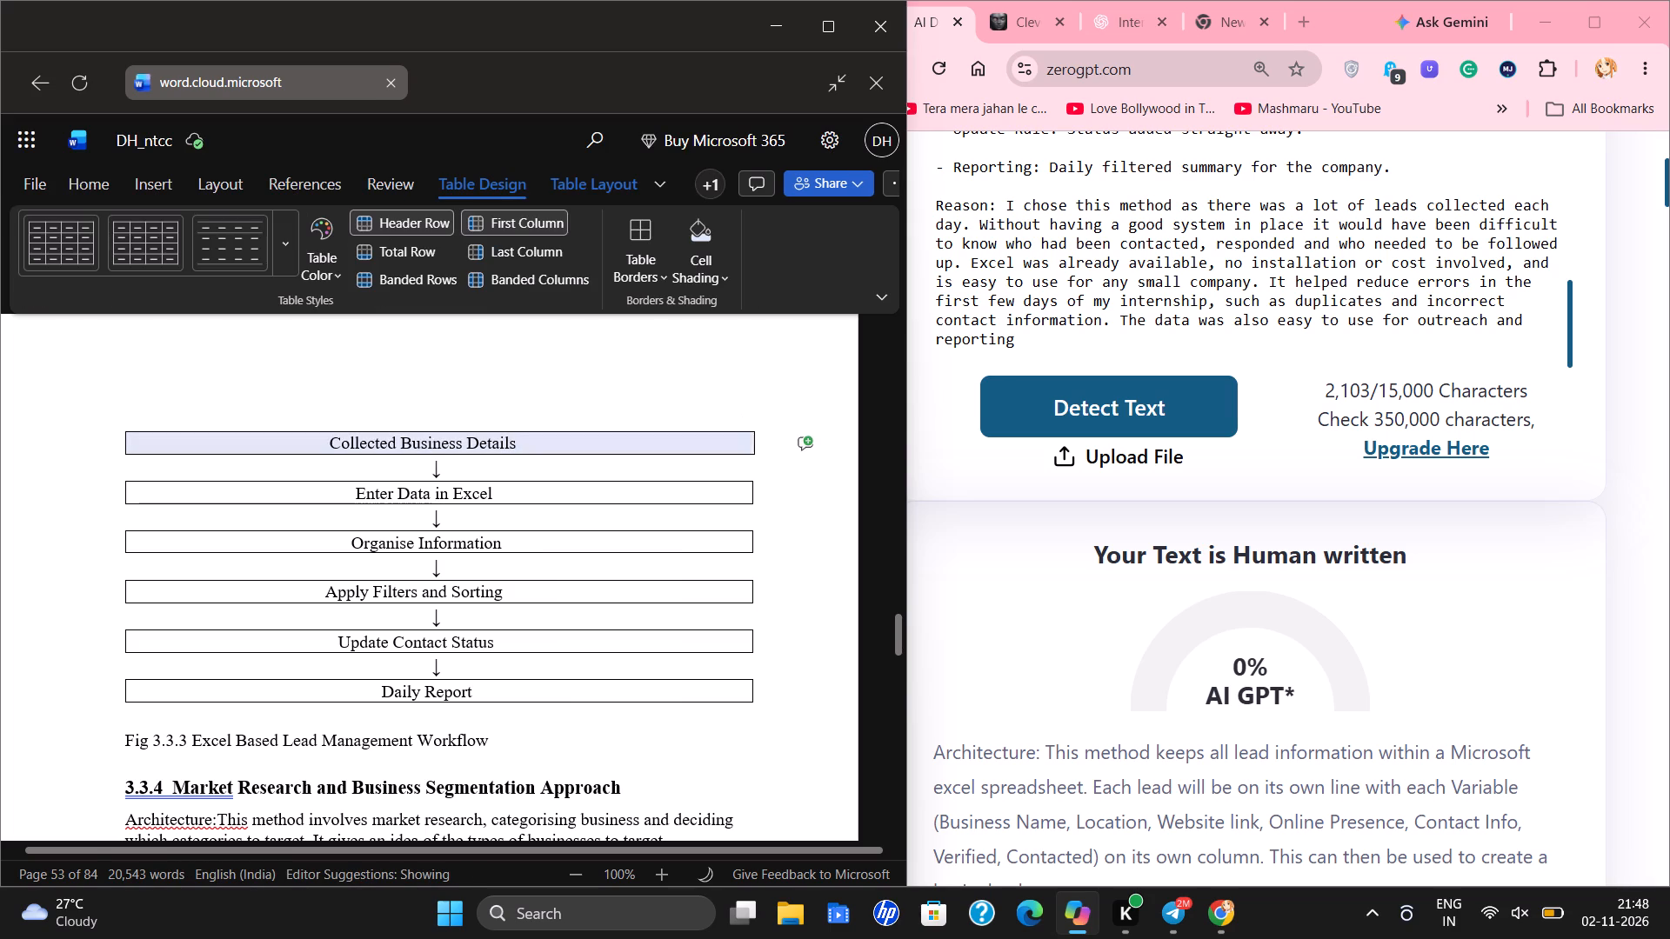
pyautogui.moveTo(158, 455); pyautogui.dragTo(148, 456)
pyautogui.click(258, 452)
pyautogui.scroll(8, 226, 422)
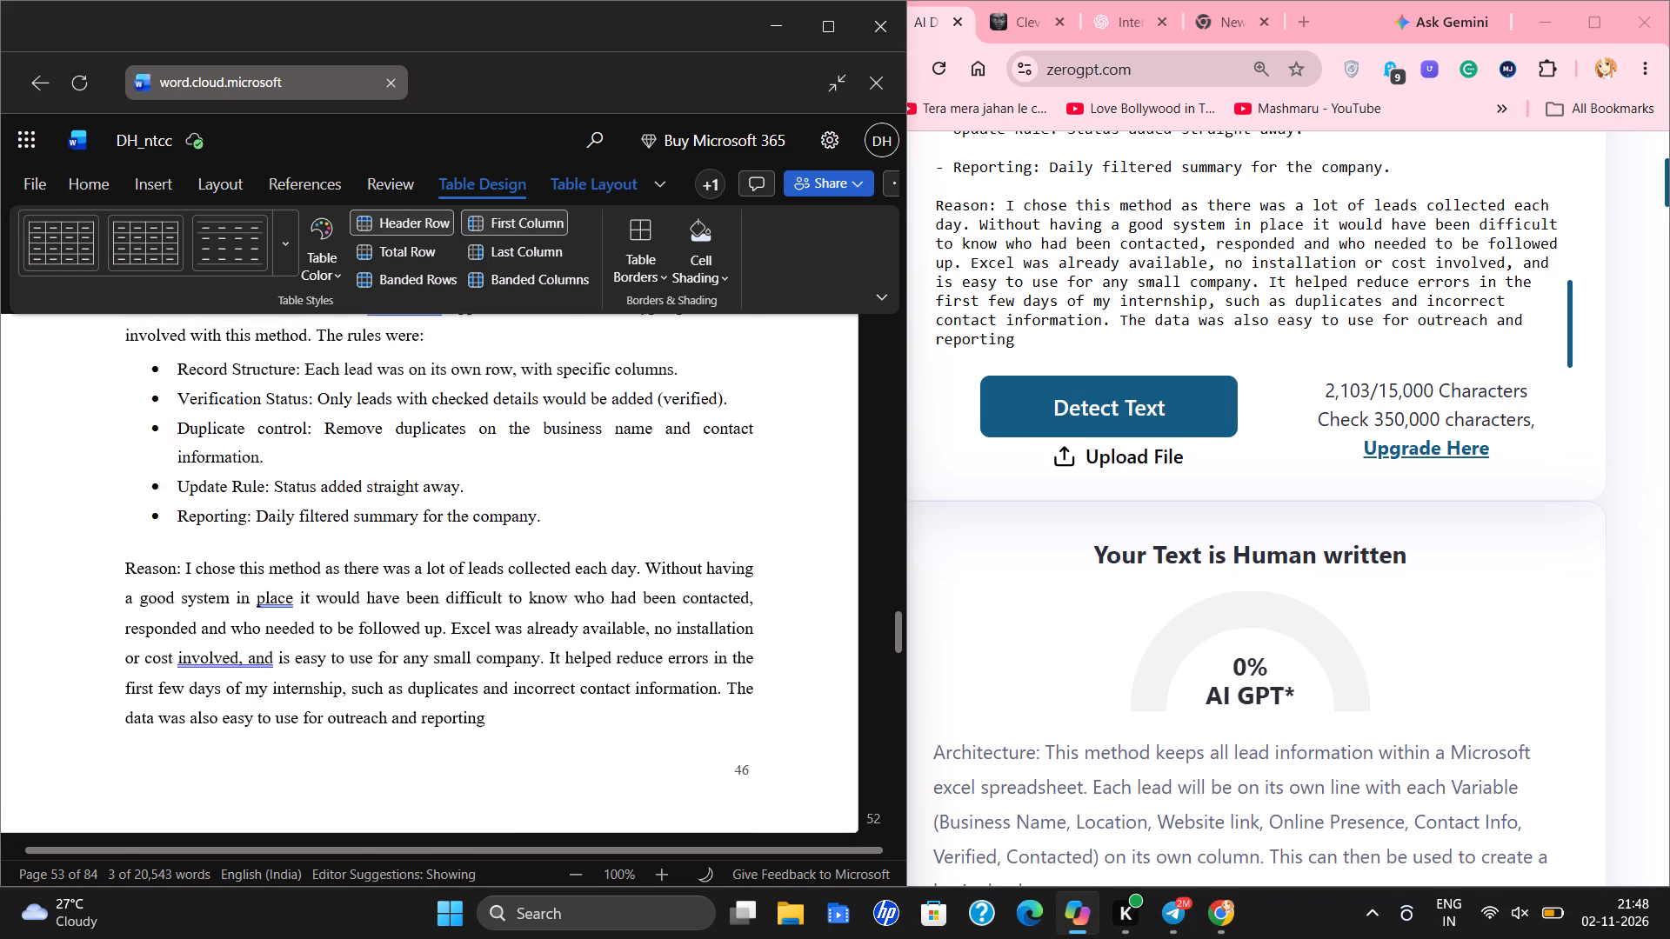
pyautogui.scroll(5, 223, 416)
pyautogui.scroll(-1, 125, 620)
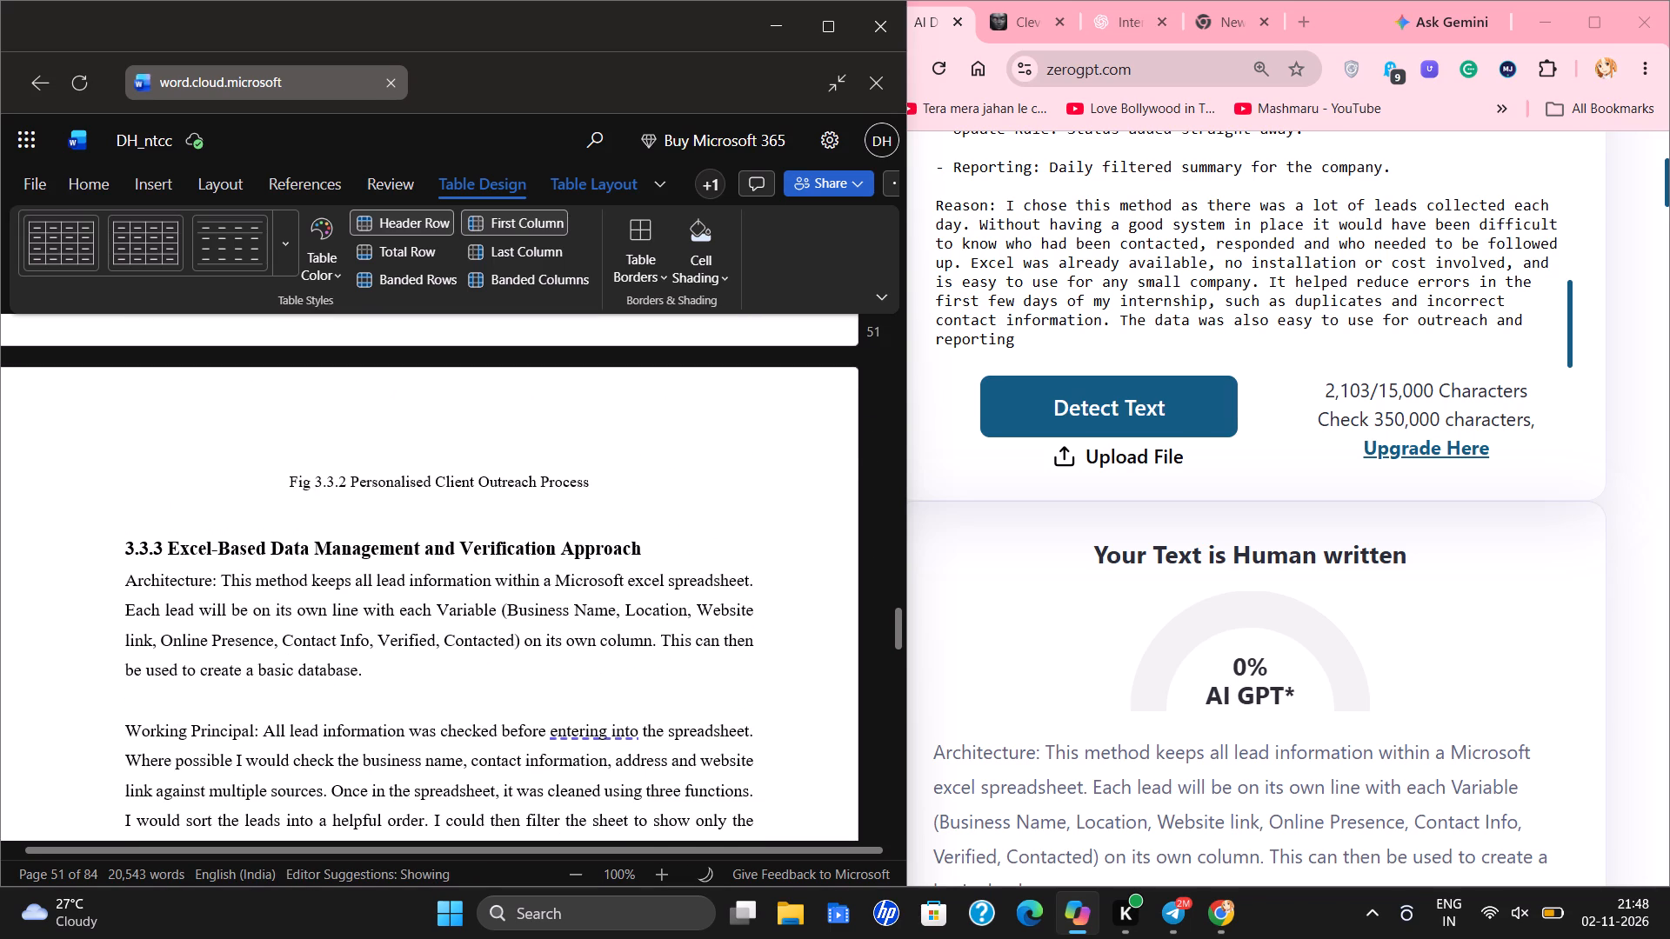
pyautogui.moveTo(120, 591); pyautogui.dragTo(695, 692)
pyautogui.scroll(-7, 663, 702)
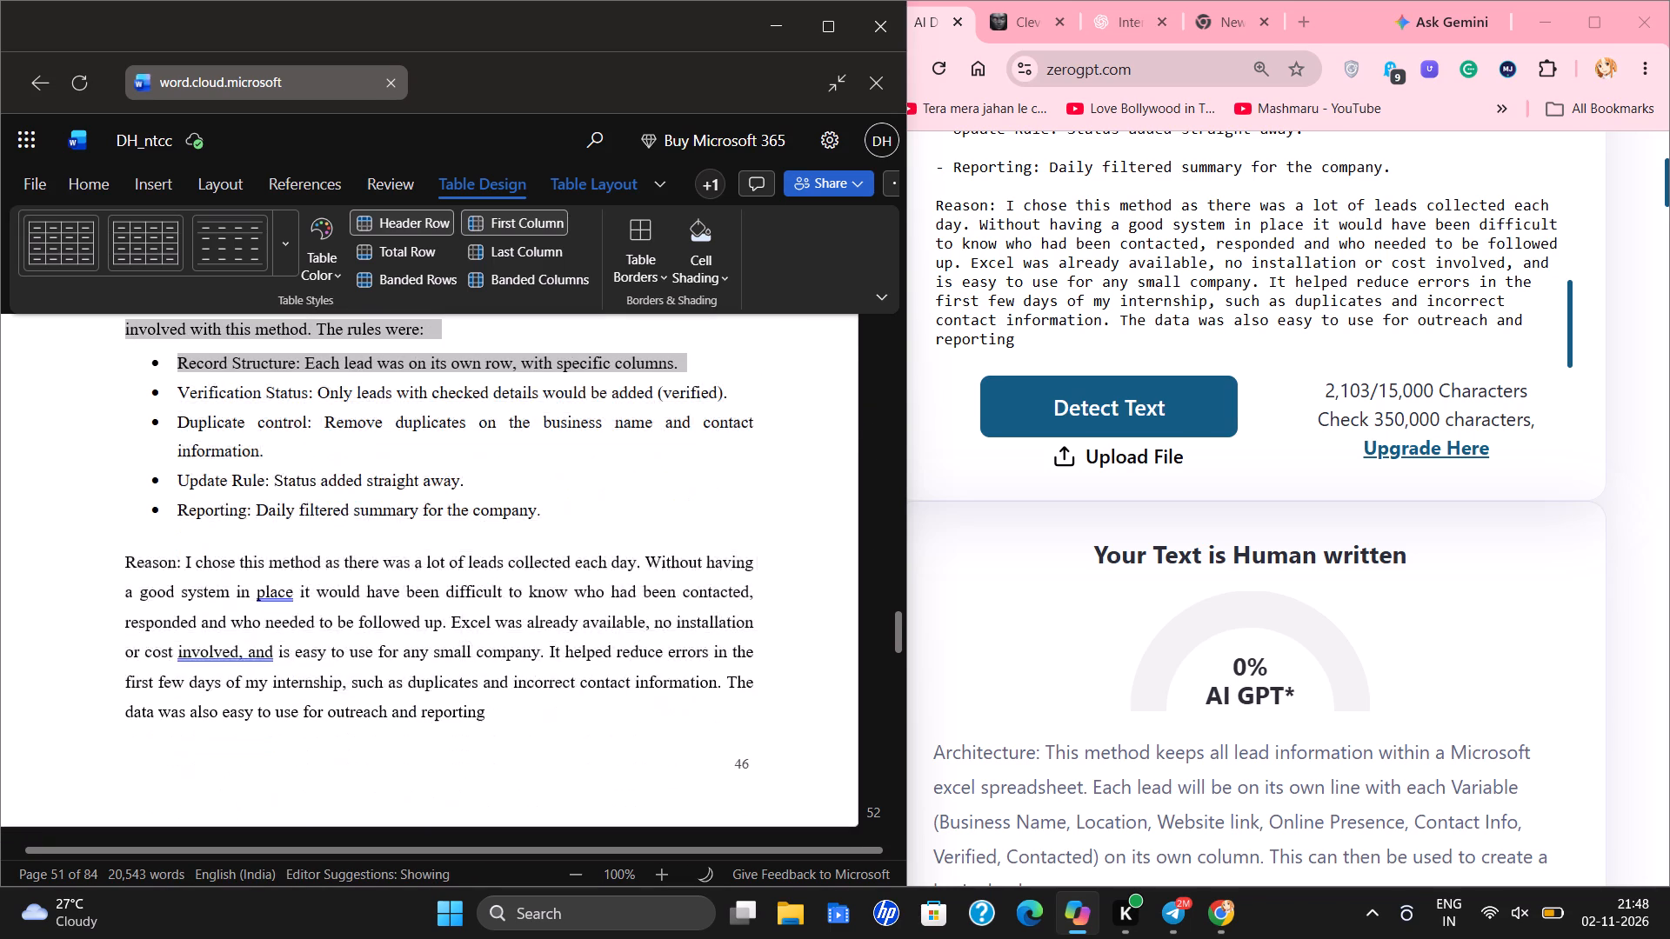
pyautogui.moveTo(695, 692); pyautogui.dragTo(561, 710)
pyautogui.rightClick(454, 535)
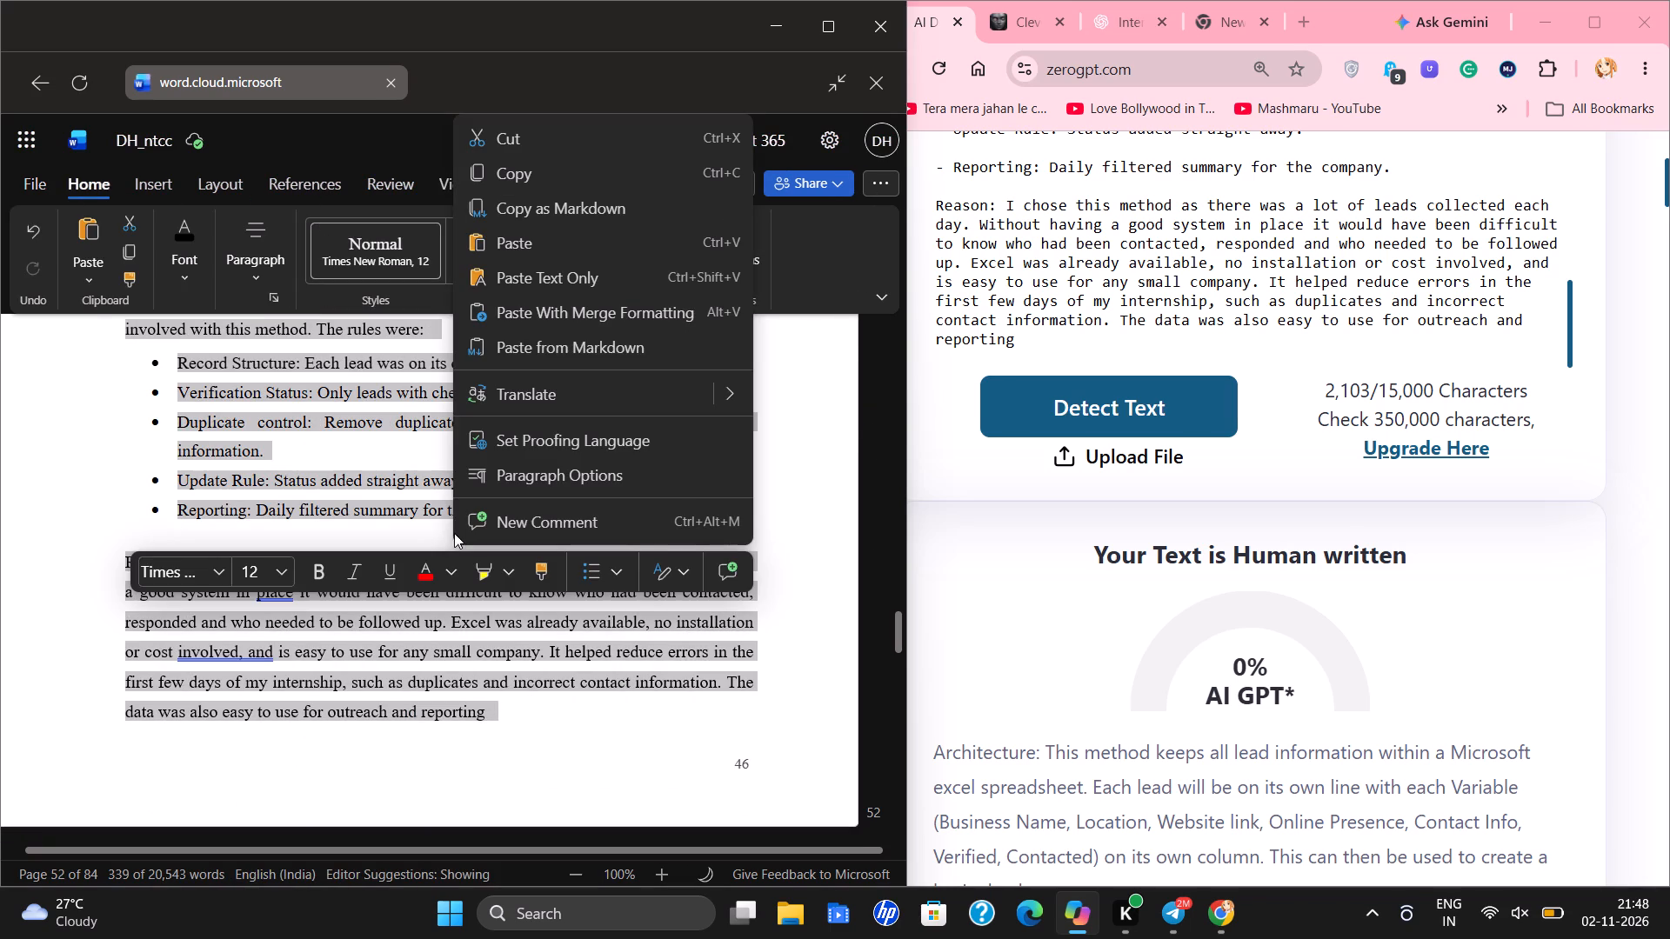
pyautogui.click(503, 220)
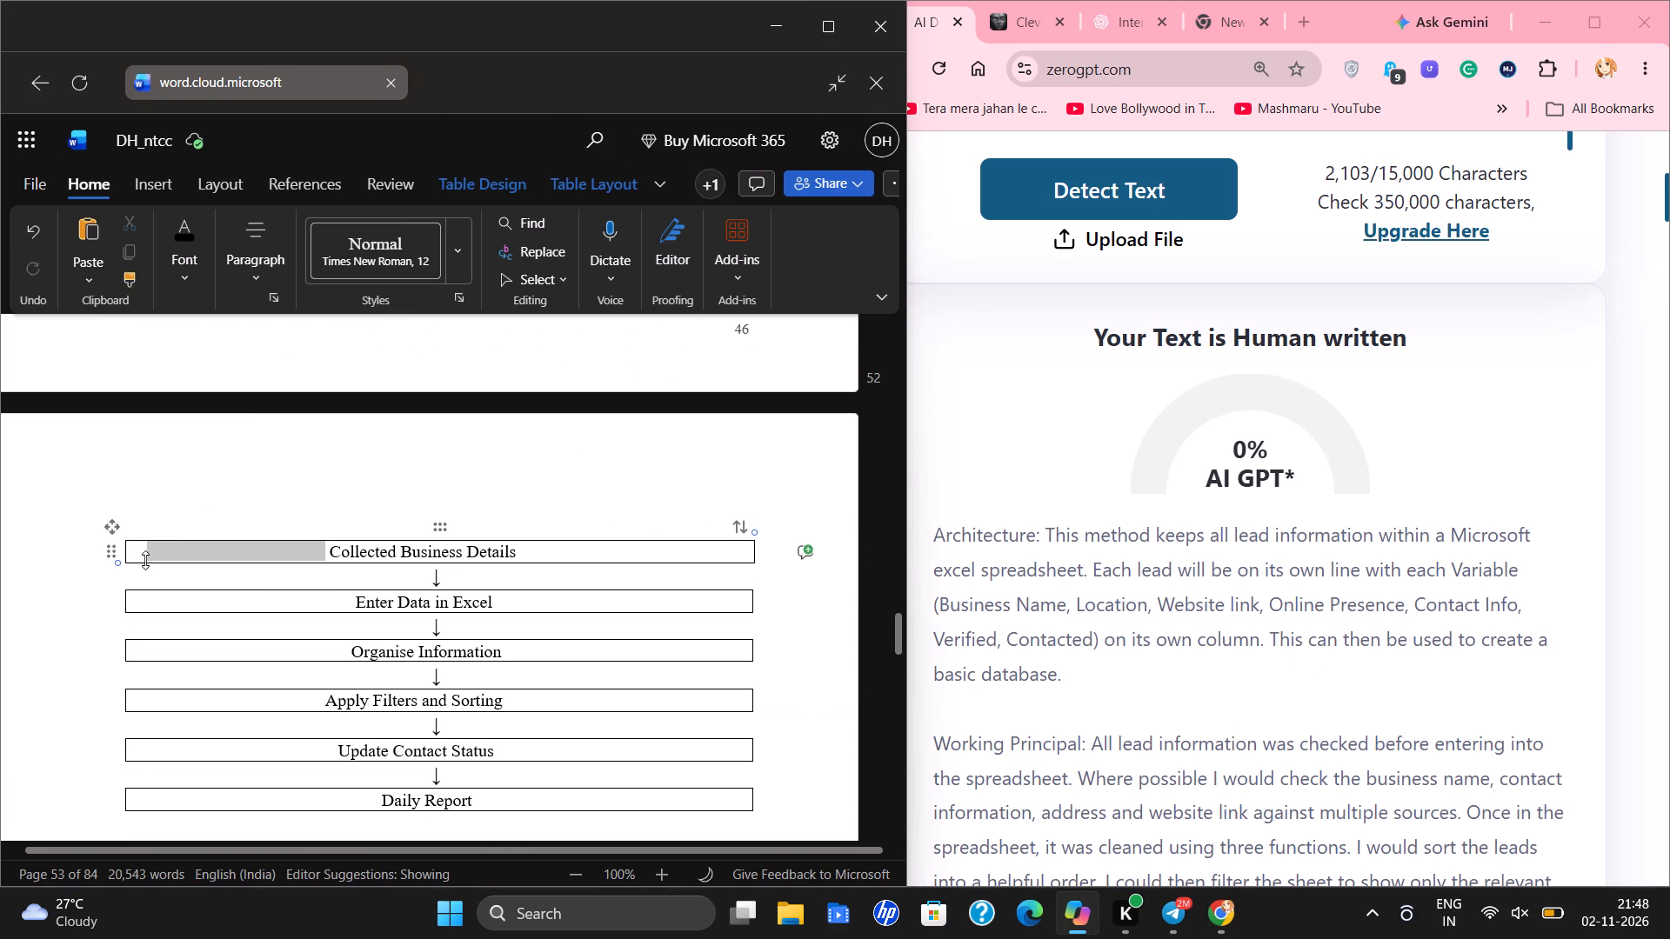
pyautogui.moveTo(145, 560); pyautogui.dragTo(131, 559)
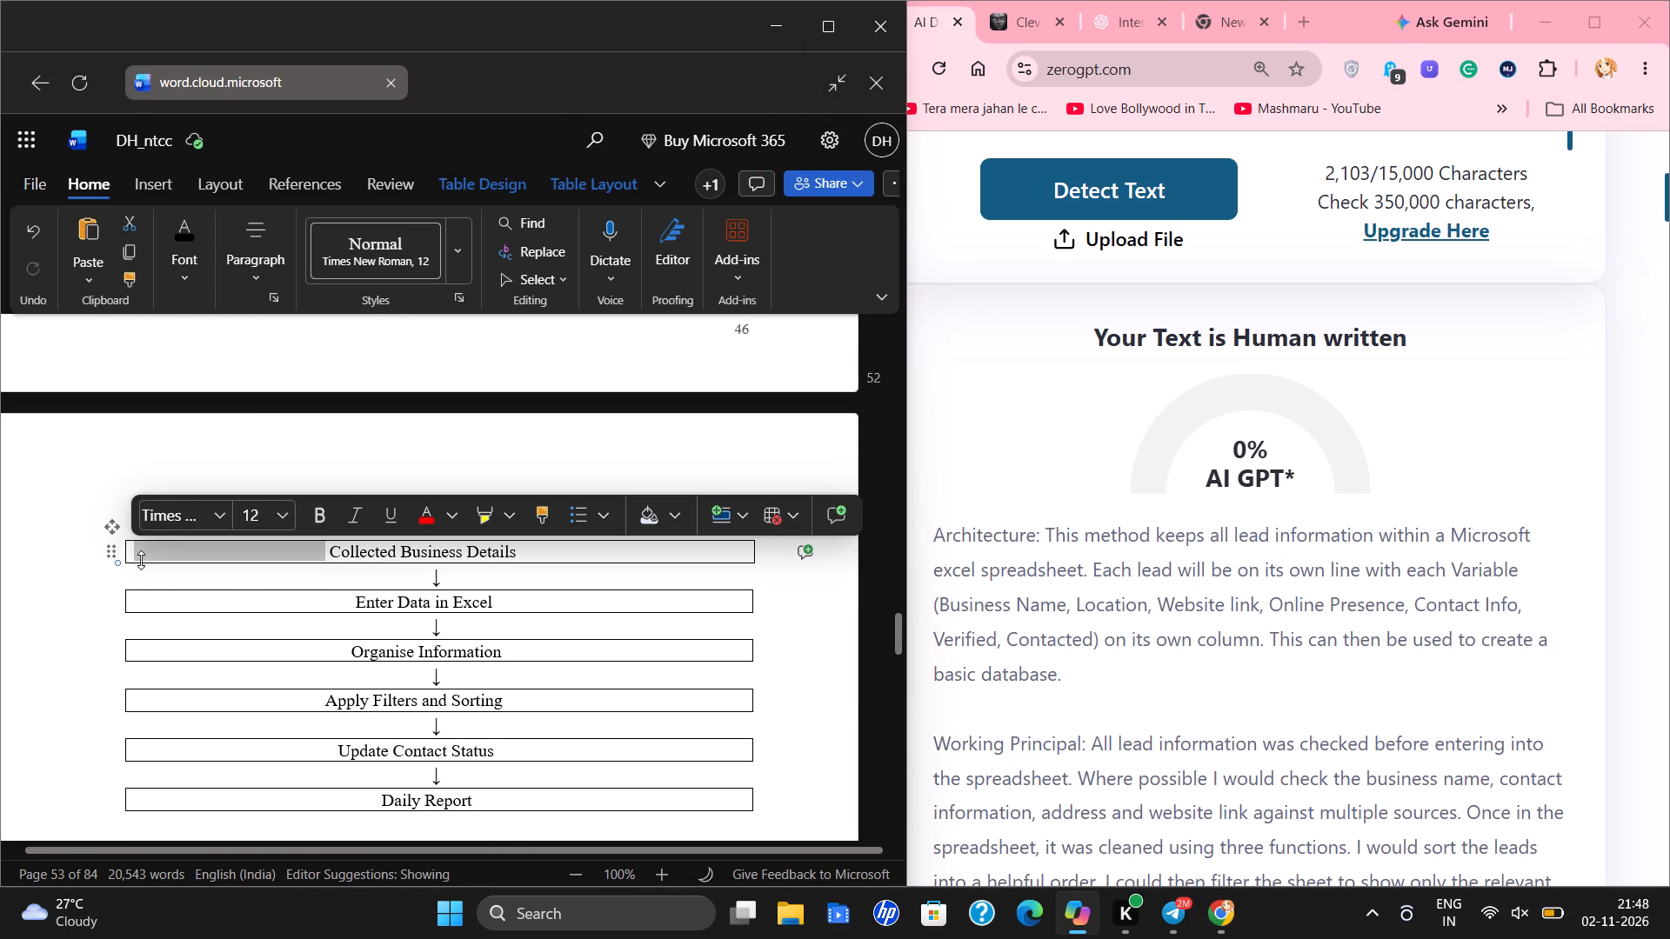
pyautogui.press('BackSpace')
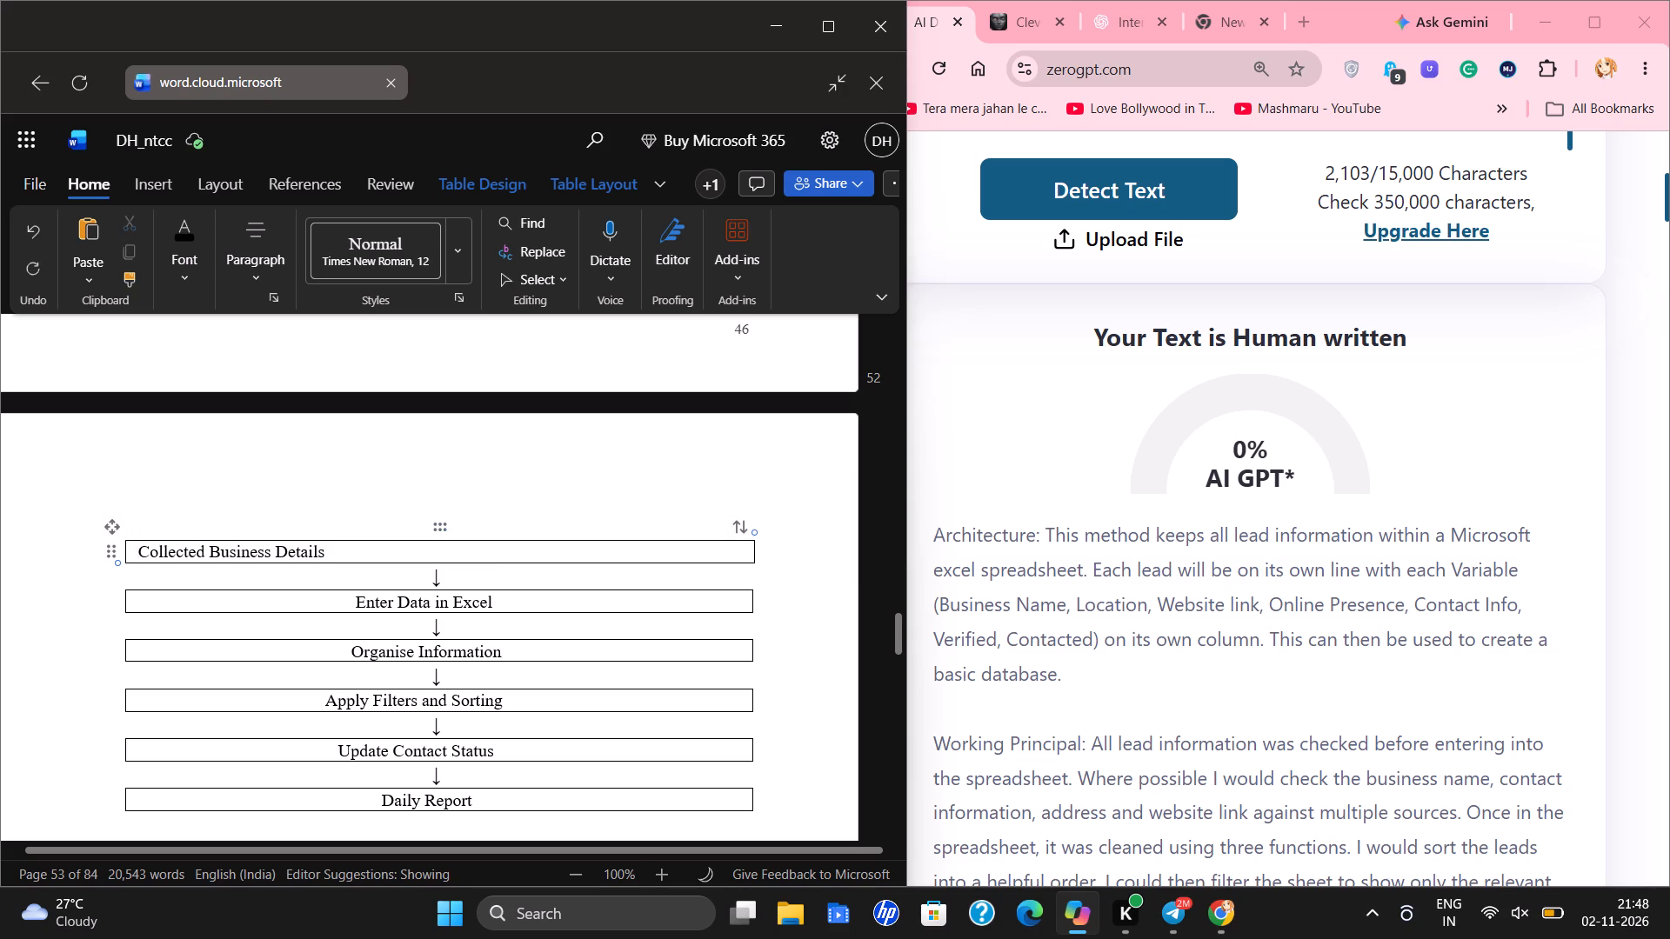
# Add a space before "Collected Business Details" and centre the text within its flowchart box.
pyautogui.moveTo(136, 555); pyautogui.dragTo(337, 555)
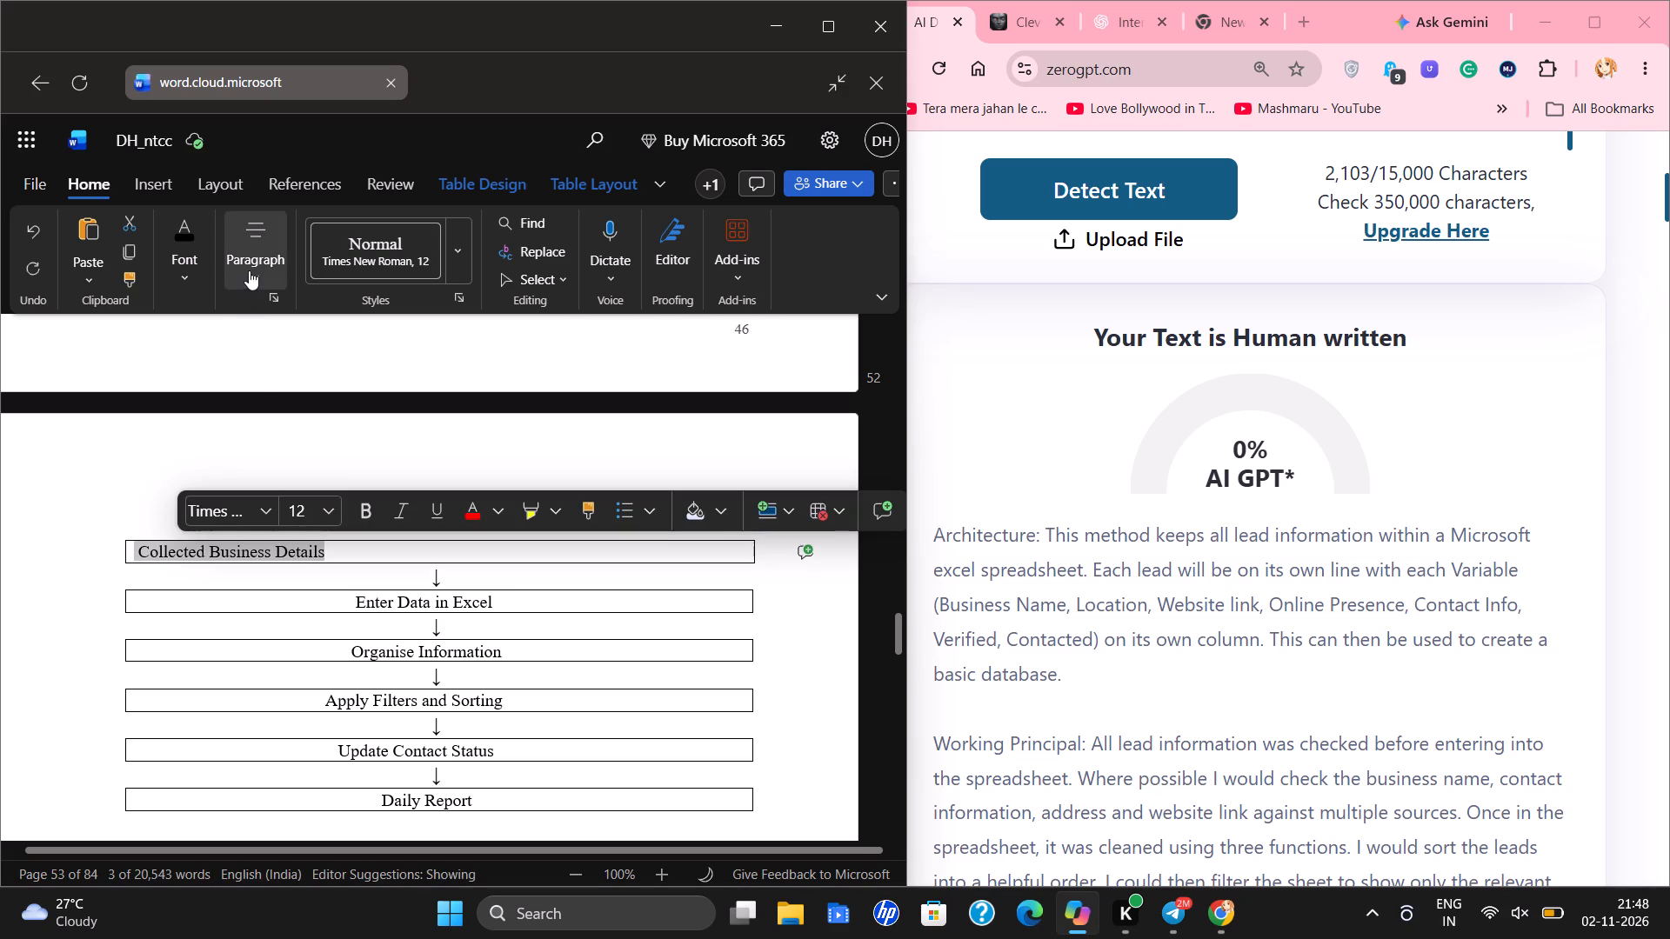
pyautogui.click(249, 270)
pyautogui.click(277, 351)
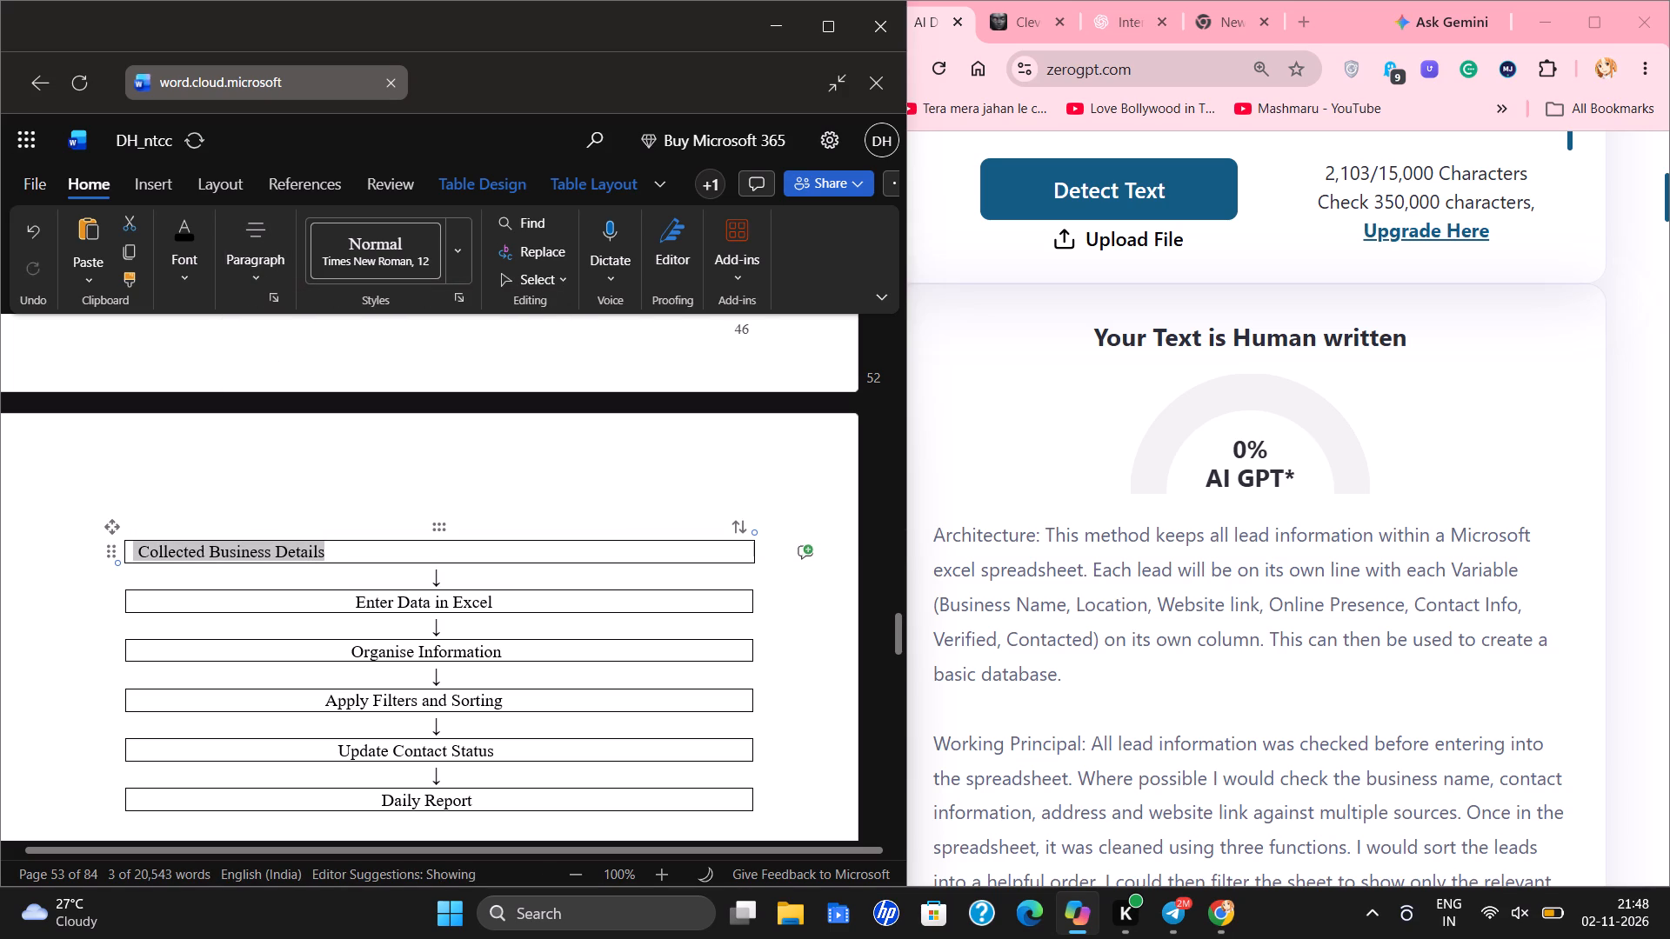
pyautogui.click(139, 550)
pyautogui.press('space')
pyautogui.moveTo(139, 549); pyautogui.dragTo(144, 549)
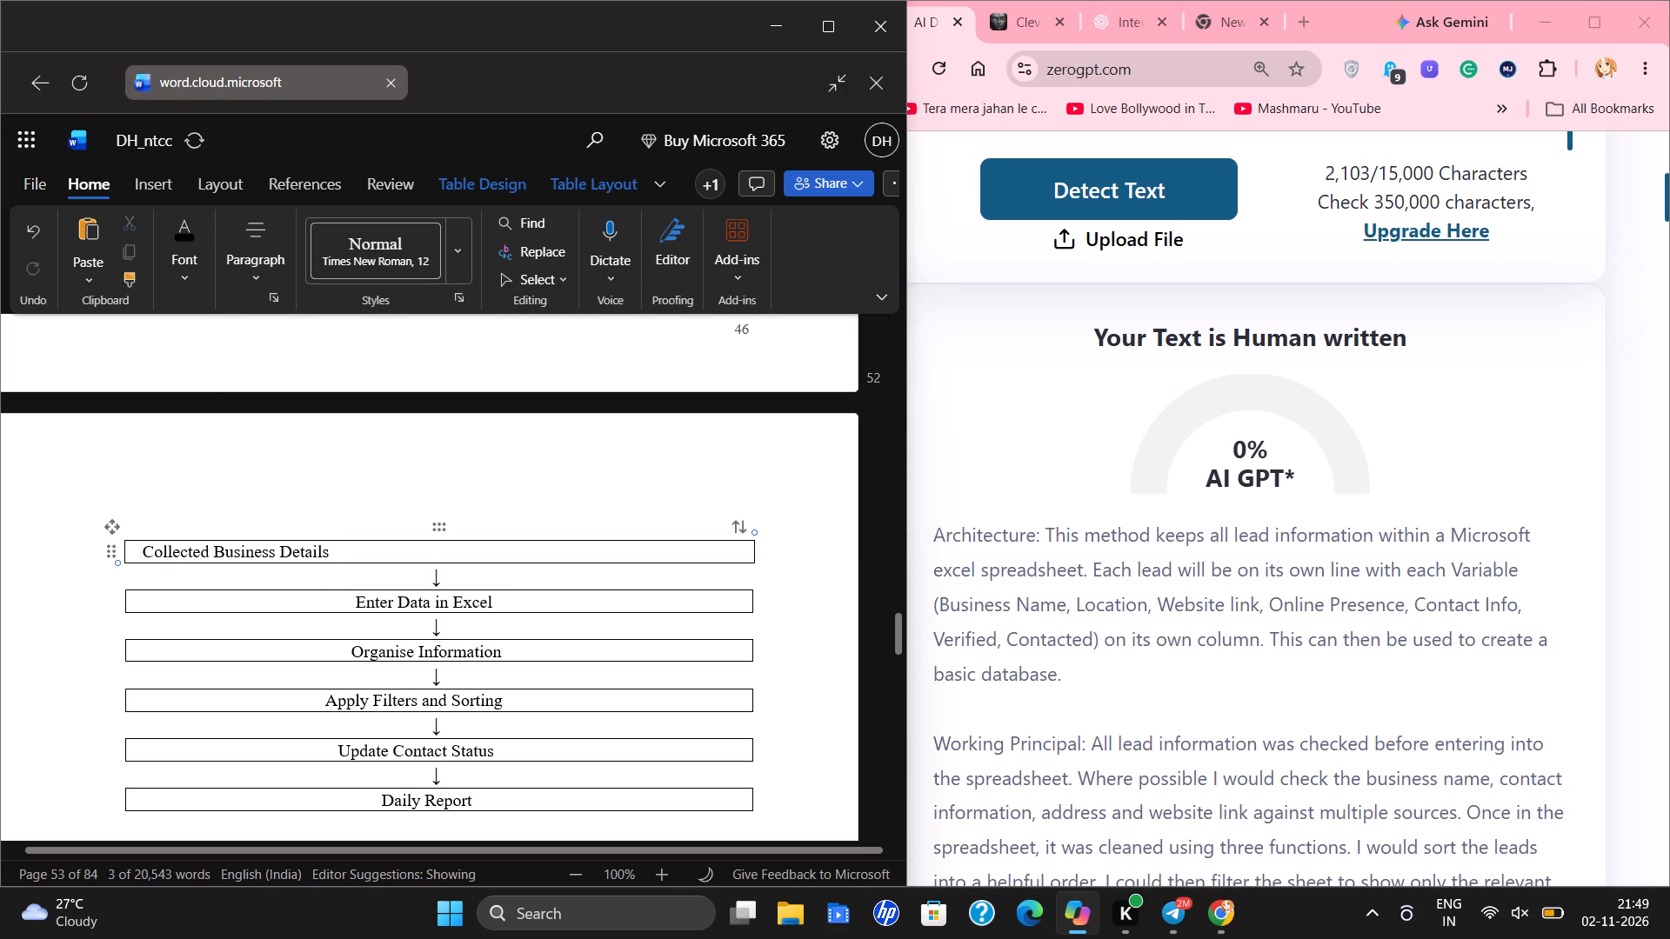
pyautogui.moveTo(144, 549); pyautogui.dragTo(337, 550)
pyautogui.click(237, 267)
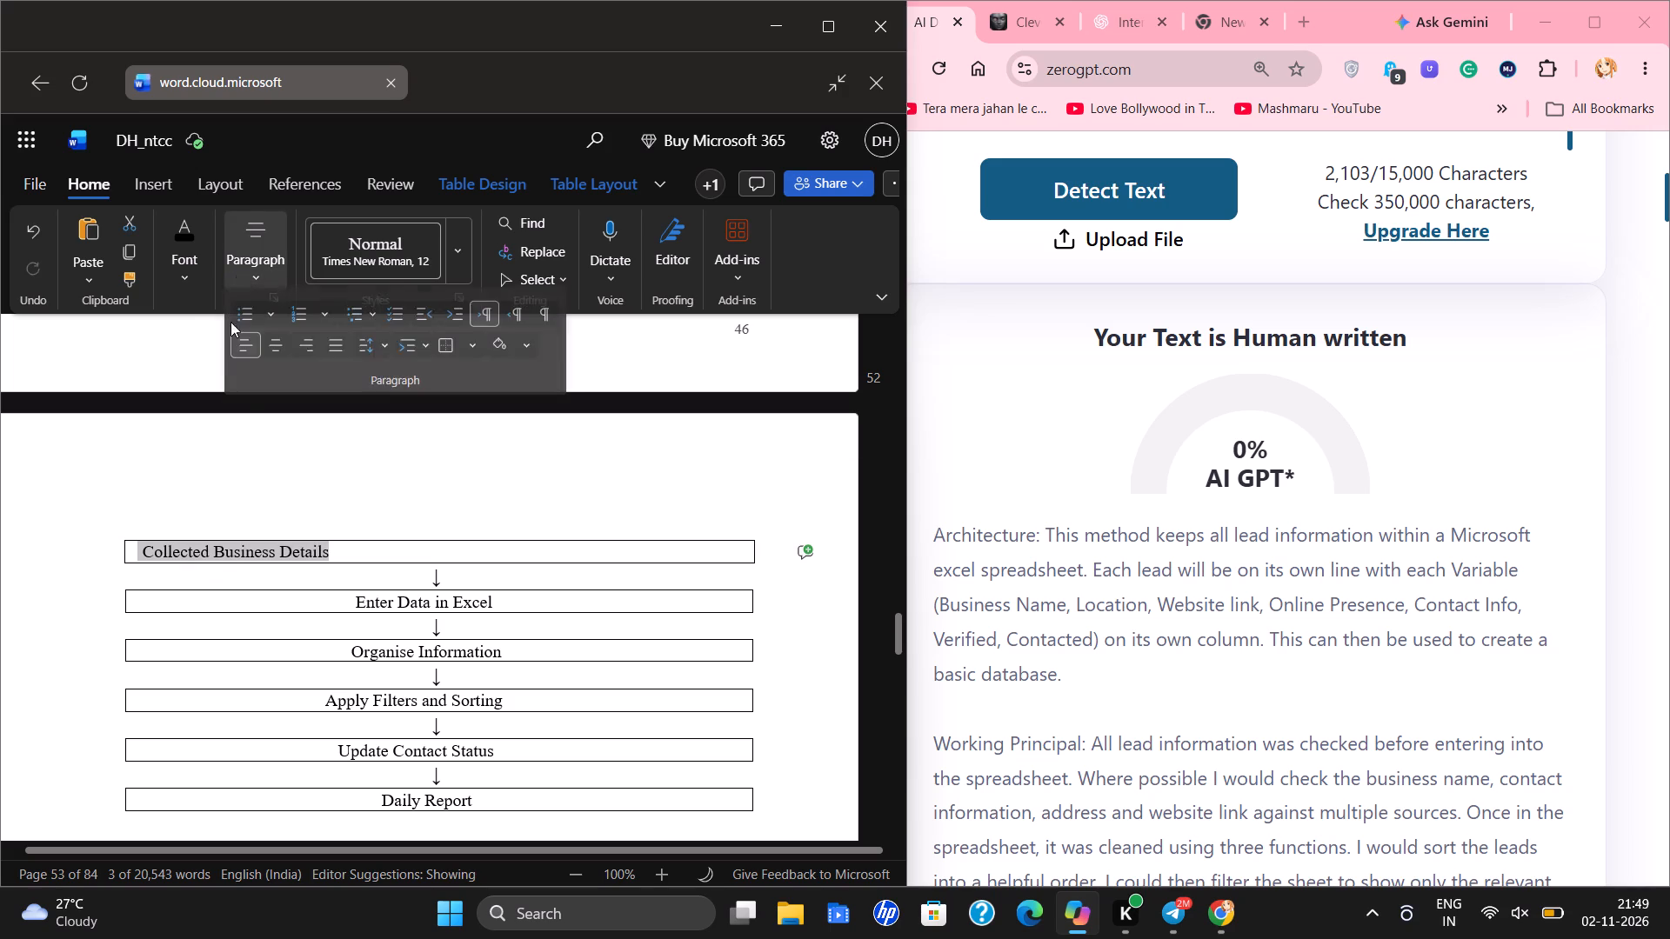
pyautogui.click(274, 354)
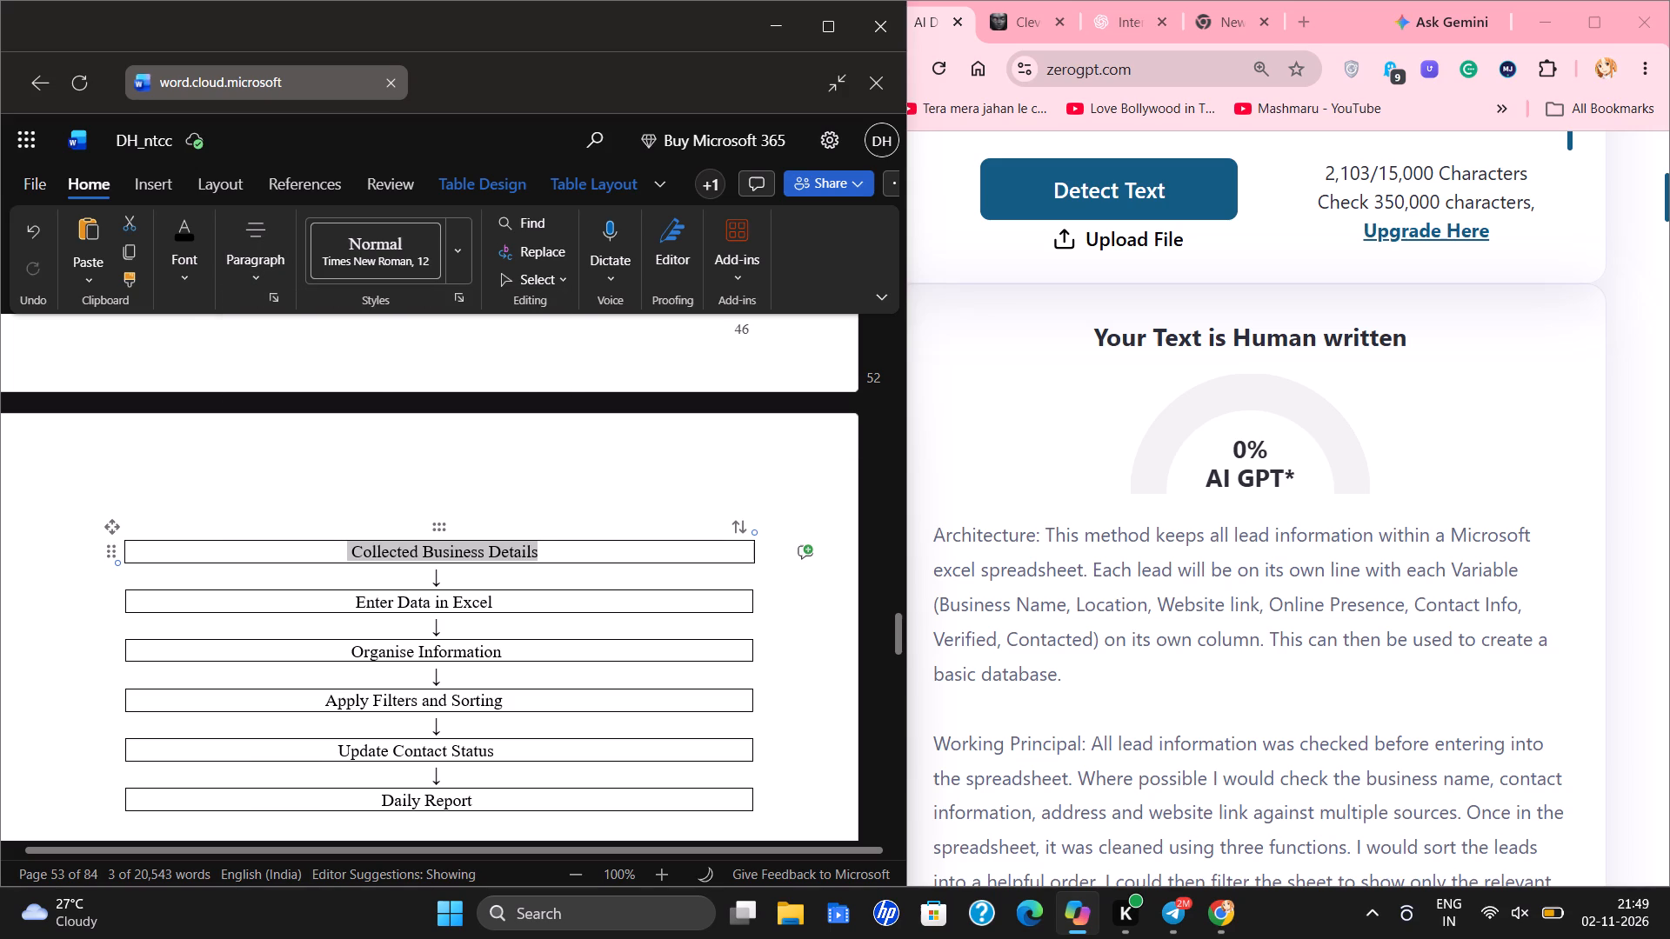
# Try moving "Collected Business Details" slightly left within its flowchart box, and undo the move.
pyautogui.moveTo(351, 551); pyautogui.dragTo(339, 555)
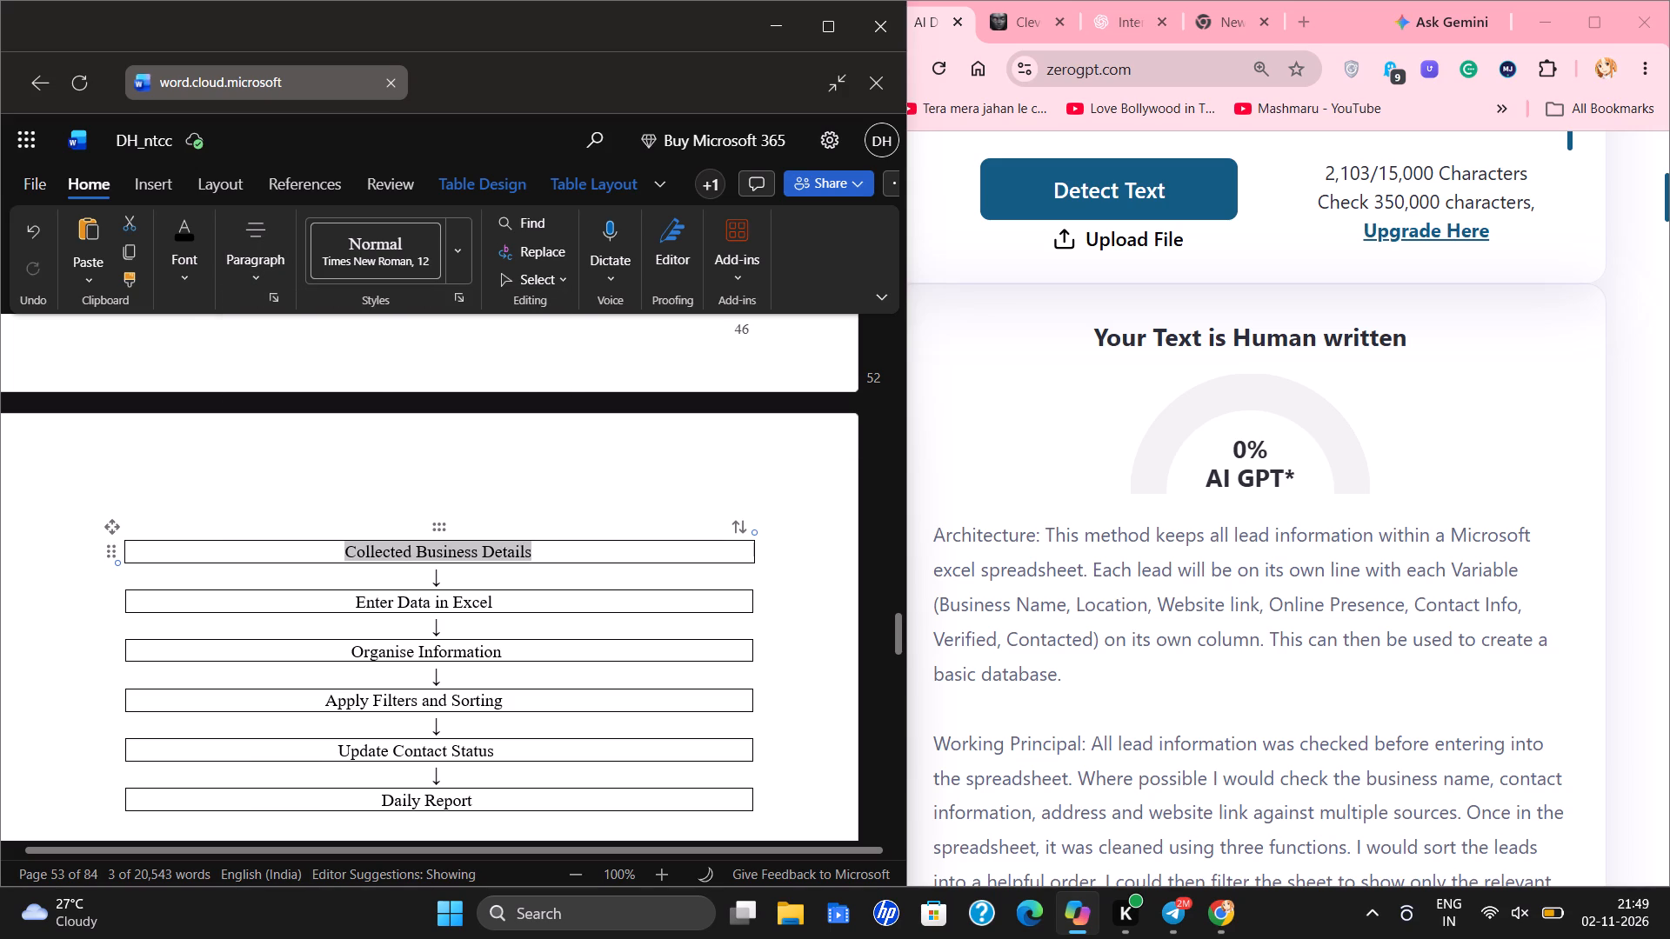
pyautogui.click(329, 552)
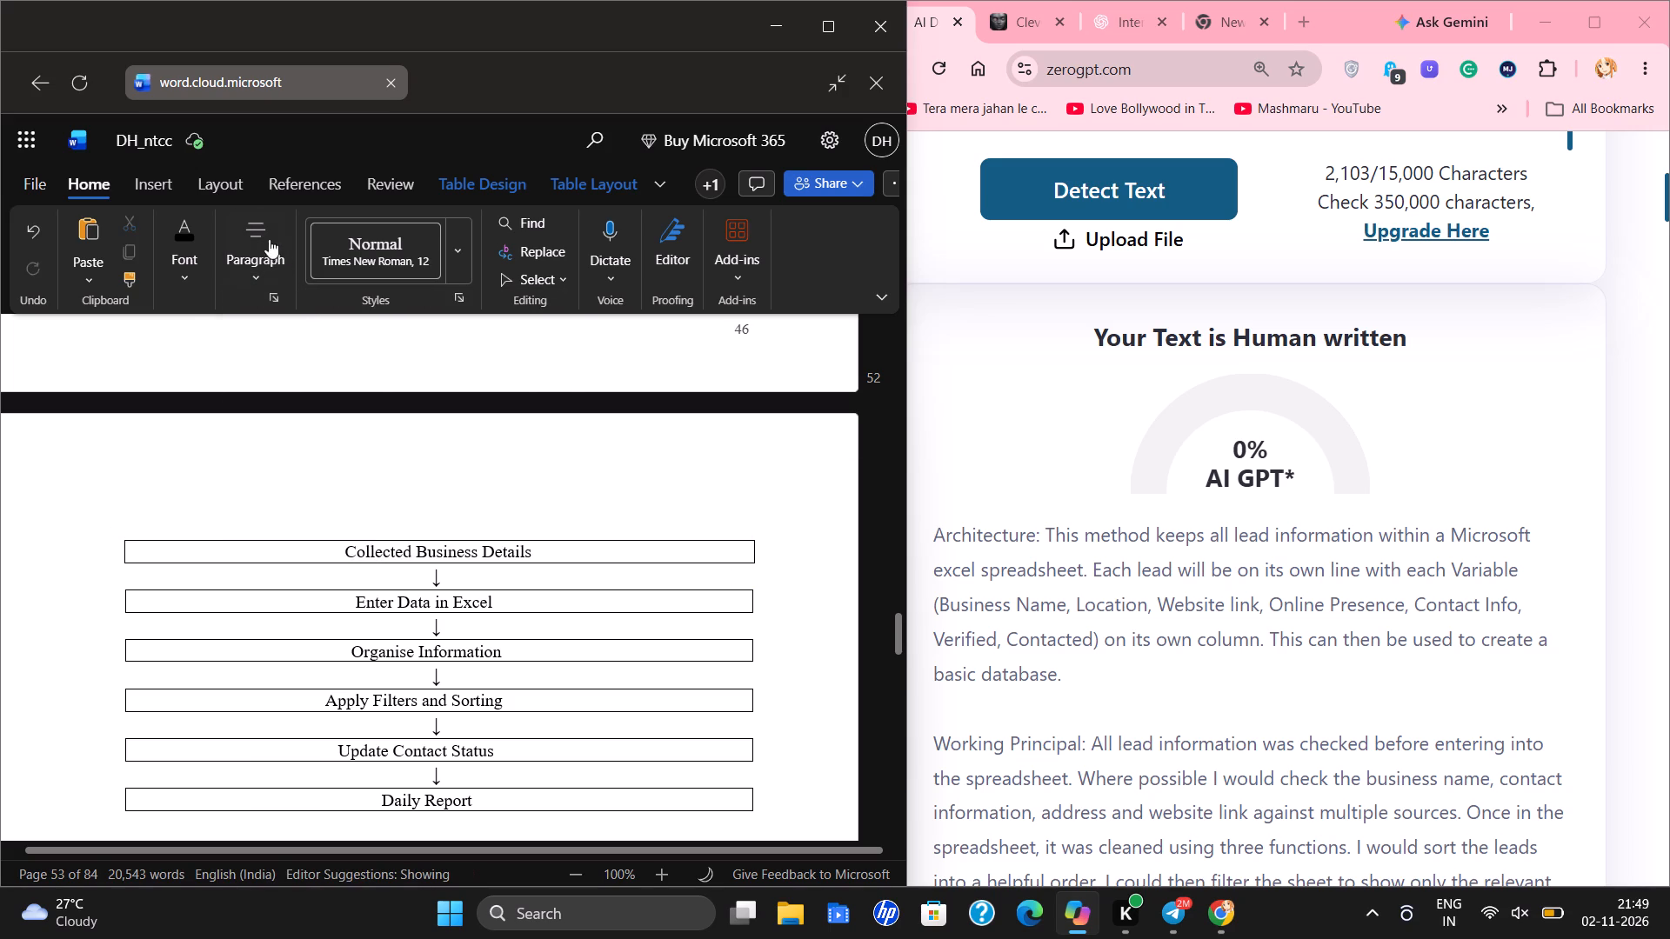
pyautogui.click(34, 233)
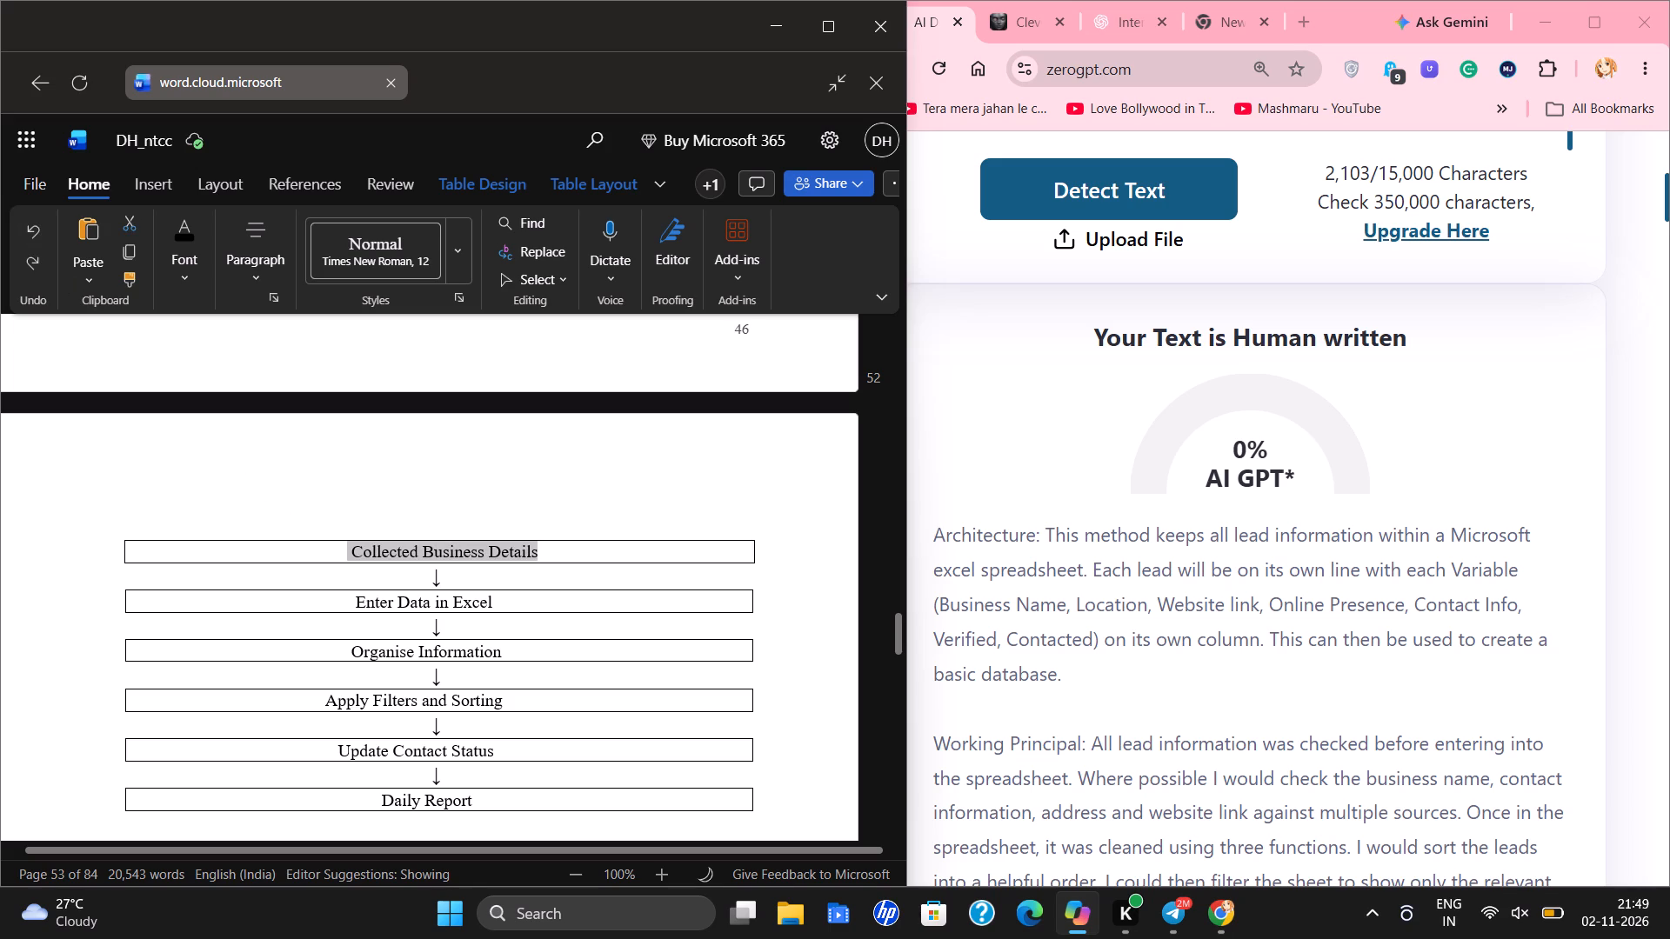
# Delete the leading space before "Collected Business Details" in the first box of the section 3.3.3 flowchart.
pyautogui.click(357, 552)
pyautogui.moveTo(352, 552); pyautogui.dragTo(305, 559)
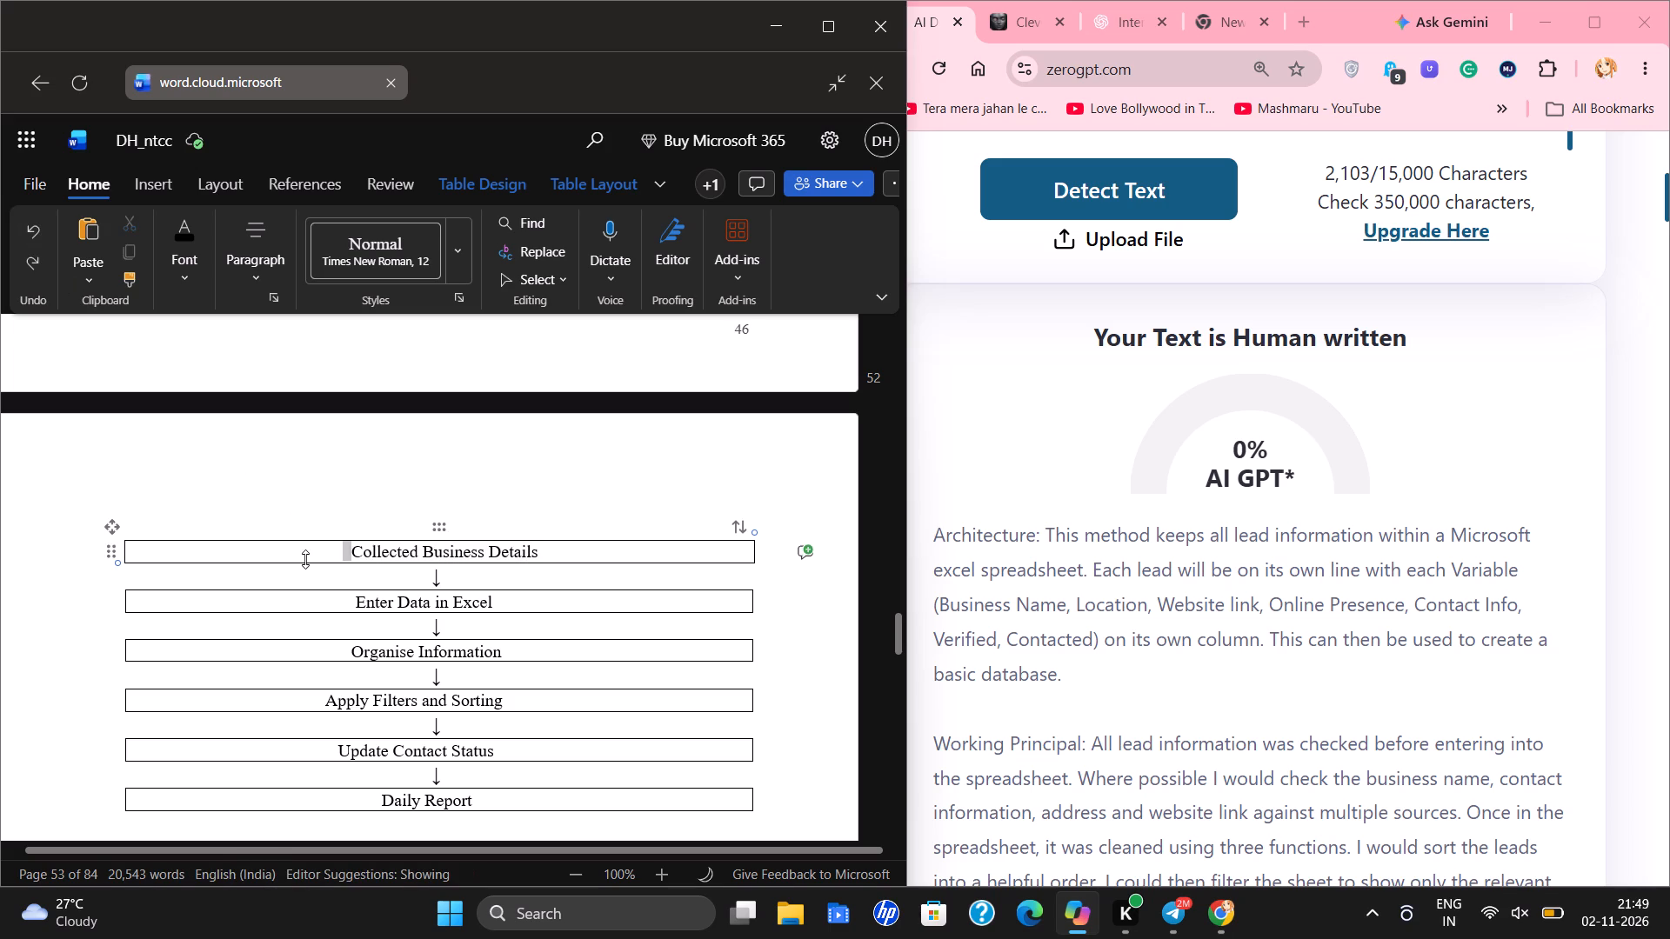
pyautogui.moveTo(305, 559); pyautogui.dragTo(304, 559)
pyautogui.press('BackSpace')
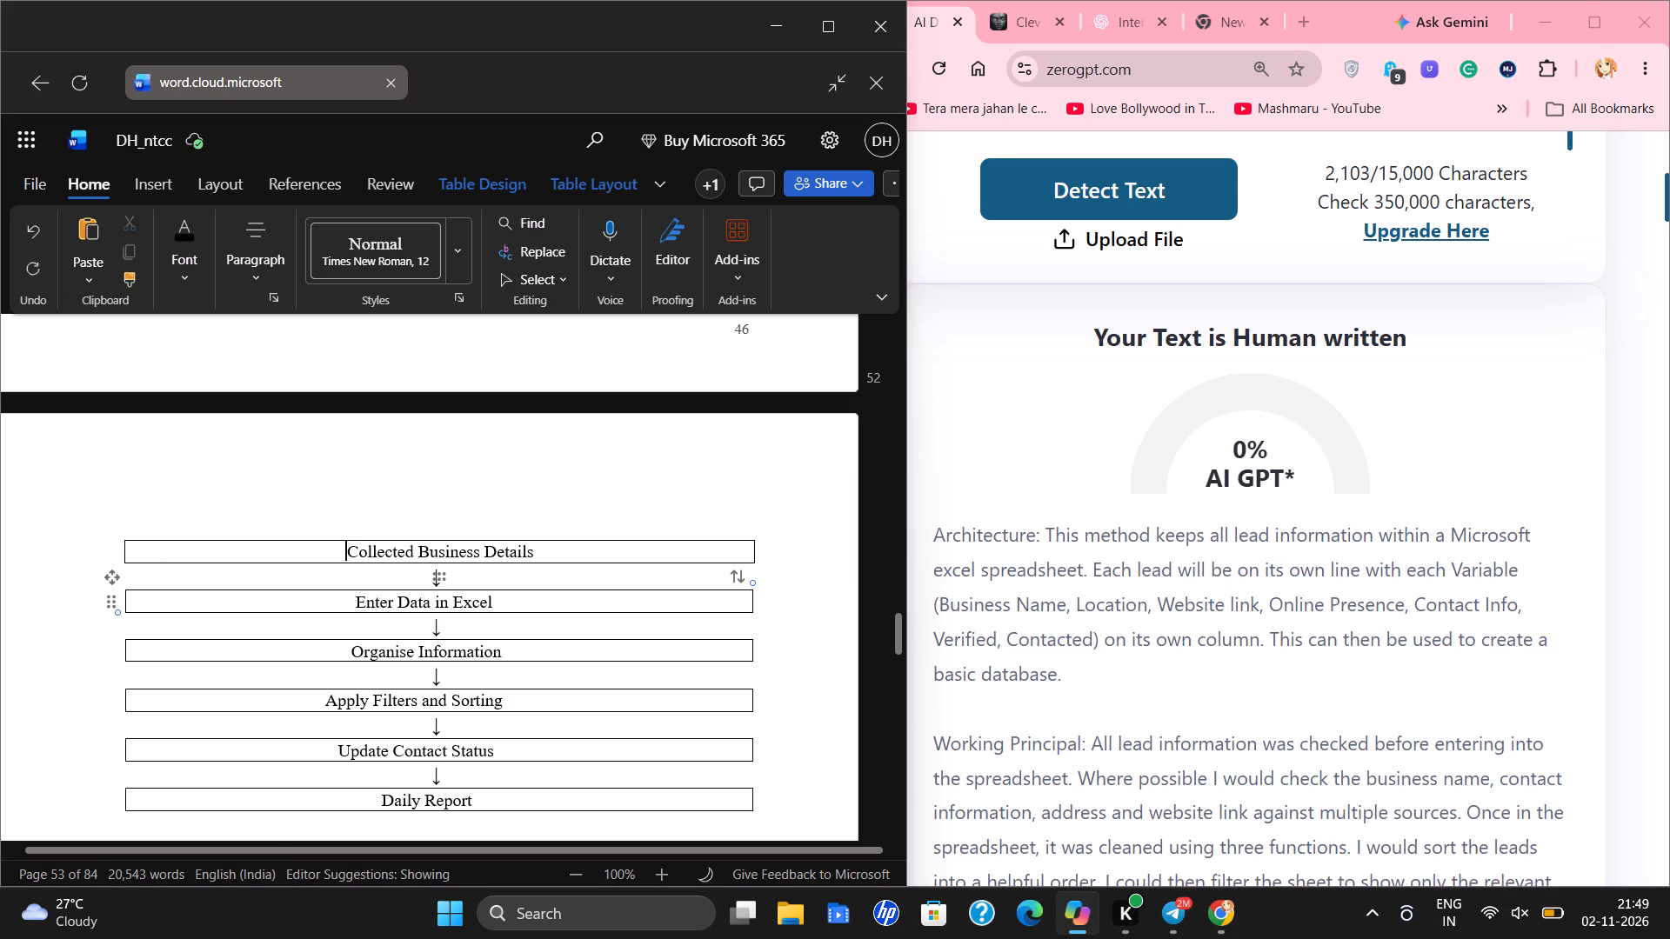
# Centre-align the "Enter Data in Excel" text within its box in the section 3.3.3 flowchart.
pyautogui.moveTo(354, 600); pyautogui.dragTo(515, 597)
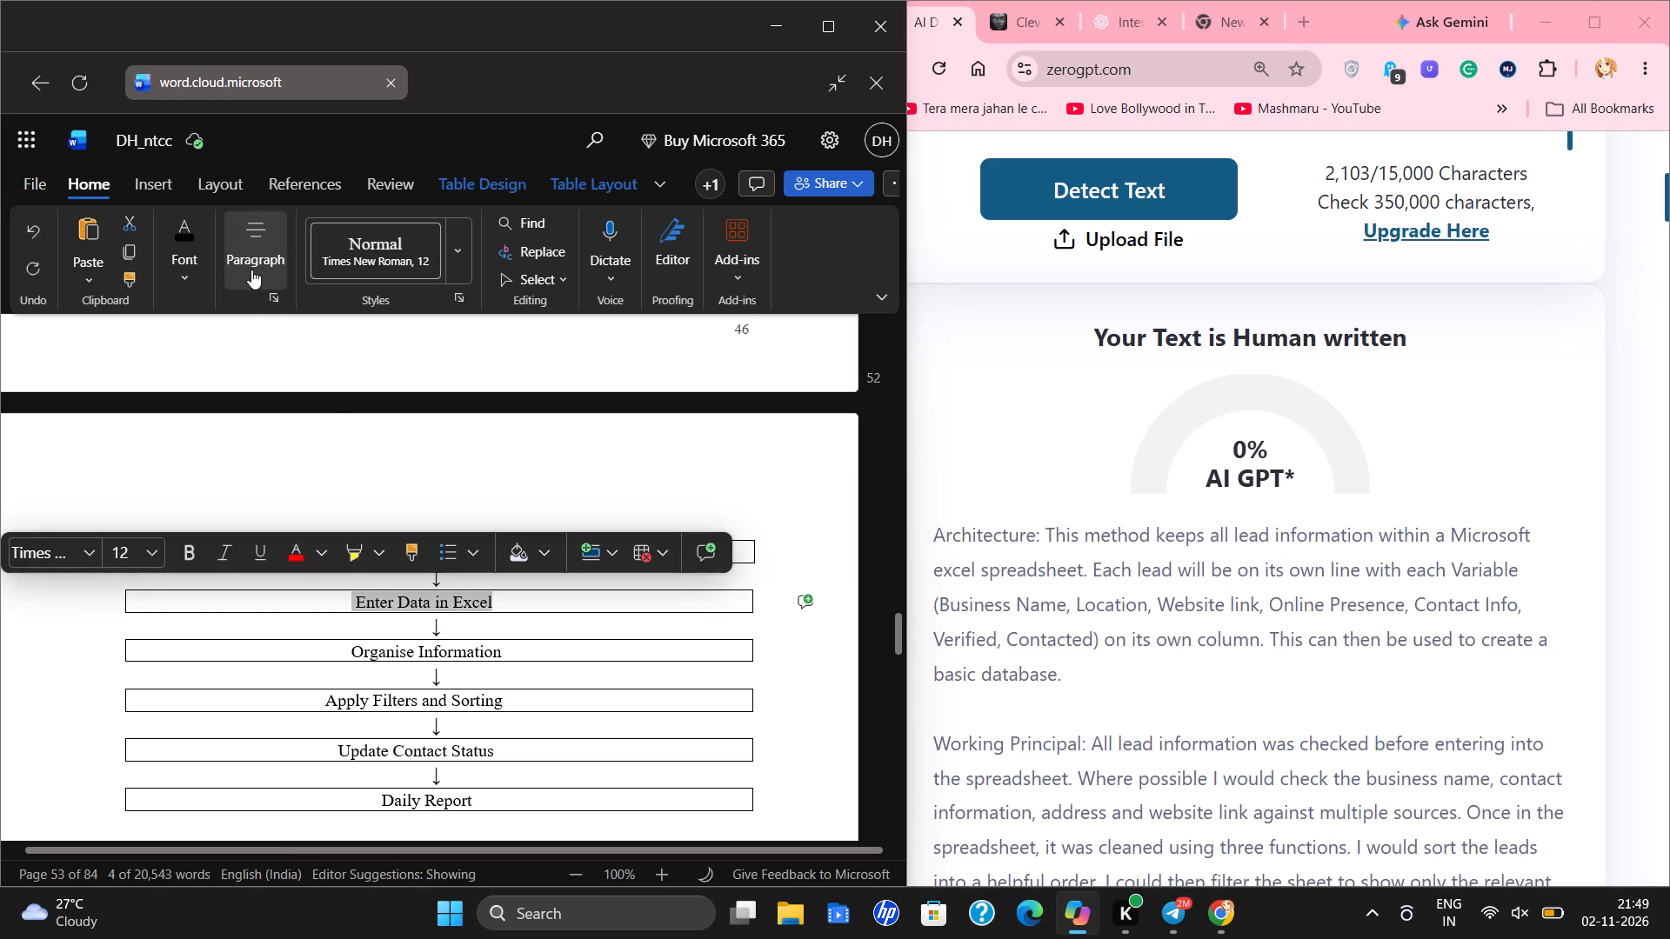
pyautogui.click(251, 270)
pyautogui.click(280, 339)
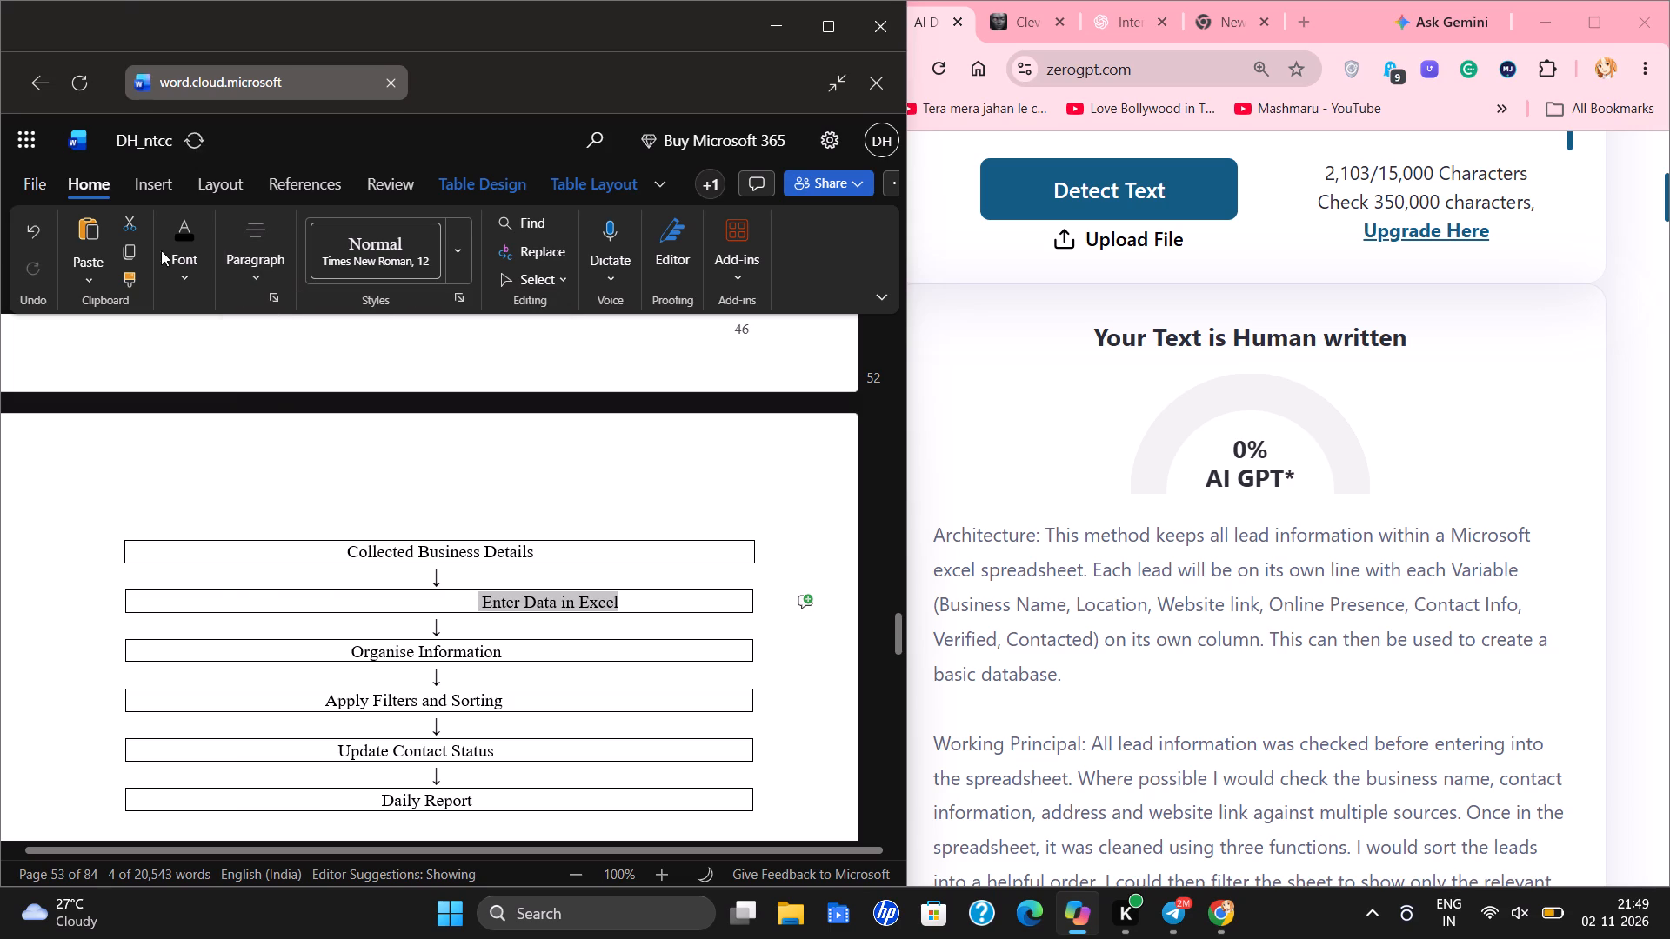
# Centre-align the "Organise Information" text within its box in the section 3.3.3 flowchart.
pyautogui.click(338, 648)
pyautogui.moveTo(338, 650); pyautogui.dragTo(532, 662)
pyautogui.click(531, 654)
pyautogui.moveTo(531, 654); pyautogui.dragTo(506, 649)
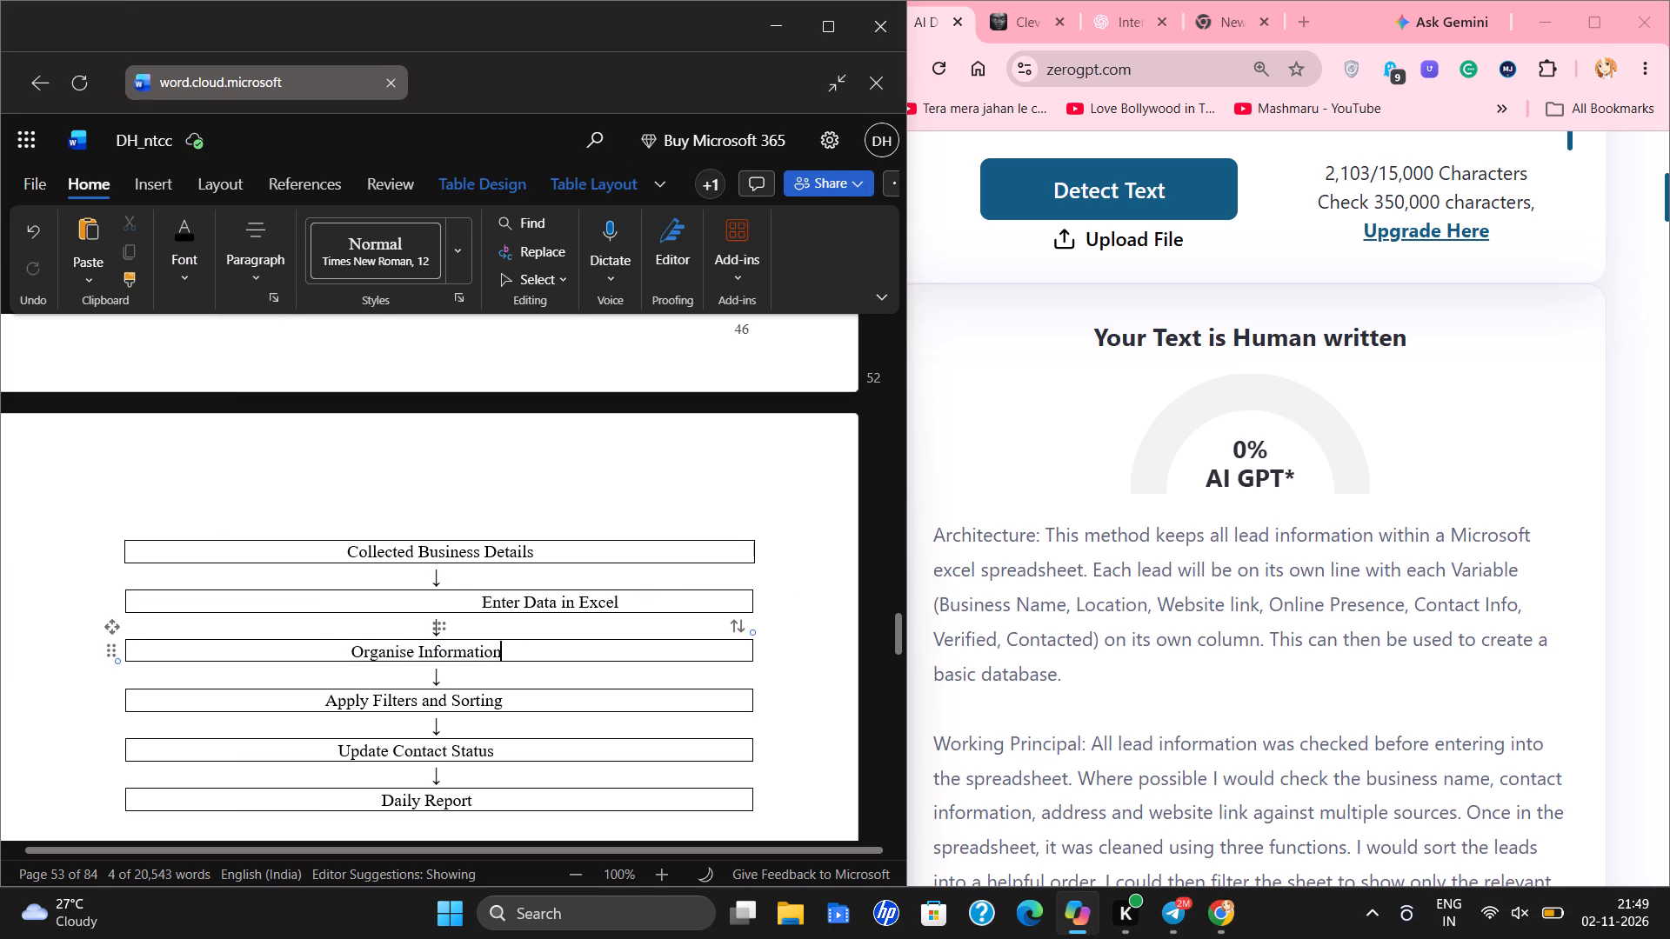
pyautogui.moveTo(506, 649); pyautogui.dragTo(313, 629)
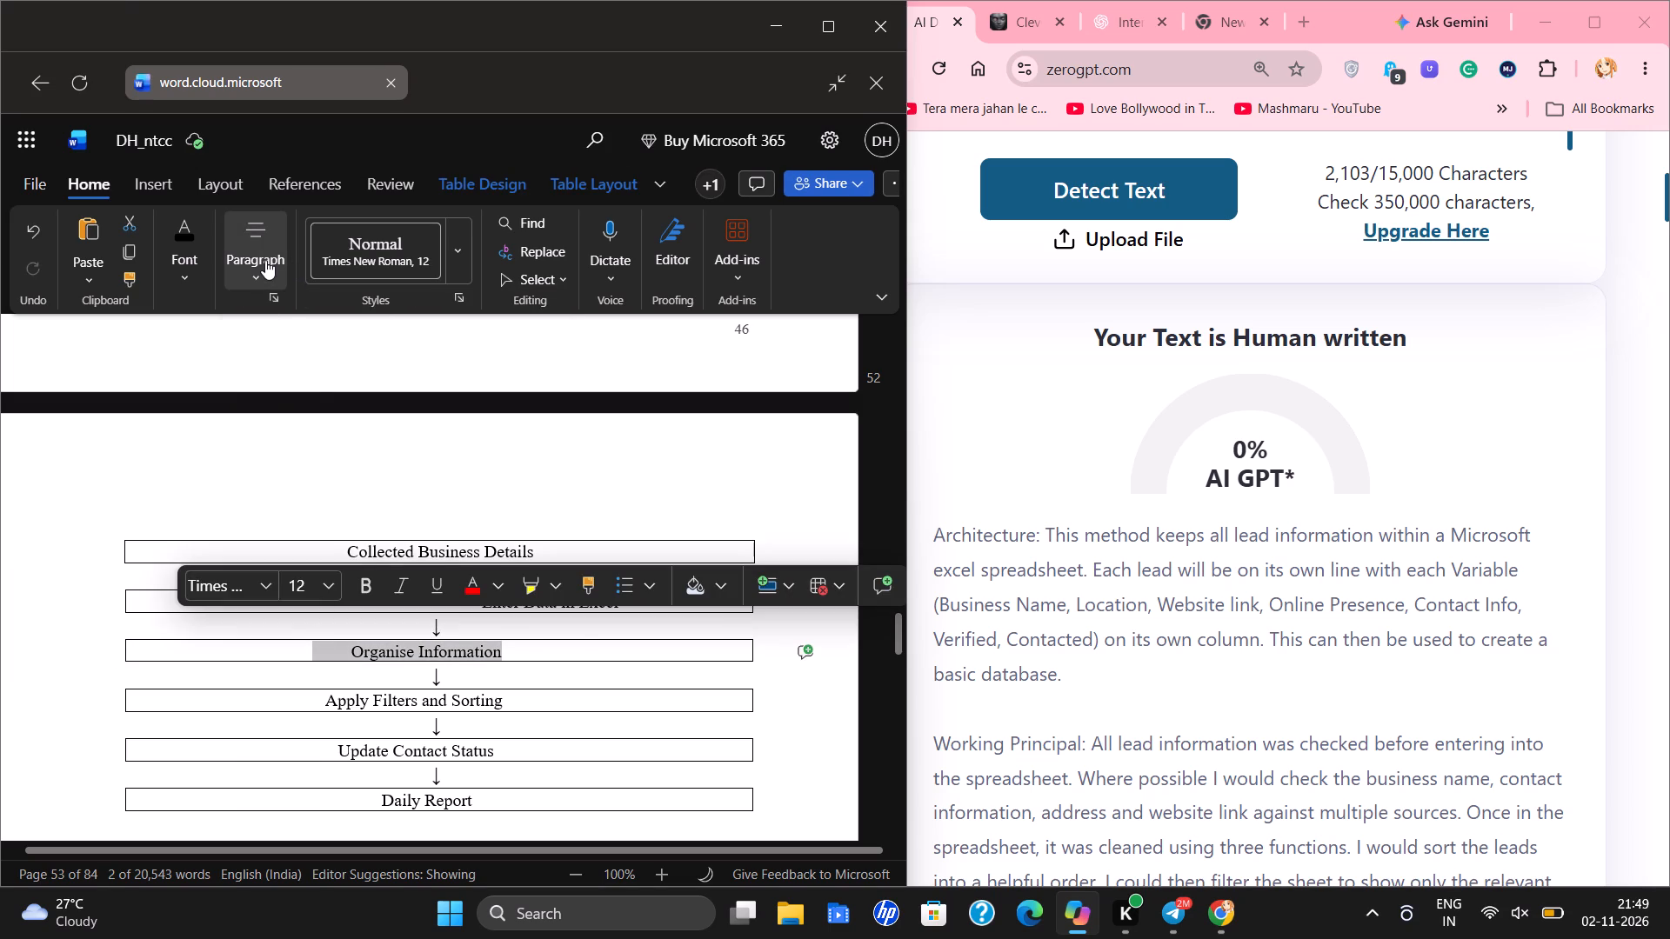
pyautogui.click(265, 260)
pyautogui.click(283, 346)
# Centre-align the "Apply Filters and Sorting" text within its flowchart box, undoing any accidental change to the table rows.
pyautogui.scroll(-3, 309, 376)
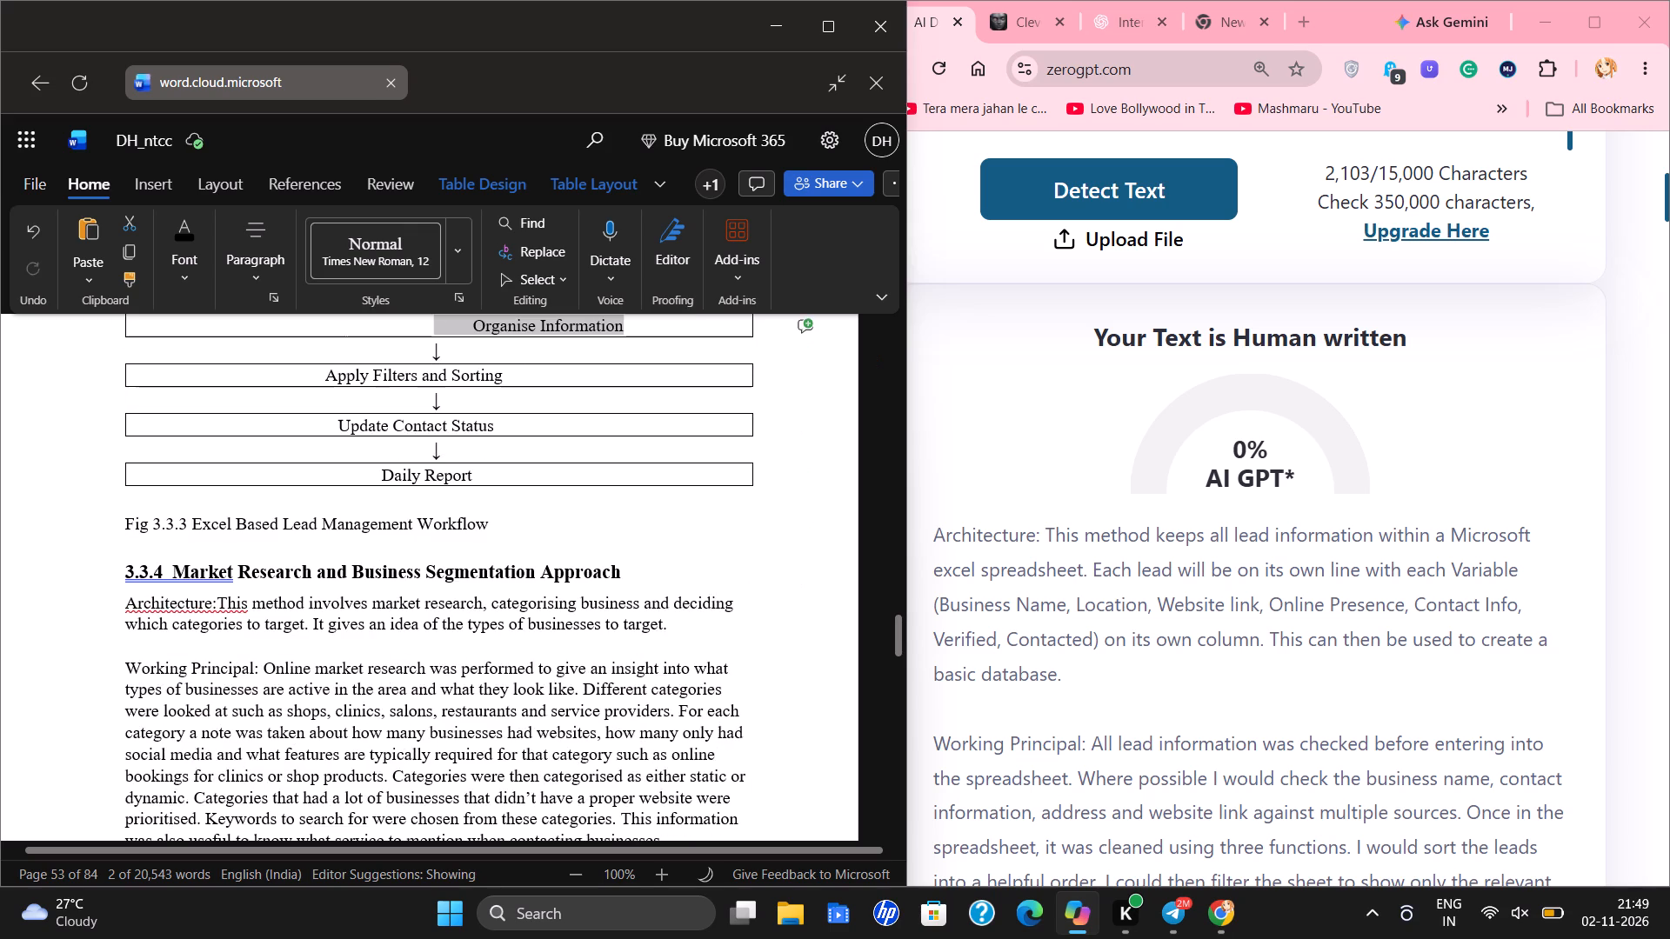
pyautogui.click(317, 383)
pyautogui.moveTo(317, 383); pyautogui.dragTo(490, 383)
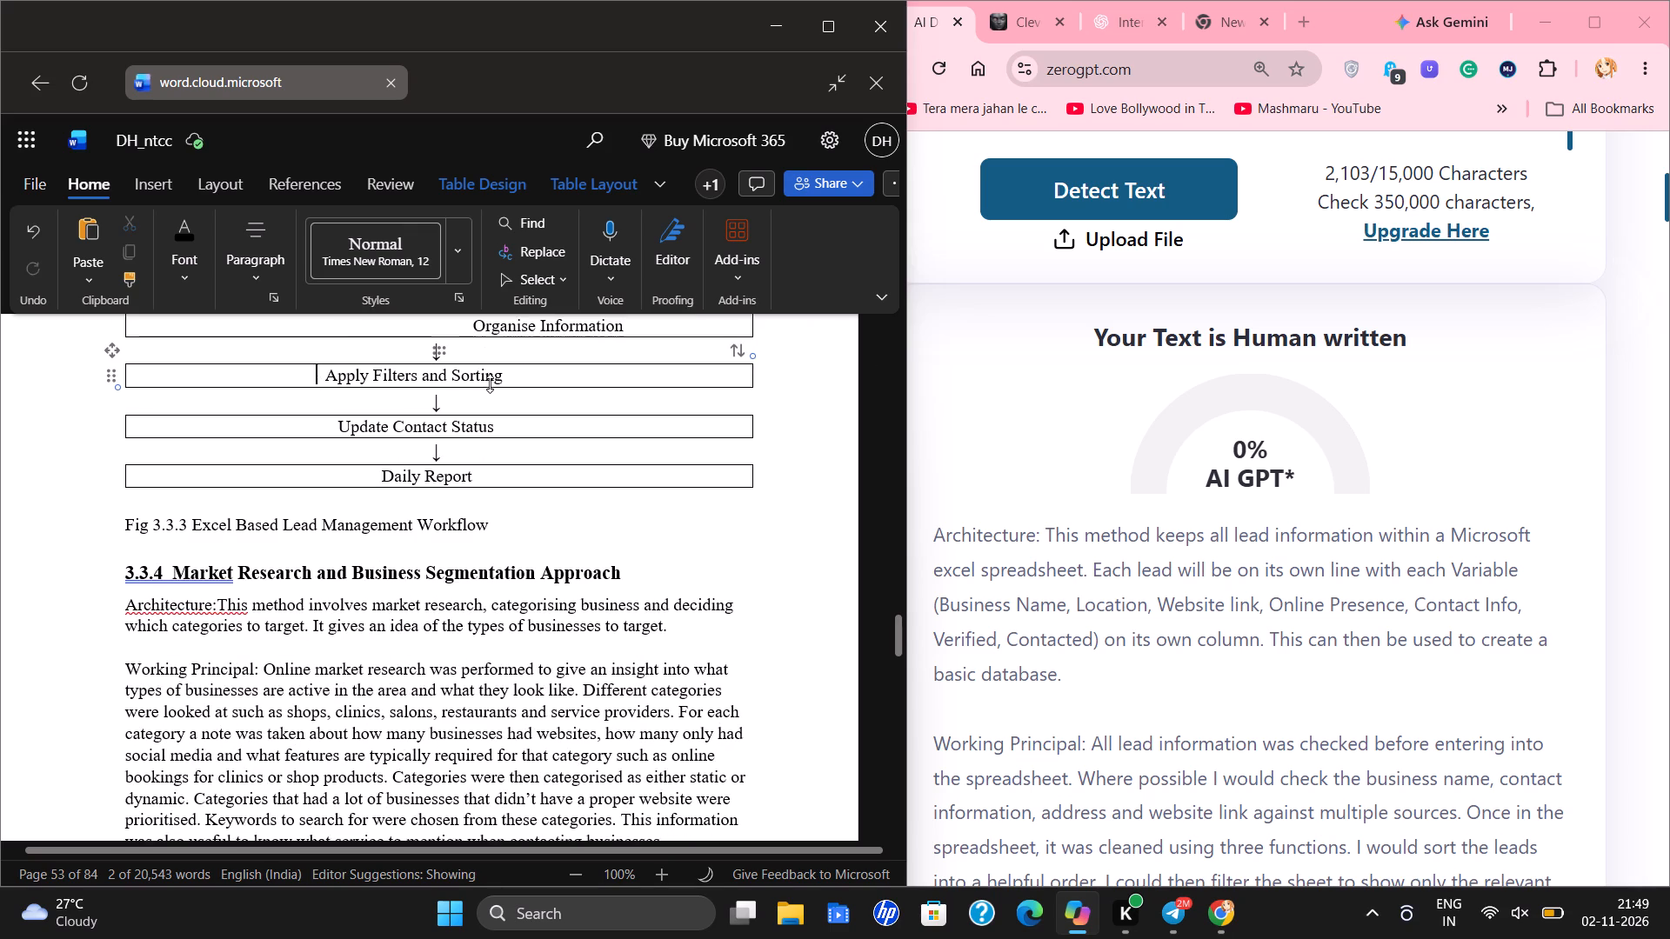
pyautogui.moveTo(490, 383); pyautogui.dragTo(491, 385)
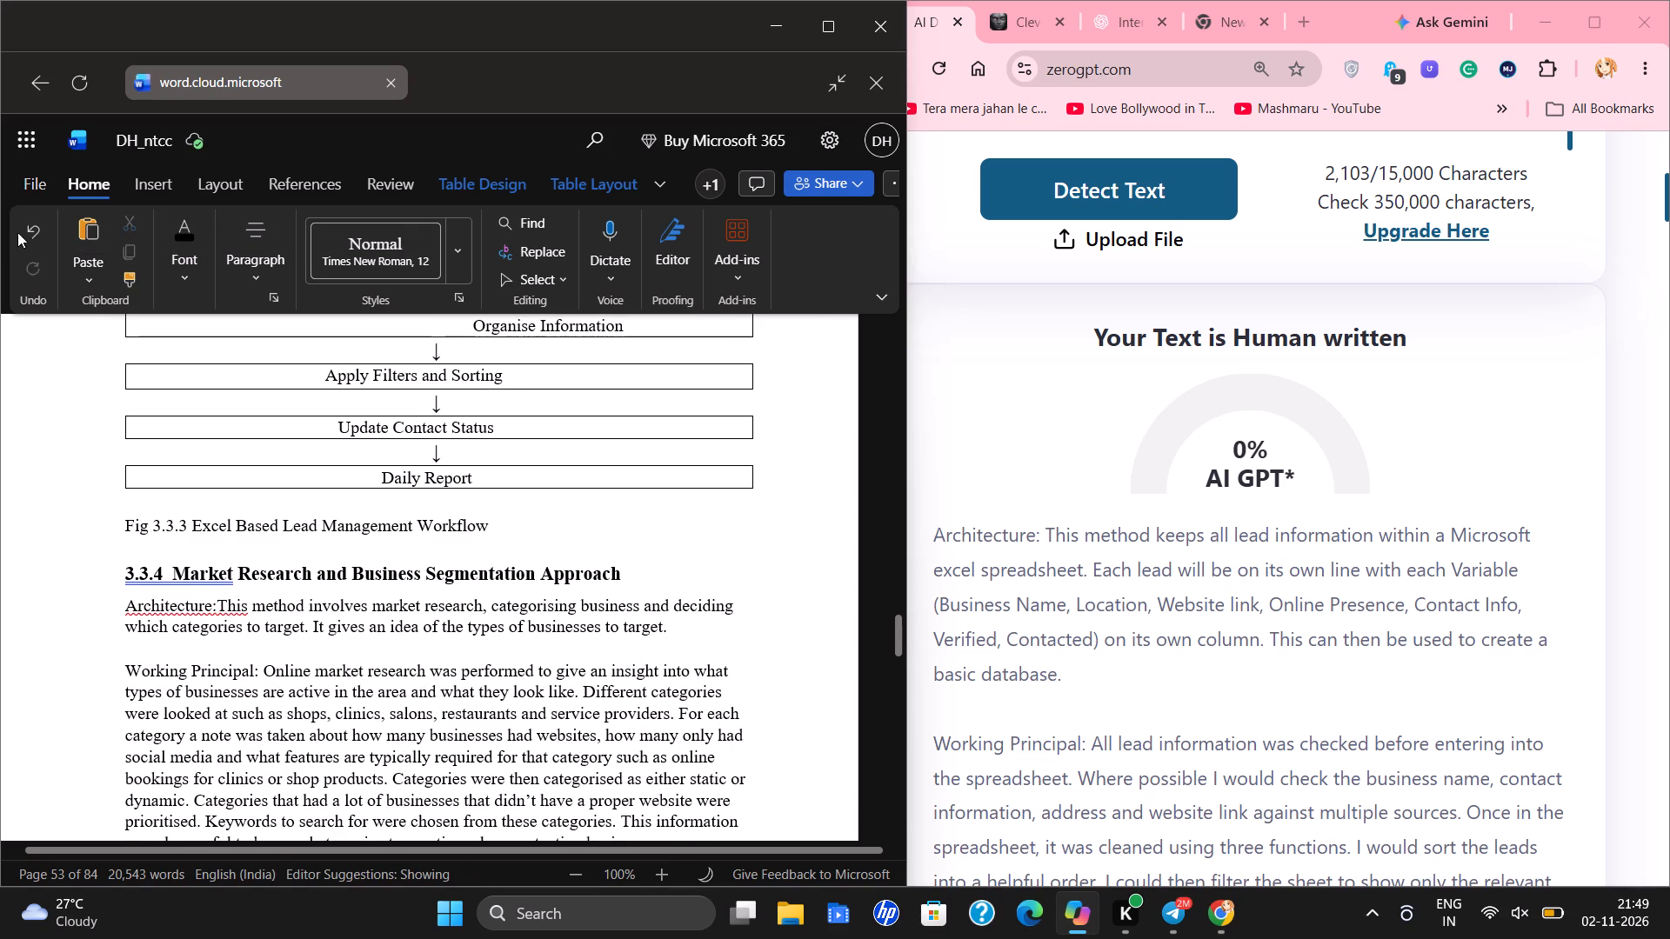
pyautogui.click(23, 229)
pyautogui.moveTo(517, 376); pyautogui.dragTo(516, 376)
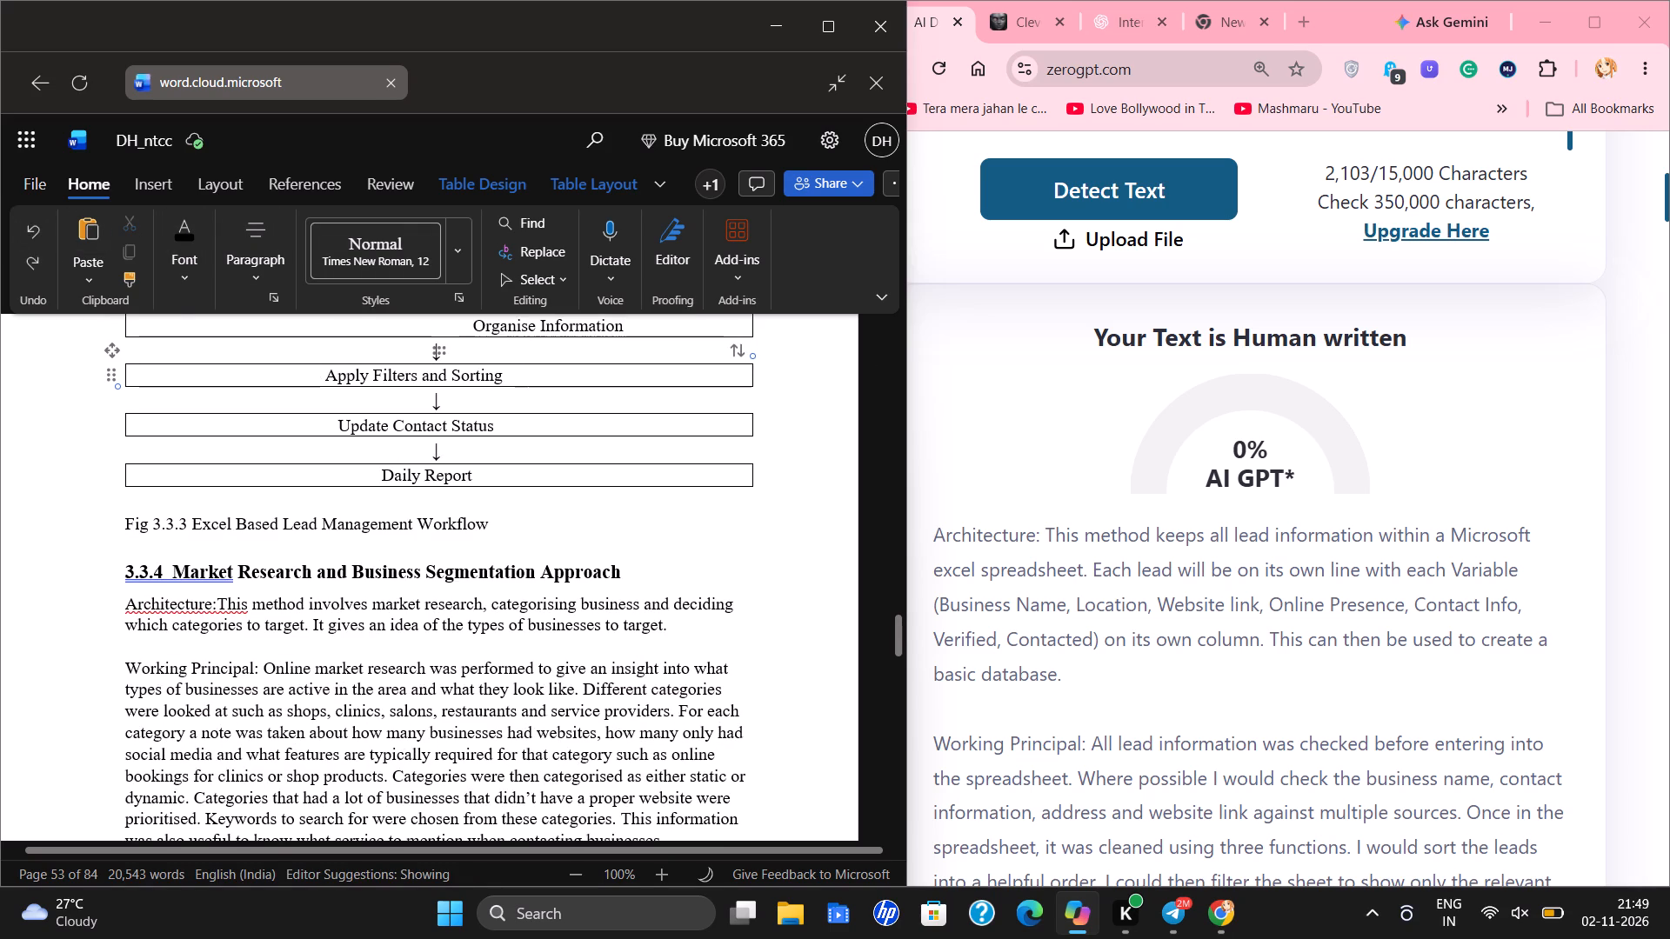
pyautogui.moveTo(516, 376); pyautogui.dragTo(329, 386)
pyautogui.click(250, 243)
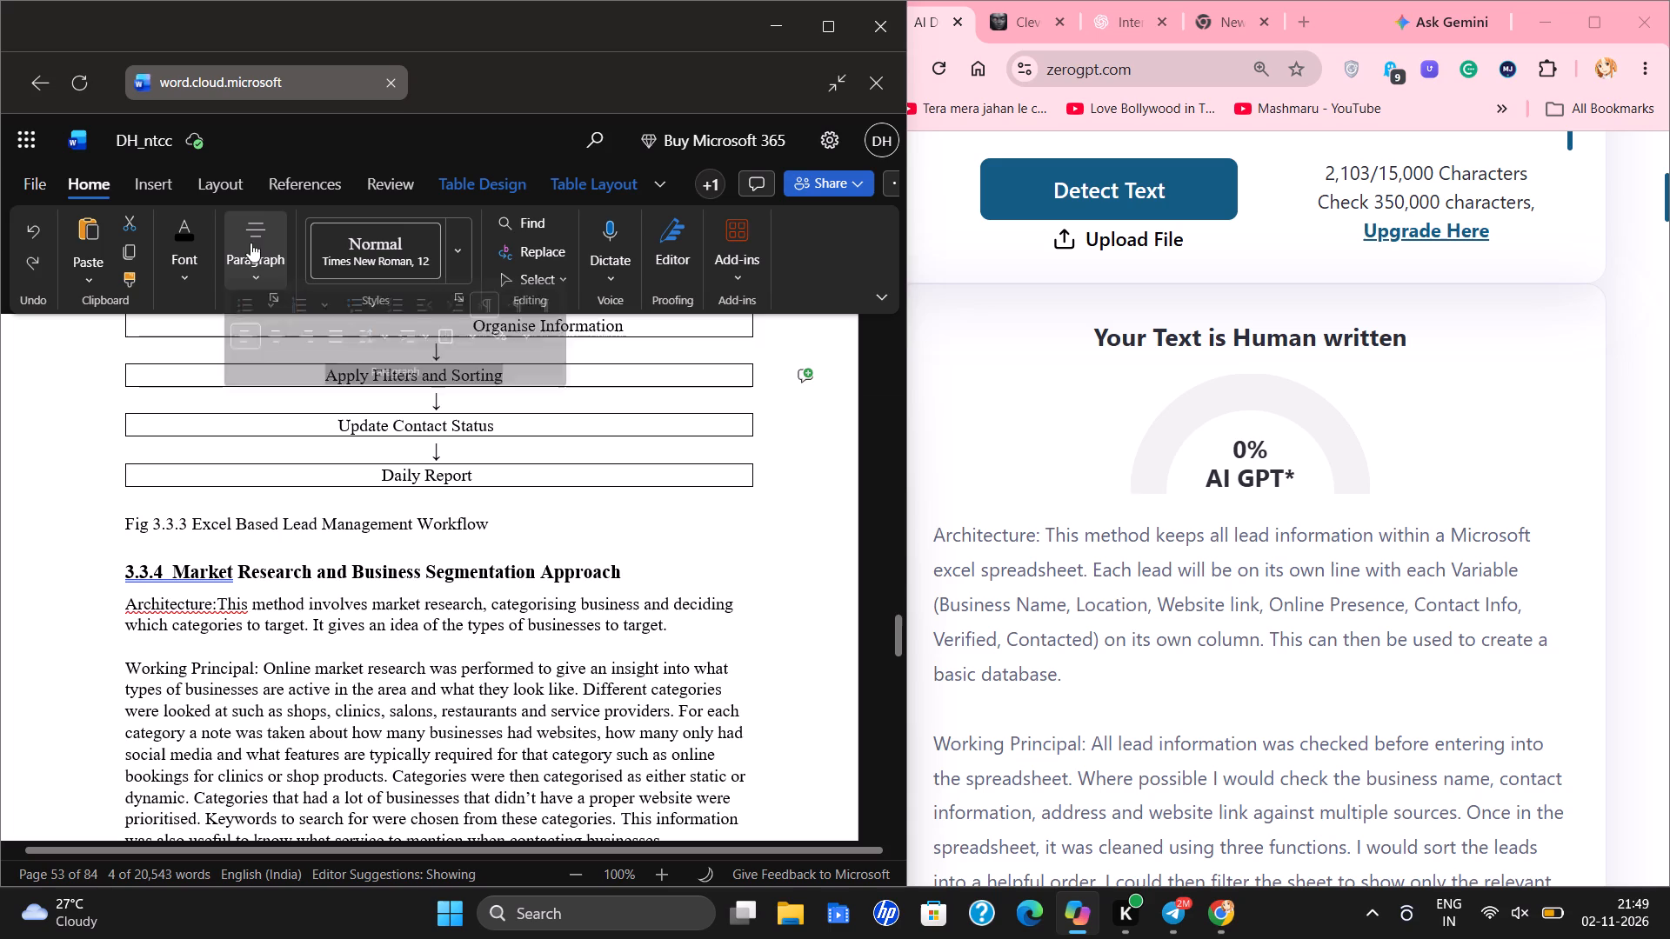
pyautogui.click(278, 341)
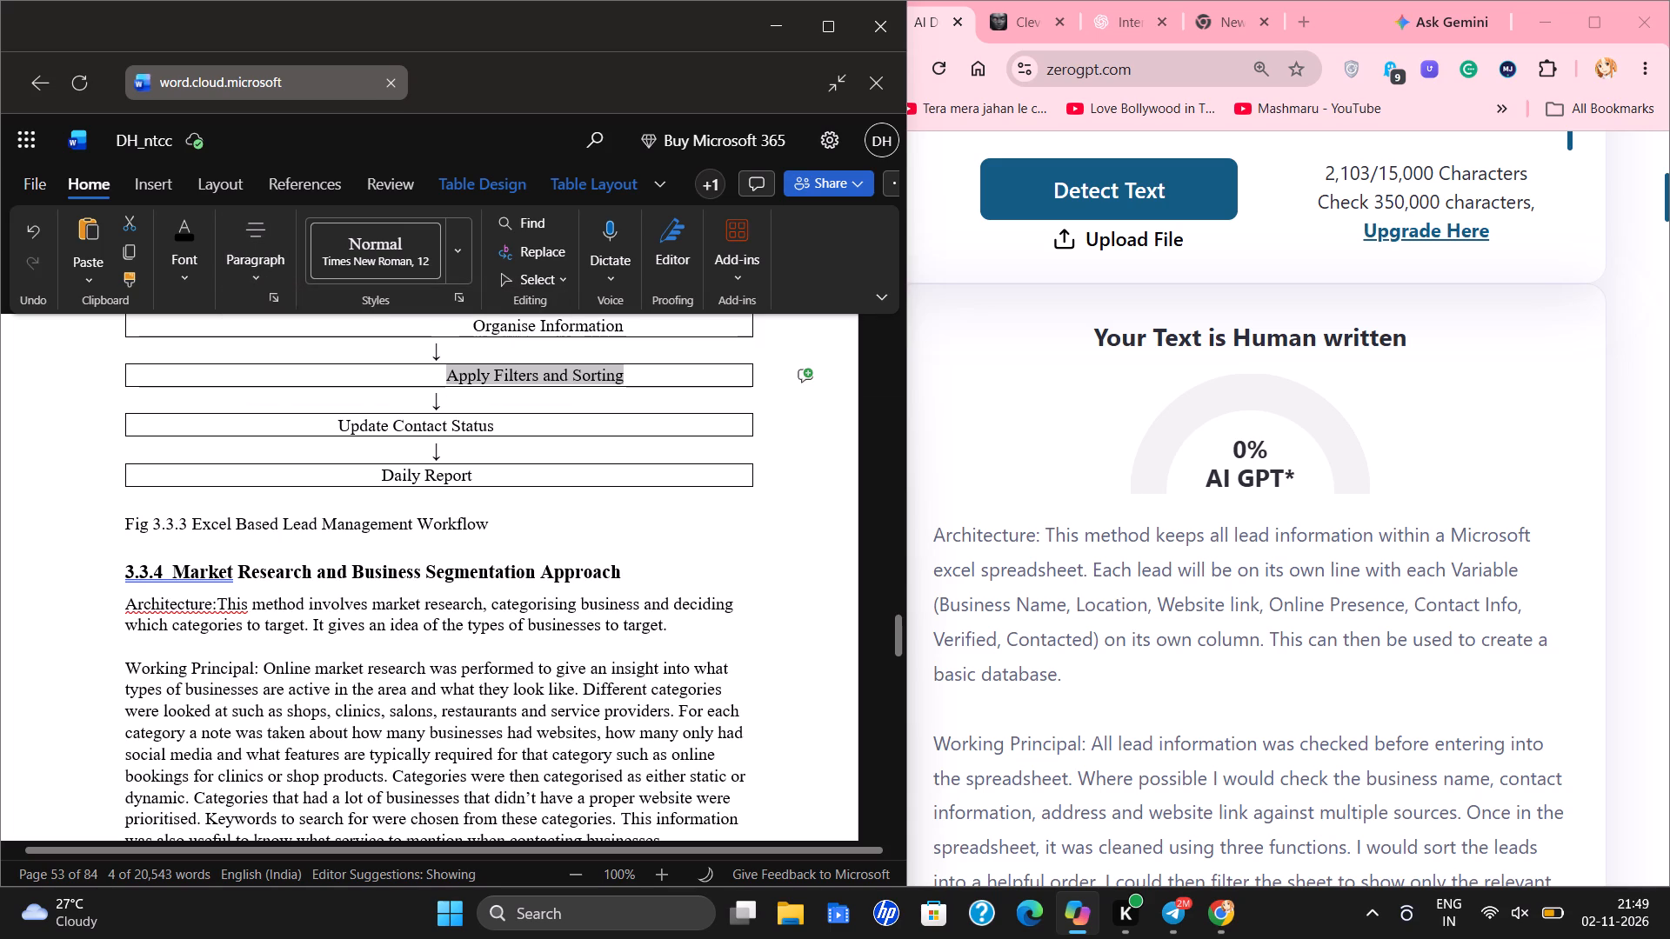
# Centre-align the "Update Contact Status" text within its box in the section 3.3.3 flowchart.
pyautogui.moveTo(326, 430); pyautogui.dragTo(446, 442)
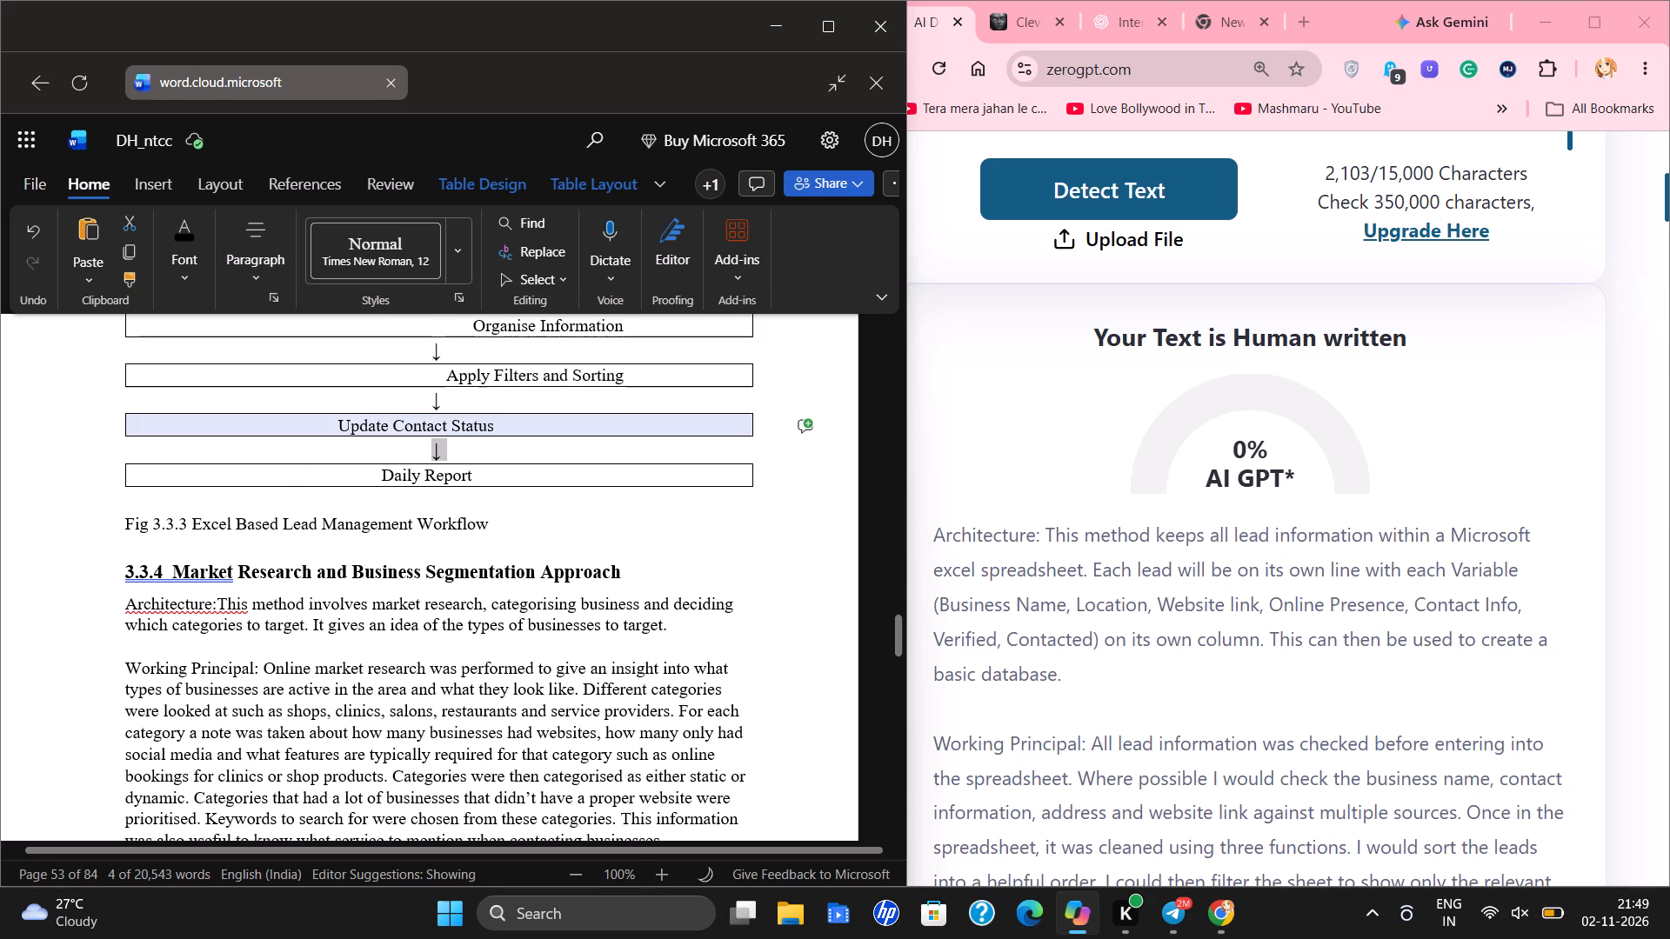
pyautogui.moveTo(446, 442); pyautogui.dragTo(475, 442)
pyautogui.click(513, 439)
pyautogui.moveTo(507, 430); pyautogui.dragTo(337, 436)
pyautogui.click(257, 239)
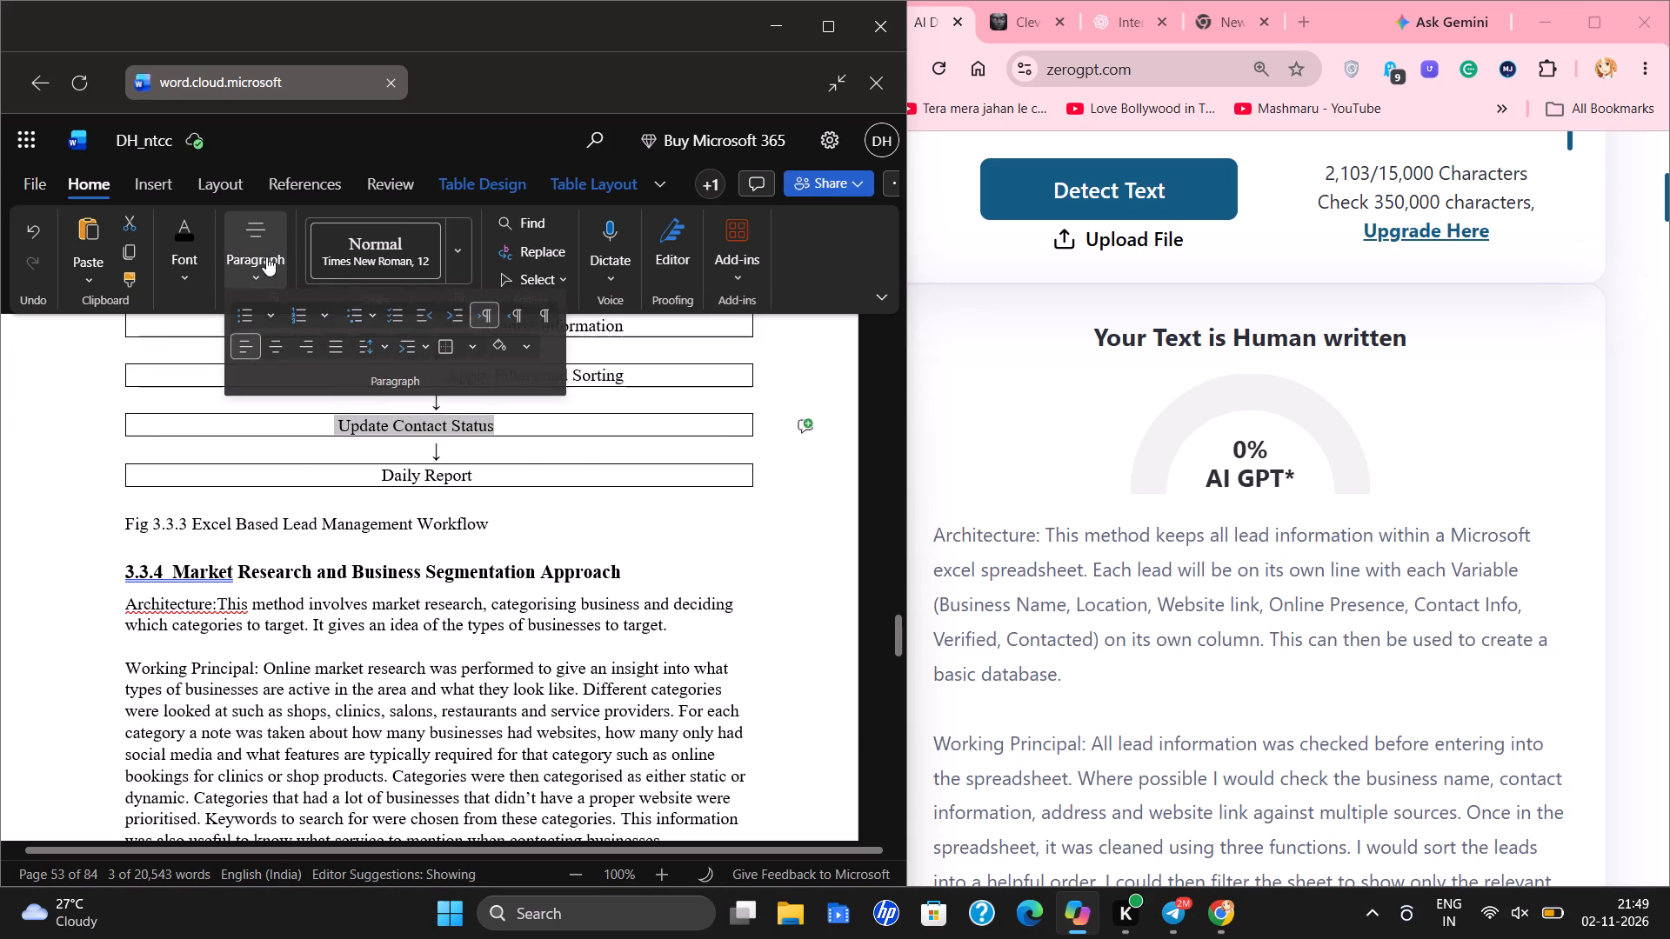
pyautogui.click(277, 351)
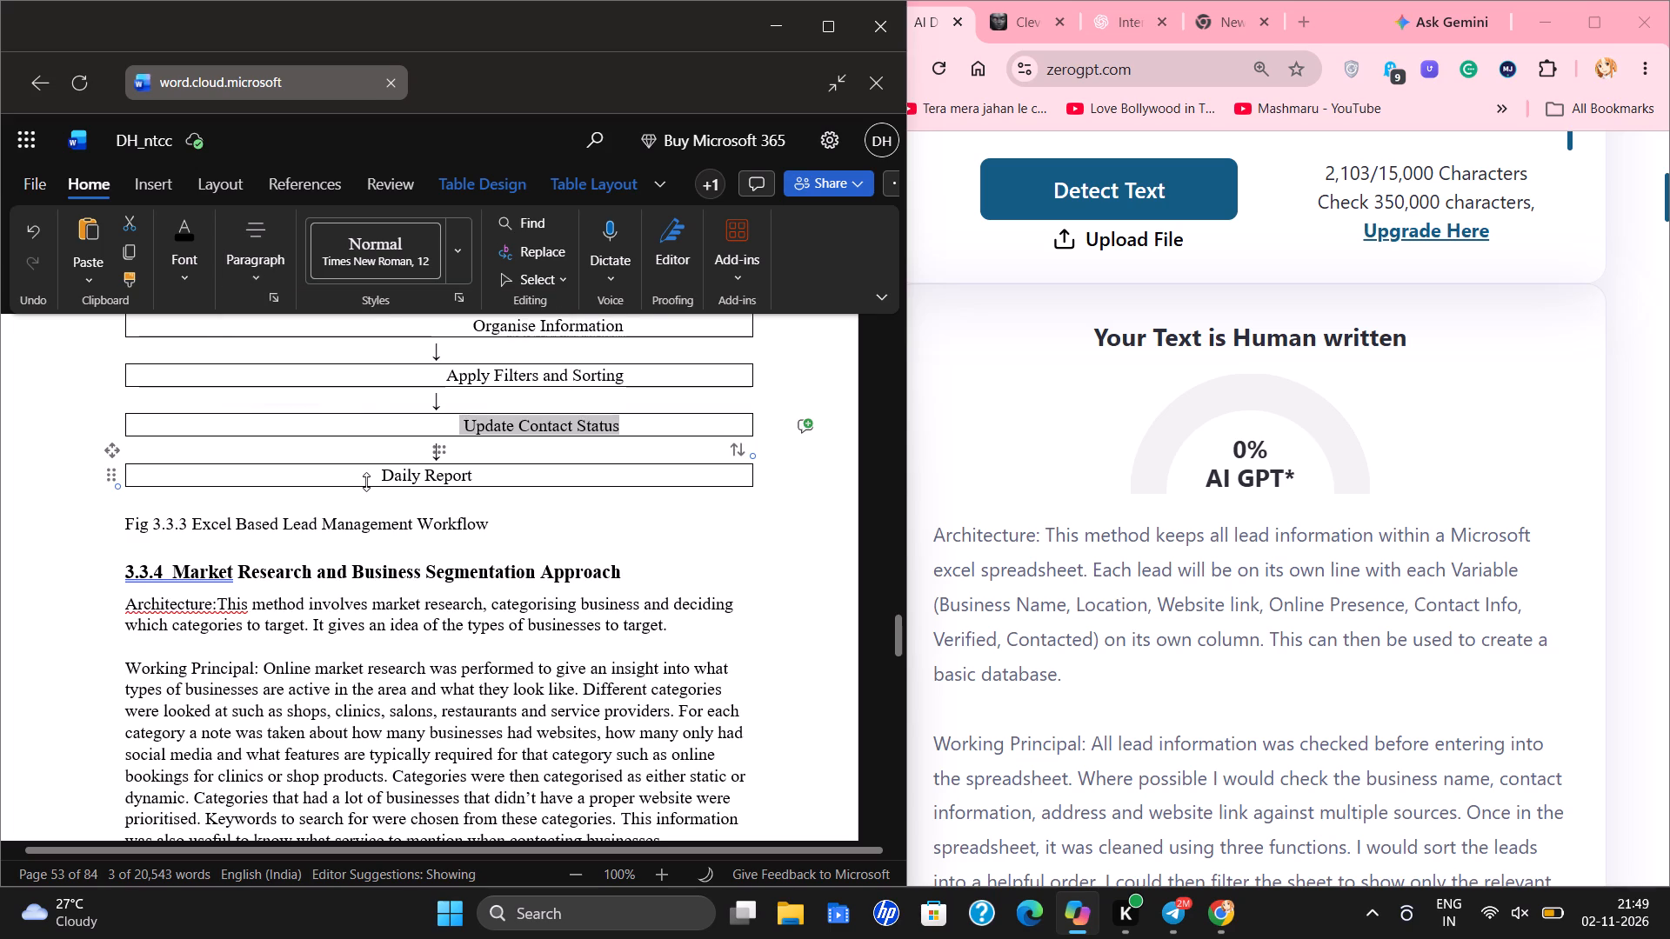
# Centre-align the "Daily Report" text within the last box of the section 3.3.3 flowchart.
pyautogui.moveTo(366, 482); pyautogui.dragTo(415, 480)
pyautogui.click(497, 476)
pyautogui.moveTo(497, 476); pyautogui.dragTo(471, 475)
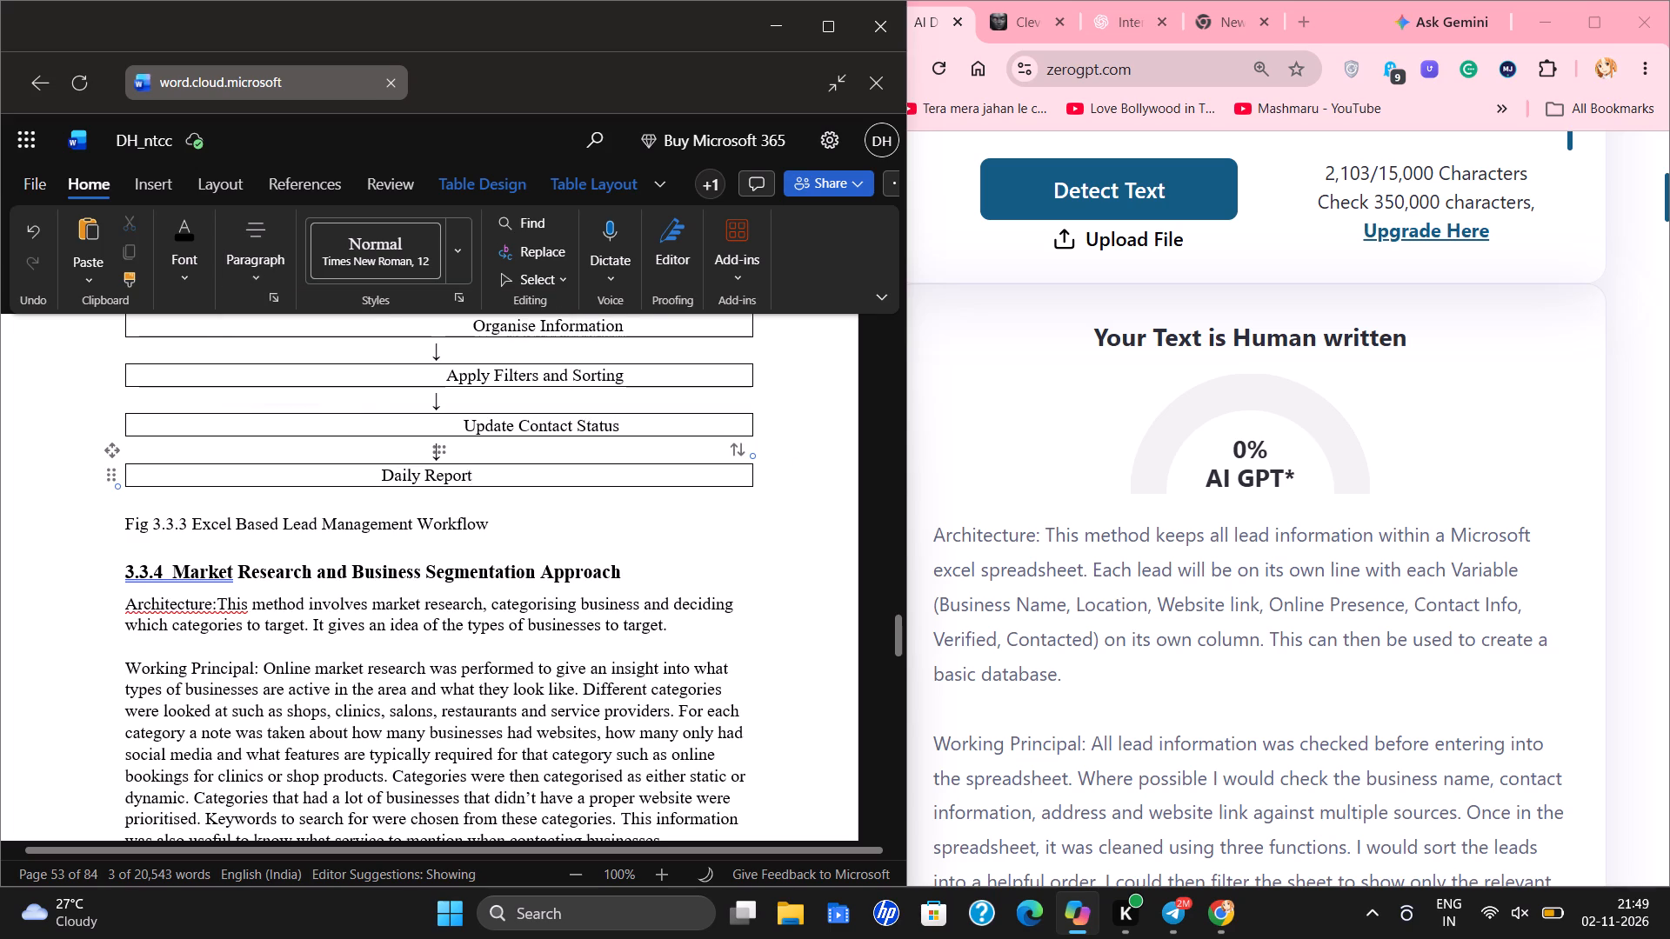
pyautogui.moveTo(471, 475); pyautogui.dragTo(378, 471)
pyautogui.click(265, 232)
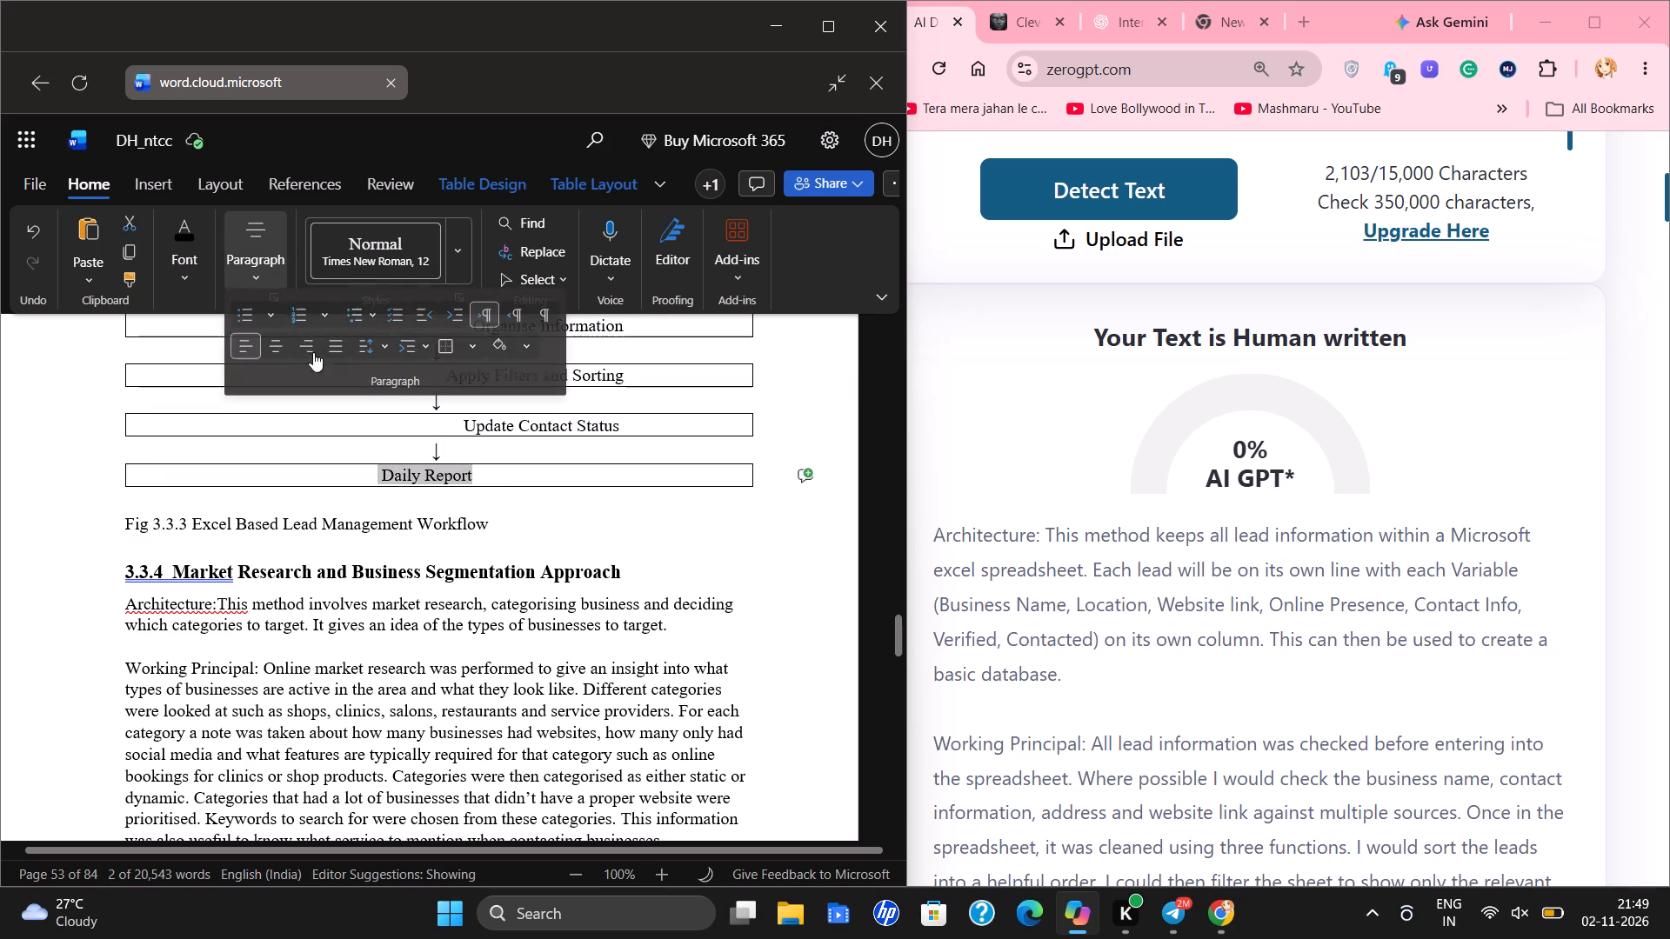
pyautogui.click(277, 352)
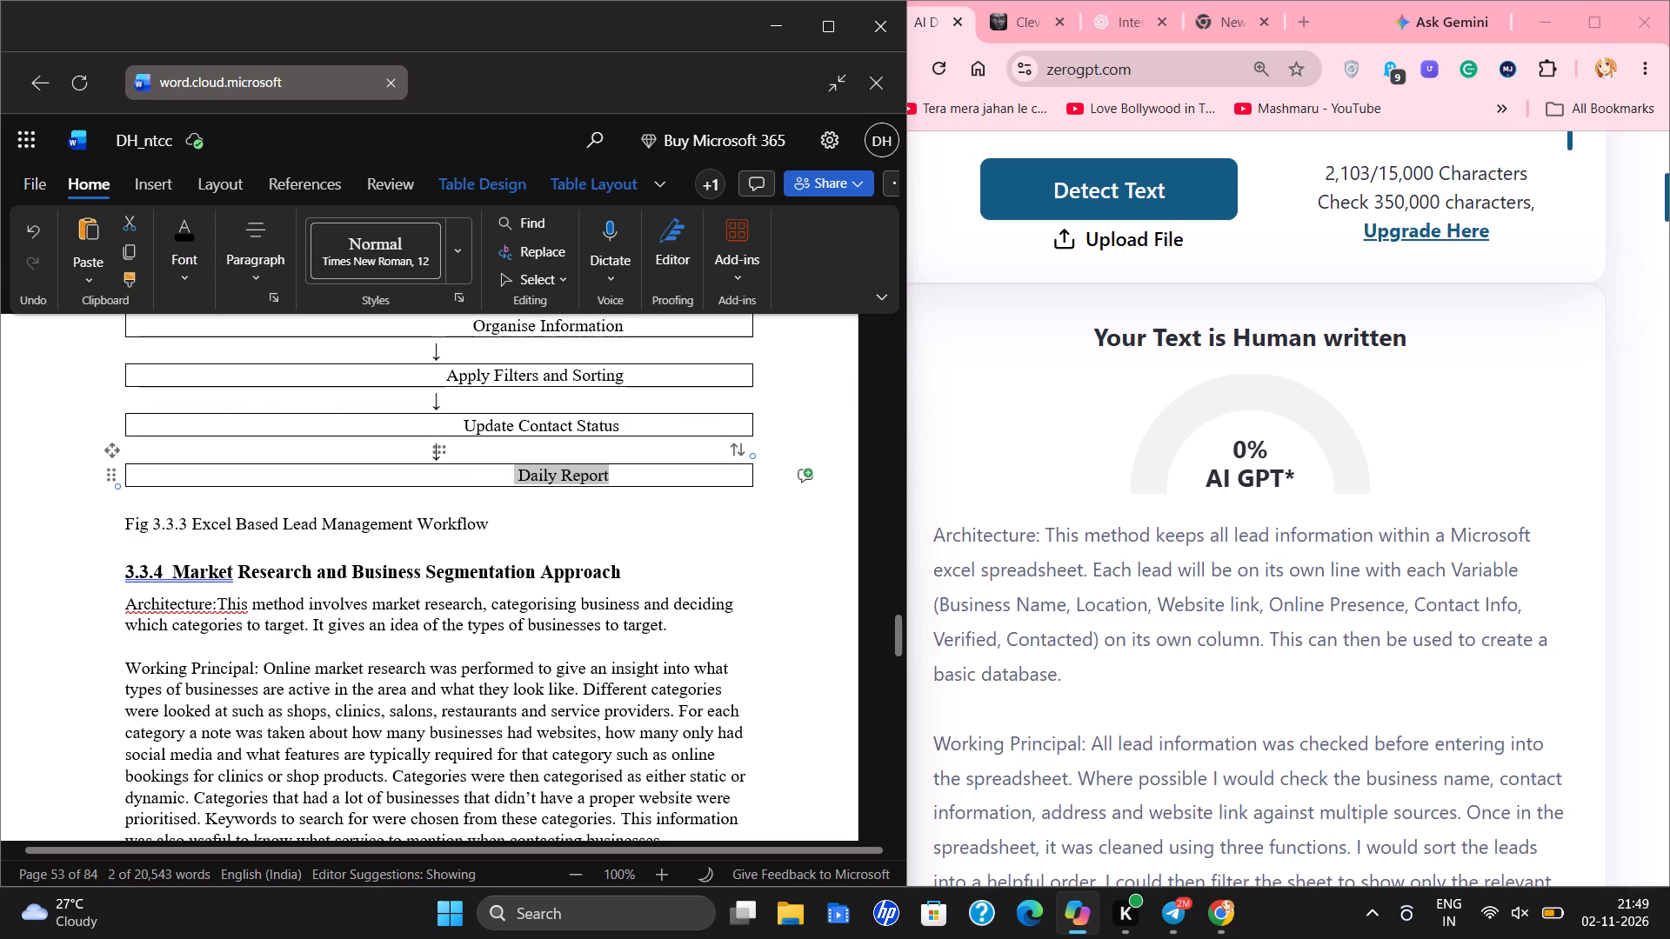
# Delete the blank space before "Daily Report" in the last box of the section 3.3.3 flowchart.
pyautogui.click(514, 472)
pyautogui.moveTo(517, 474); pyautogui.dragTo(395, 476)
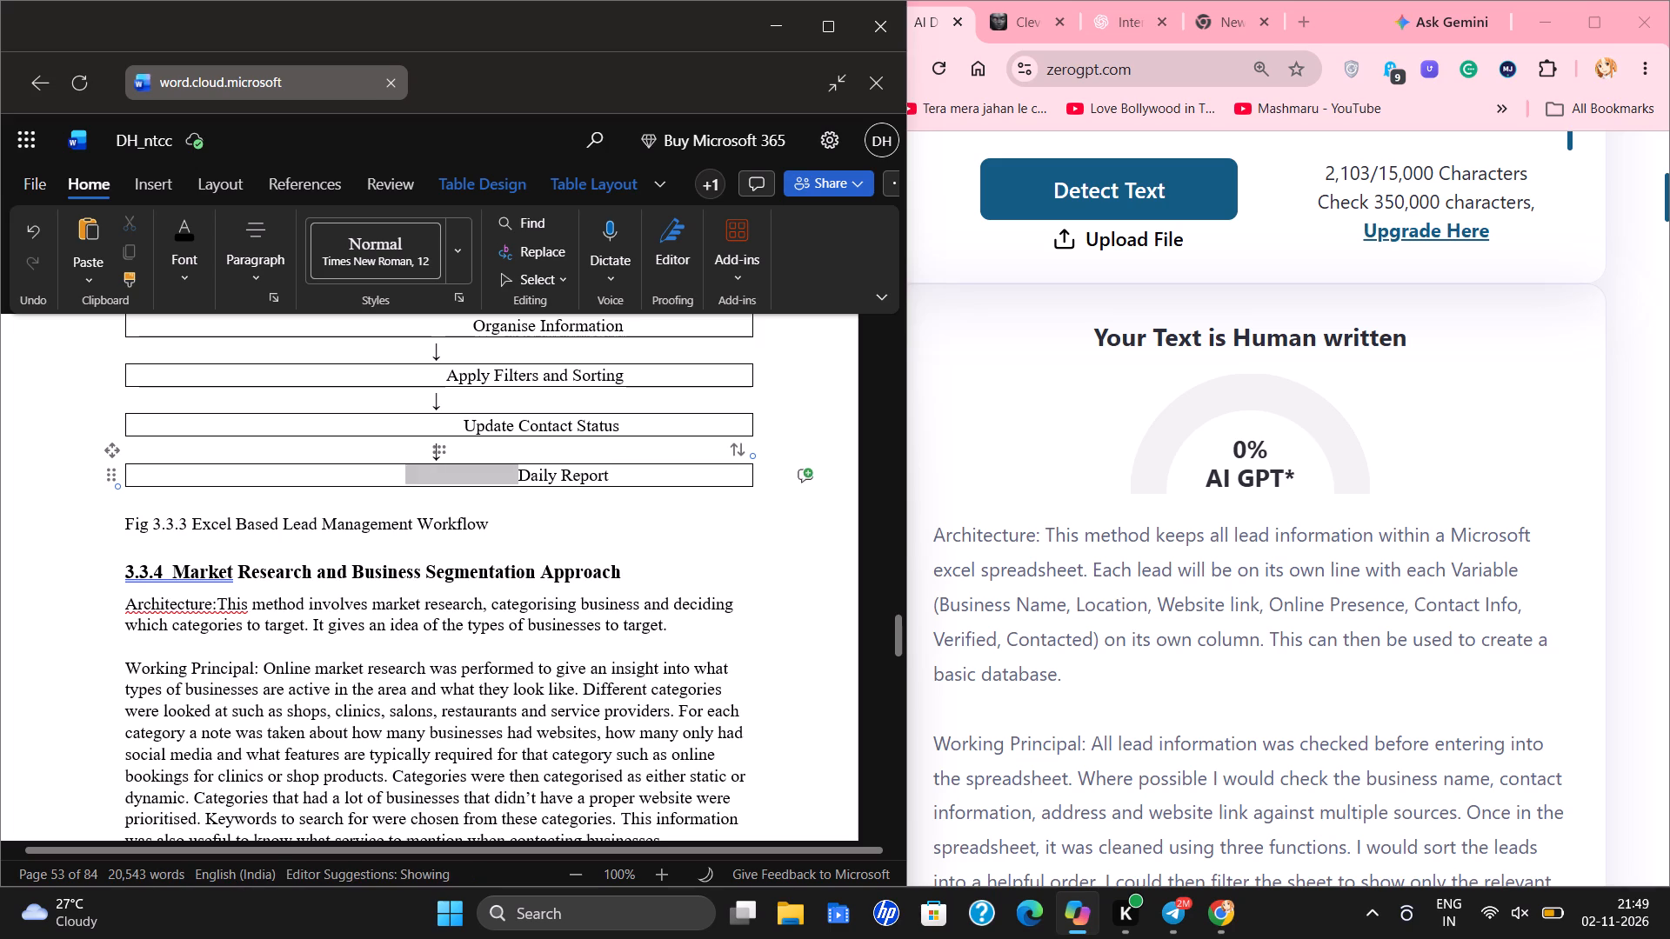
pyautogui.moveTo(395, 476); pyautogui.dragTo(218, 495)
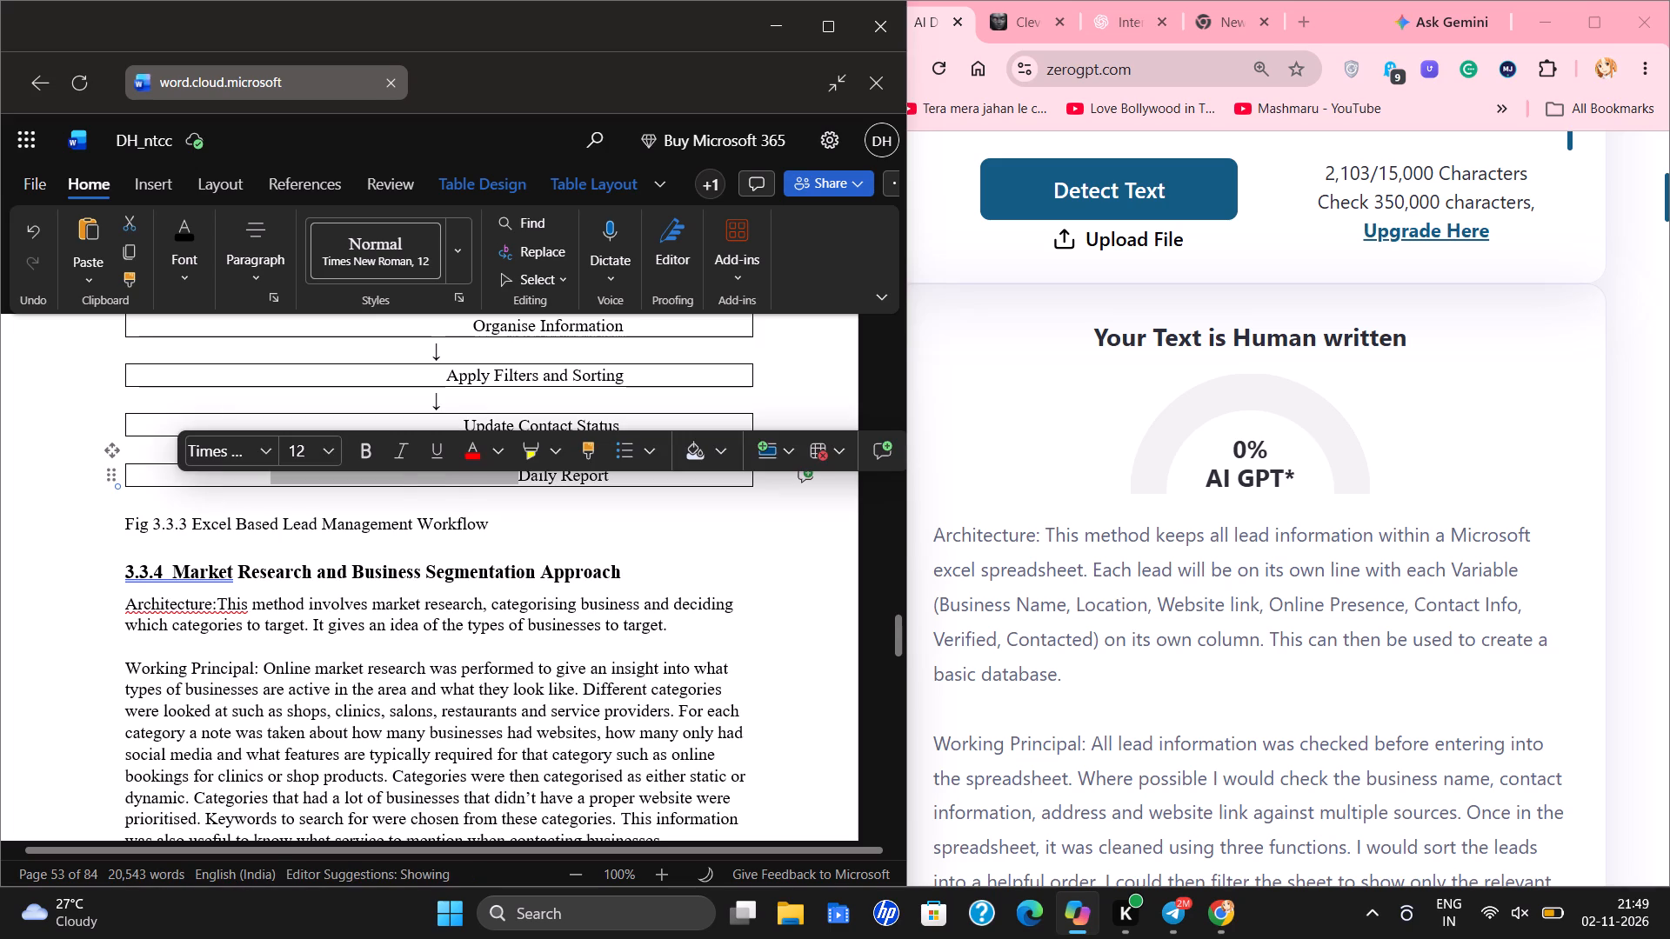
pyautogui.press('BackSpace')
# Delete the blank space before "Update Contact Status" in its flowchart box, undoing any accidental change to the table.
pyautogui.moveTo(465, 432); pyautogui.dragTo(465, 431)
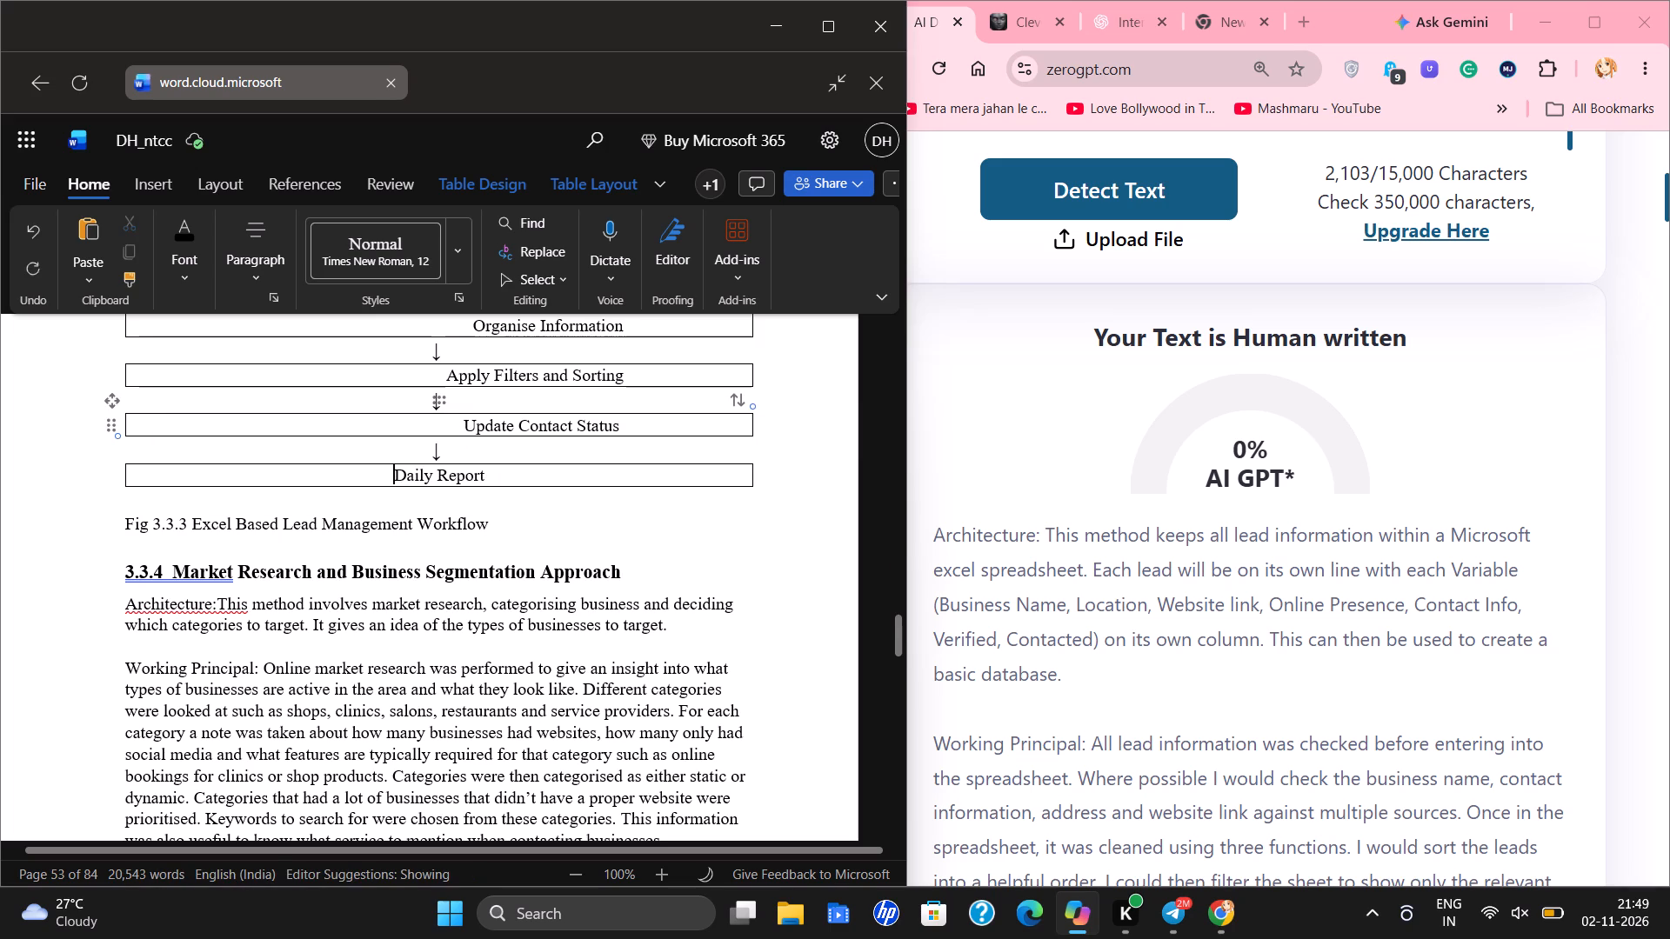
pyautogui.moveTo(465, 431); pyautogui.dragTo(321, 434)
pyautogui.click(32, 227)
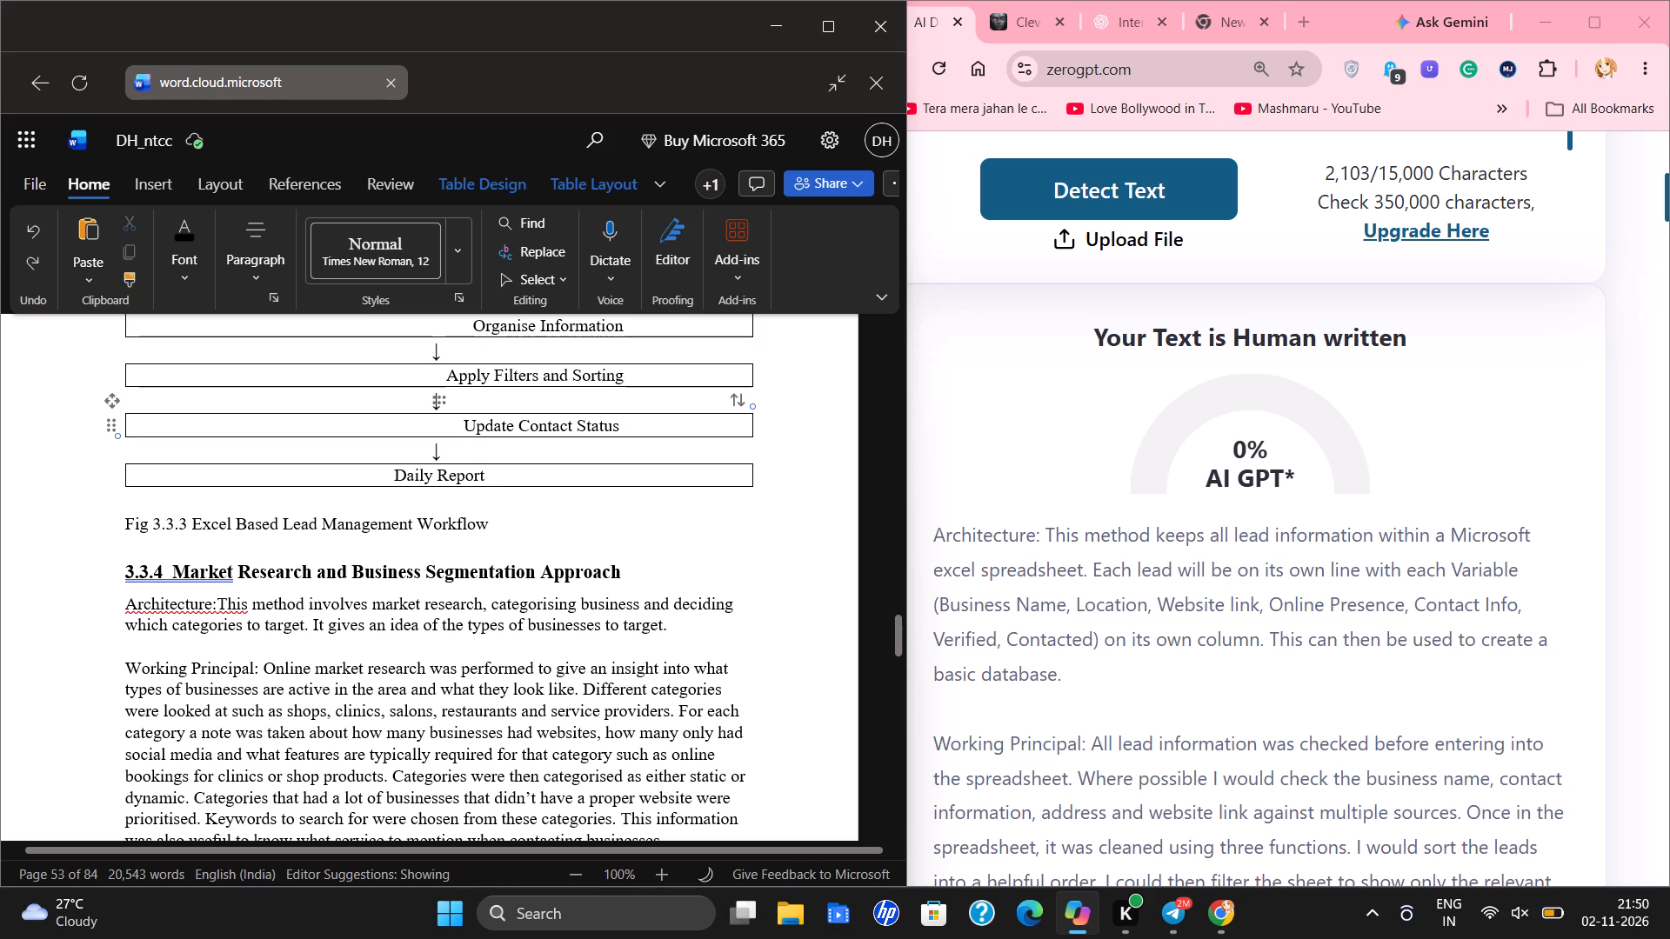
pyautogui.moveTo(467, 427); pyautogui.dragTo(210, 420)
pyautogui.press('BackSpace')
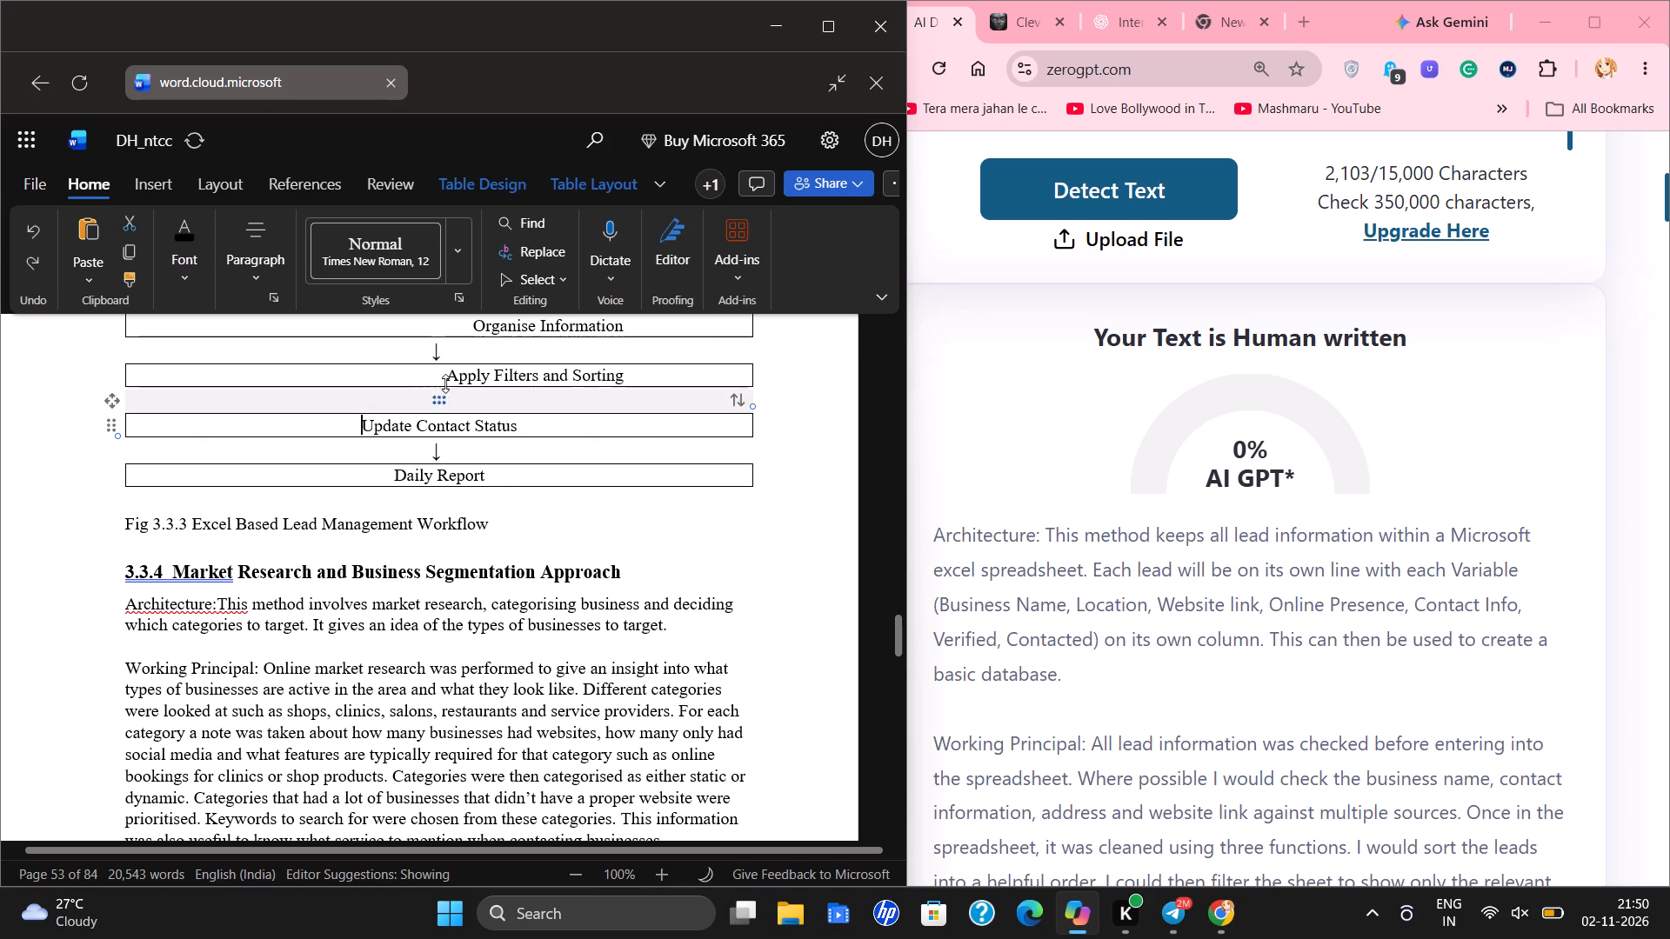
# Delete the blank space before "Apply Filters and Sorting" in its box of the section 3.3.3 flowchart.
pyautogui.moveTo(451, 379); pyautogui.dragTo(98, 400)
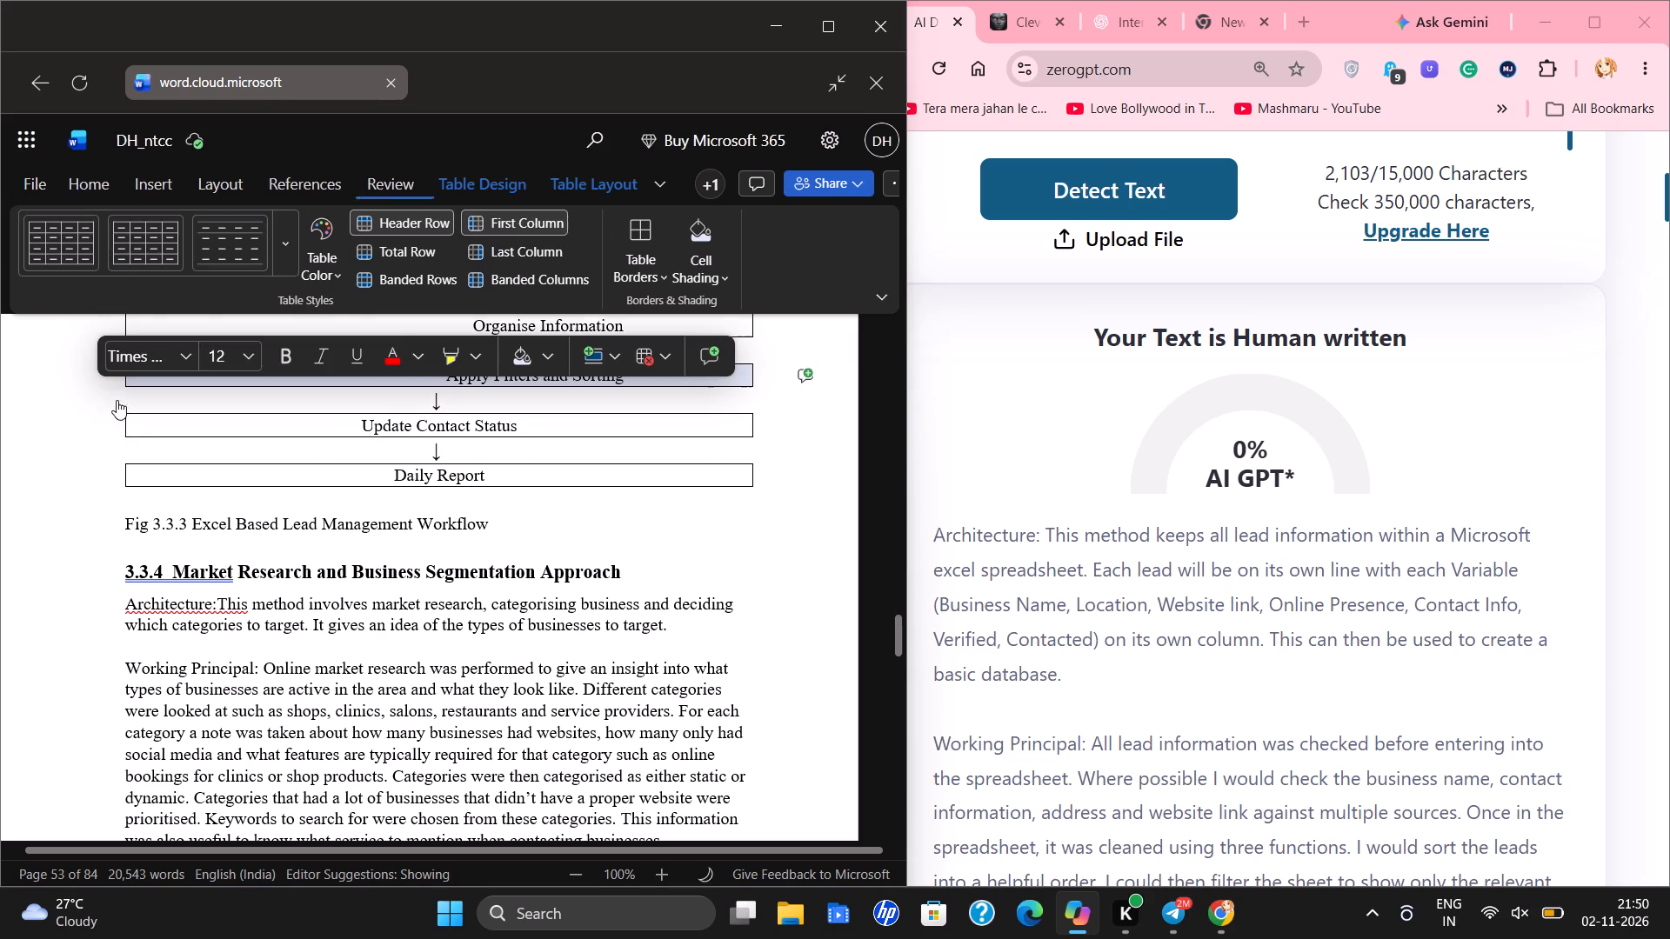
pyautogui.click(369, 413)
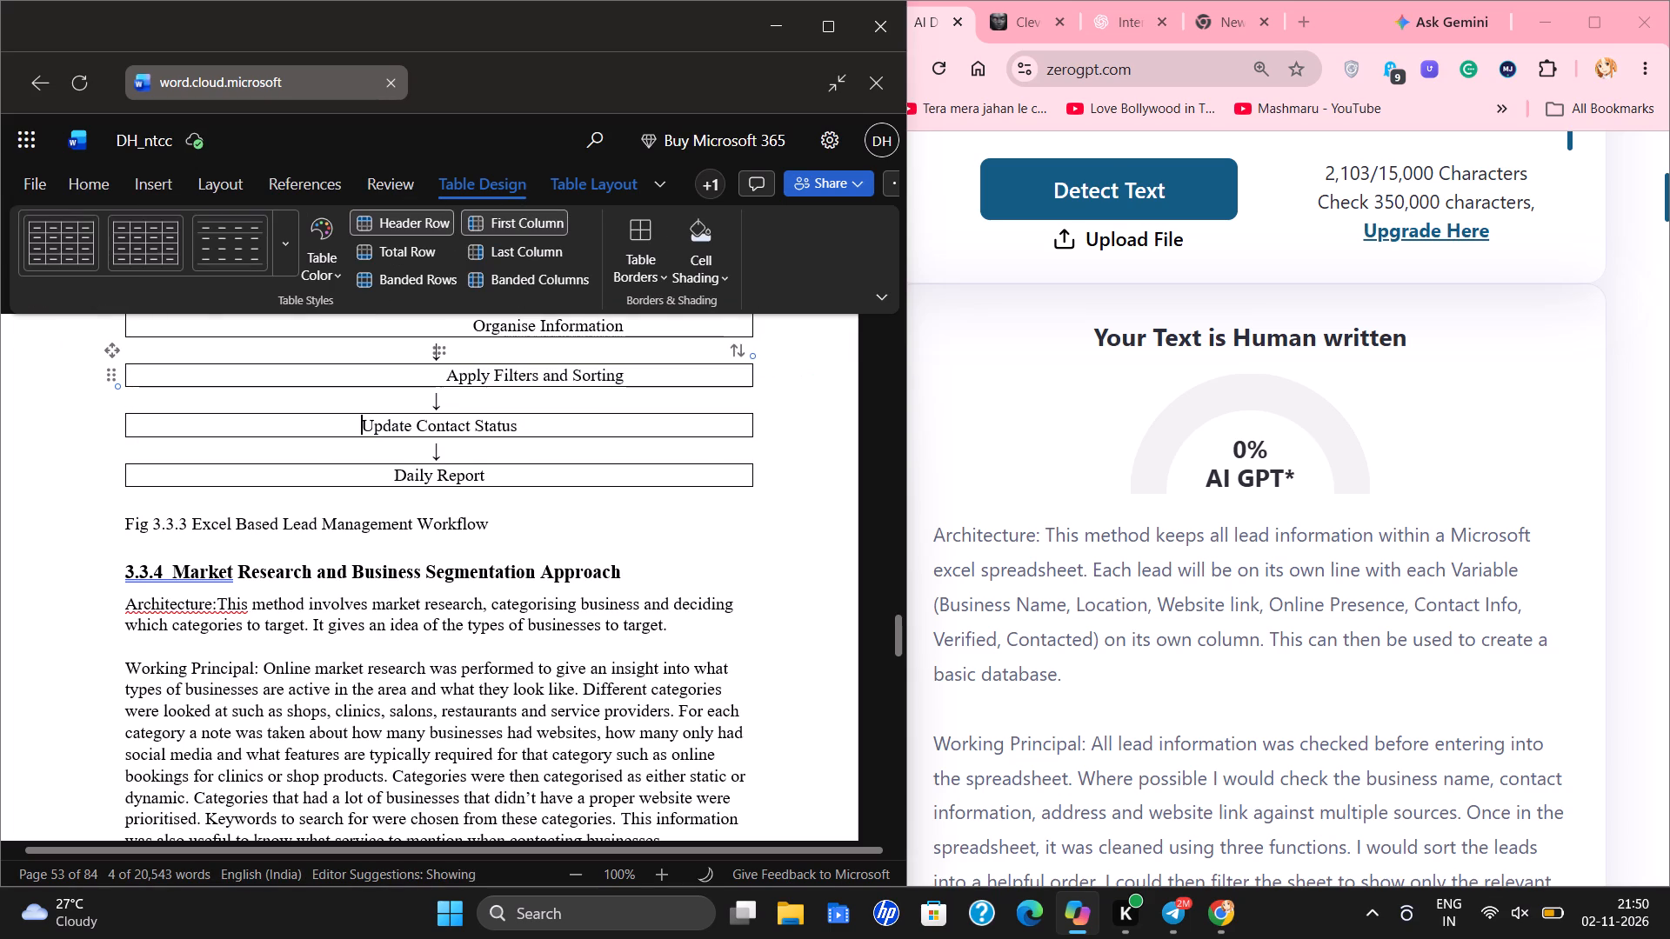
pyautogui.moveTo(446, 378); pyautogui.dragTo(189, 381)
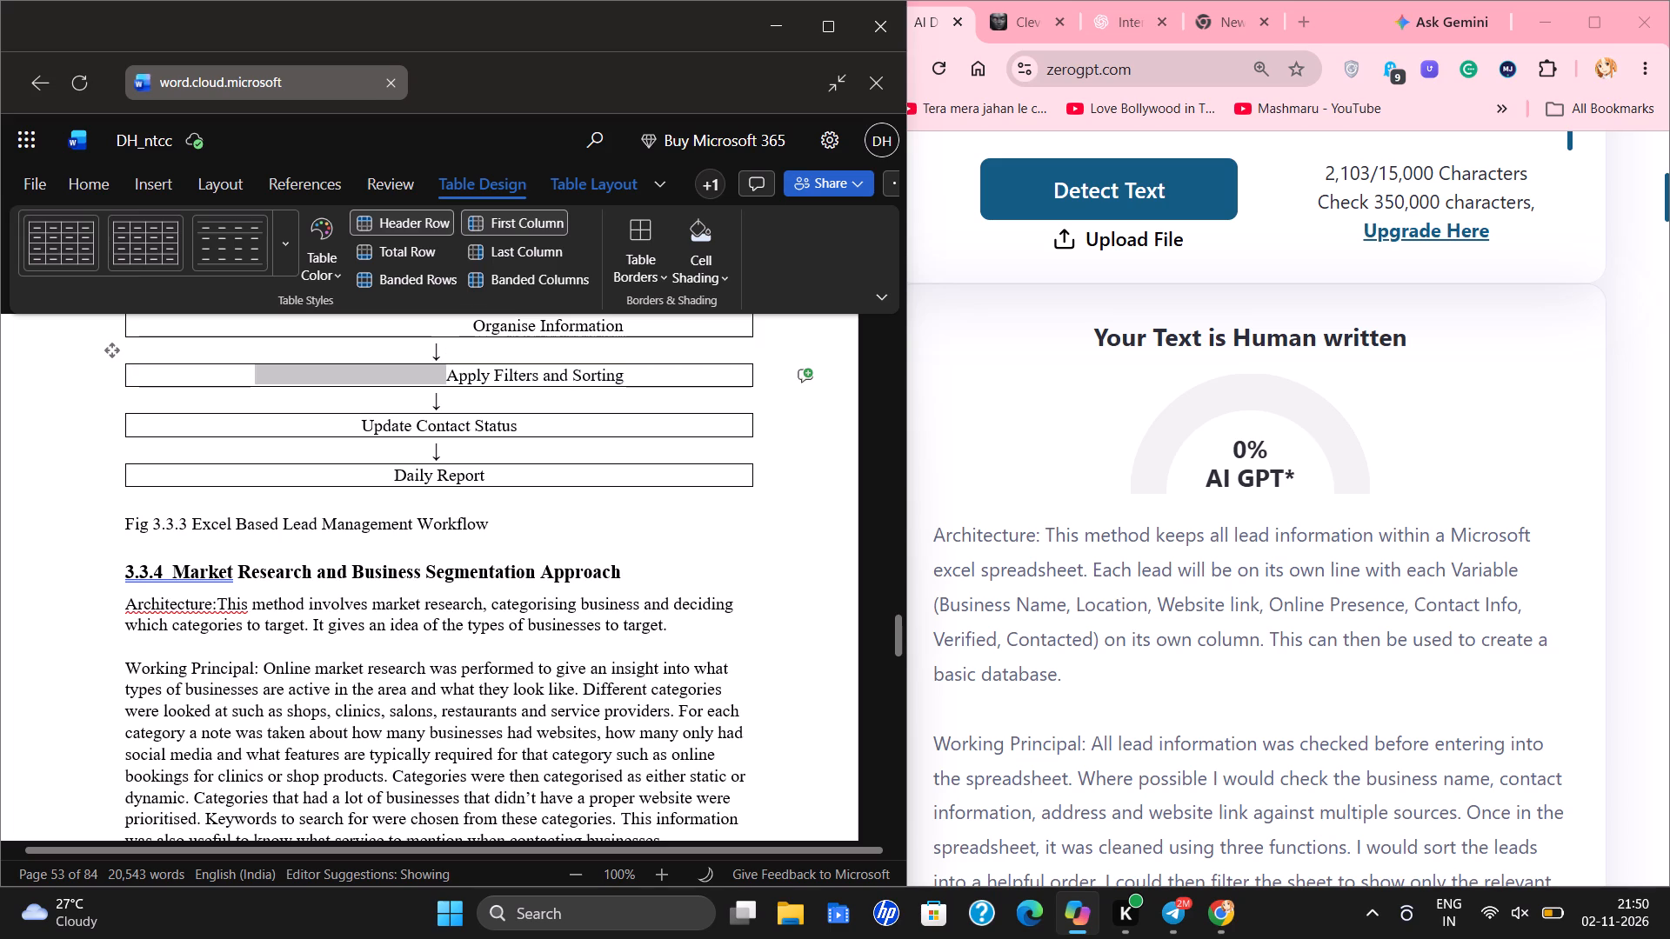
pyautogui.moveTo(189, 381); pyautogui.dragTo(190, 380)
pyautogui.press('BackSpace')
# Delete all the blank space before "Organise Information" in its box of the section 3.3.3 flowchart.
pyautogui.scroll(1, 439, 363)
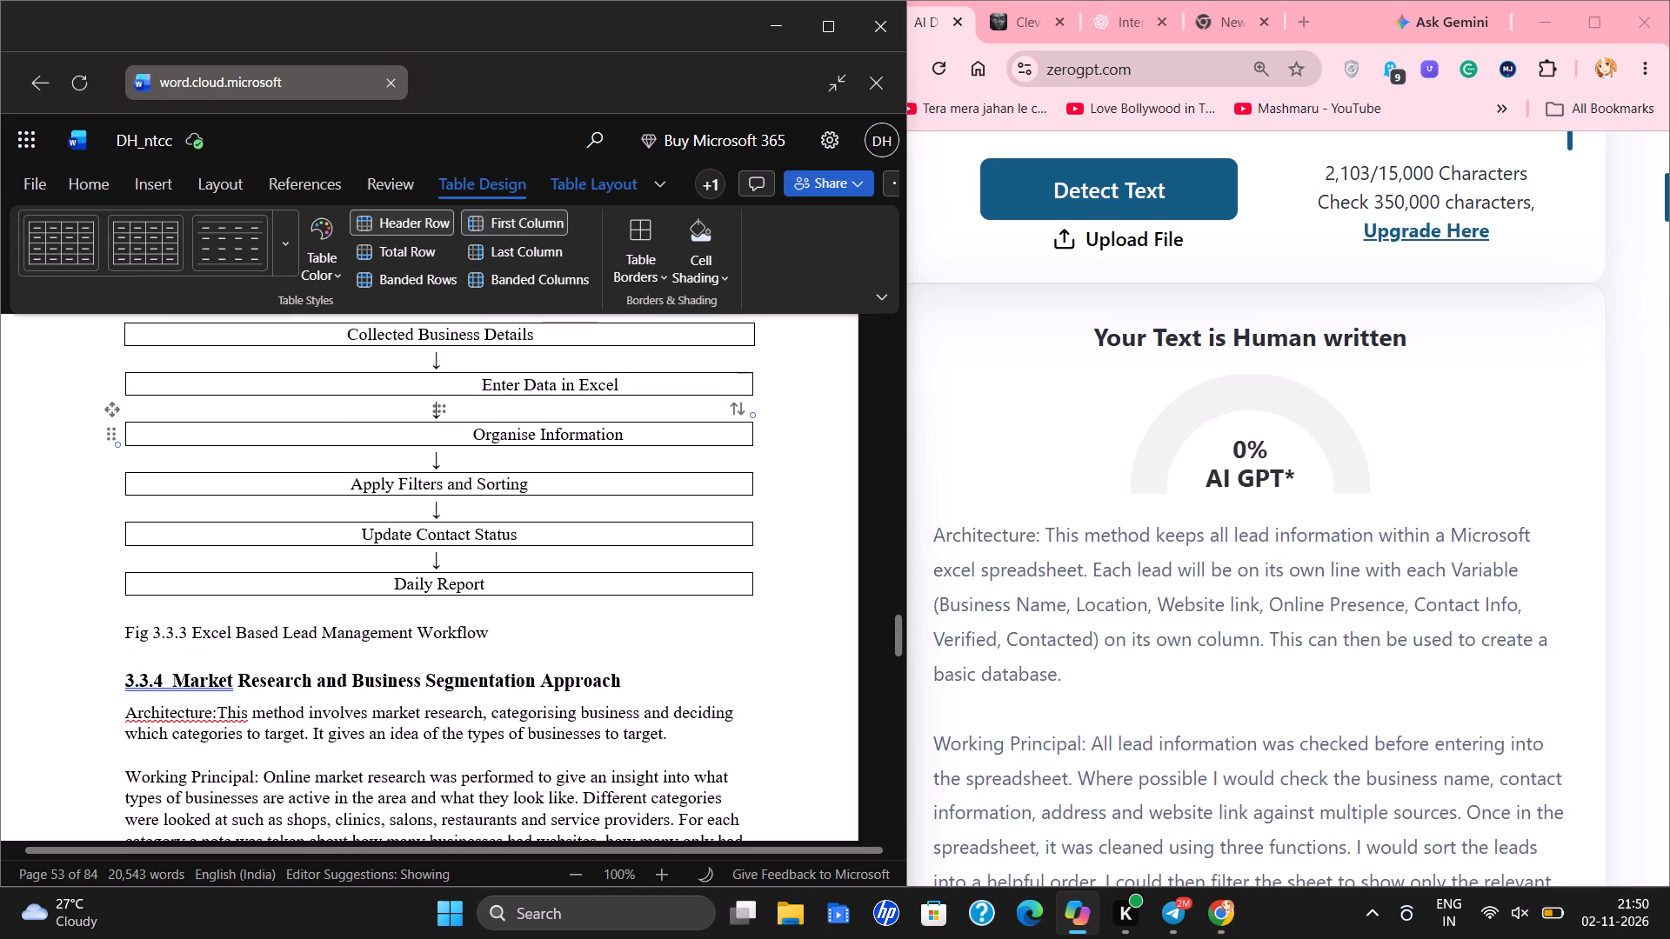
pyautogui.moveTo(470, 437); pyautogui.dragTo(240, 447)
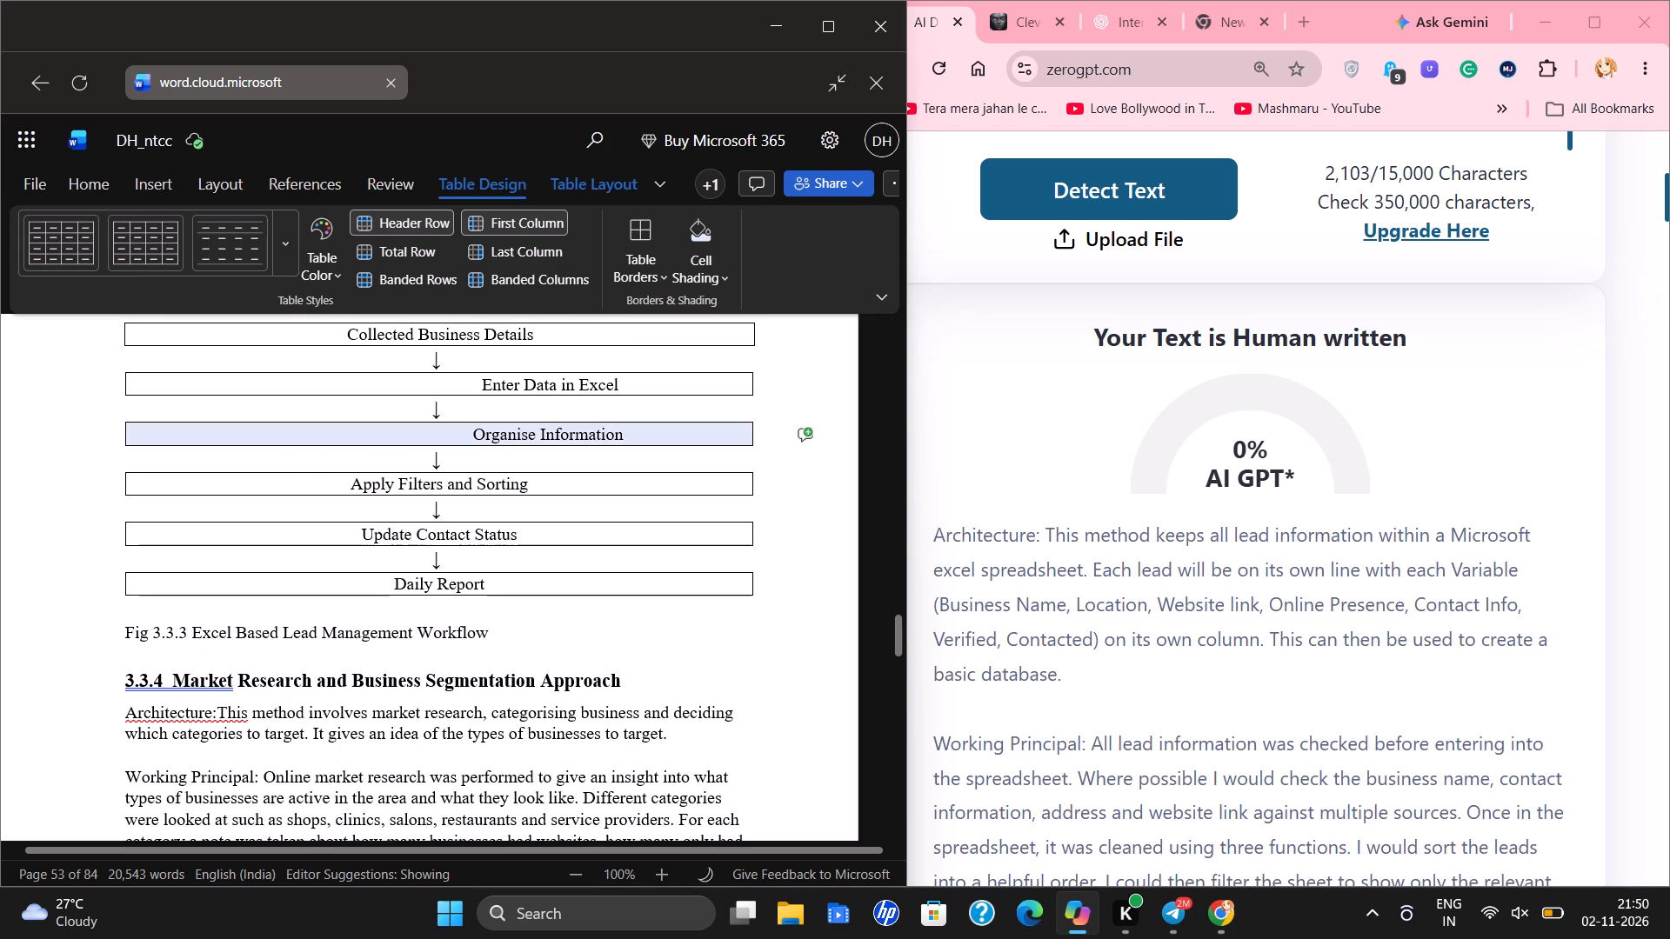
pyautogui.moveTo(240, 447); pyautogui.dragTo(237, 447)
pyautogui.click(348, 433)
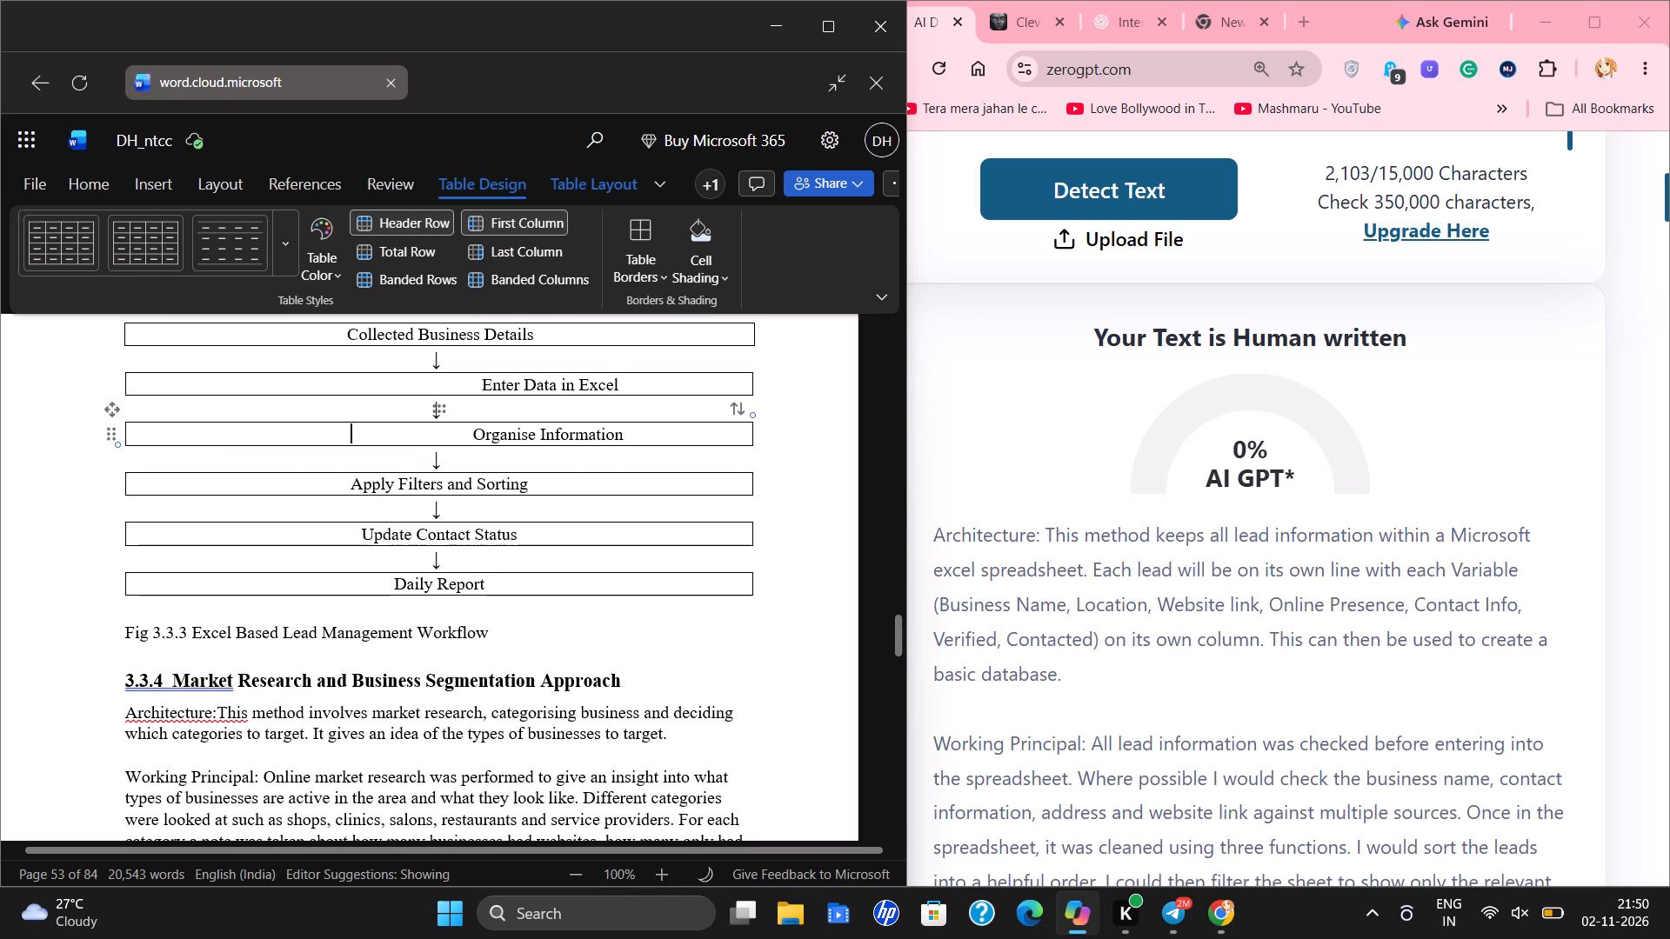
pyautogui.moveTo(470, 437); pyautogui.dragTo(284, 448)
pyautogui.click(439, 443)
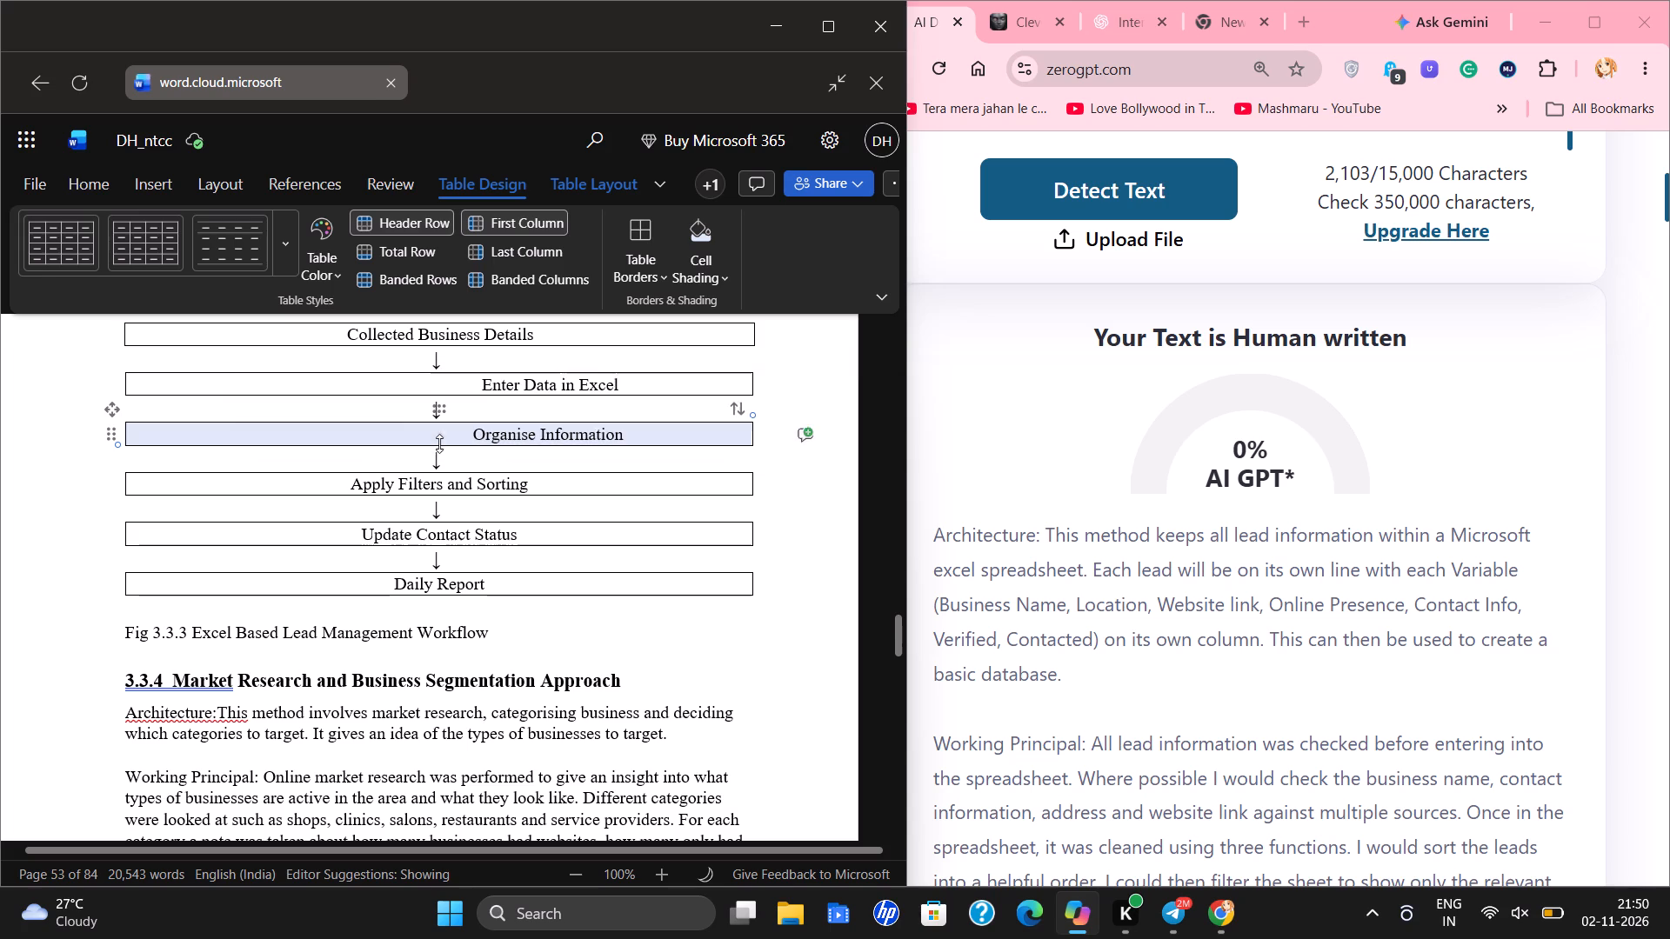
pyautogui.moveTo(469, 433); pyautogui.dragTo(296, 437)
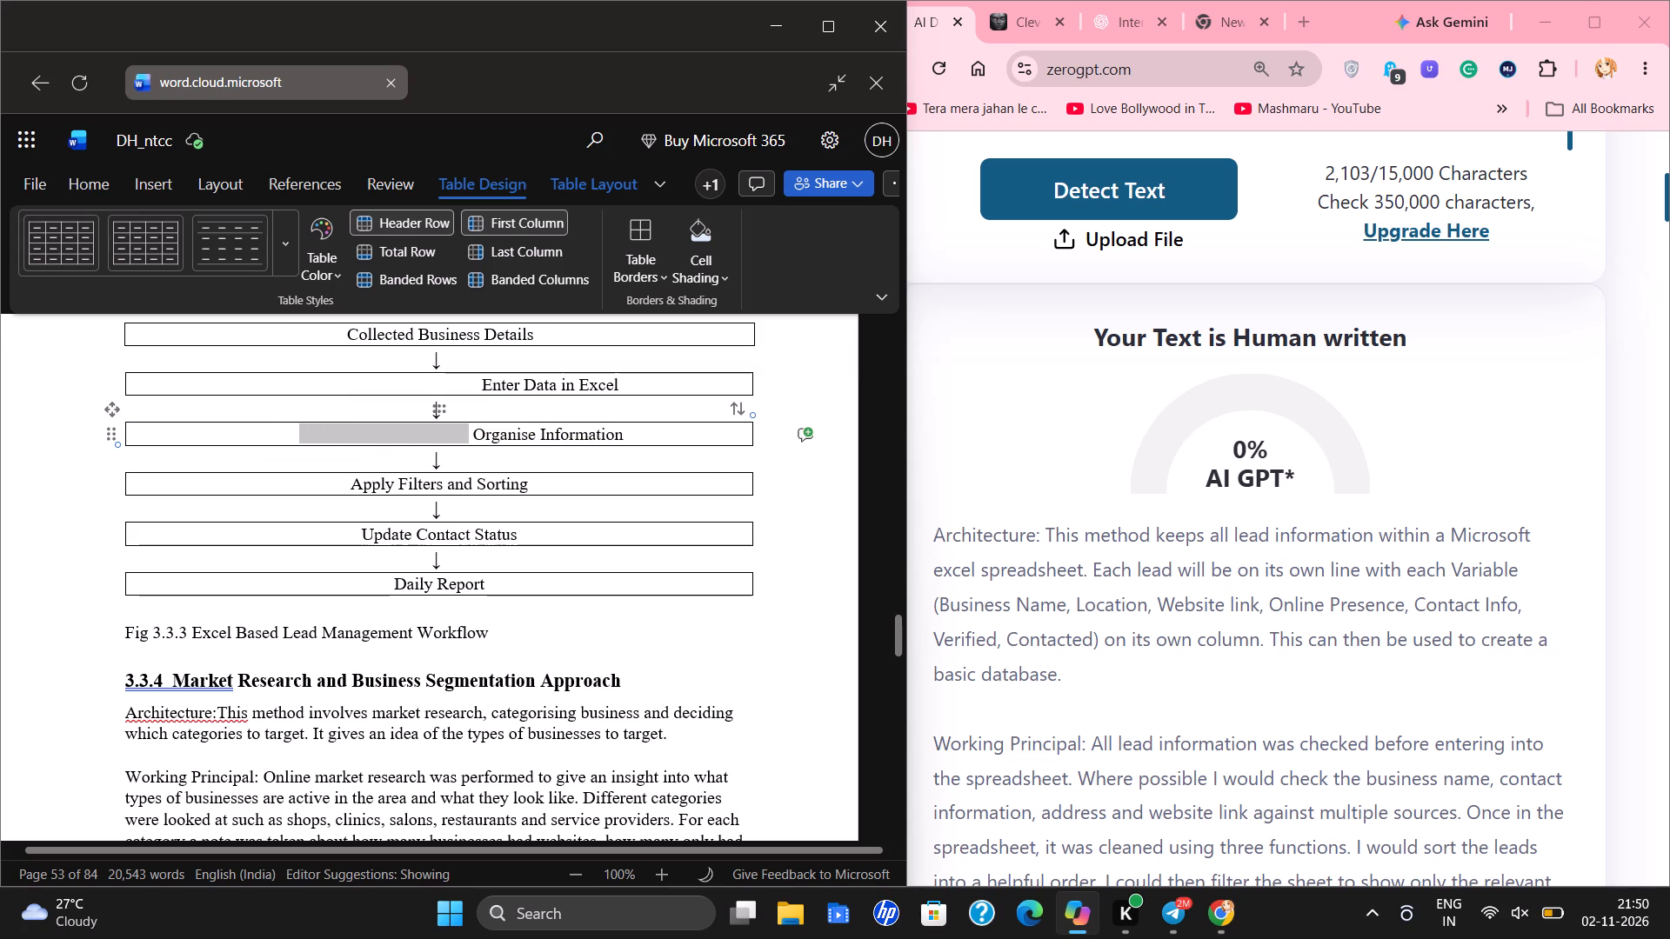
pyautogui.moveTo(296, 437); pyautogui.dragTo(246, 436)
pyautogui.press('BackSpace')
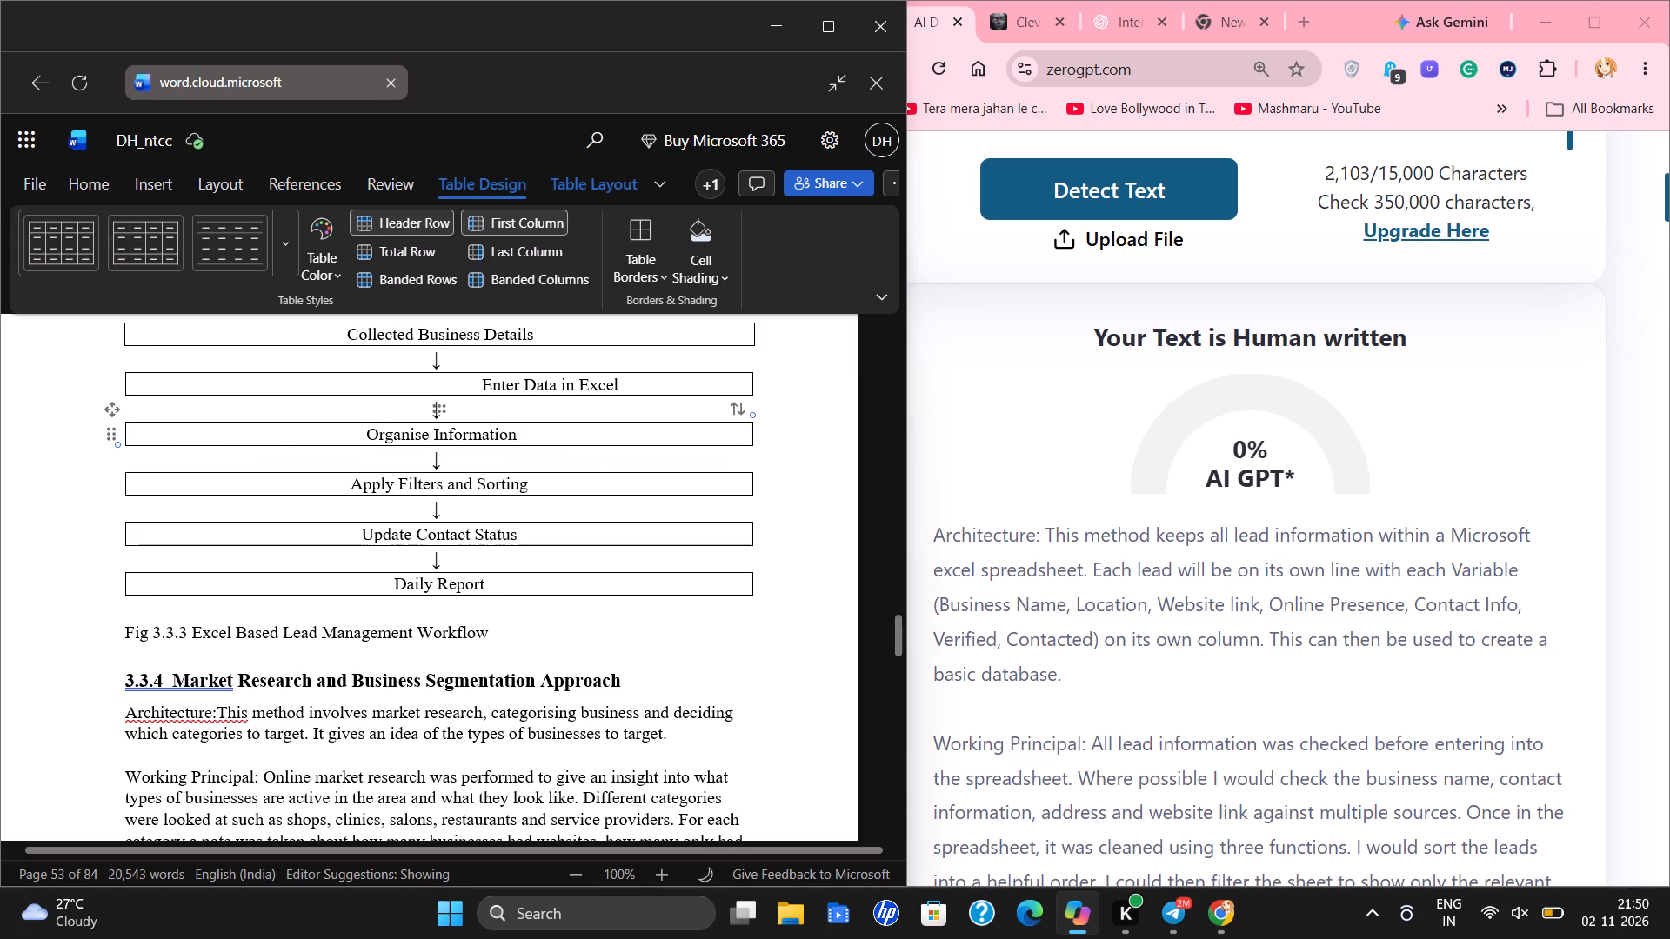
pyautogui.press('Right')
pyautogui.press('BackSpace')
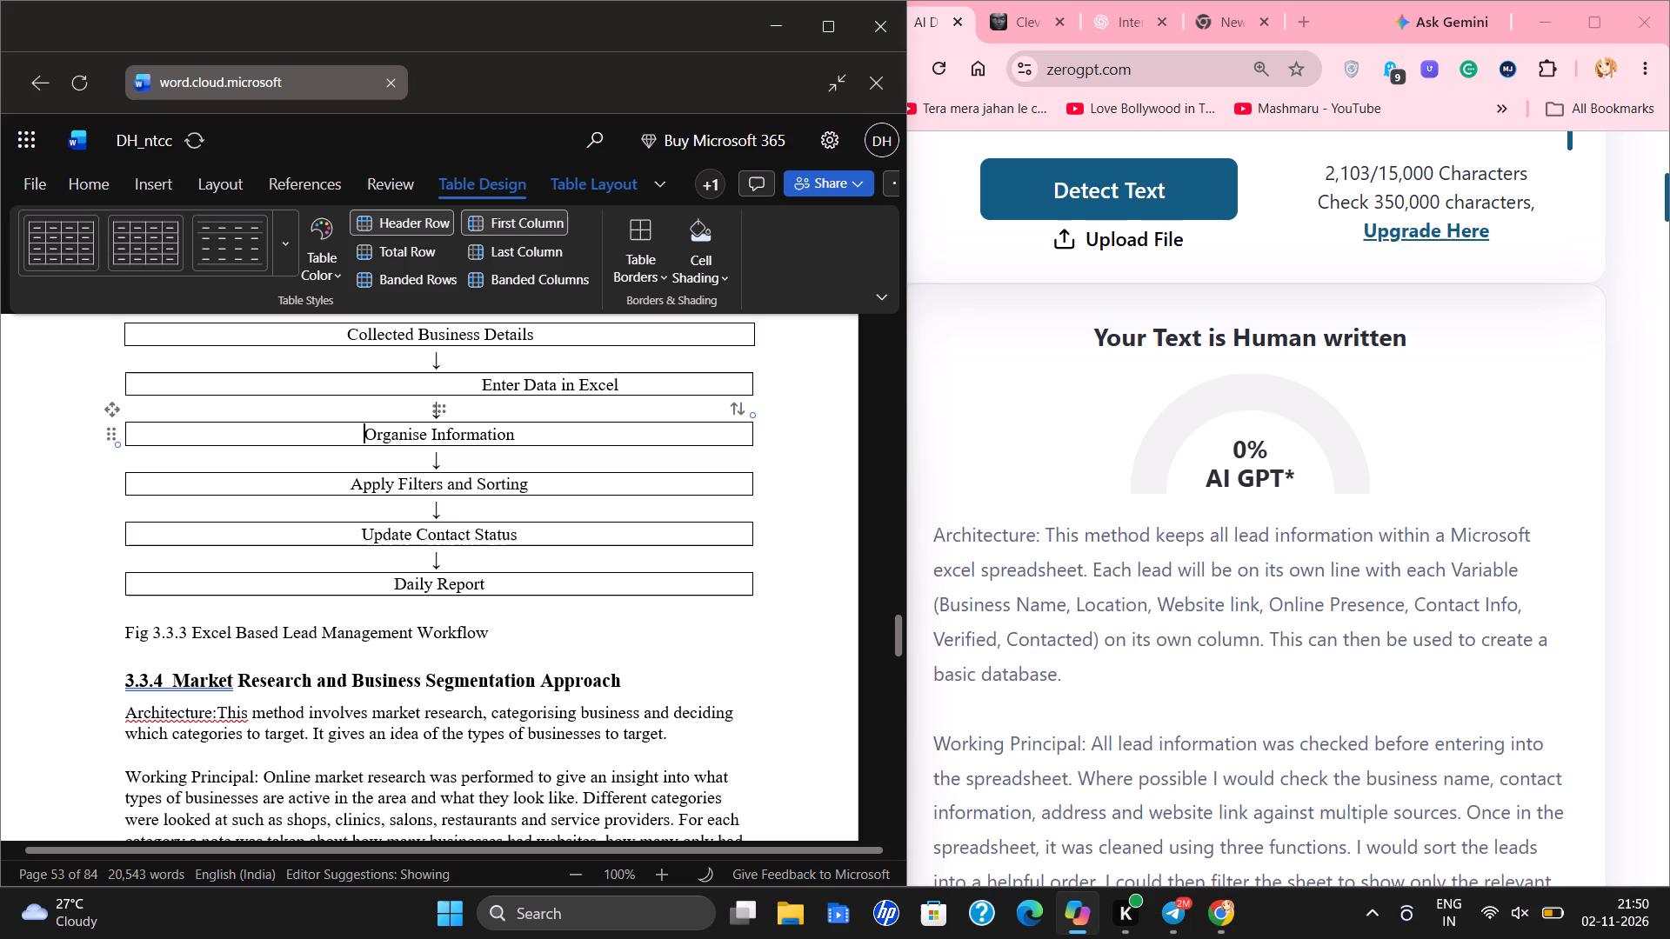
# Delete all the blank space before "Enter Data in Excel" in its box of the section 3.3.3 flowchart.
pyautogui.moveTo(482, 383); pyautogui.dragTo(284, 390)
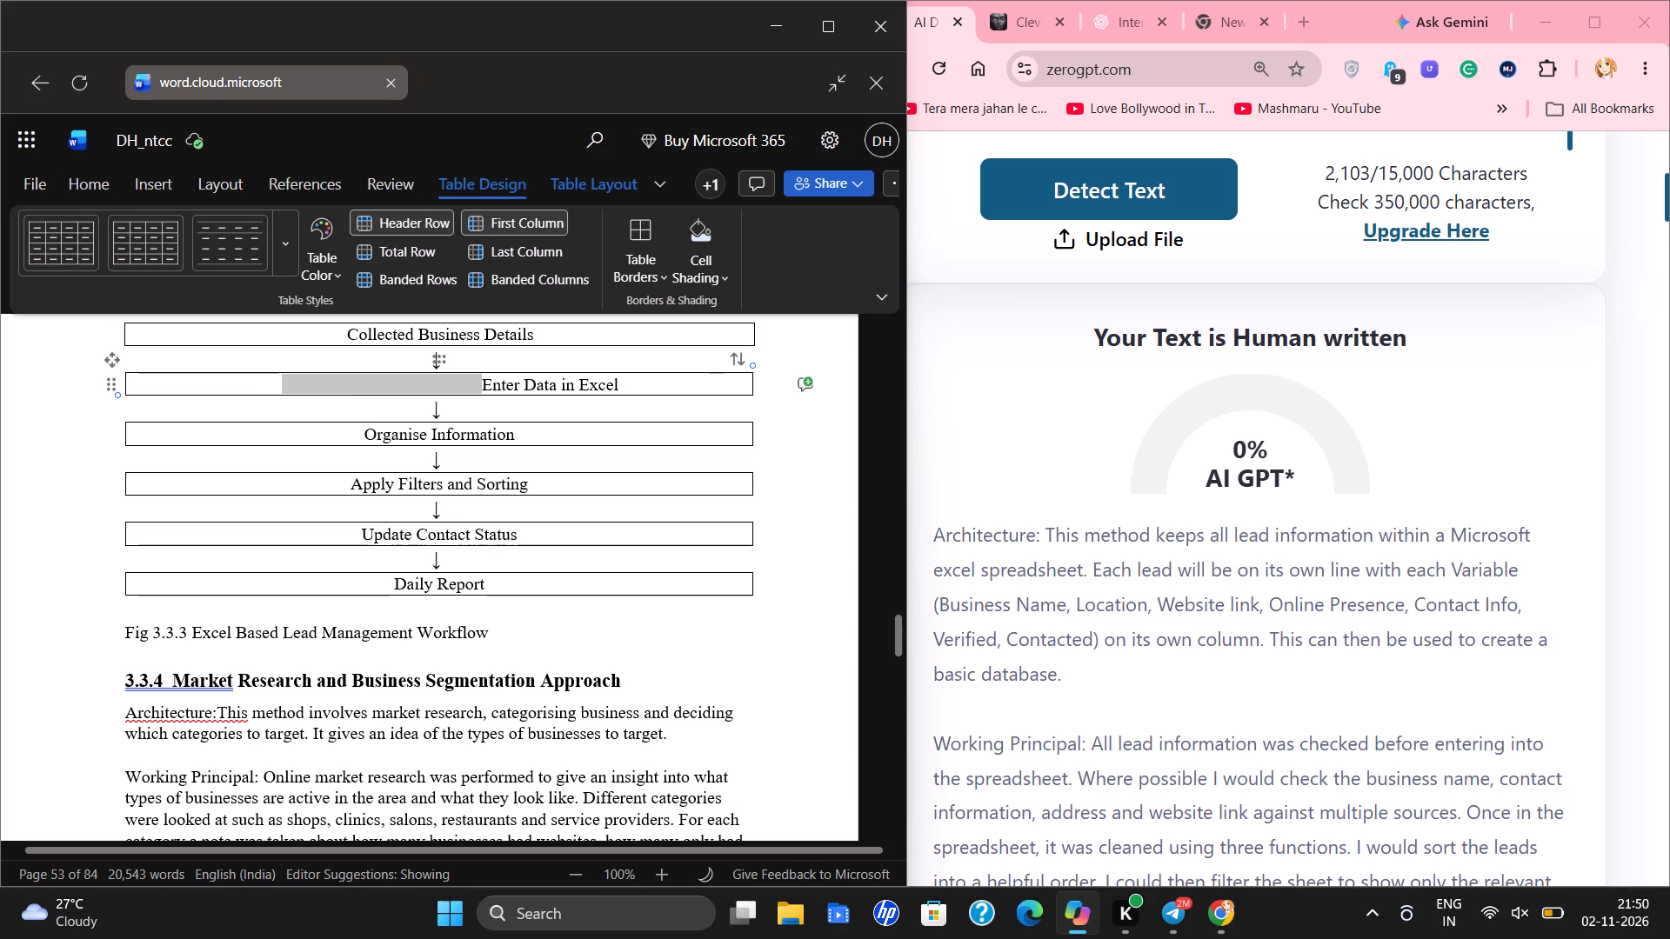
pyautogui.moveTo(284, 390); pyautogui.dragTo(213, 398)
pyautogui.click(257, 382)
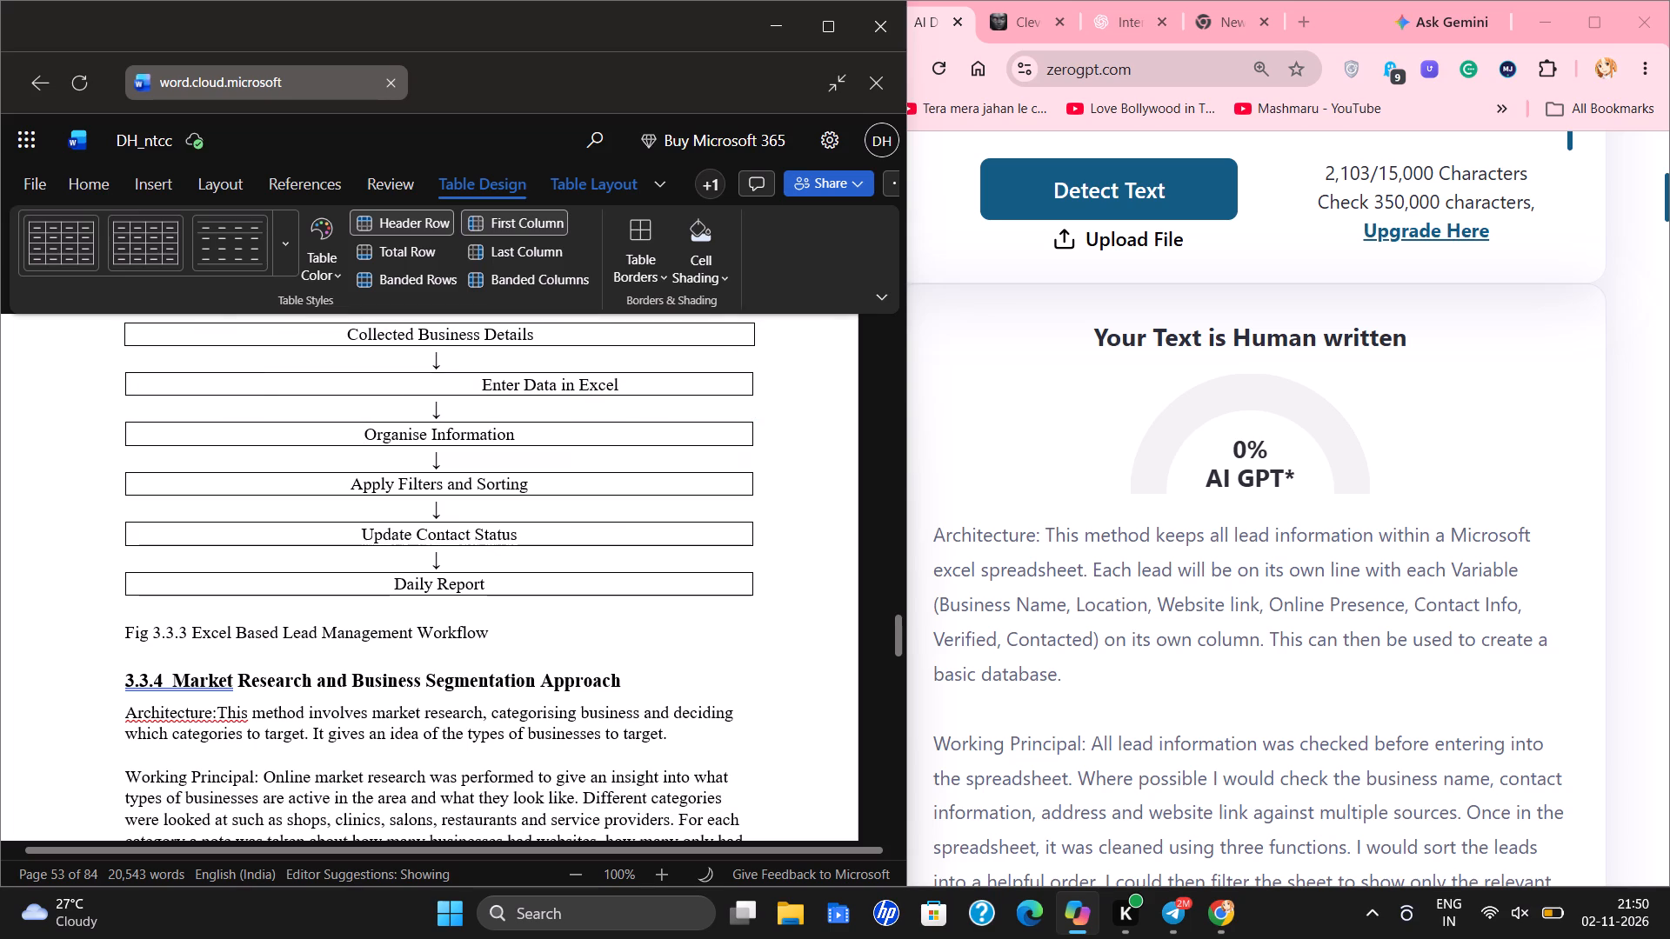
pyautogui.moveTo(480, 389); pyautogui.dragTo(251, 384)
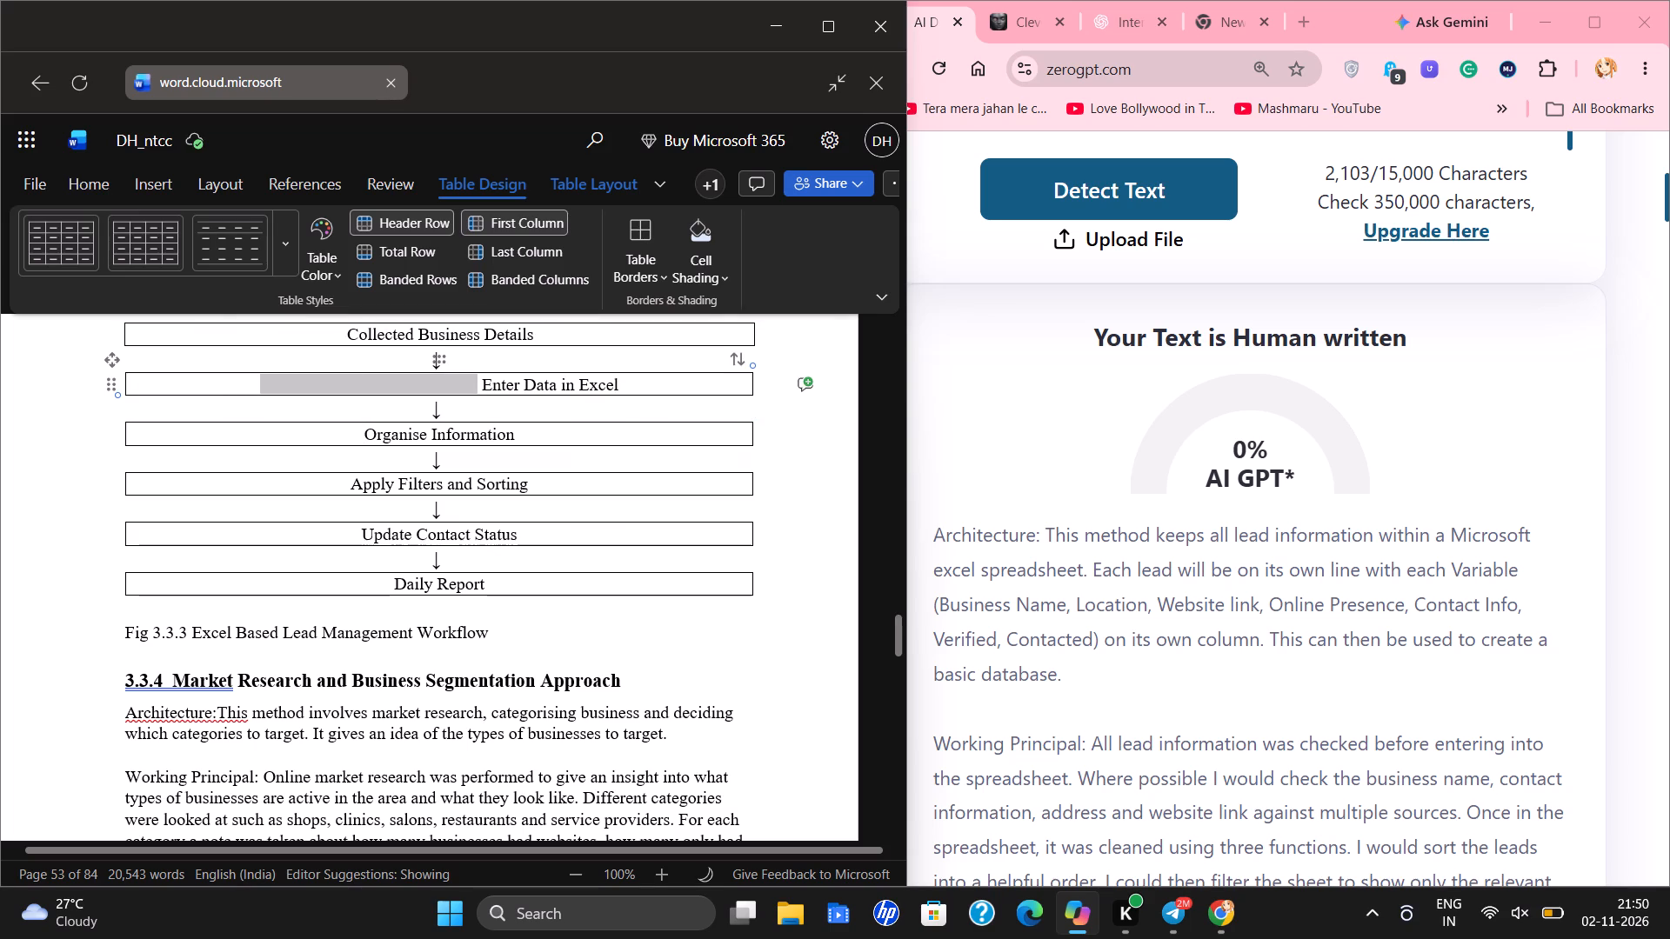
pyautogui.moveTo(251, 384); pyautogui.dragTo(247, 384)
pyautogui.press('BackSpace')
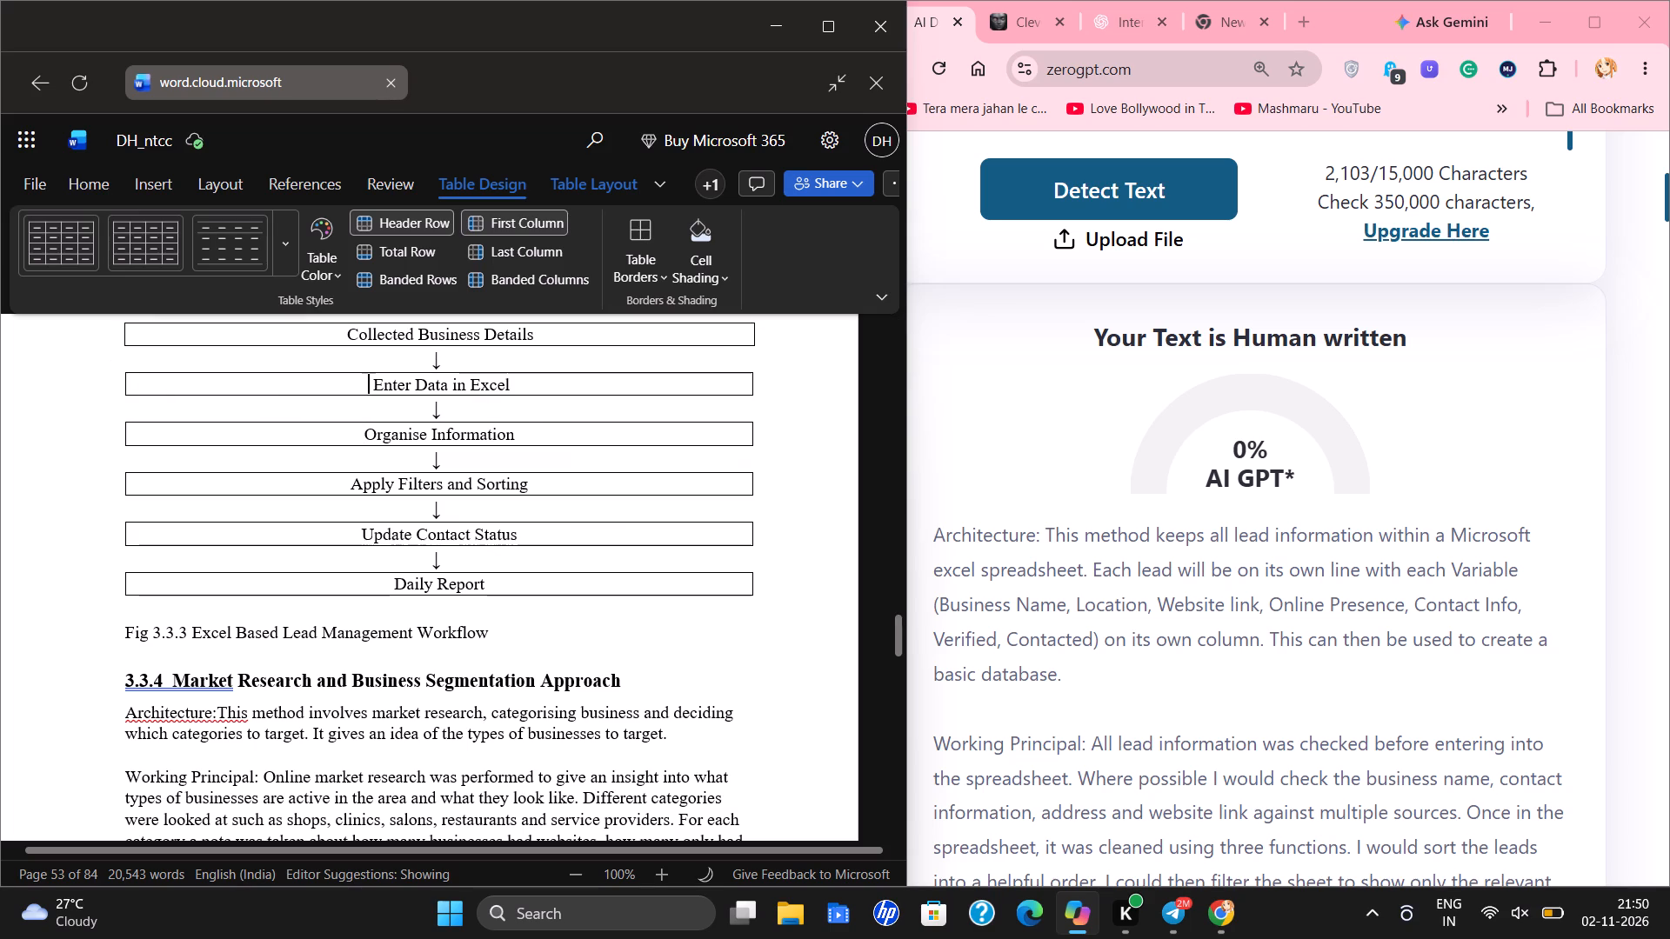
pyautogui.press('Right')
pyautogui.press('BackSpace')
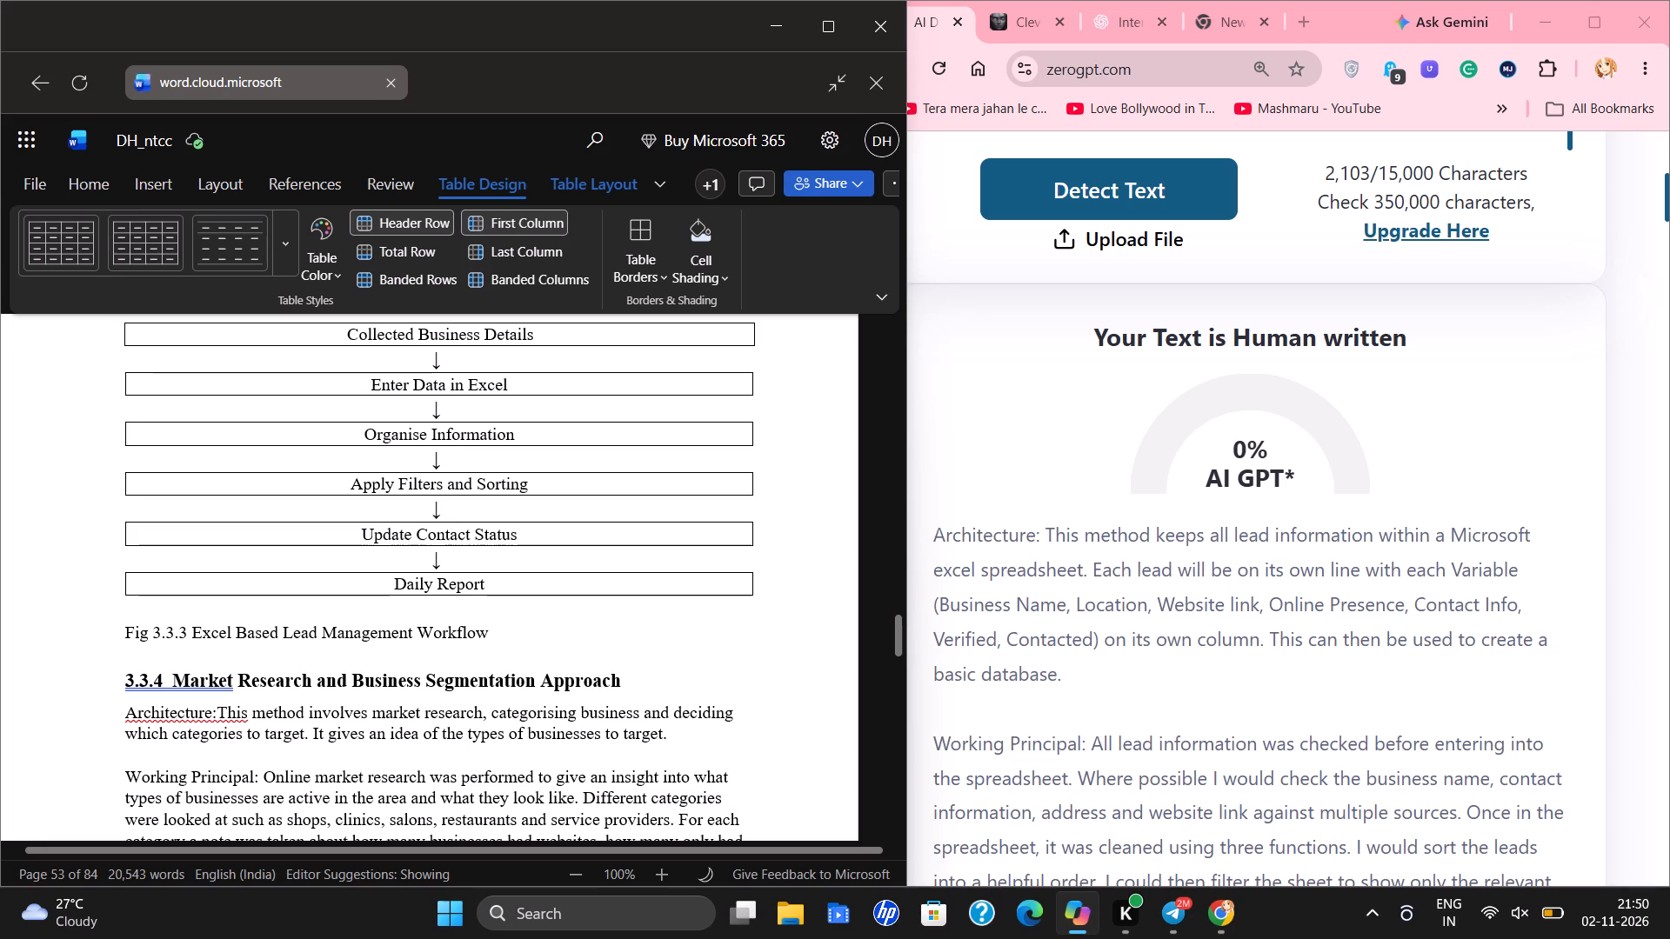
pyautogui.click(357, 530)
pyautogui.click(390, 577)
pyautogui.press('Left')
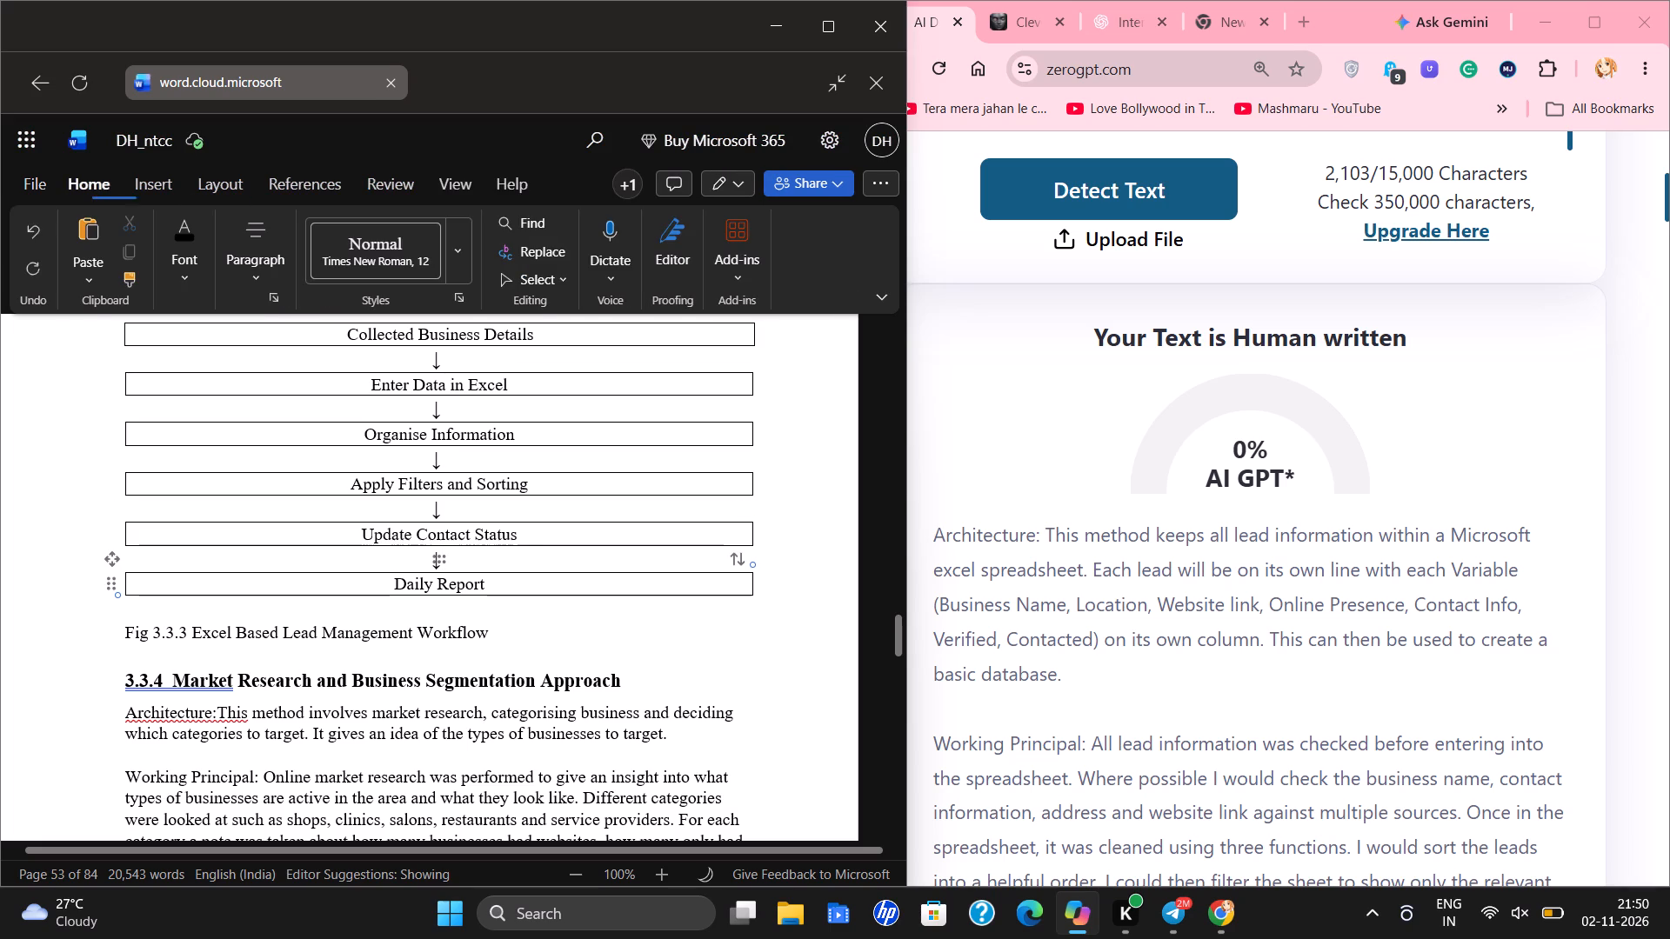
# Set the font size of the whole section 3.3.3 flowchart, from "Collected Business Details" to "Daily Report", to 11.
pyautogui.click(554, 620)
pyautogui.scroll(2, 109, 483)
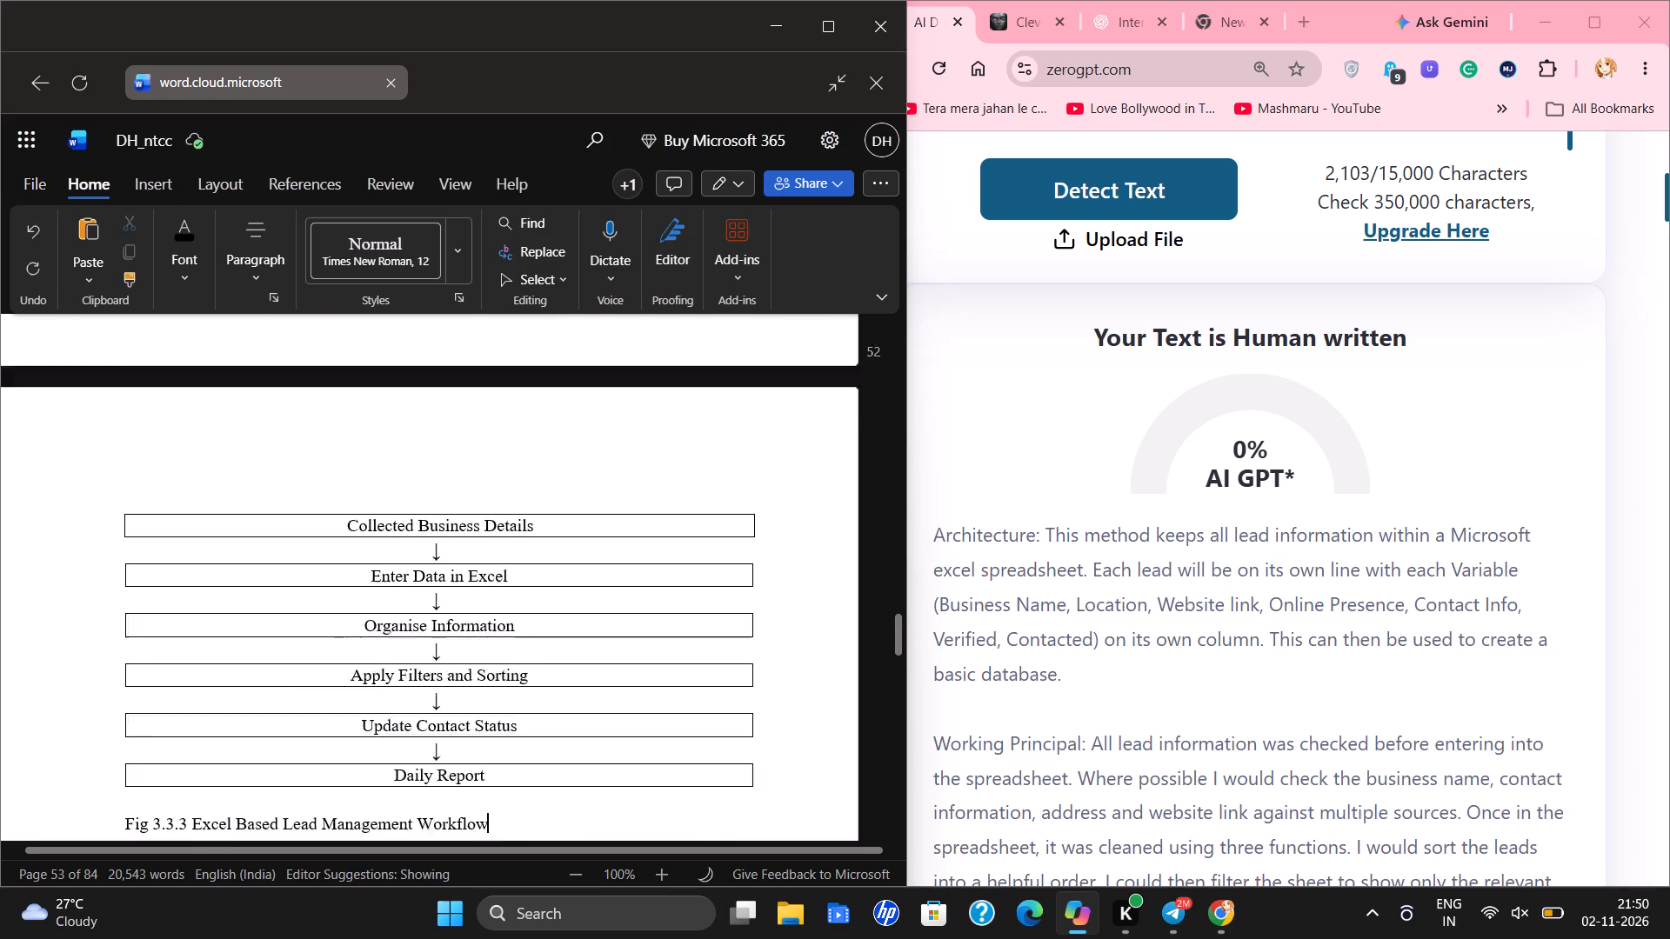
pyautogui.moveTo(105, 516); pyautogui.dragTo(633, 695)
pyautogui.scroll(-1, 371, 602)
pyautogui.scroll(-1, 583, 665)
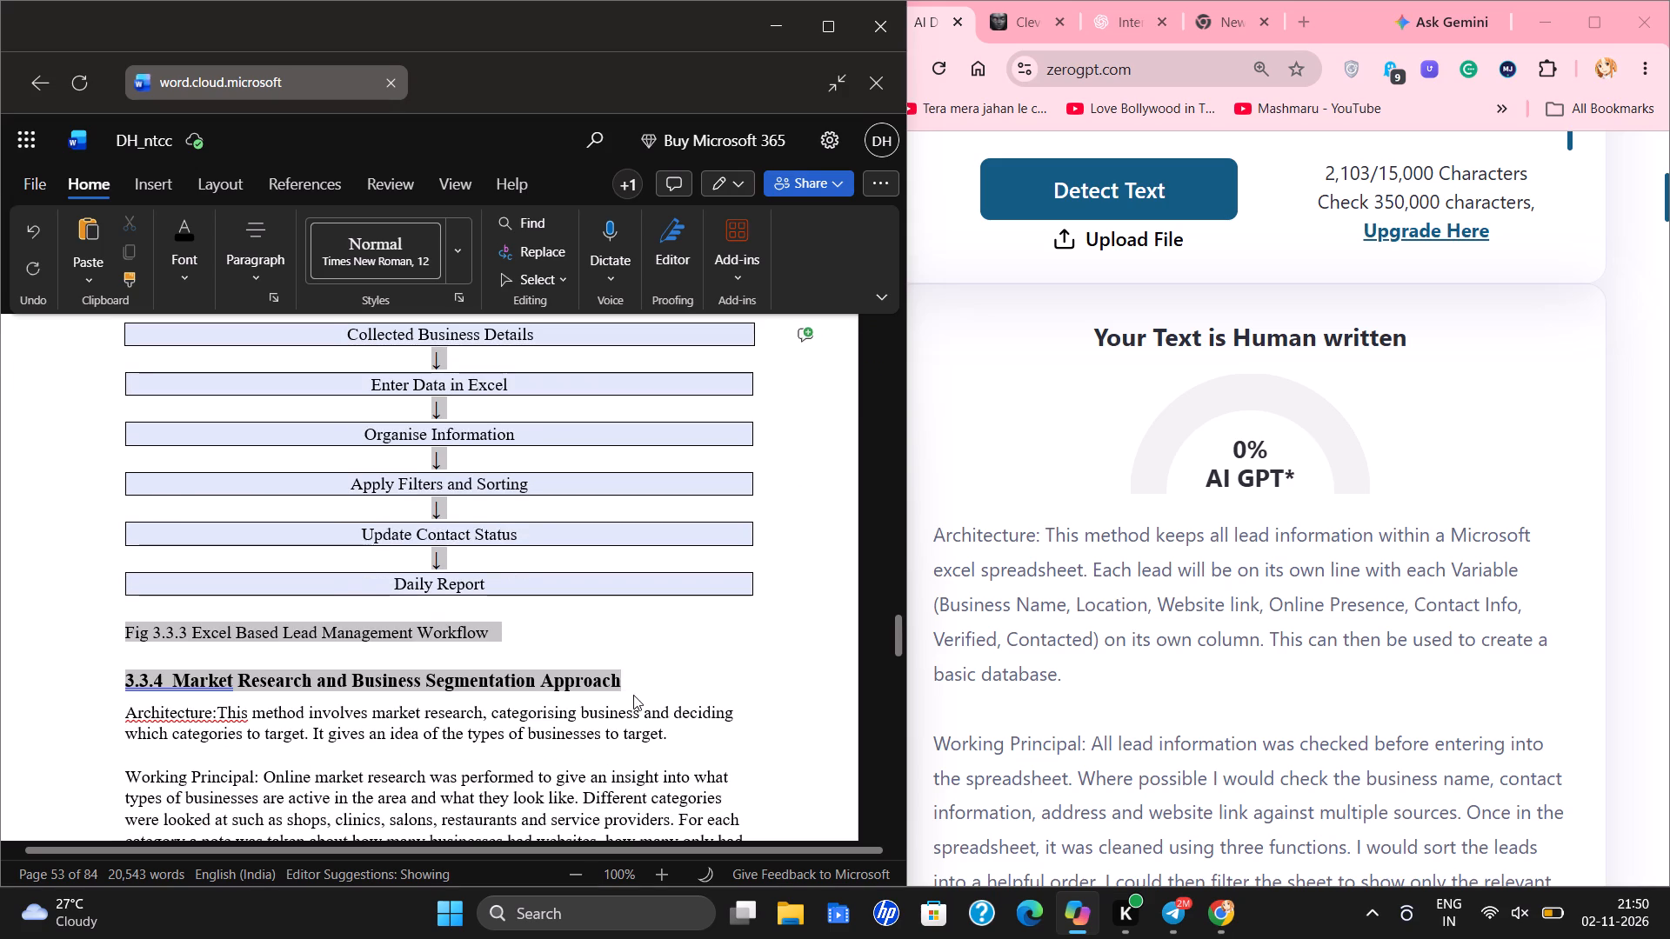
pyautogui.moveTo(633, 695); pyautogui.dragTo(608, 593)
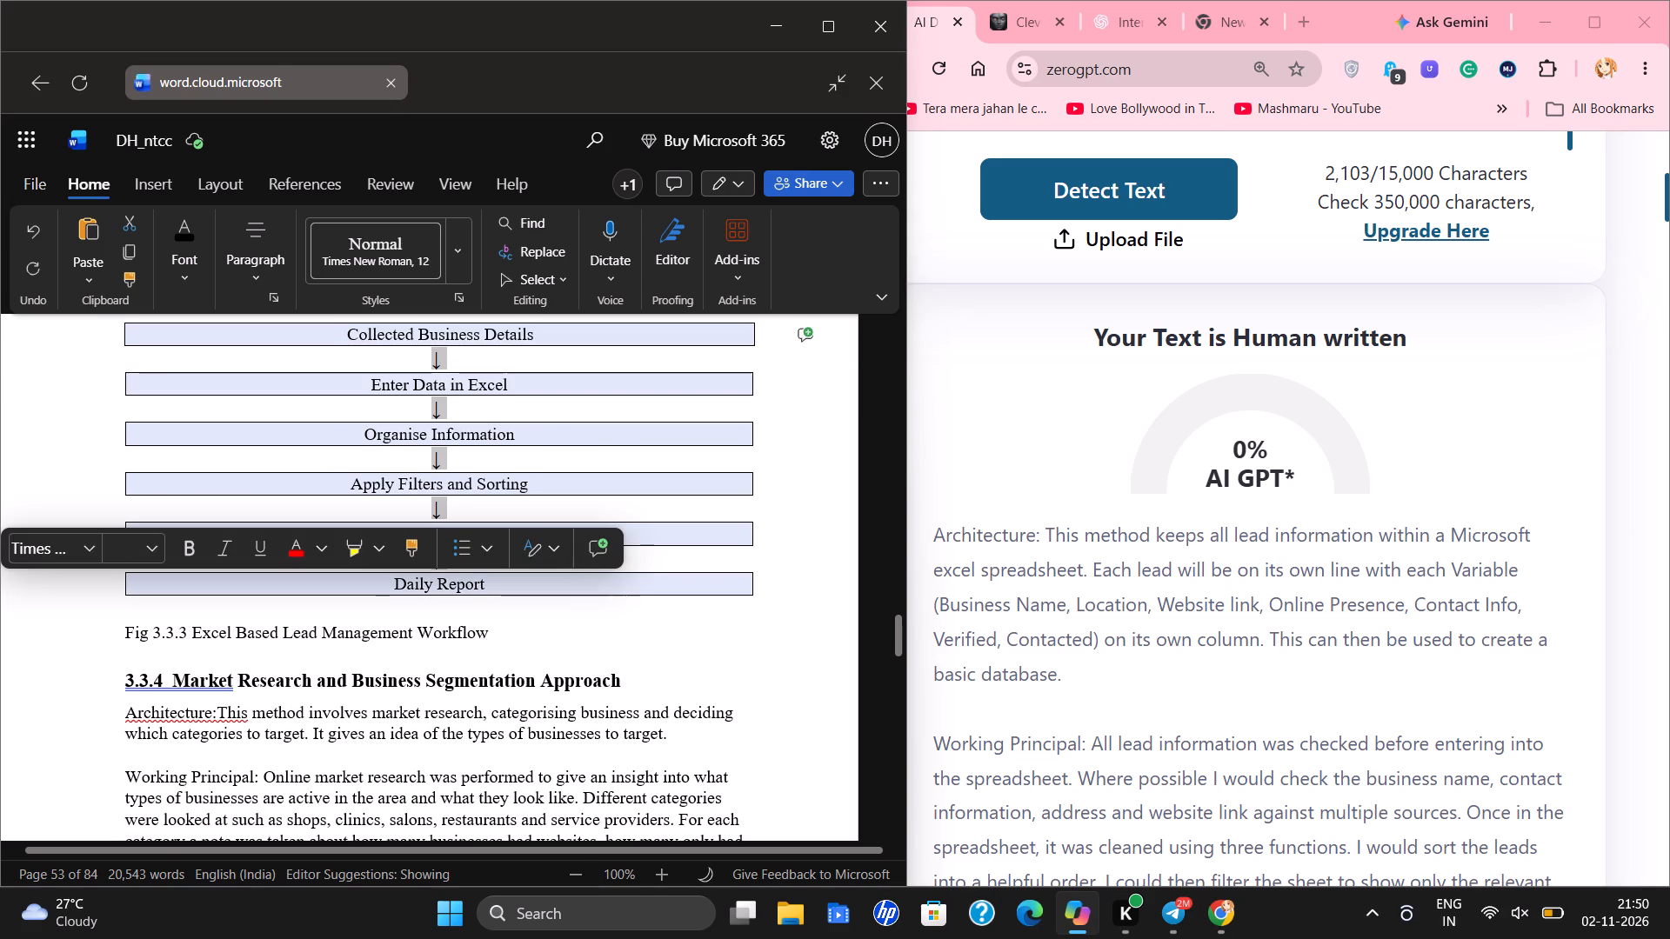
pyautogui.rightClick(738, 579)
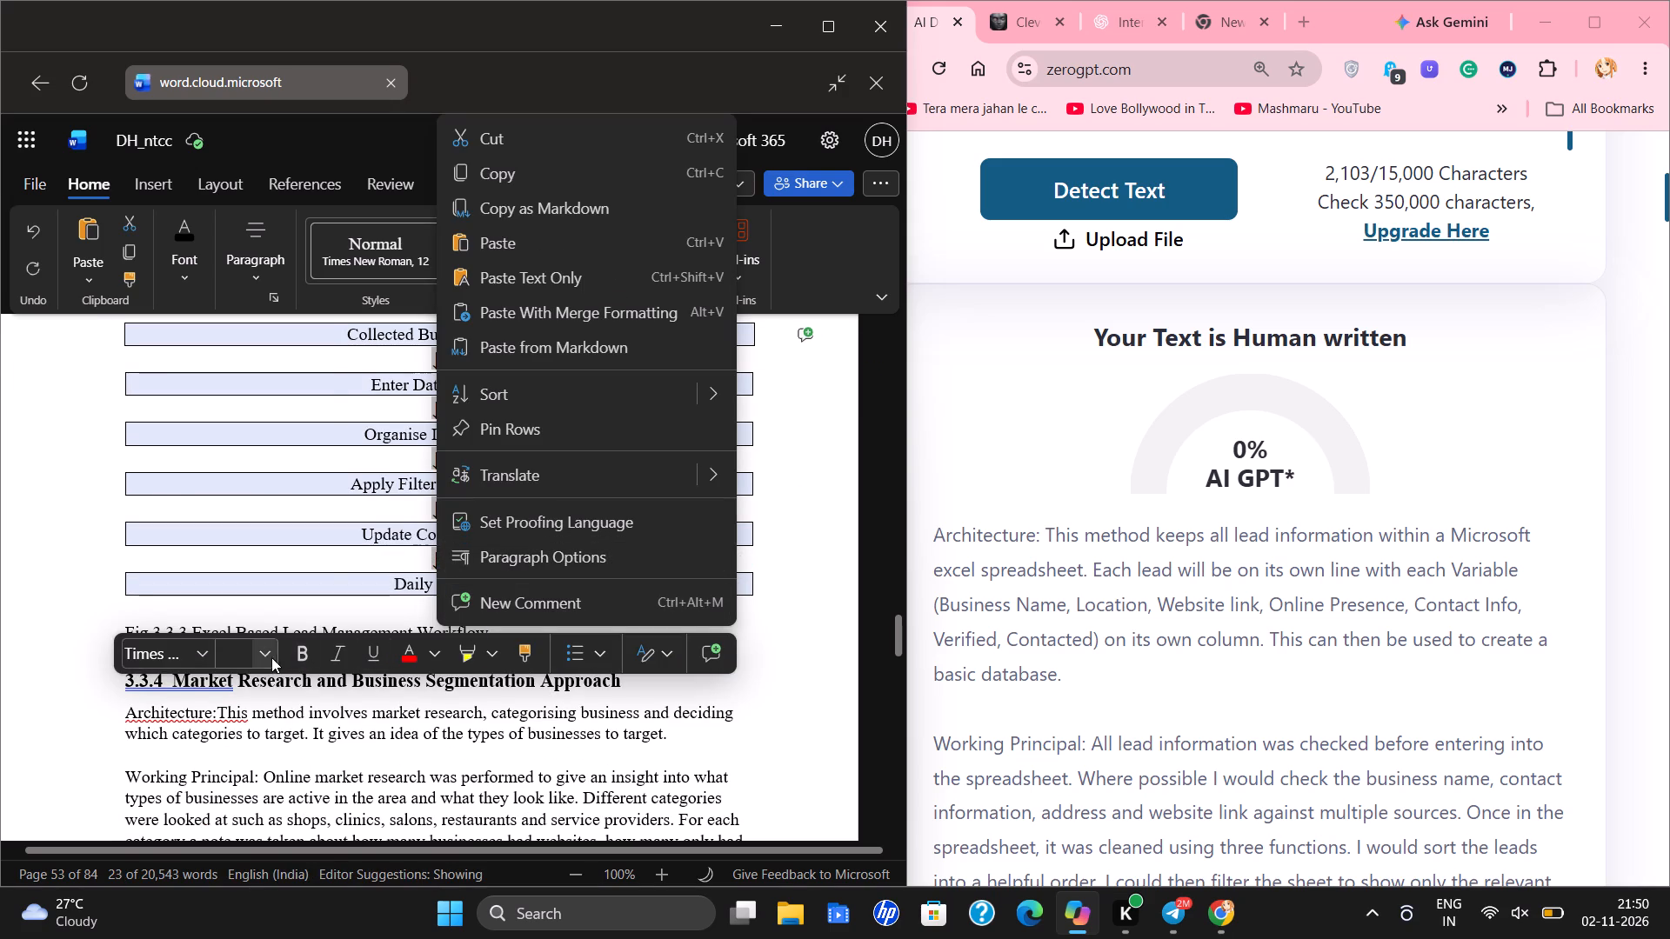
pyautogui.click(263, 657)
pyautogui.click(309, 469)
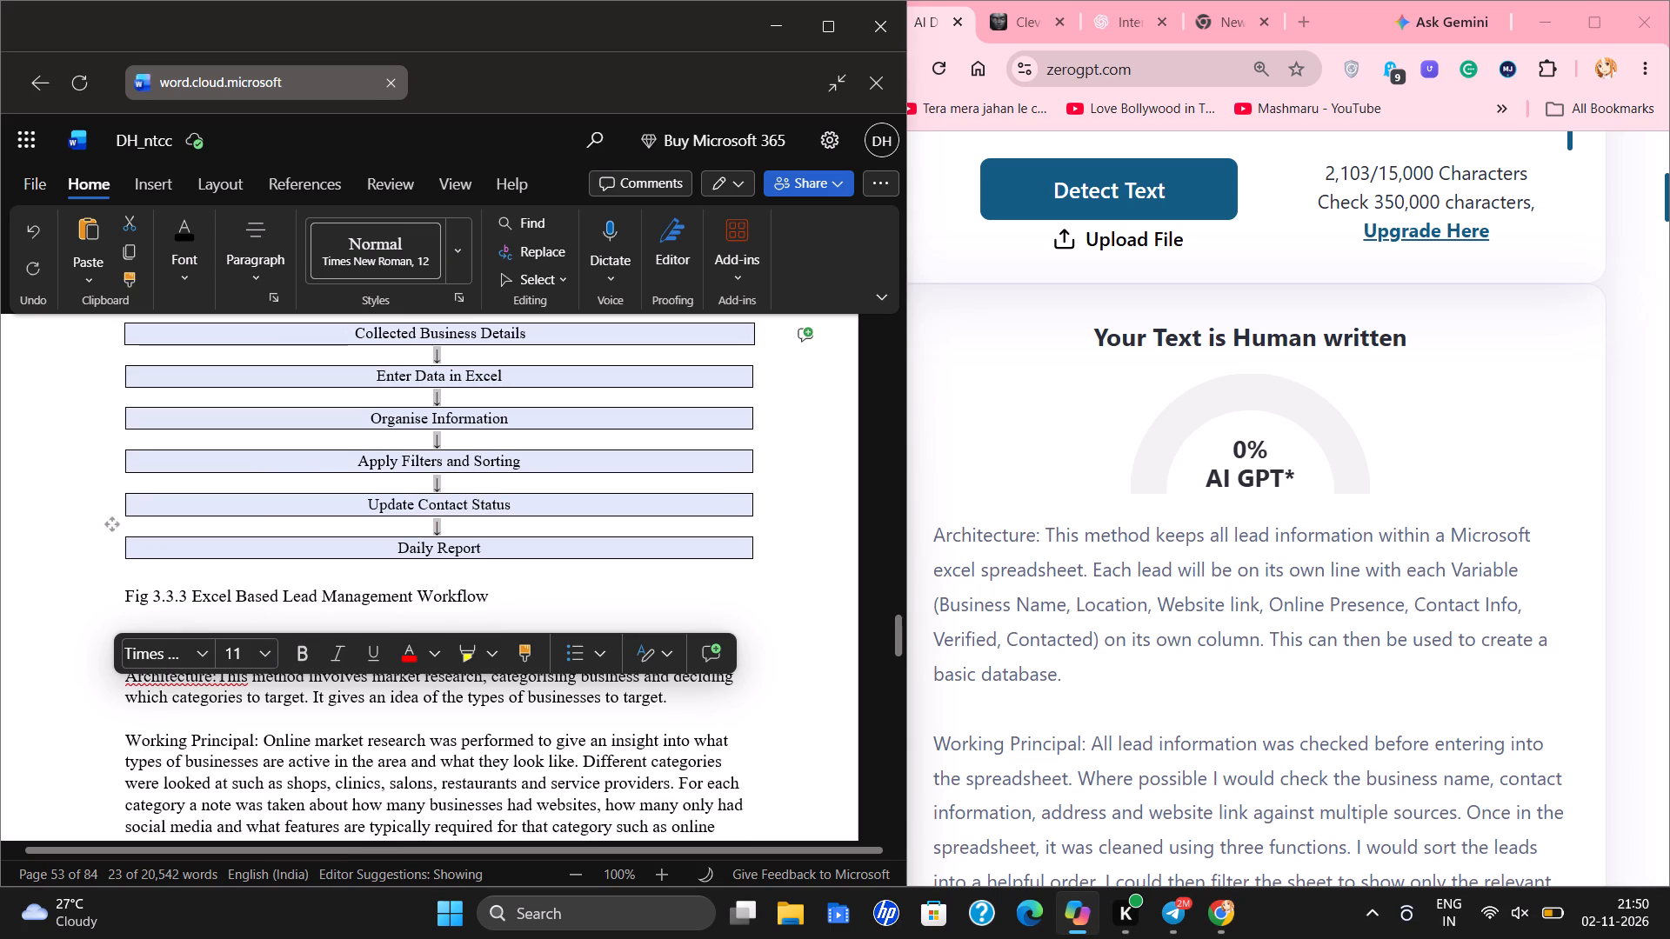
# Set the line spacing of the section 3.3.3 flowchart's boxes and arrows to 1.5.
pyautogui.click(279, 245)
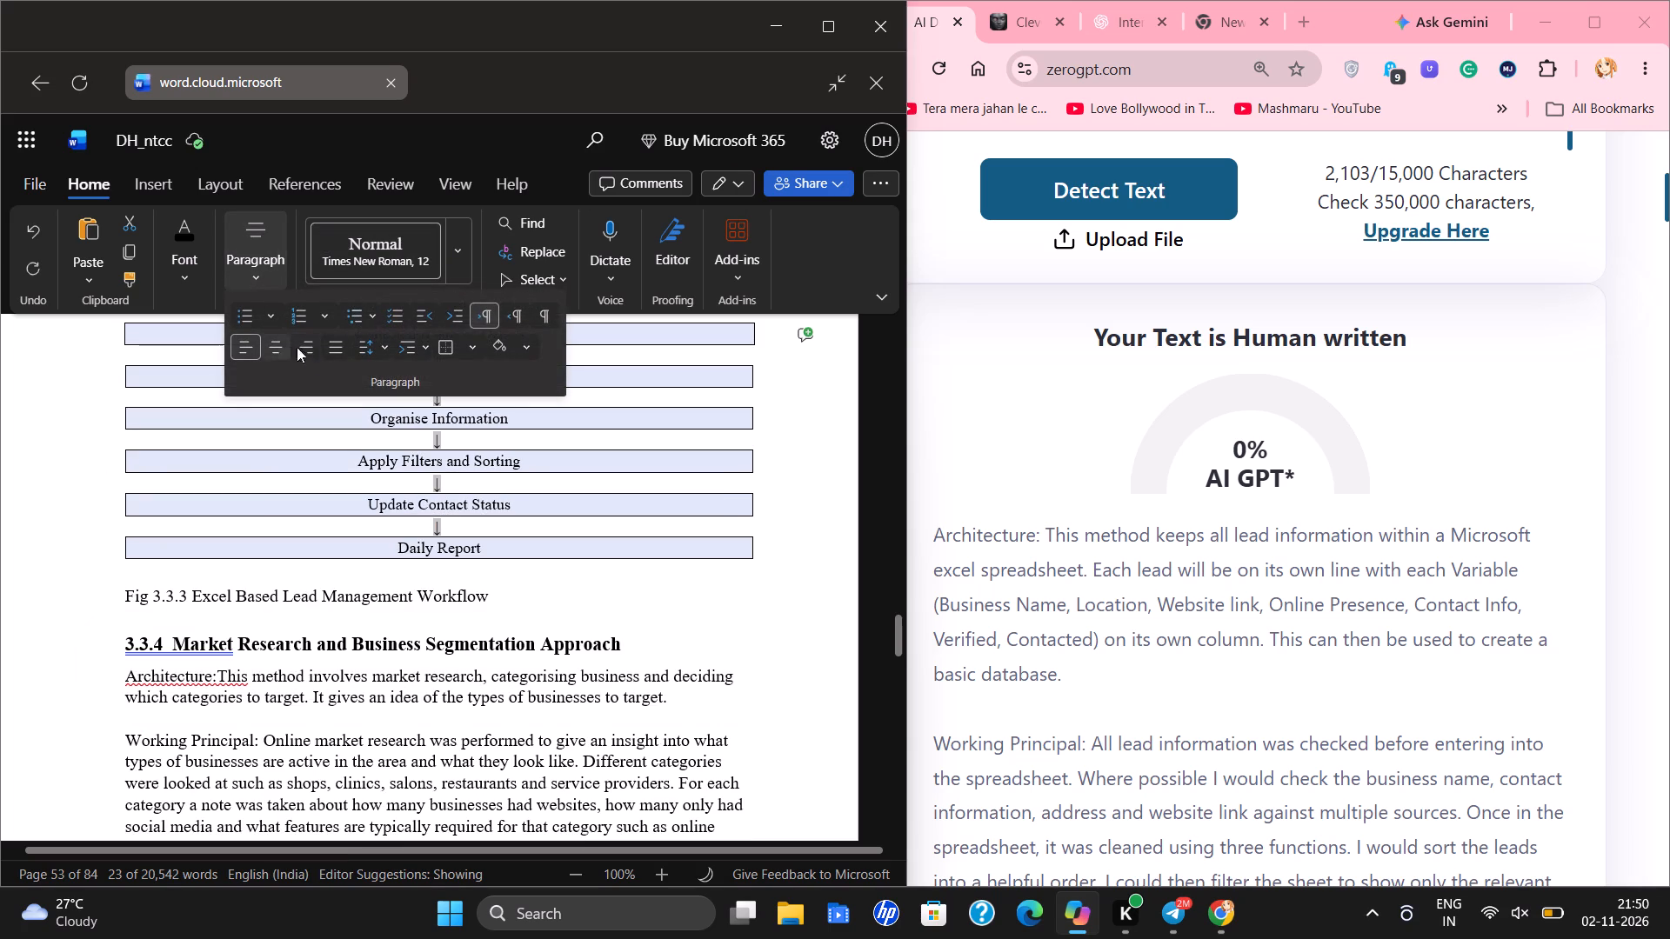
pyautogui.click(388, 342)
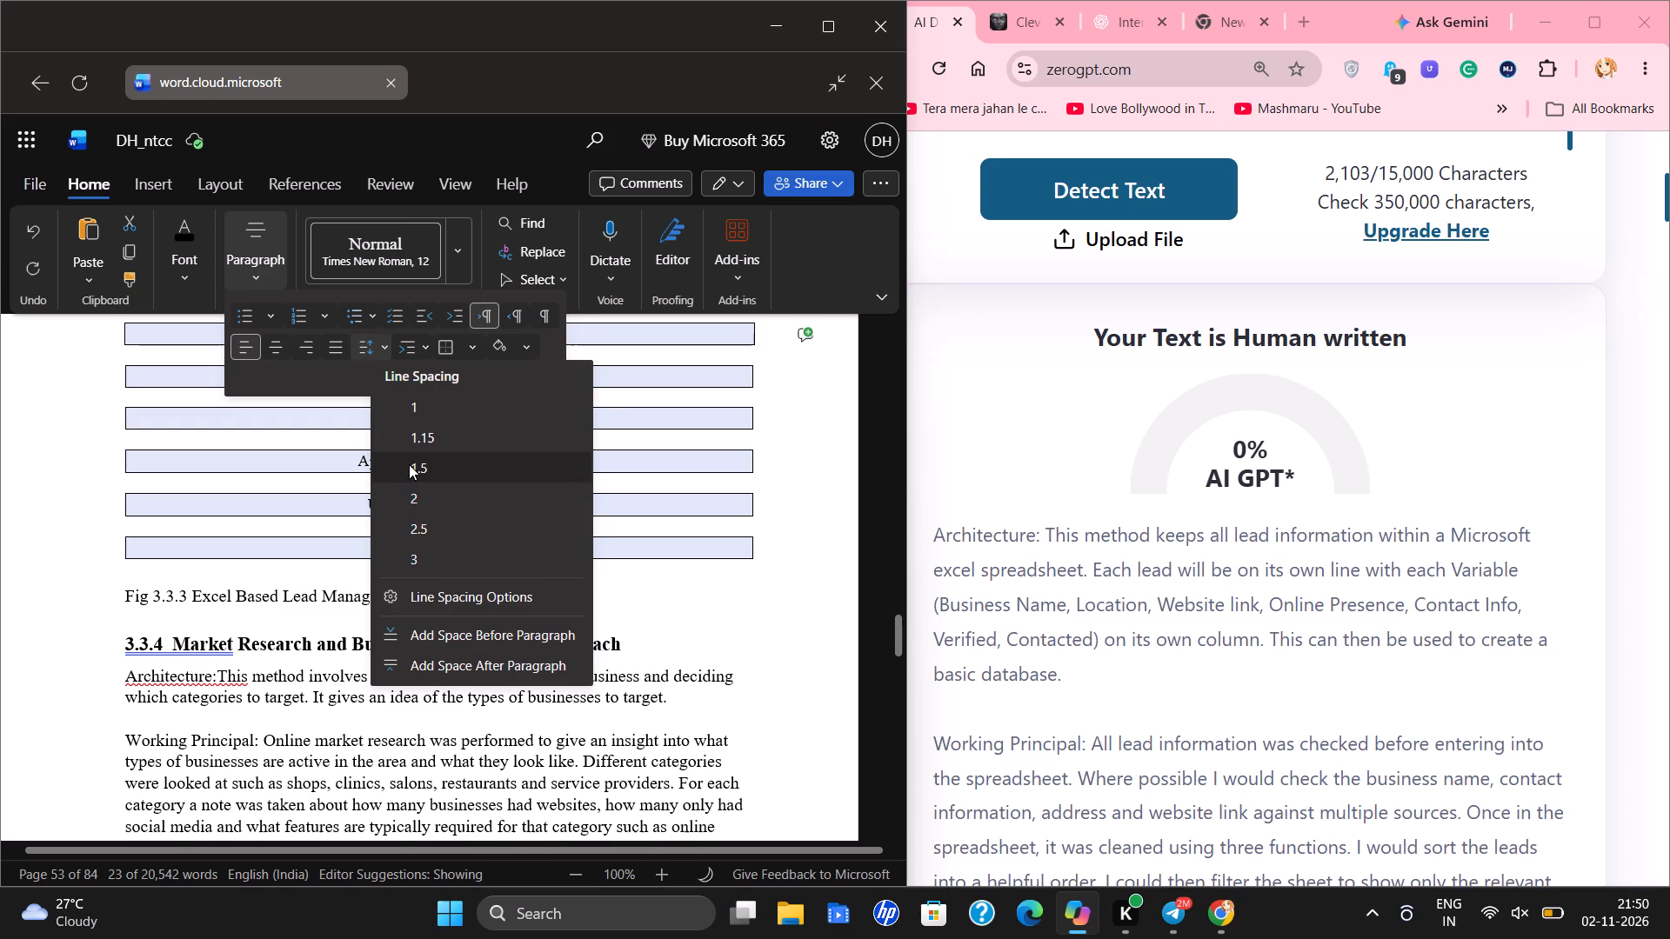
pyautogui.click(409, 464)
pyautogui.click(86, 583)
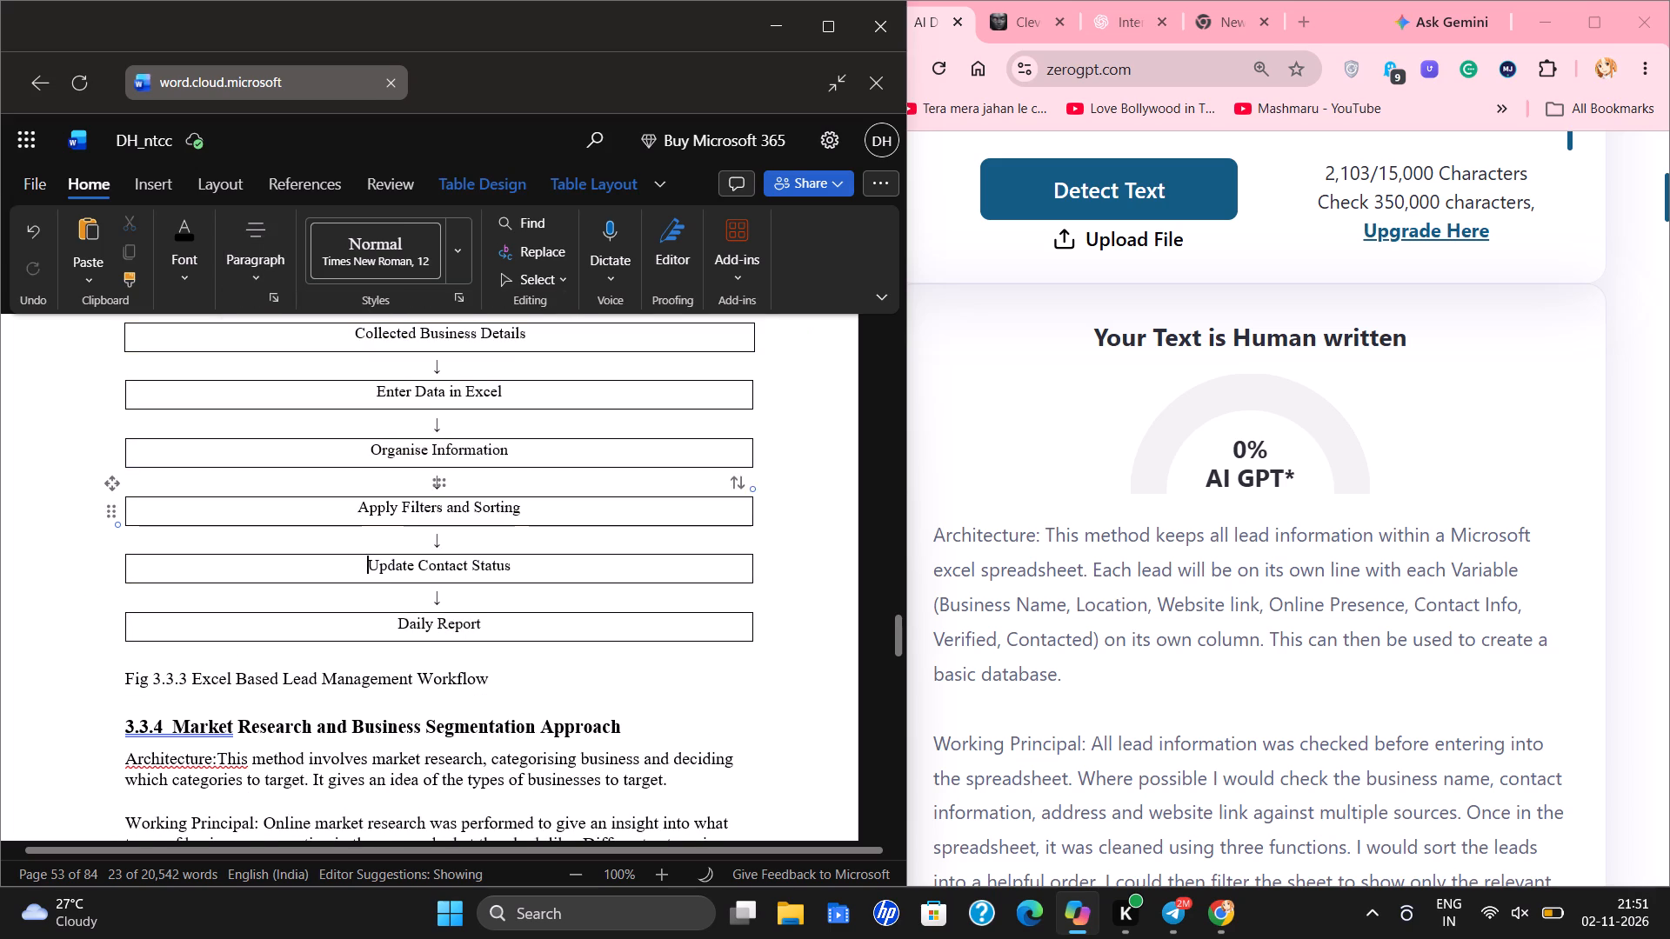
# Centre the caption "Fig 3.3.3 Excel Based Lead Management Workflow" below the flowchart.
pyautogui.scroll(3, 613, 491)
pyautogui.scroll(-3, 636, 499)
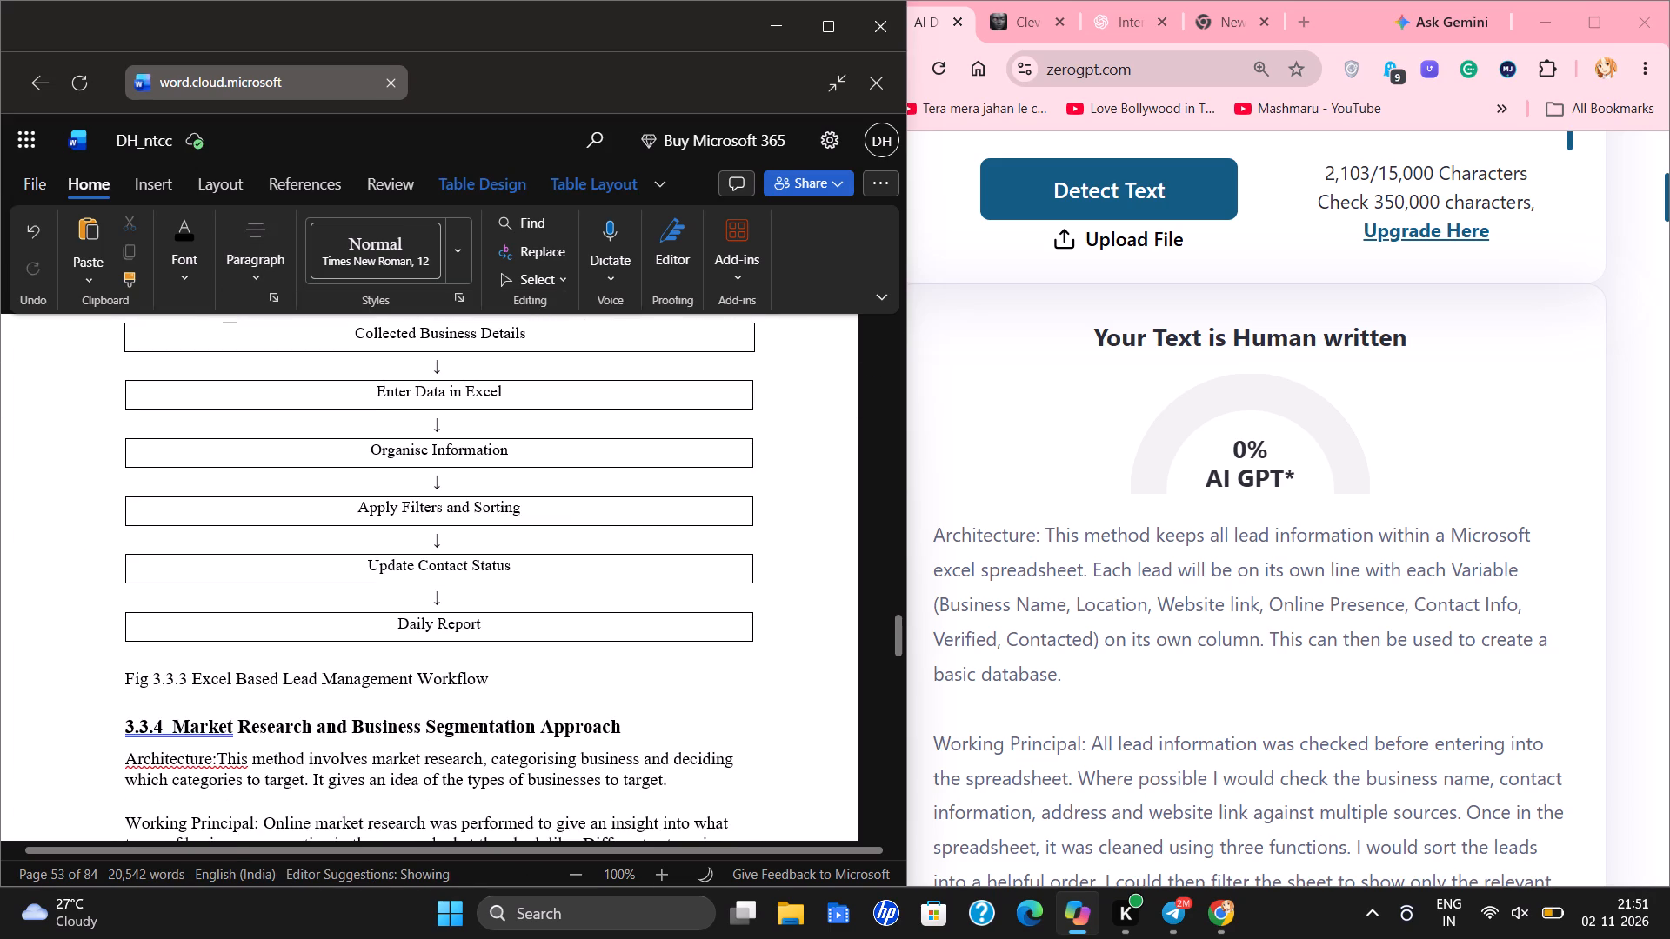
pyautogui.moveTo(121, 680); pyautogui.dragTo(485, 676)
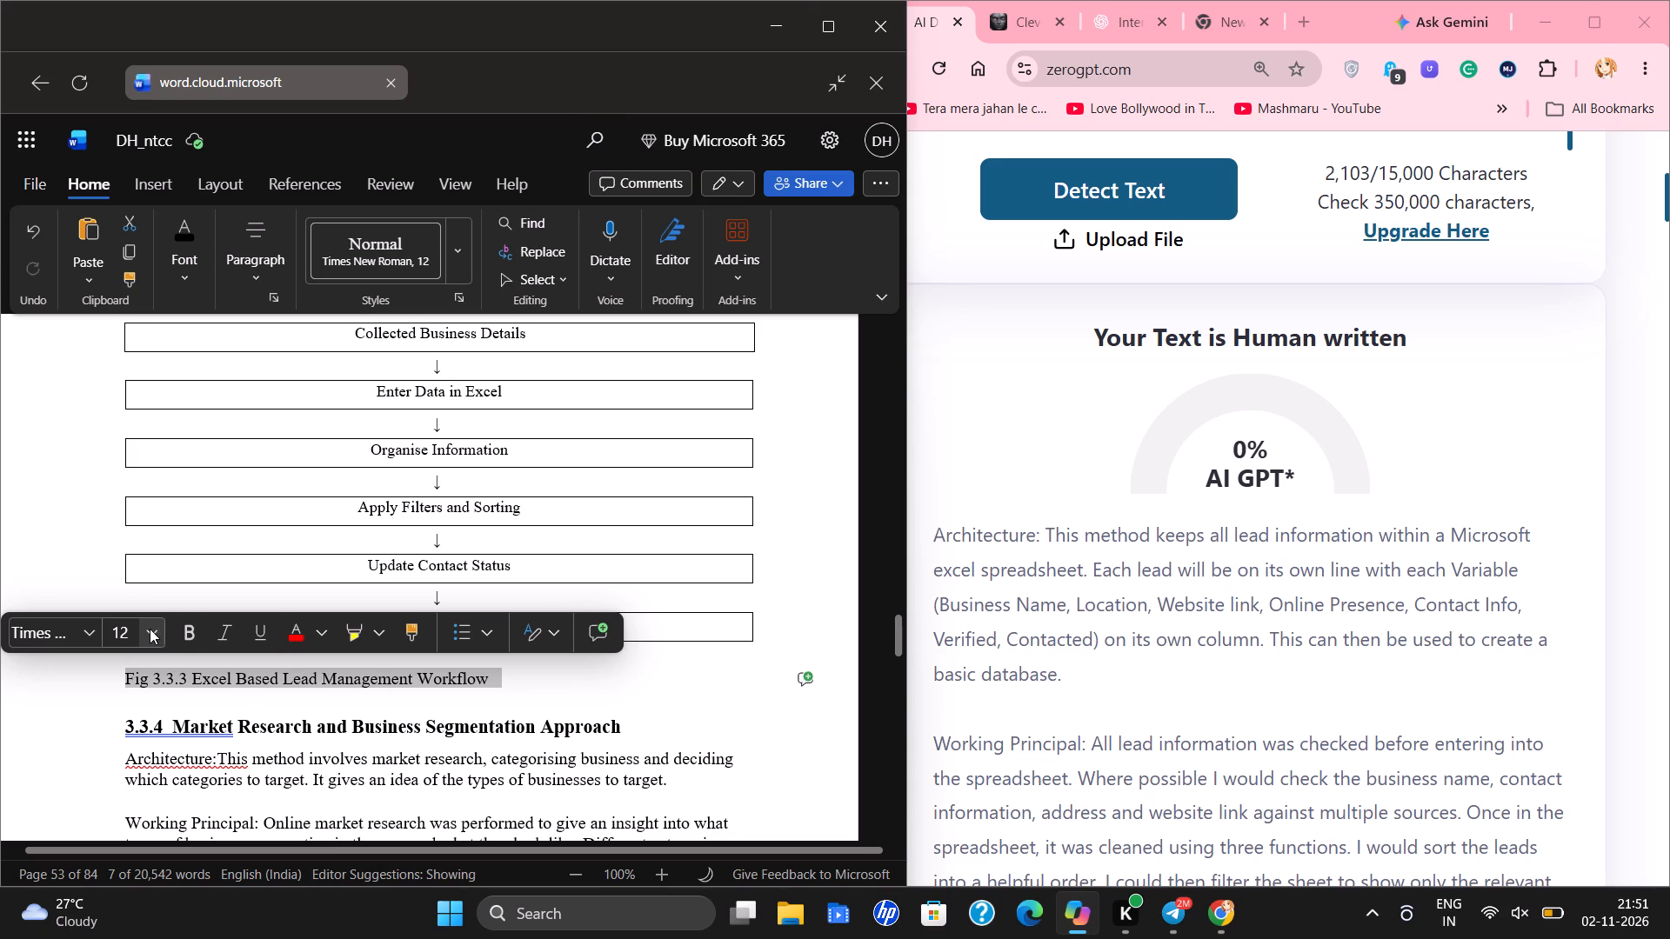
pyautogui.click(269, 272)
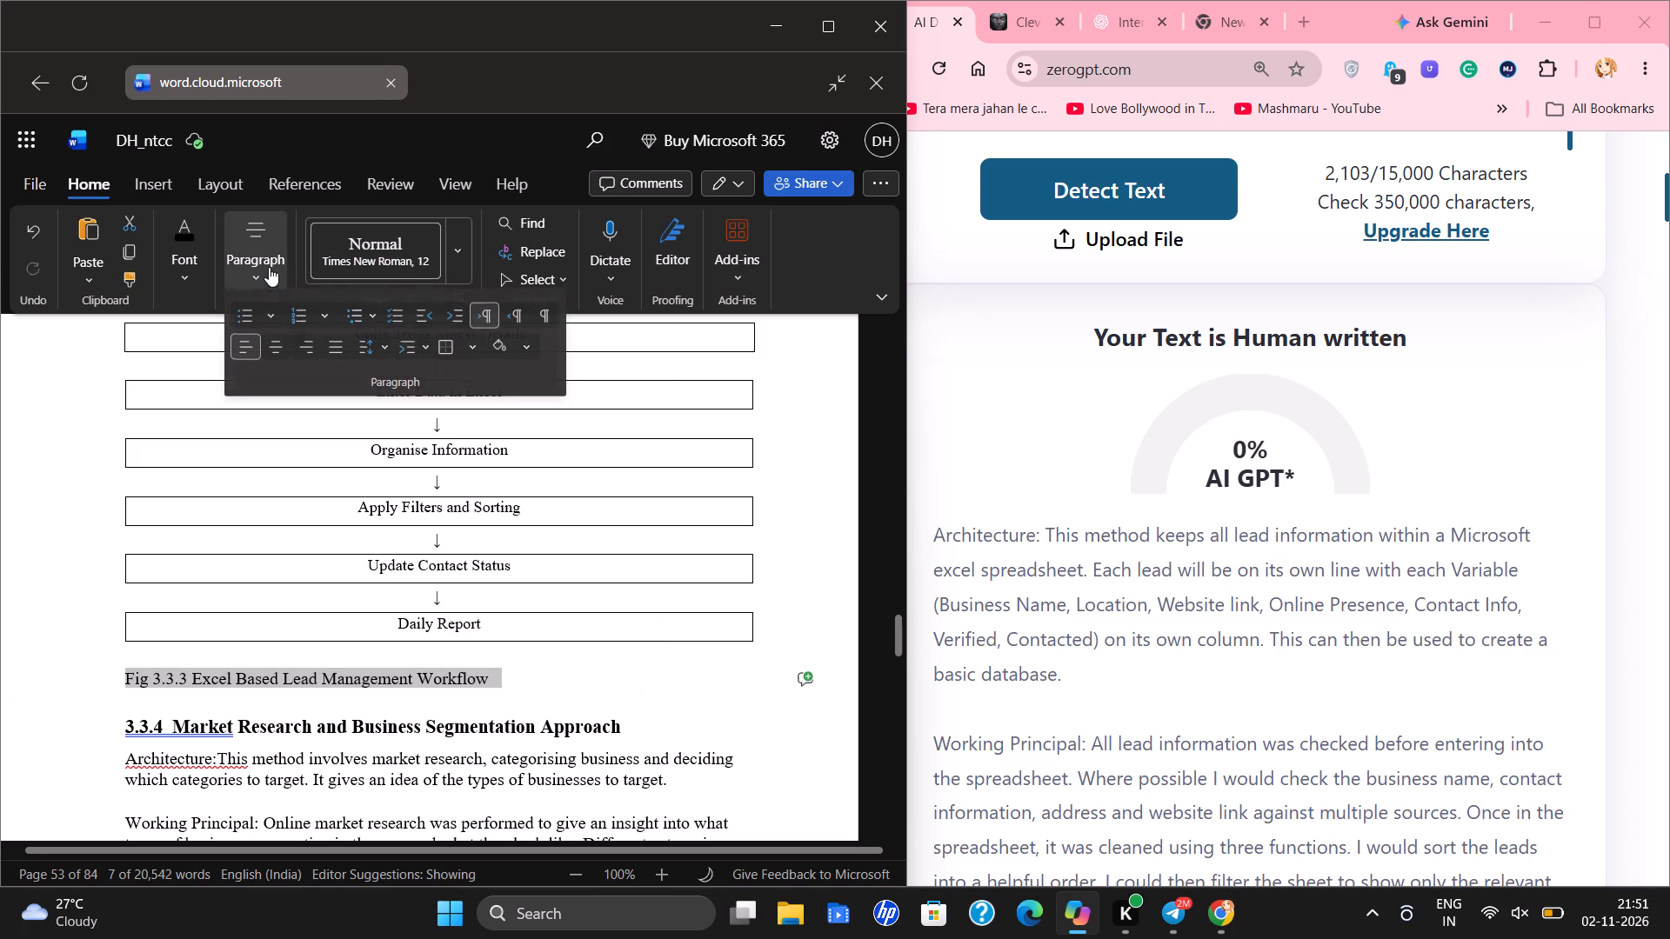
pyautogui.click(280, 353)
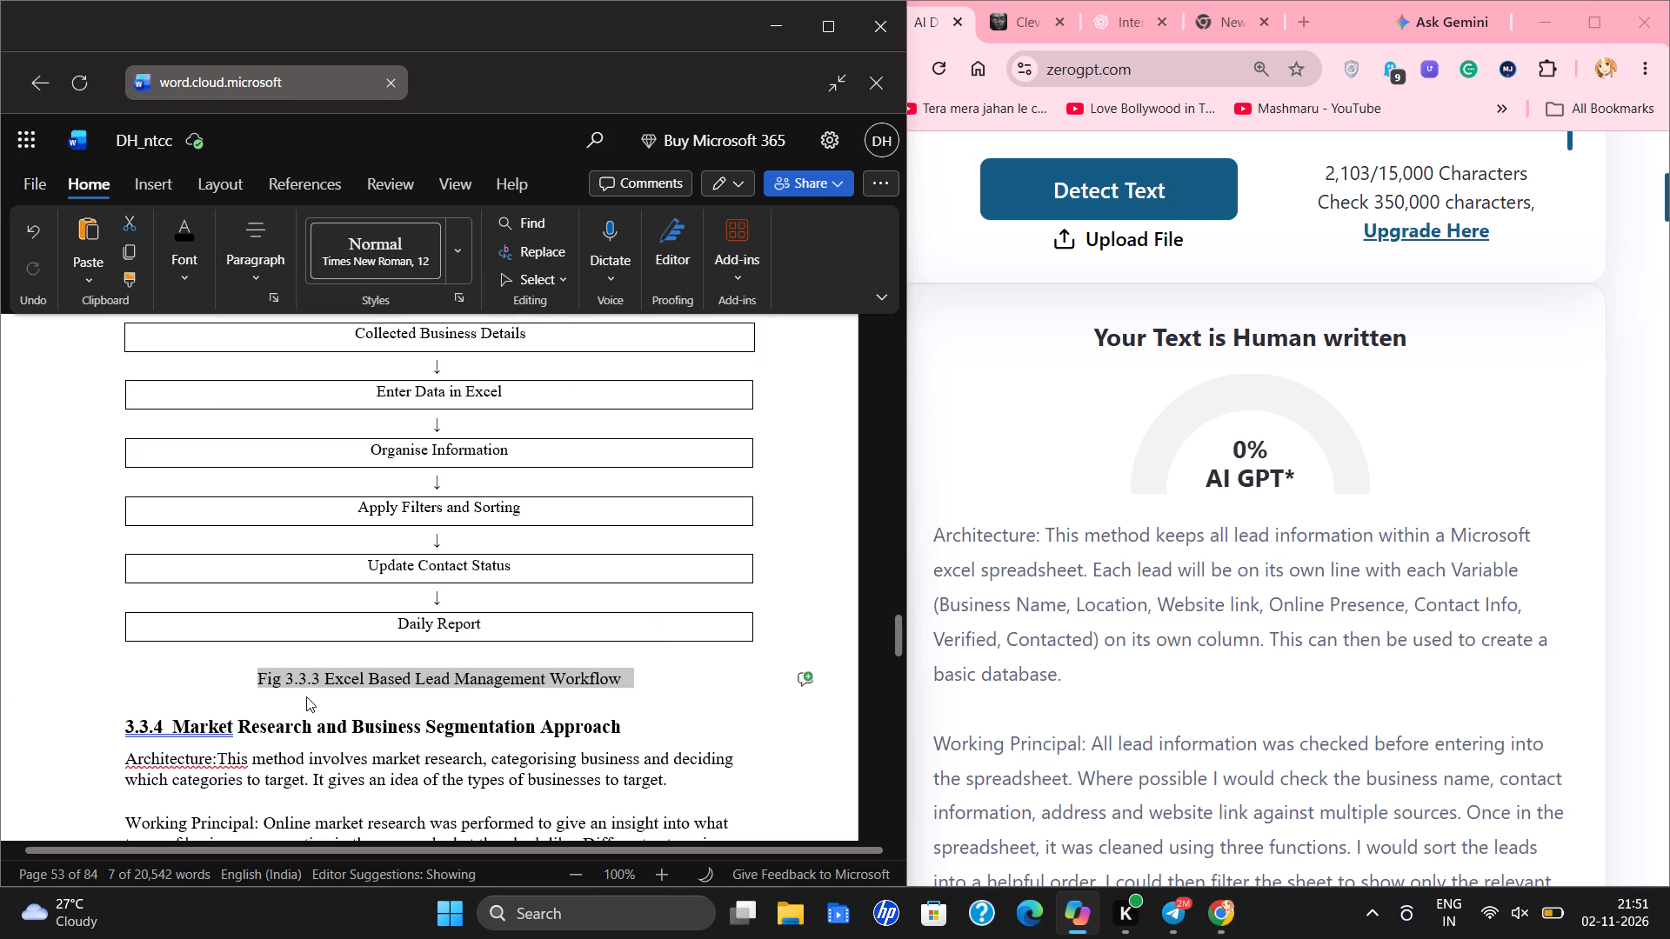
pyautogui.click(237, 672)
pyautogui.click(254, 677)
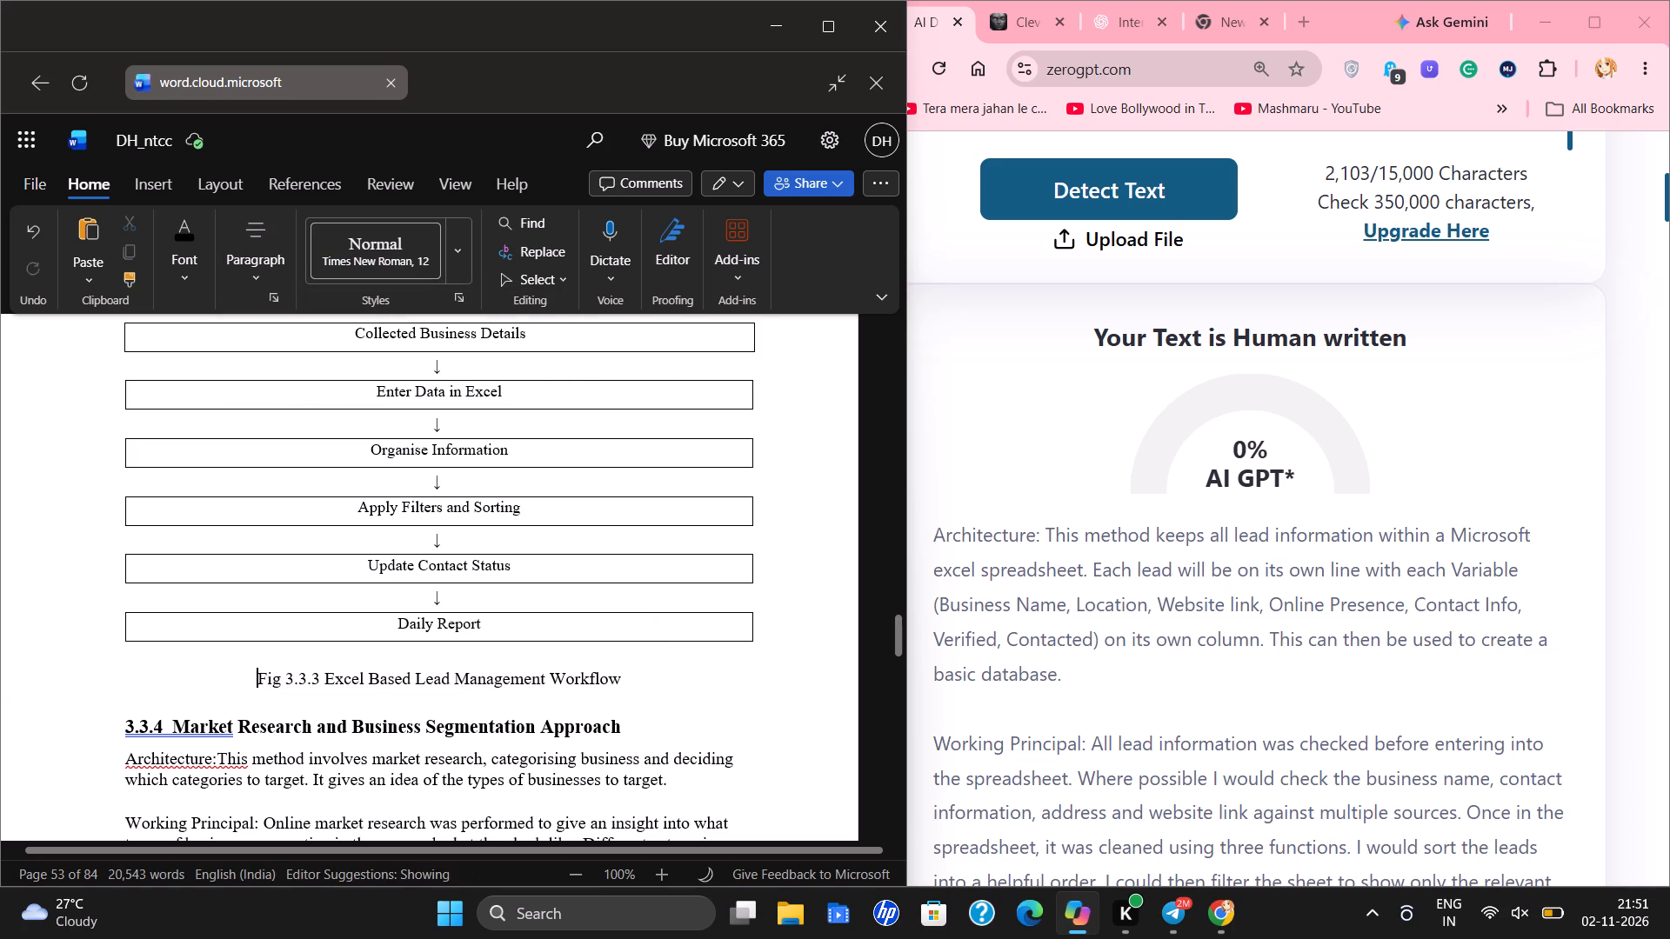
pyautogui.click(254, 677)
# Review the layout of the section 3.3.3 rules, Reason paragraph and flowchart across the page break.
pyautogui.scroll(6, 486, 578)
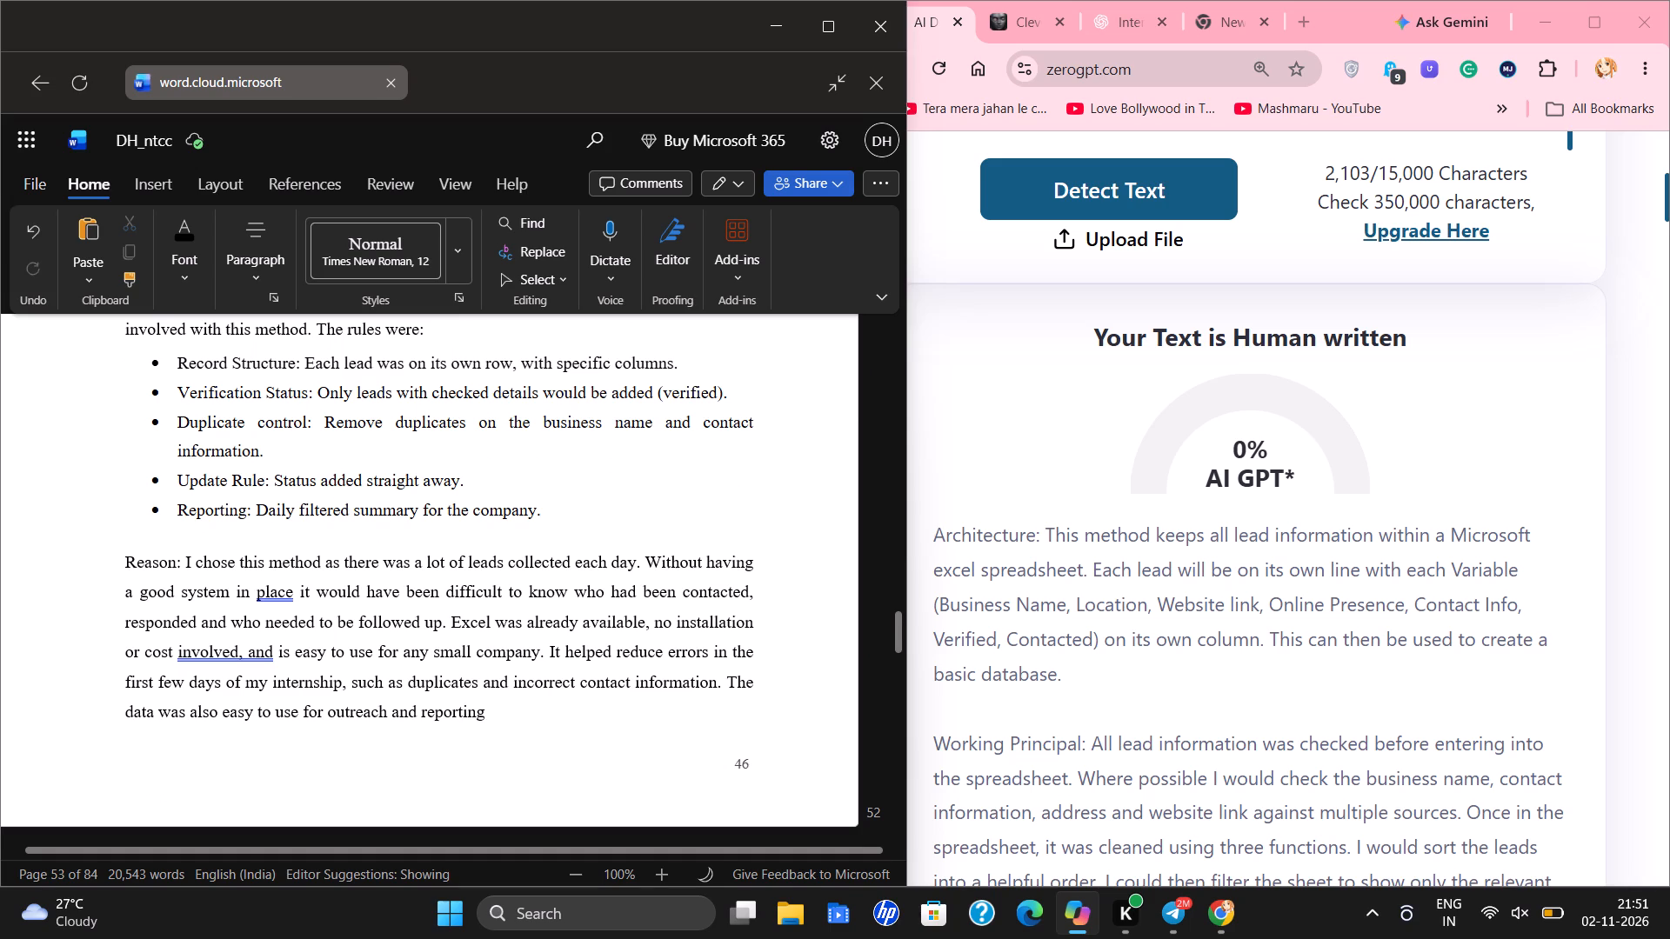
pyautogui.scroll(-2, 470, 462)
pyautogui.scroll(1, 474, 470)
pyautogui.scroll(-5, 471, 478)
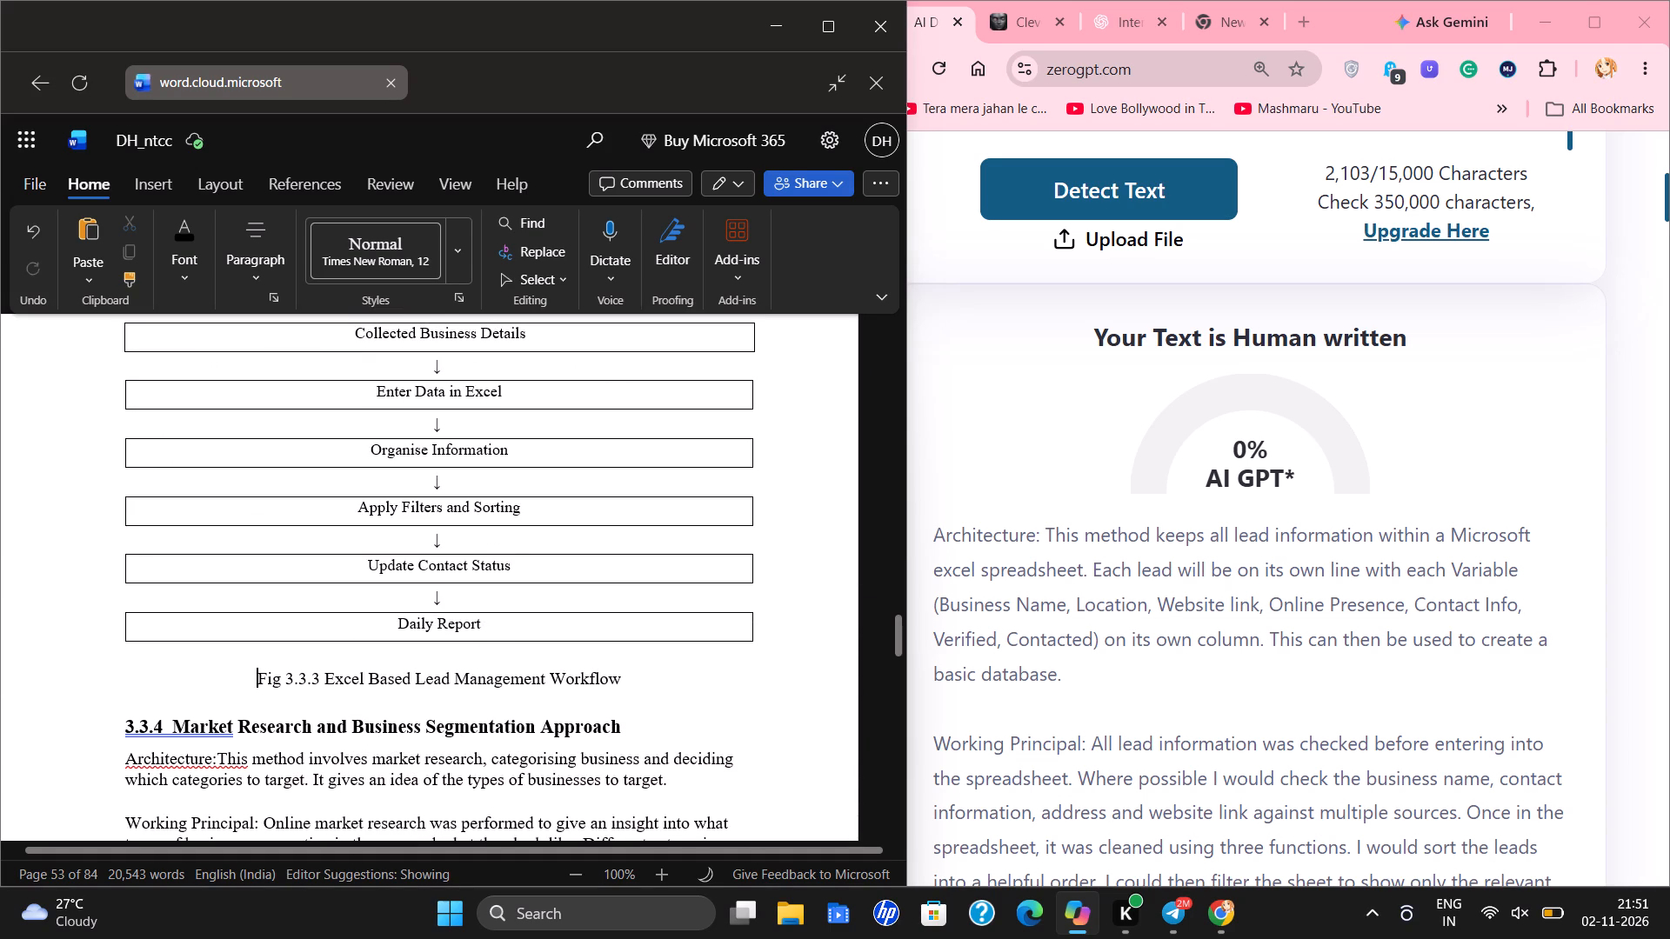
pyautogui.scroll(5, 250, 656)
pyautogui.scroll(-4, 252, 644)
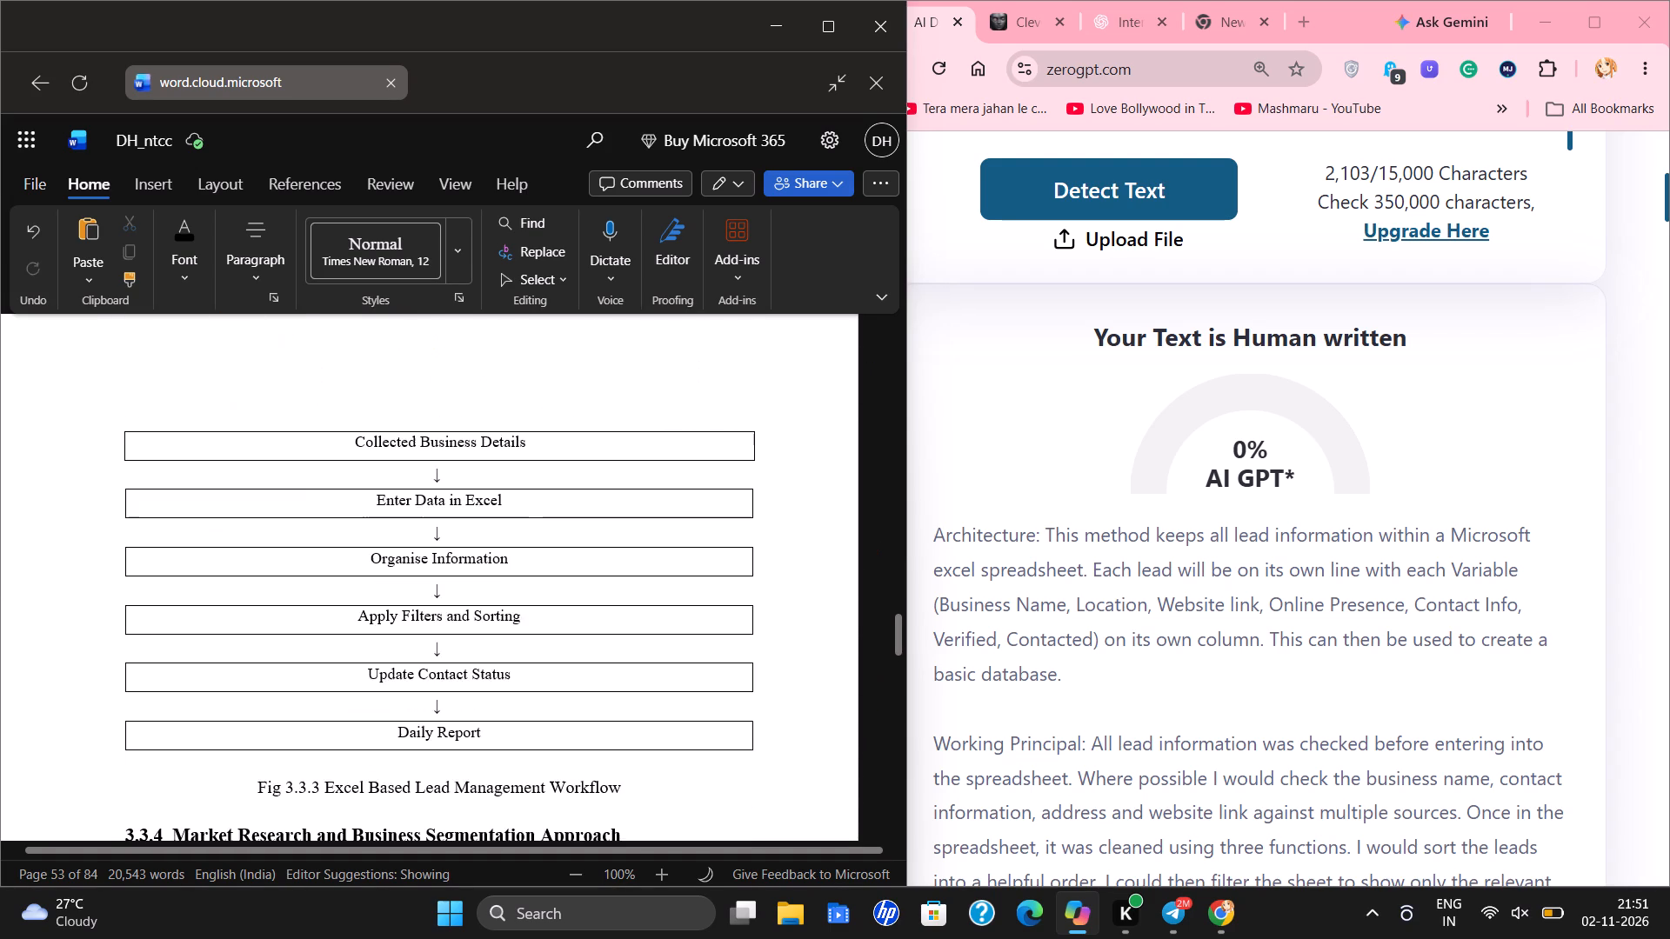
pyautogui.scroll(-2, 252, 668)
# Insert a blank line between the Fig 3.3.3 caption and the 3.3.4 Market Research heading.
pyautogui.click(773, 534)
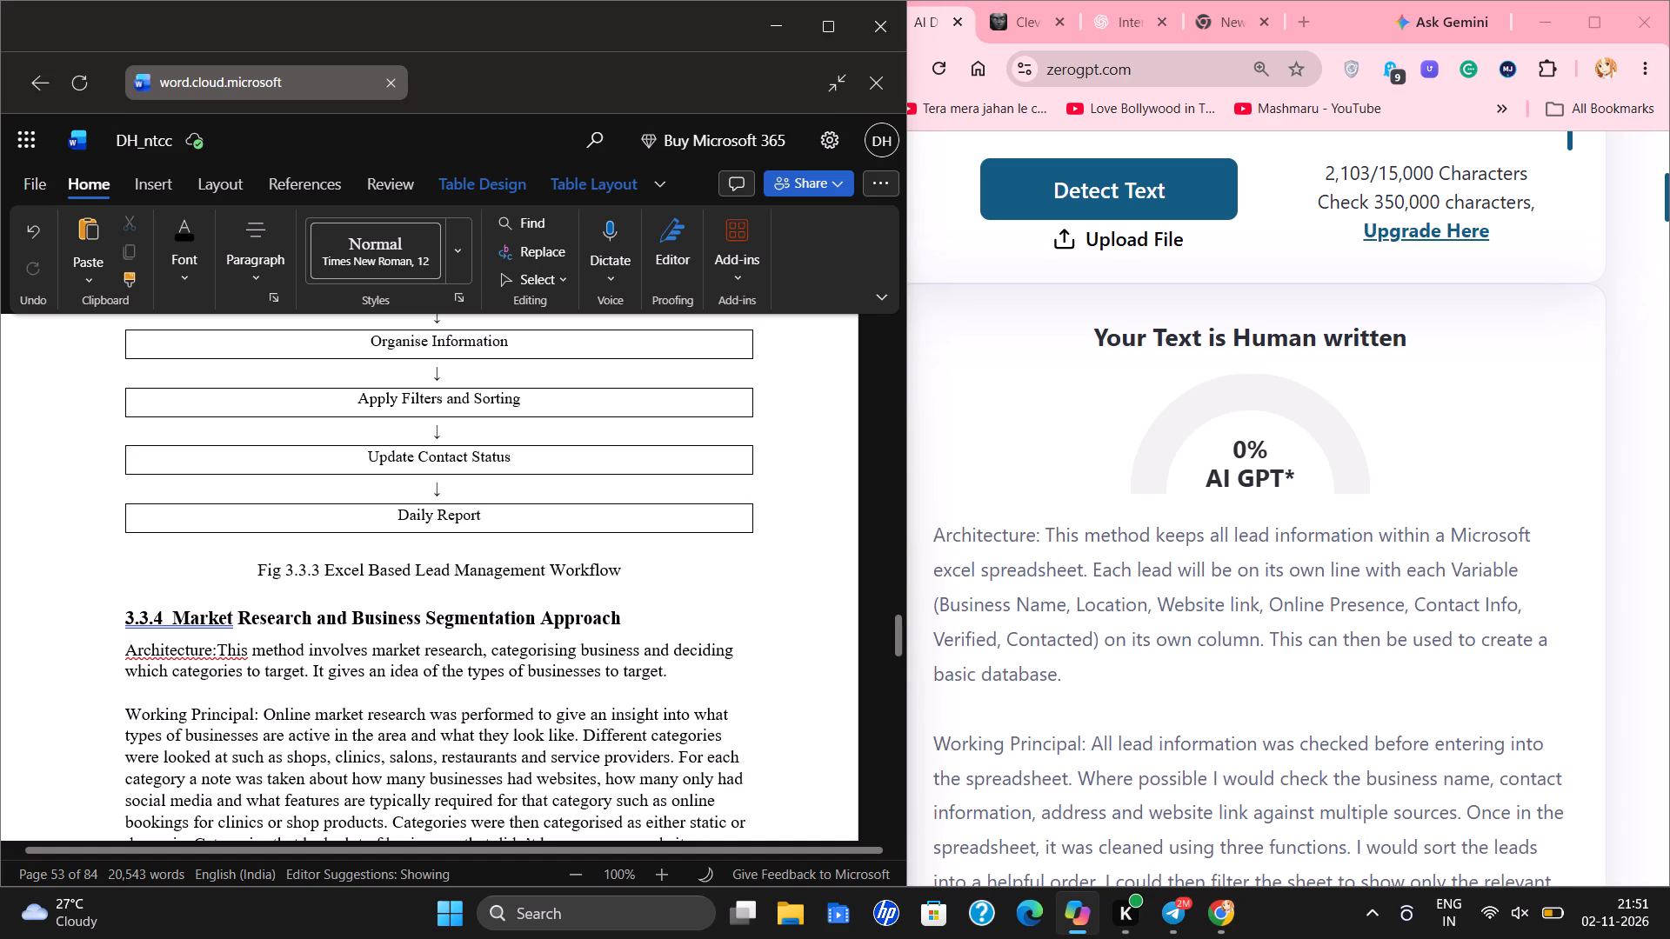
pyautogui.click(237, 581)
pyautogui.press('Return')
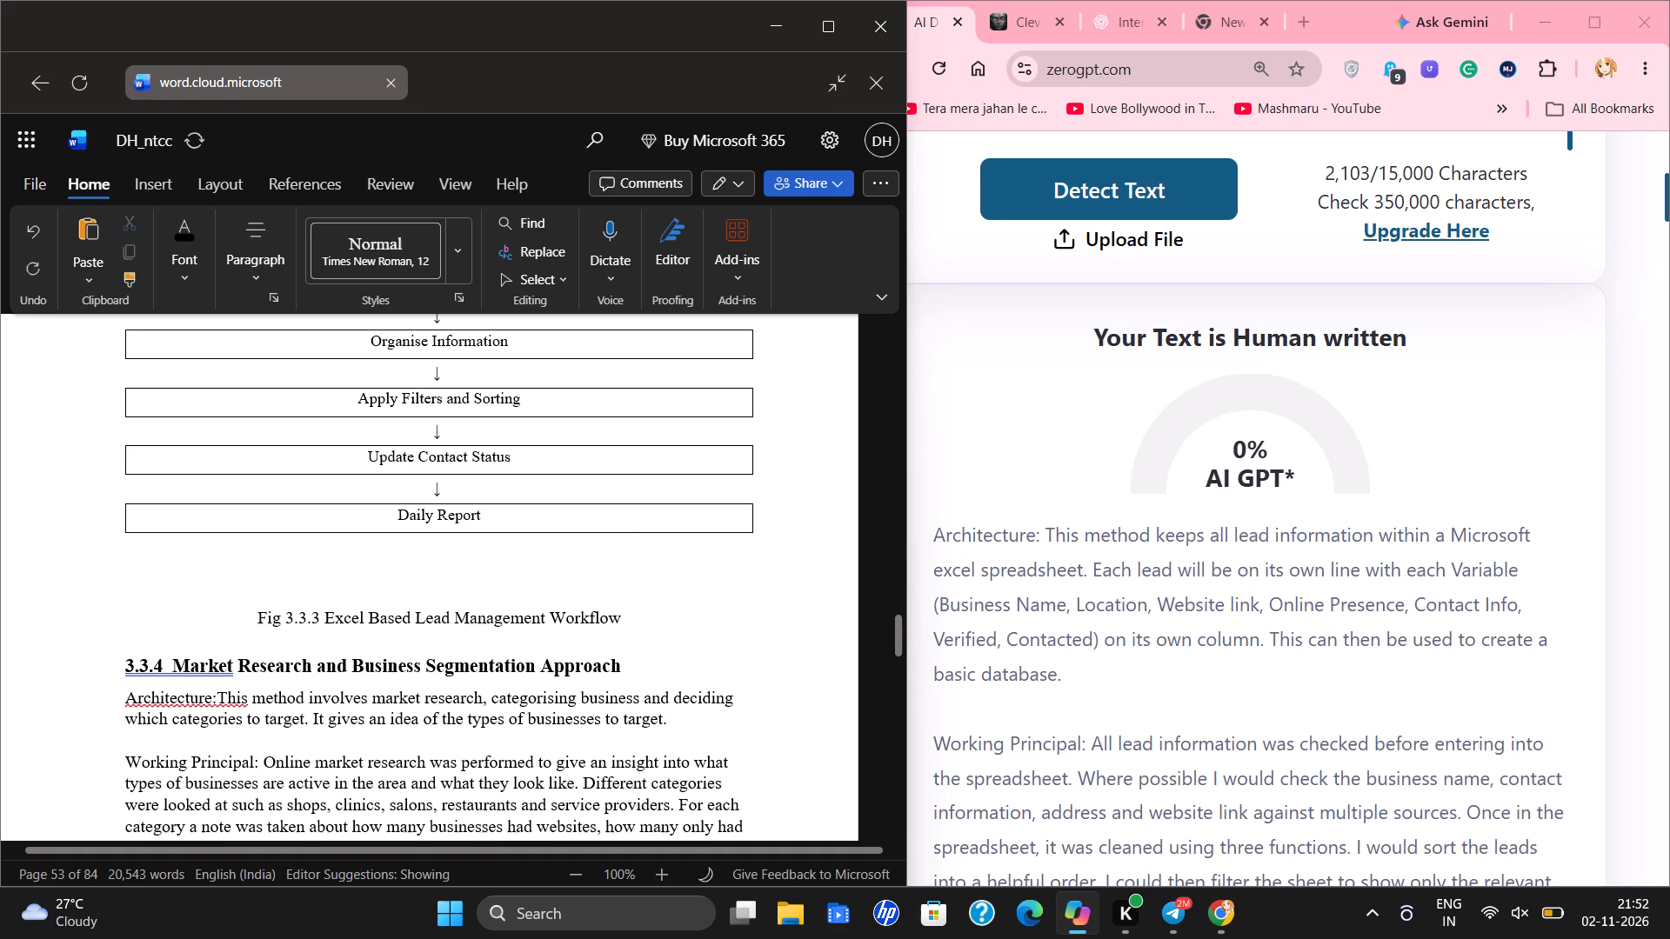
# Insert a blank line below the caption "Fig 3.3.3 Excel Based Lead Management Workflow", before the 3.3.4 heading.
pyautogui.click(645, 618)
pyautogui.press('Return')
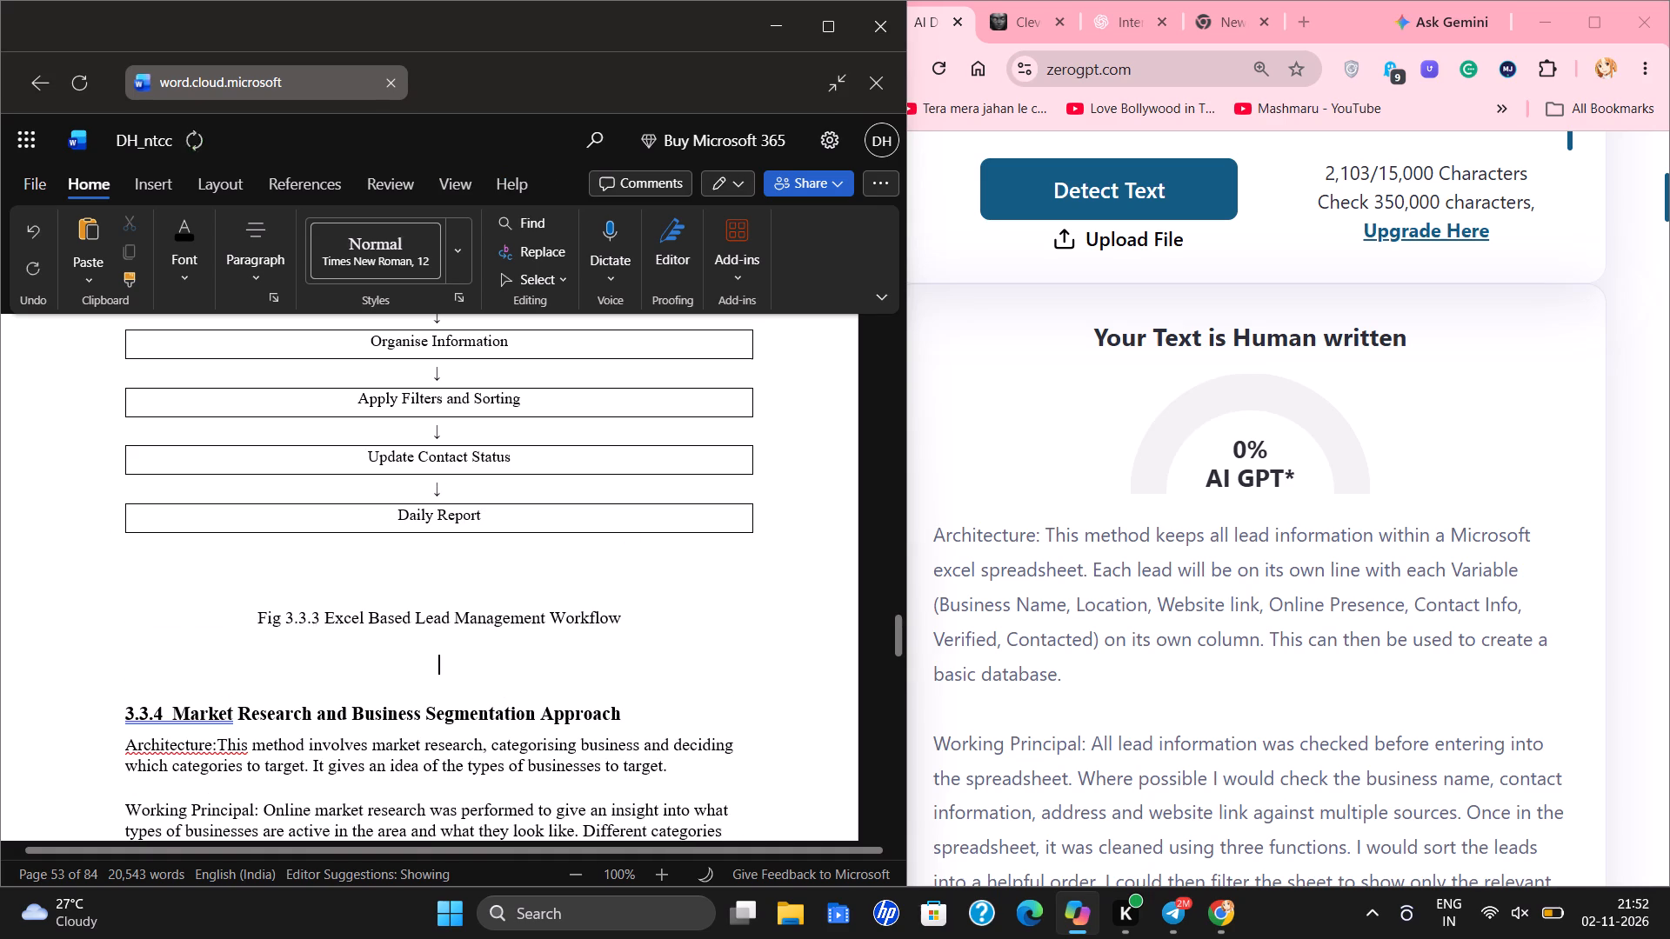
# Copy the section 3.3.4 text as Markdown, from the Architecture paragraph through the end of the Reason paragraph.
pyautogui.scroll(-2, 50, 656)
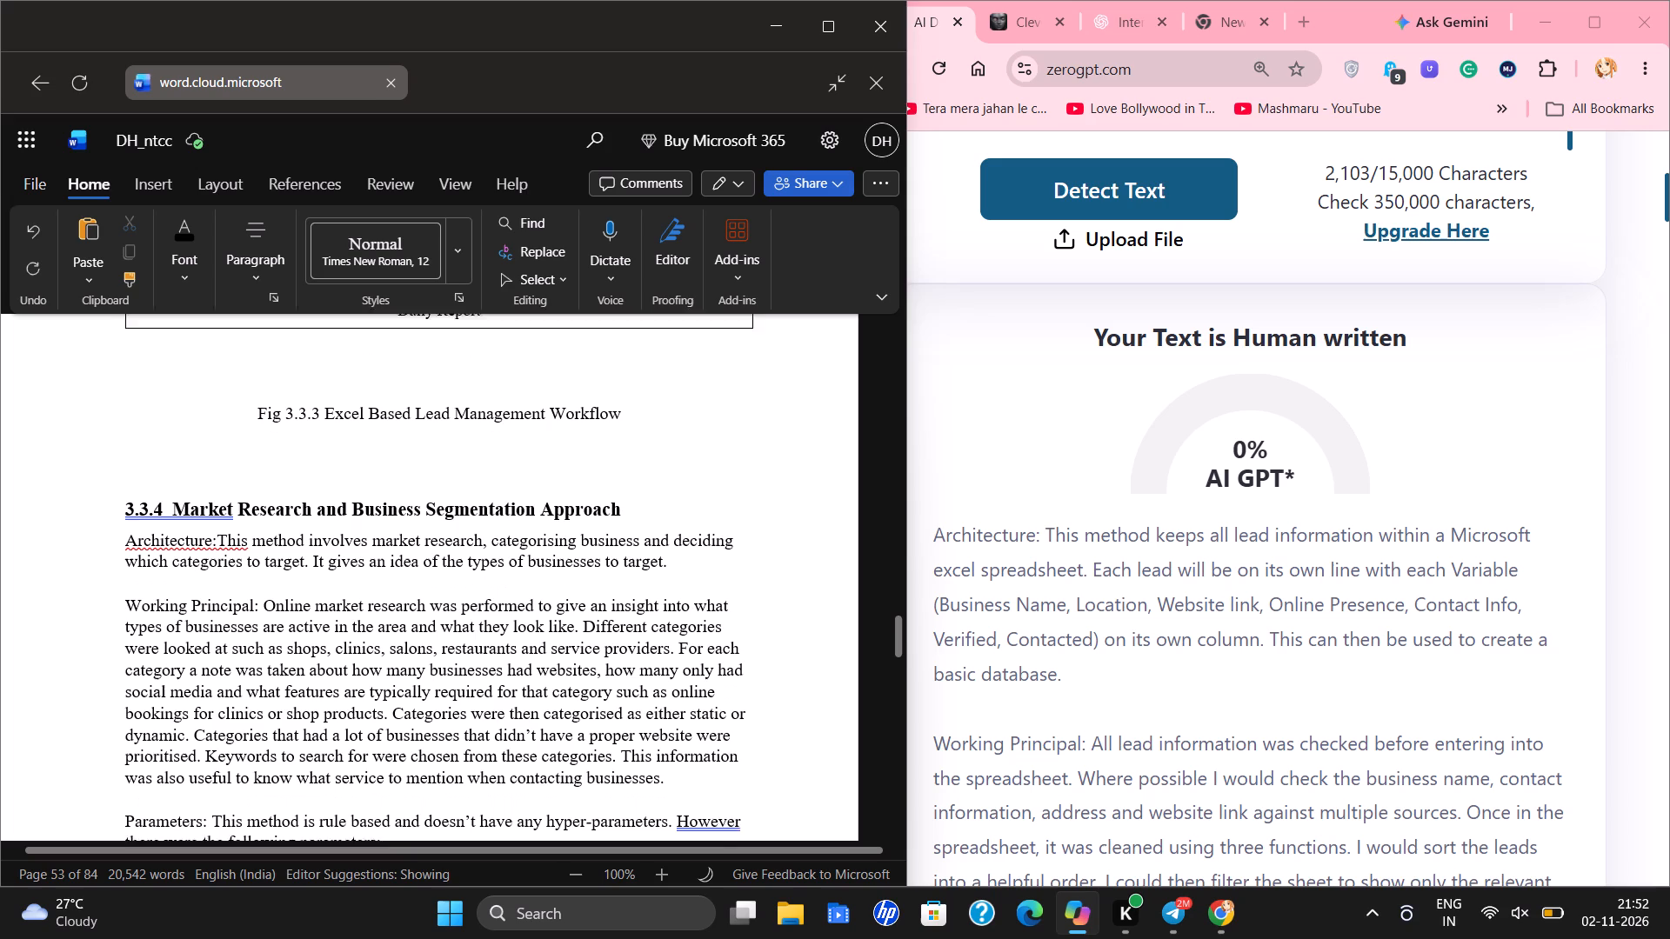
pyautogui.moveTo(117, 536); pyautogui.dragTo(517, 626)
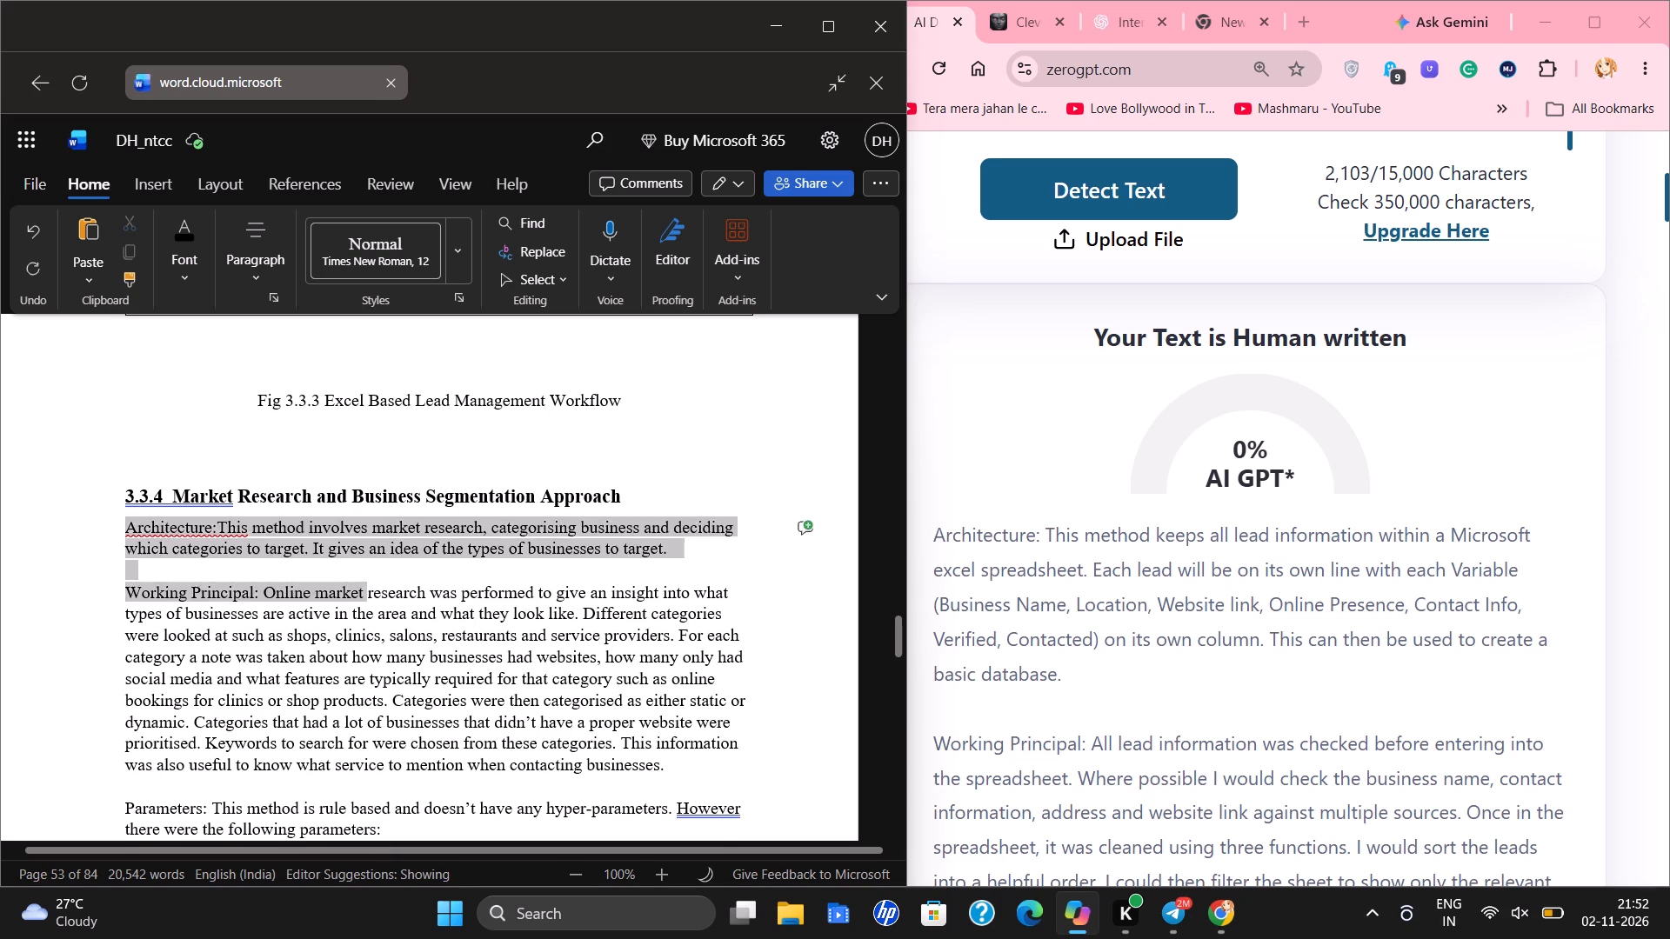
pyautogui.moveTo(517, 626); pyautogui.dragTo(656, 837)
pyautogui.scroll(-4, 644, 675)
pyautogui.scroll(-1, 656, 837)
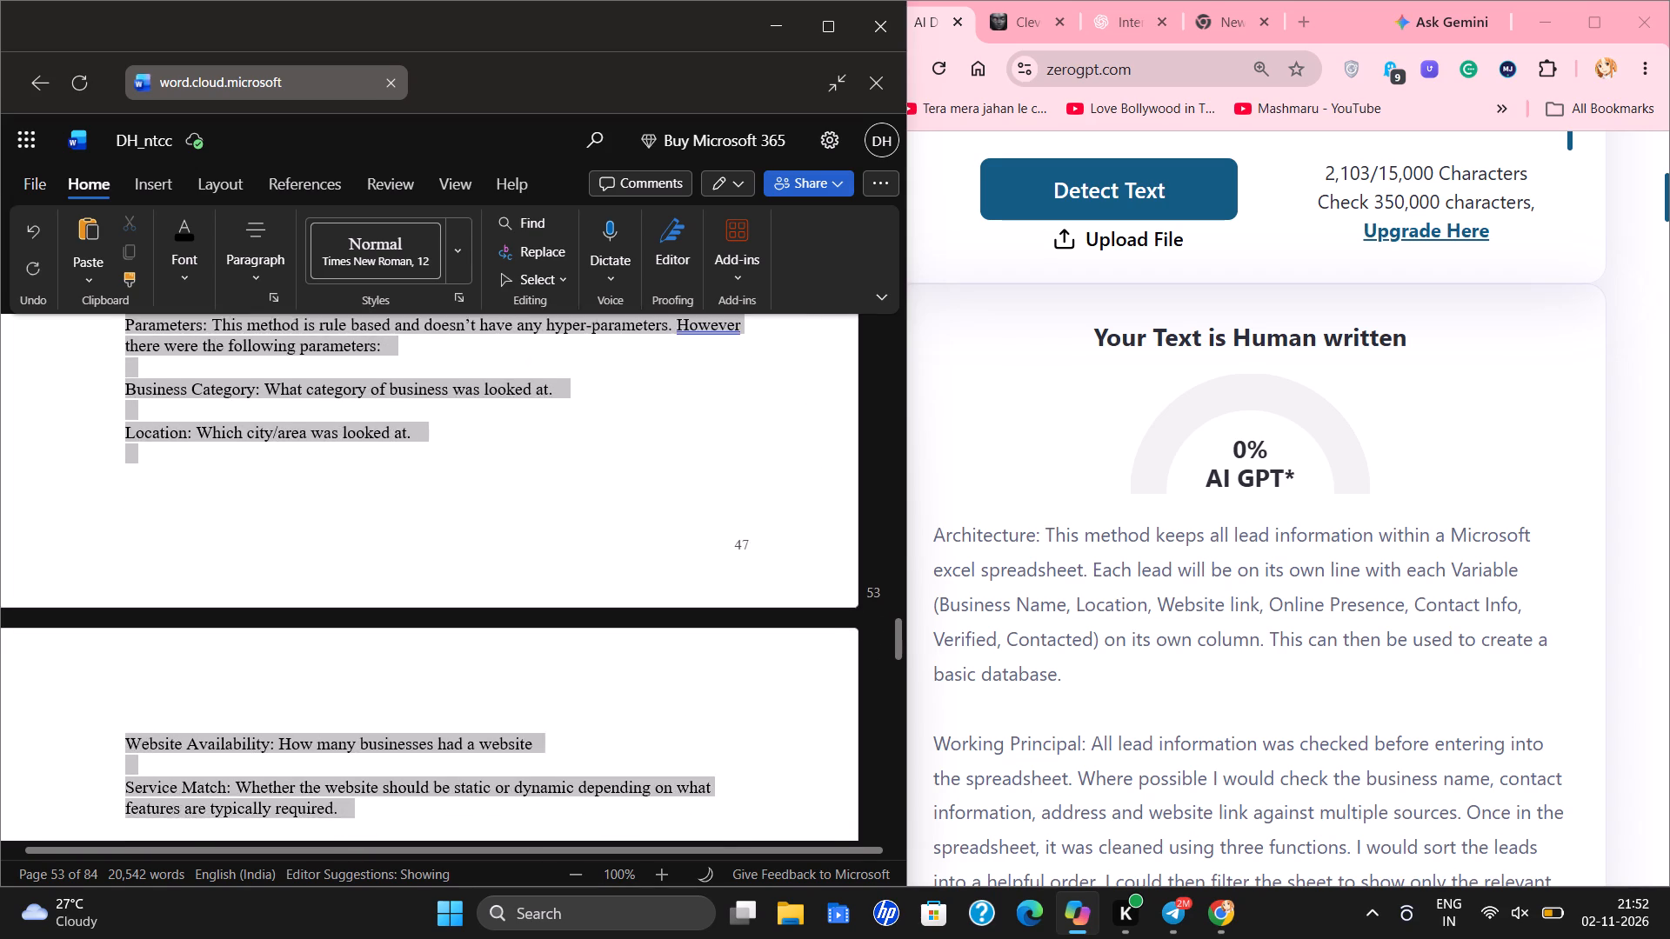
pyautogui.moveTo(656, 837); pyautogui.dragTo(612, 709)
pyautogui.scroll(-2, 620, 742)
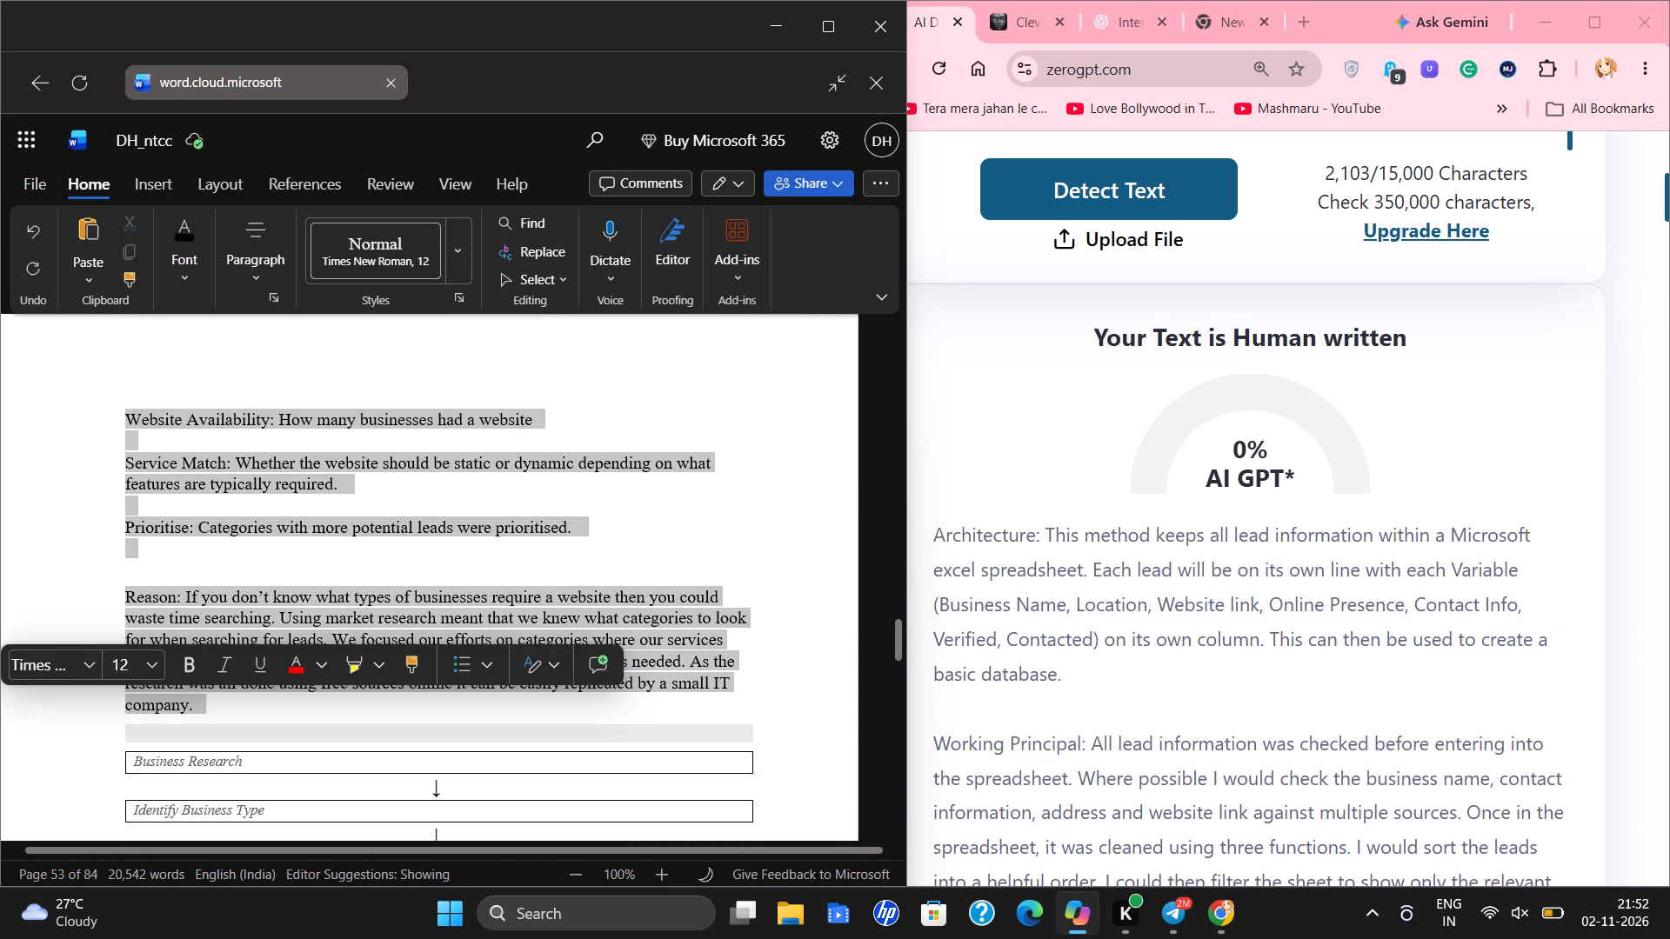
pyautogui.rightClick(459, 599)
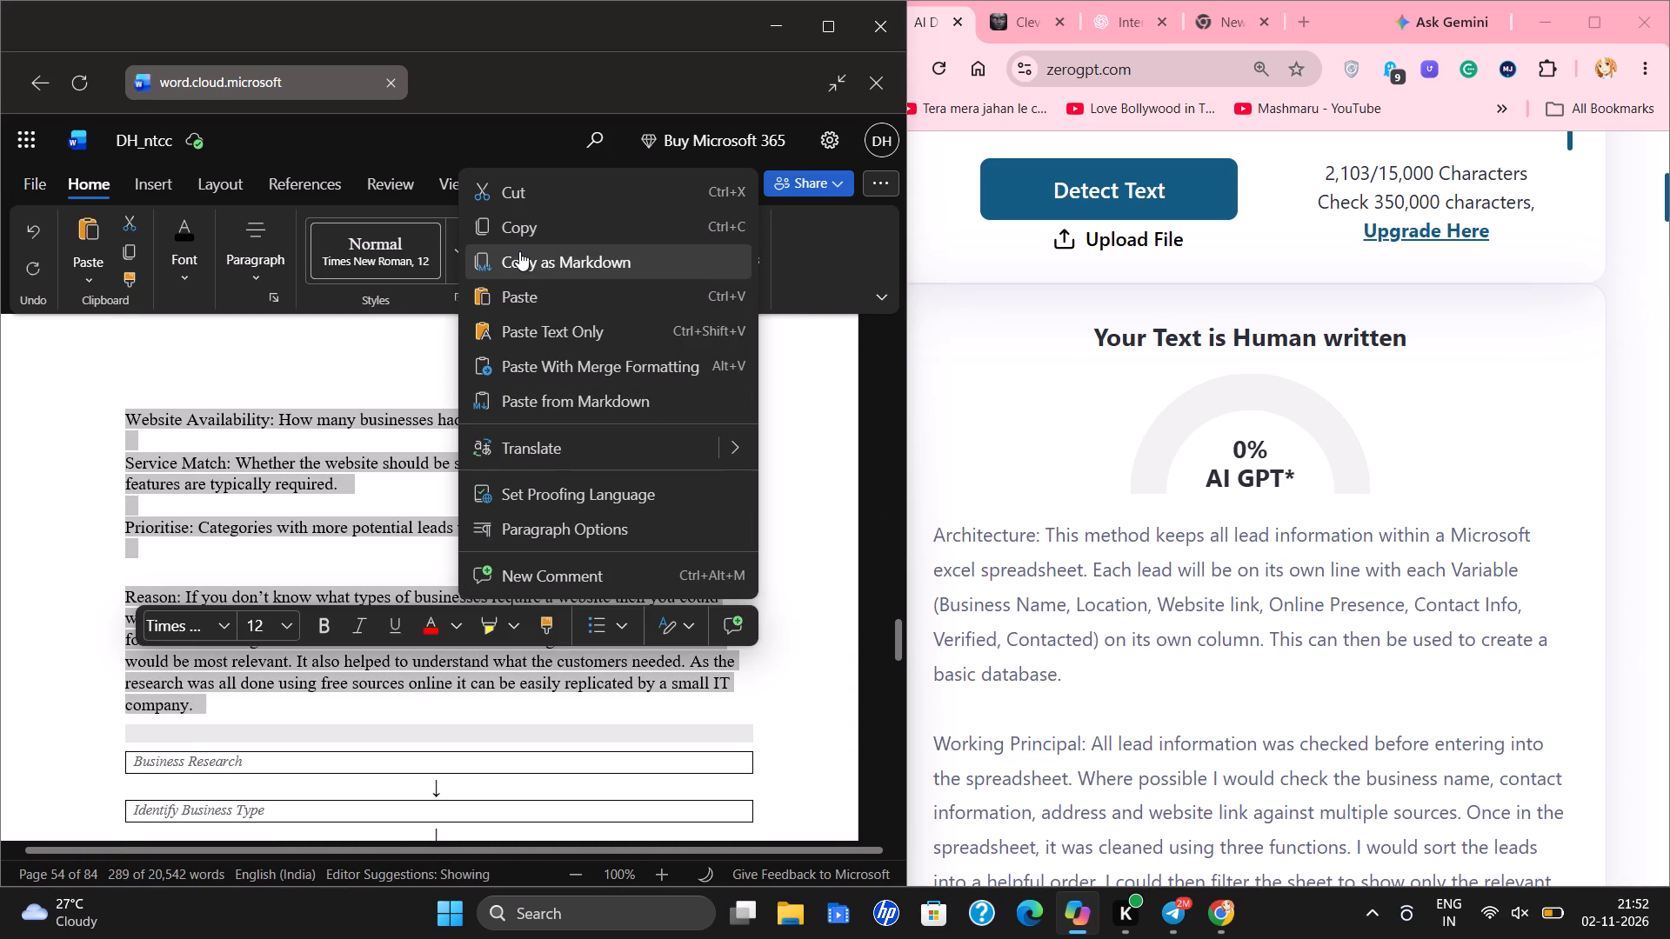
pyautogui.click(528, 262)
pyautogui.scroll(5, 1000, 436)
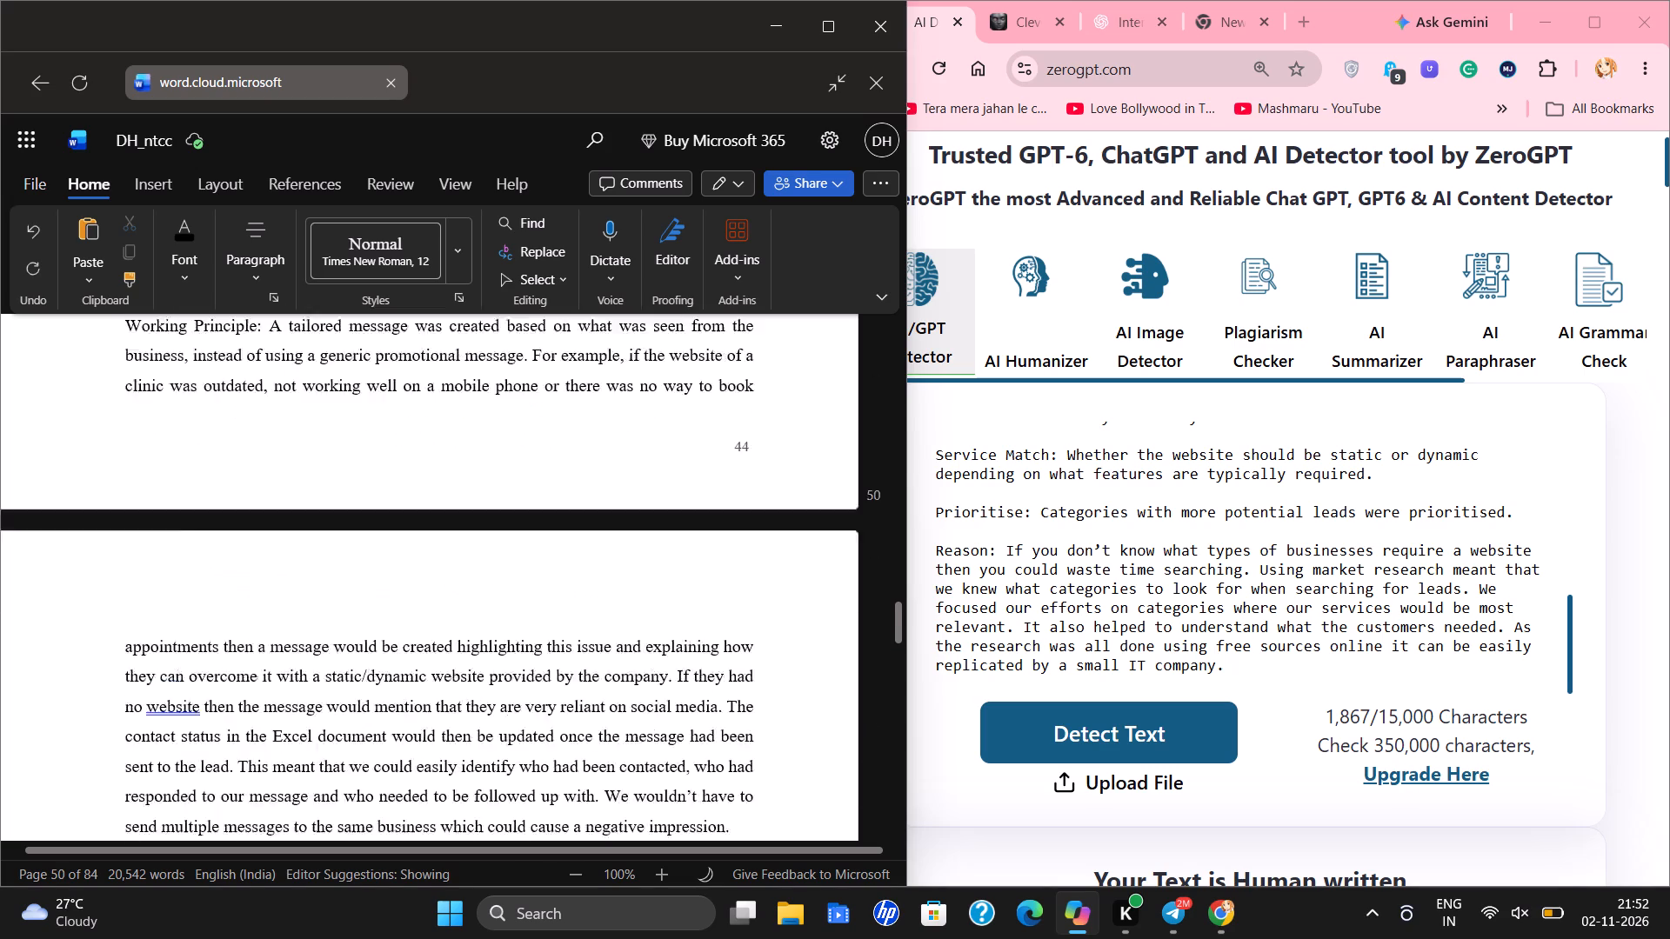
# Review the formatting of the earlier sections' bullet lists, Reason paragraph, flowchart and Working Principle text, continuing through to section 3.3.4.
pyautogui.scroll(9, 468, 518)
pyautogui.scroll(-6, 471, 521)
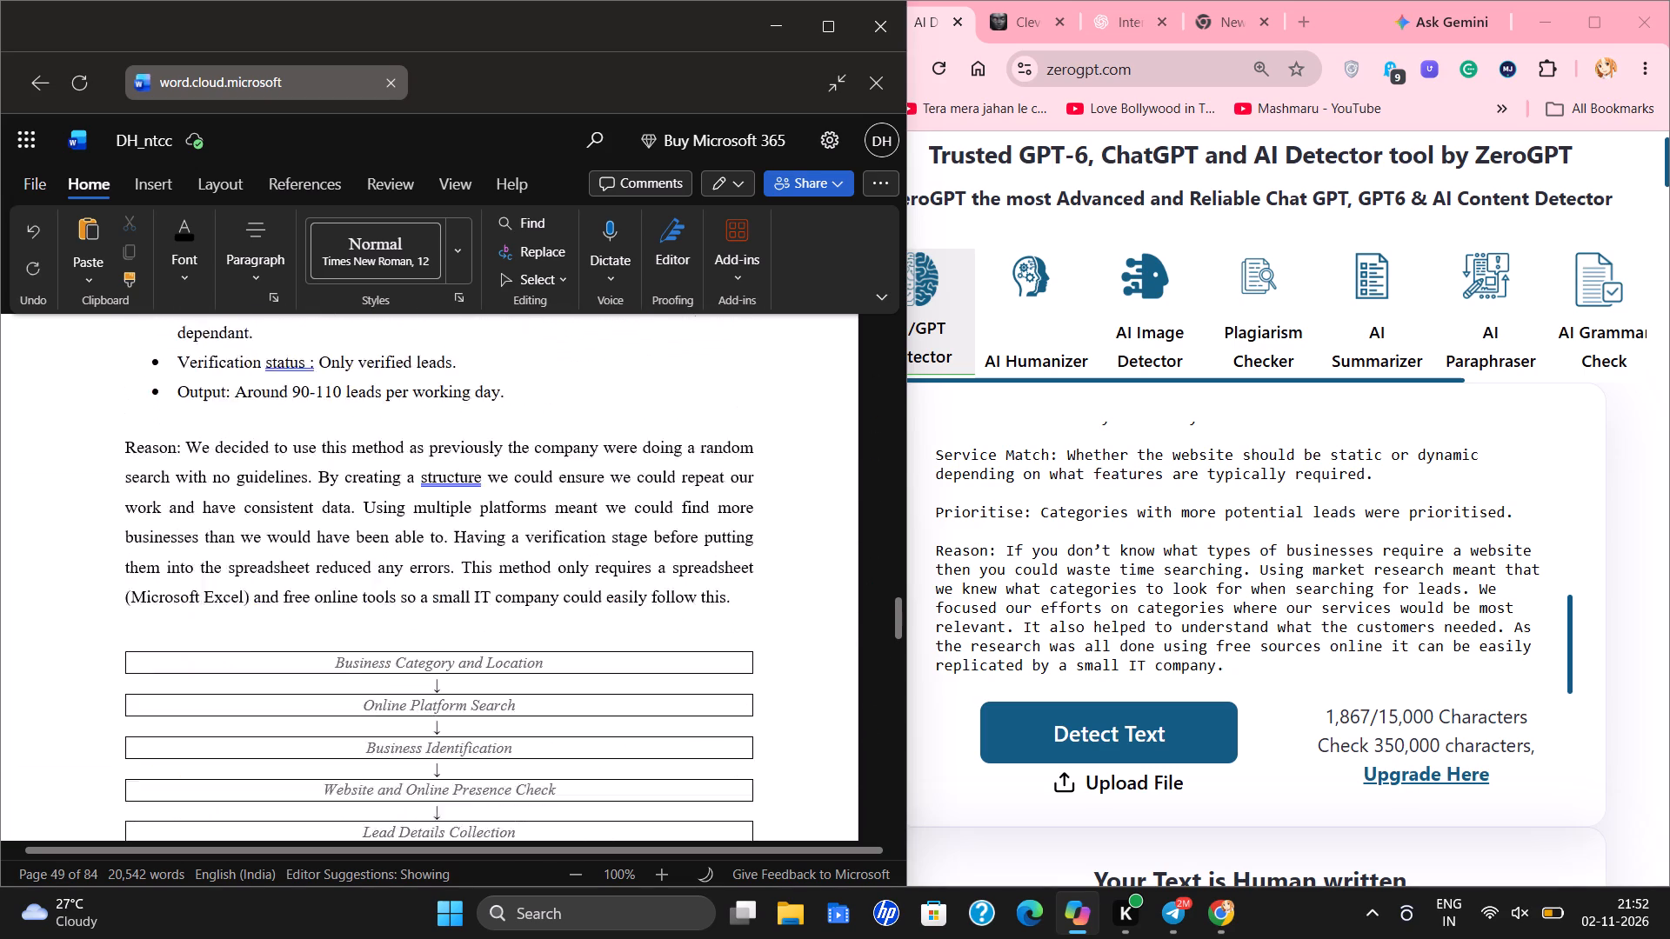
pyautogui.scroll(5, 471, 520)
pyautogui.scroll(-12, 471, 520)
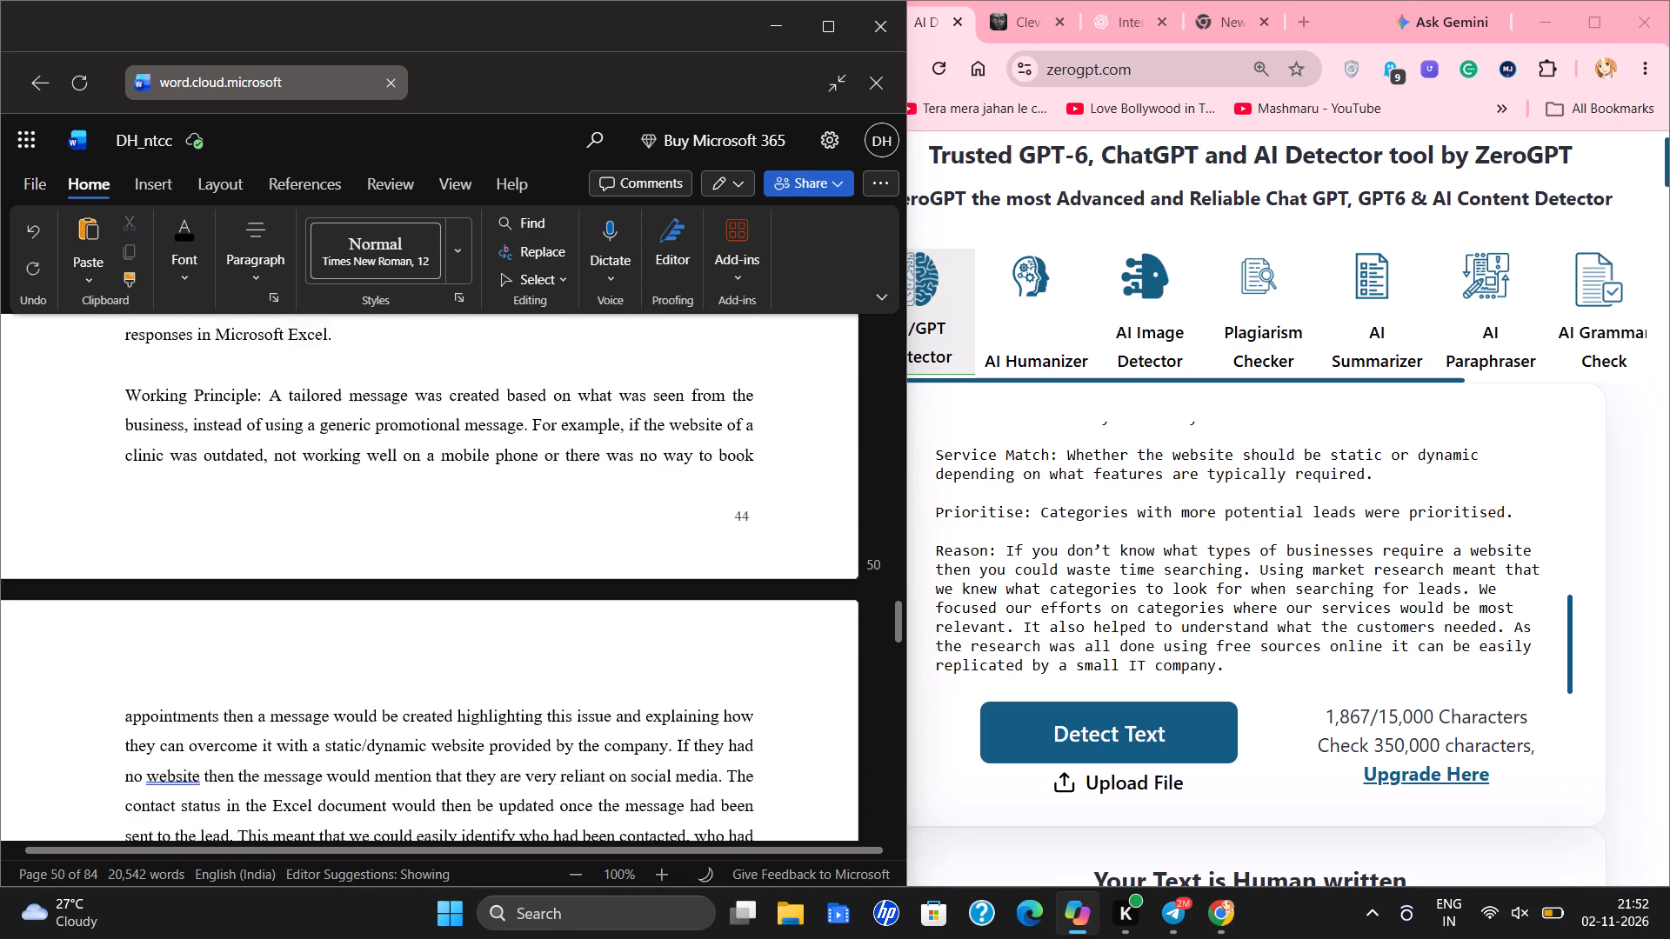
pyautogui.scroll(-18, 478, 526)
pyautogui.scroll(-14, 478, 527)
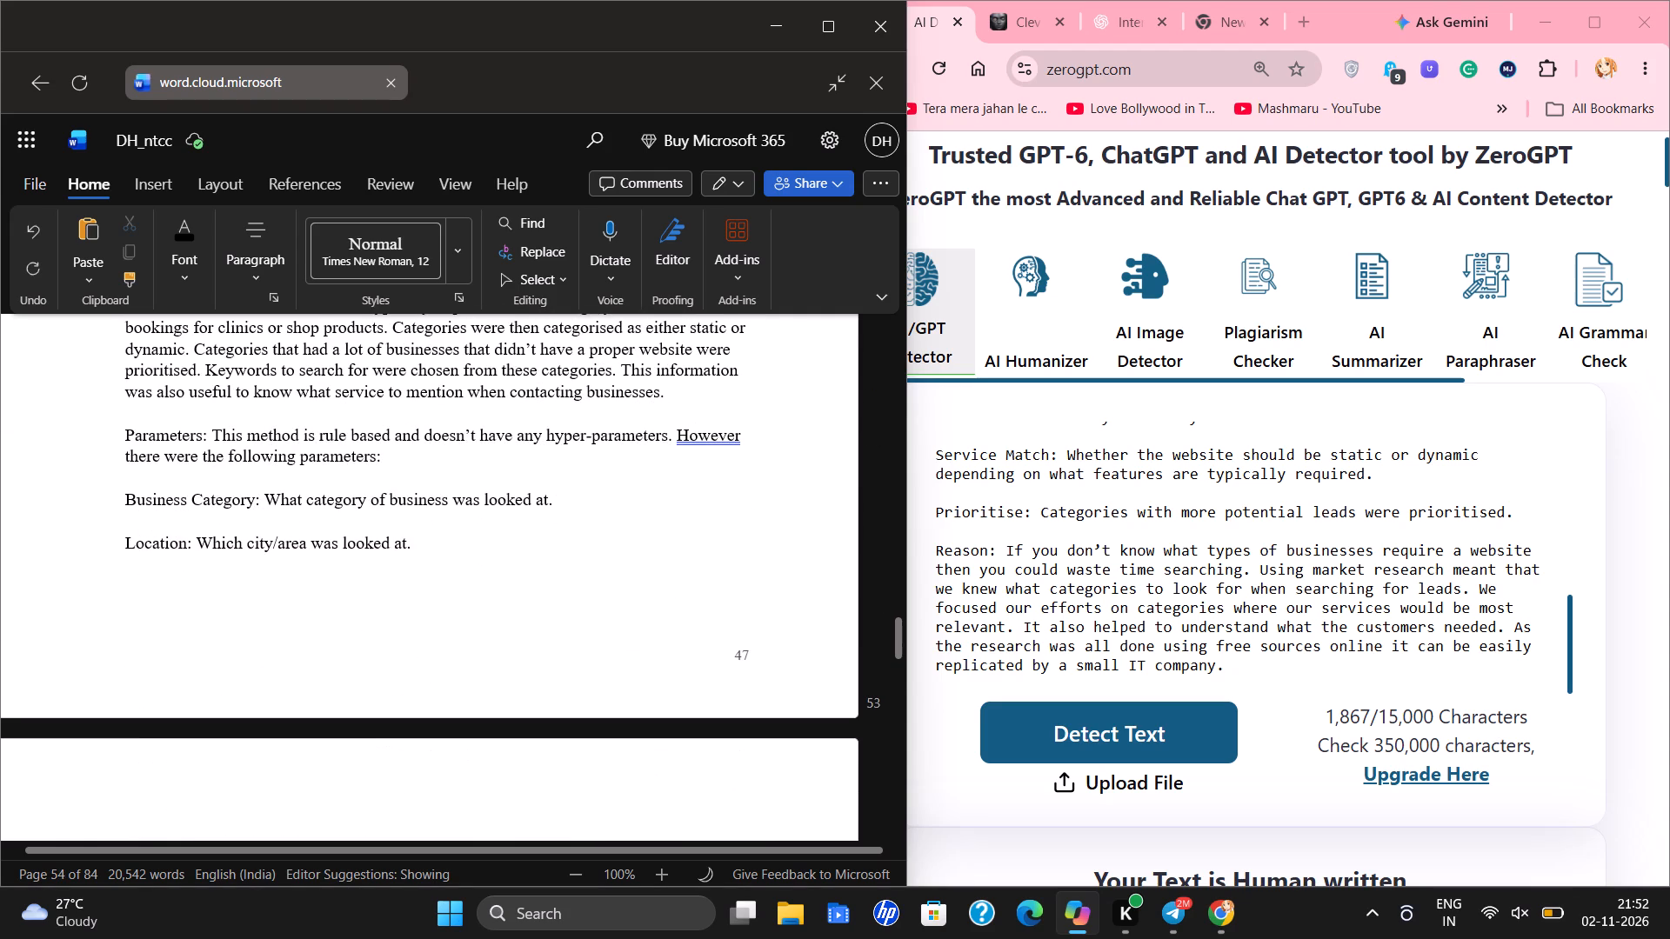
# Check the ZeroGPT detection result for the section 3.3.4 Market Research text alongside that section in the report.
pyautogui.scroll(-3, 1203, 560)
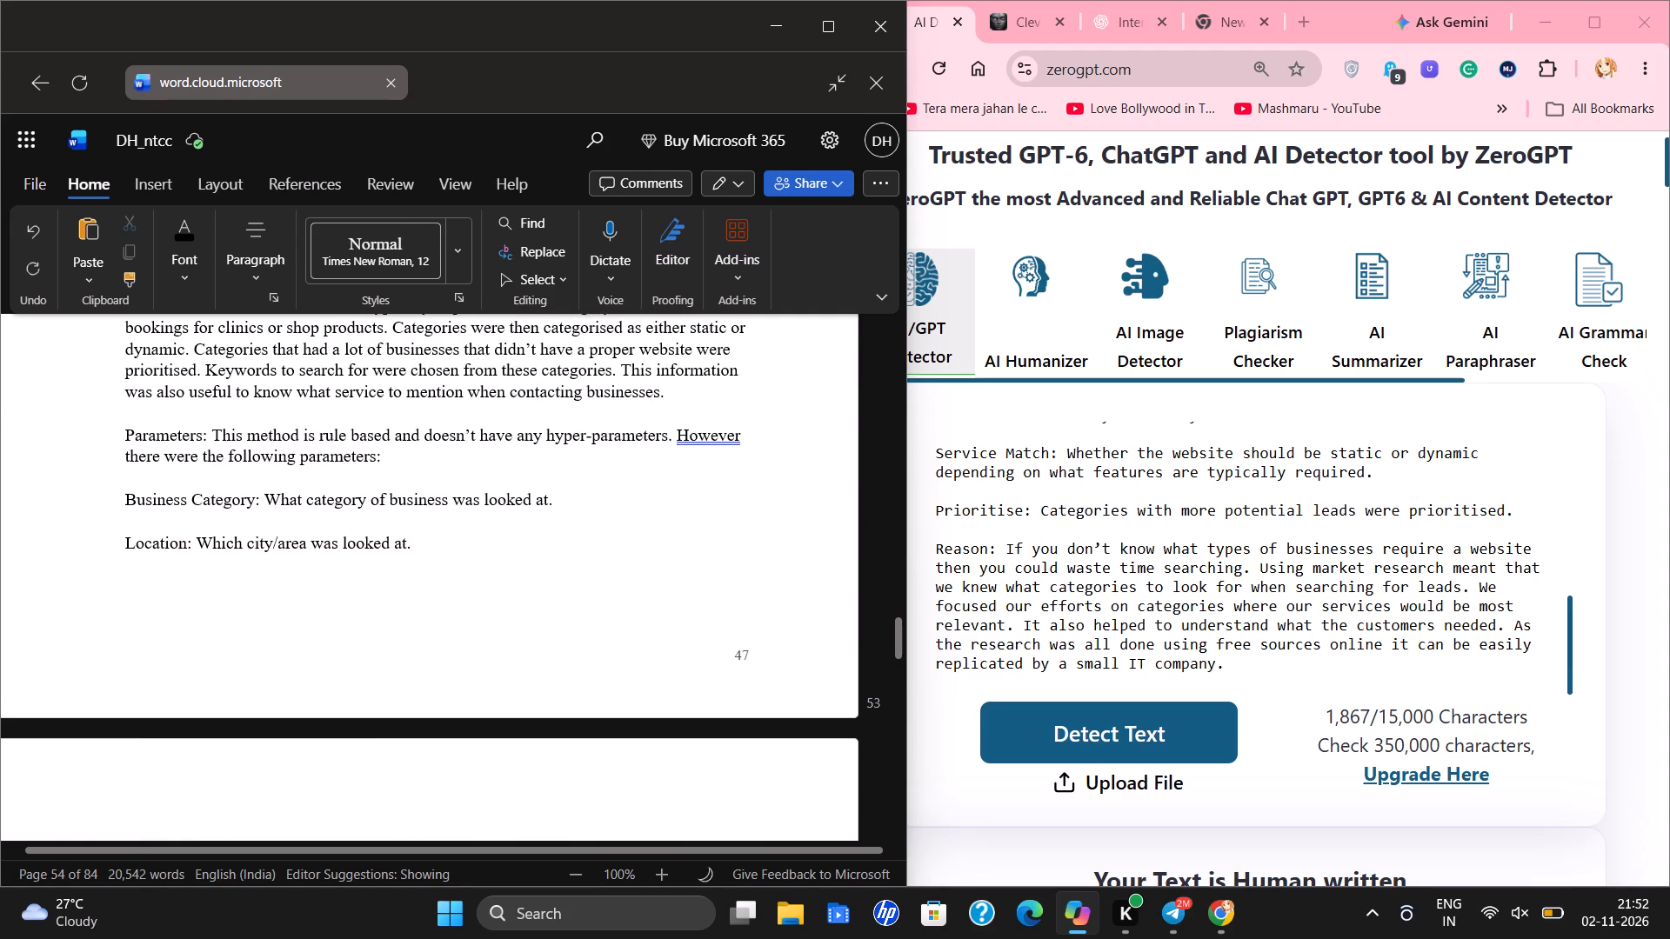
pyautogui.scroll(-2, 1242, 559)
pyautogui.scroll(-2, 1240, 483)
pyautogui.scroll(3, 363, 470)
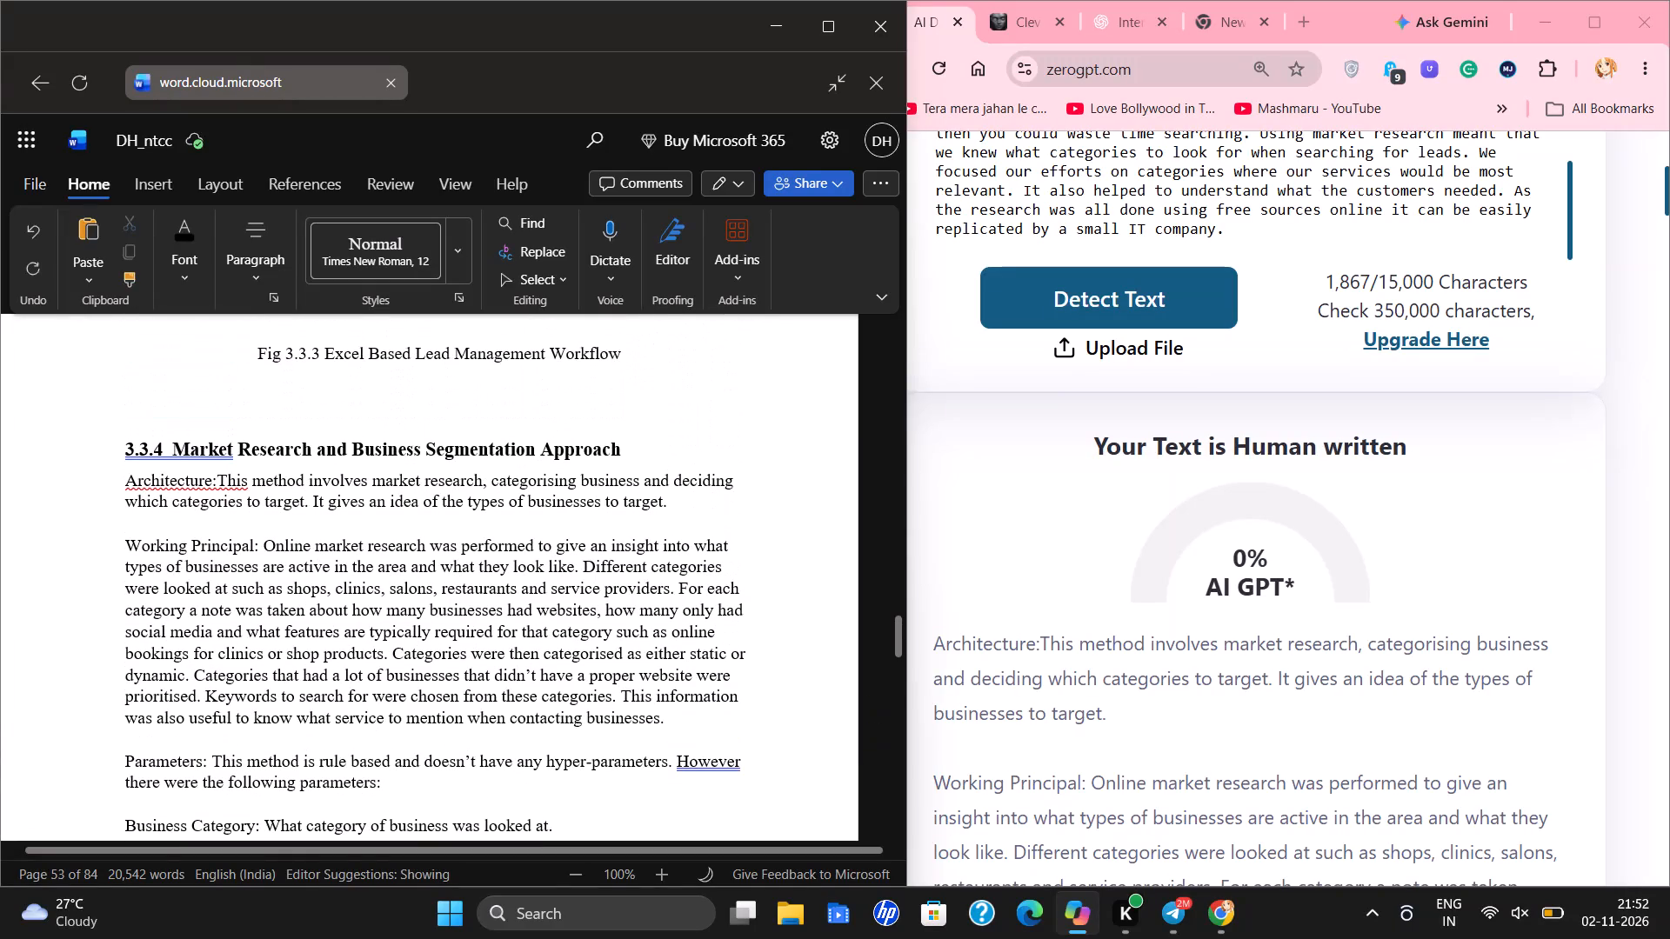
# Remove the blank lines above the Business Category and Location parameters in section 3.3.4.
pyautogui.click(111, 508)
pyautogui.scroll(-1, 124, 611)
pyautogui.click(133, 694)
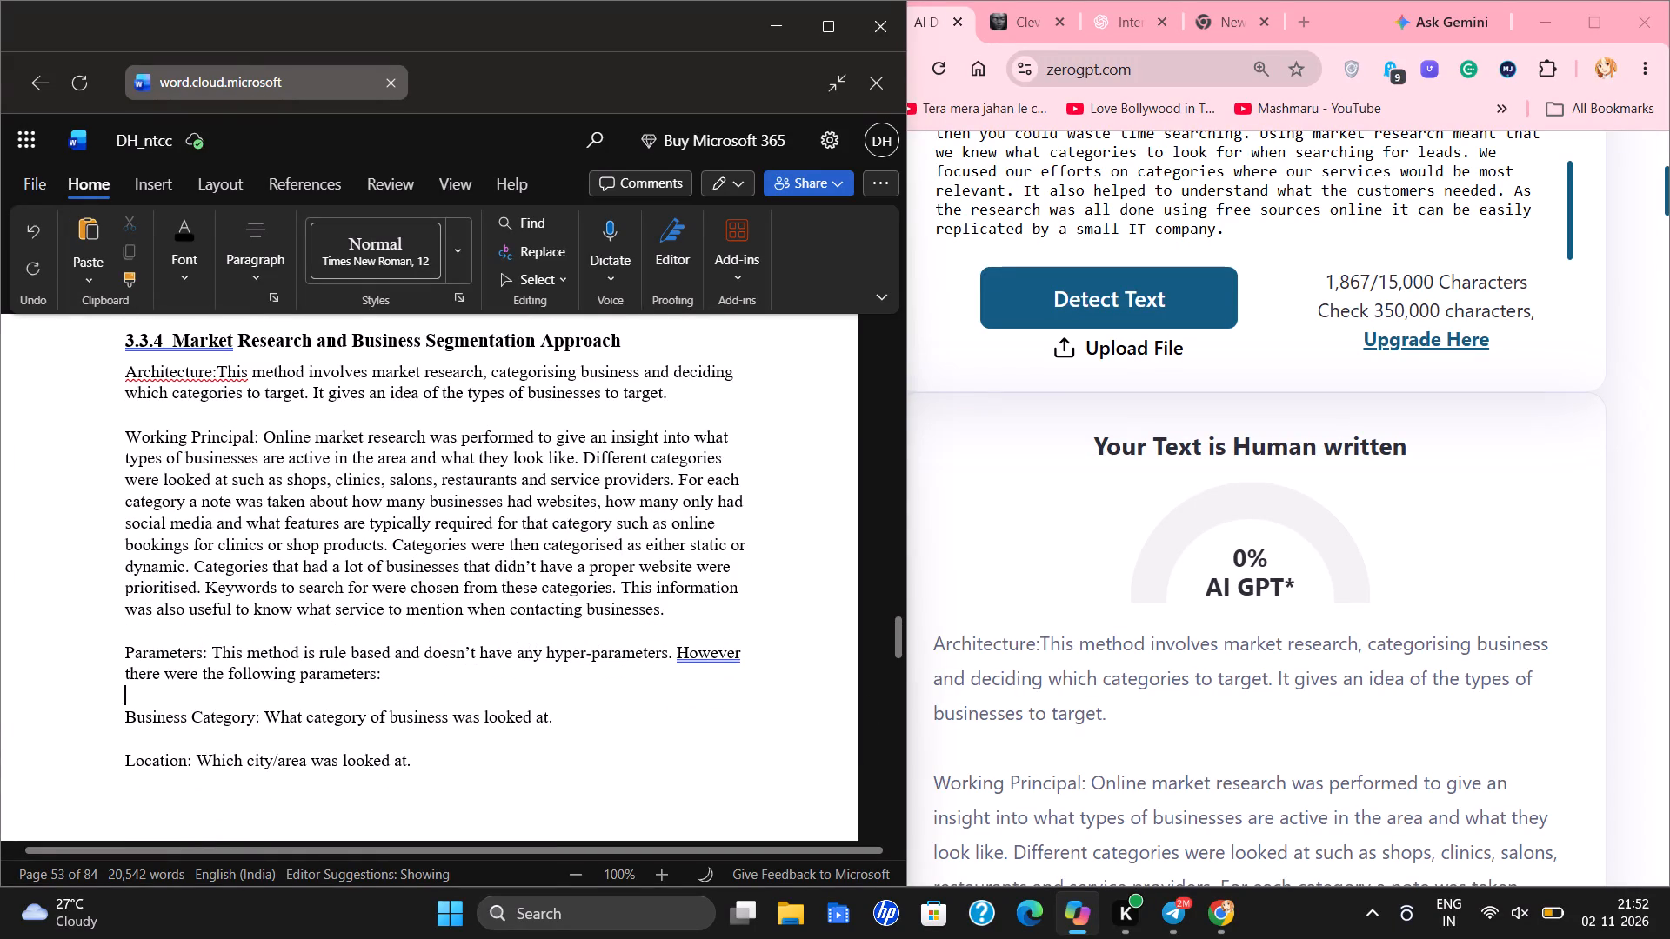
pyautogui.press('BackSpace')
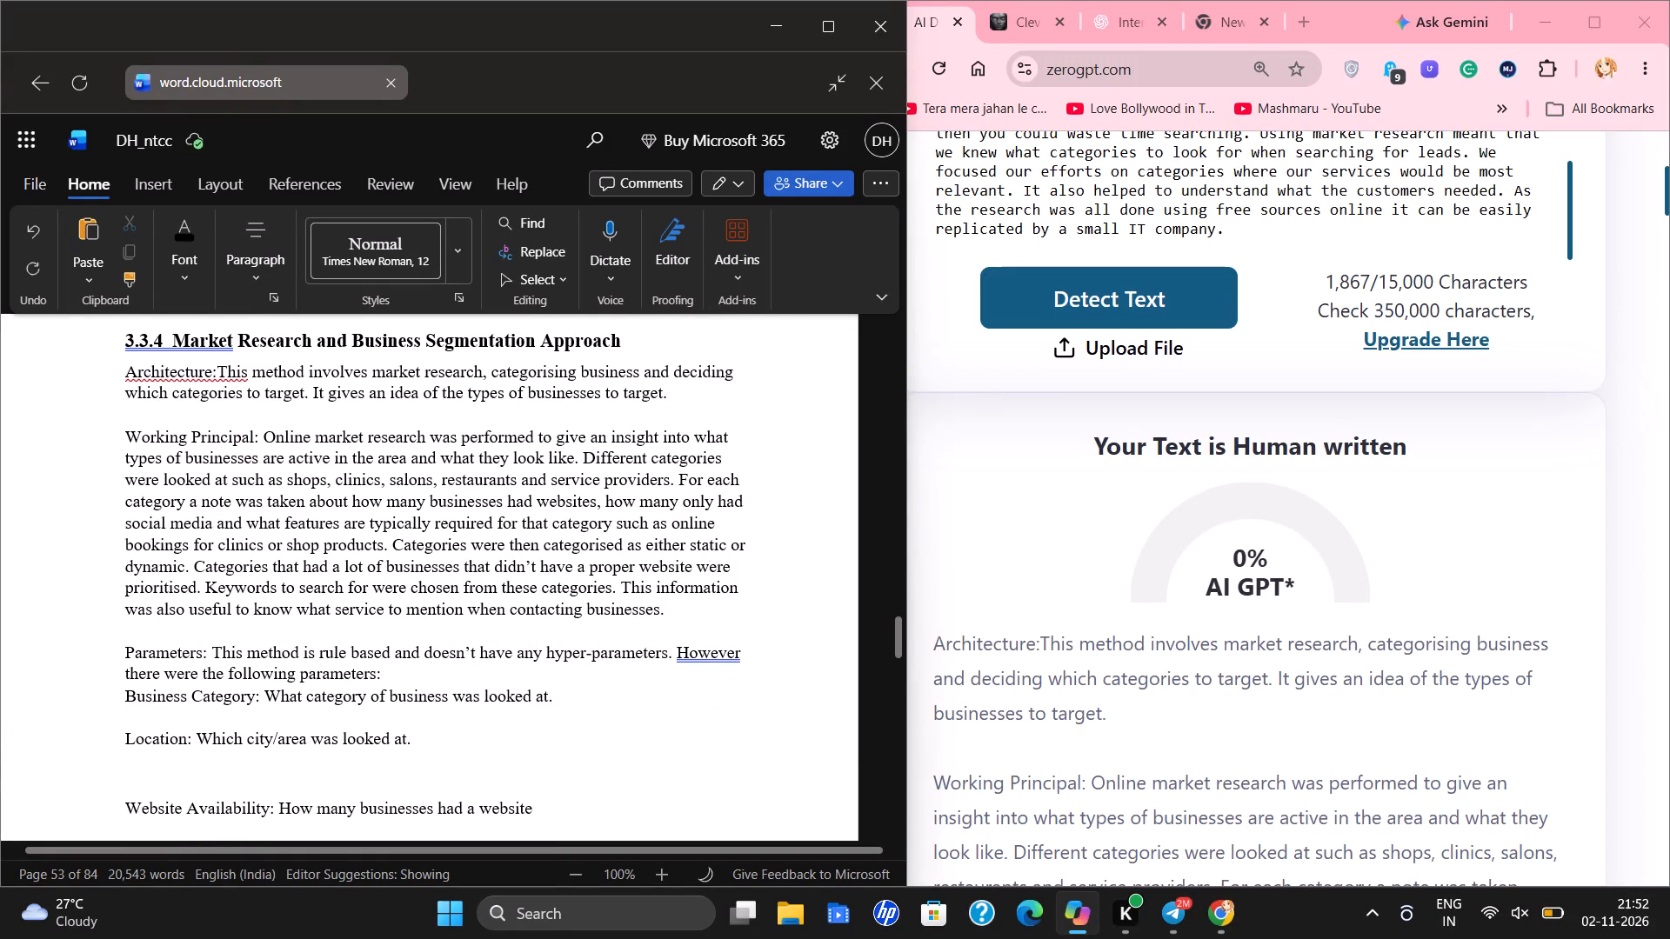
pyautogui.click(129, 729)
pyautogui.click(142, 715)
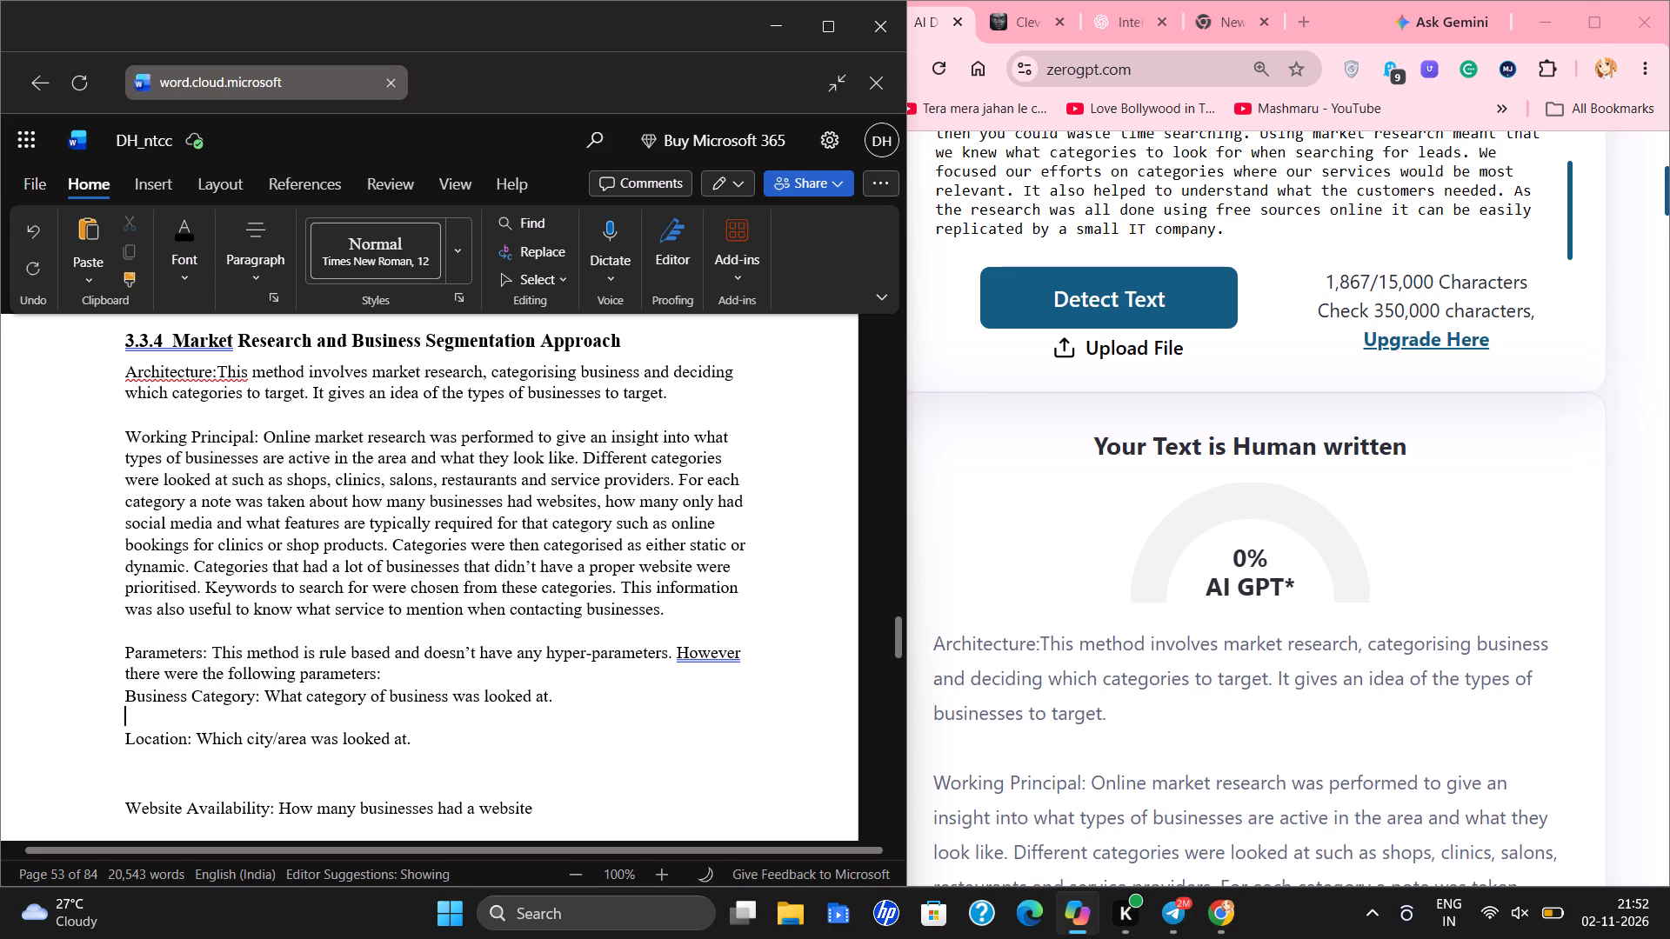
pyautogui.press('BackSpace')
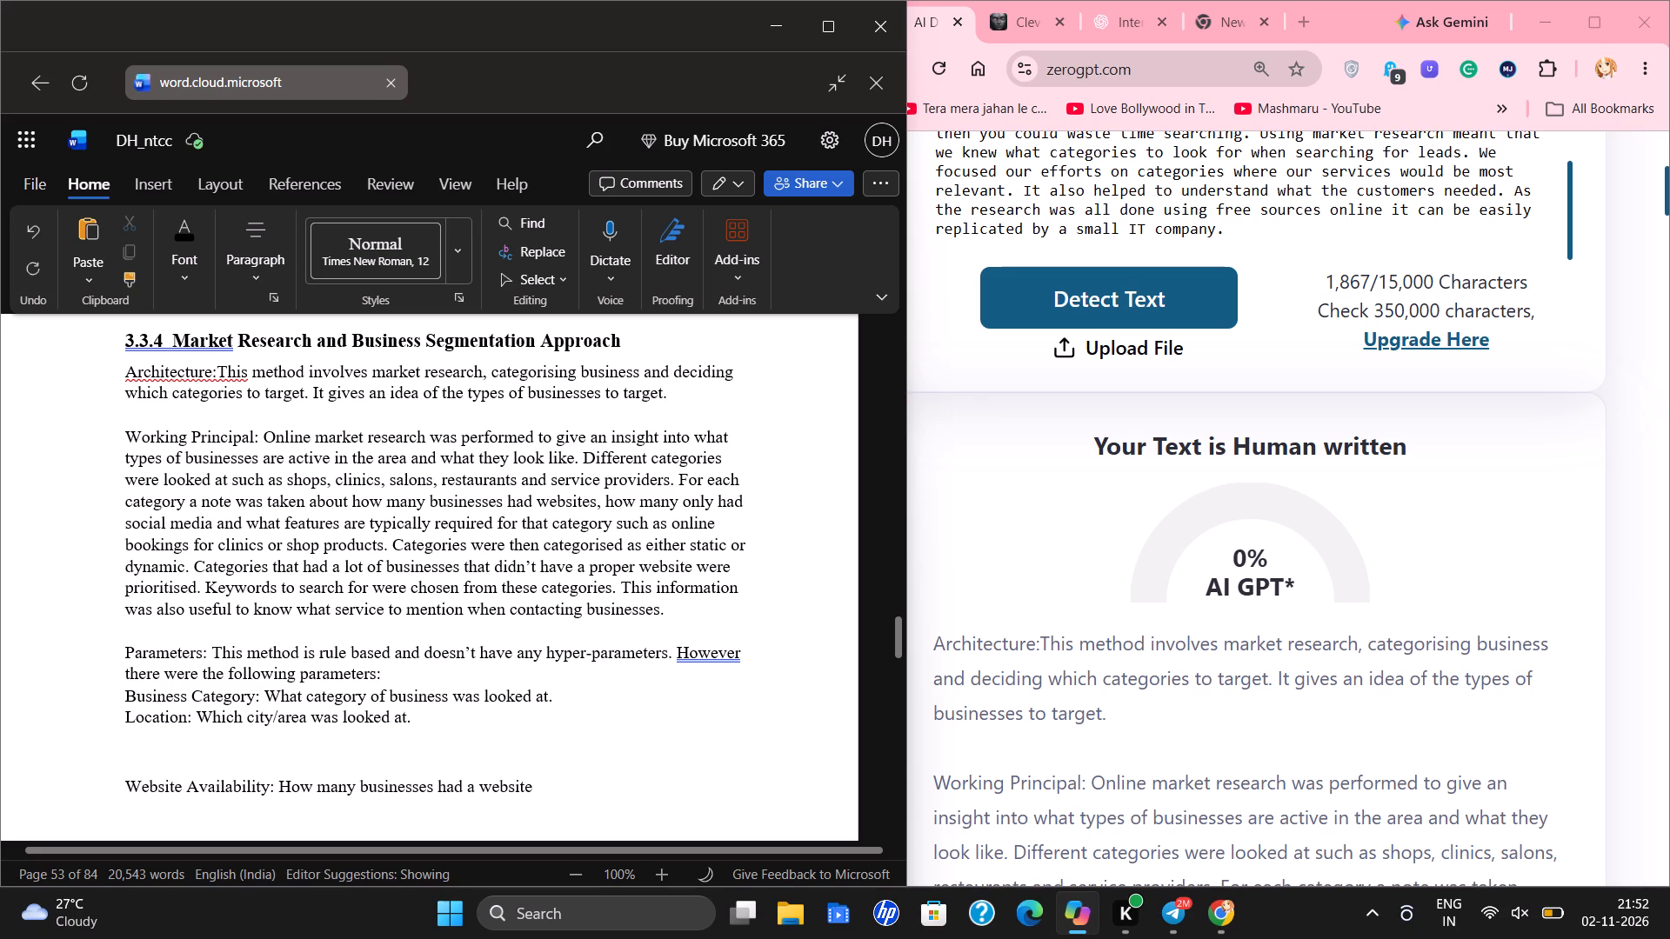
# Close the gap between the Location and Website Availability parameters in section 3.3.4, keeping each on its own line.
pyautogui.click(138, 760)
pyautogui.press('BackSpace')
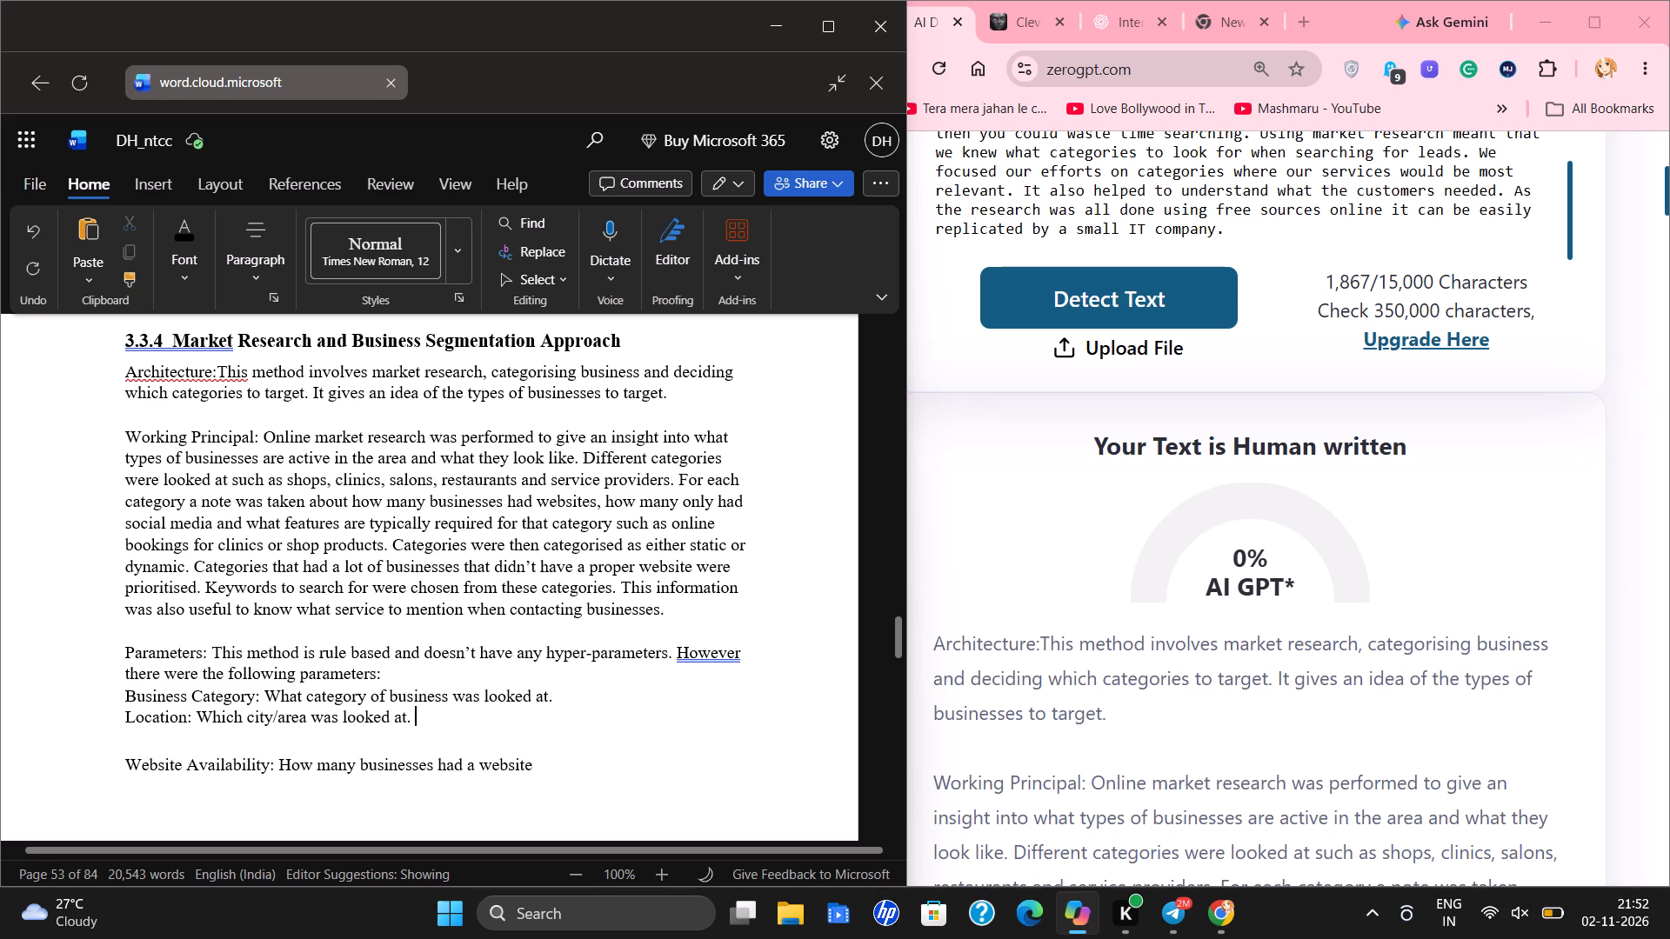
pyautogui.press('Down')
pyautogui.press('Down')
pyautogui.press('Up')
pyautogui.press('Up')
pyautogui.click(123, 767)
pyautogui.press('BackSpace')
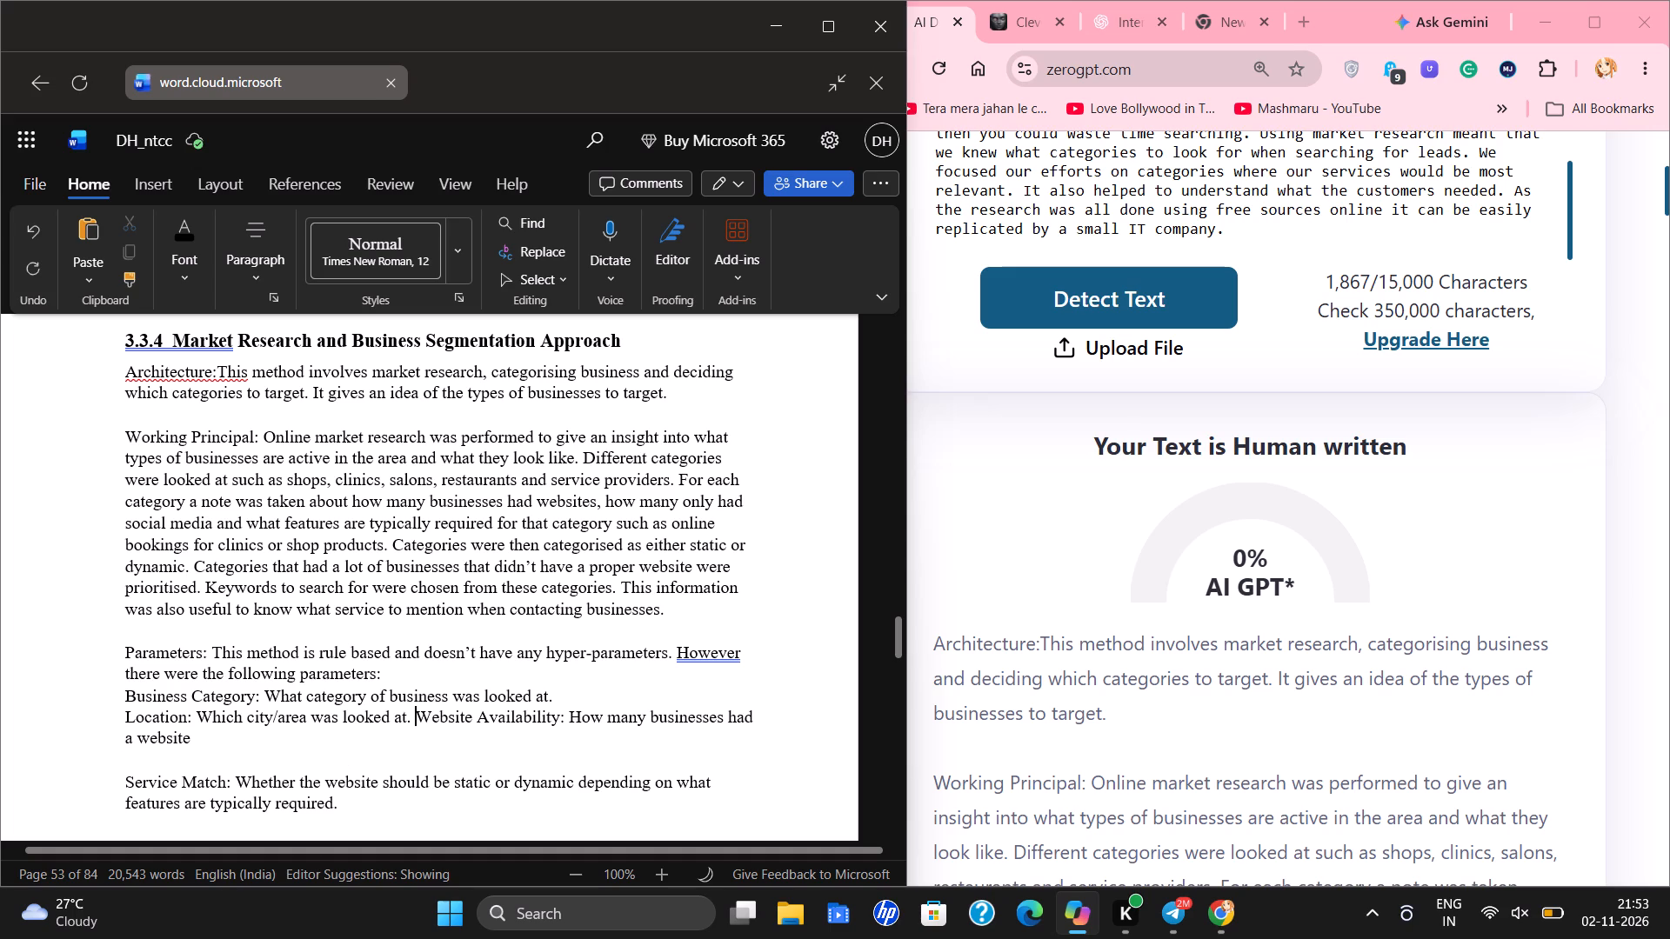
pyautogui.press('Return')
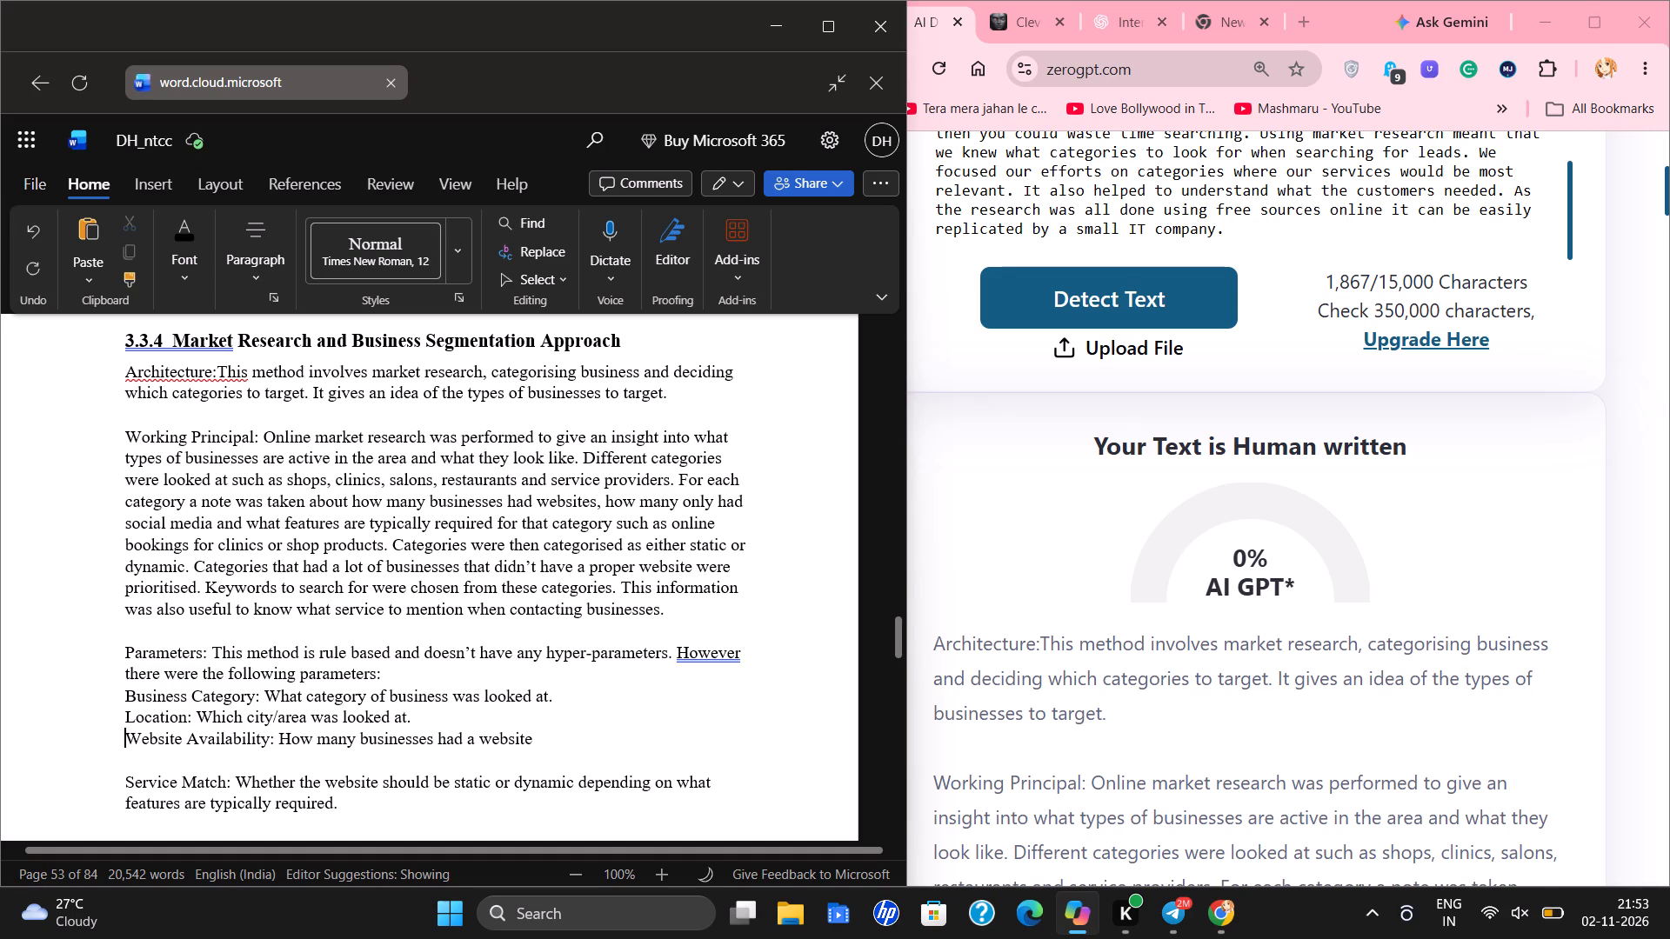
# Remove the blank lines above the Service Match and Prioritise parameters in section 3.3.4.
pyautogui.click(134, 789)
pyautogui.click(128, 781)
pyautogui.press('BackSpace')
pyautogui.scroll(-3, 214, 749)
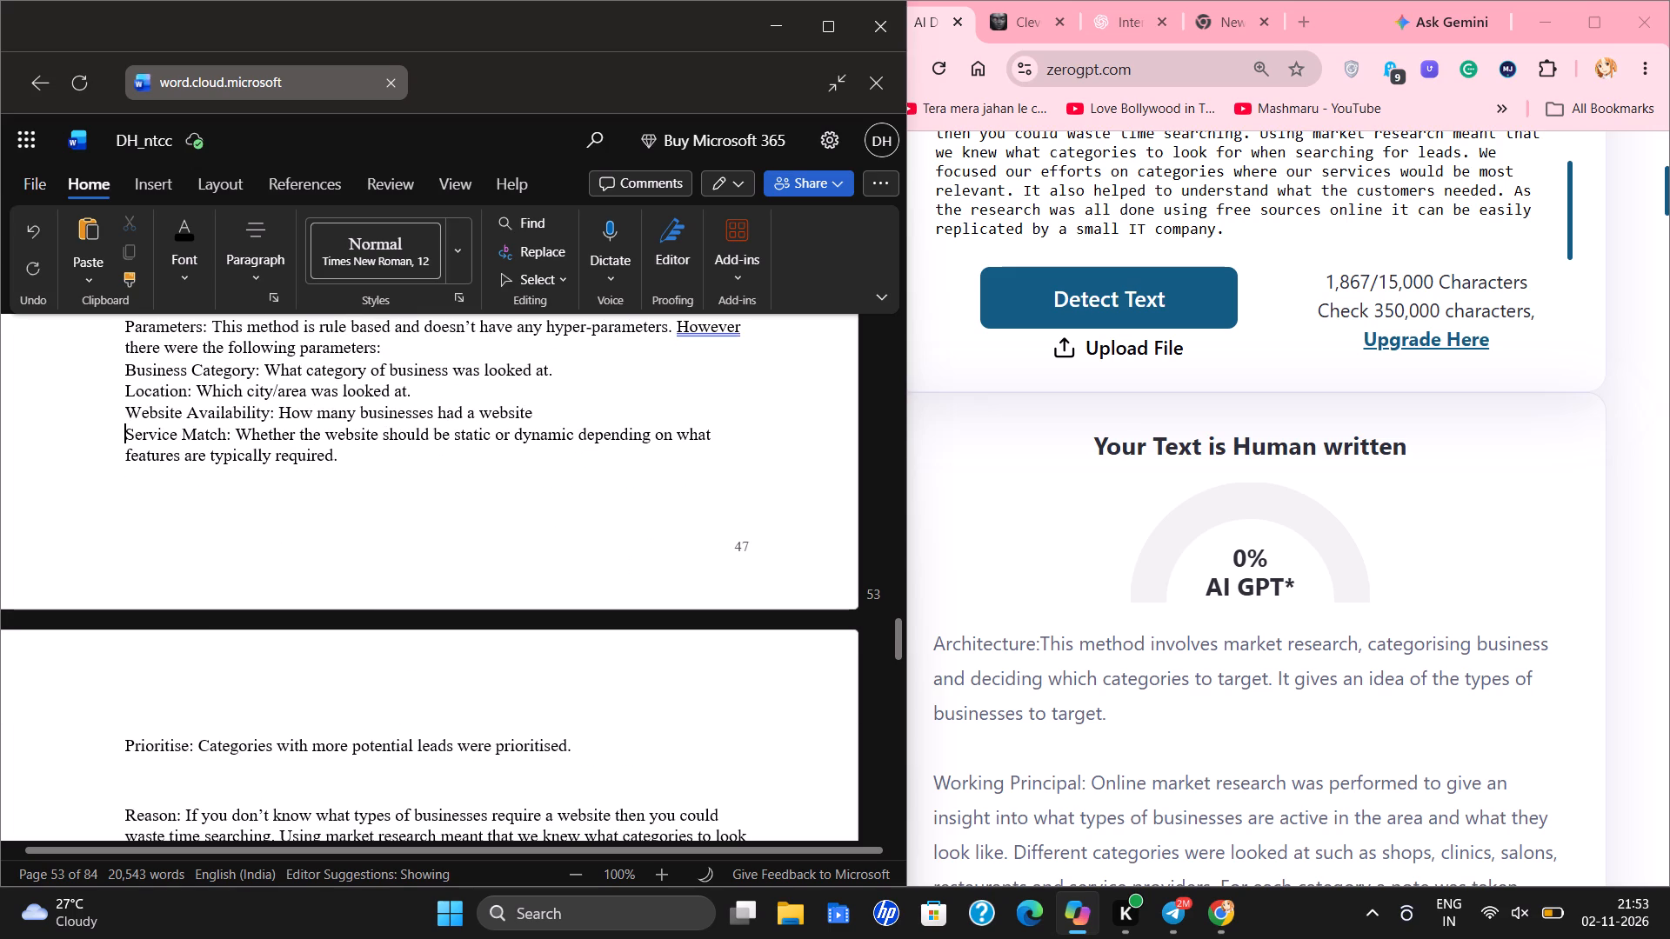
pyautogui.click(126, 744)
pyautogui.press('BackSpace')
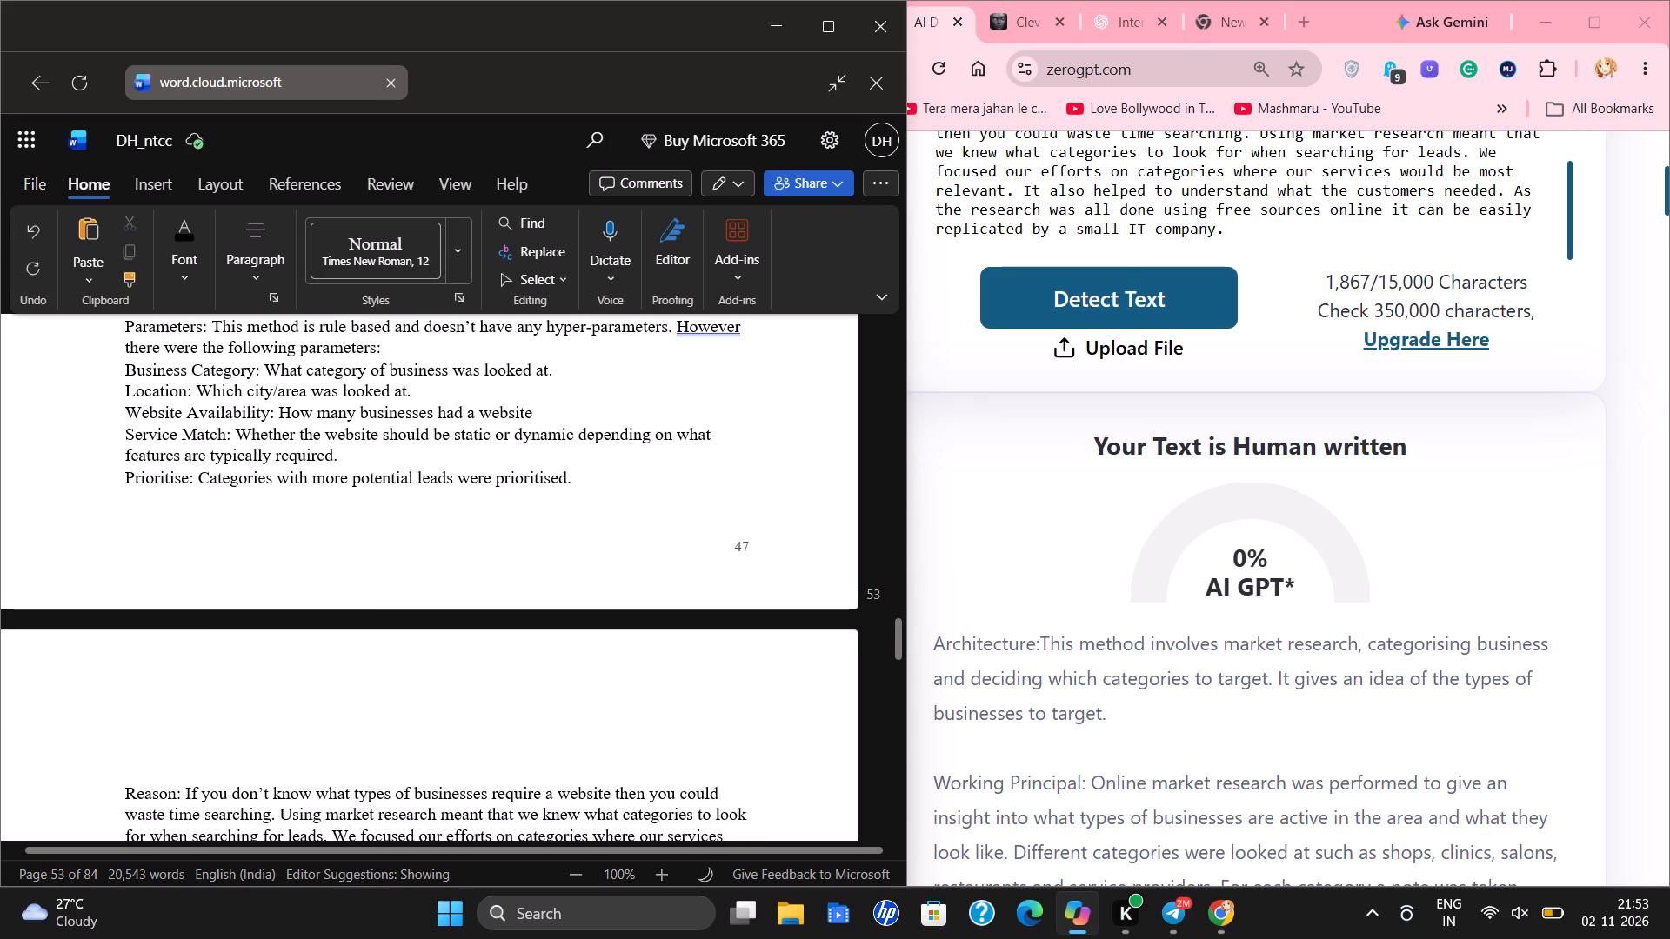
# Turn the five section 3.3.4 parameter lines, from Business Category to Prioritise, into a bulleted list.
pyautogui.scroll(1, 146, 588)
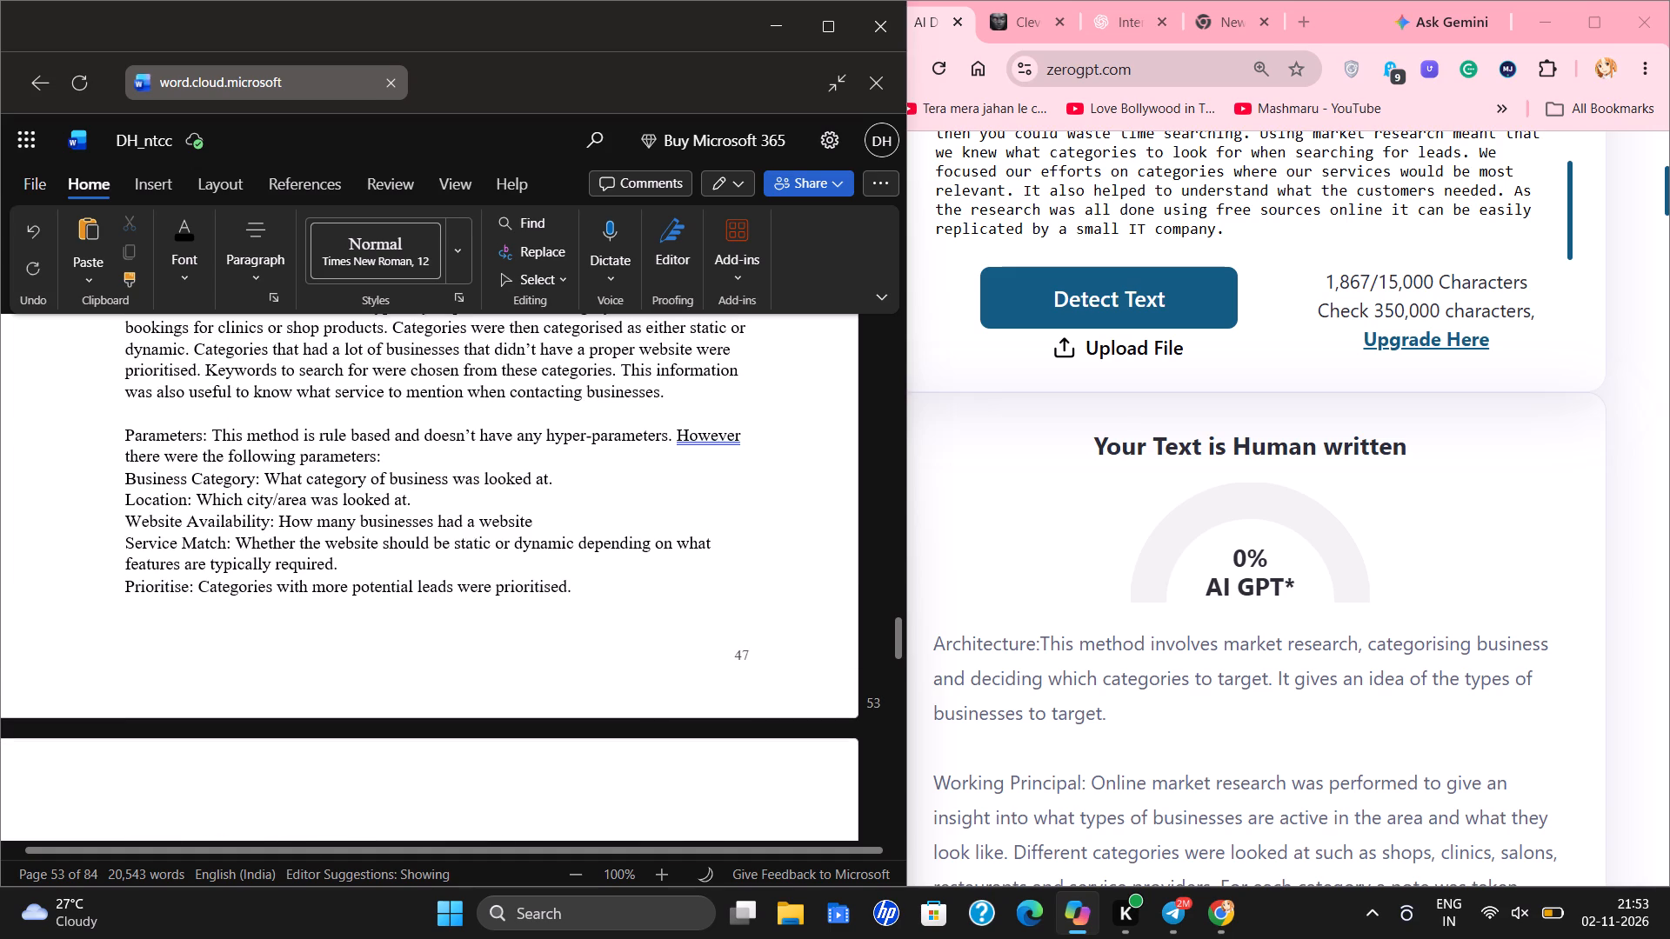
pyautogui.moveTo(123, 475); pyautogui.dragTo(617, 582)
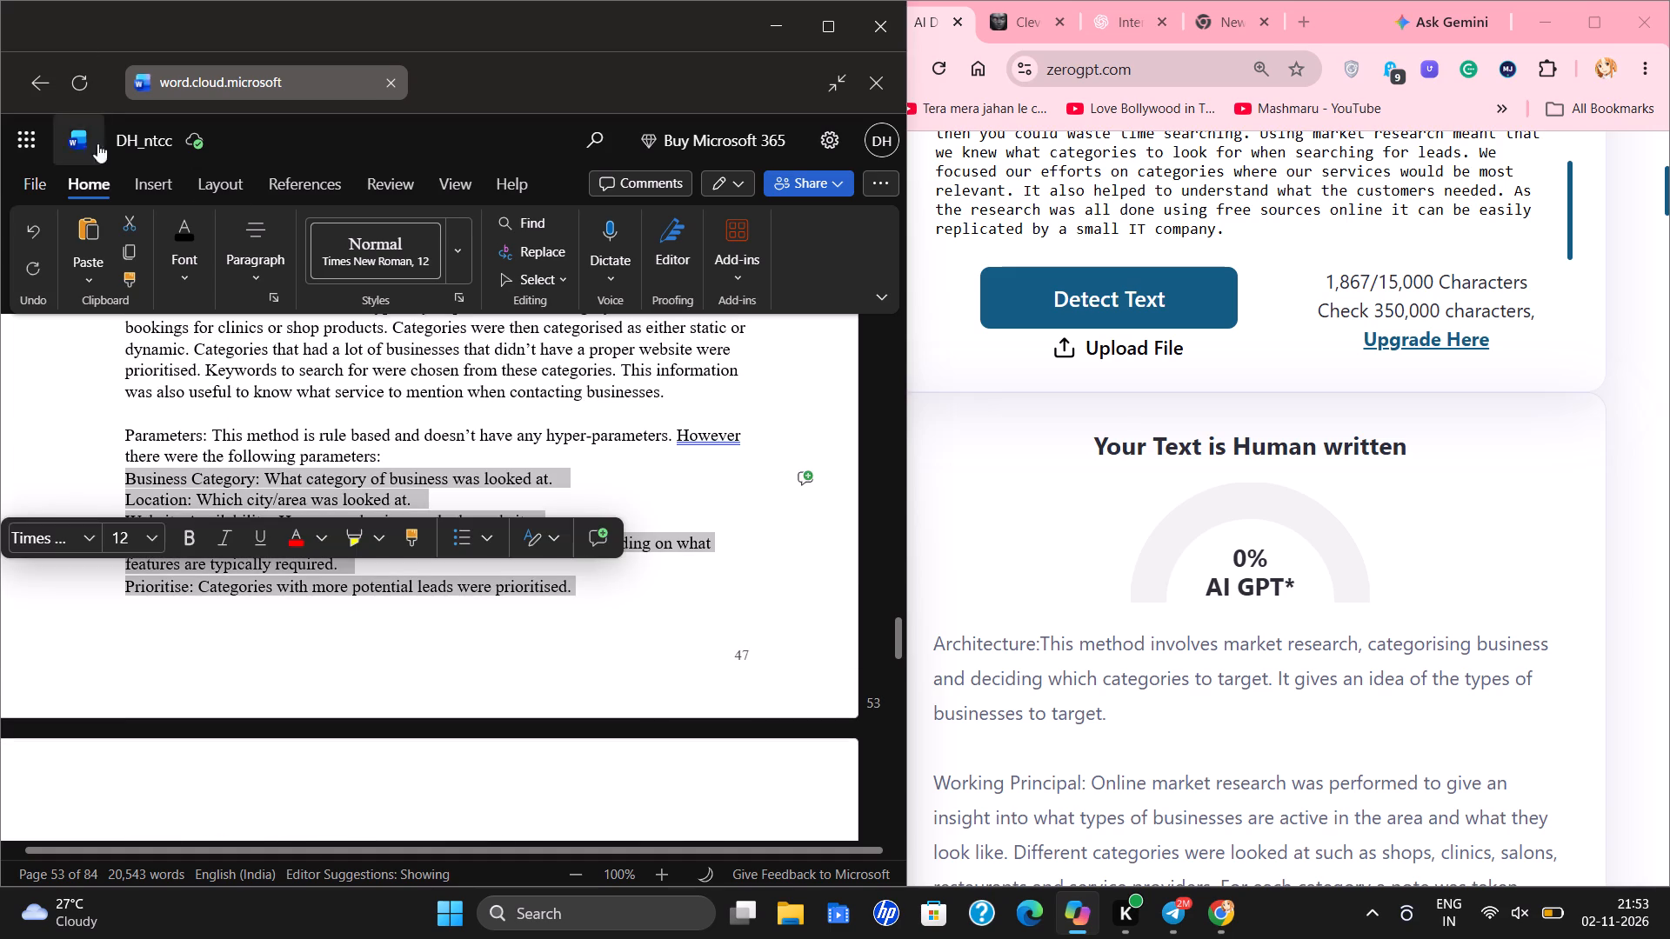
pyautogui.click(138, 180)
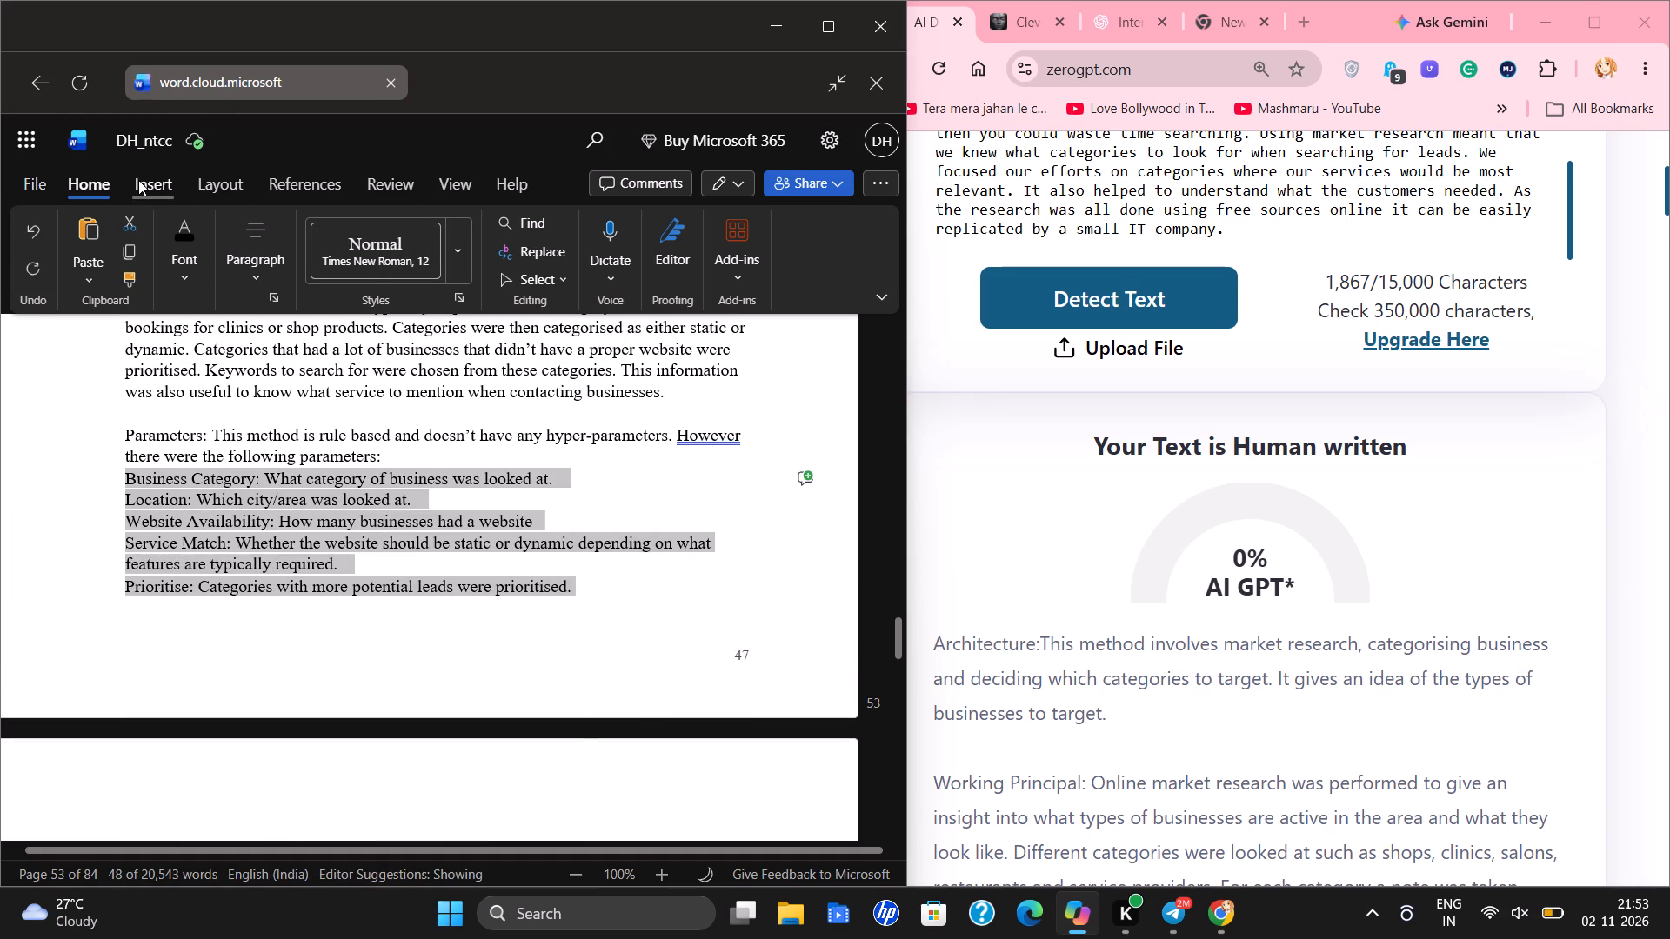
pyautogui.click(77, 187)
pyautogui.click(264, 287)
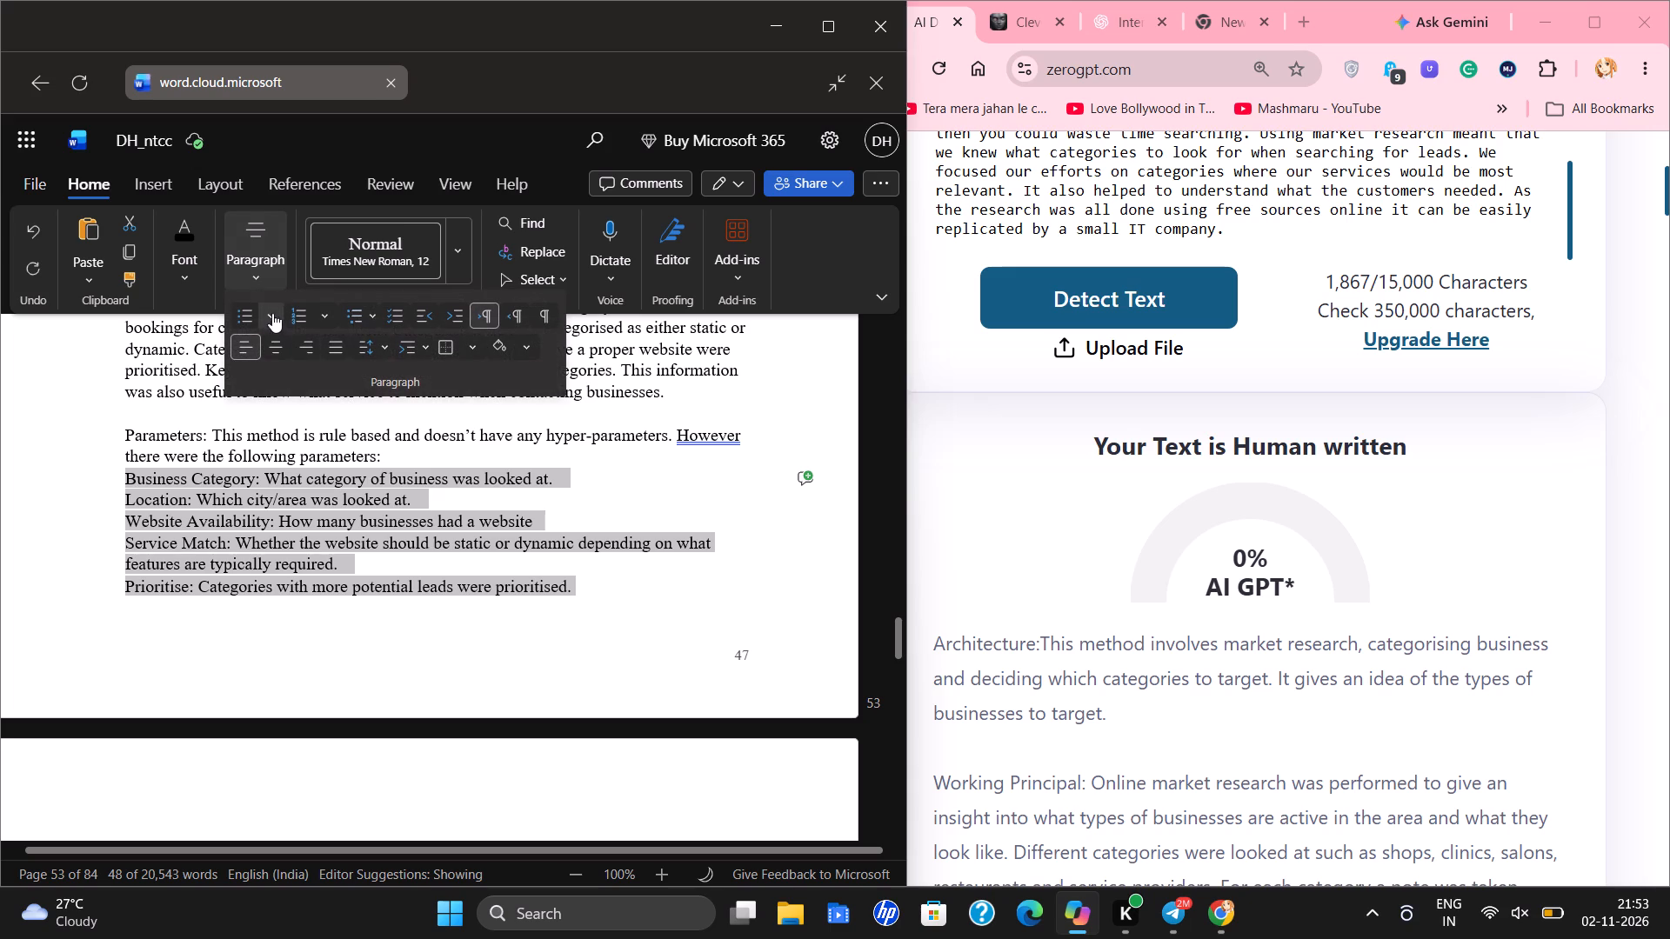
pyautogui.click(247, 311)
pyautogui.click(91, 490)
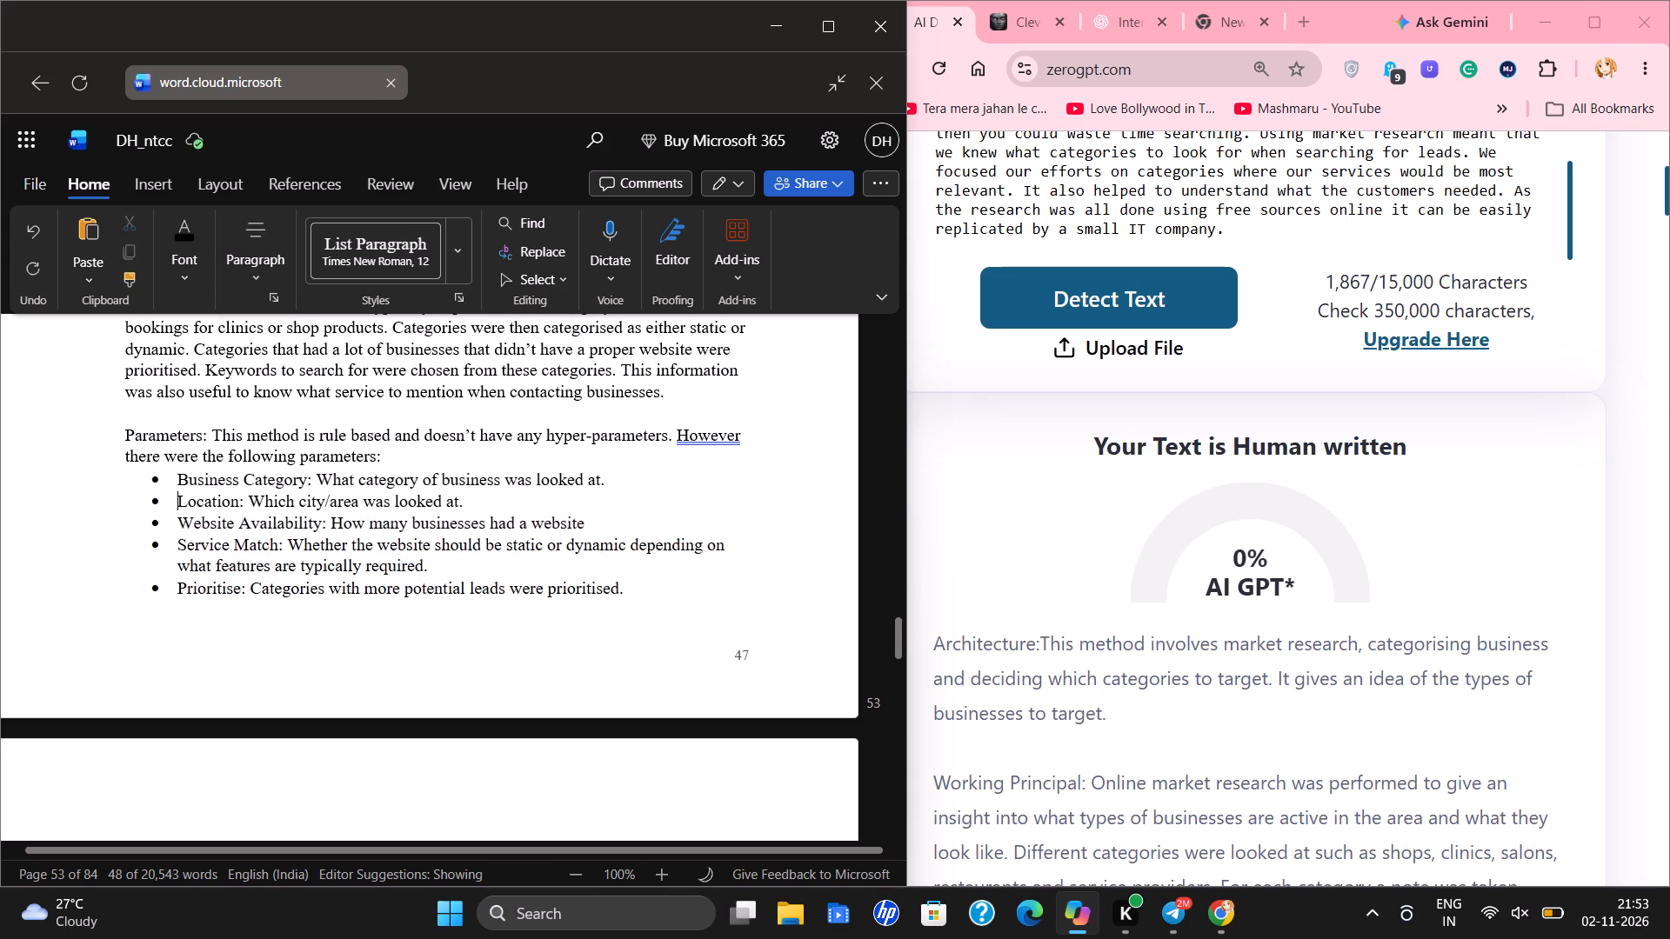
# Remove the extra blank line above the section 3.3.4 Reason paragraph.
pyautogui.scroll(-2, 346, 524)
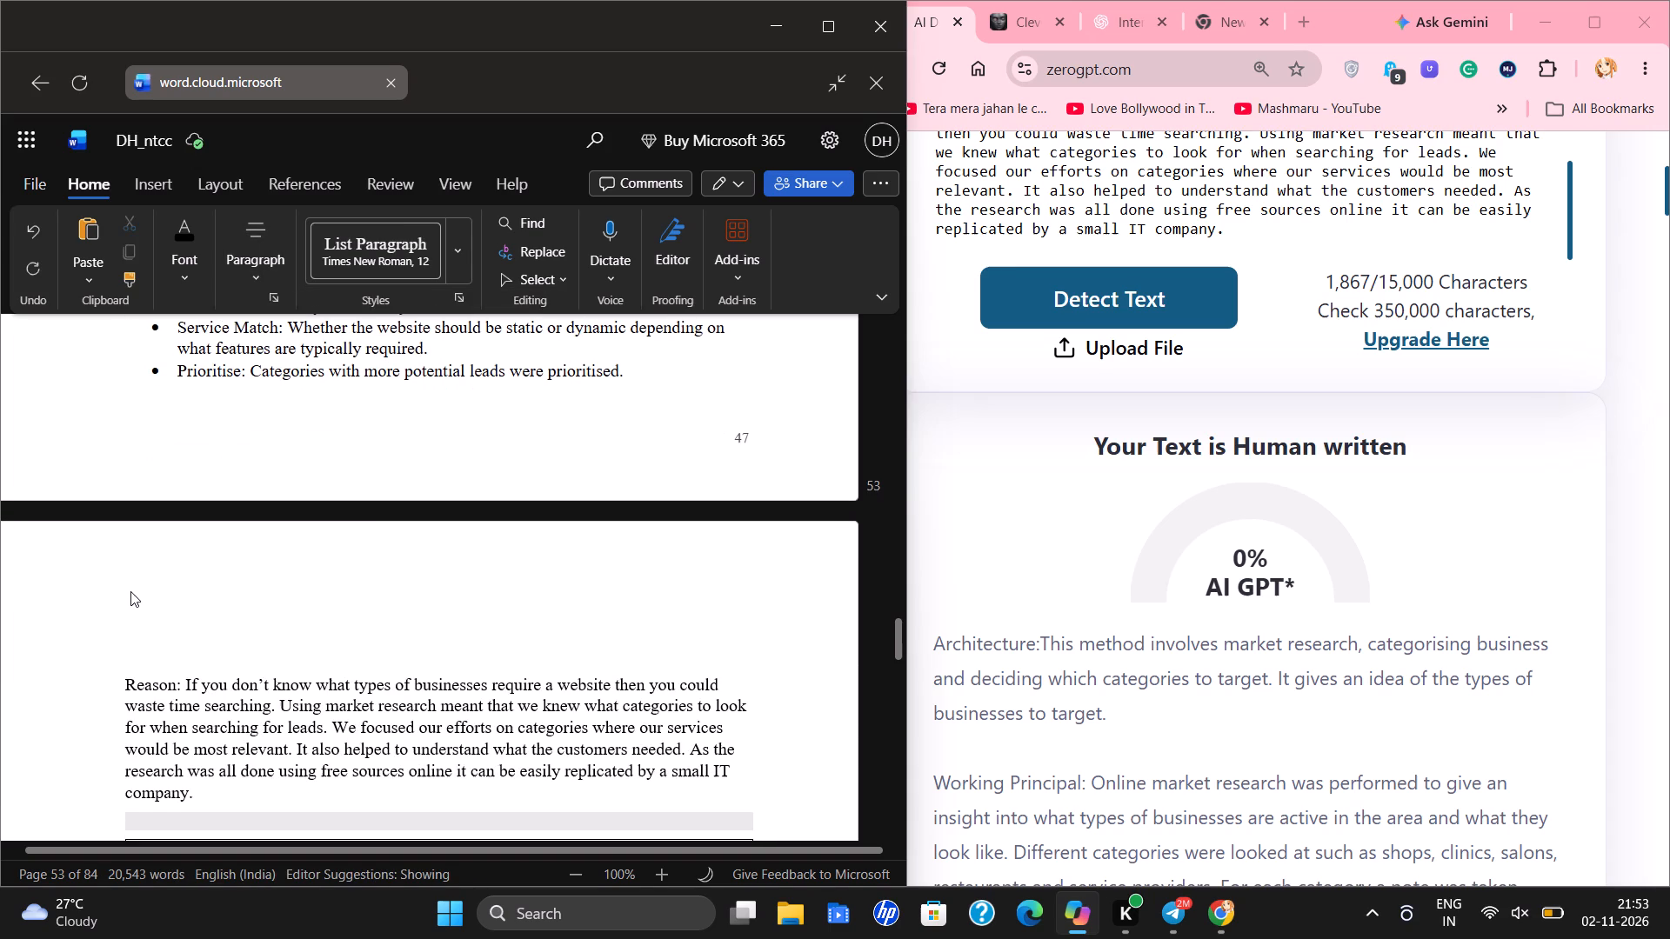
pyautogui.click(130, 591)
pyautogui.click(132, 656)
pyautogui.press('BackSpace')
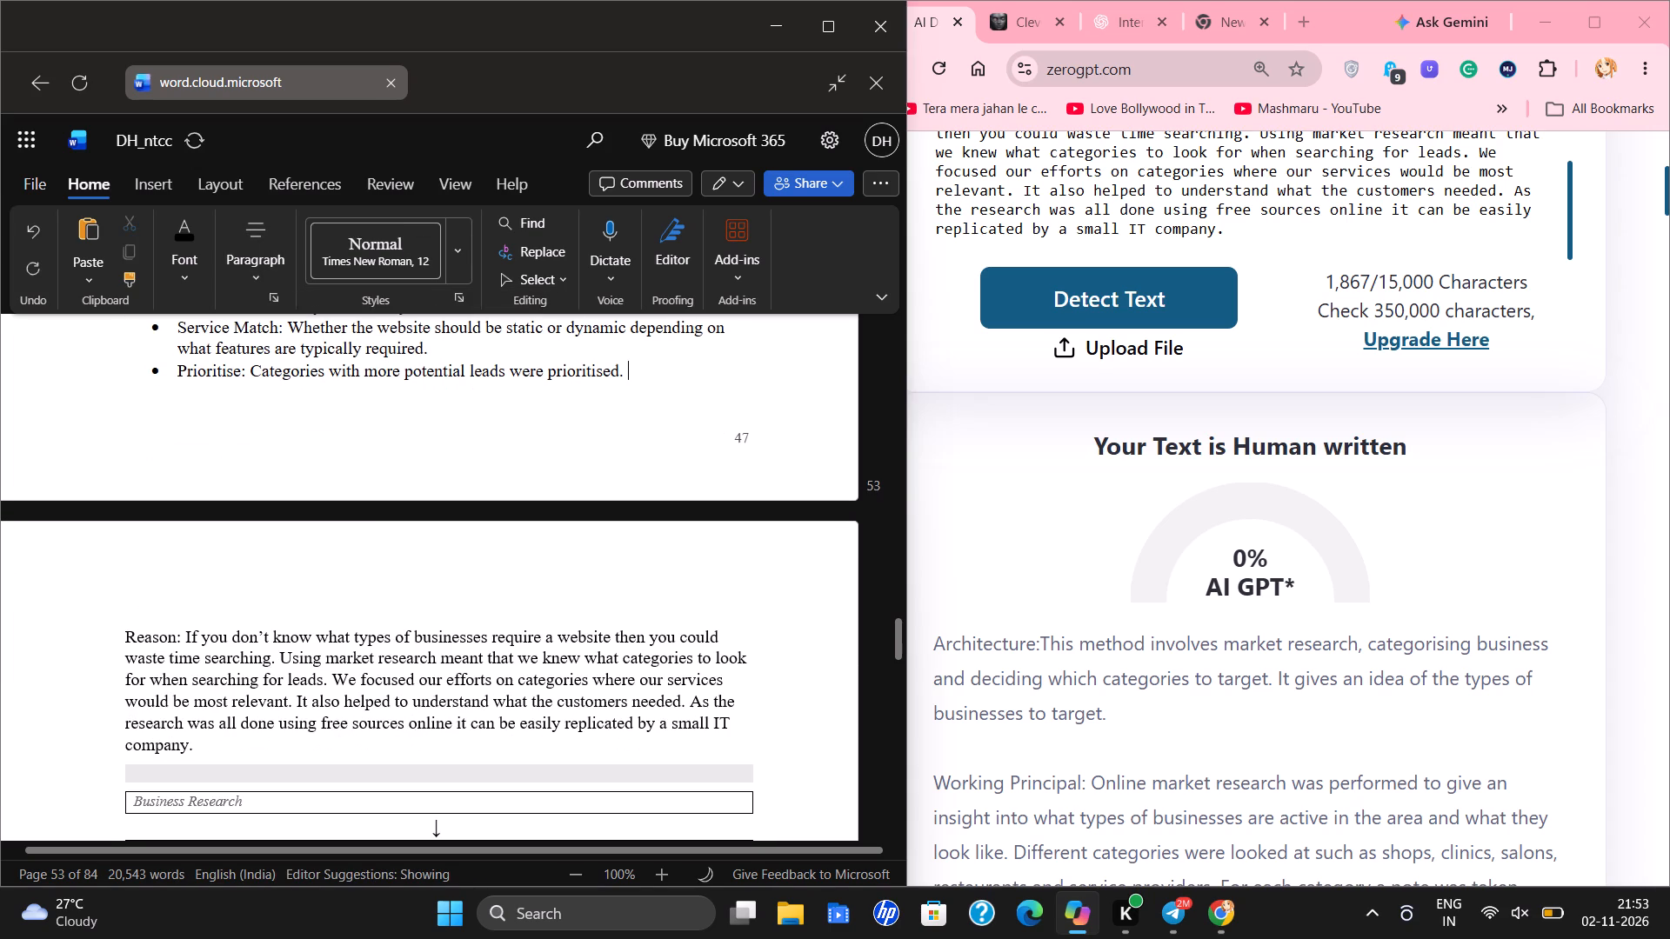
pyautogui.click(75, 592)
# Replace the shaded empty line between the section 3.3.4 Reason paragraph and the flowchart with a plain blank line.
pyautogui.scroll(-1, 78, 598)
pyautogui.click(157, 659)
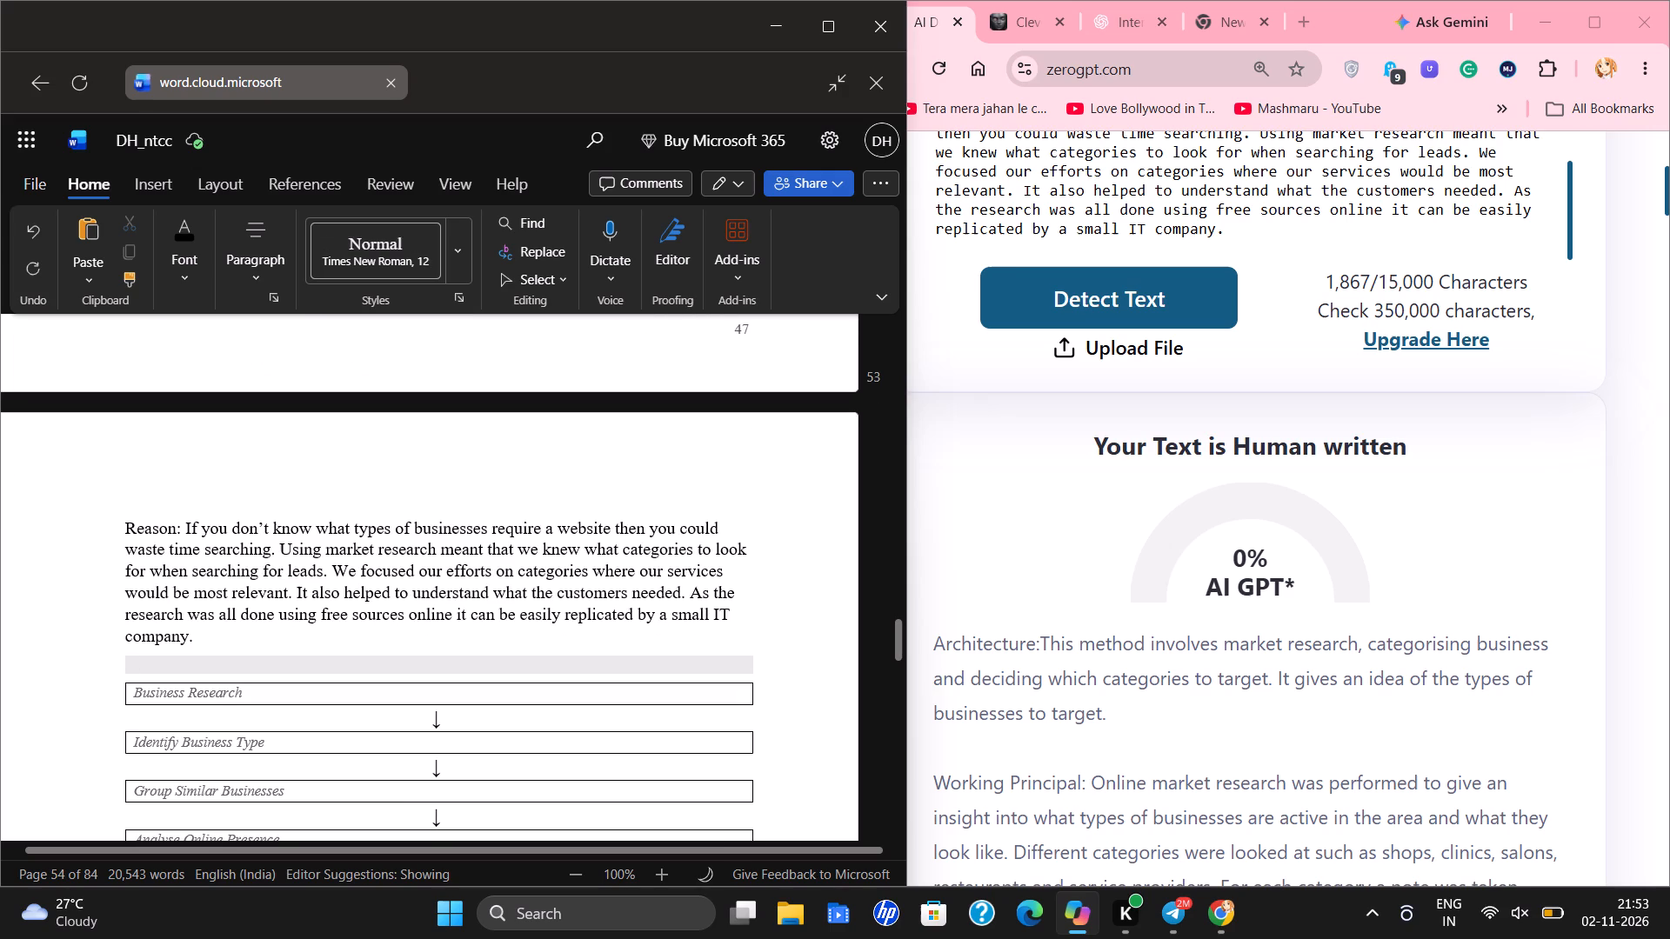
pyautogui.press('Delete')
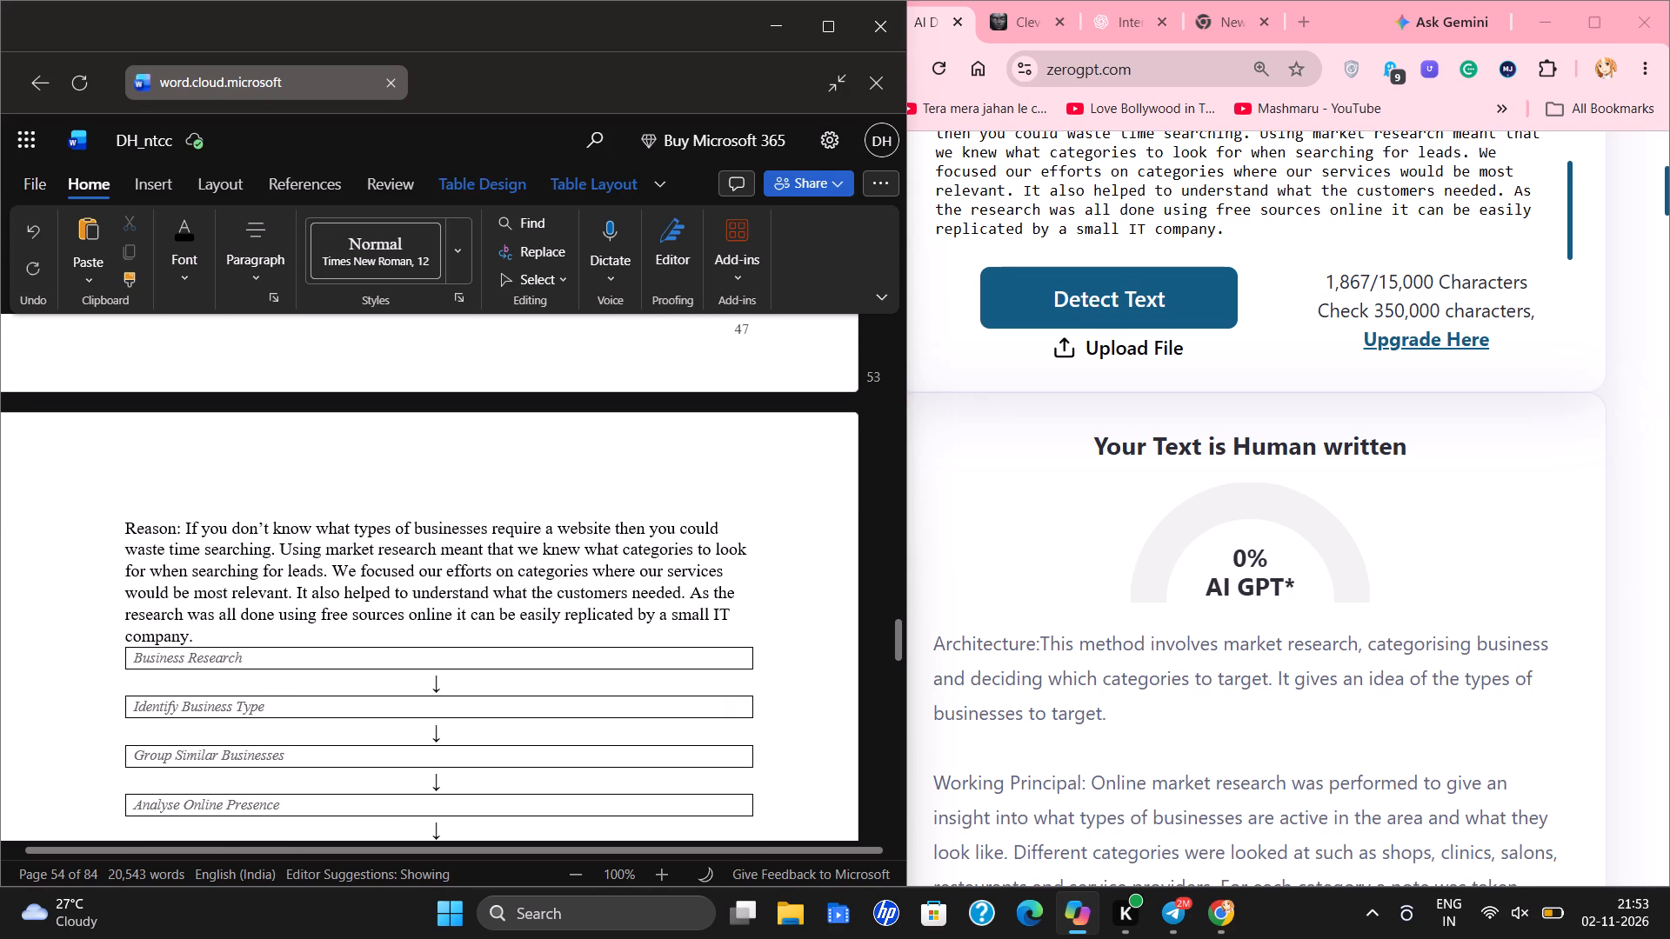
pyautogui.click(220, 638)
pyautogui.press('Return')
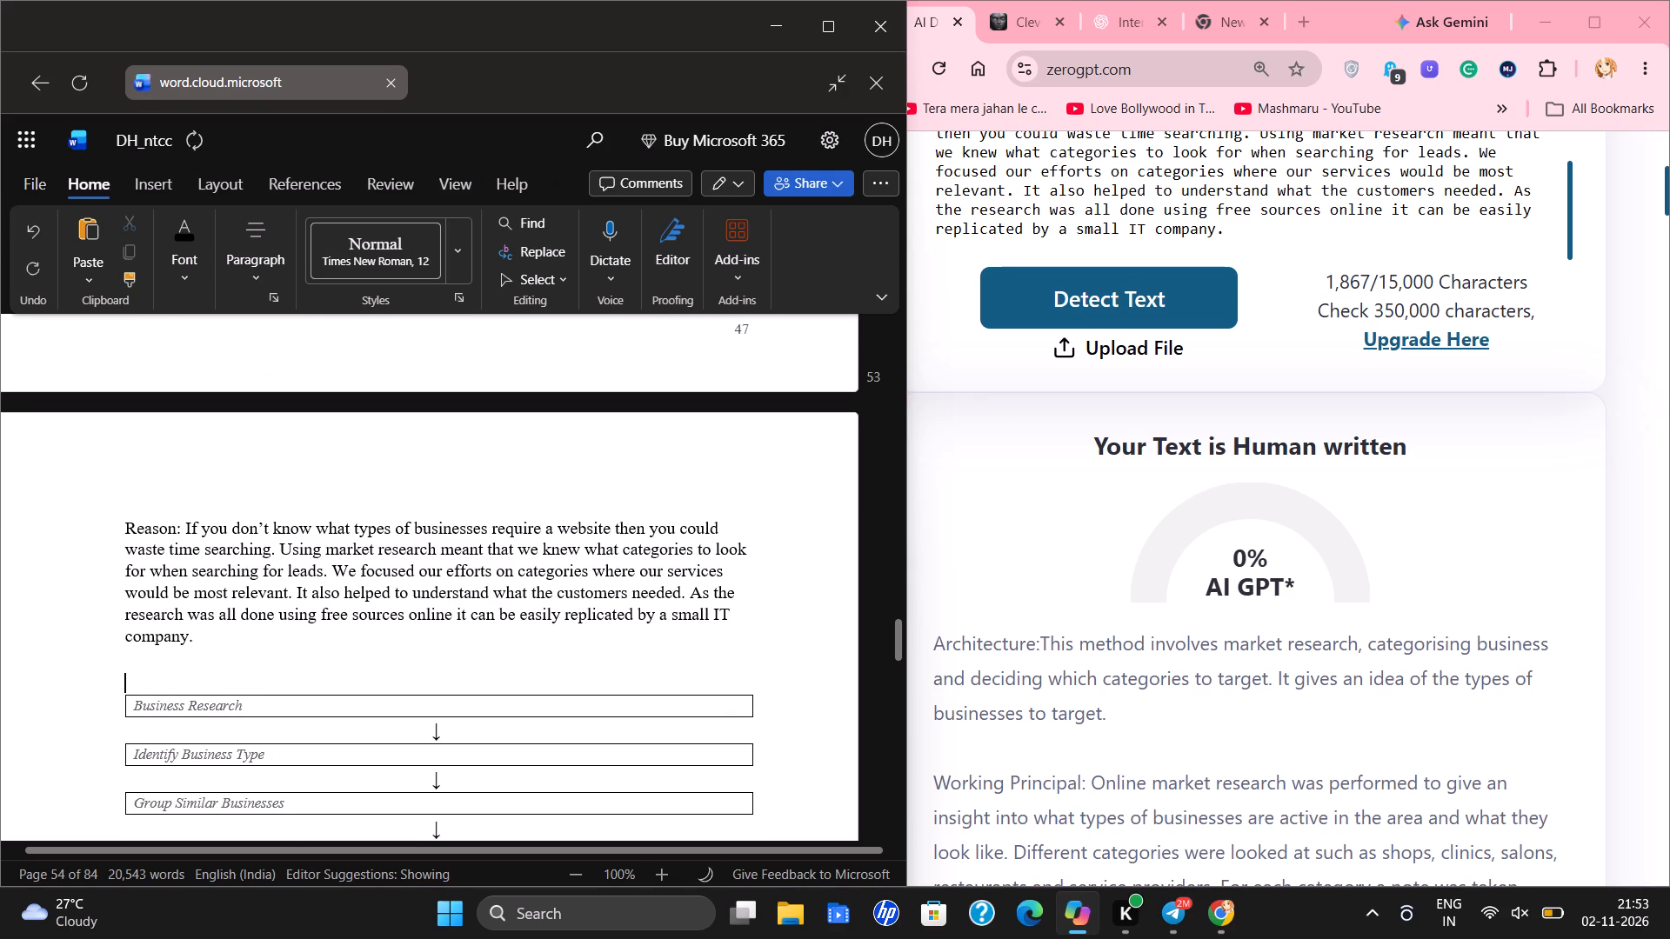
# Try to centre-align the text "Business Research" in the first box of the section 3.3.4 flowchart, adding two leading spaces.
pyautogui.scroll(-2, 177, 632)
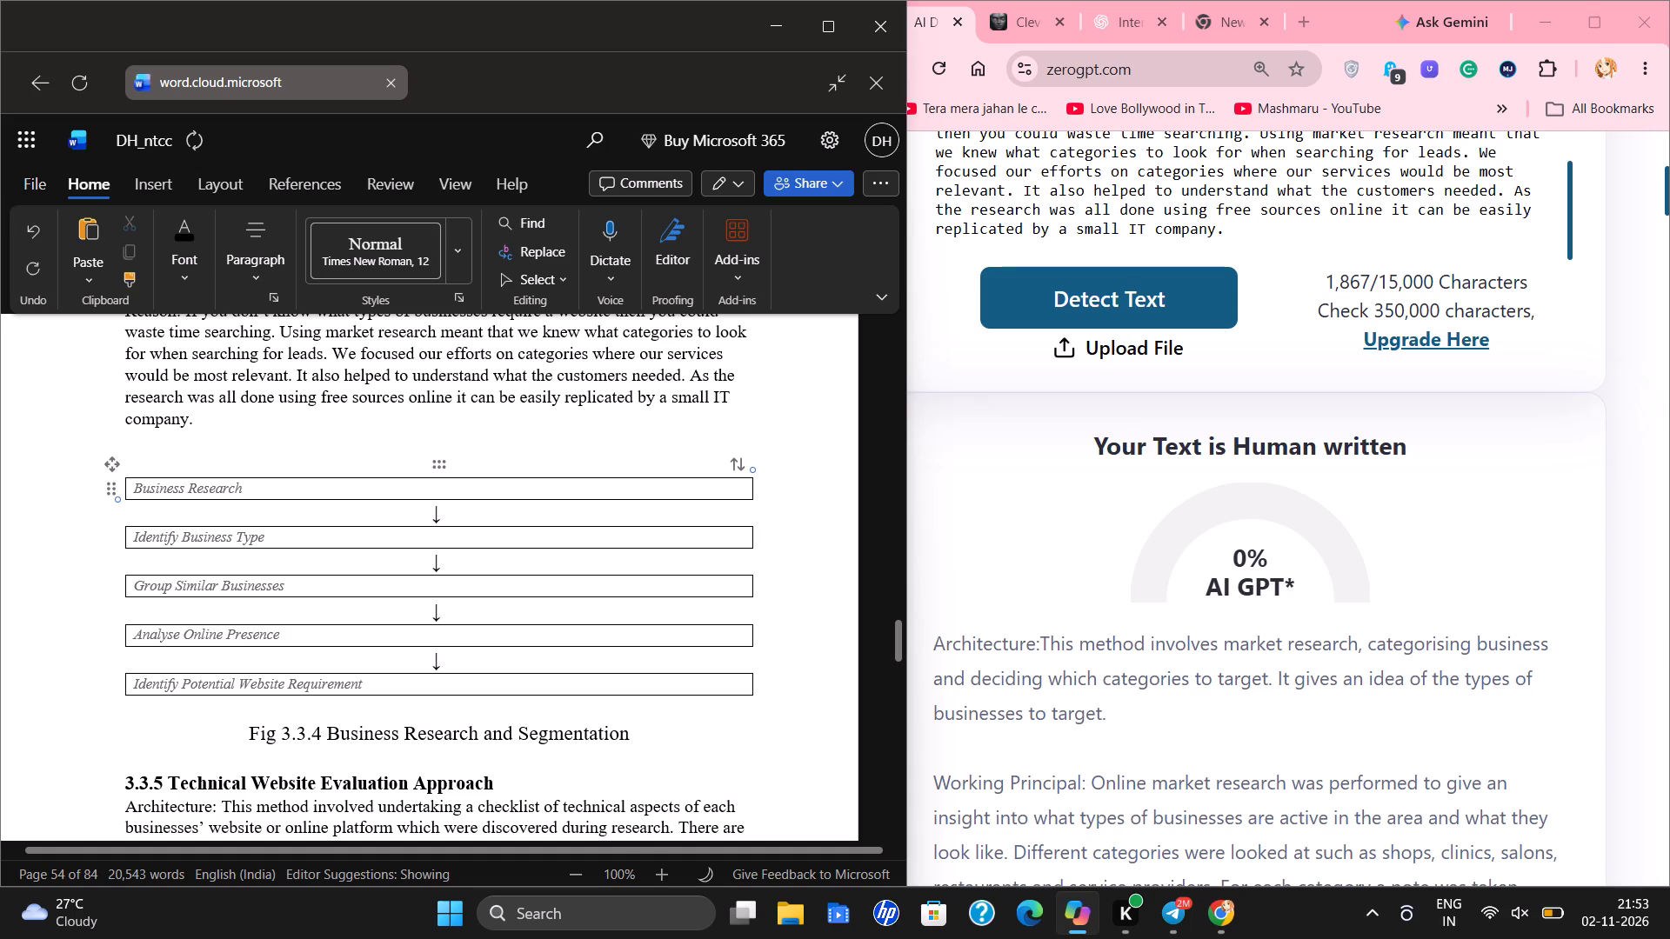
pyautogui.click(131, 489)
pyautogui.moveTo(131, 489); pyautogui.dragTo(240, 489)
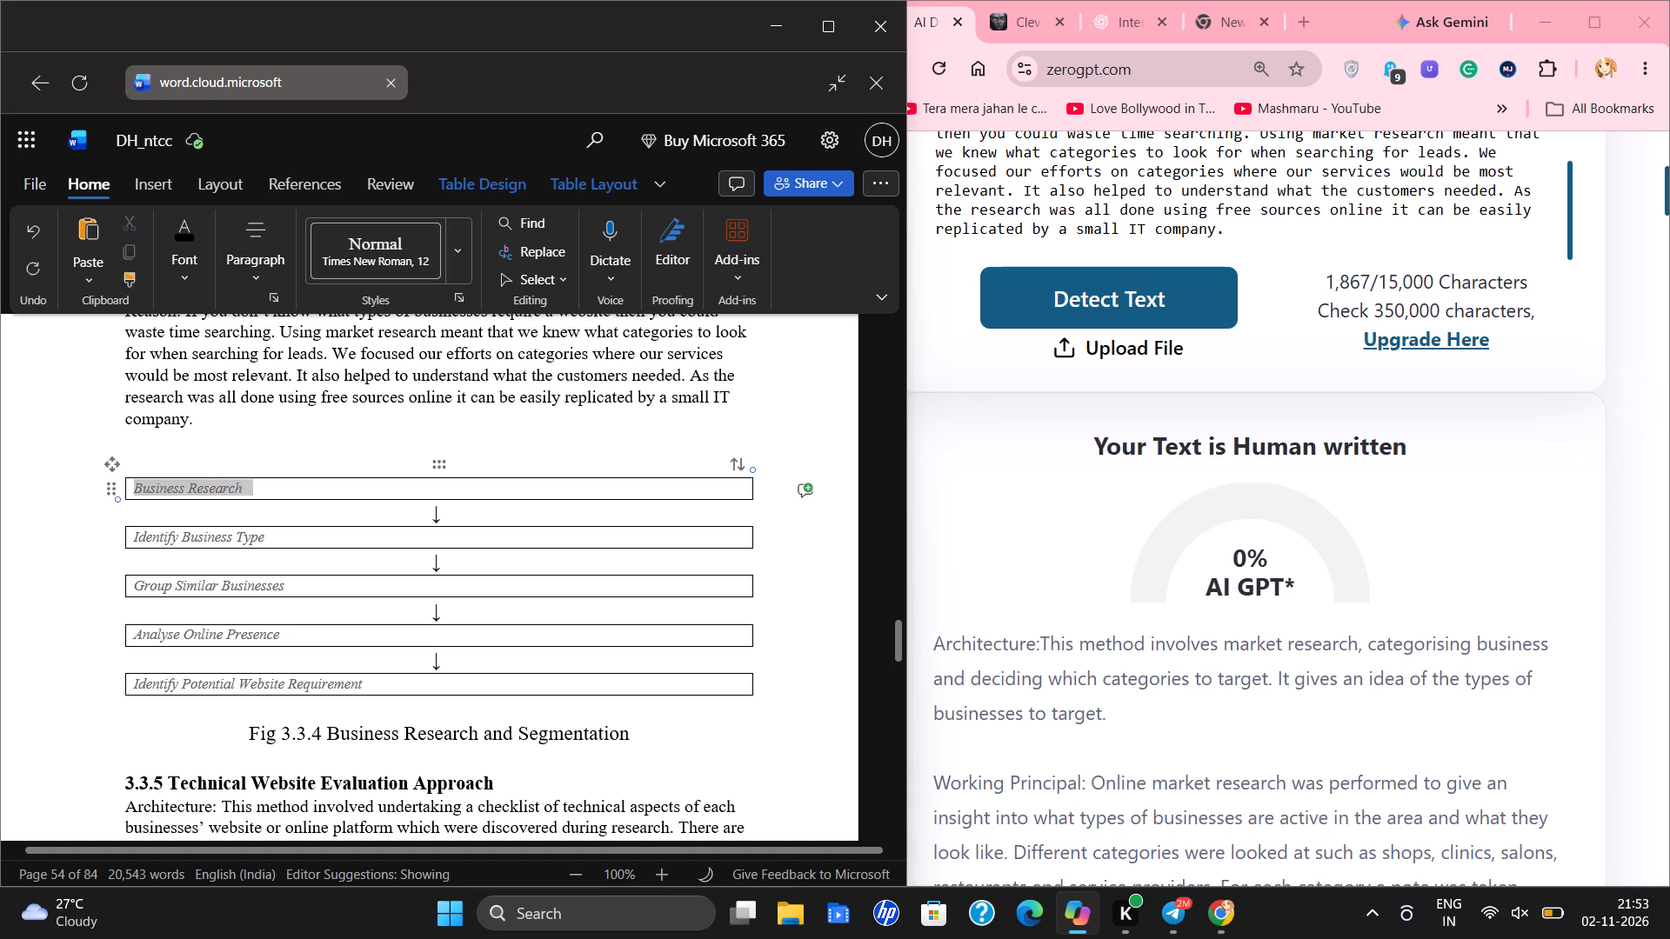
pyautogui.moveTo(240, 489); pyautogui.dragTo(242, 491)
pyautogui.click(251, 266)
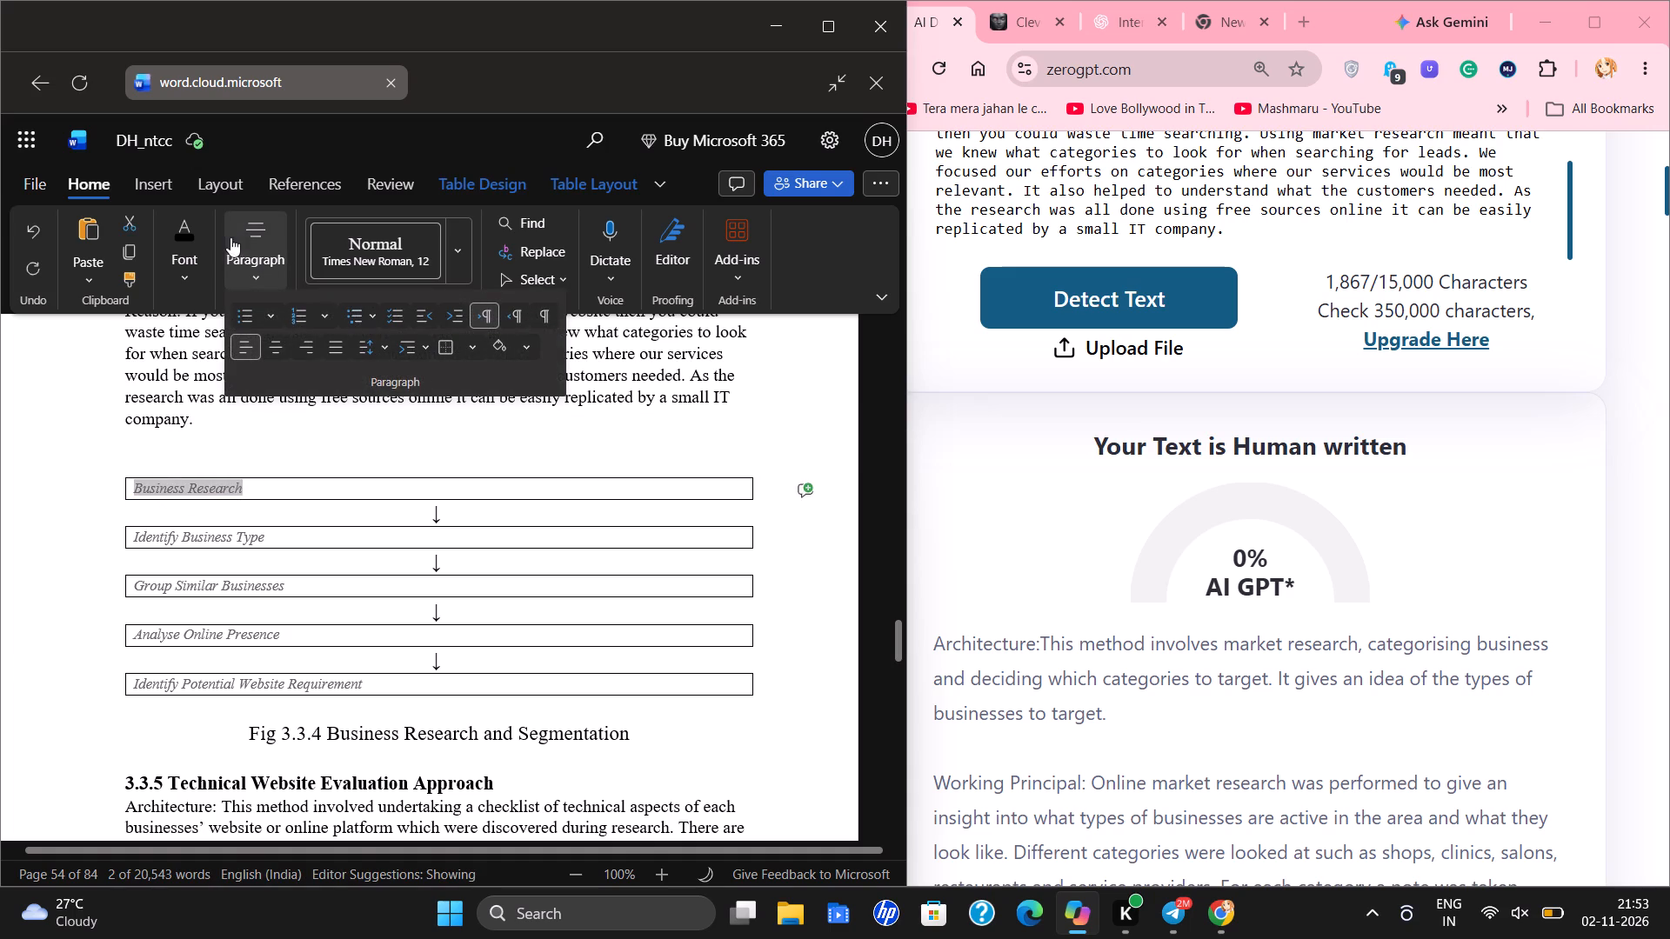
pyautogui.click(277, 345)
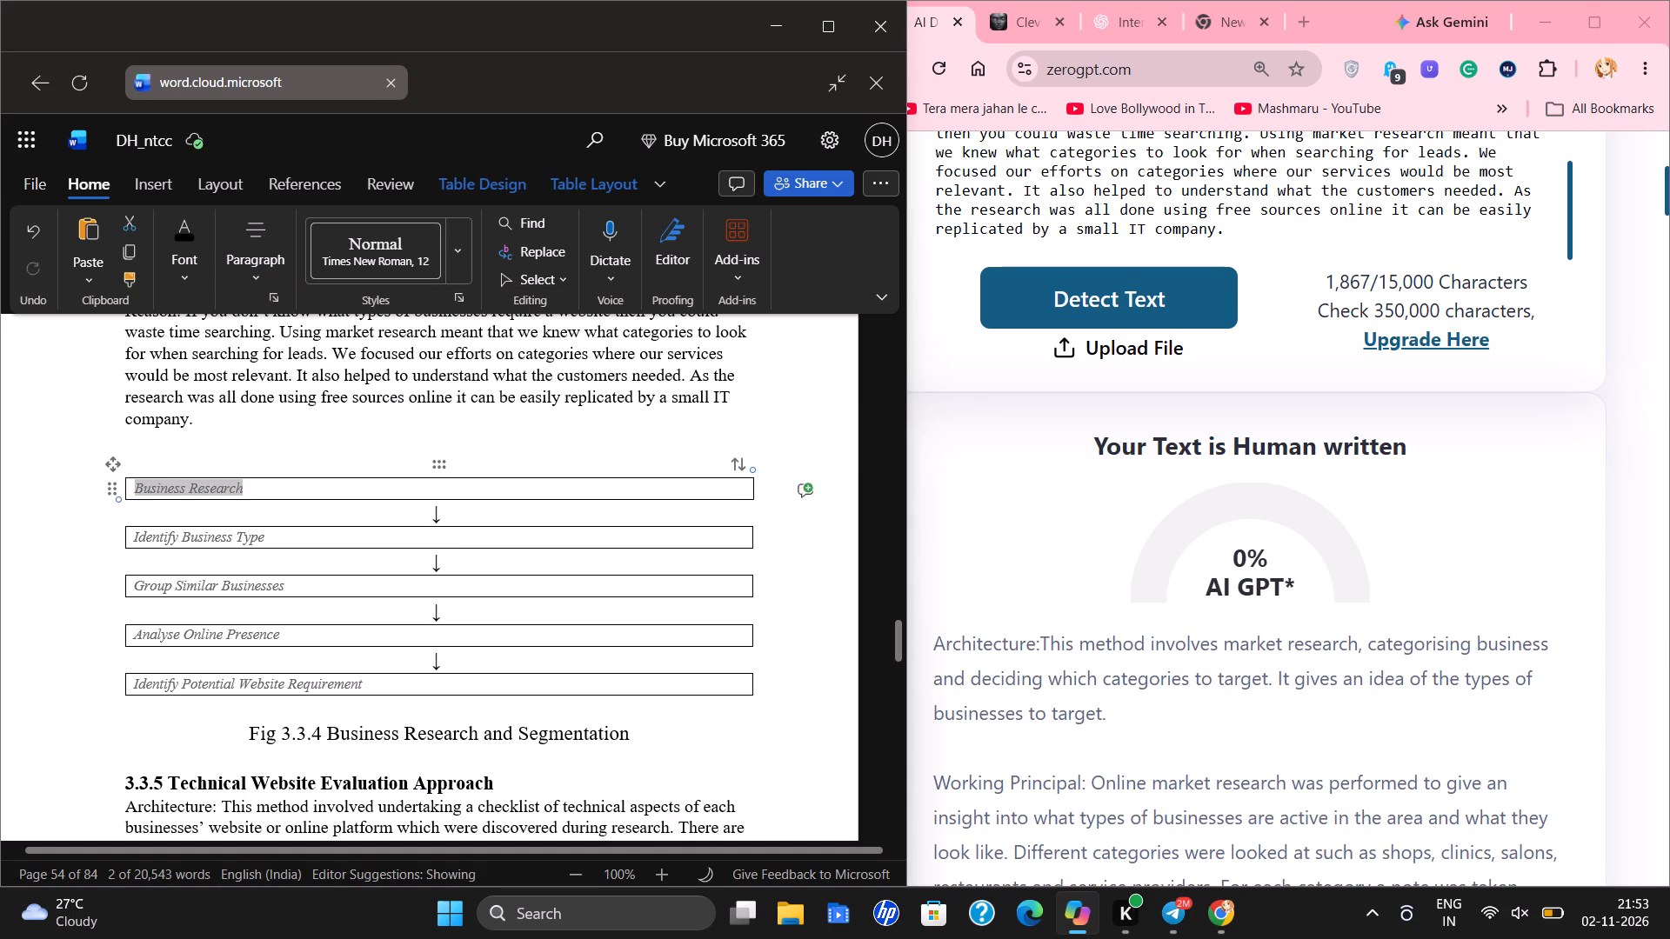
pyautogui.click(138, 481)
pyautogui.press('space')
pyautogui.press('space')
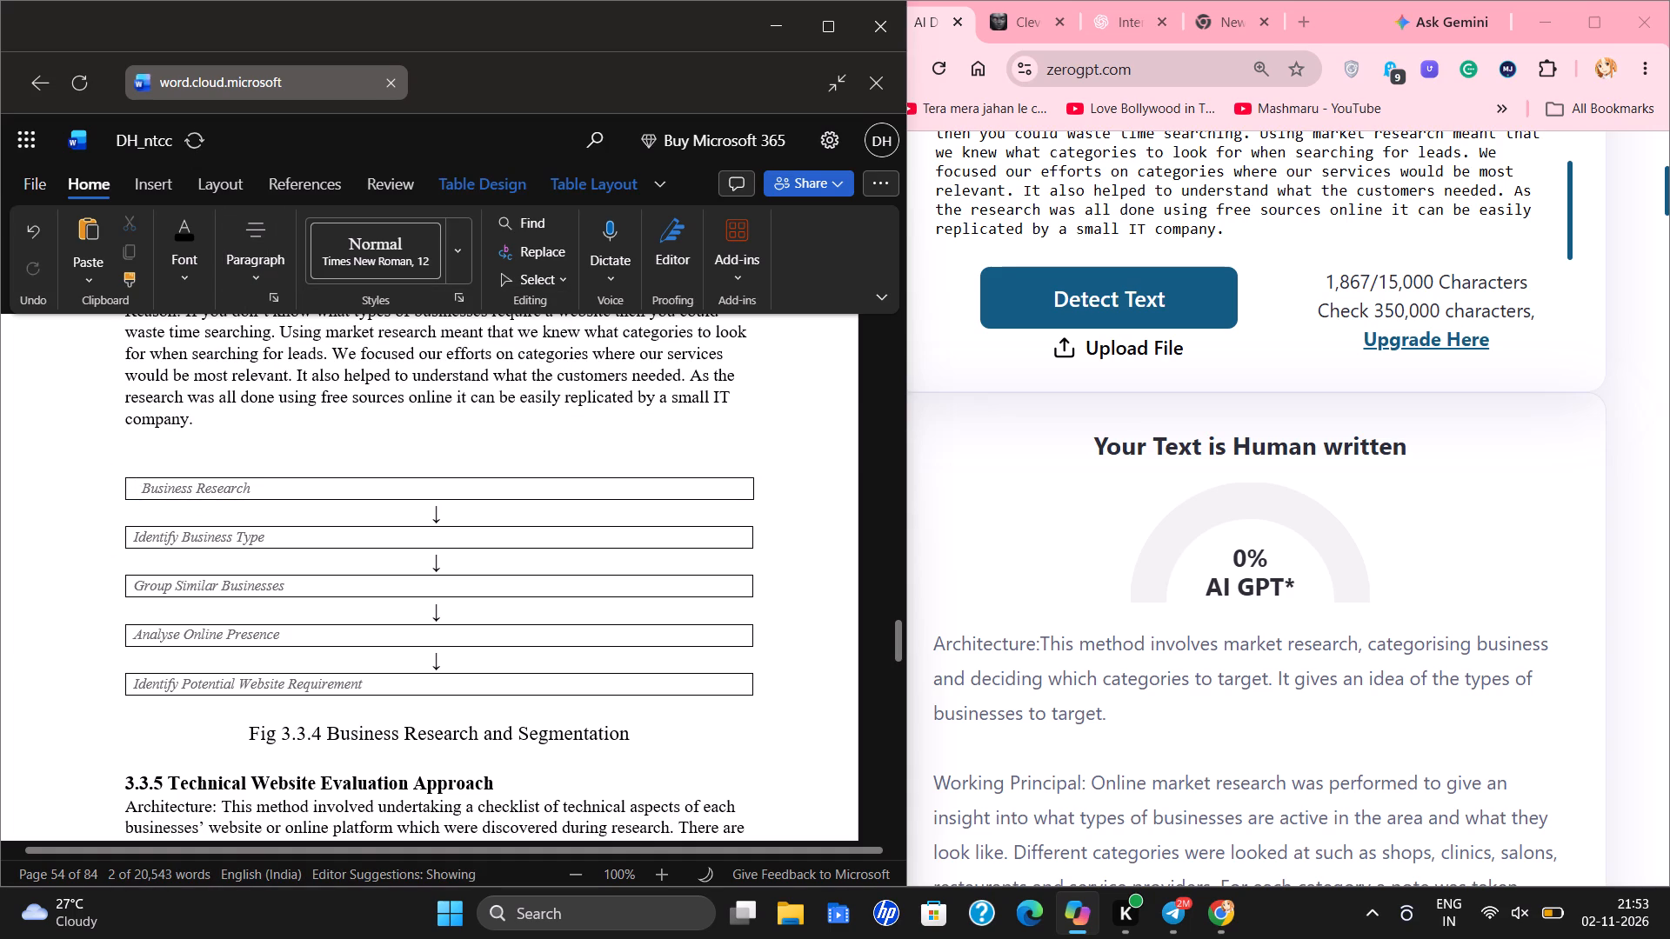
pyautogui.moveTo(136, 490); pyautogui.dragTo(290, 490)
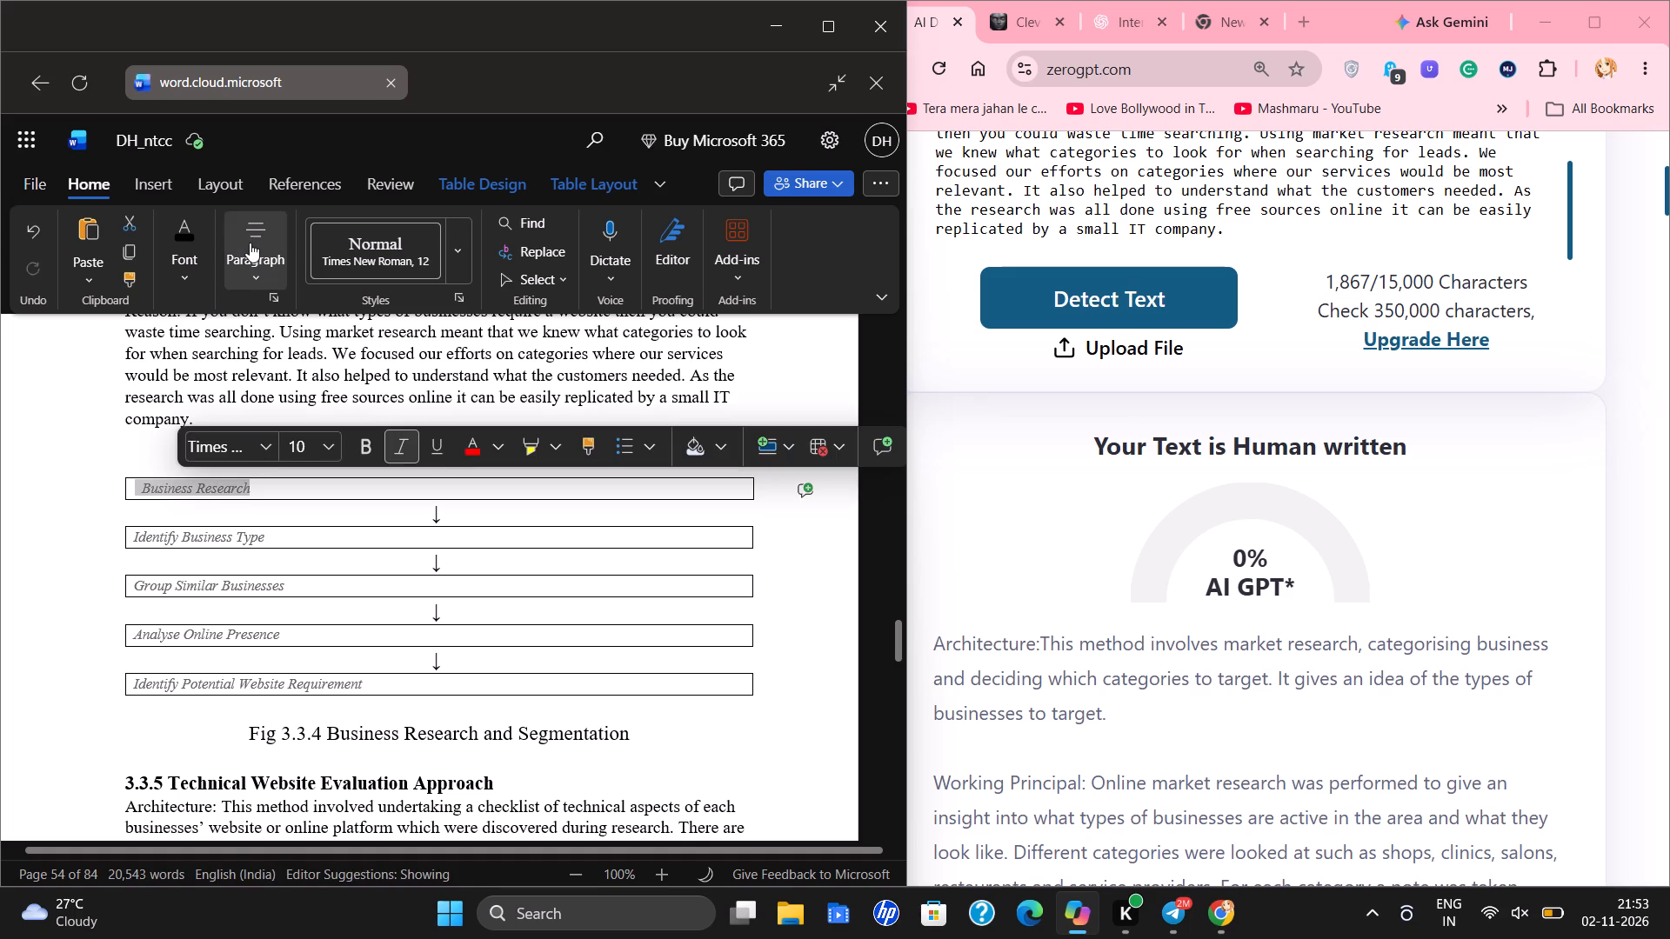
pyautogui.click(250, 243)
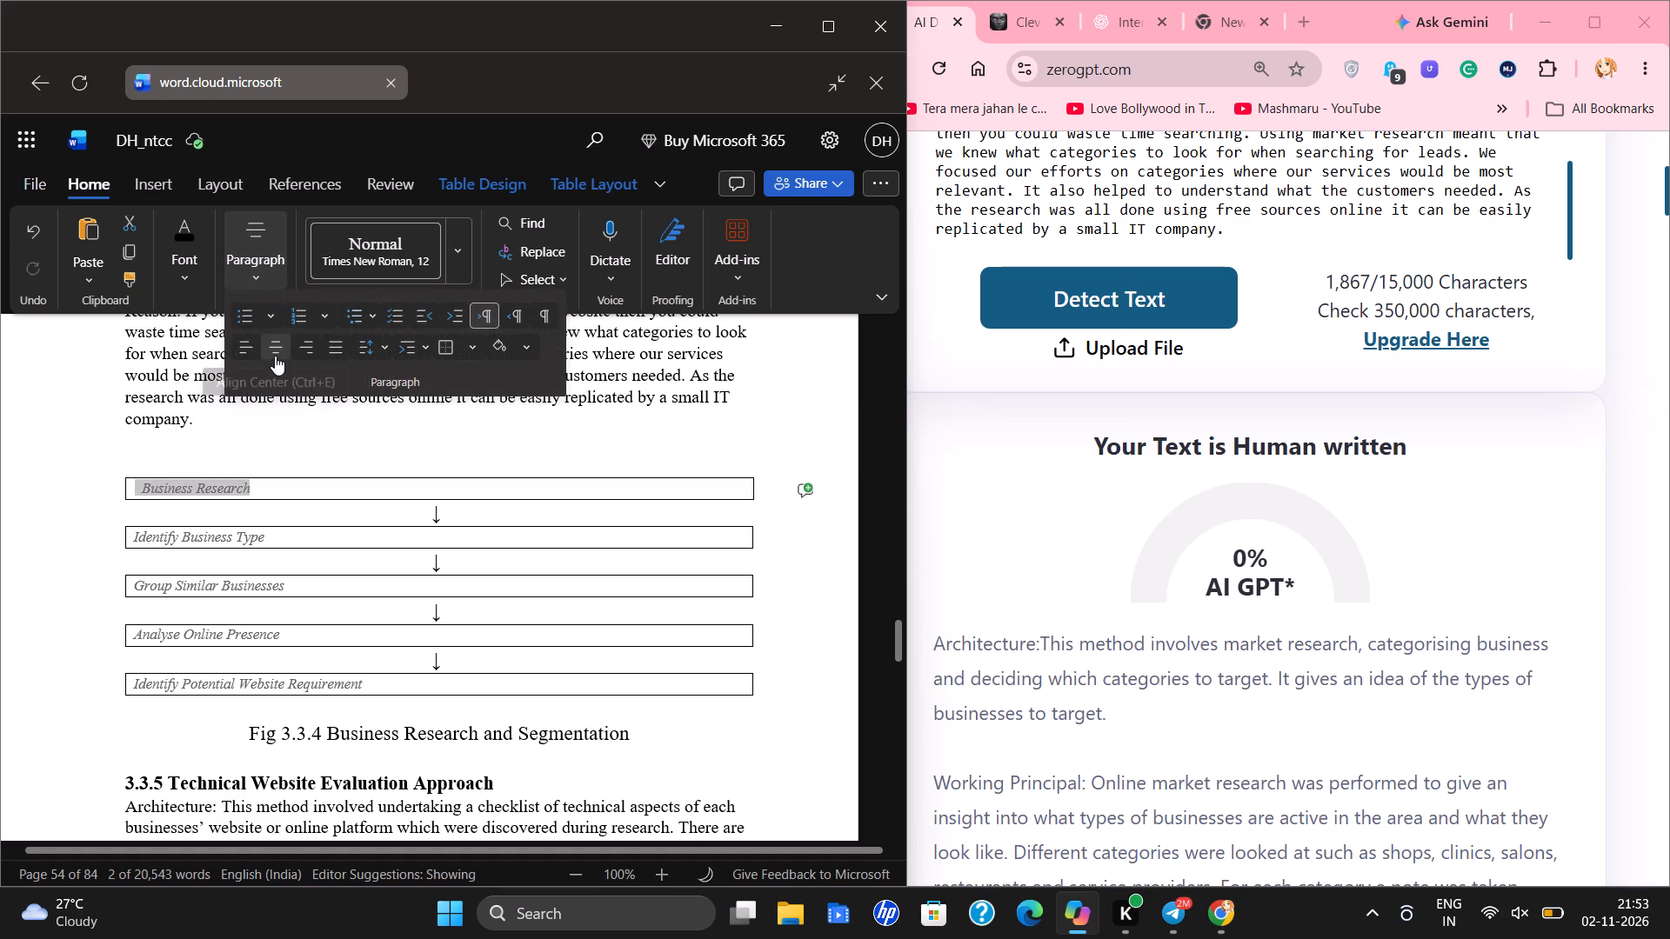
pyautogui.click(275, 356)
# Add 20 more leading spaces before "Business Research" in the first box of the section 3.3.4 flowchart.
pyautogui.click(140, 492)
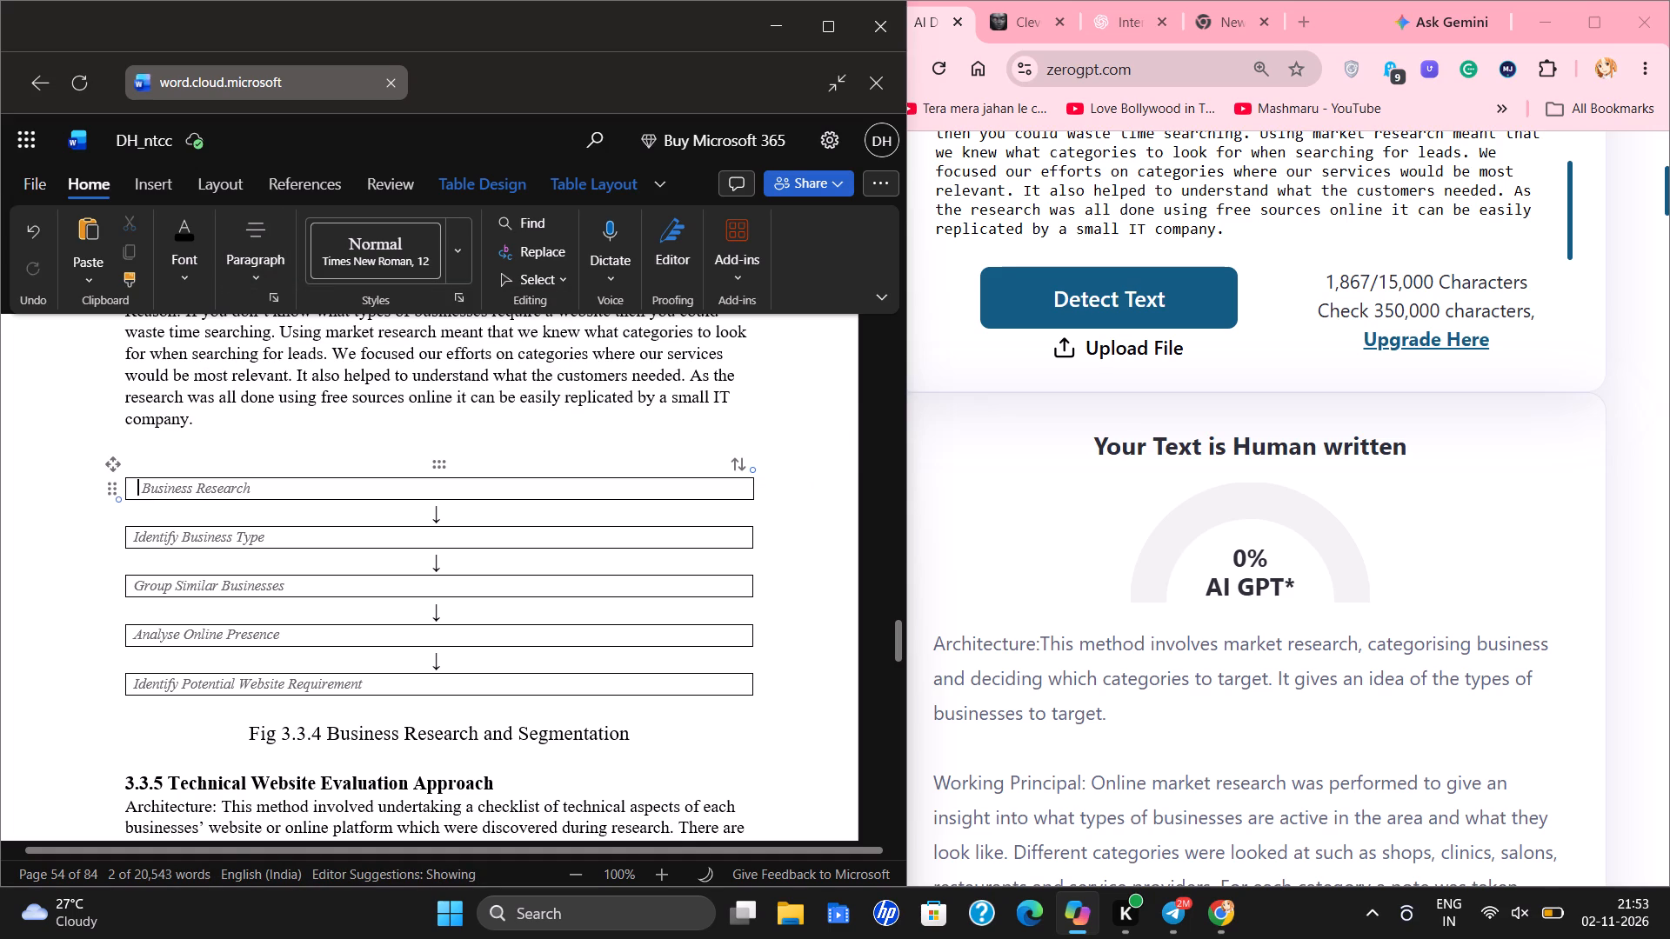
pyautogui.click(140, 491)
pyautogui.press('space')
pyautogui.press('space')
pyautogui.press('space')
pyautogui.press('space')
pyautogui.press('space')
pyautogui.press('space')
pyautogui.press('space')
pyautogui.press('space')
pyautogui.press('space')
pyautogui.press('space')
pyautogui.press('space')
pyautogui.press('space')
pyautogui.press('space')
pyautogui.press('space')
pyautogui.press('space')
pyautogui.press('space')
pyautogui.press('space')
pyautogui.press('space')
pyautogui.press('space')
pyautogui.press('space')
# Centre-align "Business Research" in its flowchart box and remove the leading spaces before it.
pyautogui.moveTo(219, 490); pyautogui.dragTo(353, 485)
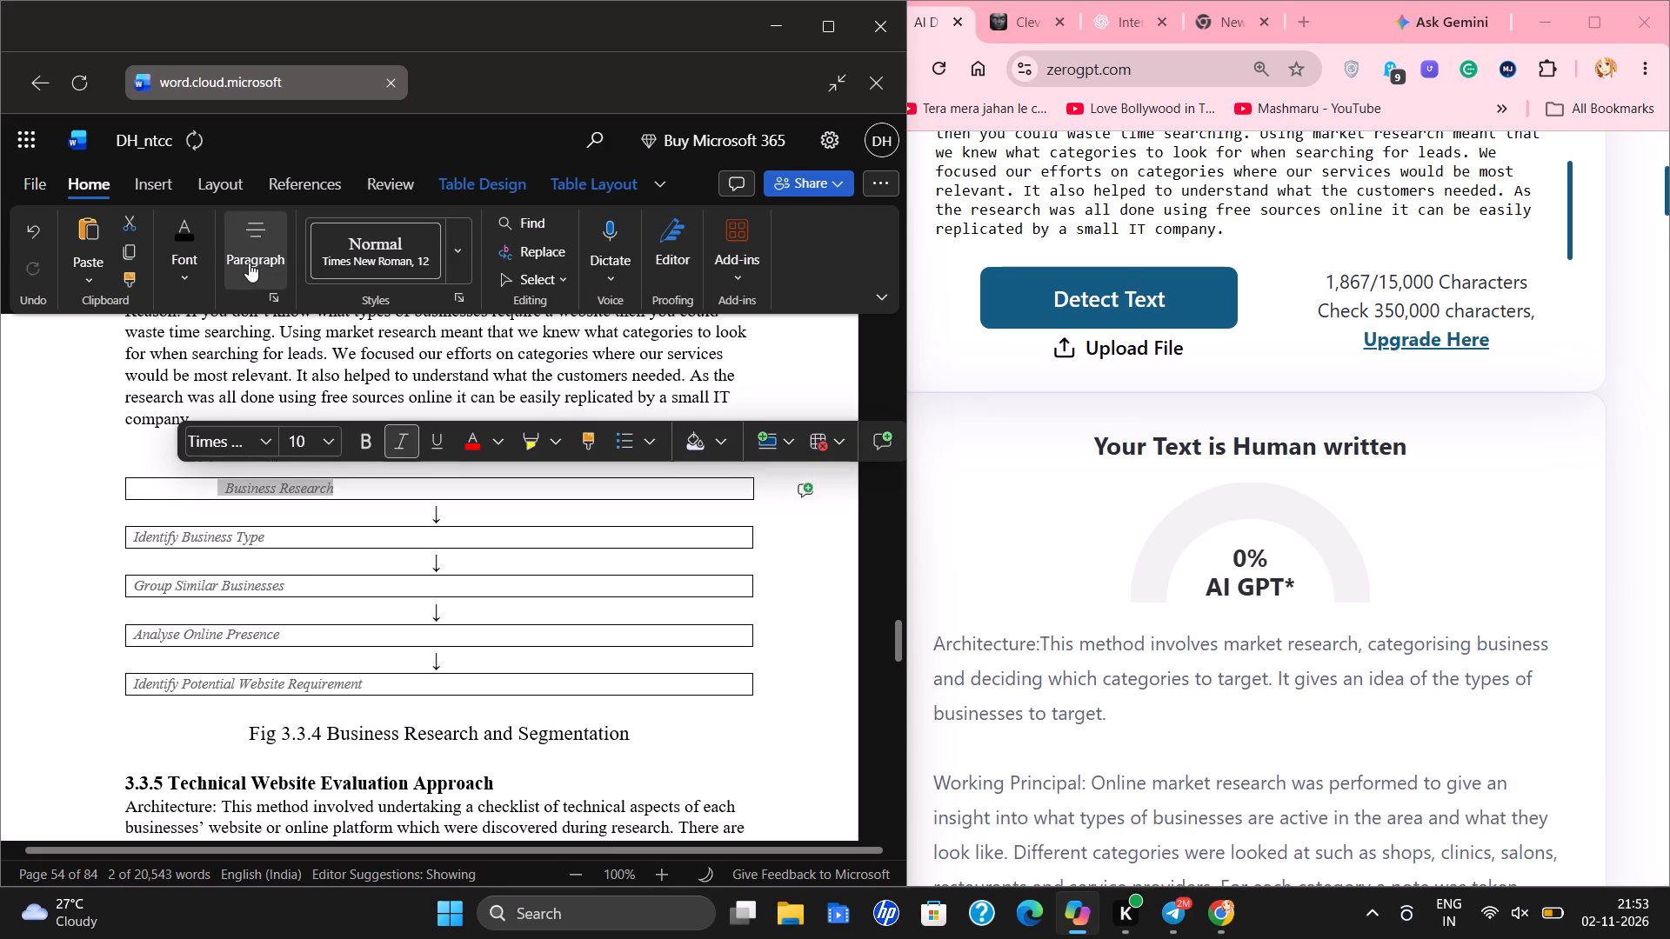
pyautogui.click(249, 263)
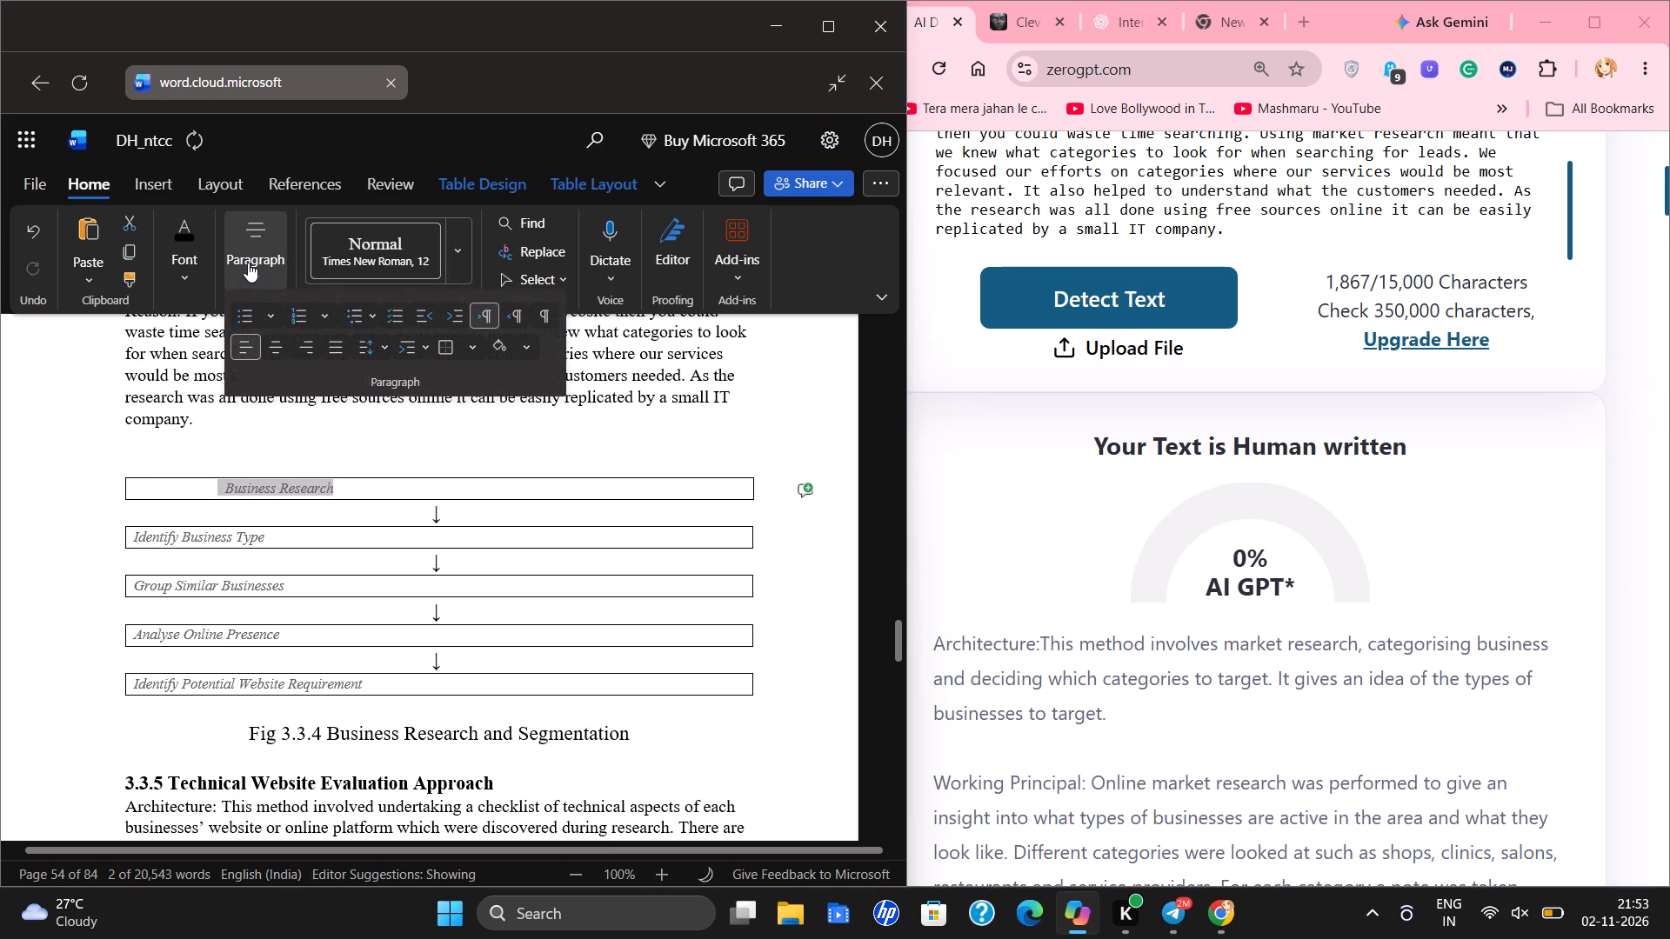
pyautogui.click(271, 348)
pyautogui.click(426, 482)
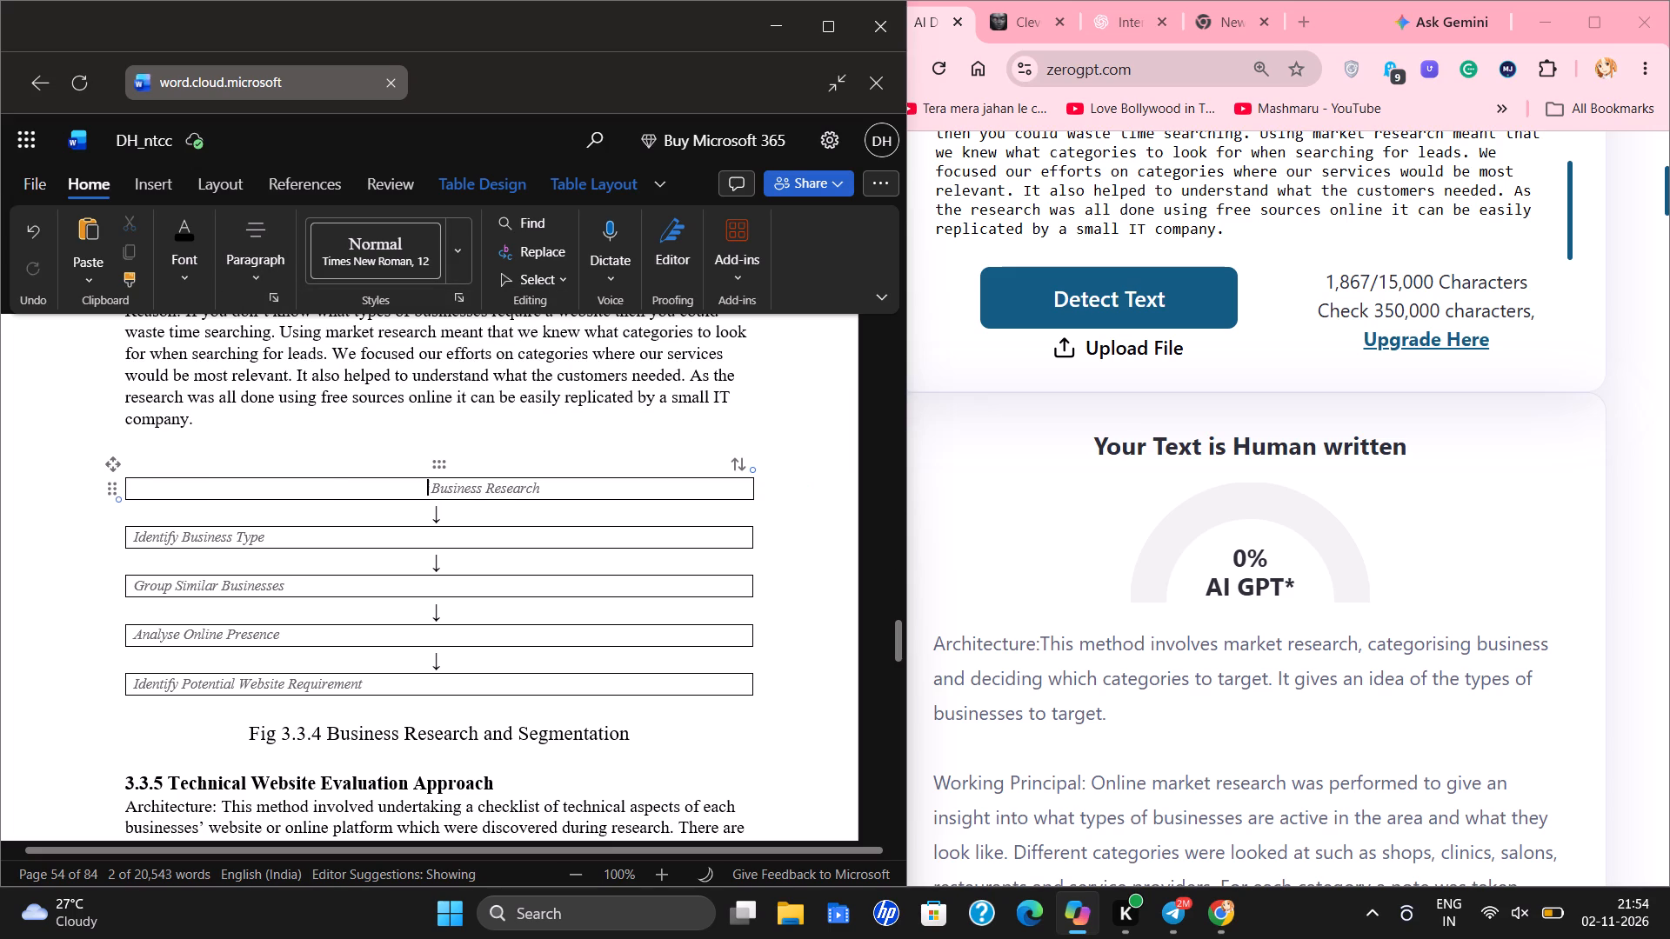
pyautogui.moveTo(429, 483); pyautogui.dragTo(301, 503)
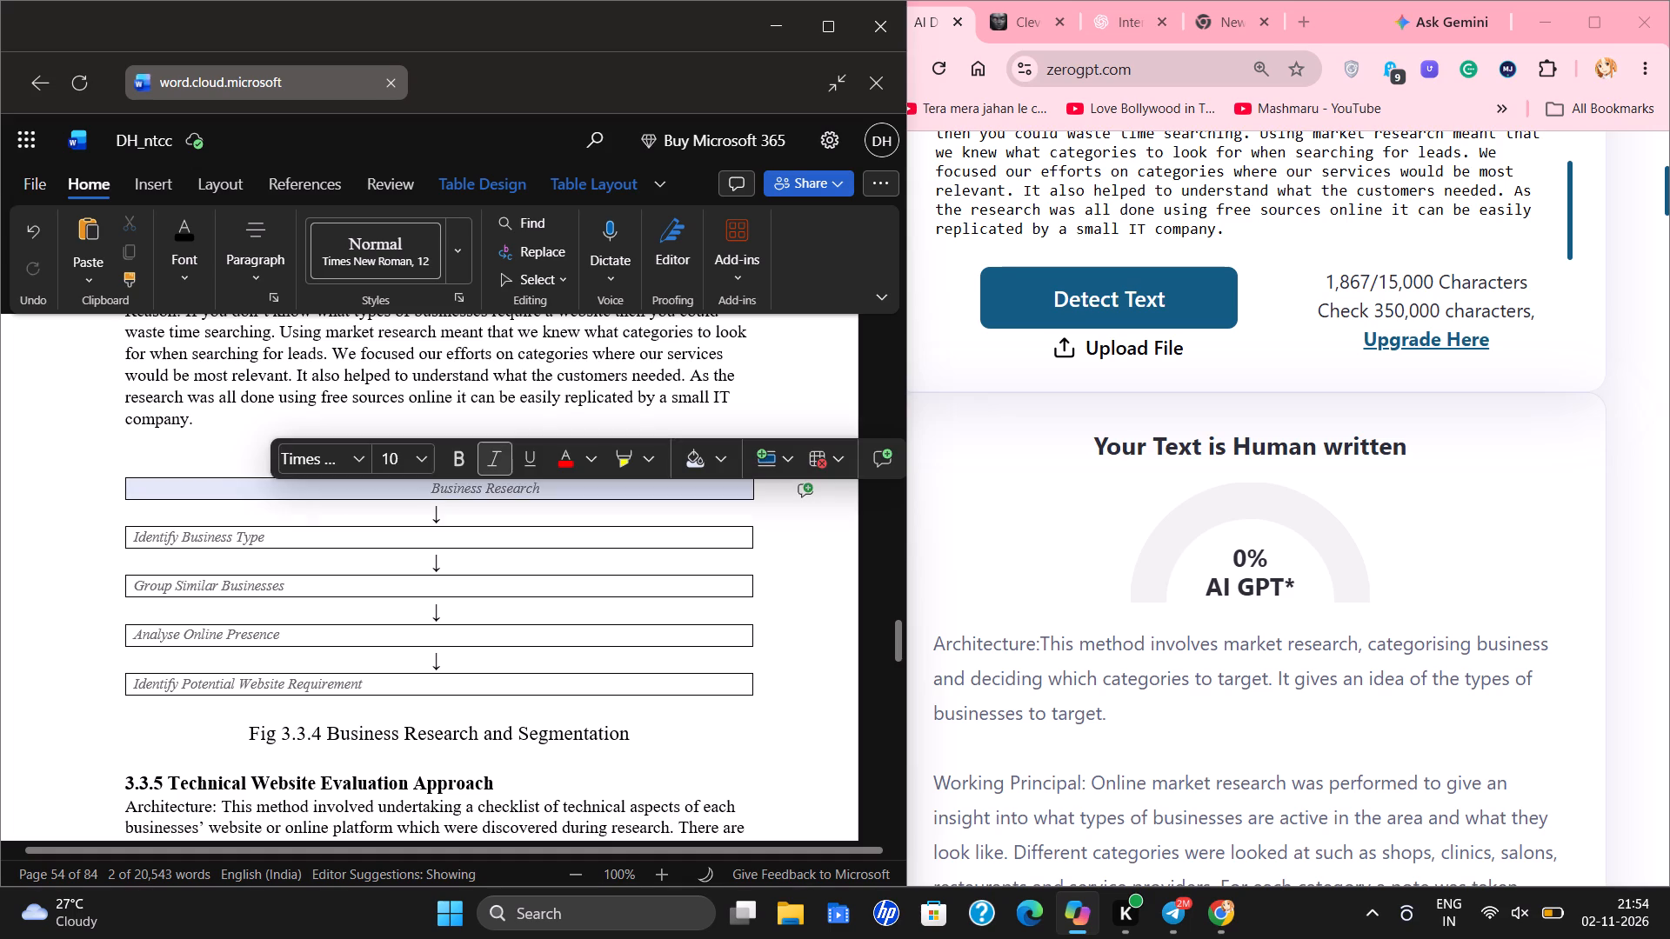
pyautogui.click(331, 486)
pyautogui.moveTo(331, 486); pyautogui.dragTo(429, 496)
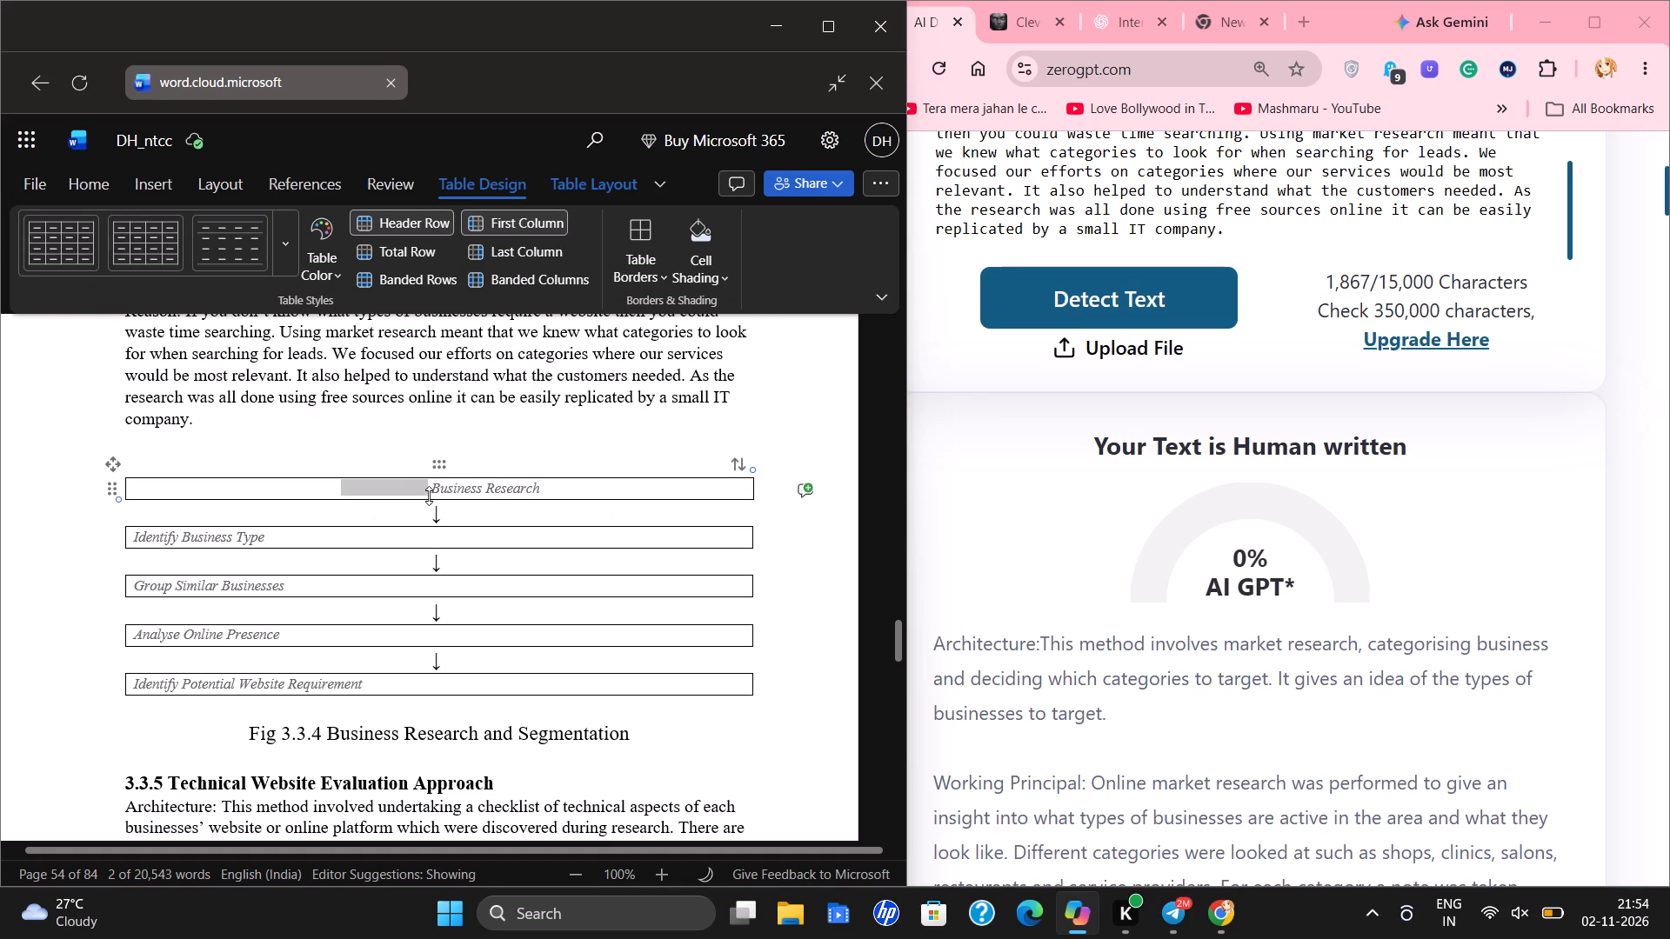
pyautogui.moveTo(429, 496); pyautogui.dragTo(432, 496)
pyautogui.press('BackSpace')
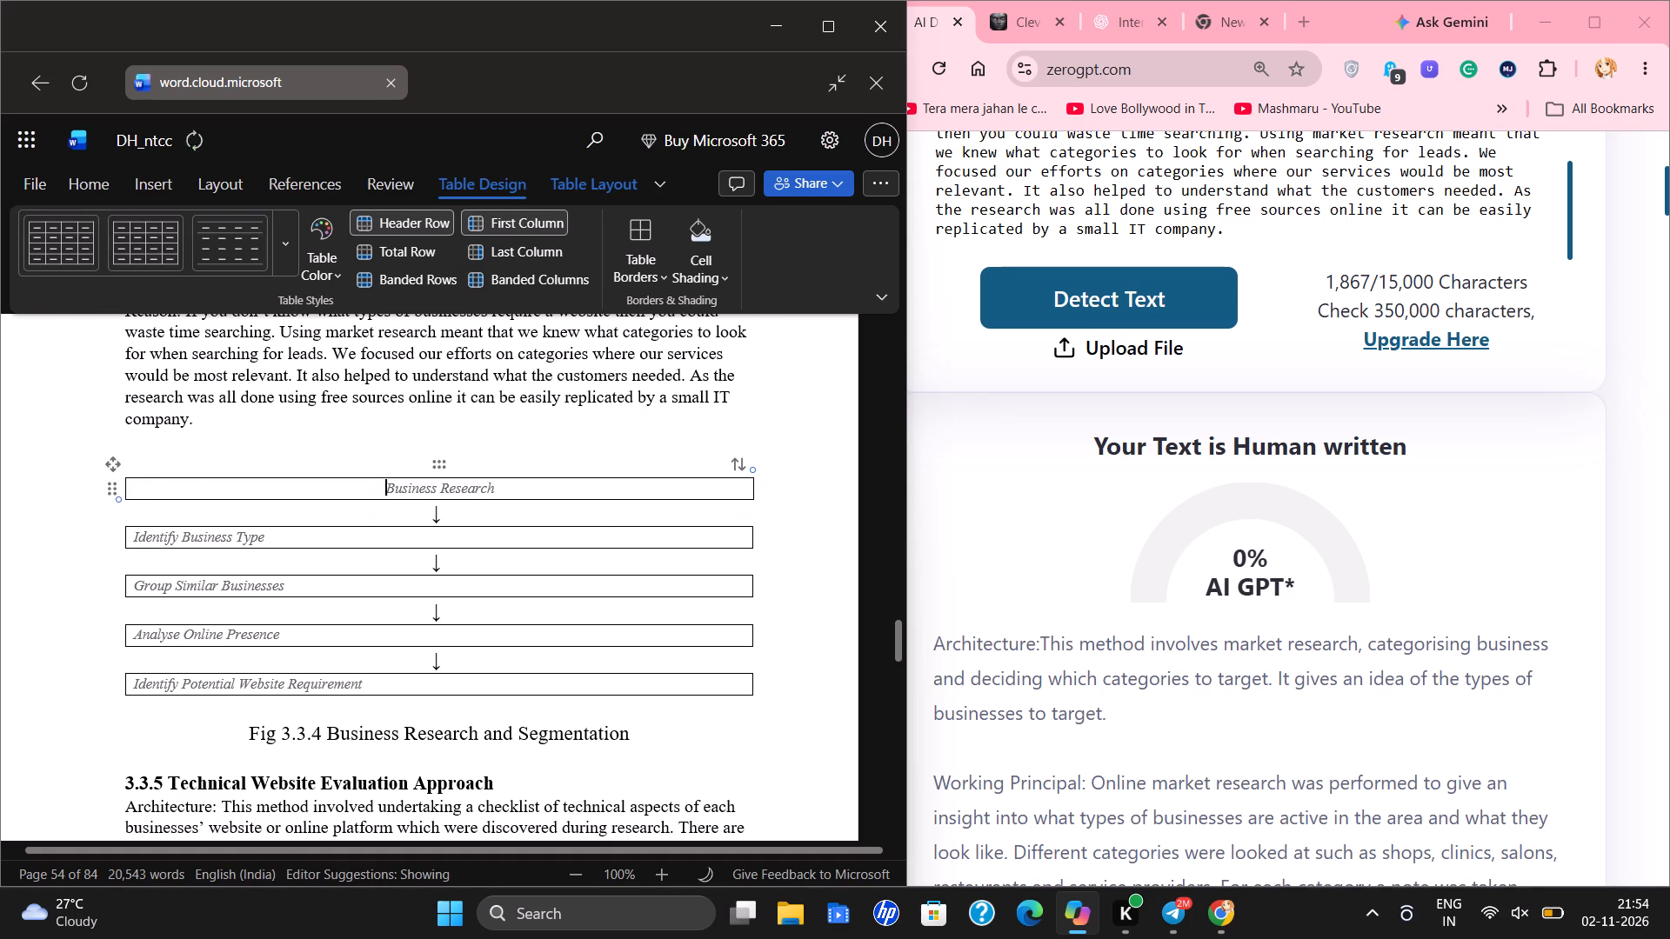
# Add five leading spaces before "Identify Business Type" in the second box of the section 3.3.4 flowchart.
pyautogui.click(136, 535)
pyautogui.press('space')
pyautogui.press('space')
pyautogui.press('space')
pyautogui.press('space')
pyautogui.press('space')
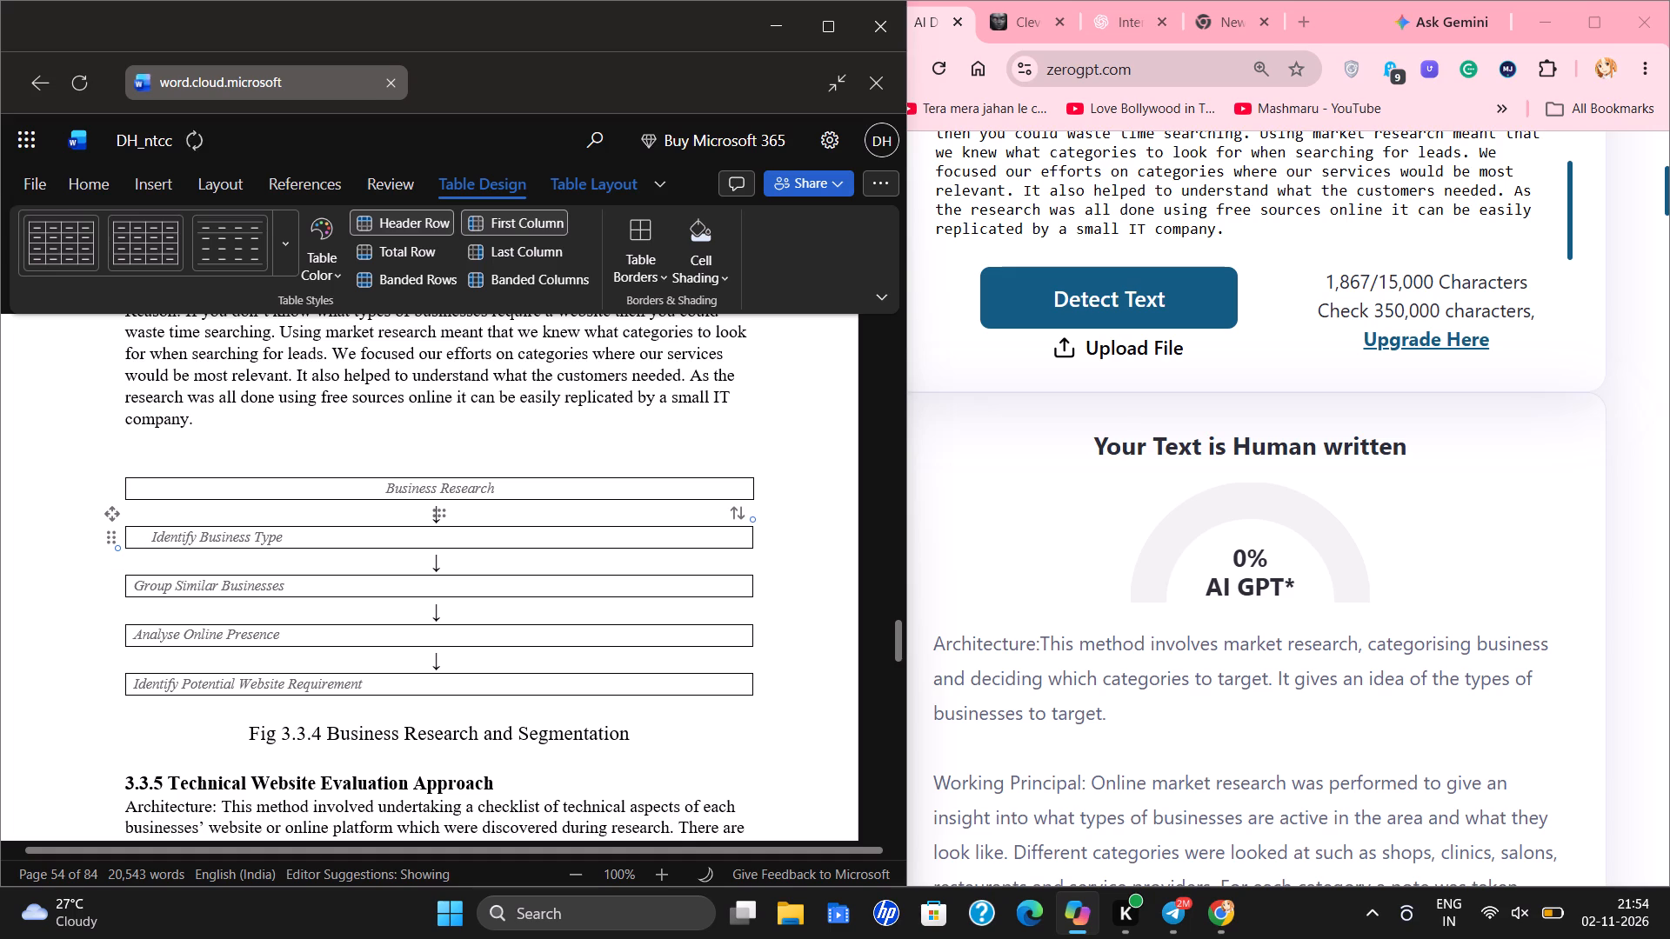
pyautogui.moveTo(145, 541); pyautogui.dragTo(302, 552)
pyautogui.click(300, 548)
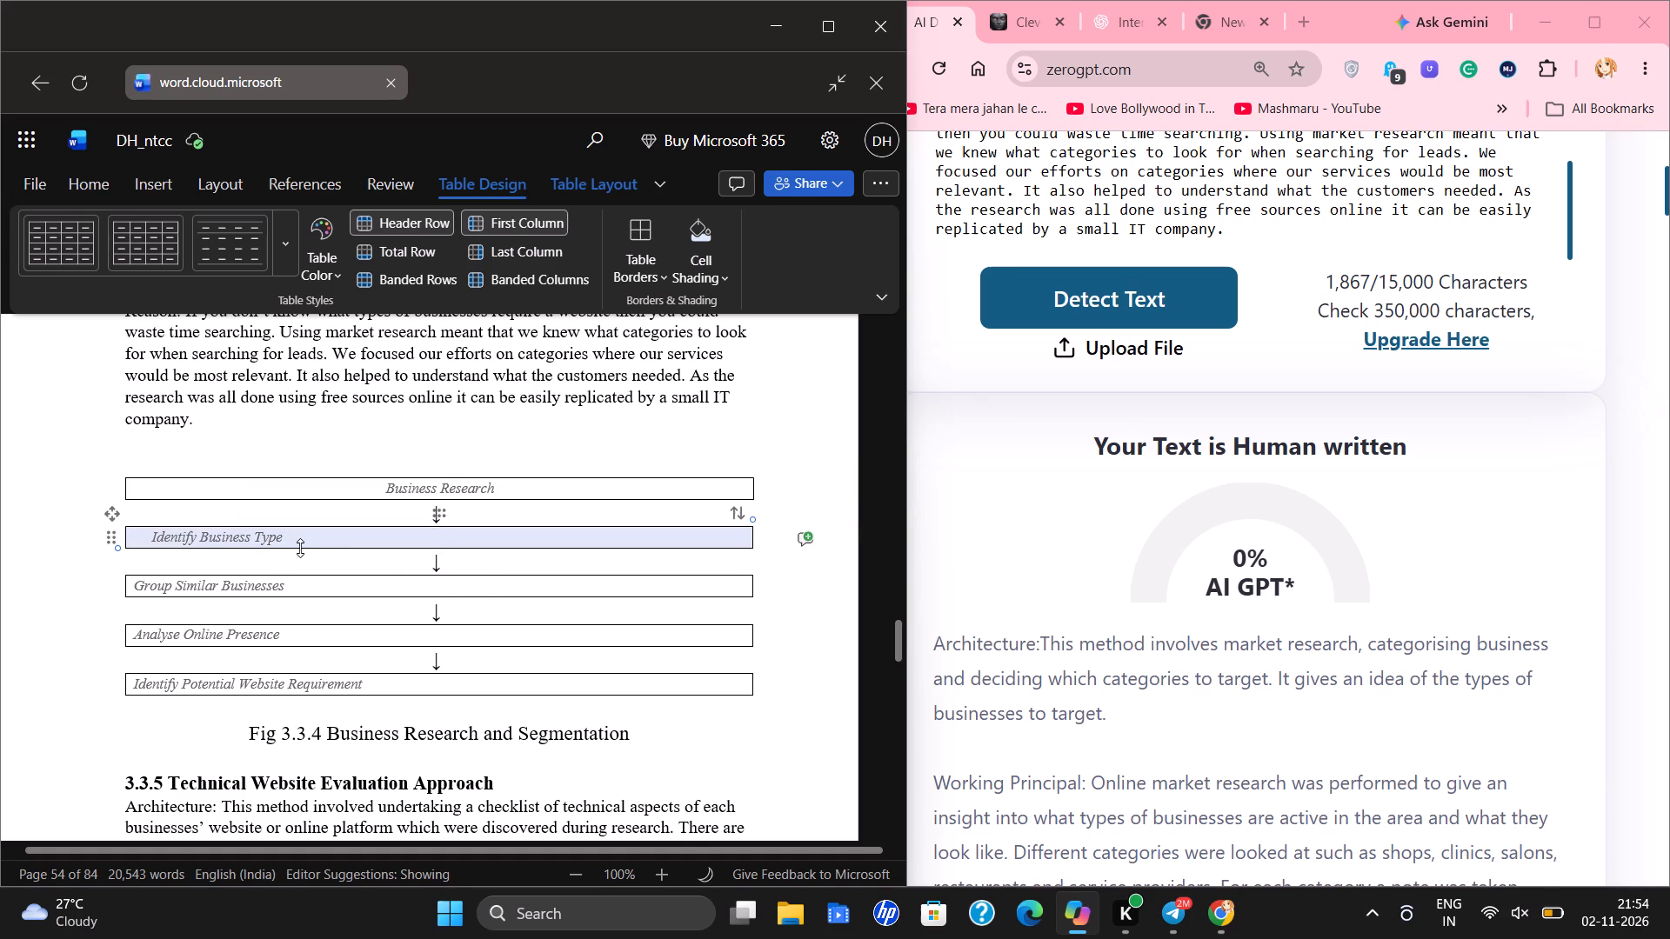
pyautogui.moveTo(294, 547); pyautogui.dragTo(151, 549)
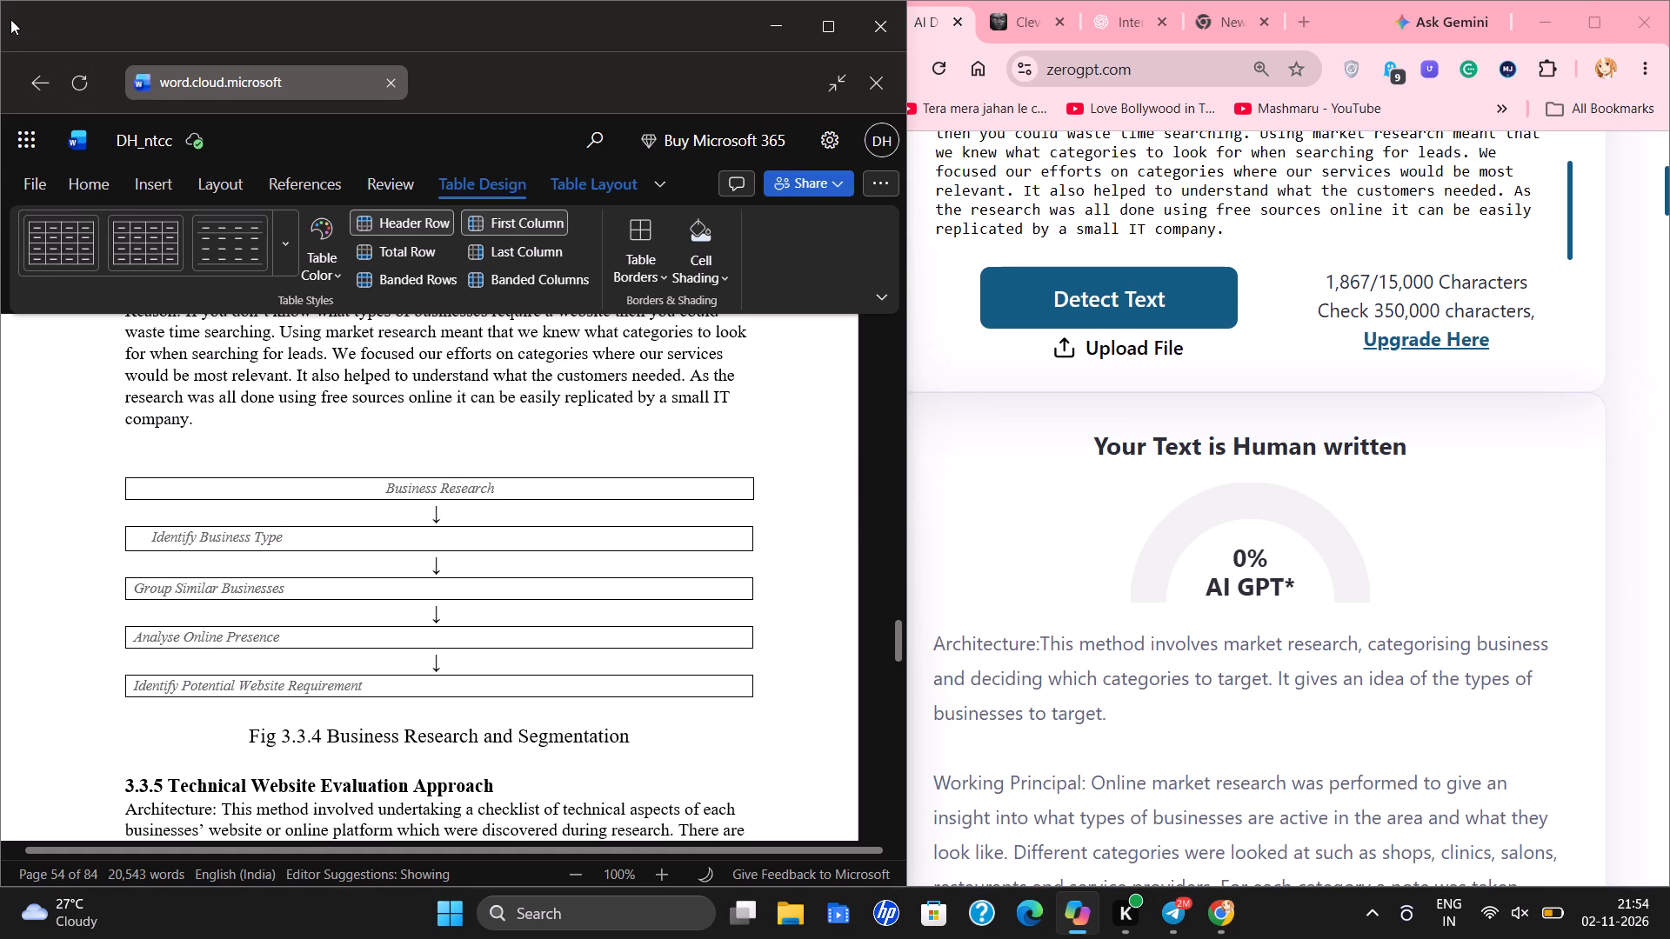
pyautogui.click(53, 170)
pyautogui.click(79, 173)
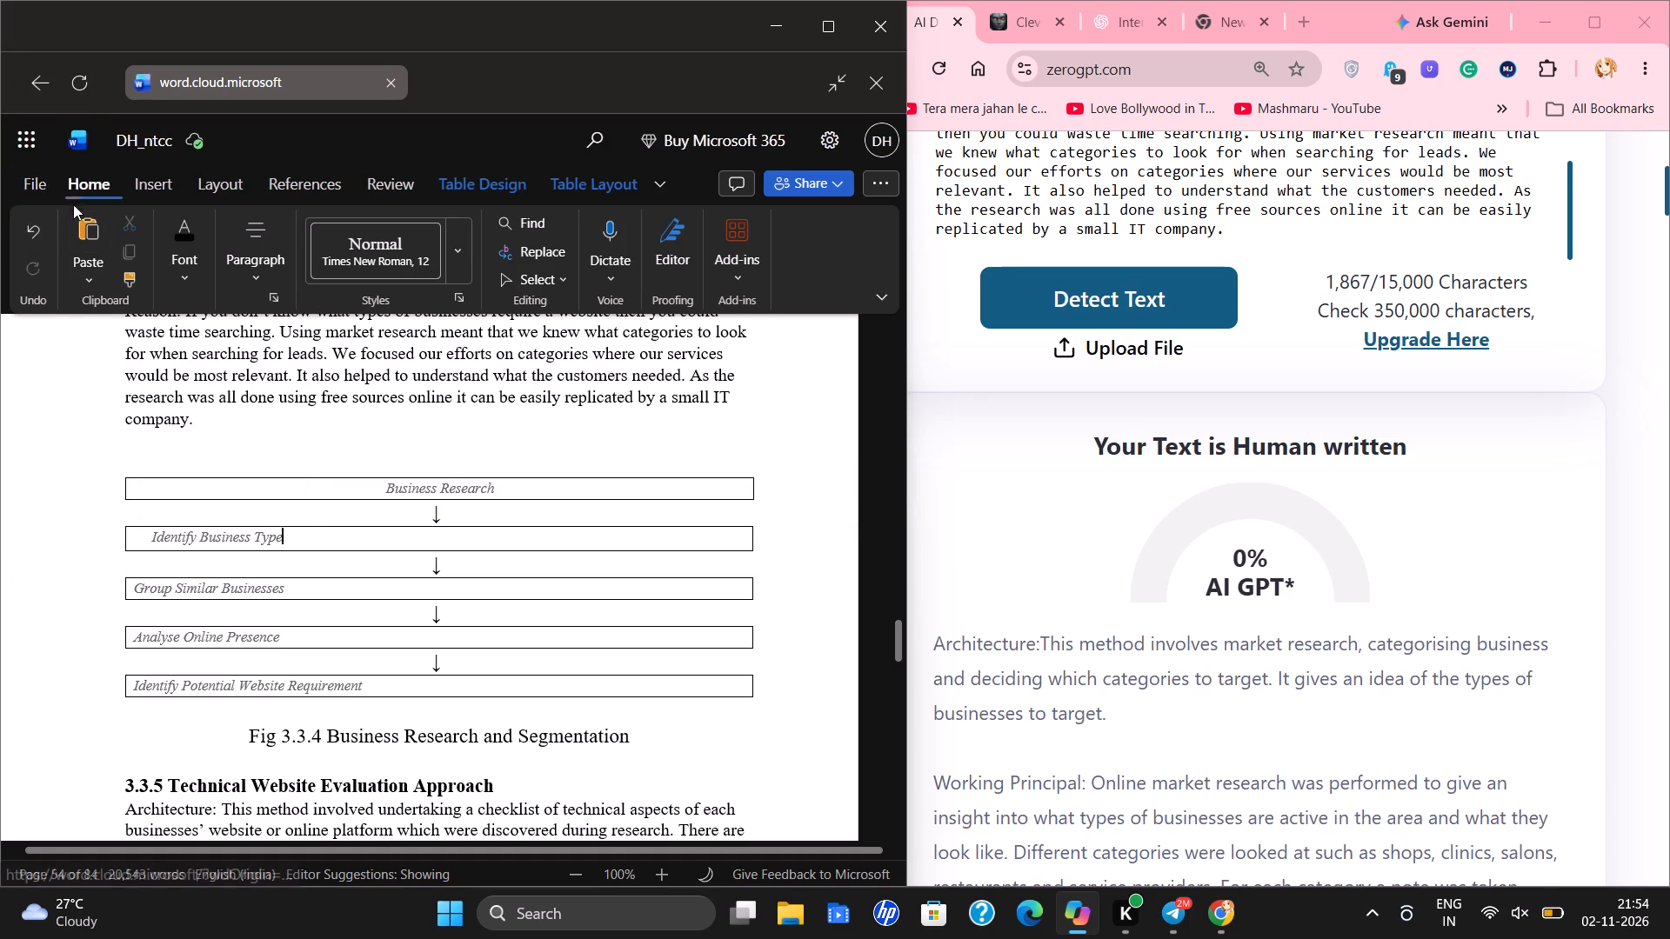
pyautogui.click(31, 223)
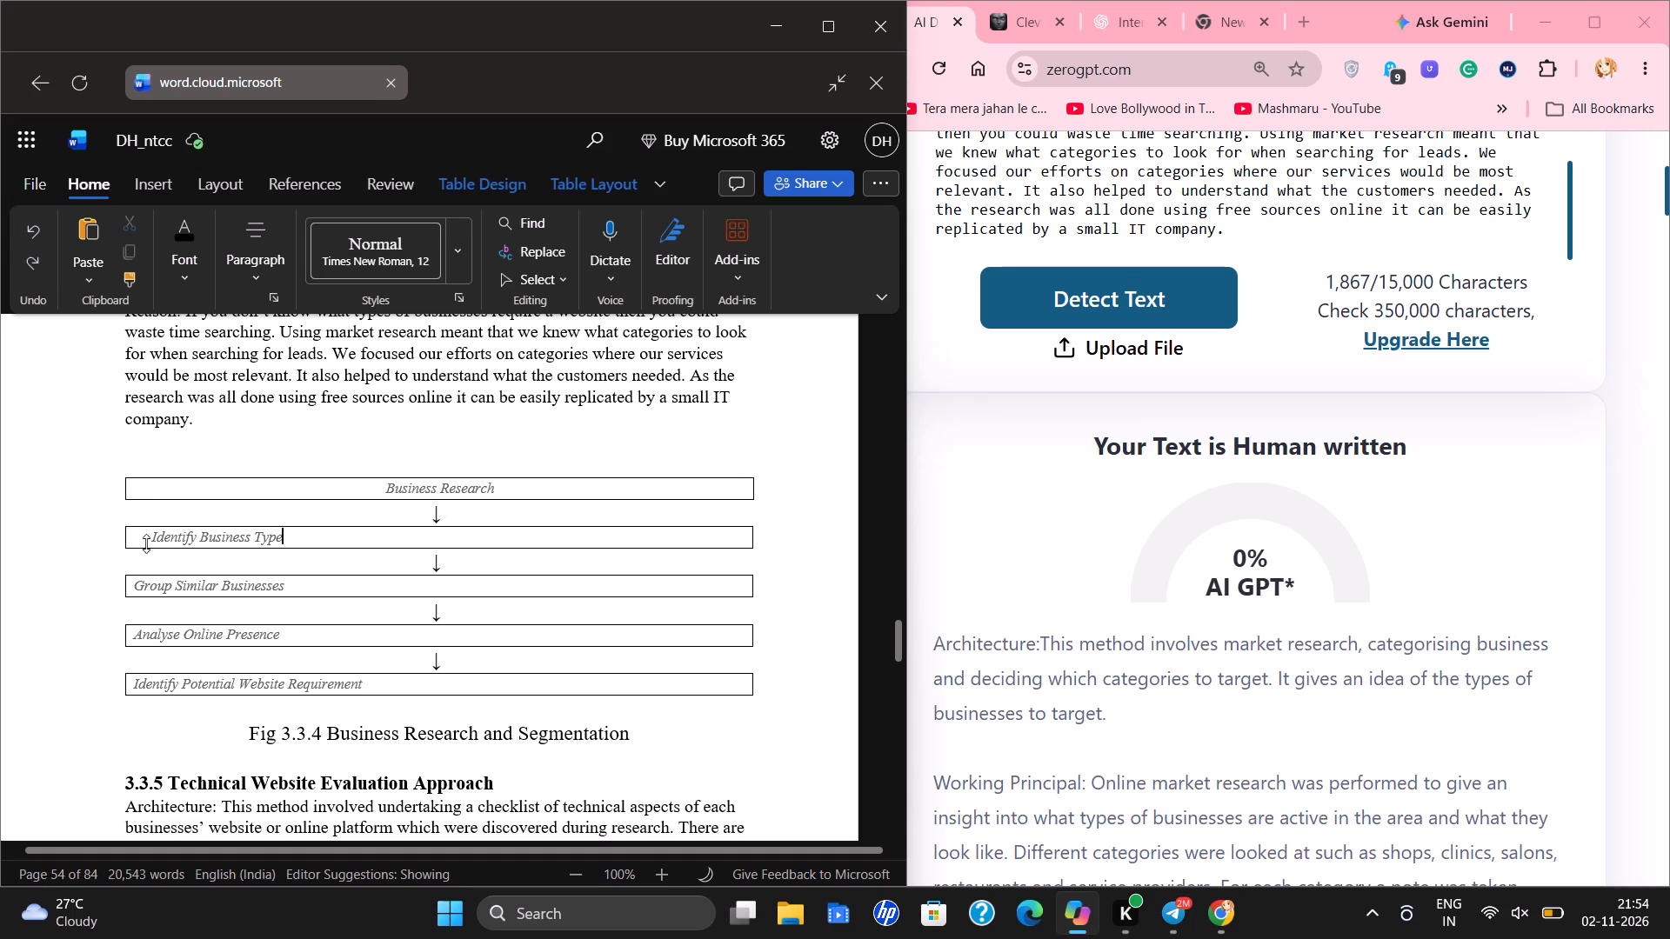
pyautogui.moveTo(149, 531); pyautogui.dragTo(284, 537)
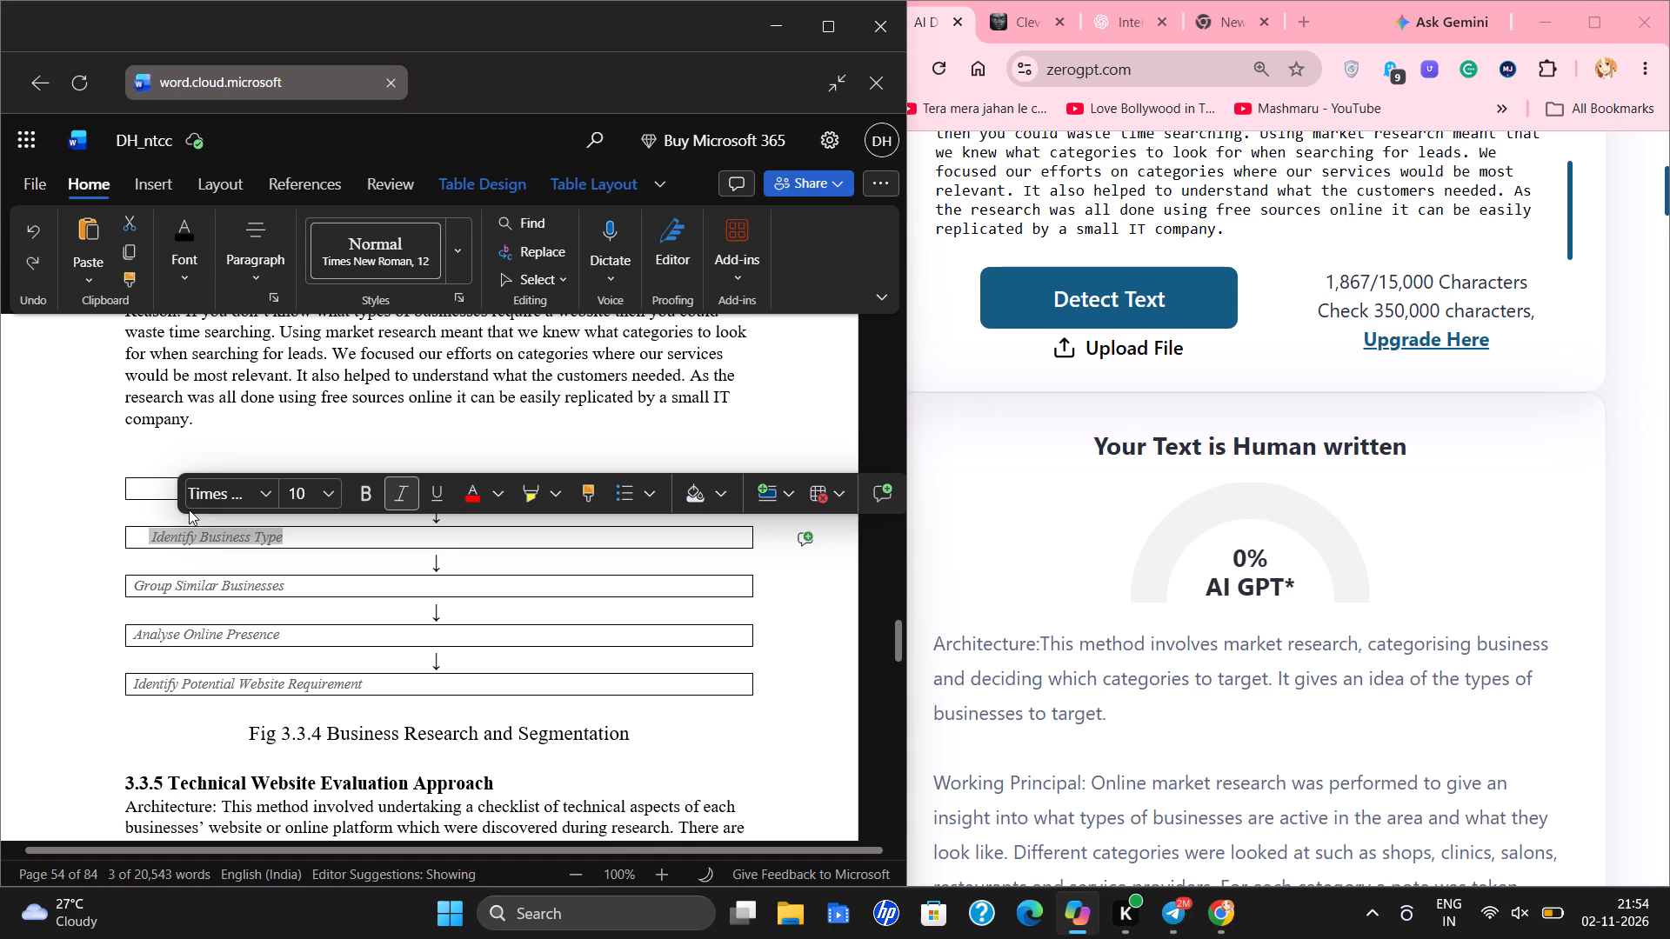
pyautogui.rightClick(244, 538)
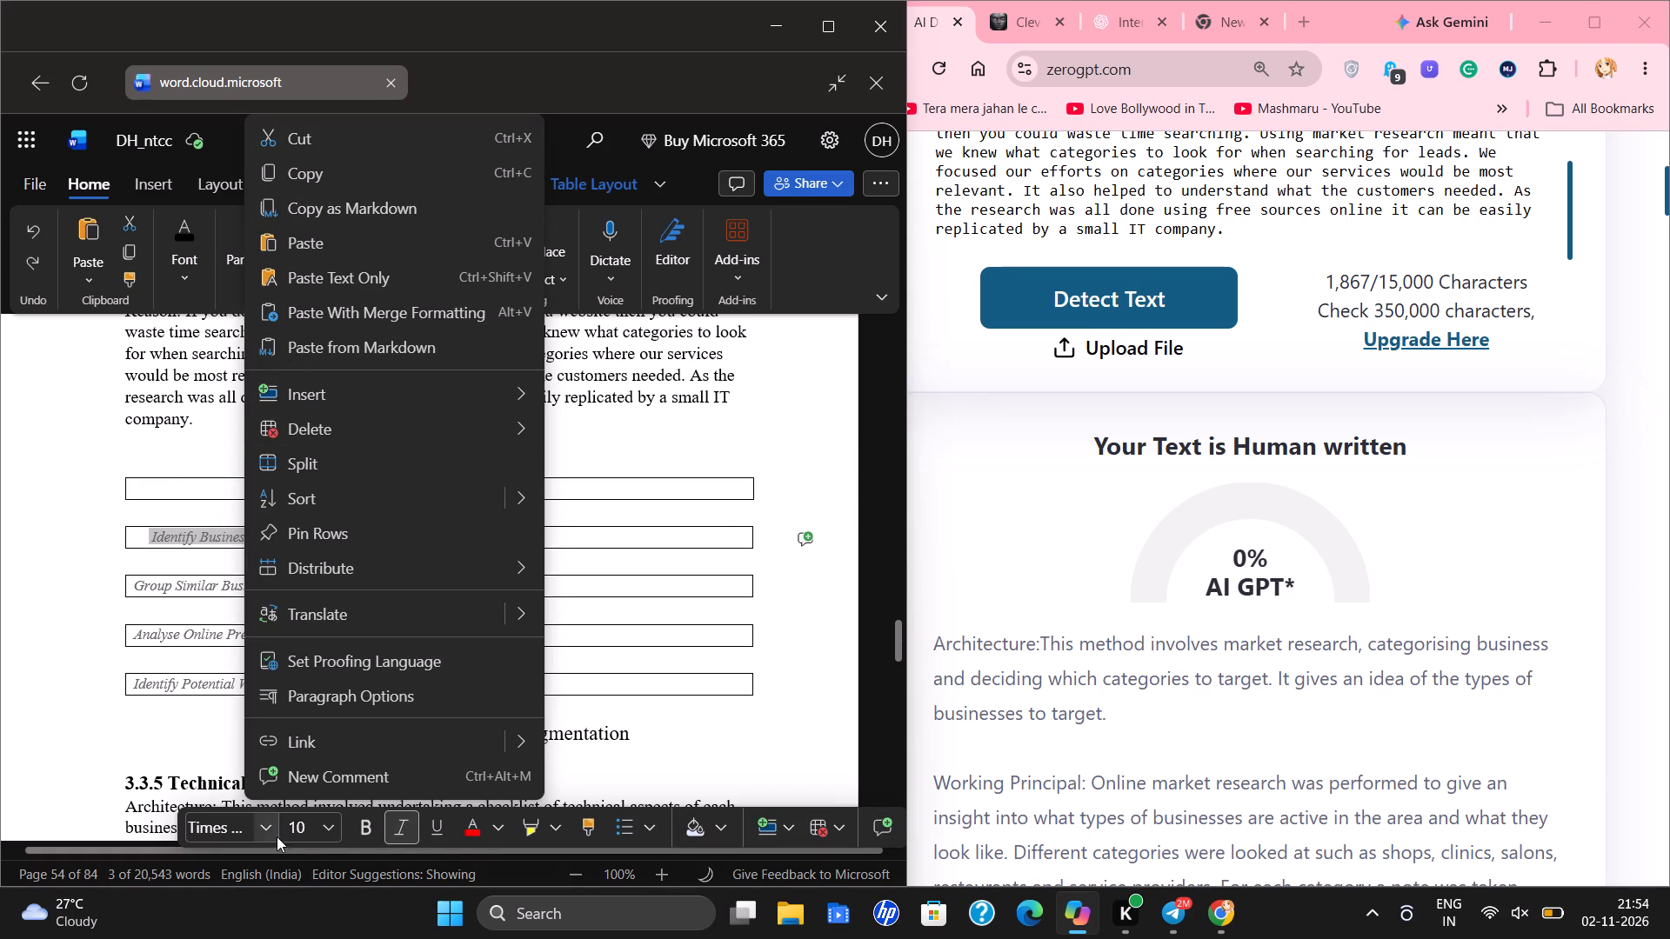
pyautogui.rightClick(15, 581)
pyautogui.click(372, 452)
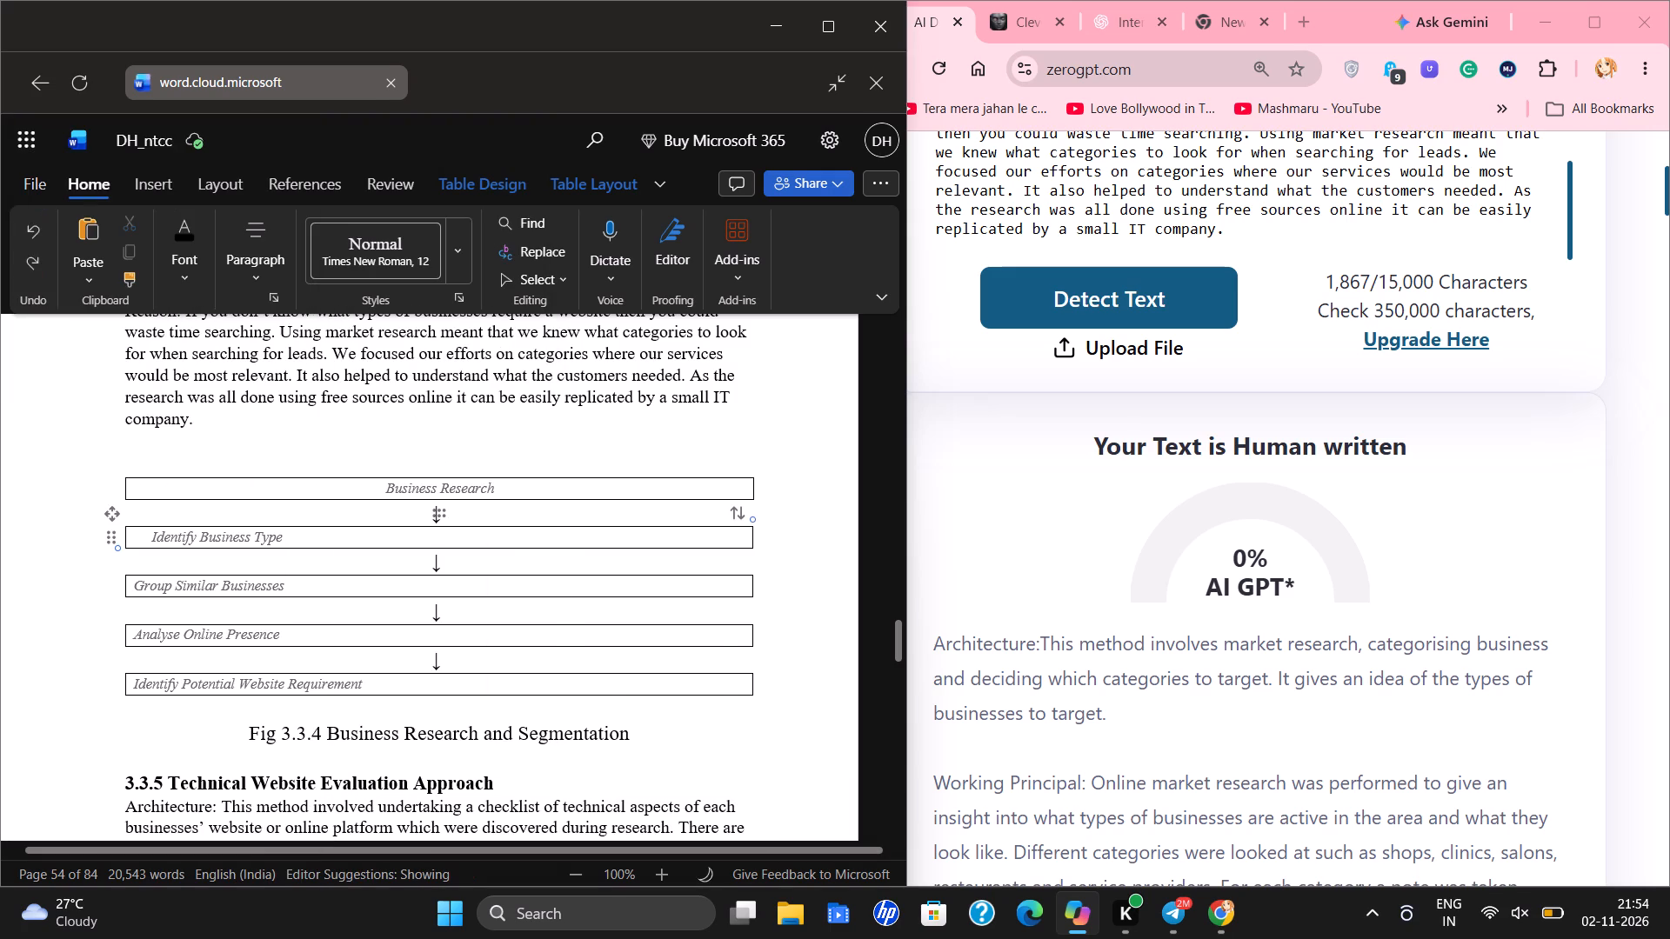
# Centre-align "Identify Business Type" in its flowchart box and remove the leading spaces before it.
pyautogui.moveTo(151, 534); pyautogui.dragTo(304, 534)
pyautogui.click(245, 260)
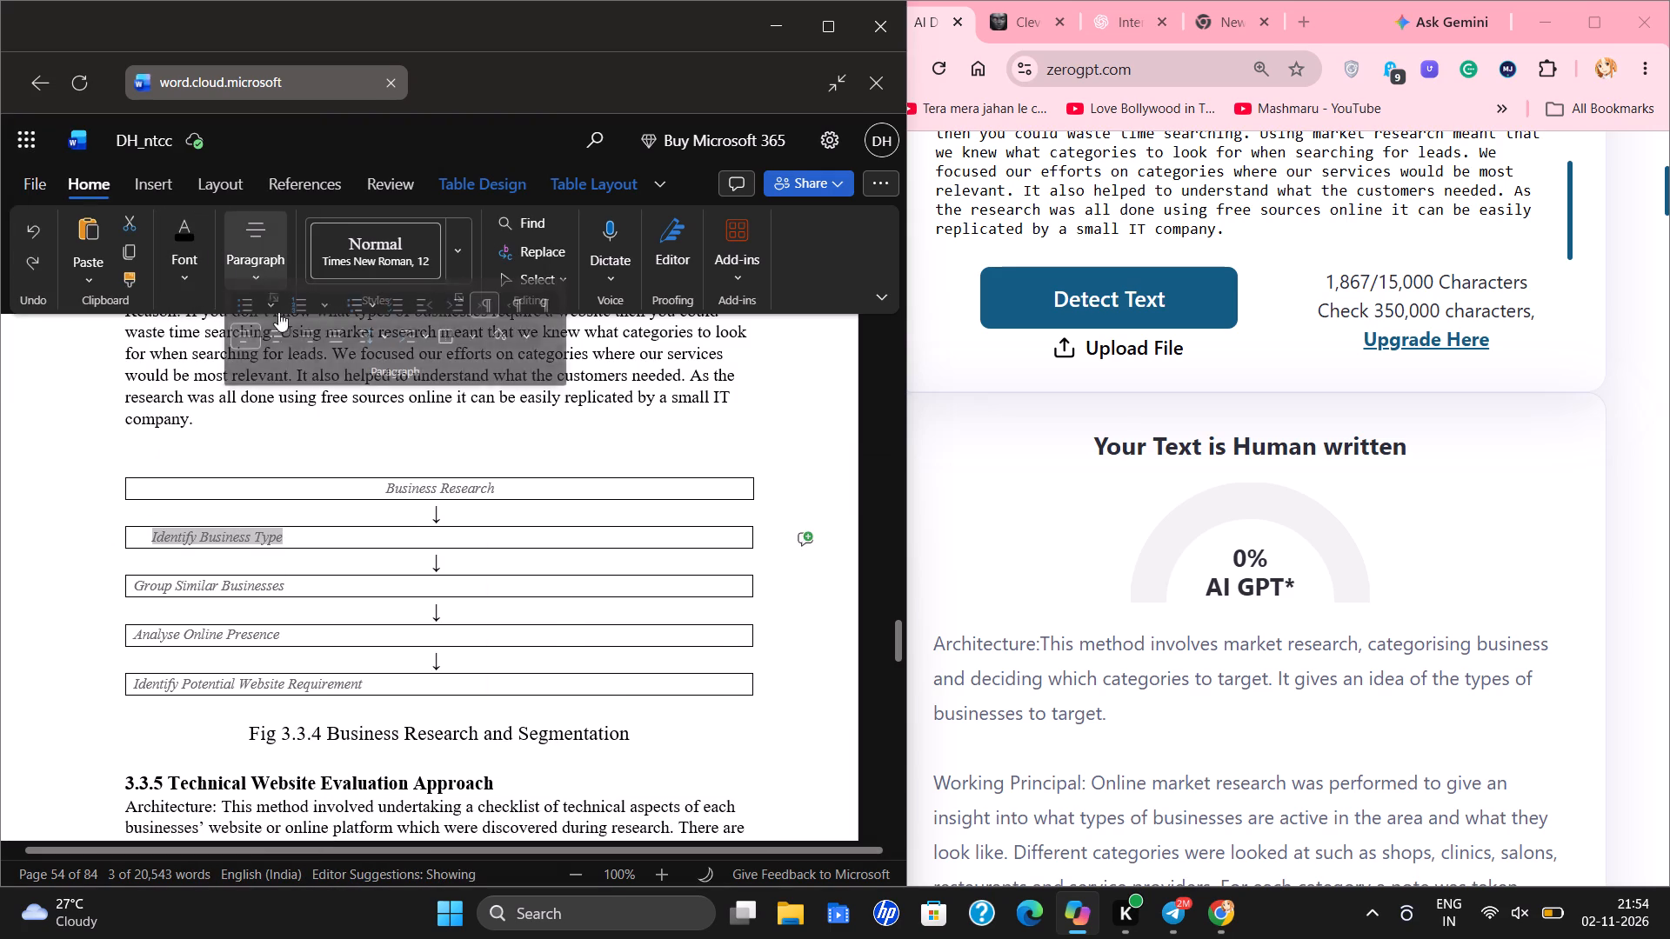
pyautogui.click(276, 349)
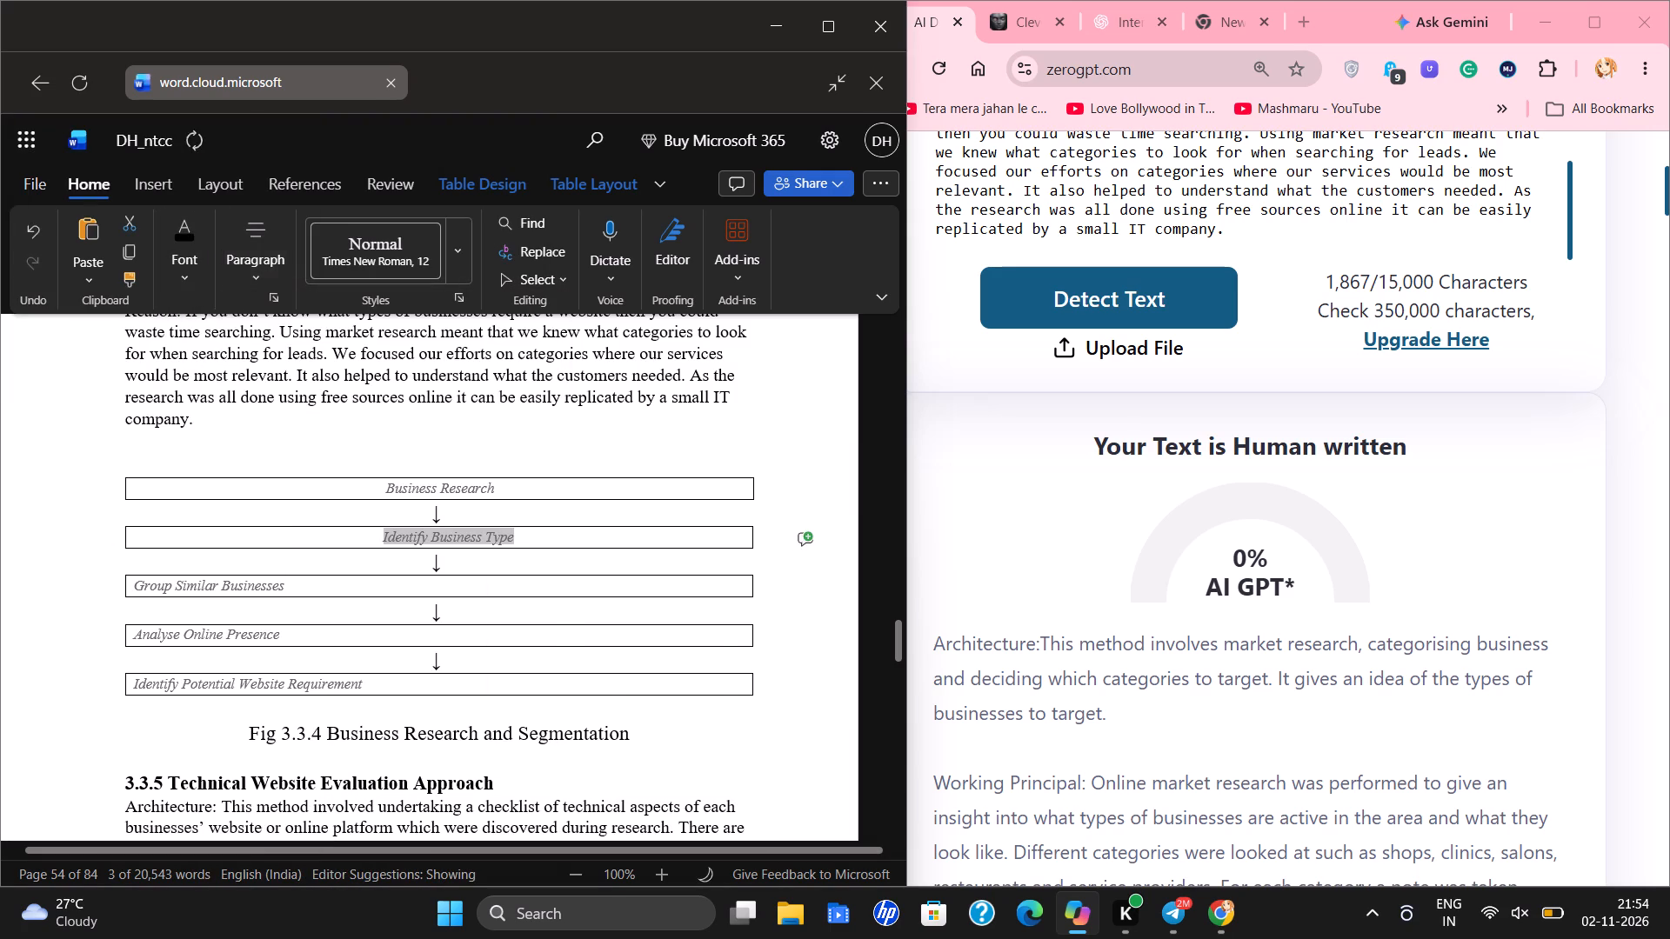
pyautogui.click(369, 540)
pyautogui.moveTo(381, 536); pyautogui.dragTo(377, 536)
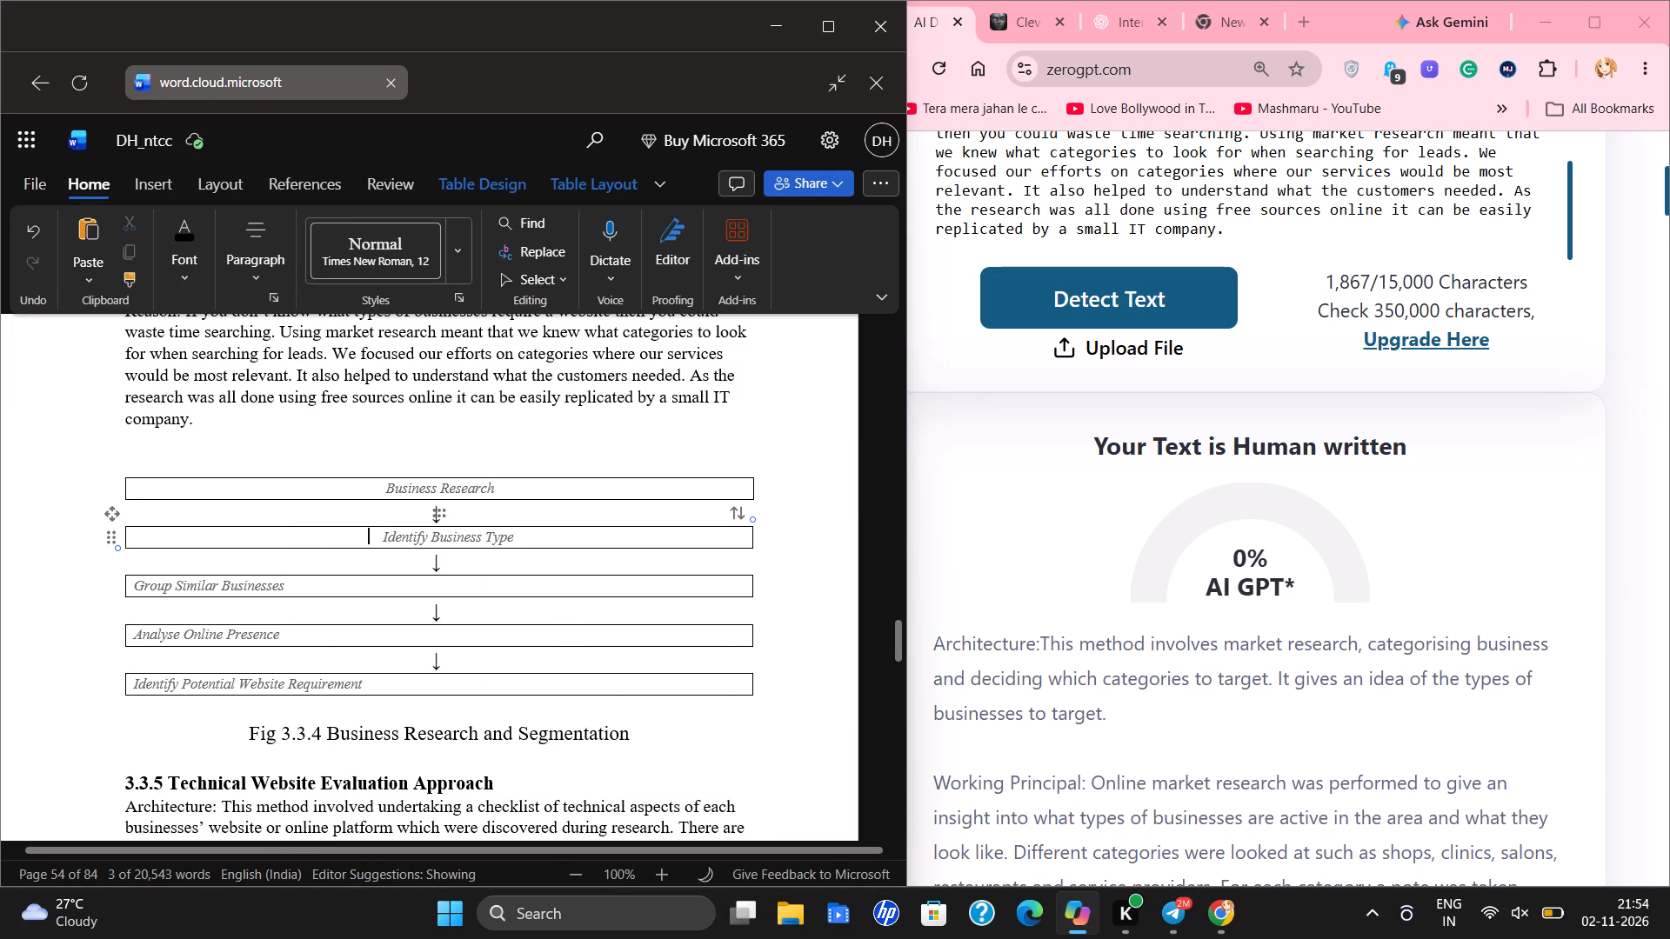
pyautogui.moveTo(377, 536); pyautogui.dragTo(307, 542)
pyautogui.press('BackSpace')
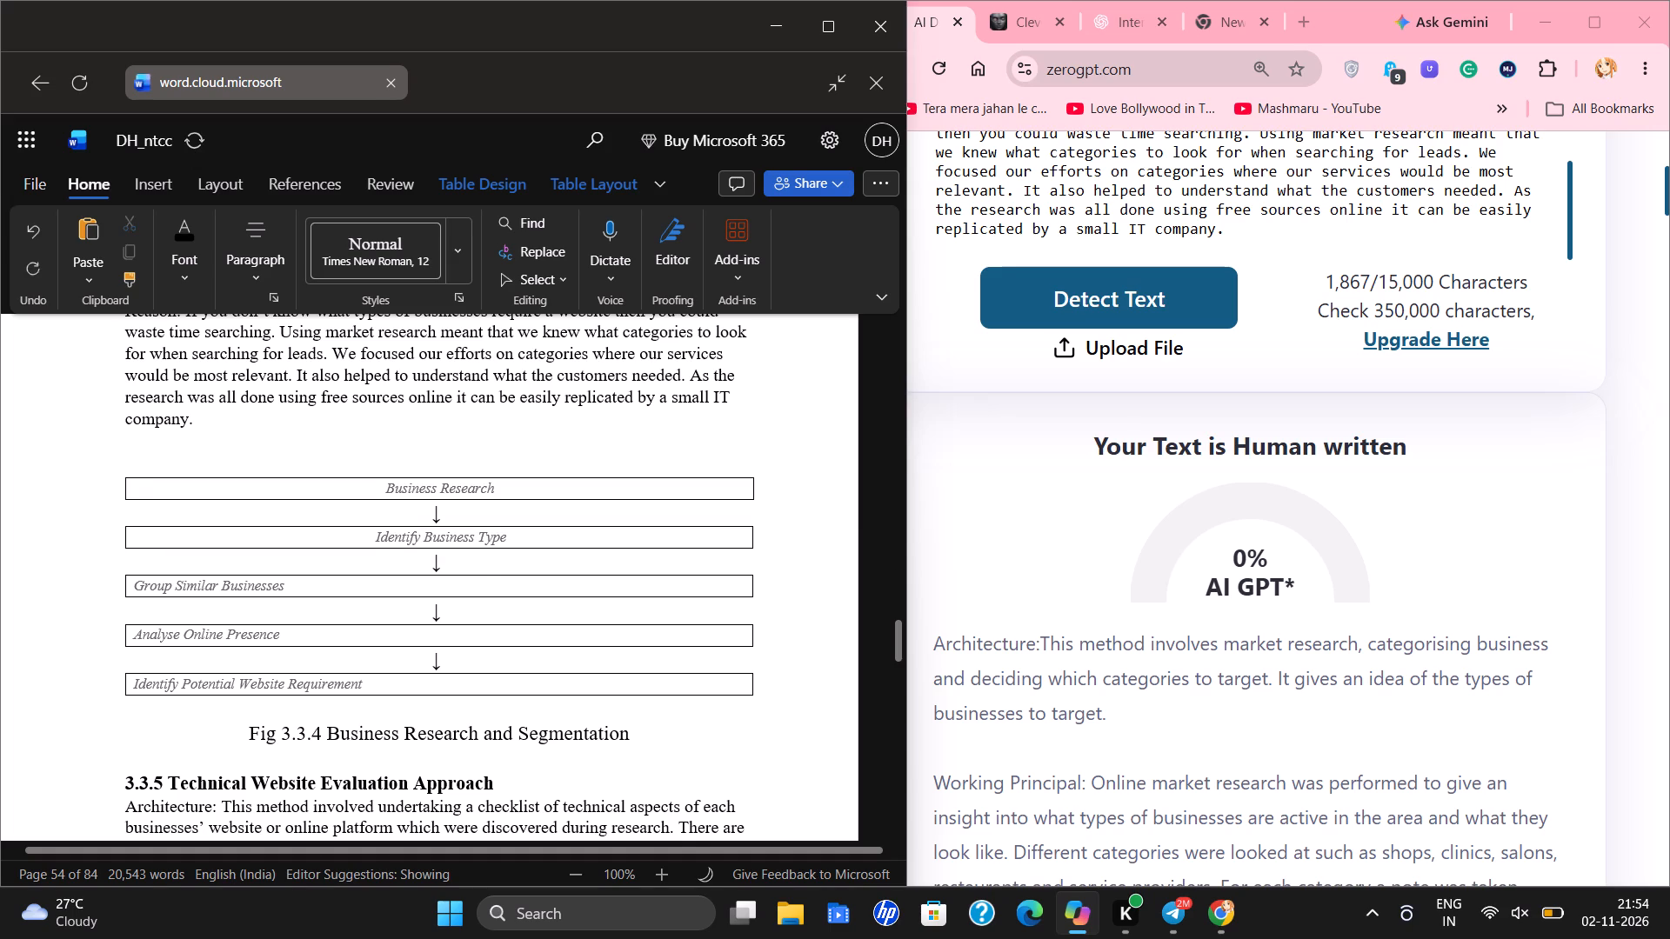
pyautogui.press('Right')
pyautogui.press('BackSpace')
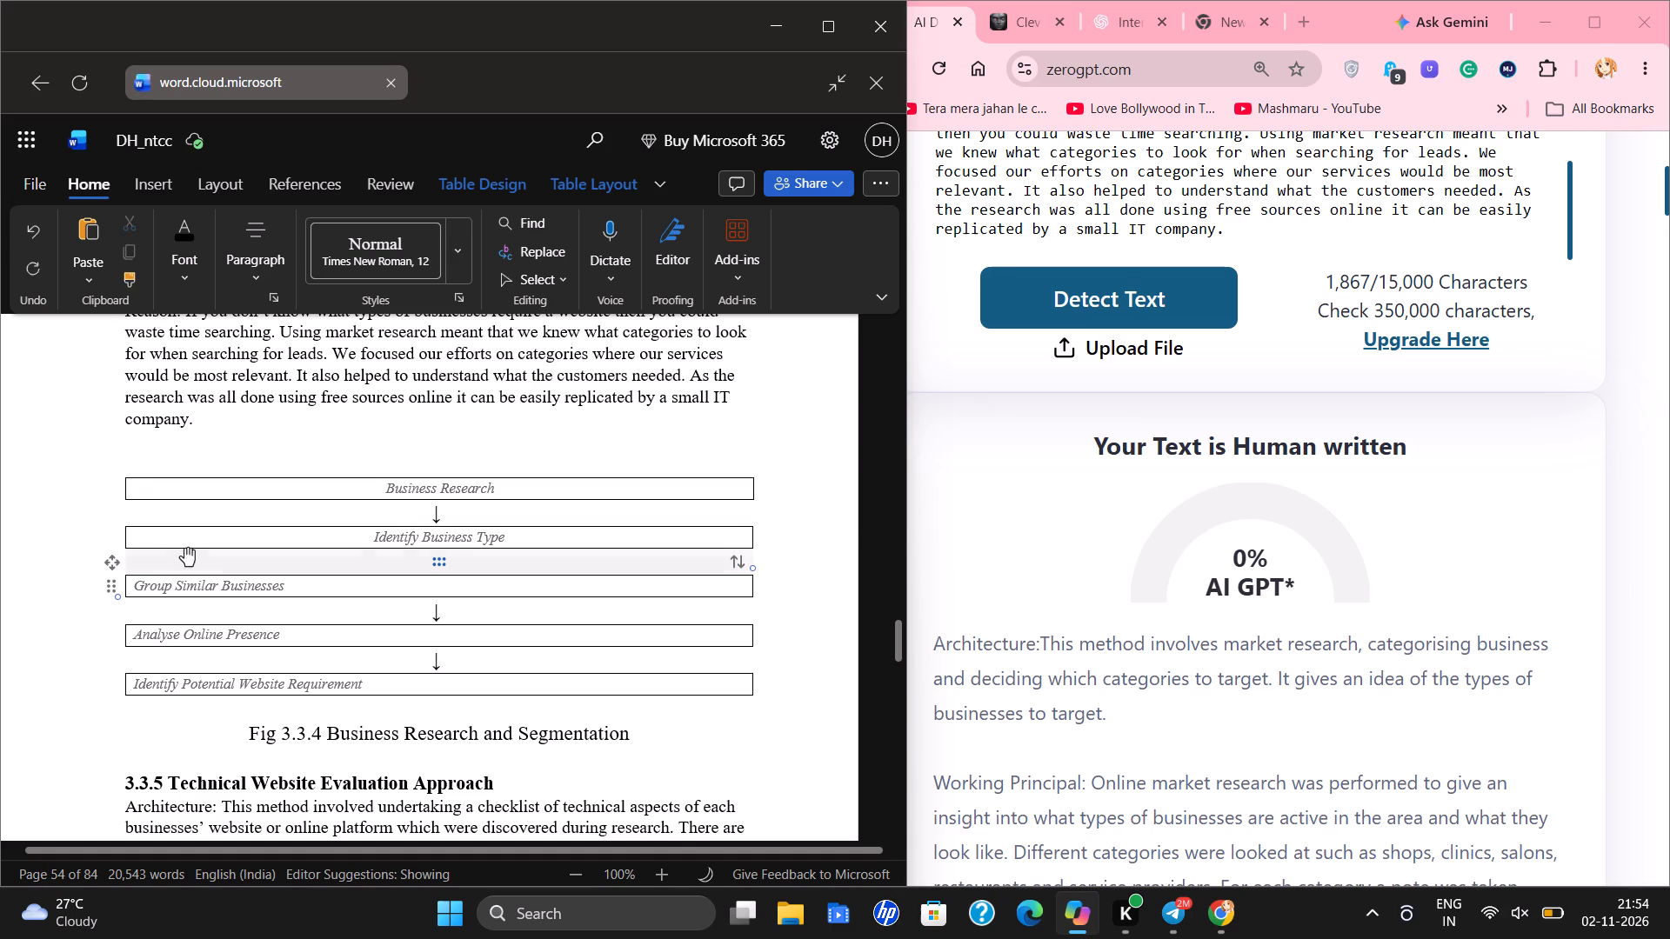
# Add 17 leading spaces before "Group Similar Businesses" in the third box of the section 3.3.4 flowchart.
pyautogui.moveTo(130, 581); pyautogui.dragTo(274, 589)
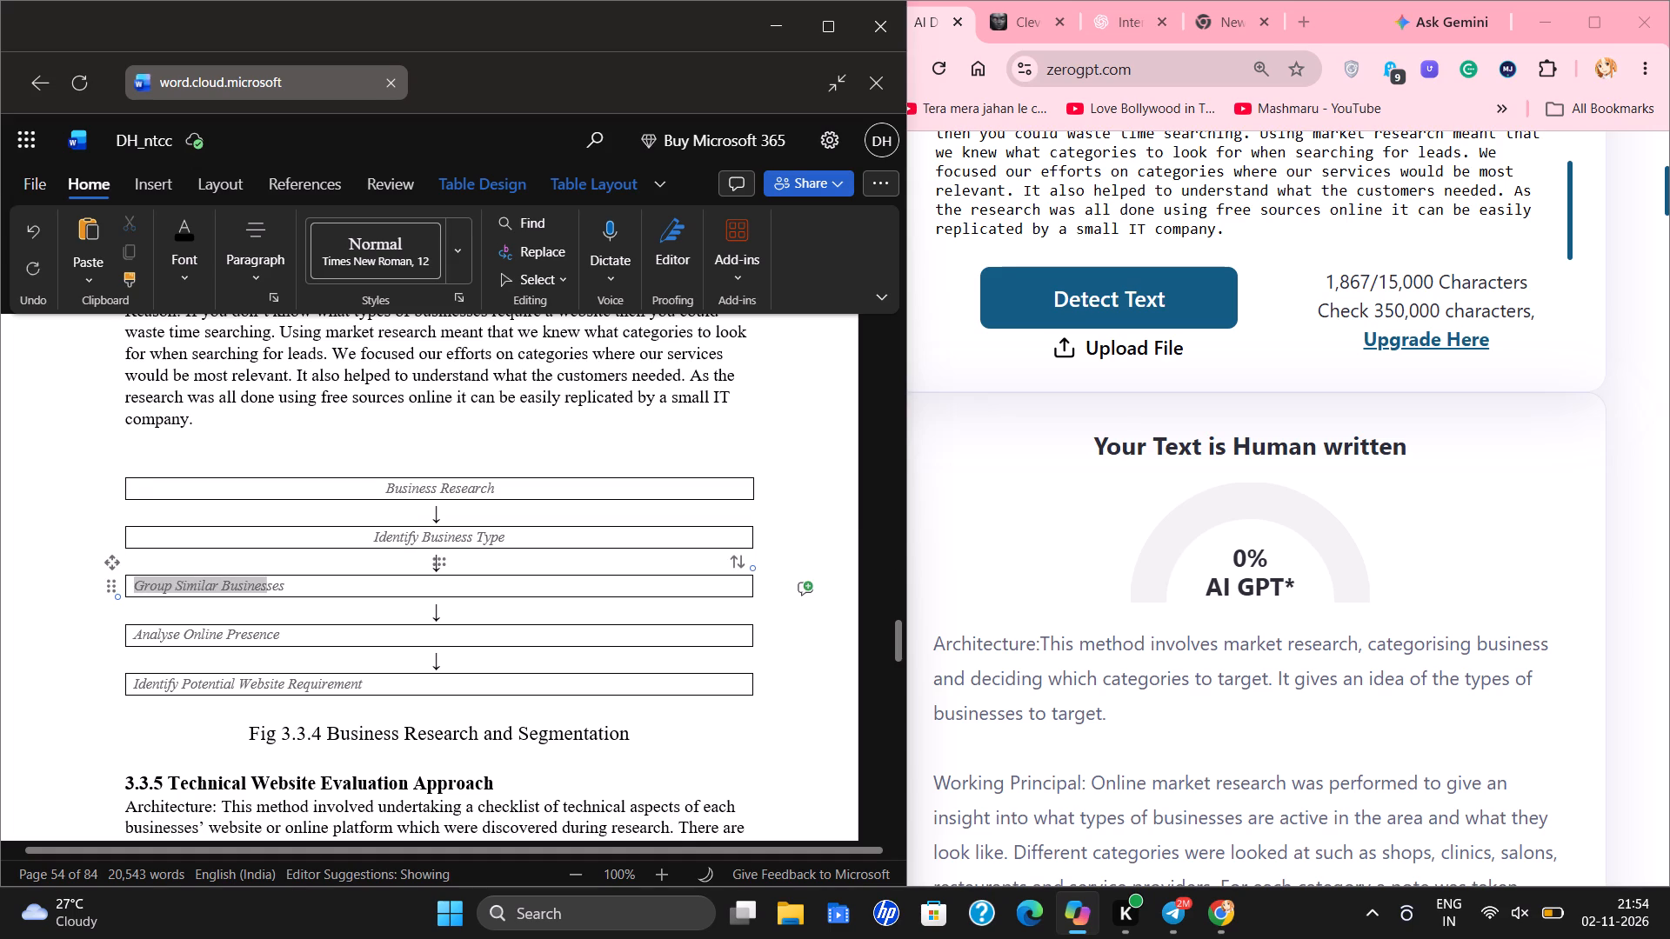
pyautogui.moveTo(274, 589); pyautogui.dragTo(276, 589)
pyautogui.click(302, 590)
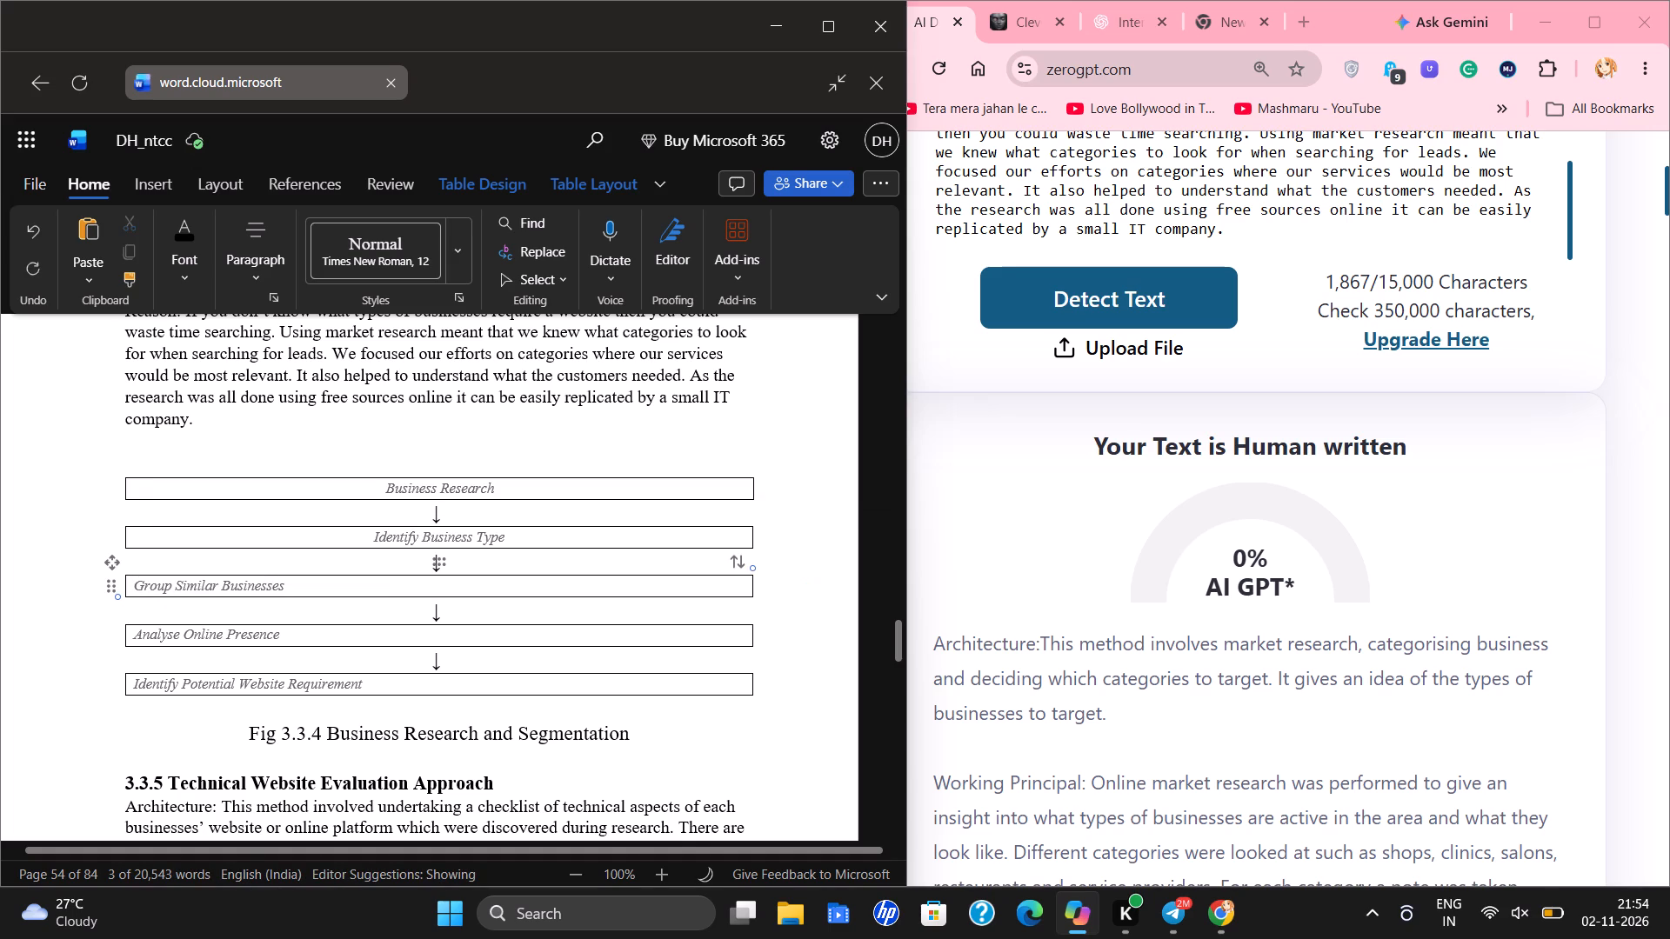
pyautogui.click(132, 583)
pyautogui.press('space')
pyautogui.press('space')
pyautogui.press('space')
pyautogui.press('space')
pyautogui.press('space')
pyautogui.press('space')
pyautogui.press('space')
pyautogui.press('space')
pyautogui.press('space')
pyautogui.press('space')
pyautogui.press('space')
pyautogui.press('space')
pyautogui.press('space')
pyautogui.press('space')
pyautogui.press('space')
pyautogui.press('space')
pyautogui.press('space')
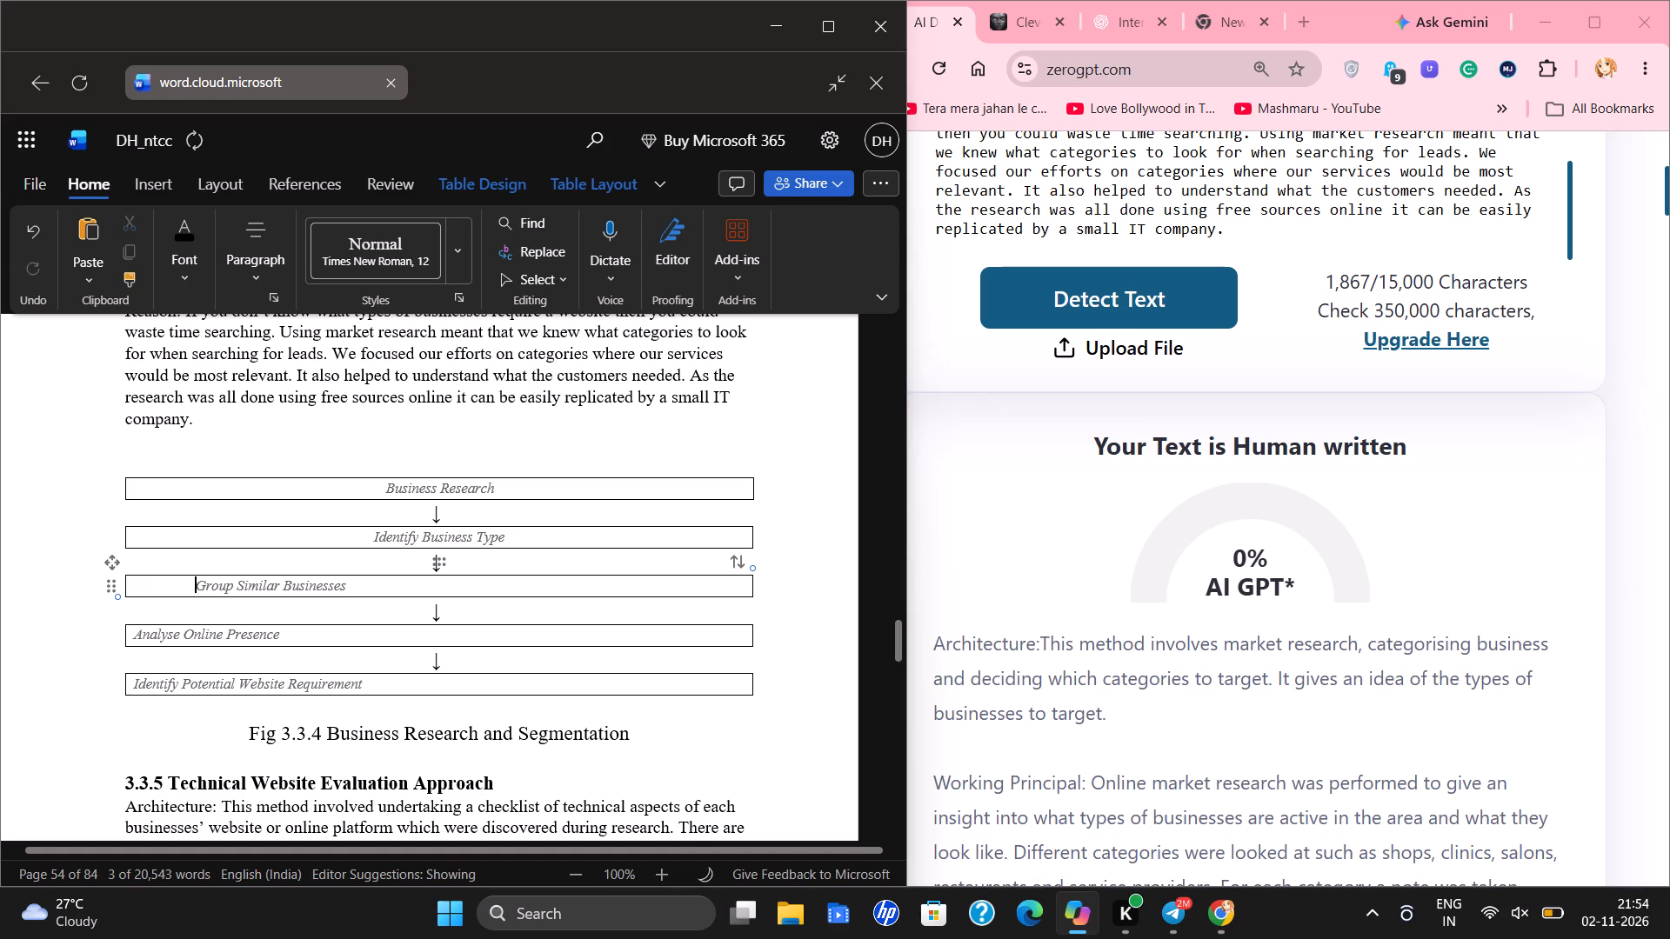
# Centre-align "Group Similar Businesses" in its flowchart box and remove the leading spaces before it.
pyautogui.moveTo(195, 586); pyautogui.dragTo(354, 578)
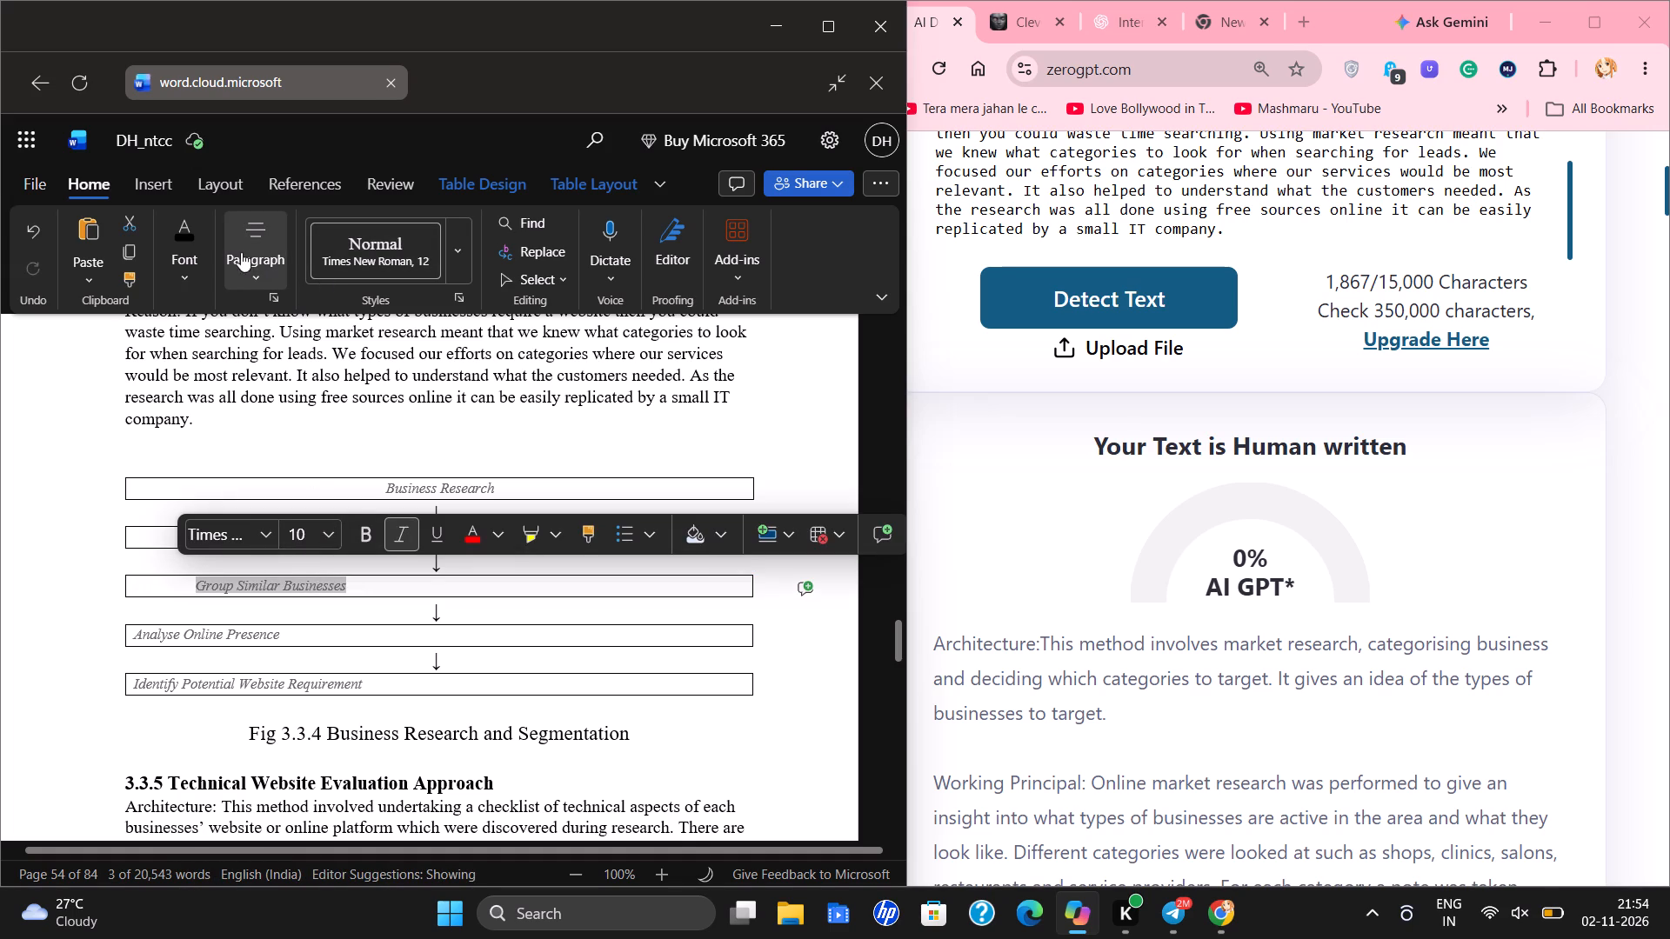
pyautogui.click(267, 269)
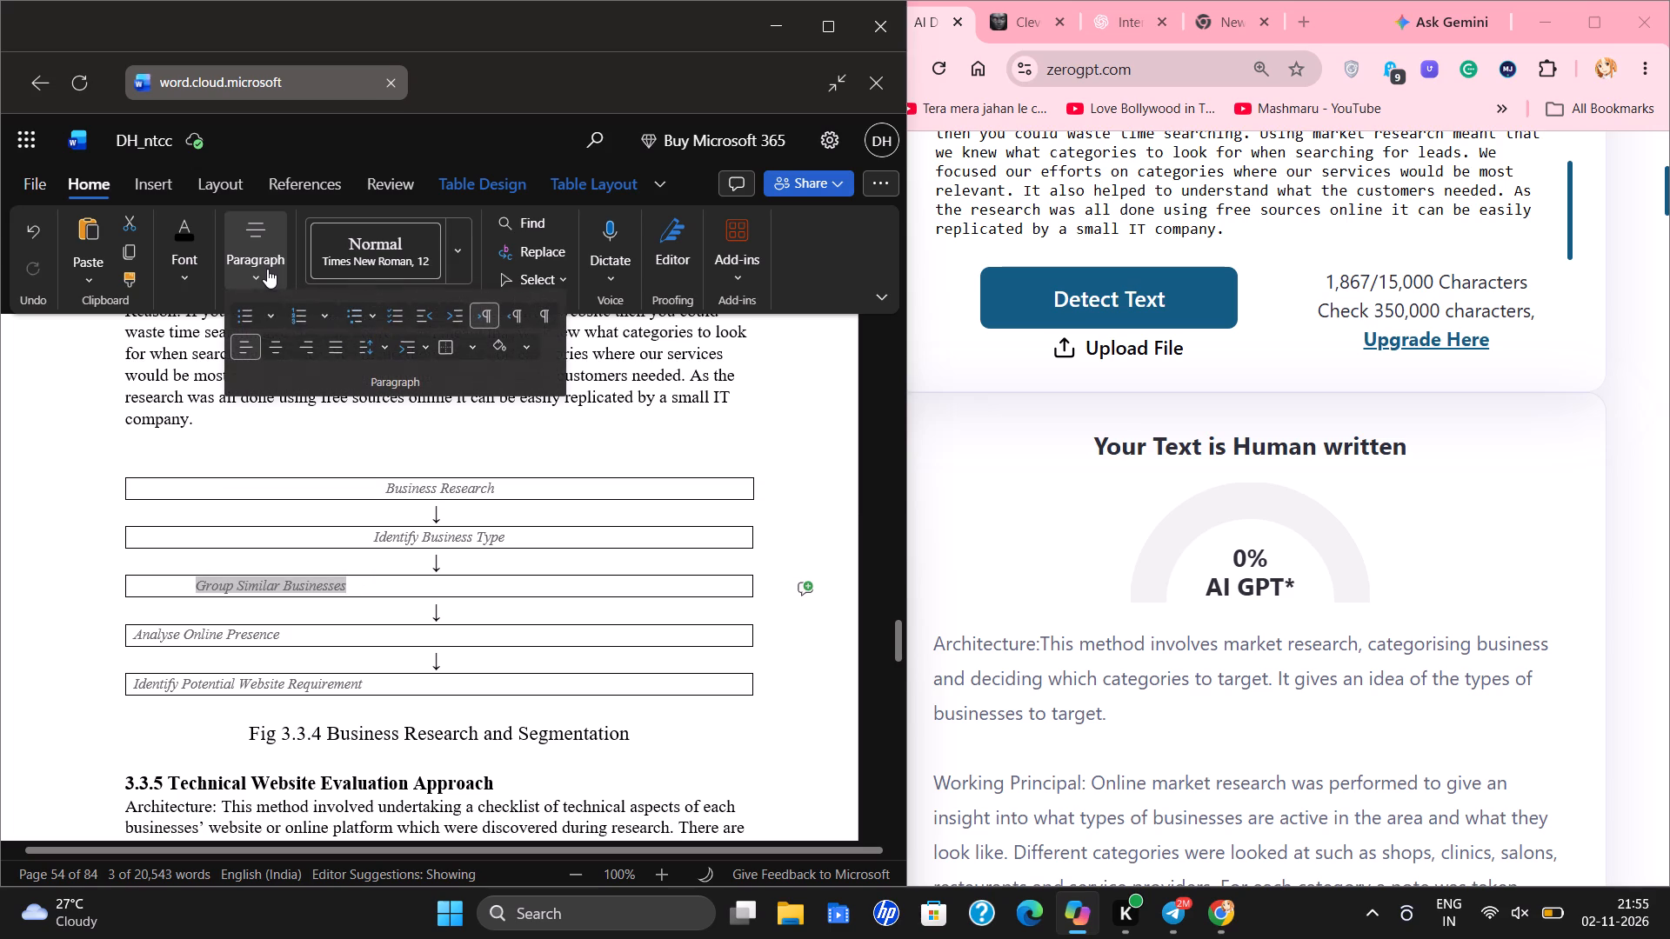
pyautogui.click(269, 343)
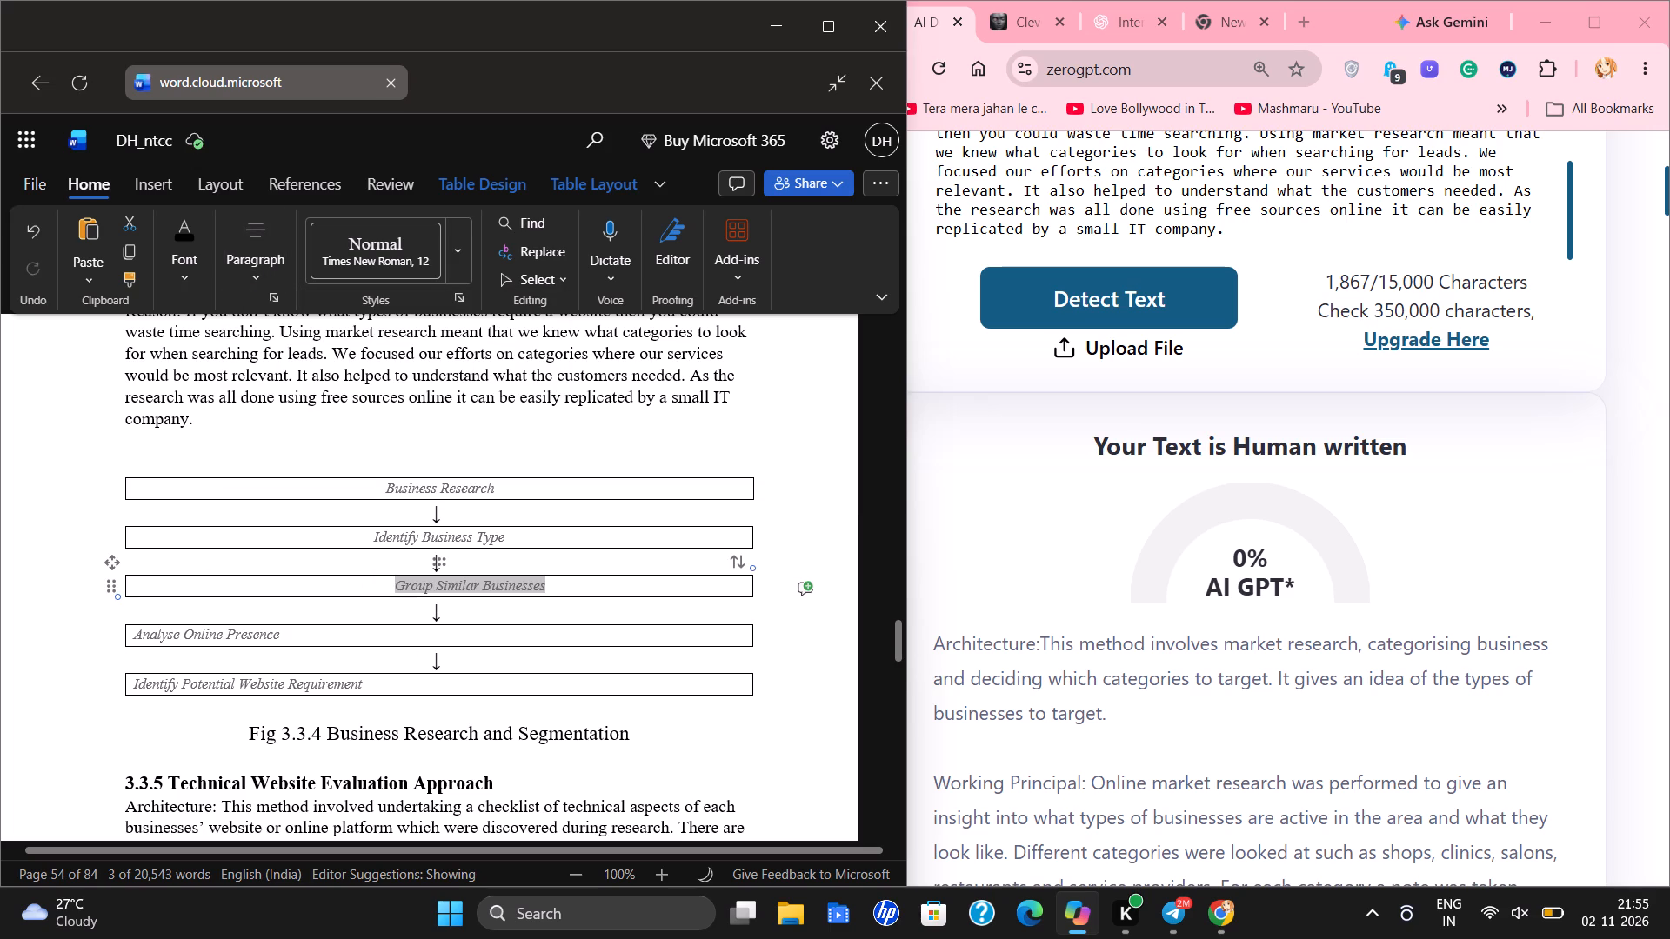
pyautogui.click(395, 586)
pyautogui.moveTo(395, 586); pyautogui.dragTo(251, 584)
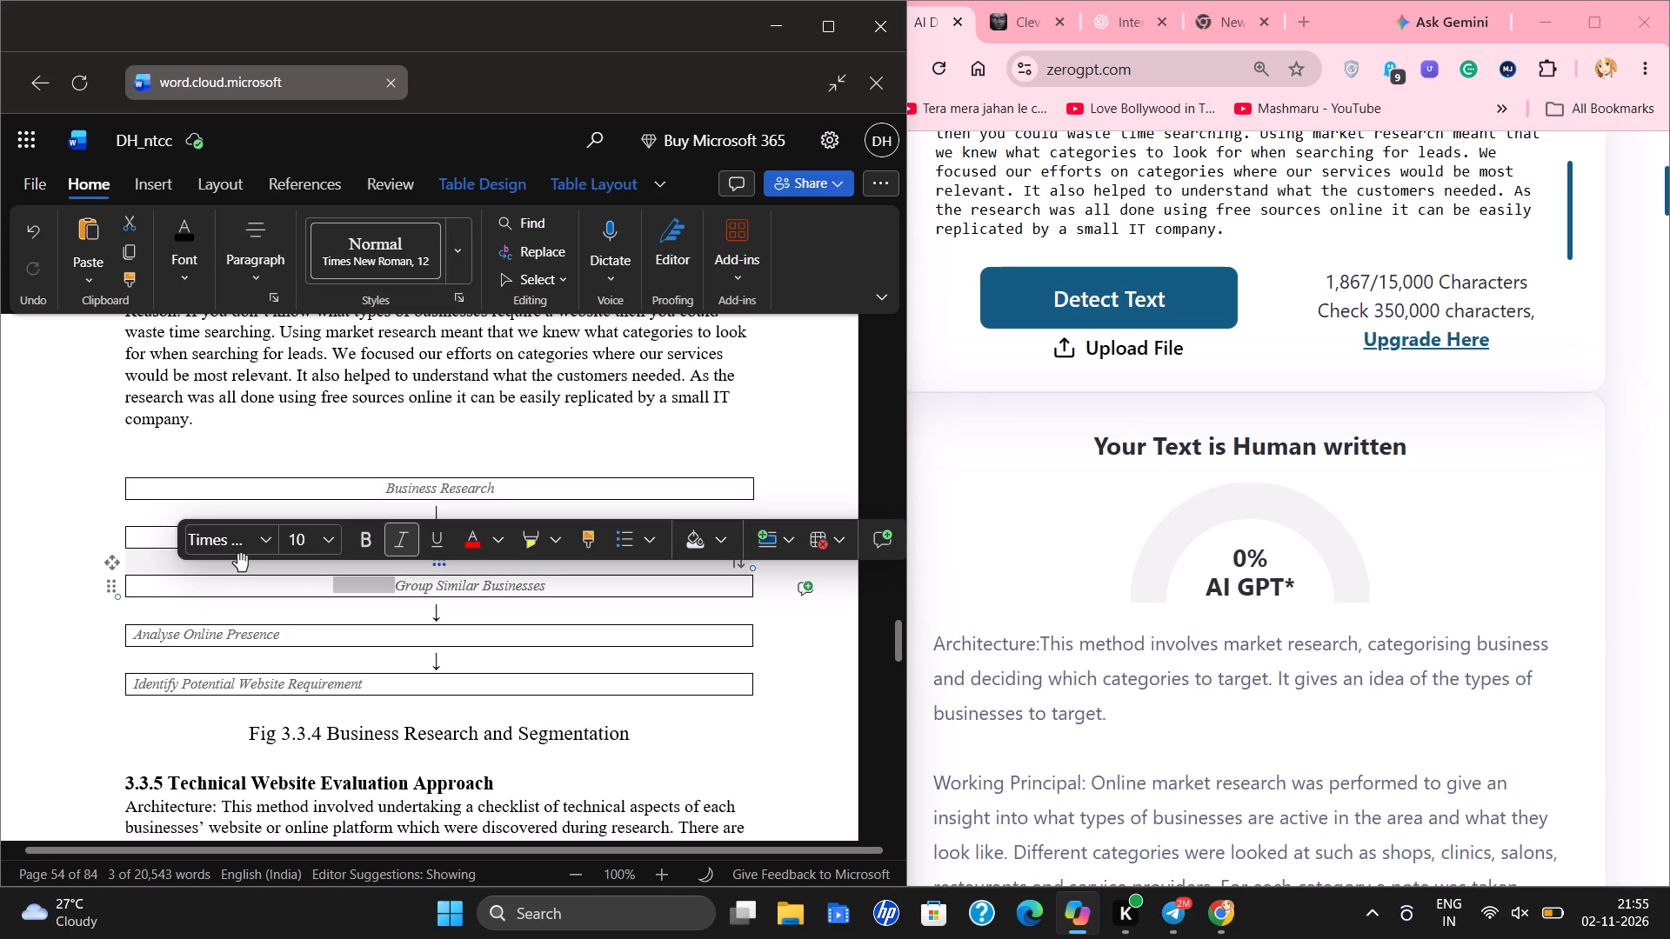
pyautogui.press('BackSpace')
pyautogui.press('BackSpace')
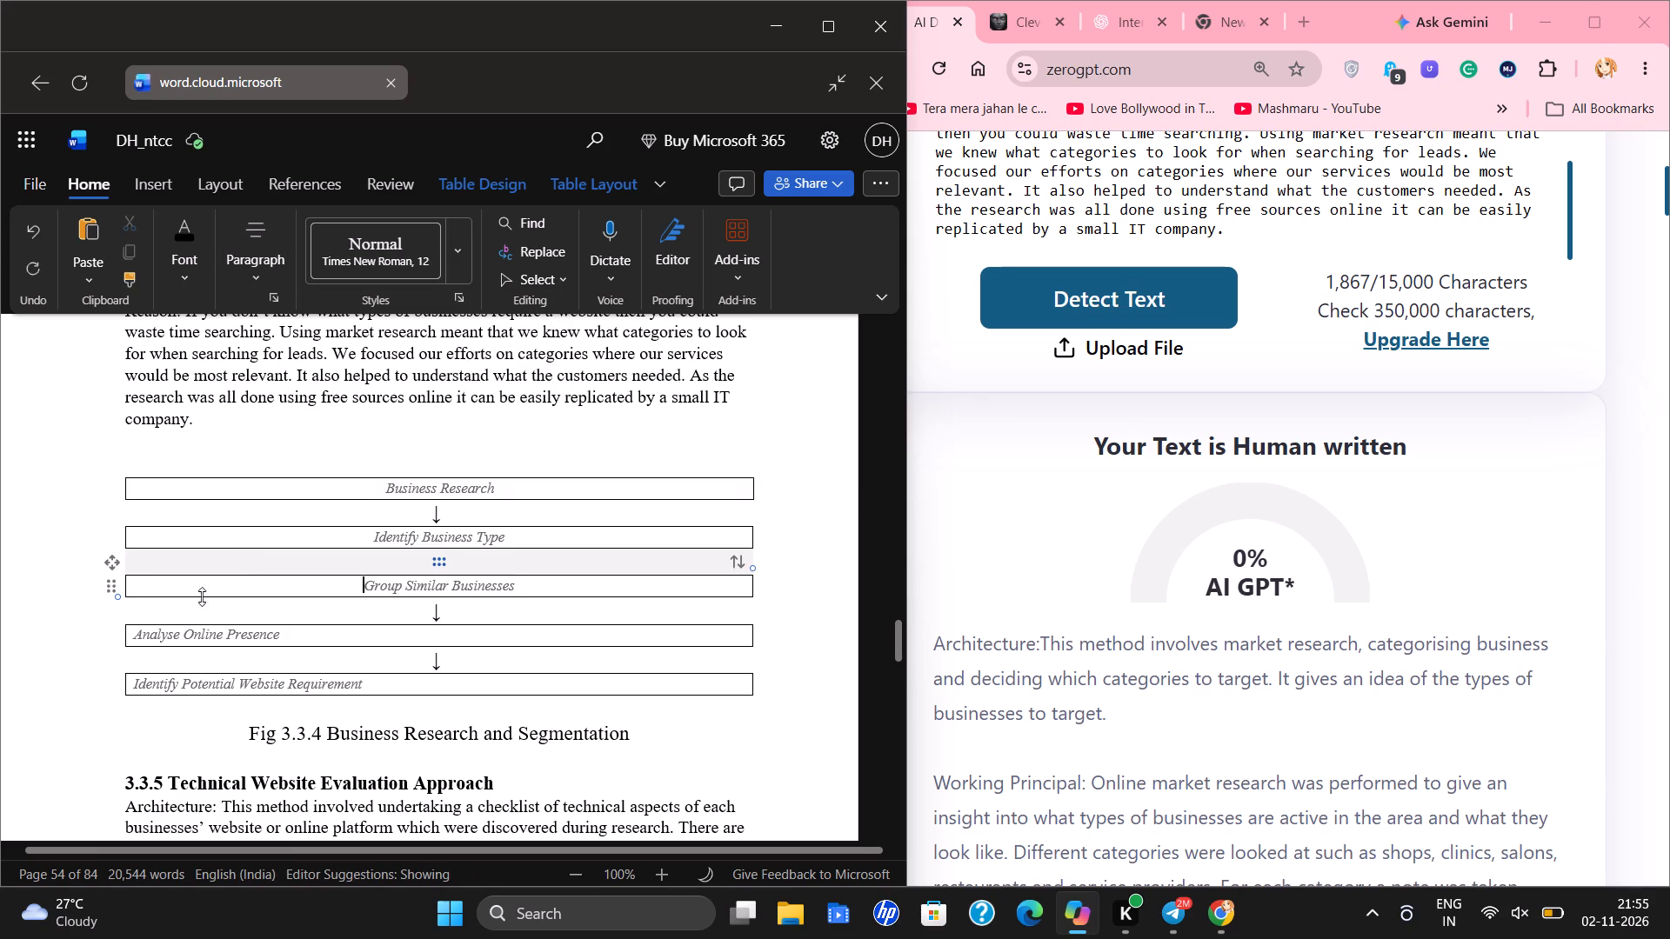
# Add nine leading spaces before "Analyse Online Presence" in the fourth box of the section 3.3.4 flowchart.
pyautogui.click(136, 629)
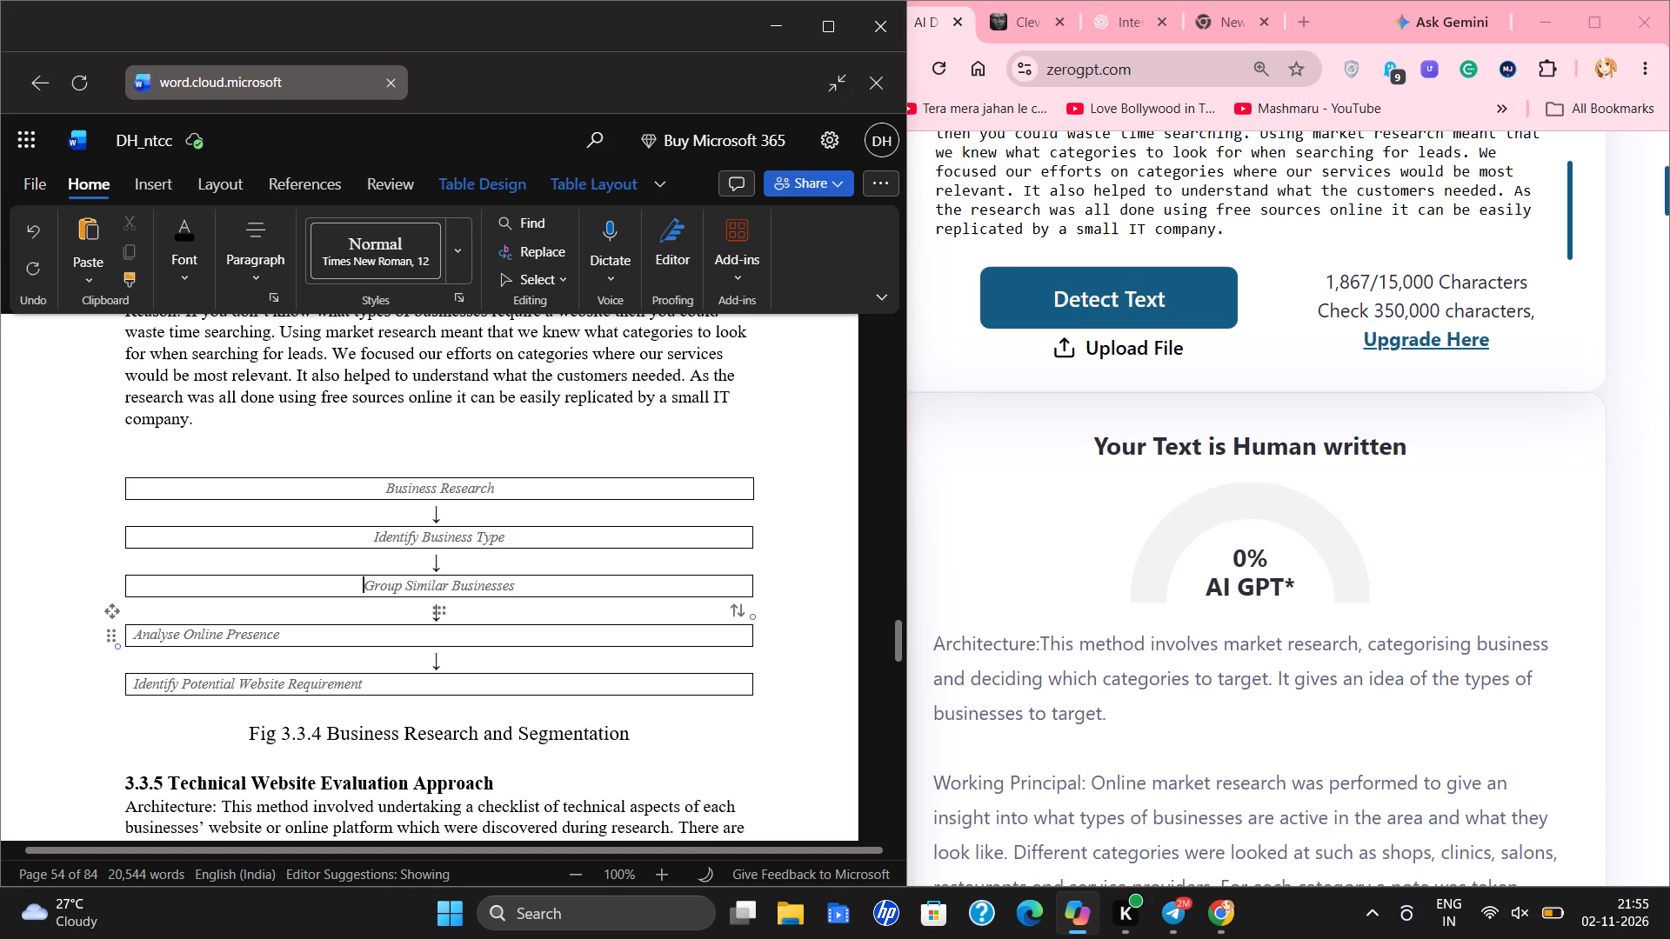
pyautogui.press('space')
pyautogui.press('space')
pyautogui.press('space')
pyautogui.press('space')
pyautogui.press('space')
pyautogui.press('space')
pyautogui.press('space')
pyautogui.press('space')
pyautogui.press('space')
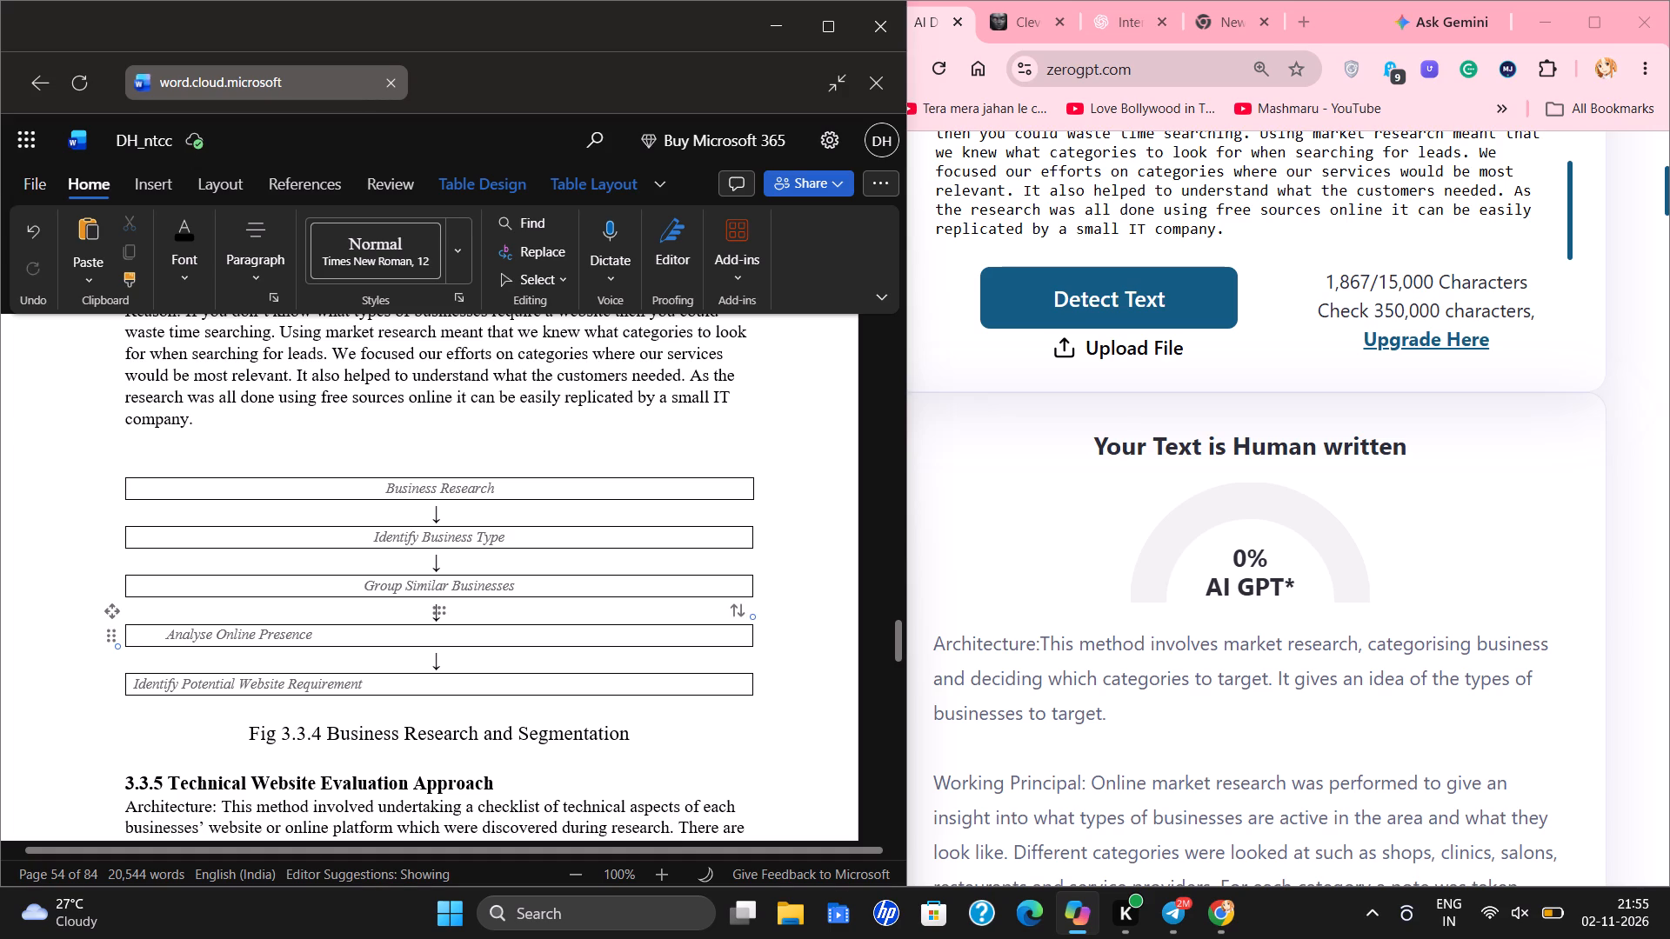
# Centre-align the text "Analyse Online Presence" in its flowchart box.
pyautogui.moveTo(155, 635); pyautogui.dragTo(350, 651)
pyautogui.click(340, 643)
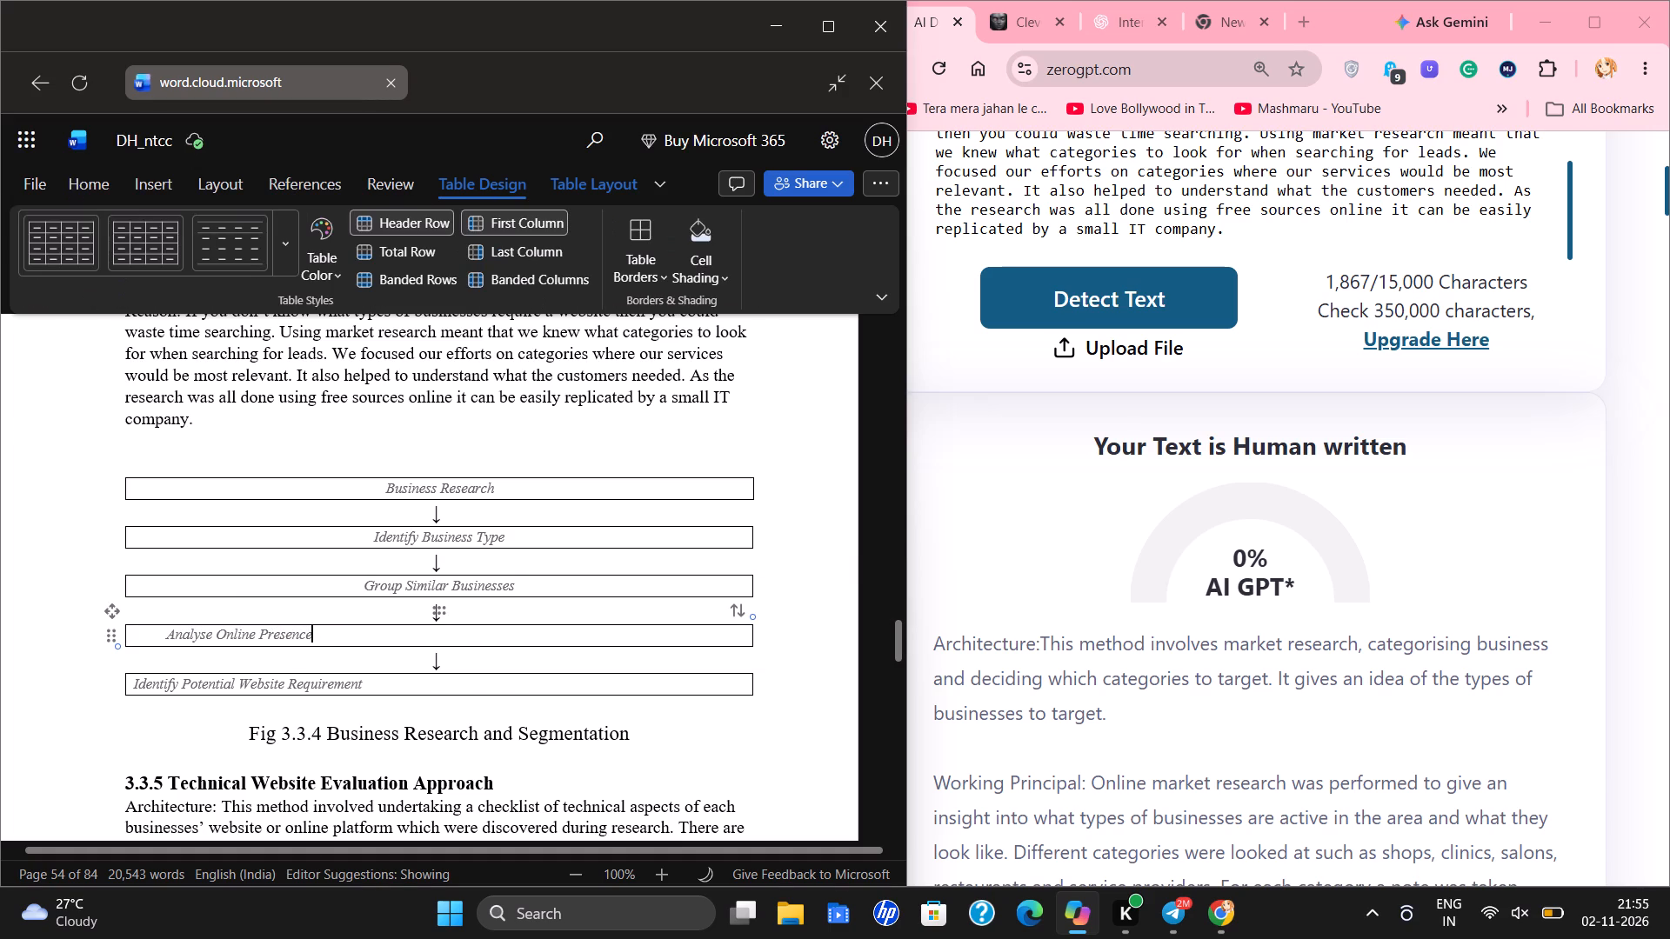
pyautogui.moveTo(332, 639); pyautogui.dragTo(164, 638)
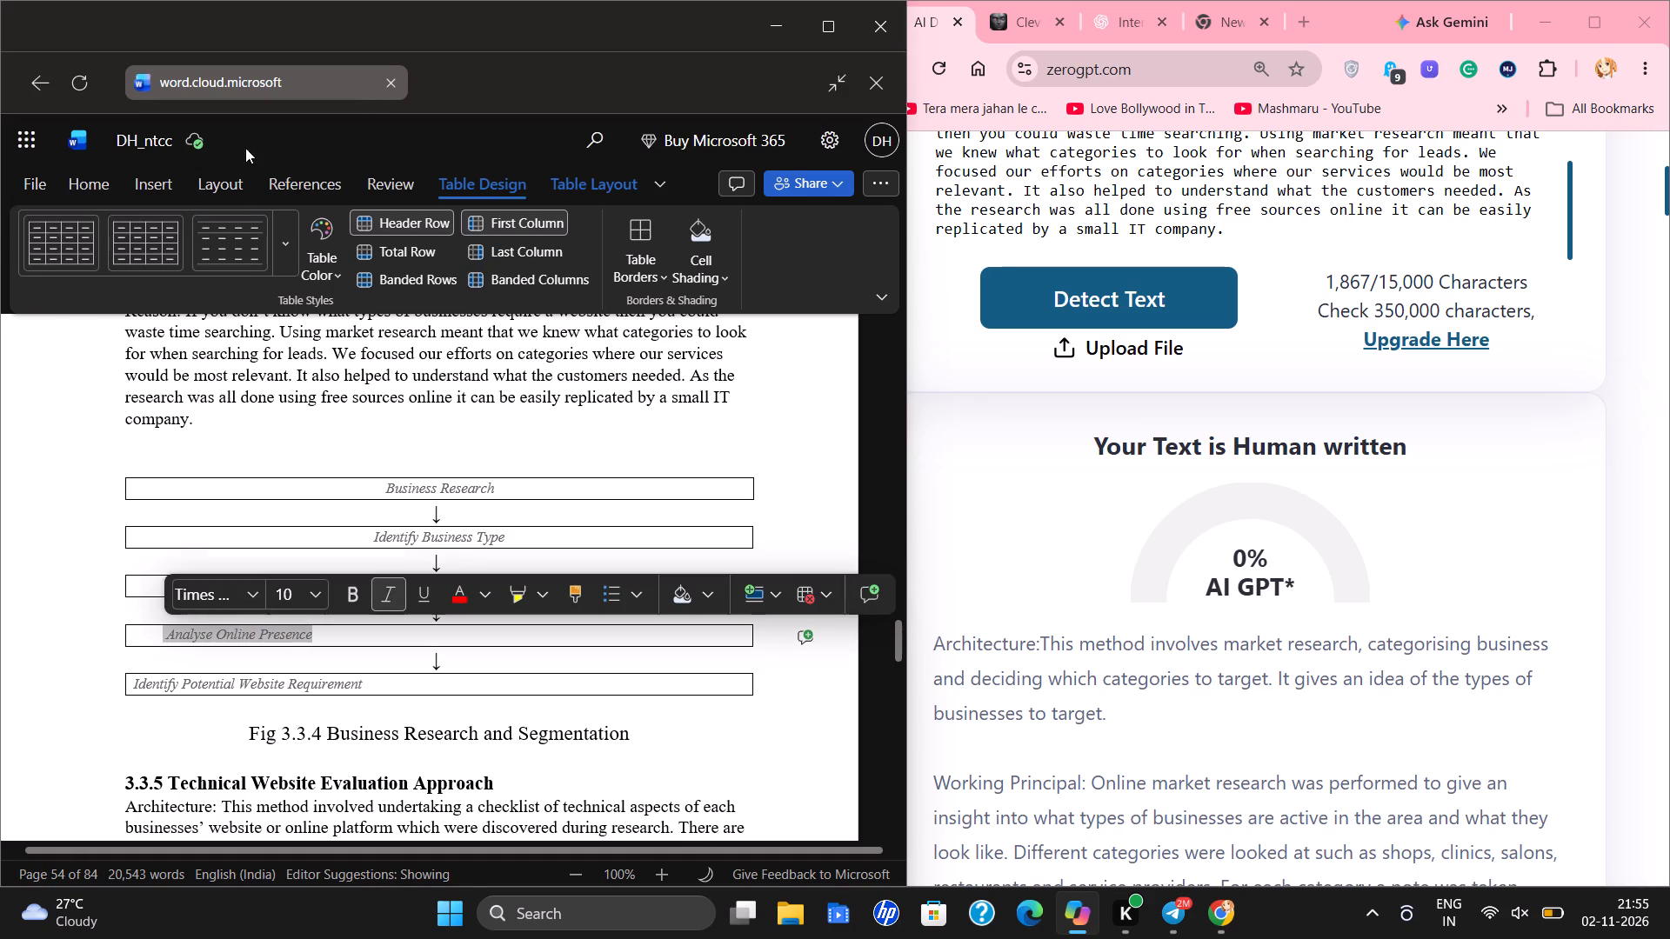
pyautogui.click(110, 183)
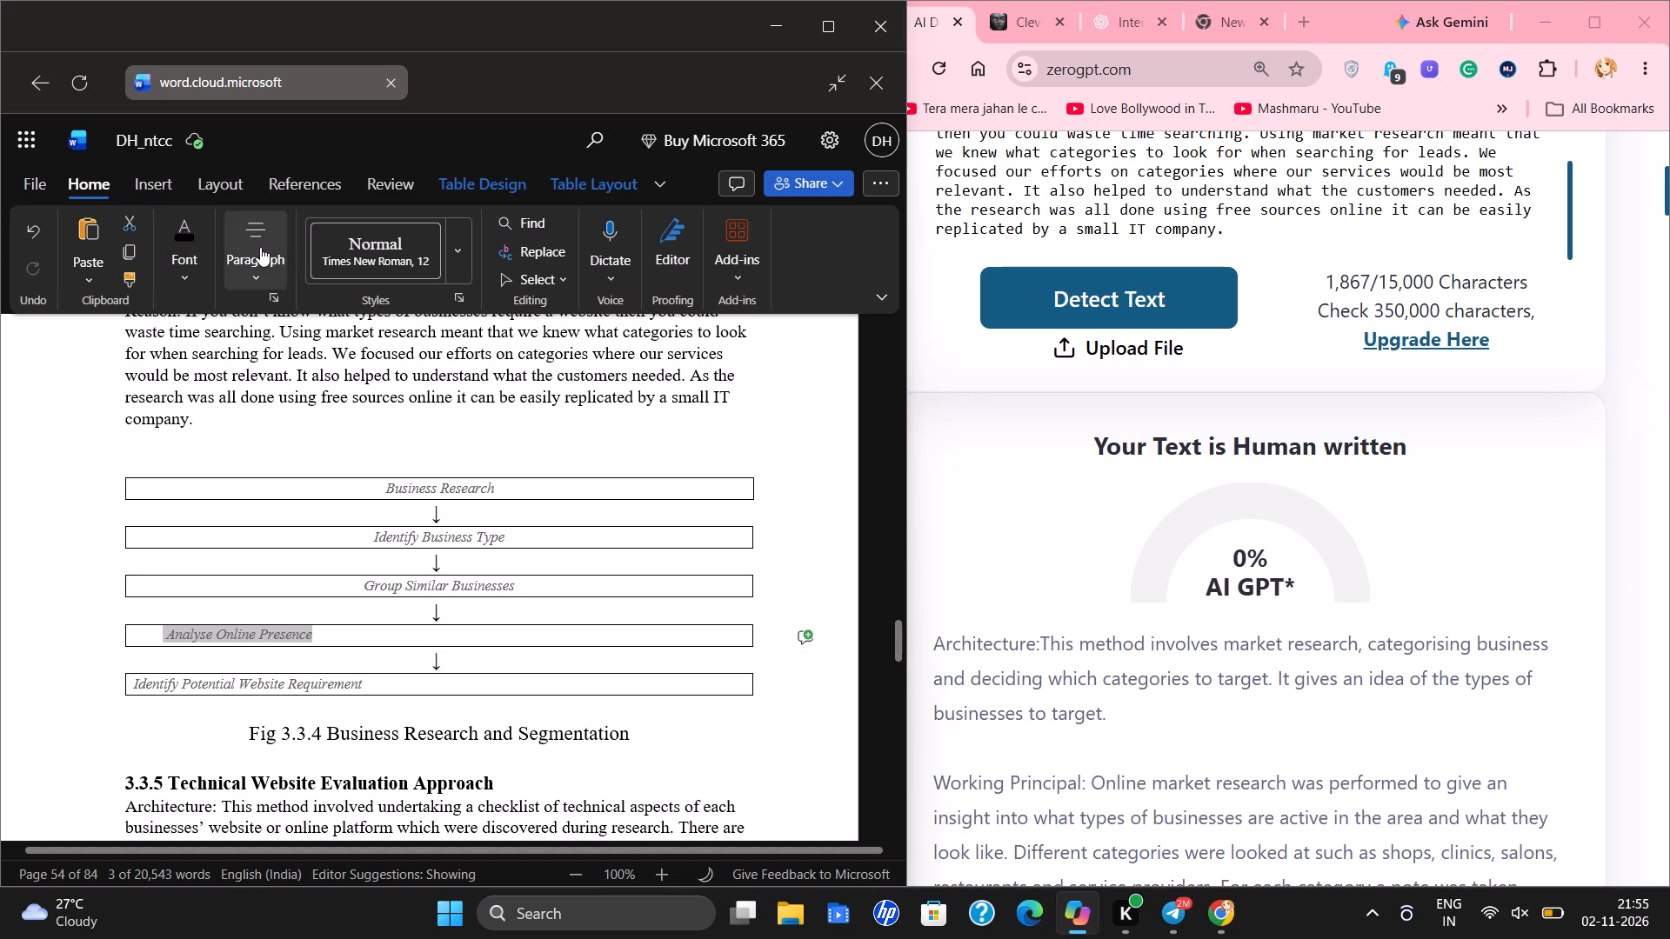
pyautogui.click(260, 247)
pyautogui.click(276, 348)
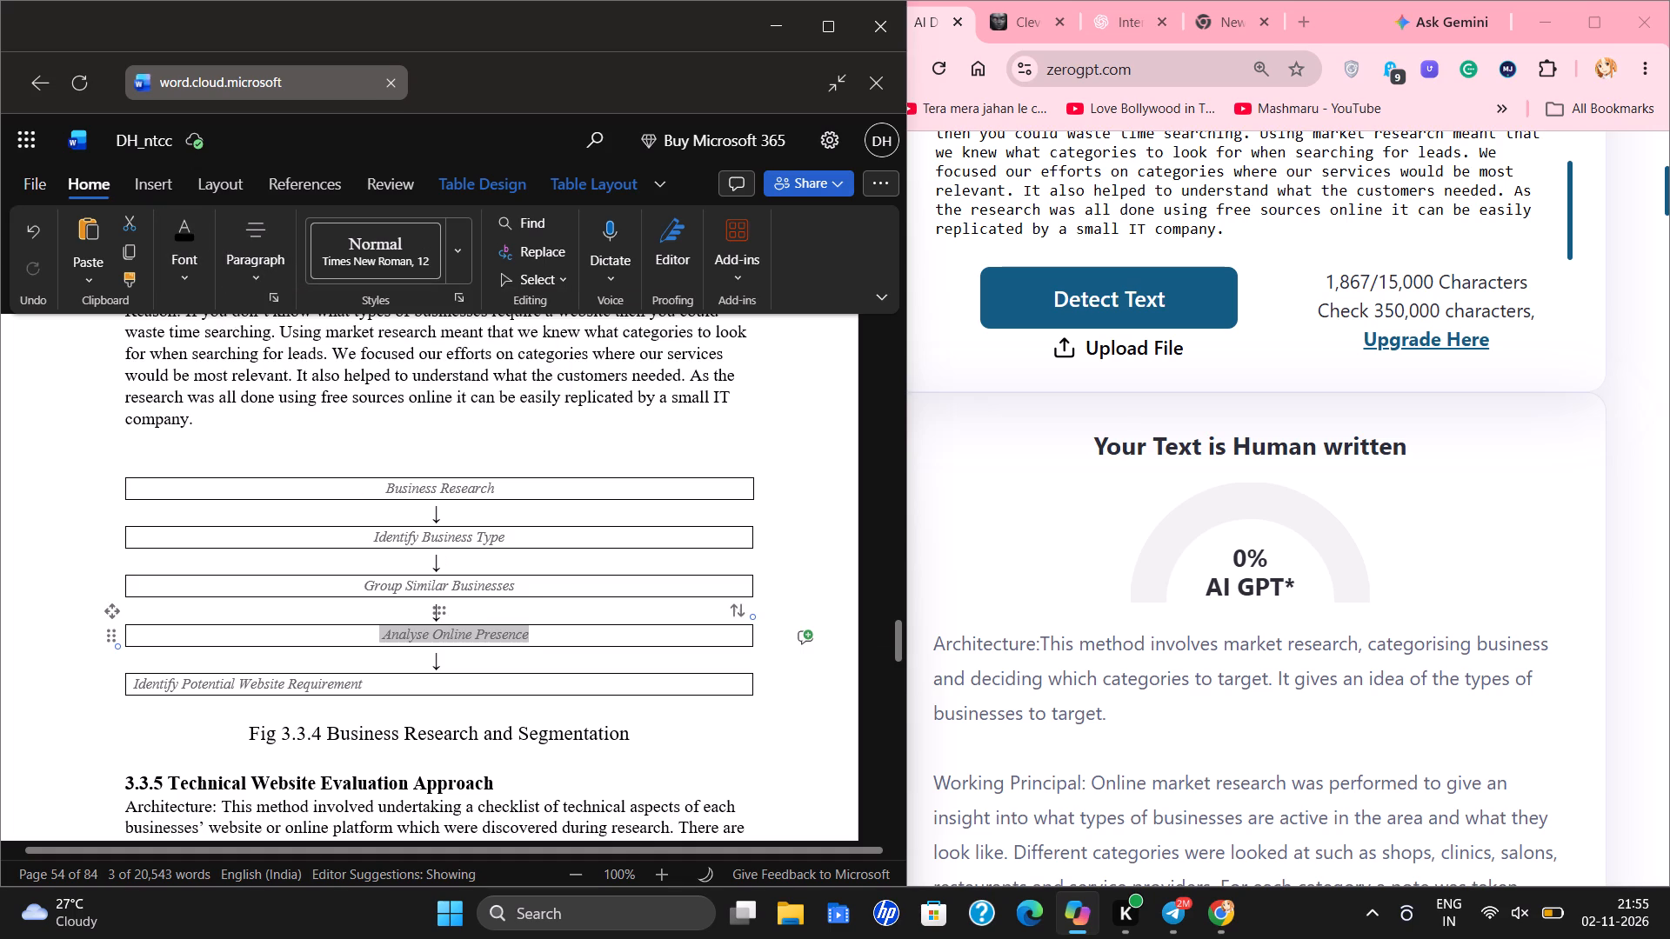
# Remove the leading spaces before "Analyse Online Presence" in the fourth box of the section 3.3.4 flowchart.
pyautogui.click(374, 633)
pyautogui.moveTo(380, 634); pyautogui.dragTo(277, 636)
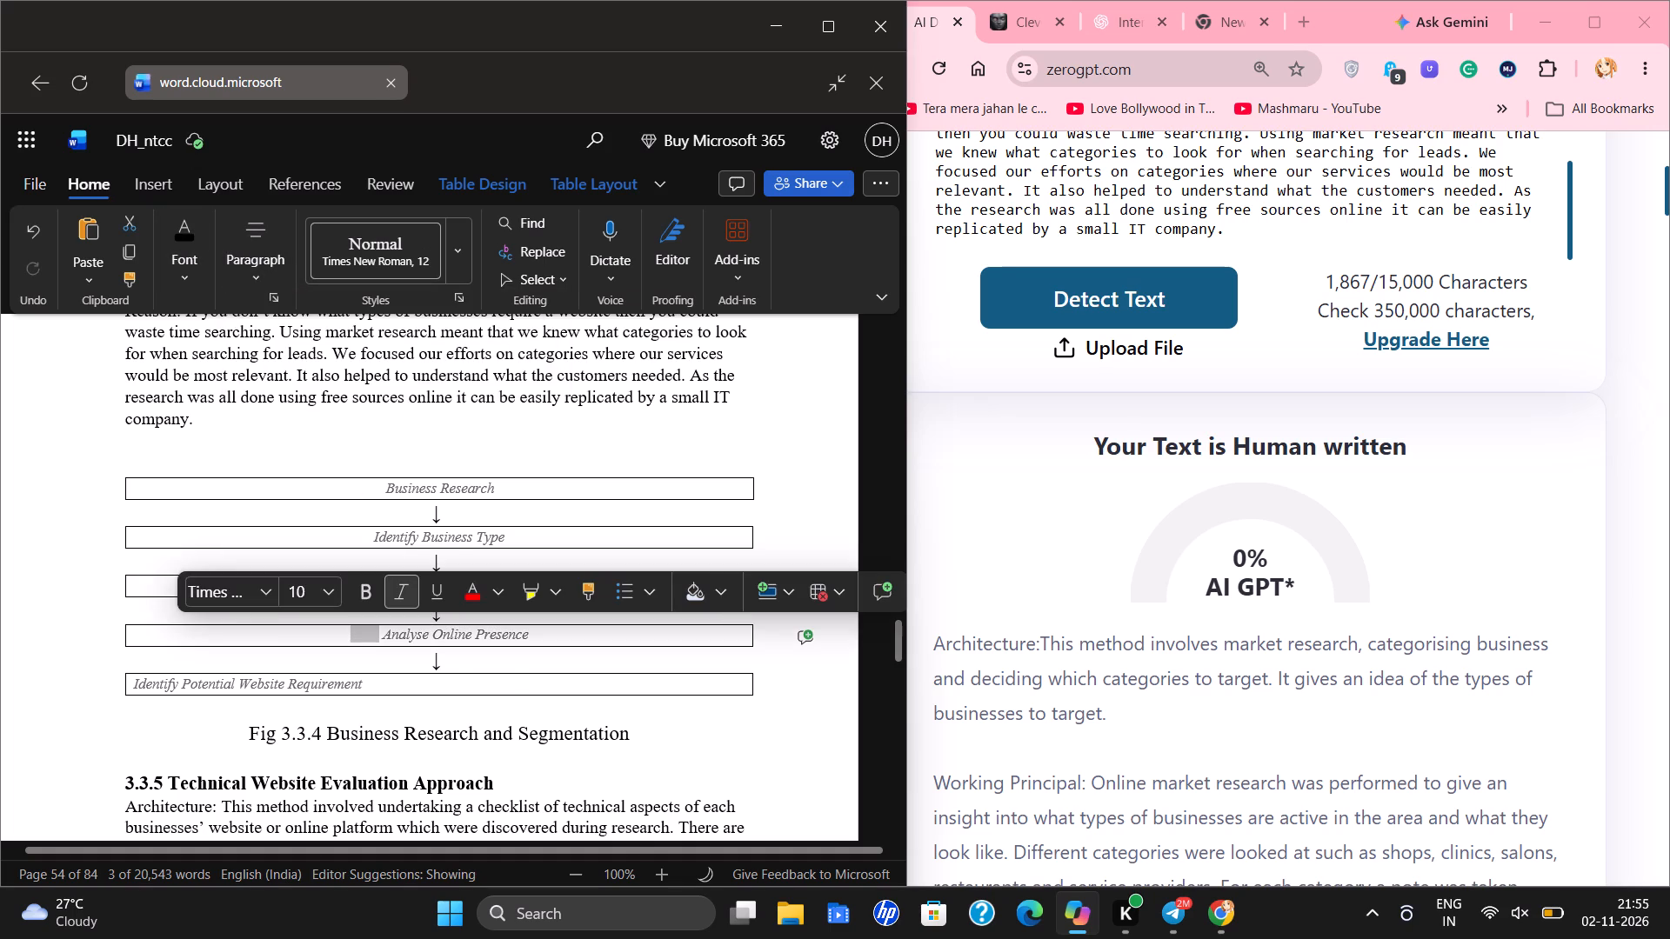
pyautogui.press('BackSpace')
pyautogui.press('BackSpace')
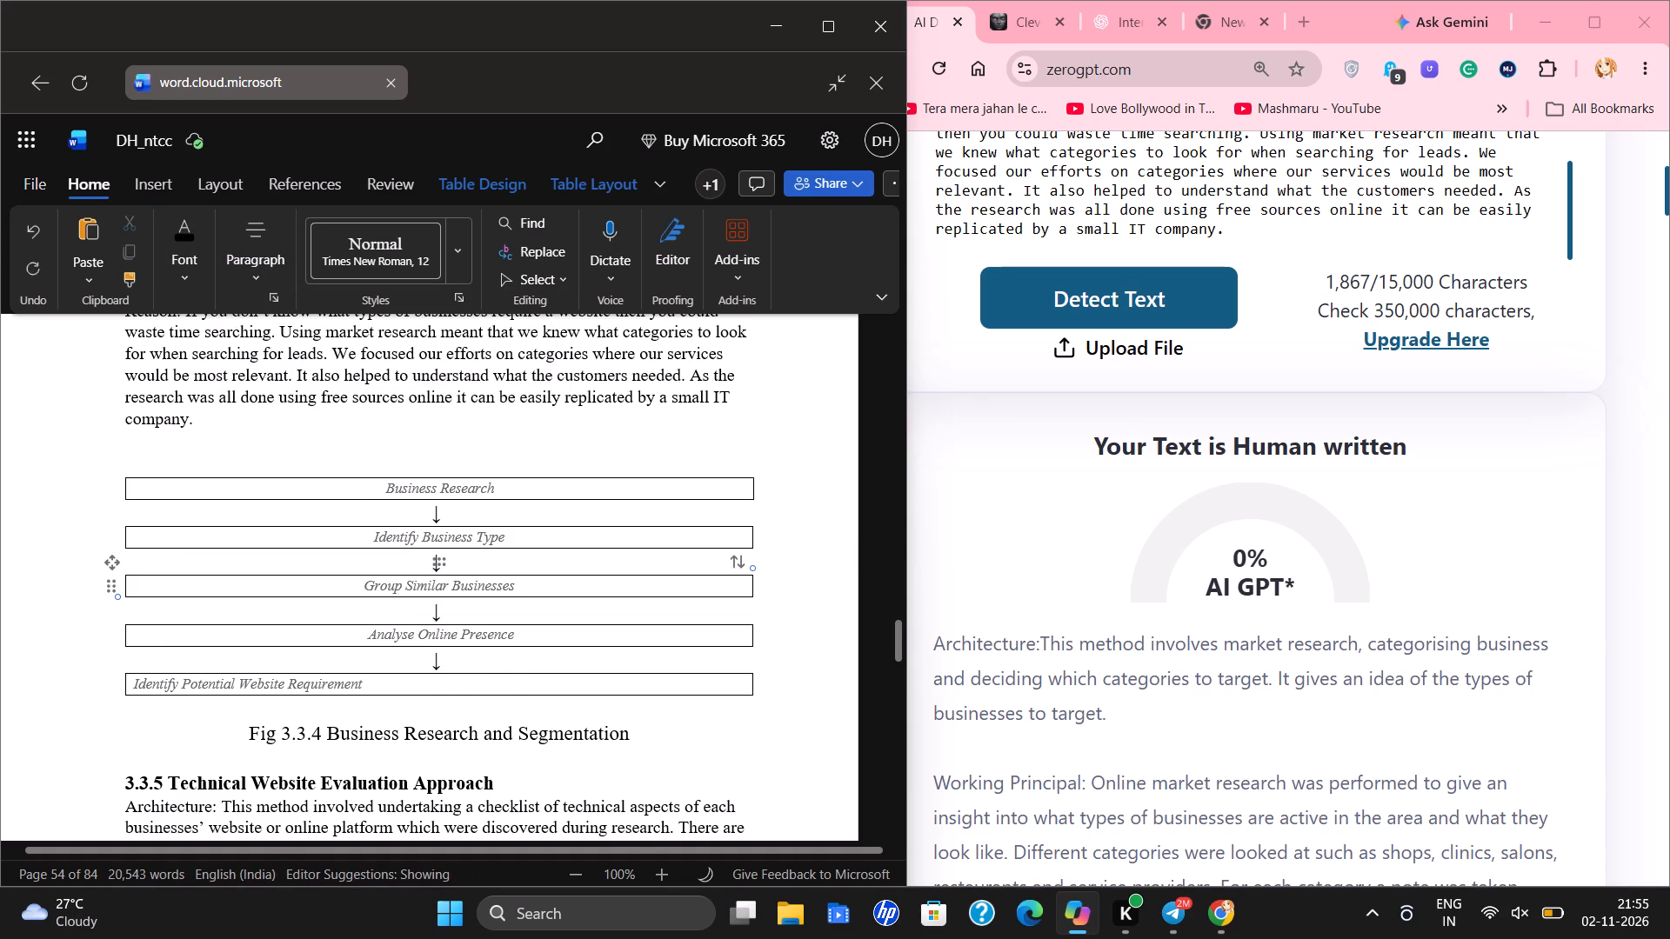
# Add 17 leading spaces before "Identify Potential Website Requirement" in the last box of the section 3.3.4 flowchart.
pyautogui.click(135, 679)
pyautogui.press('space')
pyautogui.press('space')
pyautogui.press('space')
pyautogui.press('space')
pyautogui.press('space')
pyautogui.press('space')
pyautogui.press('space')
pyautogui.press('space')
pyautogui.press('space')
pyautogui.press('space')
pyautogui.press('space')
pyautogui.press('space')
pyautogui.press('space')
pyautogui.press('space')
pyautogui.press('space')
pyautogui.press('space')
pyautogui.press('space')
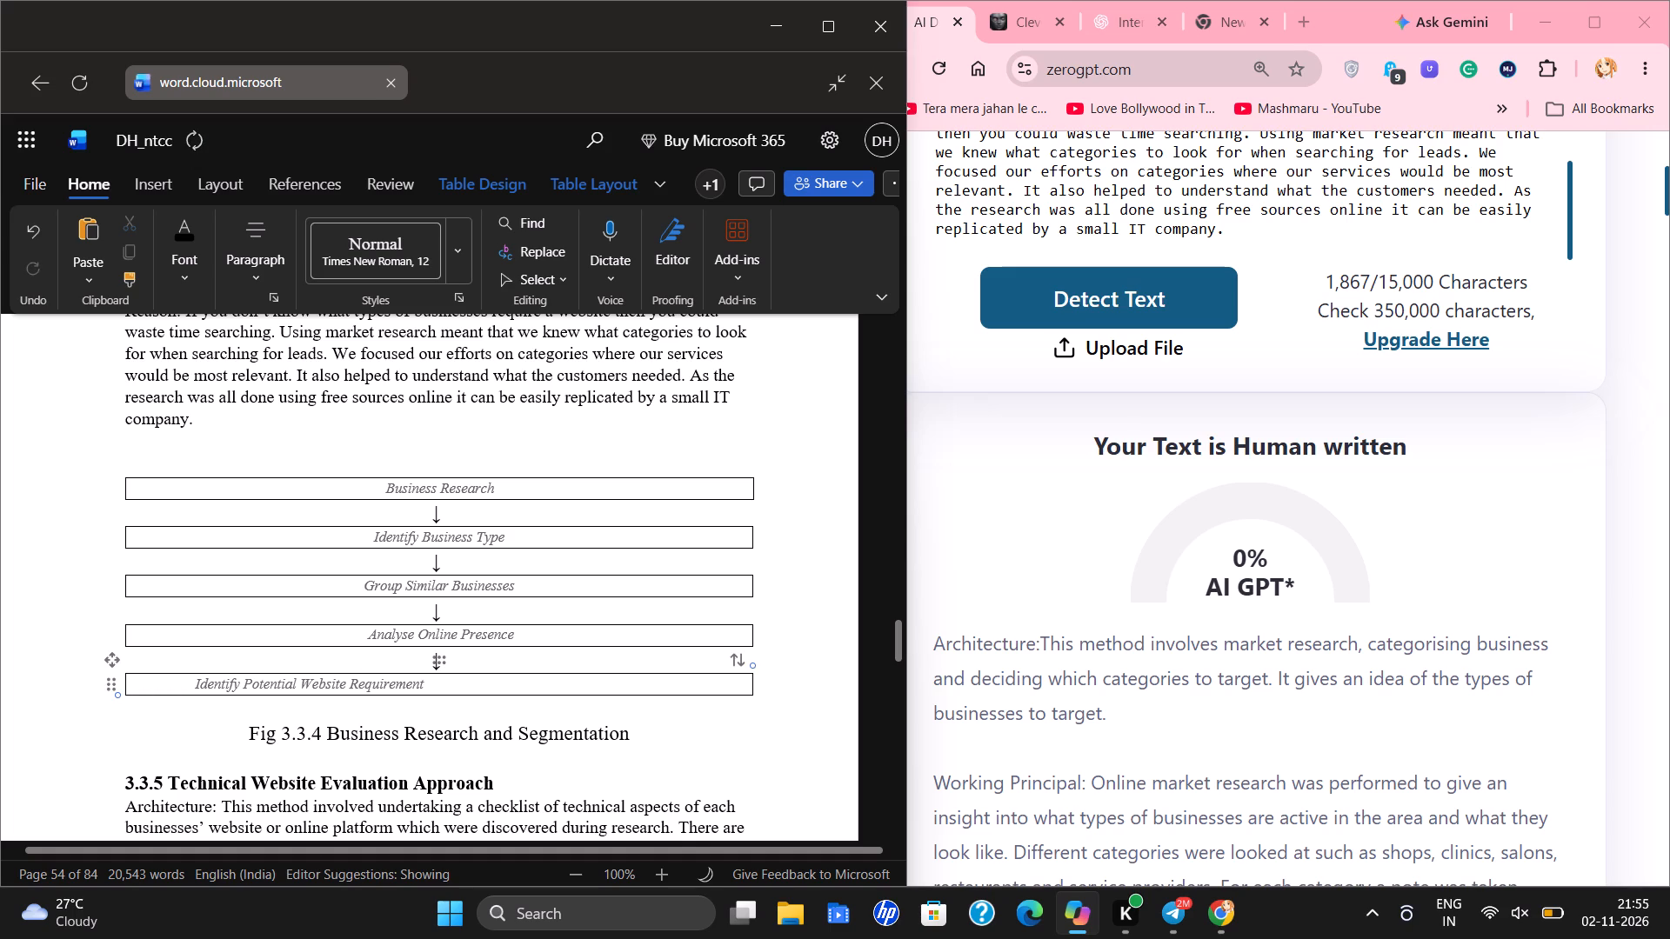
# Centre-align "Identify Potential Website Requirement" in its flowchart box and remove the leading spaces before it.
pyautogui.moveTo(196, 684); pyautogui.dragTo(400, 689)
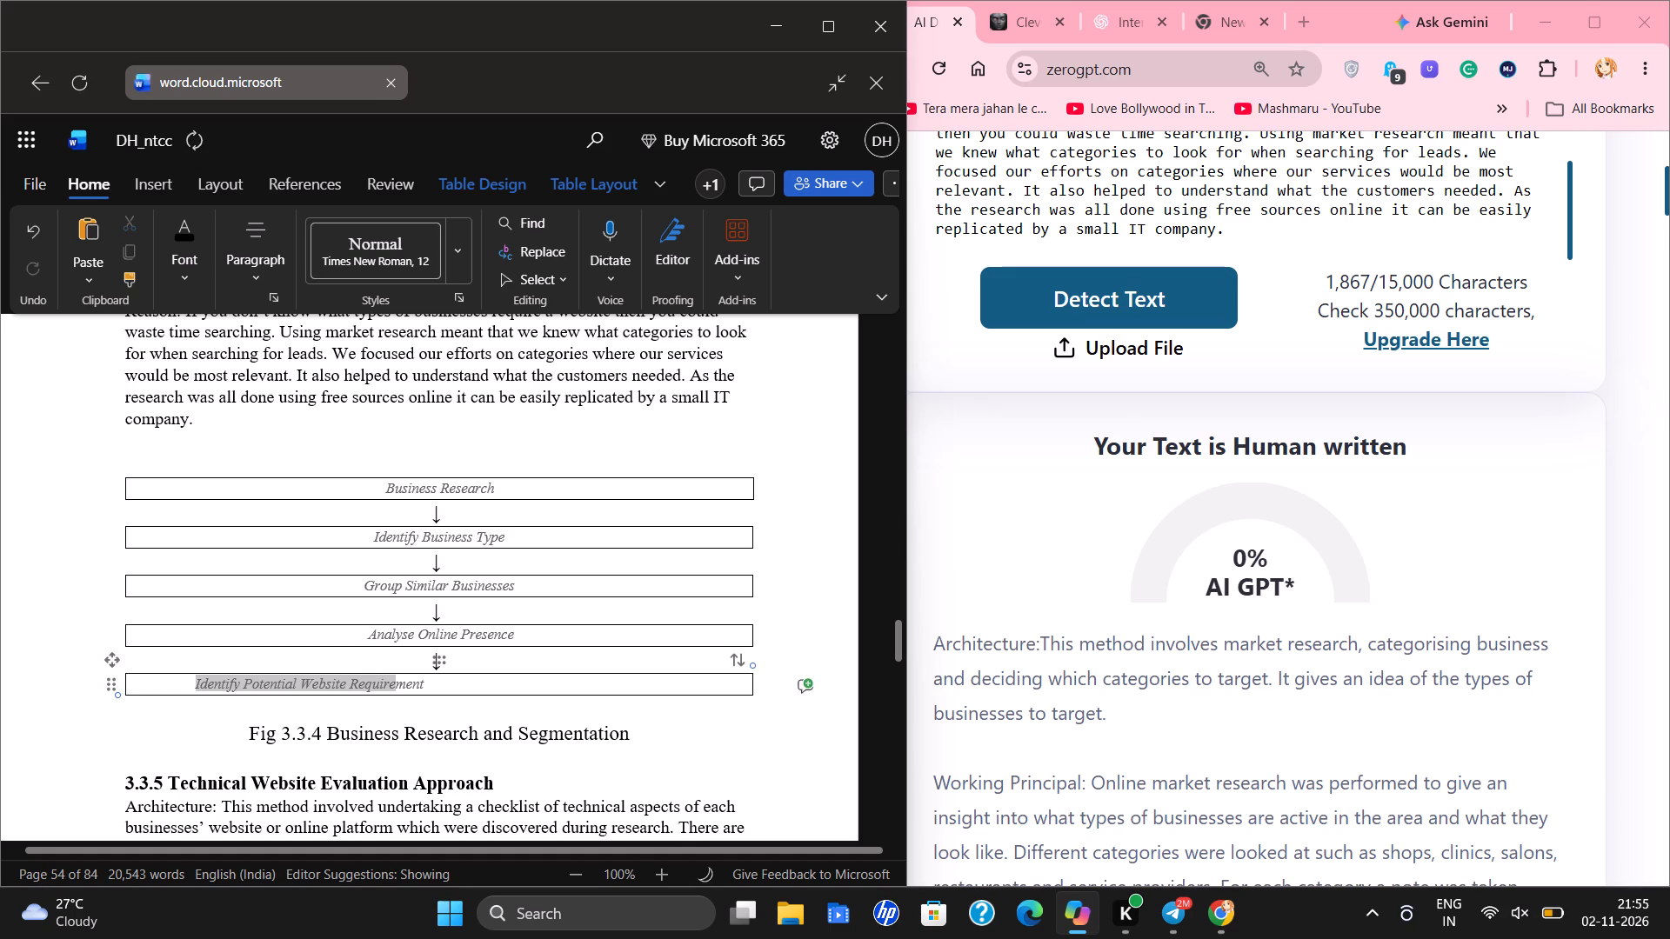
pyautogui.moveTo(400, 689); pyautogui.dragTo(424, 689)
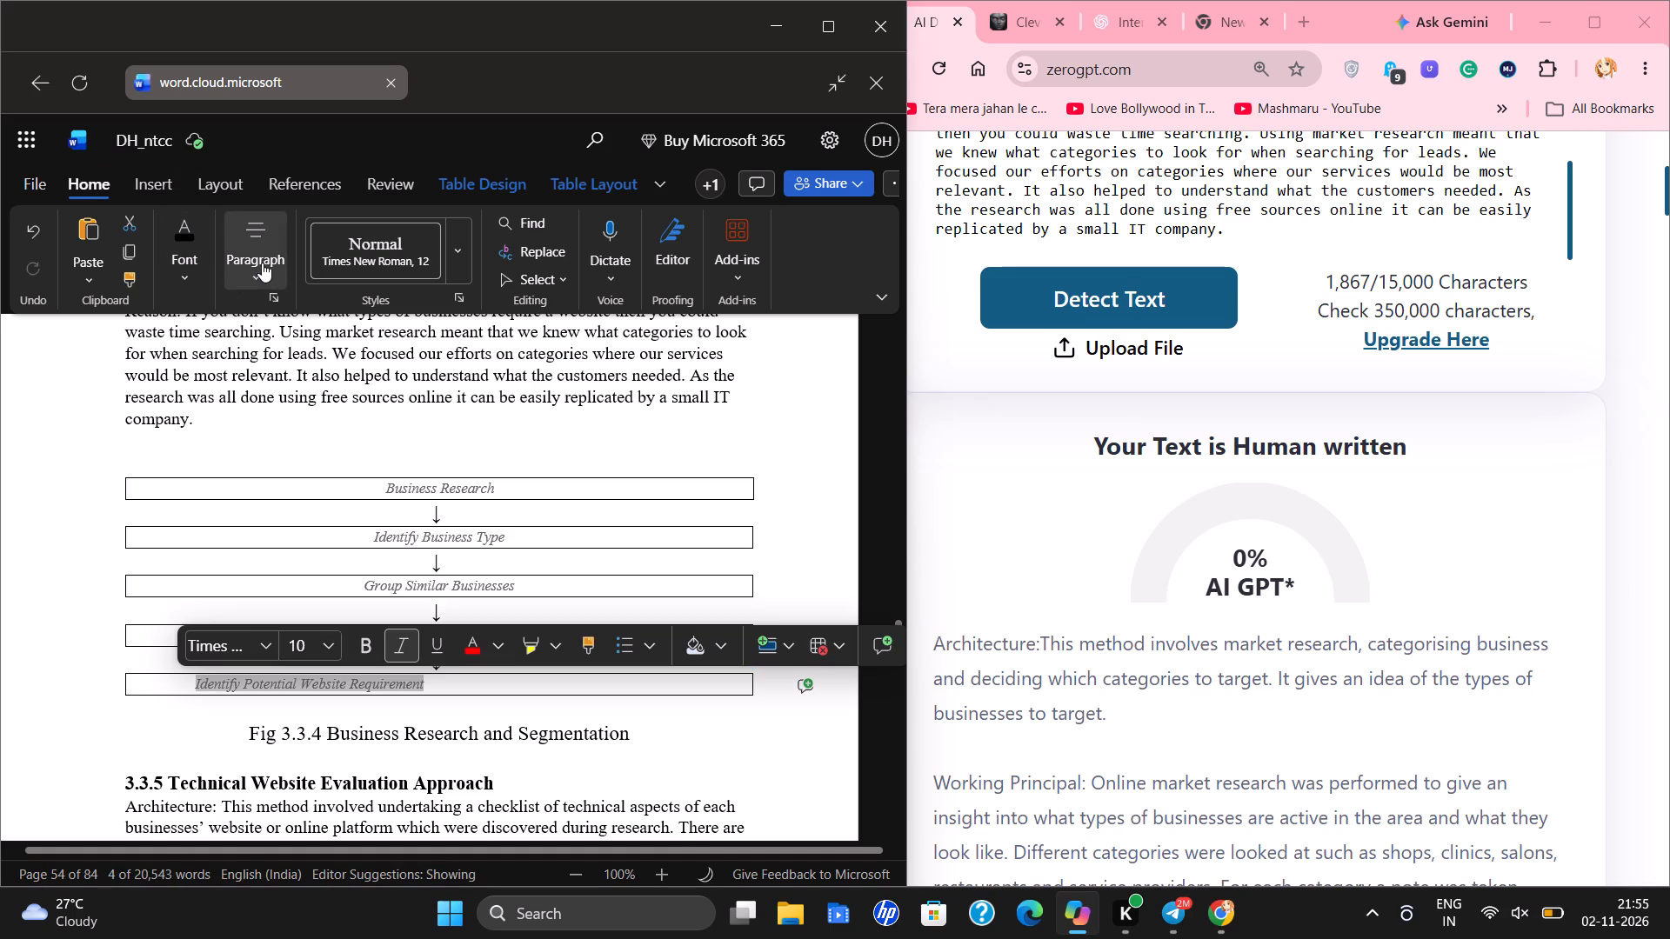
pyautogui.click(262, 263)
pyautogui.click(275, 343)
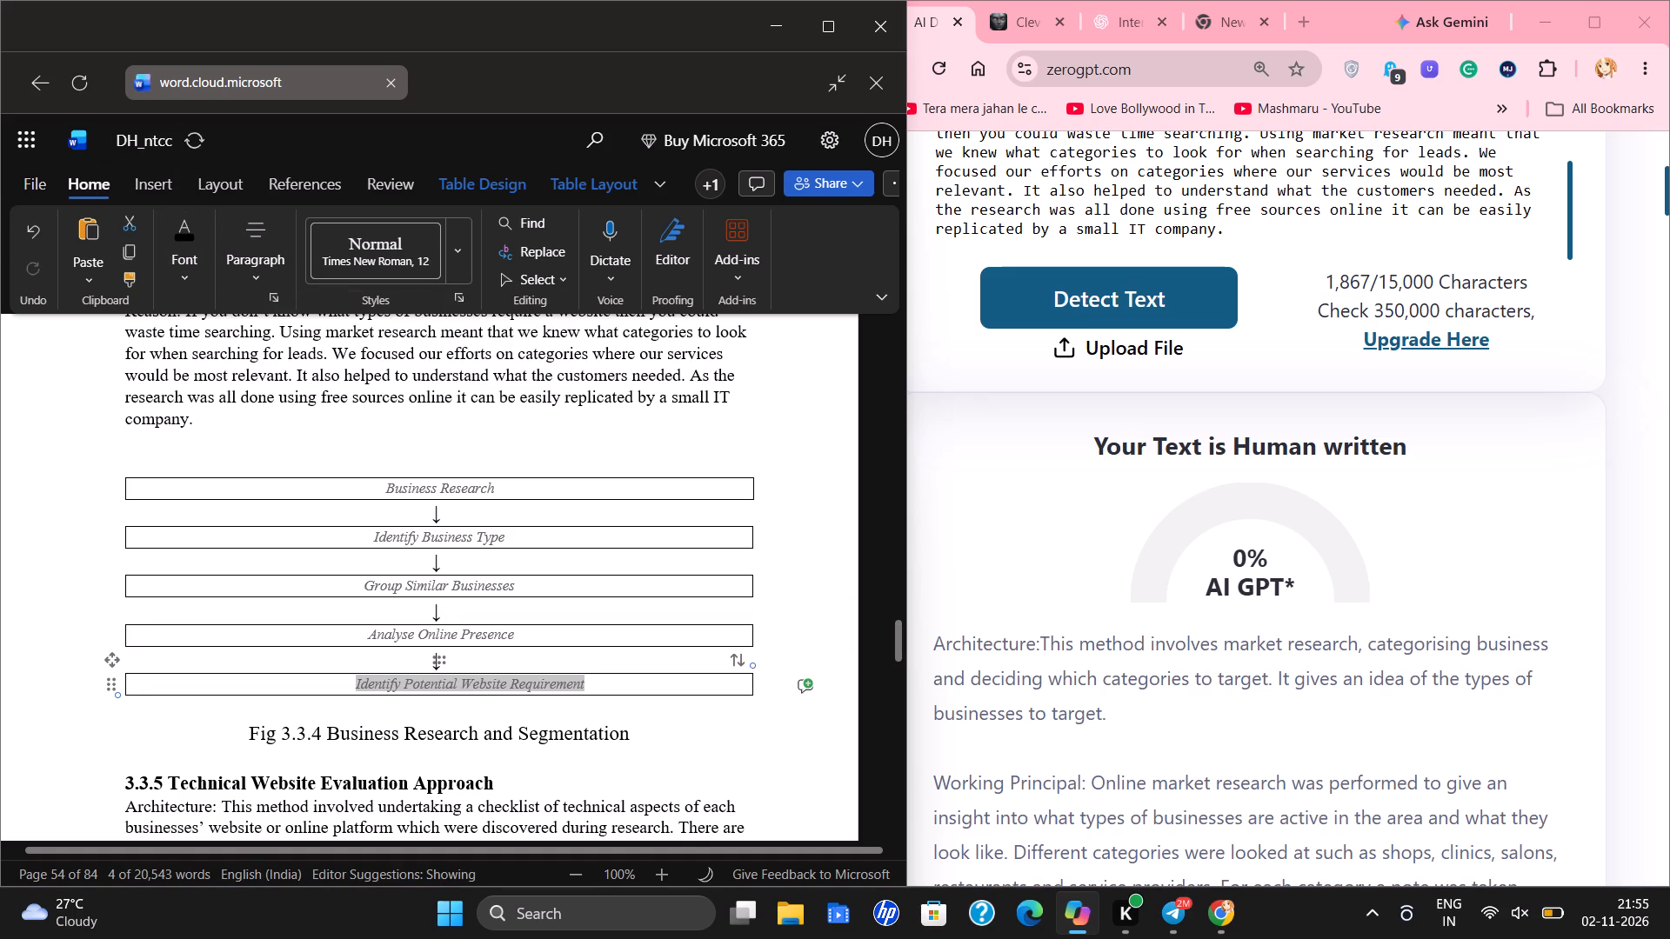
pyautogui.click(355, 685)
pyautogui.moveTo(355, 685); pyautogui.dragTo(205, 675)
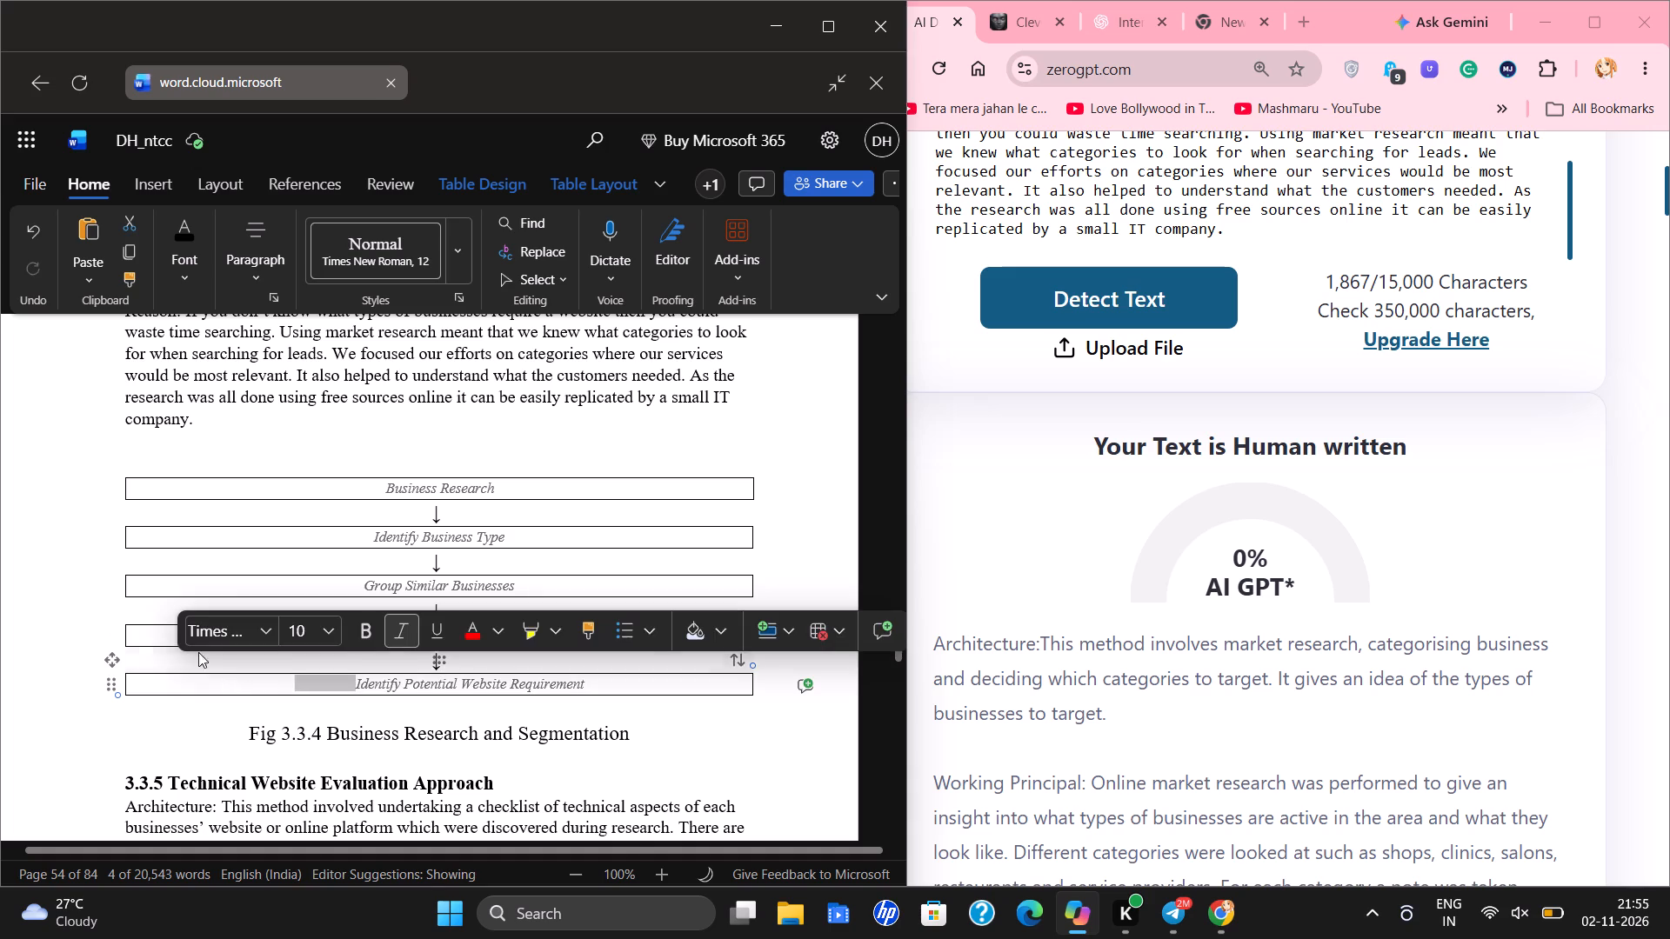
pyautogui.press('BackSpace')
pyautogui.press('BackSpace')
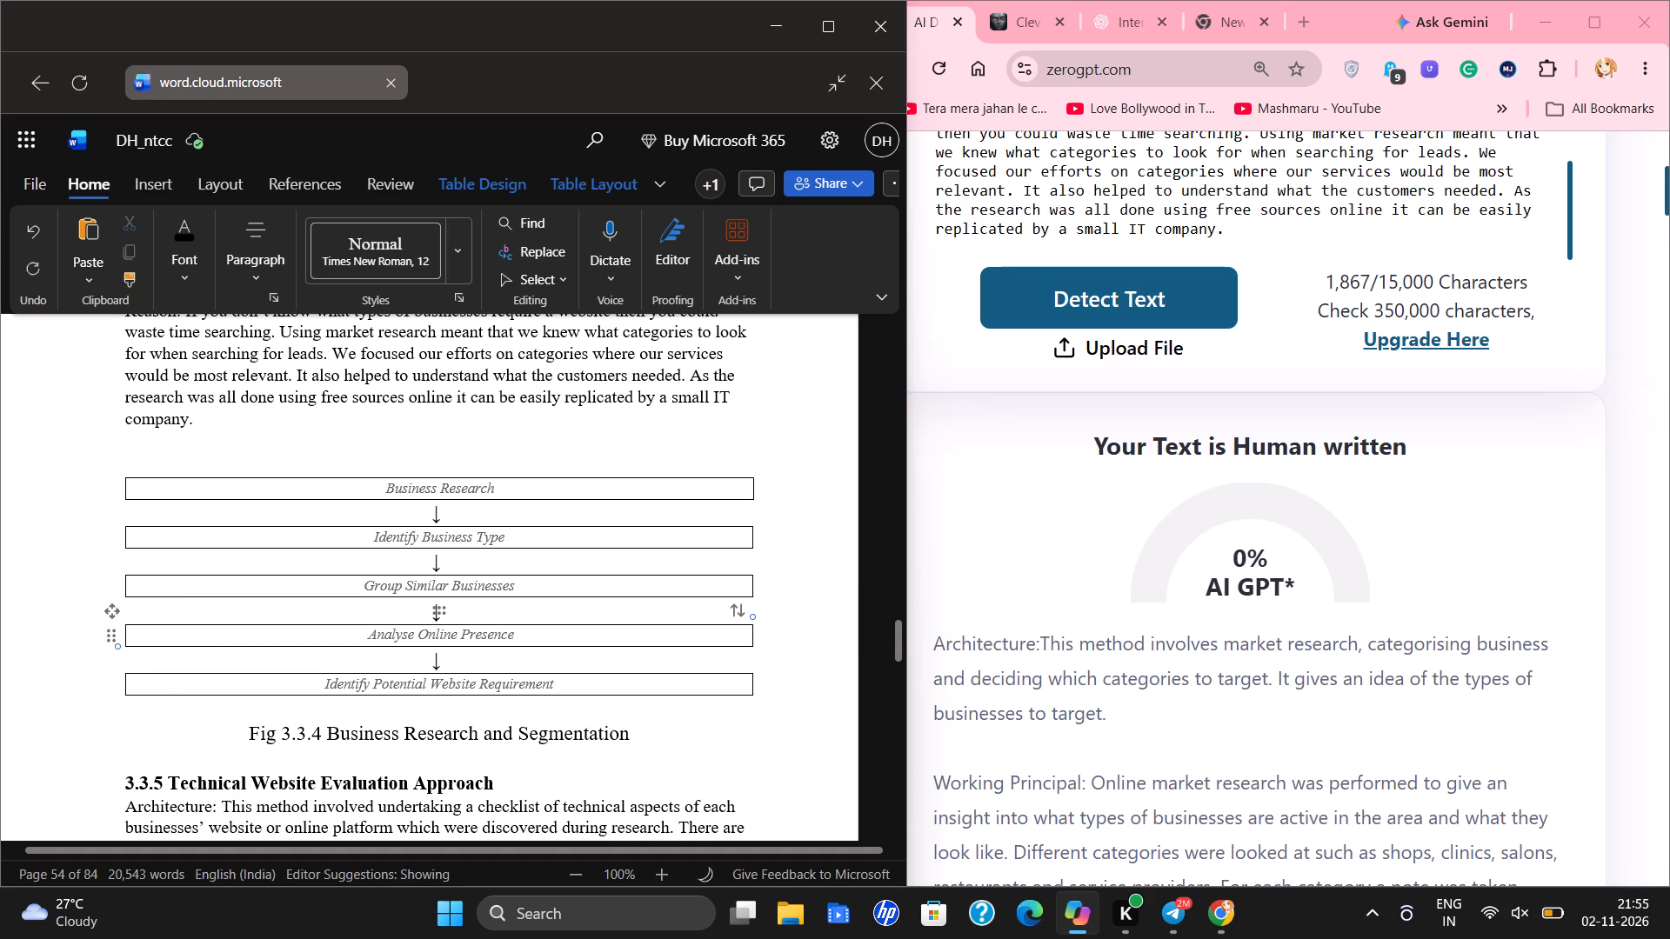
pyautogui.press('BackSpace')
pyautogui.press('BackSpace')
# Set the font size of the caption "Fig 3.3.4 Business Research and Segmentation" to 11.
pyautogui.click(206, 760)
pyautogui.scroll(-1, 298, 720)
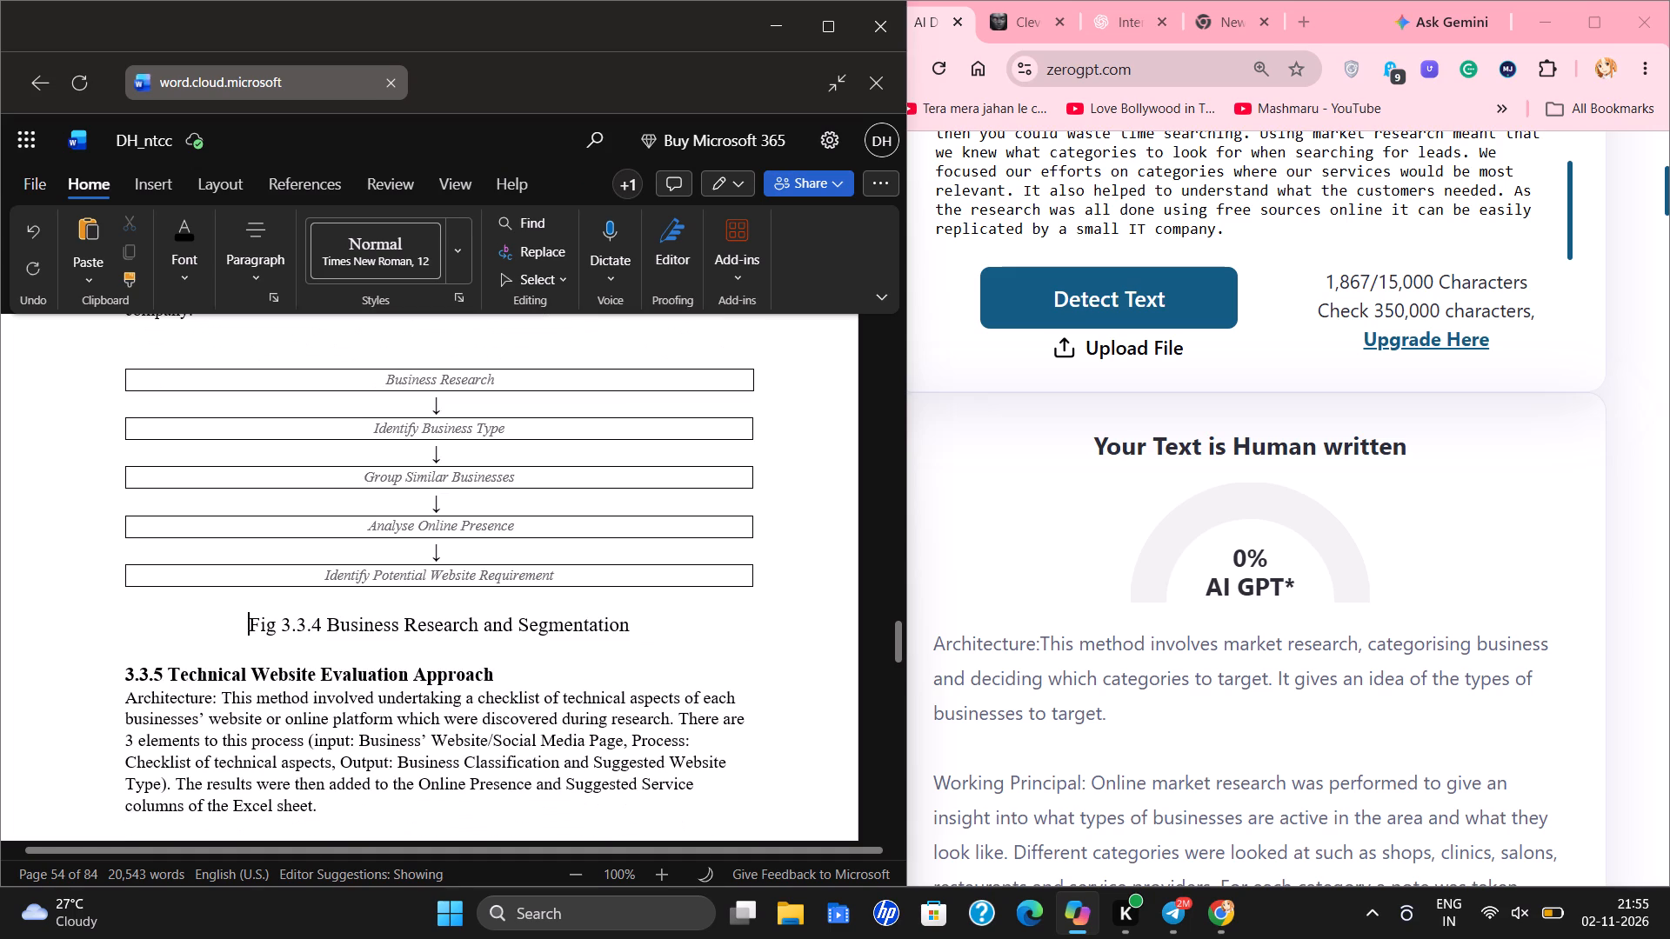
pyautogui.moveTo(244, 629); pyautogui.dragTo(626, 625)
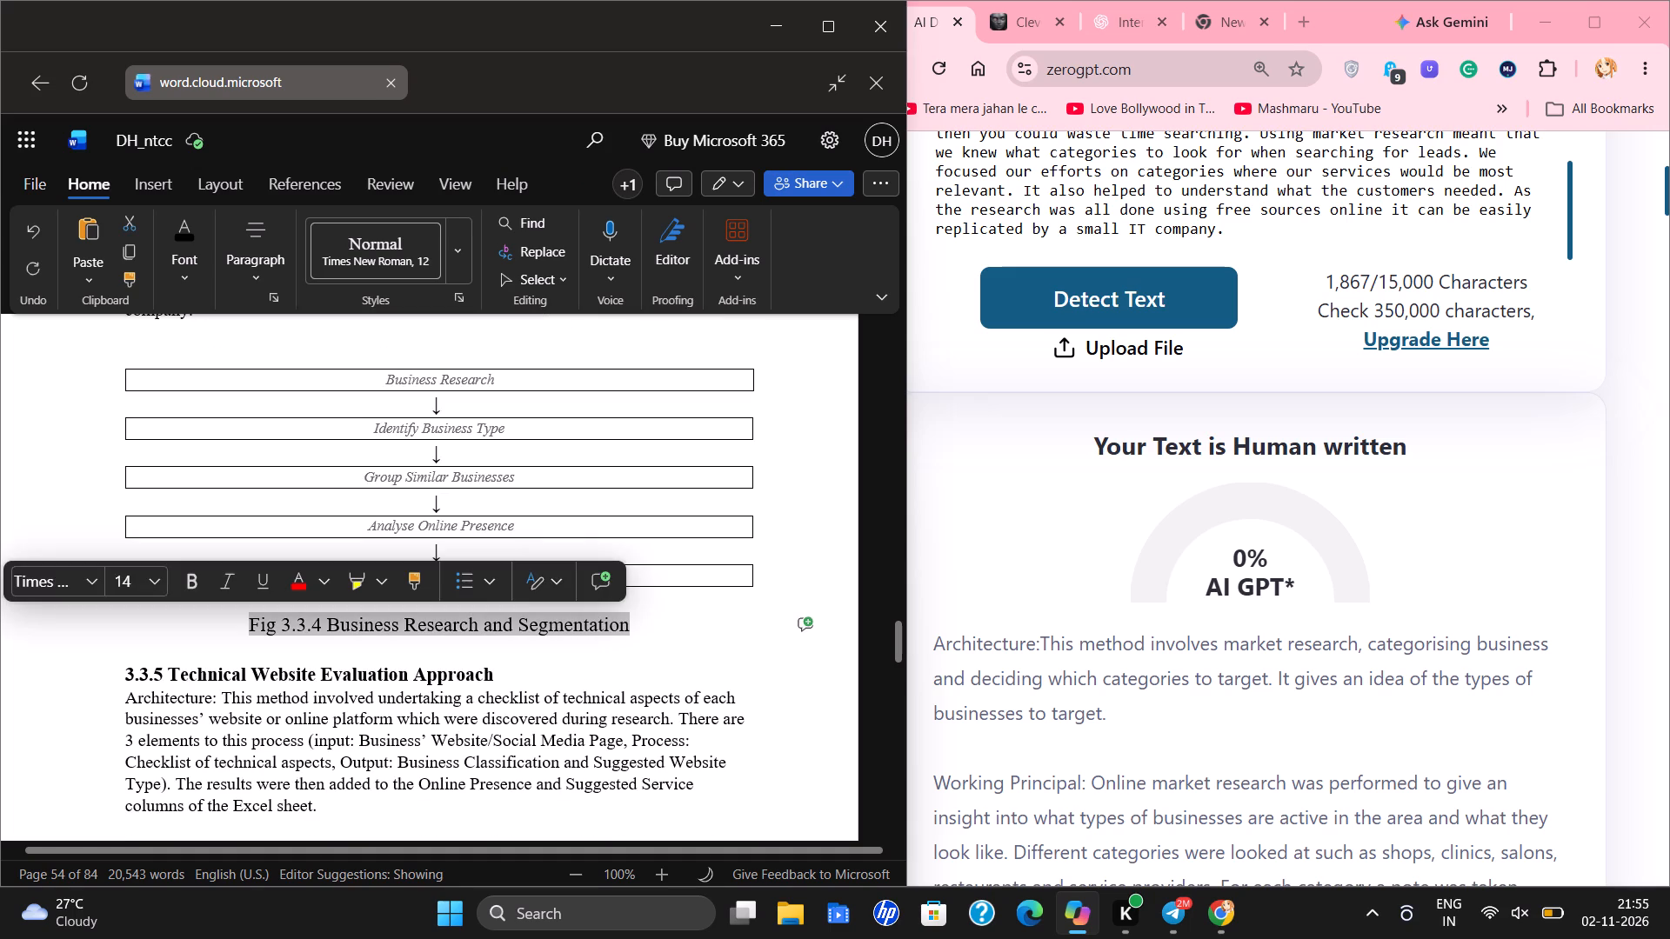
pyautogui.click(154, 576)
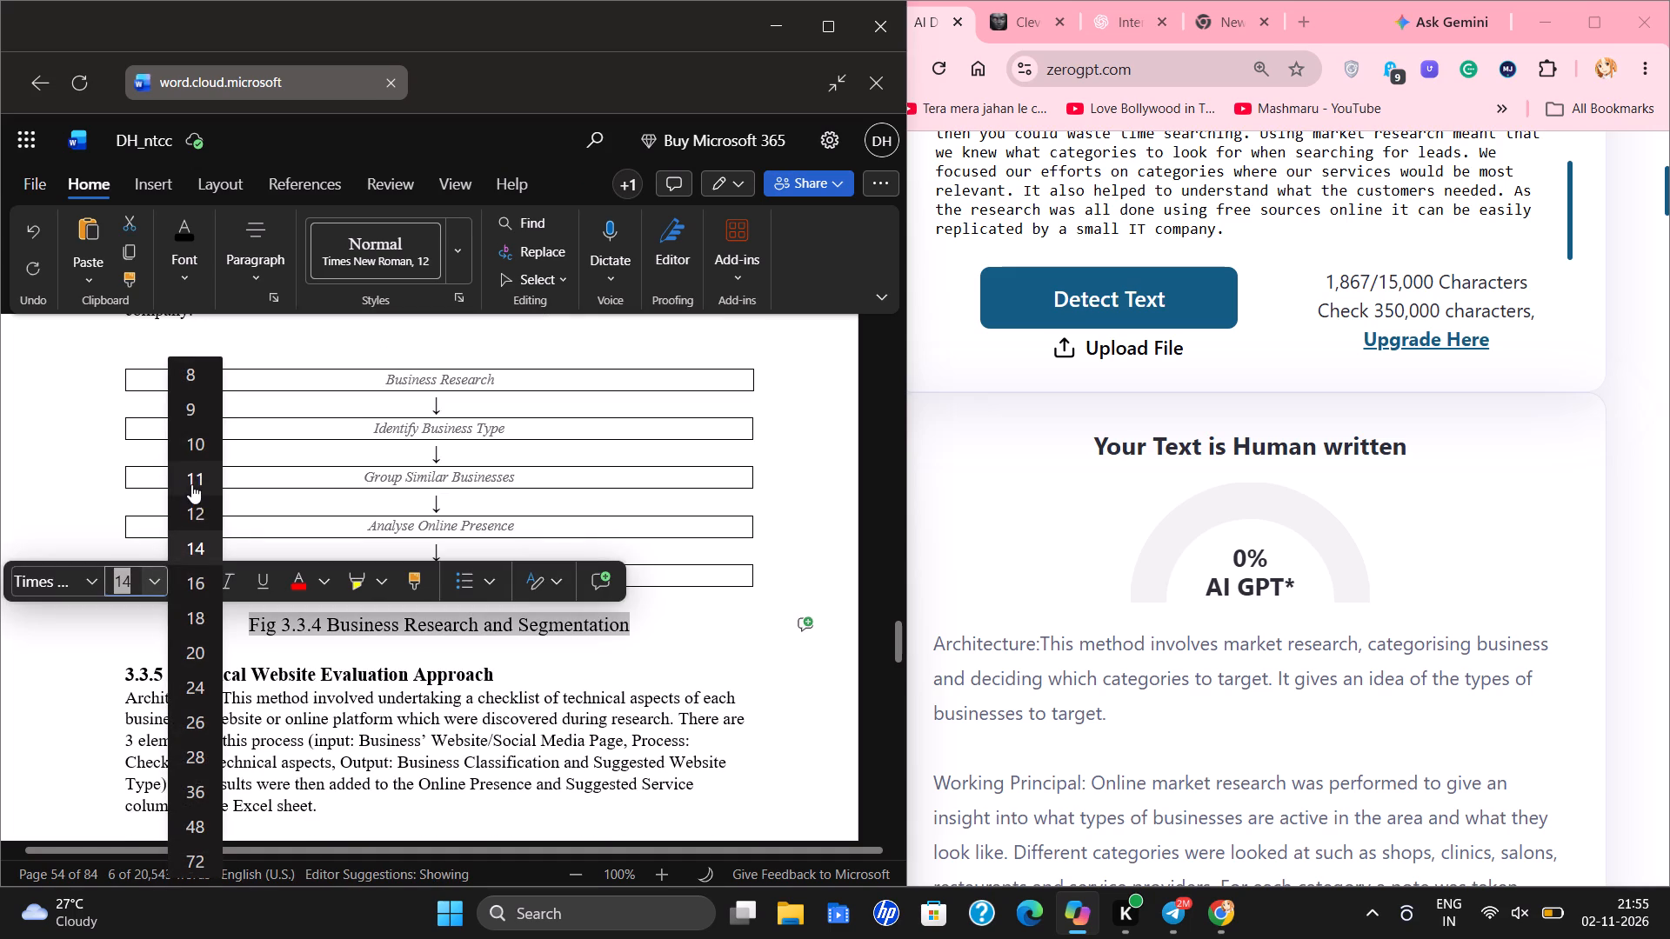
pyautogui.click(192, 480)
# Select the whole section 3.3.4 flowchart with its caption and set the font size to 11.
pyautogui.click(99, 364)
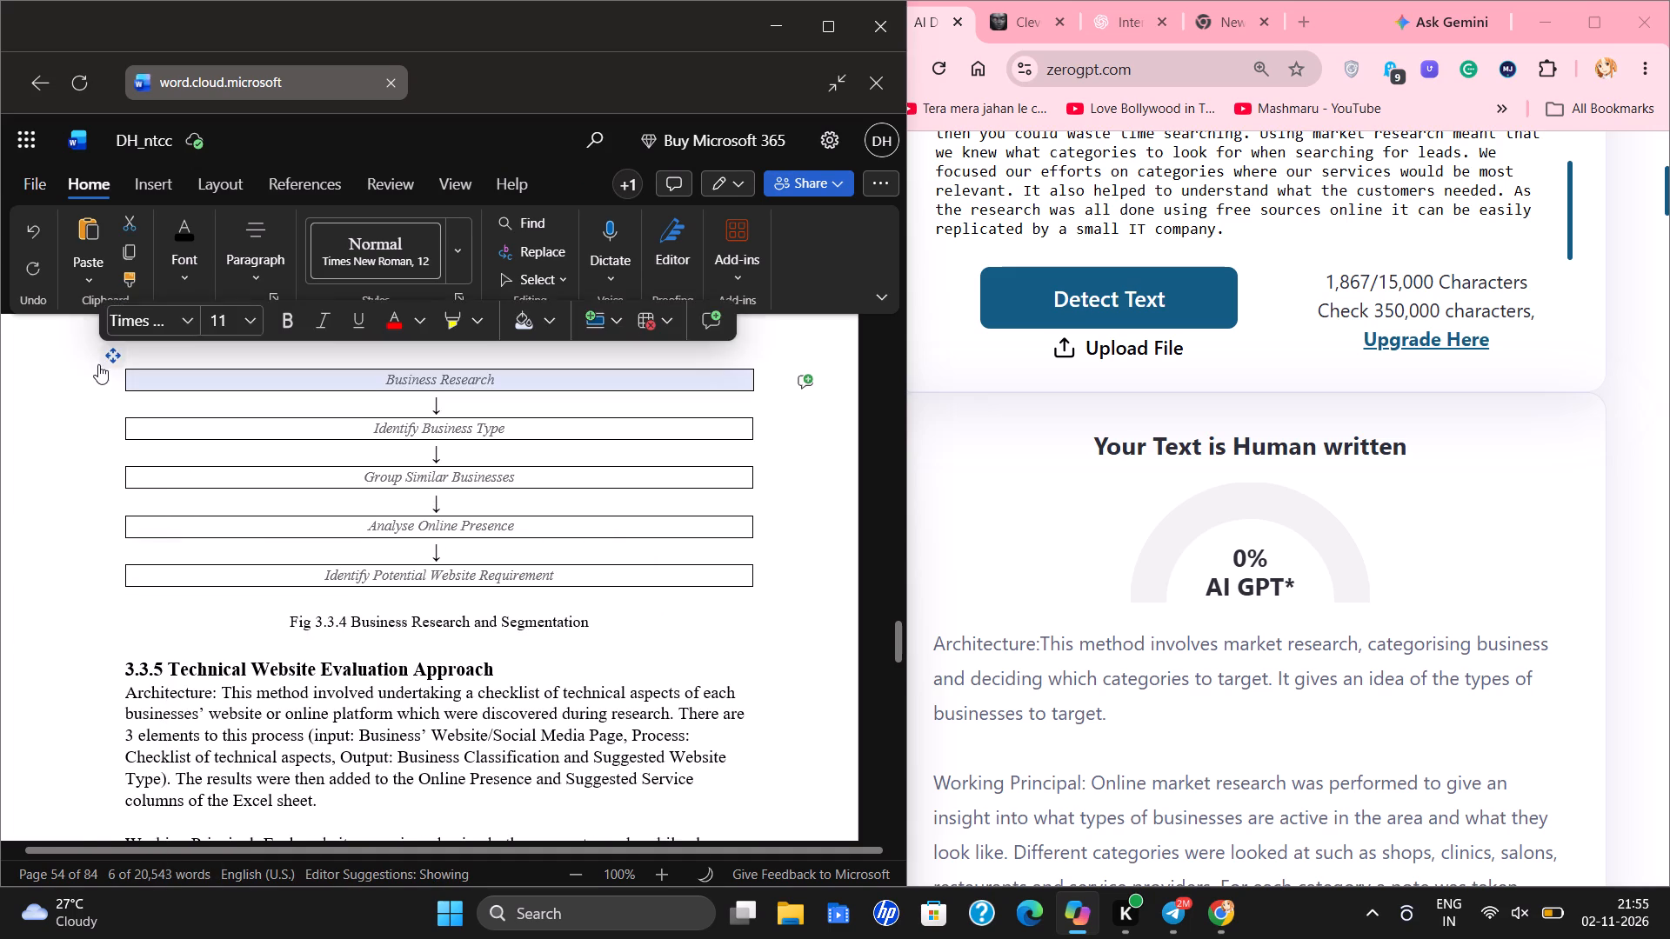
pyautogui.click(77, 414)
pyautogui.moveTo(101, 382); pyautogui.dragTo(668, 603)
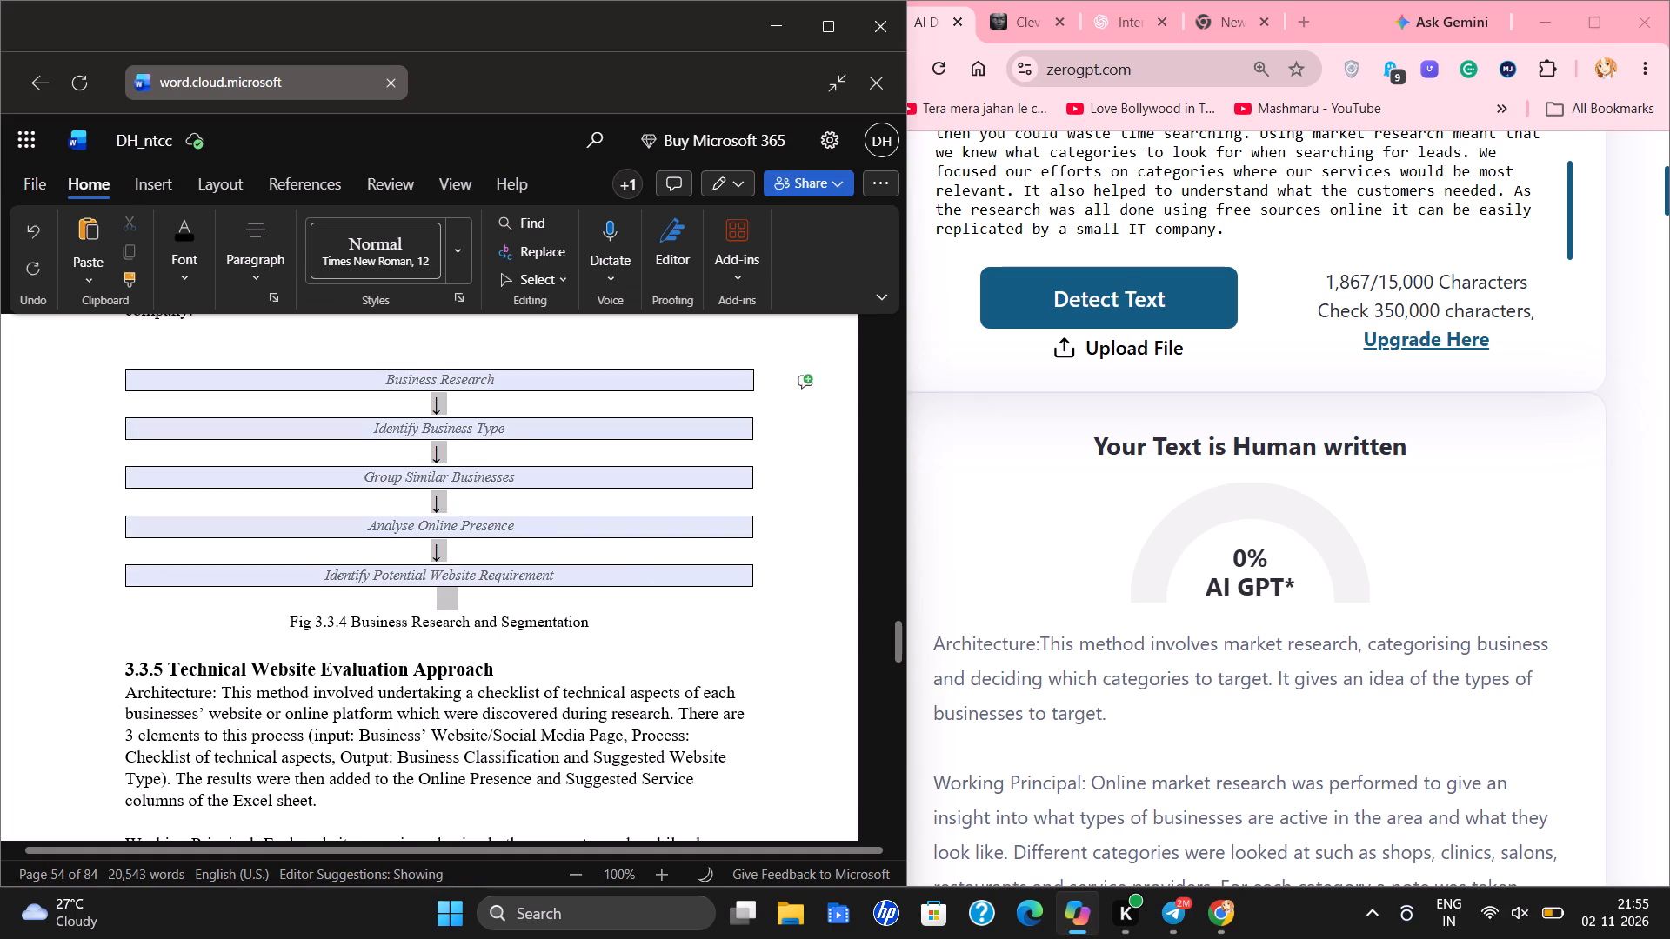
pyautogui.moveTo(668, 603); pyautogui.dragTo(662, 627)
pyautogui.click(193, 575)
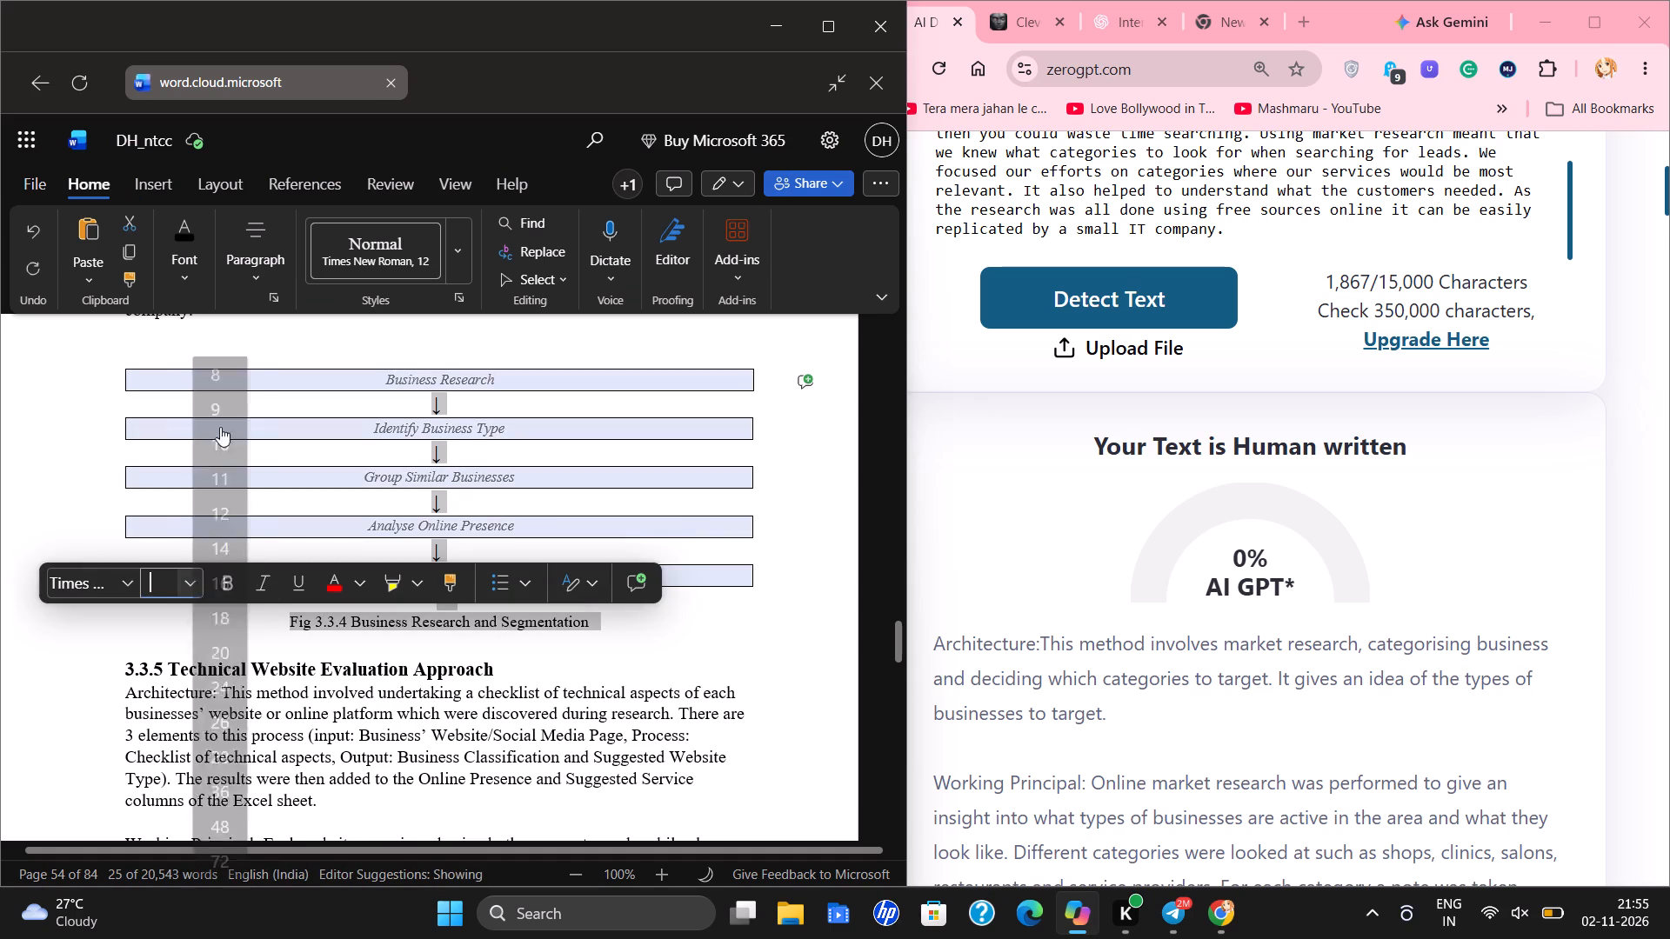
pyautogui.click(242, 466)
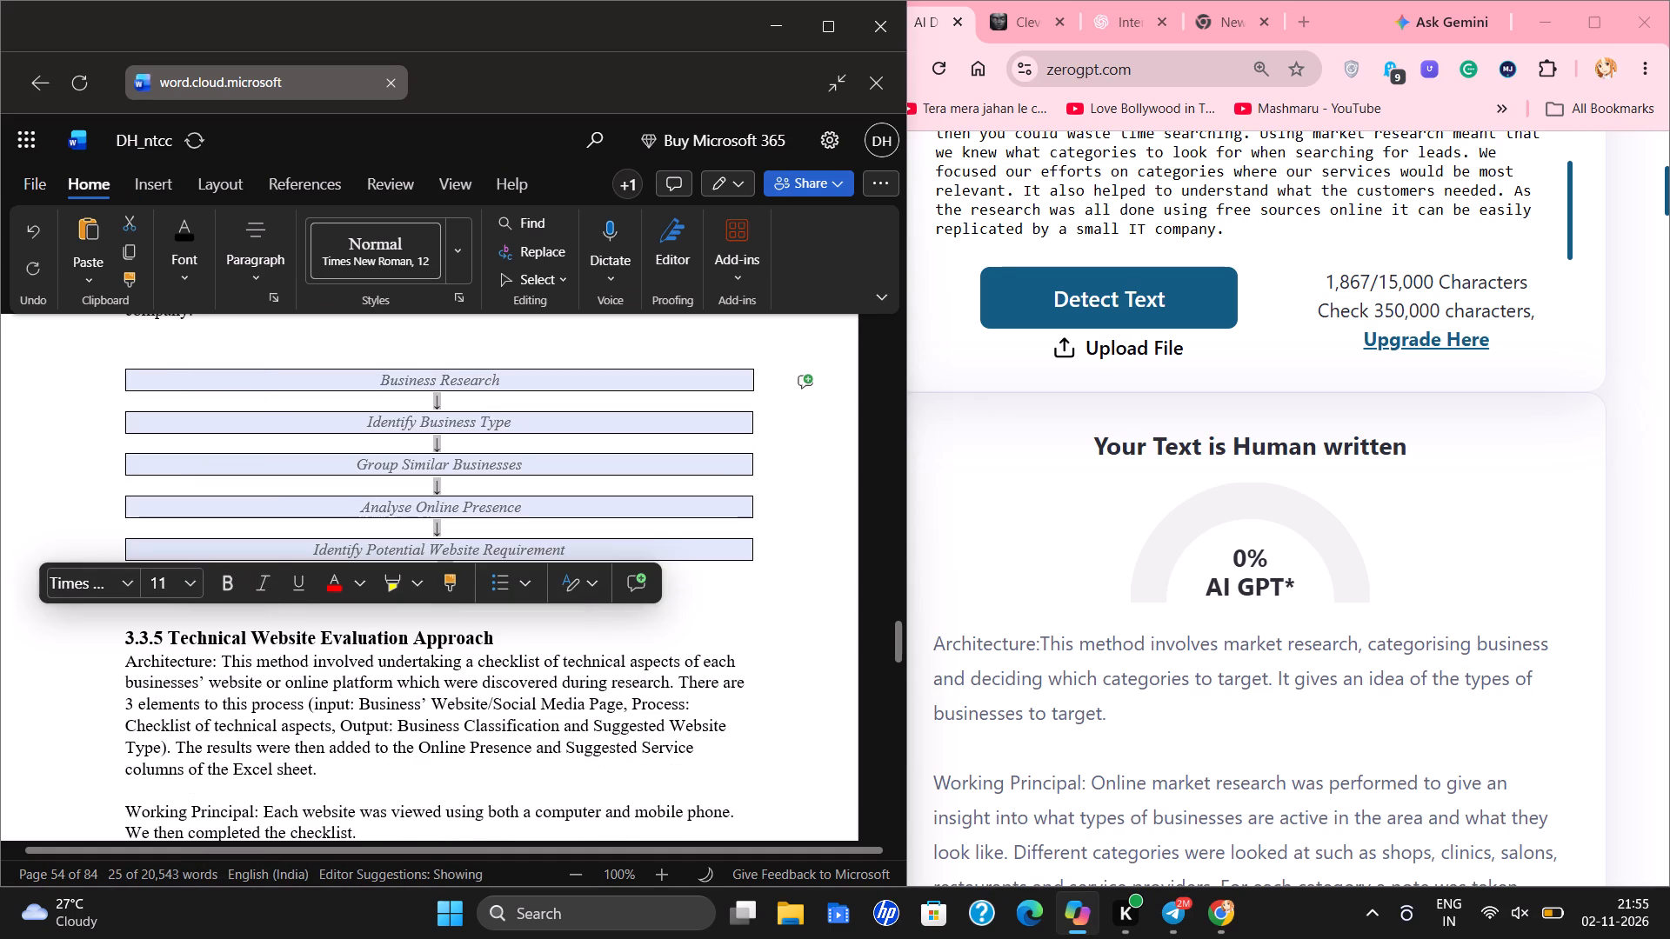
# Set the line spacing of the section 3.3.4 flowchart and its caption to 1.5.
pyautogui.click(250, 265)
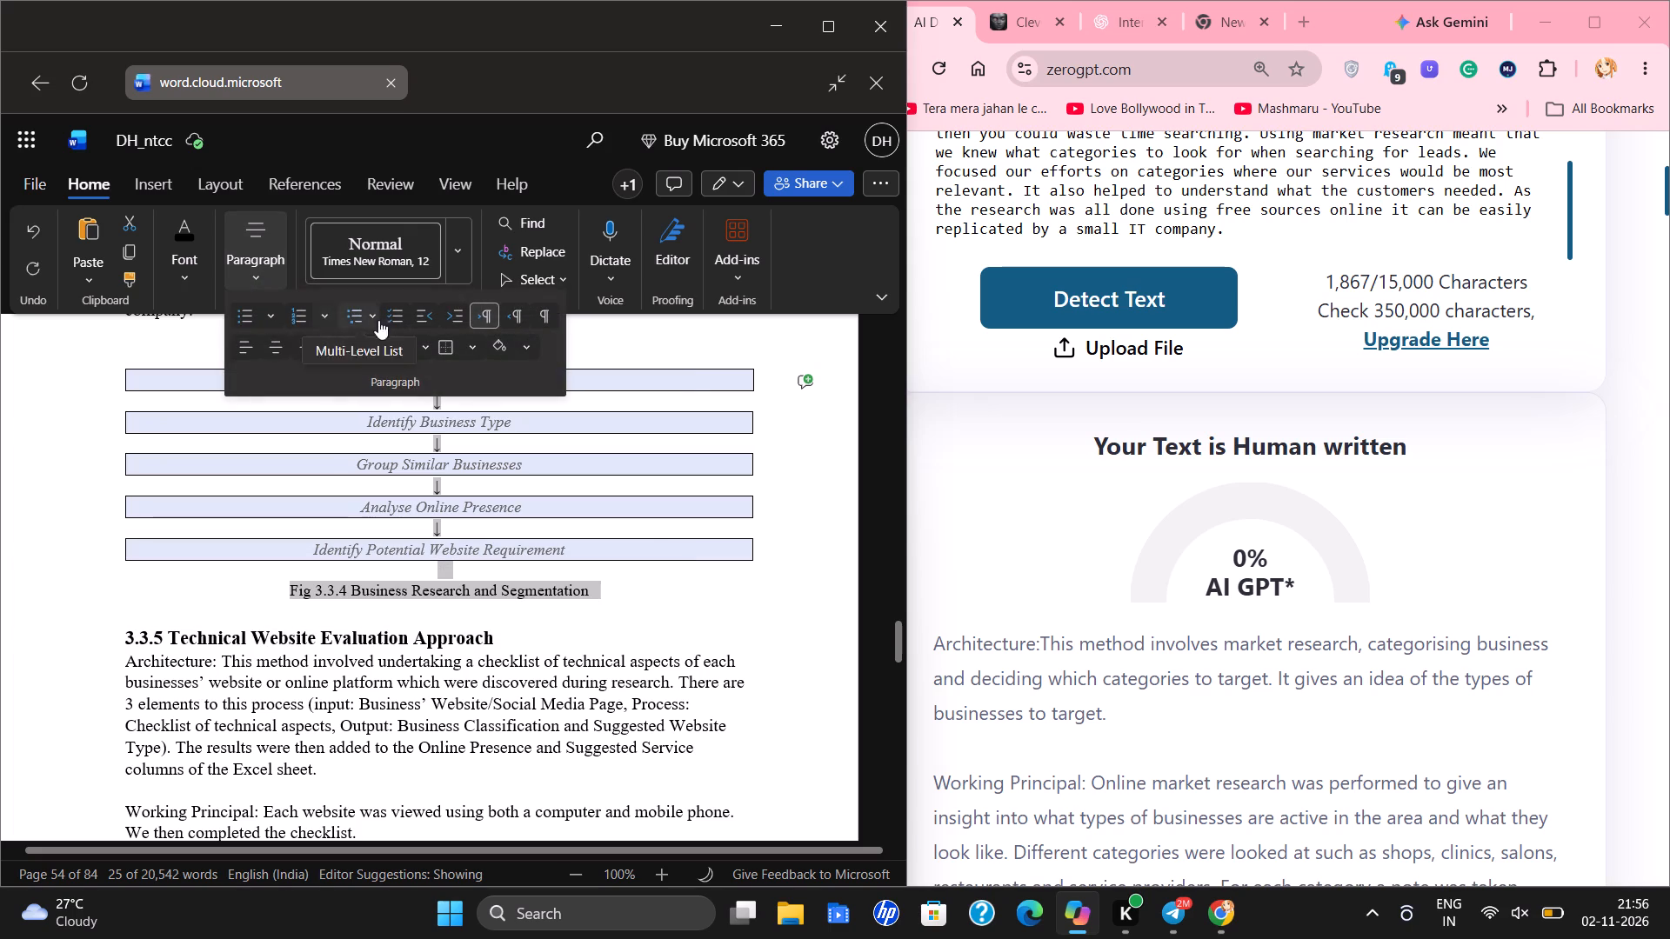
pyautogui.click(385, 350)
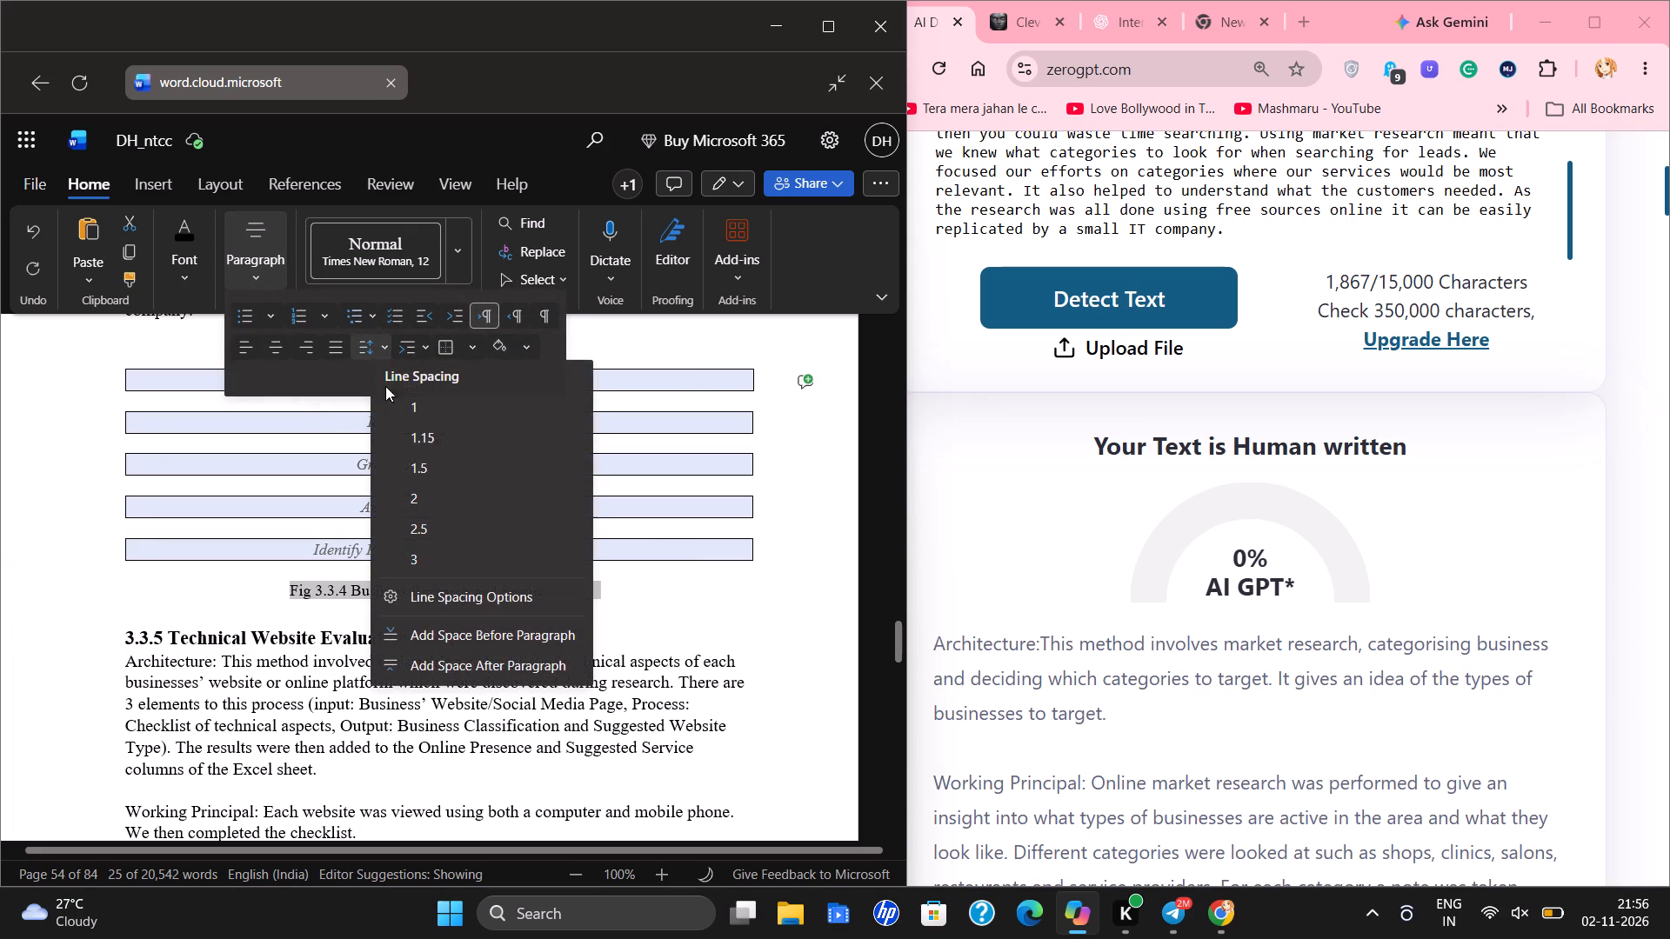
pyautogui.click(420, 468)
pyautogui.click(65, 521)
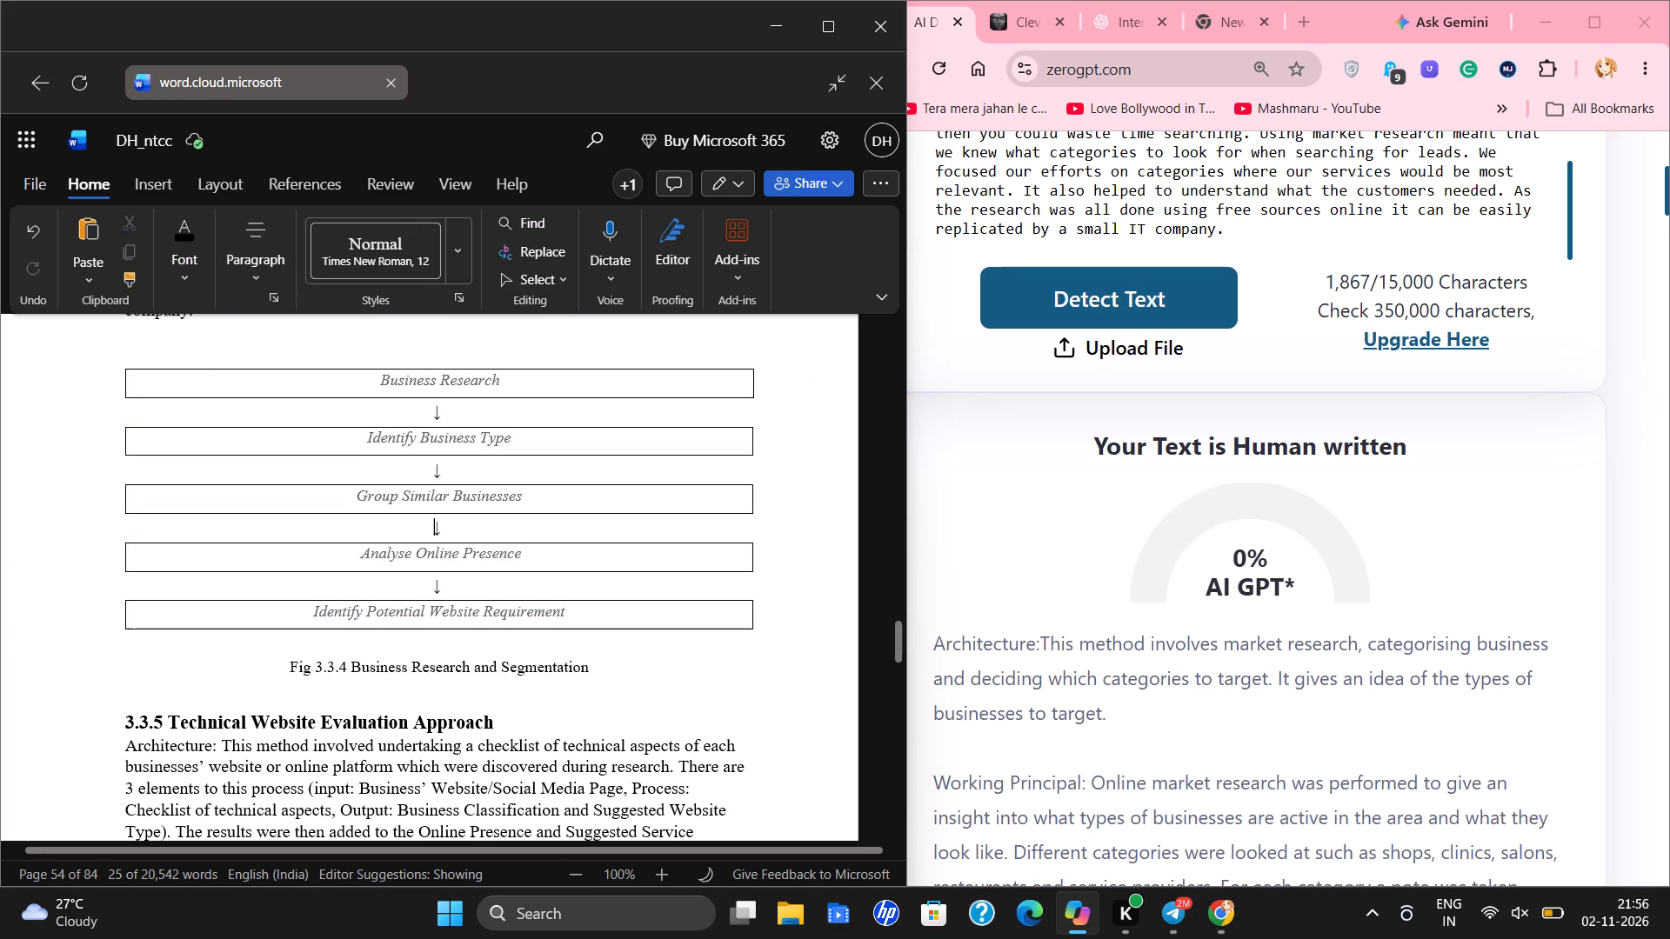
# Set line spacing to 1.5 for the section 3.3.4 body text, from the Architecture paragraph through the Reason paragraph.
pyautogui.scroll(4, 401, 545)
pyautogui.scroll(2, 334, 566)
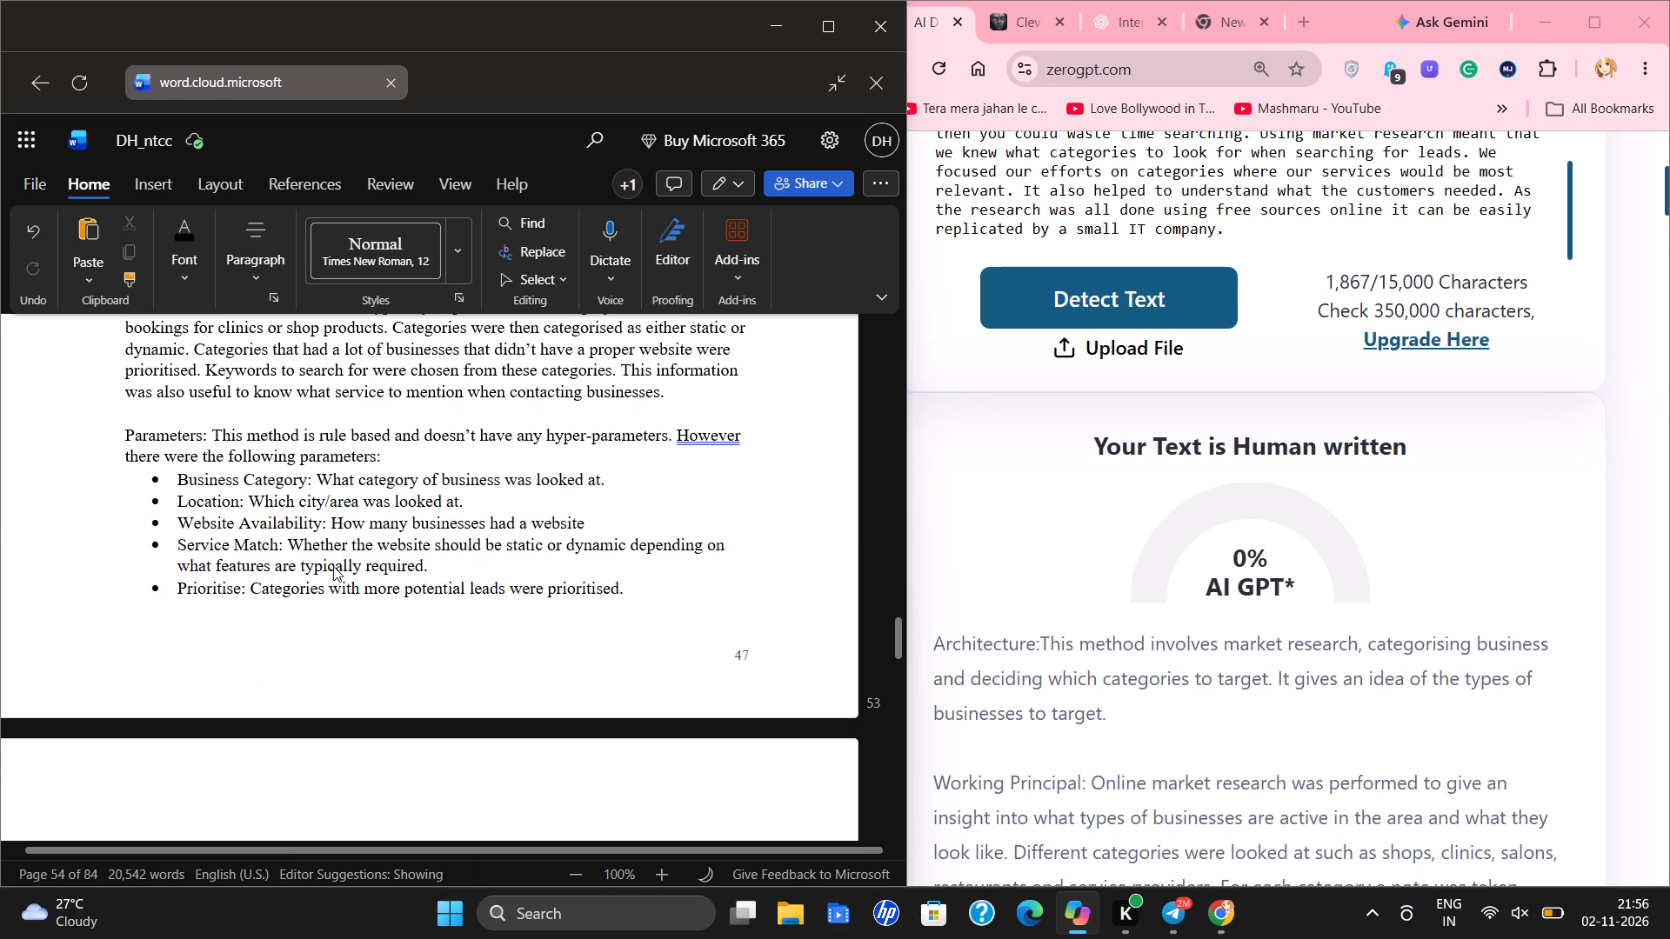
pyautogui.scroll(3, 333, 566)
pyautogui.moveTo(115, 487); pyautogui.dragTo(624, 645)
pyautogui.scroll(-1, 617, 640)
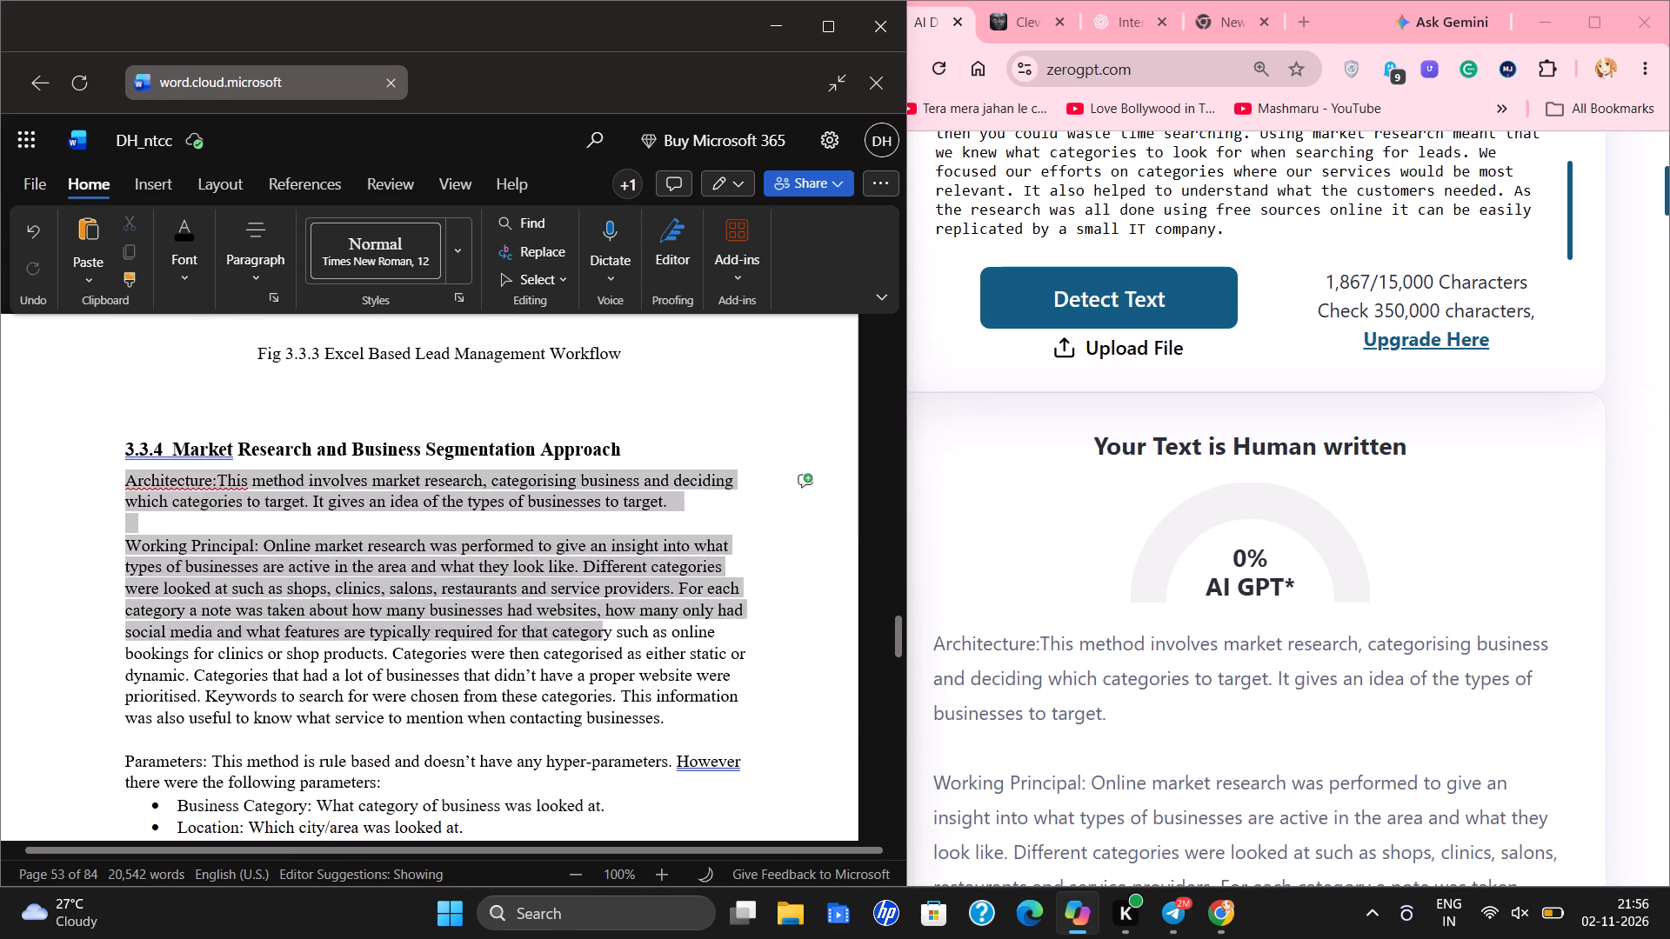
pyautogui.scroll(-3, 624, 645)
pyautogui.moveTo(624, 645); pyautogui.dragTo(718, 802)
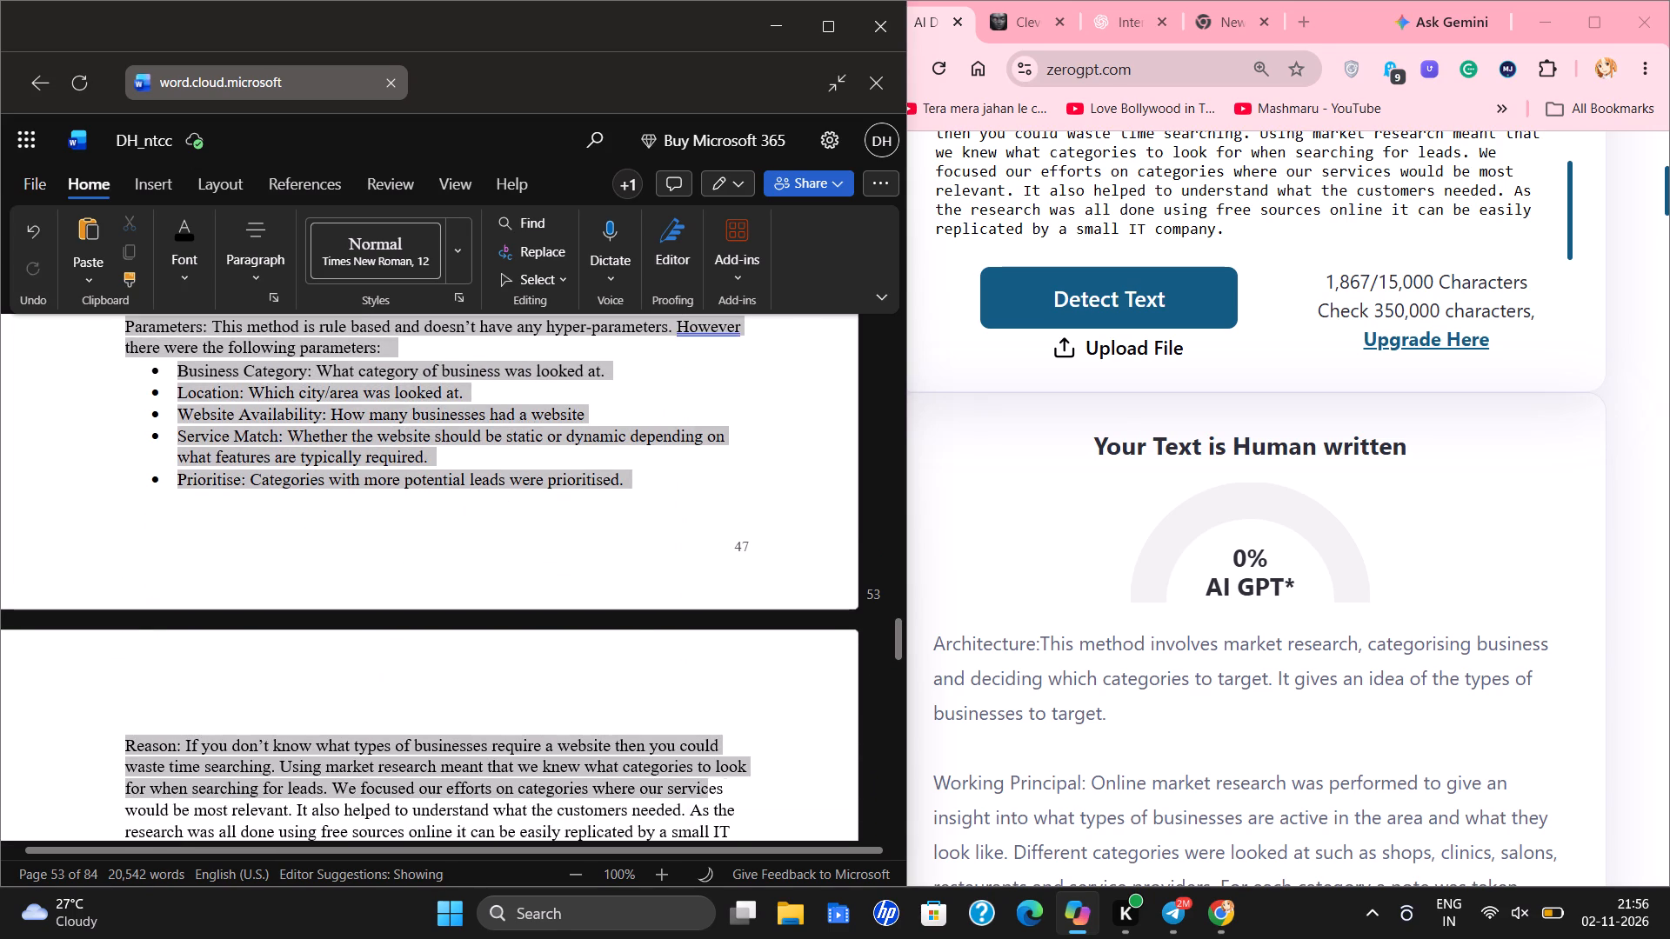
pyautogui.moveTo(718, 802); pyautogui.dragTo(643, 760)
pyautogui.scroll(-1, 717, 806)
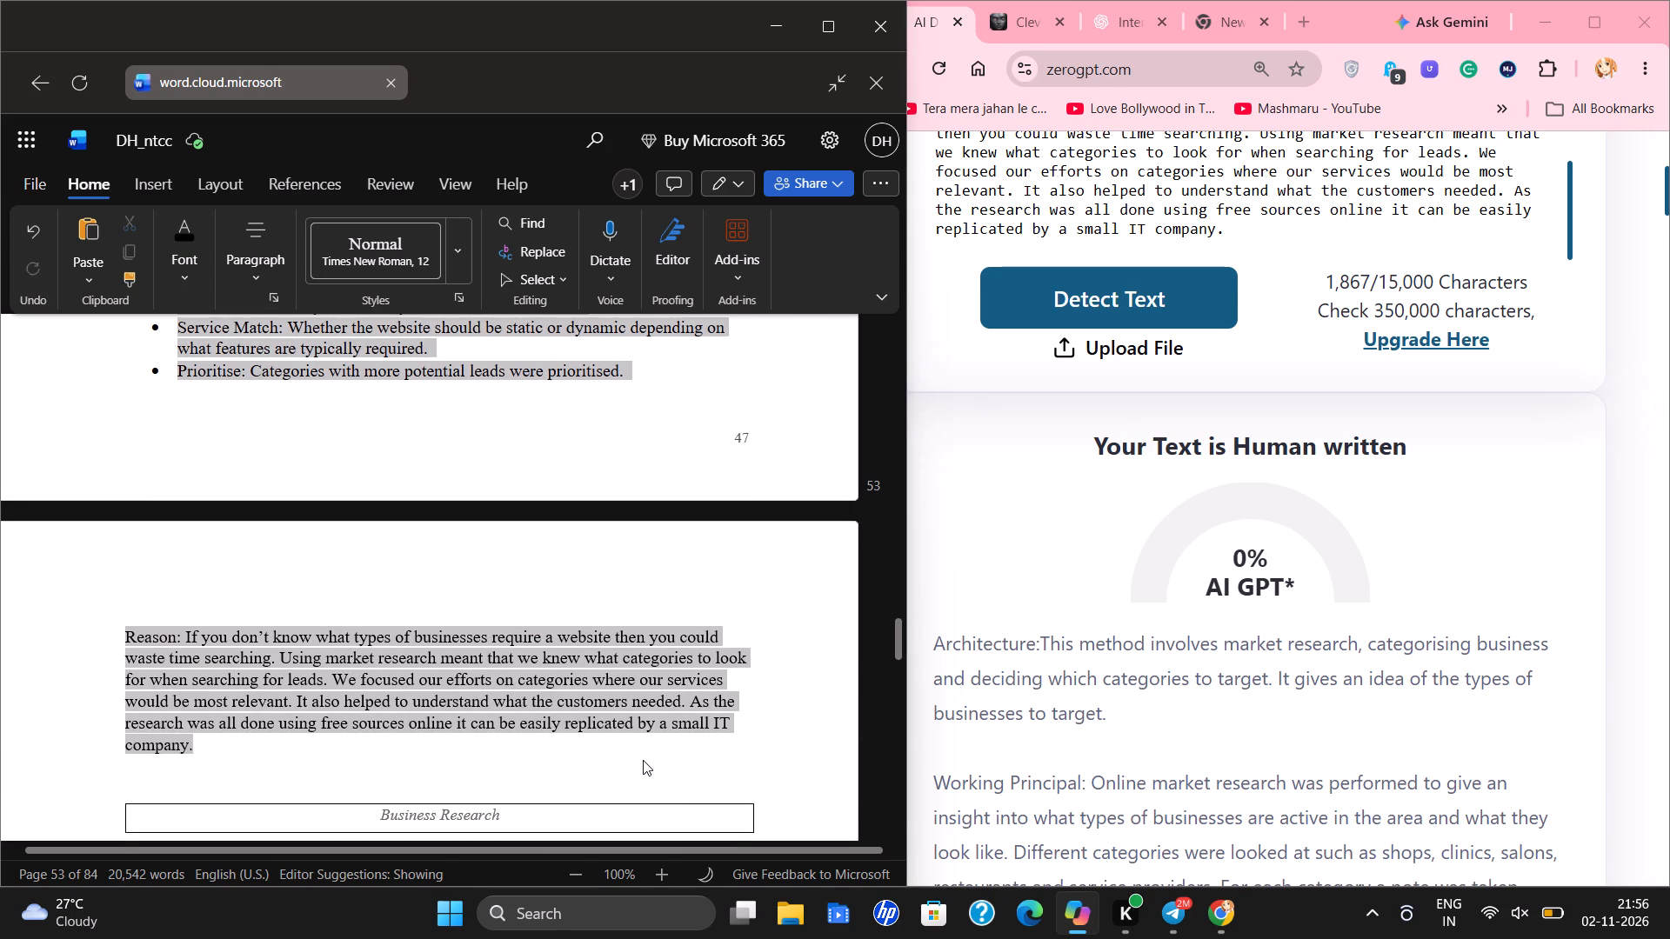
pyautogui.moveTo(643, 760); pyautogui.dragTo(644, 758)
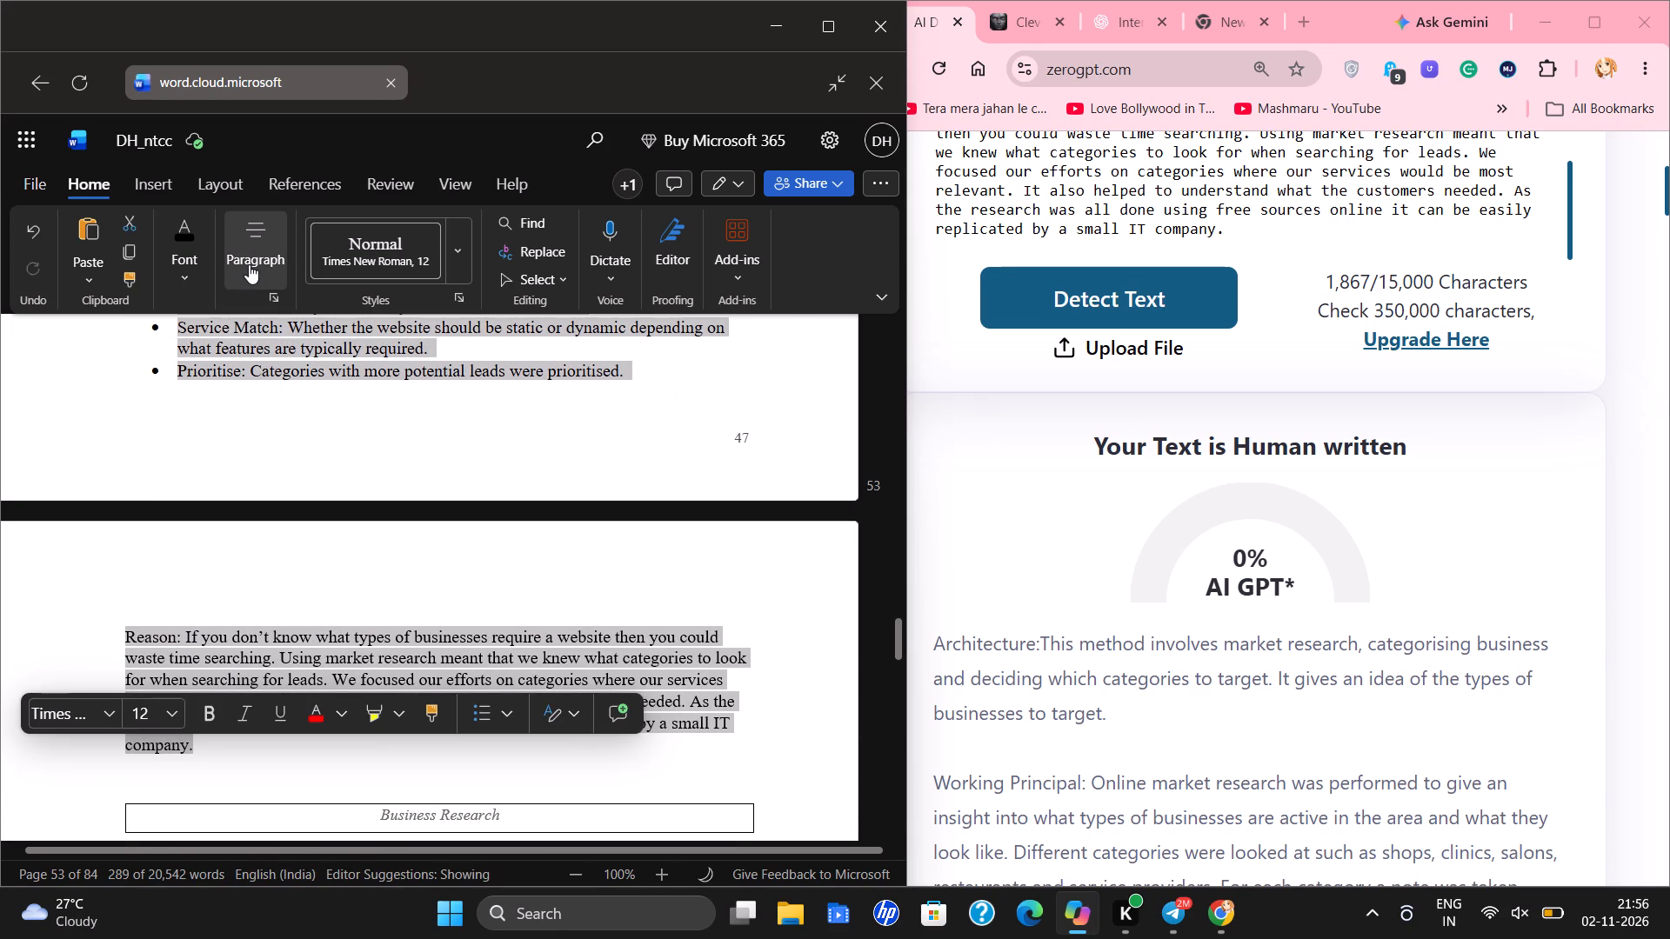
pyautogui.click(249, 264)
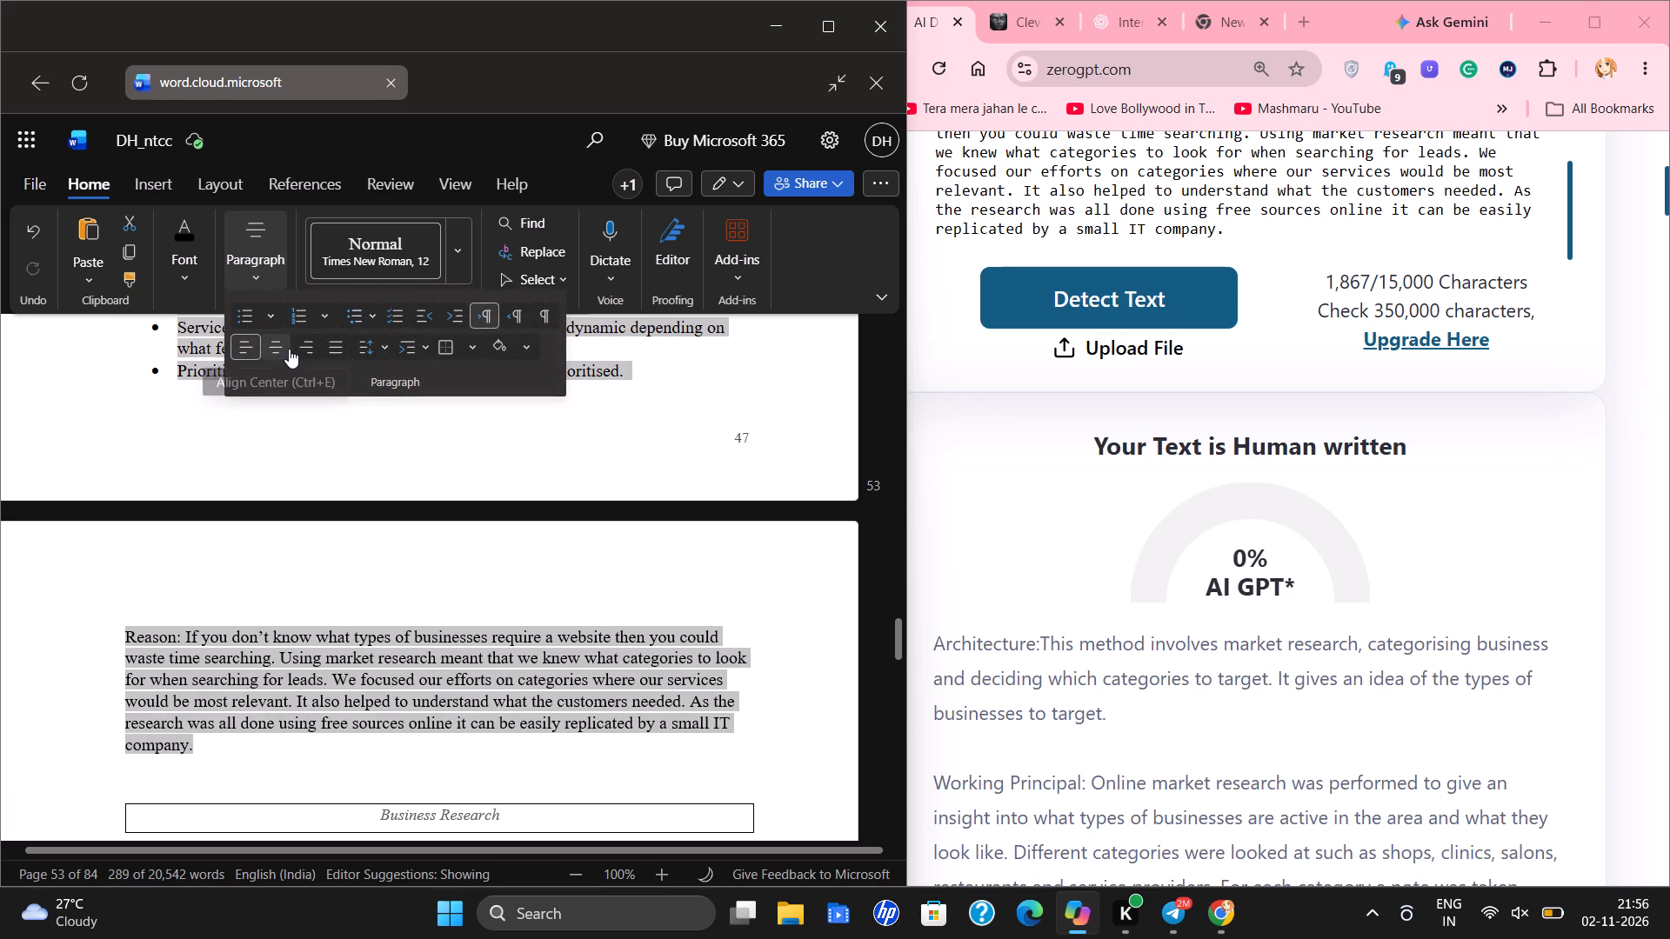
pyautogui.click(386, 344)
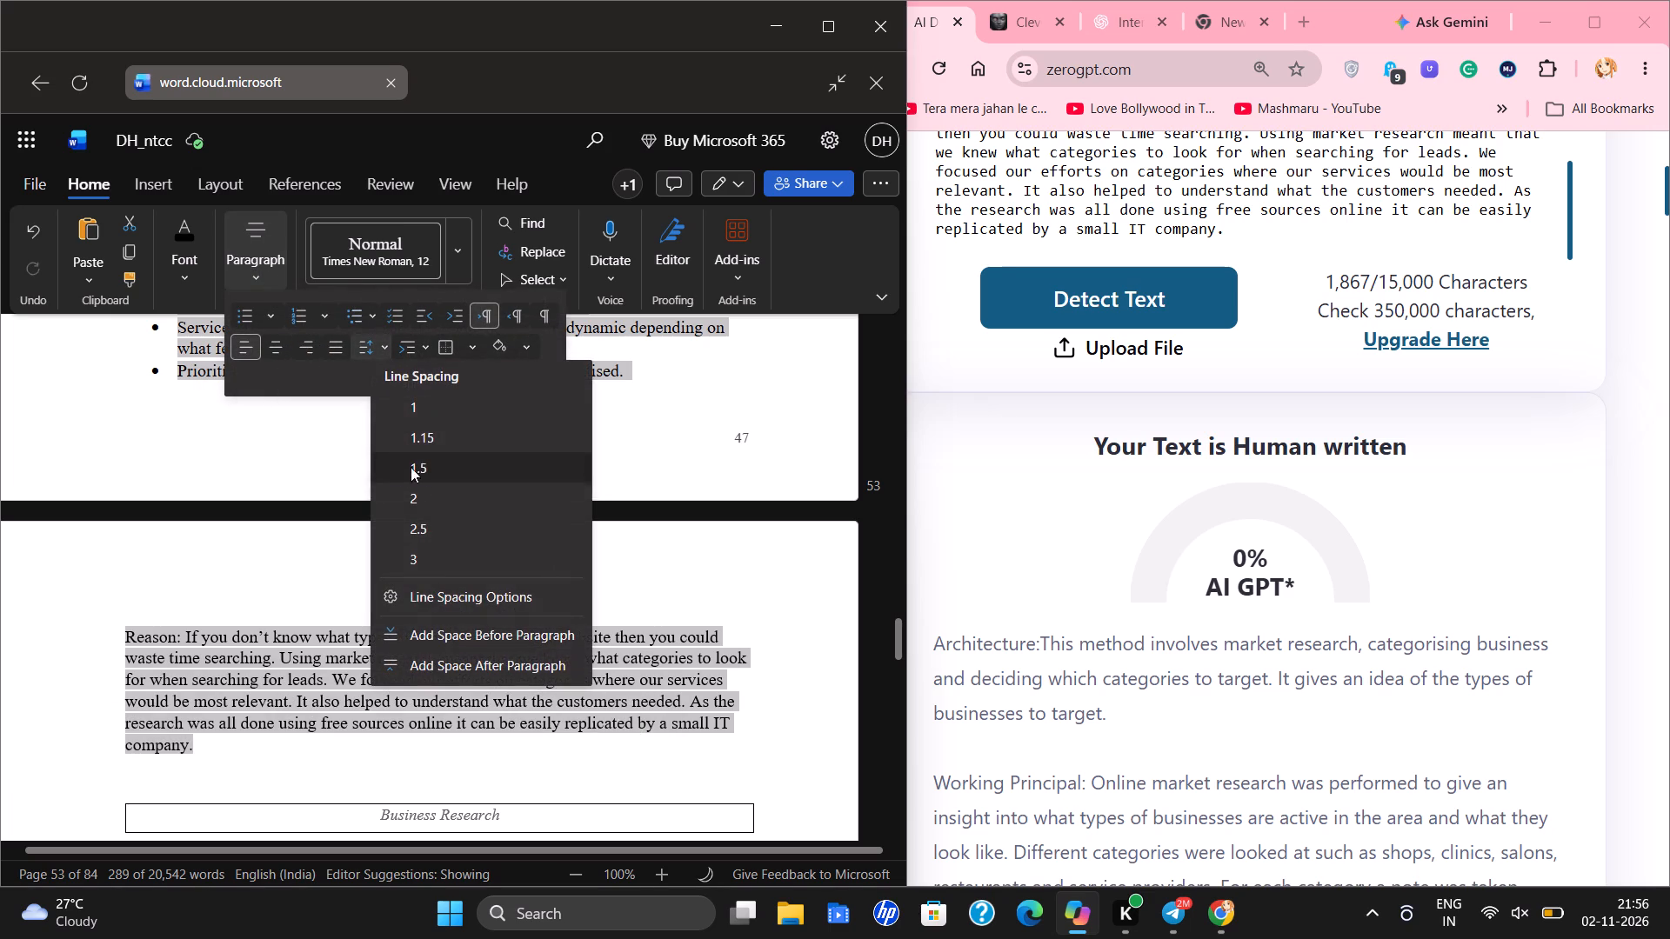
pyautogui.click(421, 469)
pyautogui.click(103, 608)
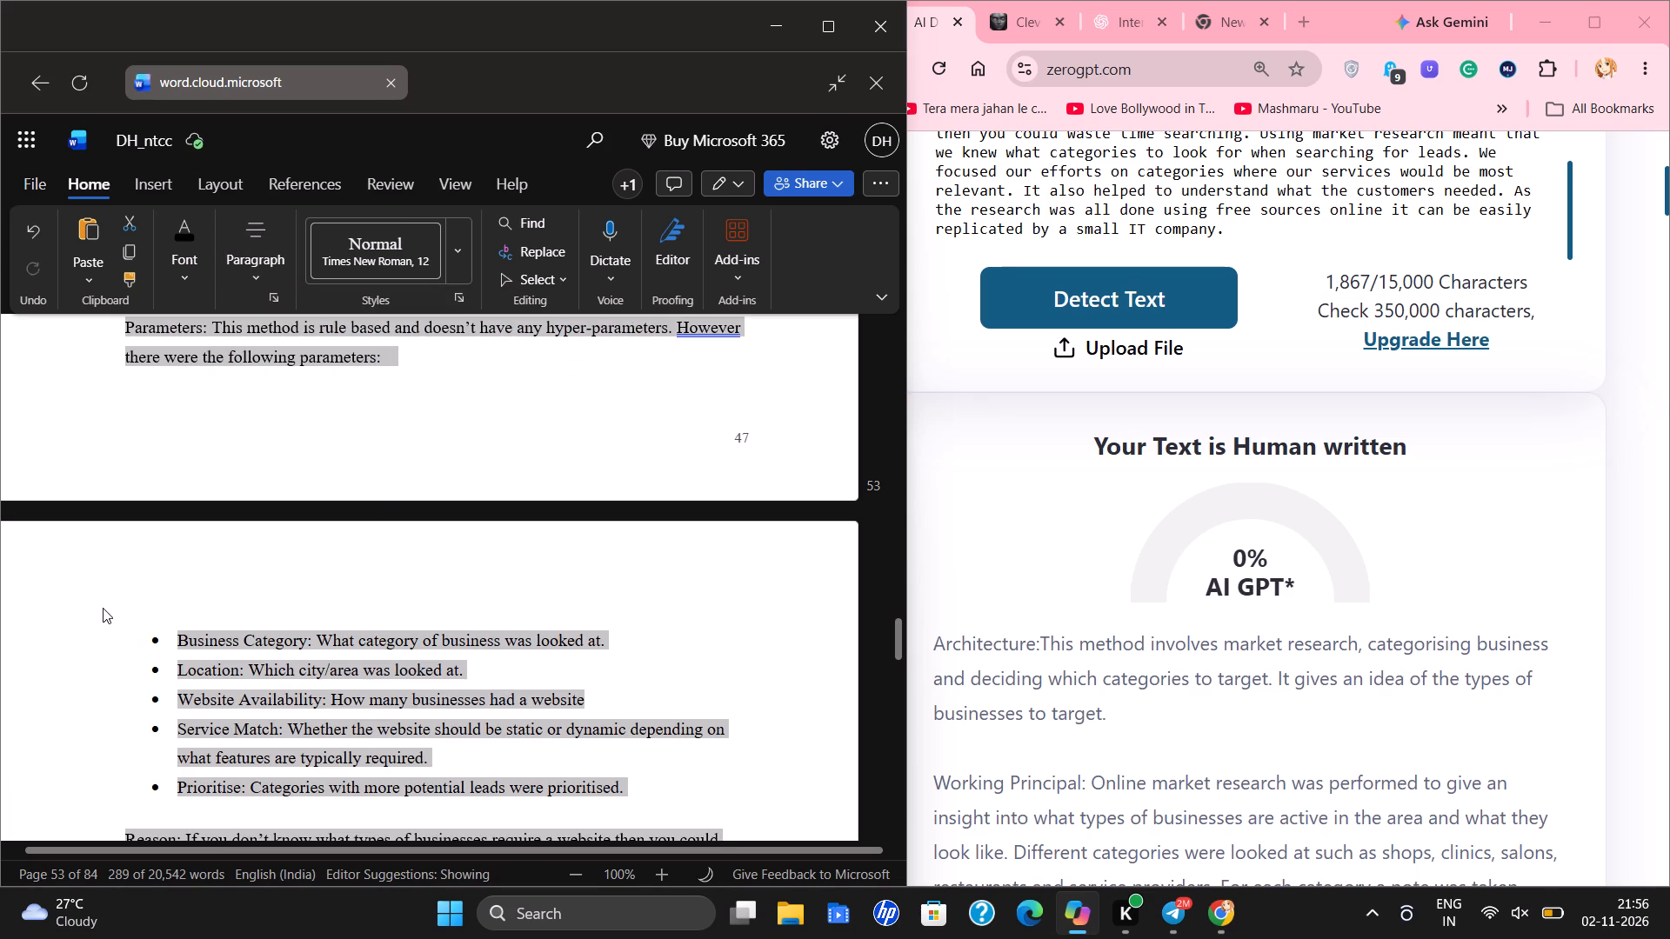
# Insert a new line after the 3.3.4 heading and join the Architecture paragraph onto it.
pyautogui.scroll(5, 301, 518)
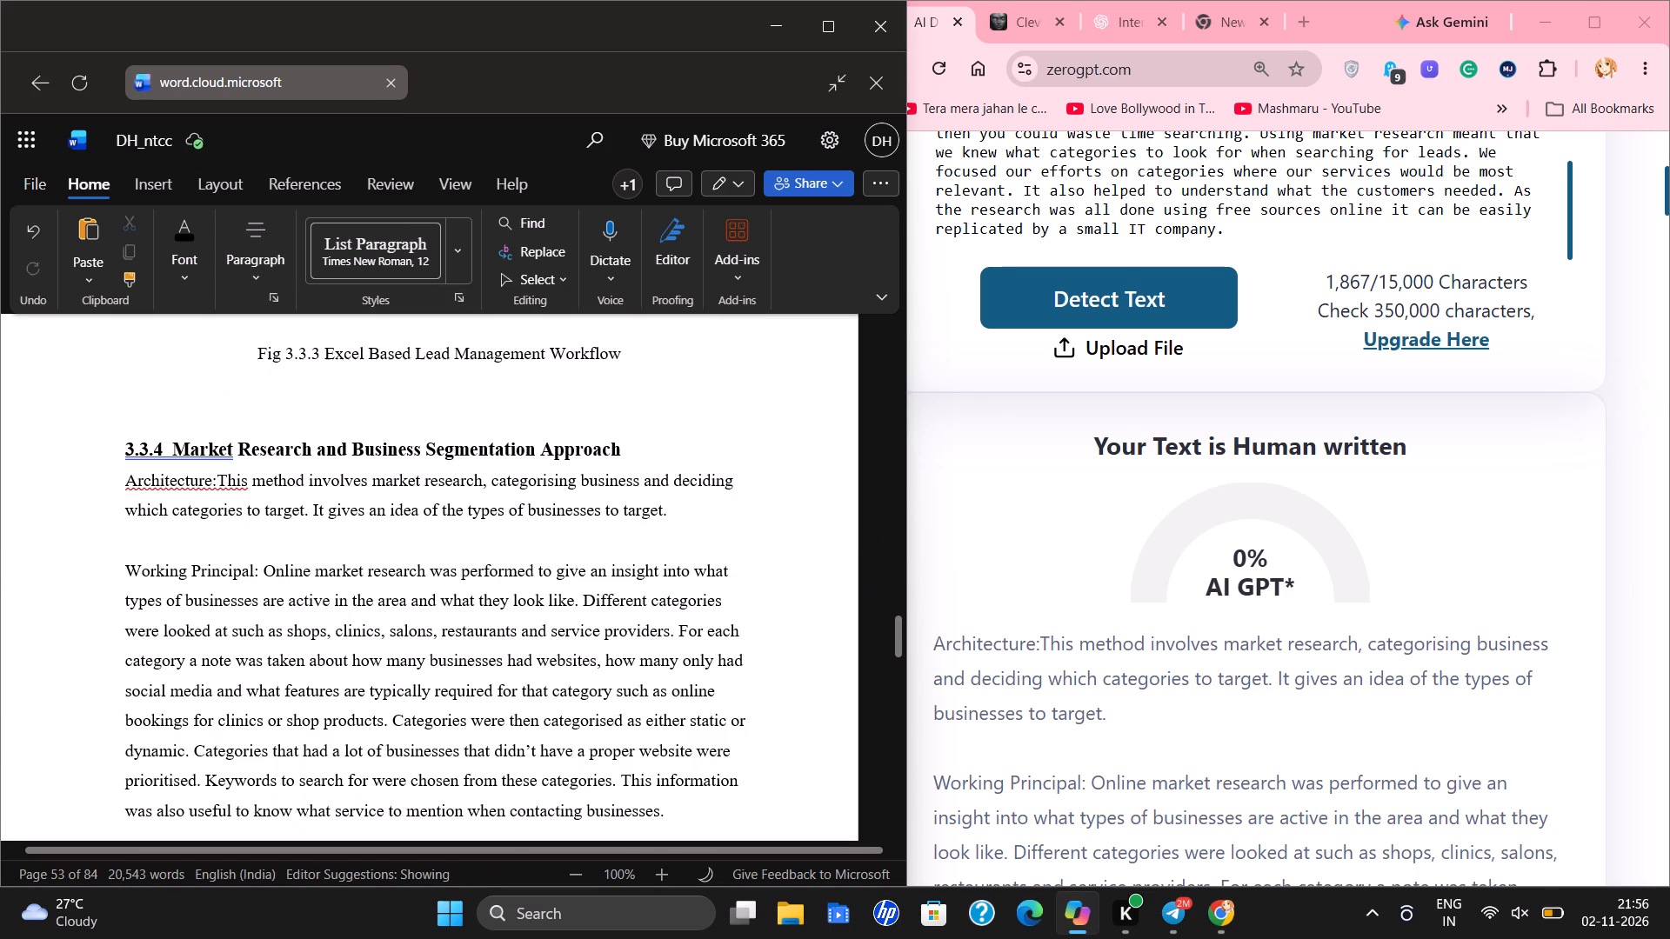
pyautogui.click(643, 456)
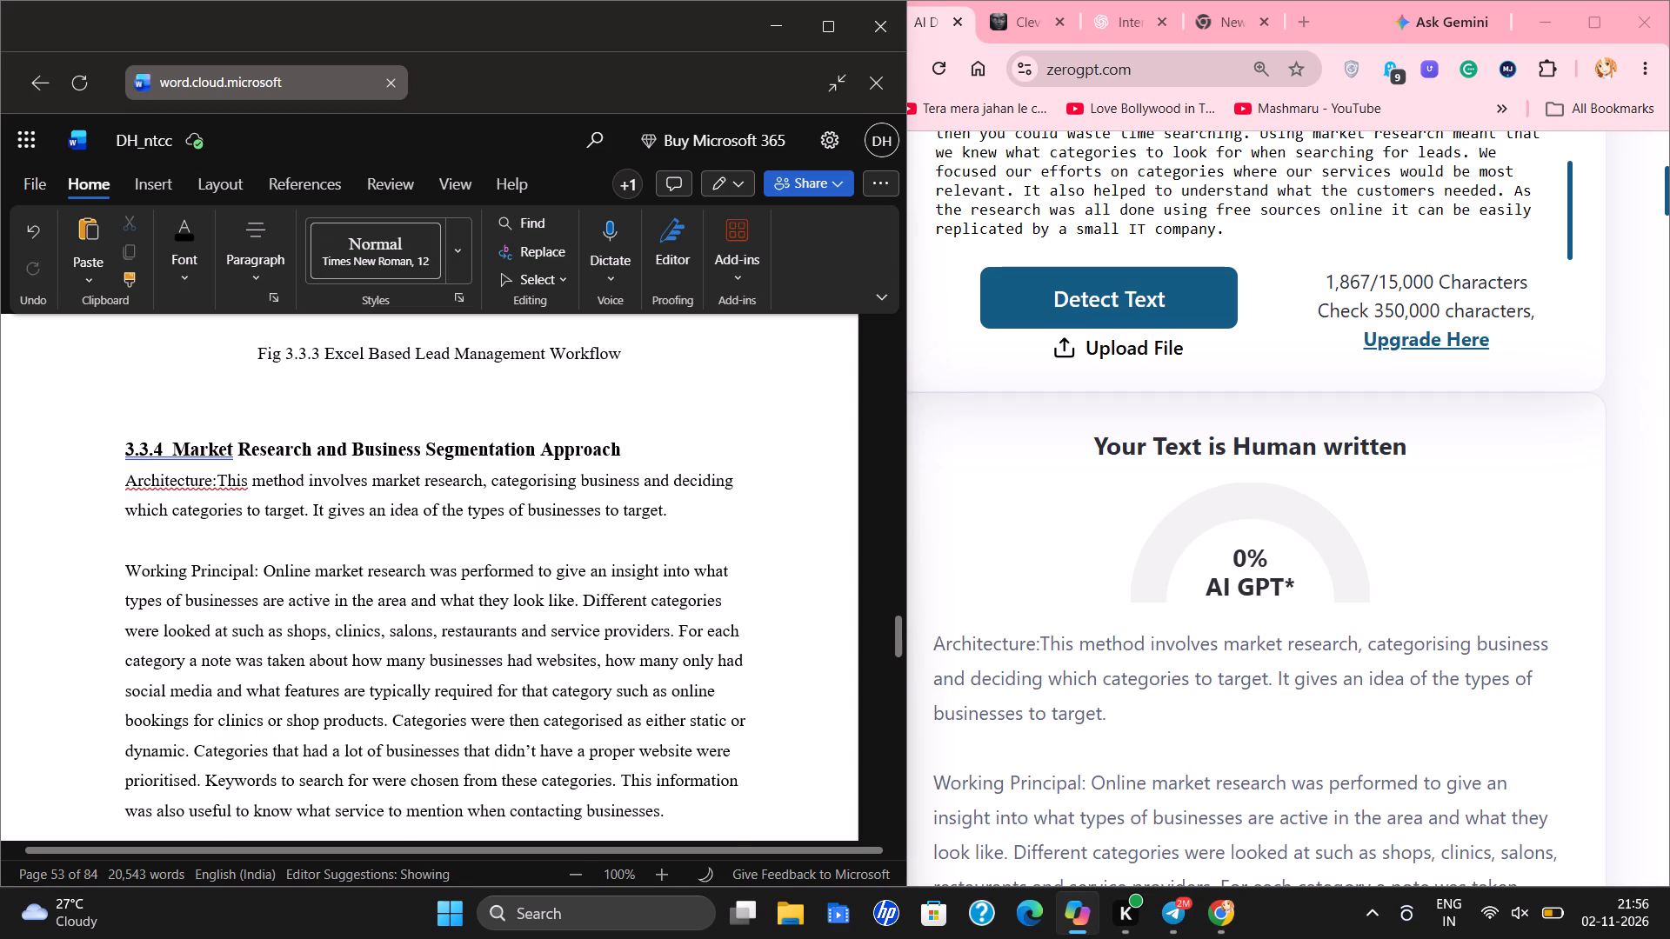
pyautogui.press('Return')
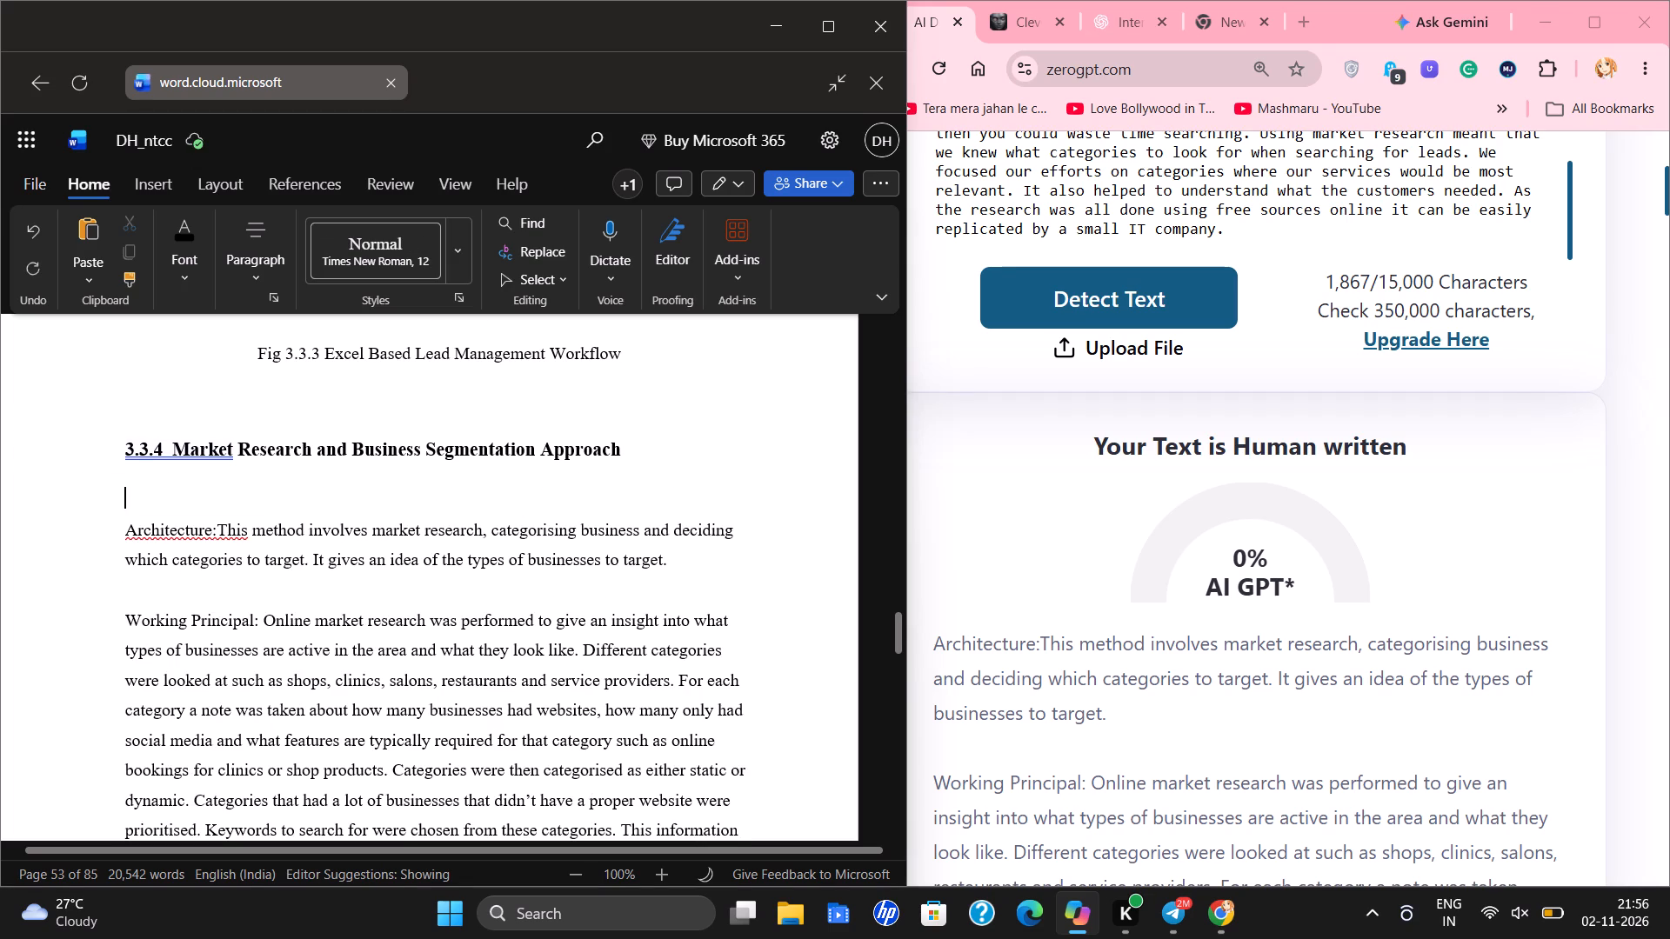
pyautogui.click(129, 535)
pyautogui.press('BackSpace')
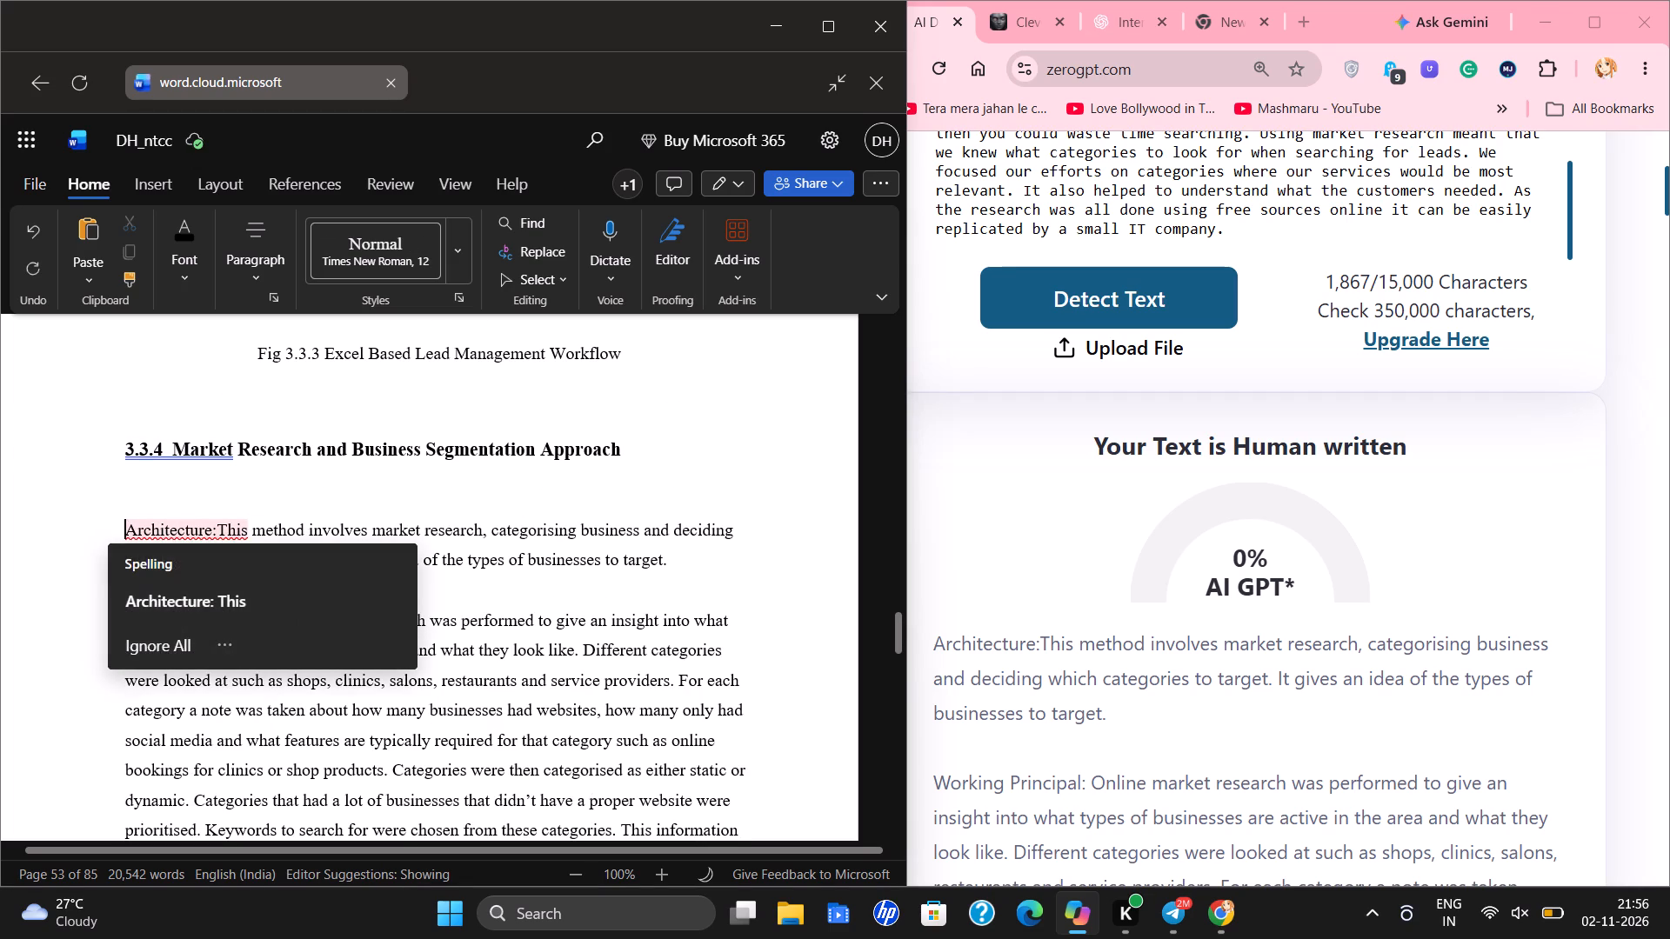
# Review the section 3.3.4 text in ZeroGPT and the matching parameters and Reason text in the report.
pyautogui.scroll(3, 1263, 507)
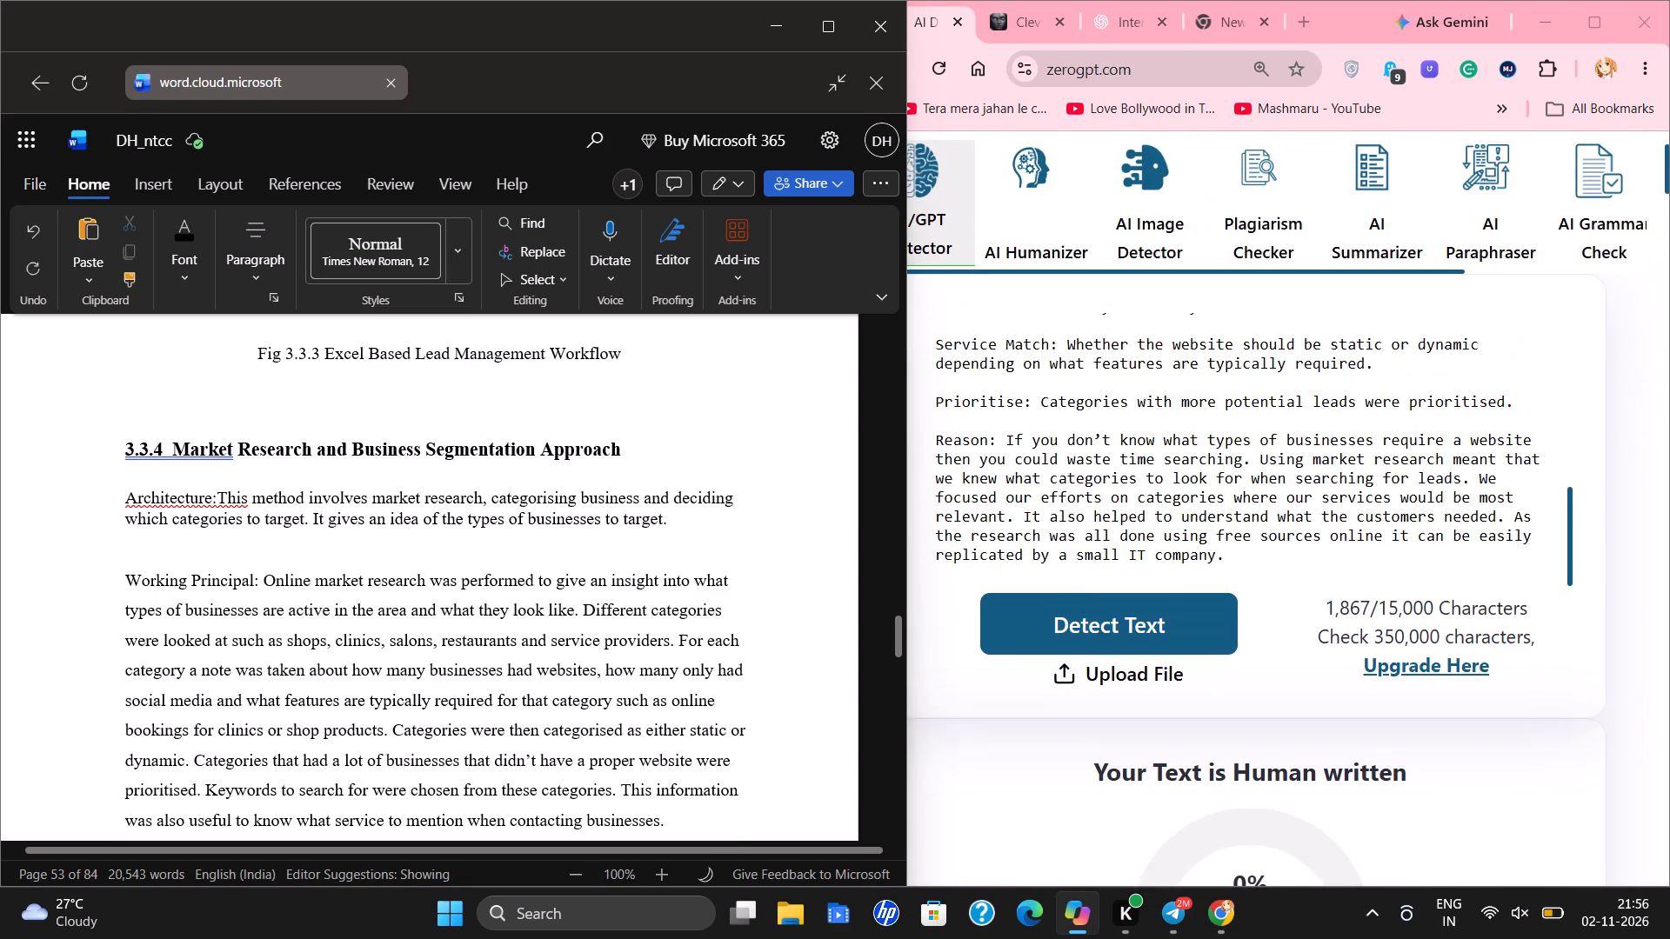
pyautogui.scroll(12, 1223, 500)
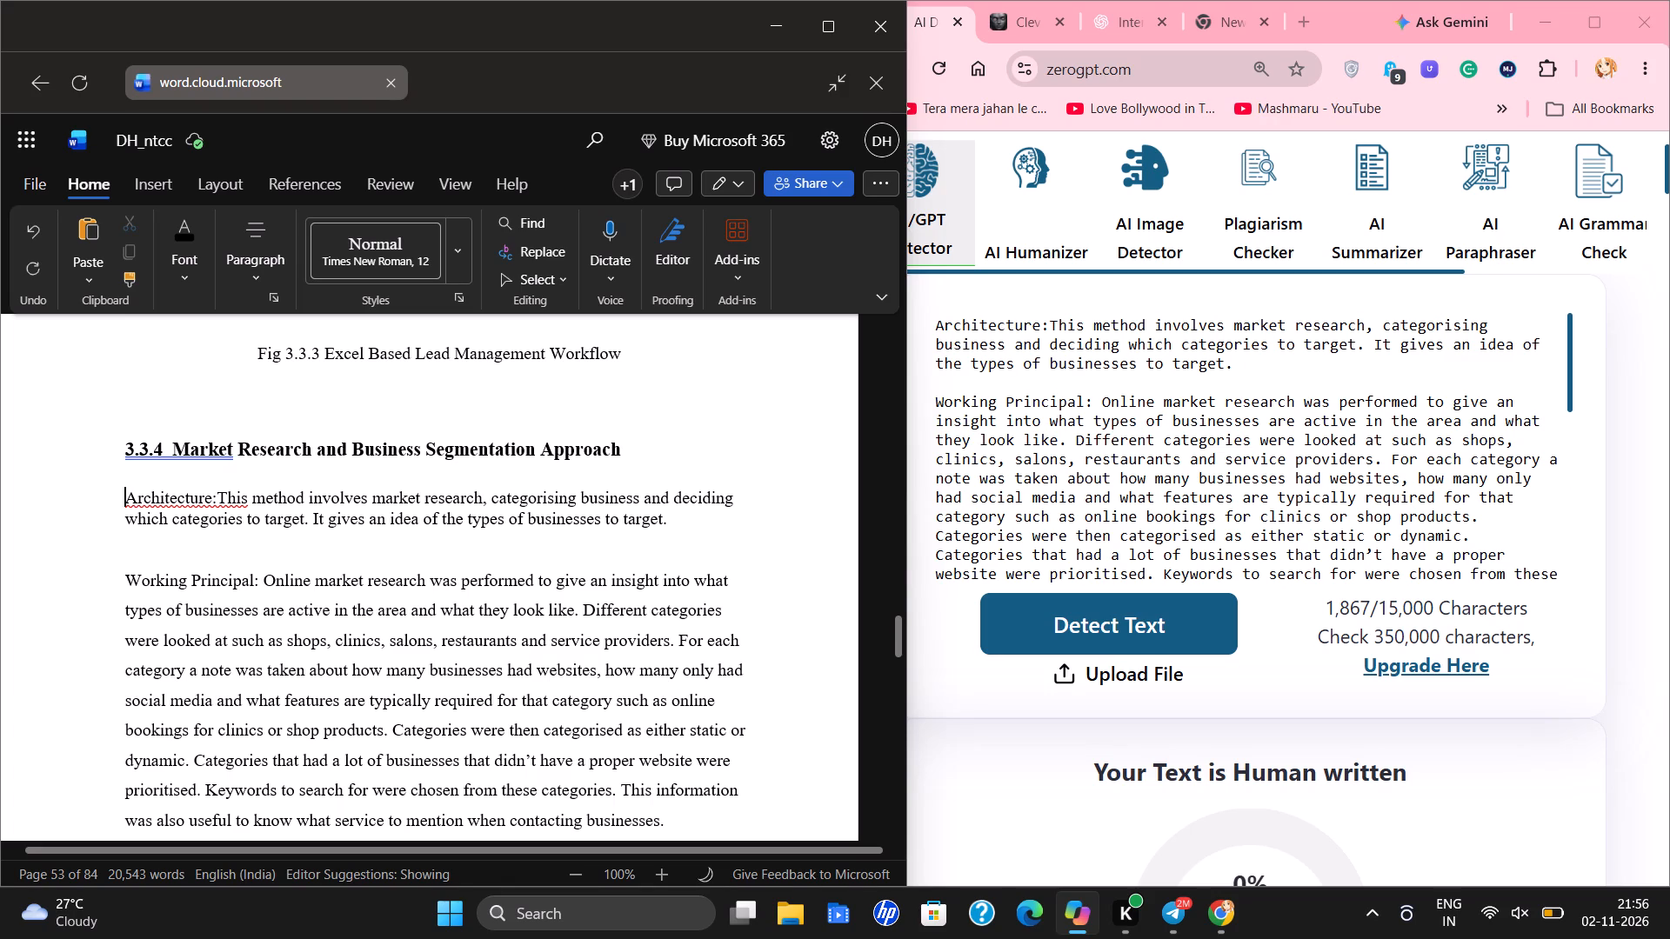
pyautogui.scroll(-10, 1112, 457)
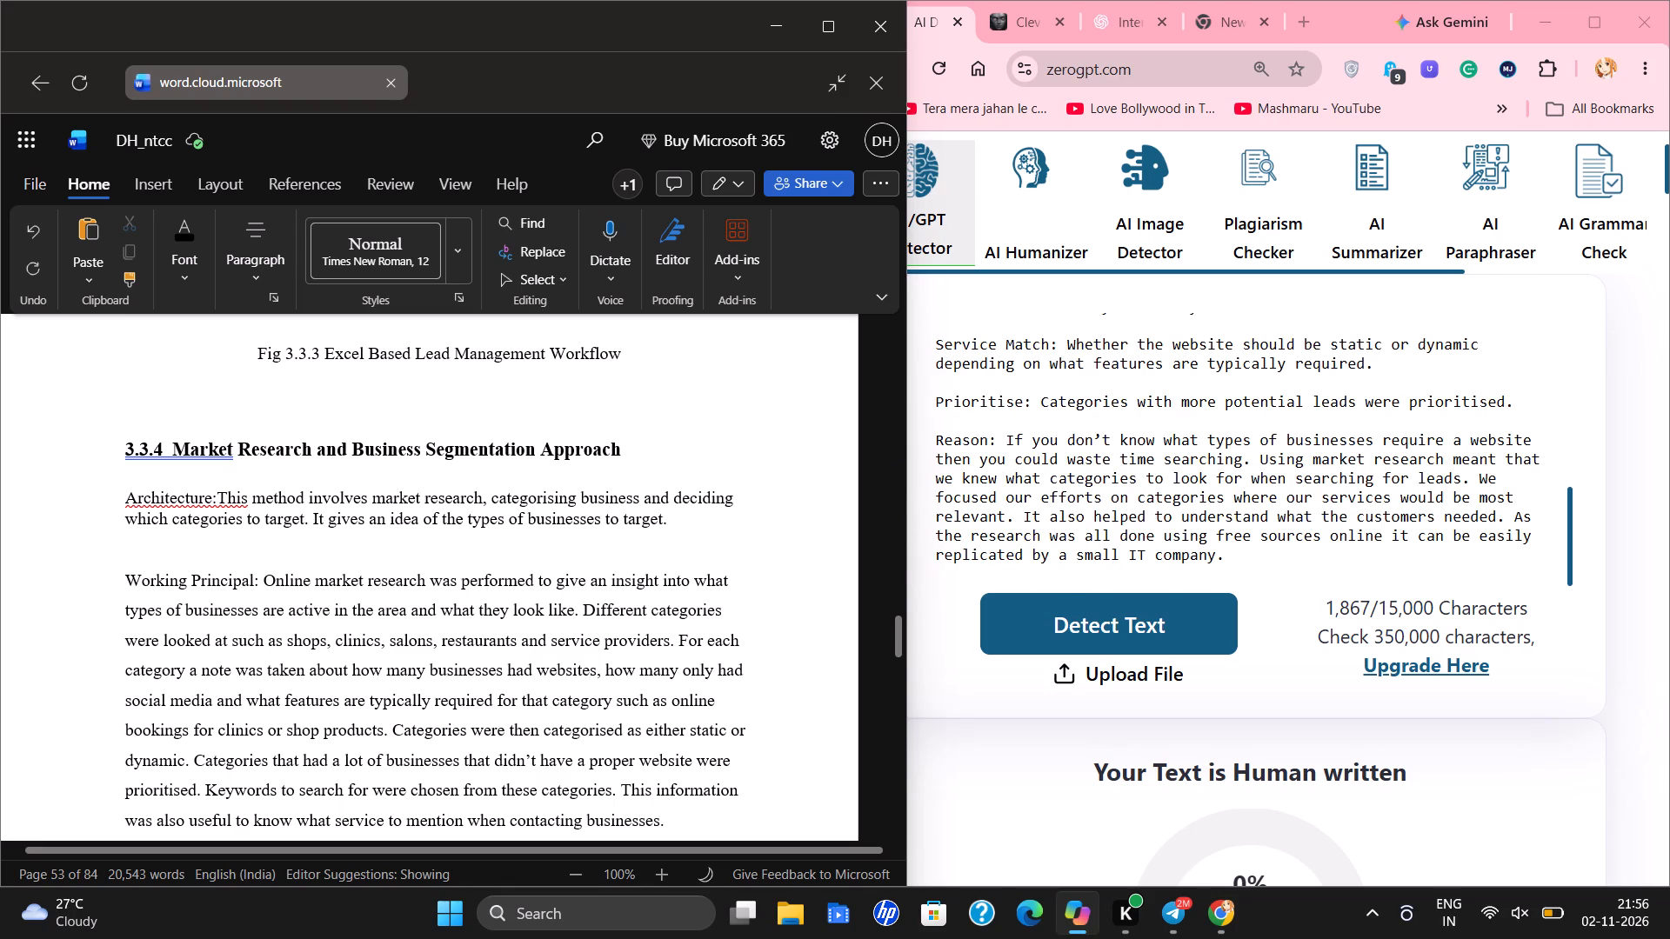
pyautogui.scroll(-7, 643, 536)
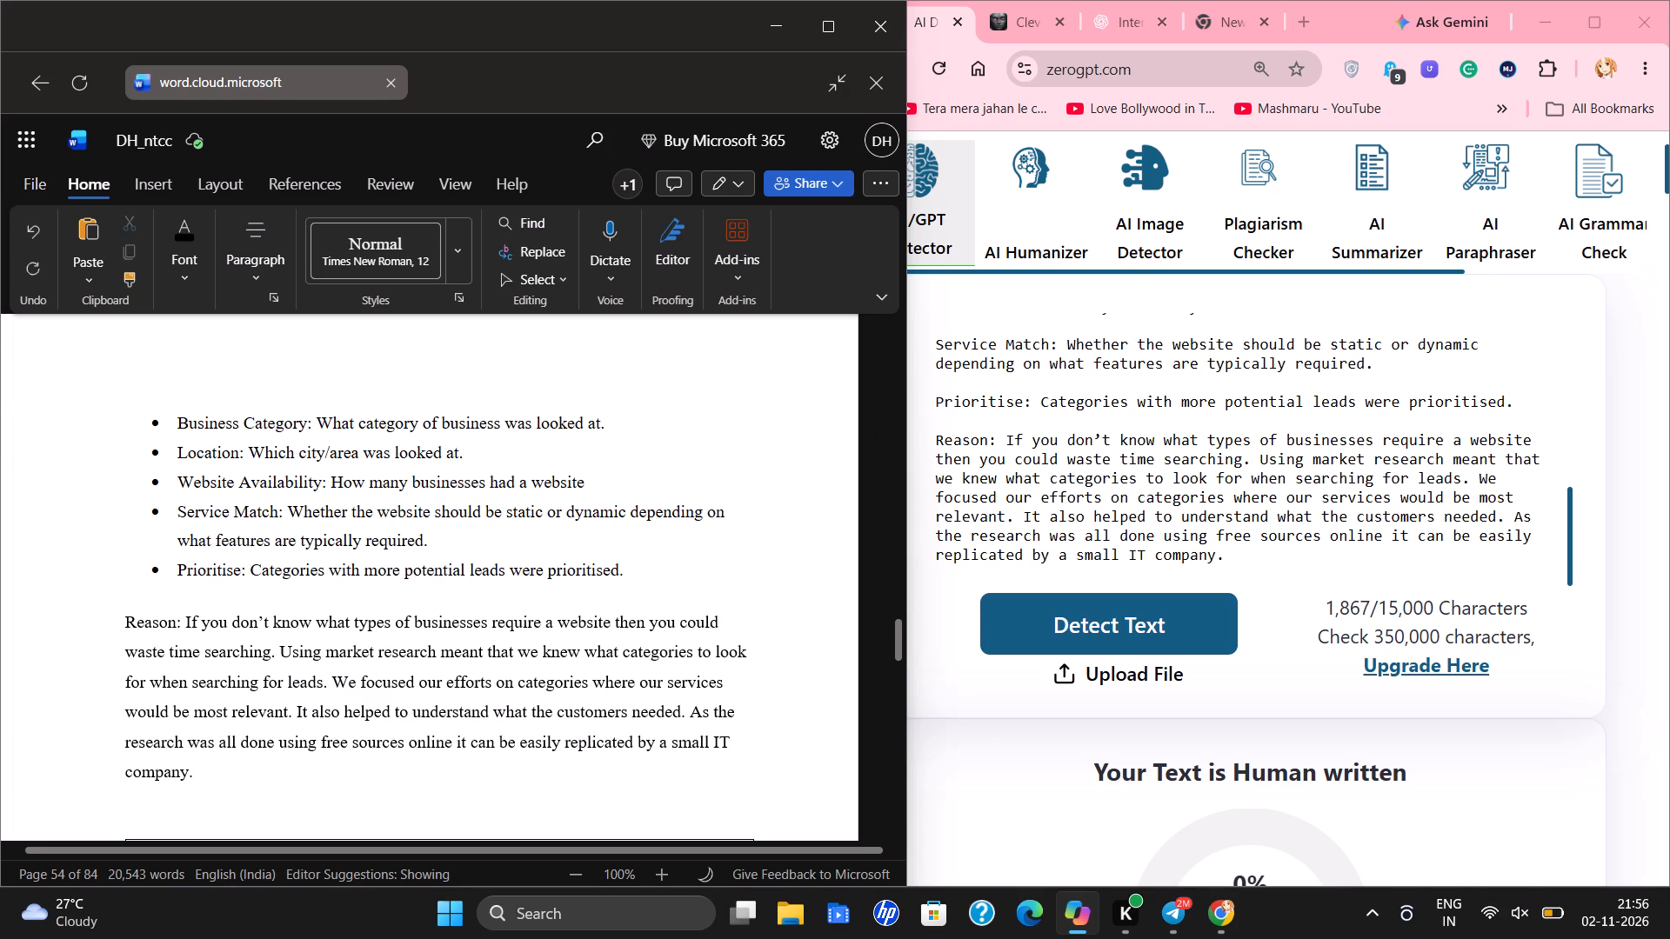
# Review the section 3.3.4 text from the Architecture paragraph to the parameters list across the page break.
pyautogui.scroll(4, 493, 553)
pyautogui.scroll(2, 1159, 431)
pyautogui.scroll(4, 532, 518)
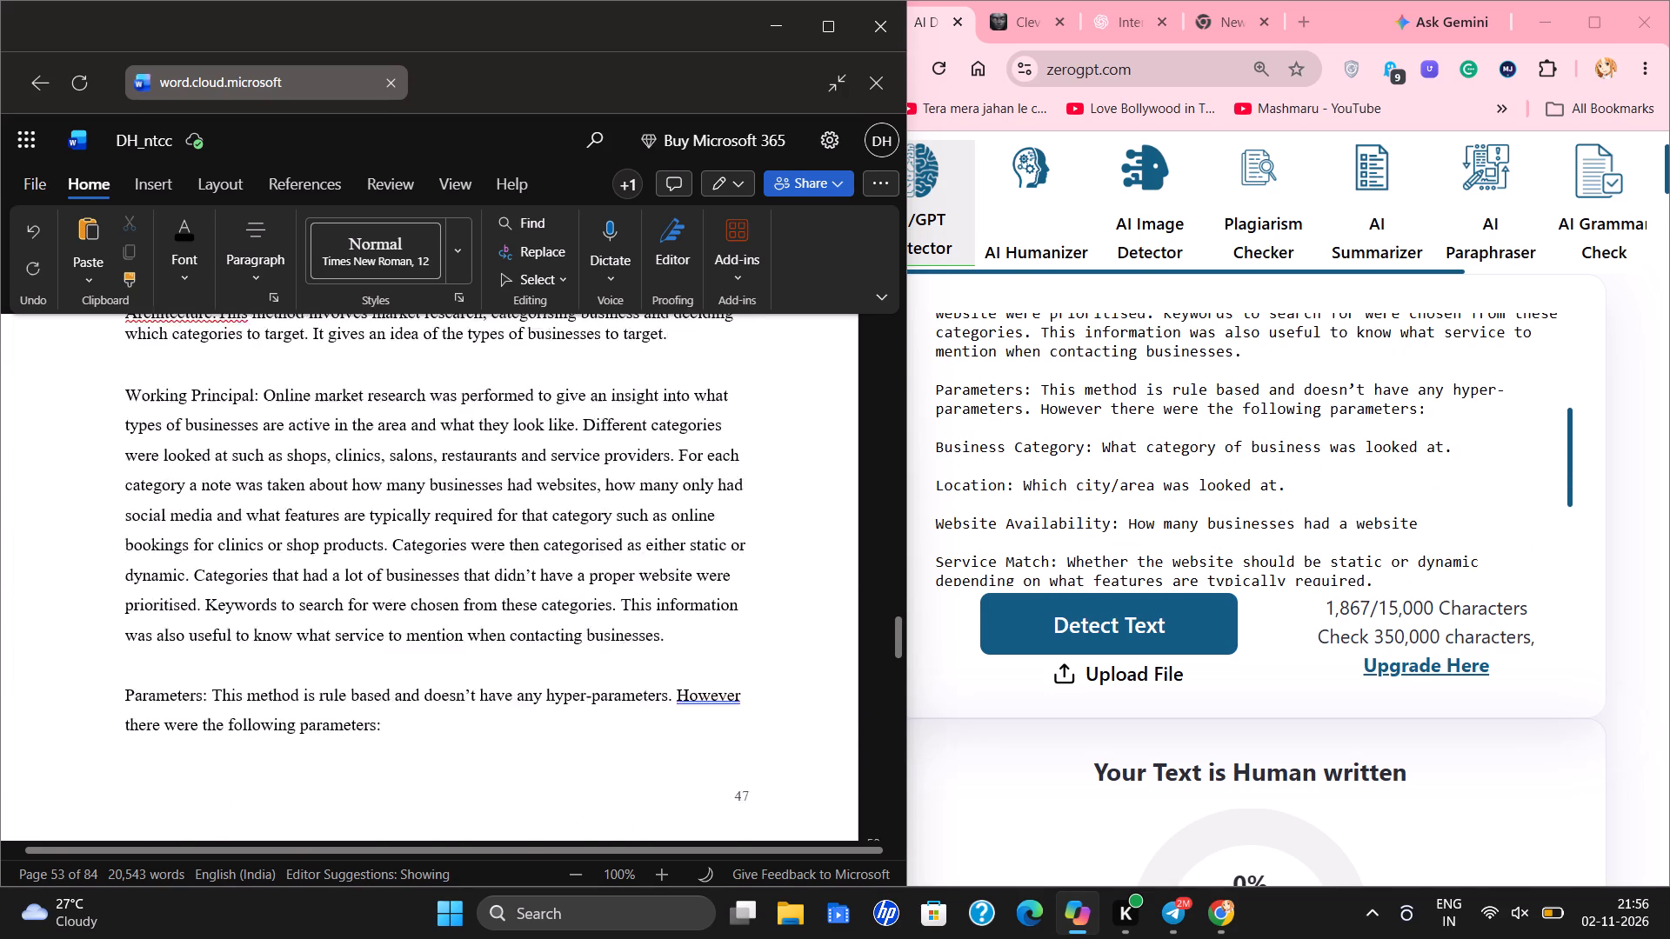
pyautogui.scroll(-3, 489, 547)
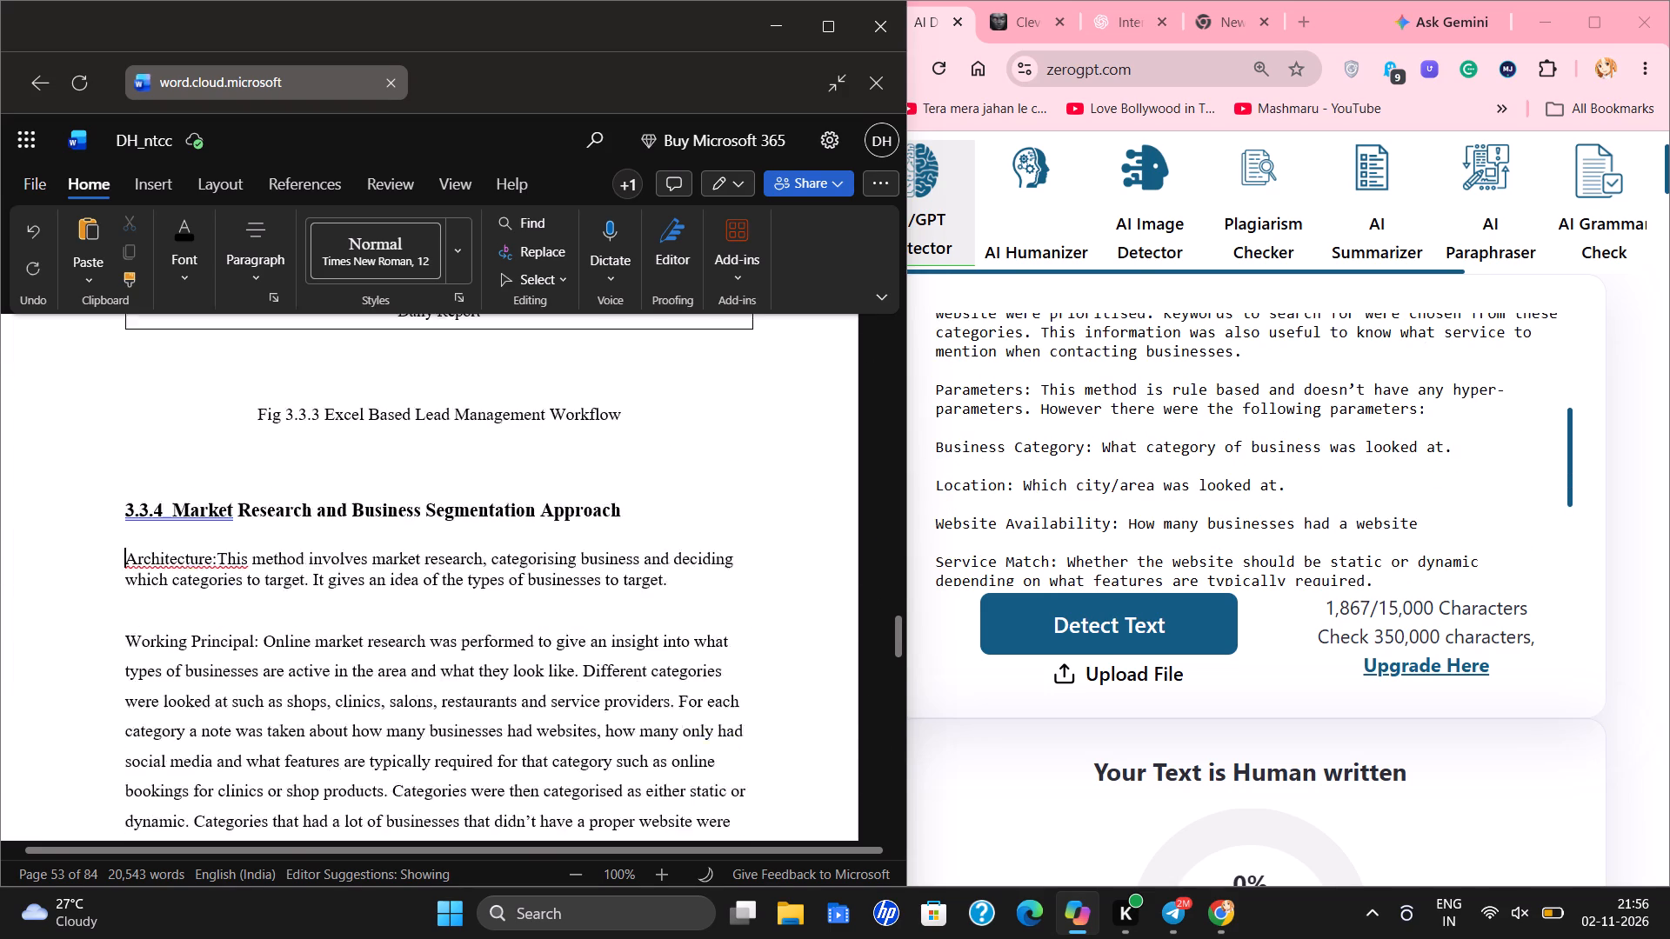
pyautogui.scroll(-2, 489, 547)
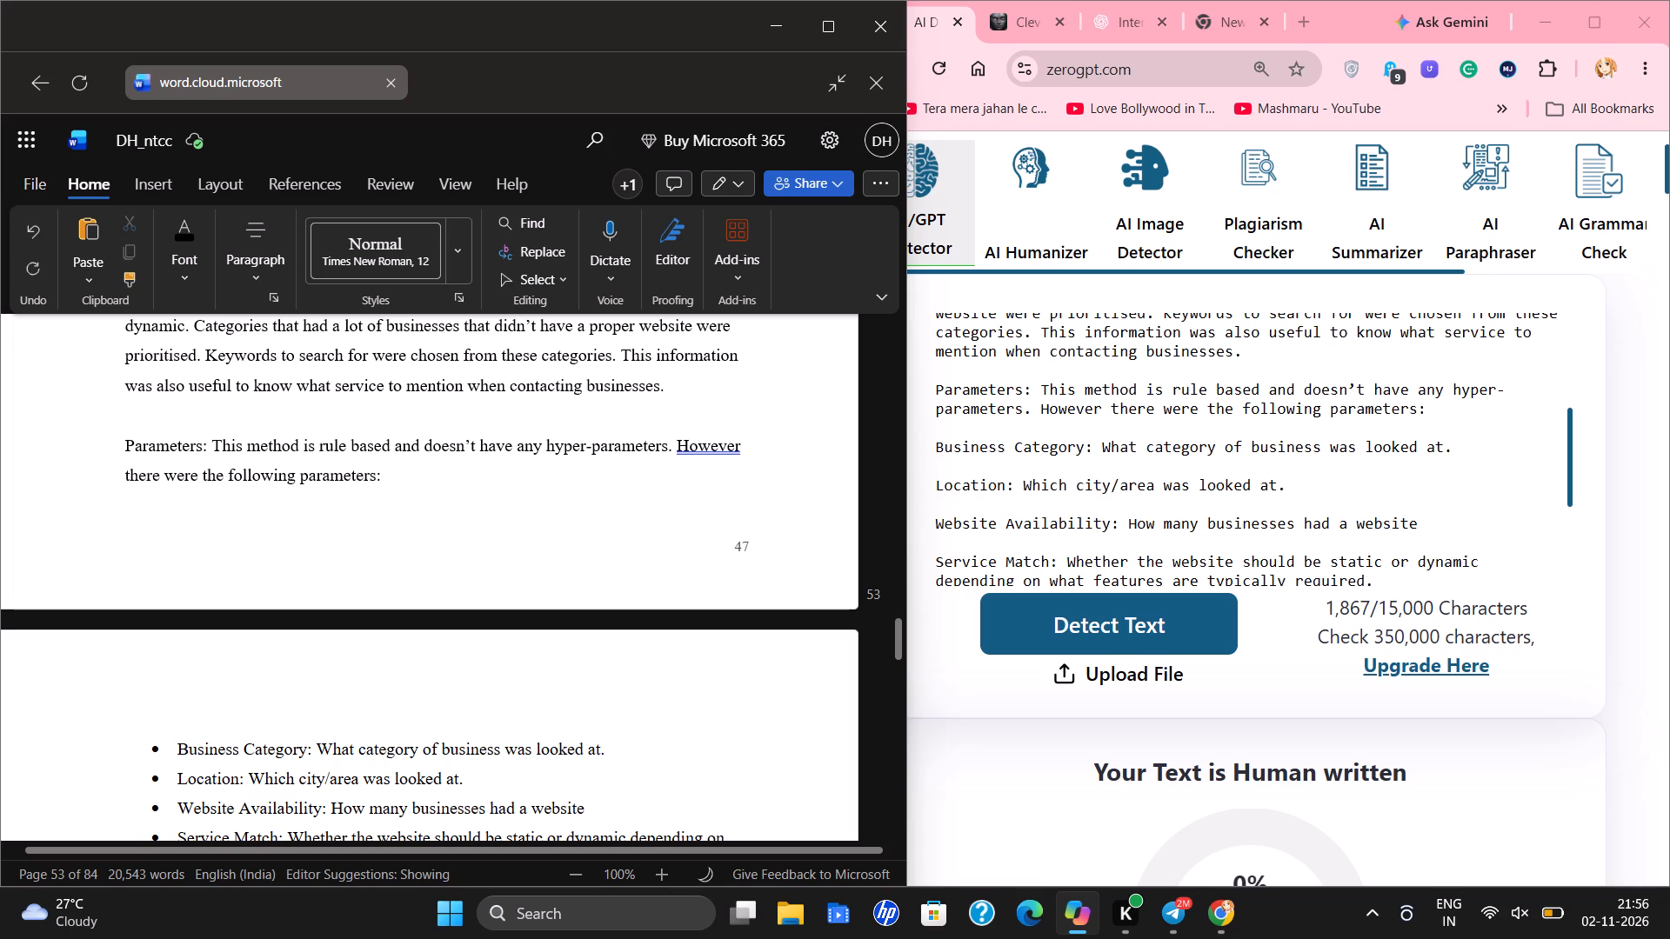
pyautogui.click(172, 709)
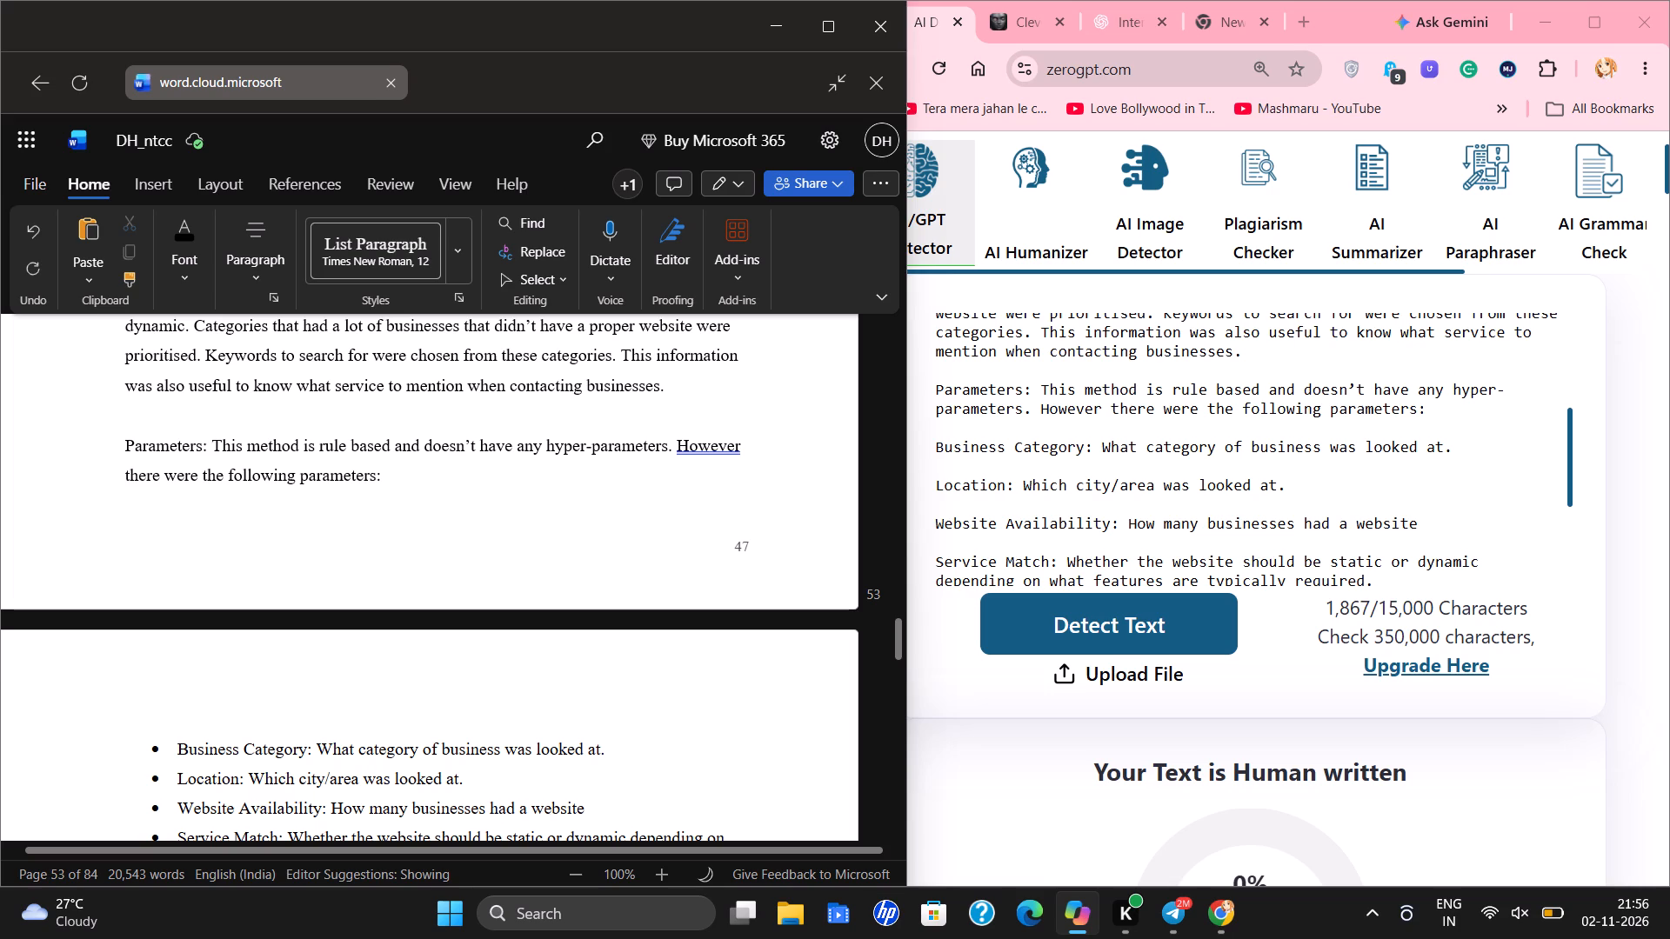
pyautogui.click(170, 561)
# Add a blank line before and after the Fig 3.3.4 Business Research and Segmentation caption.
pyautogui.scroll(-4, 185, 558)
pyautogui.scroll(-2, 334, 525)
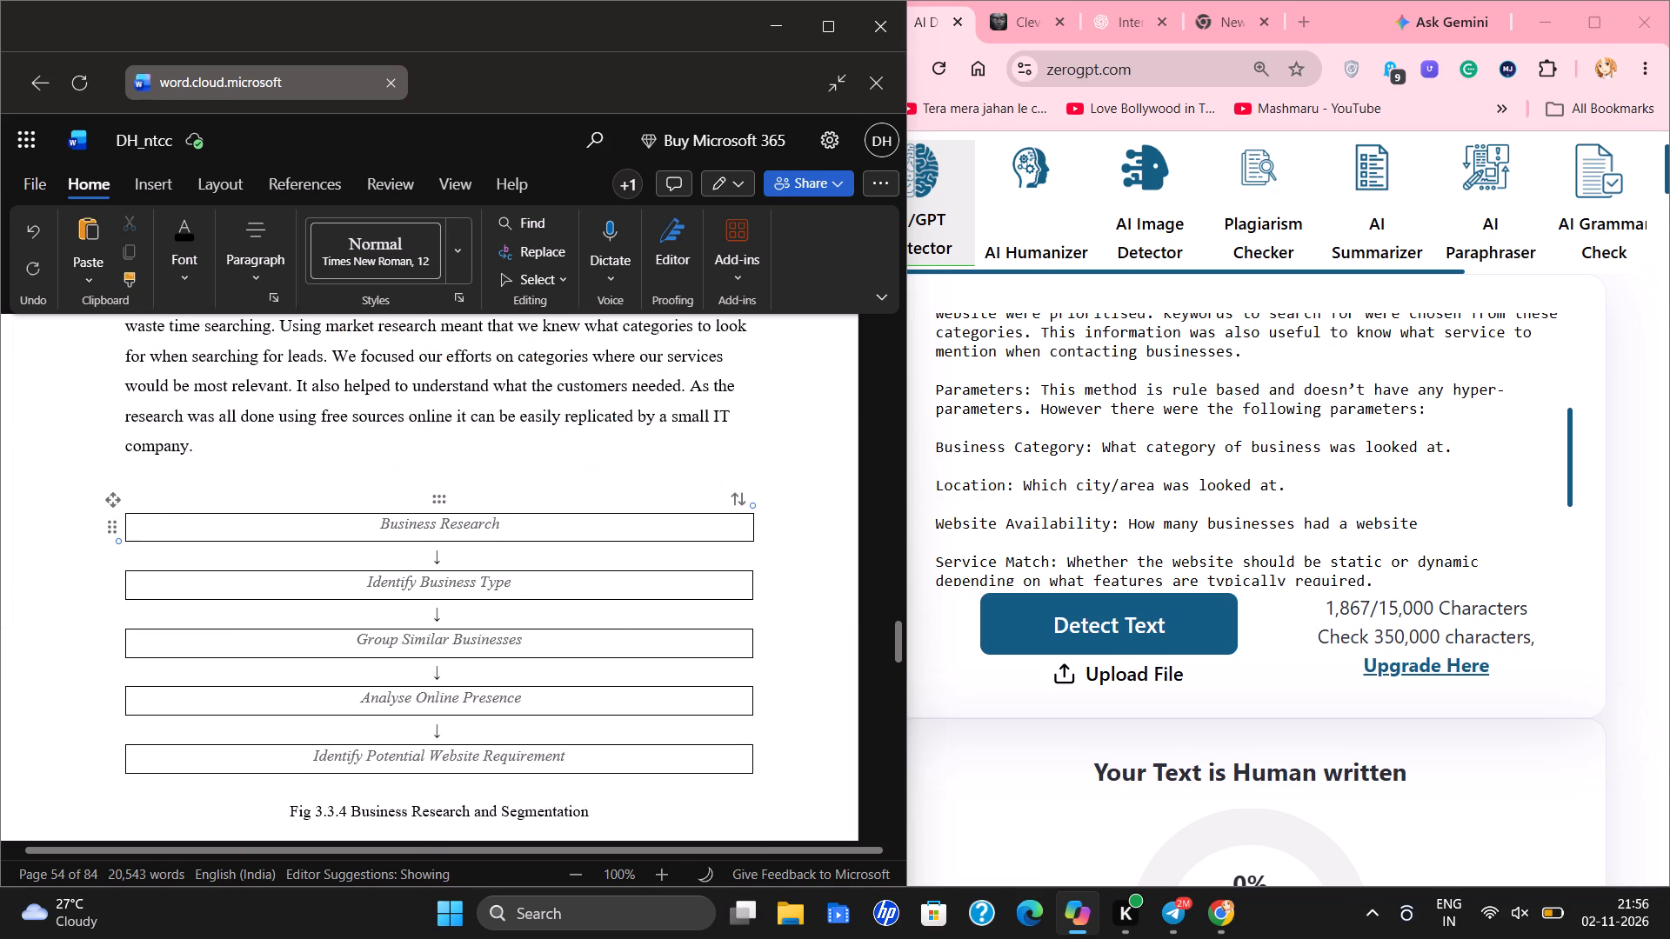
pyautogui.scroll(-2, 333, 524)
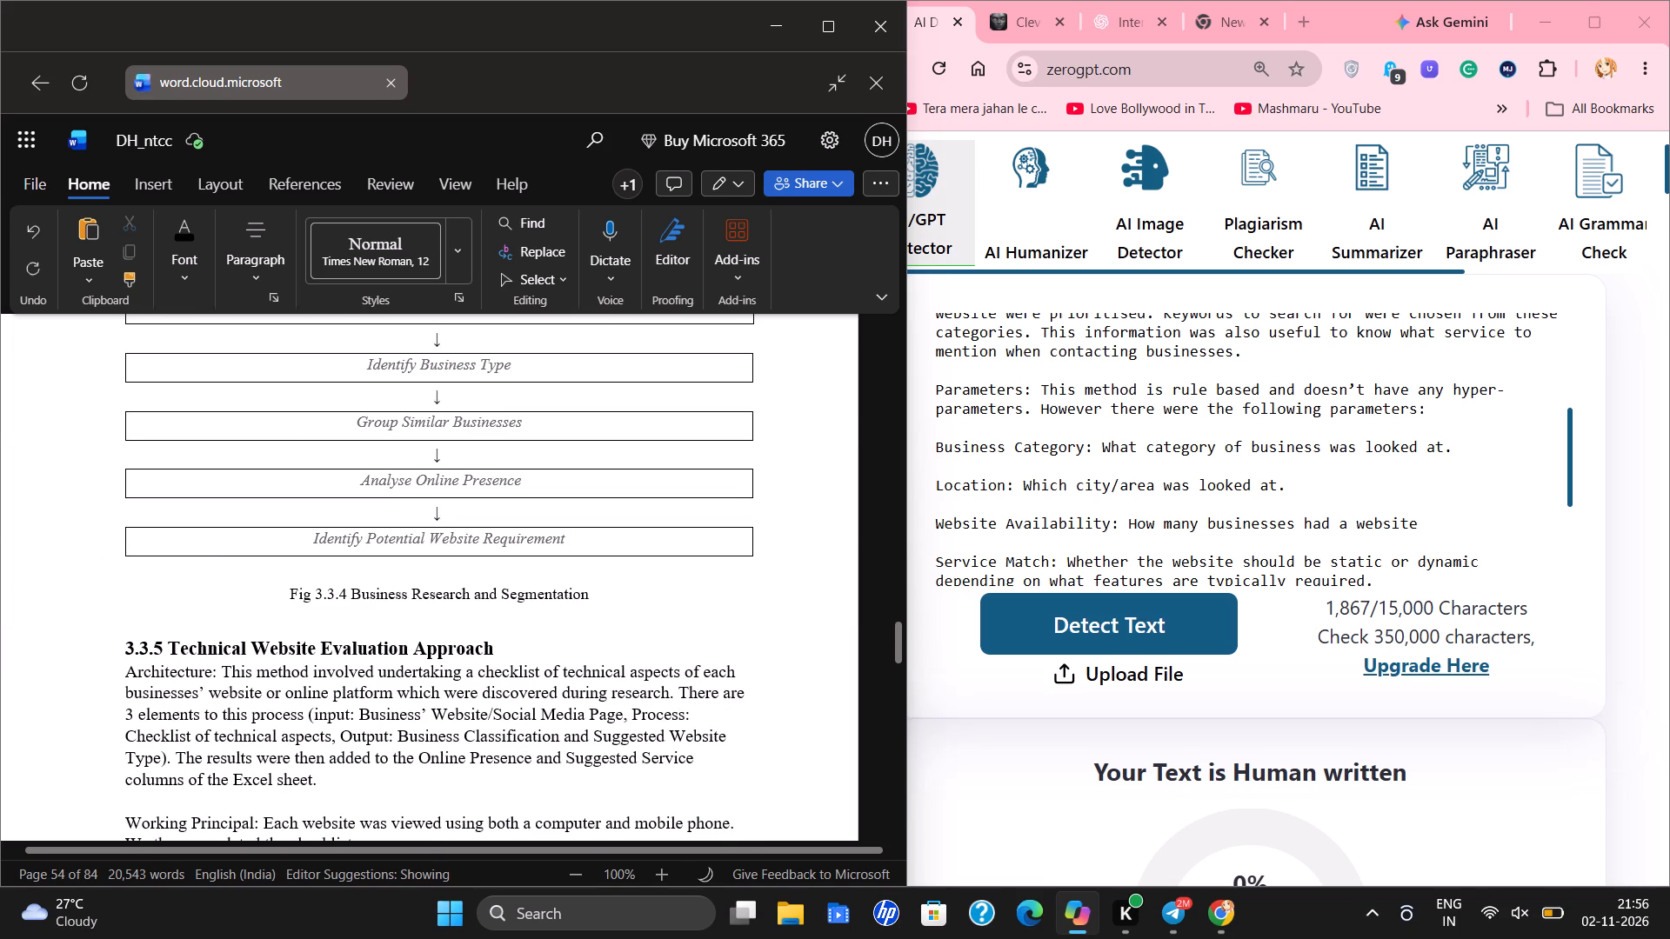
pyautogui.click(776, 551)
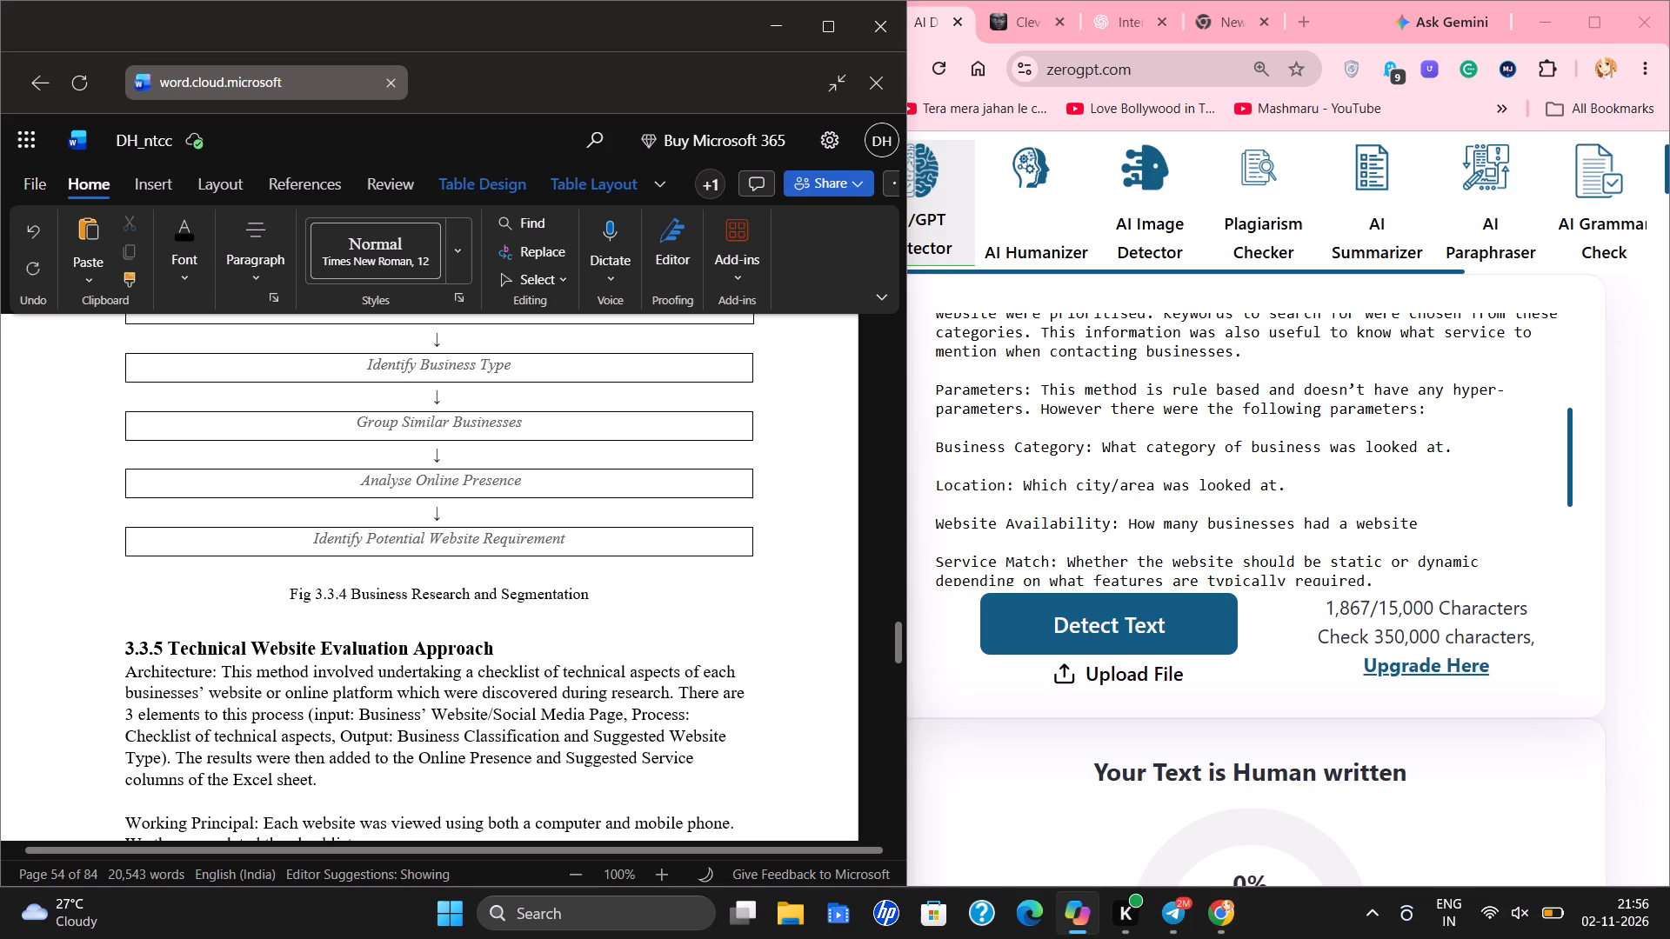
pyautogui.click(257, 603)
pyautogui.press('Return')
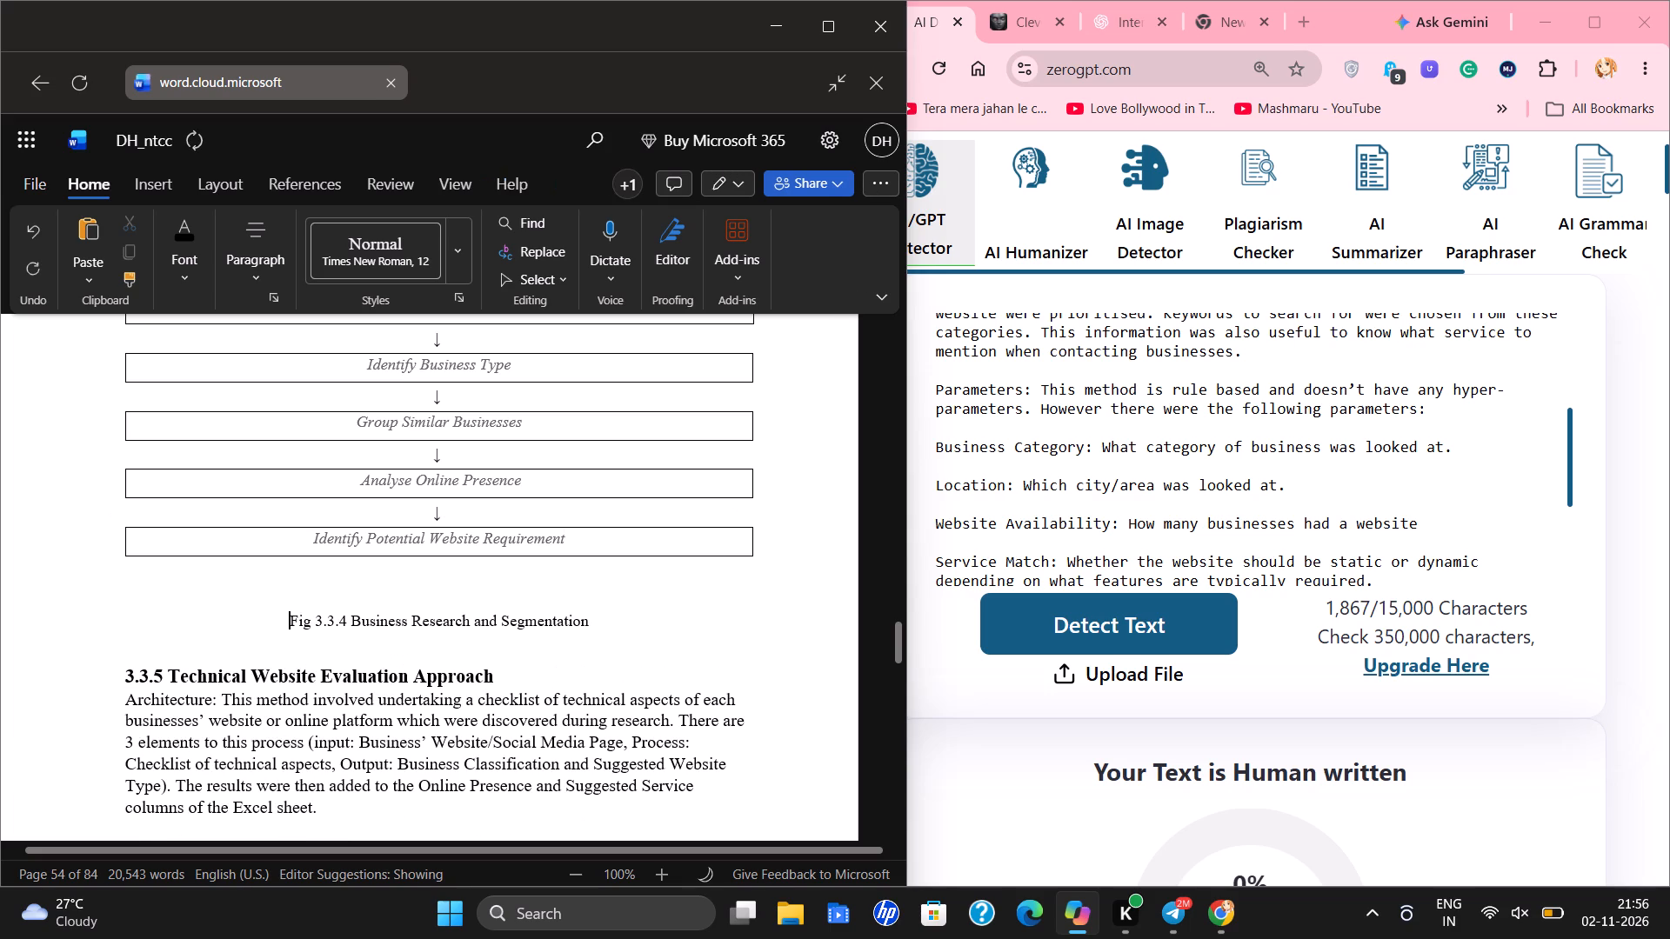
pyautogui.click(633, 632)
pyautogui.press('Return')
pyautogui.scroll(-1, 257, 642)
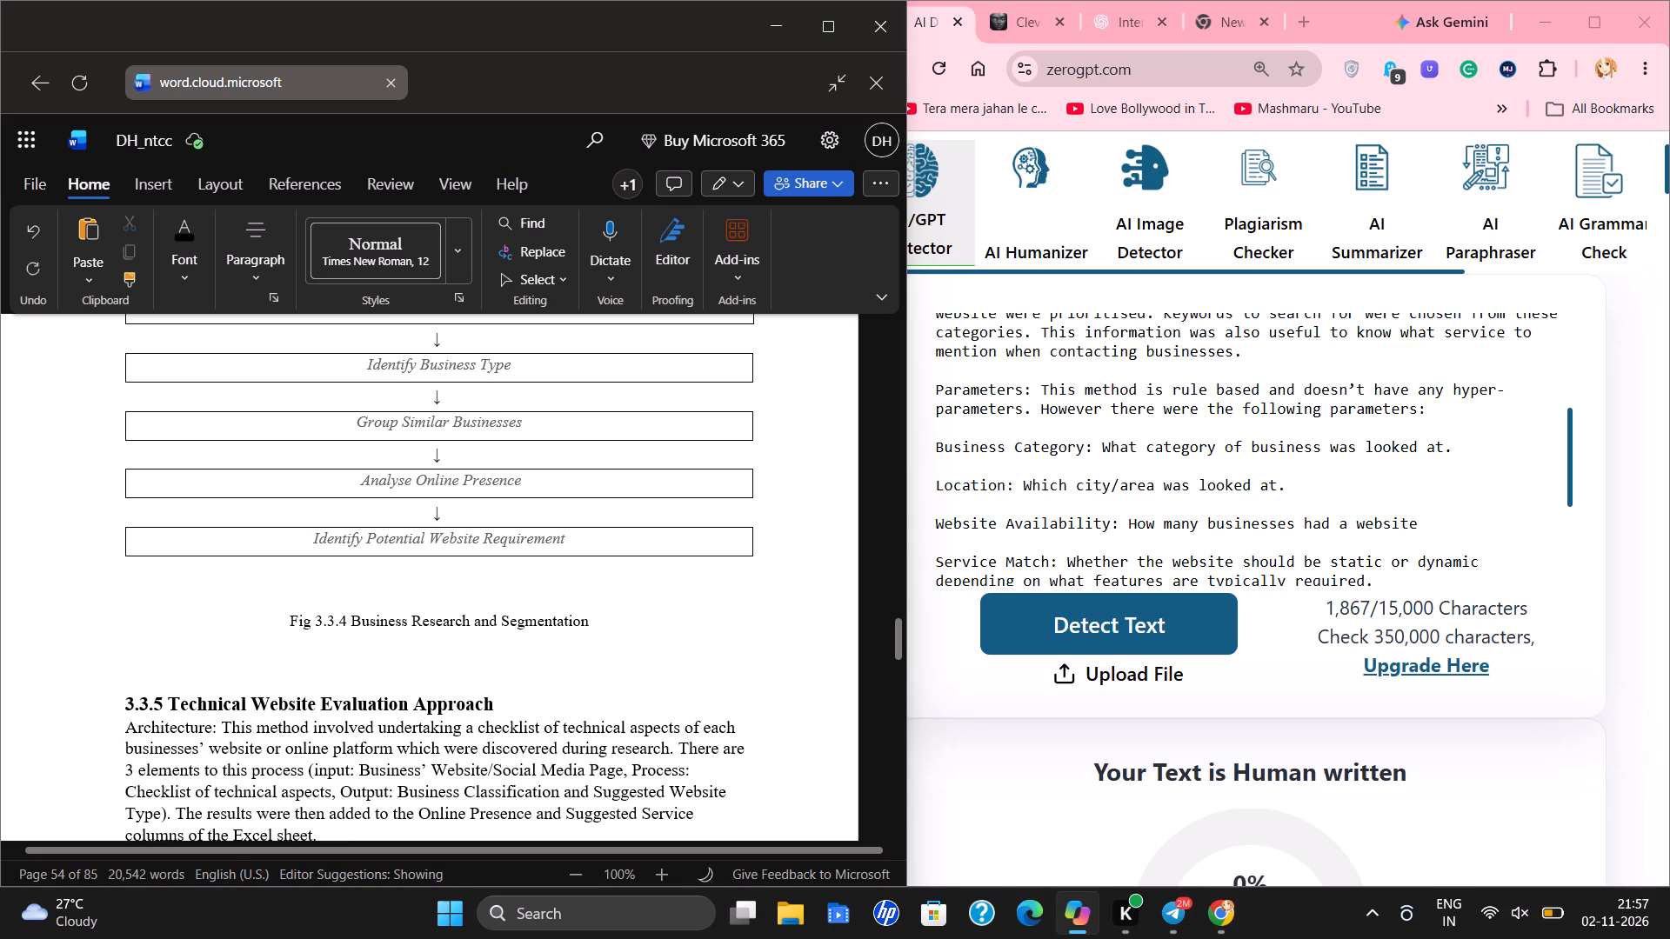
pyautogui.scroll(-3, 238, 654)
pyautogui.scroll(2, 237, 614)
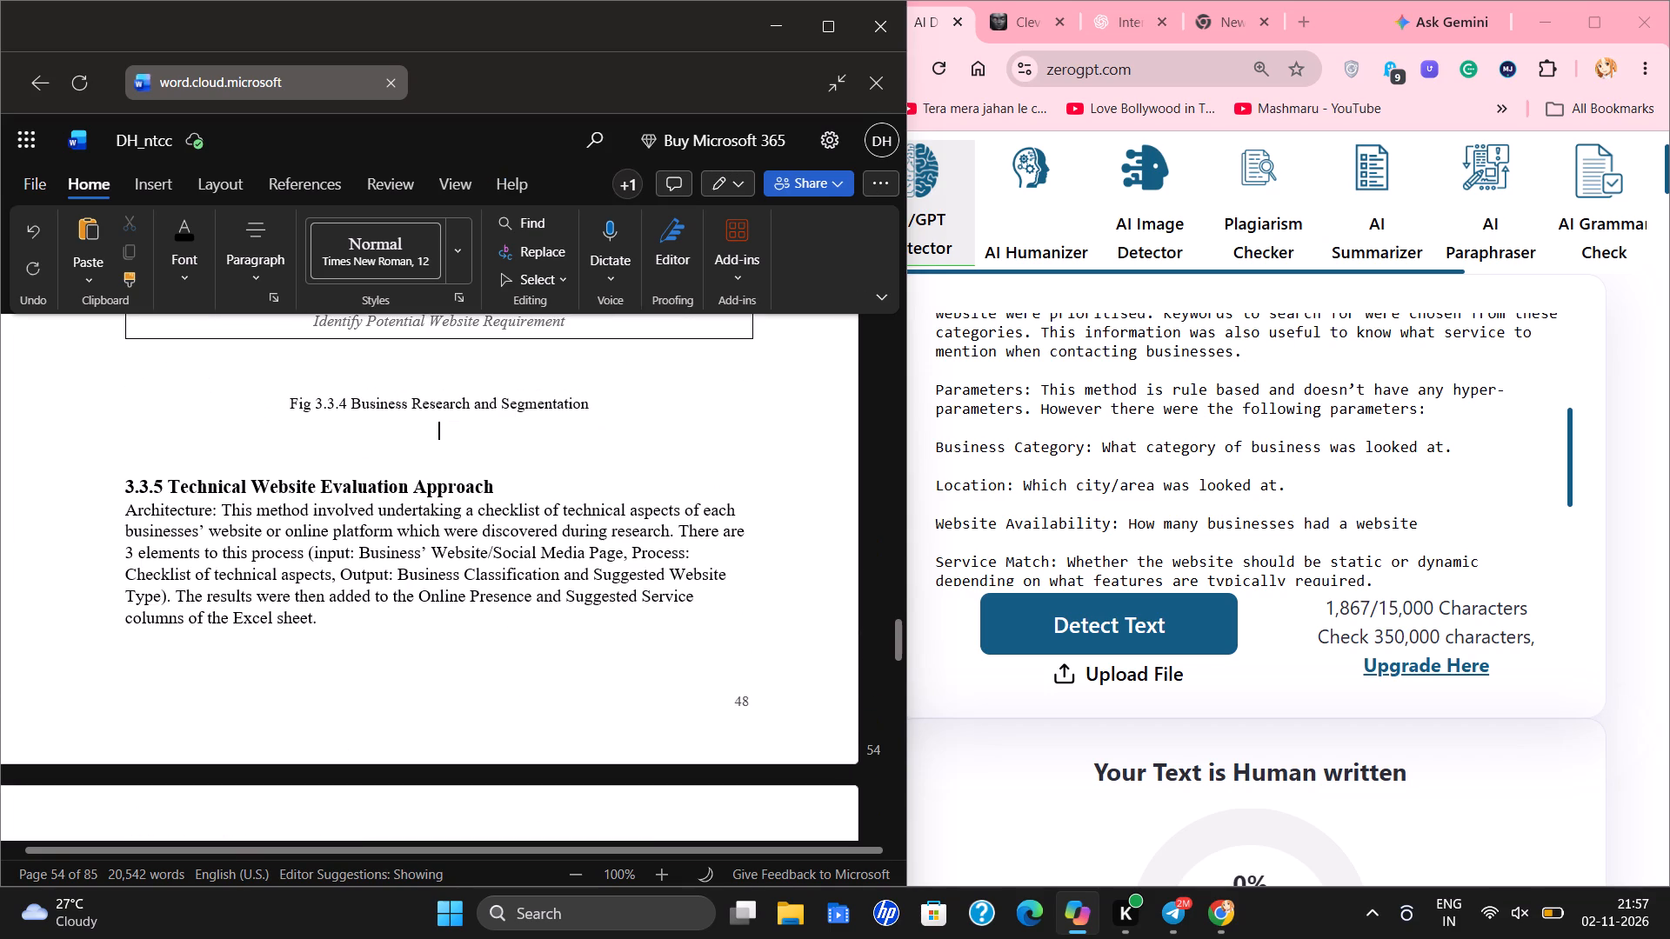
pyautogui.moveTo(114, 511); pyautogui.dragTo(538, 690)
pyautogui.scroll(-2, 400, 589)
pyautogui.scroll(-1, 521, 675)
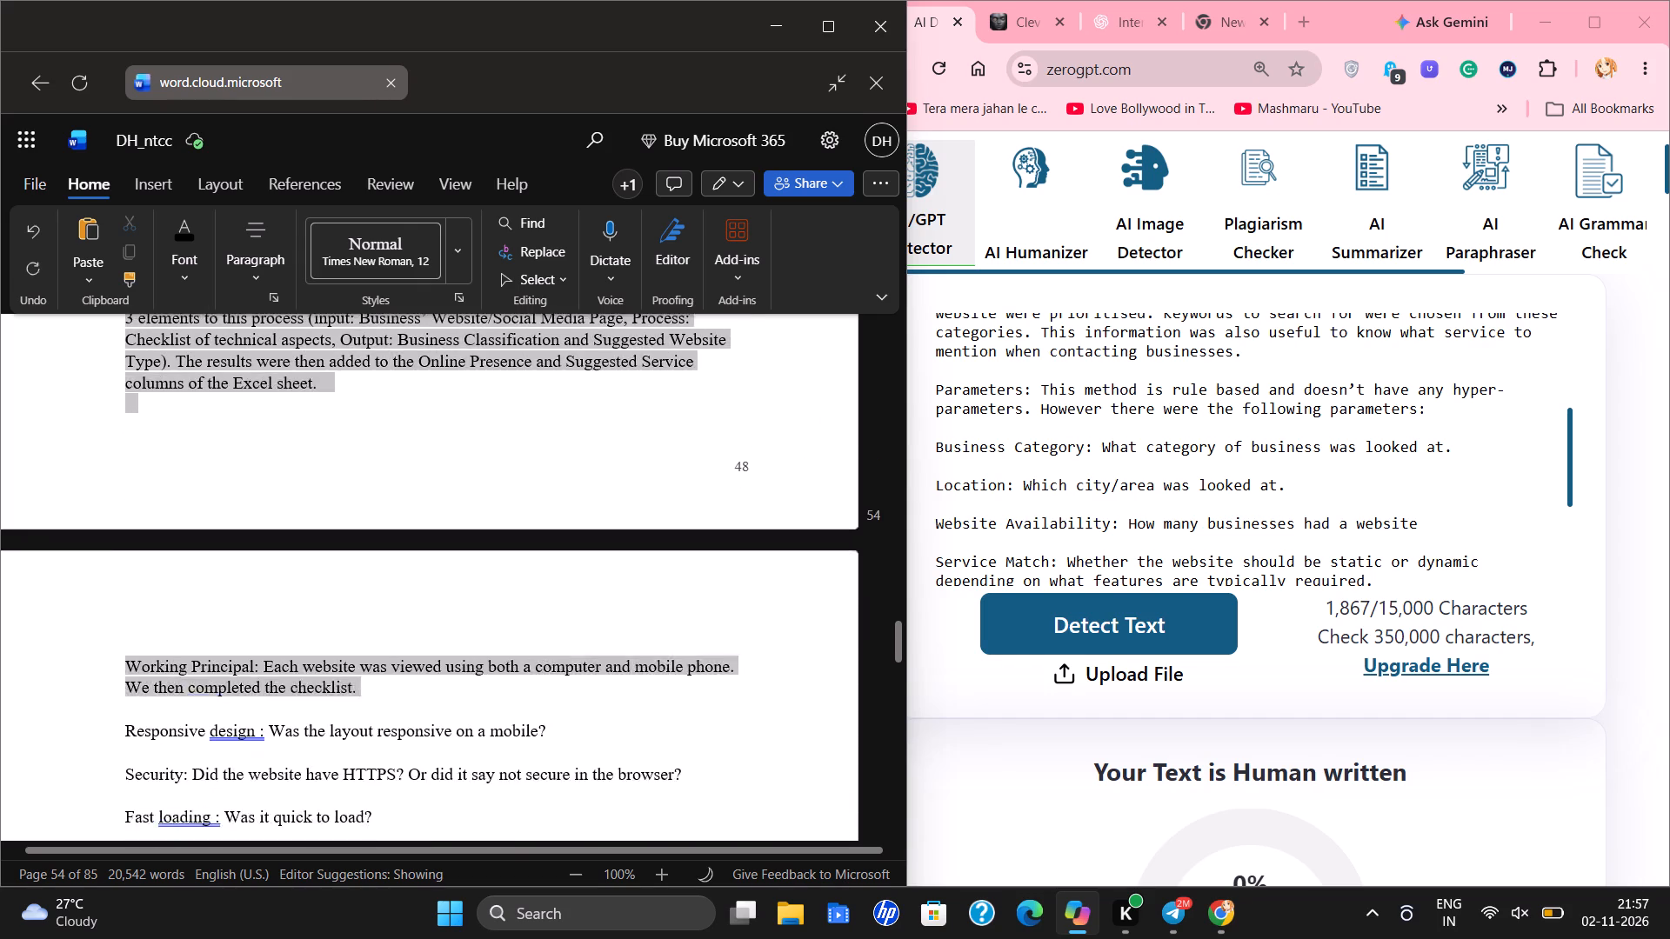
pyautogui.moveTo(538, 690); pyautogui.dragTo(594, 773)
pyautogui.scroll(-3, 637, 781)
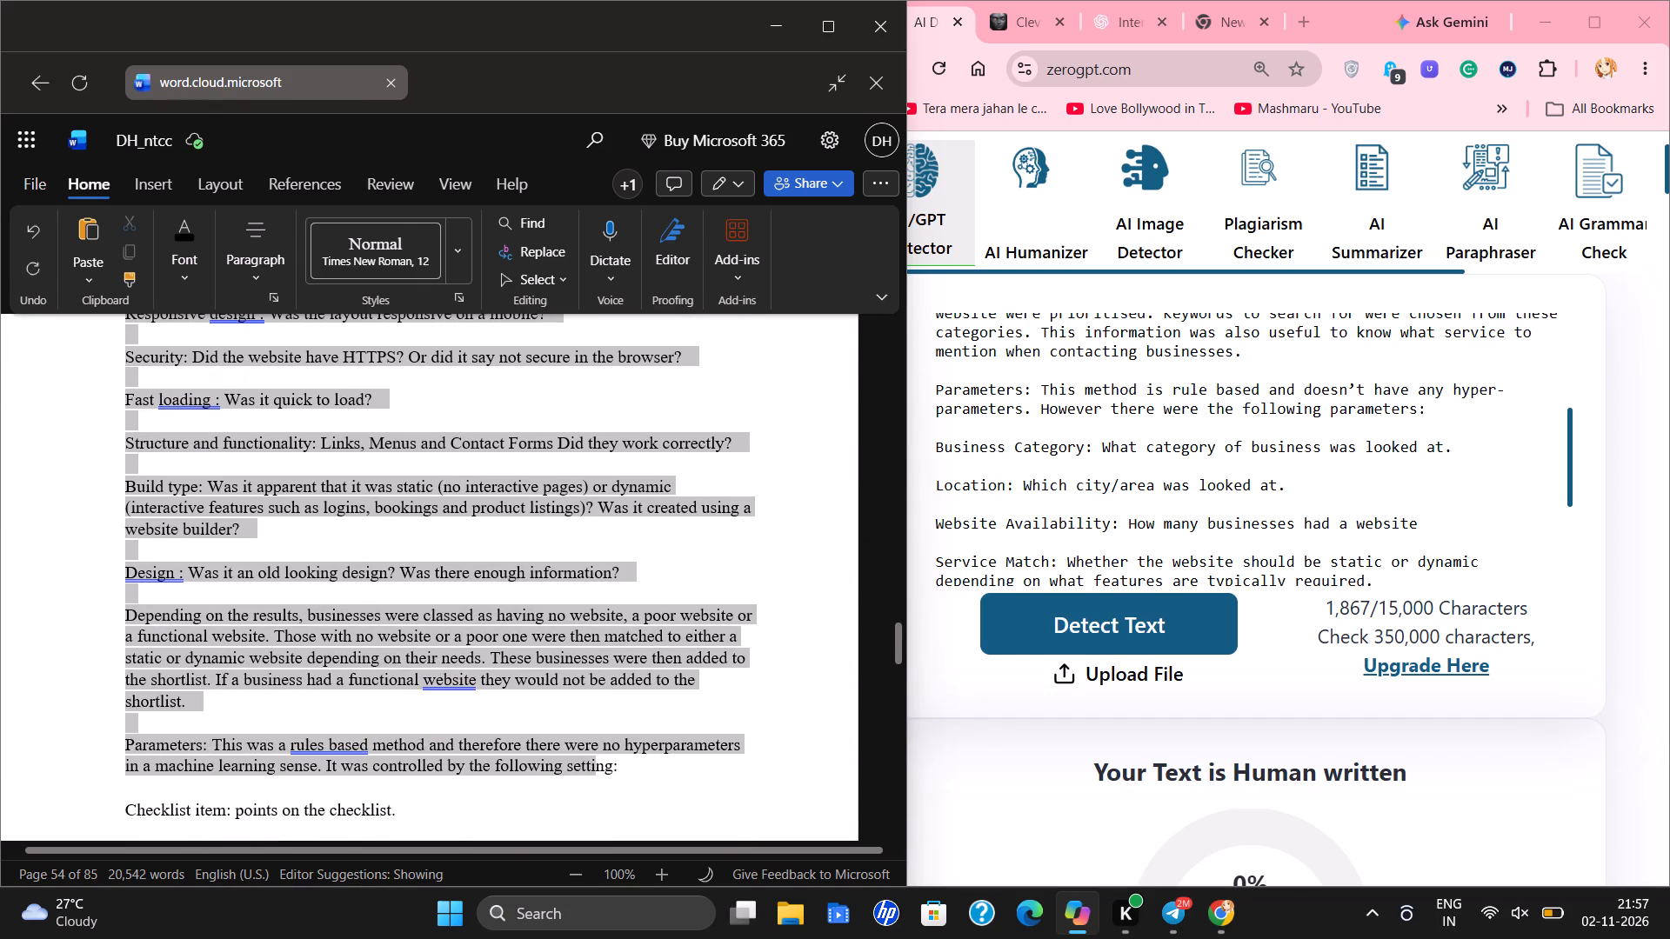
pyautogui.moveTo(594, 773); pyautogui.dragTo(533, 763)
pyautogui.scroll(-3, 533, 760)
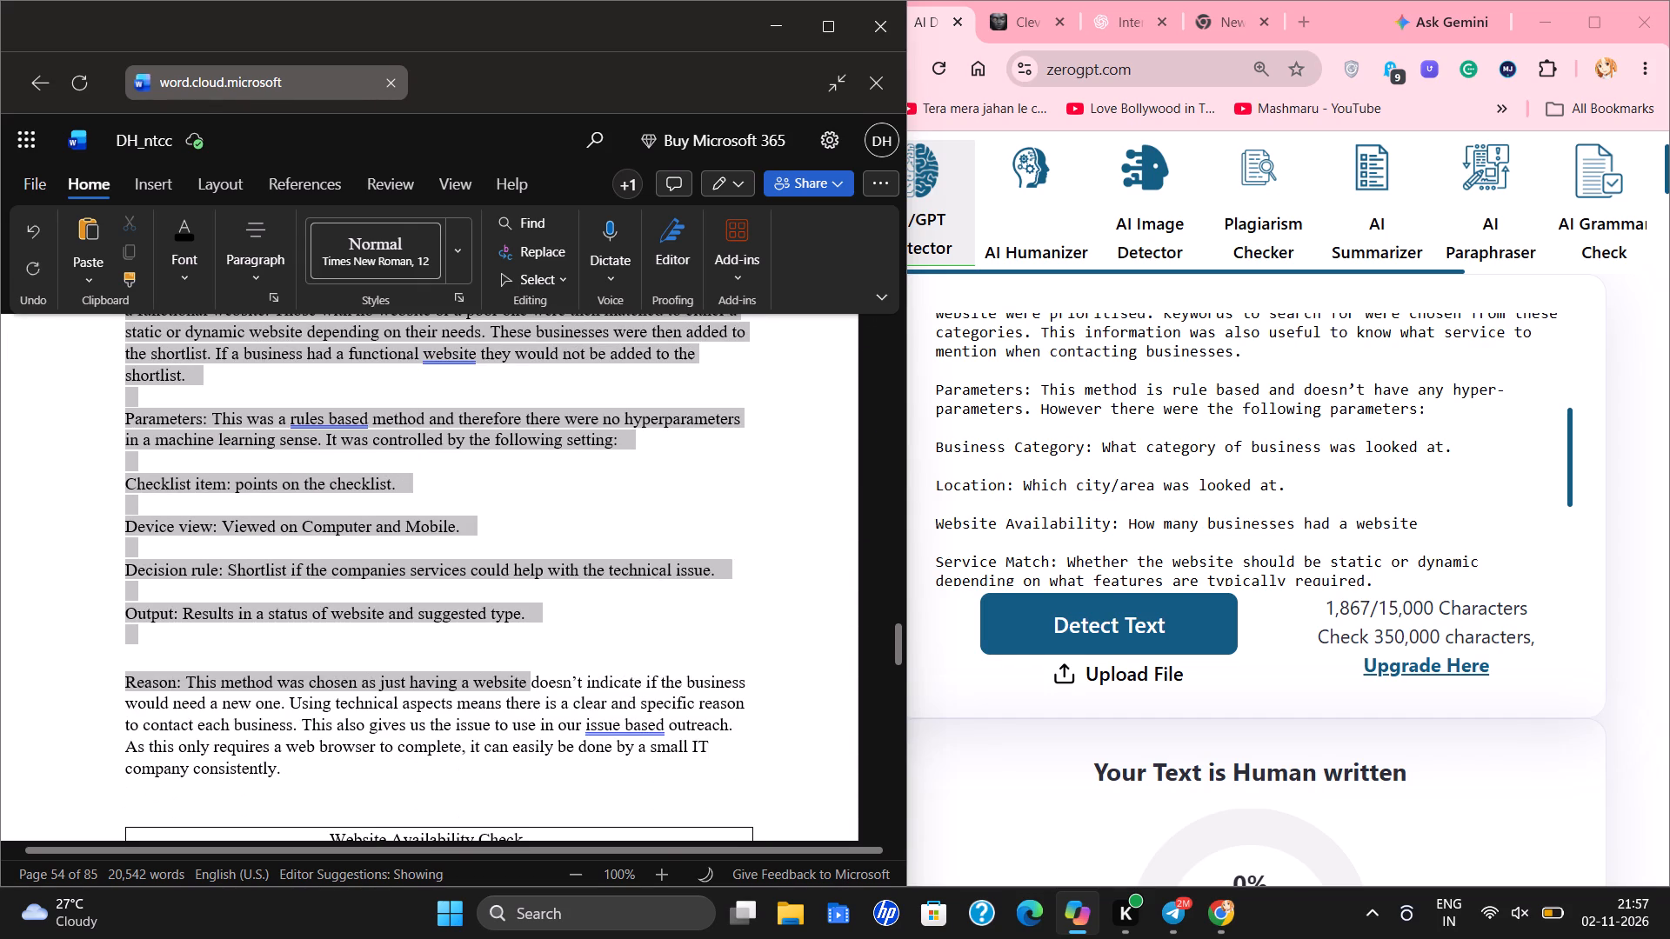
pyautogui.moveTo(533, 763); pyautogui.dragTo(504, 783)
pyautogui.rightClick(390, 649)
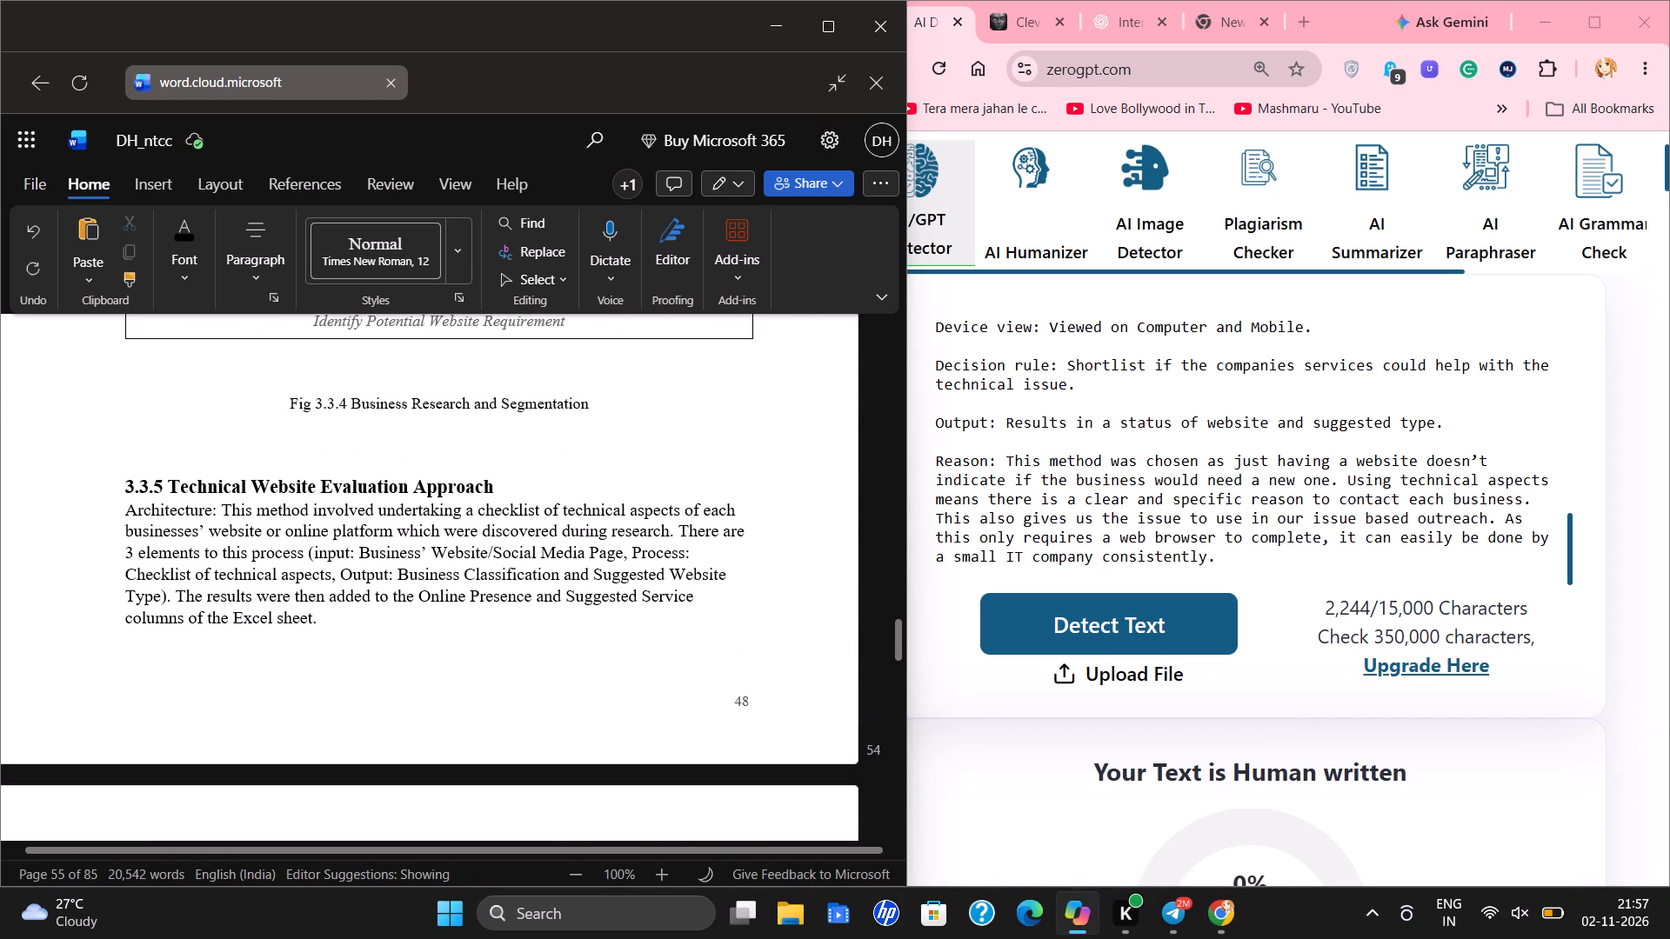
pyautogui.click(497, 494)
pyautogui.press('Return')
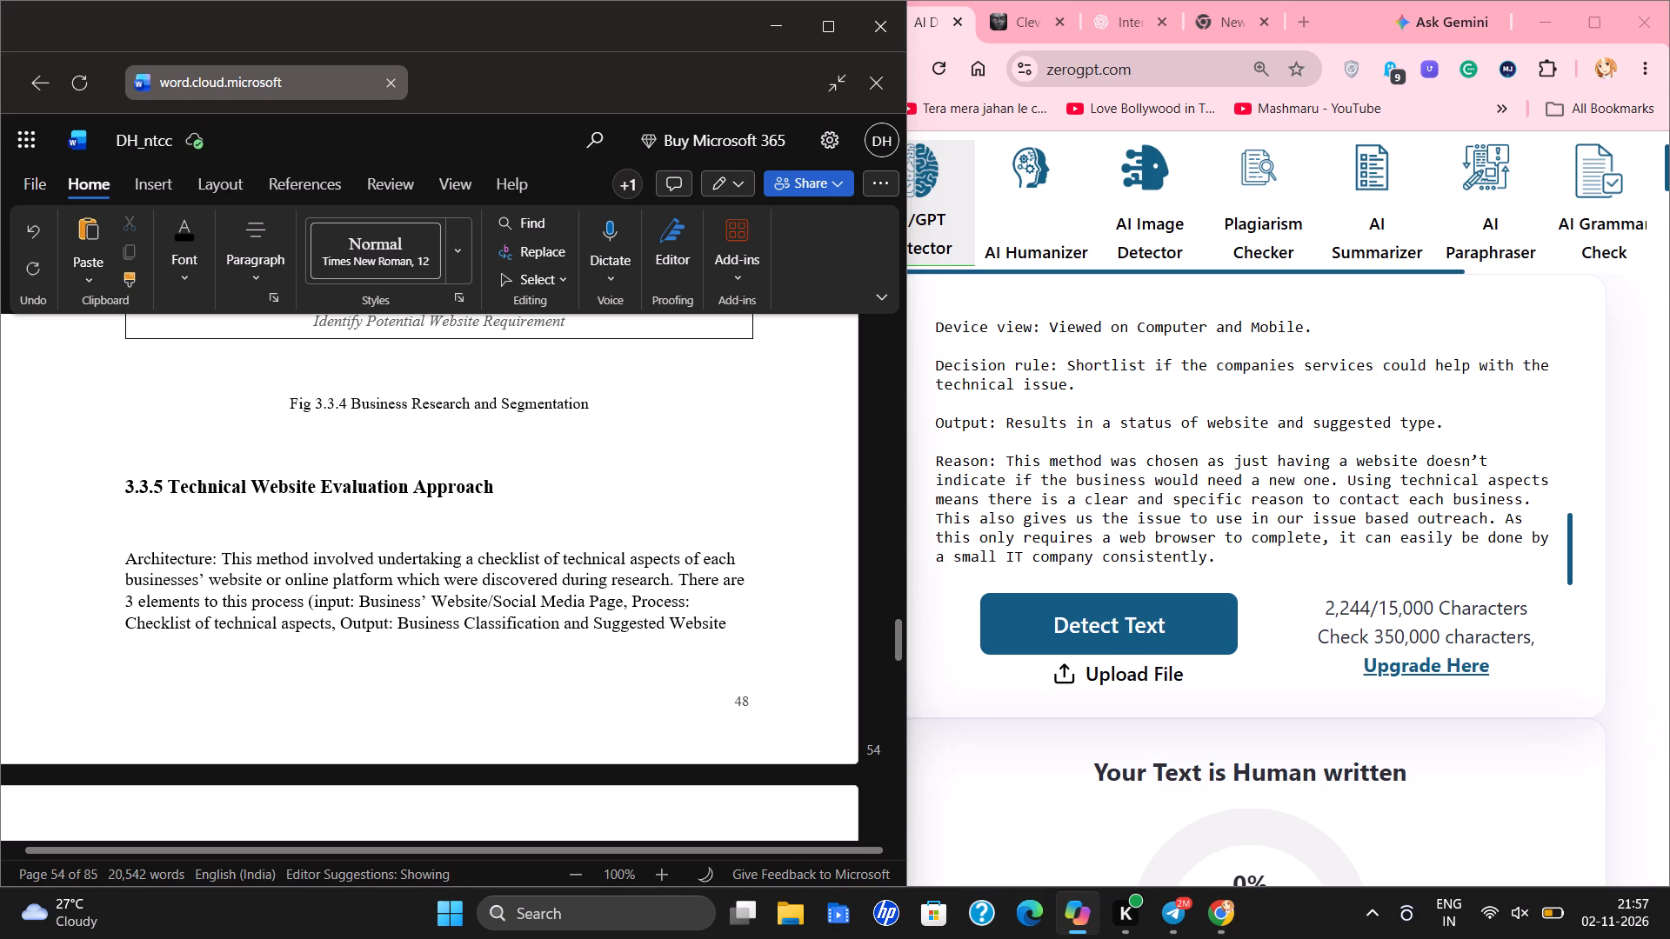
pyautogui.click(124, 569)
pyautogui.press('BackSpace')
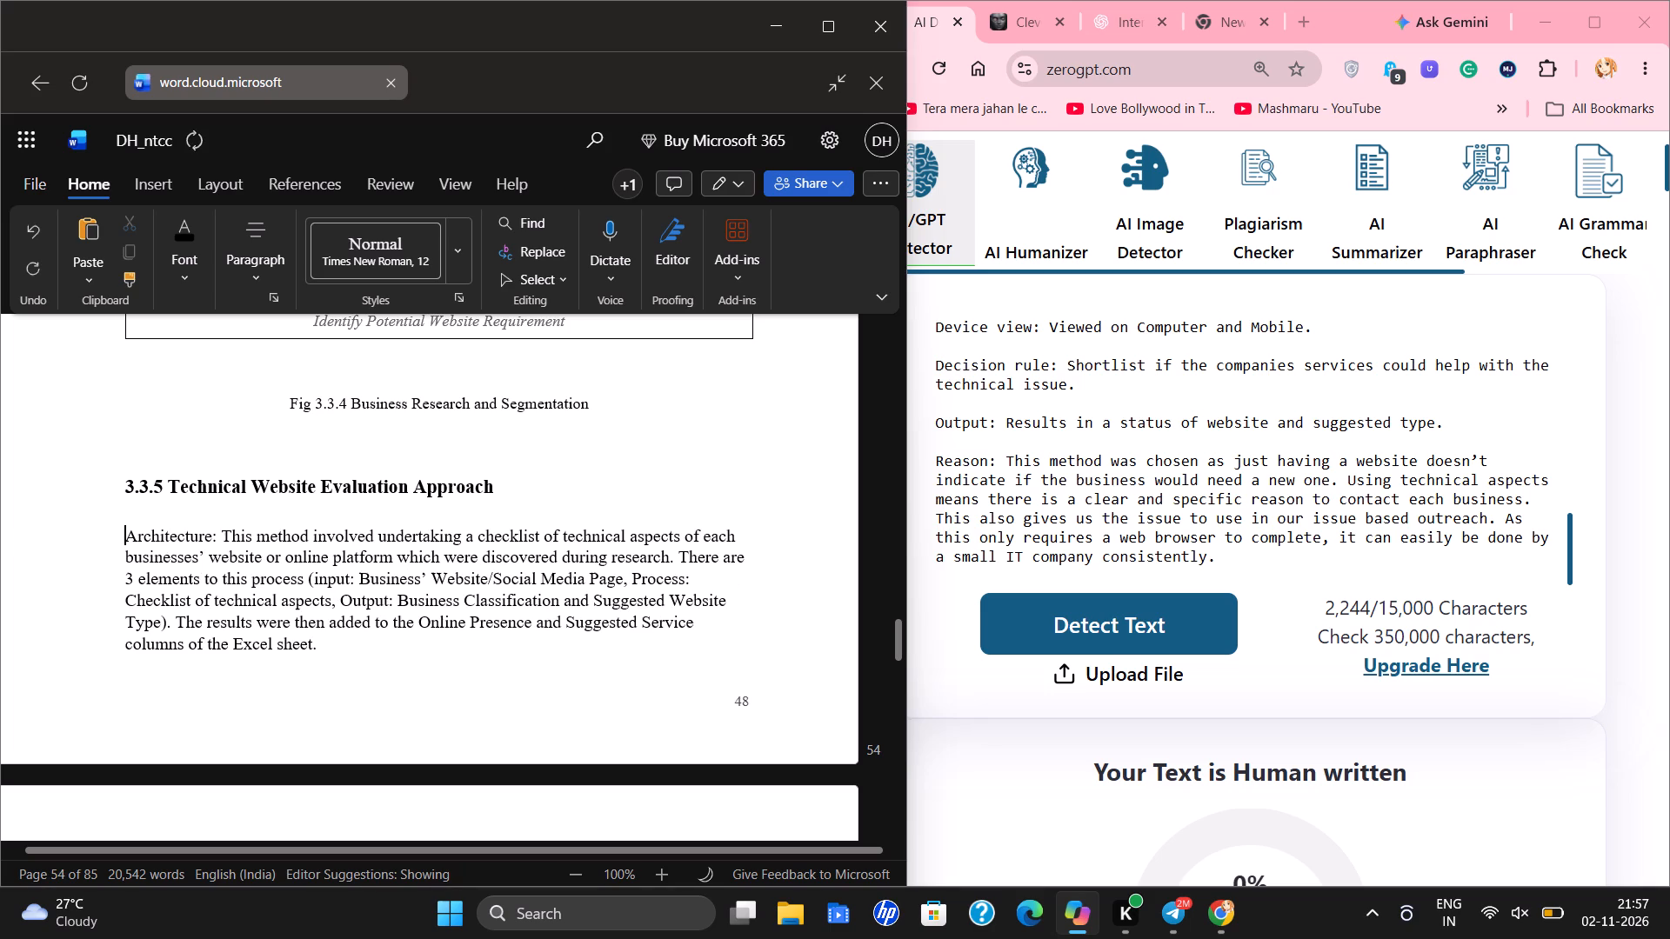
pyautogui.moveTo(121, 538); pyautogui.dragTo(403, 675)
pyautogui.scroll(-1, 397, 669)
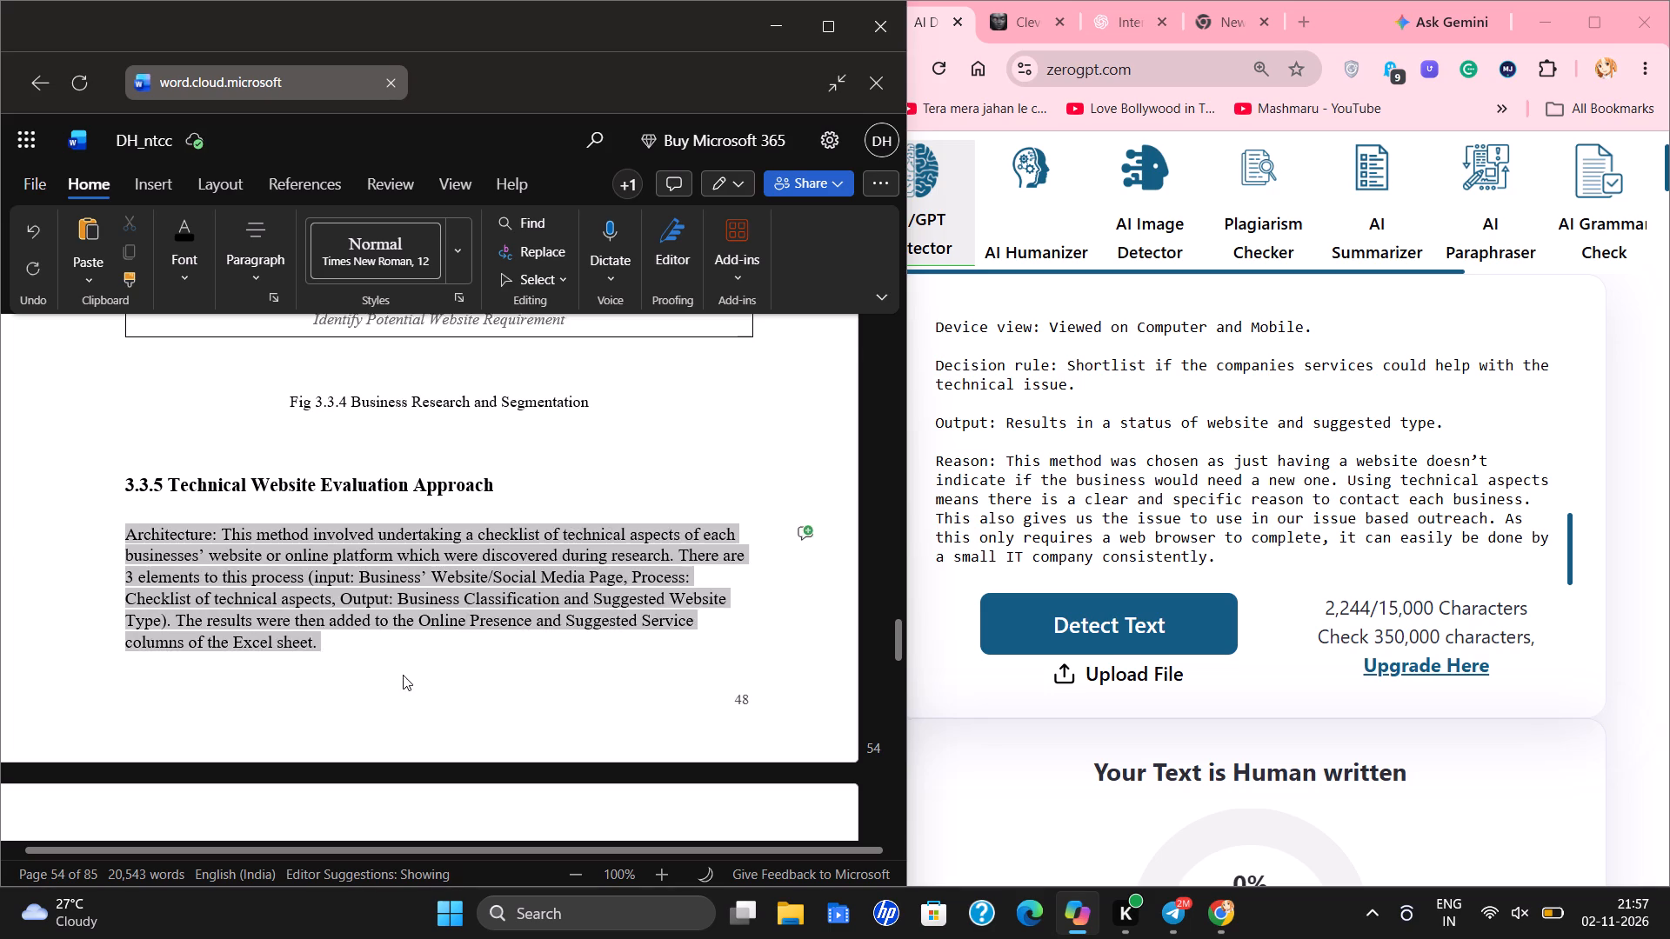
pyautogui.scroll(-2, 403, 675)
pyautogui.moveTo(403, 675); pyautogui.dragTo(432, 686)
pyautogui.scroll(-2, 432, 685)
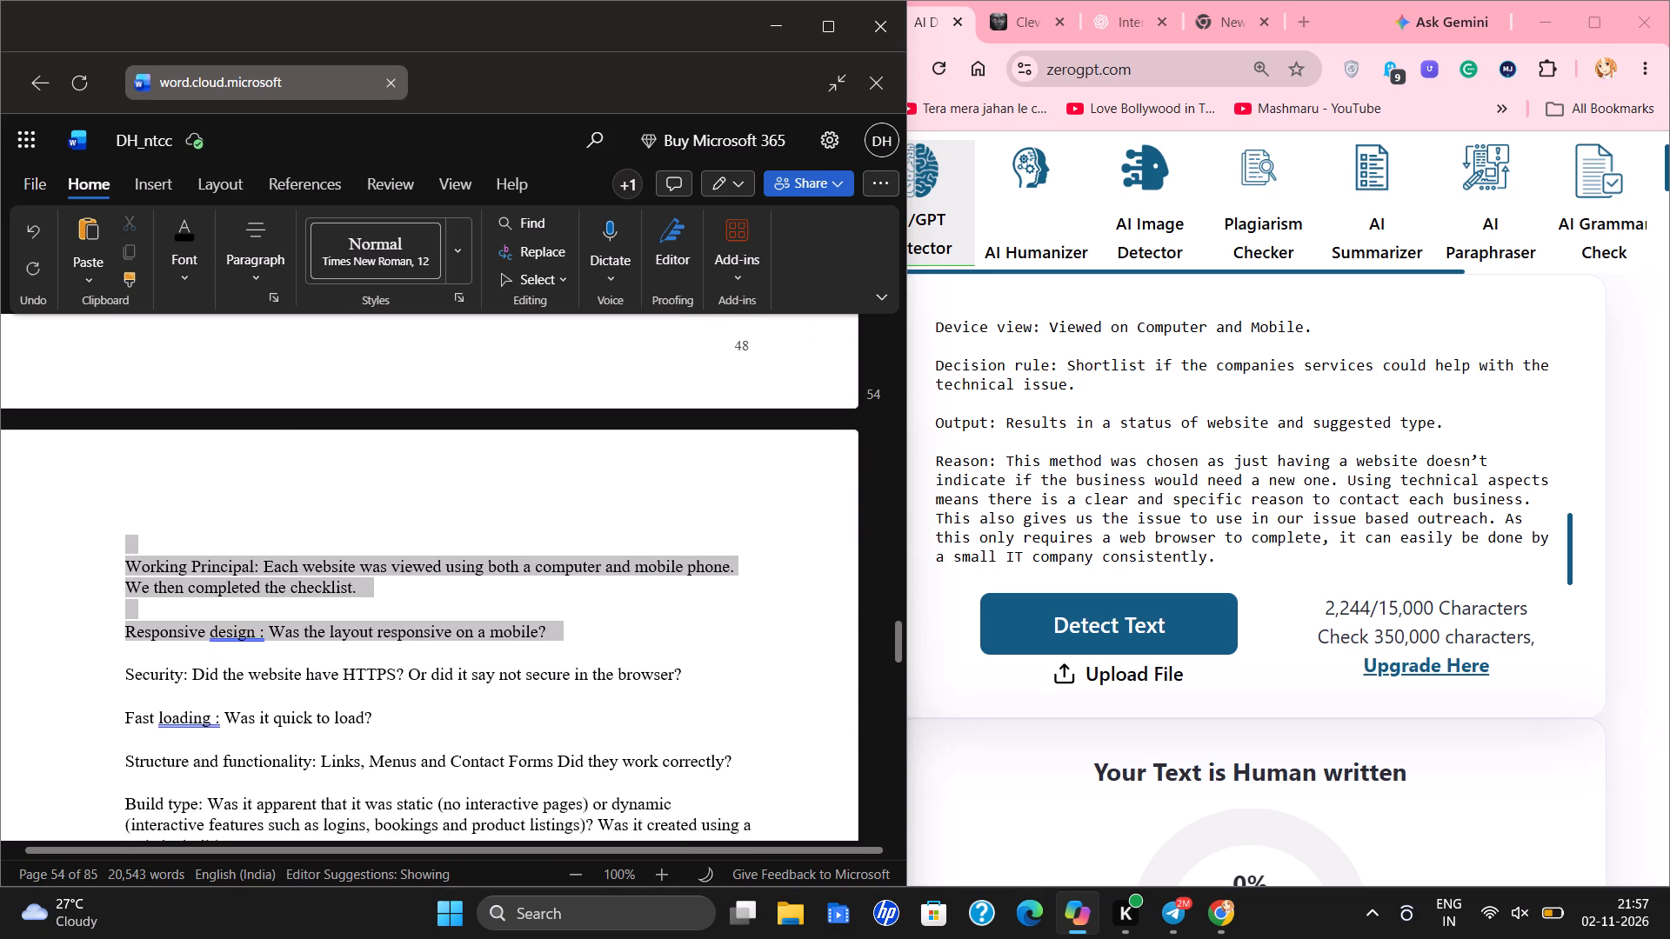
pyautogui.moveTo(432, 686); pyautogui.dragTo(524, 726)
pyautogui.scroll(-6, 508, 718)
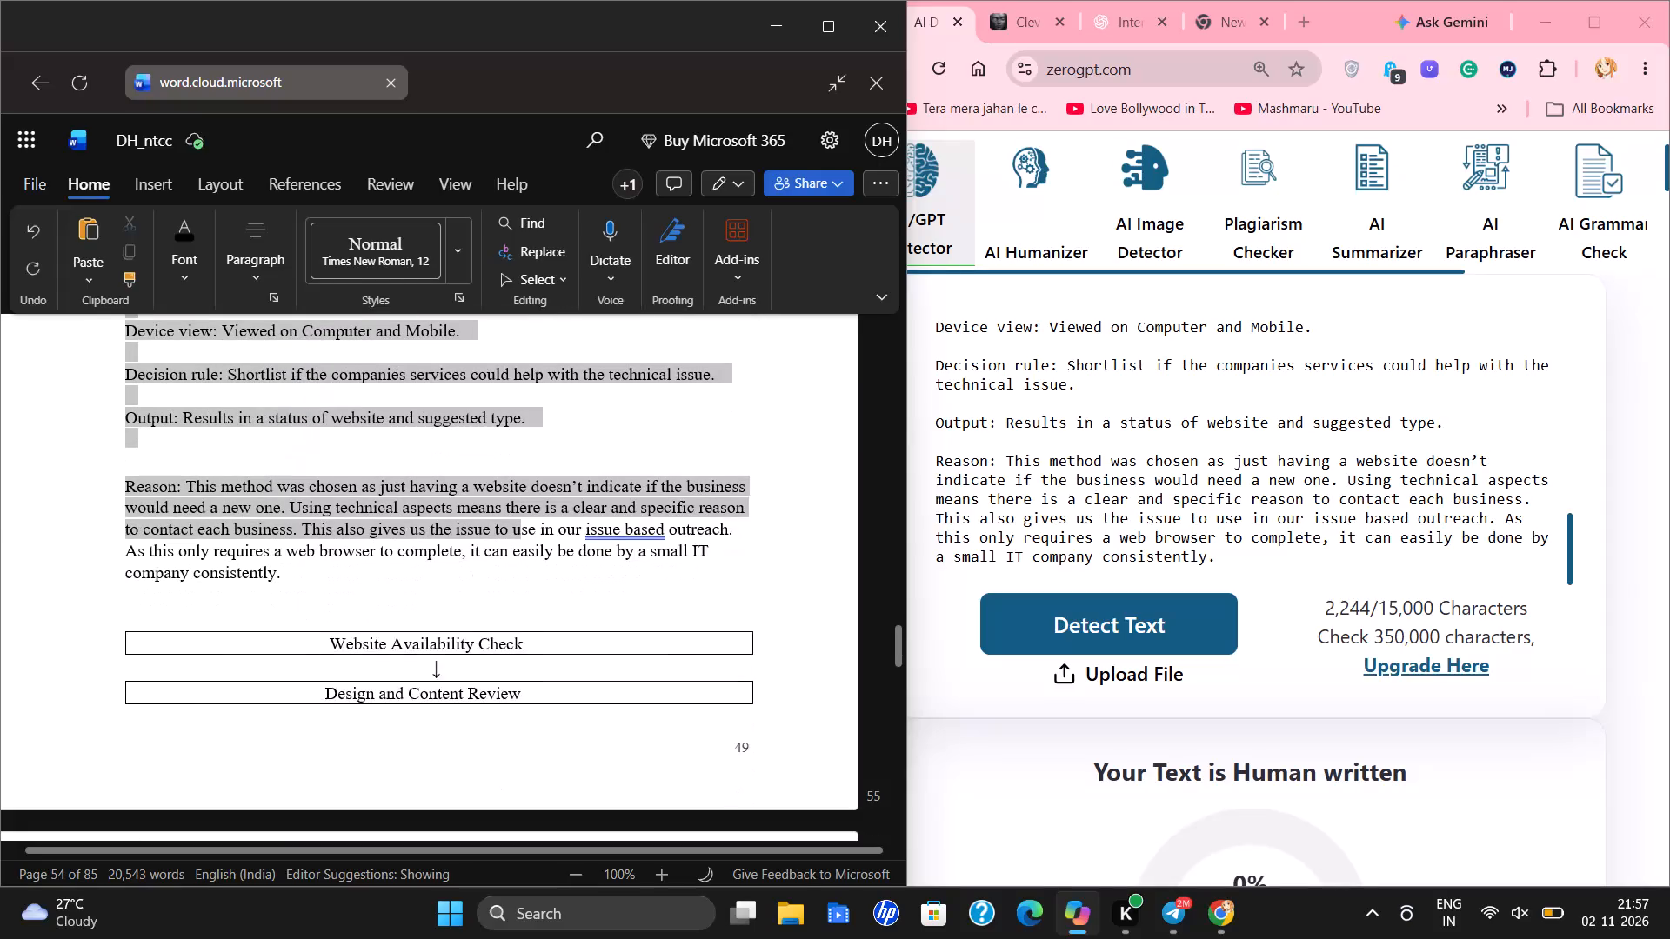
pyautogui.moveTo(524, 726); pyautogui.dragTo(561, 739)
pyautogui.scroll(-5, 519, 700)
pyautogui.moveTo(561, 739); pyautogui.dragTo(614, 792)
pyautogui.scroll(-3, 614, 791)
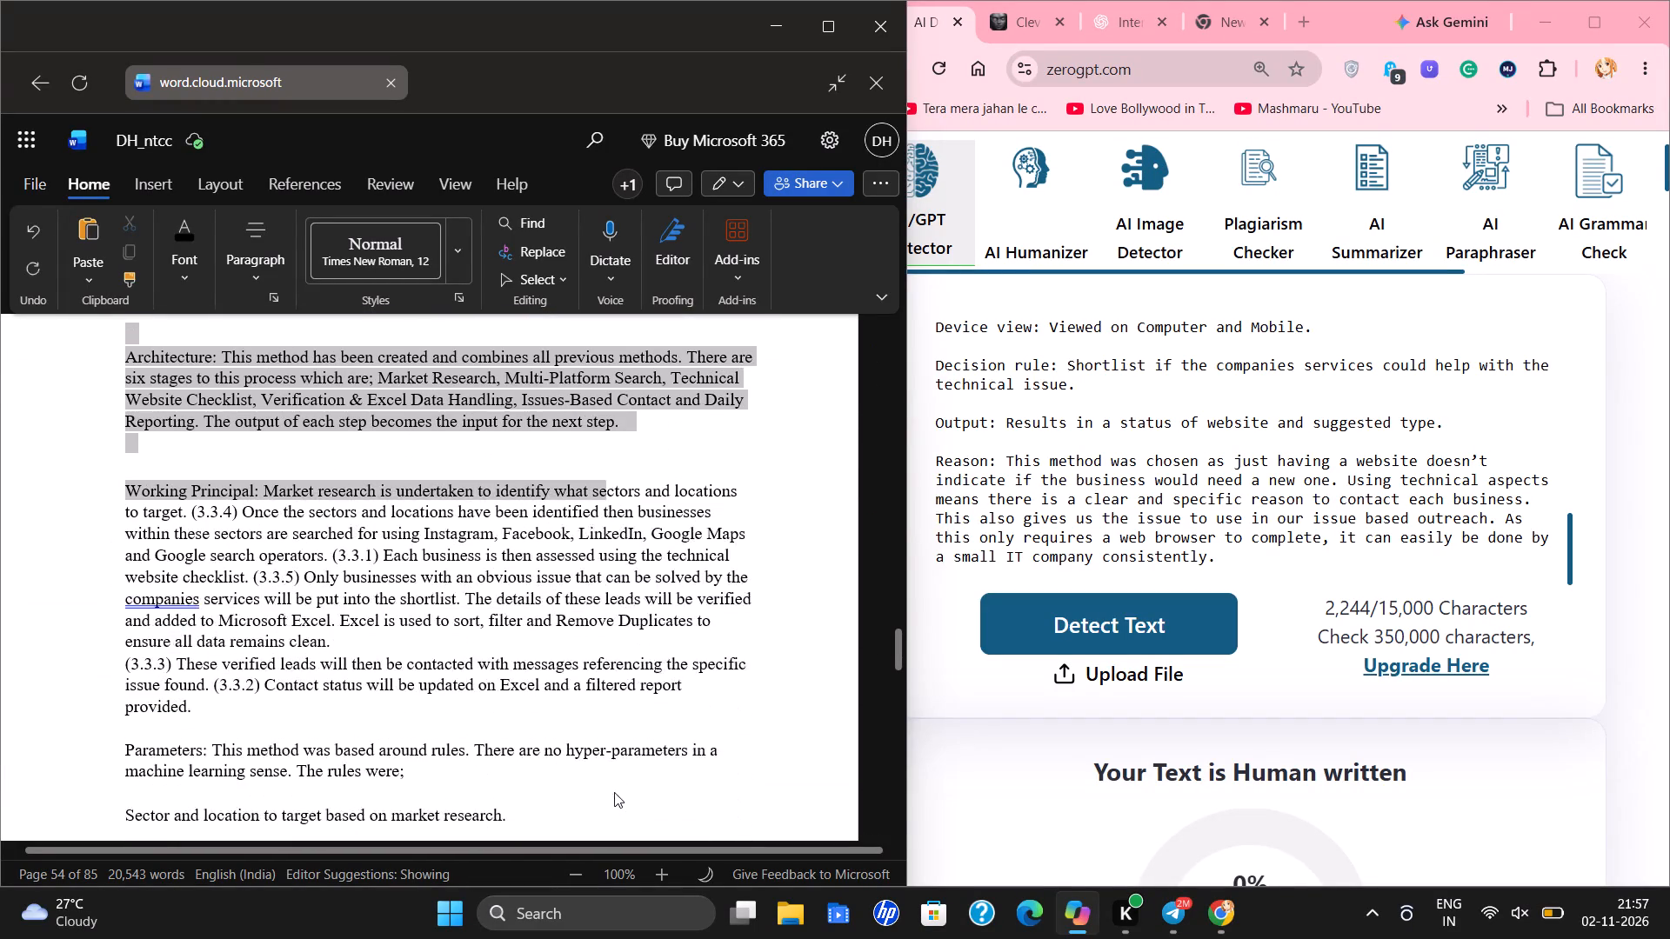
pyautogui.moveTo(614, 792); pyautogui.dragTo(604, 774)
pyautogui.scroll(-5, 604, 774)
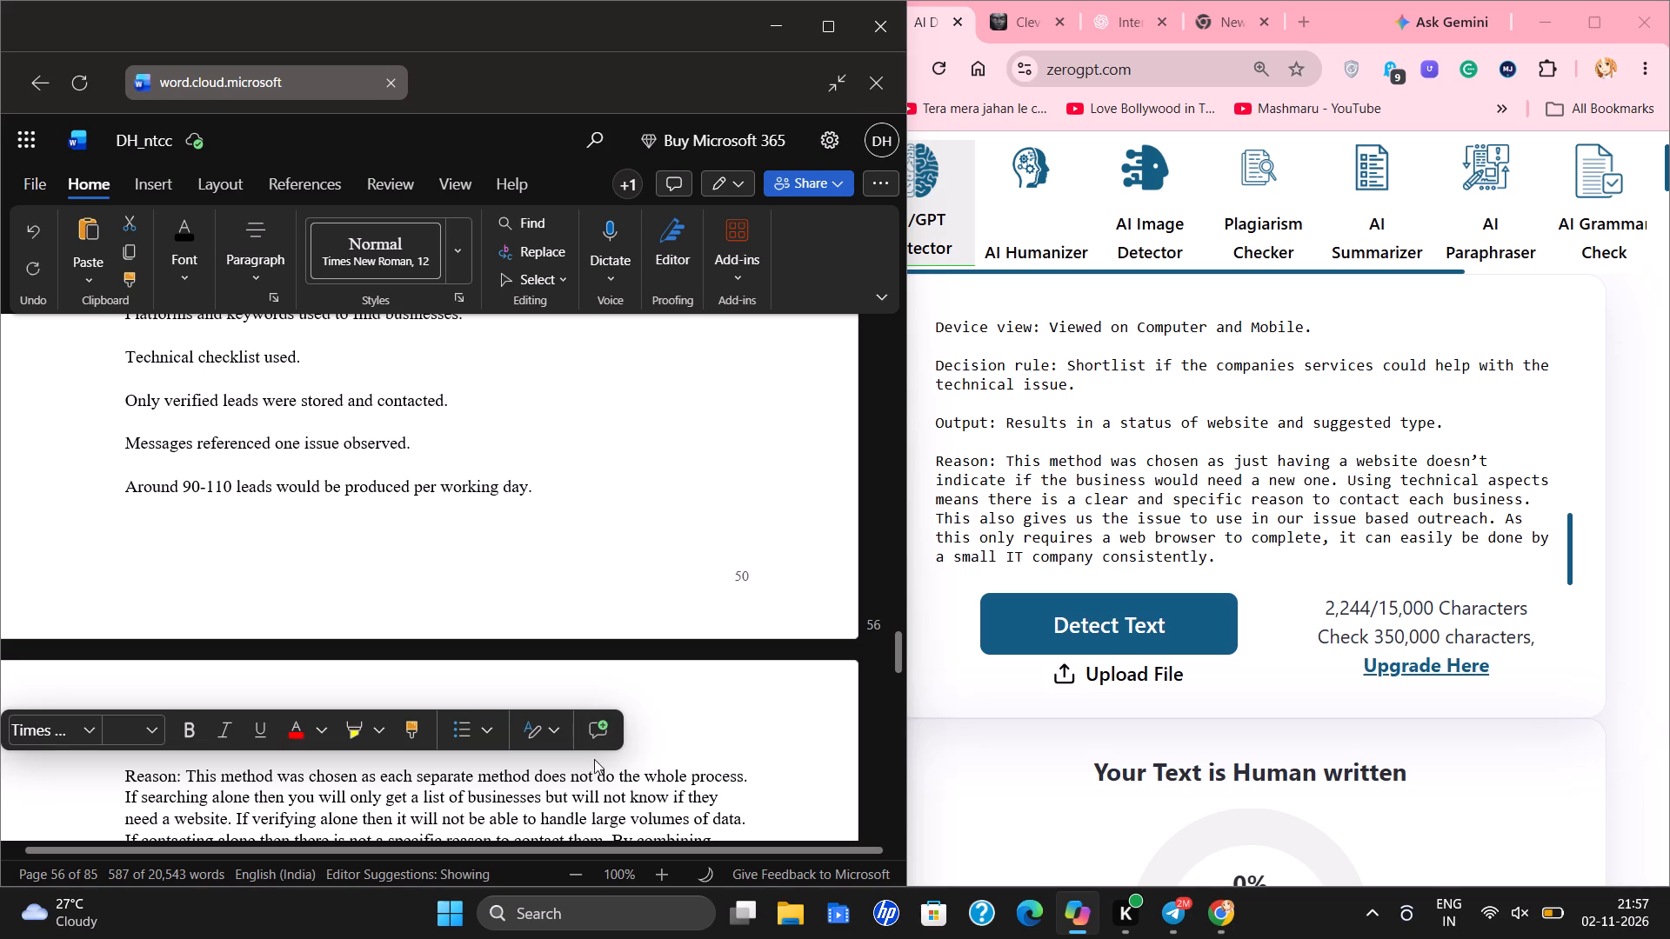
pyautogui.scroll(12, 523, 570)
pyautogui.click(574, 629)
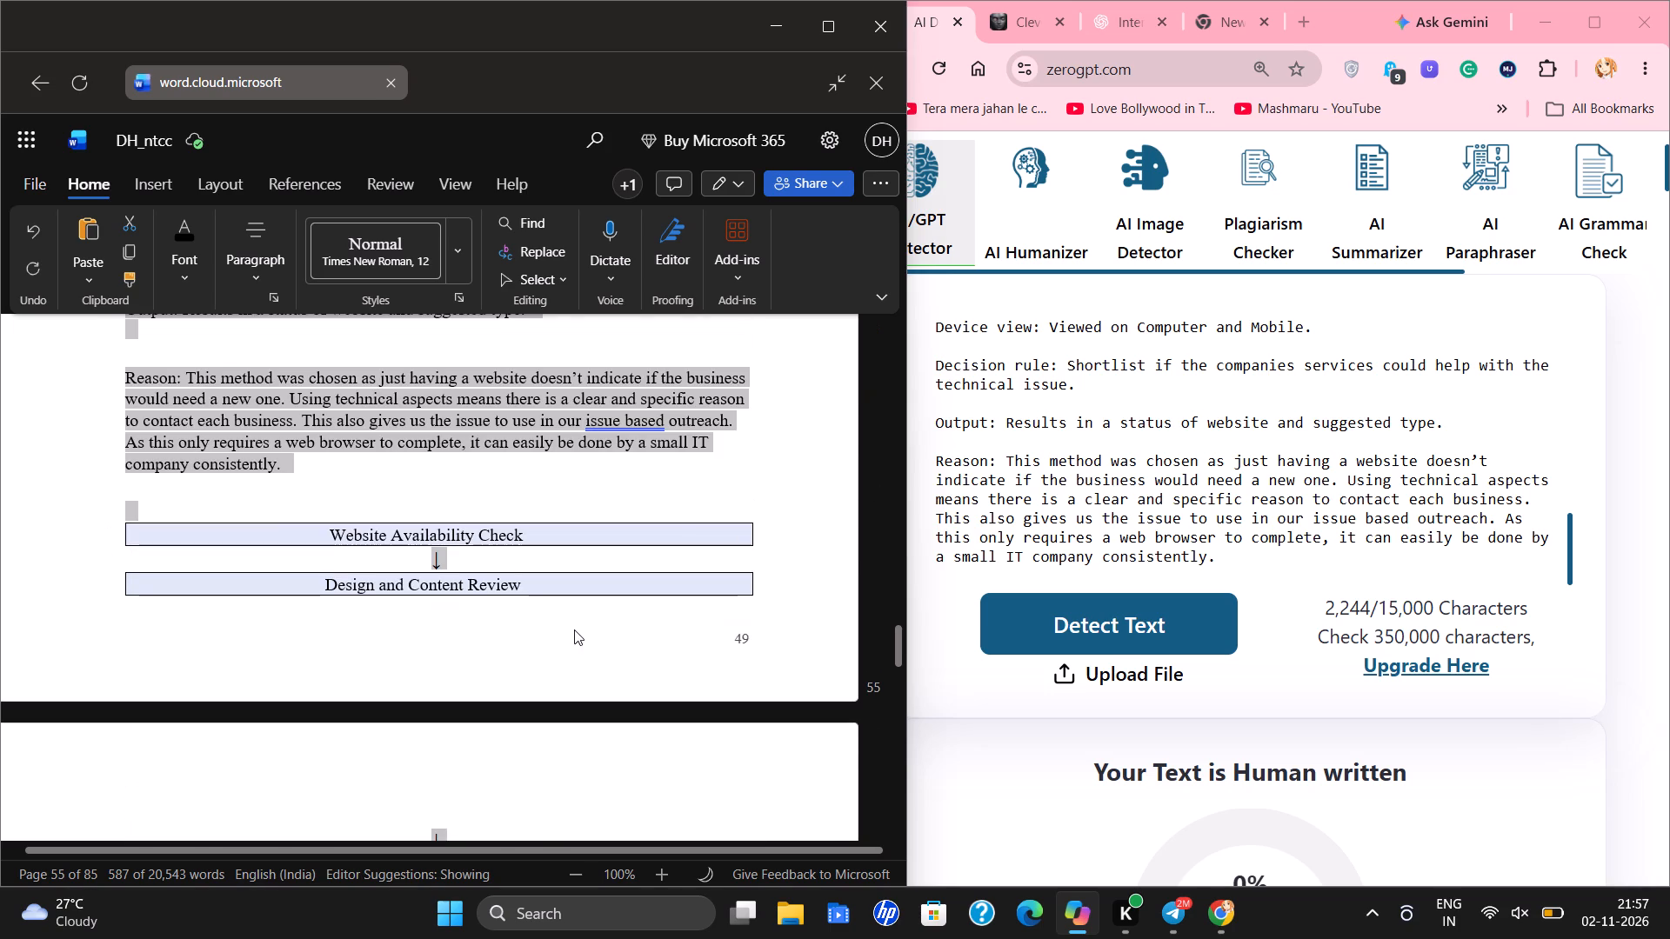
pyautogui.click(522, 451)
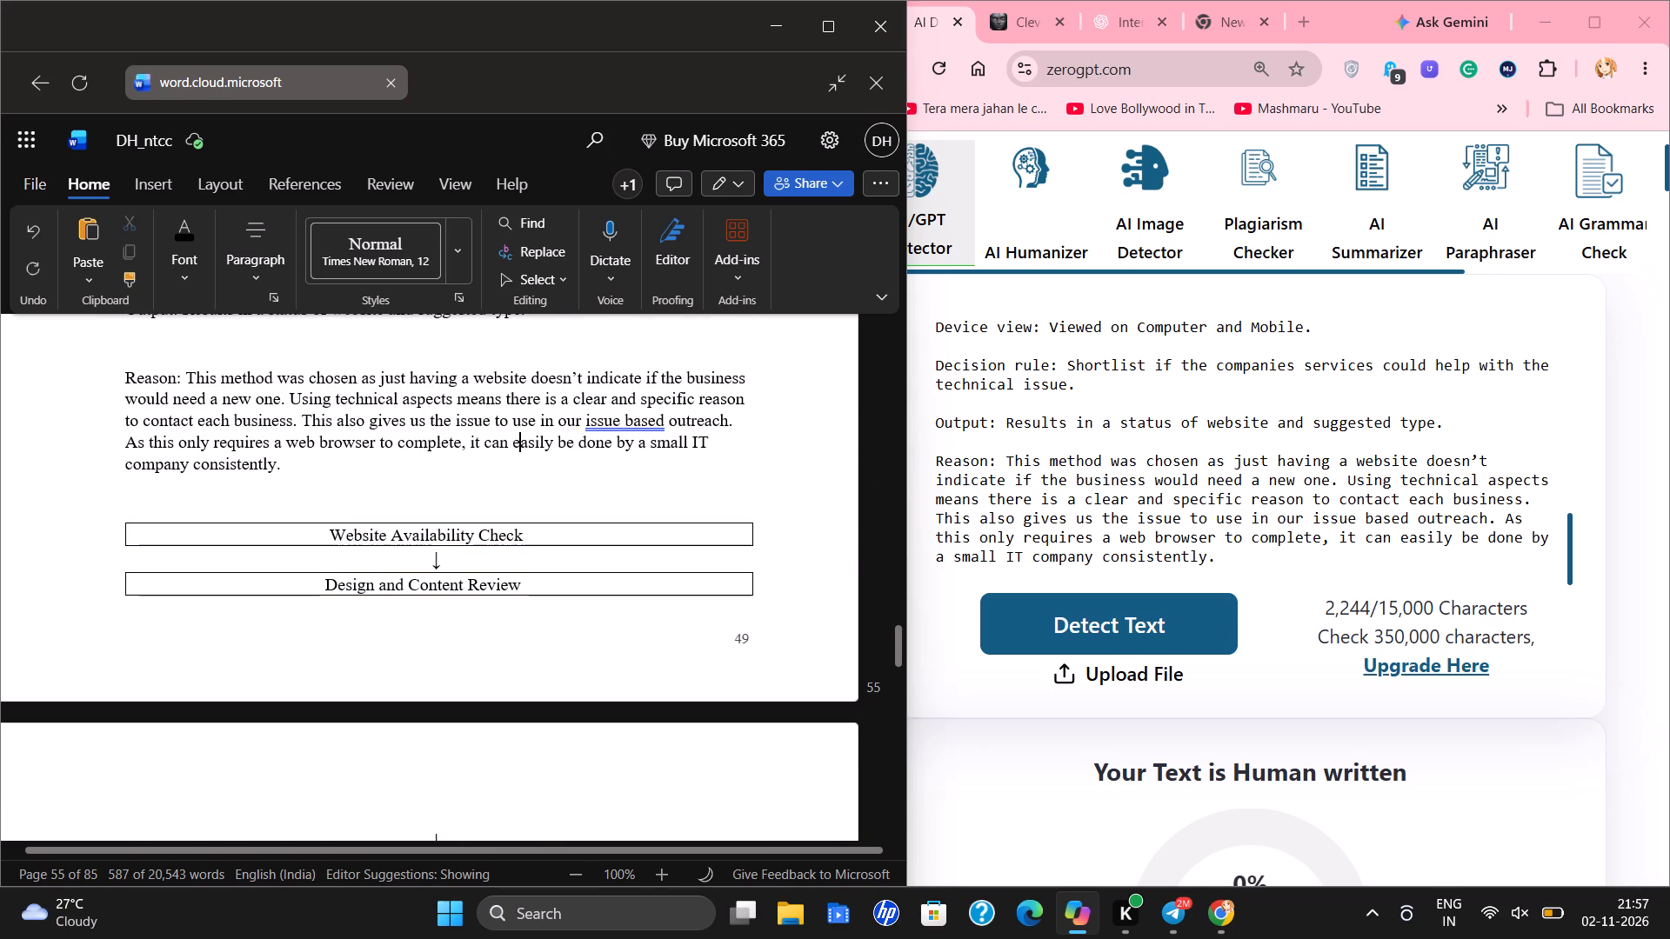
# Select the whole report and set its line spacing to 1.5.
pyautogui.hotkey('ctrl', 'a')
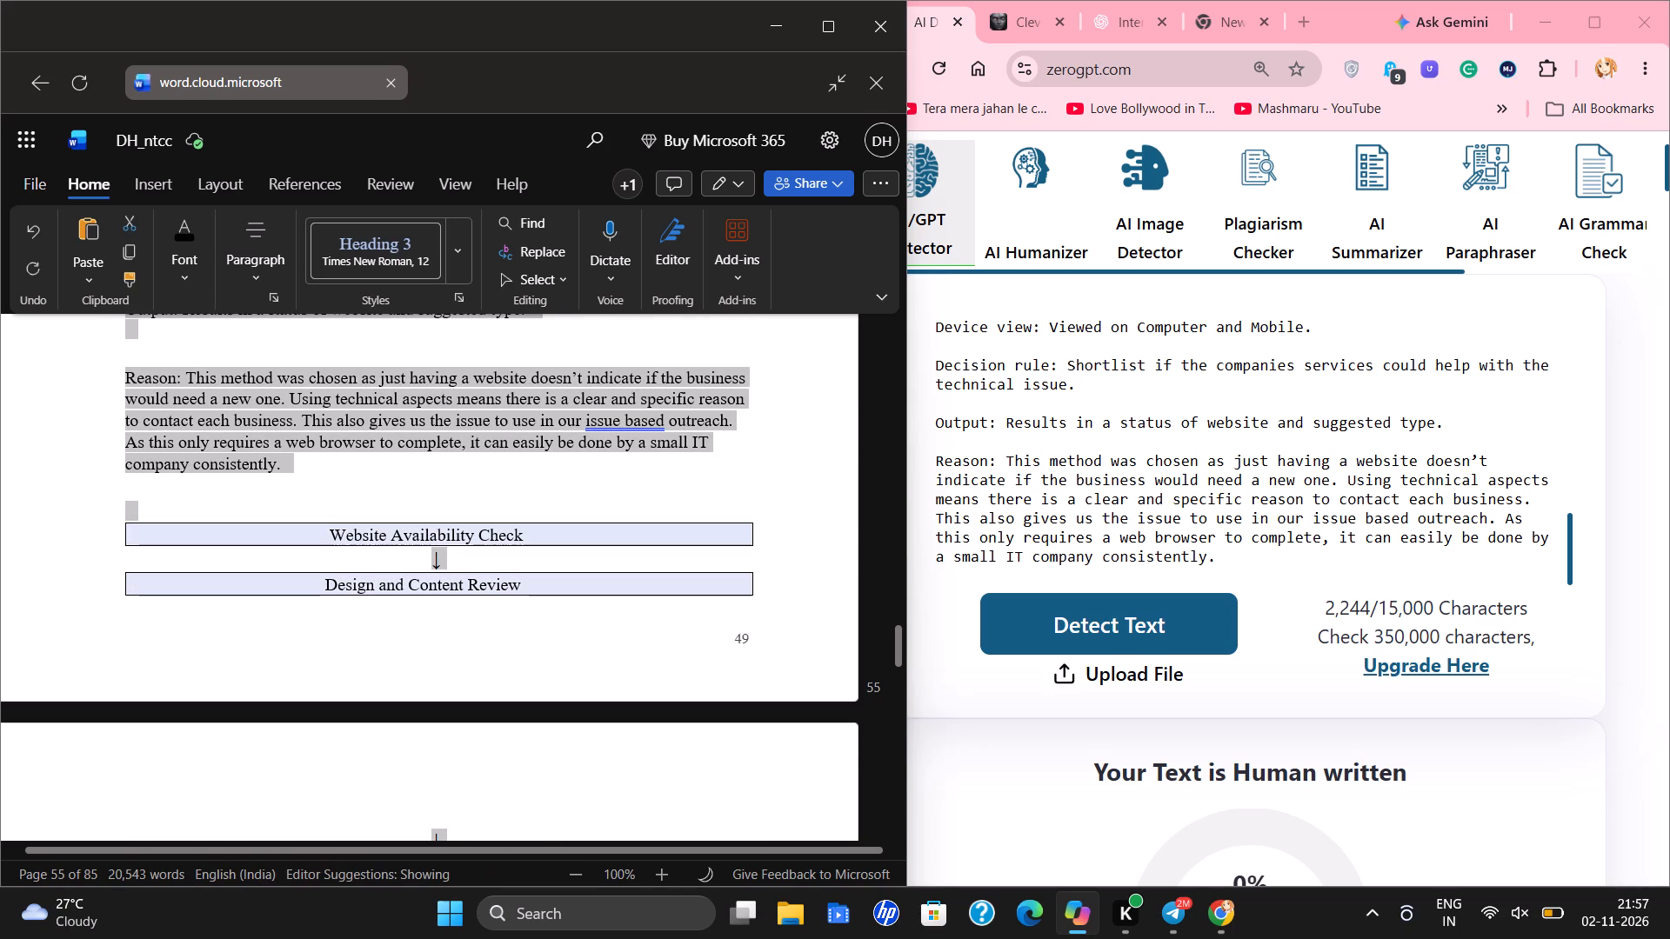
pyautogui.scroll(-14, 417, 529)
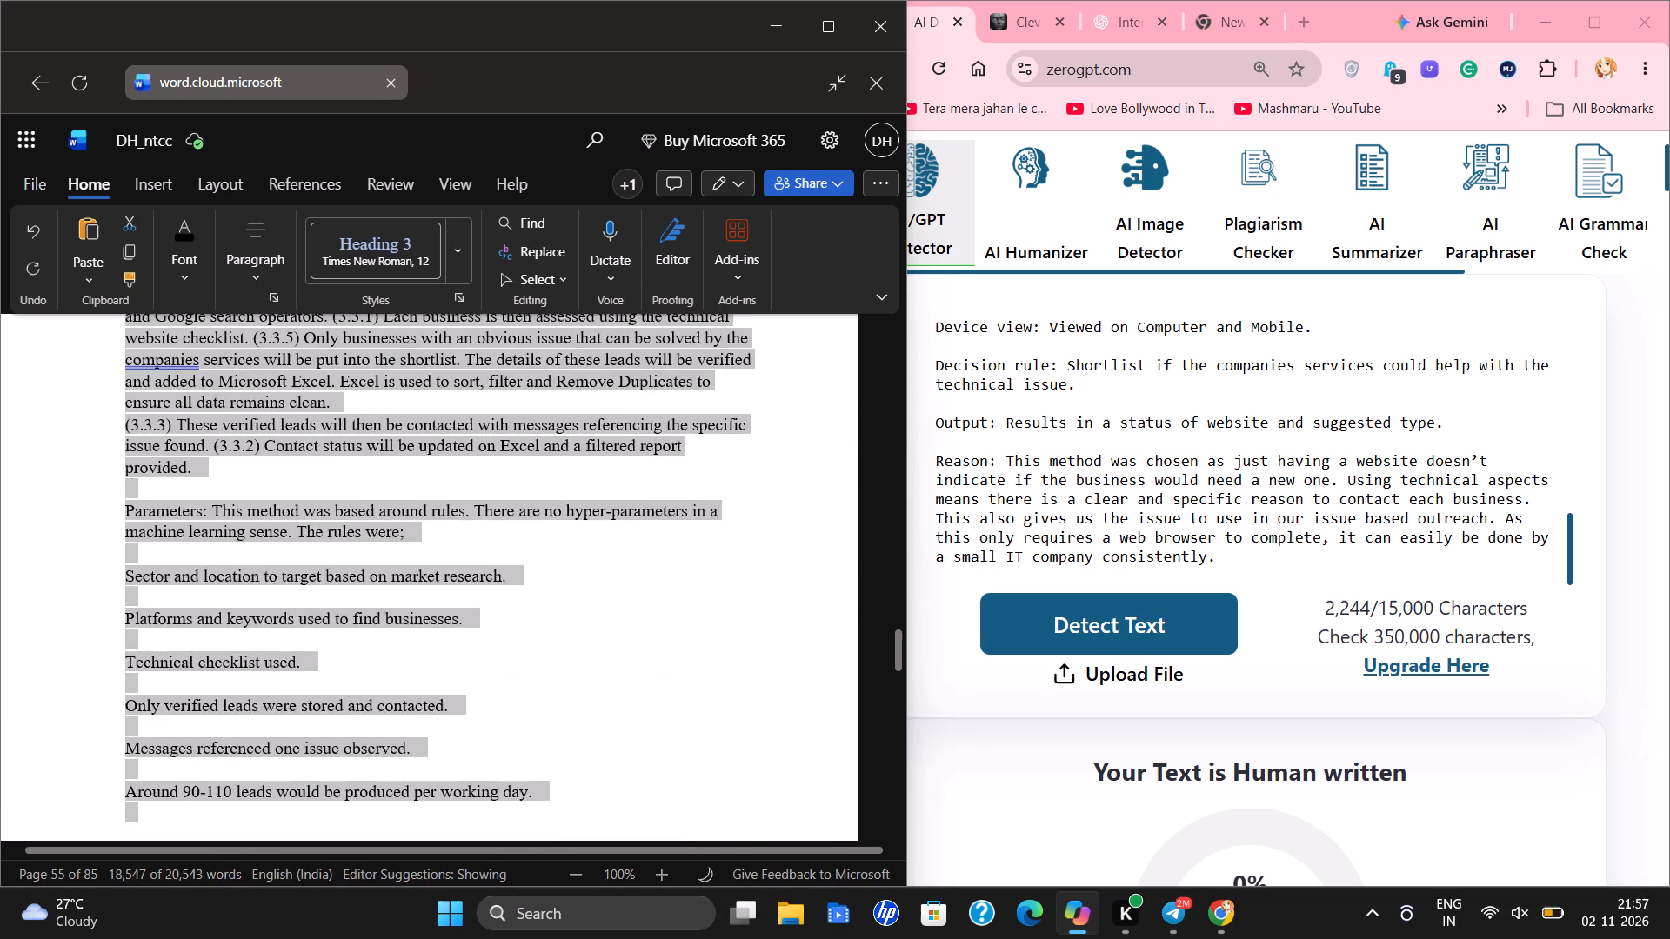
pyautogui.scroll(-8, 431, 537)
pyautogui.scroll(4, 431, 536)
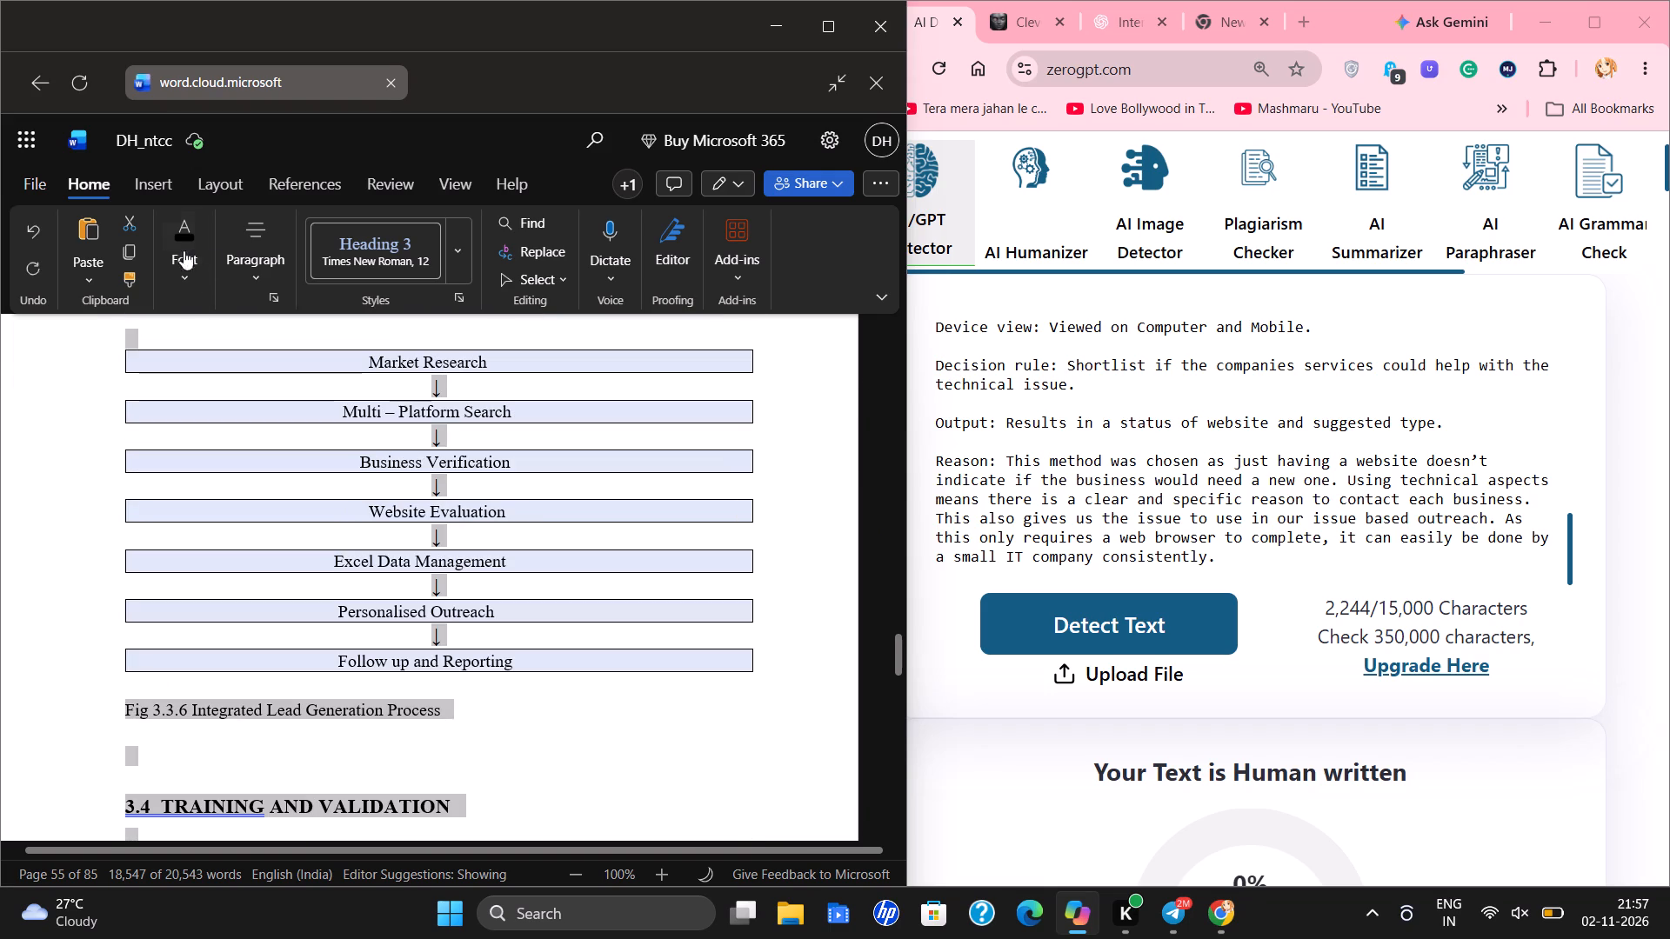
pyautogui.click(250, 271)
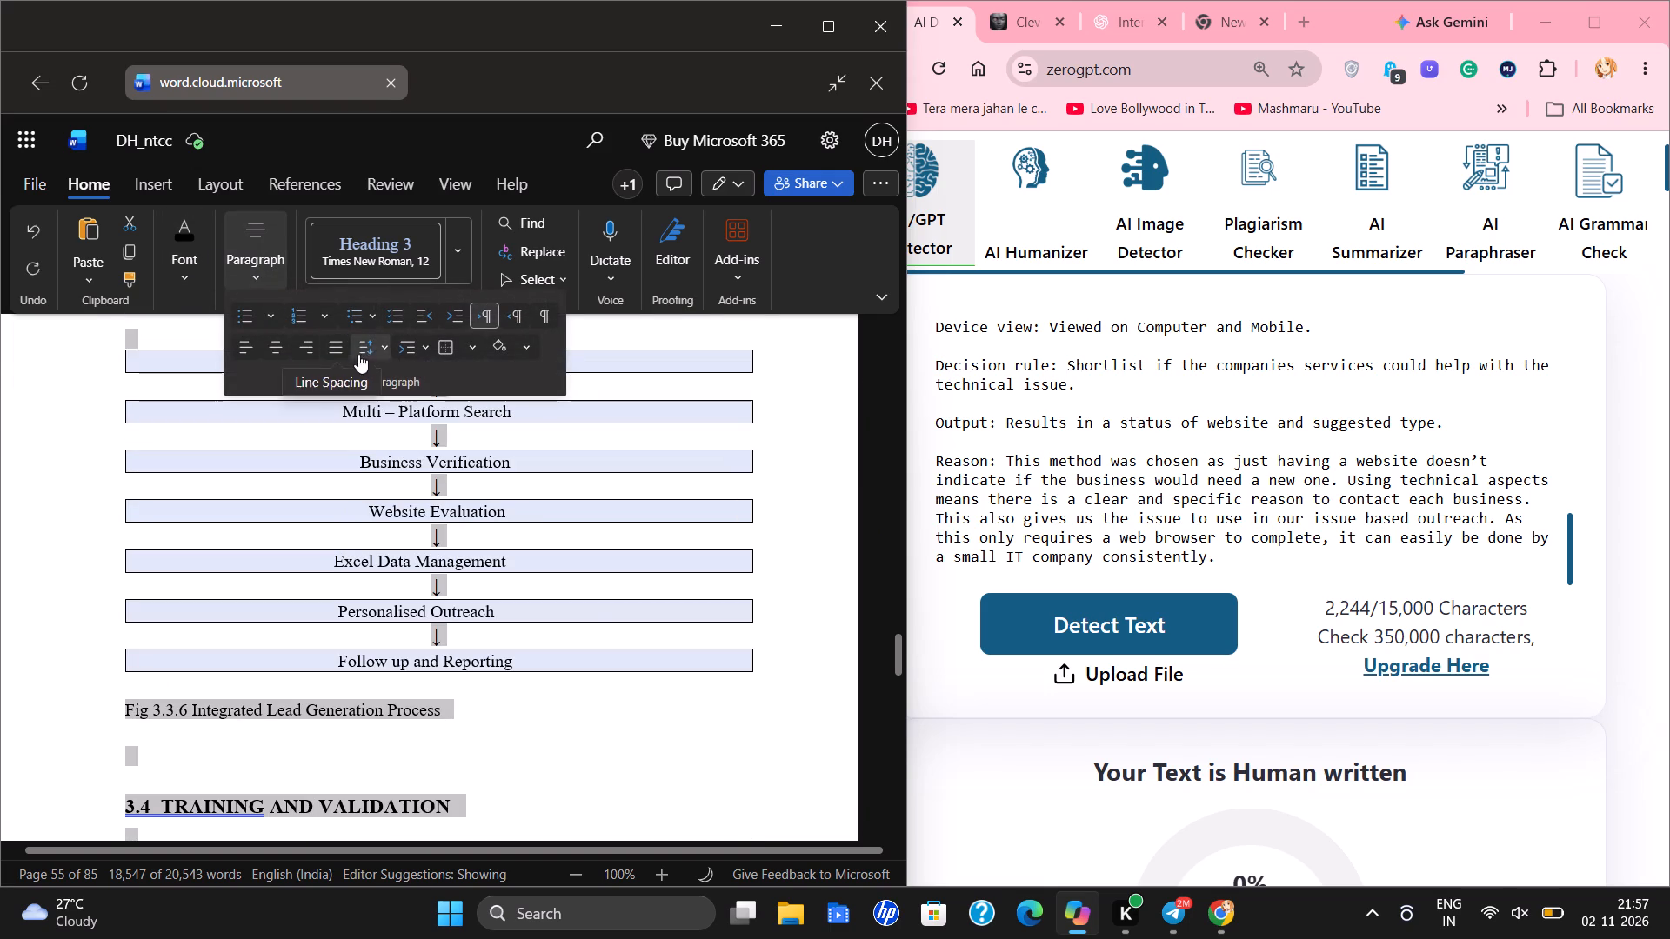
pyautogui.click(383, 344)
pyautogui.click(430, 466)
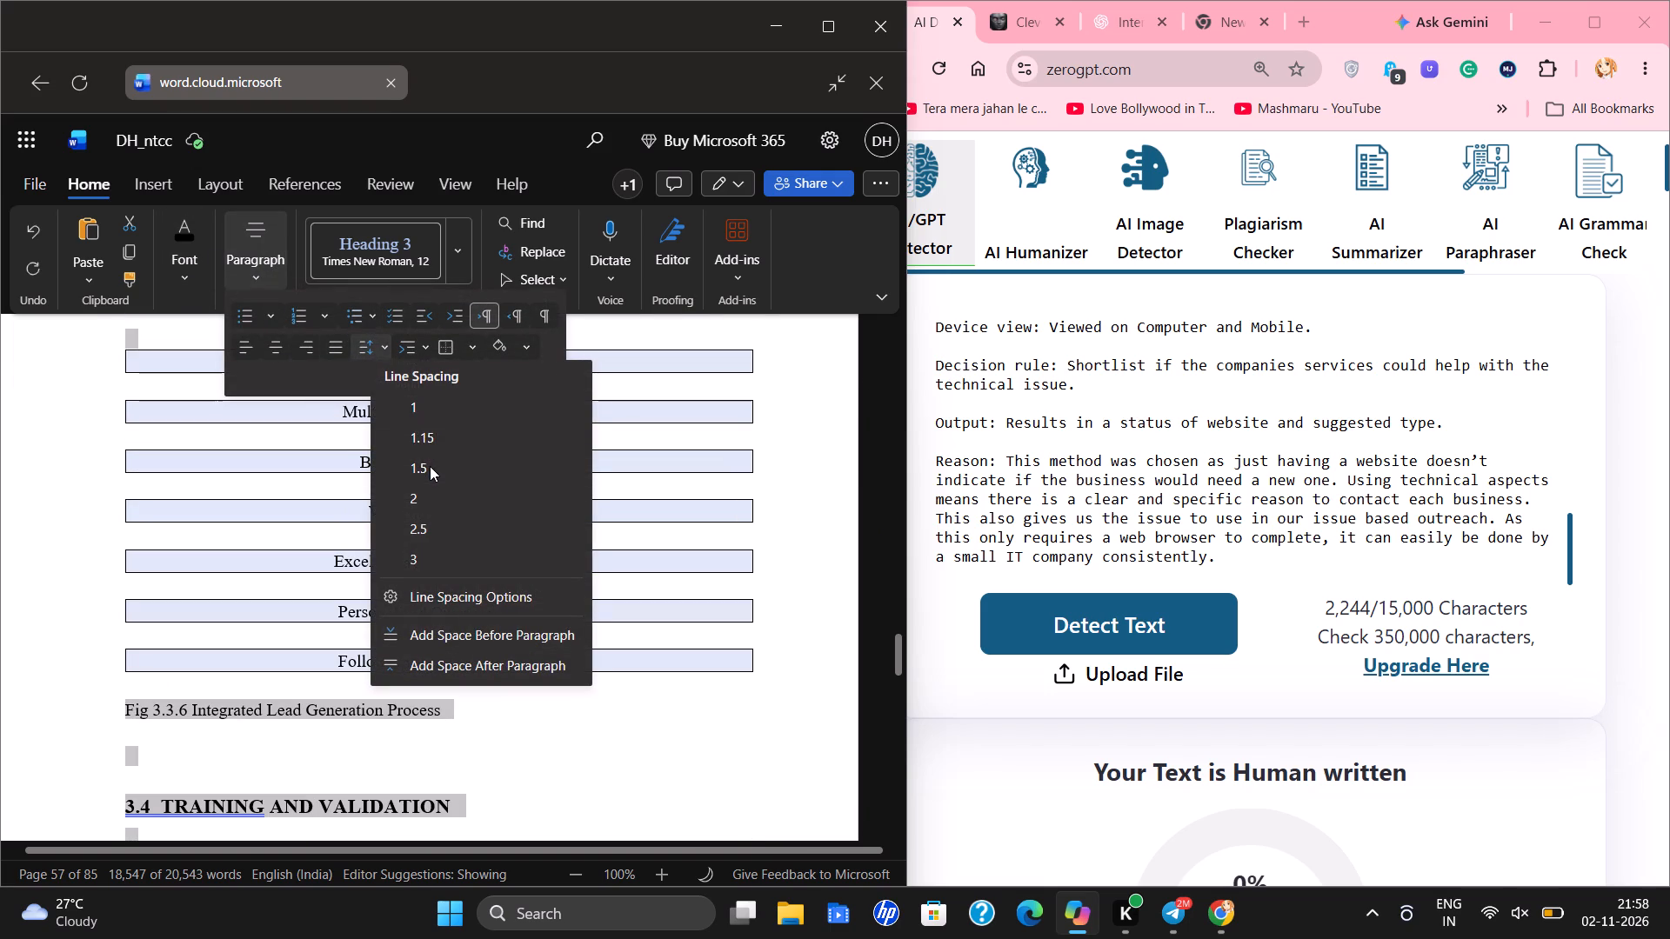
# Set the line spacing of the selected report text to 1.5.
pyautogui.click(417, 463)
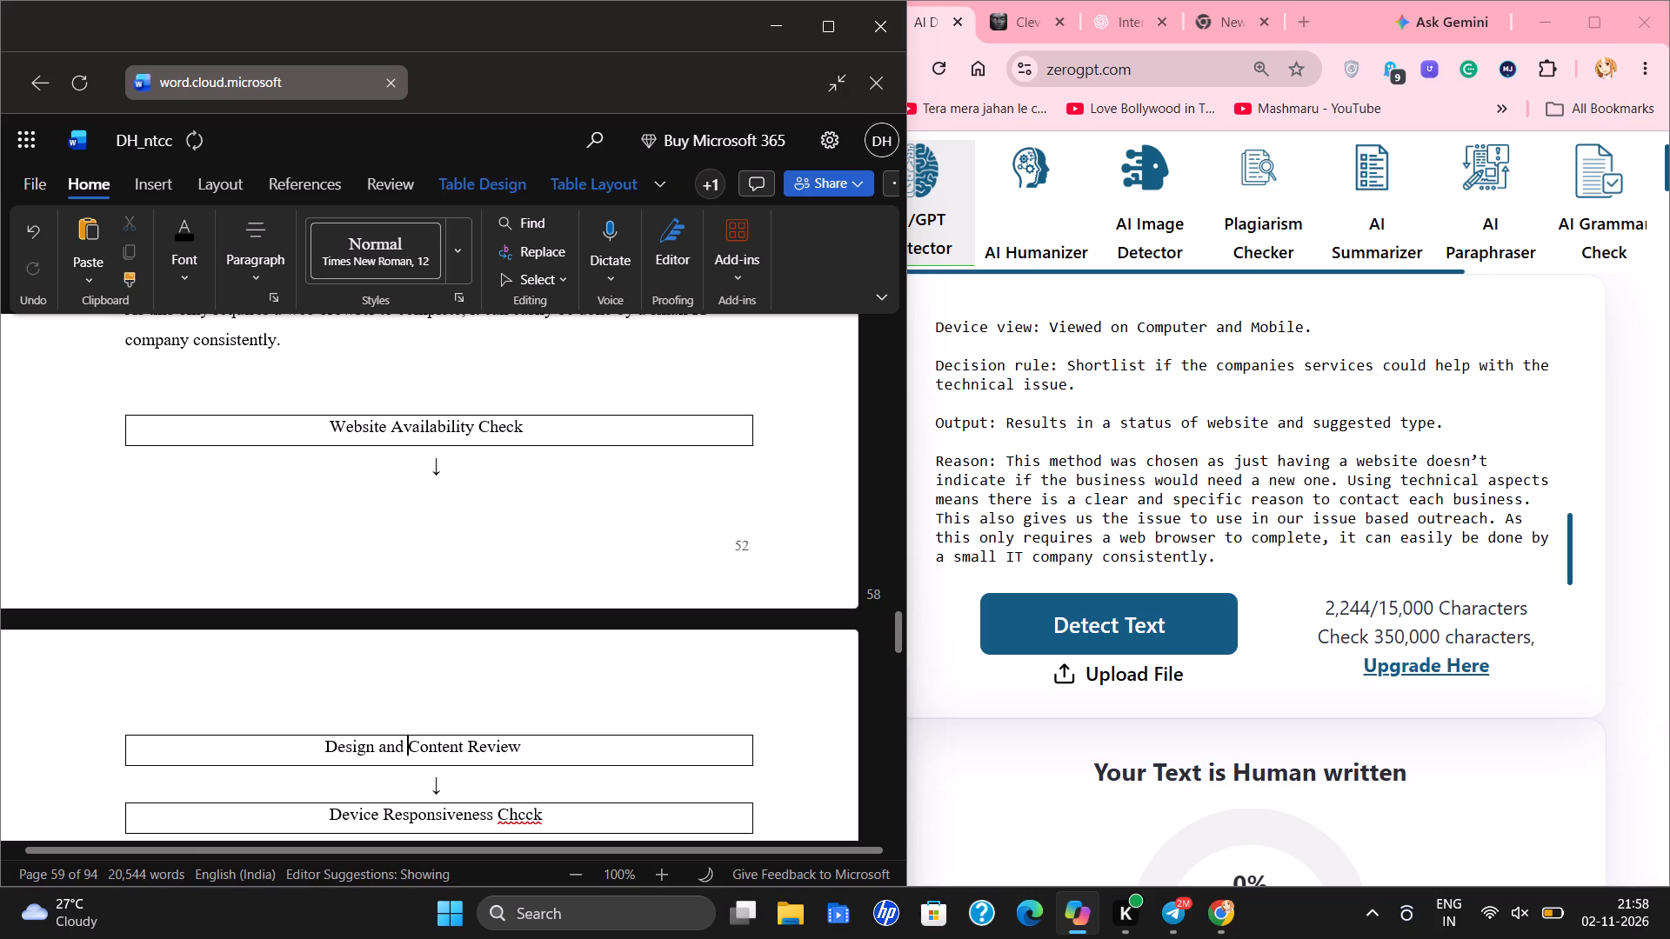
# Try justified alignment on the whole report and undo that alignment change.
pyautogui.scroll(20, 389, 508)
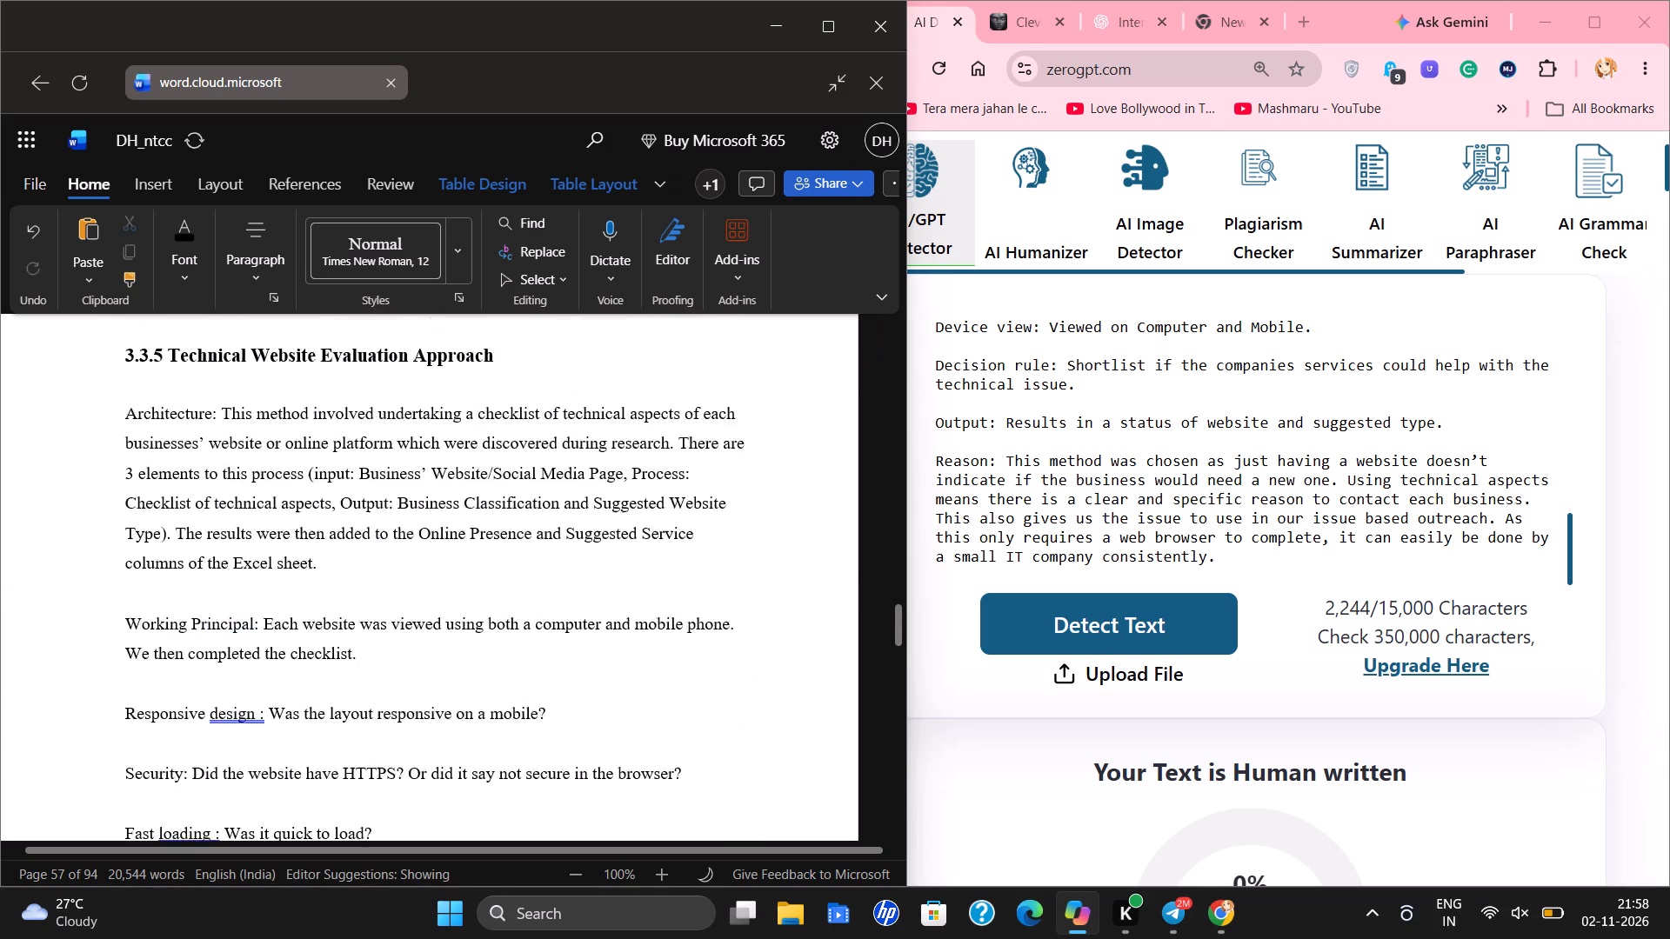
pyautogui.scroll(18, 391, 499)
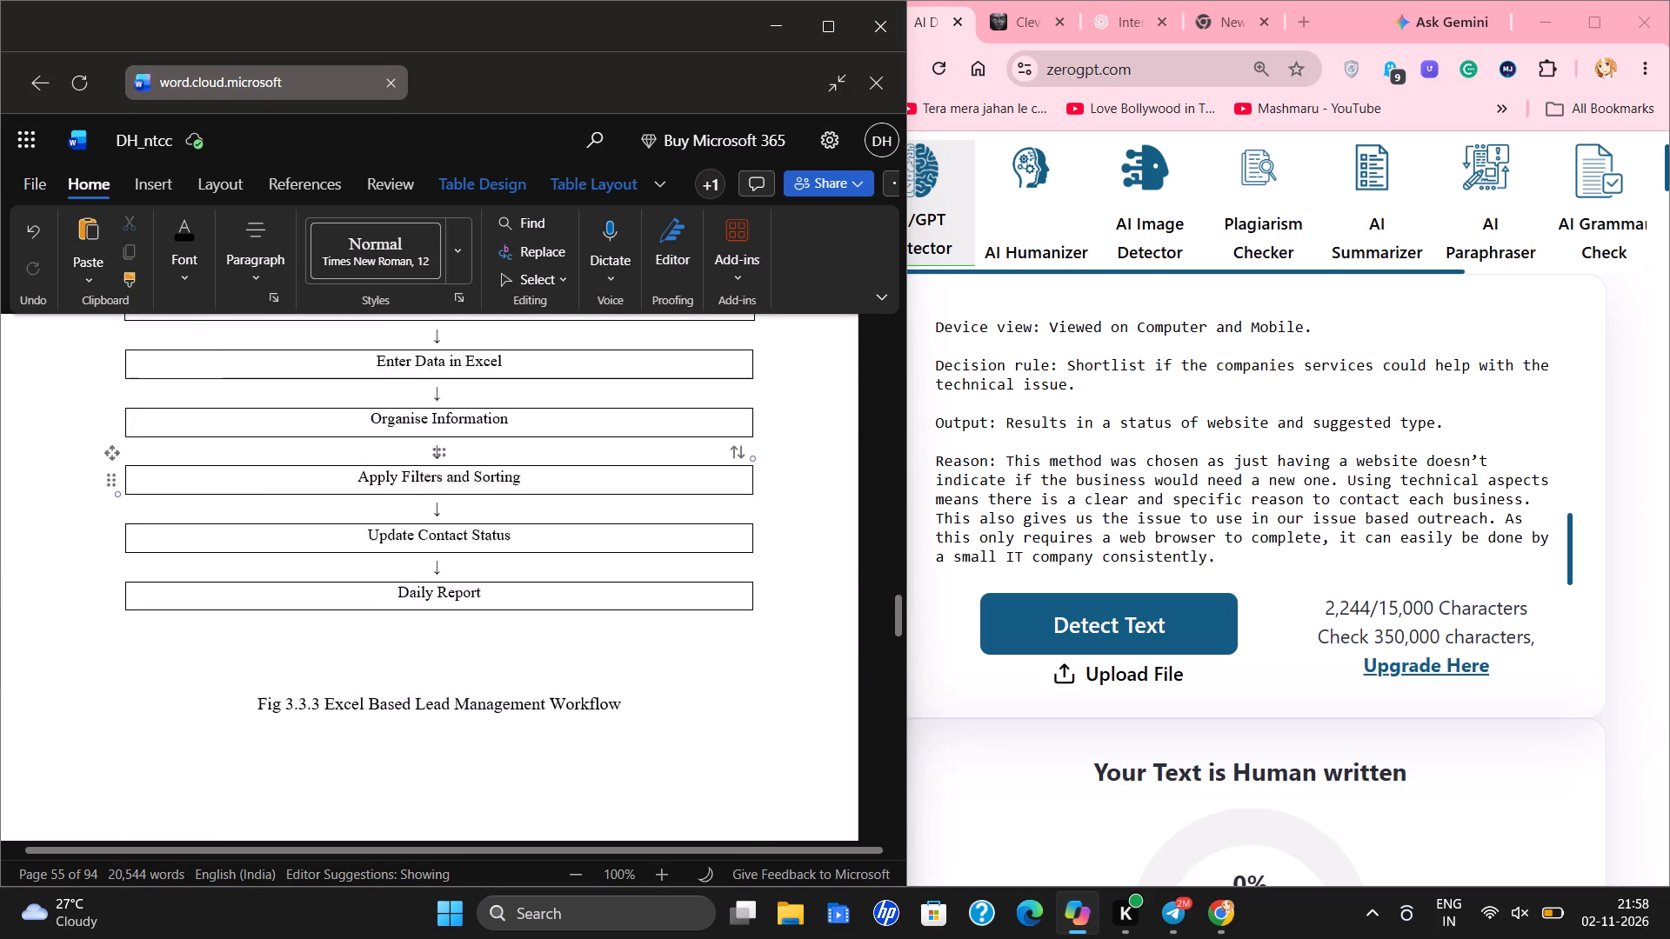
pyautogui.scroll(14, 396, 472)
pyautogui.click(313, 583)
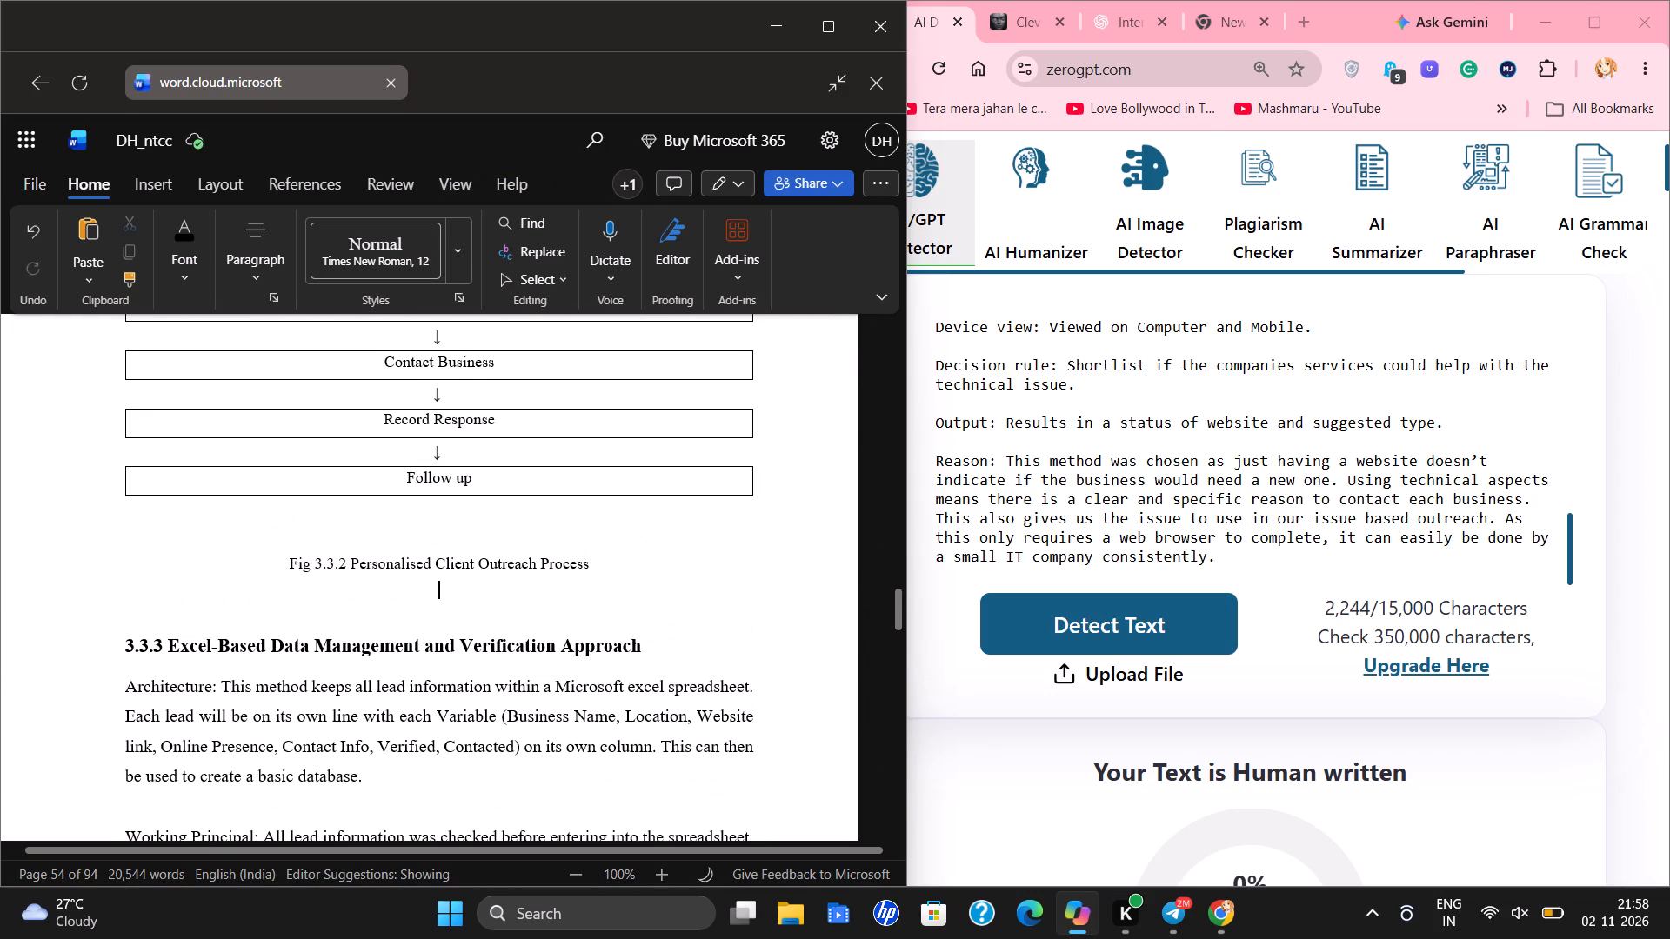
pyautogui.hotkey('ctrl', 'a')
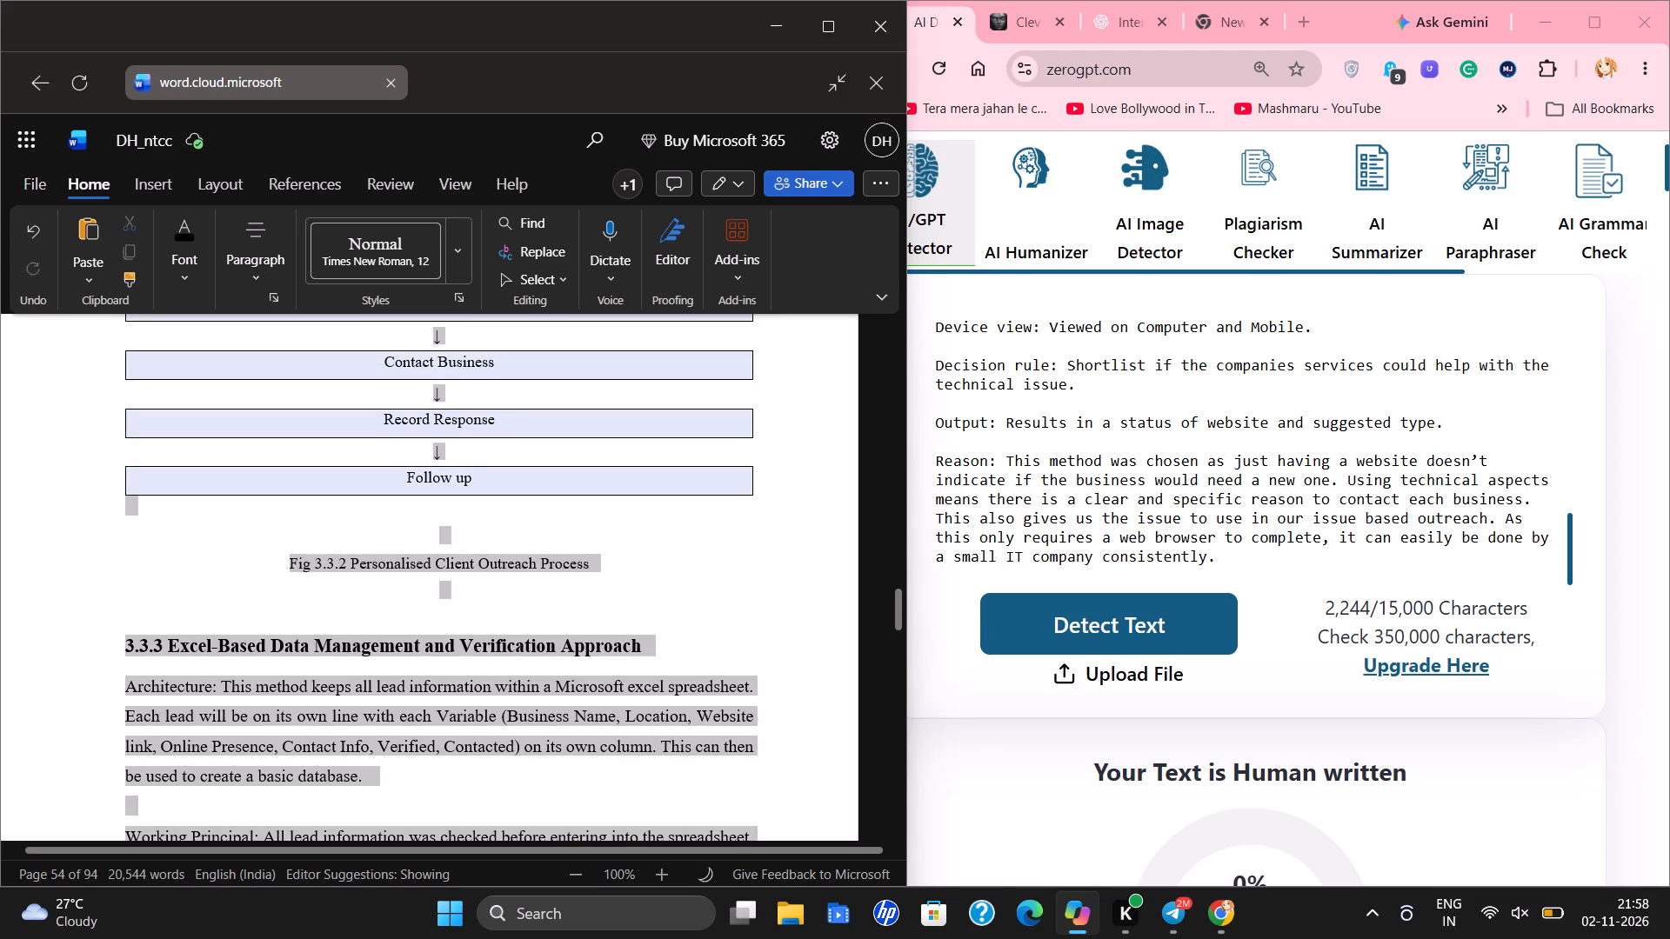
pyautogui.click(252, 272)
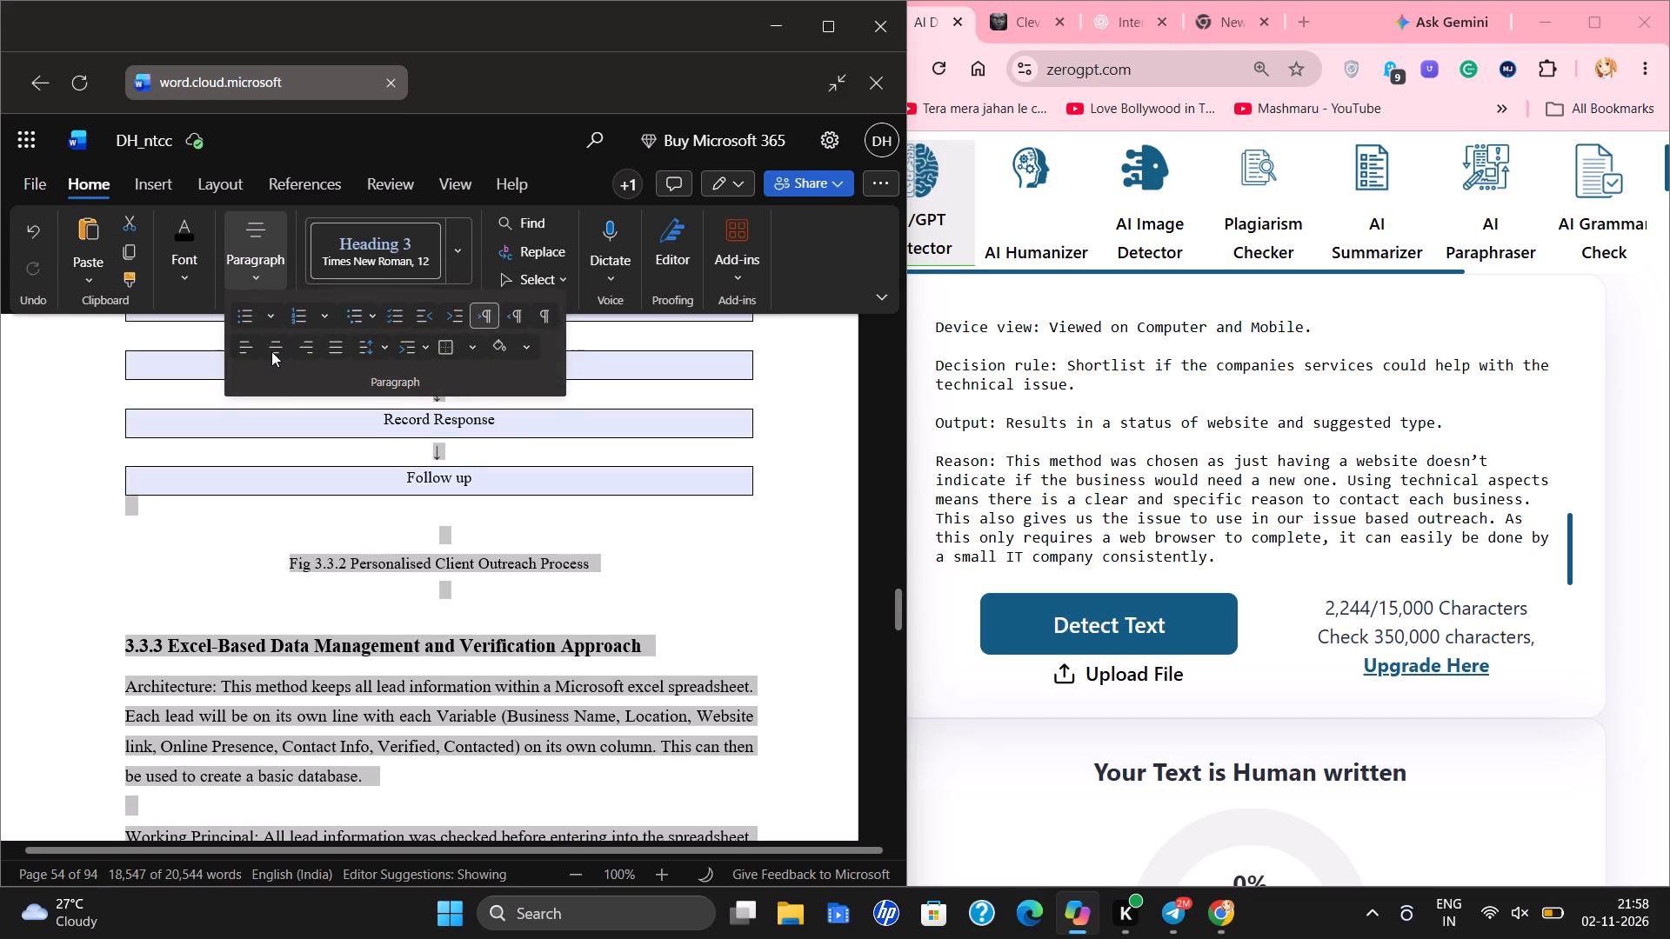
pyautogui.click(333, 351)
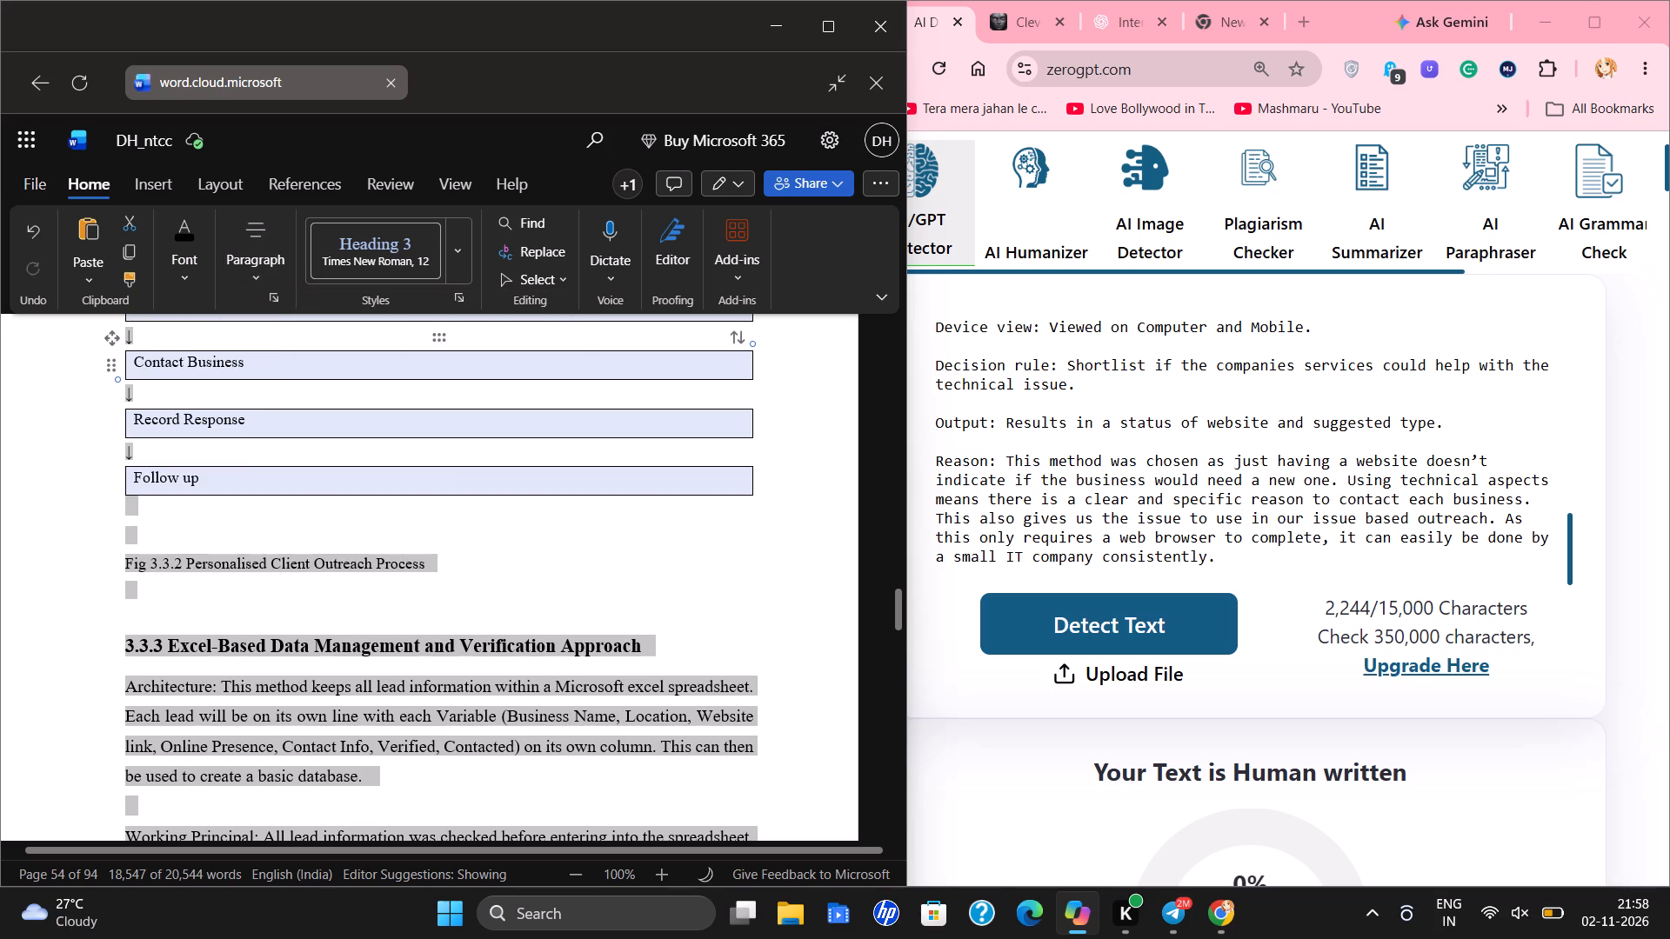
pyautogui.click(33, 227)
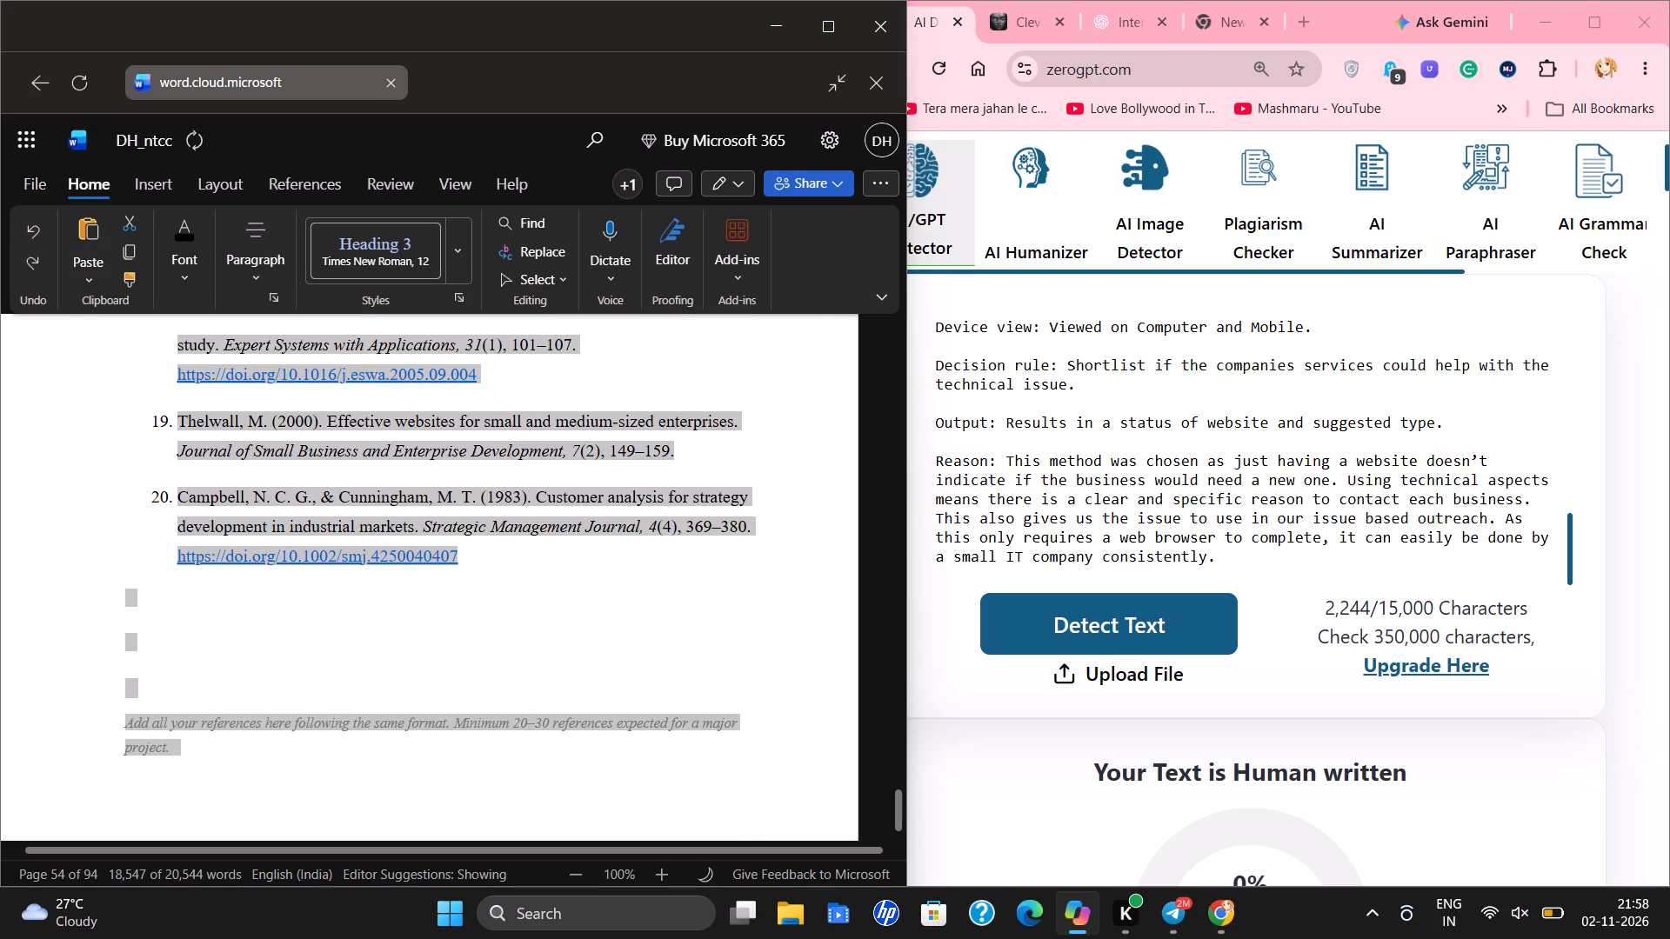
# Review the report's page layout from the reference list back to the section 3.3.4 flowchart, checking how the flowcharts split across pages.
pyautogui.click(118, 440)
pyautogui.scroll(4, 207, 507)
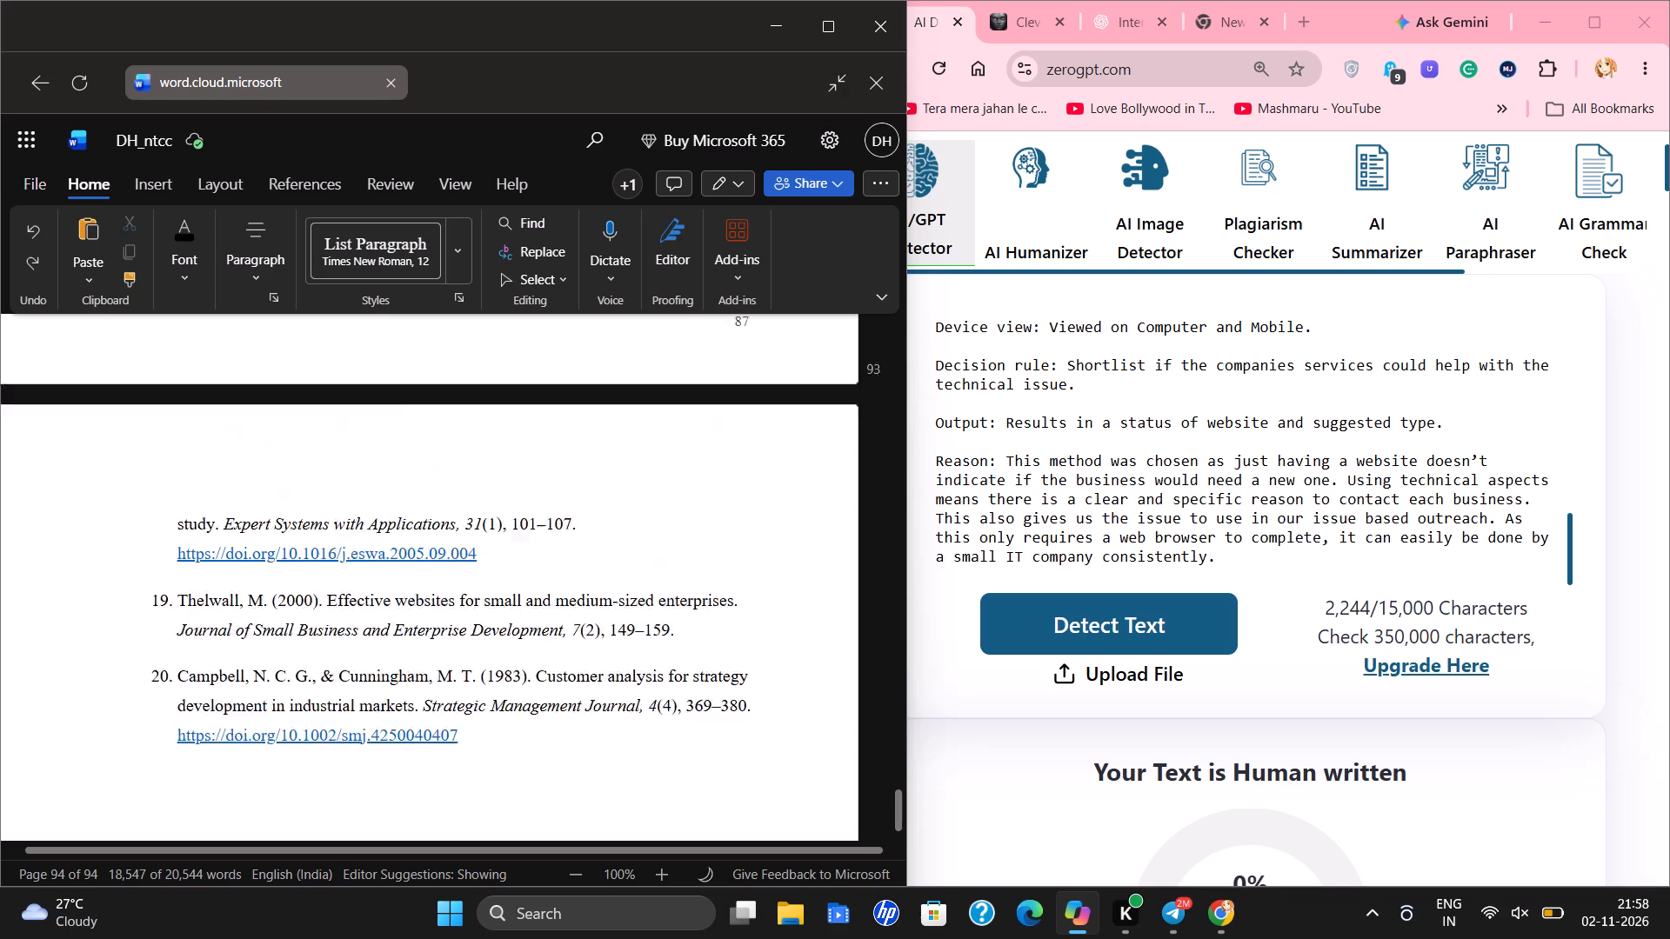
pyautogui.scroll(20, 207, 509)
pyautogui.scroll(13, 207, 509)
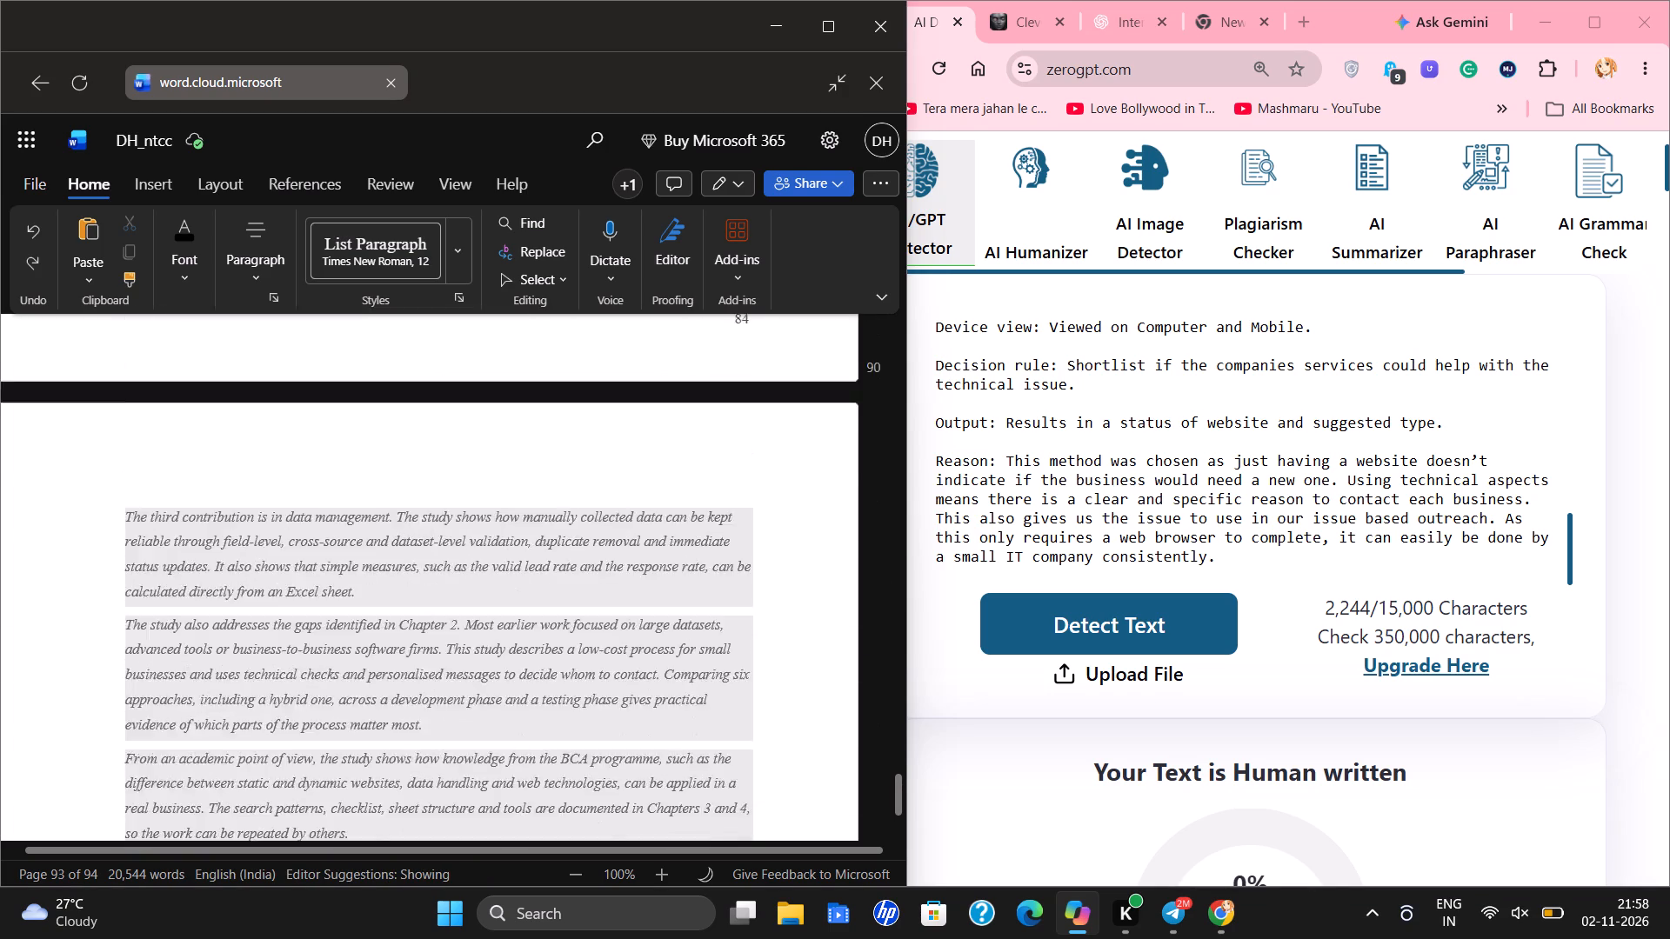
pyautogui.scroll(20, 203, 515)
pyautogui.scroll(5, 203, 515)
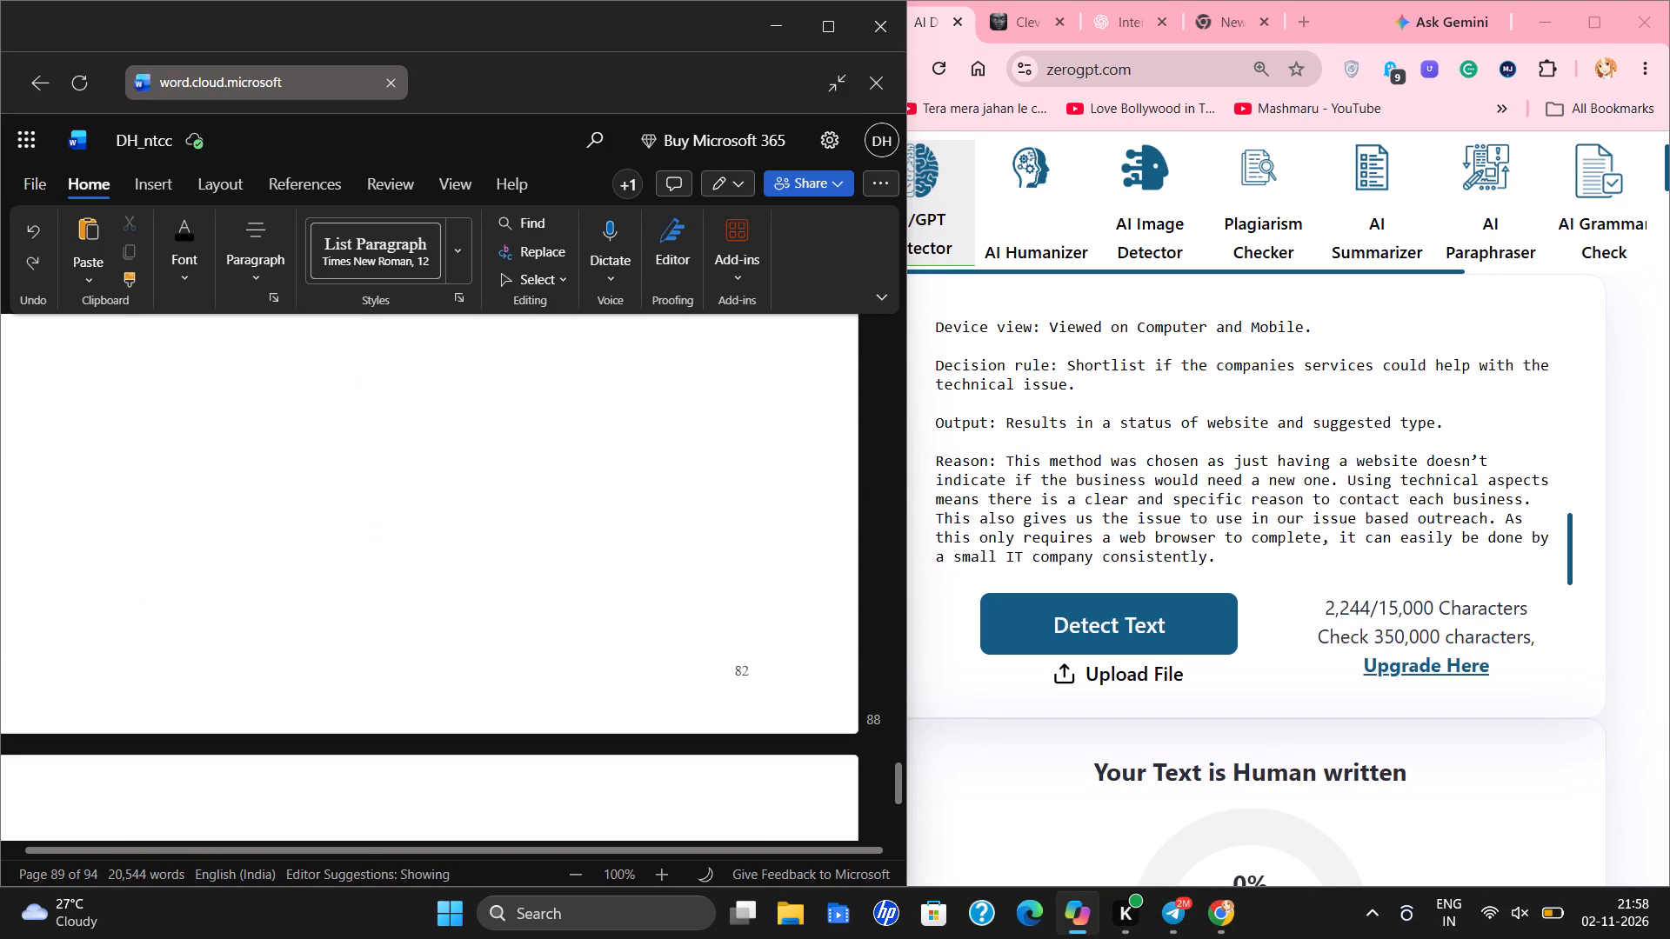
pyautogui.middleClick(421, 629)
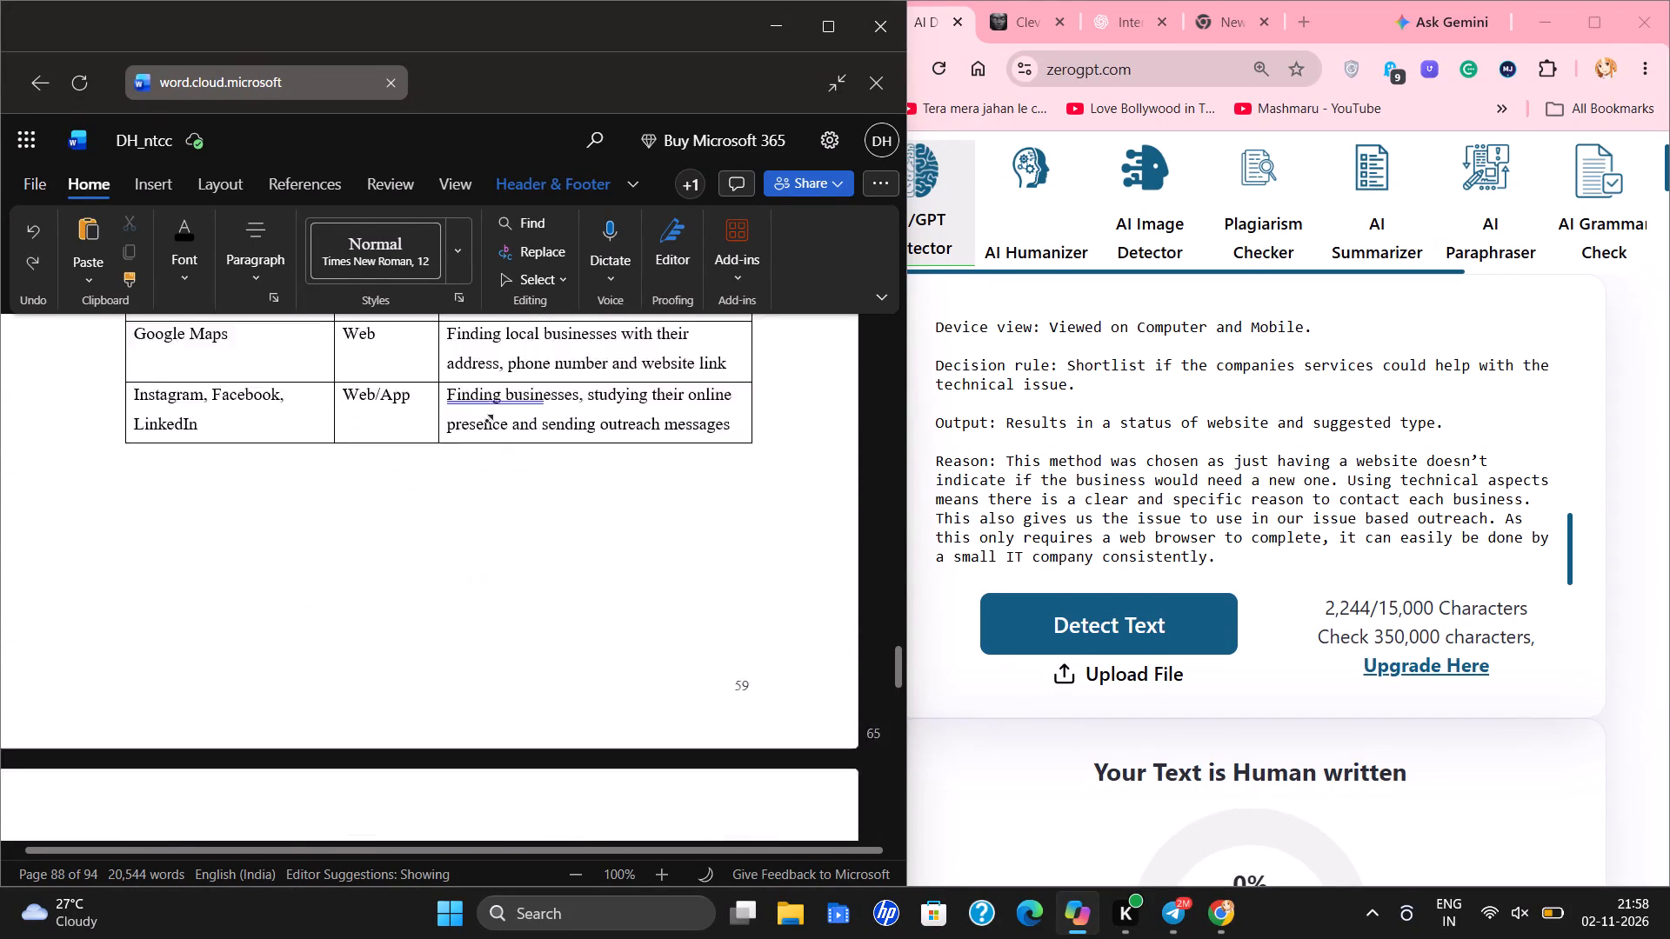
pyautogui.click(487, 421)
pyautogui.scroll(-13, 487, 421)
pyautogui.scroll(6, 513, 416)
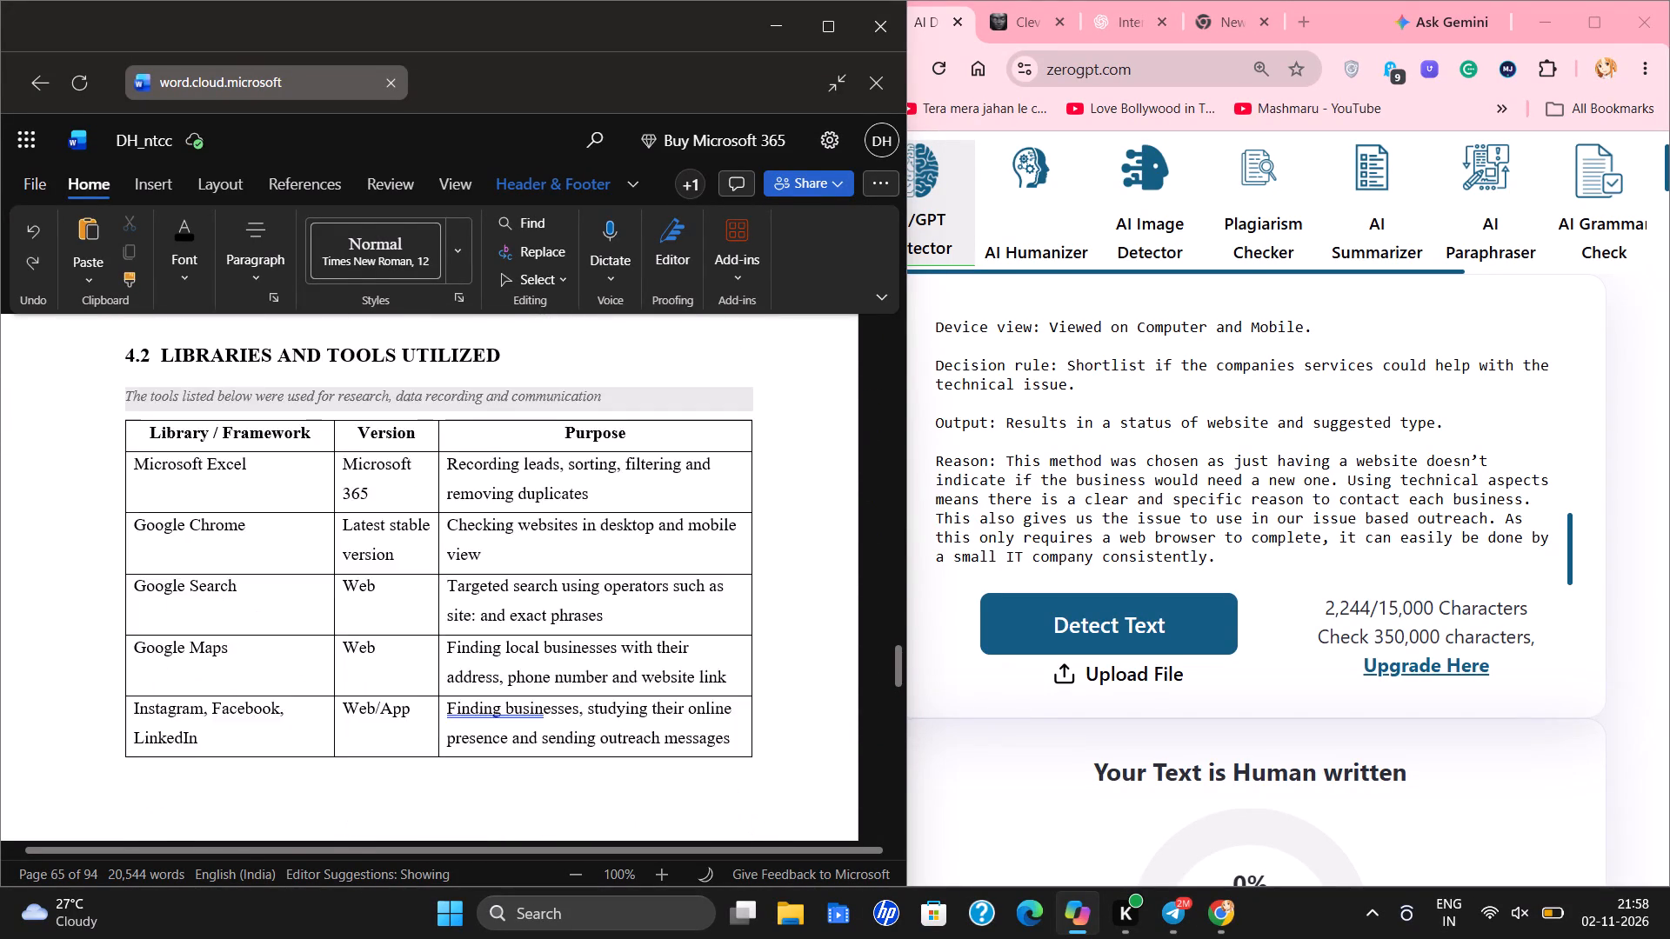
pyautogui.scroll(6, 504, 419)
pyautogui.scroll(20, 523, 522)
pyautogui.scroll(7, 523, 522)
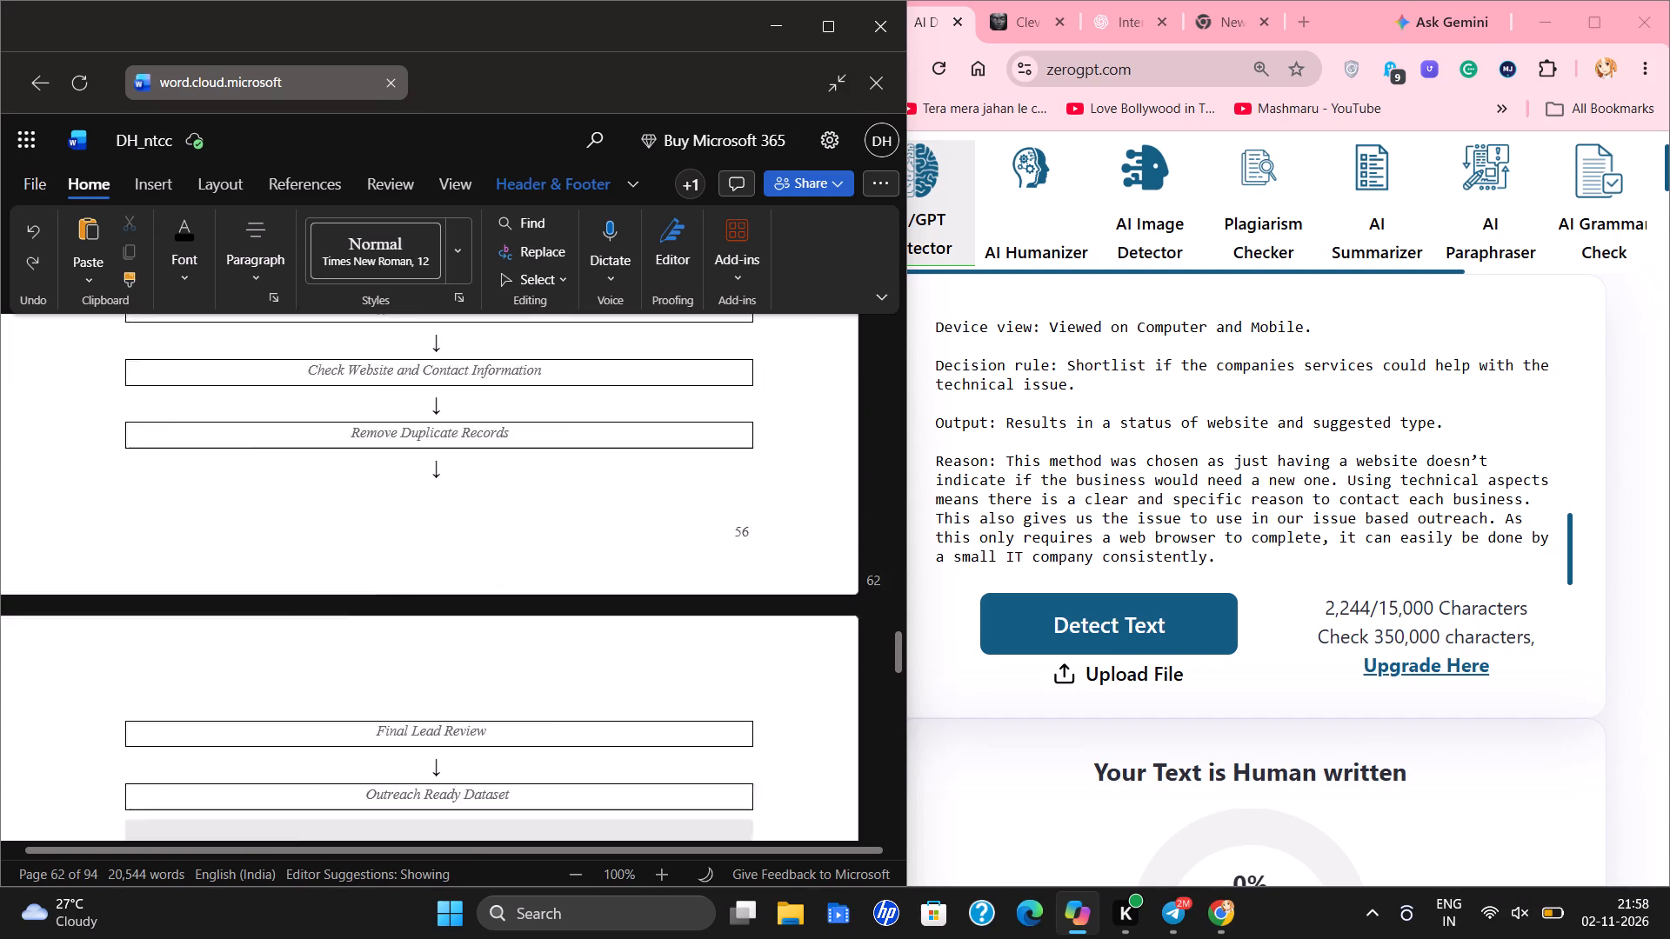
pyautogui.scroll(19, 531, 521)
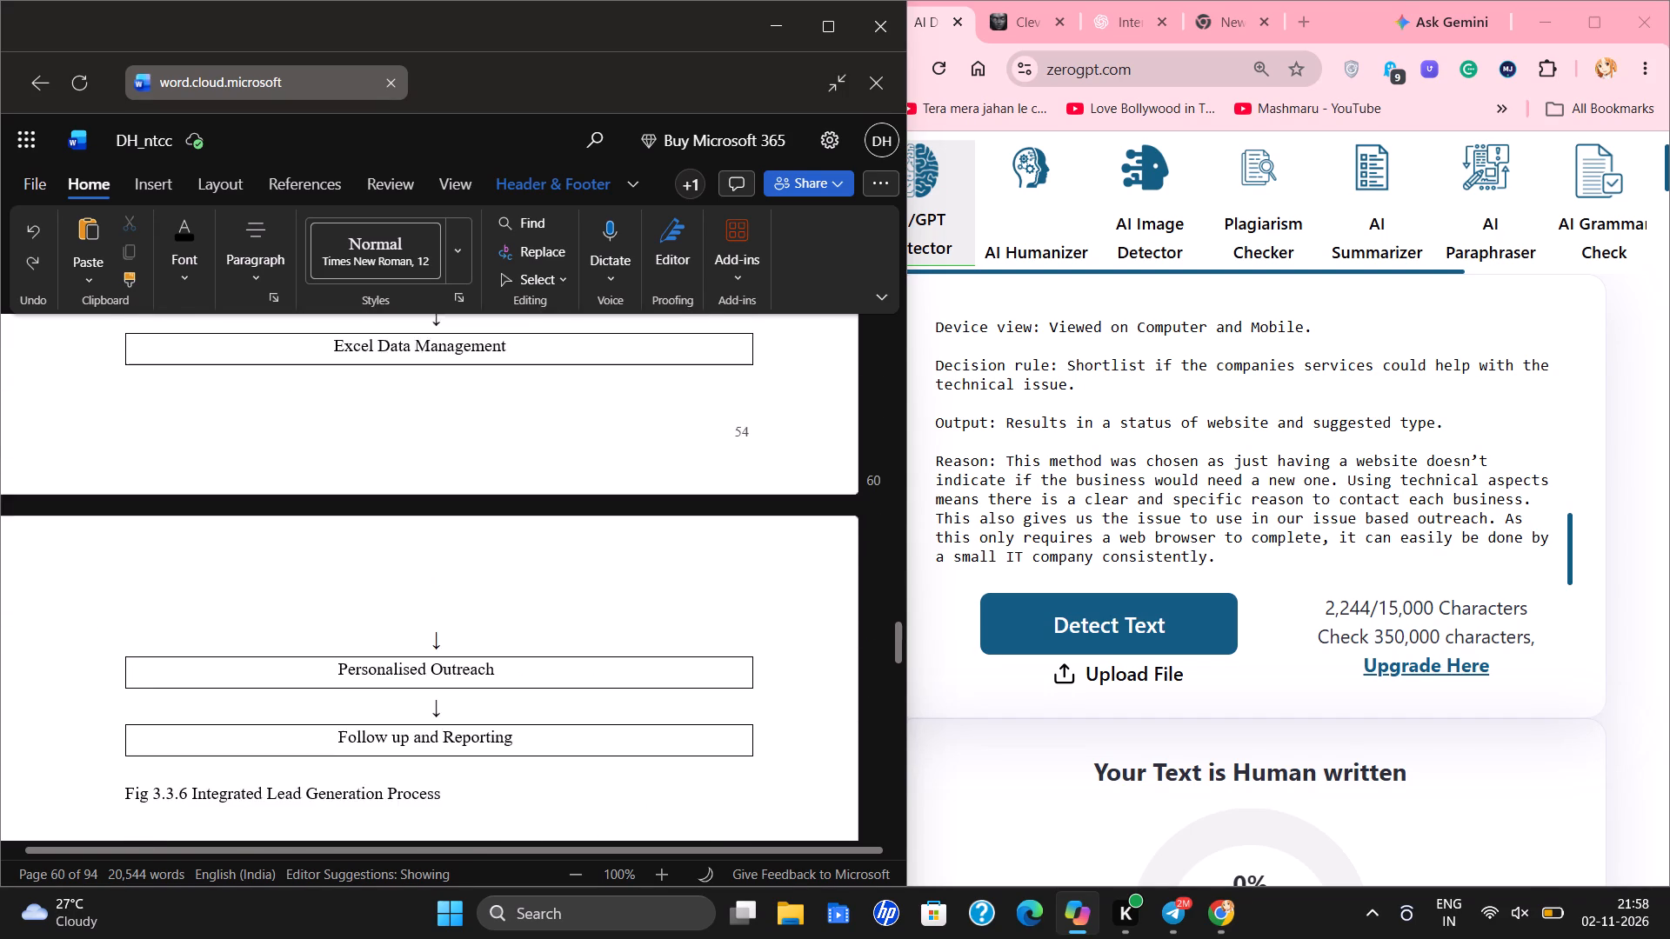
pyautogui.scroll(16, 536, 511)
pyautogui.scroll(5, 536, 511)
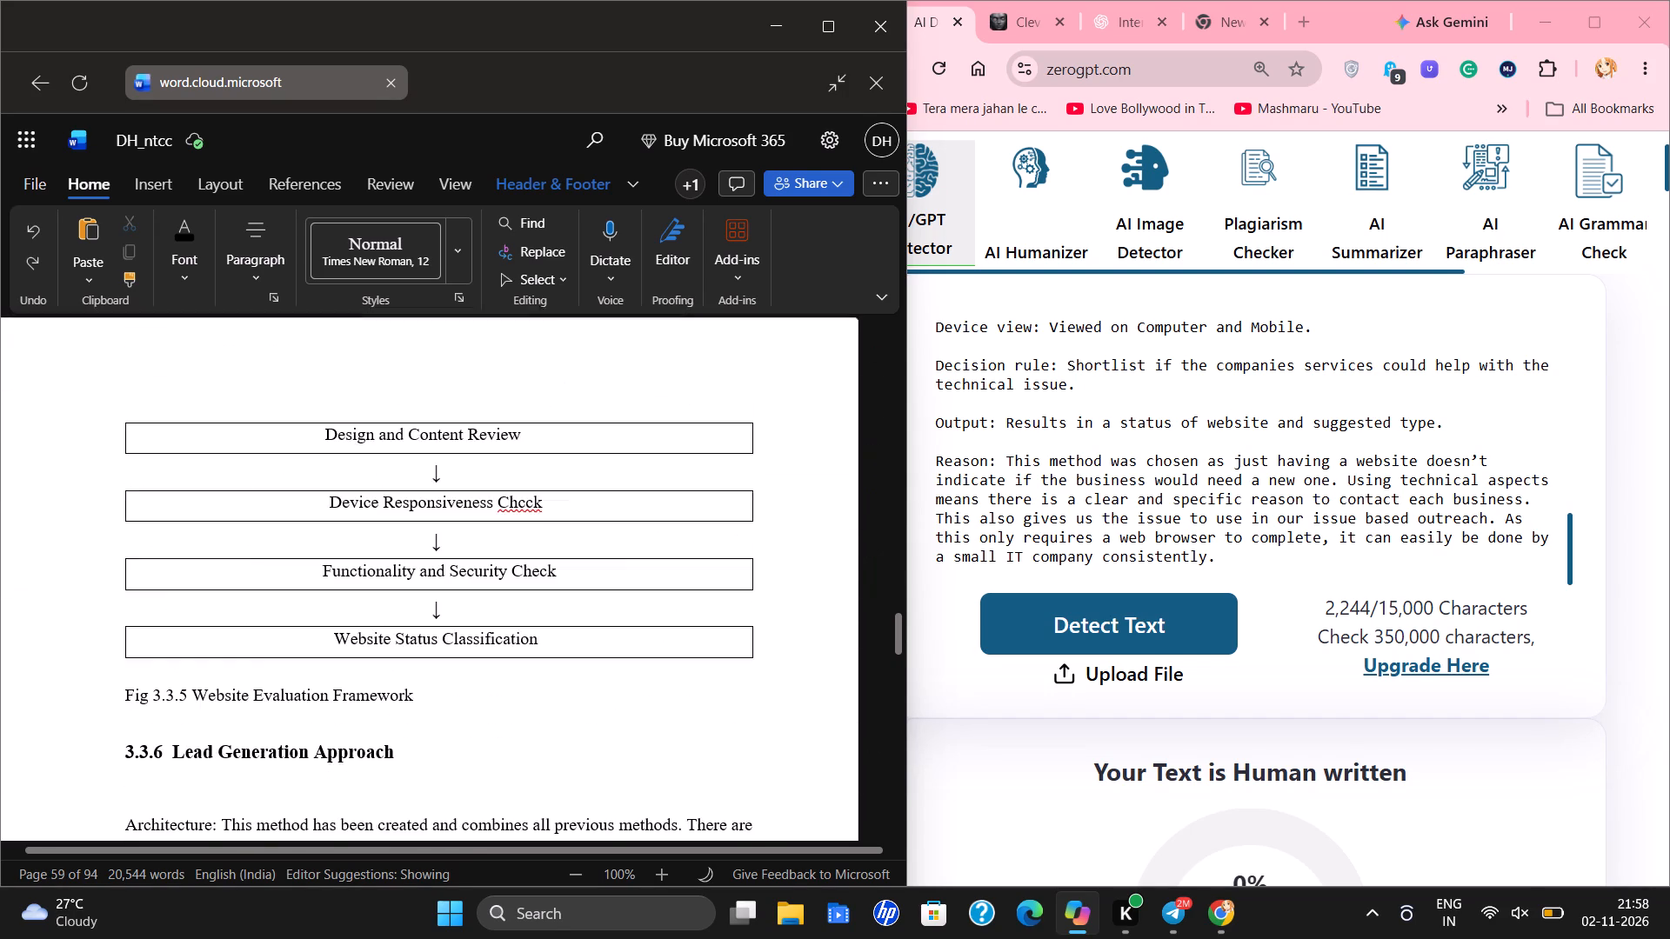
pyautogui.scroll(14, 536, 543)
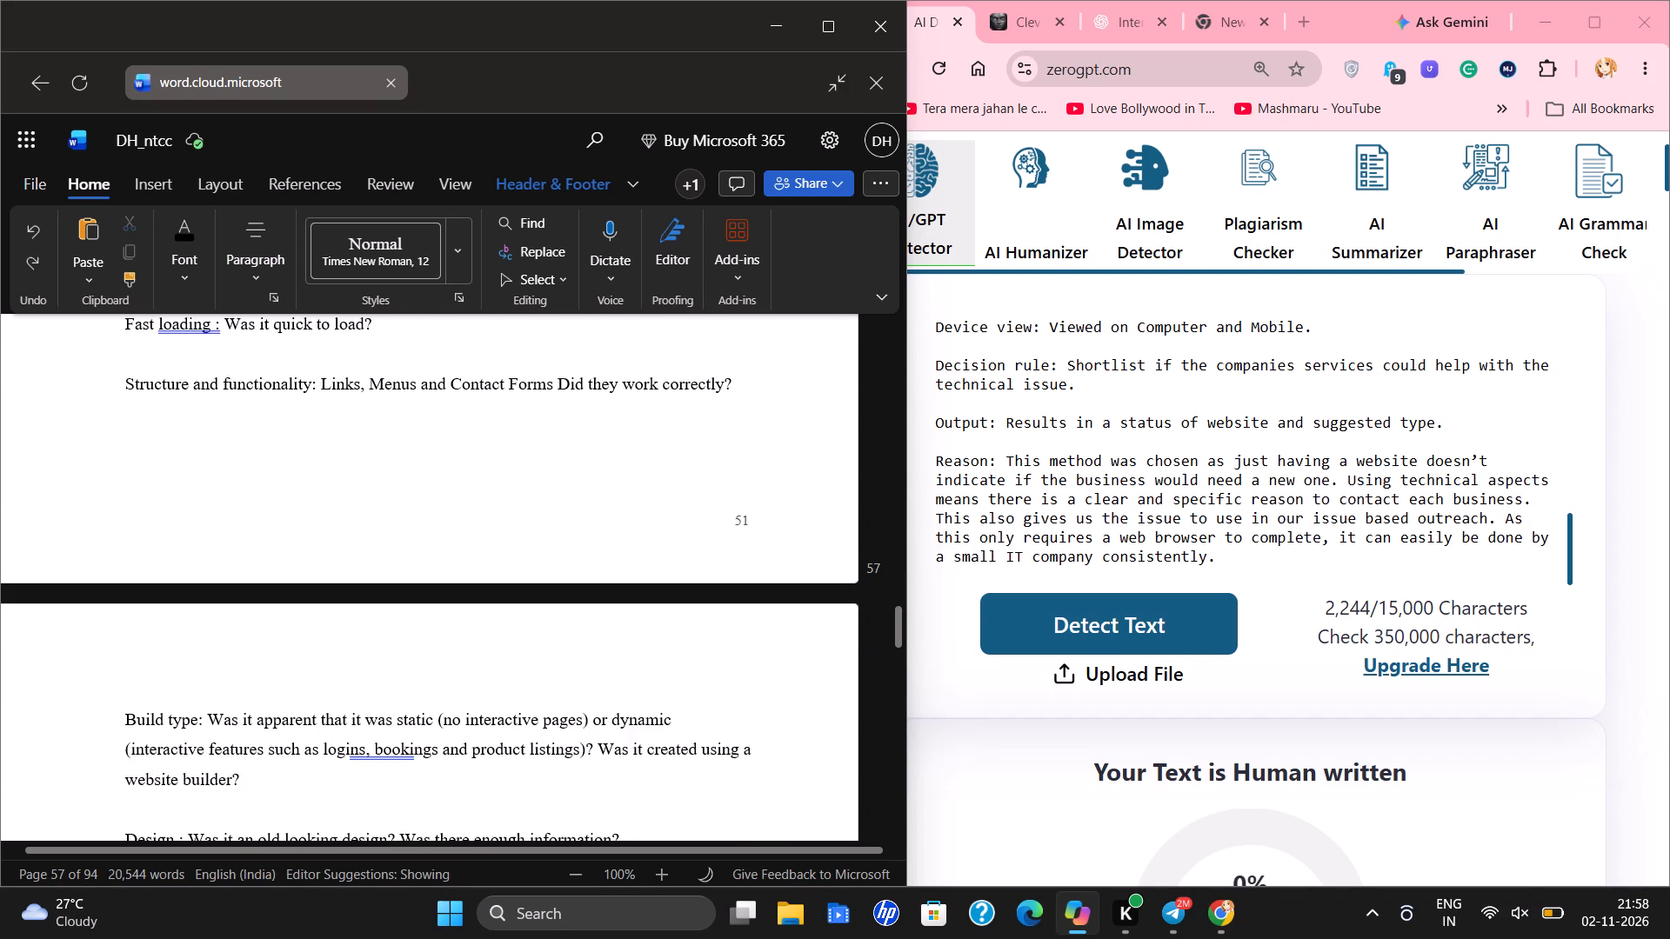
pyautogui.scroll(4, 536, 544)
pyautogui.scroll(4, 473, 616)
pyautogui.scroll(8, 480, 523)
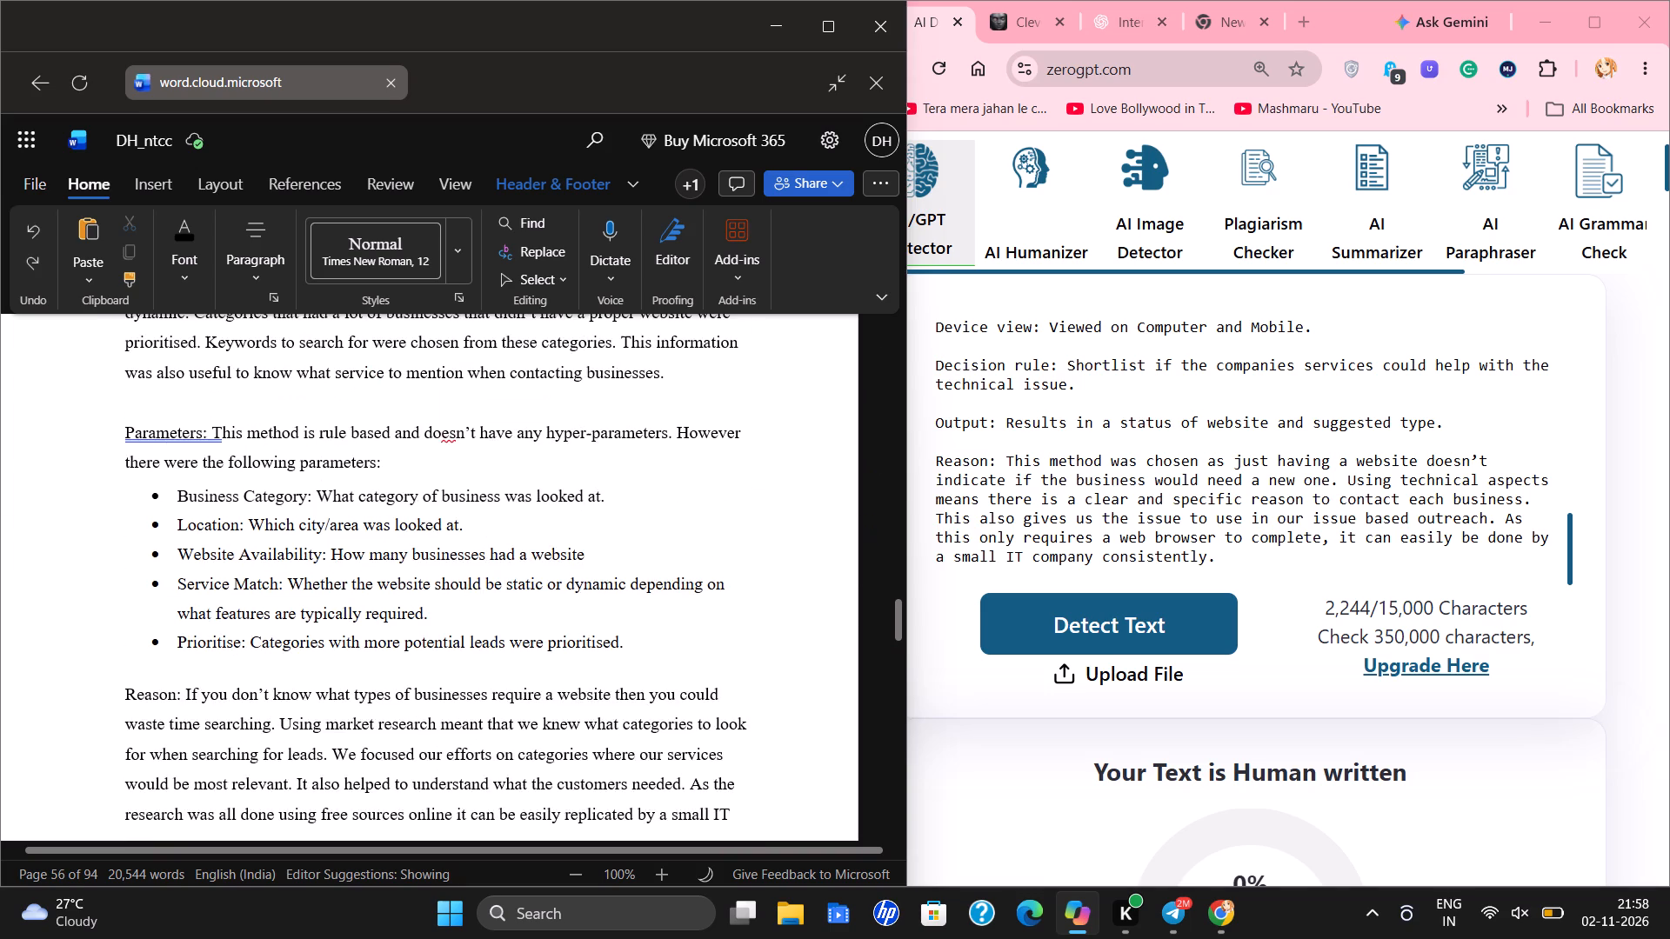
pyautogui.scroll(-4, 464, 545)
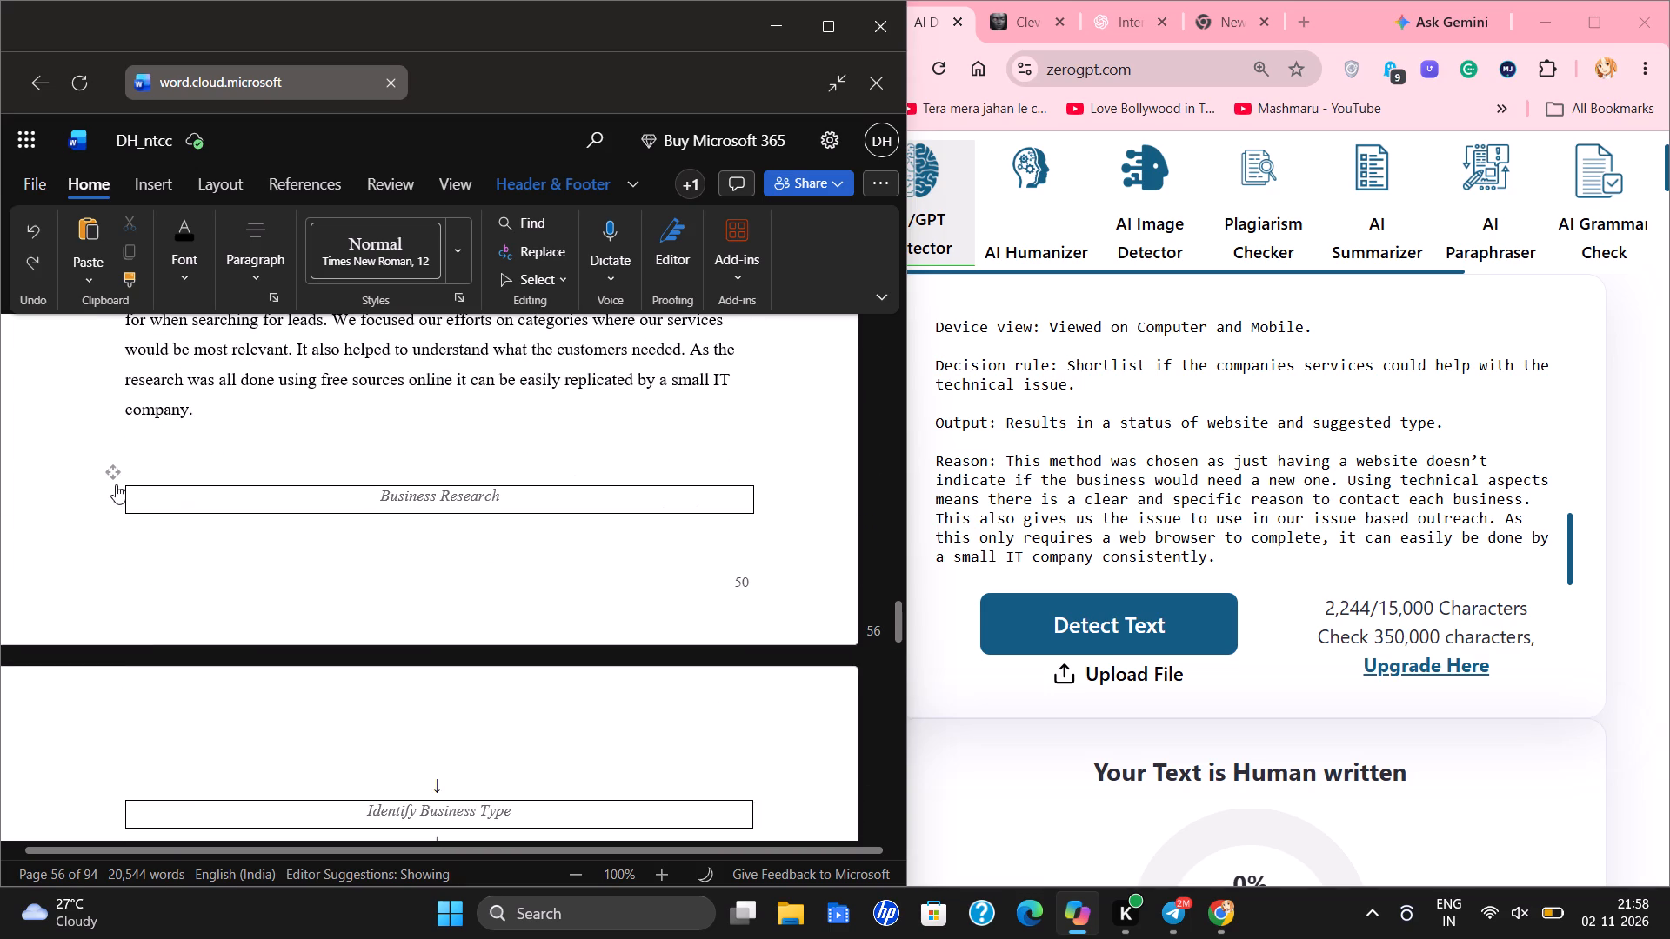
pyautogui.scroll(2, 116, 484)
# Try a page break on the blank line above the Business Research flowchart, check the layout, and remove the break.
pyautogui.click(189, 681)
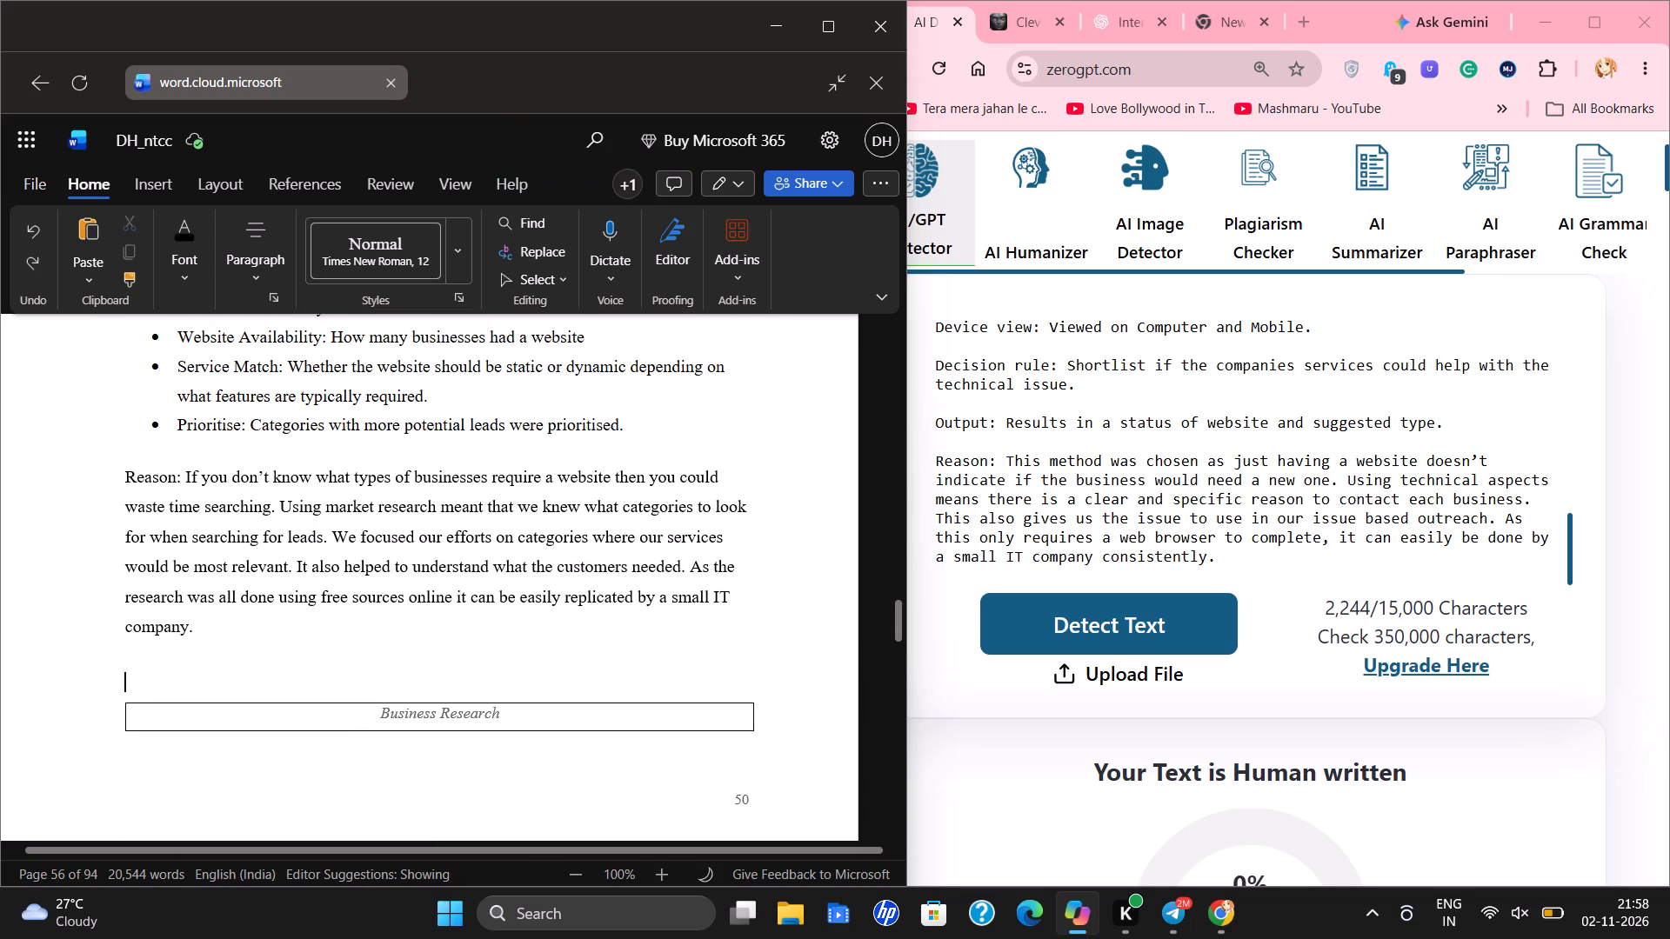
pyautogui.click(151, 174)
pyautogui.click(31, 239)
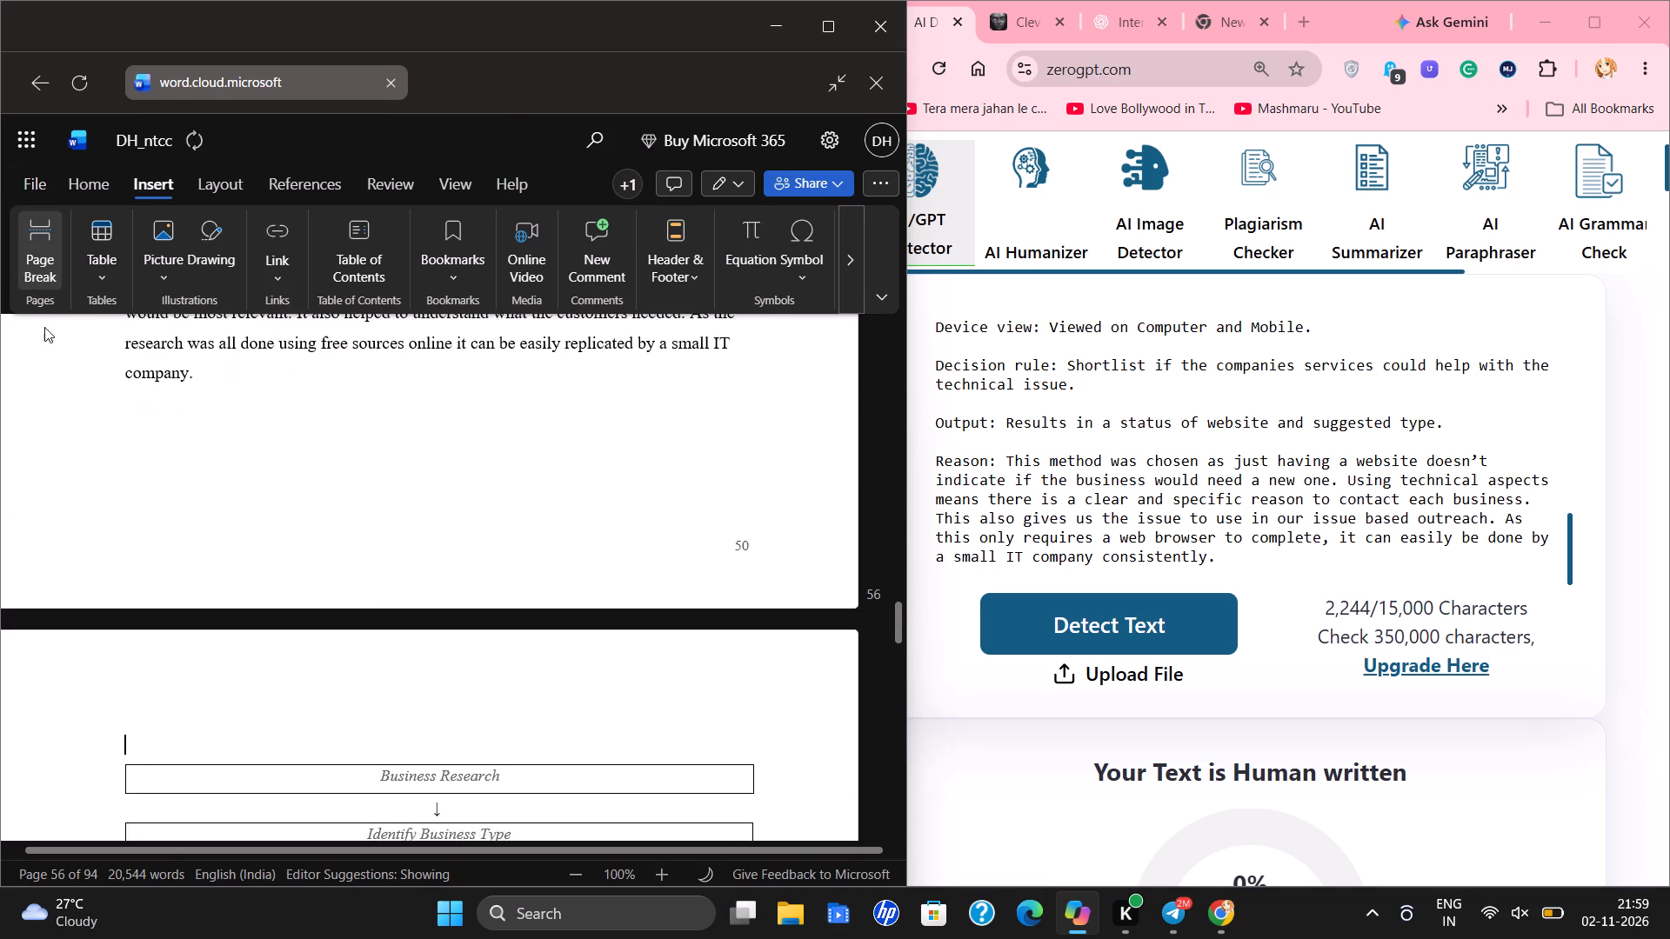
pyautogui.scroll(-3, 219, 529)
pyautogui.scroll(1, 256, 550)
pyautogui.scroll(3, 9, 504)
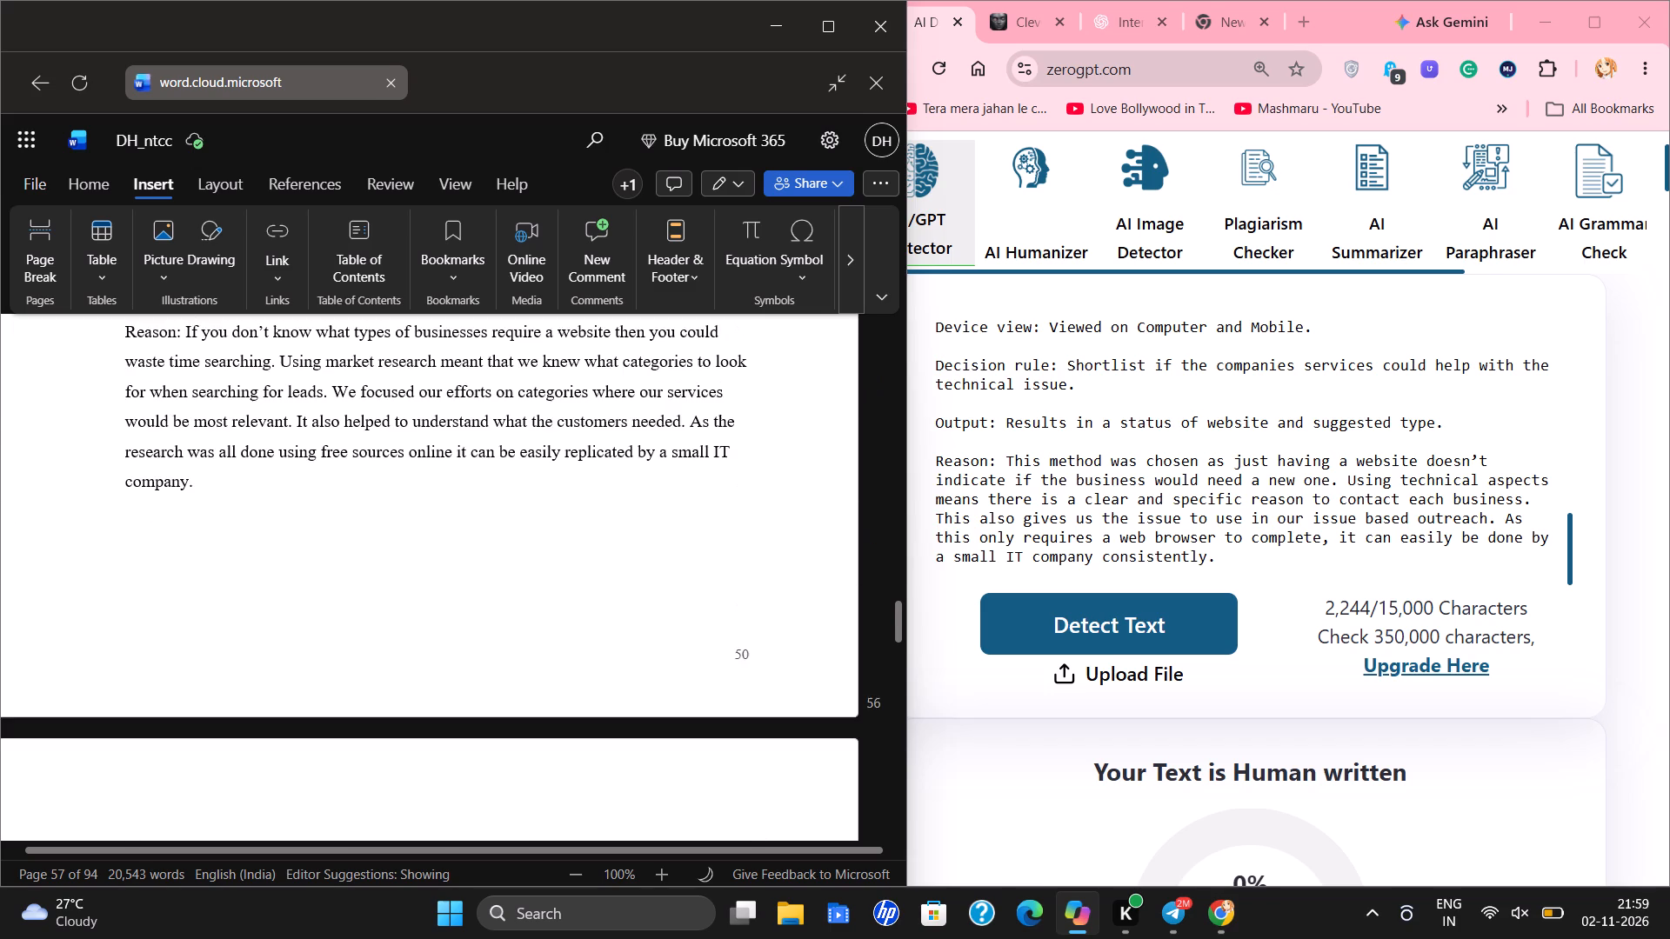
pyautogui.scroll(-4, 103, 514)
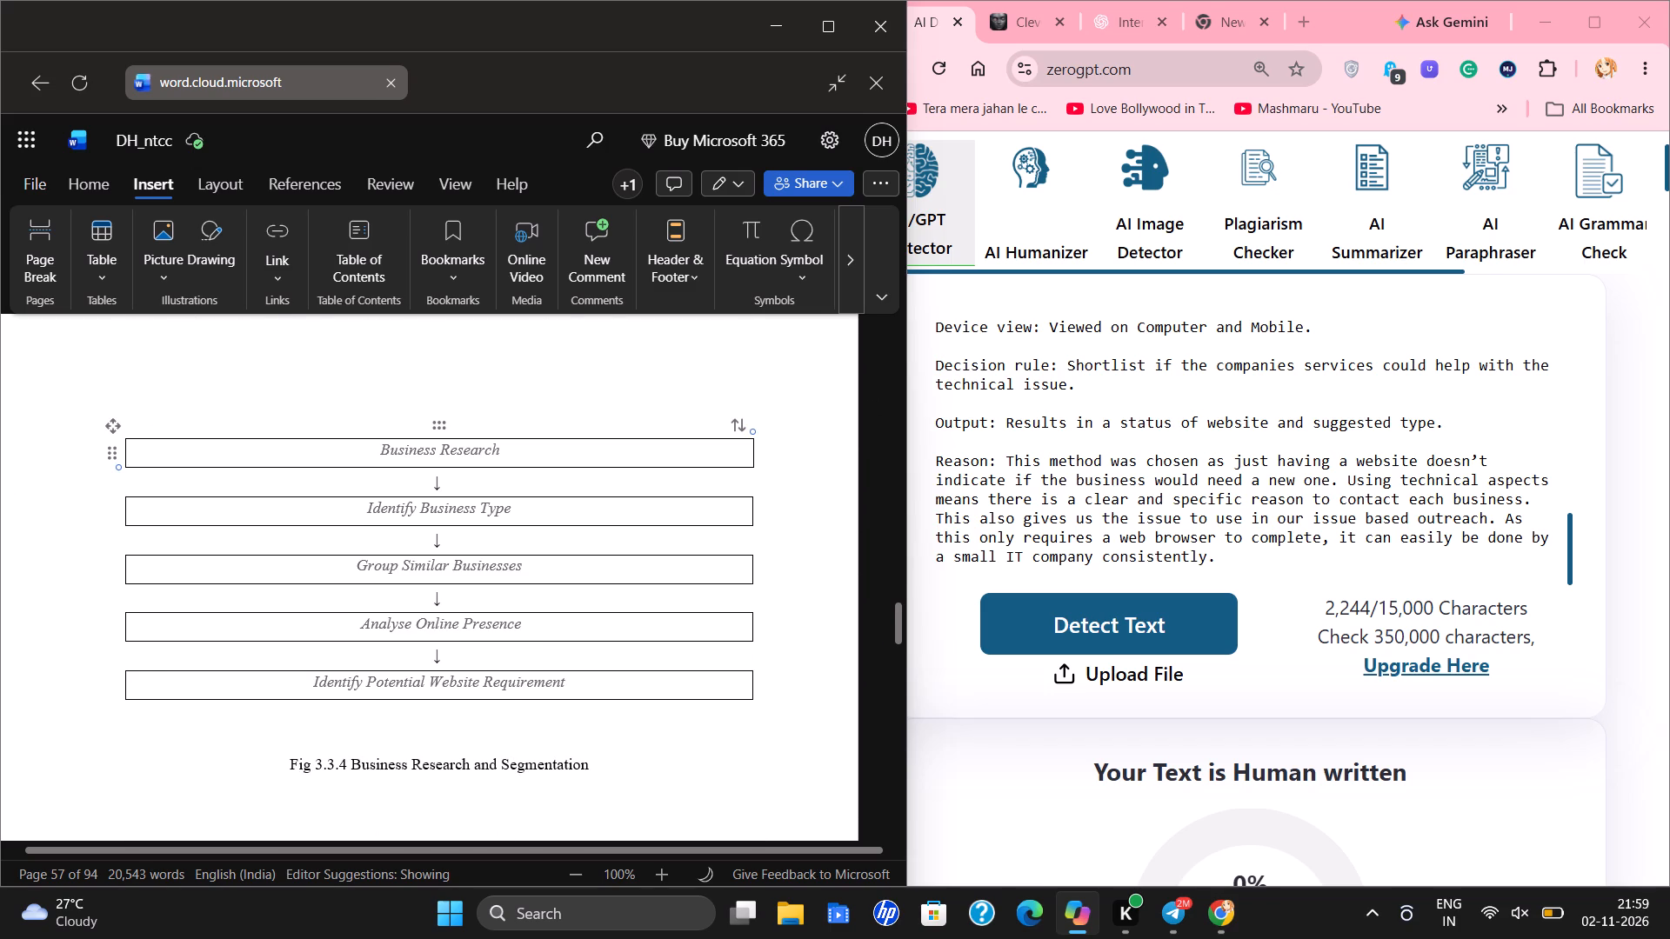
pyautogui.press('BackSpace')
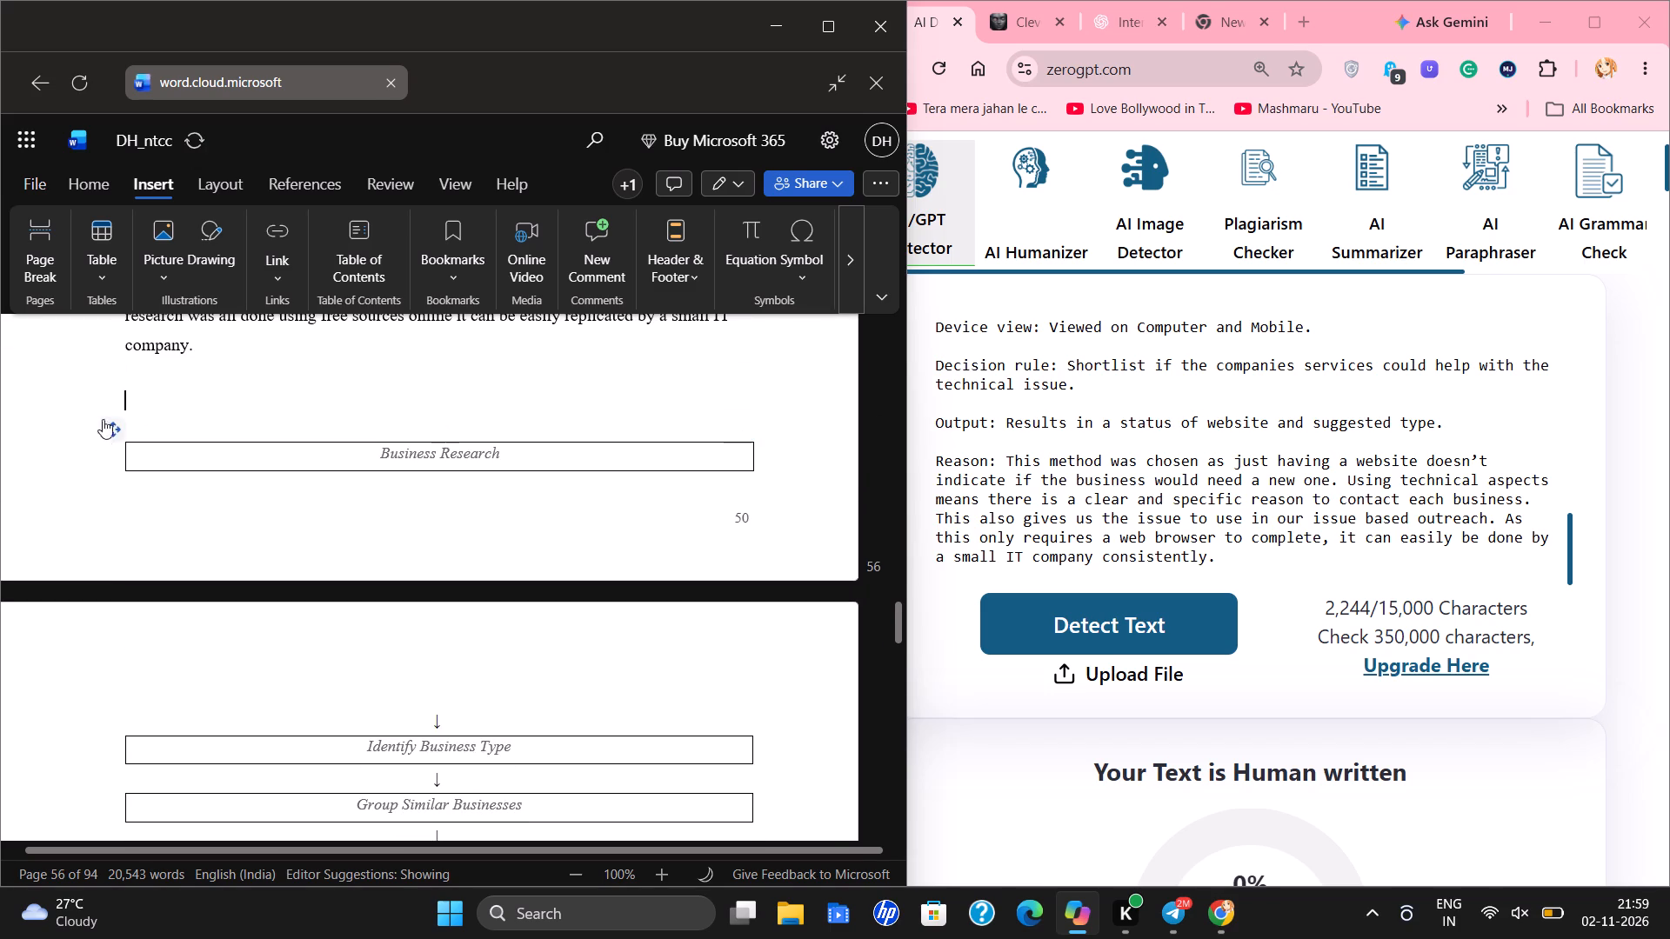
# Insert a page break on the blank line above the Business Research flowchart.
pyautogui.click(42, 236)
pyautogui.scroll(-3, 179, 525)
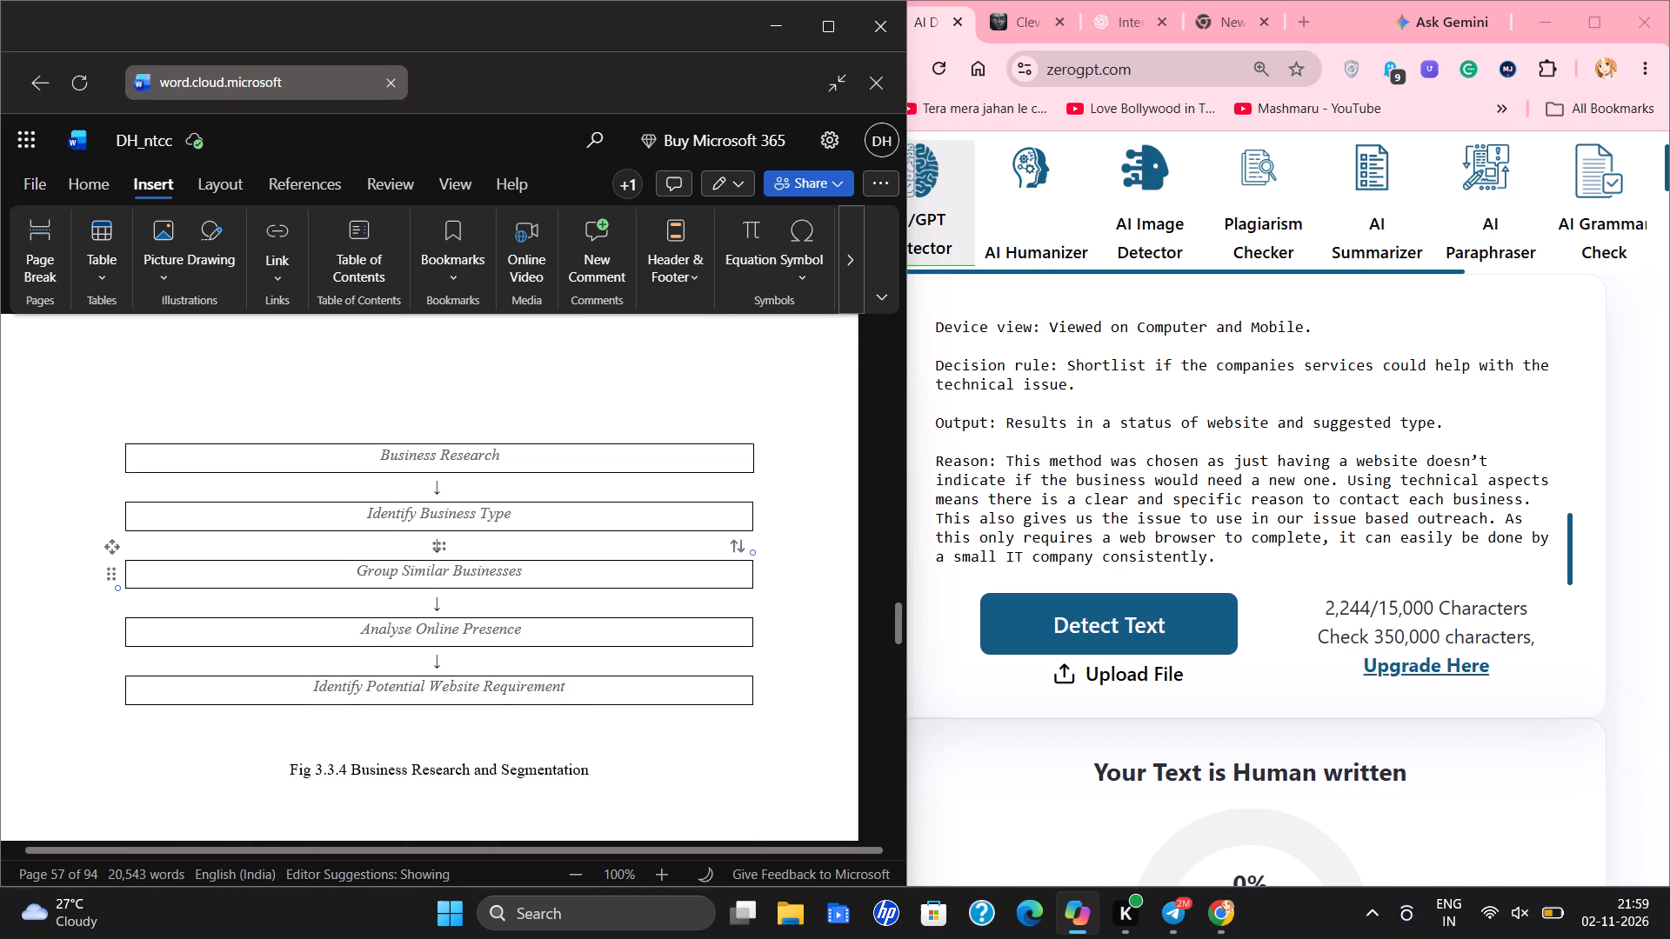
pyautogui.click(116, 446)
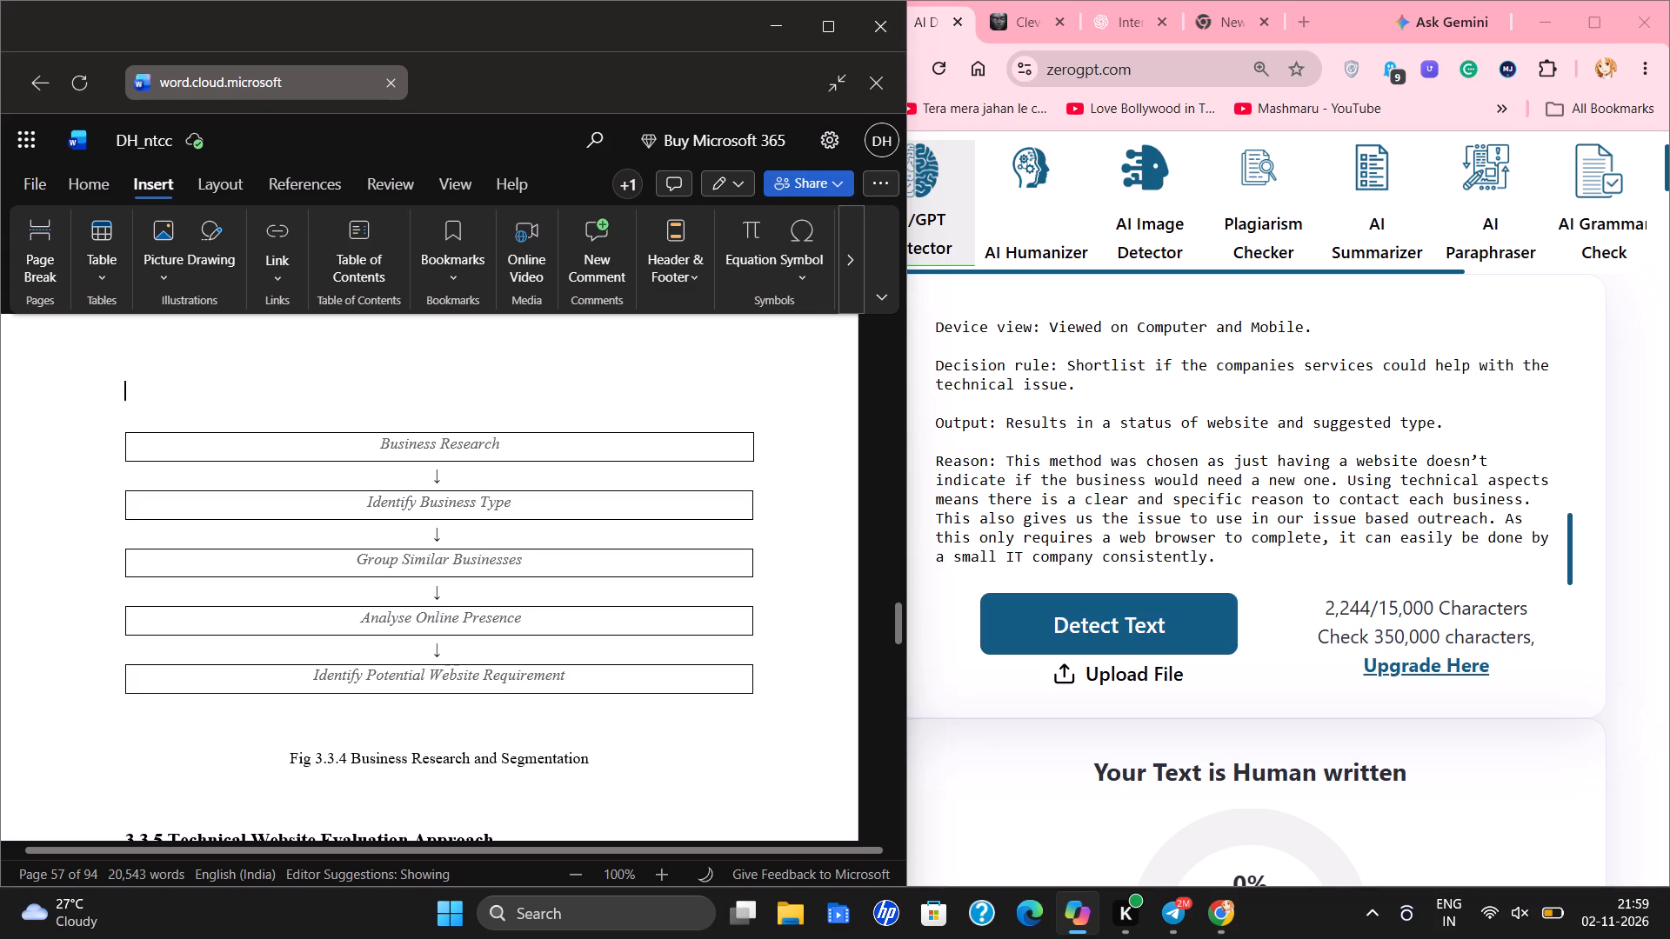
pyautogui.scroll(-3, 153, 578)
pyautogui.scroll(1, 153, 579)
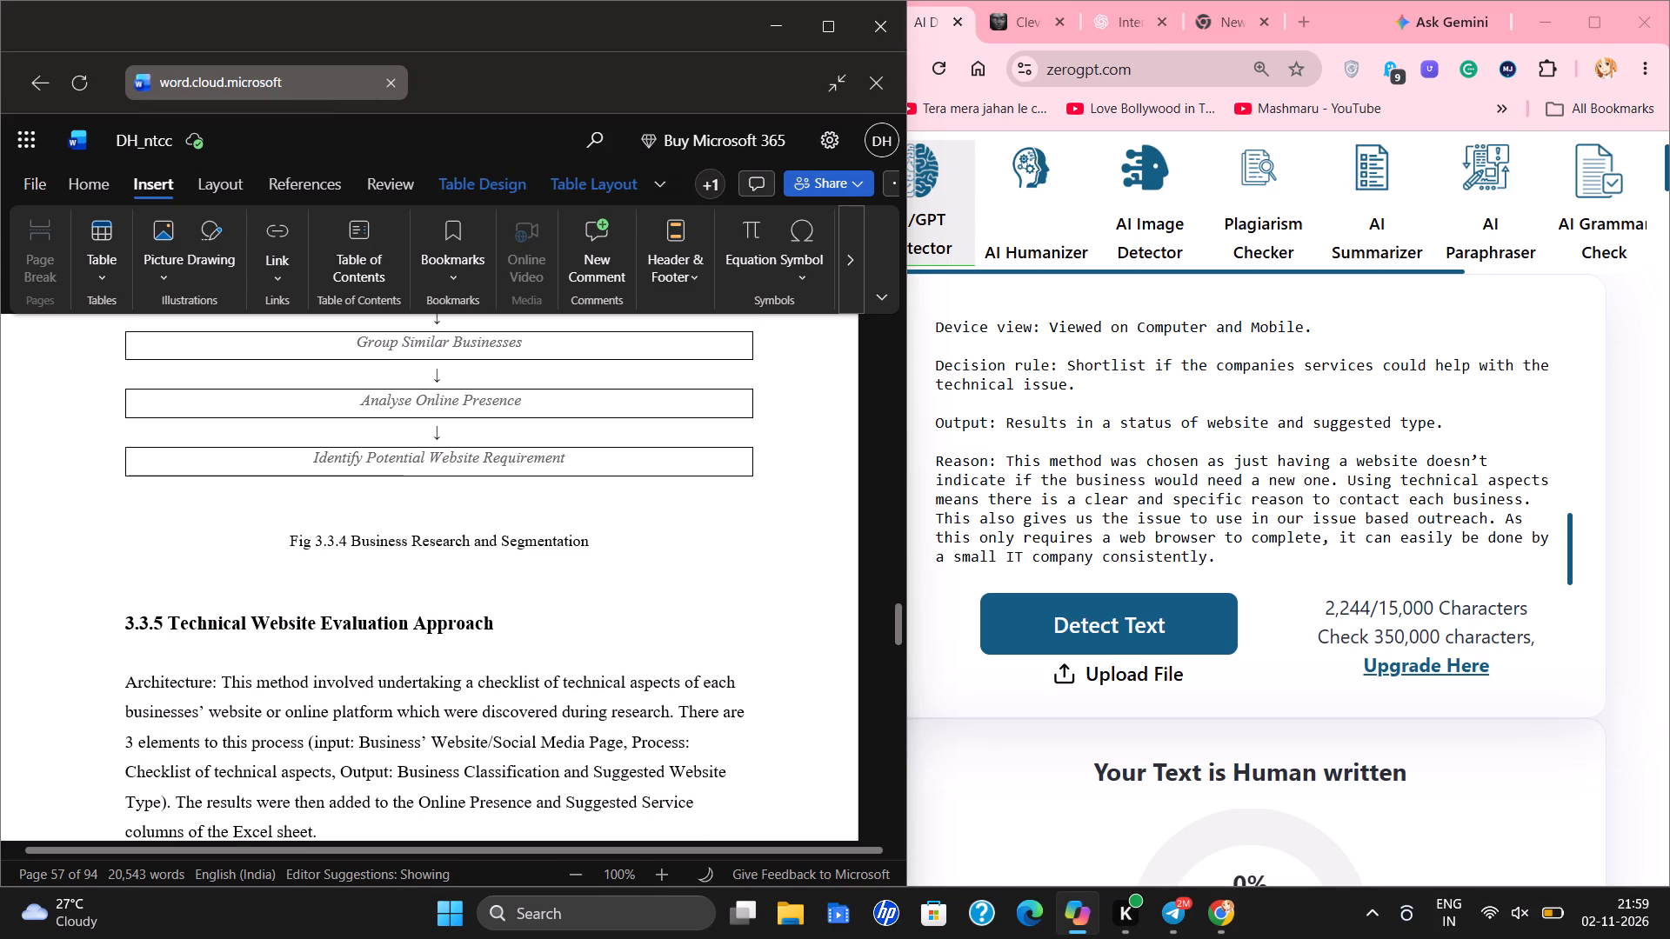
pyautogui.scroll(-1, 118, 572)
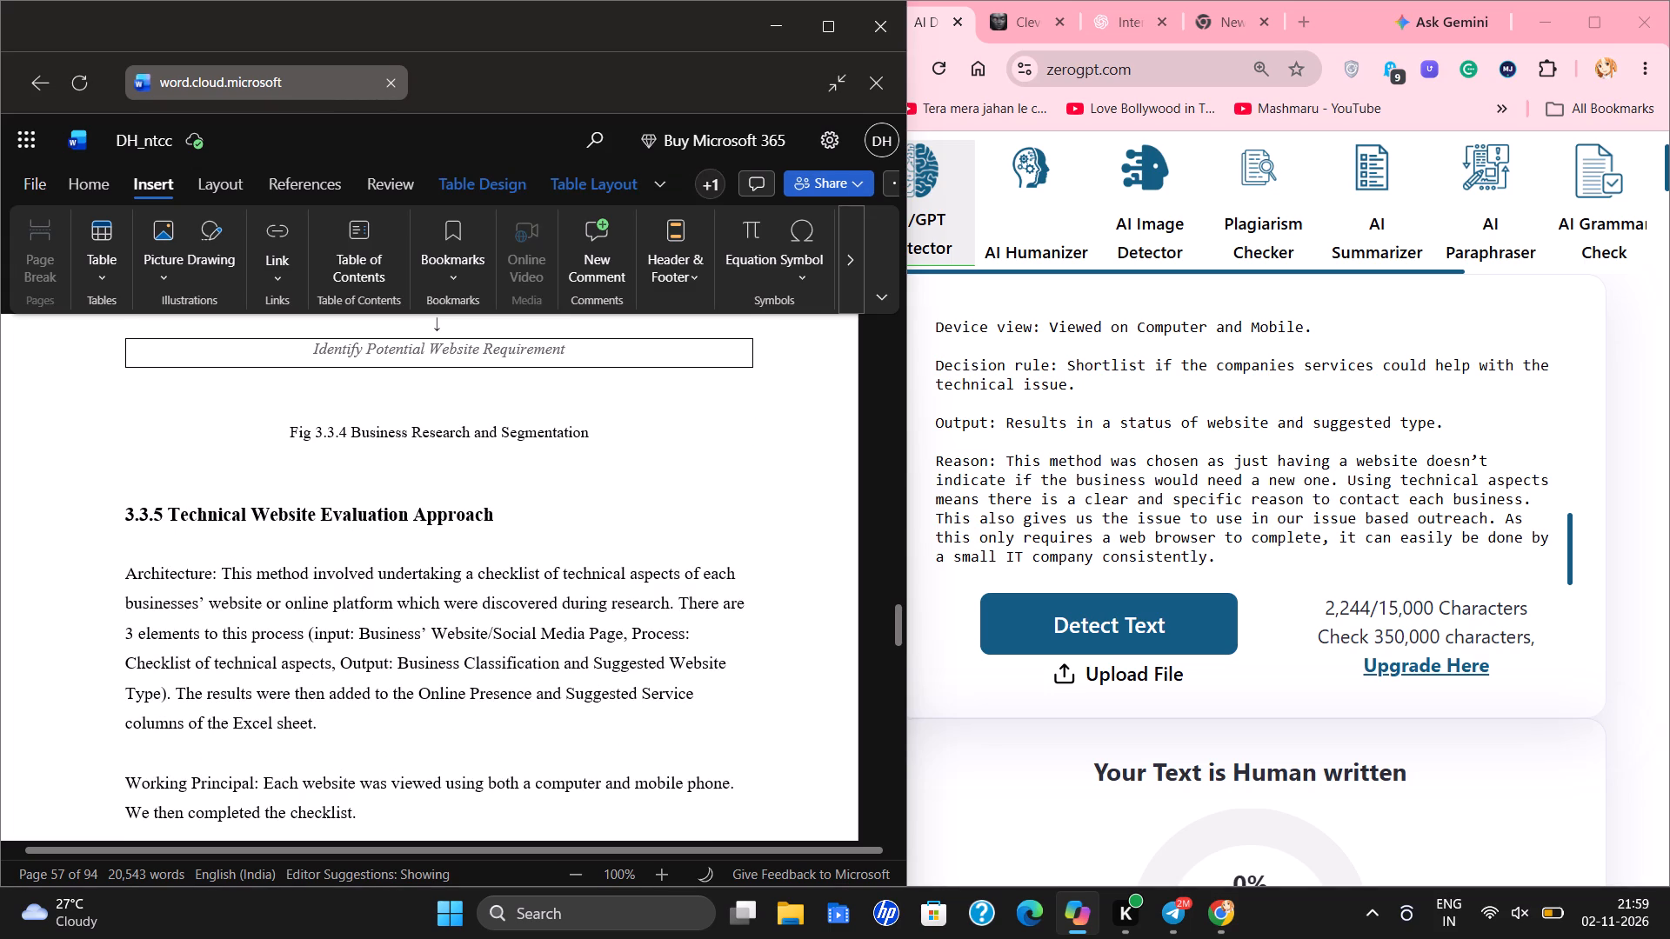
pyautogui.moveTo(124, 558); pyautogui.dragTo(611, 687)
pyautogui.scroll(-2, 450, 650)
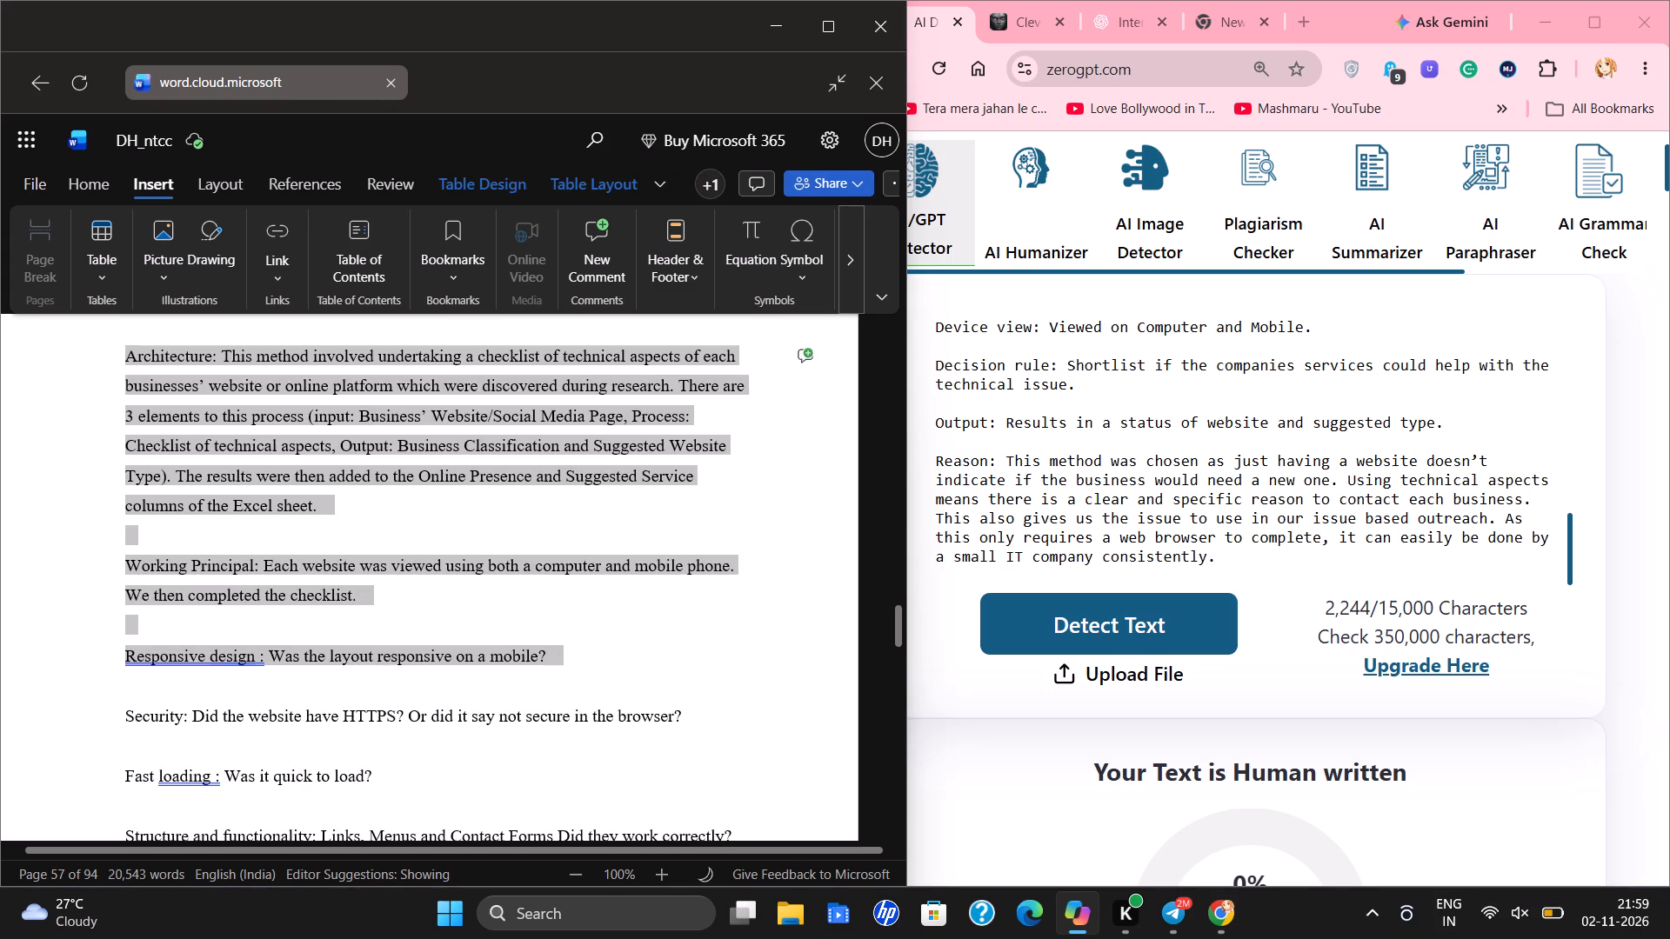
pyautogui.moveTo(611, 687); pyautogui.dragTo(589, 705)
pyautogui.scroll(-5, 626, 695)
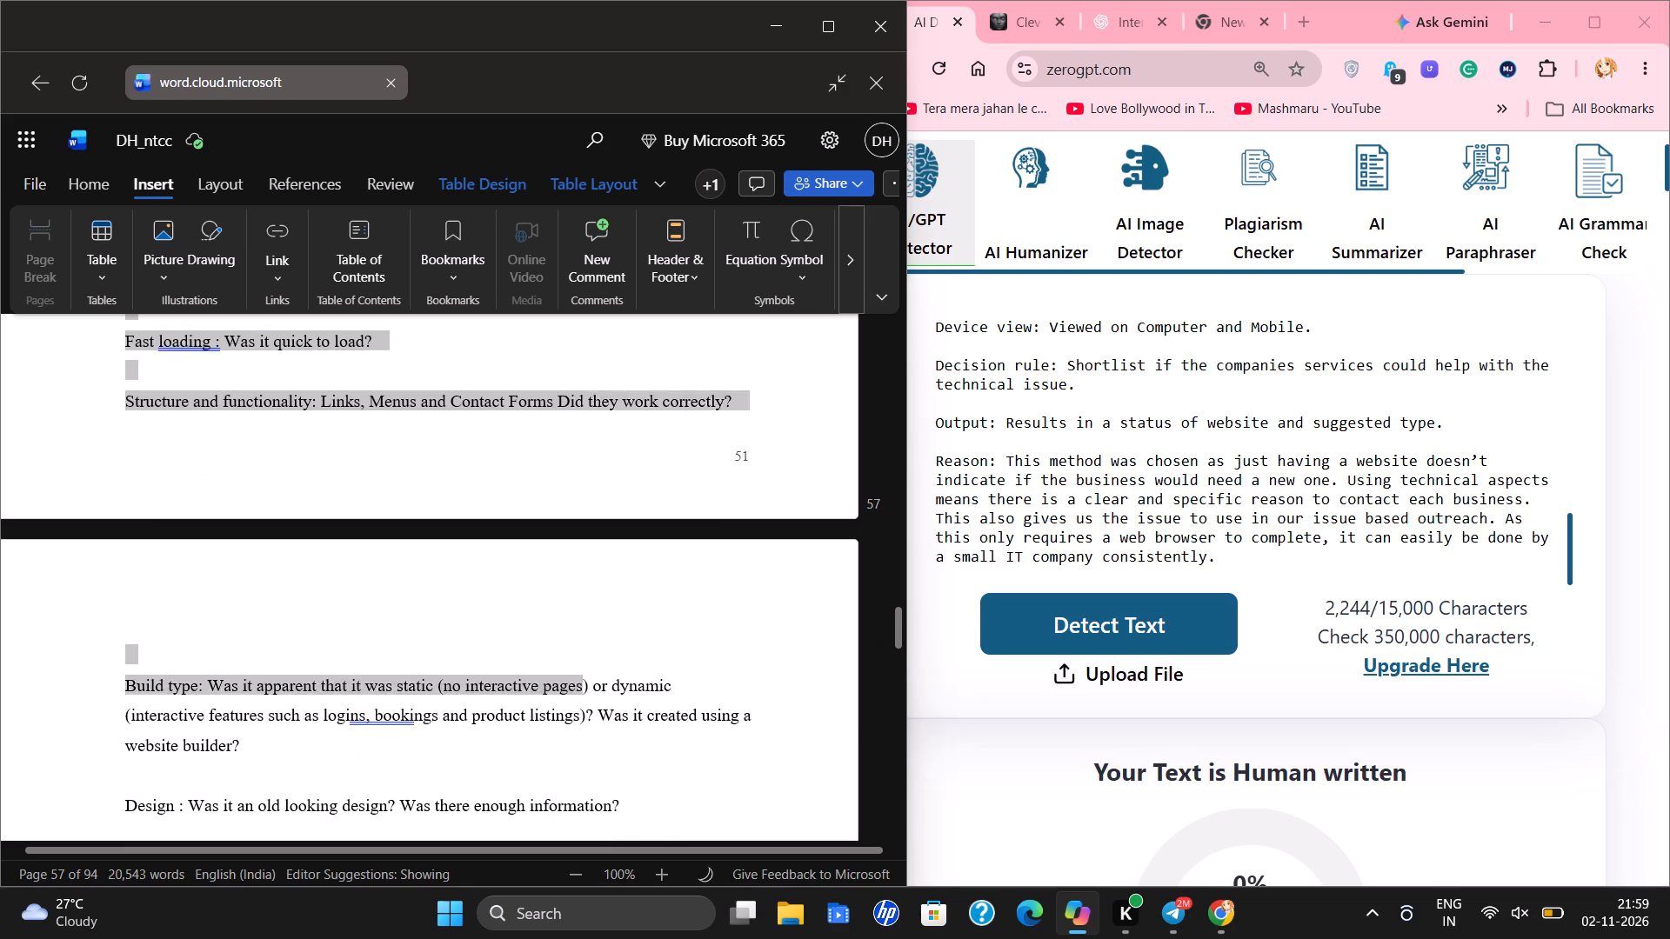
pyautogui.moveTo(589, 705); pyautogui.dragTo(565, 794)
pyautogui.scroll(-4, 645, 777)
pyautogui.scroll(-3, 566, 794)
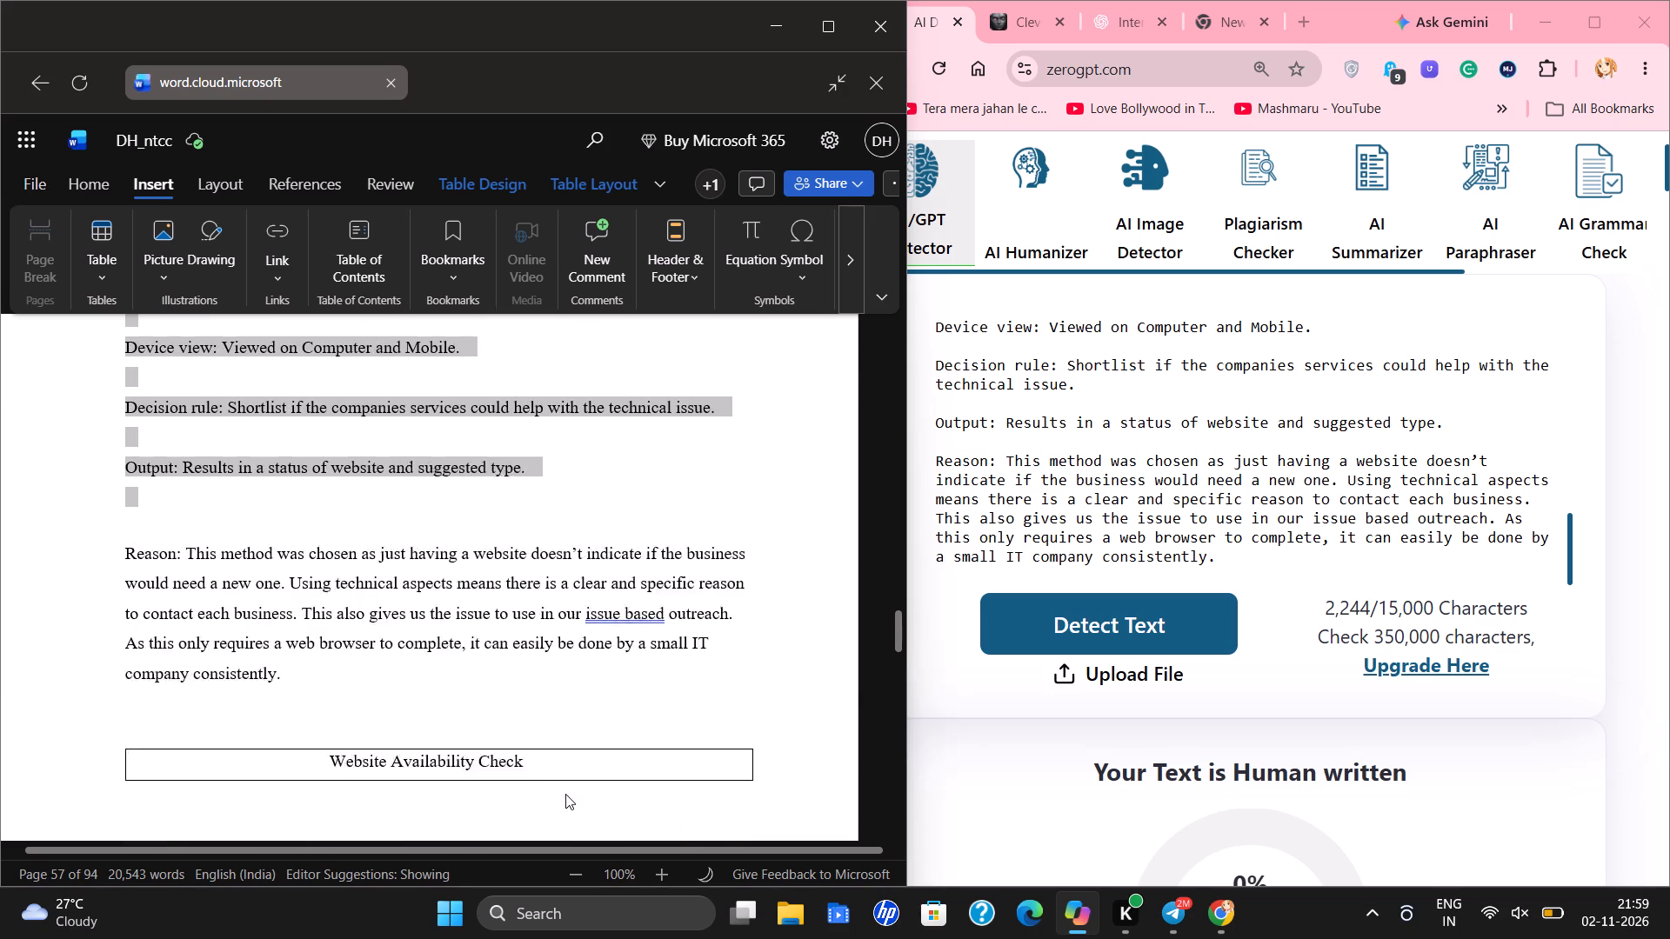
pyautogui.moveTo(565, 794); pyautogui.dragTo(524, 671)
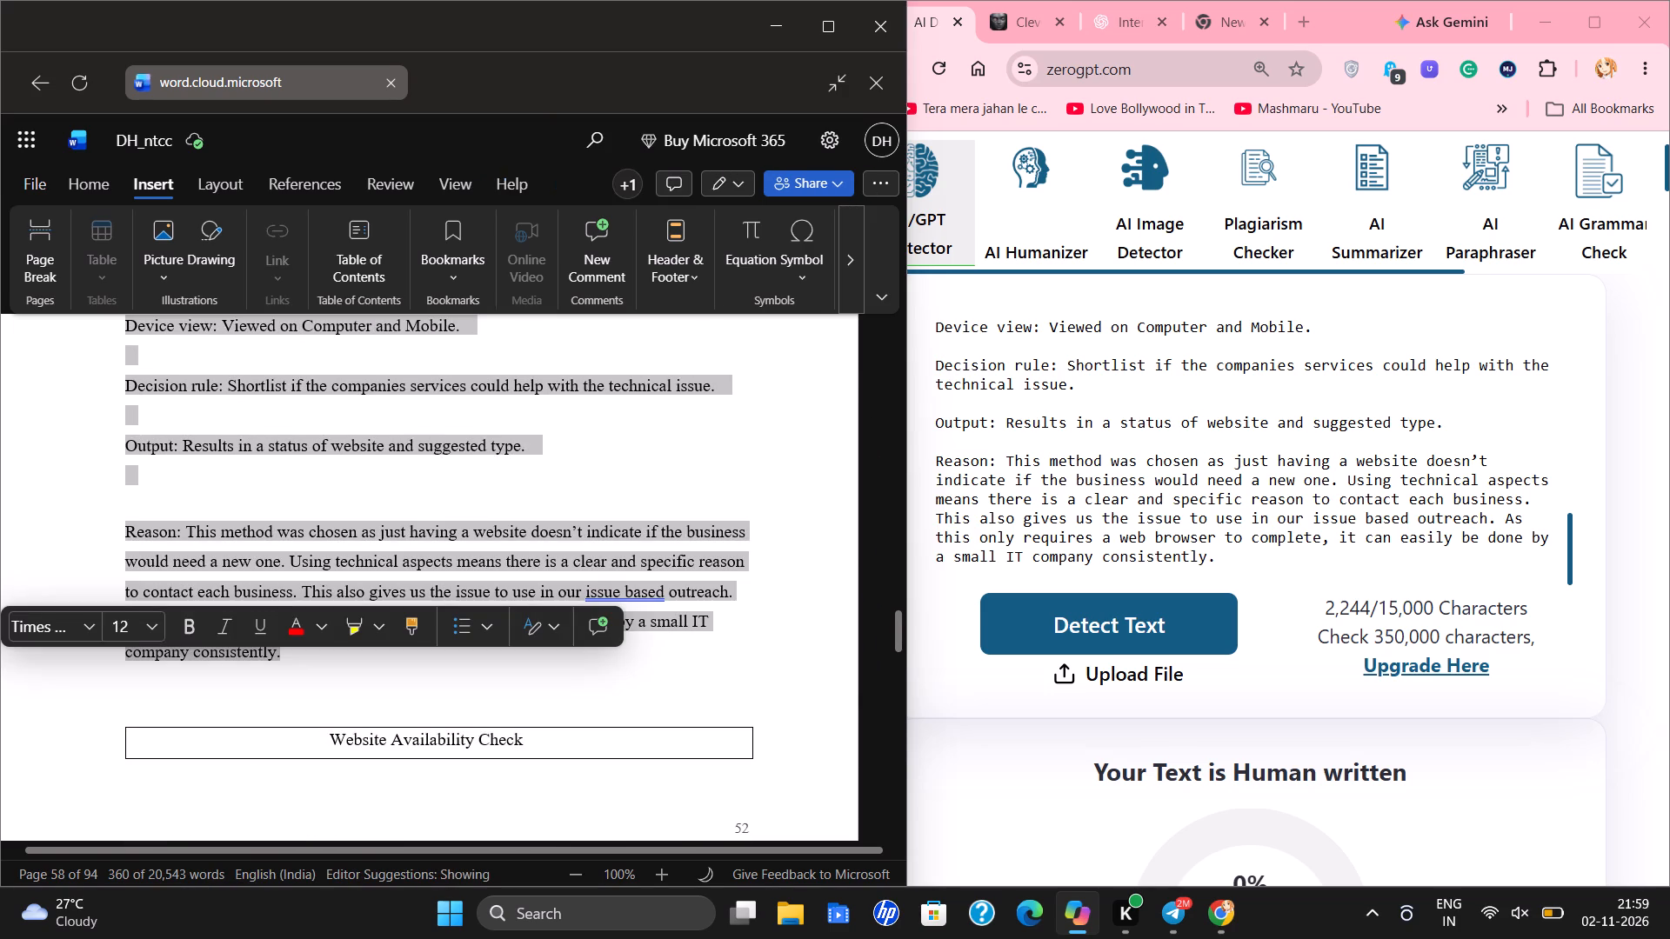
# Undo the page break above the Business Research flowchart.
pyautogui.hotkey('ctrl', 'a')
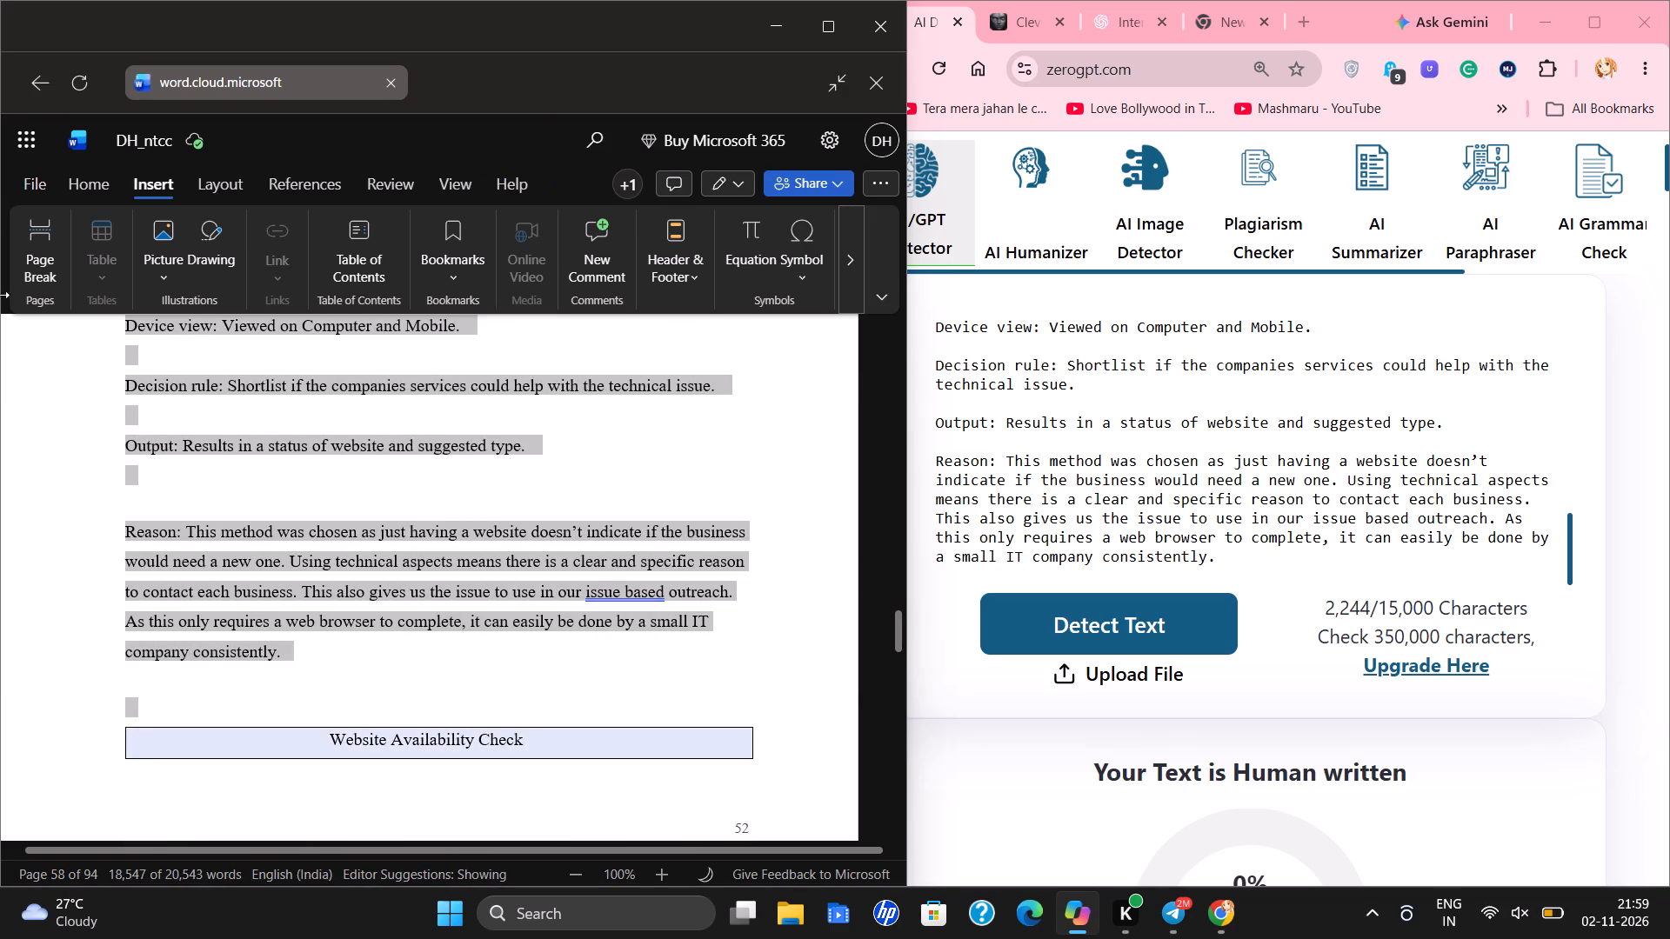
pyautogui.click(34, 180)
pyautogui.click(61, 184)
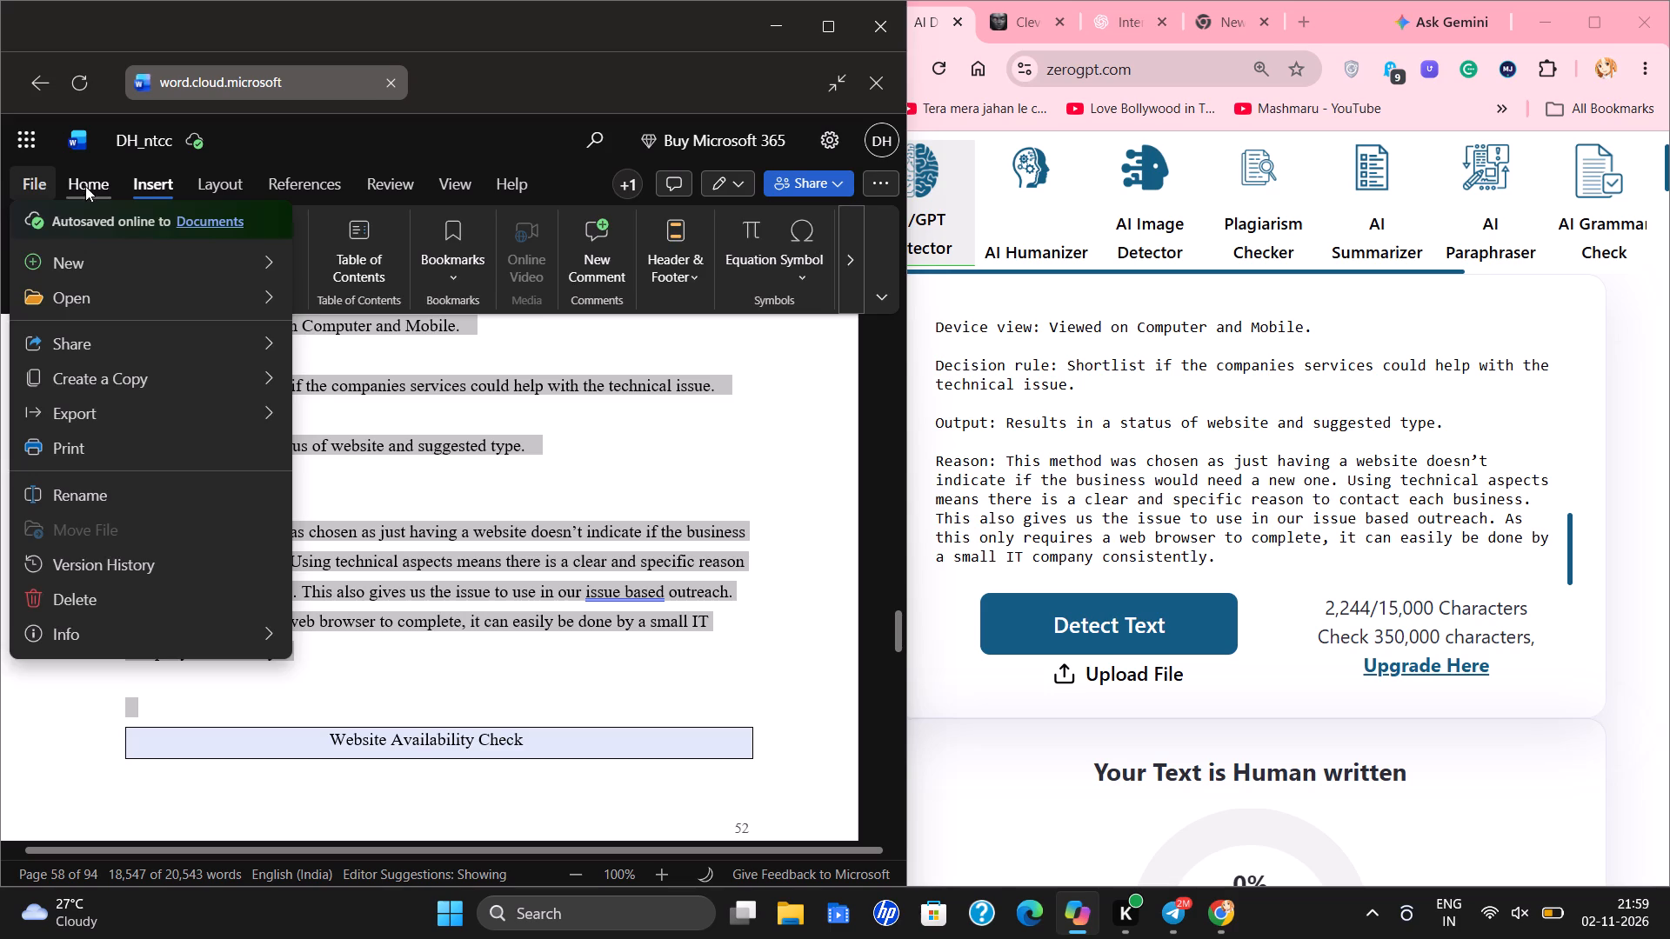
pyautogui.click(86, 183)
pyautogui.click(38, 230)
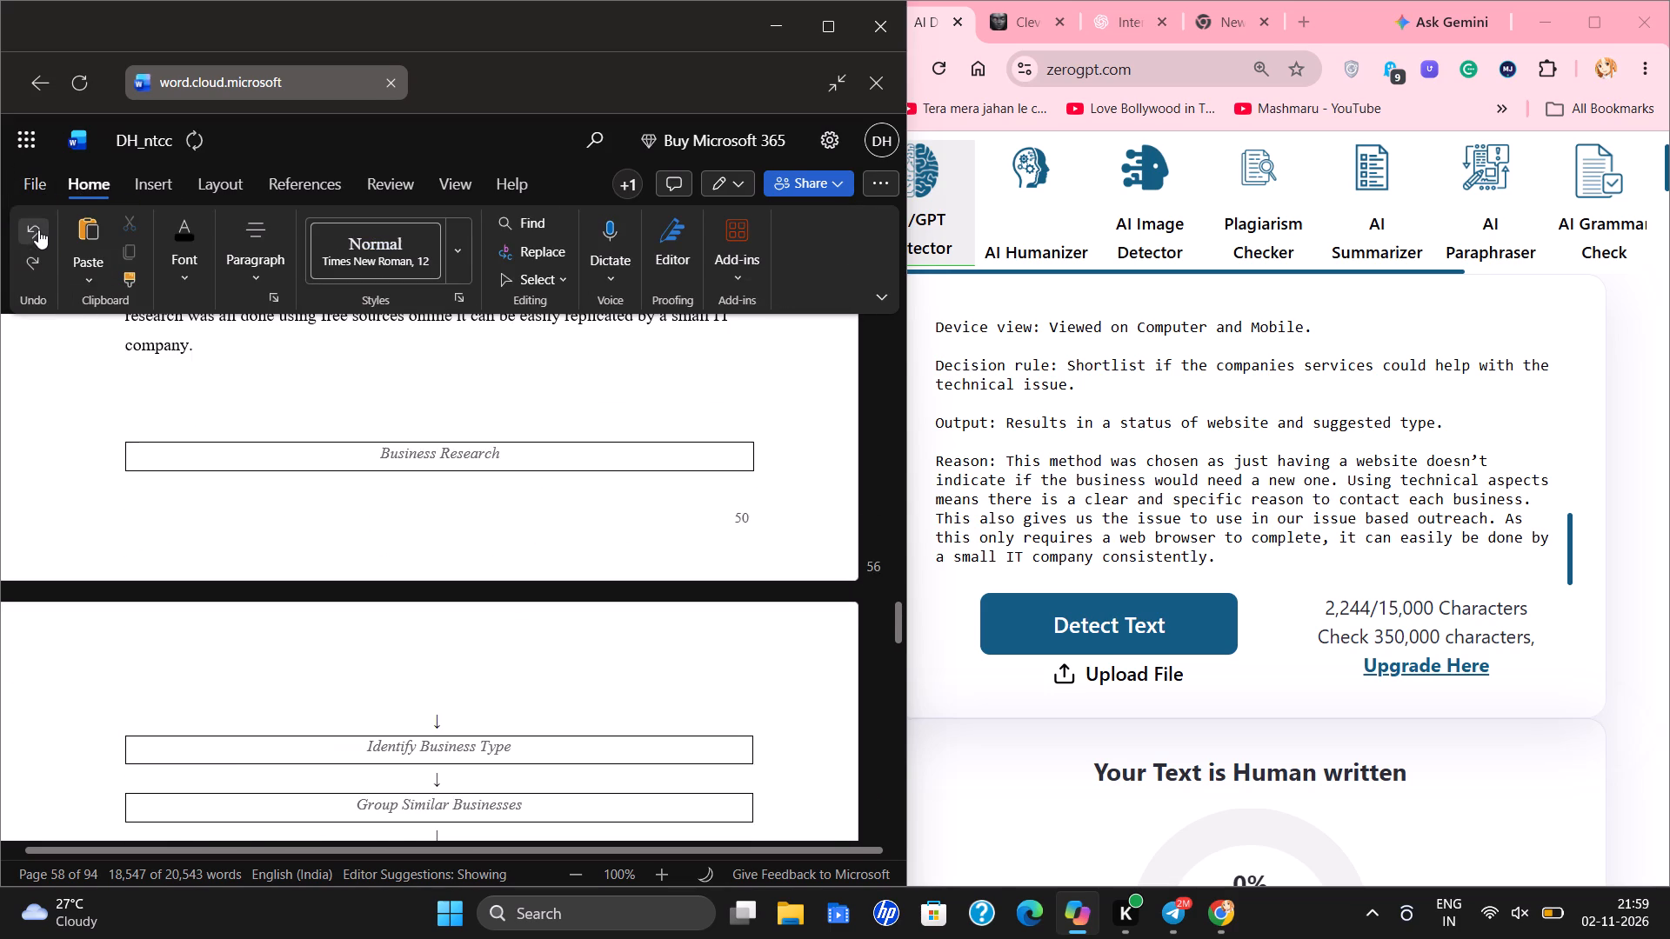
# Redo the page break above the Business Research flowchart.
pyautogui.click(32, 262)
pyautogui.scroll(-5, 273, 645)
pyautogui.click(176, 577)
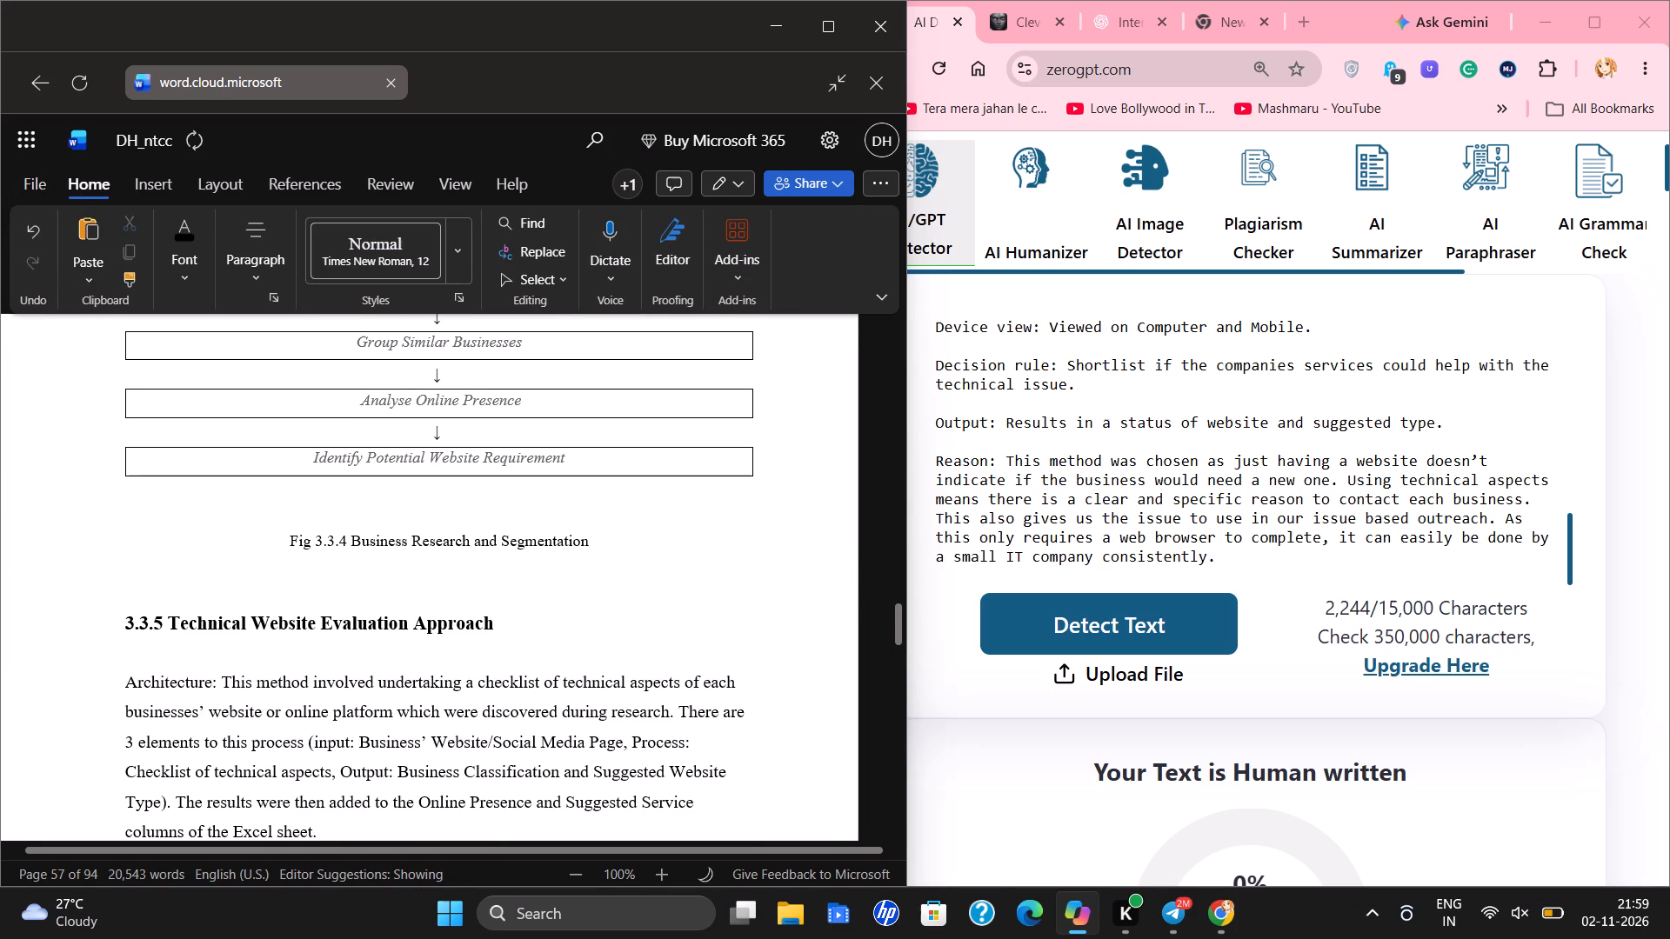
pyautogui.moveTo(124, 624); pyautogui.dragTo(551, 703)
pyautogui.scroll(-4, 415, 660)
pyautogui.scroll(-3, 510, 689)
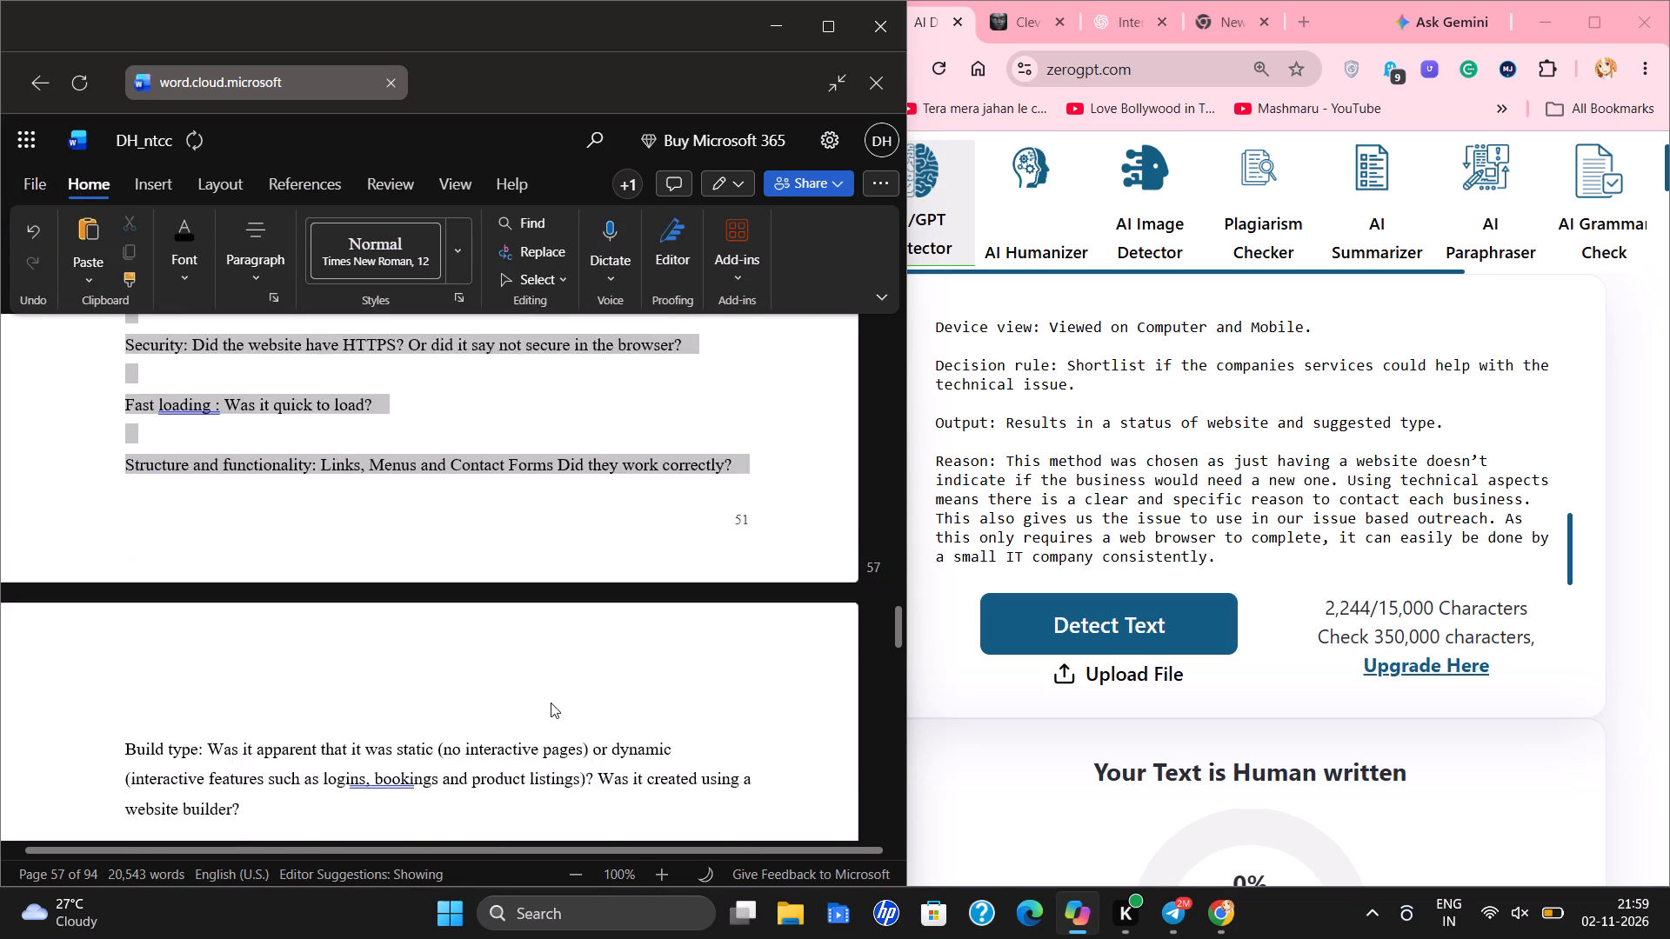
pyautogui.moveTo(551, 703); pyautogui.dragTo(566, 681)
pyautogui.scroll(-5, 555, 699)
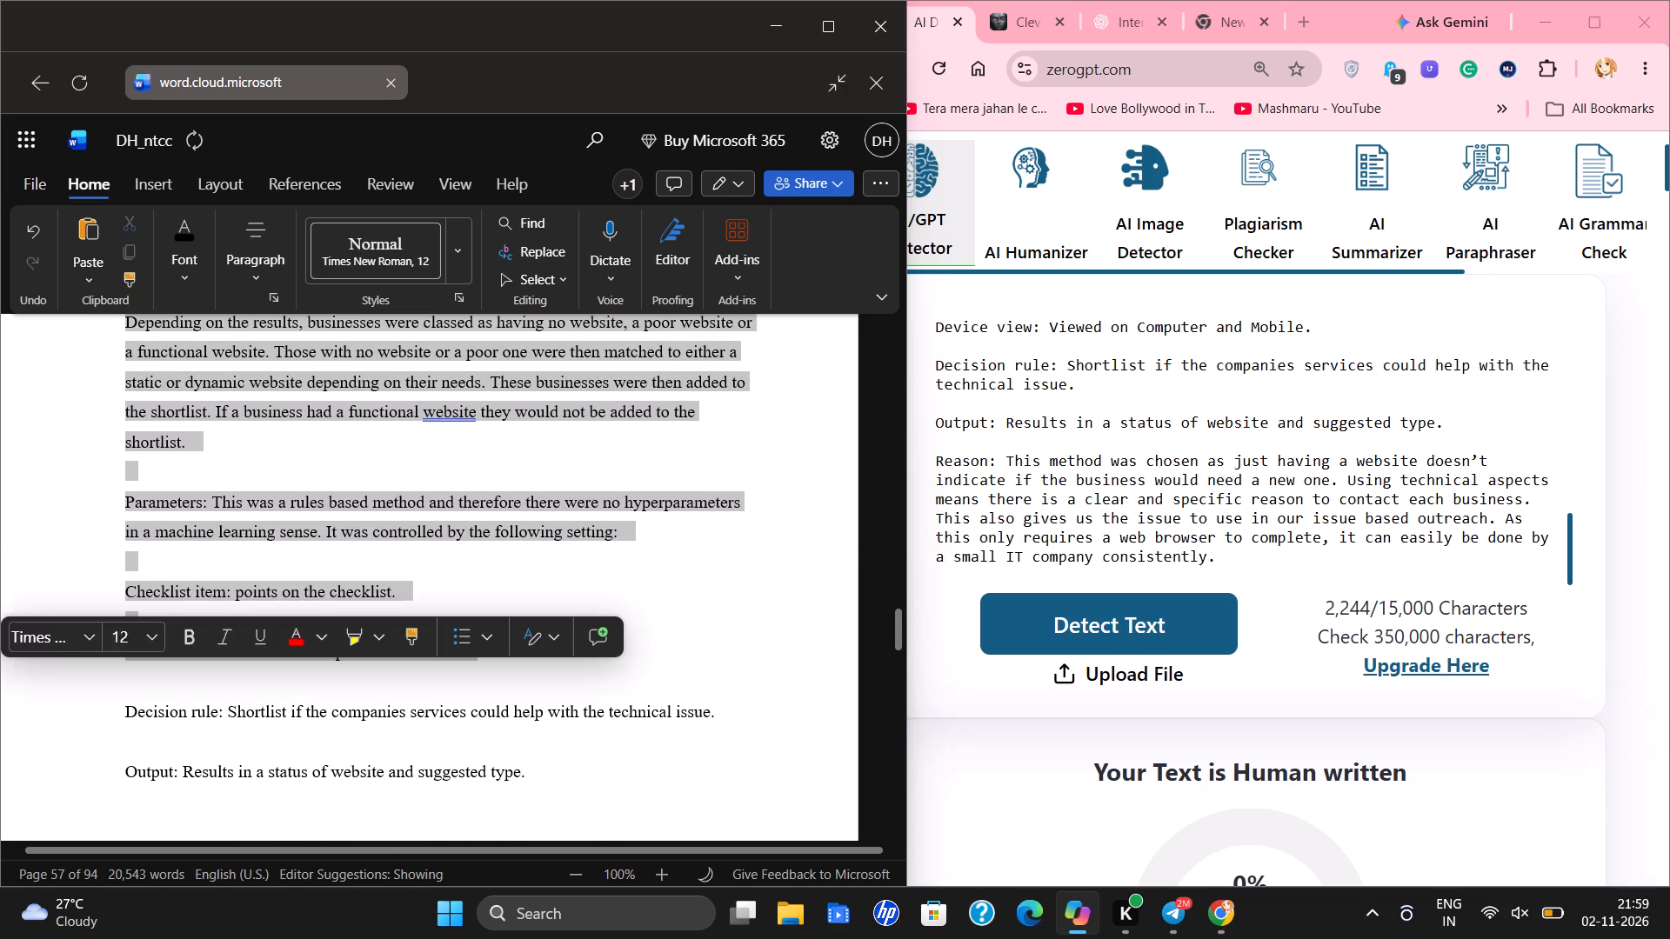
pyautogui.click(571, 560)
pyautogui.scroll(8, 472, 551)
pyautogui.scroll(2, 304, 540)
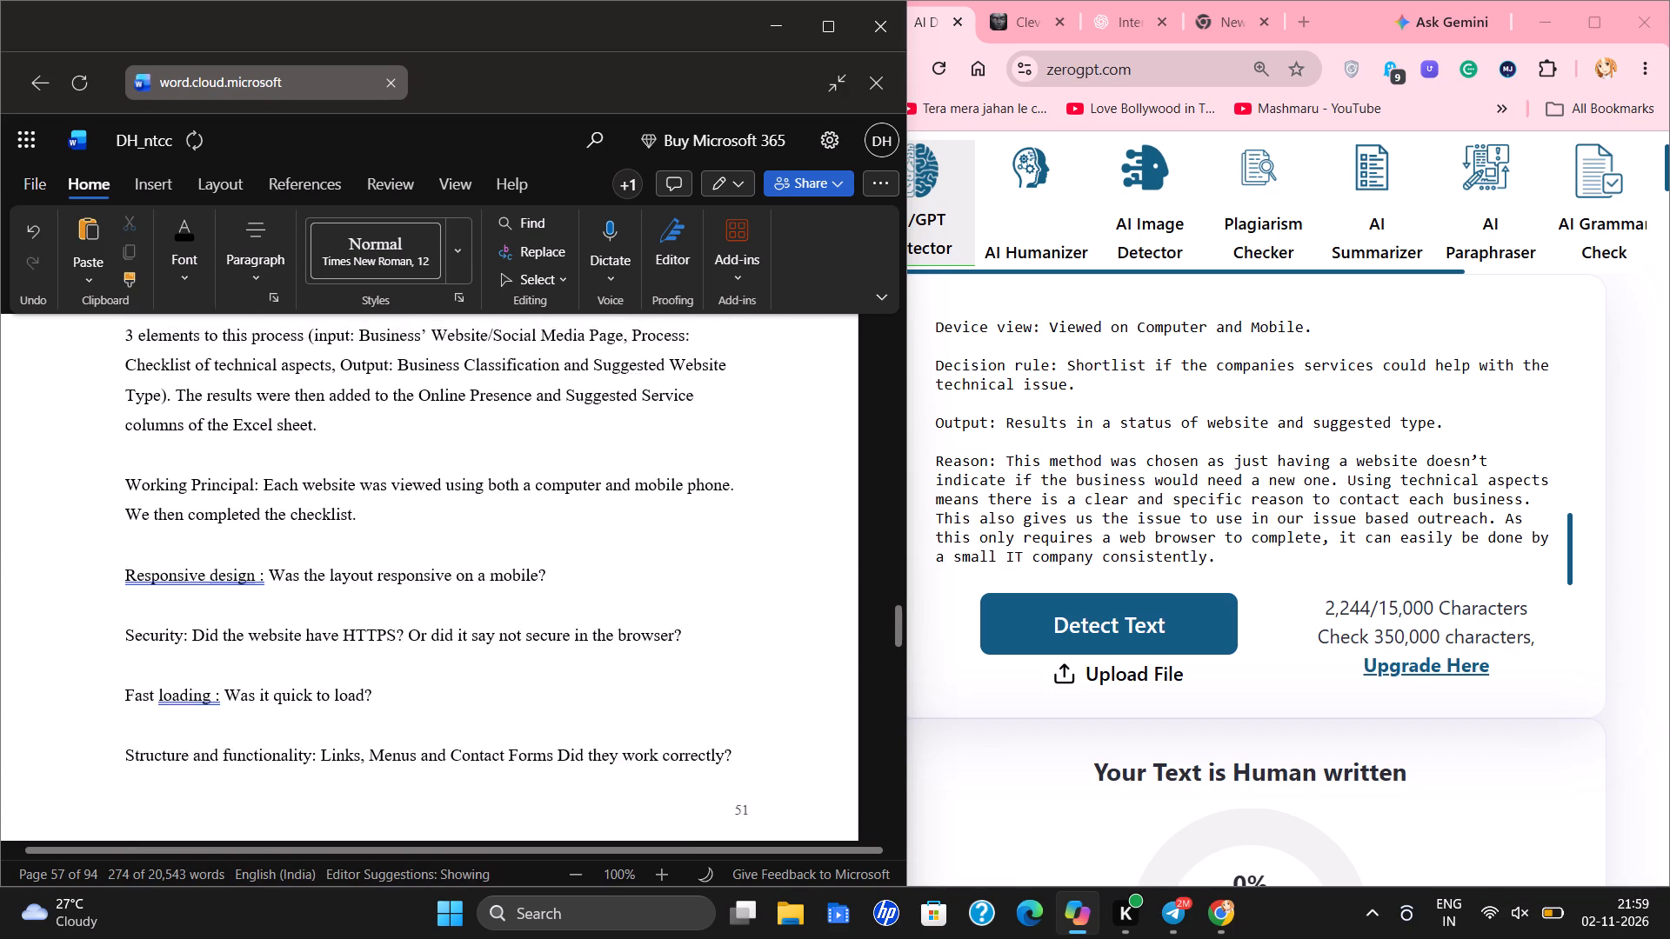
pyautogui.scroll(2, 304, 540)
pyautogui.moveTo(121, 686); pyautogui.dragTo(308, 687)
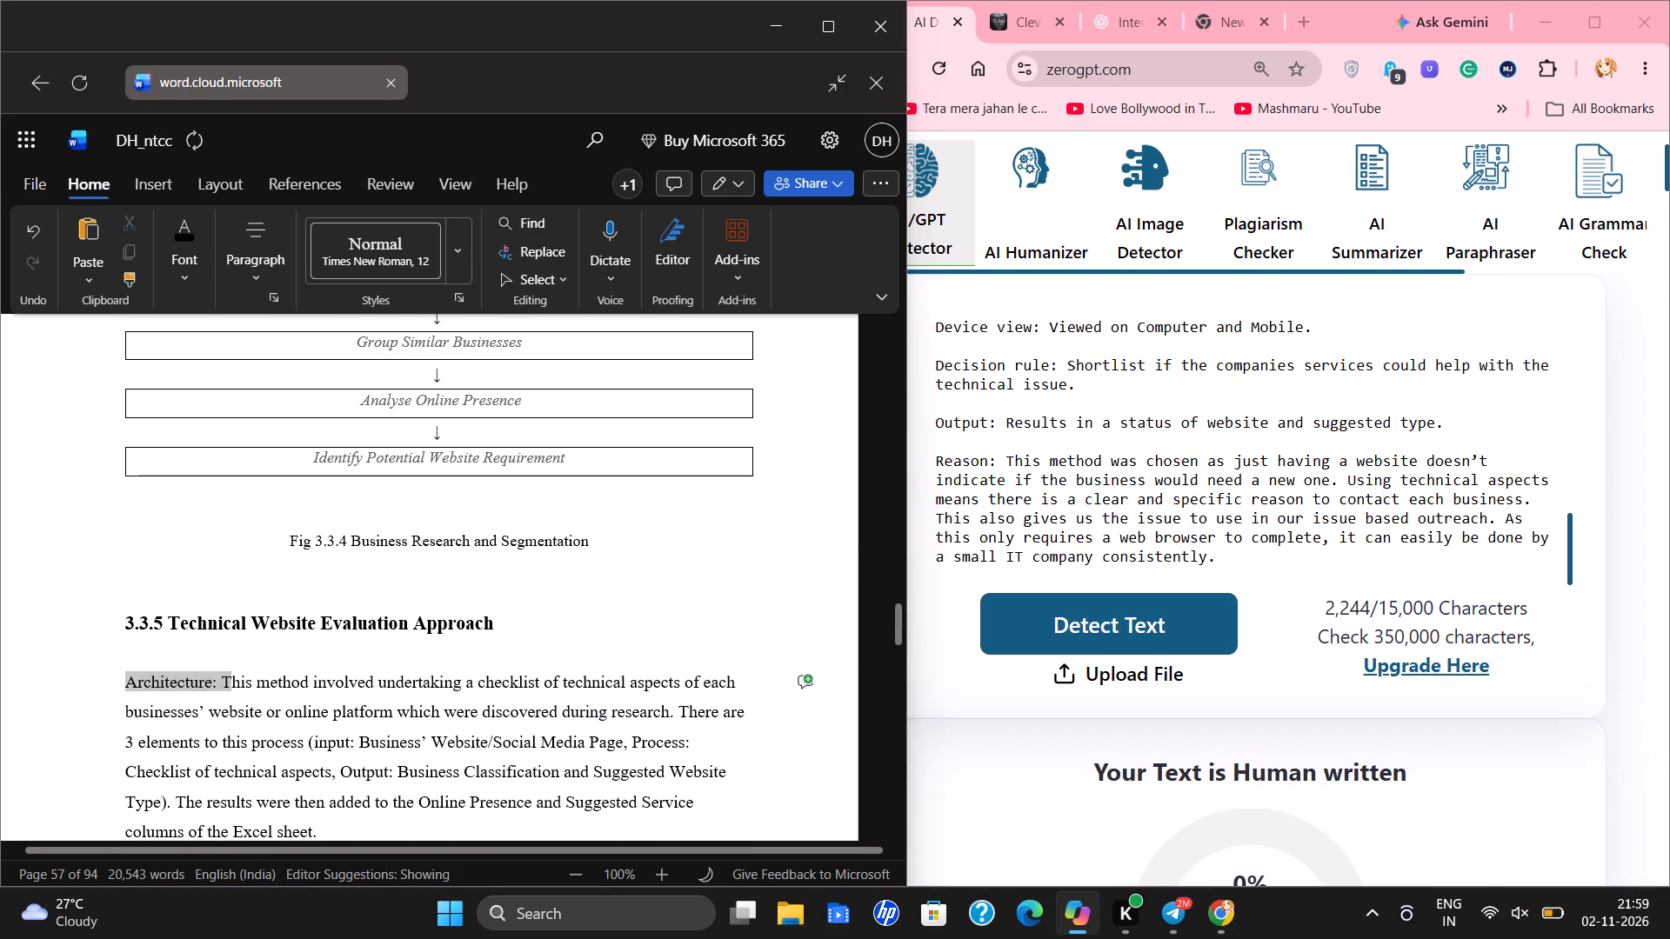
pyautogui.moveTo(308, 687); pyautogui.dragTo(666, 706)
pyautogui.scroll(-3, 452, 687)
pyautogui.scroll(-5, 680, 675)
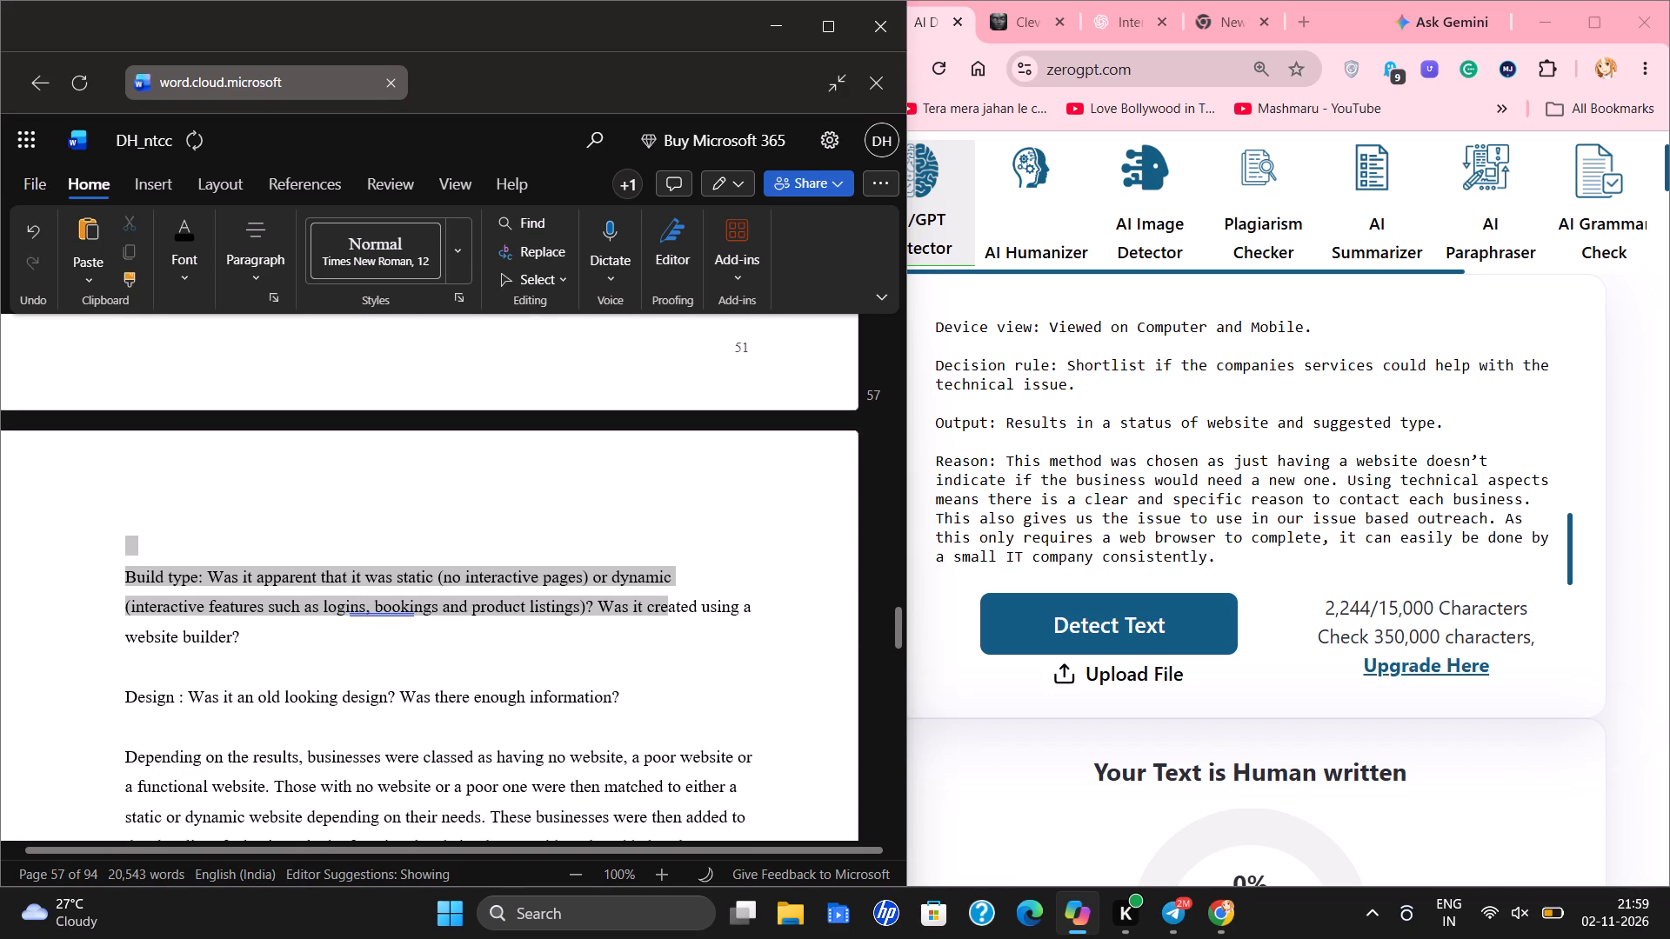
pyautogui.moveTo(666, 706); pyautogui.dragTo(616, 743)
pyautogui.scroll(-7, 664, 712)
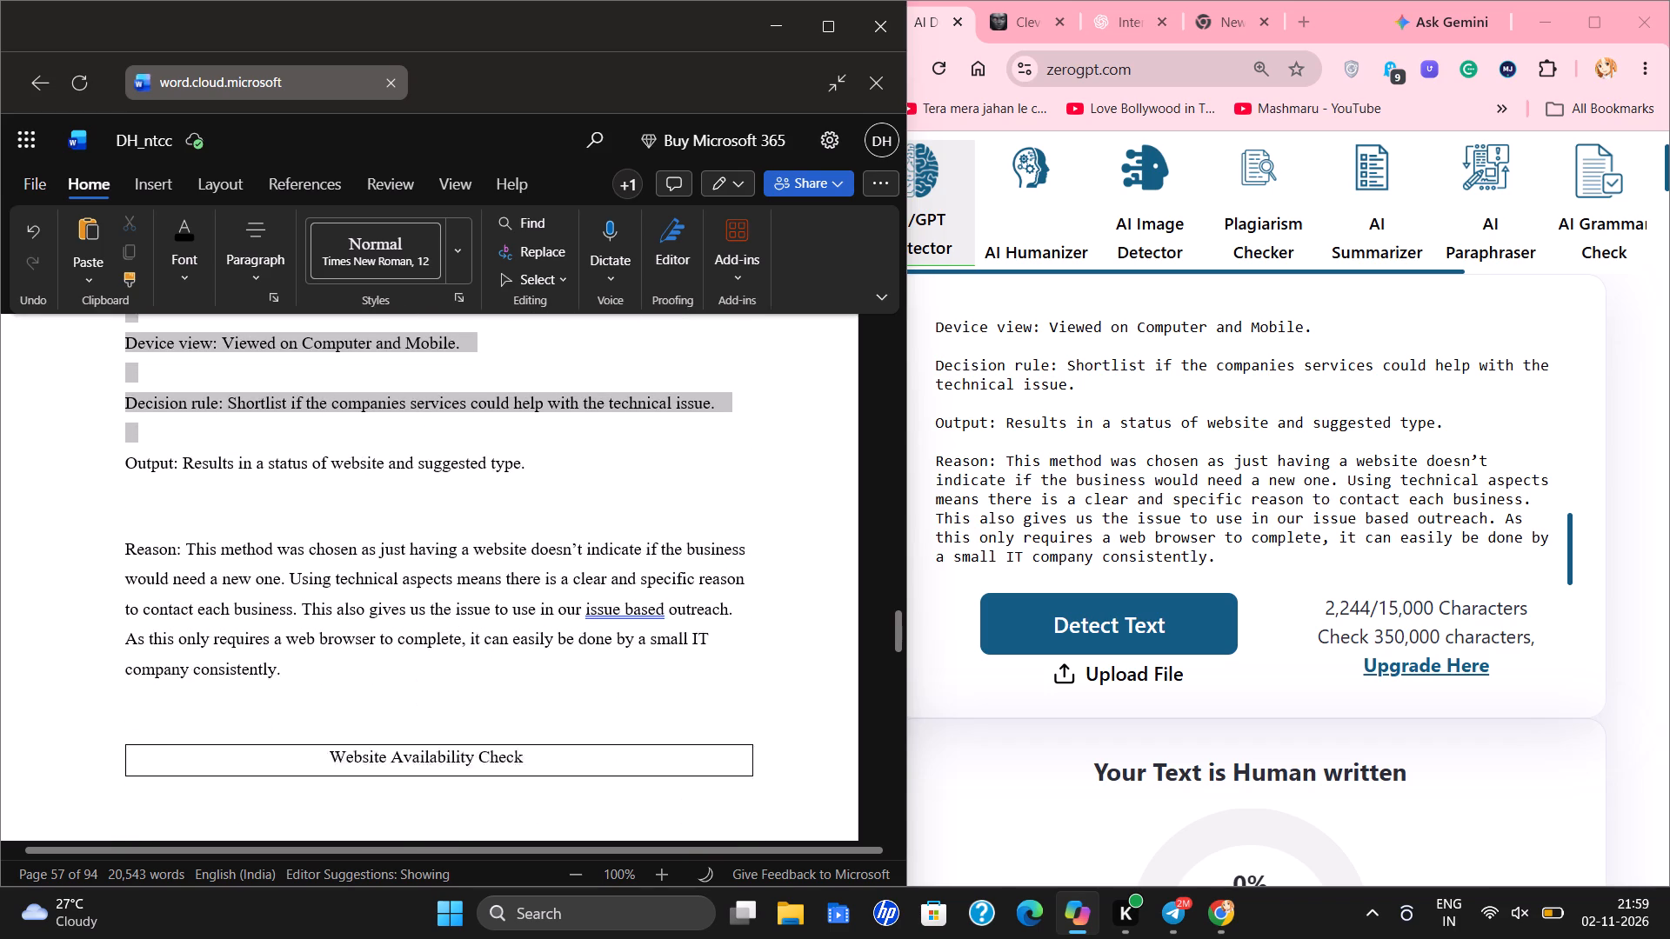
pyautogui.moveTo(616, 743); pyautogui.dragTo(479, 669)
pyautogui.scroll(7, 399, 507)
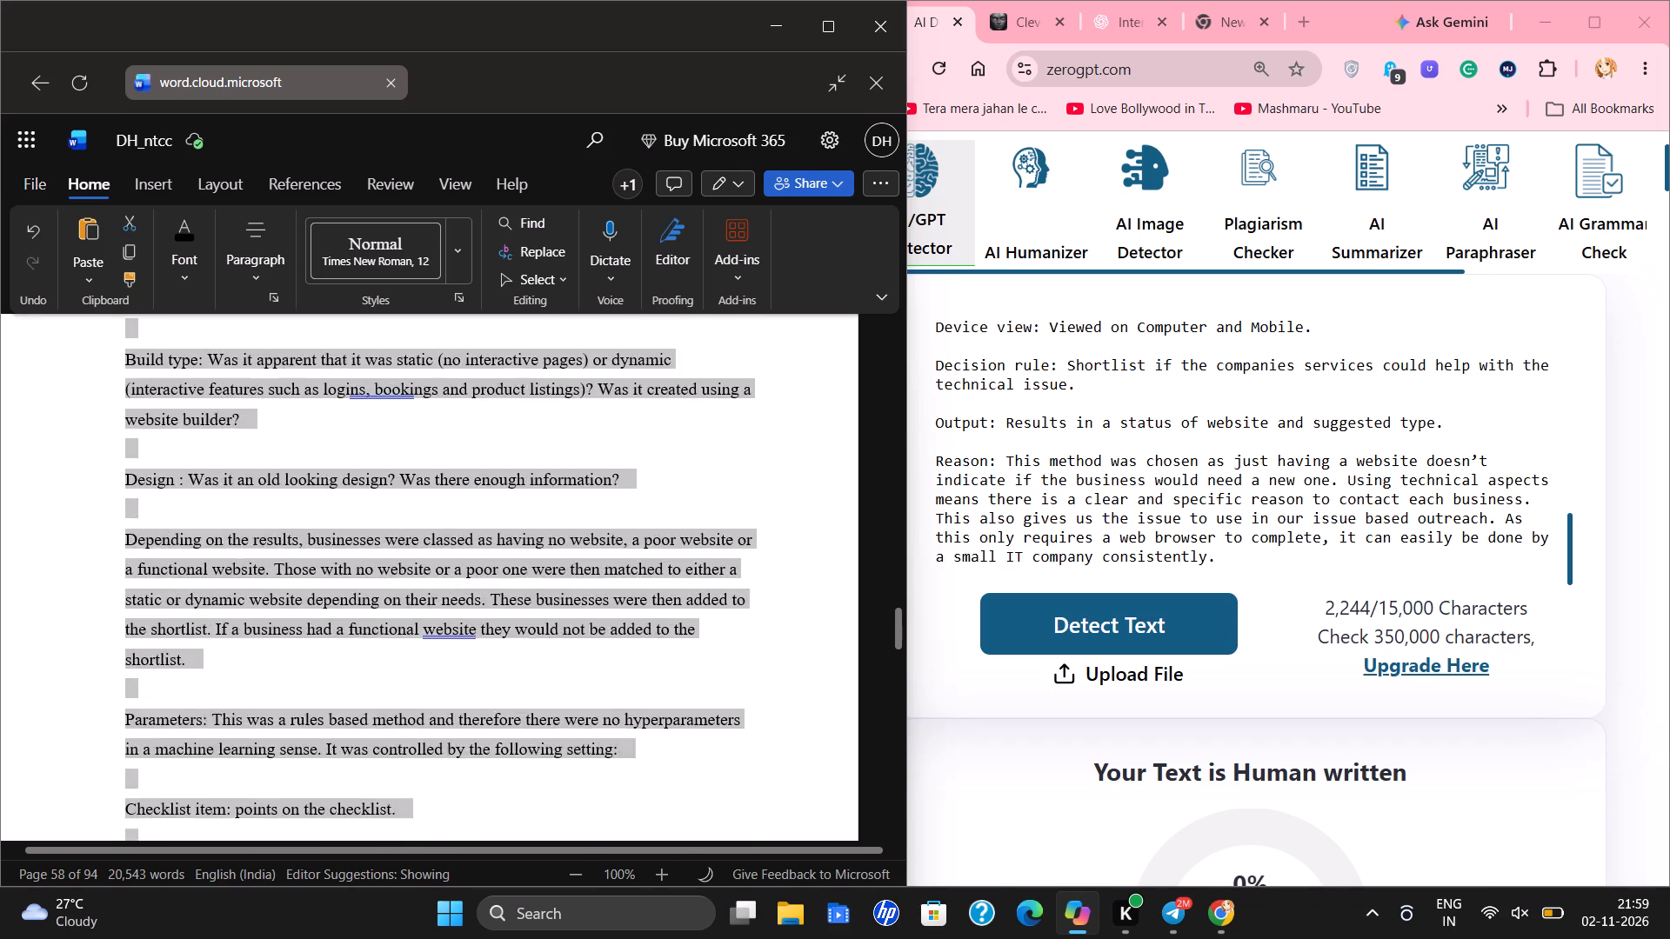
pyautogui.scroll(6, 396, 495)
pyautogui.rightClick(388, 496)
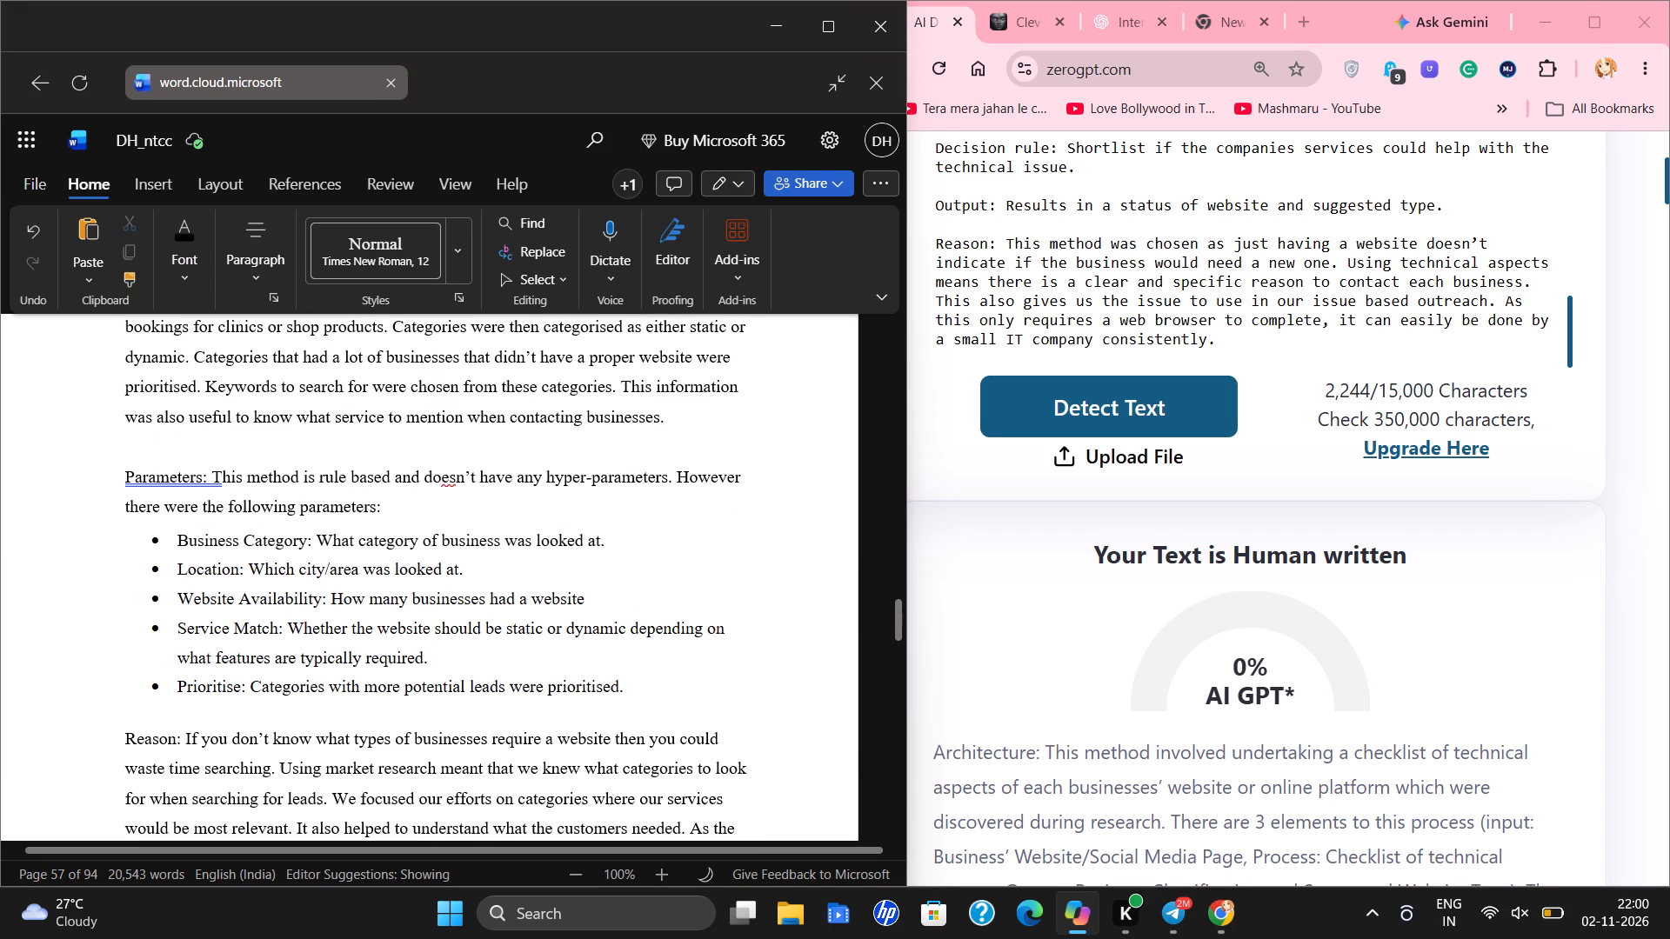
pyautogui.scroll(2, 303, 631)
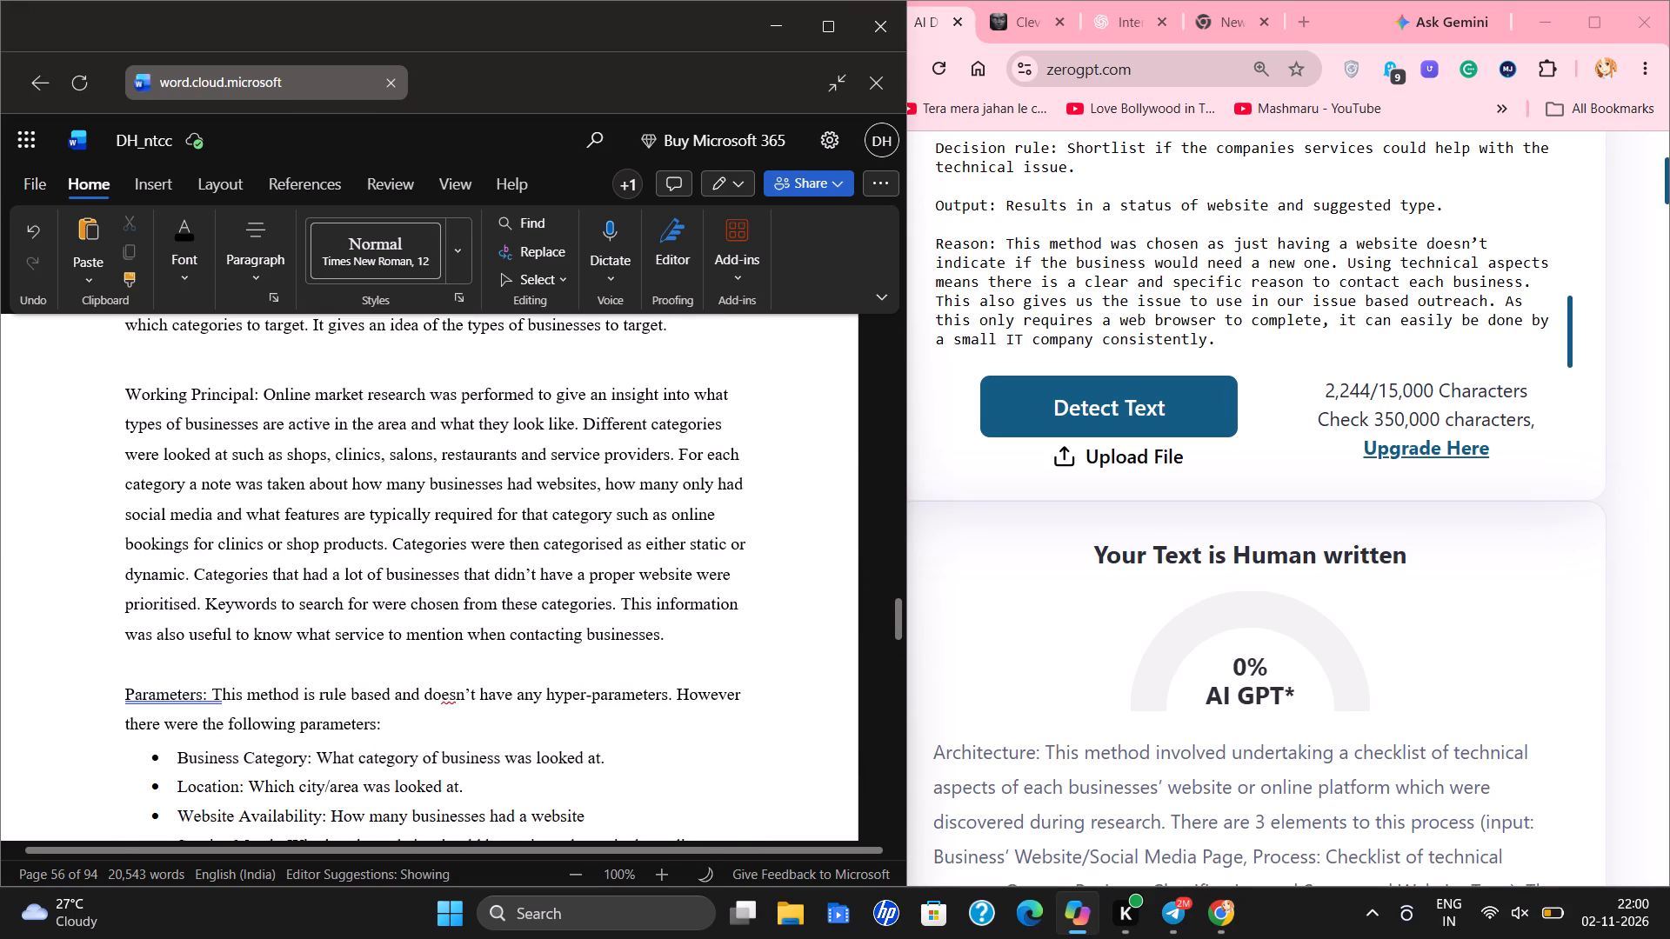
# Copy the opening words "Parameters: This method is rule based" from section 3.3.4.
pyautogui.scroll(-5, 233, 556)
pyautogui.scroll(4, 238, 574)
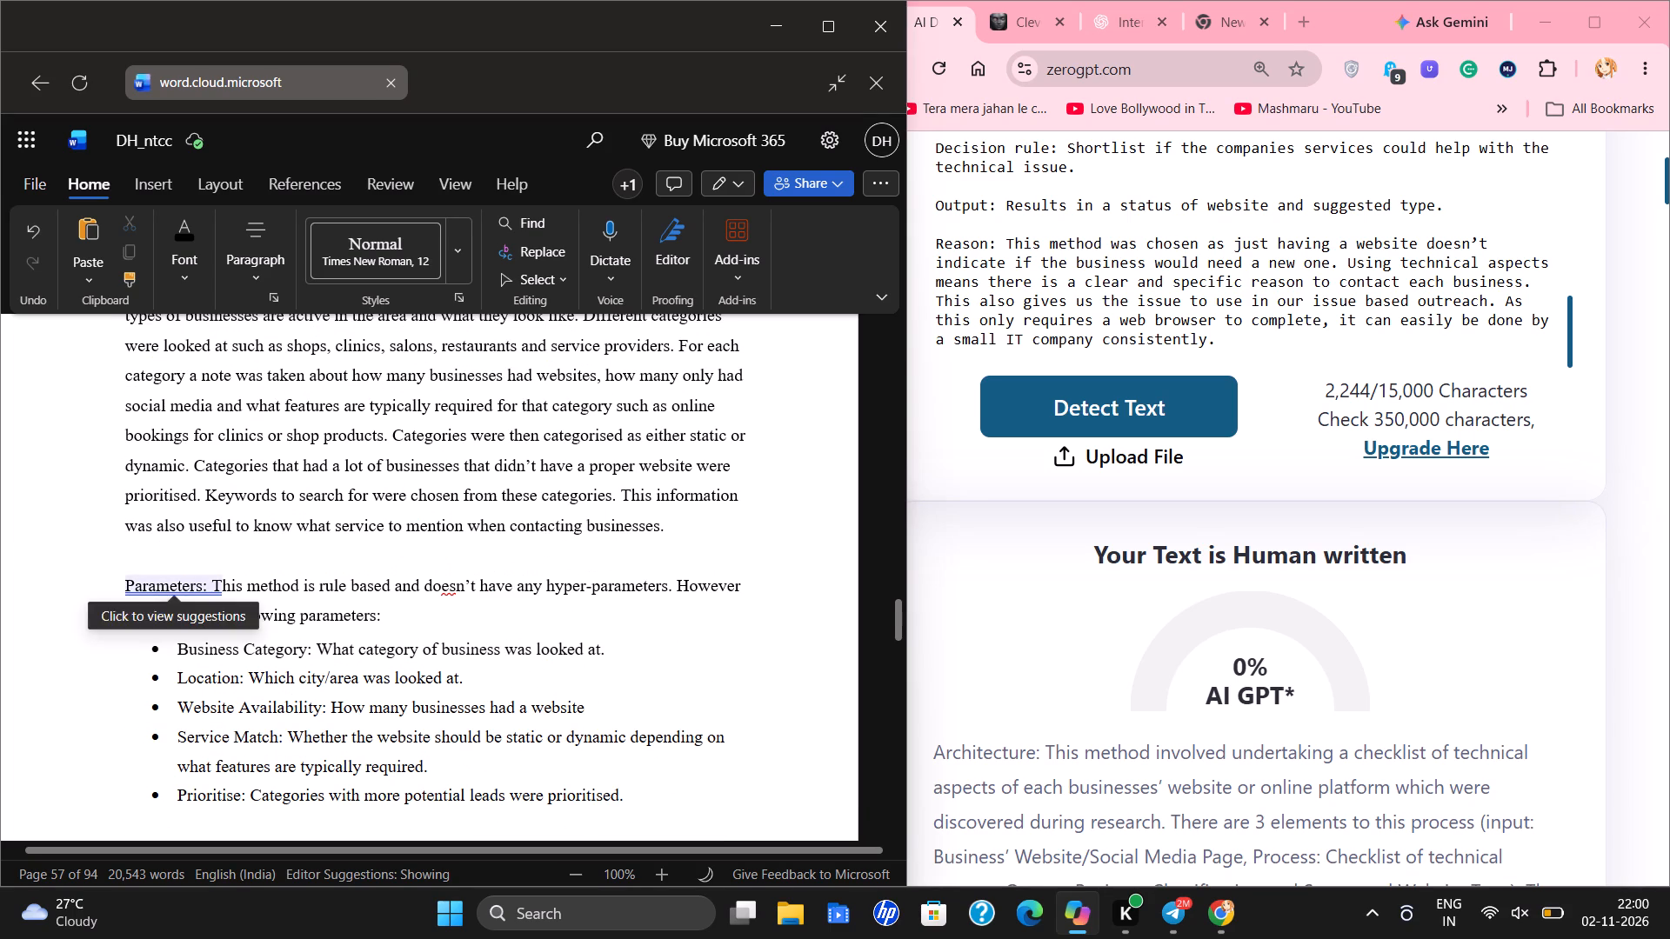
pyautogui.moveTo(124, 588); pyautogui.dragTo(389, 605)
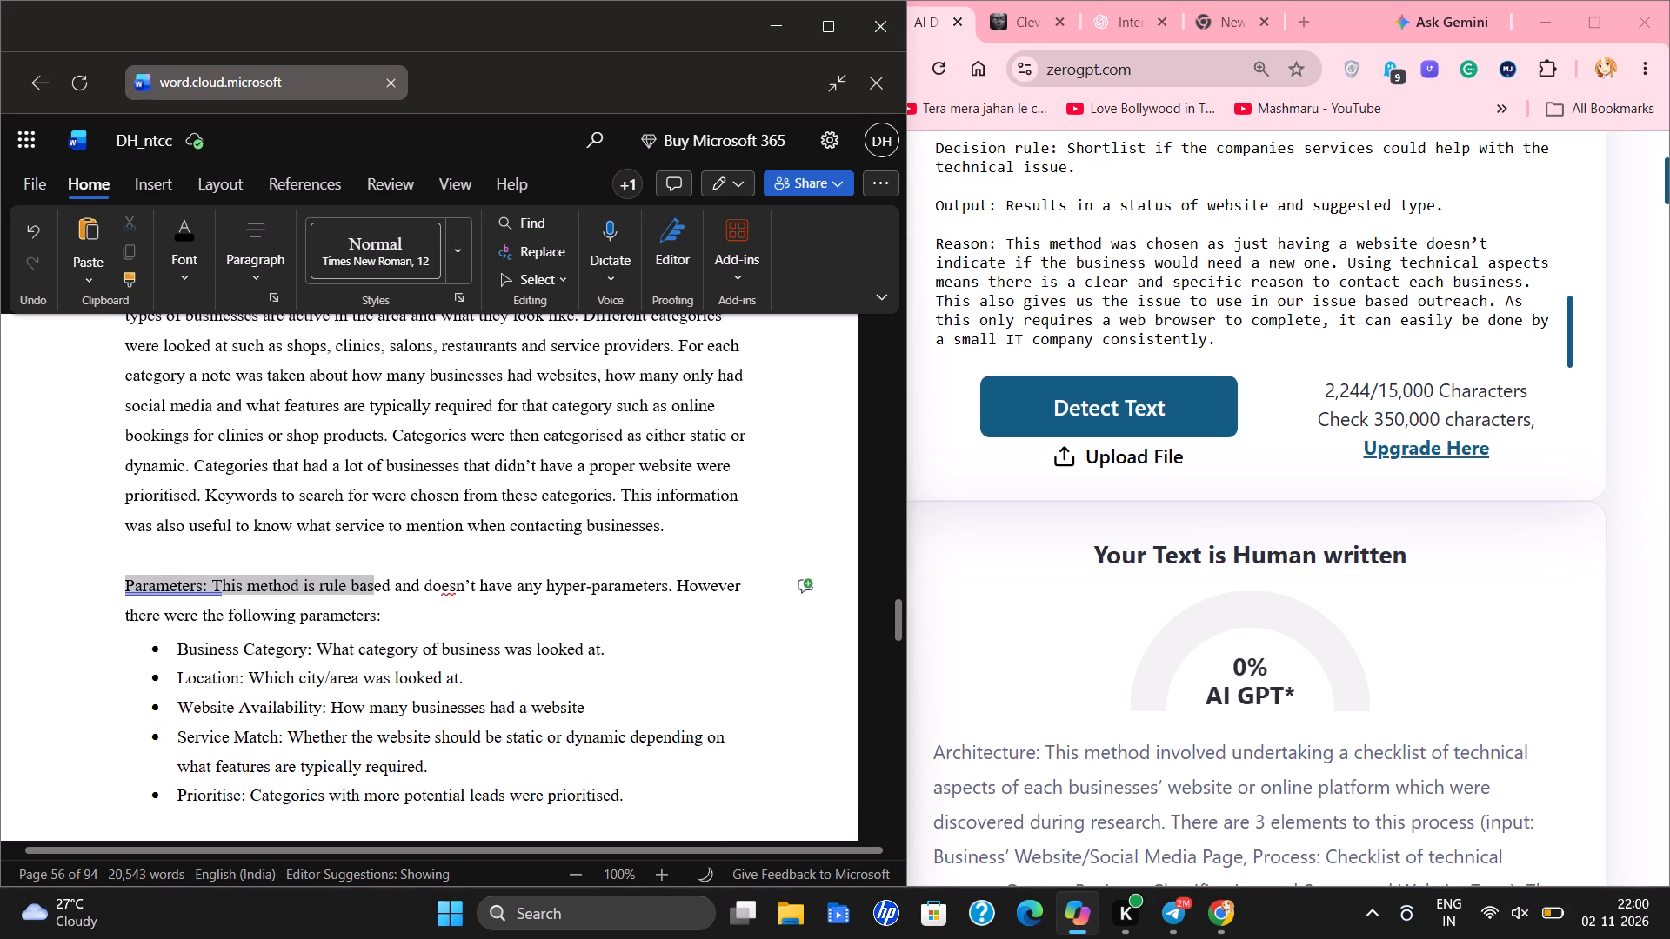
pyautogui.moveTo(389, 605); pyautogui.dragTo(388, 595)
pyautogui.rightClick(382, 588)
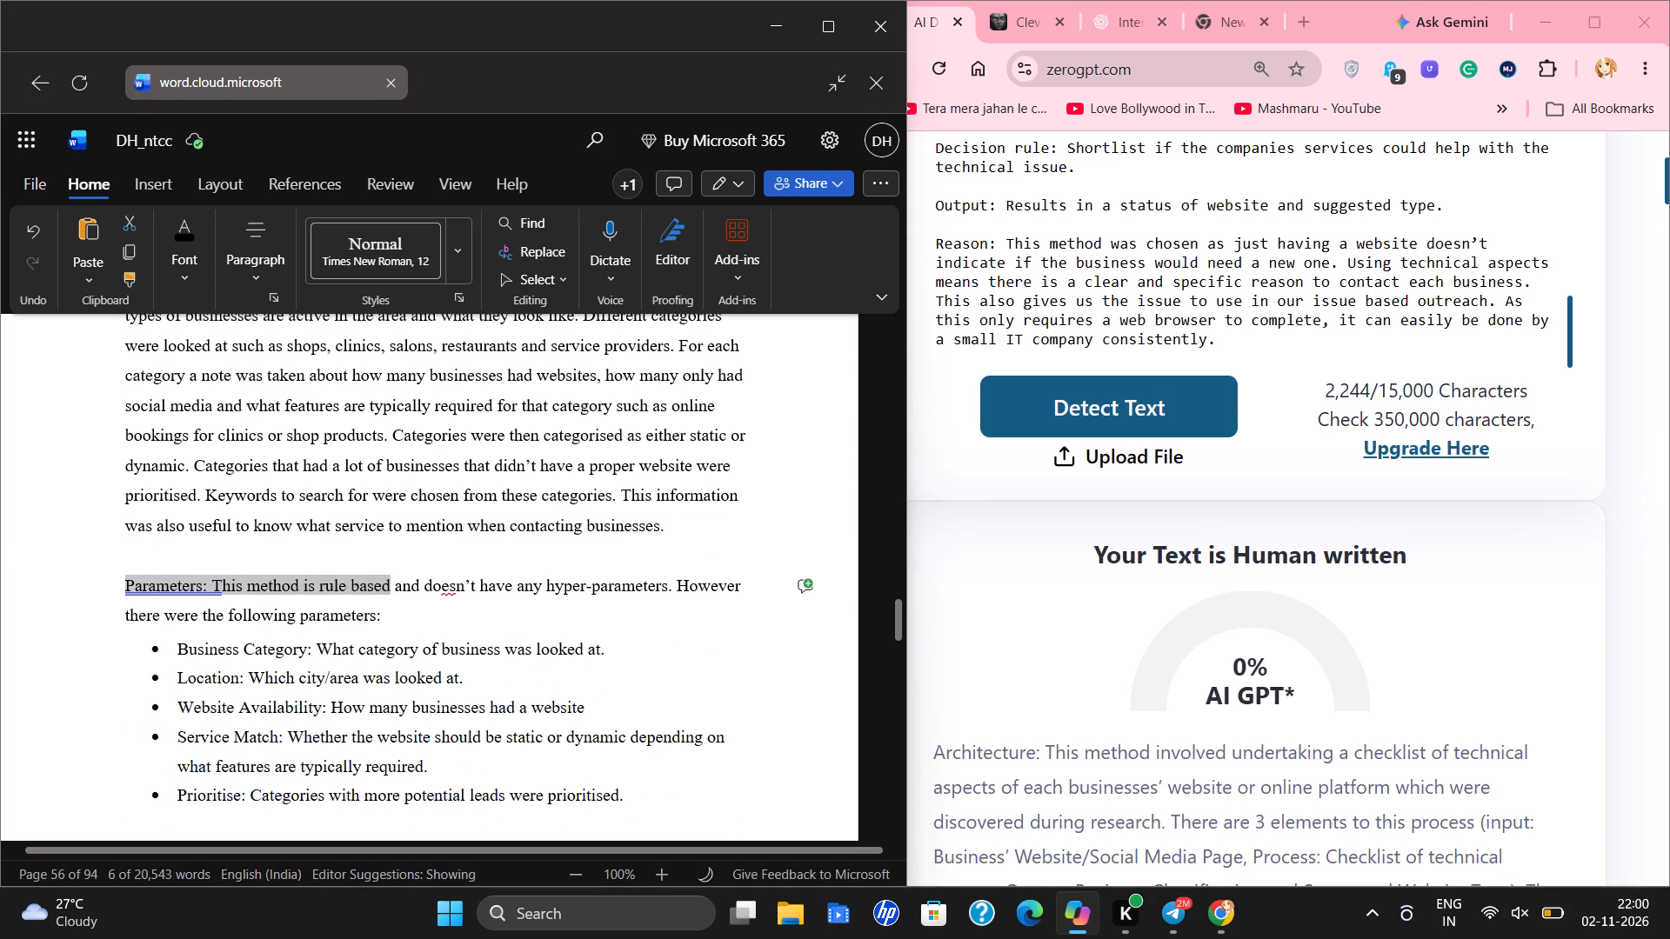
pyautogui.click(442, 174)
# Paste the copied Parameters text as a new paragraph after "We then completed the checklist." in section 3.3.5, ending it with a colon.
pyautogui.scroll(-5, 438, 528)
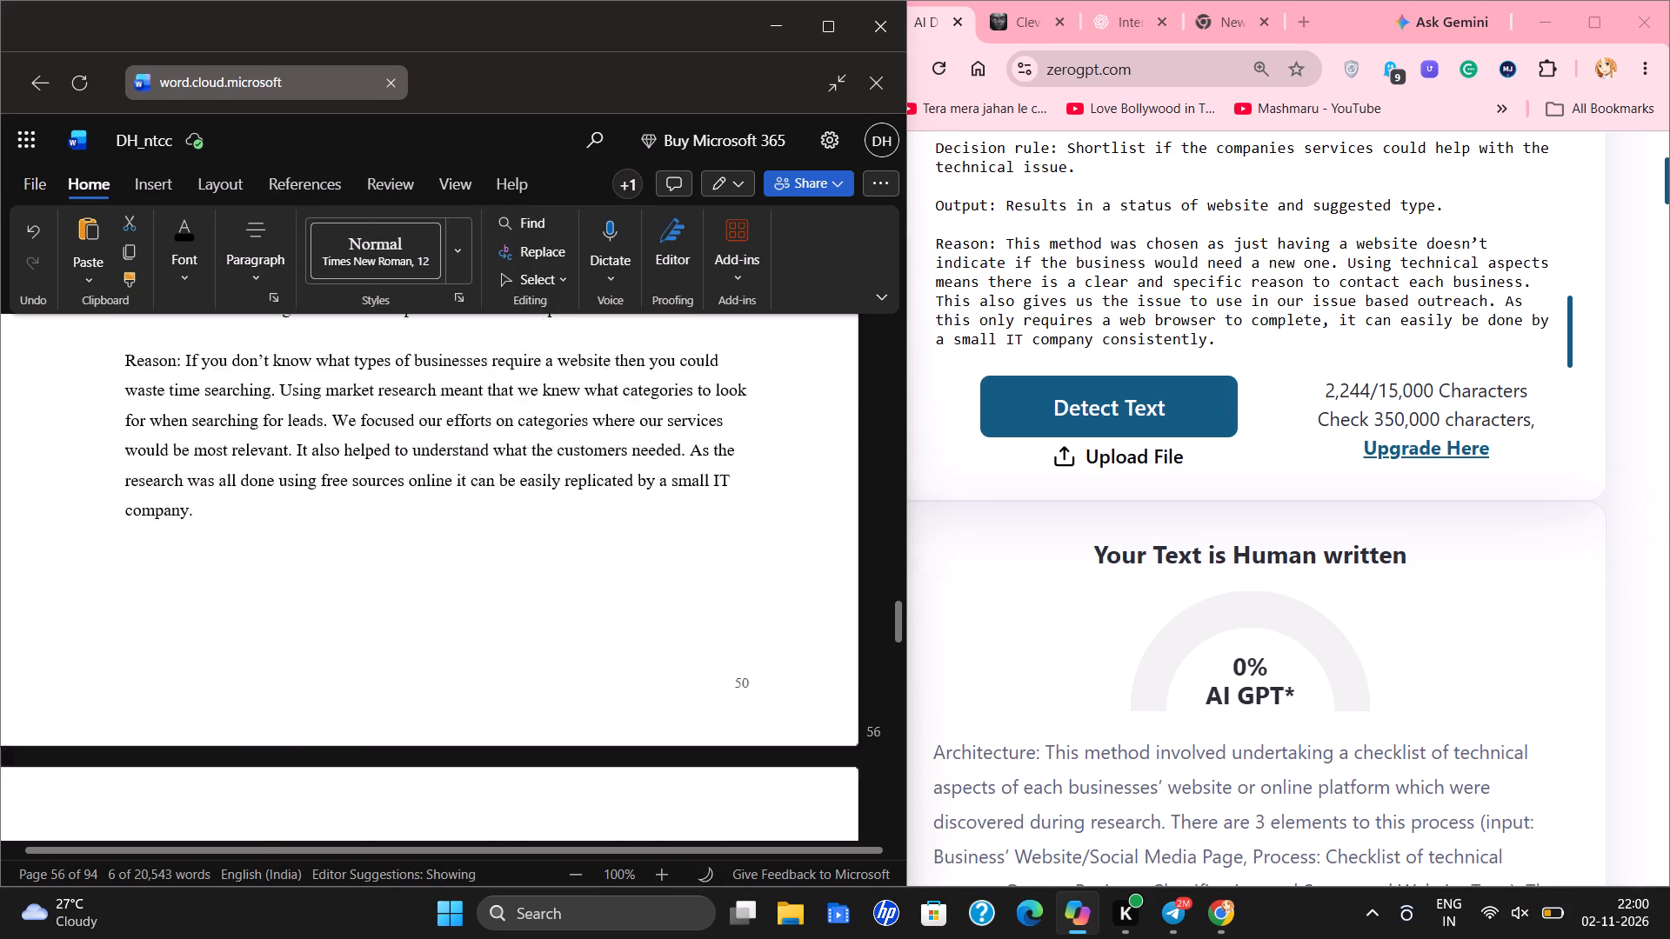
pyautogui.scroll(-10, 435, 517)
pyautogui.click(448, 488)
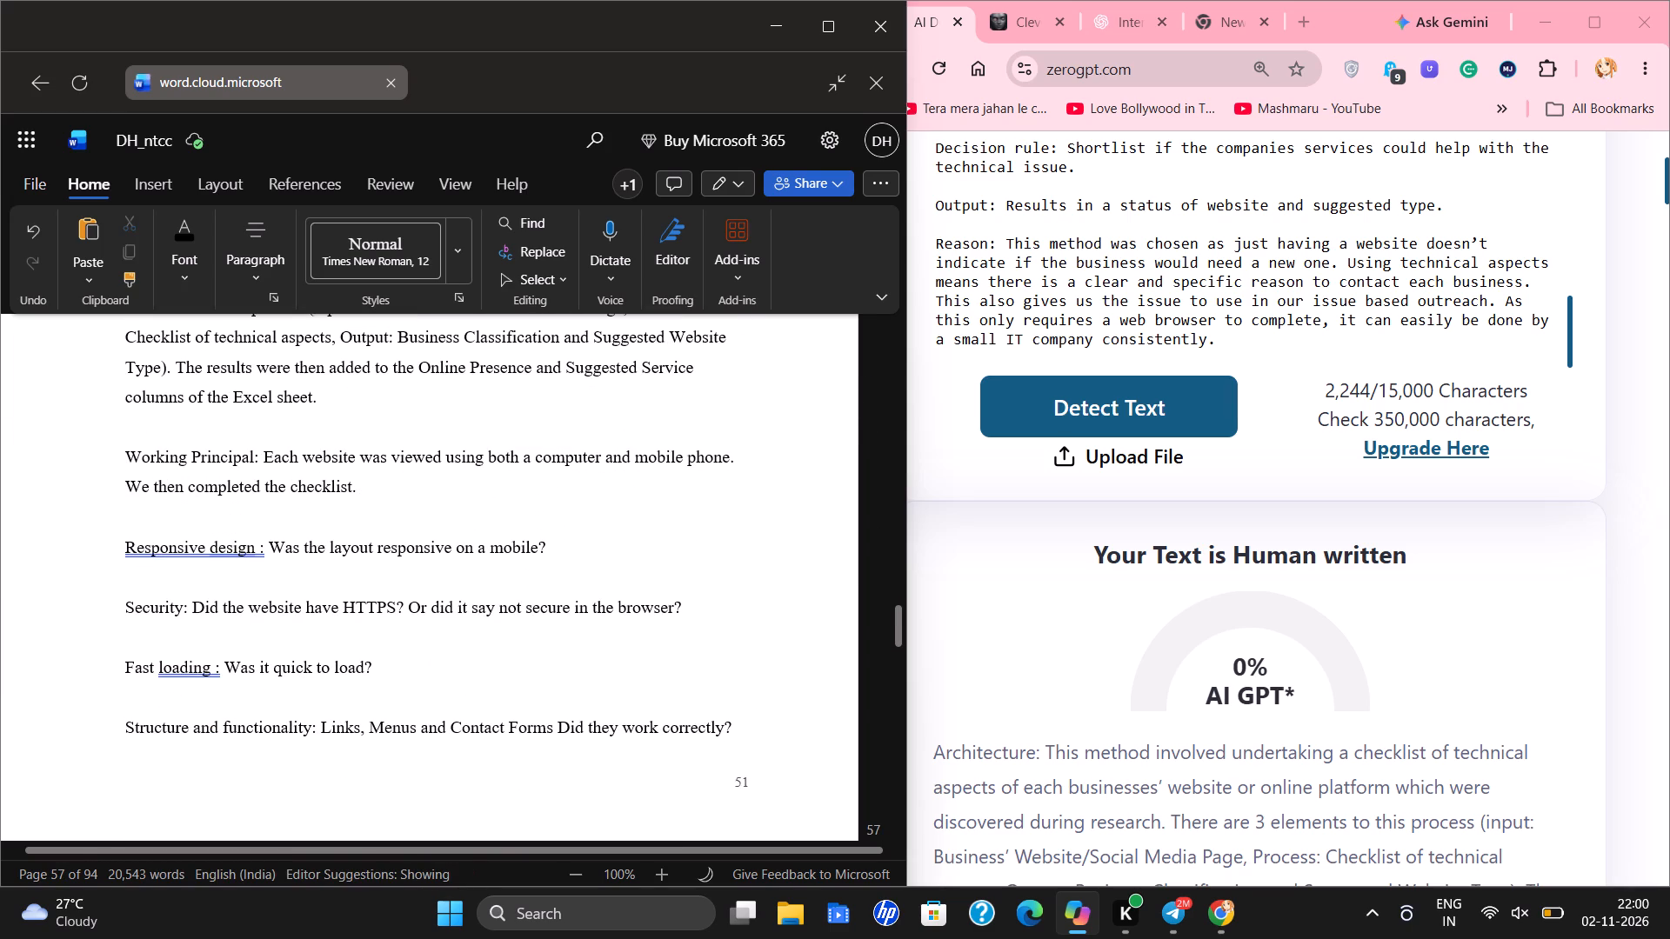
pyautogui.press('Return')
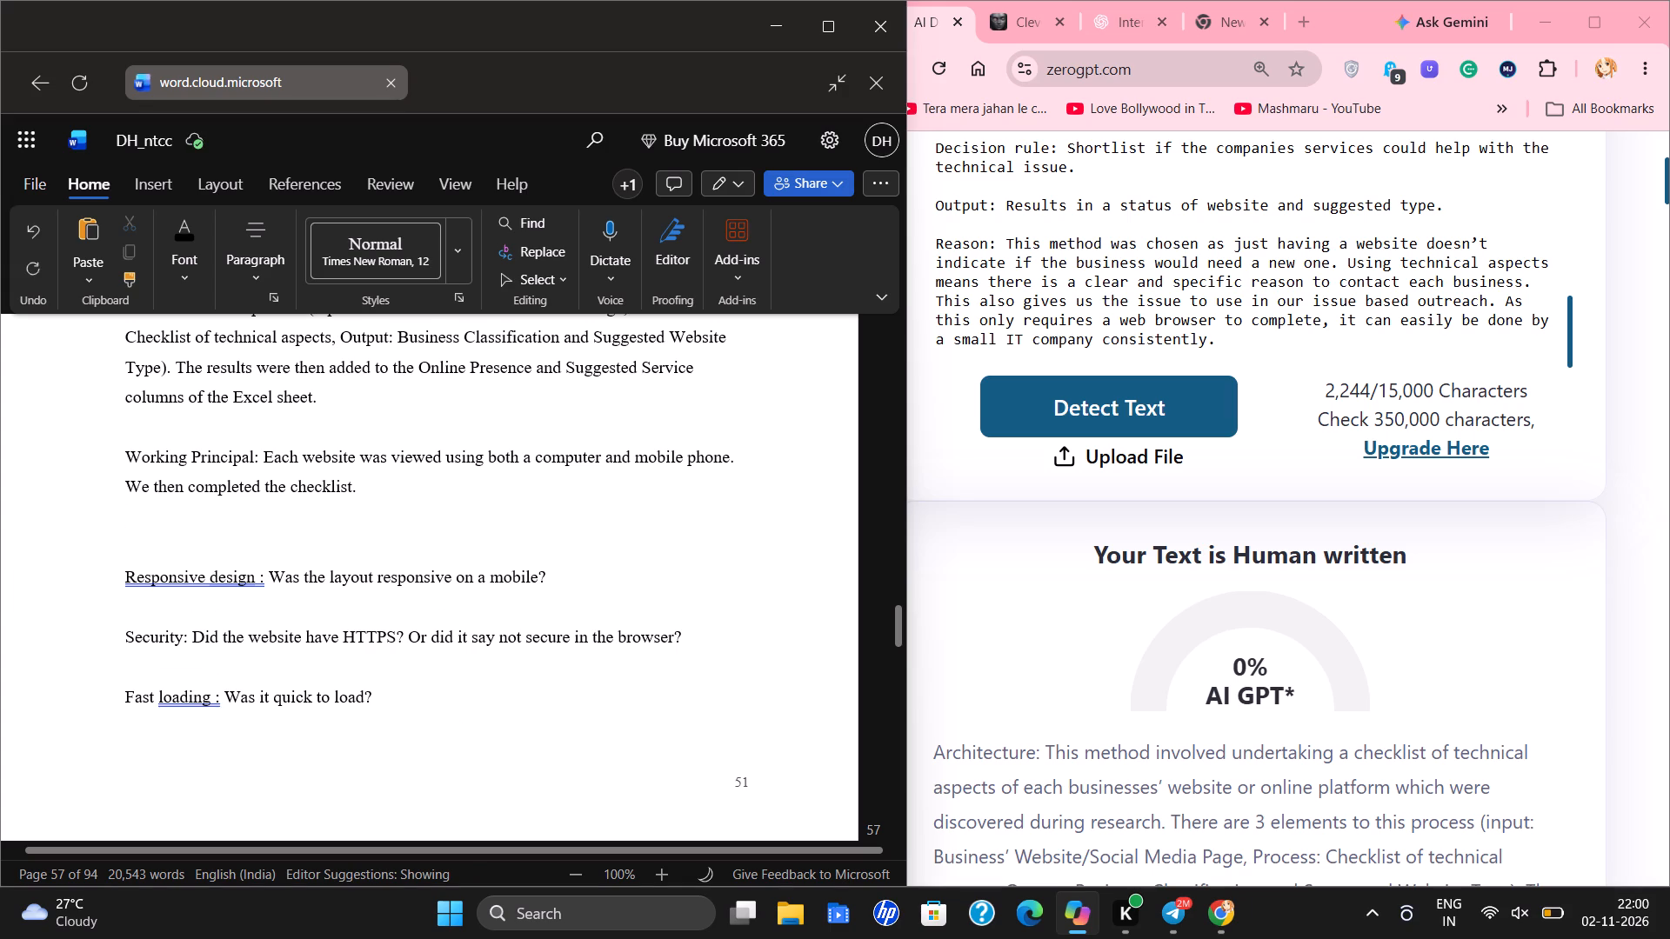
pyautogui.press('Return')
pyautogui.hotkey('ctrl', 'v')
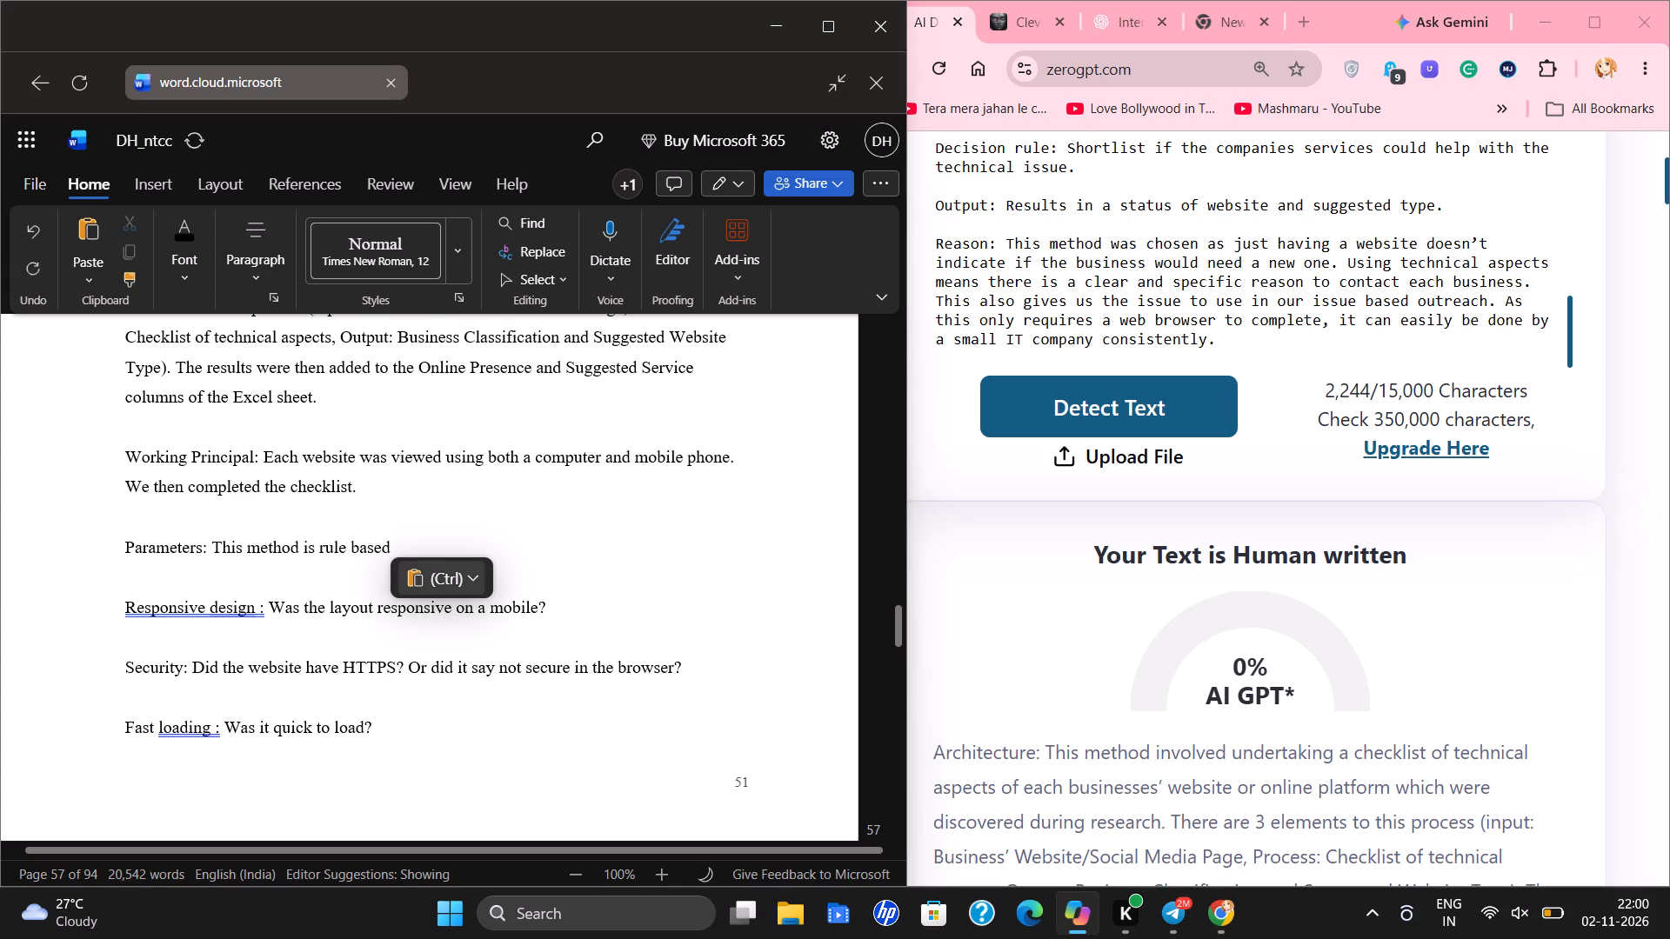
pyautogui.hotkey('shift', ':')
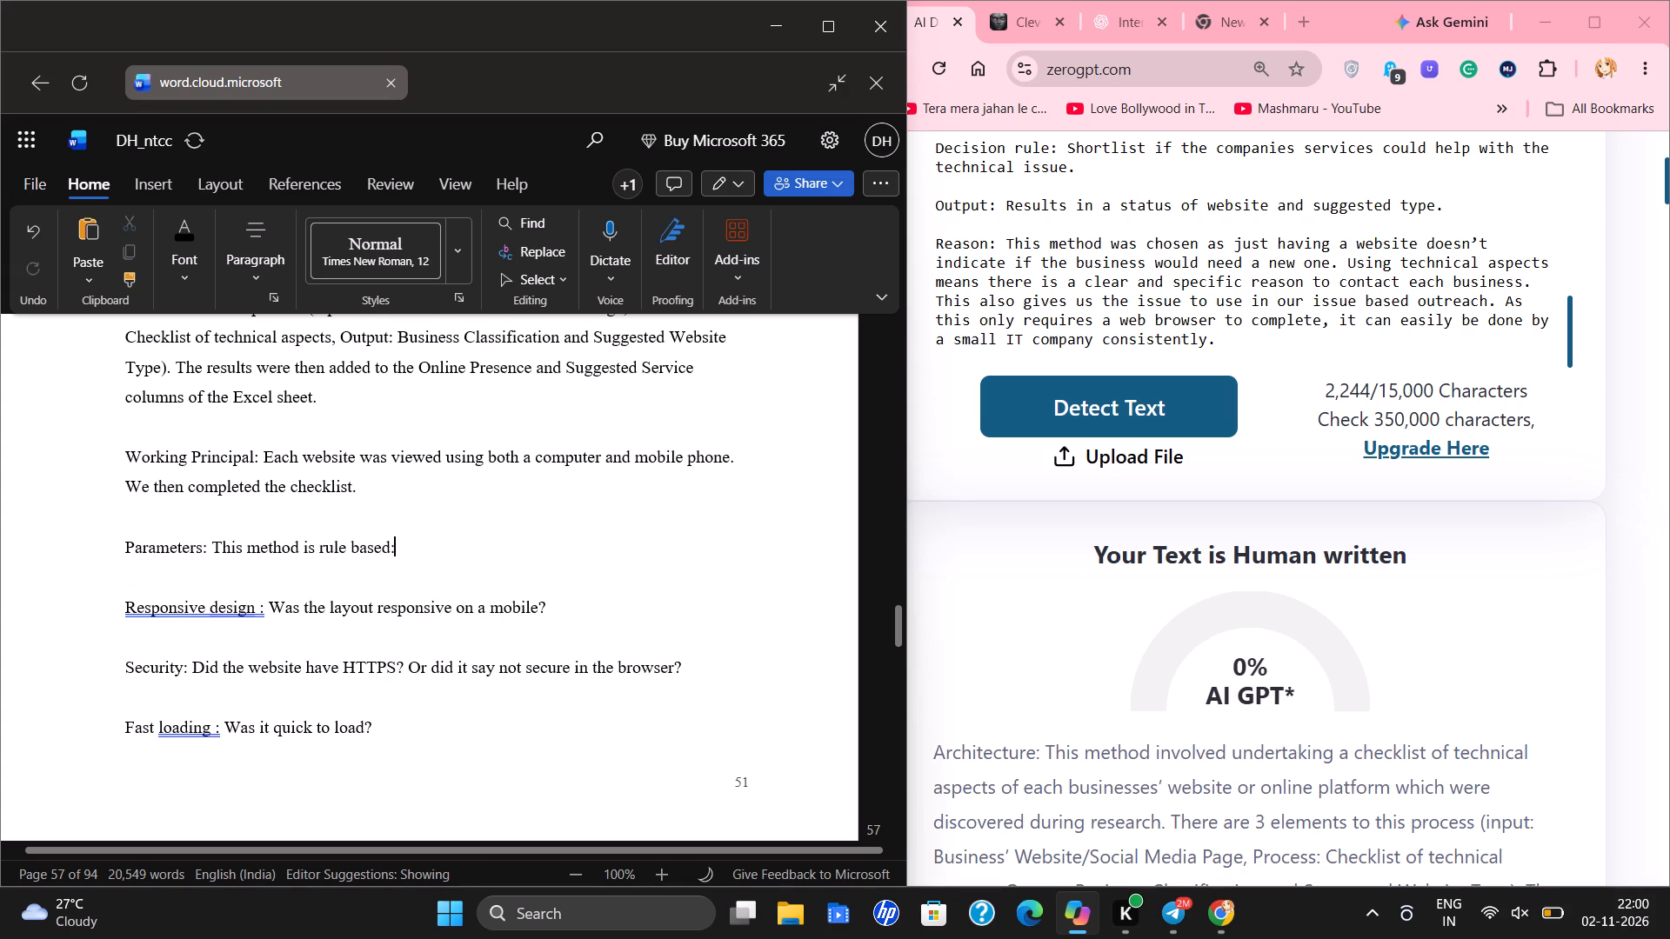
# Replace "This method is rule based" in the new section 3.3.5 Parameters line with "This have few objective".
pyautogui.click(124, 571)
pyautogui.moveTo(215, 546); pyautogui.dragTo(388, 543)
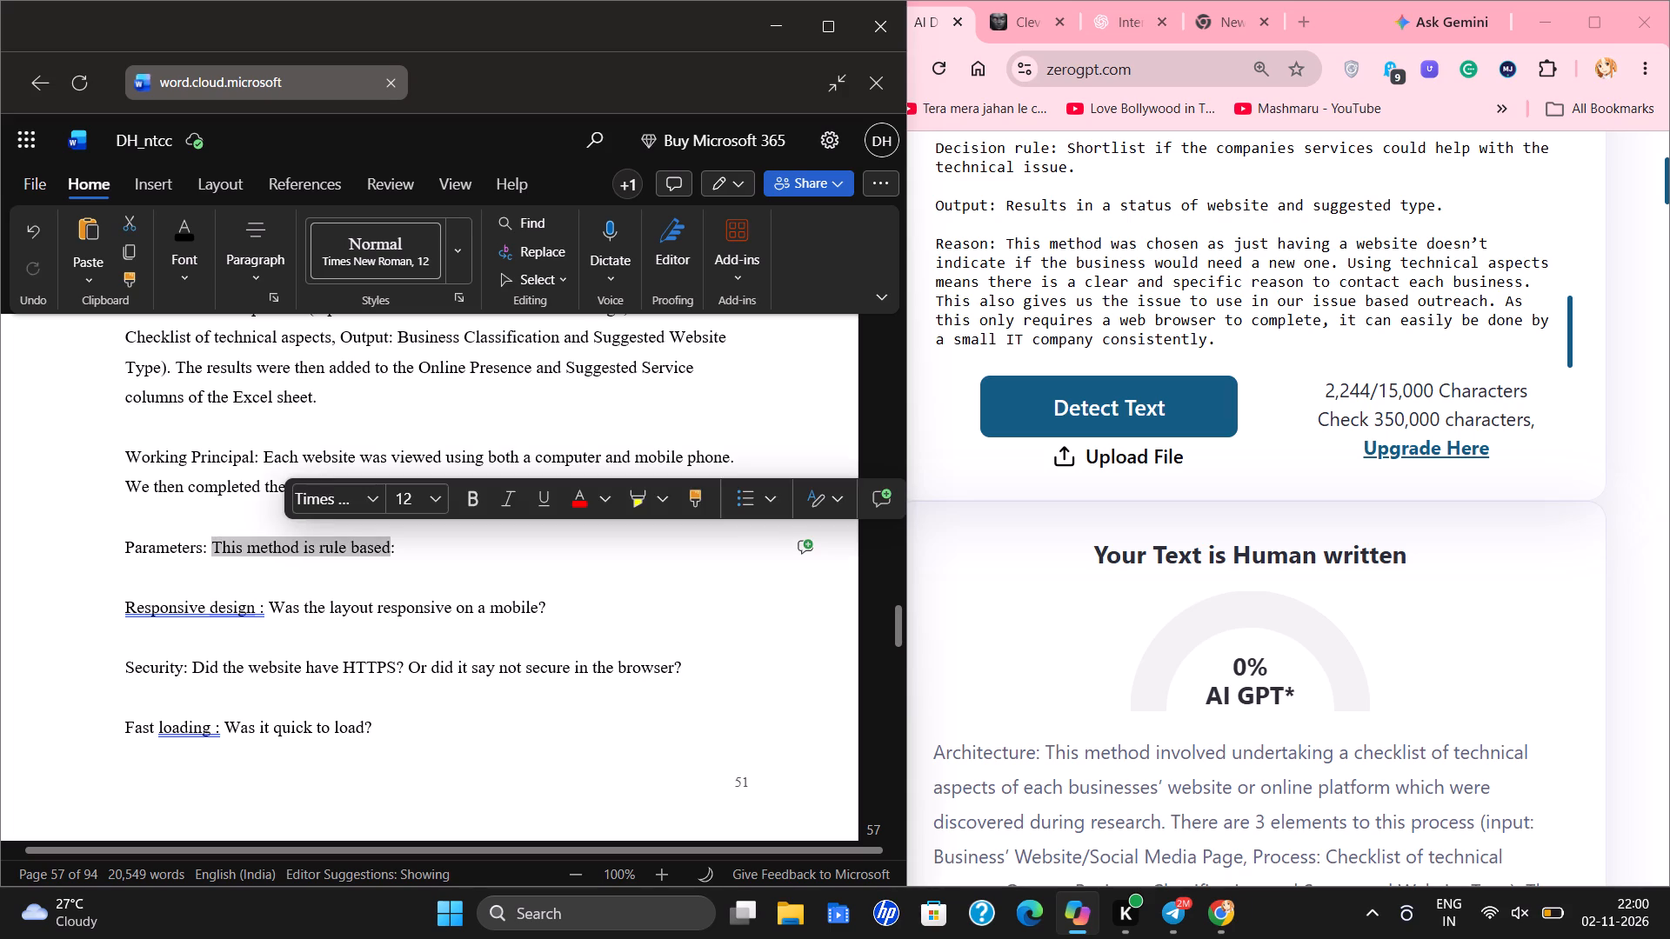
pyautogui.hotkey('shift', 't')
pyautogui.write('his')
pyautogui.press('space')
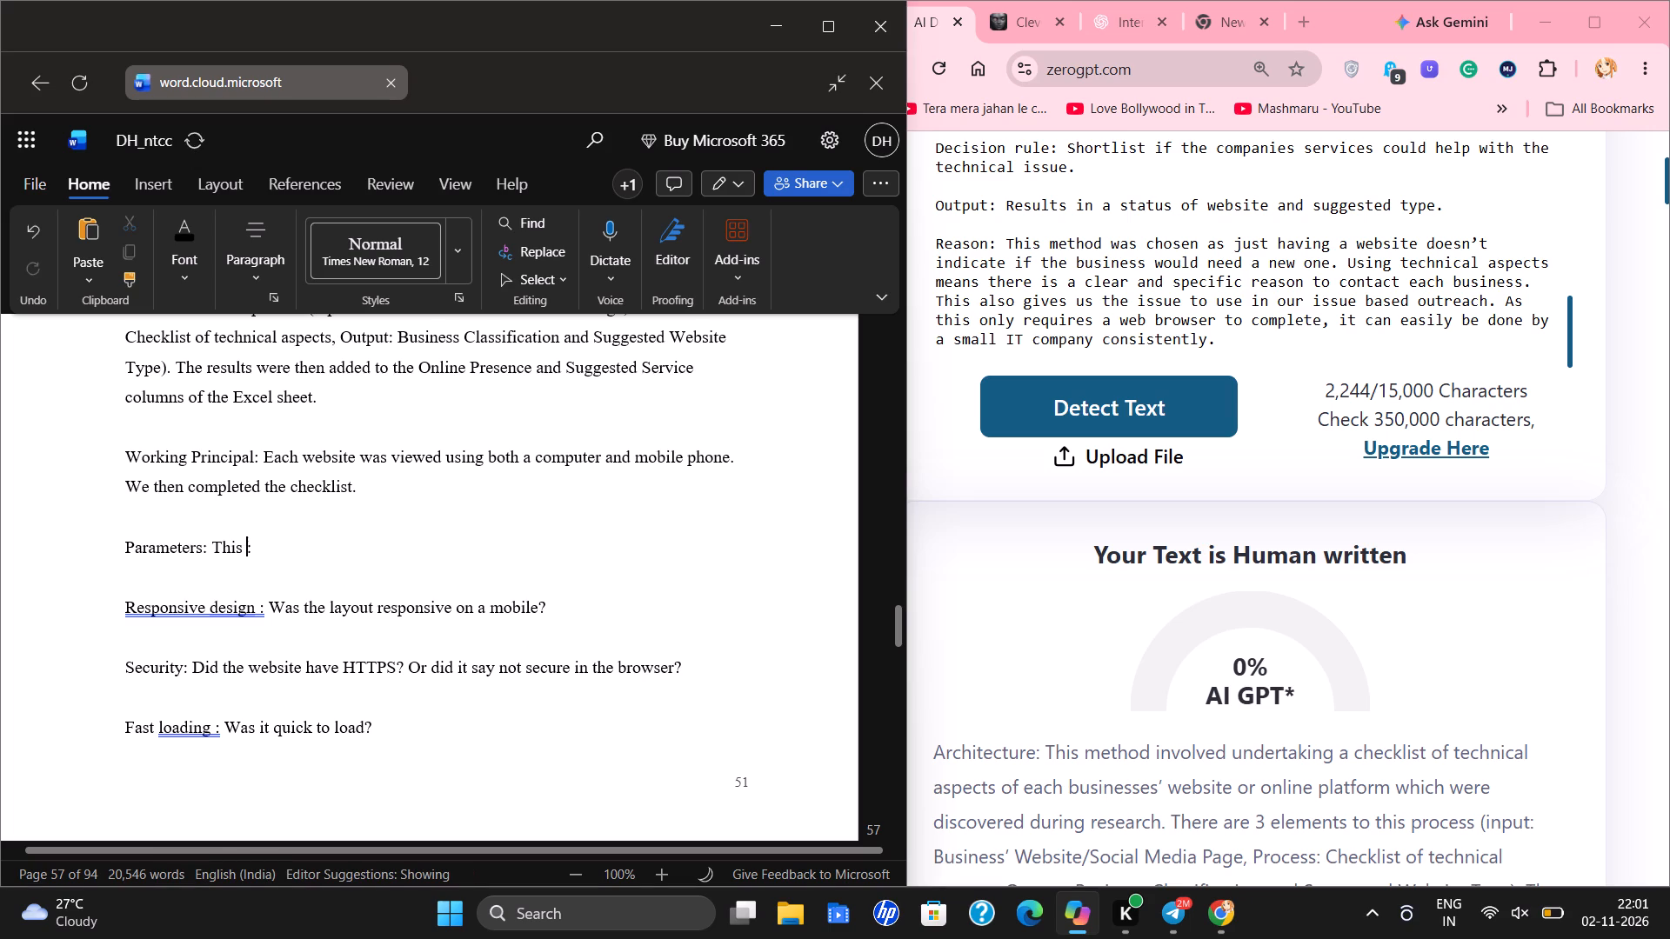
pyautogui.write('have')
pyautogui.press('space')
pyautogui.write('fe')
pyautogui.write('w object')
pyautogui.write('ive')
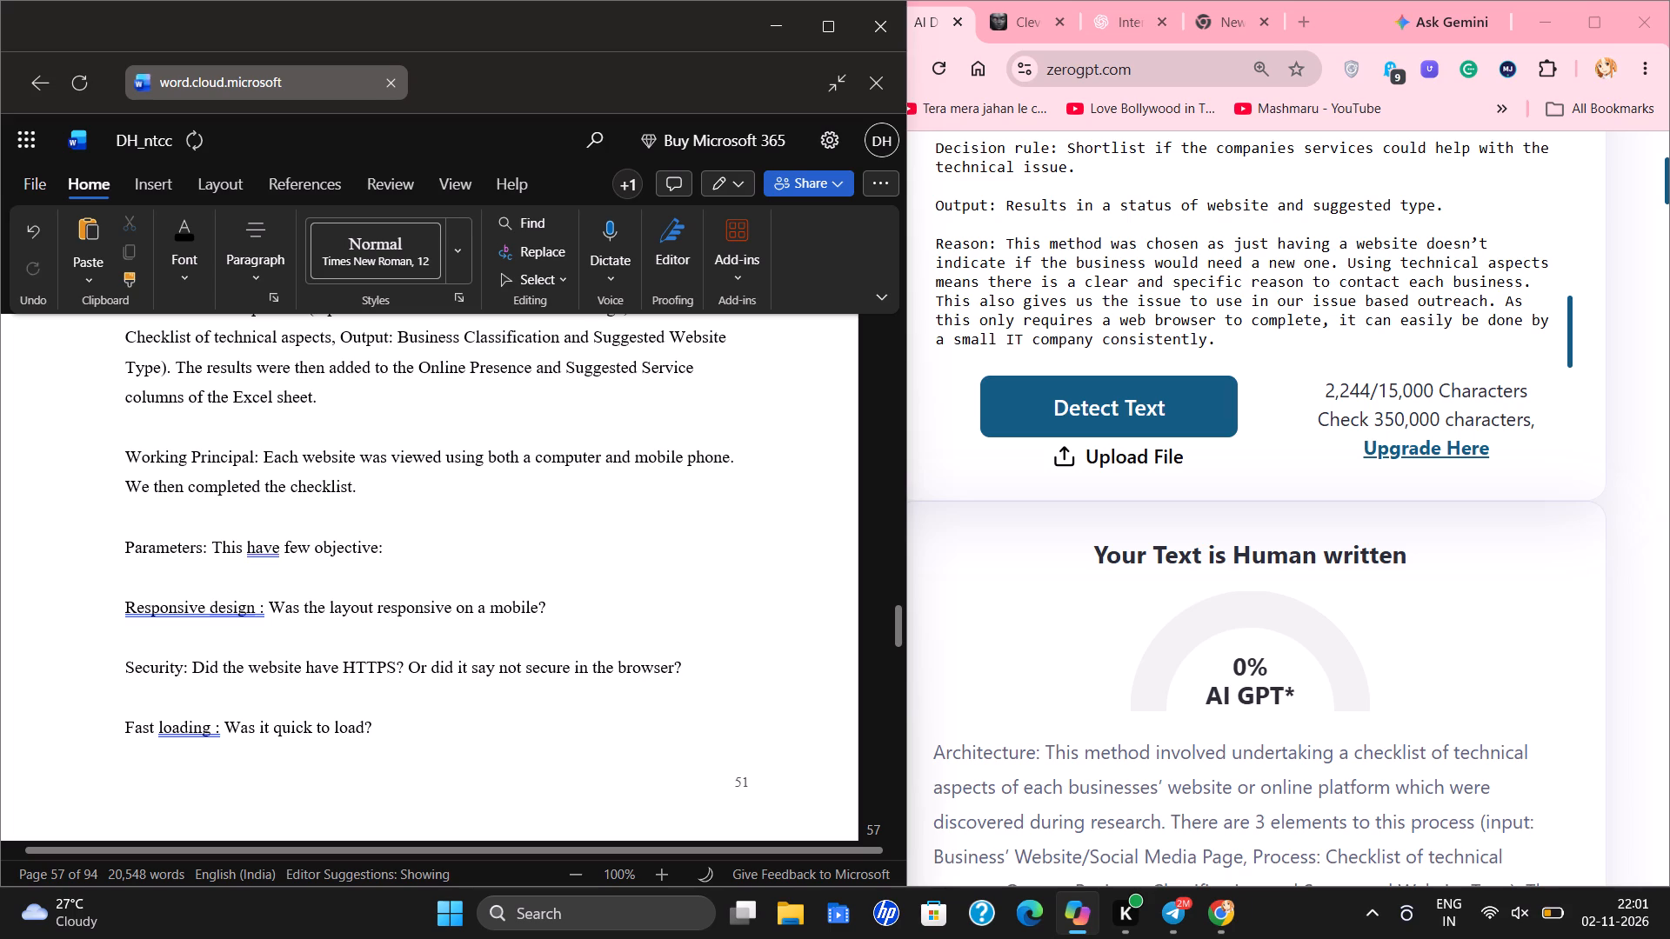
# Remove the blank lines between the section 3.3.5 Parameters line and its checklist items, from Responsive design down to Build type.
pyautogui.click(130, 591)
pyautogui.press('BackSpace')
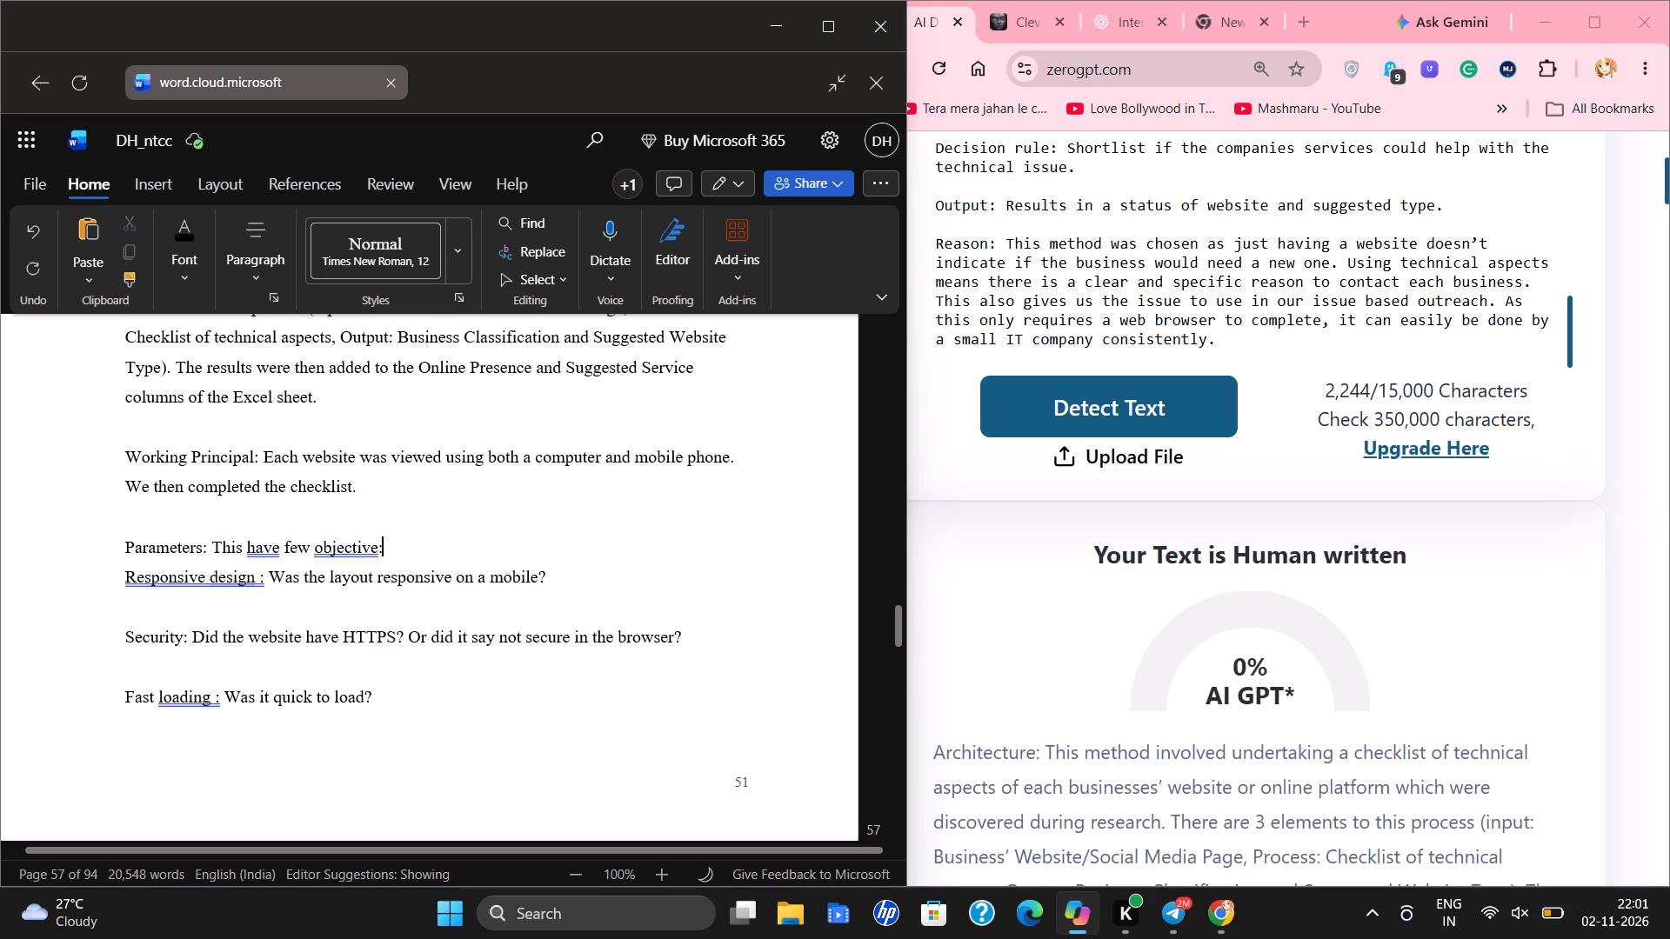
pyautogui.click(130, 618)
pyautogui.press('BackSpace')
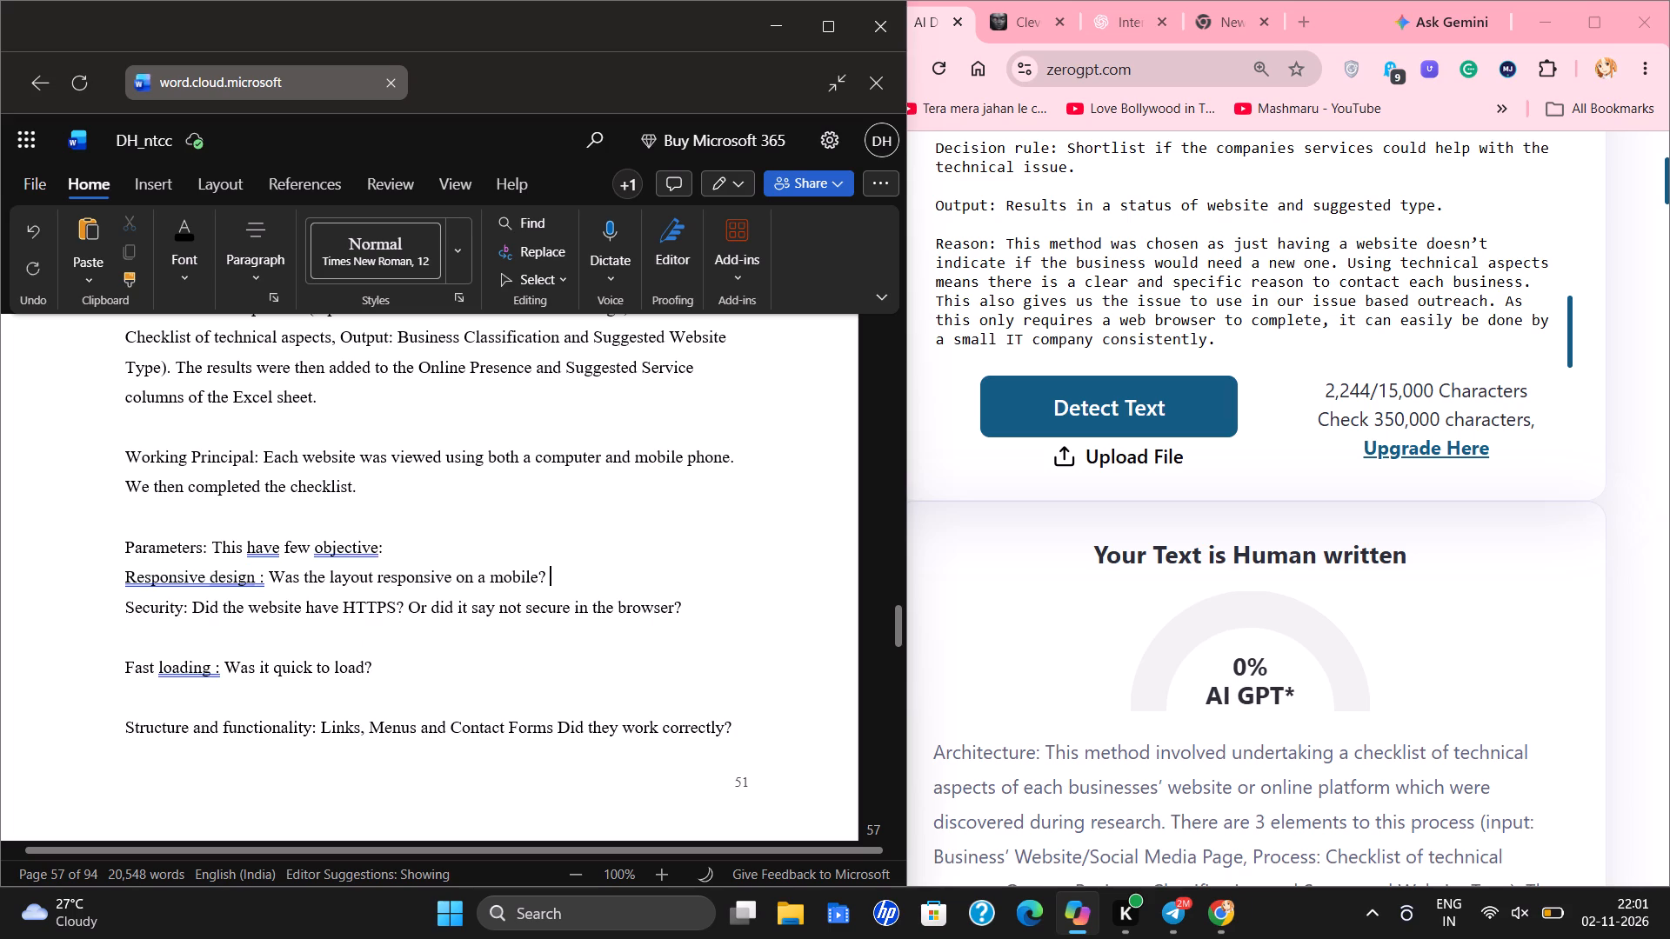
pyautogui.press('Down')
pyautogui.press('Down')
pyautogui.press('BackSpace')
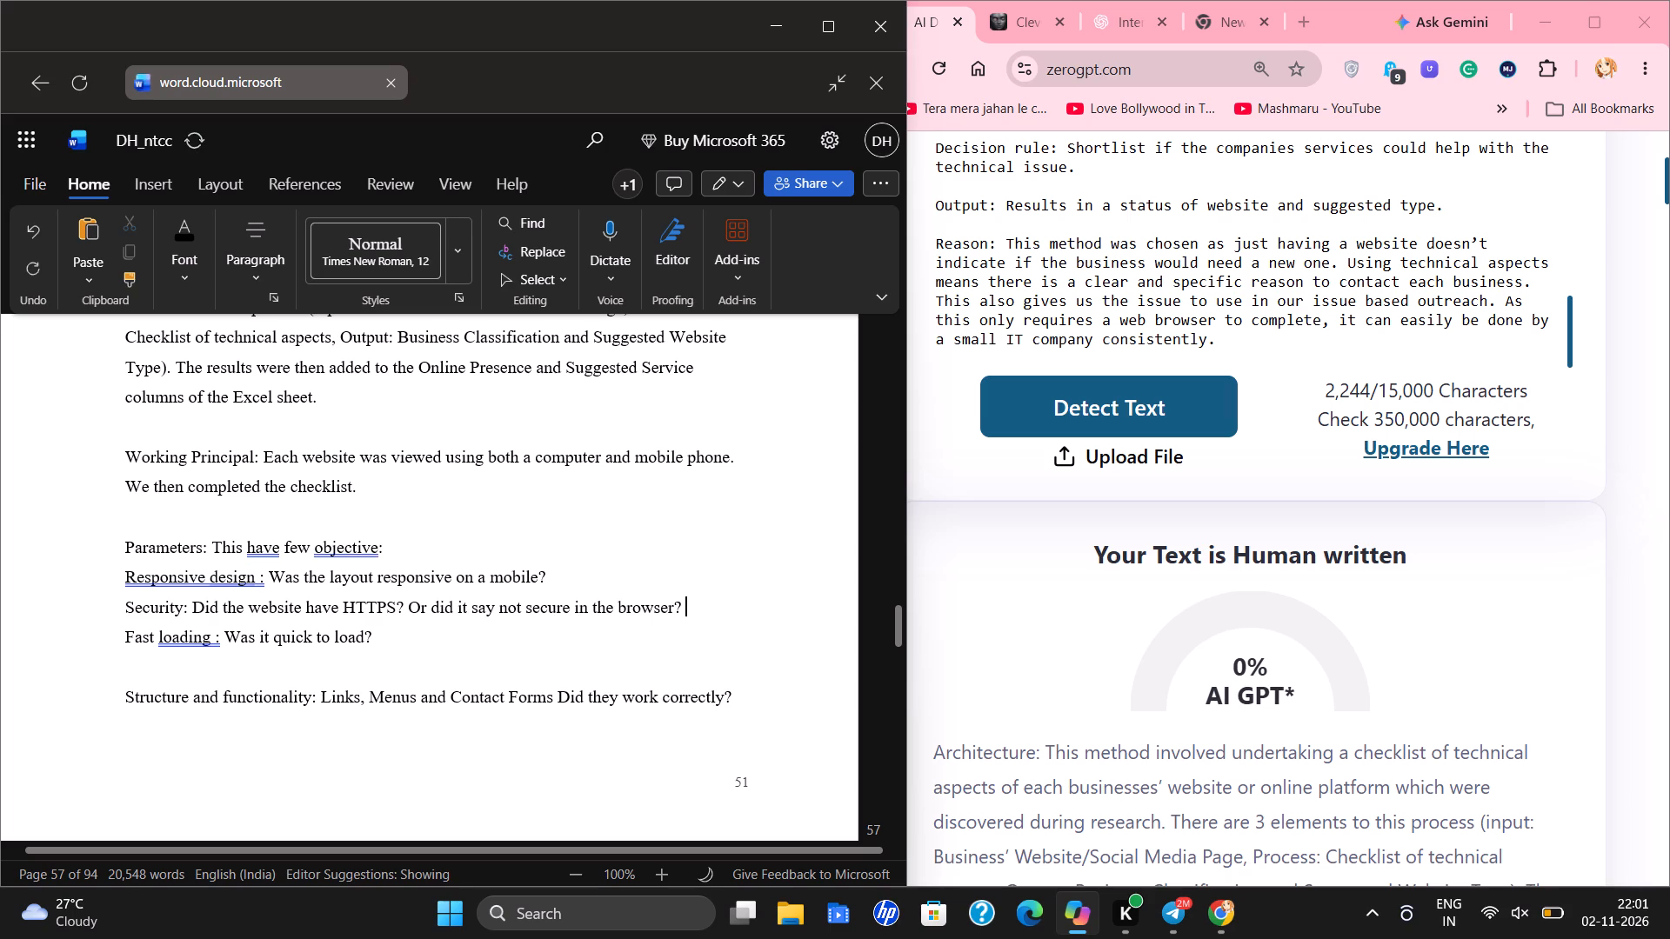
pyautogui.press('Down')
pyautogui.press('Down')
pyautogui.press('BackSpace')
pyautogui.press('Down')
pyautogui.press('Down')
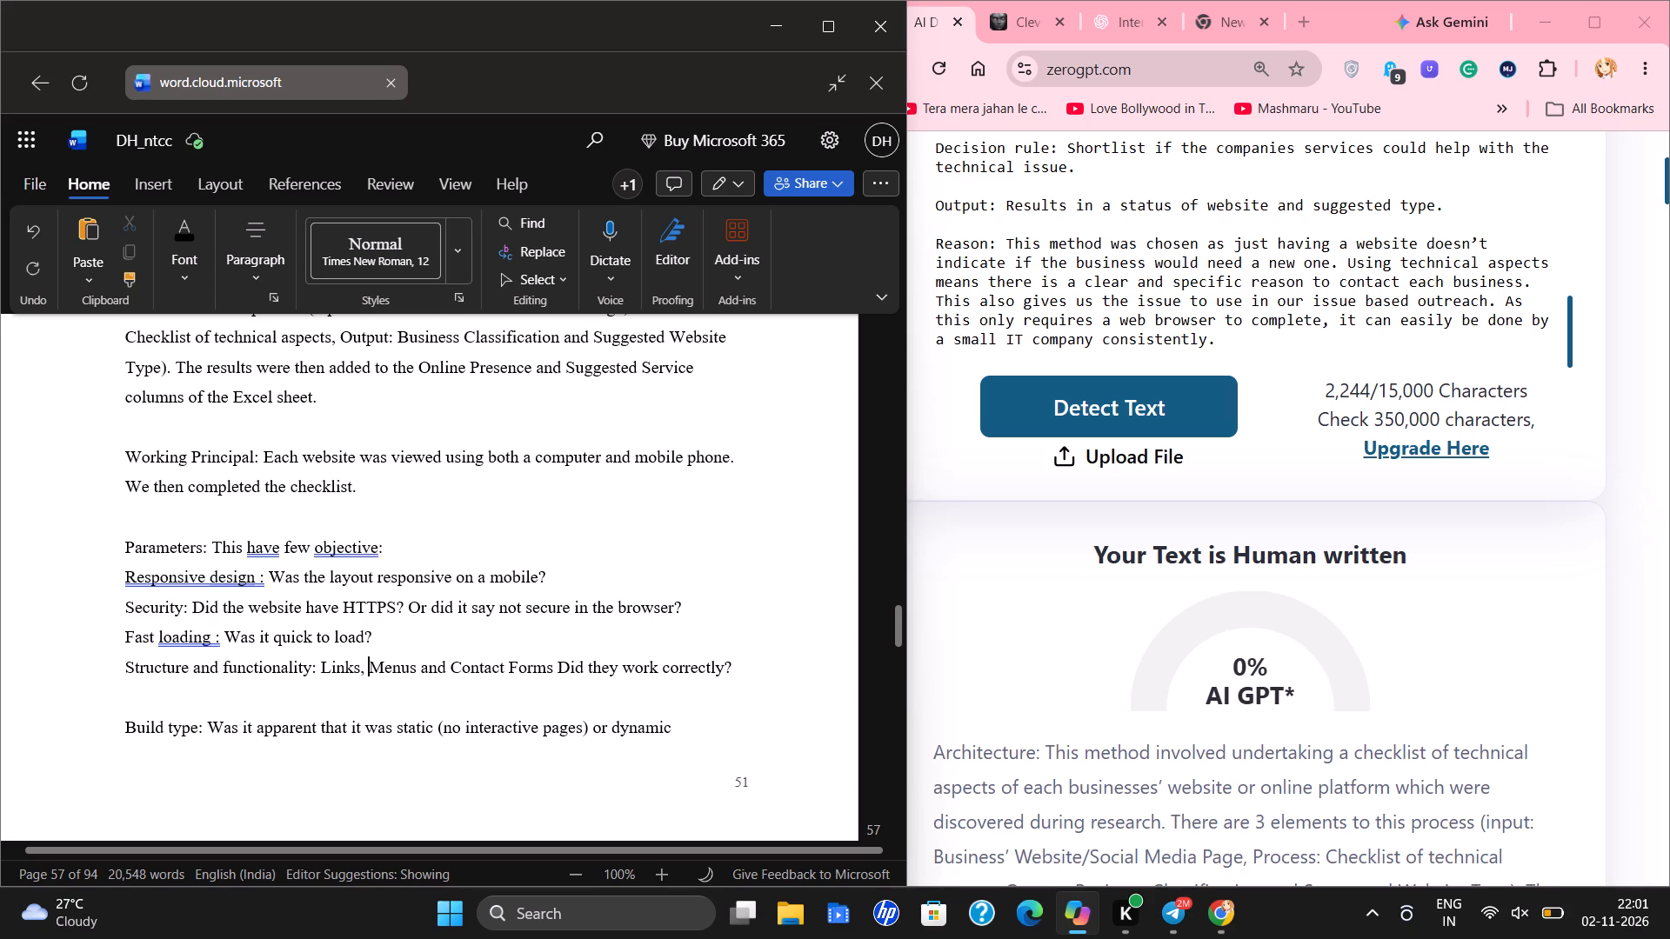
pyautogui.press('BackSpace')
pyautogui.press('Down')
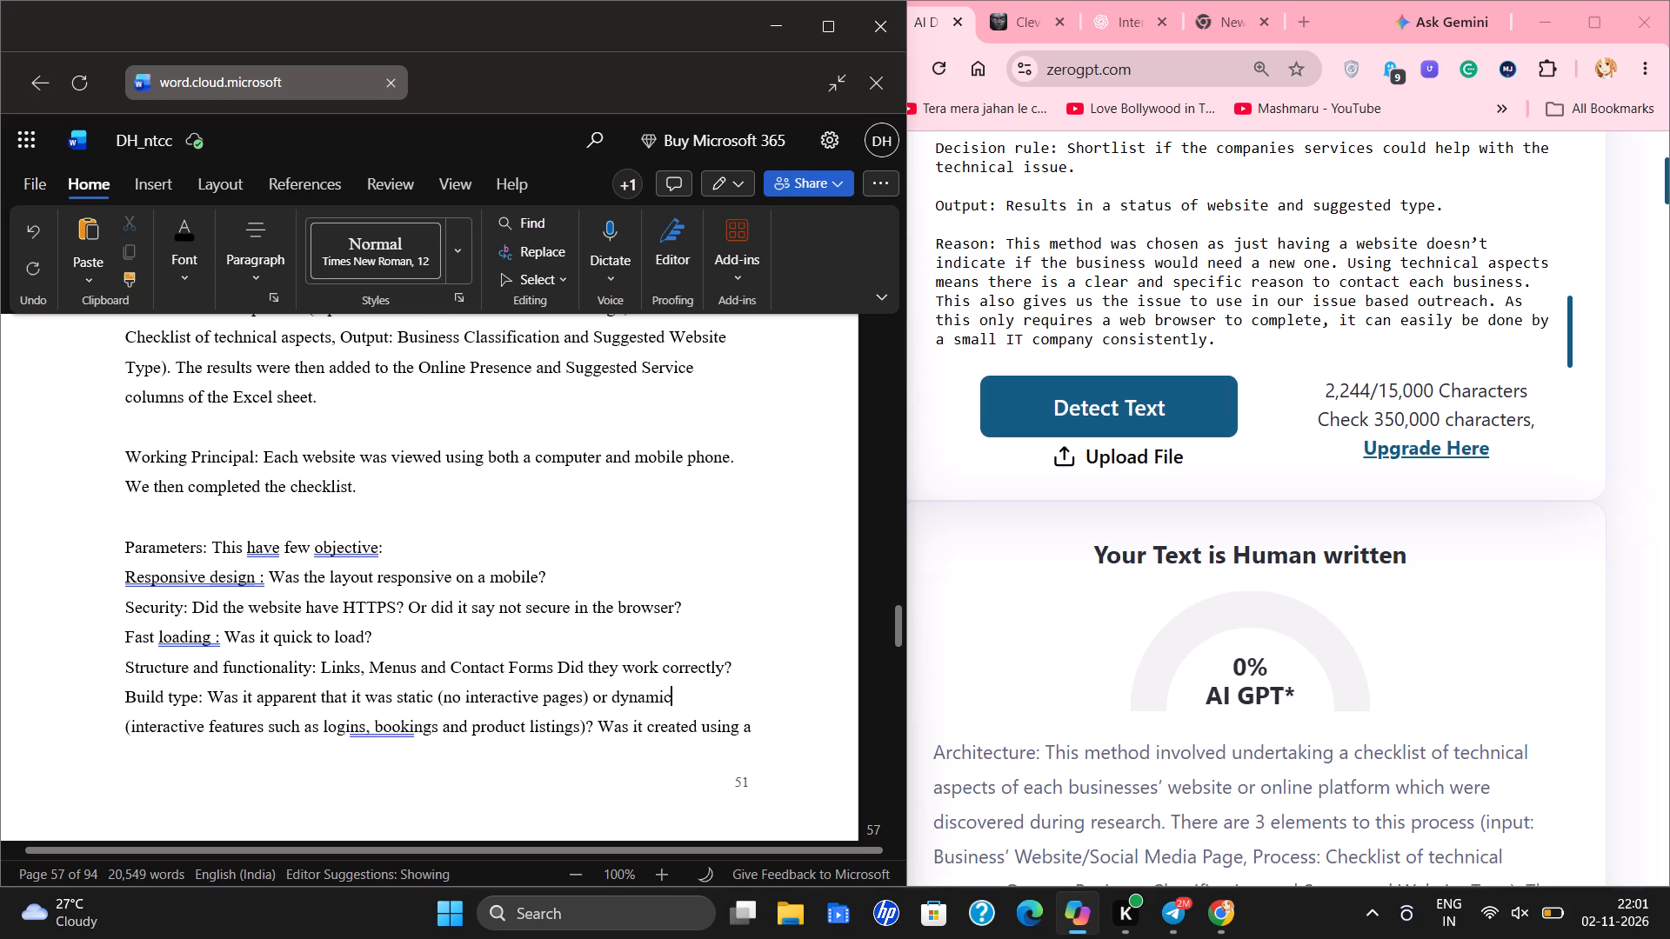
# Insert a page break after the "Structure and functionality" item so the whole Build type item starts on the following page.
pyautogui.scroll(-4, 130, 616)
pyautogui.scroll(1, 126, 537)
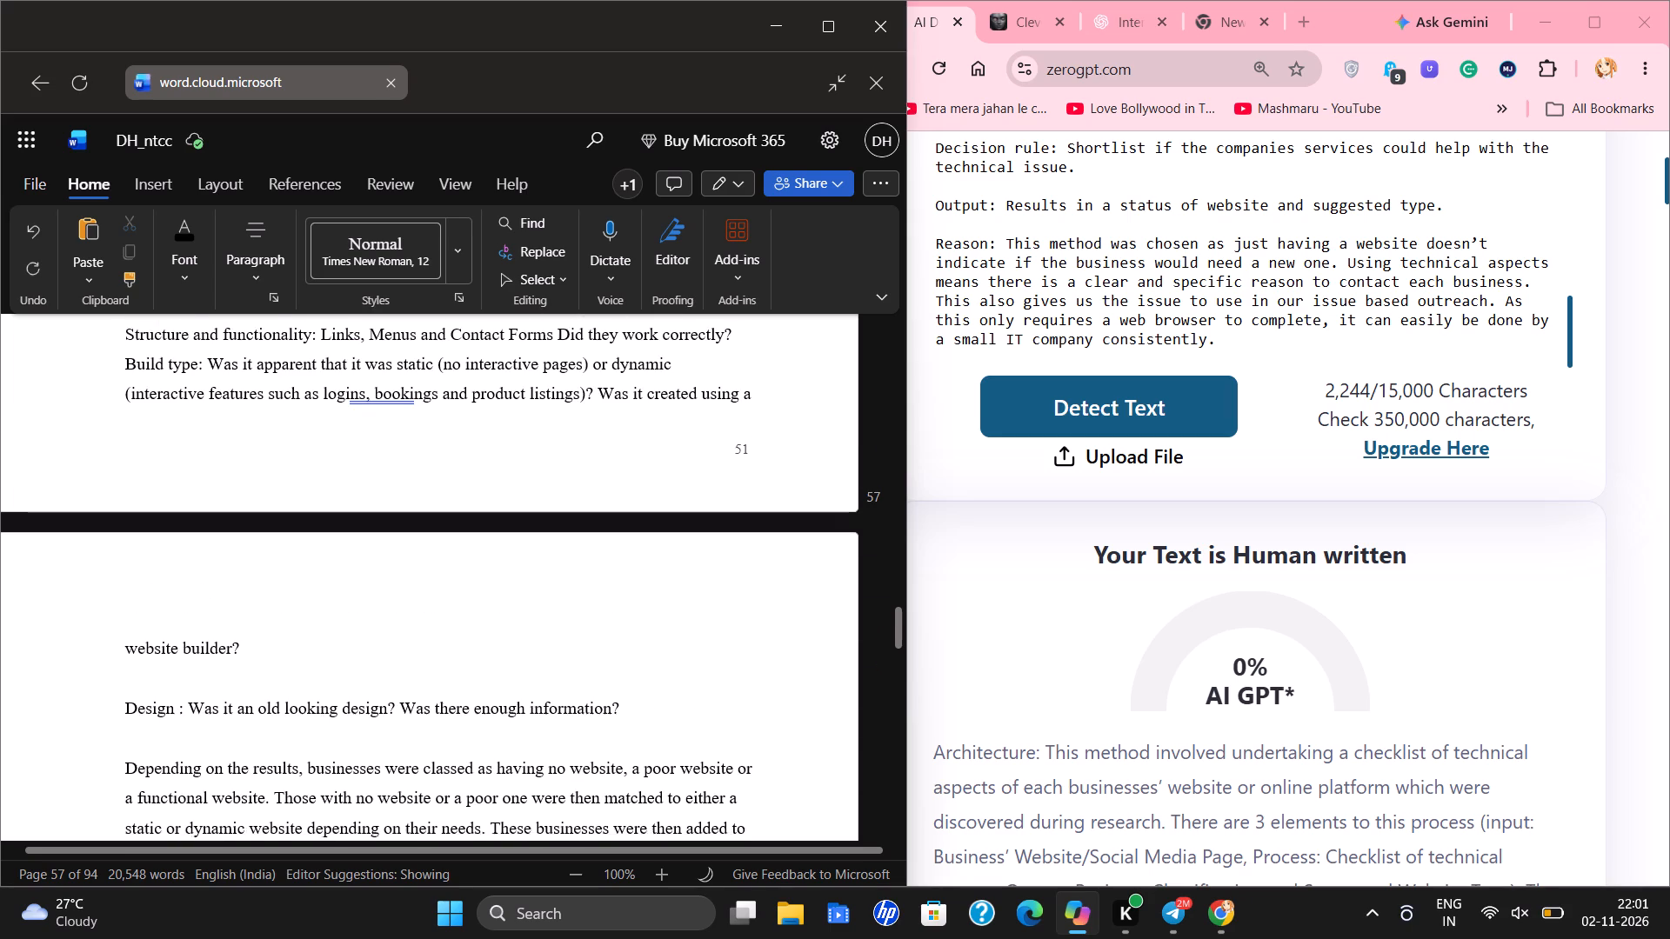
pyautogui.click(130, 628)
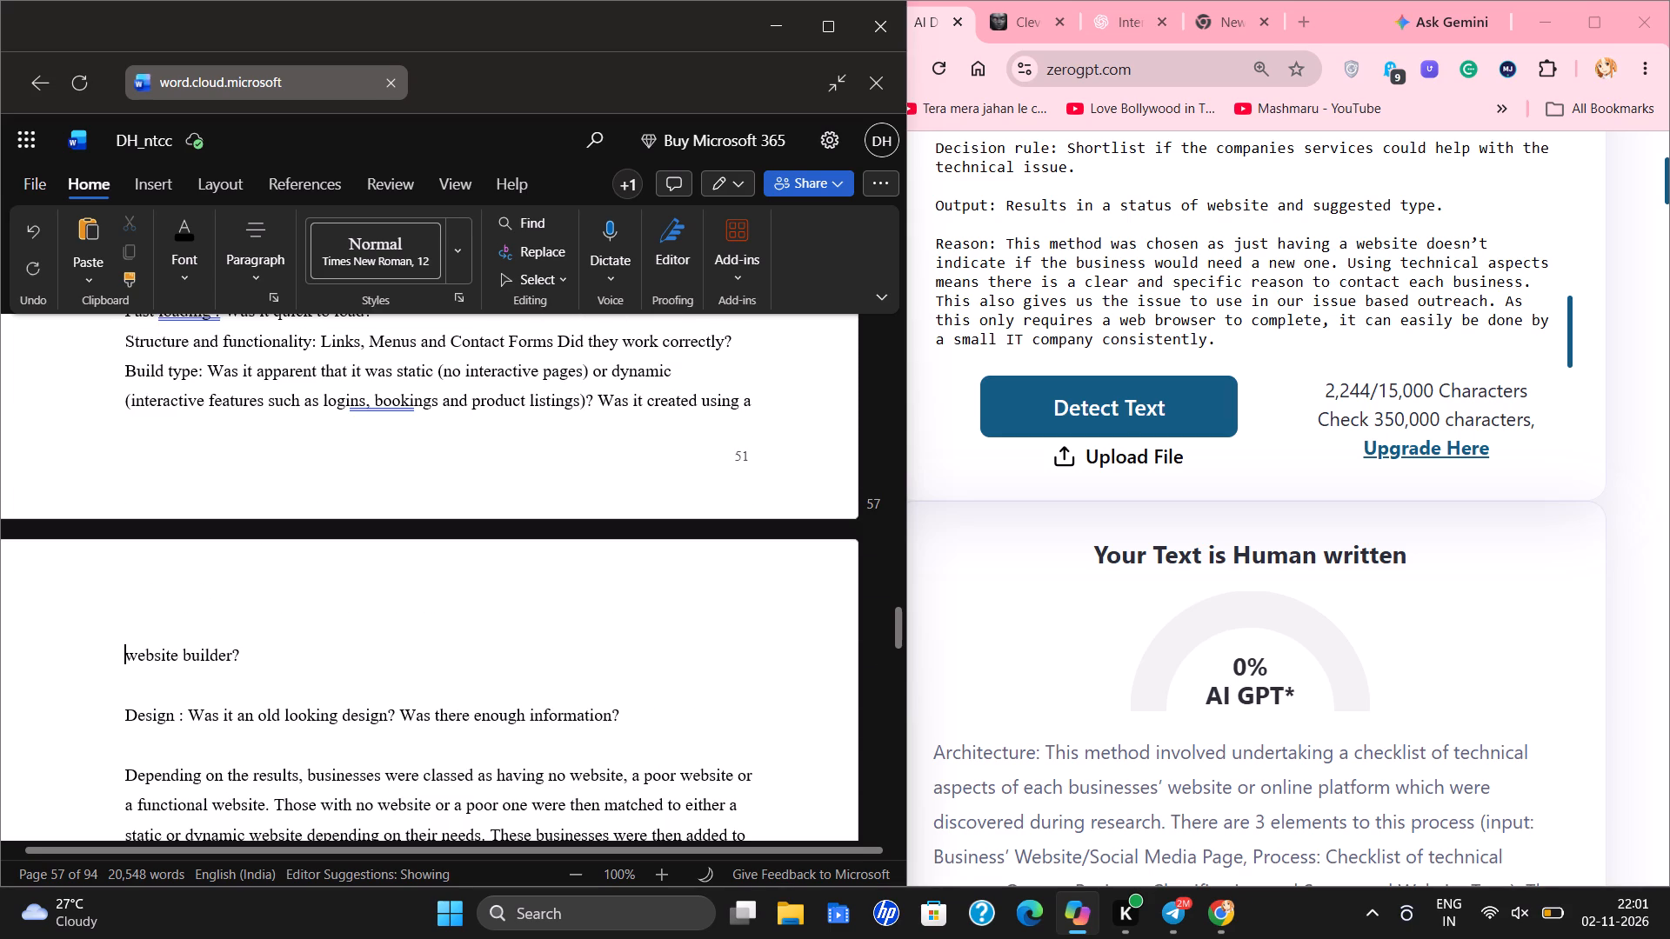
pyautogui.press('Up')
pyautogui.scroll(1, 427, 598)
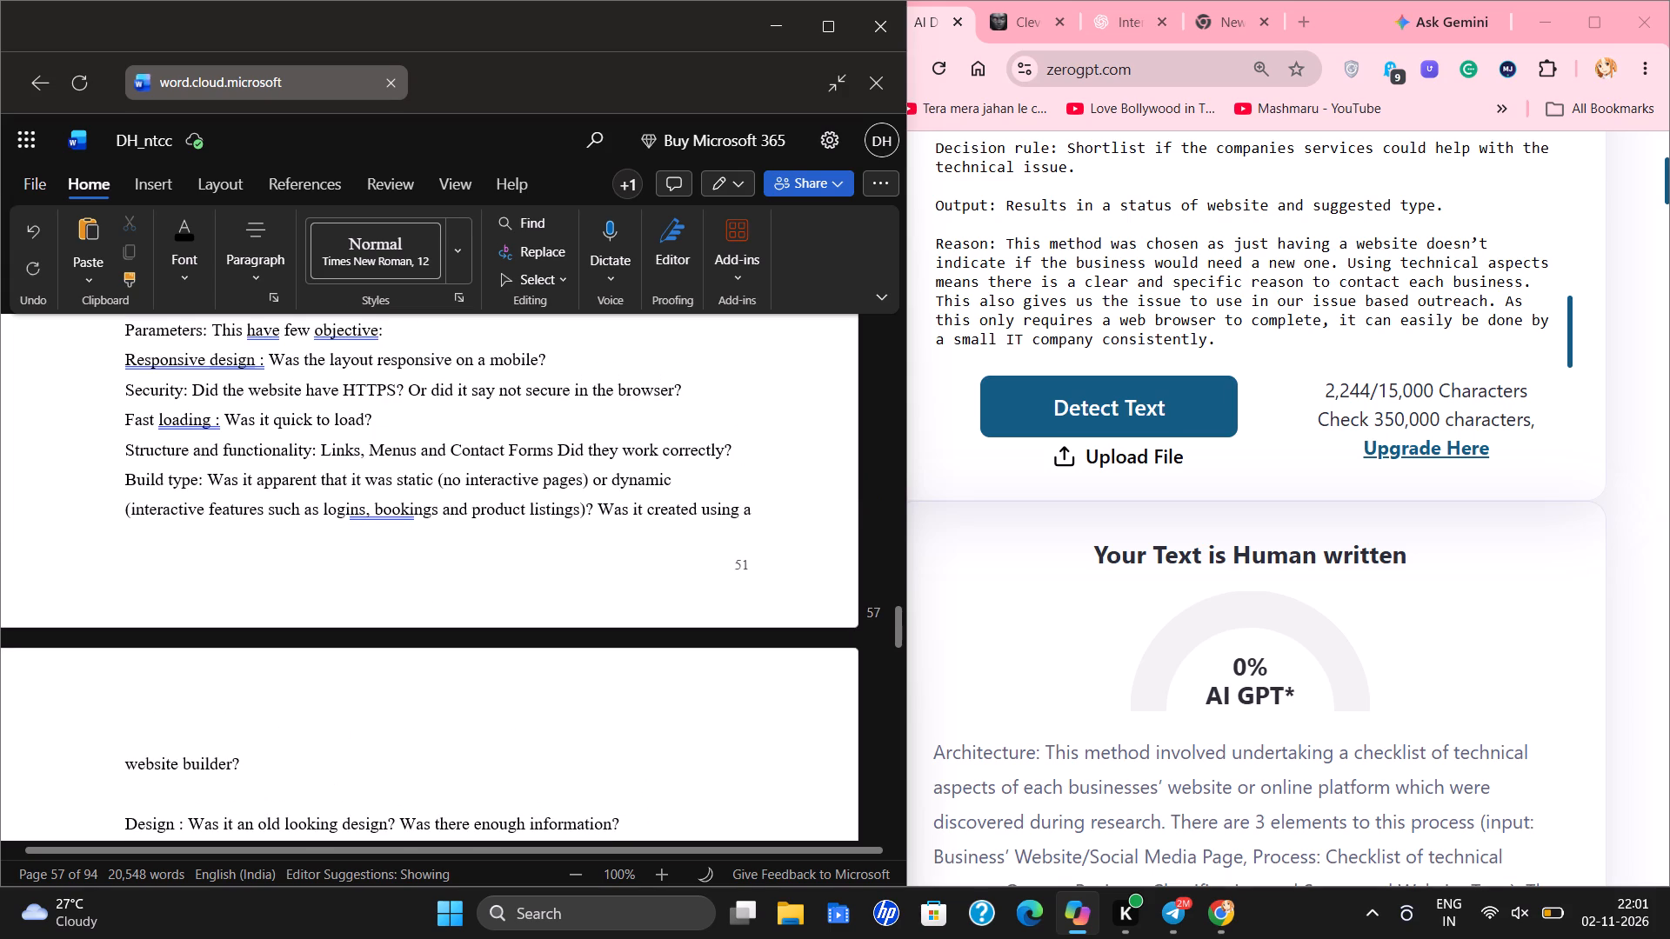
pyautogui.click(752, 443)
pyautogui.click(131, 183)
pyautogui.click(45, 226)
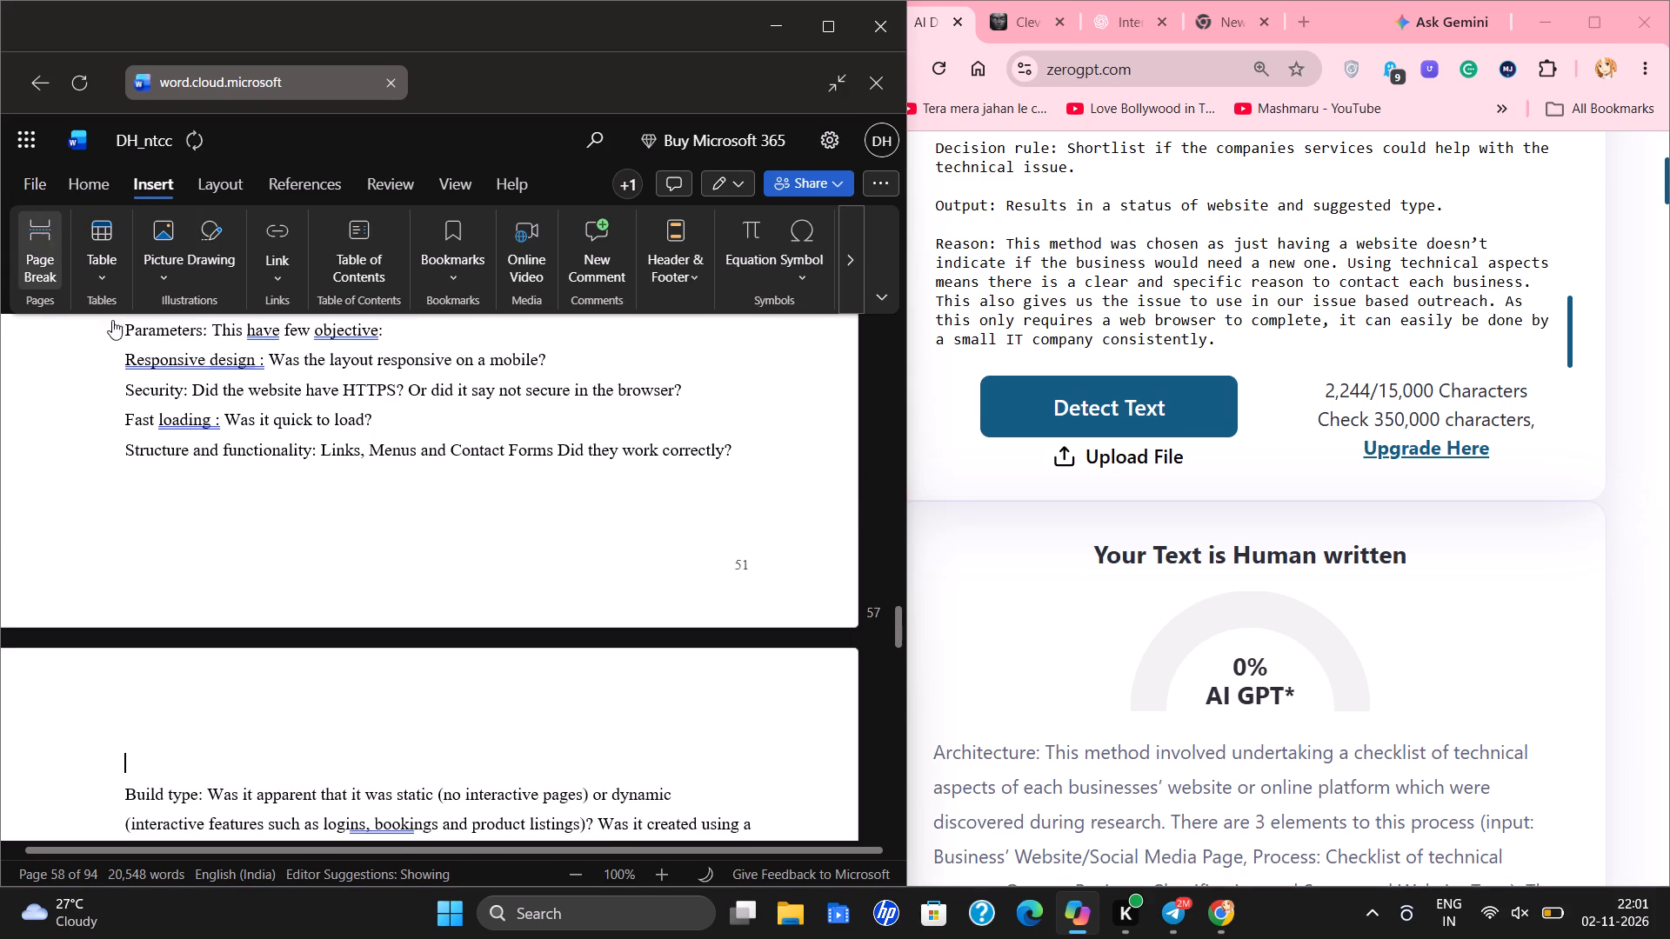
pyautogui.scroll(-1, 184, 410)
pyautogui.click(120, 686)
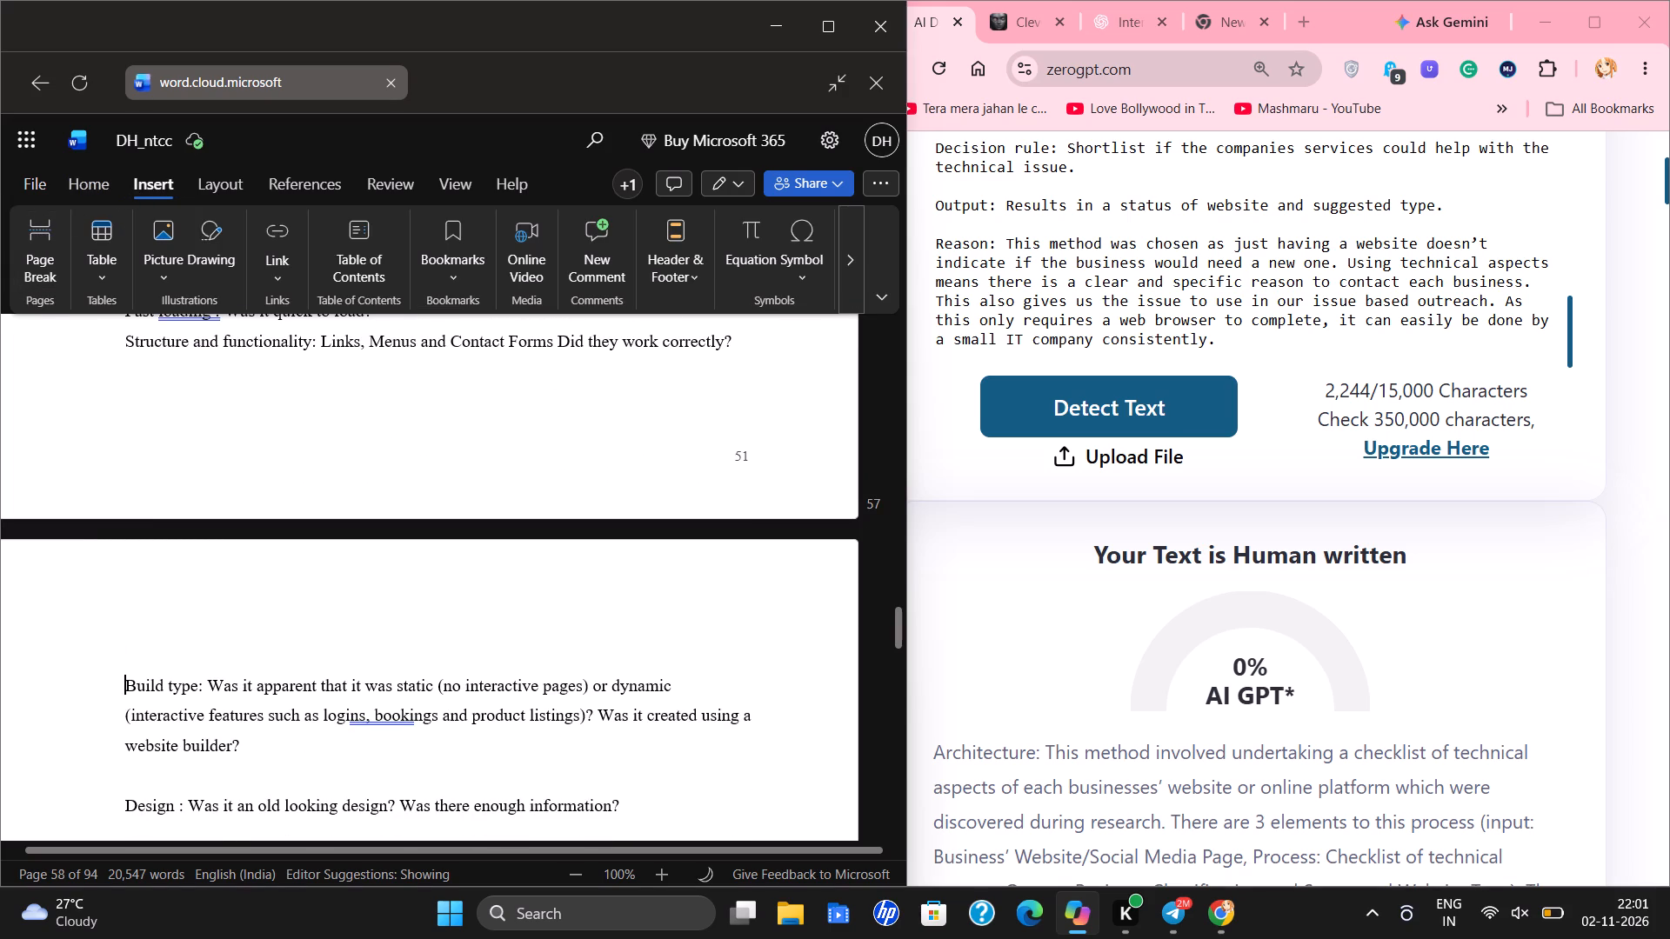
# Remove the blank line between the Build type and Design items.
pyautogui.scroll(-1, 113, 670)
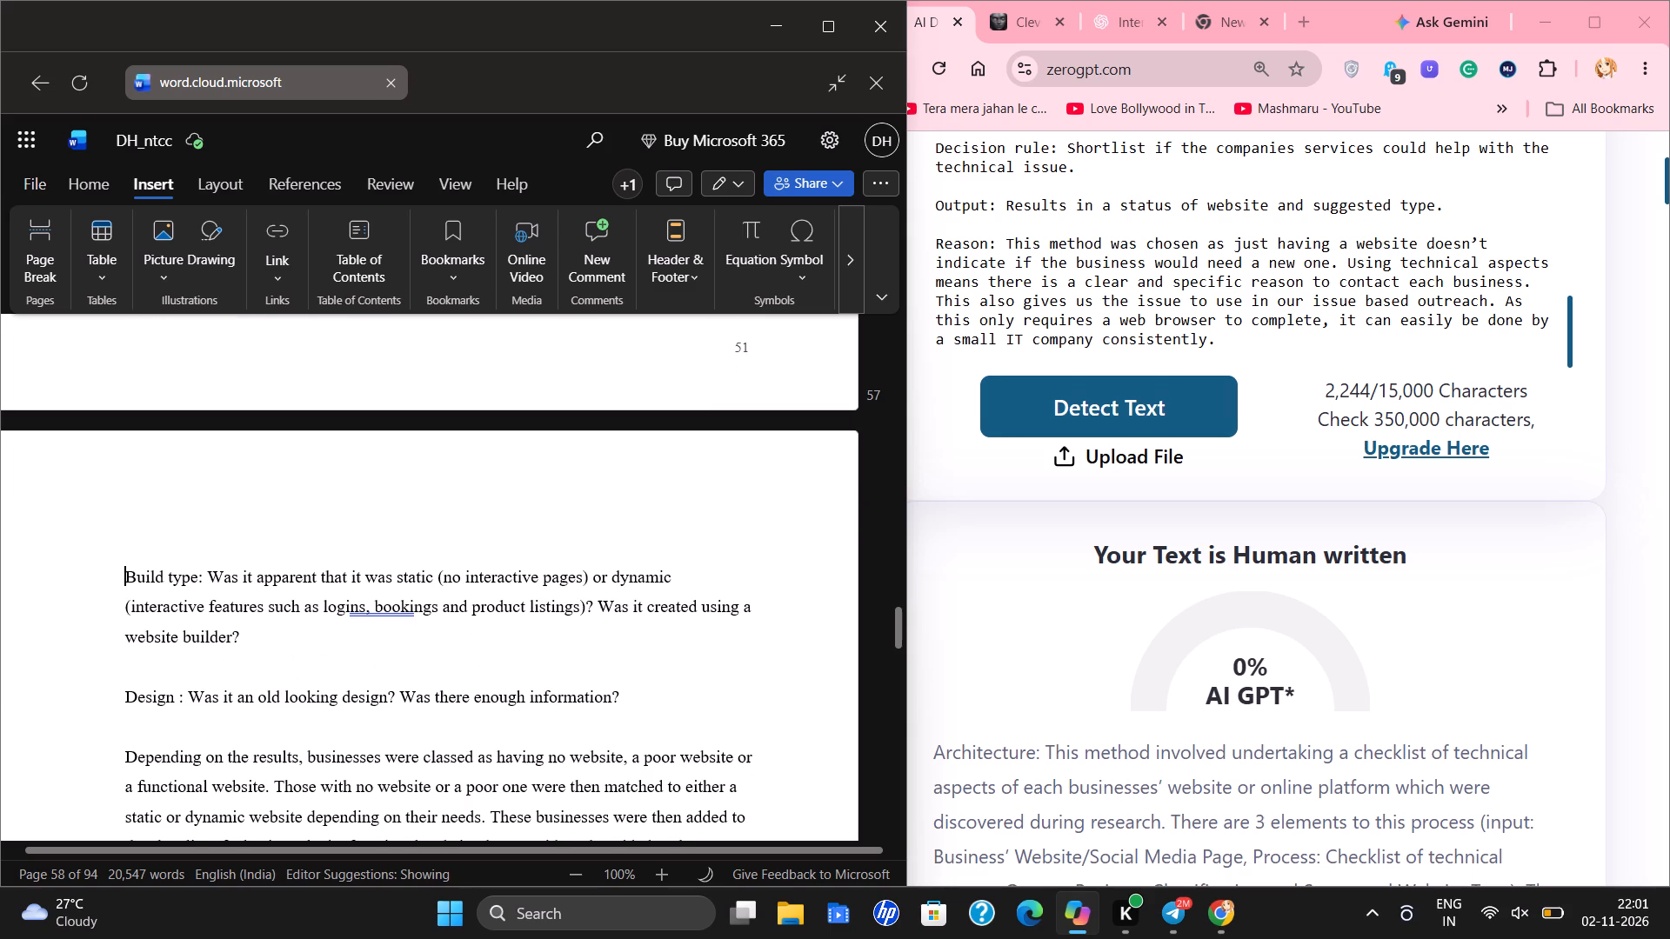
pyautogui.click(139, 673)
pyautogui.press('BackSpace')
# Check the rest of section 3.3.5 for its other Parameters paragraph and delete the line "Parameters: This have few objective:" above Responsive design.
pyautogui.scroll(-2, 120, 715)
pyautogui.scroll(-2, 150, 587)
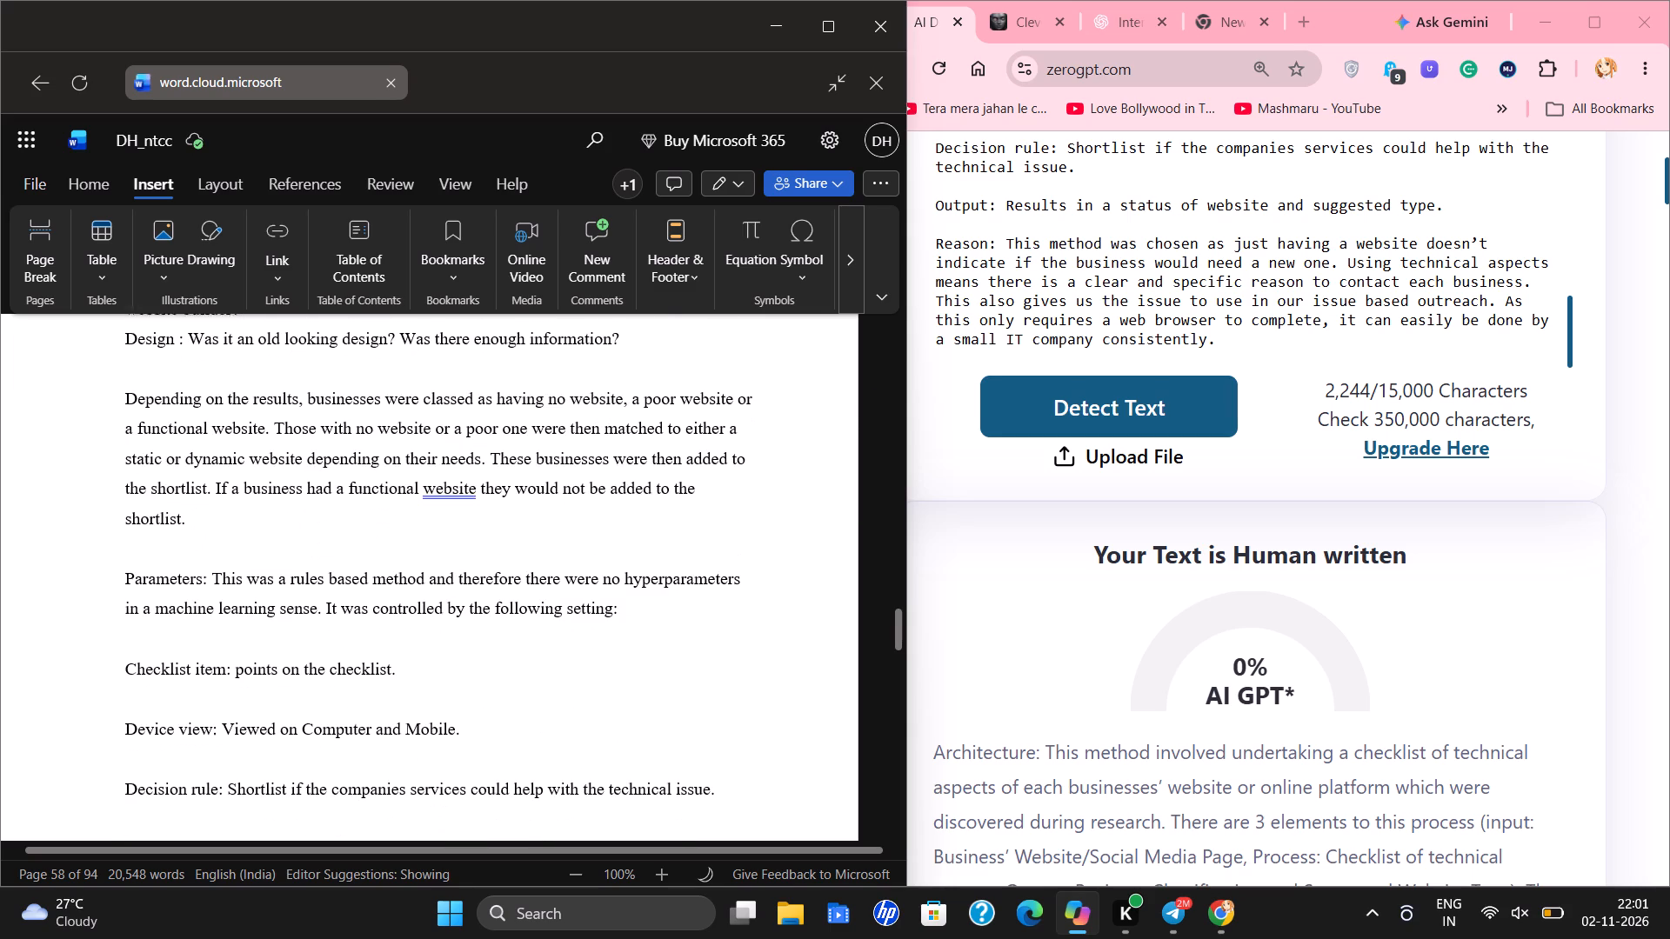
pyautogui.scroll(-1, 150, 585)
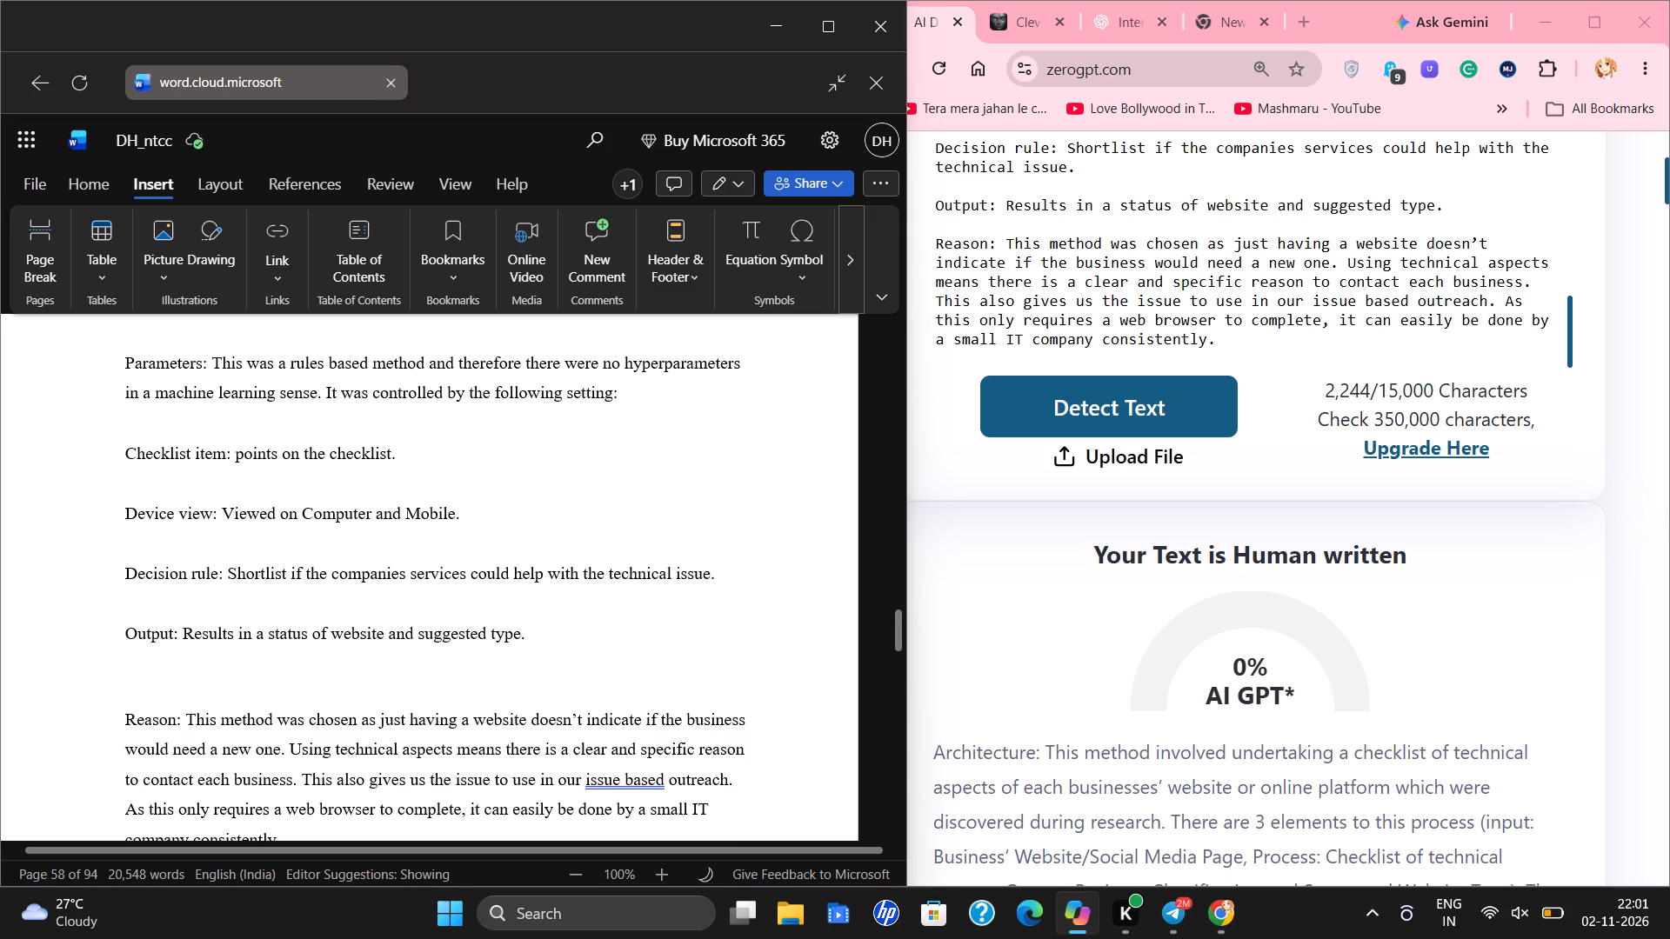
pyautogui.scroll(1, 233, 609)
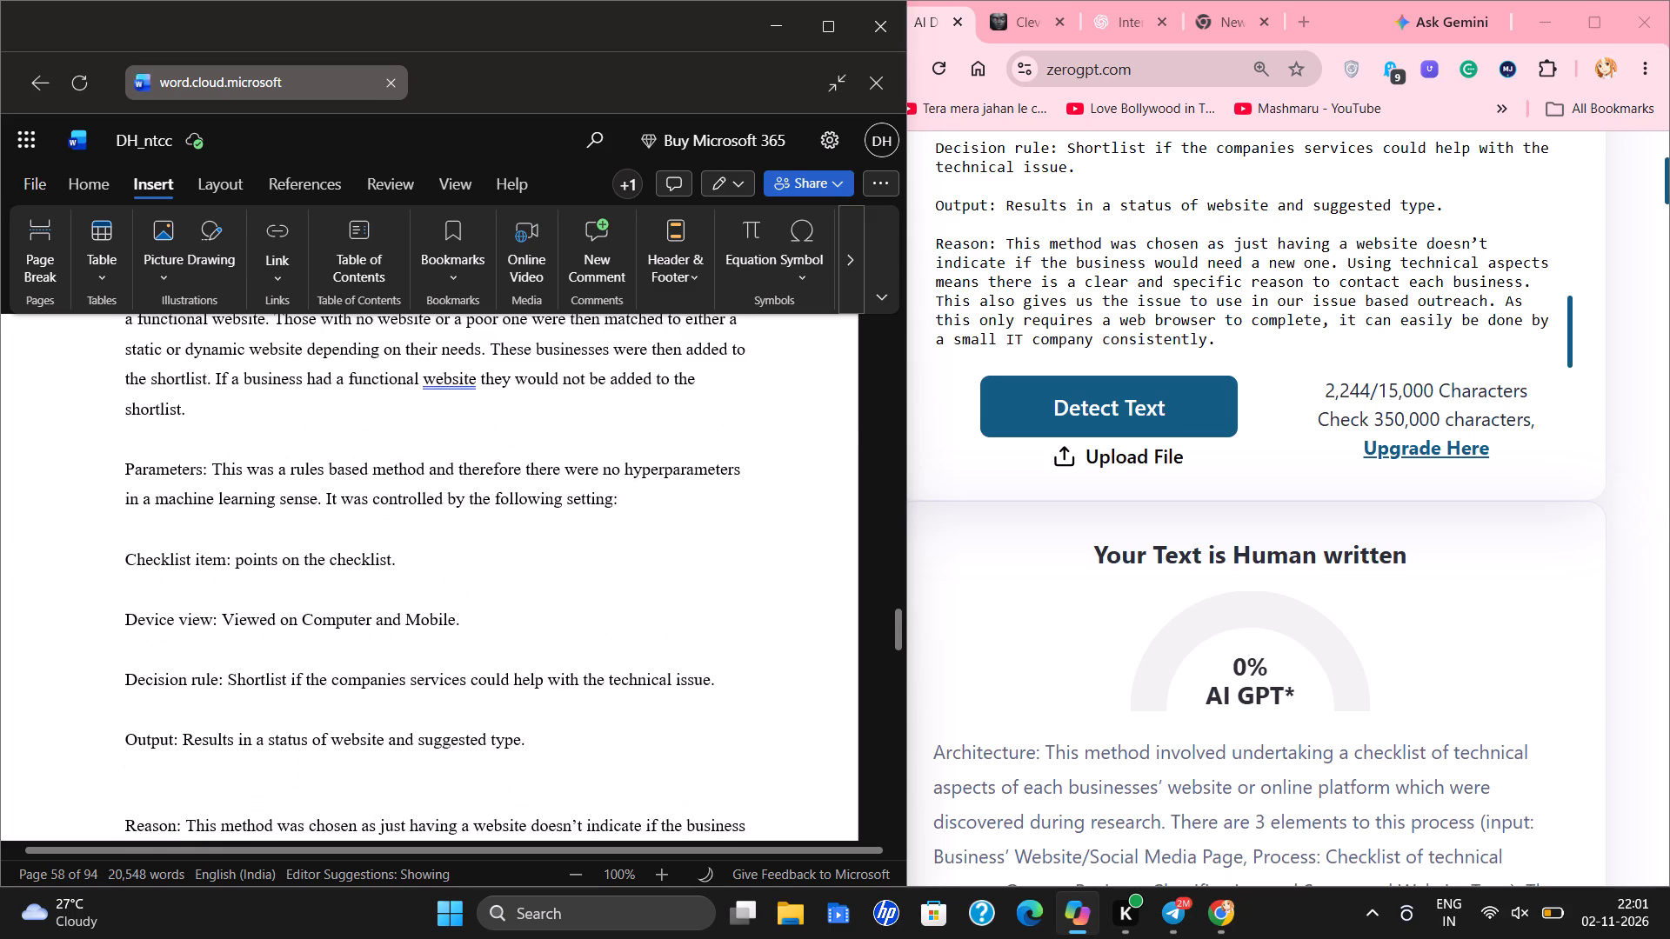
pyautogui.scroll(10, 233, 609)
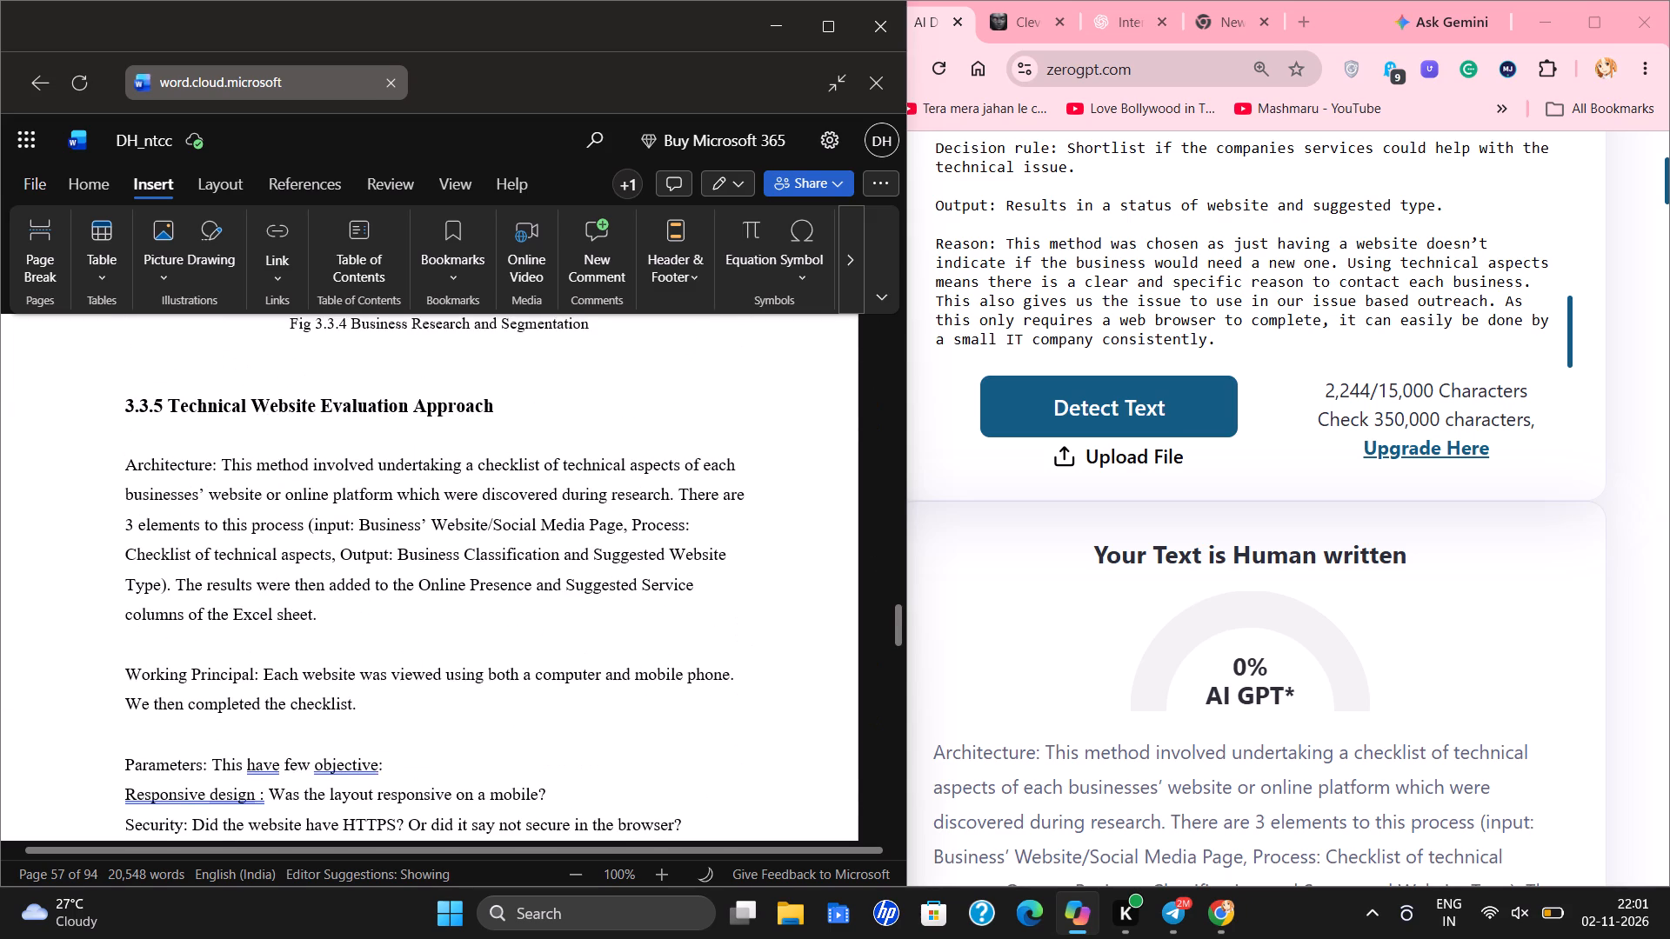
pyautogui.scroll(-1, 205, 683)
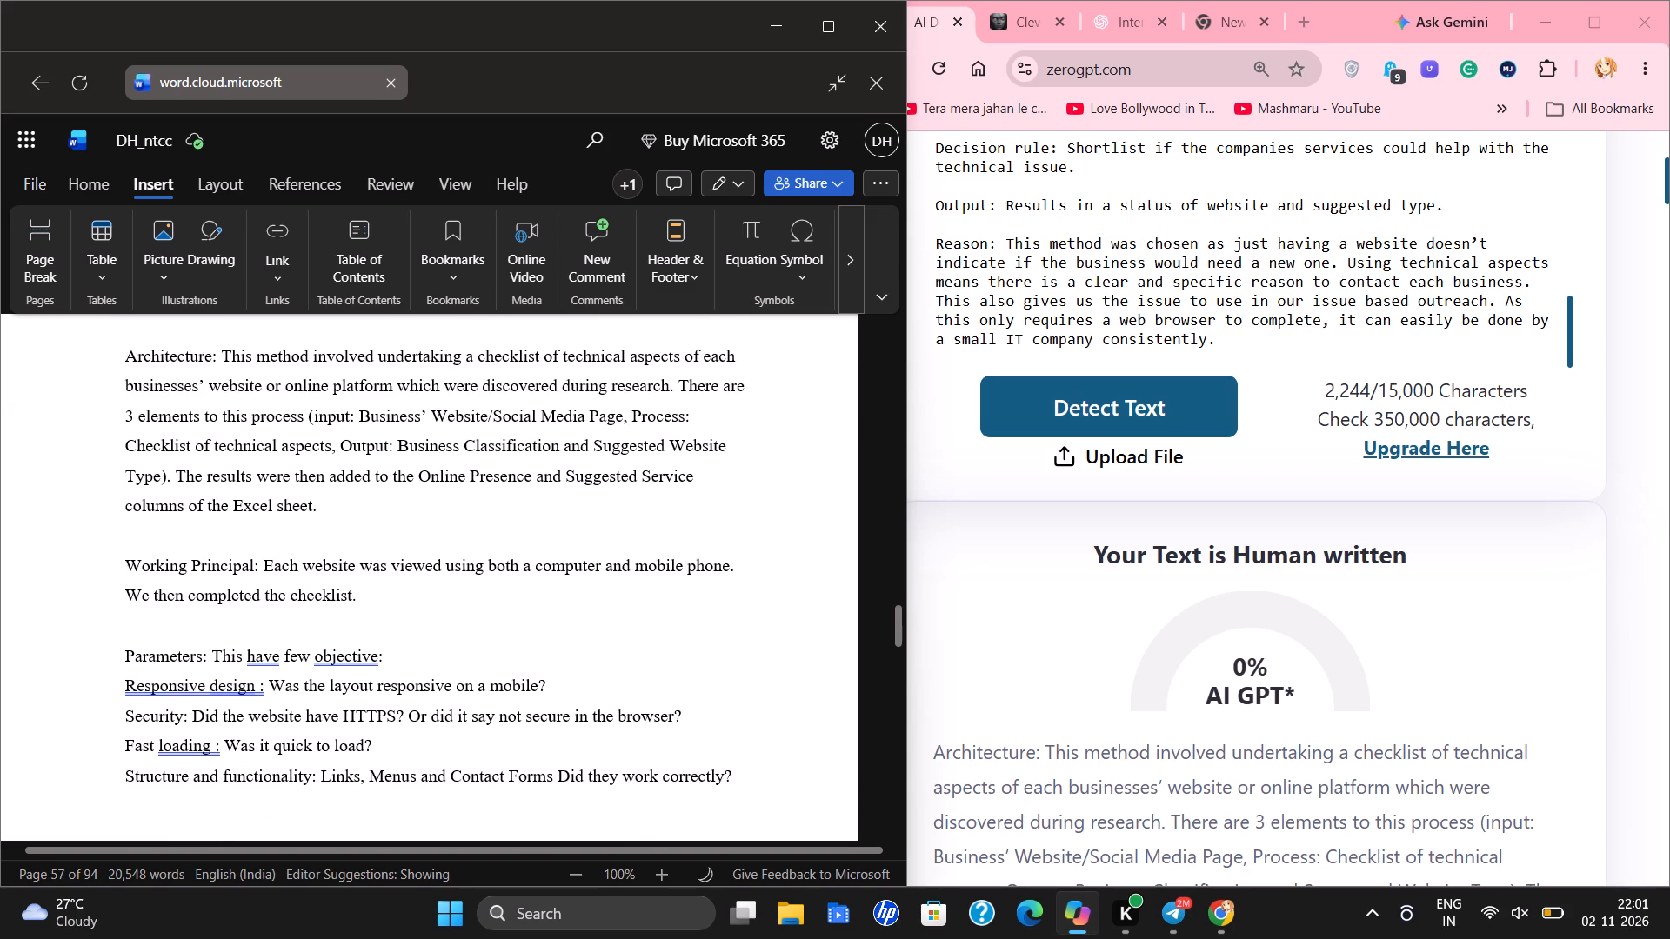
pyautogui.moveTo(130, 656); pyautogui.dragTo(143, 654)
pyautogui.moveTo(143, 654); pyautogui.dragTo(378, 654)
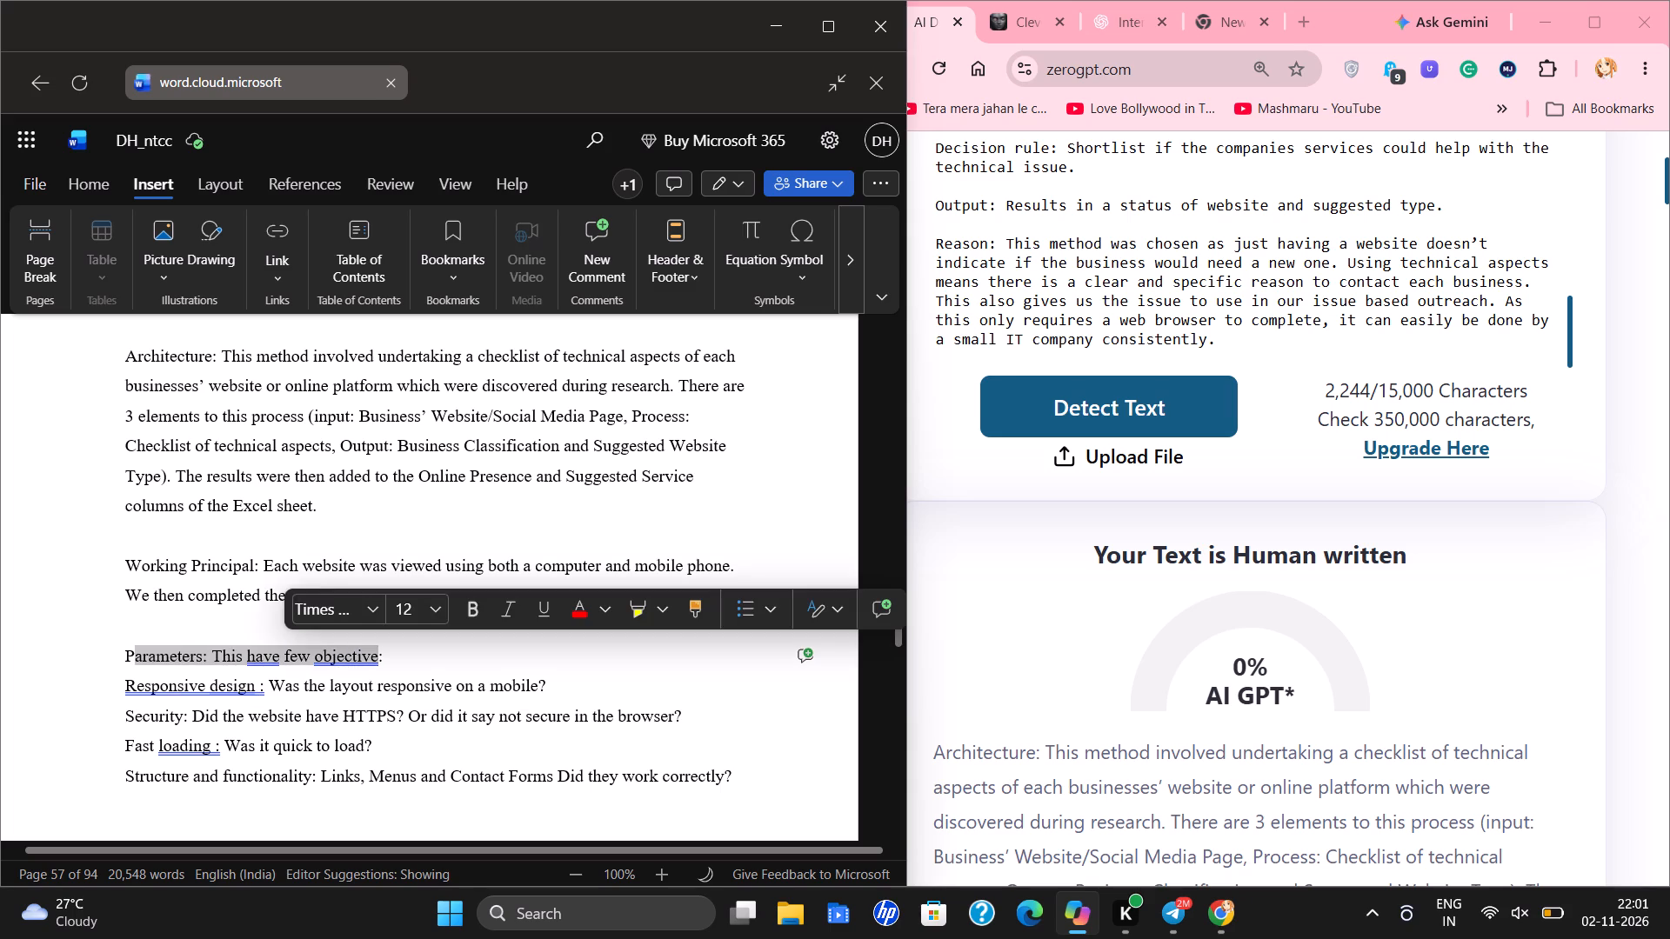
pyautogui.press('BackSpace')
pyautogui.press('BackSpace')
pyautogui.press('BackSpace')
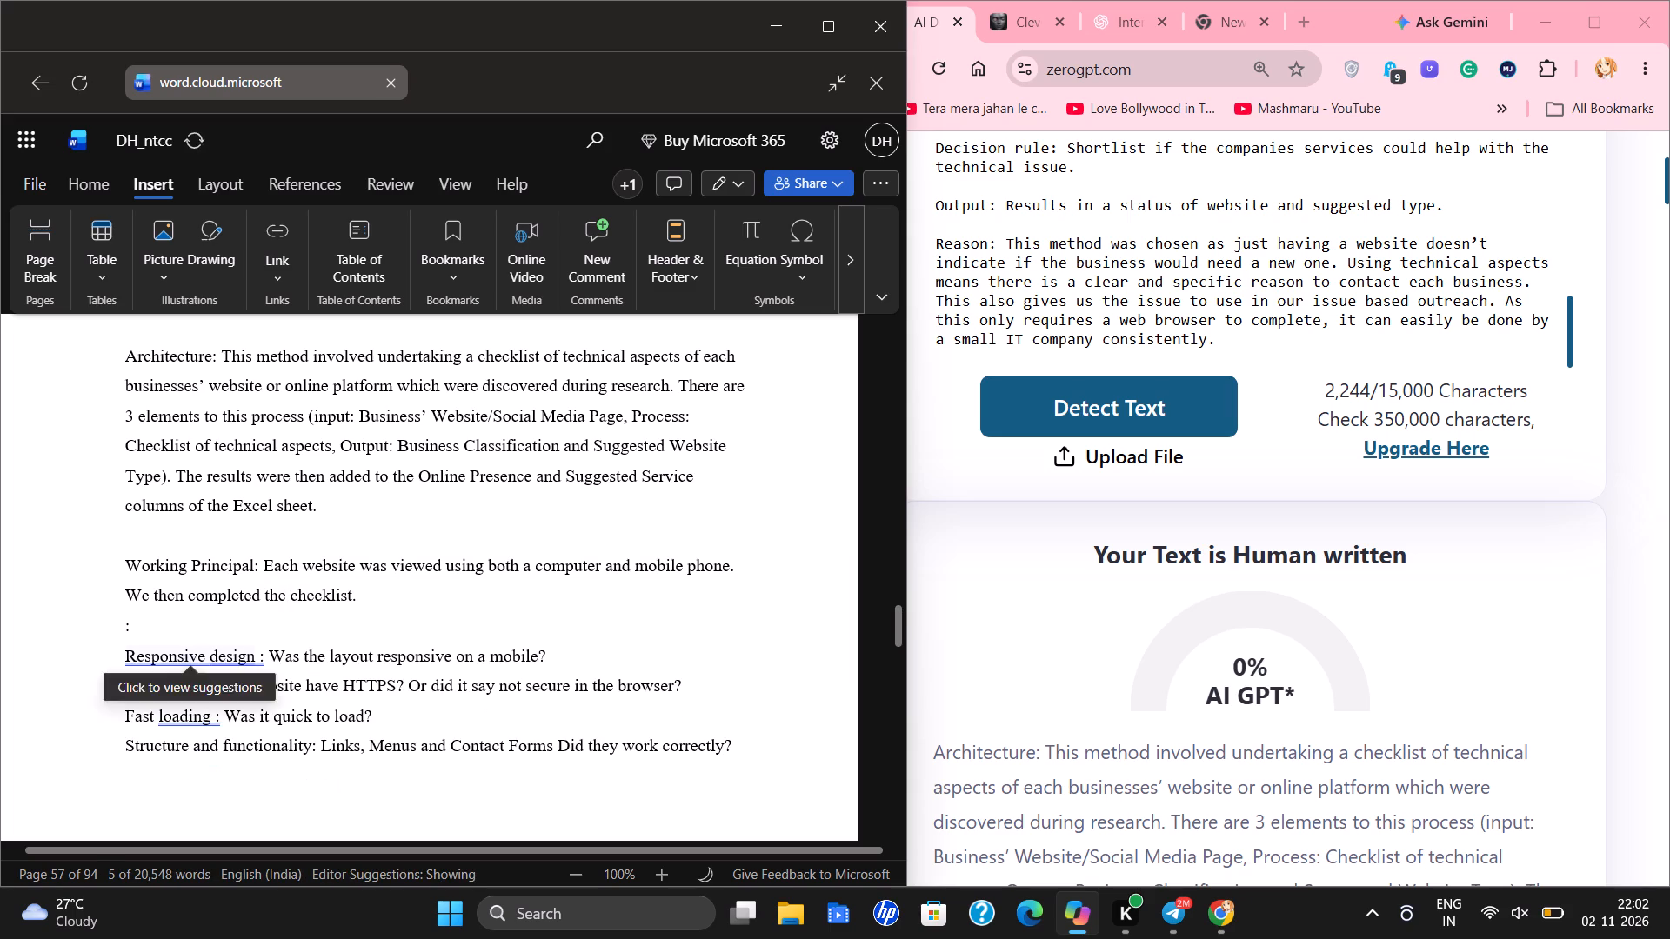
pyautogui.click(149, 631)
pyautogui.press('BackSpace')
# Remove the blank lines above the Responsive design item and above the "Depending on the results" paragraph.
pyautogui.click(129, 661)
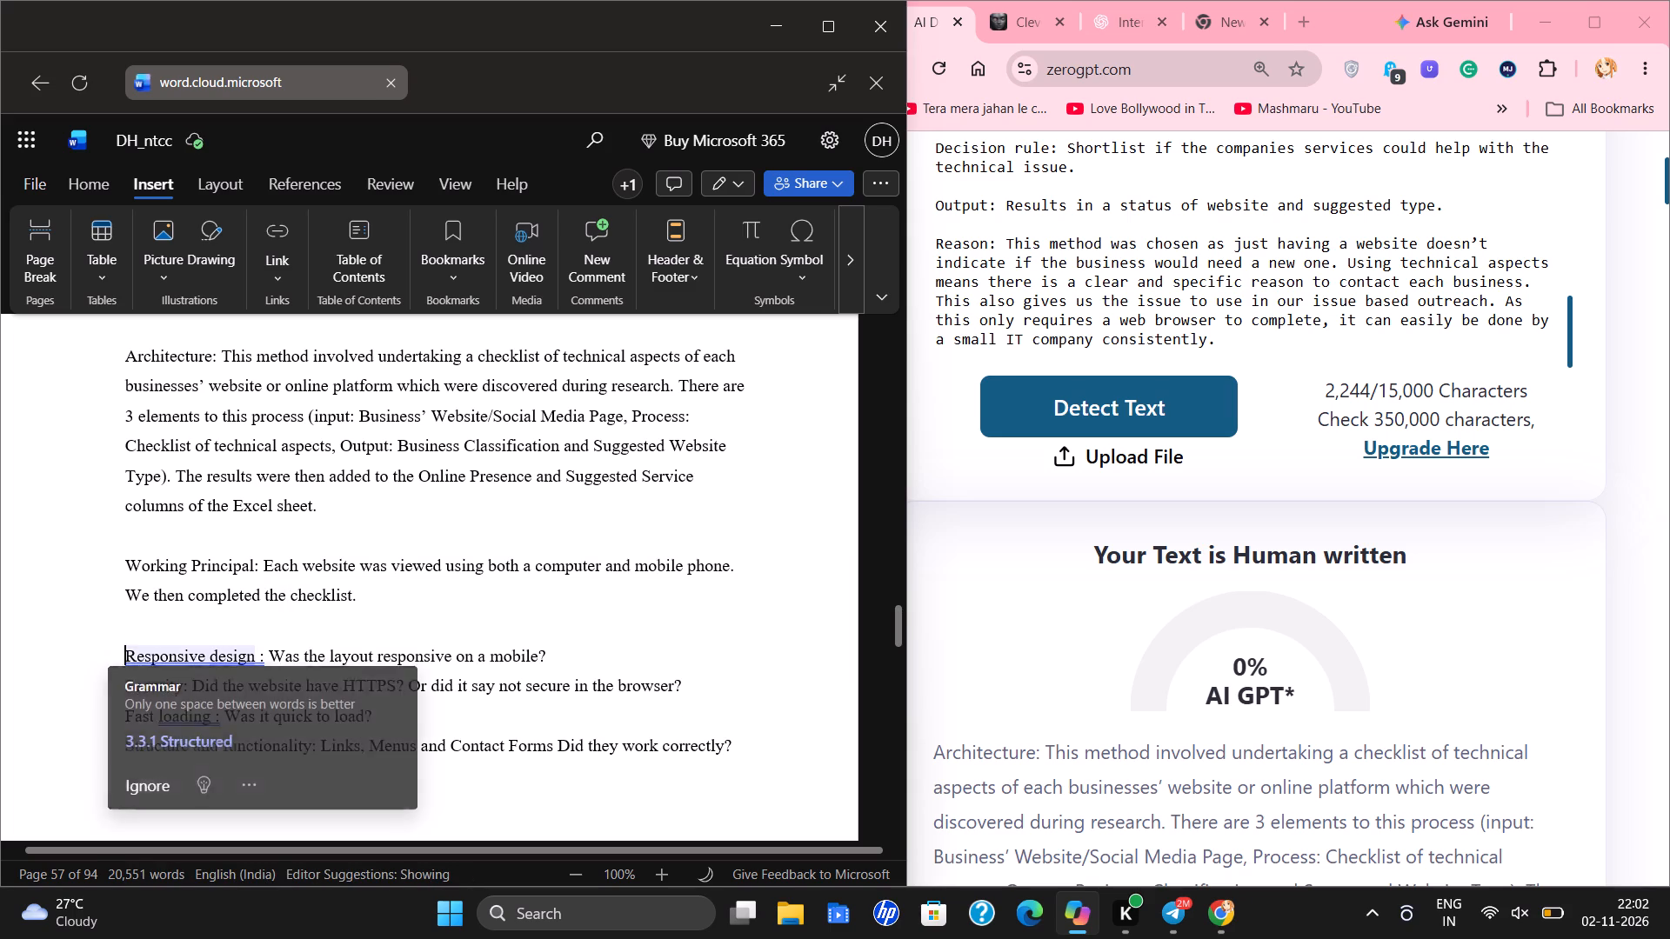
pyautogui.press('BackSpace')
pyautogui.press('BackSpace')
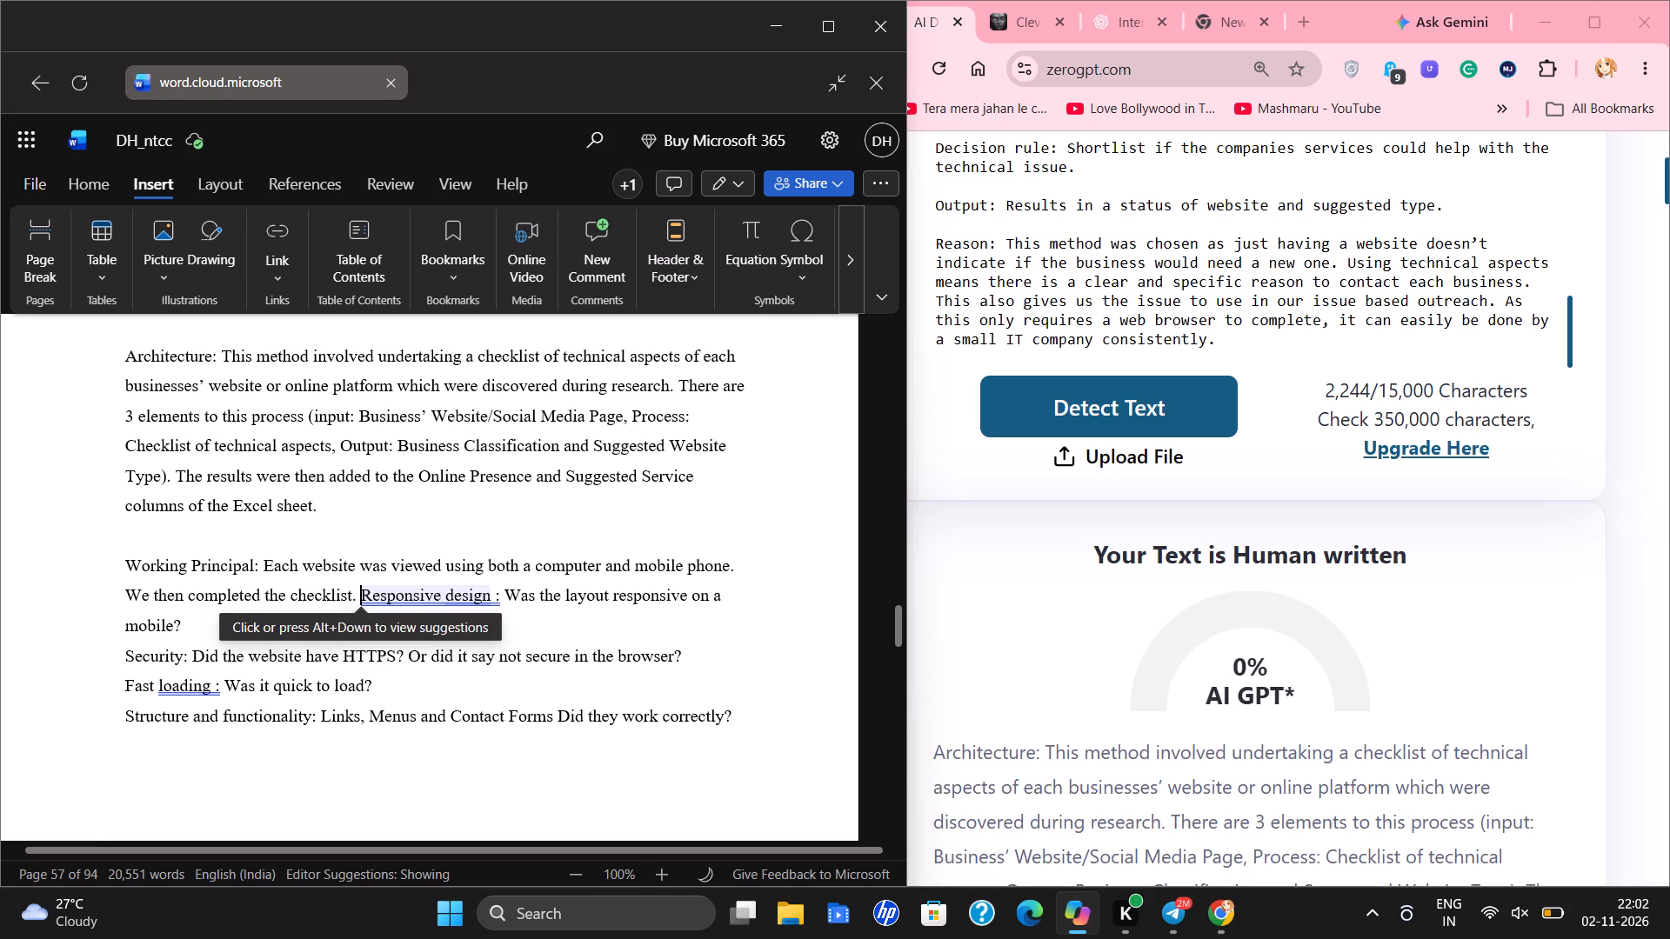
pyautogui.press('Return')
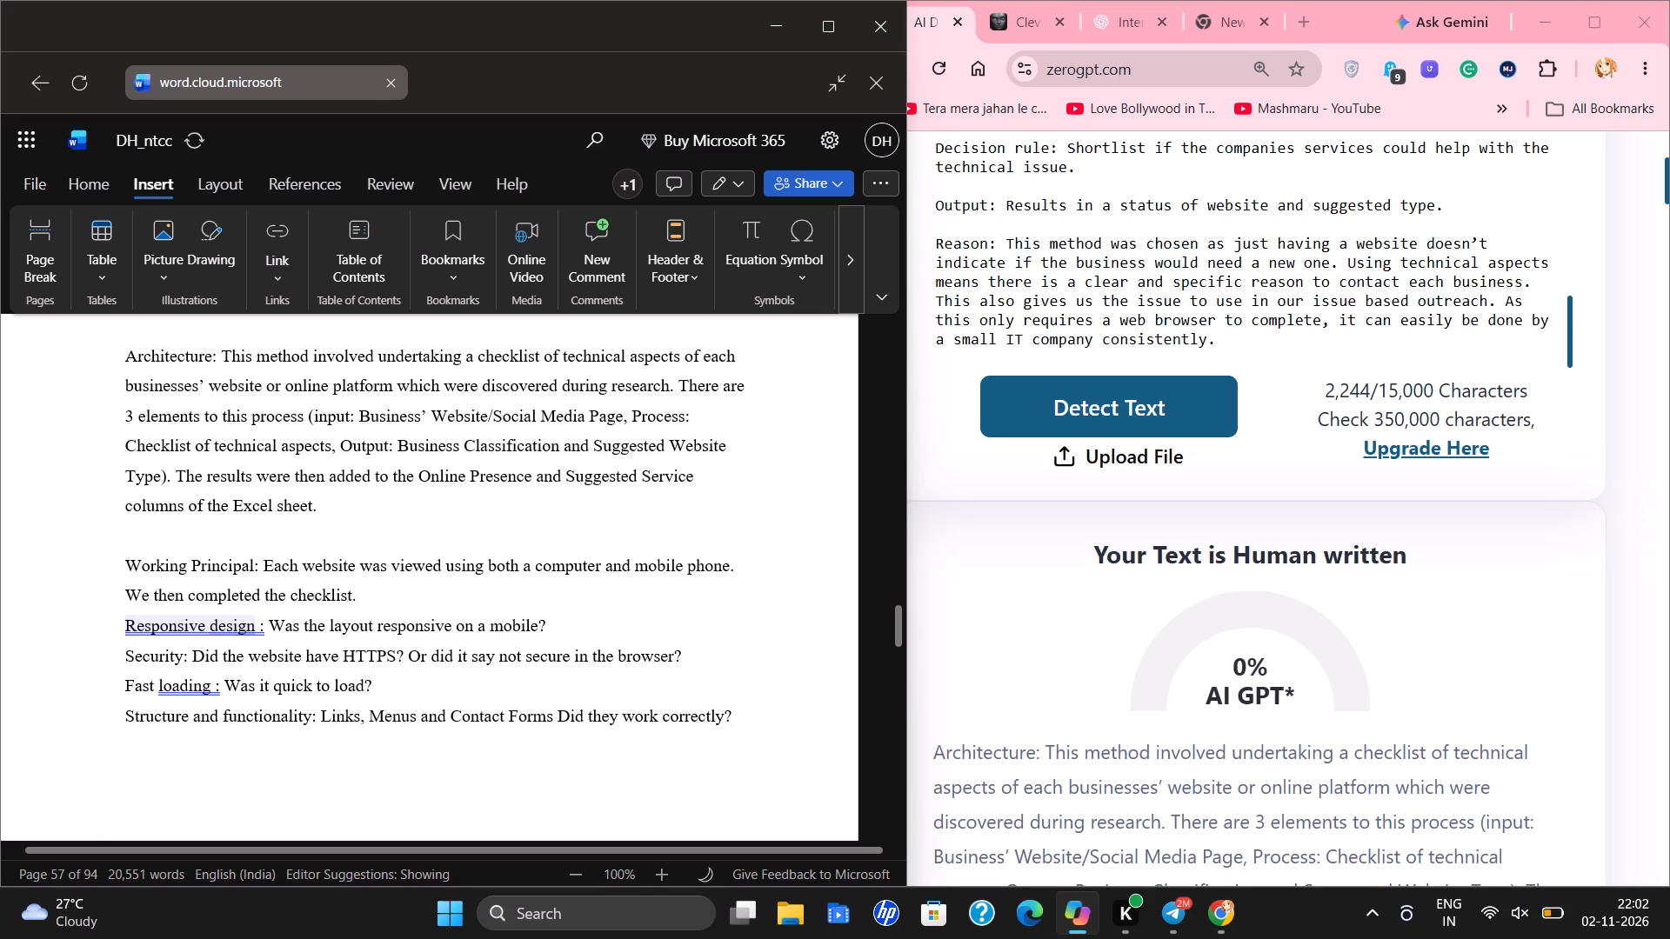
pyautogui.scroll(-1, 135, 712)
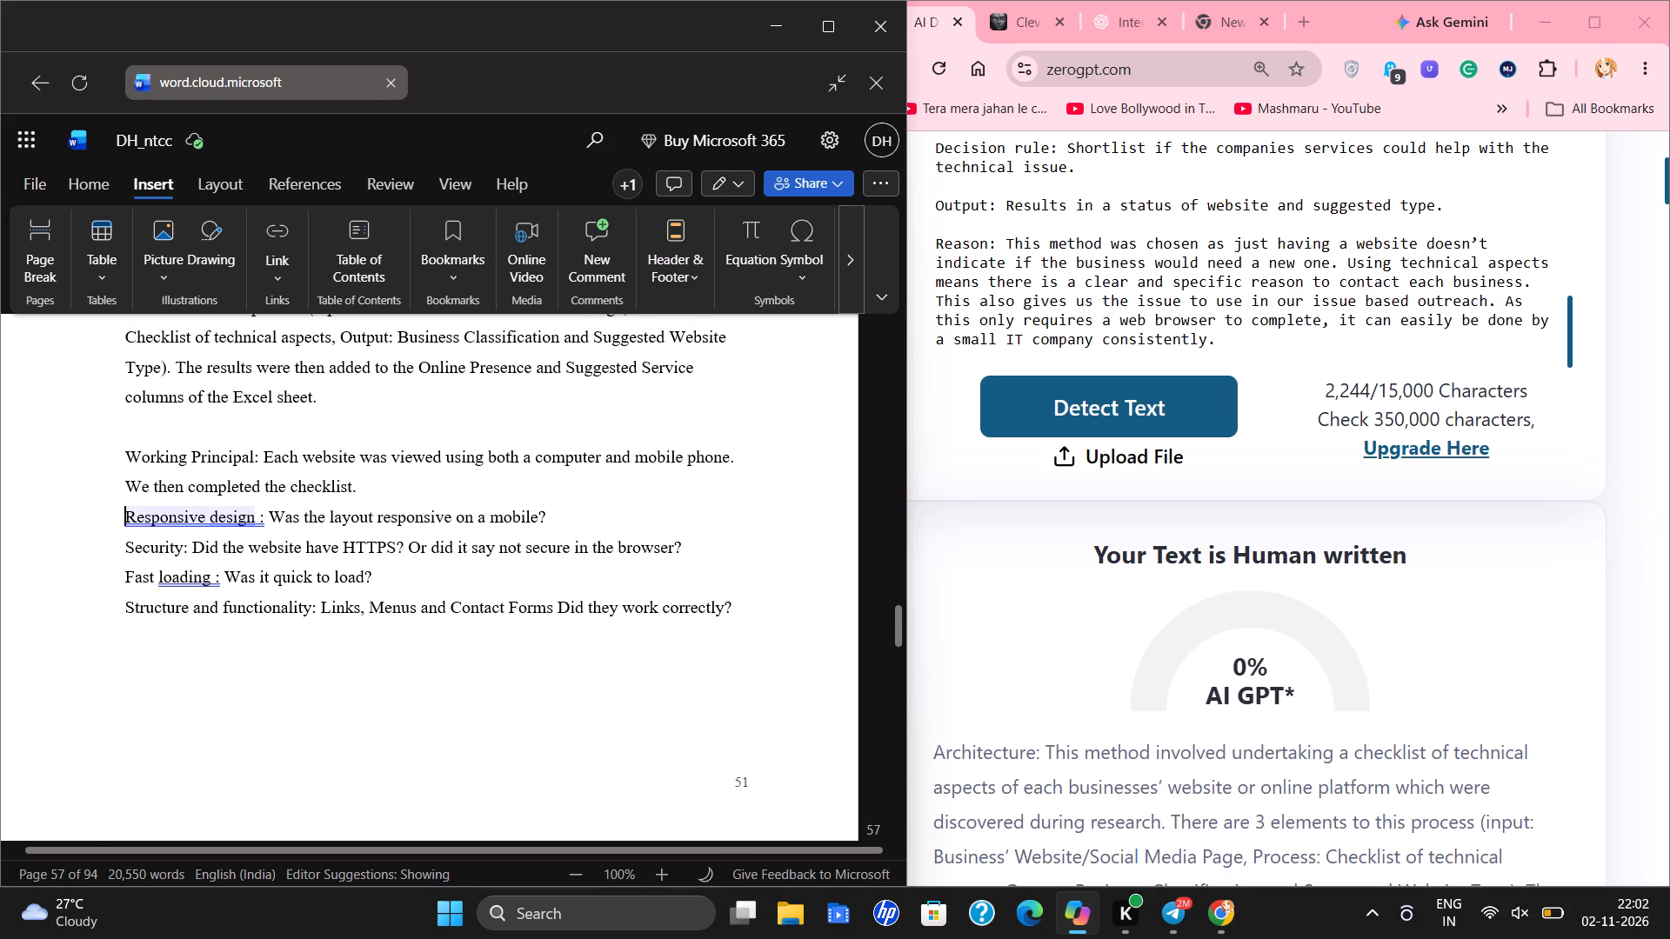
pyautogui.scroll(-4, 133, 671)
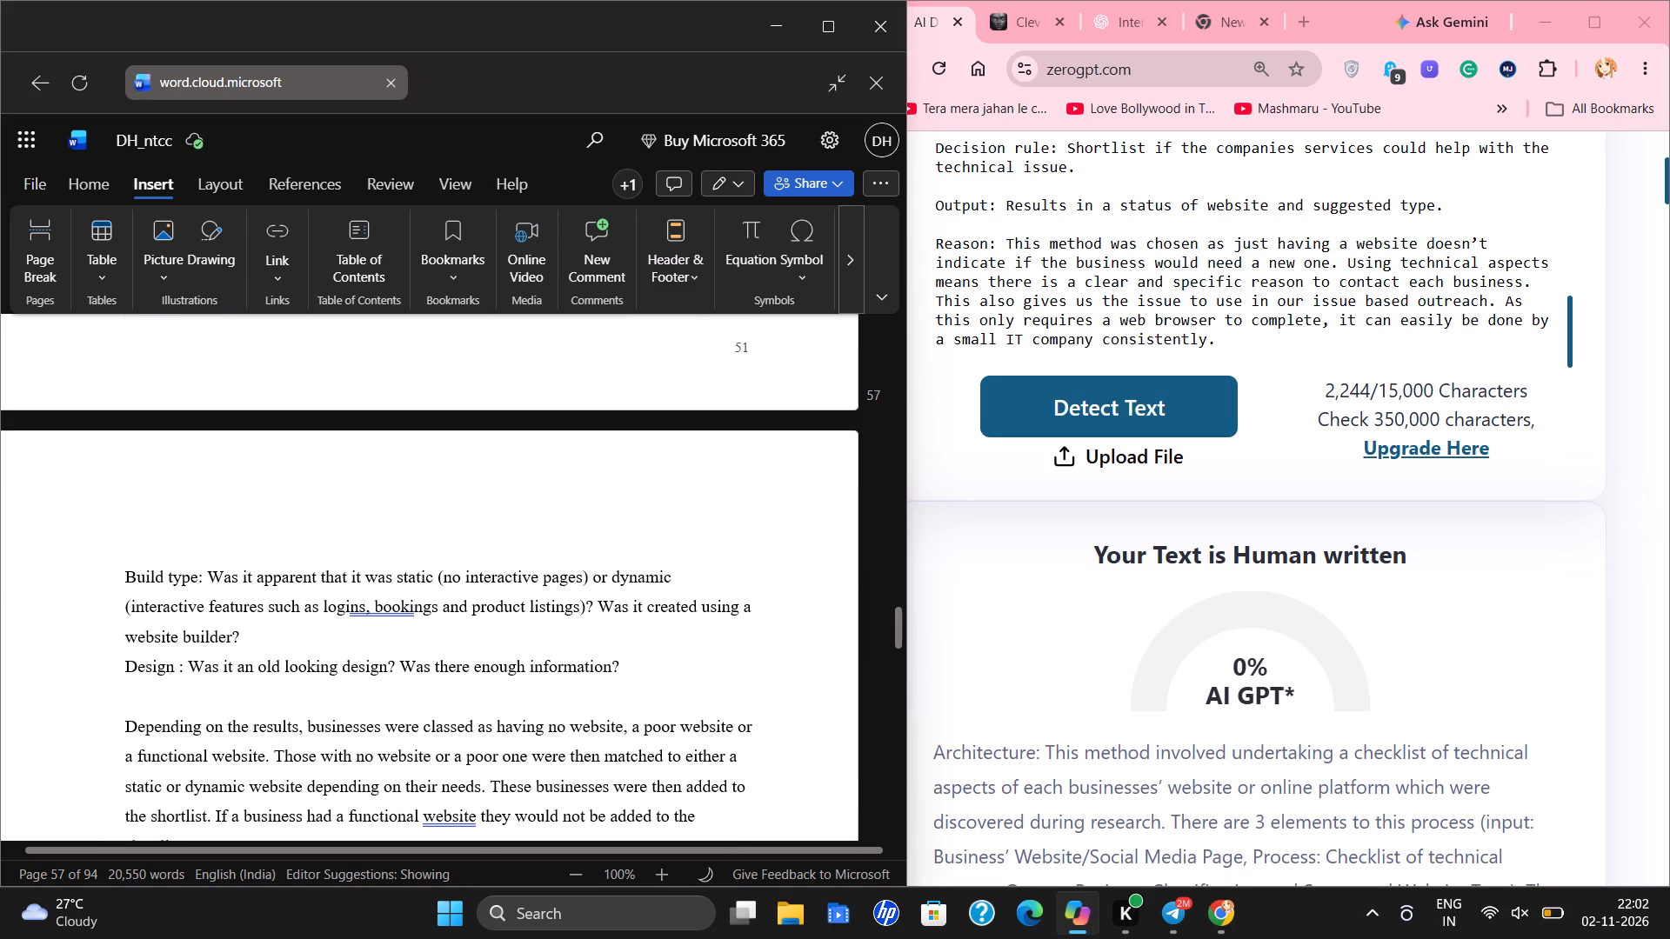
pyautogui.click(124, 725)
pyautogui.press('BackSpace')
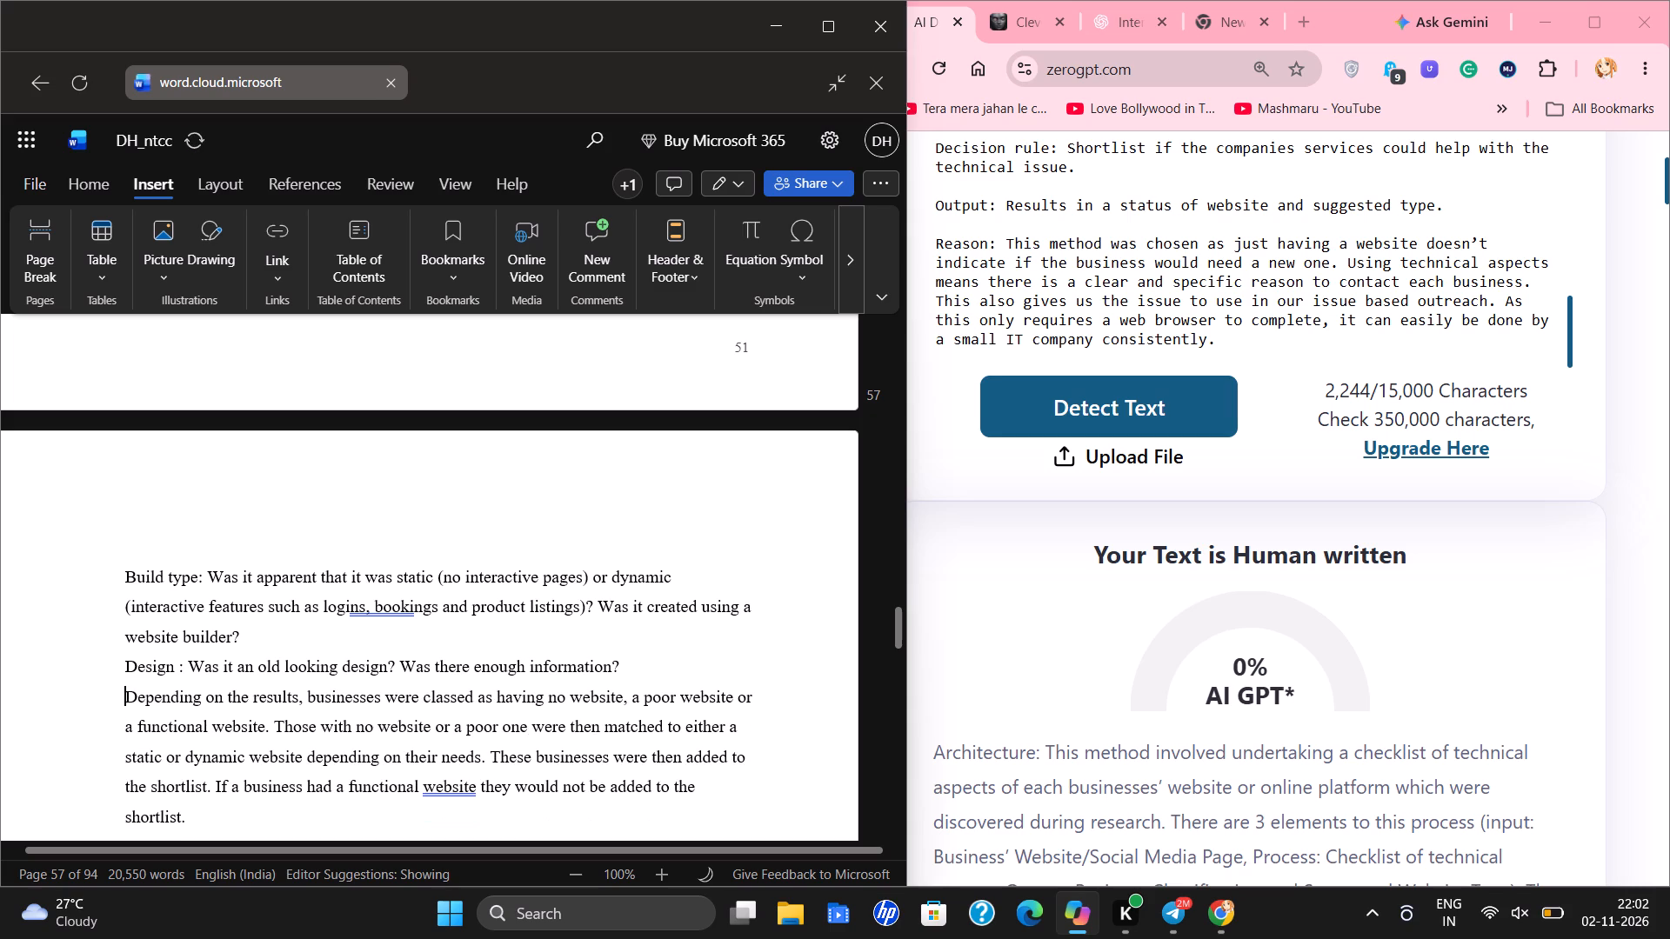
# Format the Checklist item, Device view, Decision rule and Output lines under section 3.3.5's Parameters paragraph as a bulleted list.
pyautogui.scroll(-2, 130, 718)
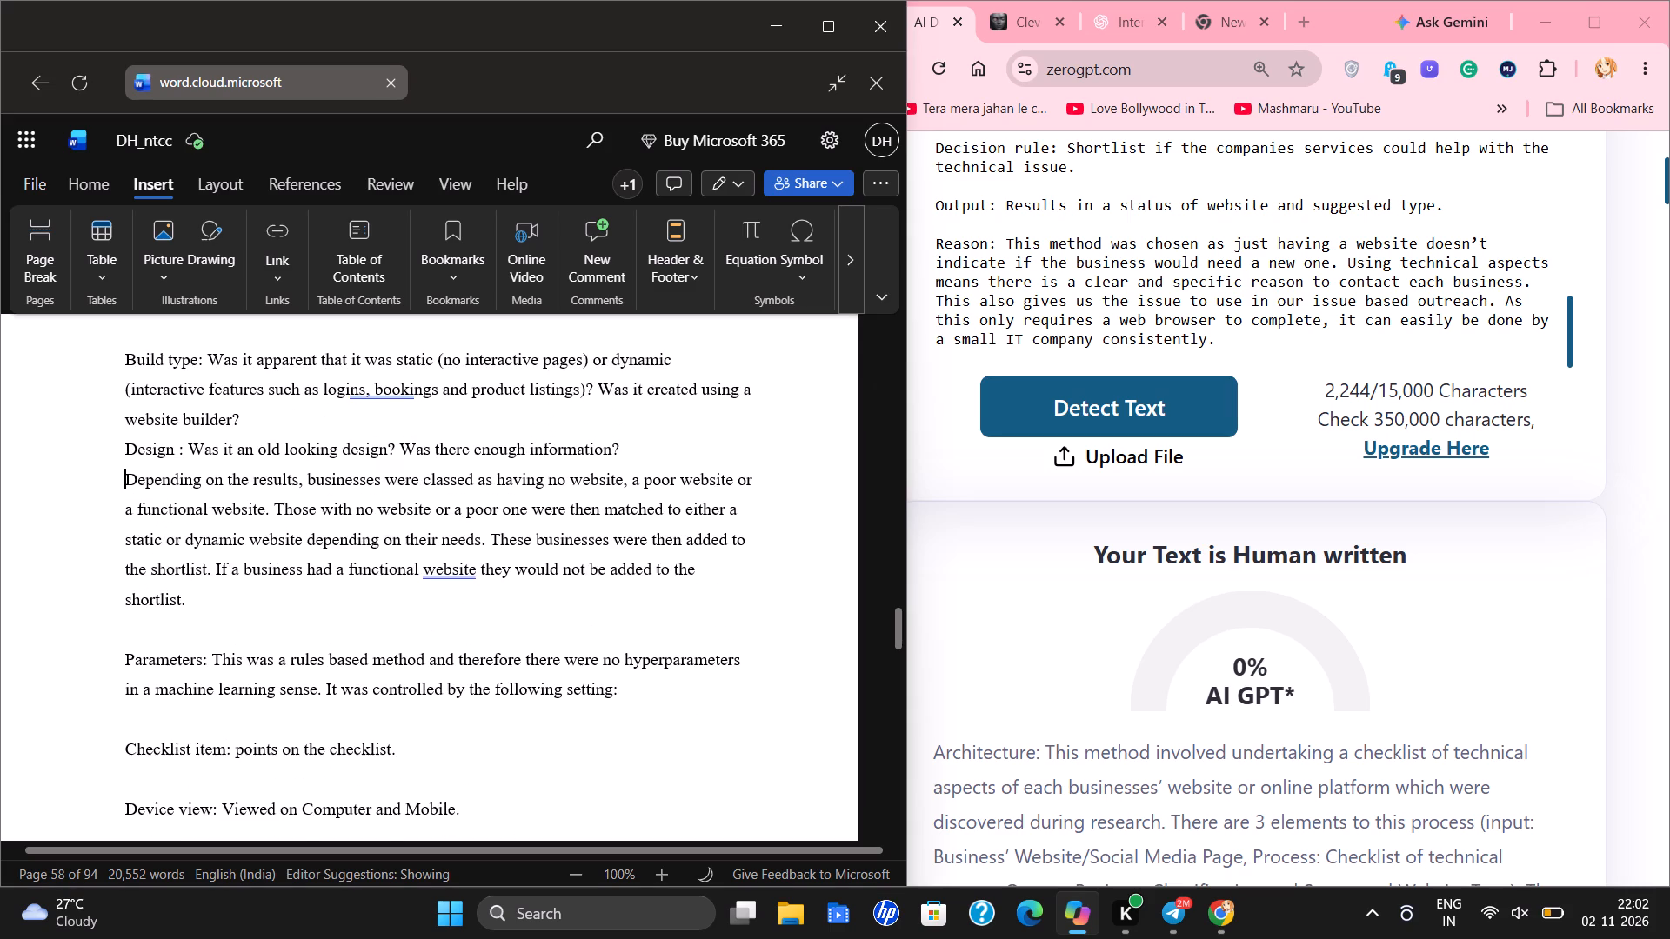
pyautogui.click(126, 666)
pyautogui.scroll(-2, 81, 613)
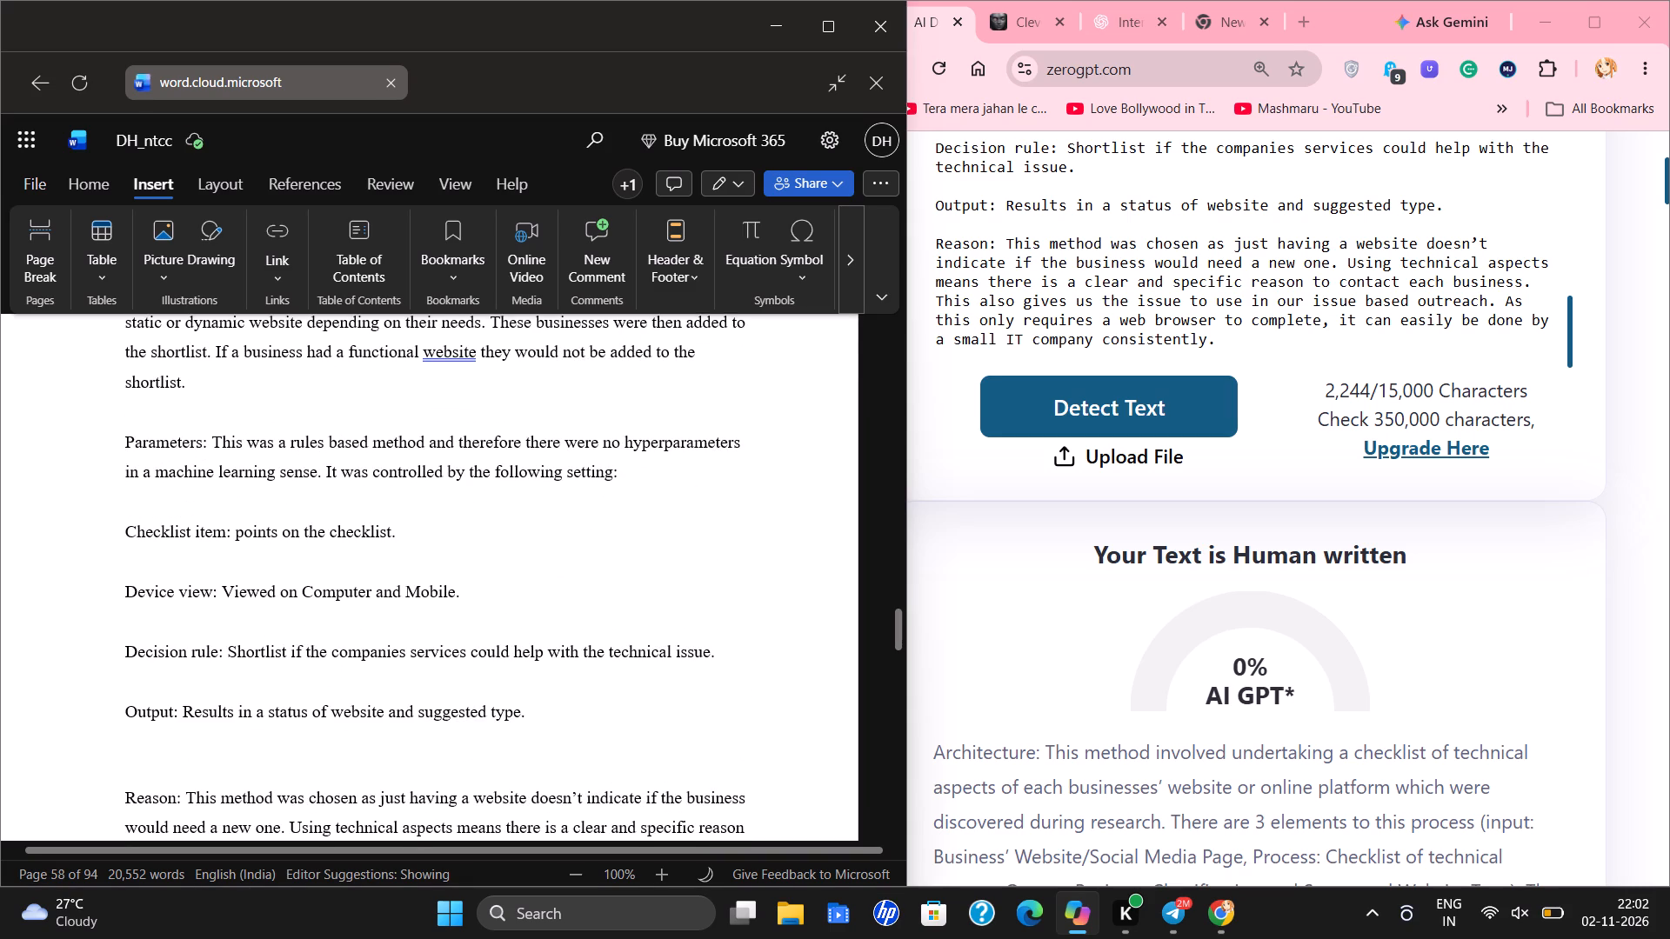
pyautogui.moveTo(124, 533); pyautogui.dragTo(217, 620)
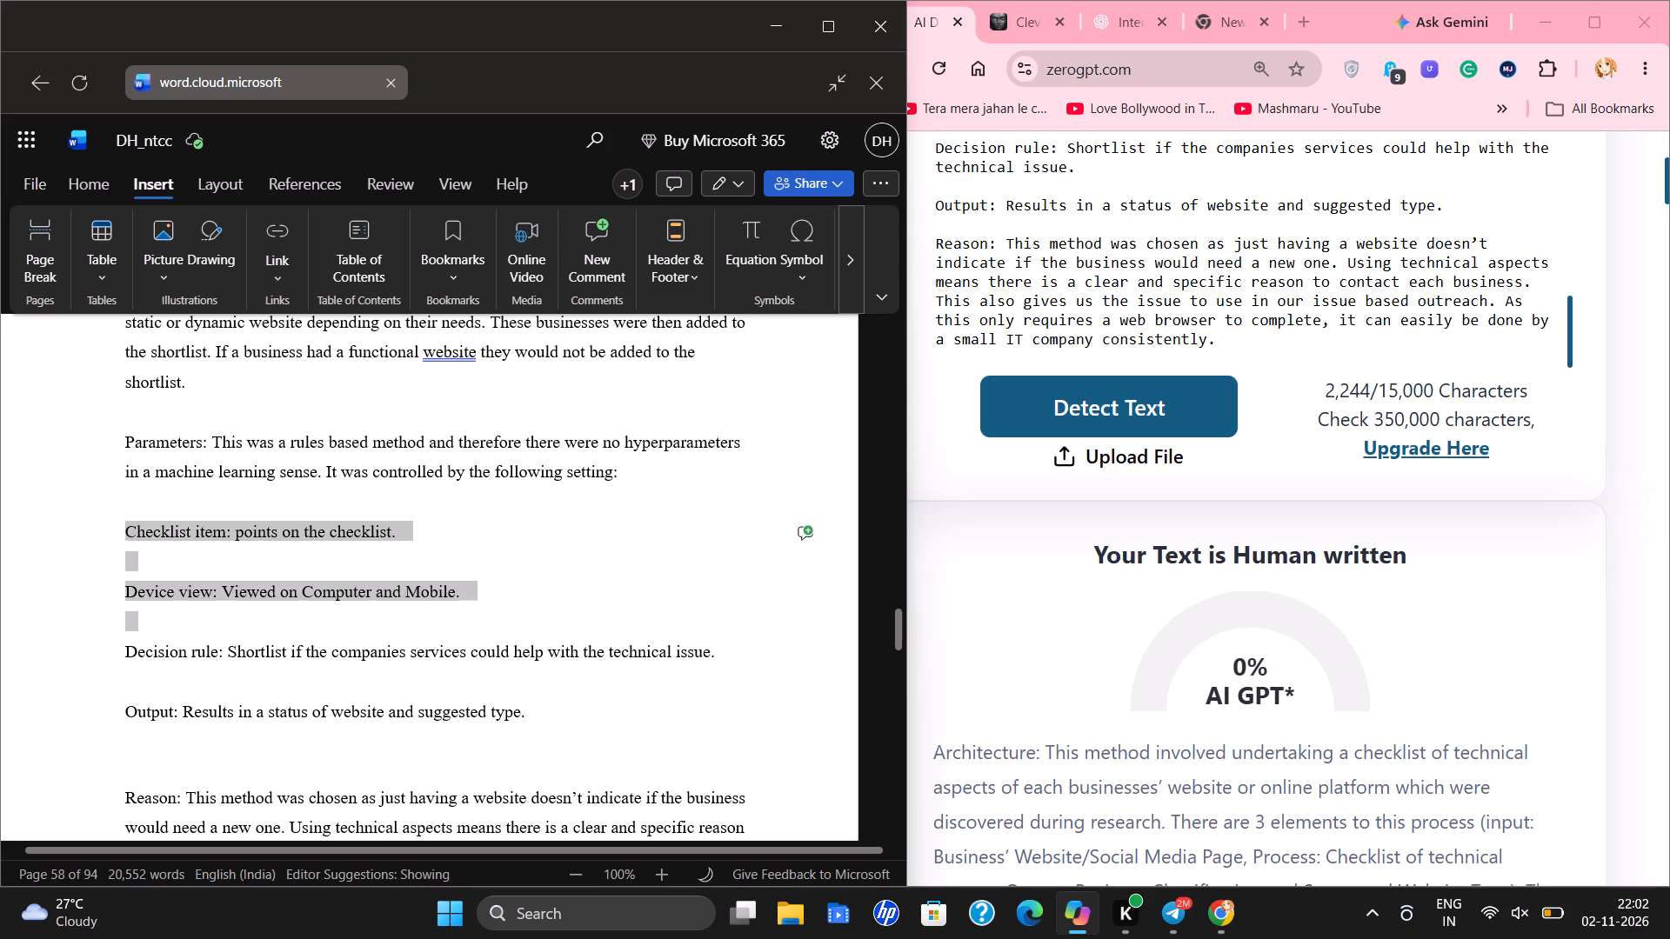
pyautogui.moveTo(217, 620); pyautogui.dragTo(524, 736)
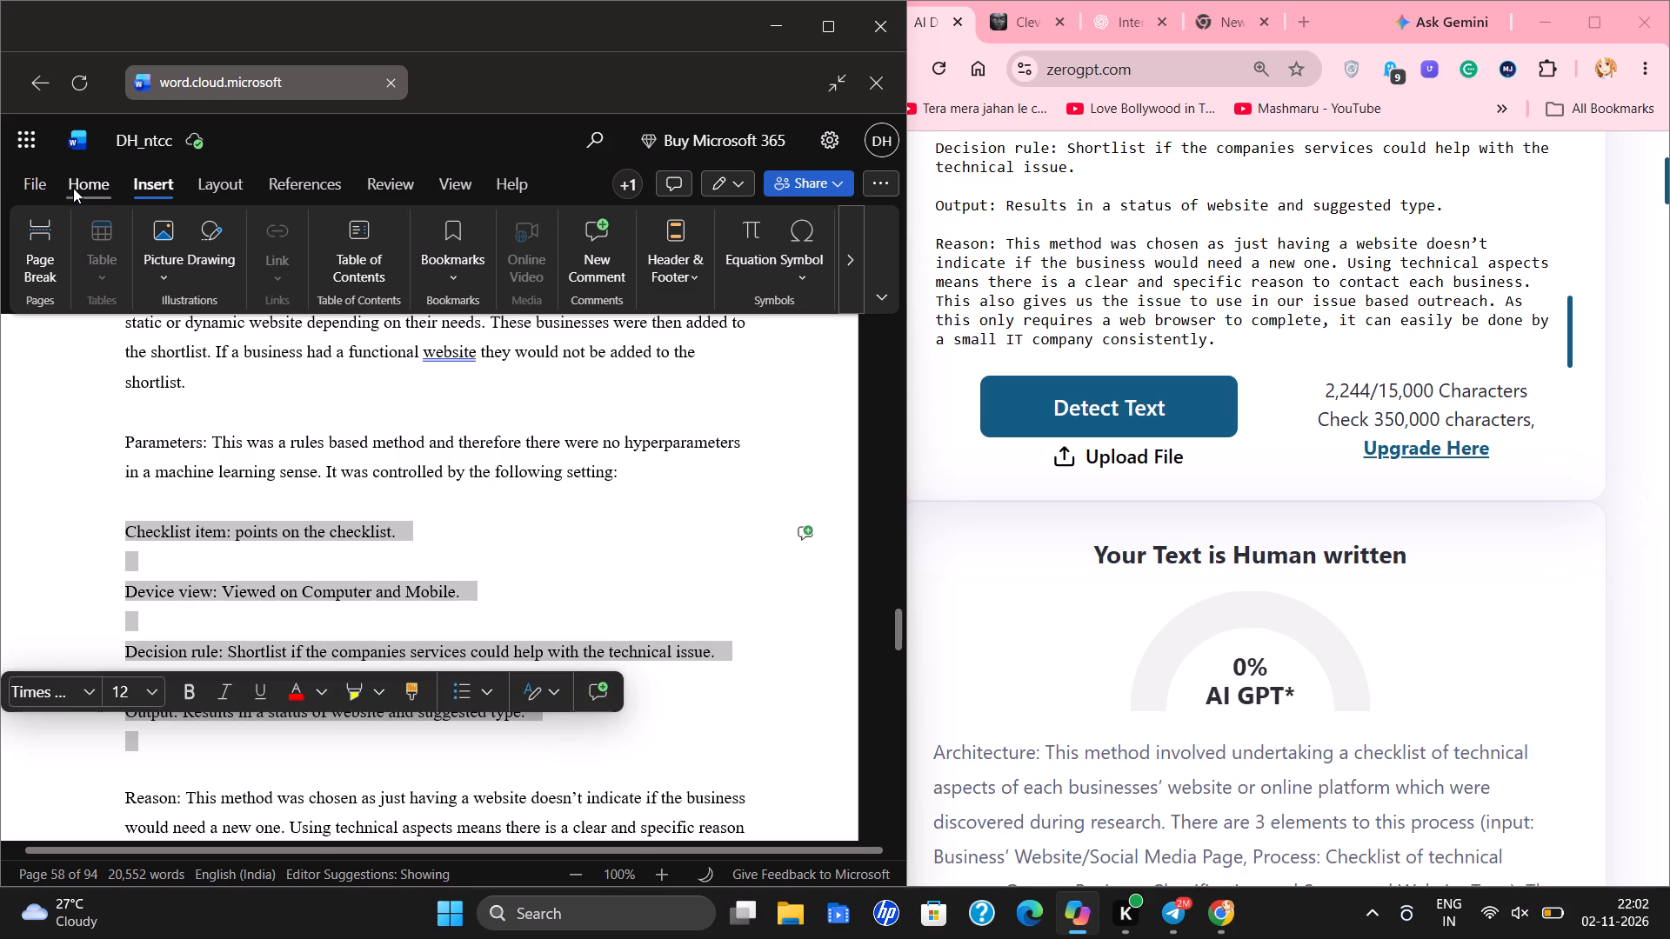
pyautogui.click(77, 190)
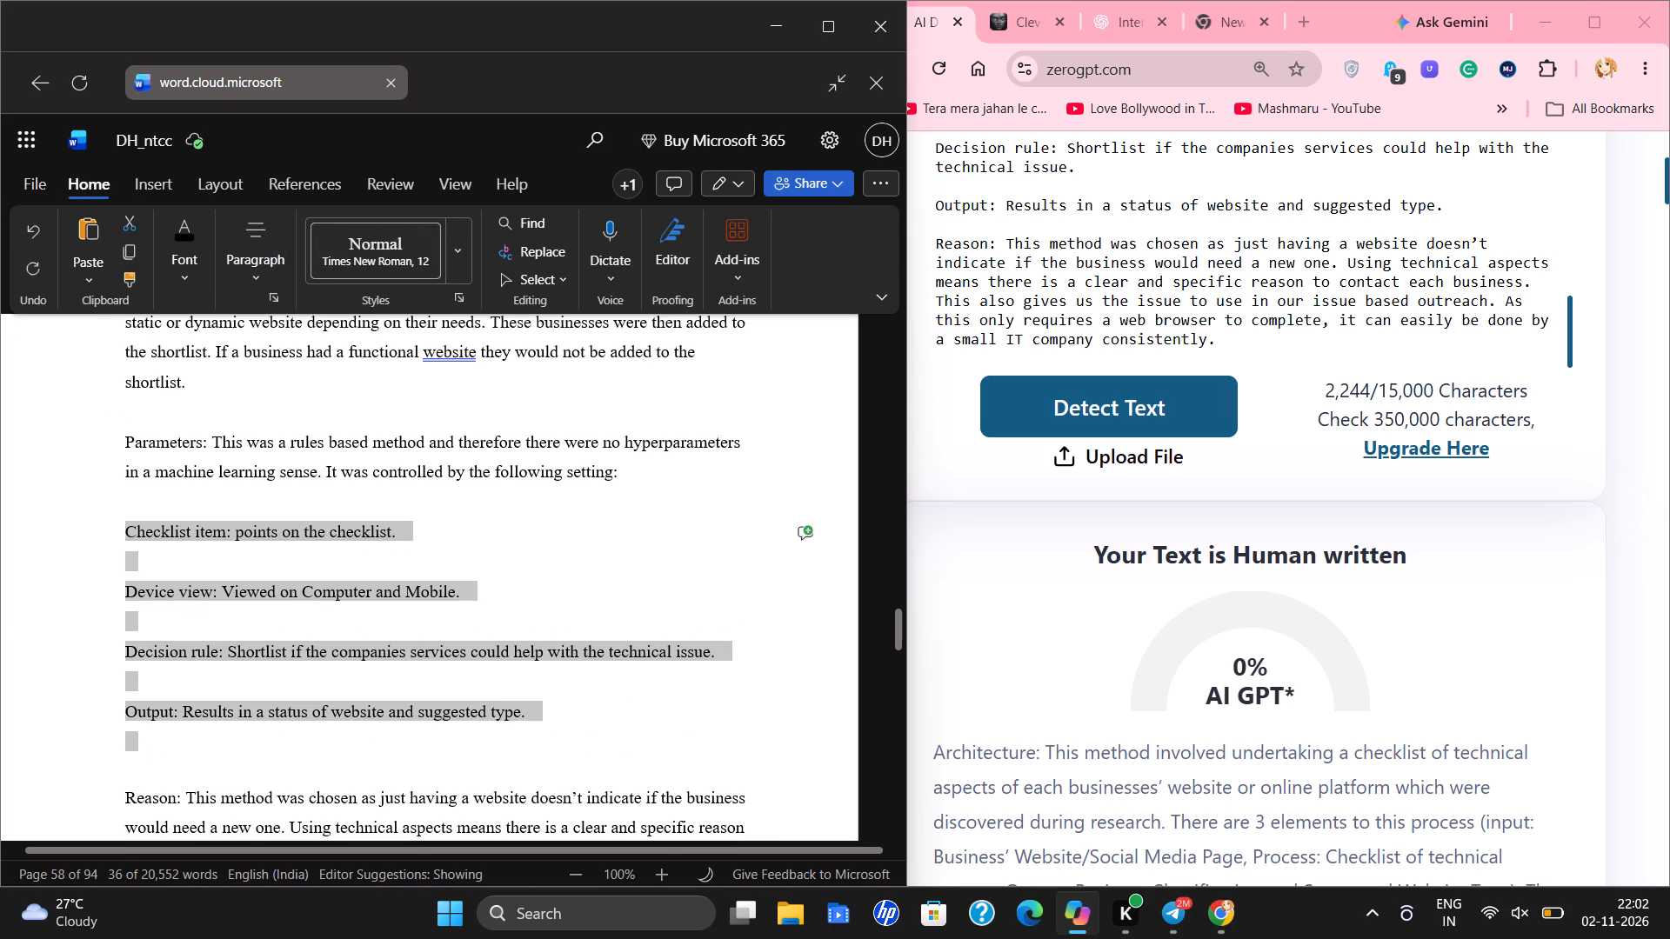
pyautogui.click(263, 275)
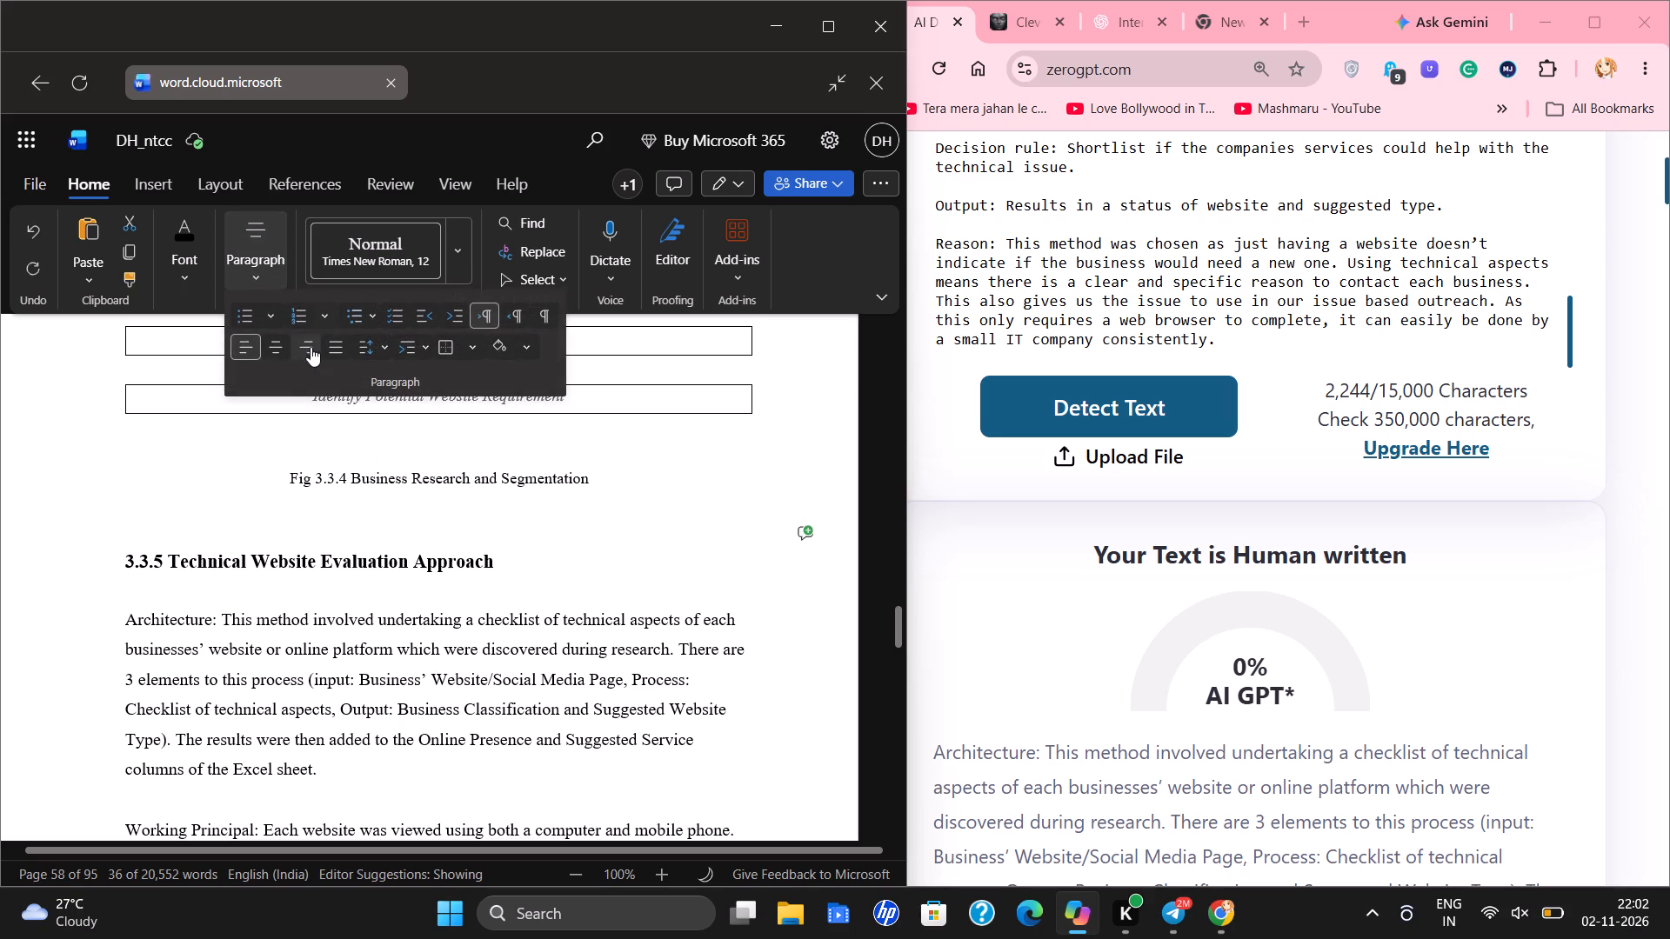
pyautogui.click(246, 319)
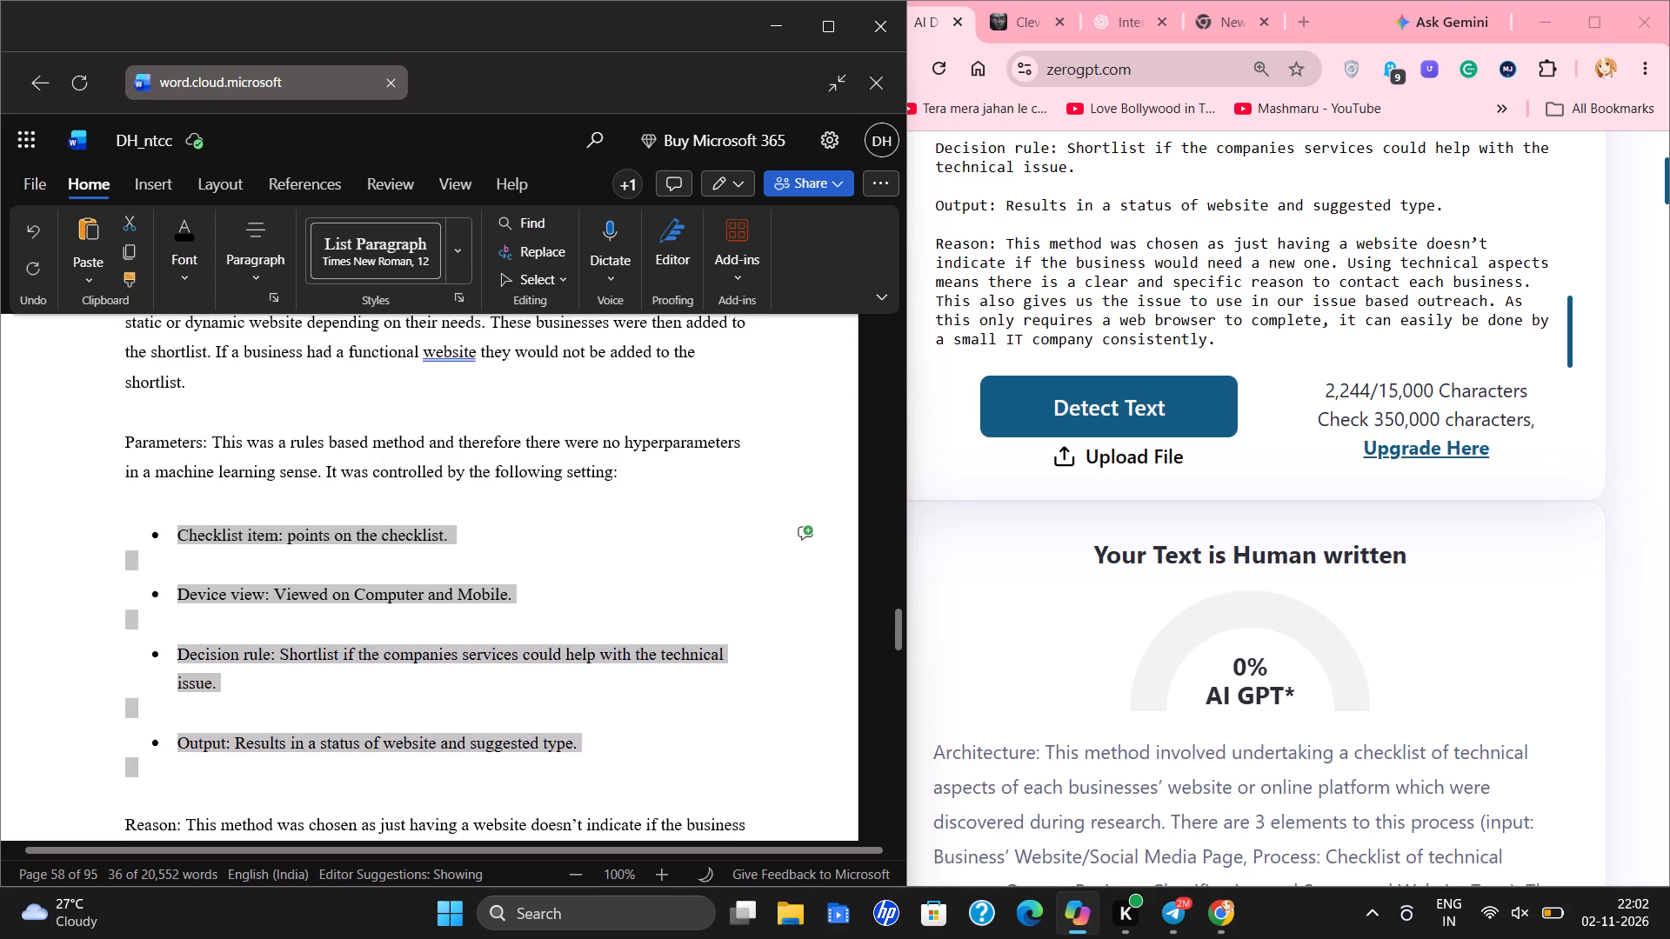
# Remove the blank lines between the four Parameters bullets and the one above the Checklist item bullet.
pyautogui.scroll(1, 284, 507)
pyautogui.scroll(-1, 261, 571)
pyautogui.click(158, 597)
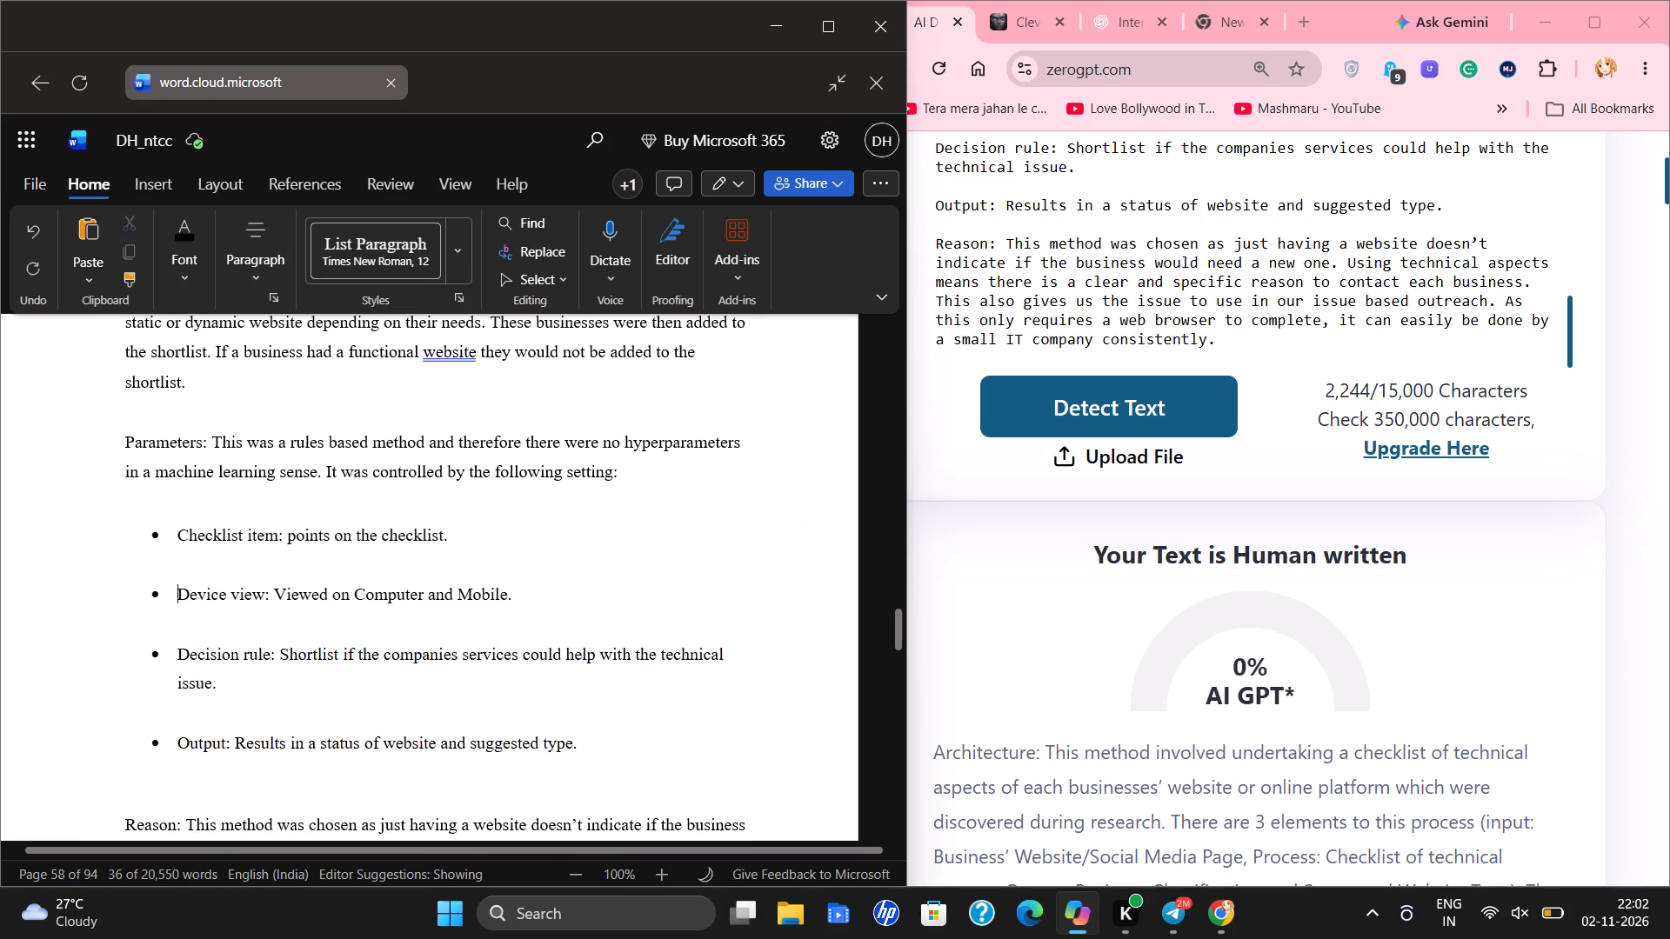
pyautogui.click(190, 564)
pyautogui.press('BackSpace')
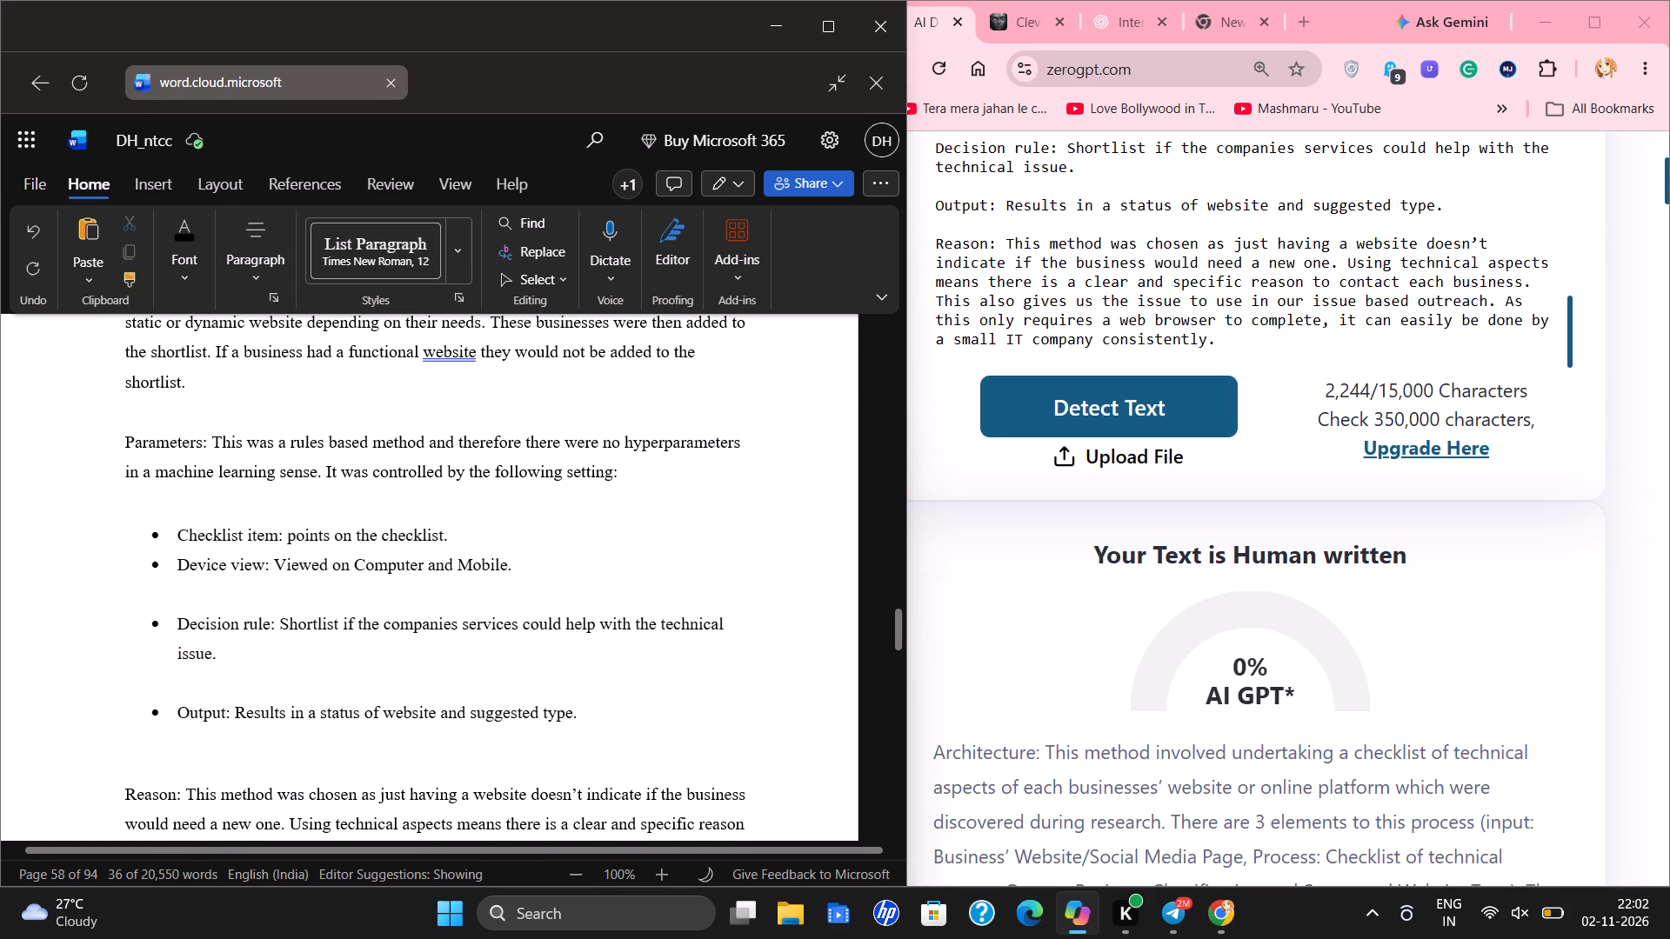
pyautogui.click(161, 609)
pyautogui.click(167, 598)
pyautogui.press('BackSpace')
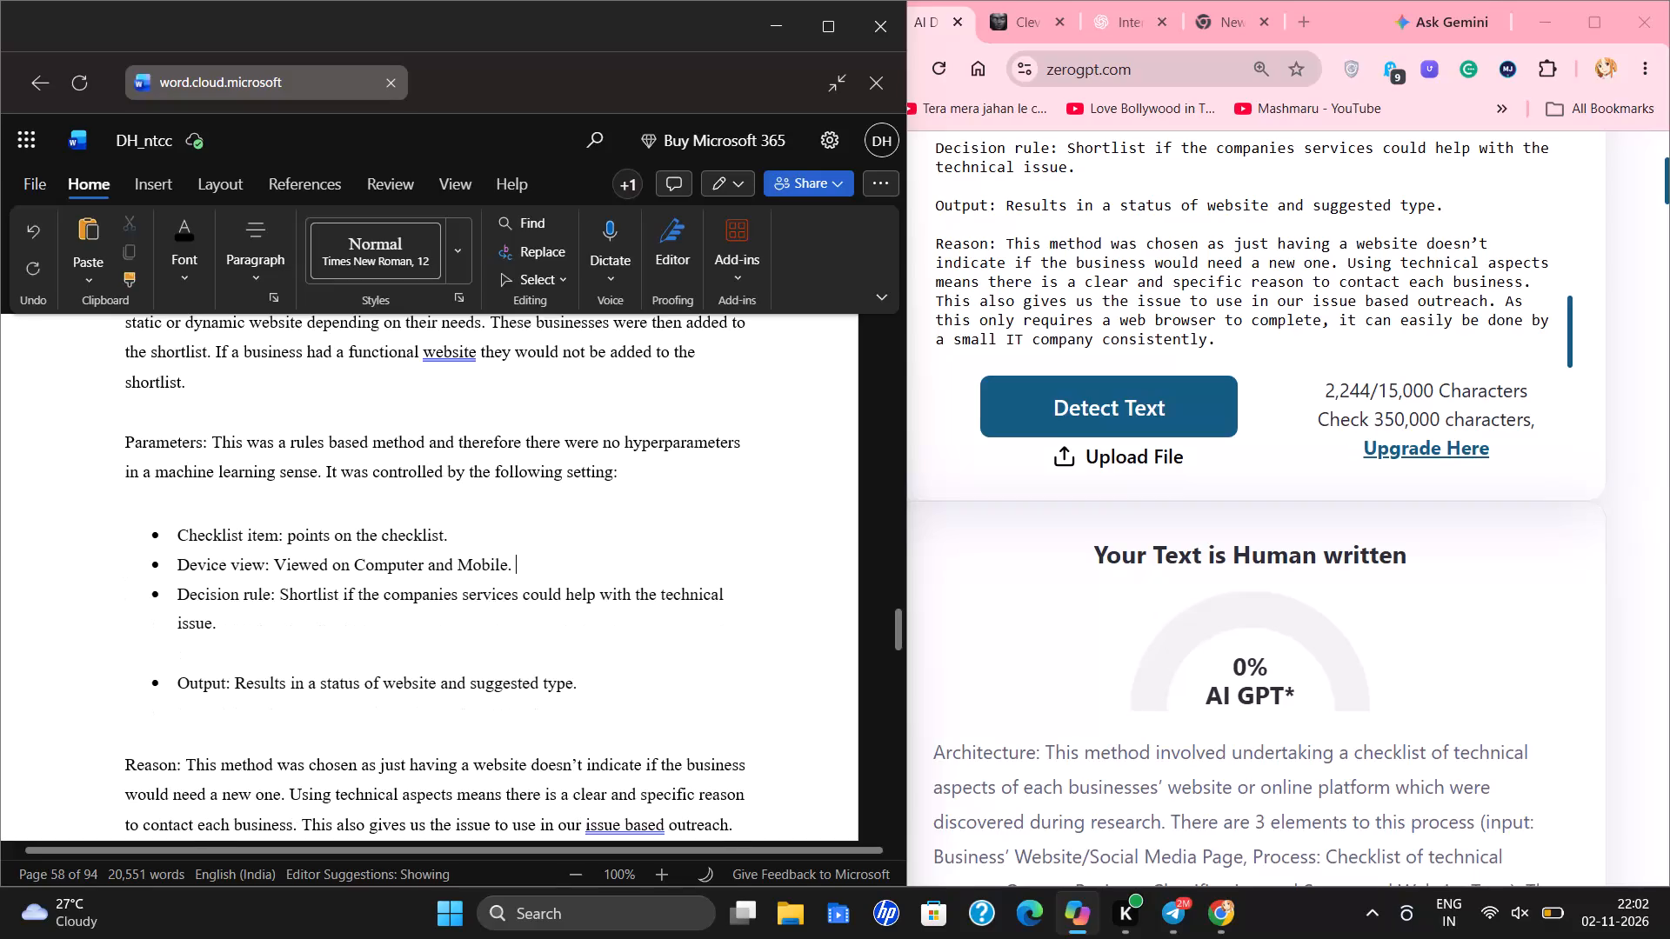
pyautogui.click(153, 640)
pyautogui.press('BackSpace')
pyautogui.click(150, 500)
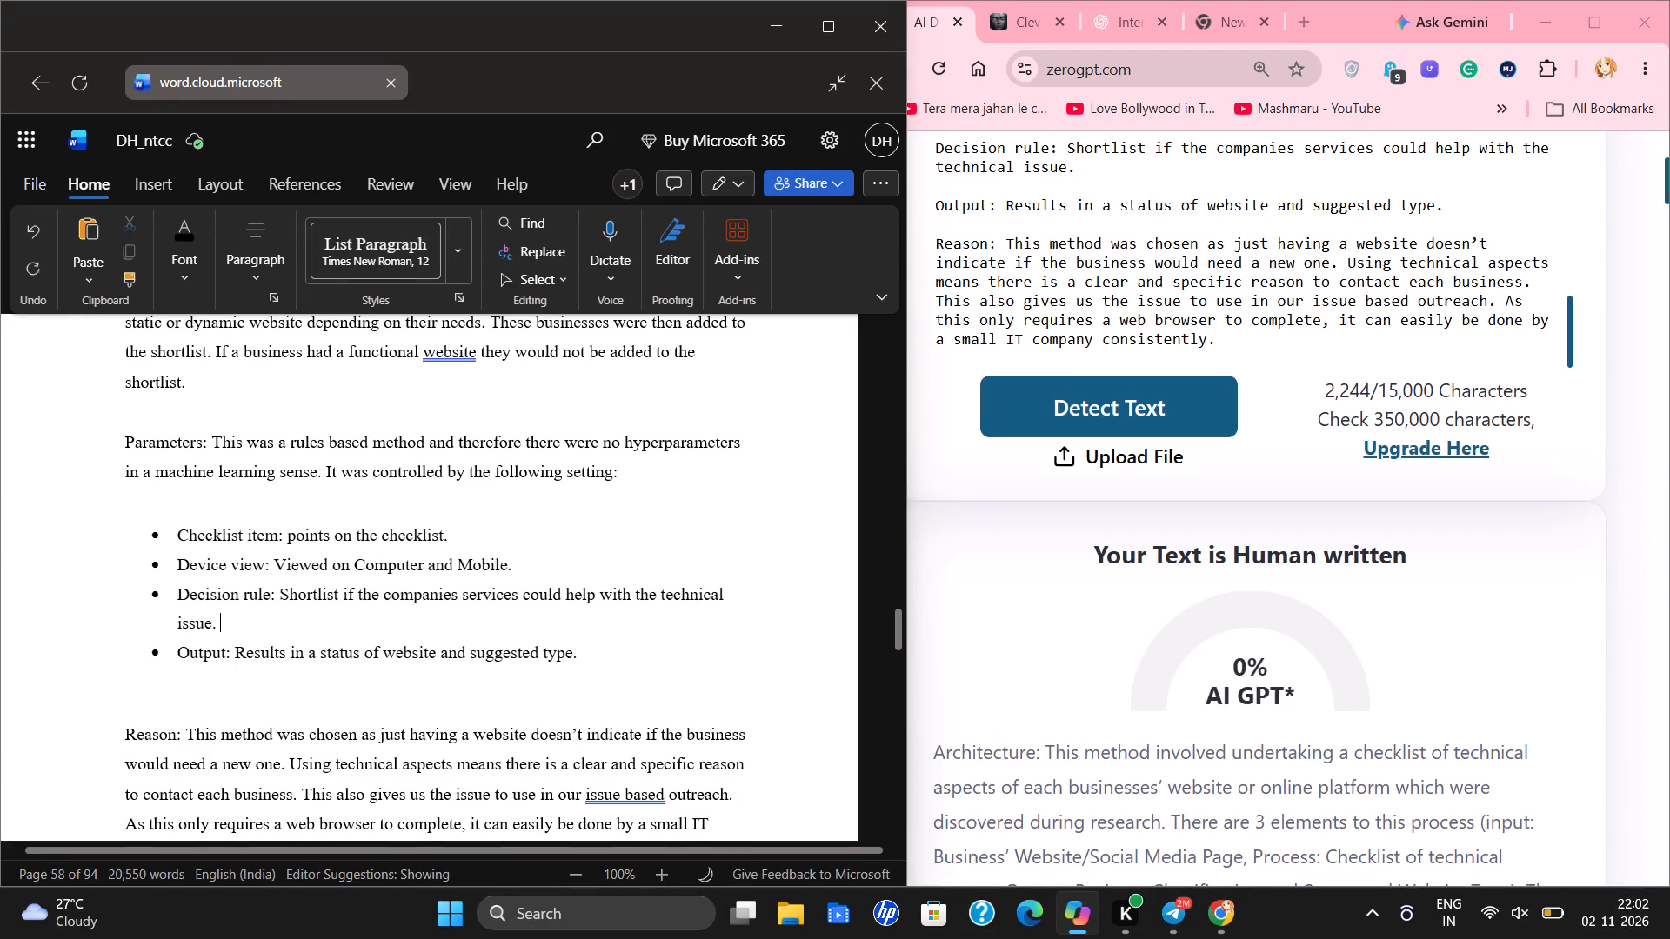
pyautogui.press('BackSpace')
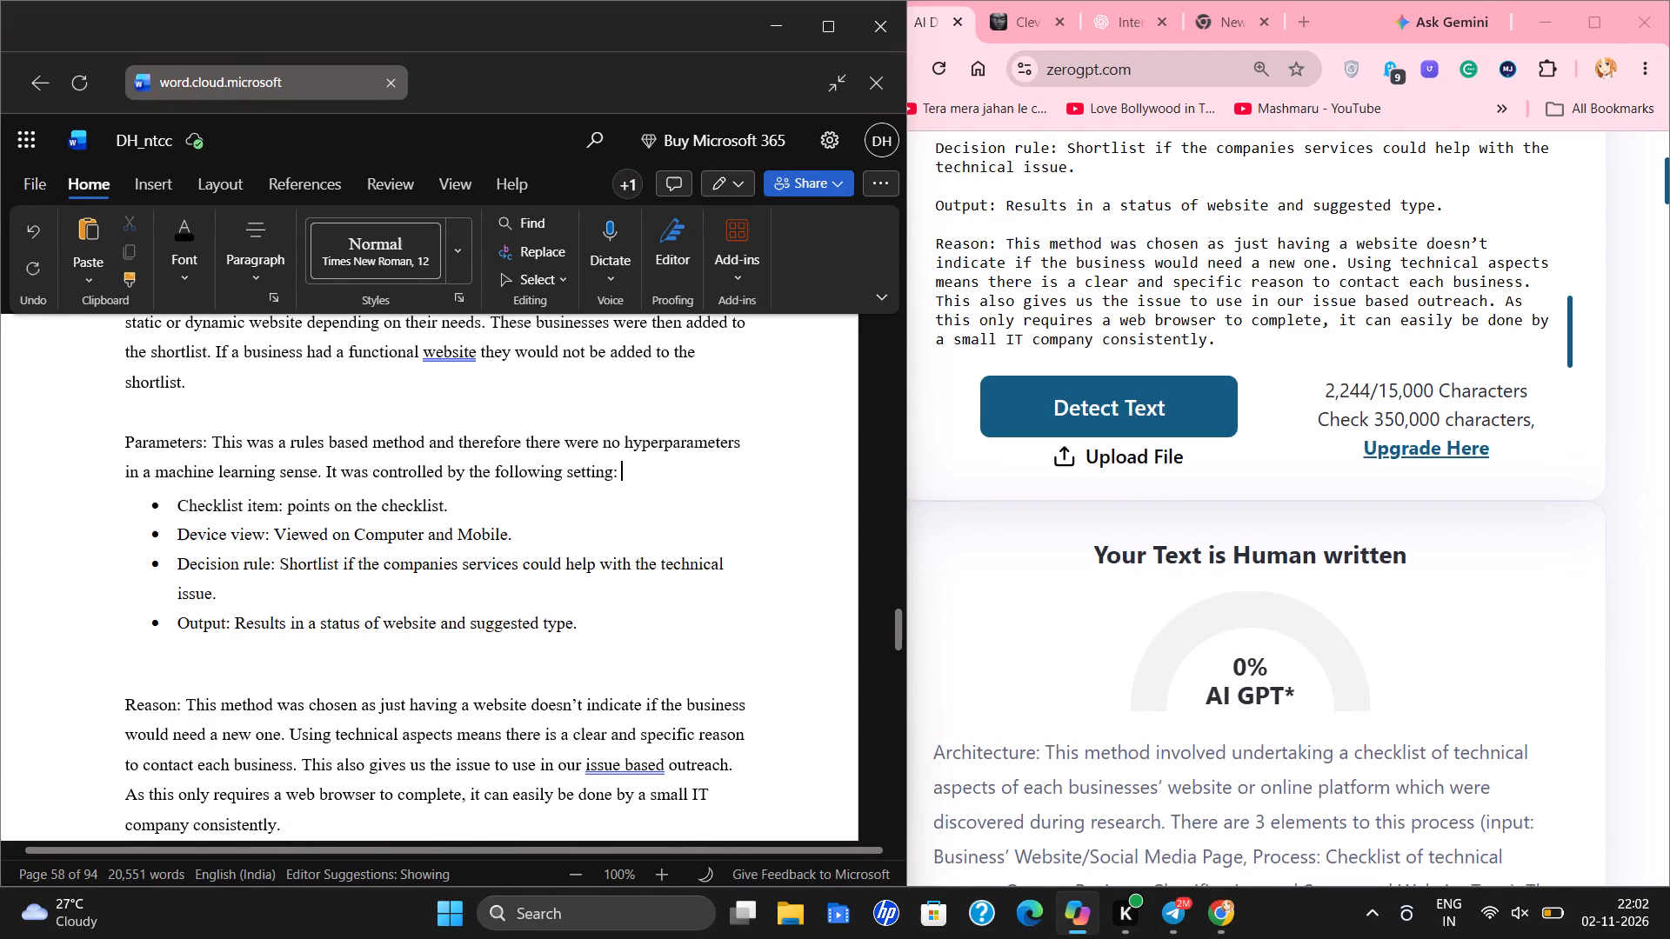
# Justify the section 3.3.5 body text from the Architecture paragraph through the end of the Reason paragraph.
pyautogui.scroll(8, 154, 638)
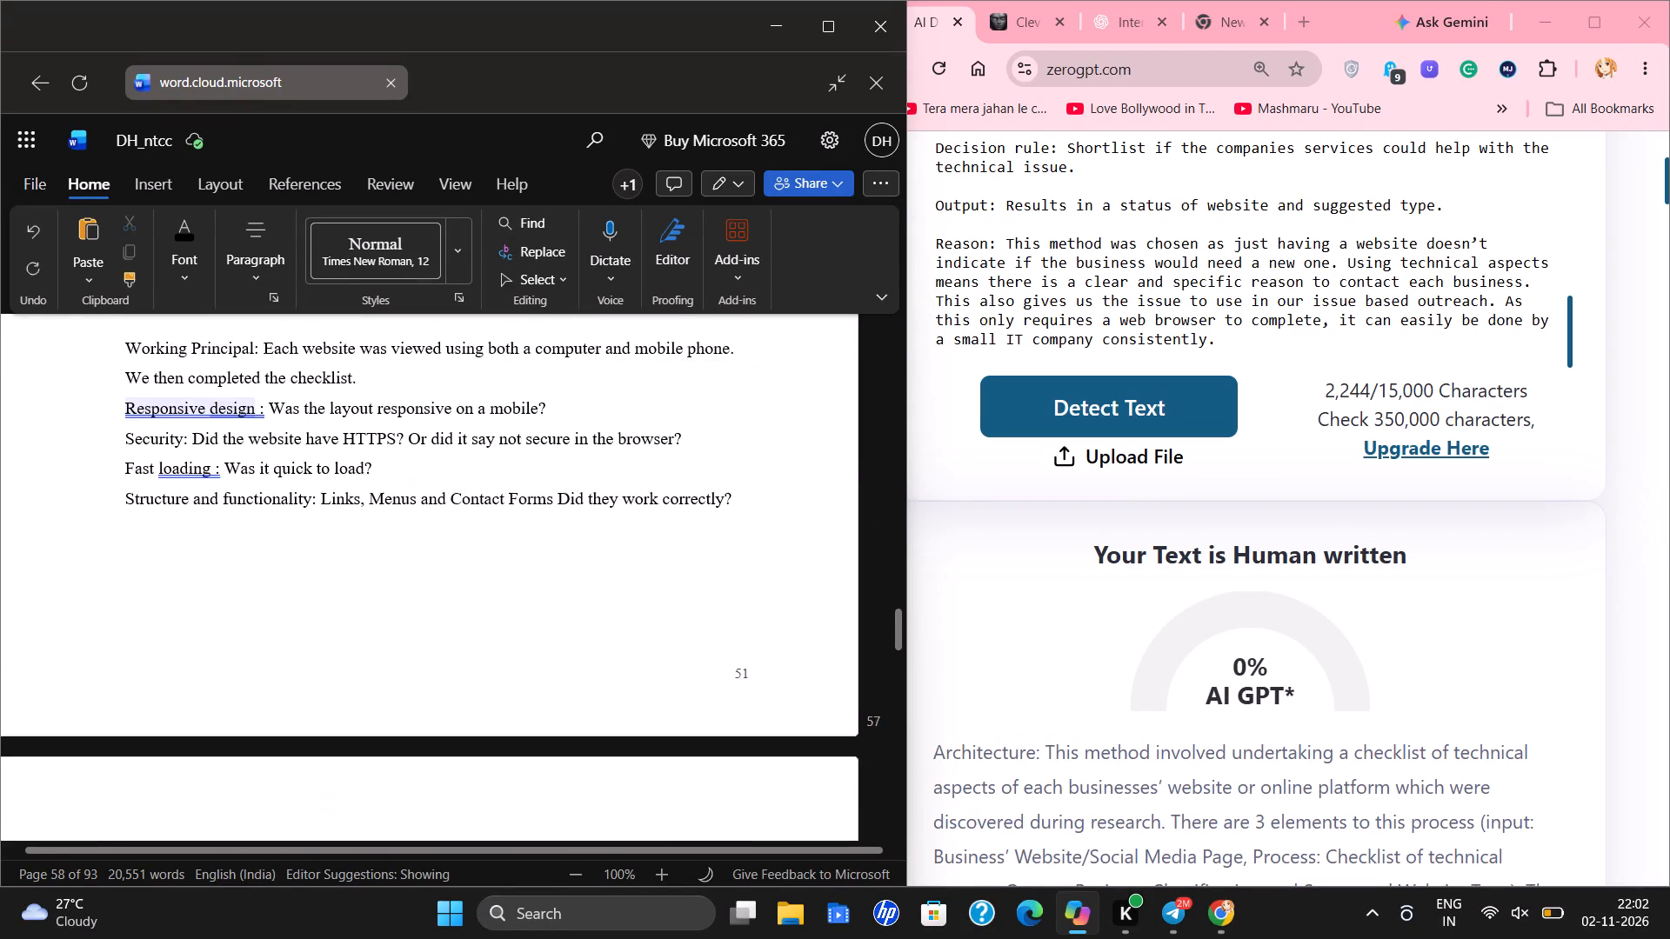
pyautogui.scroll(3, 155, 627)
pyautogui.scroll(-5, 155, 627)
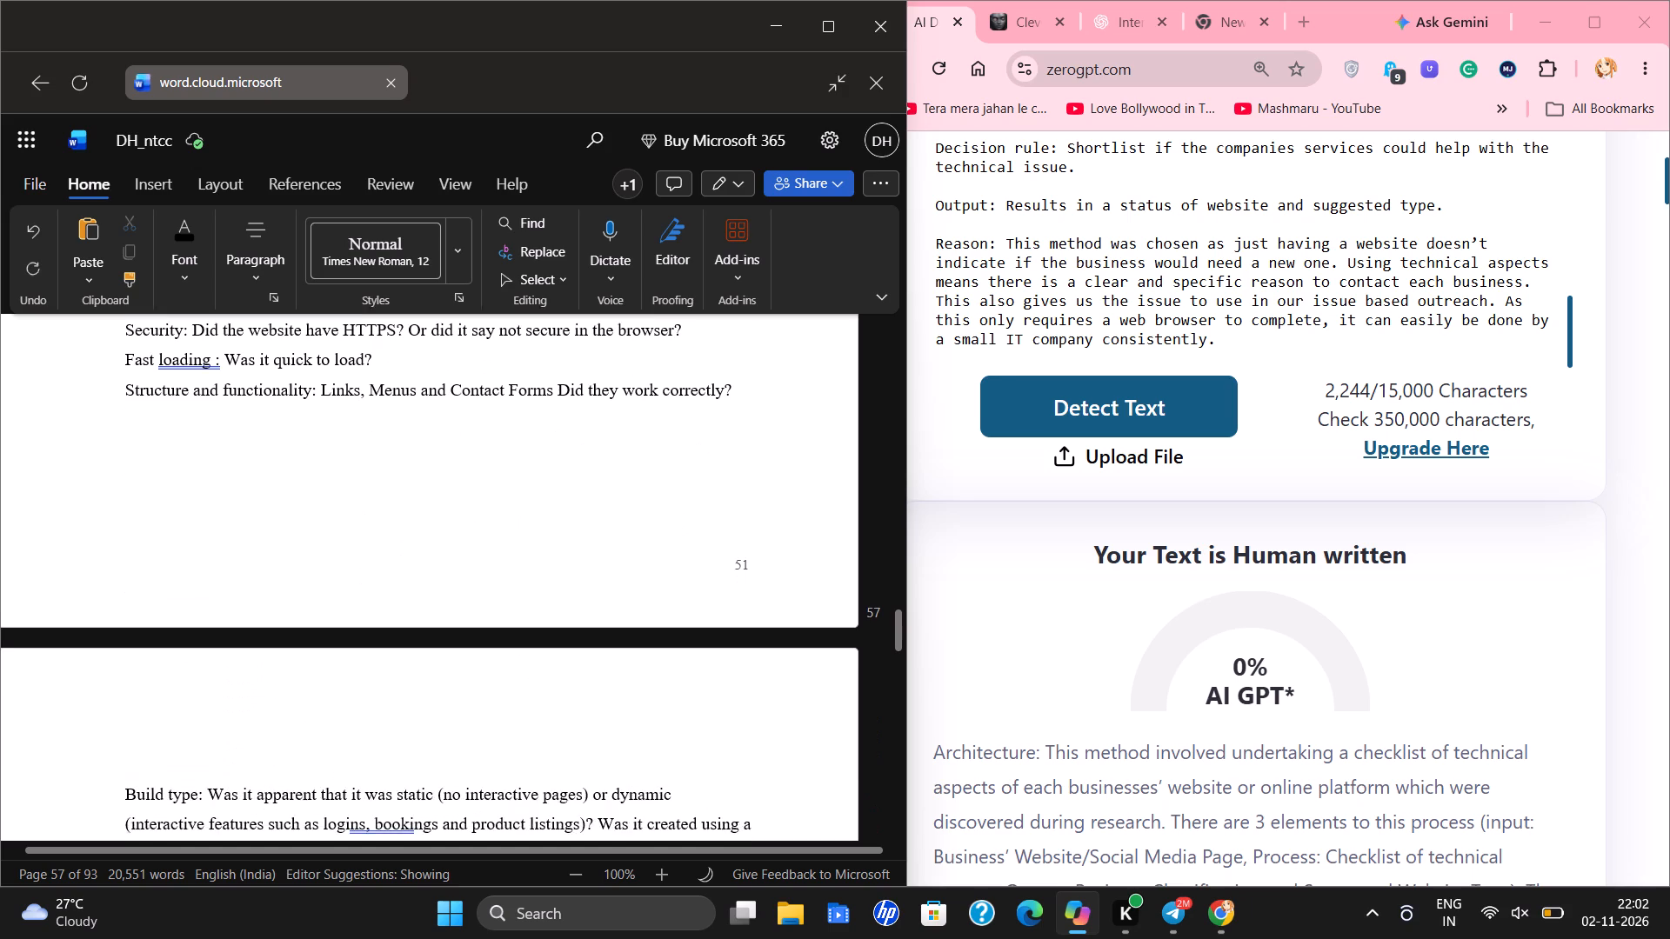
pyautogui.scroll(-5, 157, 621)
pyautogui.scroll(4, 203, 558)
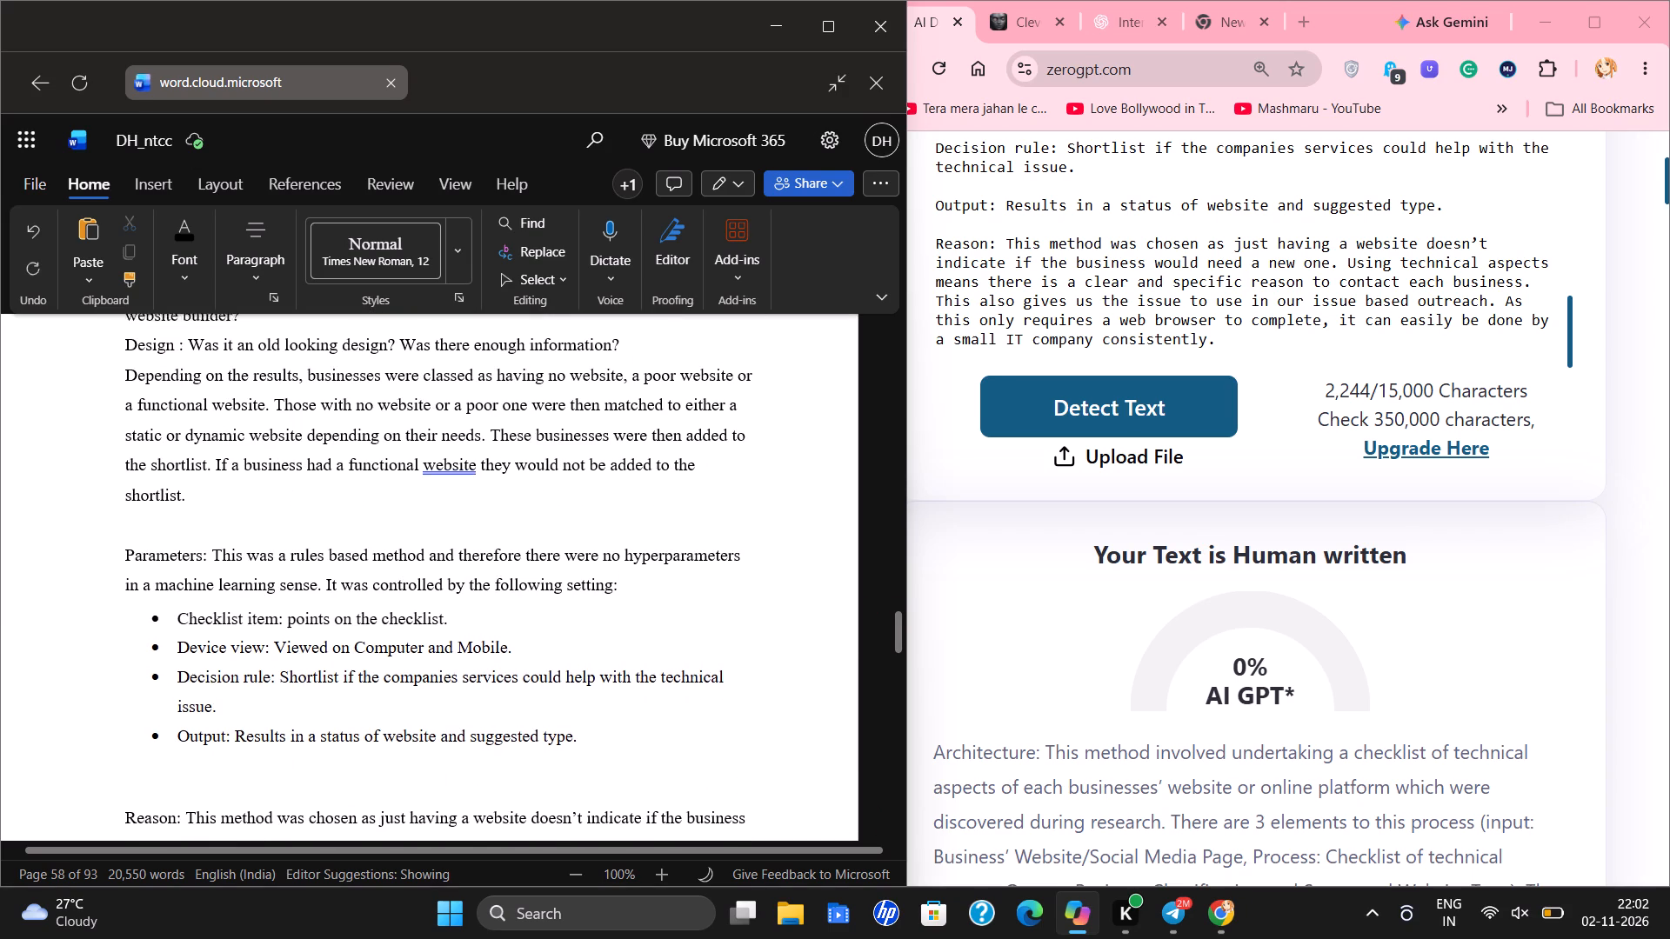
pyautogui.scroll(3, 203, 558)
pyautogui.scroll(3, 154, 471)
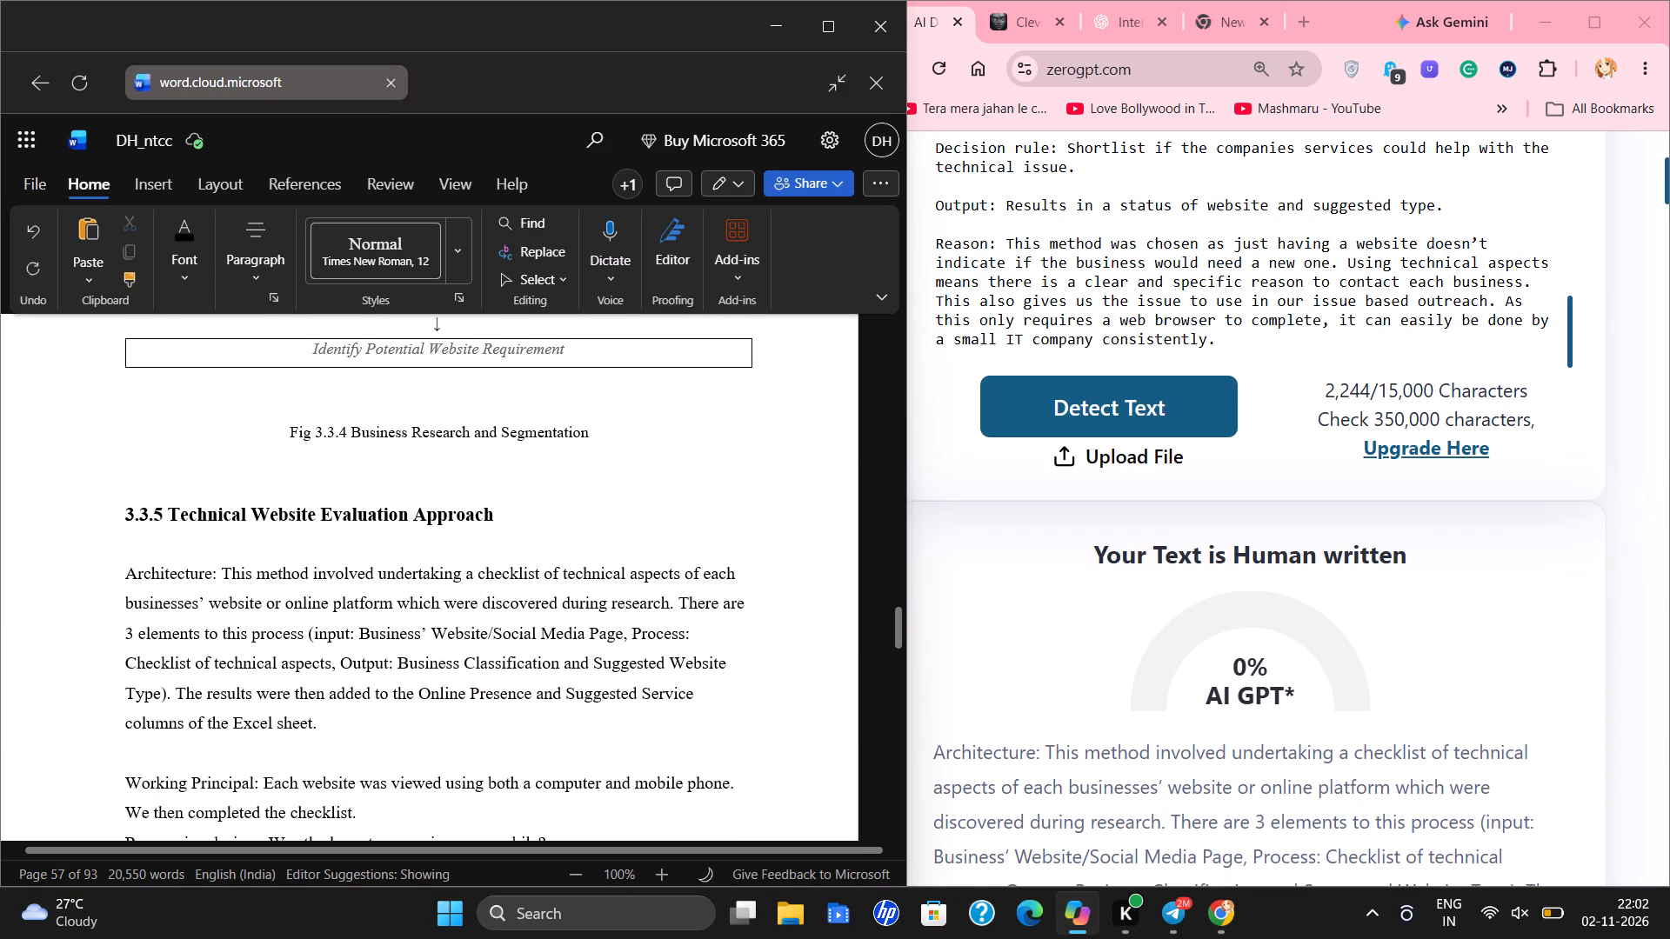
pyautogui.moveTo(122, 565); pyautogui.dragTo(717, 731)
pyautogui.scroll(-4, 464, 626)
pyautogui.scroll(-2, 759, 679)
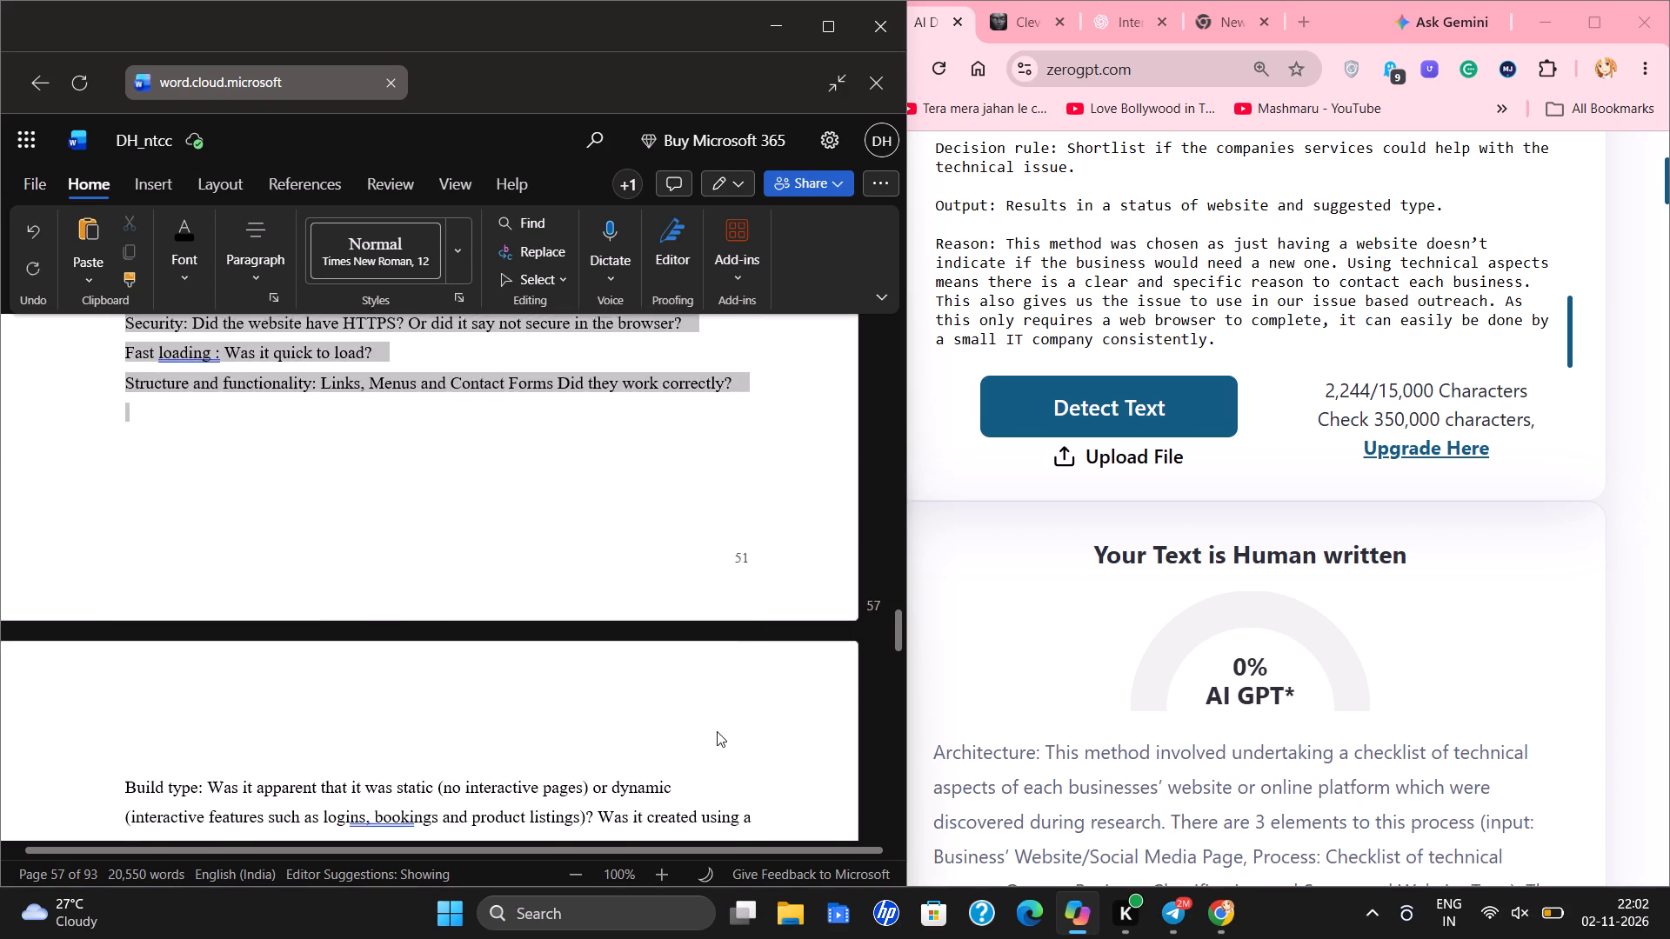
pyautogui.moveTo(717, 731); pyautogui.dragTo(672, 726)
pyautogui.scroll(-6, 717, 731)
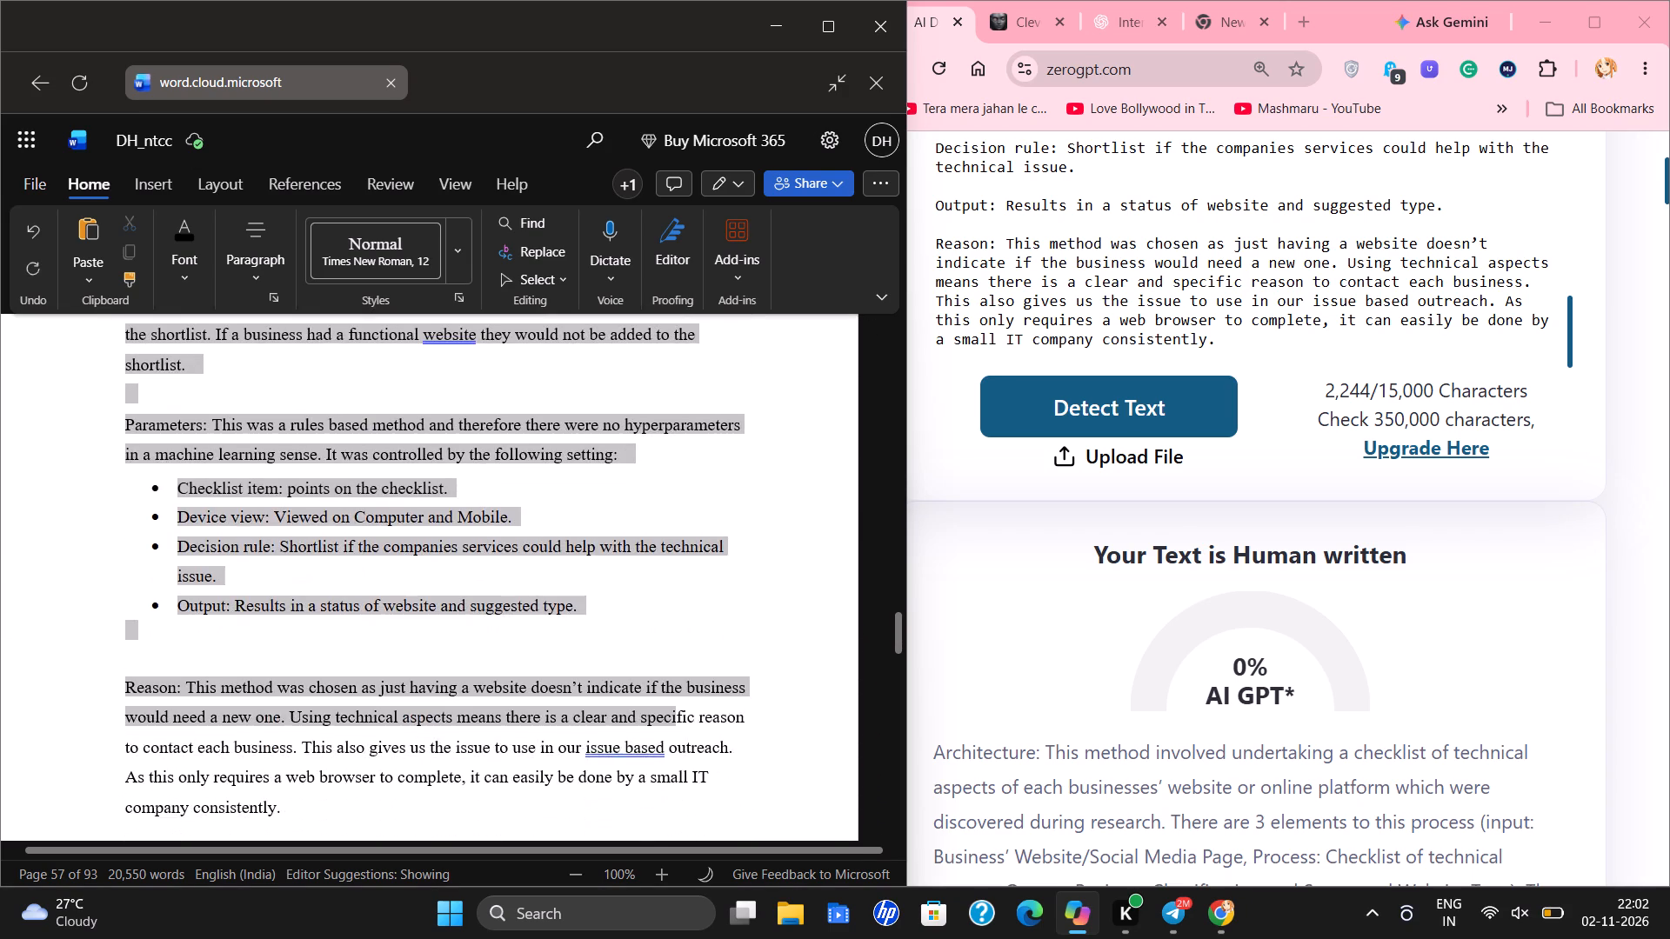
pyautogui.moveTo(672, 726); pyautogui.dragTo(550, 614)
pyautogui.scroll(-2, 668, 716)
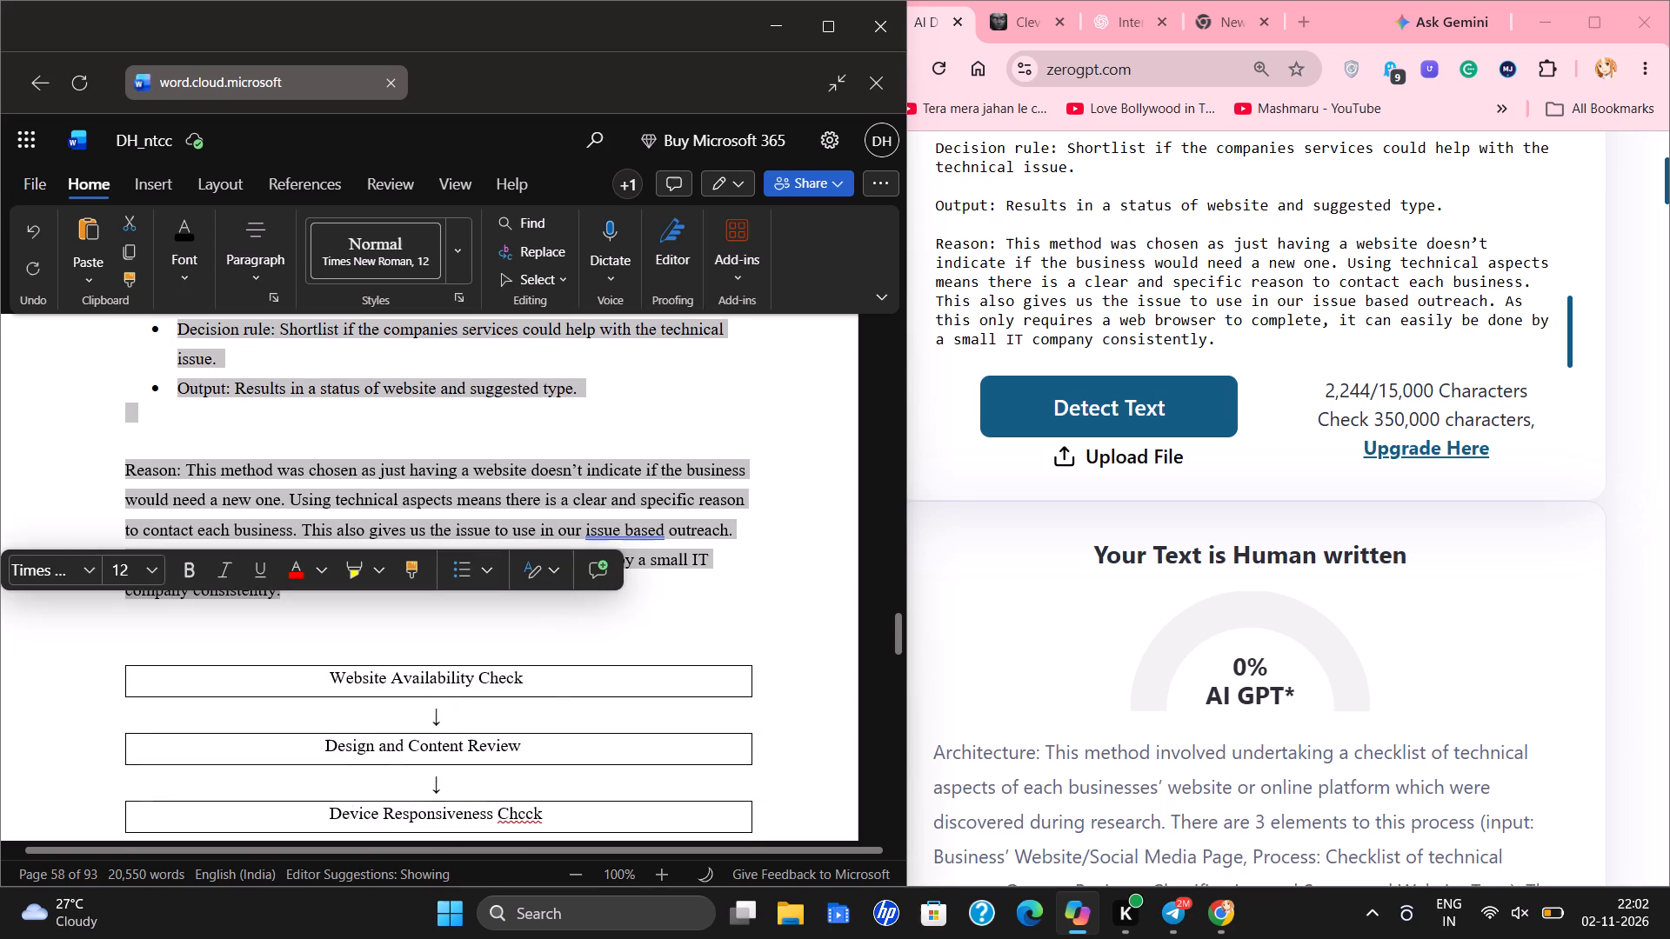
pyautogui.click(260, 276)
pyautogui.click(344, 348)
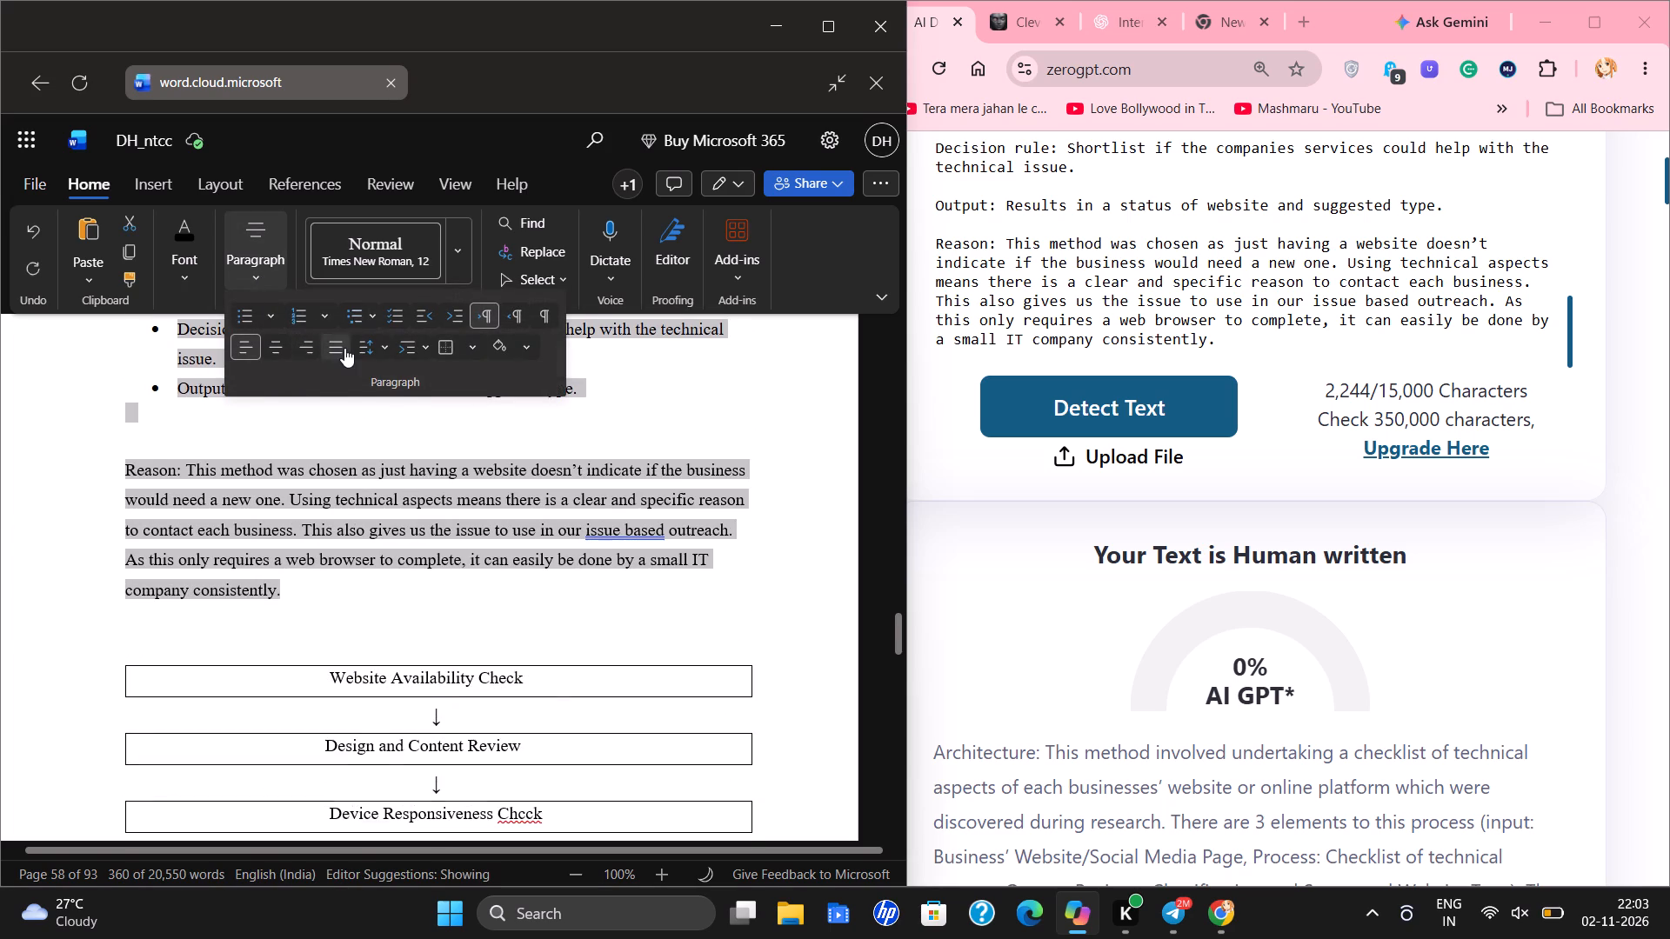
# Set the line spacing of the selected section 3.3.5 text to 1.5.
pyautogui.click(252, 258)
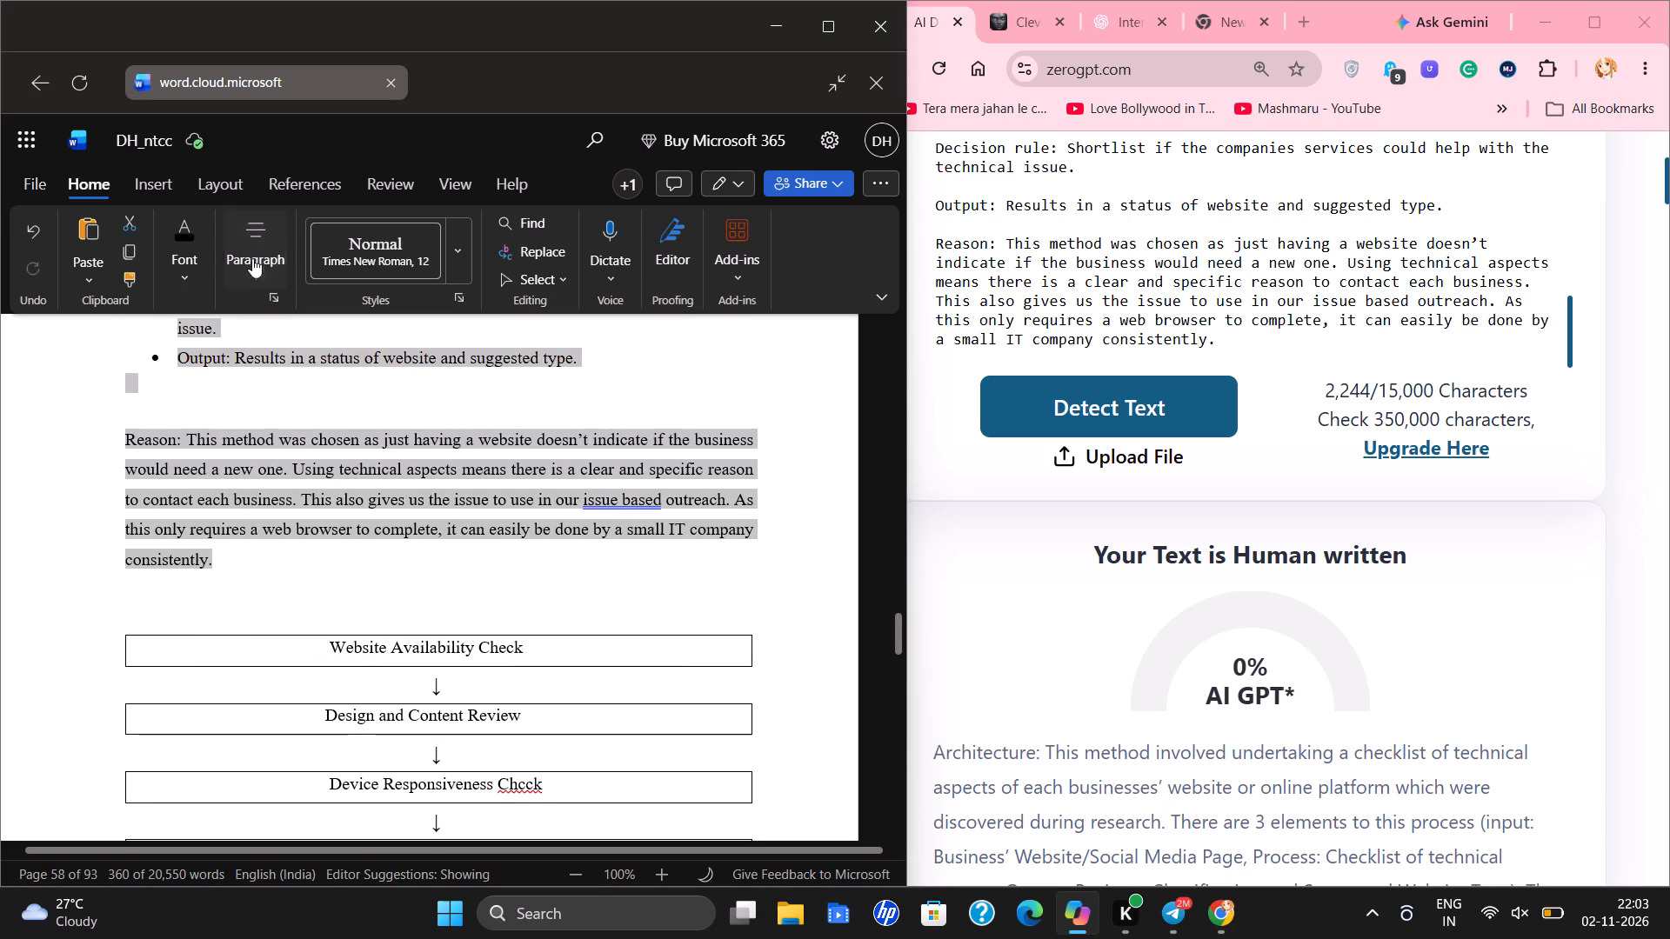
pyautogui.click(387, 348)
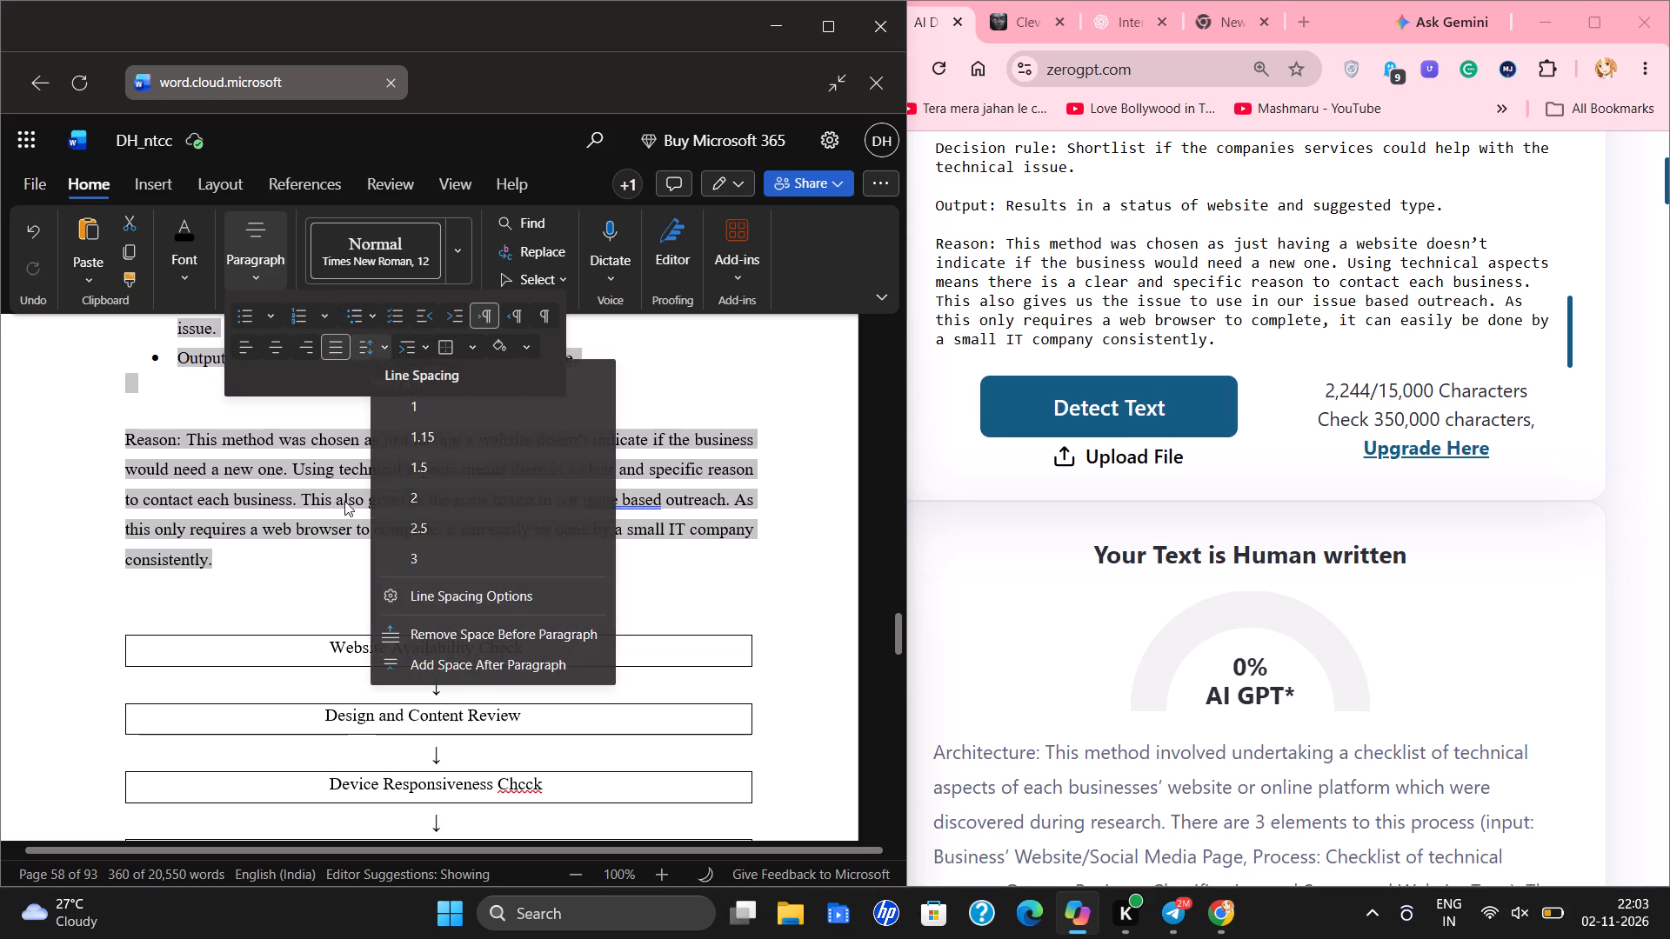
pyautogui.click(396, 465)
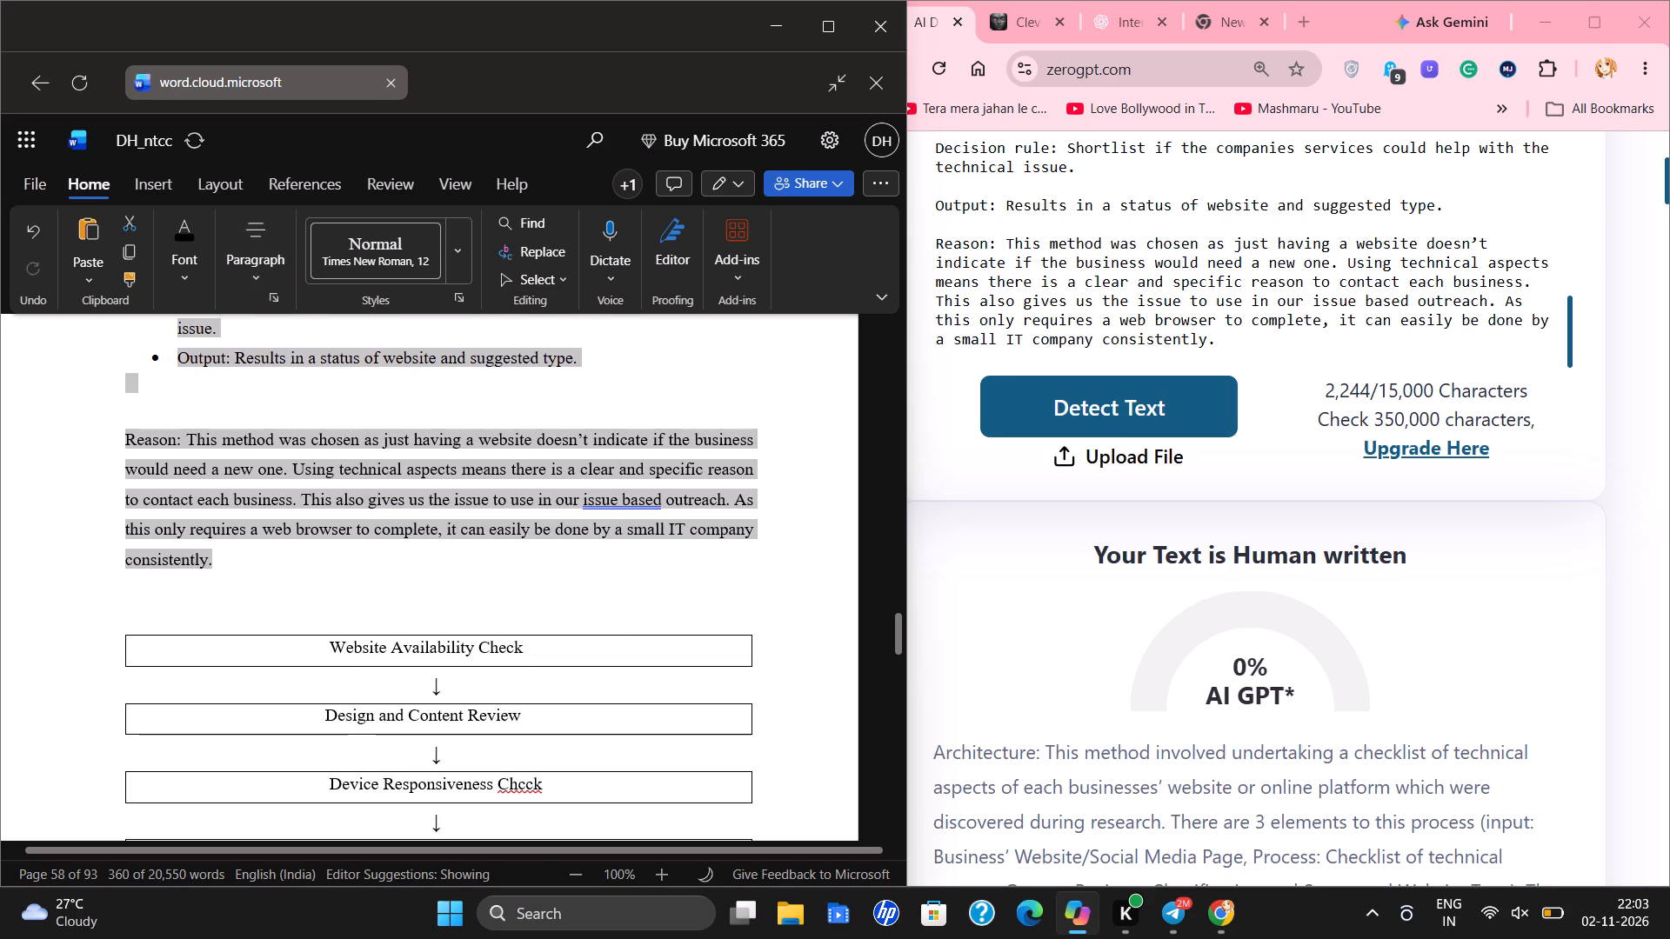
pyautogui.click(209, 430)
# Justify the section 3.3.4 body text from the Architecture paragraph through the end of the Reason paragraph.
pyautogui.scroll(2, 36, 404)
pyautogui.scroll(5, 117, 439)
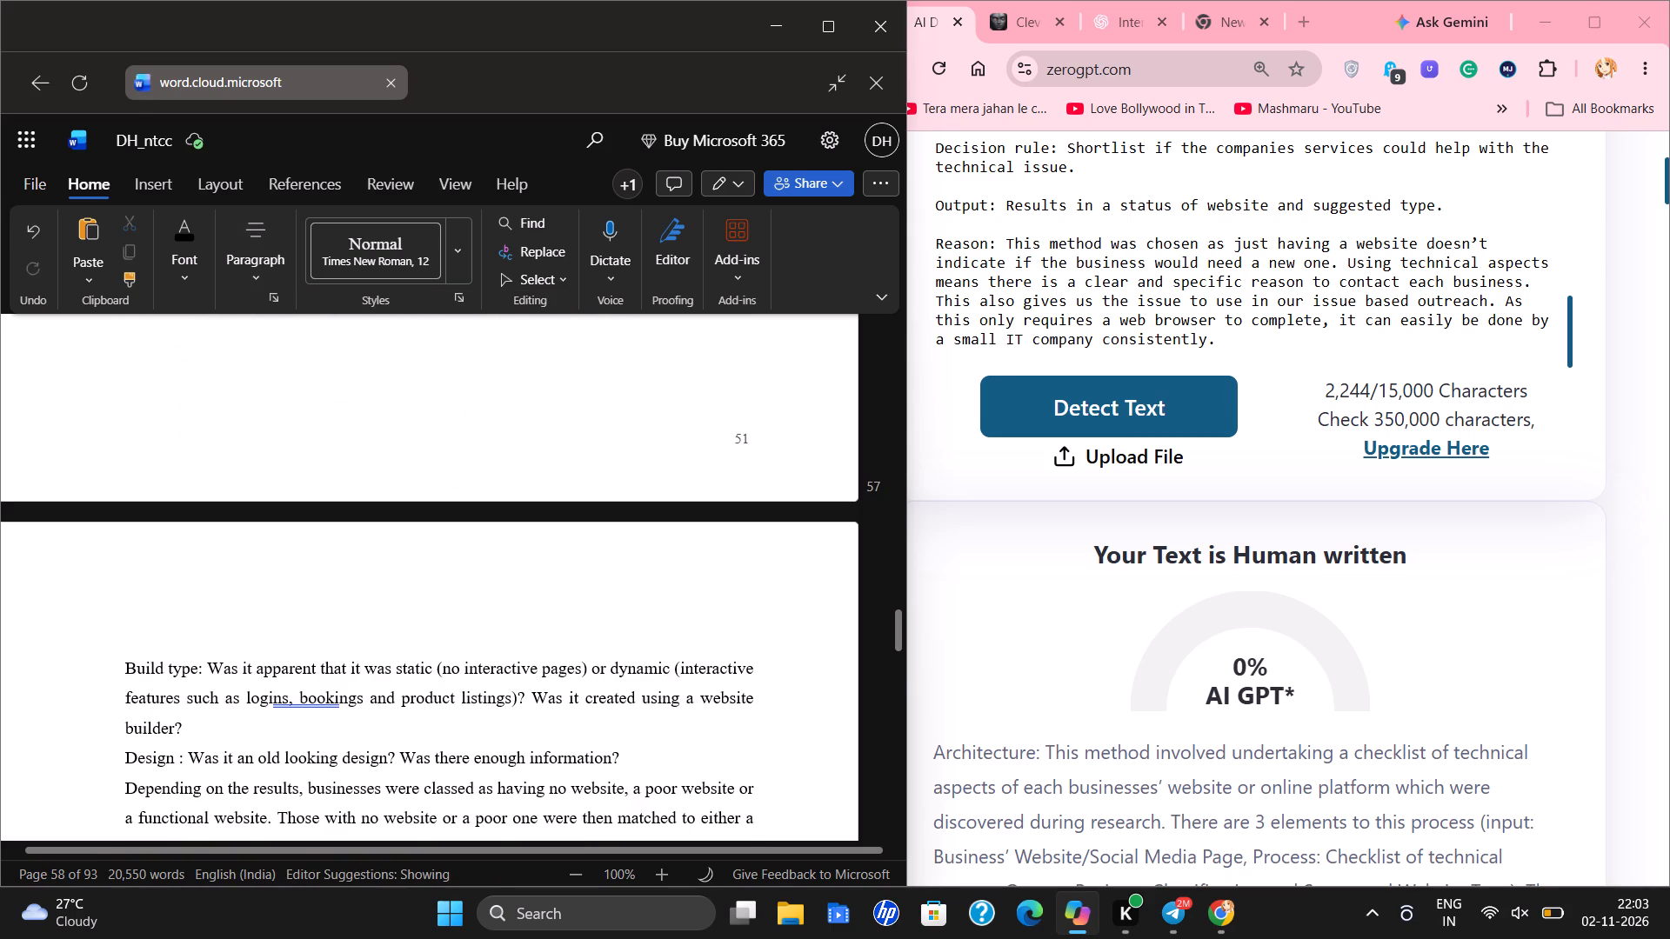
pyautogui.scroll(7, 155, 423)
pyautogui.scroll(5, 209, 495)
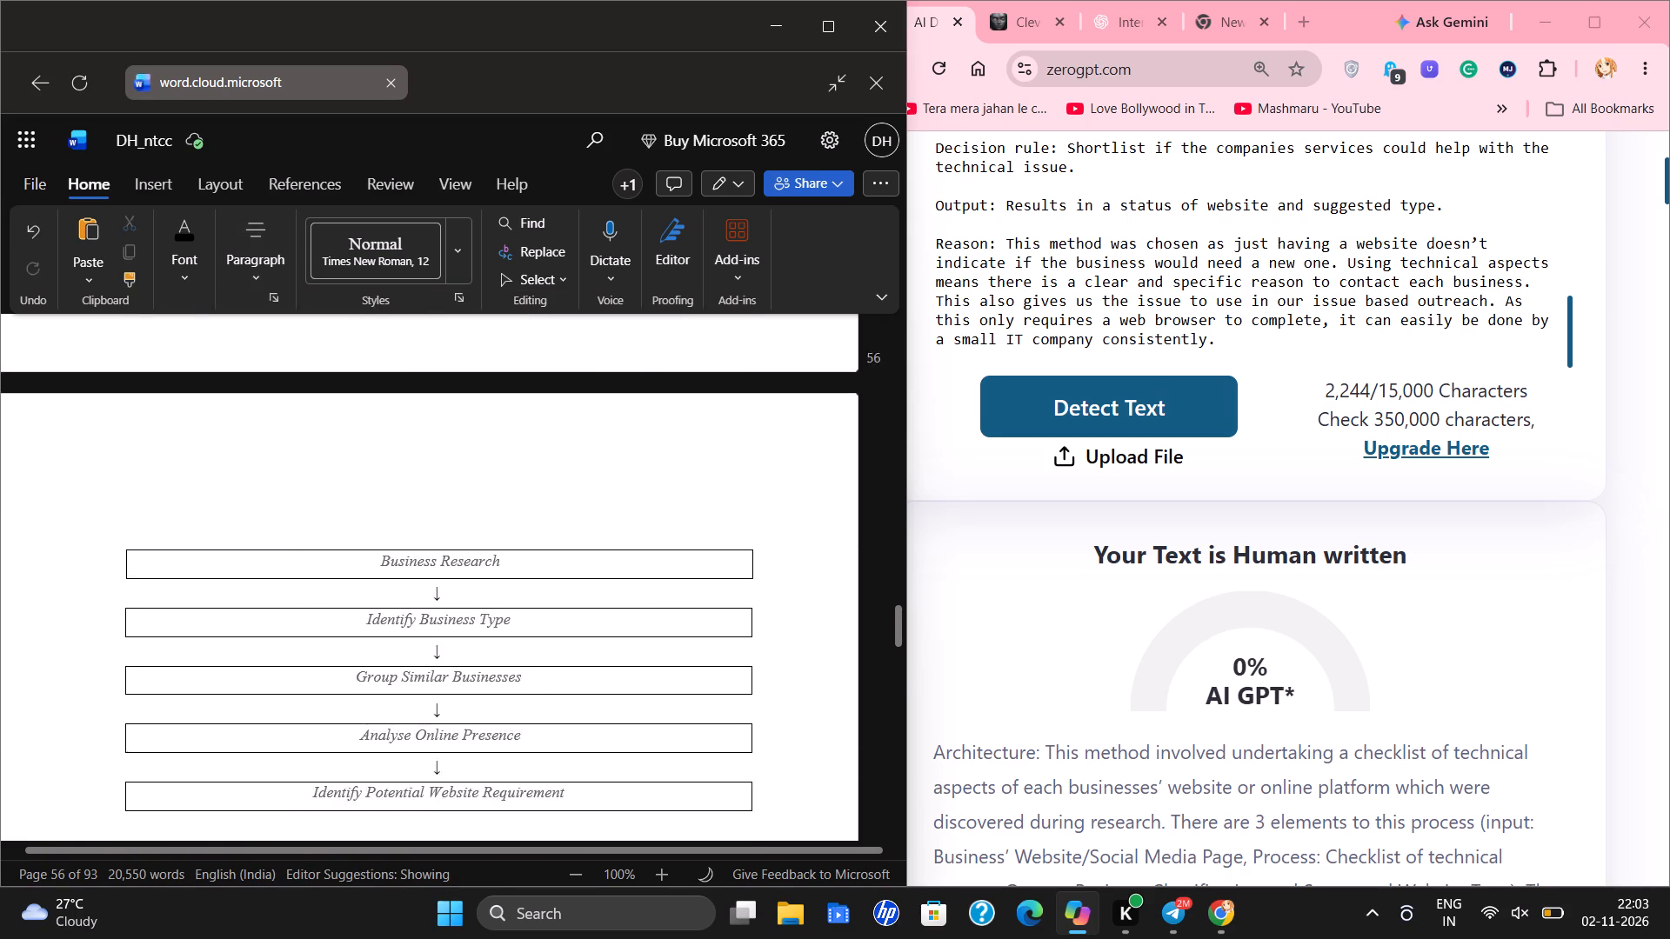
pyautogui.scroll(3, 209, 495)
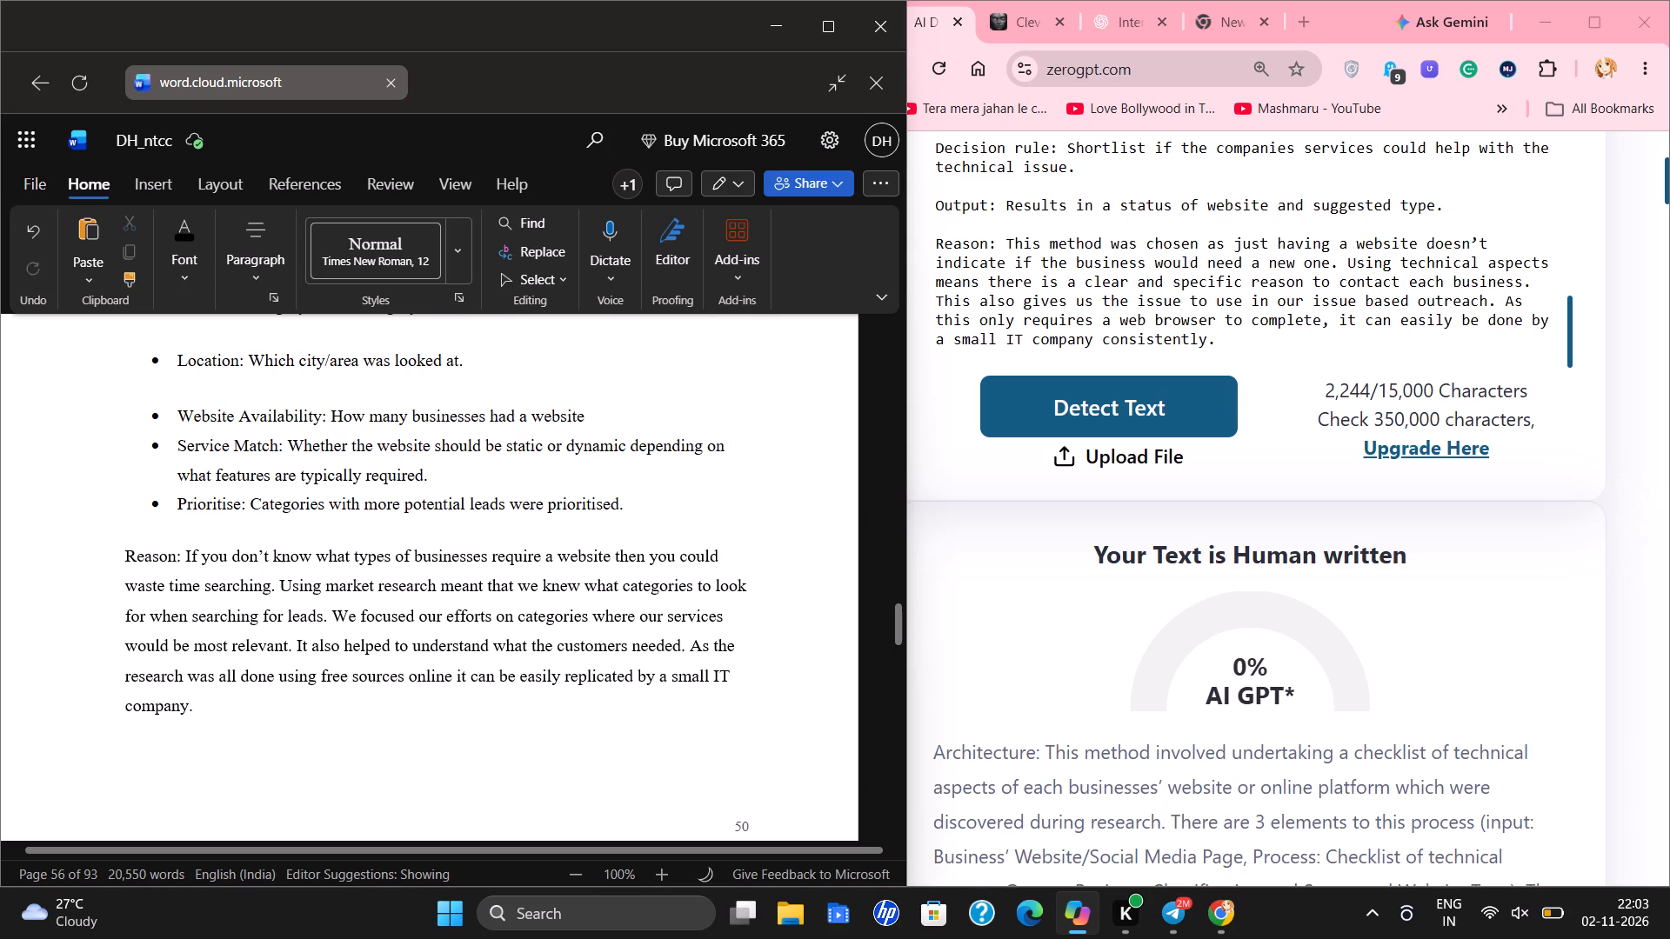
pyautogui.scroll(8, 196, 516)
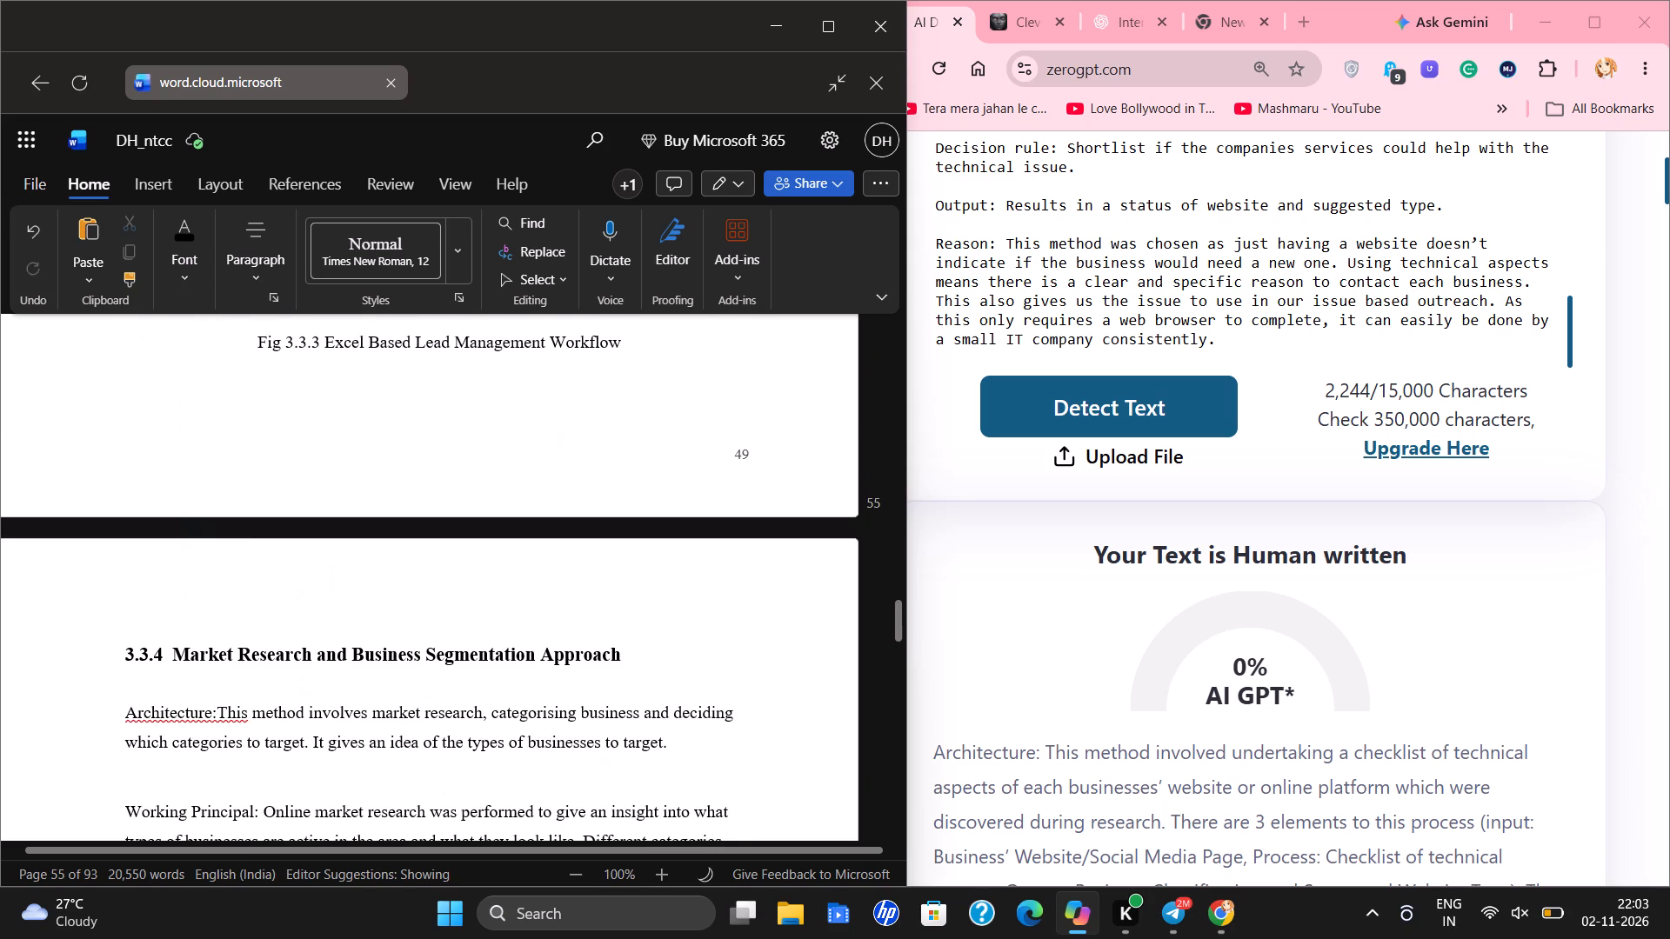
pyautogui.moveTo(117, 705); pyautogui.dragTo(827, 748)
pyautogui.scroll(-3, 552, 727)
pyautogui.scroll(-2, 827, 738)
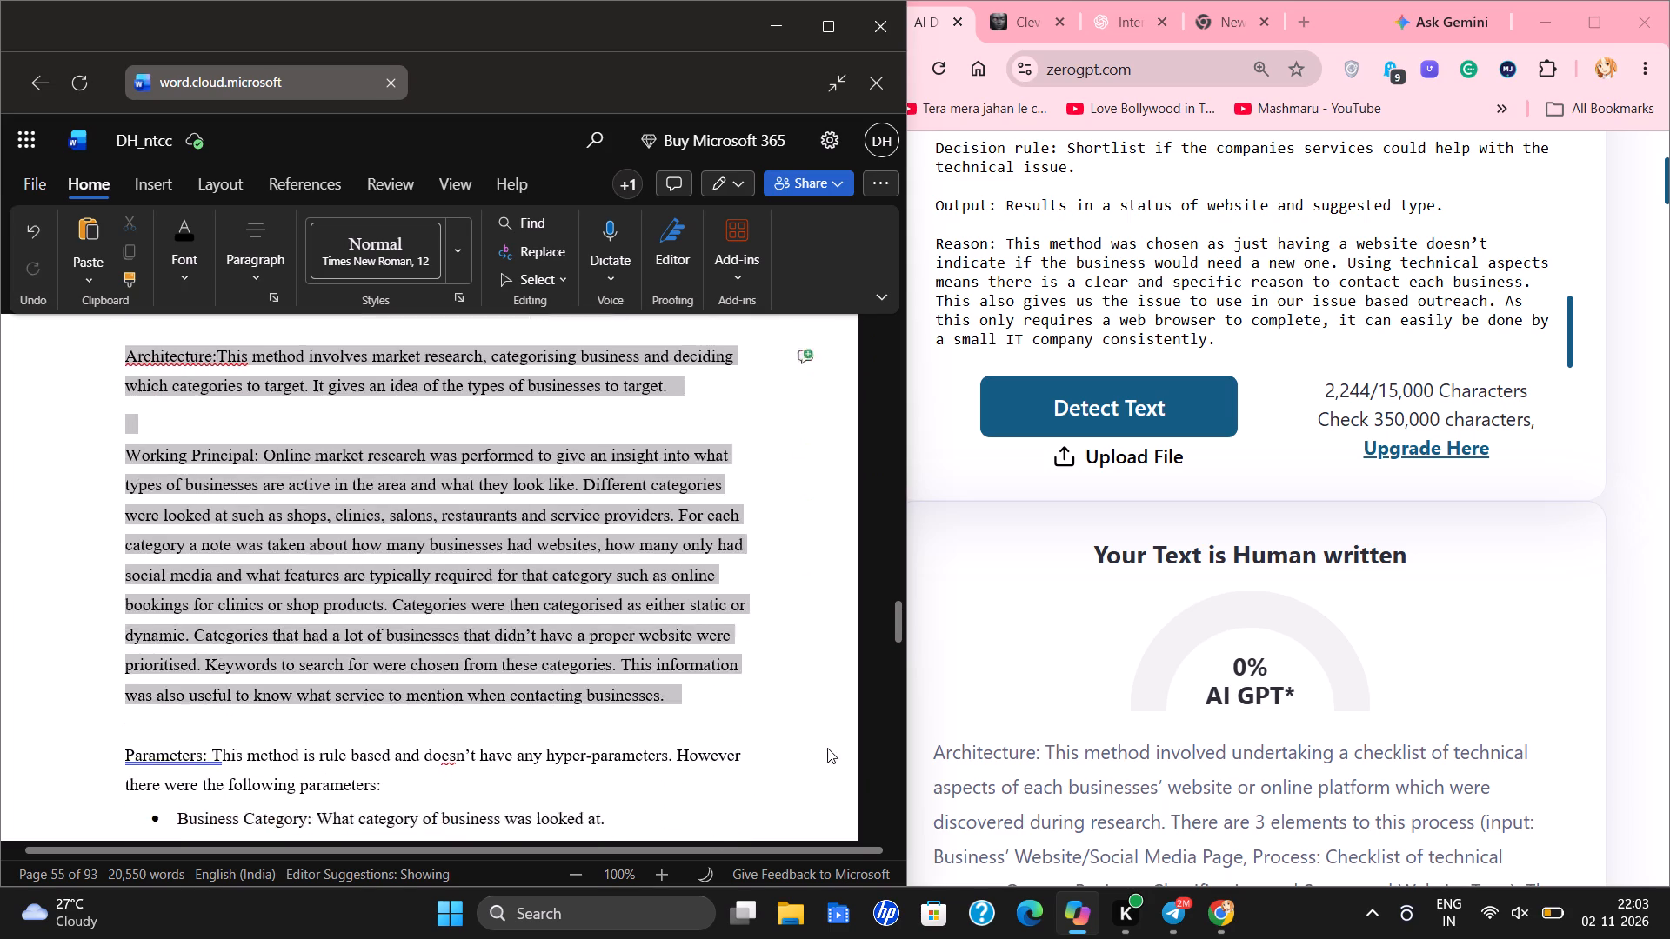
pyautogui.scroll(-1, 827, 748)
pyautogui.moveTo(827, 748); pyautogui.dragTo(722, 724)
pyautogui.scroll(-2, 790, 749)
pyautogui.scroll(-3, 722, 724)
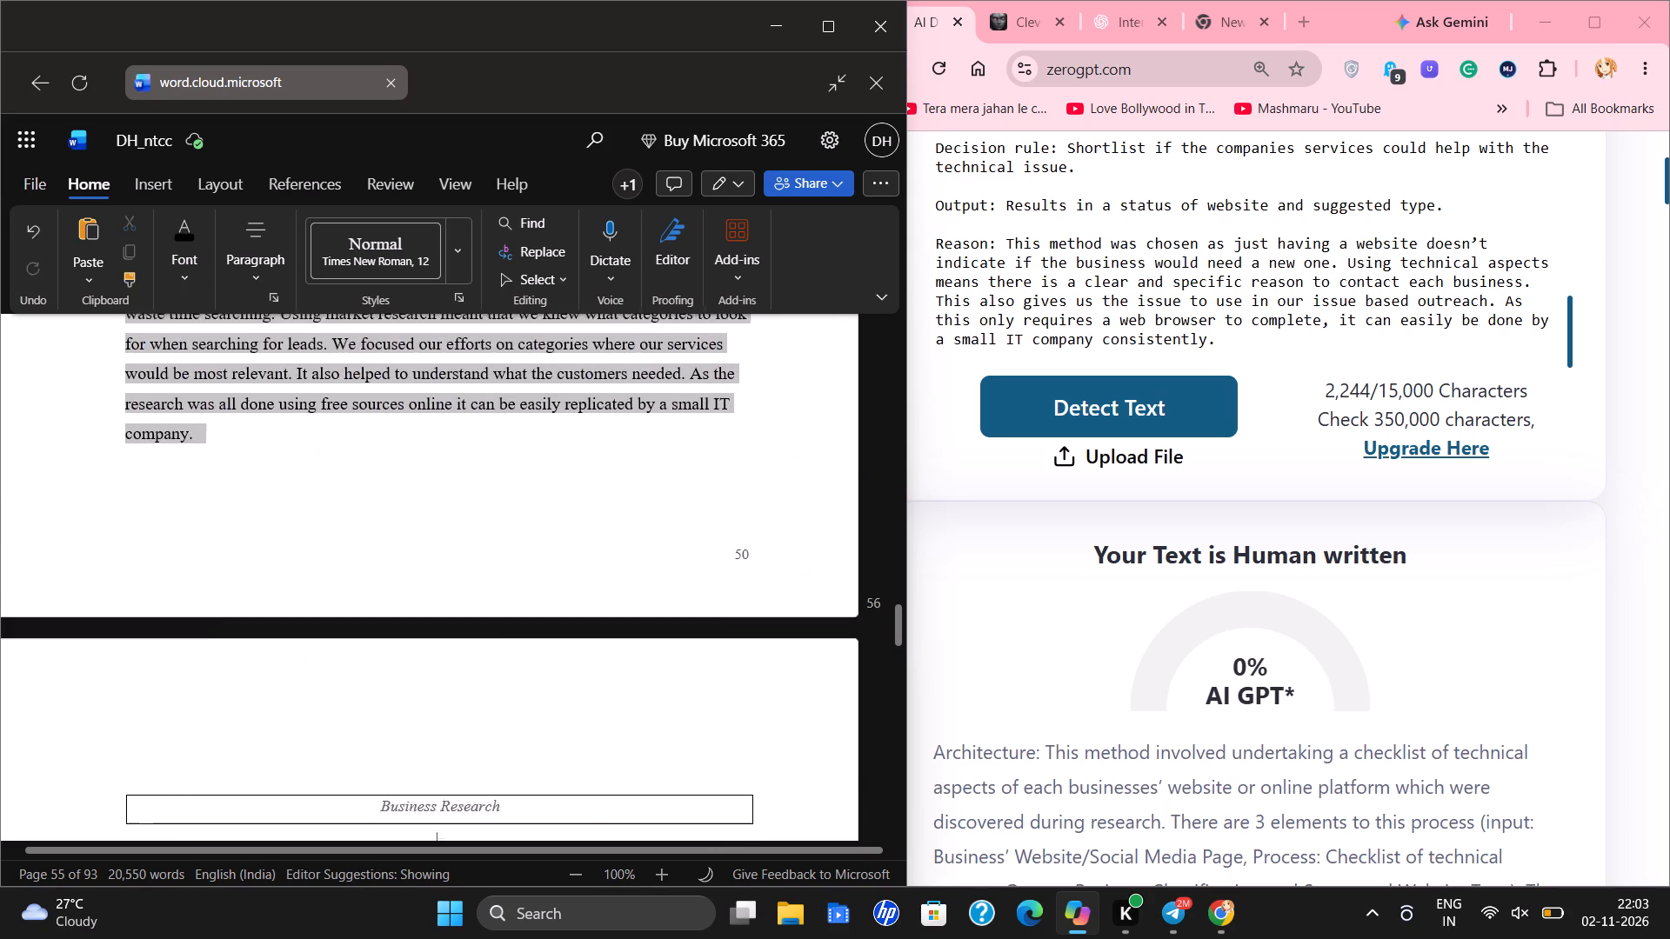
pyautogui.moveTo(722, 724); pyautogui.dragTo(609, 515)
pyautogui.scroll(1, 721, 724)
pyautogui.click(240, 261)
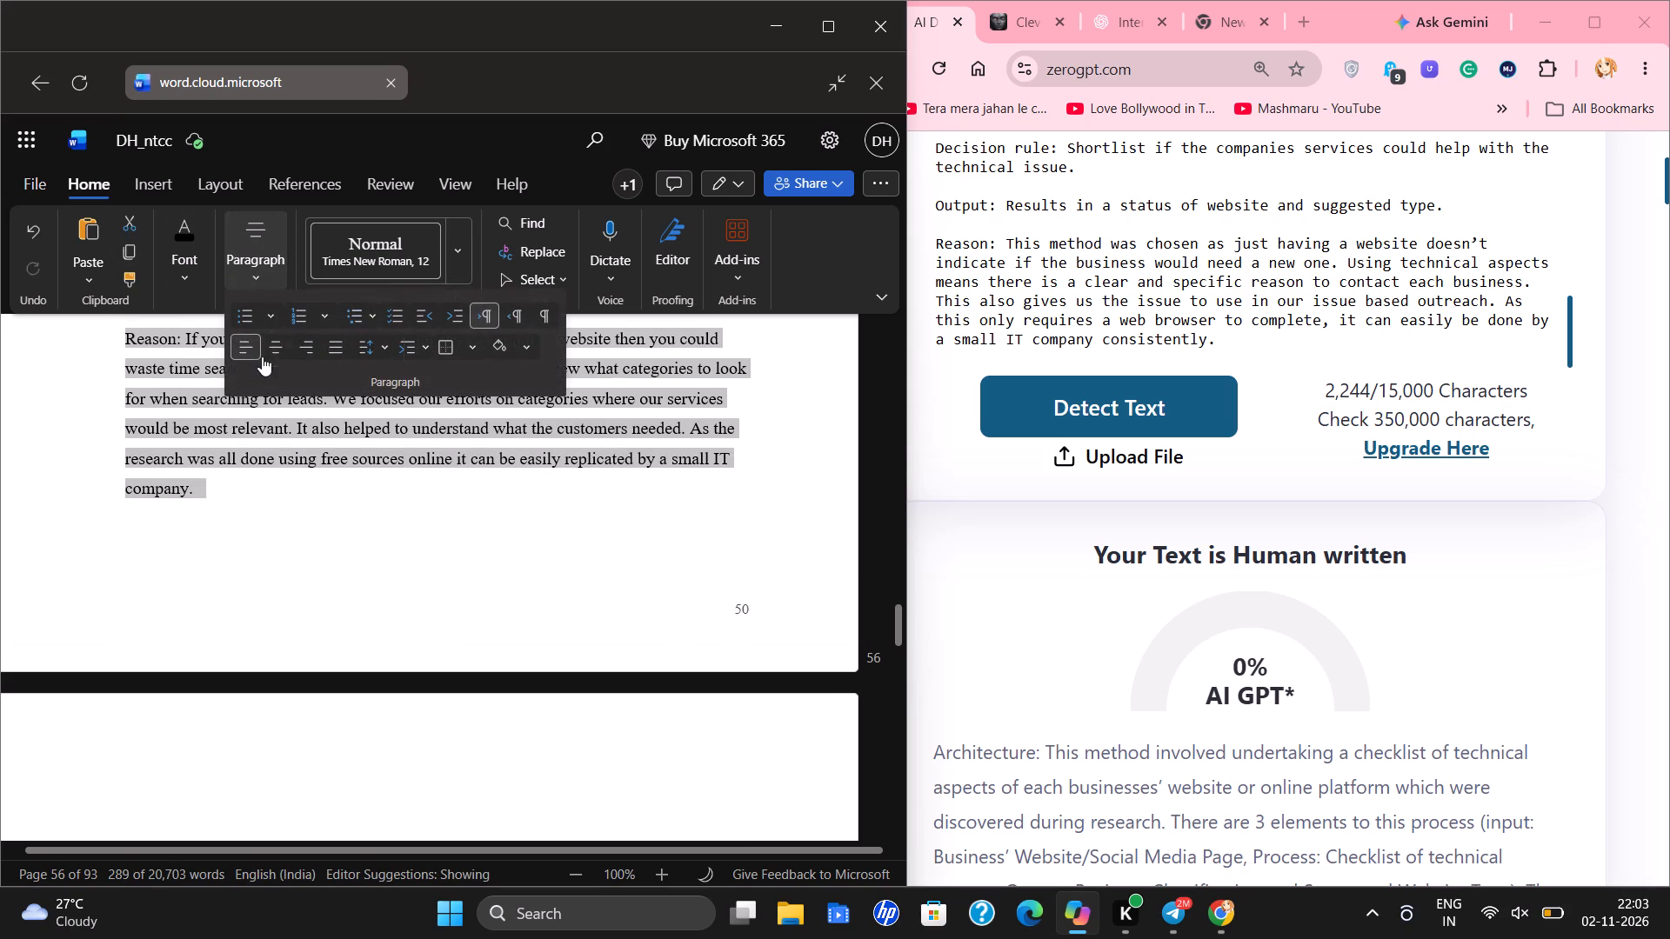
pyautogui.click(327, 352)
pyautogui.click(164, 439)
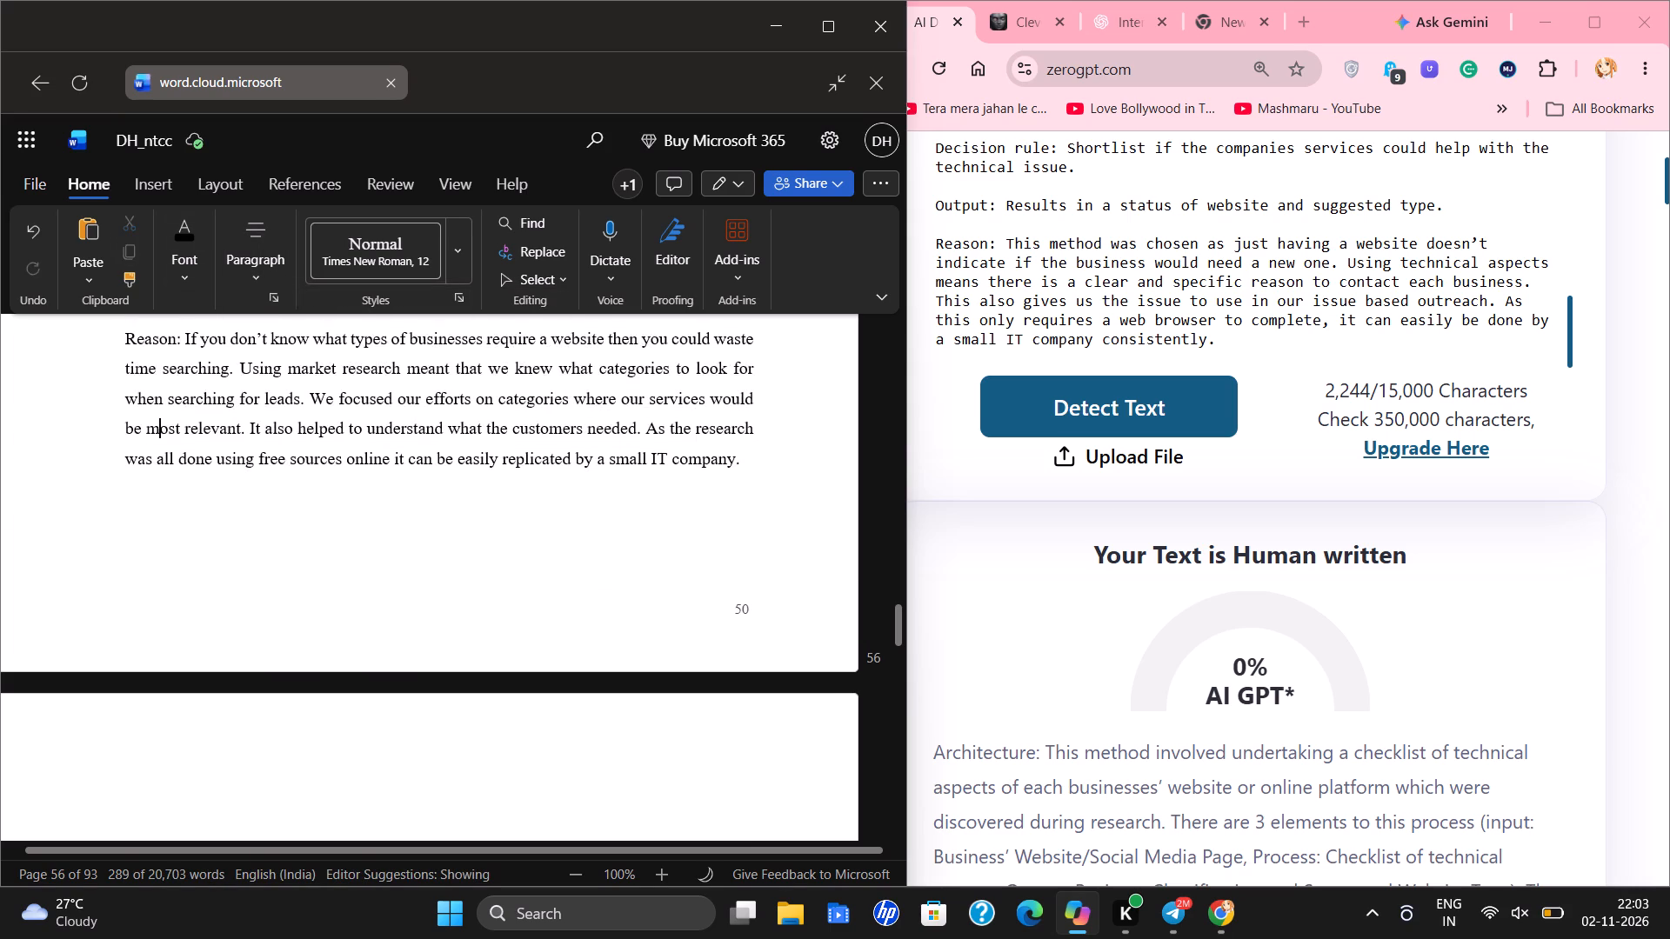
# Look back through section 3.3.3 to check the alignment and layout of its paragraphs, bullets and flowchart.
pyautogui.scroll(16, 407, 430)
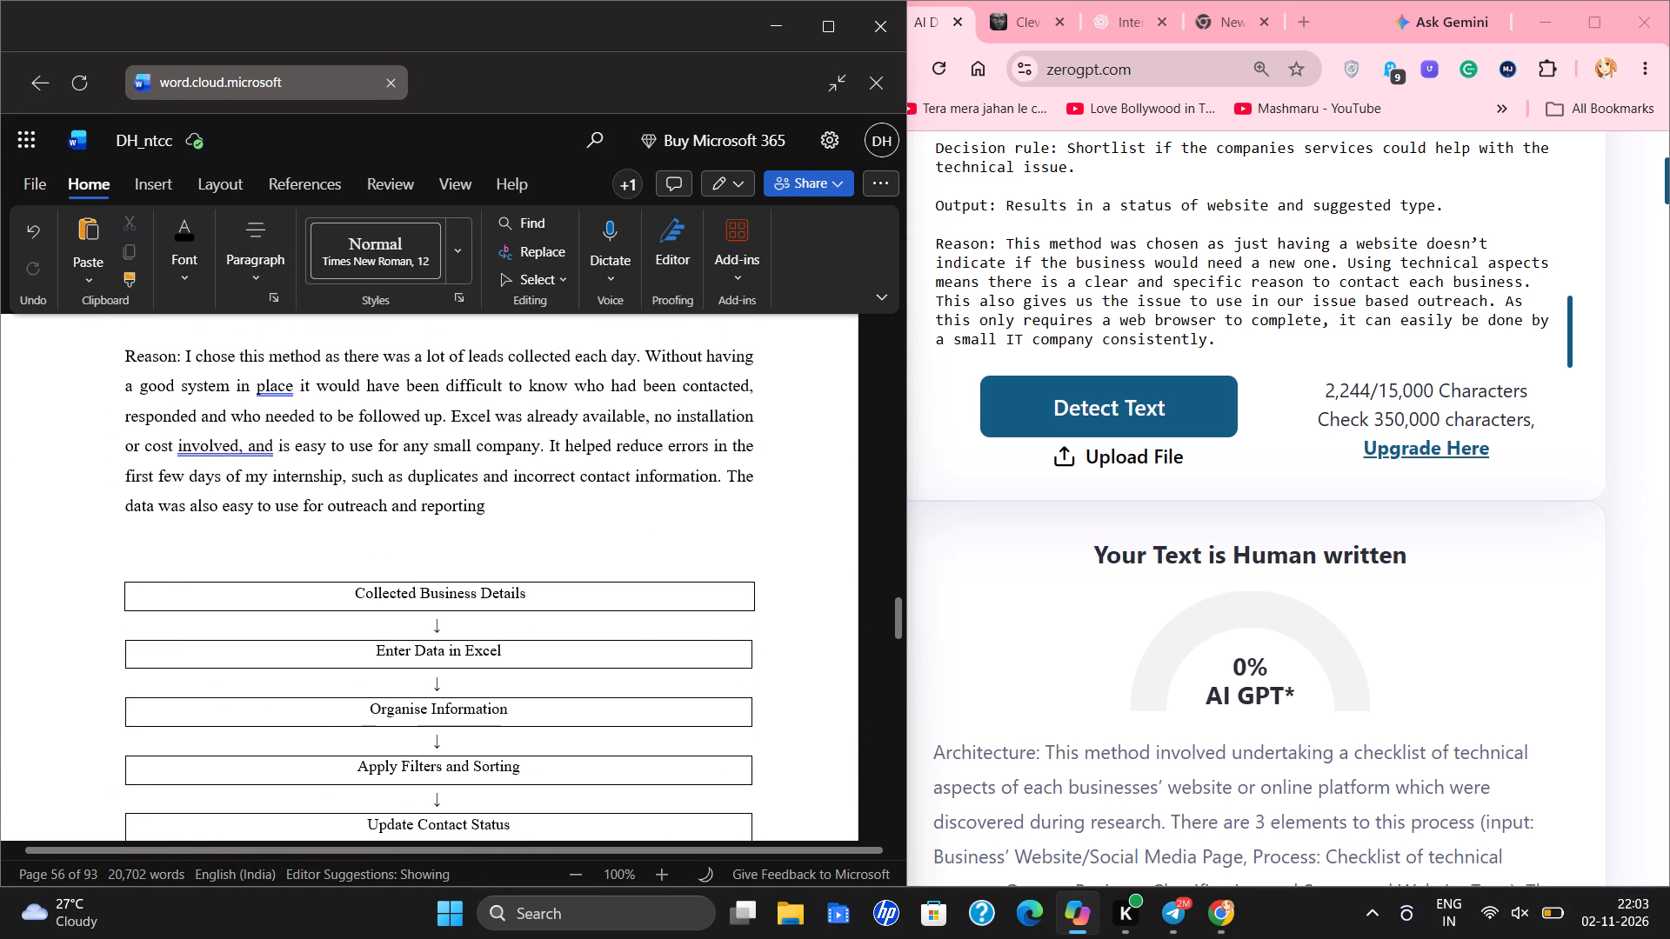
pyautogui.scroll(4, 419, 457)
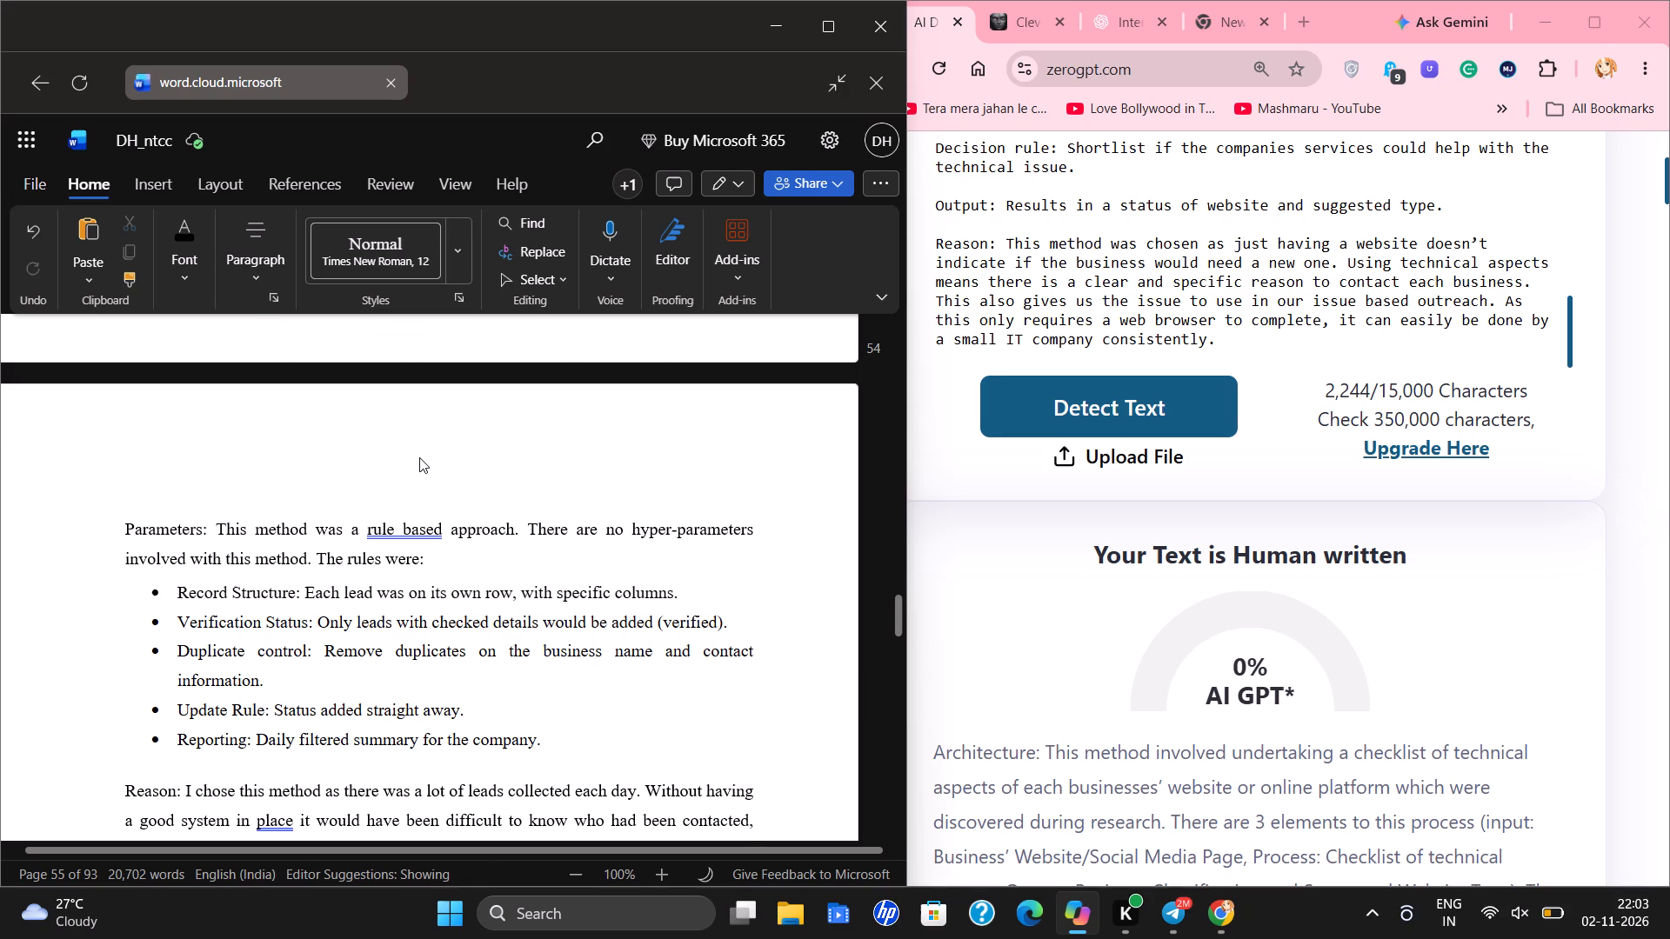
pyautogui.scroll(-4, 419, 457)
pyautogui.scroll(9, 419, 457)
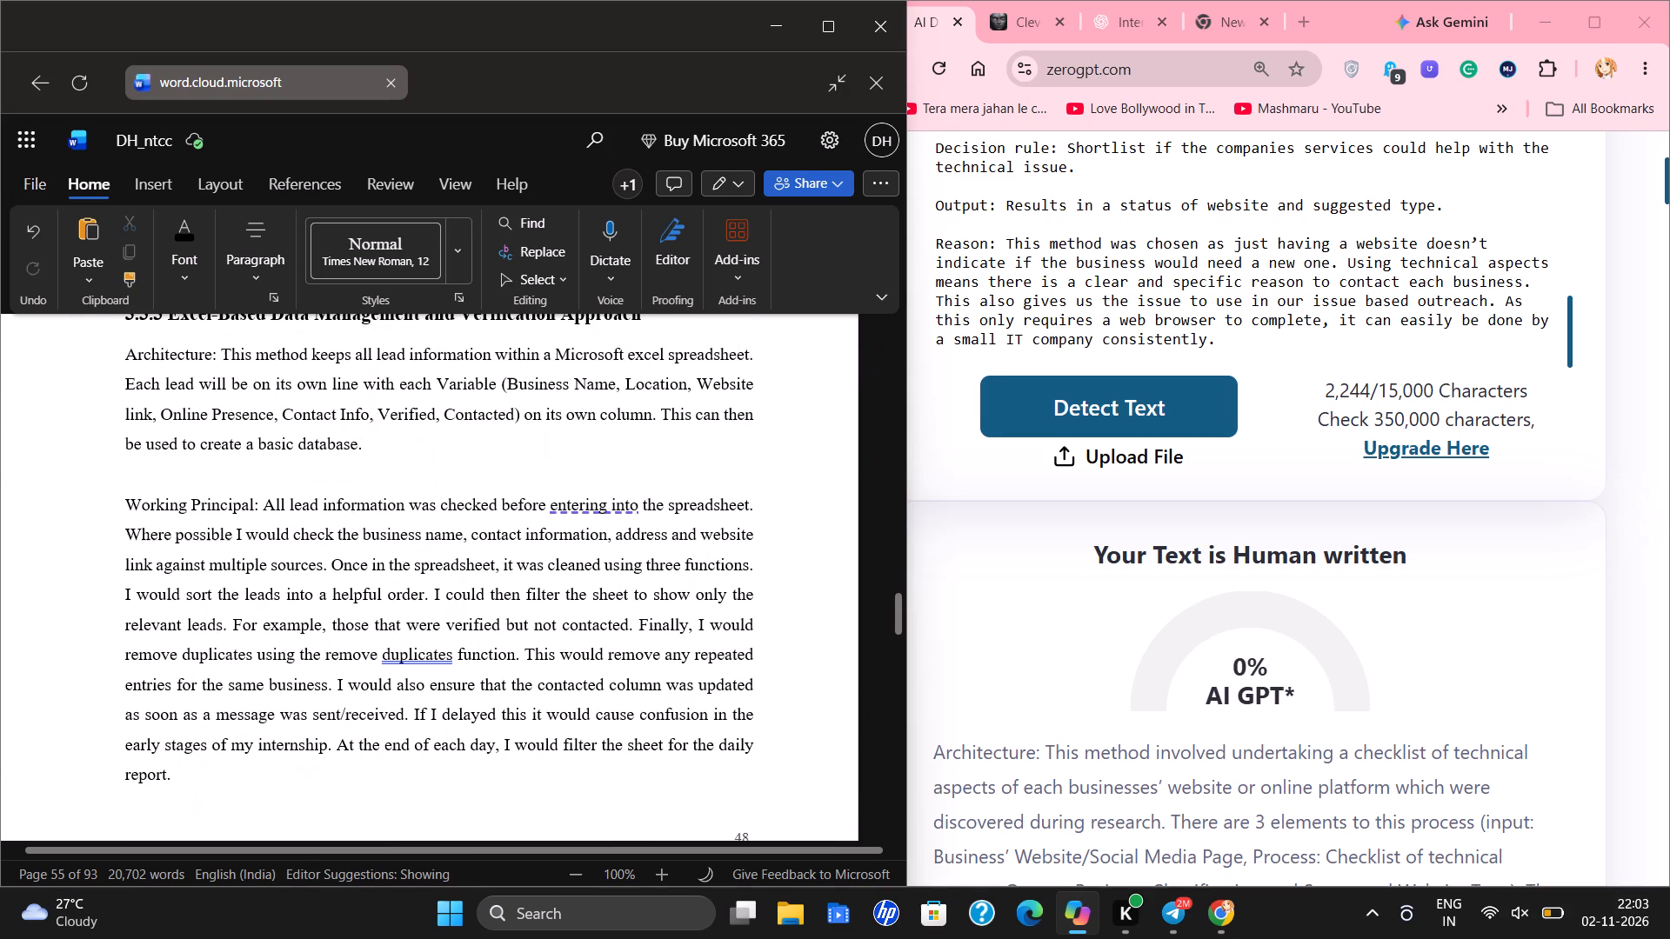
# Look through the text from section 3.3.3 to section 3.3.5 to check its alignment, spacing and bullet lists.
pyautogui.scroll(-19, 419, 456)
pyautogui.scroll(-3, 424, 454)
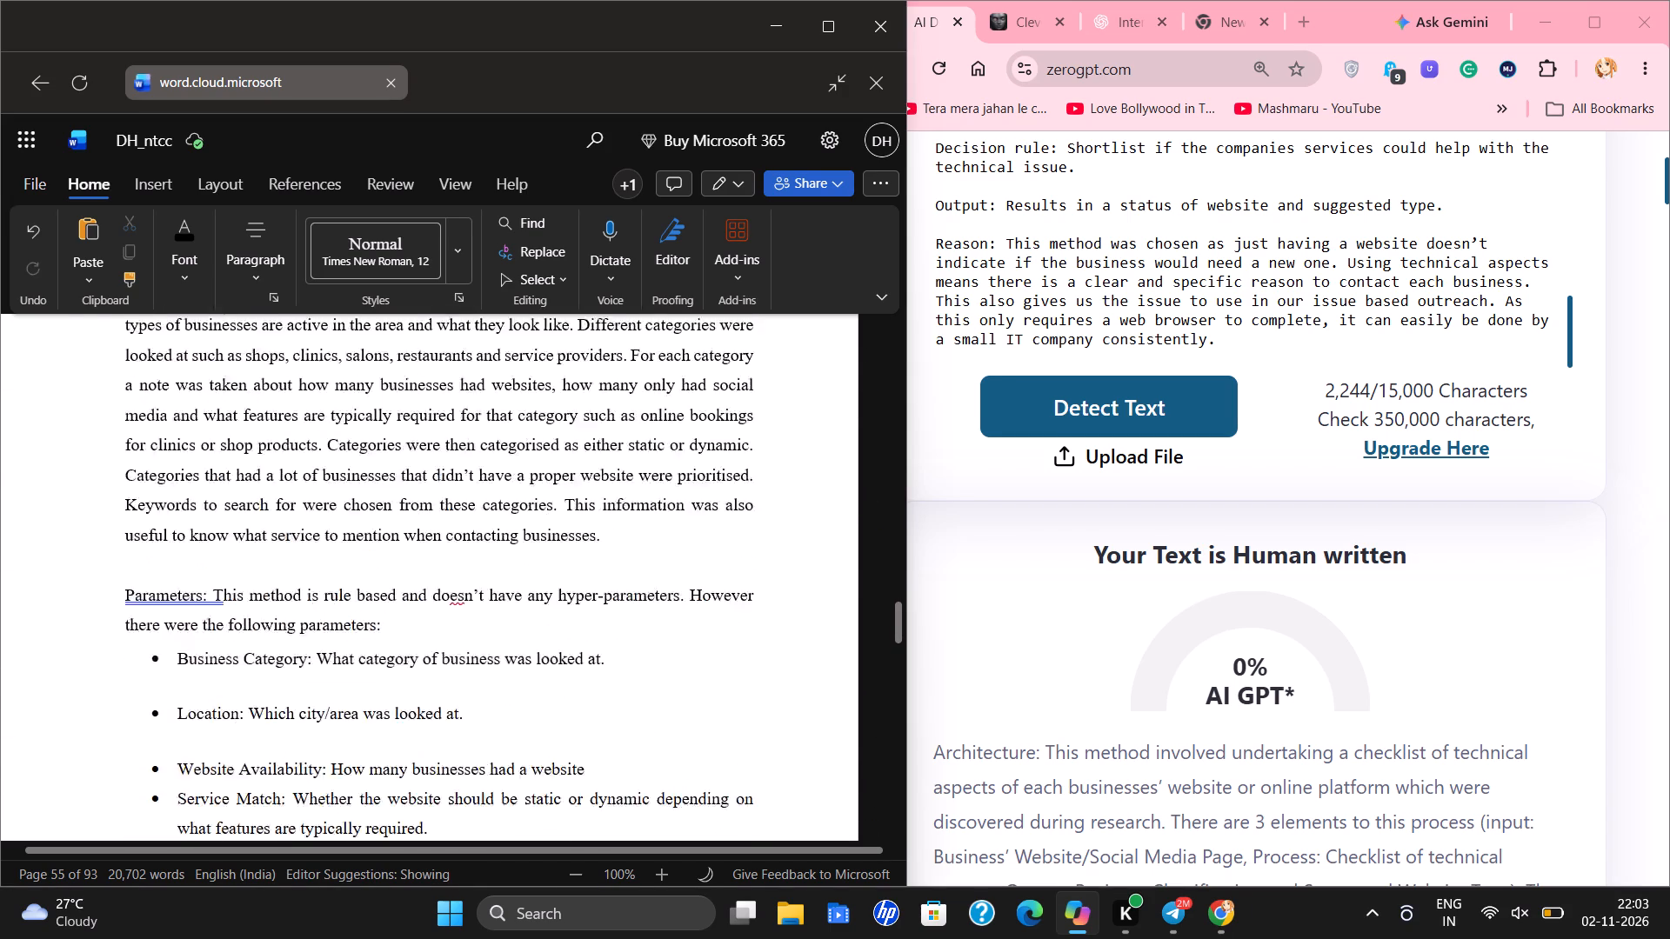
pyautogui.scroll(-11, 424, 454)
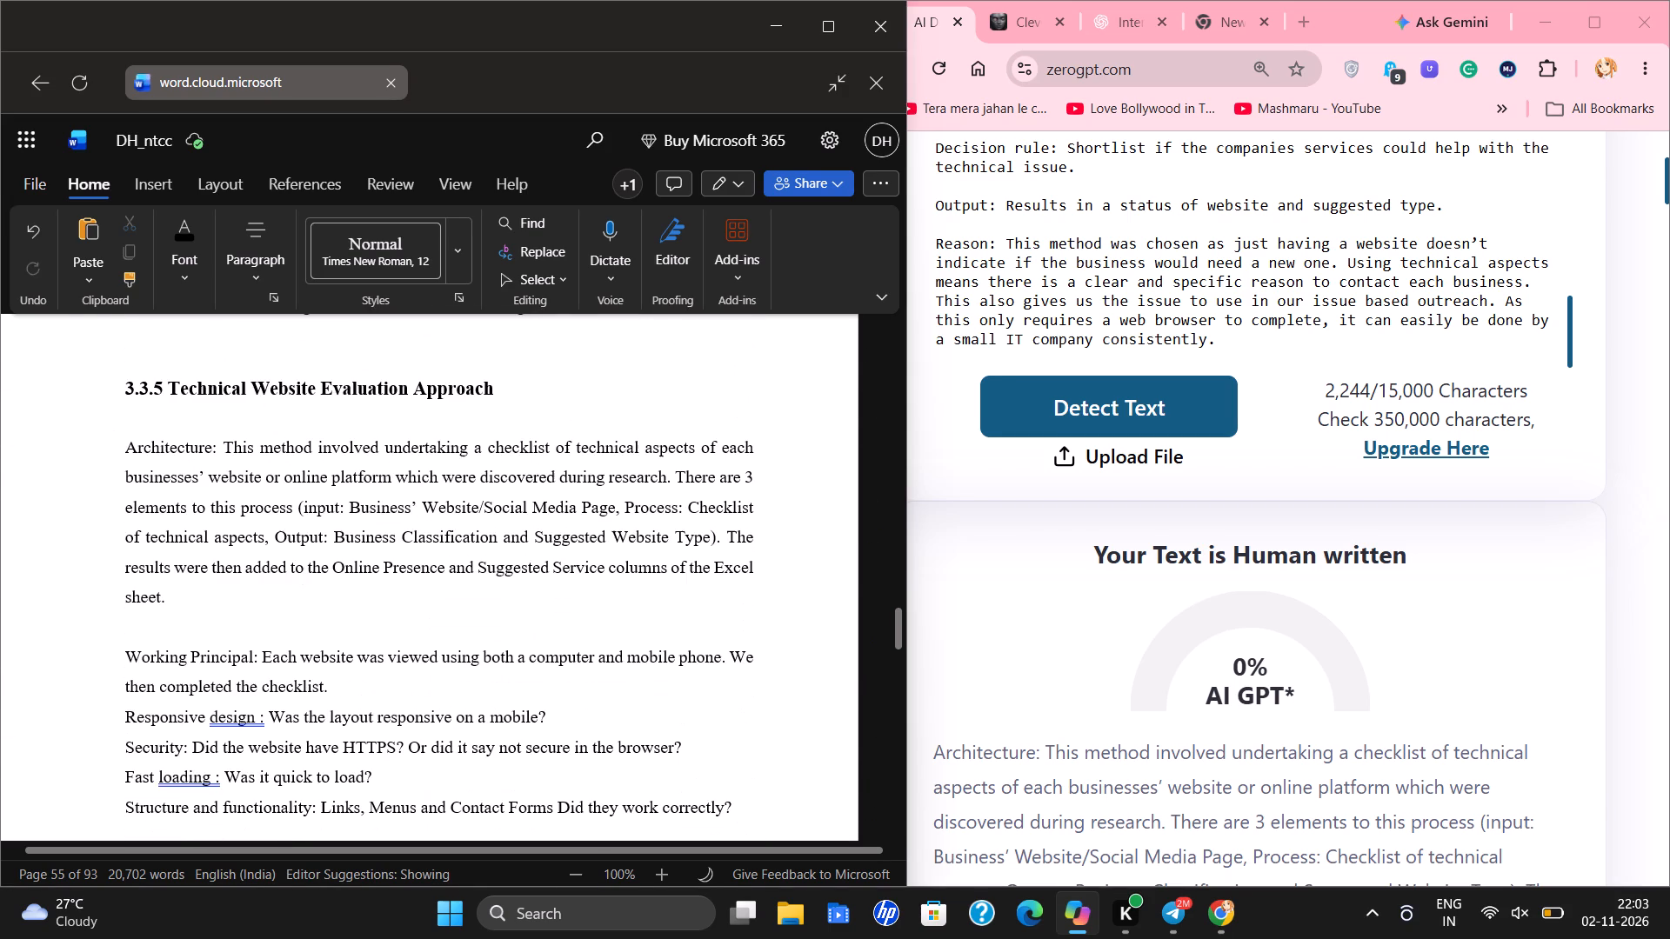
pyautogui.scroll(-8, 424, 454)
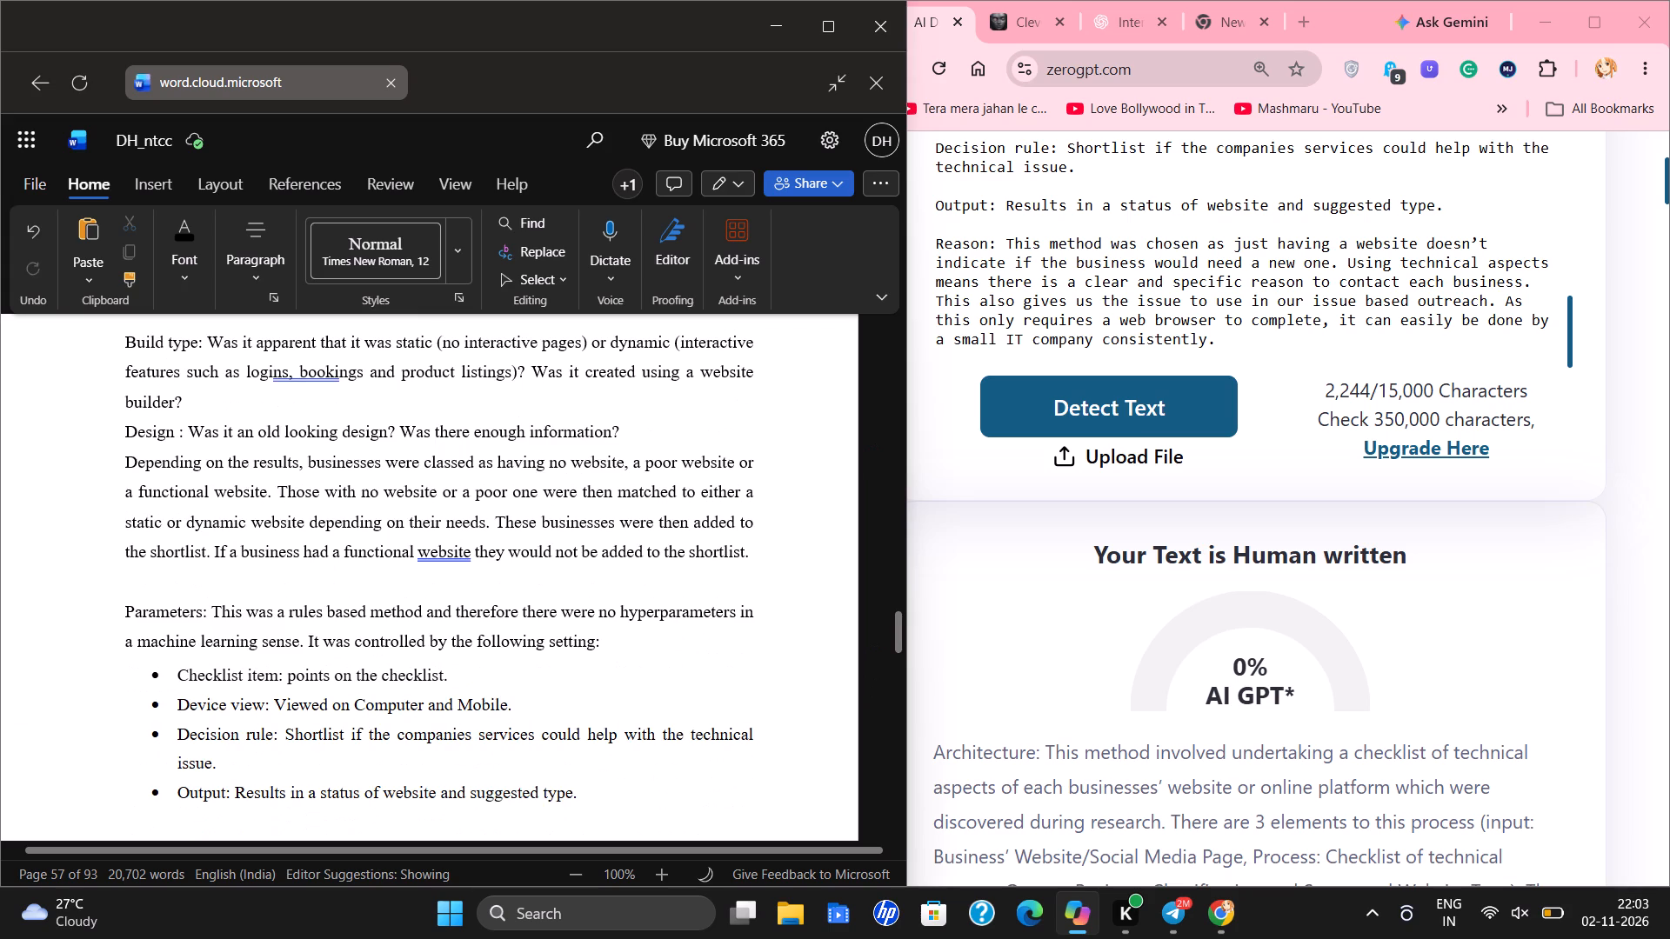
# Replace the empty paragraph between the section 3.3.5 parameter bullets and the Reason paragraph with a new blank line.
pyautogui.scroll(-7, 305, 497)
pyautogui.scroll(4, 296, 505)
pyautogui.click(242, 504)
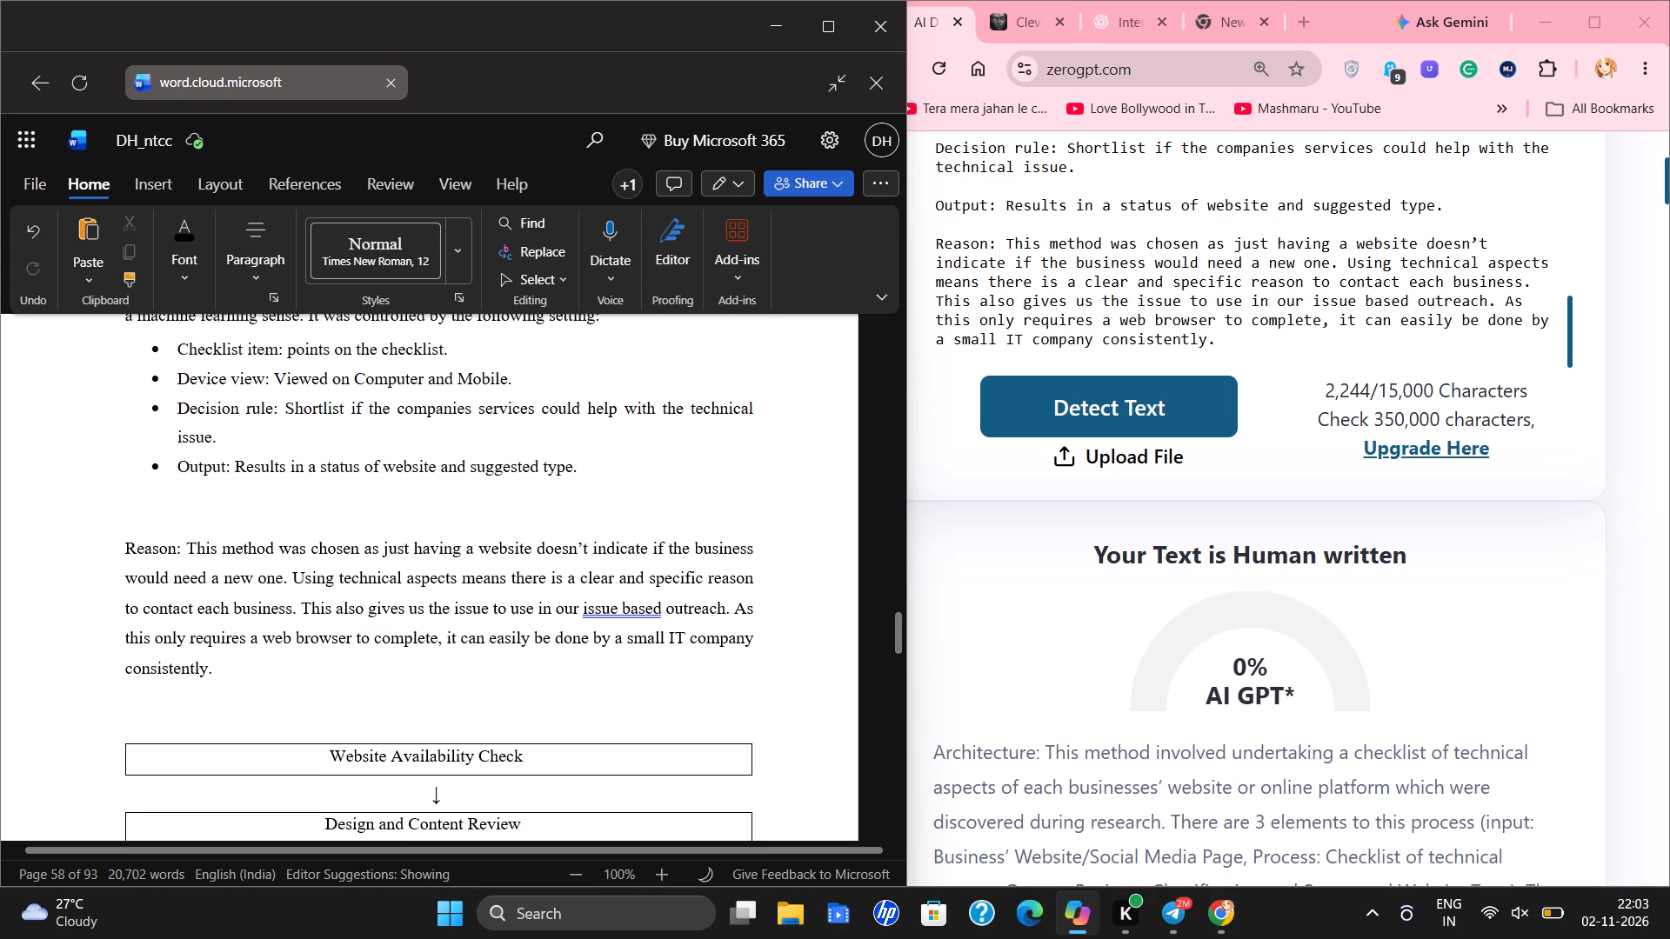
pyautogui.click(228, 524)
pyautogui.press('Down')
pyautogui.press('BackSpace')
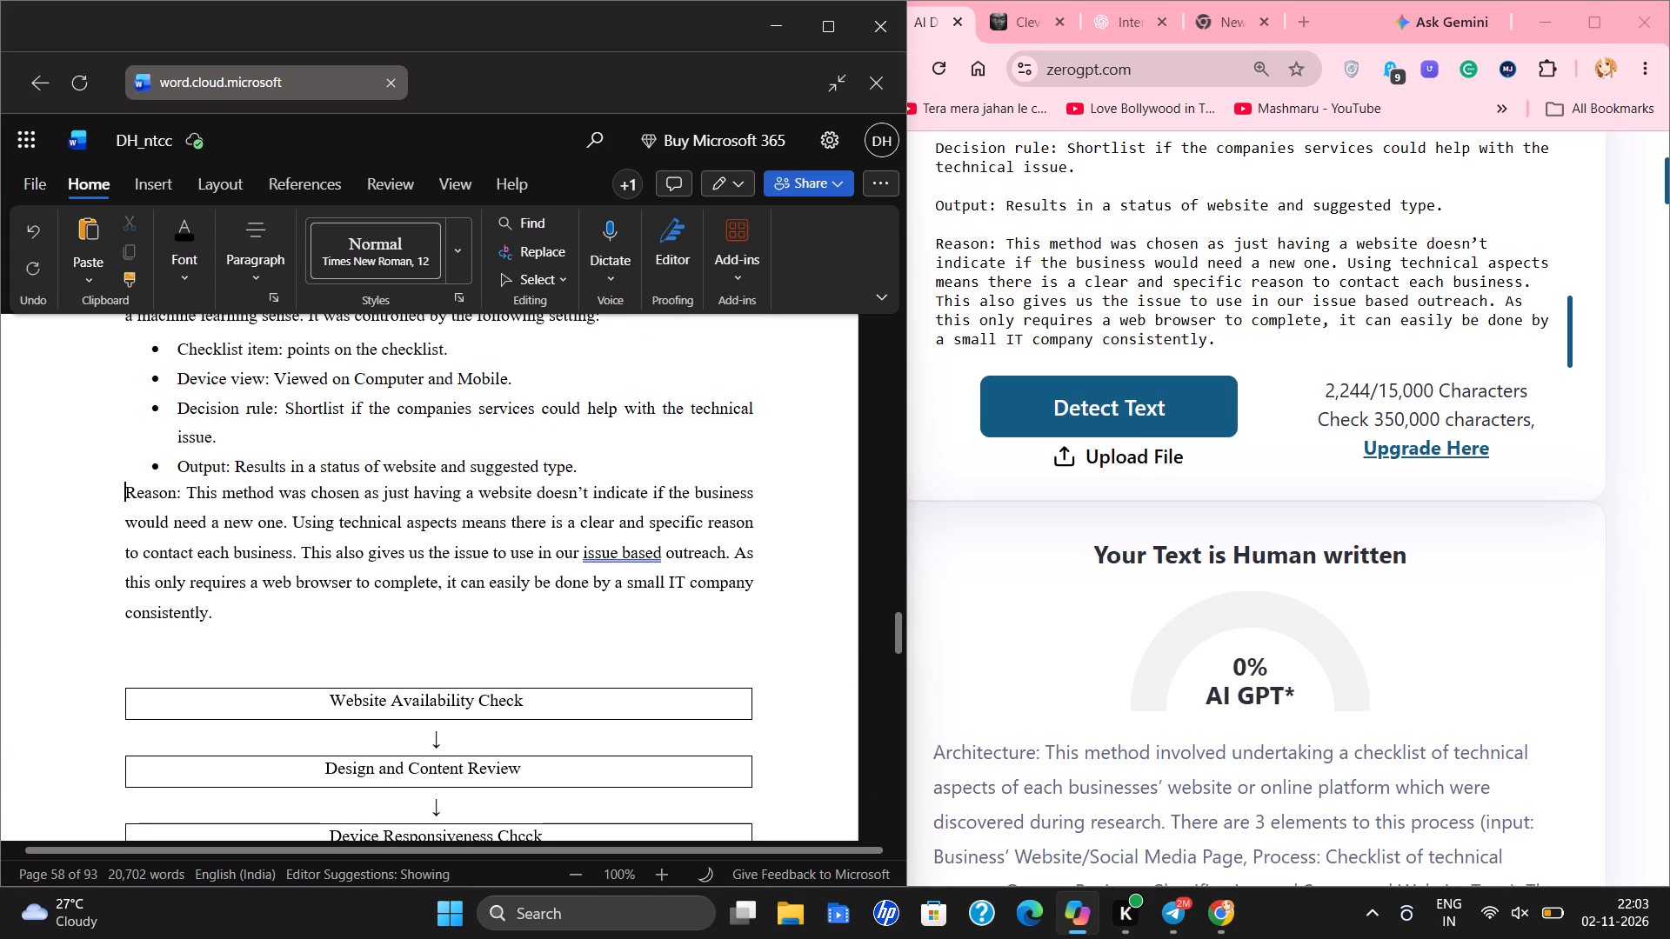
pyautogui.press('Return')
# Set the text of the whole section 3.3.5 flowchart, from Website Availability Check to Website Status Classification, to size 11.
pyautogui.scroll(-6, 202, 499)
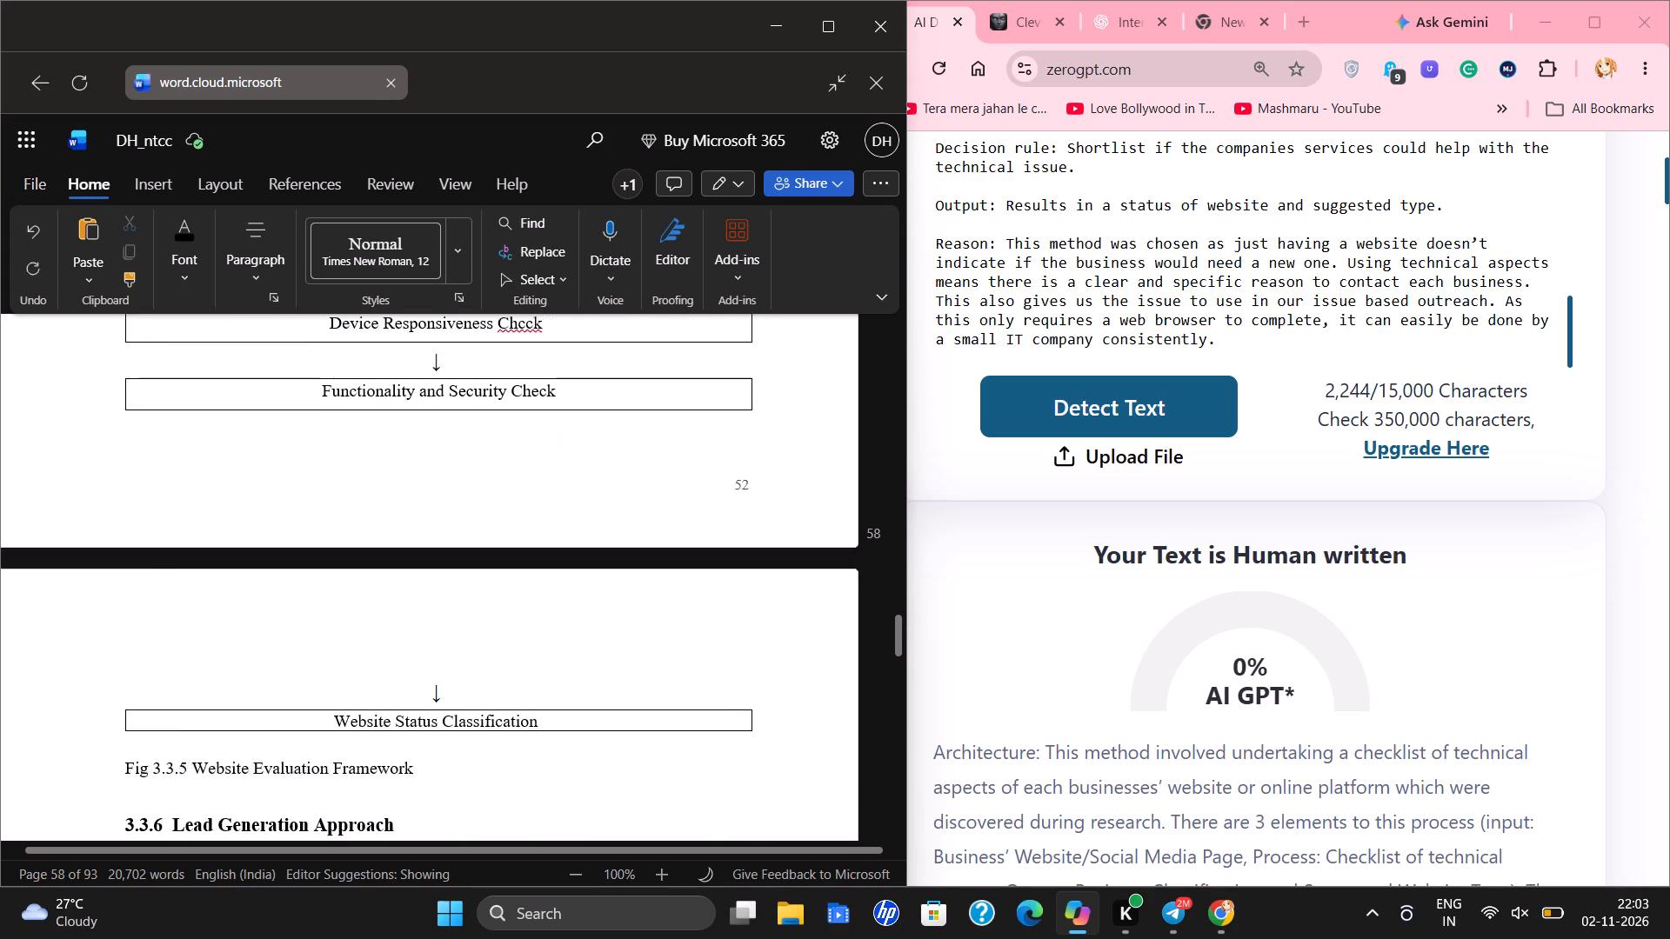
pyautogui.scroll(-3, 224, 503)
pyautogui.scroll(6, 247, 516)
pyautogui.scroll(1, 331, 450)
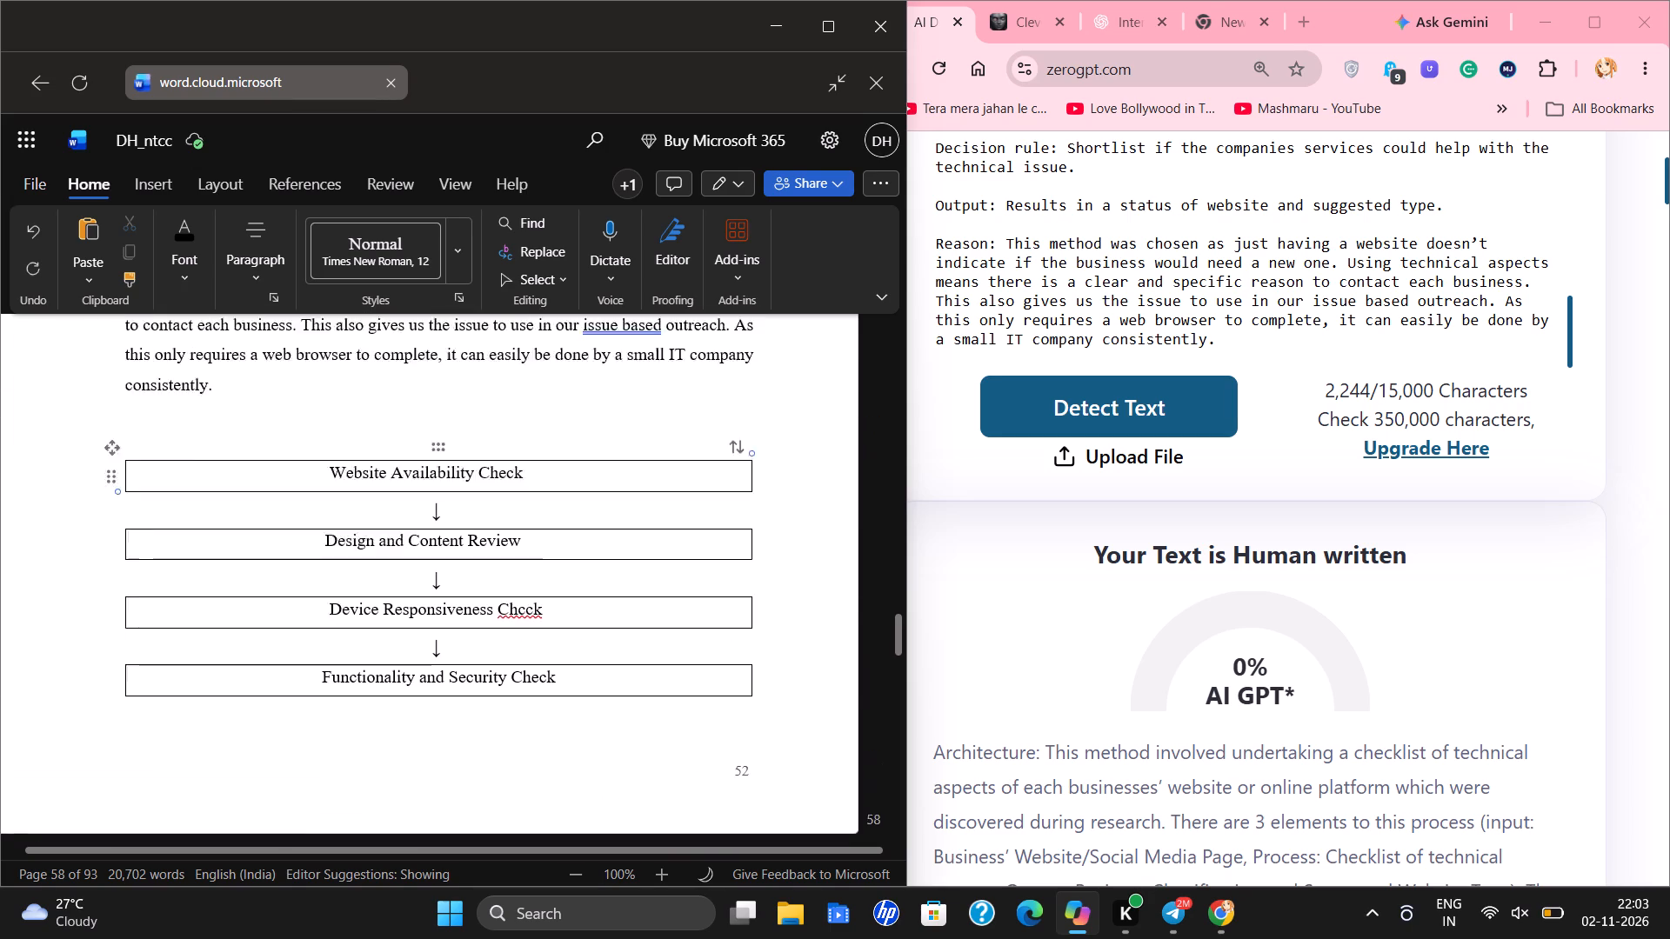
pyautogui.scroll(1, 331, 449)
pyautogui.scroll(-5, 331, 449)
pyautogui.scroll(4, 331, 456)
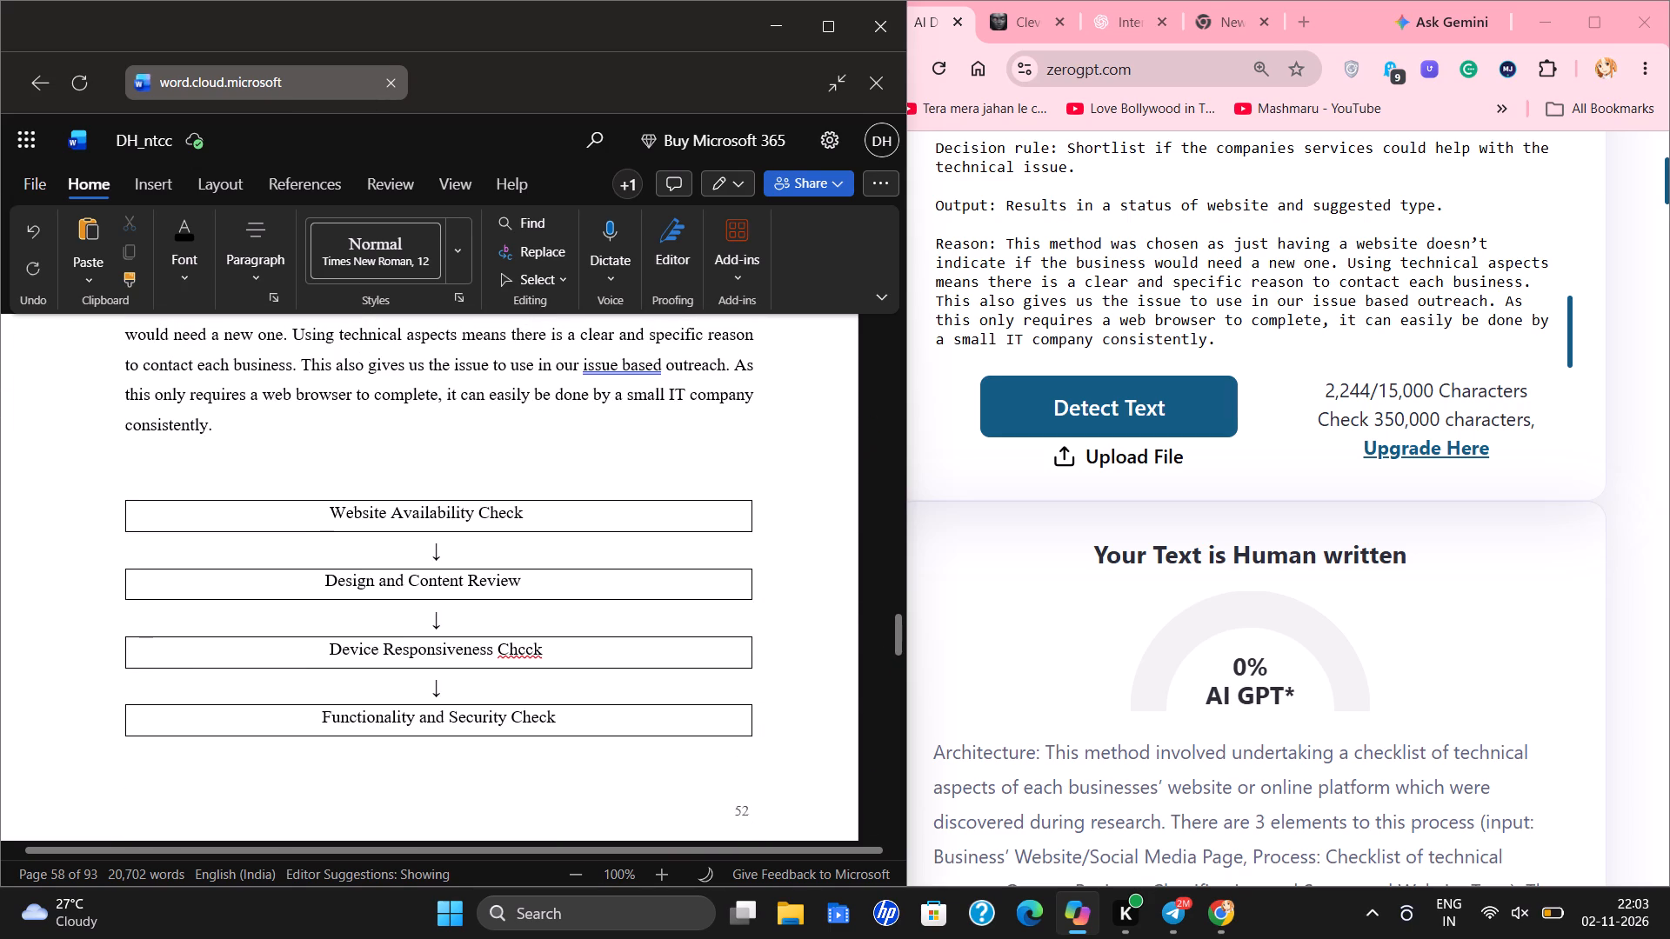
pyautogui.moveTo(107, 511); pyautogui.dragTo(638, 630)
pyautogui.scroll(-4, 395, 556)
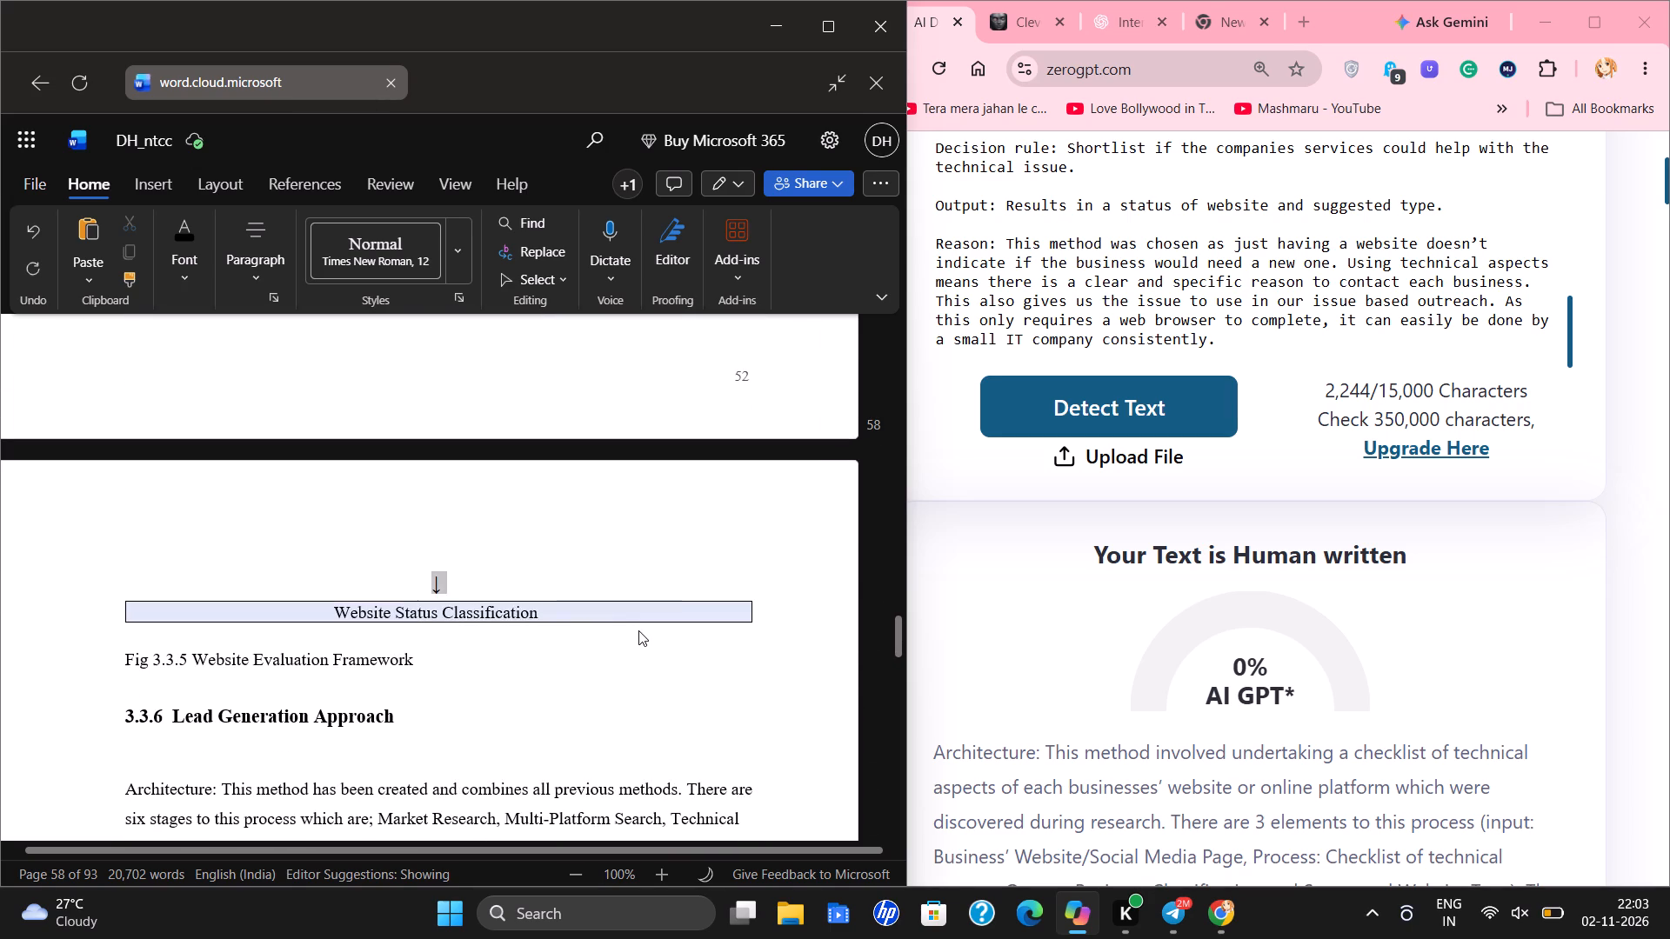
pyautogui.moveTo(638, 630); pyautogui.dragTo(648, 630)
pyautogui.click(172, 583)
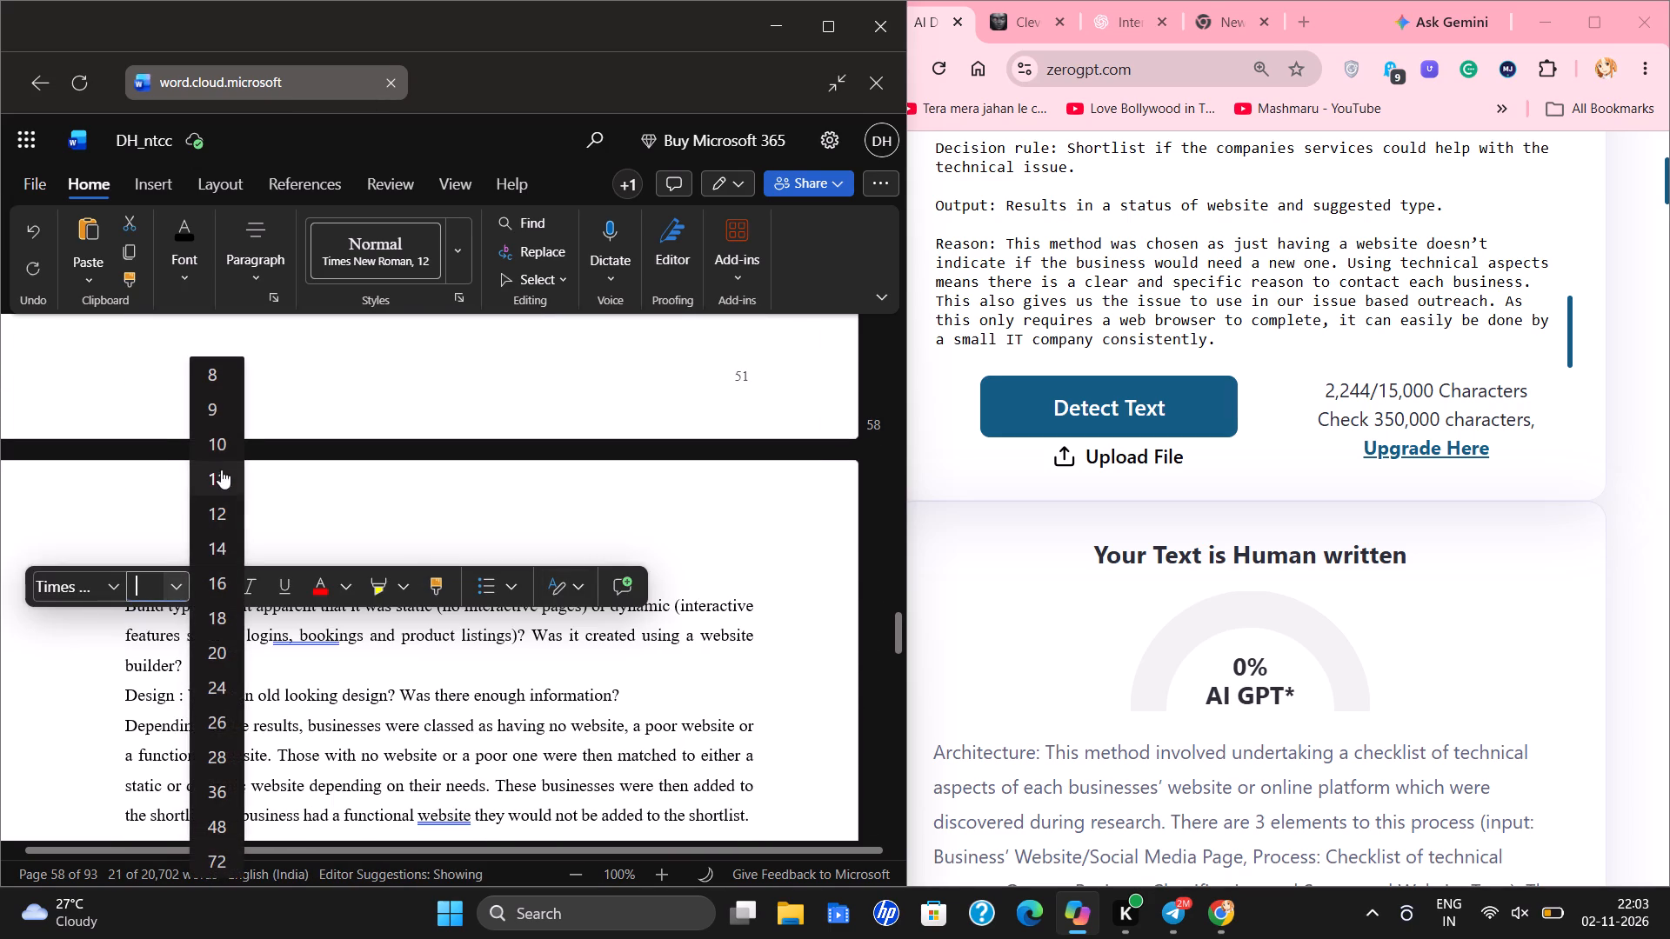
pyautogui.click(230, 482)
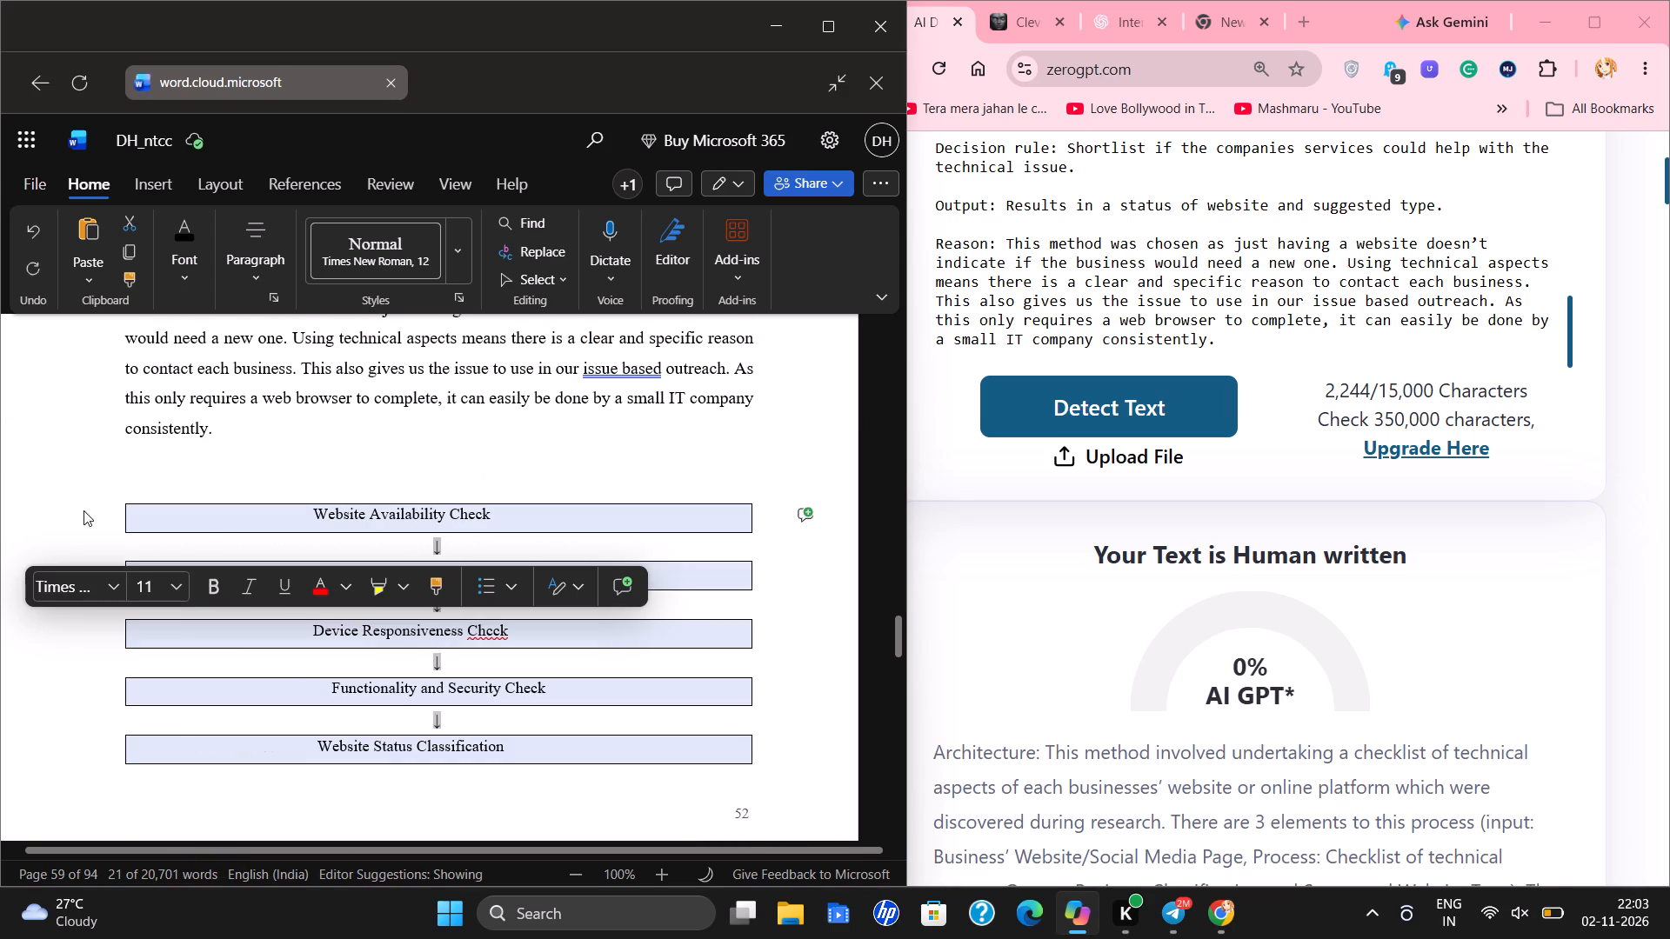
pyautogui.click(77, 739)
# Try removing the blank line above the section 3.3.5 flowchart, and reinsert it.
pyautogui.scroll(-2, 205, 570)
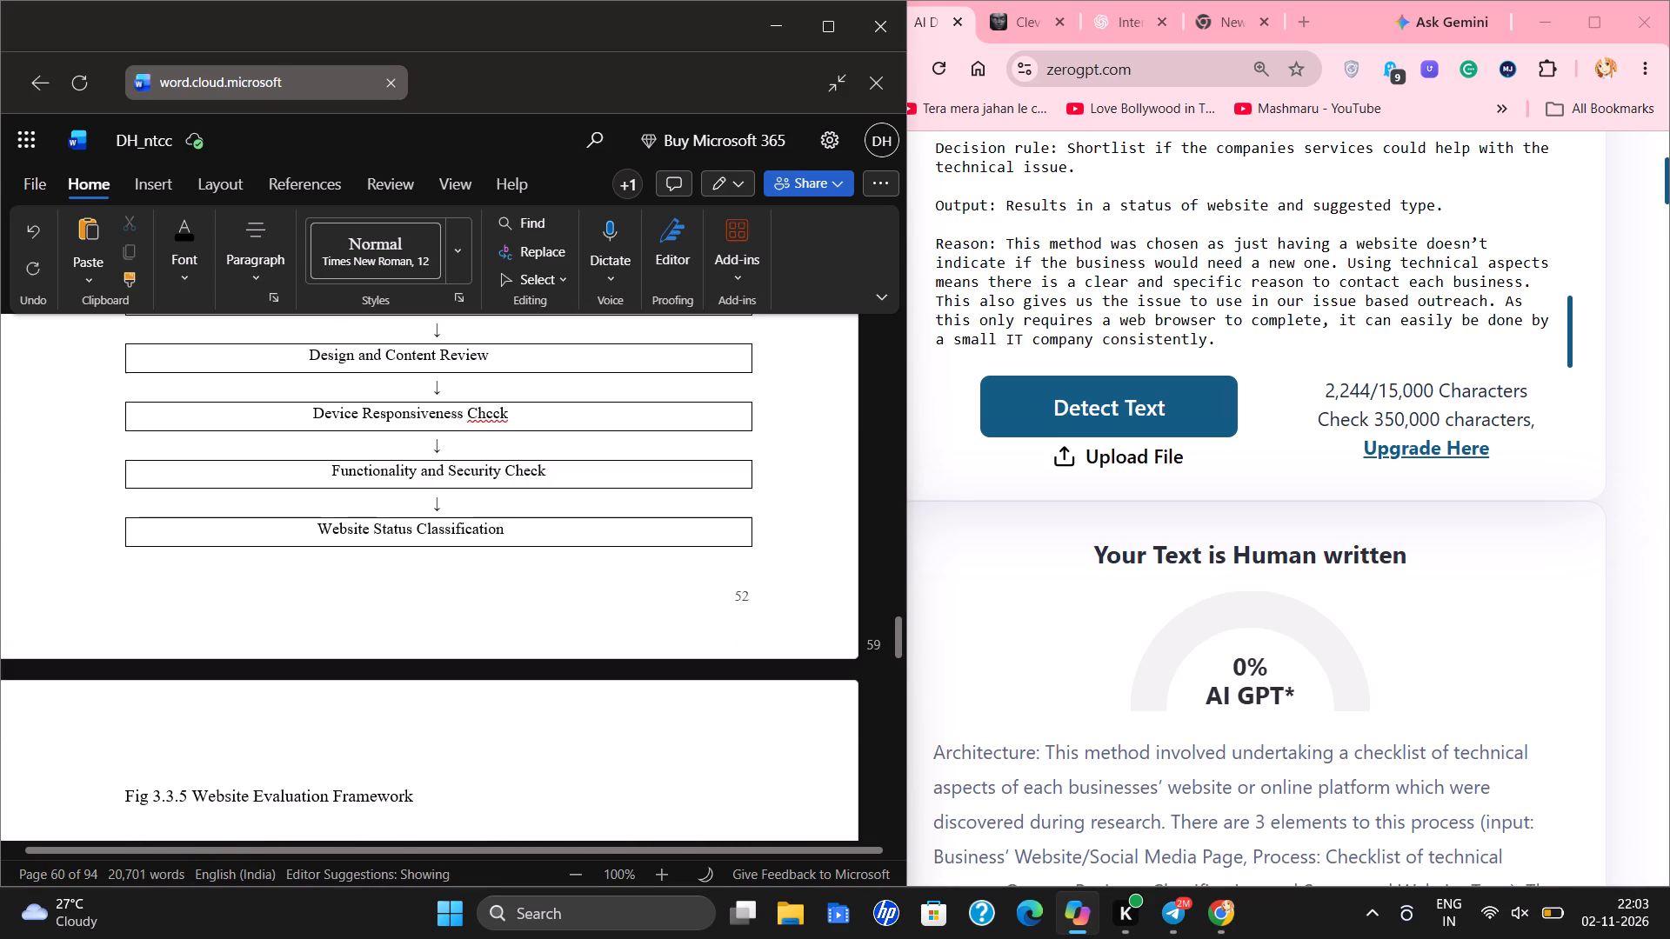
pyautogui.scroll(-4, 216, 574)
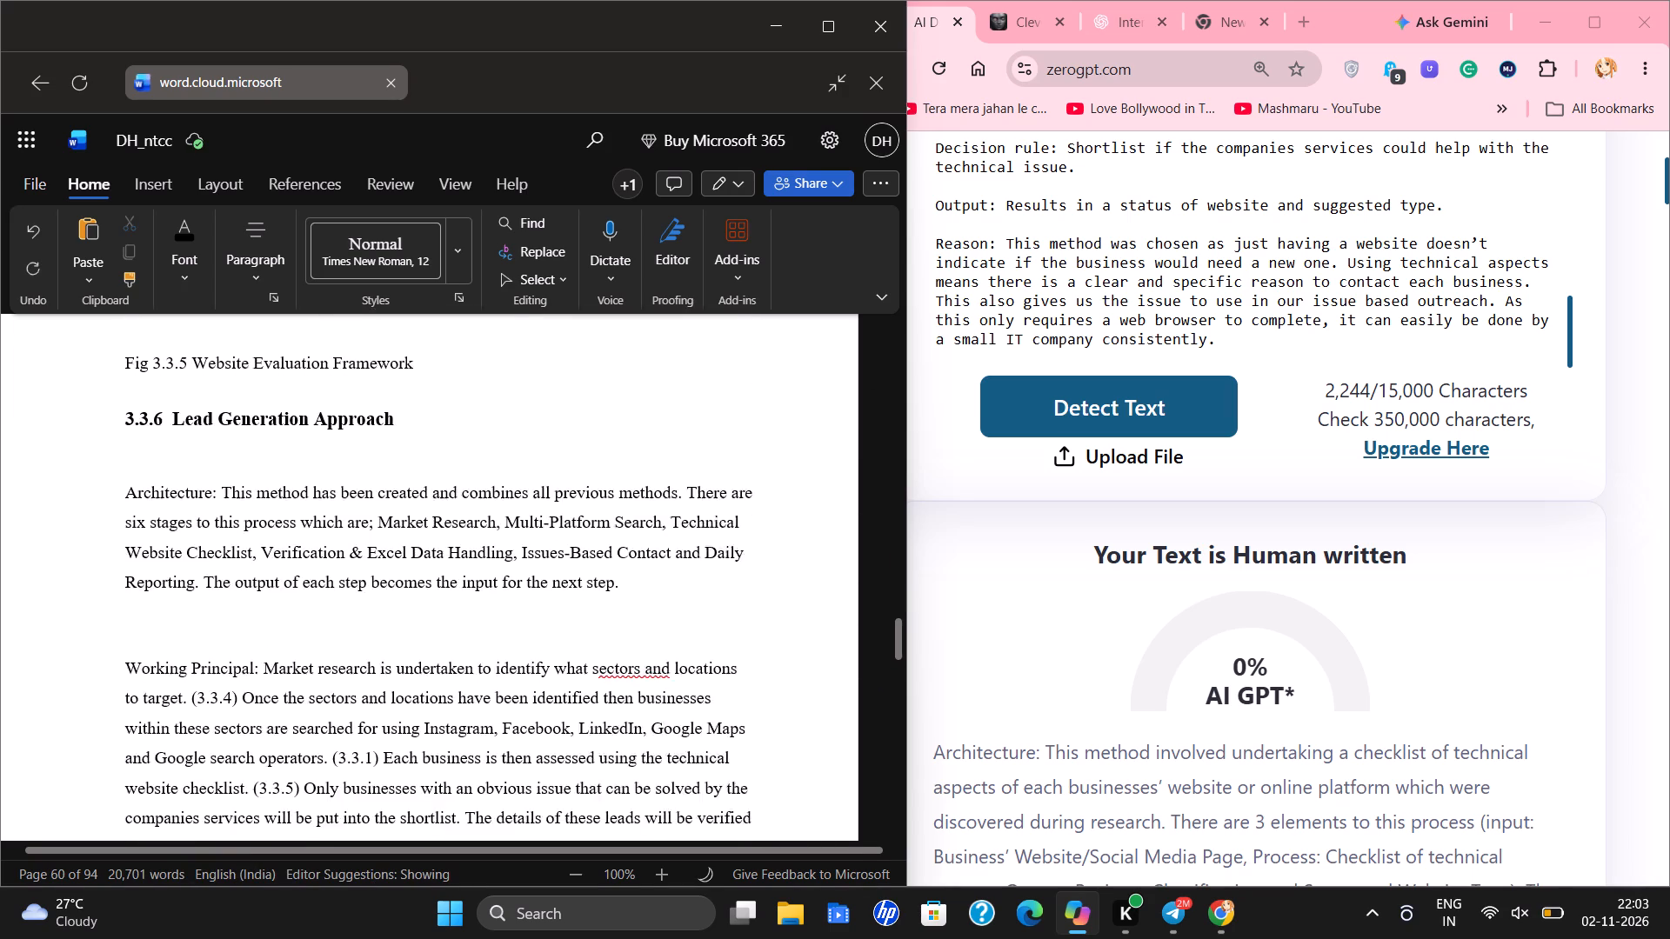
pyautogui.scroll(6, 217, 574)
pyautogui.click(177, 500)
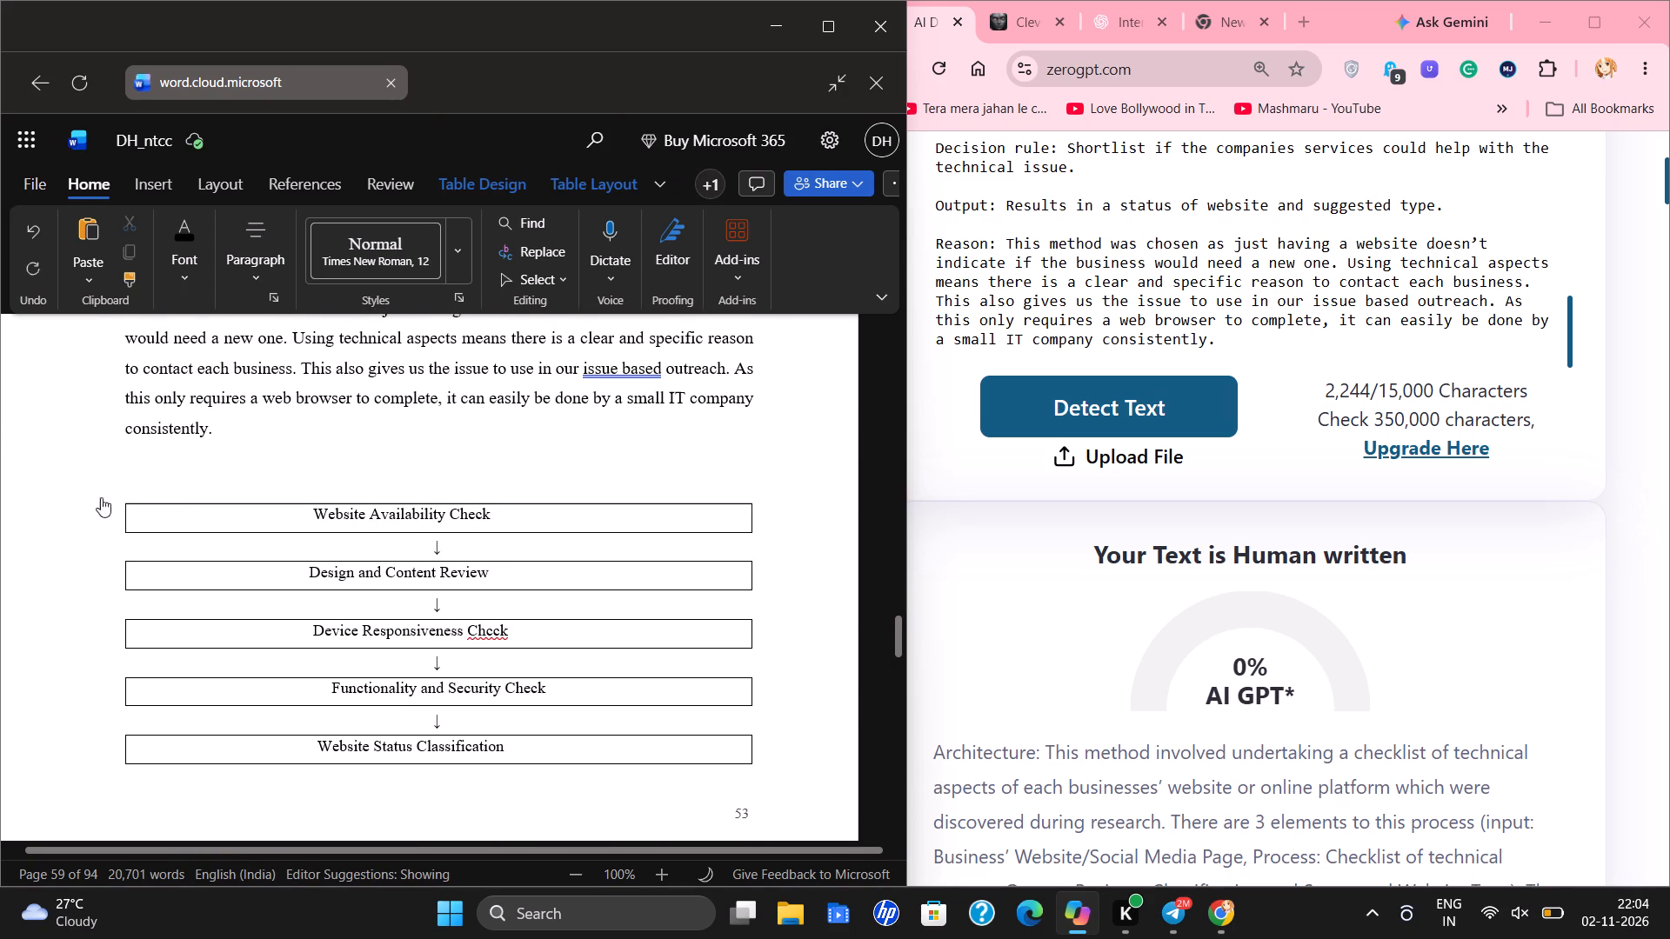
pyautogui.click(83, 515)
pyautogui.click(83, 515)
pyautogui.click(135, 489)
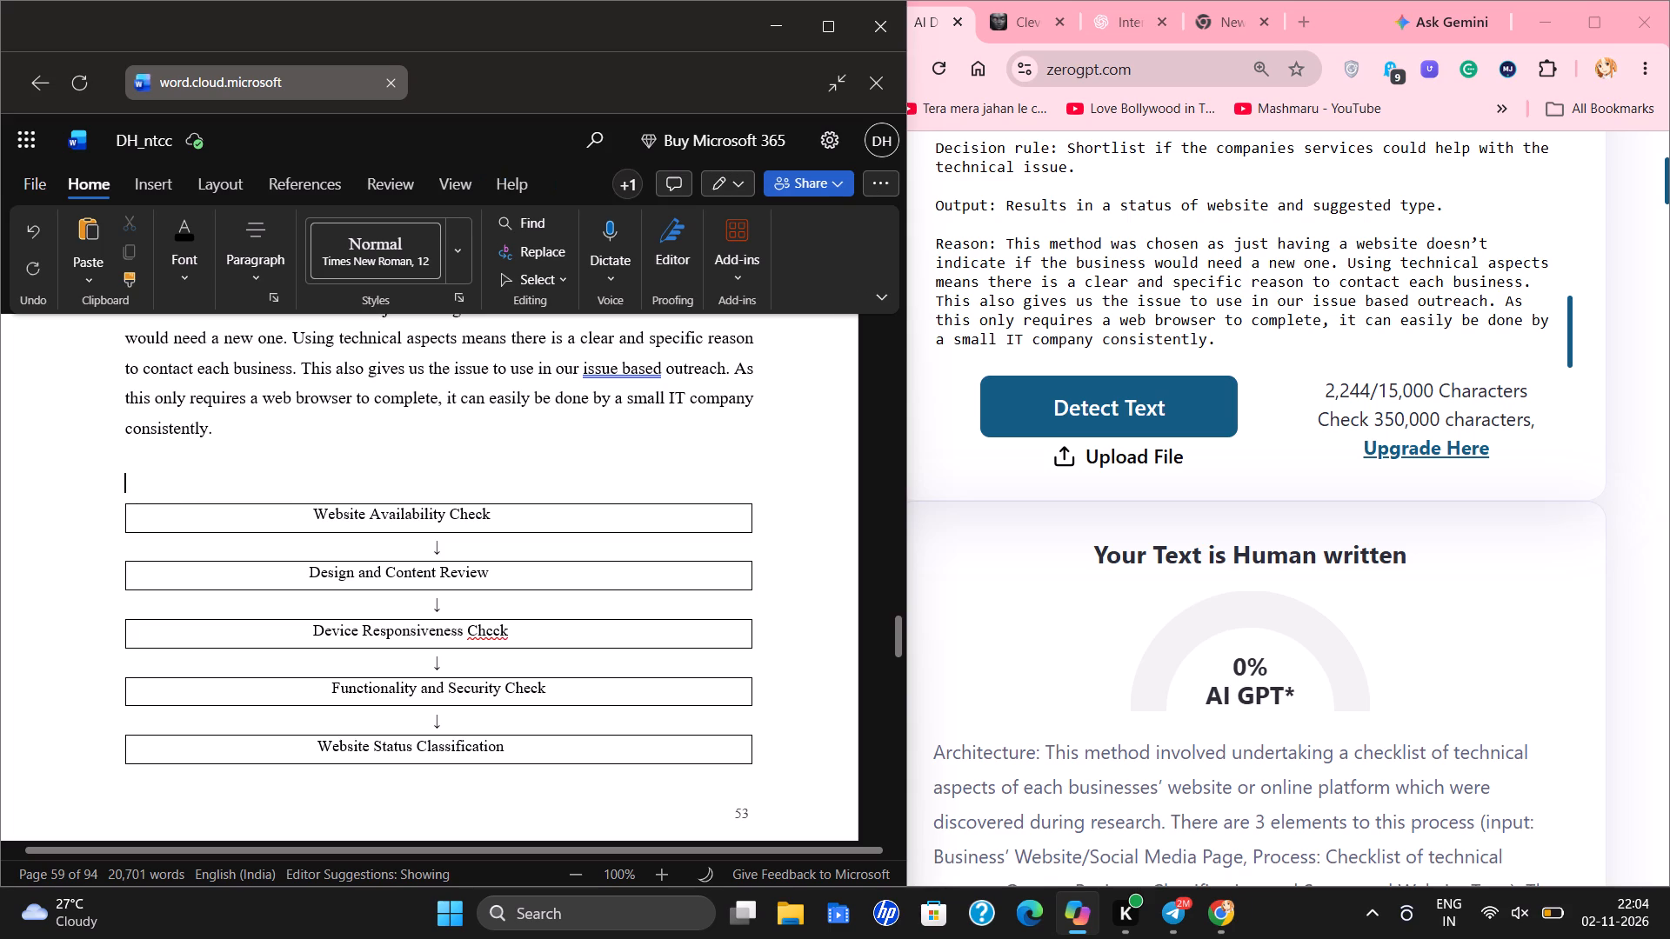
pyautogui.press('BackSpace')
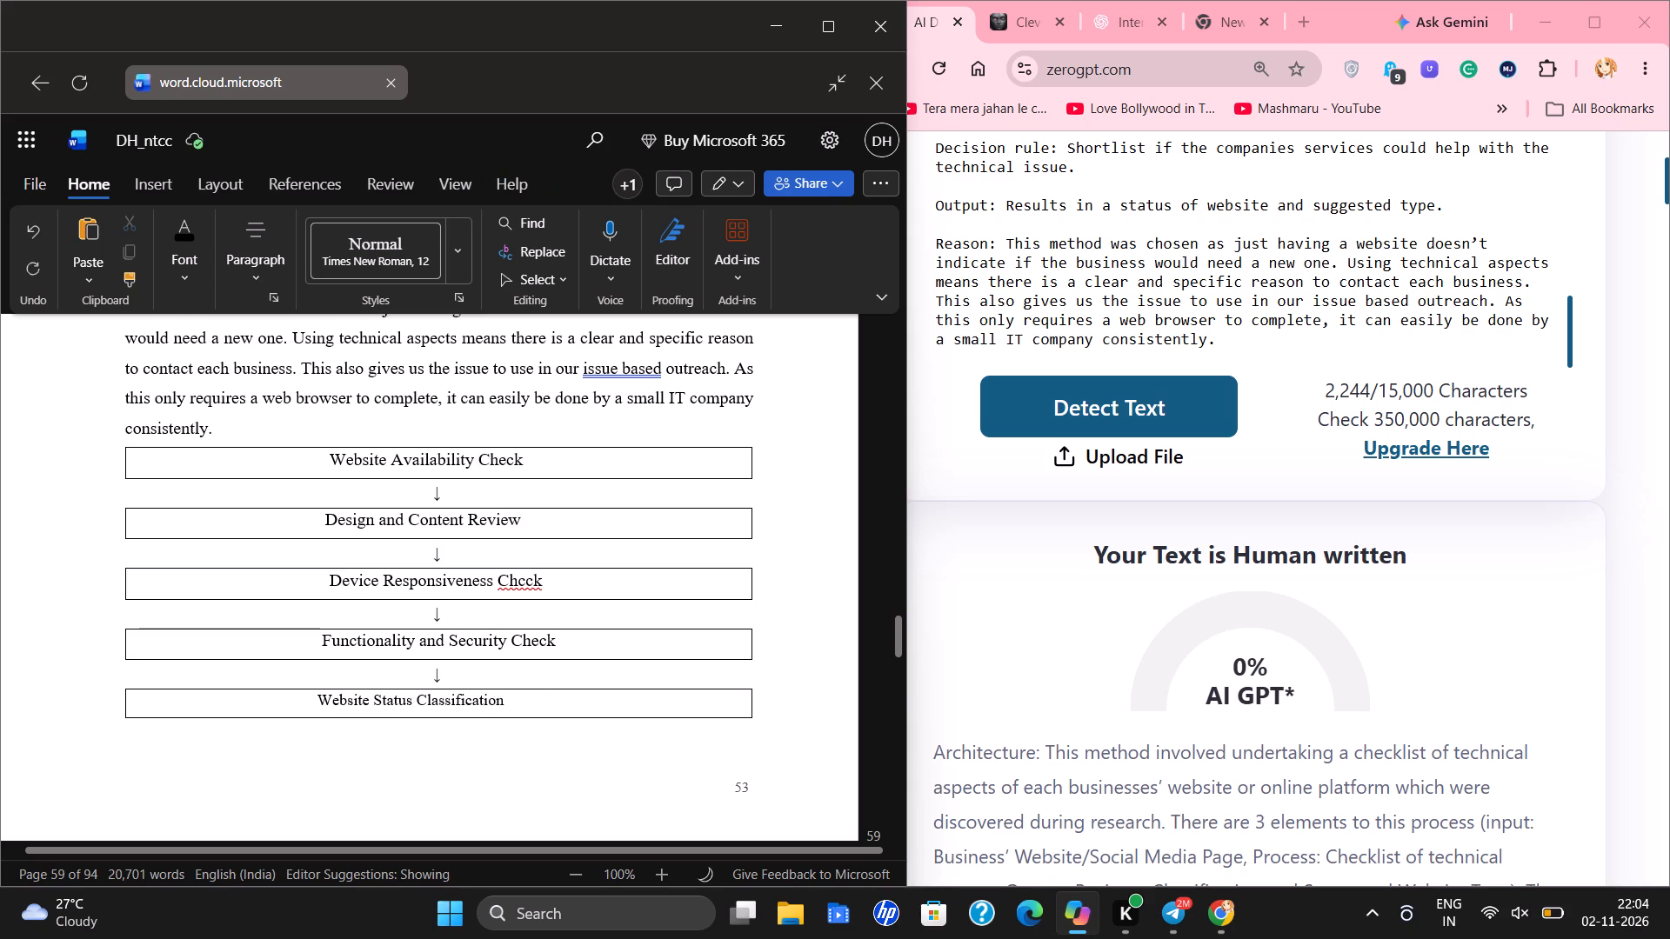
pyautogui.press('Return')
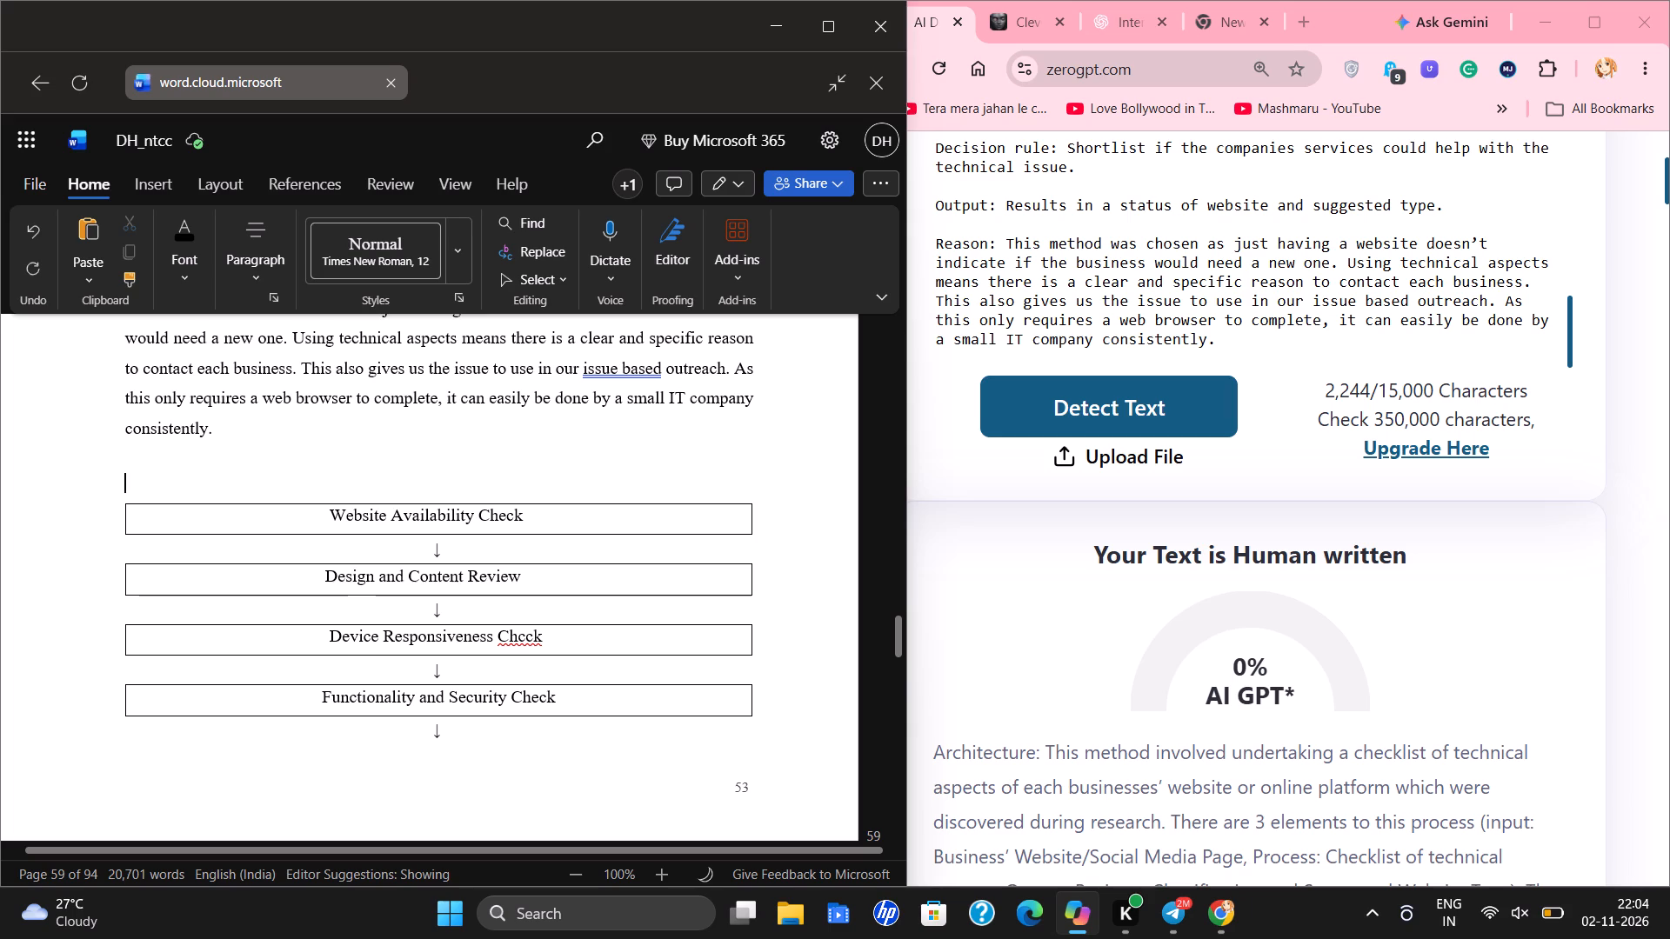
# Insert a blank line between the Website Status Classification box and the Fig 3.3.5 caption.
pyautogui.scroll(-4, 293, 484)
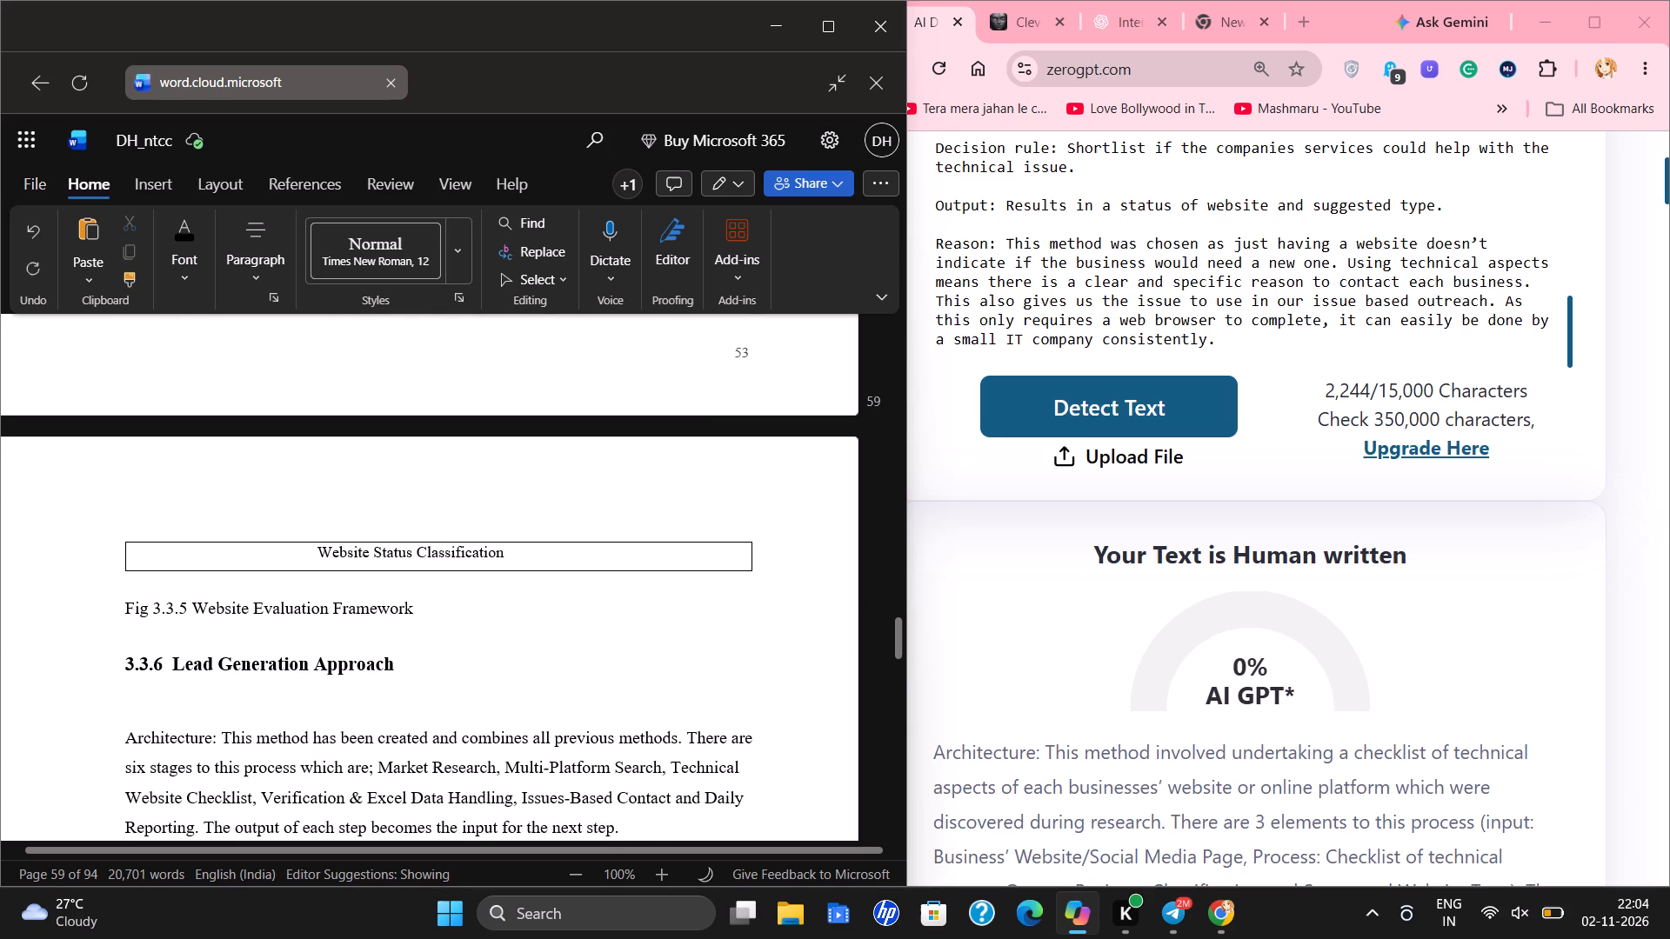
pyautogui.moveTo(124, 605); pyautogui.dragTo(404, 629)
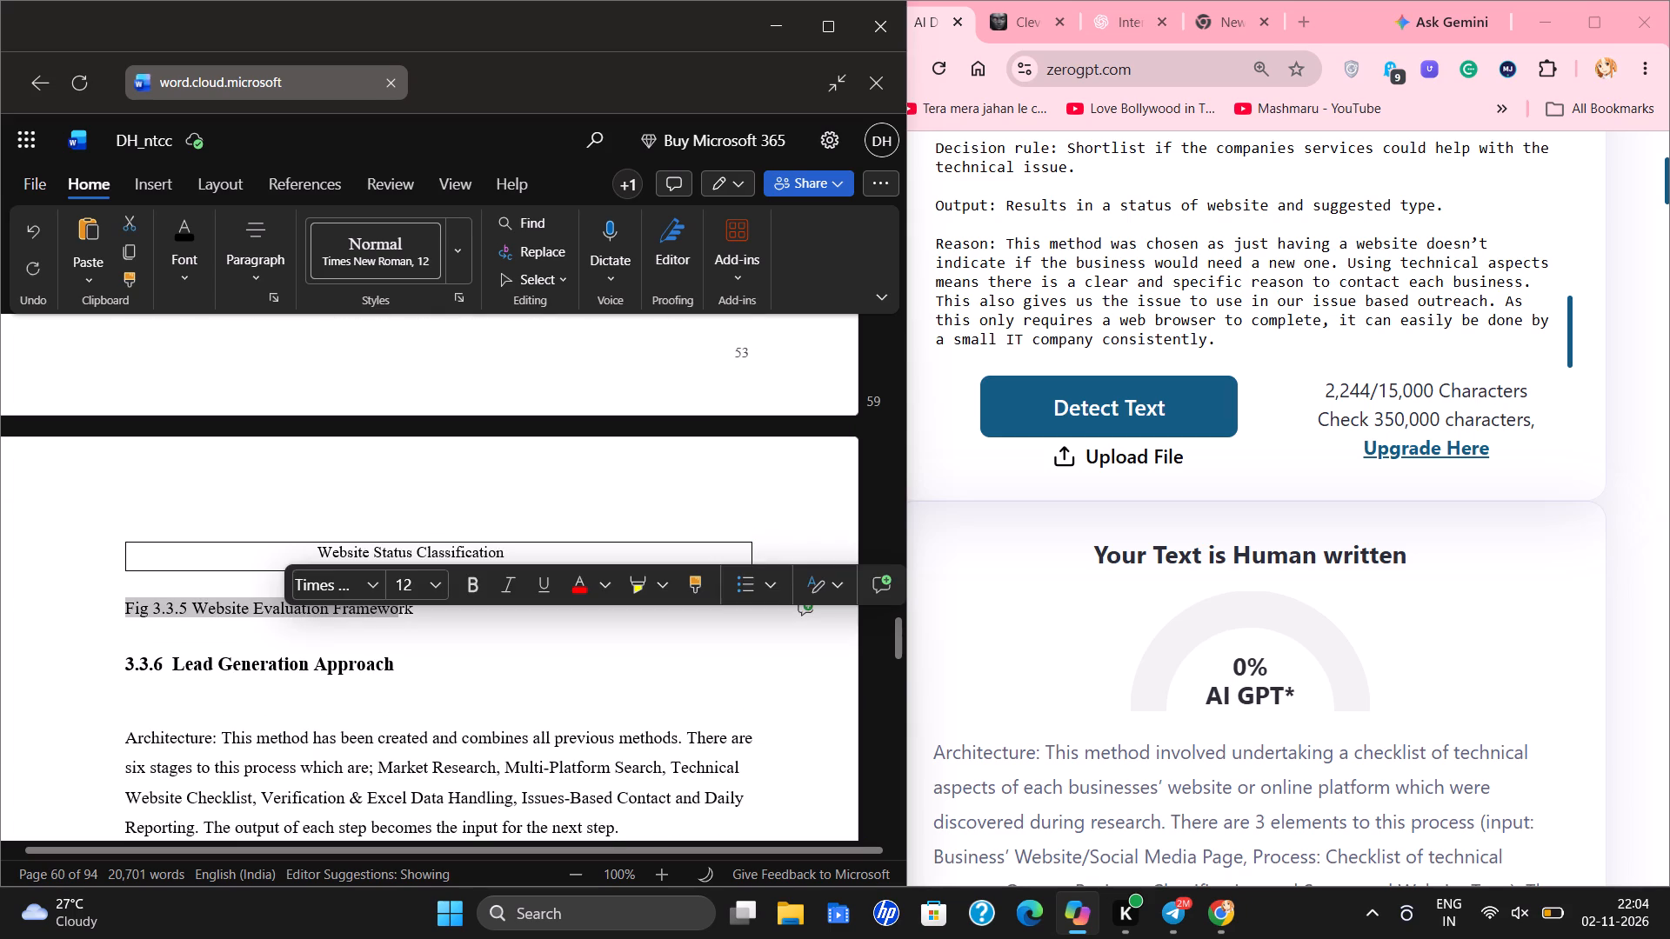
pyautogui.click(413, 630)
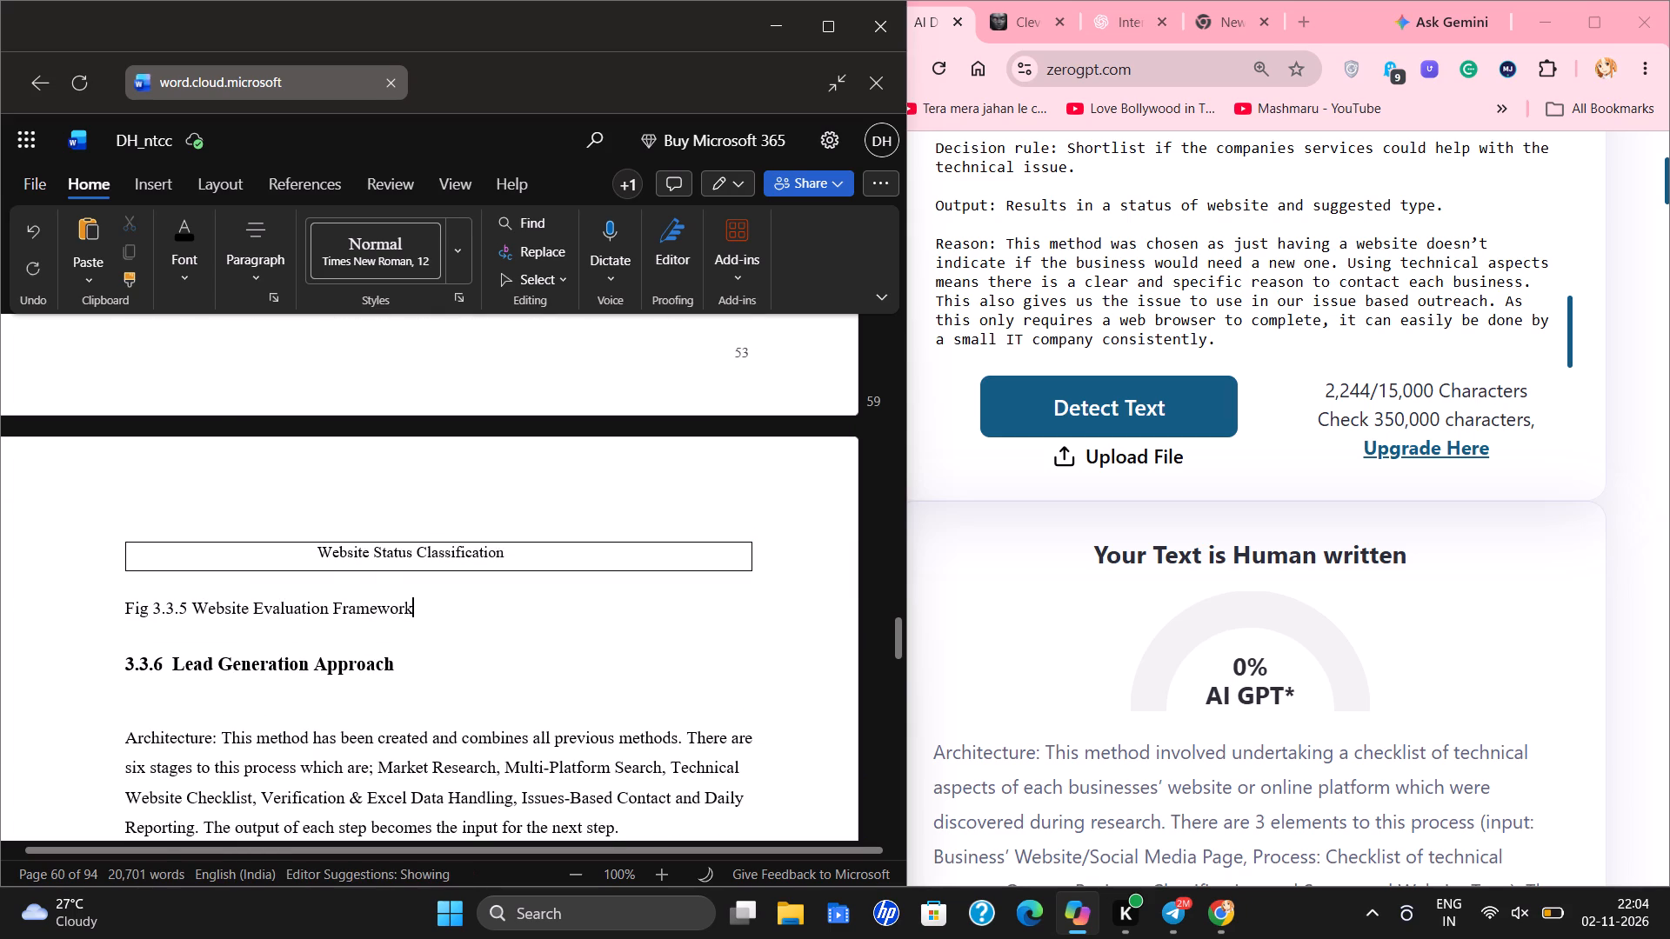
pyautogui.click(124, 607)
pyautogui.click(122, 598)
pyautogui.press('BackSpace')
pyautogui.press('Return')
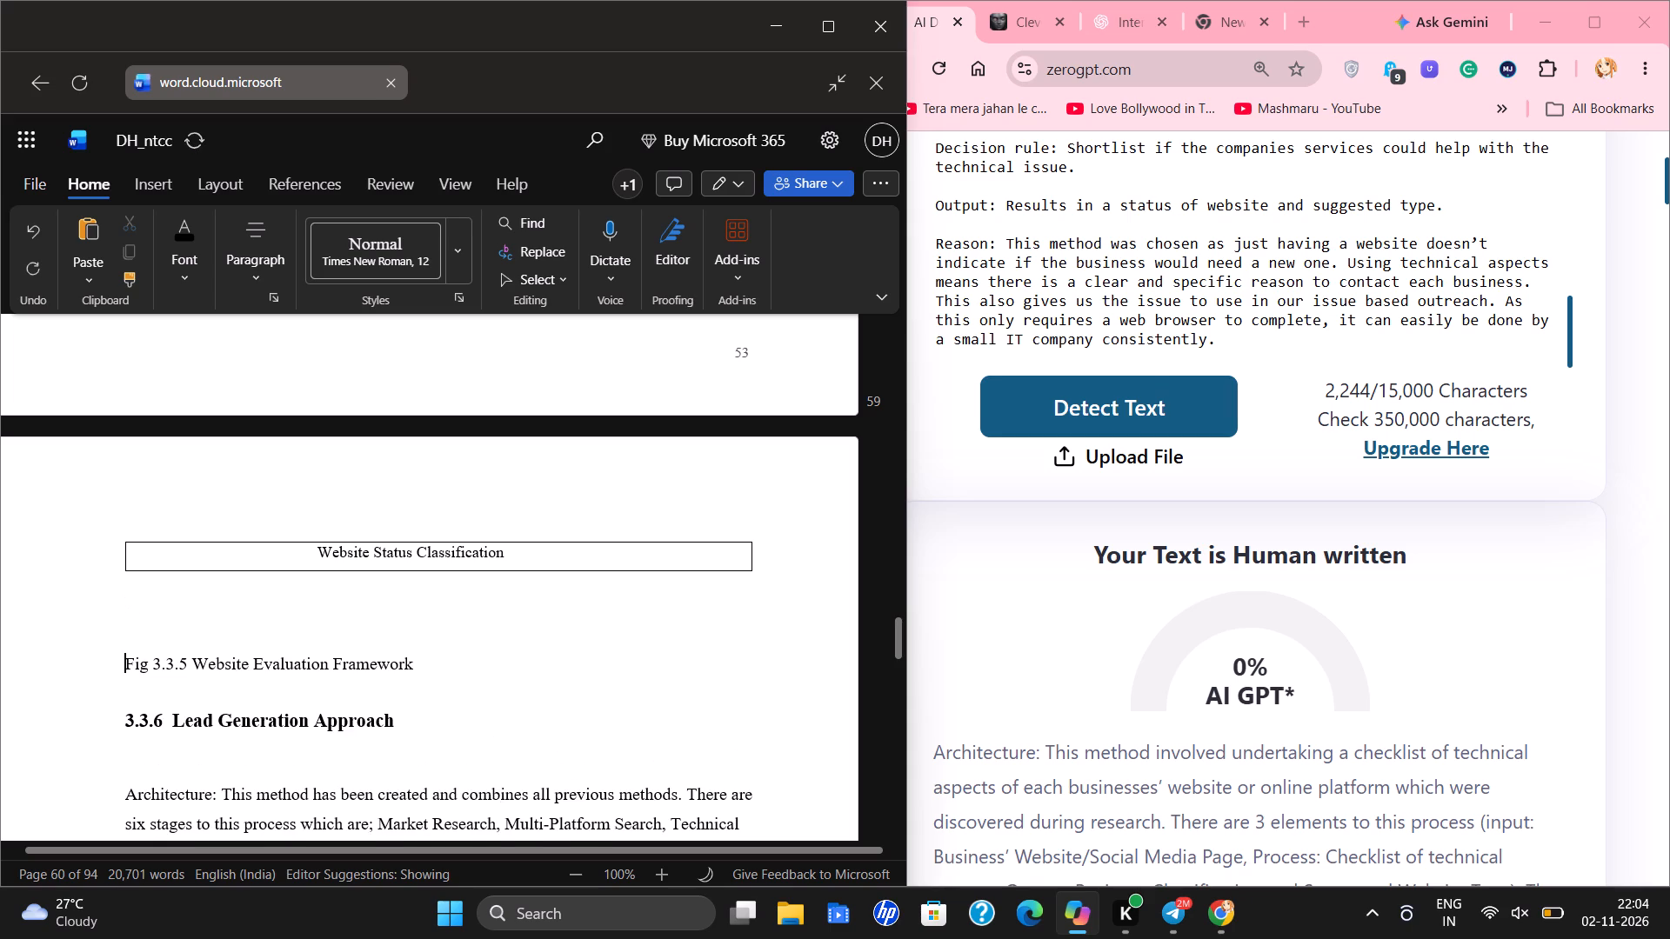
# Center the caption "Fig 3.3.5 Website Evaluation Framework".
pyautogui.moveTo(123, 669); pyautogui.dragTo(417, 685)
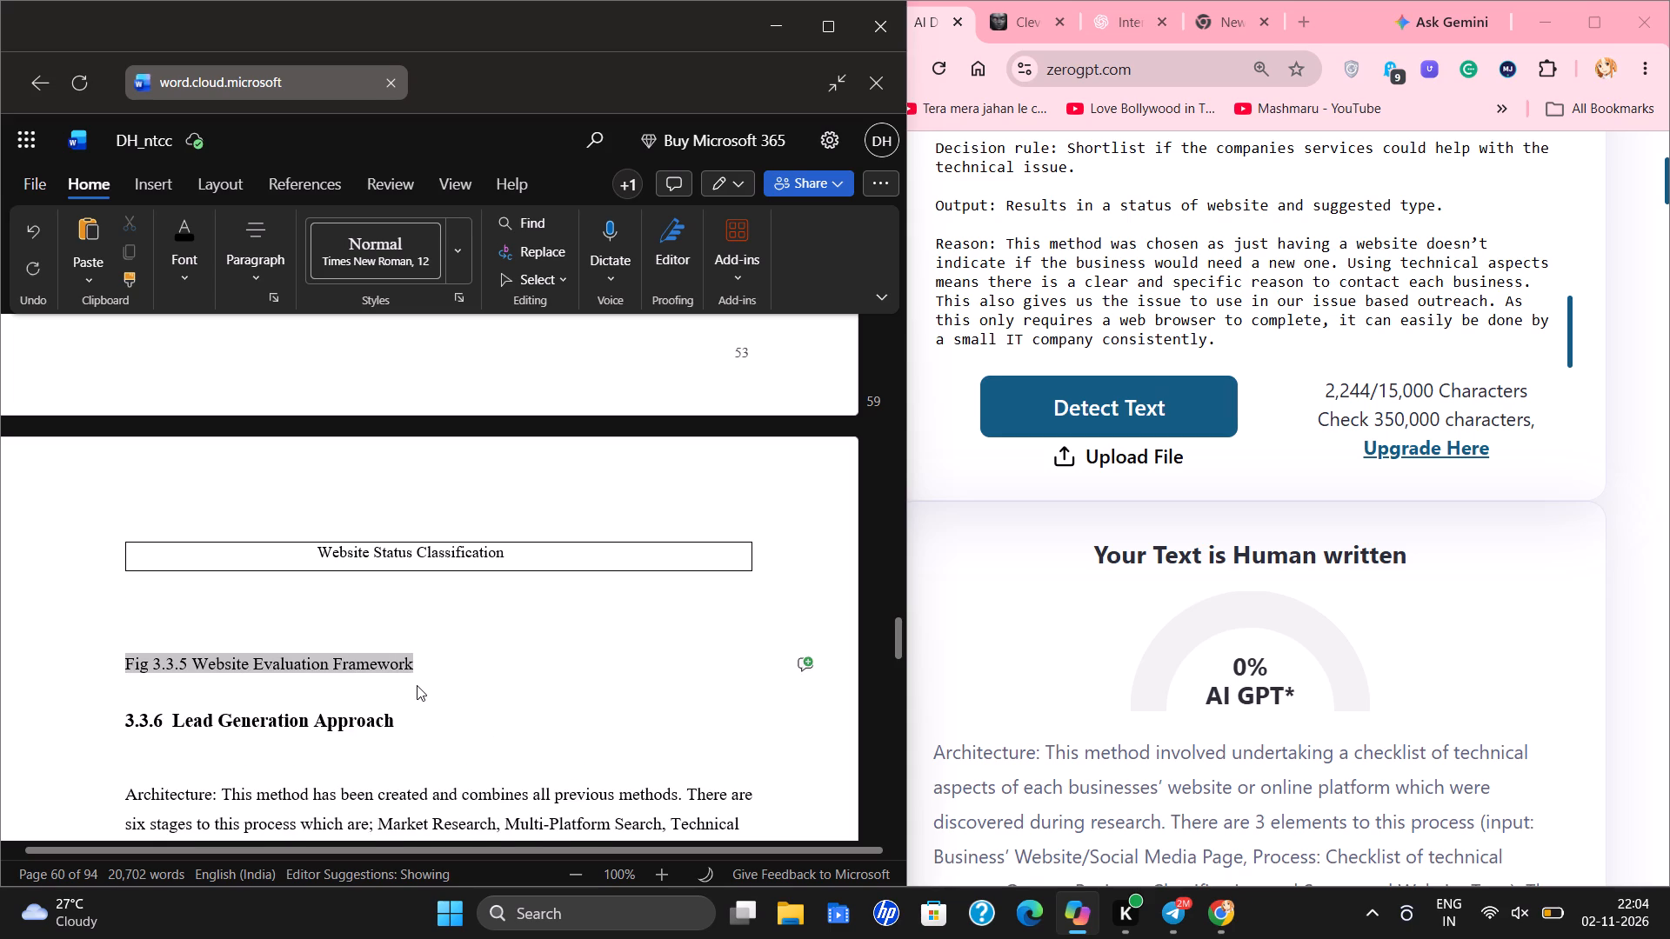
pyautogui.moveTo(417, 685); pyautogui.dragTo(417, 684)
pyautogui.click(250, 255)
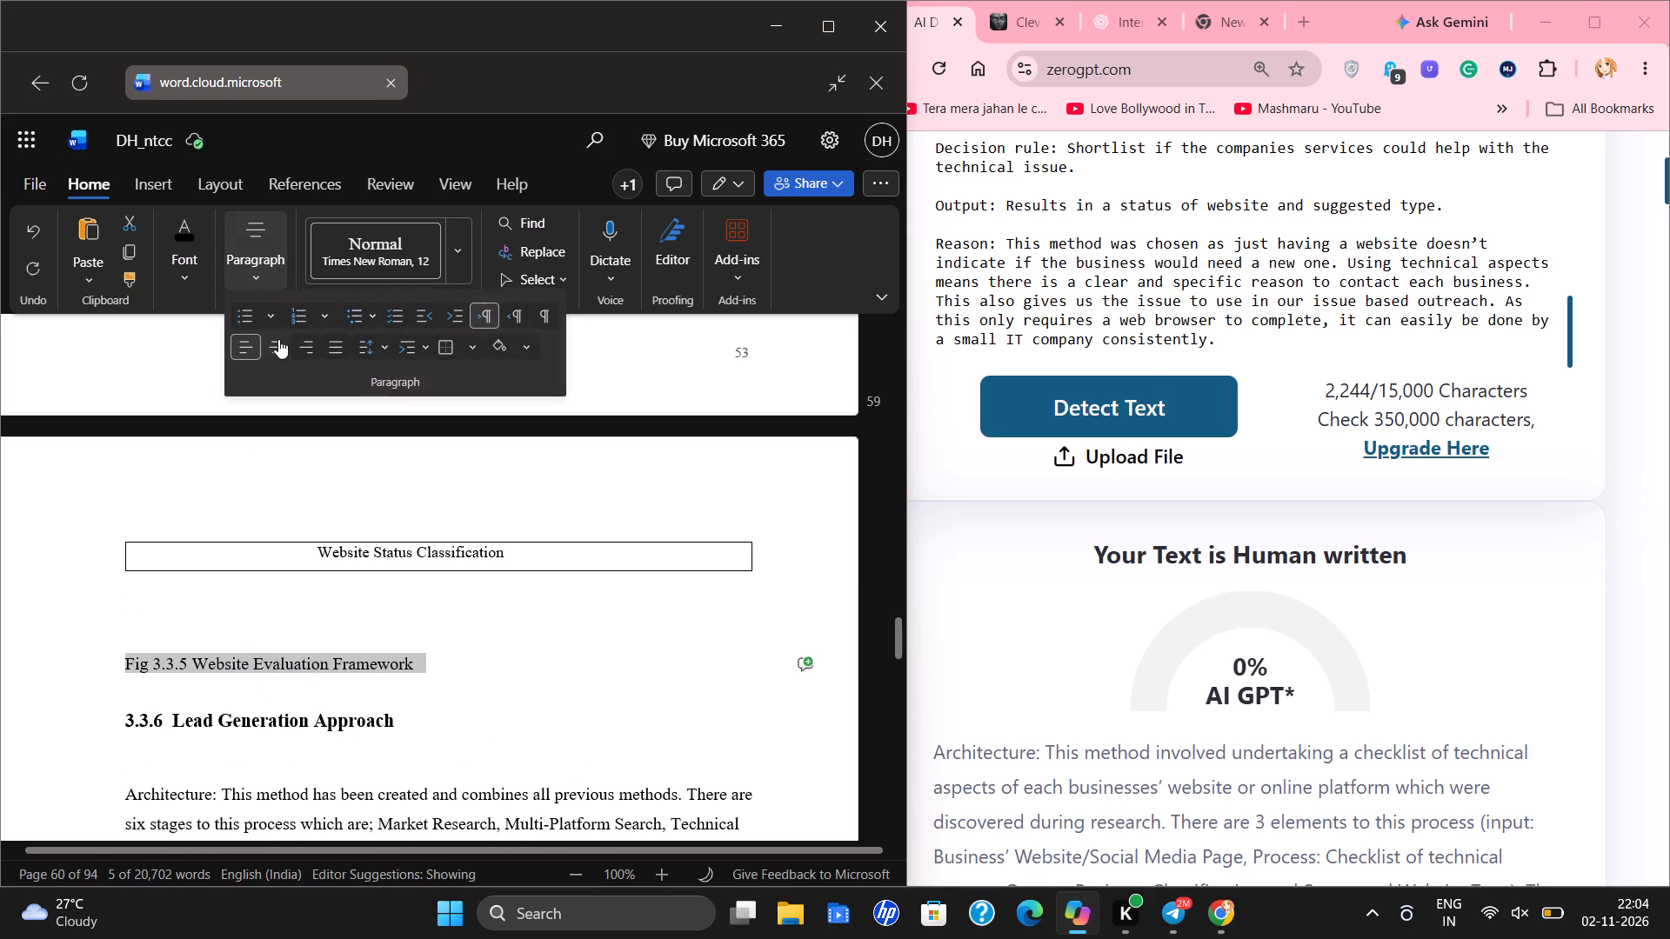
pyautogui.click(277, 352)
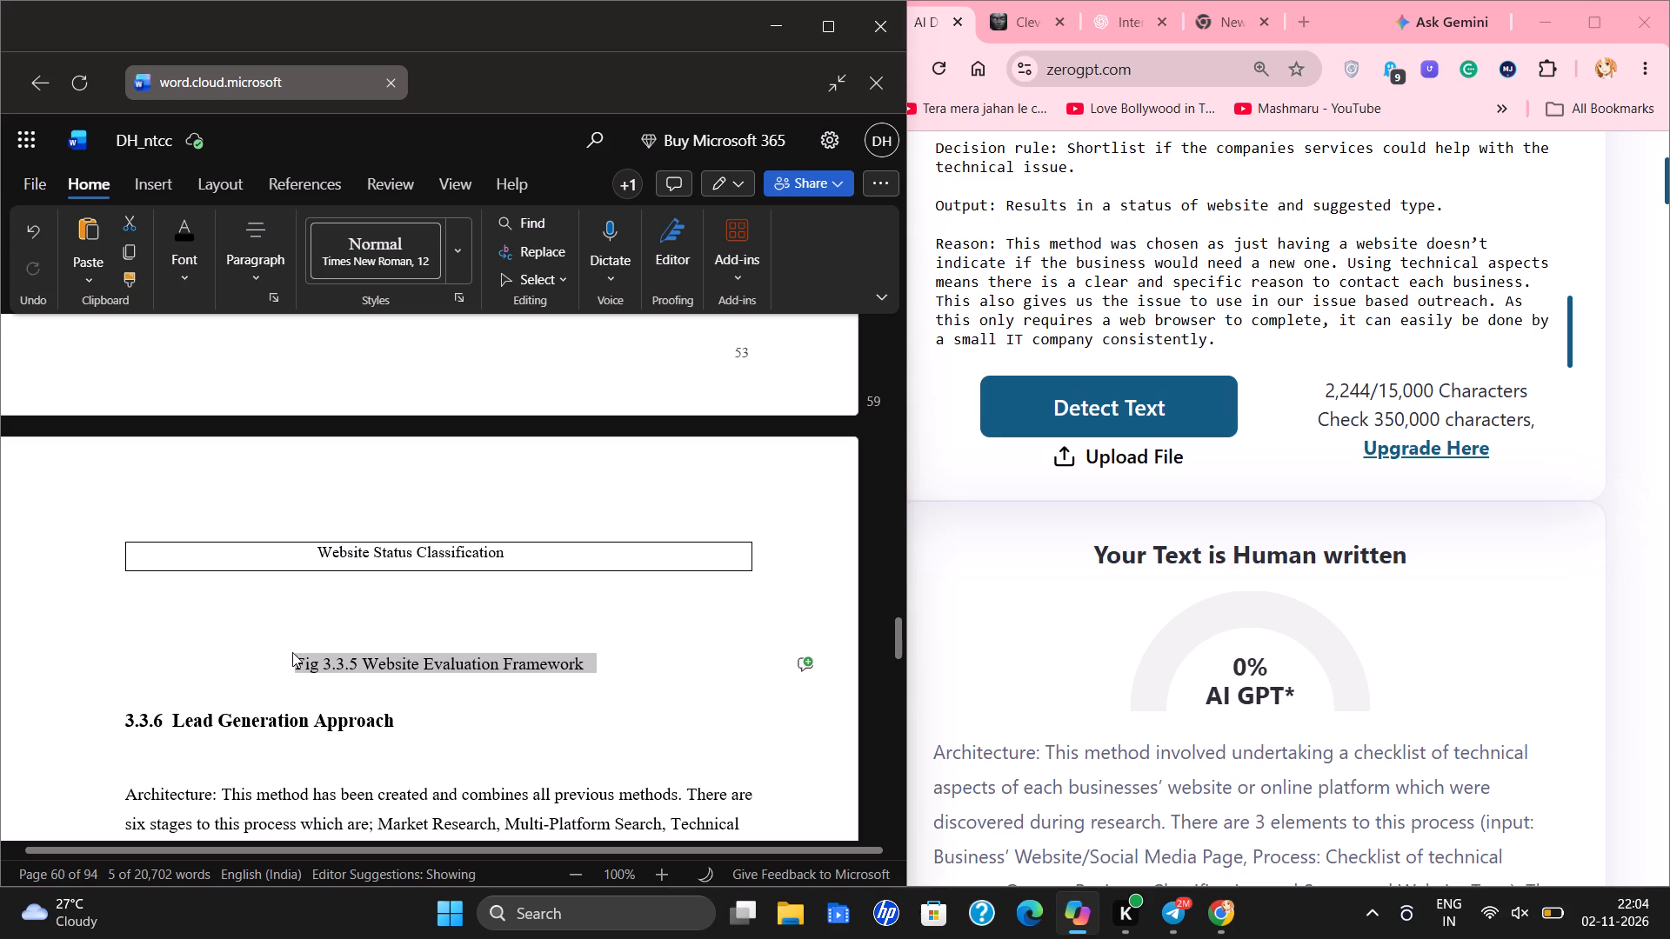
pyautogui.click(291, 656)
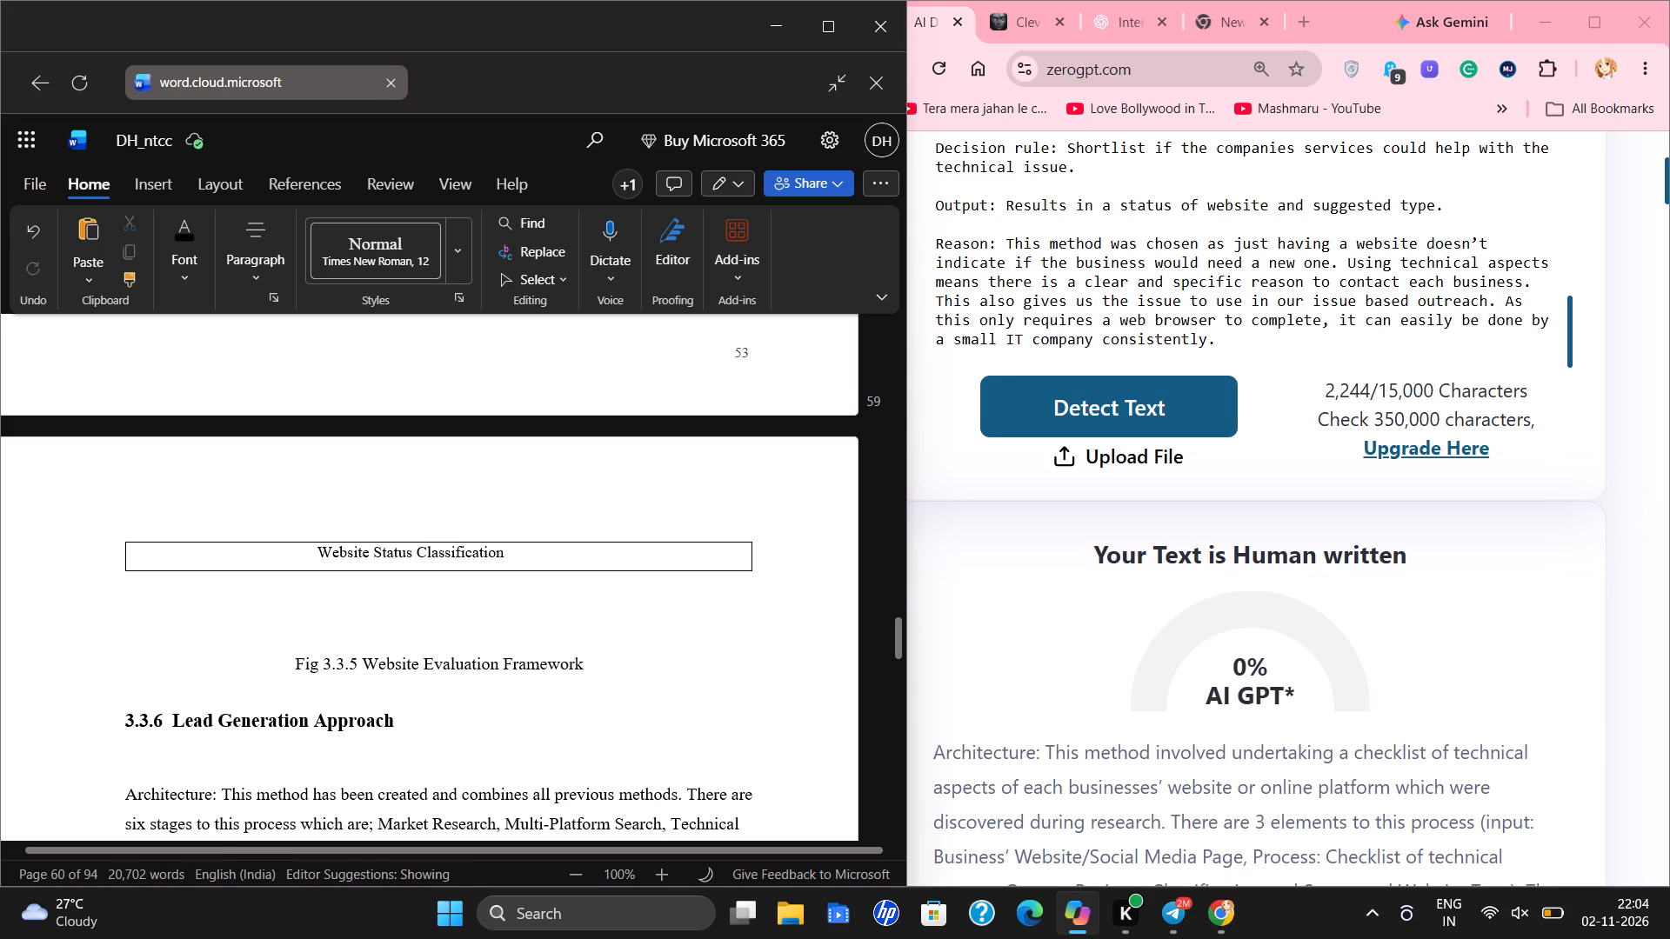
# Set the font size of the Fig 3.3.5 caption to 11.
pyautogui.moveTo(296, 672); pyautogui.dragTo(592, 678)
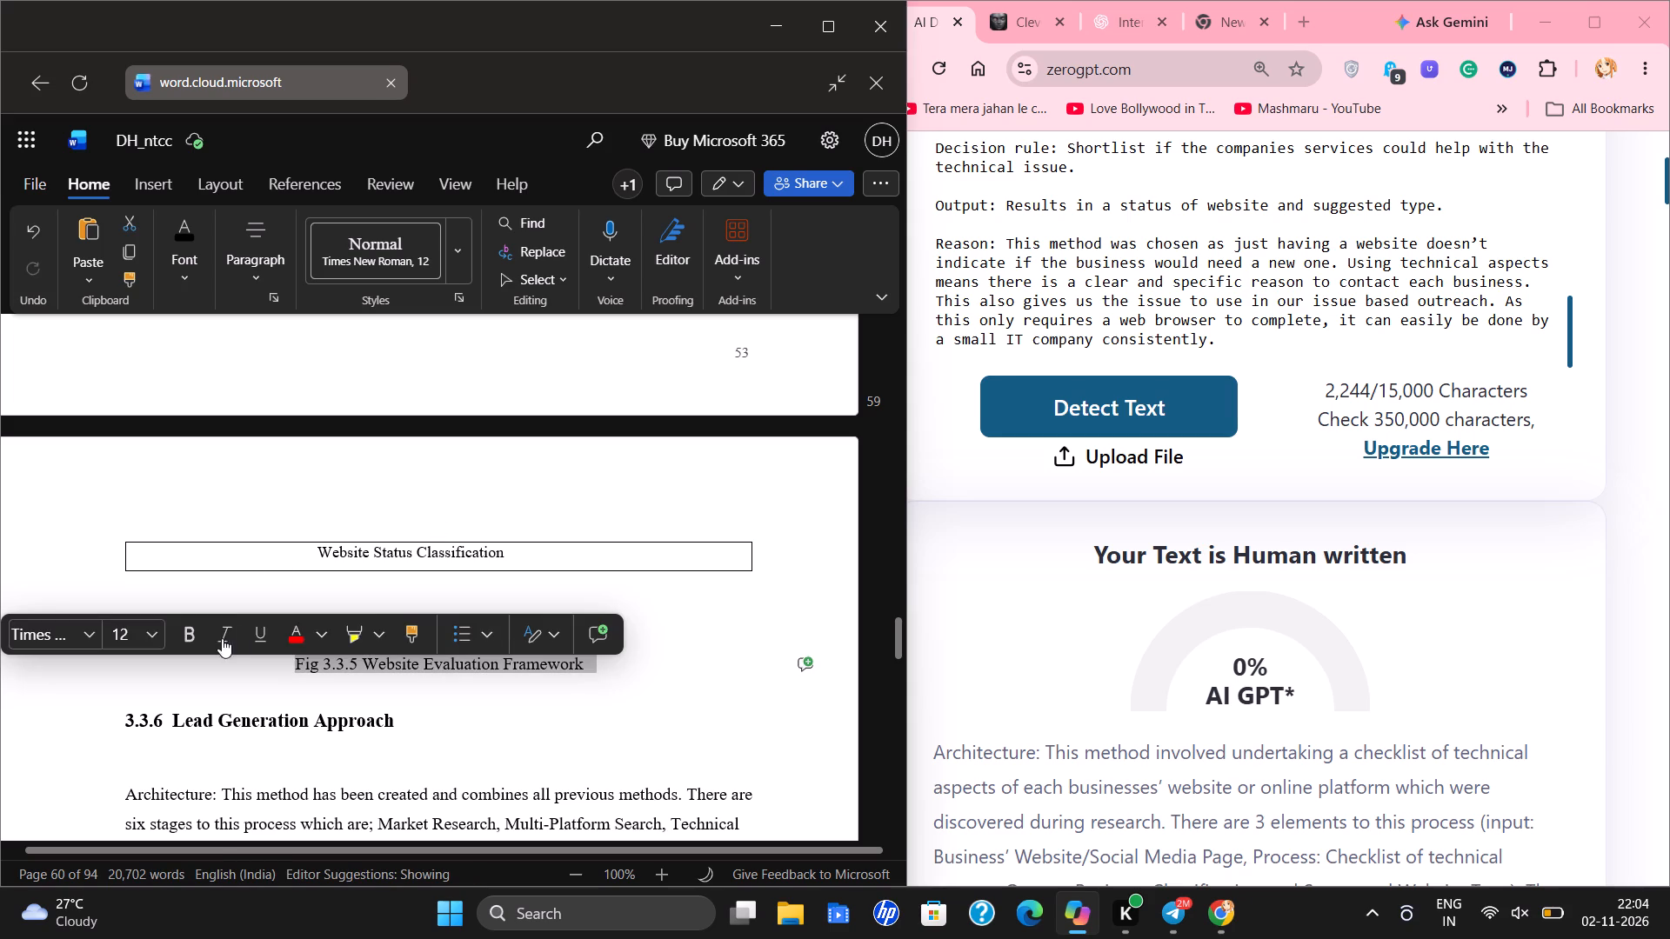
pyautogui.click(141, 625)
pyautogui.click(186, 468)
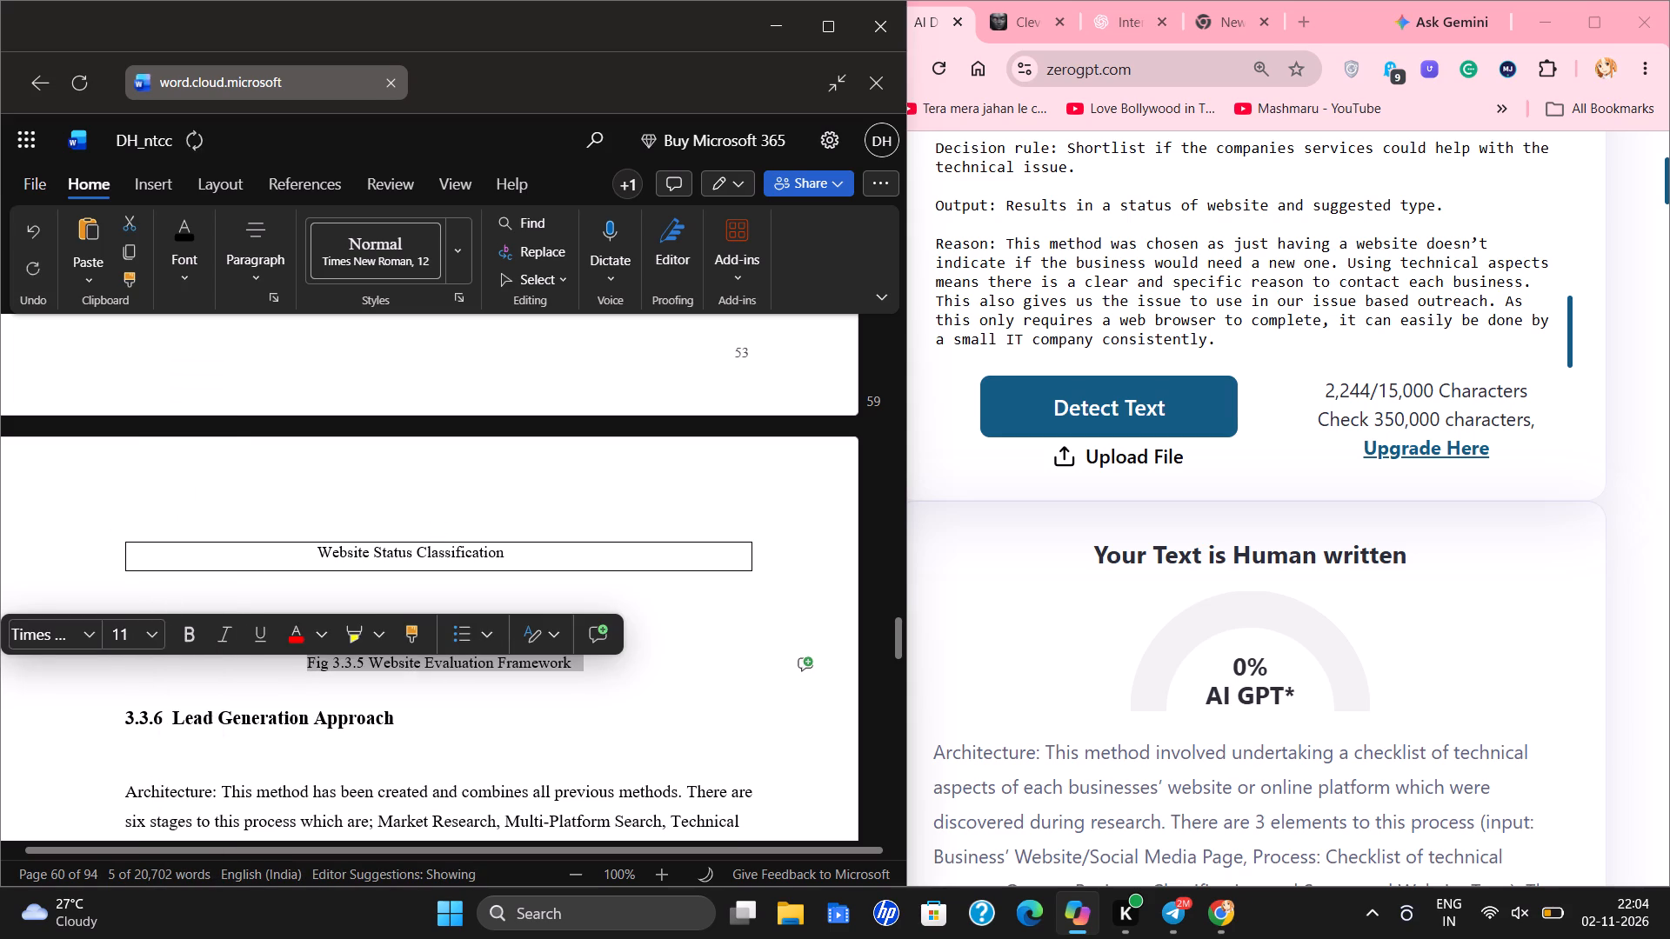
pyautogui.click(121, 593)
# Remove the blank line between the 3.3.6 Lead Generation Approach heading and its Architecture paragraph.
pyautogui.scroll(2, 130, 572)
pyautogui.scroll(-1, 130, 569)
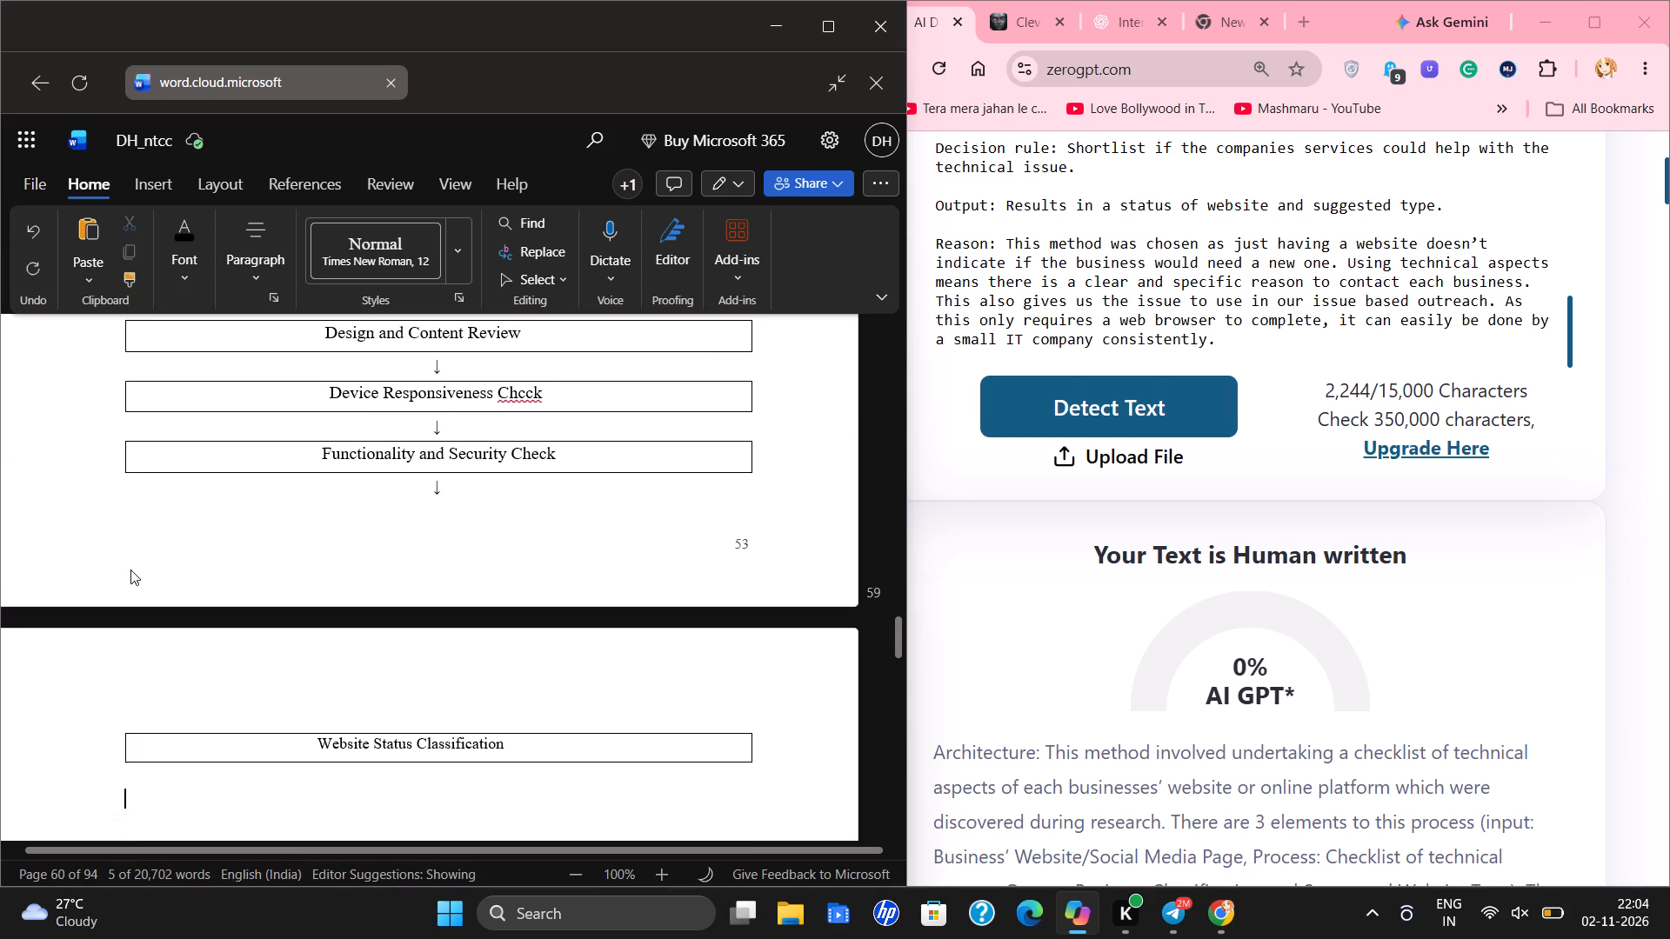
pyautogui.scroll(-1, 130, 569)
pyautogui.click(287, 656)
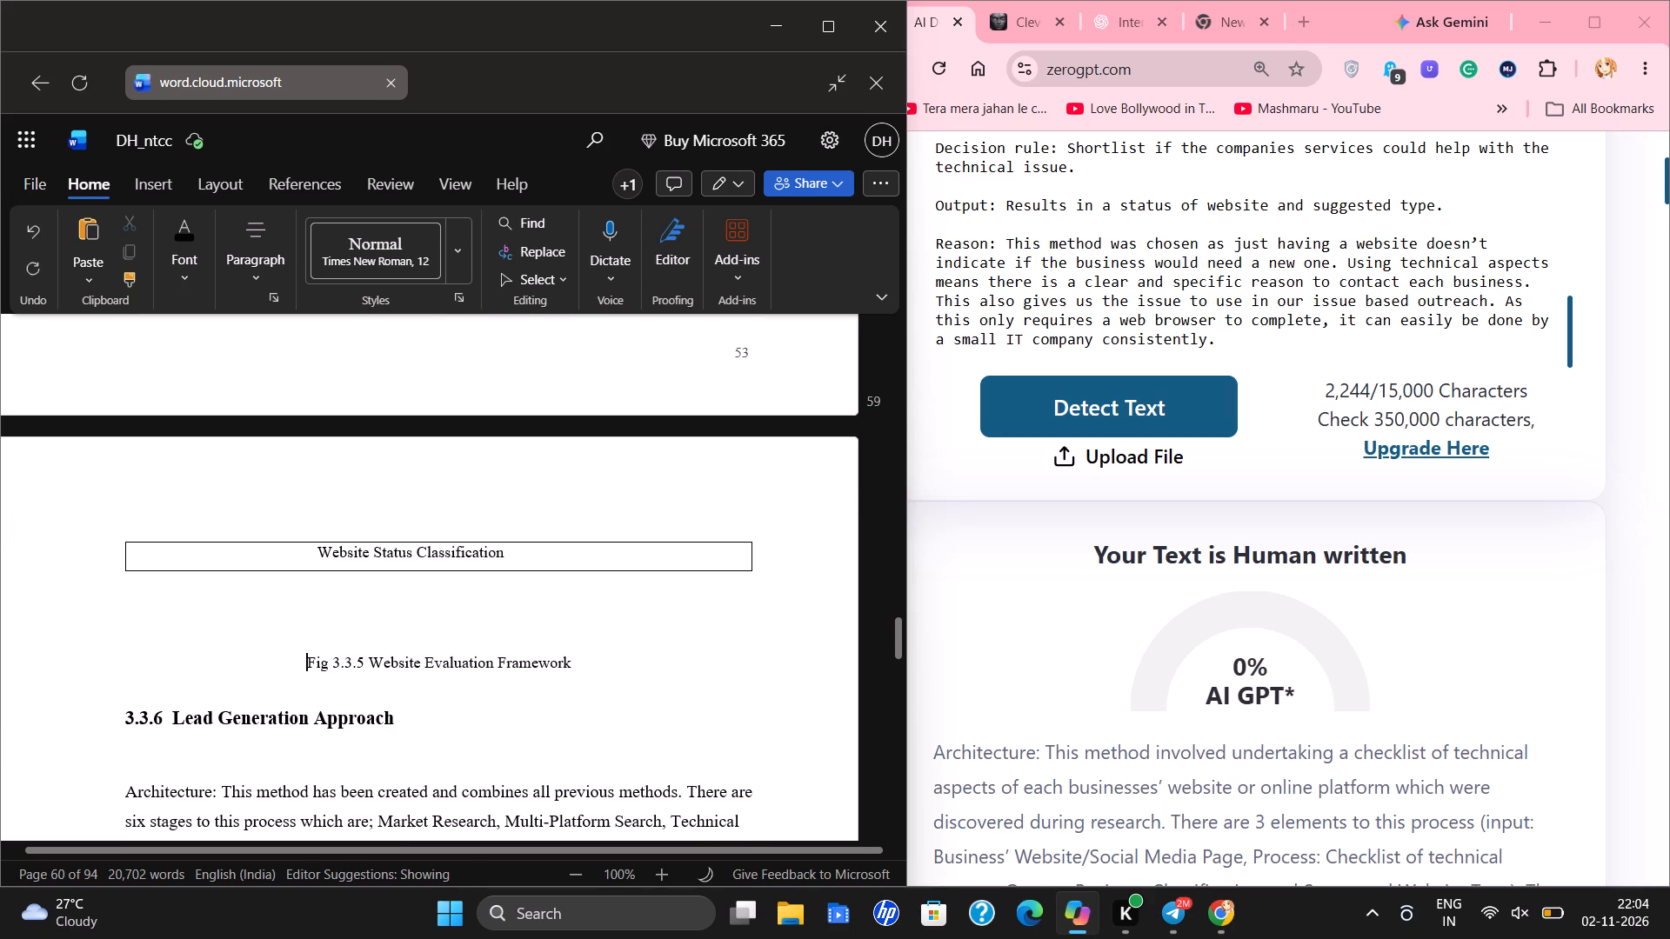
pyautogui.scroll(-1, 368, 713)
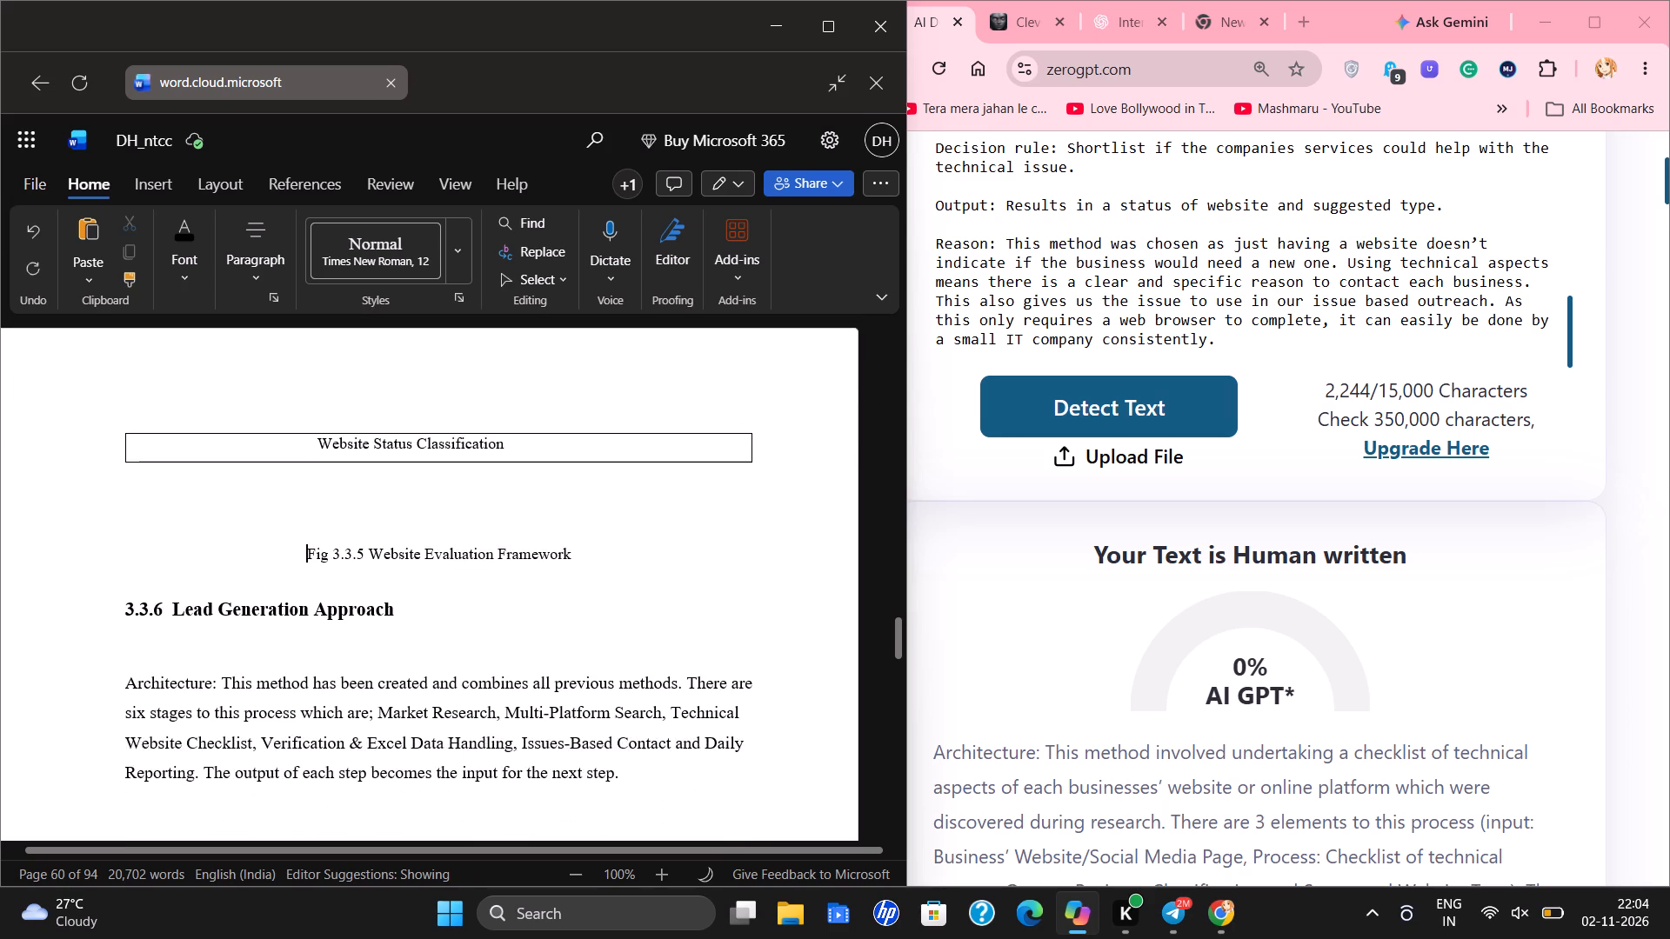
pyautogui.scroll(-1, 255, 683)
pyautogui.click(124, 559)
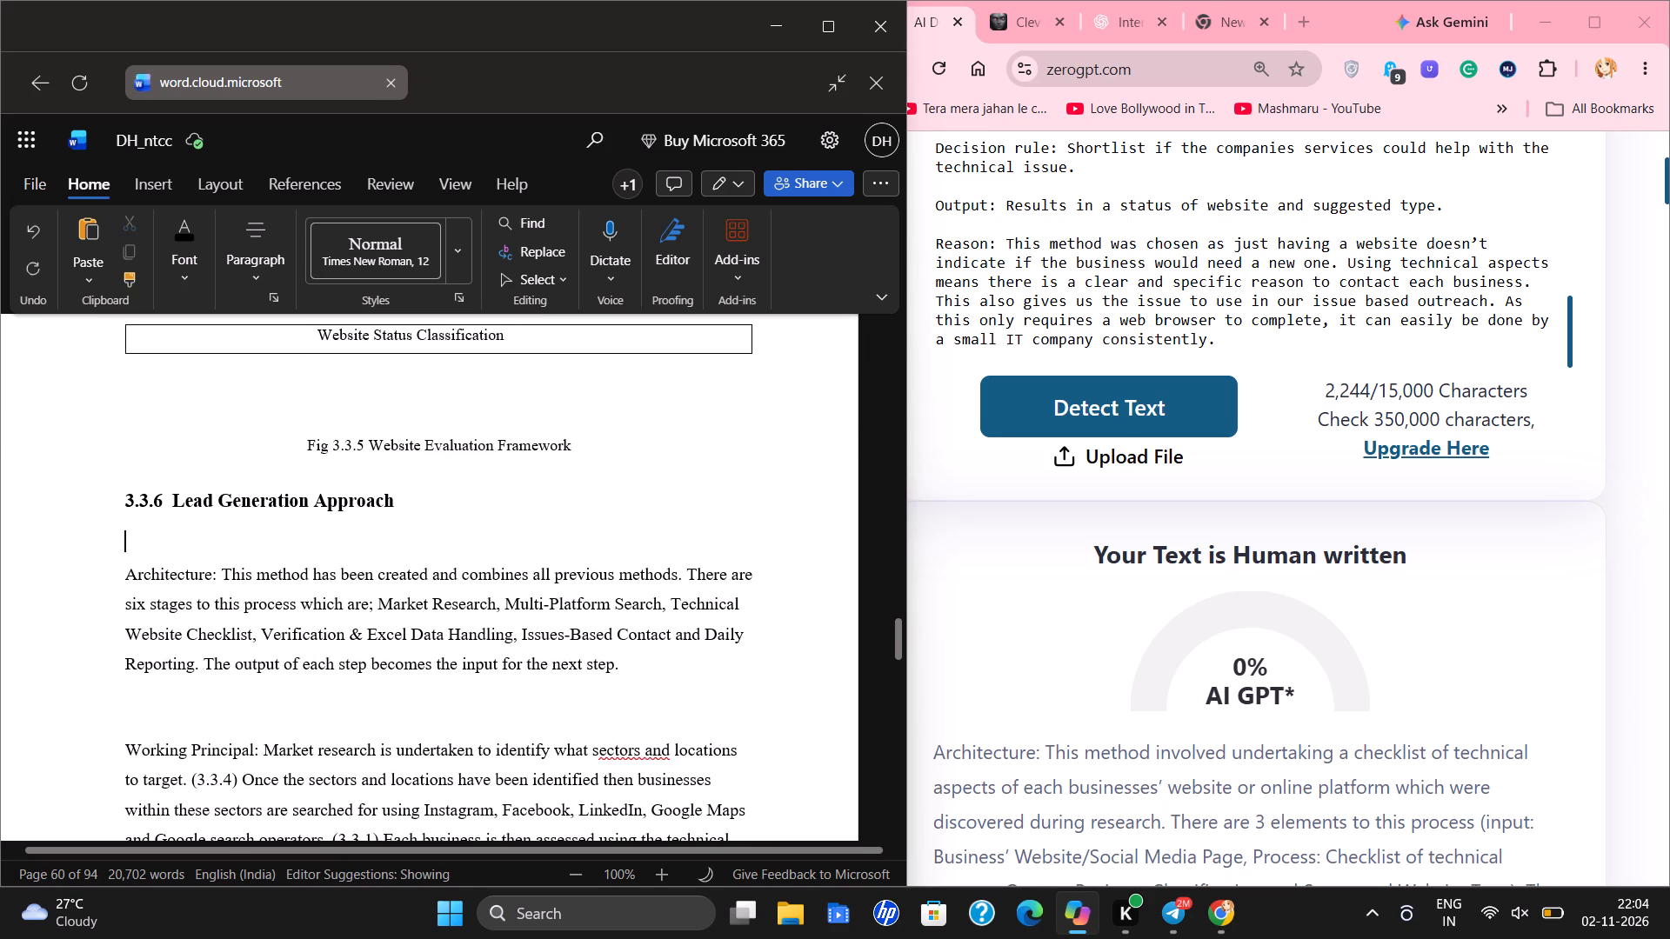
pyautogui.click(125, 576)
pyautogui.press('BackSpace')
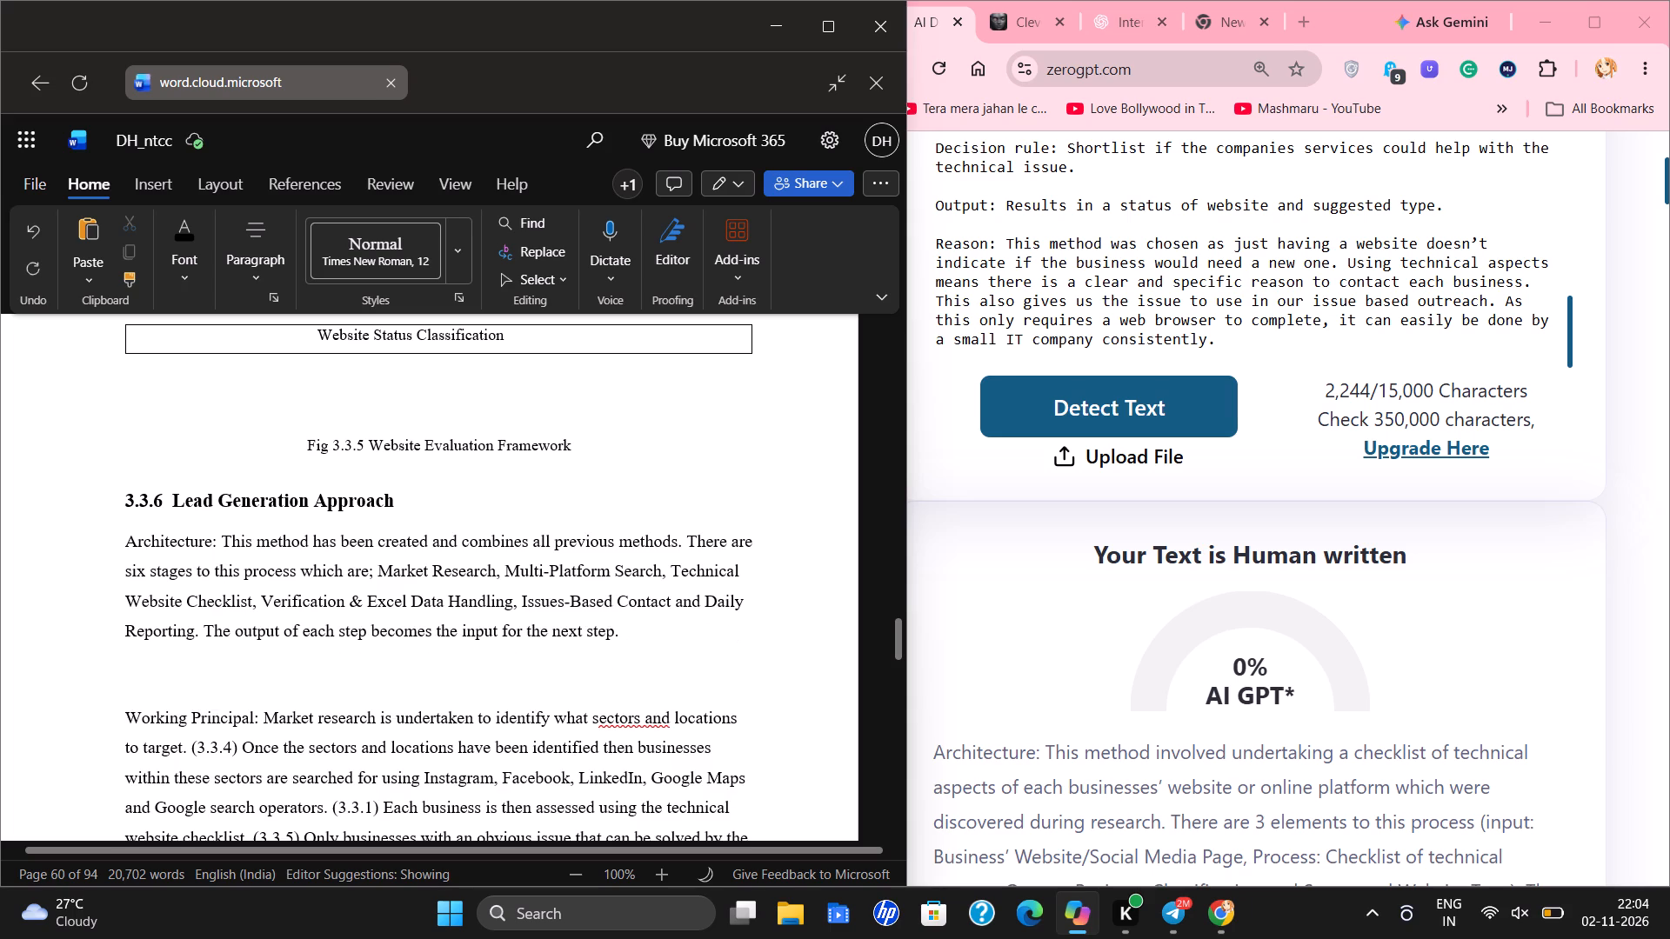
# Justify the section 3.3.6 text from the Architecture paragraph through the Reason paragraph.
pyautogui.moveTo(117, 543); pyautogui.dragTo(164, 563)
pyautogui.moveTo(164, 563); pyautogui.dragTo(655, 722)
pyautogui.scroll(-1, 358, 627)
pyautogui.scroll(-3, 531, 698)
pyautogui.scroll(-3, 653, 722)
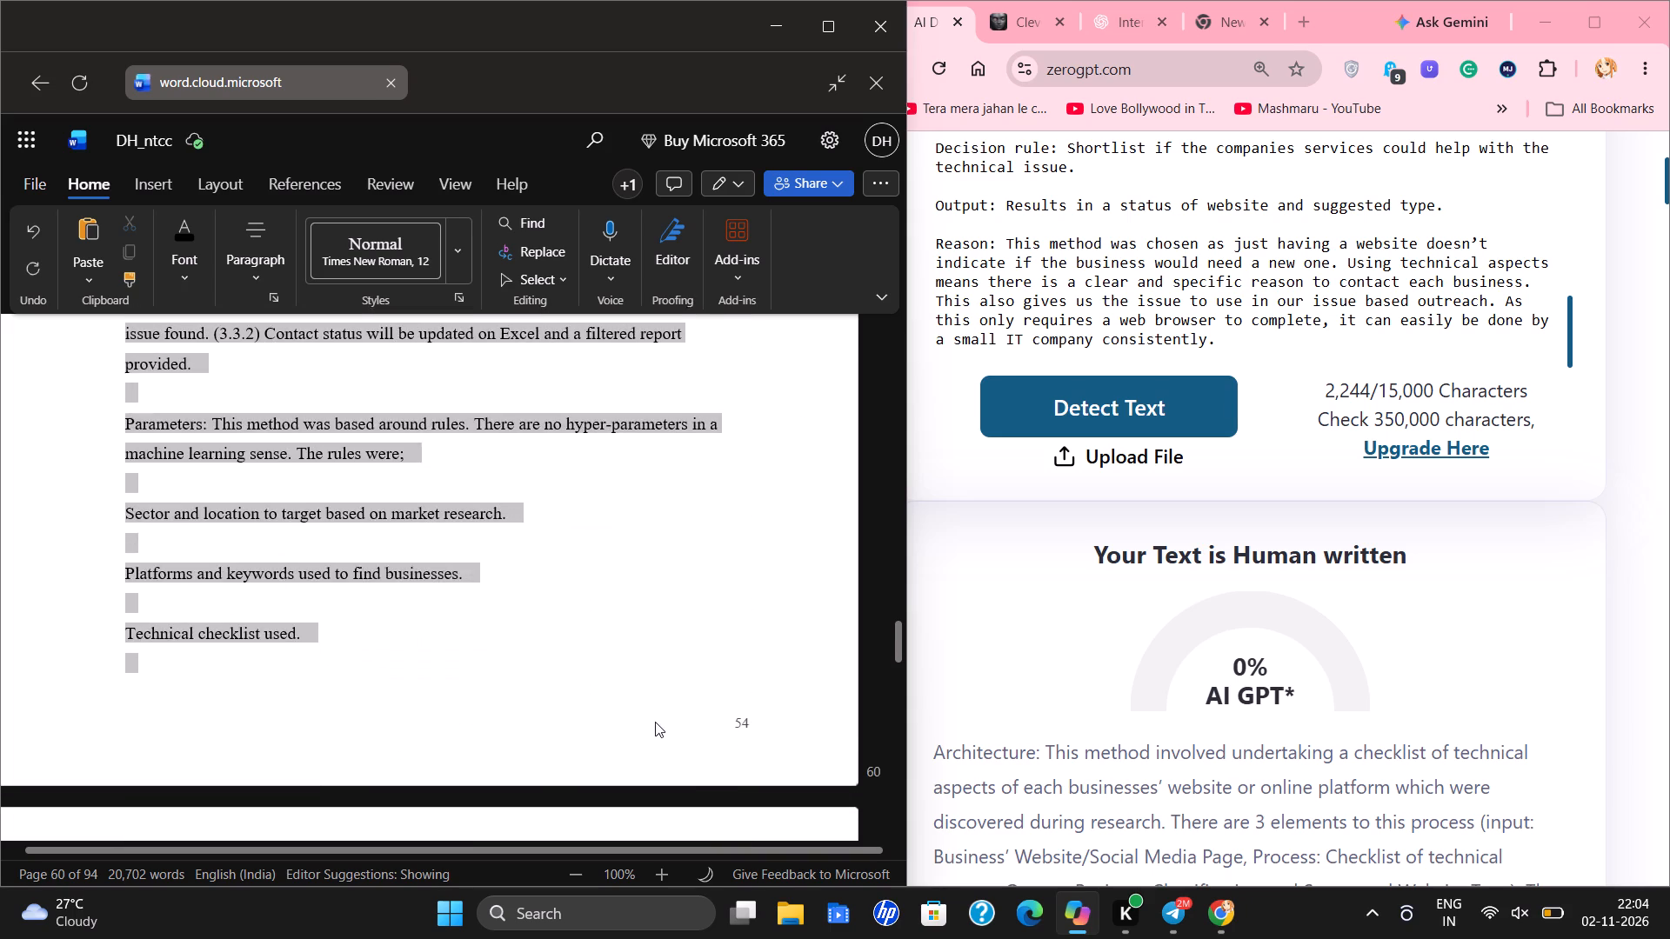
pyautogui.scroll(-2, 655, 722)
pyautogui.moveTo(655, 722); pyautogui.dragTo(556, 644)
pyautogui.scroll(-4, 615, 699)
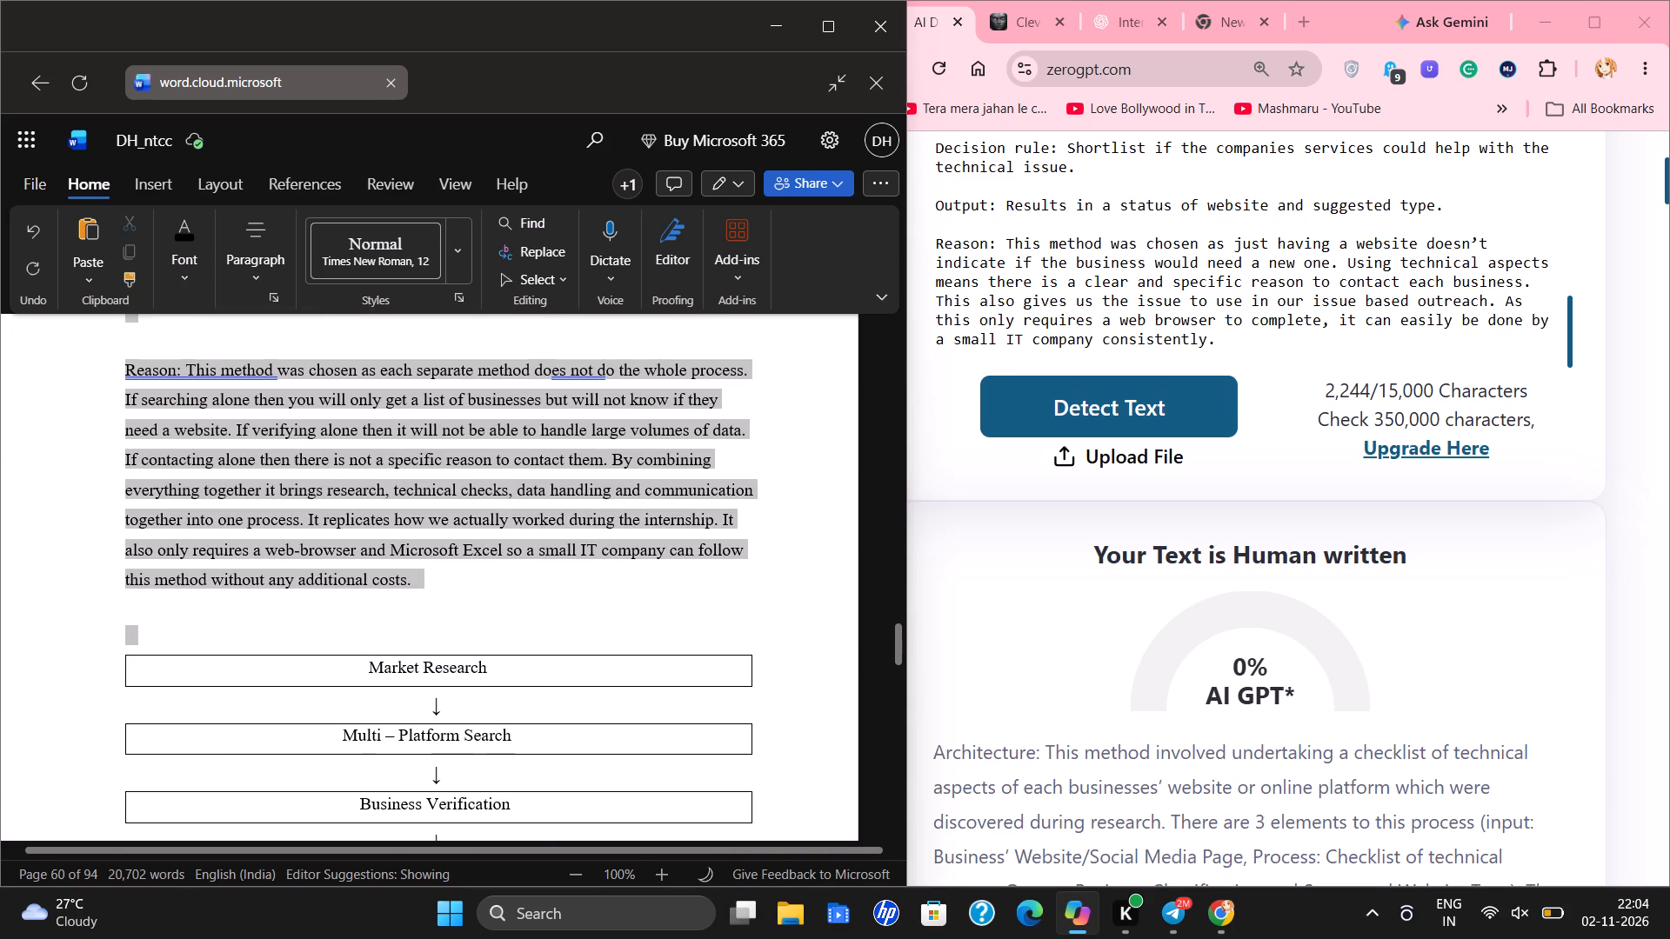
pyautogui.moveTo(556, 644); pyautogui.dragTo(510, 605)
pyautogui.rightClick(328, 455)
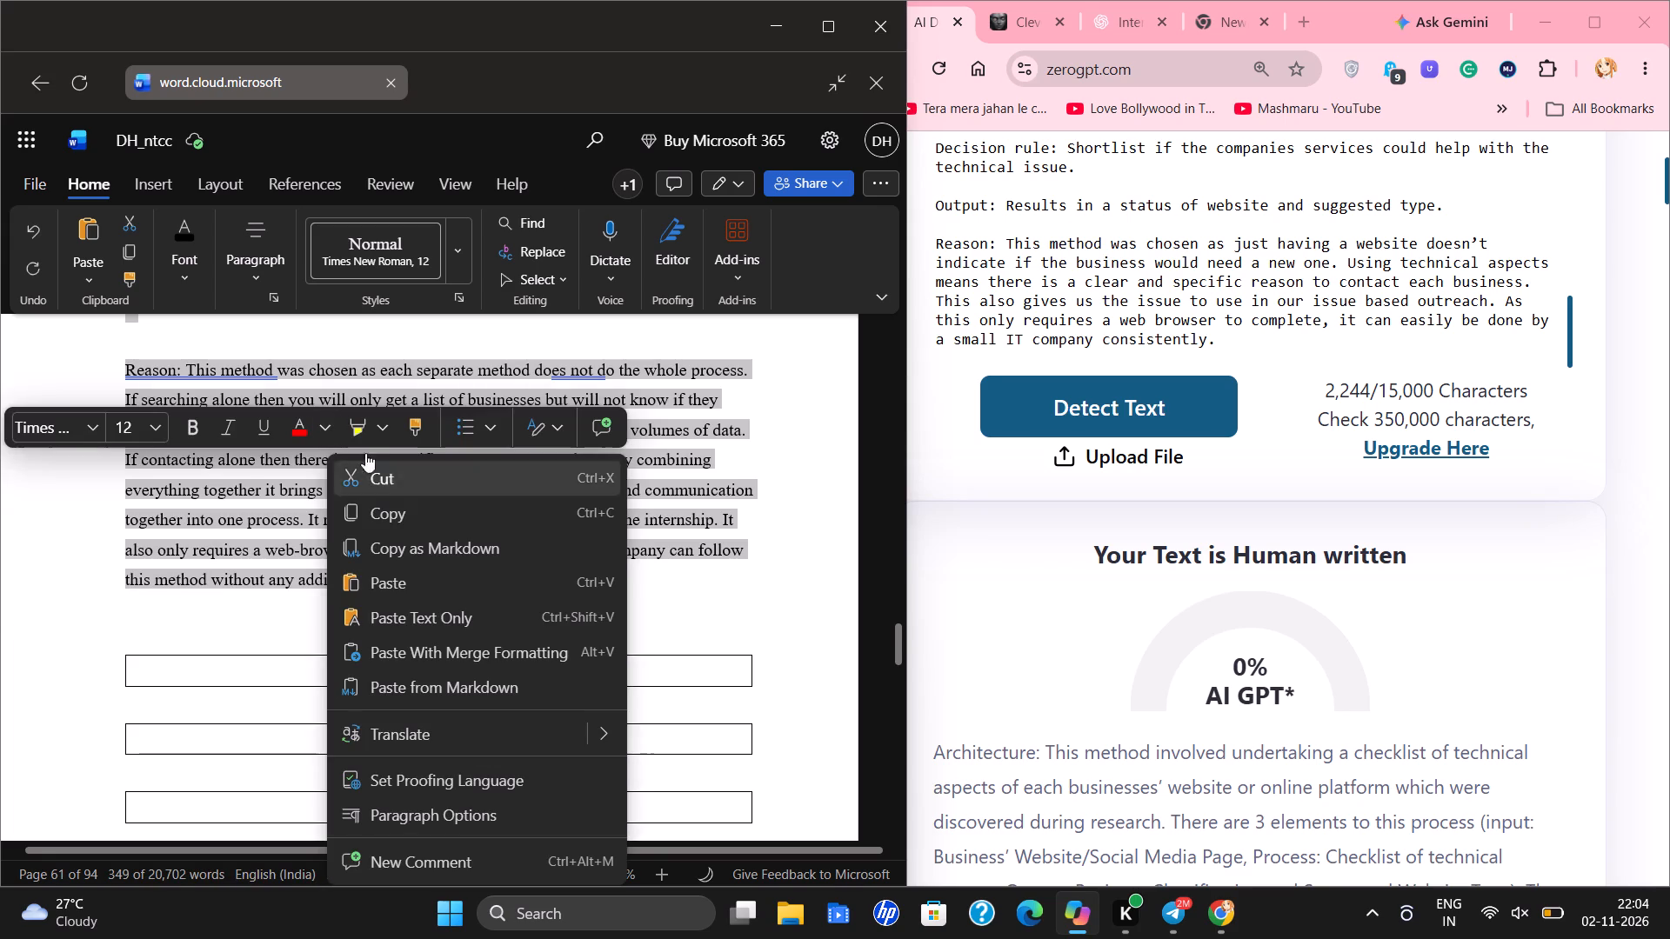
pyautogui.click(264, 246)
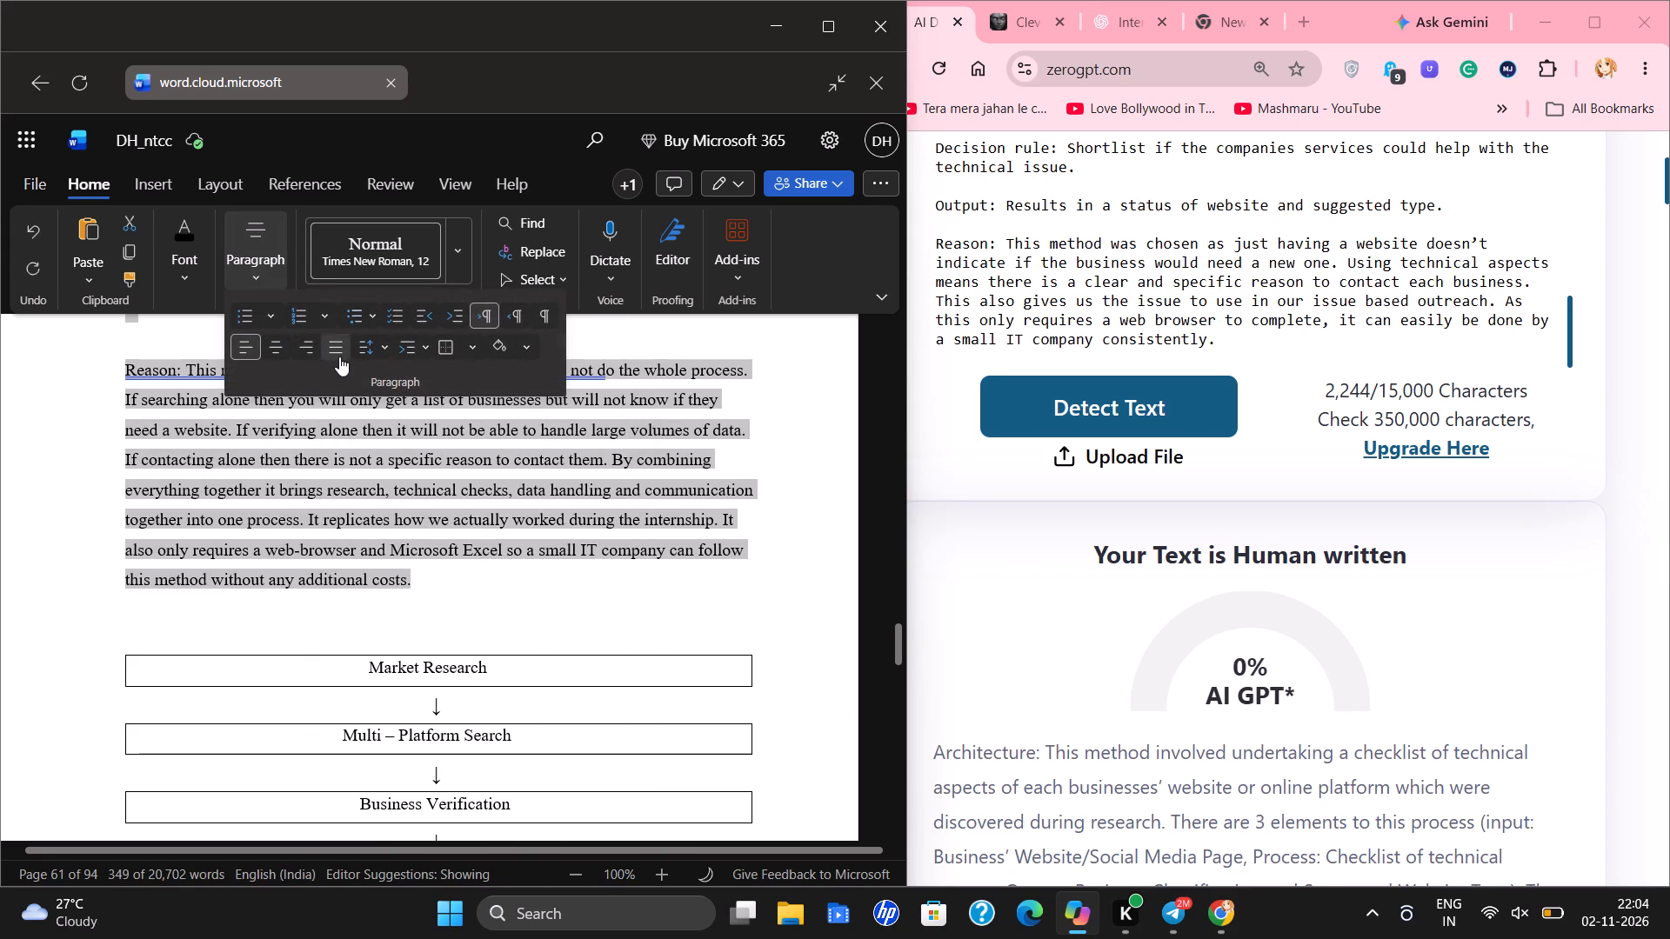
pyautogui.click(339, 356)
# Set the line spacing of the section 3.3.6 Architecture-to-Reason text to 1.5.
pyautogui.click(269, 267)
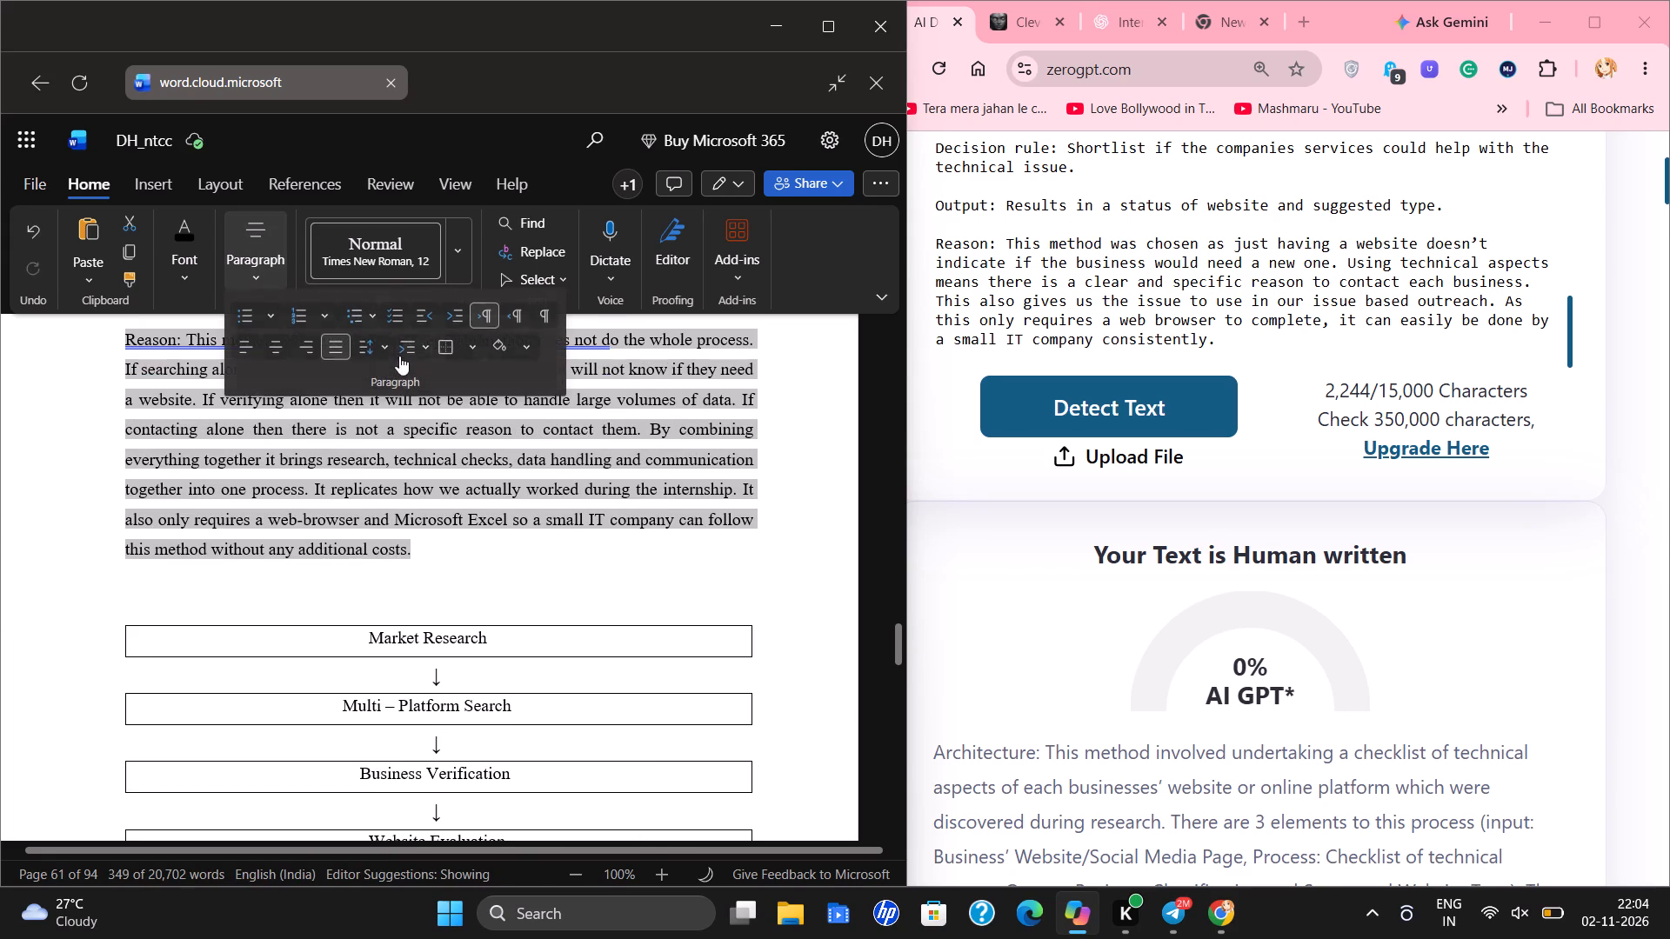
pyautogui.click(377, 341)
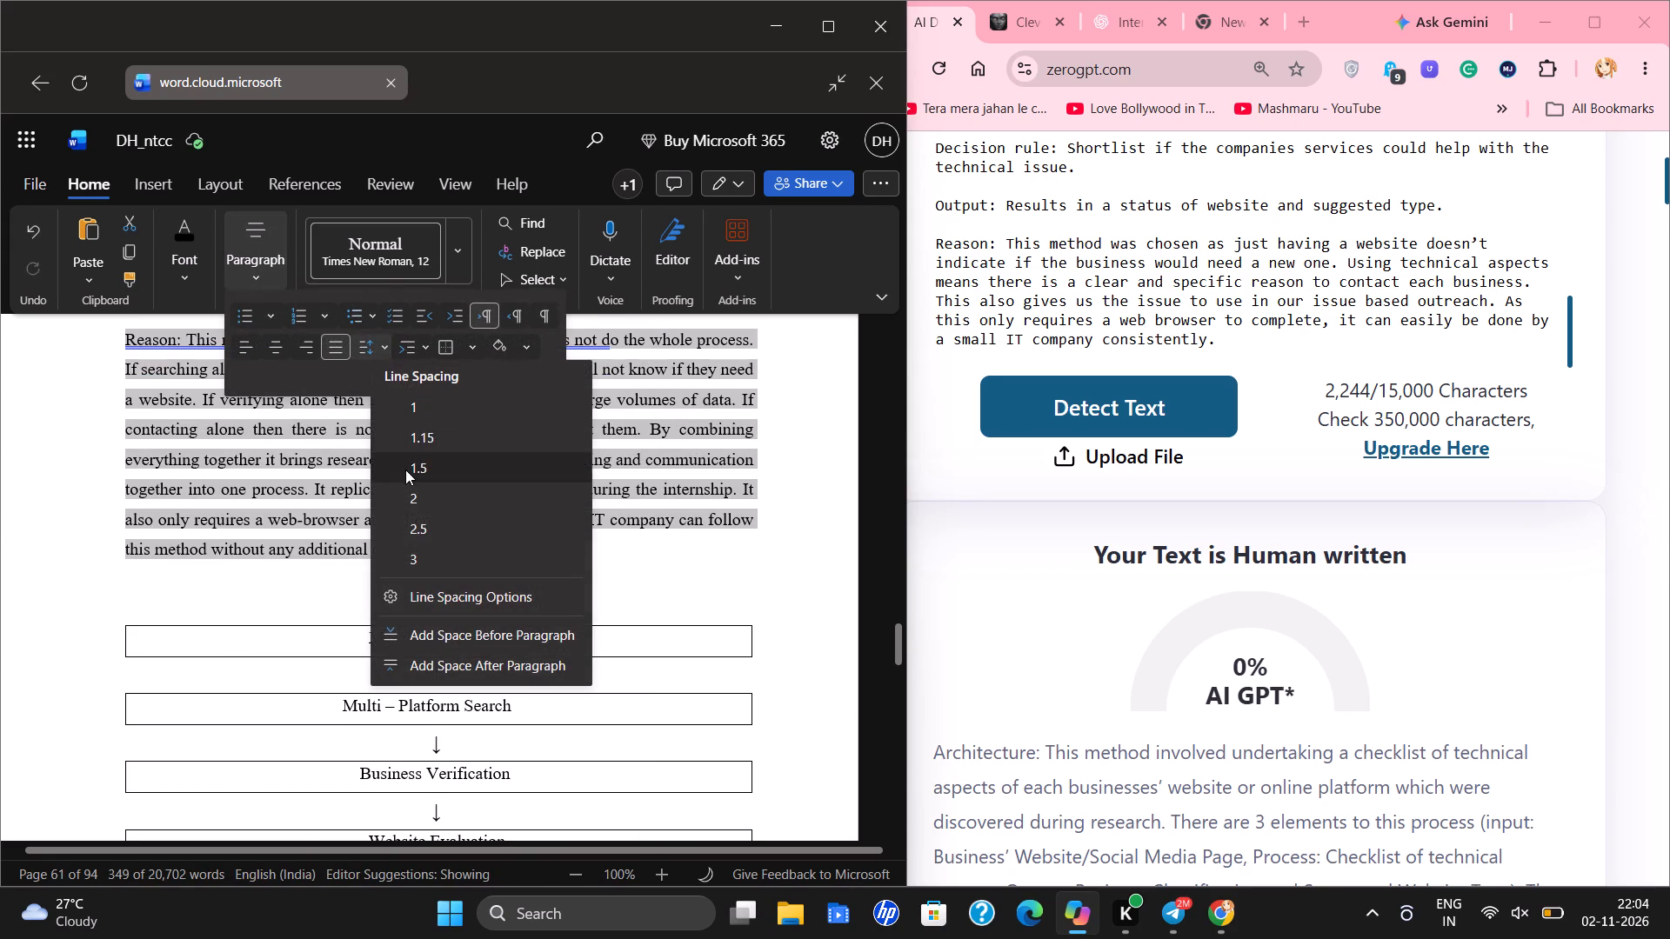
pyautogui.click(405, 469)
pyautogui.click(37, 526)
# Insert a blank line between the 3.3.6 Lead Generation Approach heading and its Architecture paragraph.
pyautogui.scroll(4, 170, 481)
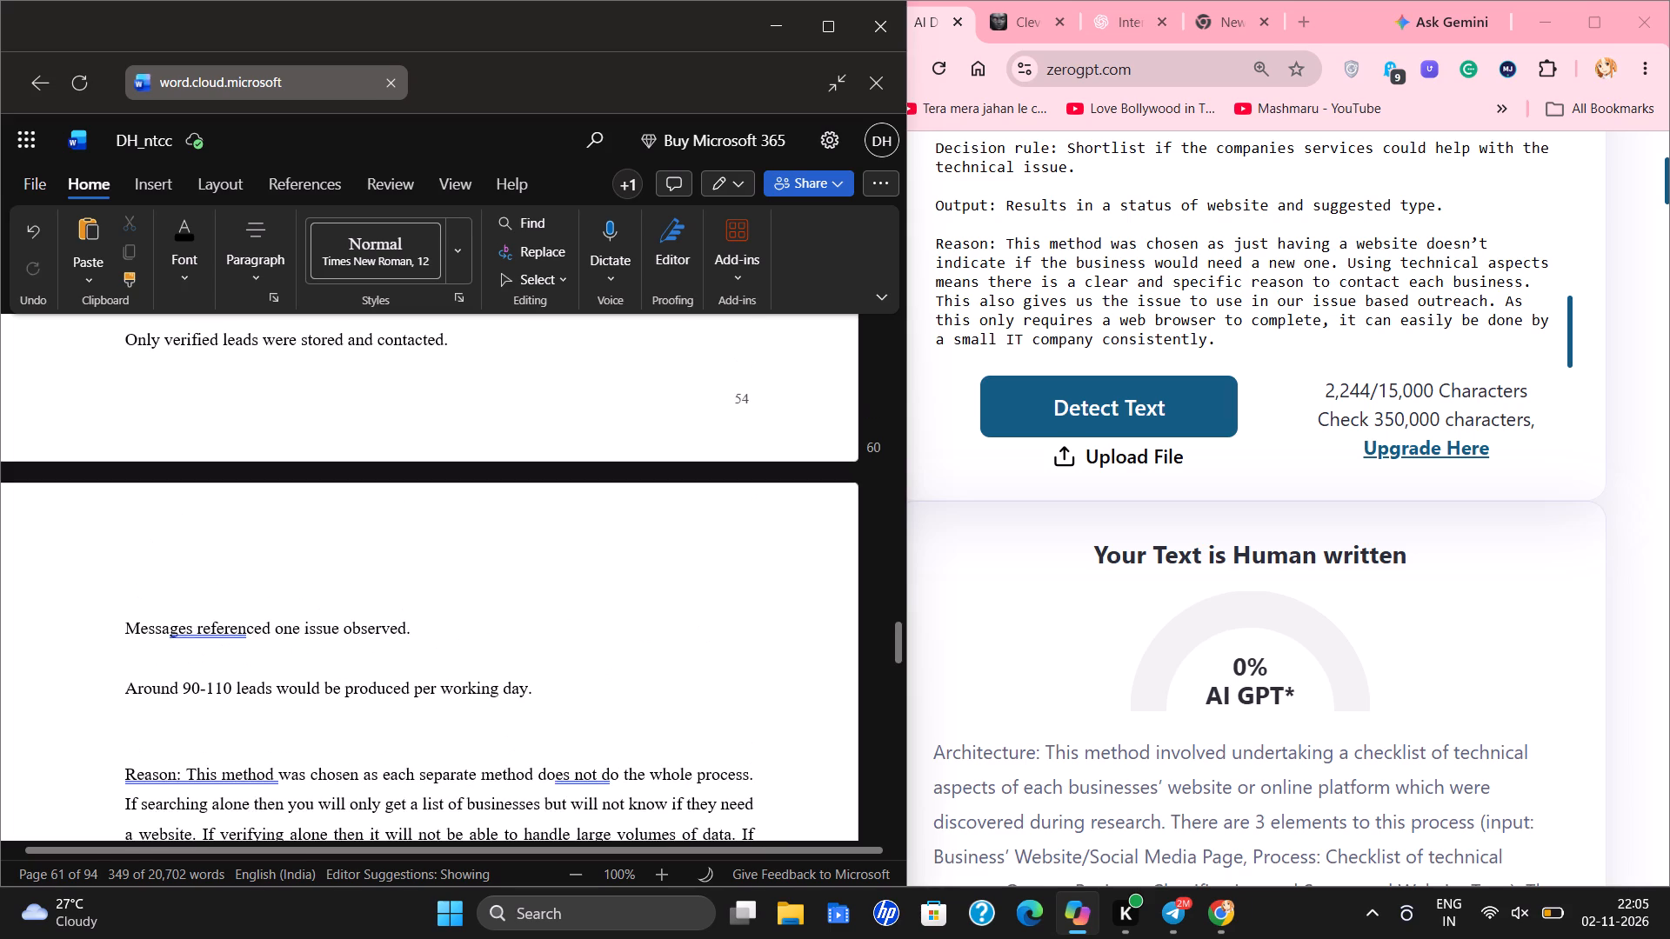
pyautogui.scroll(7, 223, 529)
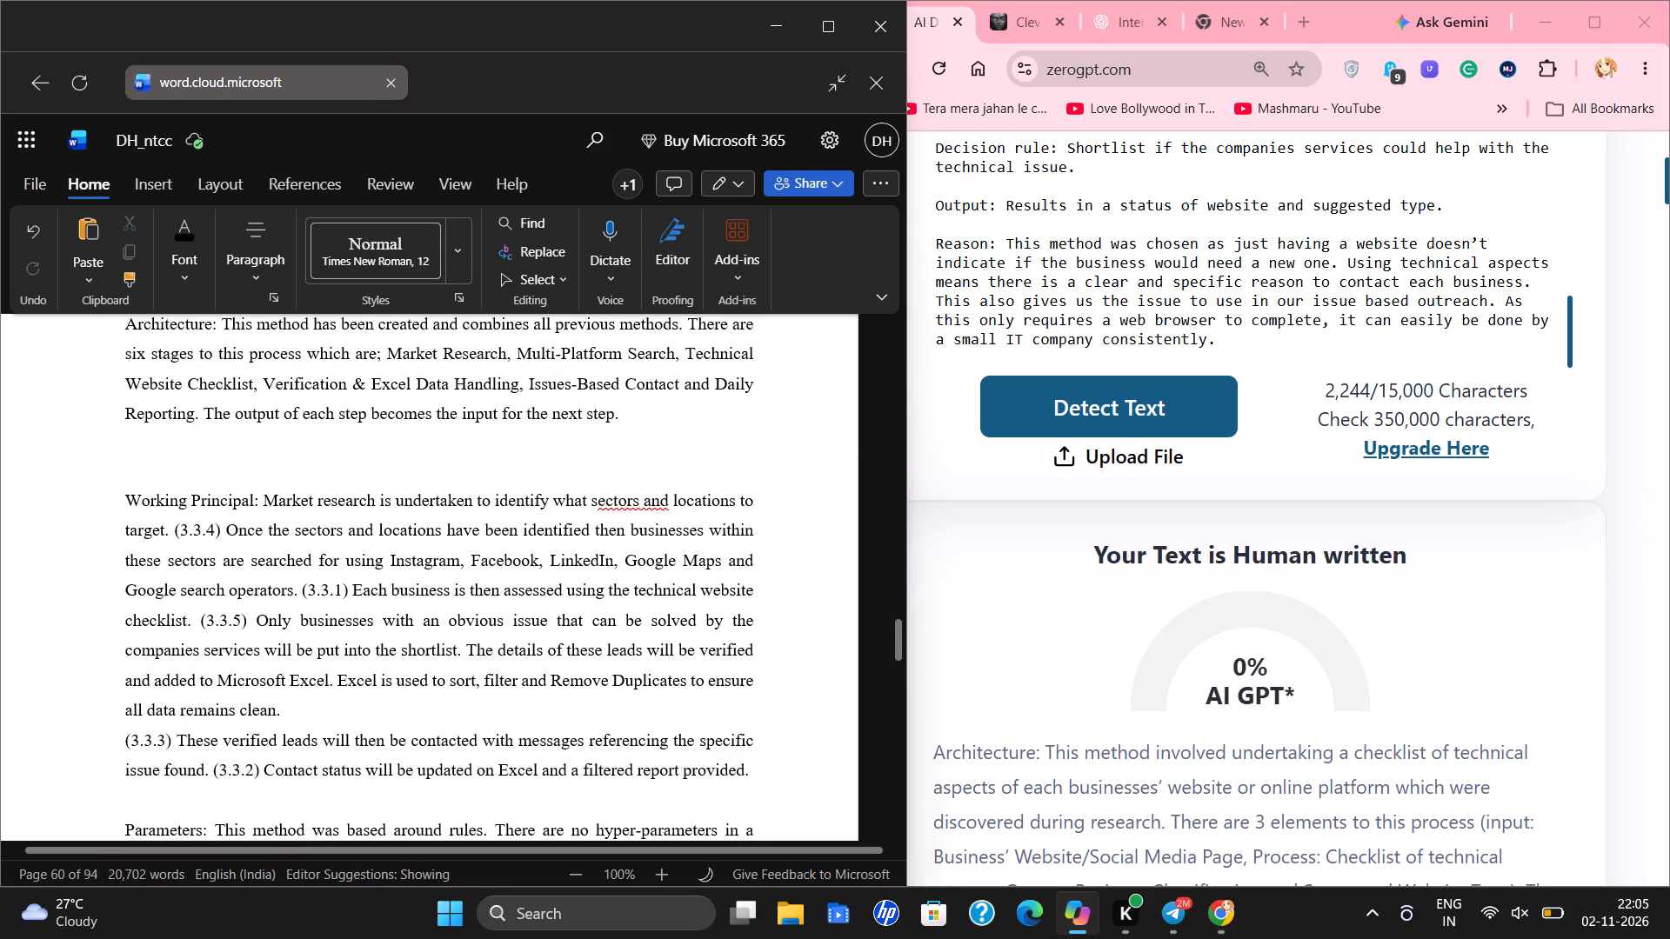
pyautogui.scroll(4, 135, 541)
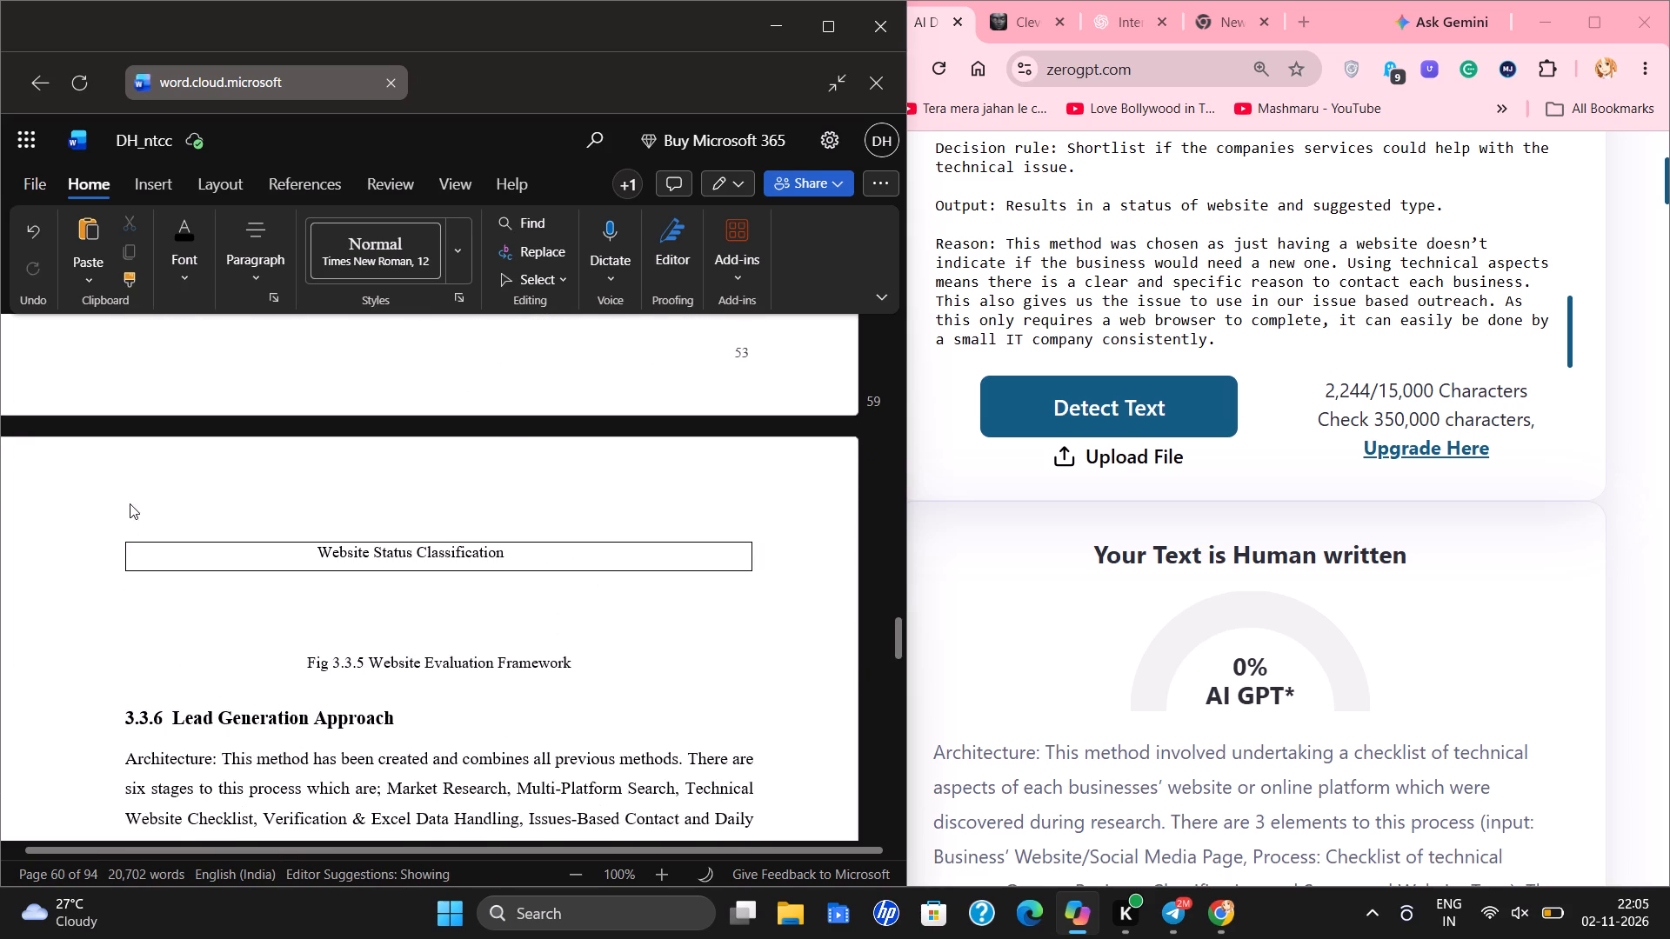
pyautogui.scroll(-2, 147, 545)
pyautogui.click(421, 512)
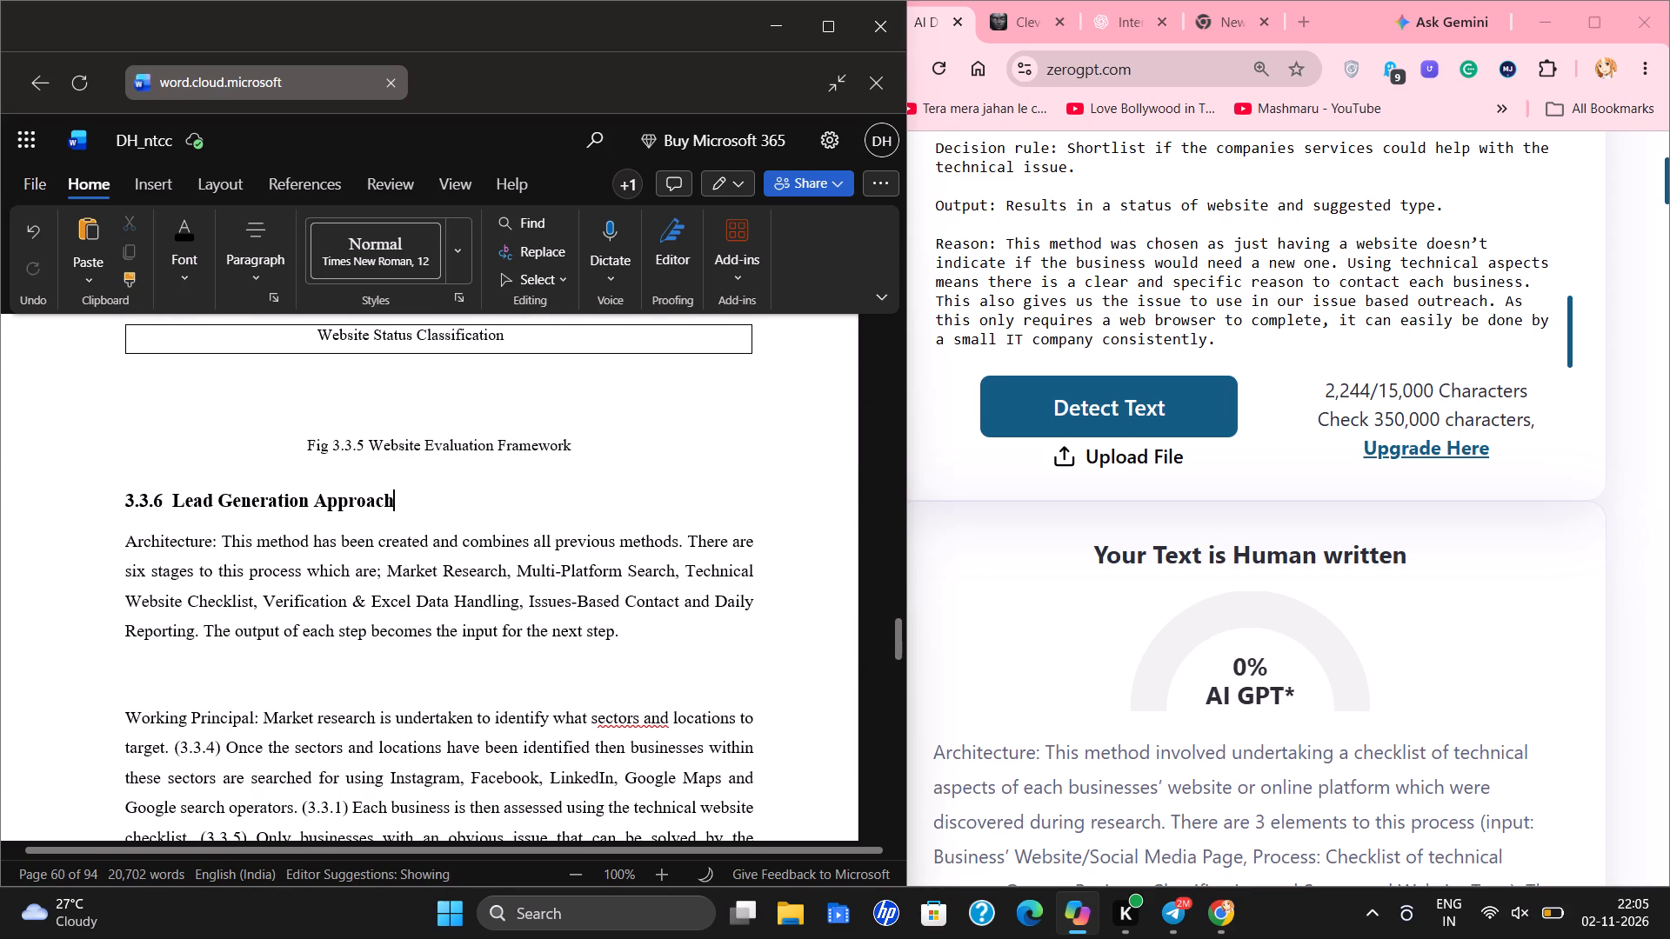
pyautogui.click(262, 543)
pyautogui.click(129, 523)
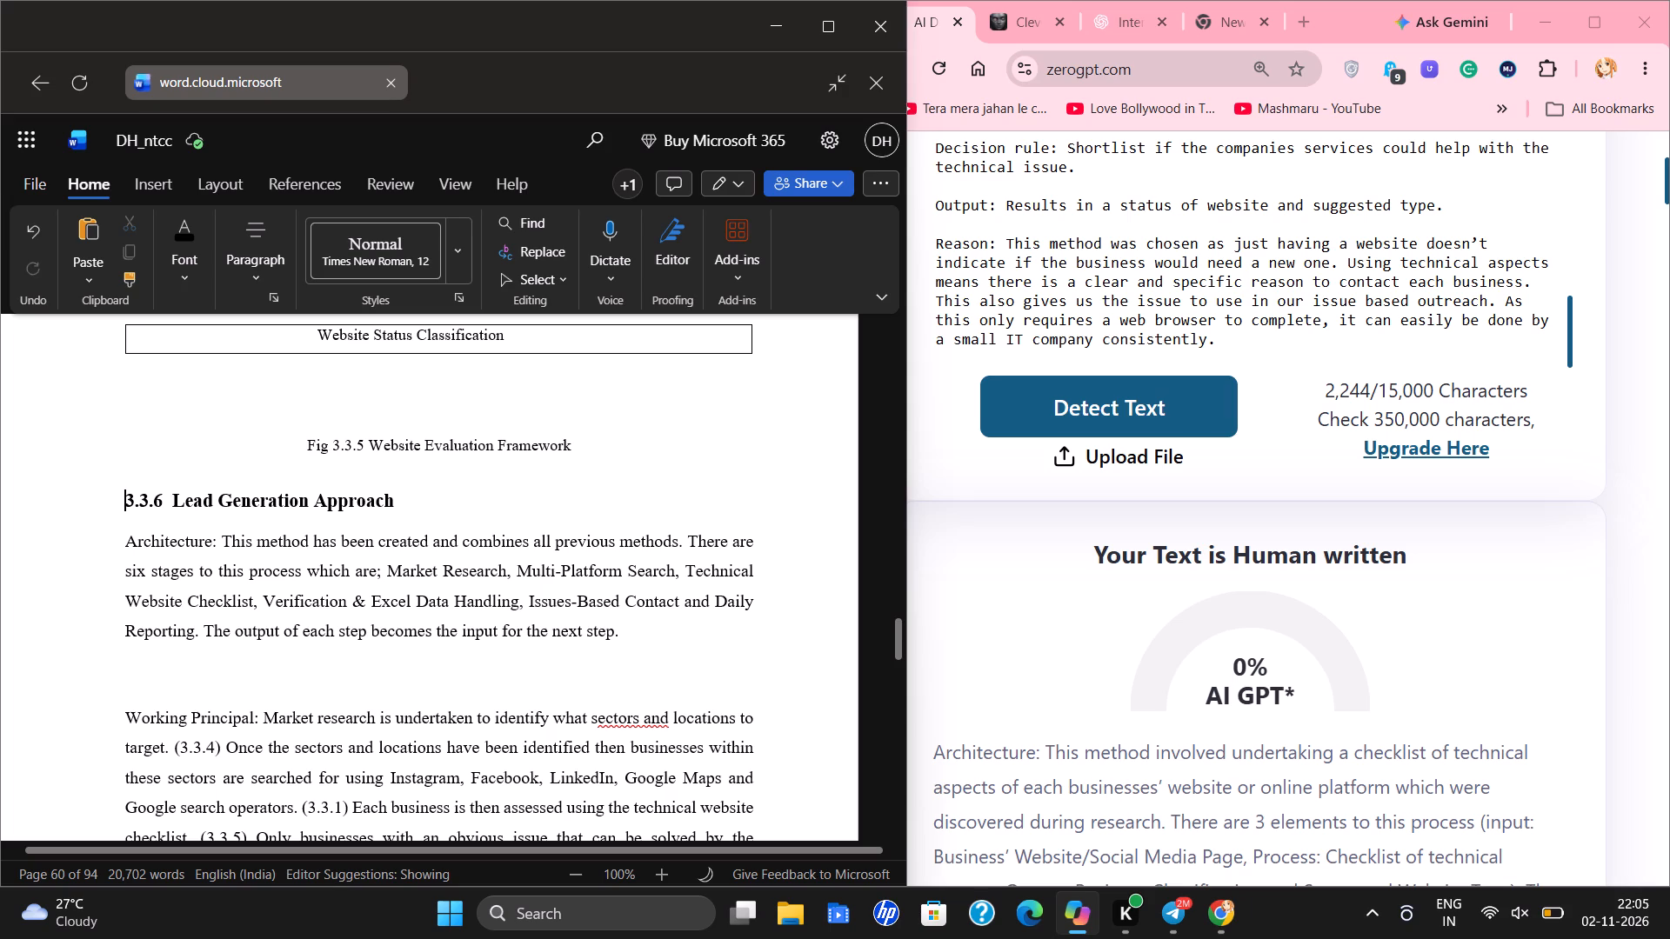
pyautogui.click(407, 505)
pyautogui.press('Return')
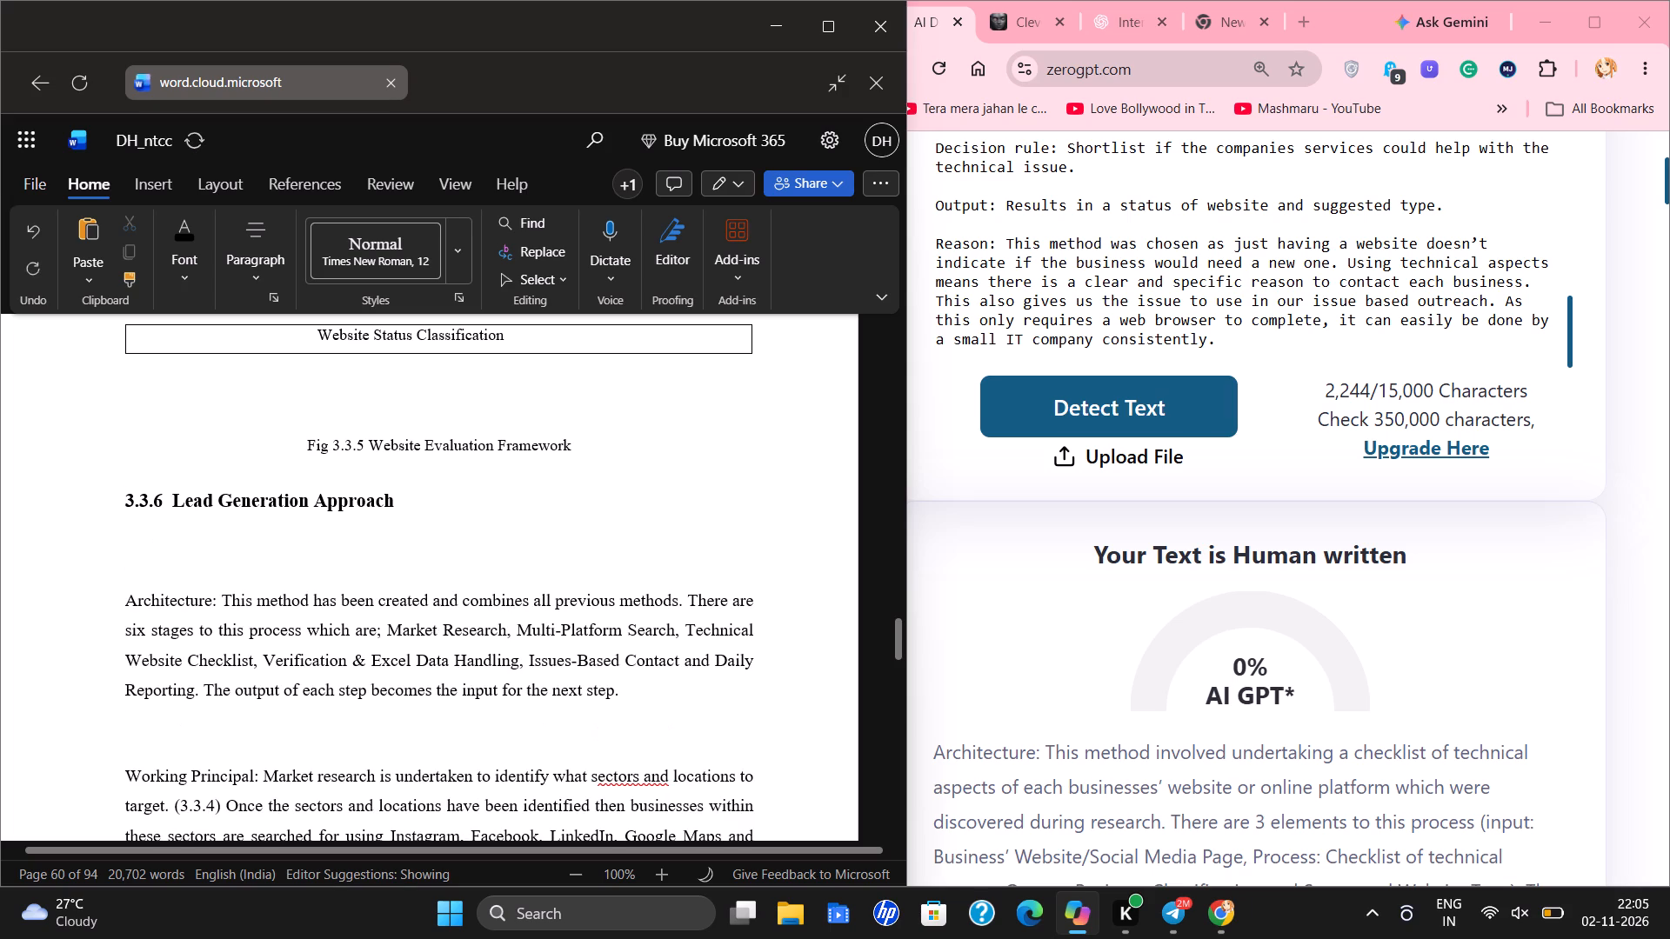
# Remove the blank line directly above the 3.3.6 Architecture paragraph.
pyautogui.click(131, 599)
pyautogui.press('Left')
pyautogui.press('BackSpace')
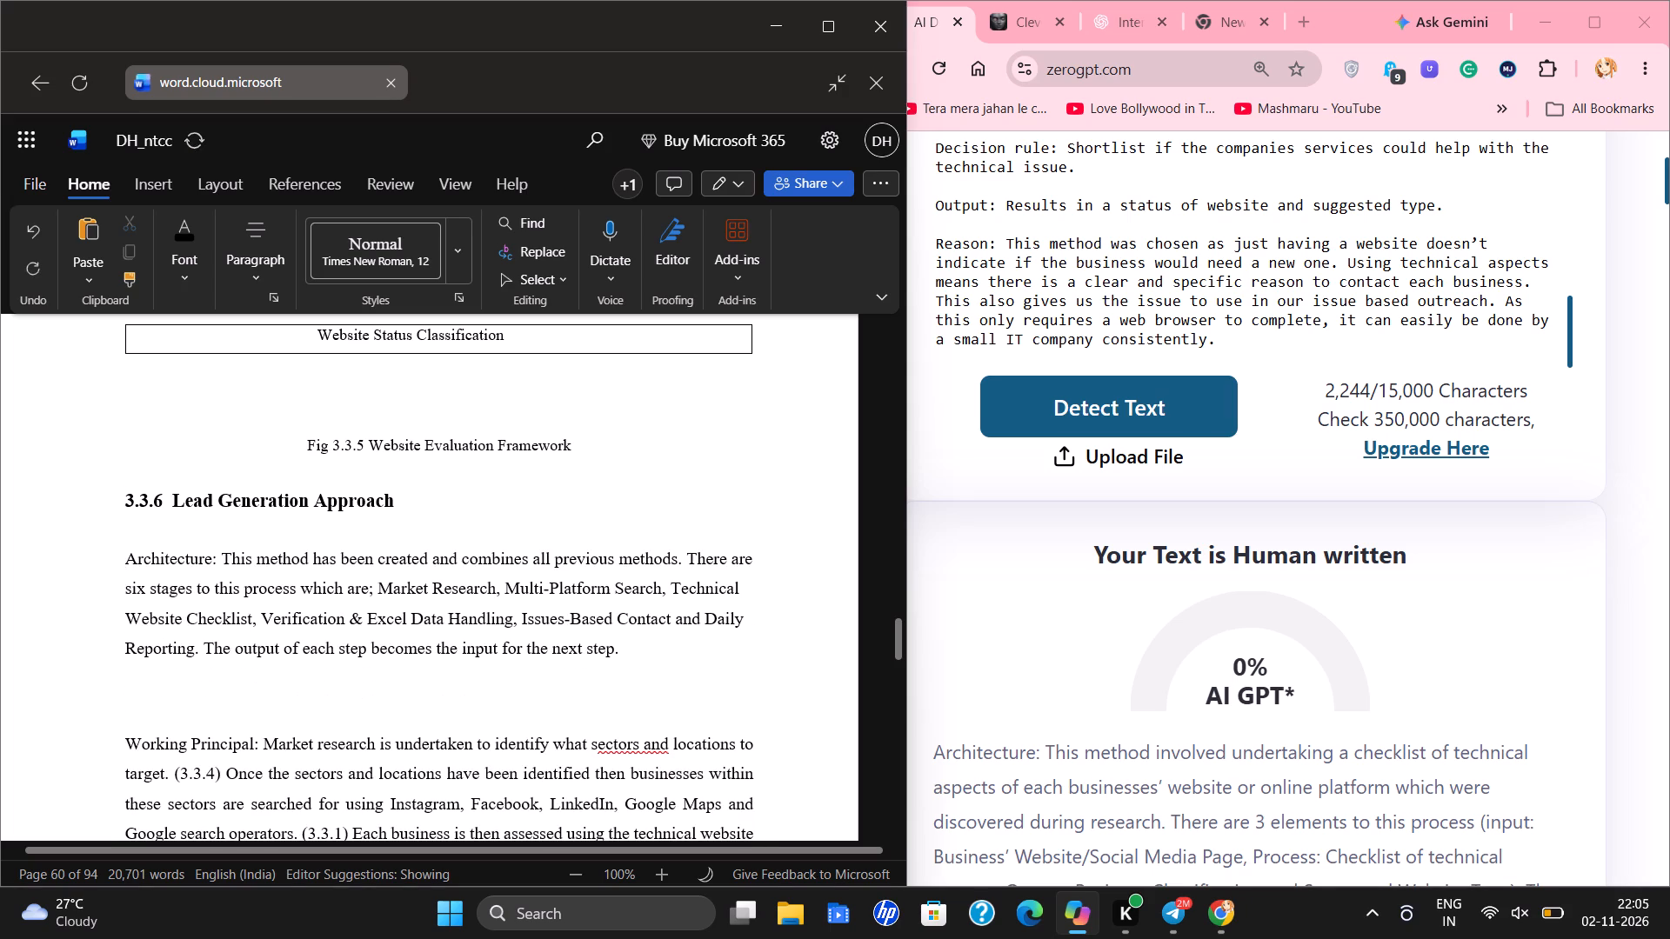
# Remove the extra blank line between the Architecture and Working Principal paragraphs in section 3.3.6.
pyautogui.click(144, 718)
pyautogui.press('BackSpace')
pyautogui.scroll(-3, 74, 658)
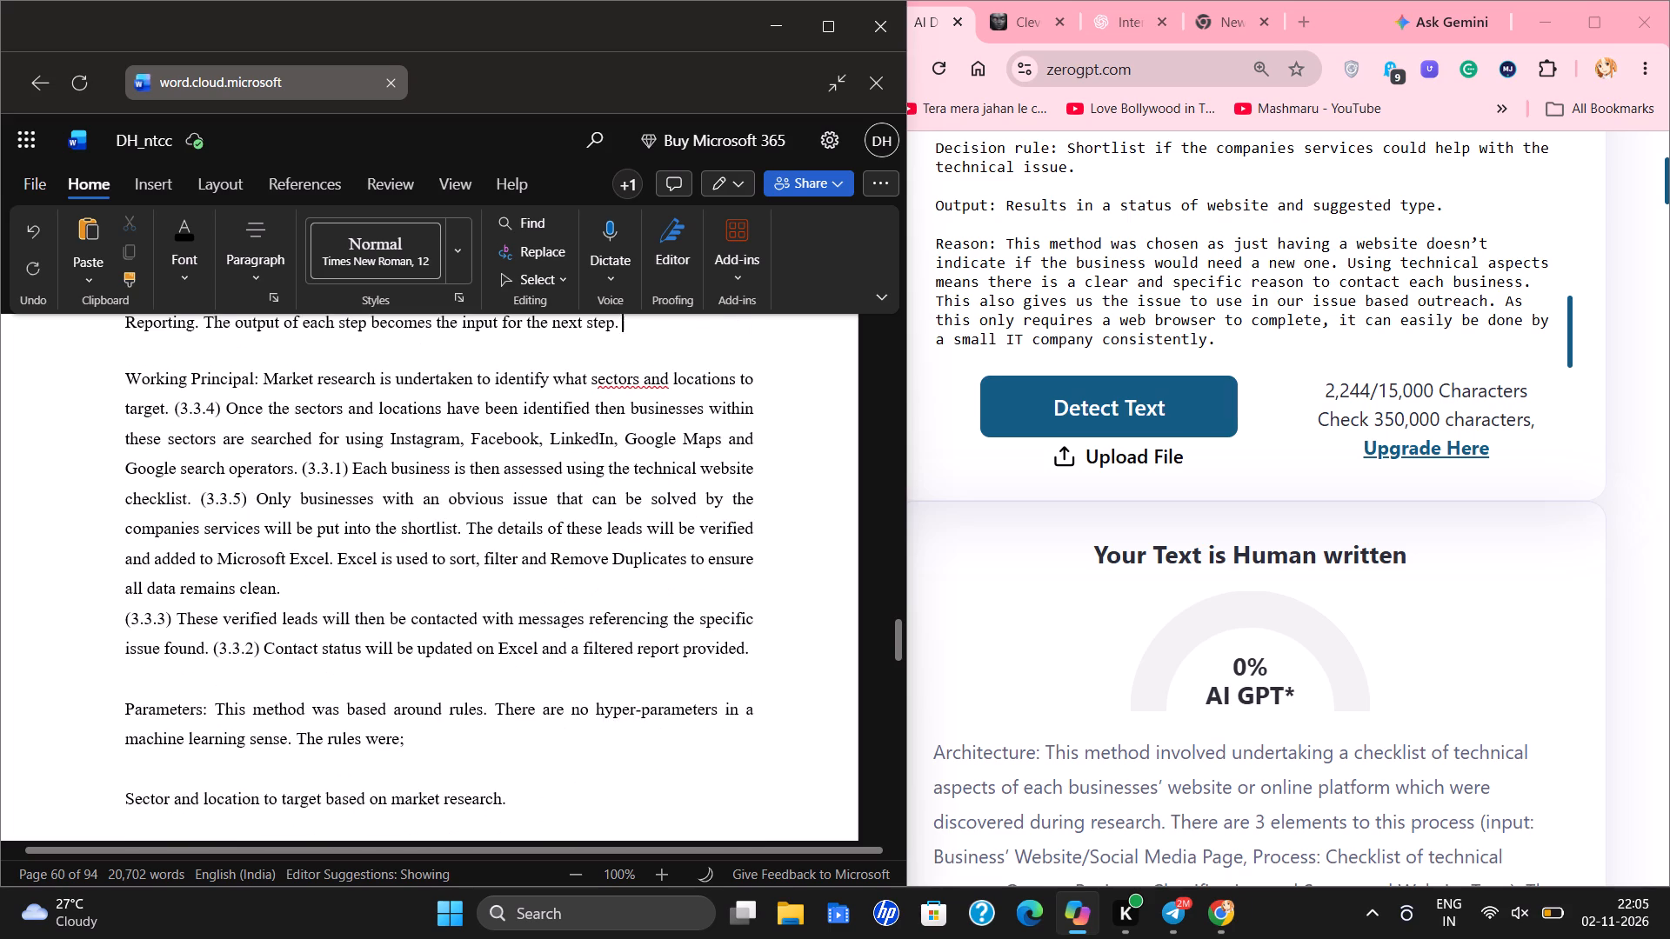
# Remove the blank lines between the 3.3.6 Parameters introduction and each of its rules, down to "Around 90-110 leads would be produced per working day.".
pyautogui.click(147, 681)
pyautogui.scroll(-1, 131, 678)
pyautogui.scroll(-2, 119, 595)
pyautogui.click(132, 450)
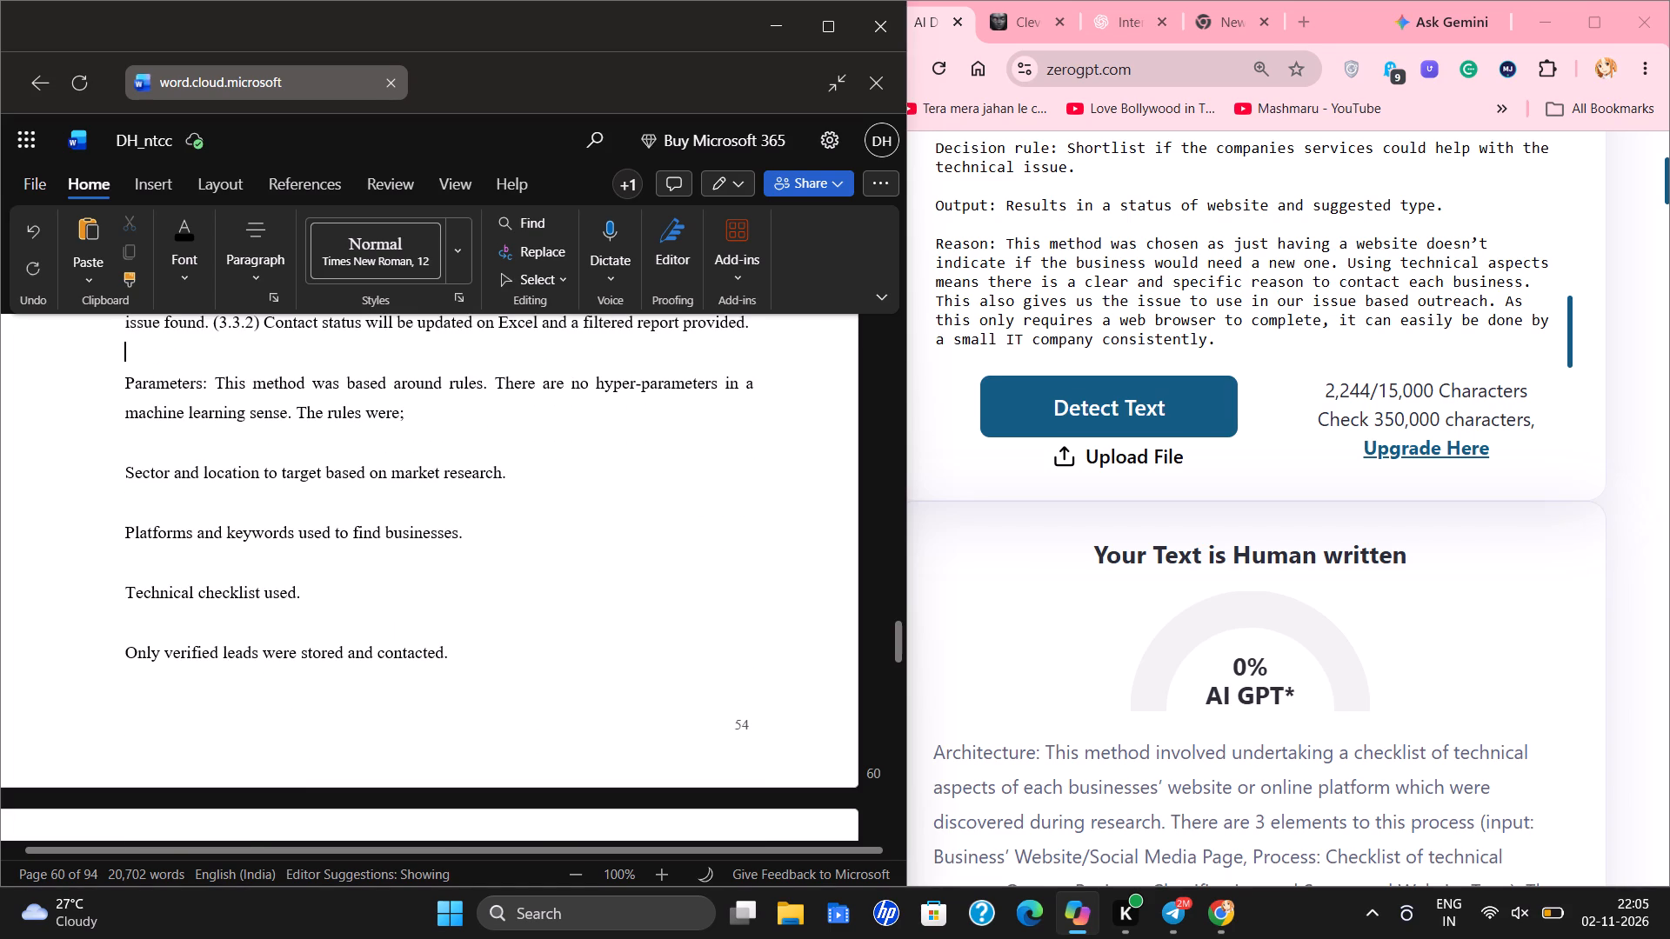
pyautogui.press('BackSpace')
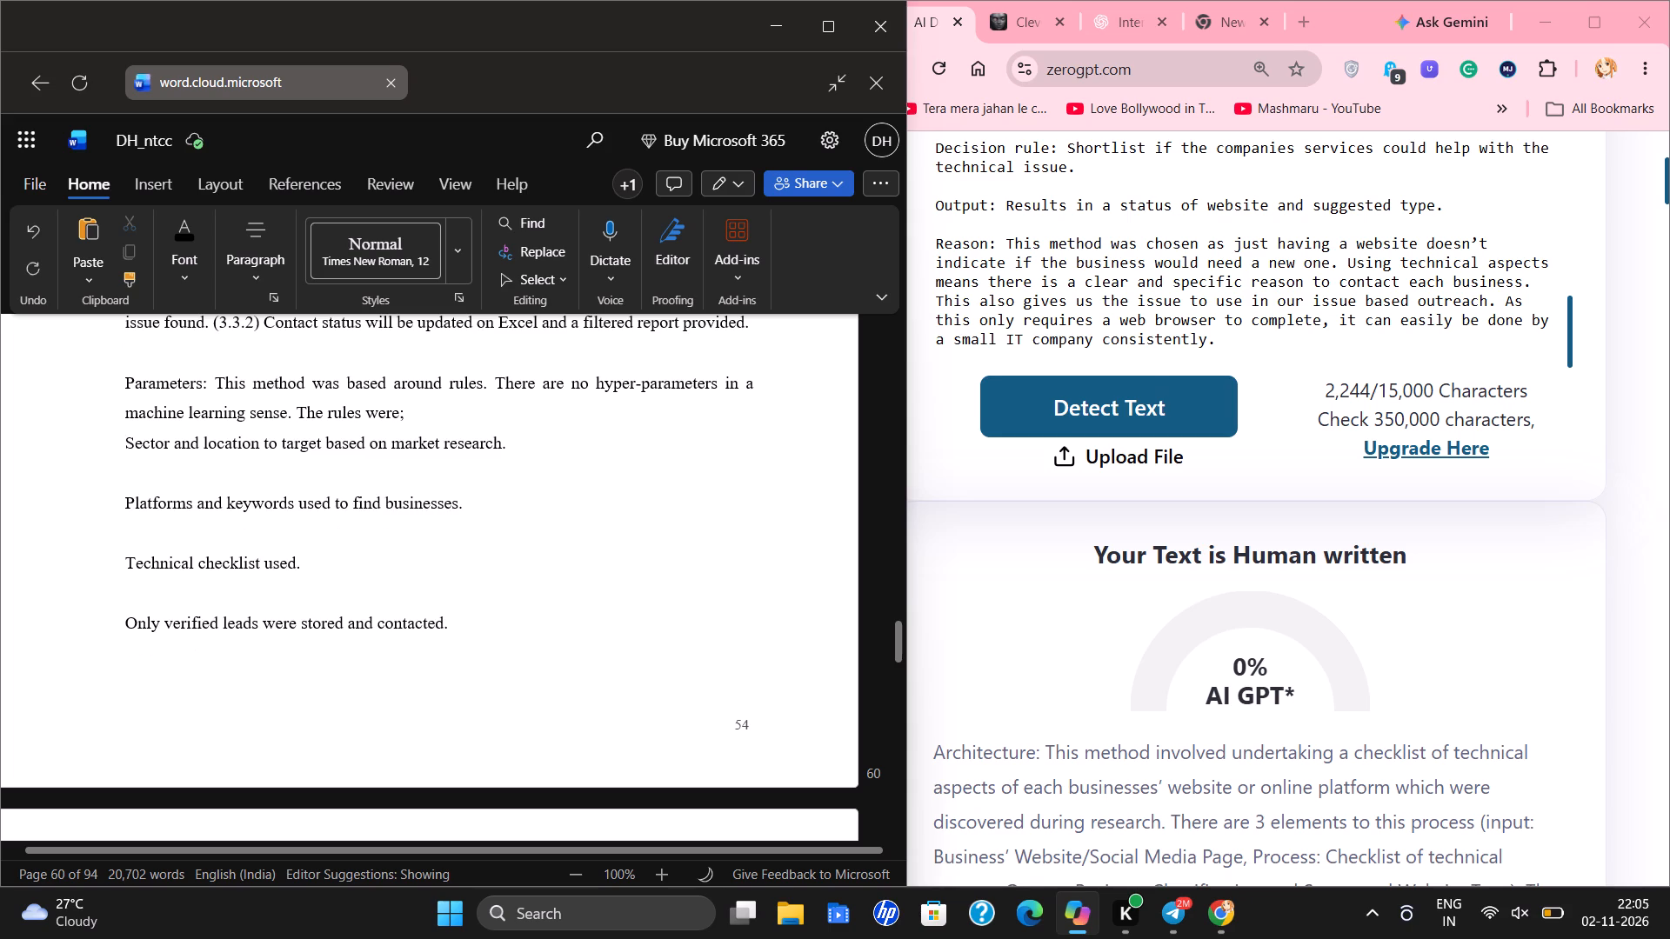
pyautogui.press('Down')
pyautogui.press('Down')
pyautogui.press('BackSpace')
pyautogui.press('Down')
pyautogui.press('Down')
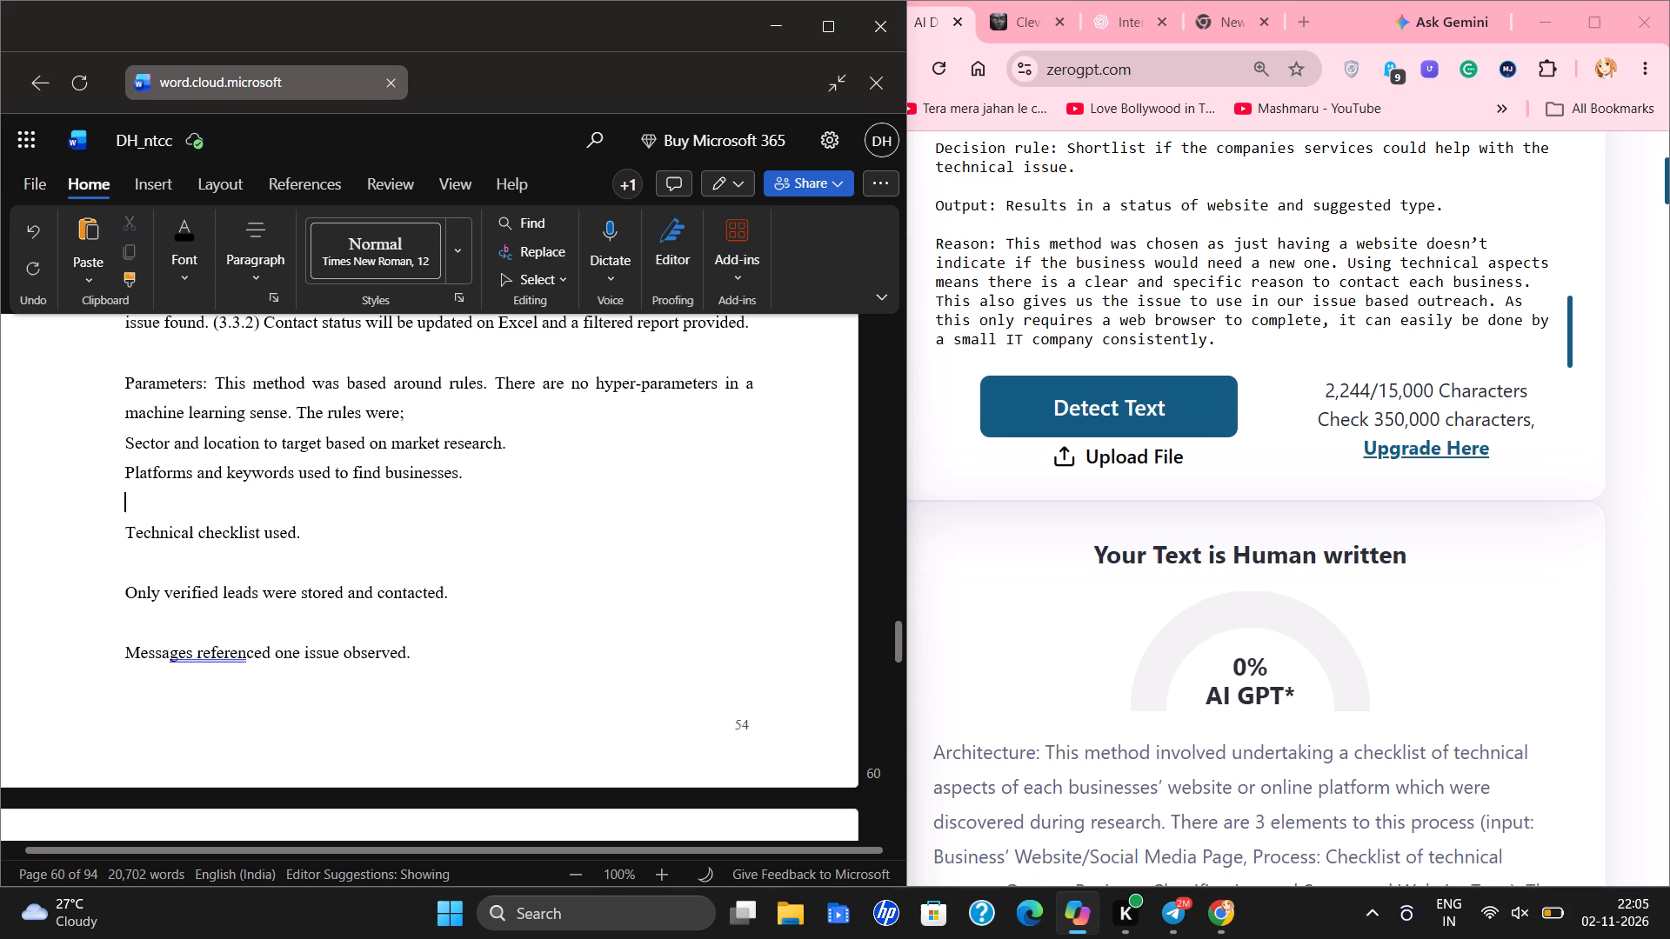
pyautogui.press('BackSpace')
pyautogui.press('Down')
pyautogui.press('Down')
pyautogui.press('BackSpace')
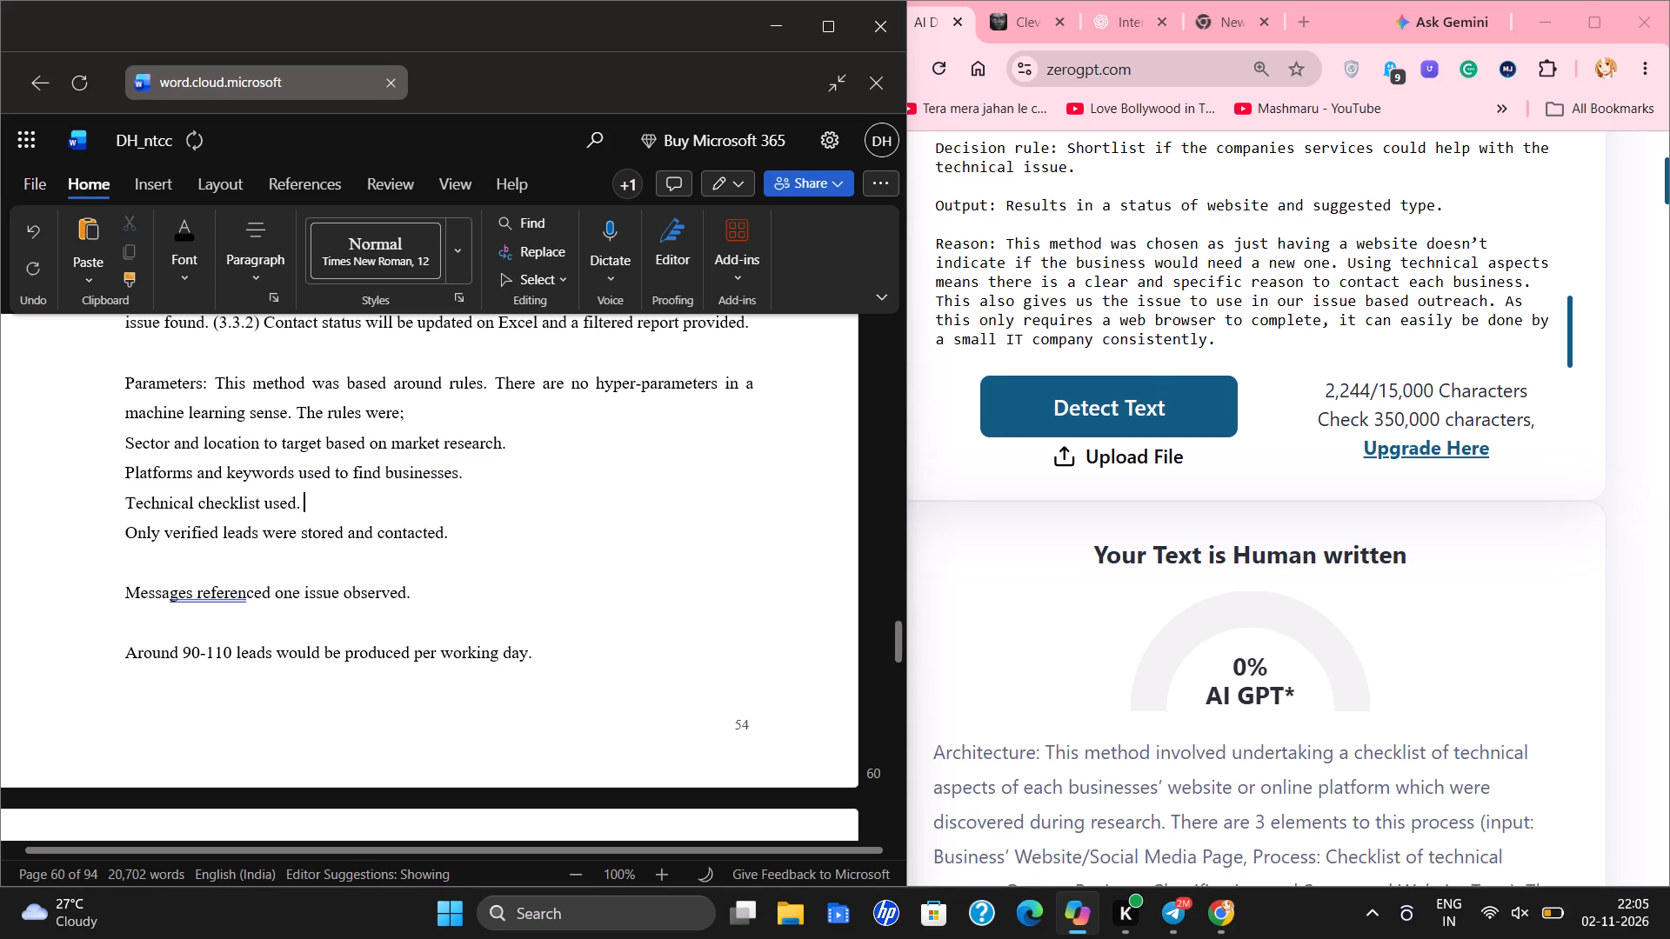
pyautogui.press('Down')
pyautogui.press('Down')
pyautogui.press('BackSpace')
pyautogui.press('Down')
pyautogui.press('Down')
pyautogui.press('BackSpace')
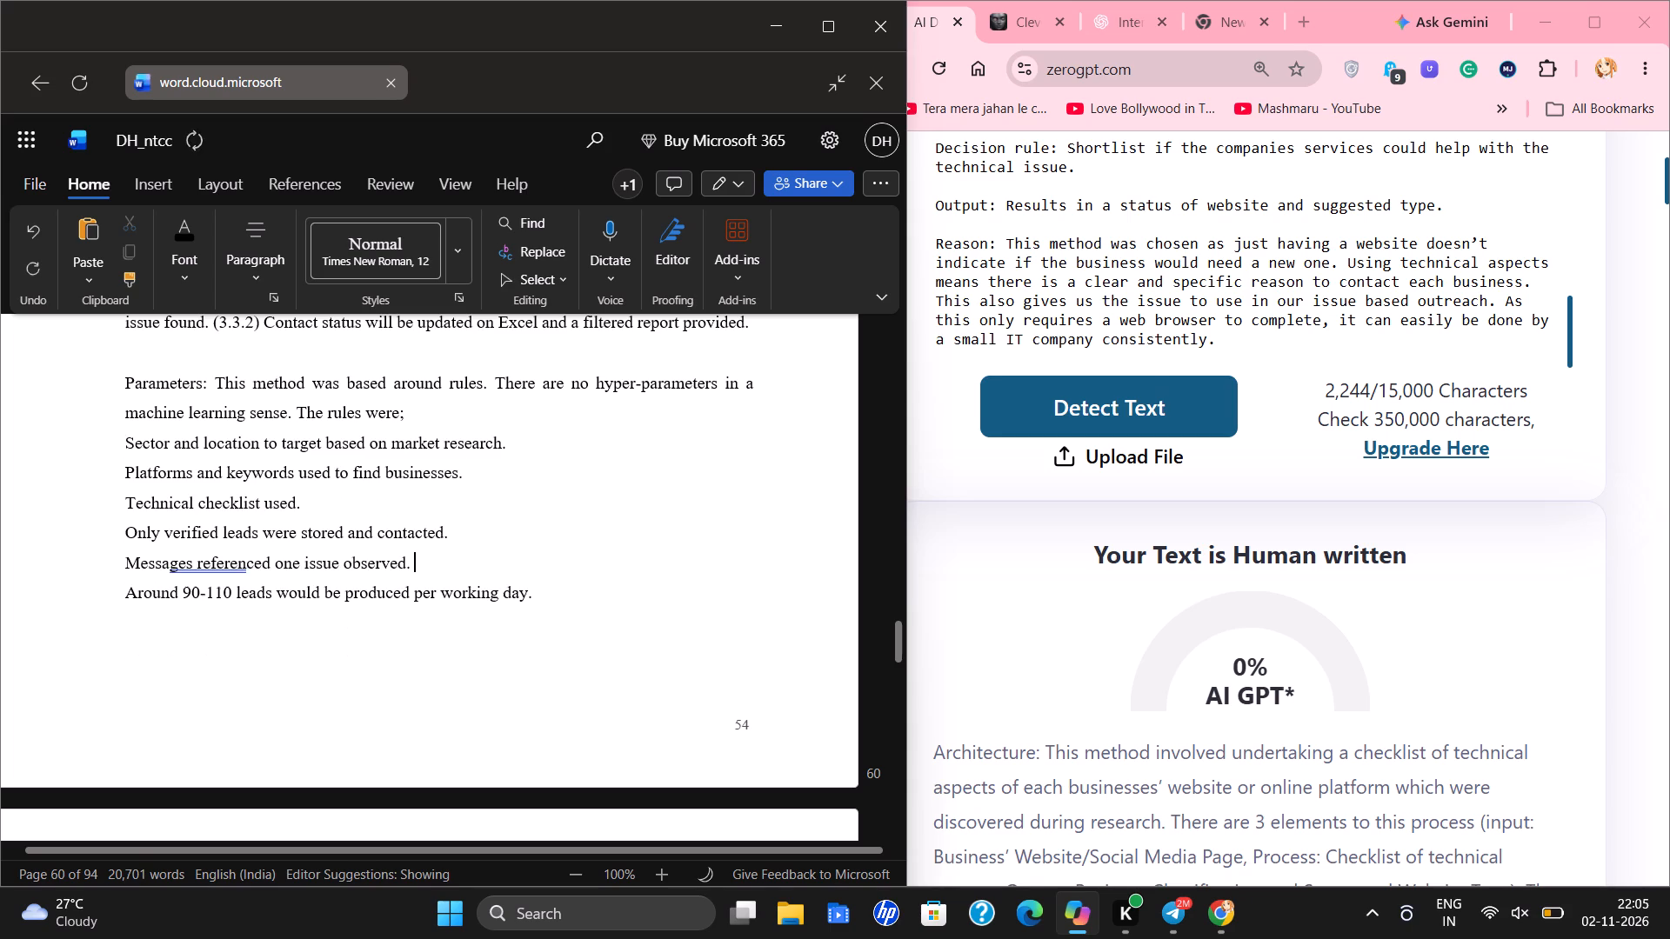
pyautogui.press('Down')
# Format the six 3.3.6 parameter rules, from "Sector and location" to "Around 90-110 leads", as a bulleted list.
pyautogui.scroll(-3, 112, 409)
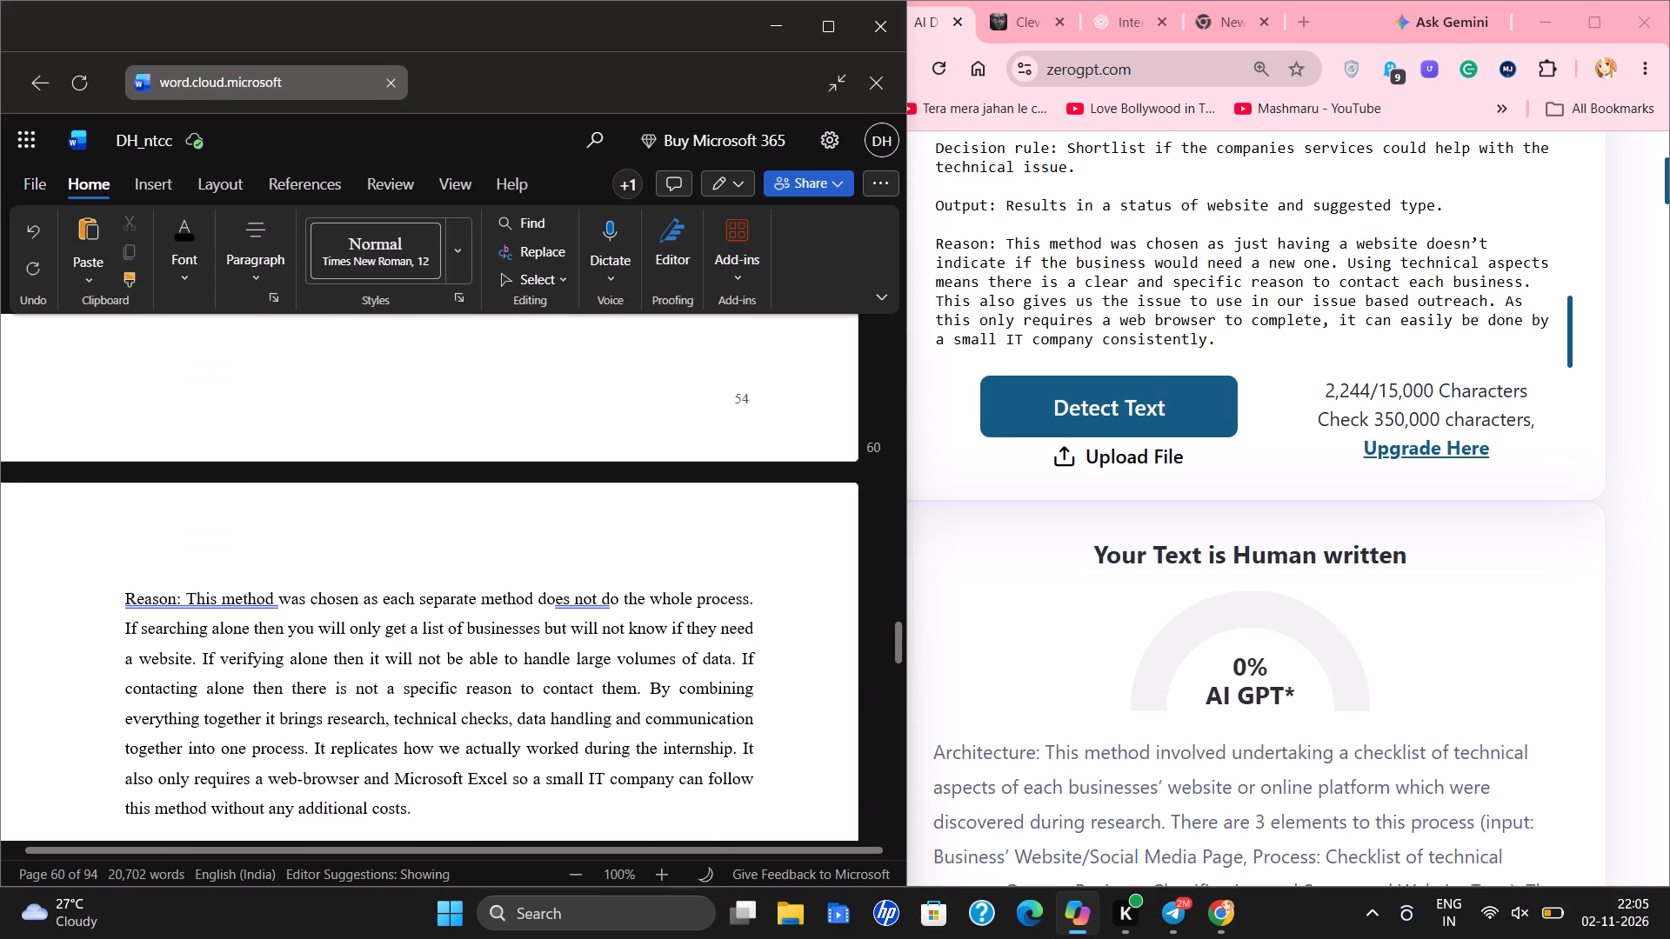
pyautogui.scroll(3, 151, 559)
pyautogui.moveTo(118, 450); pyautogui.dragTo(124, 449)
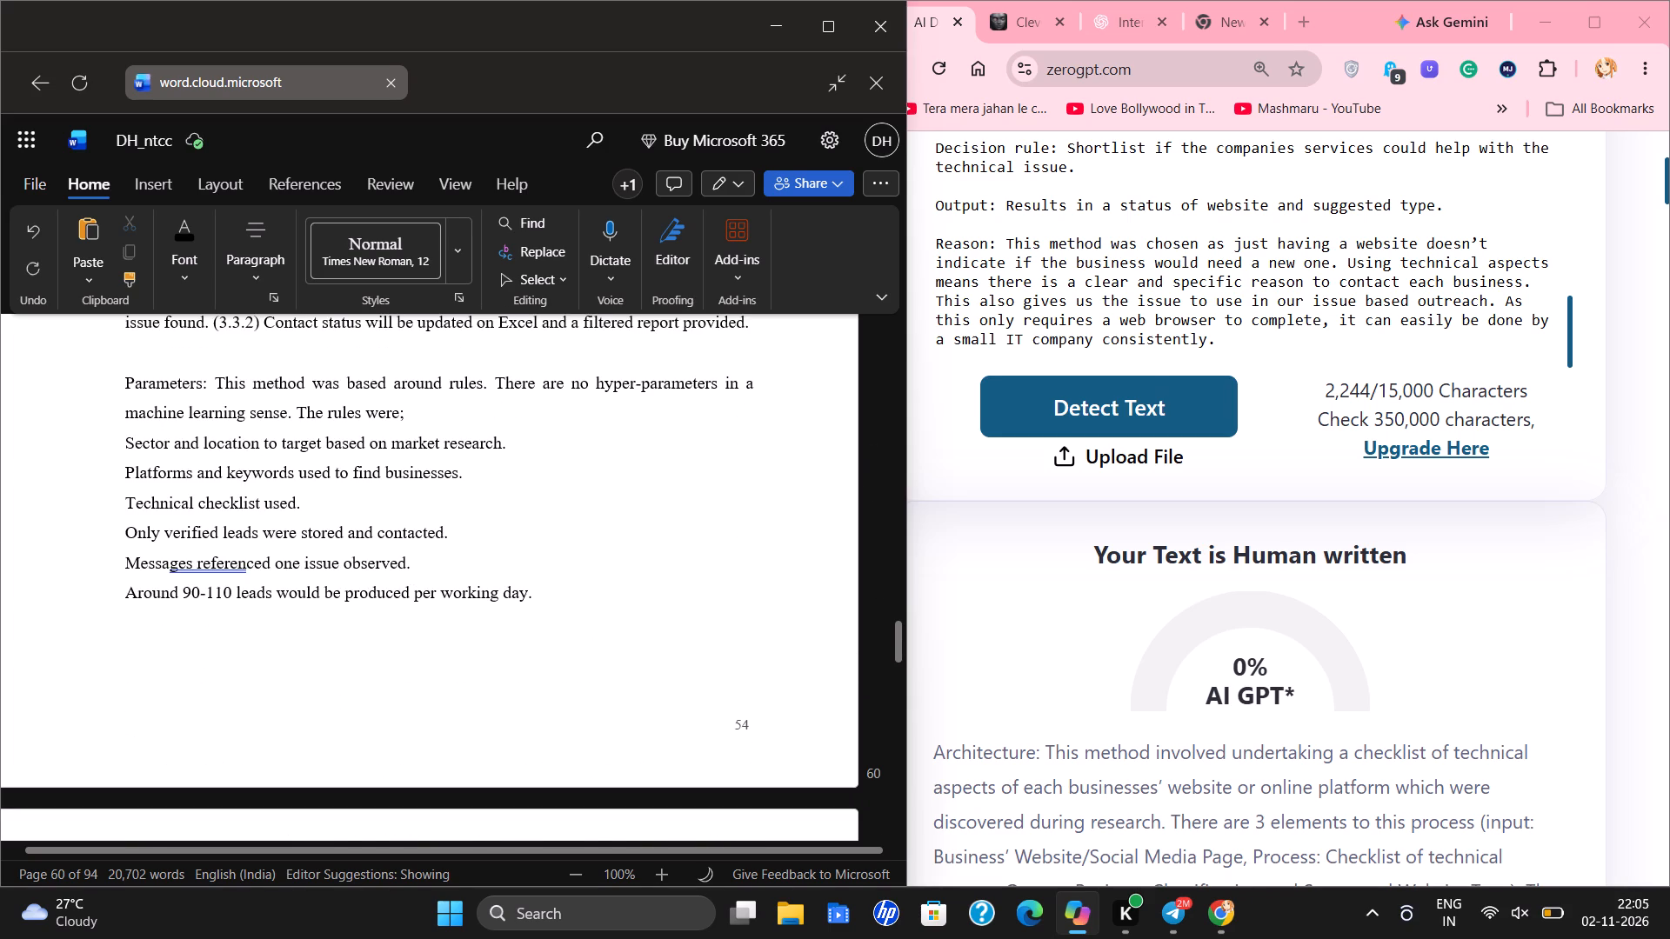
pyautogui.moveTo(124, 449); pyautogui.dragTo(553, 592)
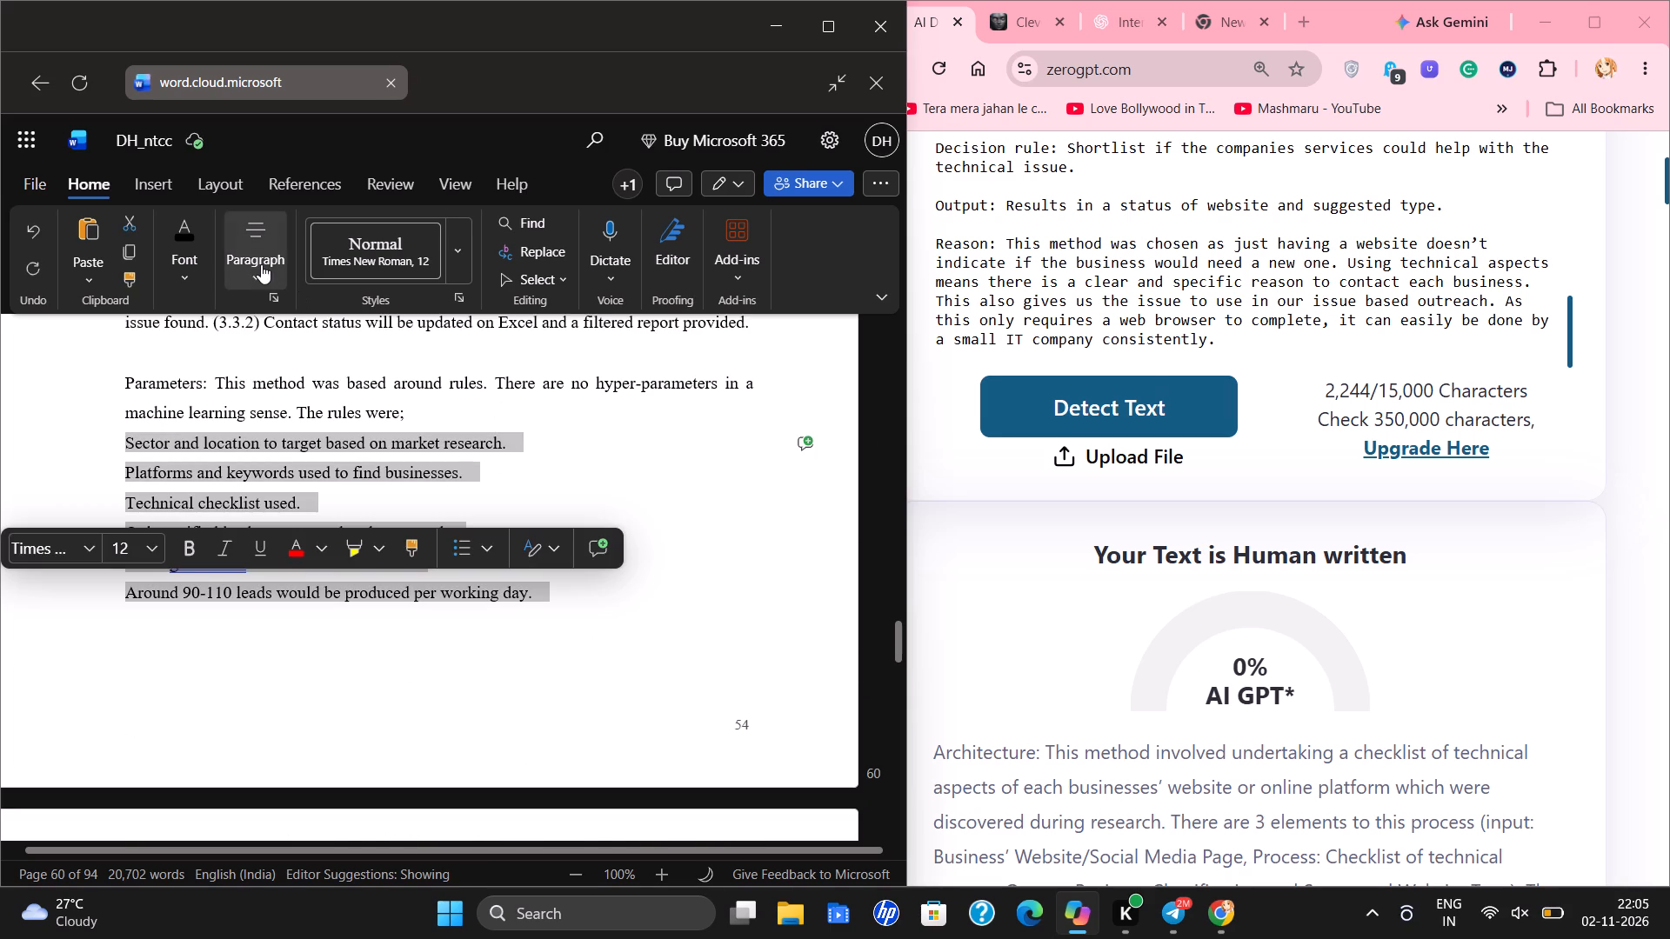
pyautogui.click(263, 264)
pyautogui.click(249, 314)
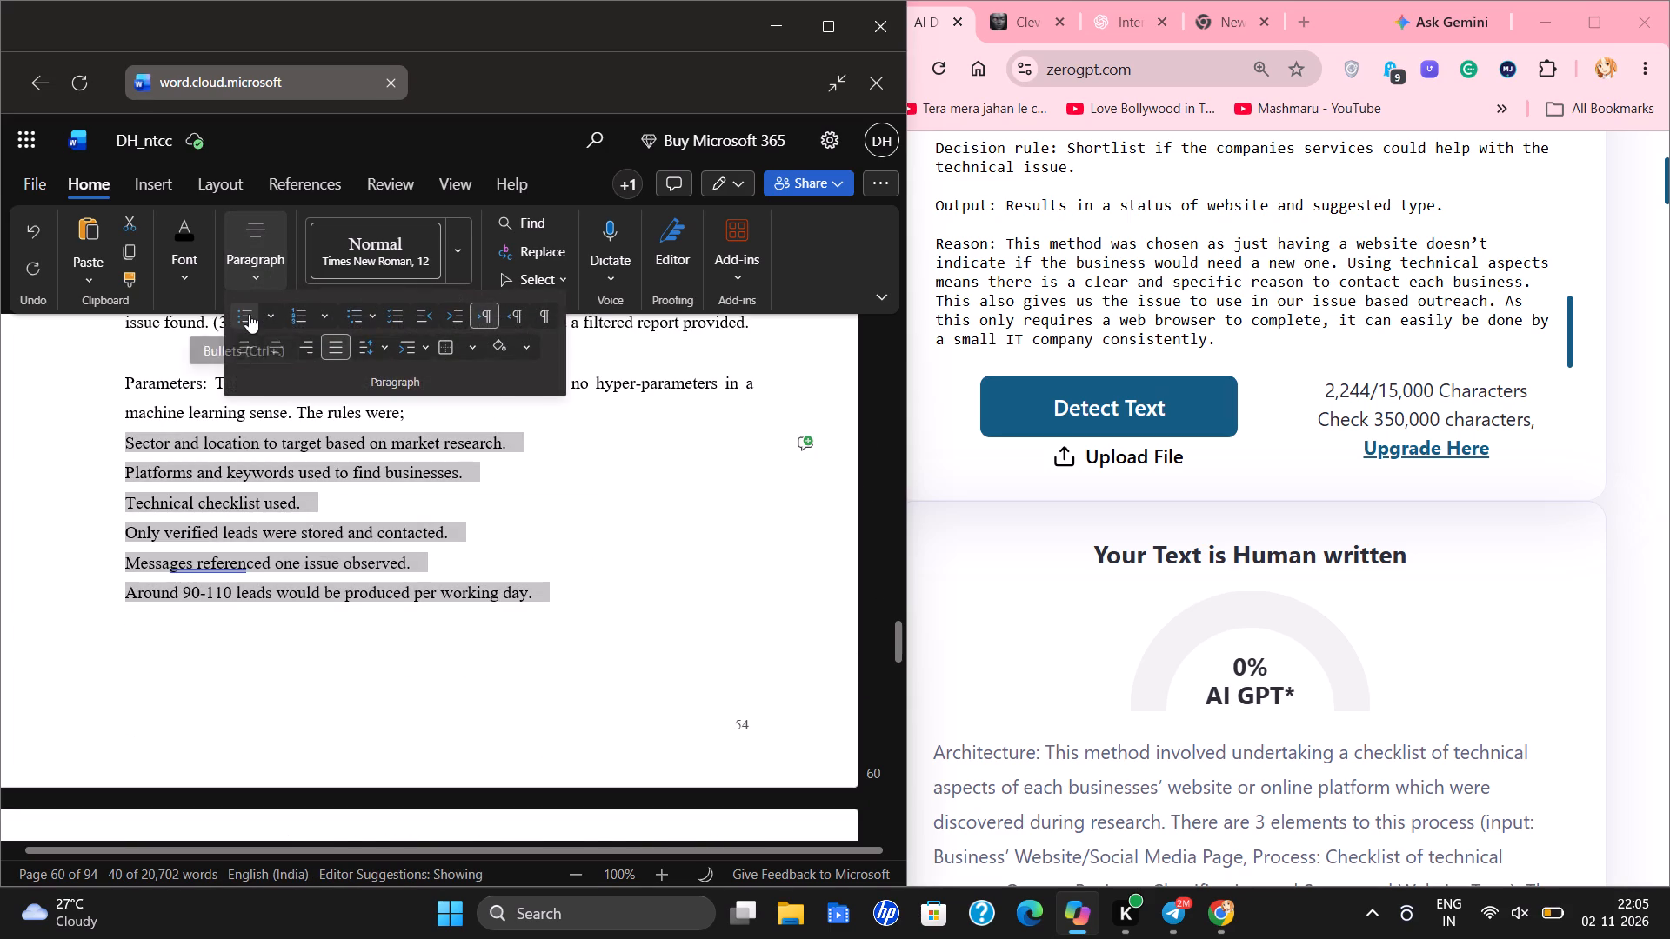
pyautogui.click(665, 716)
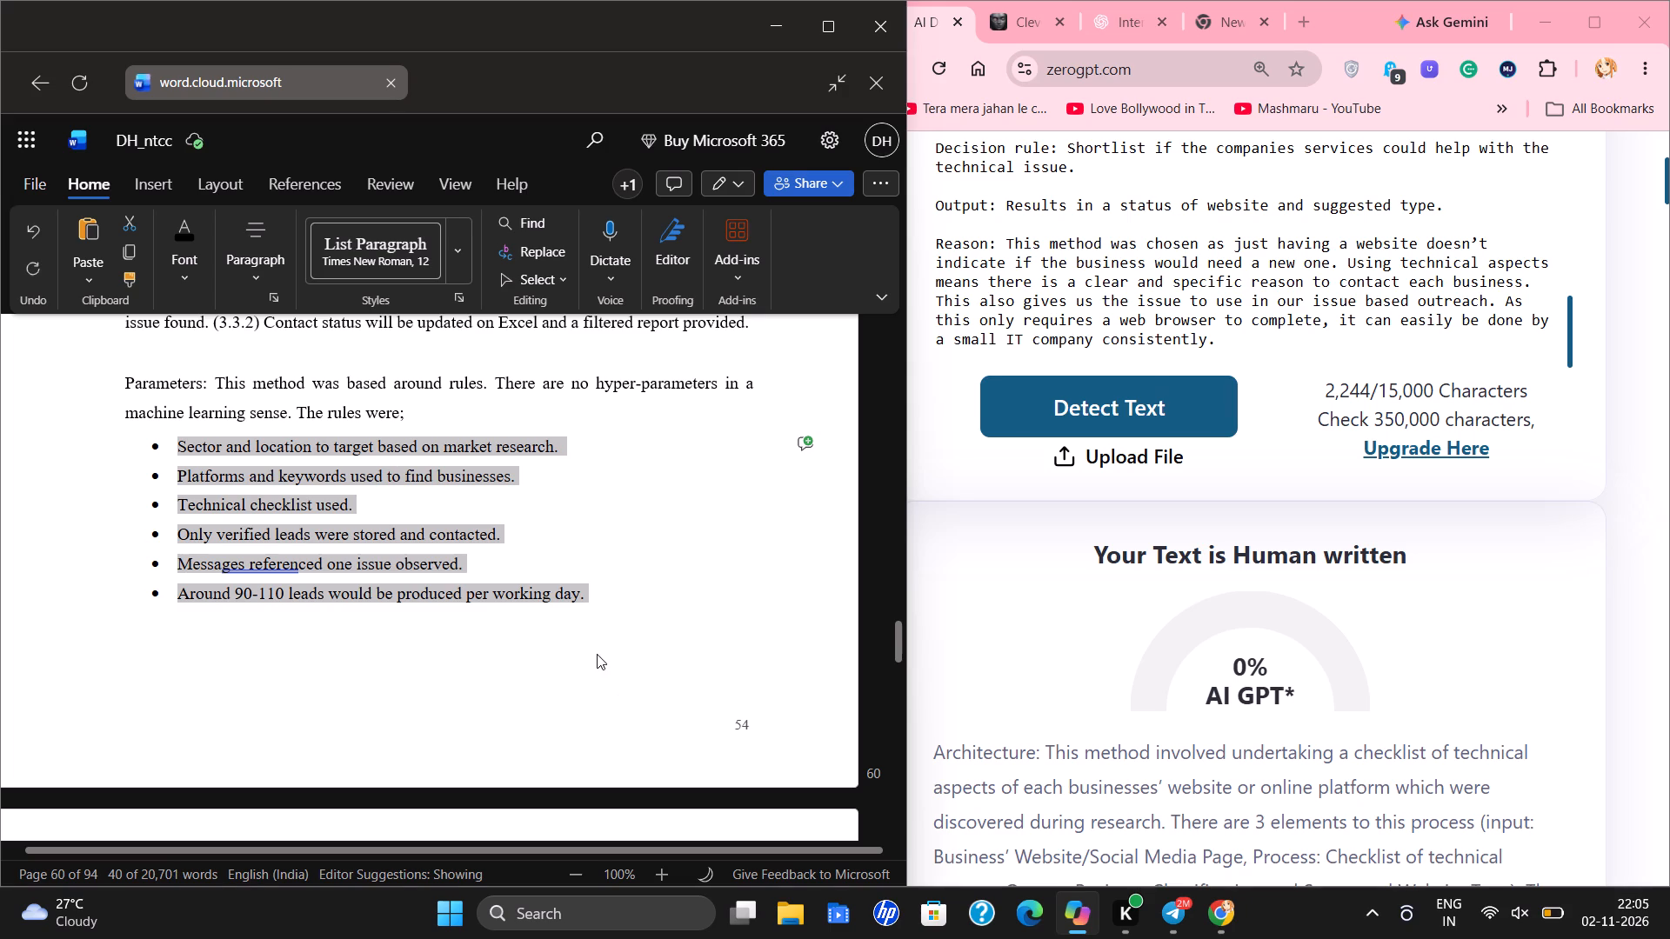
pyautogui.click(597, 654)
# Review the section 3.3.6 layout from the Working Principal paragraph through the Reason paragraph and the flowchart starting with Market Research.
pyautogui.scroll(2, 597, 654)
pyautogui.scroll(1, 231, 613)
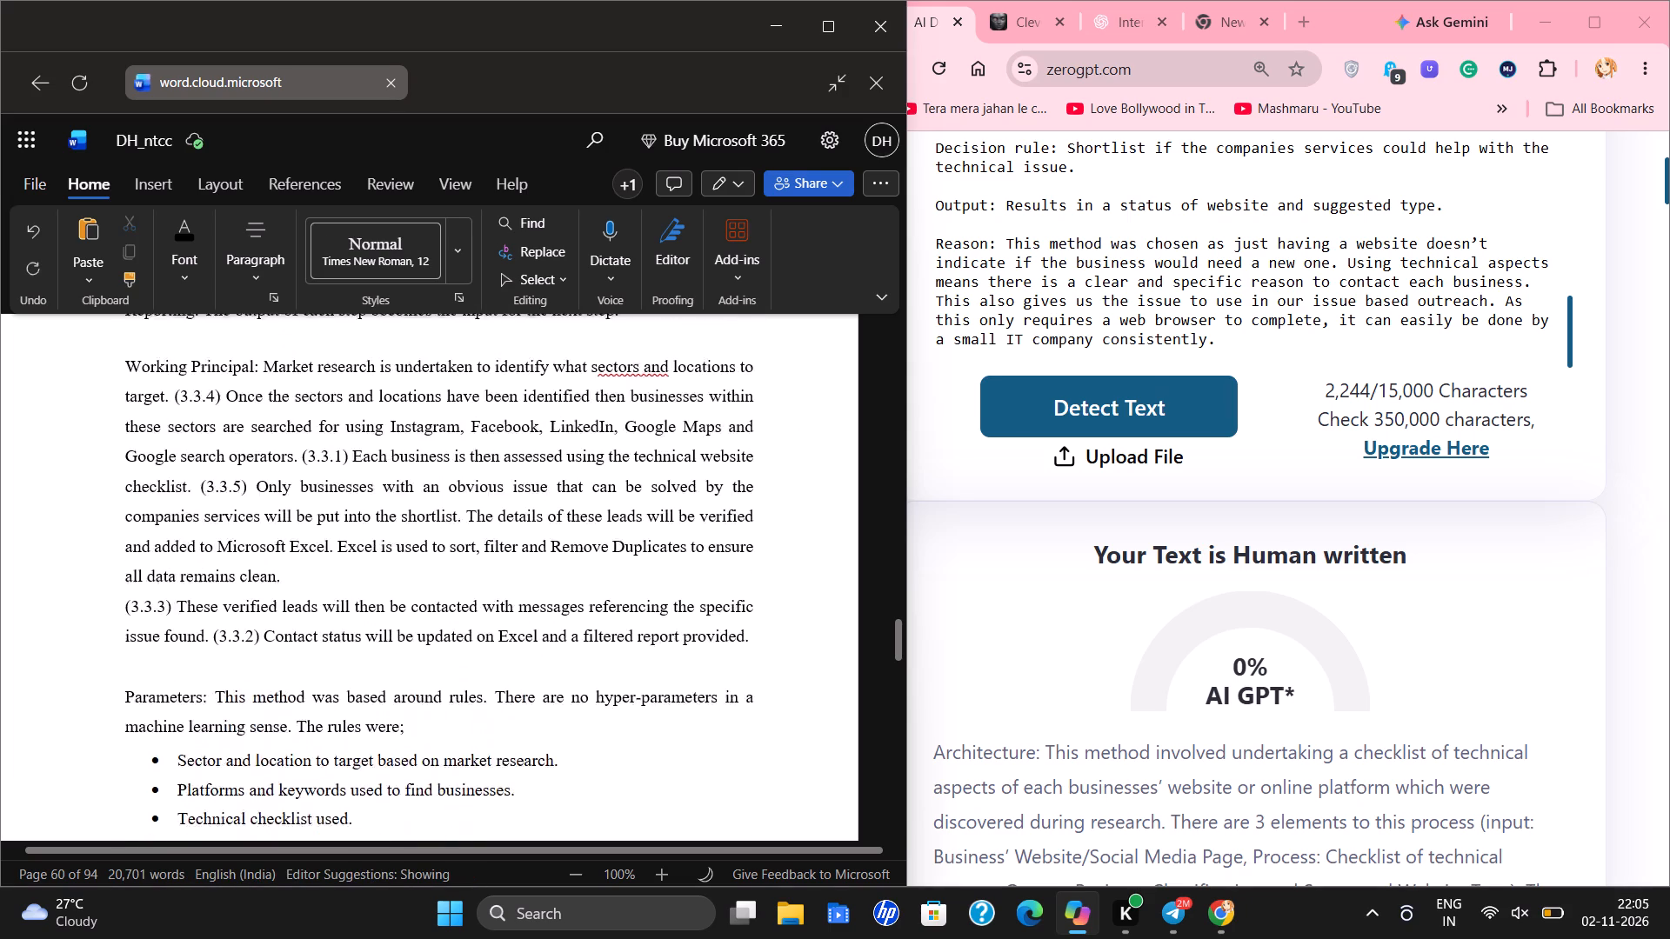
pyautogui.scroll(1, 231, 613)
pyautogui.scroll(-7, 231, 612)
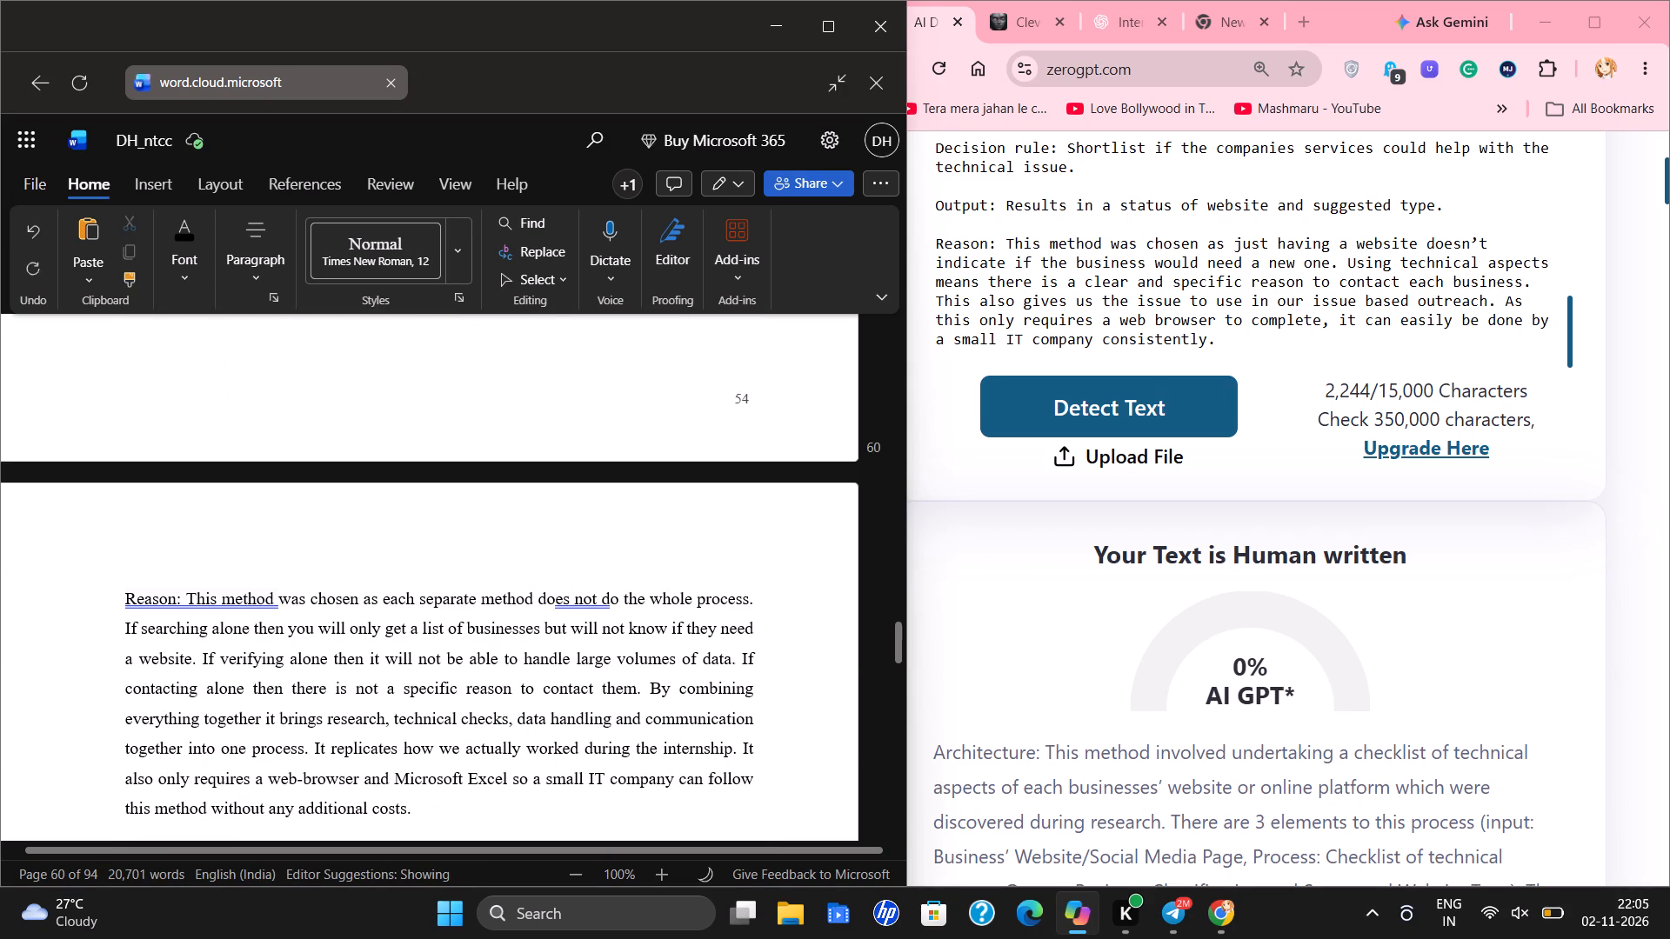
pyautogui.scroll(2, 131, 580)
pyautogui.click(157, 561)
pyautogui.scroll(-2, 124, 688)
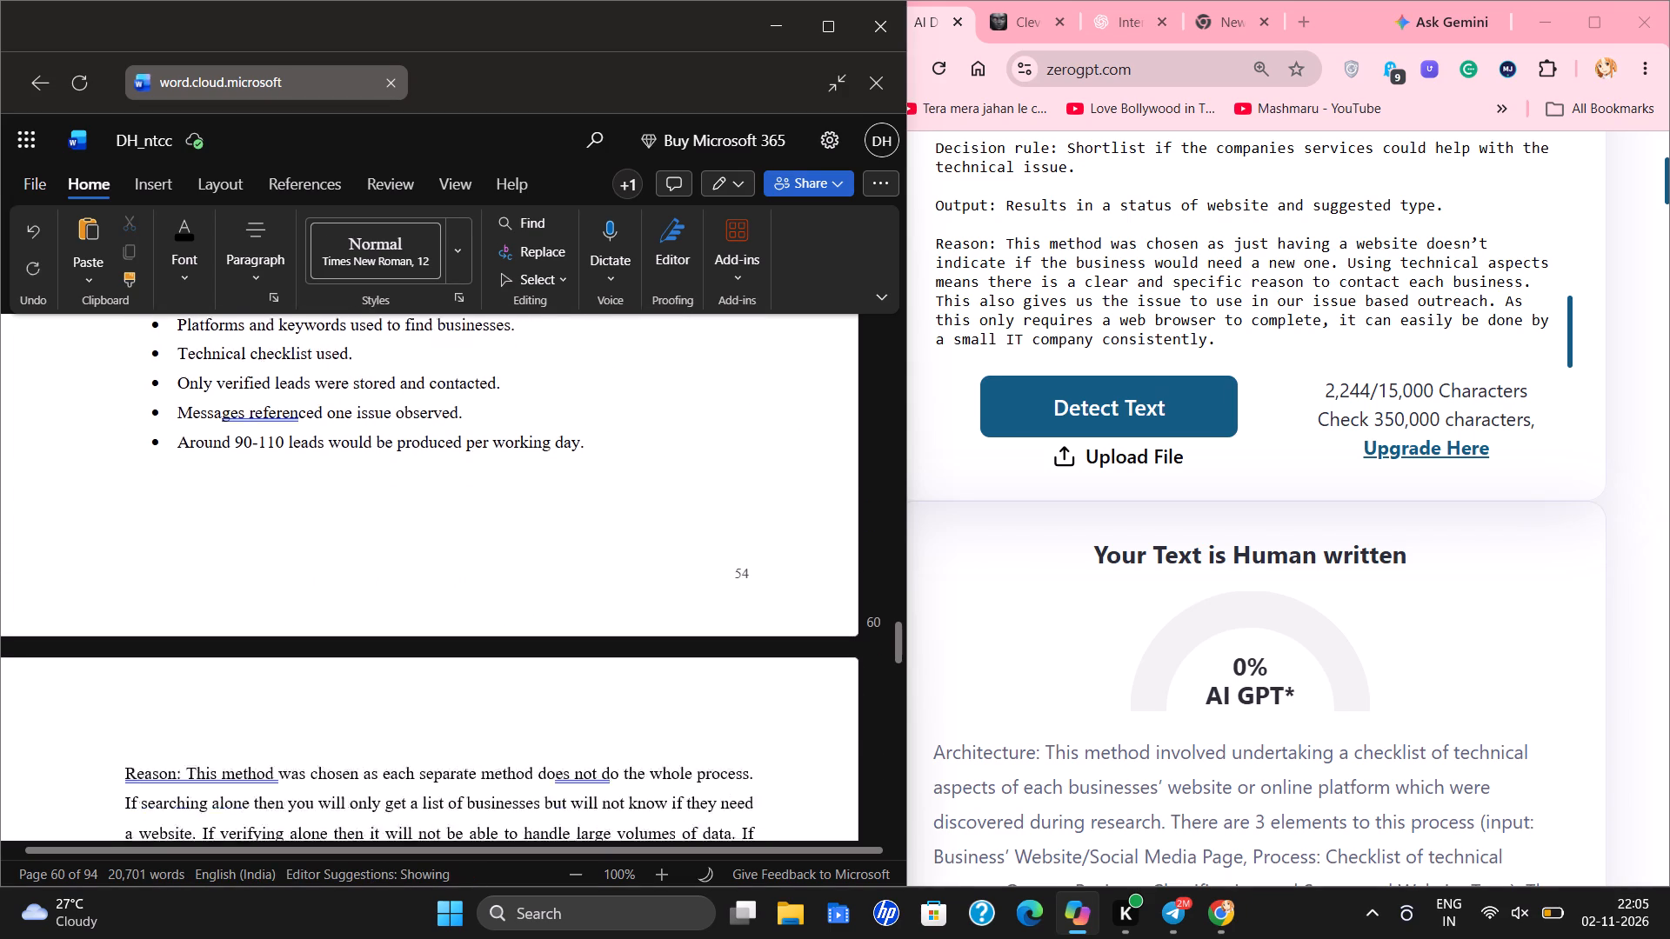
pyautogui.scroll(-1, 224, 572)
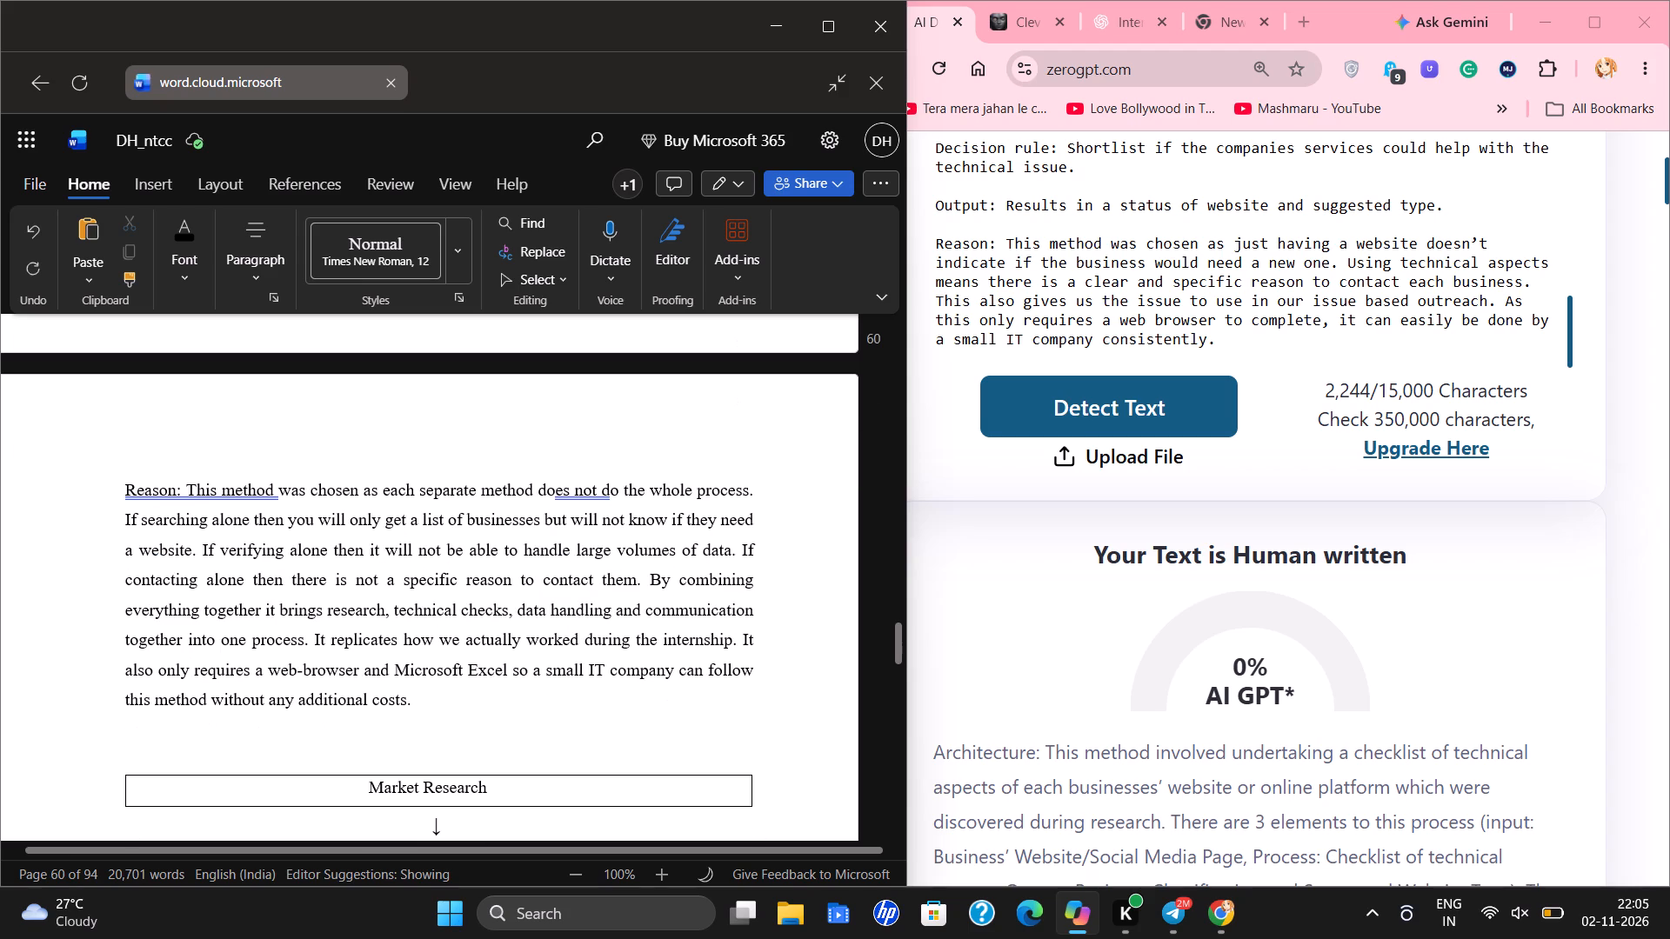
pyautogui.scroll(-1, 137, 573)
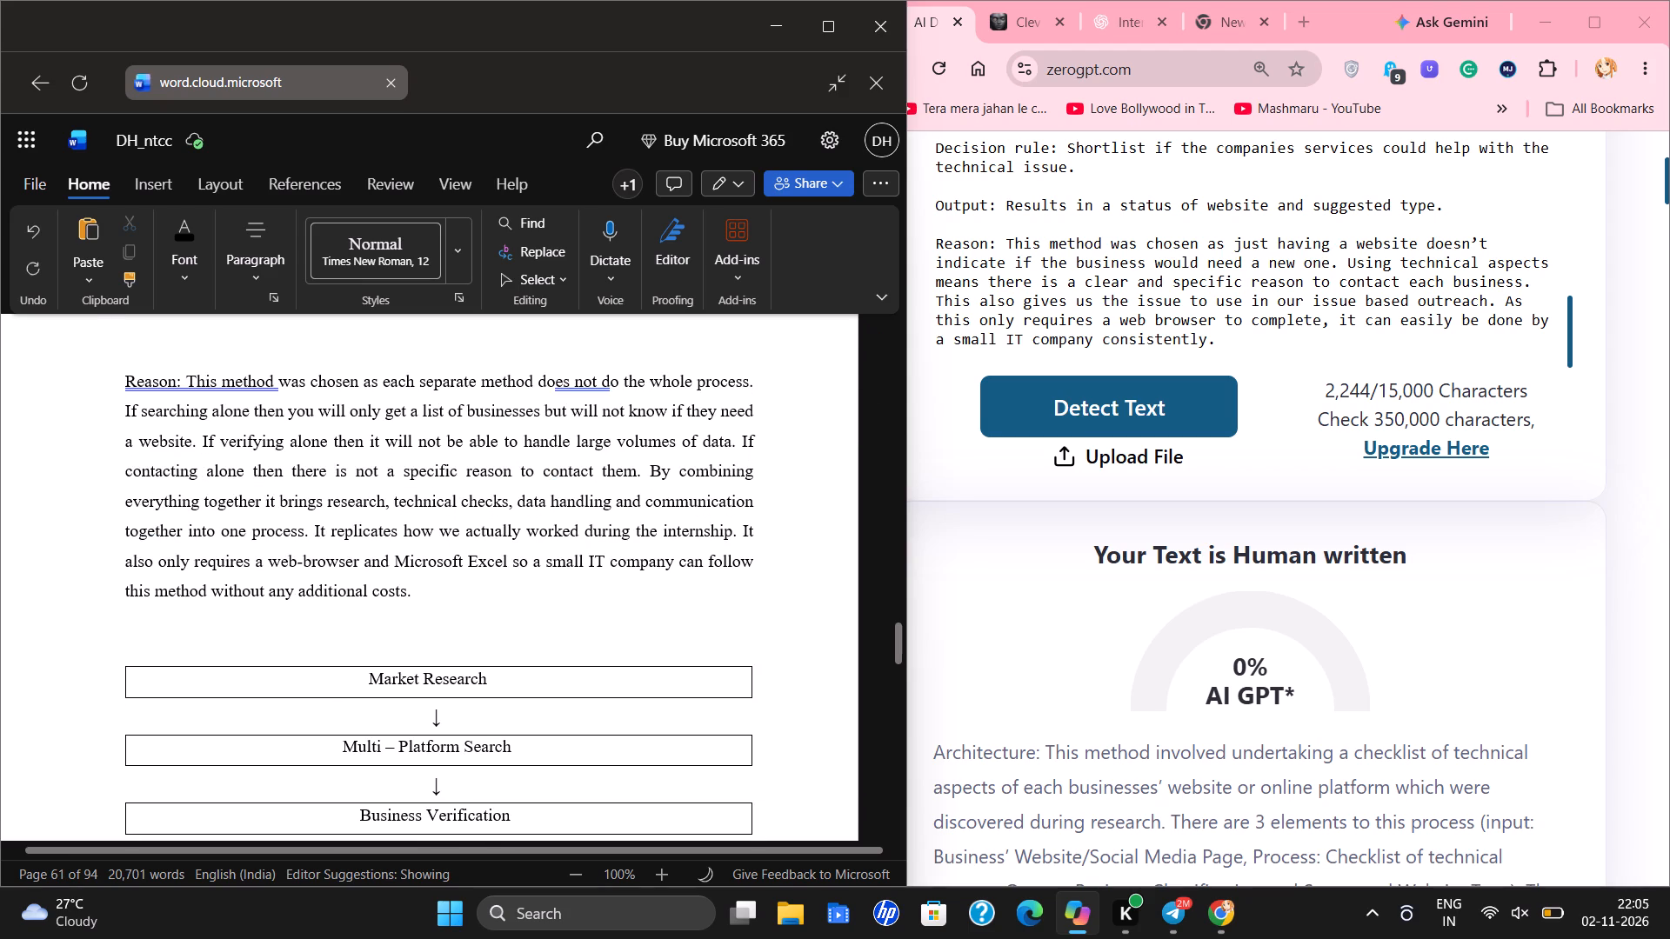
pyautogui.scroll(-2, 168, 394)
pyautogui.scroll(1, 171, 392)
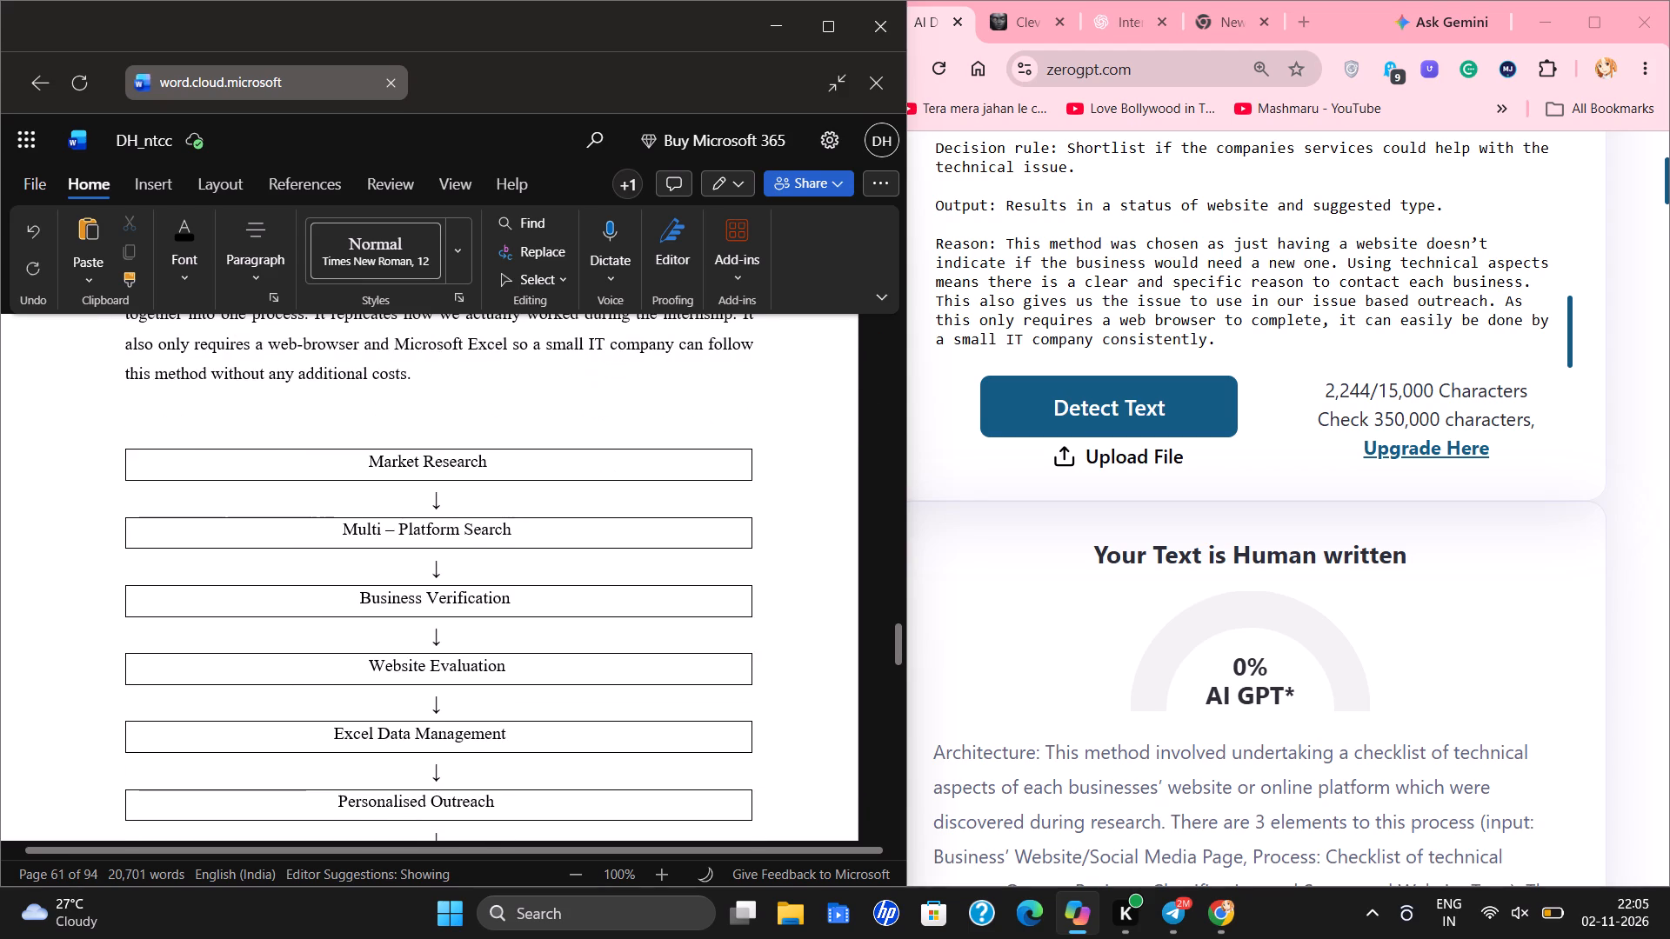
pyautogui.scroll(1, 171, 390)
pyautogui.scroll(-2, 124, 601)
# Set the font size of the whole Fig 3.3.6 flowchart, from Market Research to Follow up and Reporting, to 11.
pyautogui.moveTo(107, 441); pyautogui.dragTo(658, 669)
pyautogui.scroll(-1, 599, 632)
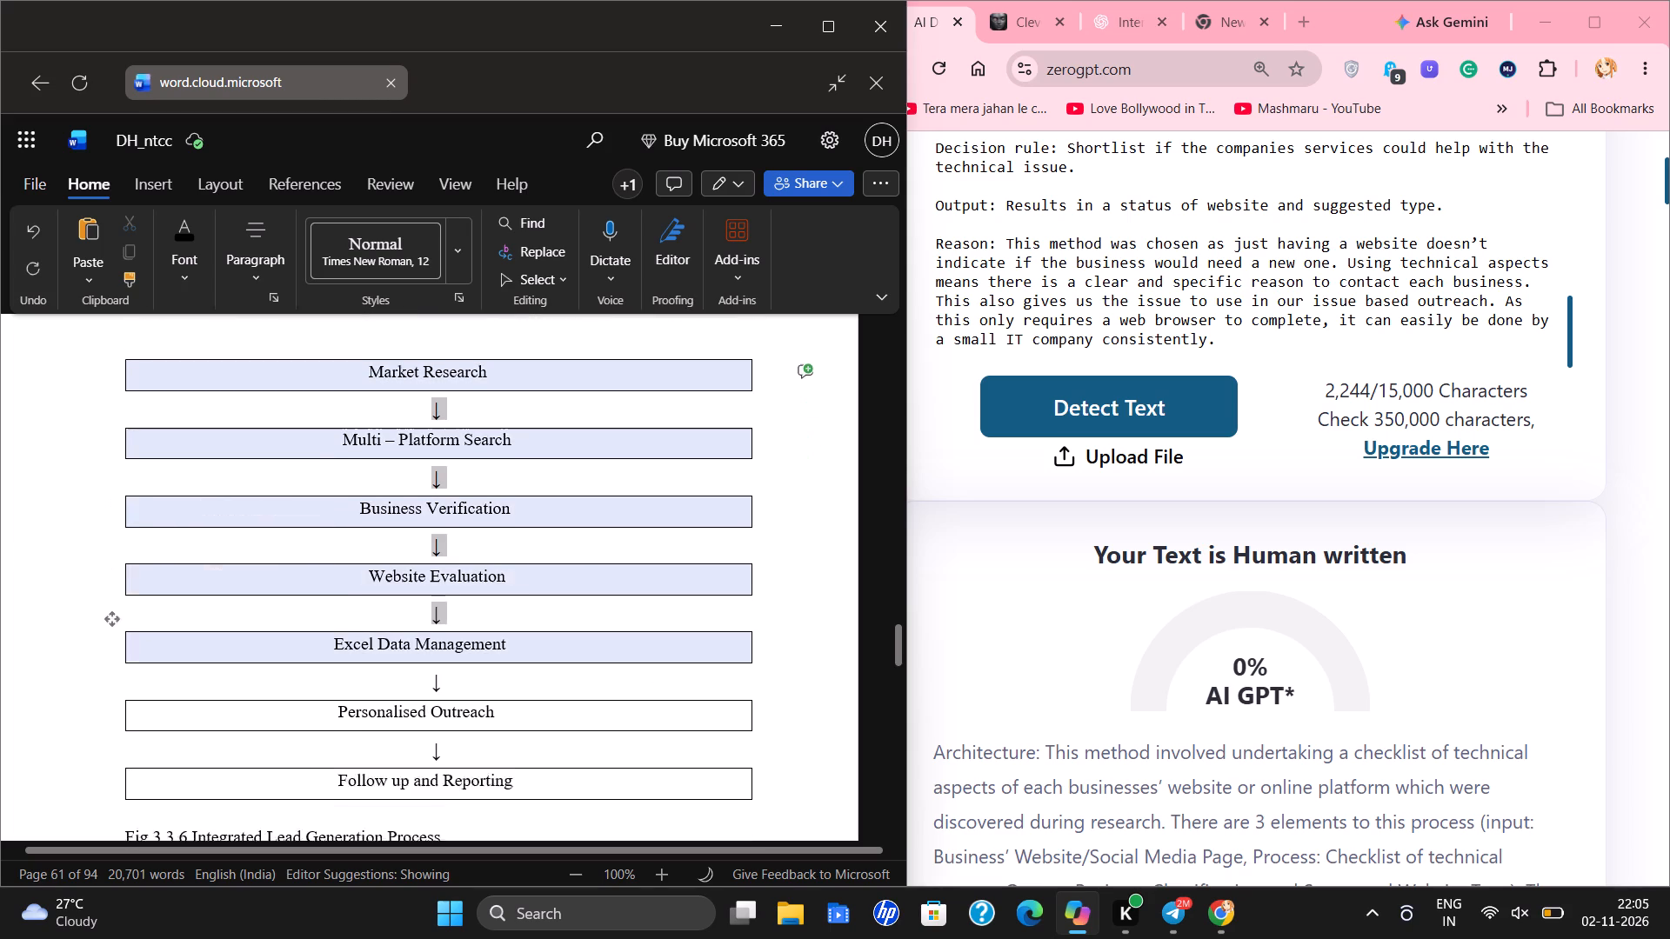
pyautogui.moveTo(658, 669); pyautogui.dragTo(733, 780)
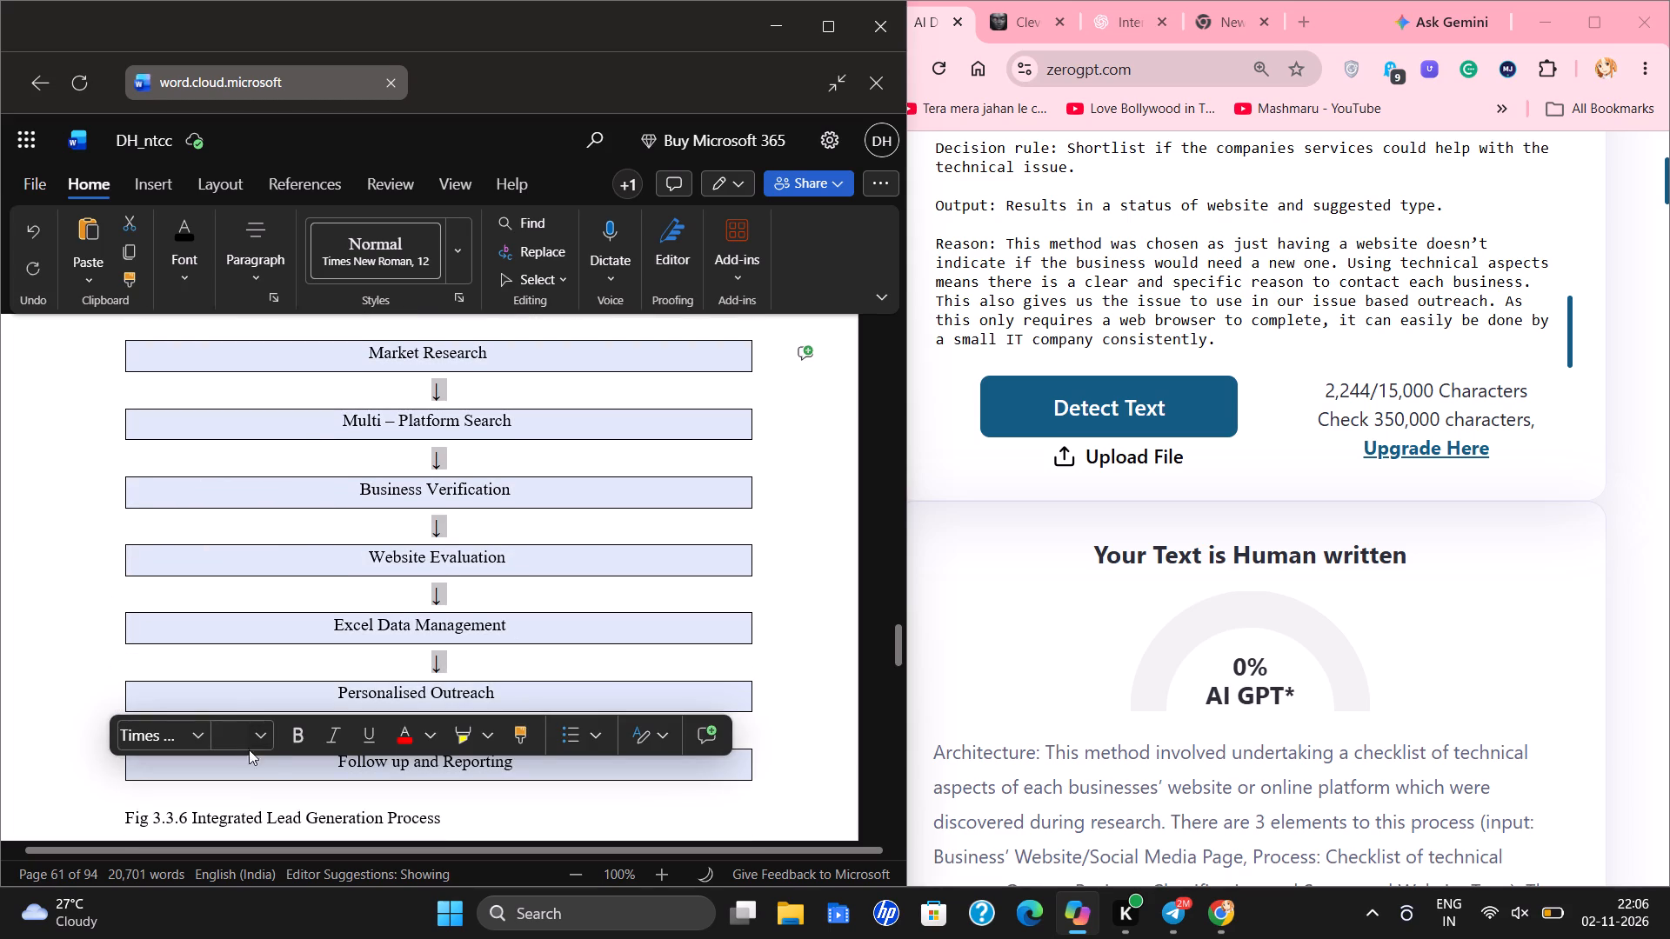
pyautogui.click(263, 740)
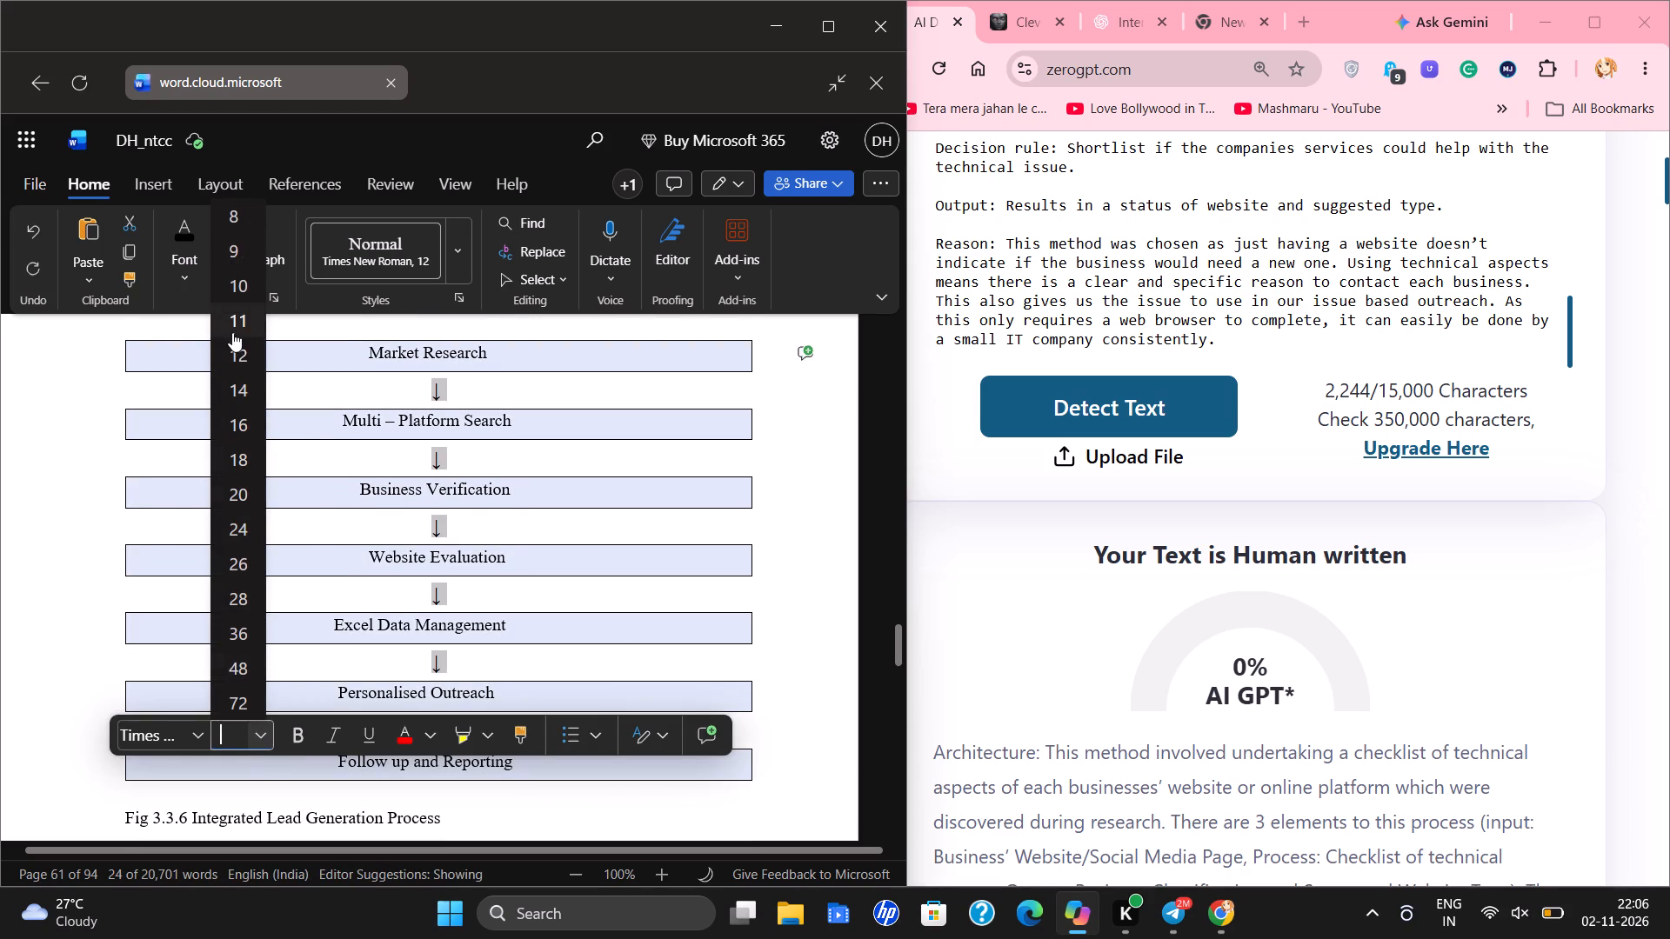
pyautogui.click(233, 332)
pyautogui.click(84, 610)
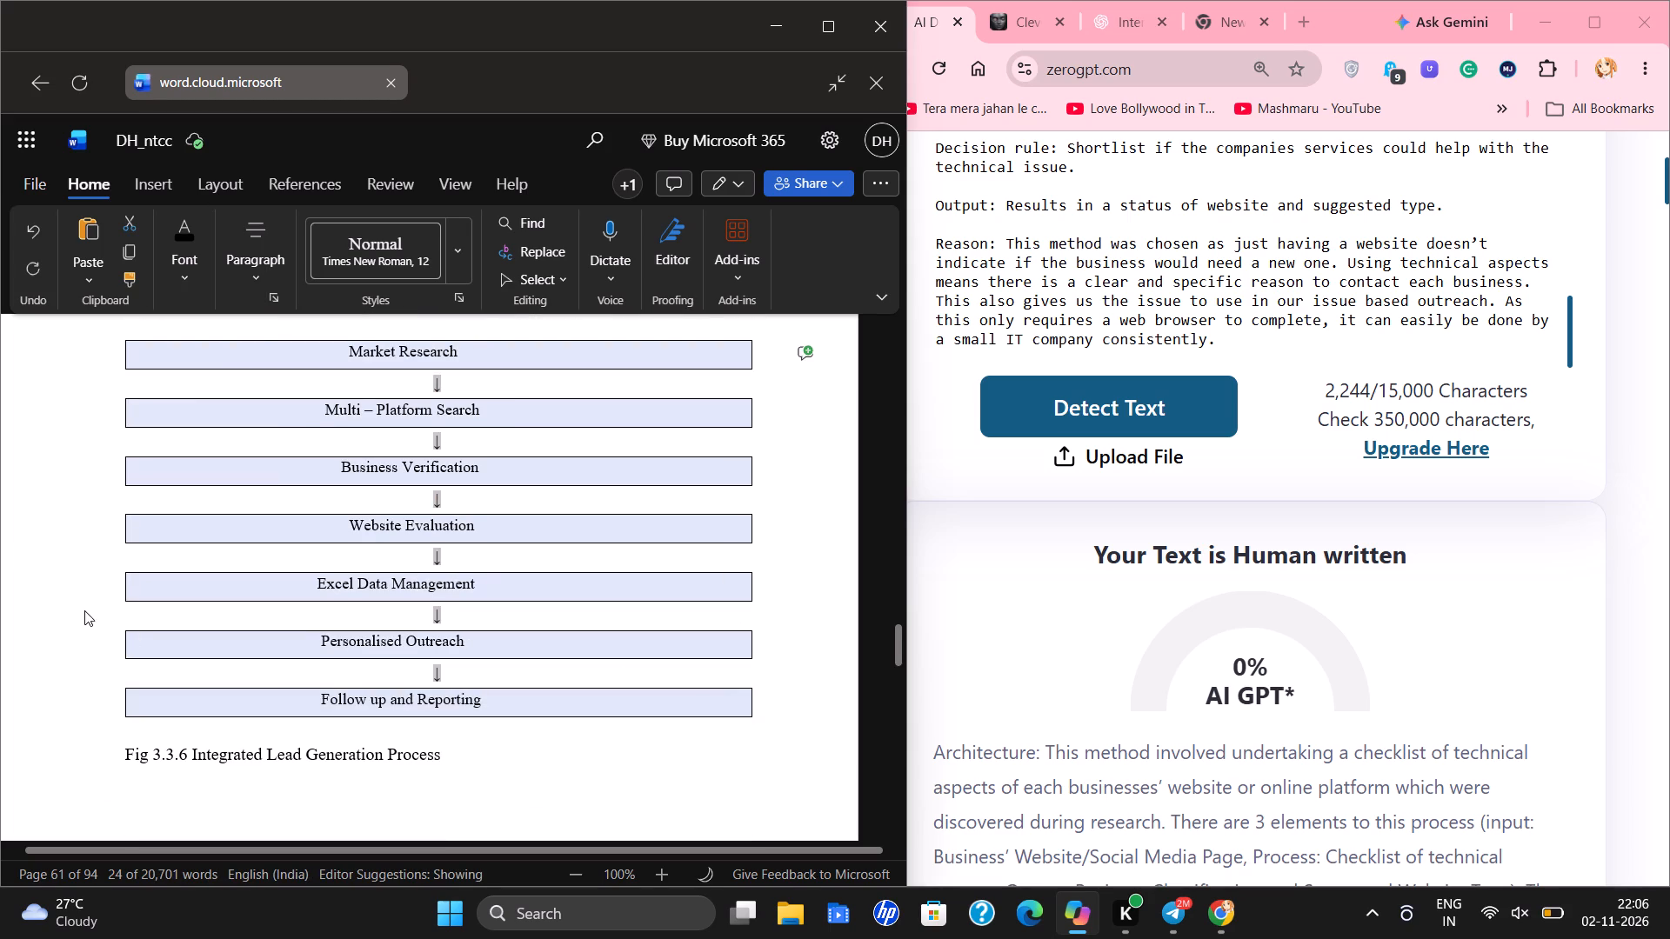
# Centre-align the text in the Market Research and Multi – Platform Search boxes of the Fig 3.3.6 flowchart.
pyautogui.click(355, 361)
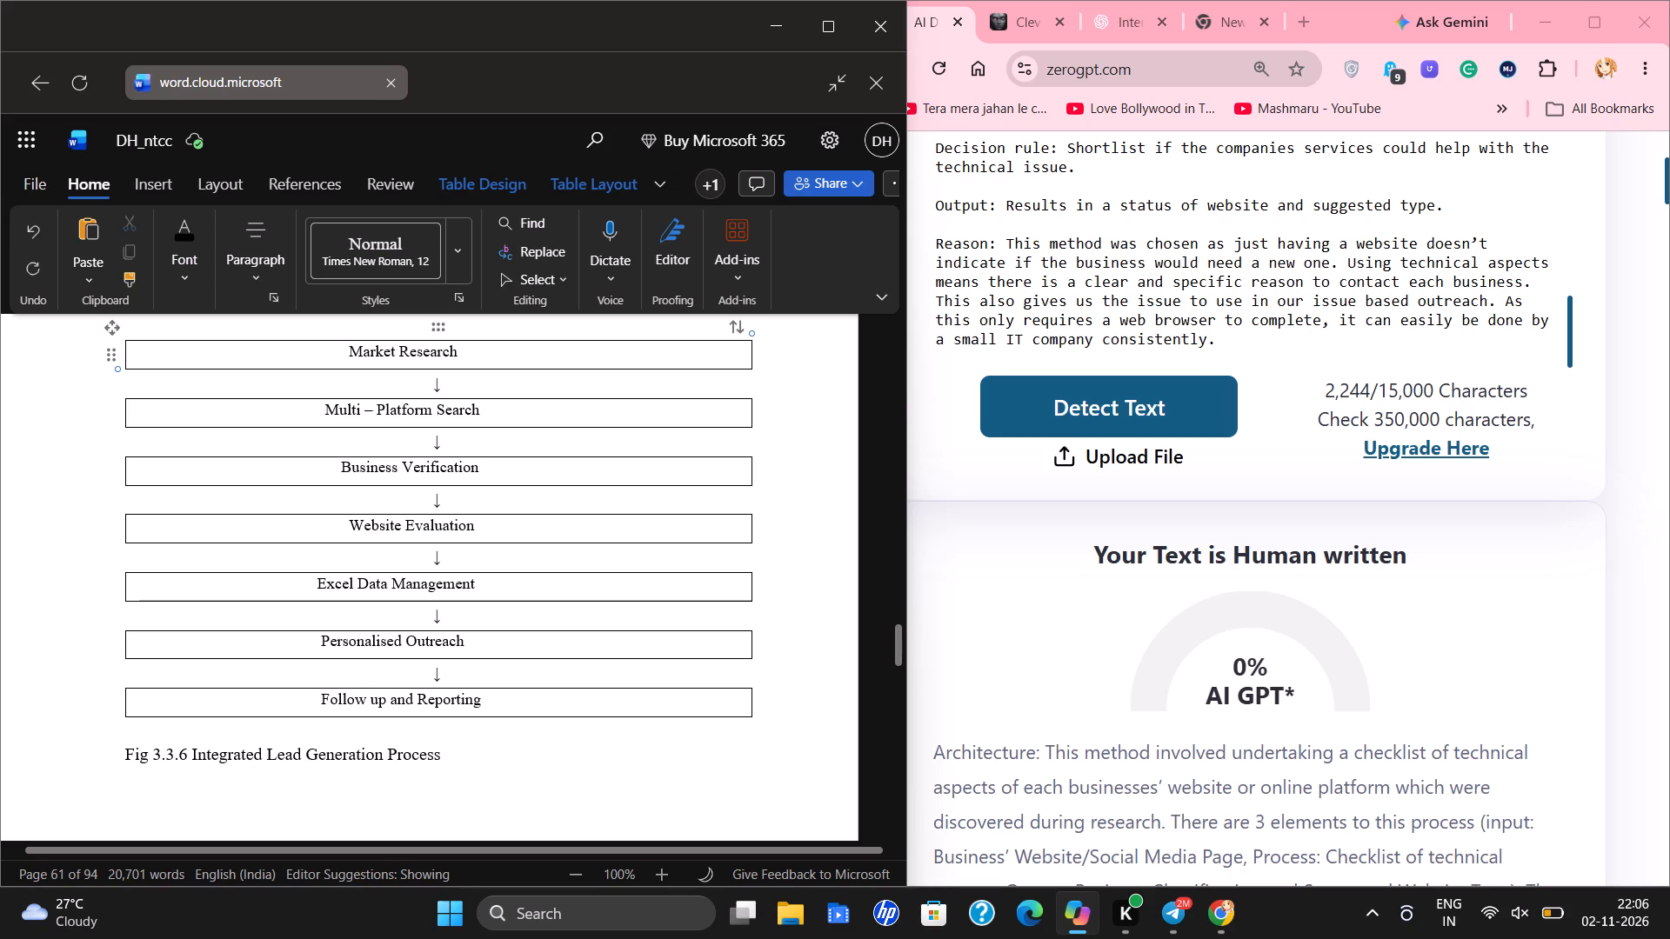
pyautogui.moveTo(349, 356); pyautogui.dragTo(471, 354)
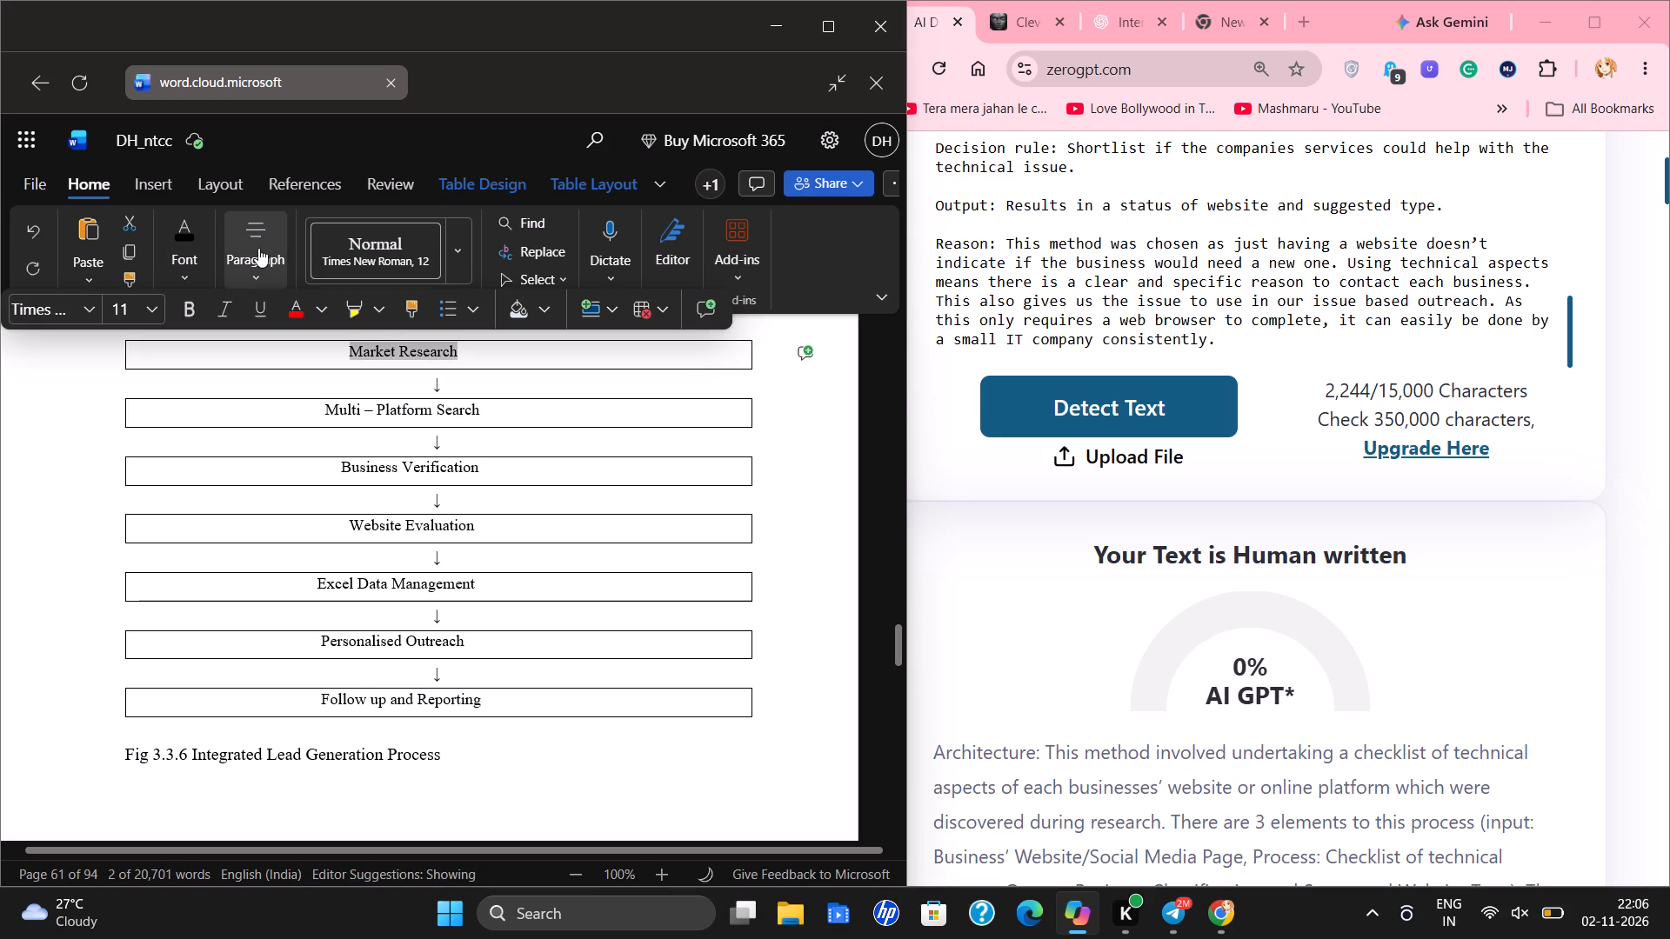
pyautogui.click(152, 189)
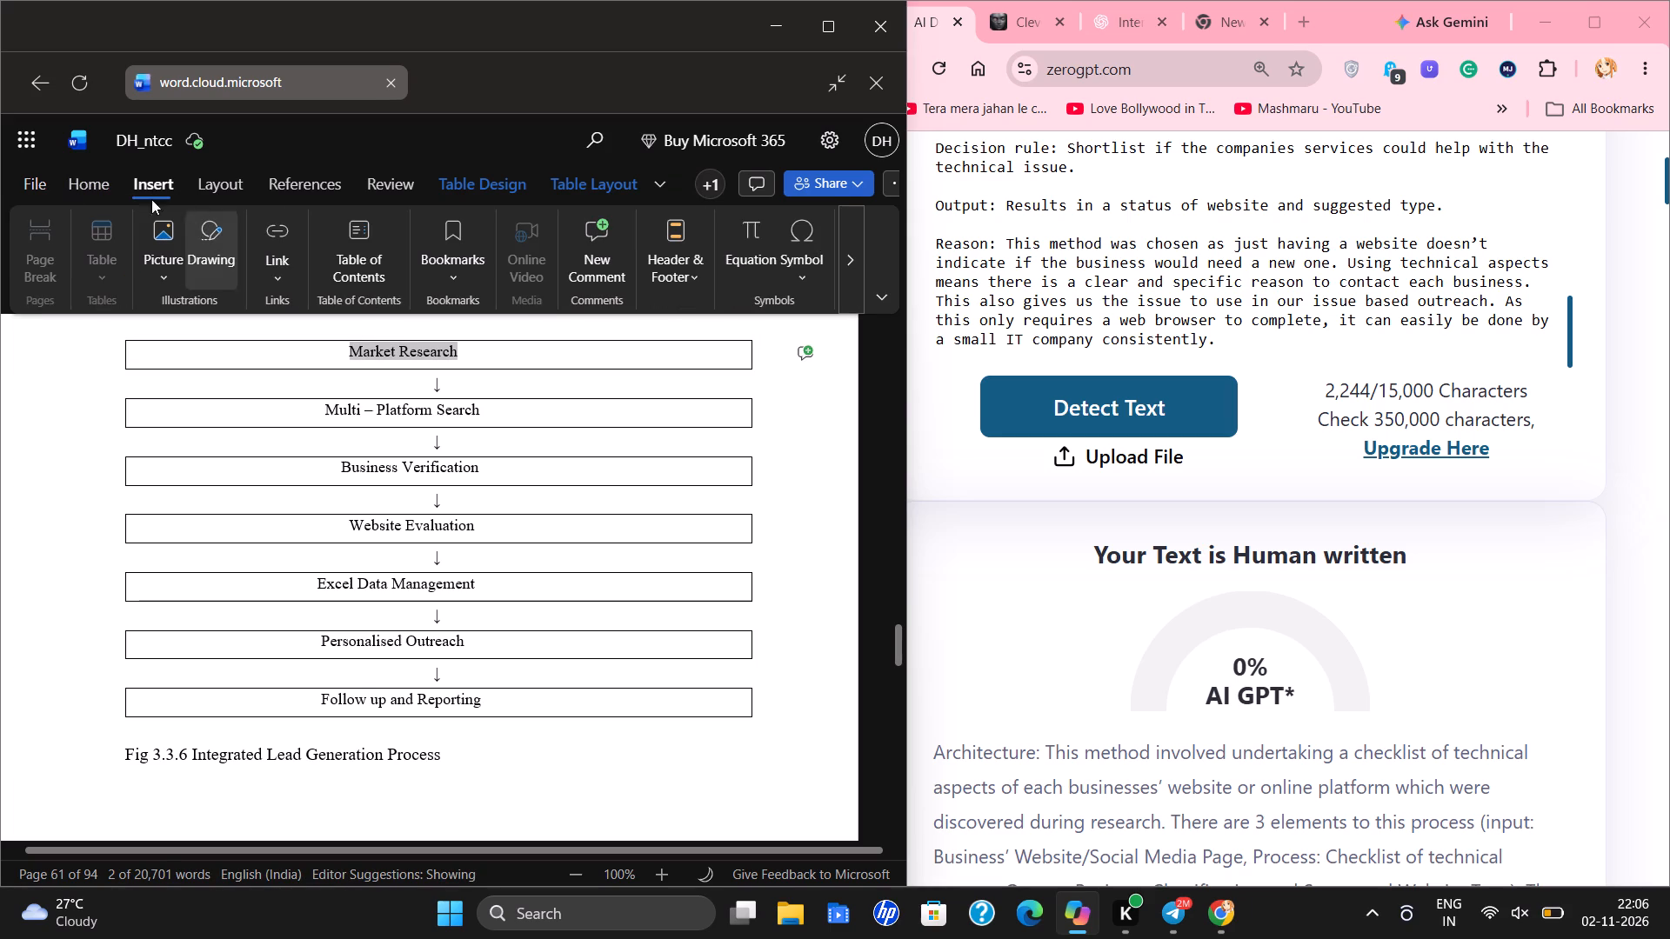
pyautogui.click(70, 190)
pyautogui.click(257, 256)
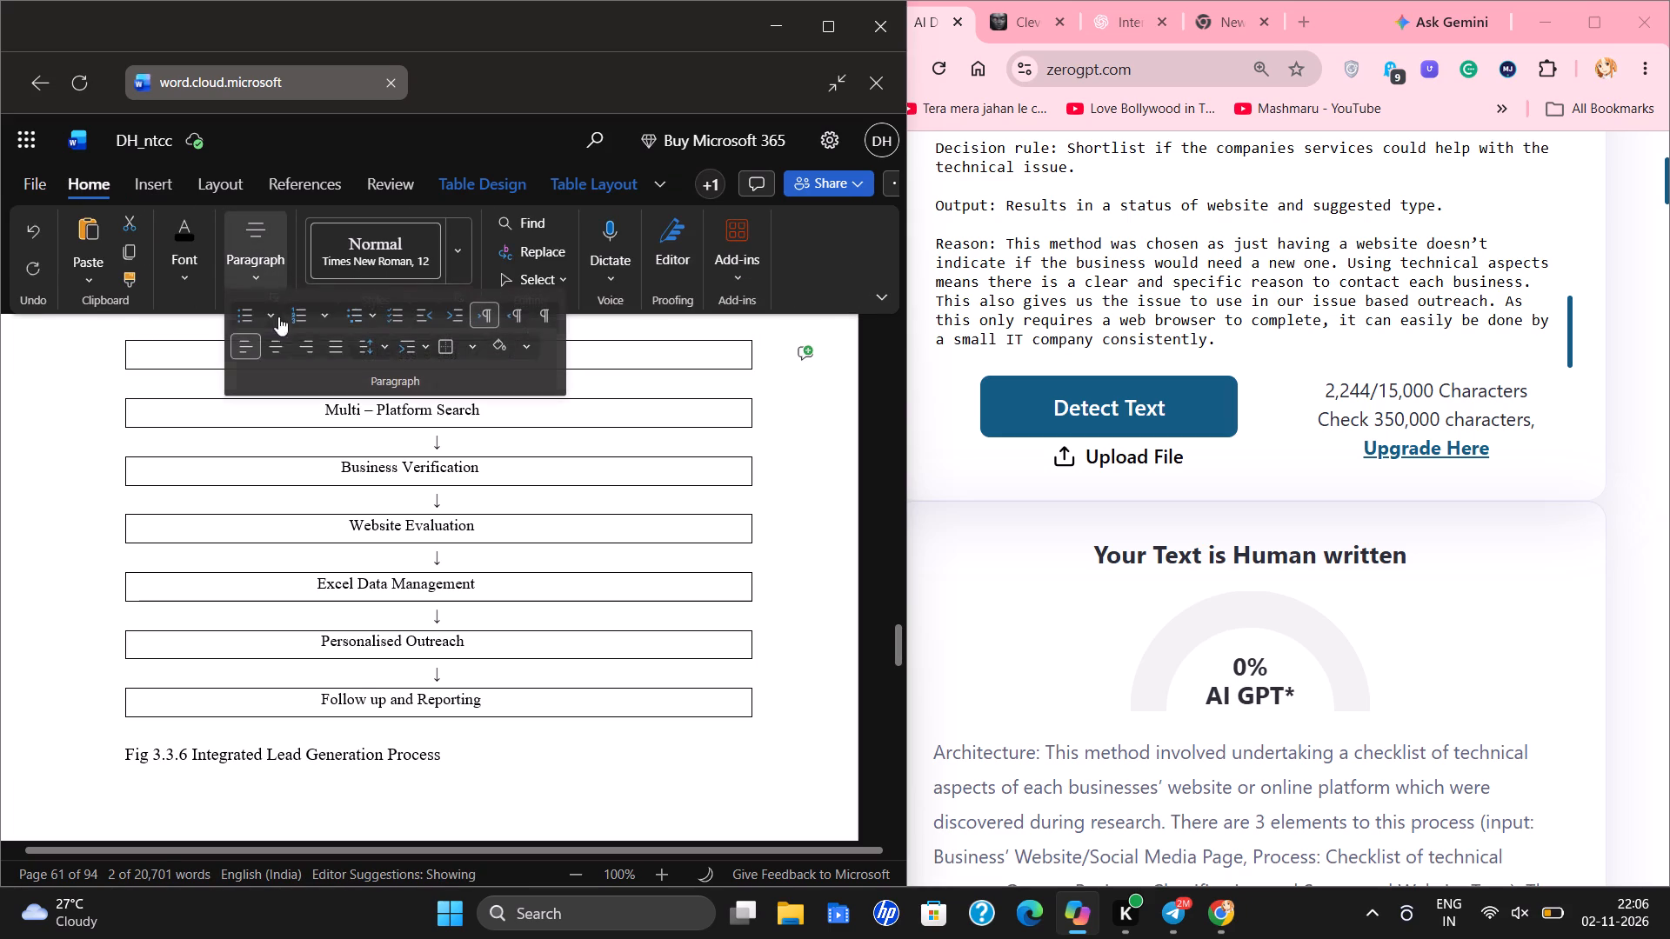
pyautogui.click(273, 346)
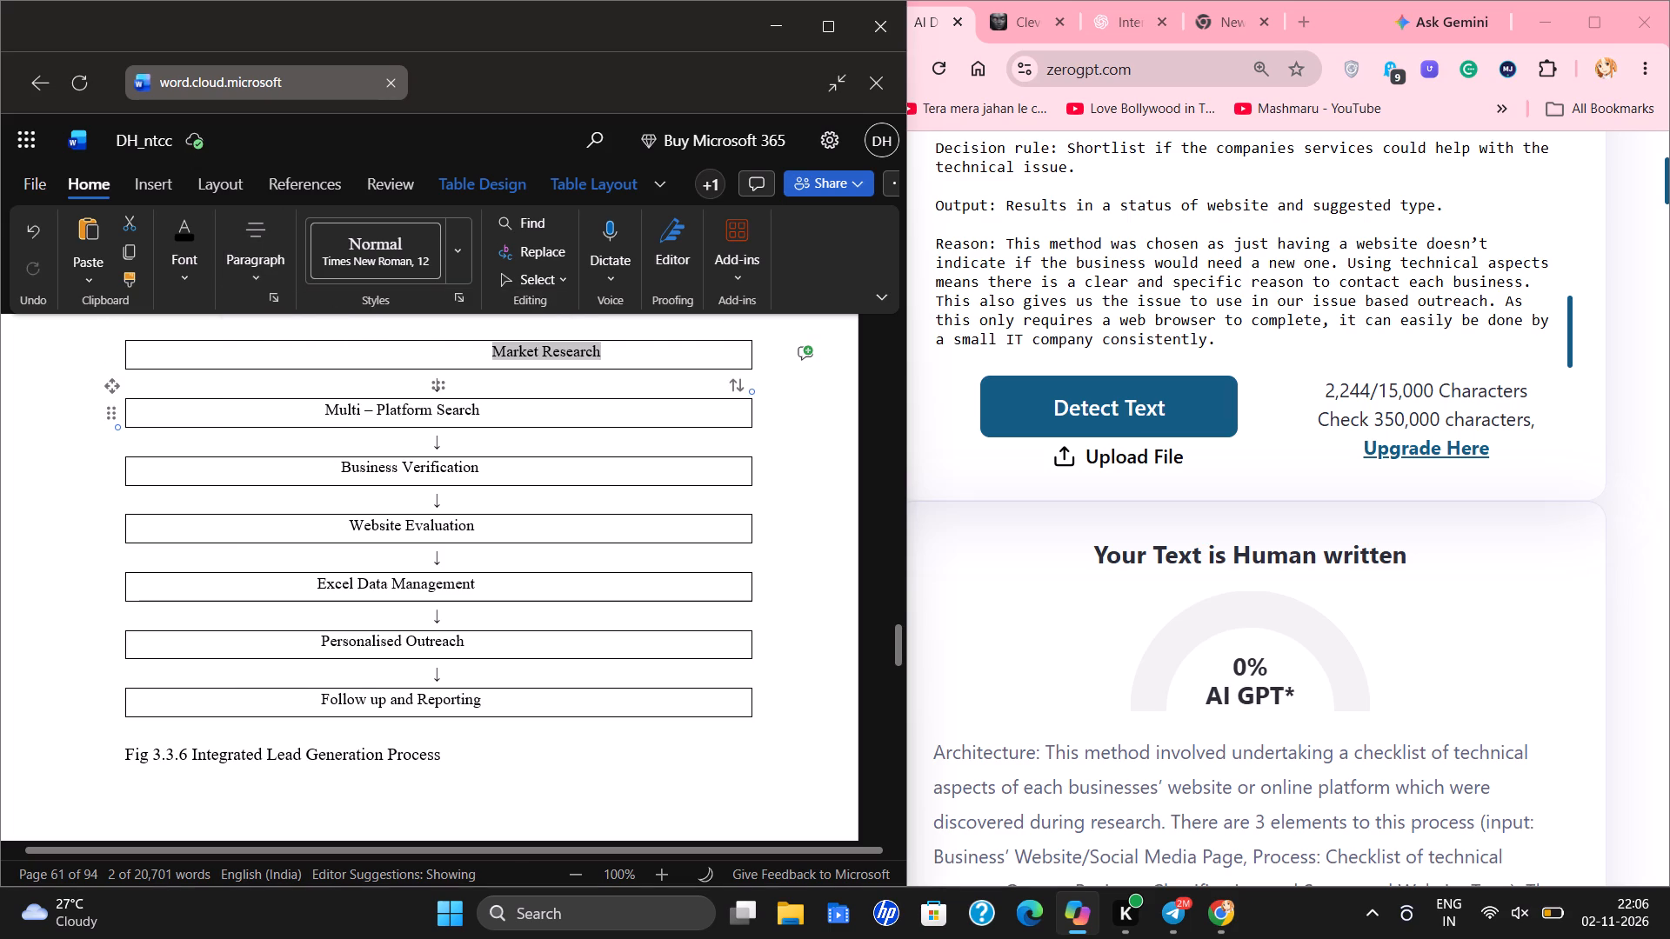
pyautogui.click(318, 410)
pyautogui.moveTo(317, 408); pyautogui.dragTo(484, 419)
pyautogui.click(250, 266)
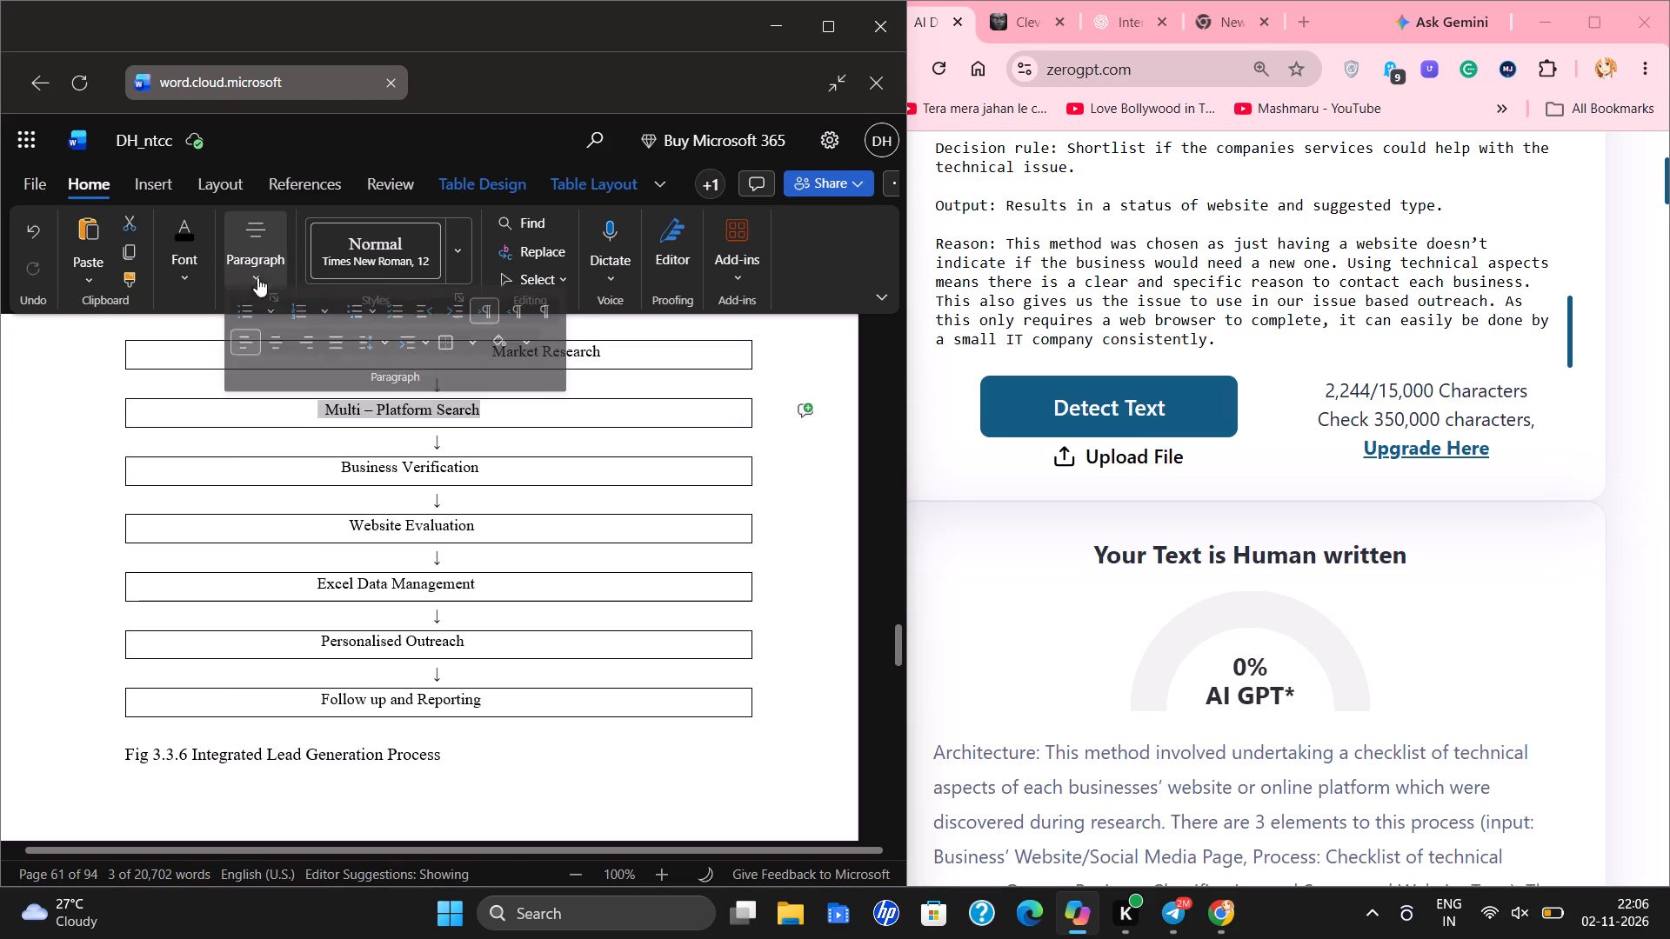
pyautogui.click(279, 343)
# Centre-align the text in the Business Verification and Website Evaluation boxes of the Fig 3.3.6 flowchart.
pyautogui.click(337, 468)
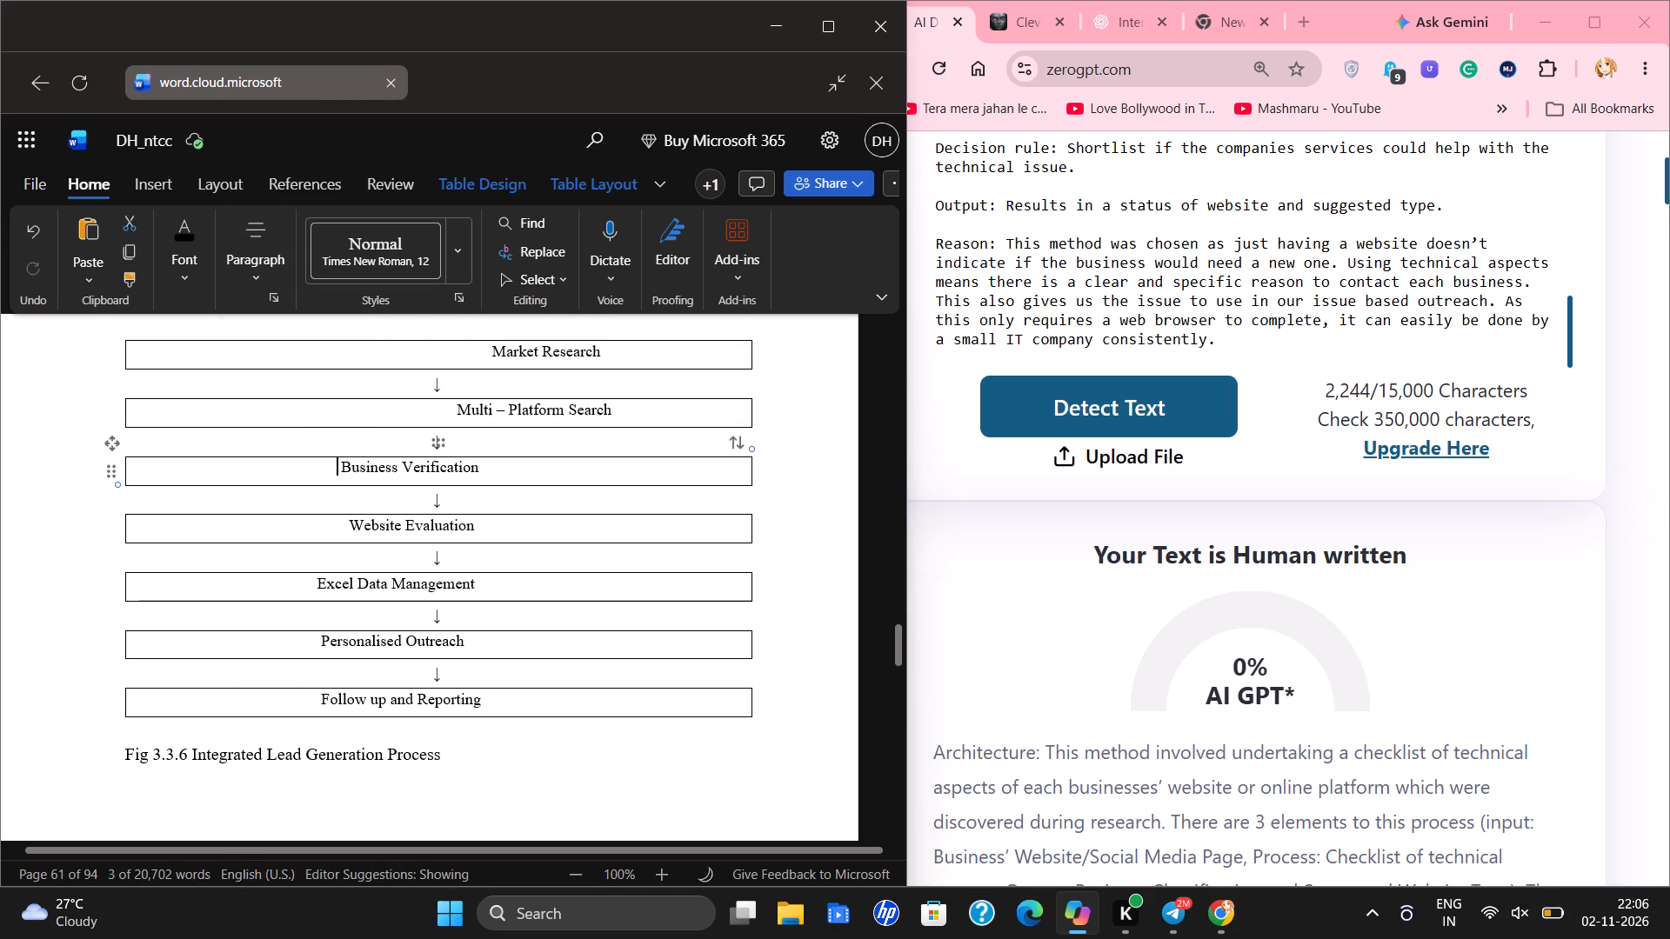
pyautogui.moveTo(337, 468); pyautogui.dragTo(493, 478)
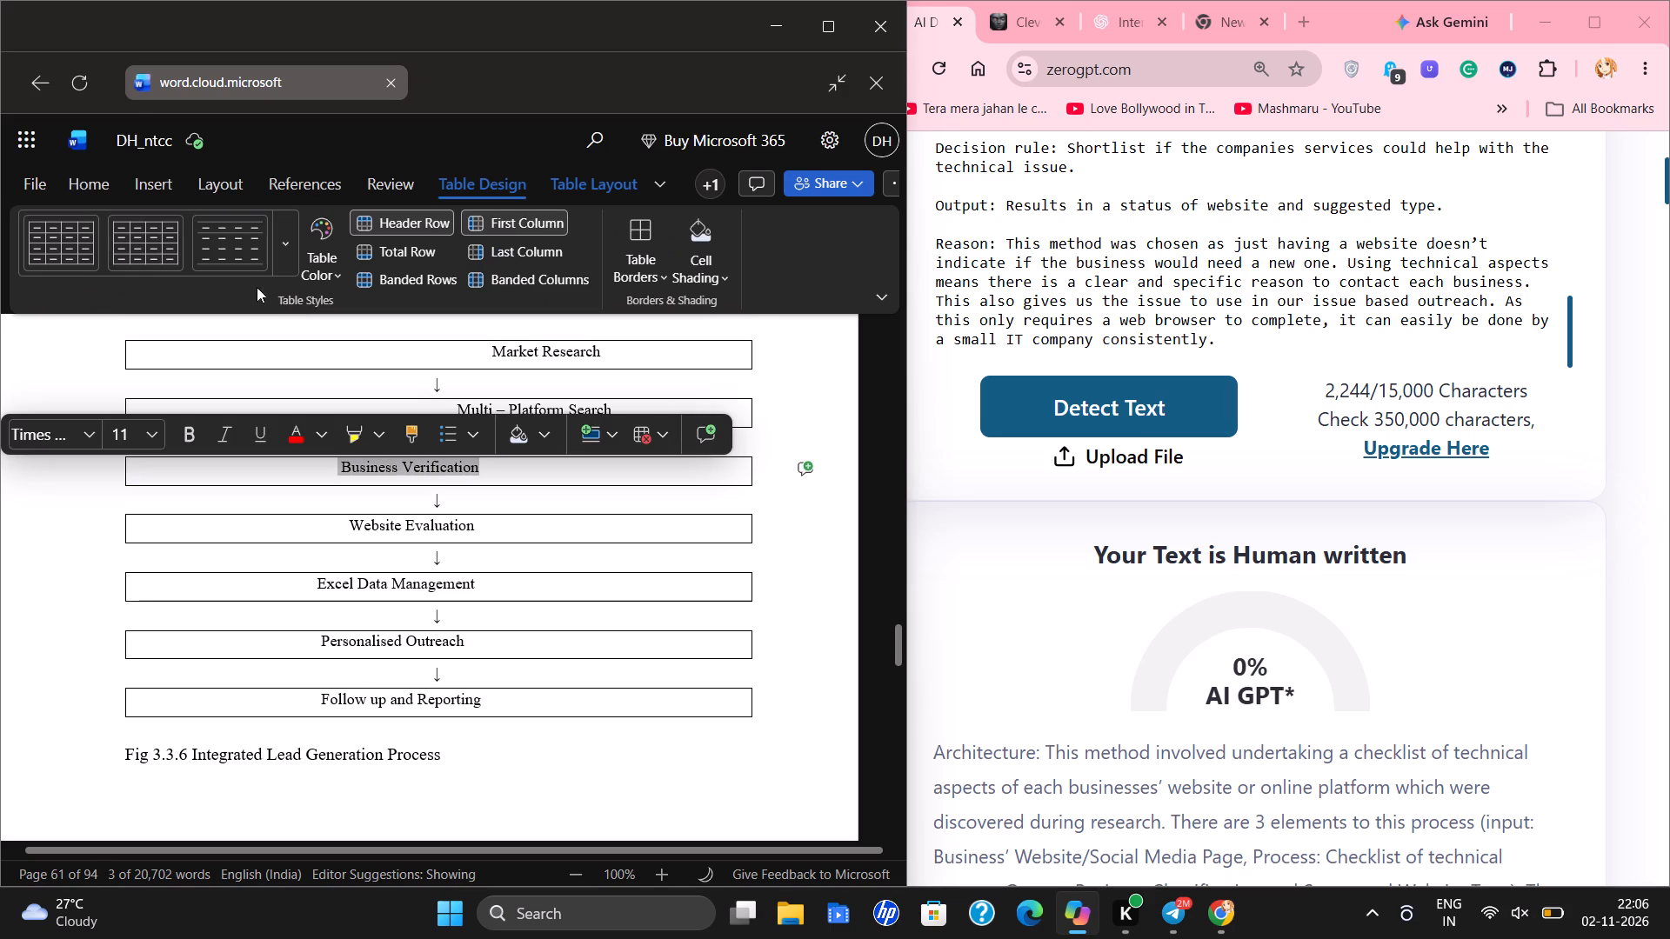
pyautogui.click(337, 476)
pyautogui.moveTo(336, 473); pyautogui.dragTo(491, 491)
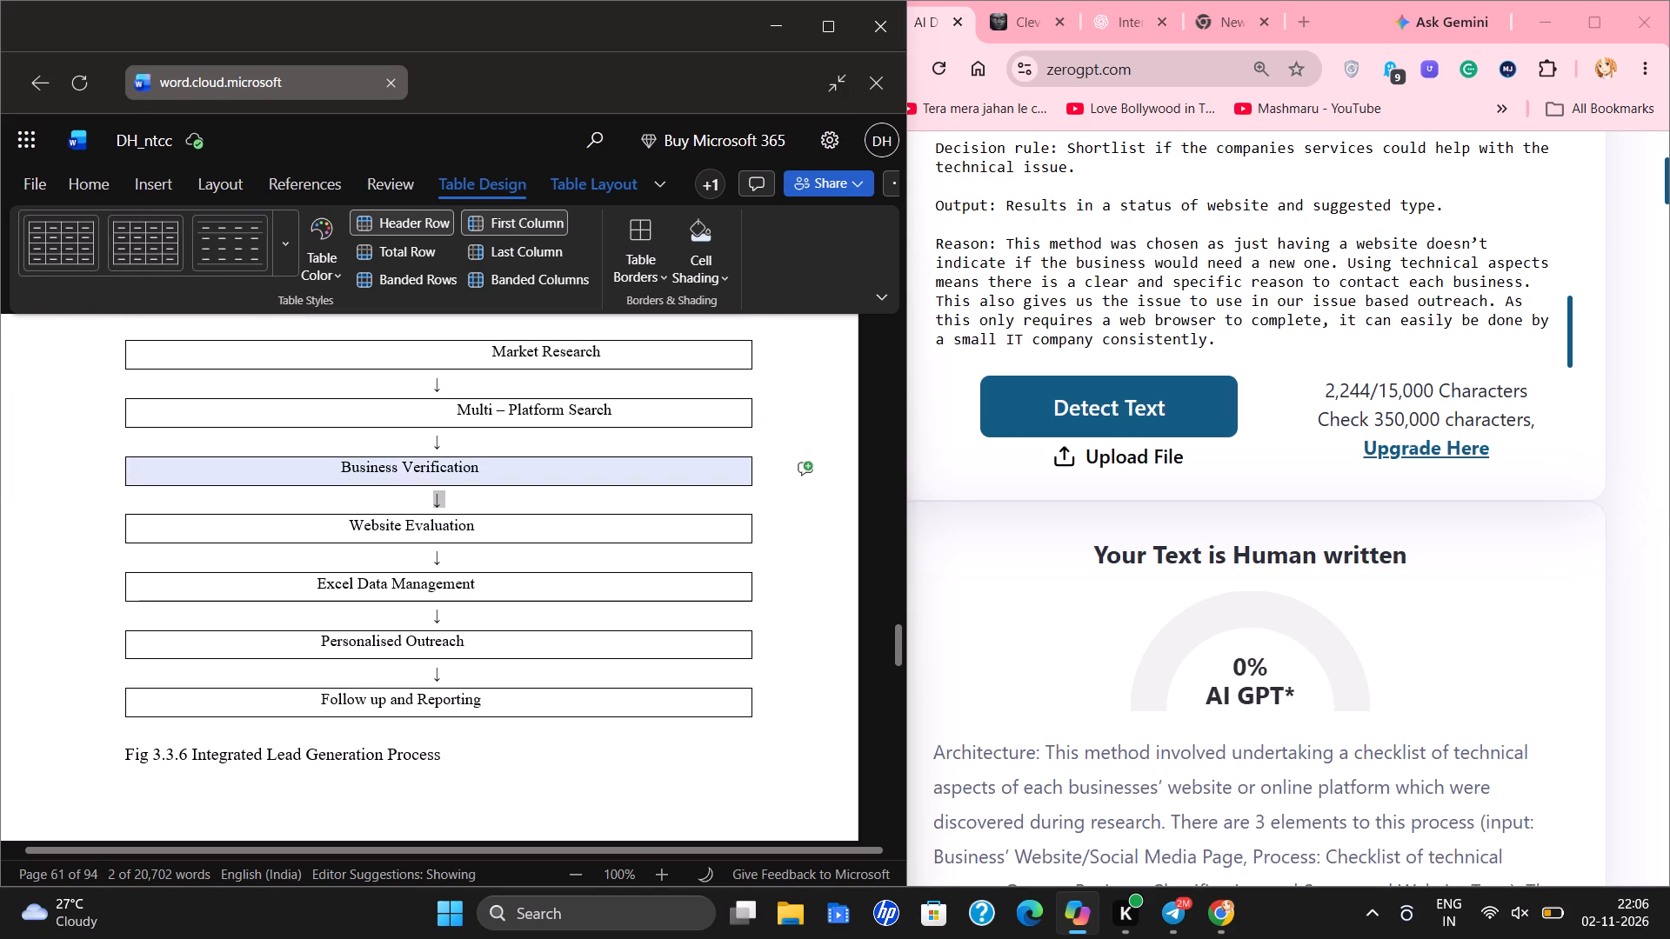
pyautogui.moveTo(491, 491); pyautogui.dragTo(486, 476)
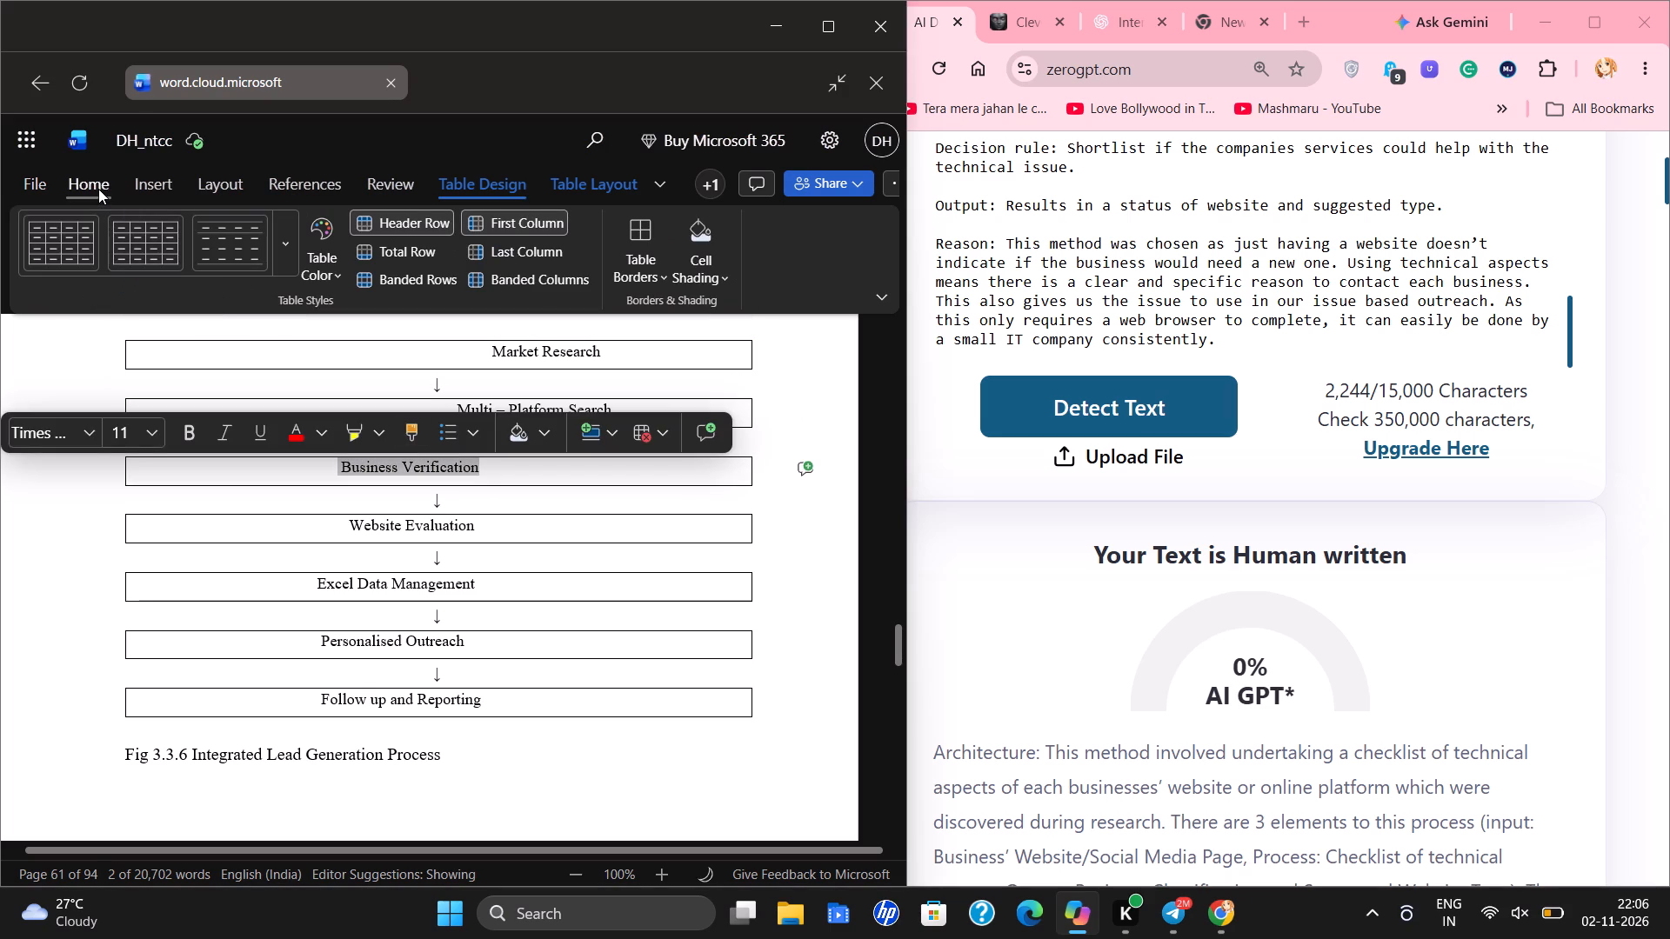
pyautogui.click(98, 189)
pyautogui.click(256, 262)
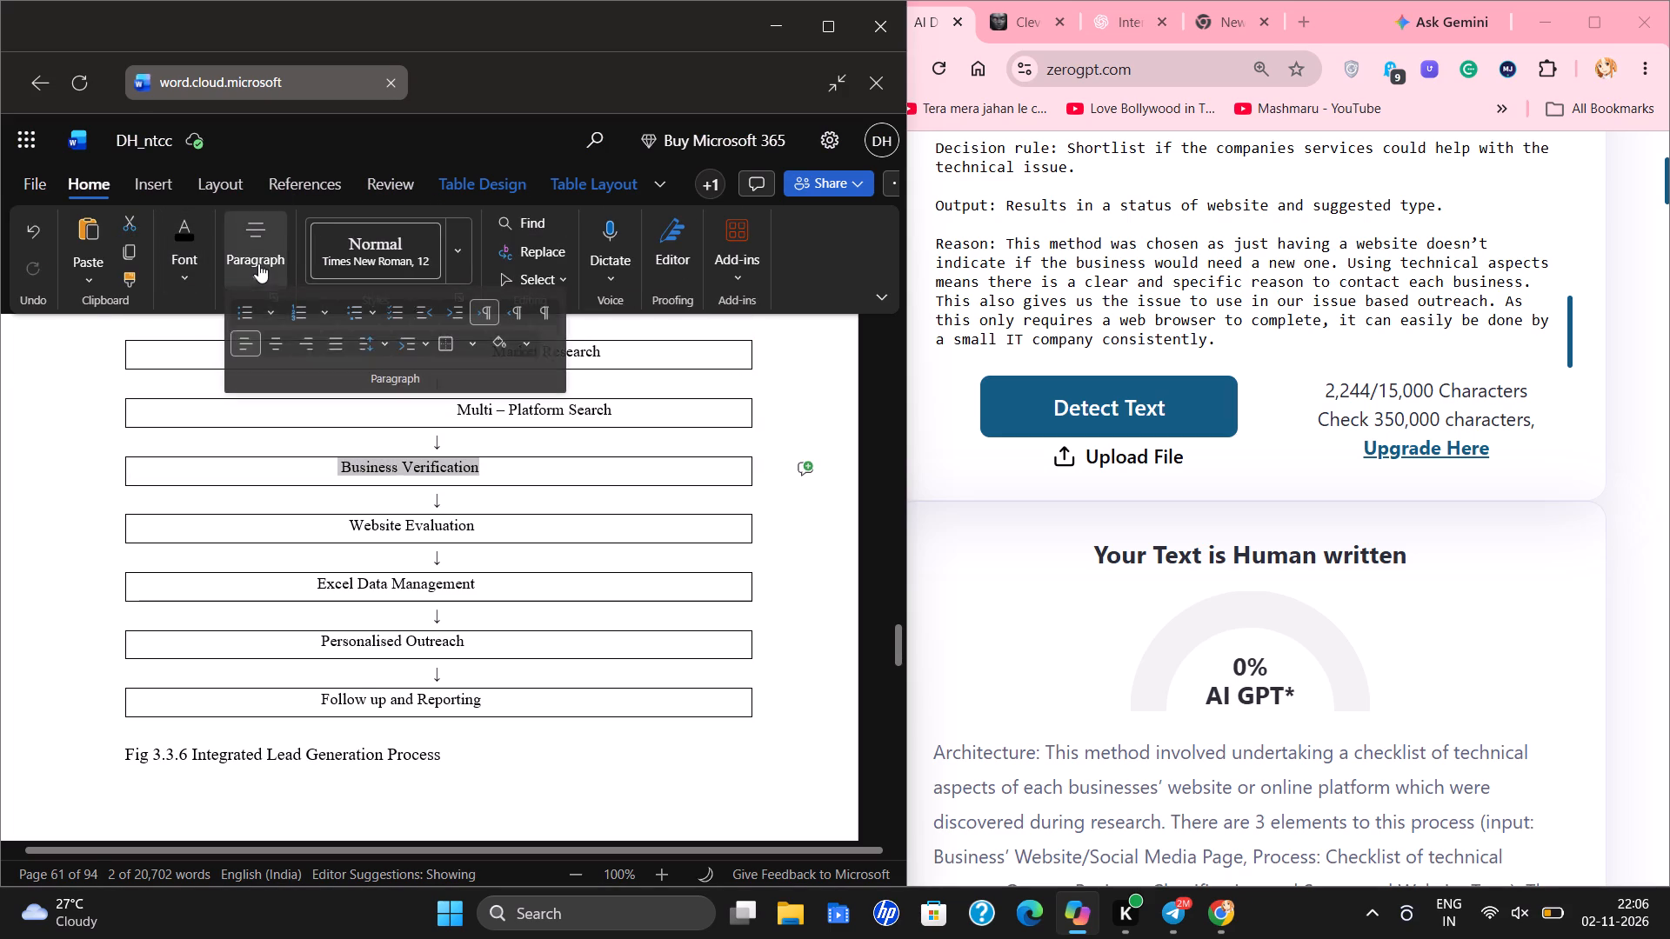
pyautogui.click(272, 347)
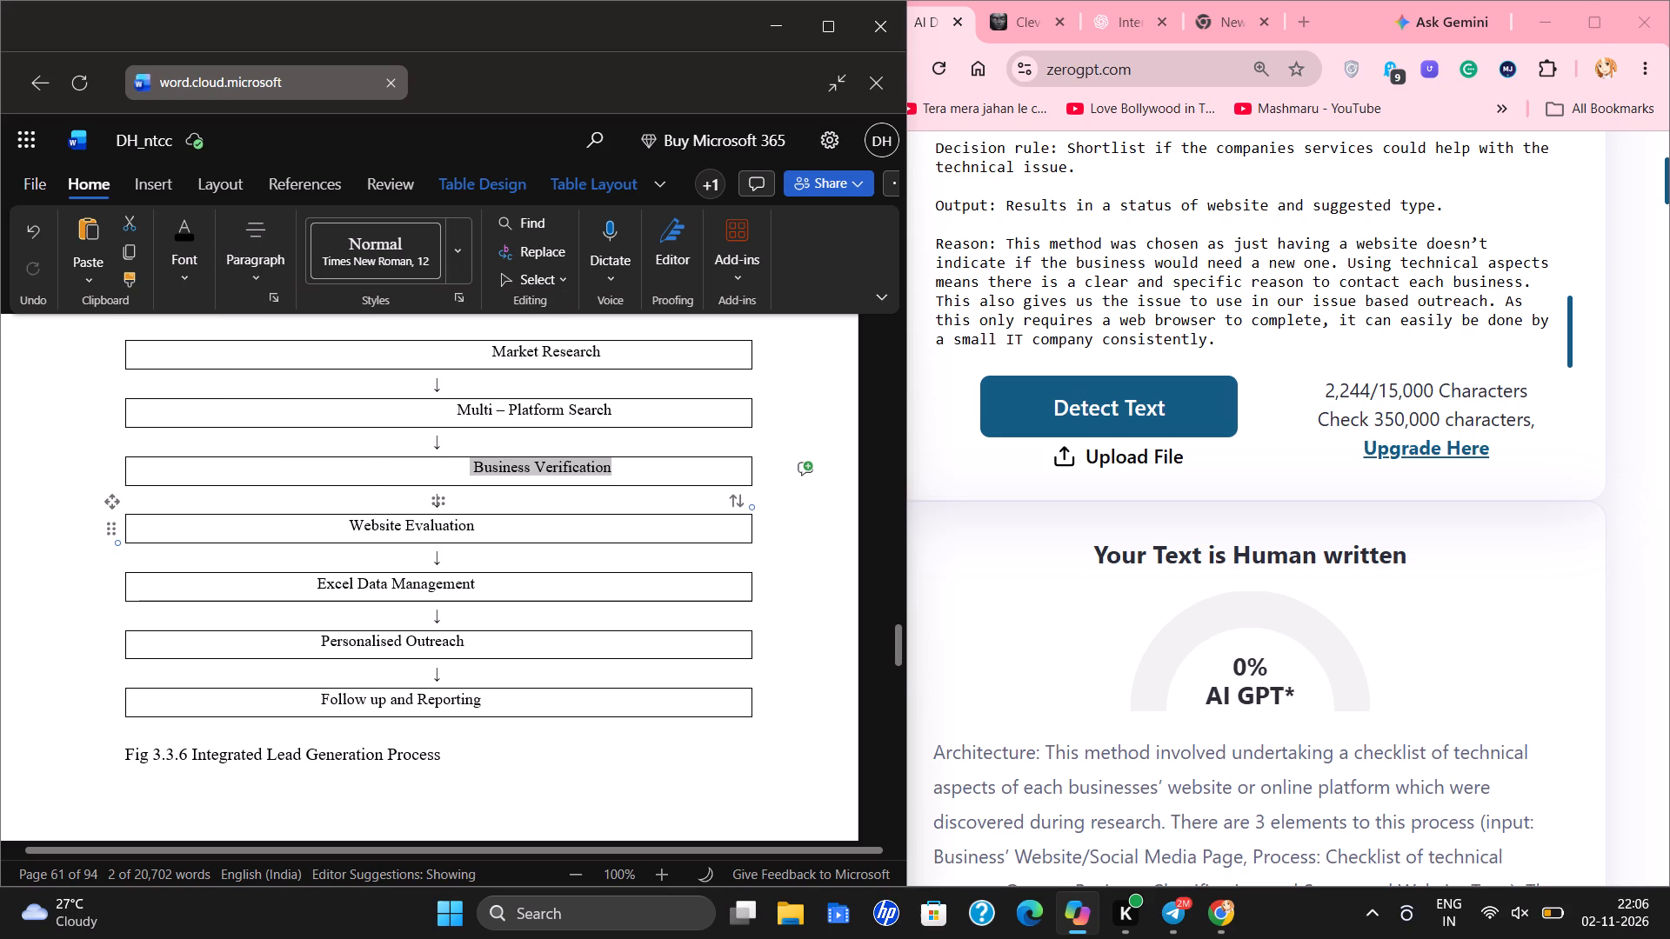
pyautogui.click(343, 523)
pyautogui.moveTo(343, 523); pyautogui.dragTo(489, 529)
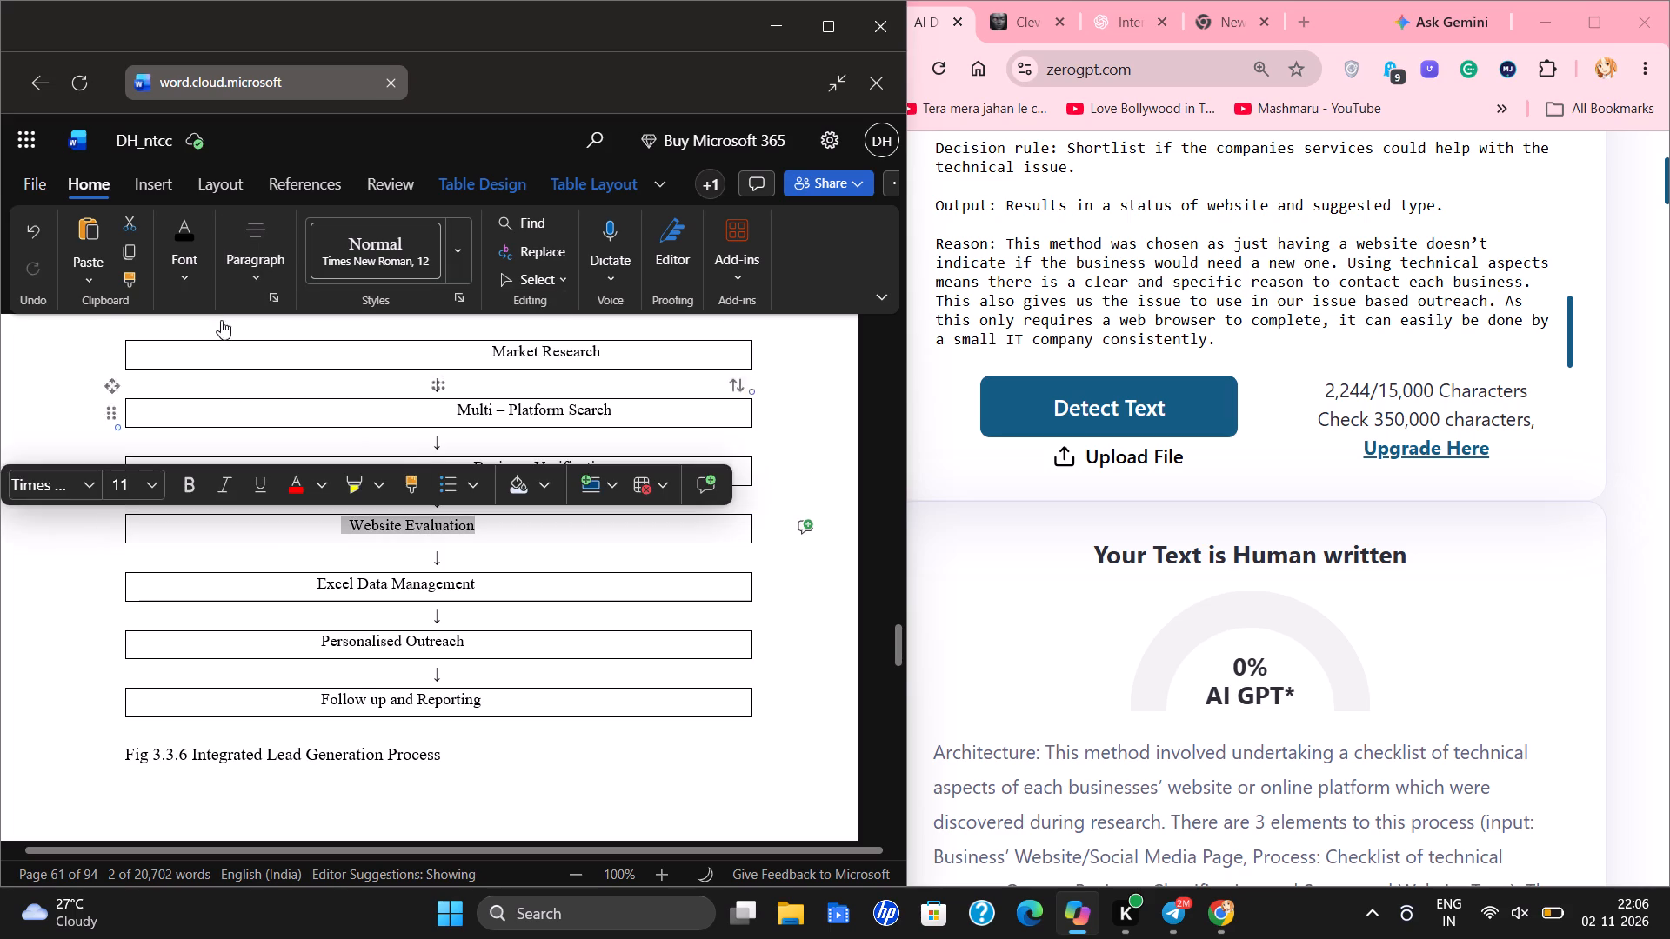
pyautogui.click(265, 258)
pyautogui.click(267, 350)
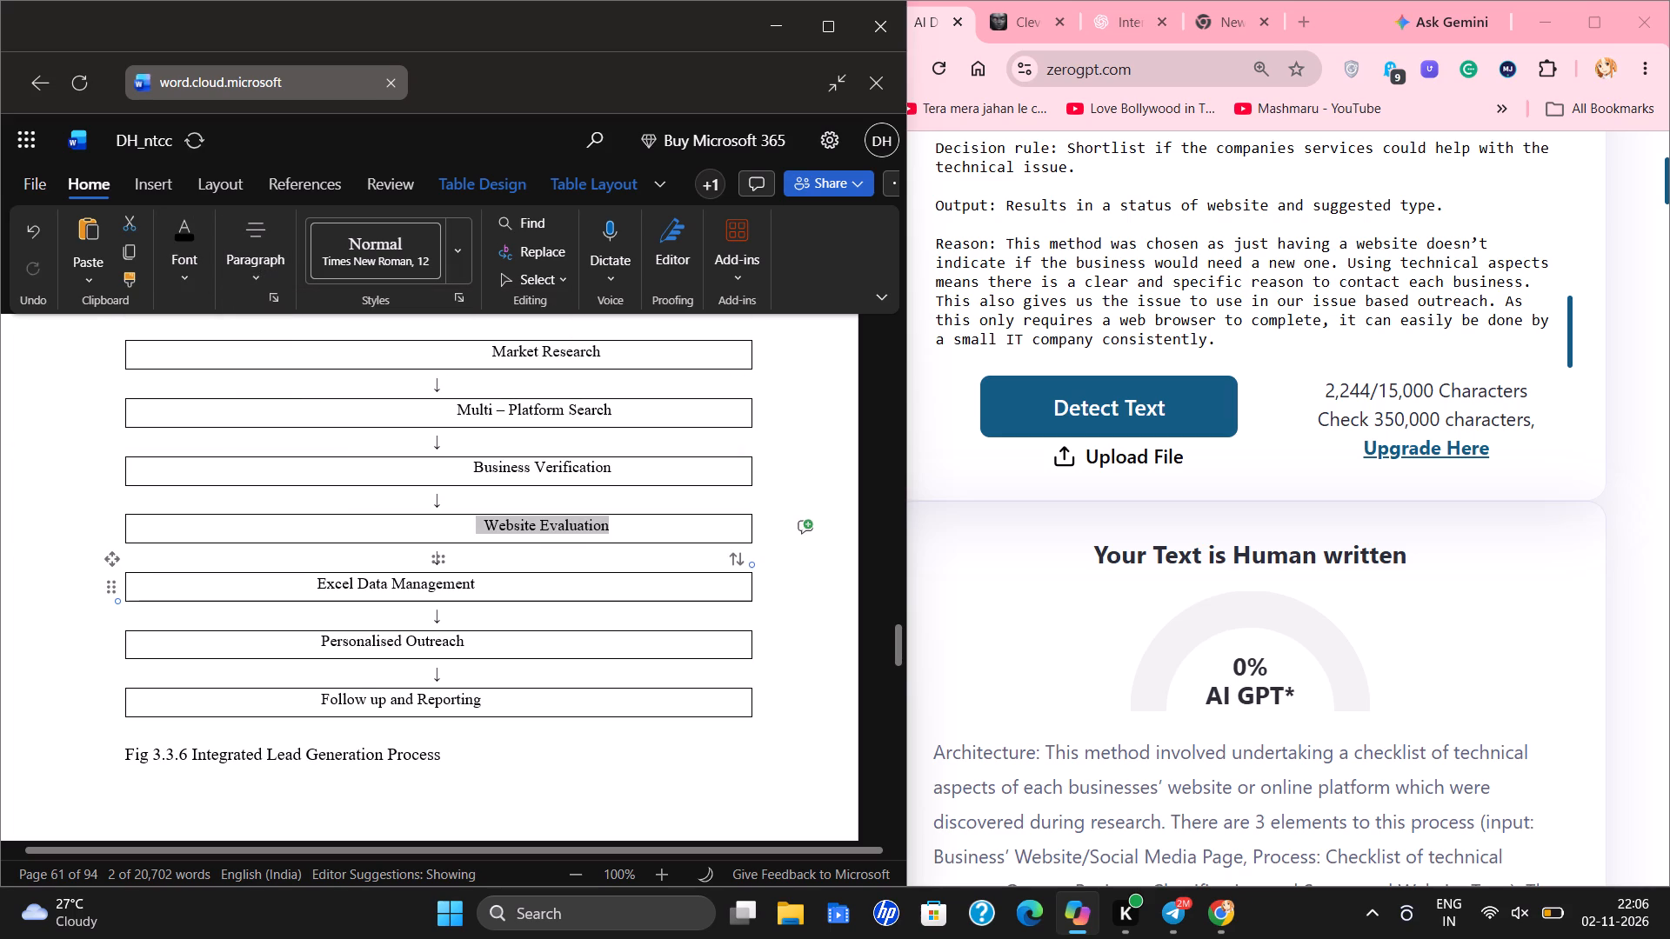
# Centre-align the text in the Excel Data Management, Personalised Outreach, and Follow up and Reporting boxes of the flowchart.
pyautogui.moveTo(296, 580); pyautogui.dragTo(495, 596)
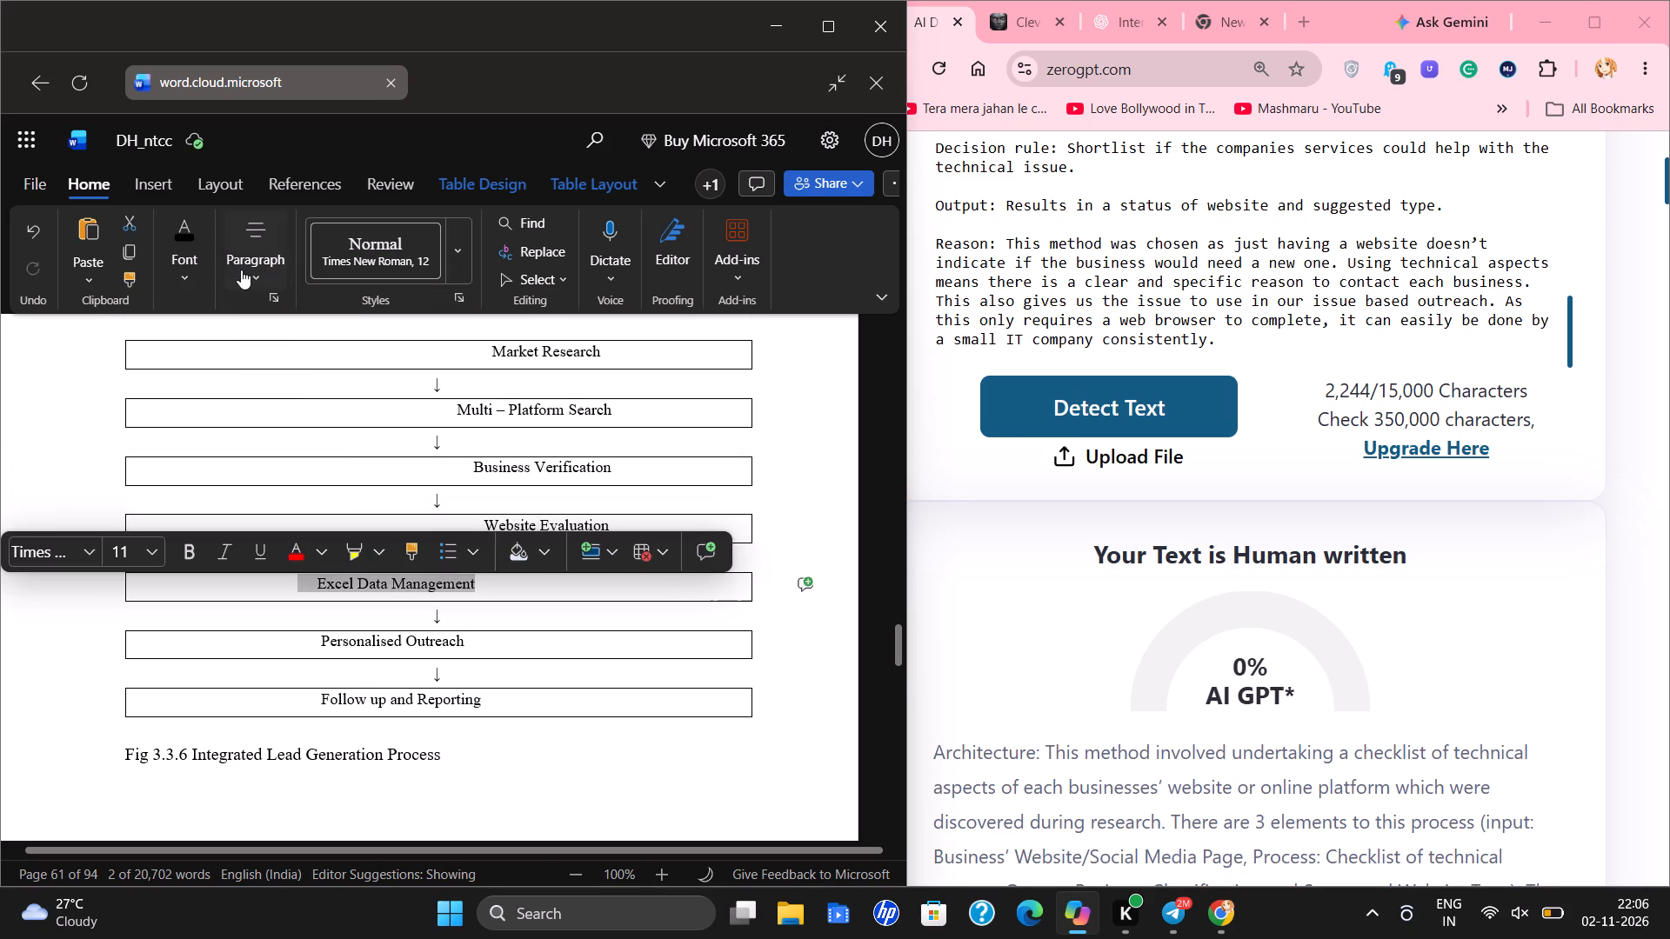
pyautogui.click(244, 262)
pyautogui.click(267, 341)
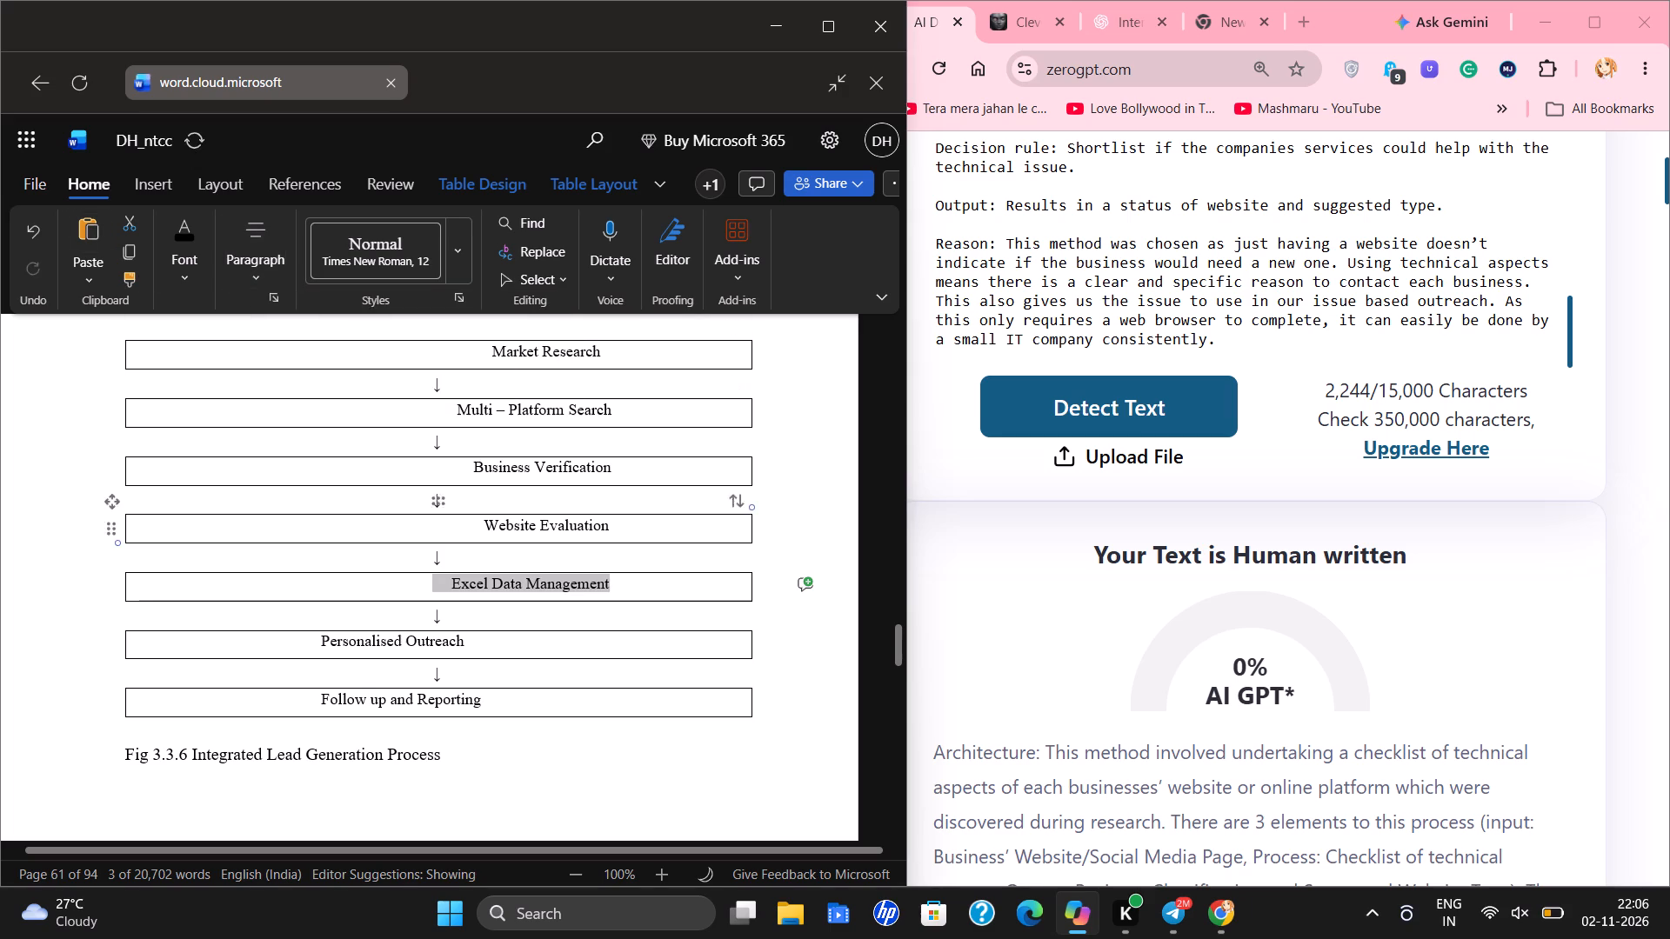
pyautogui.moveTo(314, 641); pyautogui.dragTo(497, 650)
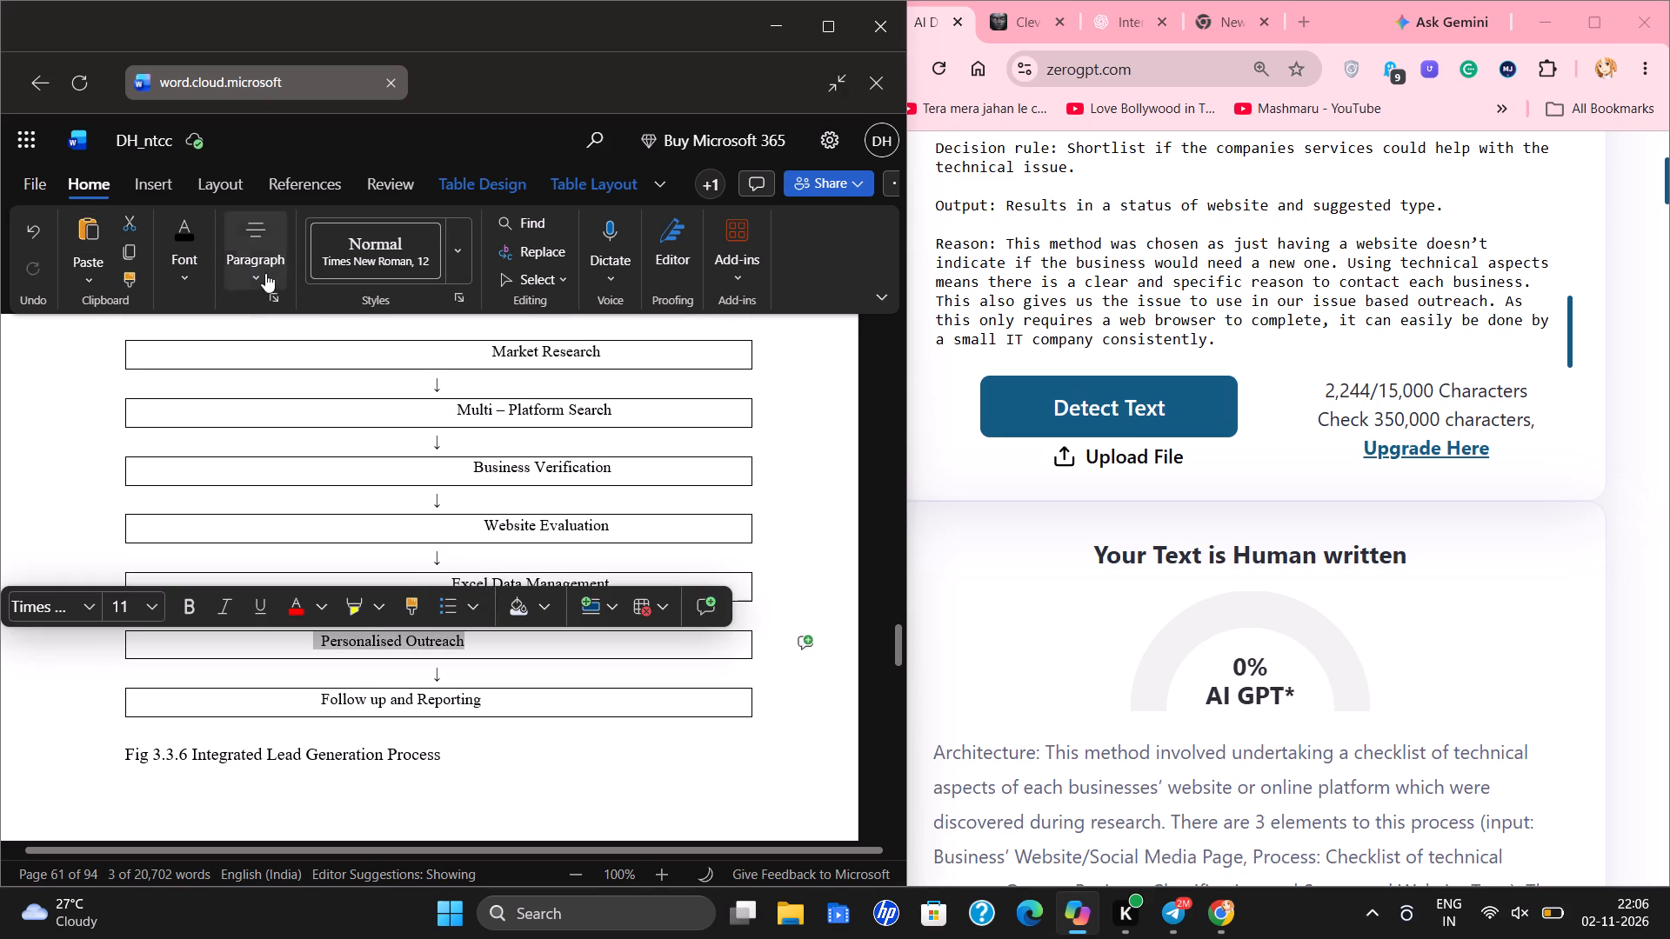
pyautogui.click(262, 266)
pyautogui.click(283, 345)
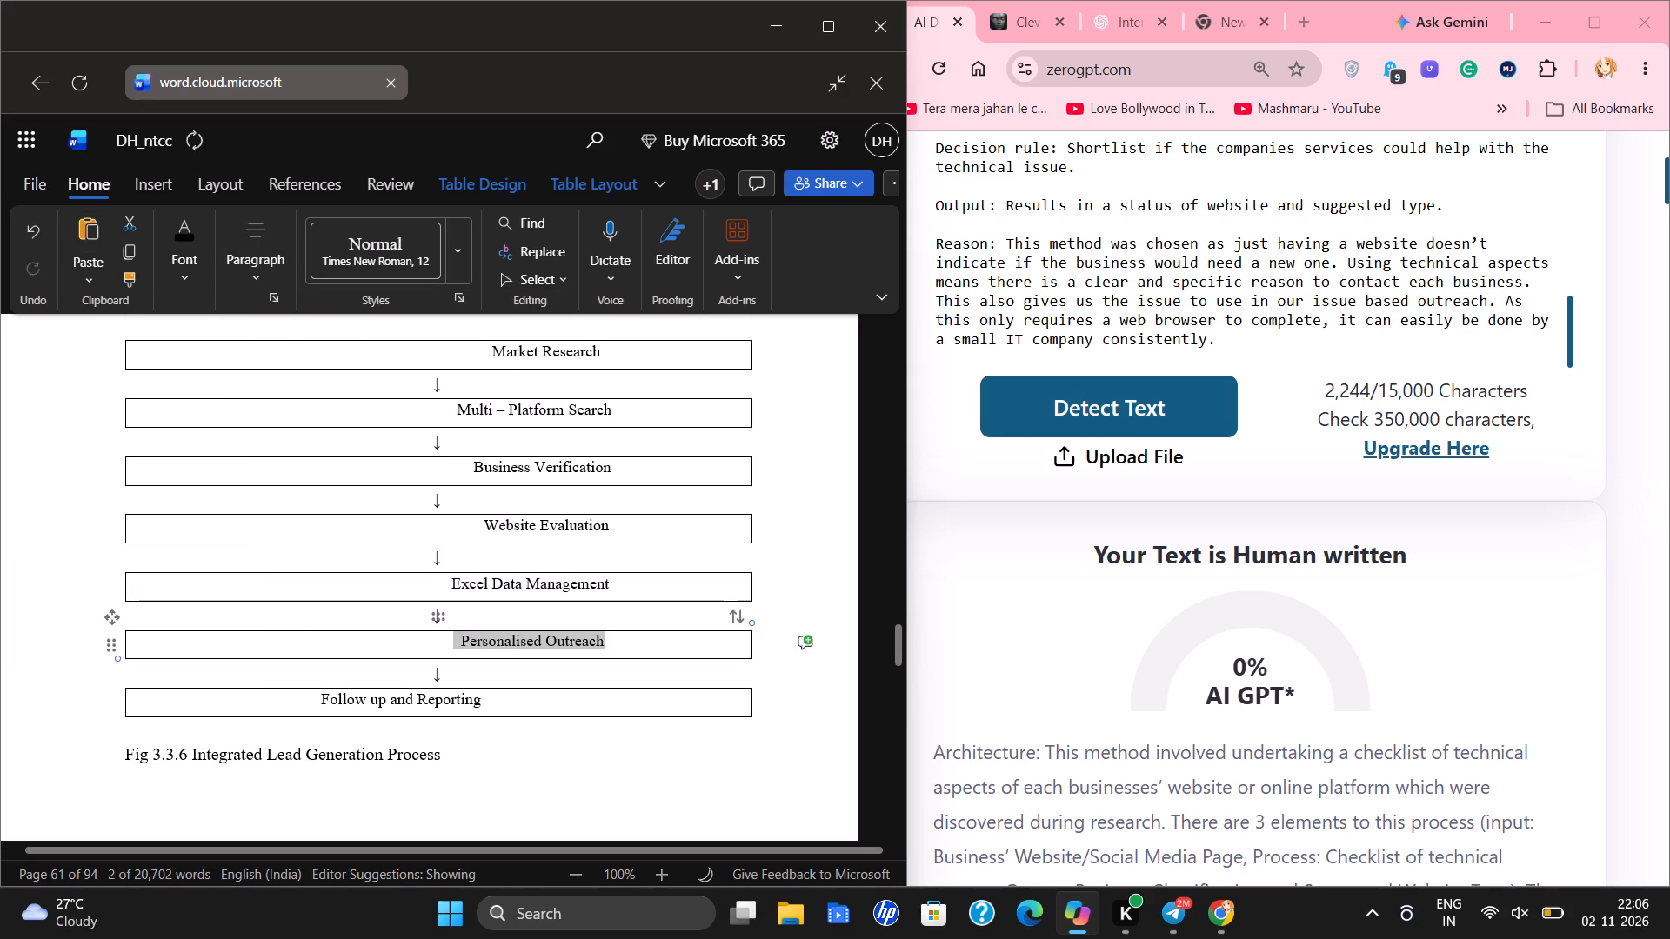
pyautogui.click(317, 703)
pyautogui.moveTo(317, 703); pyautogui.dragTo(507, 716)
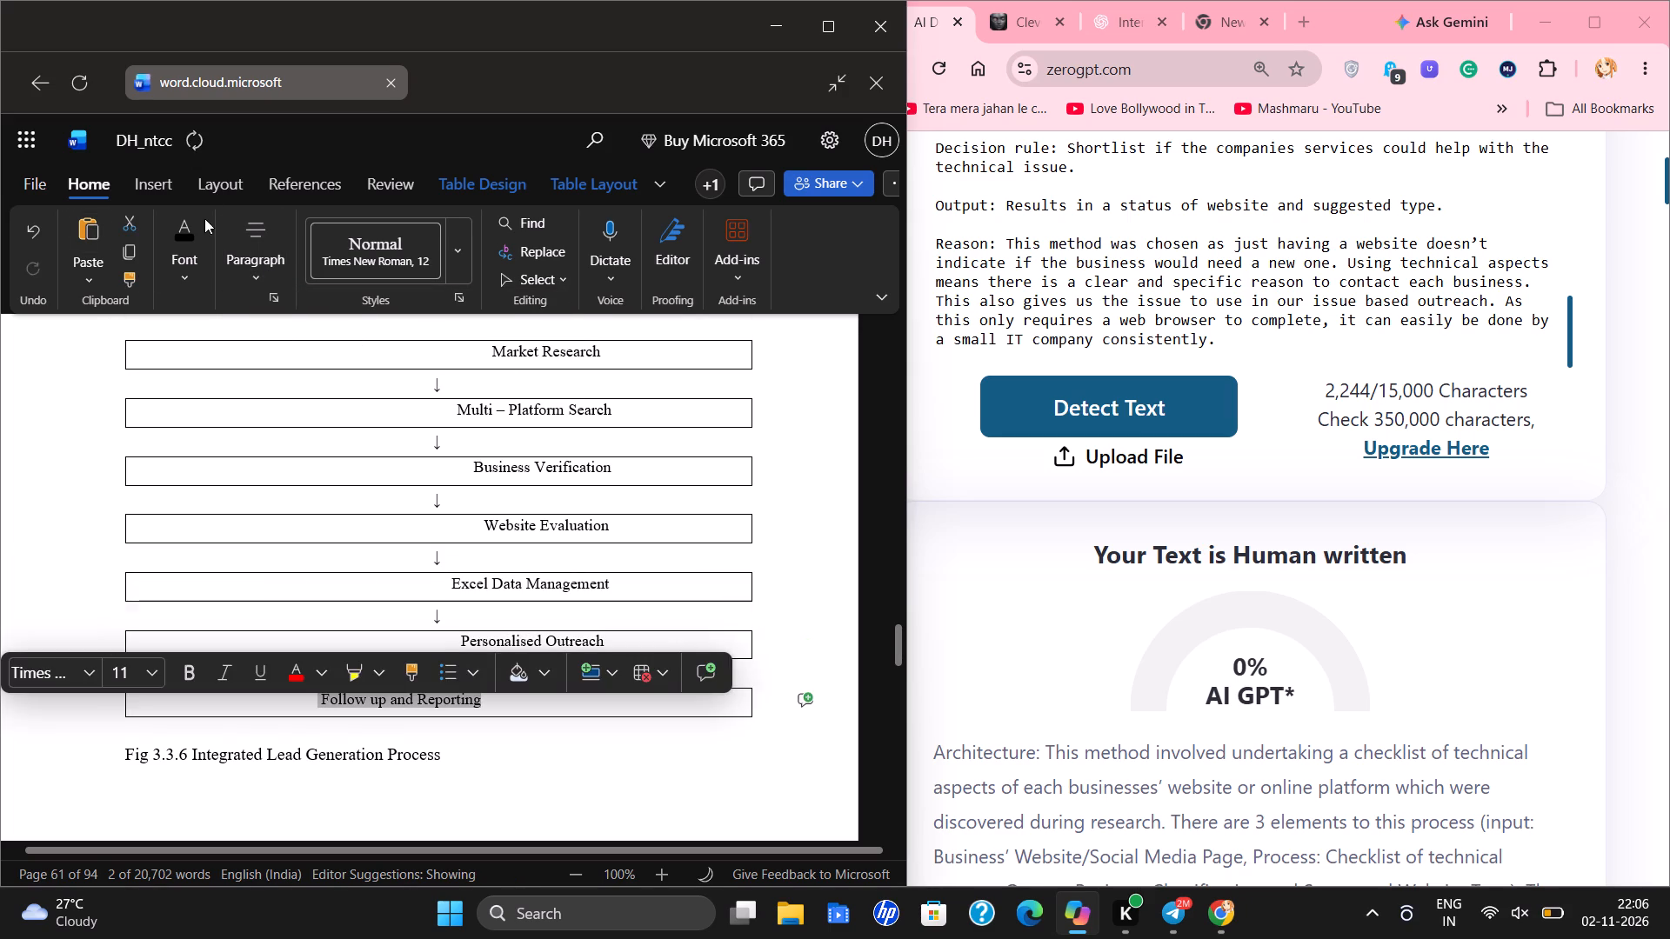
pyautogui.click(247, 241)
pyautogui.click(270, 354)
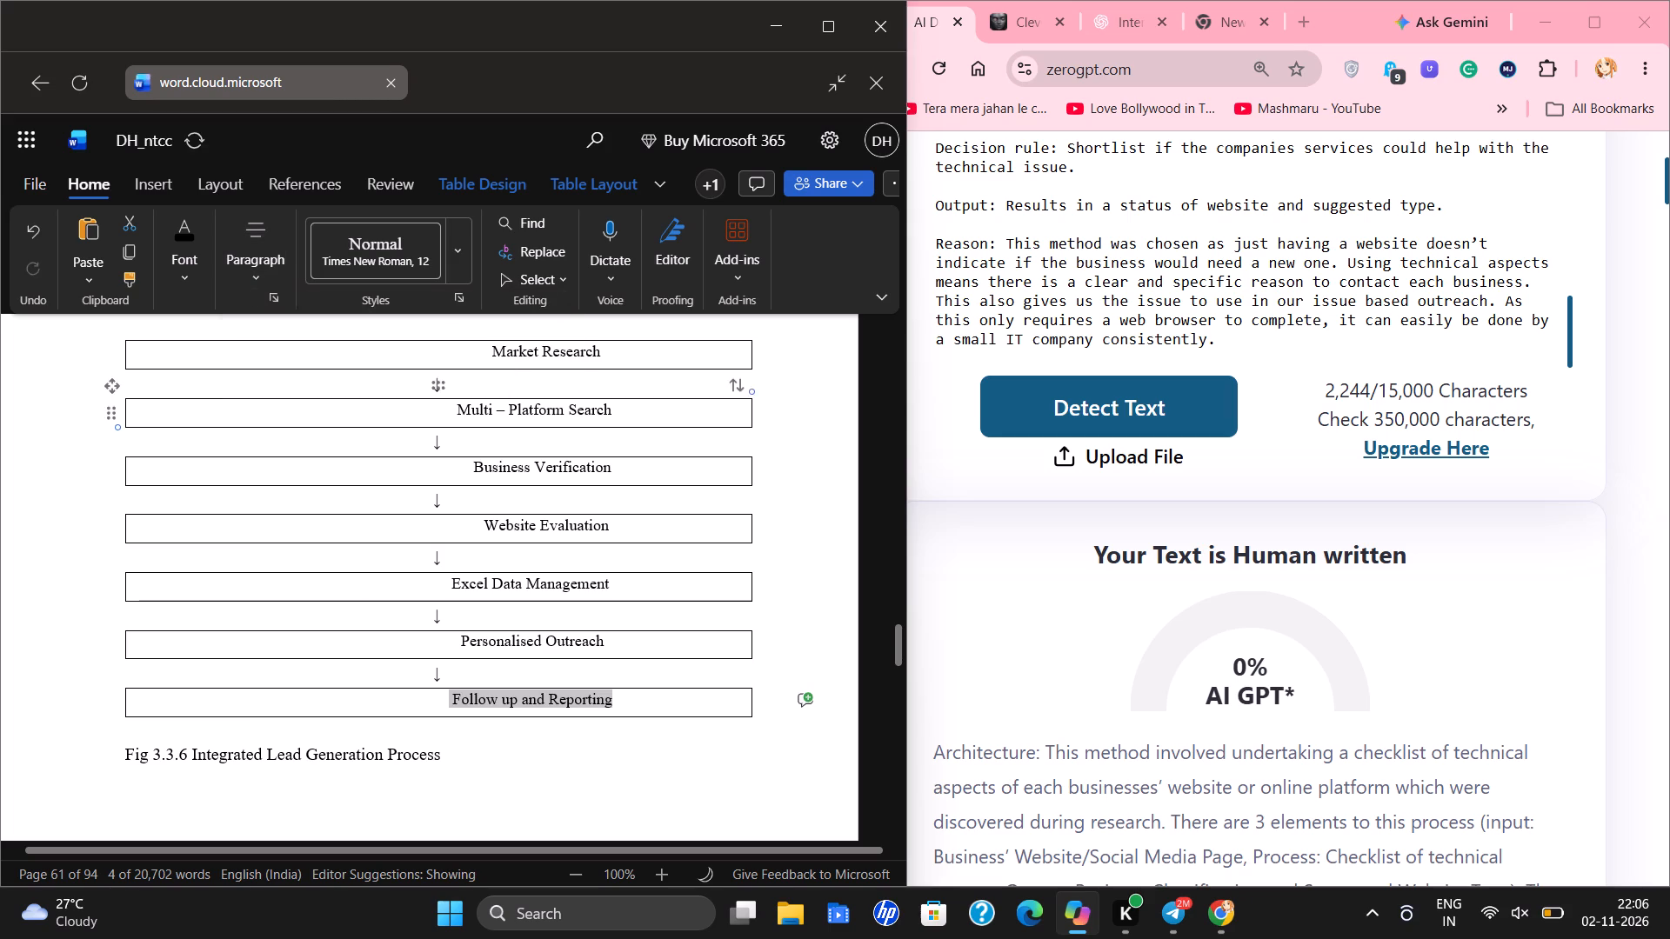
# Delete all the leading spaces before "Market Research" in the first box of the Fig 3.3.6 flowchart.
pyautogui.moveTo(486, 358); pyautogui.dragTo(340, 375)
pyautogui.click(428, 373)
pyautogui.moveTo(484, 359); pyautogui.dragTo(311, 367)
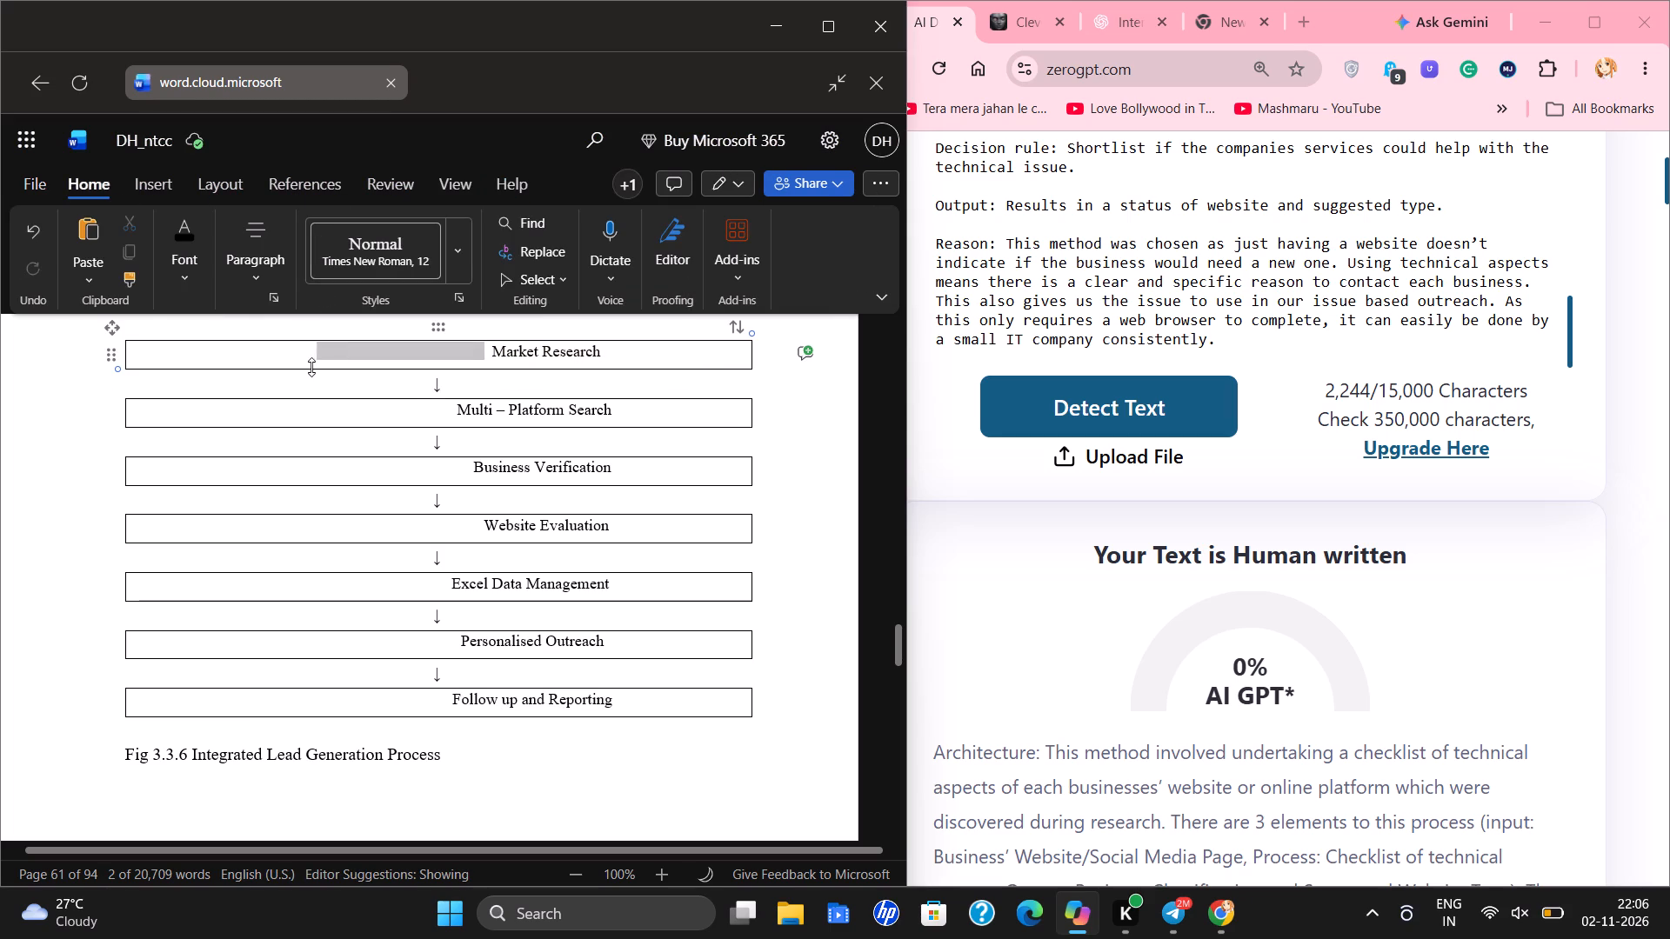
pyautogui.moveTo(311, 367); pyautogui.dragTo(276, 363)
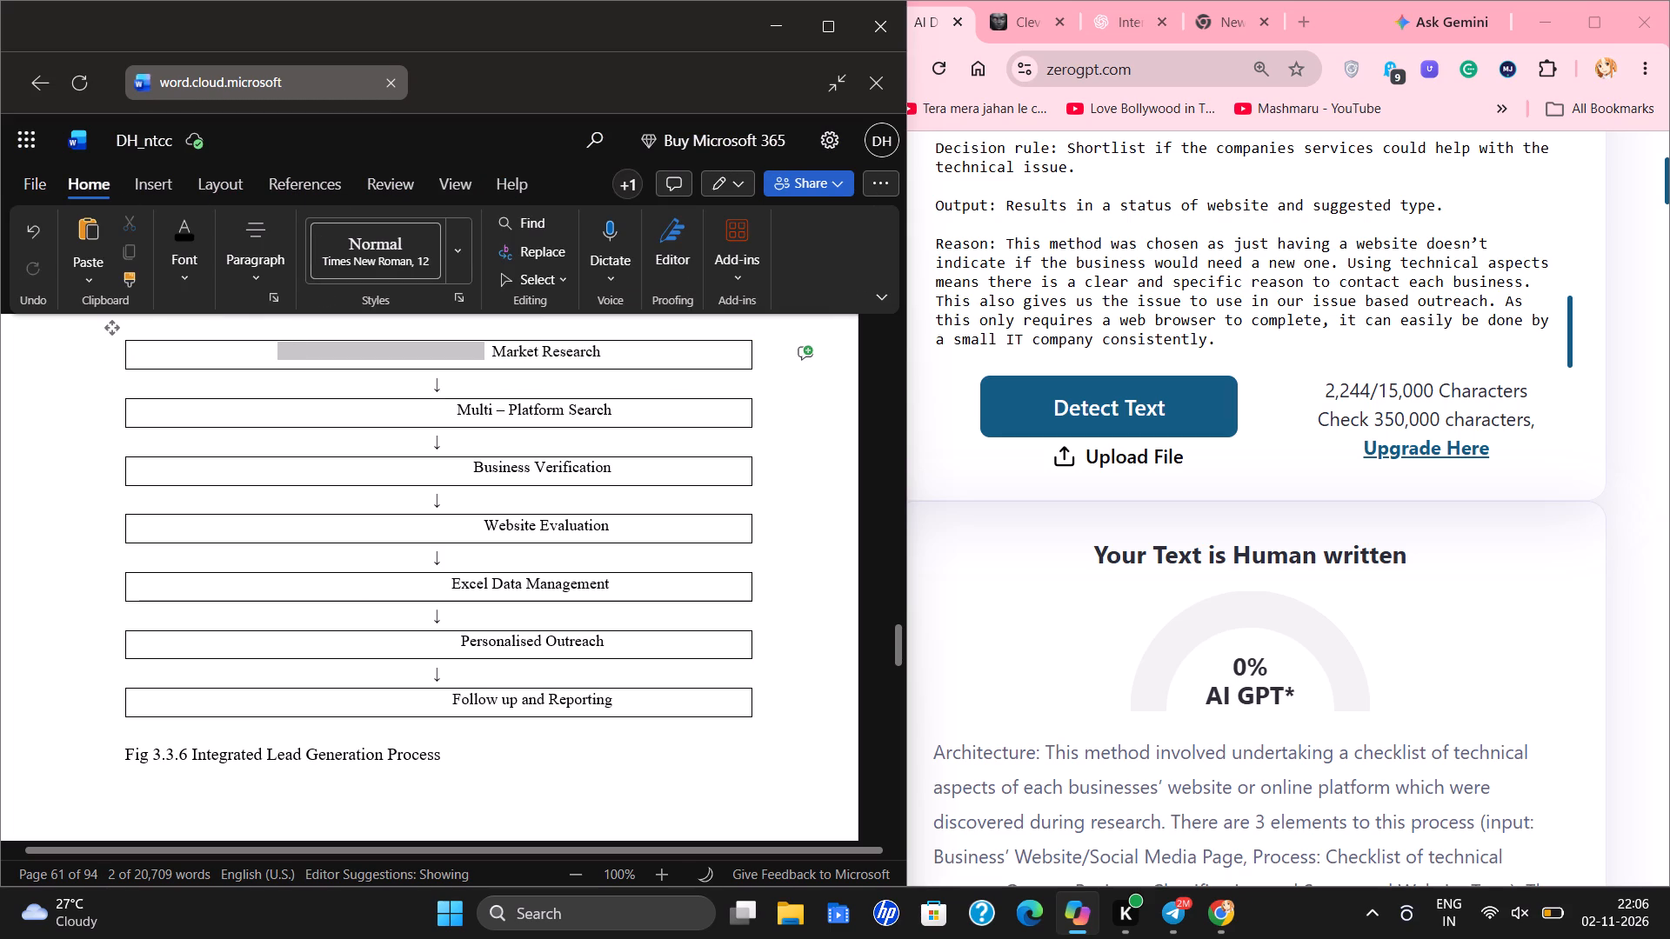
pyautogui.moveTo(276, 363); pyautogui.dragTo(271, 363)
pyautogui.press('BackSpace')
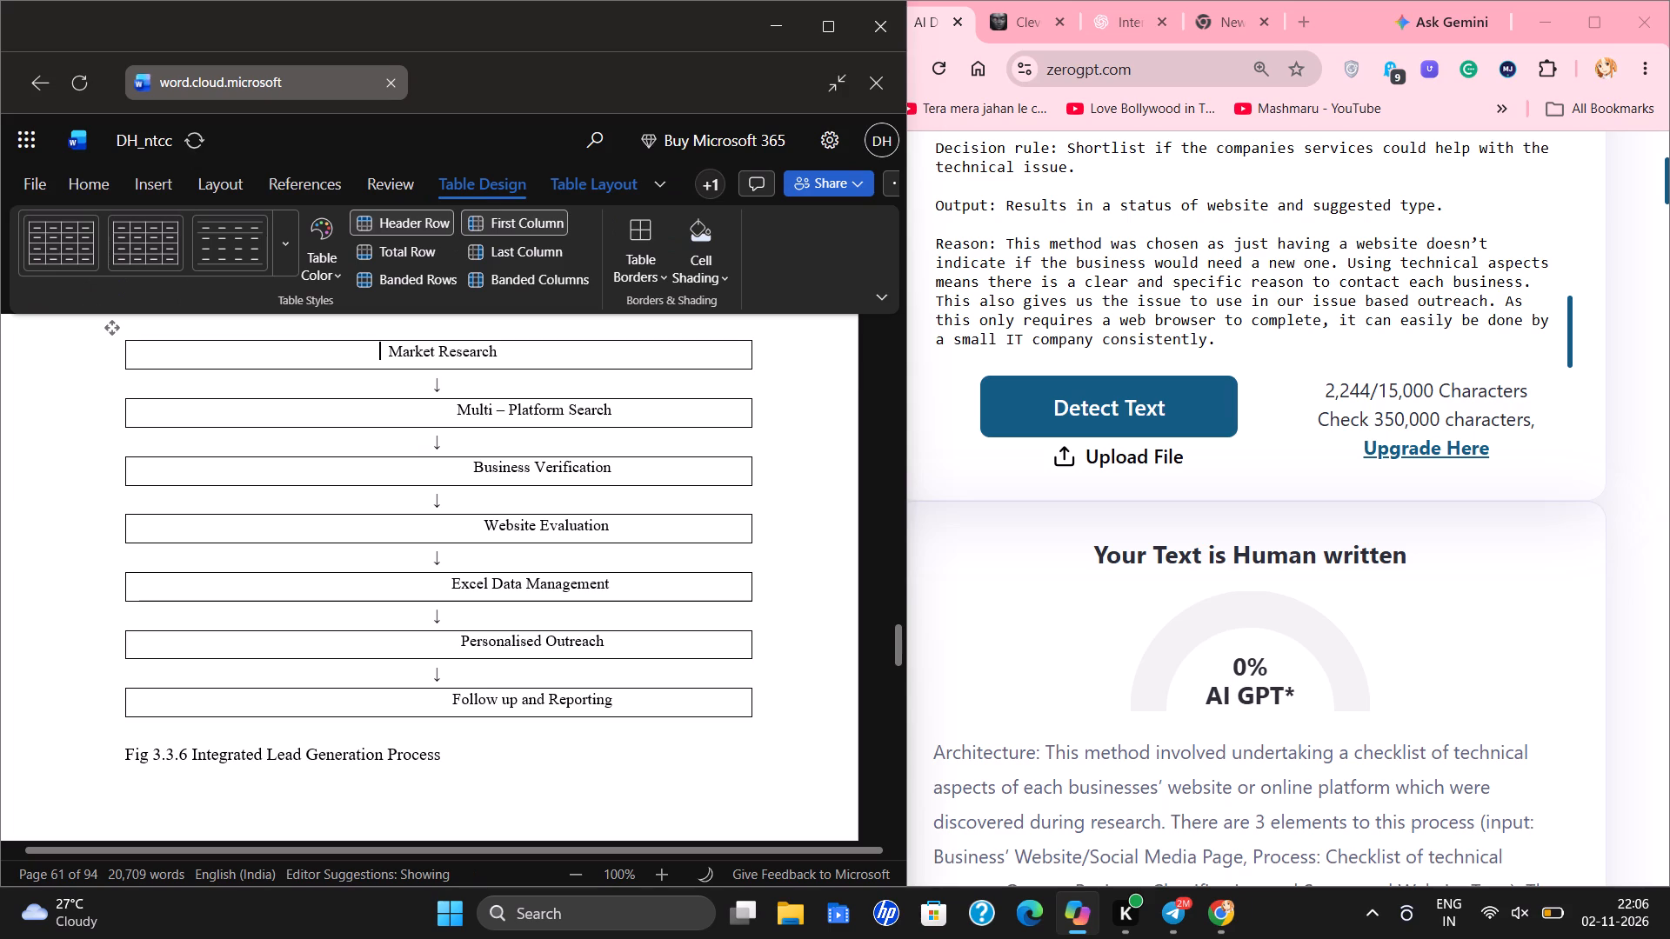
pyautogui.press('Right')
pyautogui.press('BackSpace')
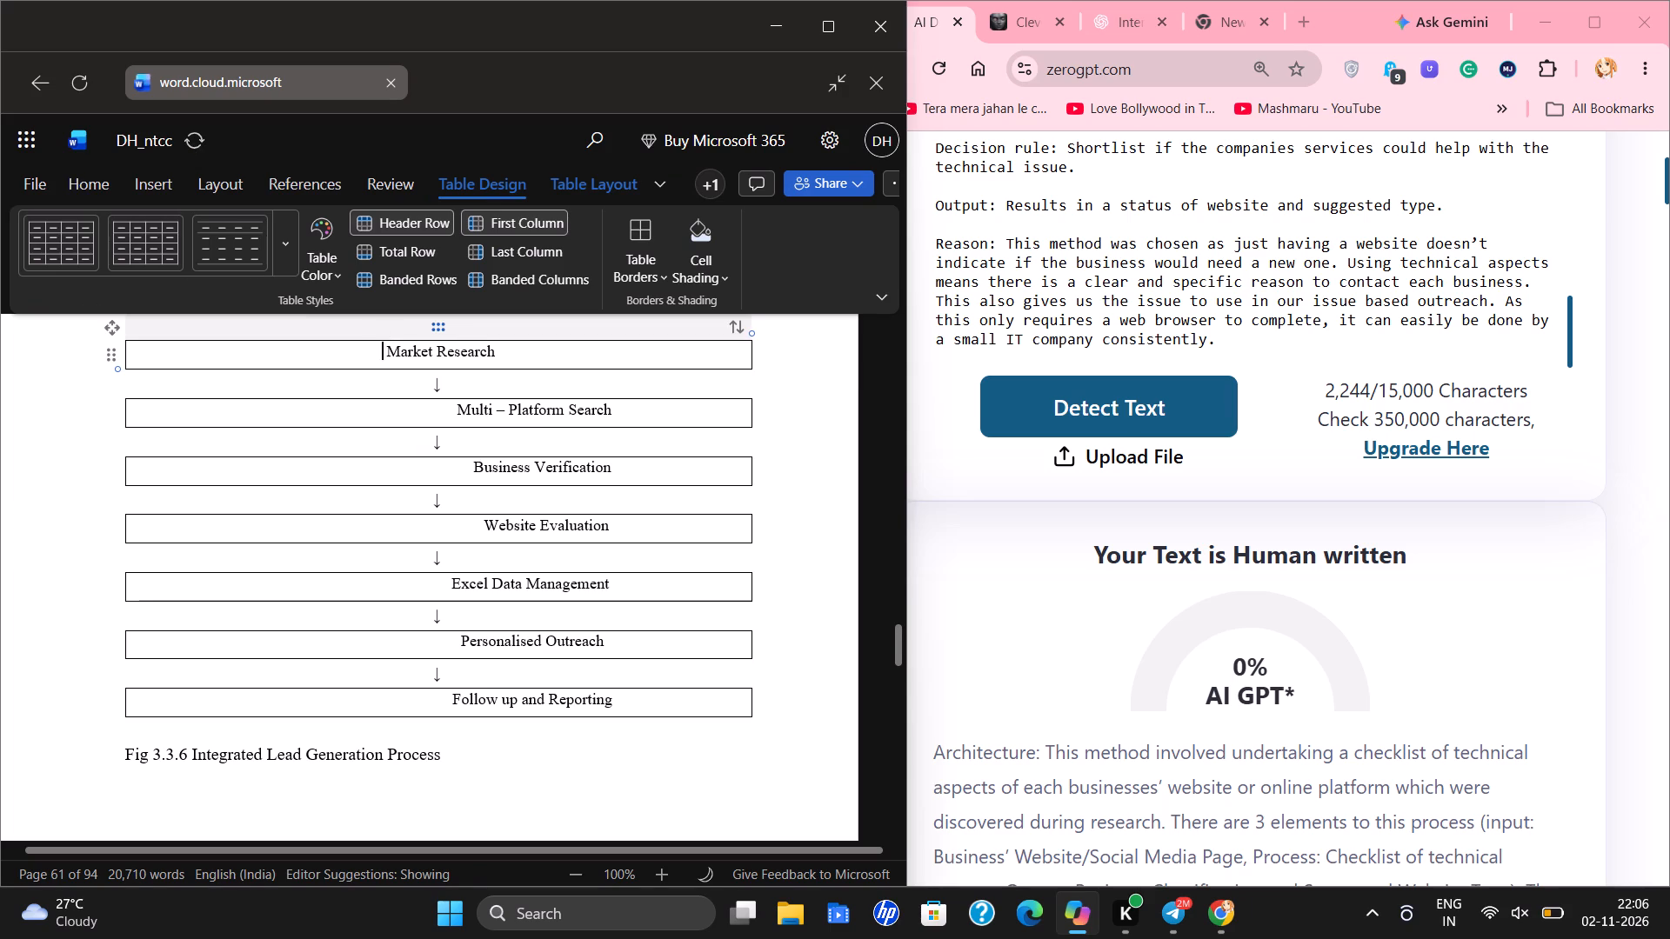
pyautogui.press('Right')
pyautogui.press('BackSpace')
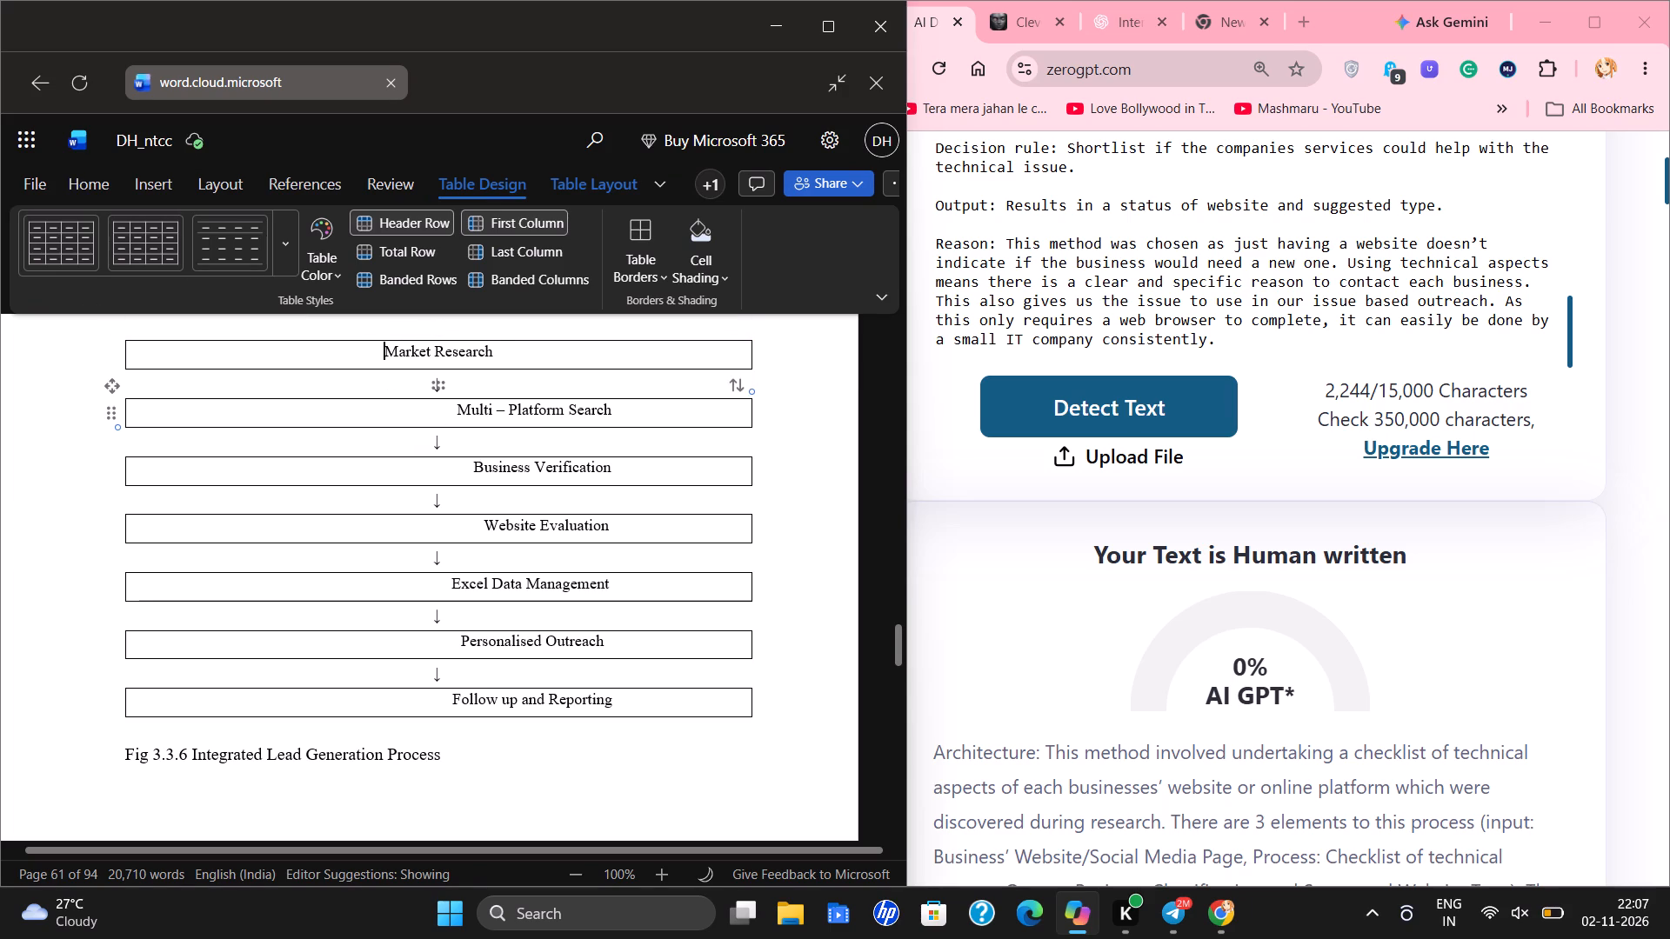
# Delete all the leading spaces before "Multi – Platform Search" in the second flowchart box.
pyautogui.moveTo(454, 411); pyautogui.dragTo(264, 415)
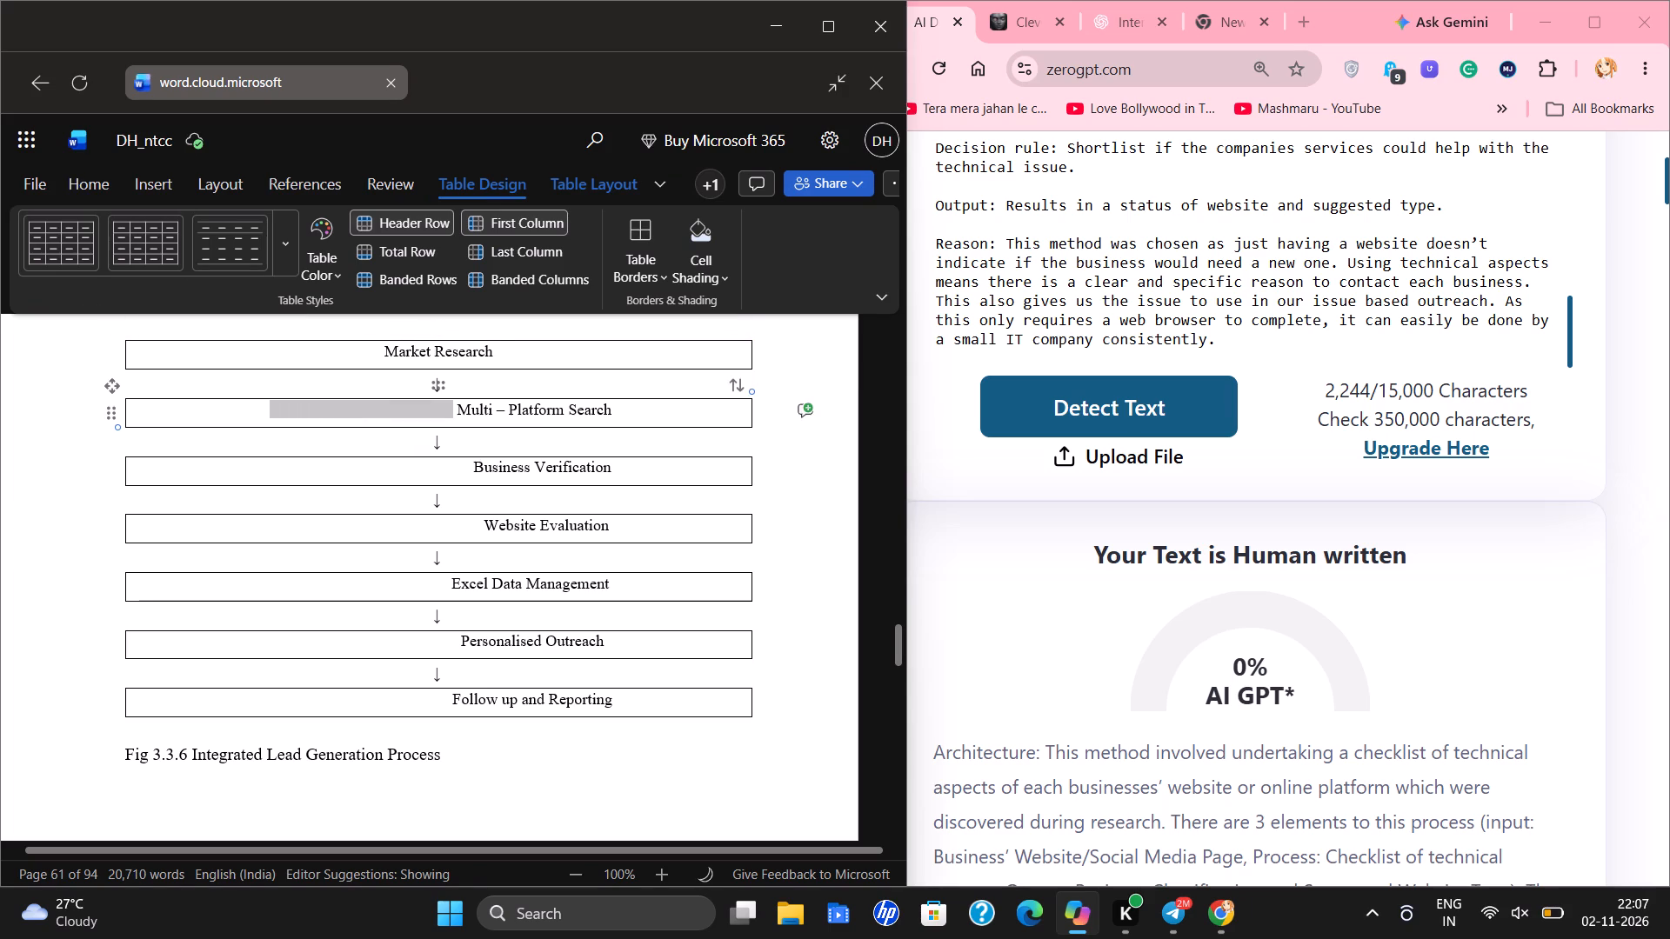
pyautogui.moveTo(264, 415); pyautogui.dragTo(250, 415)
pyautogui.press('BackSpace')
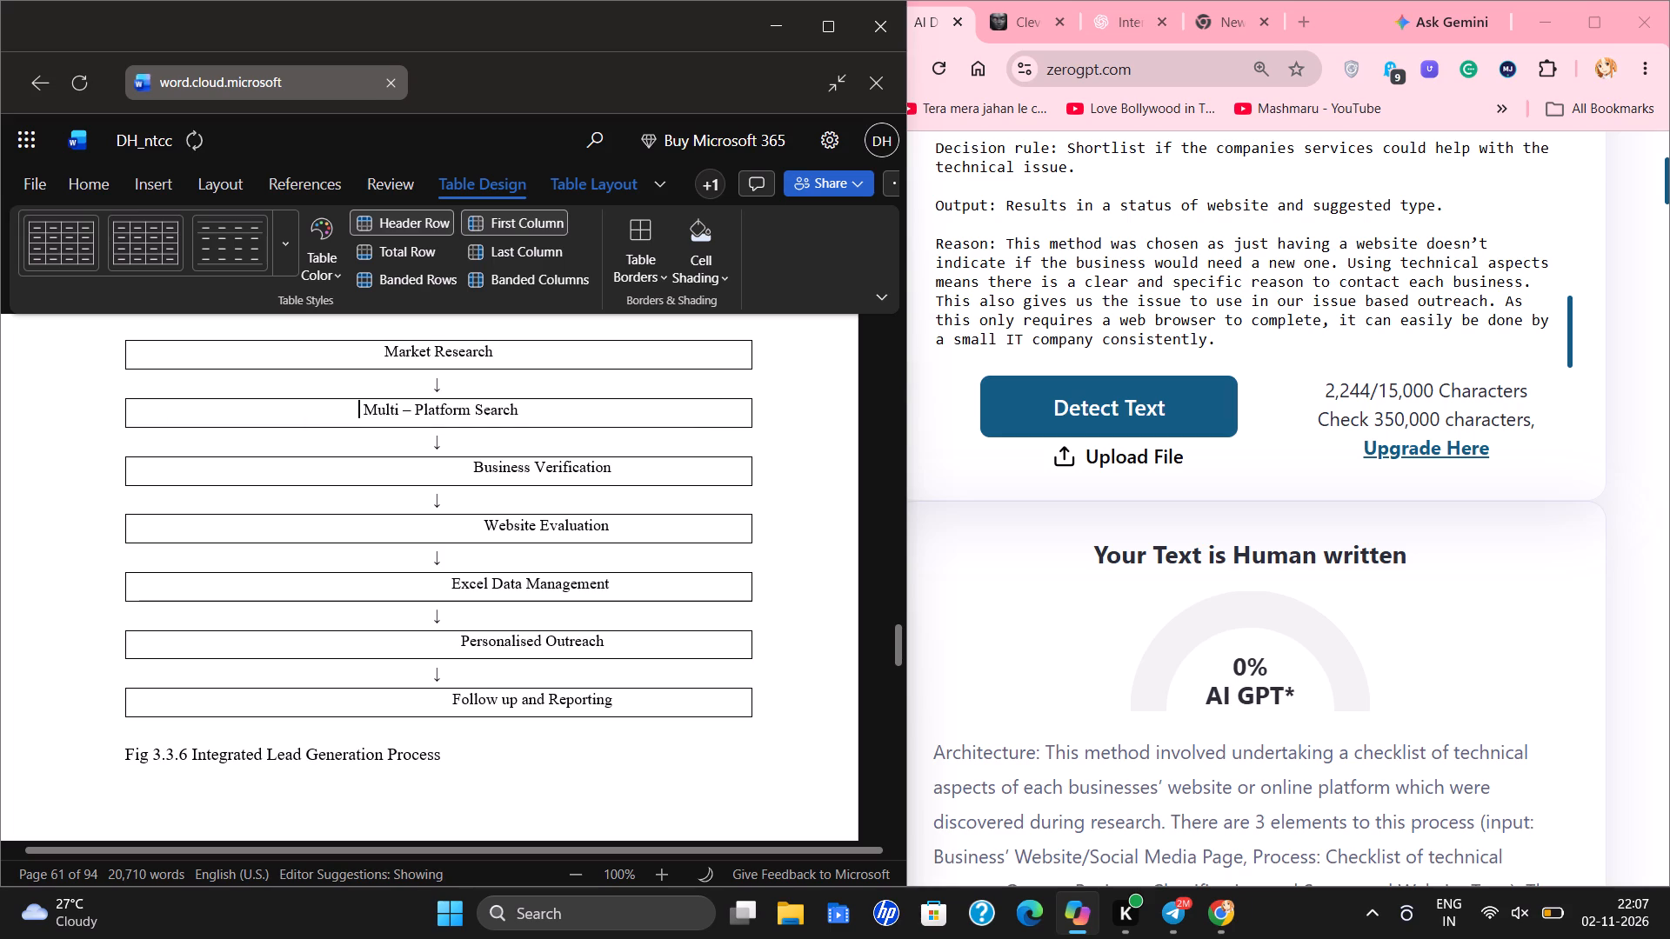
pyautogui.press('Right')
pyautogui.press('BackSpace')
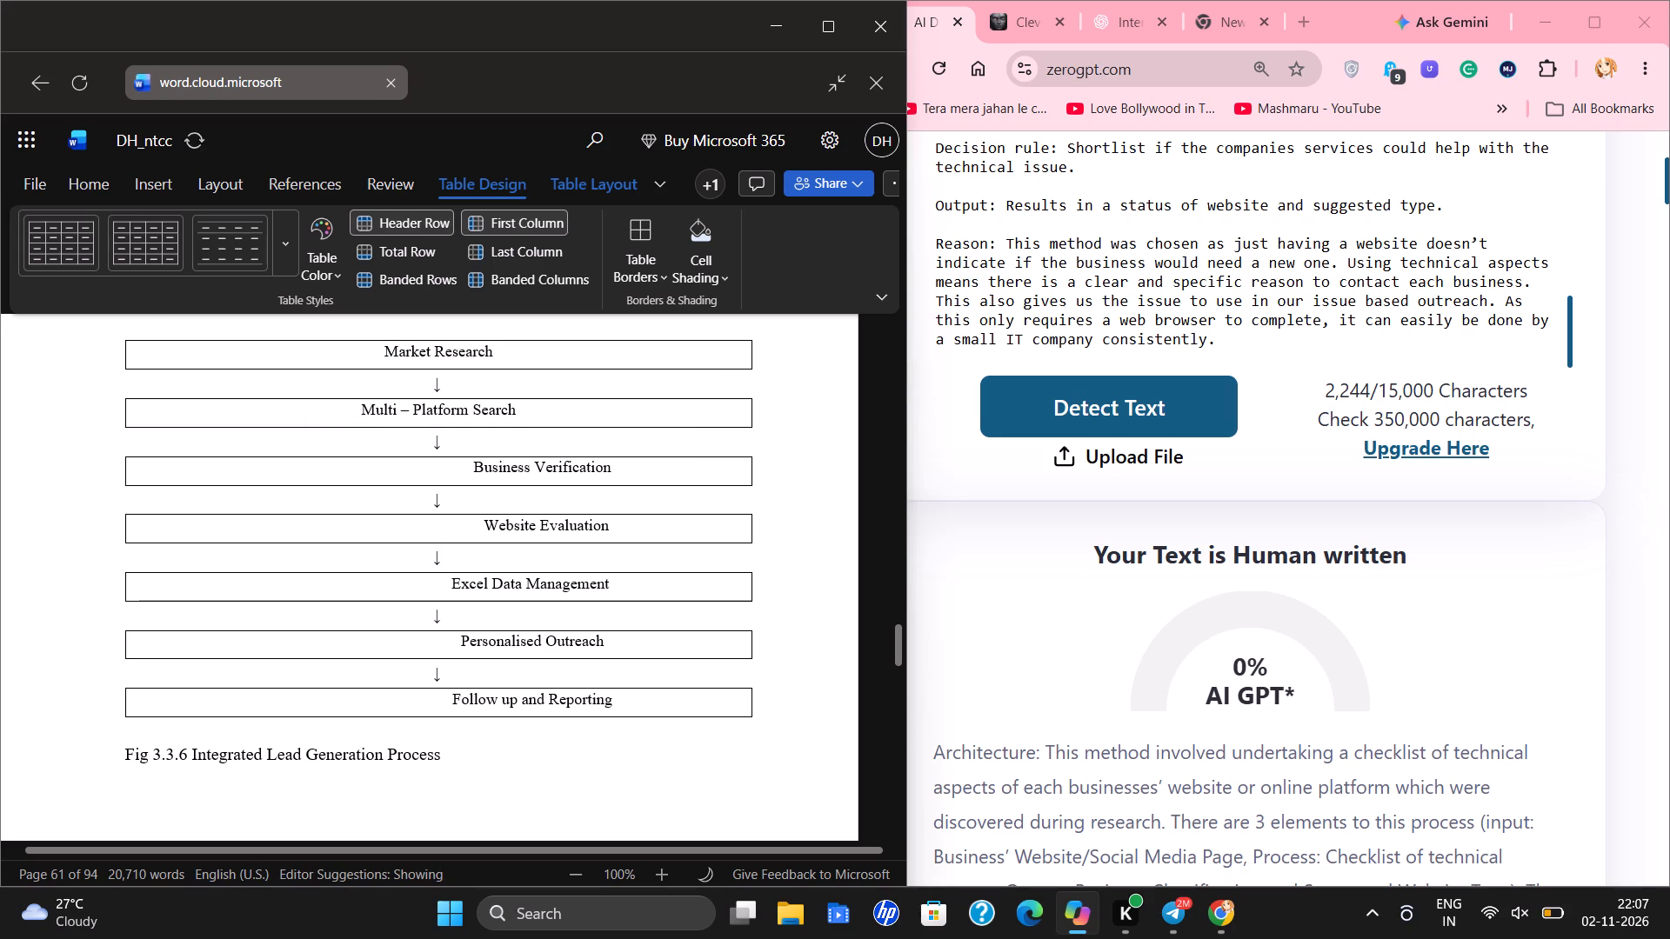
# Delete the leading spaces before "Business Verification" and "Website Evaluation" in the Fig 3.3.6 flowchart.
pyautogui.moveTo(472, 470); pyautogui.dragTo(297, 490)
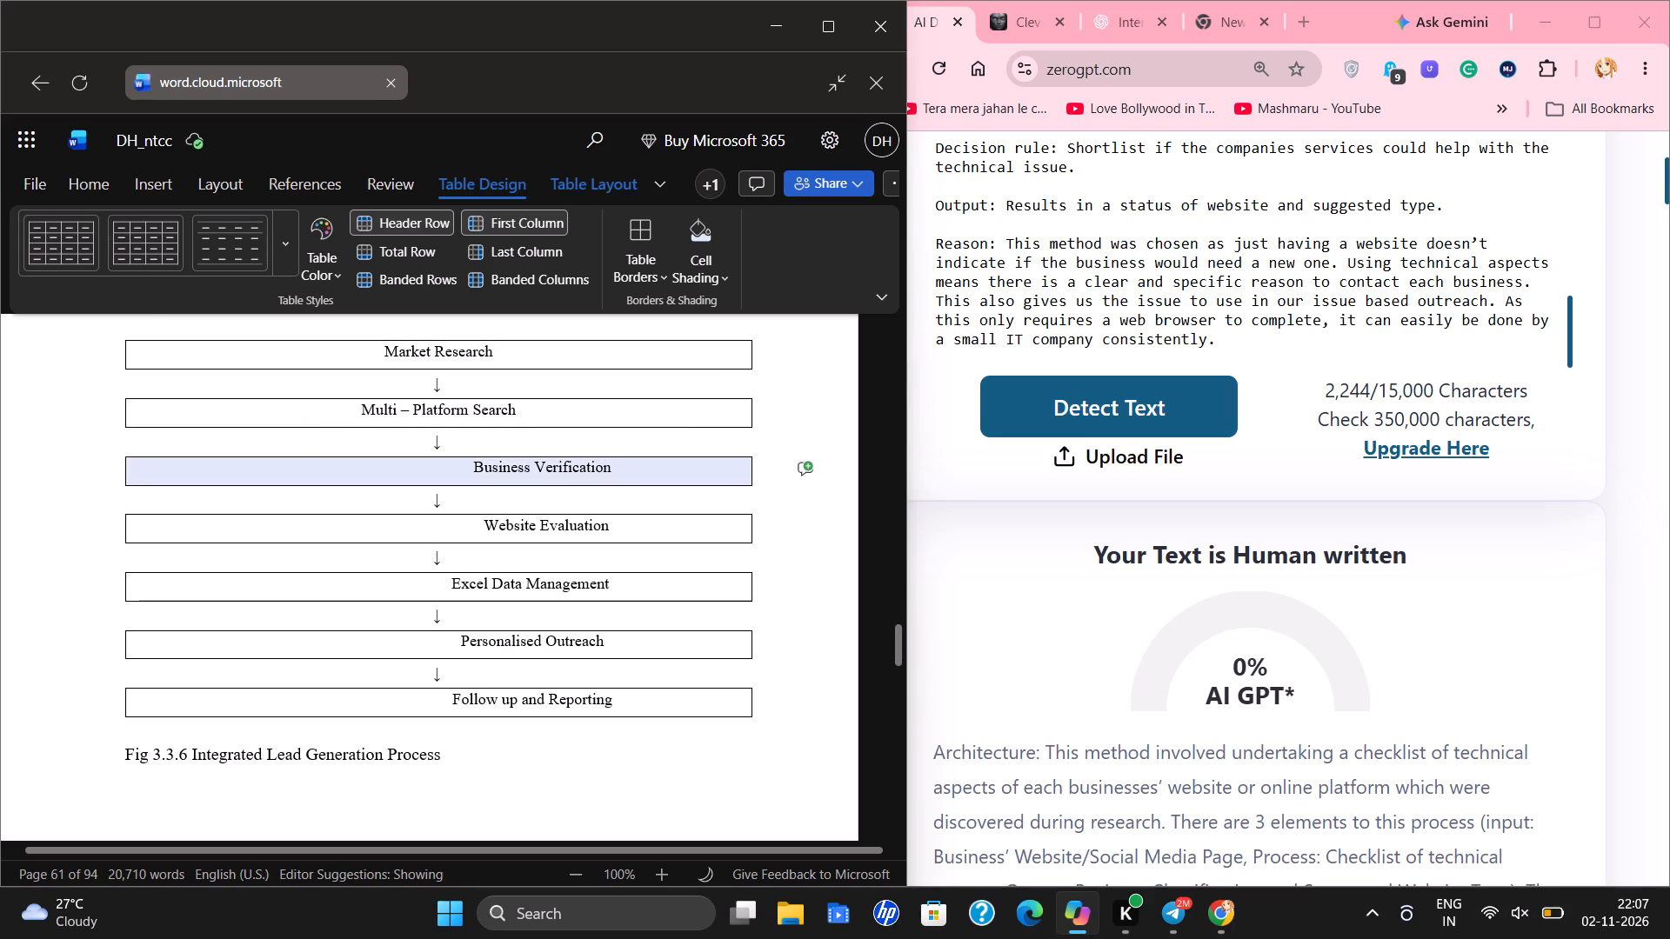
pyautogui.moveTo(297, 490); pyautogui.dragTo(249, 469)
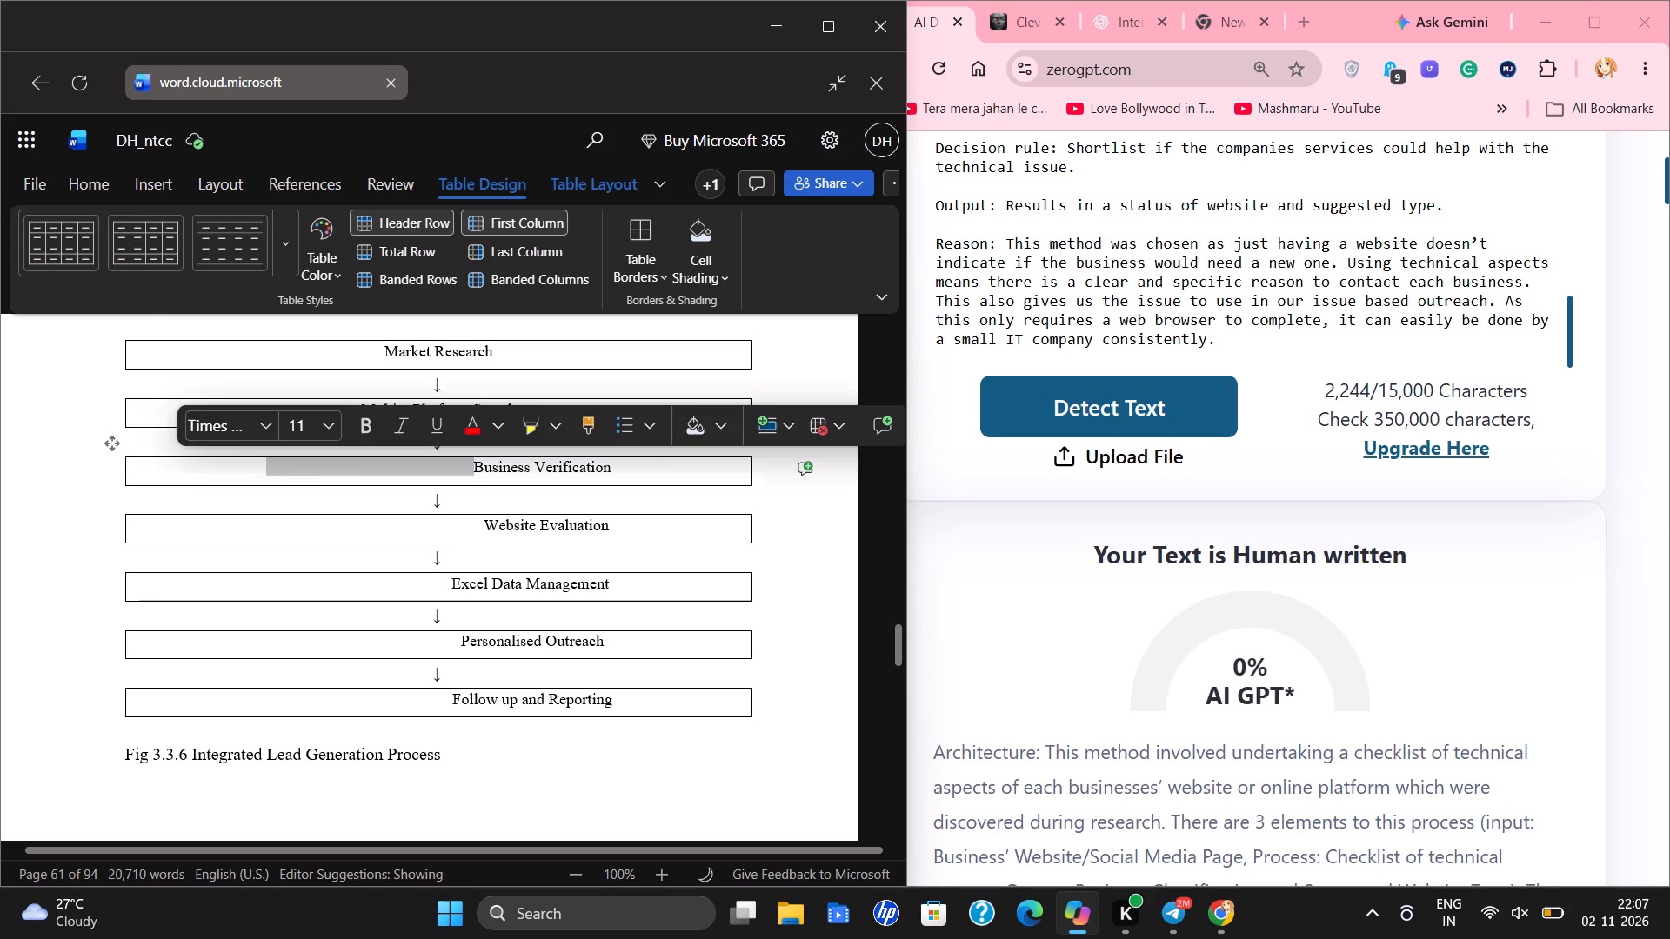
pyautogui.press('BackSpace')
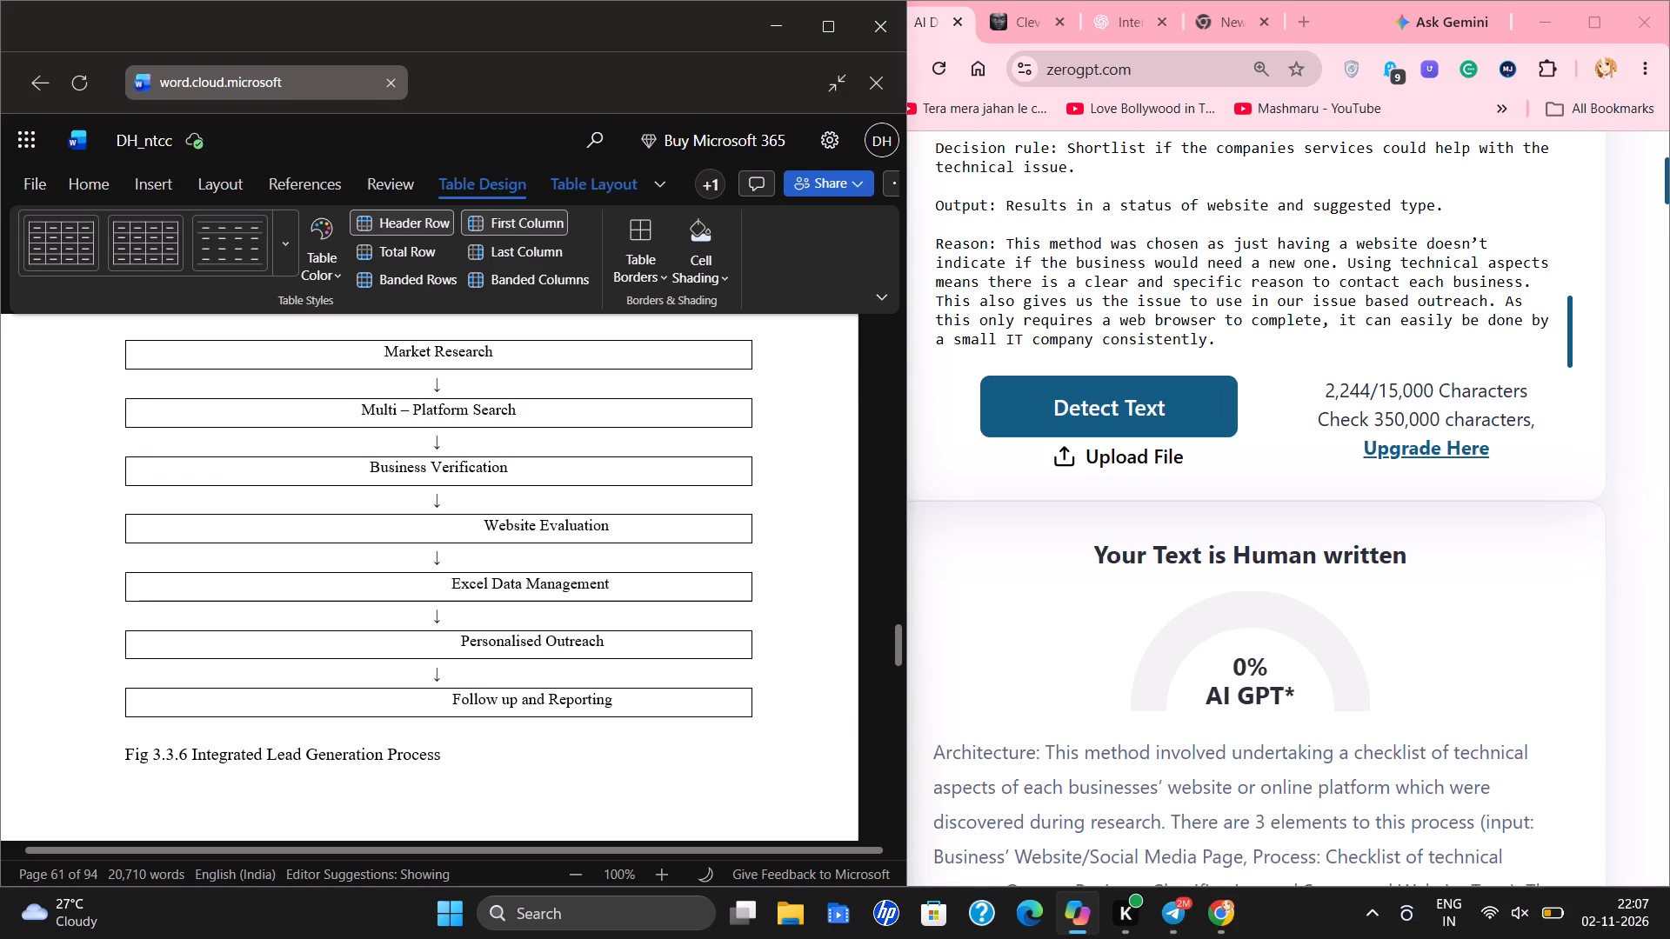
pyautogui.moveTo(484, 529); pyautogui.dragTo(211, 518)
pyautogui.press('BackSpace')
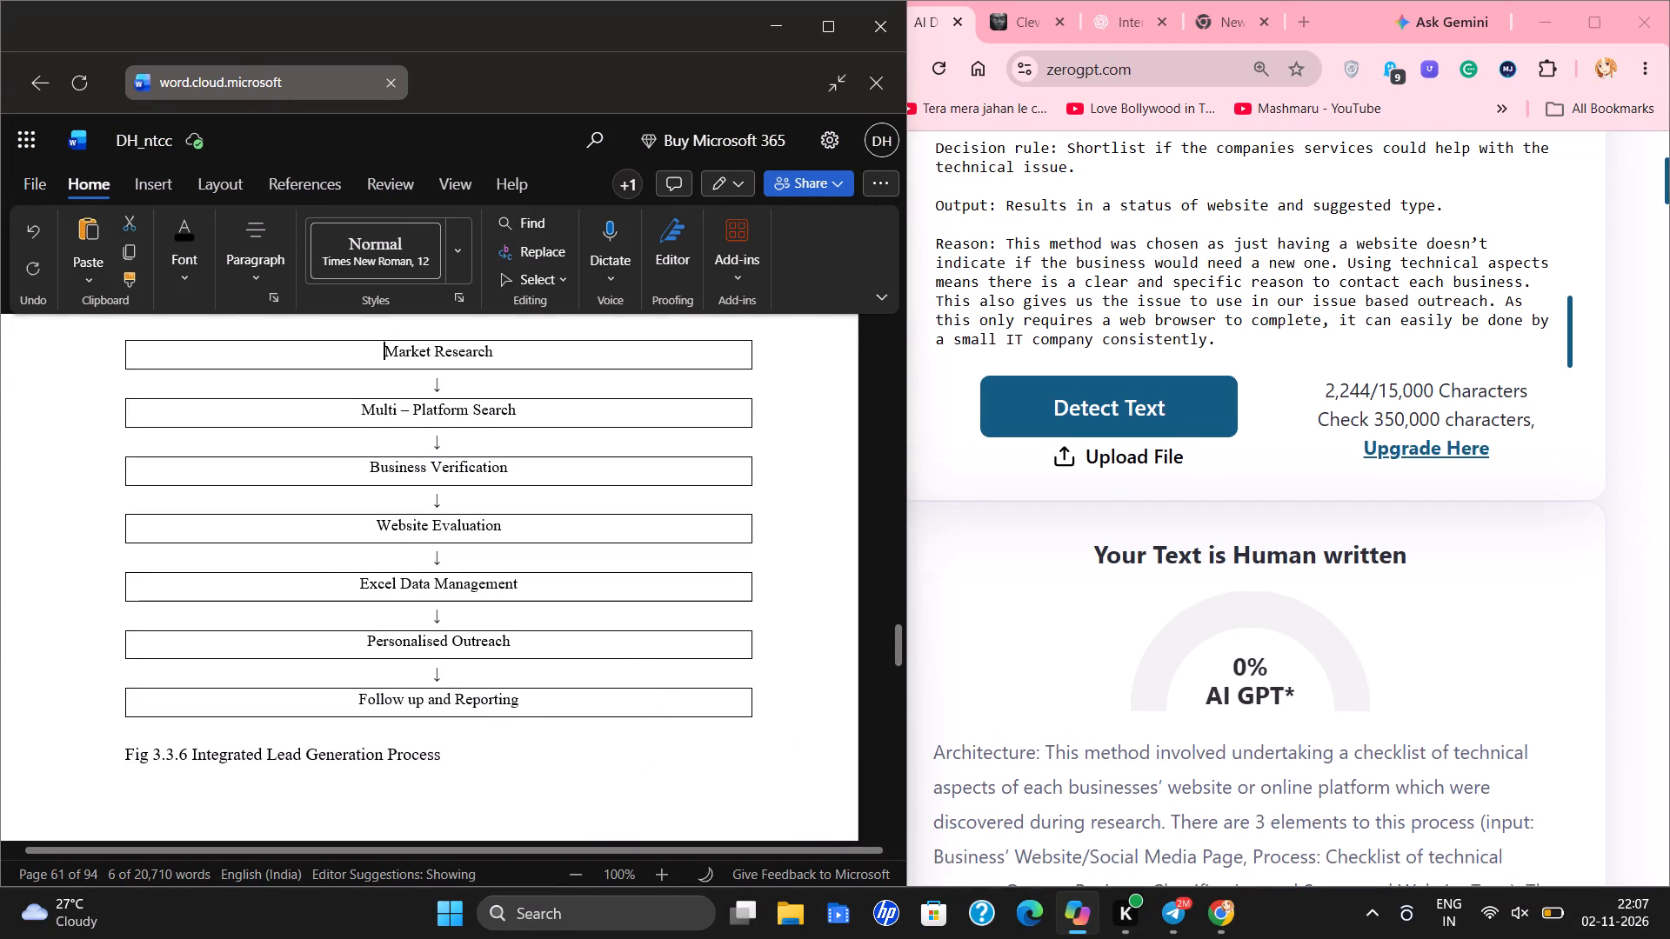
pyautogui.moveTo(87, 342); pyautogui.dragTo(467, 832)
pyautogui.click(165, 775)
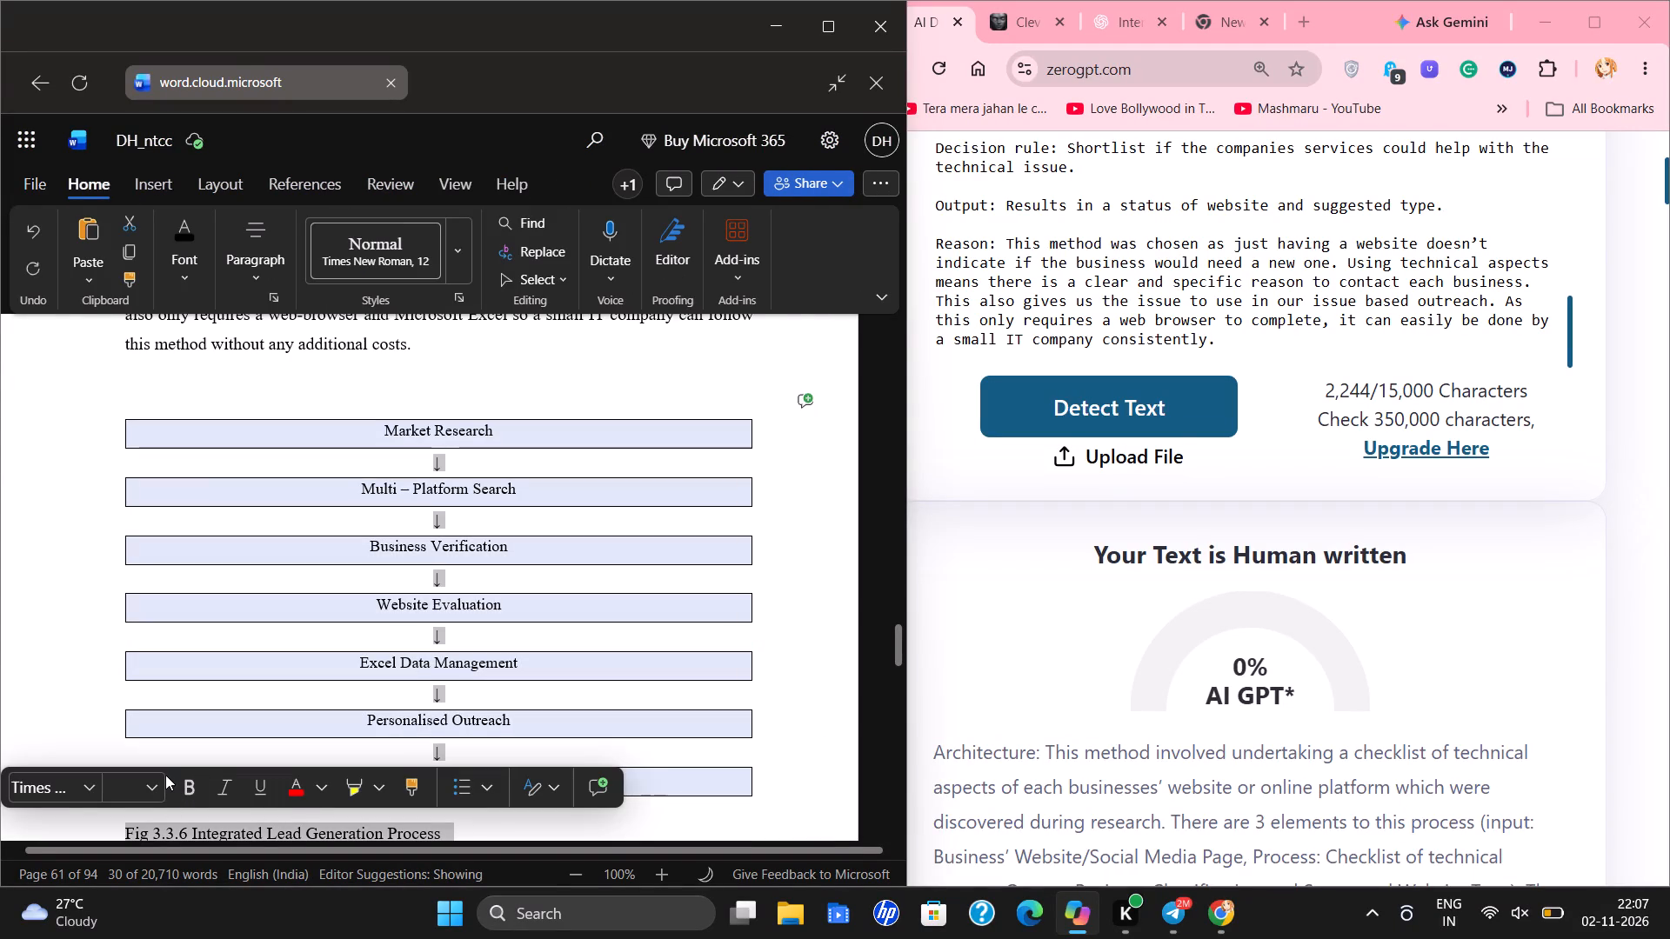
pyautogui.click(151, 782)
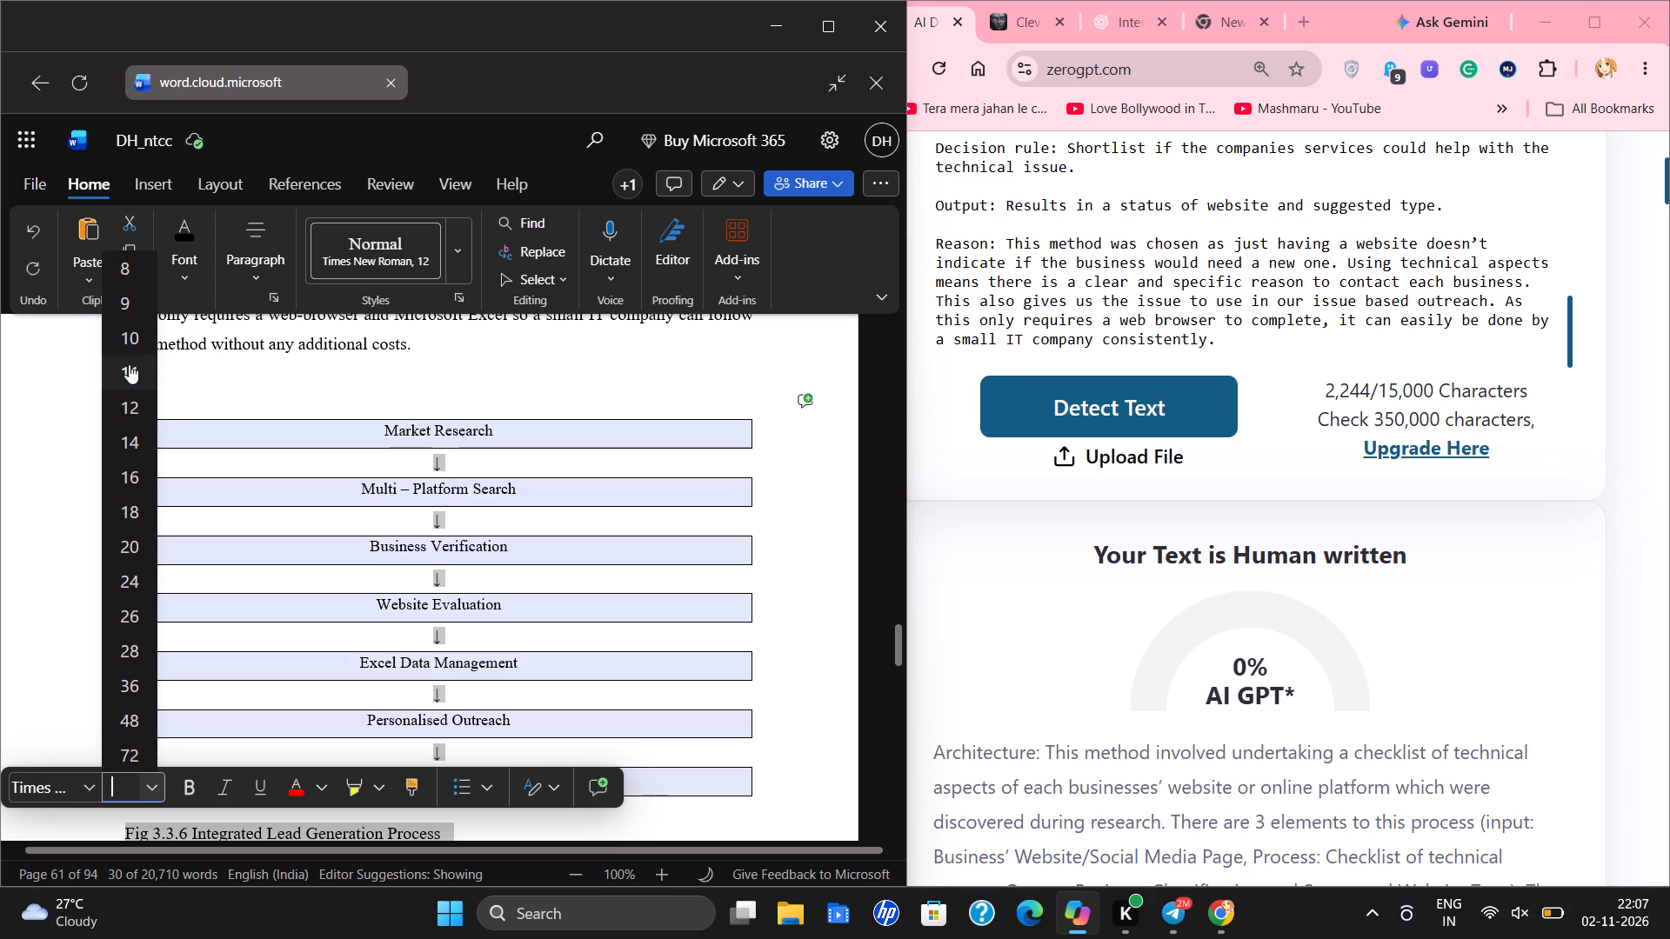
pyautogui.click(129, 364)
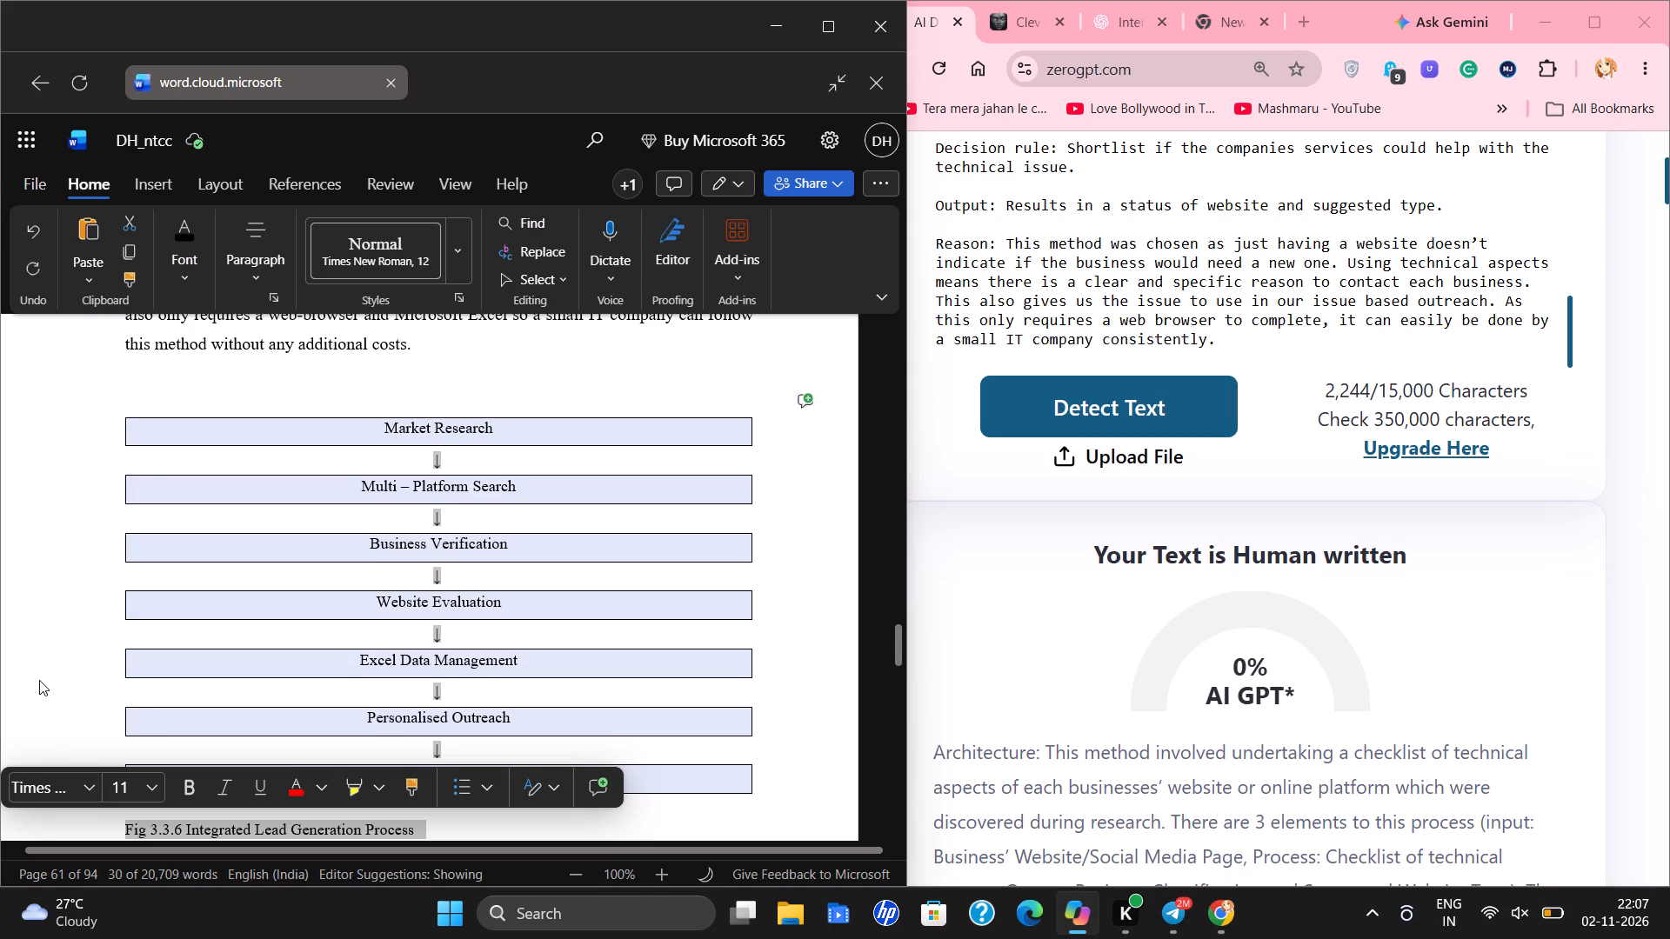
pyautogui.click(39, 677)
# Centre-align the caption "Fig 3.3.6 Integrated Lead Generation Process" under the flowchart.
pyautogui.moveTo(124, 823); pyautogui.dragTo(390, 822)
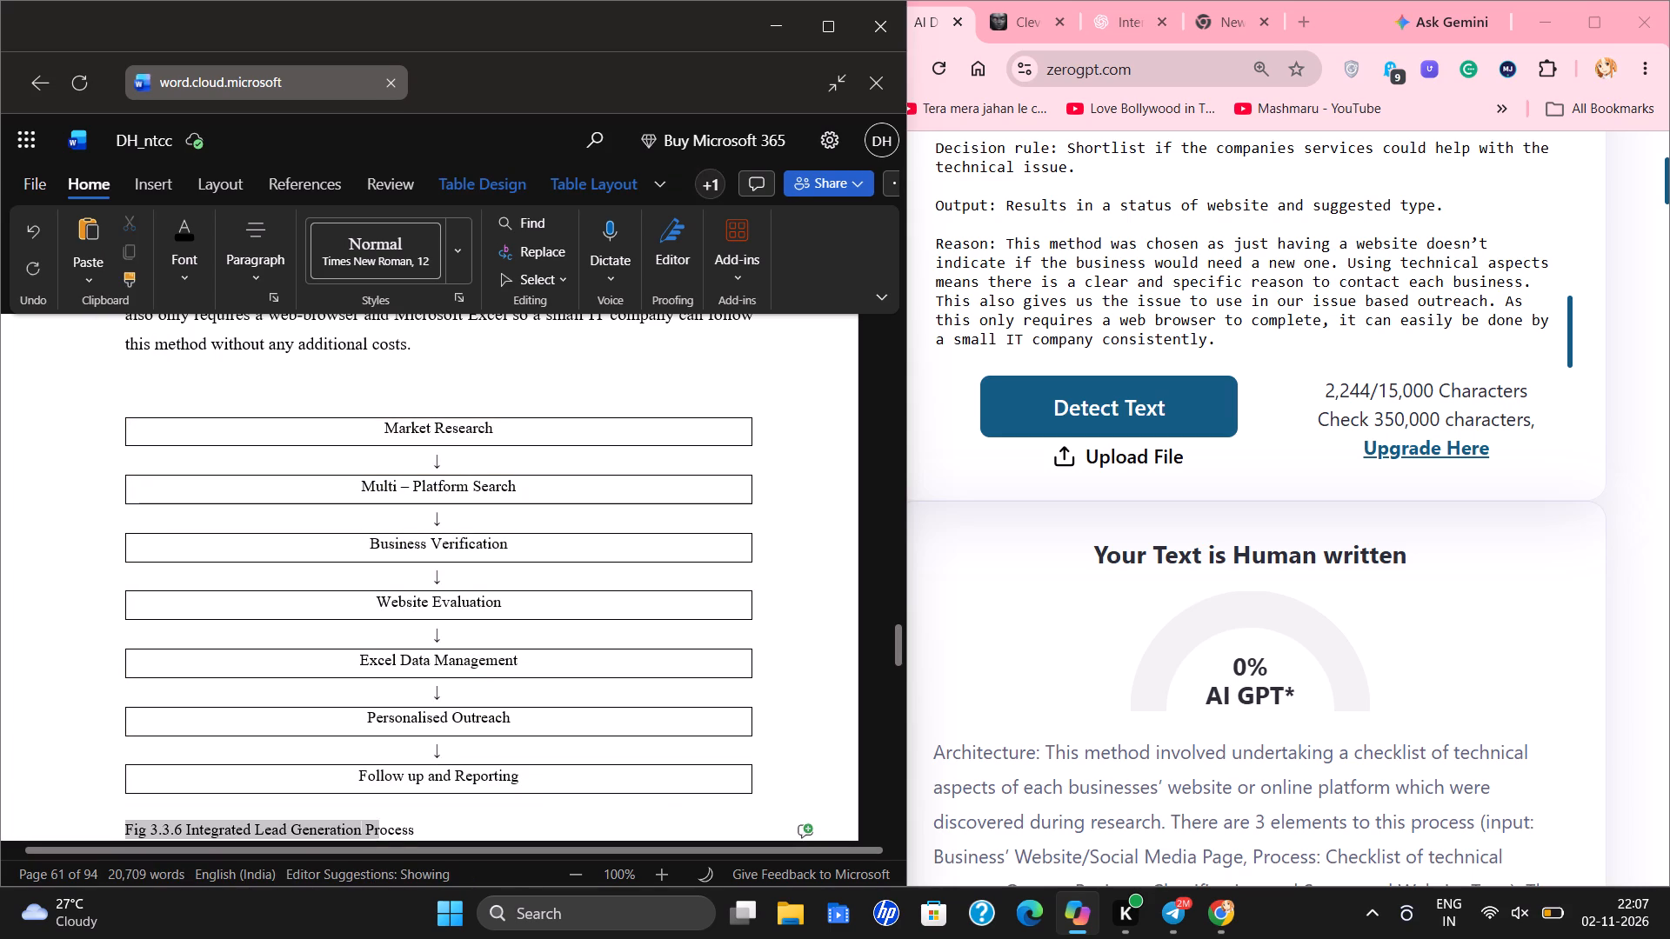
pyautogui.moveTo(390, 822); pyautogui.dragTo(418, 819)
pyautogui.click(256, 241)
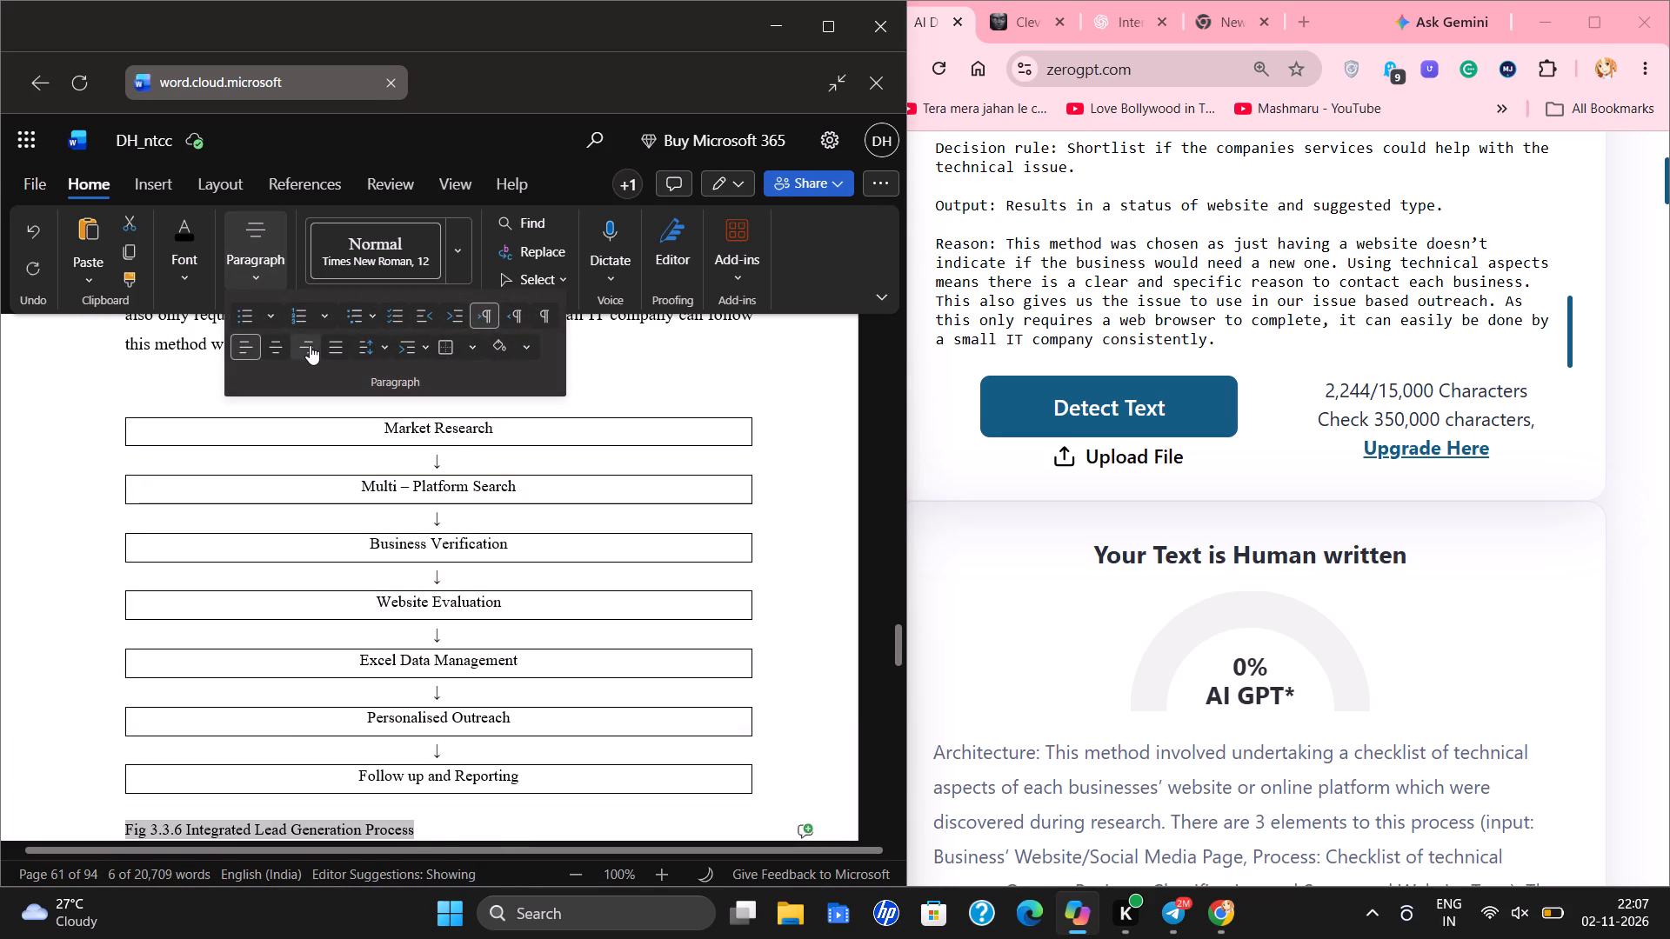
pyautogui.click(276, 350)
pyautogui.click(81, 598)
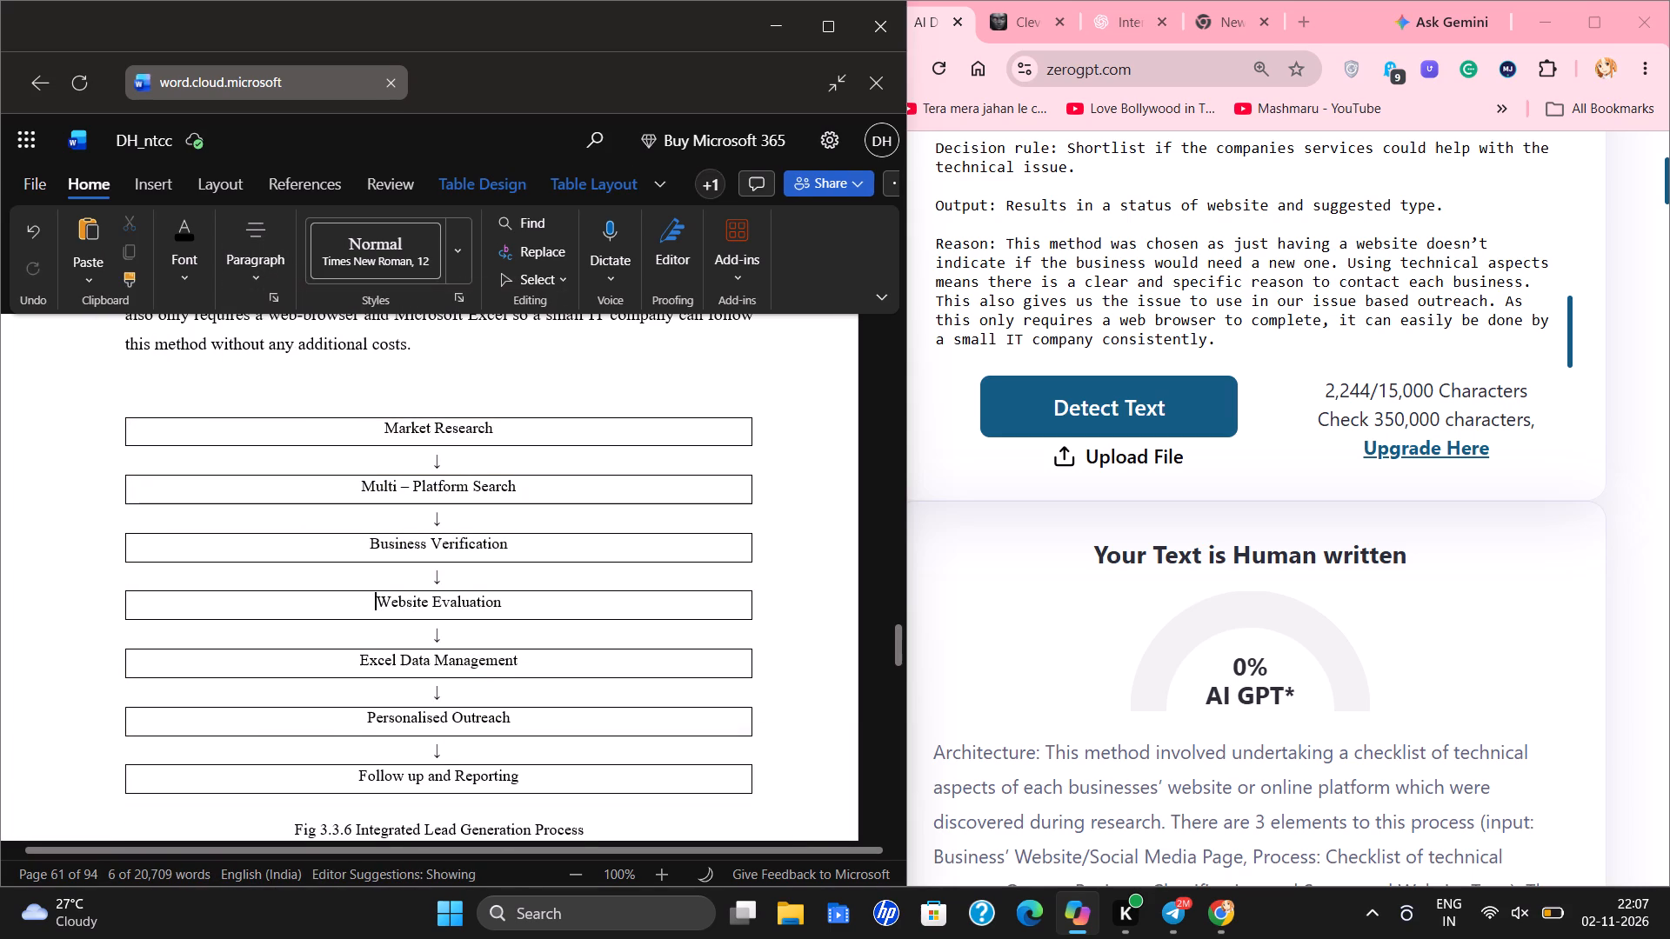
# Insert a blank line between the Fig 3.3.6 flowchart and its caption.
pyautogui.scroll(5, 403, 782)
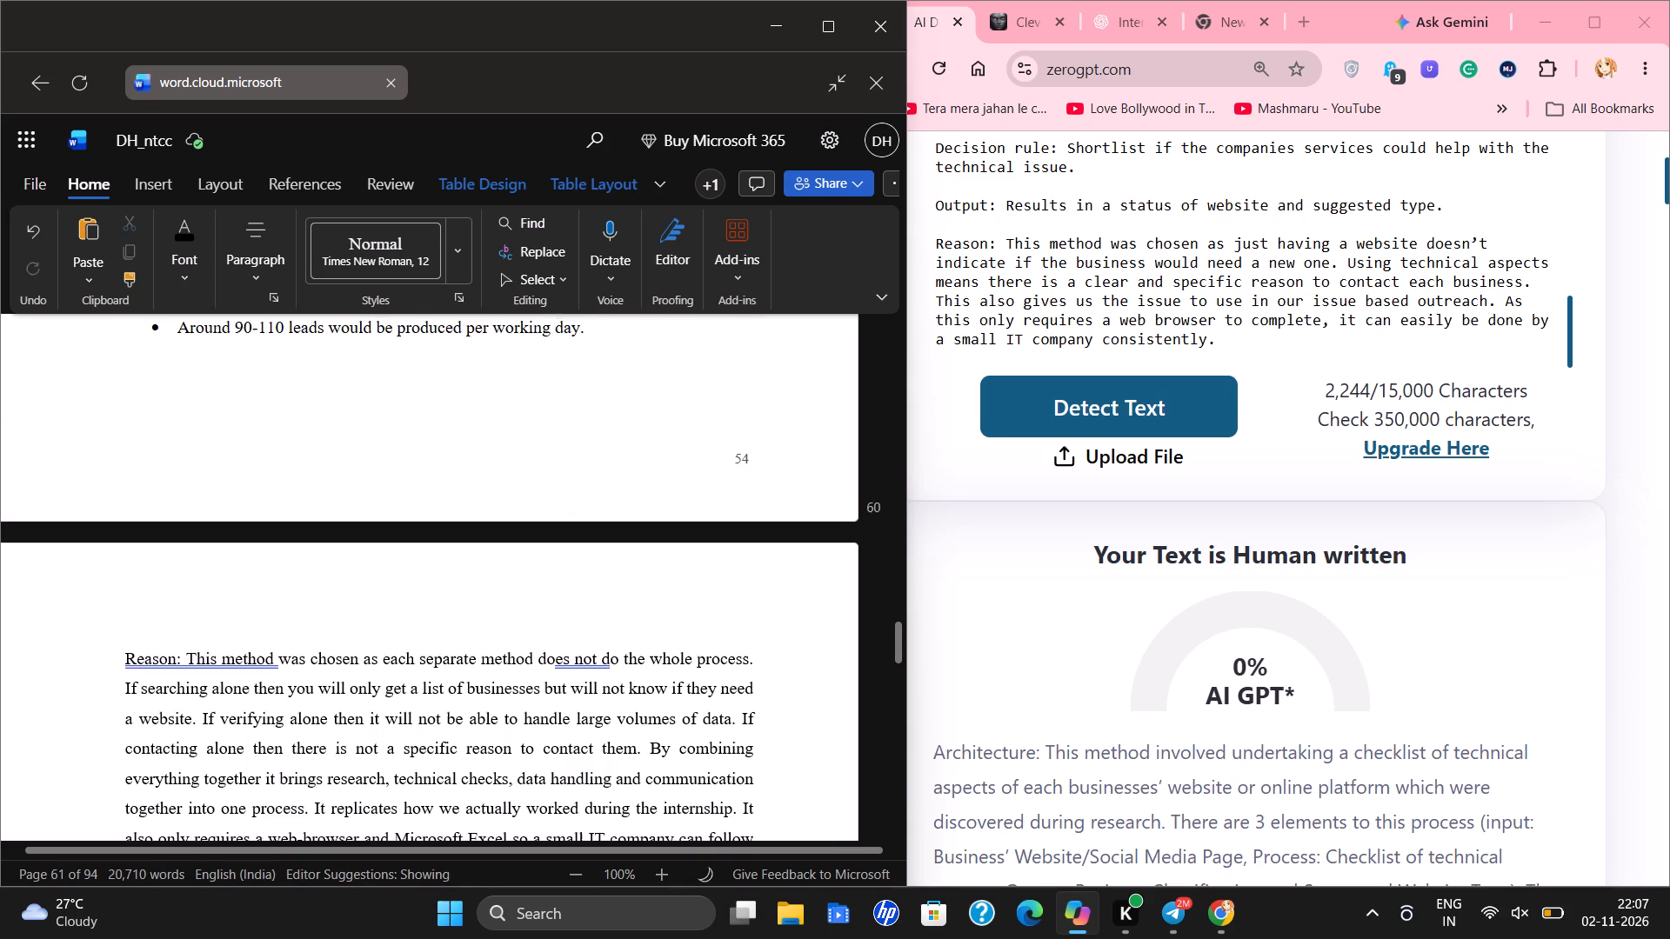
pyautogui.scroll(-7, 408, 759)
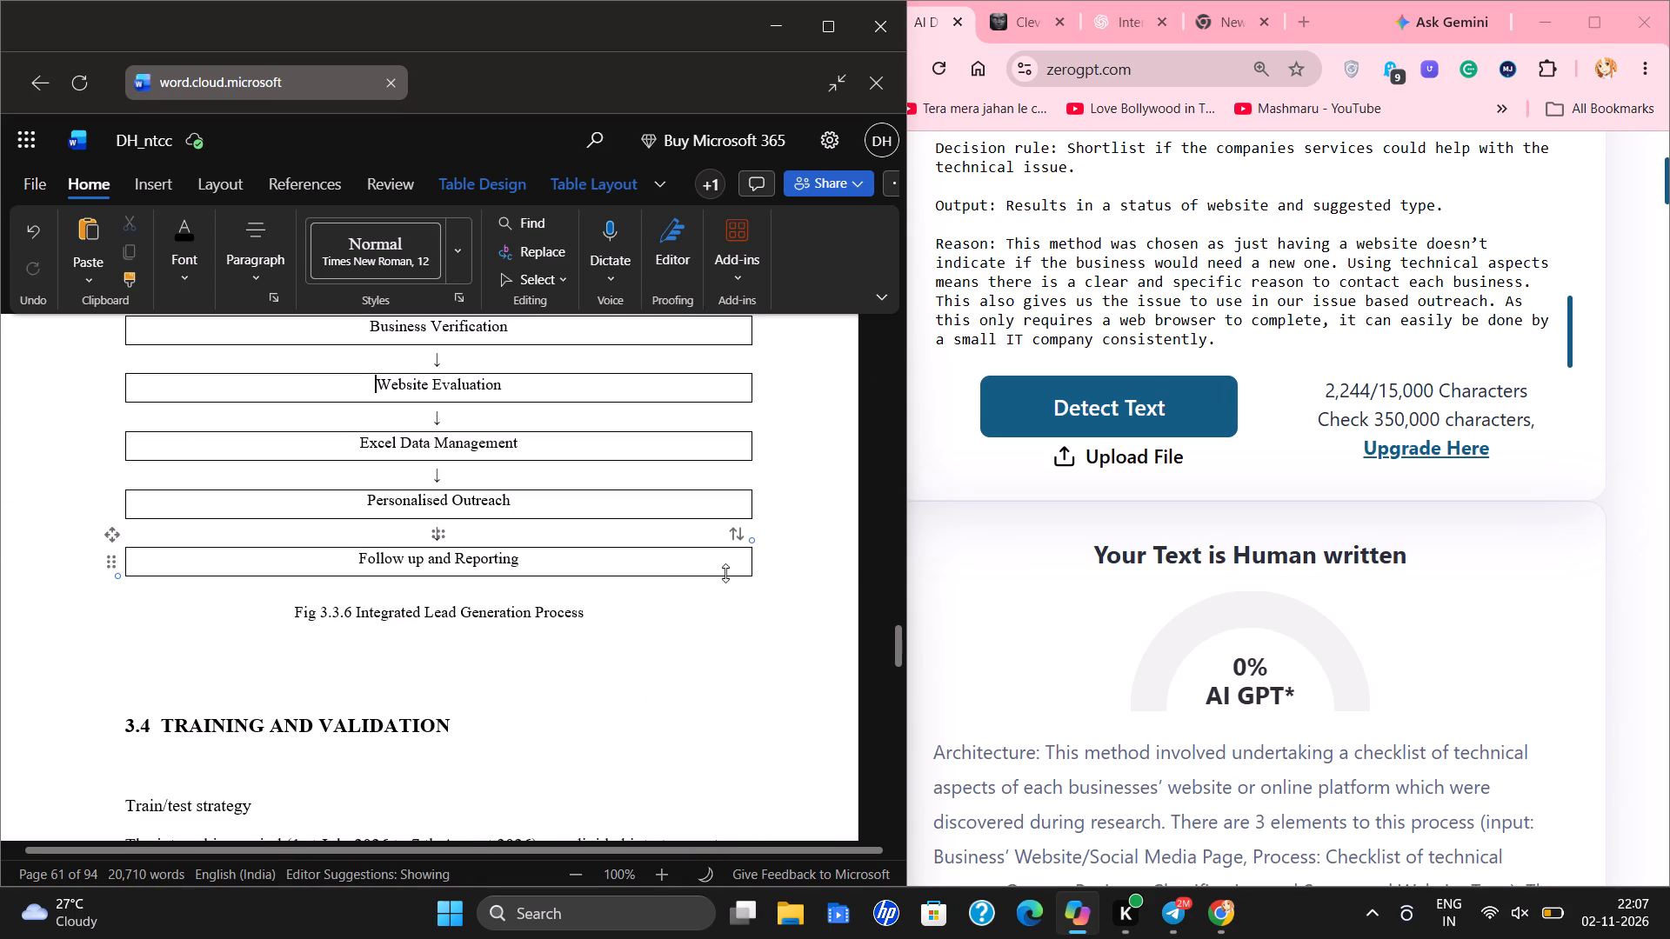
pyautogui.click(786, 549)
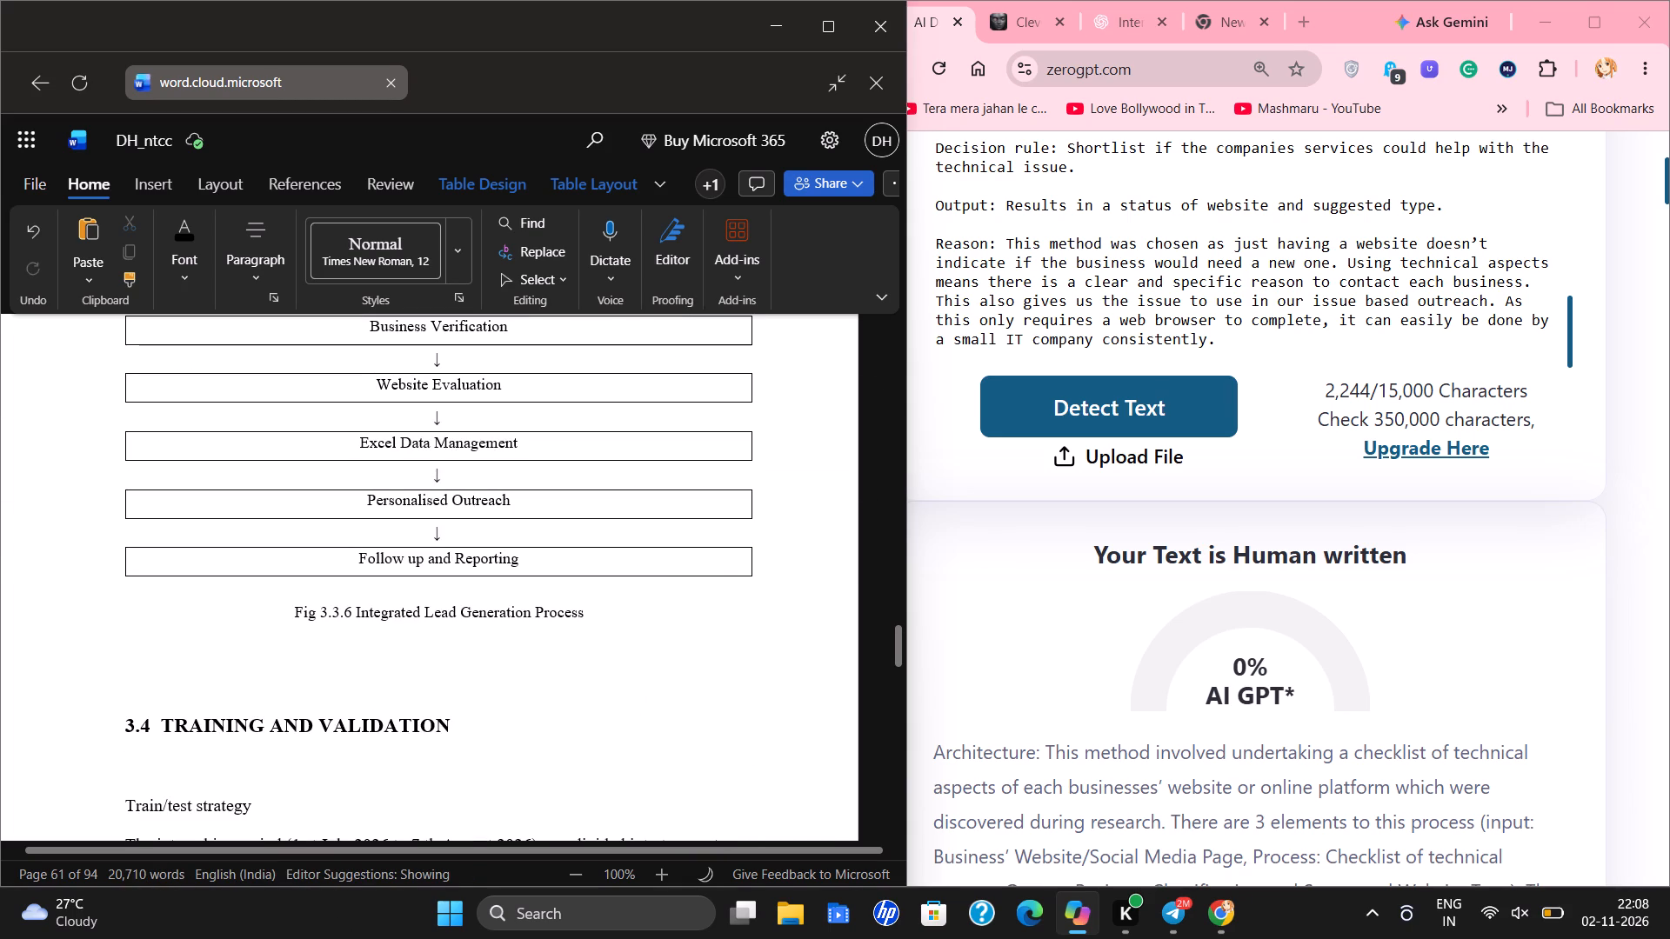
pyautogui.click(775, 554)
pyautogui.click(282, 622)
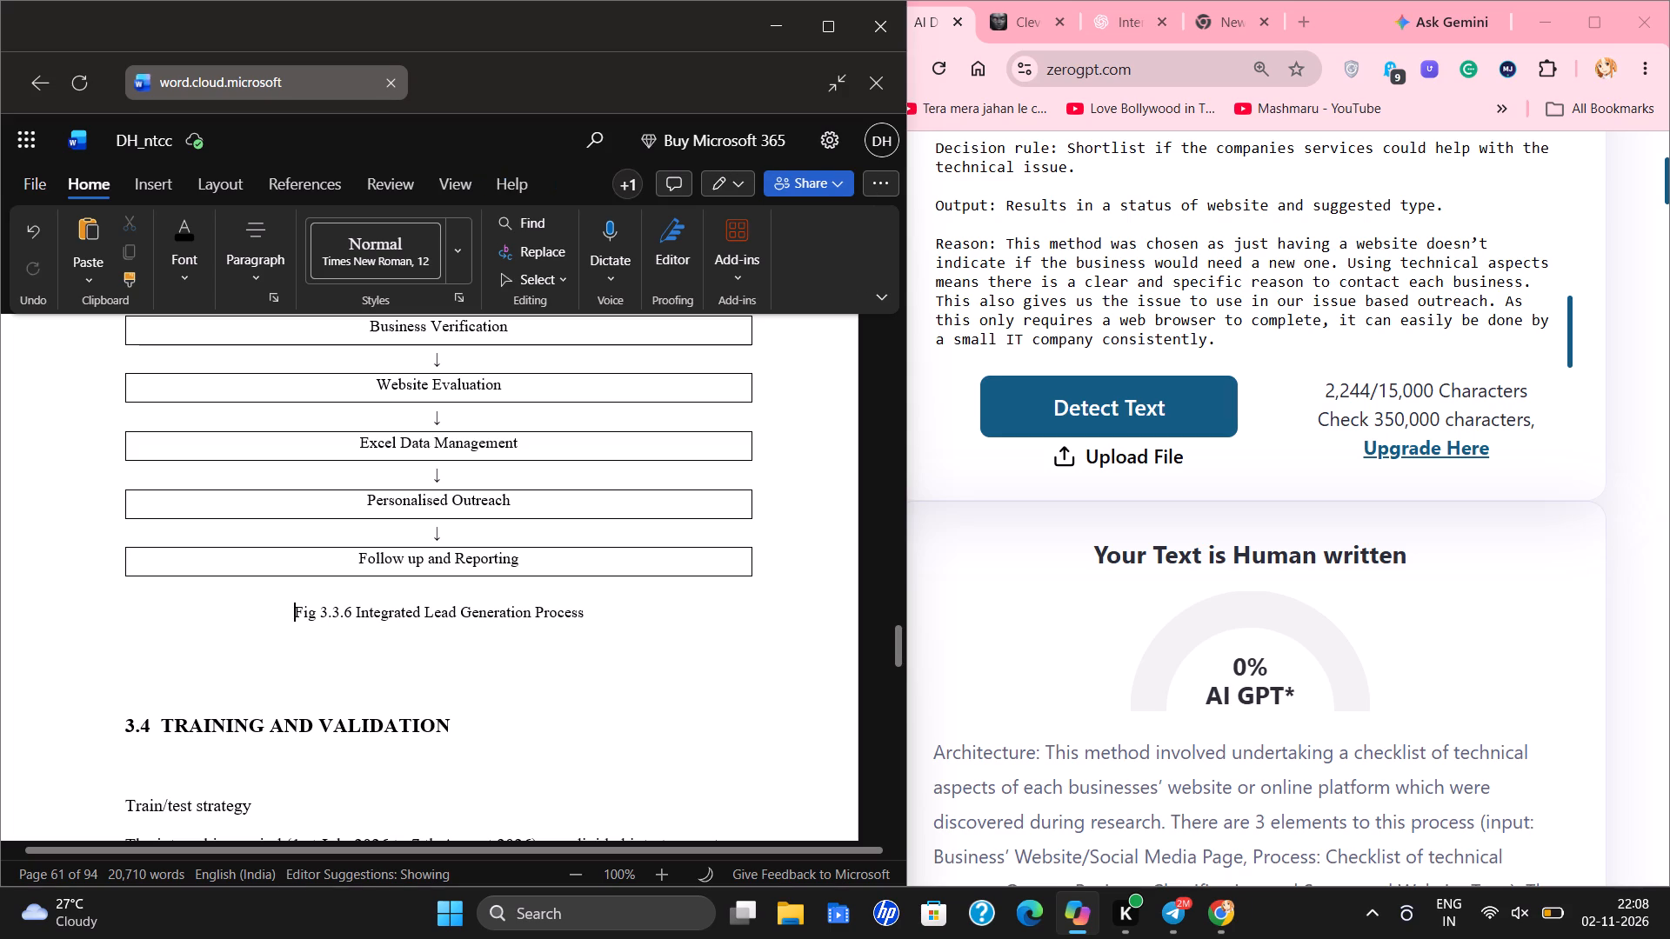
pyautogui.press('Return')
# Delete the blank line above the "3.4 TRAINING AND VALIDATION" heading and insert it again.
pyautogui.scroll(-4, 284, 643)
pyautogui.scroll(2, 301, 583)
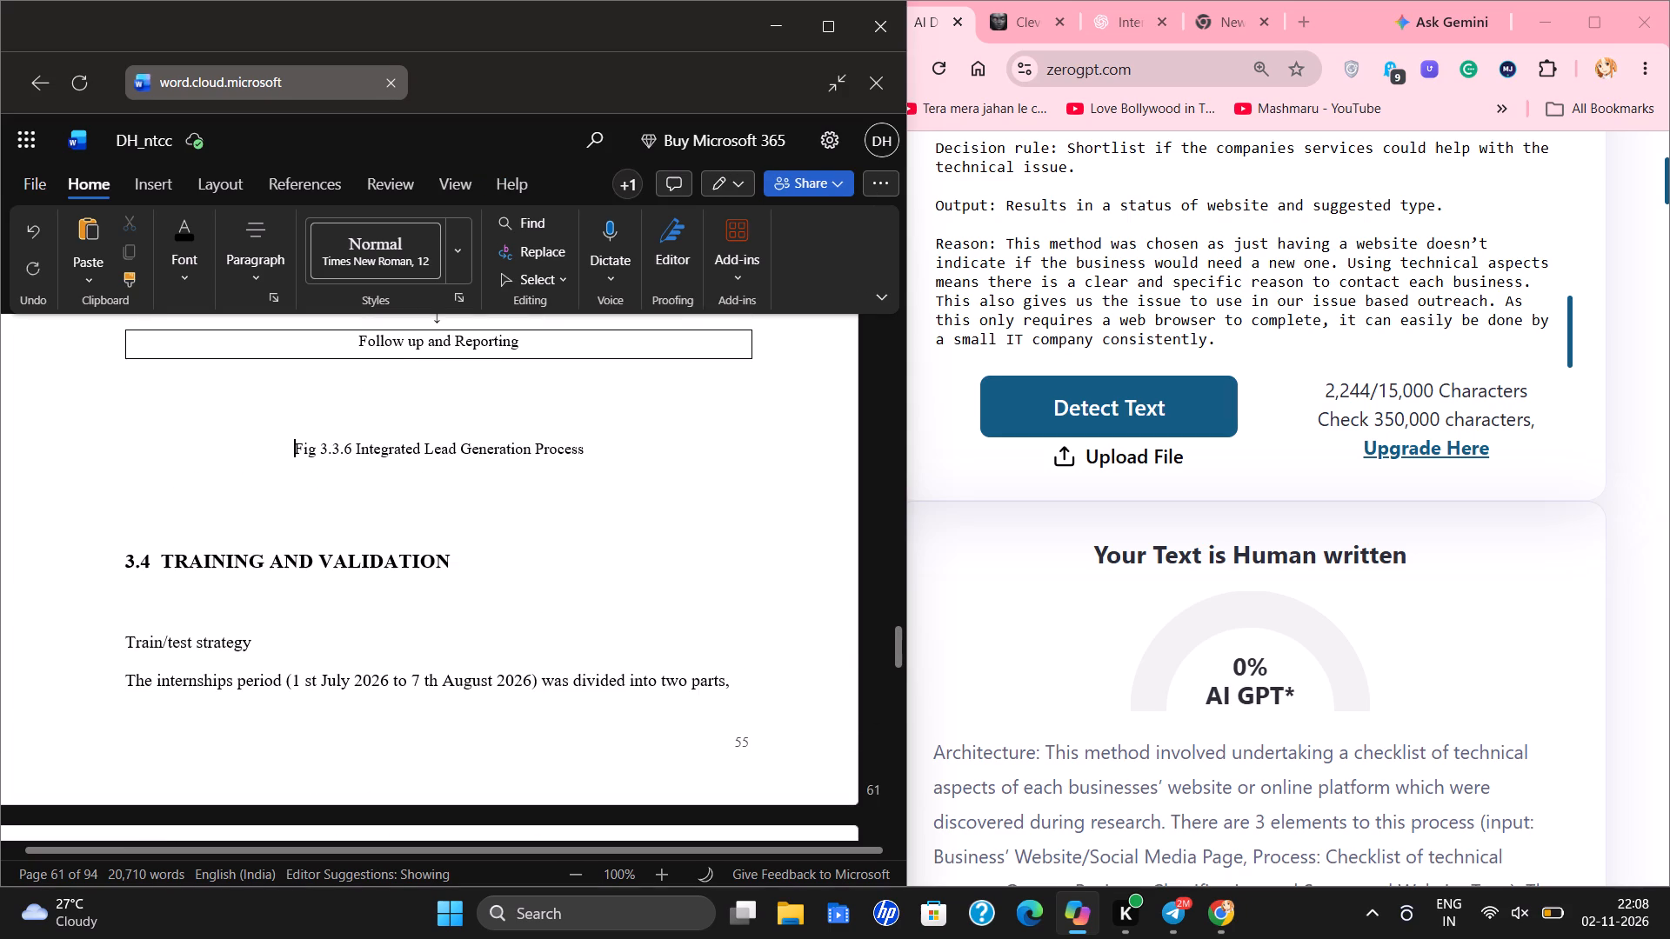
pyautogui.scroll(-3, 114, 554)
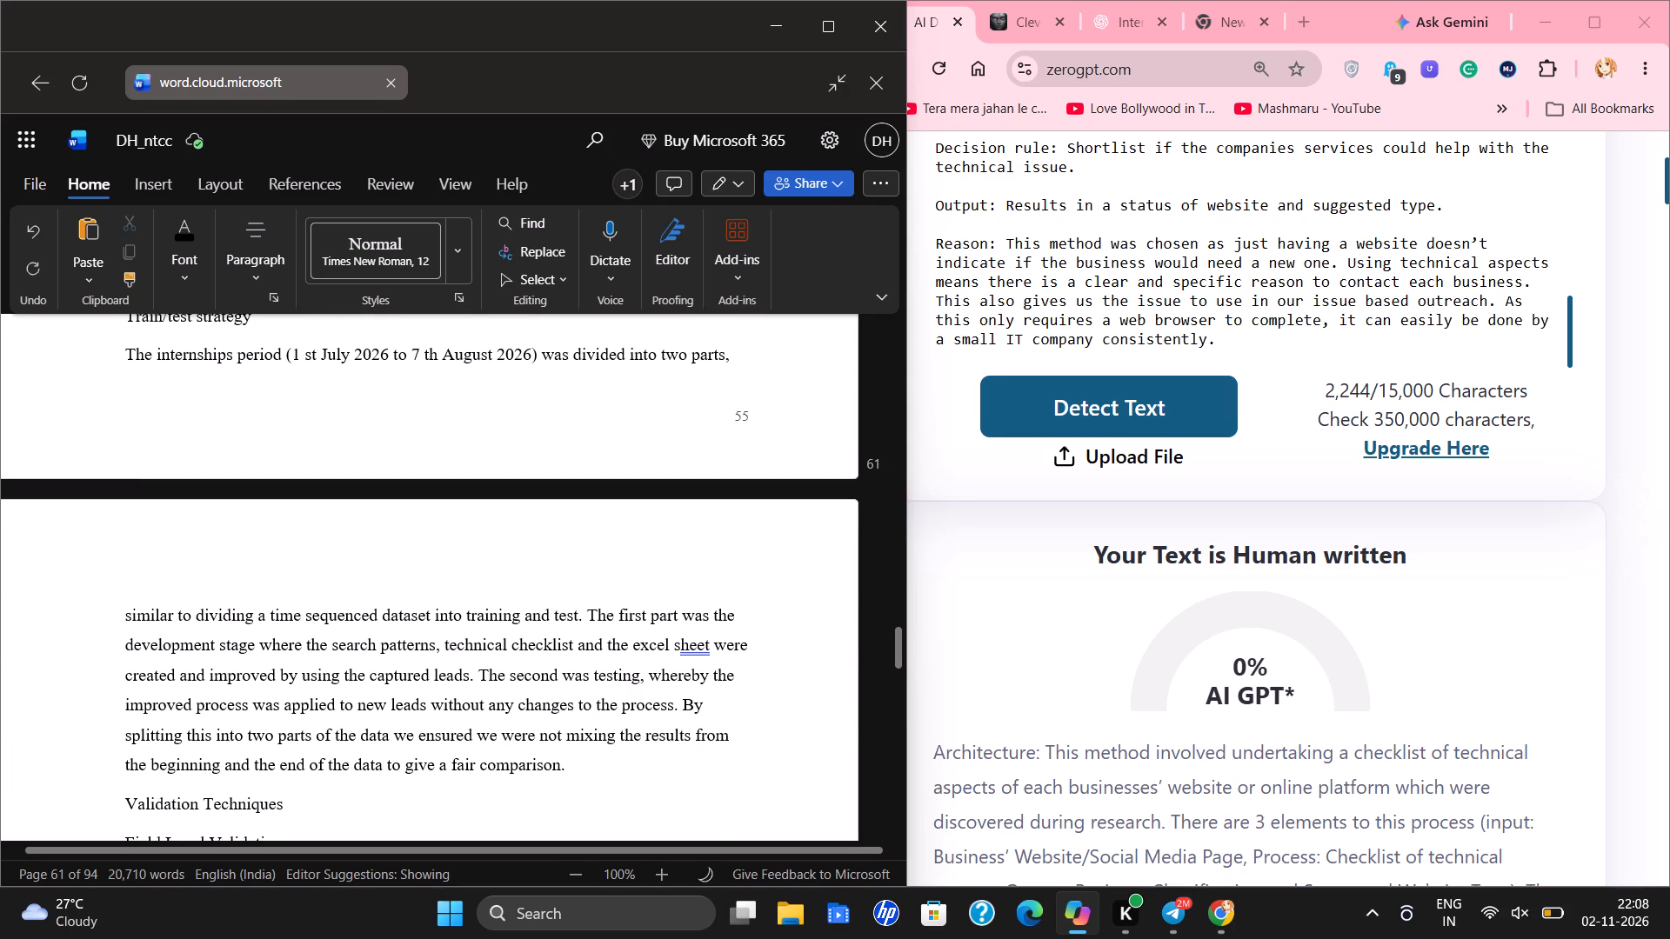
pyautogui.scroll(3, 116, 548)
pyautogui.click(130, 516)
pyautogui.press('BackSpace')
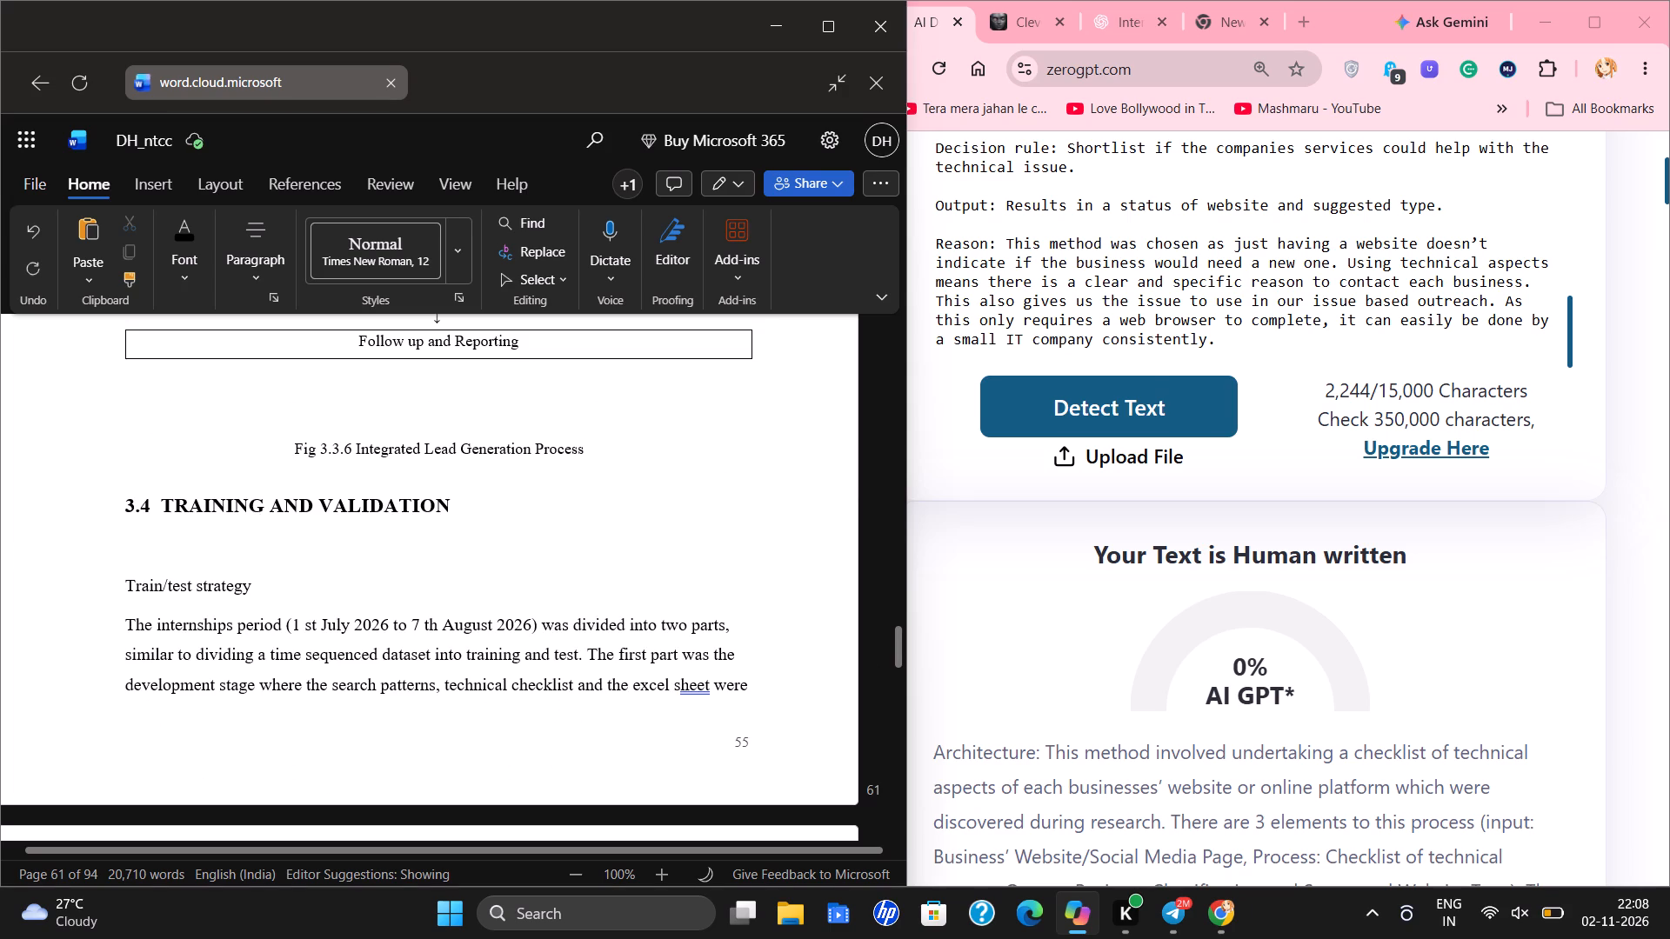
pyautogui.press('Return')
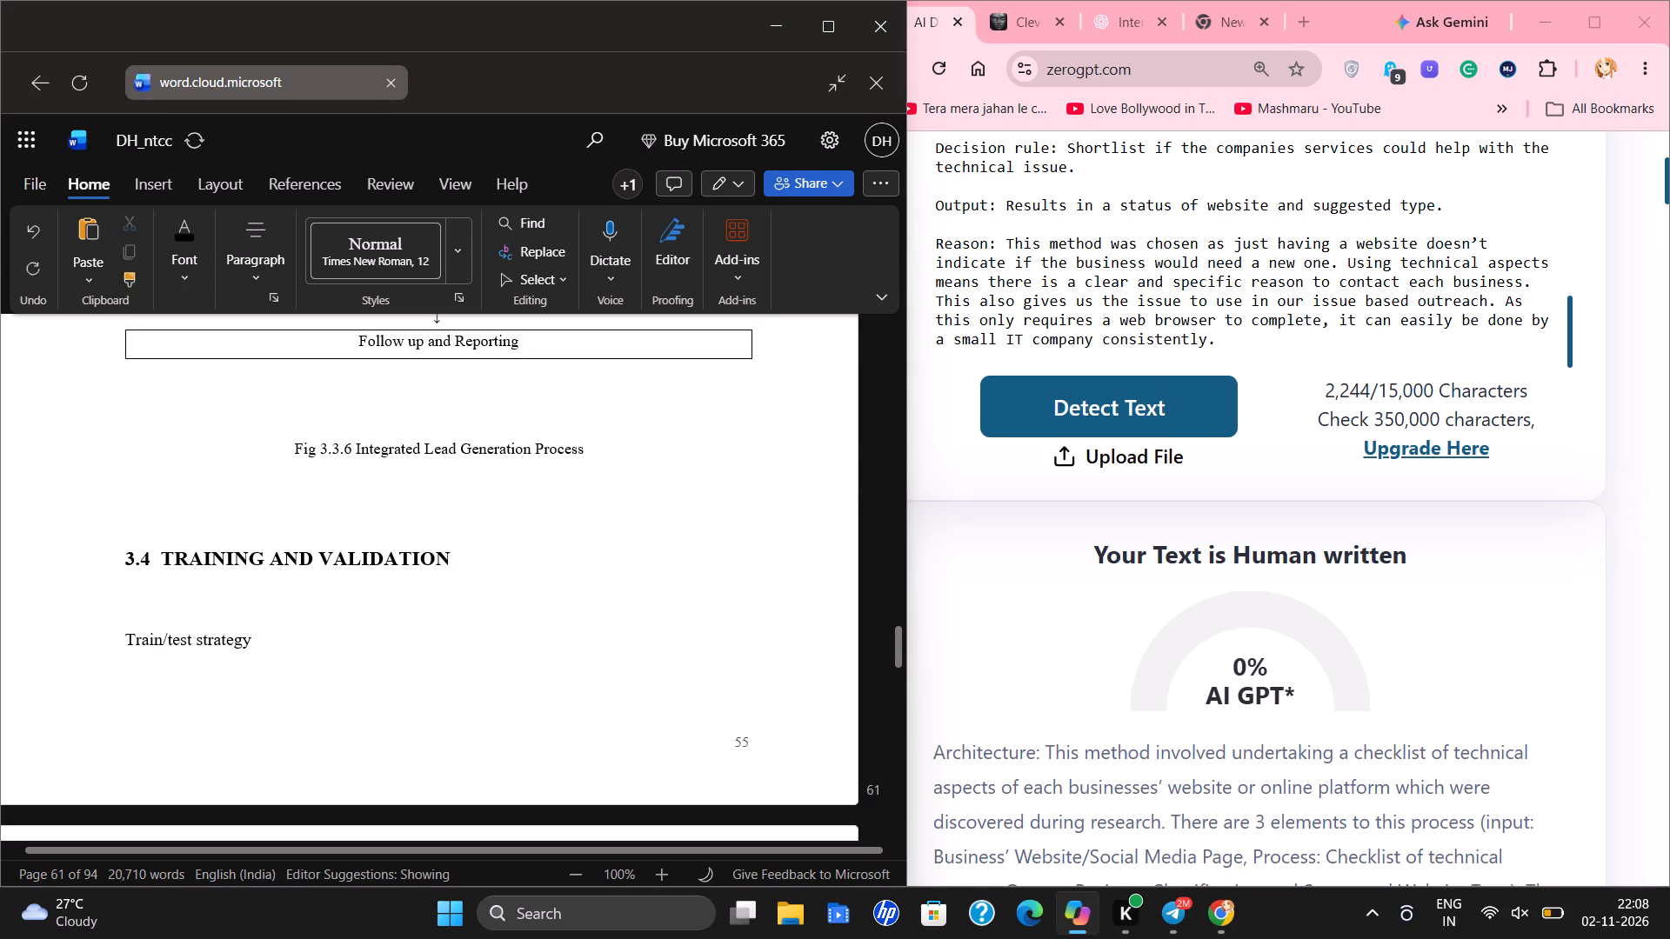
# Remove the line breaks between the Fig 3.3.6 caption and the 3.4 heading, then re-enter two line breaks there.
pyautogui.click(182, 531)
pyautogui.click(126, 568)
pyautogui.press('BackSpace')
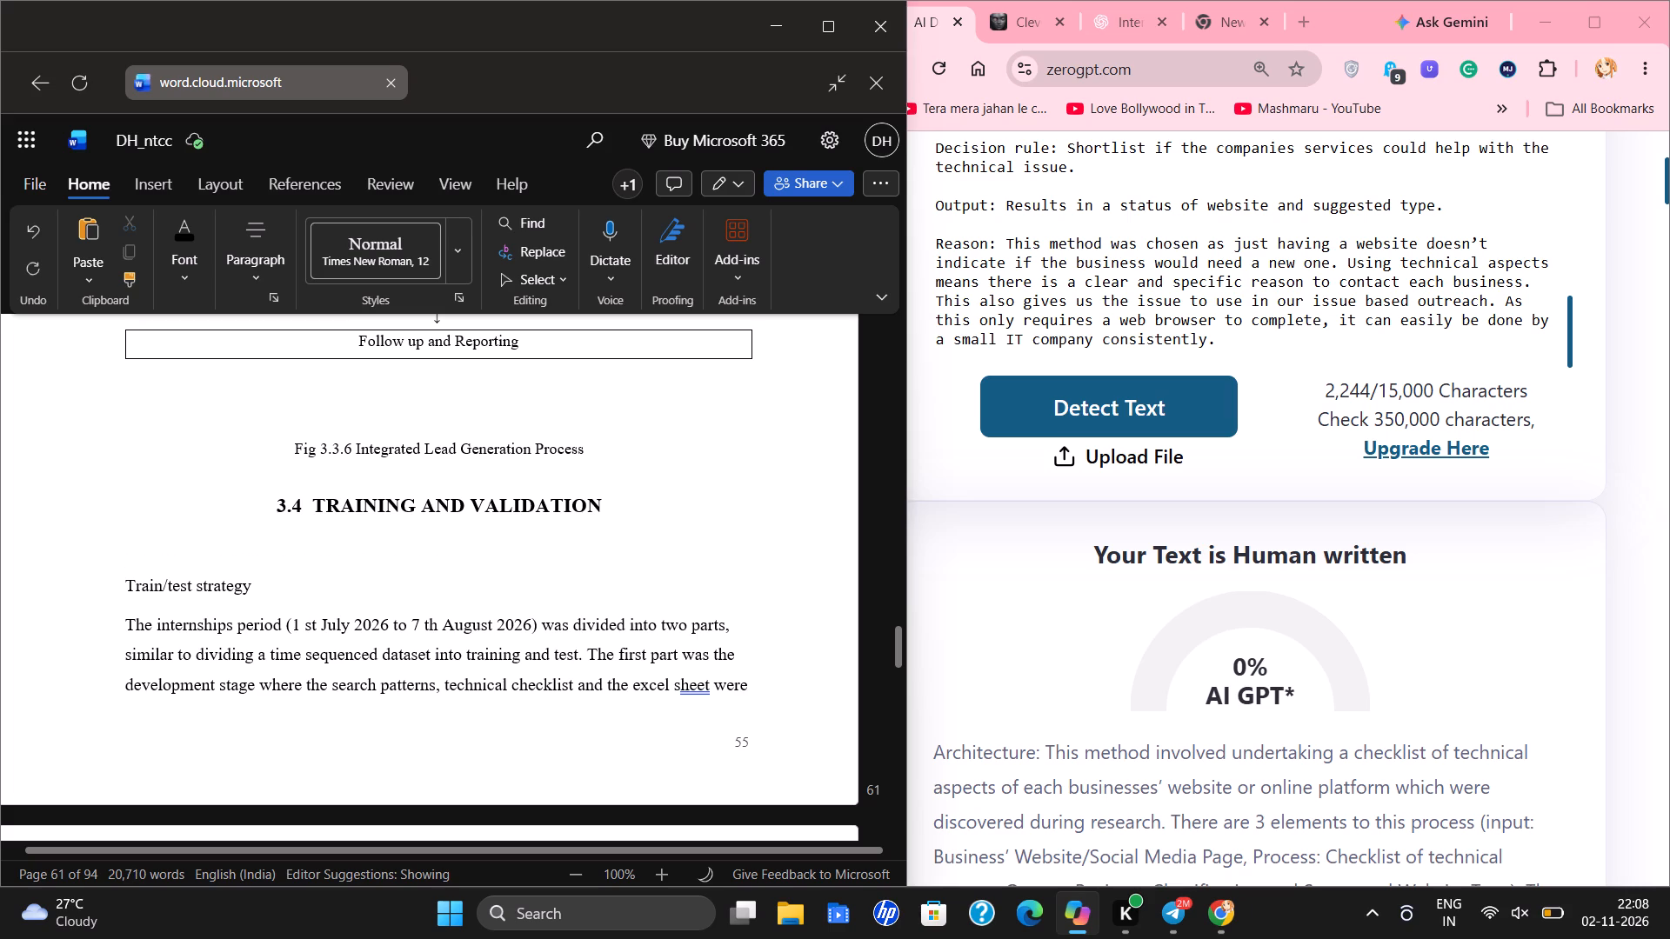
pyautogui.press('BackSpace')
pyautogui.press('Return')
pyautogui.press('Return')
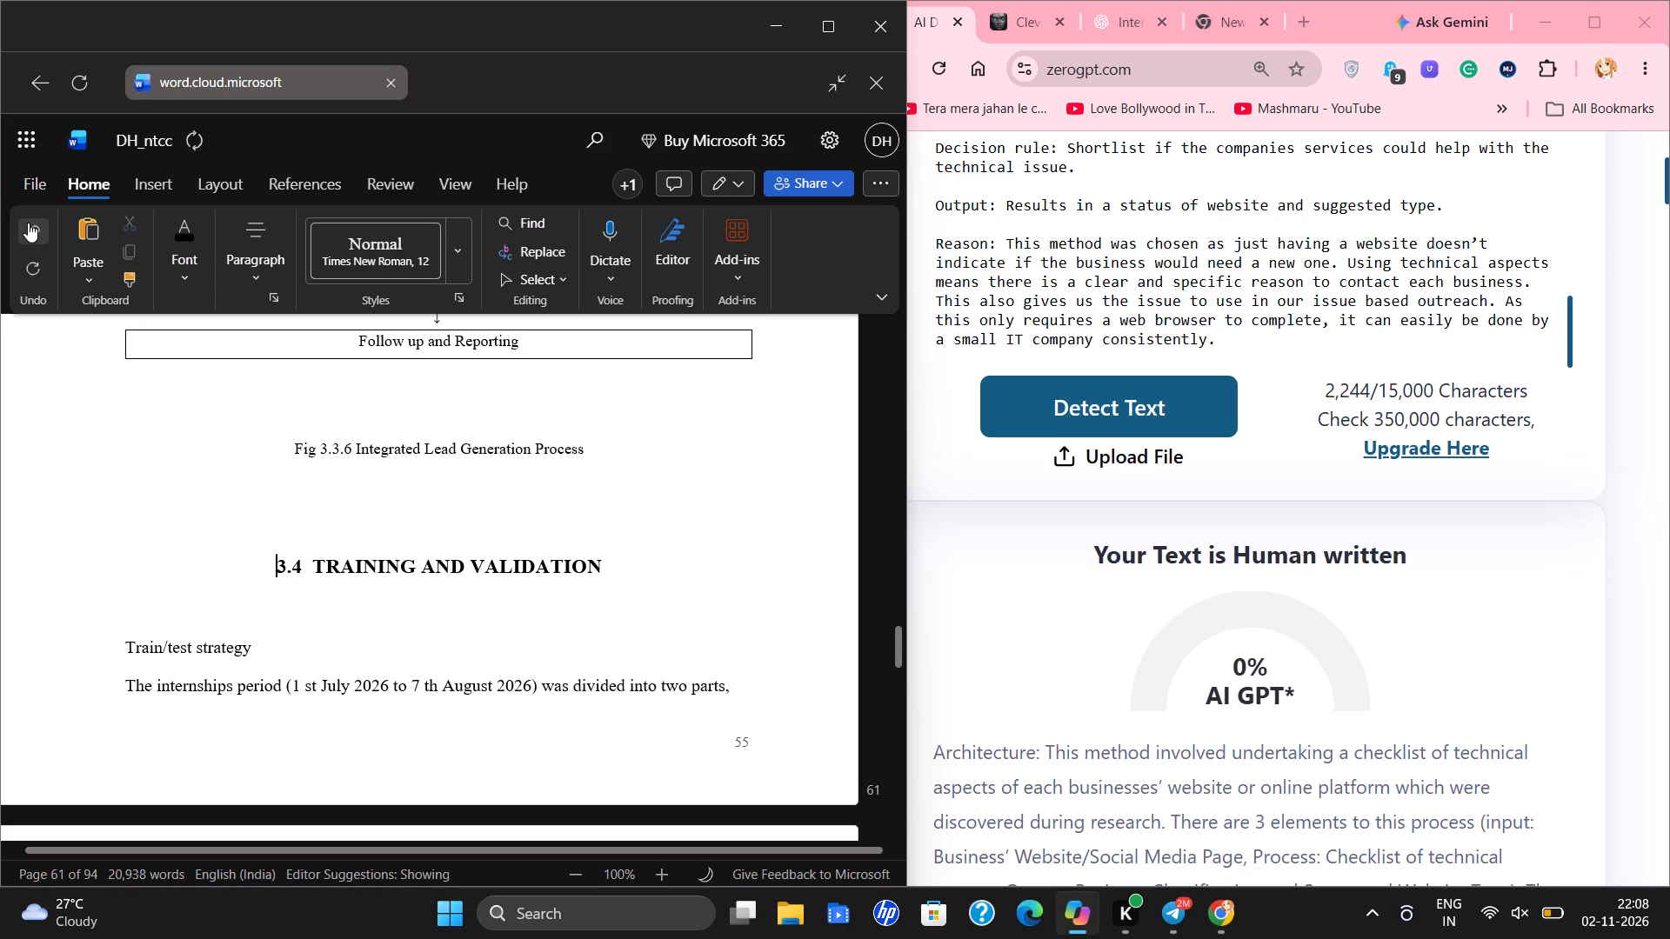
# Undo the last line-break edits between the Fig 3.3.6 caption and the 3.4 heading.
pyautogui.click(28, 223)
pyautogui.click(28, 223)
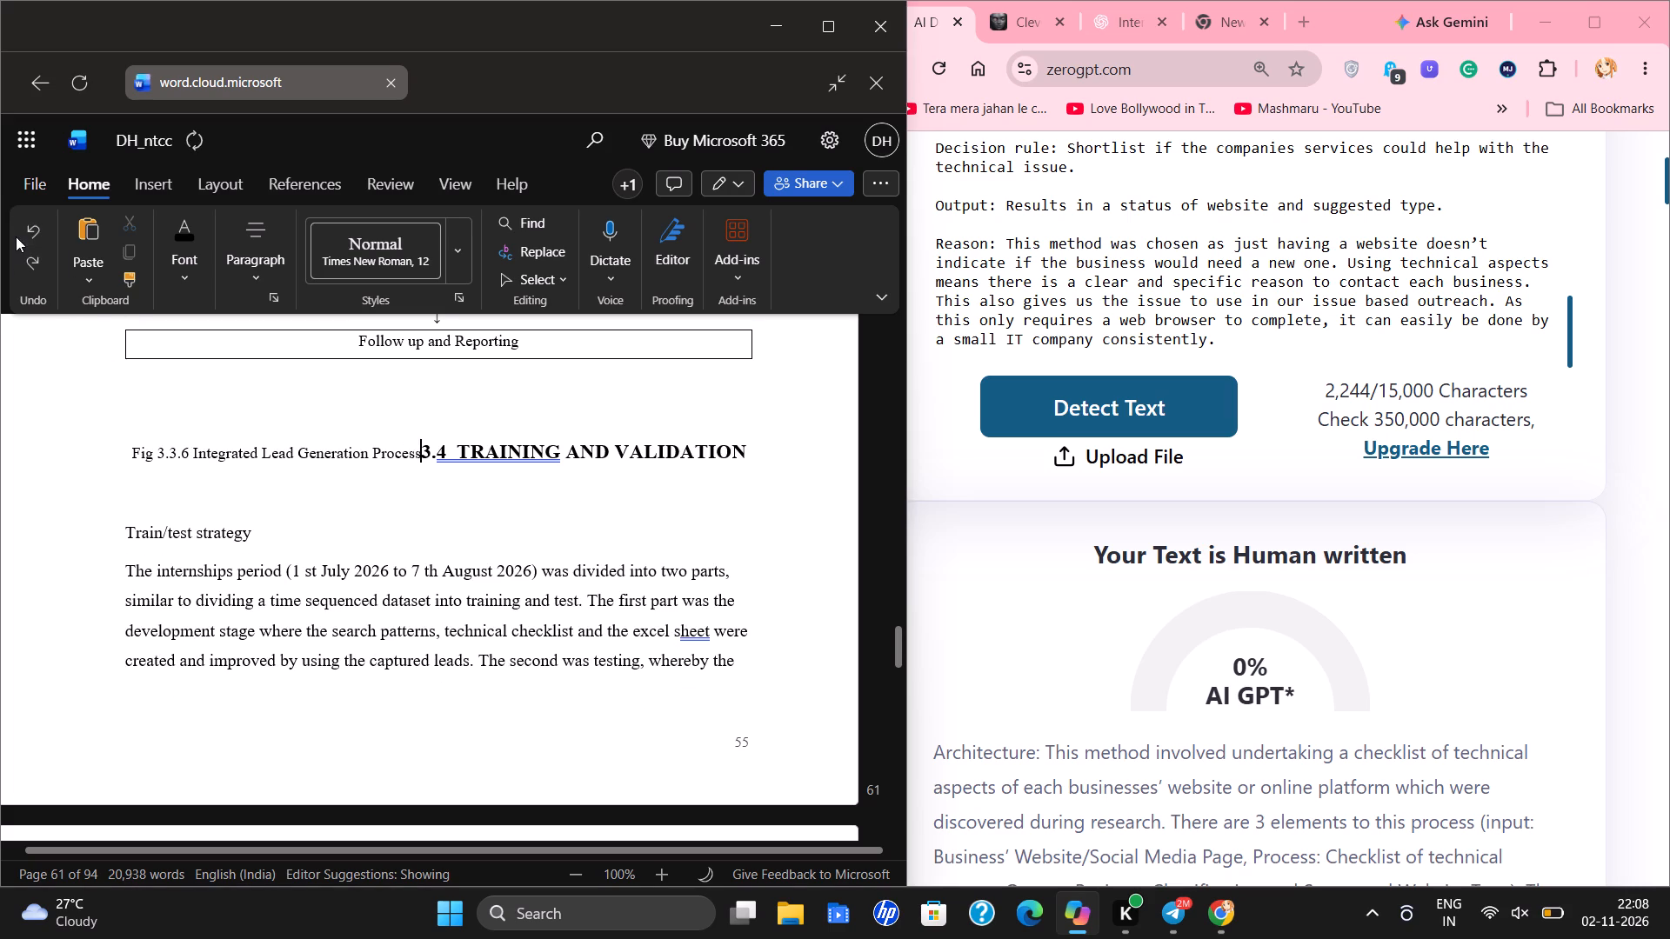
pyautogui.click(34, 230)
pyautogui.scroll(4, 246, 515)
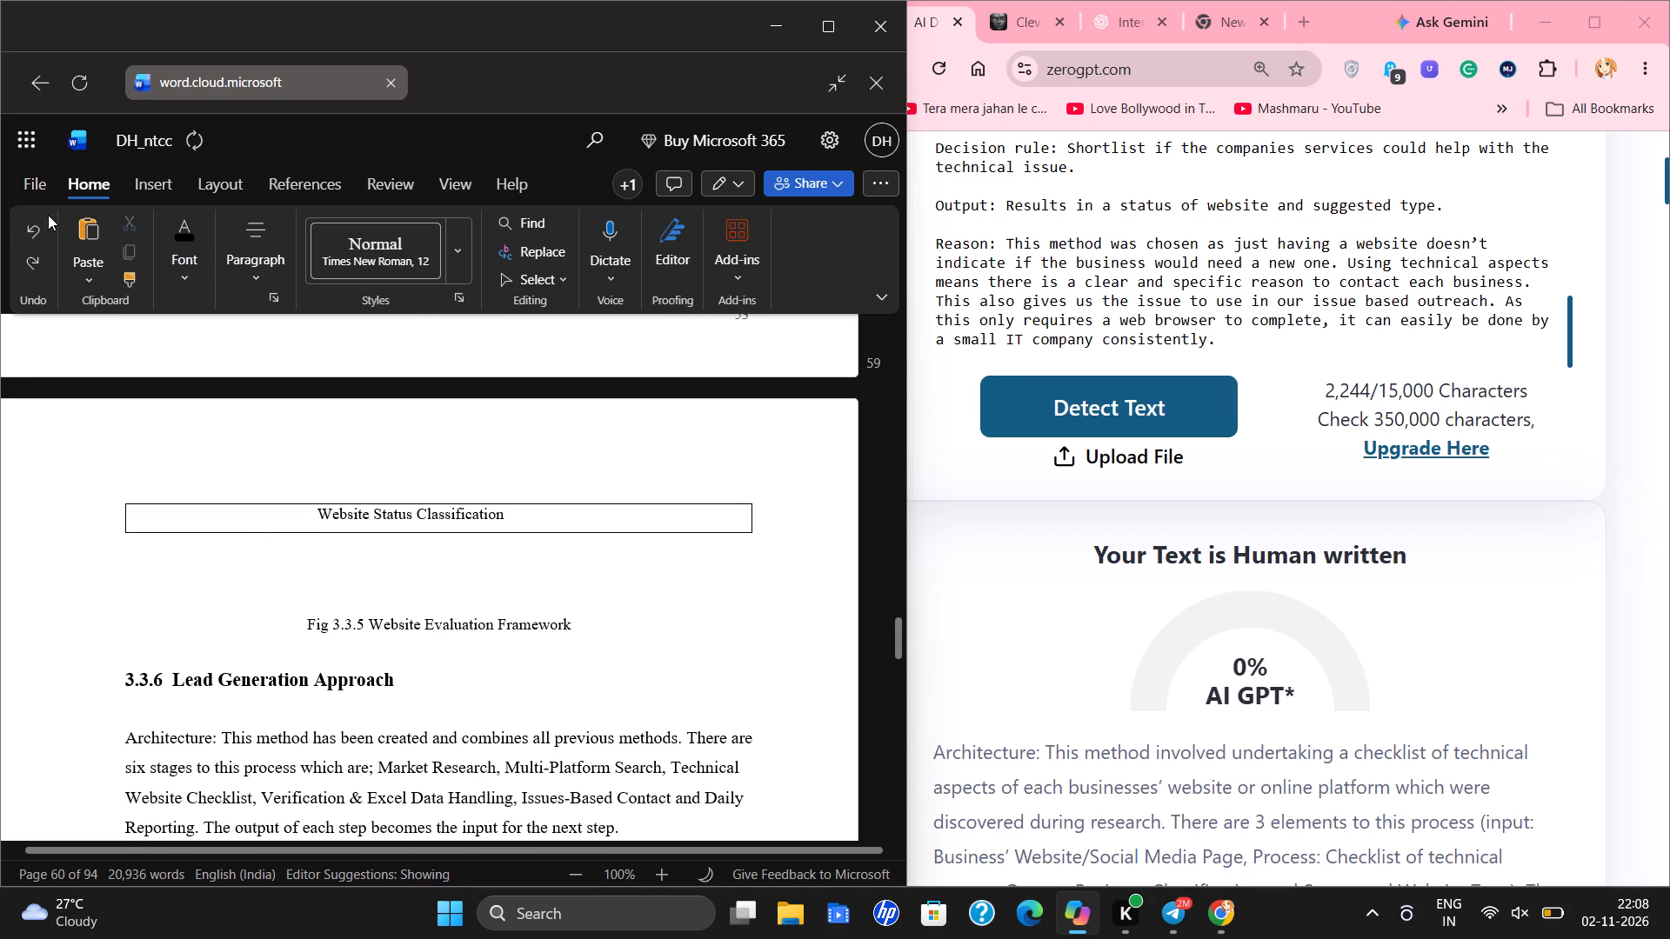
# Redo one line-break edit between the Fig 3.3.6 caption and the 3.4 heading, and undo the last two edits there.
pyautogui.click(32, 257)
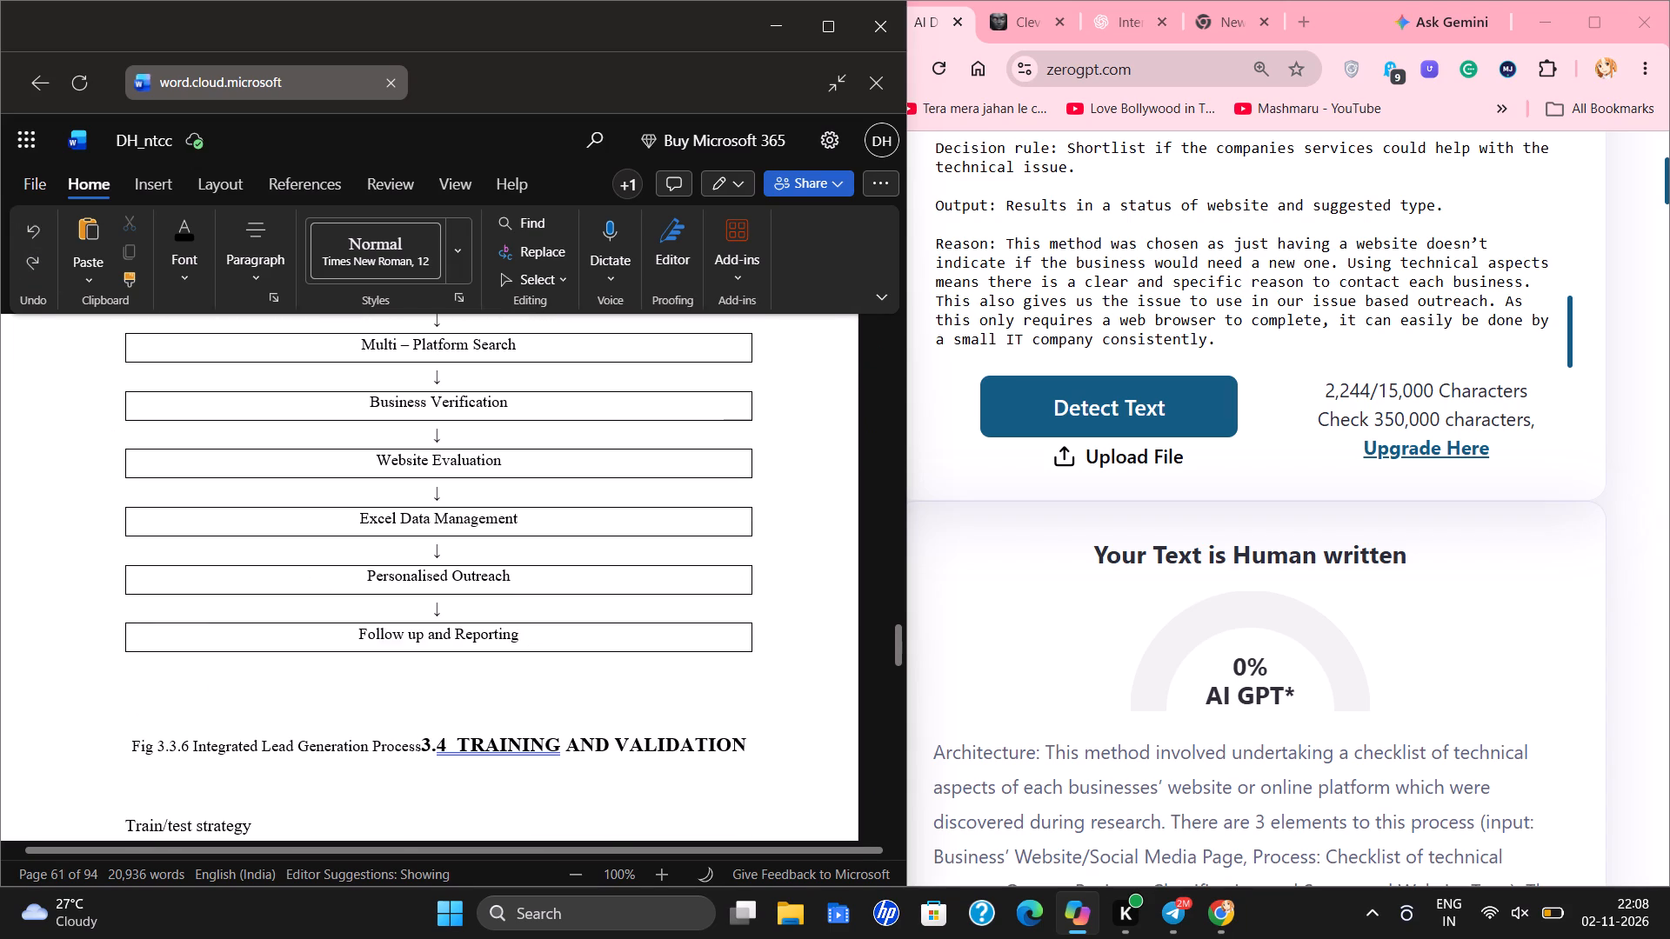
pyautogui.click(38, 224)
pyautogui.scroll(-6, 383, 534)
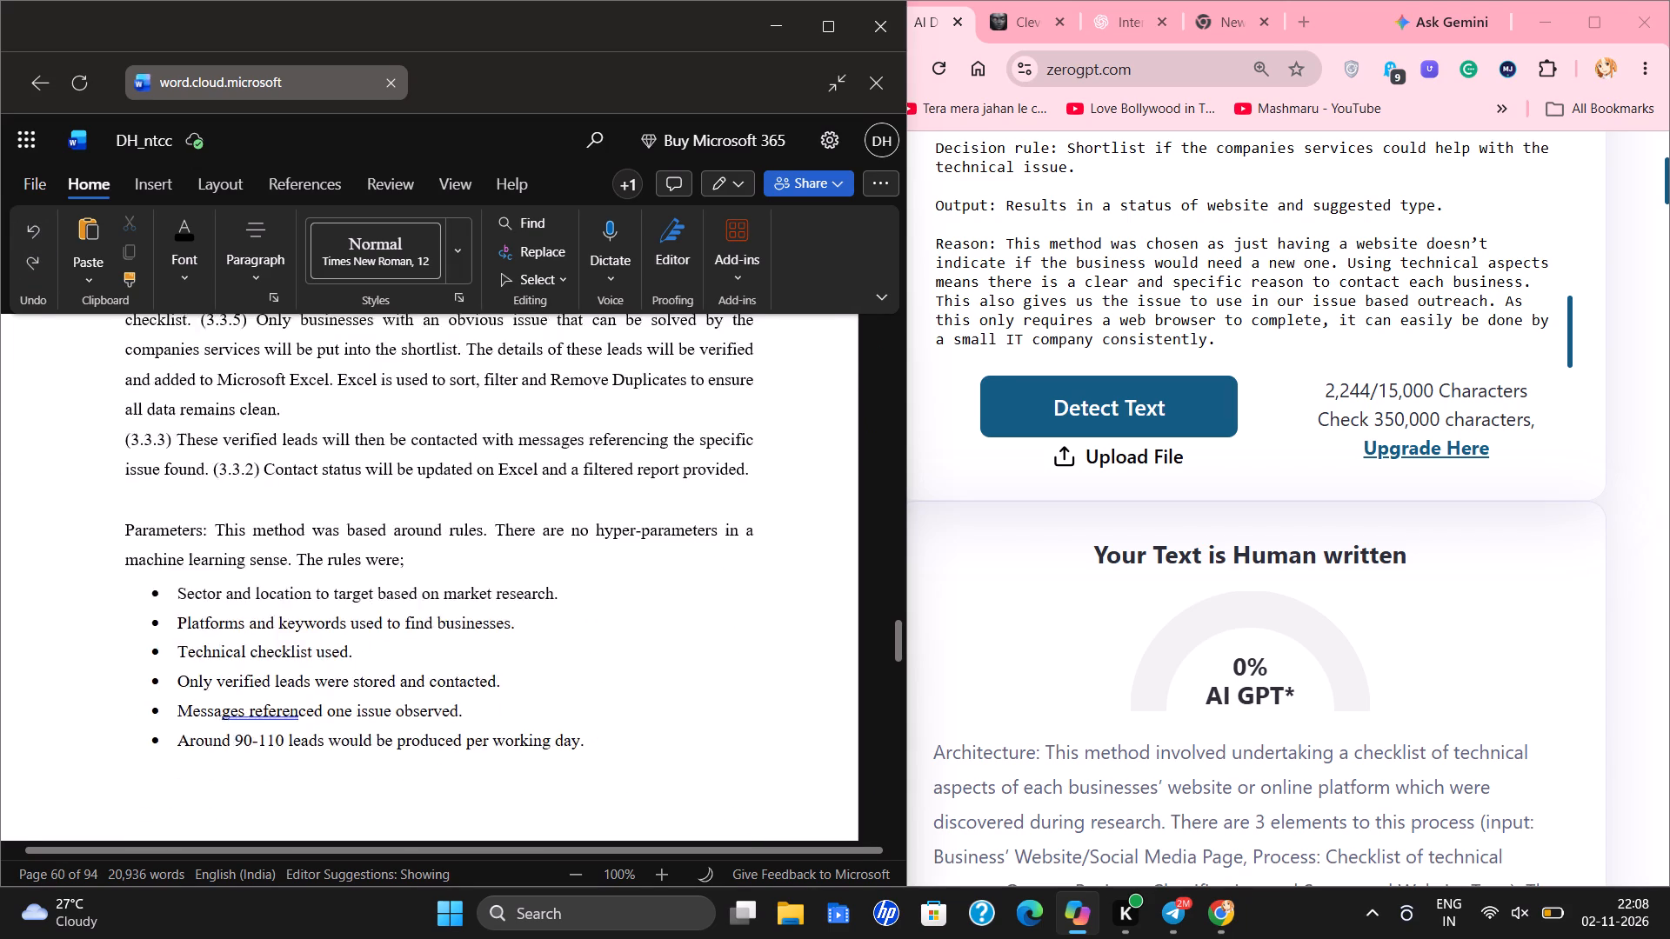
pyautogui.scroll(-11, 455, 576)
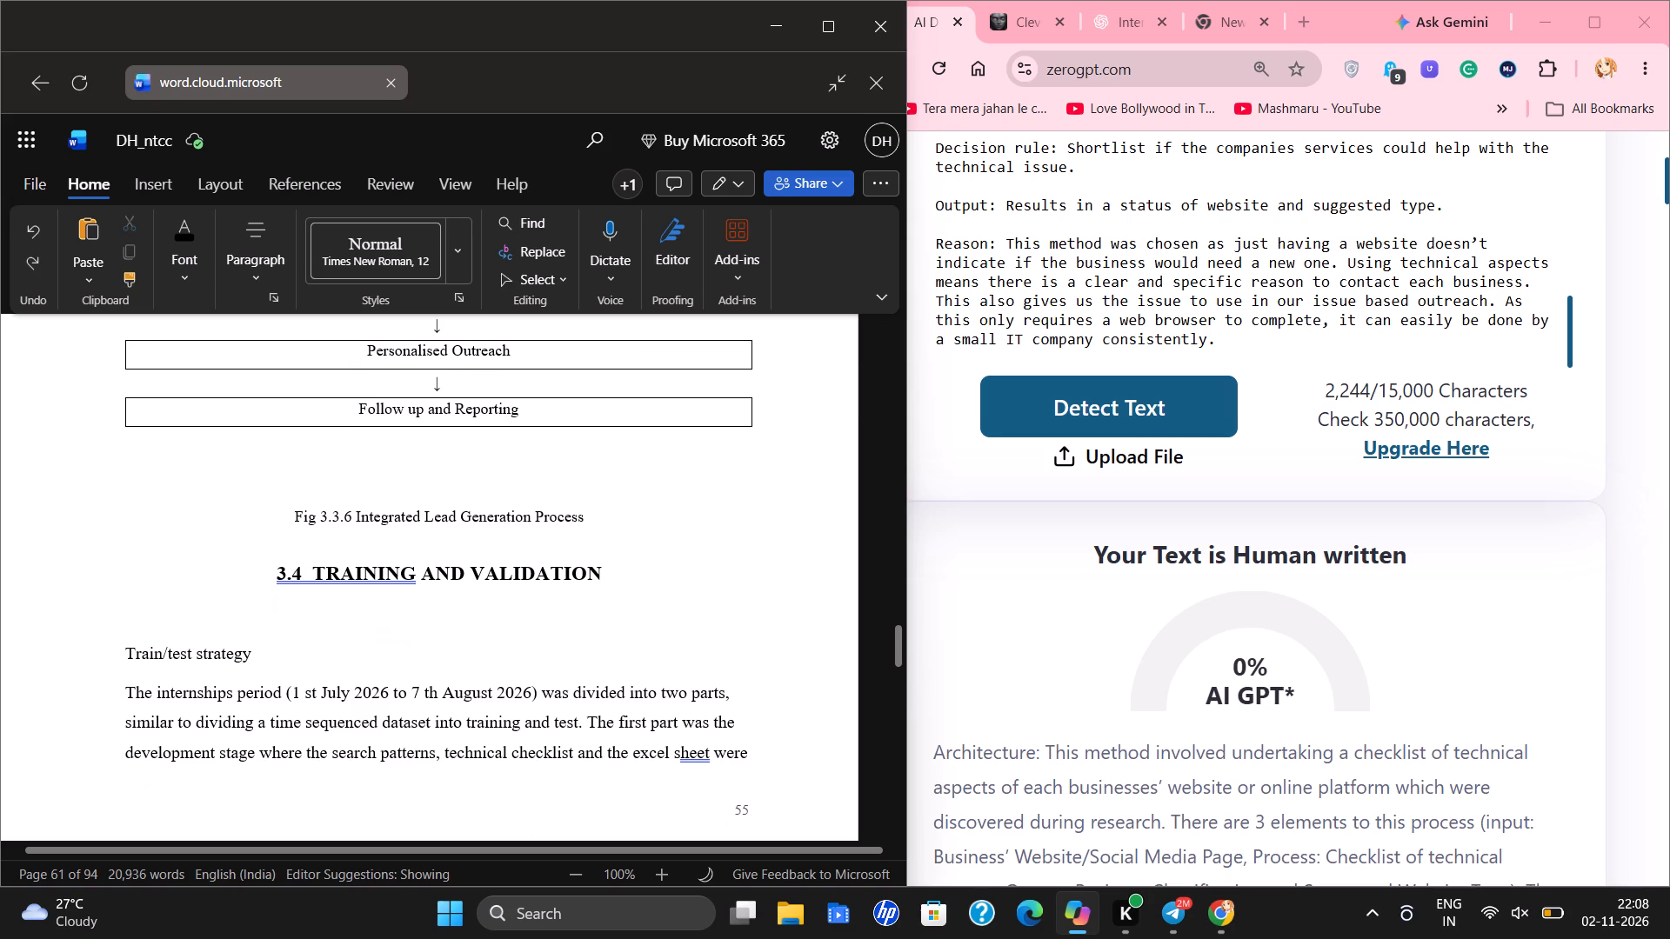
pyautogui.click(38, 230)
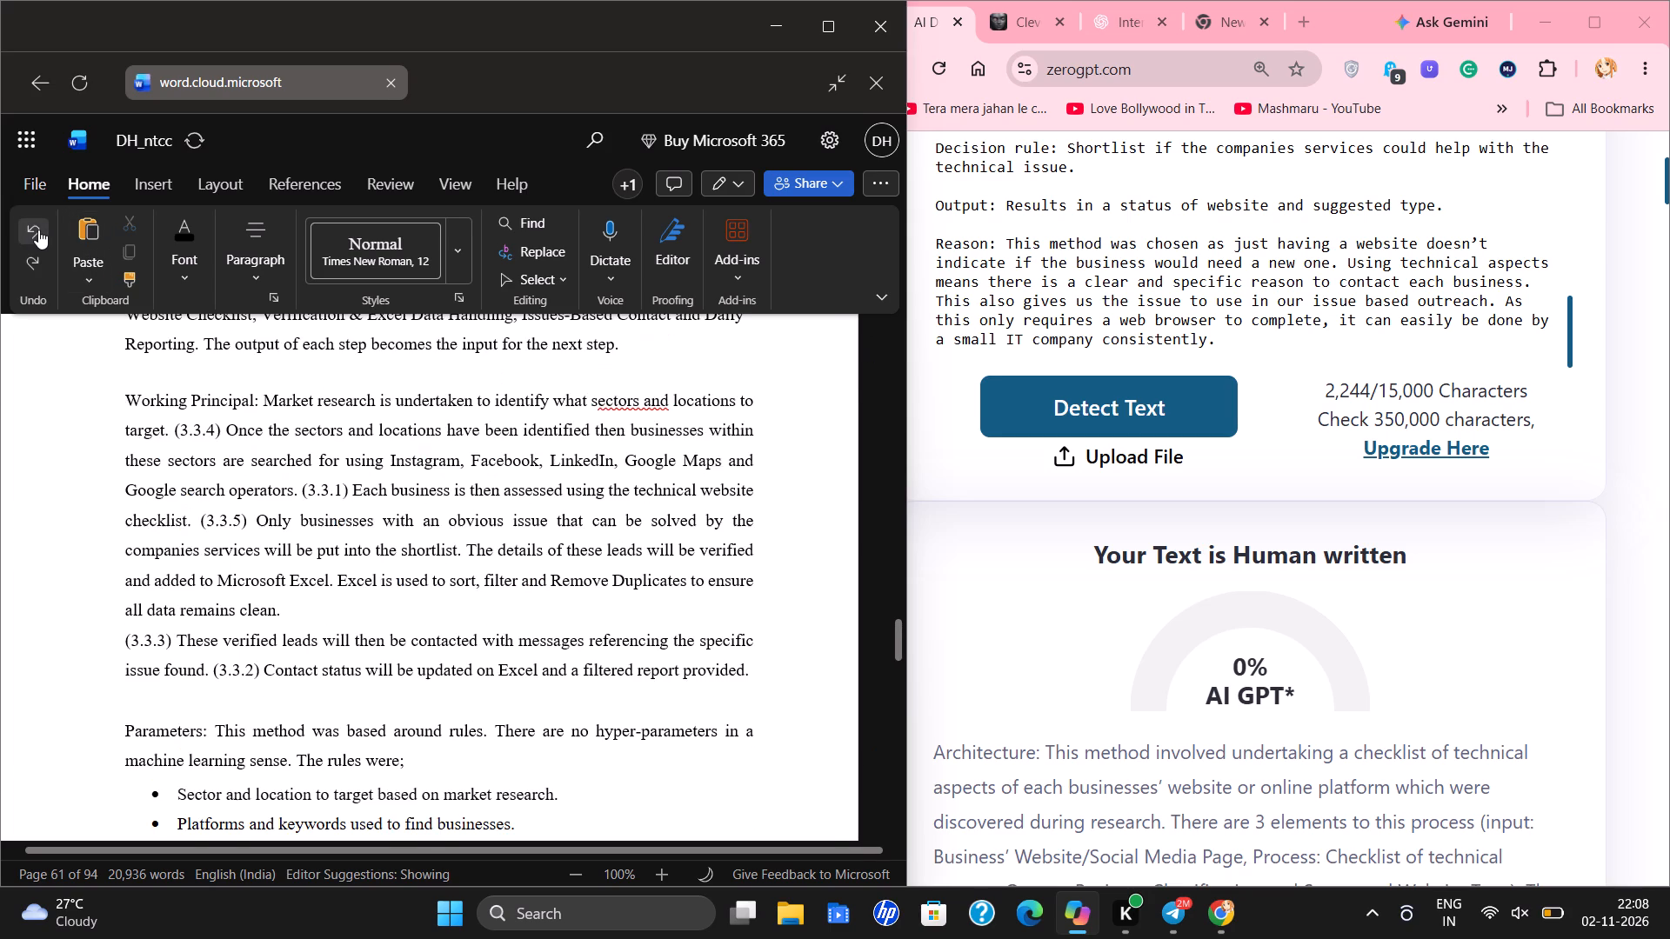
pyautogui.scroll(-3, 38, 230)
pyautogui.scroll(-12, 328, 506)
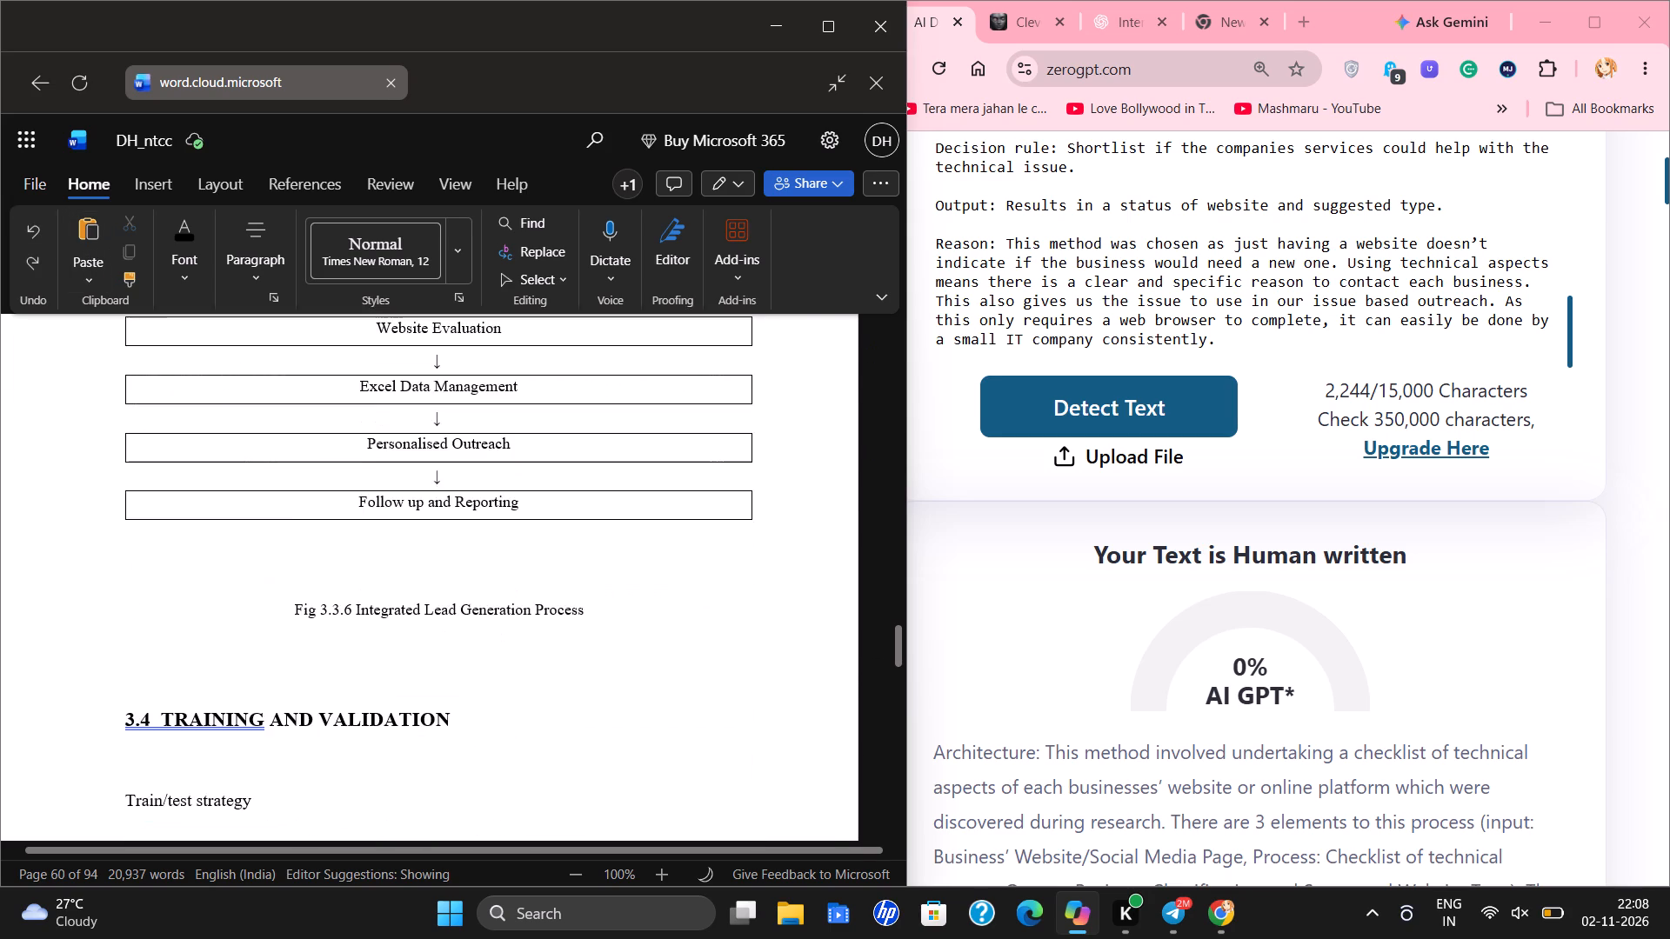
pyautogui.scroll(-3, 364, 550)
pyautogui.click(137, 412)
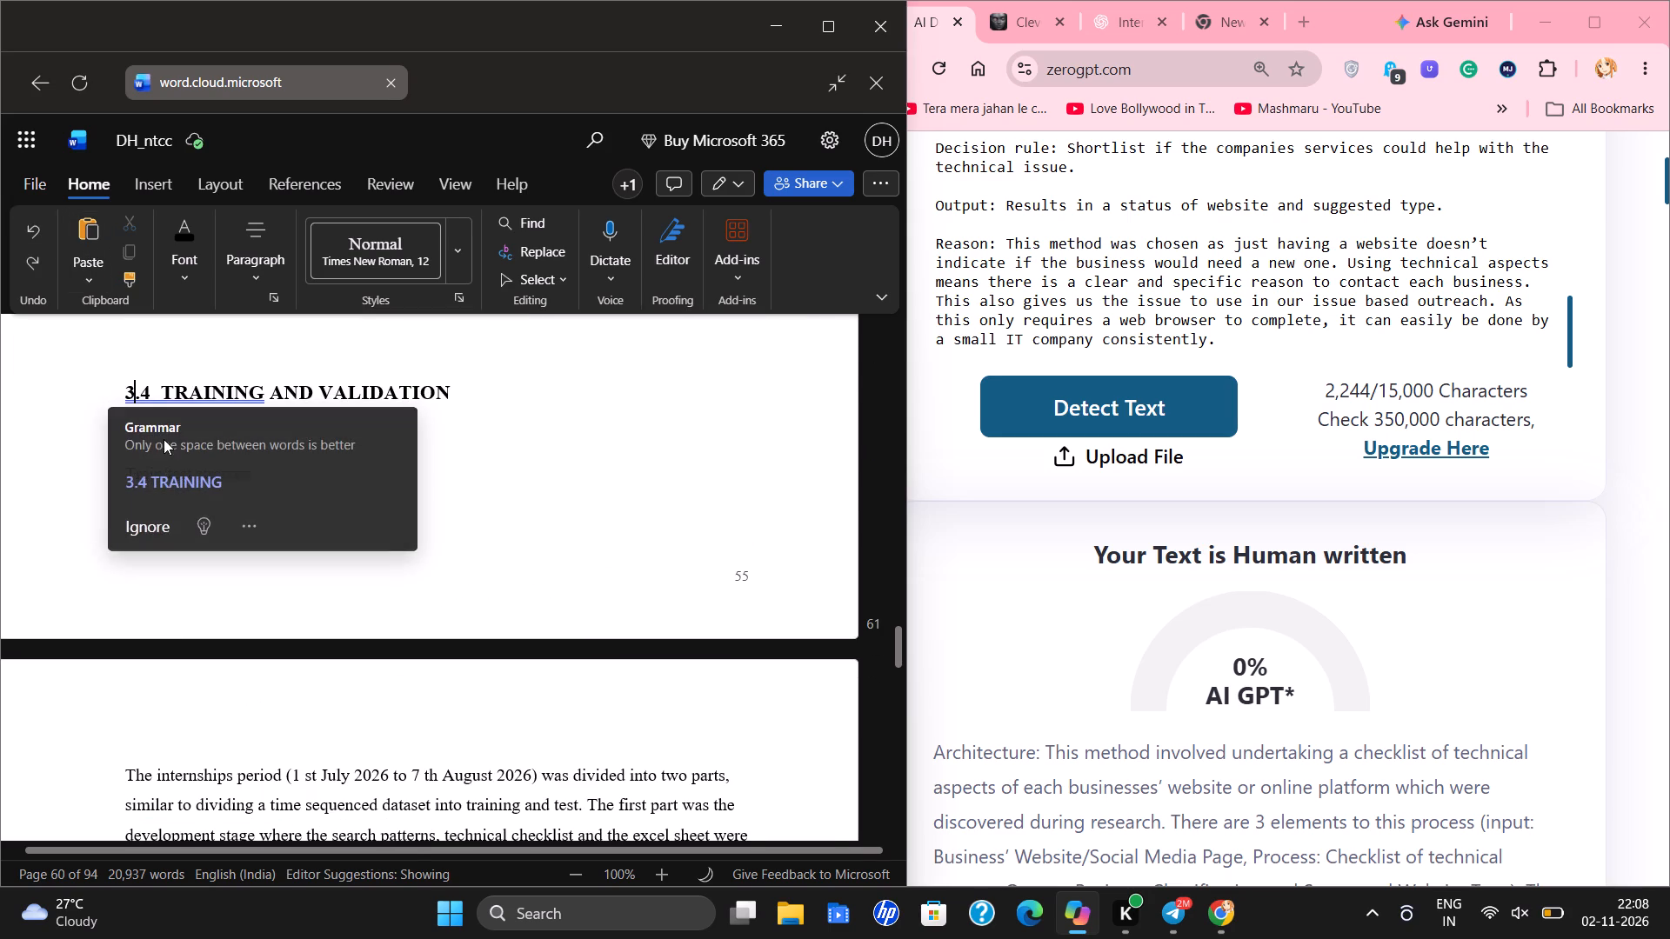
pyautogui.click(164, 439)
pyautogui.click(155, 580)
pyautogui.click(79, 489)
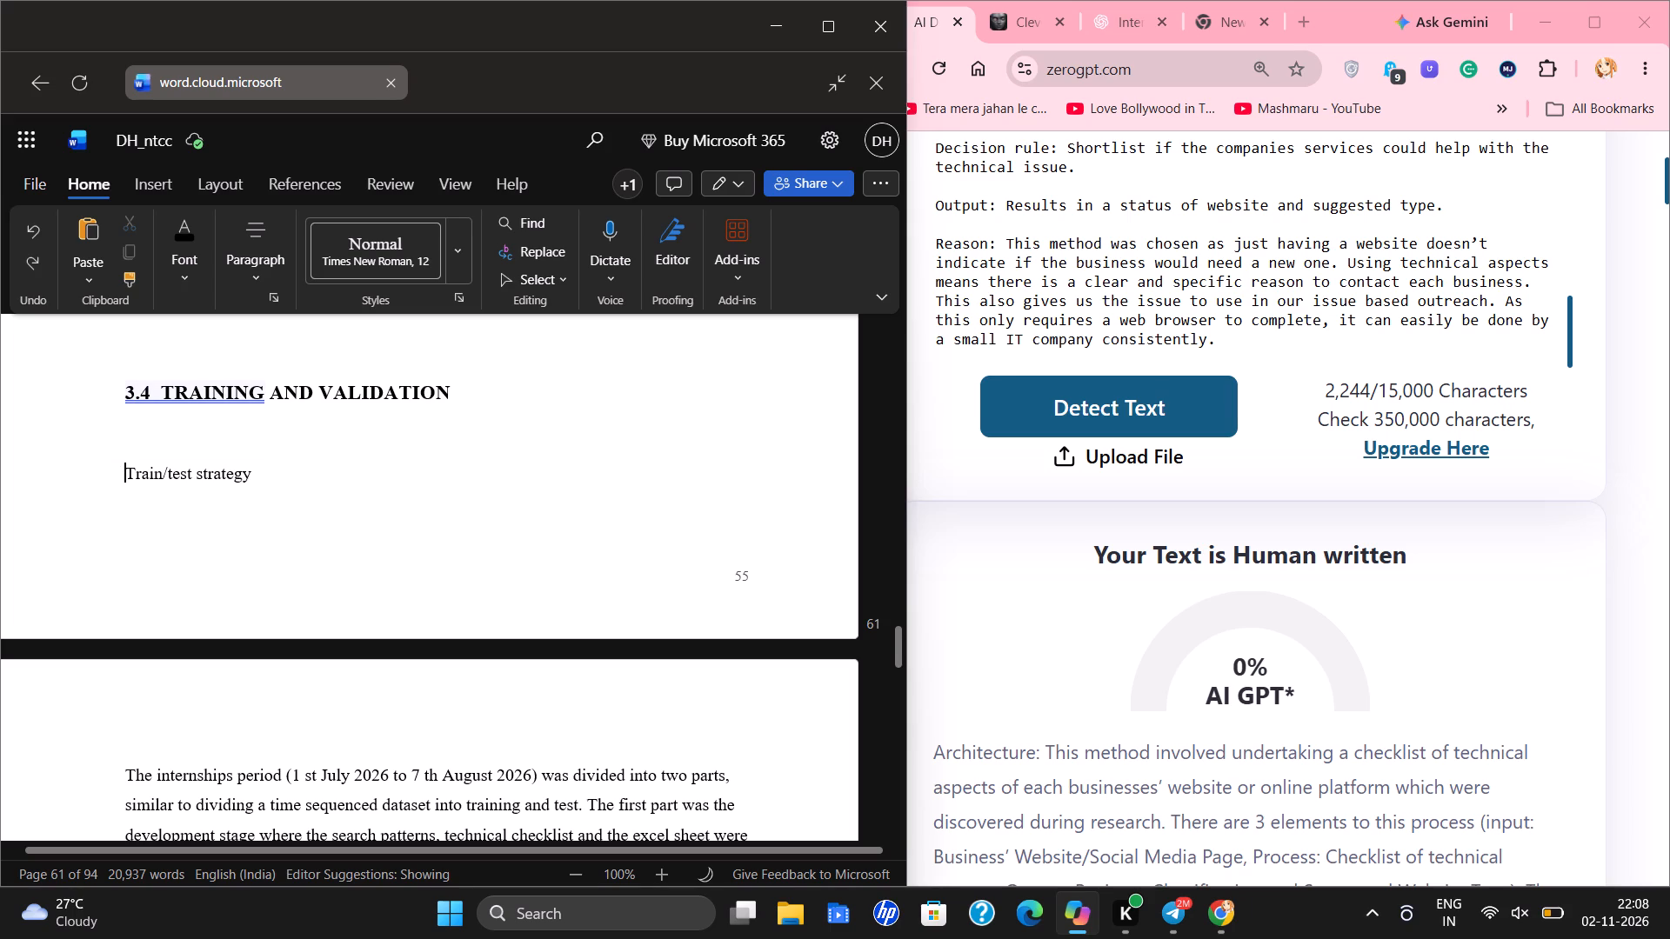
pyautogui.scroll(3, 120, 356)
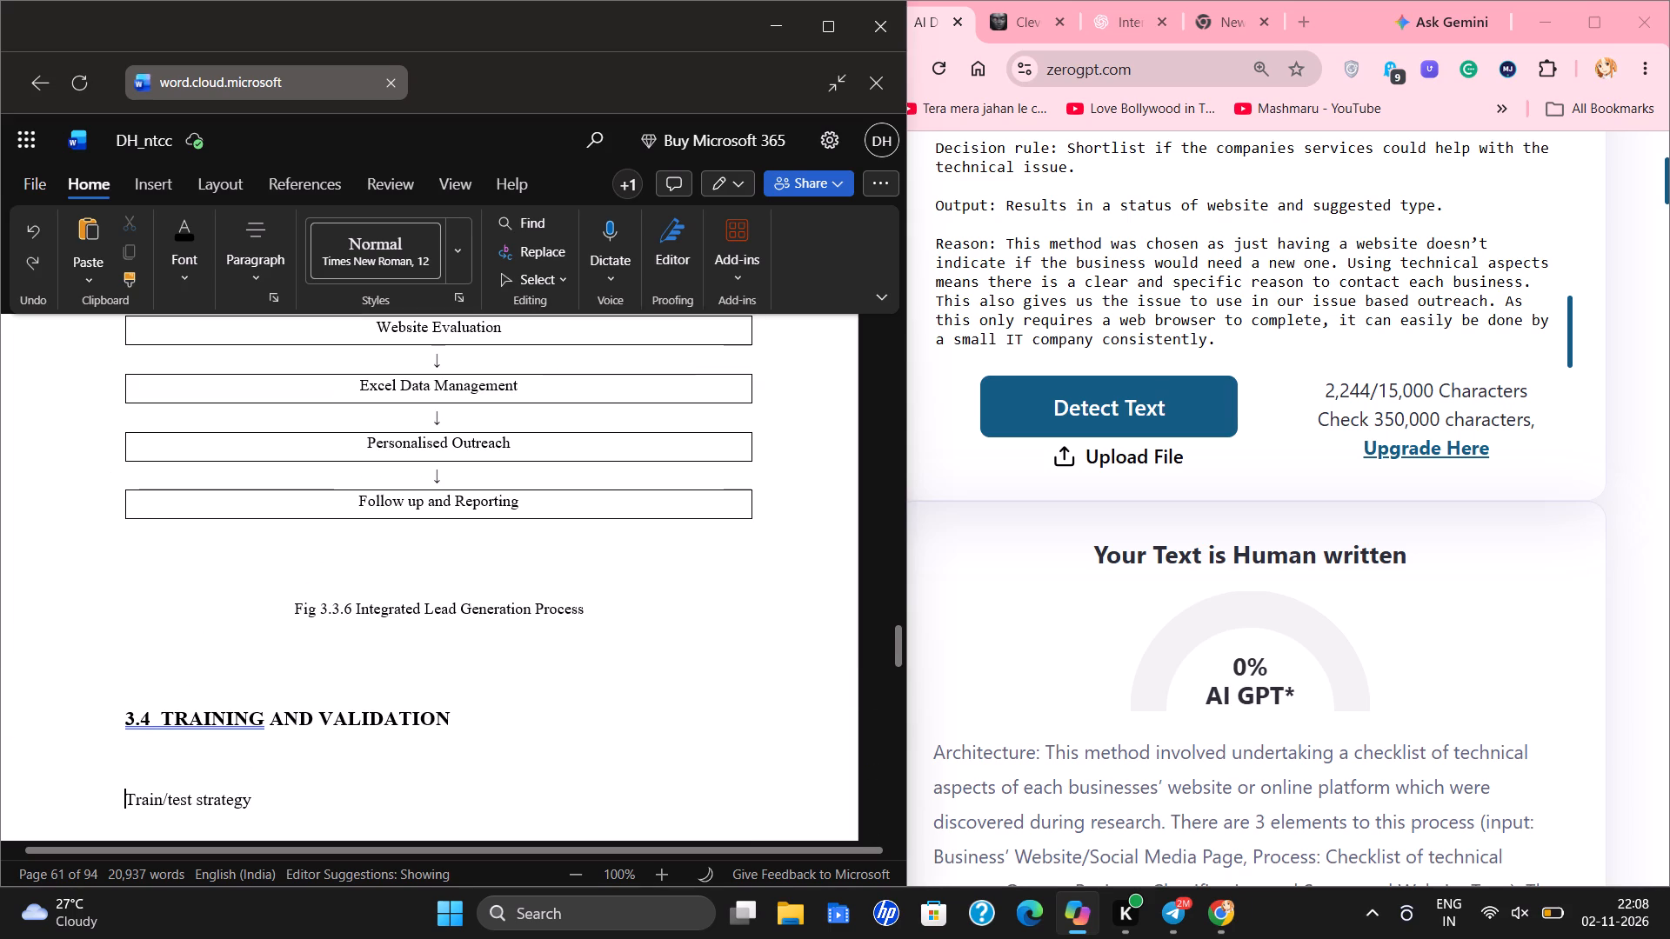
# Insert a page break on the blank line between the Fig 3.3.6 caption and the "3.4 TRAINING AND VALIDATION" heading.
pyautogui.scroll(-2, 177, 653)
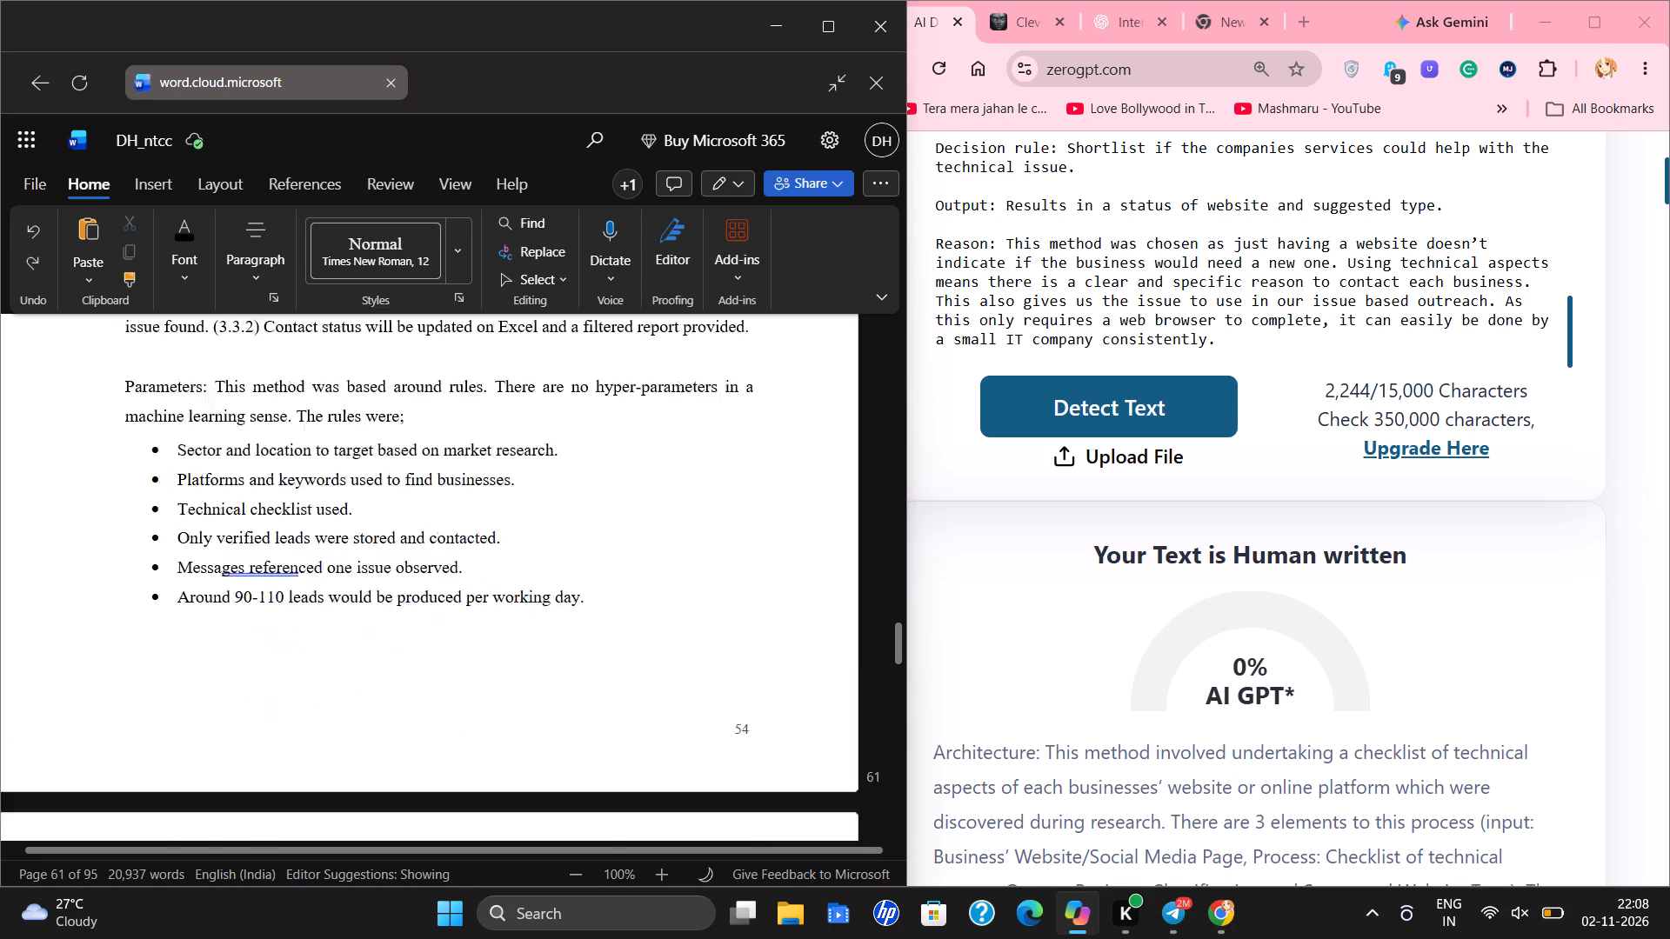
pyautogui.scroll(-5, 180, 653)
pyautogui.scroll(4, 271, 639)
pyautogui.scroll(-10, 271, 637)
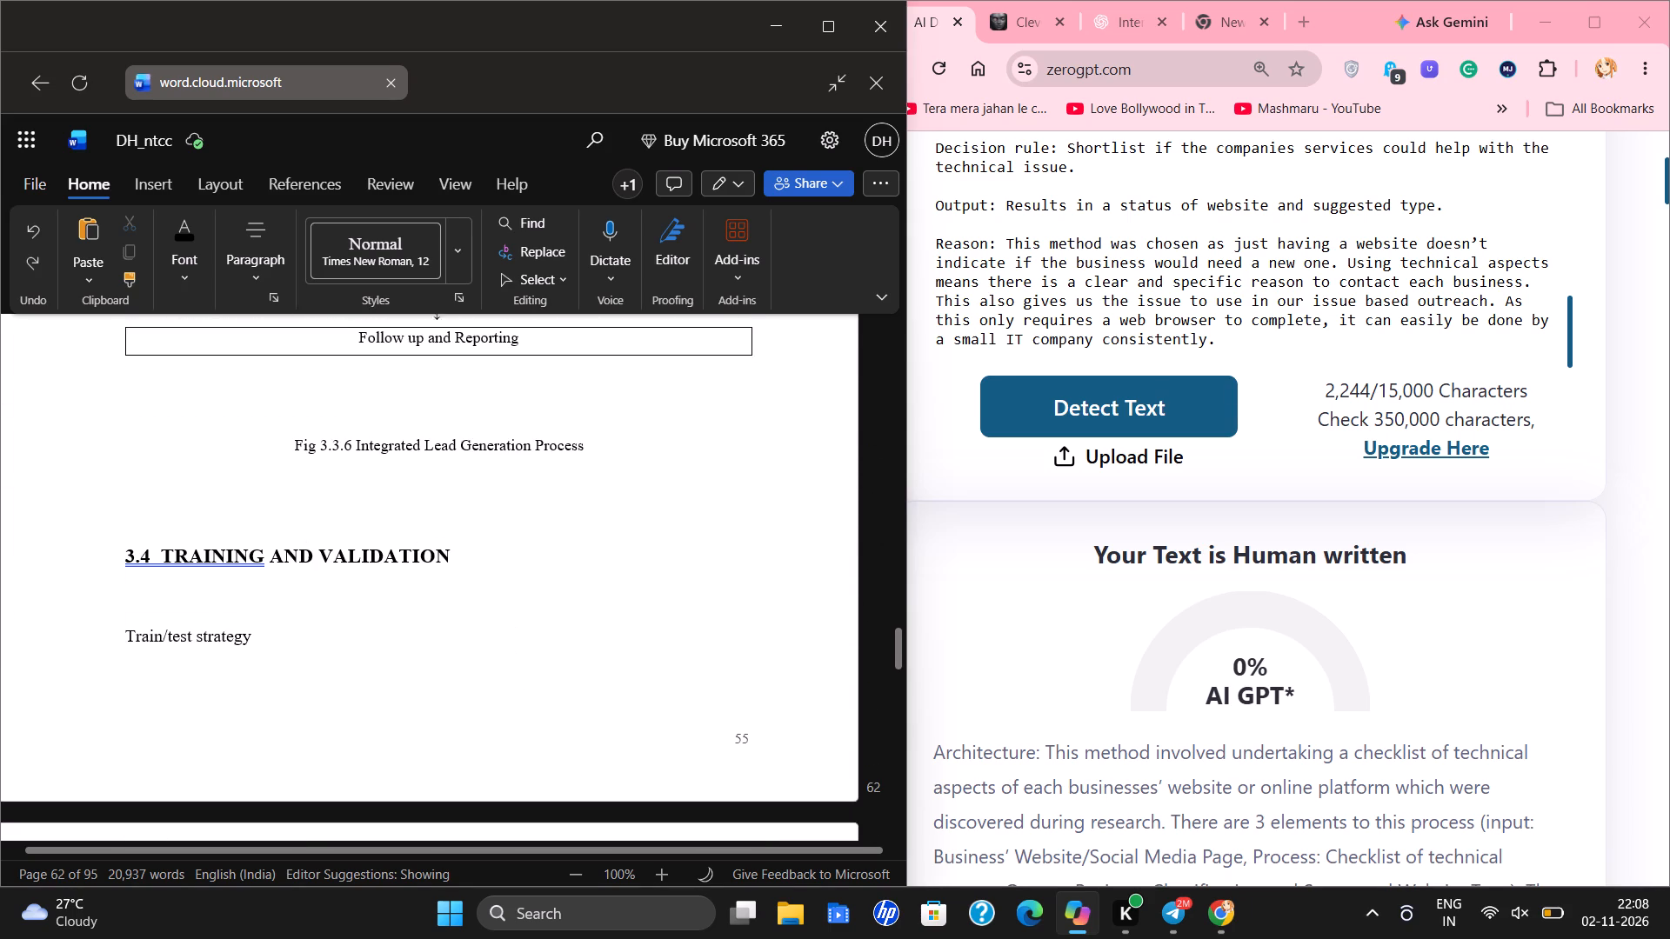
pyautogui.click(230, 503)
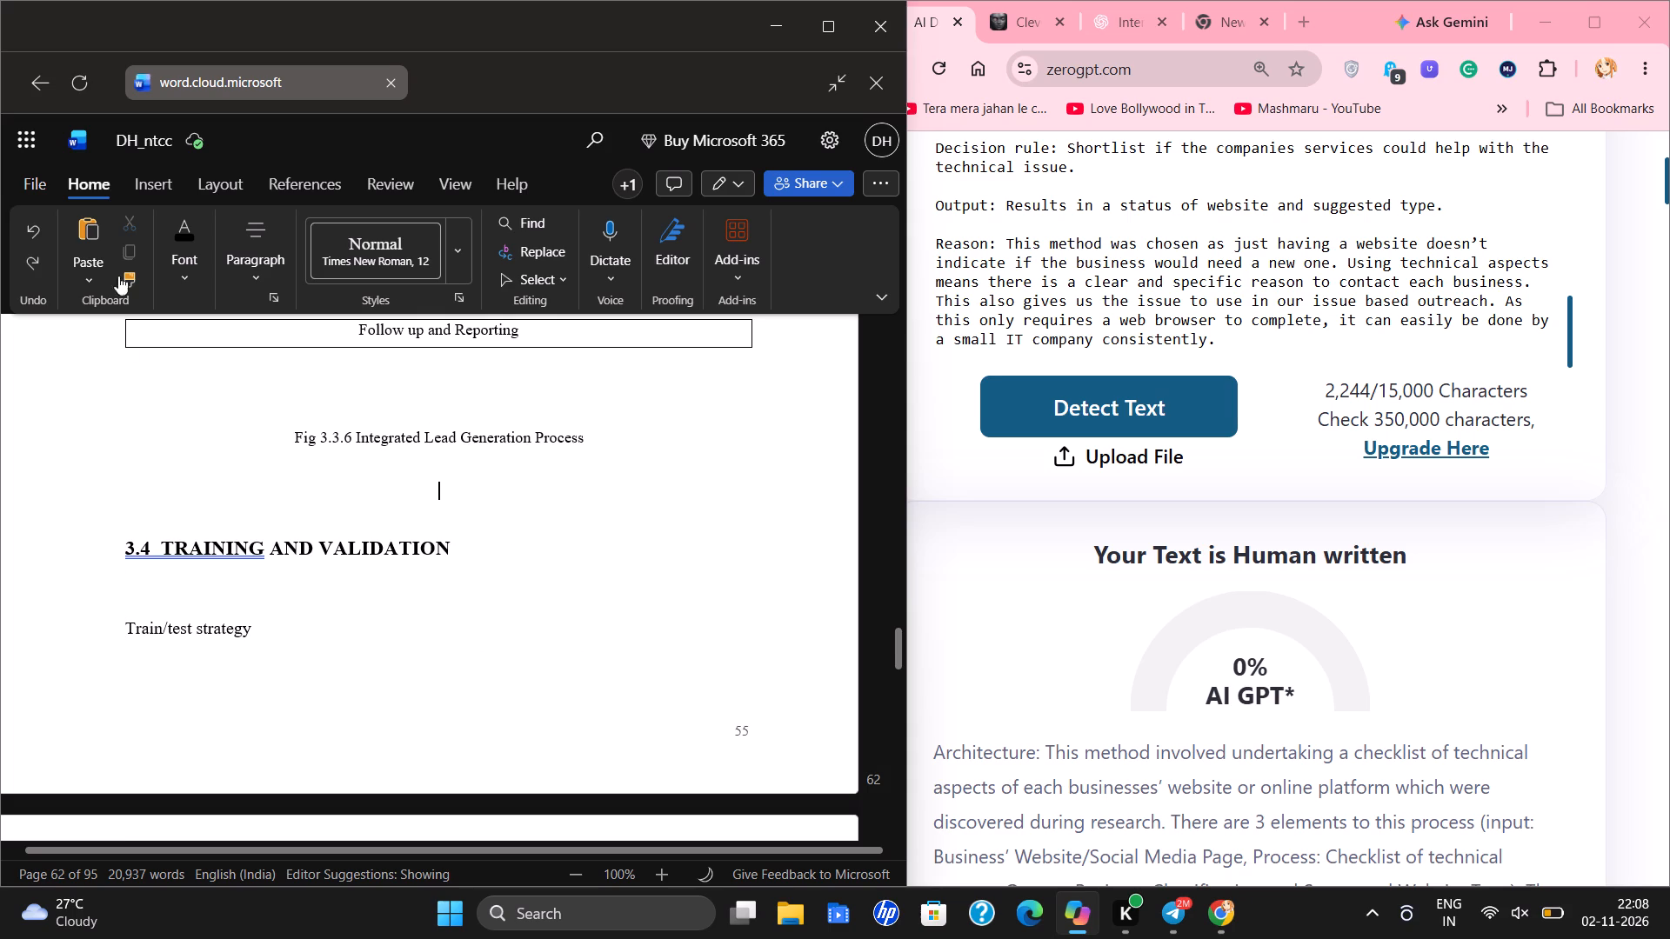
pyautogui.click(140, 181)
pyautogui.click(49, 243)
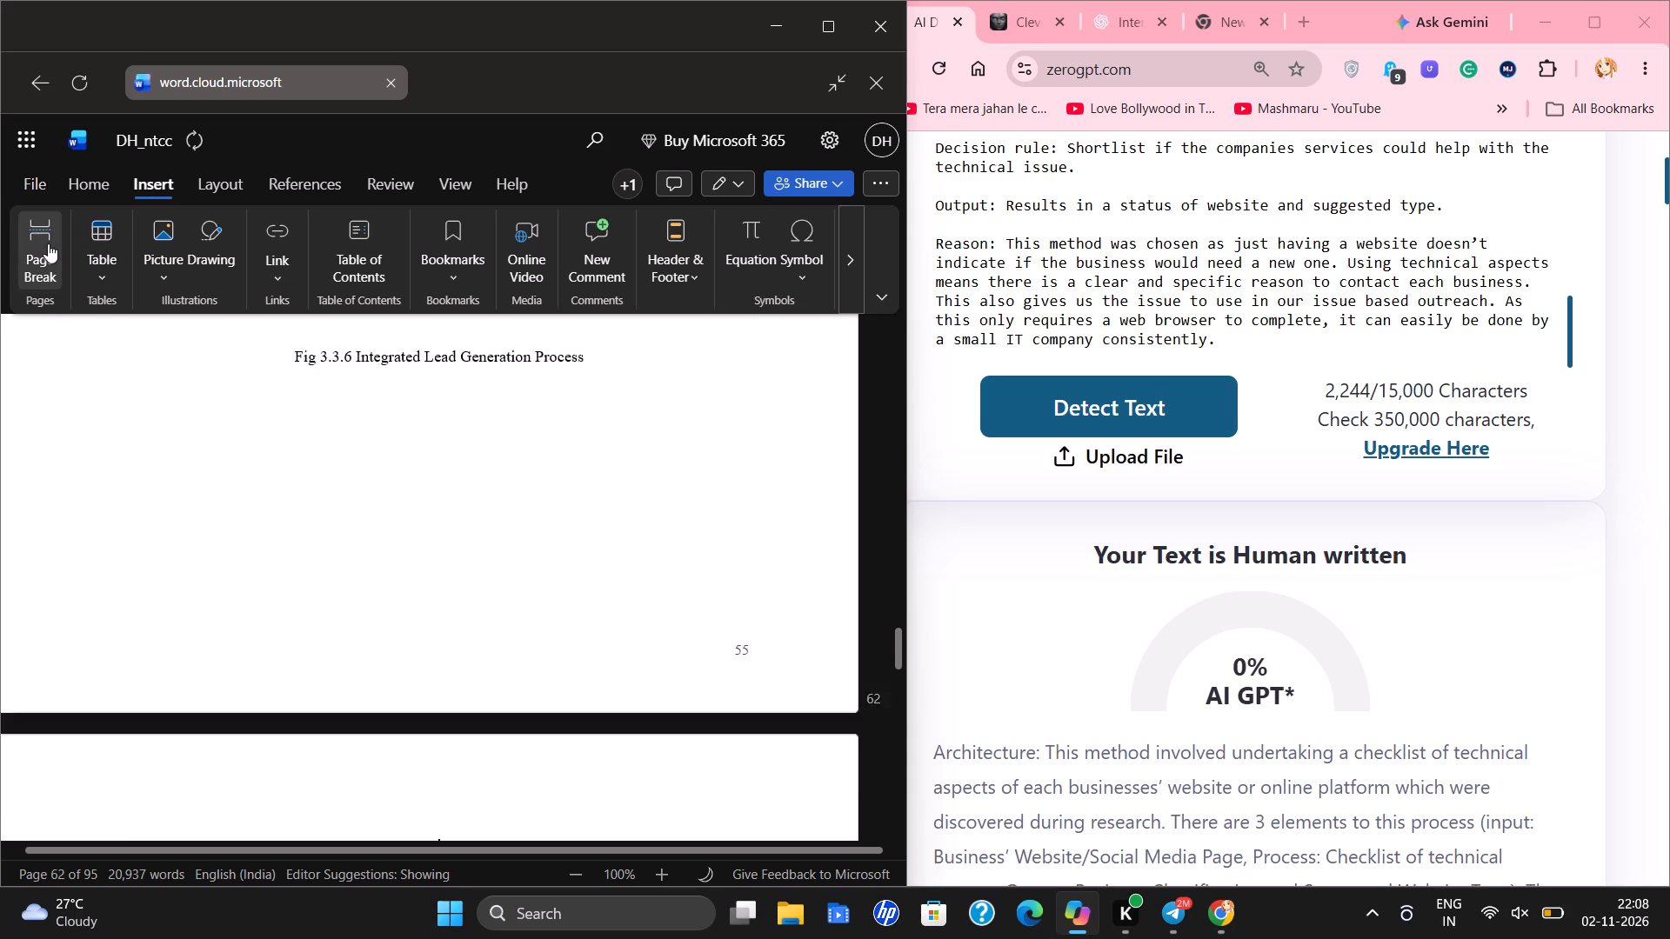
pyautogui.scroll(-3, 323, 466)
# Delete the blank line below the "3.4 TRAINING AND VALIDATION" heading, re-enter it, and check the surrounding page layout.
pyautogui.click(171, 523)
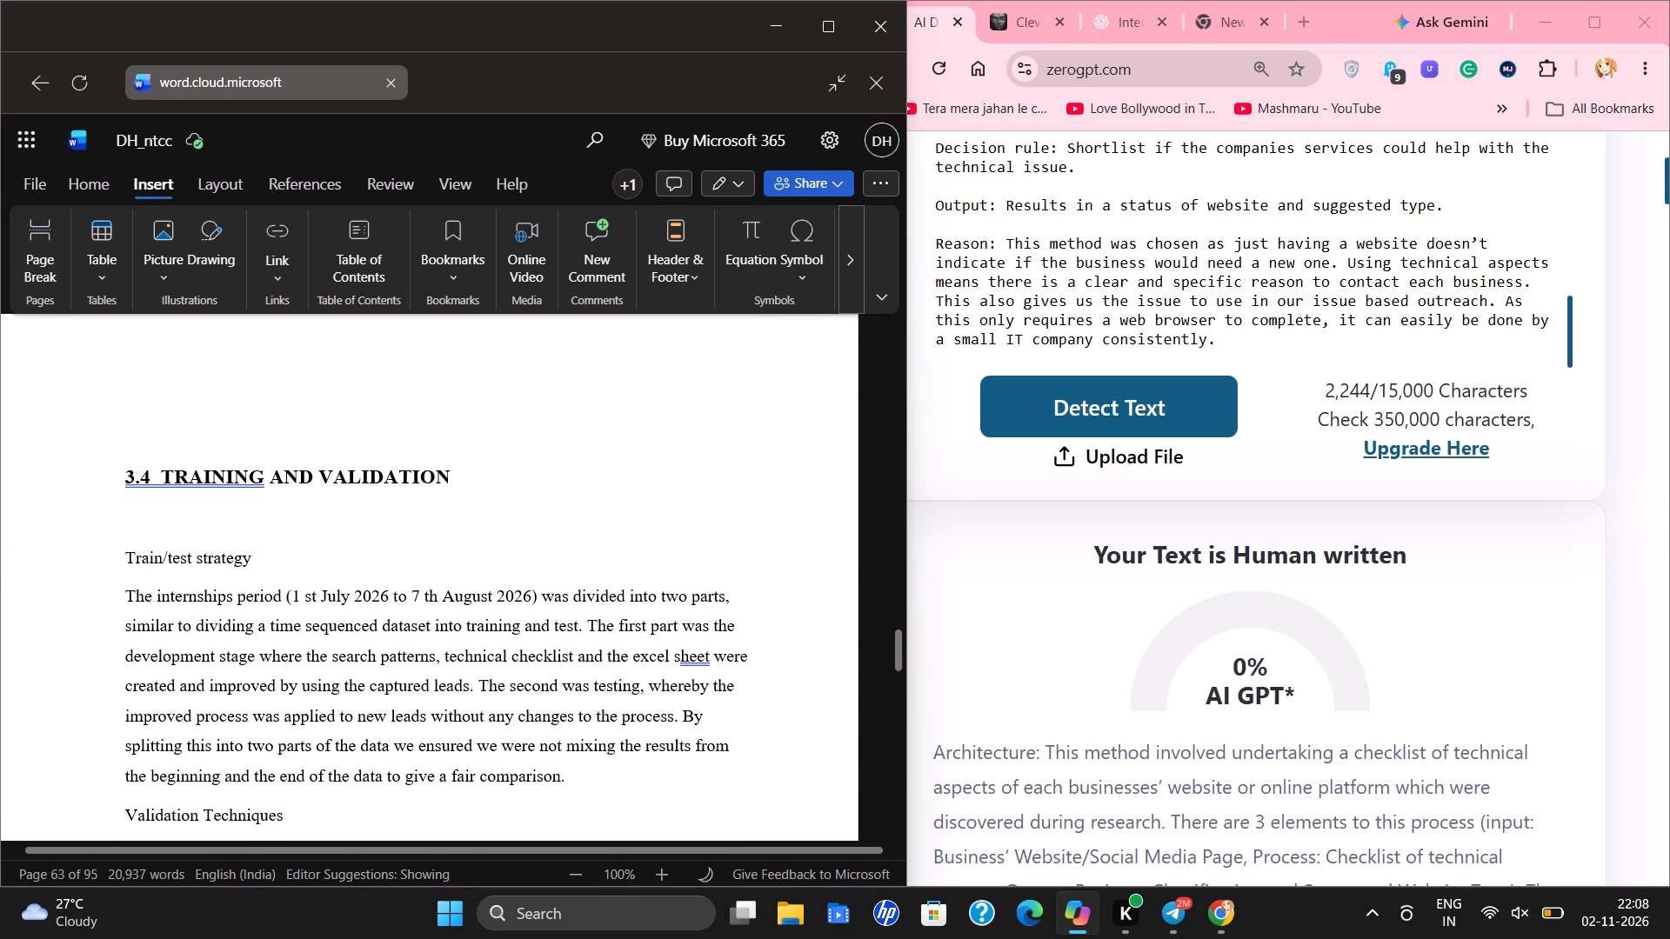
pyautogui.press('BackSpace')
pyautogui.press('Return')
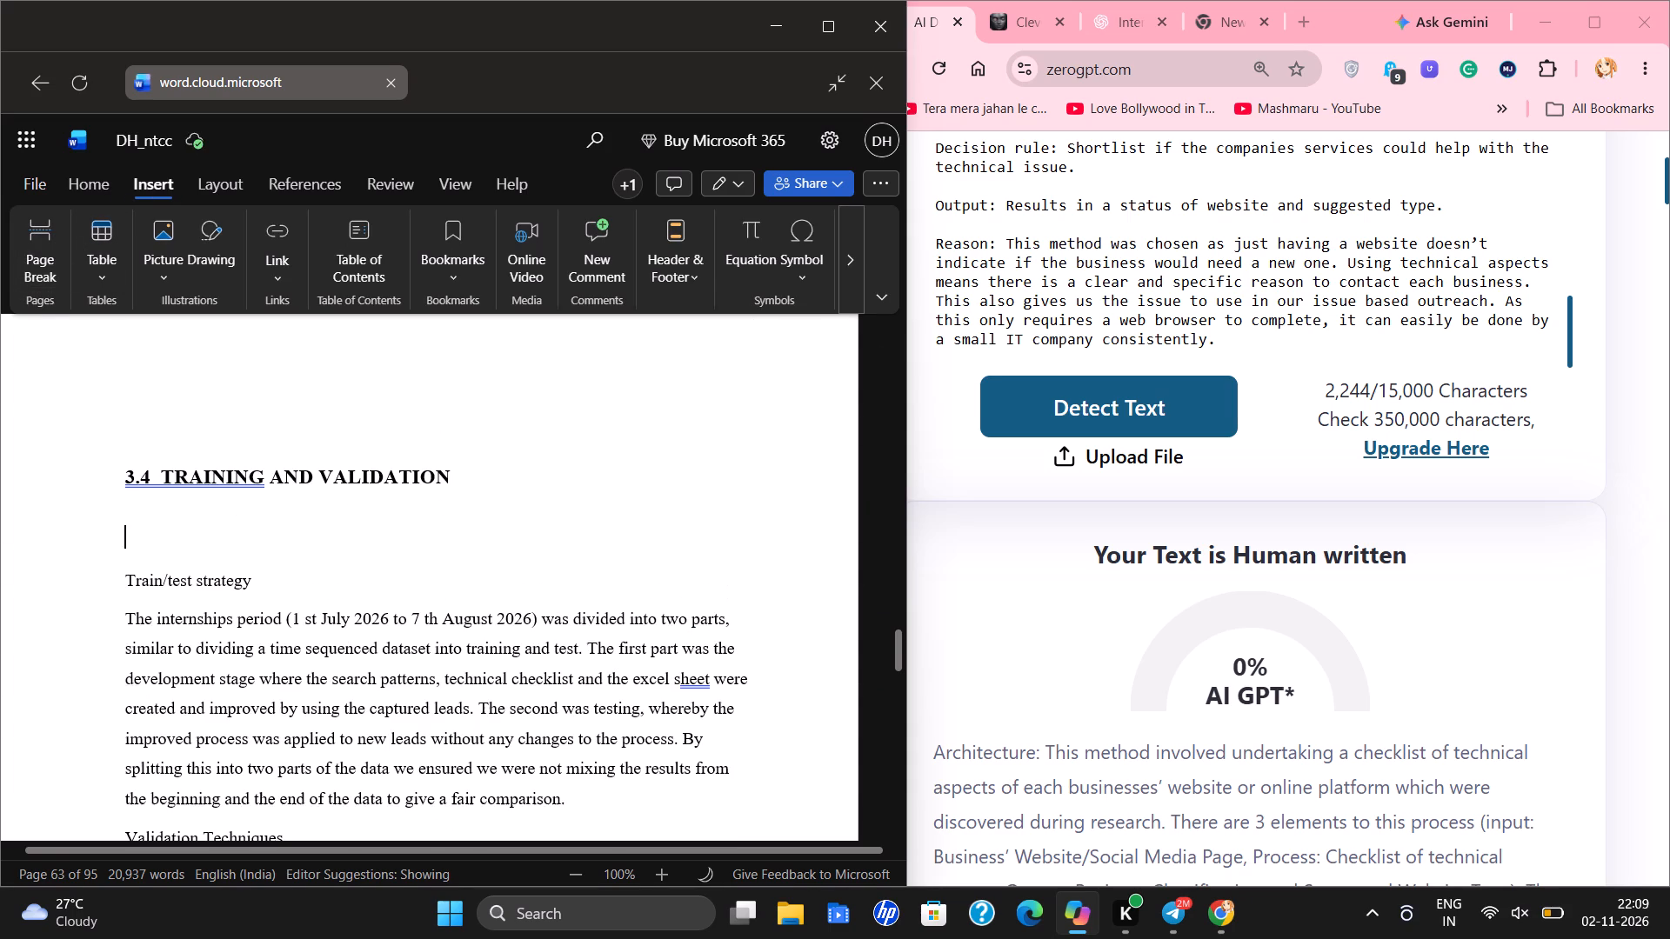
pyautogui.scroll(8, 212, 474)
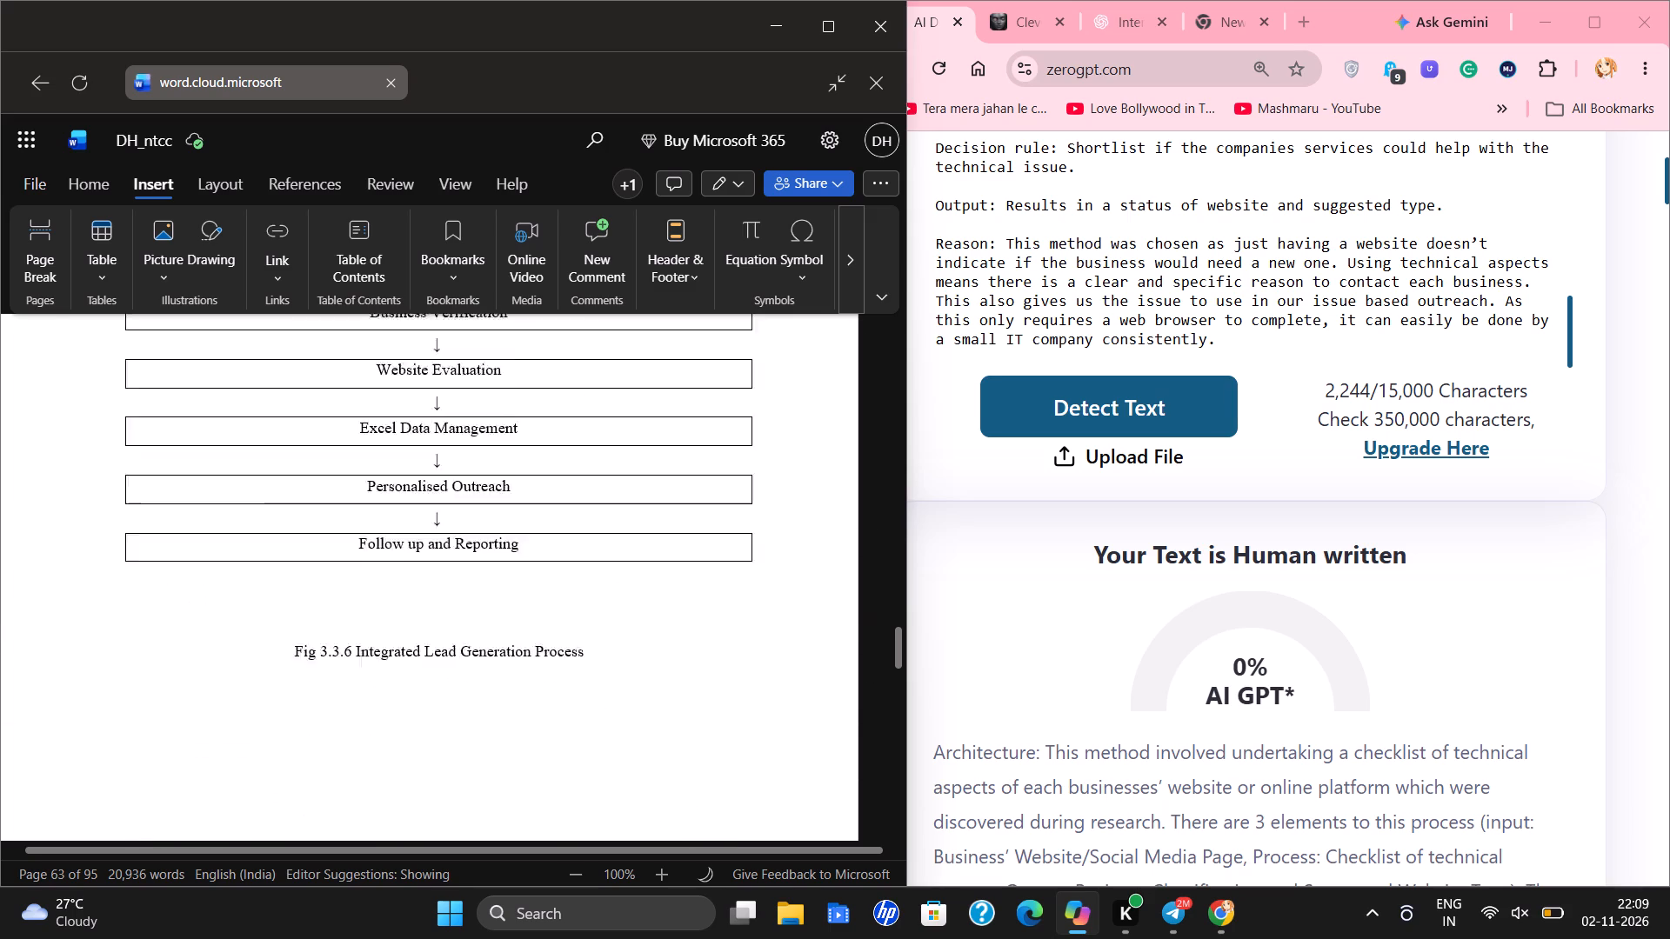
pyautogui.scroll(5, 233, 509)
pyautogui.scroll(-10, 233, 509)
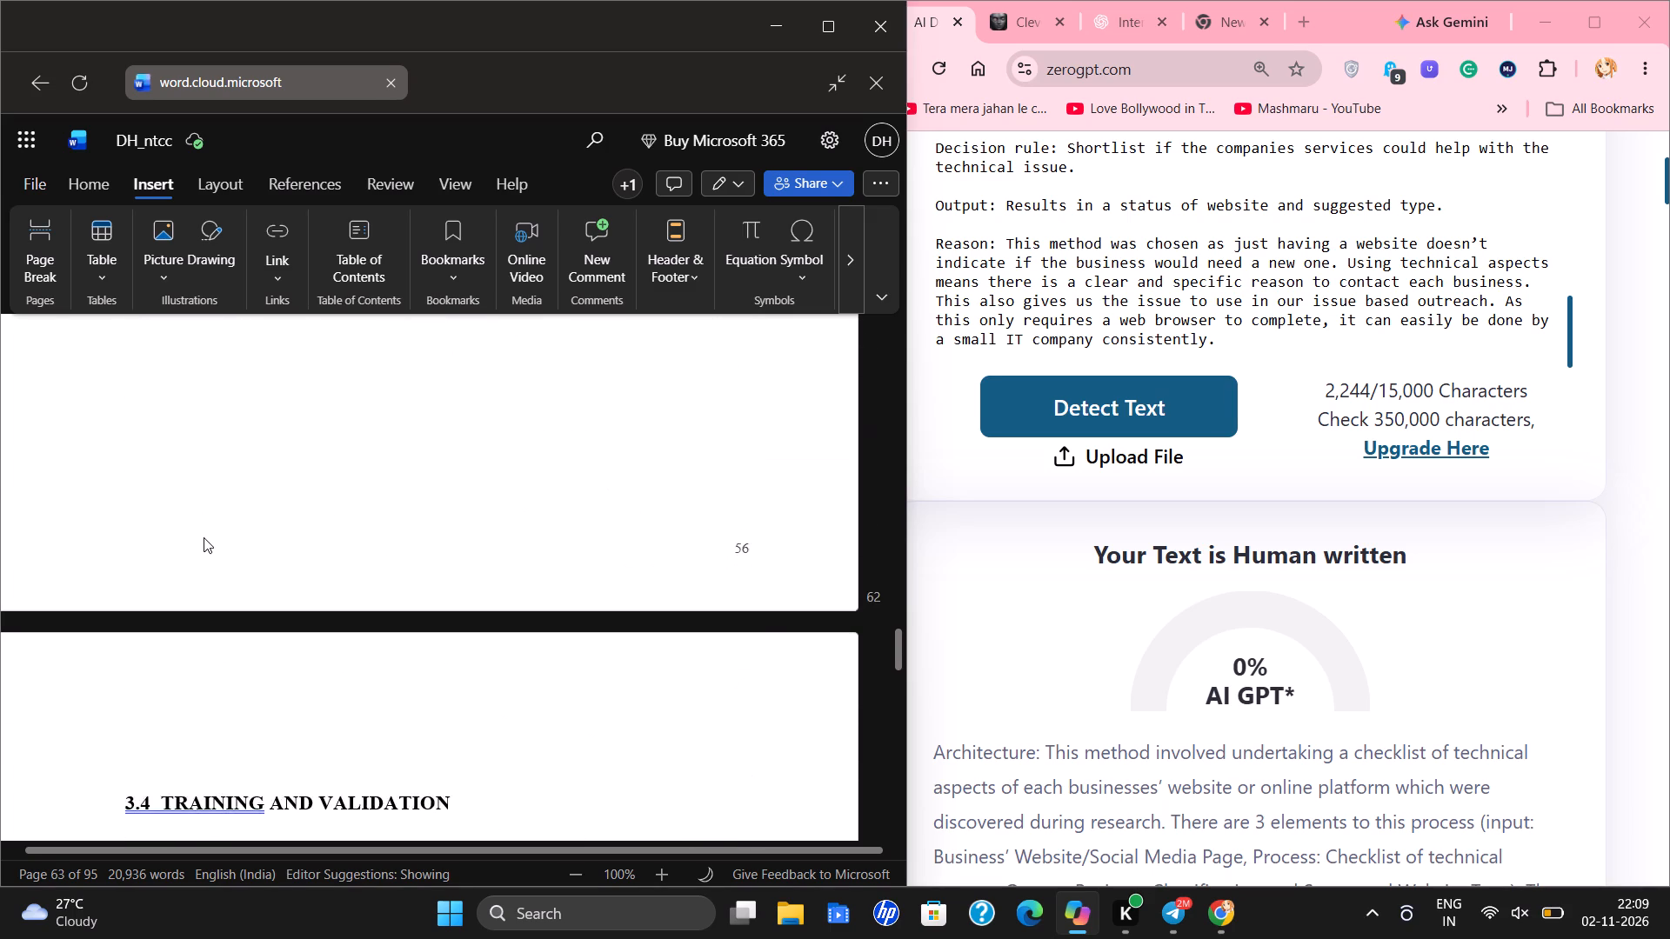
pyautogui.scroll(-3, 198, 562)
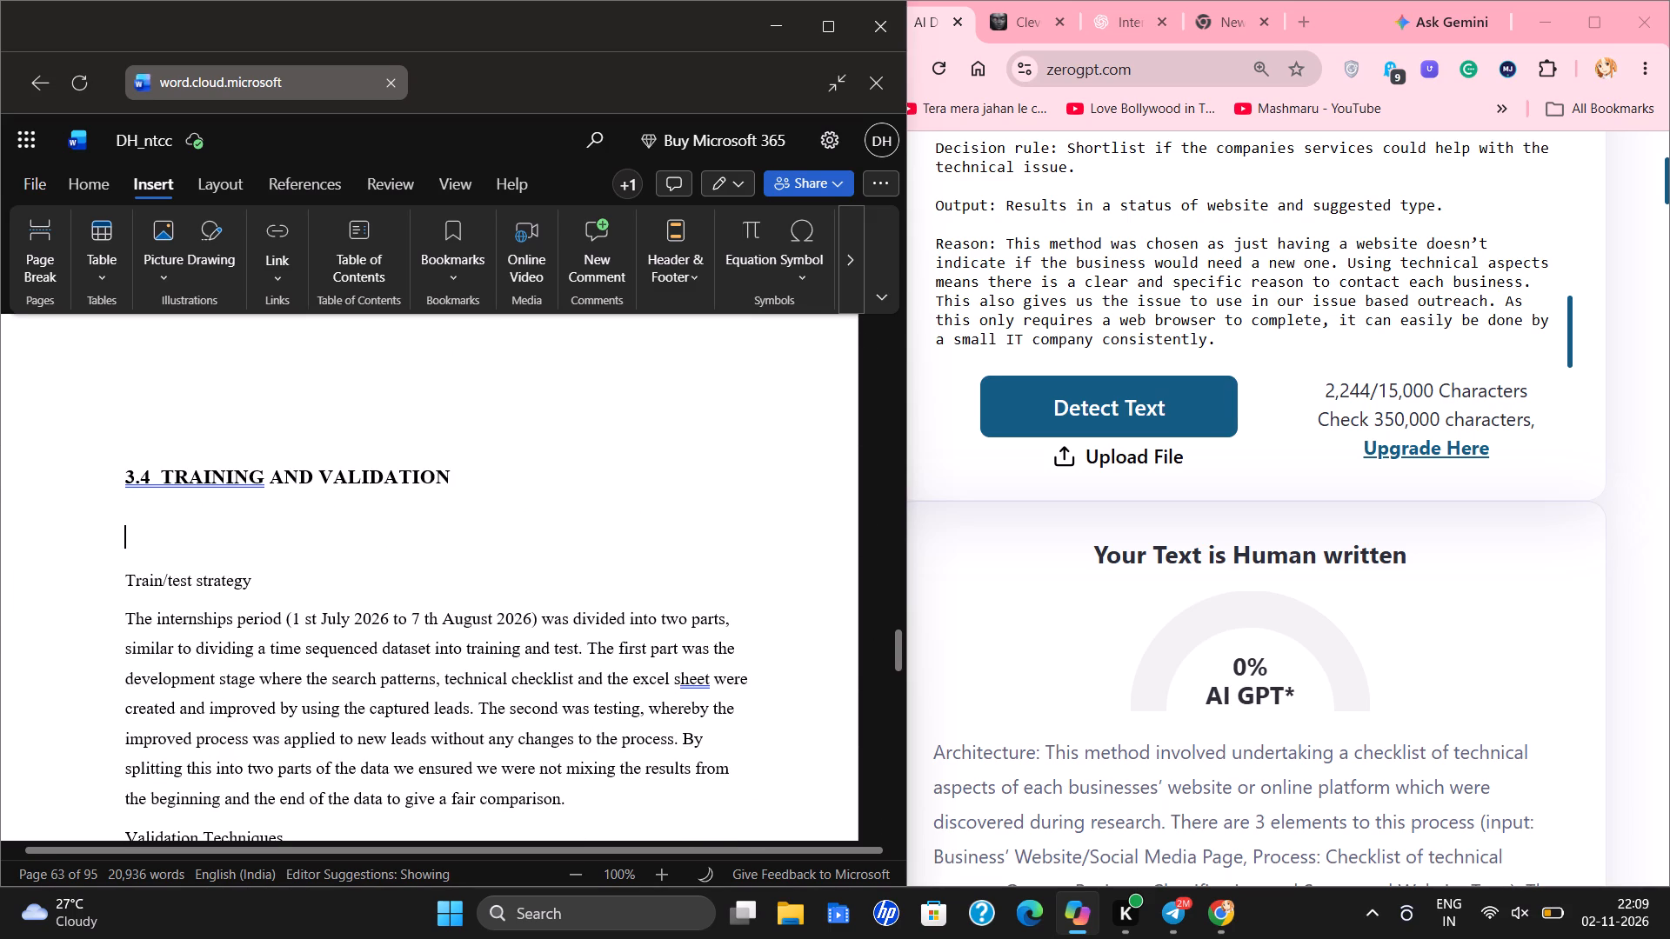
# Remove the blank line between the "3.4 TRAINING AND VALIDATION" heading and "Train/test strategy", keeping them on separate lines.
pyautogui.press('BackSpace')
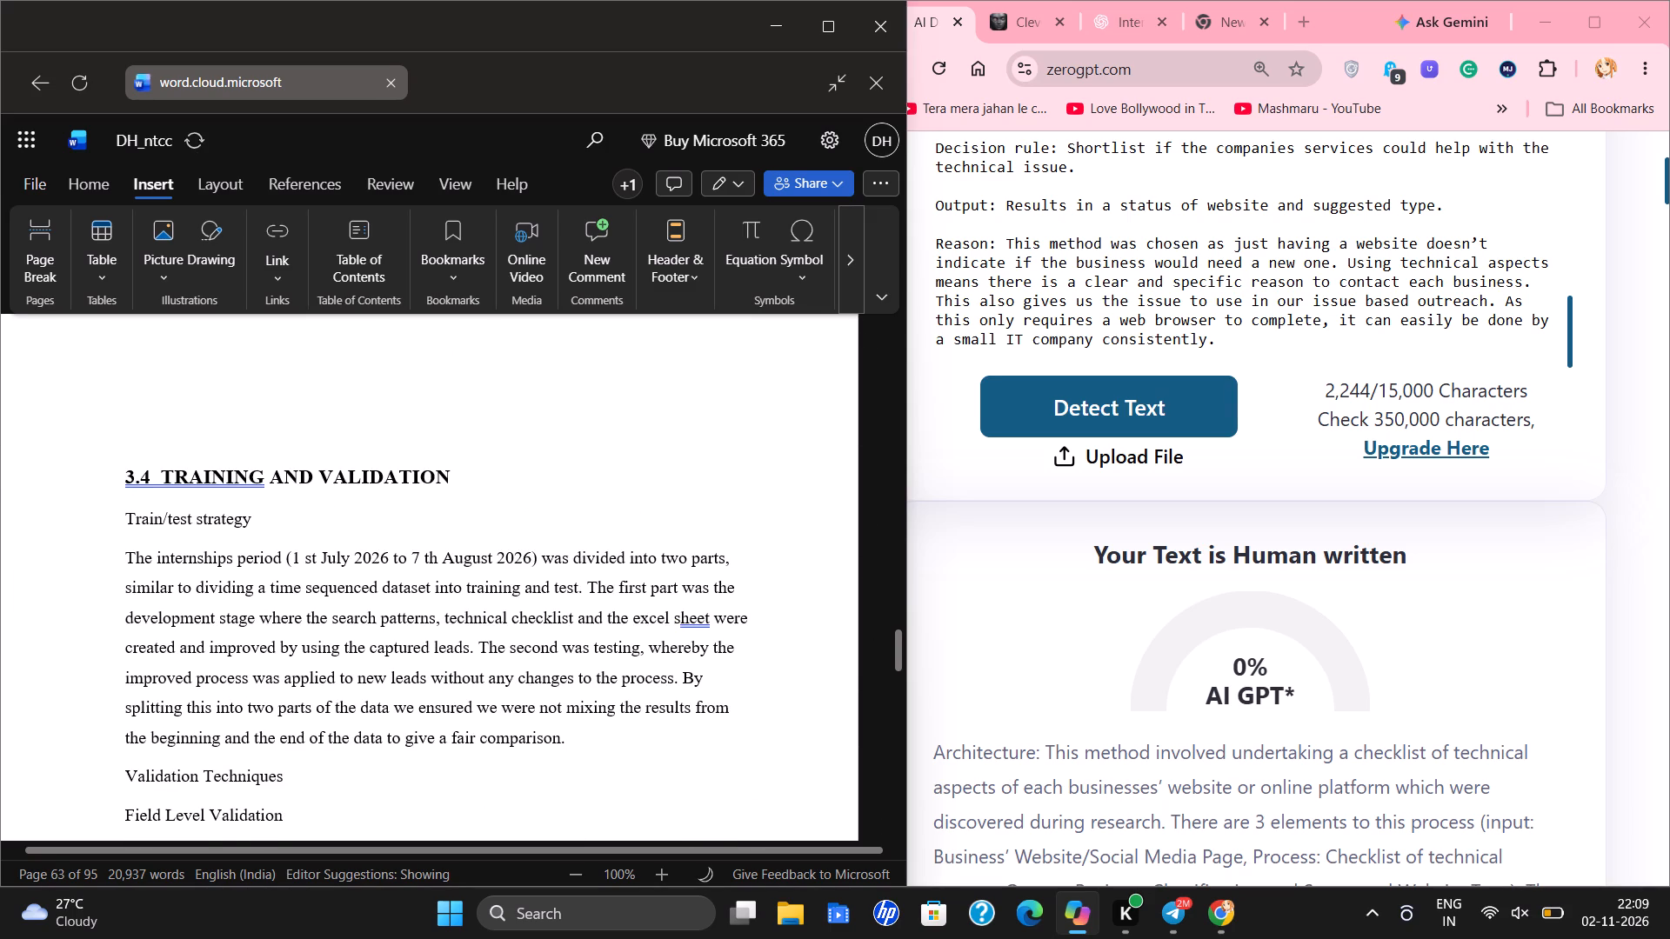
pyautogui.press('Return')
pyautogui.click(125, 579)
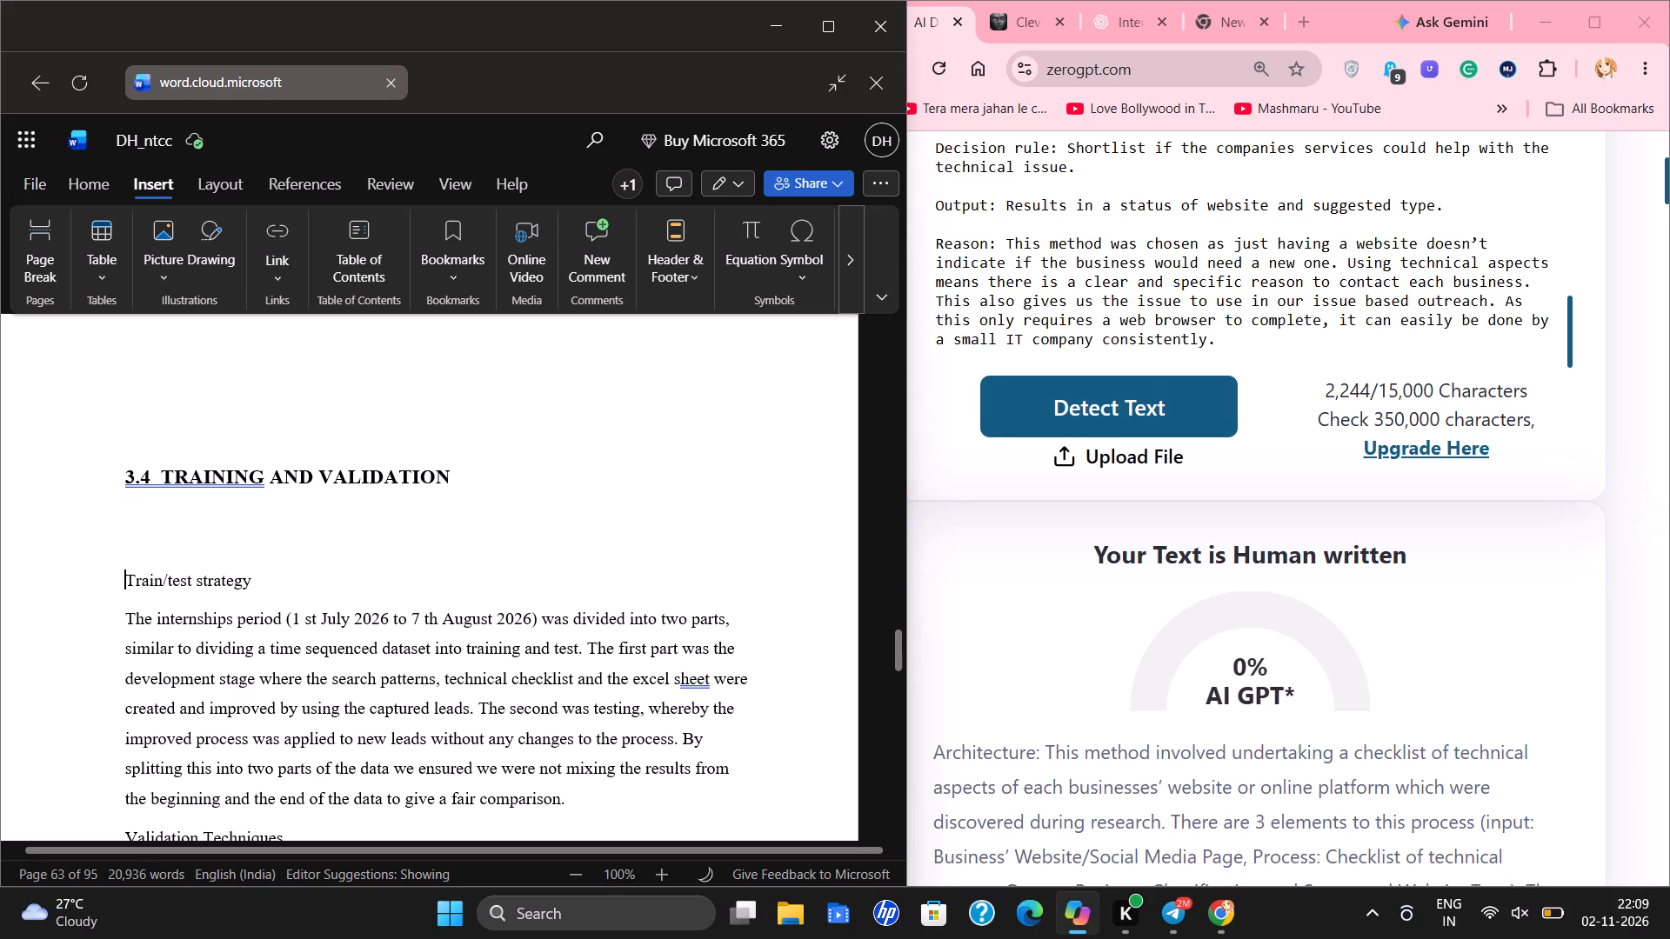
pyautogui.press('BackSpace')
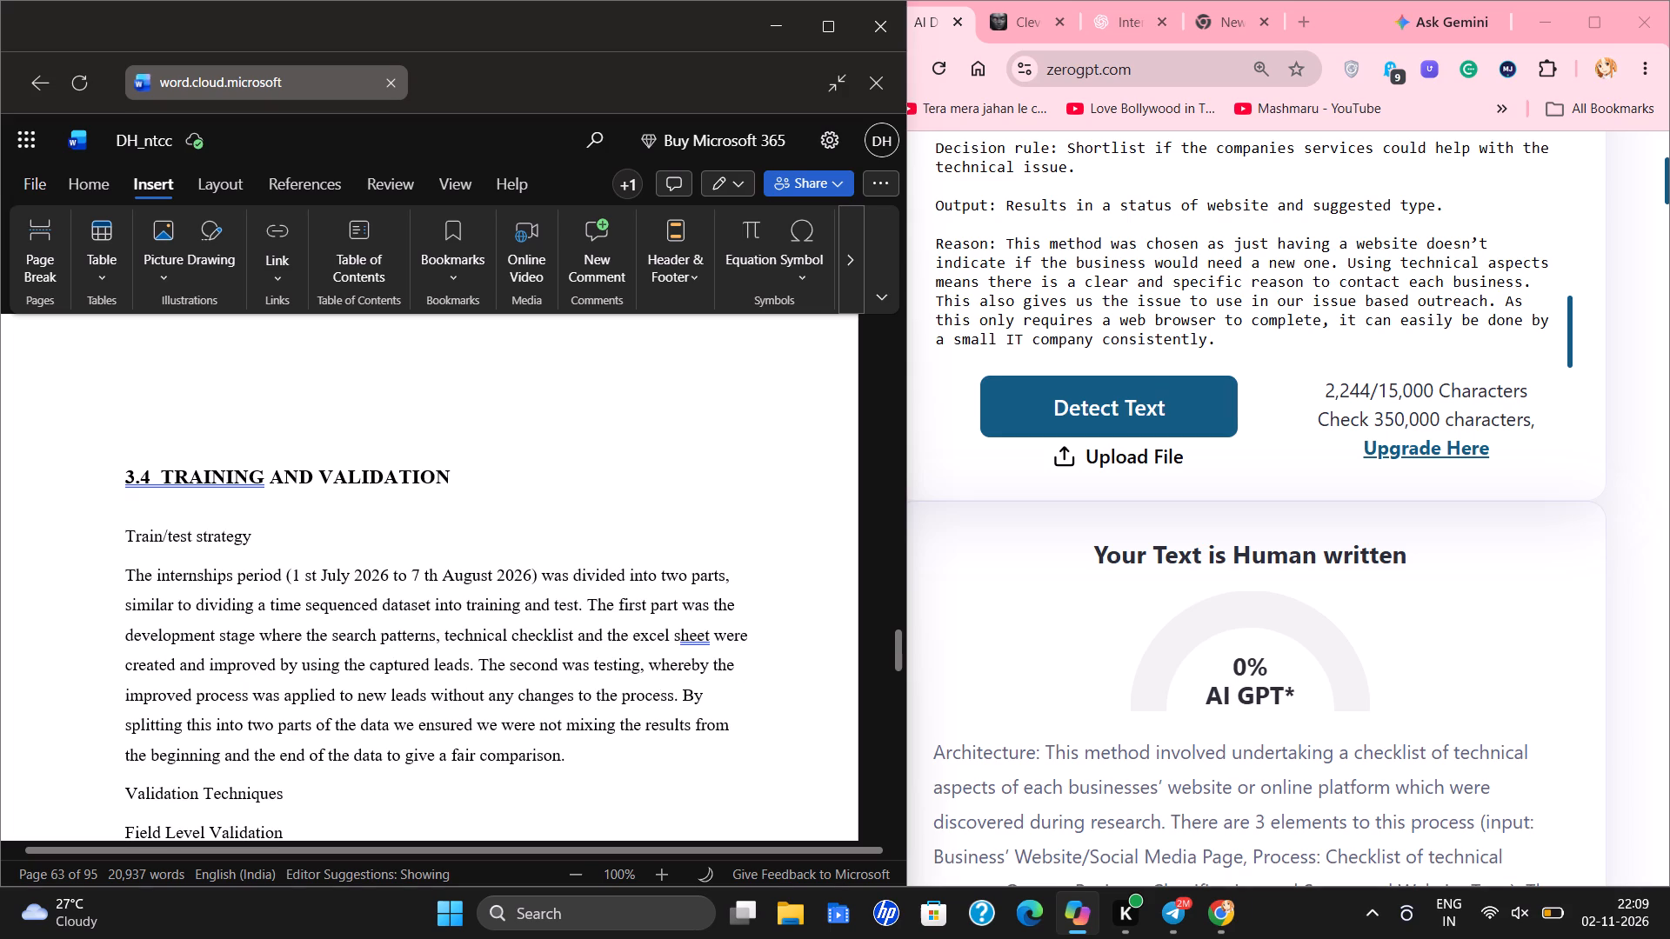
# Copy the section 3.4 text from "Train/test strategy" through the end of the "Performance Metrics" paragraph.
pyautogui.moveTo(121, 535); pyautogui.dragTo(122, 535)
pyautogui.moveTo(122, 535); pyautogui.dragTo(551, 706)
pyautogui.scroll(-1, 403, 630)
pyautogui.scroll(-1, 463, 668)
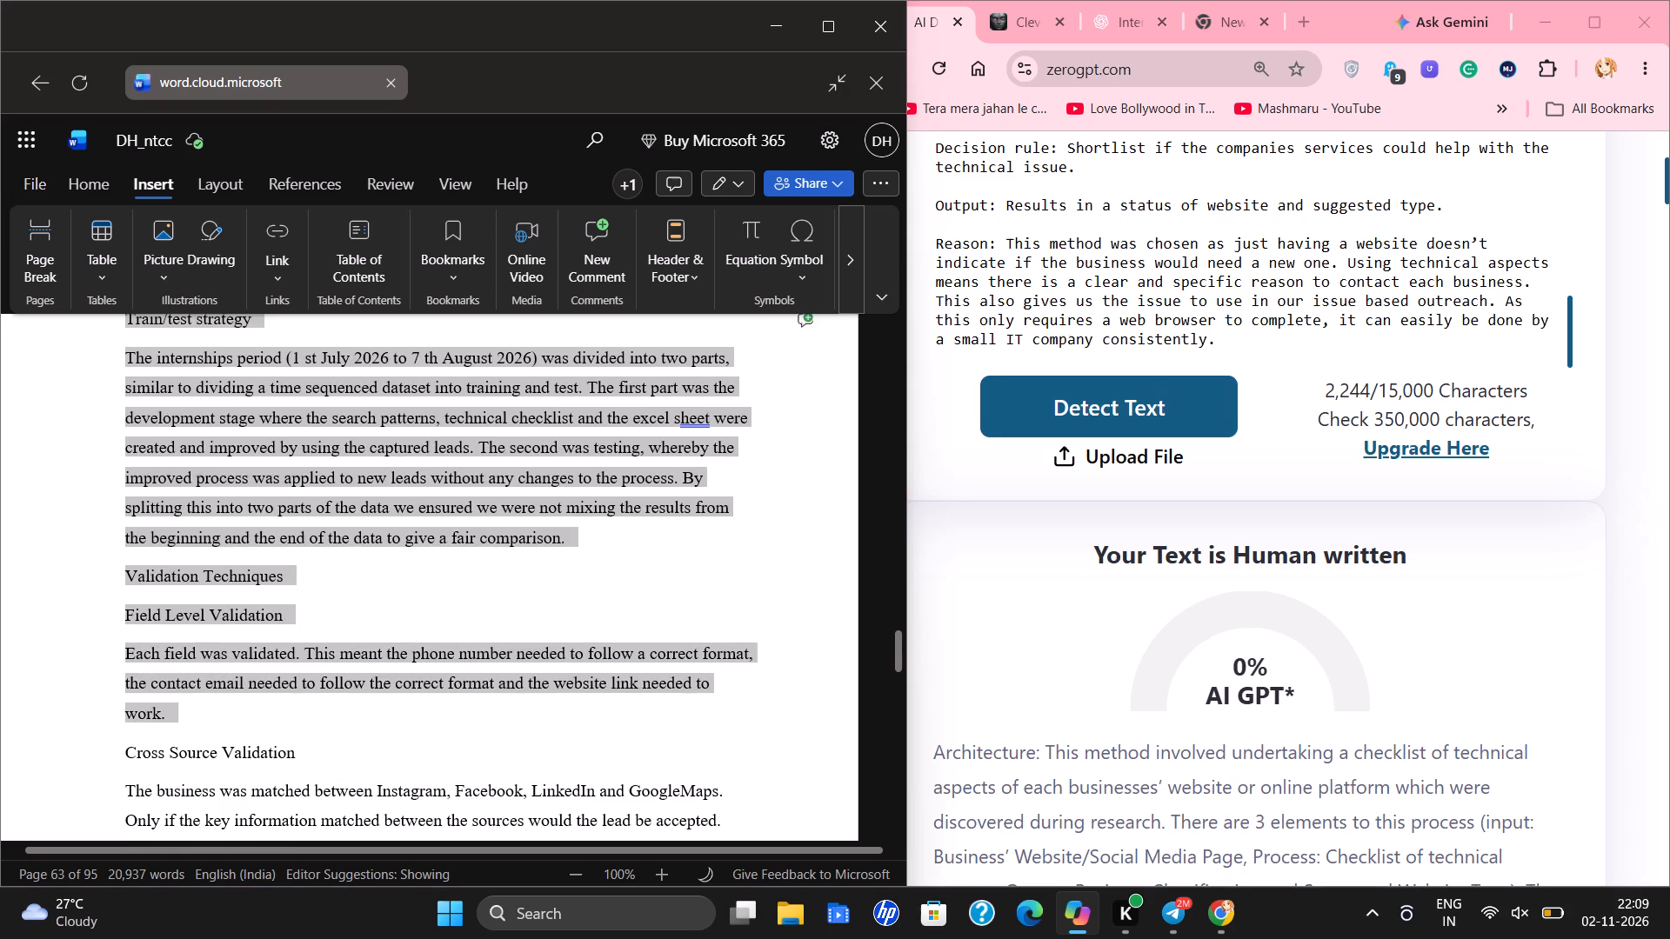
pyautogui.moveTo(551, 706); pyautogui.dragTo(718, 721)
pyautogui.scroll(-5, 590, 709)
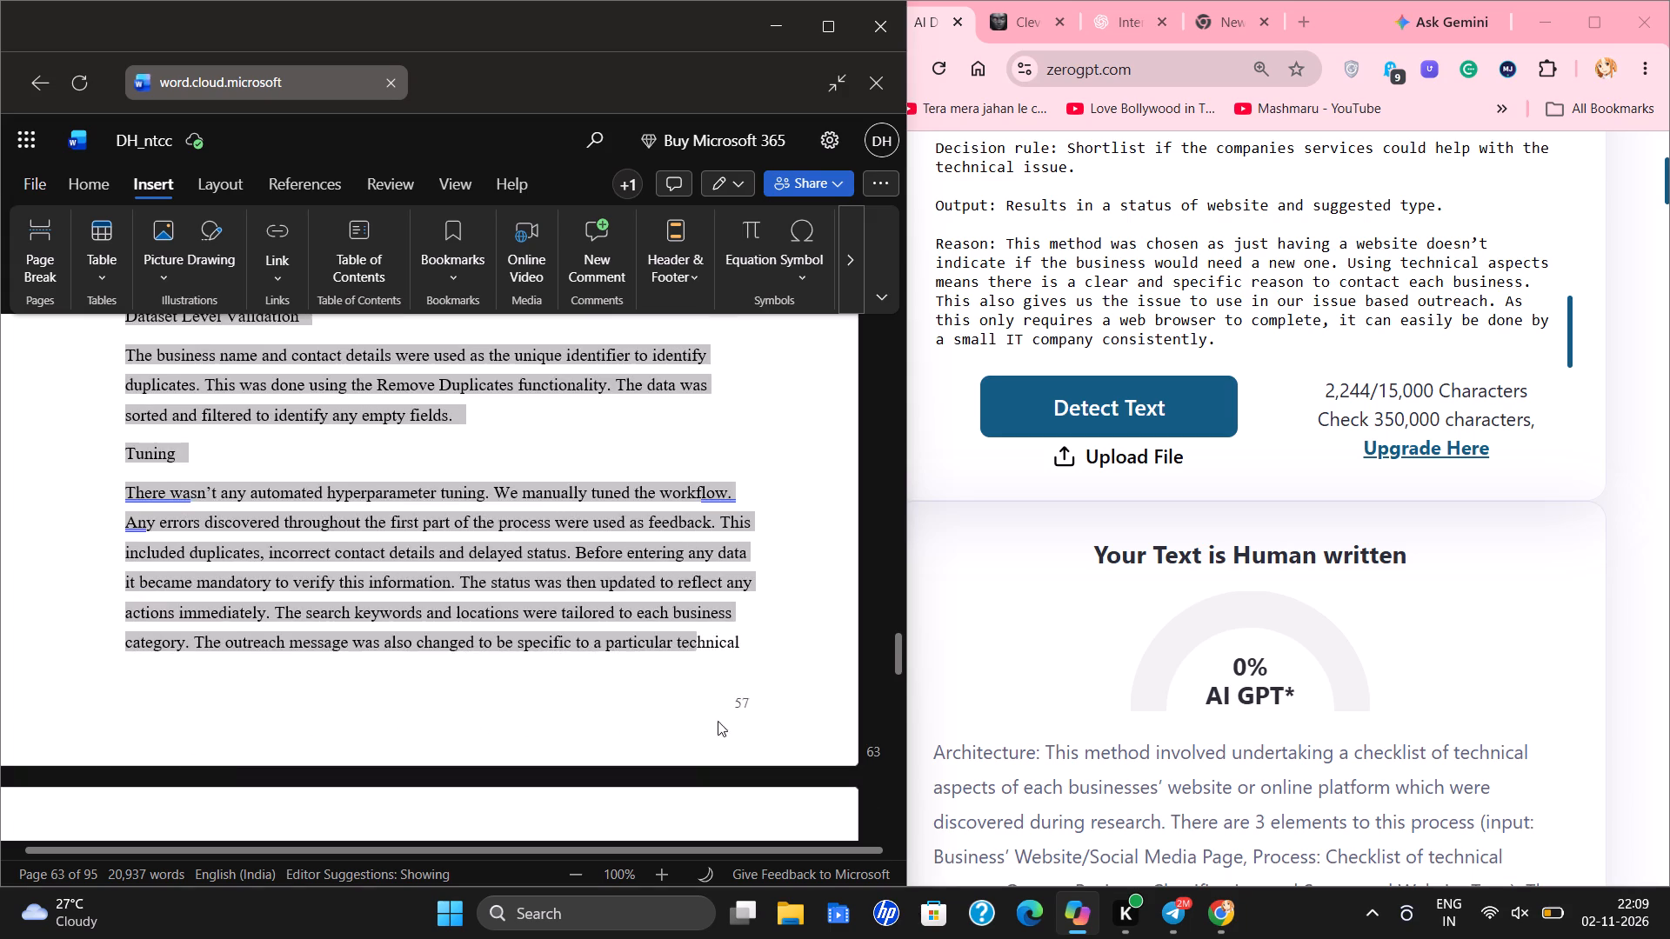
pyautogui.moveTo(718, 721); pyautogui.dragTo(721, 763)
pyautogui.scroll(-6, 730, 718)
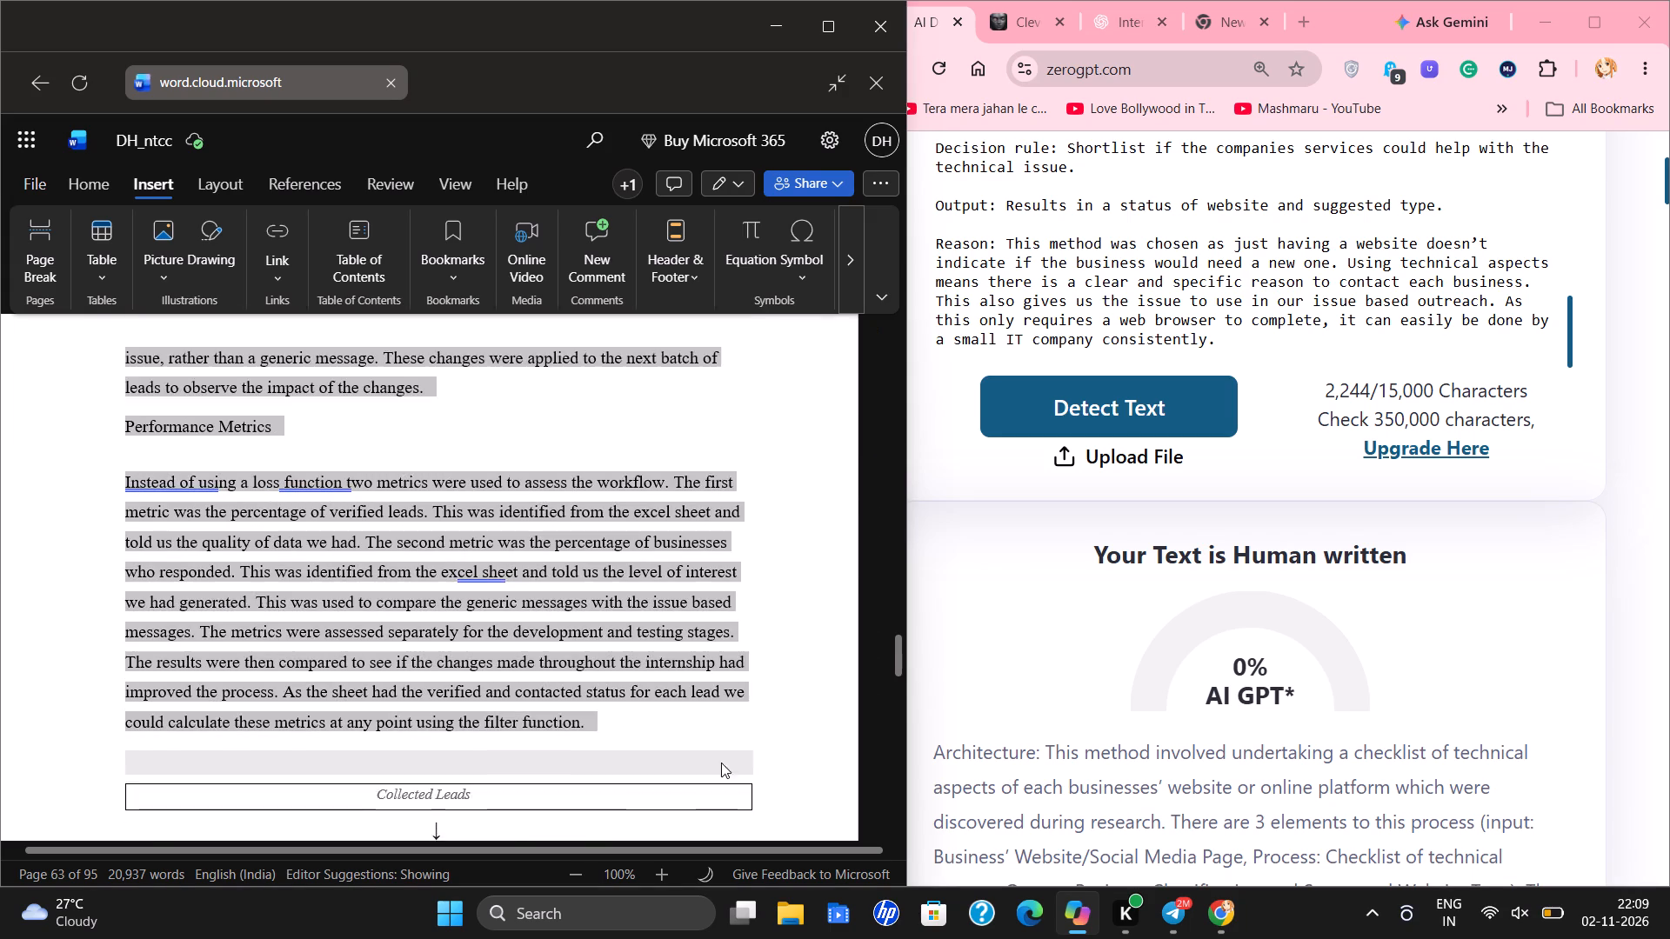
pyautogui.moveTo(721, 763); pyautogui.dragTo(640, 629)
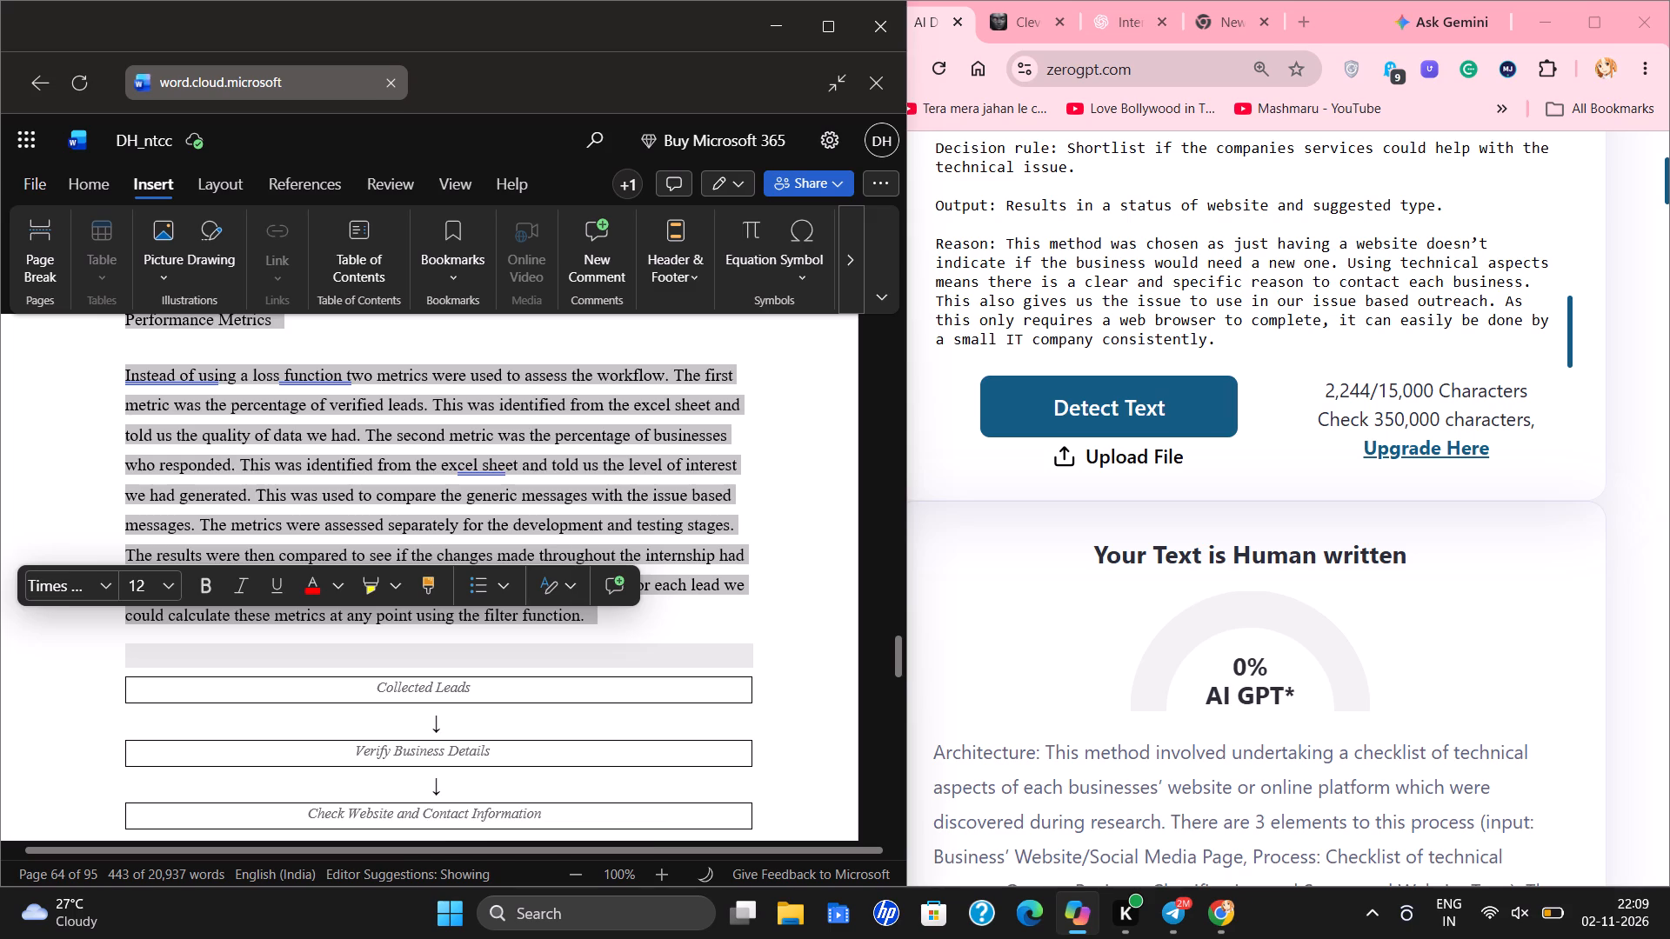
pyautogui.rightClick(358, 438)
pyautogui.click(461, 532)
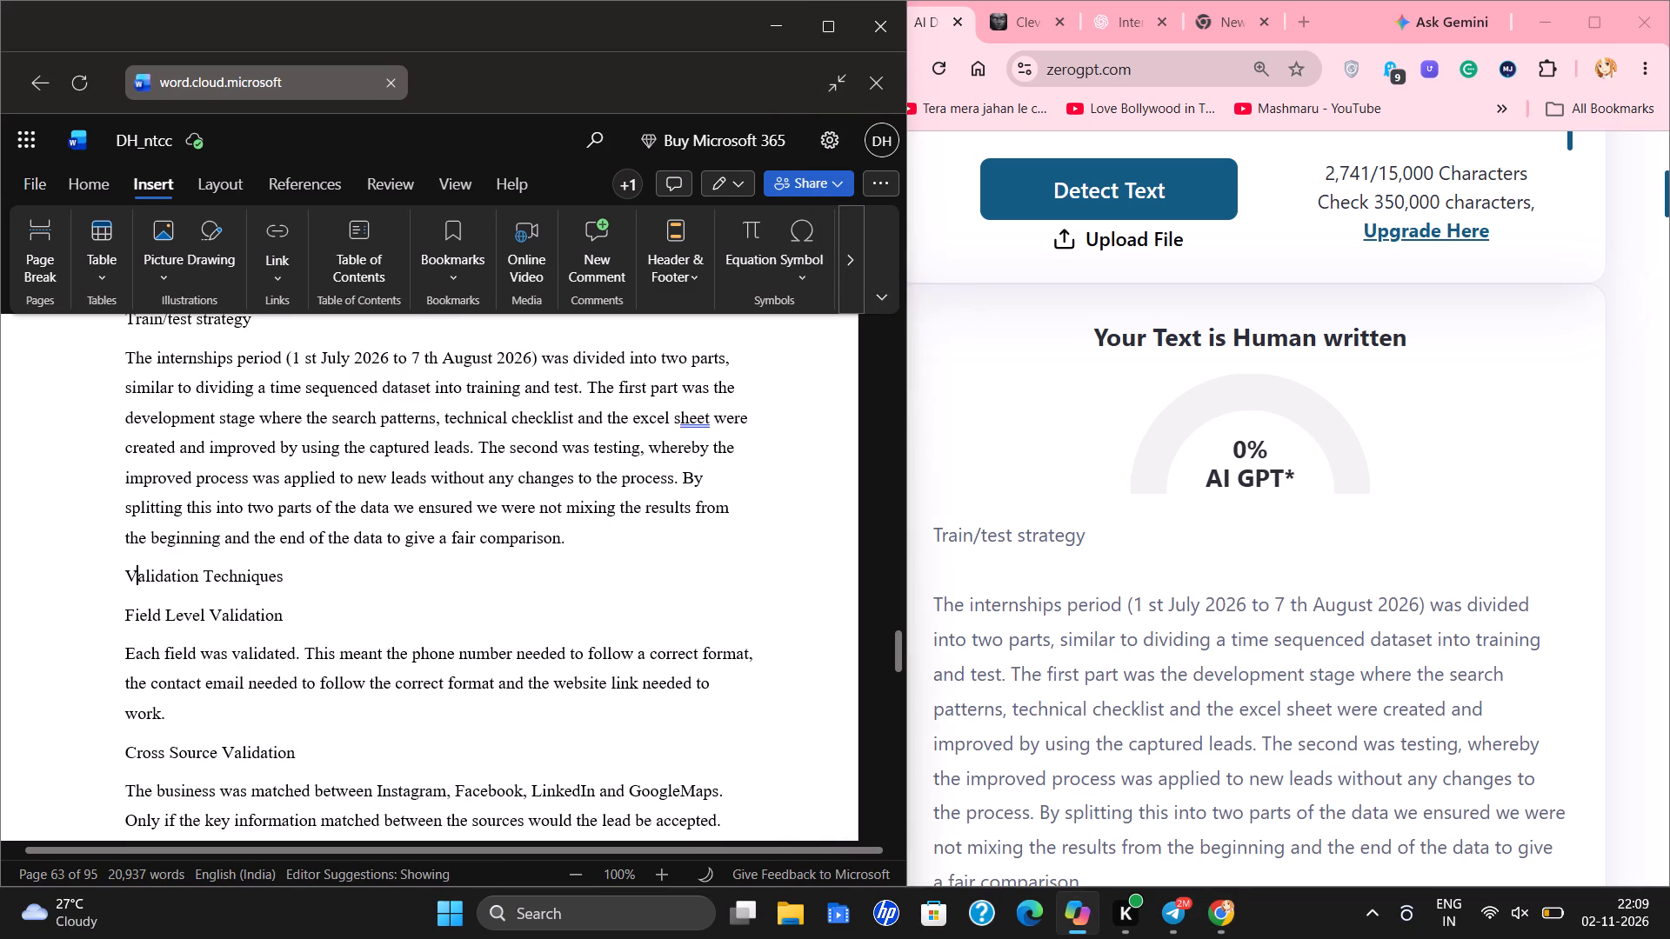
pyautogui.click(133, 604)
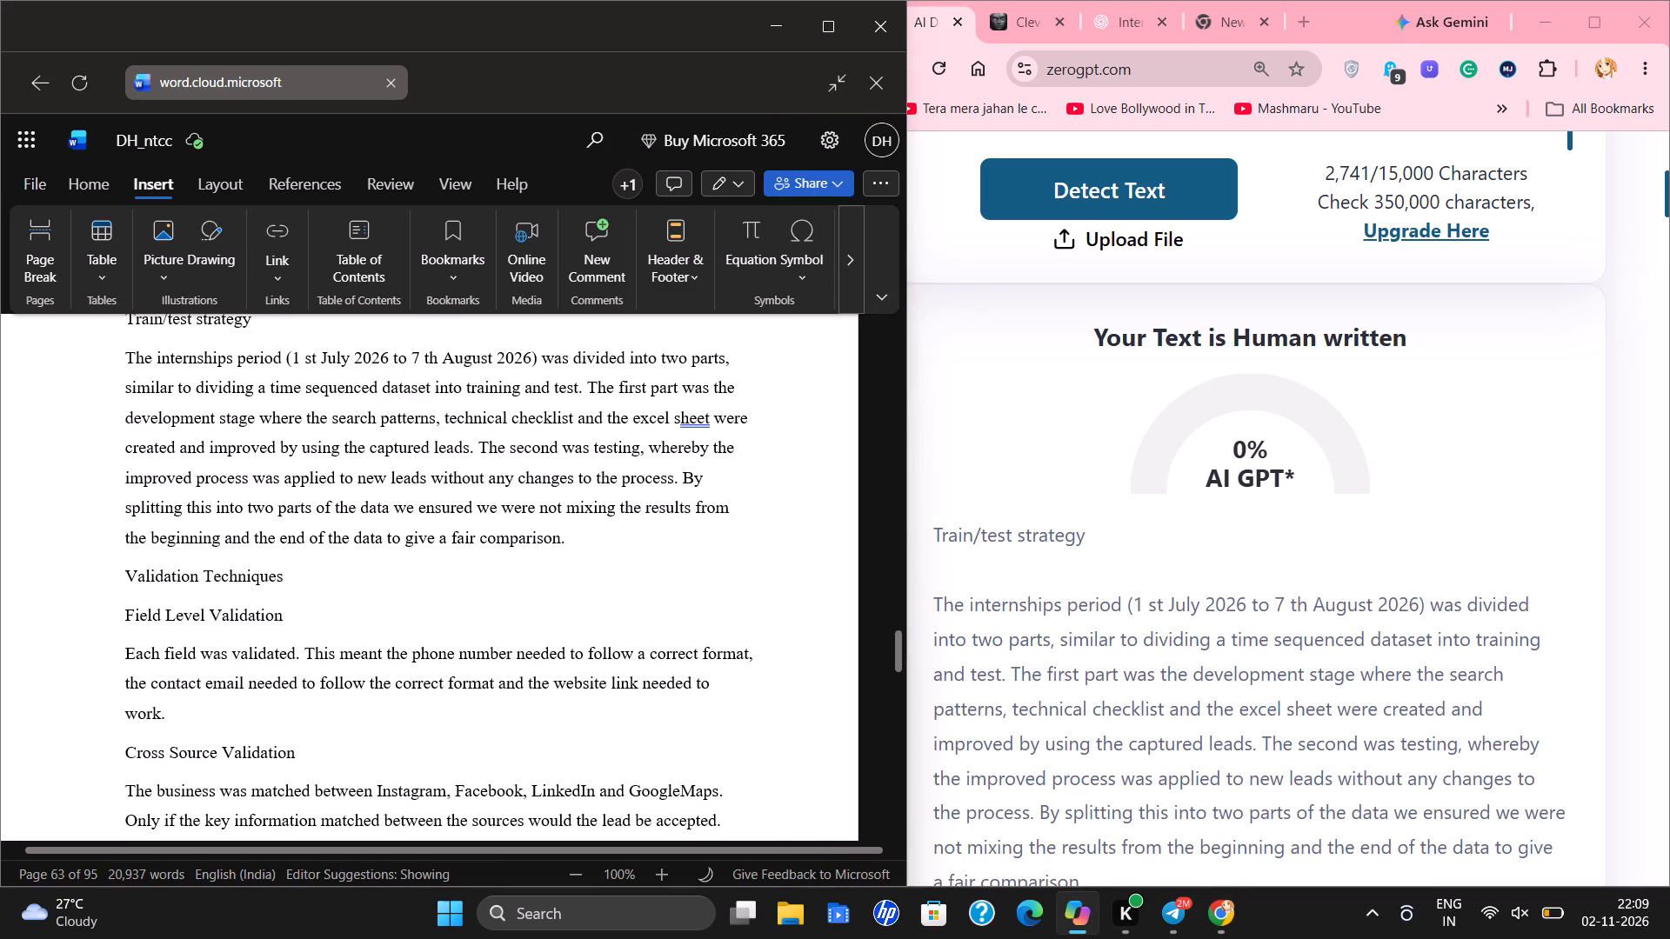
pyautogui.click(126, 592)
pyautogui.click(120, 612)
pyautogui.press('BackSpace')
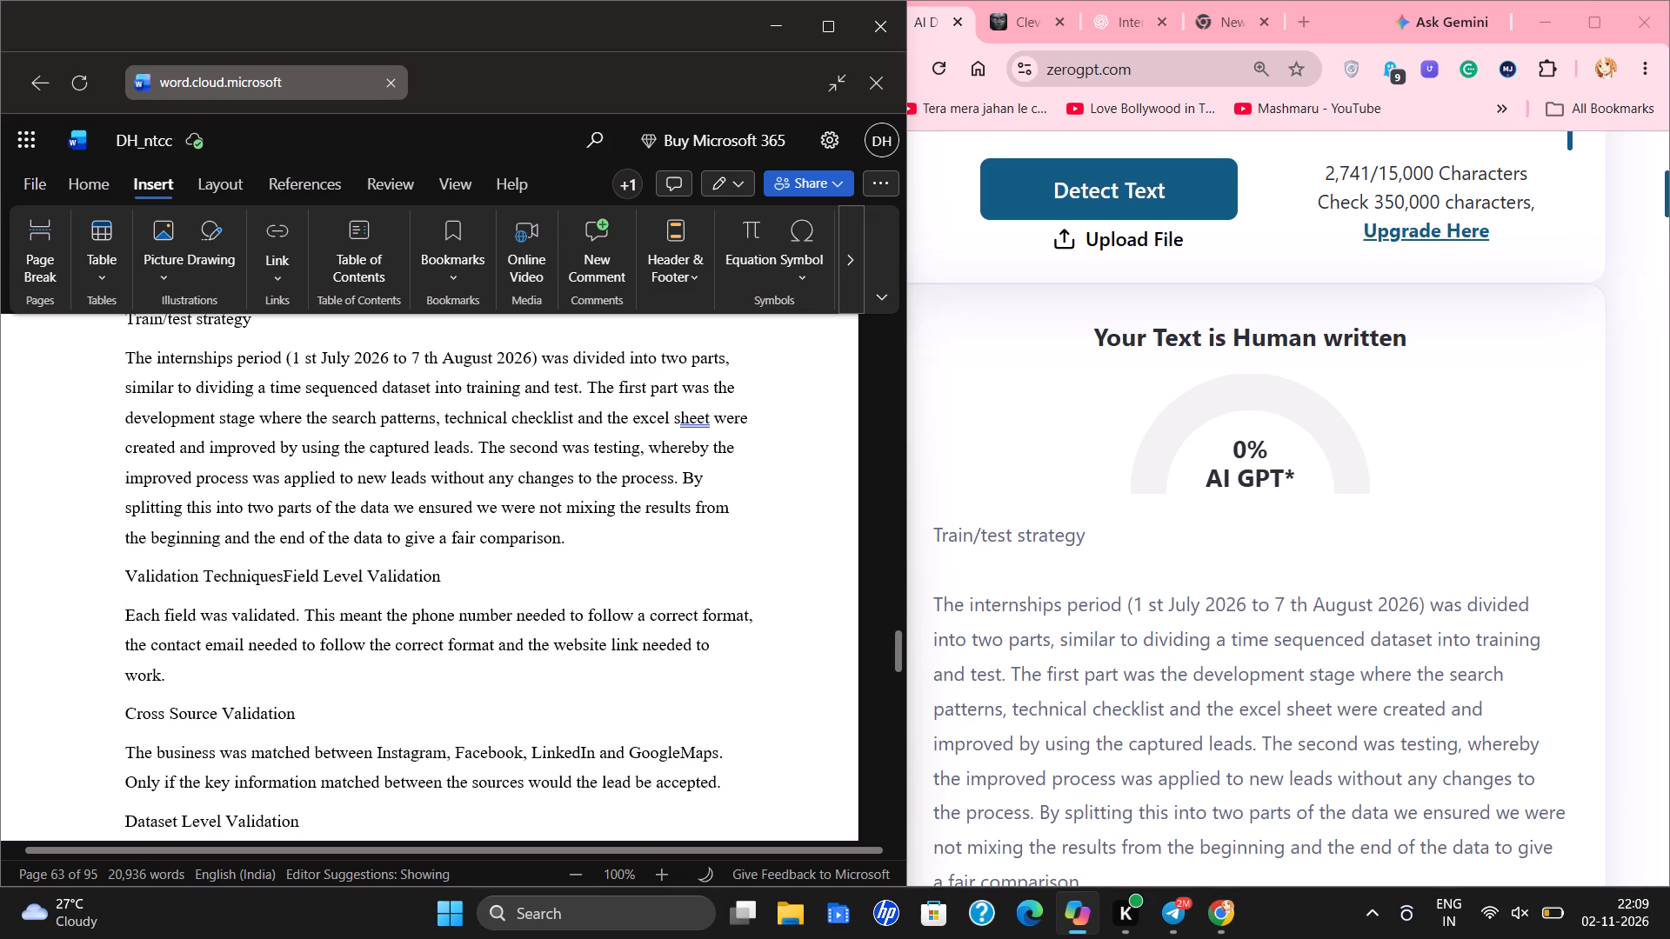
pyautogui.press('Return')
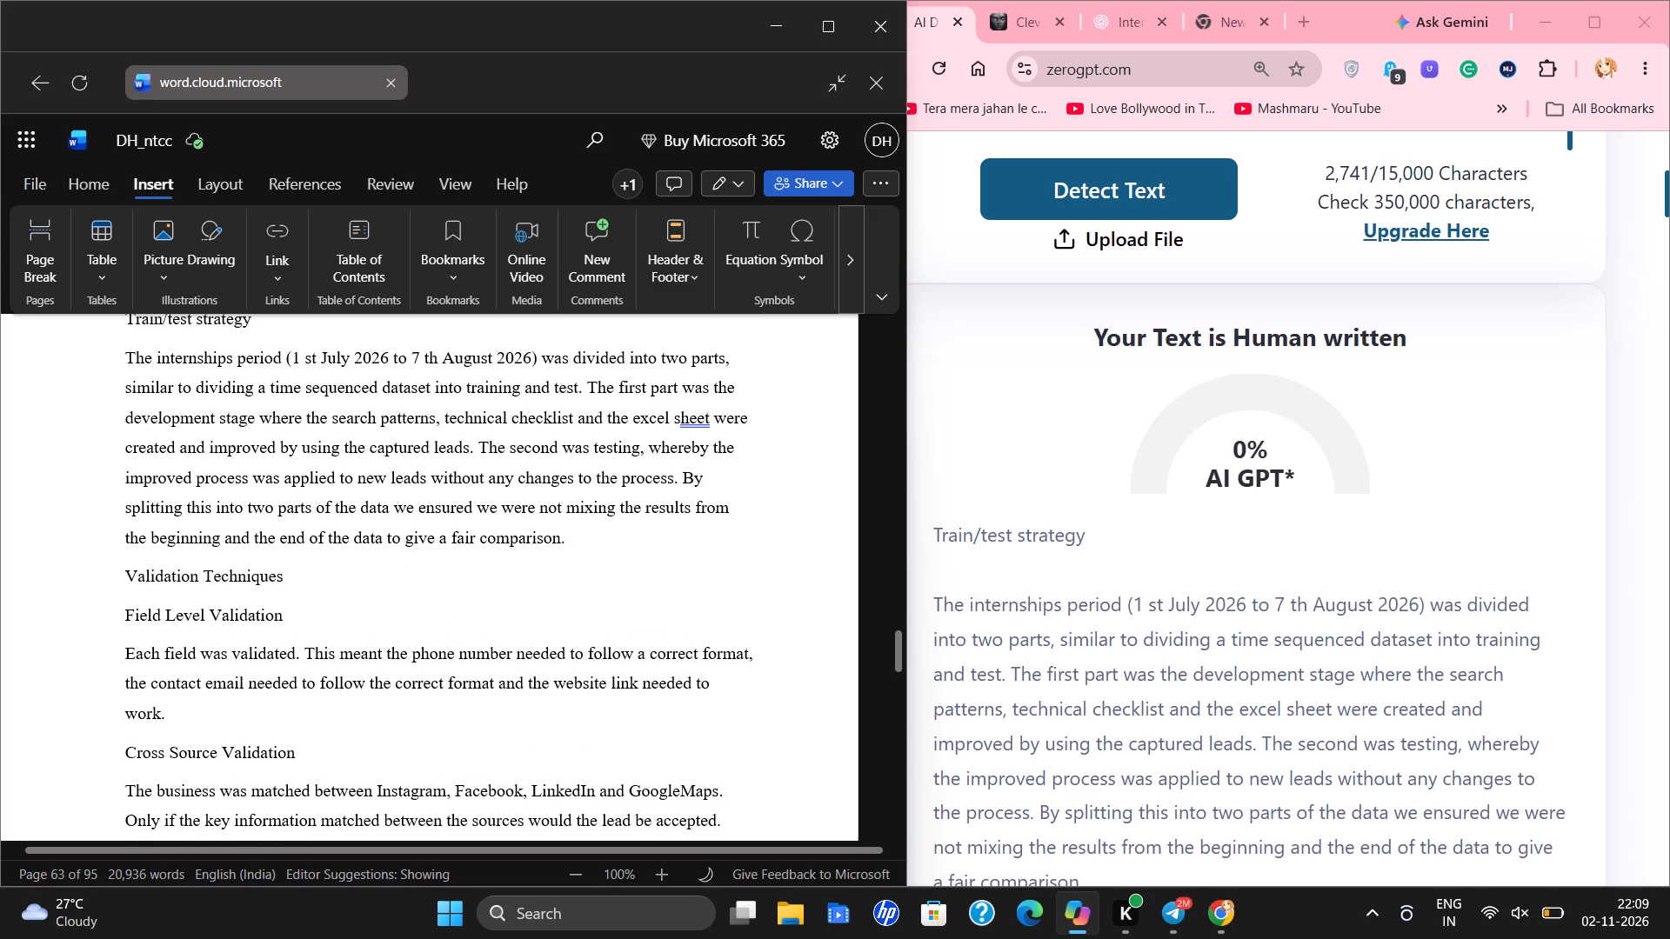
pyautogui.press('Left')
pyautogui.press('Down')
# Add a colon directly after "Validation Techniques" in section 3.4, with no space before it.
pyautogui.scroll(-2, 217, 653)
pyautogui.scroll(2, 213, 423)
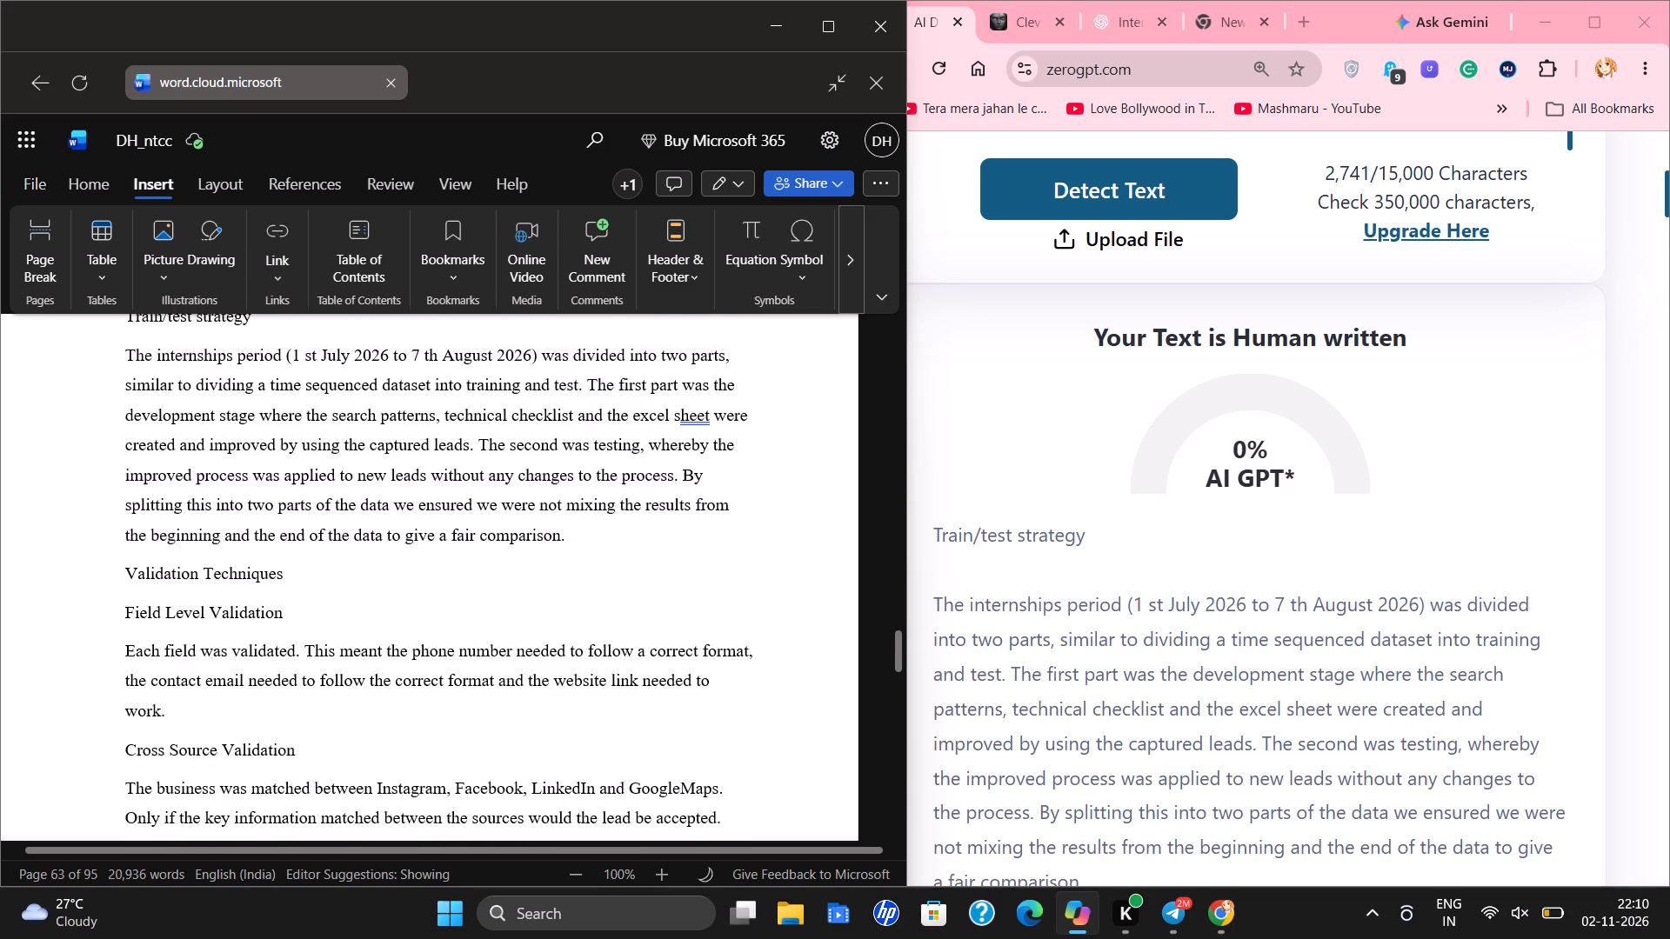
pyautogui.scroll(-4, 204, 541)
pyautogui.scroll(3, 204, 554)
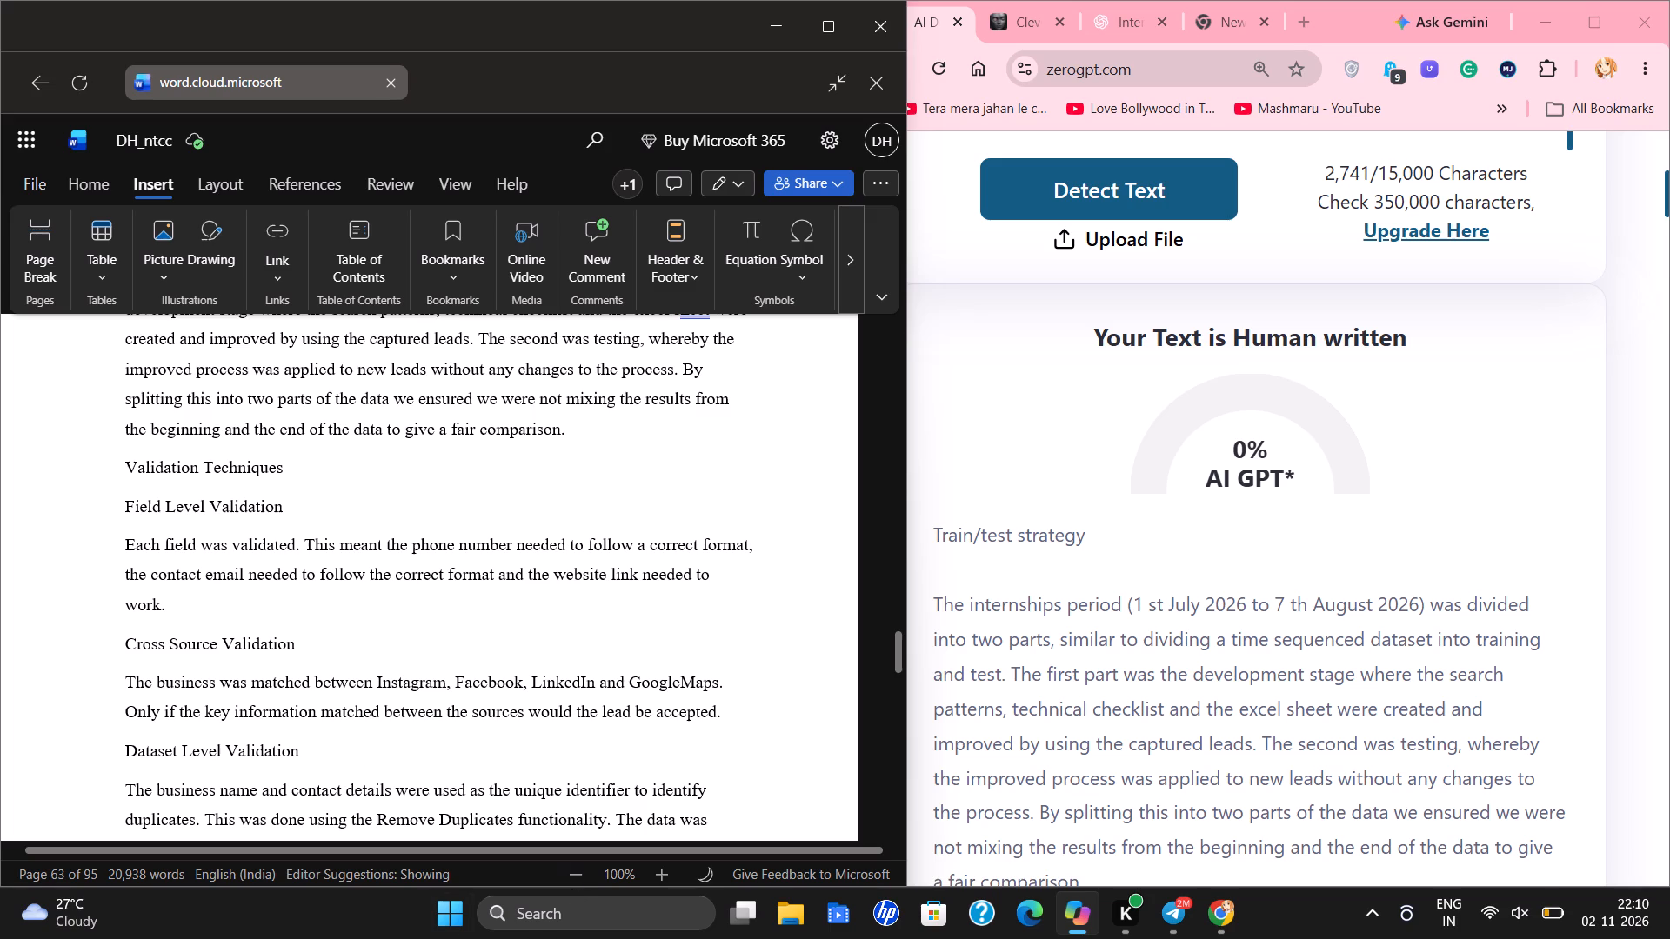
pyautogui.click(322, 459)
pyautogui.press('space')
pyautogui.hotkey('shift', ':')
pyautogui.press('BackSpace')
pyautogui.press('BackSpace')
pyautogui.hotkey('shift', ':')
# Join the "Field Level Validation" label with the paragraph below it, separating them with a colon and a space.
pyautogui.click(125, 544)
pyautogui.press('BackSpace')
pyautogui.press('space')
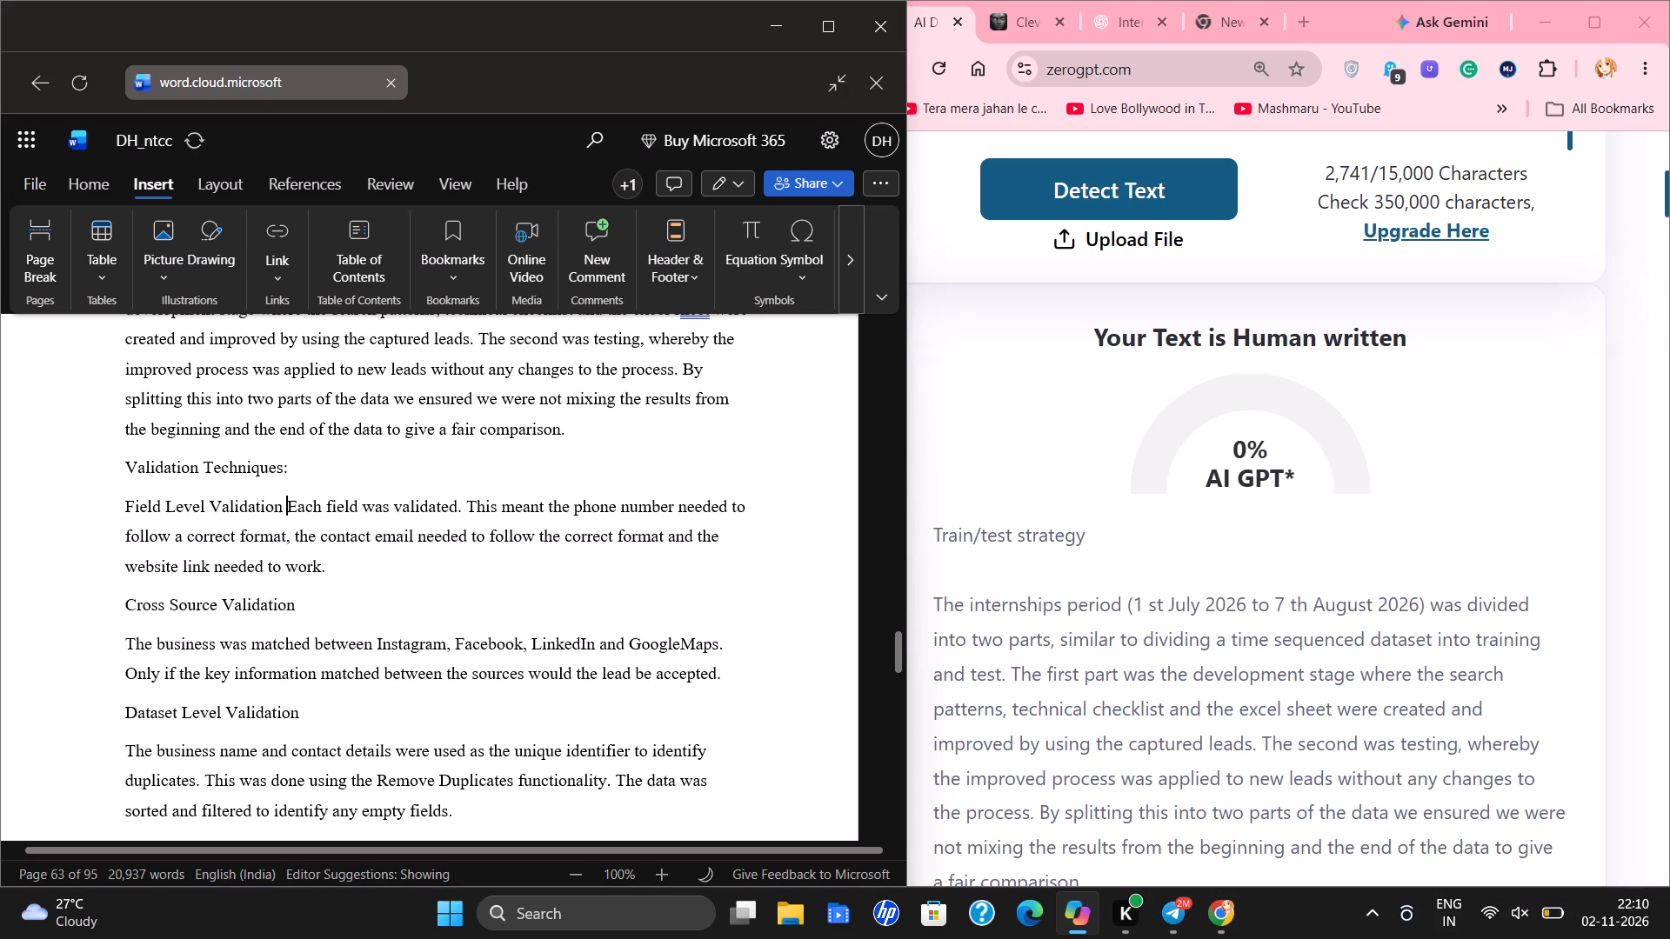
pyautogui.hotkey('shift', ':')
pyautogui.press('BackSpace')
pyautogui.press('BackSpace')
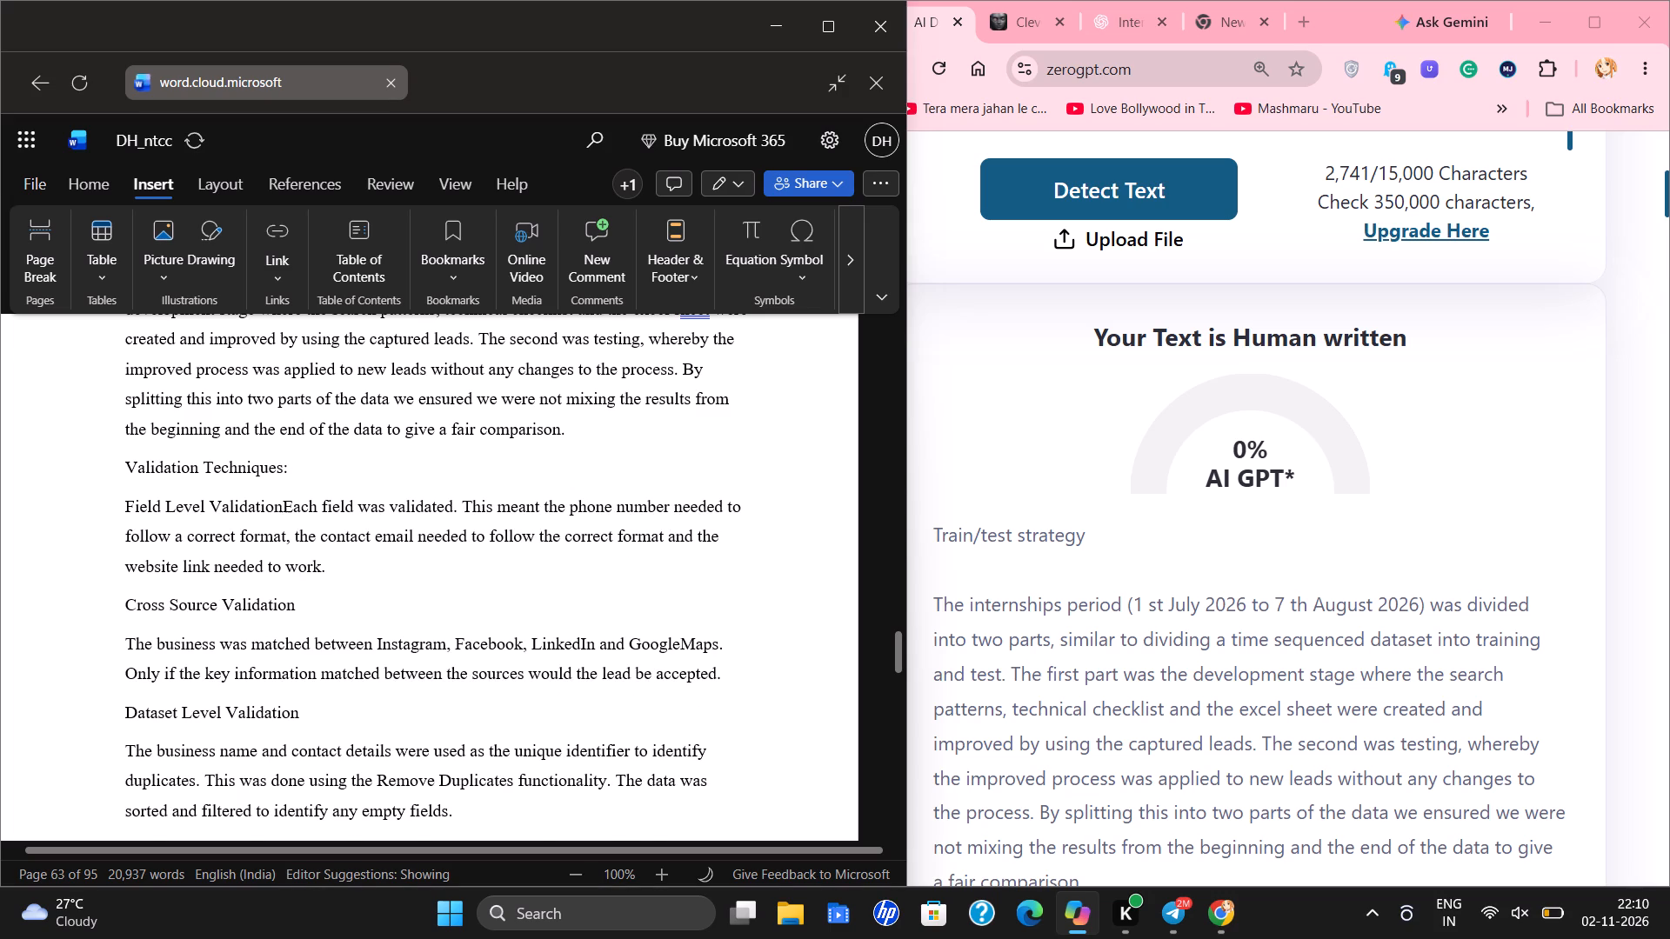
pyautogui.write(':')
pyautogui.press('space')
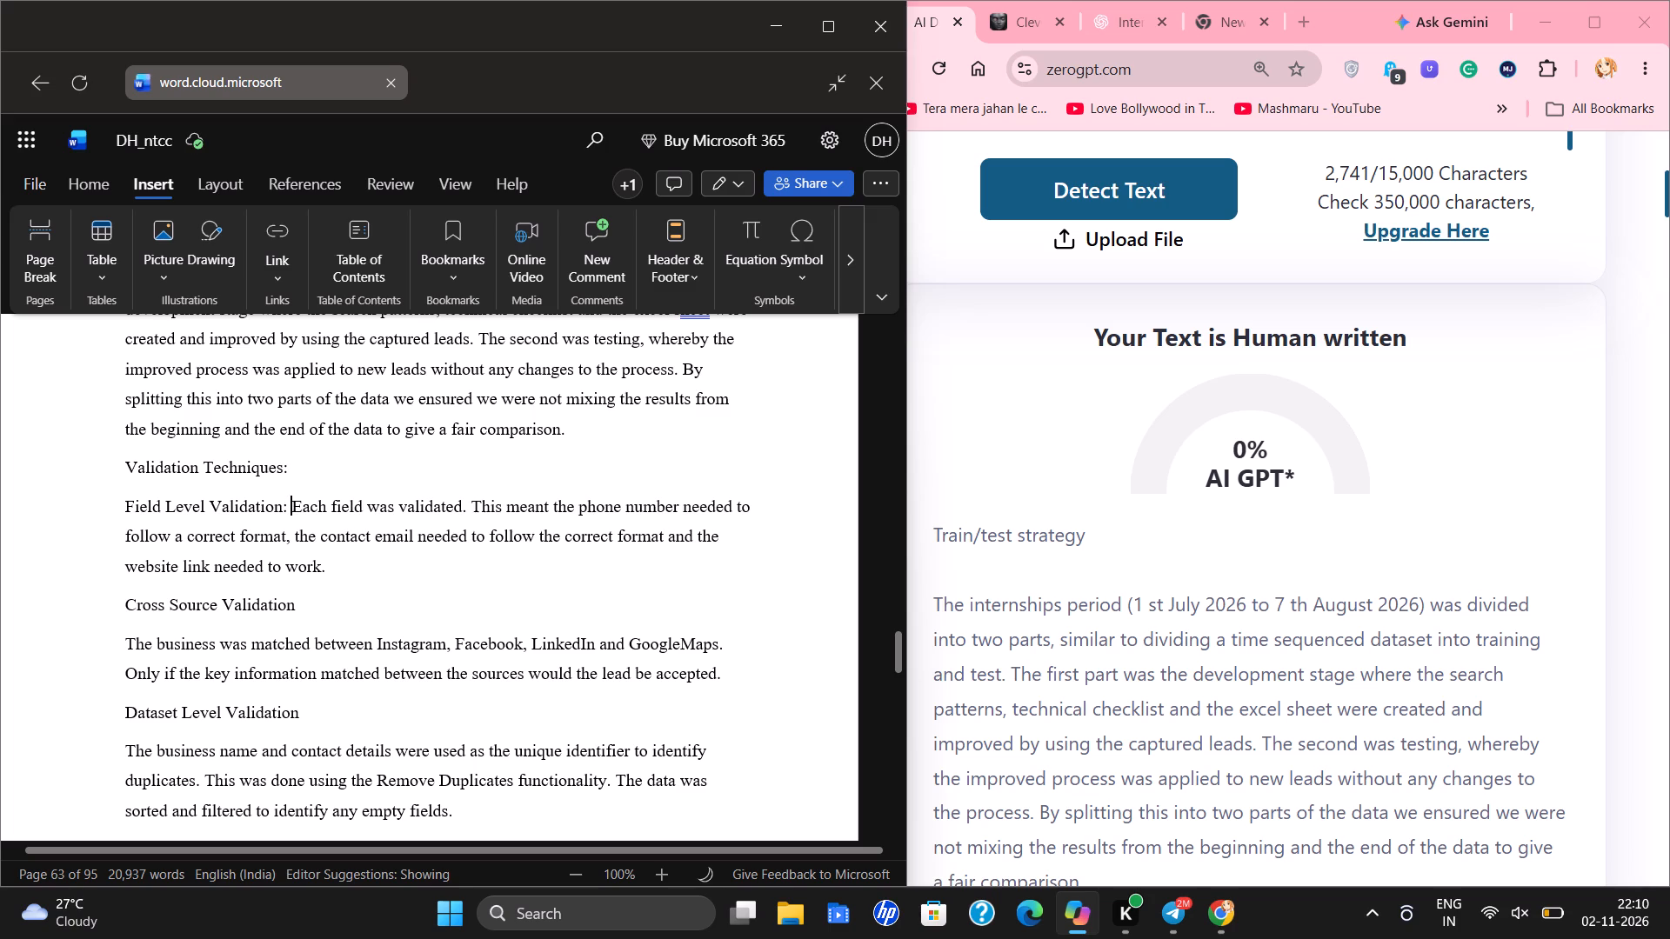
# Join the "Cross Source Validation" and "Dataset Level Validation" labels with their paragraphs, adding a colon and a space after each label.
pyautogui.click(126, 646)
pyautogui.press('BackSpace')
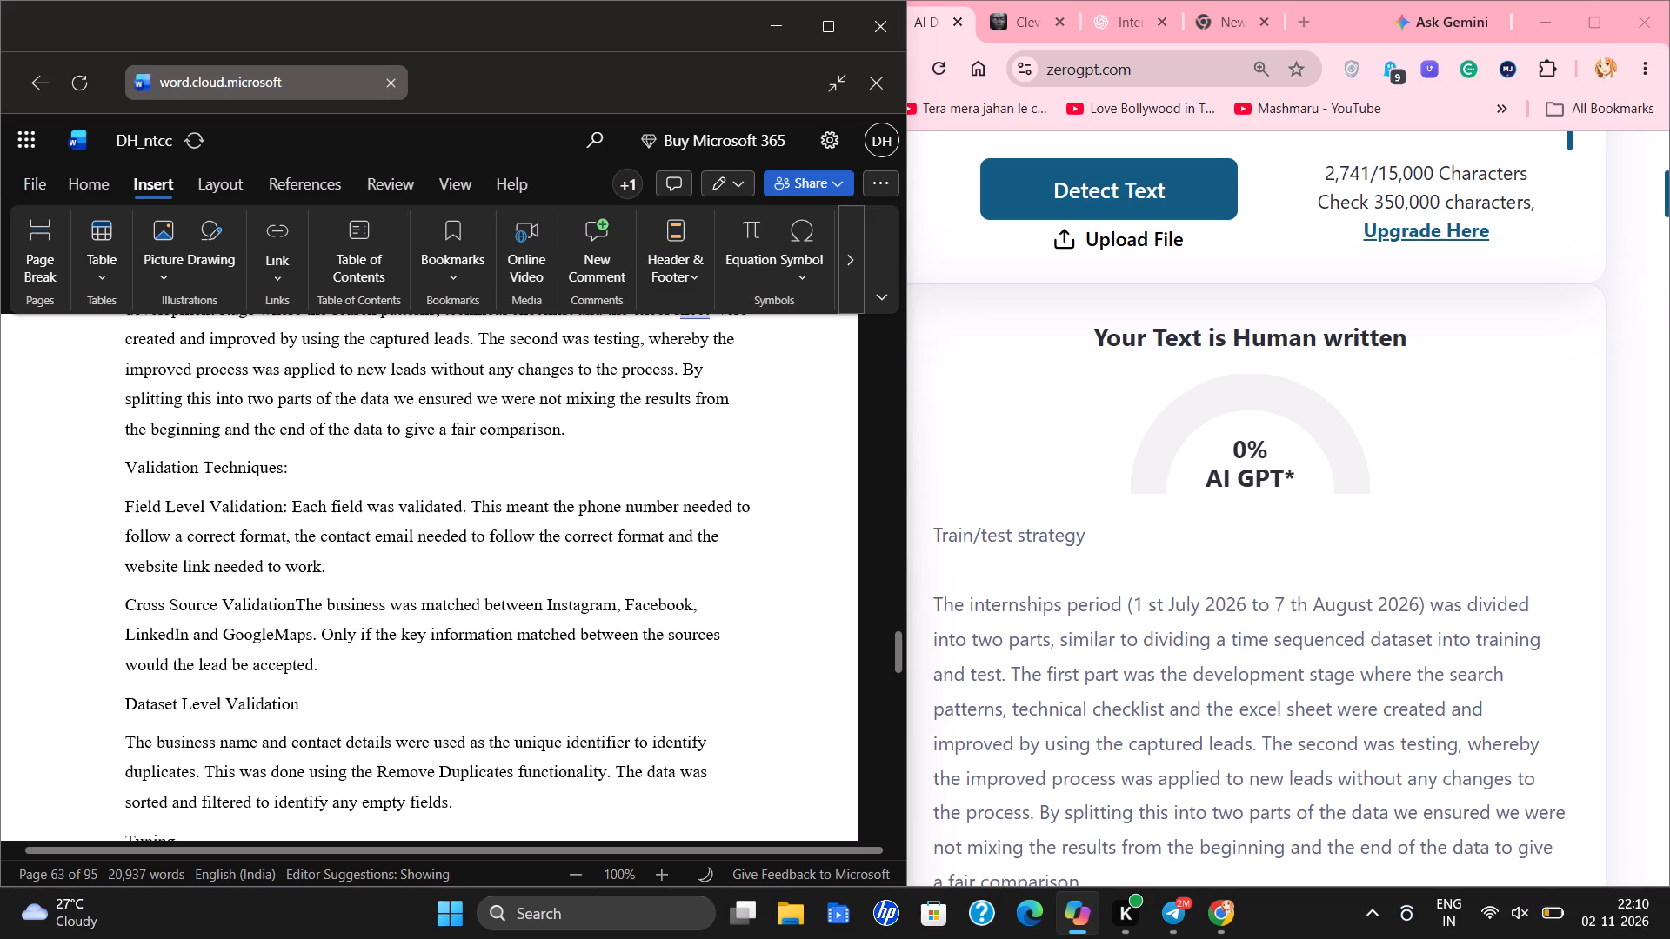
pyautogui.write(':')
pyautogui.press('space')
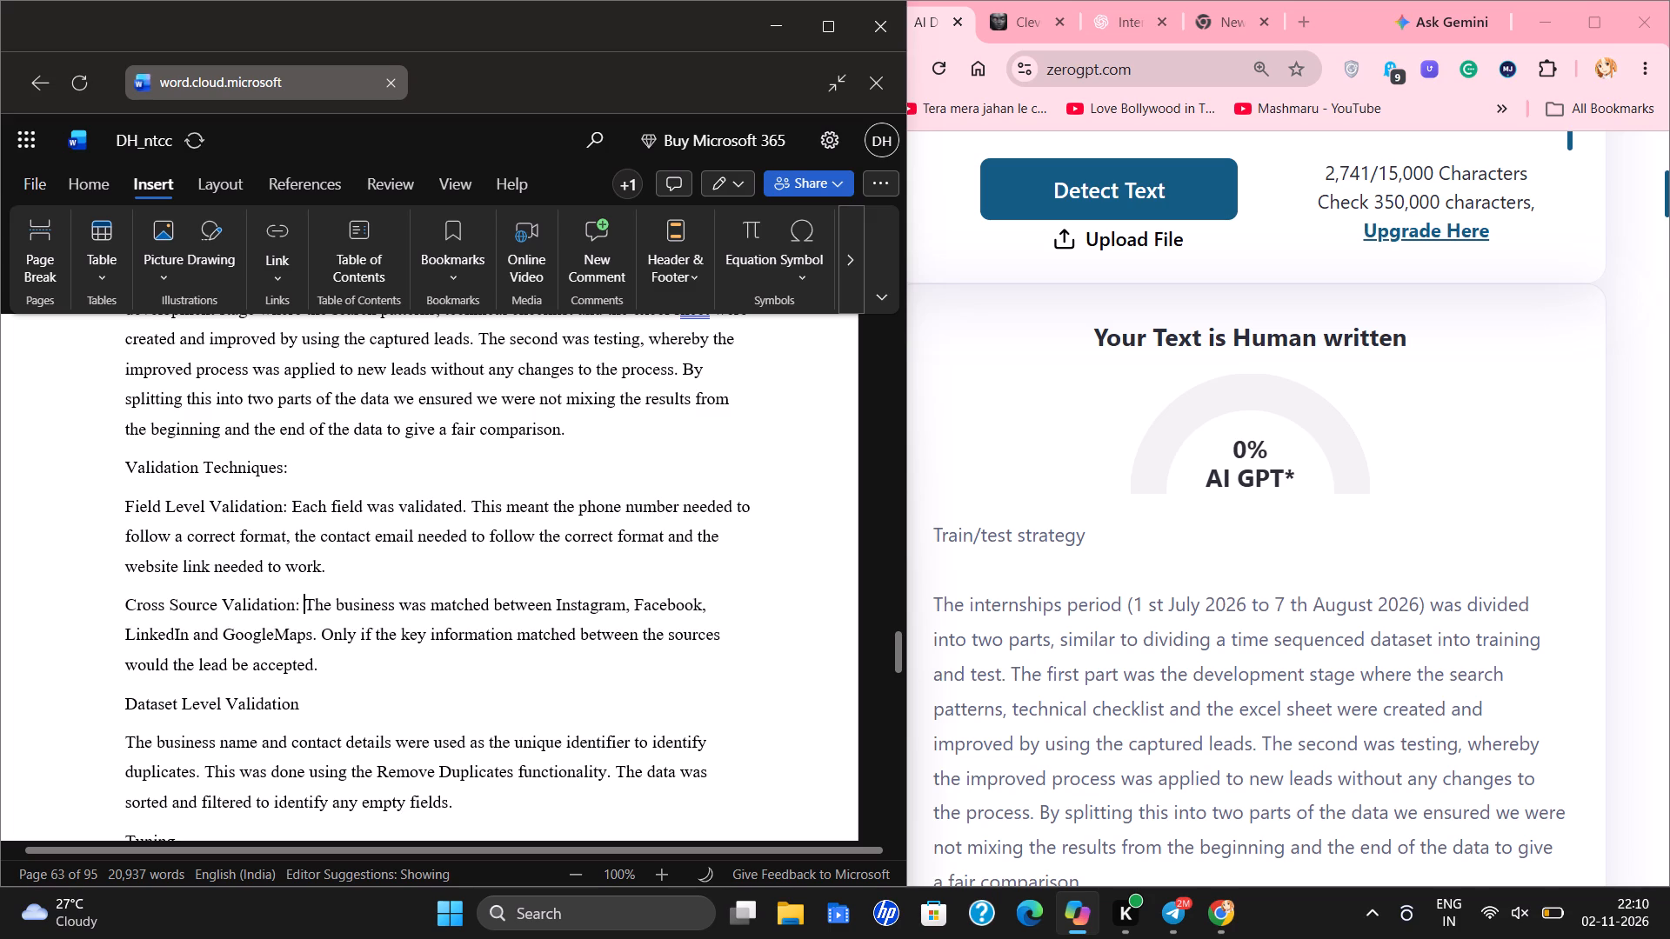
pyautogui.click(124, 745)
pyautogui.press('BackSpace')
pyautogui.hotkey('shift', ':')
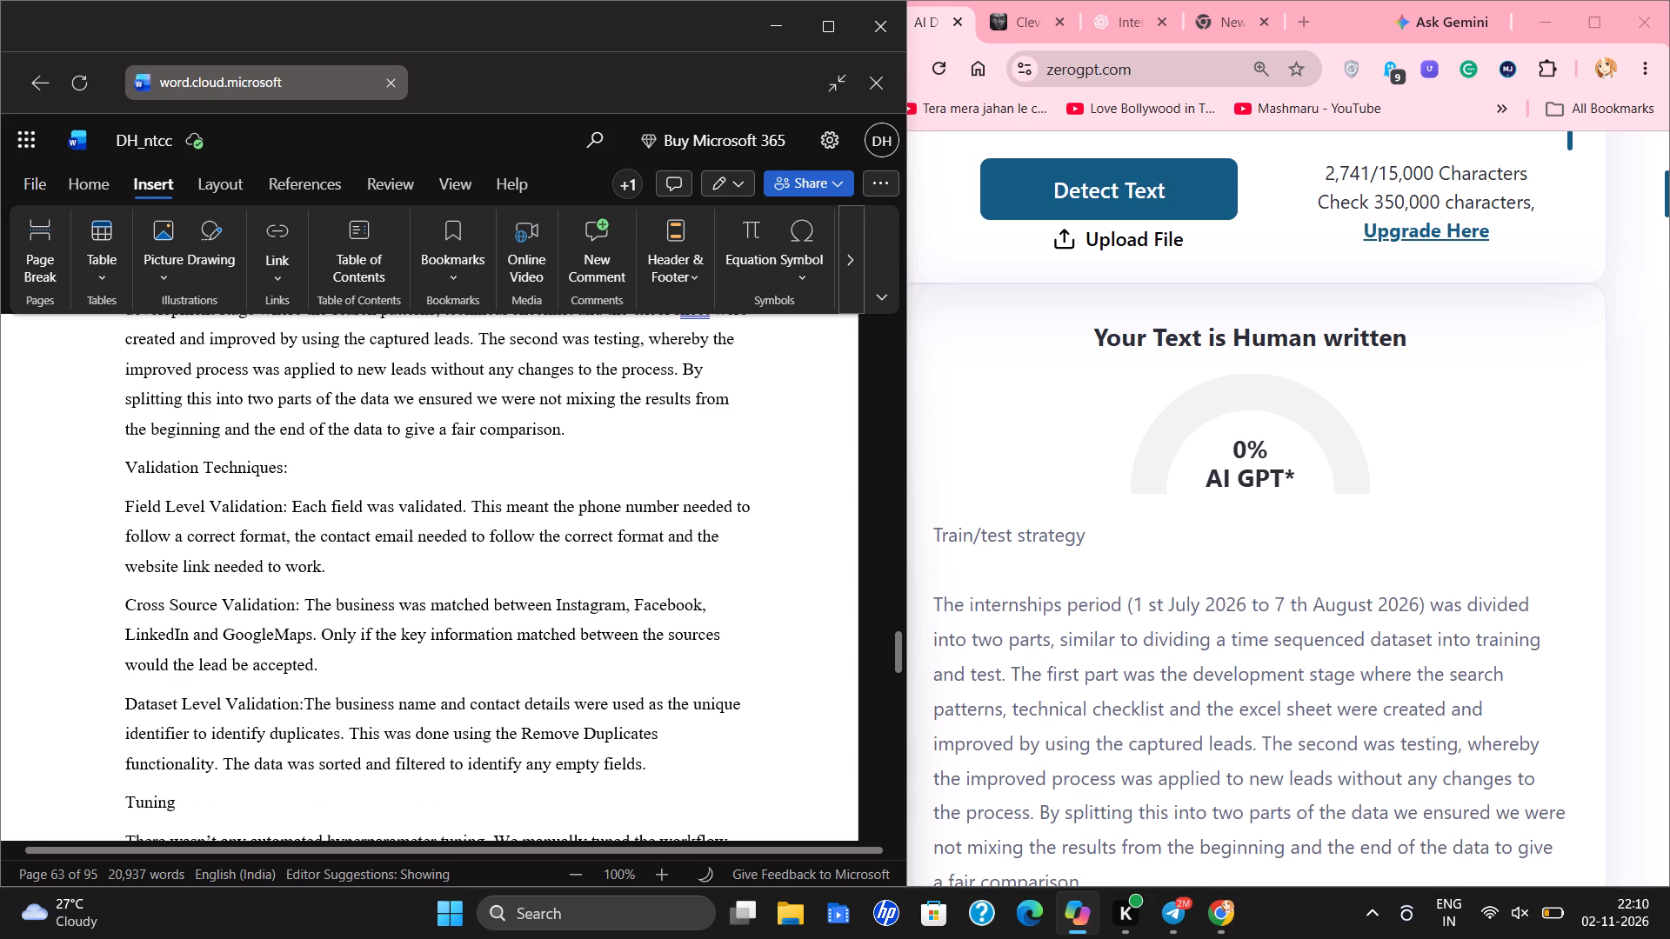
pyautogui.press('space')
# Join the "Tuning" label with the paragraph below it, separating them with a colon and a space.
pyautogui.scroll(-1, 224, 724)
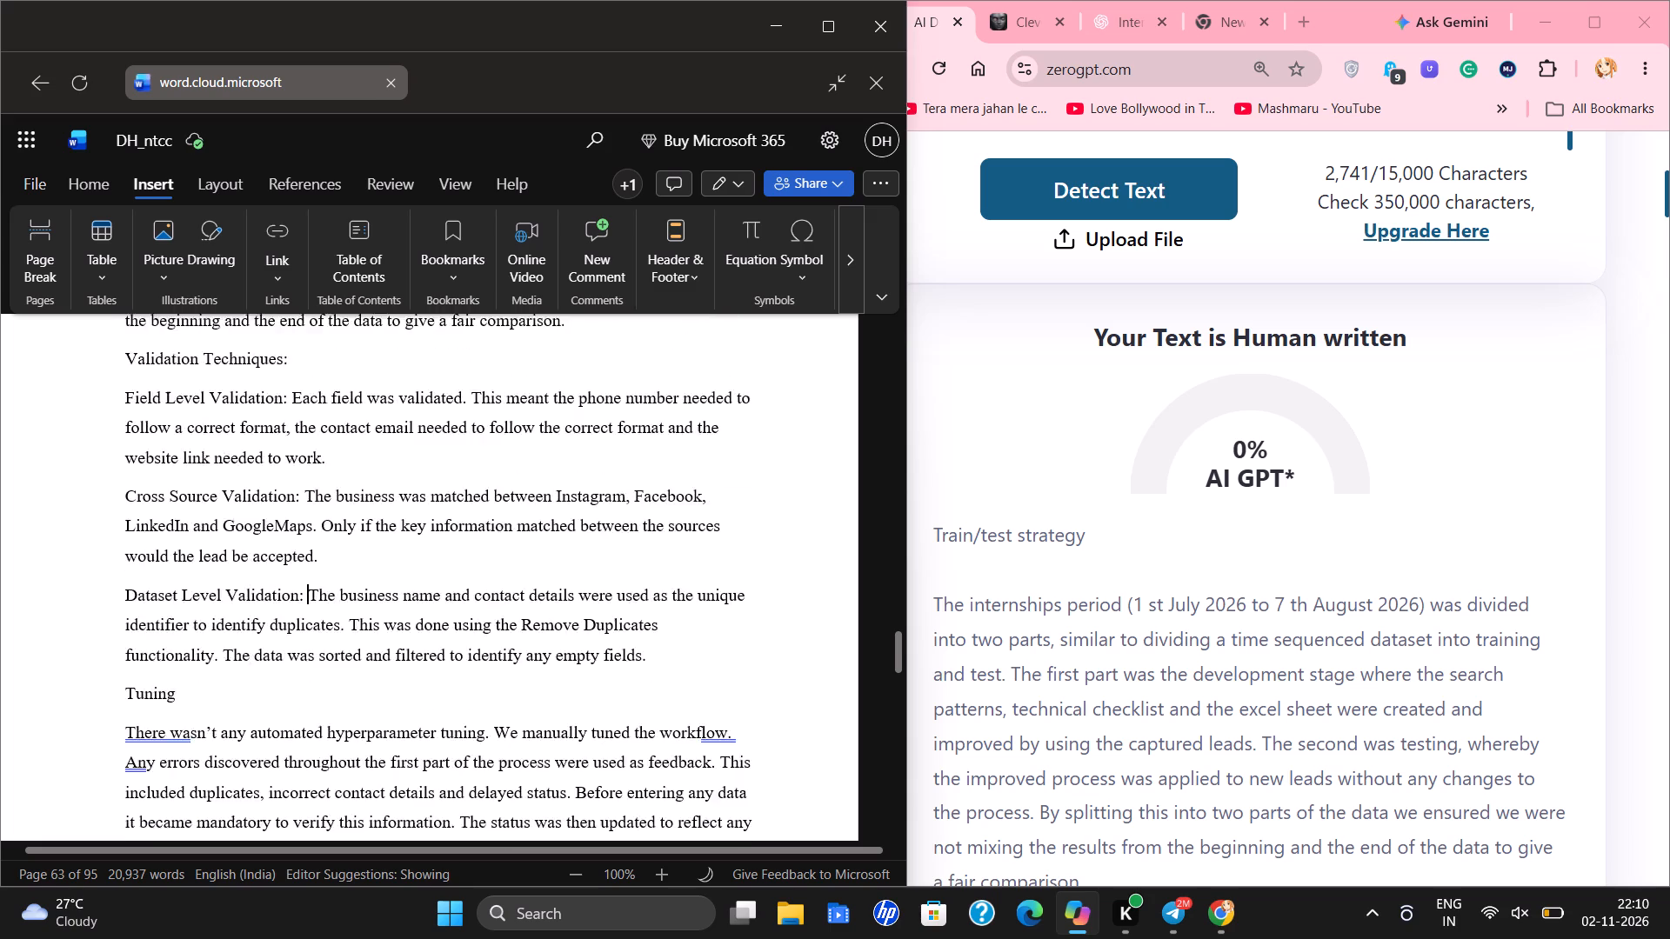
pyautogui.scroll(-1, 212, 742)
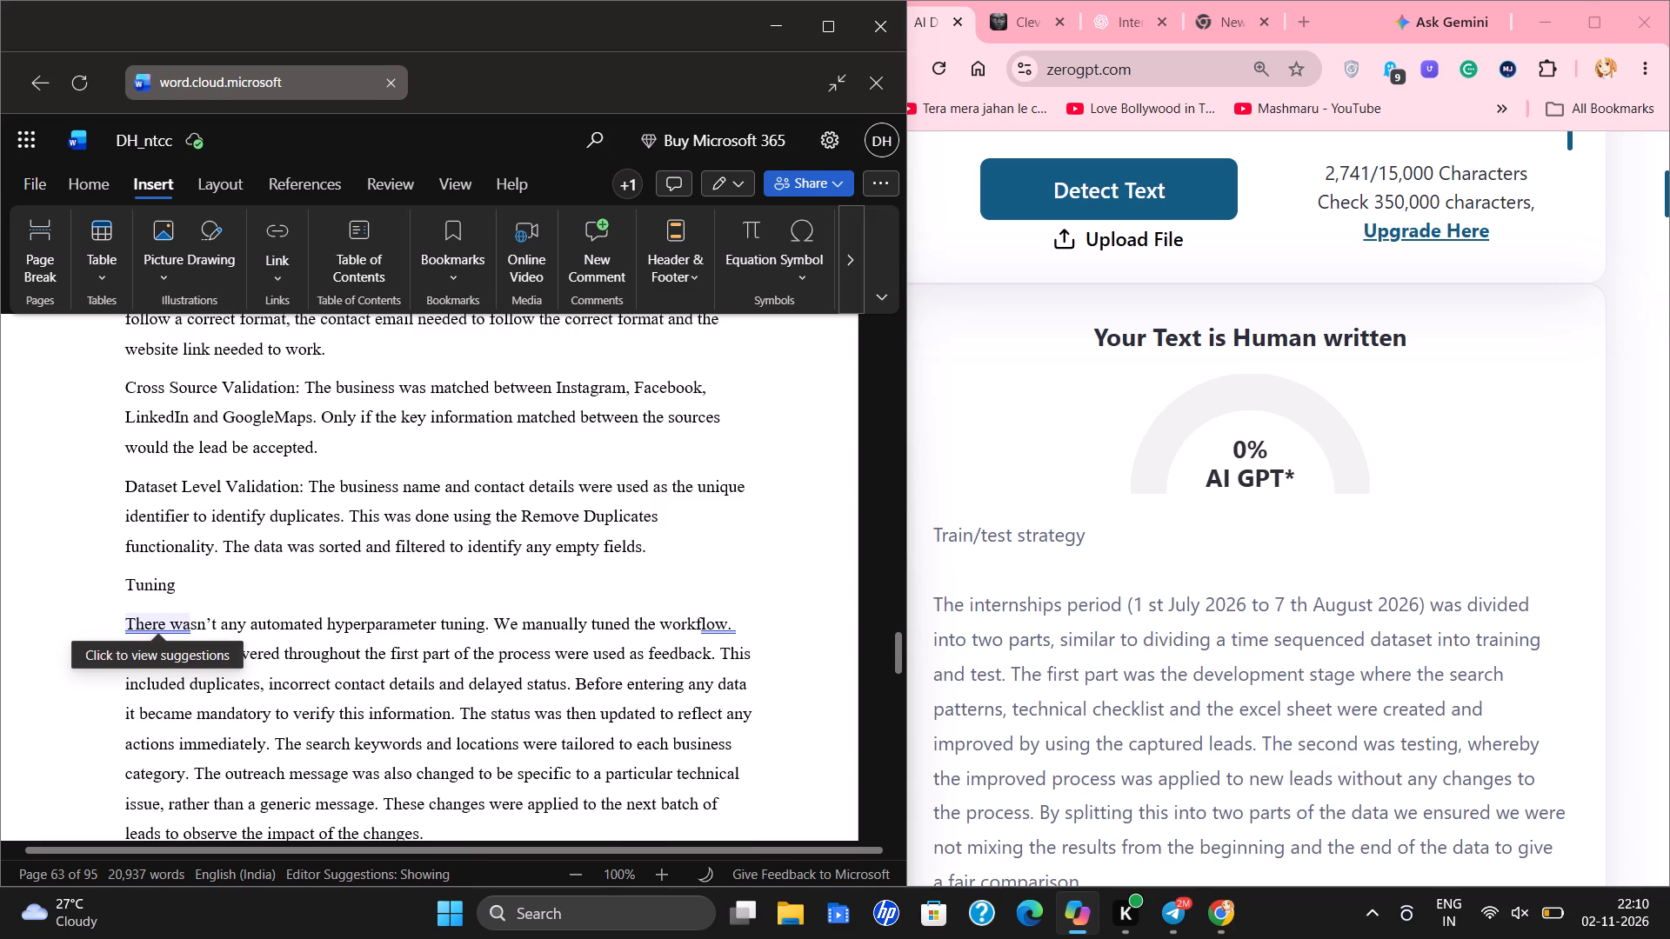
pyautogui.click(128, 629)
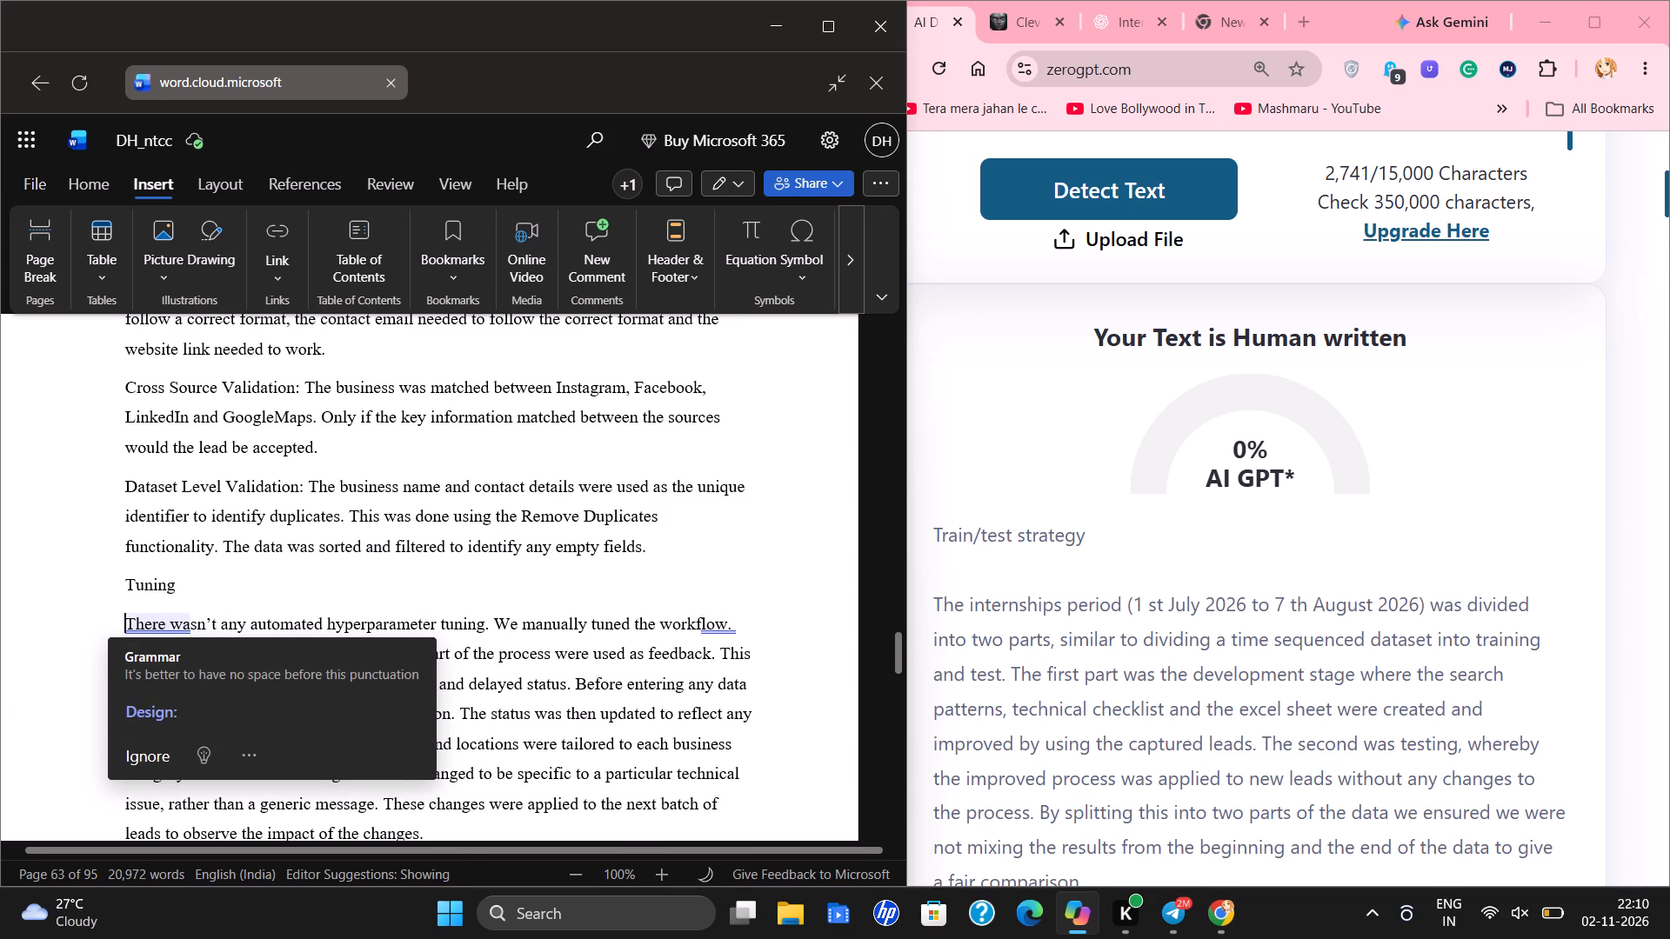
pyautogui.click(47, 642)
pyautogui.click(429, 594)
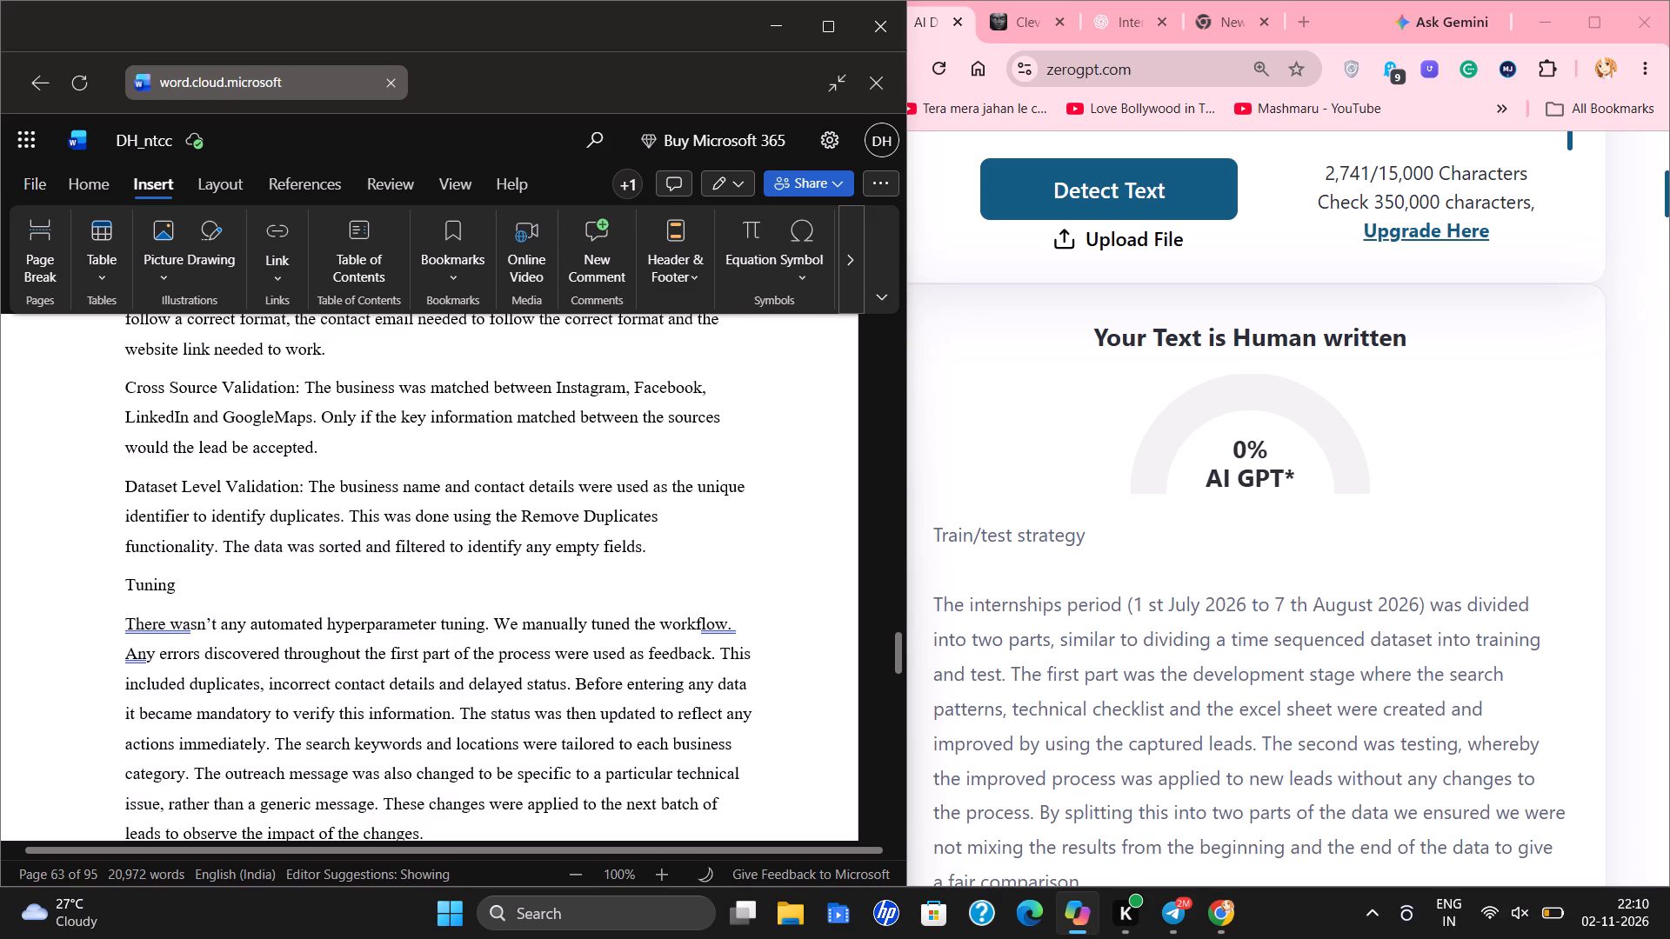
pyautogui.scroll(-5, 206, 643)
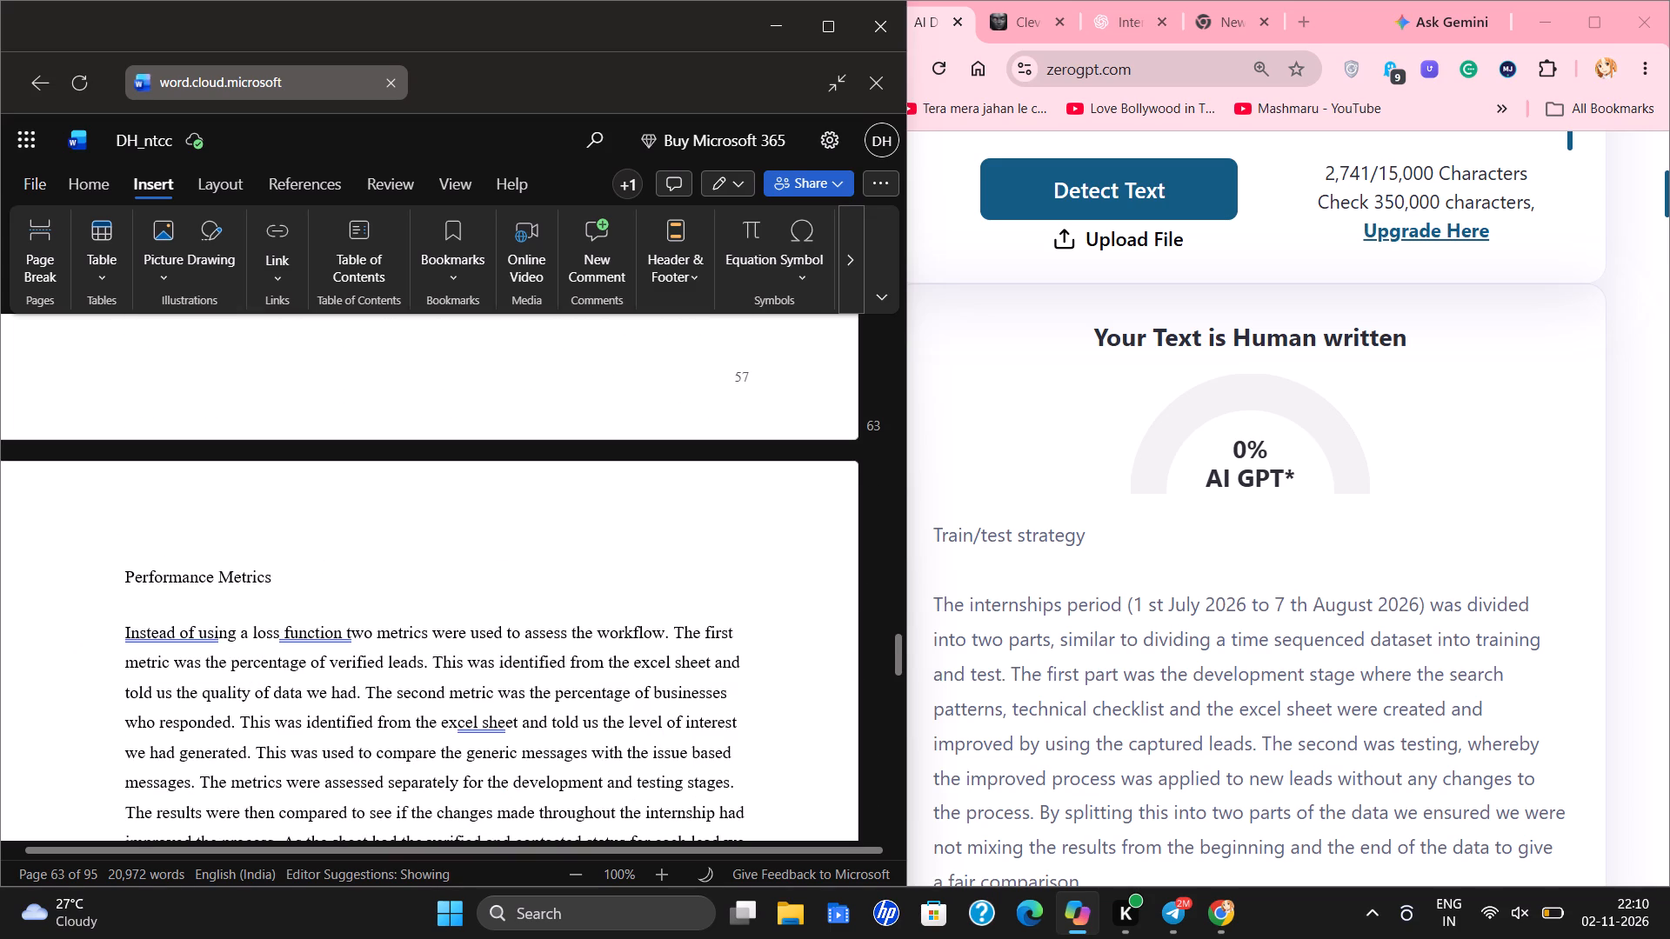
pyautogui.scroll(5, 118, 587)
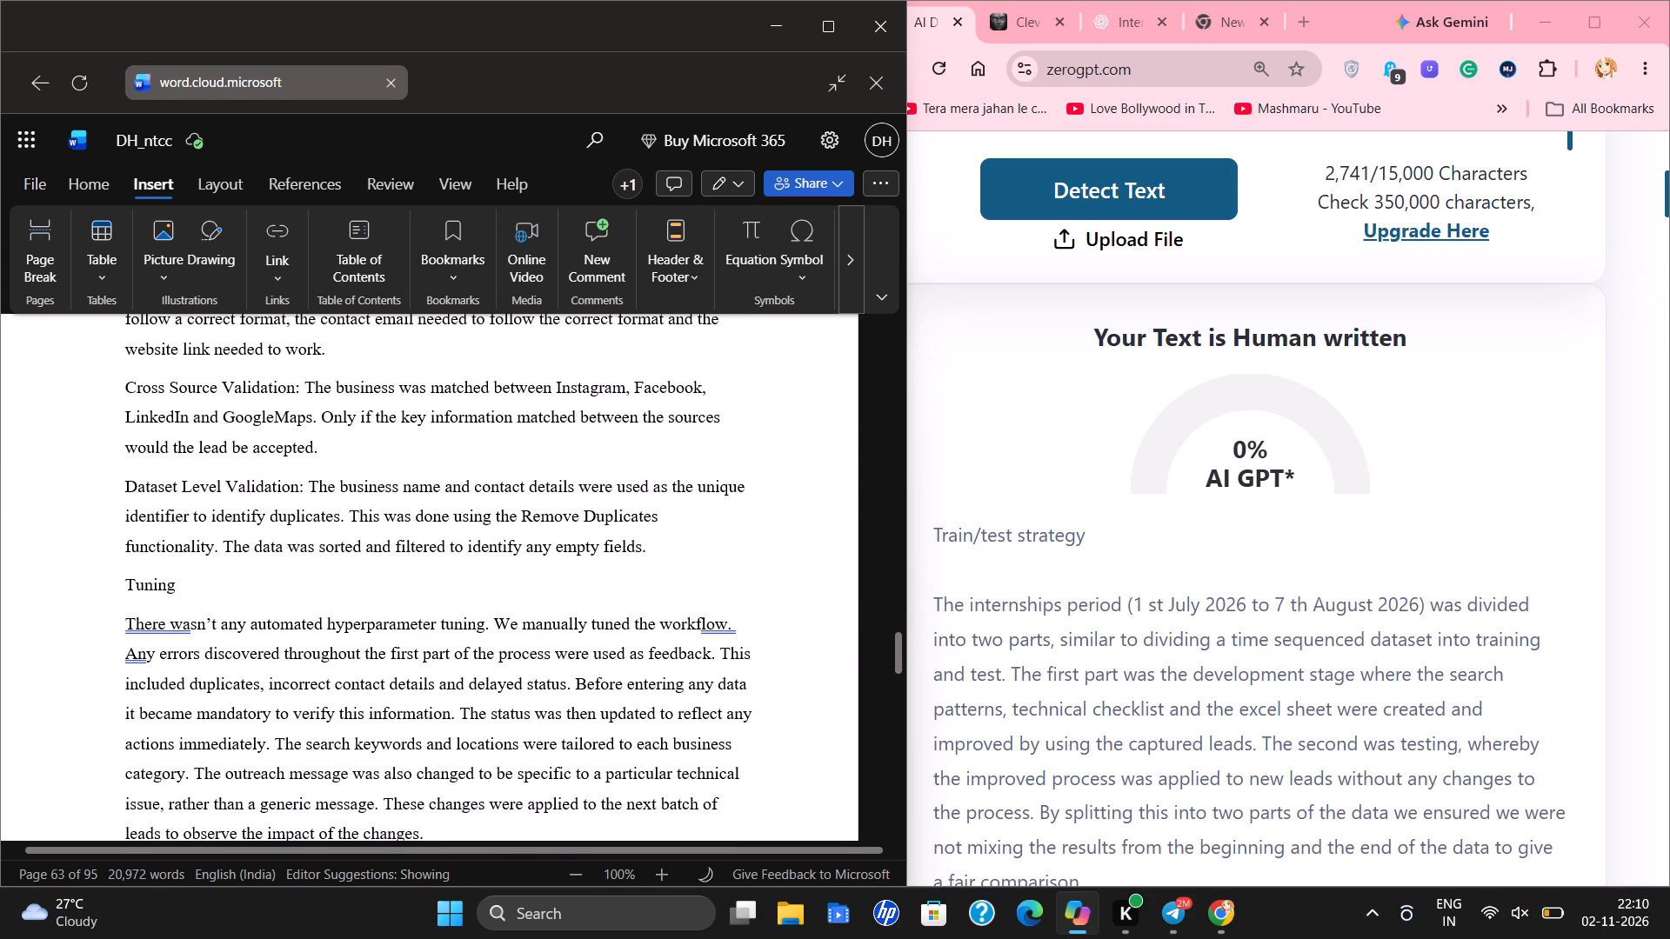
pyautogui.click(129, 616)
pyautogui.press('BackSpace')
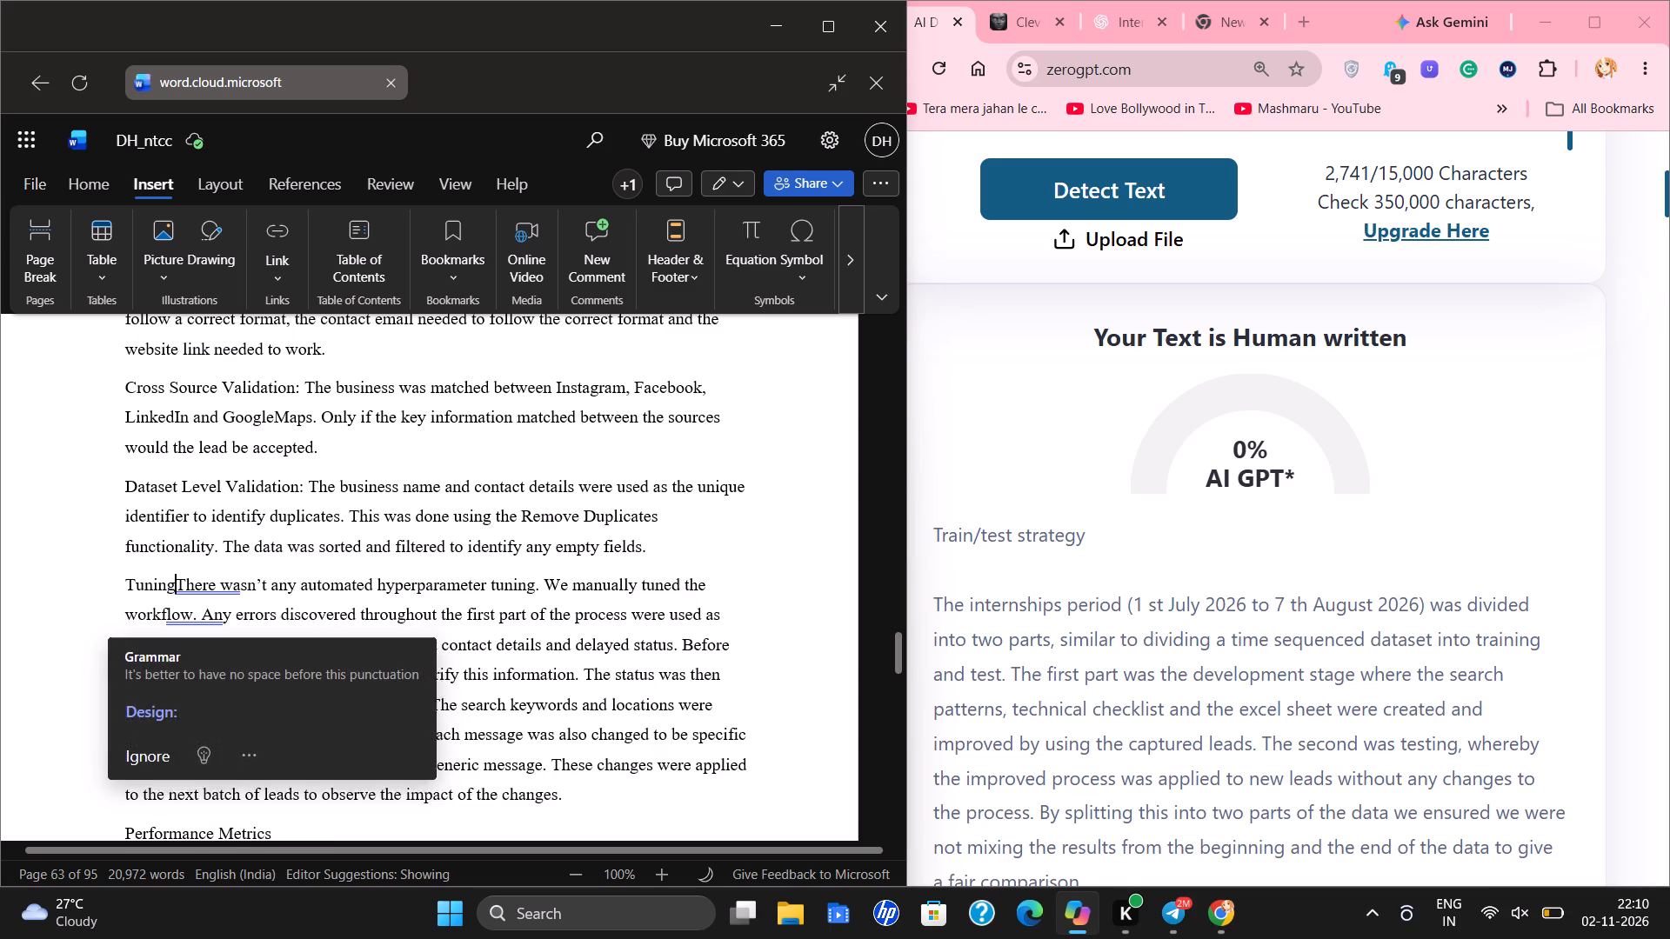
pyautogui.write(':')
pyautogui.press('space')
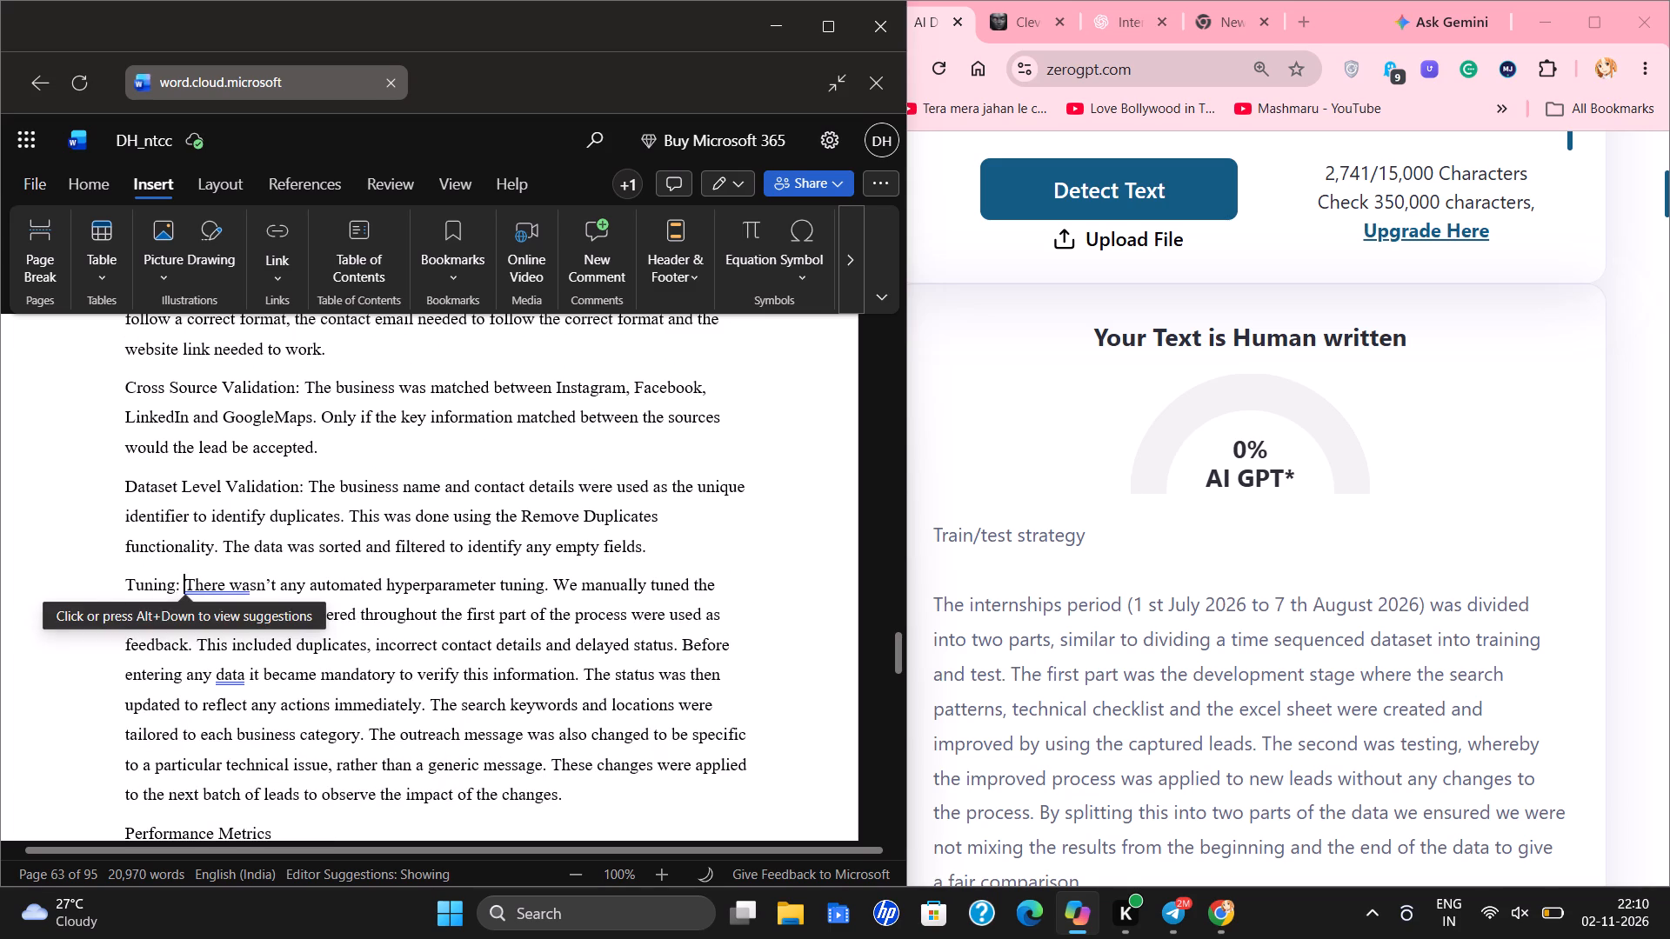
# Insert a page break before "Performance Metrics" so the label moves to the same page as its paragraph.
pyautogui.scroll(-1, 366, 596)
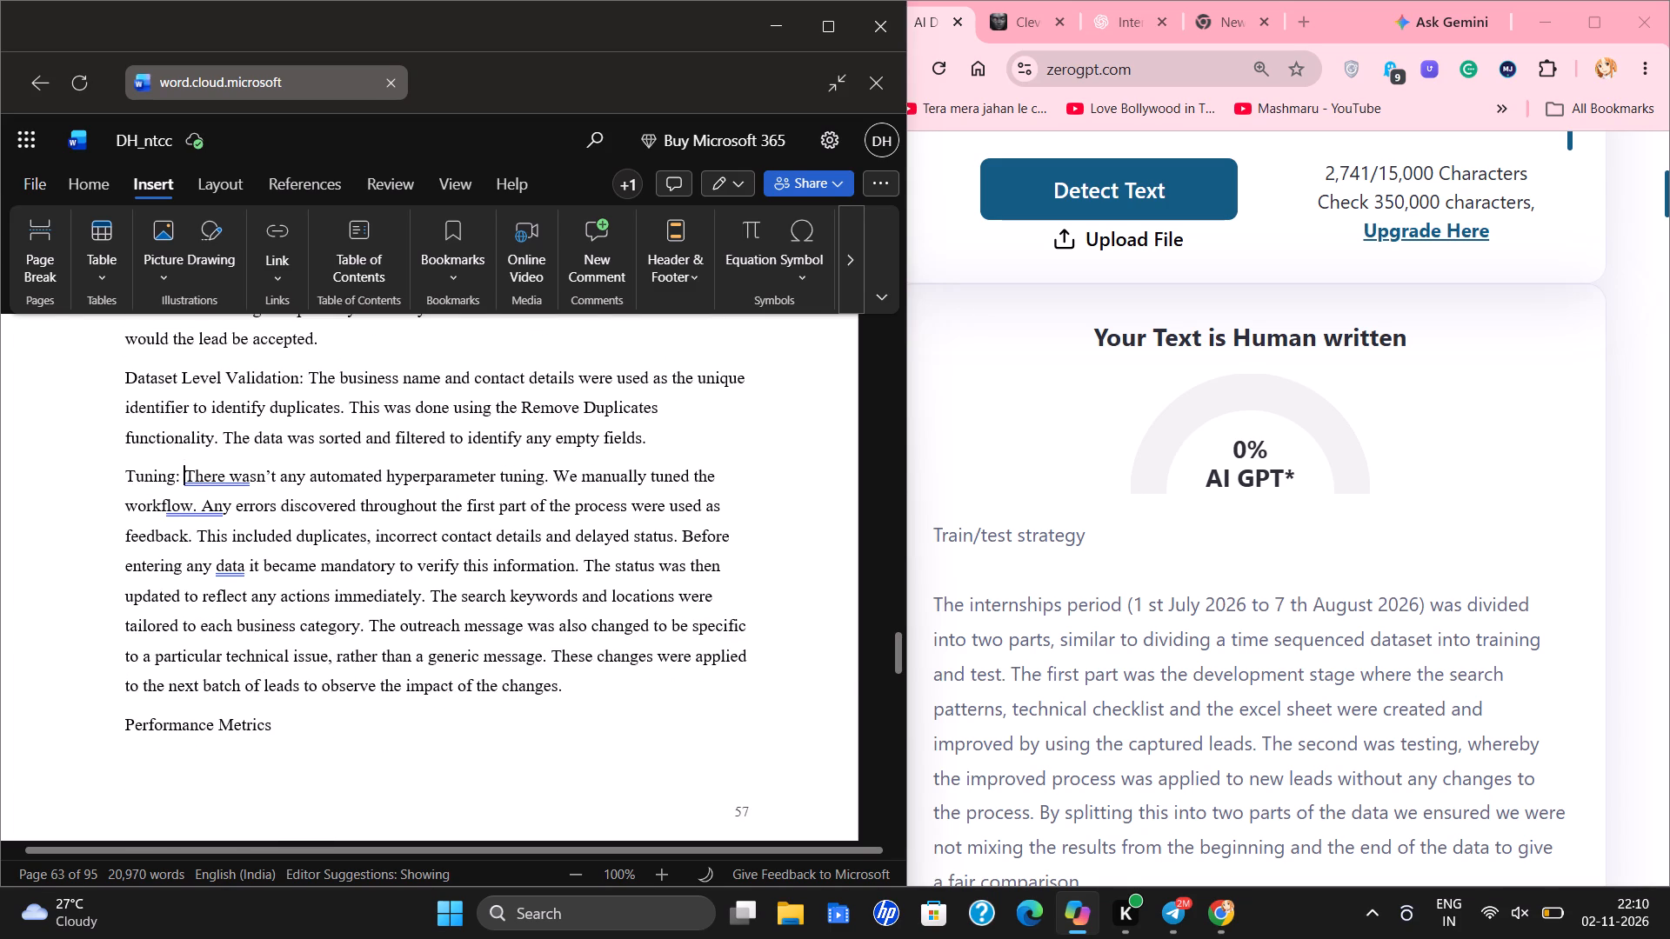
pyautogui.scroll(-2, 334, 743)
pyautogui.scroll(-1, 93, 802)
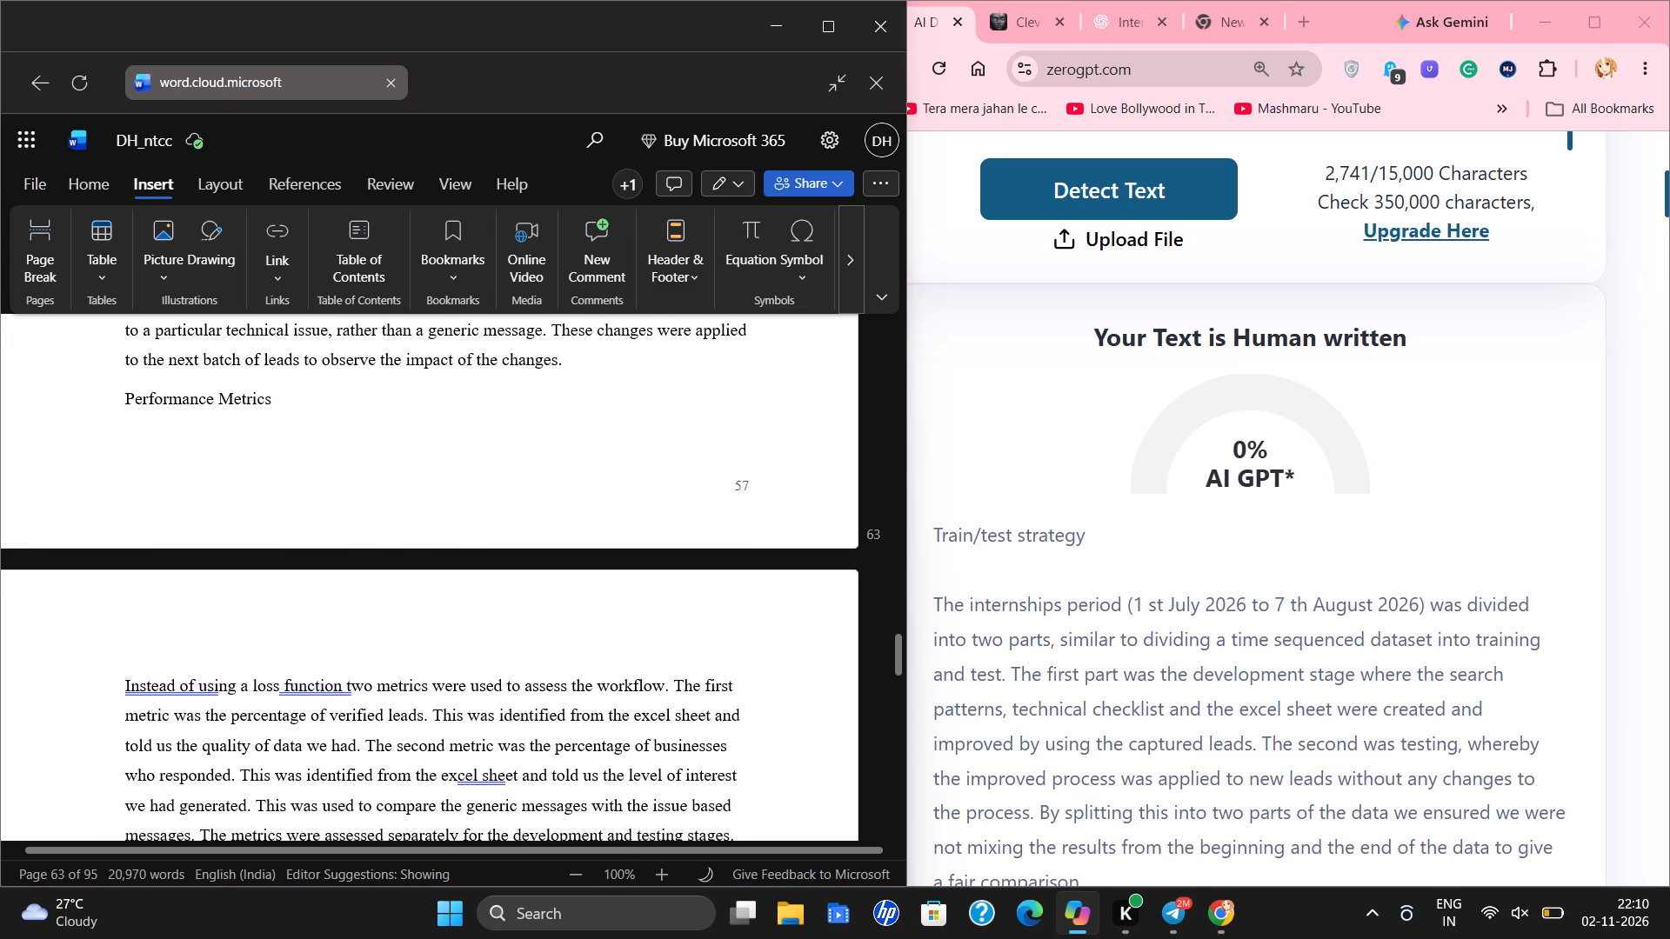
pyautogui.click(157, 383)
pyautogui.click(117, 401)
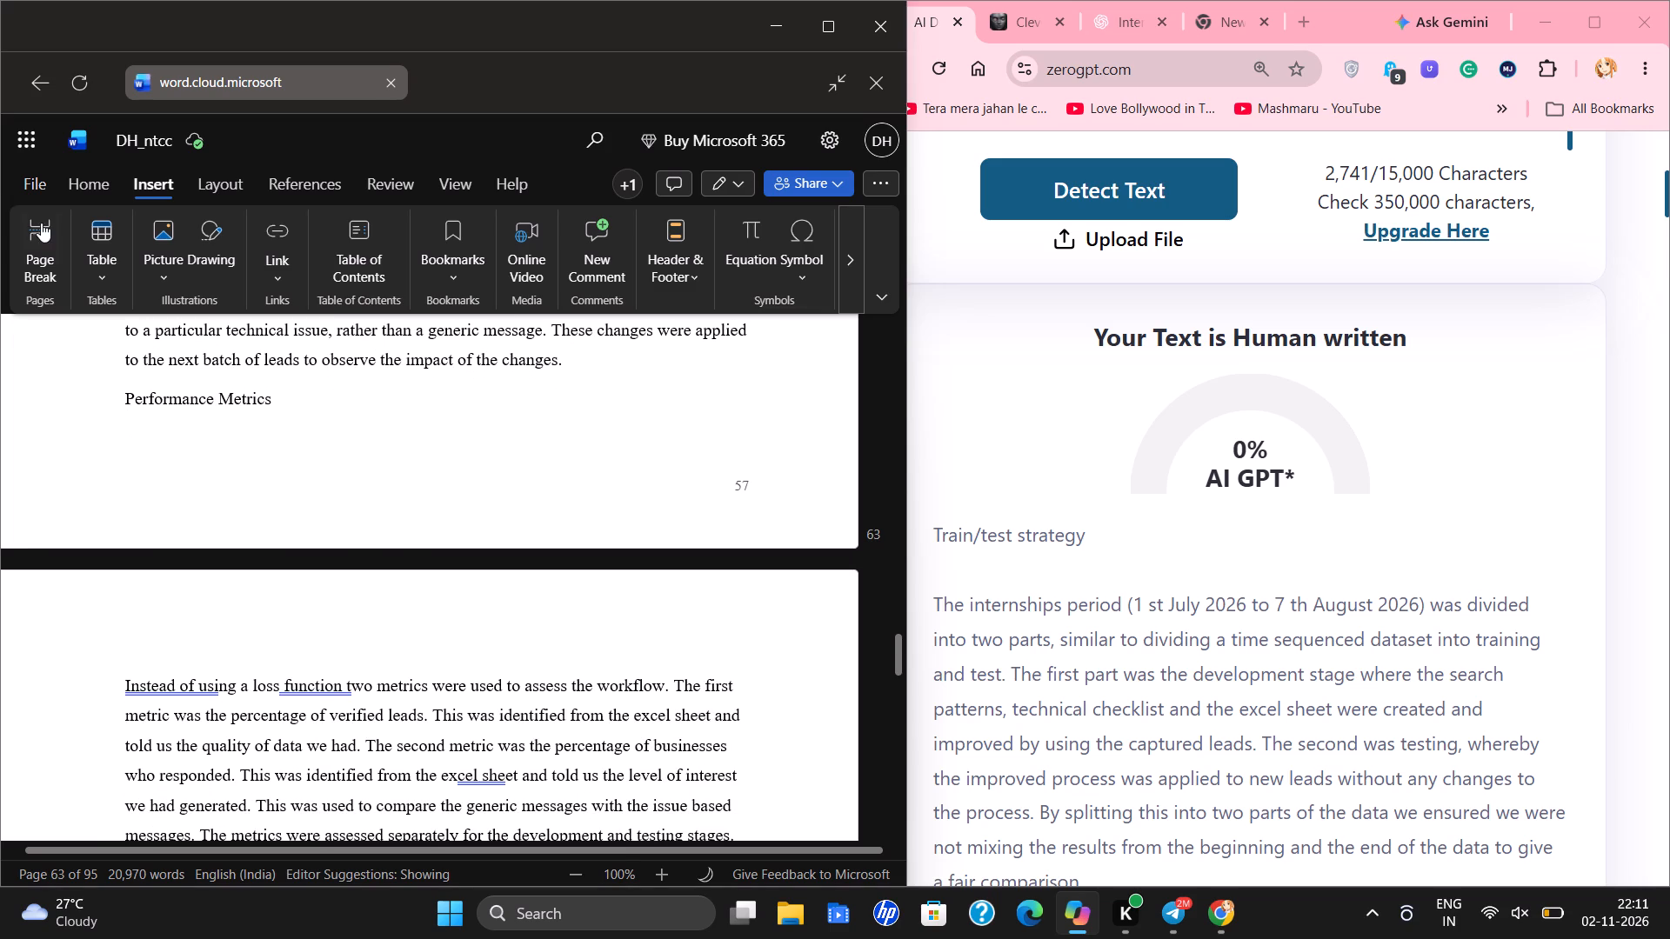
pyautogui.click(38, 215)
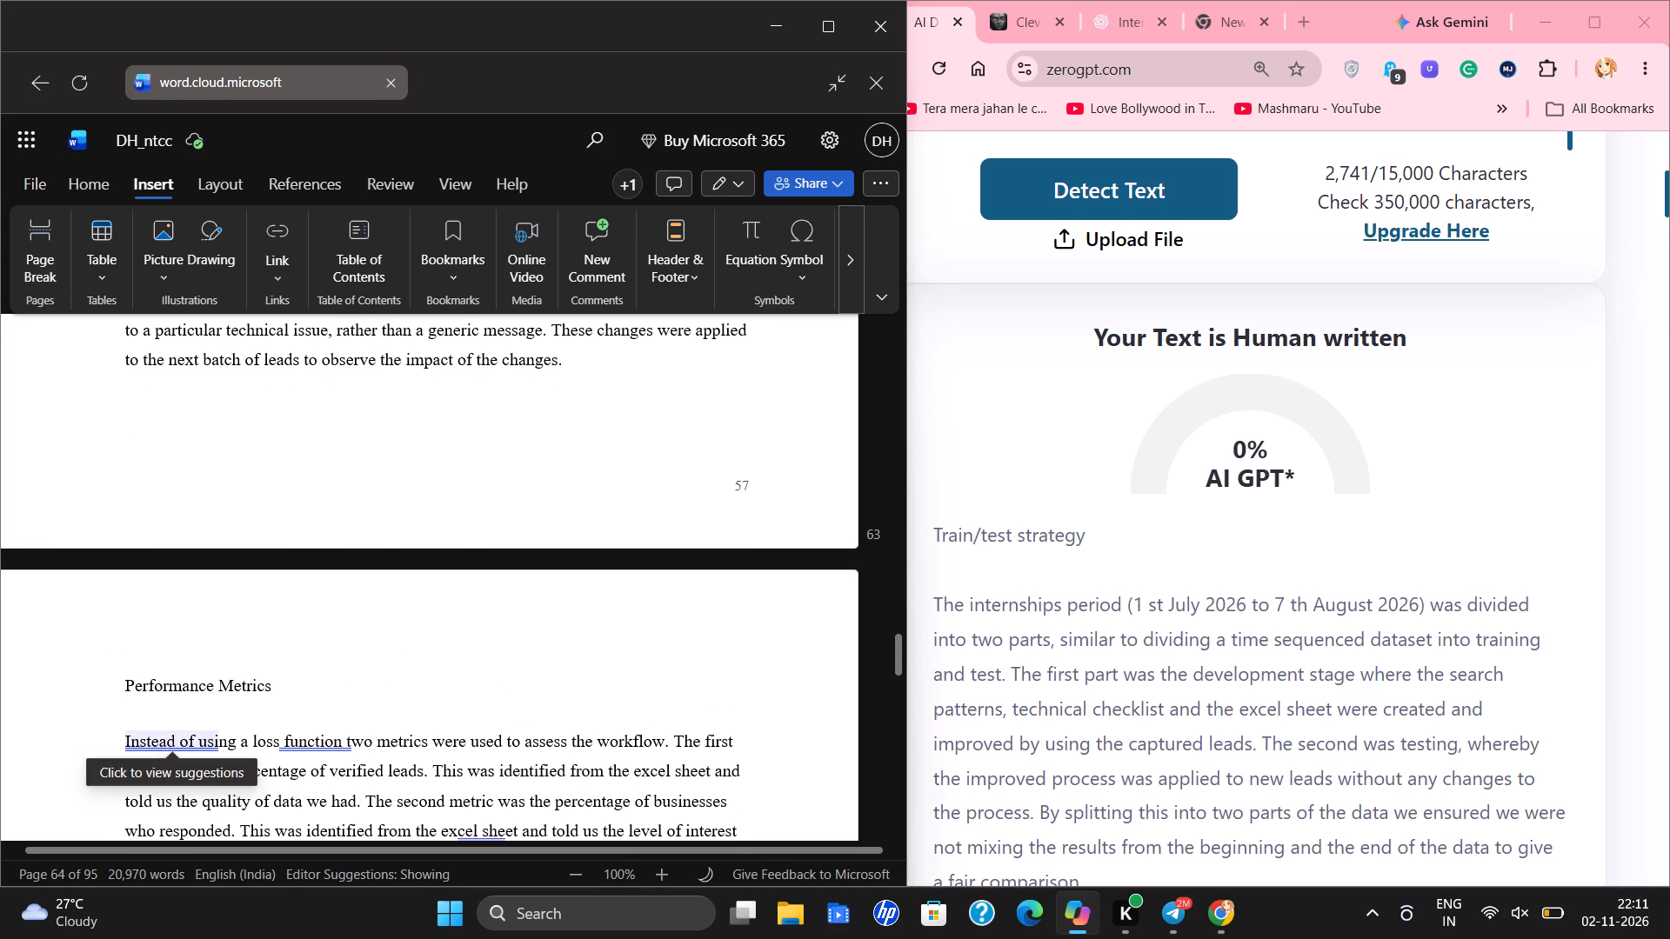
# Join the "Performance Metrics" label with the paragraph below it, separating them with a colon and a space.
pyautogui.click(130, 742)
pyautogui.click(124, 742)
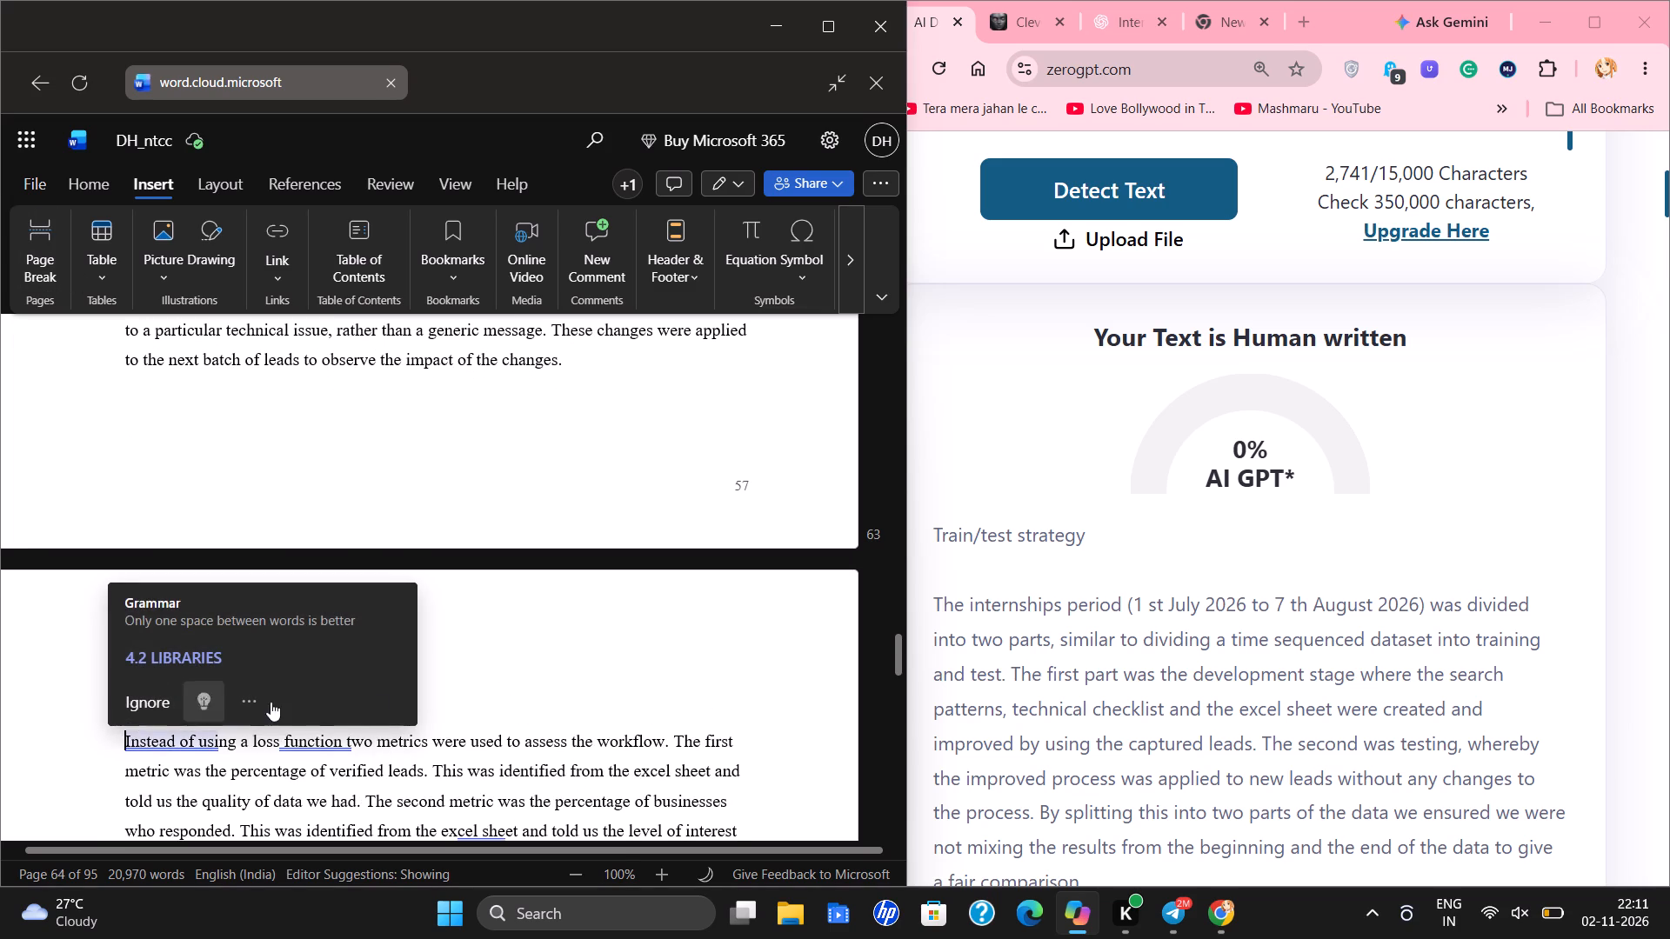
pyautogui.press('BackSpace')
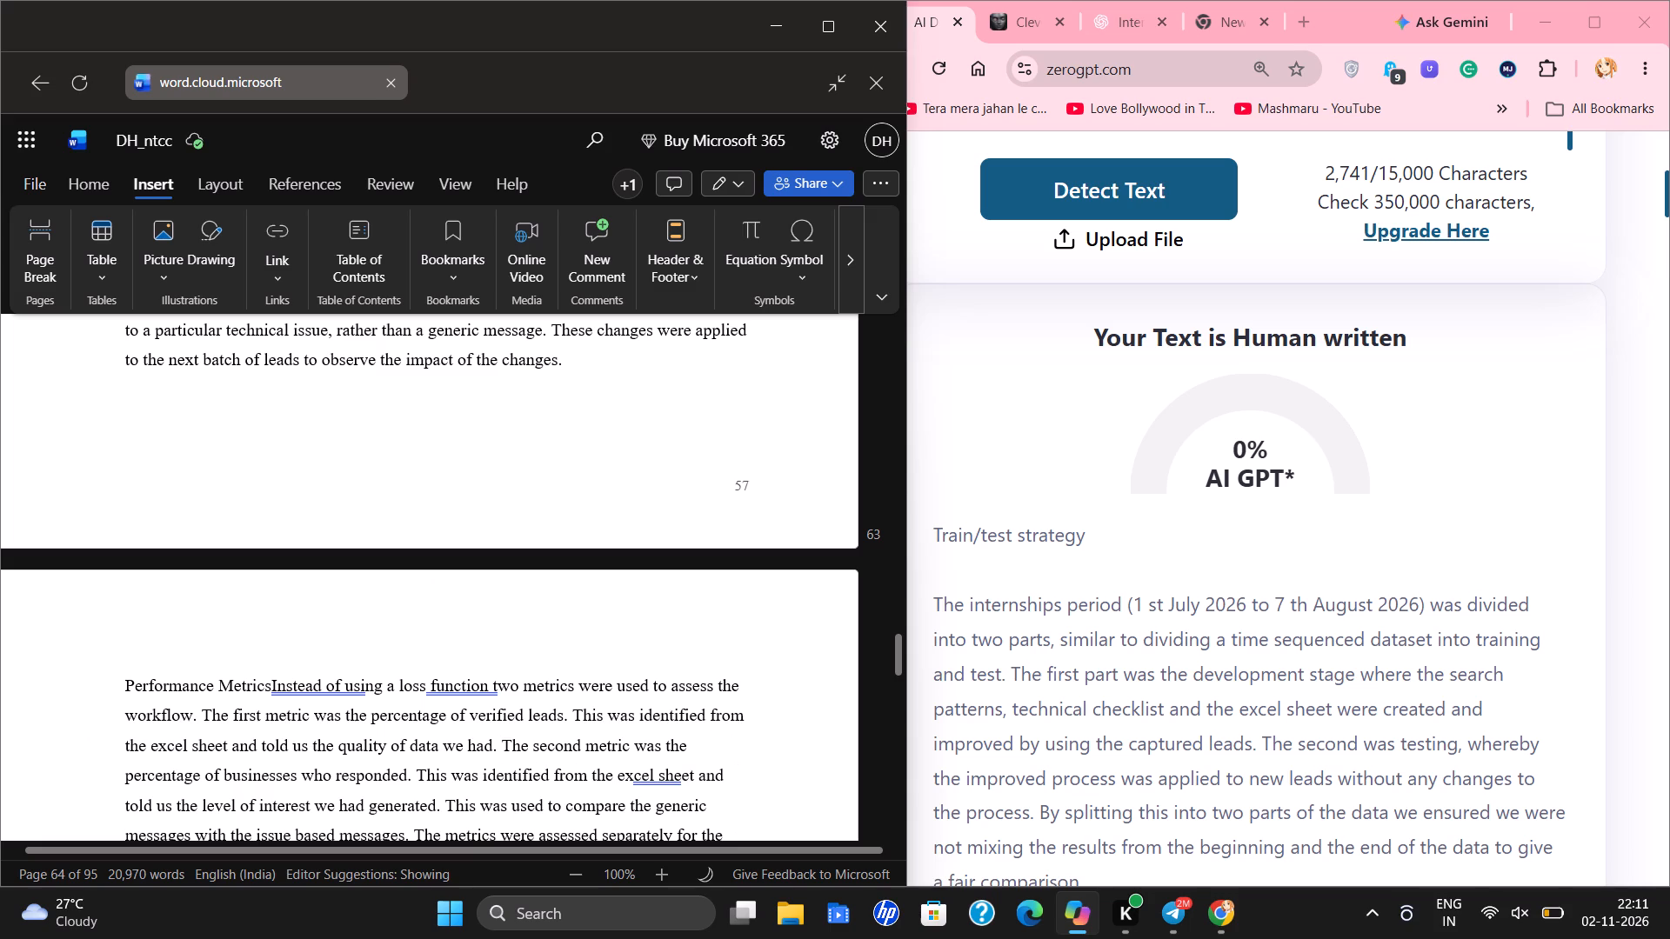
pyautogui.write(':')
pyautogui.press('space')
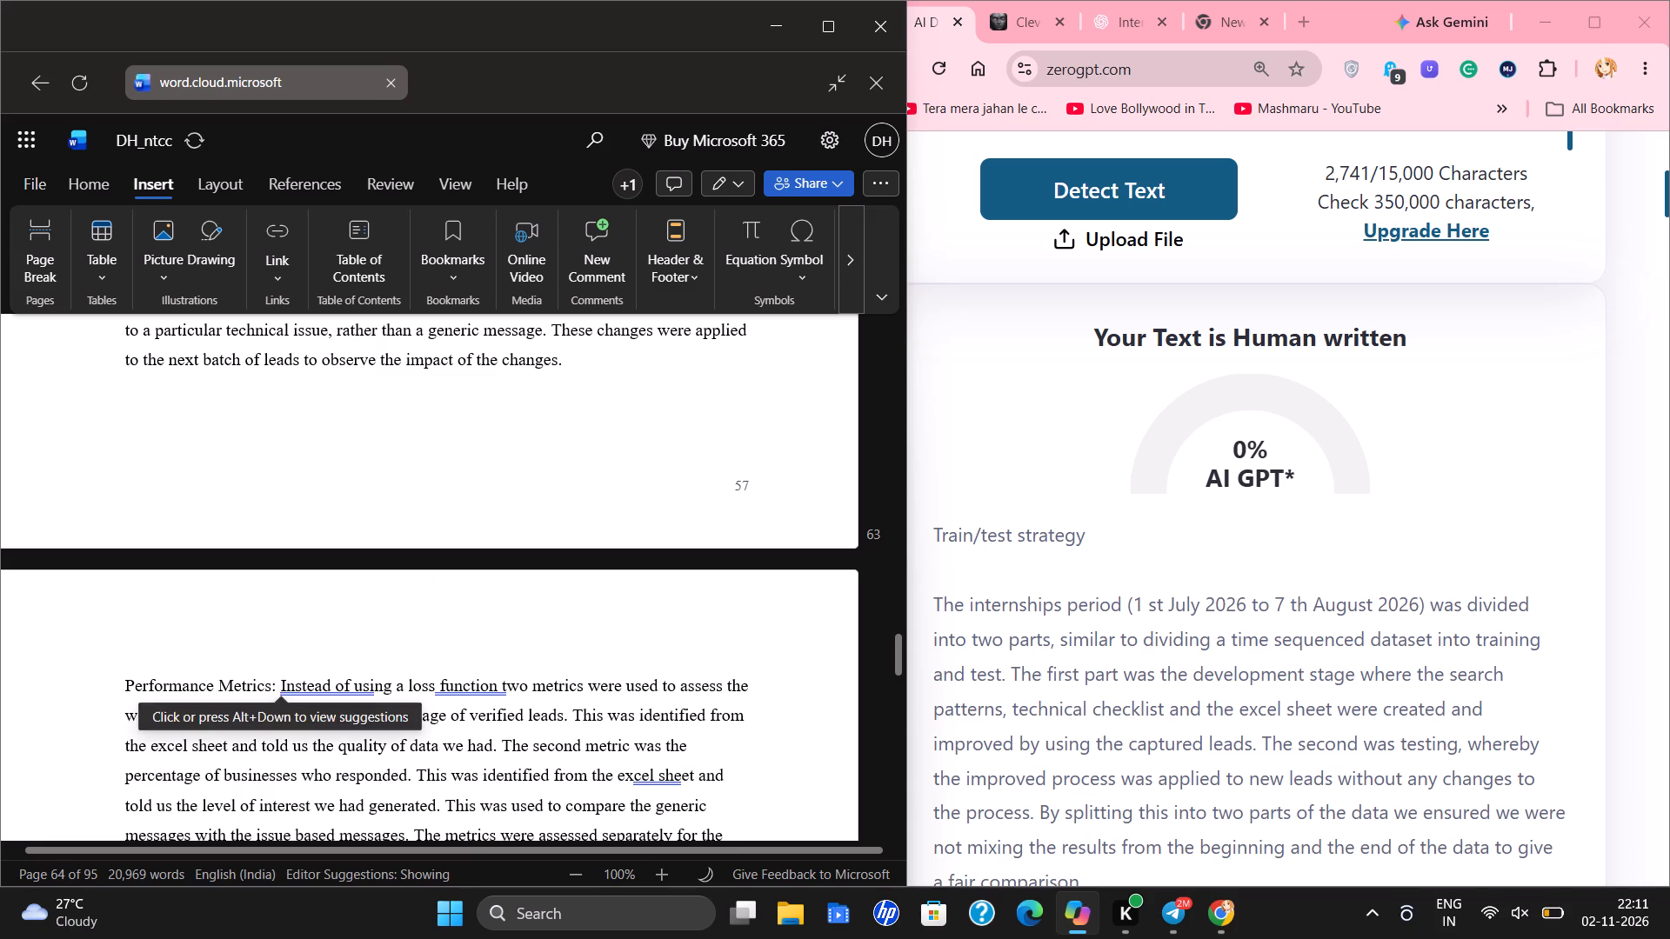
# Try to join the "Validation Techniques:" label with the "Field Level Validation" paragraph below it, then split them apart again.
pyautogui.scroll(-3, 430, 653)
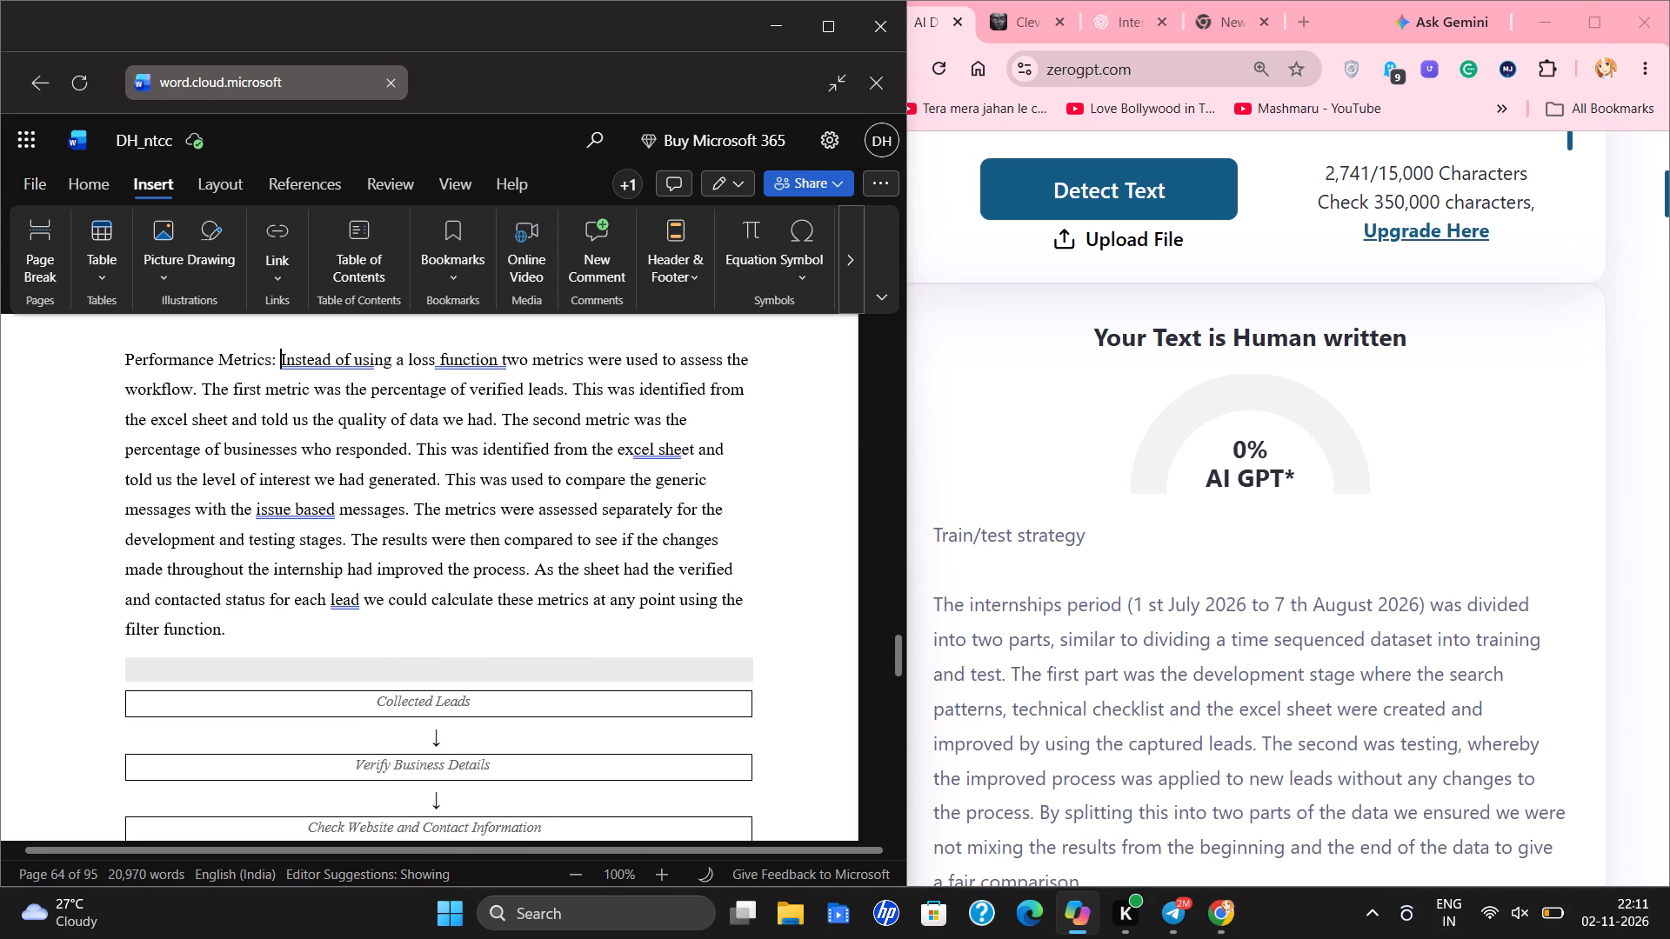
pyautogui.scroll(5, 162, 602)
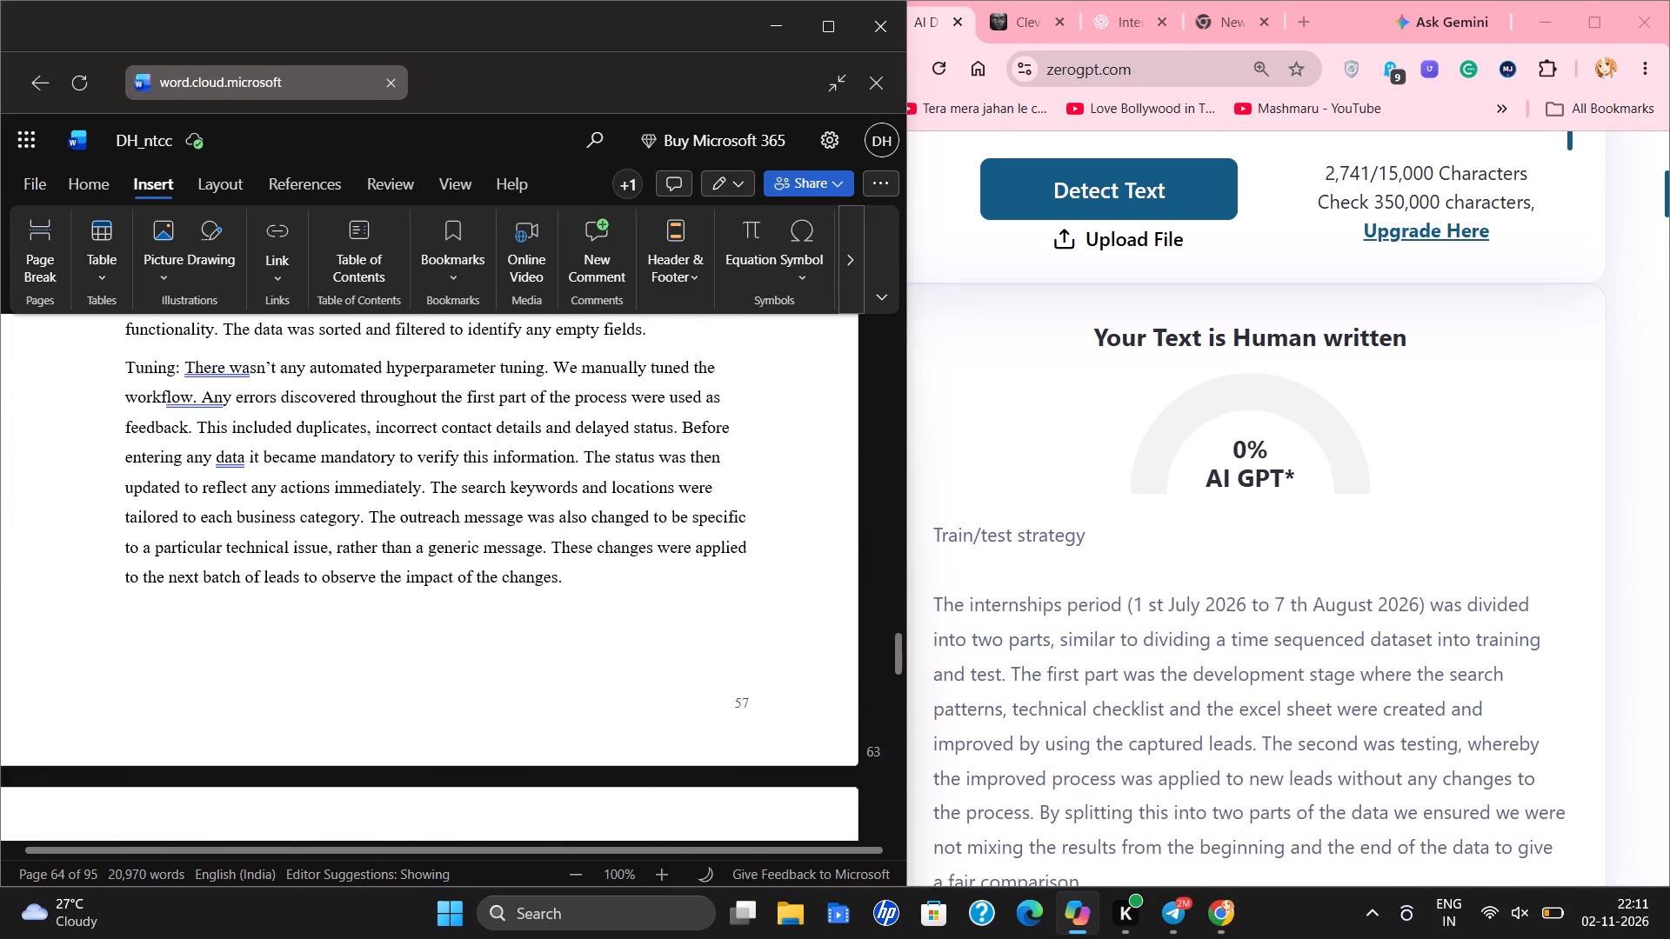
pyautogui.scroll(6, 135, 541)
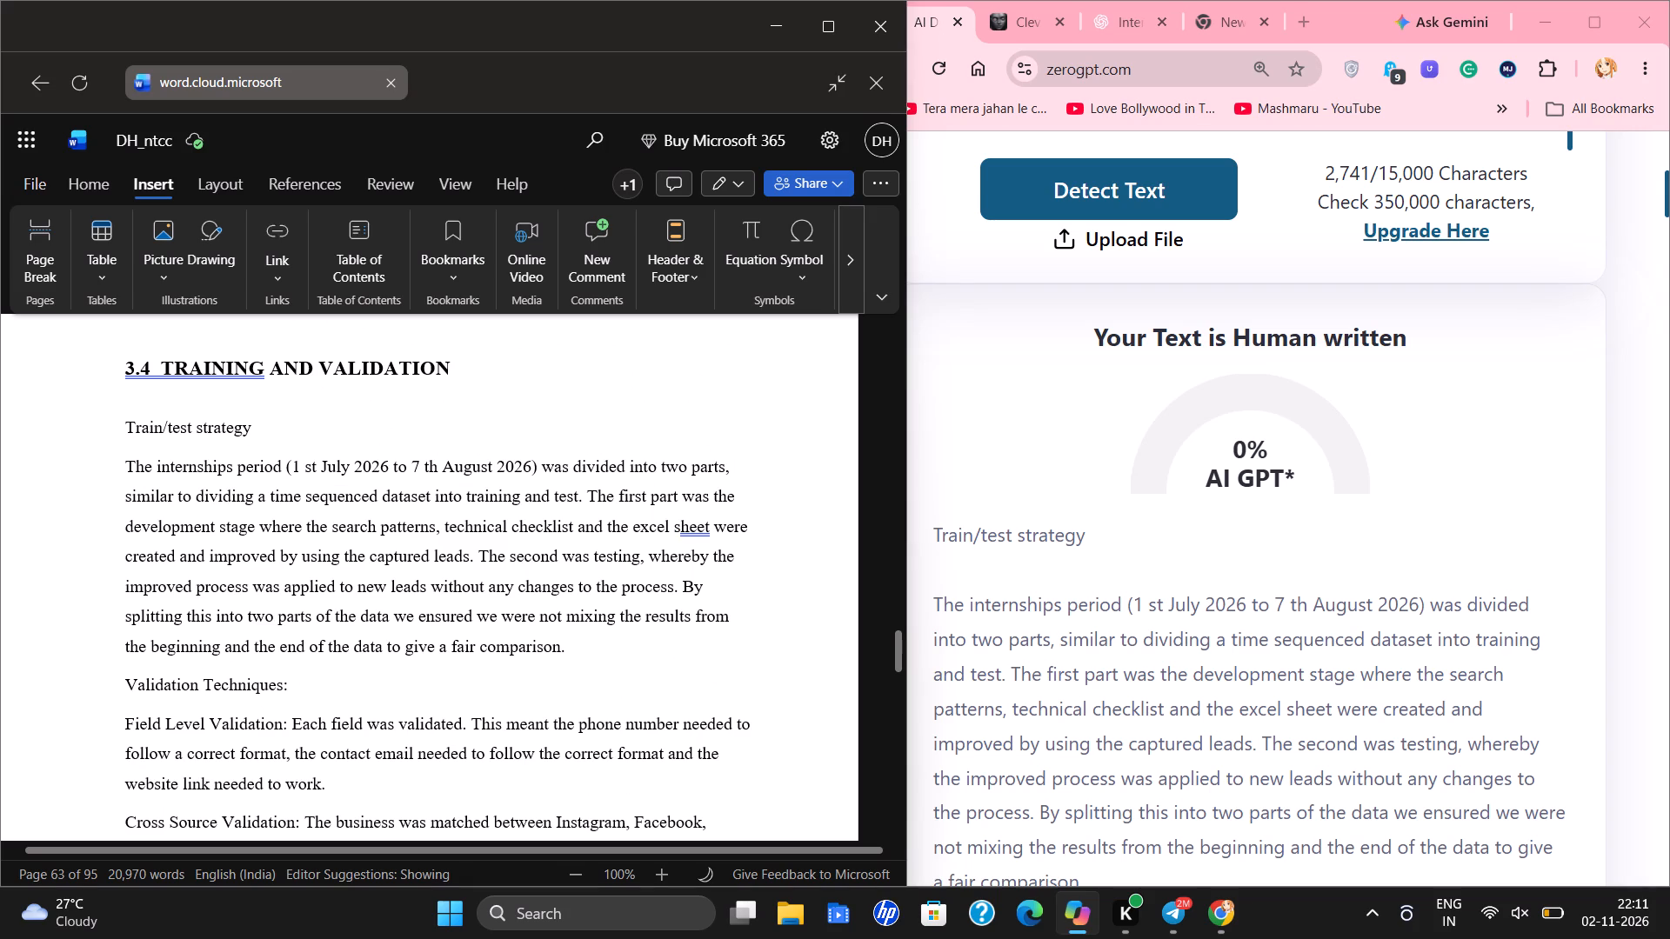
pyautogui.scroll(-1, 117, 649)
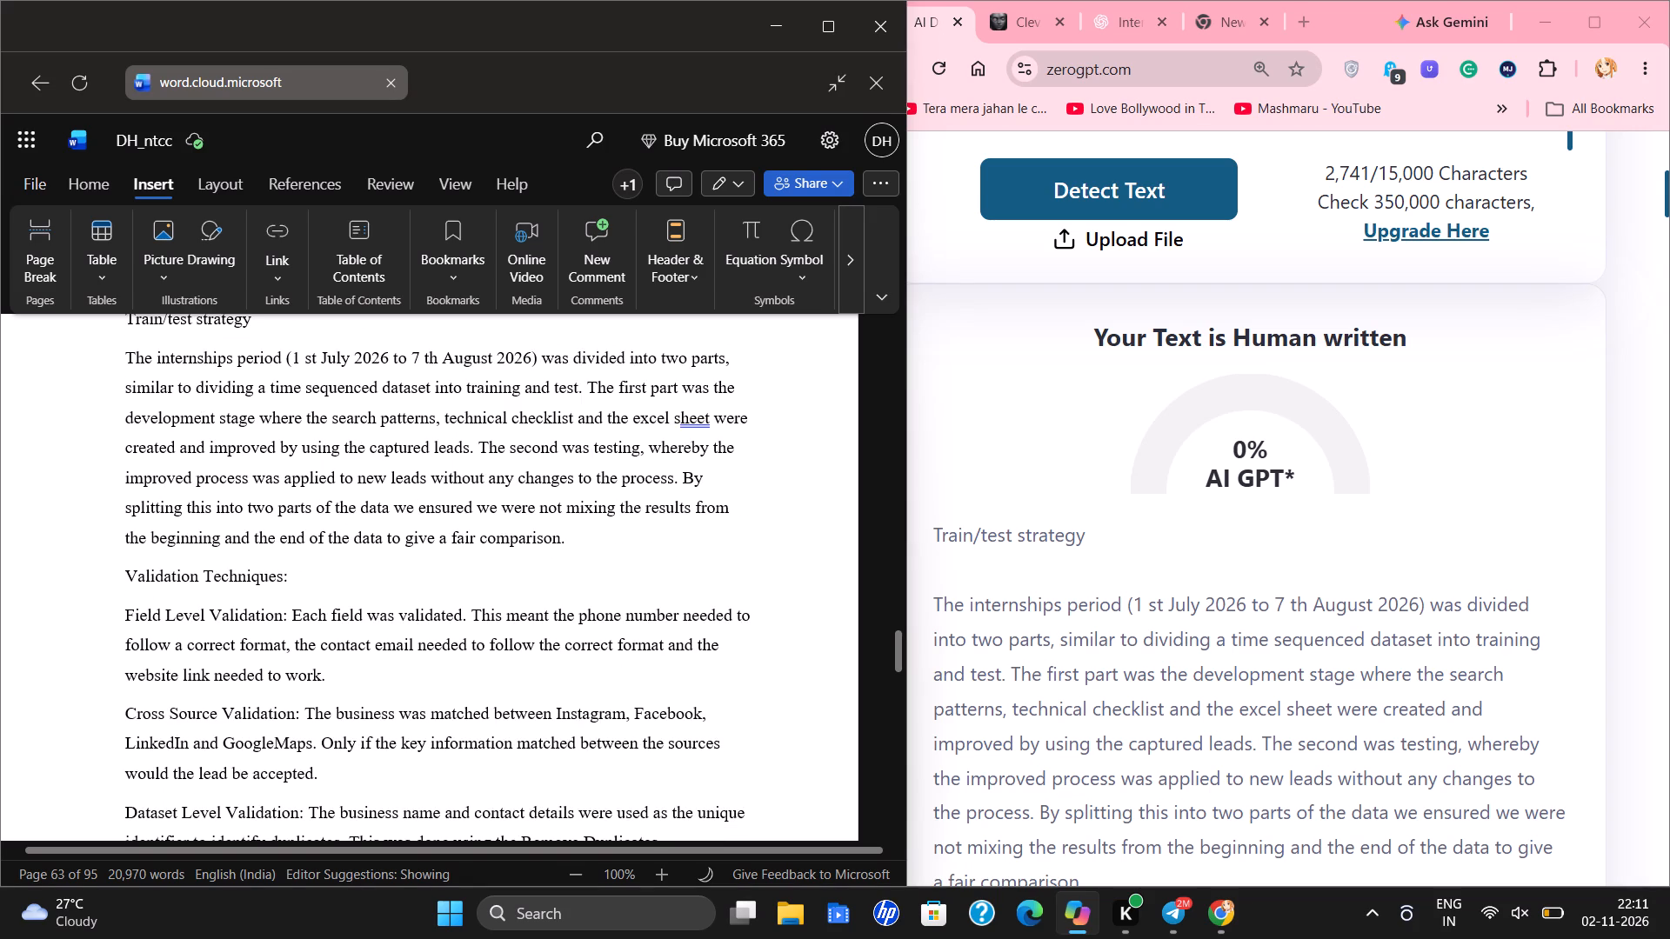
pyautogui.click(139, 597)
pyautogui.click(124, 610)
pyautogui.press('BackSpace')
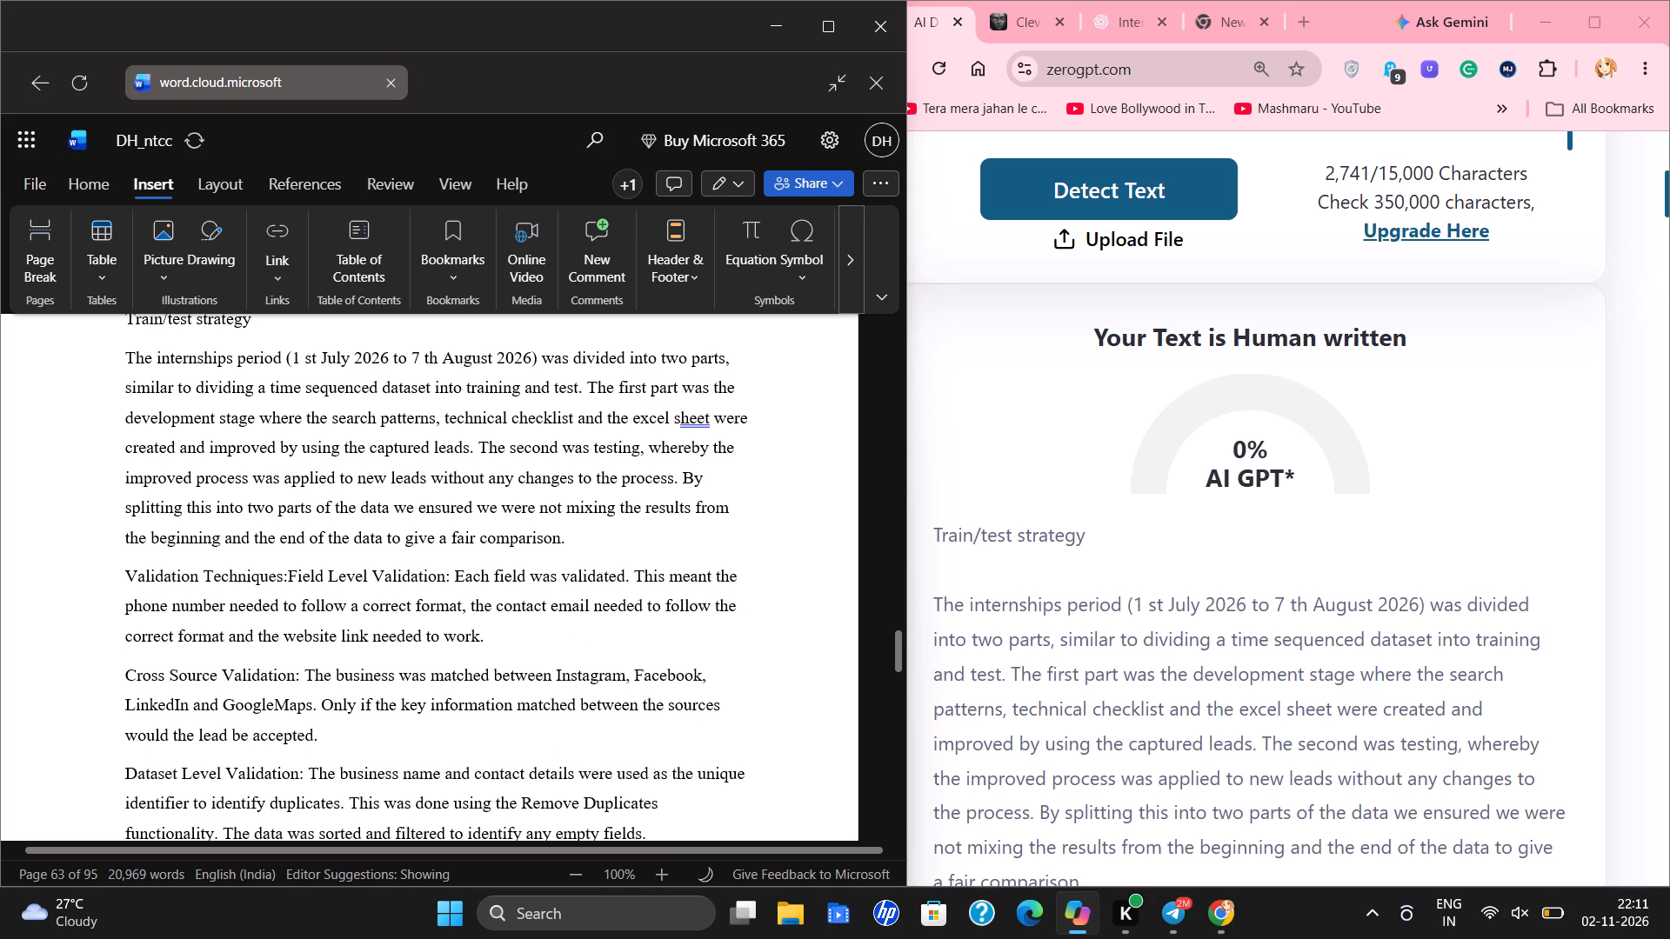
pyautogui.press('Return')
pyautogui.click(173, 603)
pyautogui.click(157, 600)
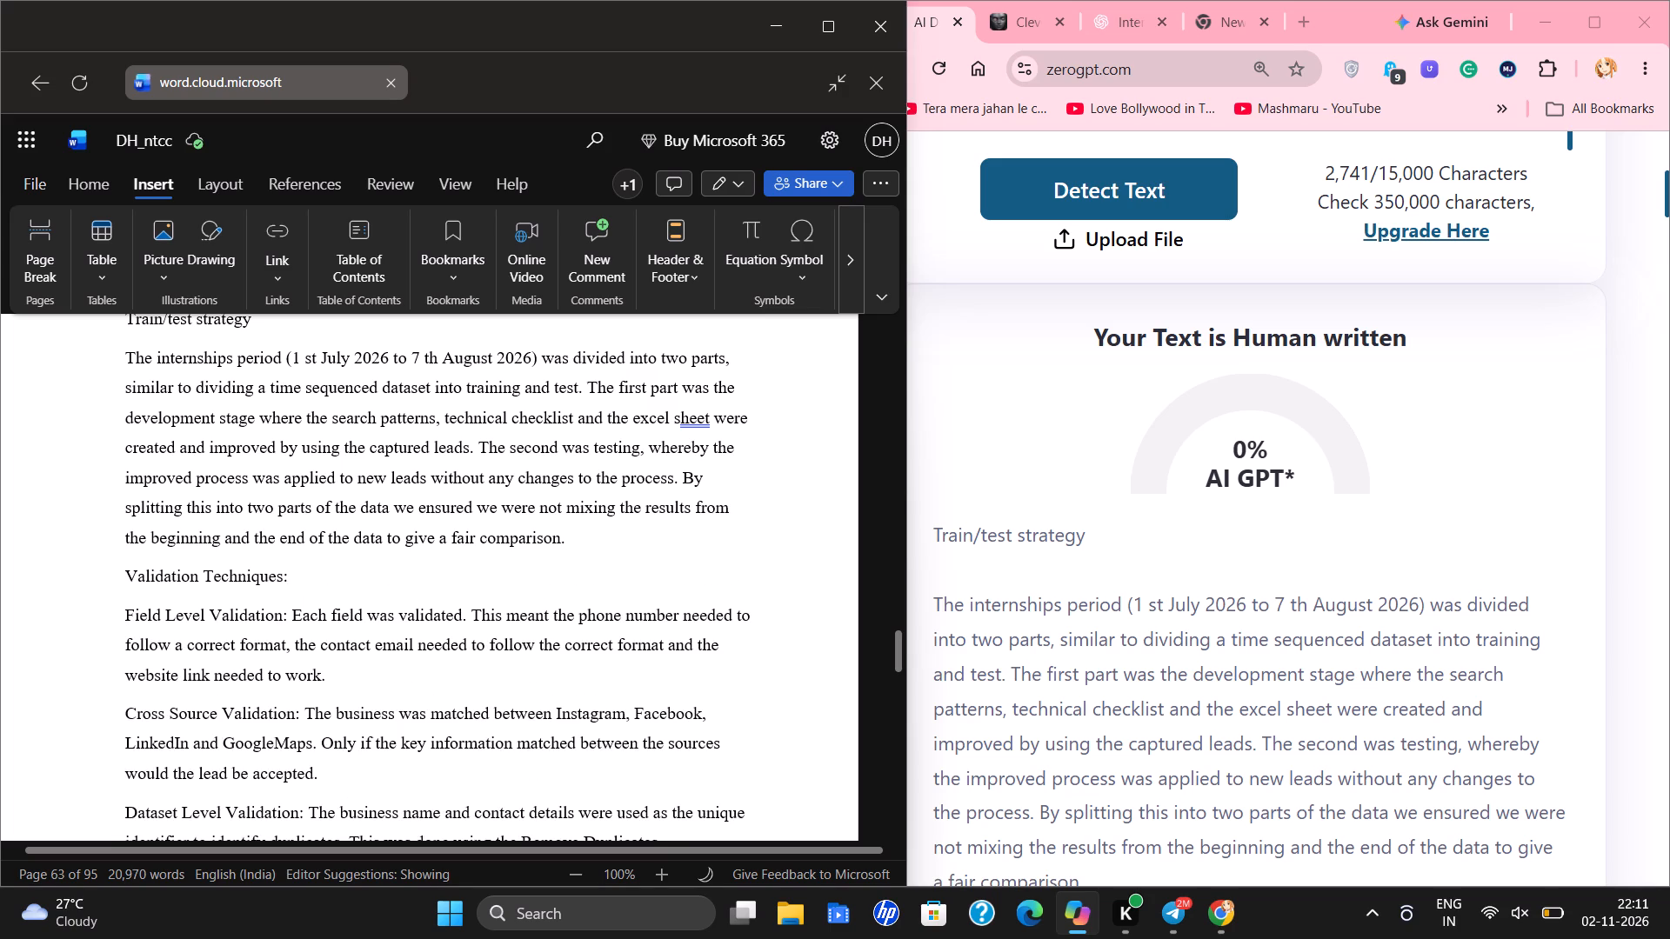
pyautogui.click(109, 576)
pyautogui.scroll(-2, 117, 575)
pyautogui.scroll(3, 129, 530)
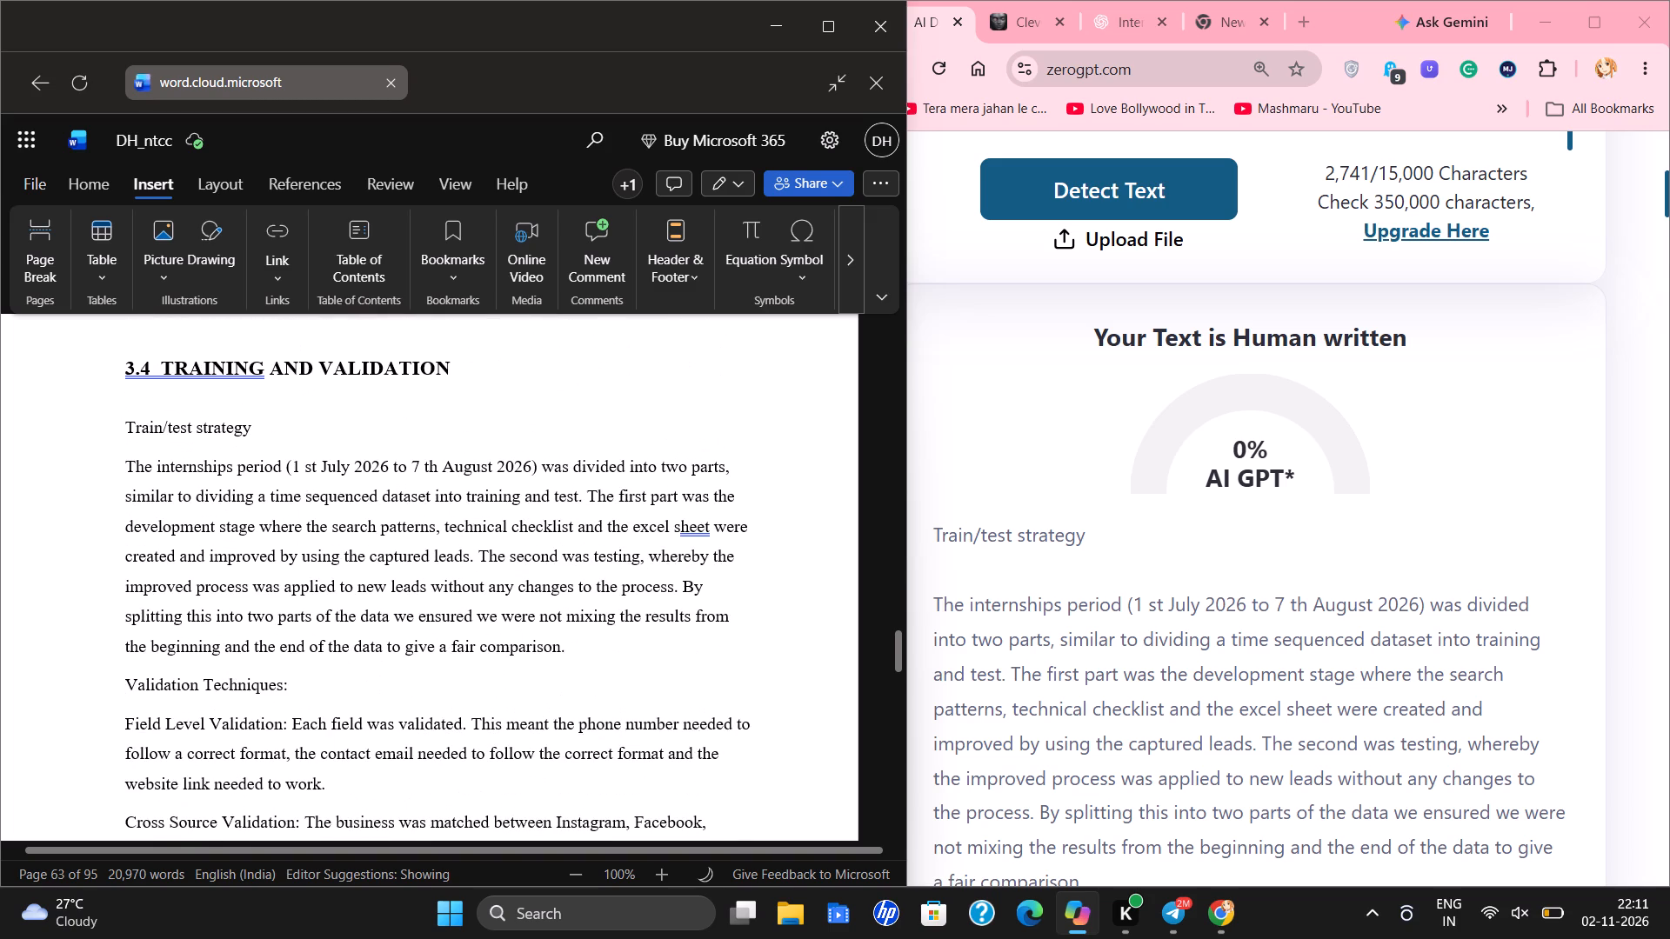
# Justify the section 3.4 body text from "Train/test strategy" through the Performance Metrics paragraph and set its line spacing to 1.5.
pyautogui.moveTo(122, 426); pyautogui.dragTo(745, 626)
pyautogui.scroll(-4, 394, 478)
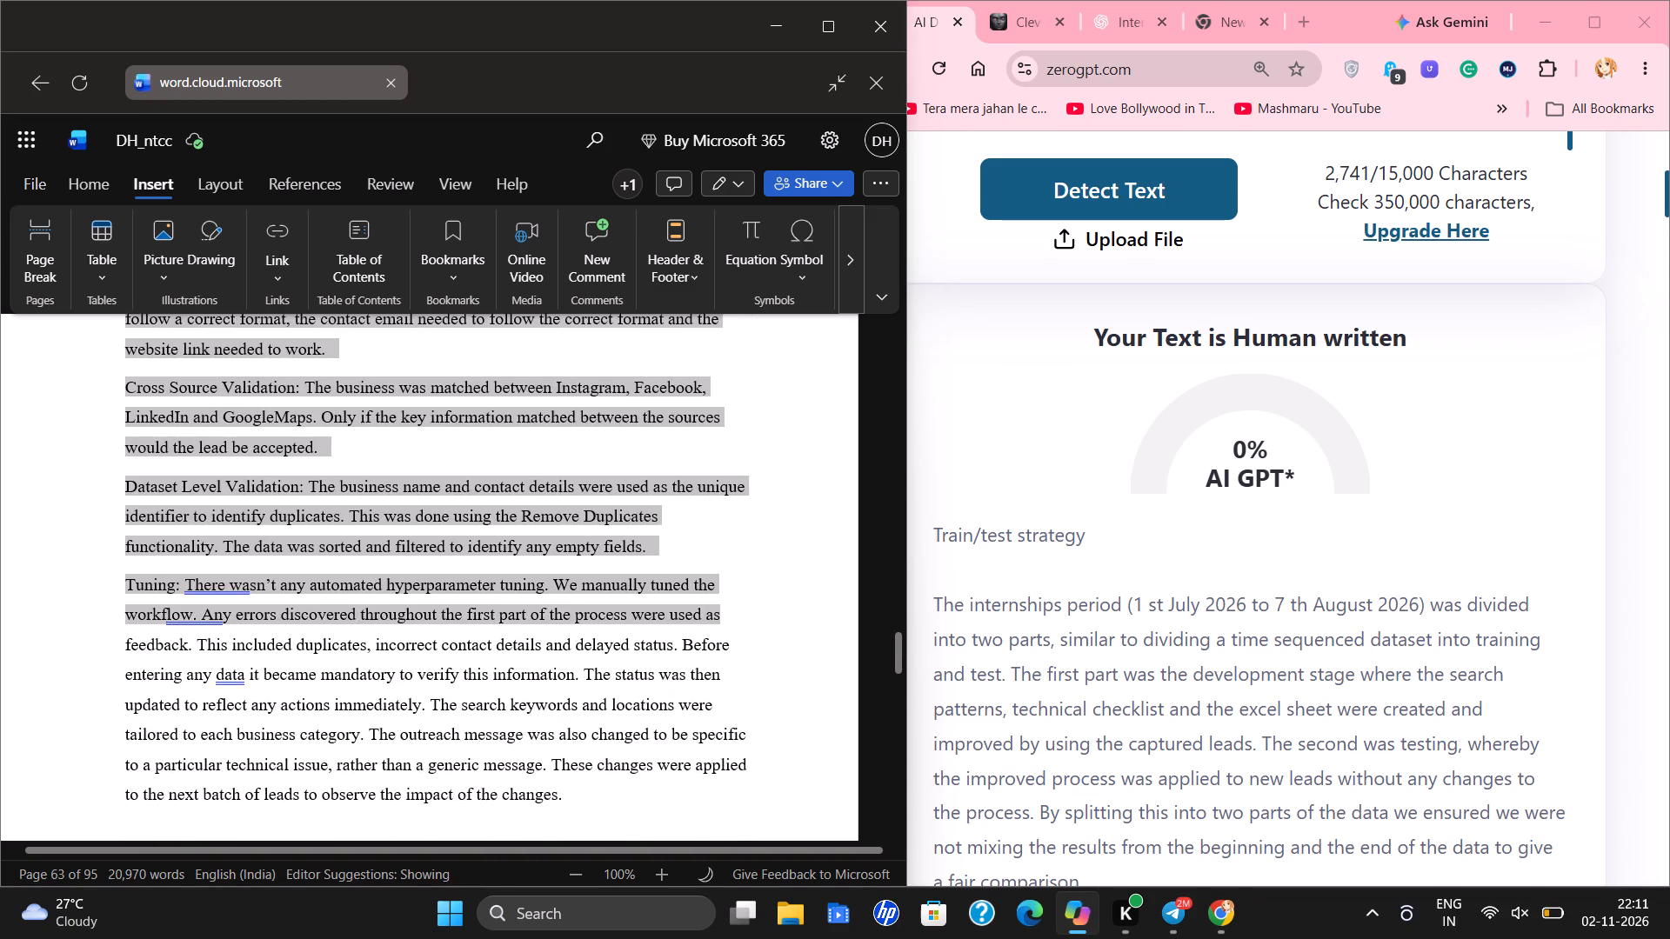
pyautogui.moveTo(745, 626); pyautogui.dragTo(683, 665)
pyautogui.scroll(-7, 746, 651)
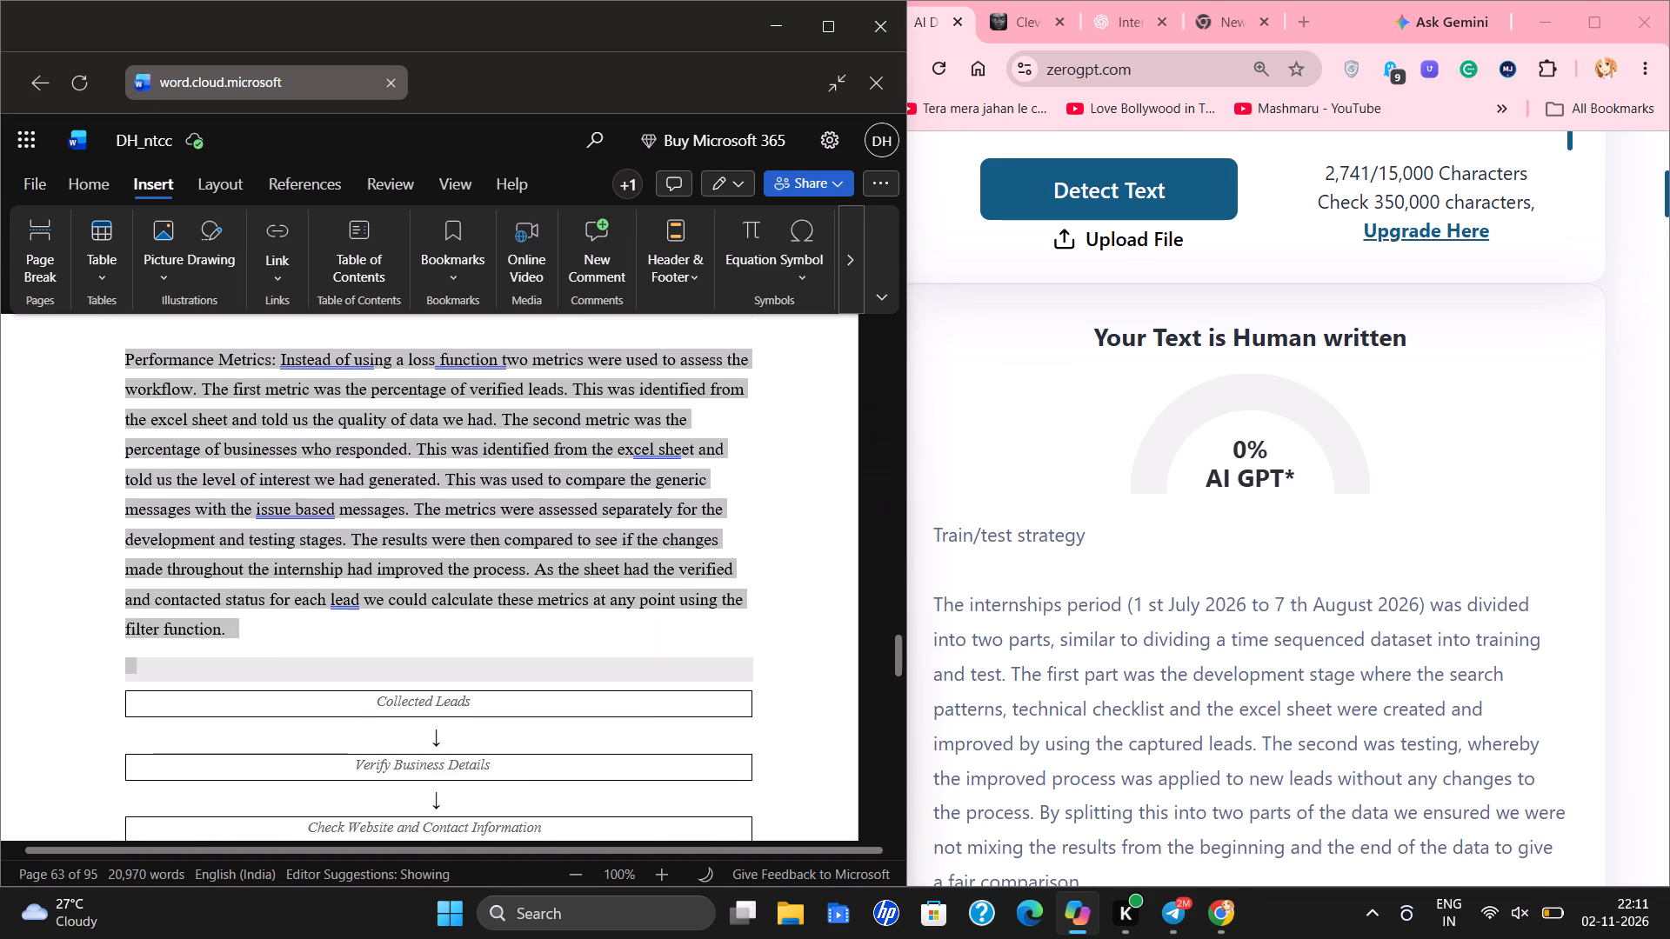
pyautogui.moveTo(683, 665); pyautogui.dragTo(651, 642)
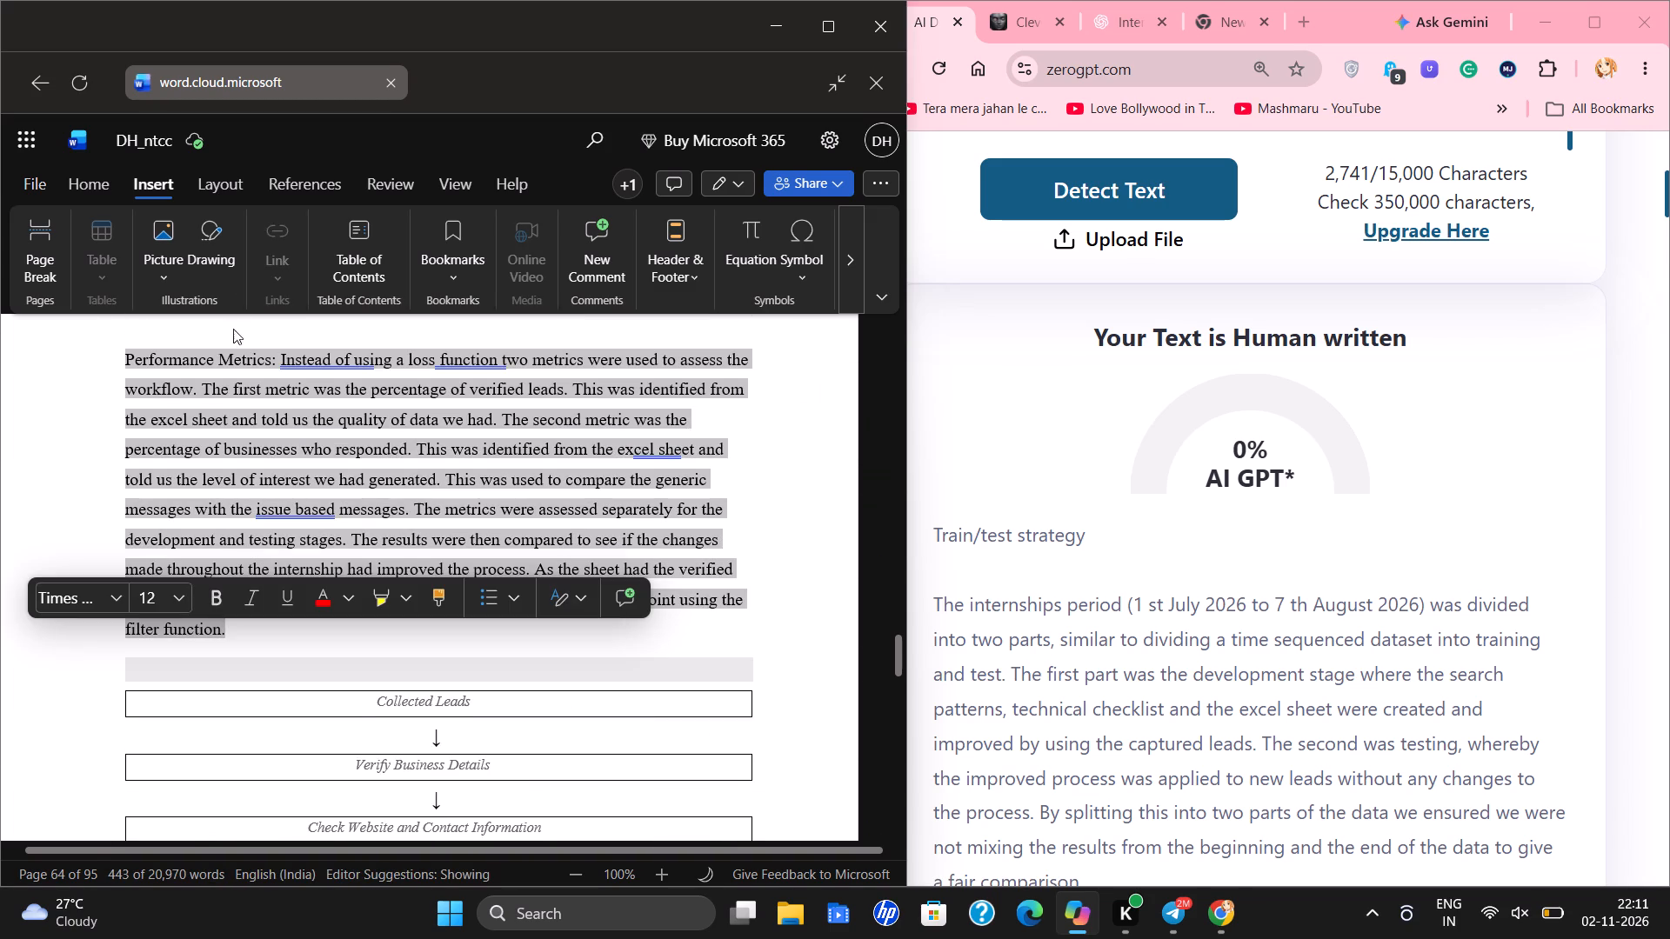
pyautogui.click(89, 190)
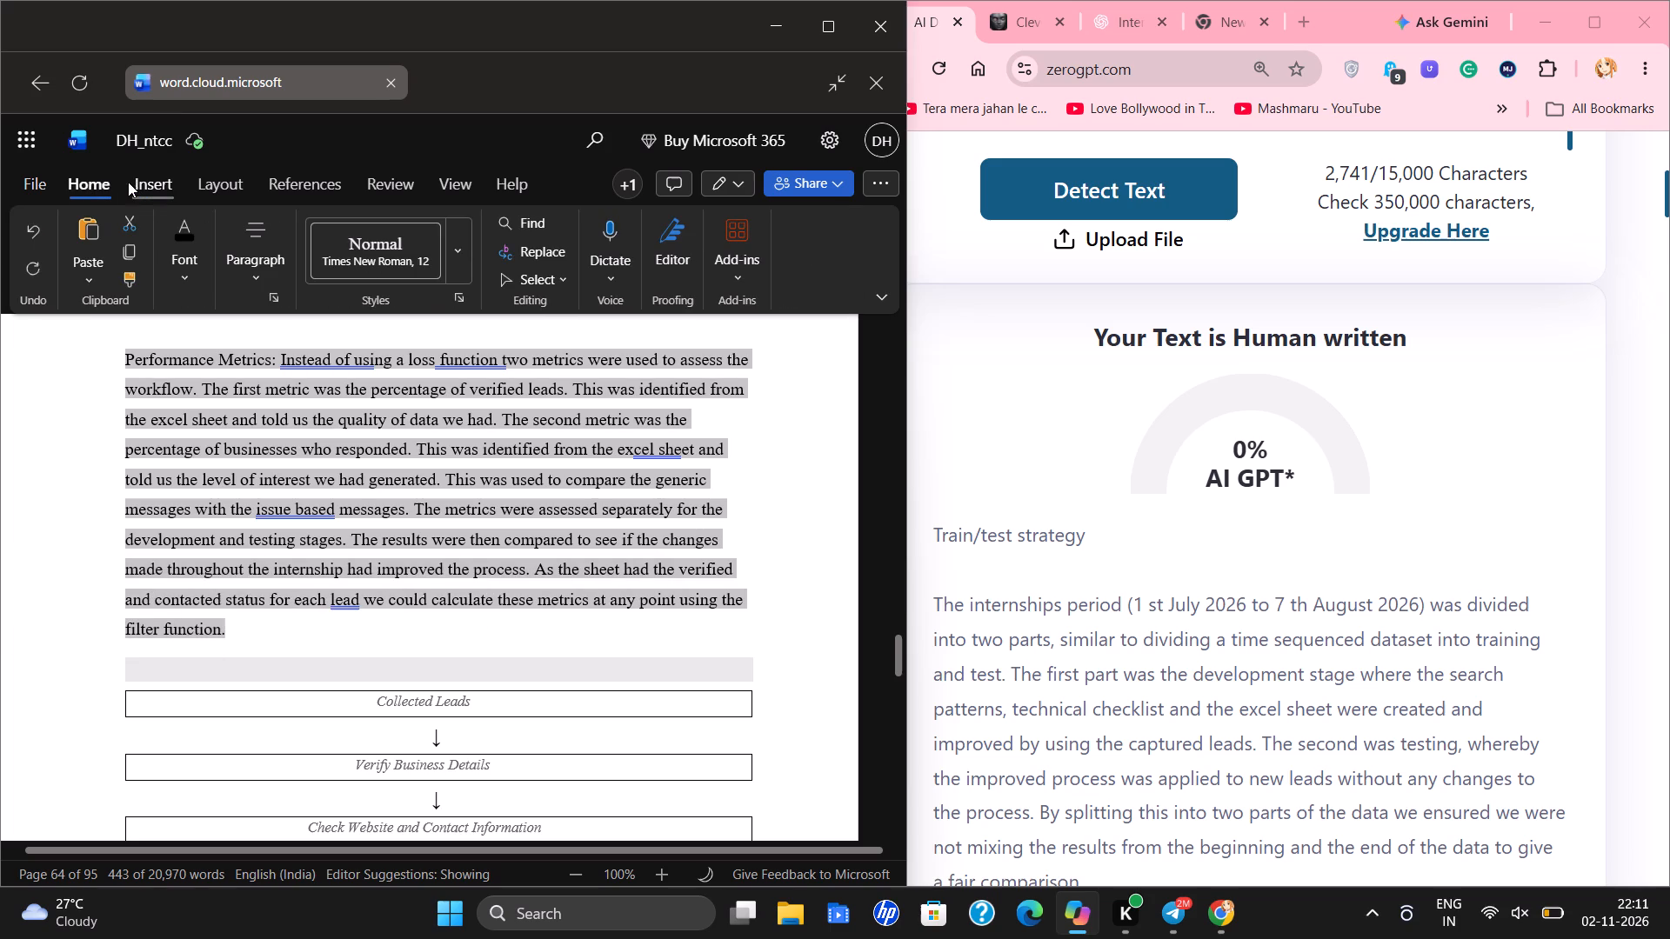
pyautogui.click(264, 275)
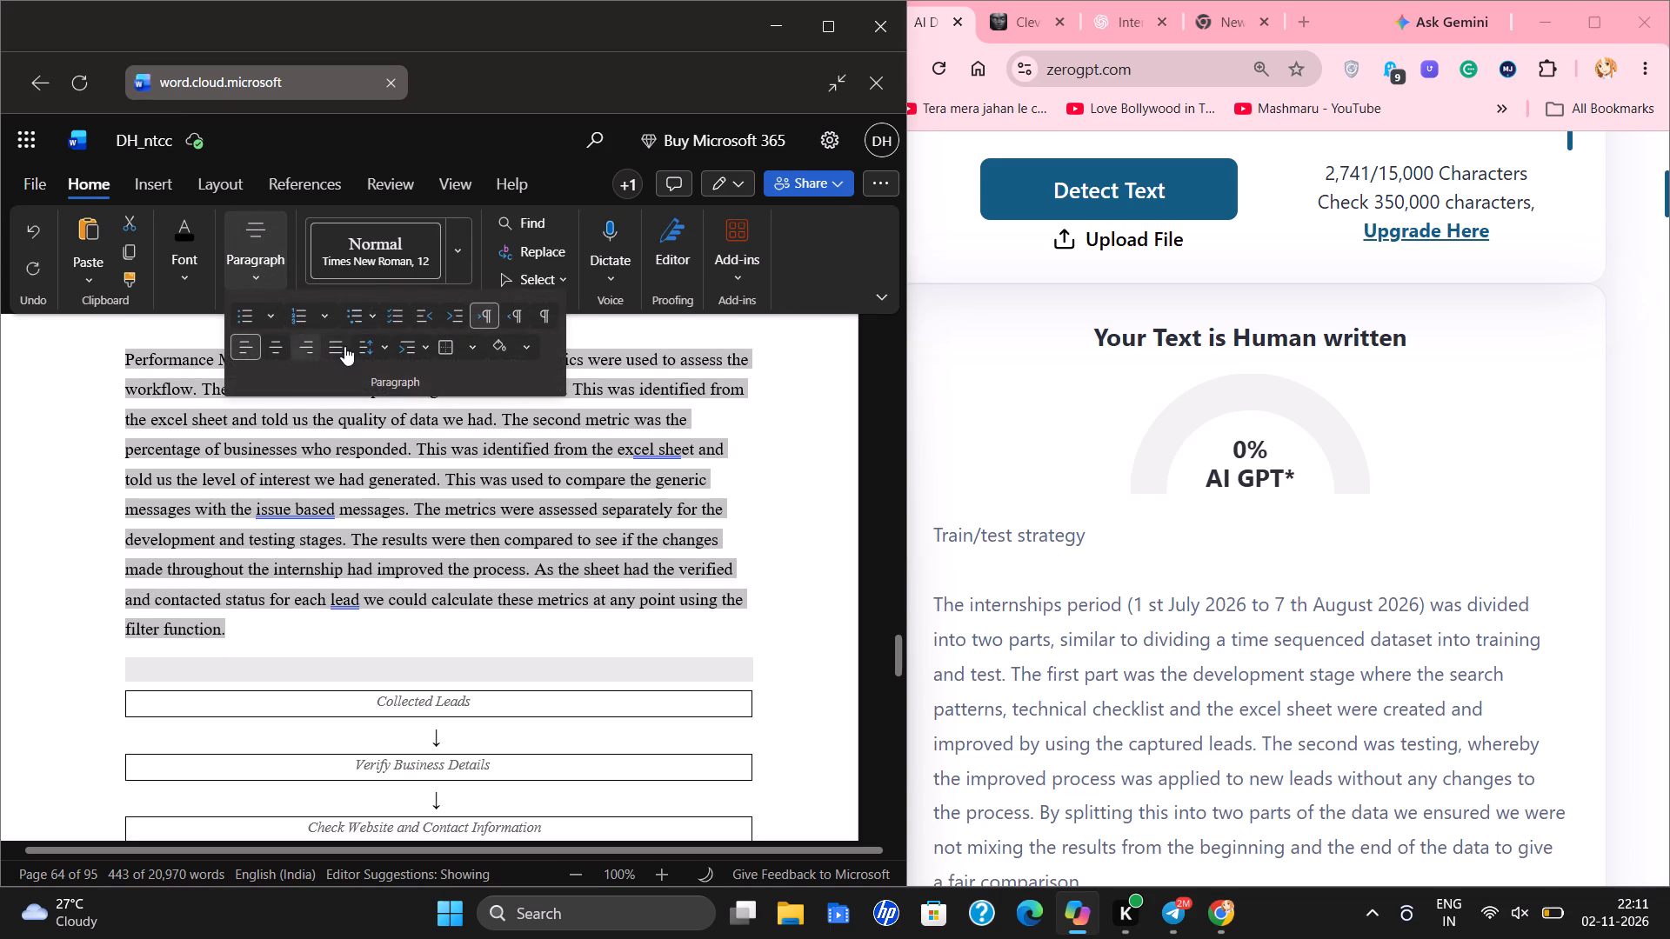
pyautogui.click(337, 347)
pyautogui.click(240, 245)
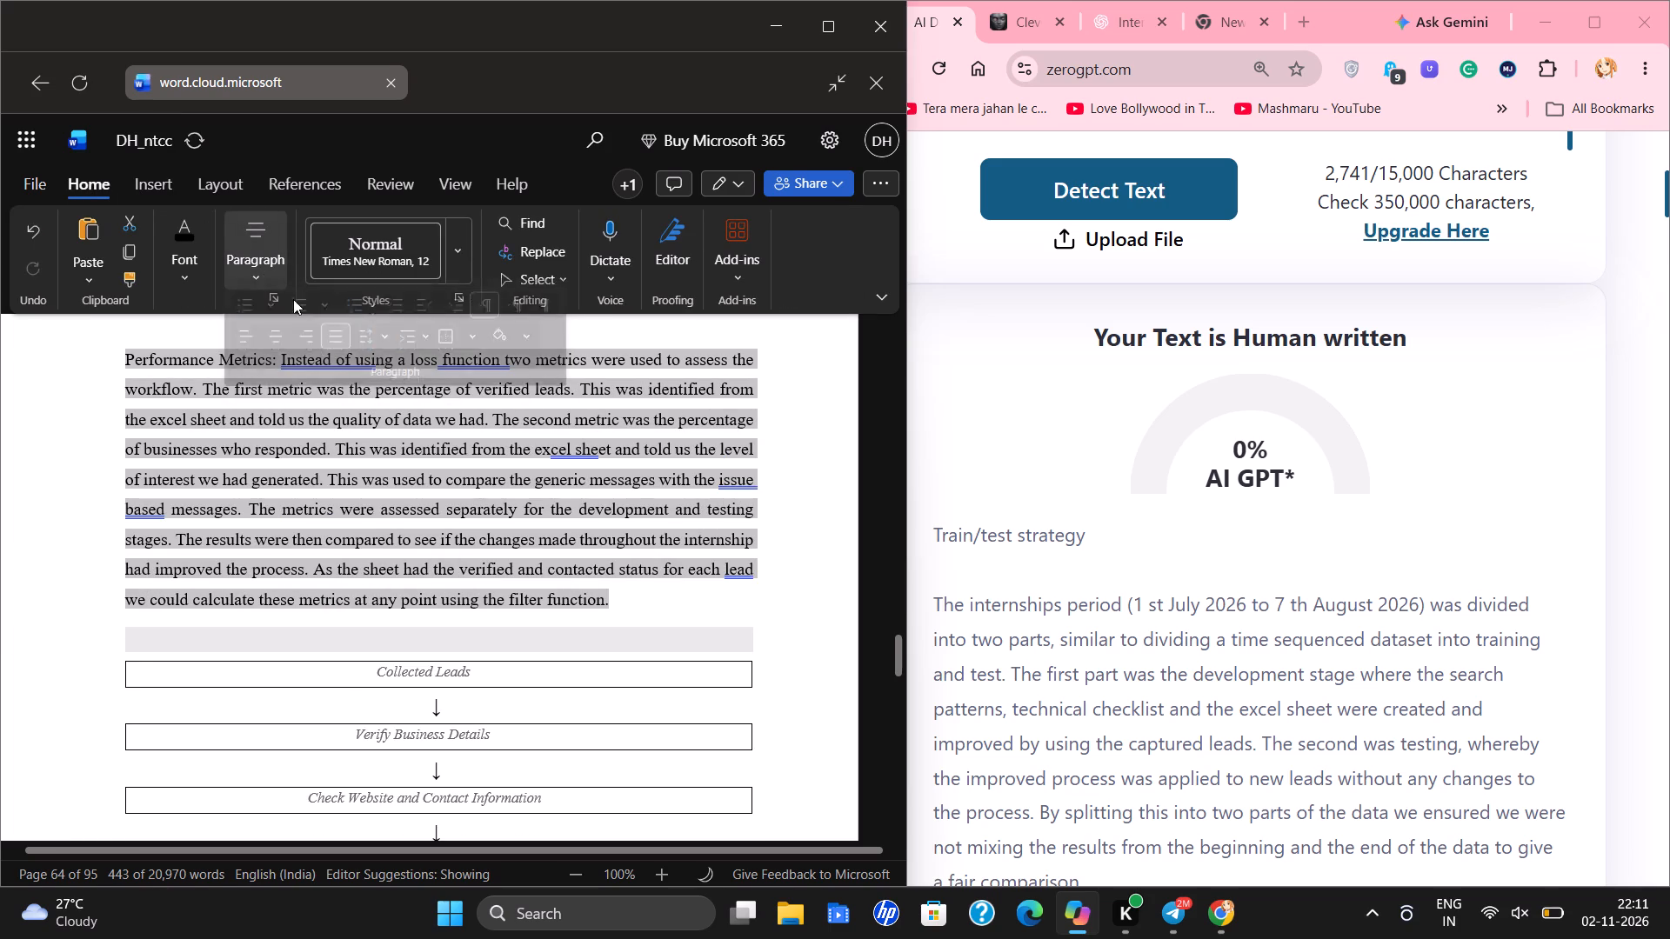
pyautogui.click(390, 351)
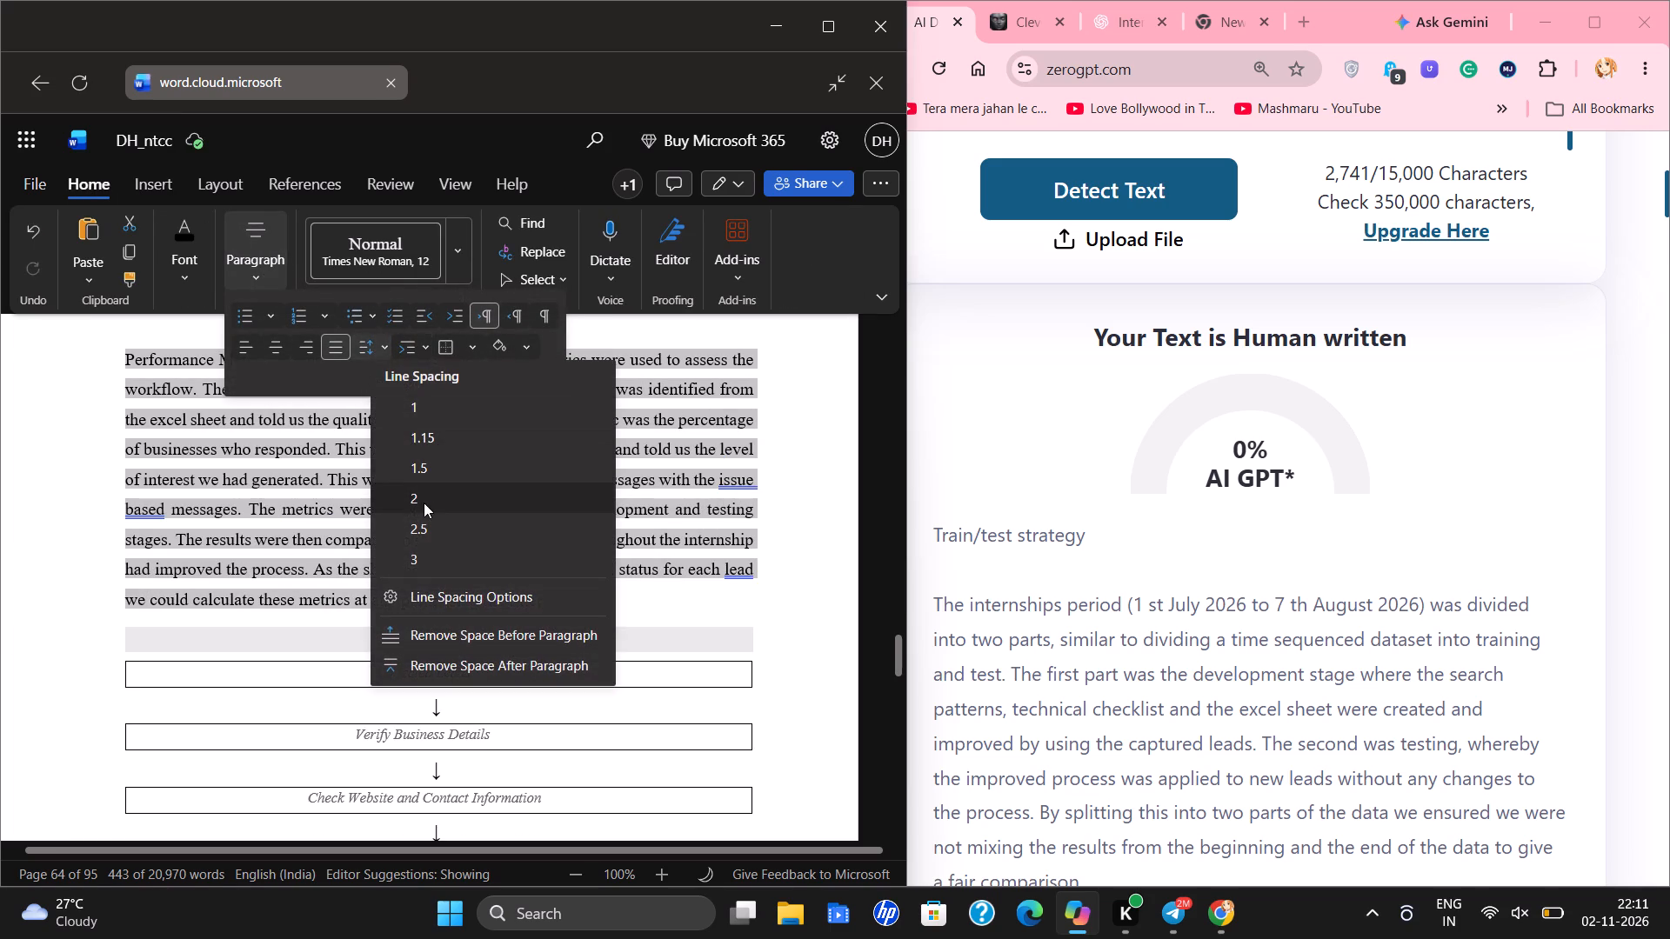
pyautogui.click(419, 472)
pyautogui.click(108, 505)
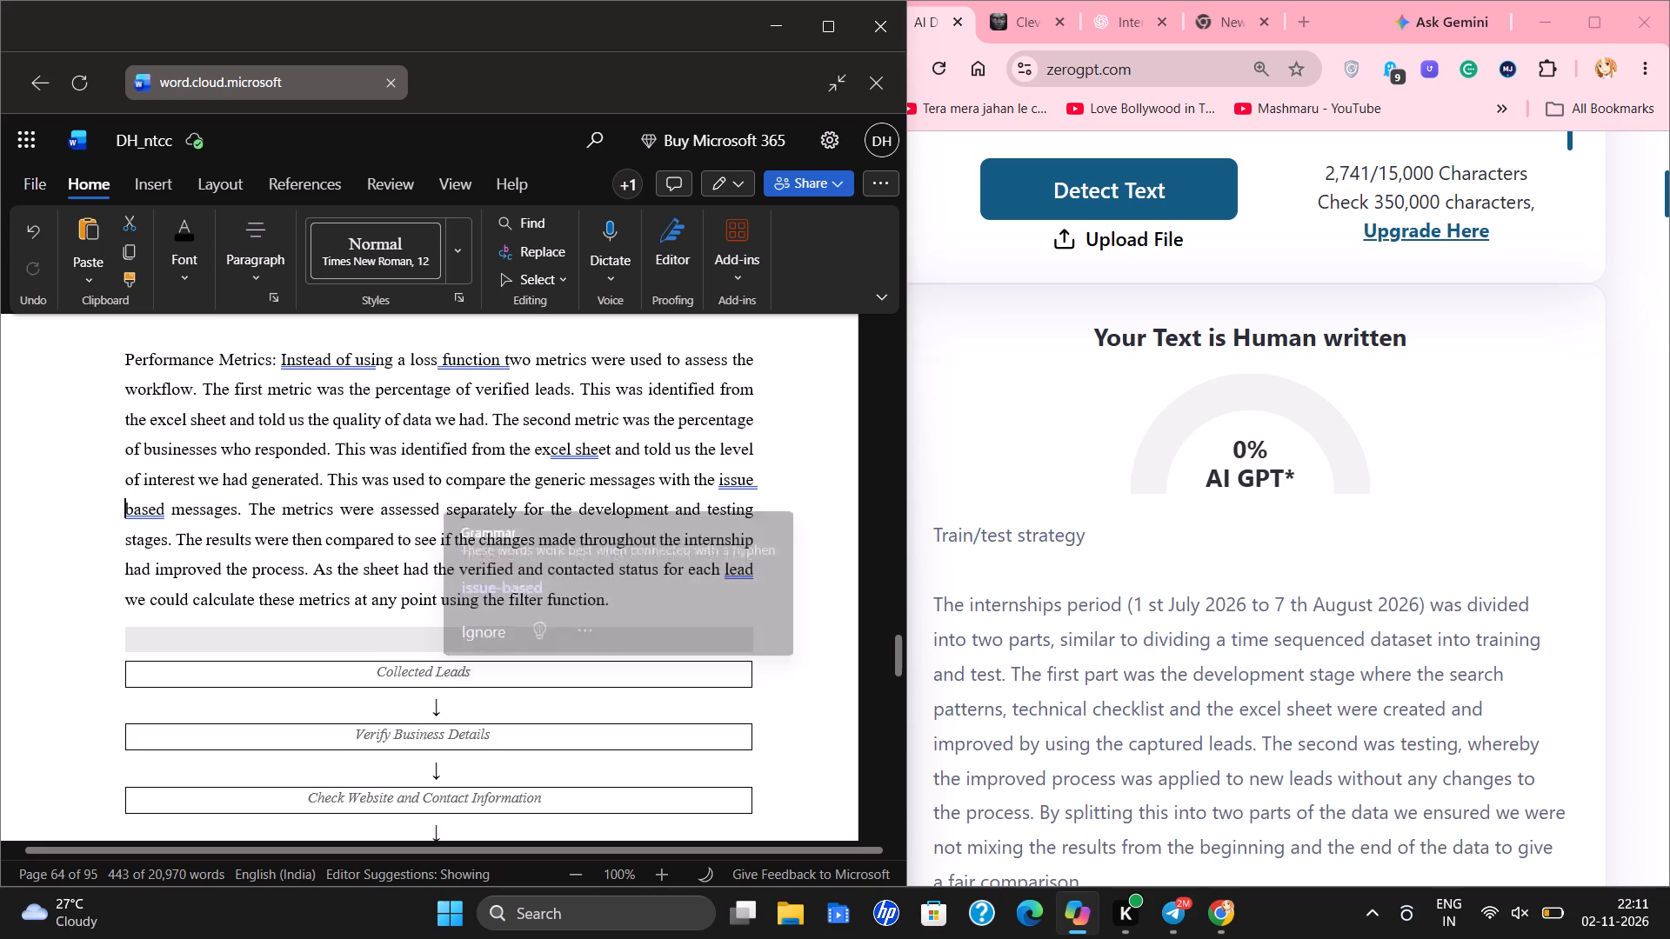
# Review the formatting of the section 3.4 text from its heading down to the Performance Metrics paragraph.
pyautogui.scroll(7, 184, 448)
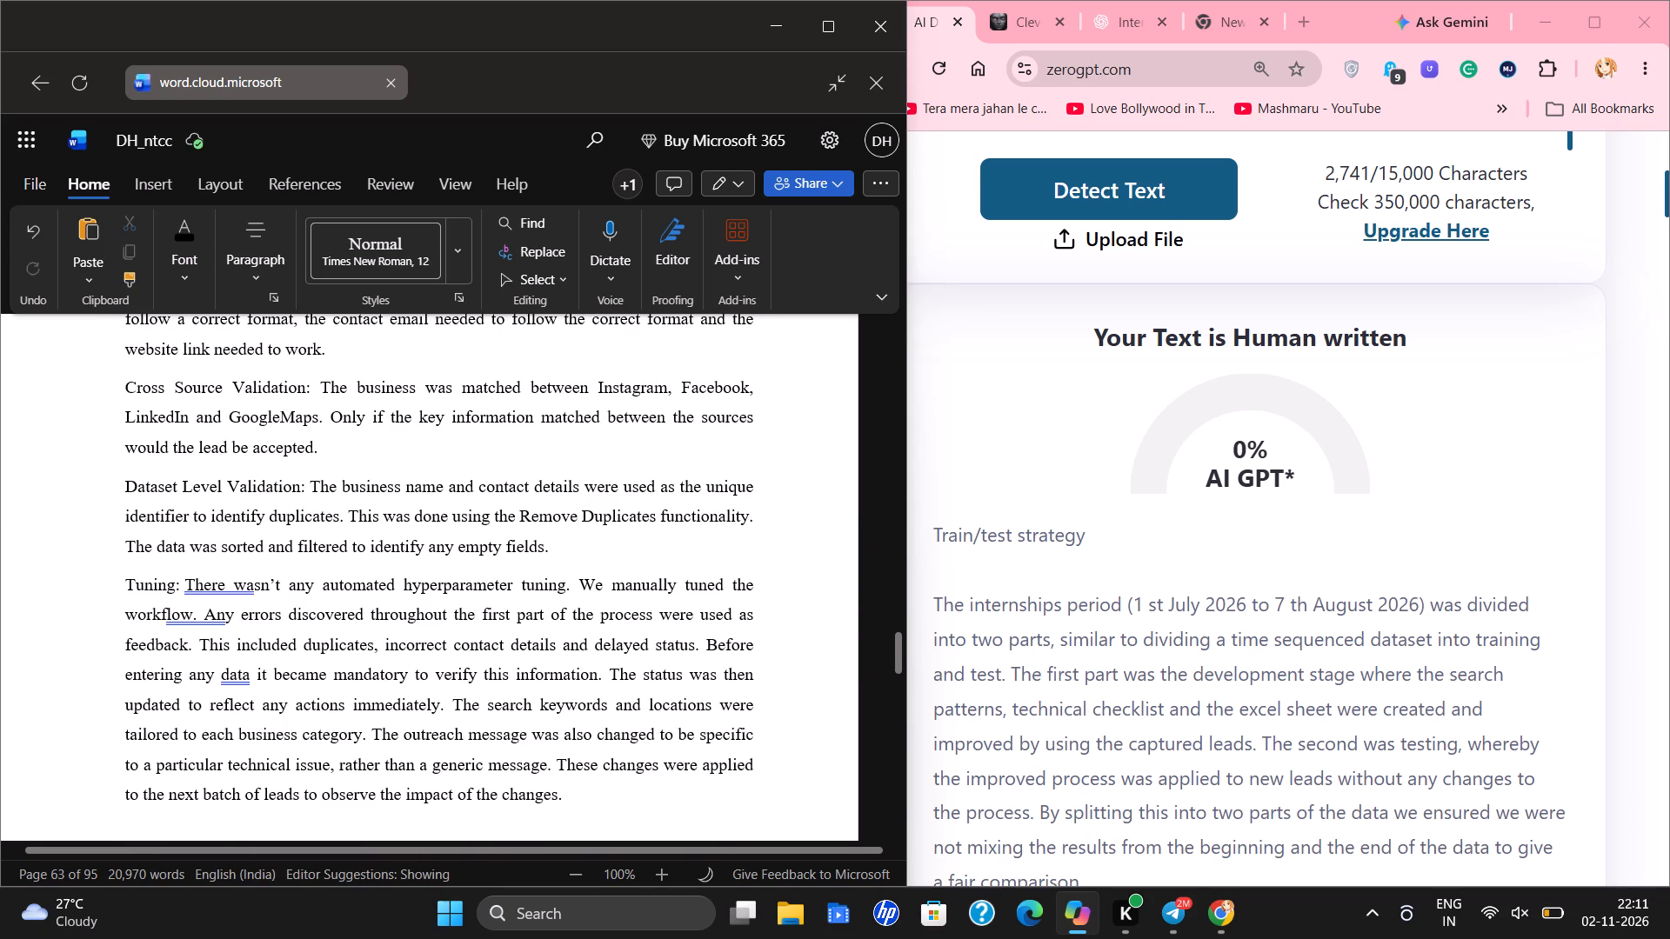
pyautogui.scroll(5, 190, 447)
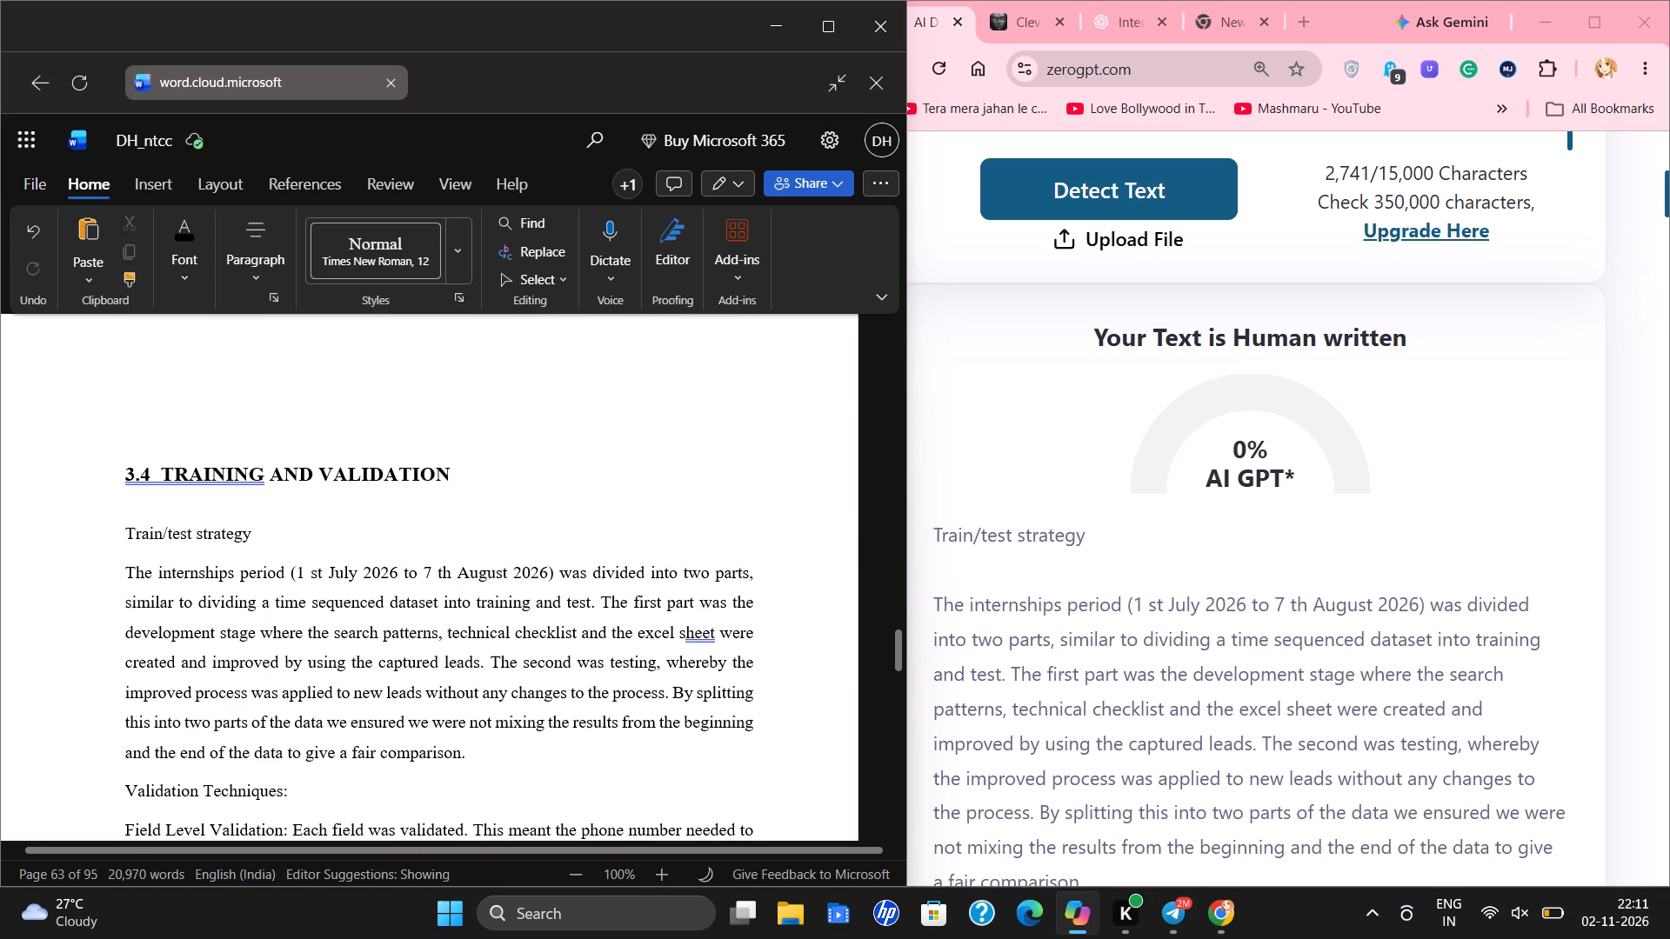
pyautogui.scroll(-5, 190, 447)
pyautogui.scroll(4, 191, 448)
pyautogui.scroll(-11, 191, 448)
pyautogui.scroll(1, 197, 458)
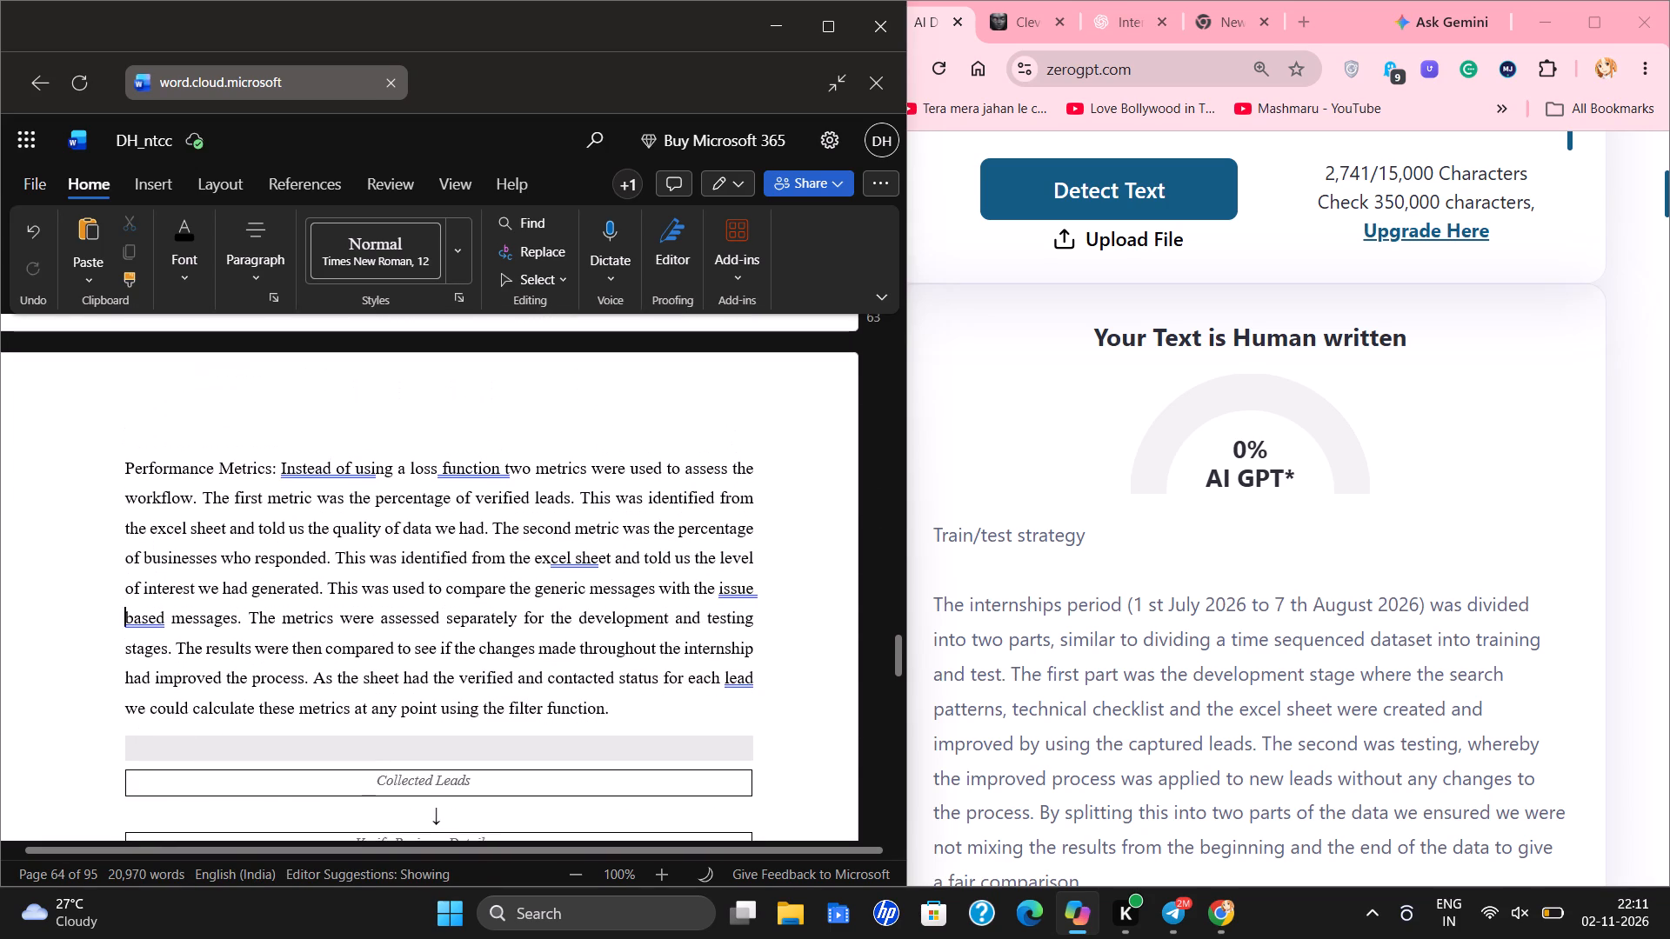
# Replace the shaded empty line between the Performance Metrics paragraph and the flowchart with a plain empty paragraph.
pyautogui.click(181, 747)
pyautogui.press('BackSpace')
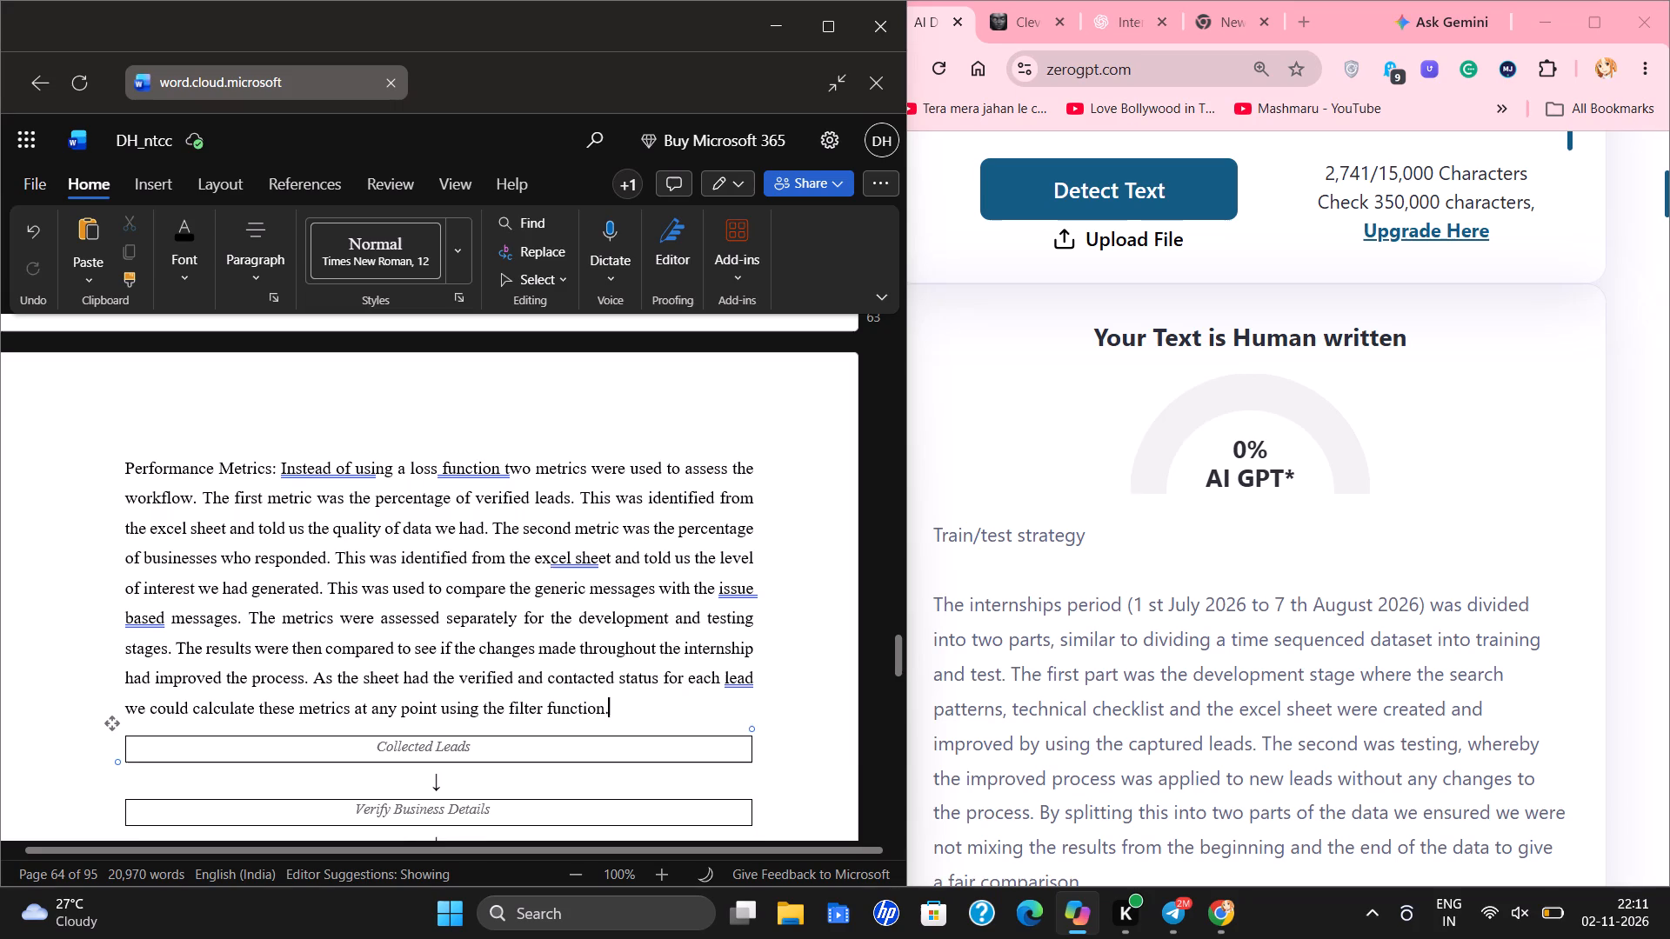
pyautogui.press('Return')
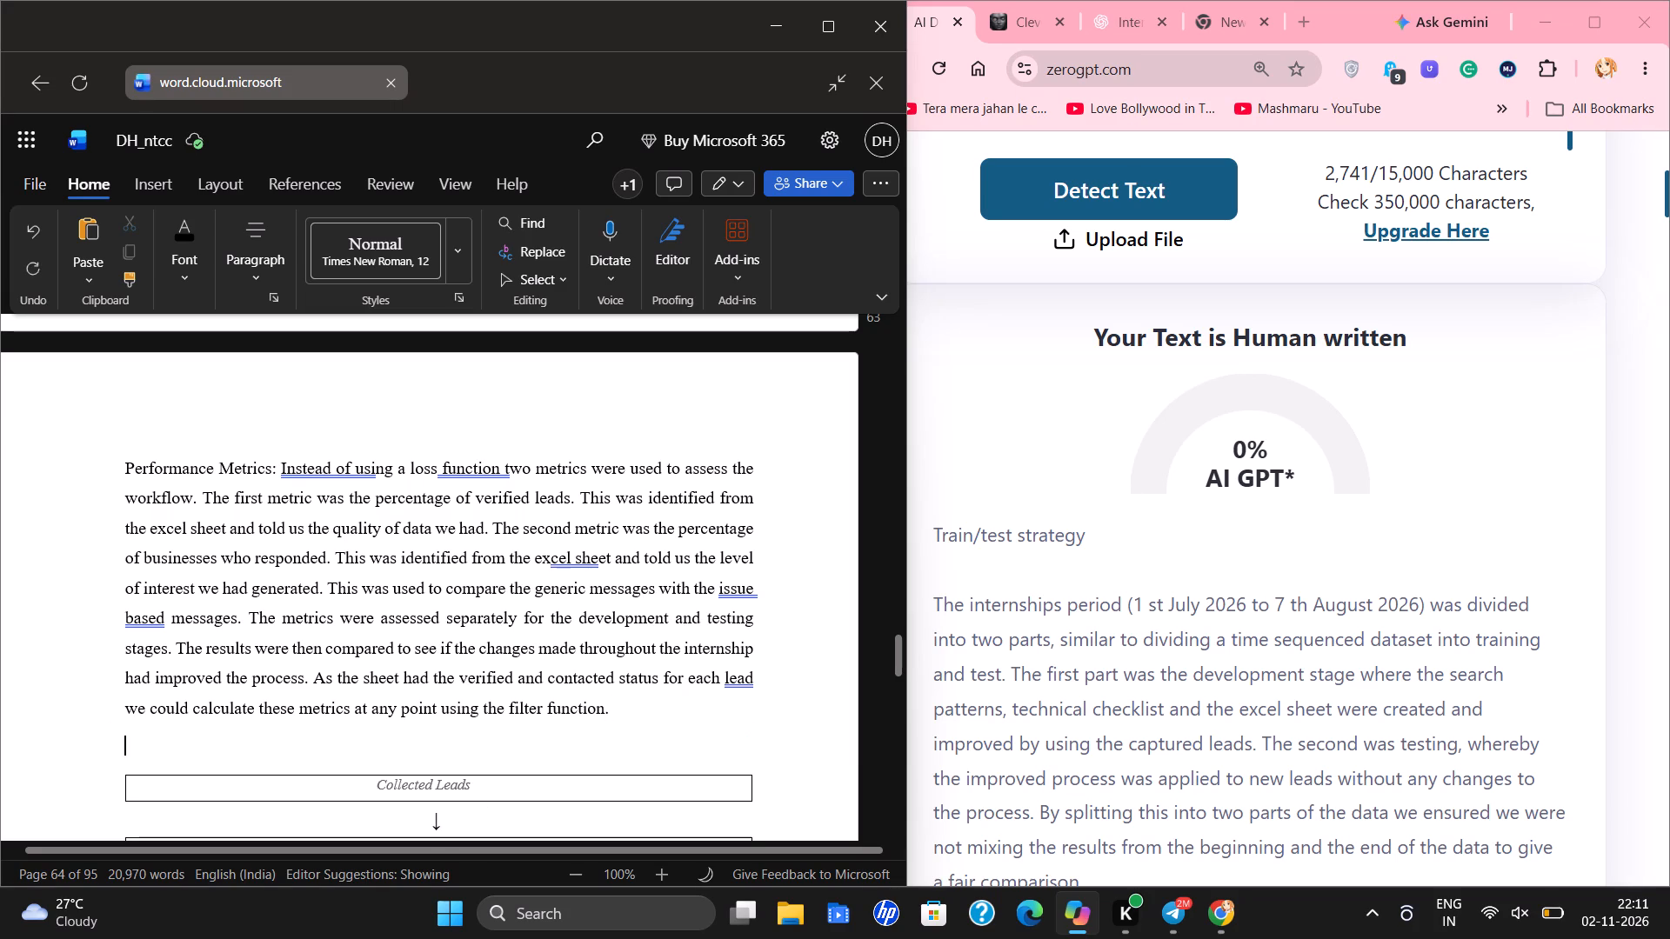
# Set the font size of the whole lead verification flowchart, boxes and arrows, to 11.
pyautogui.scroll(-3, 178, 724)
pyautogui.moveTo(97, 453); pyautogui.dragTo(750, 447)
pyautogui.scroll(-3, 238, 488)
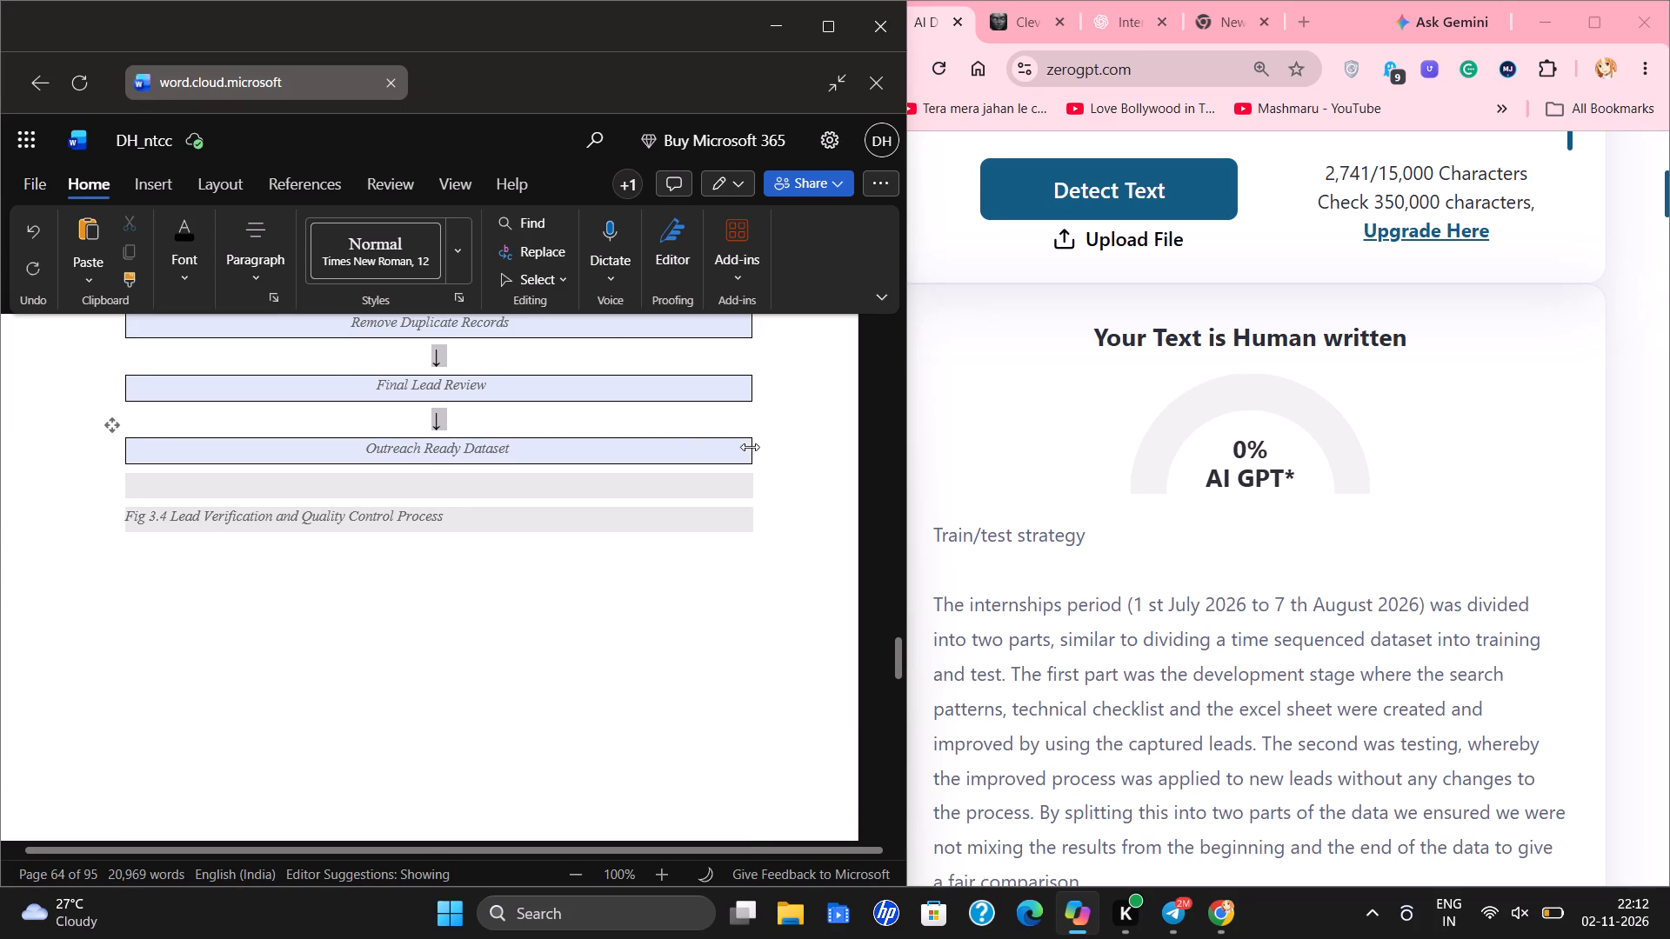
pyautogui.moveTo(750, 447); pyautogui.dragTo(758, 450)
pyautogui.click(249, 264)
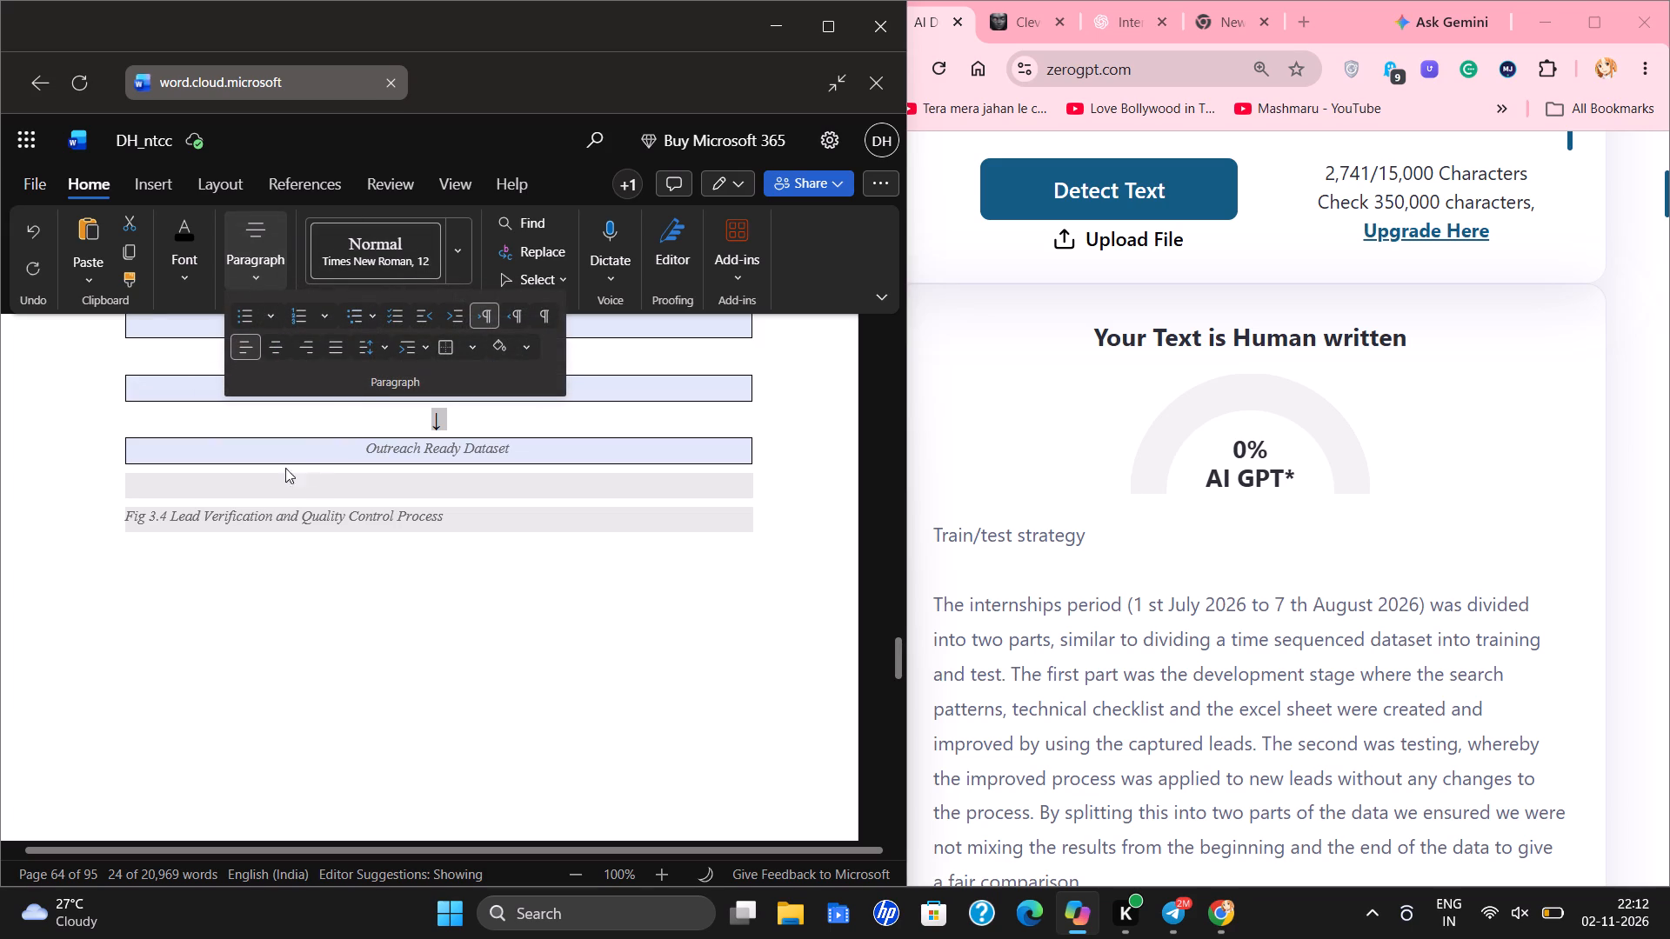
pyautogui.rightClick(149, 401)
pyautogui.click(307, 348)
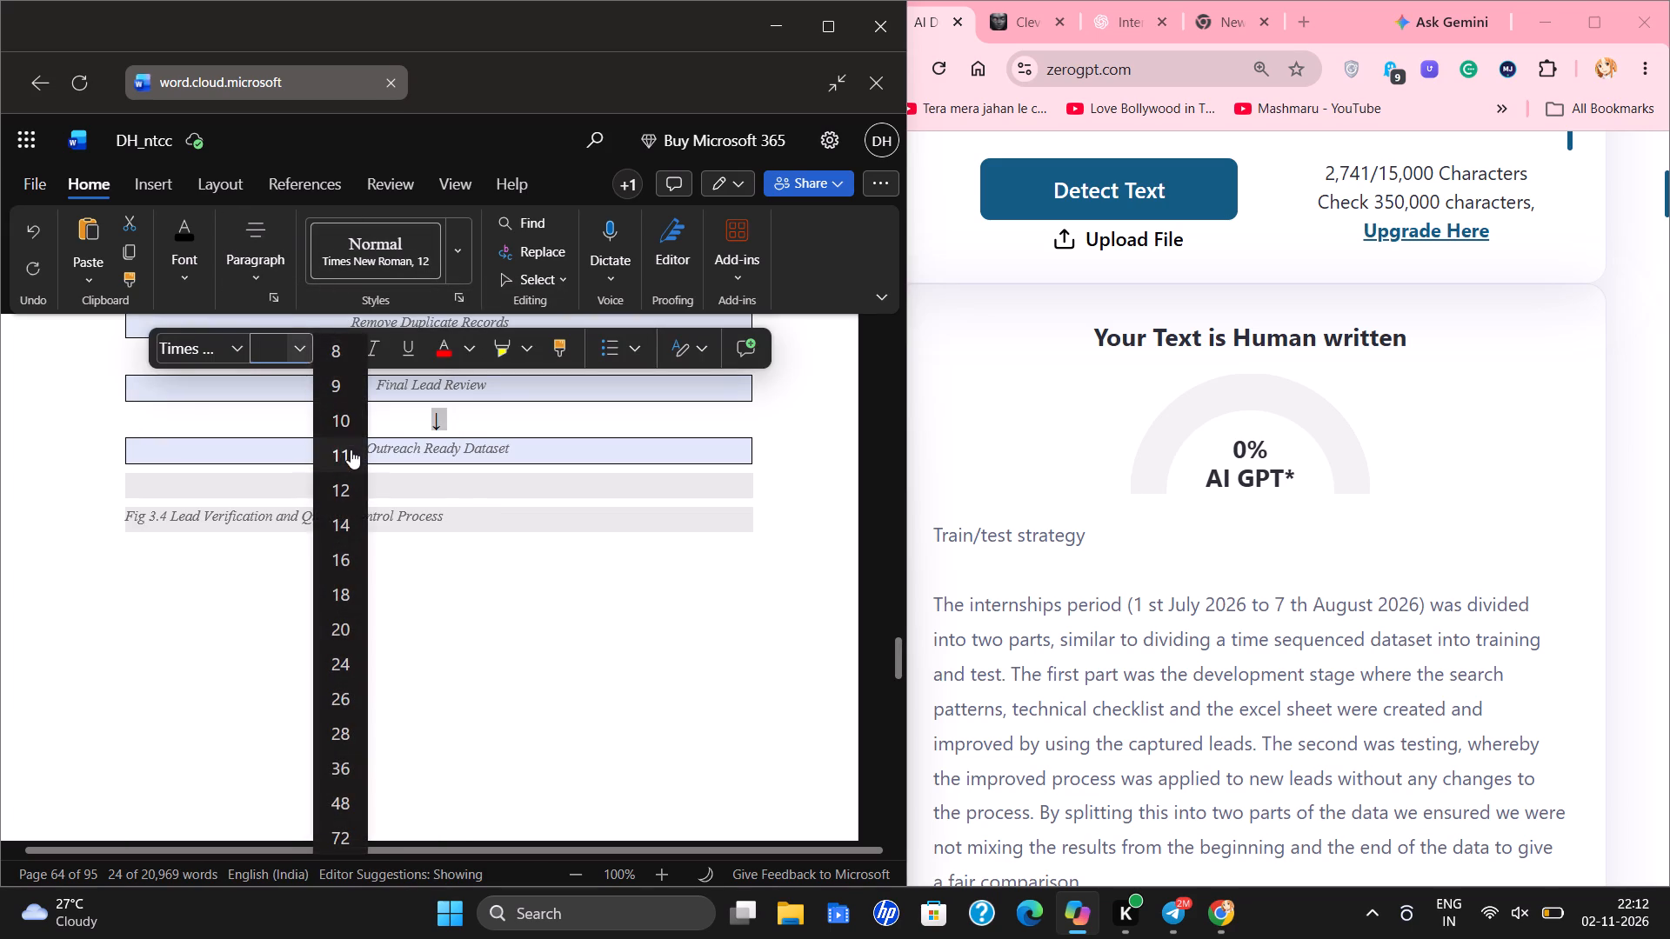
pyautogui.click(351, 450)
pyautogui.click(70, 513)
# Center the "Collected Leads" text in its flowchart box and delete the leading spaces before it.
pyautogui.scroll(3, 287, 435)
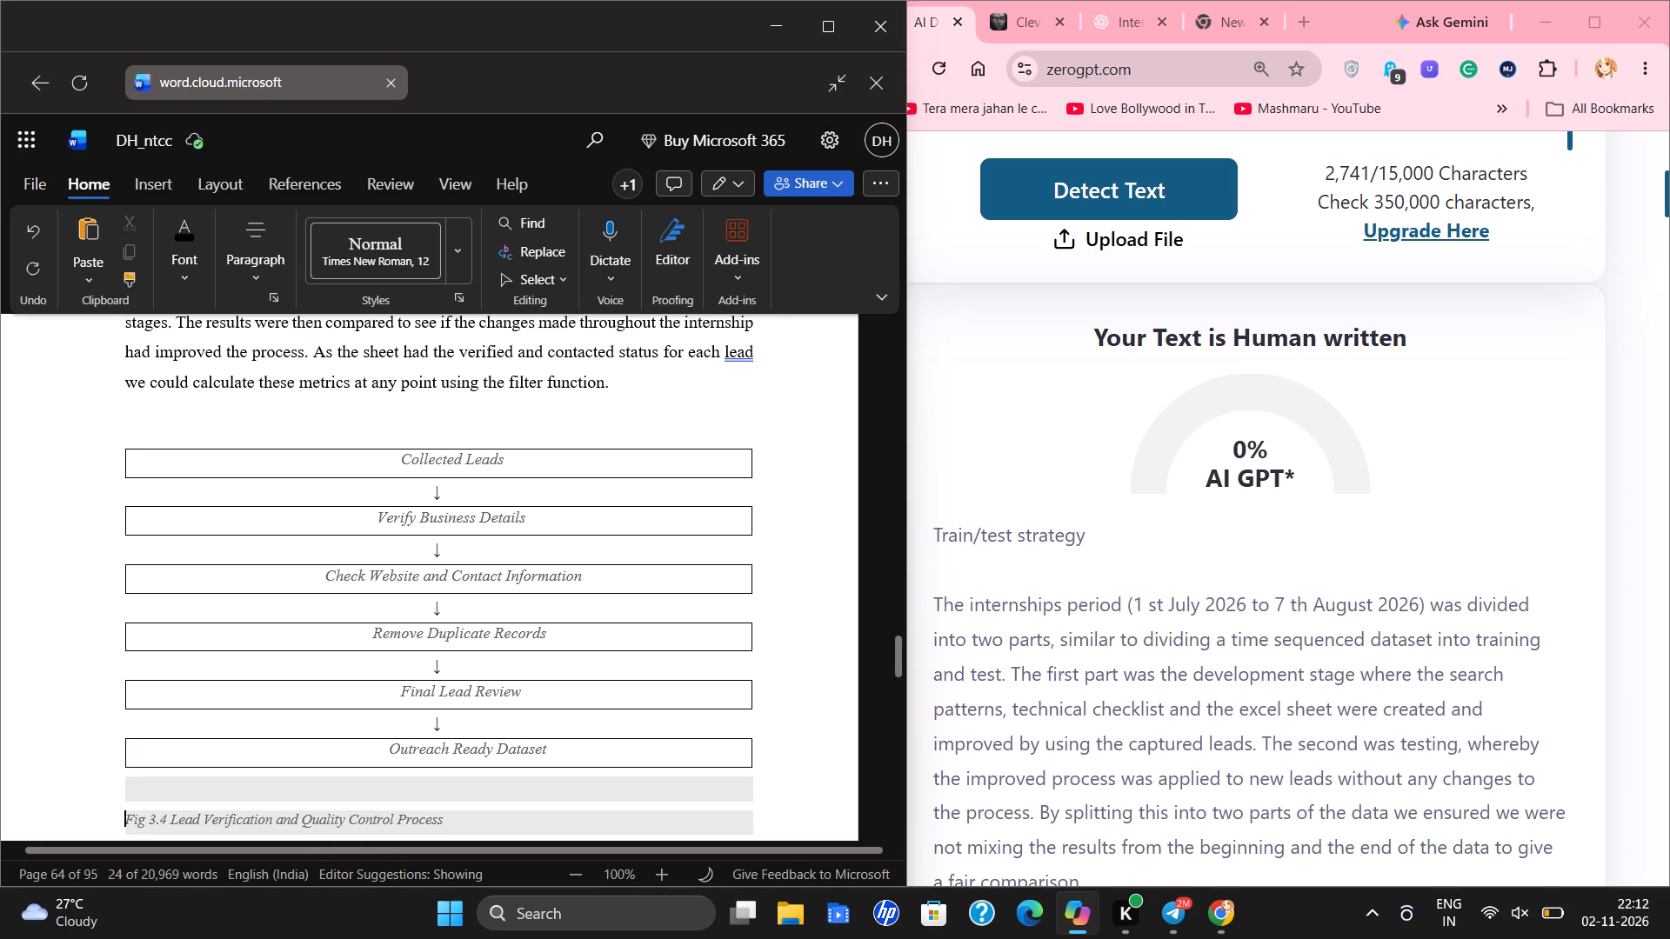
pyautogui.moveTo(402, 456); pyautogui.dragTo(281, 463)
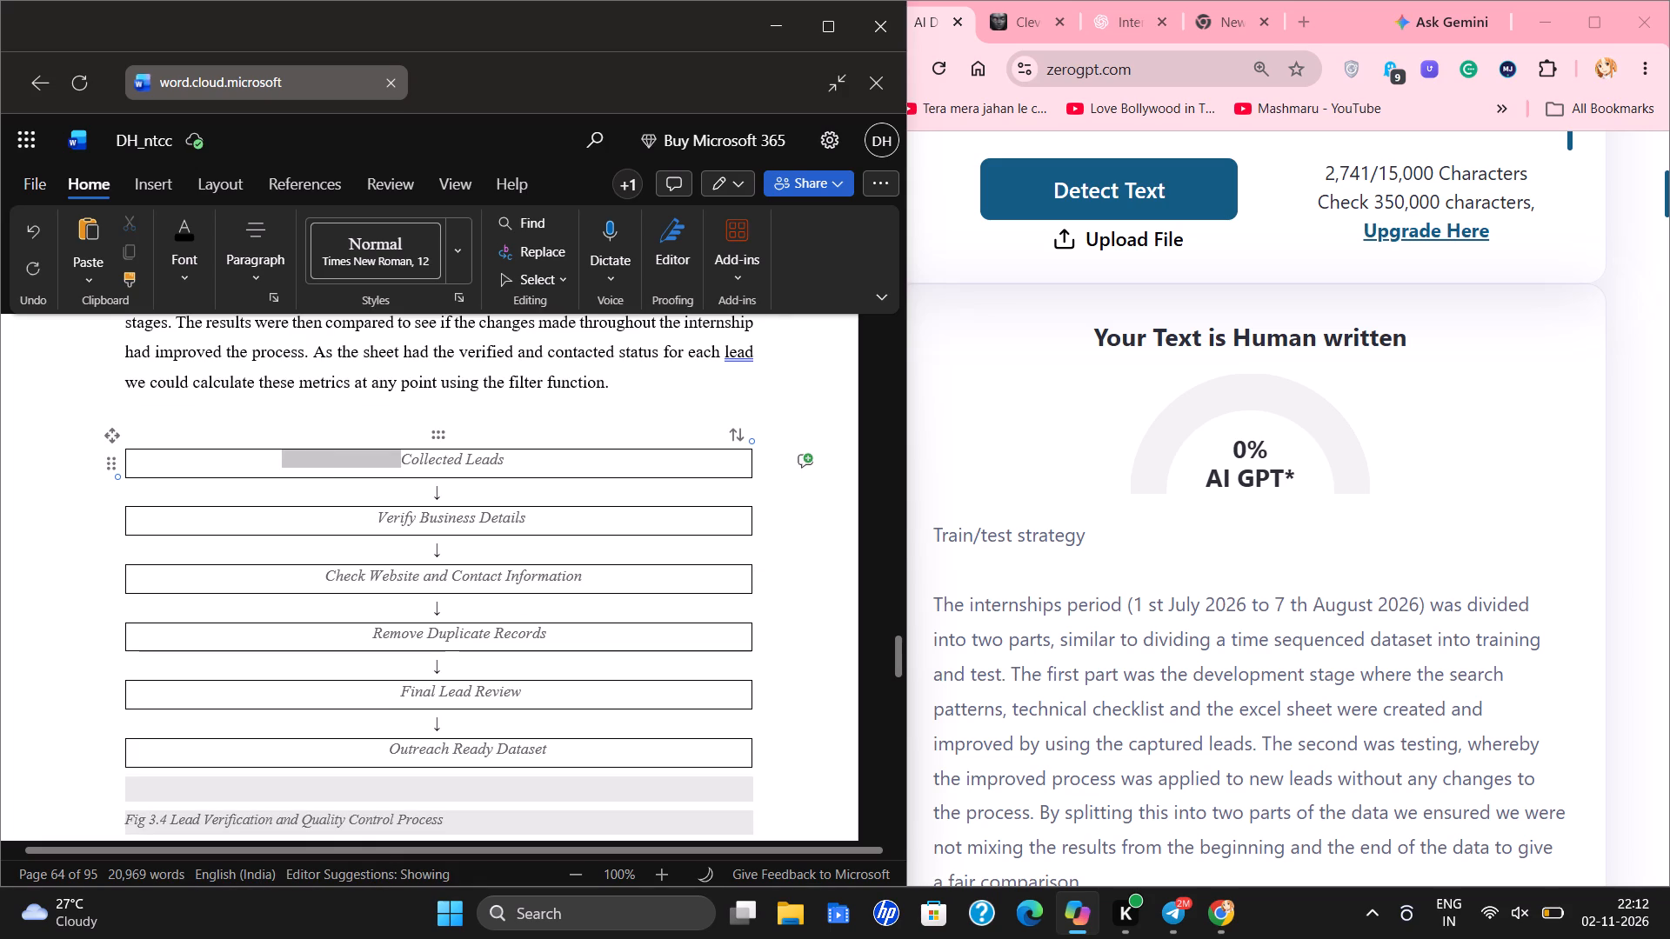
pyautogui.moveTo(281, 463); pyautogui.dragTo(120, 463)
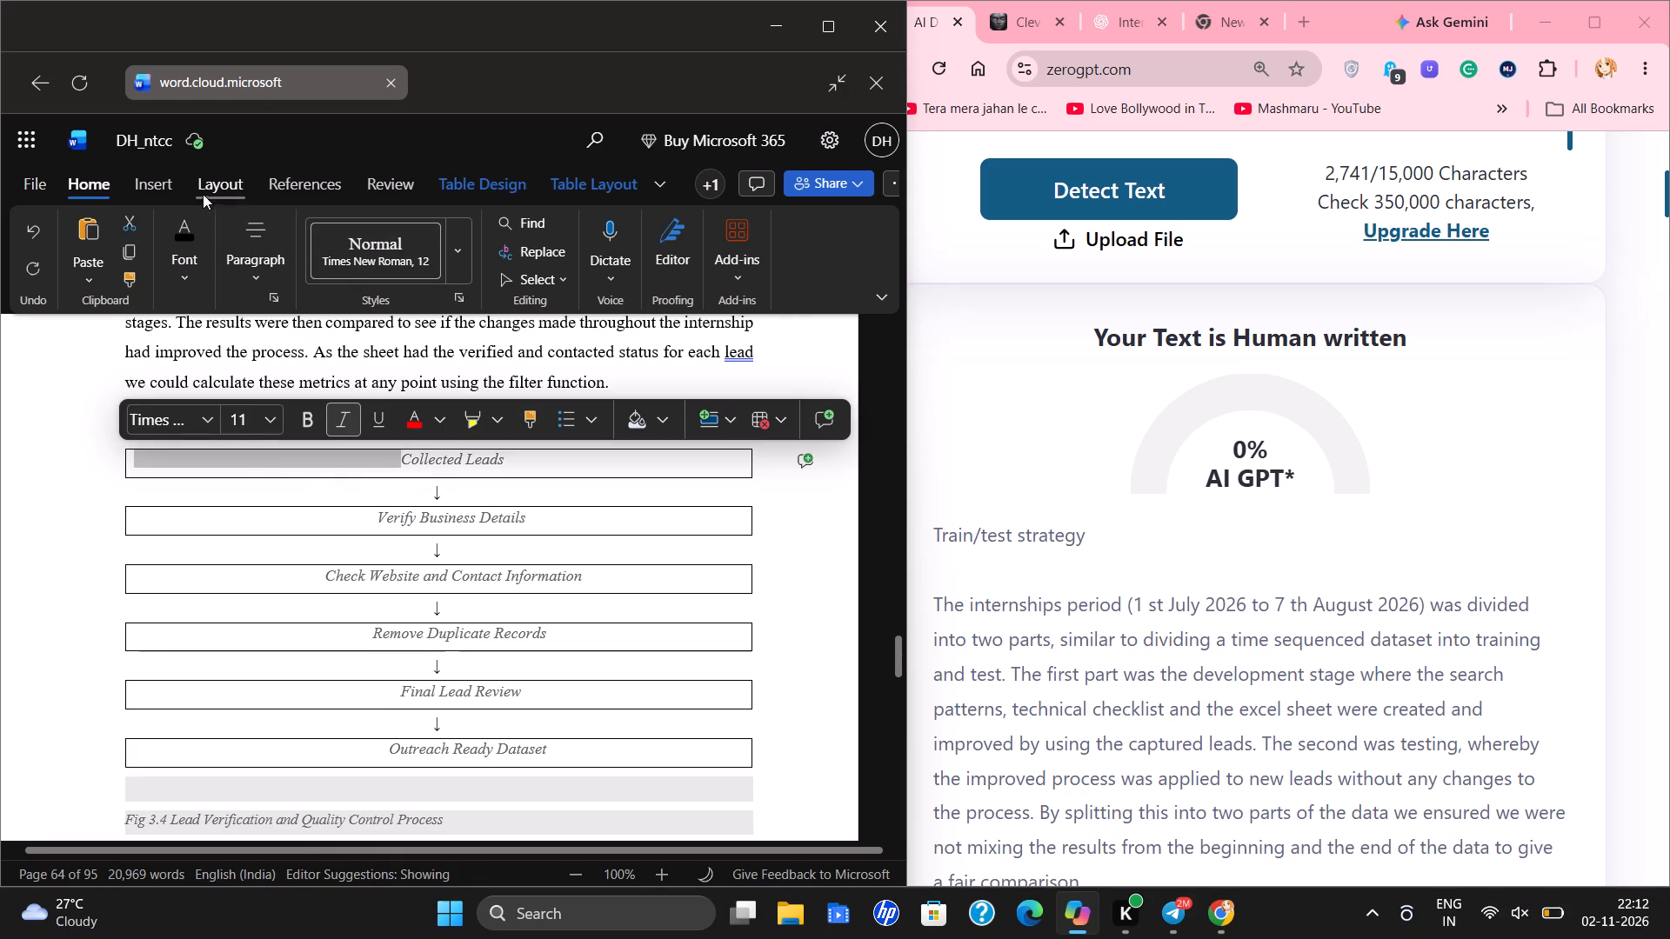
pyautogui.click(244, 250)
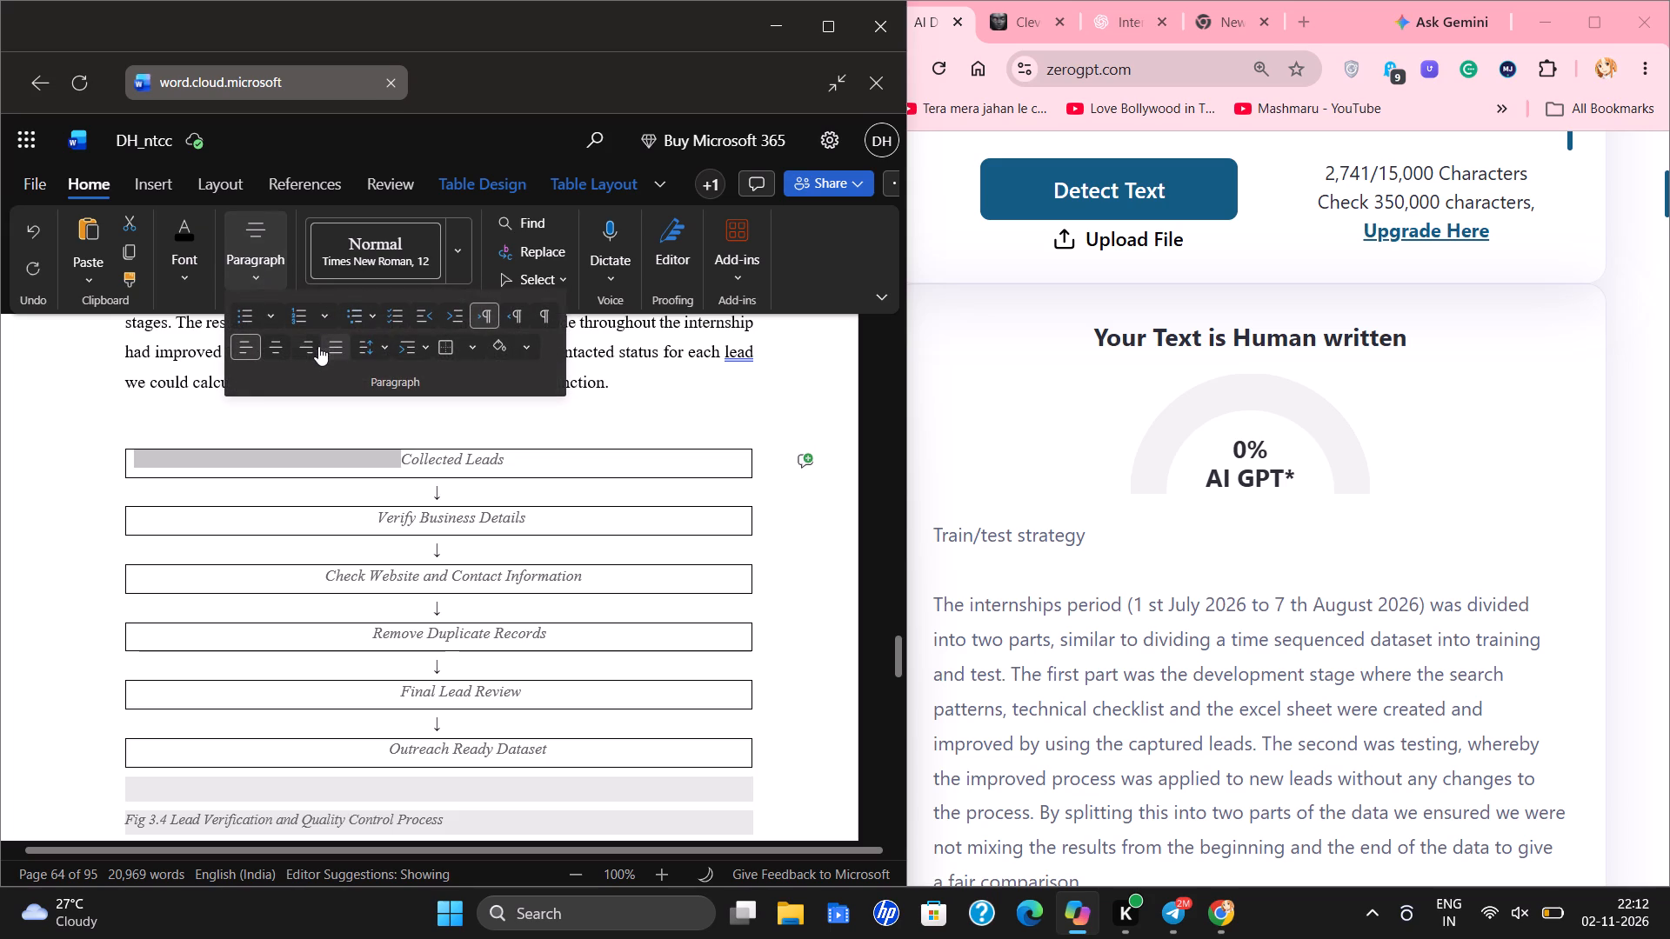
pyautogui.click(282, 346)
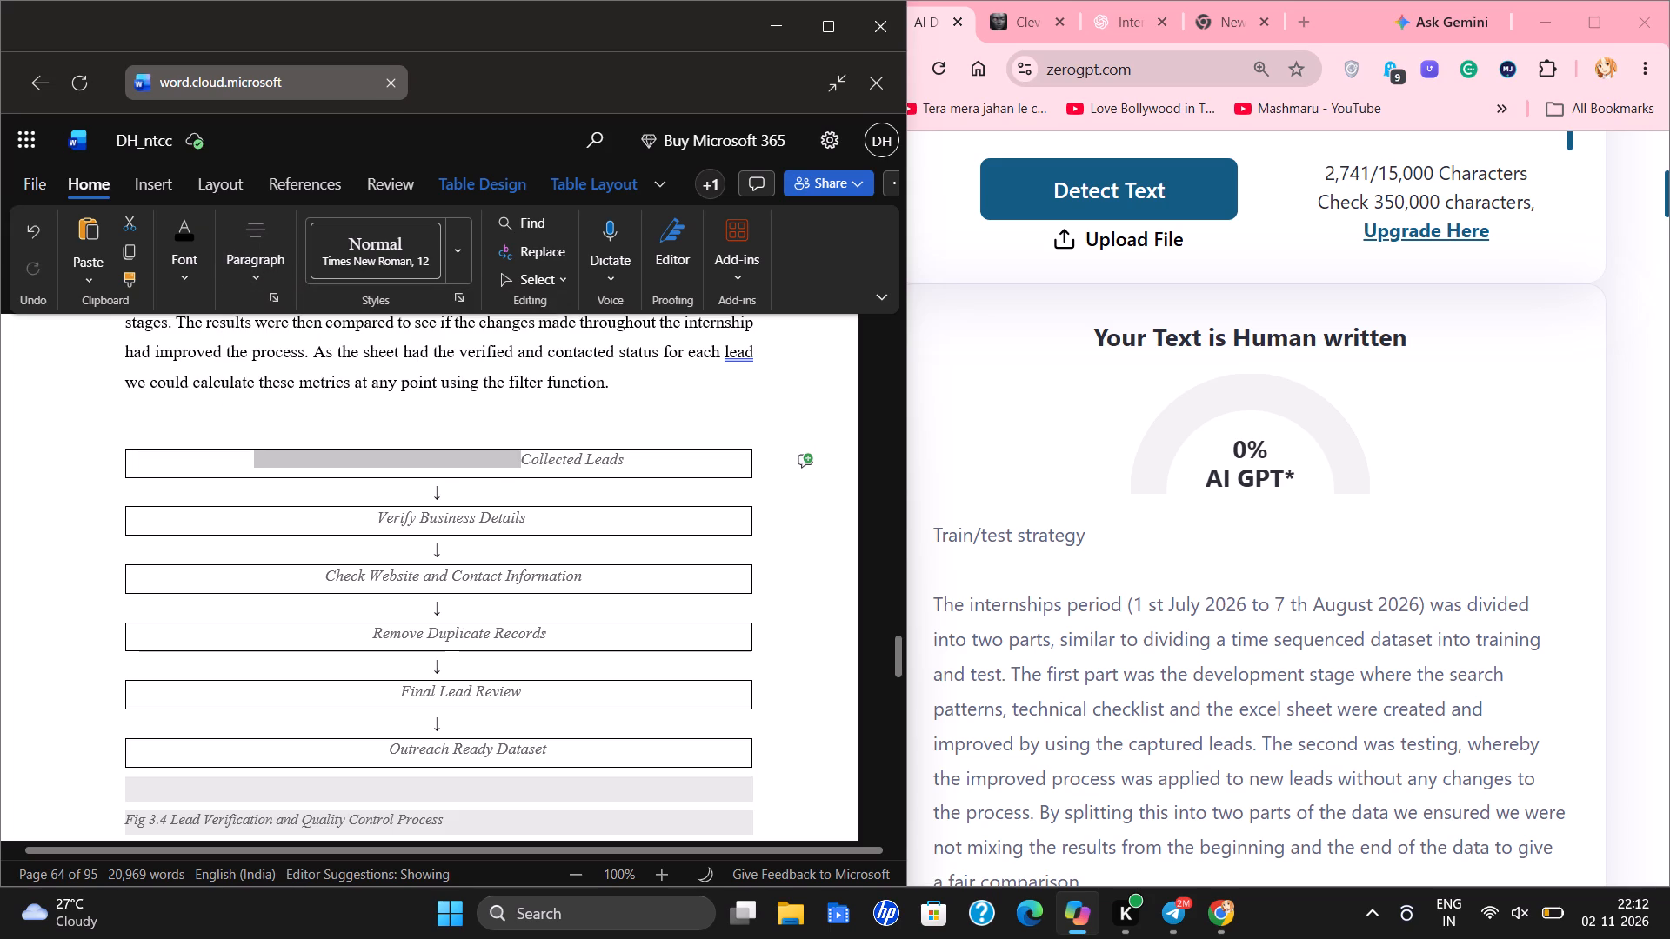
pyautogui.press('BackSpace')
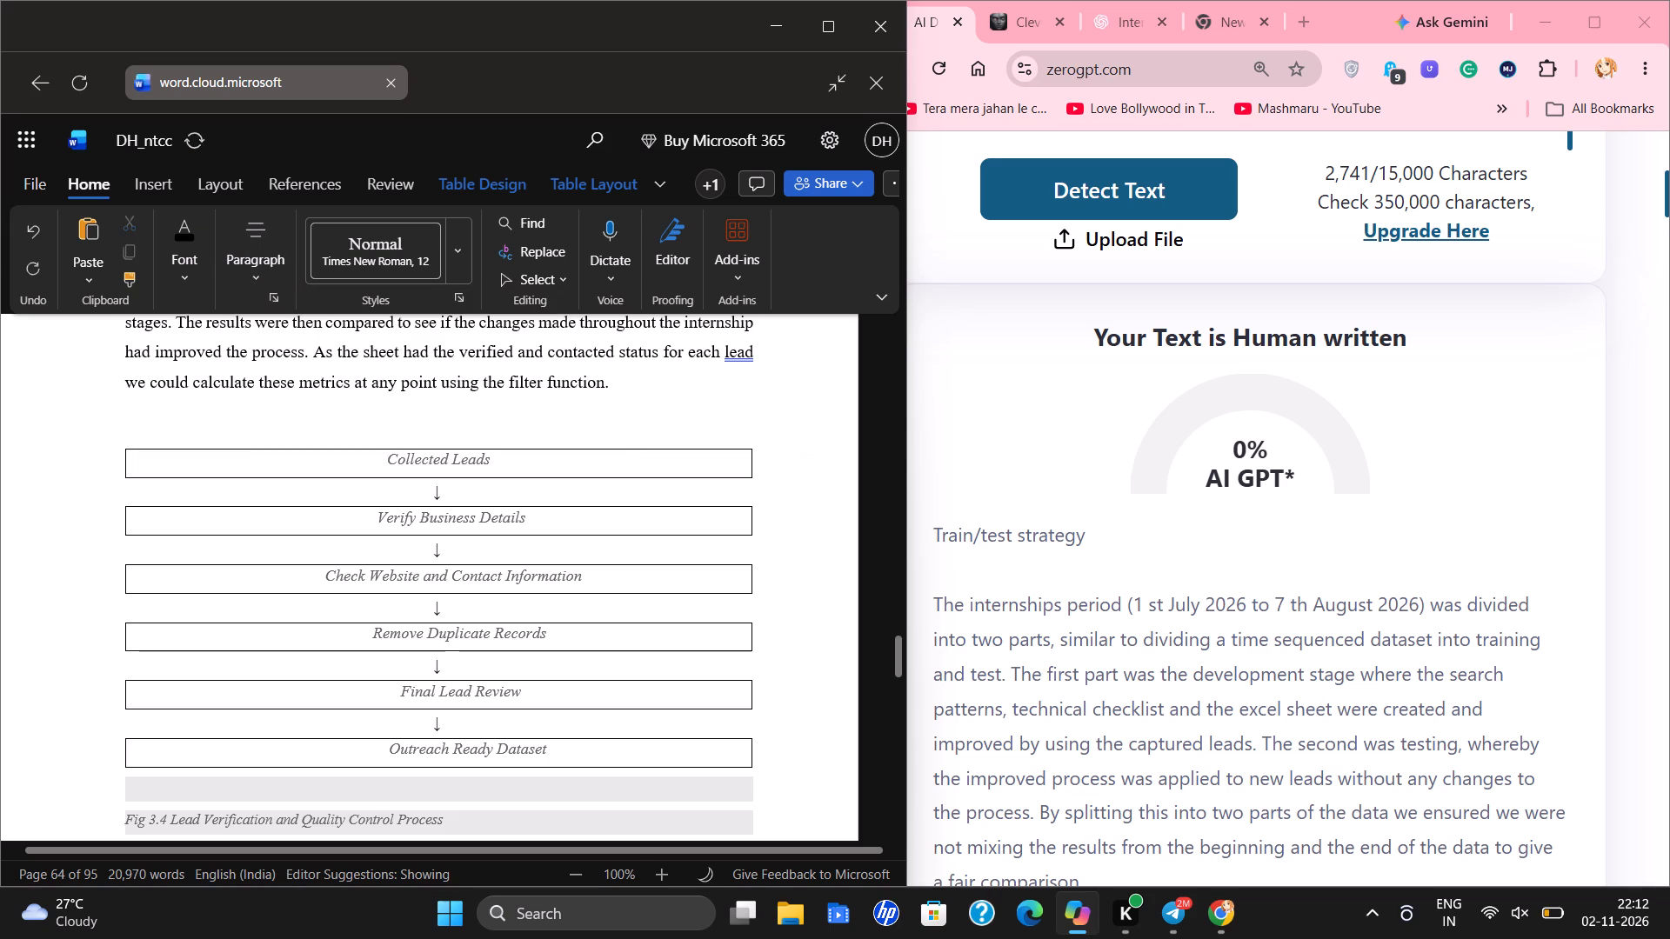
# Center the "Verify Business Details" text in its flowchart box and delete its leading spaces.
pyautogui.moveTo(377, 519); pyautogui.dragTo(141, 523)
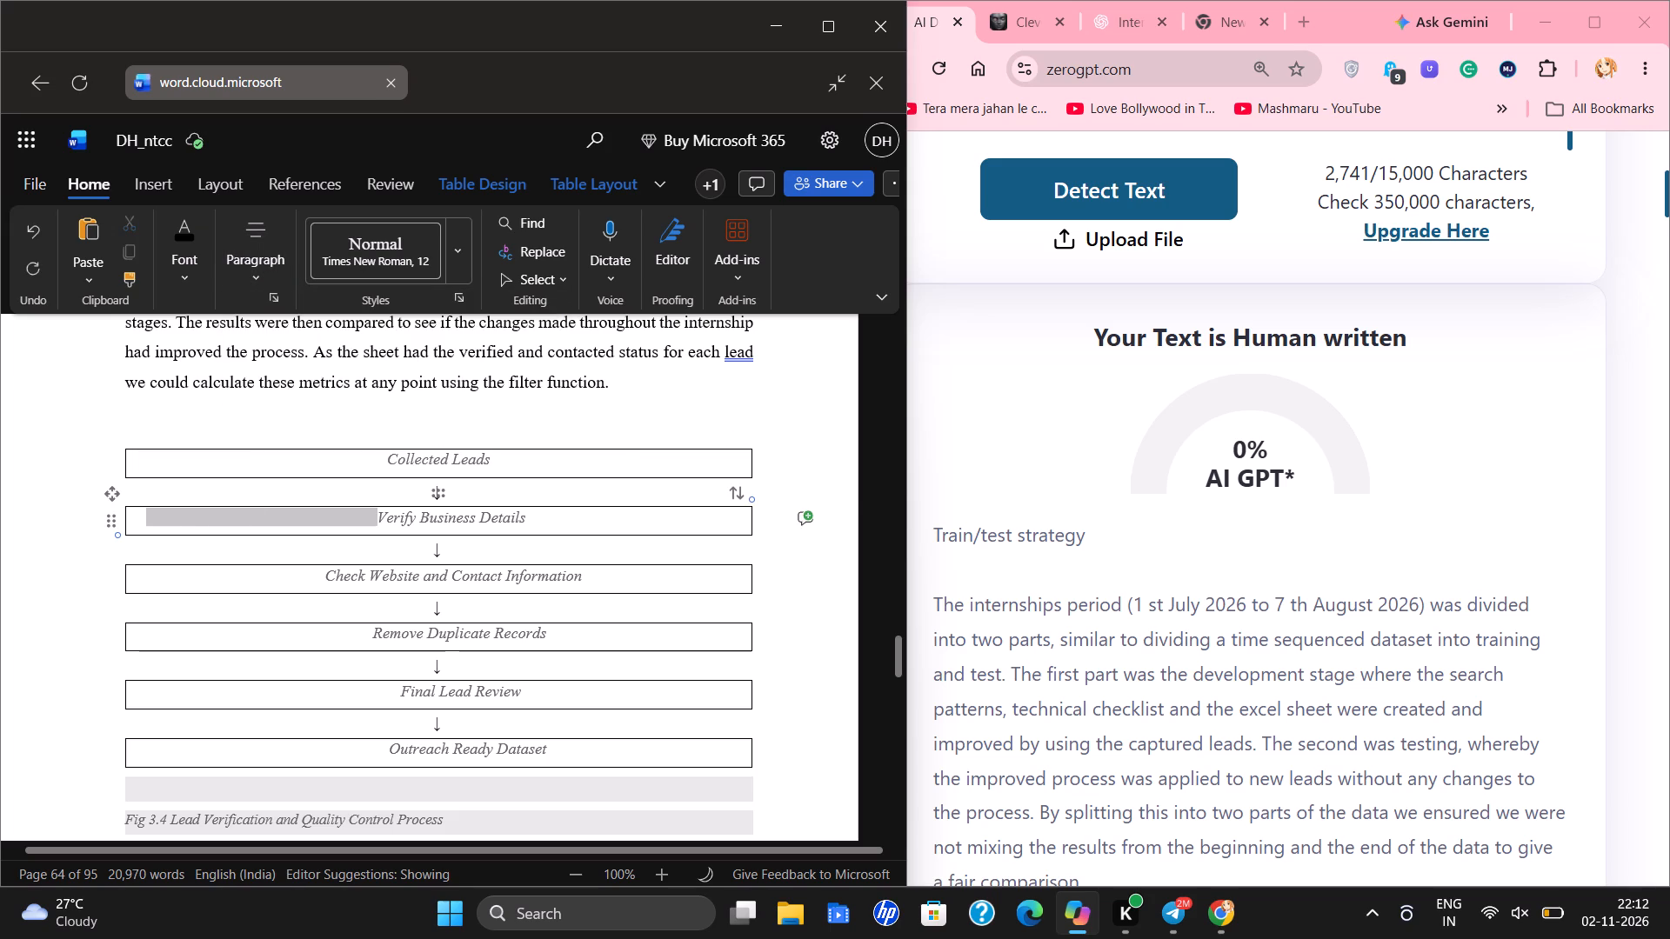
pyautogui.moveTo(141, 523); pyautogui.dragTo(128, 526)
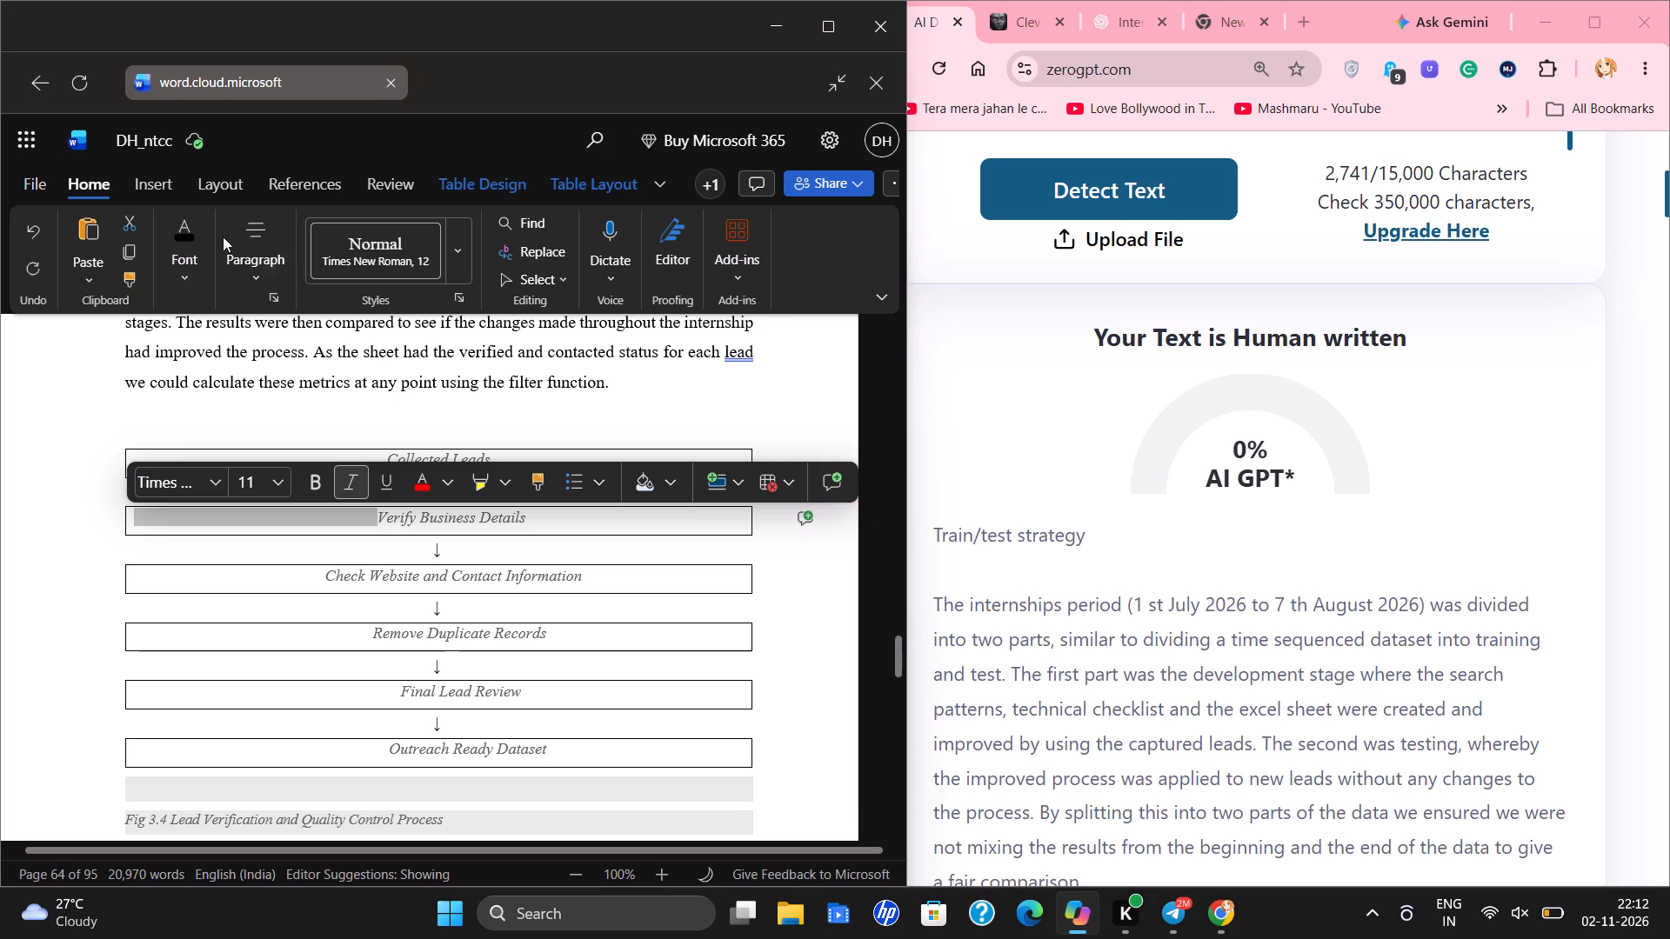
pyautogui.click(258, 250)
pyautogui.click(270, 346)
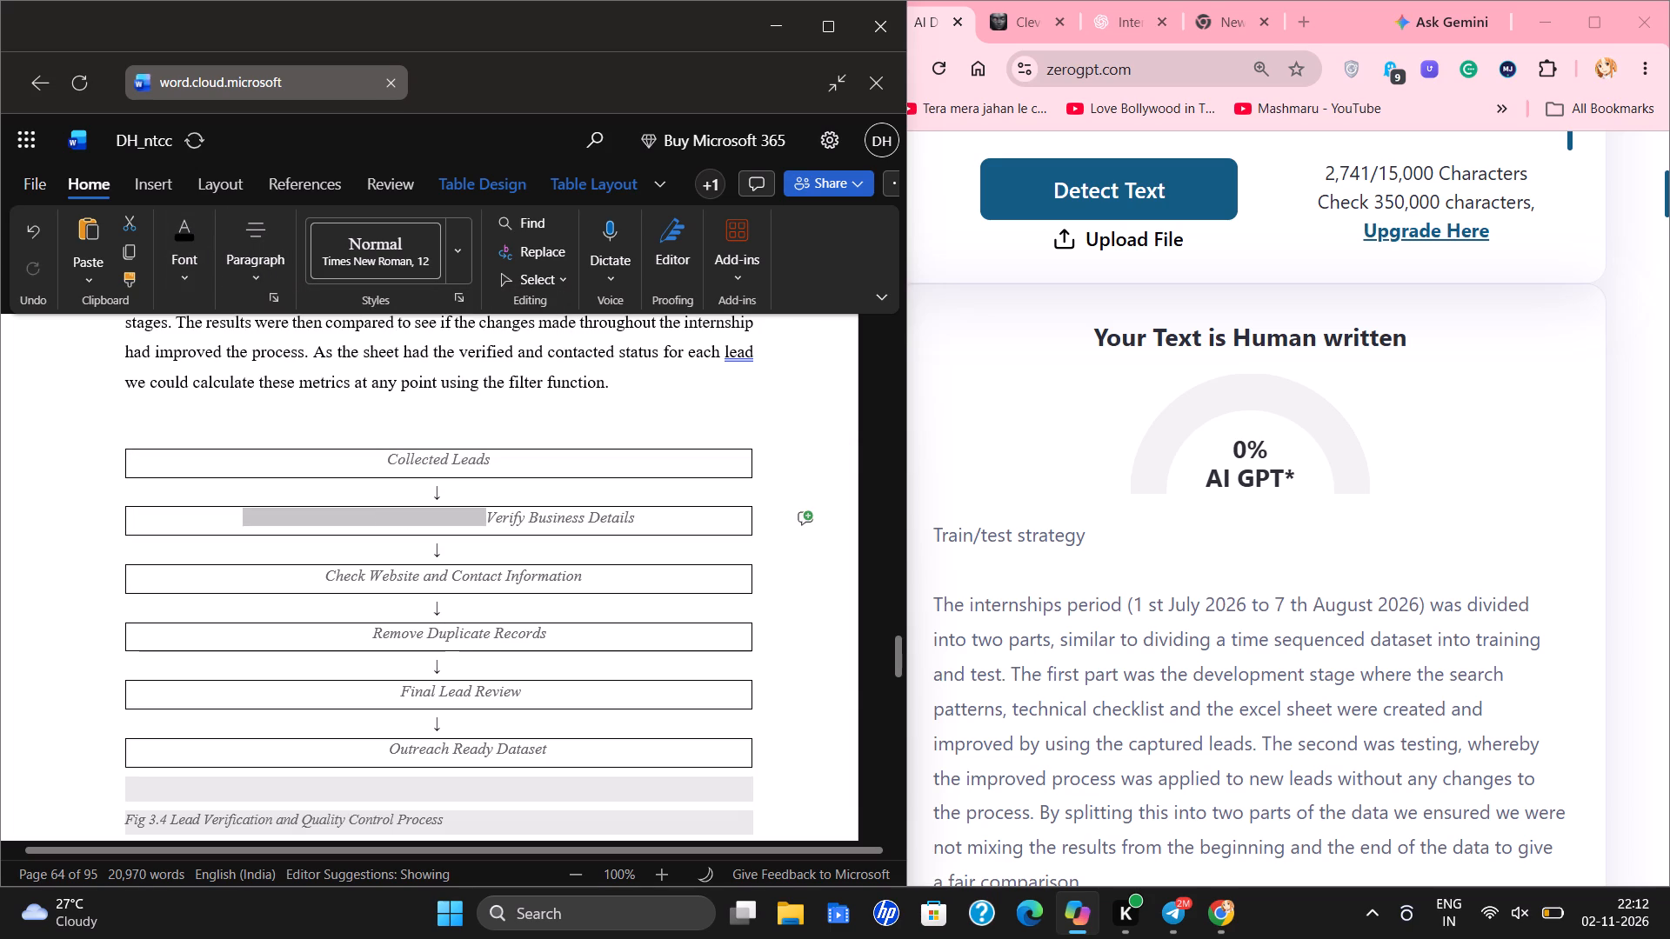
pyautogui.press('BackSpace')
pyautogui.press('BackSpace')
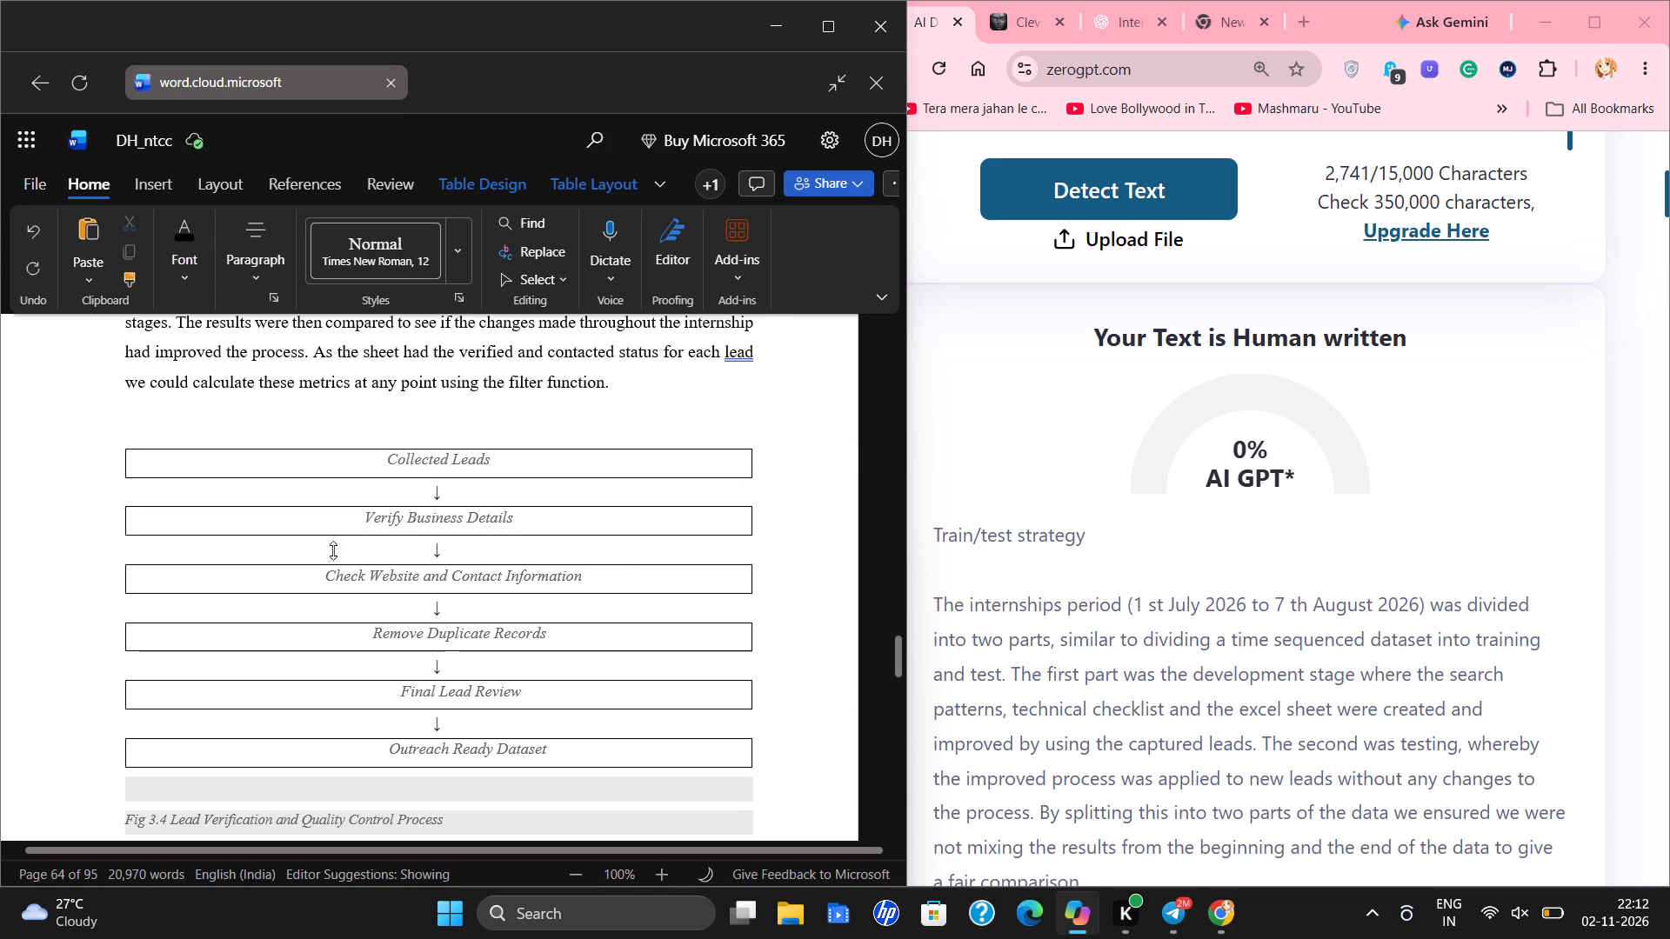
pyautogui.moveTo(321, 574); pyautogui.dragTo(148, 579)
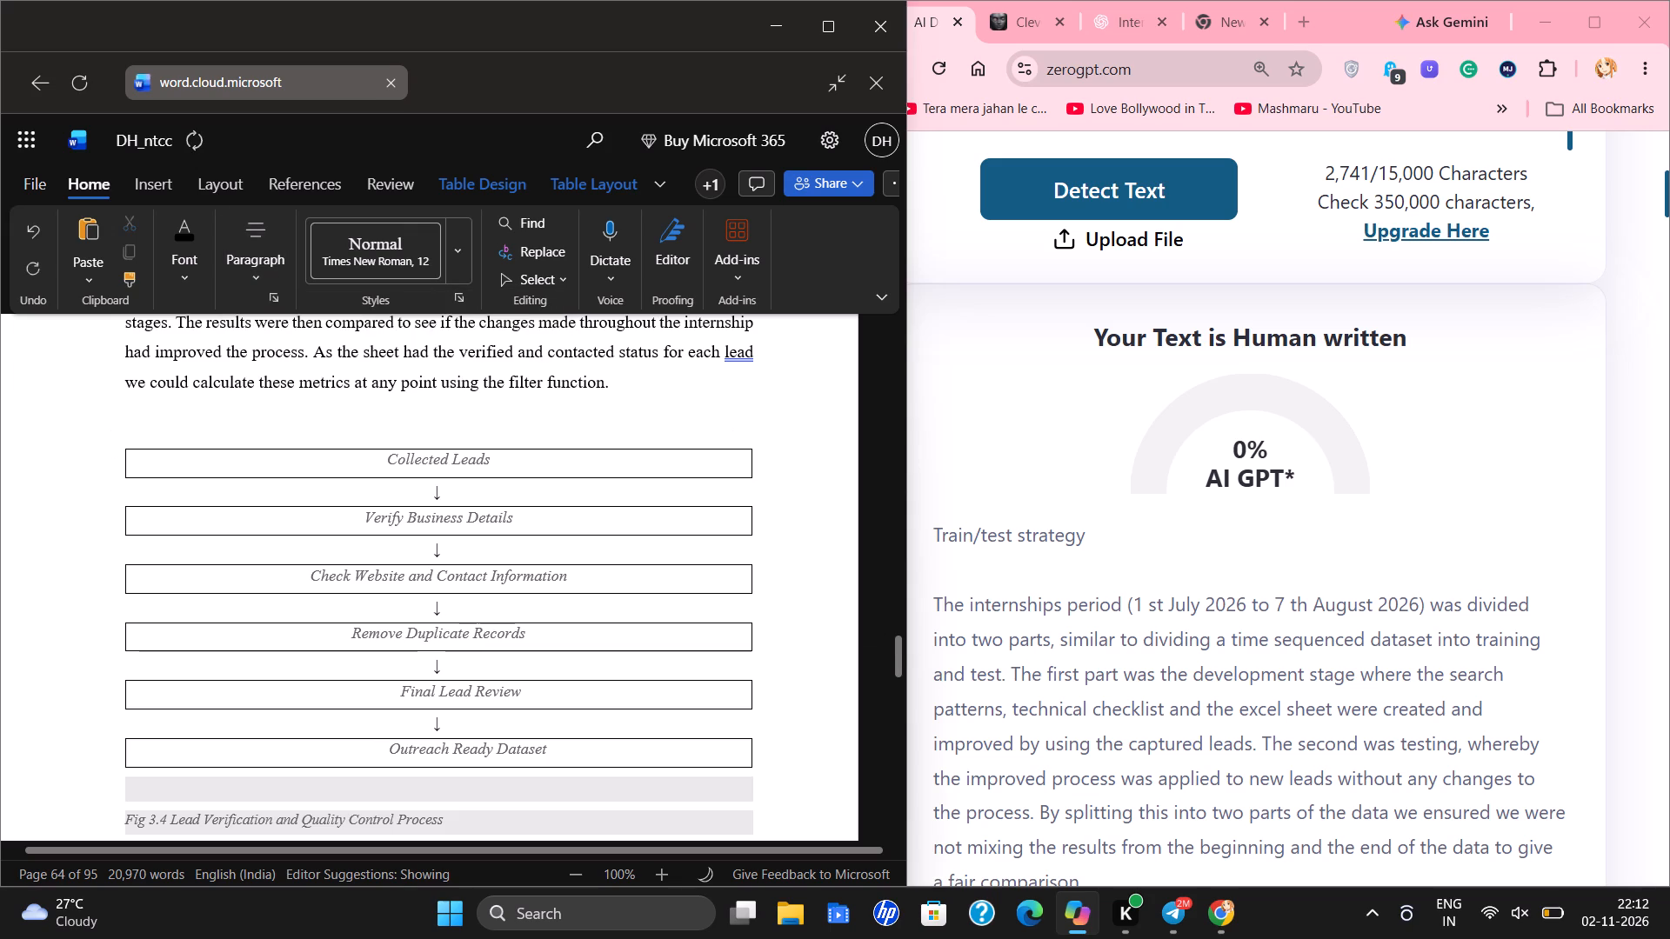
# Center the "Final Lead Review" text in its flowchart box and delete its leading spaces.
pyautogui.moveTo(403, 692); pyautogui.dragTo(228, 703)
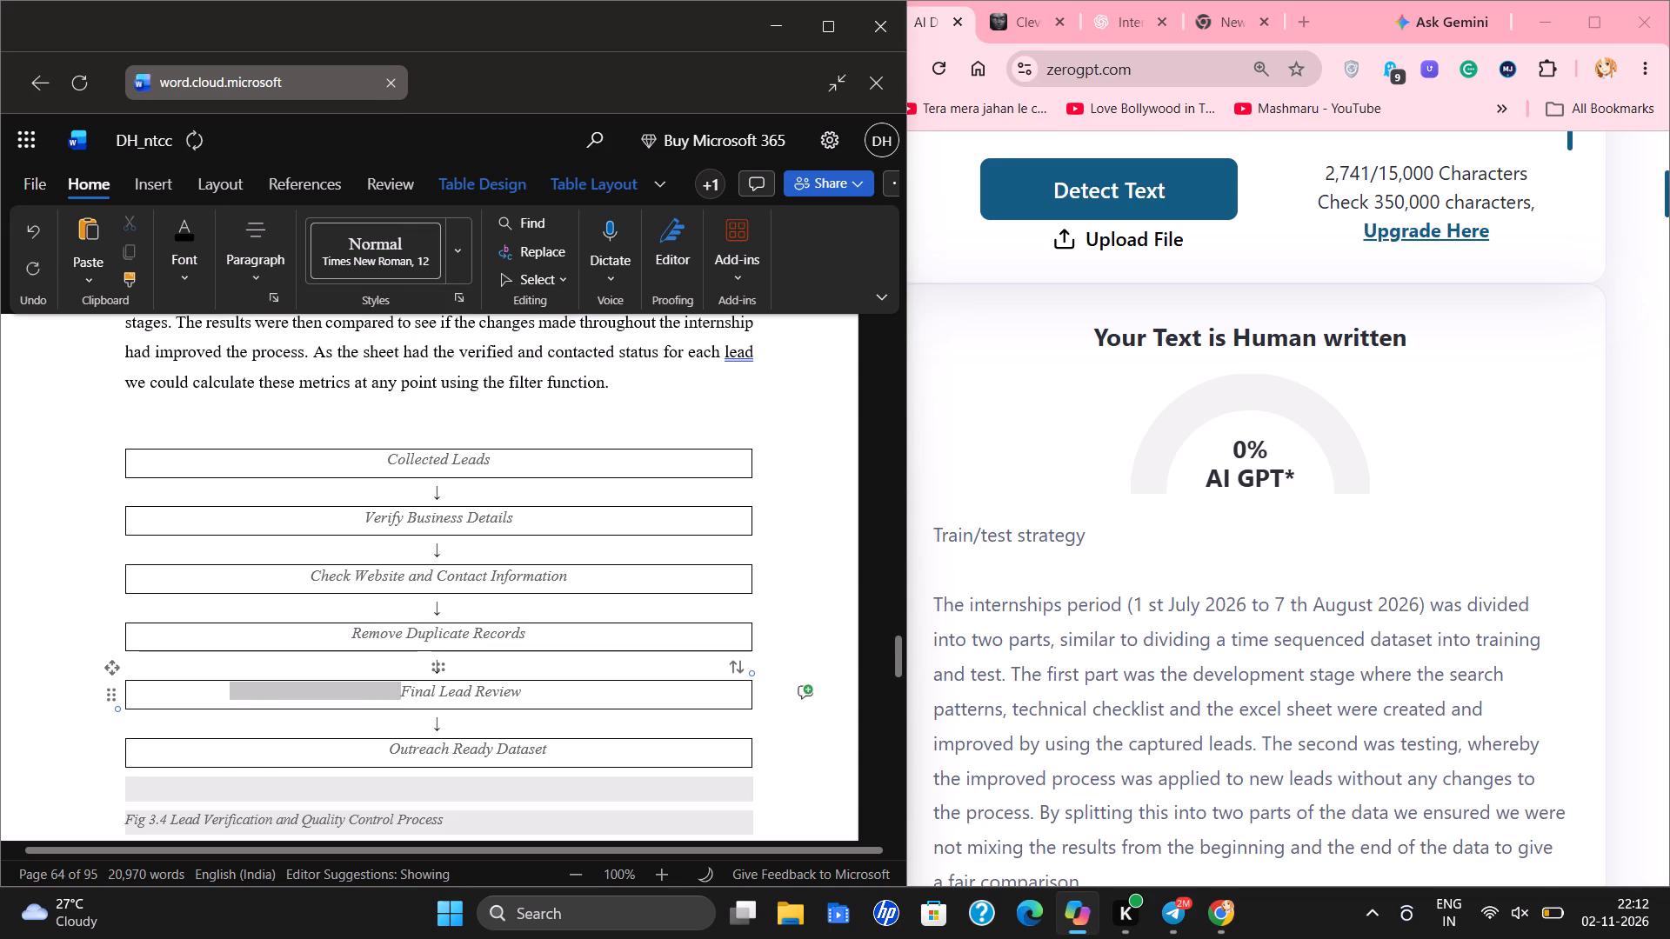
pyautogui.moveTo(228, 703); pyautogui.dragTo(131, 701)
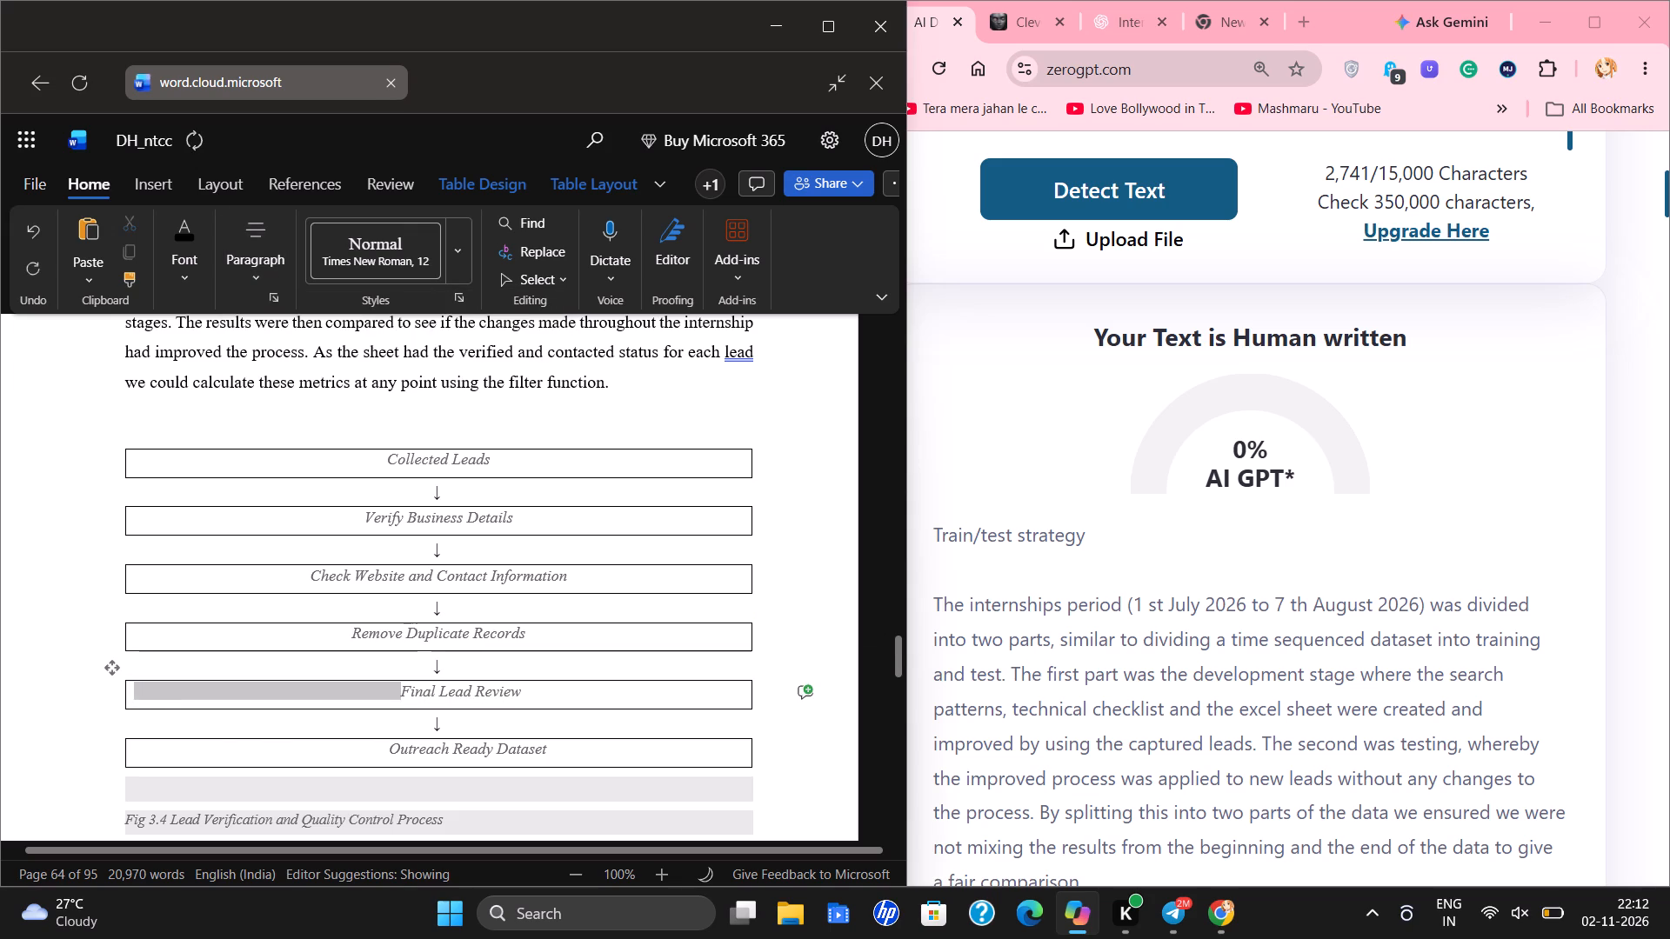
pyautogui.moveTo(131, 701); pyautogui.dragTo(124, 701)
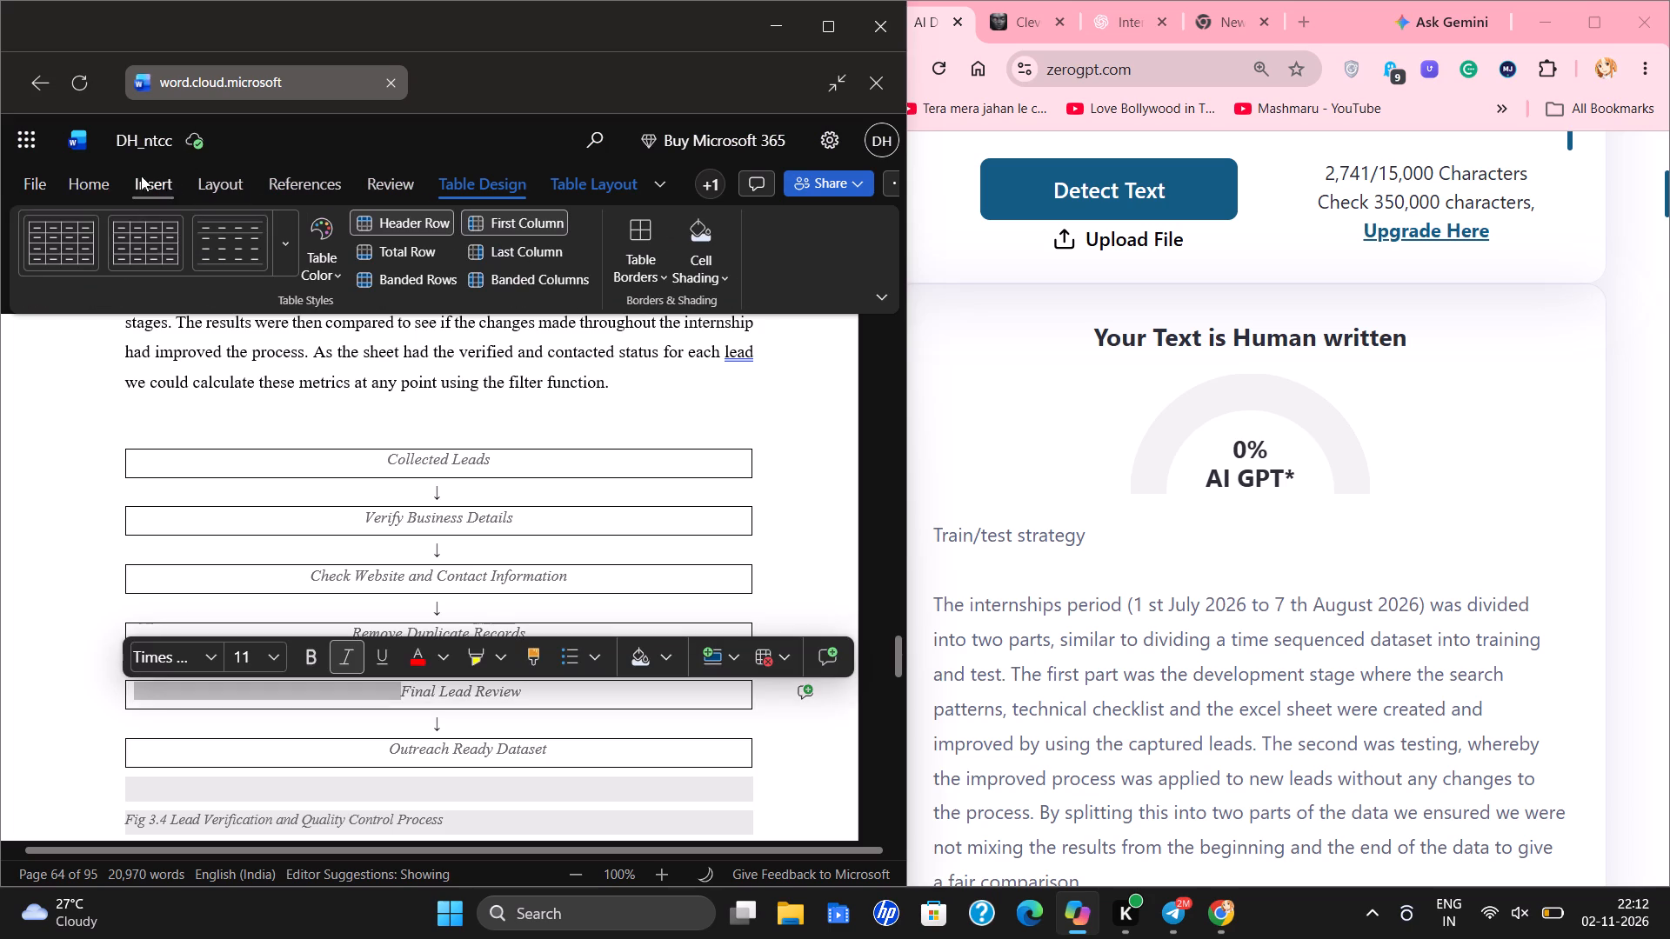
pyautogui.click(96, 174)
pyautogui.click(237, 235)
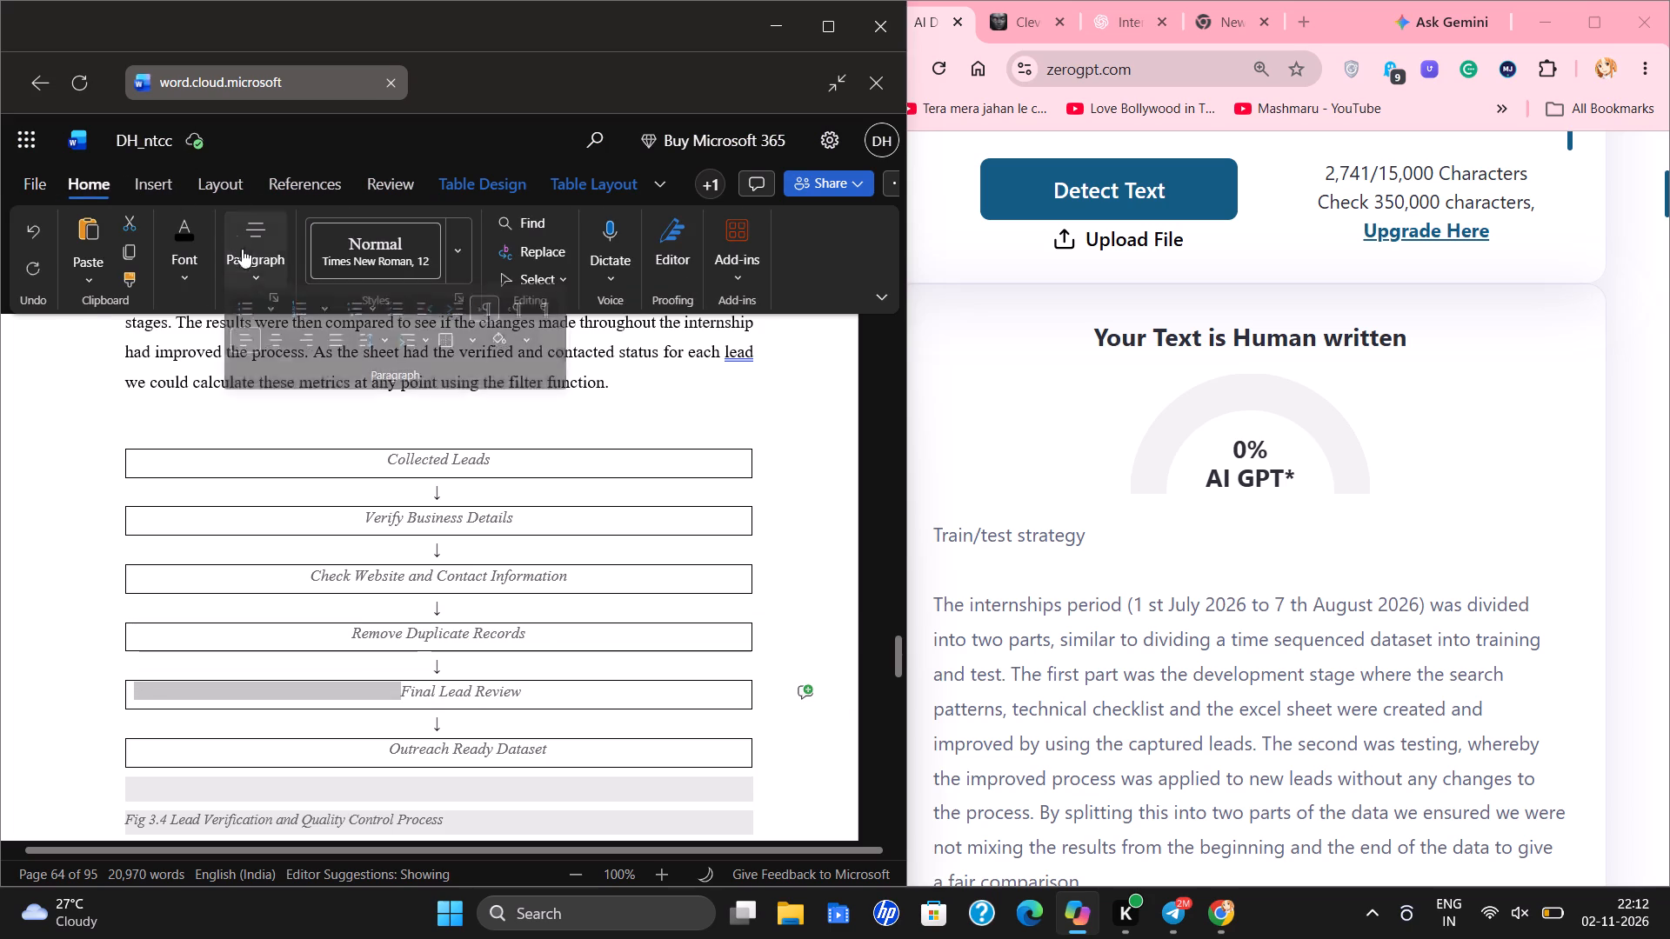
pyautogui.click(281, 350)
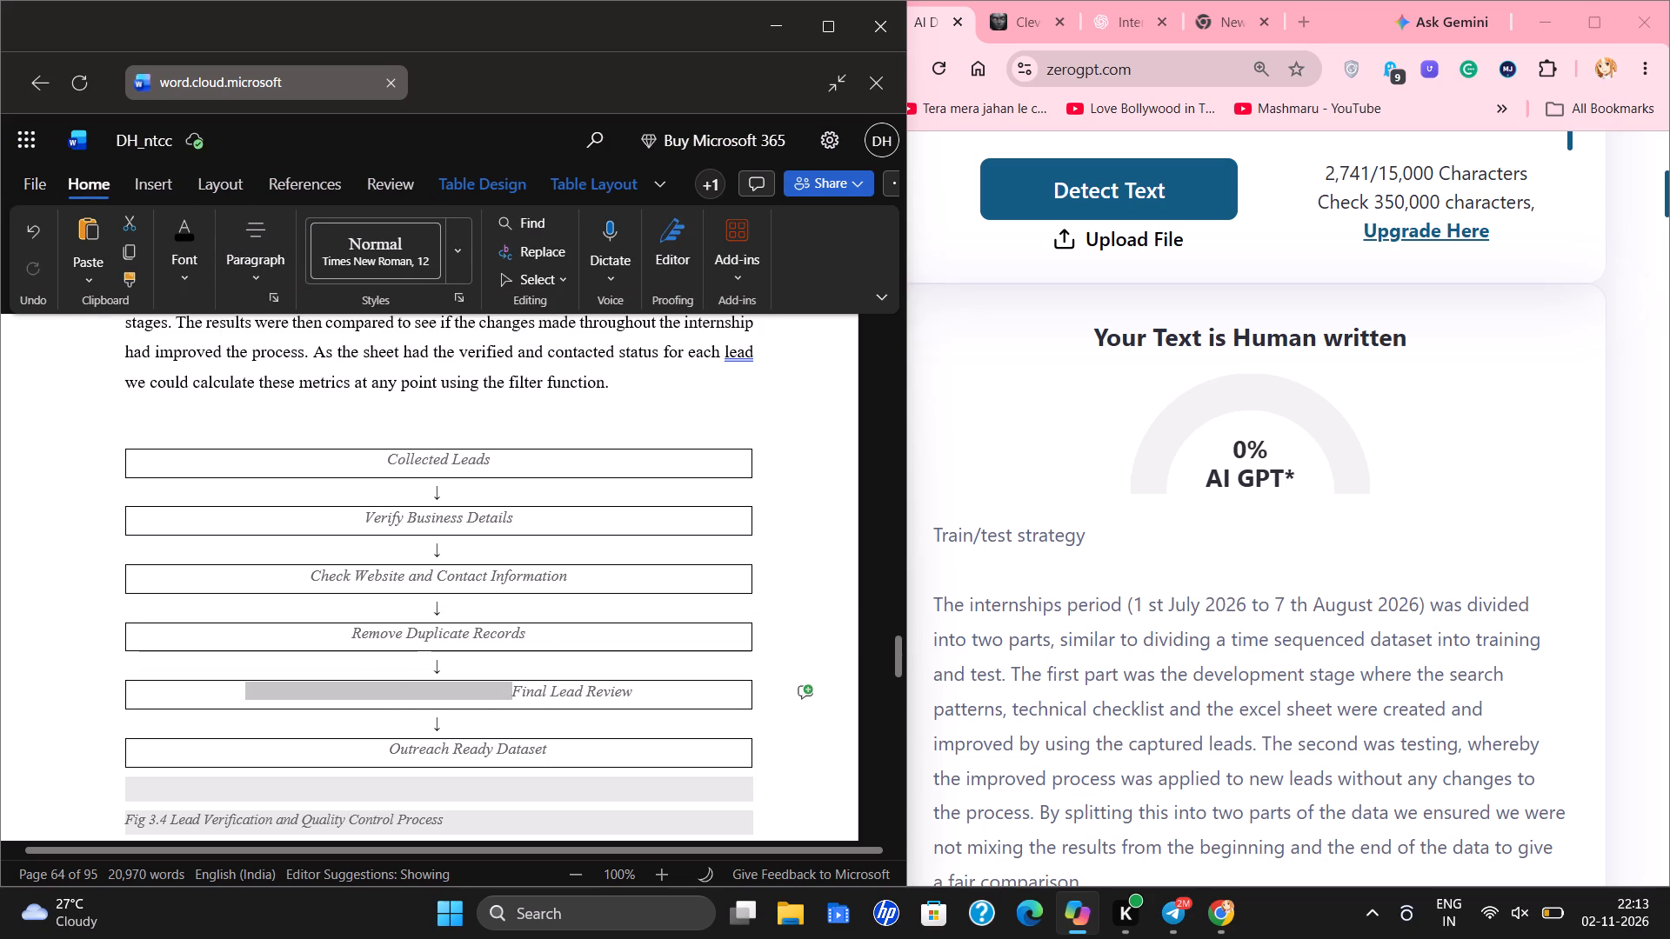
pyautogui.press('BackSpace')
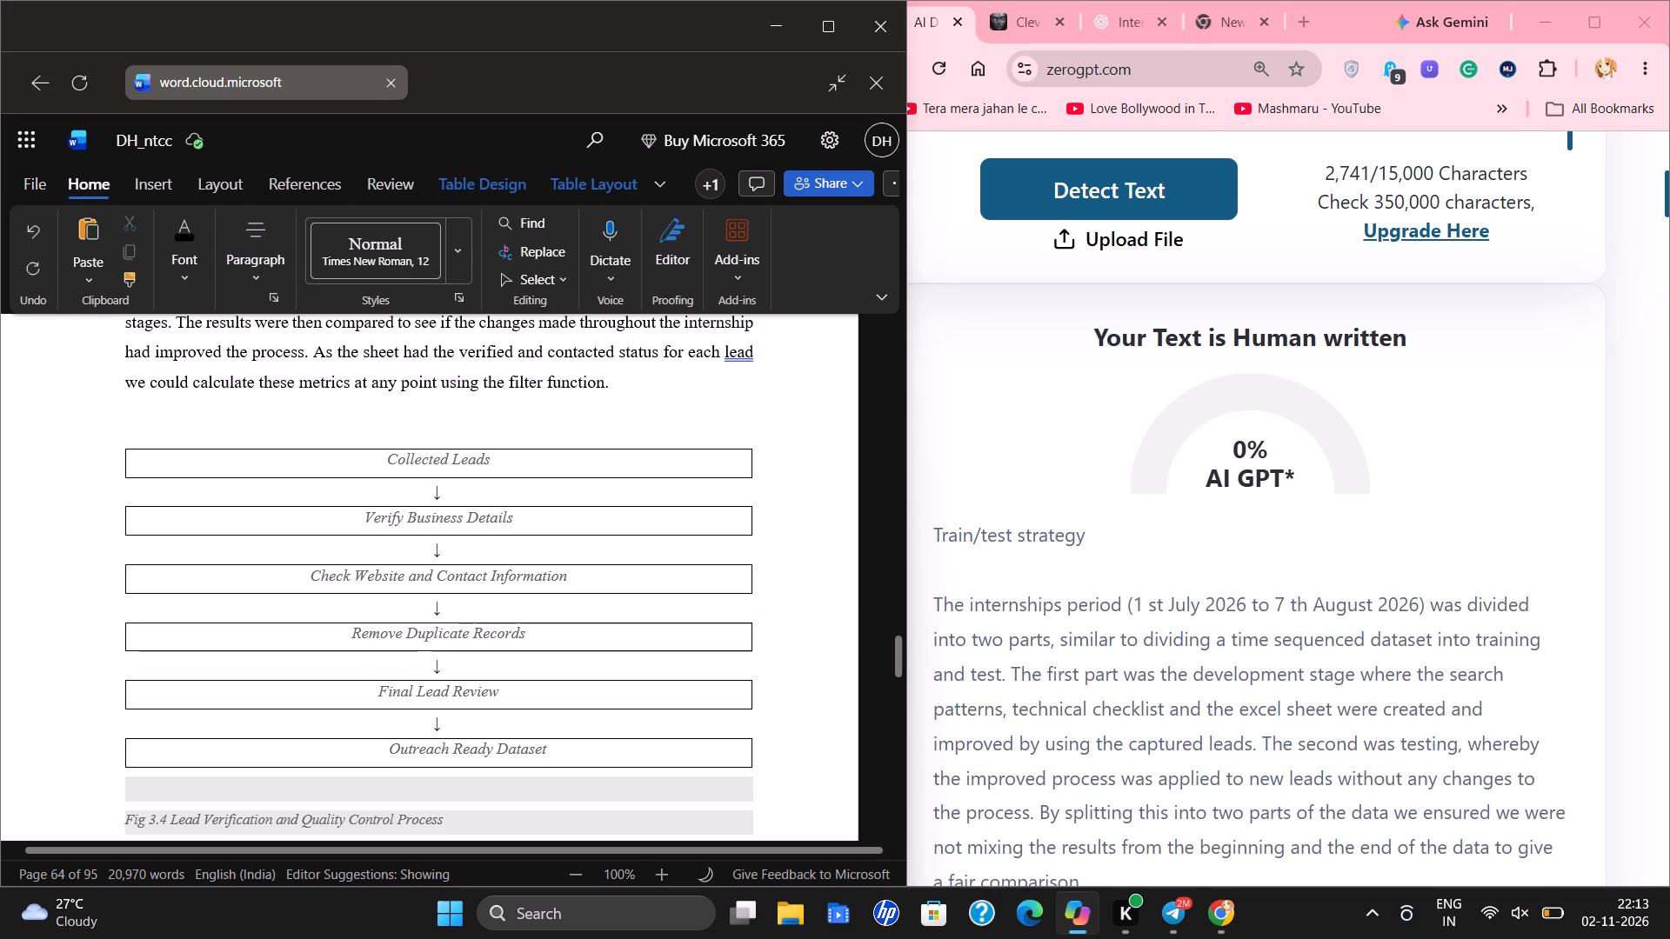
# Center the "Outreach Ready Dataset" text in its flowchart box and delete its leading spaces.
pyautogui.scroll(-1, 378, 716)
pyautogui.moveTo(391, 640); pyautogui.dragTo(365, 643)
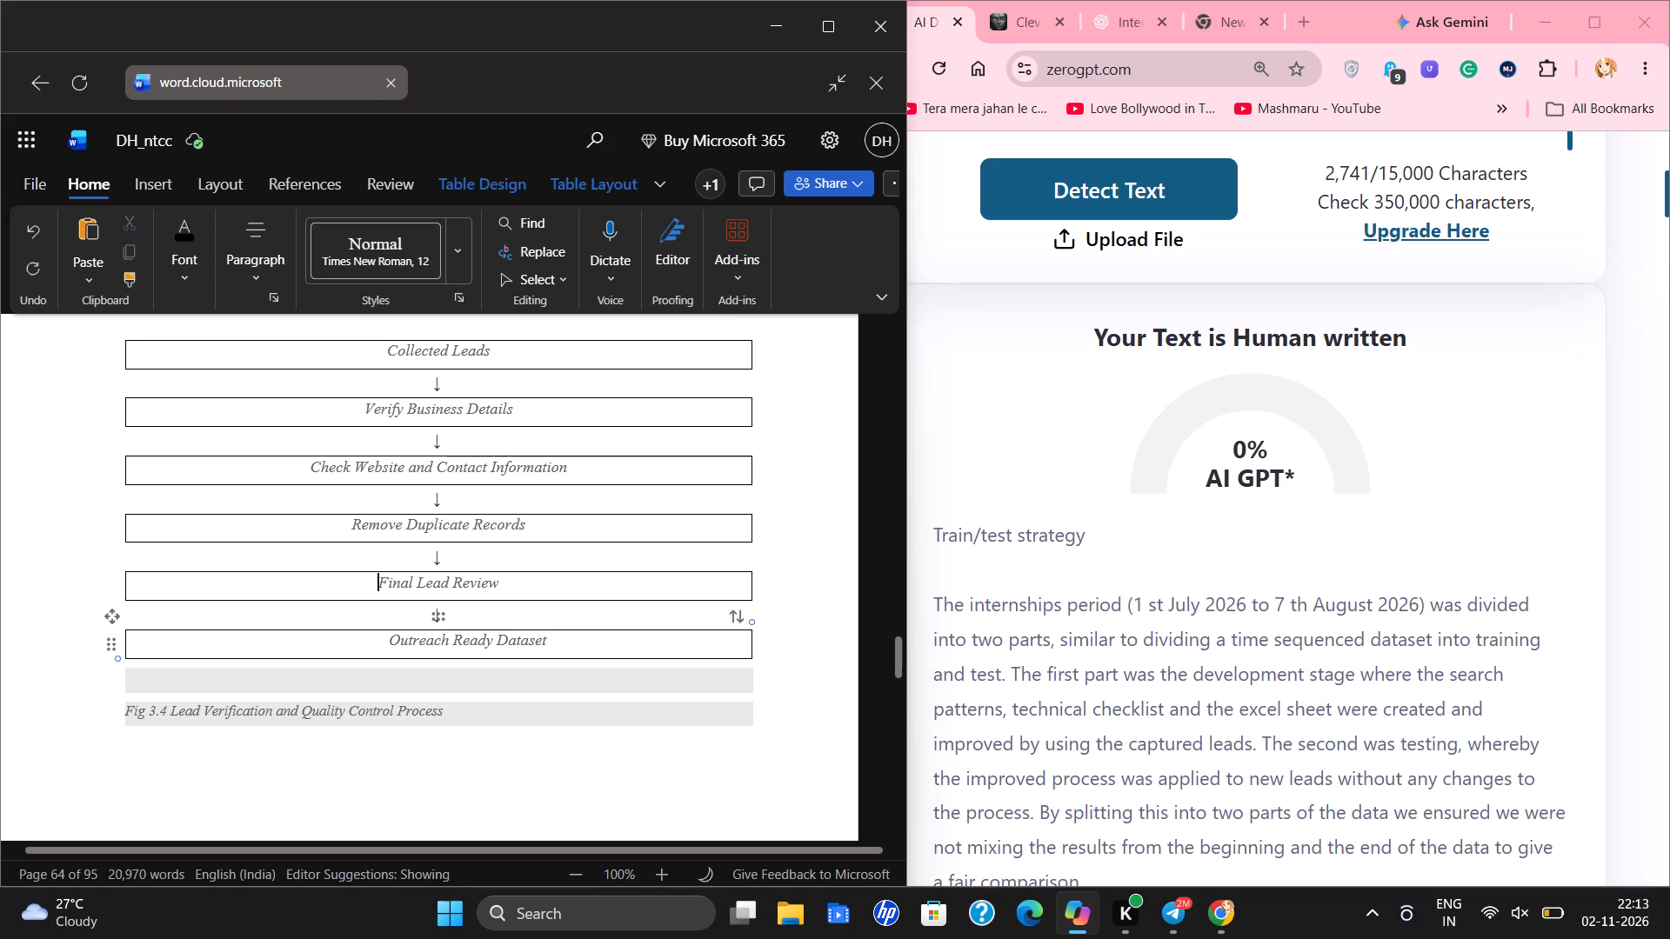
pyautogui.moveTo(365, 643); pyautogui.dragTo(132, 664)
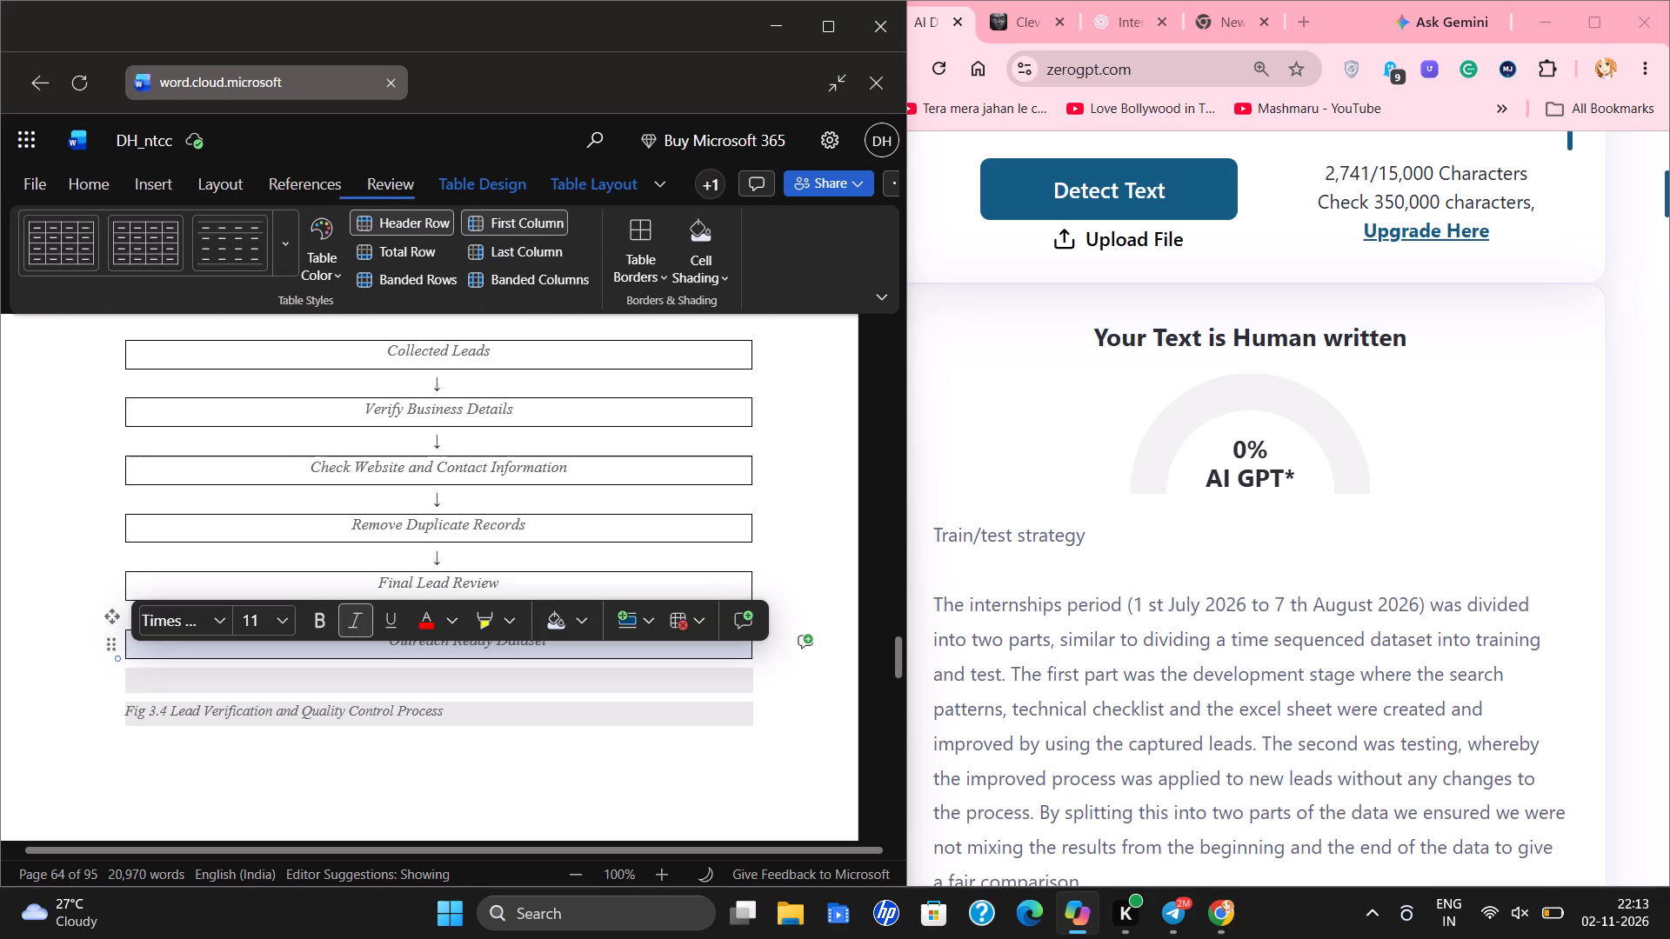
pyautogui.click(147, 645)
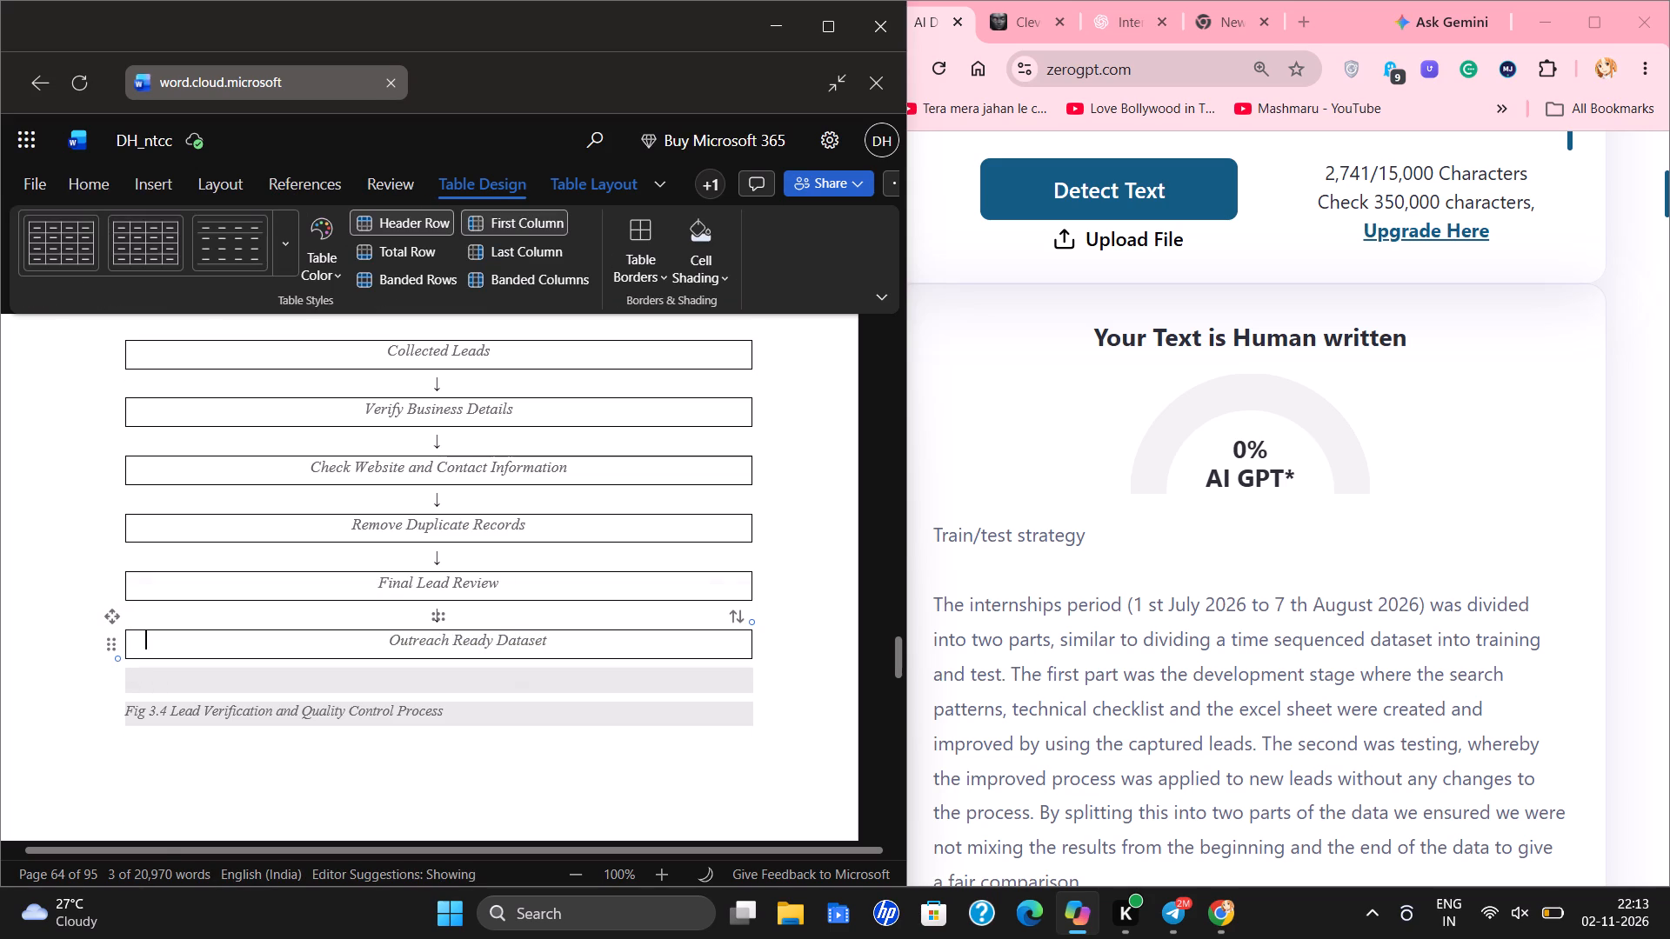
pyautogui.moveTo(387, 637); pyautogui.dragTo(128, 649)
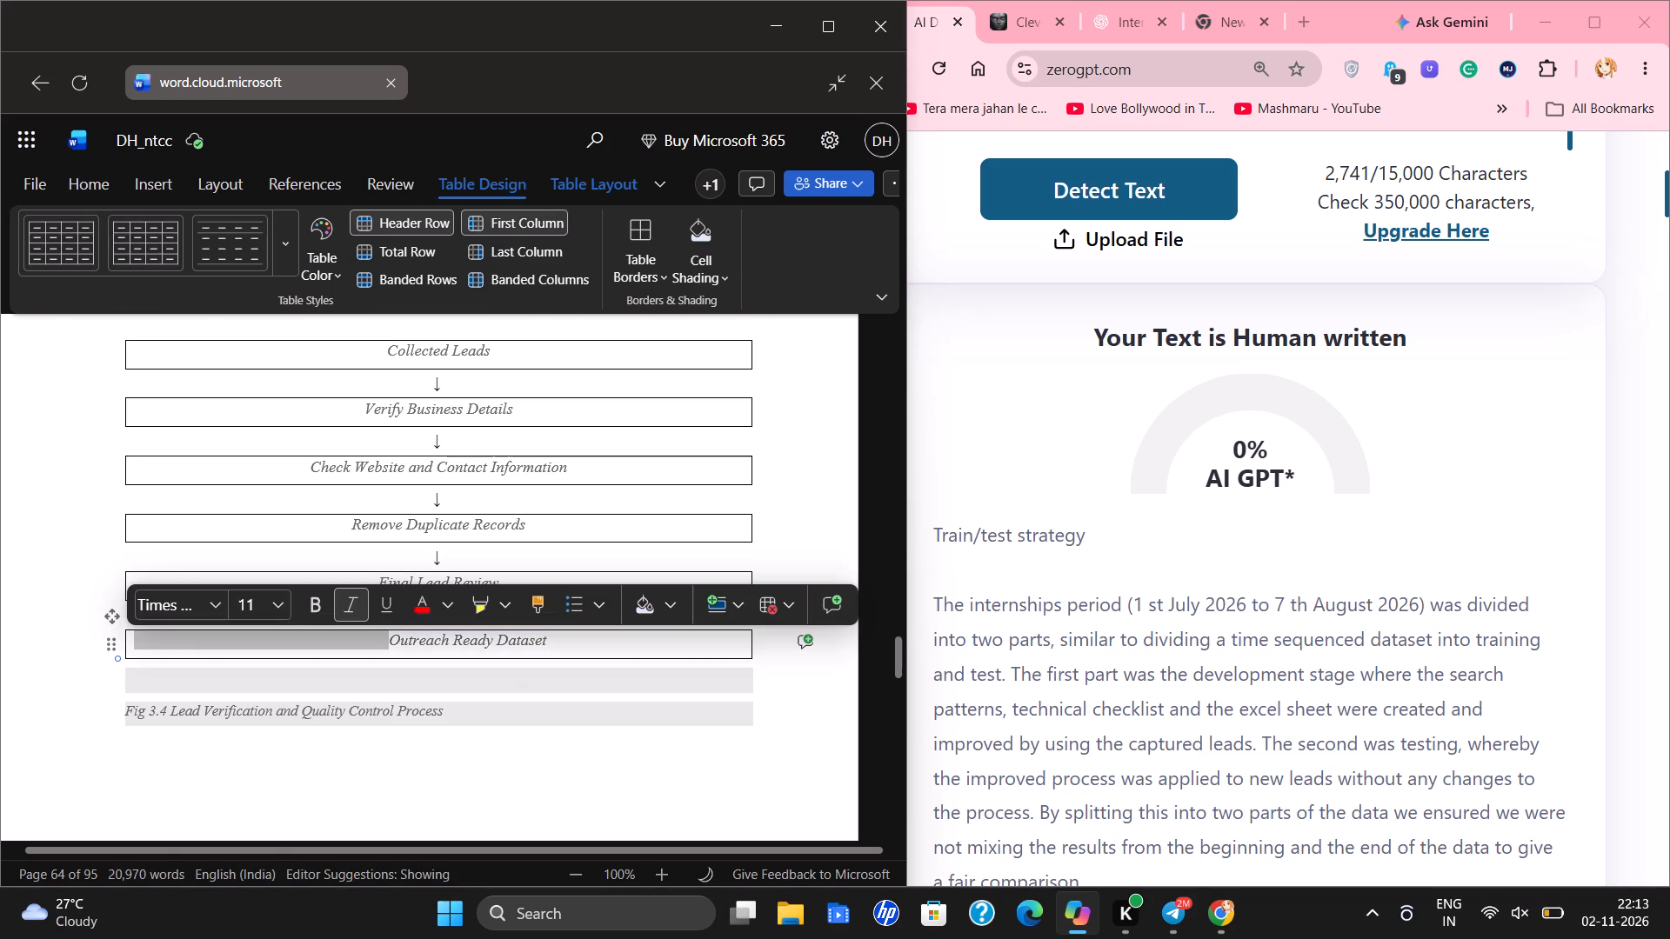
pyautogui.click(101, 173)
pyautogui.click(244, 260)
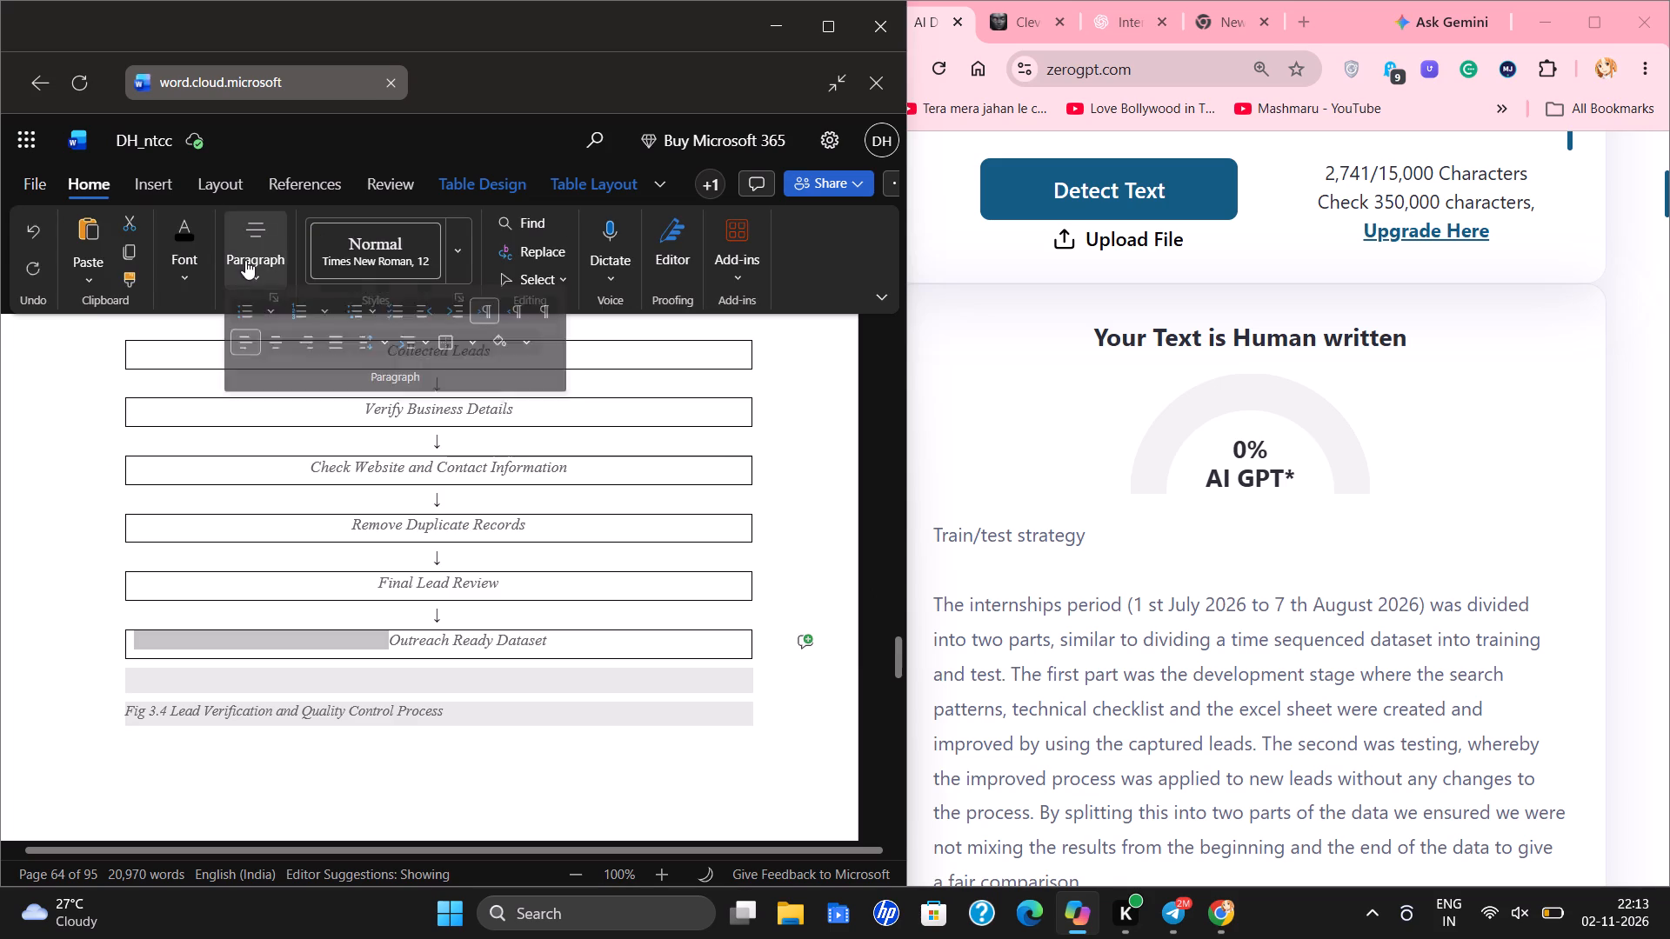
pyautogui.click(272, 342)
pyautogui.press('BackSpace')
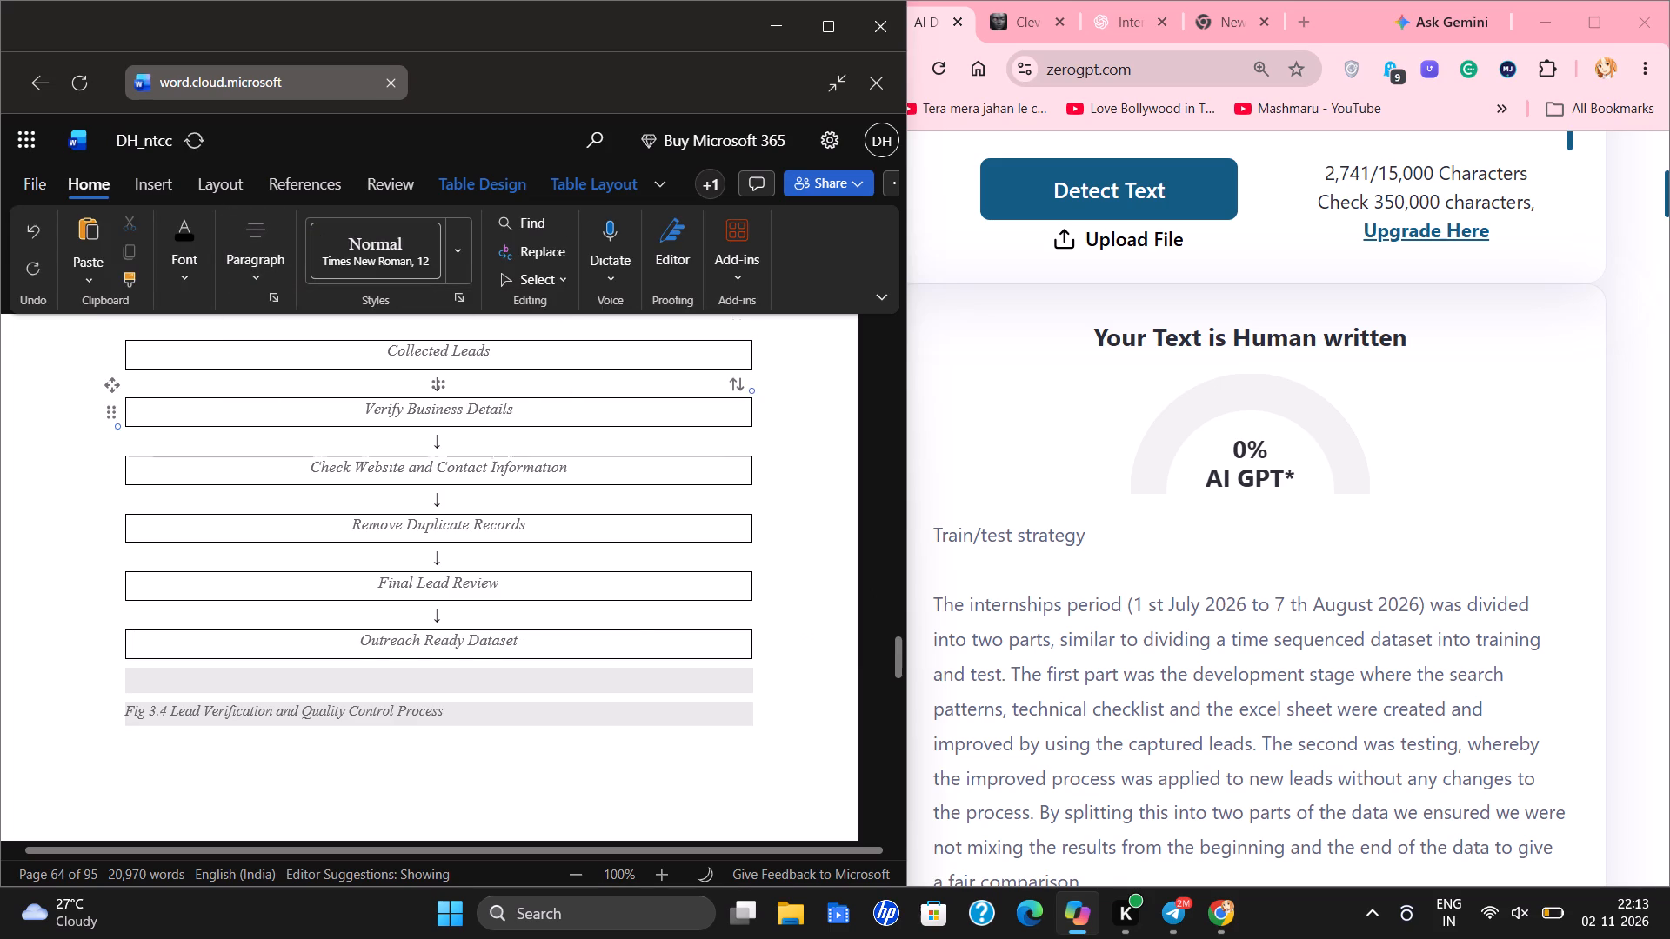
# Set the line spacing of the whole flowchart, from "Collected Leads" to "Outreach Ready Dataset", to 1.5.
pyautogui.scroll(1, 393, 416)
pyautogui.moveTo(92, 453); pyautogui.dragTo(791, 780)
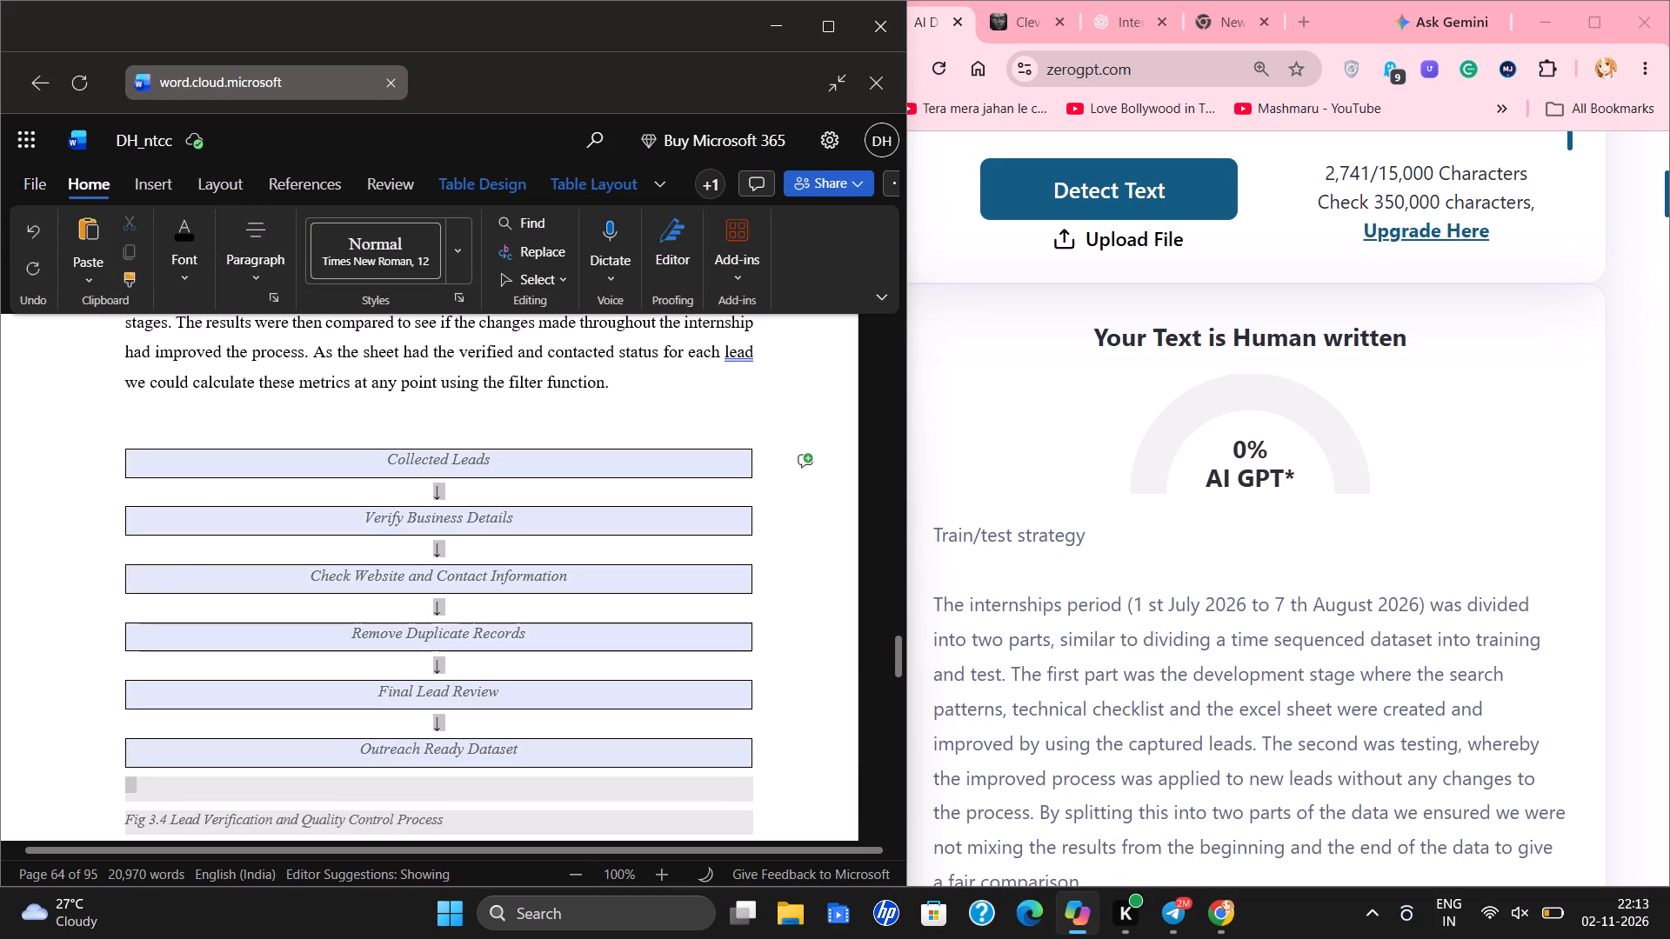
pyautogui.moveTo(791, 780); pyautogui.dragTo(765, 746)
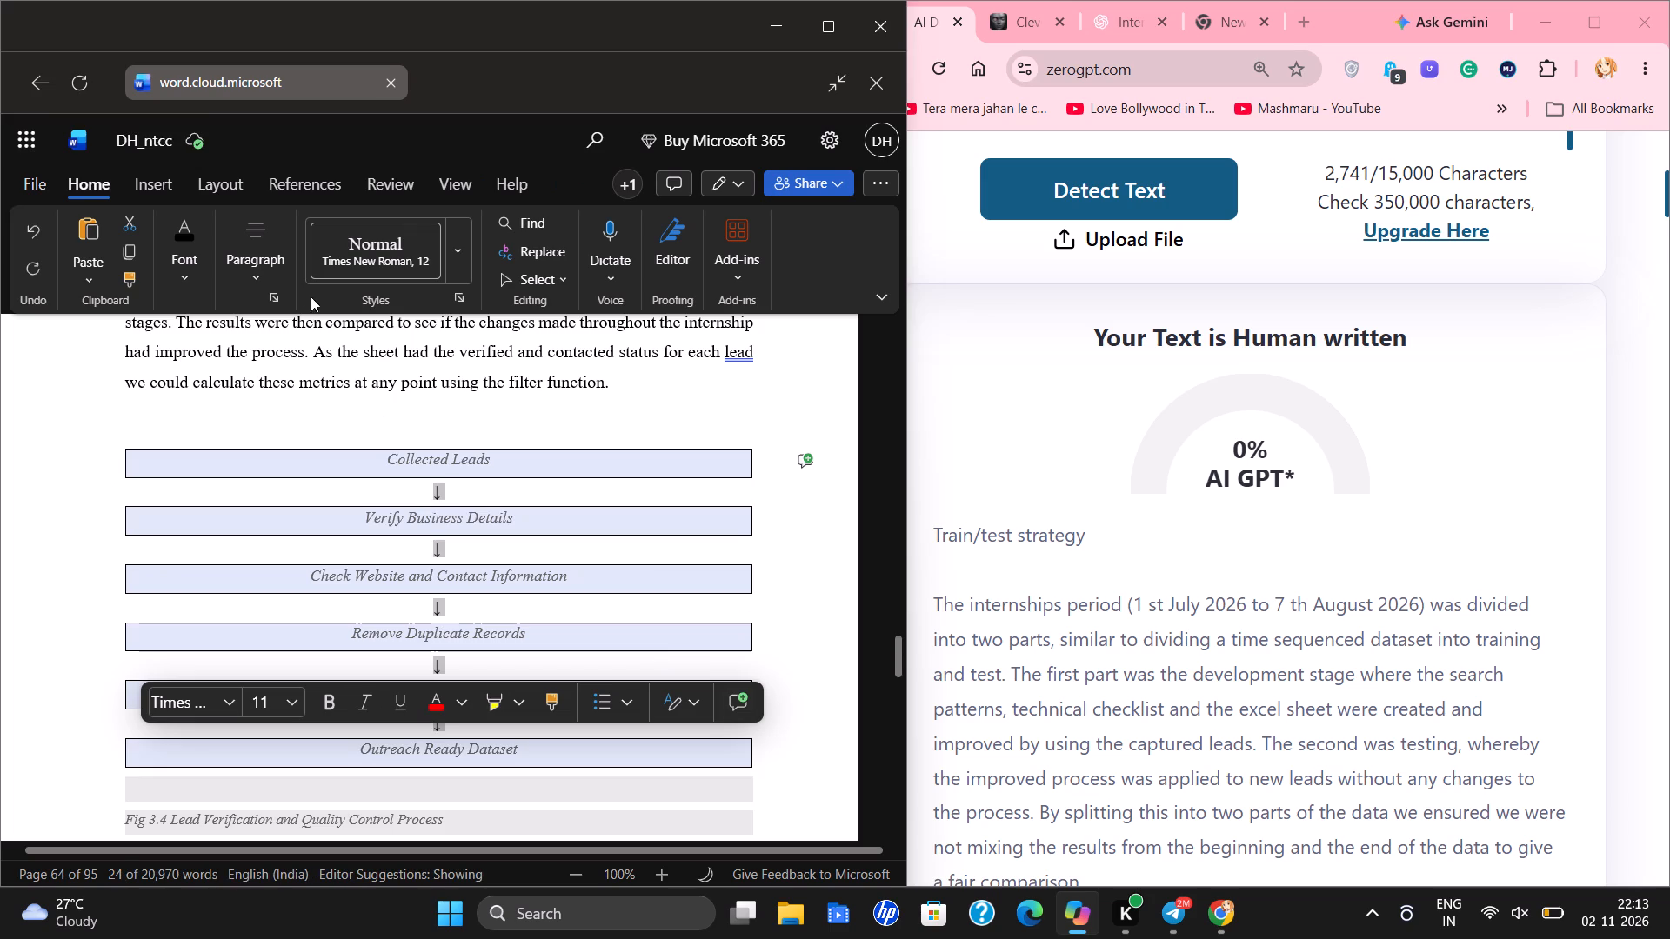
pyautogui.click(271, 255)
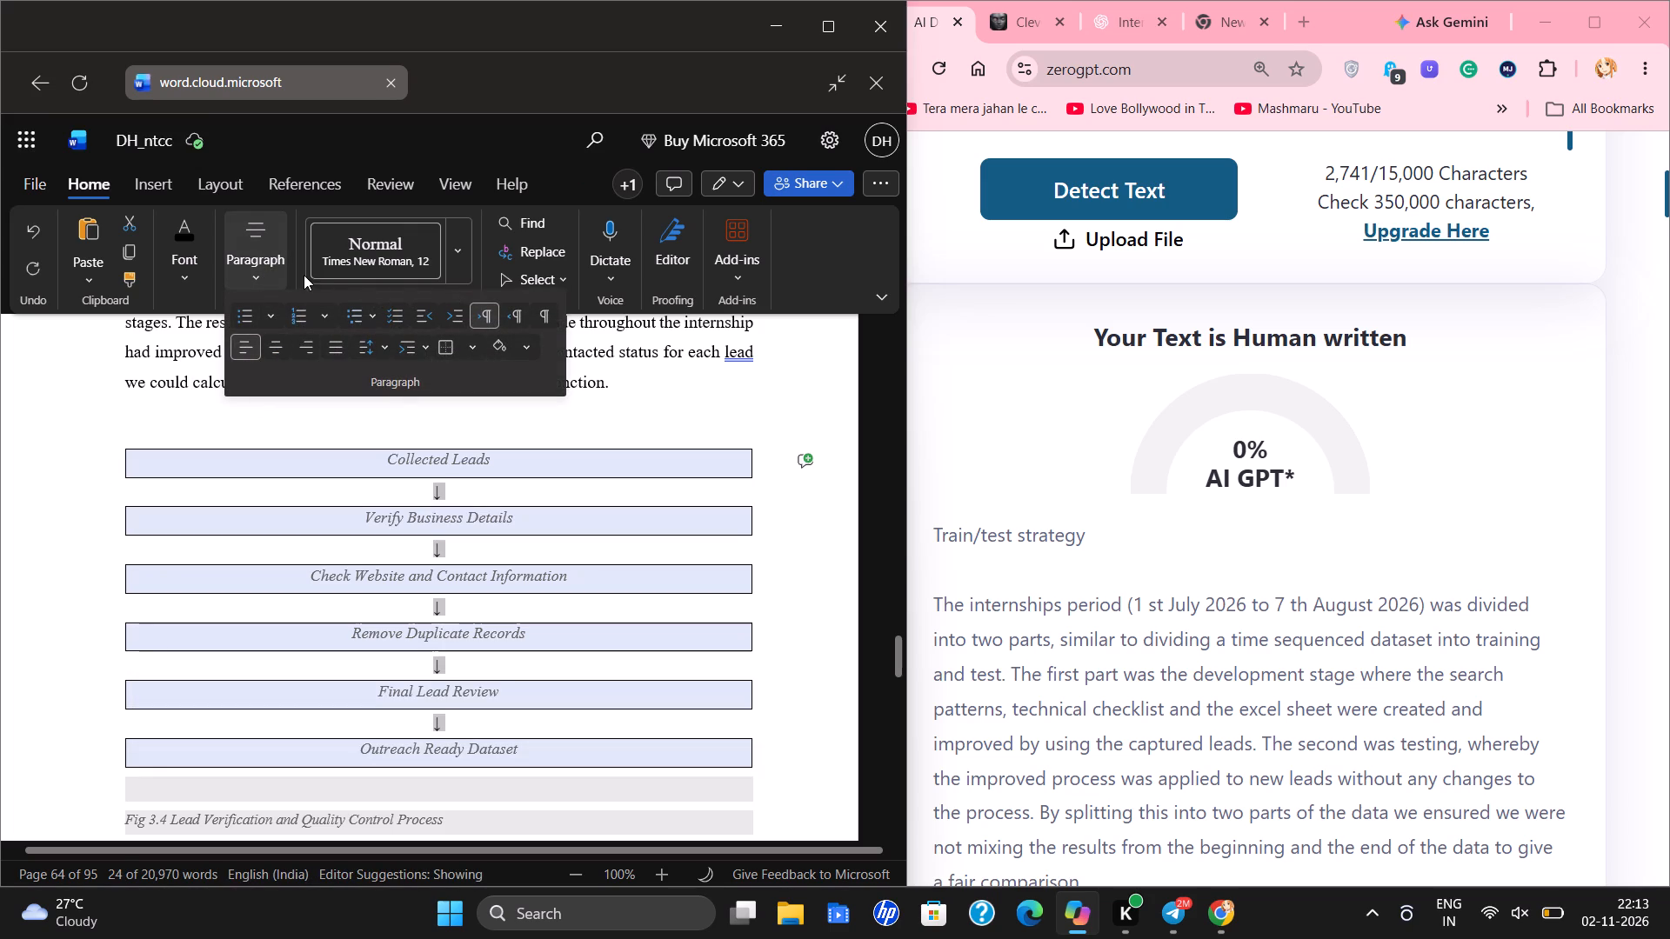
pyautogui.click(384, 349)
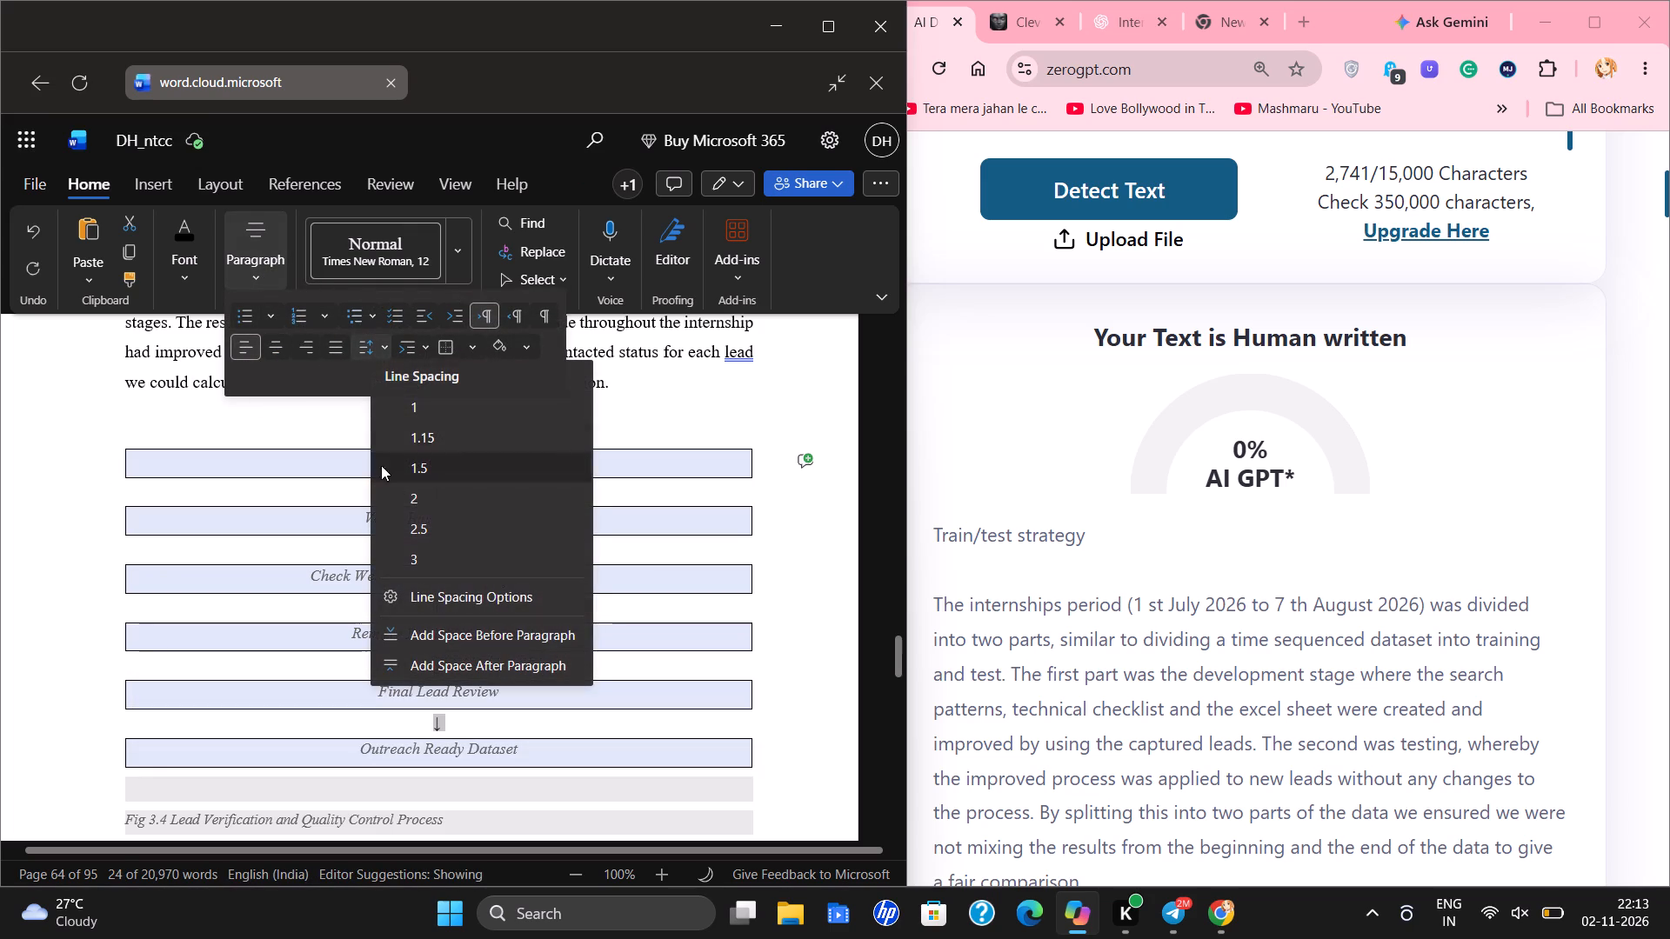
pyautogui.click(406, 476)
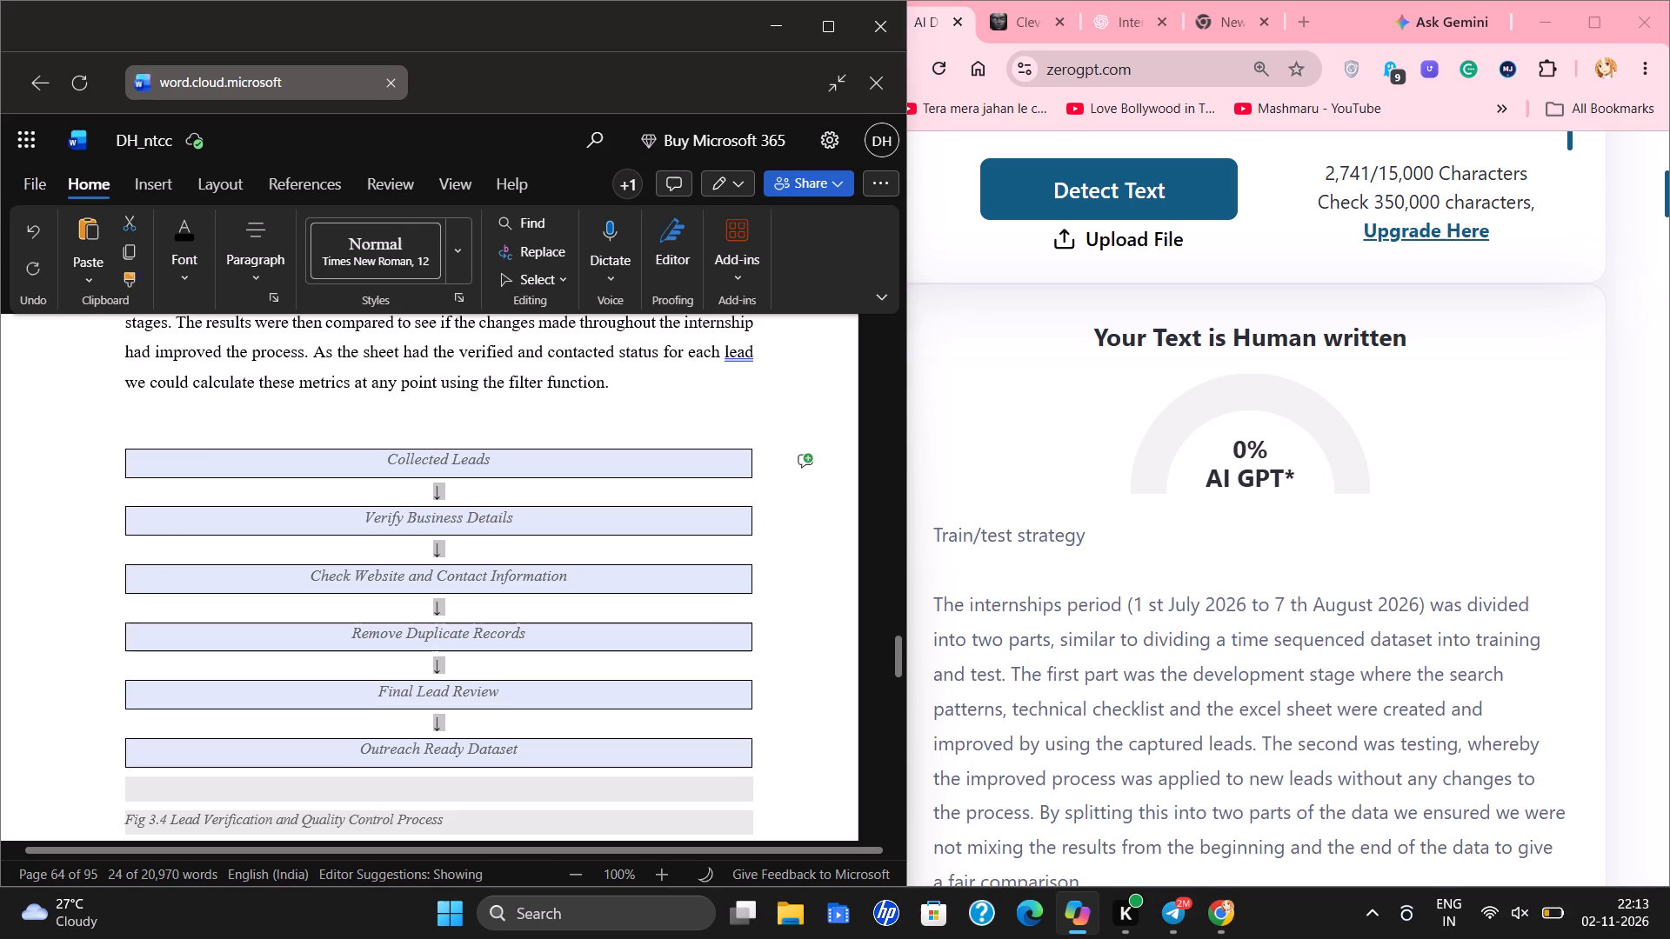
pyautogui.rightClick(164, 506)
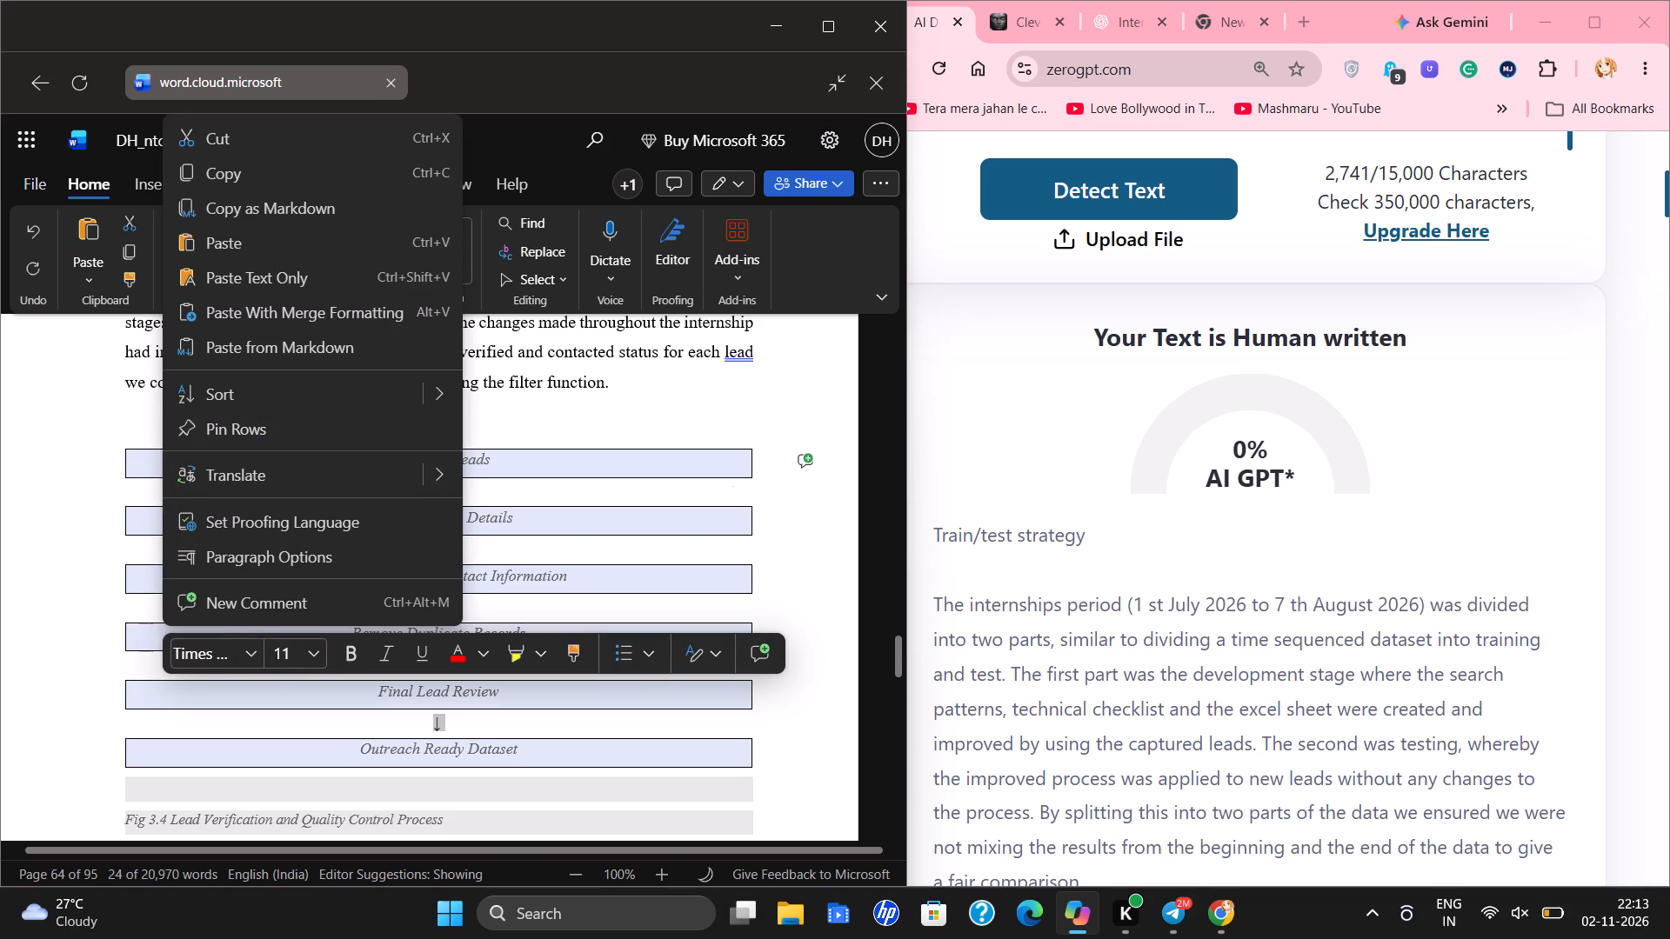
pyautogui.click(82, 675)
# Center the caption "Fig 3.4 Lead Verification and Quality Control Process" and the blank line above it.
pyautogui.scroll(-1, 530, 545)
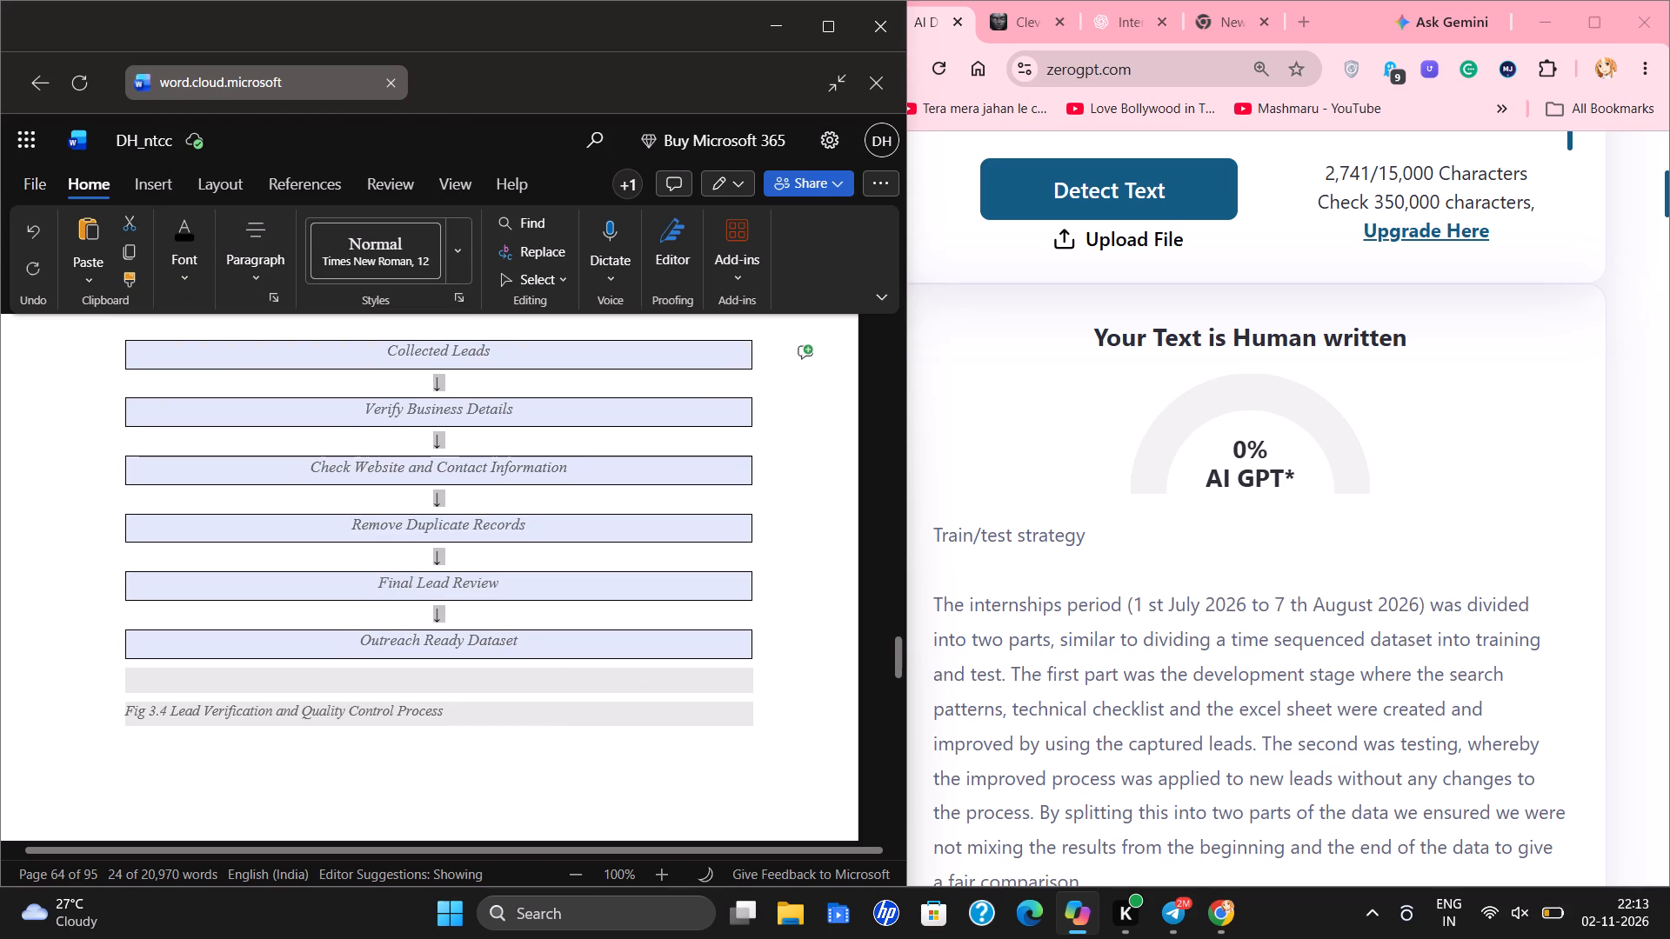
pyautogui.click(604, 748)
pyautogui.moveTo(124, 709); pyautogui.dragTo(437, 709)
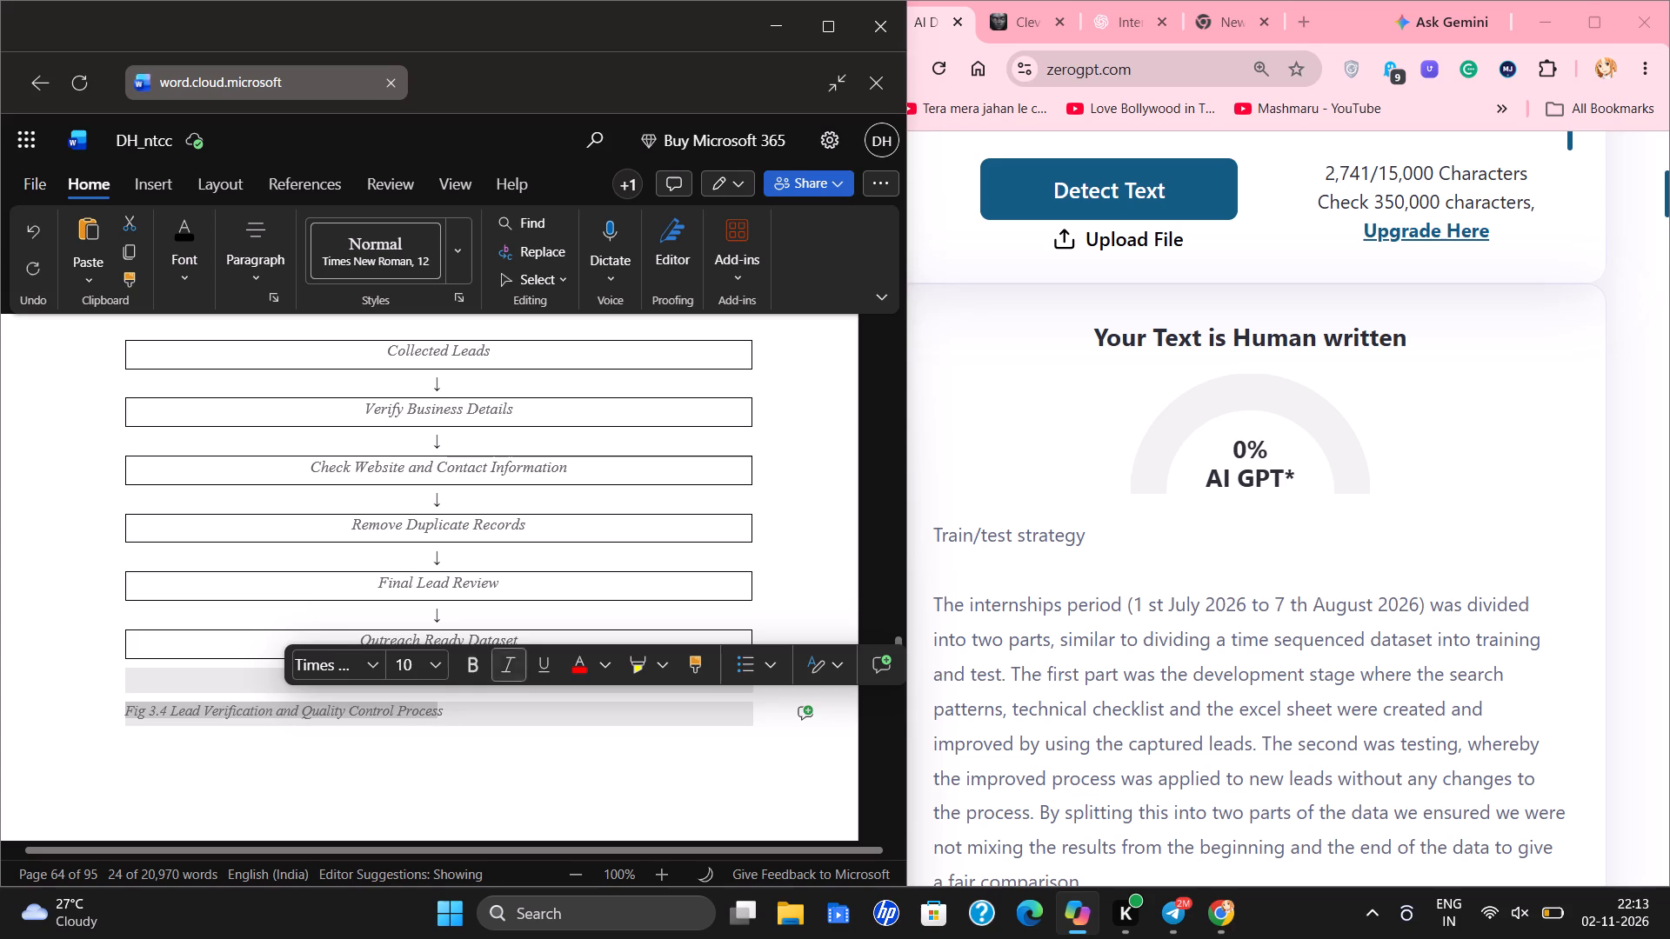
pyautogui.click(478, 719)
pyautogui.moveTo(124, 684); pyautogui.dragTo(250, 680)
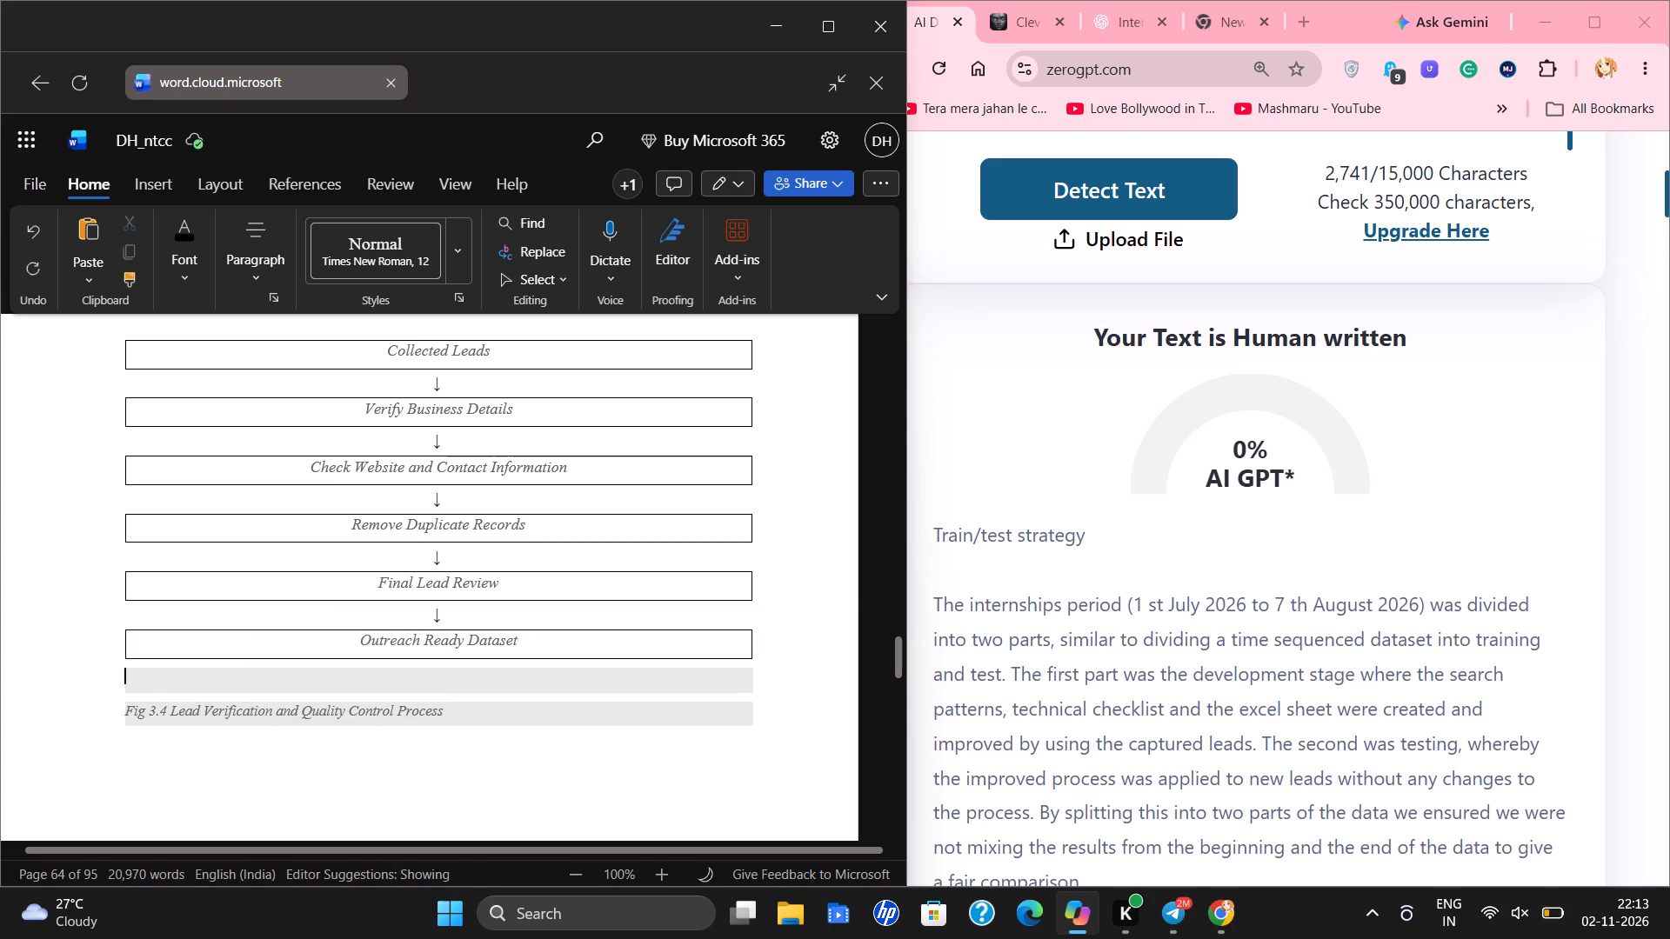
pyautogui.moveTo(250, 680); pyautogui.dragTo(475, 720)
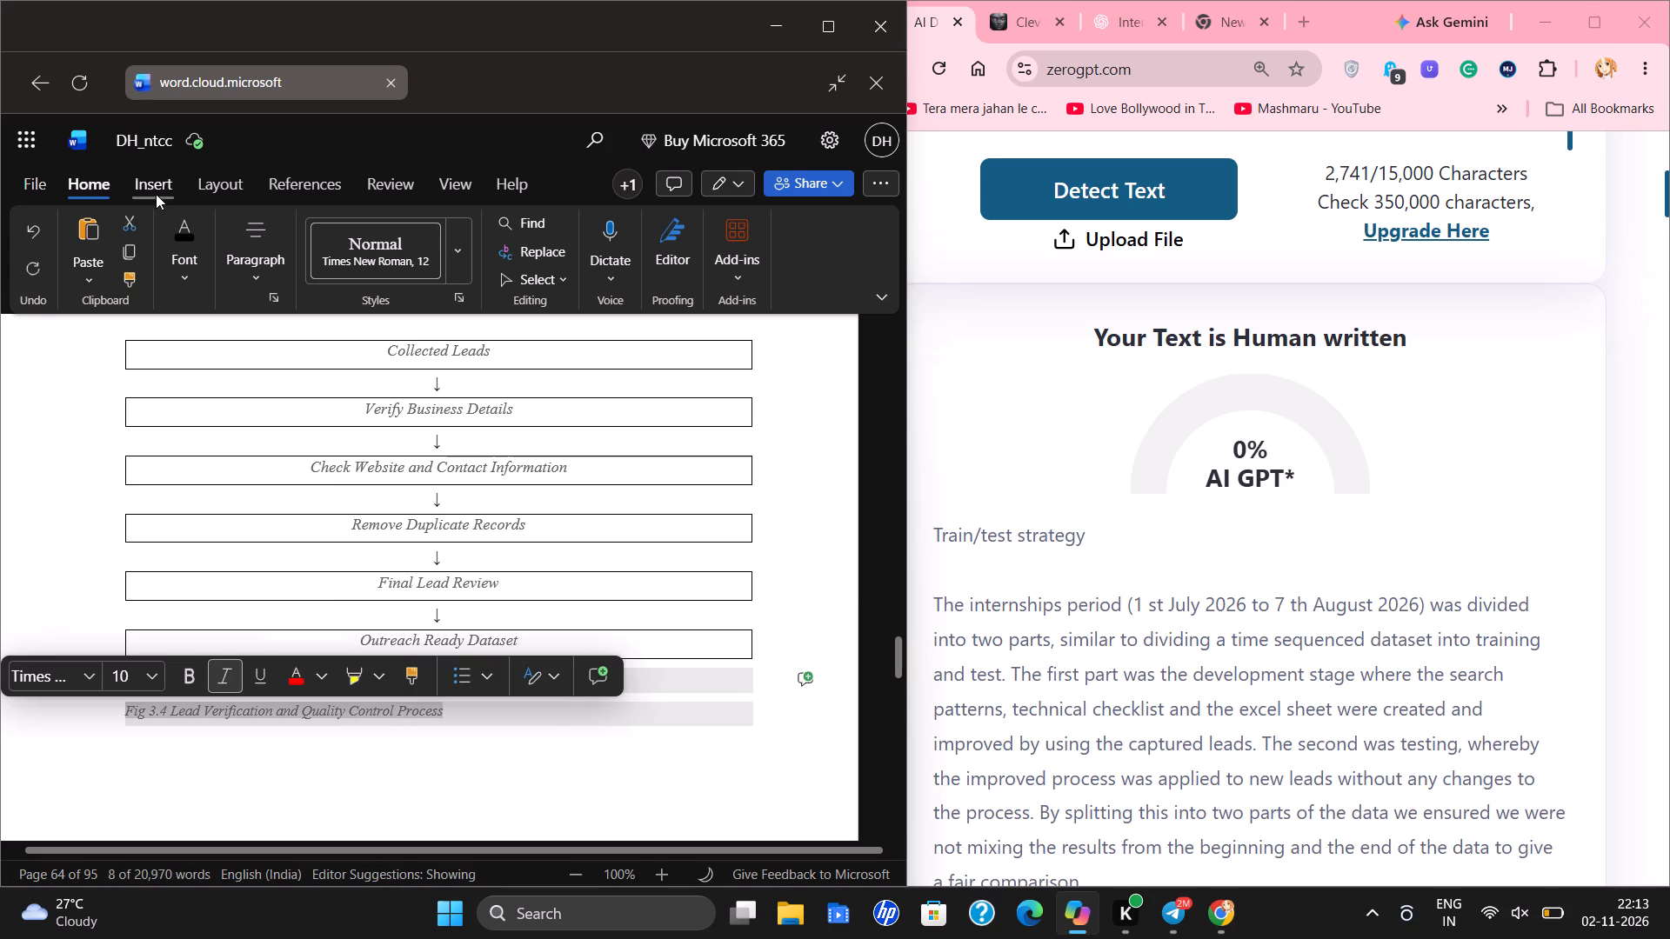
pyautogui.click(156, 191)
pyautogui.click(99, 187)
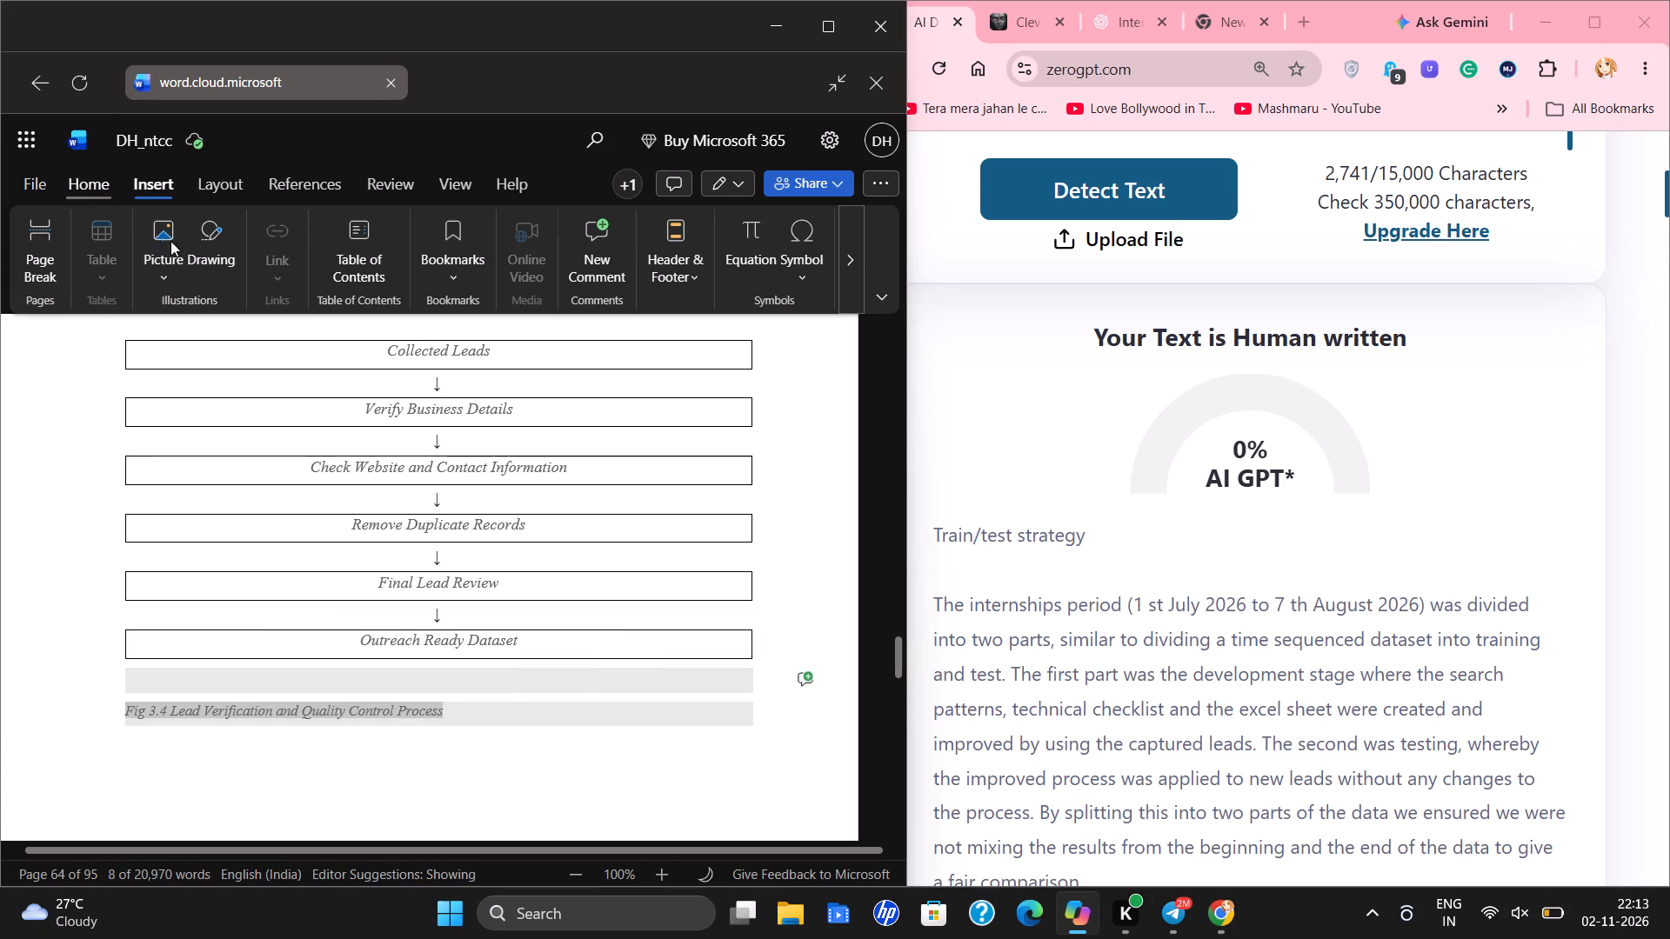
pyautogui.click(264, 267)
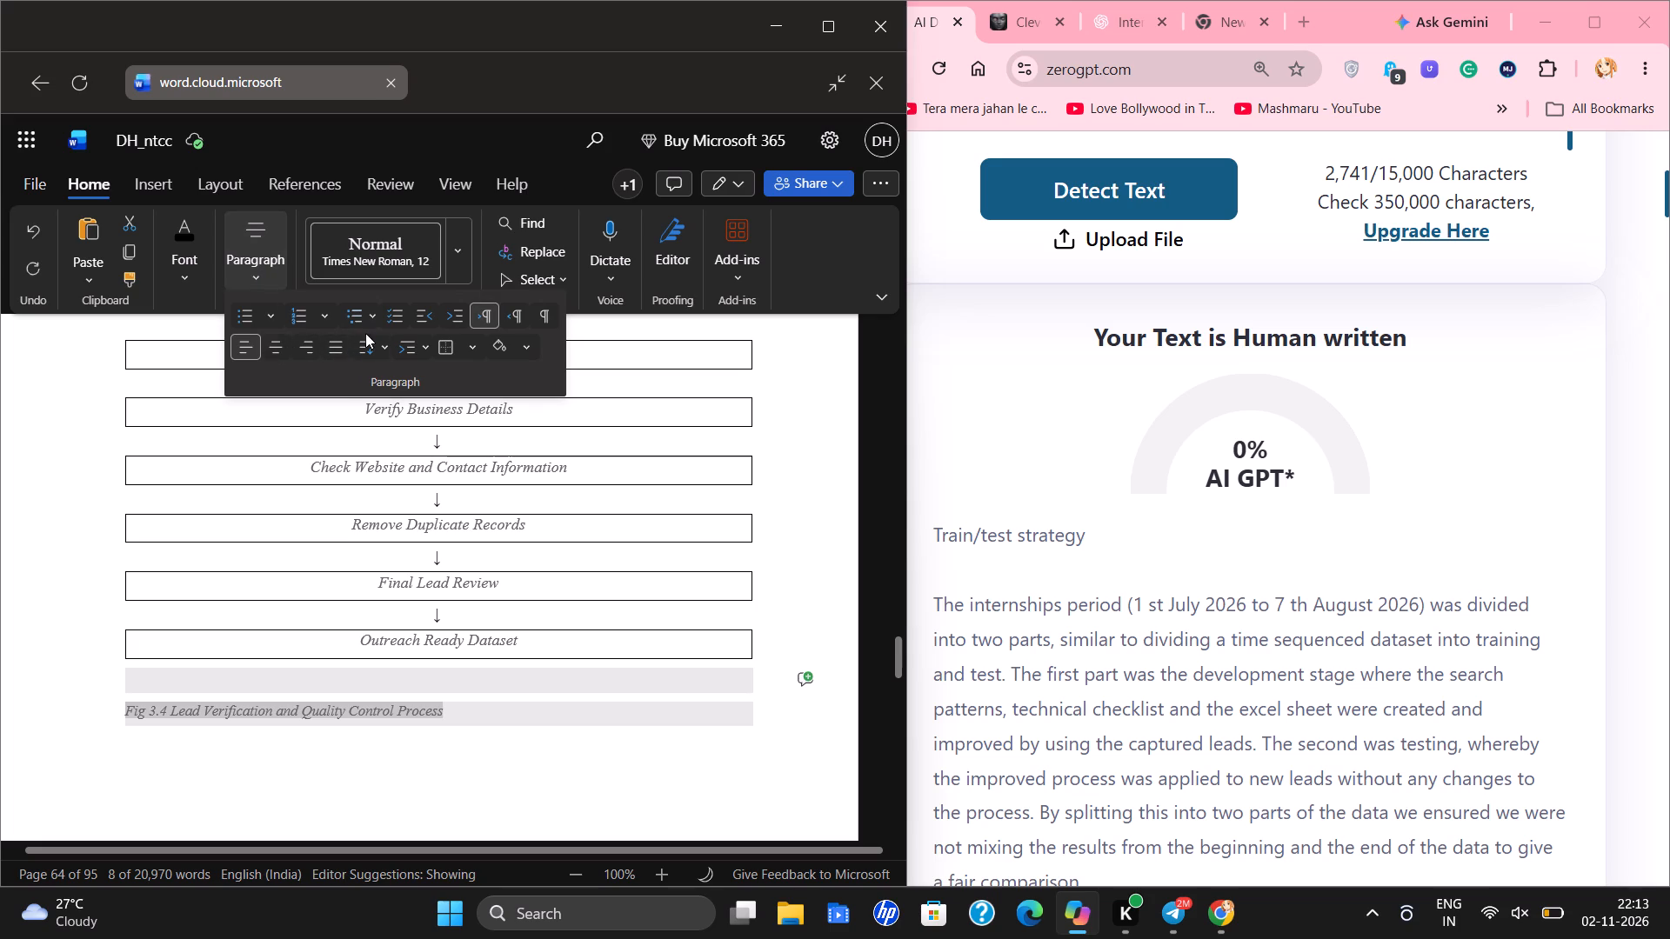
pyautogui.click(276, 350)
# Maximize the document window and remove the grey shading from the Fig 3.4 caption and the blank line above it.
pyautogui.click(224, 712)
pyautogui.moveTo(146, 681); pyautogui.dragTo(336, 715)
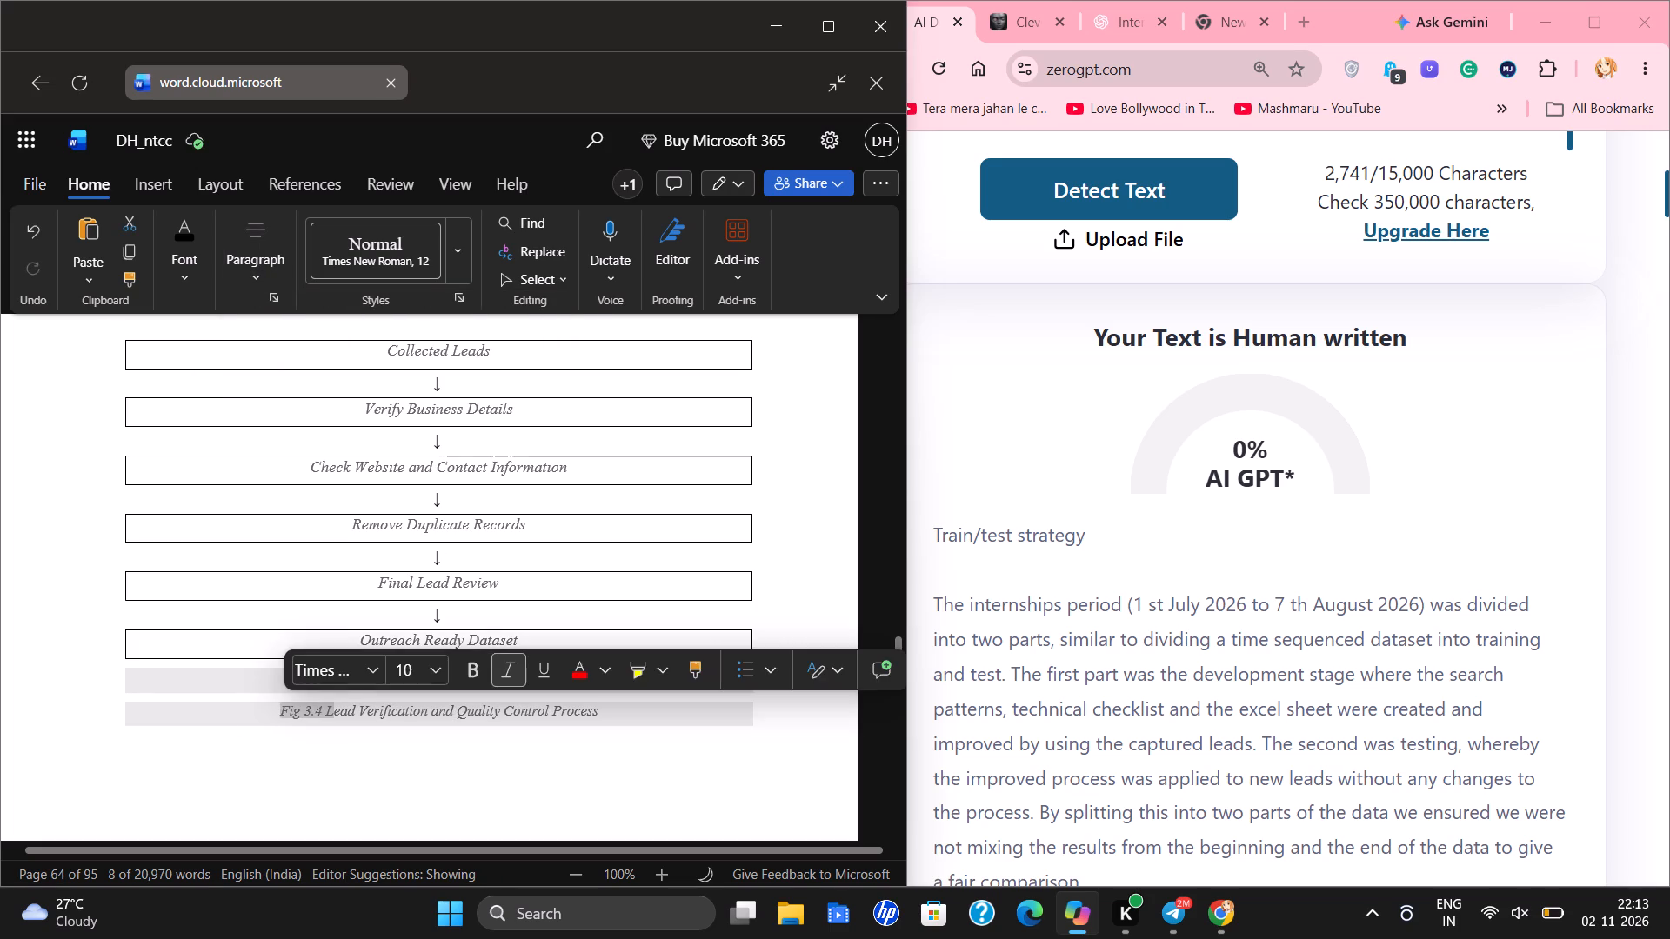
pyautogui.click(181, 679)
pyautogui.moveTo(136, 674); pyautogui.dragTo(611, 719)
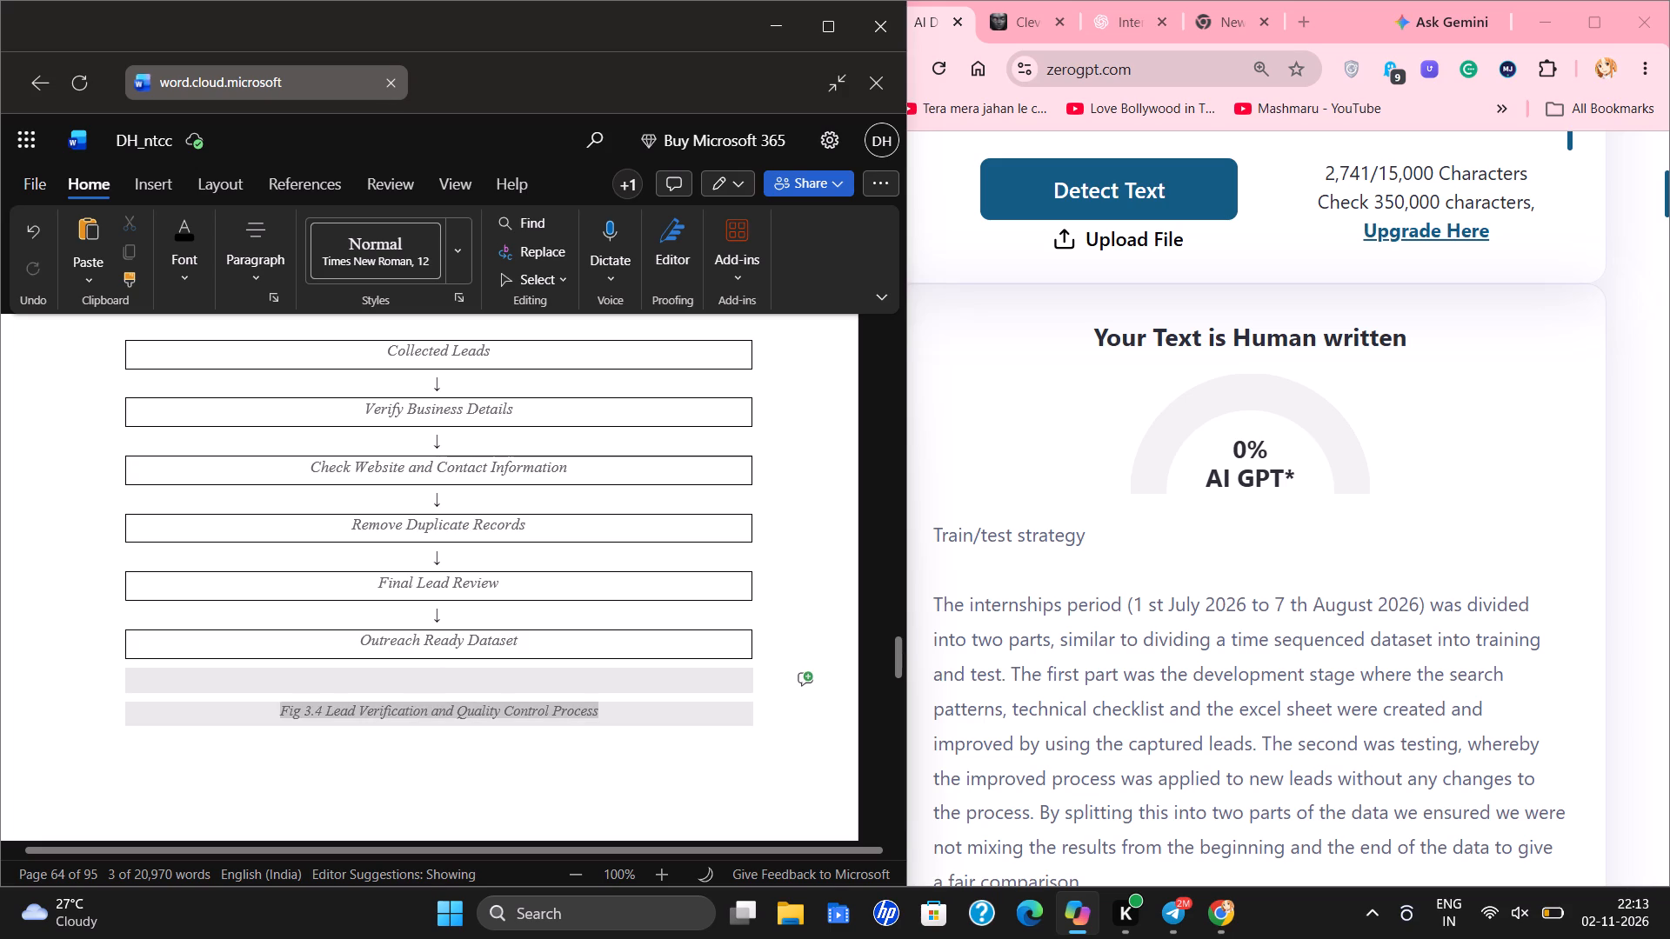
pyautogui.moveTo(611, 719); pyautogui.dragTo(630, 712)
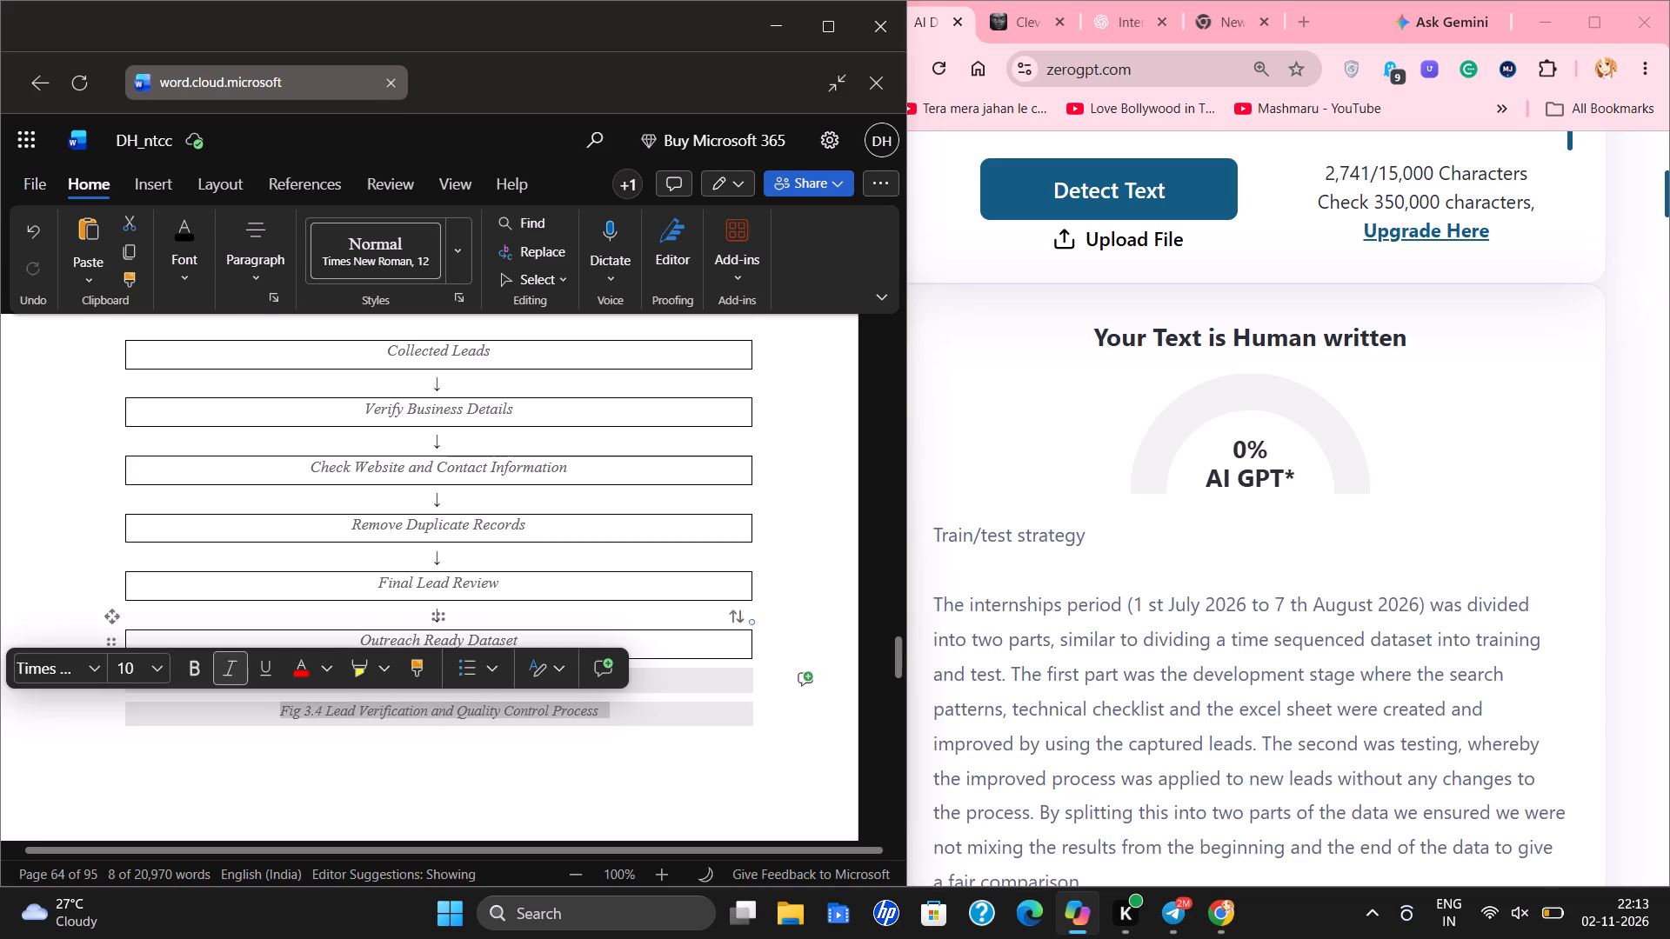
pyautogui.click(150, 187)
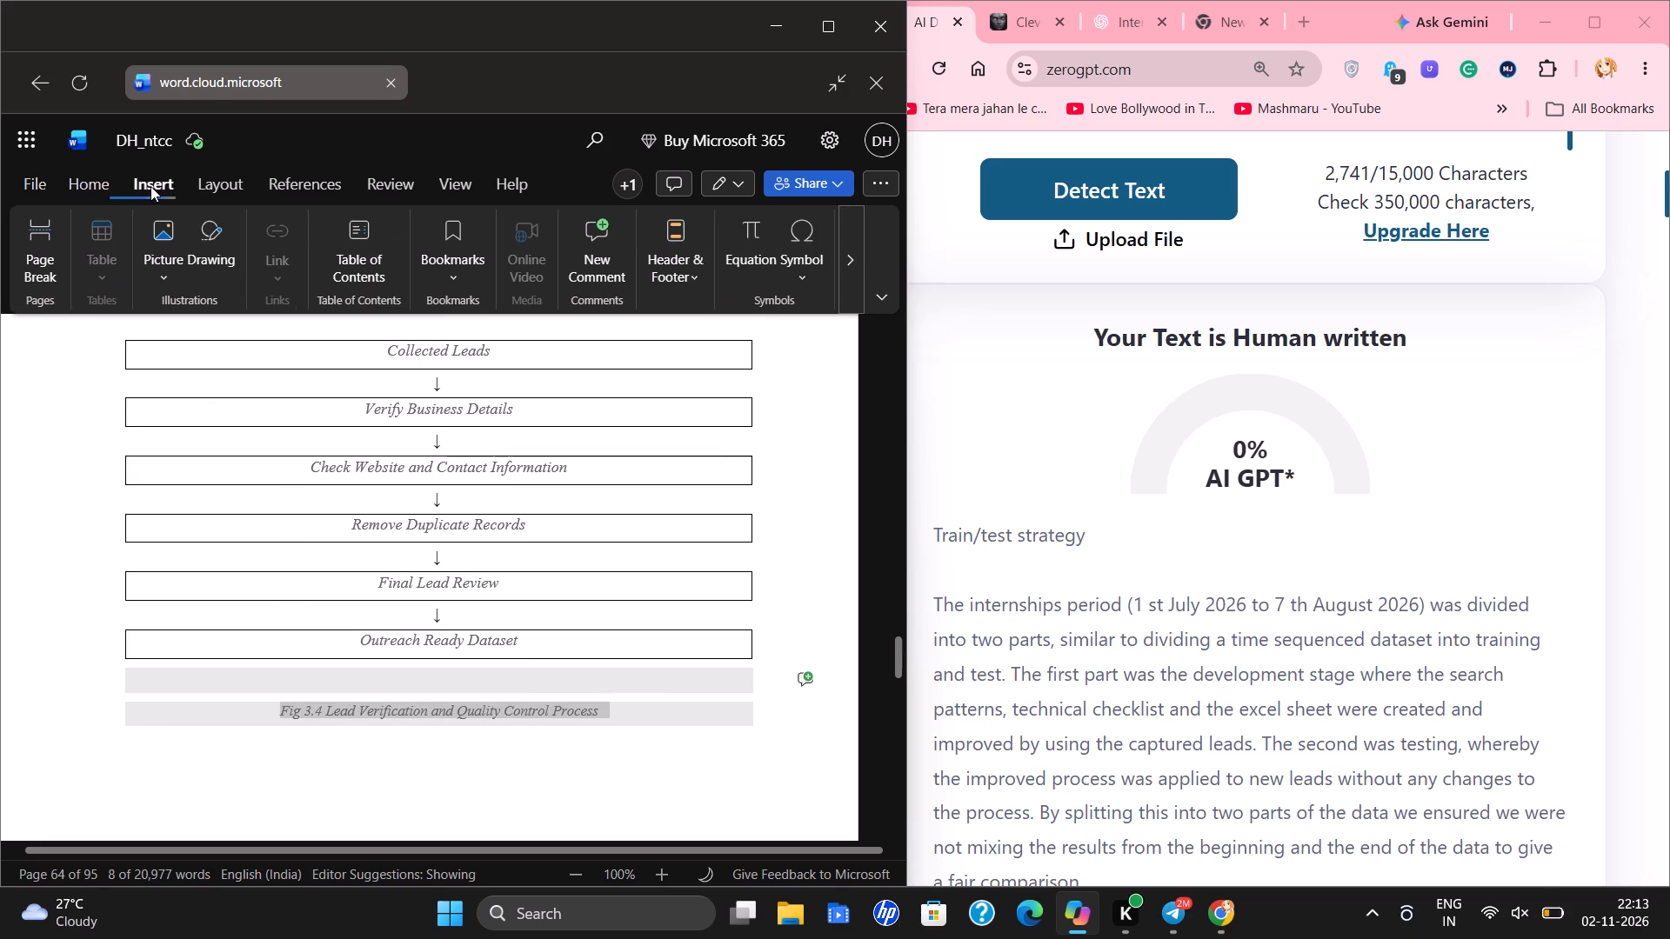
pyautogui.click(103, 190)
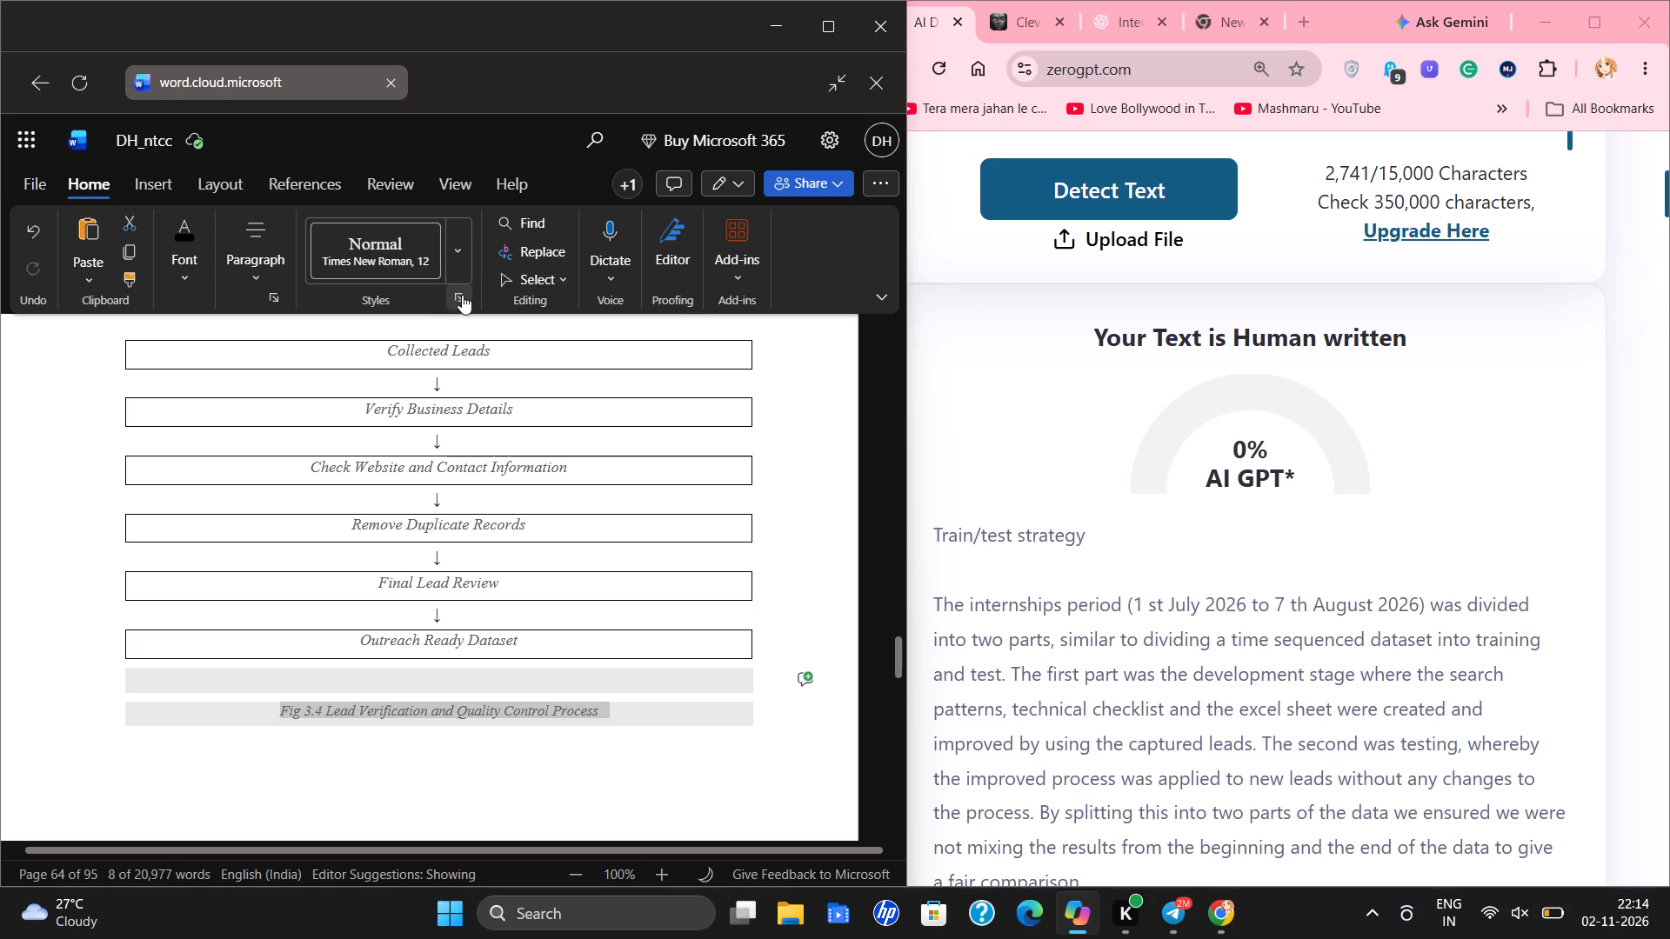
pyautogui.click(823, 30)
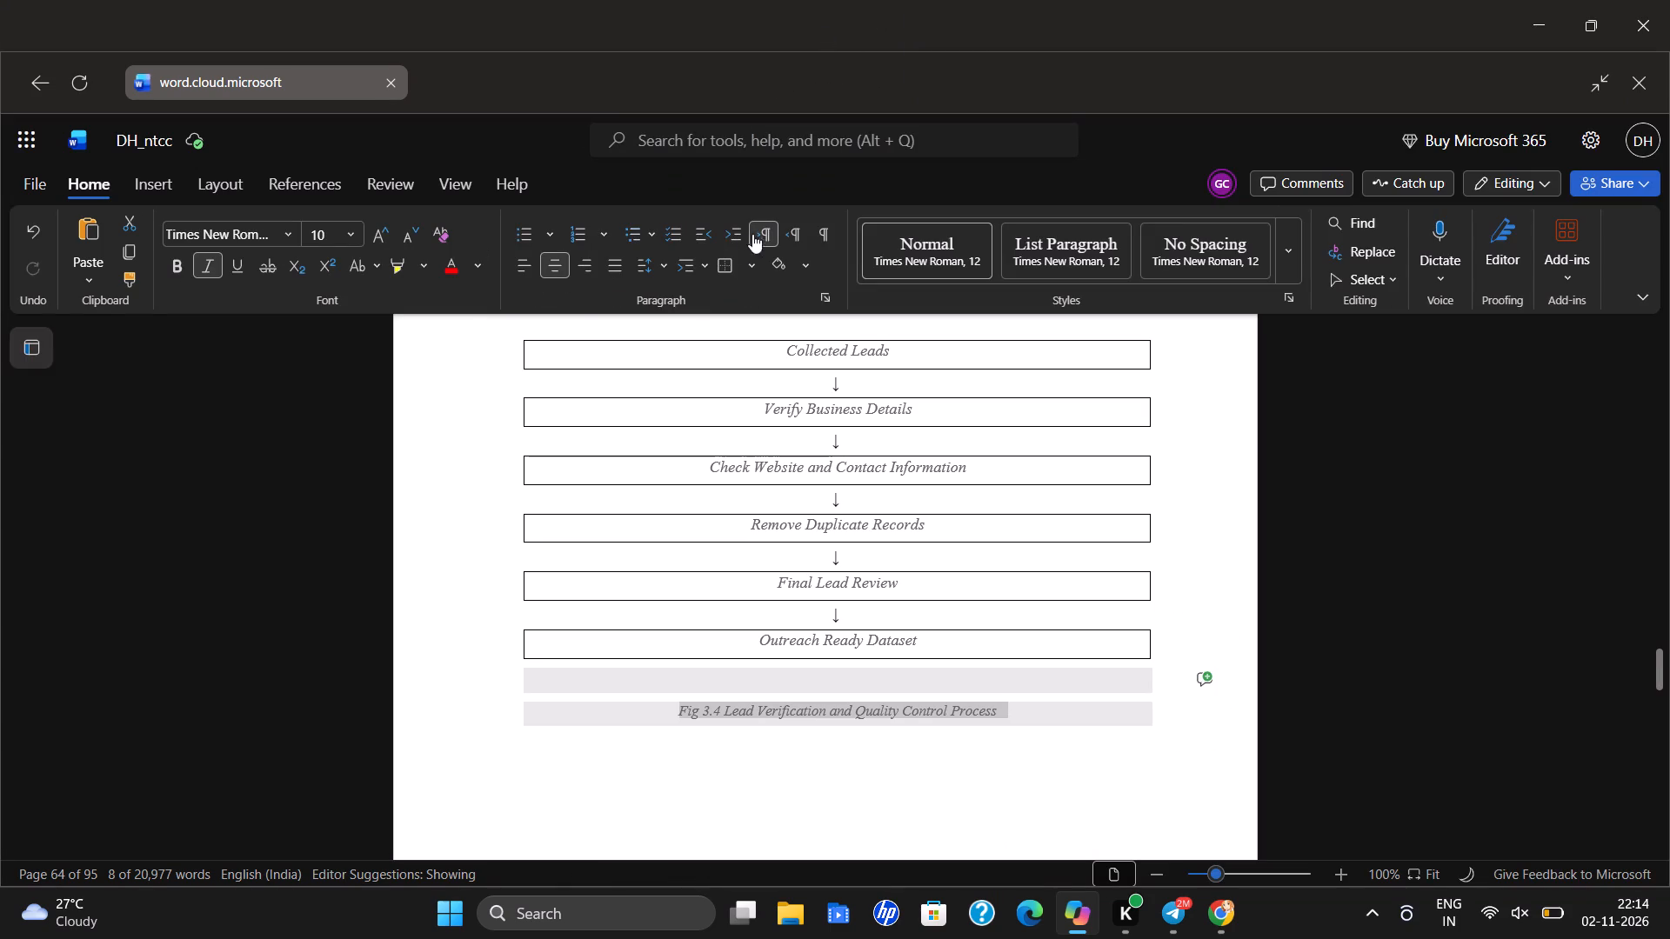
pyautogui.click(783, 261)
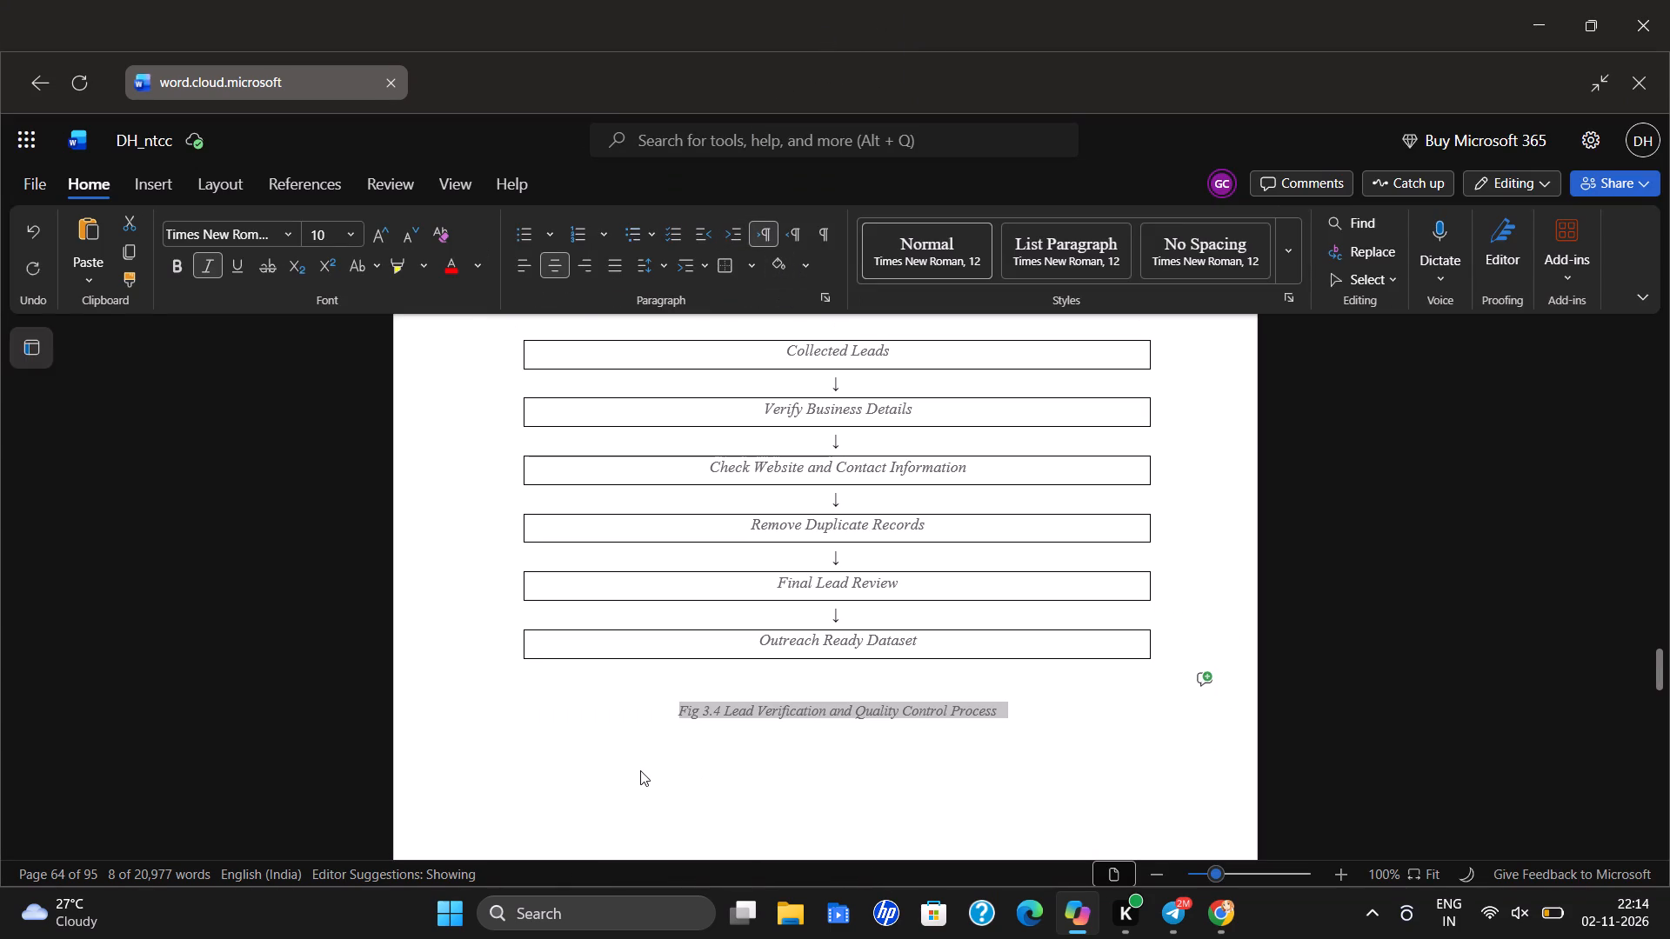
pyautogui.click(640, 770)
# Return the maximized document window to its half-screen layout beside the browser.
pyautogui.moveTo(903, 0); pyautogui.dragTo(898, 89)
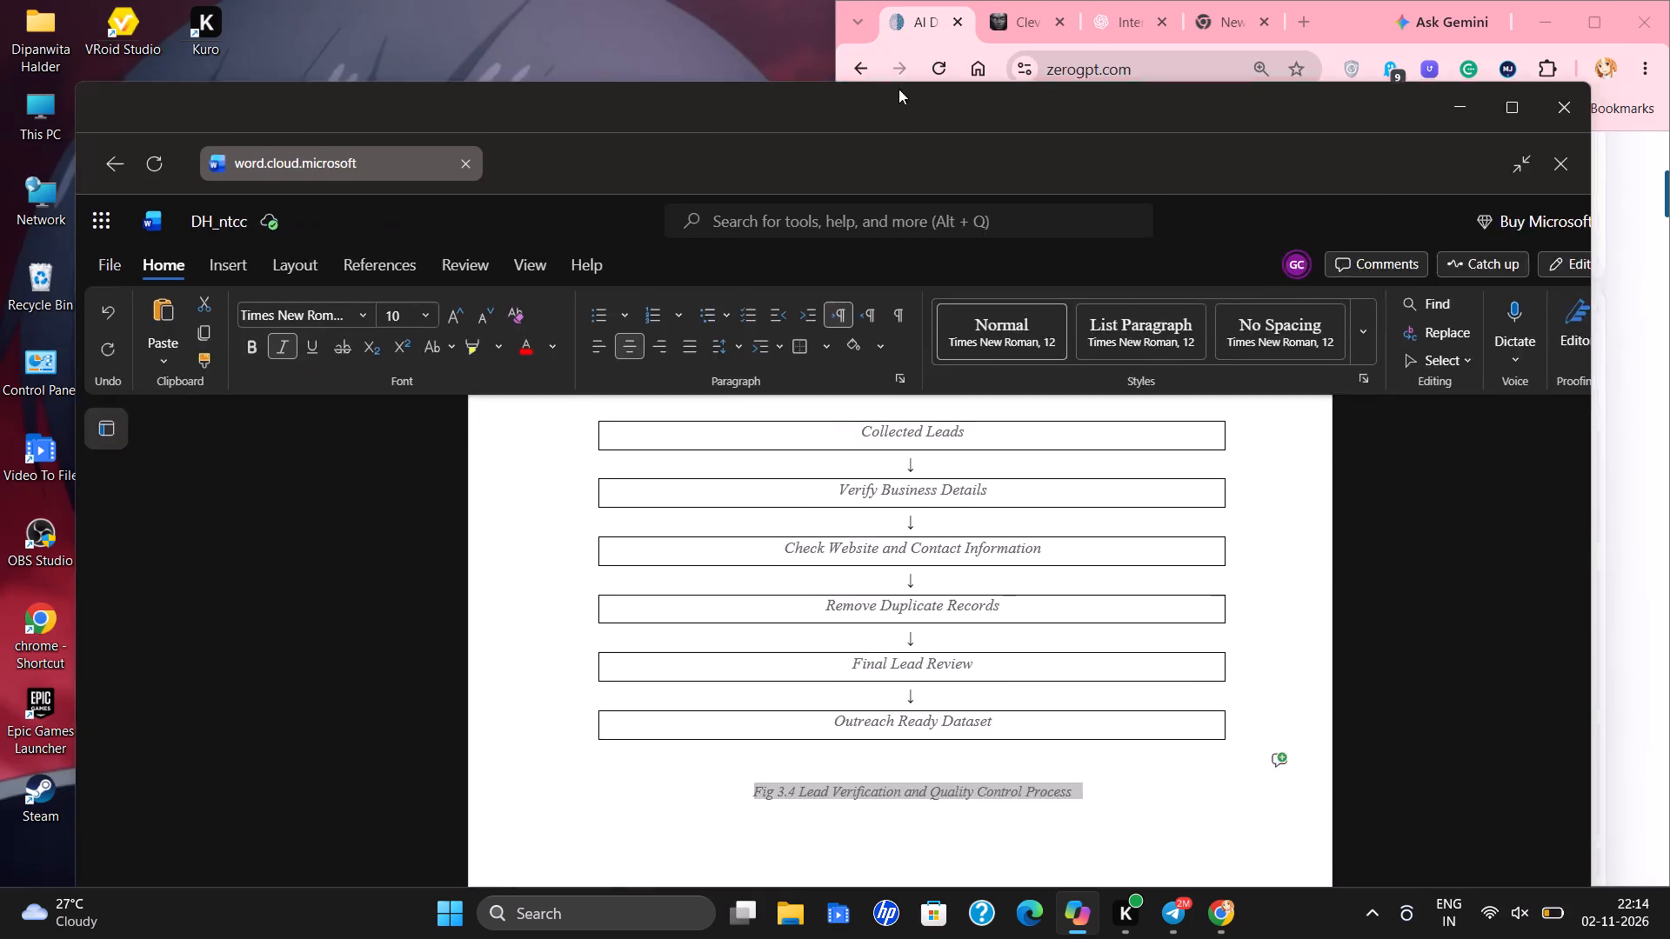
pyautogui.moveTo(898, 89); pyautogui.dragTo(571, 38)
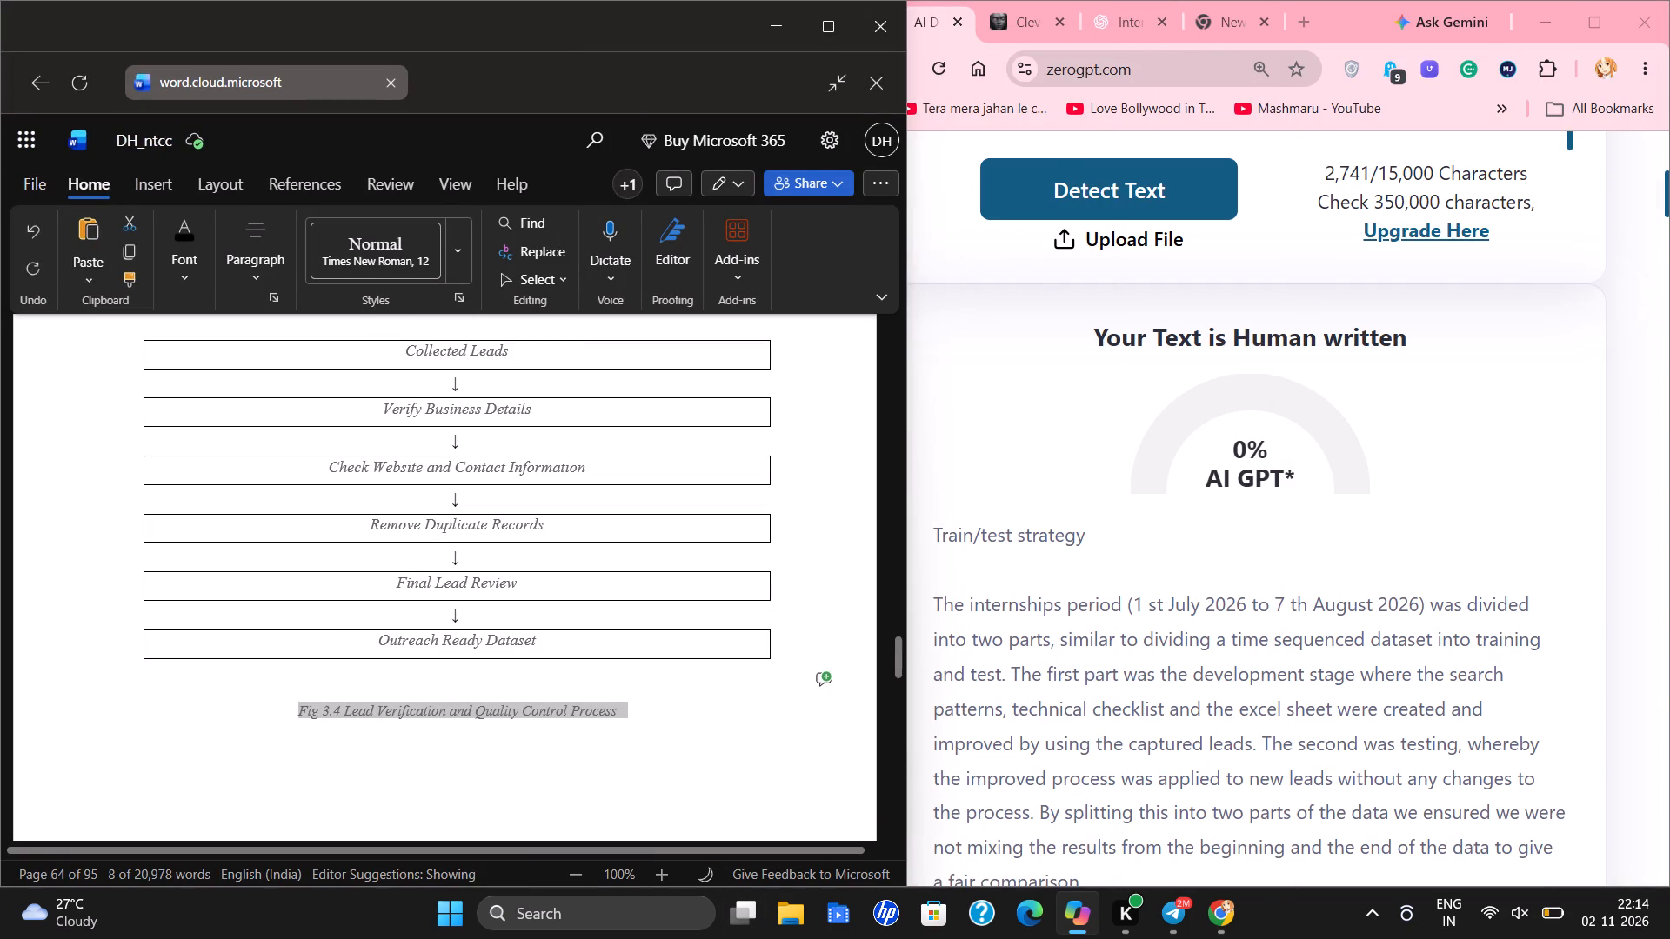
# Review the page with the Fig 3.4 flowchart and caption and the pages leading into Chapter 4 Experimental Setup.
pyautogui.scroll(-6, 525, 645)
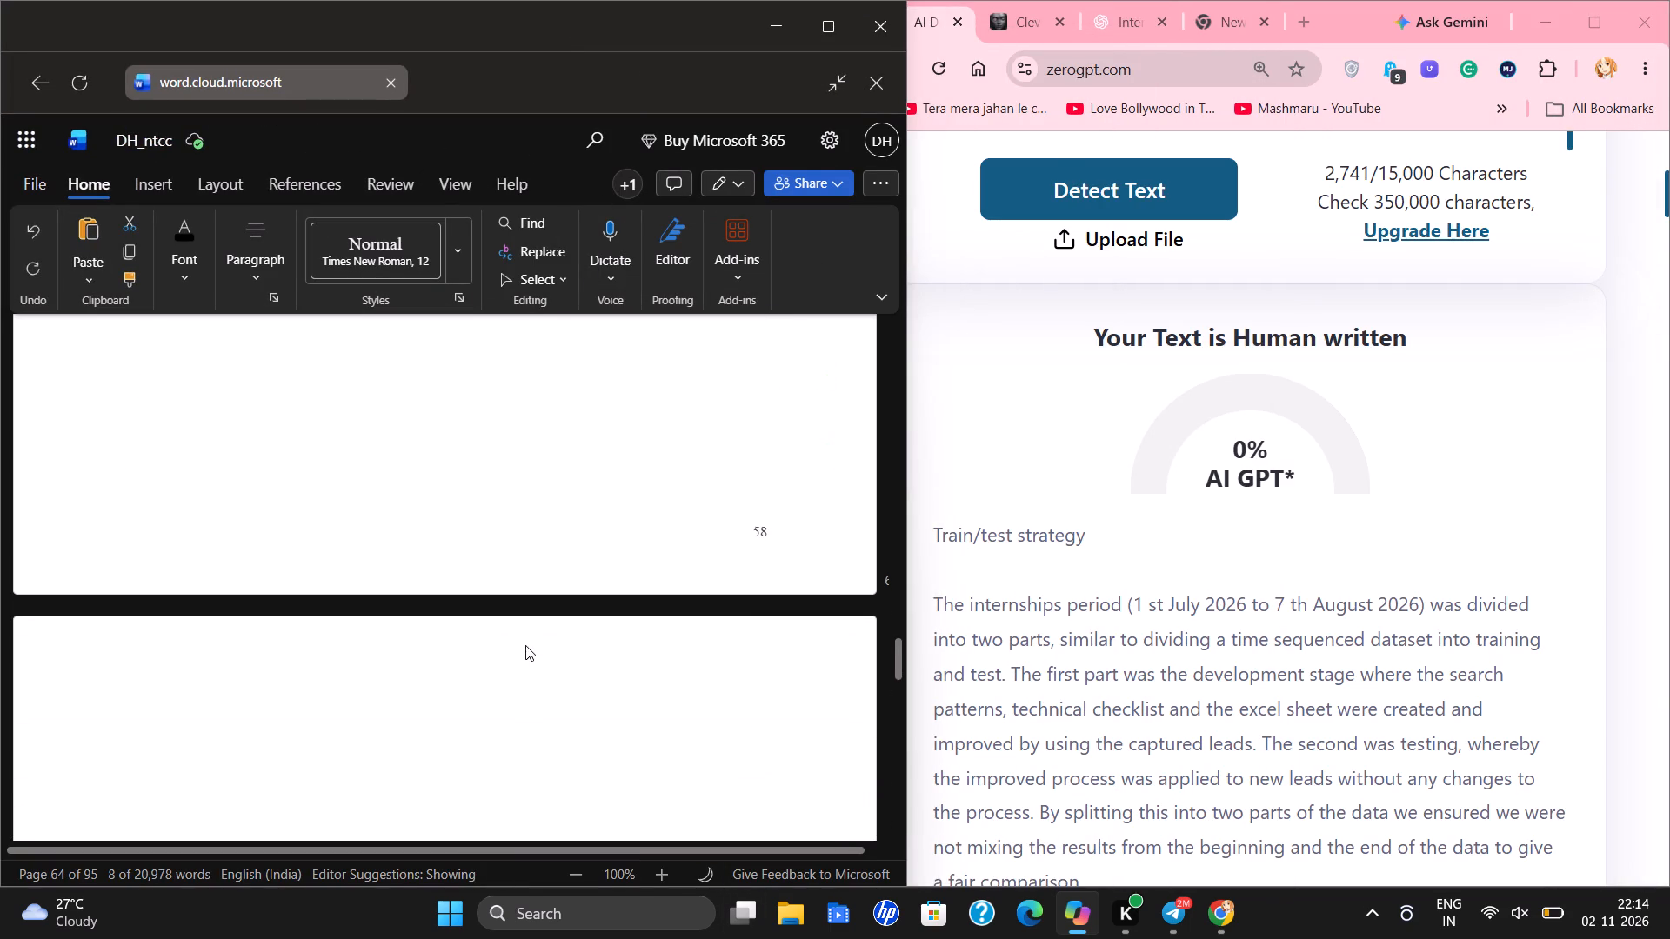
pyautogui.scroll(-6, 525, 645)
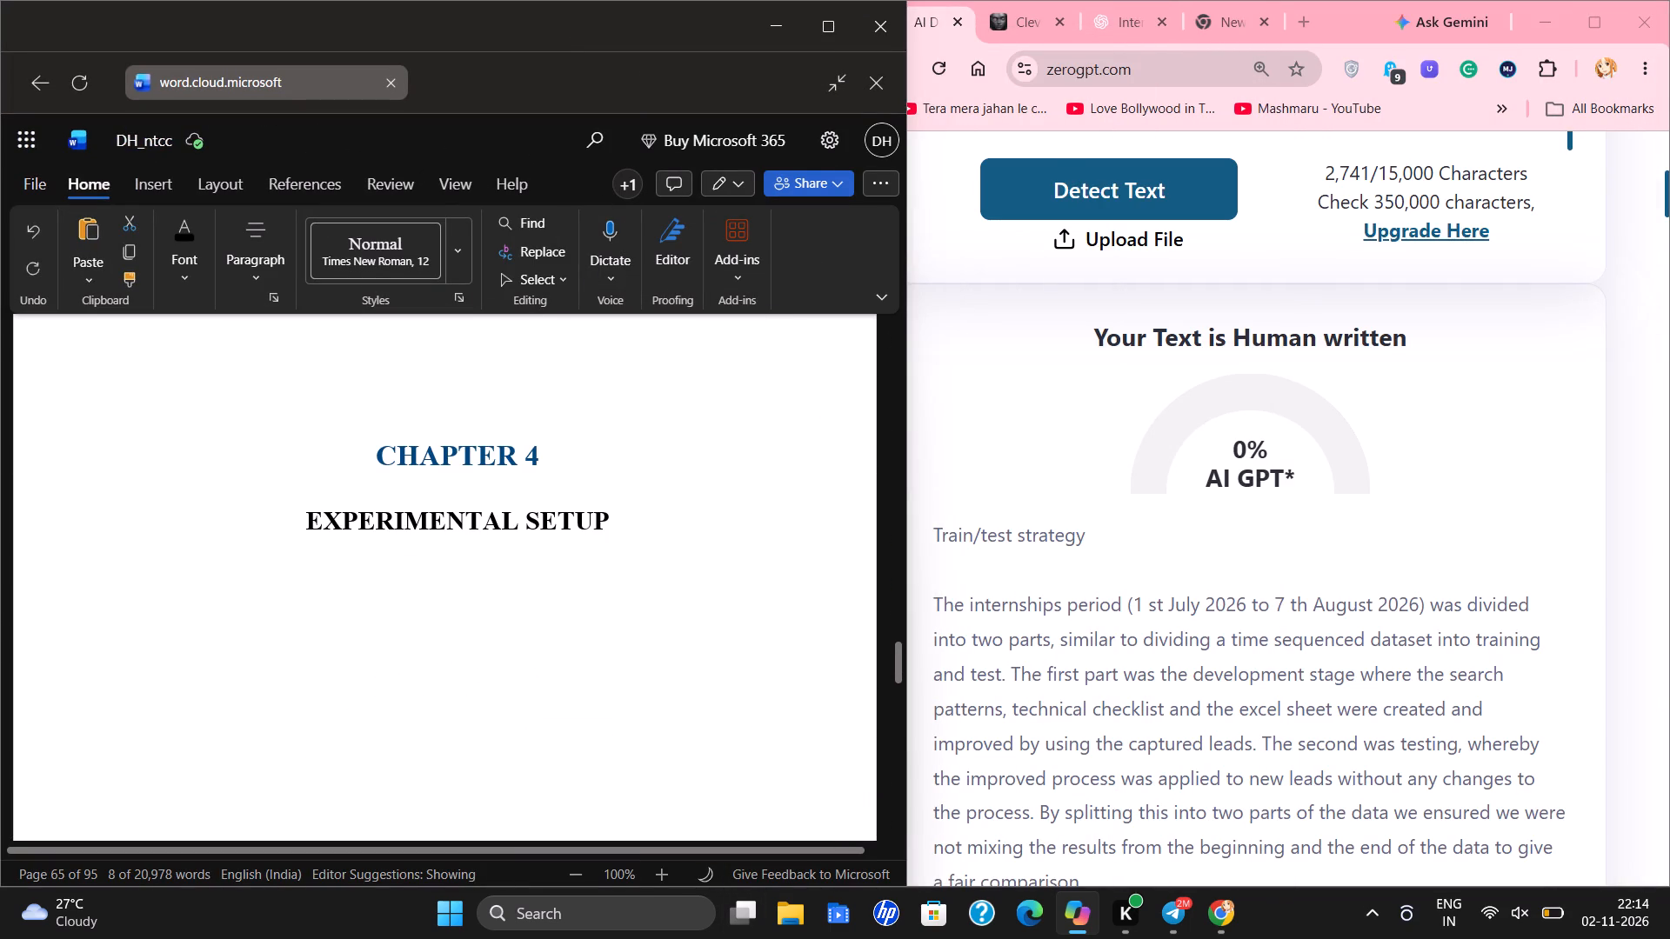
pyautogui.scroll(8, 601, 589)
pyautogui.click(611, 549)
pyautogui.scroll(4, 611, 549)
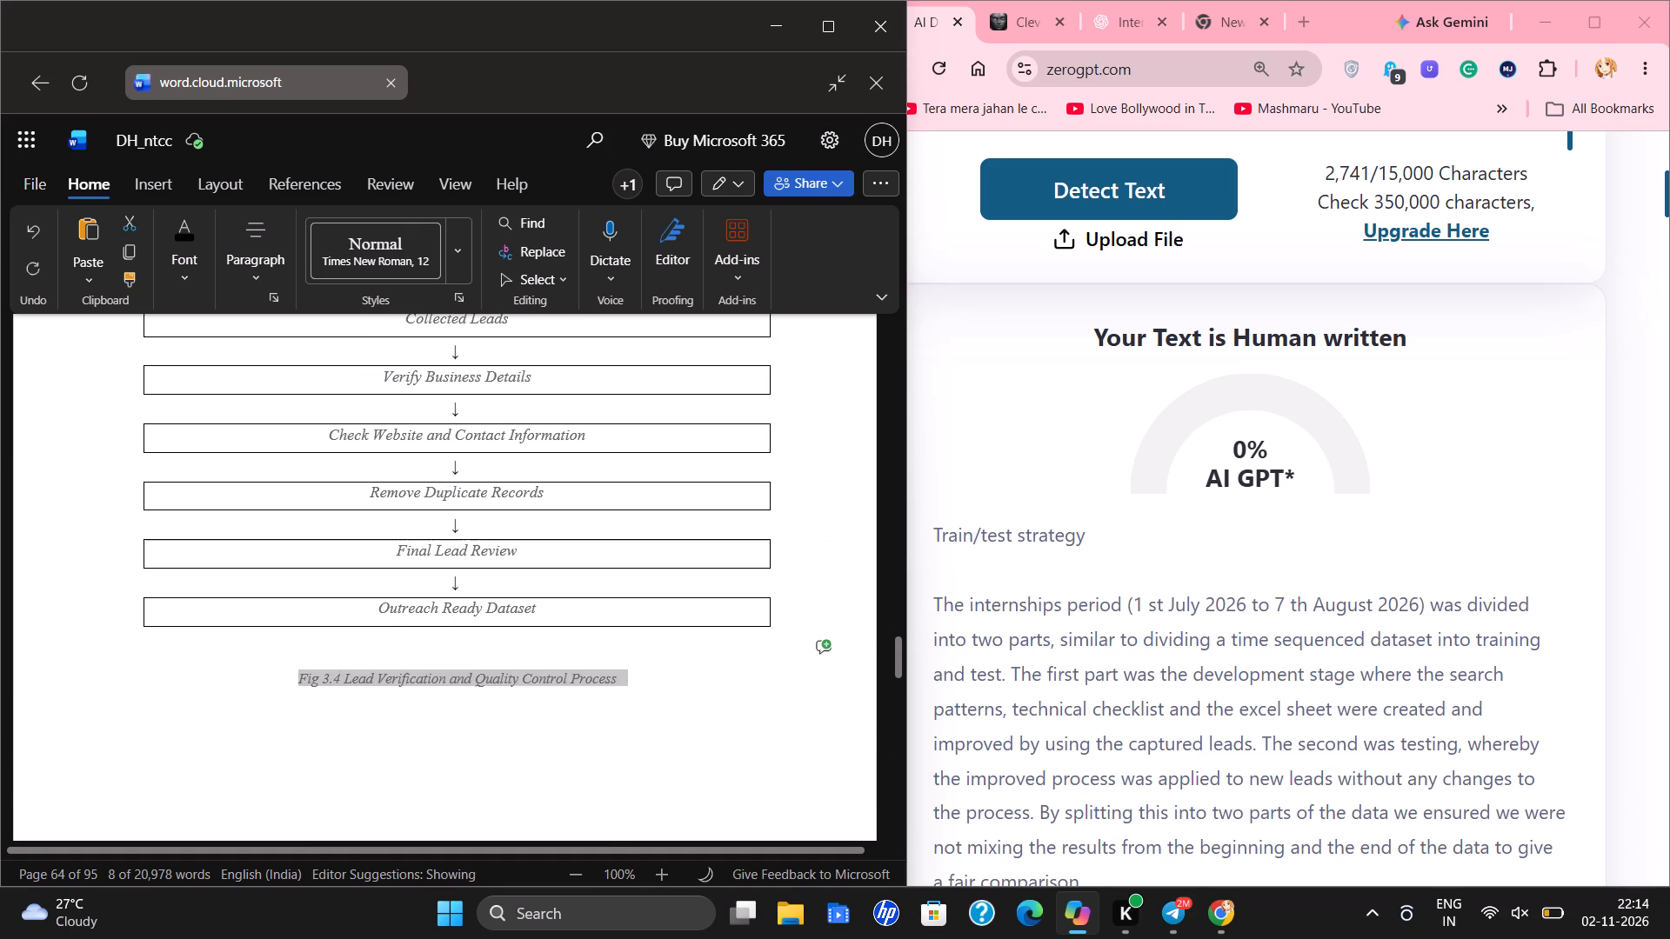
pyautogui.click(628, 723)
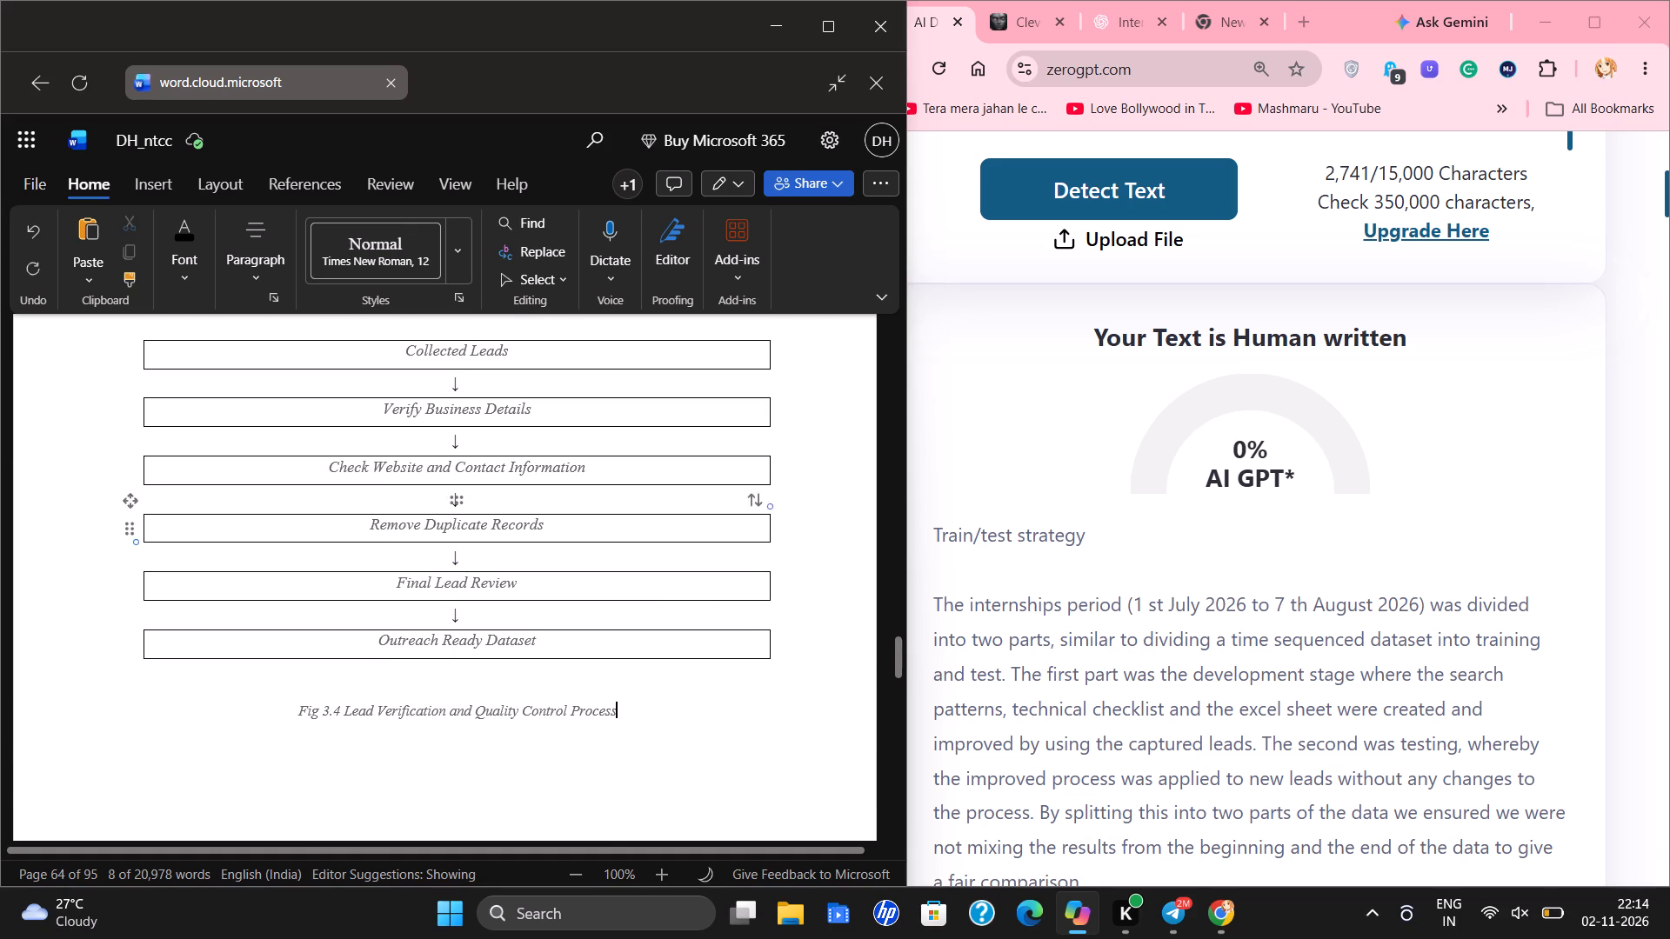
pyautogui.scroll(1, 671, 439)
pyautogui.scroll(2, 498, 465)
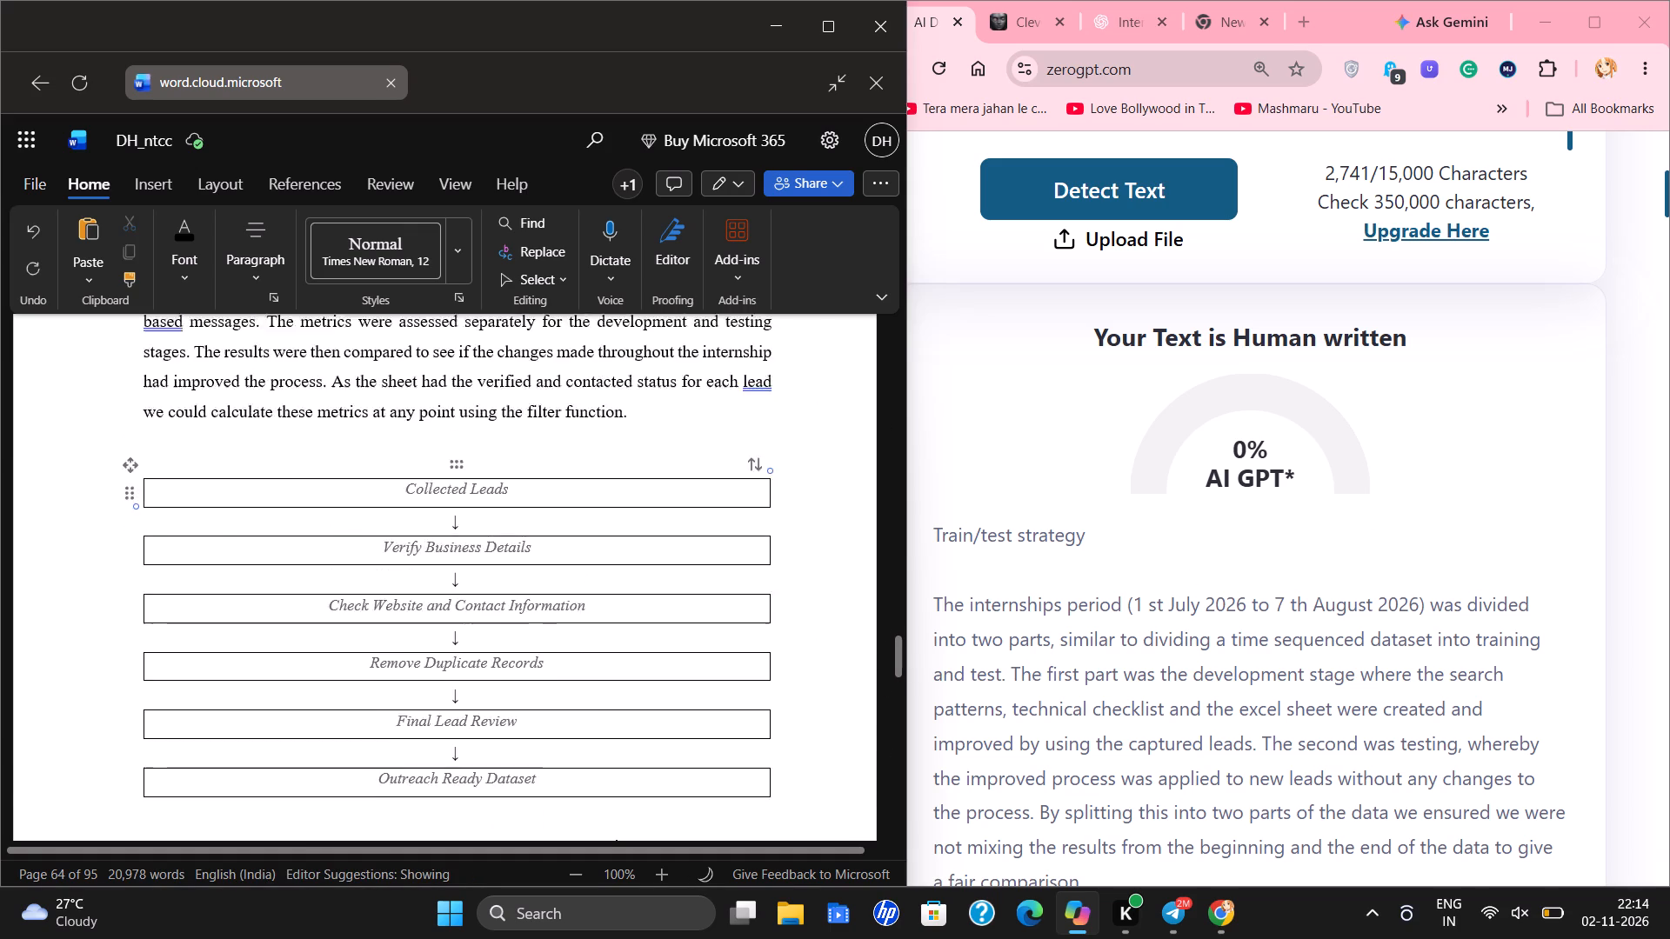
pyautogui.scroll(-3, 500, 478)
pyautogui.scroll(-4, 572, 615)
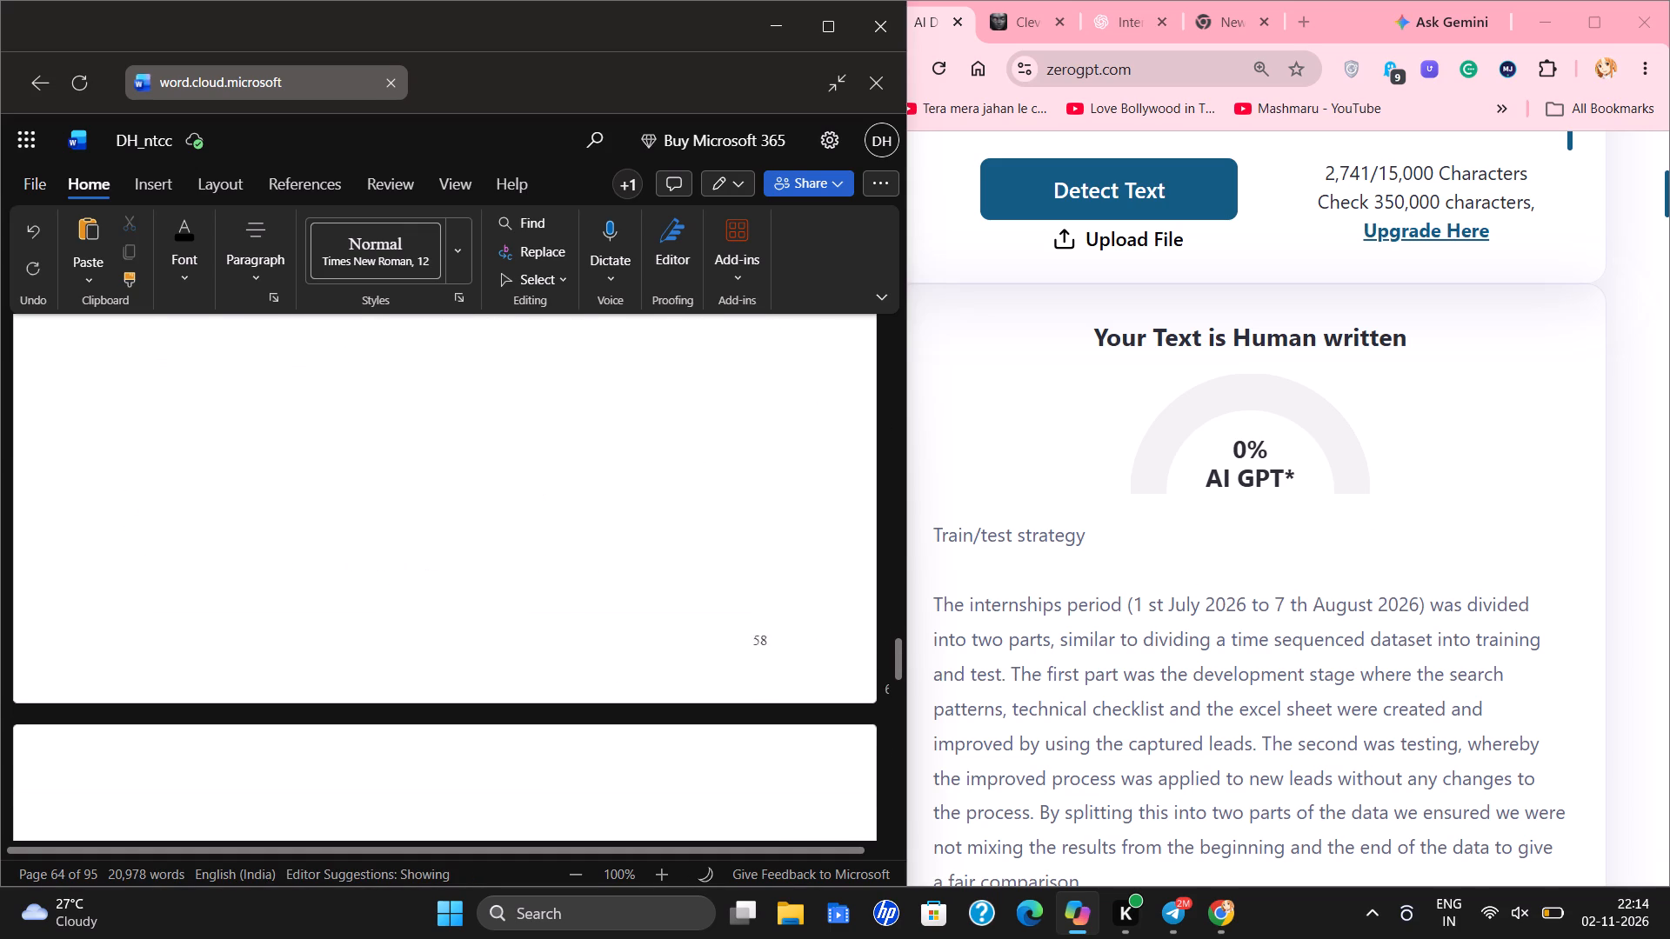
pyautogui.scroll(-14, 580, 609)
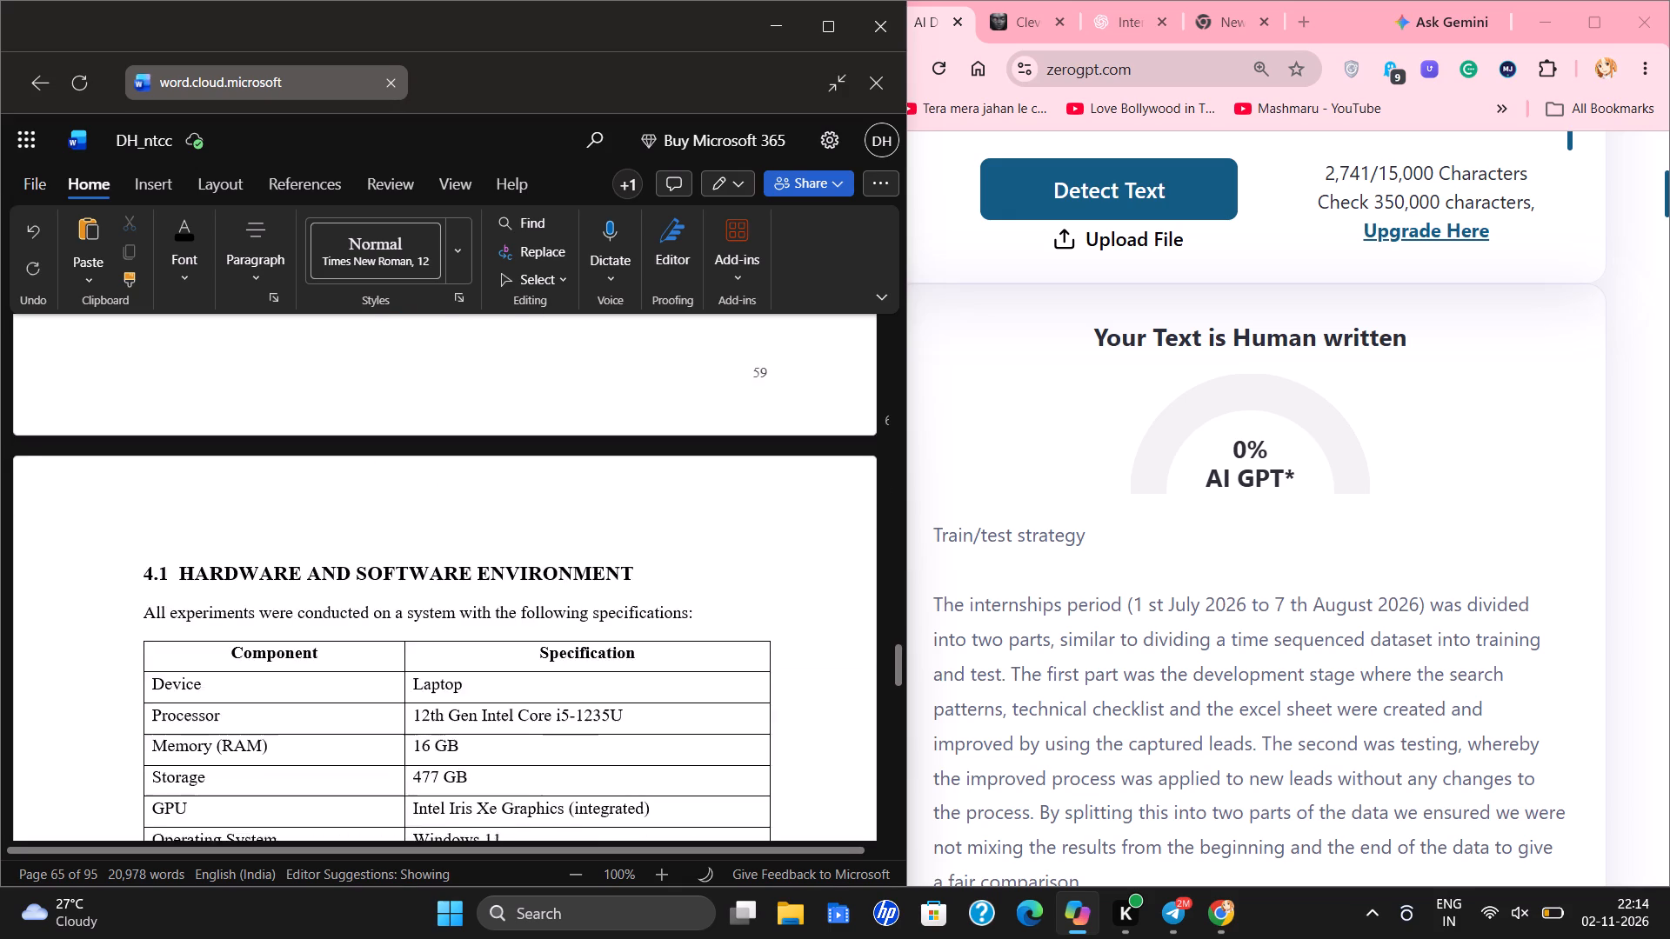
# Justify the text and tables from the section 4.1 introductory sentence through the section 4.2 tools table, with 1.5 line spacing.
pyautogui.scroll(-2, 590, 597)
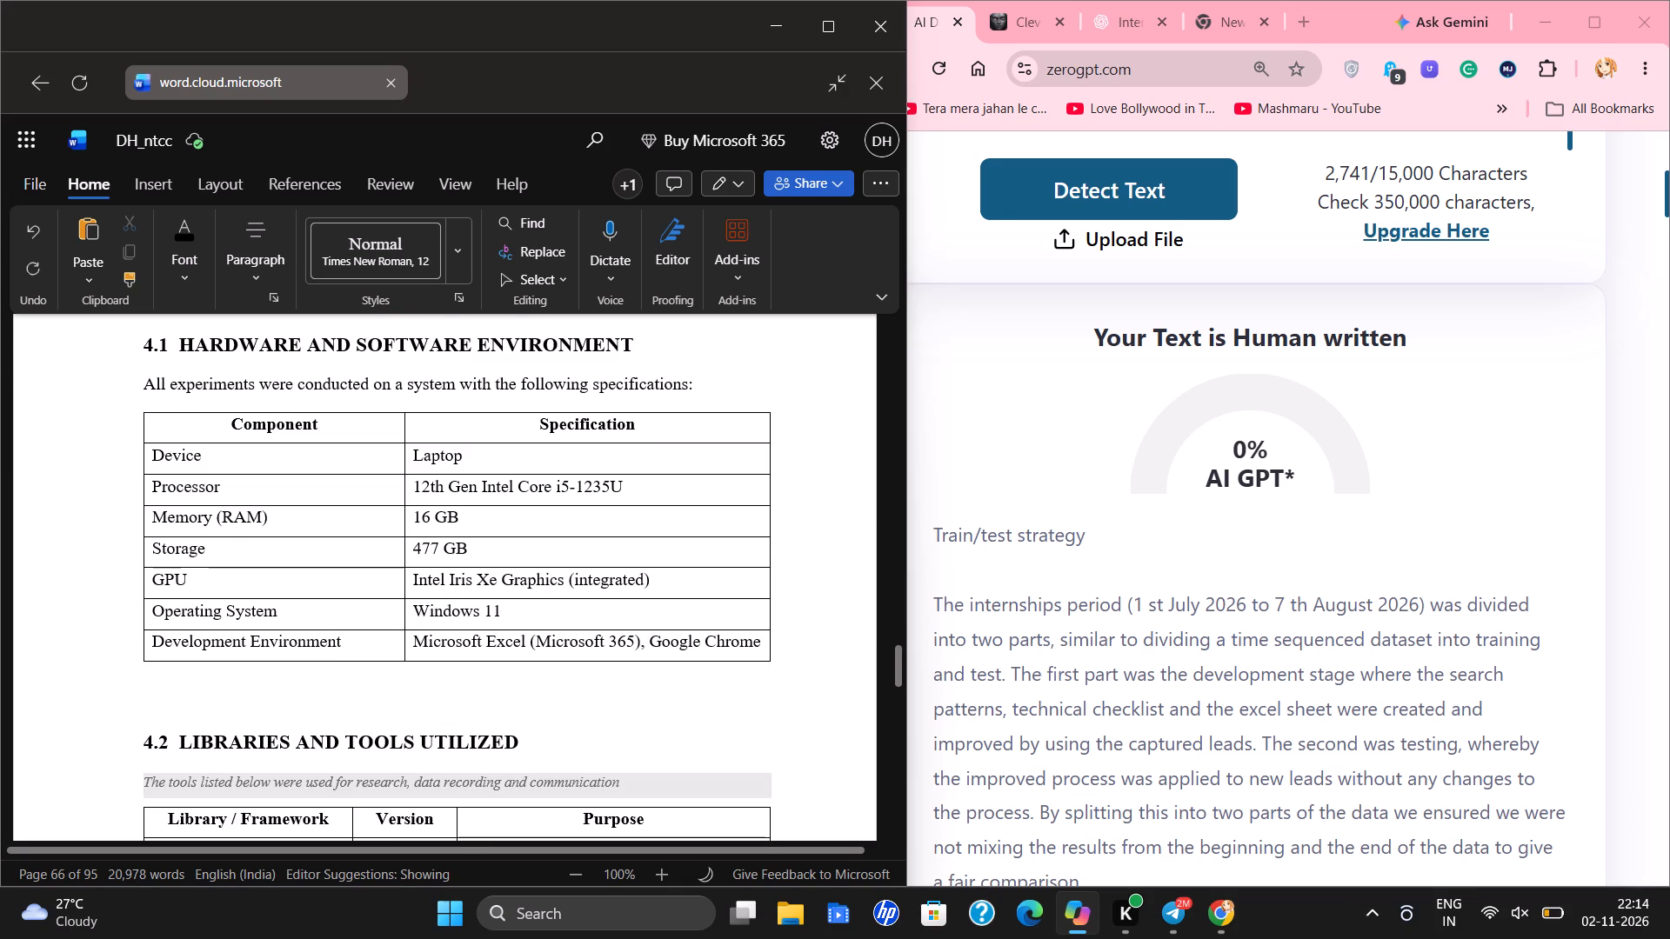
pyautogui.moveTo(93, 391); pyautogui.dragTo(717, 736)
pyautogui.scroll(-1, 571, 653)
pyautogui.scroll(-1, 717, 736)
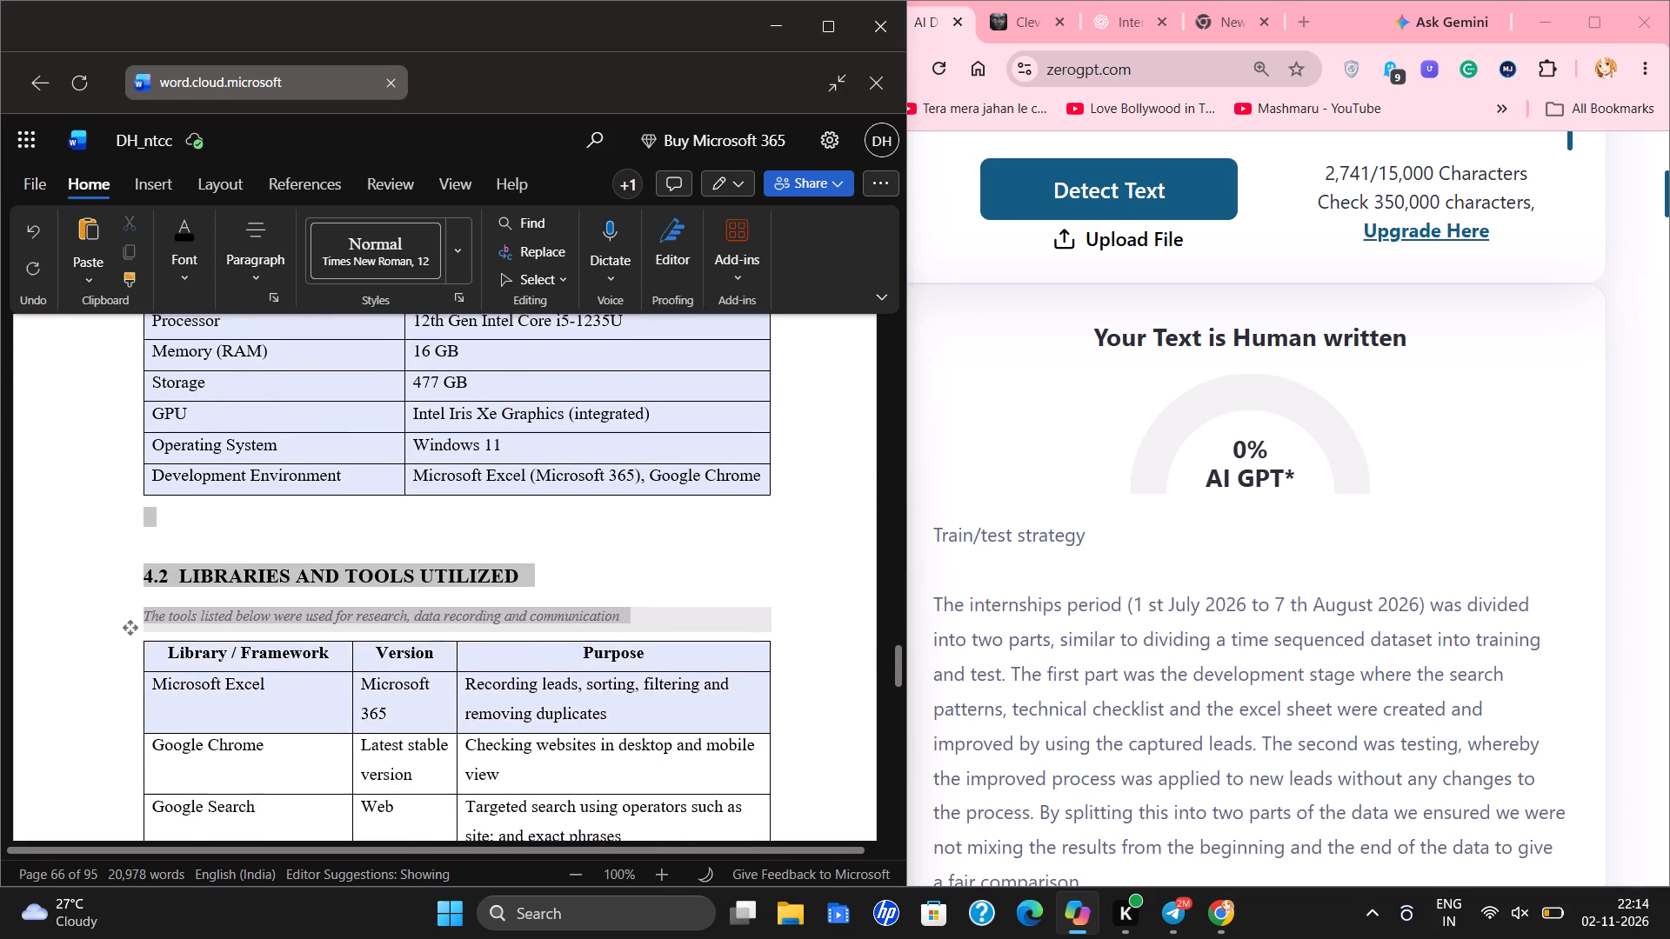
pyautogui.moveTo(717, 736); pyautogui.dragTo(734, 769)
pyautogui.scroll(-2, 725, 754)
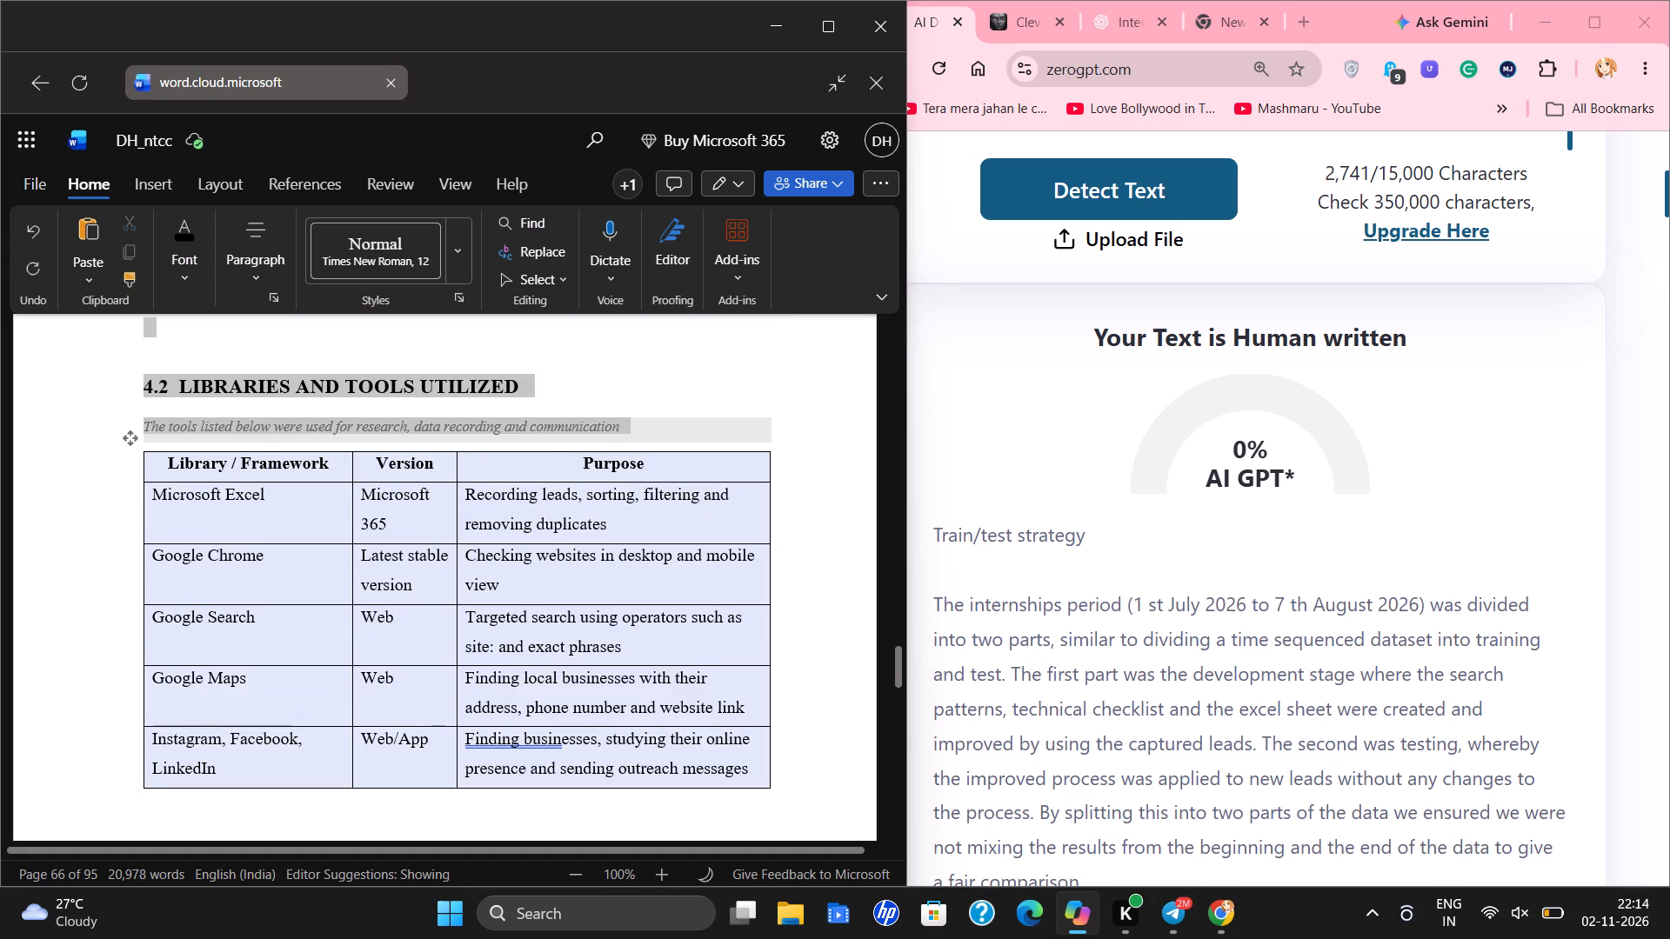
pyautogui.moveTo(734, 769); pyautogui.dragTo(734, 742)
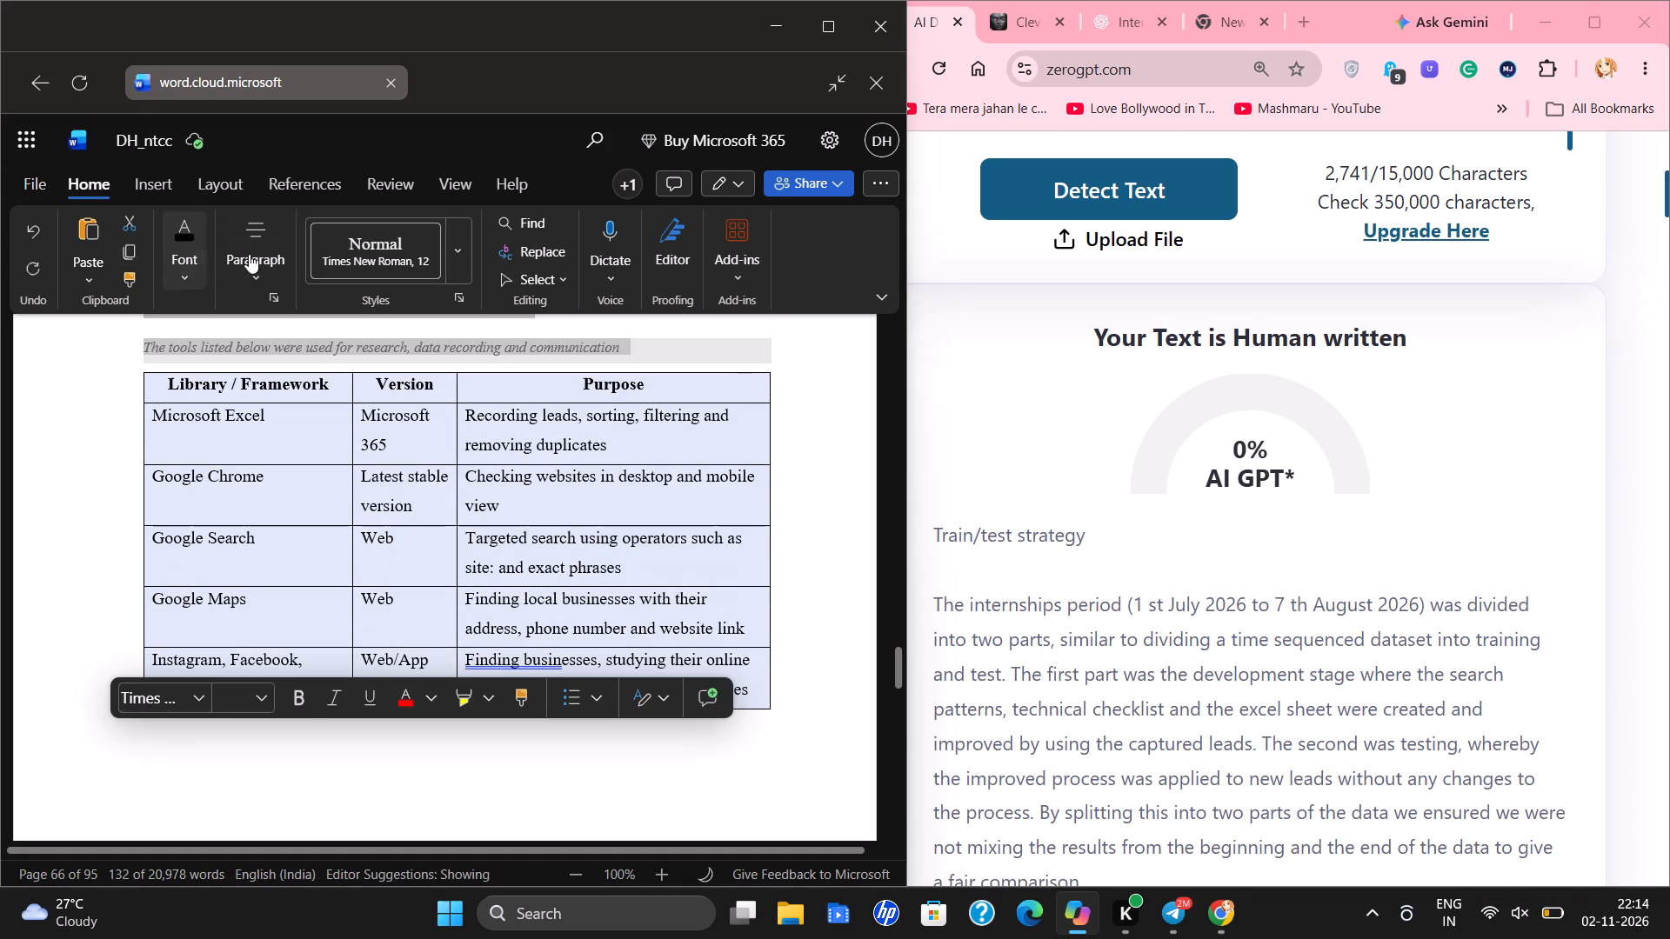
pyautogui.click(238, 239)
pyautogui.click(341, 350)
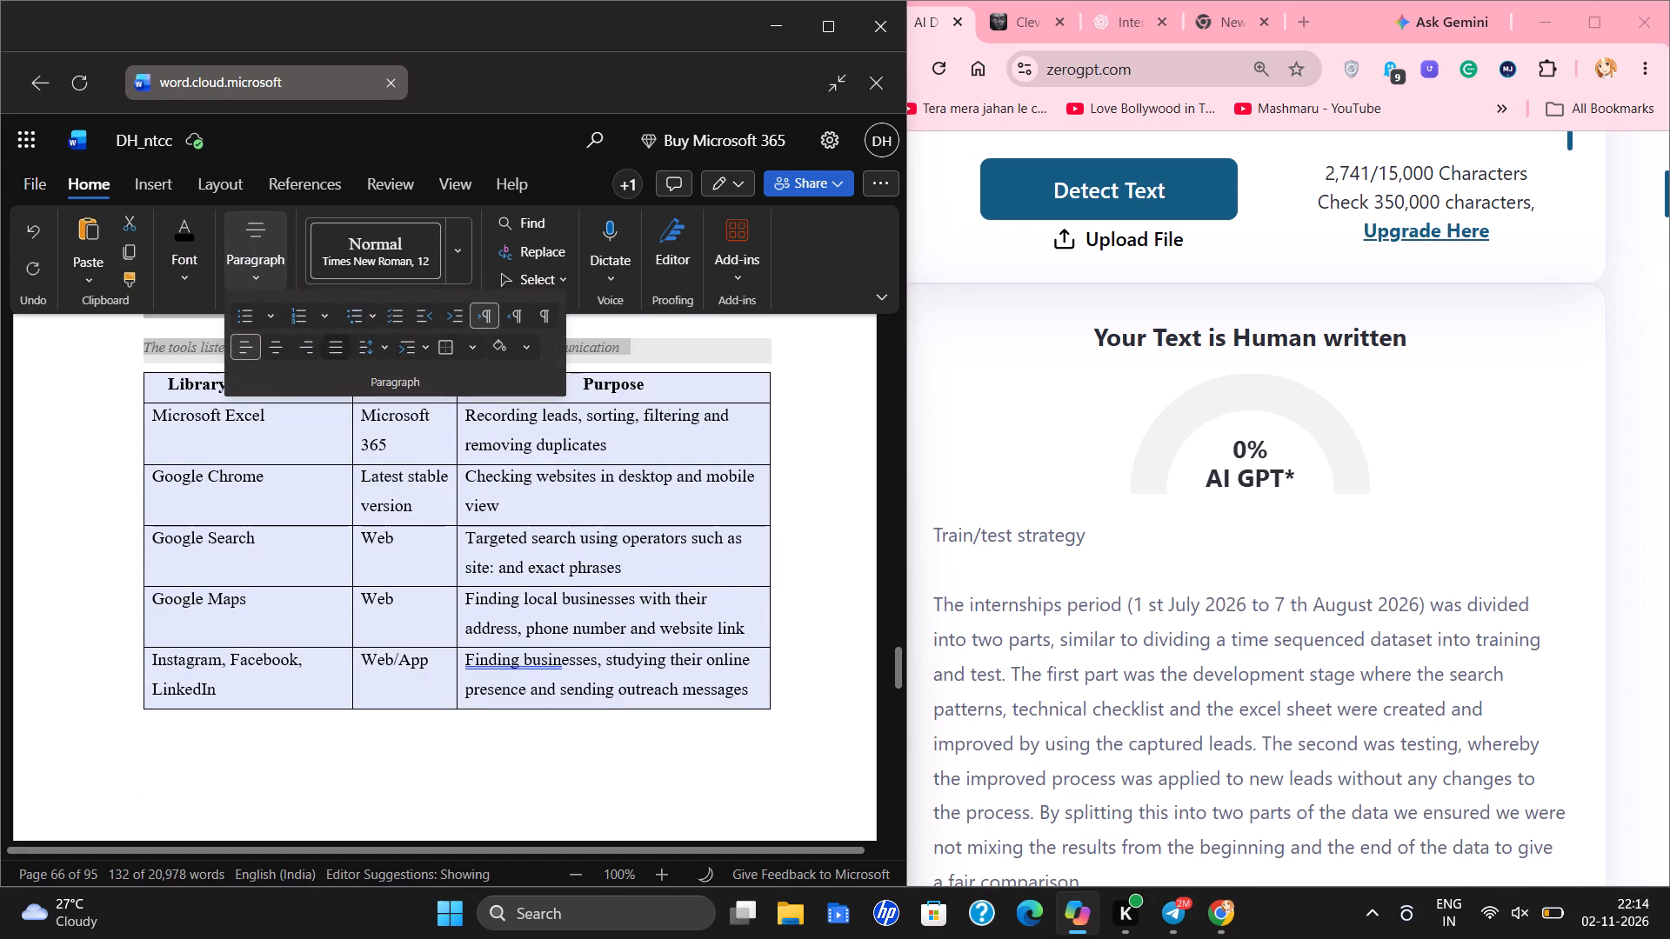
pyautogui.click(275, 233)
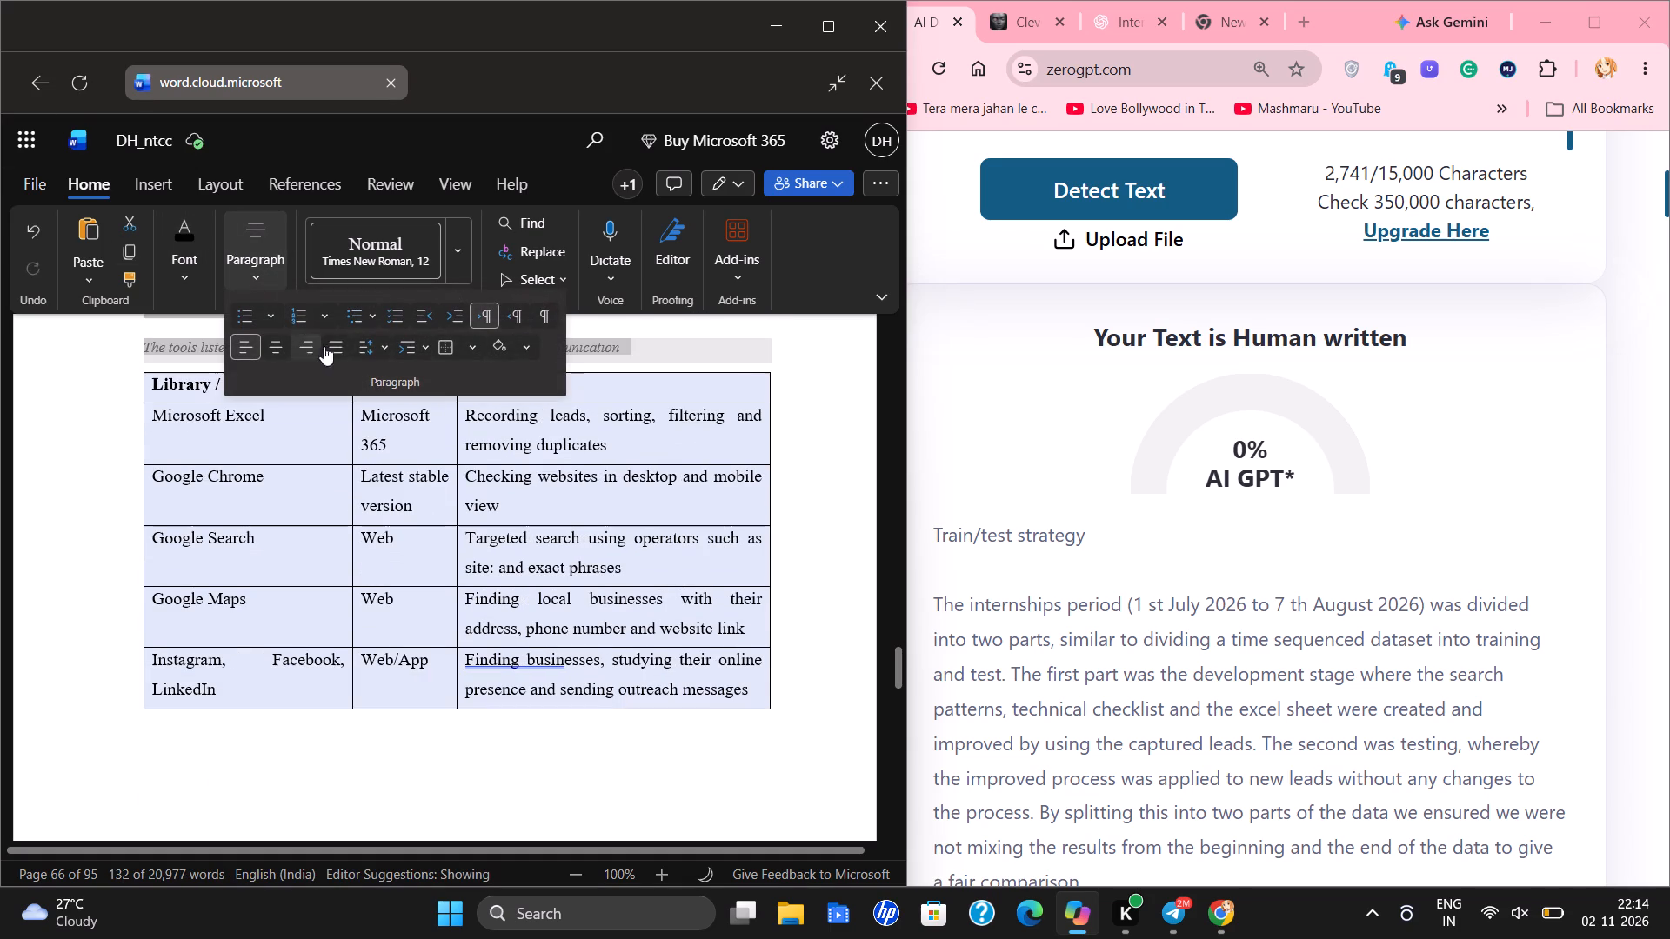
pyautogui.click(378, 348)
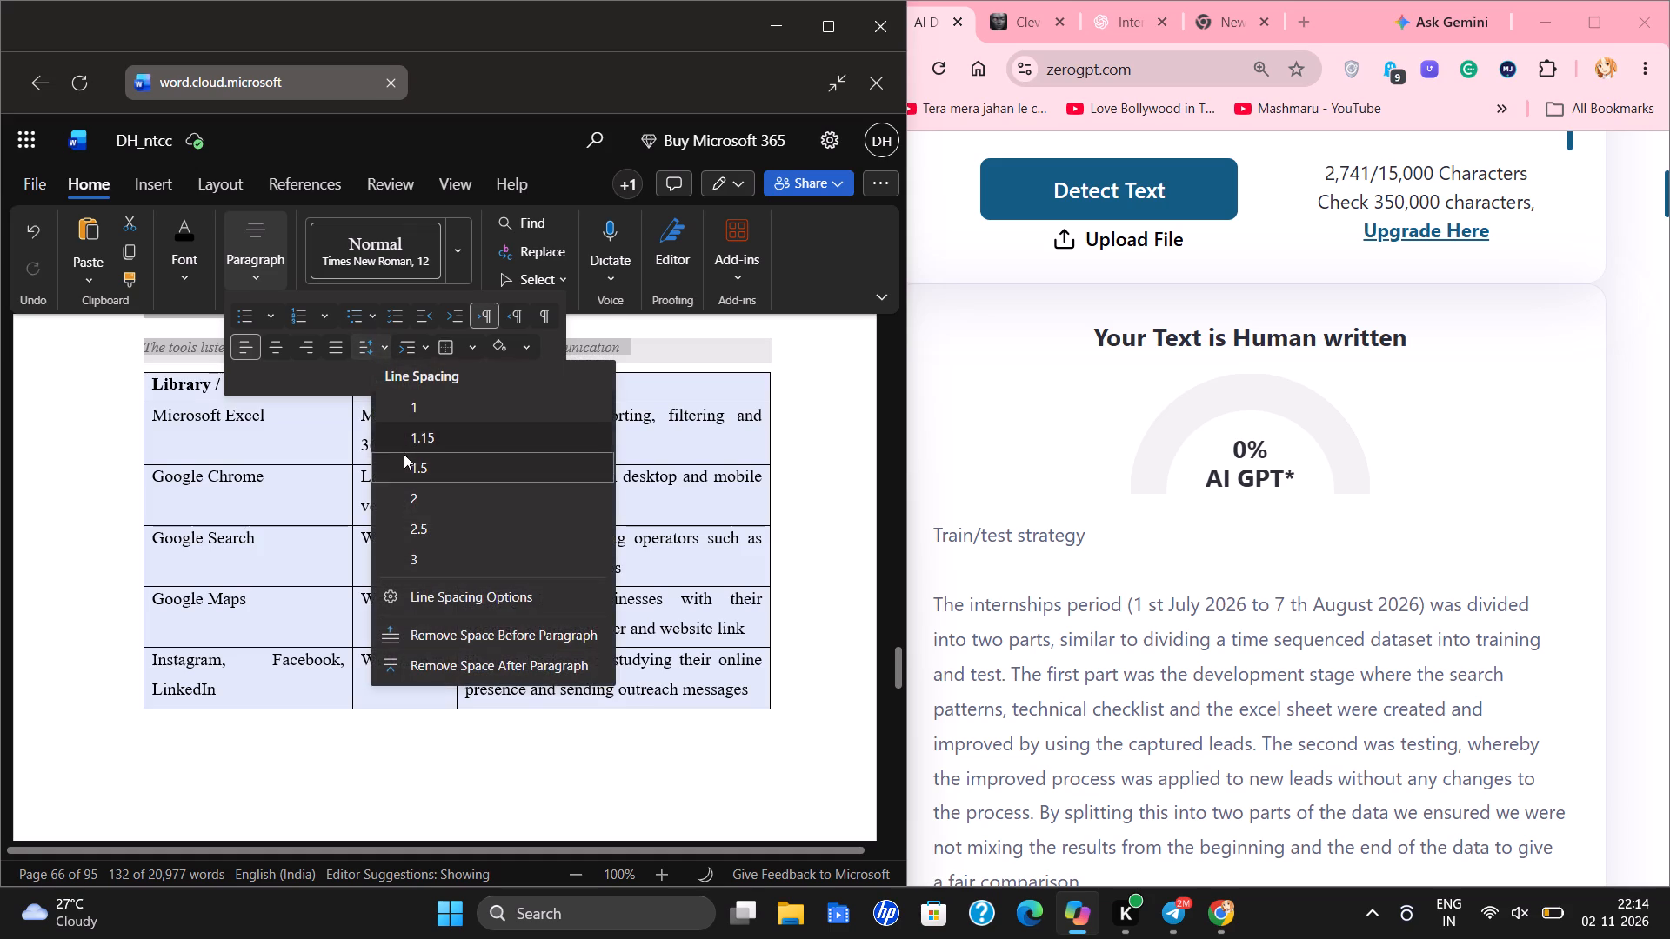
pyautogui.click(413, 477)
pyautogui.click(90, 514)
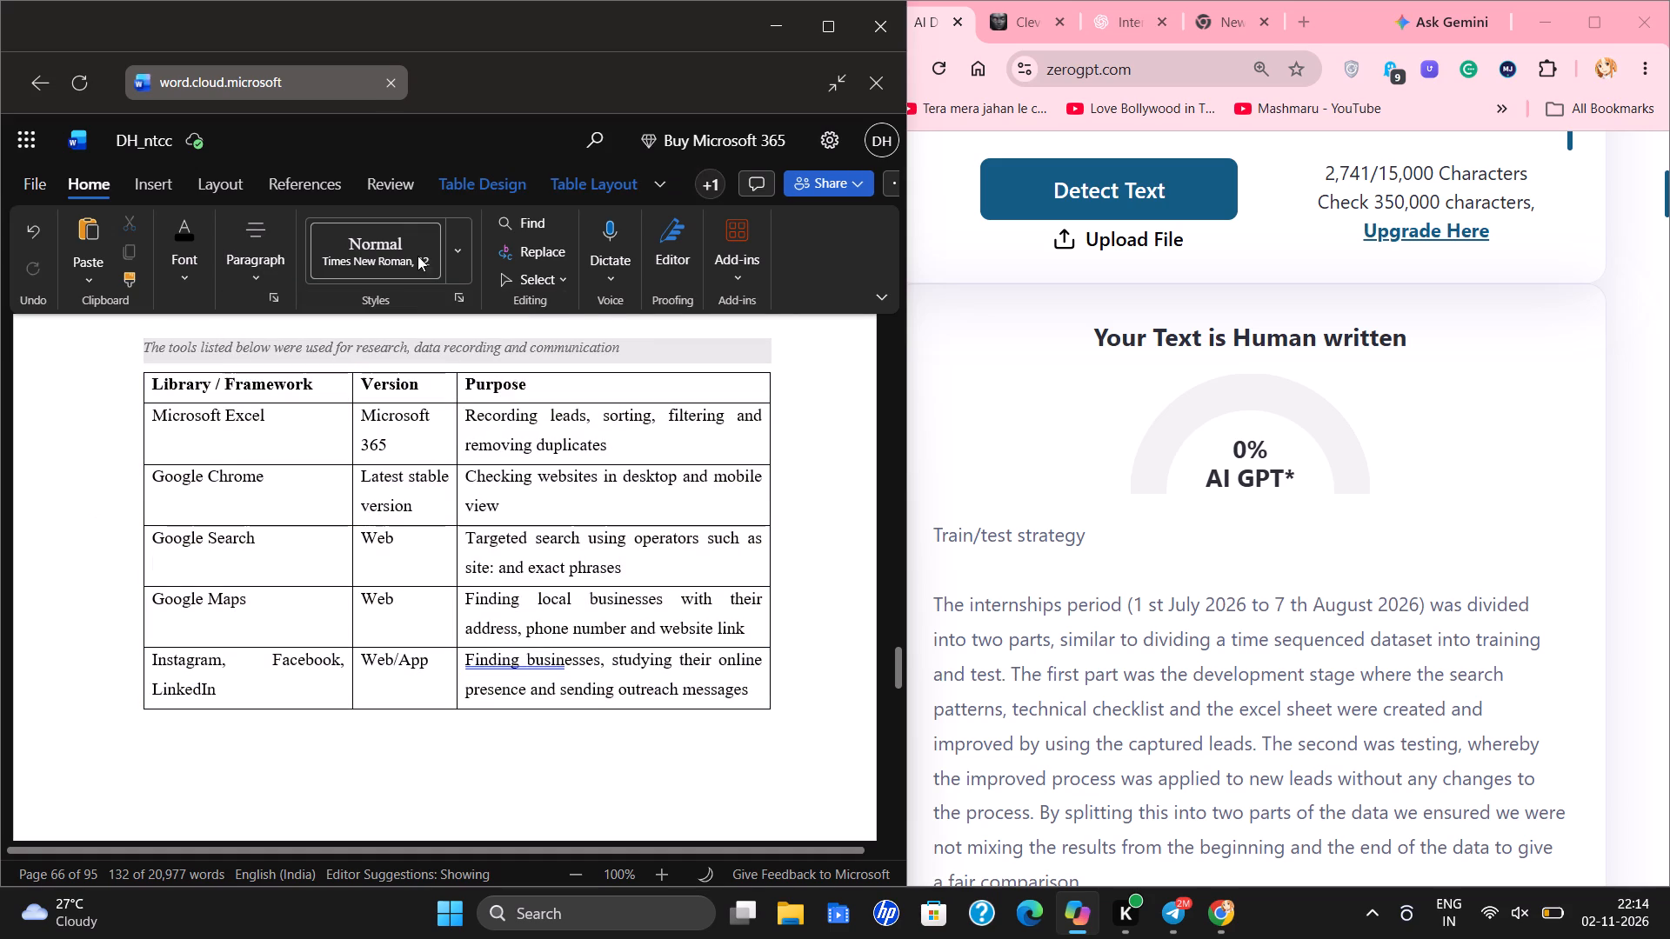
# Check the paragraph formatting of the section 4.1 introductory sentence and hardware specification table.
pyautogui.scroll(3, 417, 283)
pyautogui.scroll(4, 391, 503)
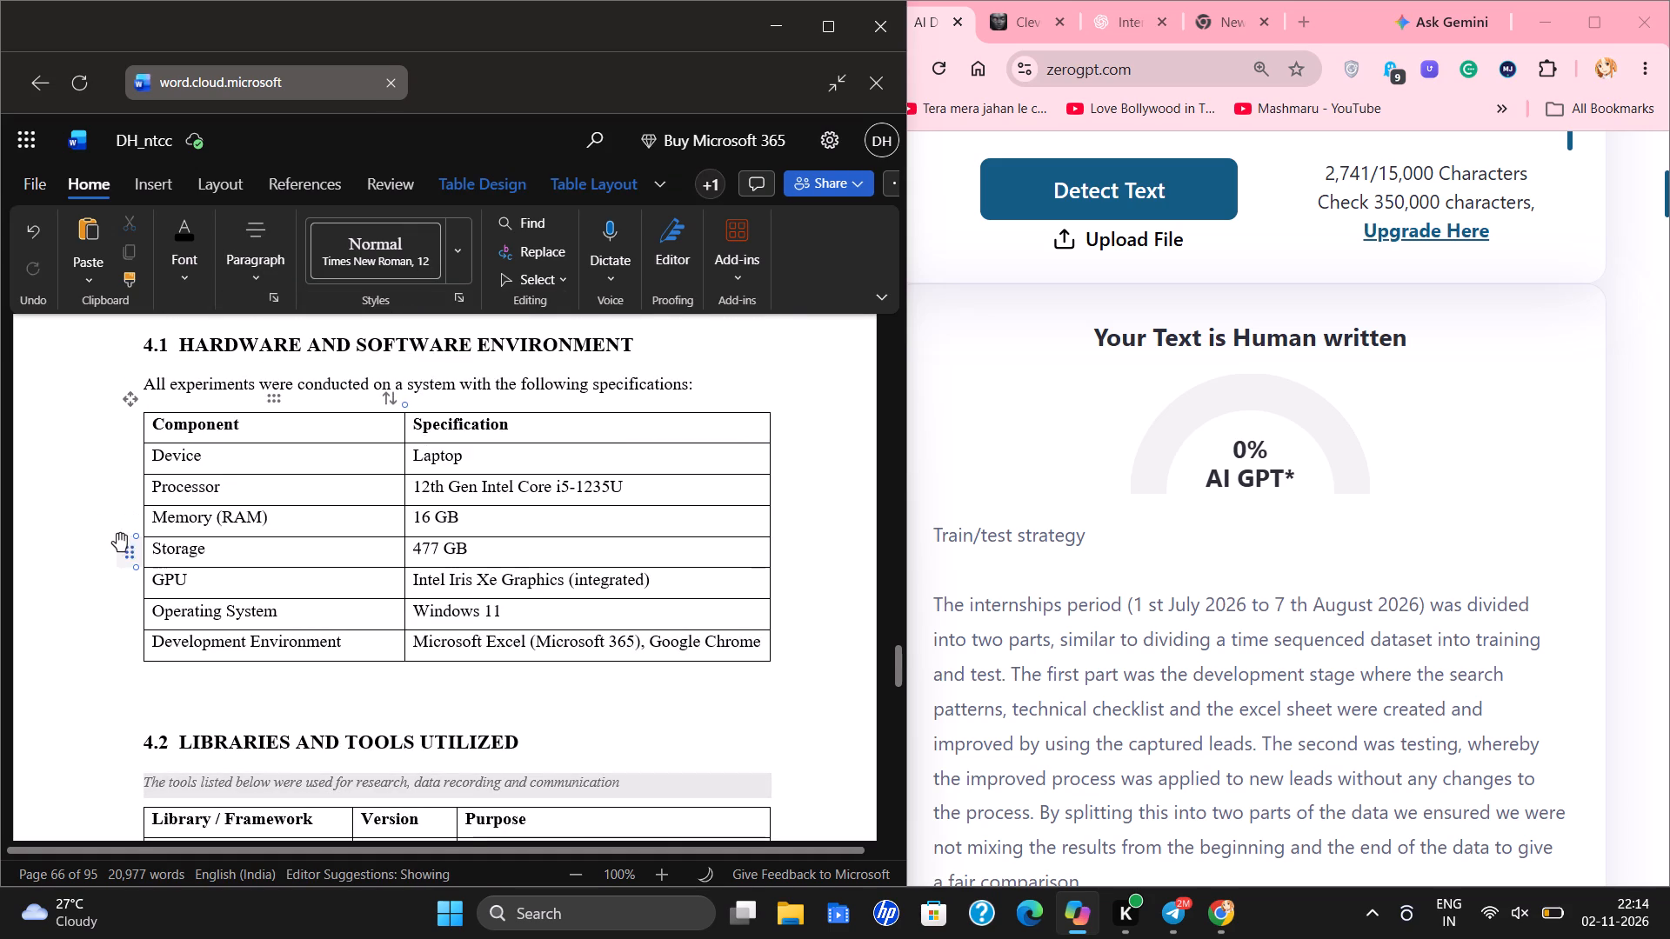
pyautogui.scroll(-8, 122, 523)
pyautogui.scroll(5, 122, 523)
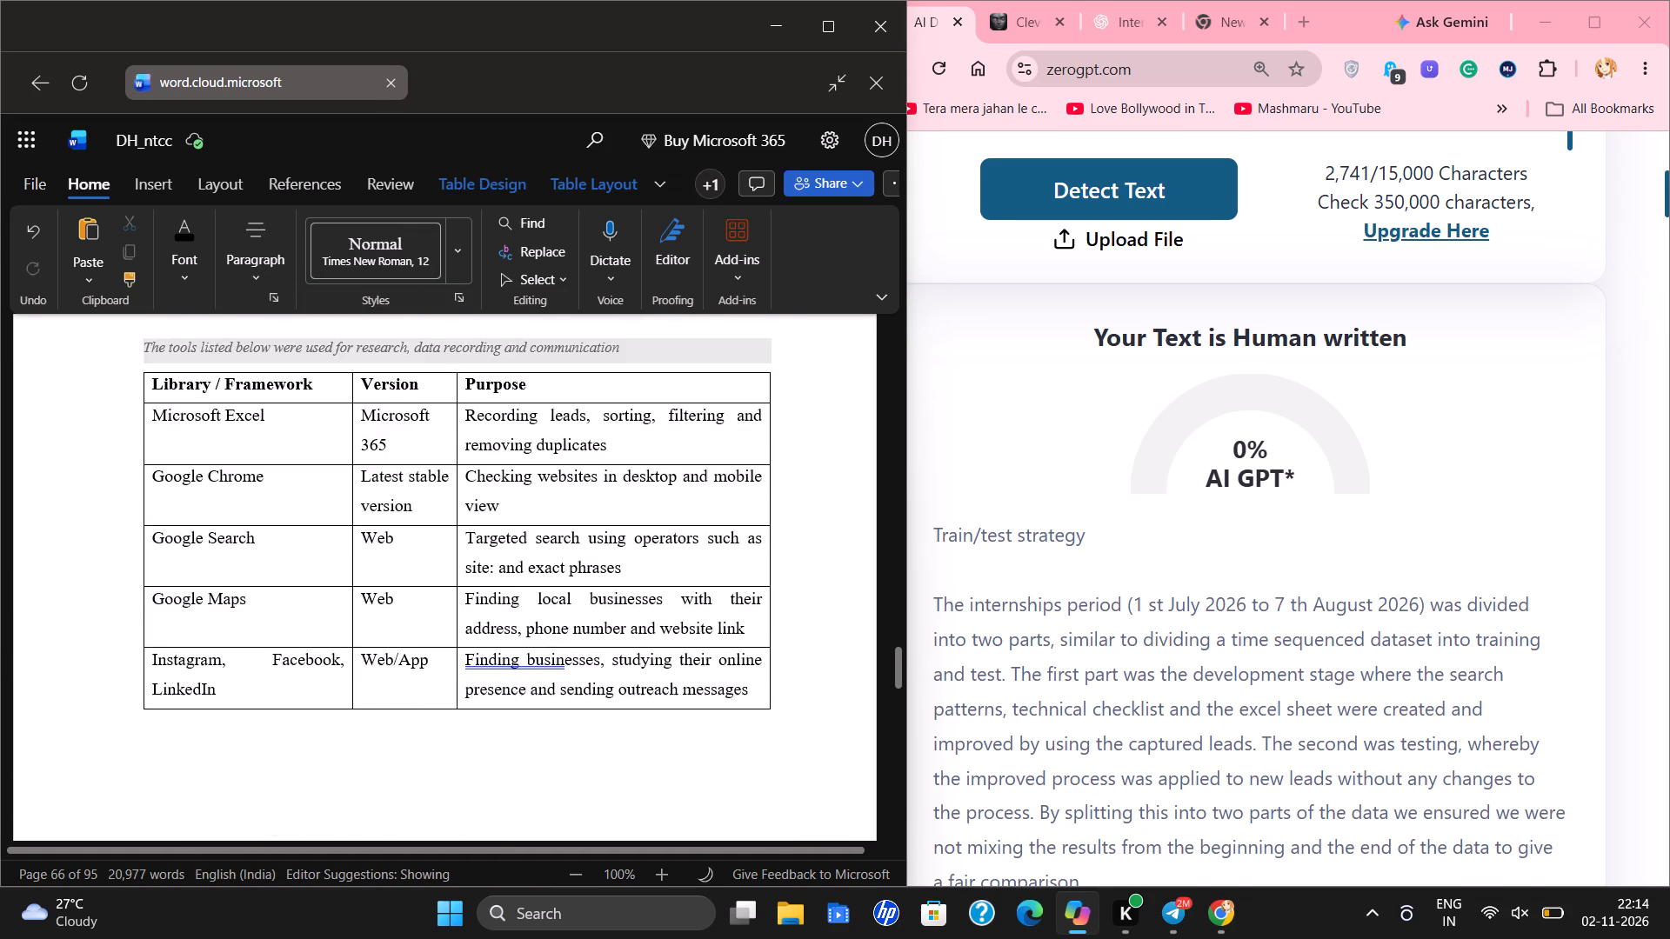
pyautogui.scroll(2, 122, 523)
pyautogui.scroll(2, 127, 396)
pyautogui.moveTo(120, 488); pyautogui.dragTo(369, 577)
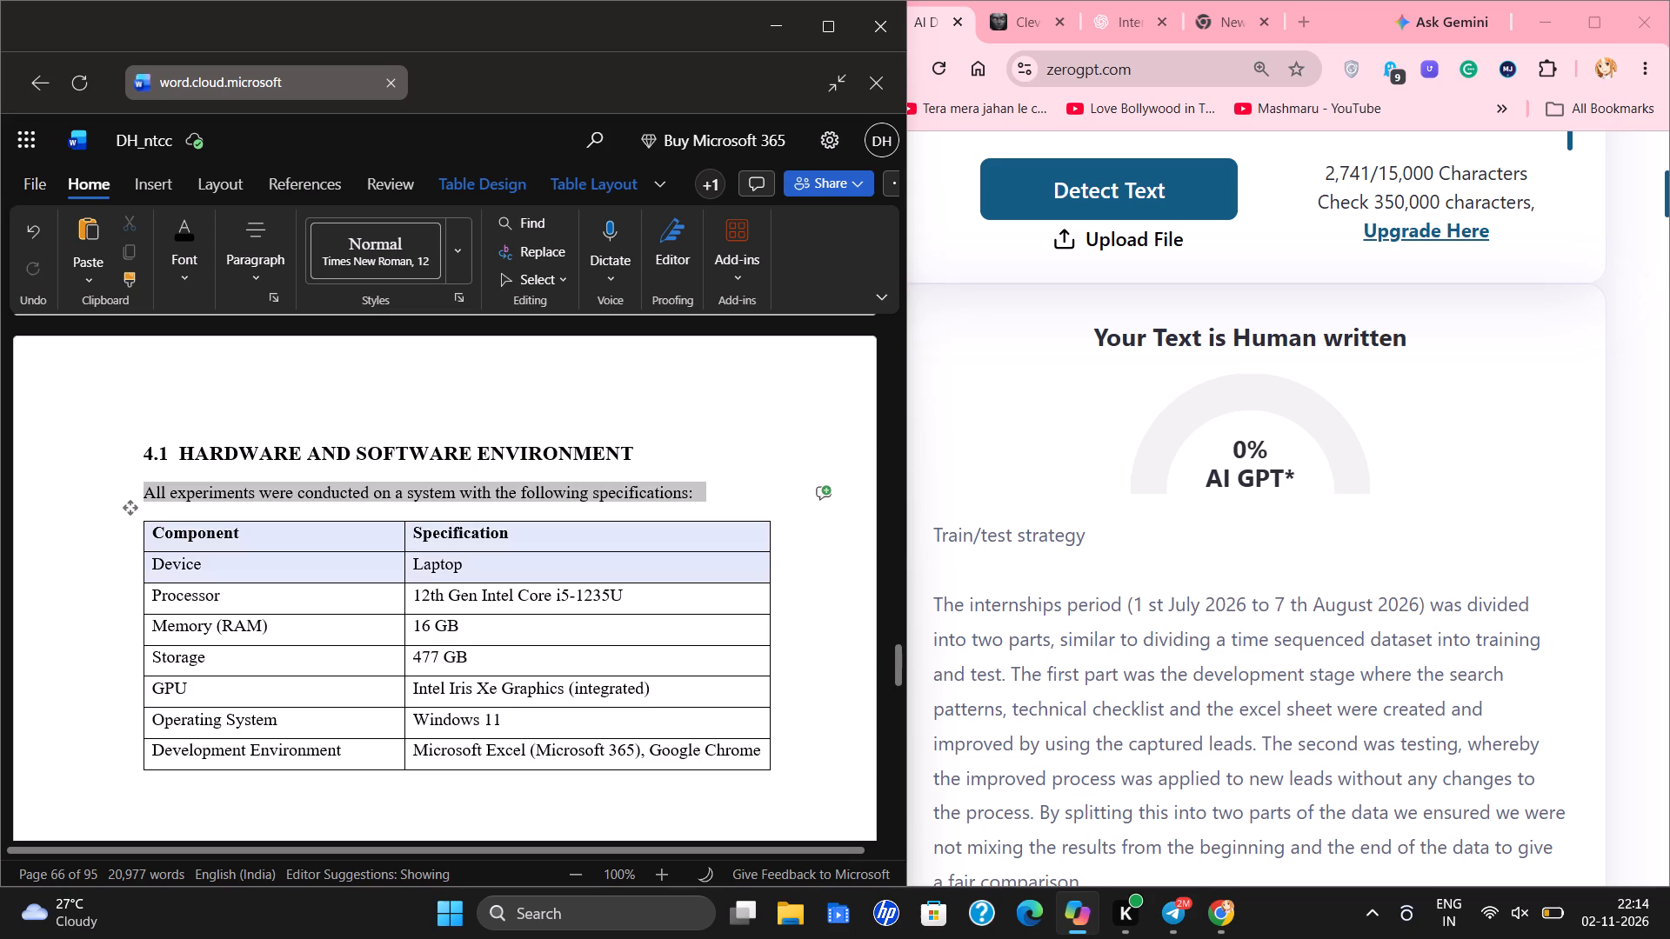
pyautogui.moveTo(369, 577); pyautogui.dragTo(652, 762)
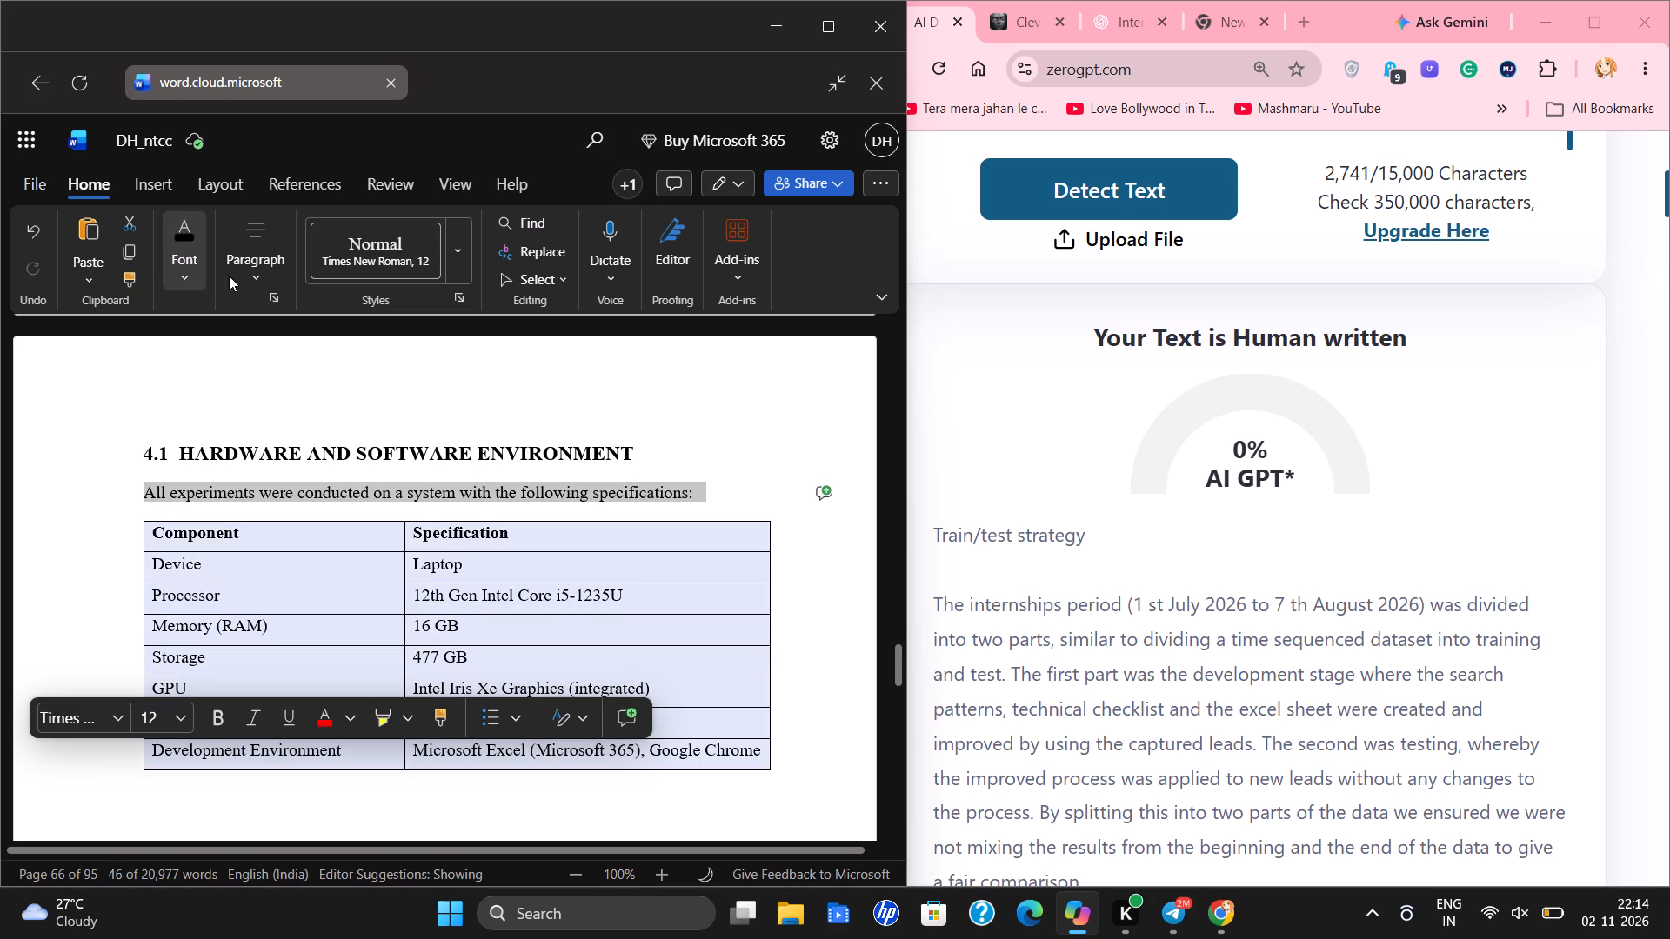
pyautogui.click(243, 262)
pyautogui.click(118, 445)
pyautogui.scroll(-3, 133, 439)
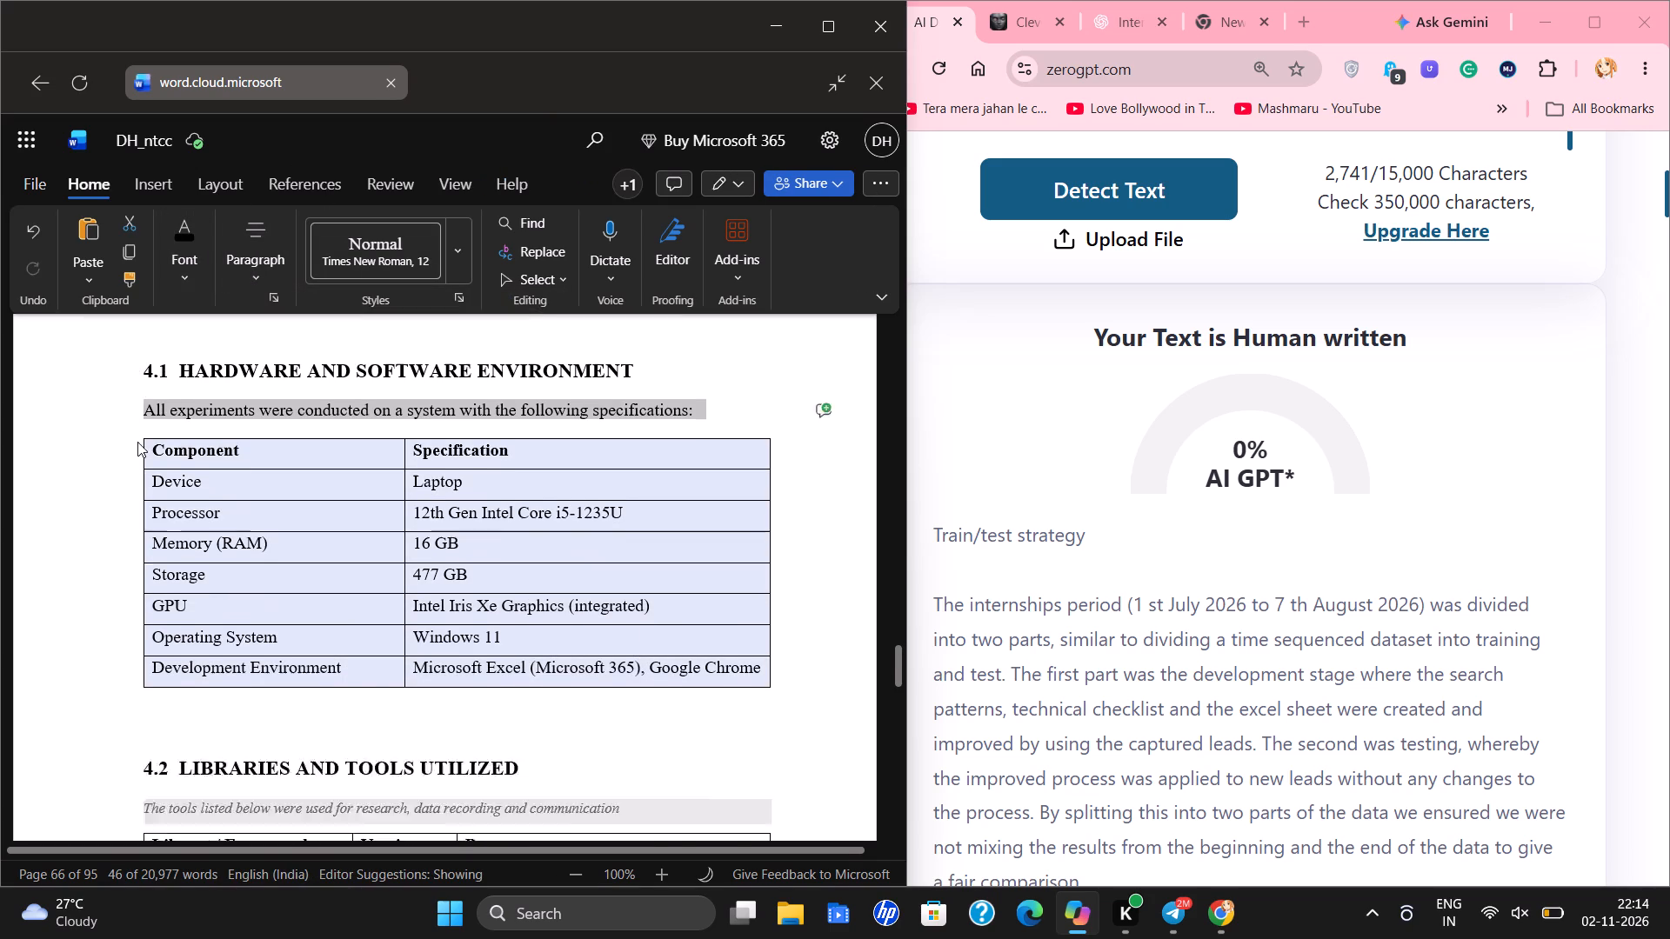
pyautogui.click(110, 545)
# Check the font and paragraph formatting of the Library / Framework table in section 4.2.
pyautogui.moveTo(142, 598); pyautogui.dragTo(446, 656)
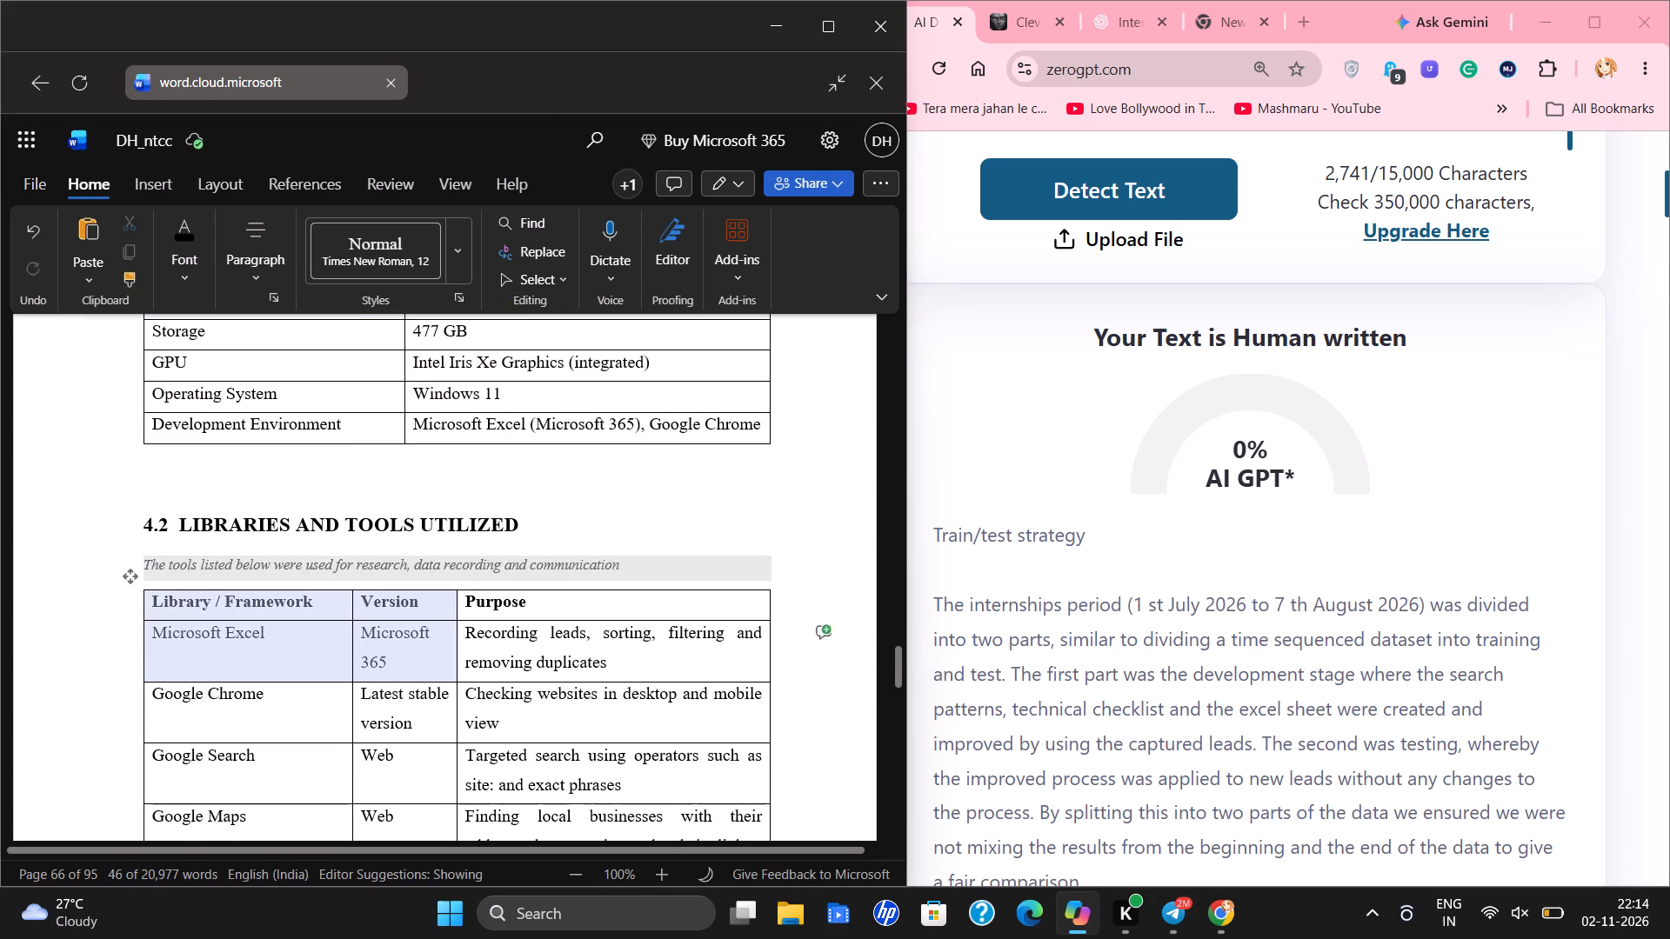
pyautogui.moveTo(446, 656); pyautogui.dragTo(698, 796)
pyautogui.scroll(-1, 682, 796)
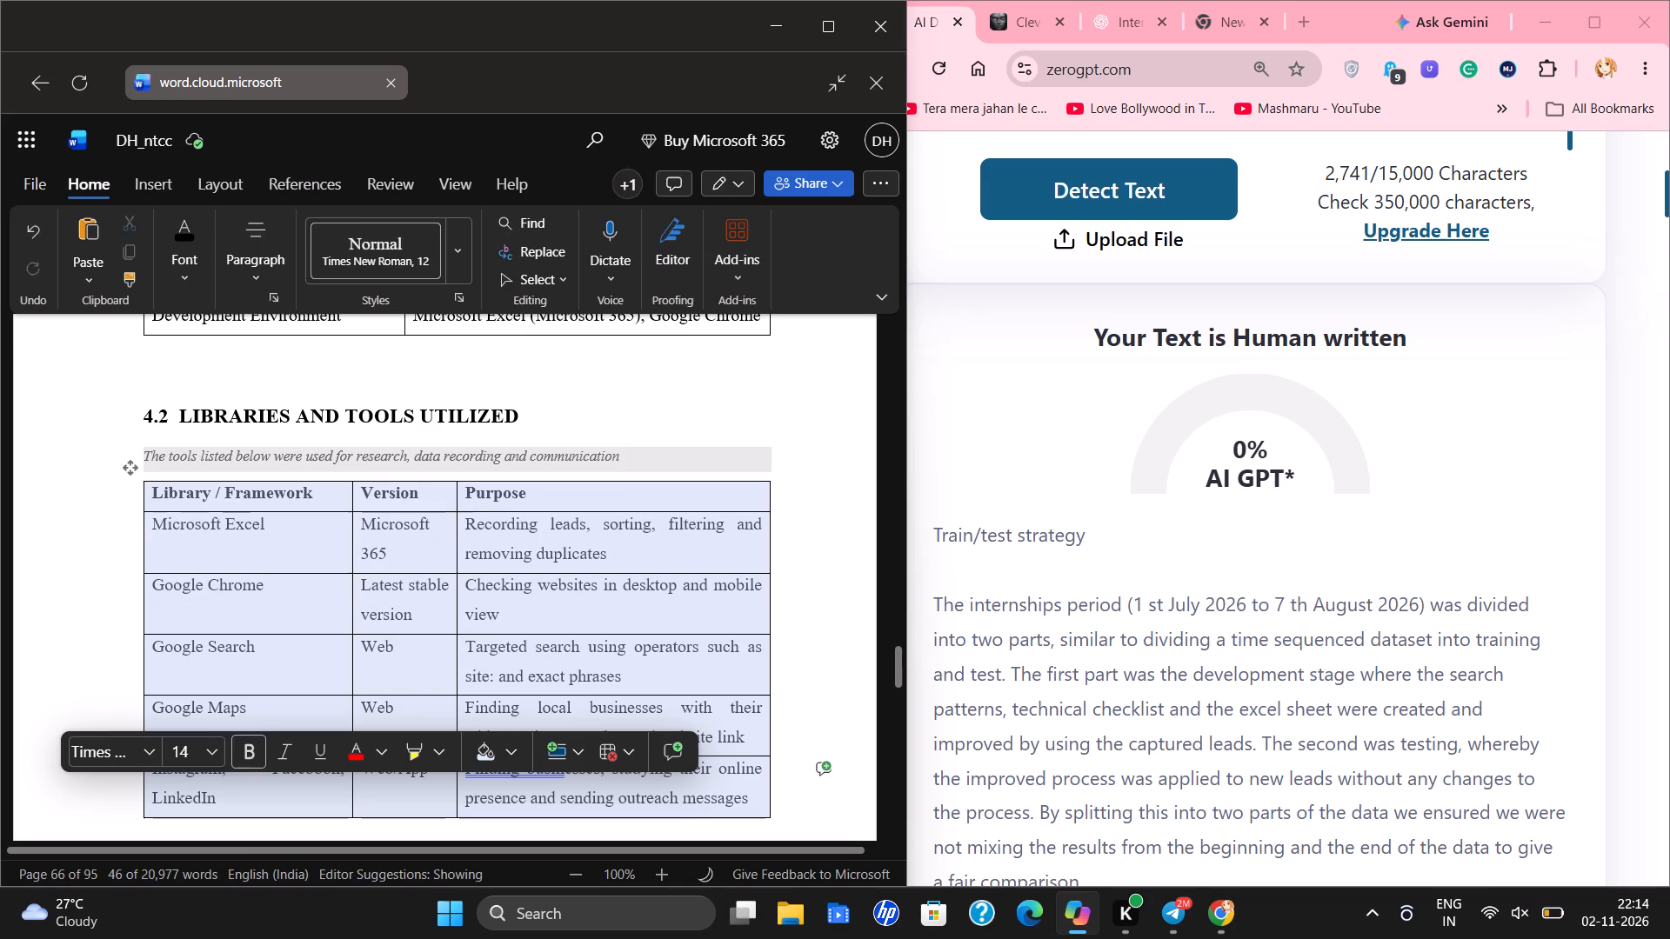
pyautogui.click(97, 187)
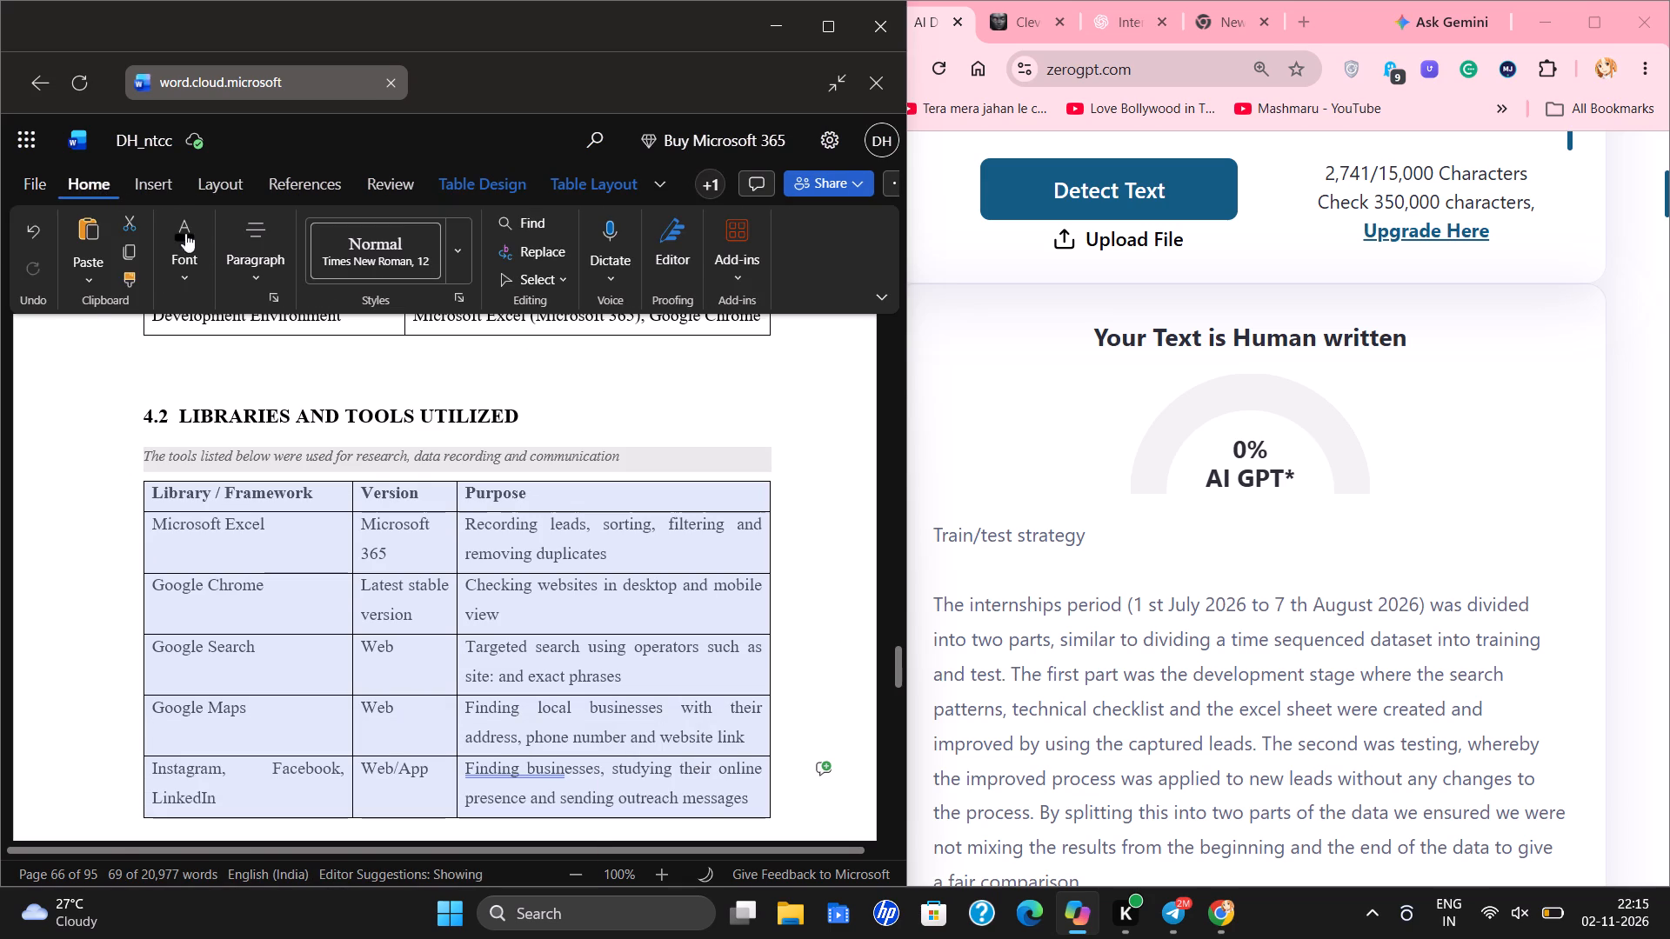
pyautogui.click(255, 250)
pyautogui.click(120, 365)
pyautogui.rightClick(200, 509)
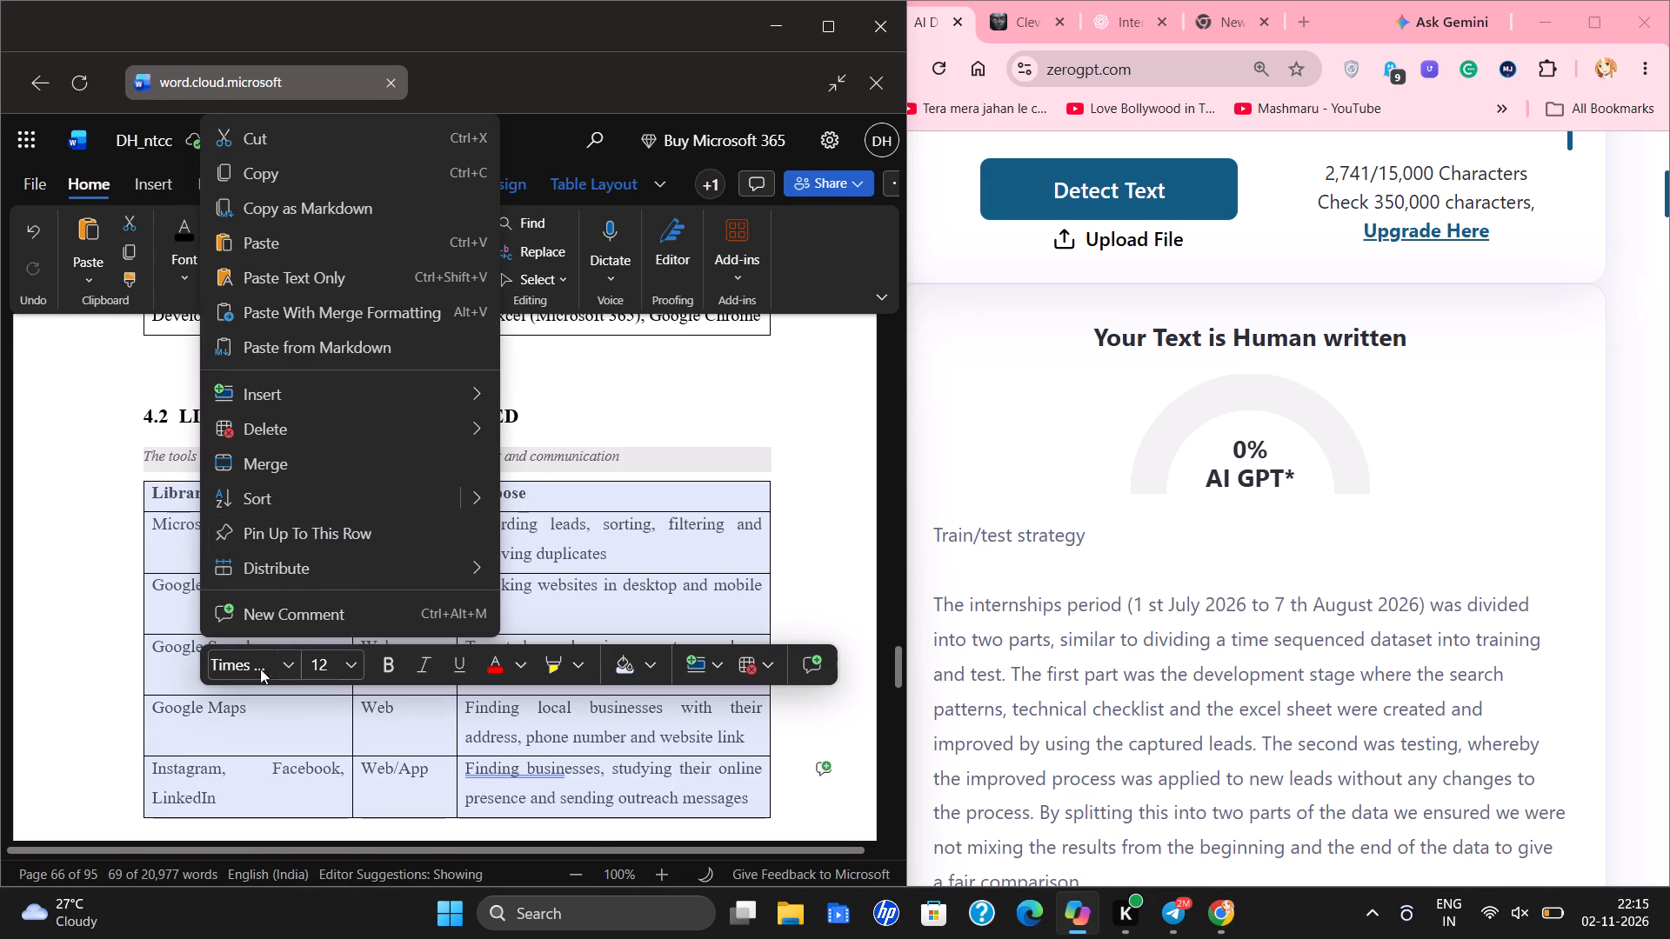
pyautogui.click(123, 693)
pyautogui.click(75, 578)
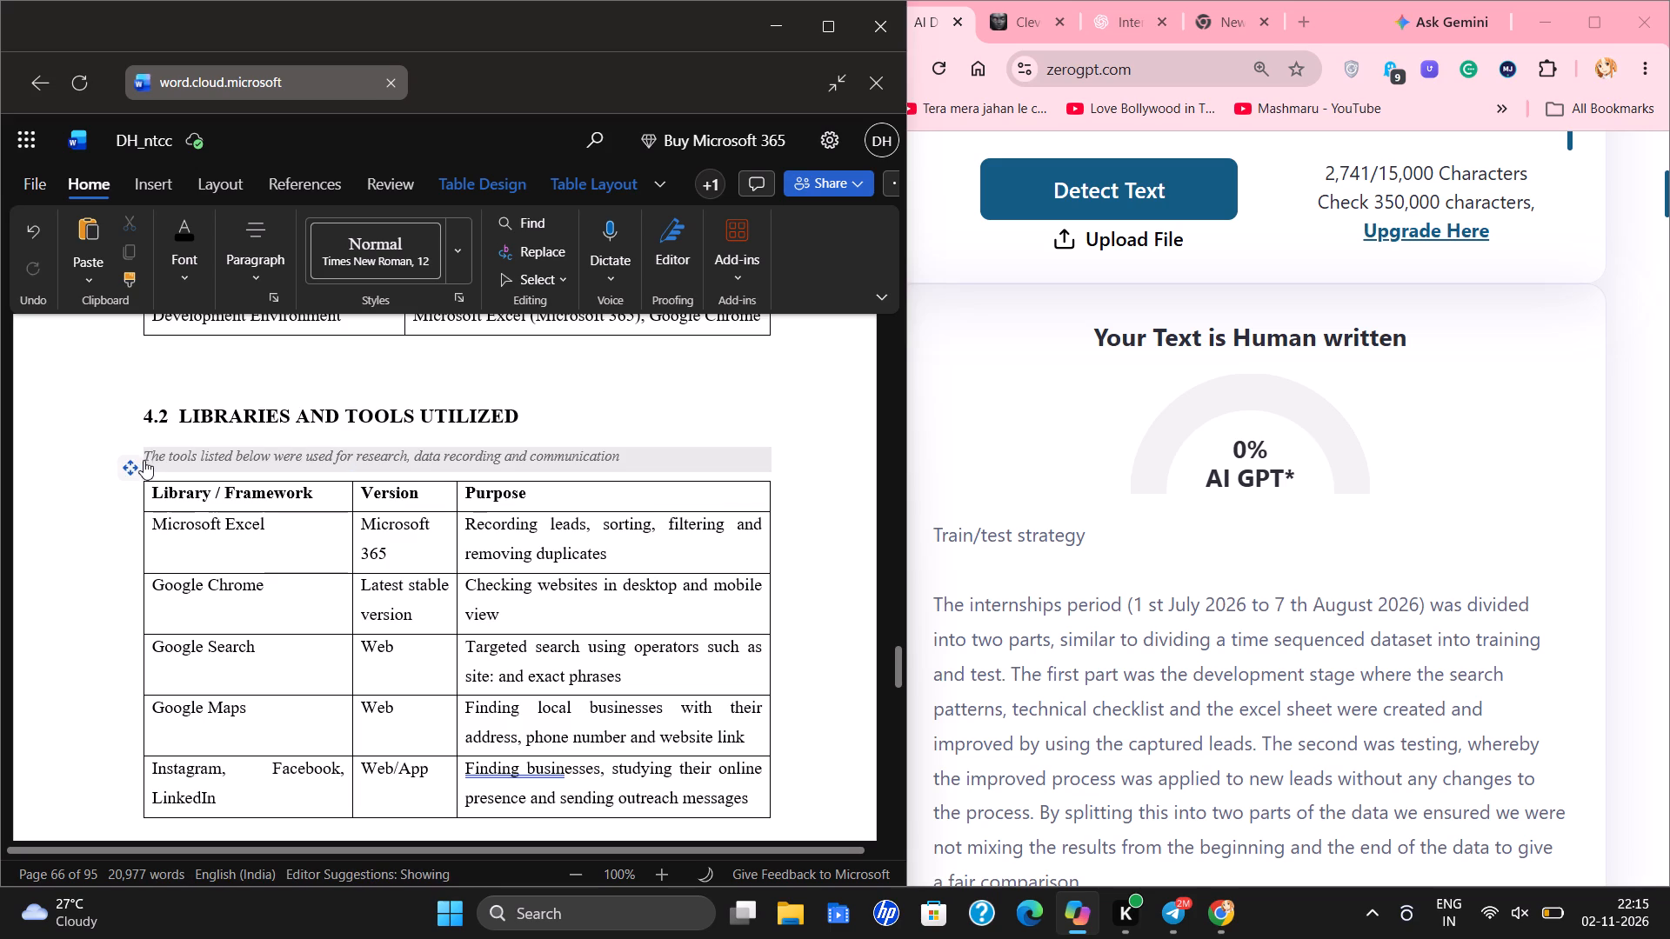
# Set the font size of the italic line "The tools listed below were used for research, data recording and communication" to 11.
pyautogui.moveTo(144, 451); pyautogui.dragTo(611, 473)
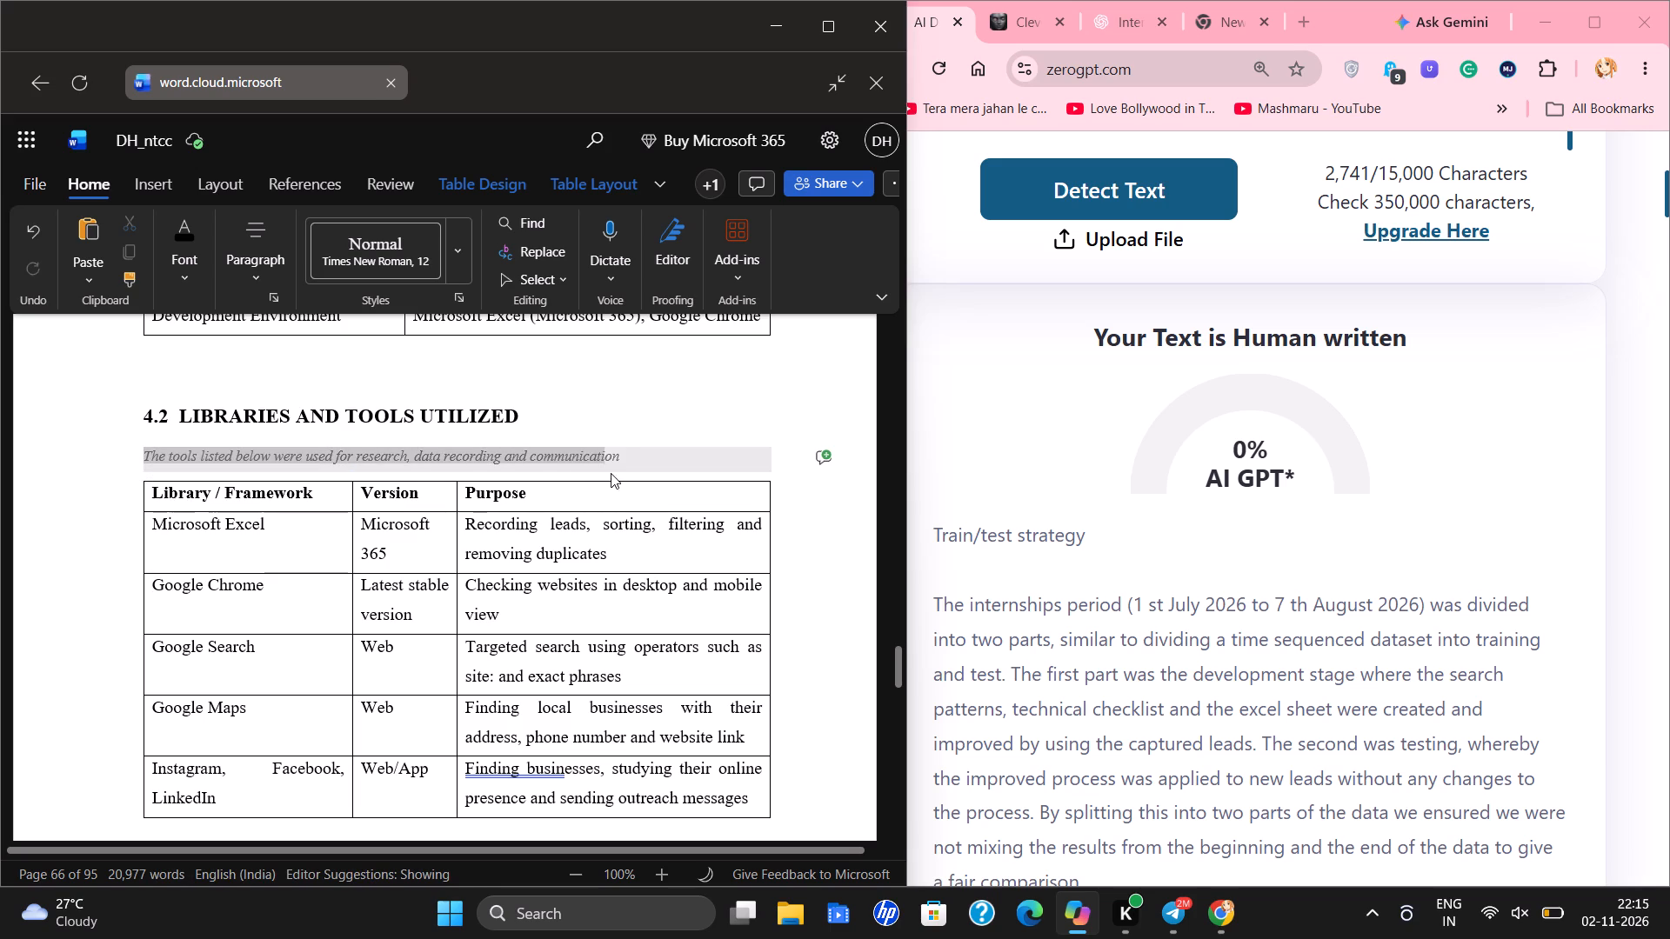
pyautogui.moveTo(611, 473); pyautogui.dragTo(620, 472)
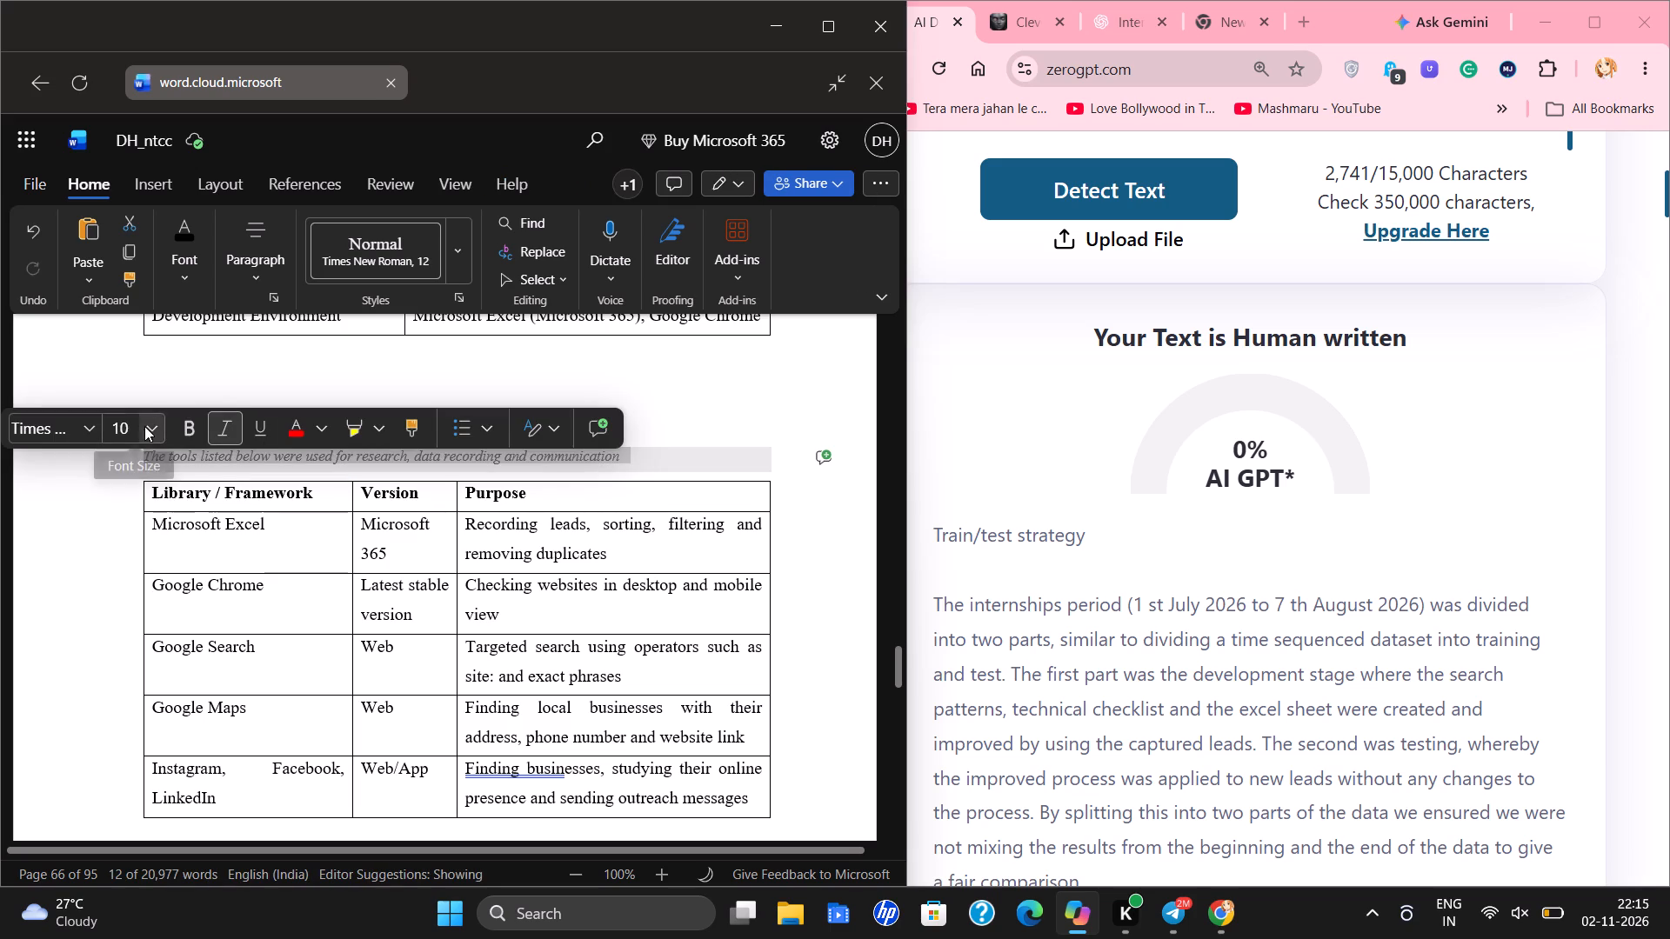
pyautogui.click(146, 426)
pyautogui.click(184, 482)
pyautogui.click(104, 529)
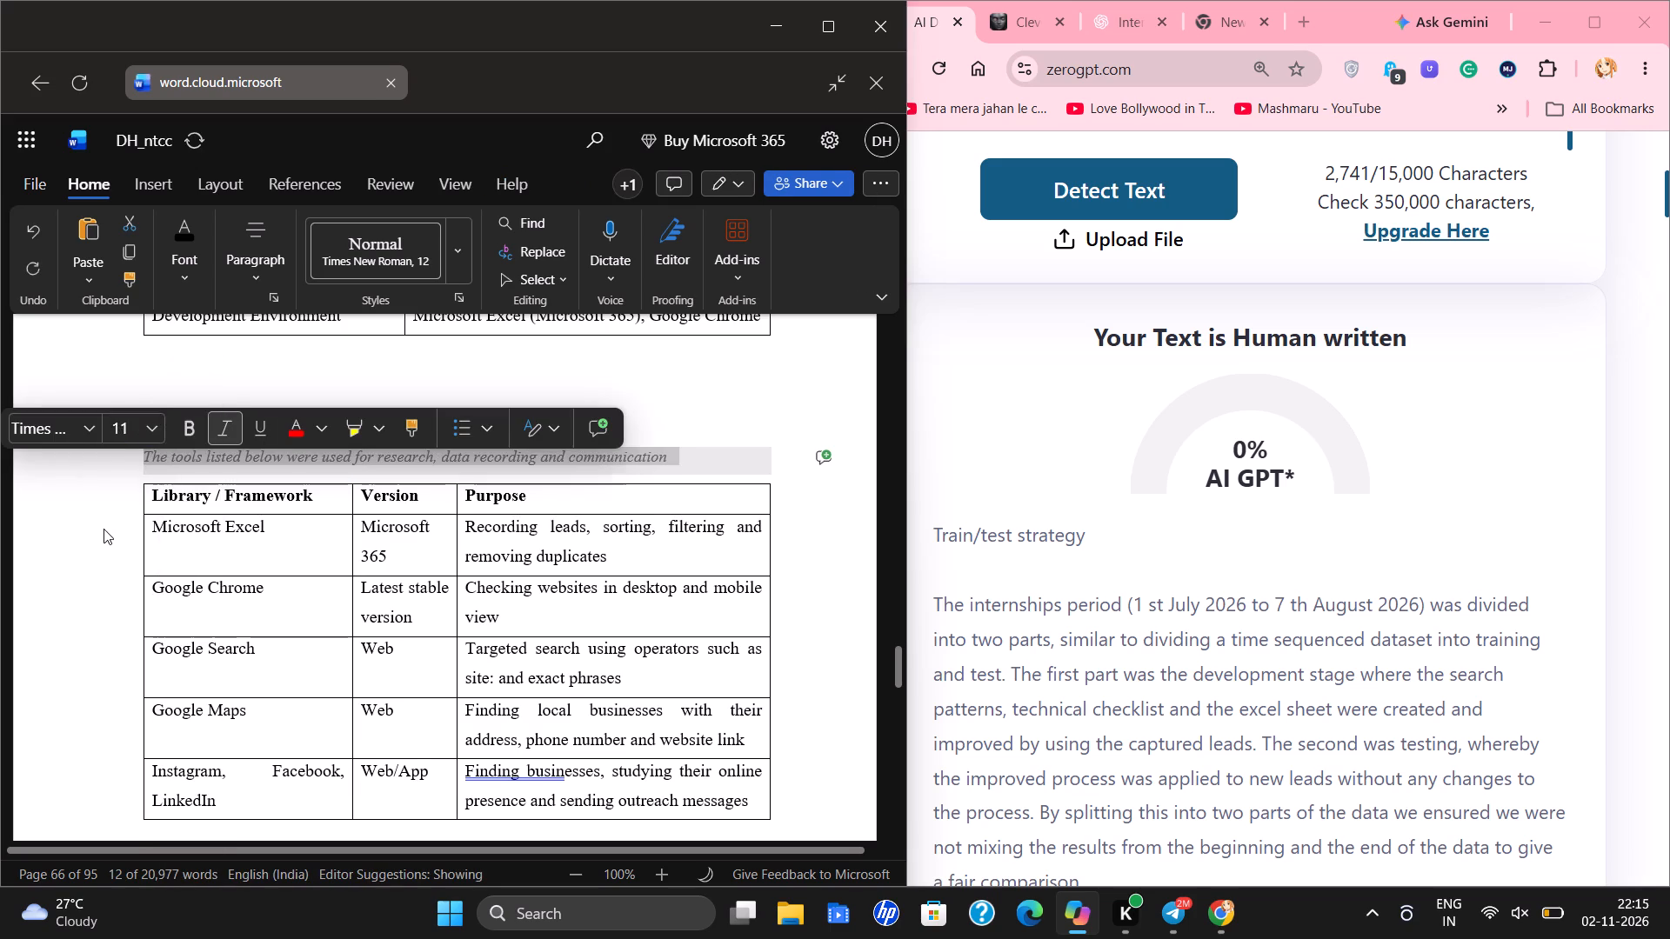
# Set the font size of the section 4.1 sentence "All experiments were conducted on a system with the following specifications:" to 11.
pyautogui.scroll(4, 519, 456)
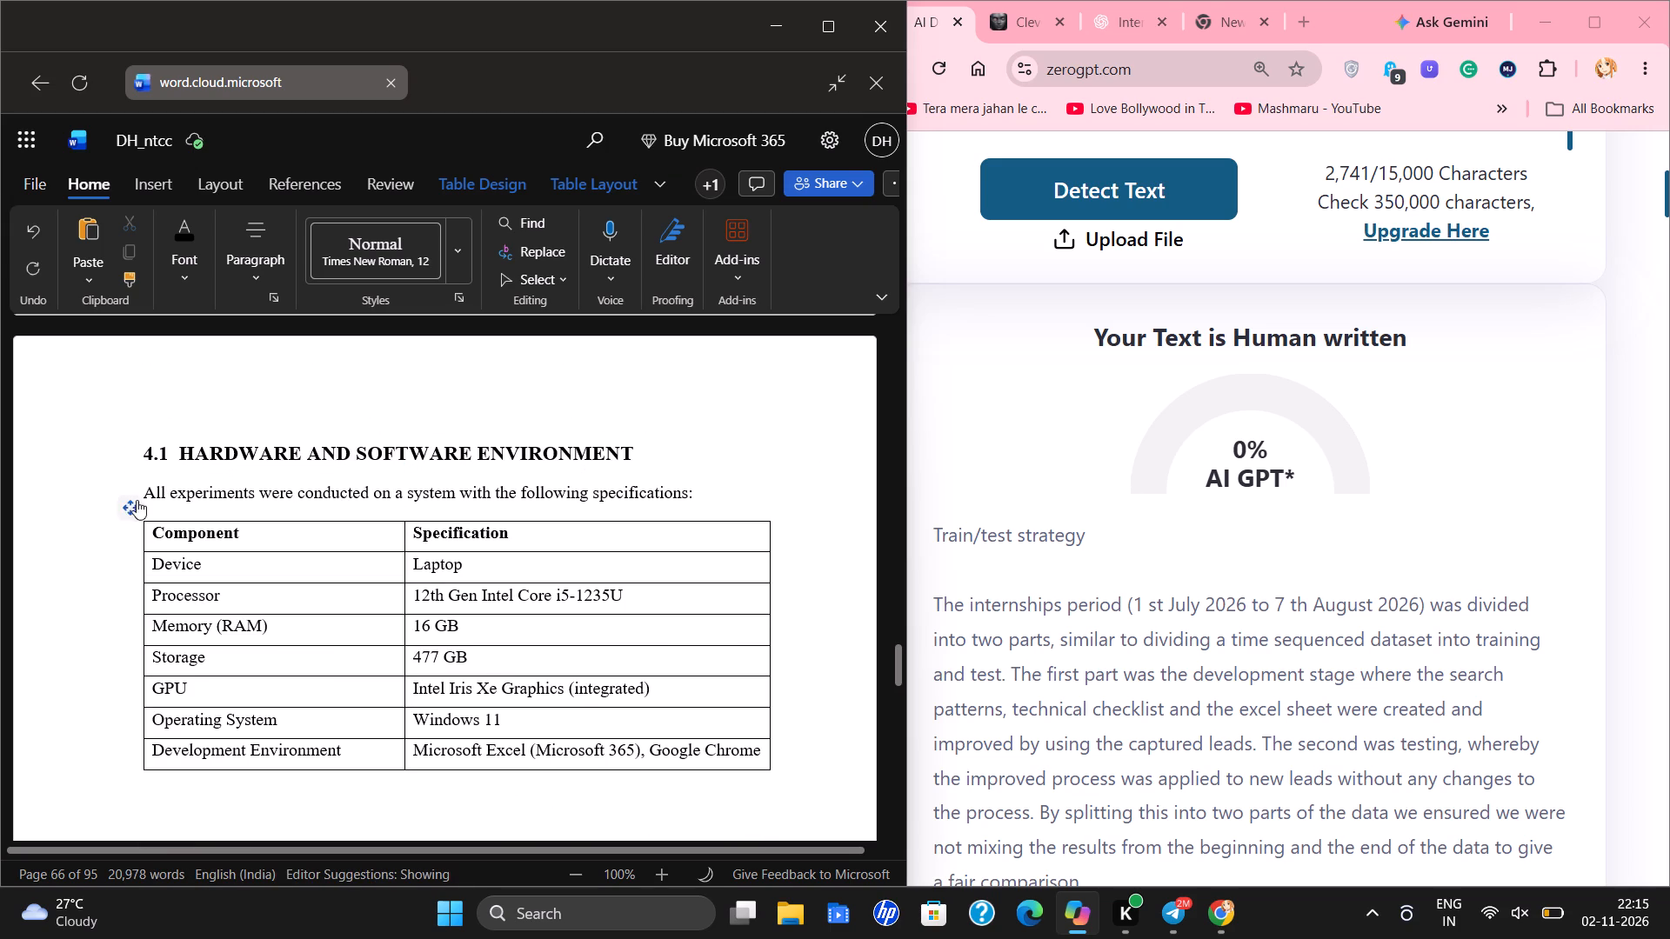
pyautogui.moveTo(136, 489); pyautogui.dragTo(685, 489)
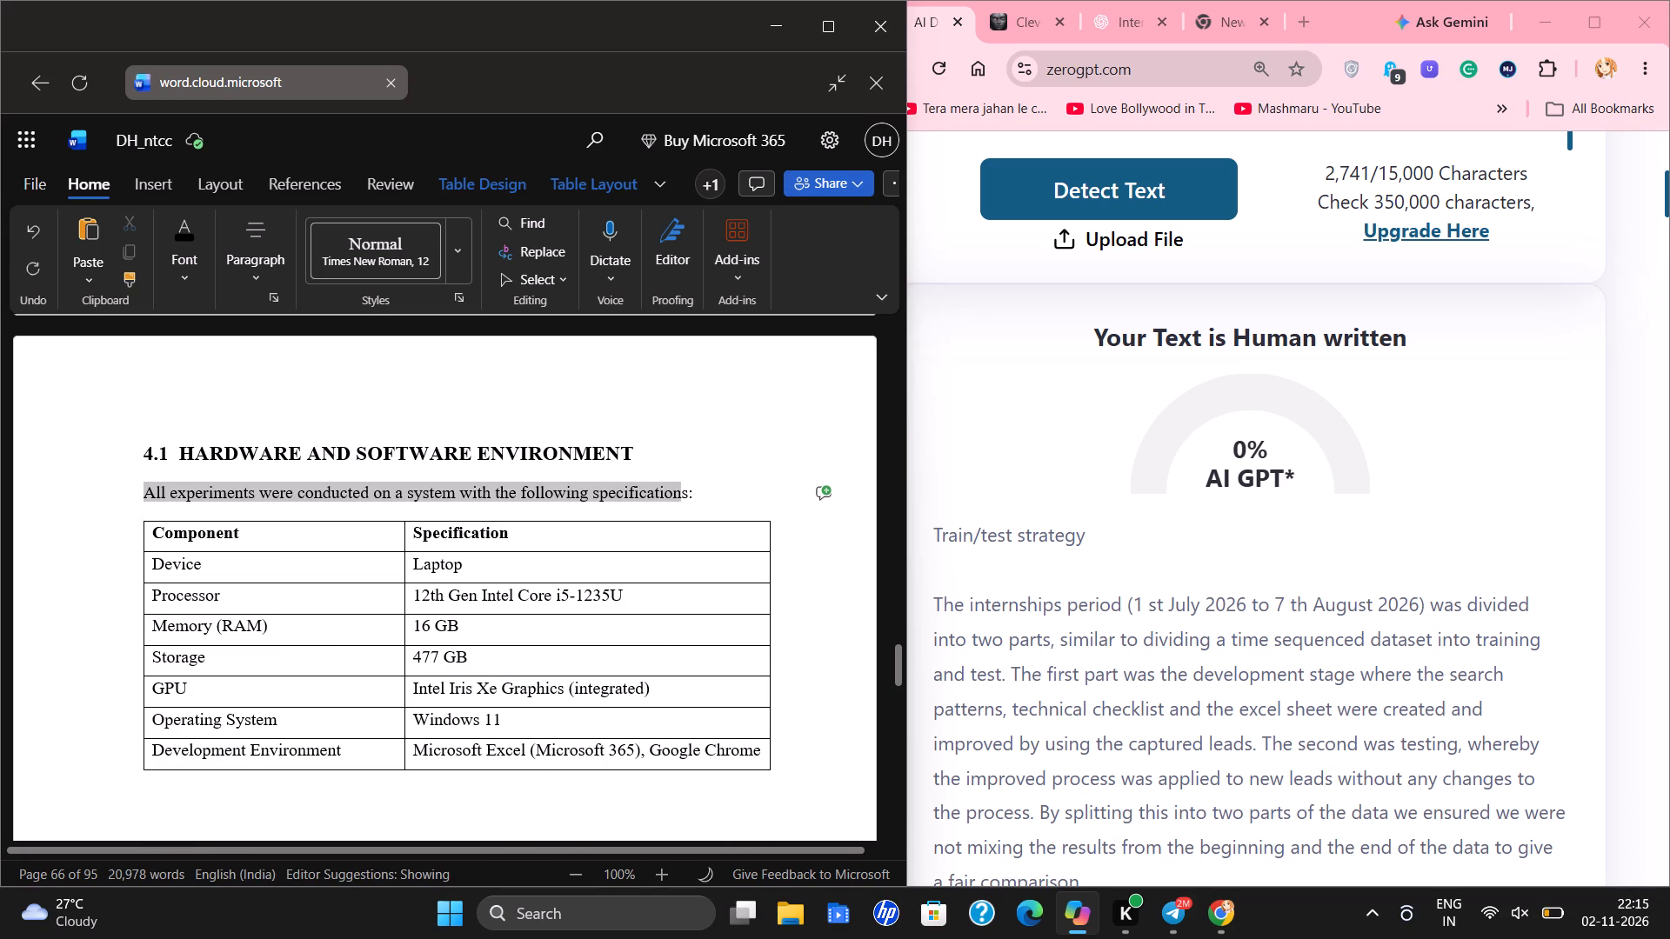
pyautogui.moveTo(685, 489); pyautogui.dragTo(691, 490)
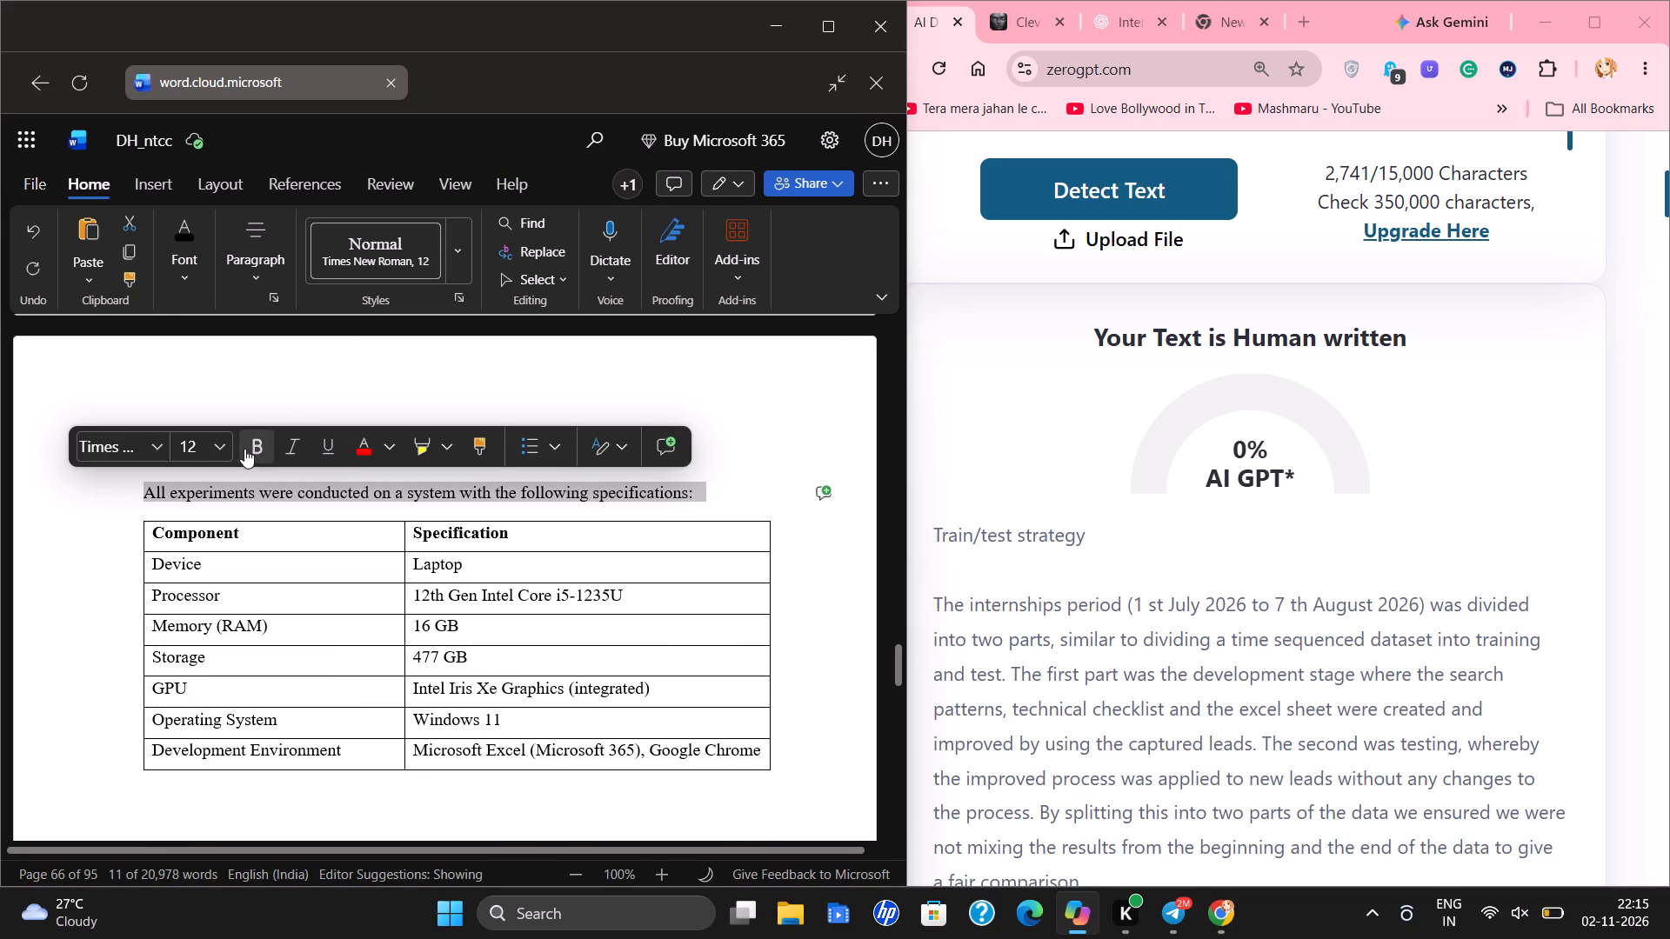
pyautogui.click(218, 442)
pyautogui.click(271, 473)
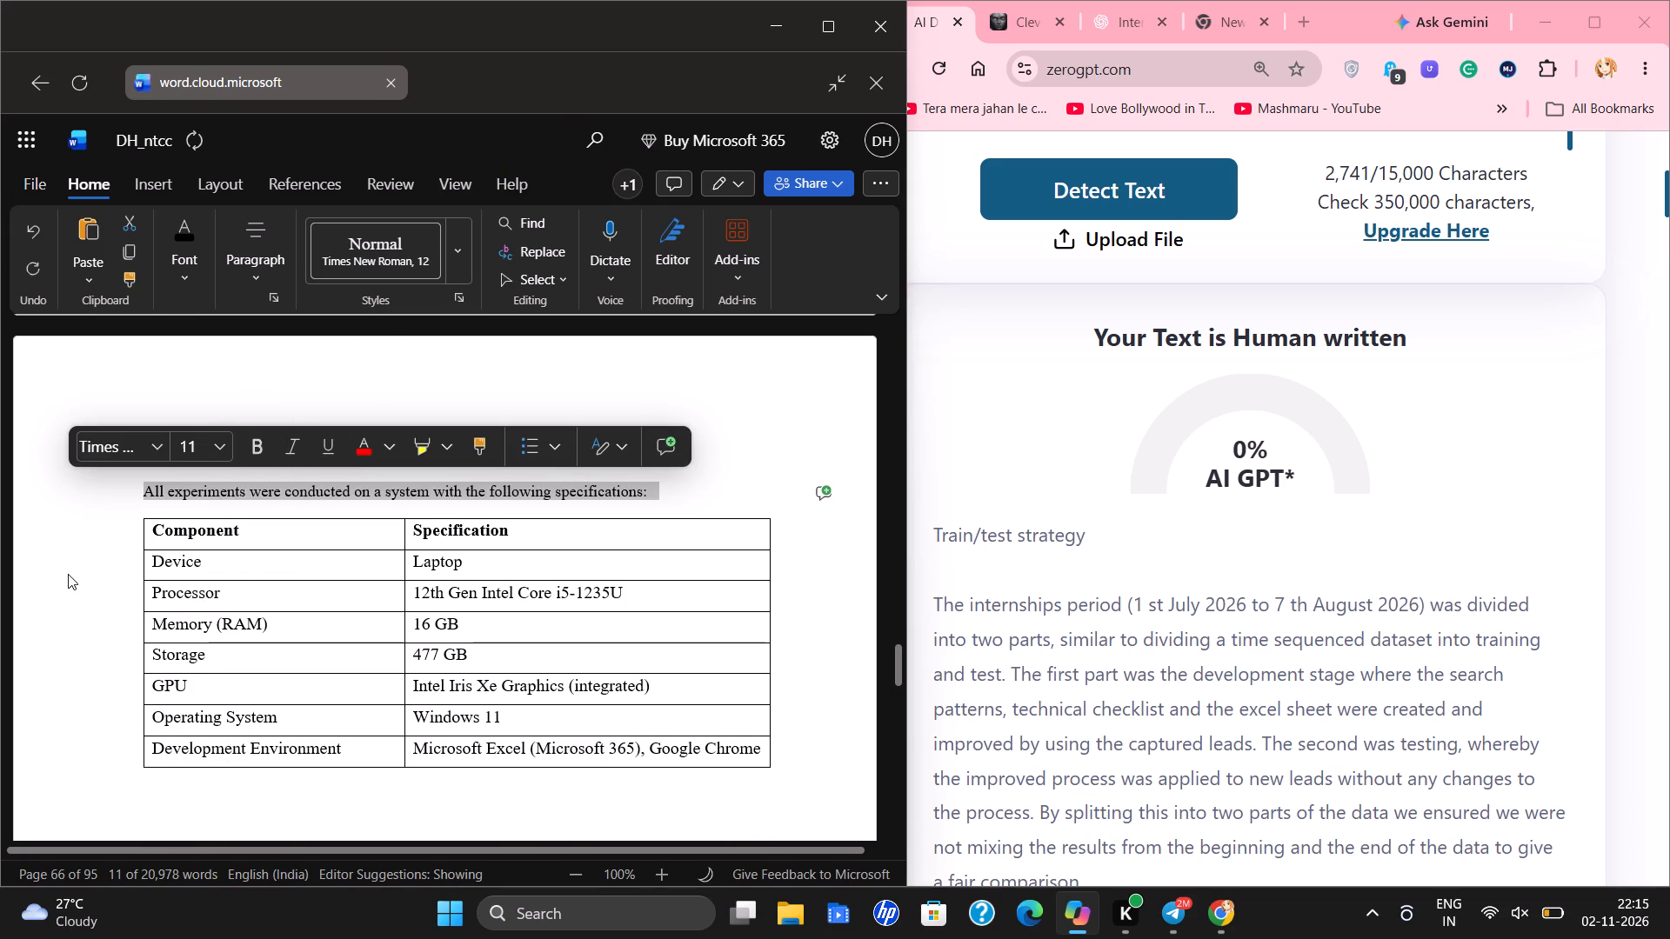
pyautogui.click(68, 574)
# Centre the picture of tool logos (Google Search, Google Maps, Instagram, Facebook, LinkedIn, Microsoft Excel) above section 4.3.
pyautogui.scroll(-5, 635, 450)
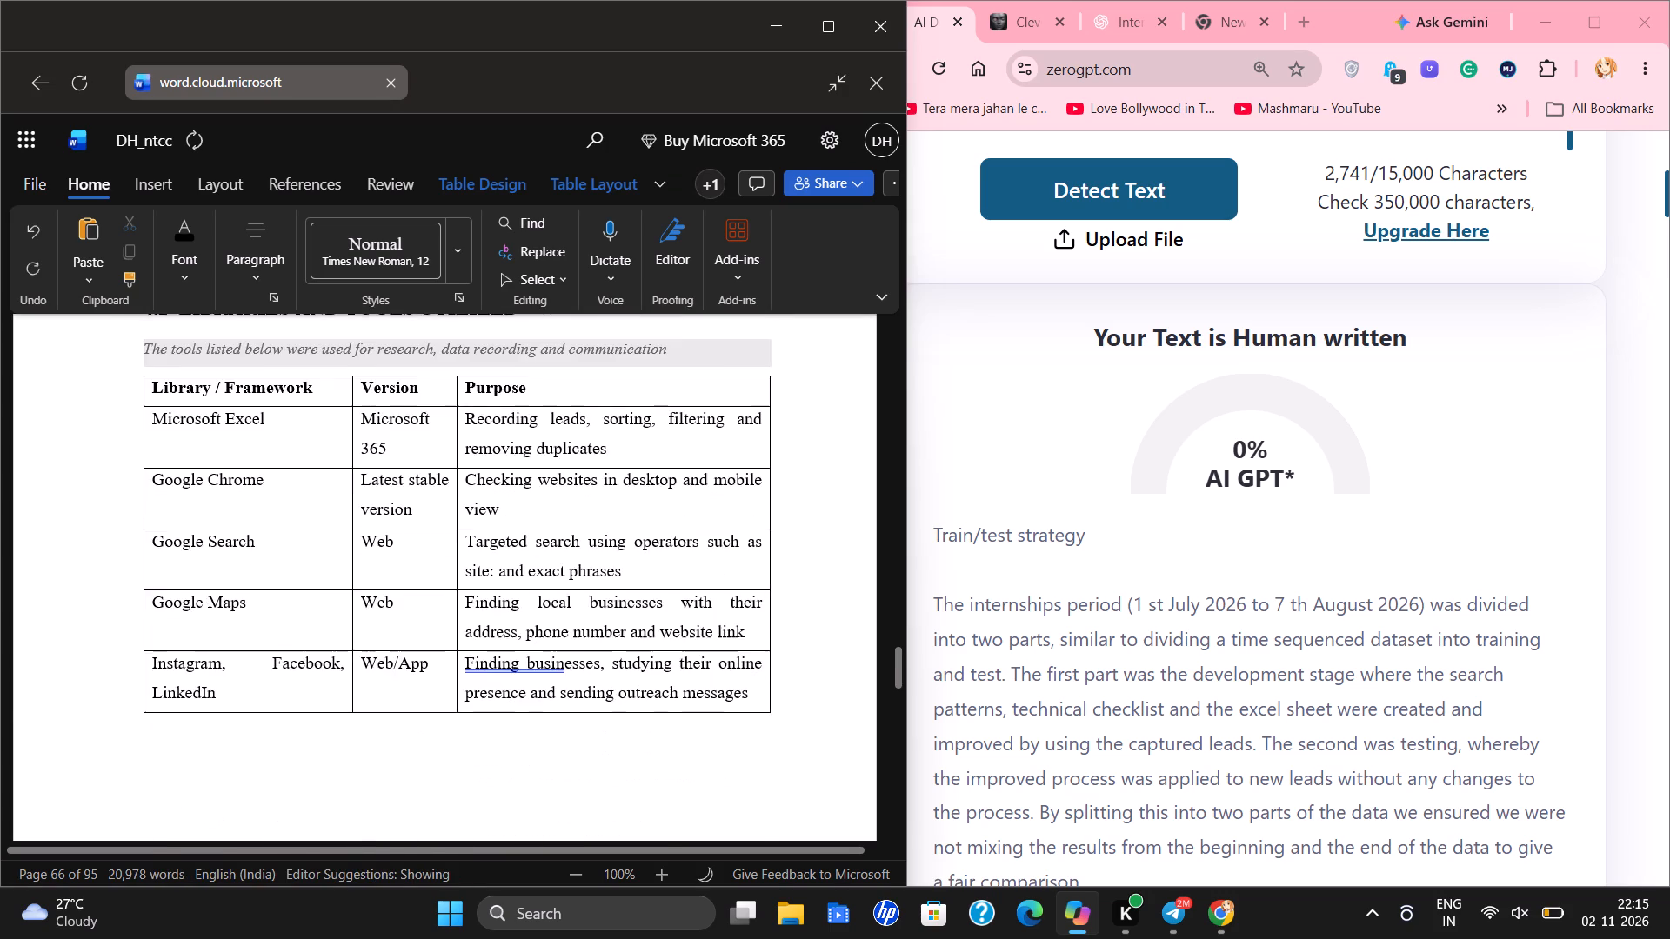
pyautogui.scroll(-3, 630, 463)
pyautogui.scroll(1, 623, 465)
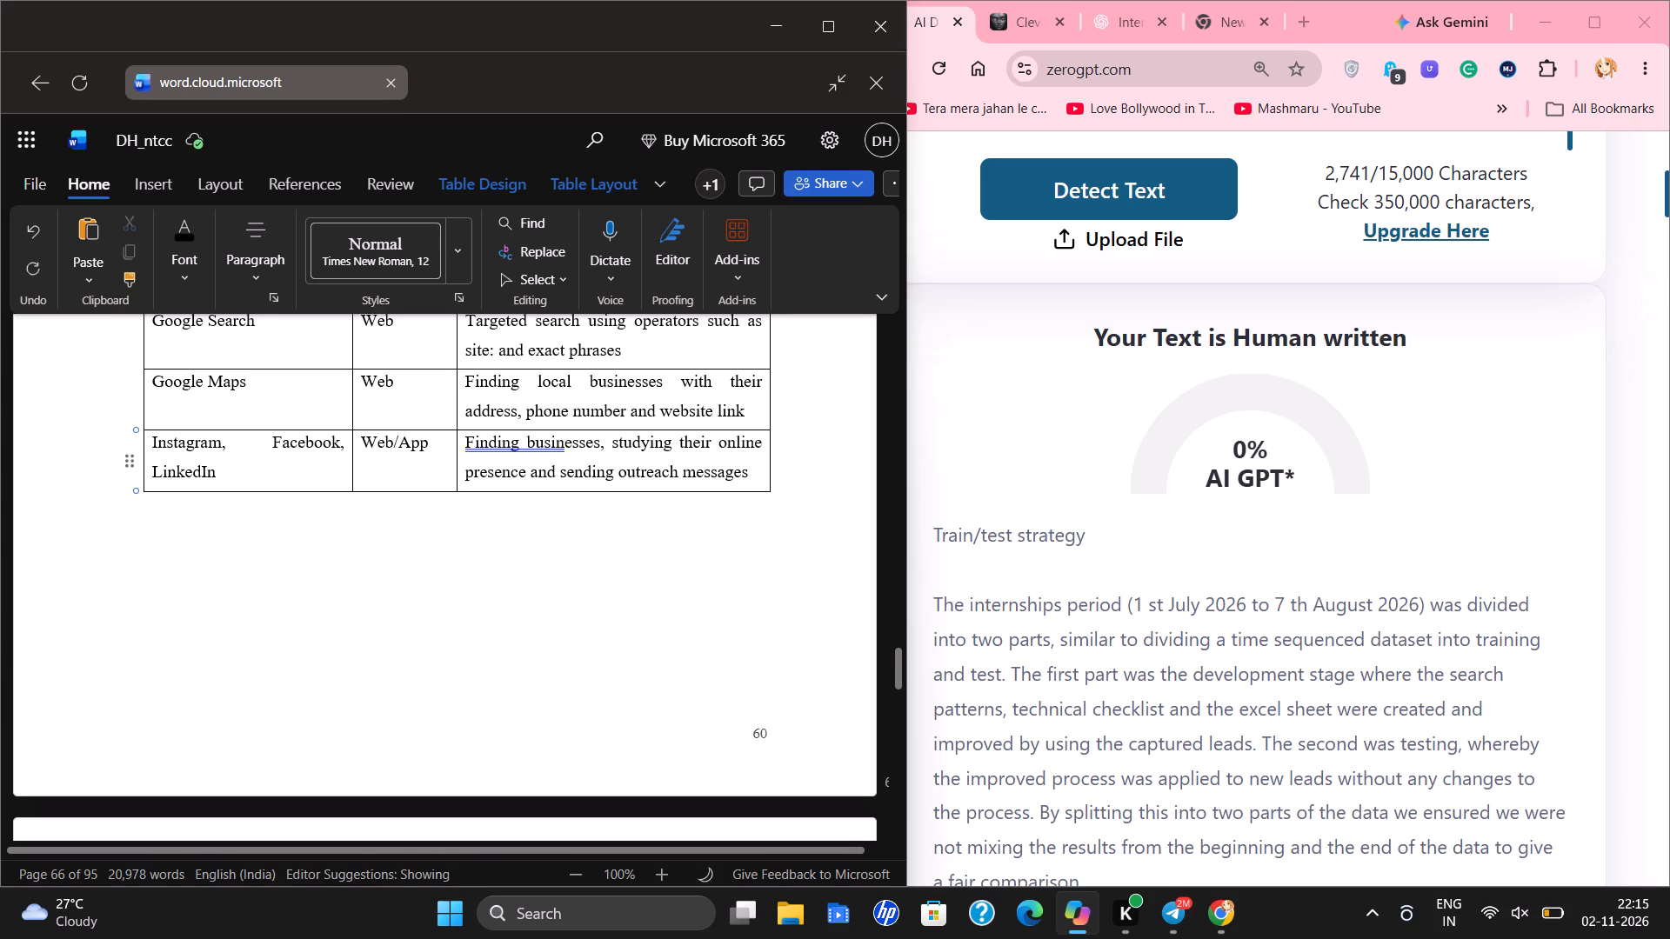
pyautogui.click(272, 447)
pyautogui.scroll(-6, 285, 544)
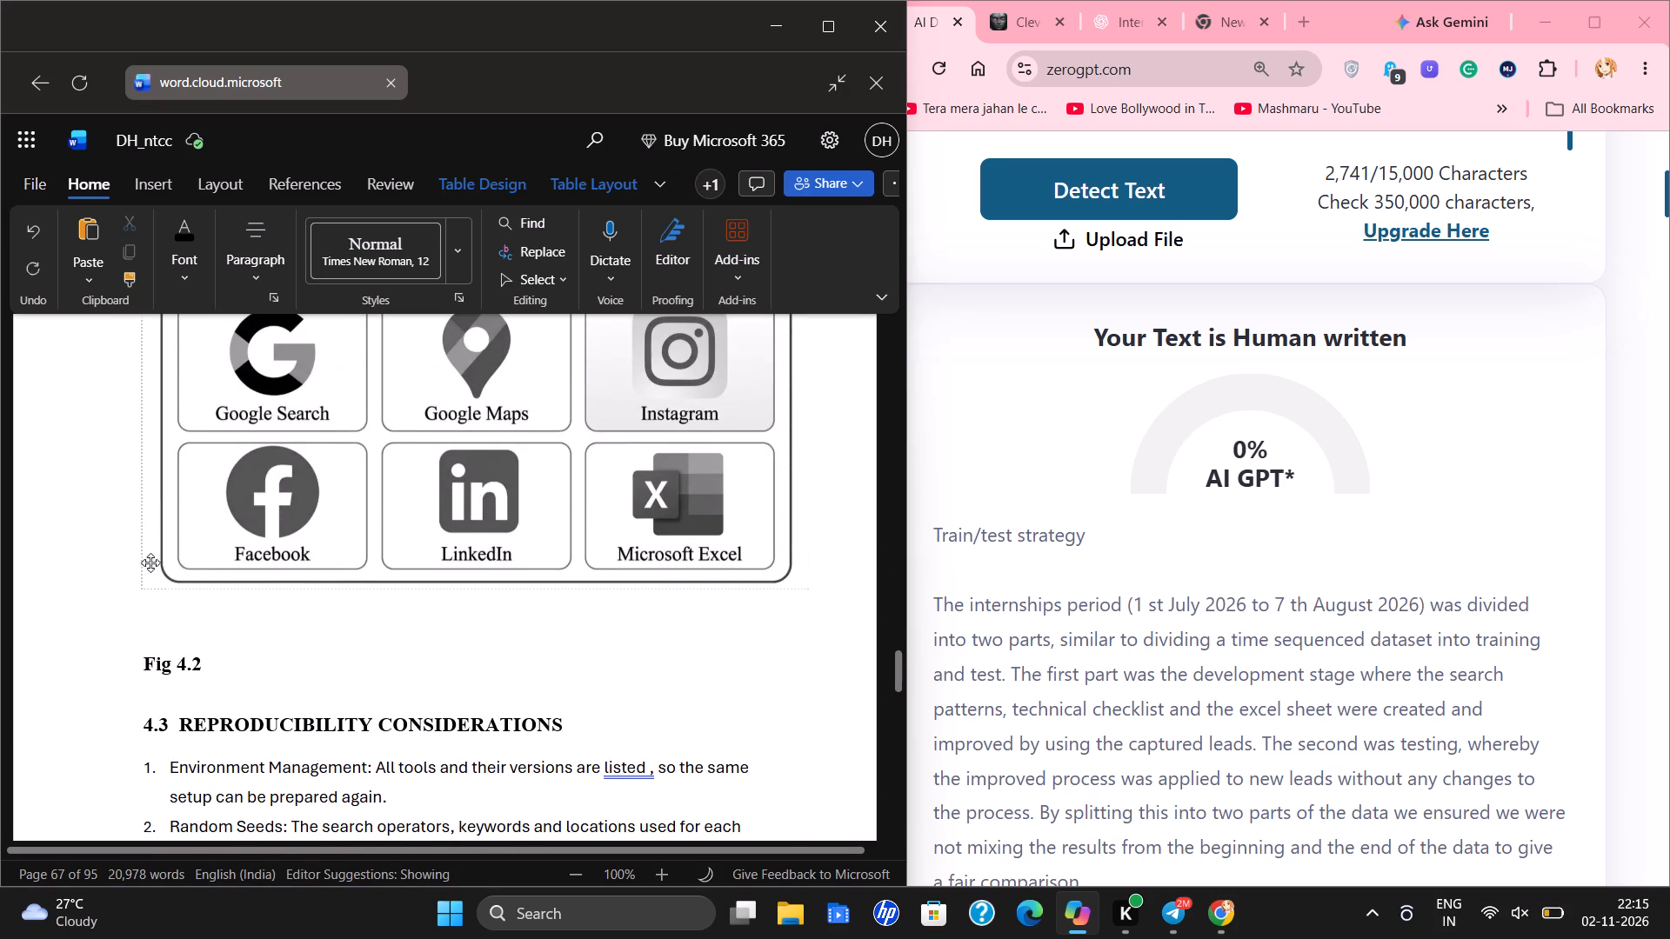
pyautogui.click(144, 518)
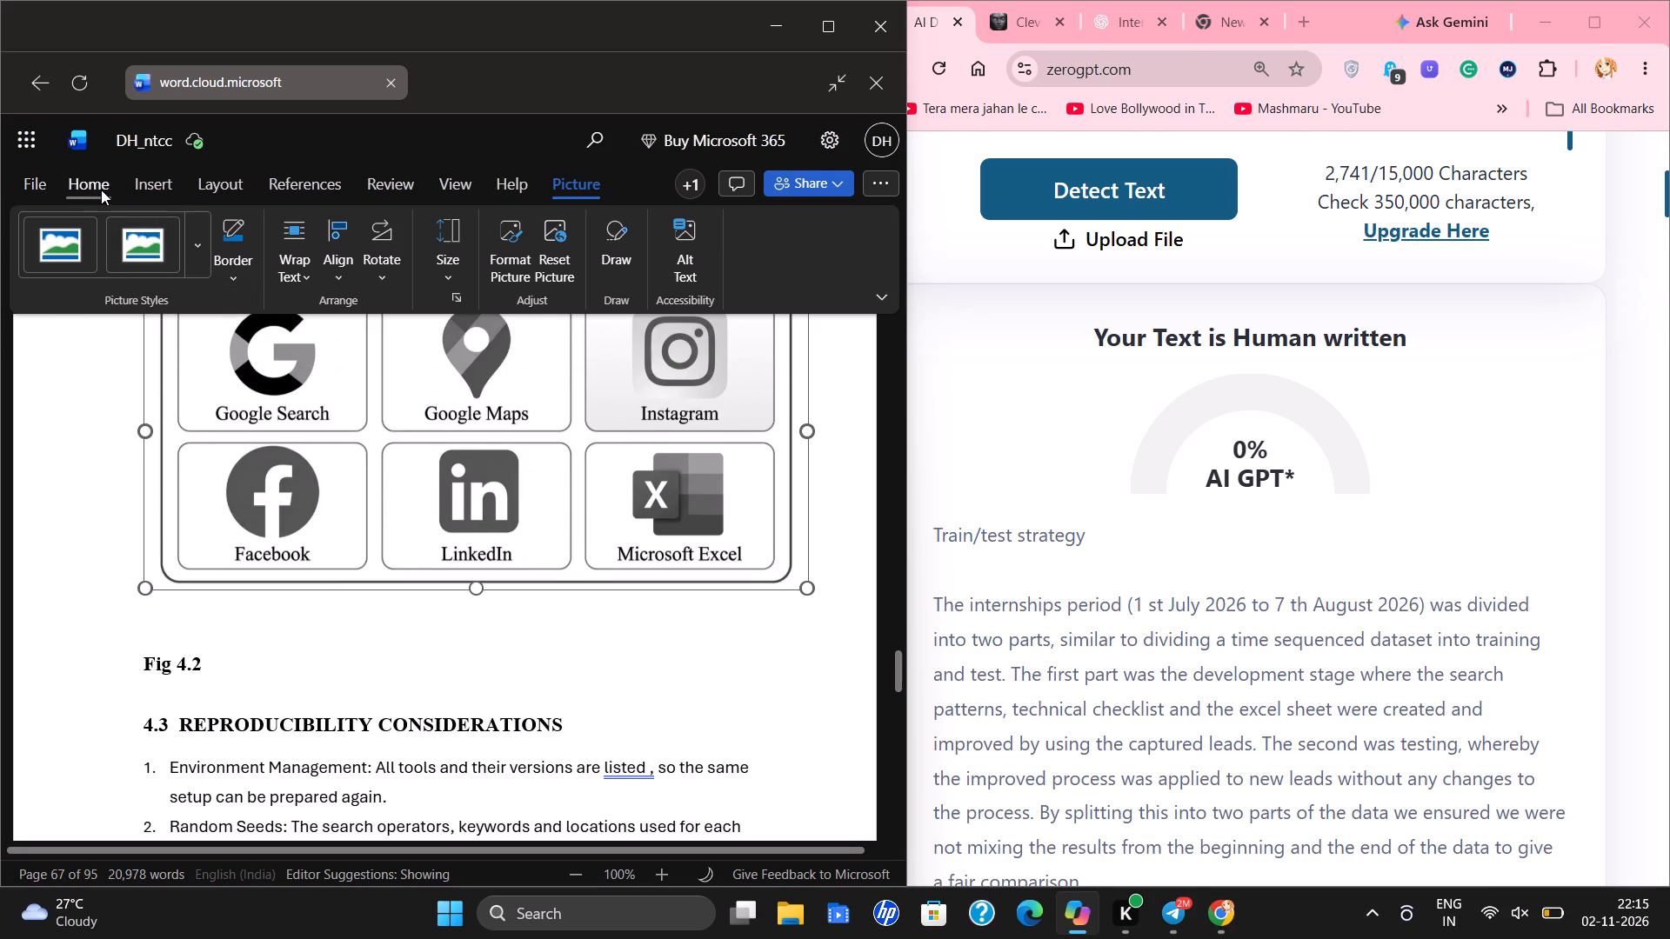
pyautogui.click(100, 188)
pyautogui.click(234, 258)
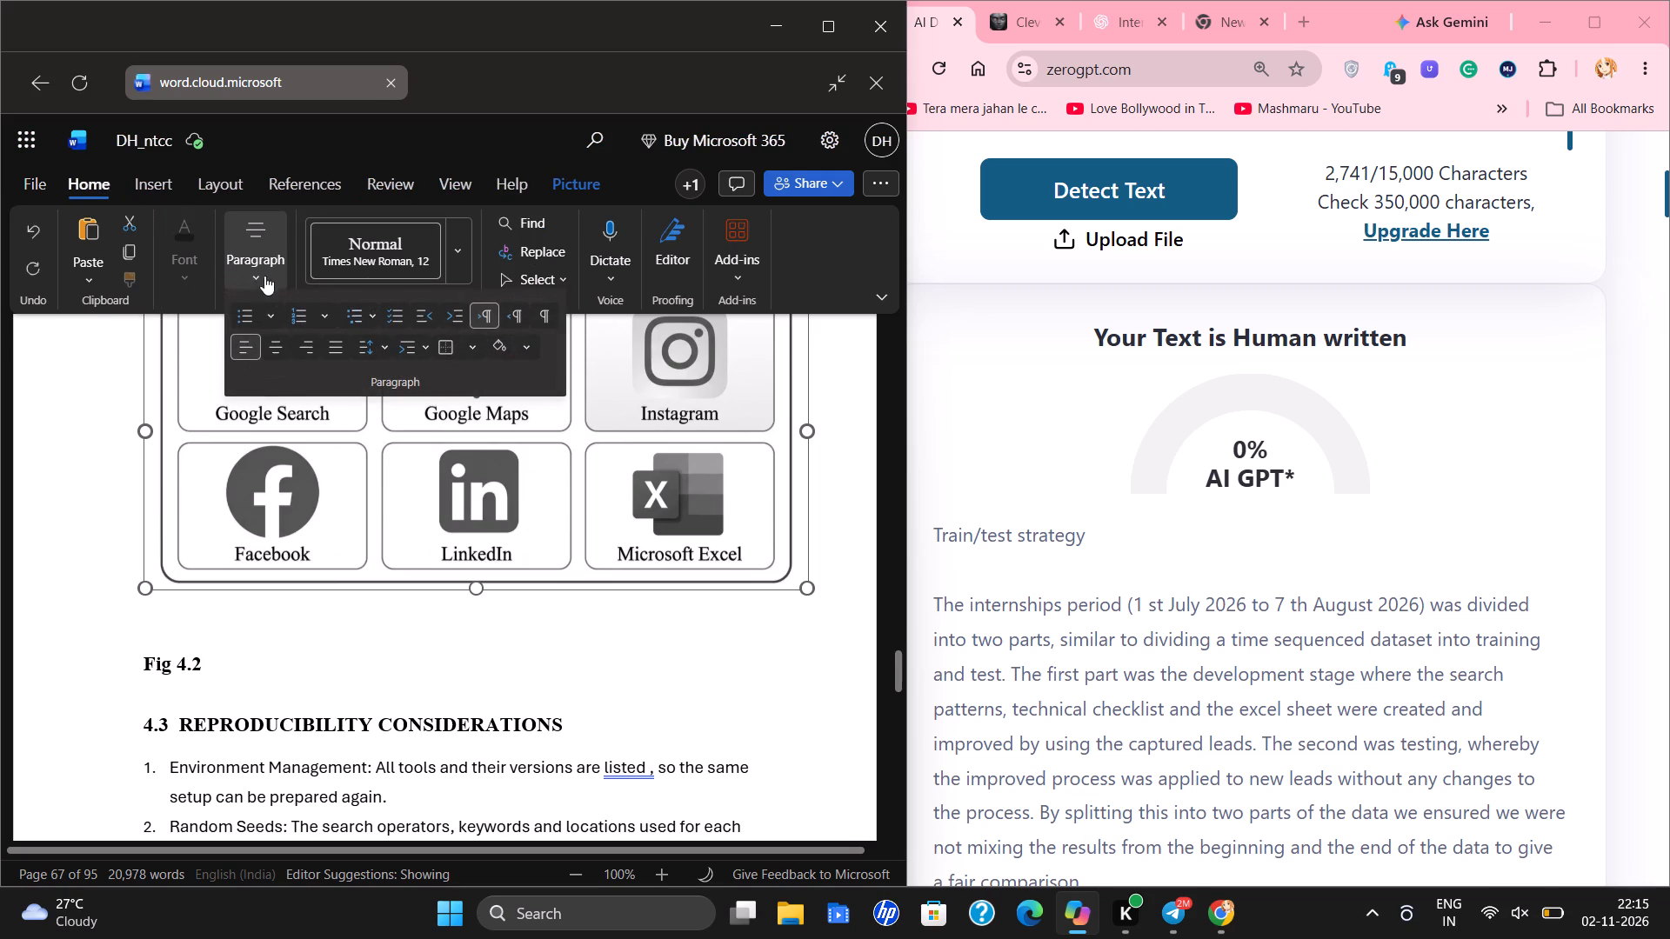
pyautogui.click(274, 352)
pyautogui.click(89, 521)
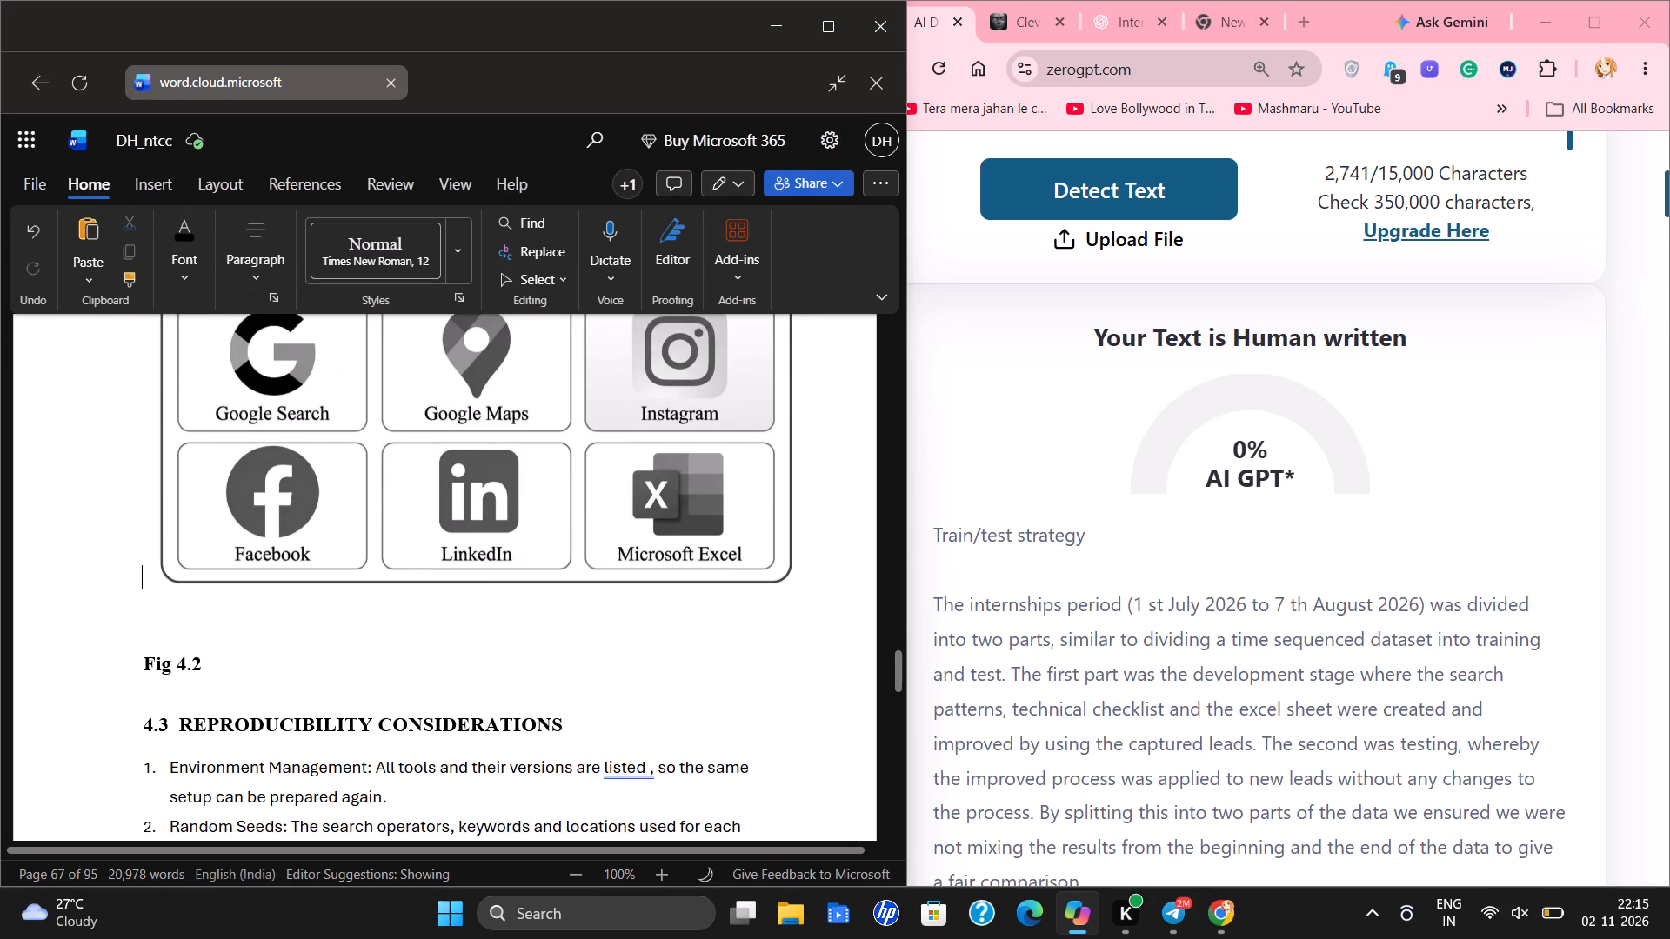
# Remove the empty line between the tool logos picture and the Fig 4.2 caption, joining the caption to the centred paragraph.
pyautogui.click(137, 662)
pyautogui.press('BackSpace')
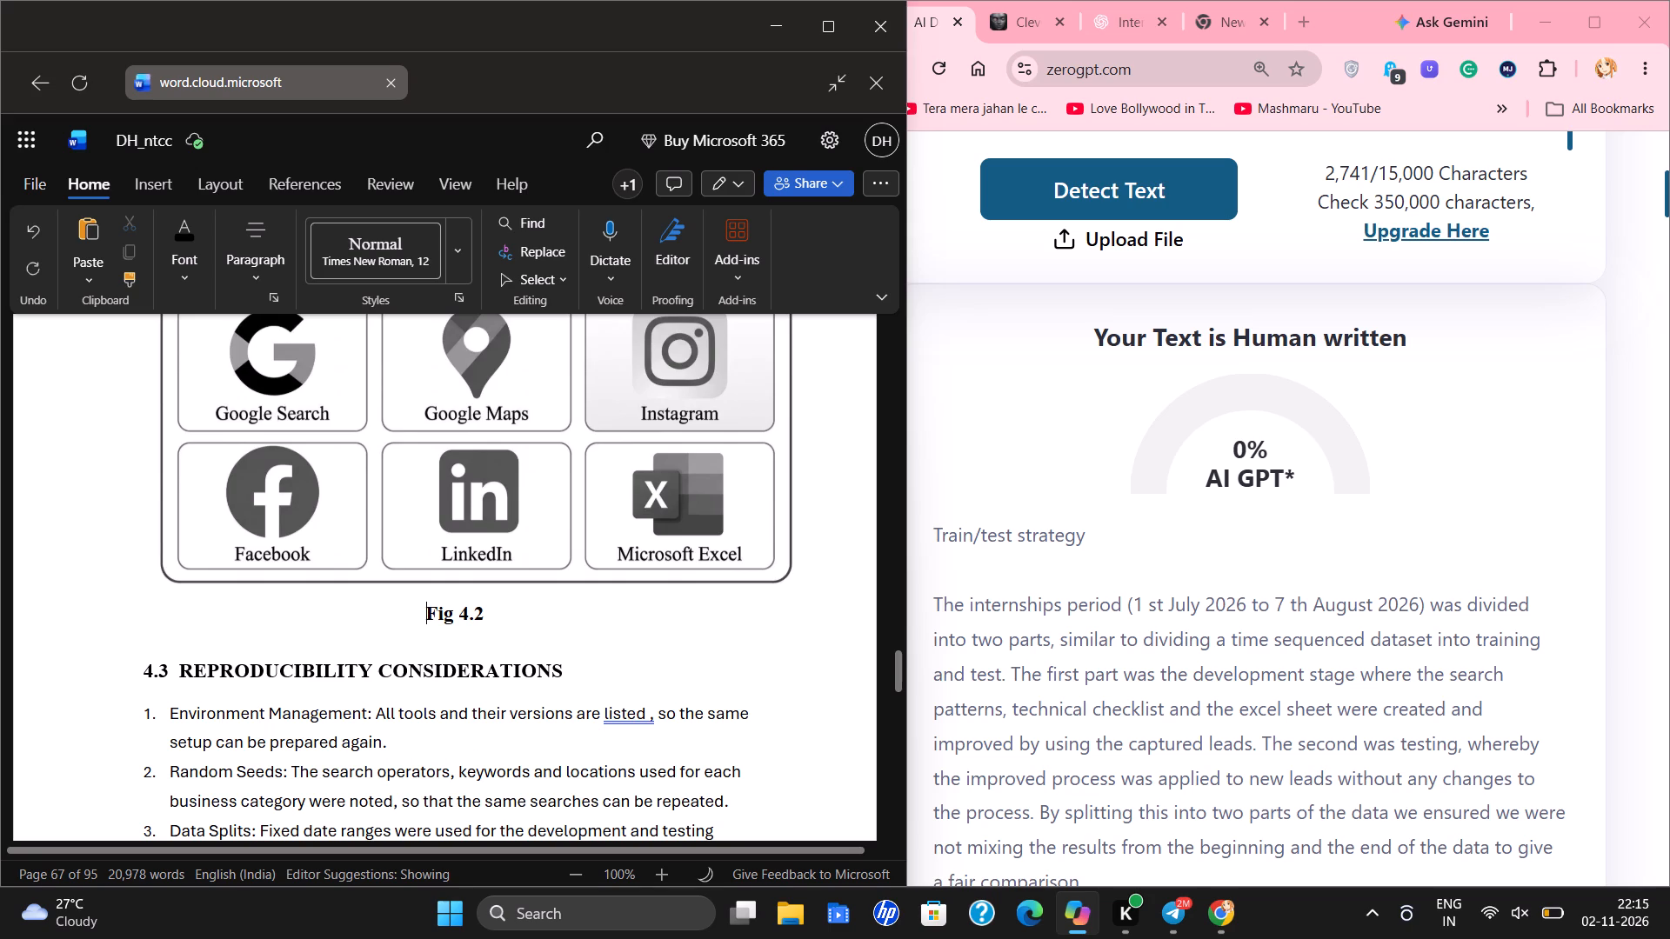
# Remove the bold from the Fig 4.2 caption and set its font size to 11.
pyautogui.moveTo(429, 626); pyautogui.dragTo(494, 623)
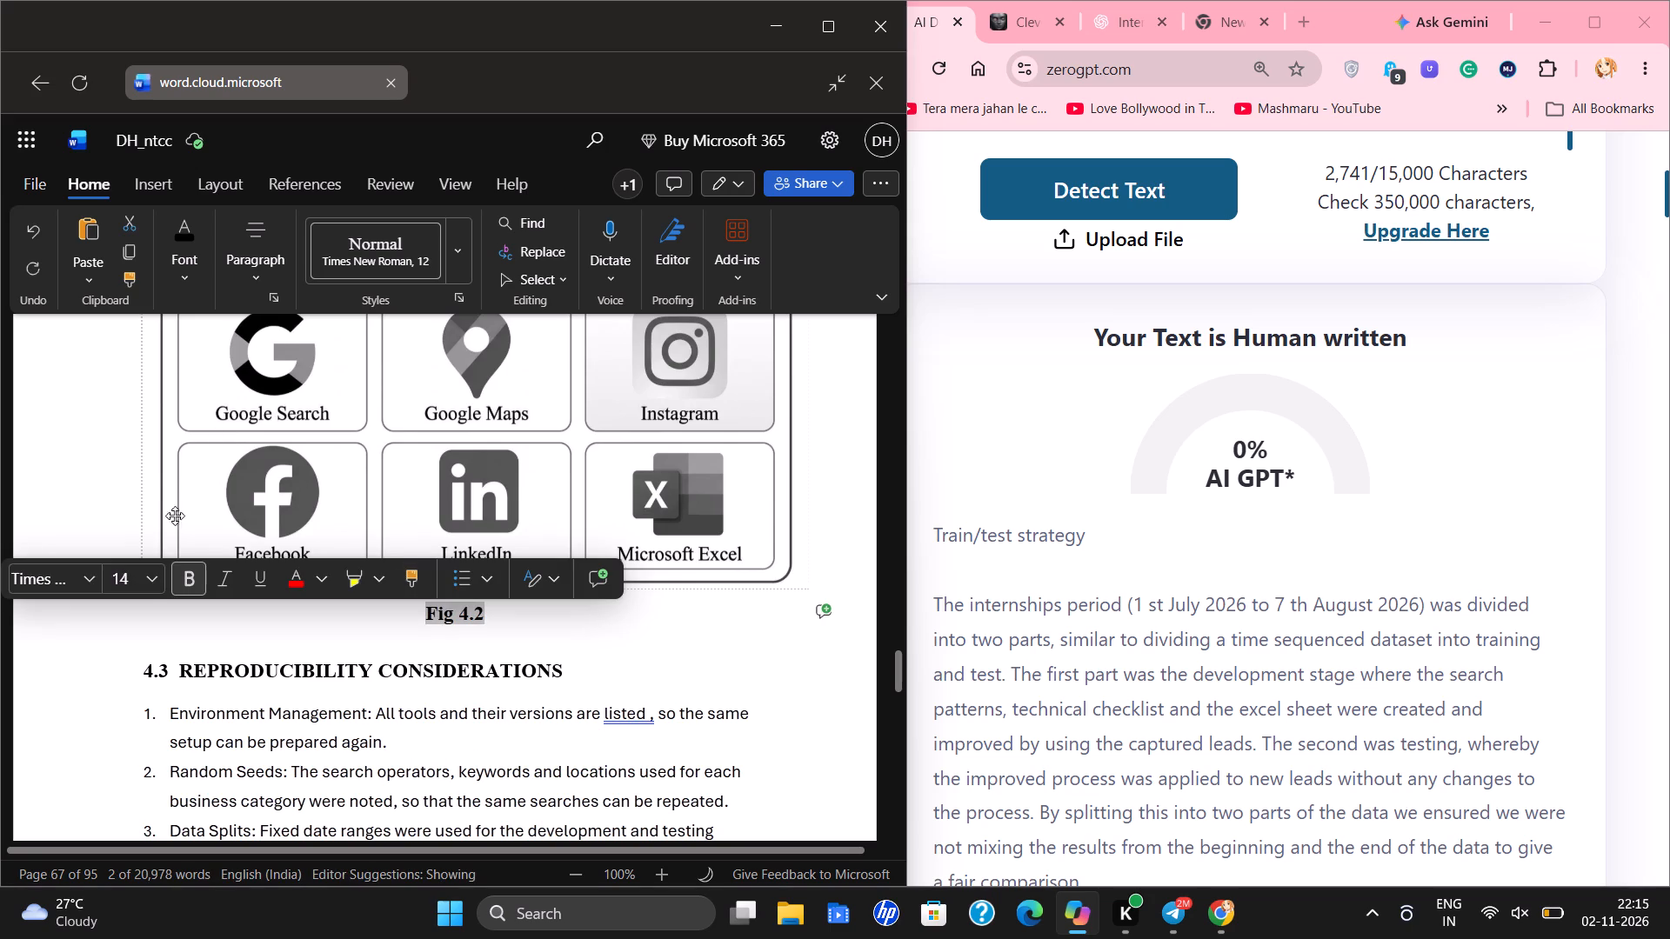
pyautogui.click(193, 570)
pyautogui.click(141, 576)
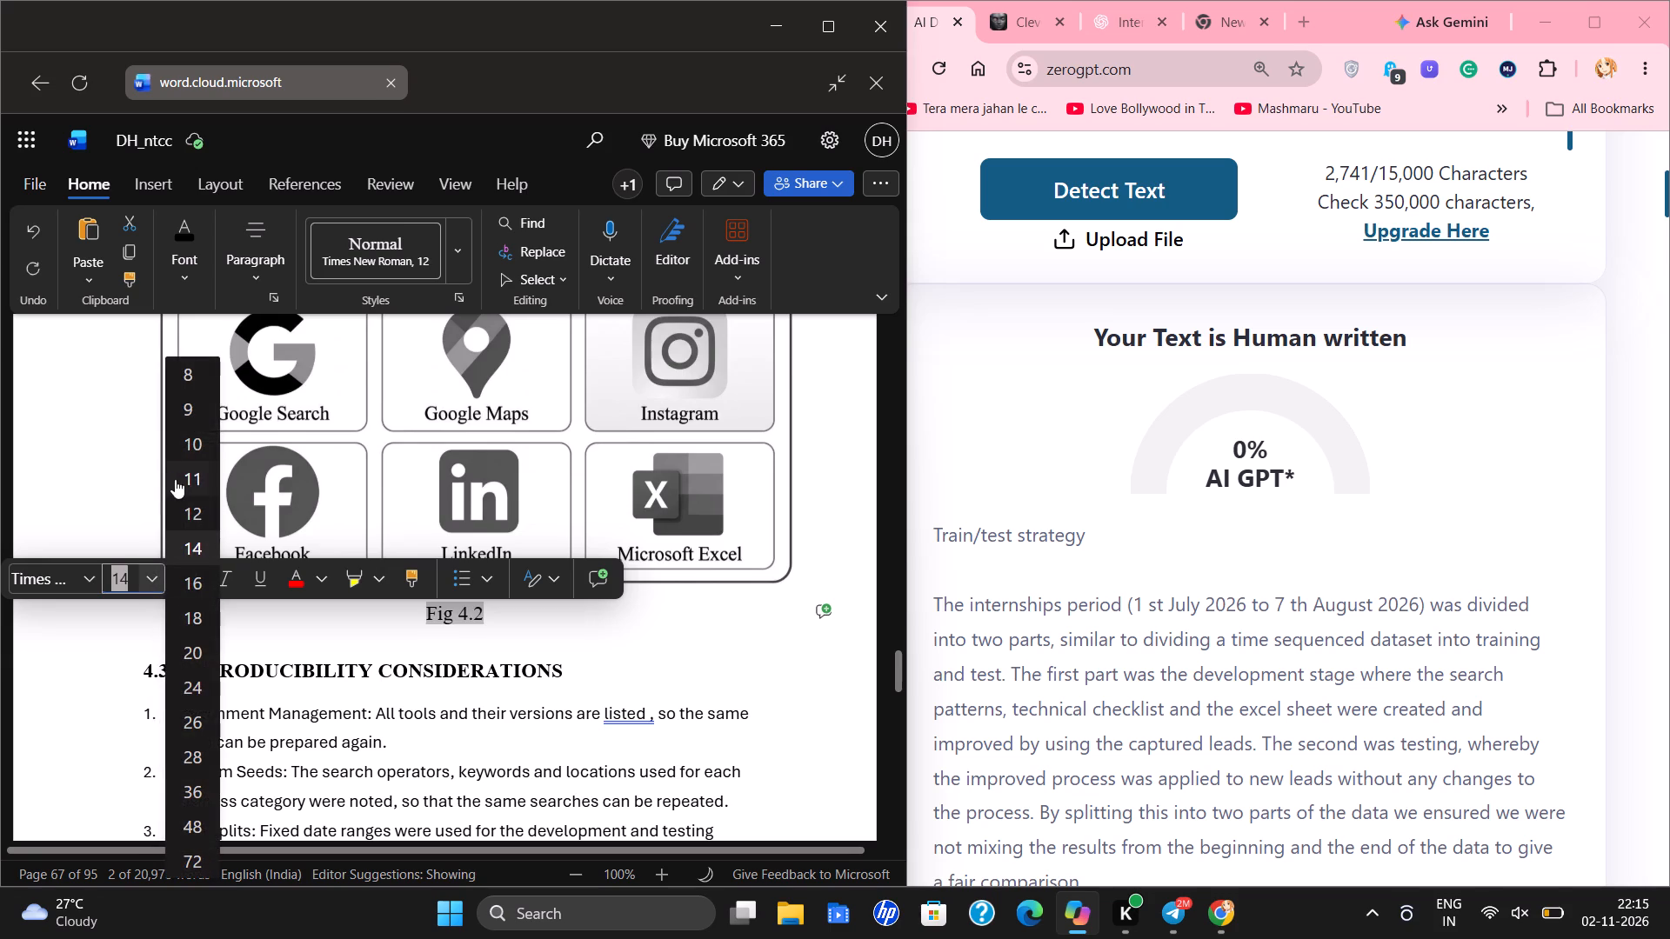
pyautogui.click(182, 480)
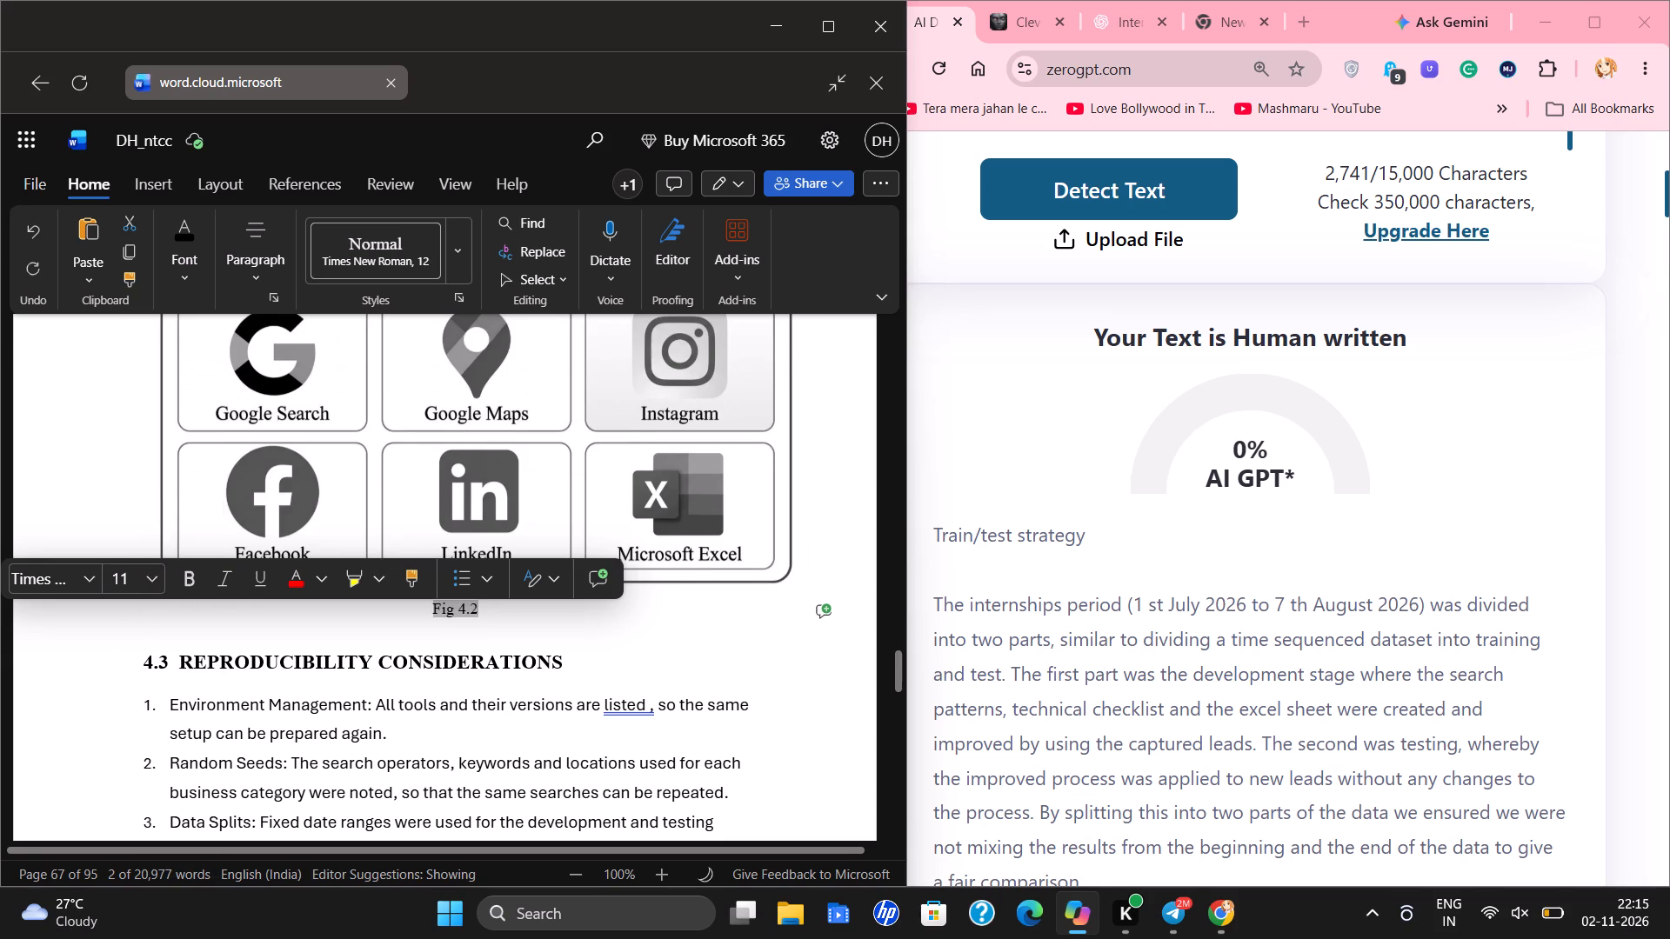
pyautogui.click(111, 654)
# Check the paragraph alignment of the "Fig 4.2" caption and look back over the section 4.1 and 4.2 tables.
pyautogui.moveTo(395, 606); pyautogui.dragTo(413, 609)
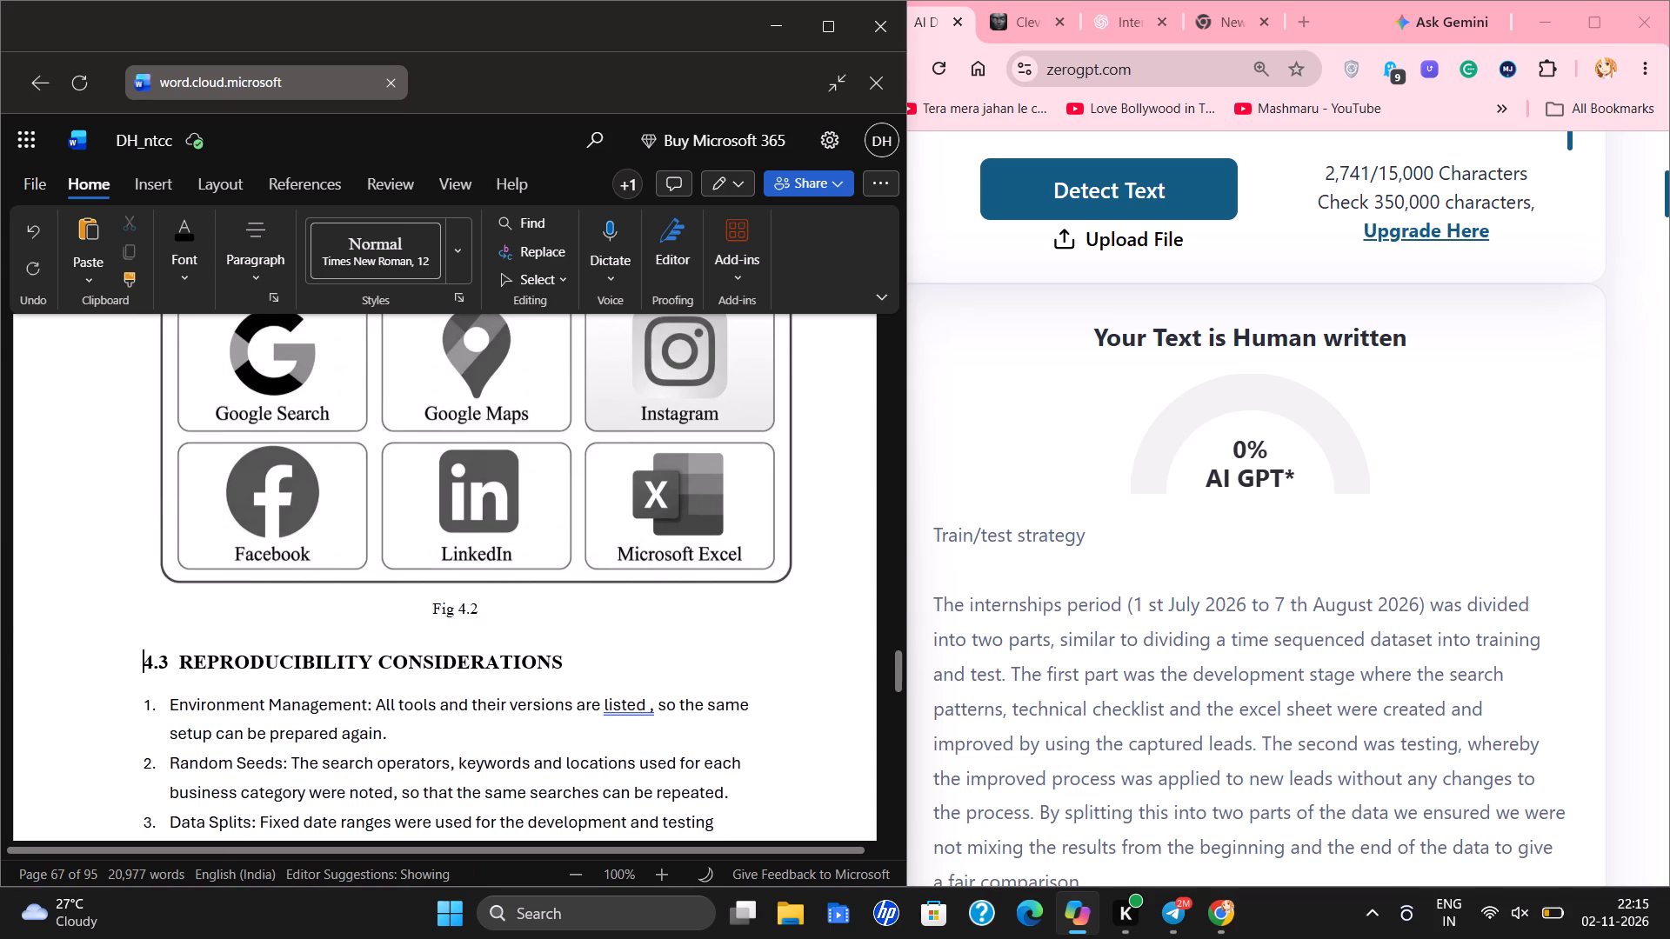
pyautogui.moveTo(413, 609); pyautogui.dragTo(518, 609)
pyautogui.click(271, 241)
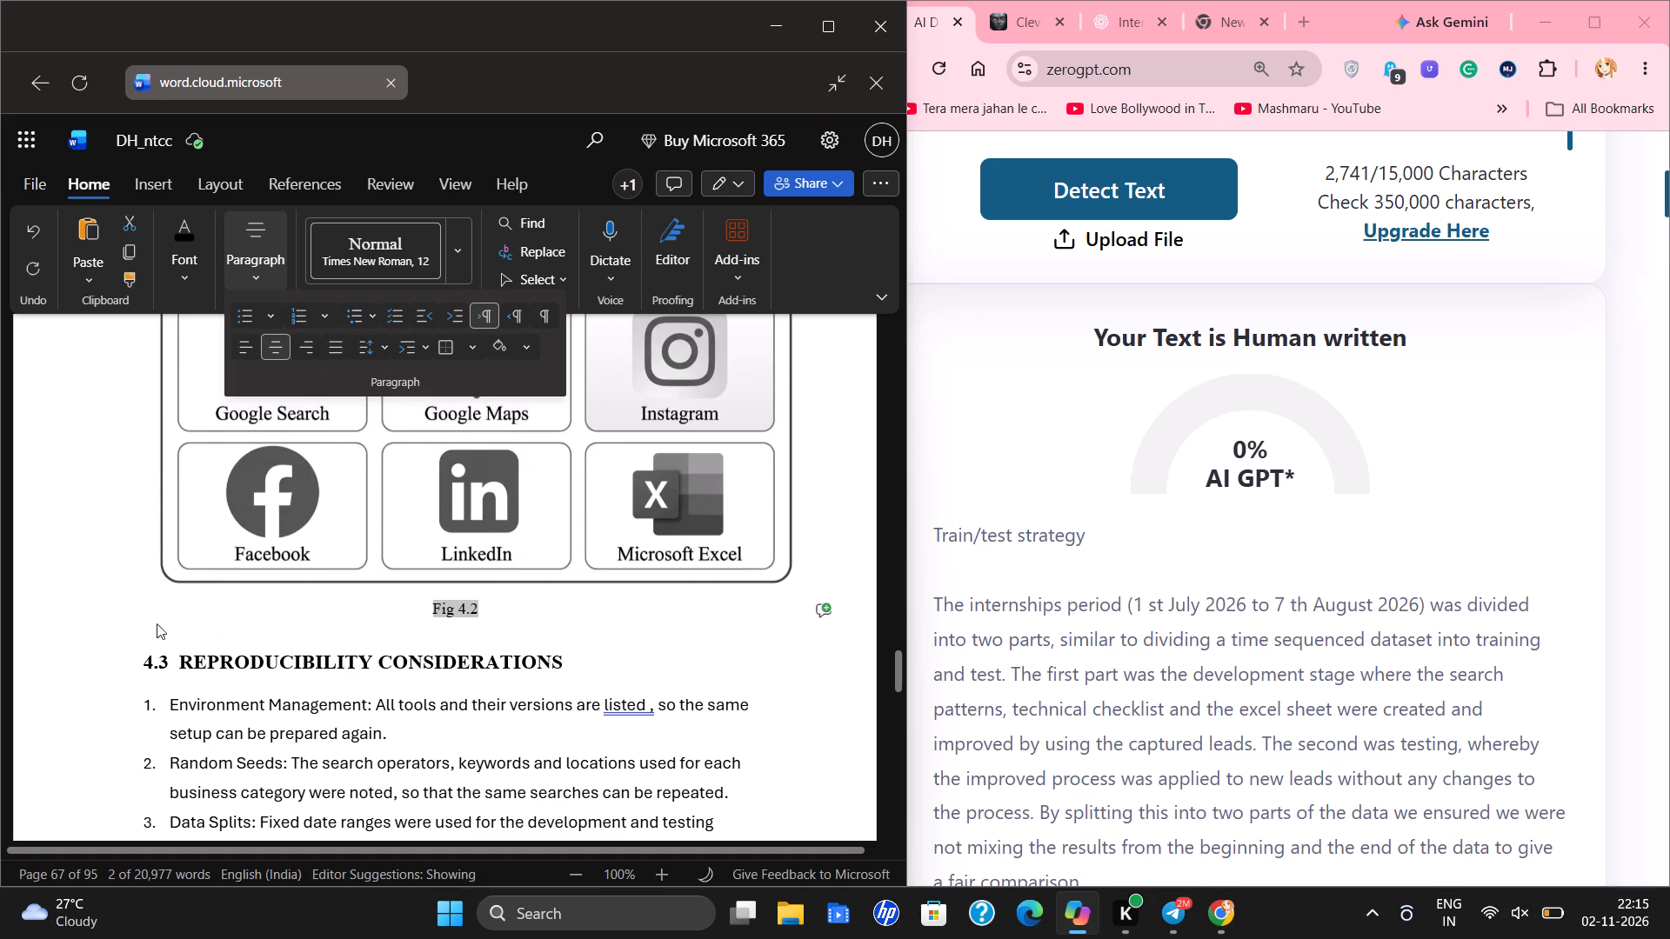
pyautogui.click(19, 604)
pyautogui.scroll(11, 40, 589)
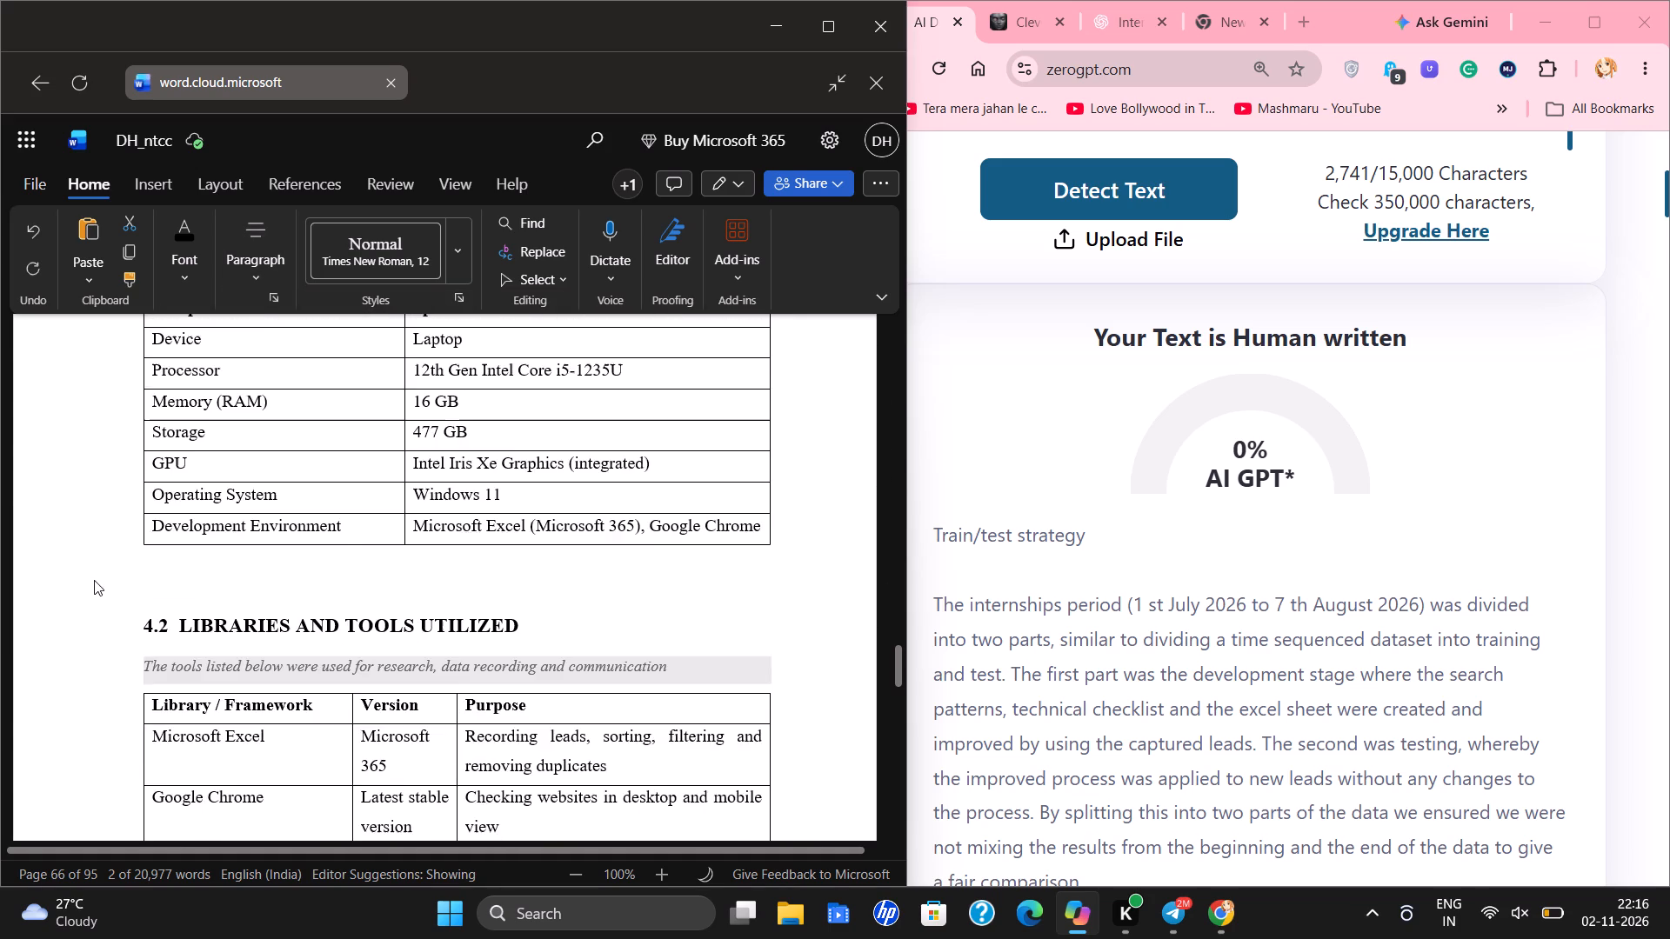
# Look back over the section 3.3 and 3.4 text and flowcharts, the section 4.1 and 4.2 tables and the Fig 4.2 caption.
pyautogui.scroll(10, 94, 580)
pyautogui.scroll(12, 94, 580)
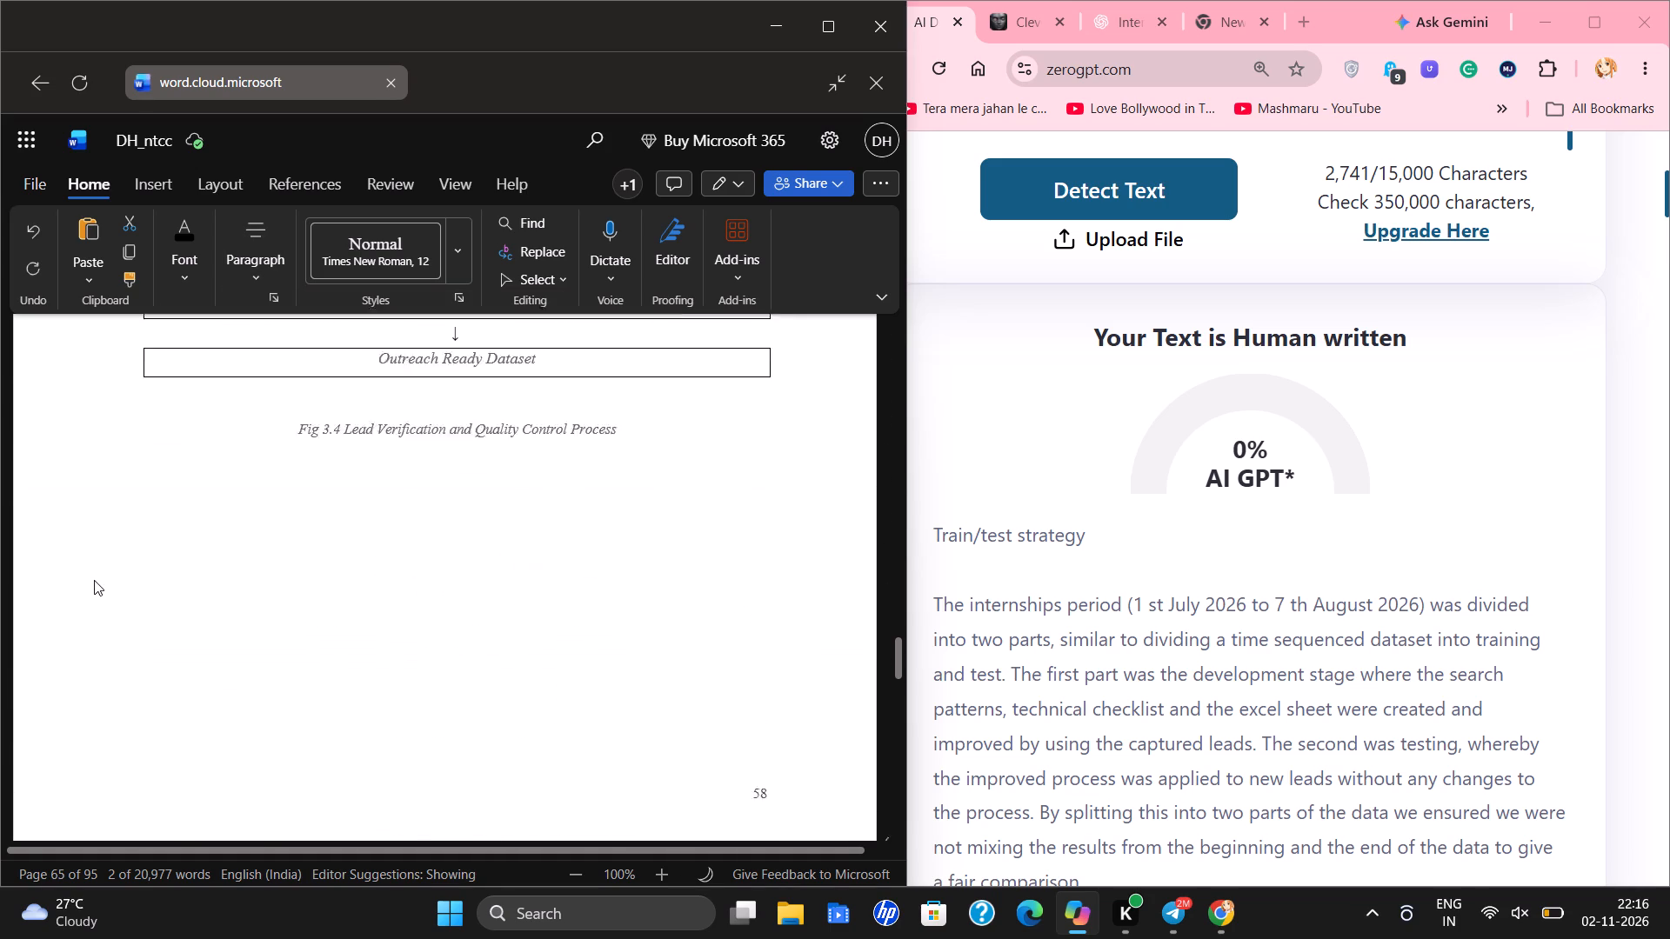
pyautogui.scroll(3, 94, 580)
pyautogui.scroll(-6, 94, 580)
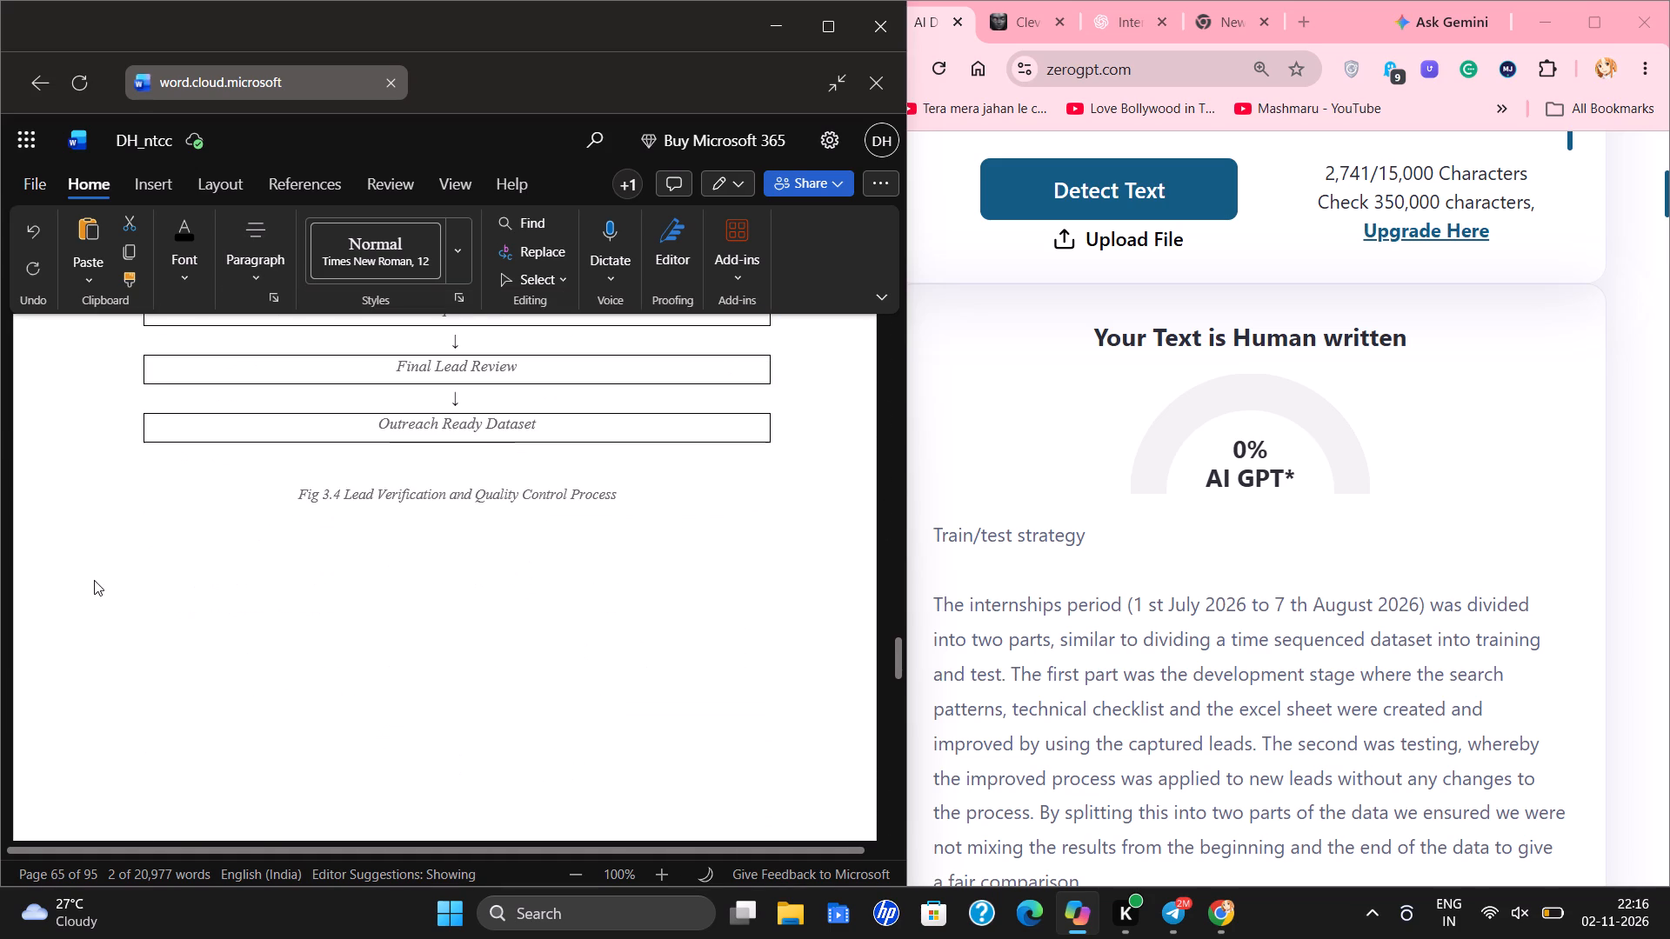
pyautogui.scroll(8, 94, 580)
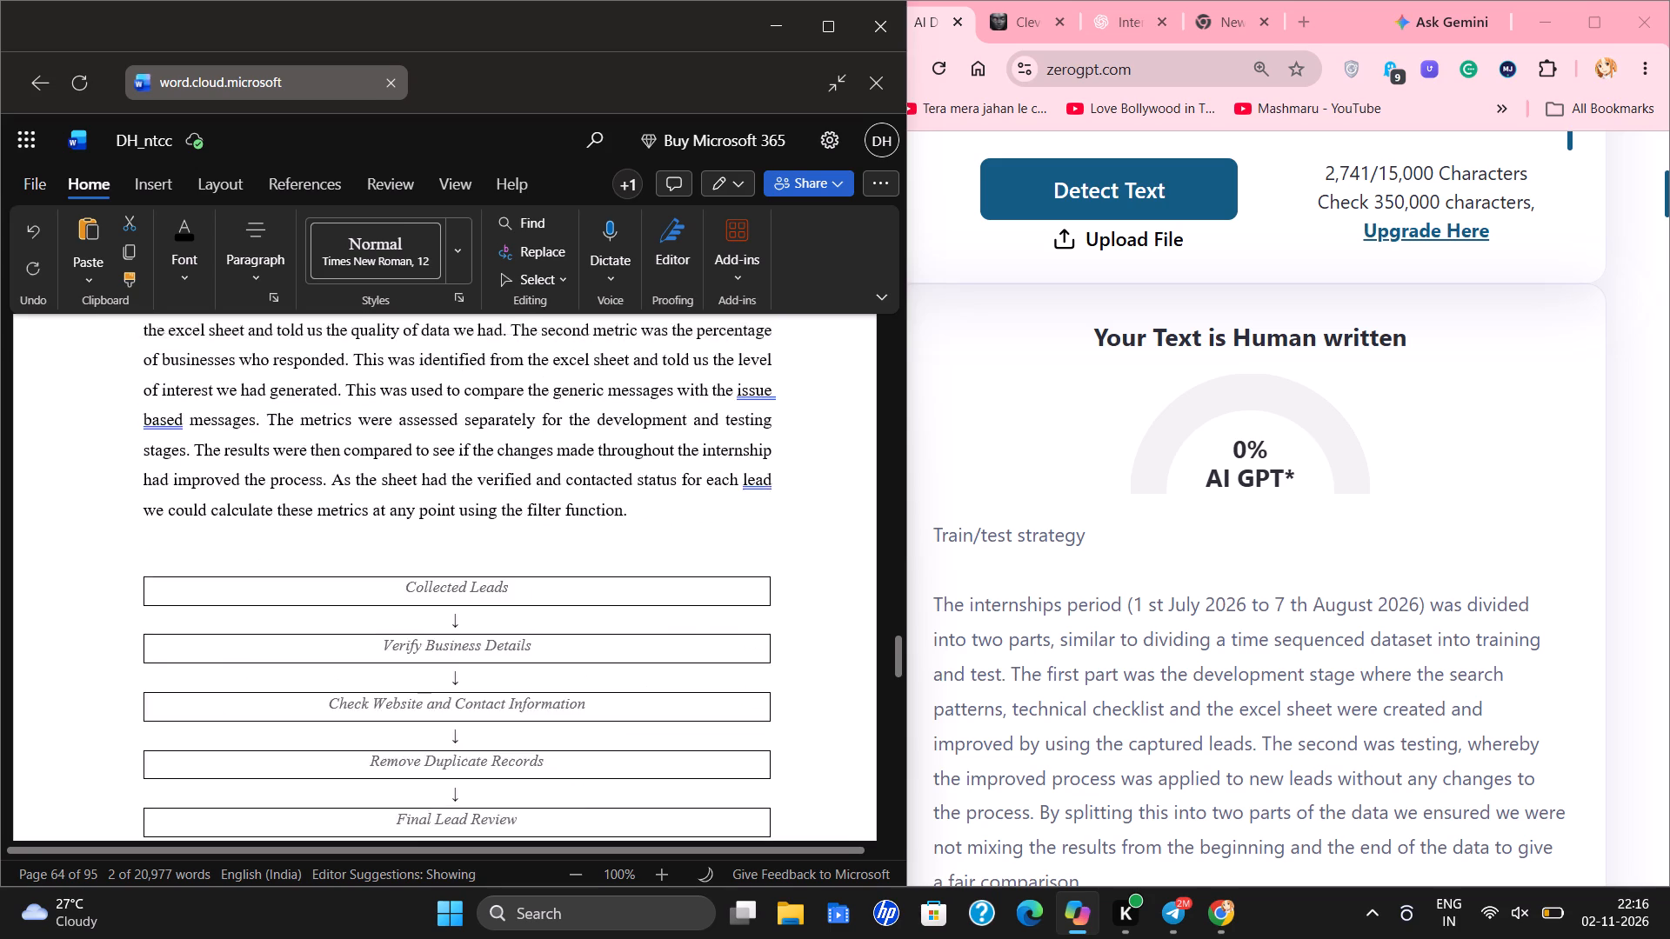
pyautogui.scroll(18, 94, 579)
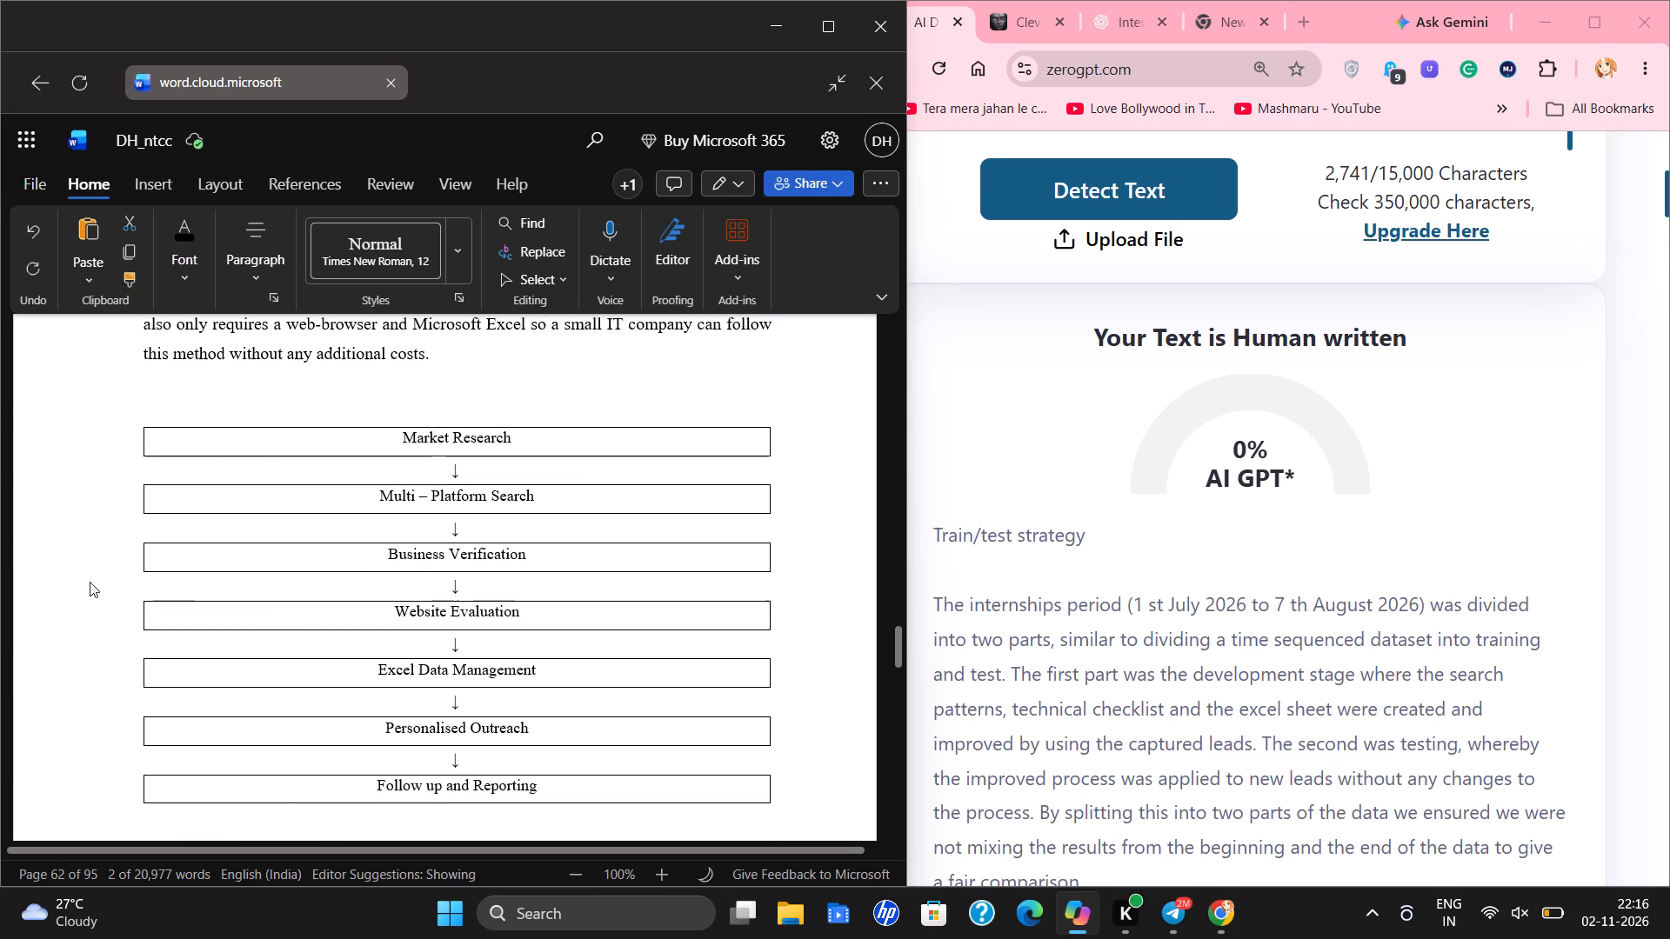
pyautogui.scroll(-13, 90, 582)
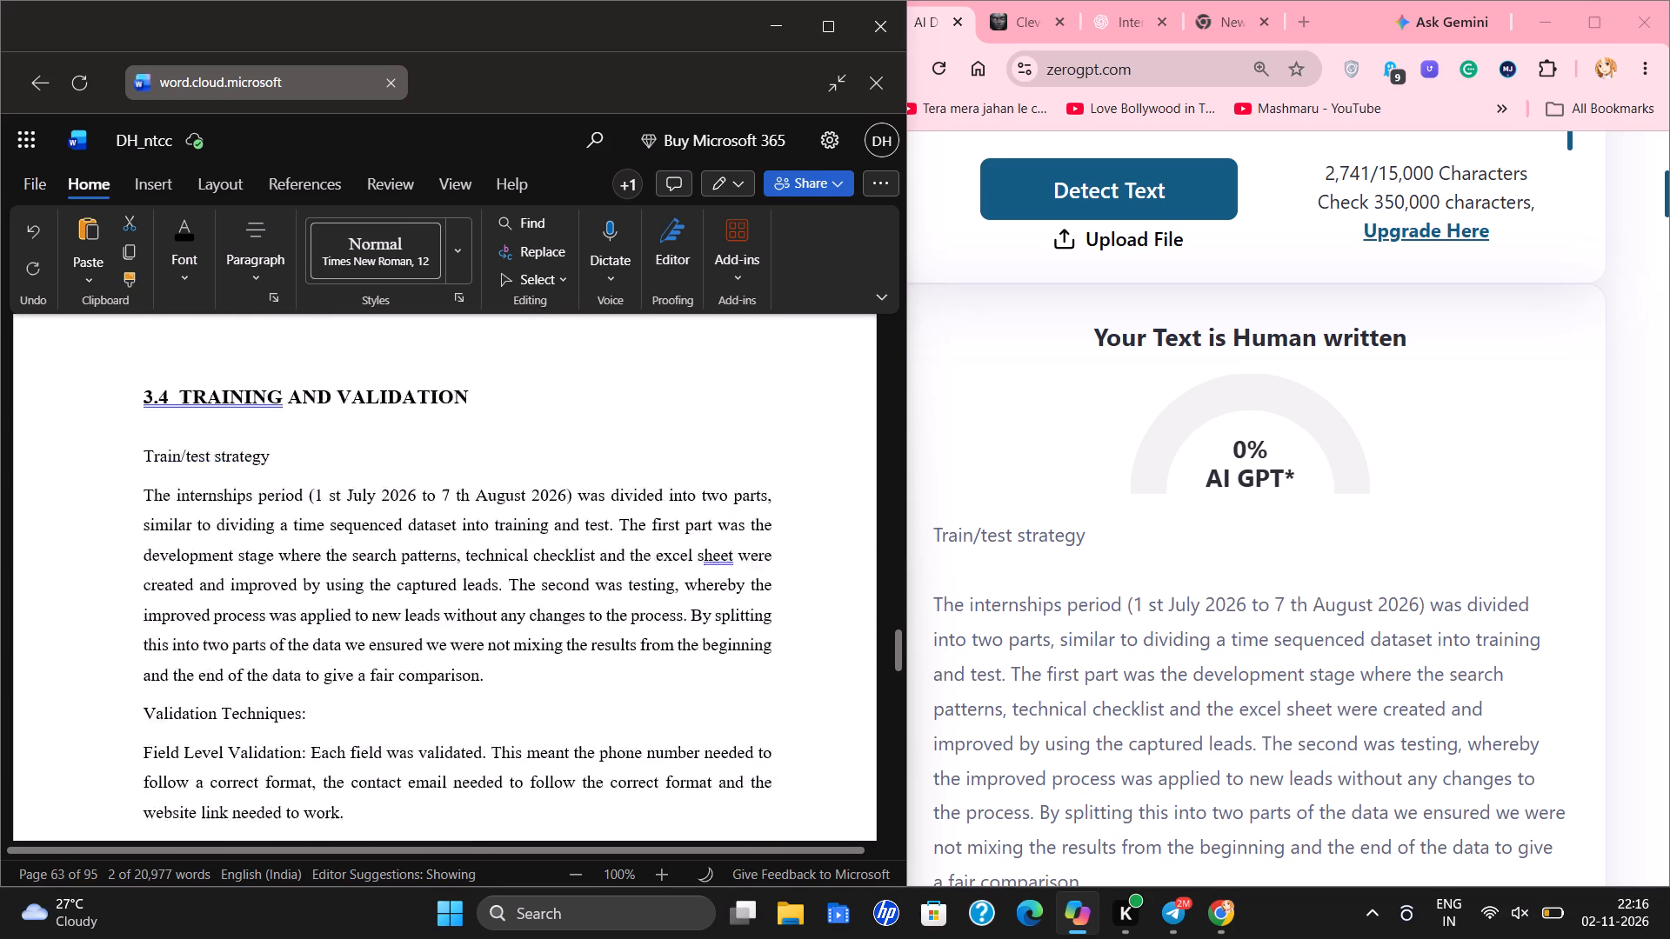
pyautogui.scroll(-11, 90, 583)
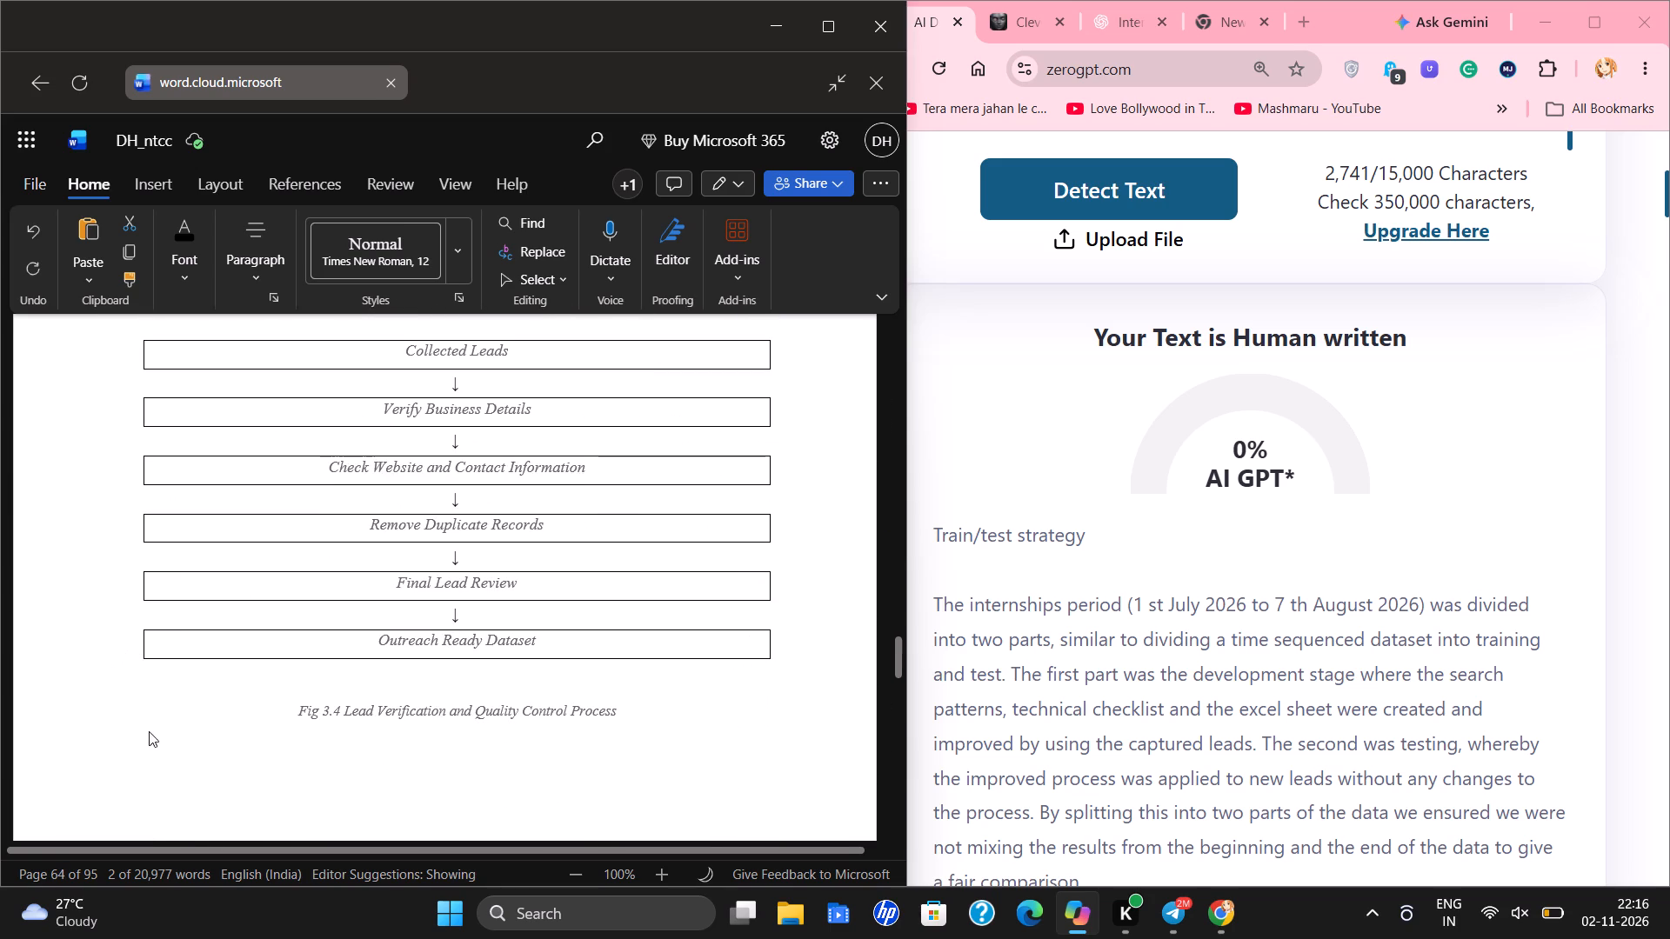
pyautogui.scroll(-16, 153, 736)
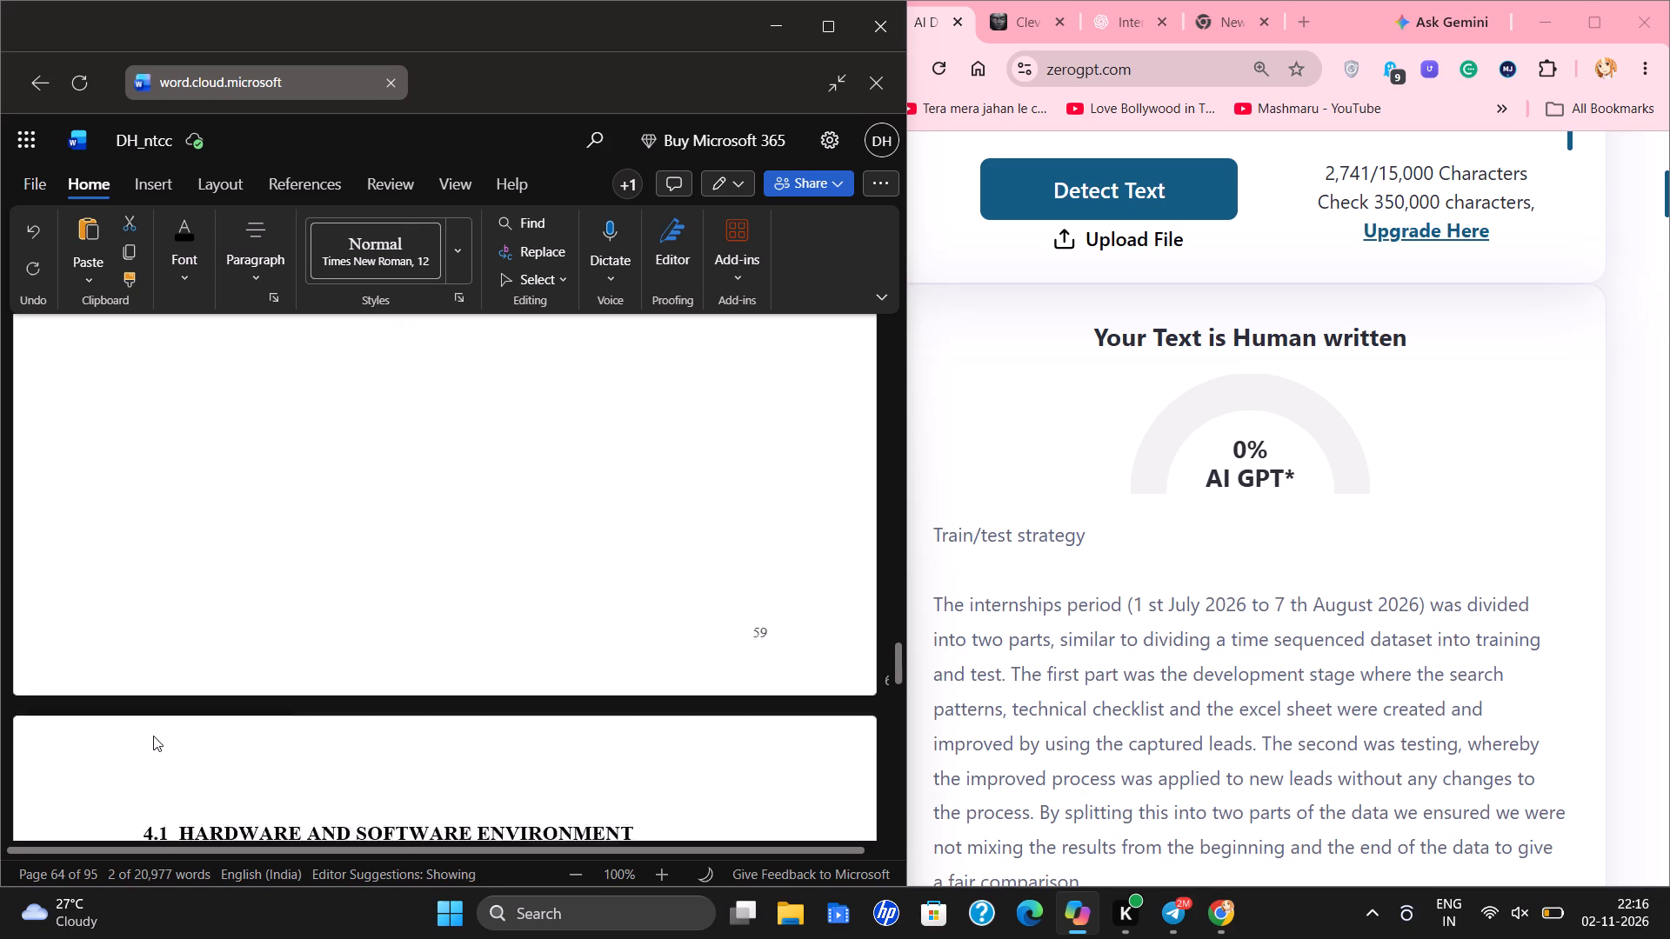
pyautogui.scroll(-10, 153, 736)
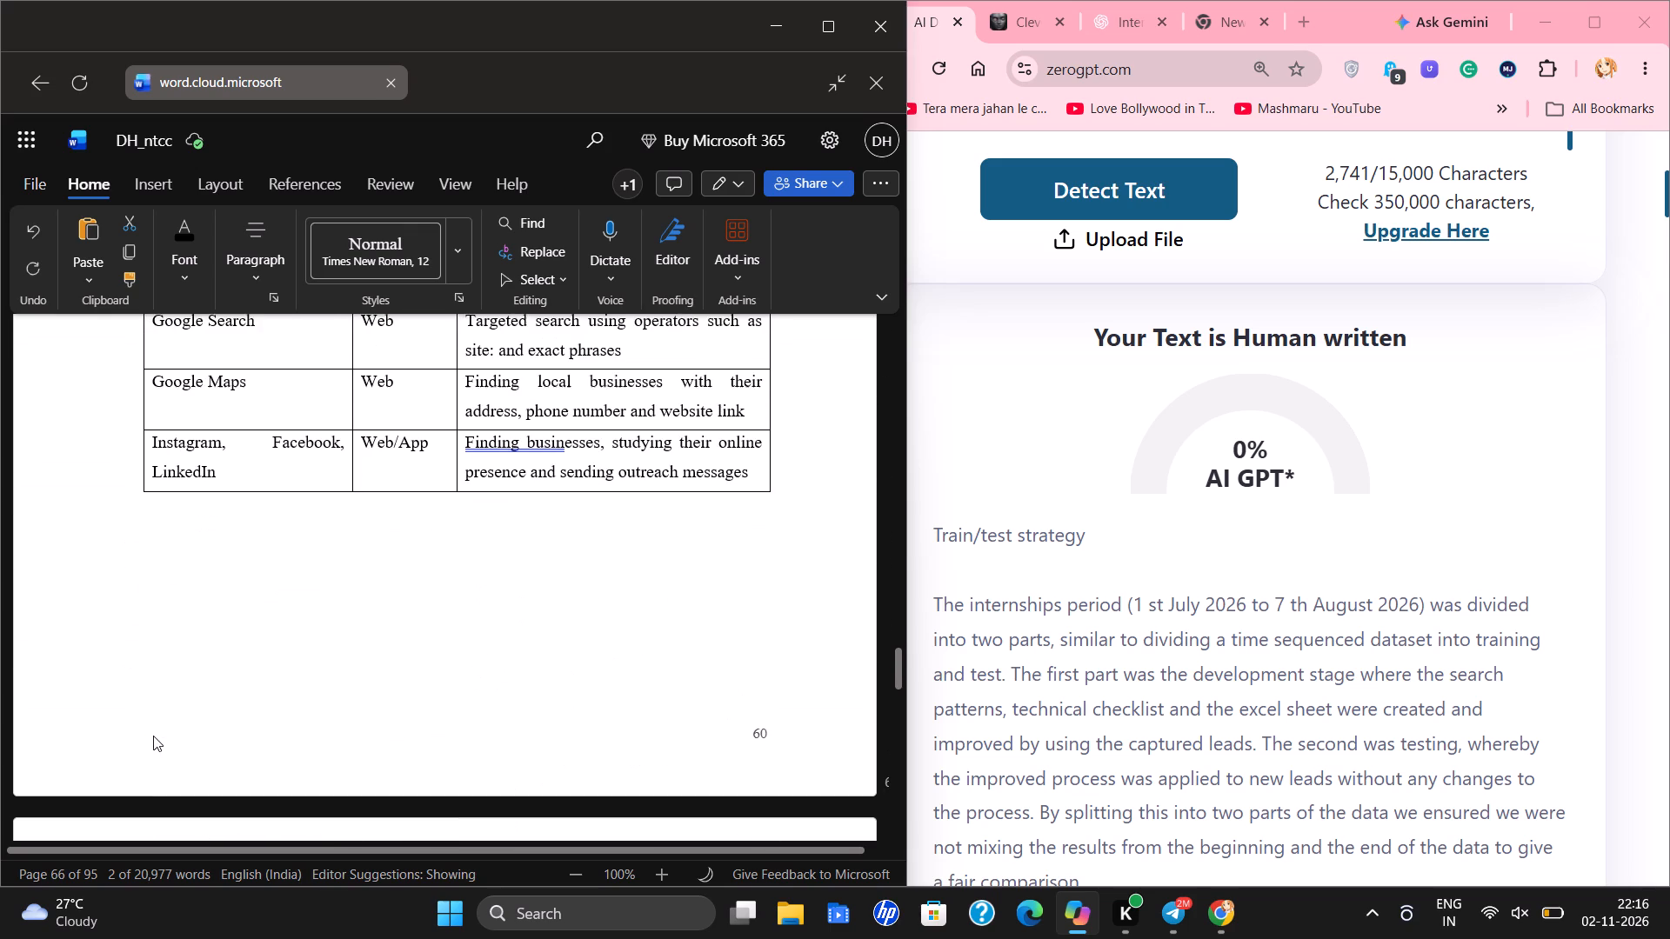
pyautogui.scroll(-7, 153, 736)
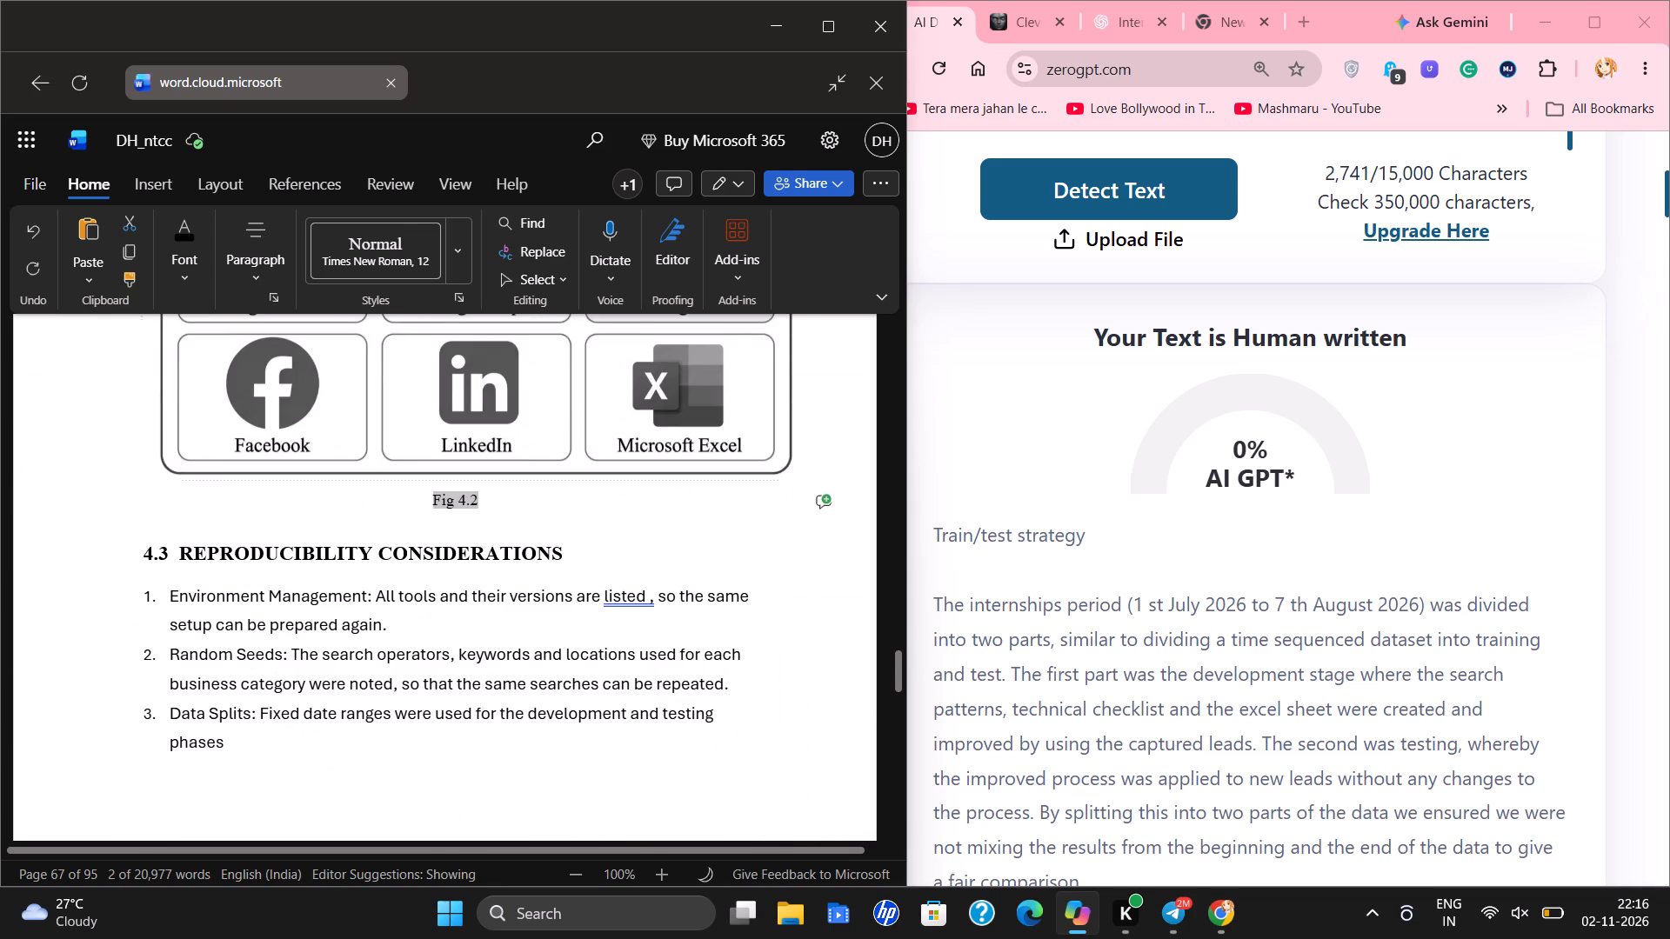
pyautogui.click(355, 494)
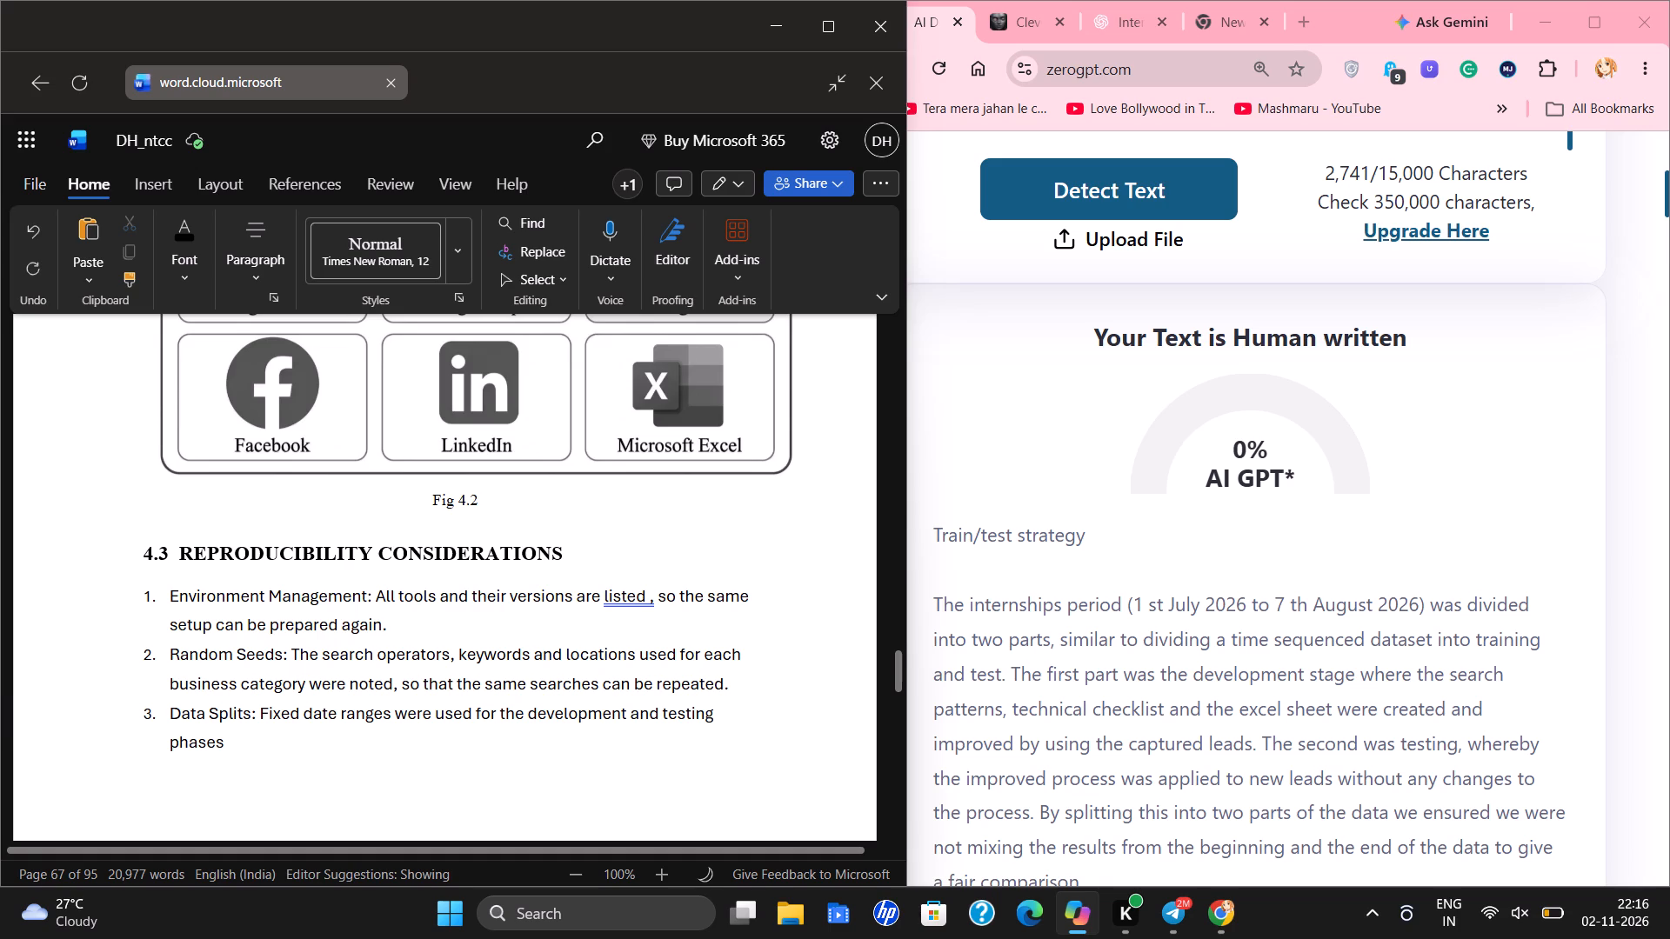
pyautogui.scroll(11, 110, 581)
pyautogui.scroll(-1, 110, 579)
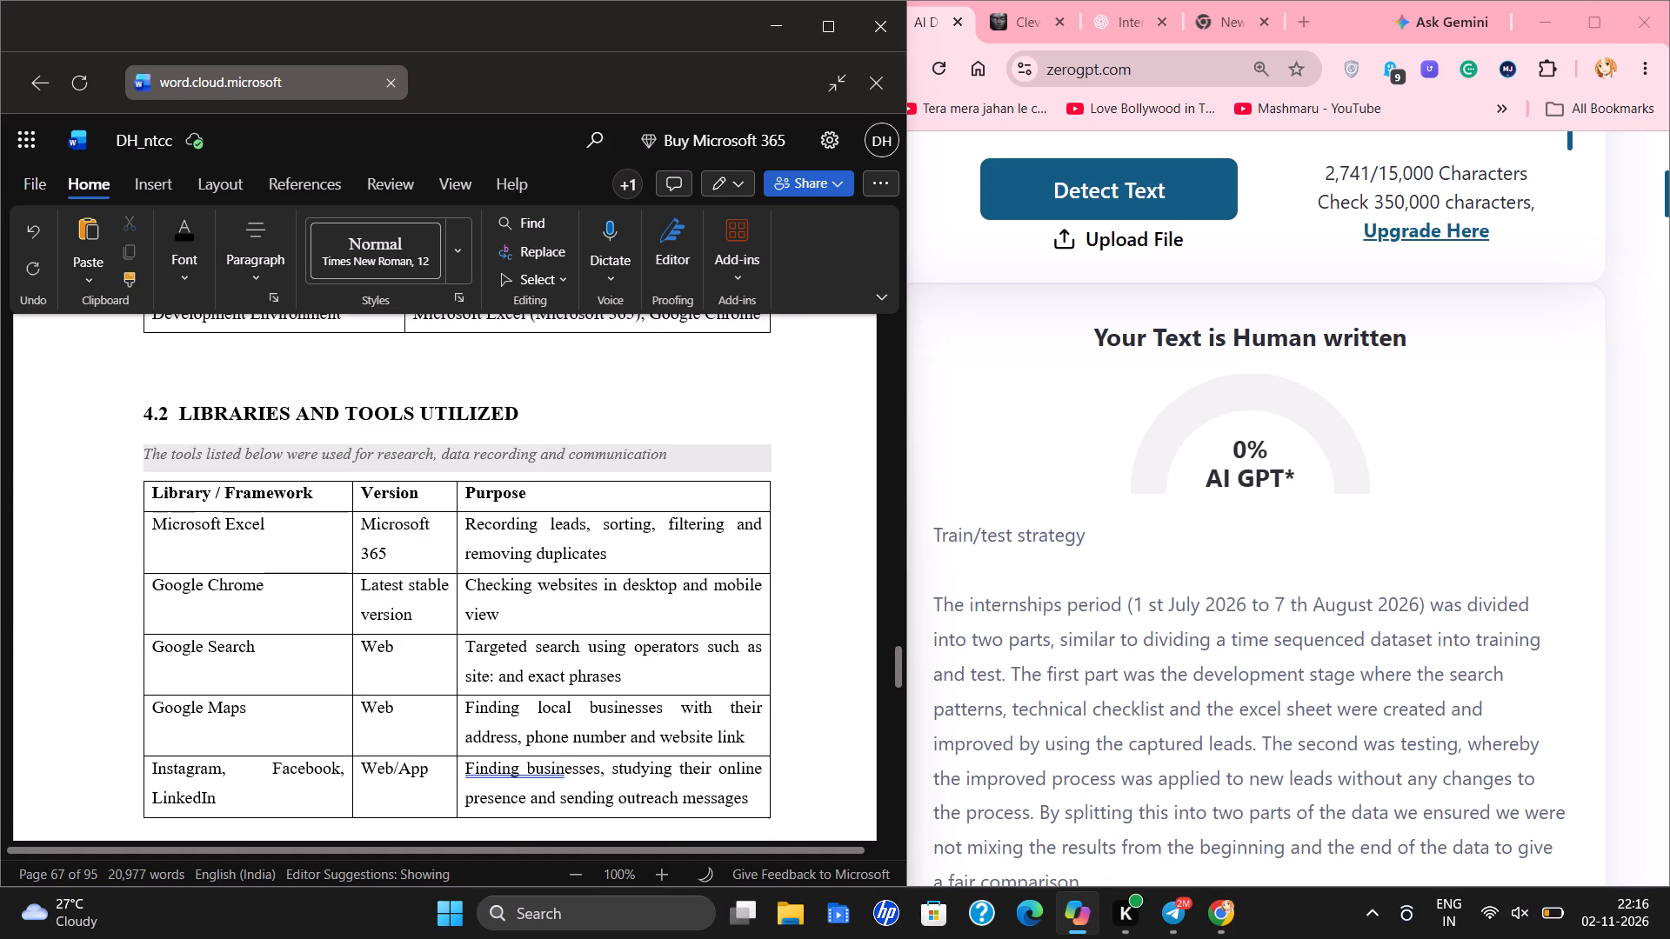
pyautogui.scroll(-12, 110, 578)
pyautogui.scroll(2, 110, 578)
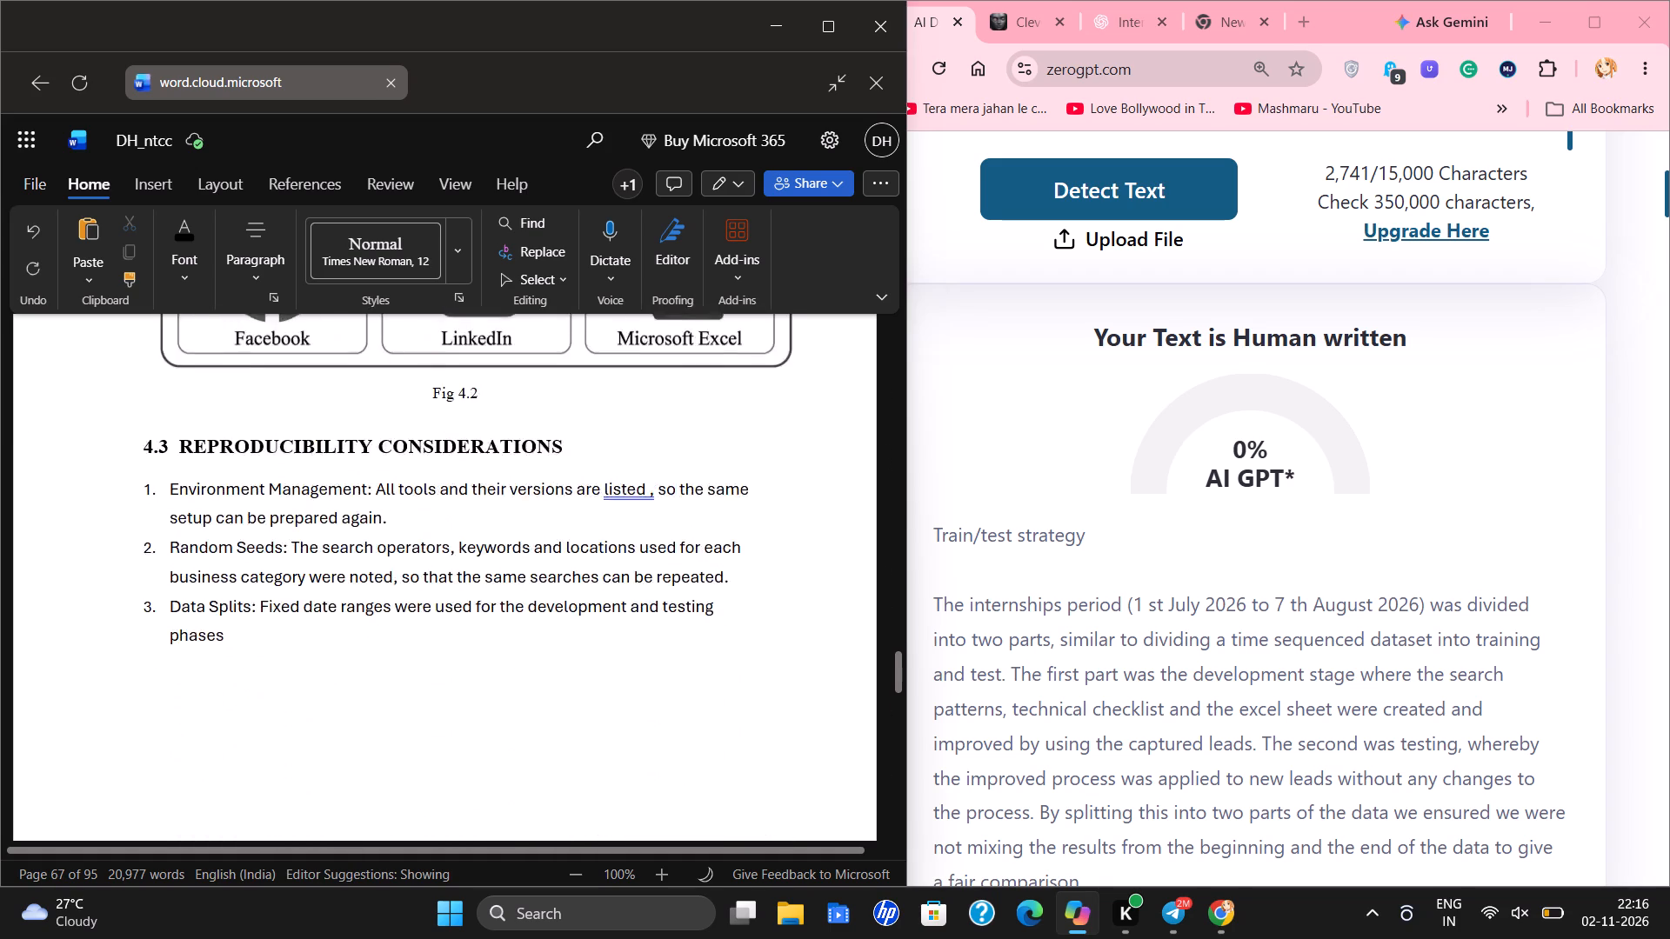
# Justify the three numbered items in section 4.3 Reproducibility Considerations and set their line spacing to 1.5.
pyautogui.moveTo(123, 593); pyautogui.dragTo(299, 753)
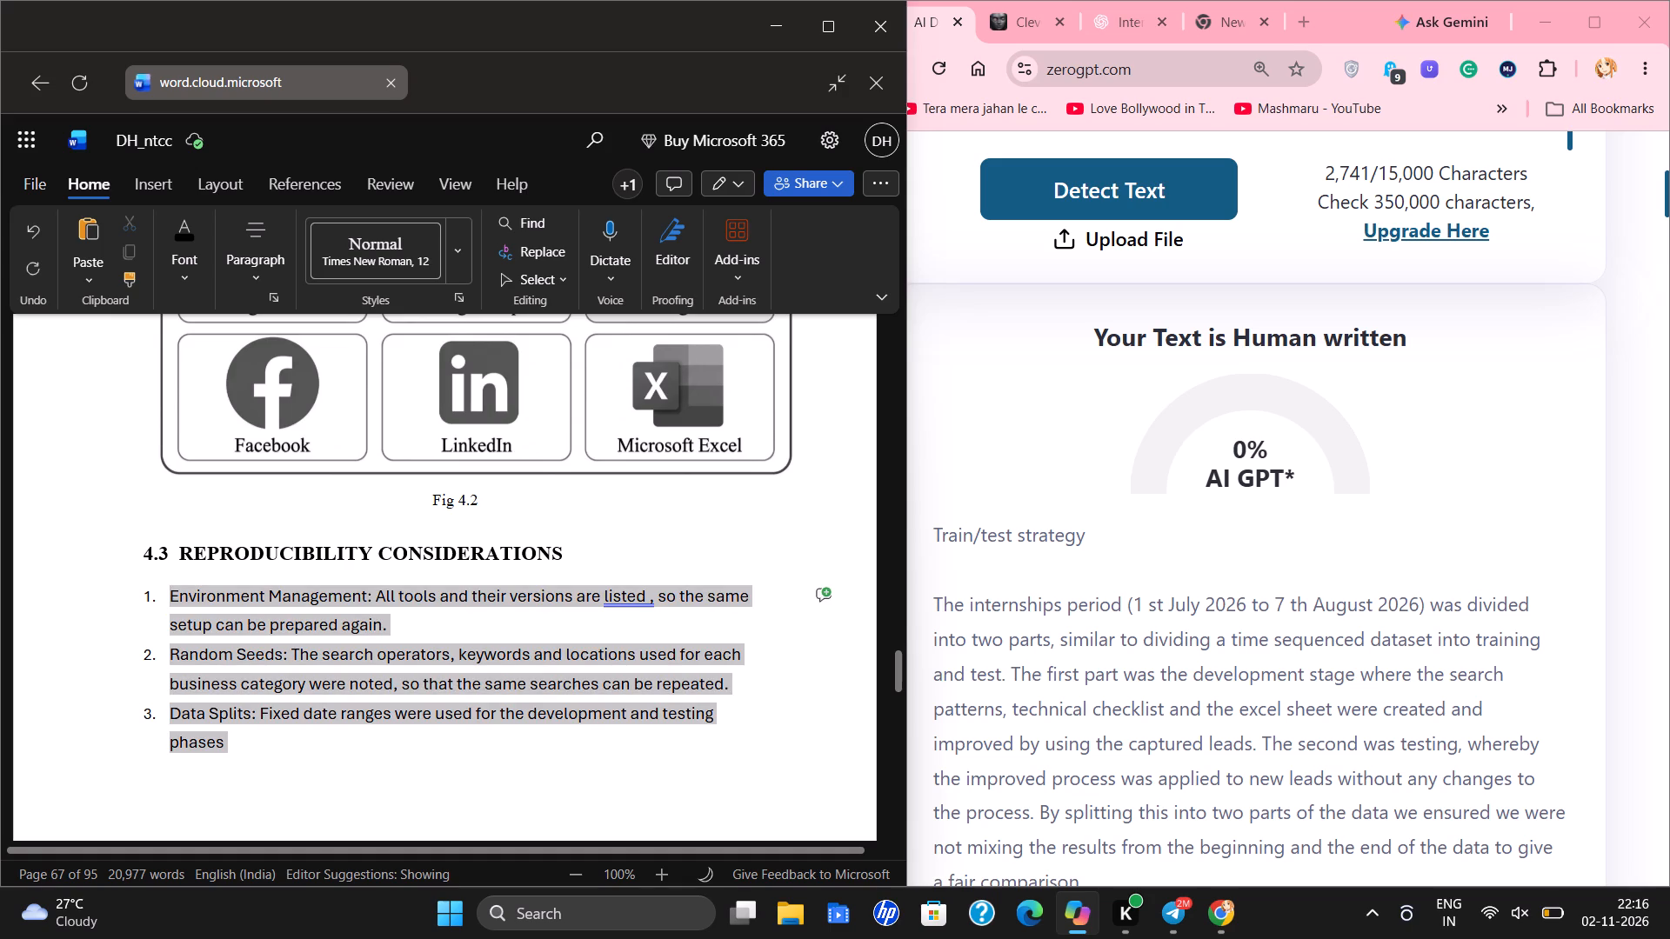
pyautogui.moveTo(299, 753); pyautogui.dragTo(299, 754)
pyautogui.click(238, 250)
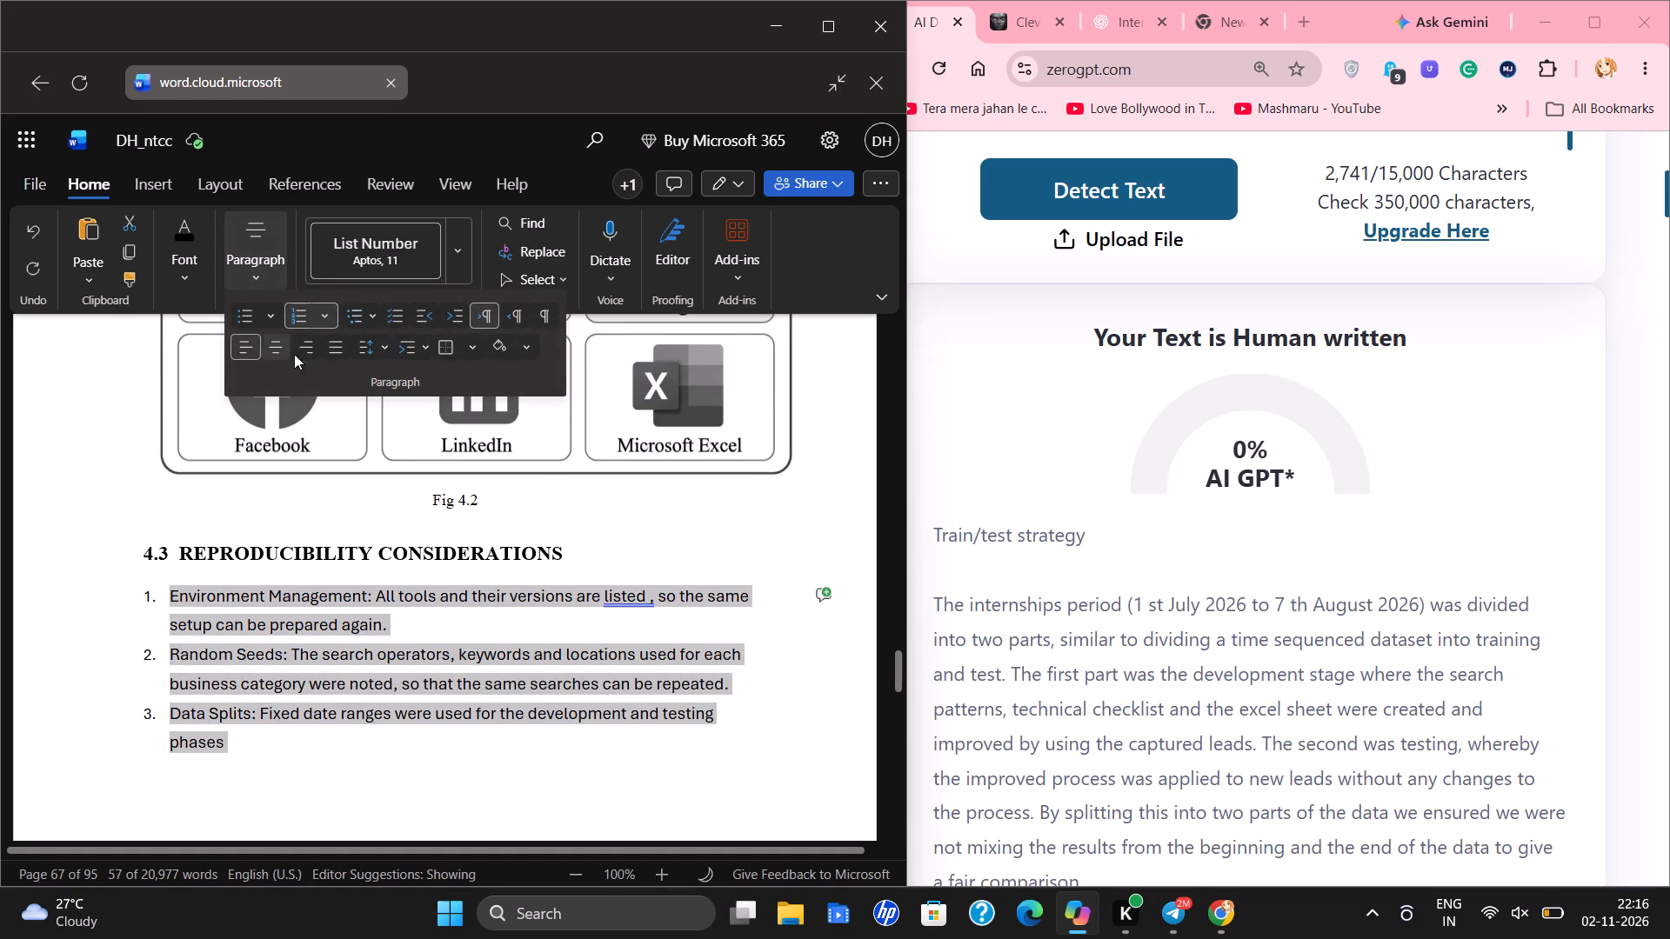
pyautogui.click(335, 350)
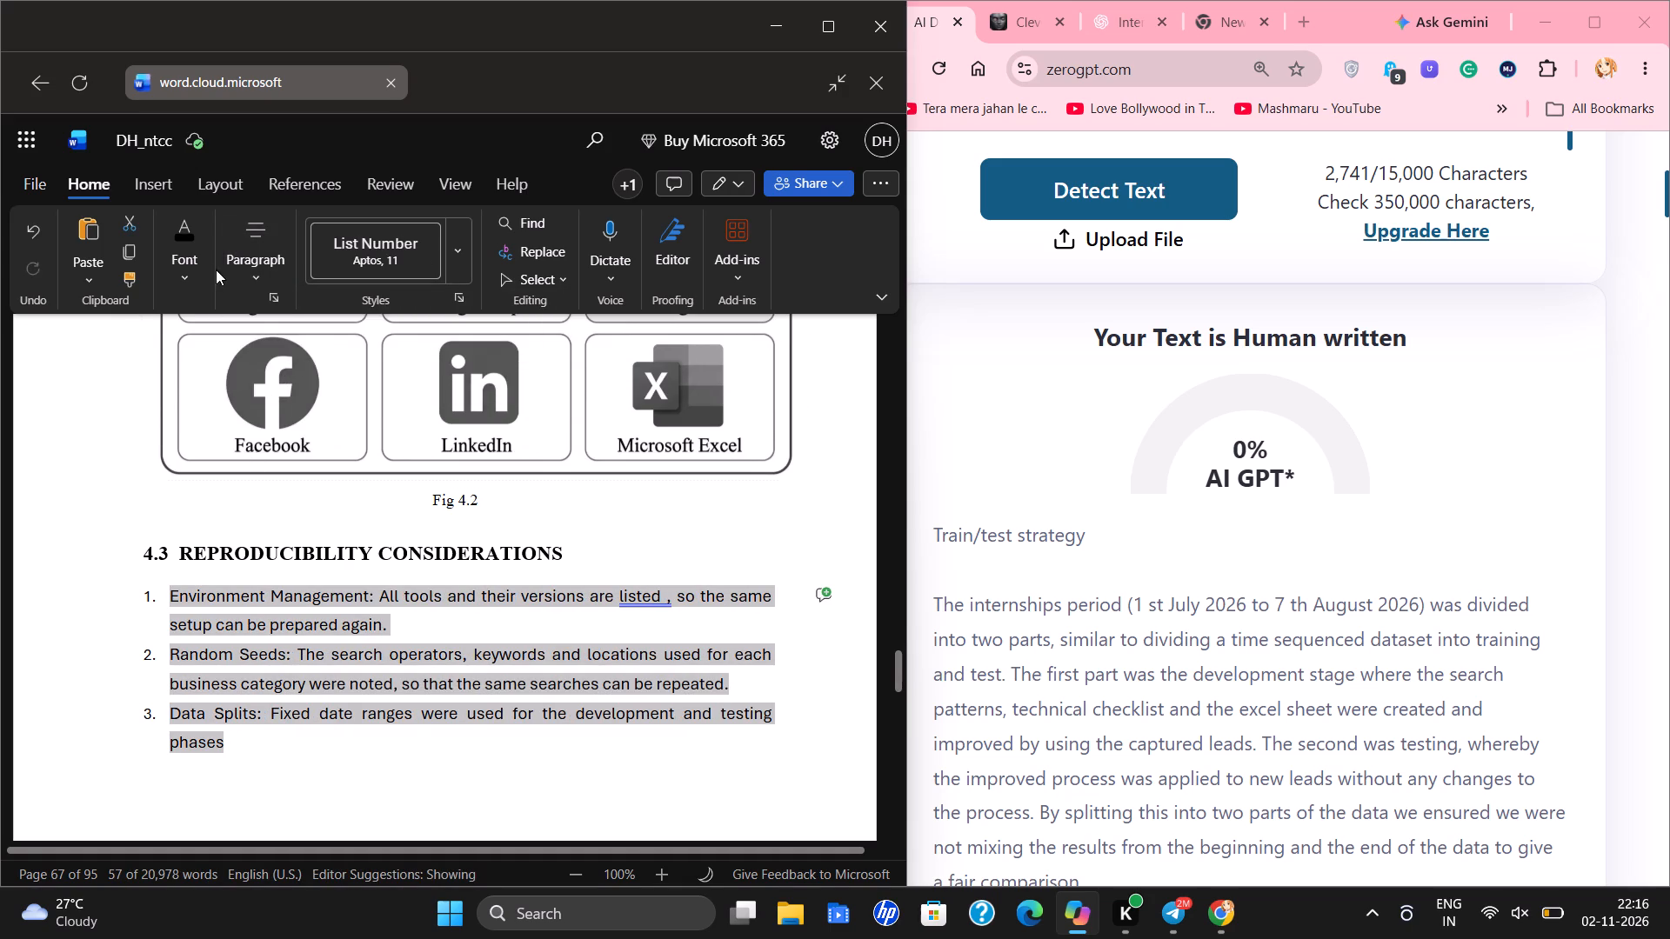
pyautogui.rightClick(320, 618)
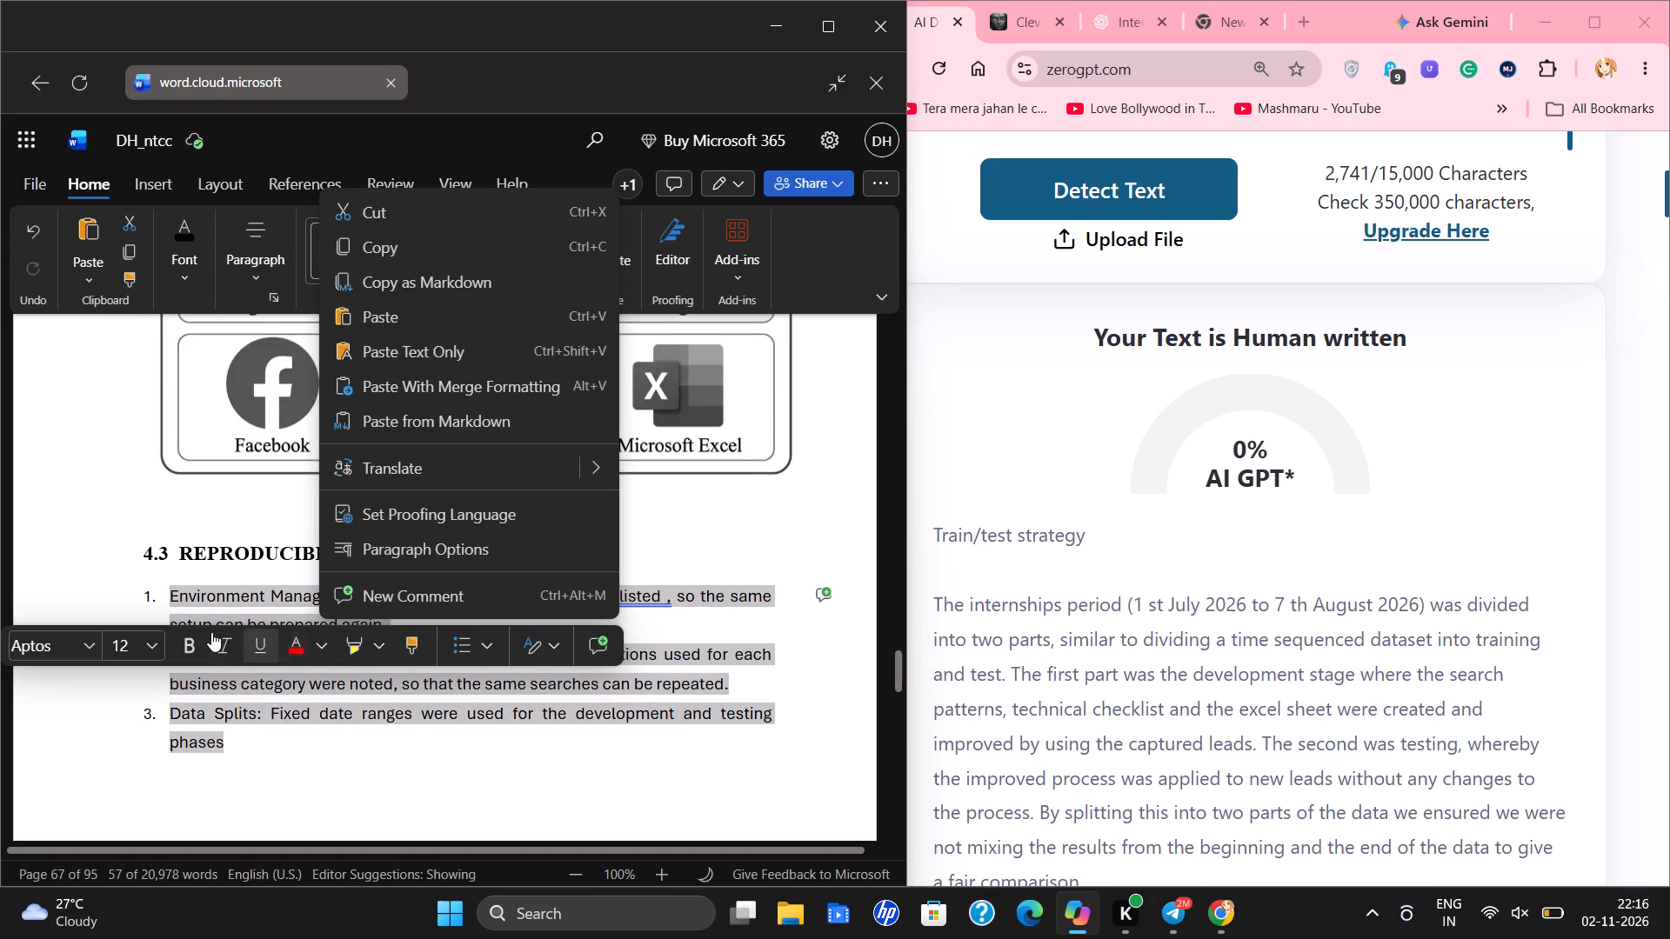
pyautogui.click(242, 243)
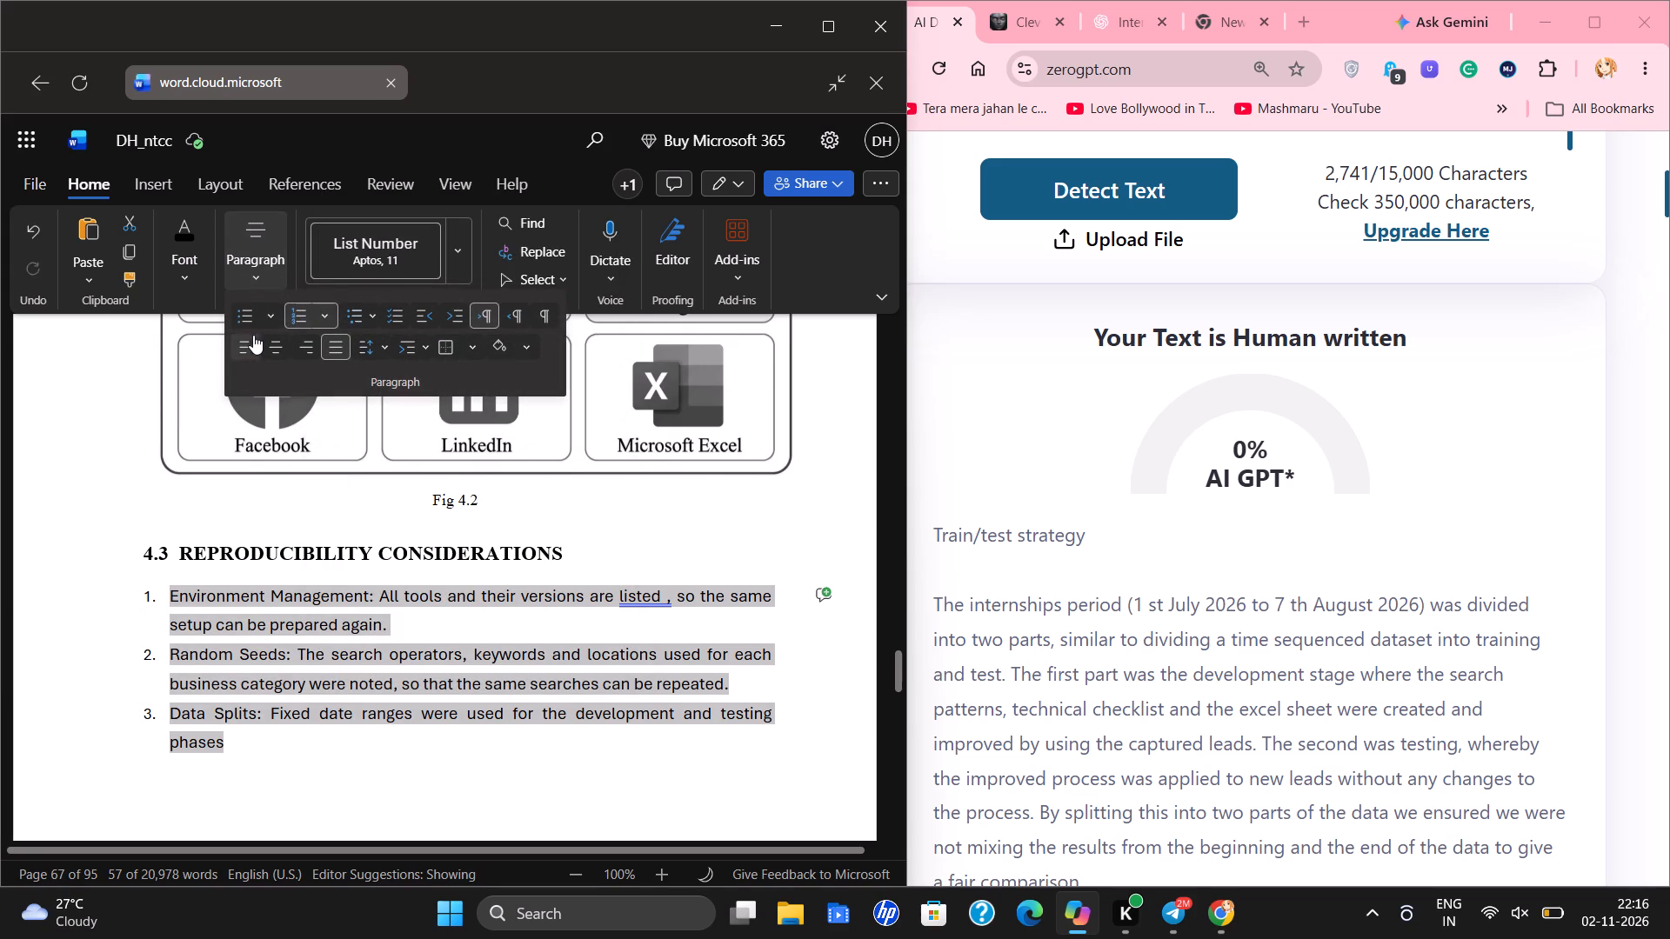
pyautogui.click(360, 353)
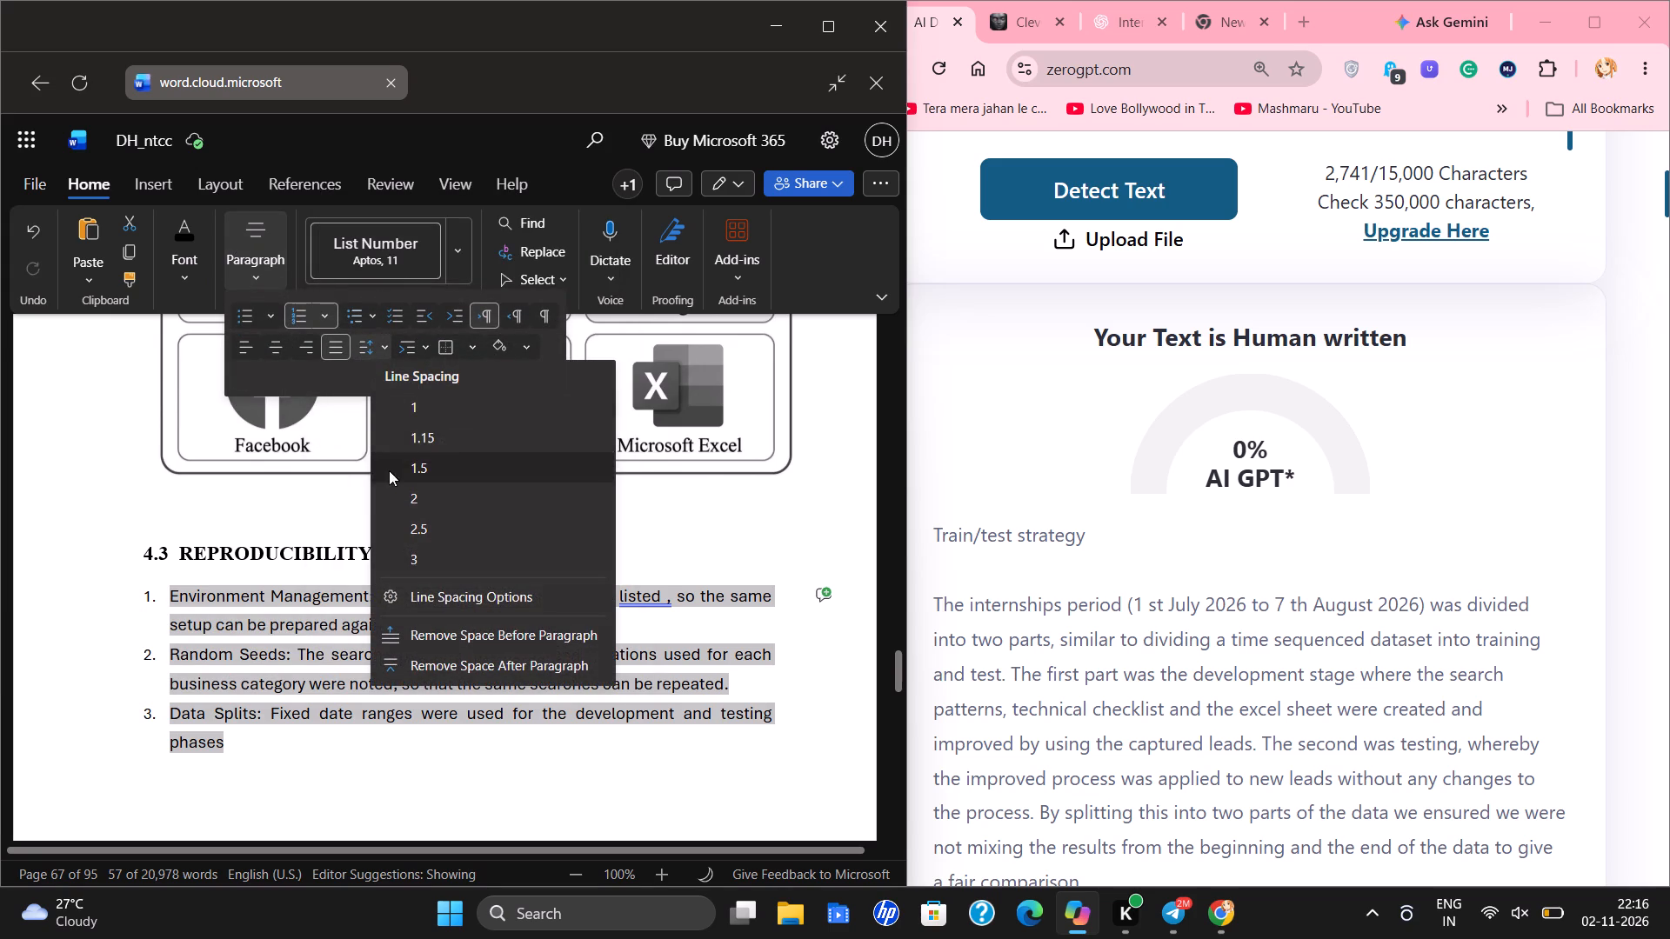
pyautogui.click(391, 467)
pyautogui.click(90, 611)
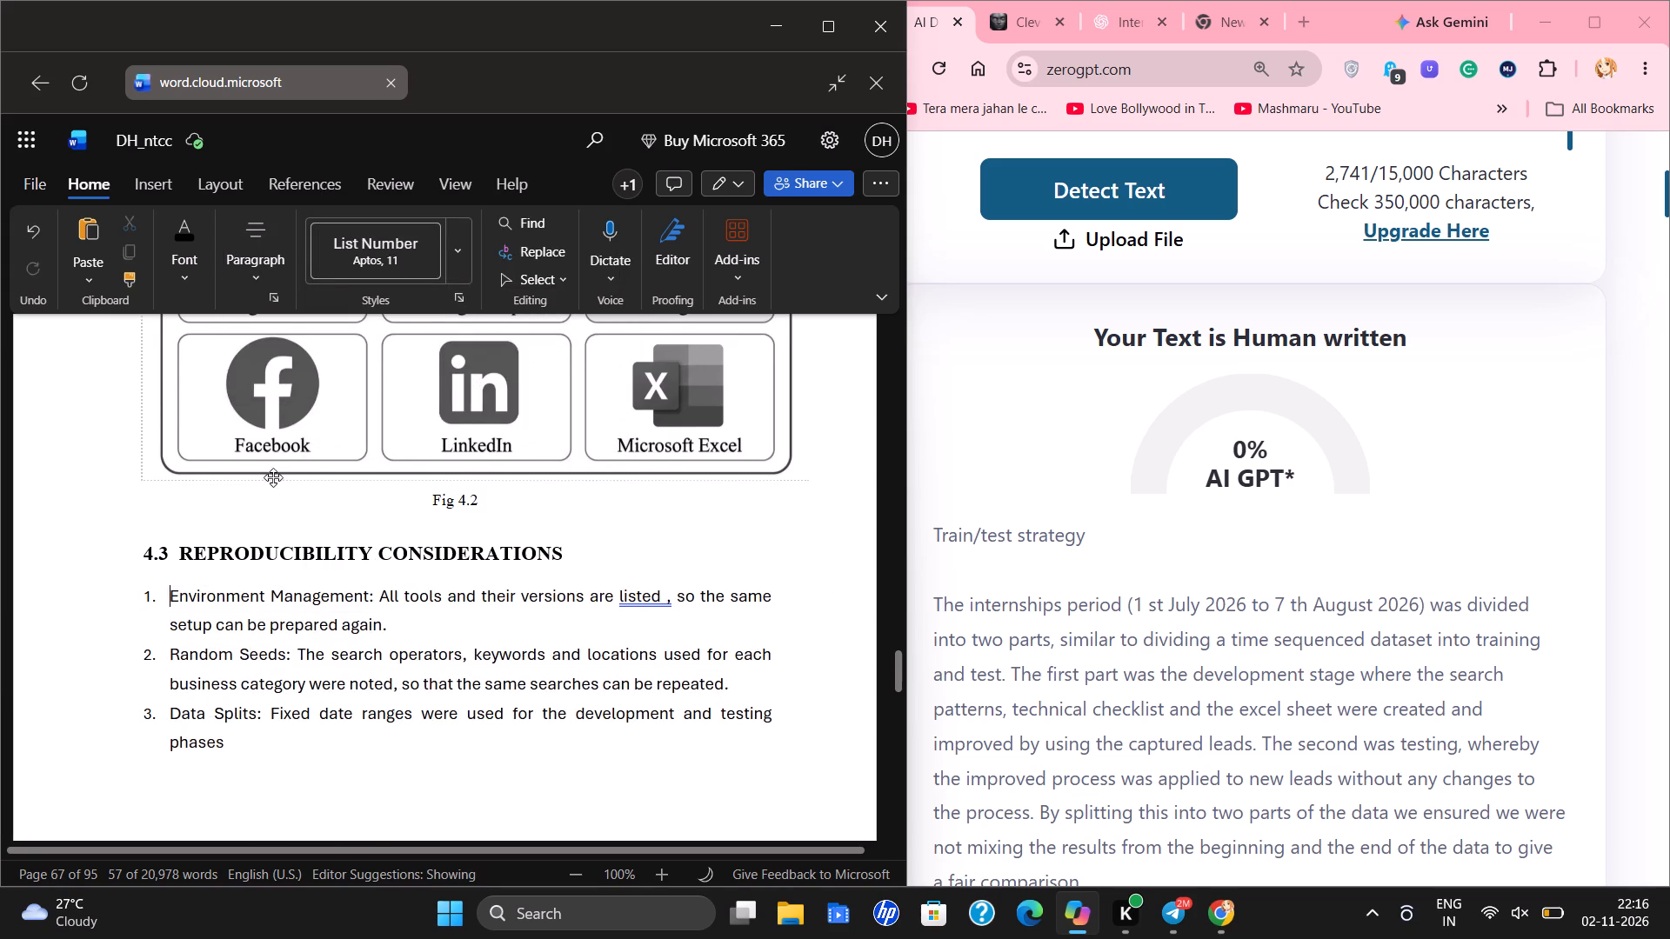
# Copy the whole body text of section 5.1 Performance Metrics as Markdown, ending before the section 5.2 heading.
pyautogui.scroll(9, 275, 484)
pyautogui.scroll(-7, 274, 485)
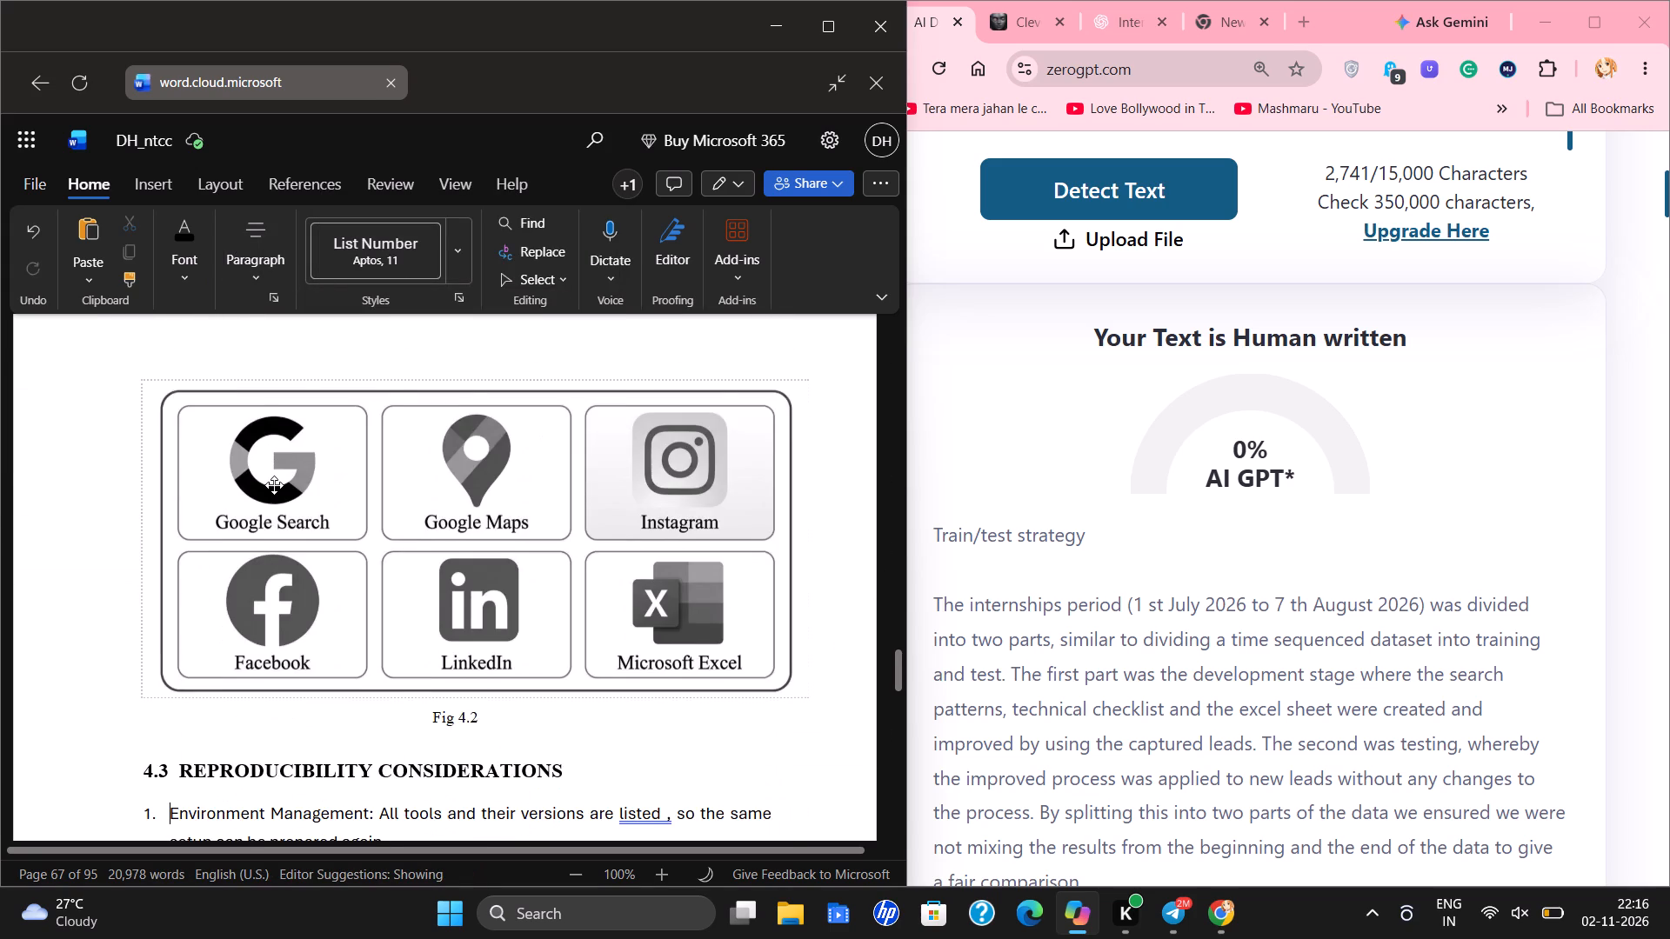
pyautogui.scroll(-3, 274, 485)
pyautogui.scroll(-1, 138, 478)
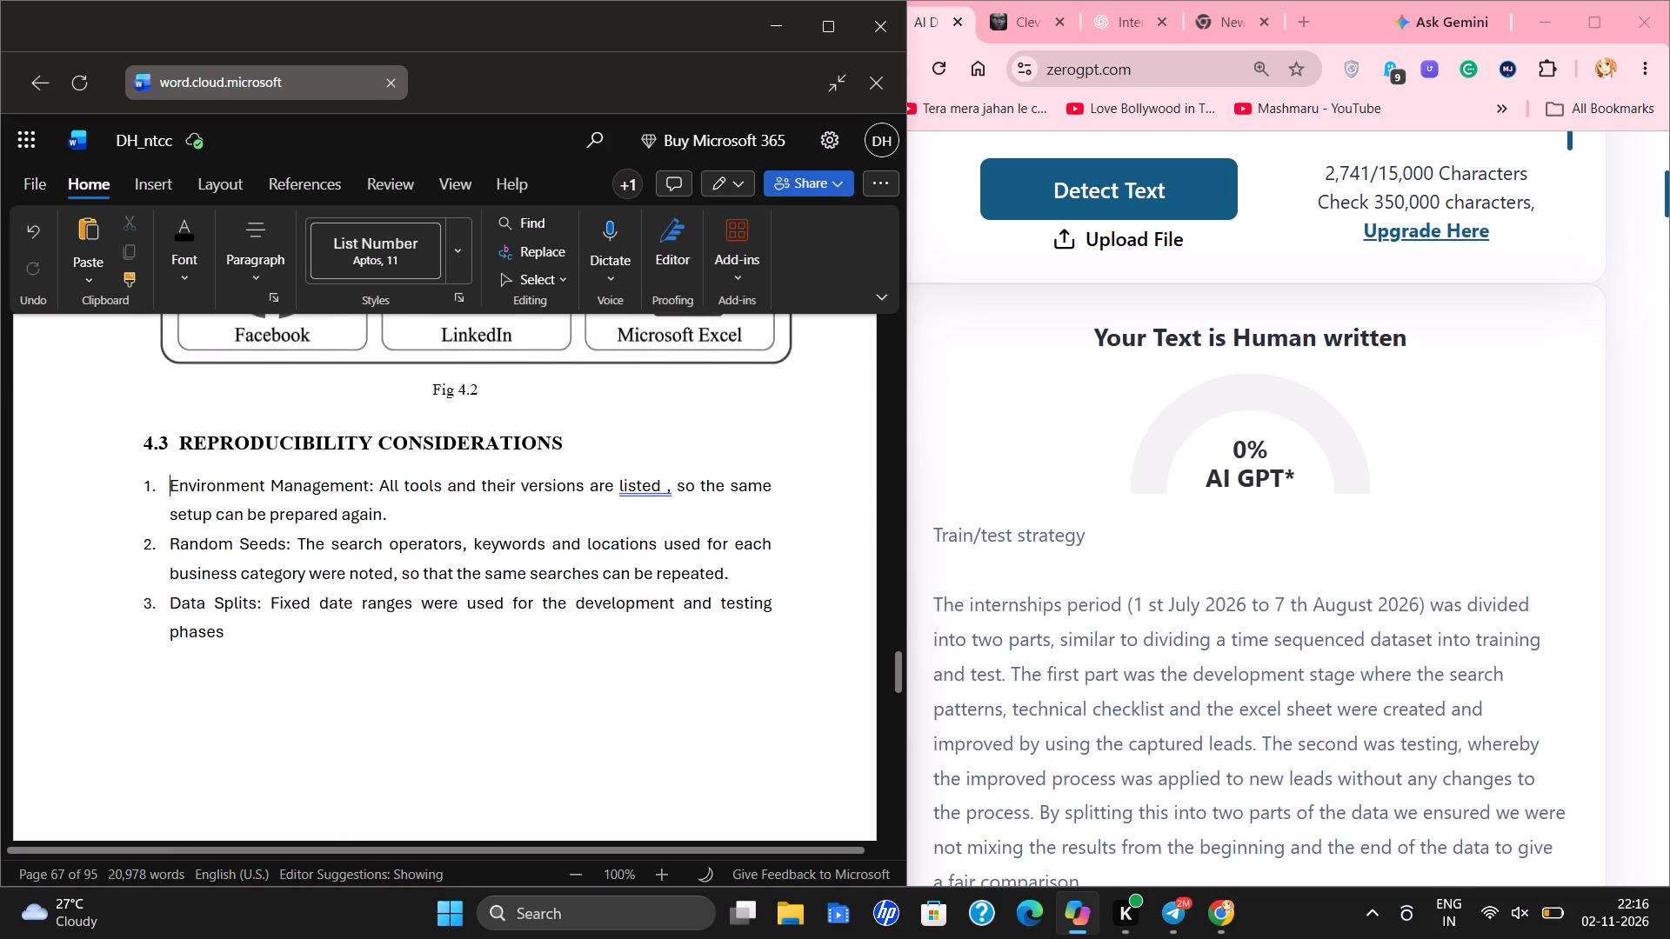
pyautogui.scroll(-16, 138, 480)
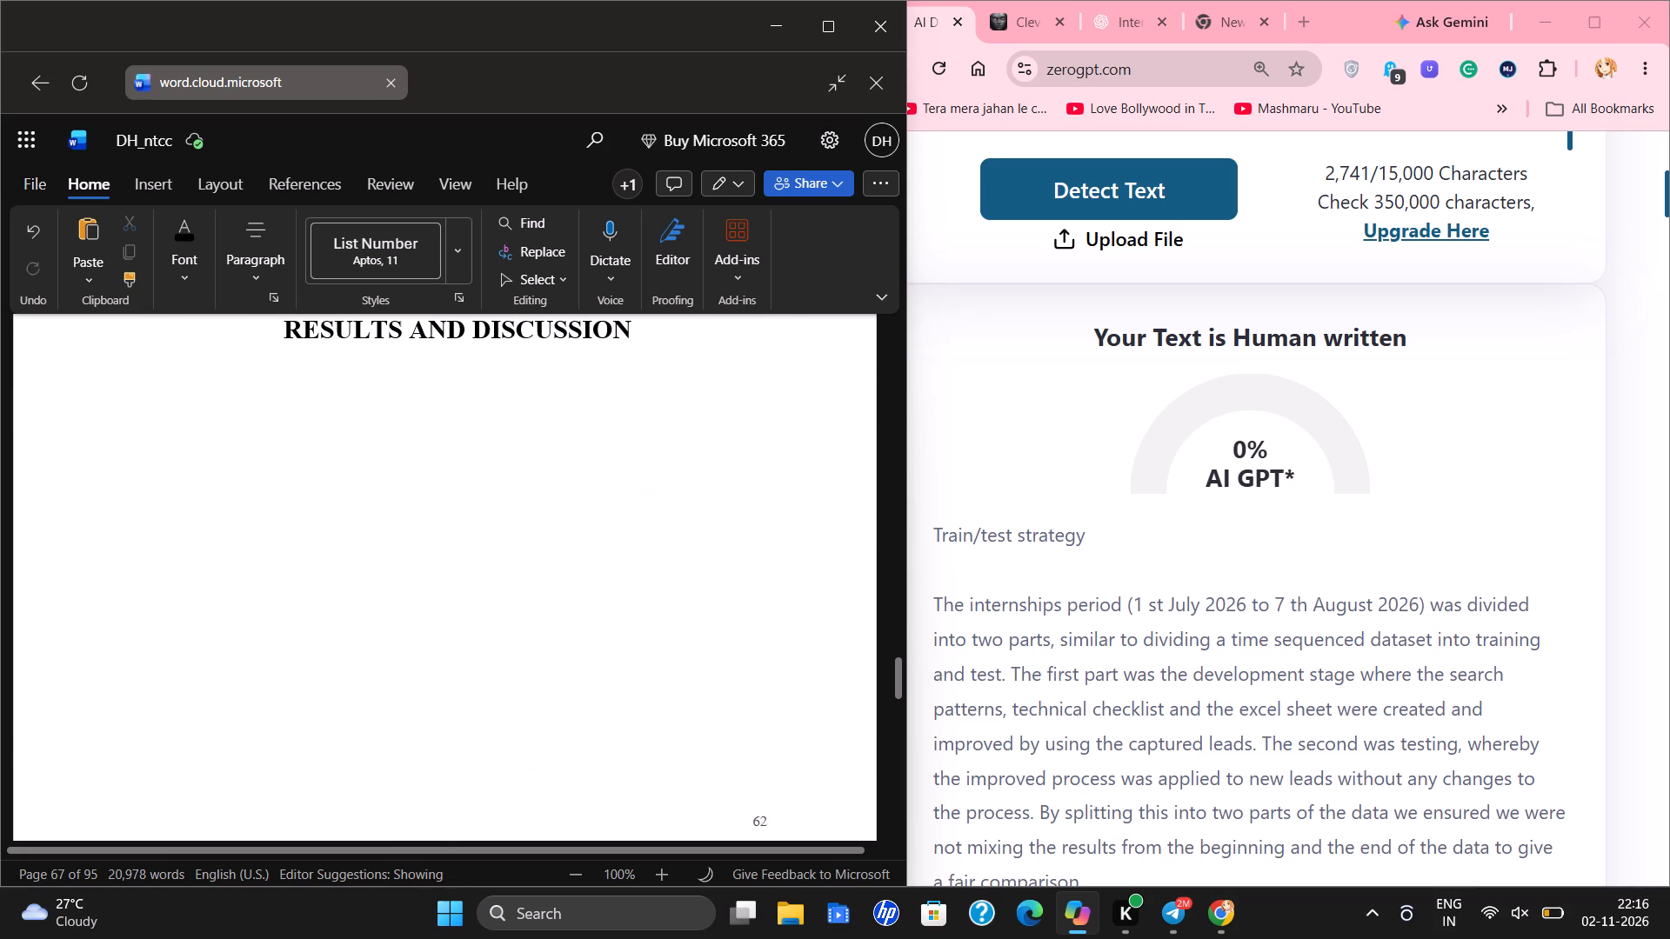
pyautogui.scroll(-4, 138, 480)
pyautogui.scroll(2, 132, 473)
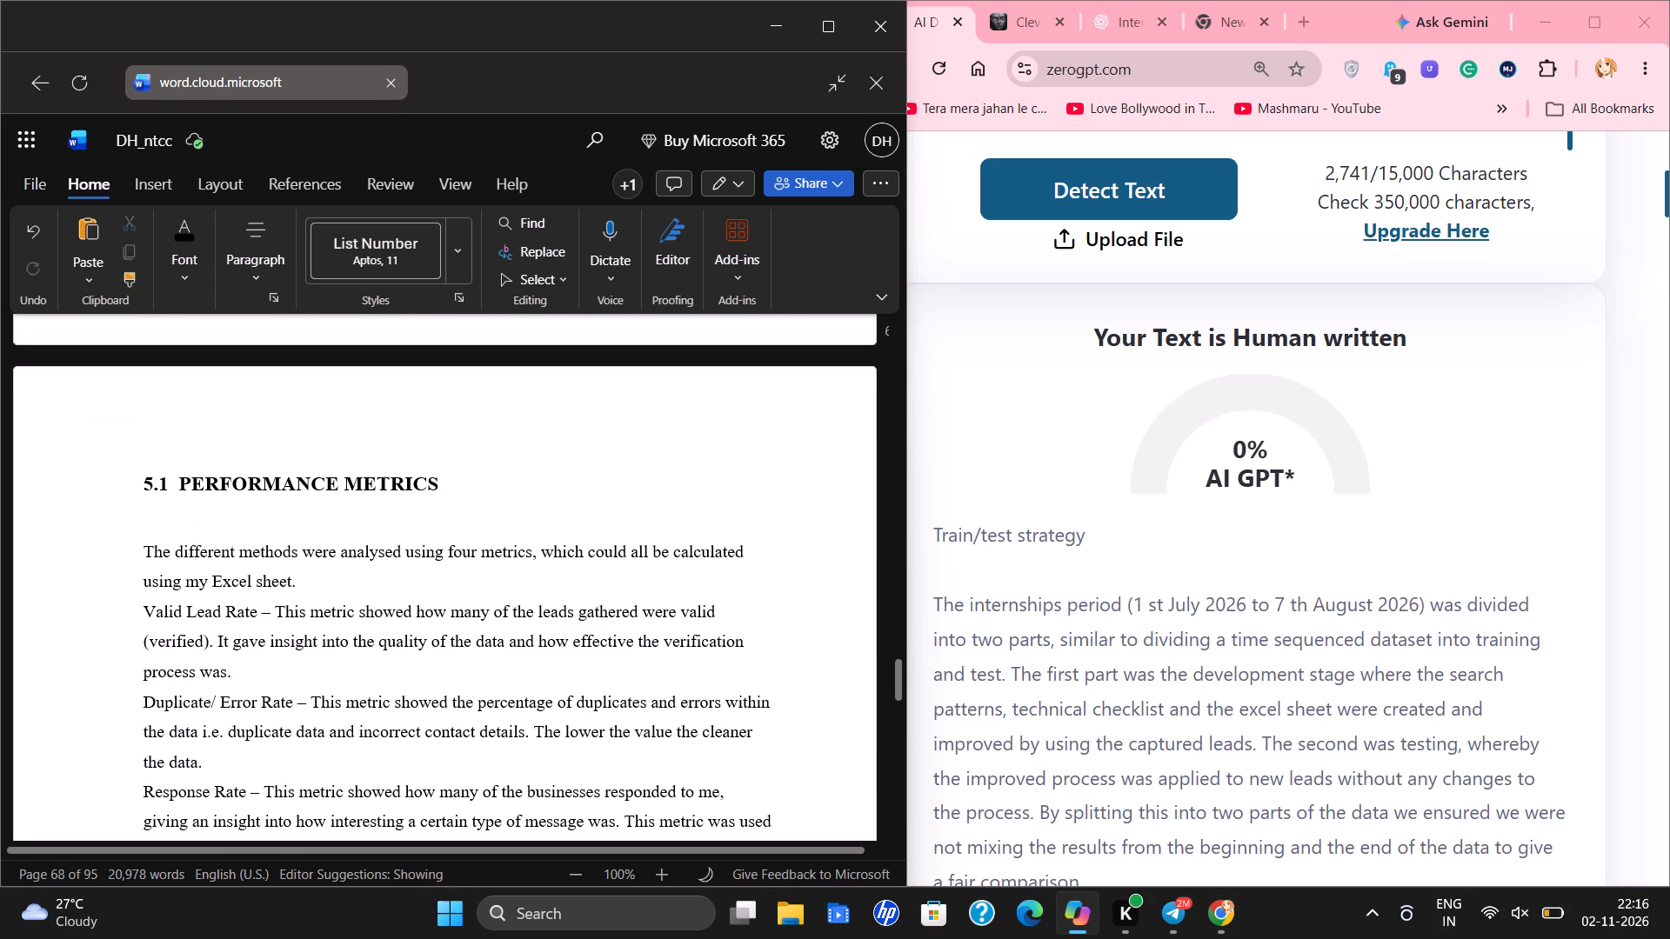
pyautogui.moveTo(132, 547); pyautogui.dragTo(586, 712)
pyautogui.scroll(-4, 400, 614)
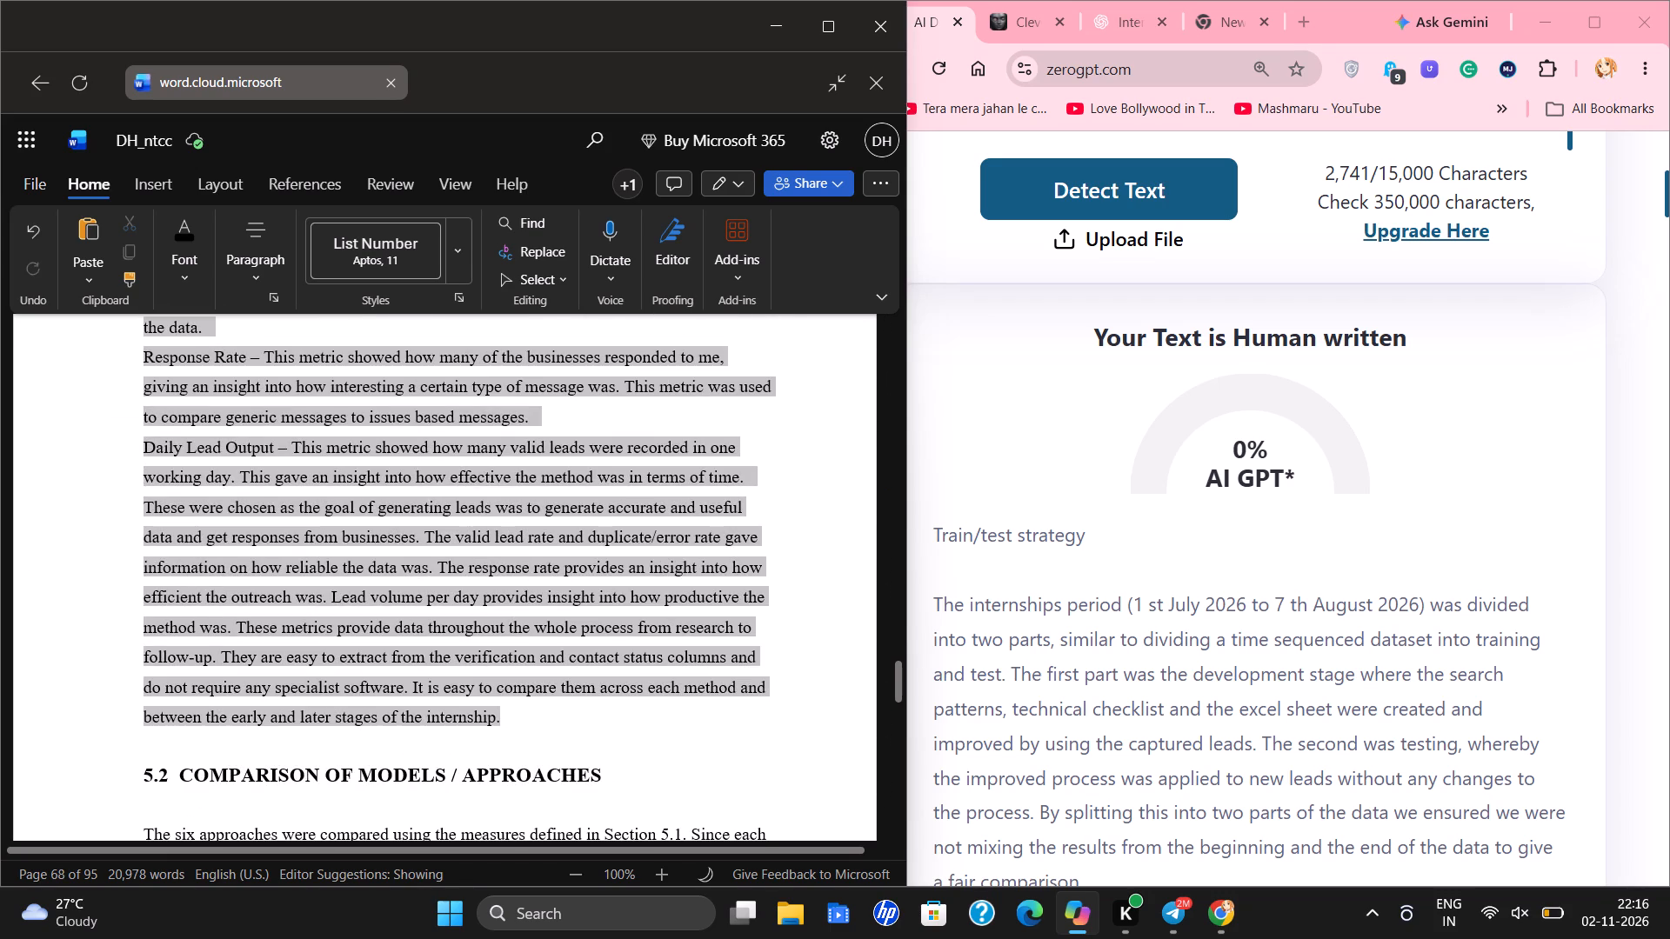
pyautogui.moveTo(586, 712); pyautogui.dragTo(581, 722)
pyautogui.scroll(-5, 268, 539)
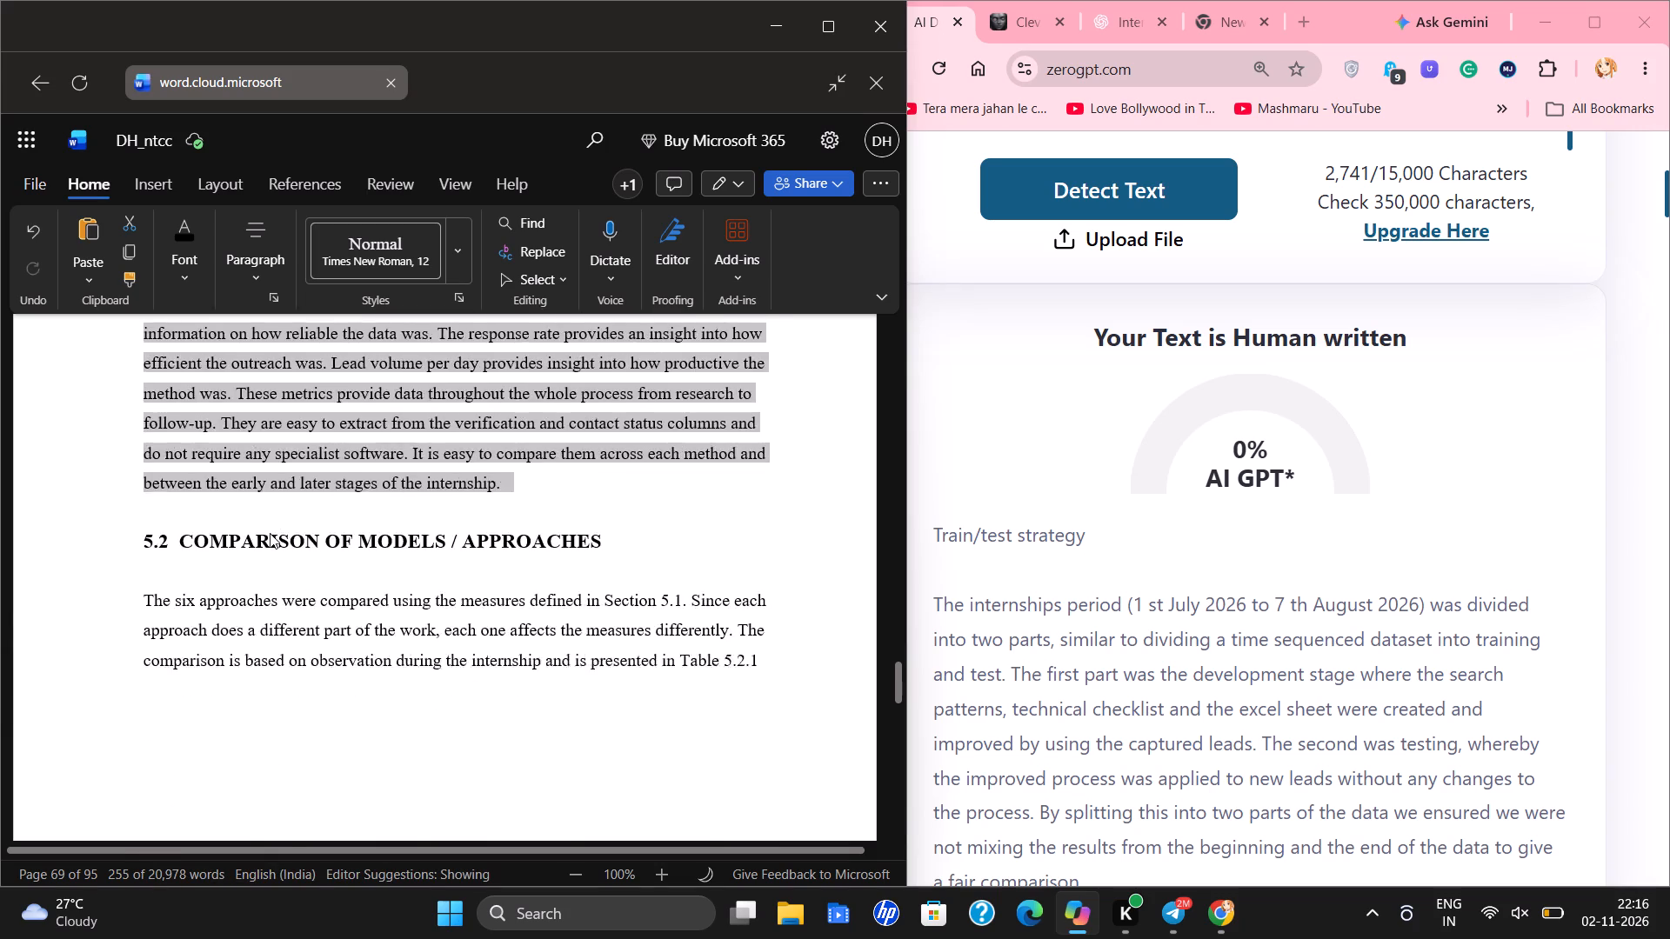
pyautogui.scroll(-1, 270, 533)
pyautogui.scroll(5, 270, 533)
pyautogui.rightClick(271, 532)
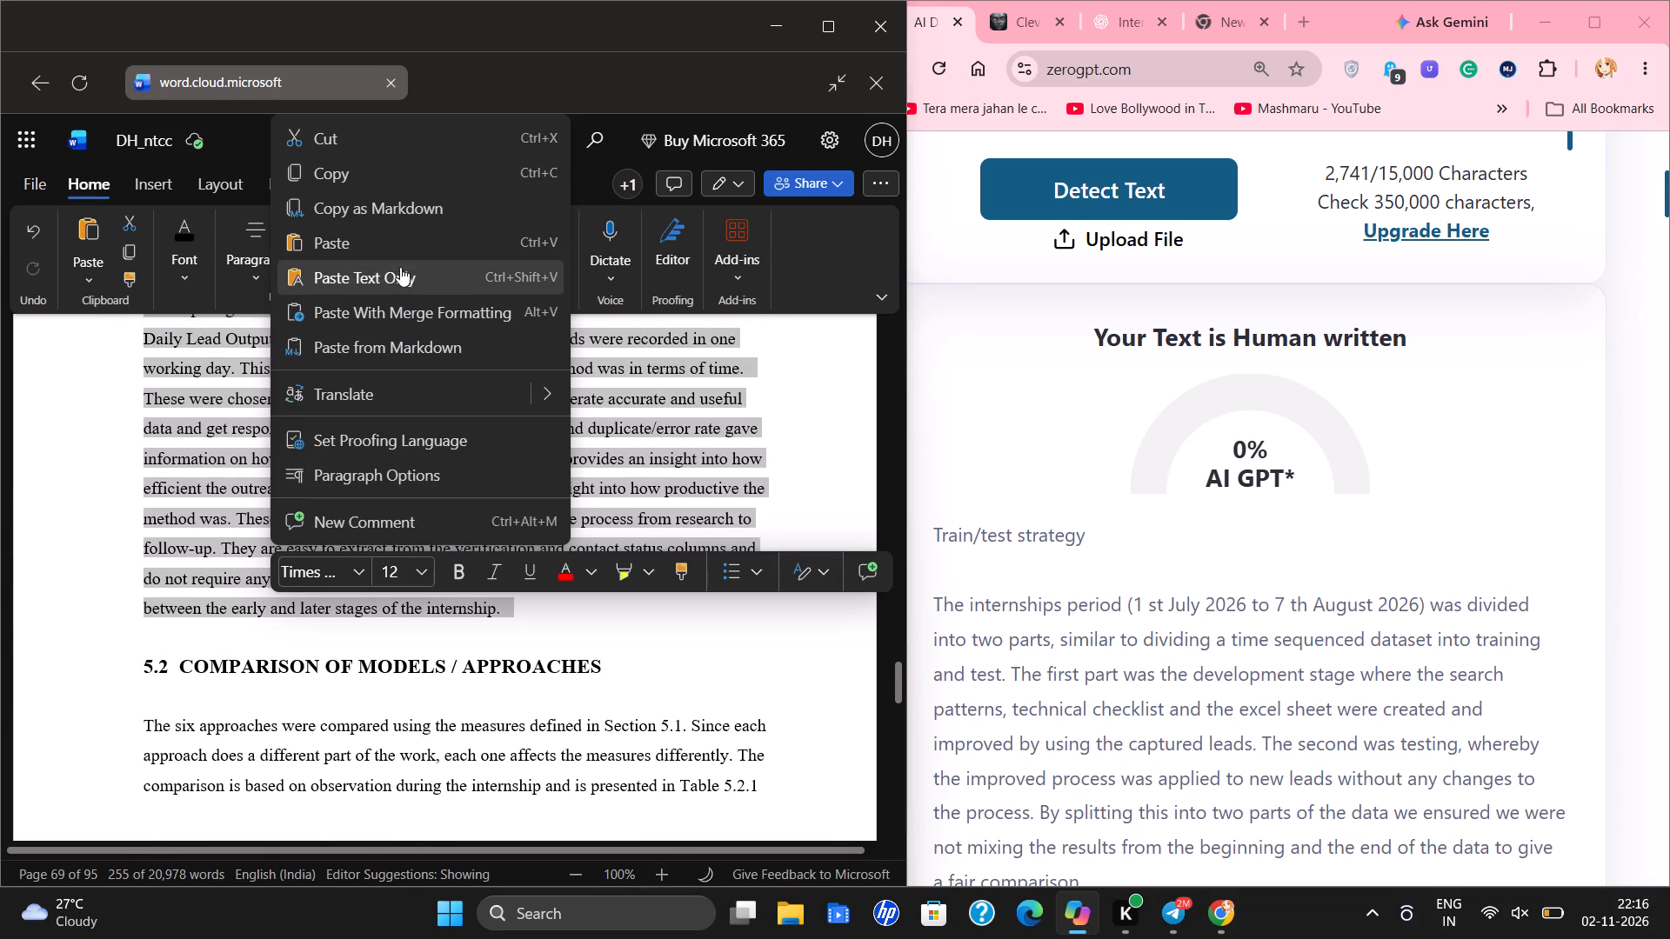
pyautogui.click(397, 199)
# Switch to ZeroGPT in Chrome, replace the detector's text with the copied section 5.1 text and run the AI detection.
pyautogui.scroll(4, 1140, 367)
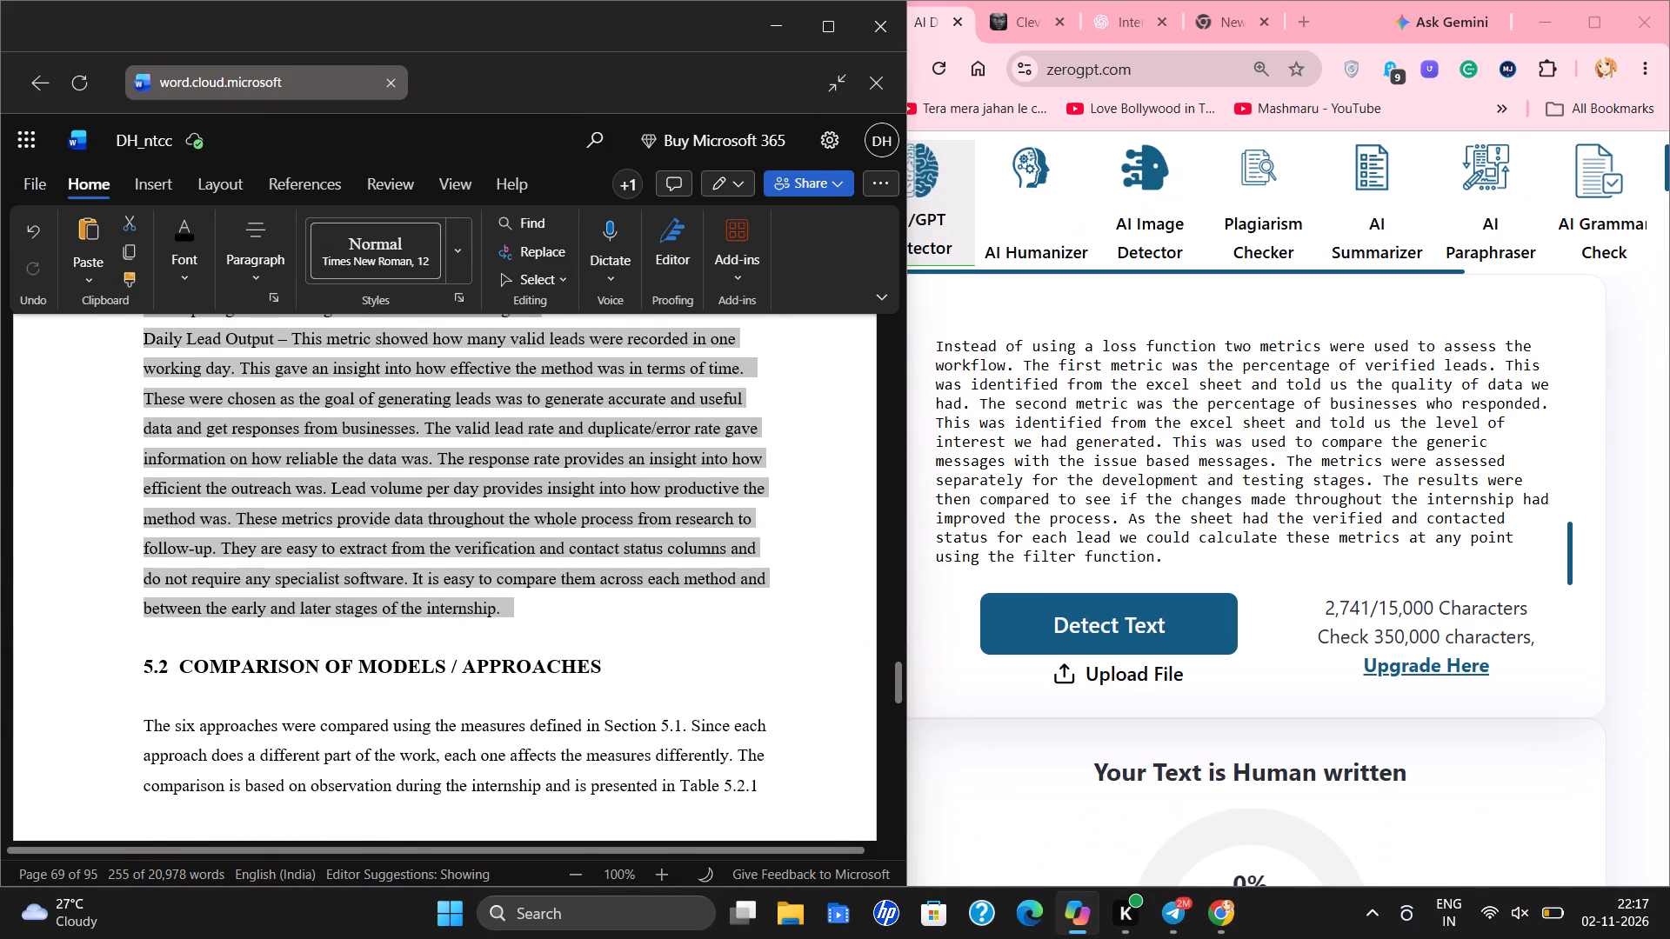
pyautogui.click(1140, 361)
pyautogui.hotkey('ctrl', 'a')
pyautogui.hotkey('ctrl', 'v')
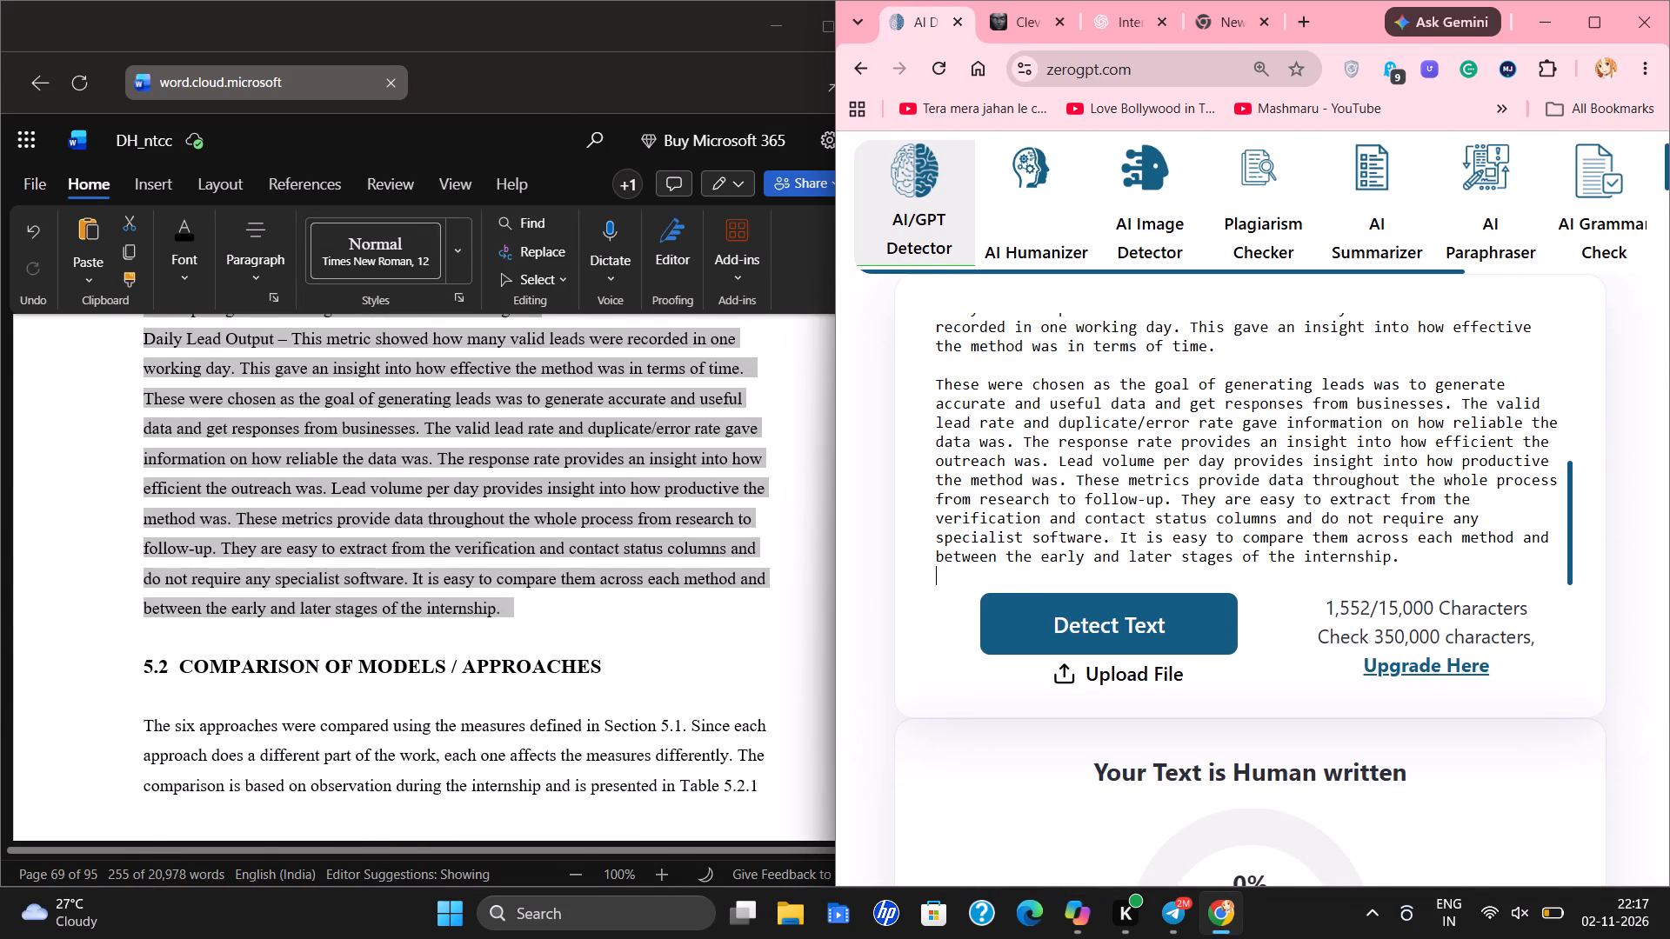
pyautogui.click(1152, 608)
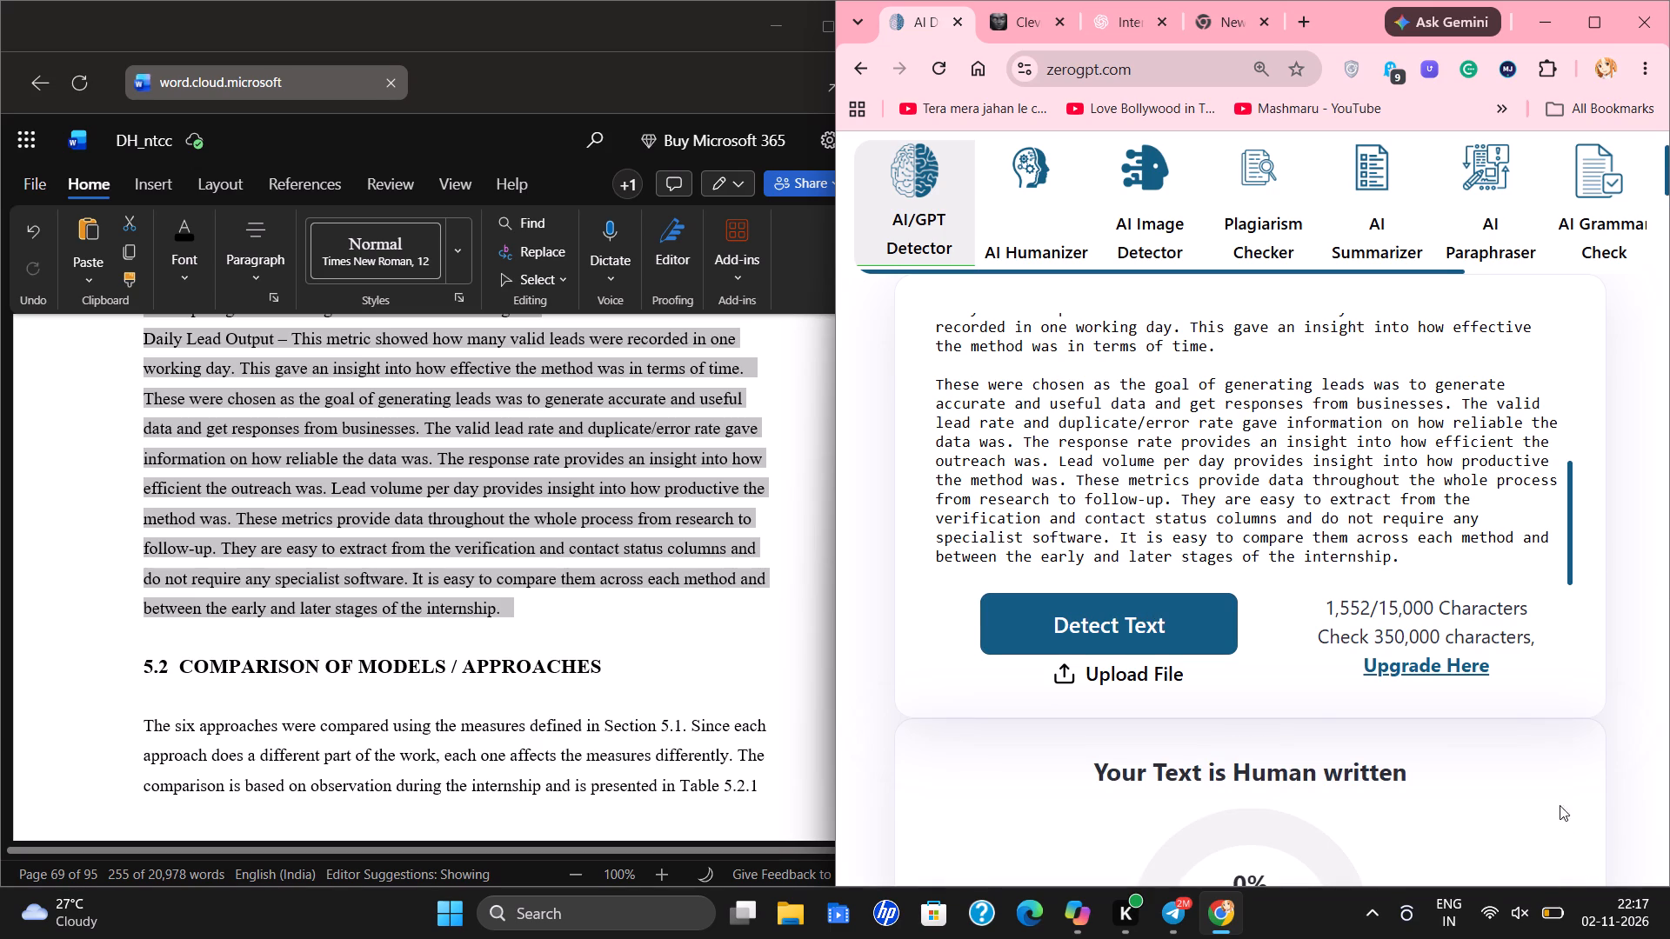
# Back in the Word report, justify the section 5.1 body text and set its line spacing to 1.5.
pyautogui.scroll(3, 327, 514)
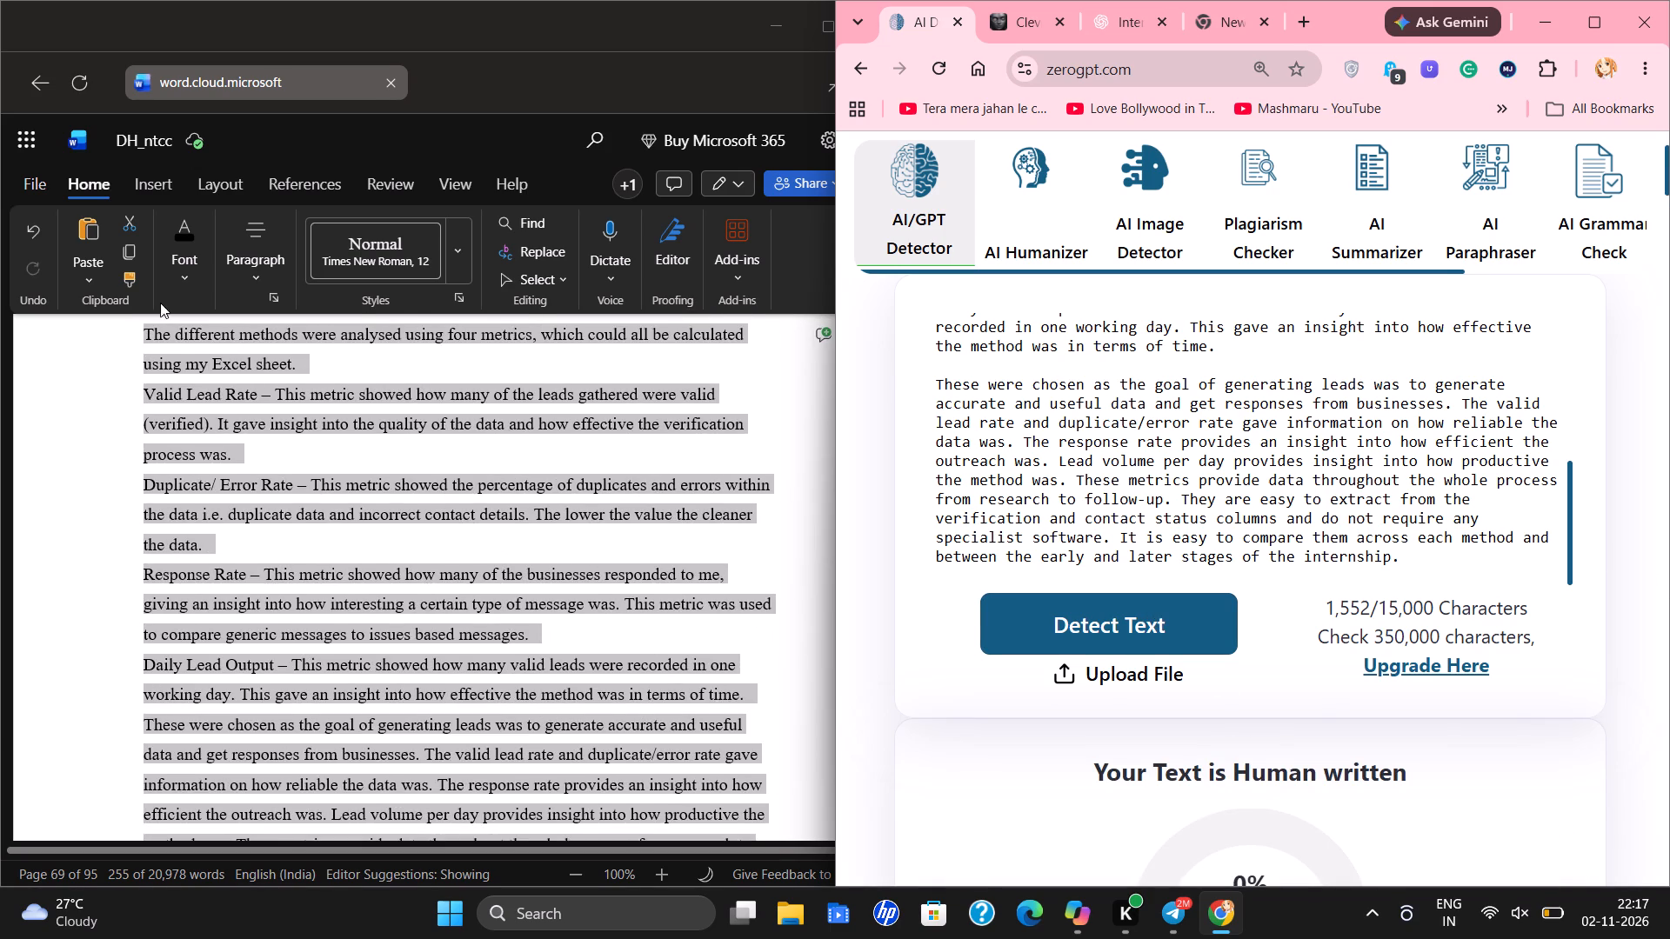
pyautogui.scroll(1, 195, 348)
pyautogui.click(256, 249)
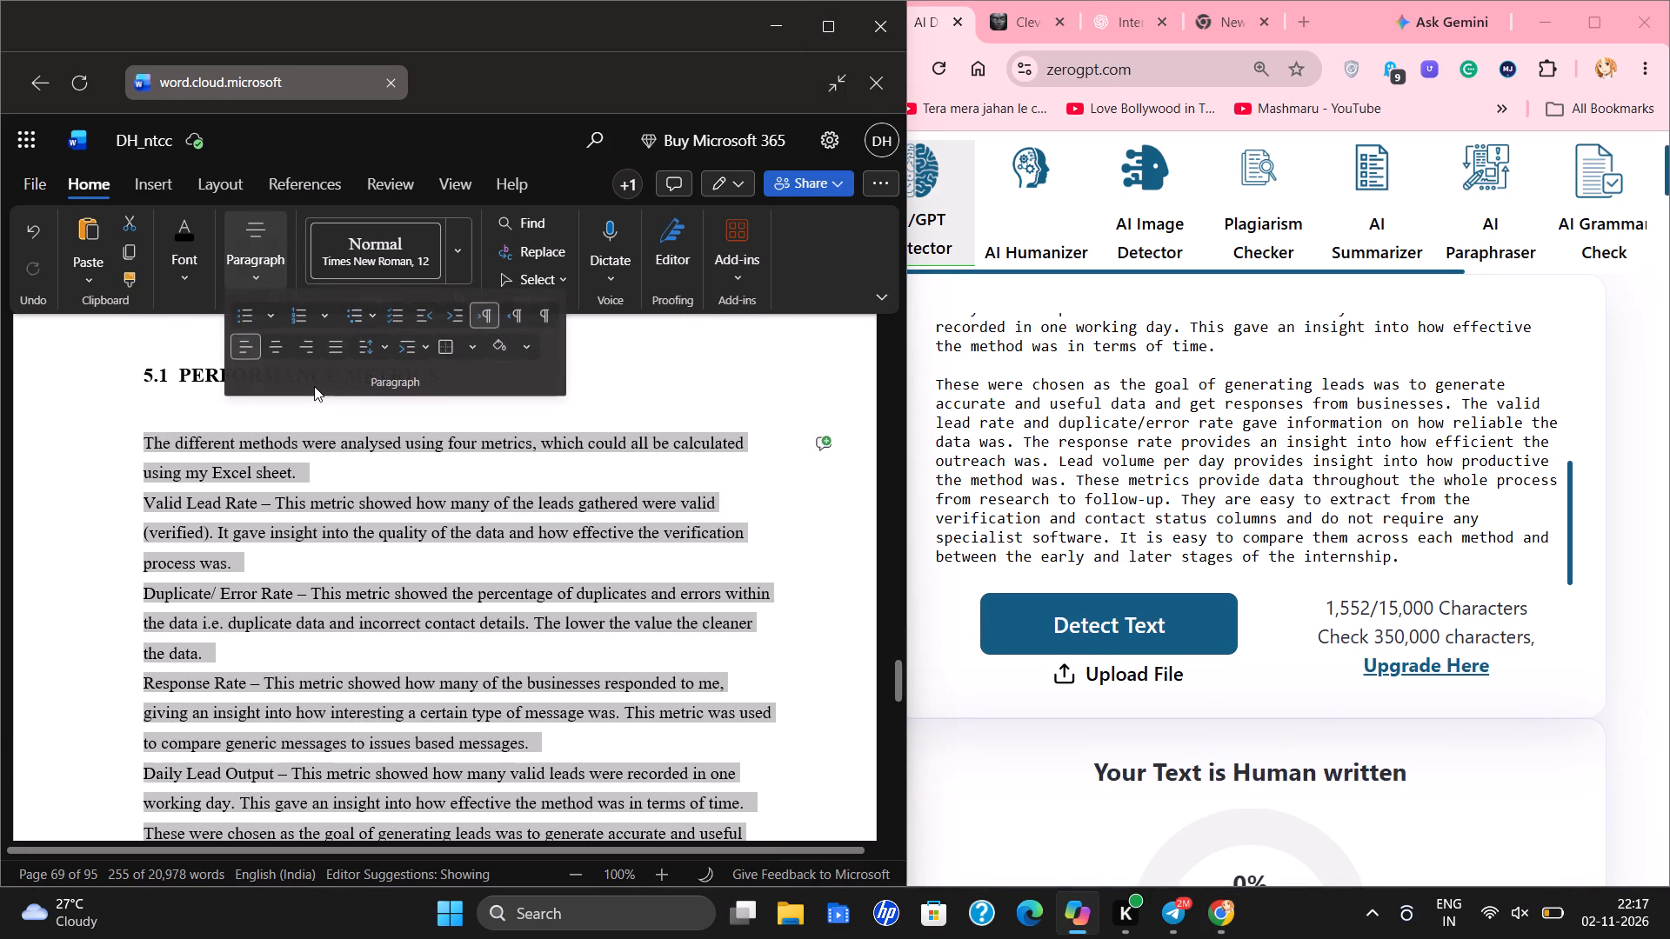
pyautogui.click(342, 346)
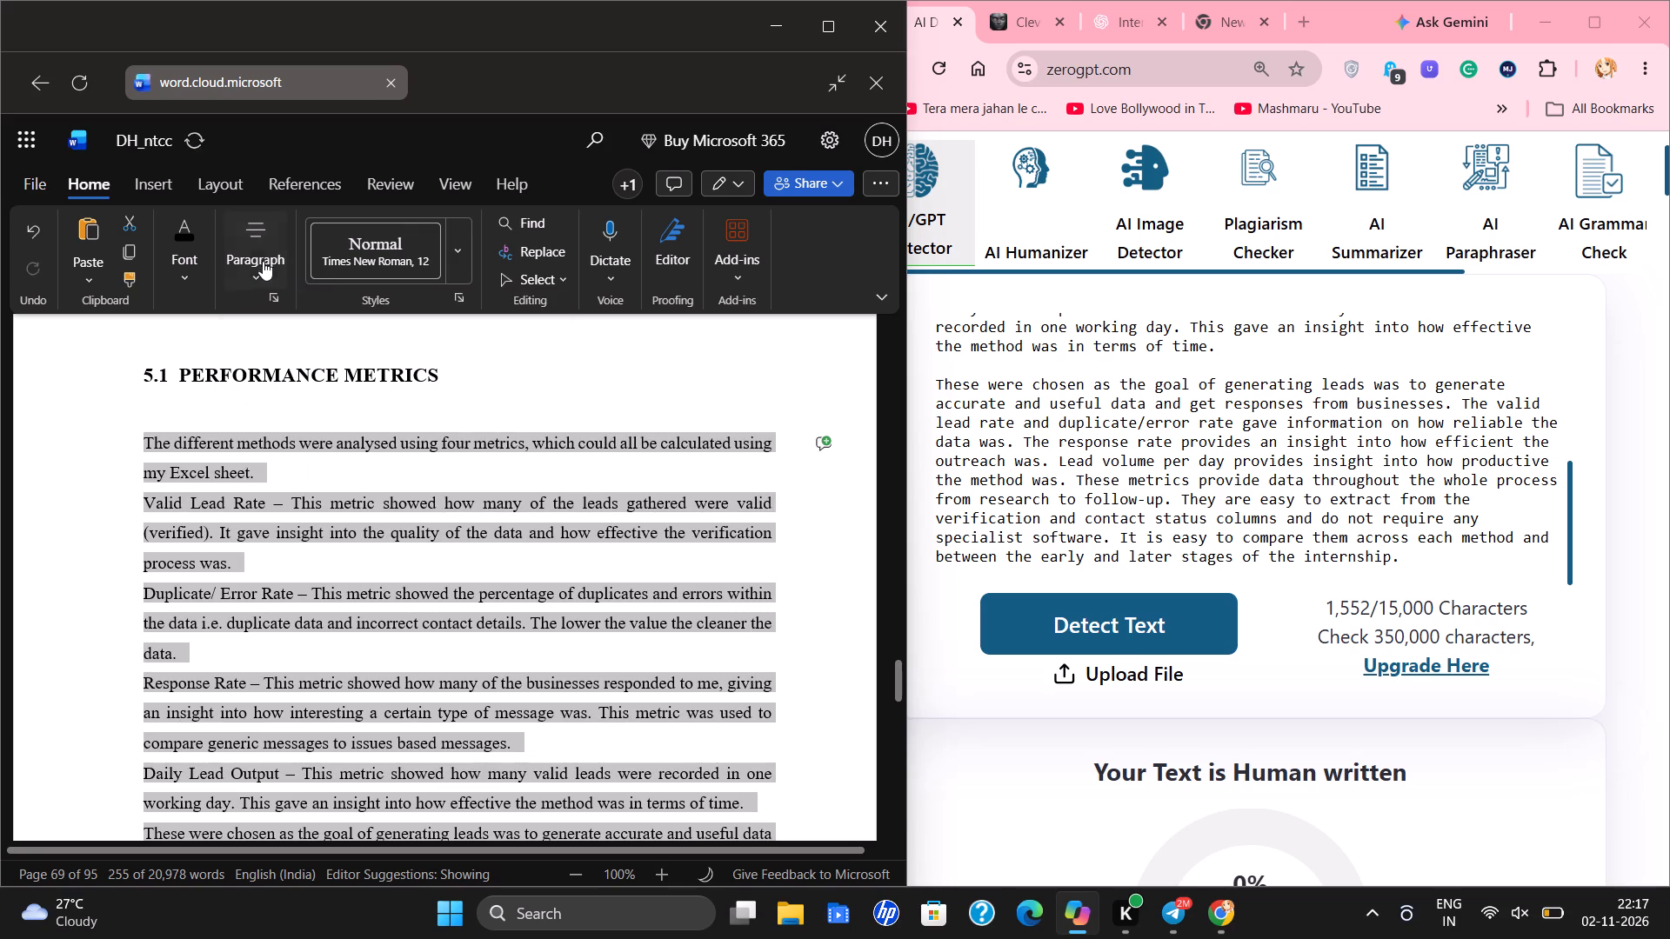
pyautogui.click(261, 260)
pyautogui.click(375, 336)
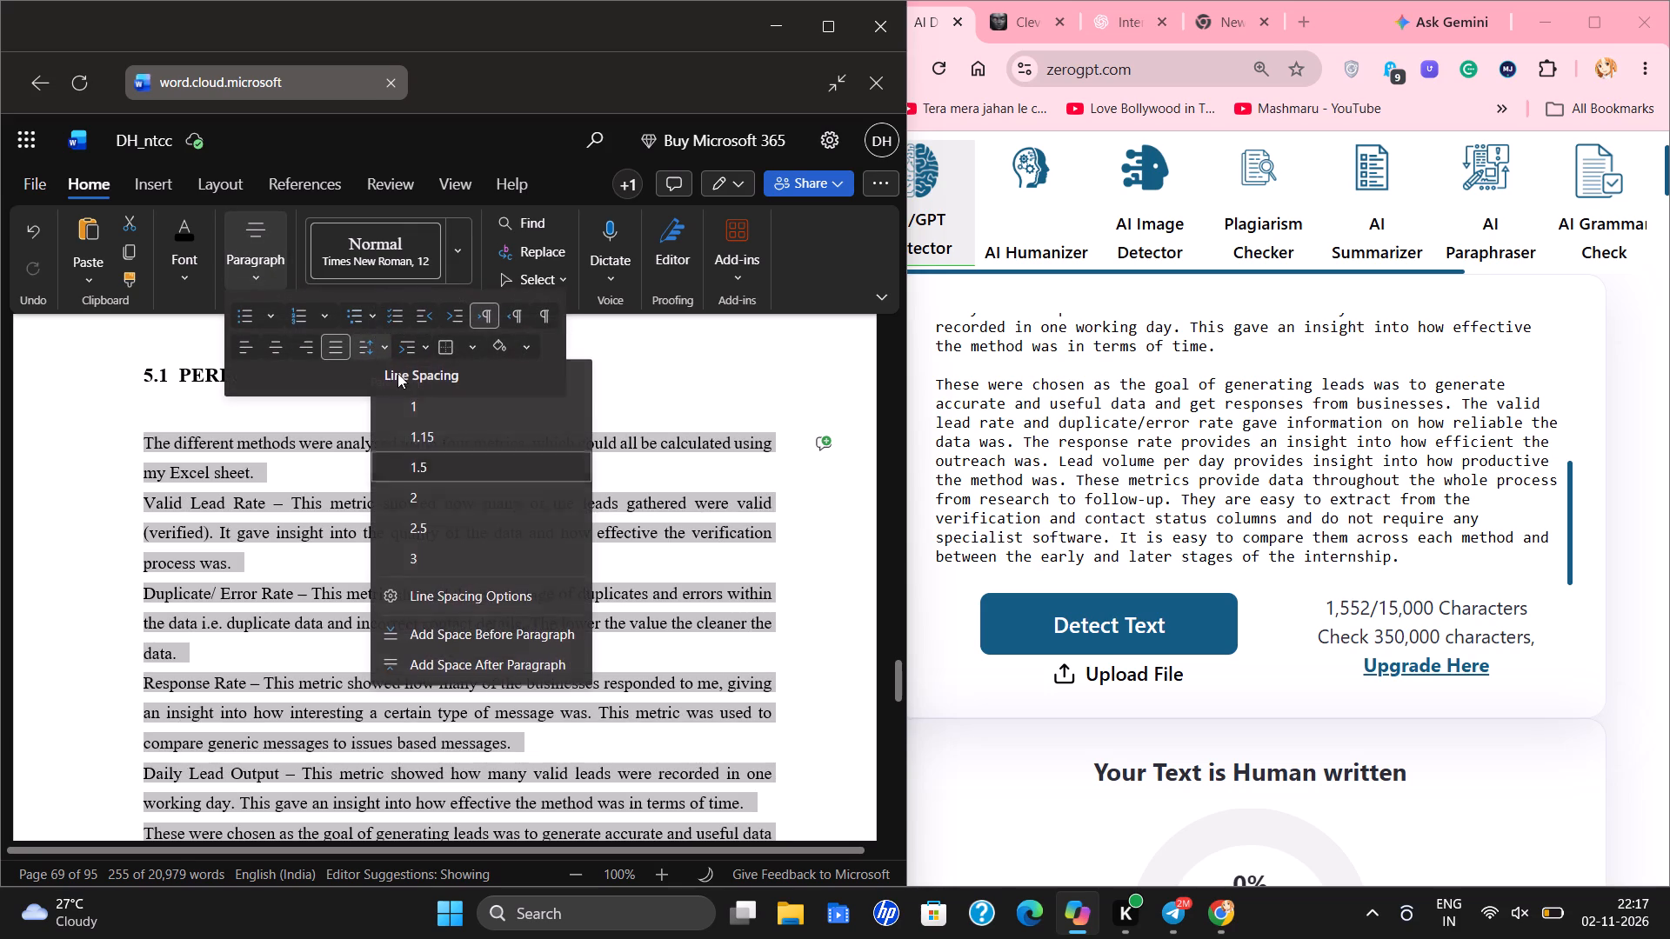
pyautogui.click(420, 469)
pyautogui.click(89, 515)
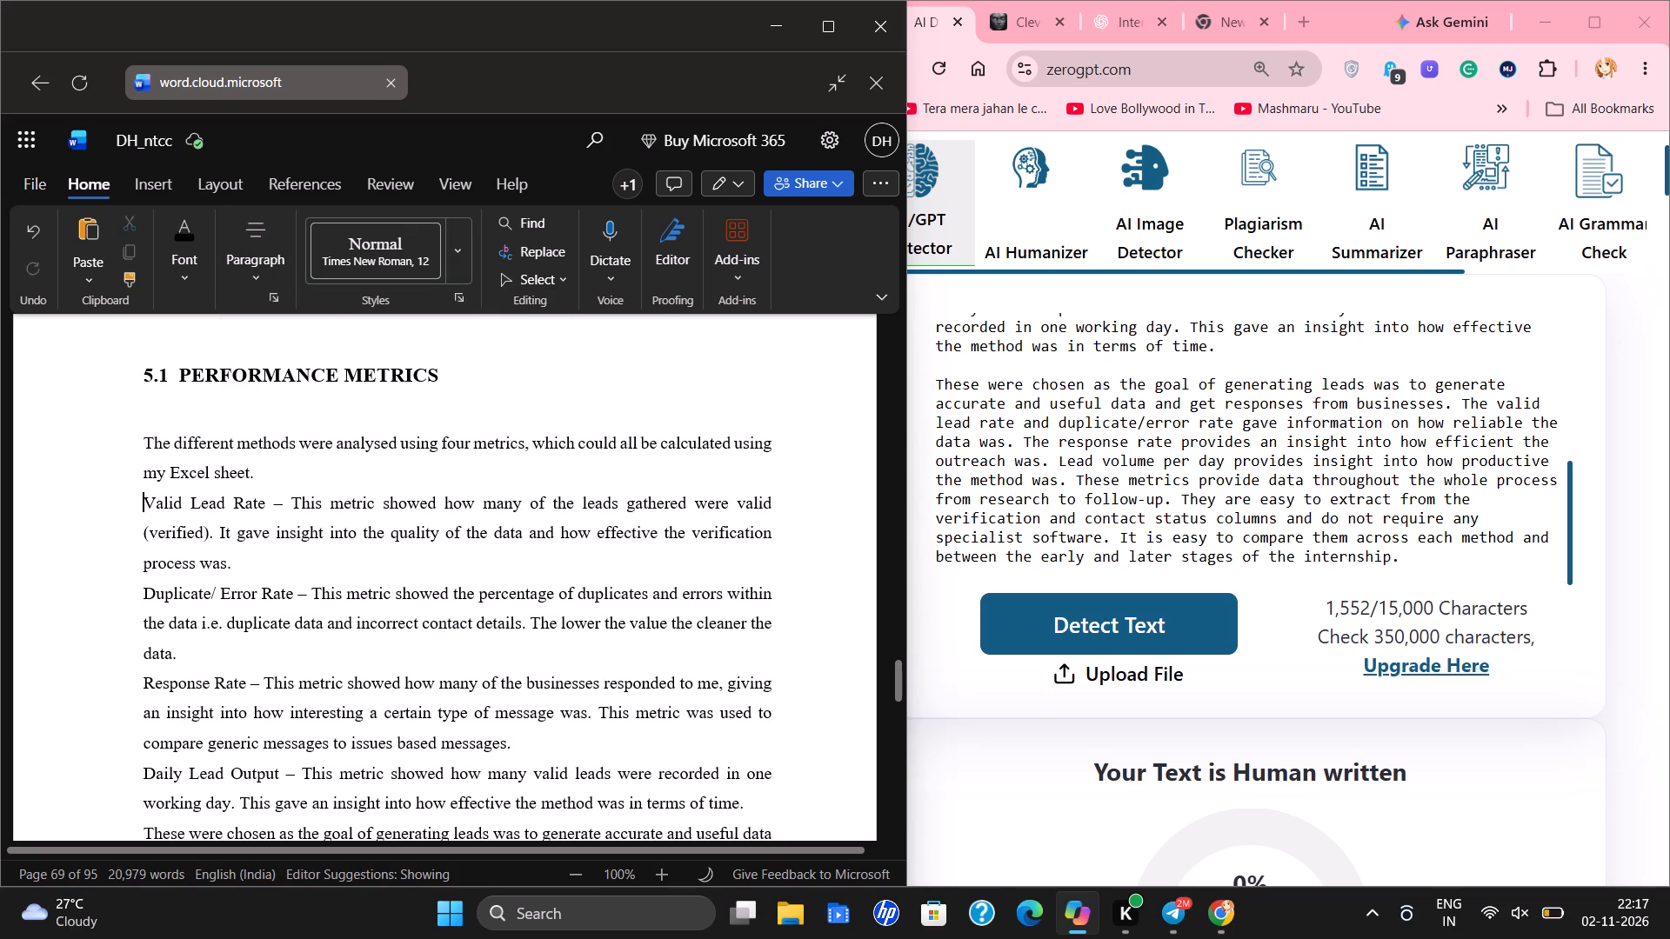
pyautogui.click(271, 463)
# Replace the full stop after "my Excel sheet" in the section 5.1 introductory sentence with a colon.
pyautogui.press('BackSpace')
pyautogui.hotkey('shift', ':')
# Review the section 5.1 Performance Metrics text from its introductory sentence through to the start of section 5.2.
pyautogui.scroll(-3, 172, 552)
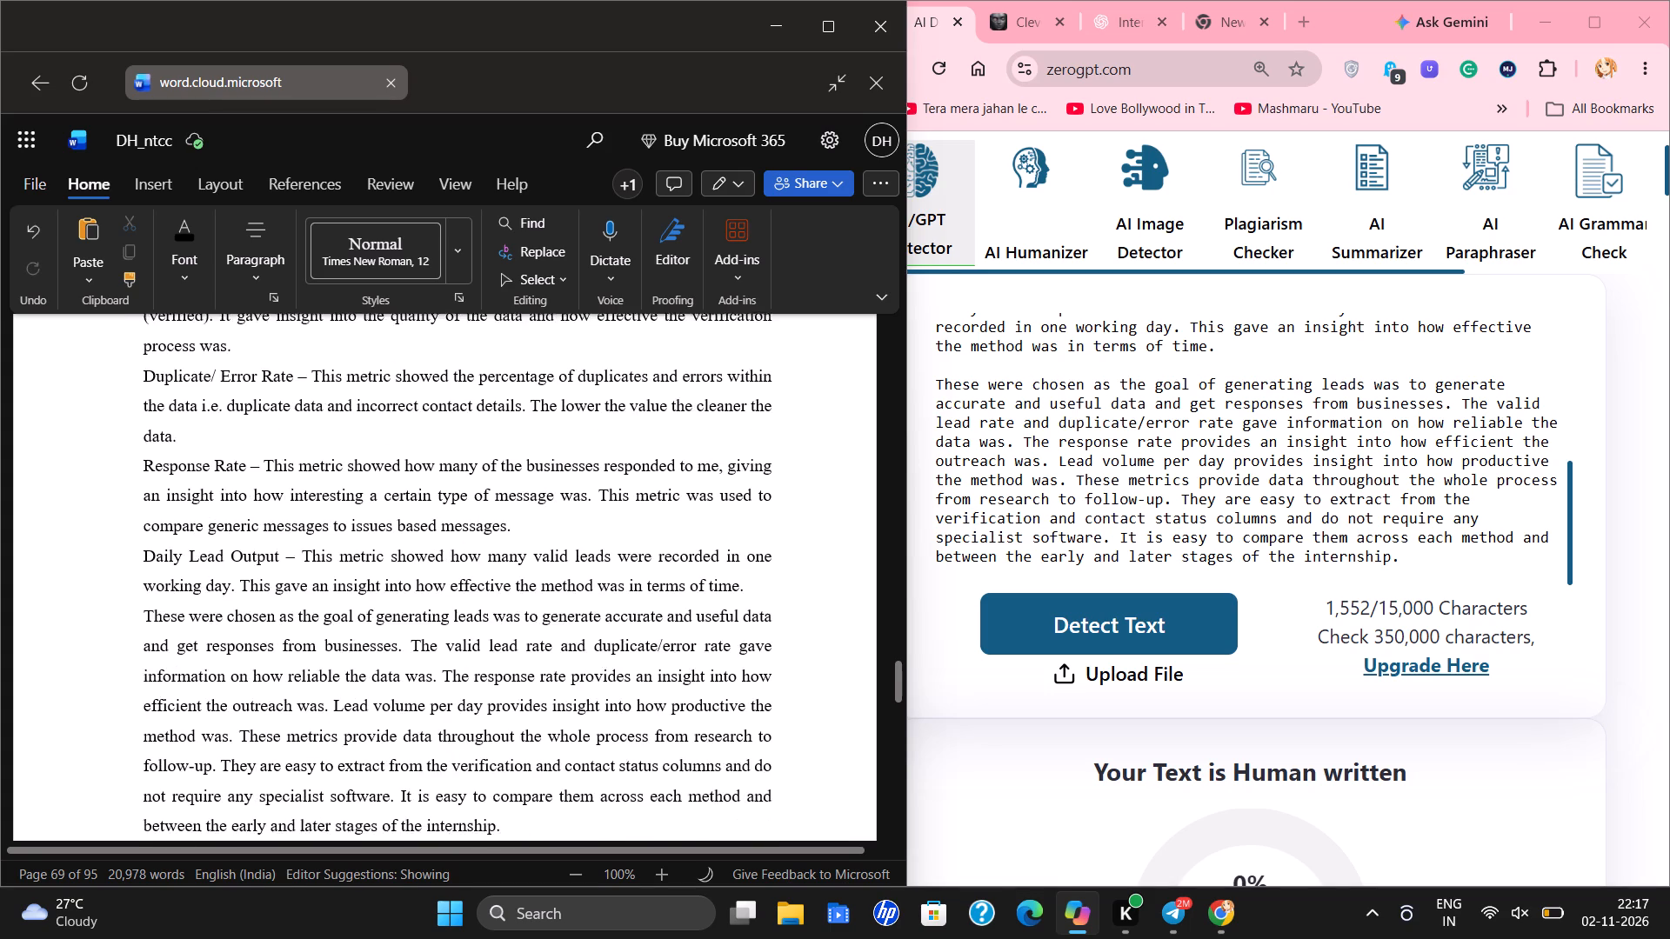
pyautogui.scroll(3, 173, 553)
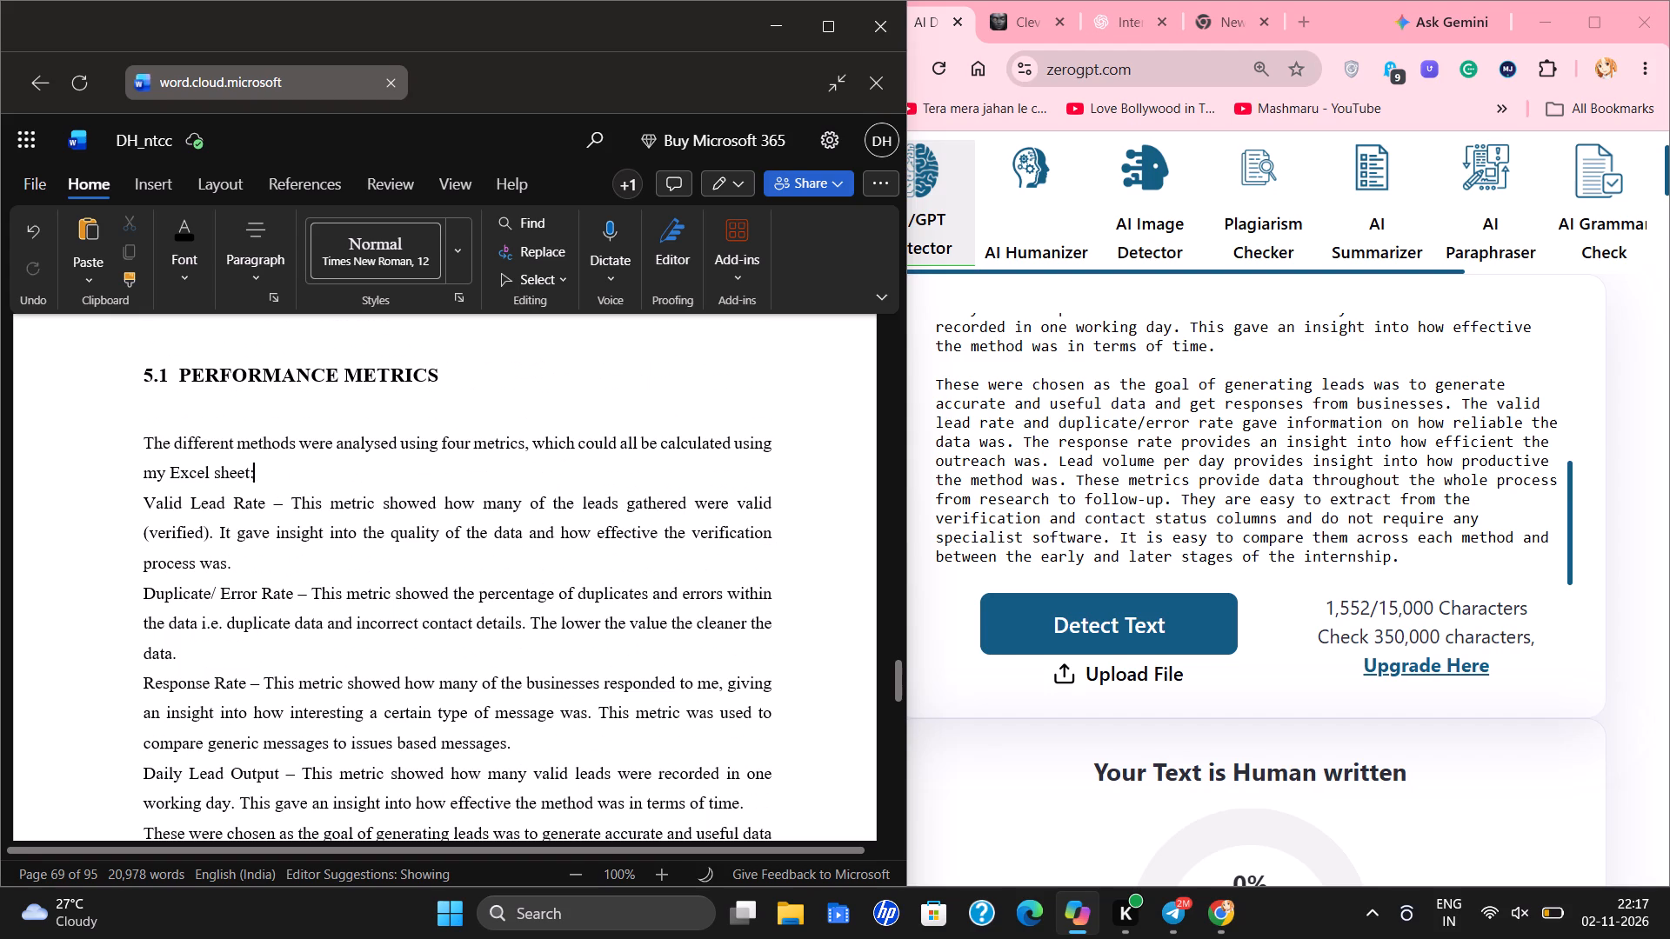
pyautogui.click(142, 506)
pyautogui.scroll(-1, 142, 506)
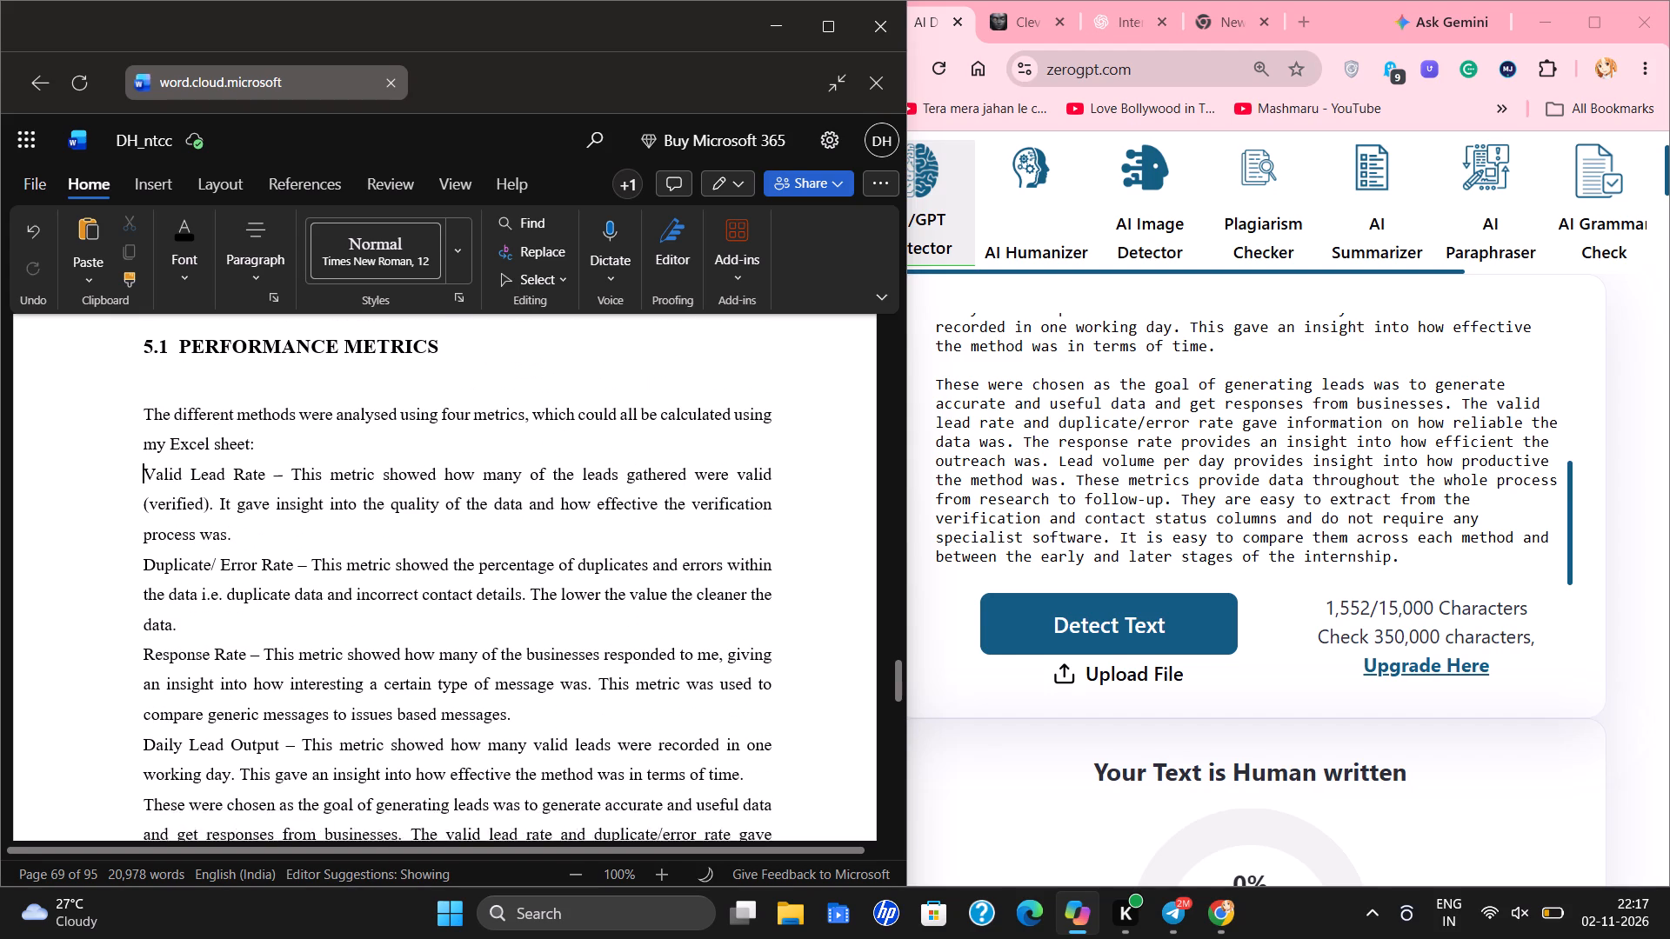
pyautogui.scroll(-3, 142, 506)
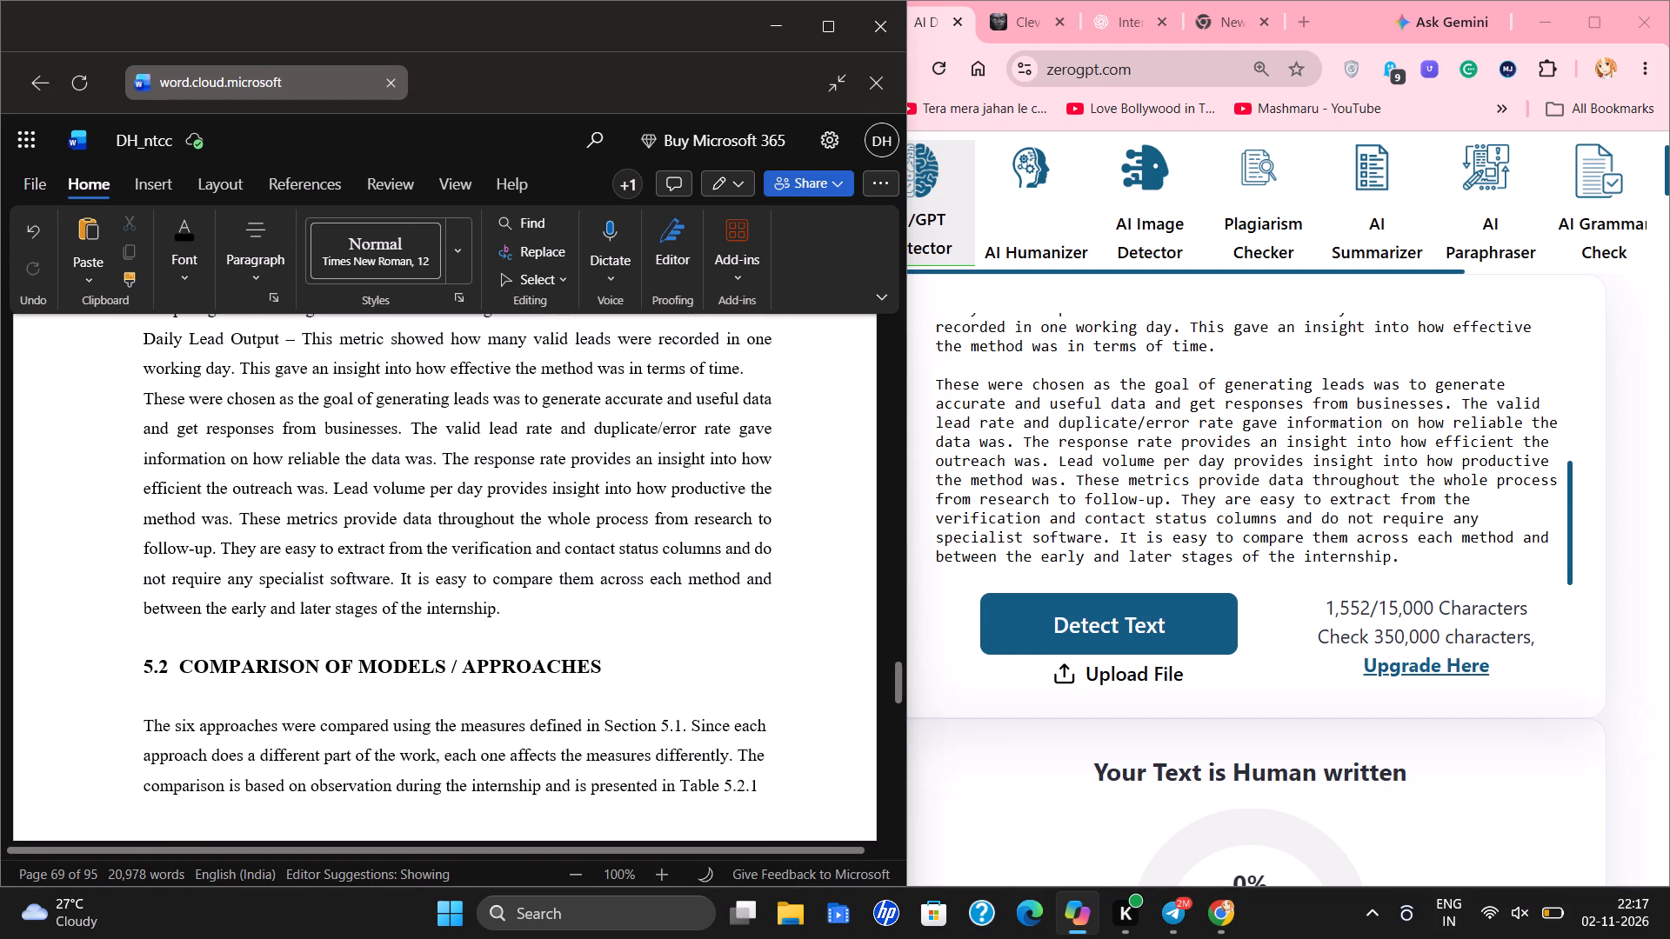
pyautogui.scroll(-1, 299, 540)
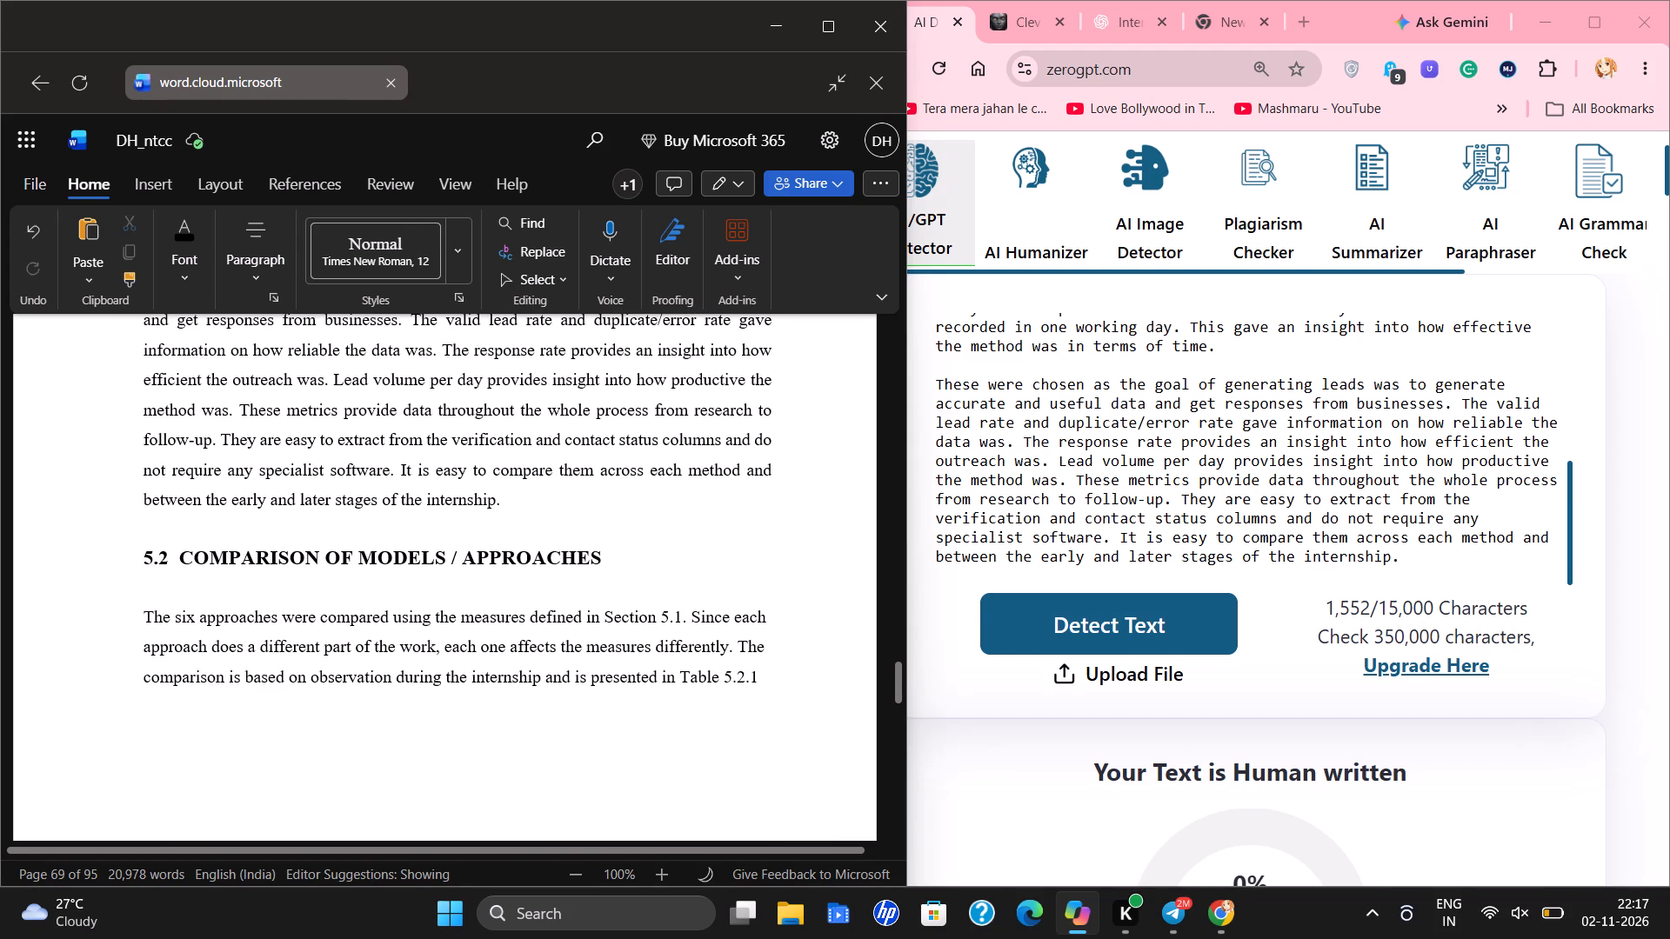
pyautogui.scroll(4, 156, 560)
pyautogui.scroll(2, 150, 403)
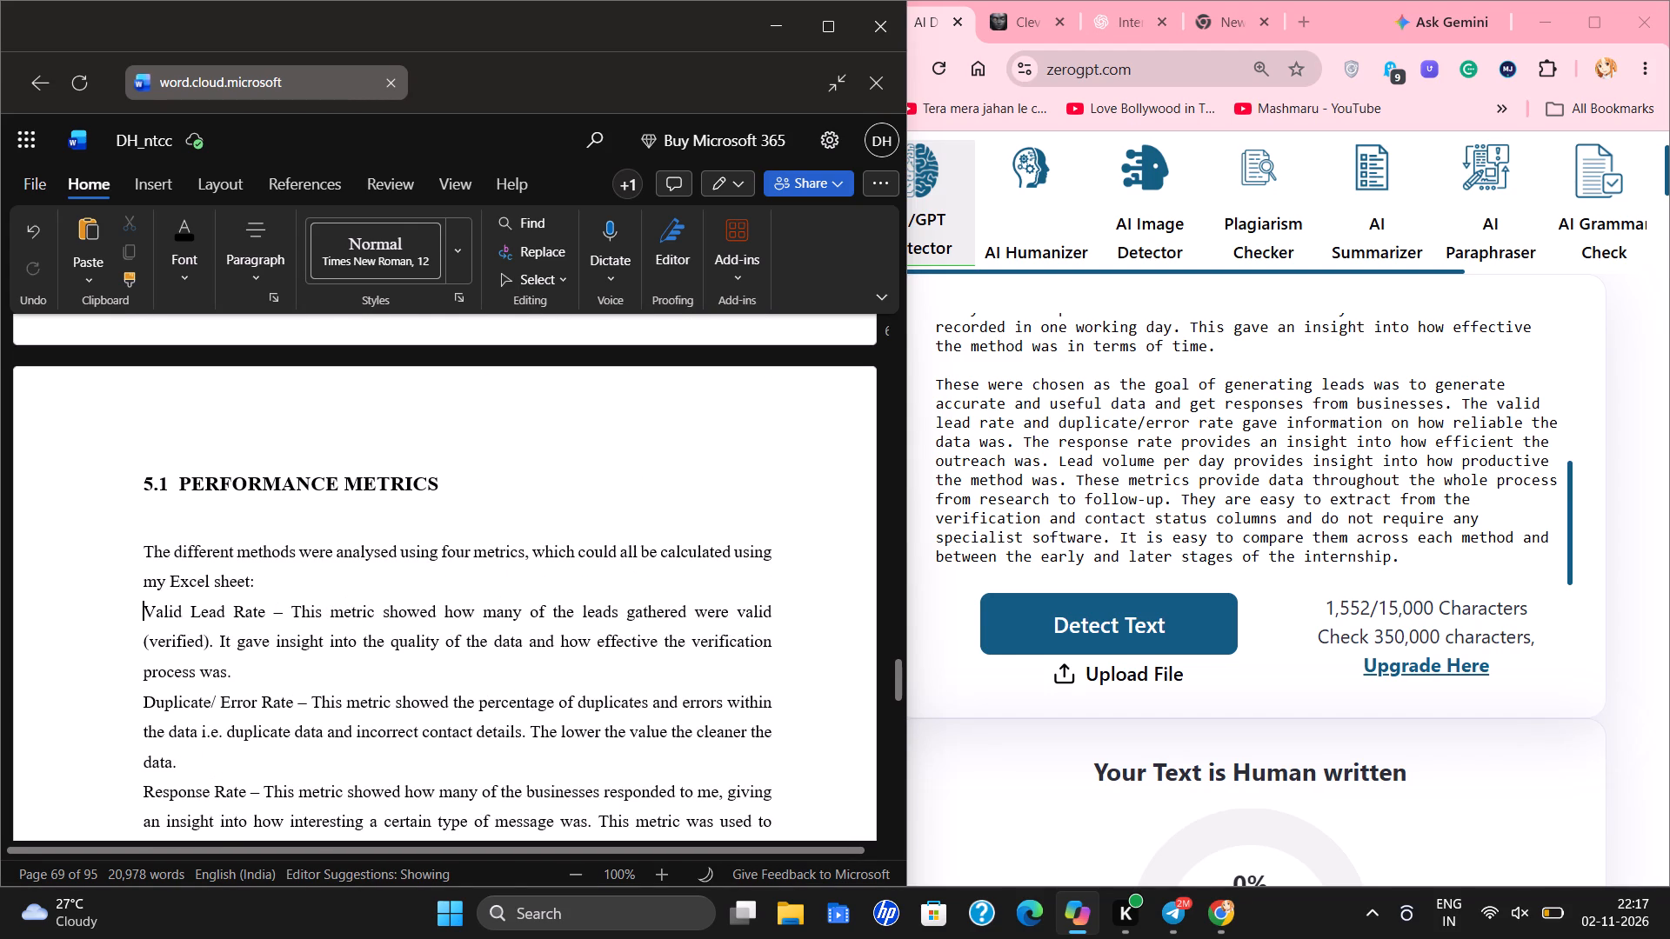
# Select the whole section 5.1 body text, ending before the 5.2 heading, and check its paragraph alignment.
pyautogui.moveTo(126, 550); pyautogui.dragTo(811, 763)
pyautogui.scroll(-4, 388, 623)
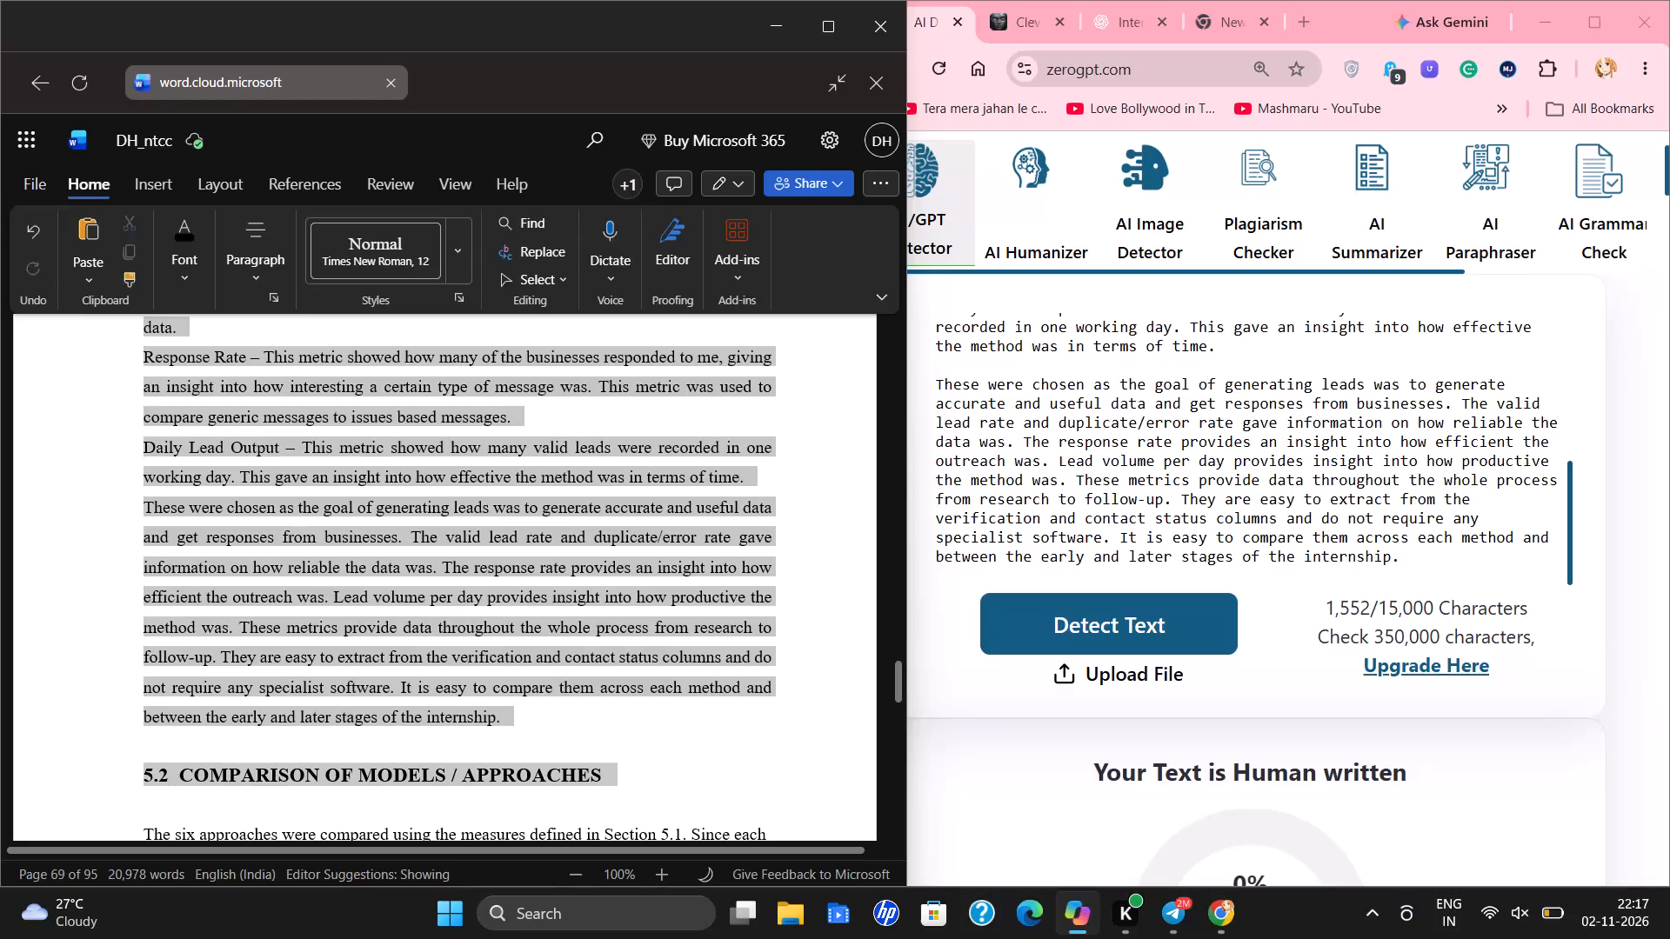
pyautogui.moveTo(811, 763); pyautogui.dragTo(697, 595)
pyautogui.scroll(-1, 793, 791)
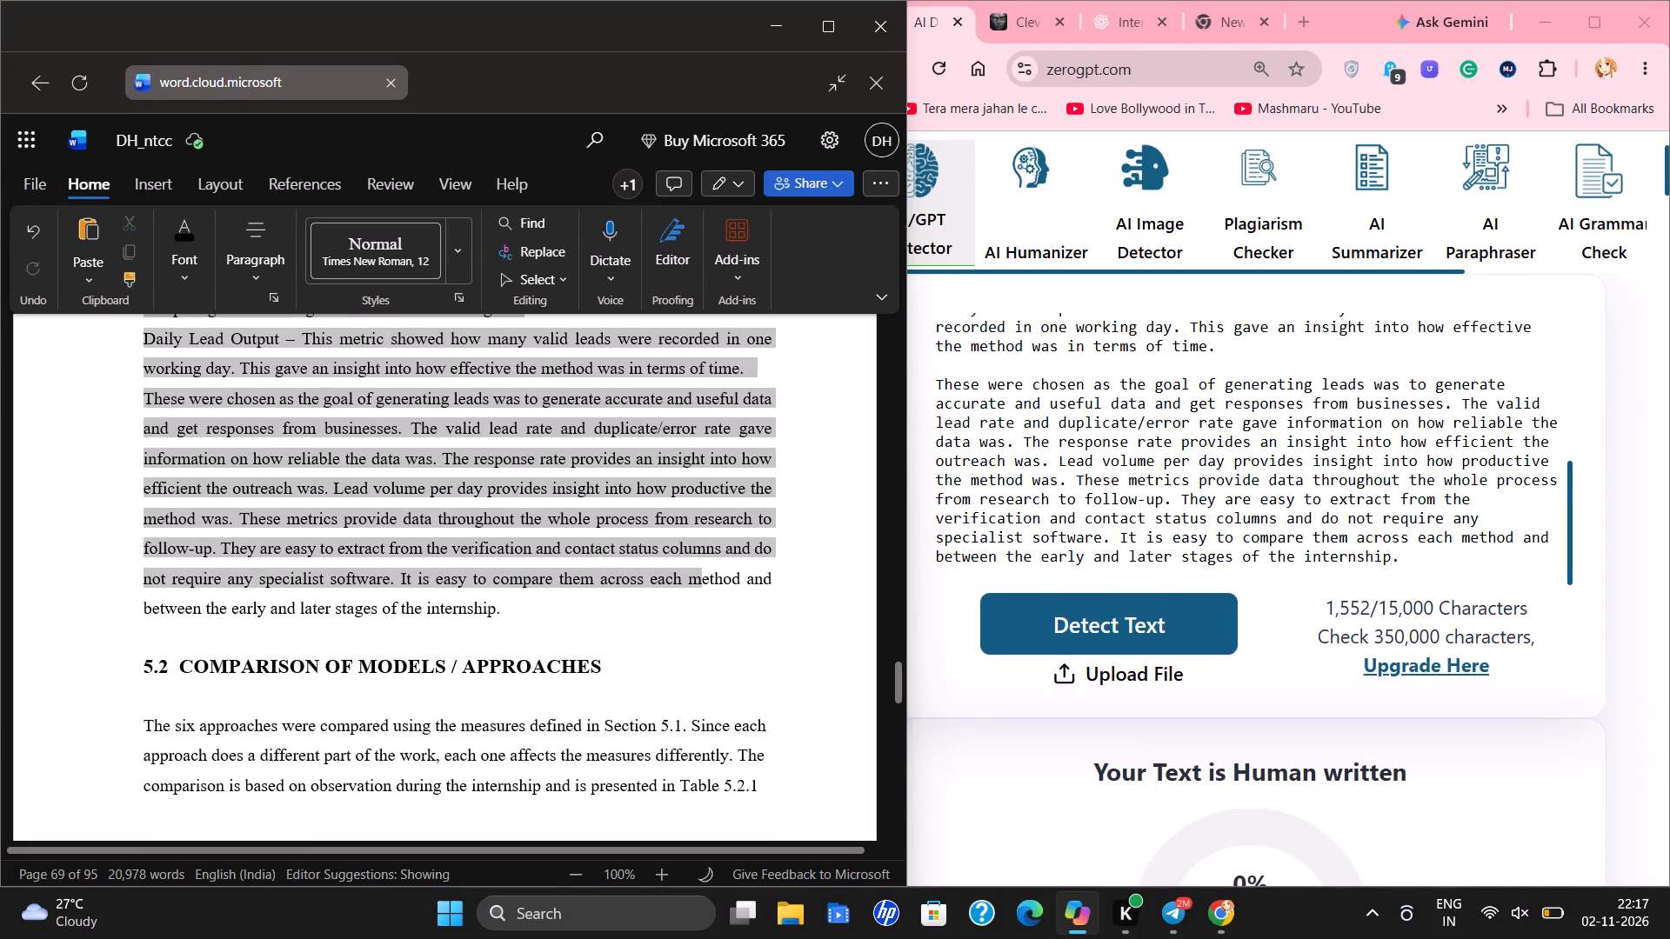
pyautogui.moveTo(697, 595); pyautogui.dragTo(697, 610)
pyautogui.scroll(1, 299, 259)
pyautogui.click(276, 257)
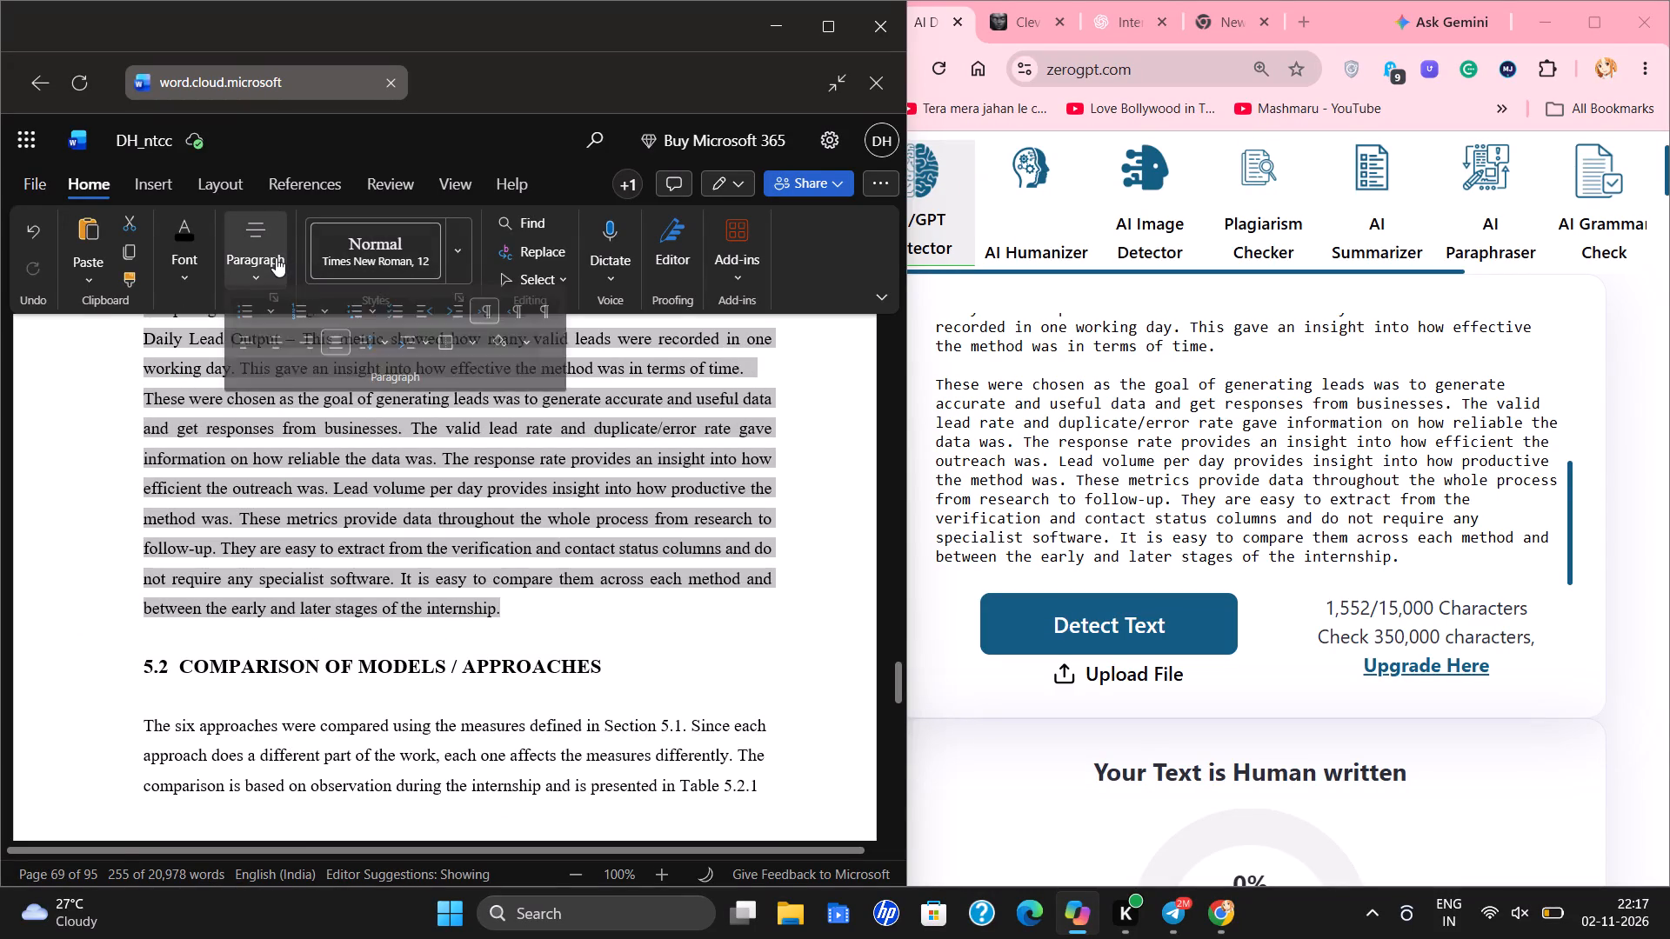
pyautogui.click(0, 633)
pyautogui.click(42, 623)
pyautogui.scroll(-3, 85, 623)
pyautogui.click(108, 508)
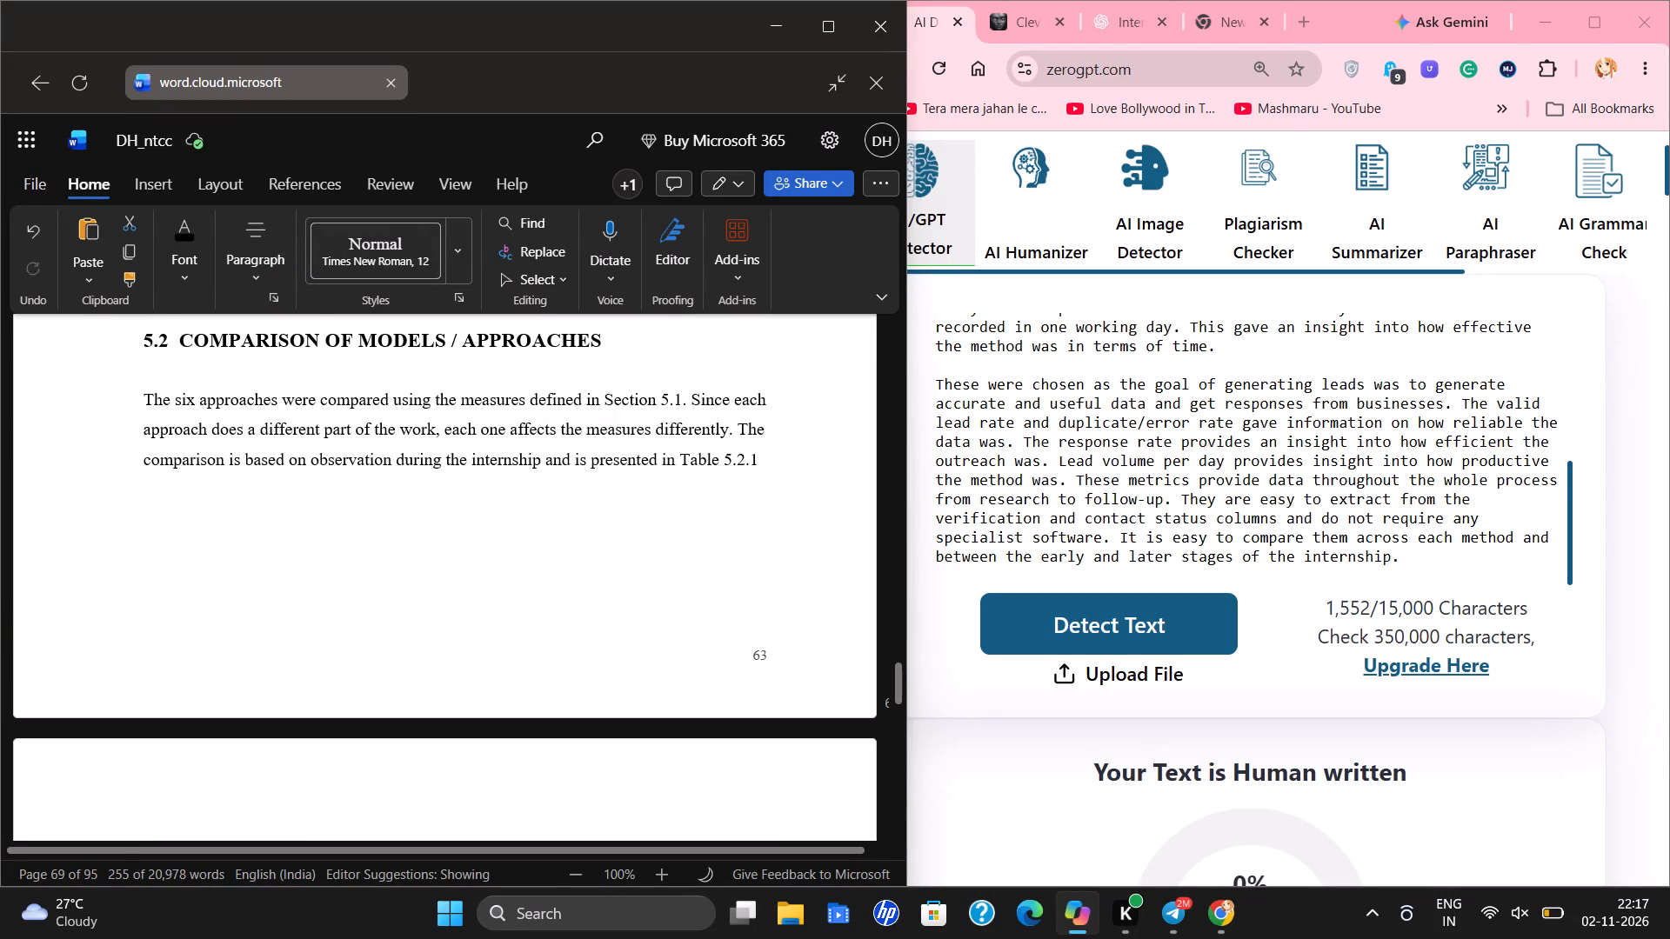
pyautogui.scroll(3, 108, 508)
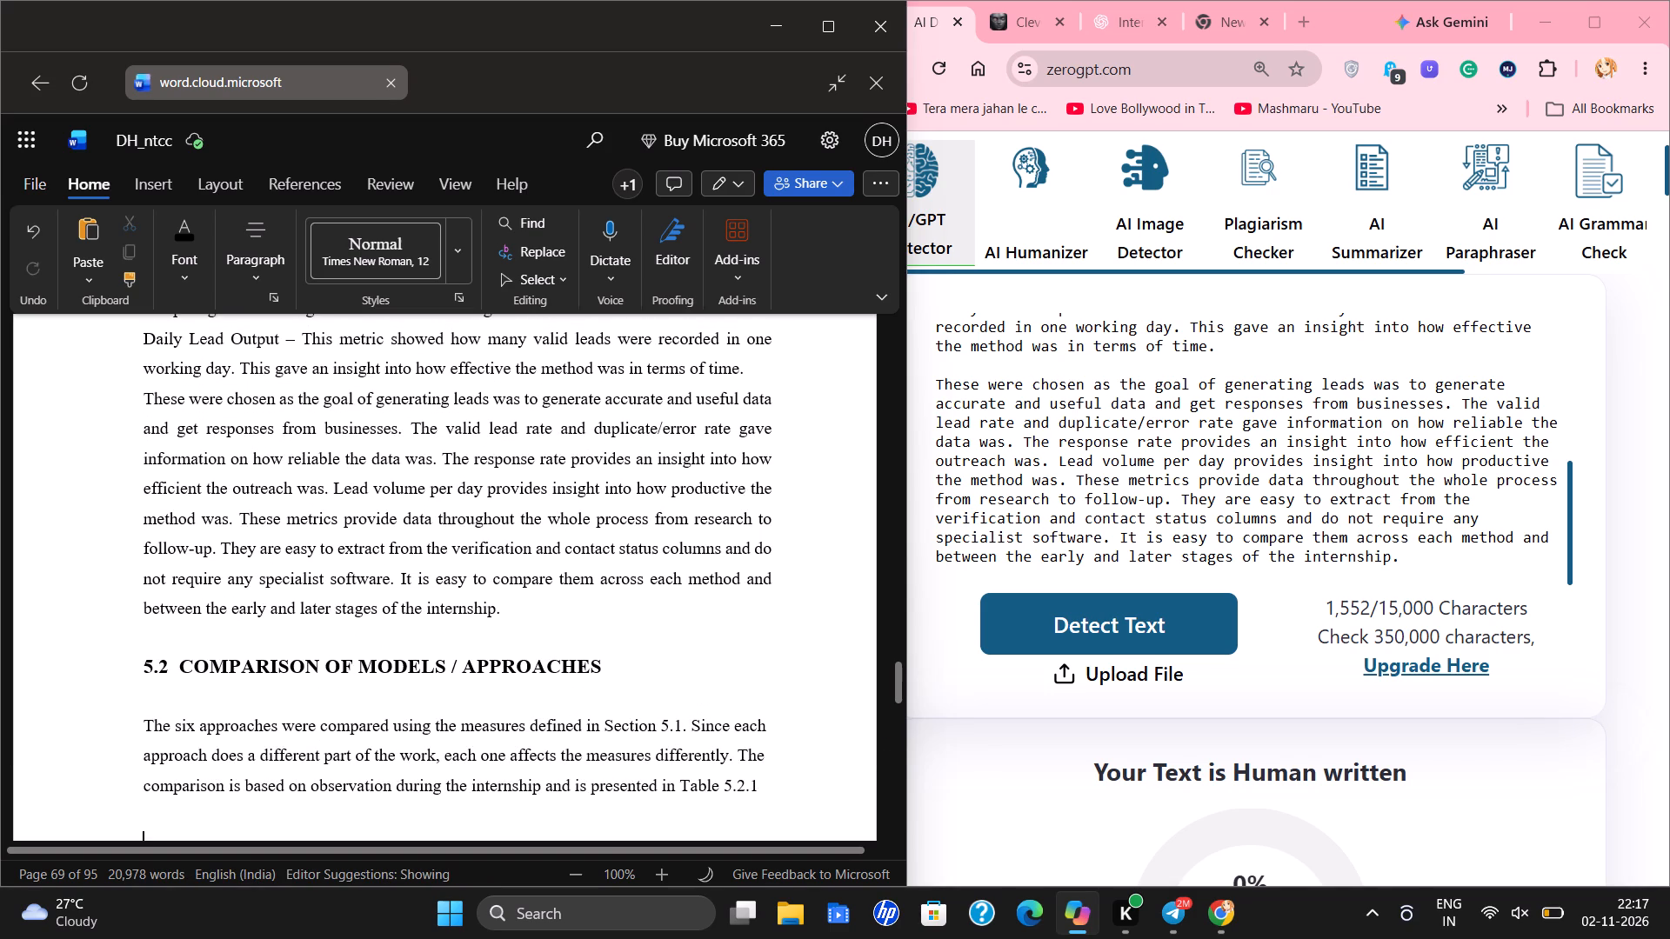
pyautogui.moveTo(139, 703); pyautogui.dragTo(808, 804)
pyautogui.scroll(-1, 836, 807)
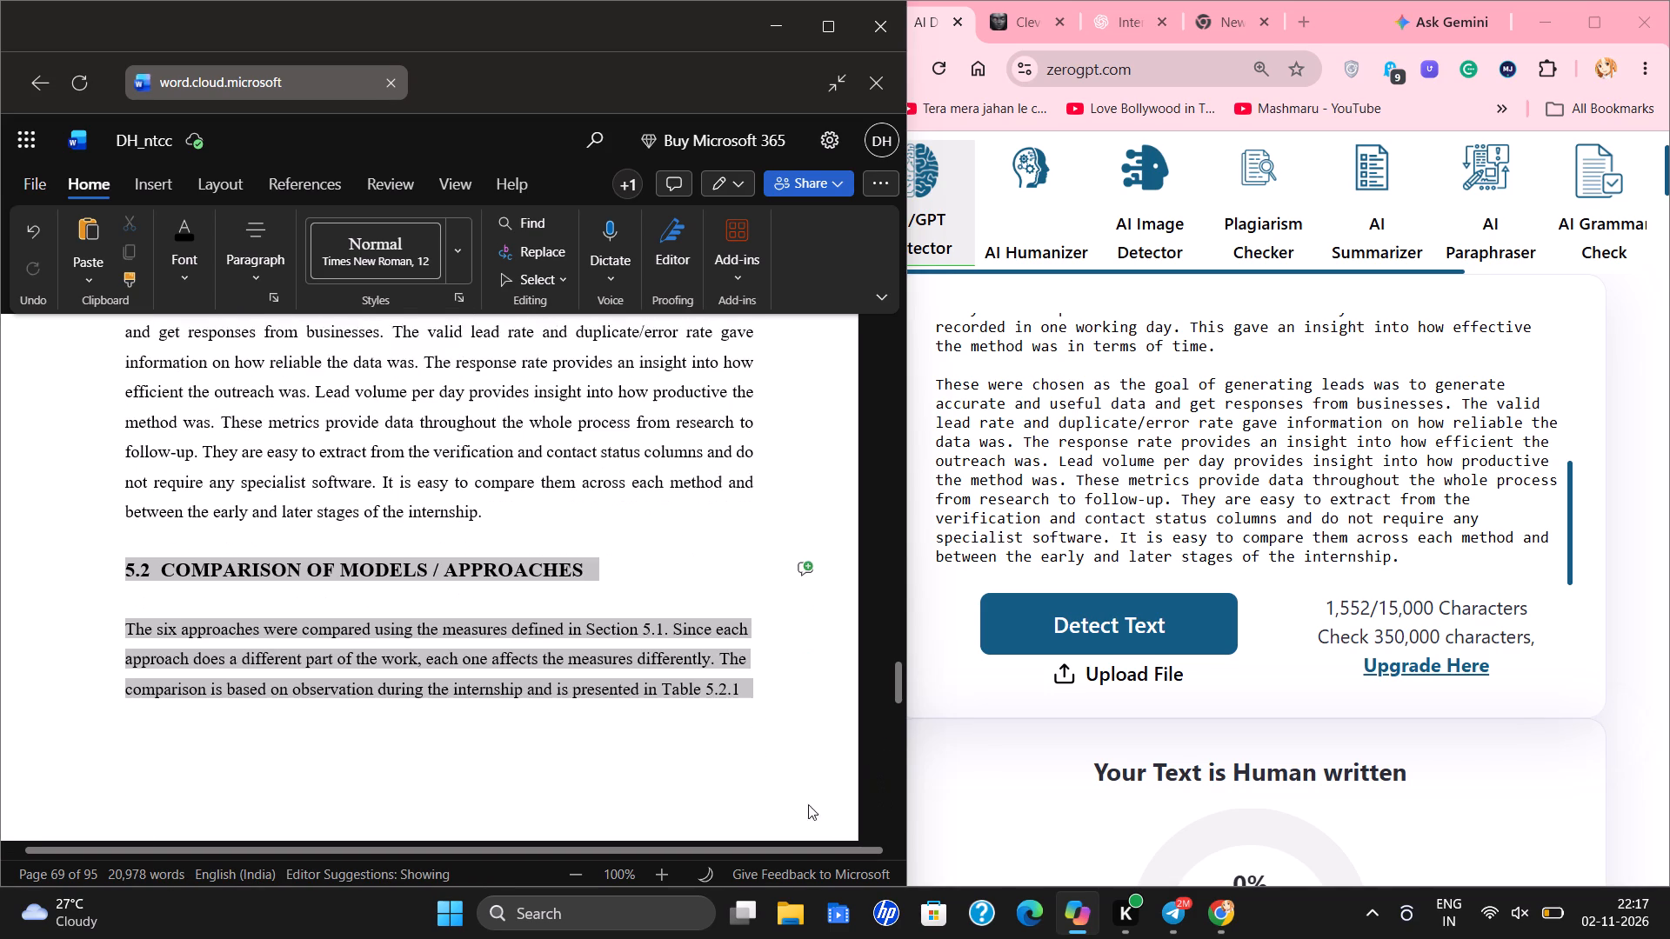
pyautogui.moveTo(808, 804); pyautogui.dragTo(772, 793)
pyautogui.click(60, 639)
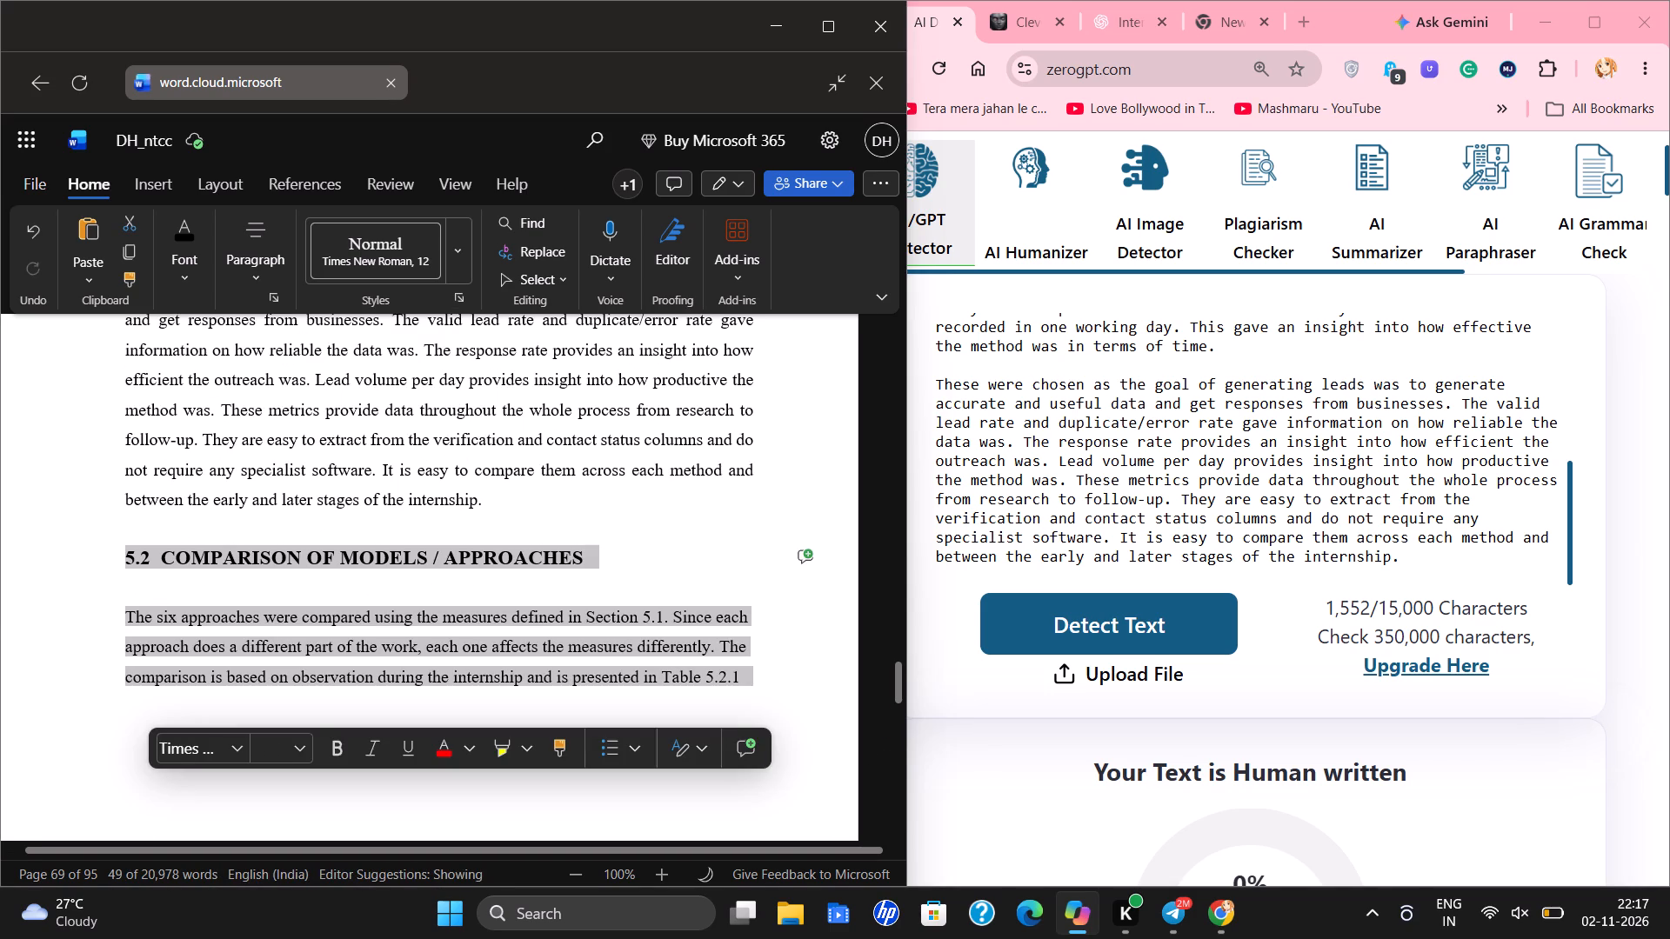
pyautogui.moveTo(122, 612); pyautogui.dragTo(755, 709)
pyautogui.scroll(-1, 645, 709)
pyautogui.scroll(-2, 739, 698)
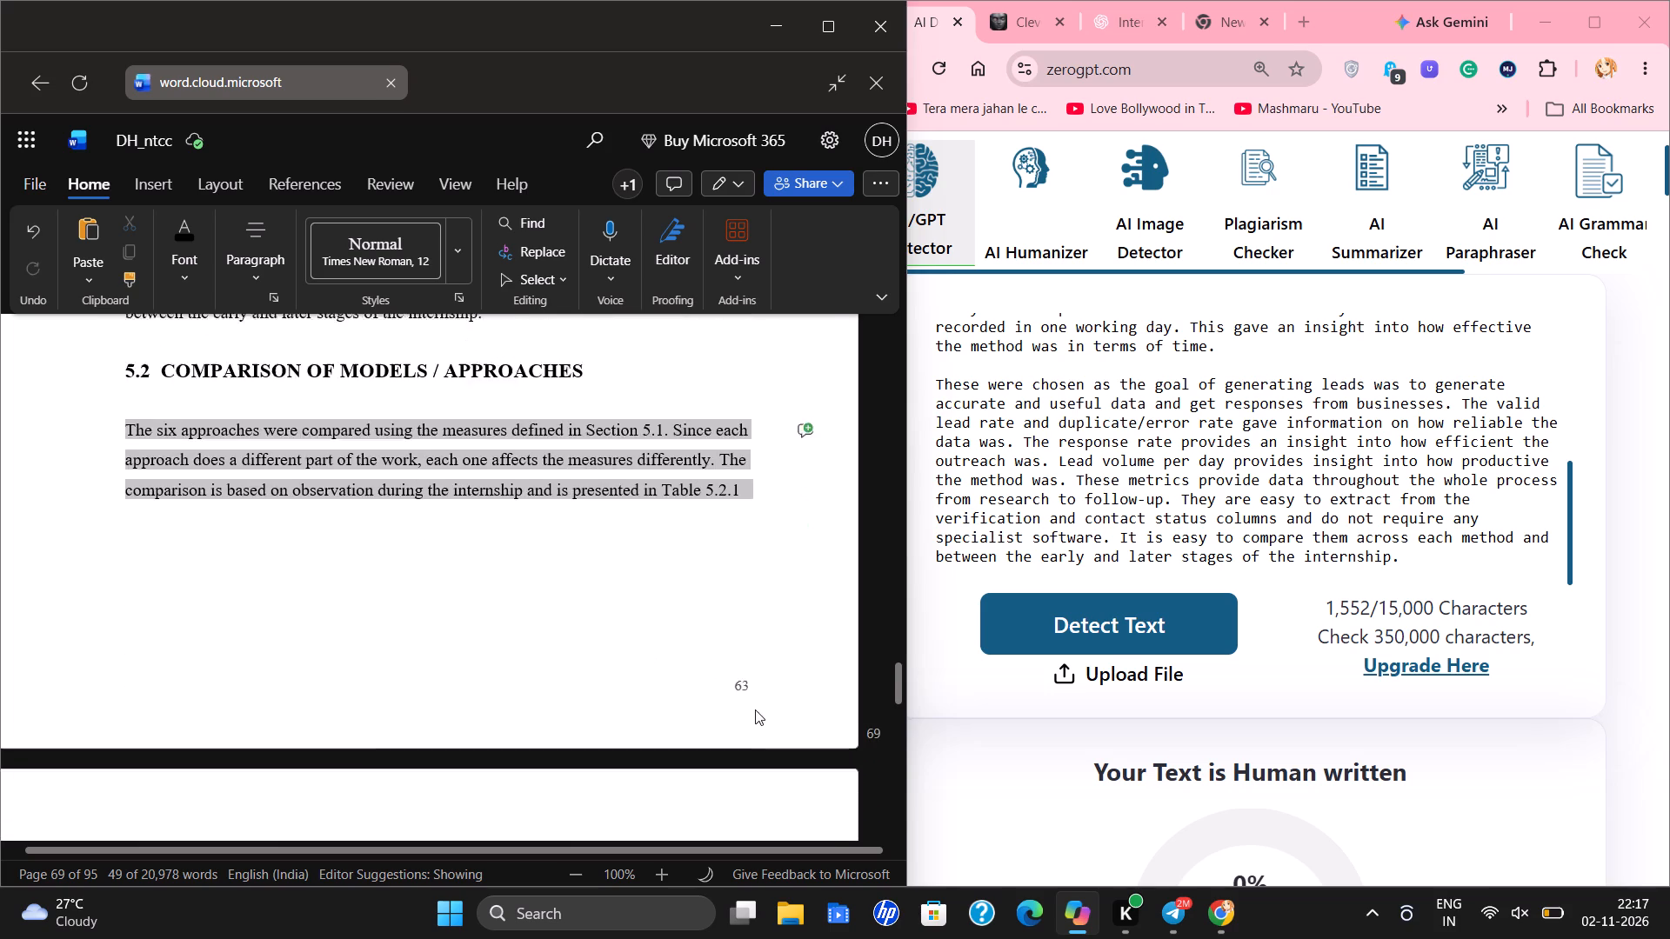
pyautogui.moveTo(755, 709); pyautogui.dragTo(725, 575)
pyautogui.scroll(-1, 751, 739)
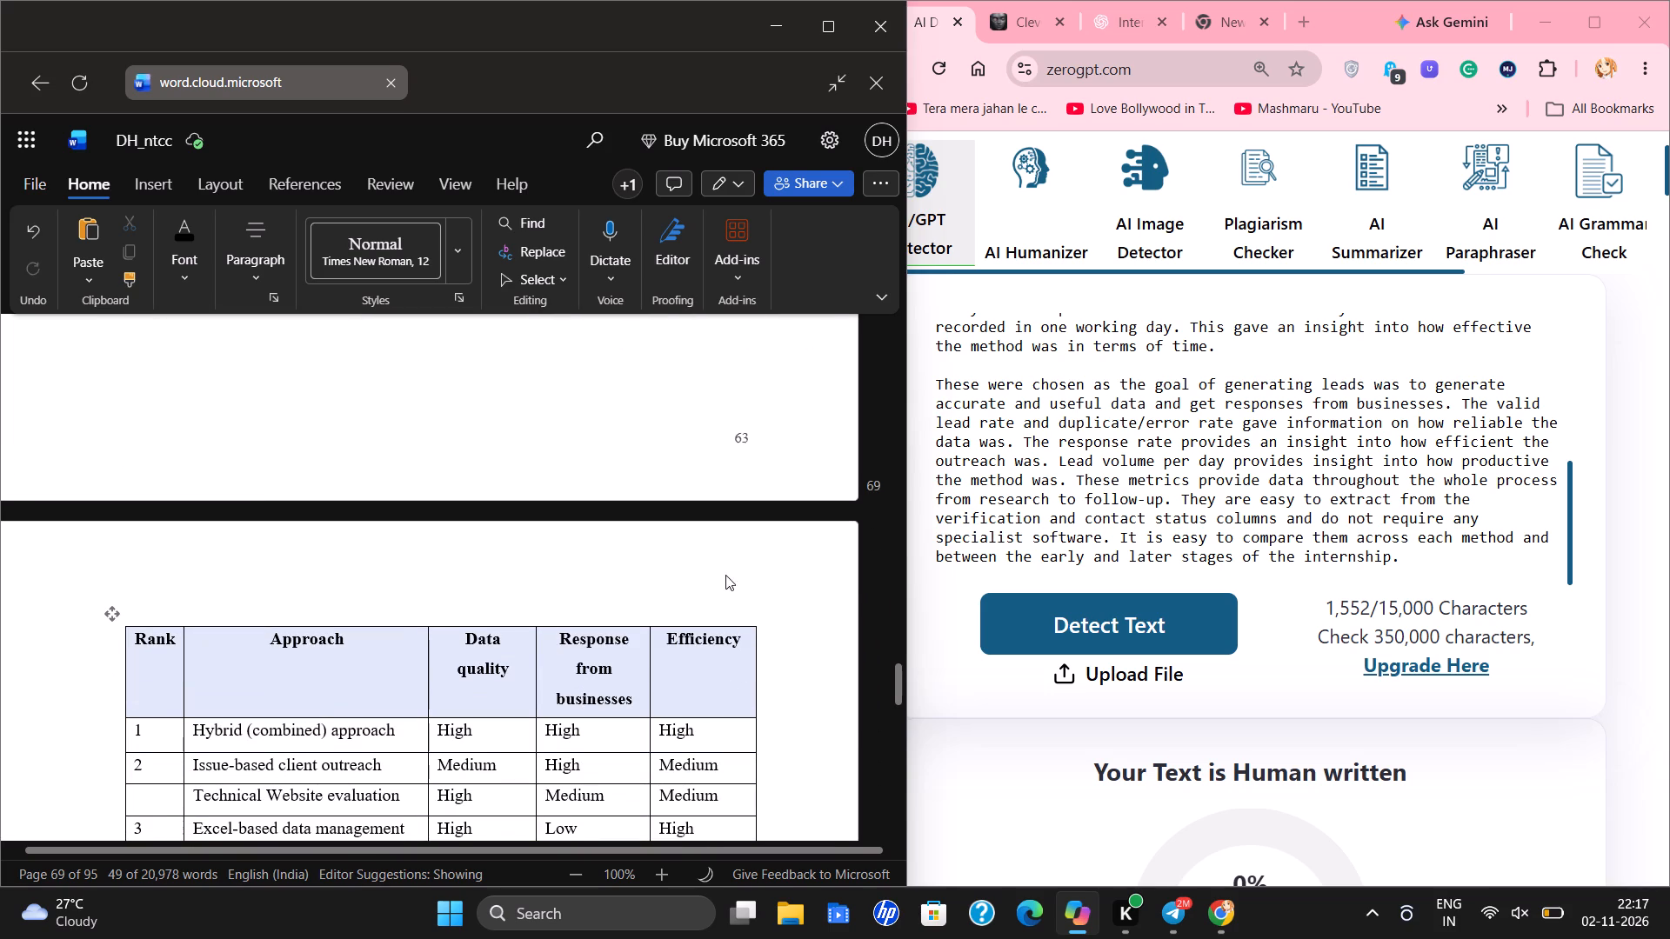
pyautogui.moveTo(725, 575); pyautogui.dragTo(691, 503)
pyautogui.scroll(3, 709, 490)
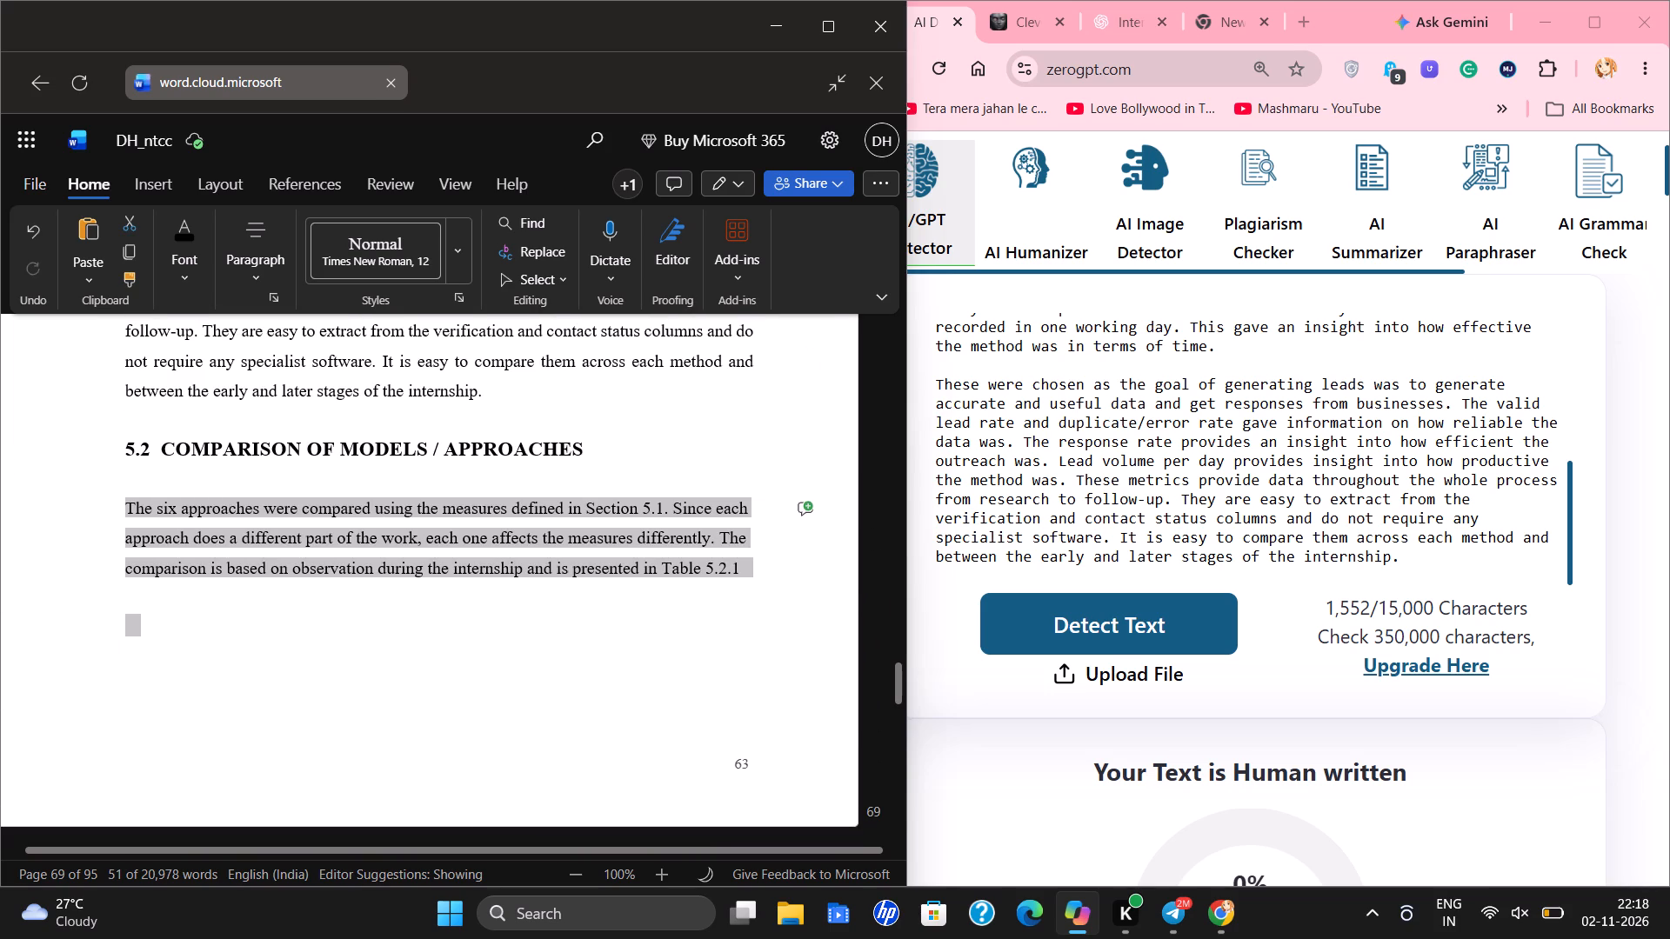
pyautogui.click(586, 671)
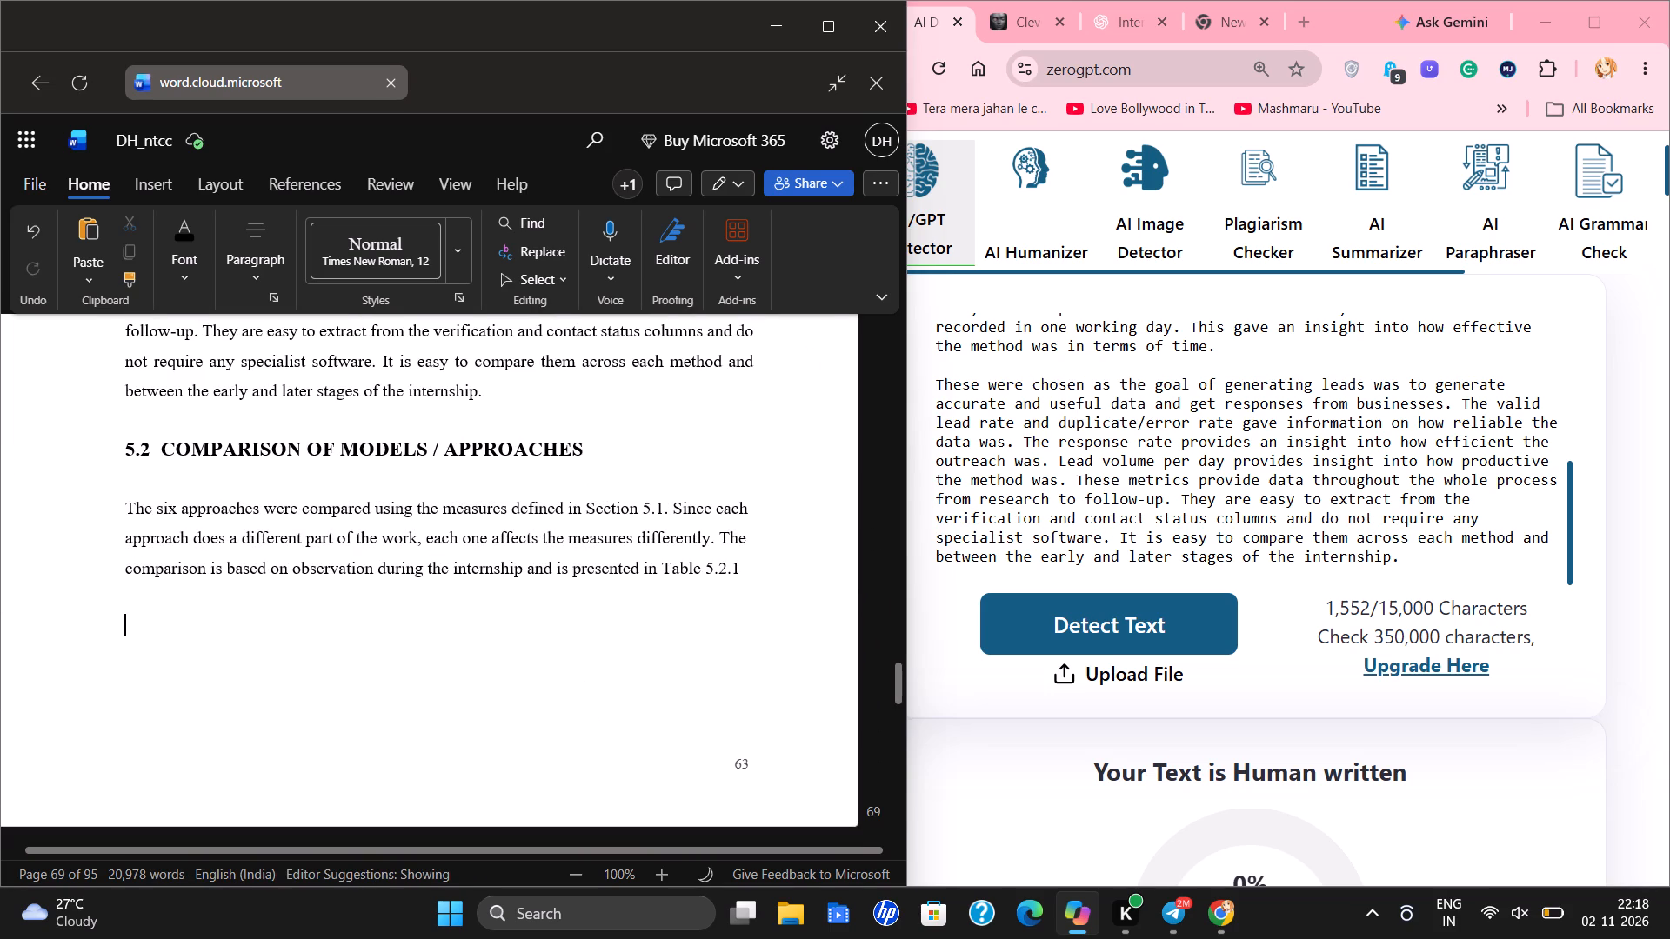
# Justify the text in all cells of the approach comparison table, Table 5.2.1, including the header row.
pyautogui.scroll(-7, 578, 668)
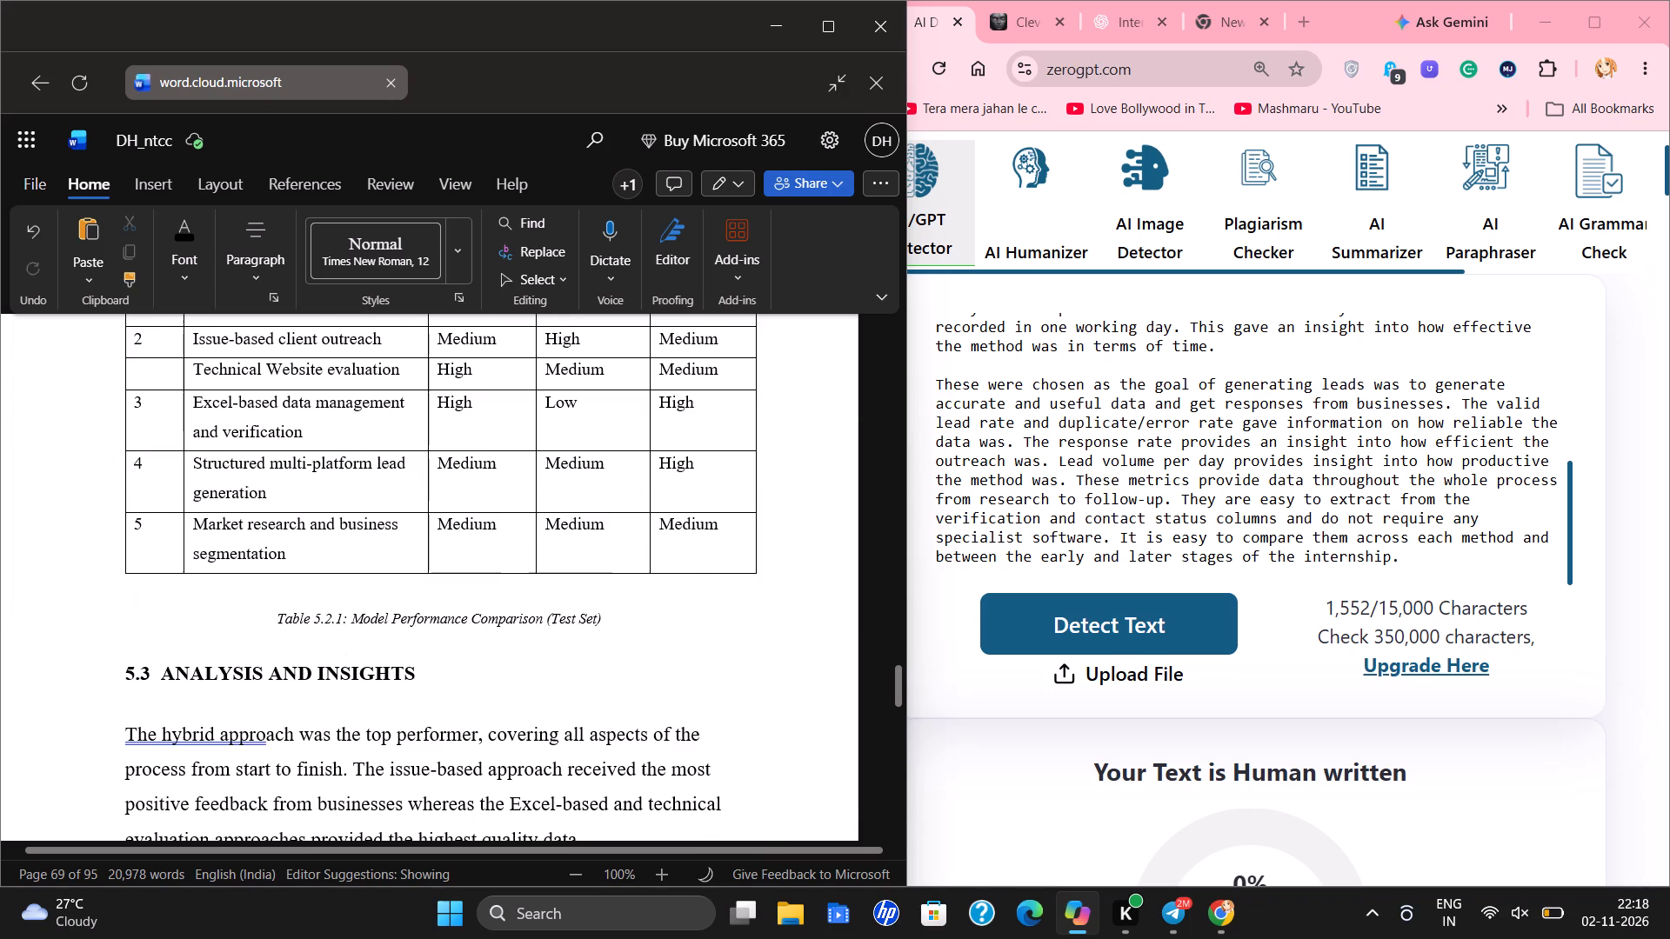
pyautogui.scroll(3, 578, 667)
pyautogui.moveTo(67, 530); pyautogui.dragTo(643, 623)
pyautogui.scroll(-1, 607, 613)
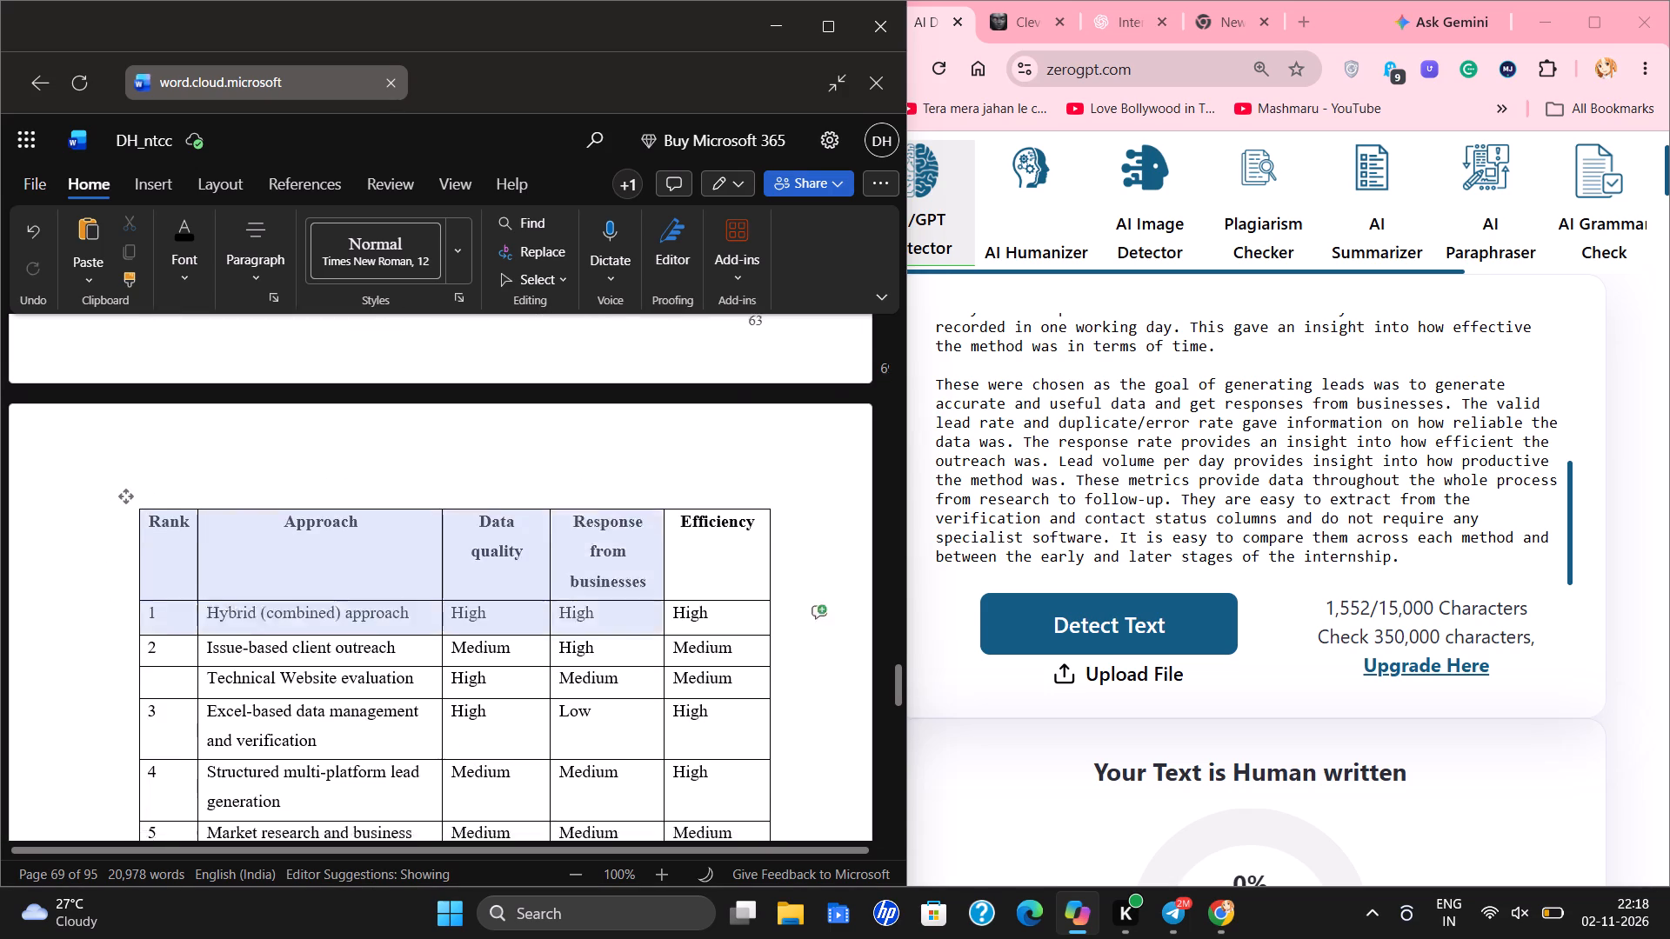
pyautogui.moveTo(643, 623); pyautogui.dragTo(729, 742)
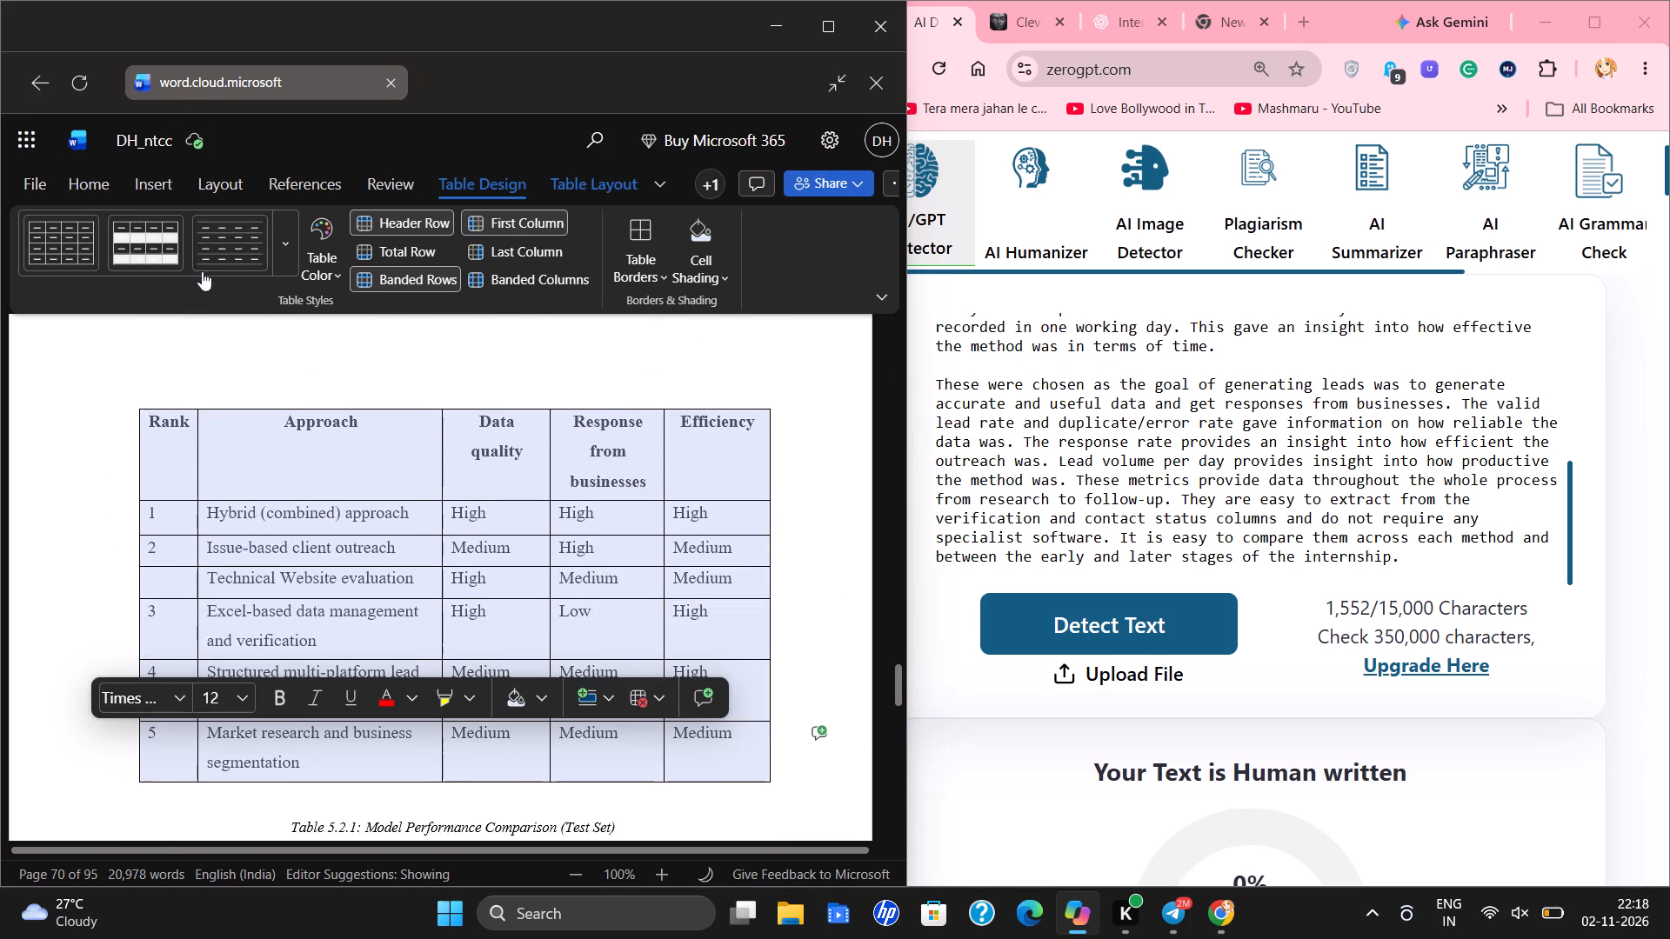
pyautogui.click(95, 181)
pyautogui.click(238, 269)
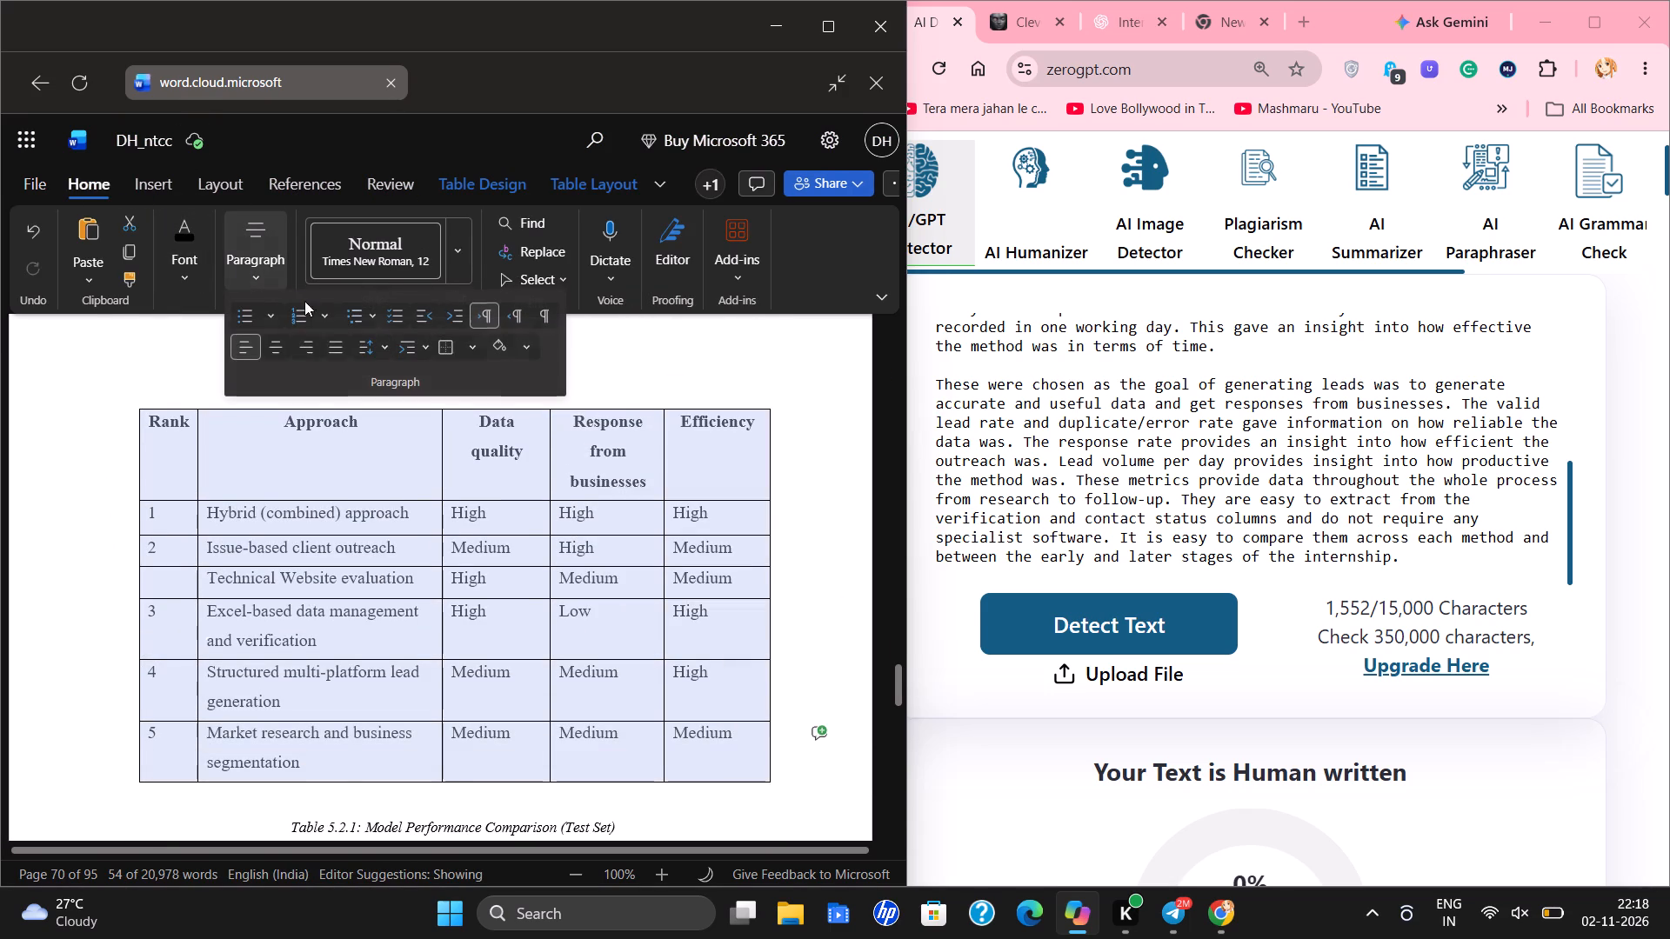
pyautogui.click(282, 341)
pyautogui.click(264, 260)
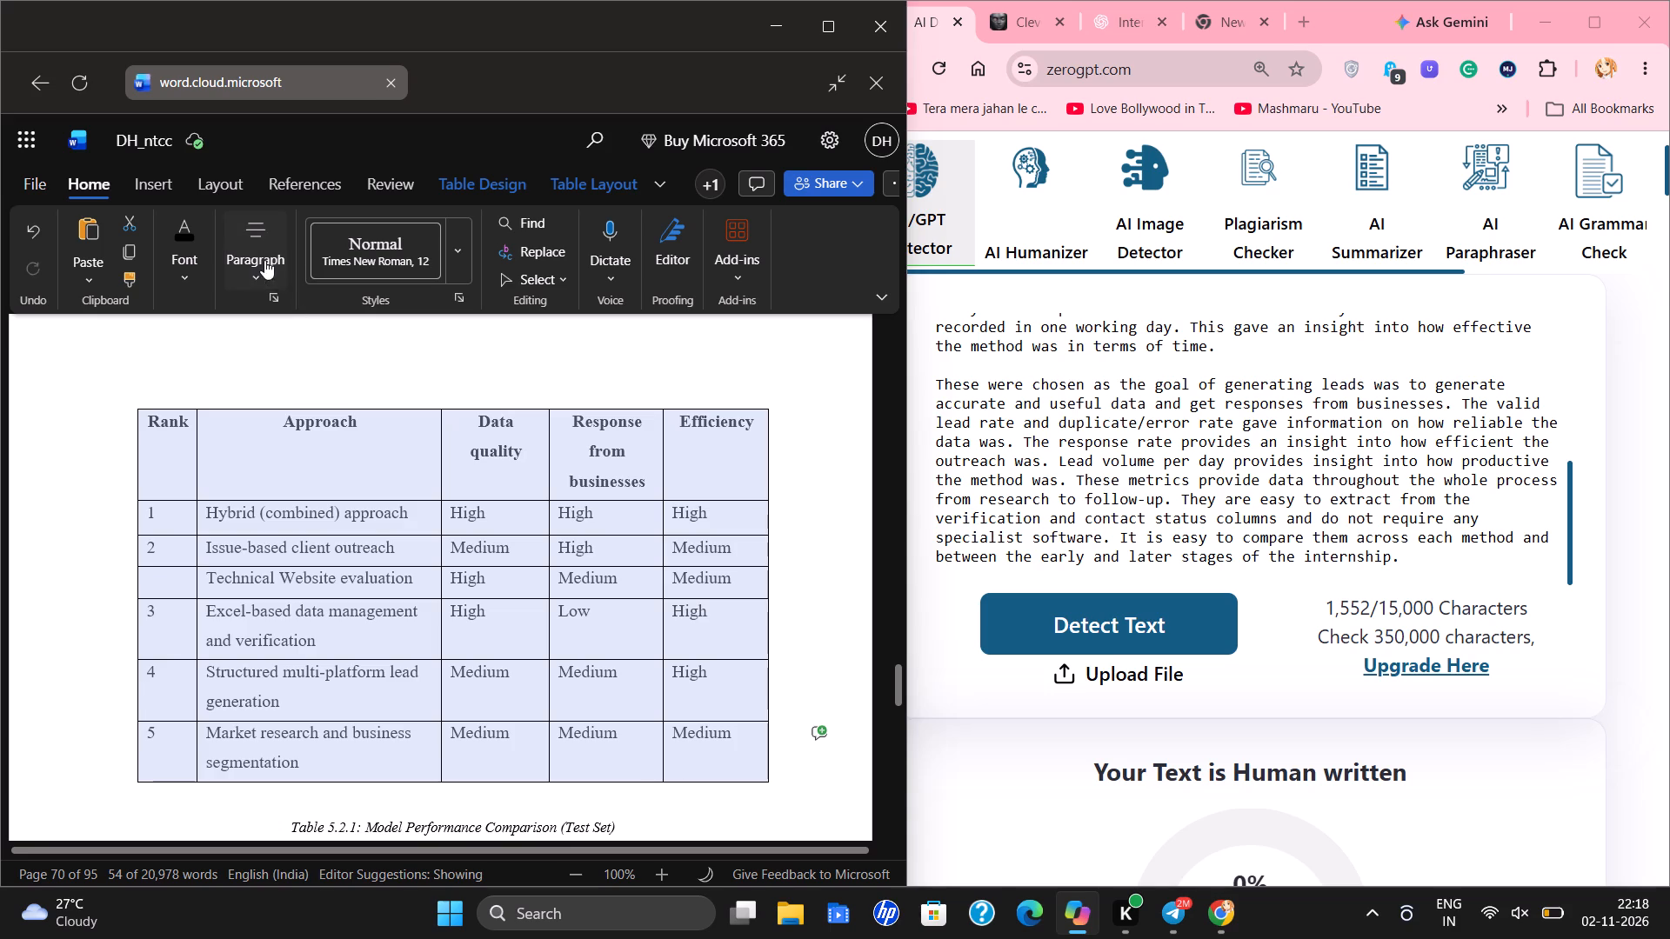
pyautogui.click(335, 350)
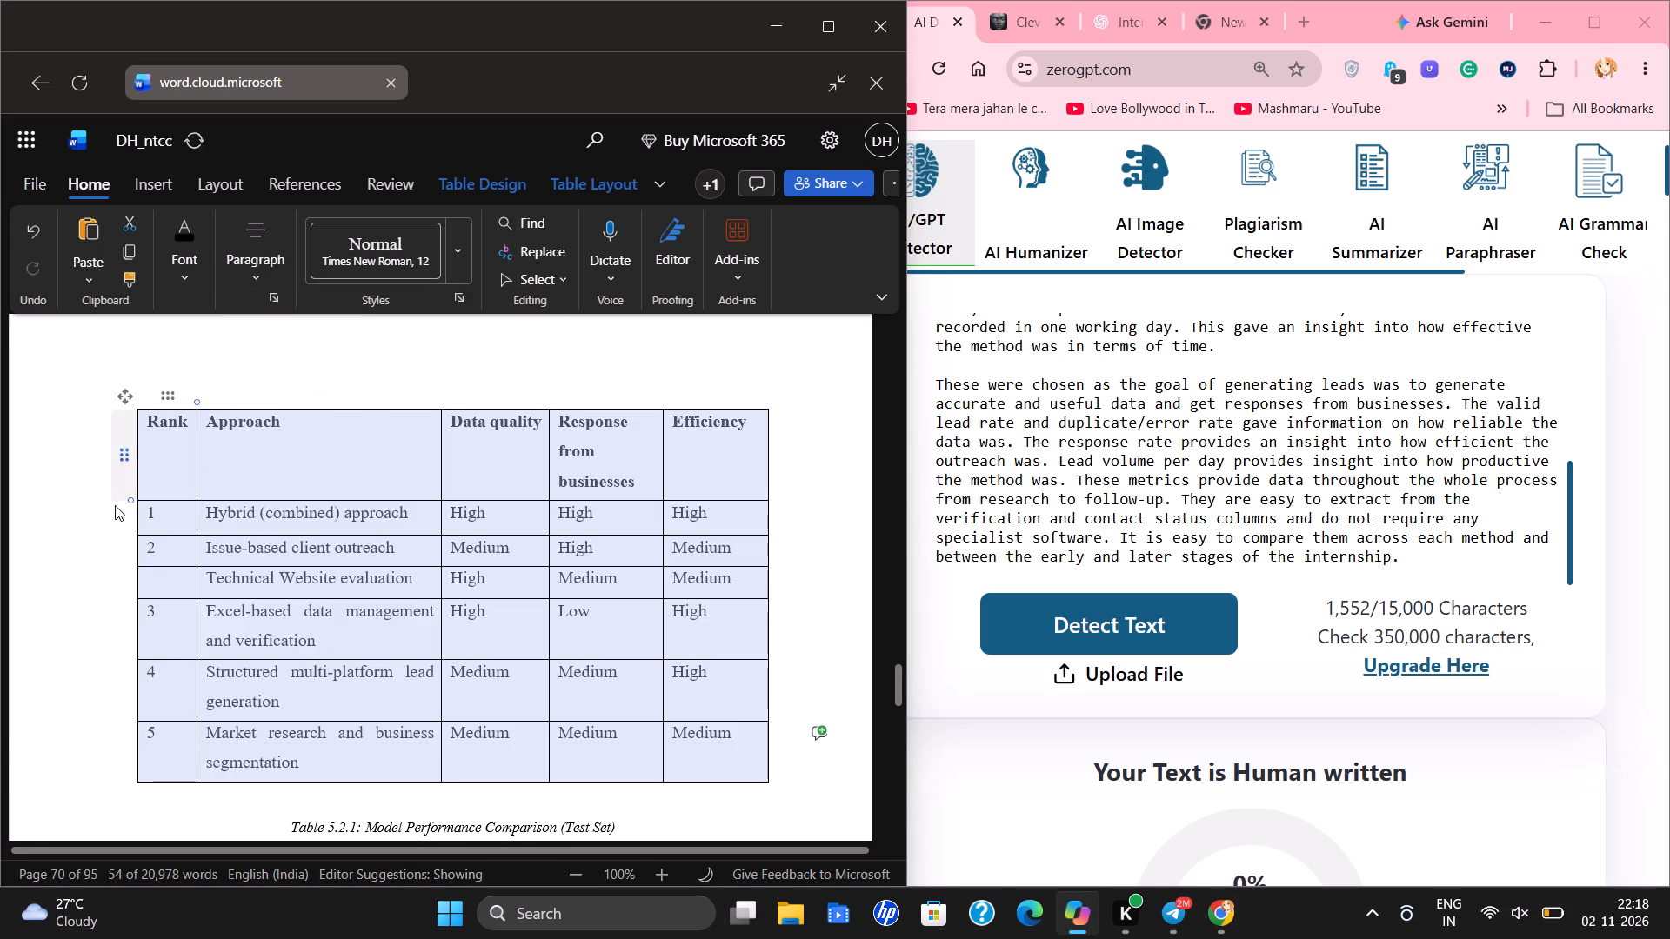
pyautogui.click(94, 519)
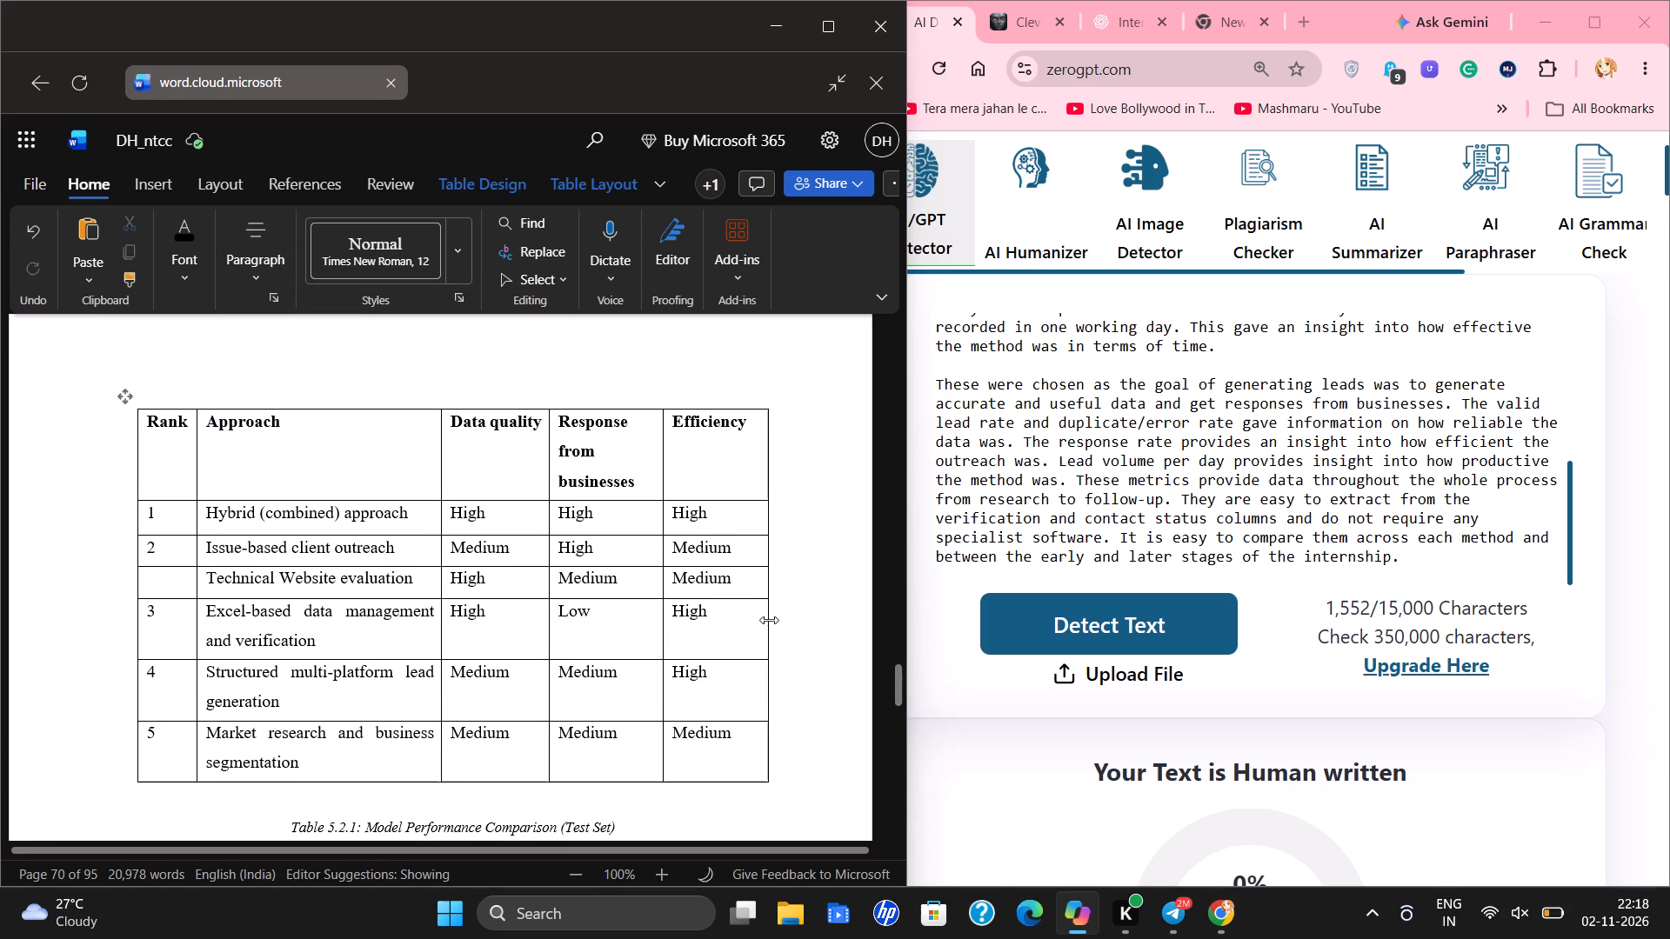
# Set the font size of the caption "Table 5.2.1: Model Performance Comparison (Test Set)" to 11.
pyautogui.scroll(-2, 767, 629)
pyautogui.scroll(1, 625, 637)
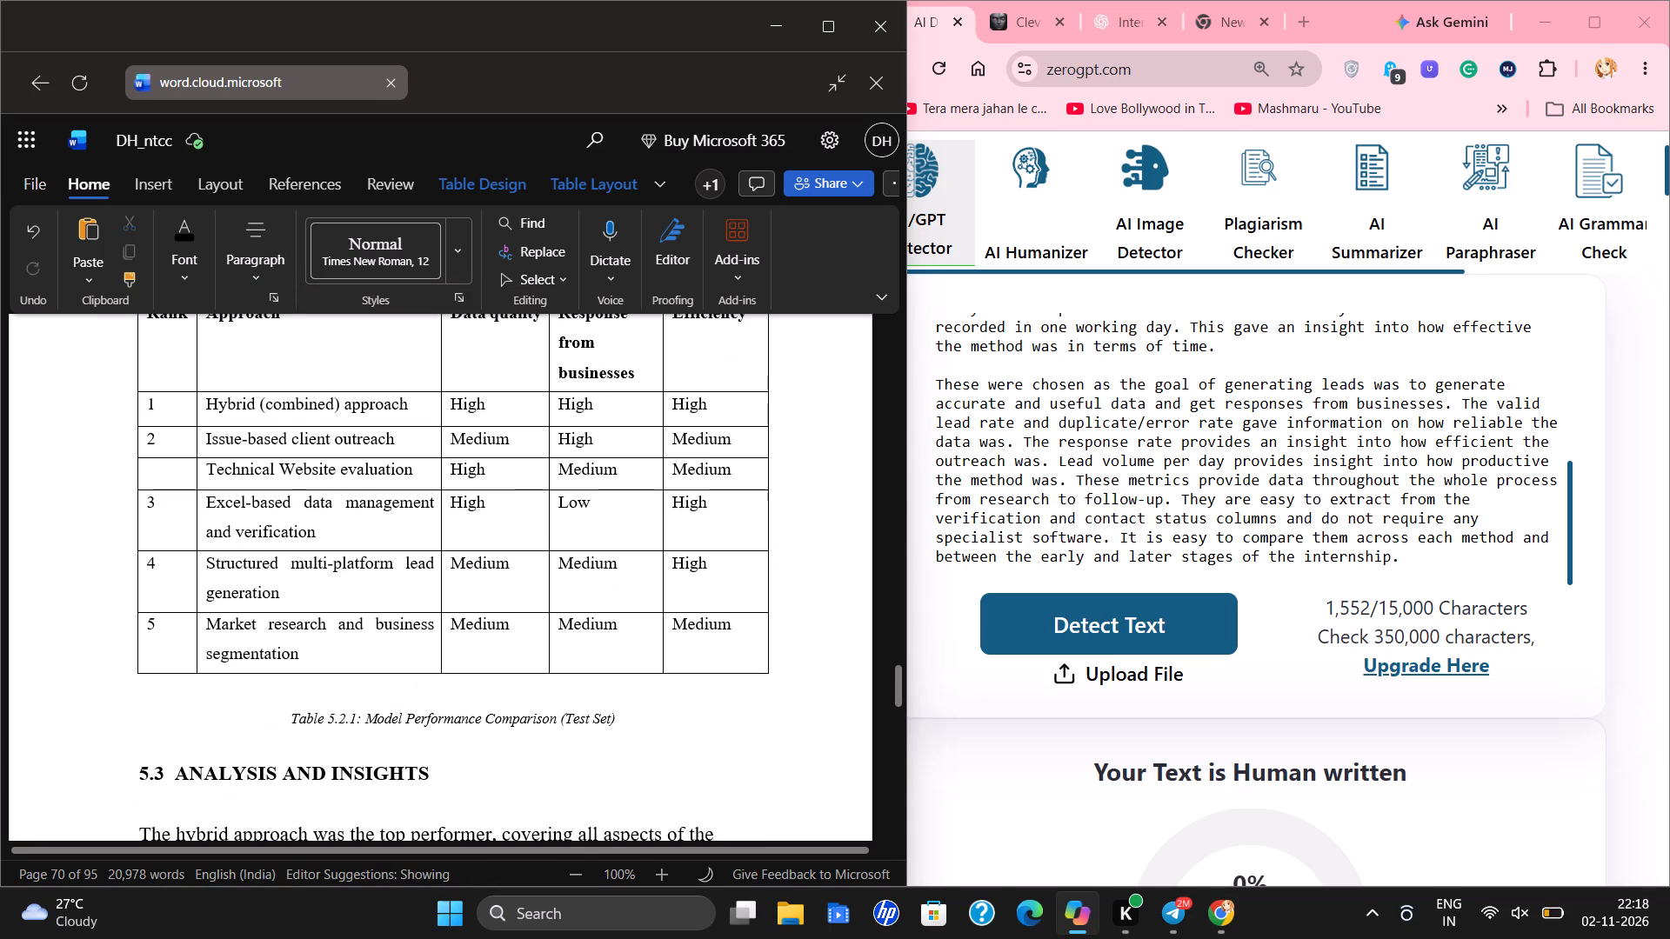
pyautogui.scroll(-2, 624, 637)
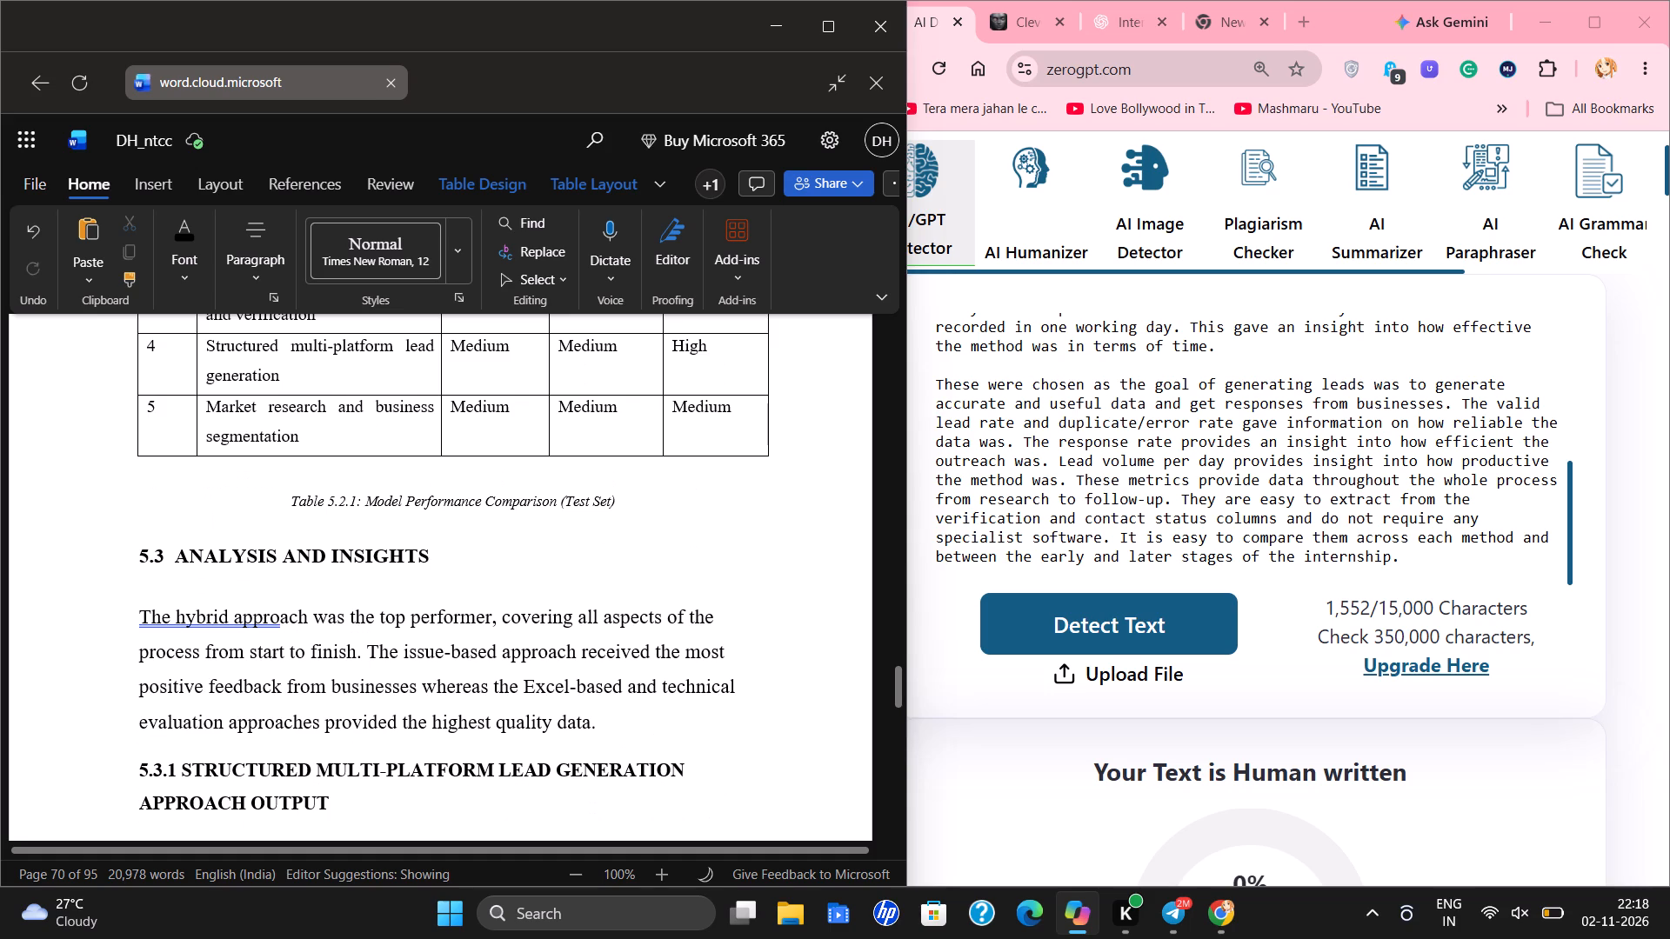
pyautogui.click(271, 502)
pyautogui.moveTo(271, 502); pyautogui.dragTo(625, 508)
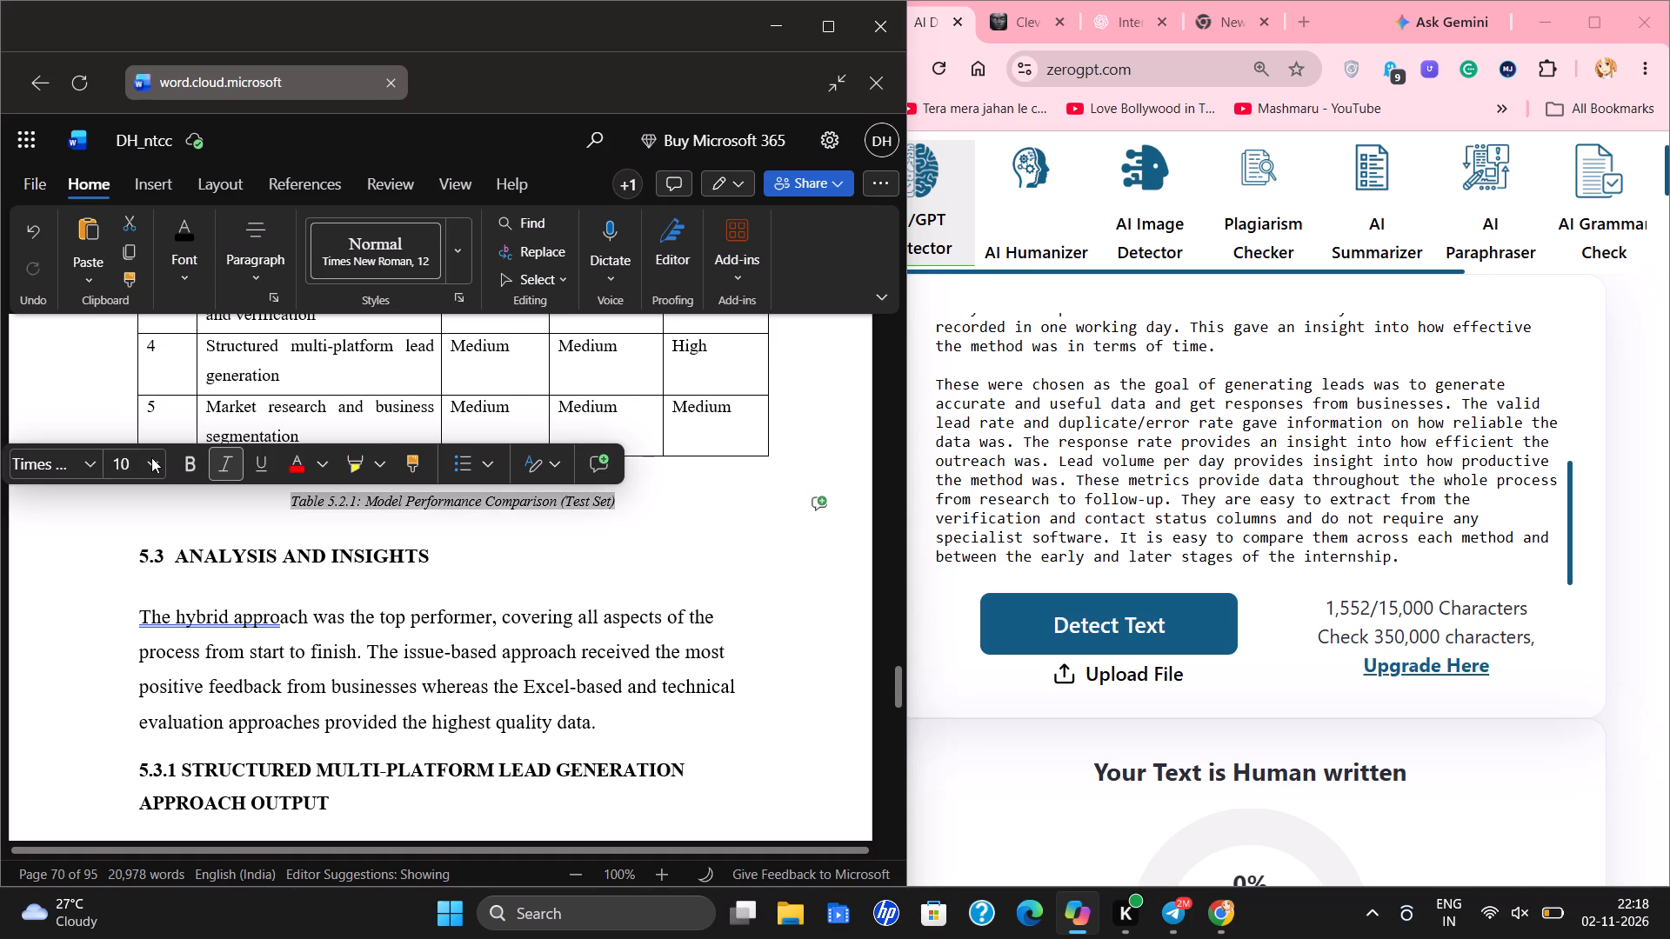
pyautogui.click(159, 459)
pyautogui.click(178, 483)
pyautogui.click(111, 551)
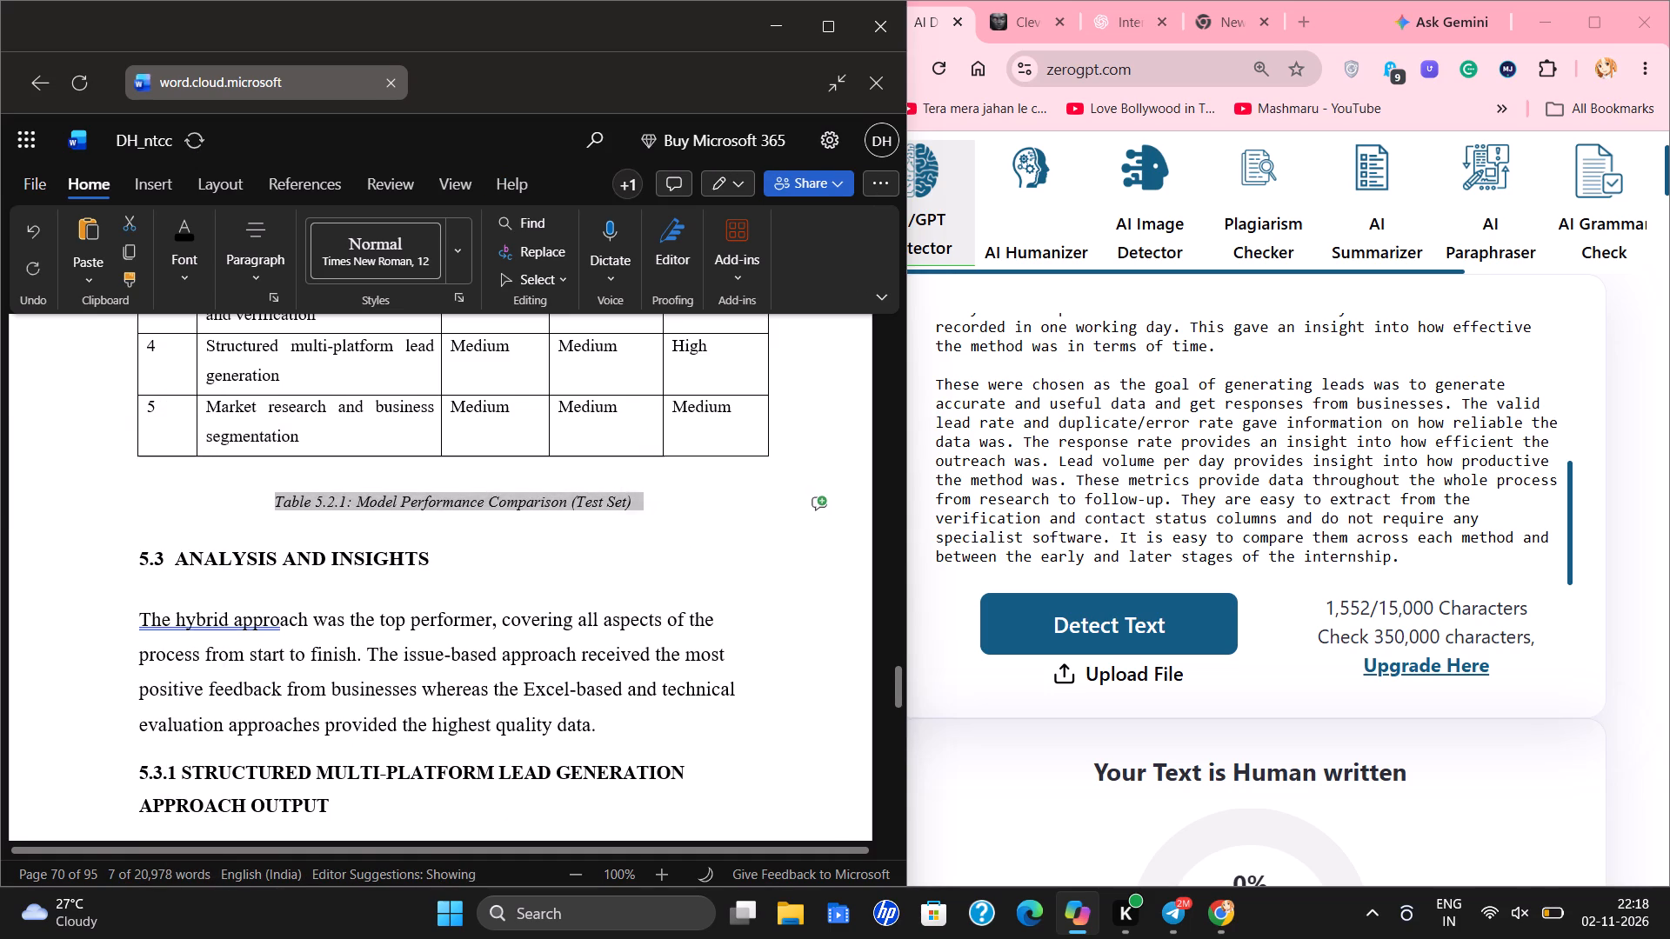
# Justify the introductory paragraph of section 5.3 Analysis and Insights, leaving out the 5.3.1 heading.
pyautogui.scroll(-1, 118, 619)
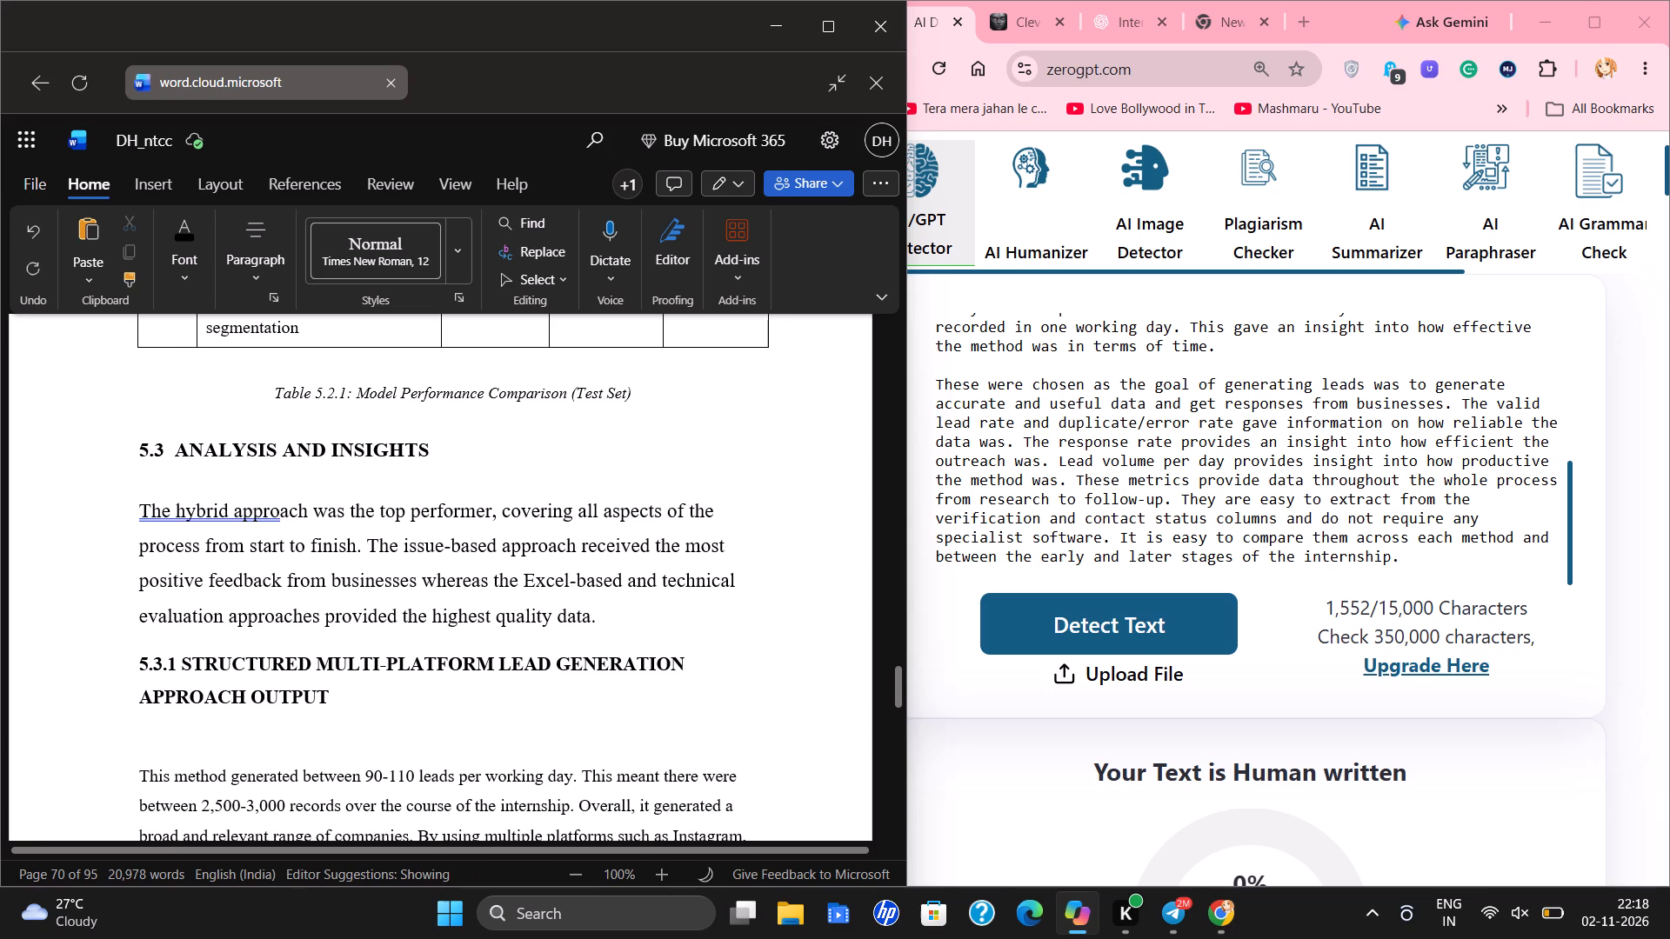
pyautogui.moveTo(125, 509); pyautogui.dragTo(628, 643)
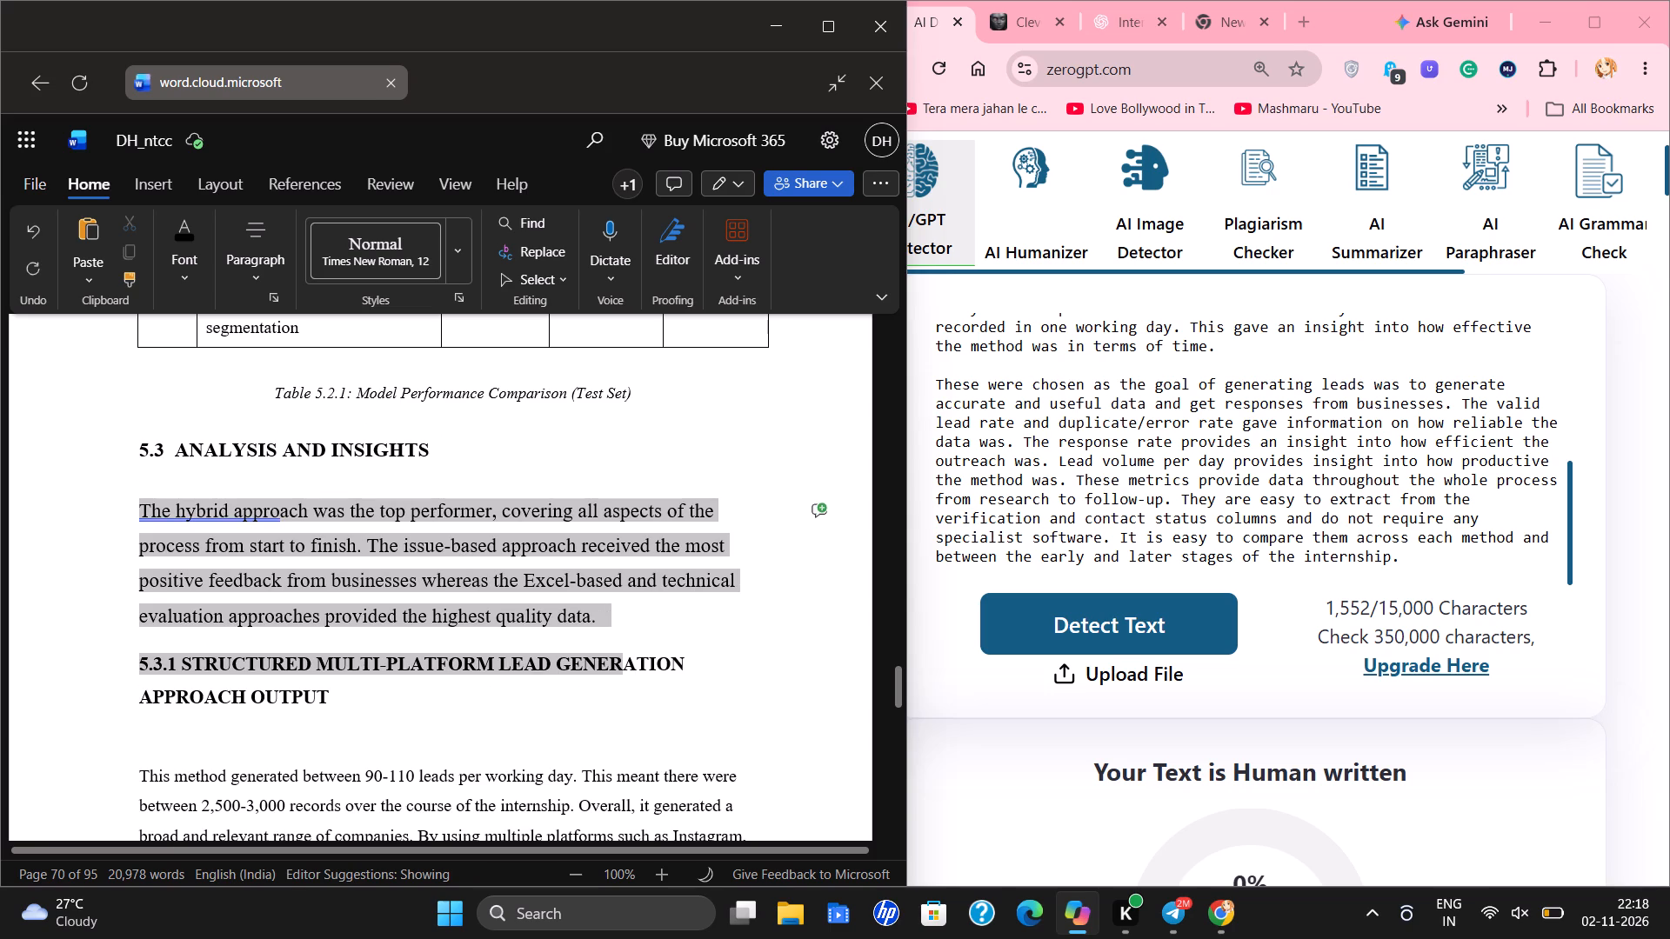
pyautogui.moveTo(628, 643); pyautogui.dragTo(619, 629)
pyautogui.click(271, 239)
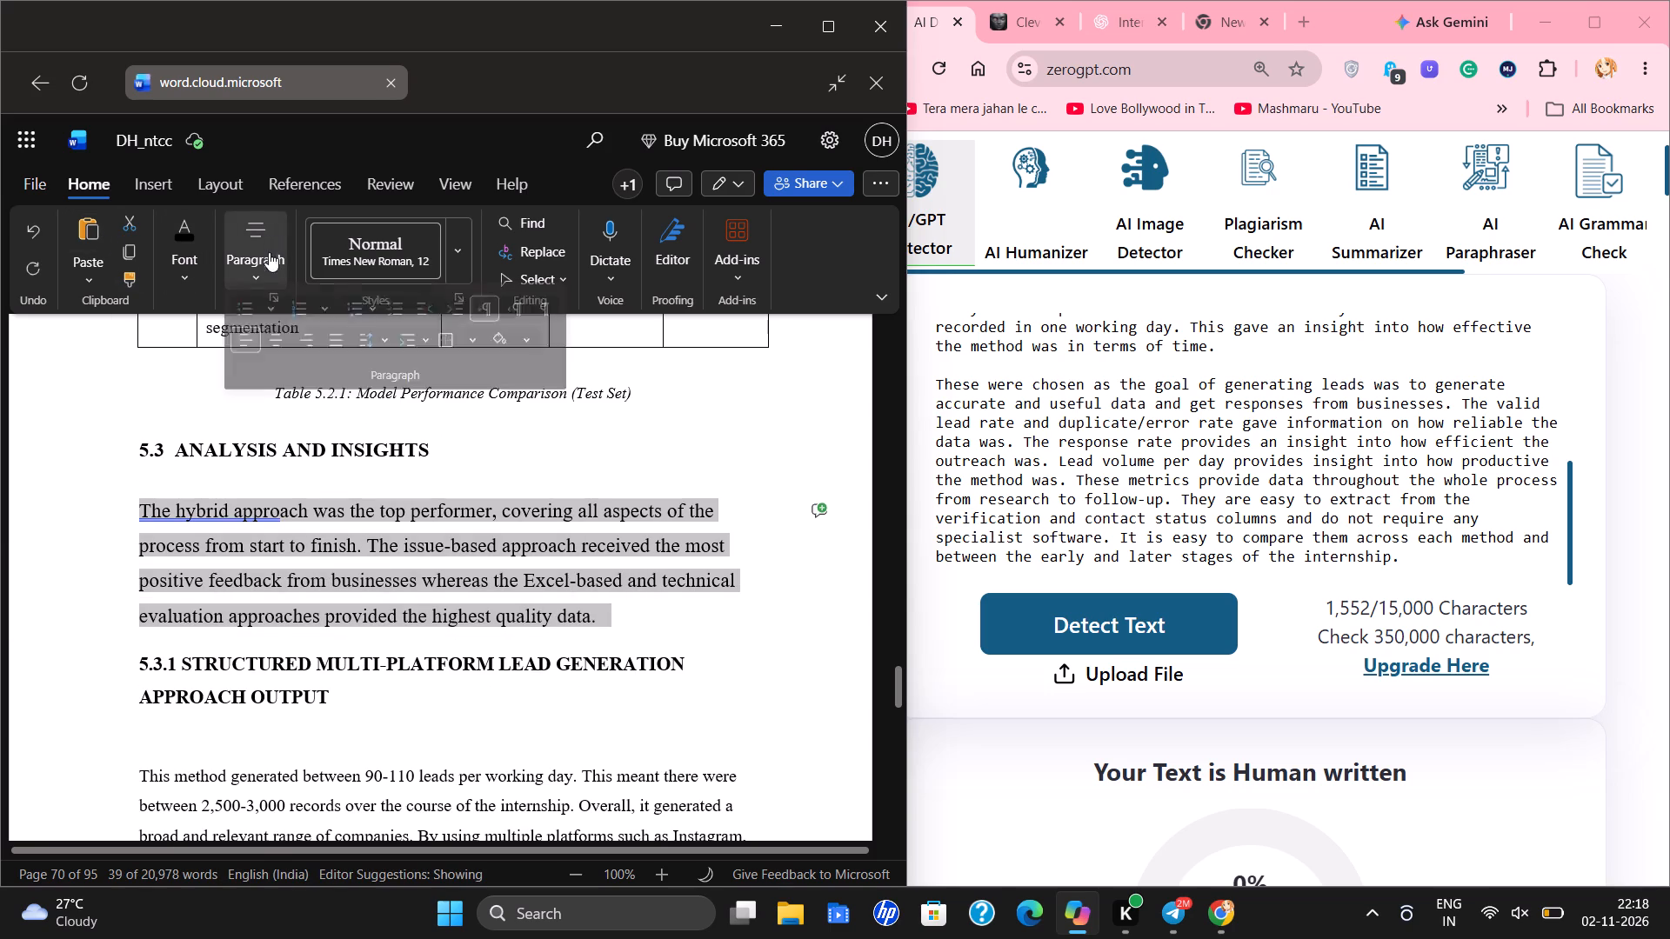
pyautogui.click(327, 348)
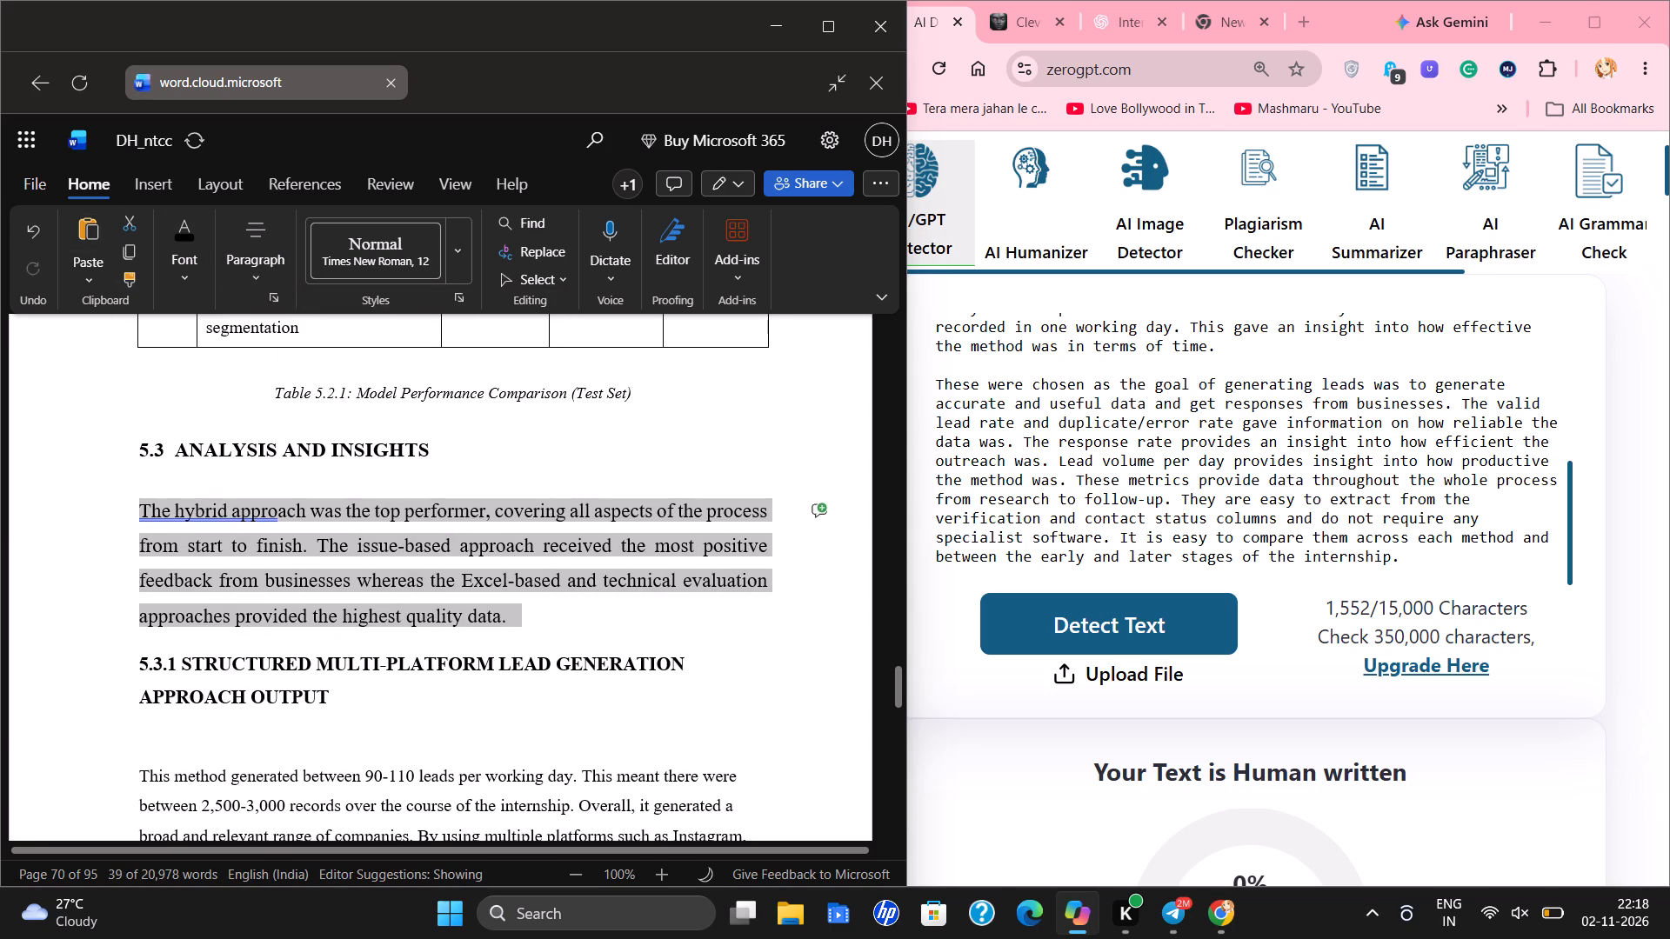
# Set the font size of the introductory paragraph of section 5.3 Analysis and Insights to 12.
pyautogui.click(248, 246)
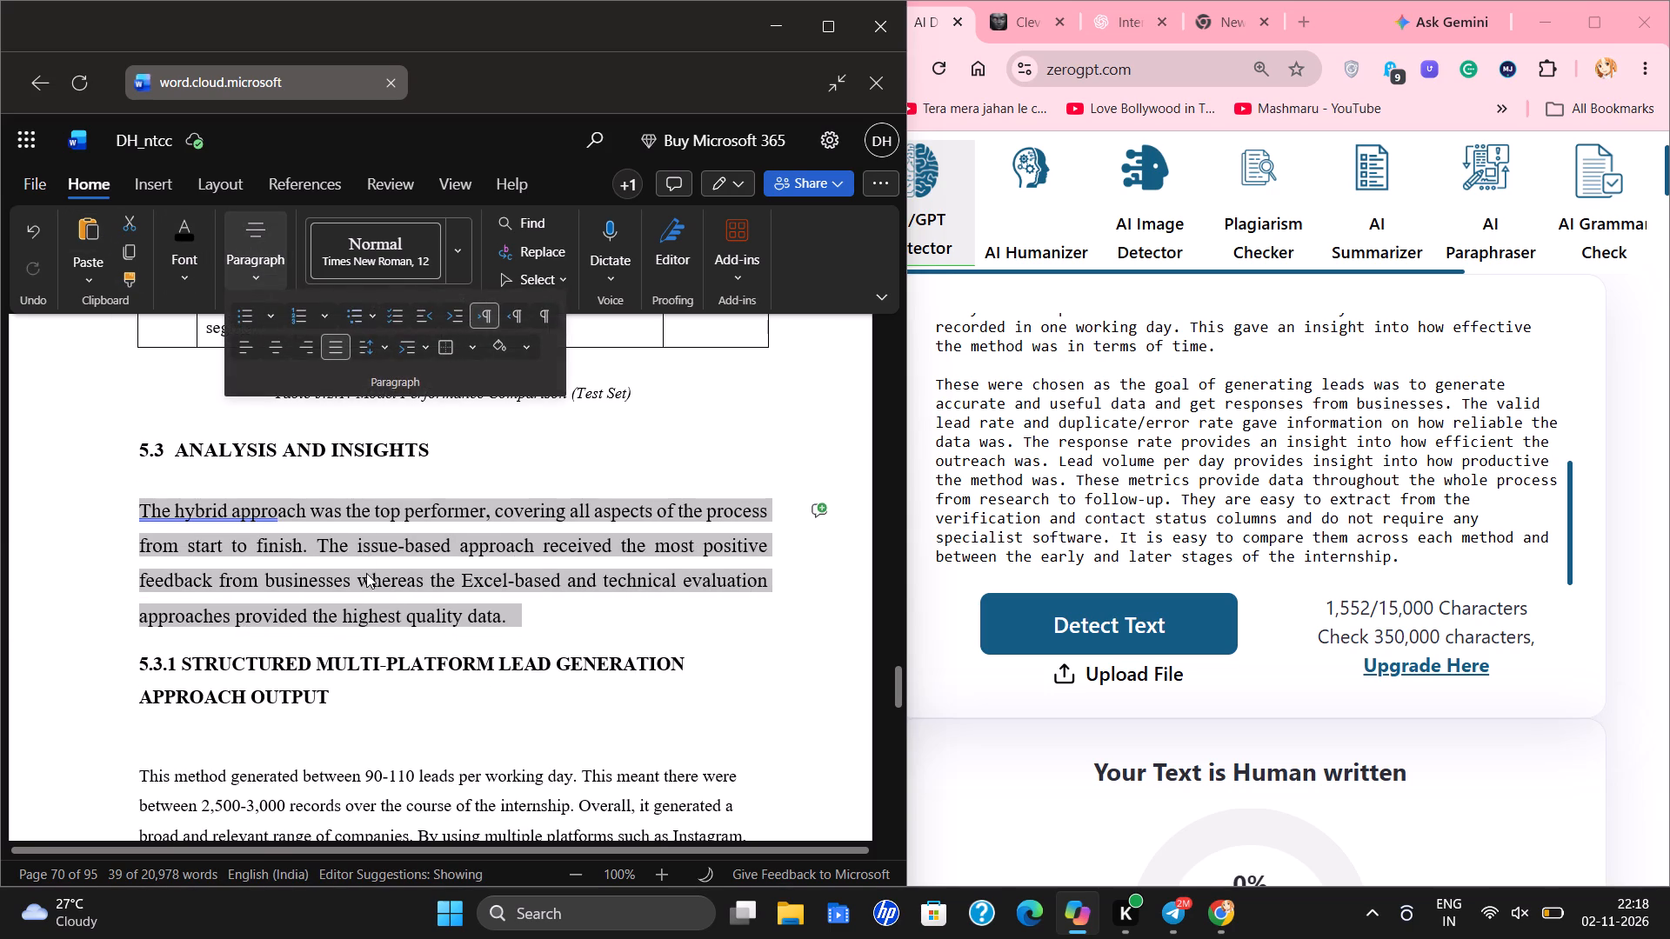
pyautogui.rightClick(366, 573)
pyautogui.click(200, 596)
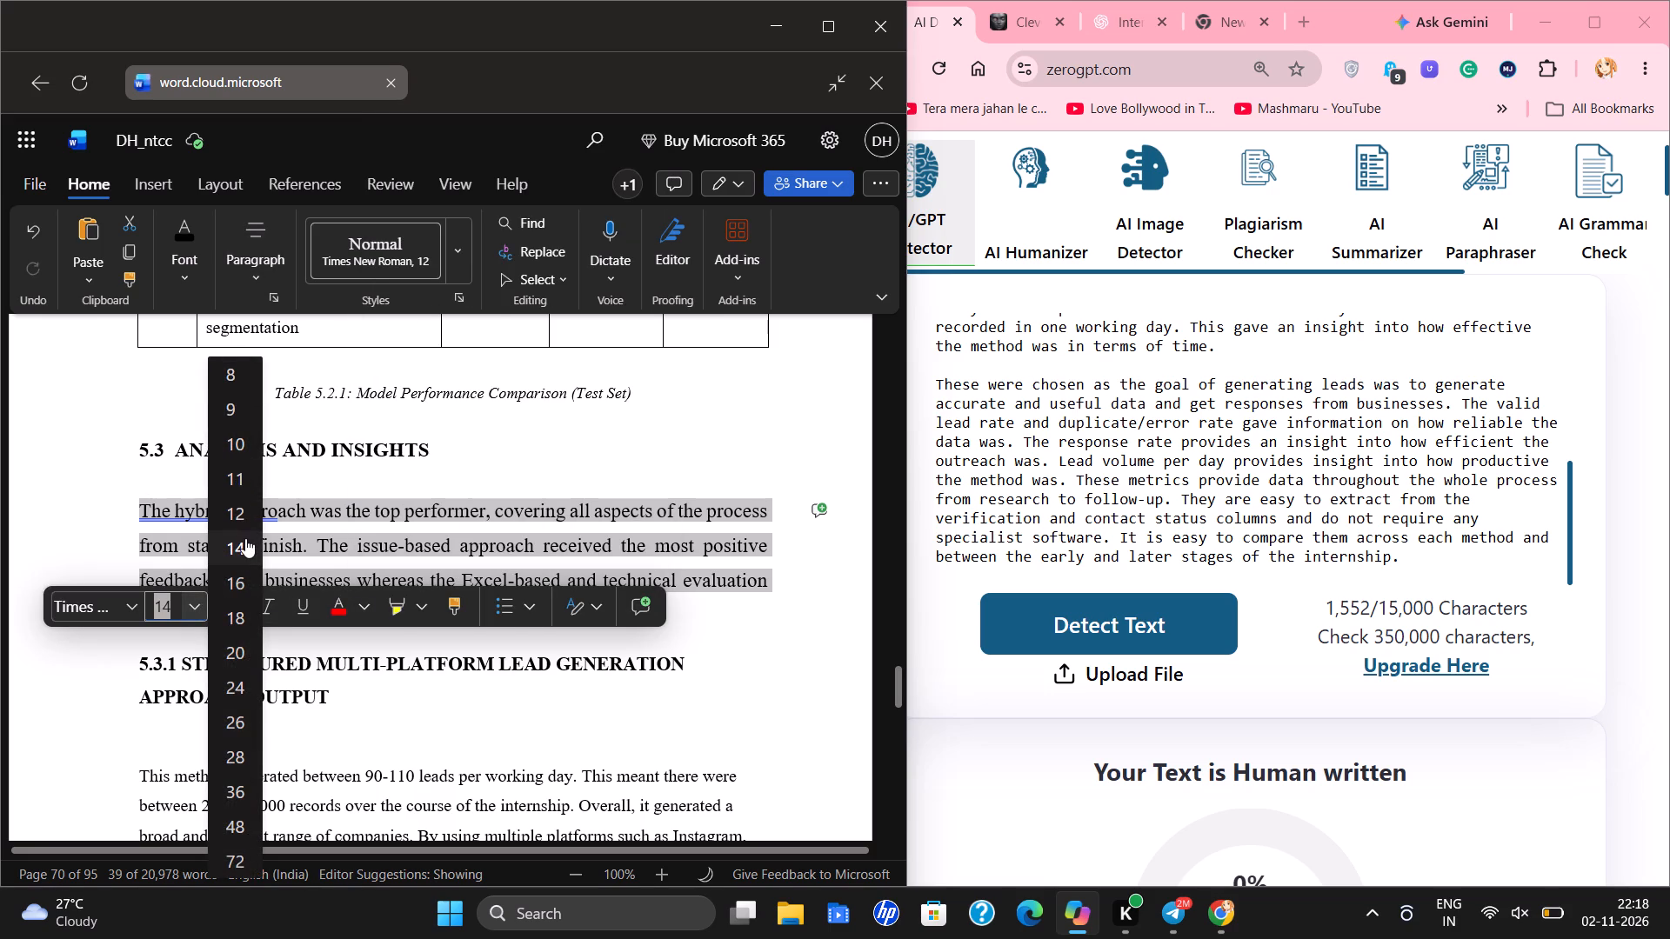
pyautogui.click(237, 503)
pyautogui.click(49, 525)
# Recheck the formatting of the body text above the comparison table, Table 5.2.1.
pyautogui.scroll(1, 124, 561)
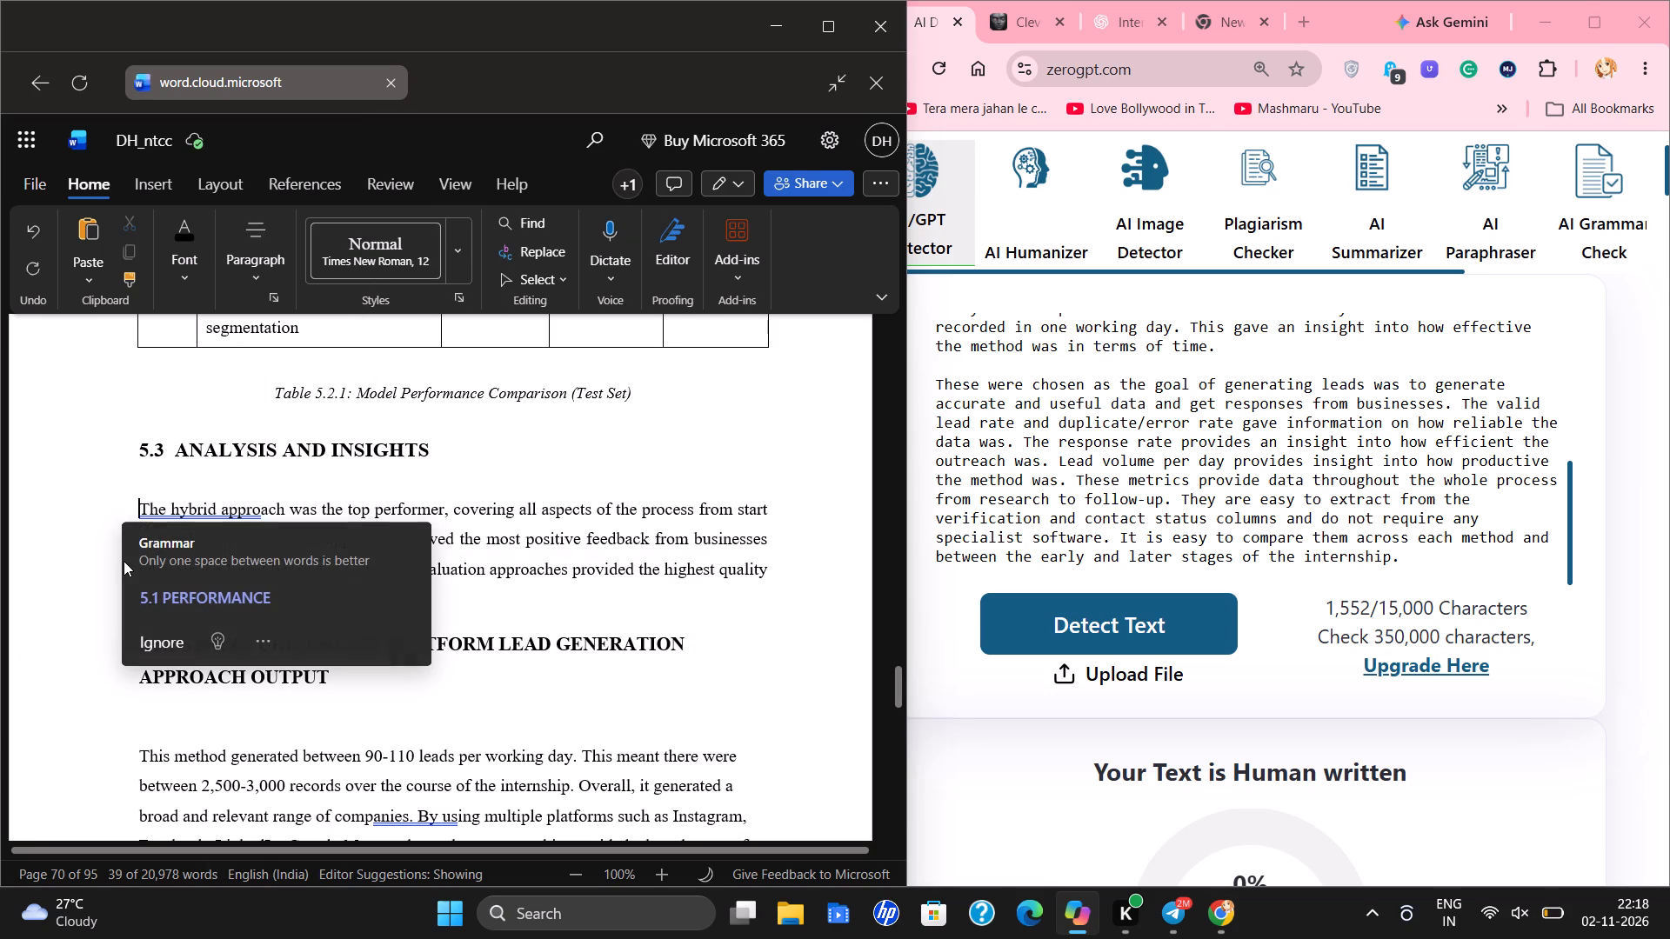
pyautogui.scroll(3, 124, 561)
pyautogui.scroll(8, 456, 523)
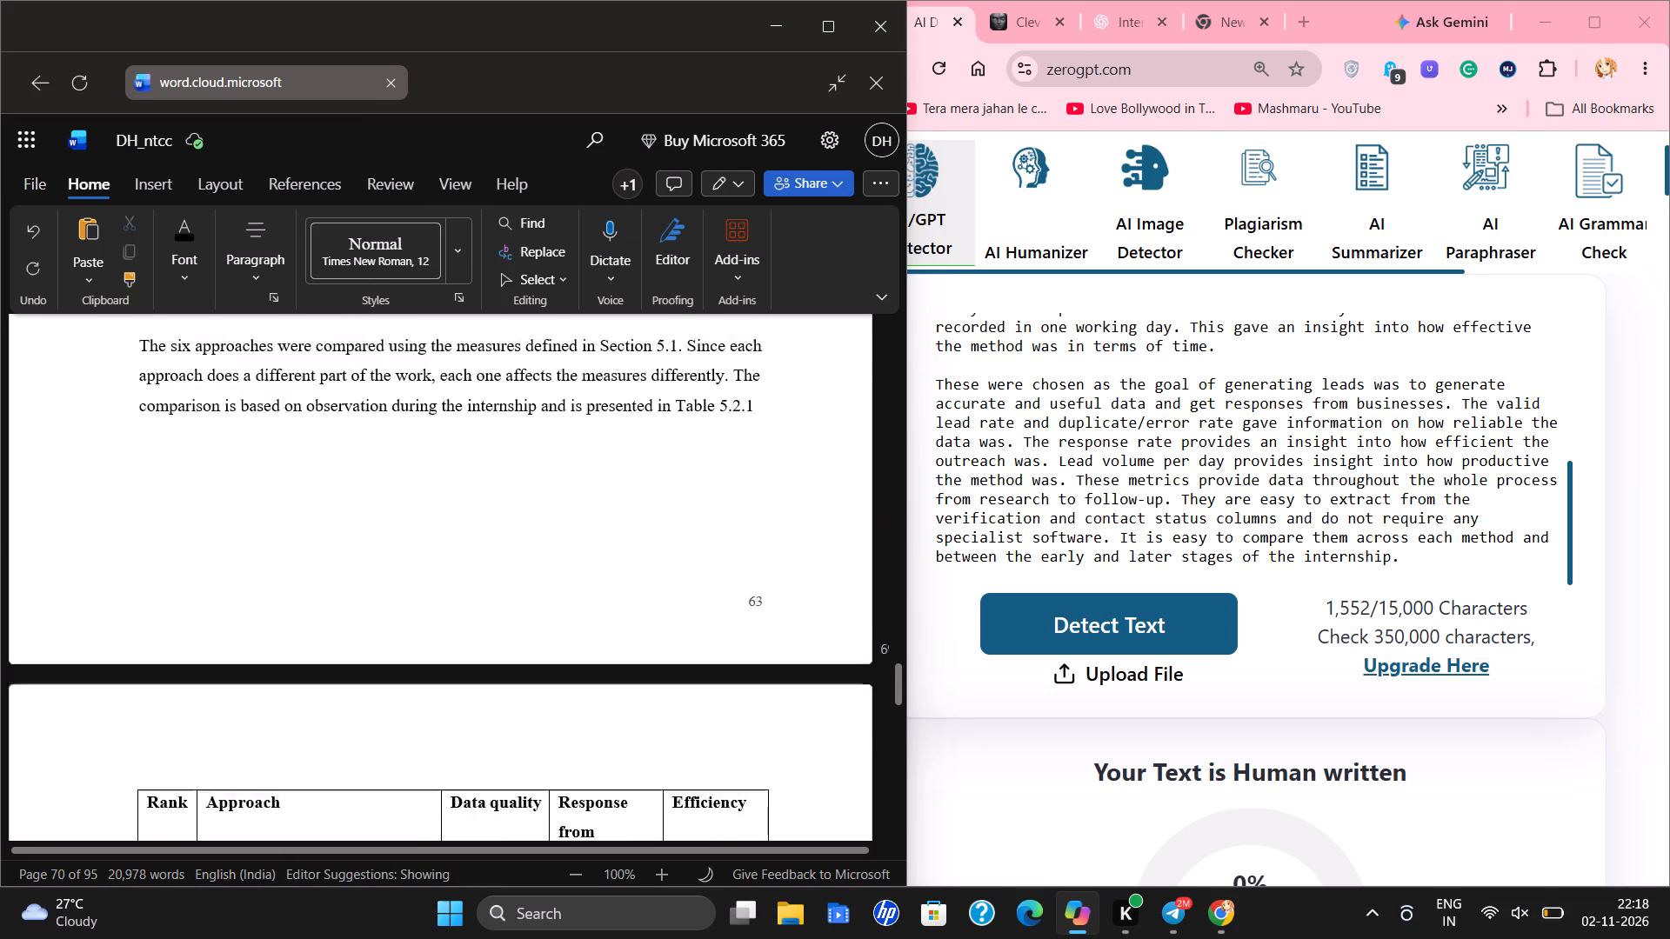
pyautogui.scroll(2, 454, 521)
pyautogui.moveTo(319, 618); pyautogui.dragTo(377, 628, button='right')
pyautogui.click(316, 605)
pyautogui.moveTo(291, 613); pyautogui.dragTo(337, 616)
pyautogui.click(210, 685)
# Copy the whole body text of section 5.3.1, from its first paragraph to the end of the paragraph before the chart.
pyautogui.scroll(-8, 209, 681)
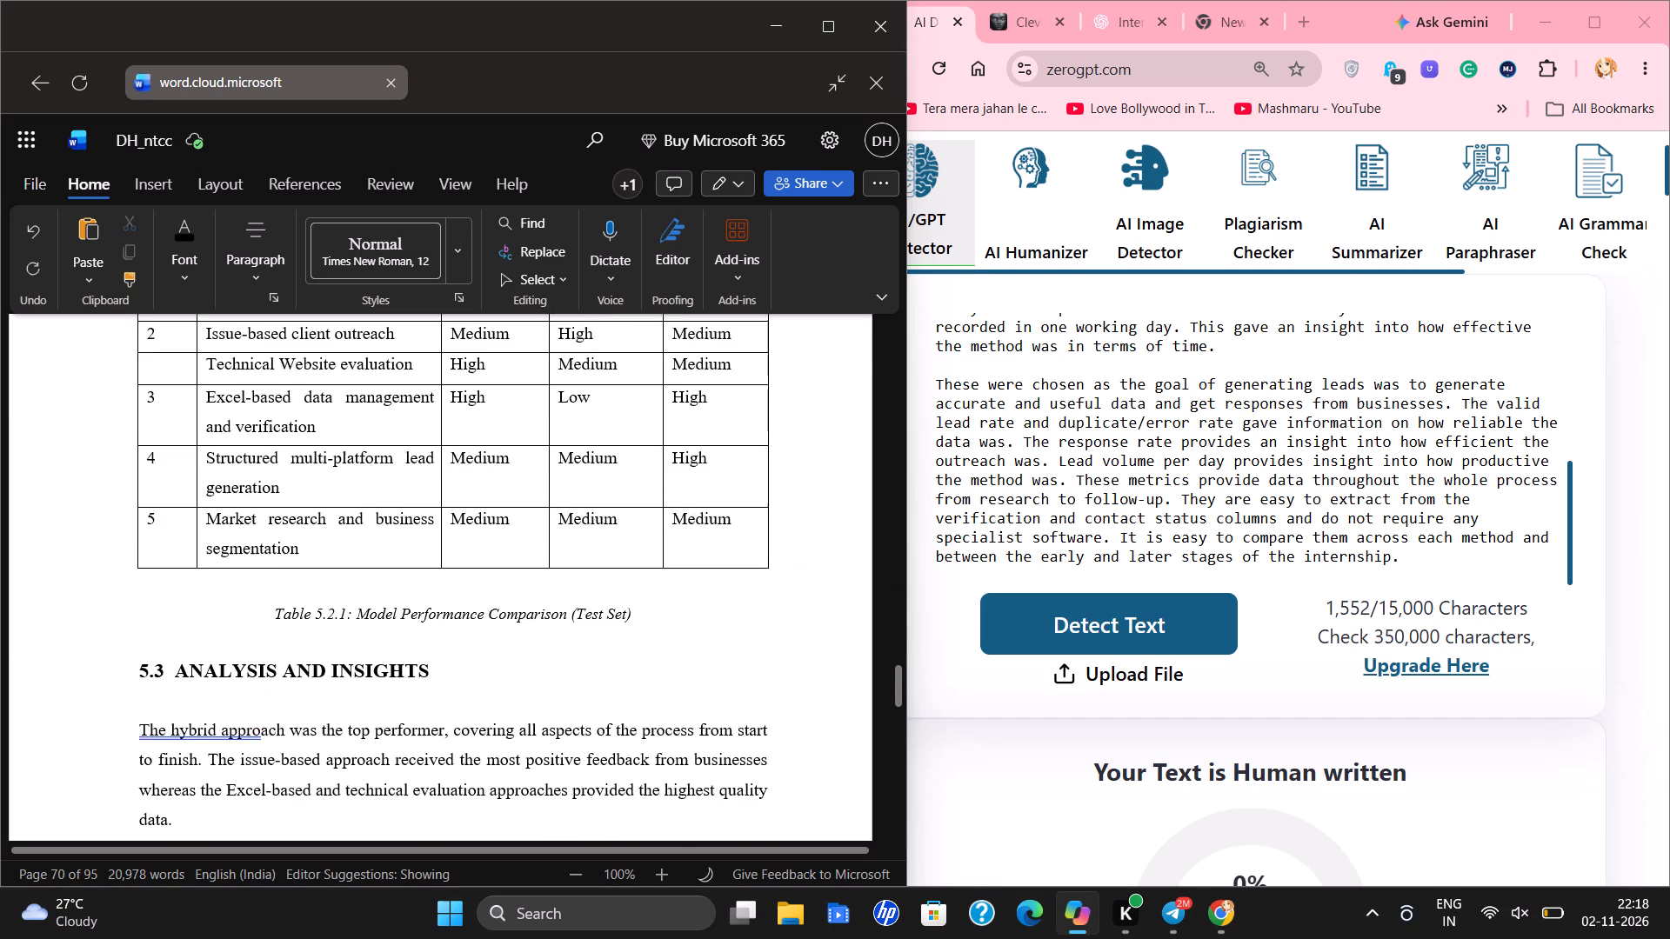
pyautogui.scroll(-3, 226, 655)
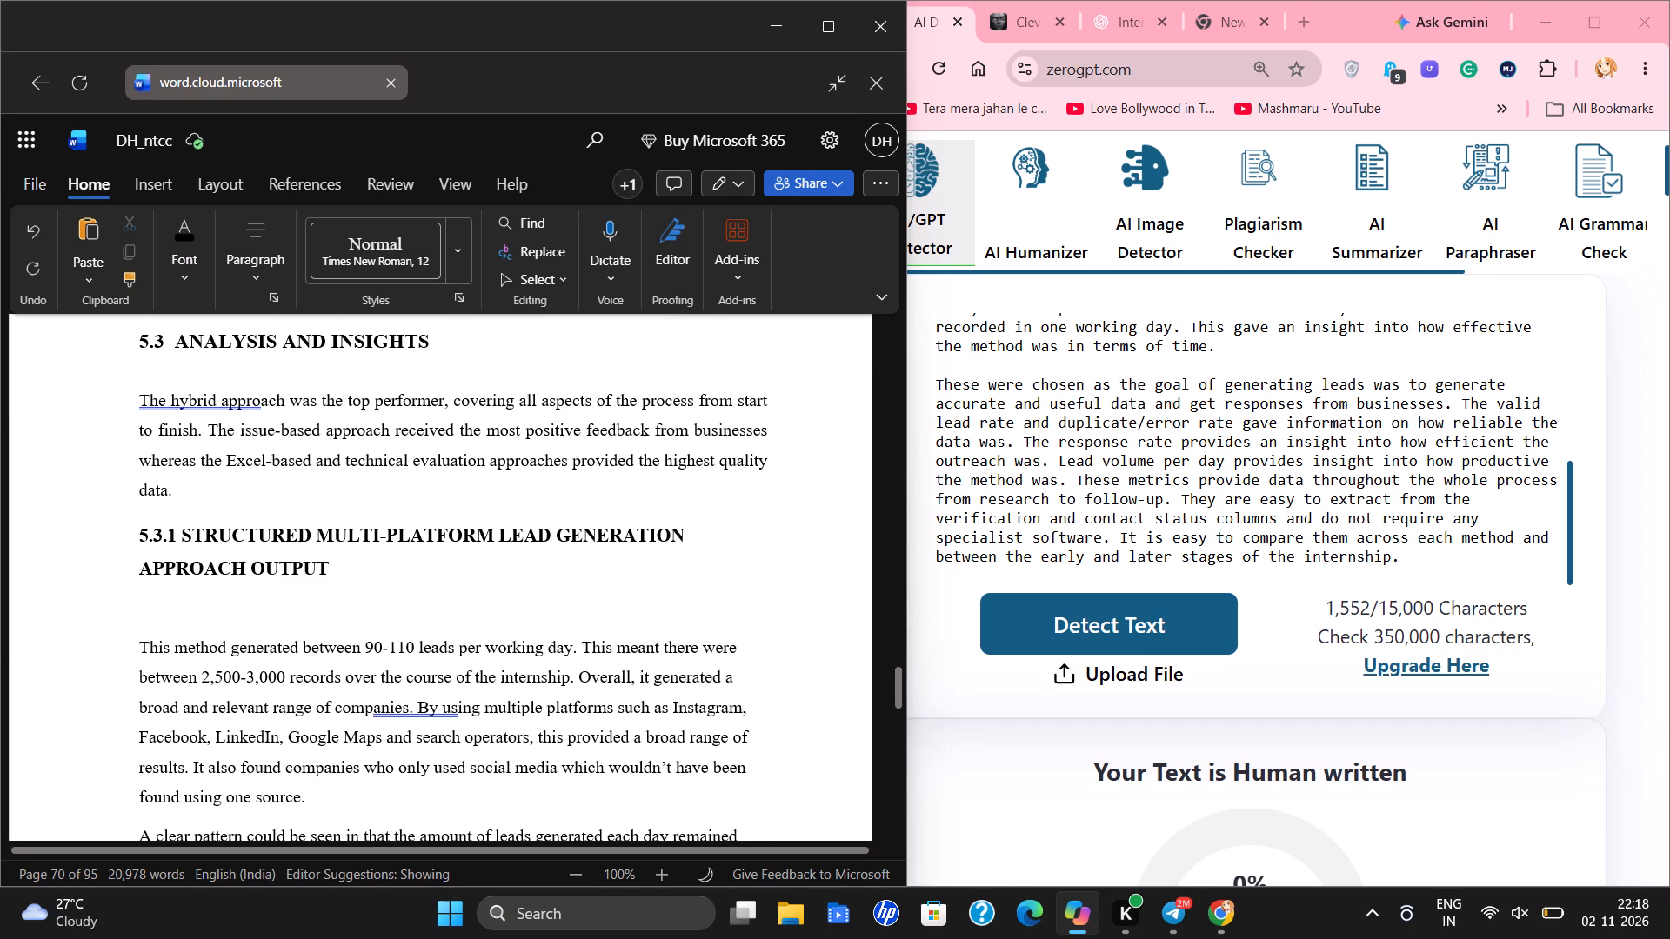
pyautogui.click(160, 636)
pyautogui.scroll(-1, 155, 636)
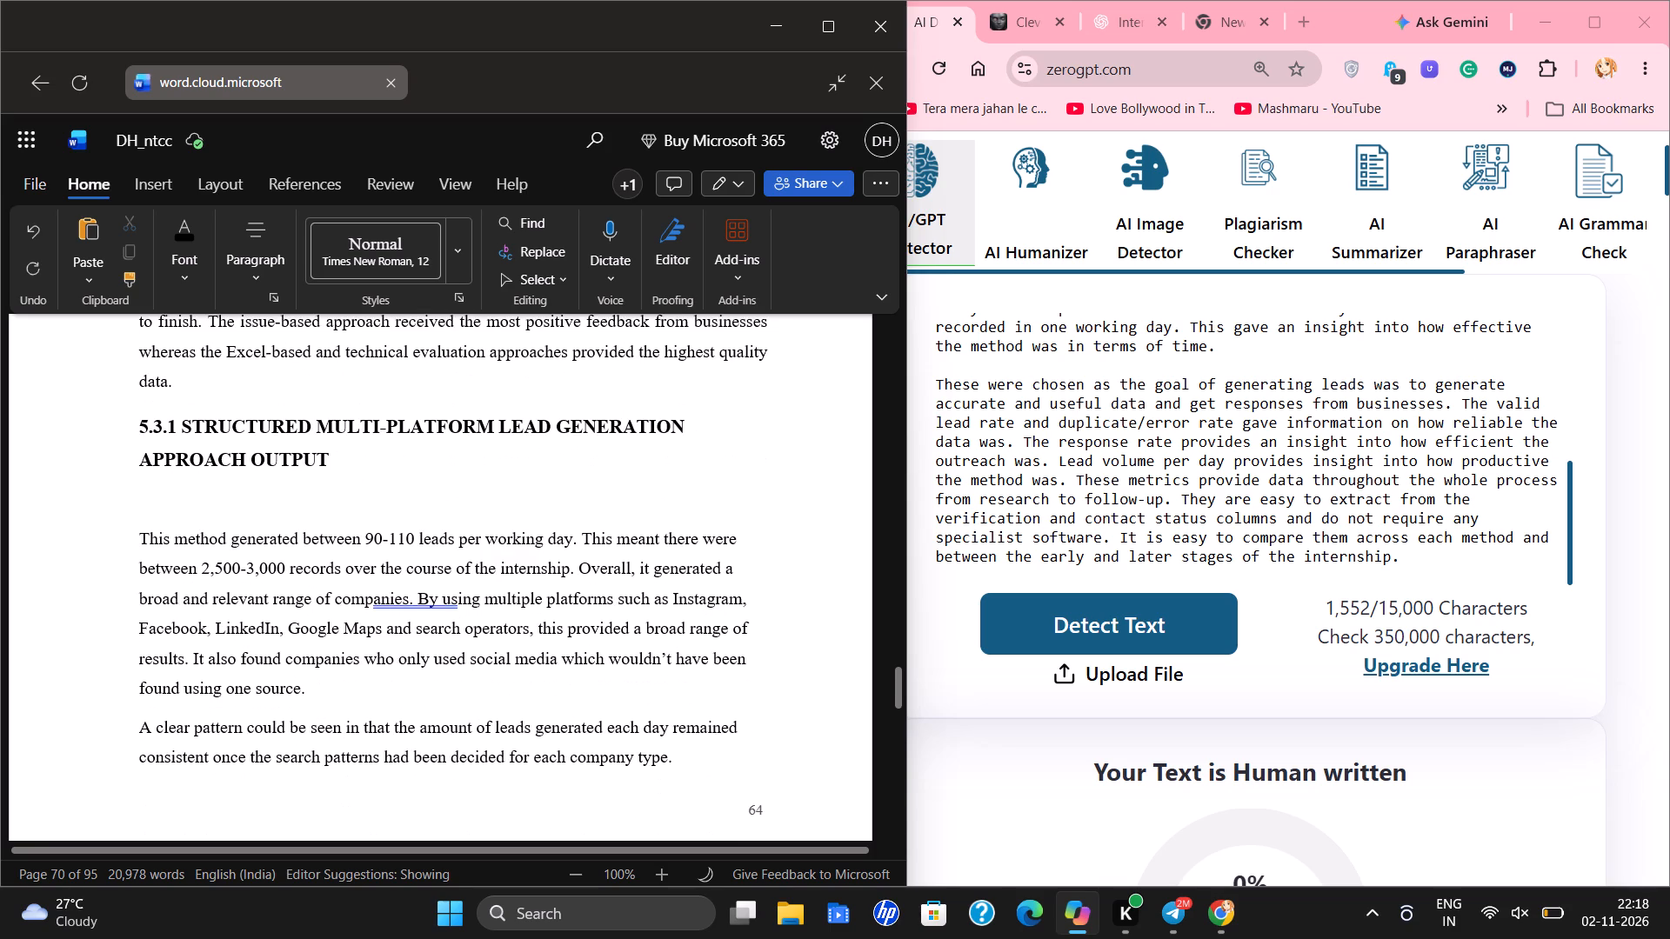
pyautogui.moveTo(132, 527); pyautogui.dragTo(146, 532)
pyautogui.moveTo(146, 532); pyautogui.dragTo(719, 757)
pyautogui.scroll(-3, 715, 738)
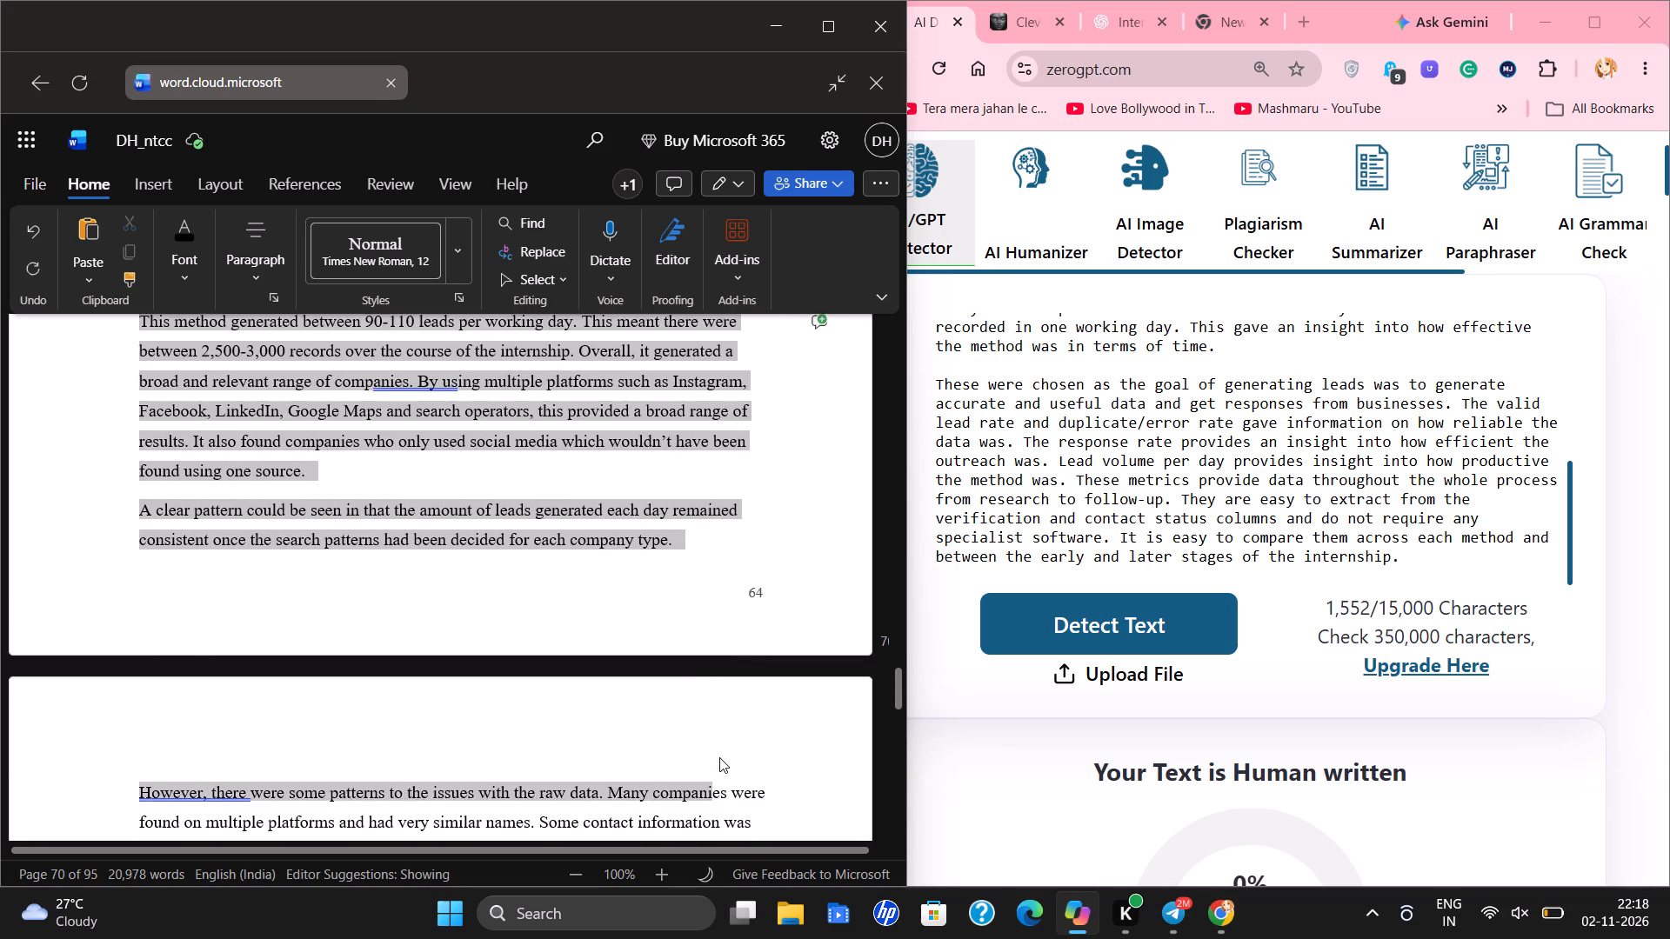
pyautogui.moveTo(719, 757); pyautogui.dragTo(641, 684)
pyautogui.scroll(-3, 719, 767)
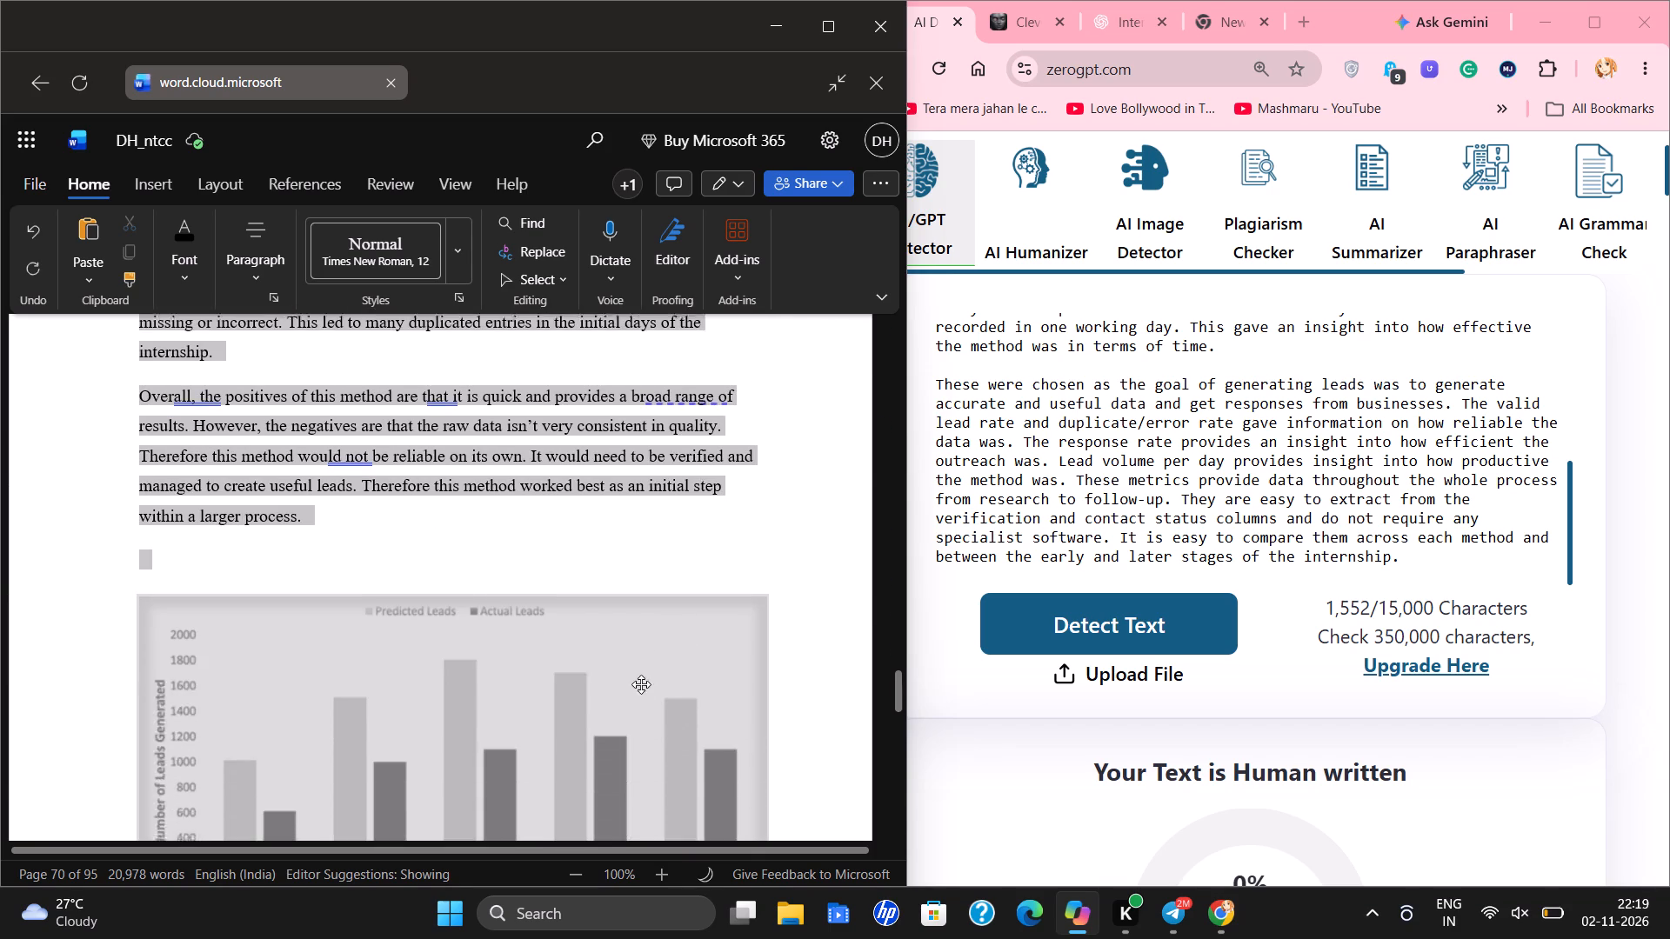
pyautogui.moveTo(641, 684); pyautogui.dragTo(331, 487)
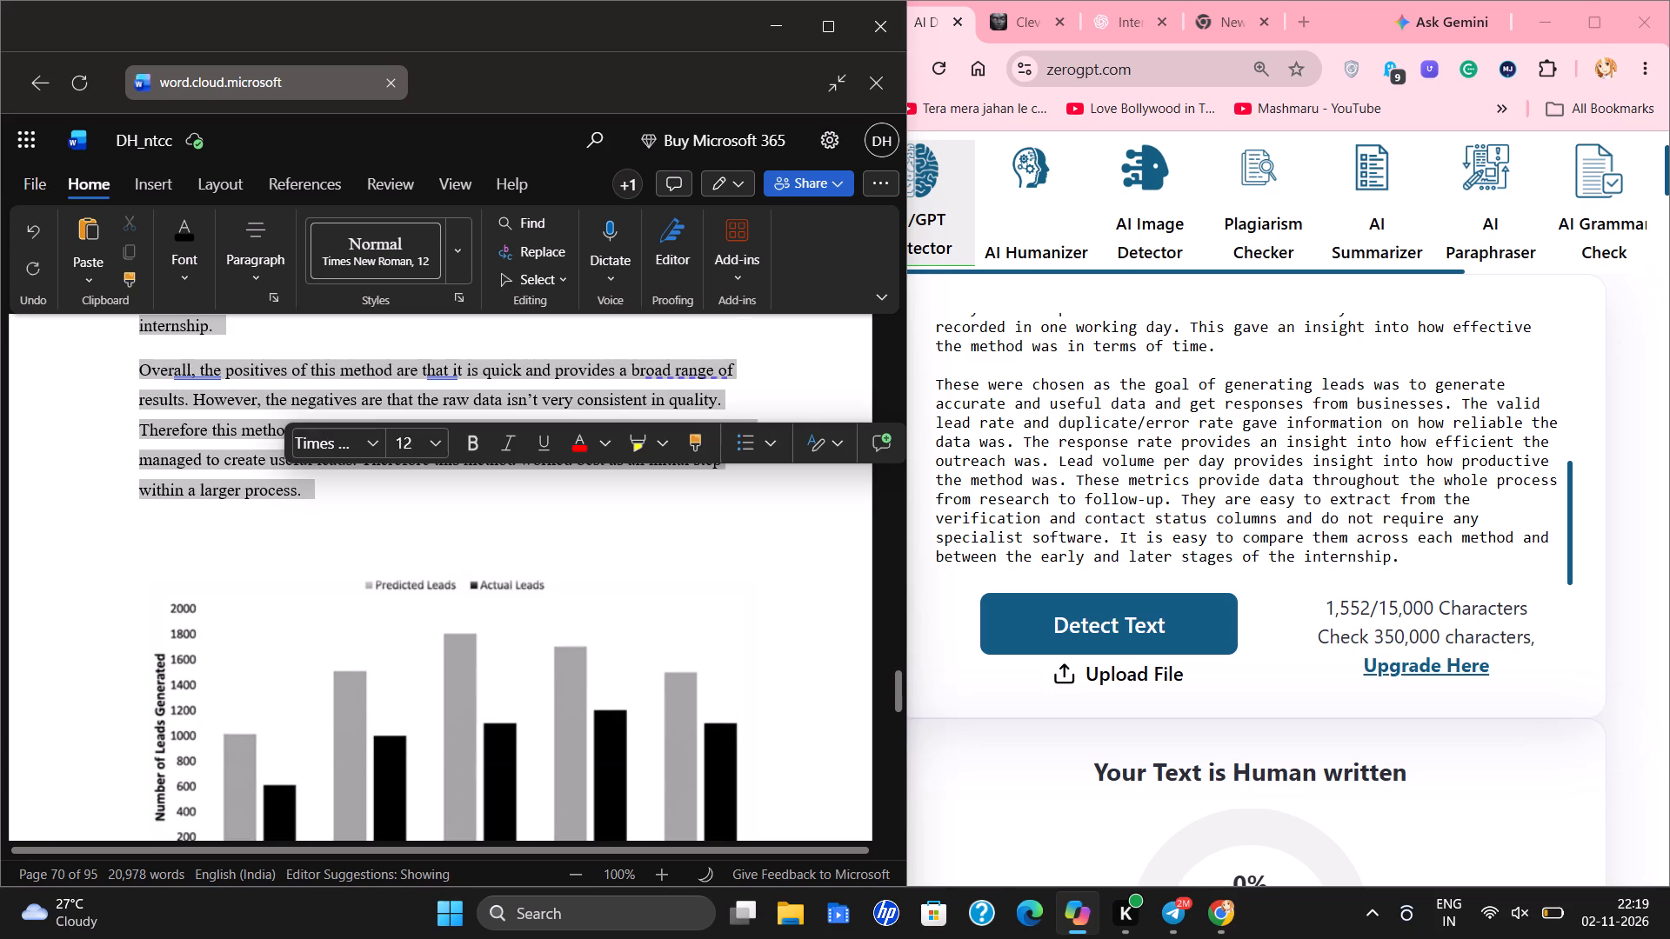
pyautogui.rightClick(297, 406)
pyautogui.click(350, 463)
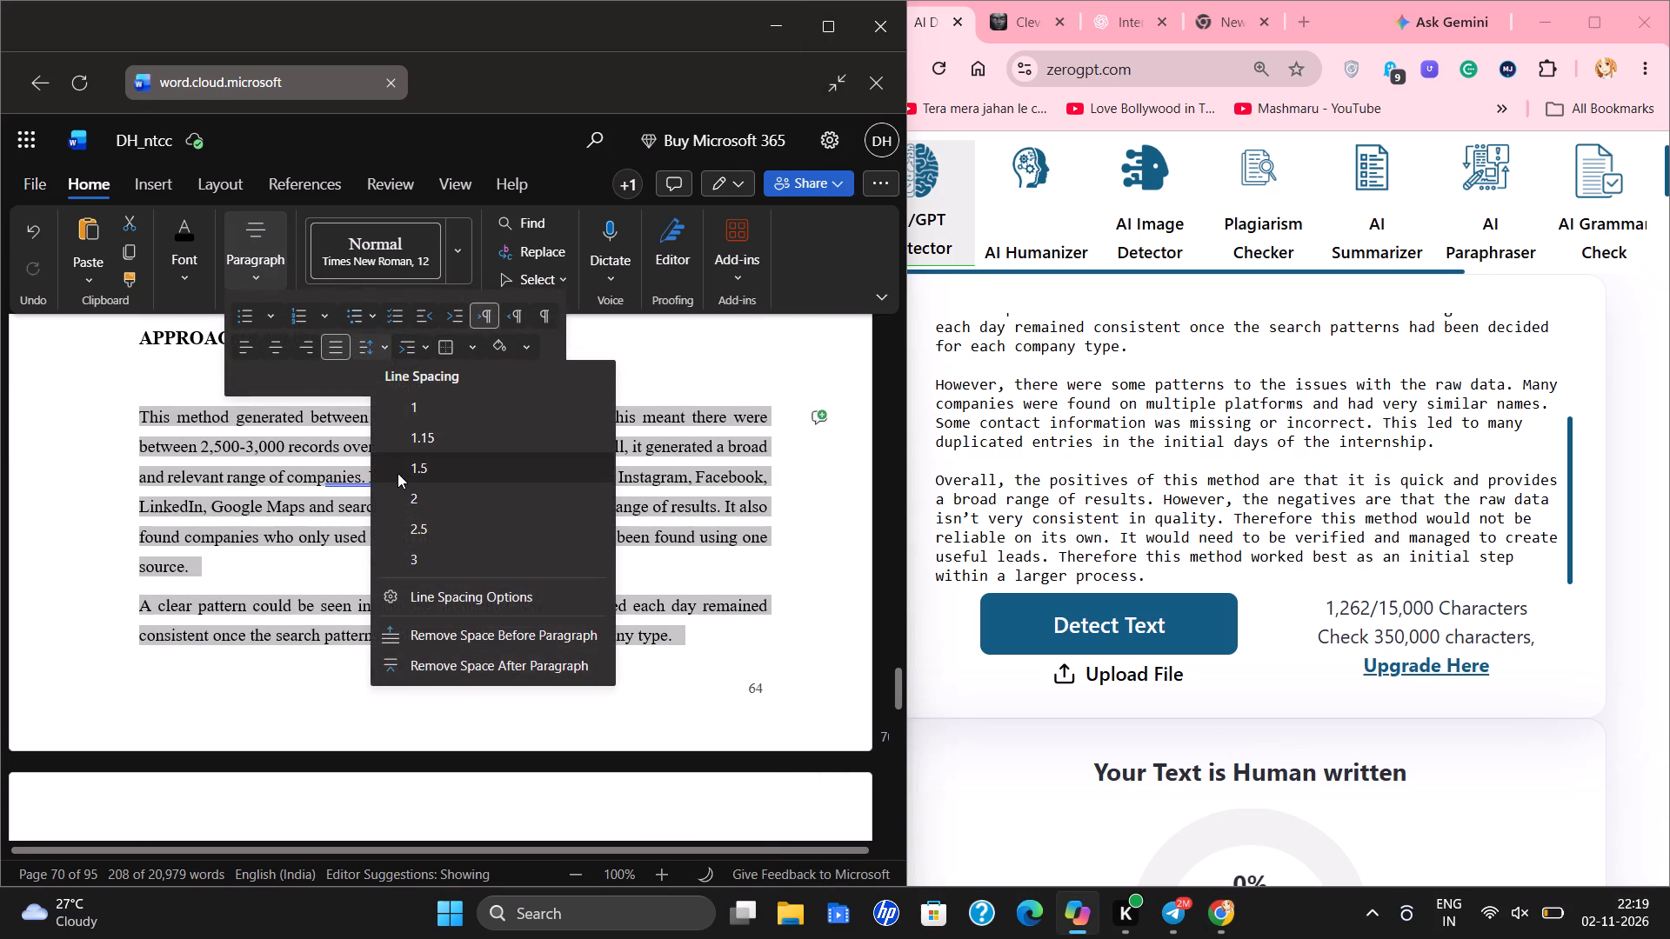
pyautogui.click(397, 473)
pyautogui.click(118, 549)
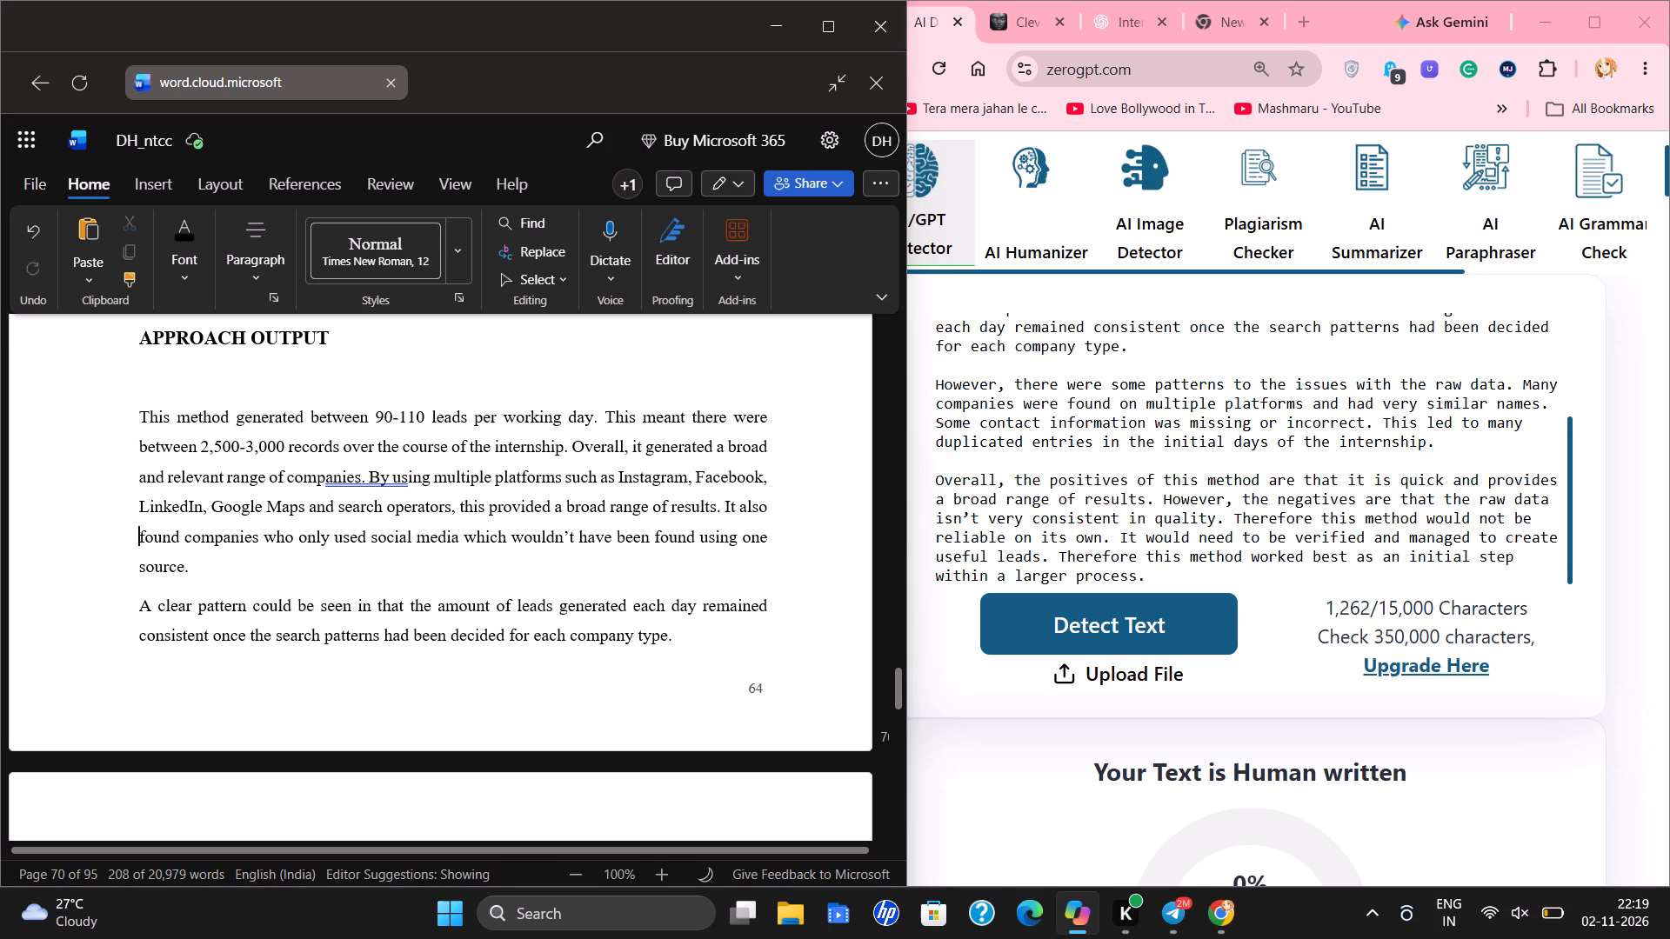
# Set the font size of the caption "Fig 5.3.1.1" below the predicted and actual leads chart to 11.
pyautogui.scroll(-3, 130, 540)
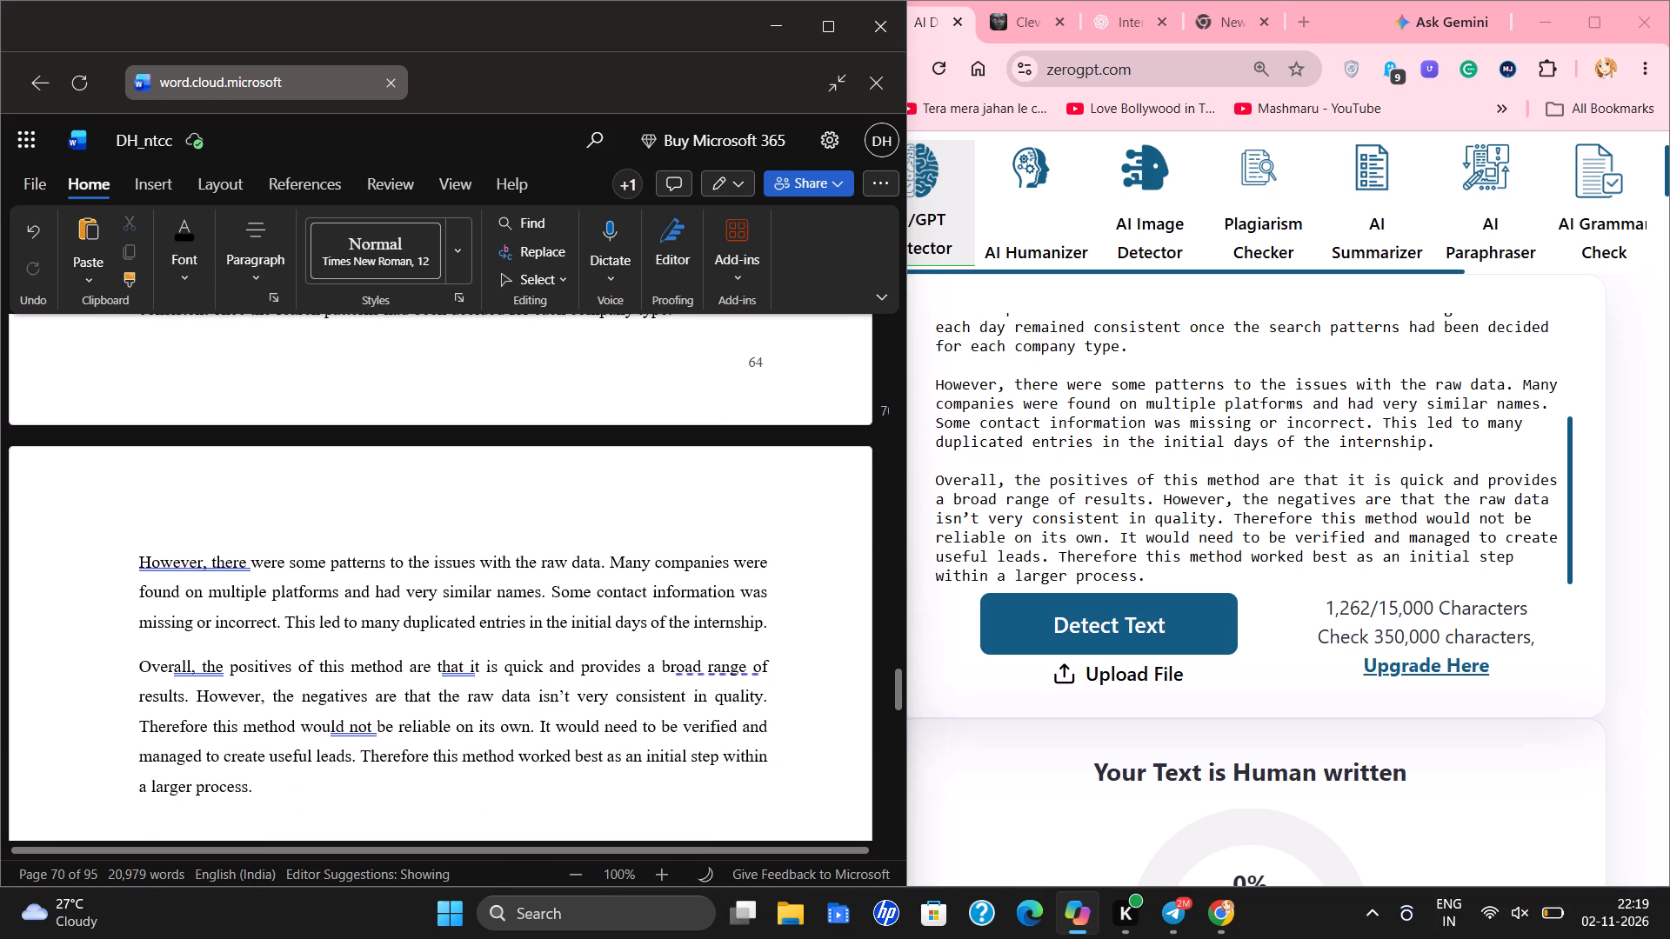
pyautogui.scroll(-8, 132, 547)
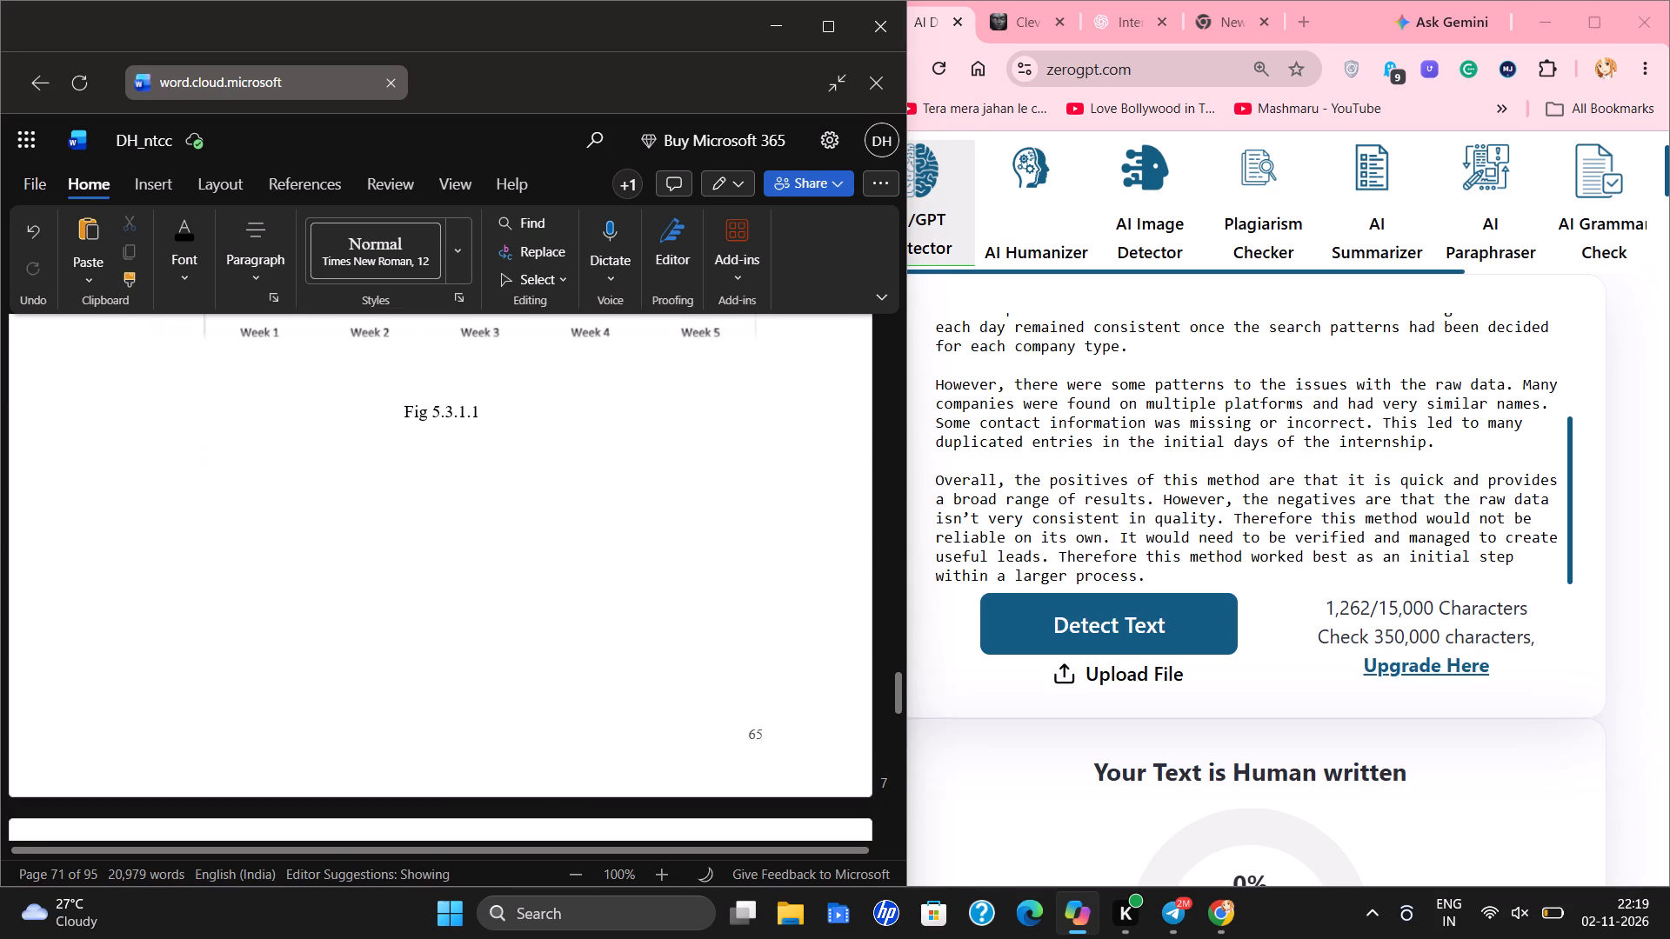
pyautogui.scroll(1, 401, 463)
pyautogui.moveTo(391, 526); pyautogui.dragTo(554, 527)
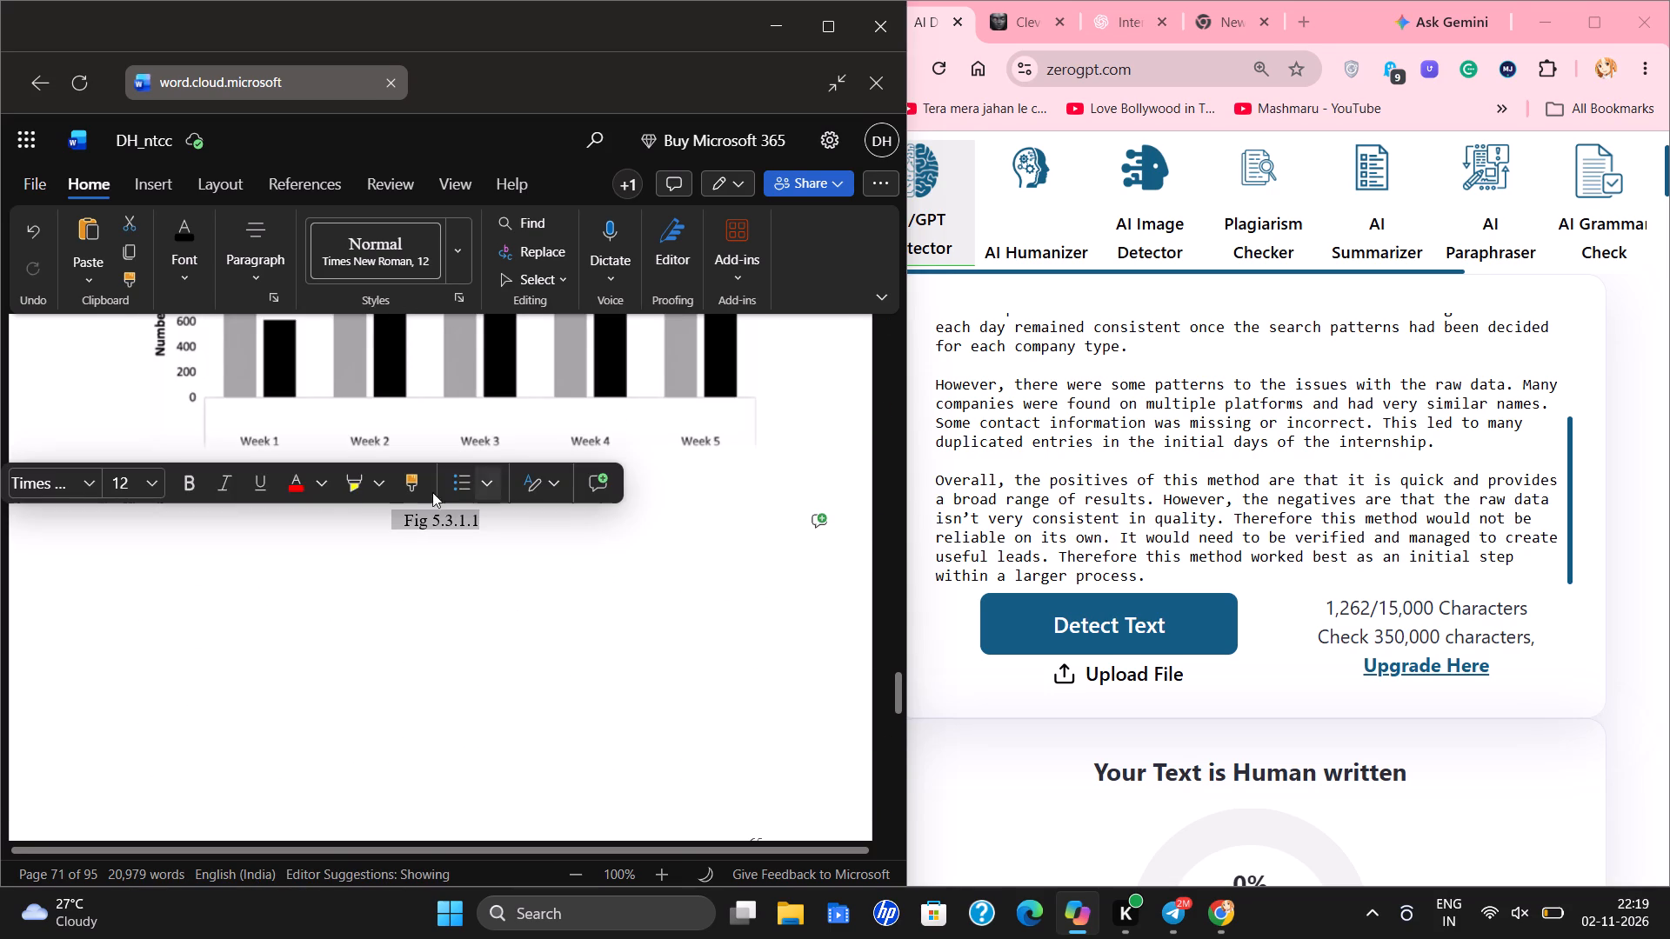
pyautogui.click(151, 483)
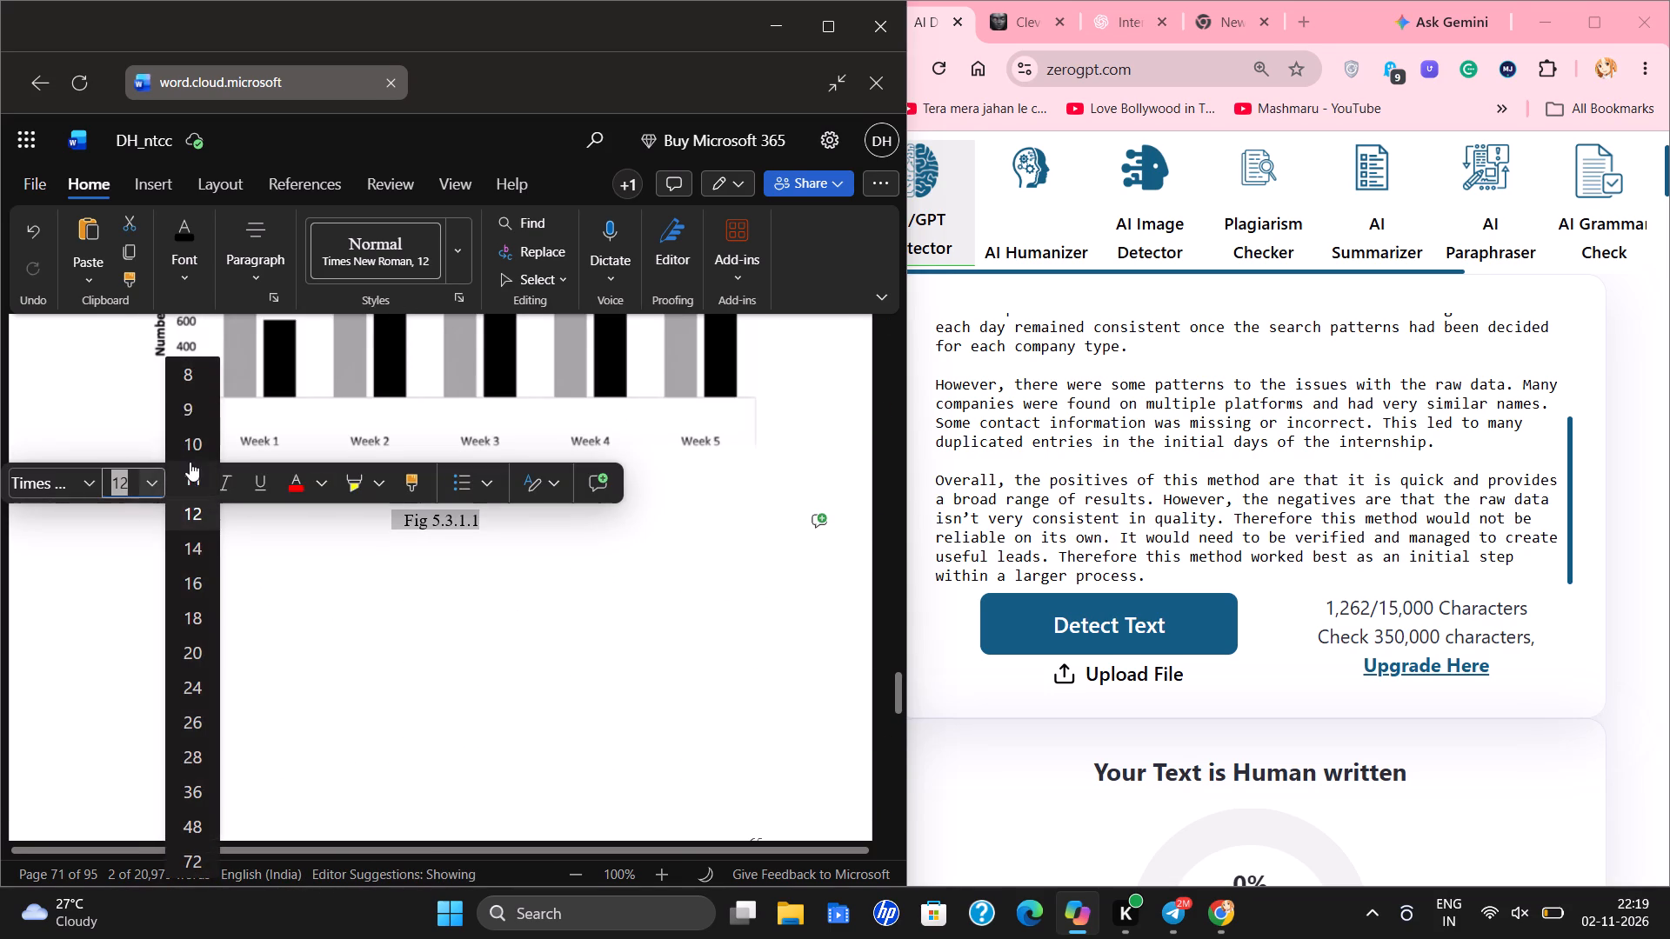
pyautogui.click(193, 466)
# Centre the caption "Fig 5.3.1.1" and delete the blank spaces in front of it.
pyautogui.click(403, 524)
pyautogui.moveTo(404, 524); pyautogui.dragTo(366, 535)
pyautogui.click(386, 522)
pyautogui.moveTo(398, 523); pyautogui.dragTo(291, 533)
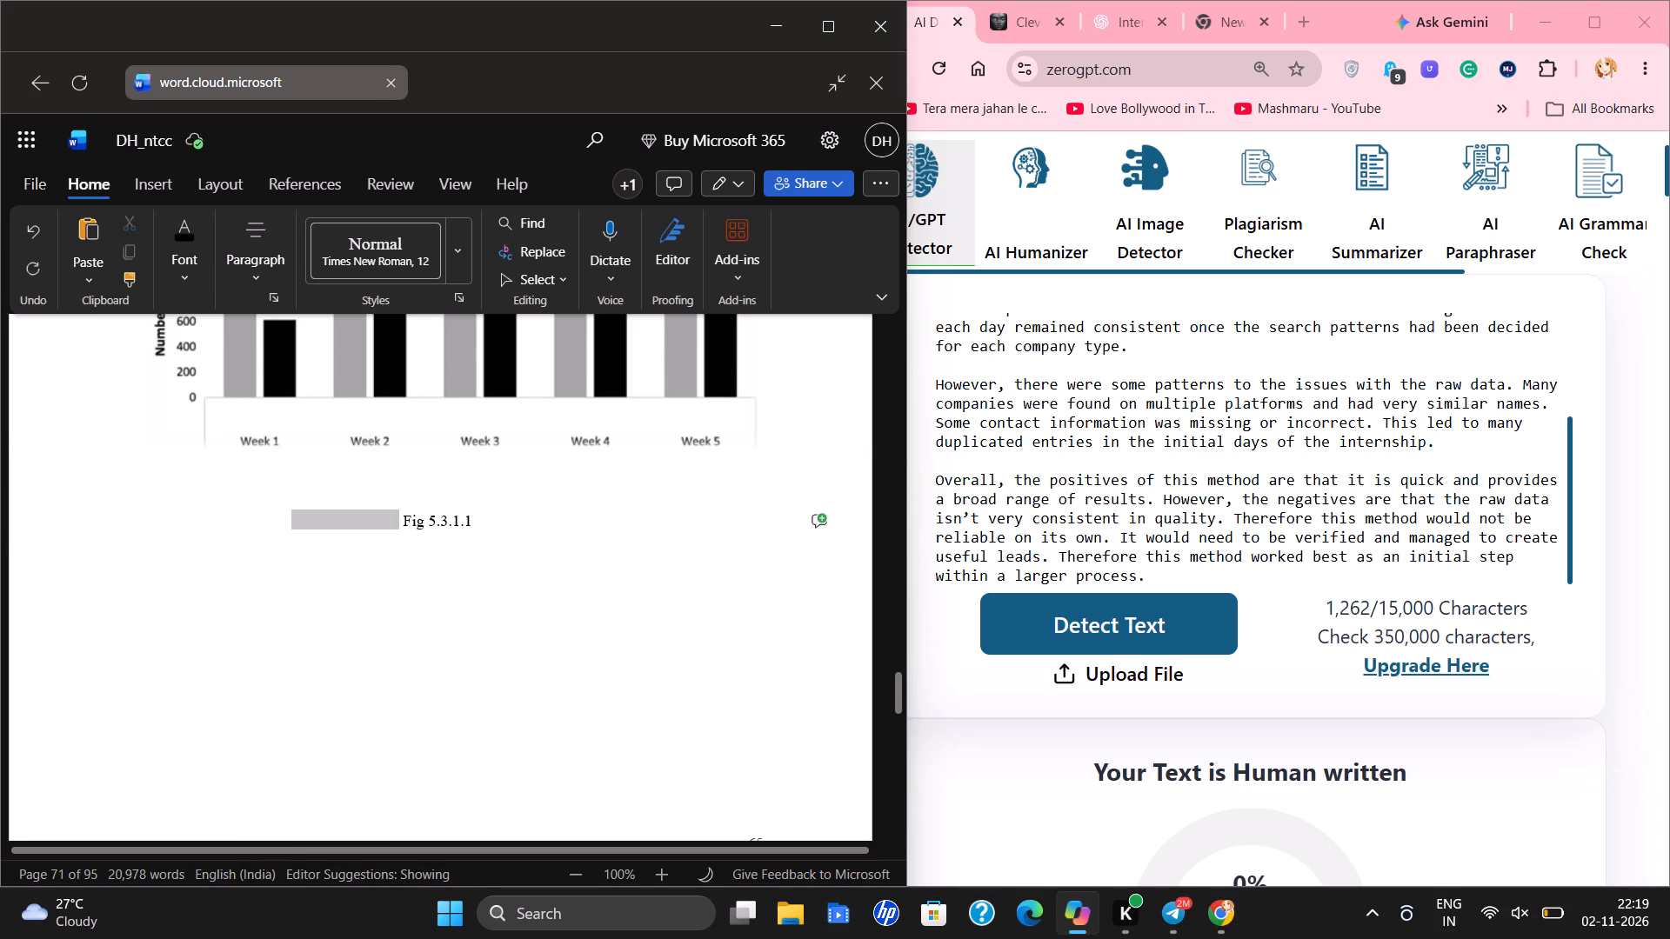
pyautogui.moveTo(291, 533); pyautogui.dragTo(168, 537)
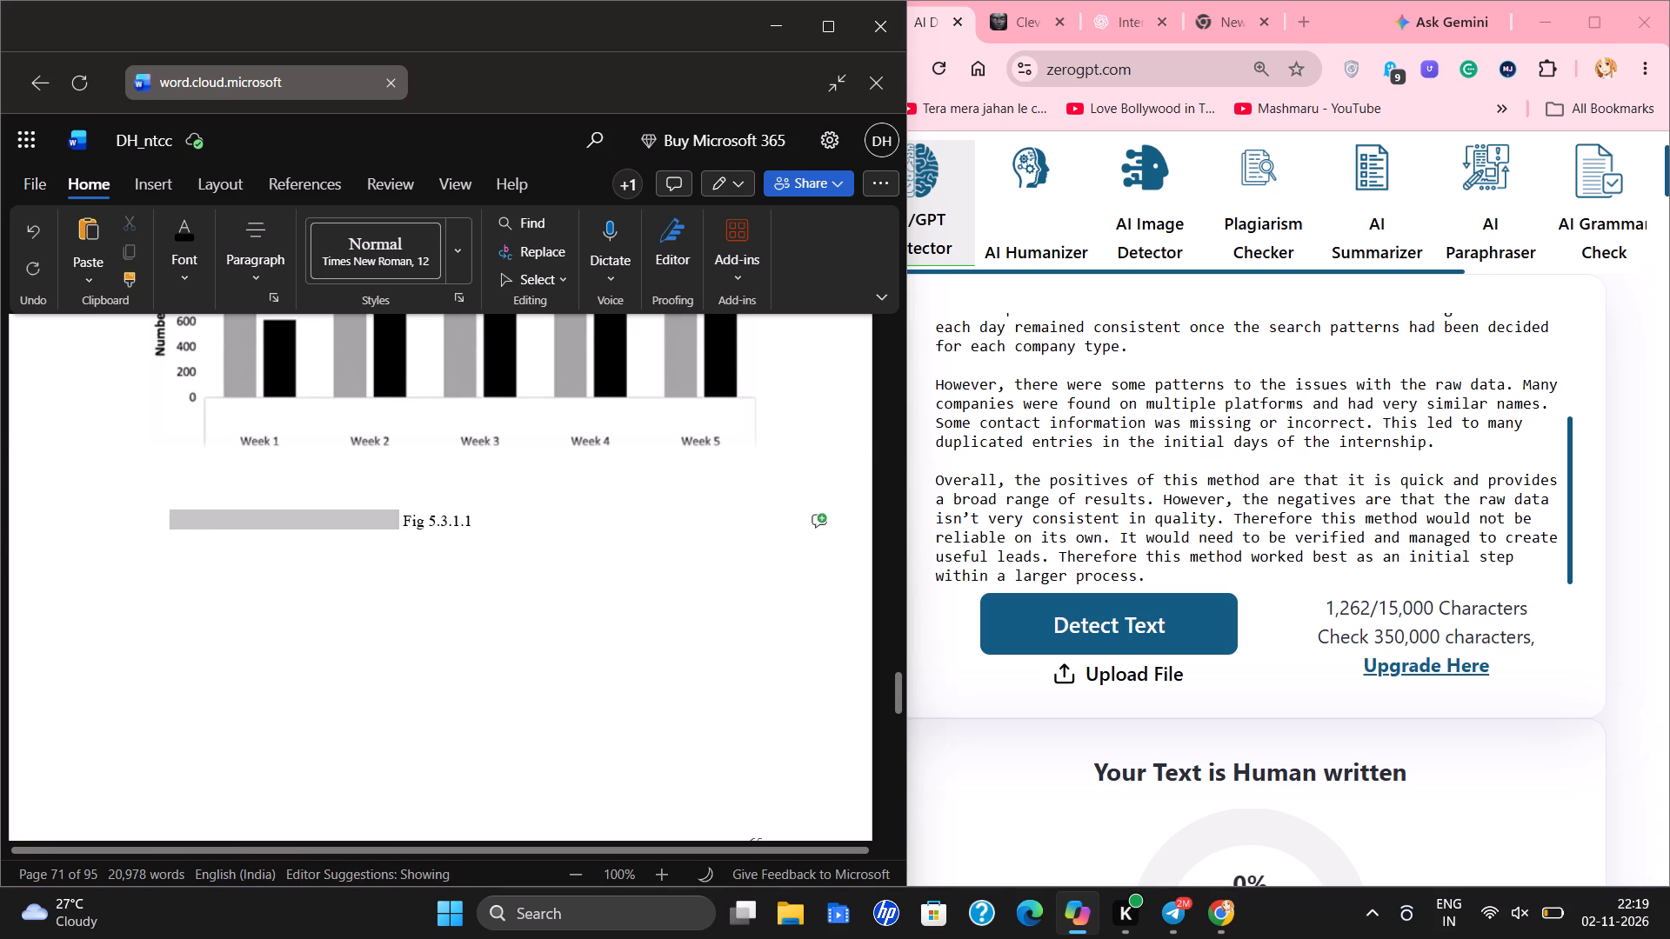
pyautogui.moveTo(168, 537); pyautogui.dragTo(51, 528)
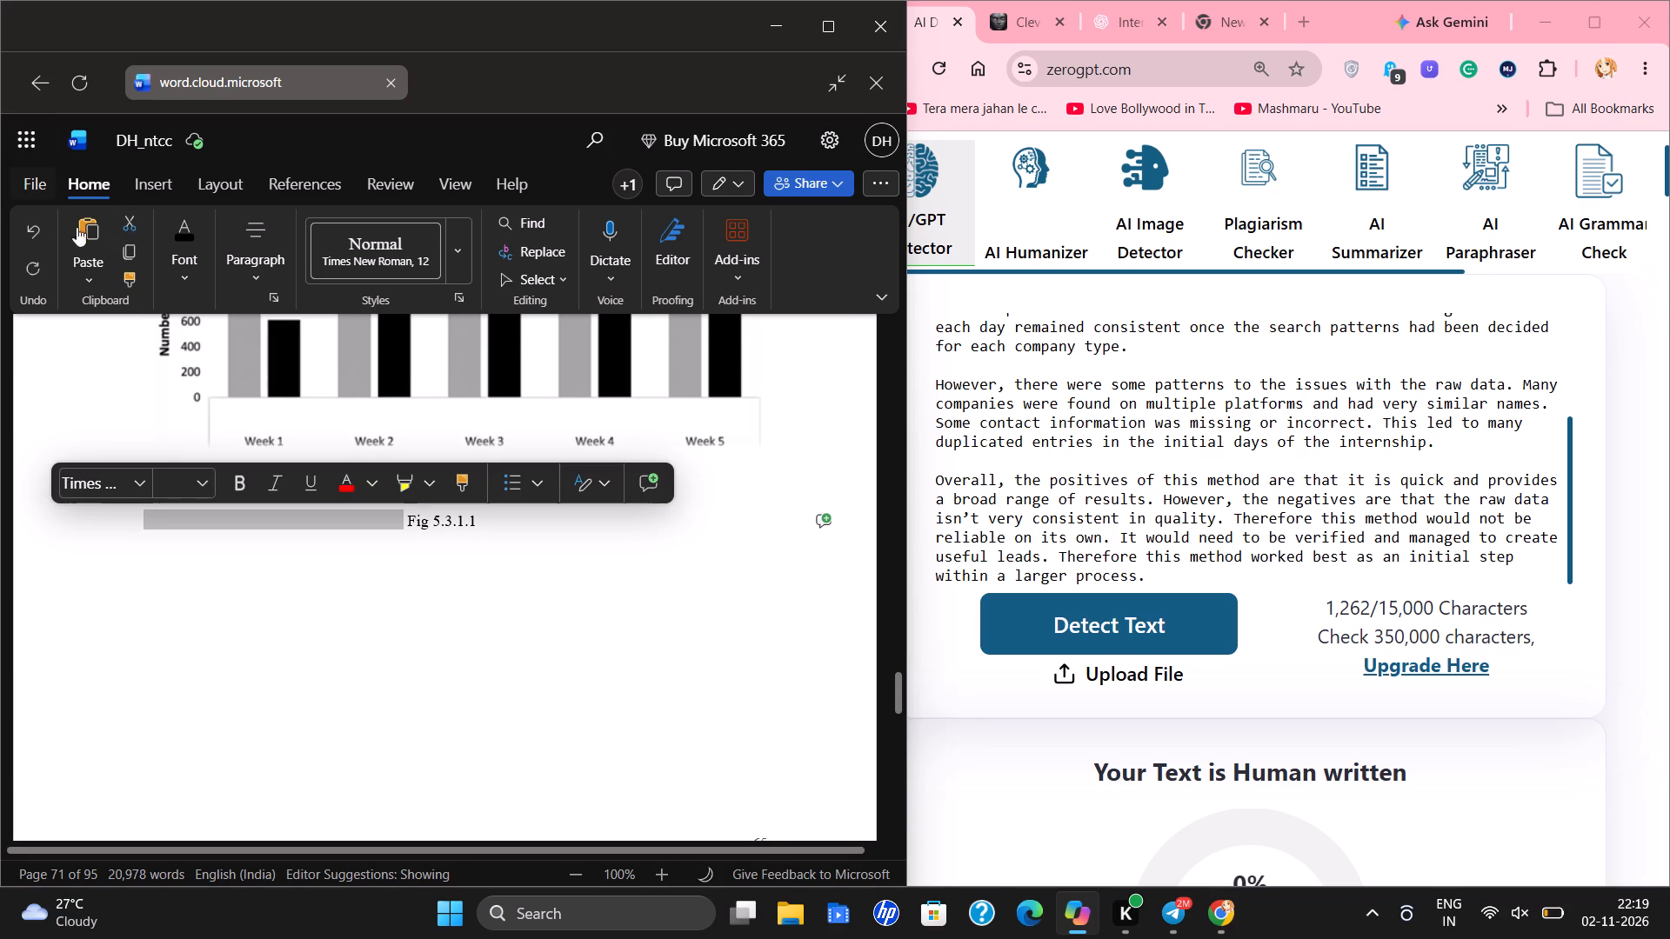
pyautogui.click(264, 244)
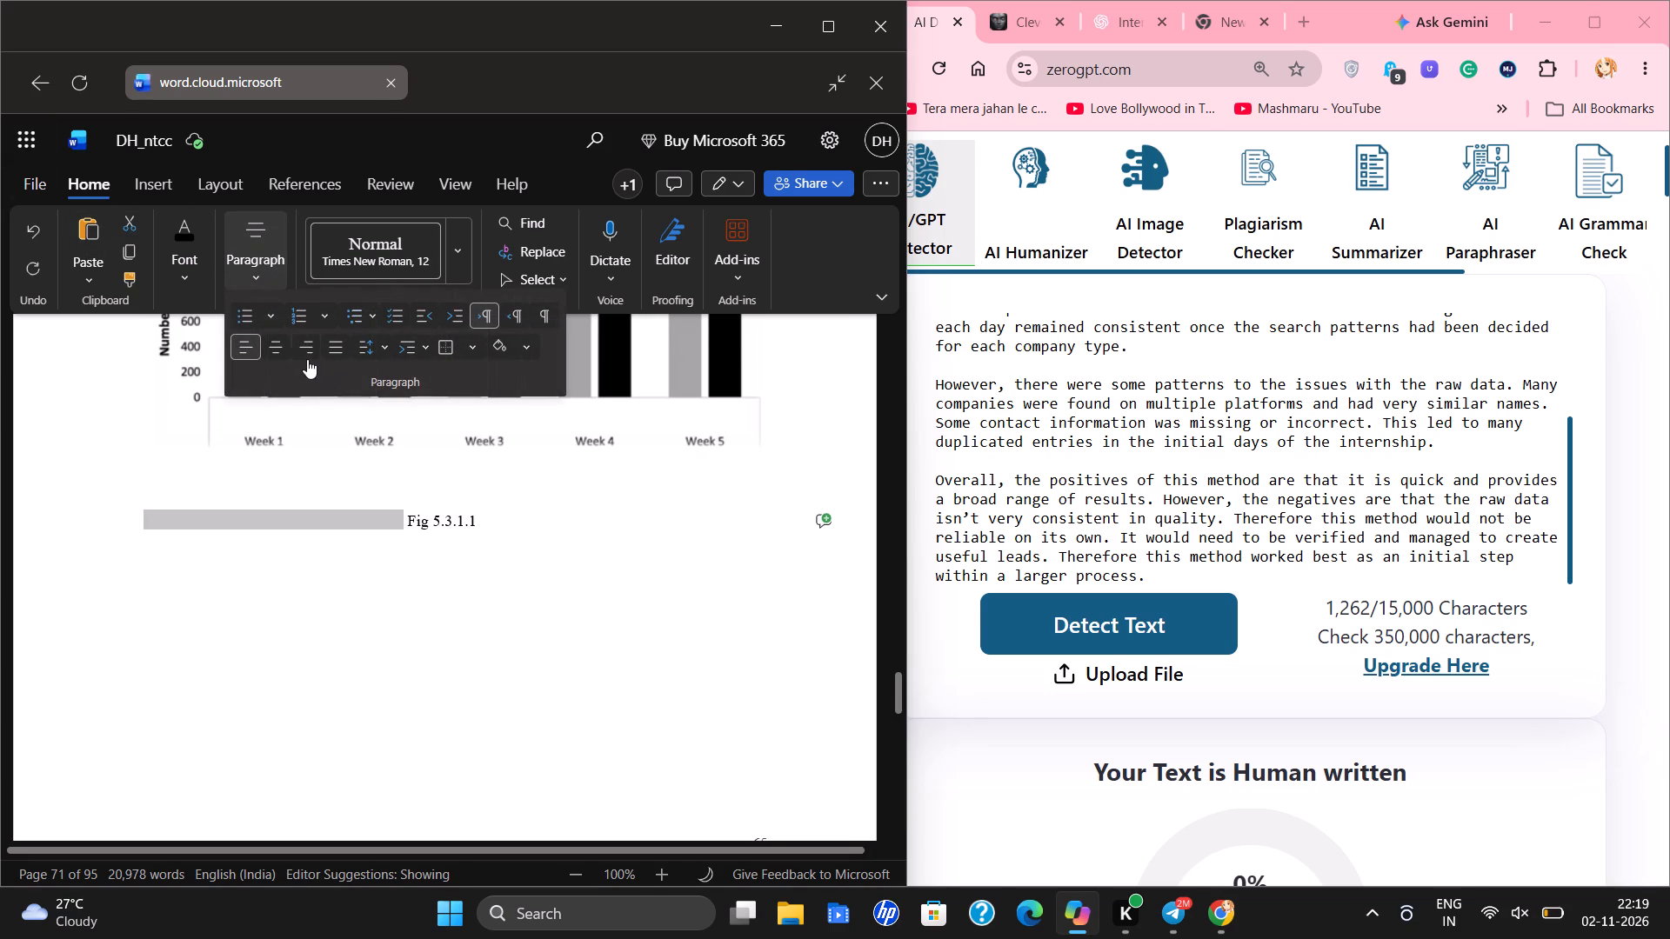
pyautogui.click(277, 353)
pyautogui.press('BackSpace')
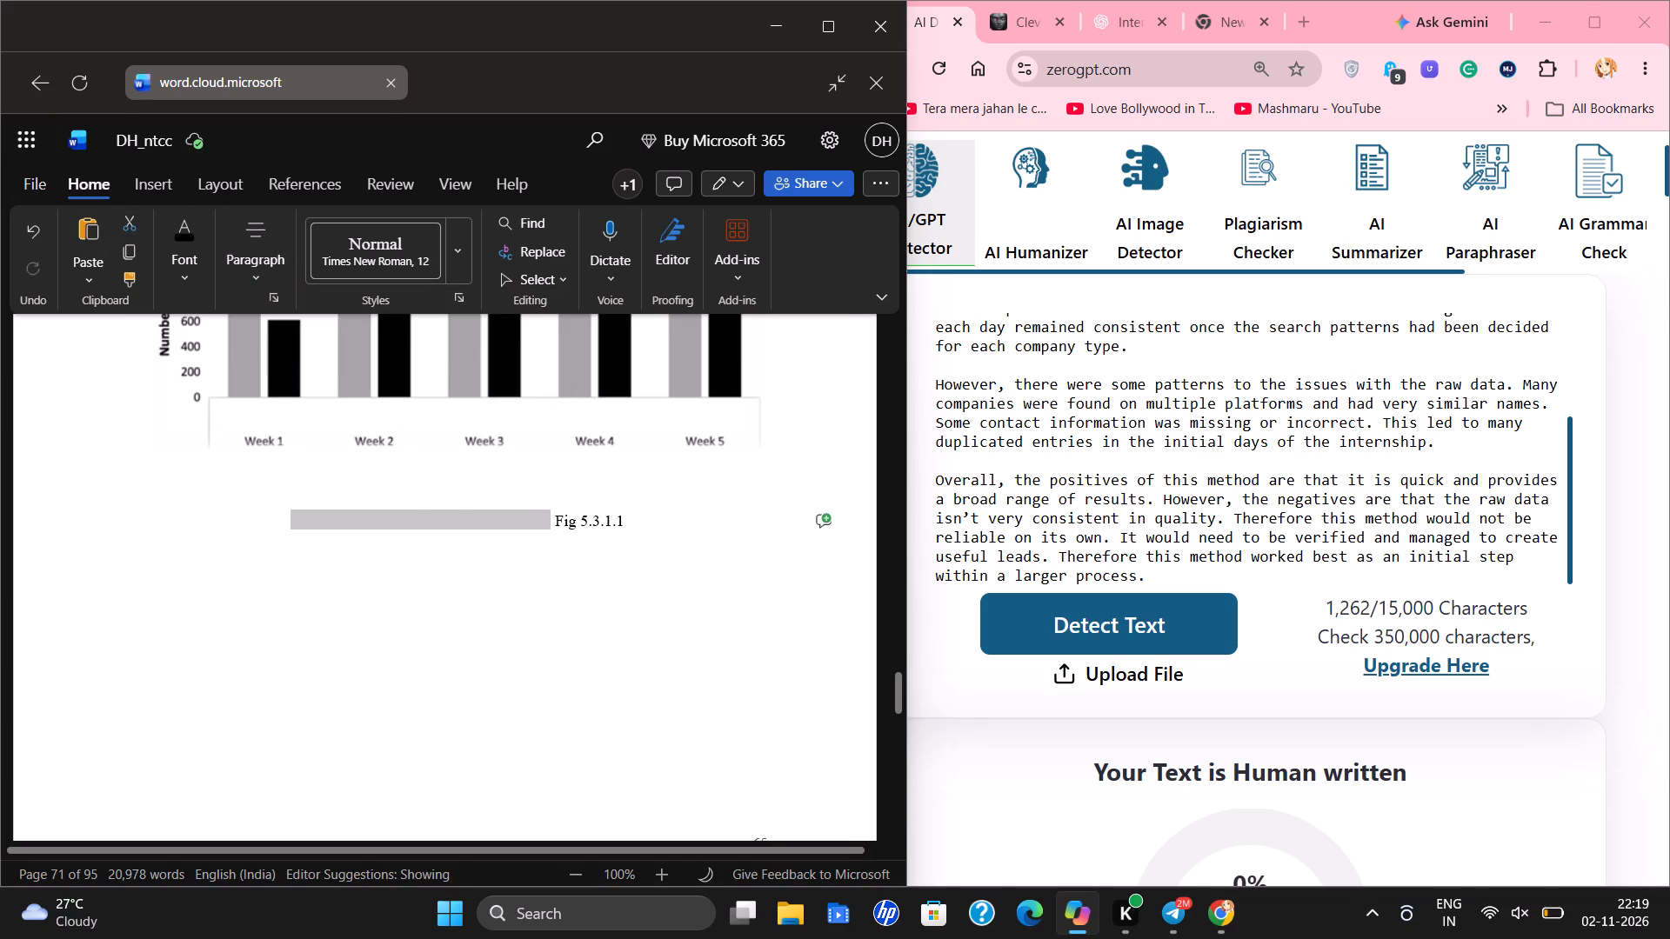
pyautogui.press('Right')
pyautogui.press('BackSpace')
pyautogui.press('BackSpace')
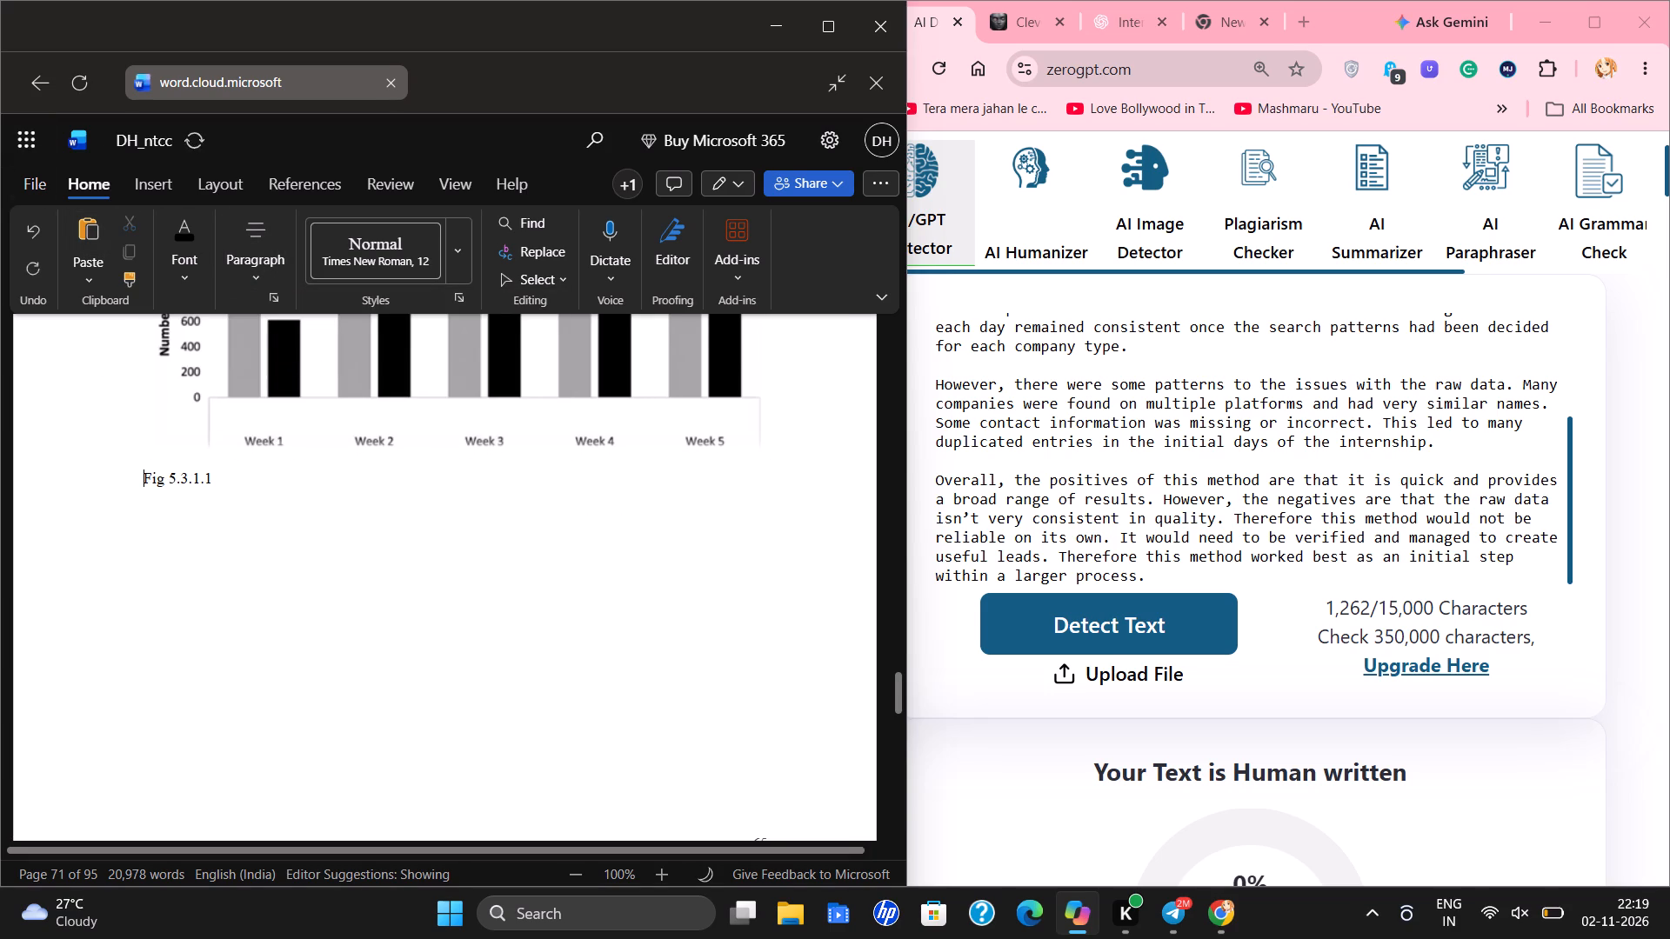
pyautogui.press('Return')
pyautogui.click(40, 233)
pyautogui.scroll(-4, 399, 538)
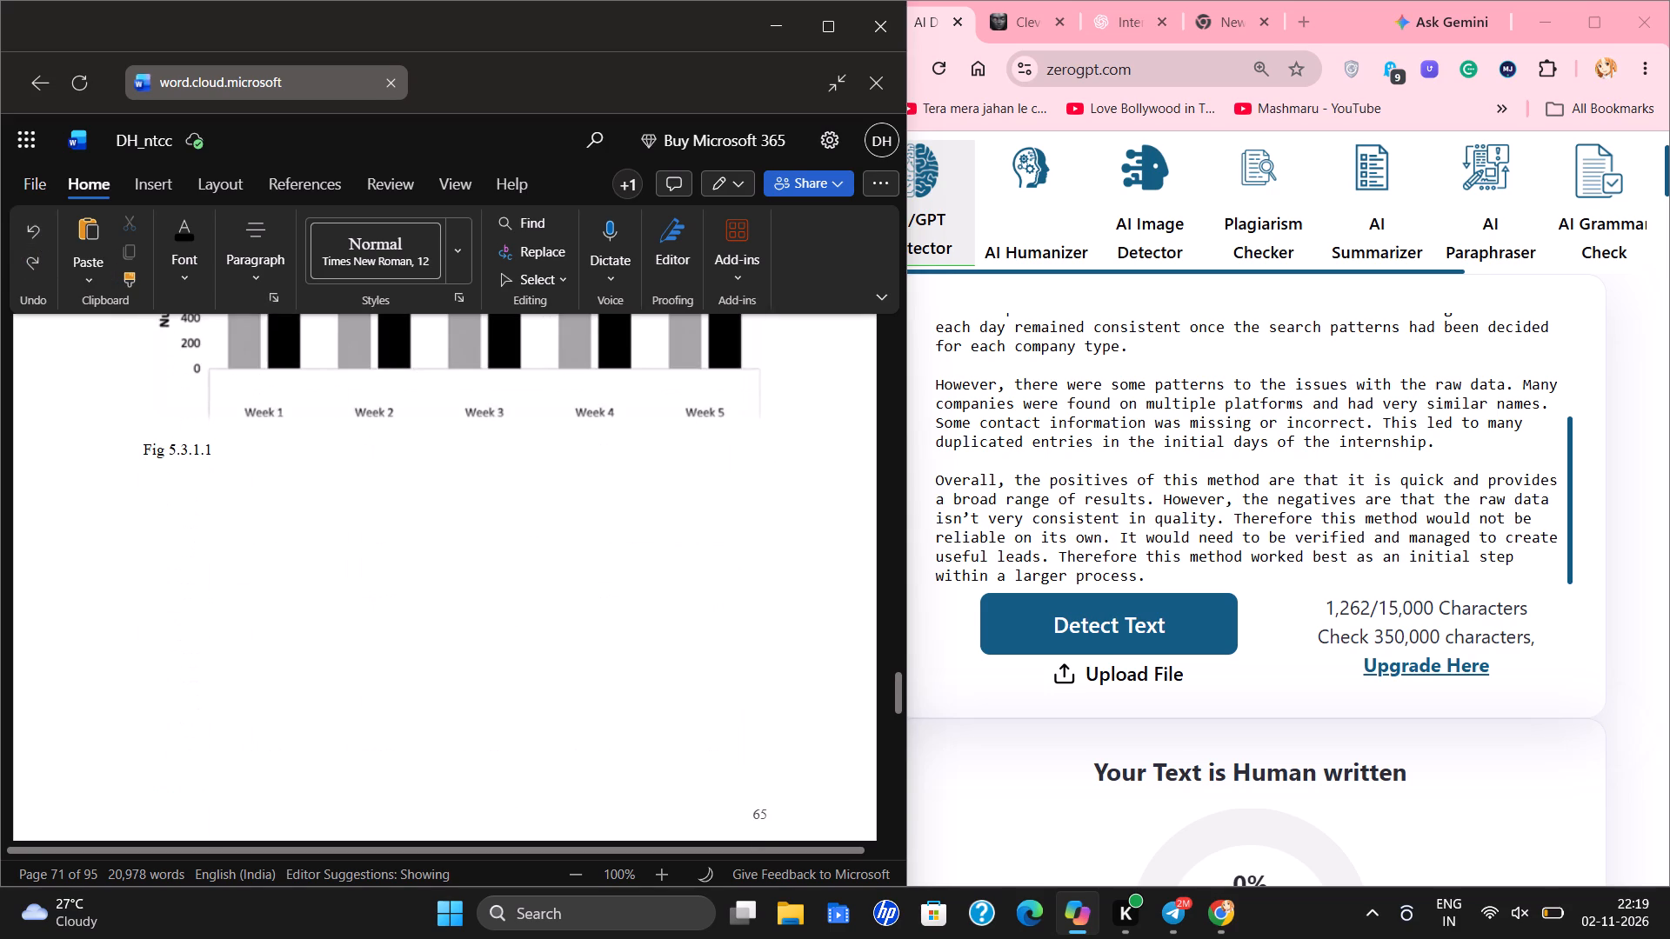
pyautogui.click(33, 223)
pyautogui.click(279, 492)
# Set the font size of the caption "Fig 5.3.1.2" below the forecasted leads line chart to 11.
pyautogui.scroll(-6, 321, 550)
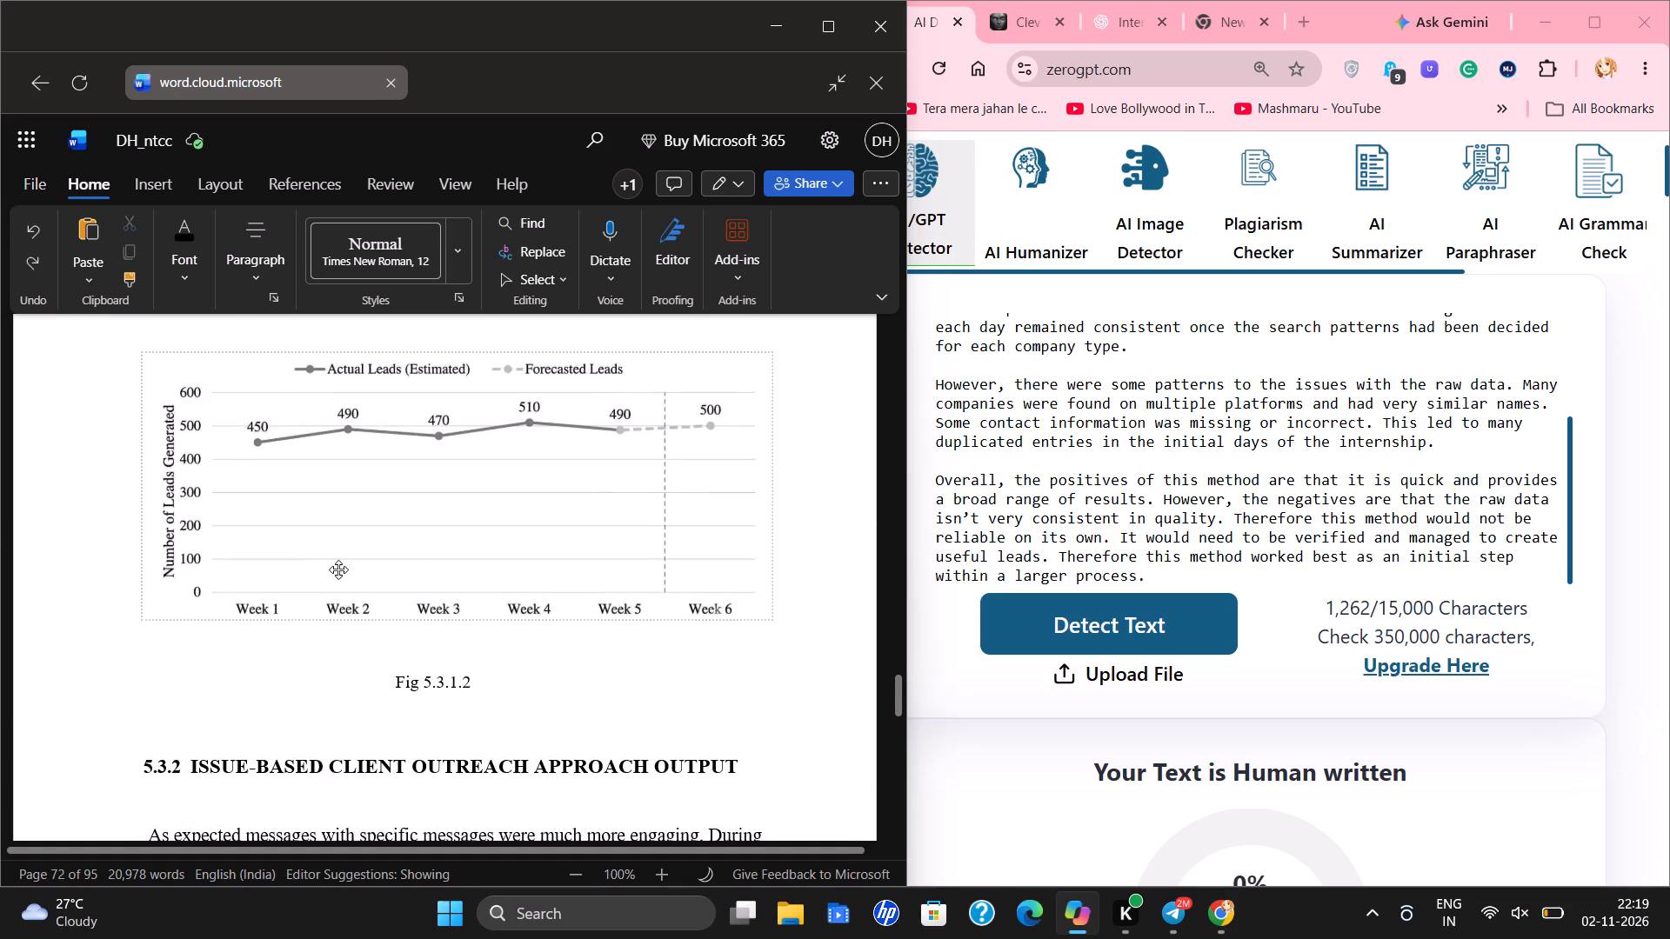
pyautogui.scroll(-1, 338, 569)
pyautogui.click(389, 558)
pyautogui.moveTo(388, 563); pyautogui.dragTo(504, 555)
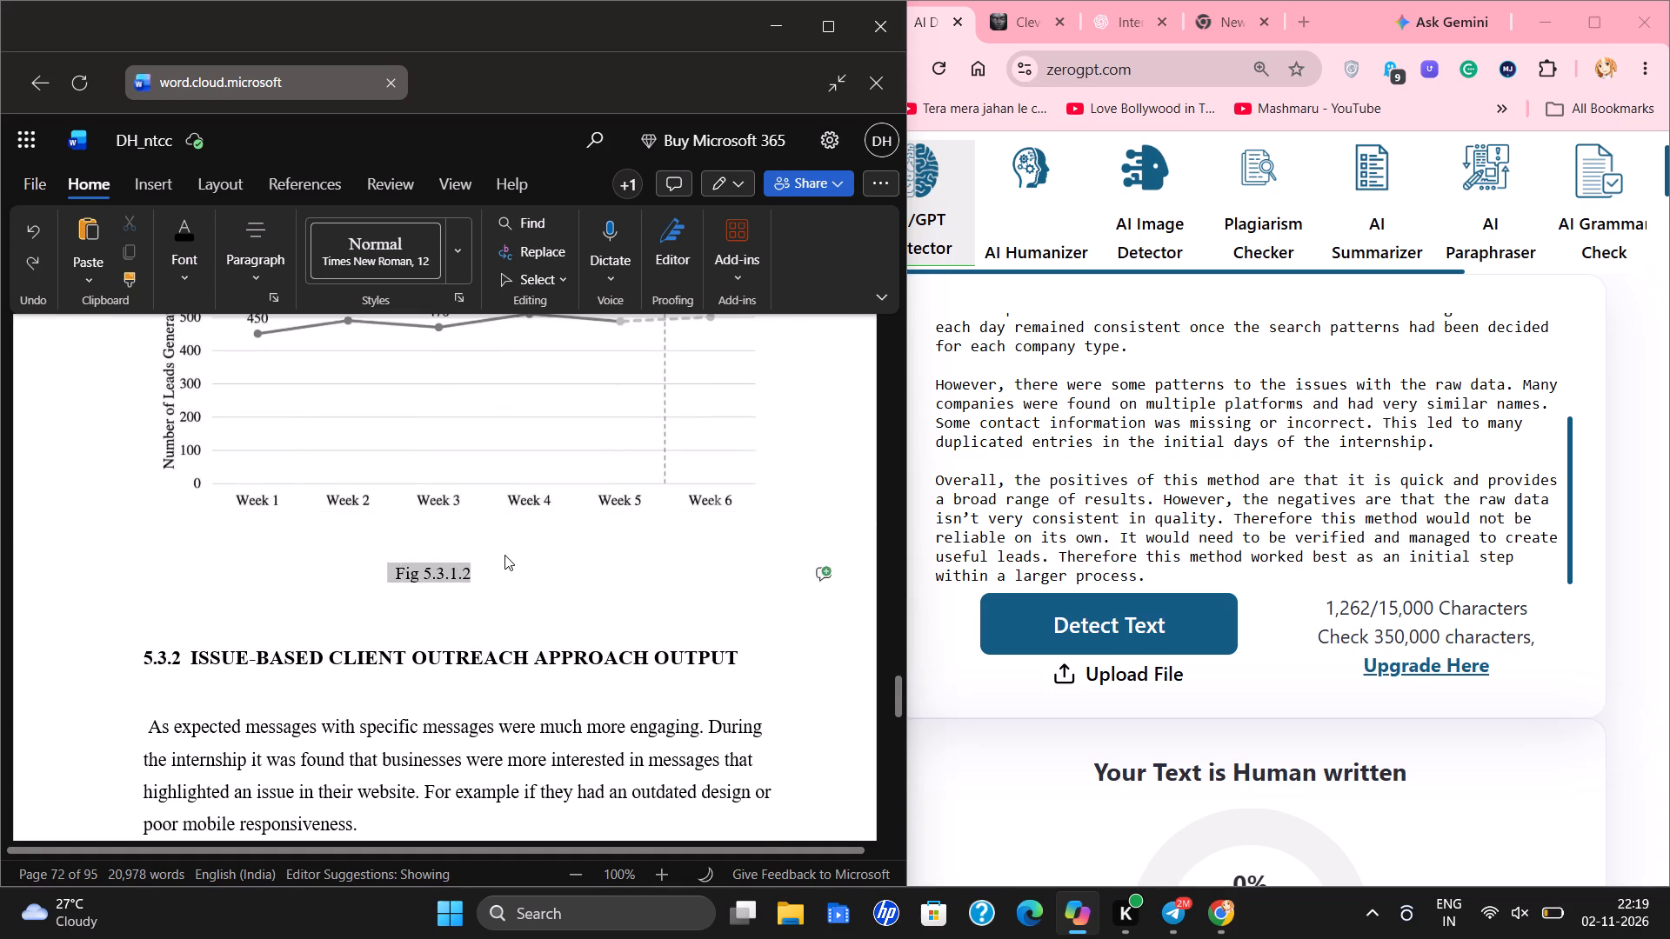
pyautogui.moveTo(504, 555); pyautogui.dragTo(512, 555)
pyautogui.click(496, 566)
pyautogui.moveTo(493, 568); pyautogui.dragTo(383, 584)
pyautogui.click(443, 534)
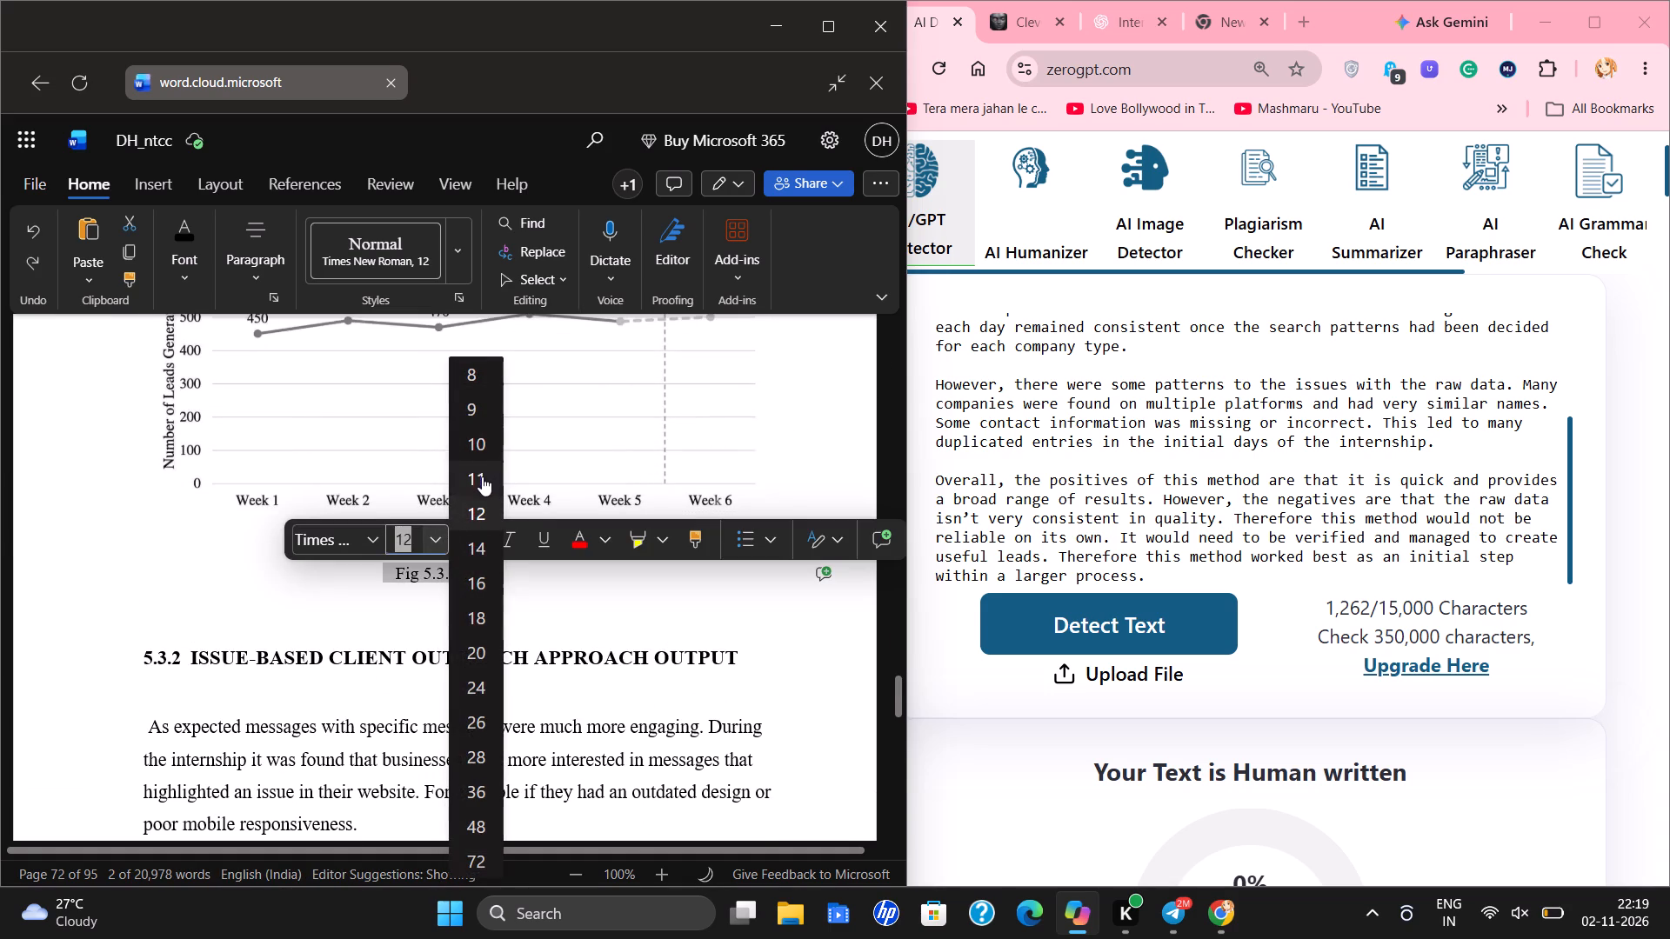
pyautogui.click(482, 476)
# Centre the caption "Fig 5.3.1.2" and delete the blank spaces in front of it, keeping the empty line above.
pyautogui.click(395, 569)
pyautogui.moveTo(397, 571); pyautogui.dragTo(393, 574)
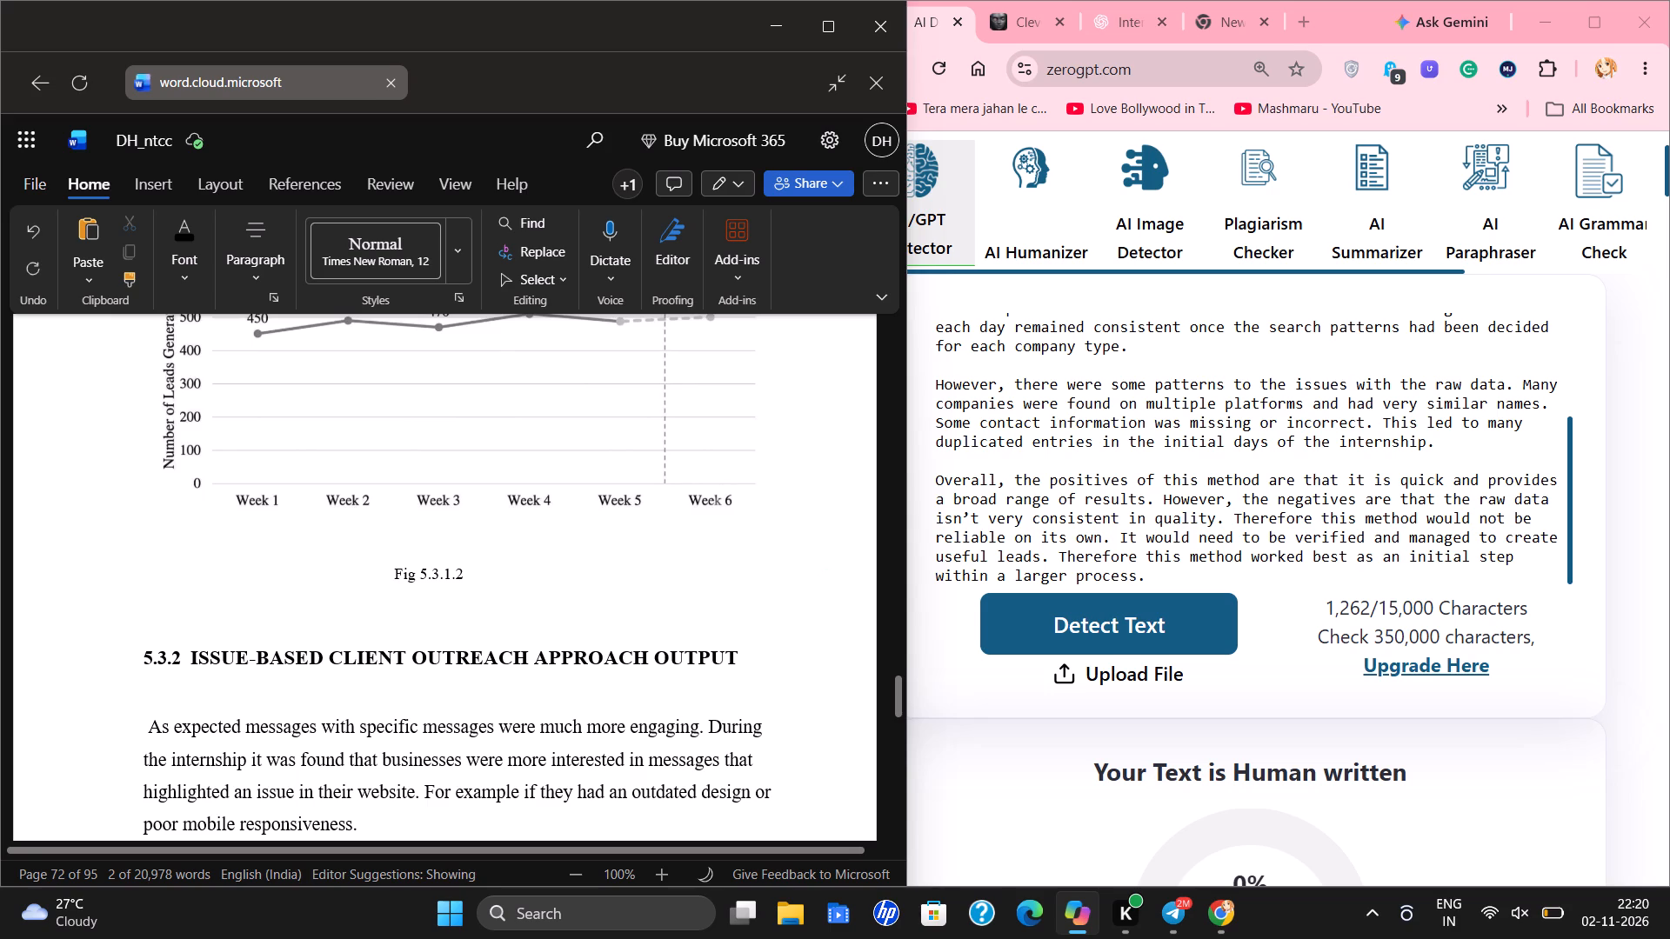
pyautogui.moveTo(393, 574); pyautogui.dragTo(178, 580)
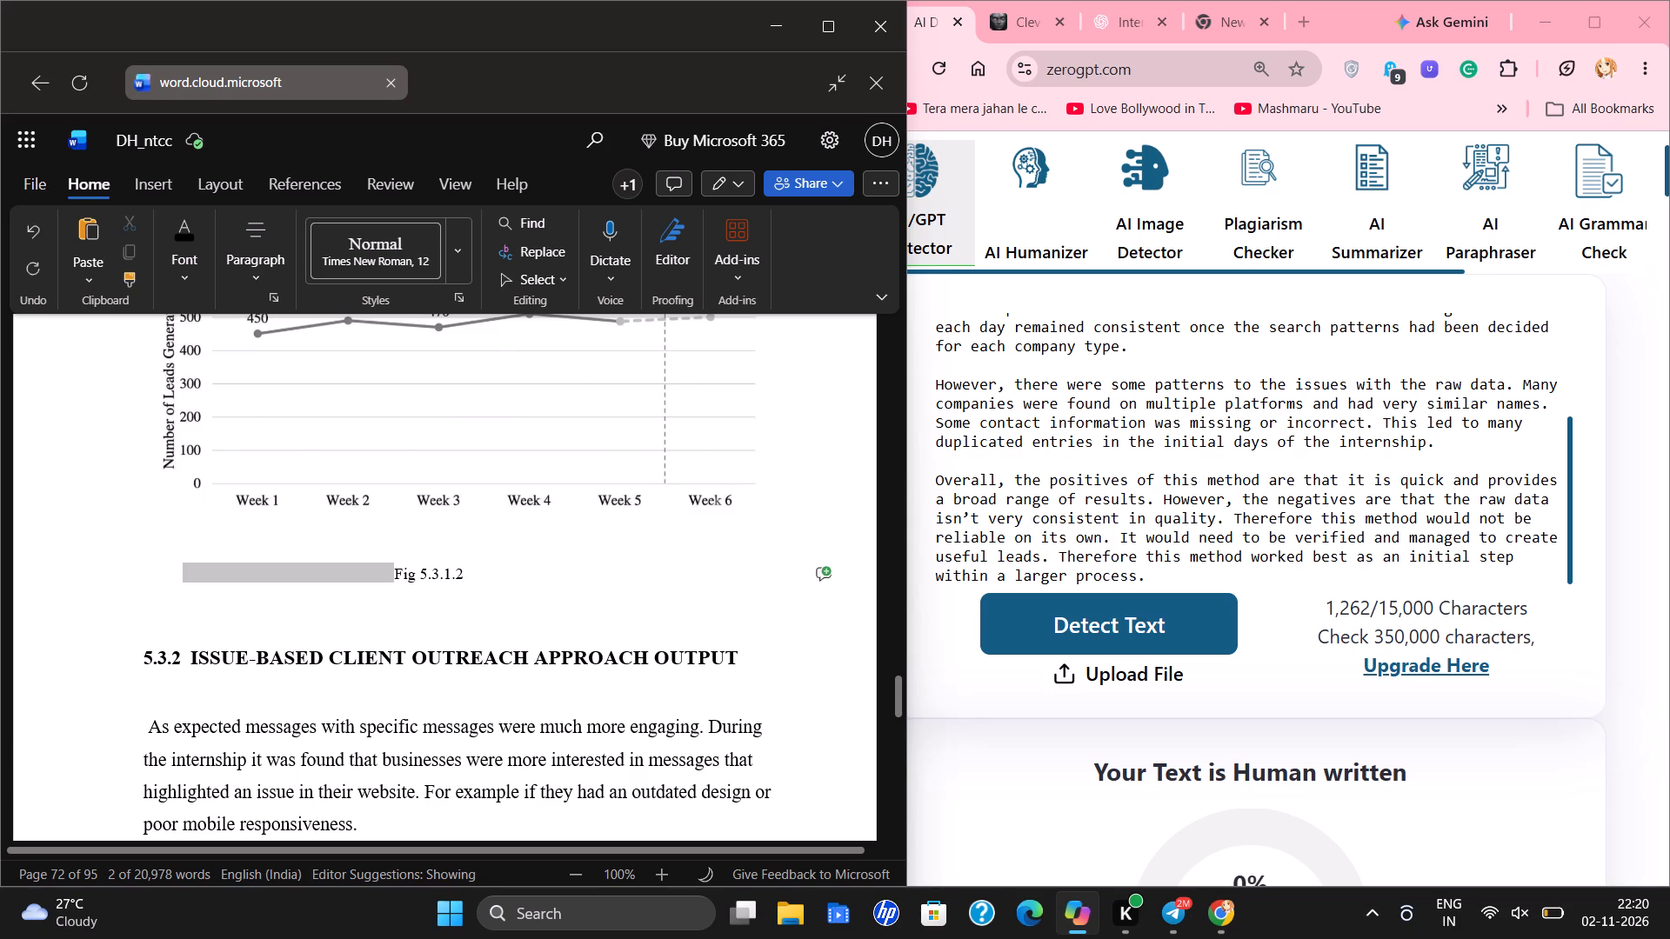
pyautogui.moveTo(178, 580); pyautogui.dragTo(105, 567)
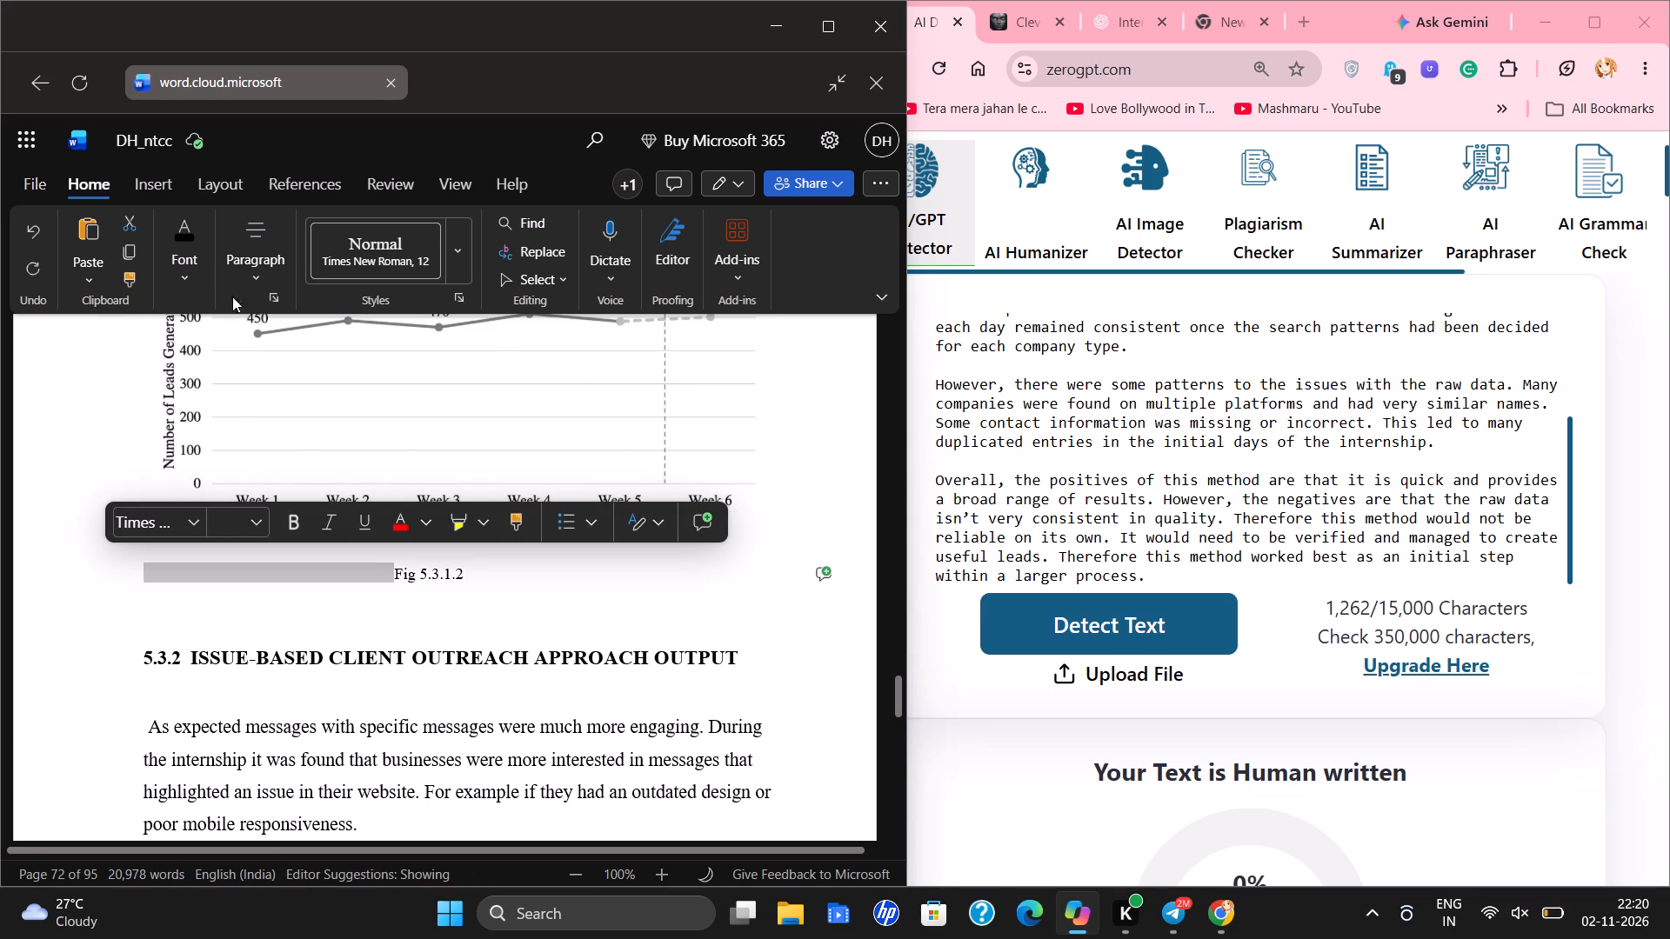
pyautogui.click(244, 252)
pyautogui.click(279, 344)
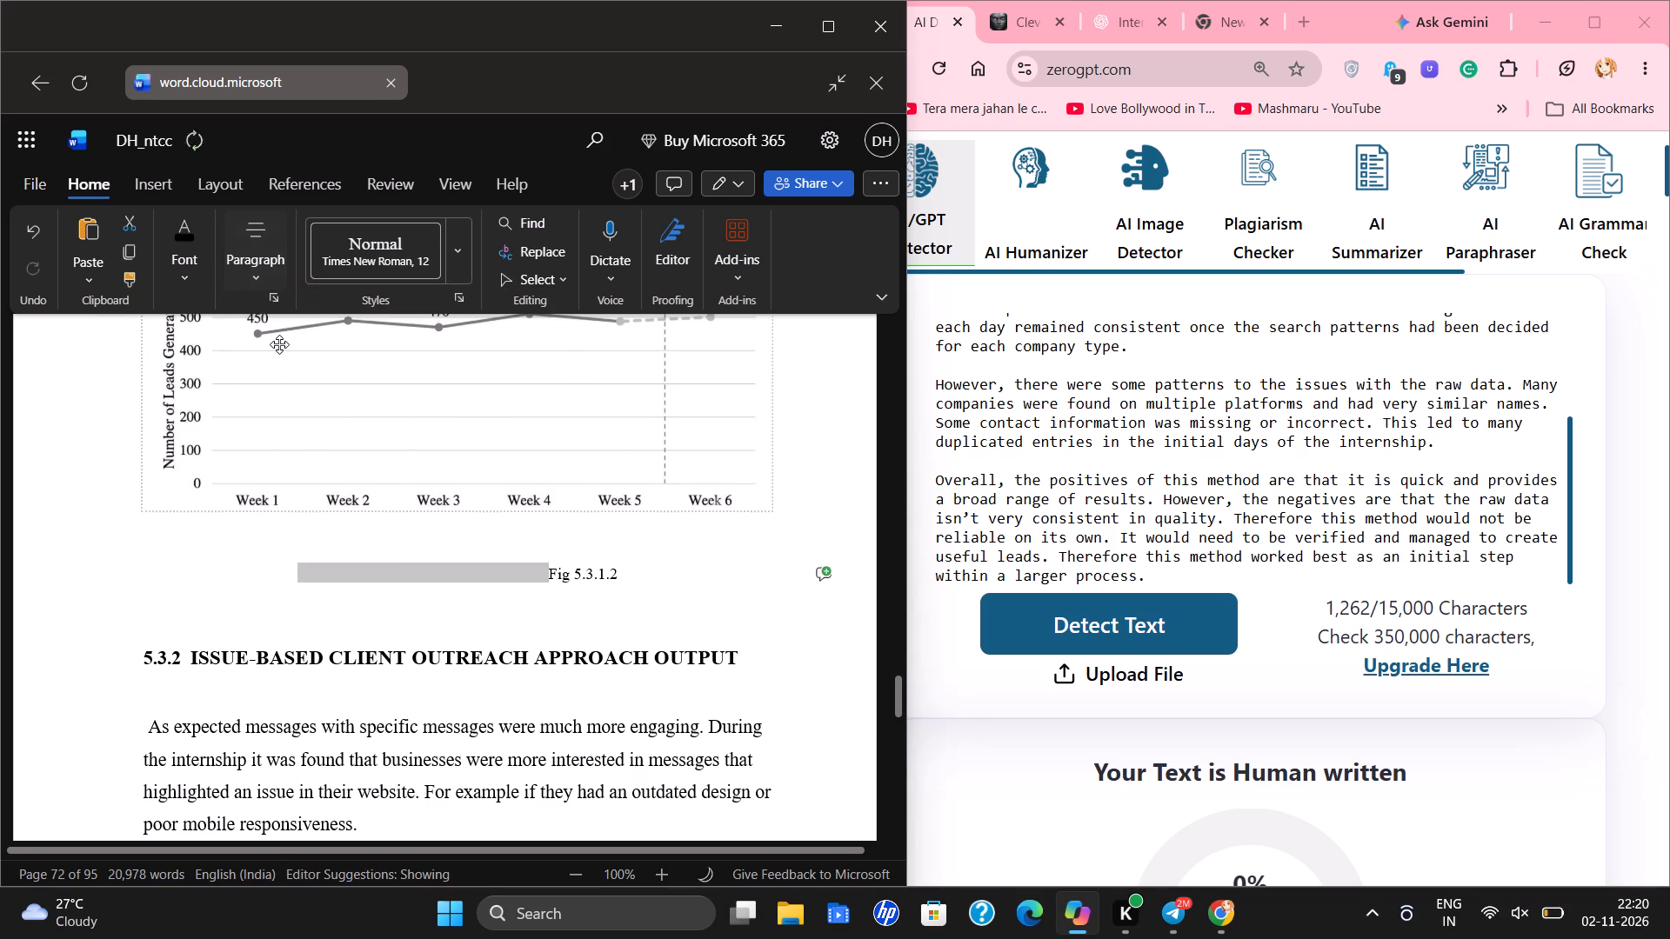
pyautogui.press('BackSpace')
pyautogui.press('BackSpace')
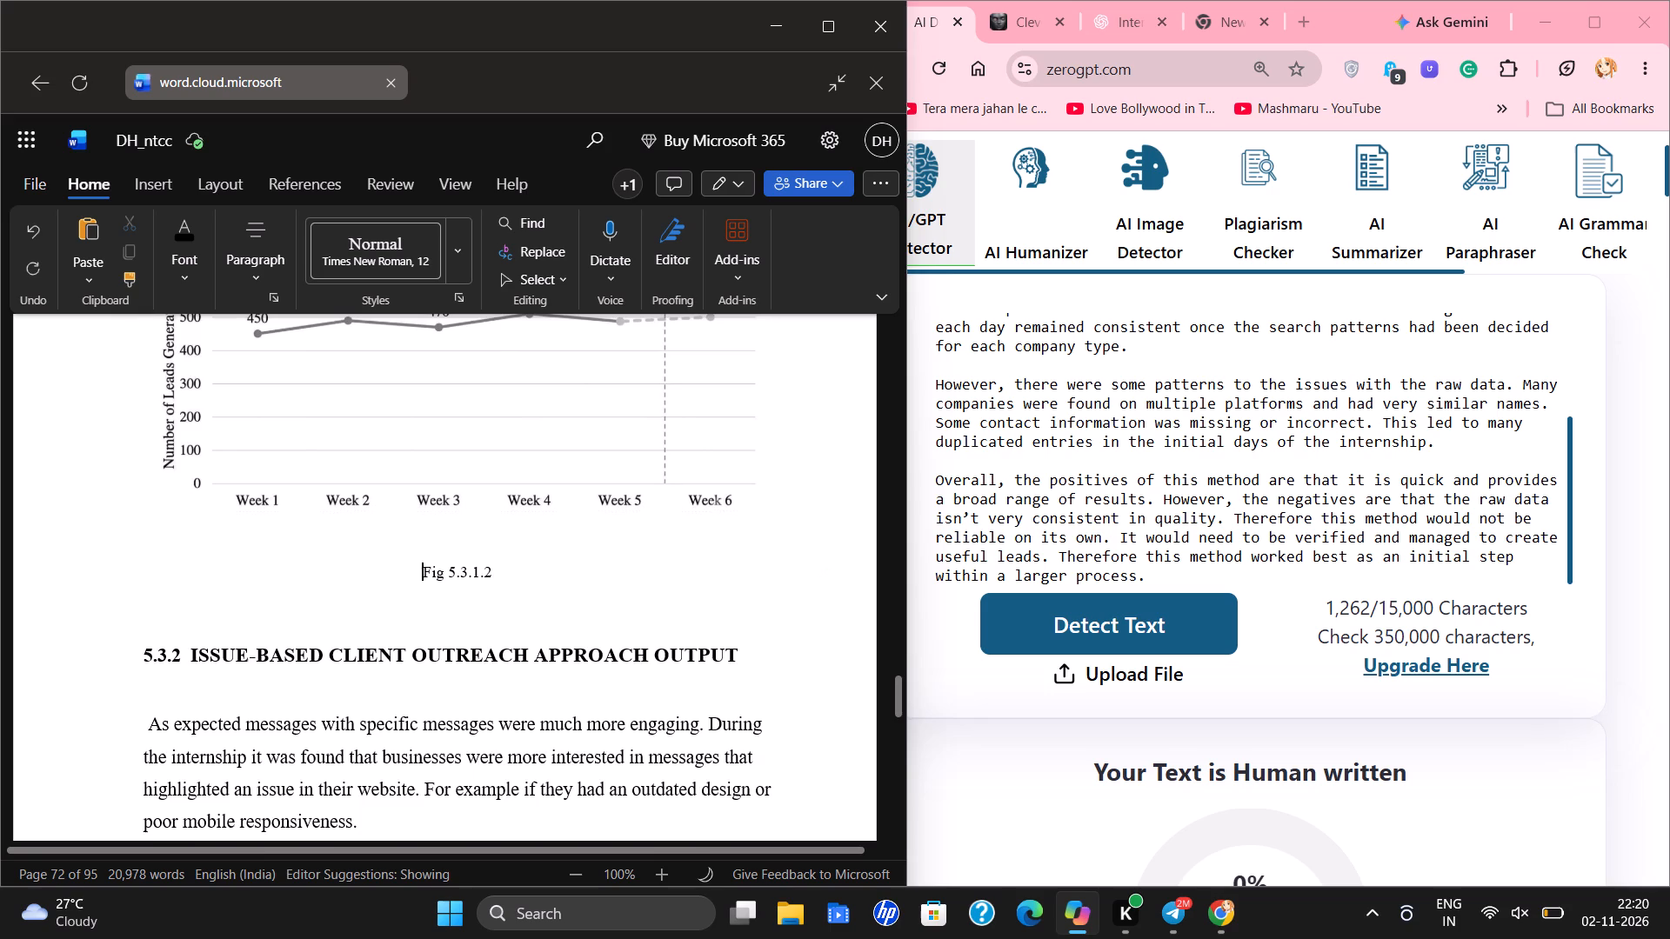
pyautogui.click(30, 230)
pyautogui.click(198, 621)
# Copy the whole body text of section 5.3.2, from "As expected messages" to "properly analysed".
pyautogui.scroll(-1, 198, 616)
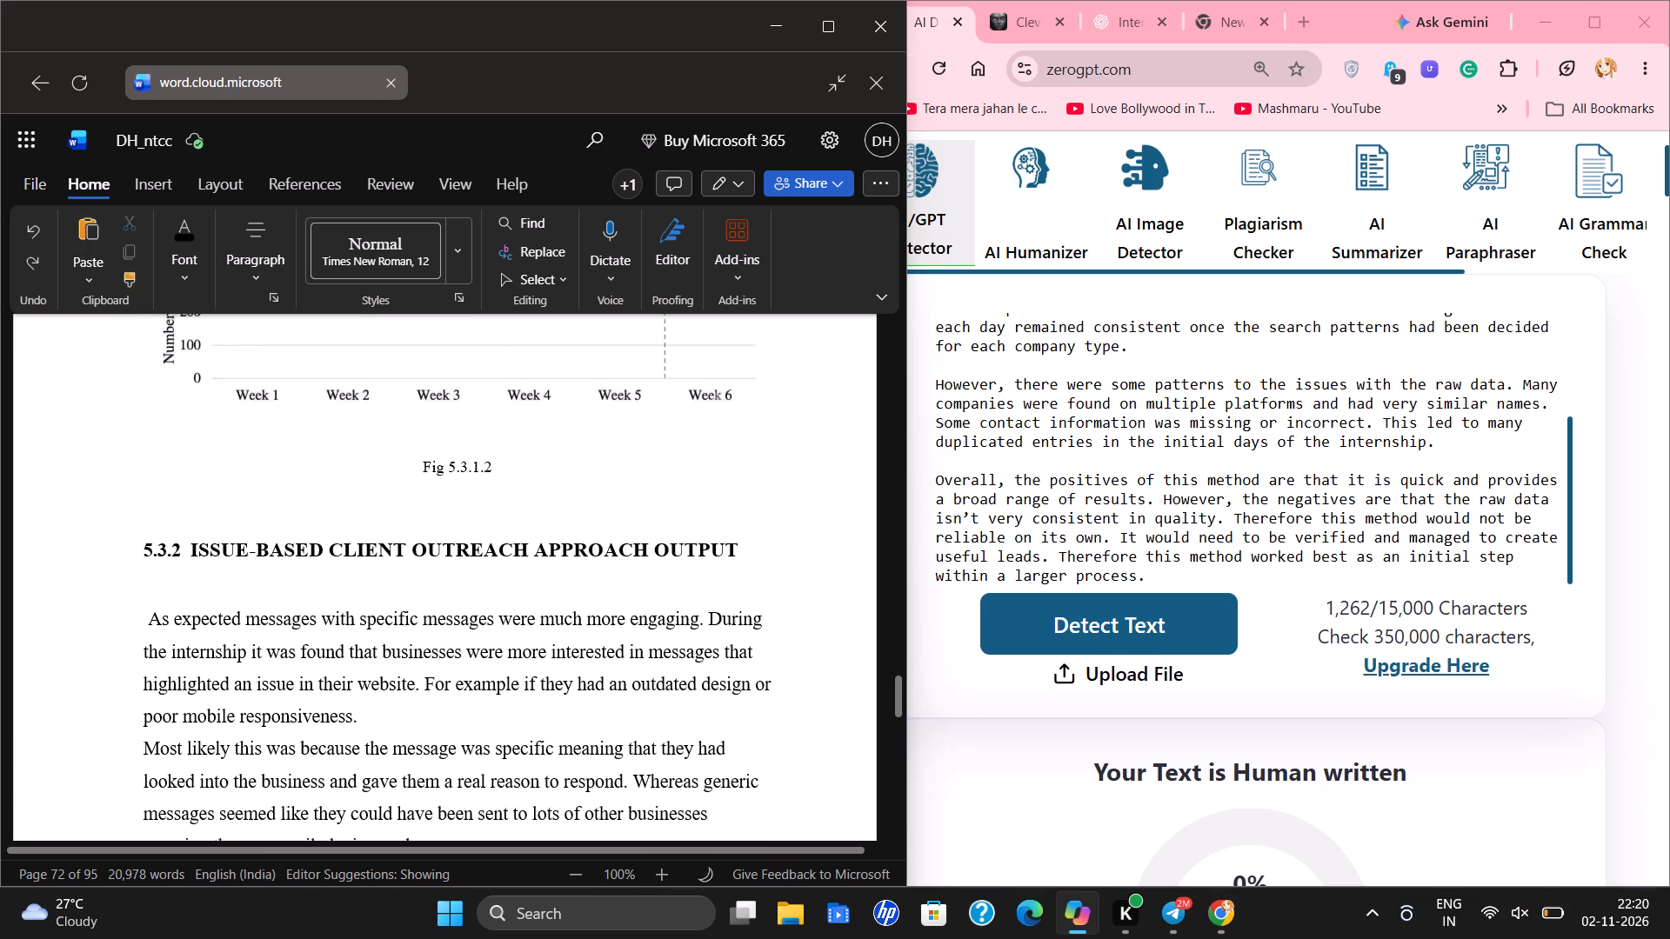
pyautogui.scroll(14, 202, 609)
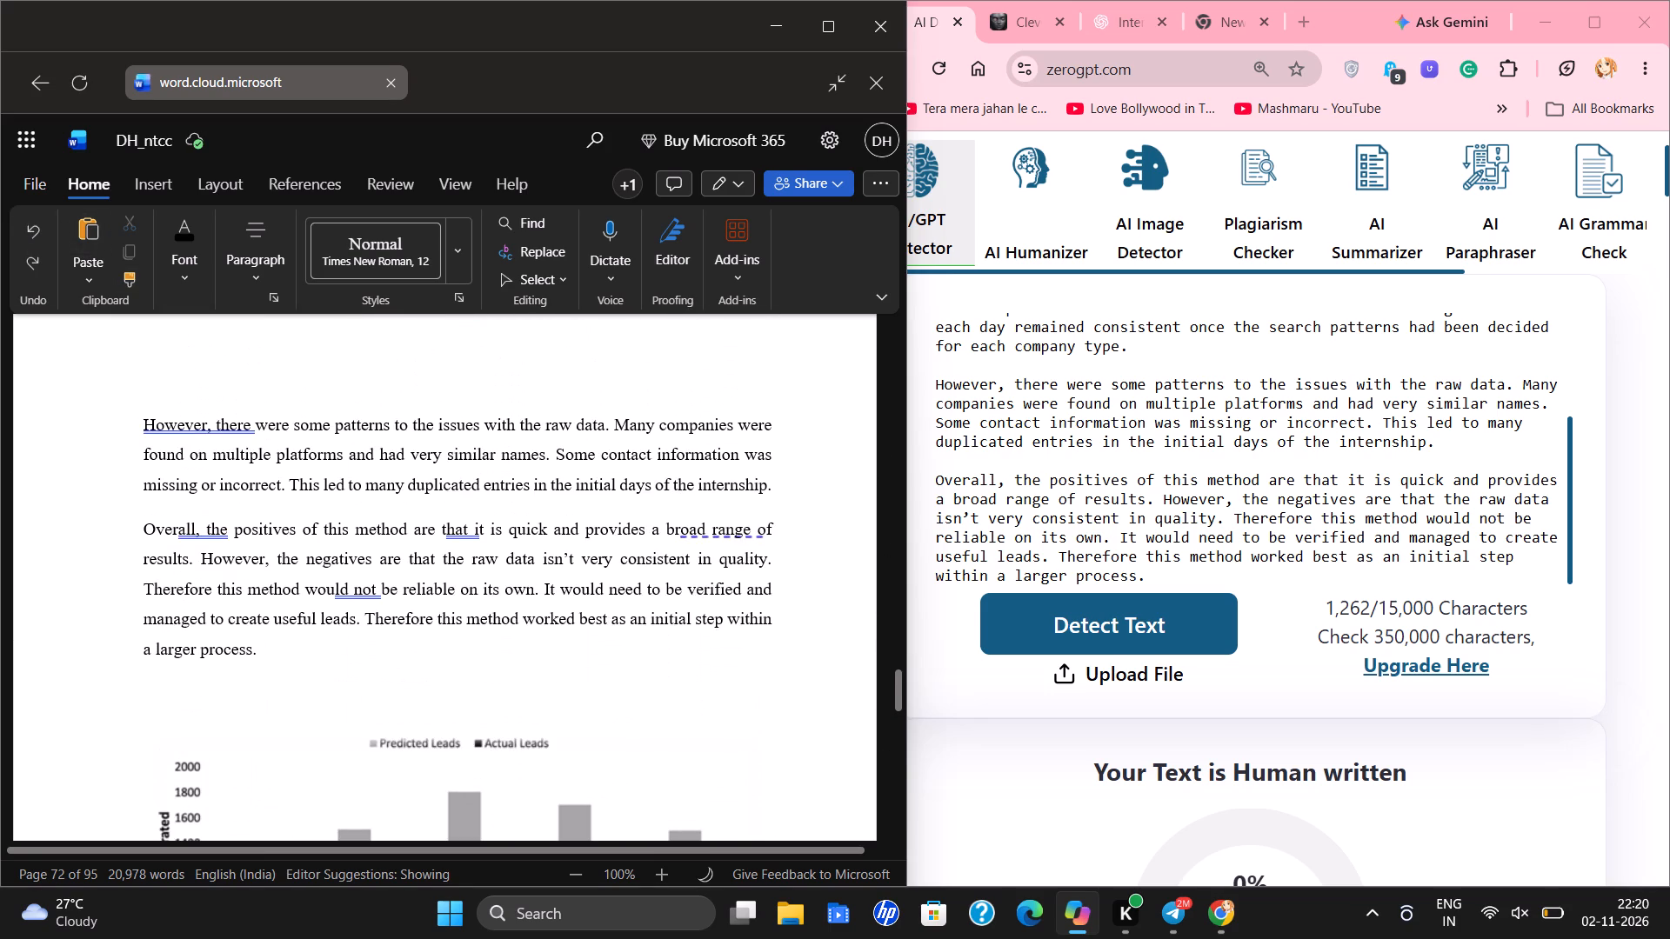
pyautogui.scroll(-11, 564, 596)
pyautogui.scroll(-4, 334, 613)
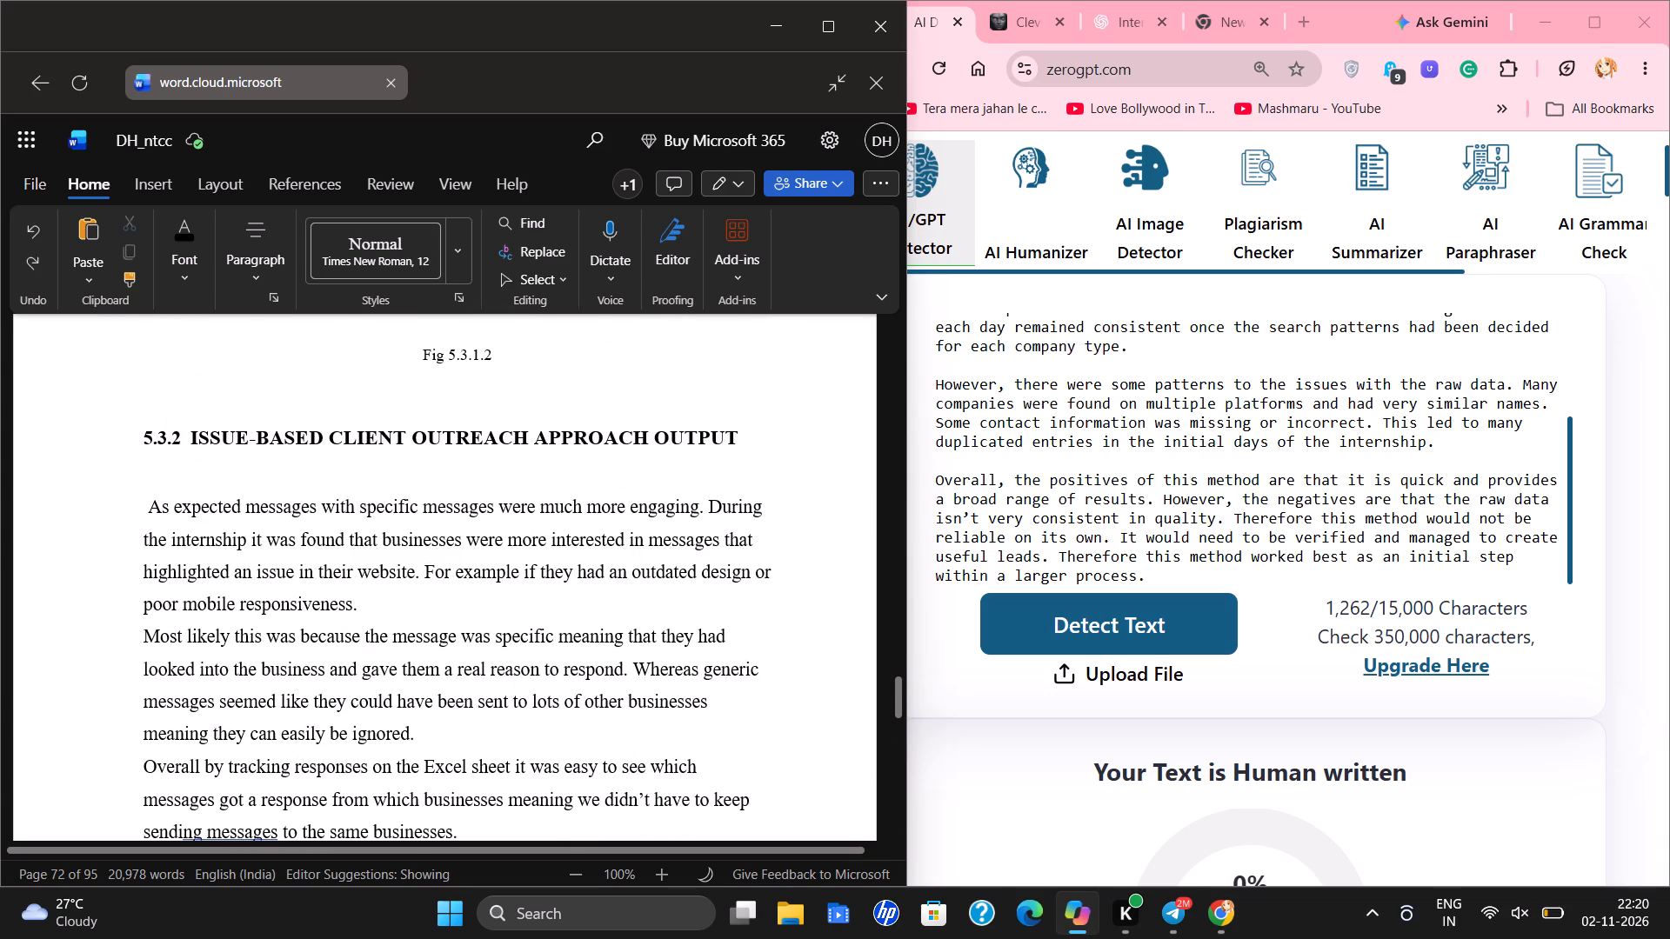
pyautogui.moveTo(145, 498); pyautogui.dragTo(591, 618)
pyautogui.scroll(-1, 444, 569)
pyautogui.scroll(-1, 591, 617)
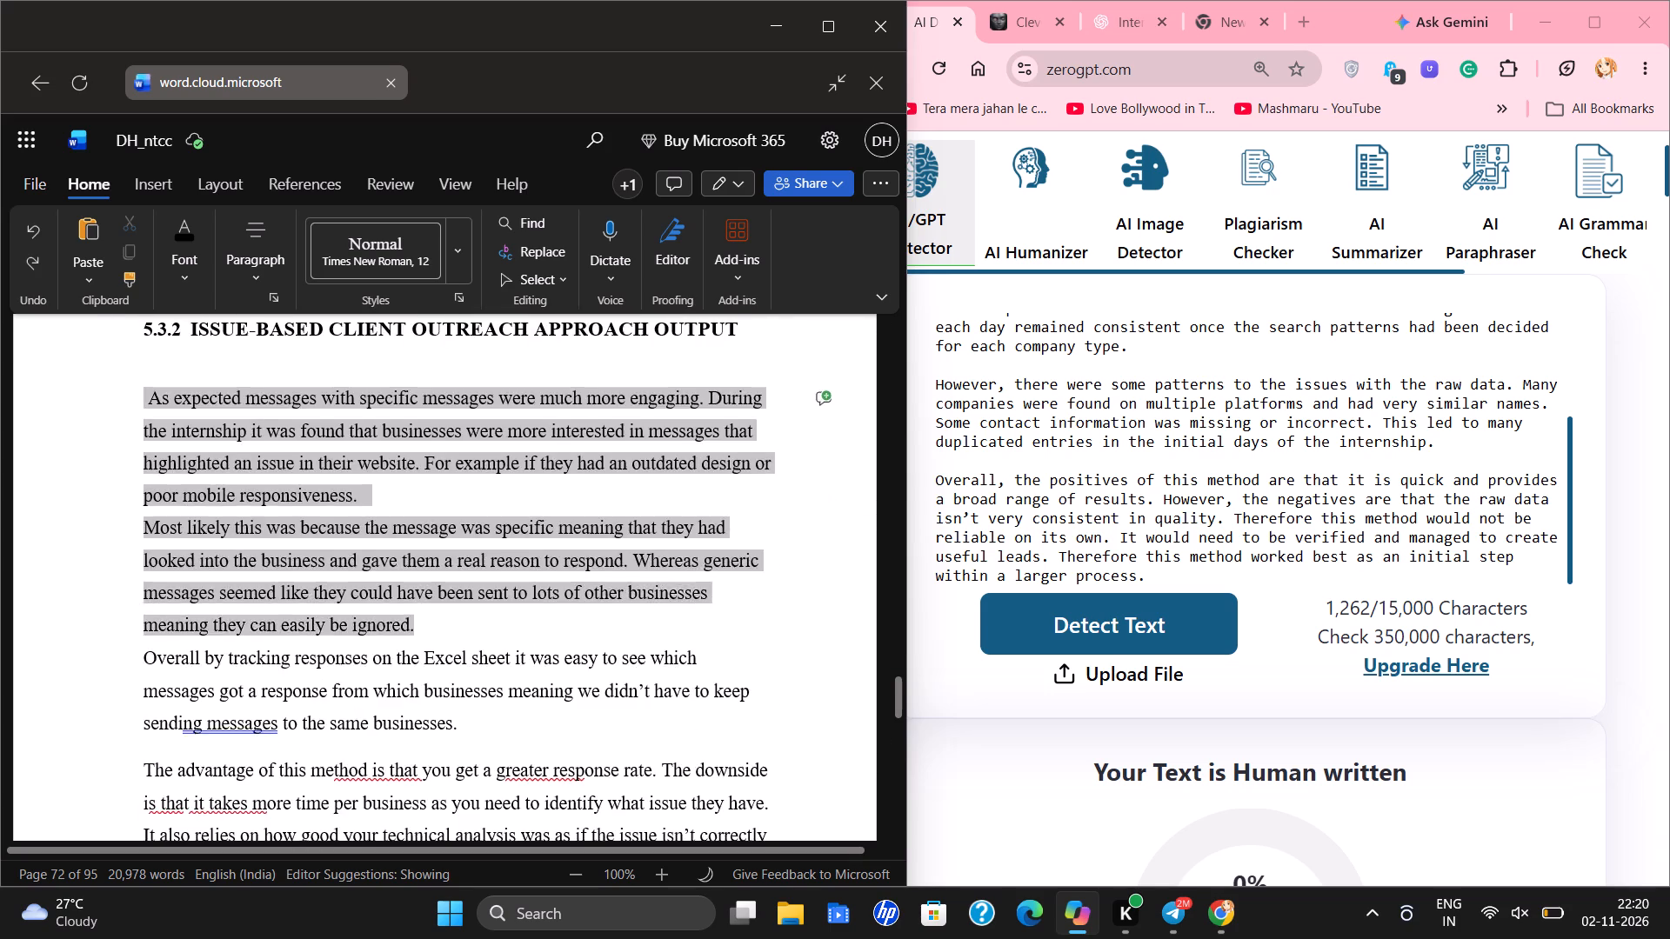
pyautogui.scroll(-1, 591, 618)
pyautogui.moveTo(591, 618); pyautogui.dragTo(580, 476)
pyautogui.scroll(-2, 638, 642)
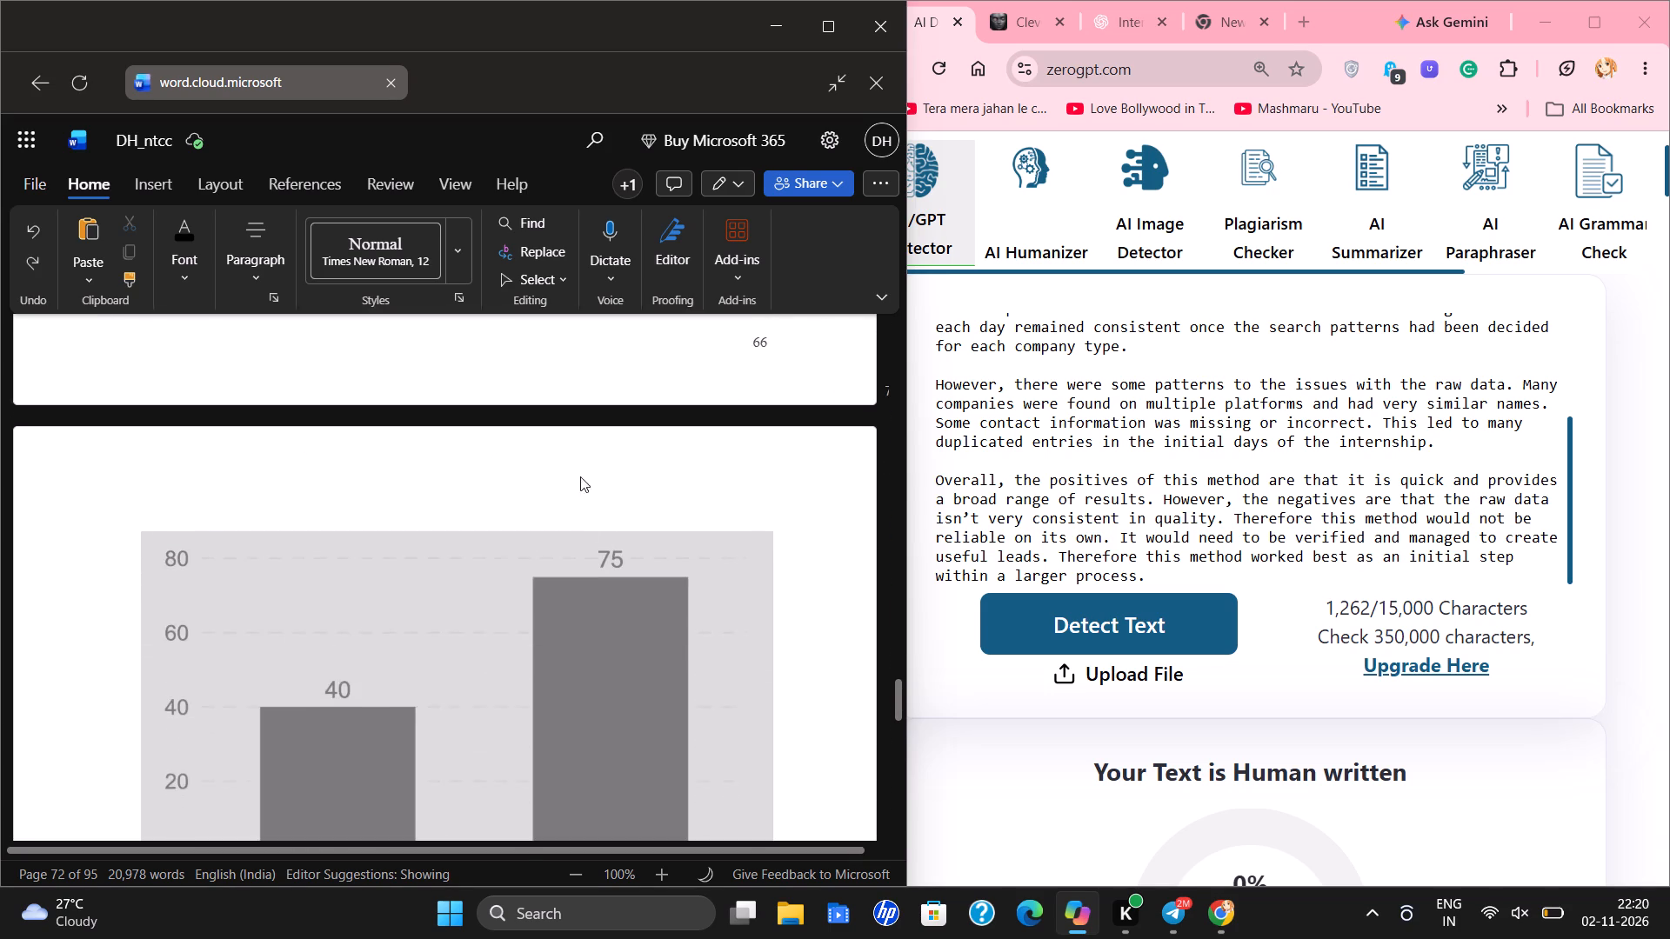
pyautogui.moveTo(580, 476); pyautogui.dragTo(582, 323)
pyautogui.scroll(4, 578, 443)
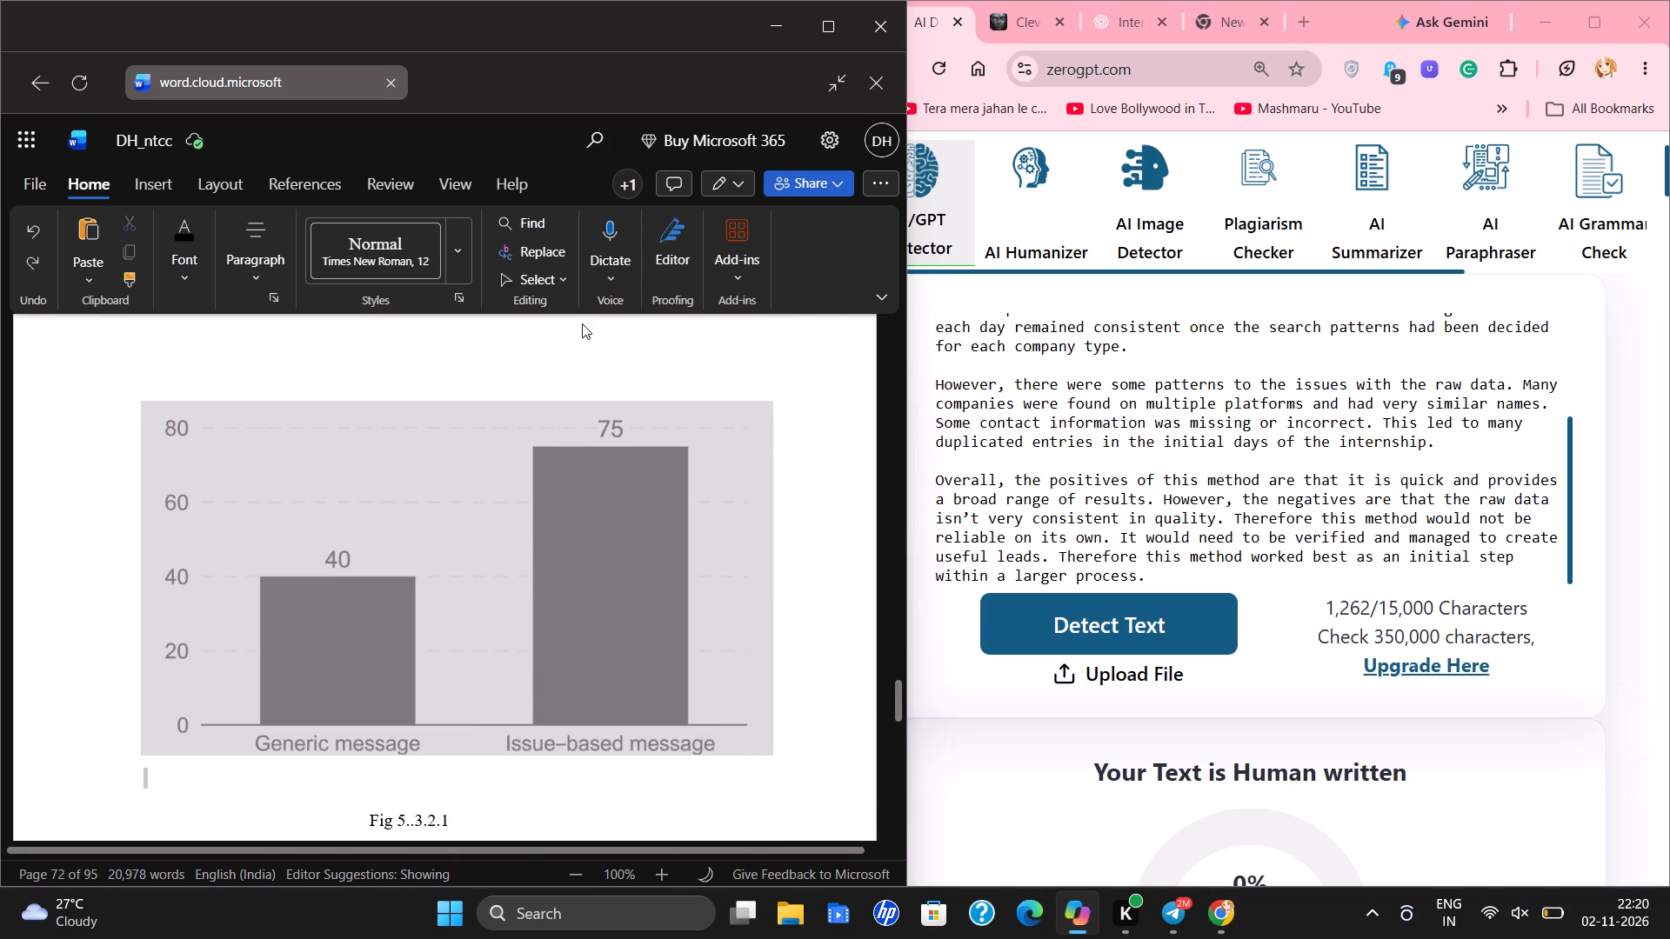
pyautogui.moveTo(582, 323); pyautogui.dragTo(598, 436)
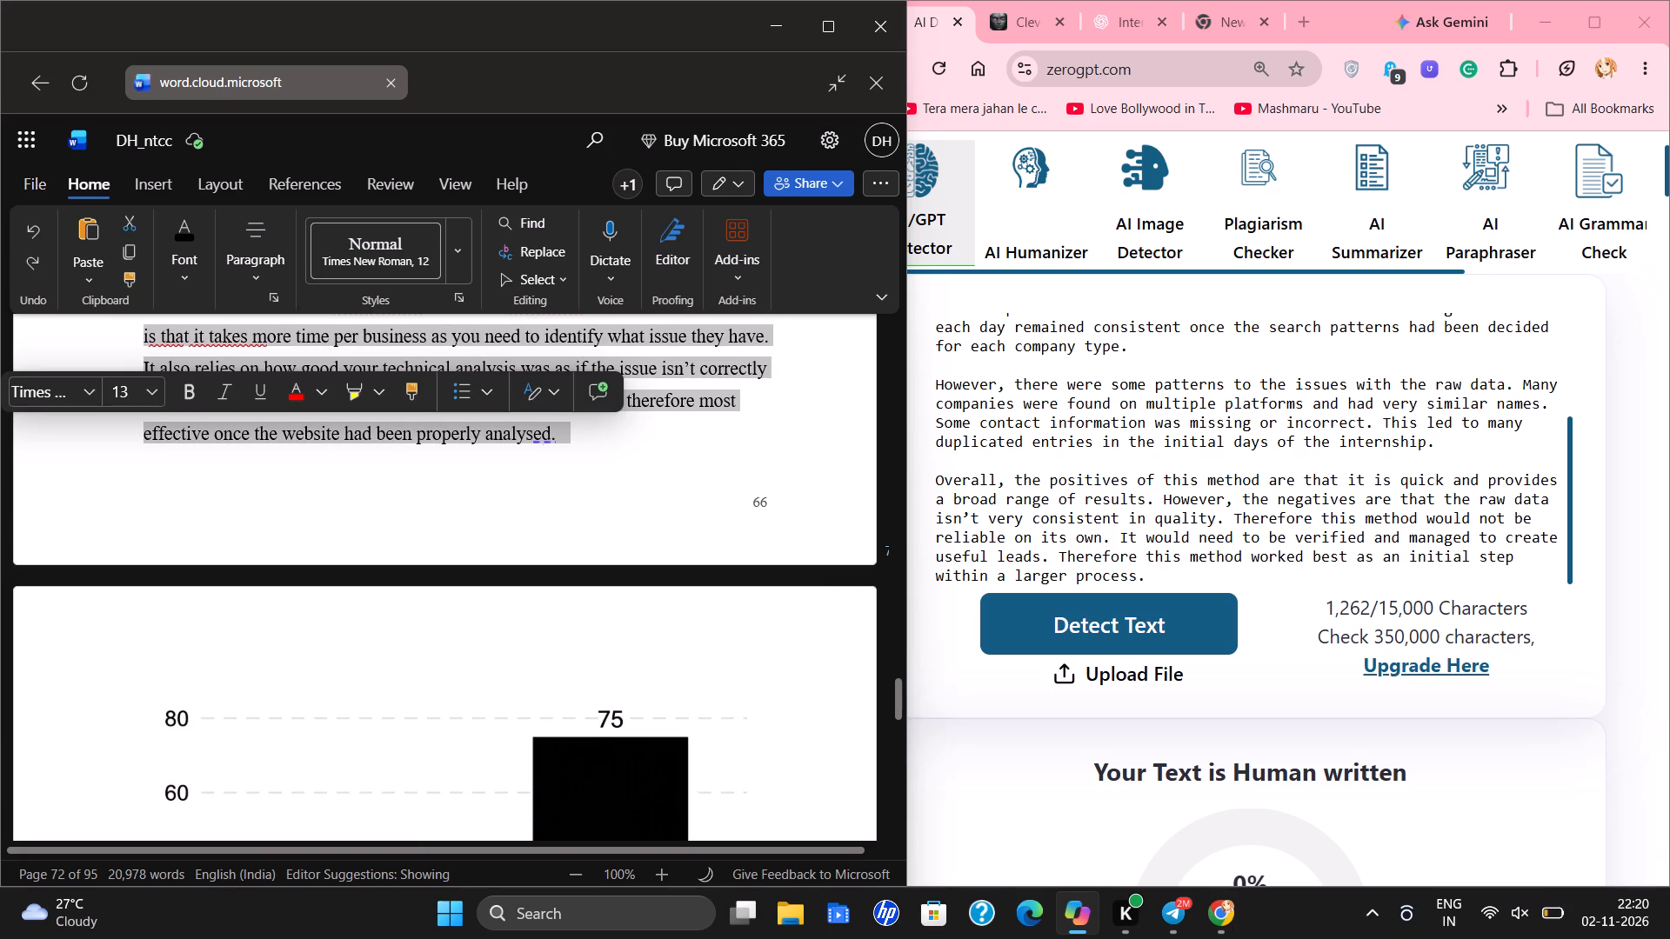
pyautogui.rightClick(547, 429)
pyautogui.click(585, 524)
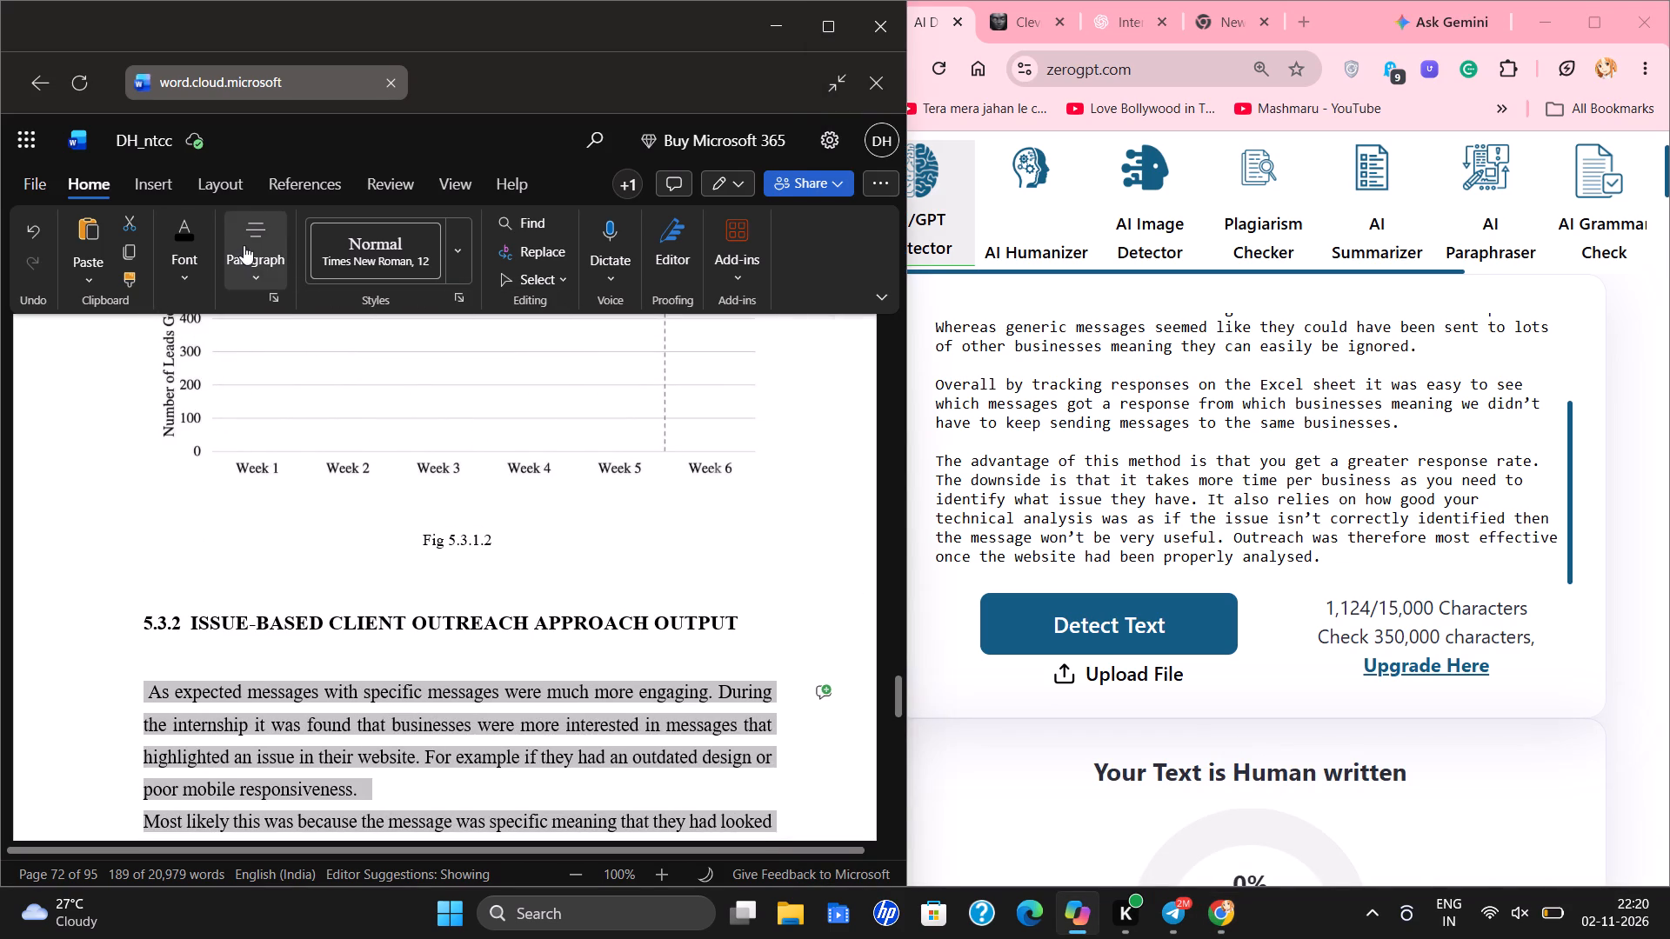
pyautogui.click(244, 245)
pyautogui.click(381, 349)
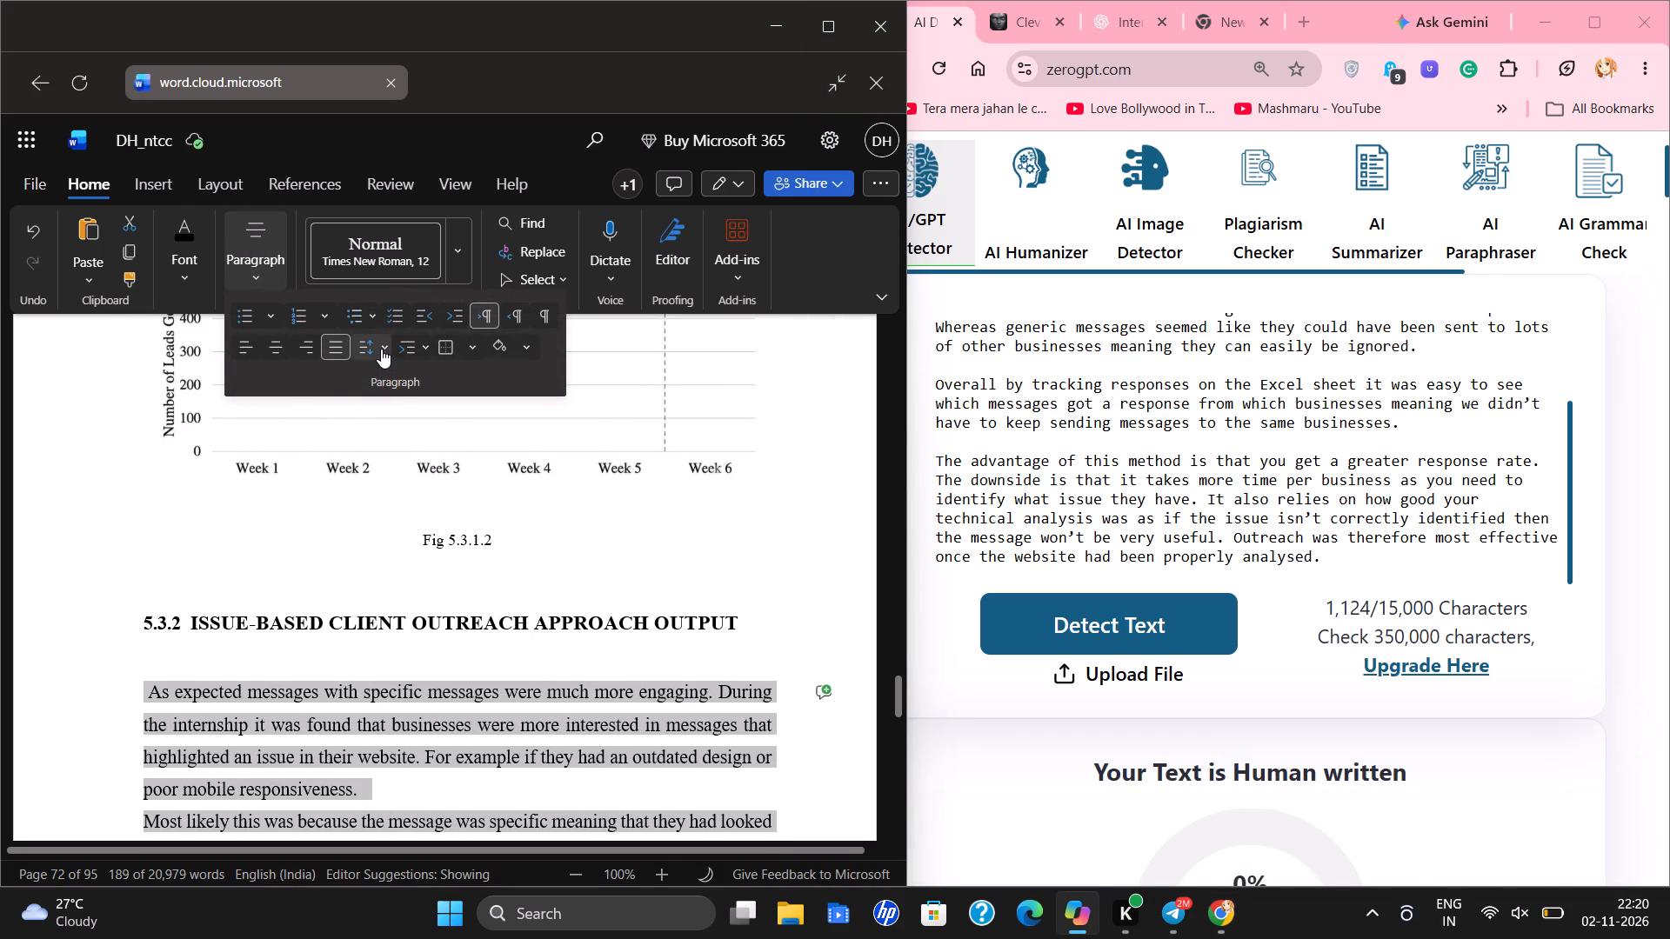
pyautogui.click(406, 471)
pyautogui.click(244, 549)
# Centre the caption "Fig 5..3.2.1" below the message comparison bar chart and delete the blank spaces in front of it.
pyautogui.scroll(-6, 303, 596)
pyautogui.scroll(4, 314, 602)
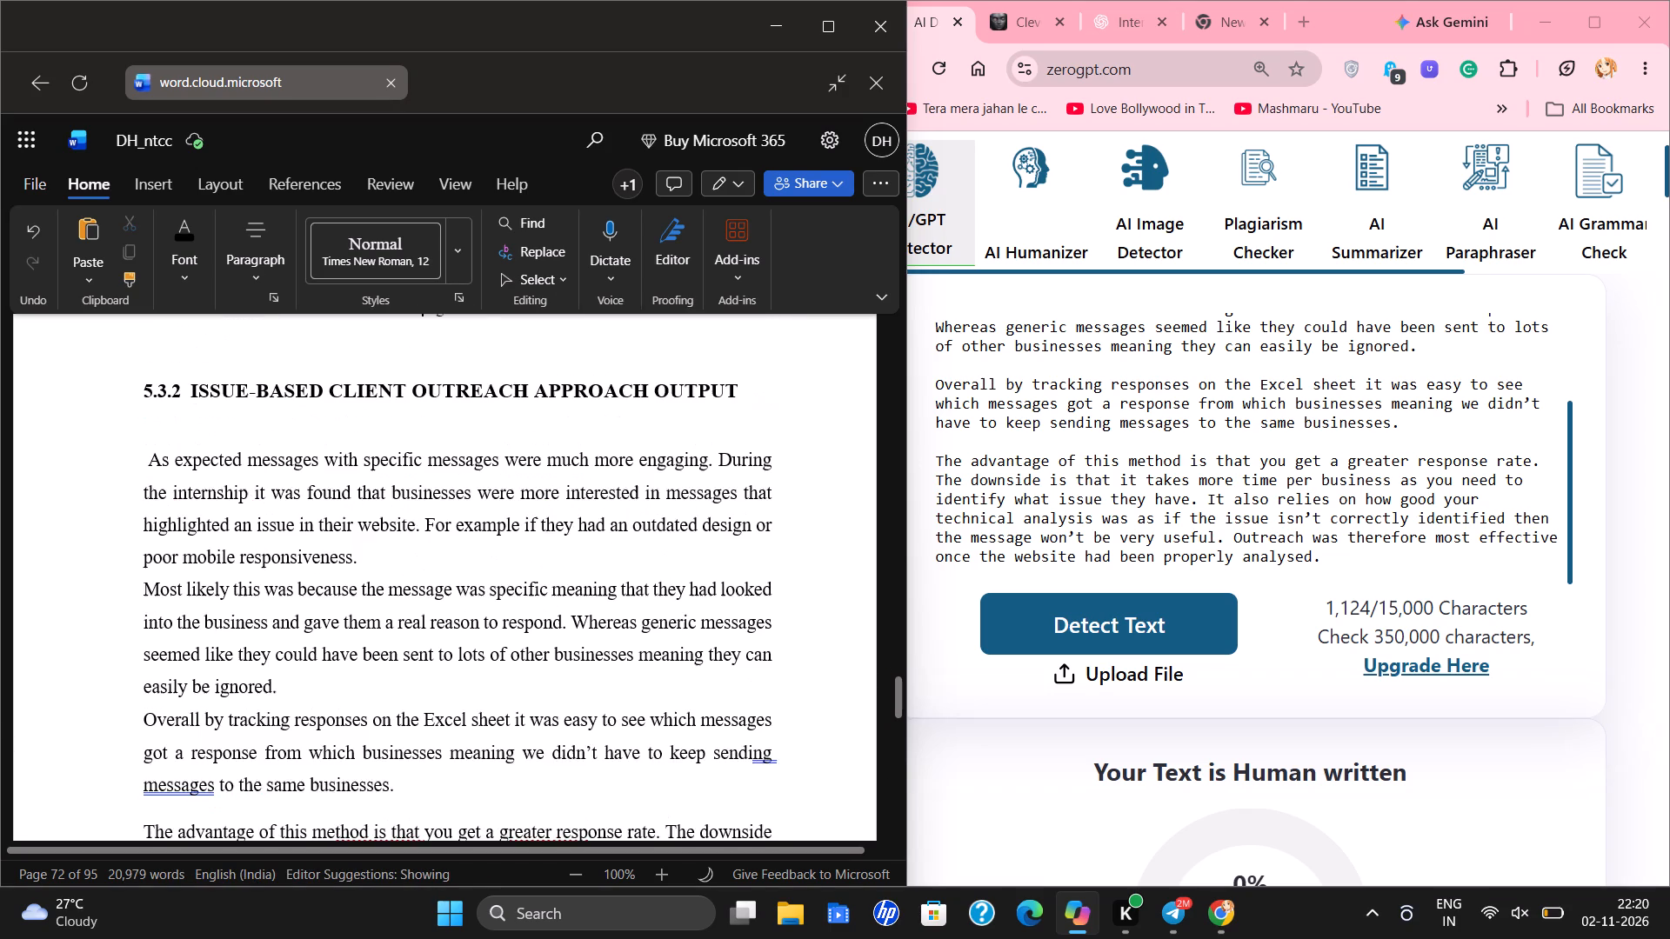
pyautogui.scroll(-3, 314, 602)
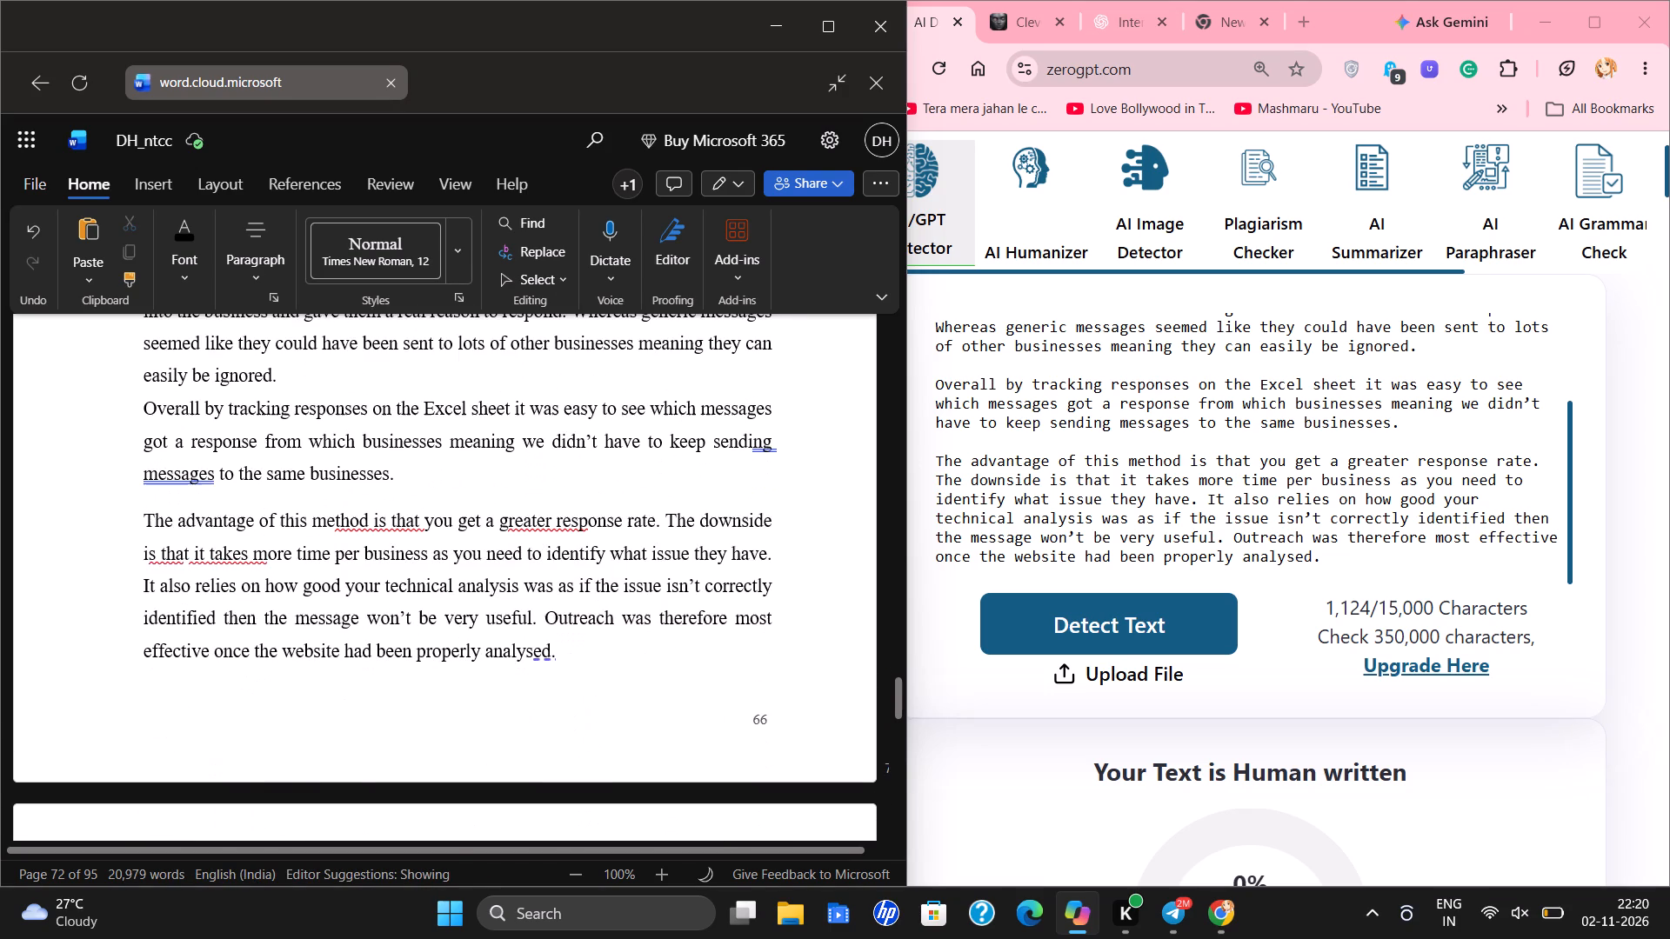
pyautogui.scroll(-7, 314, 602)
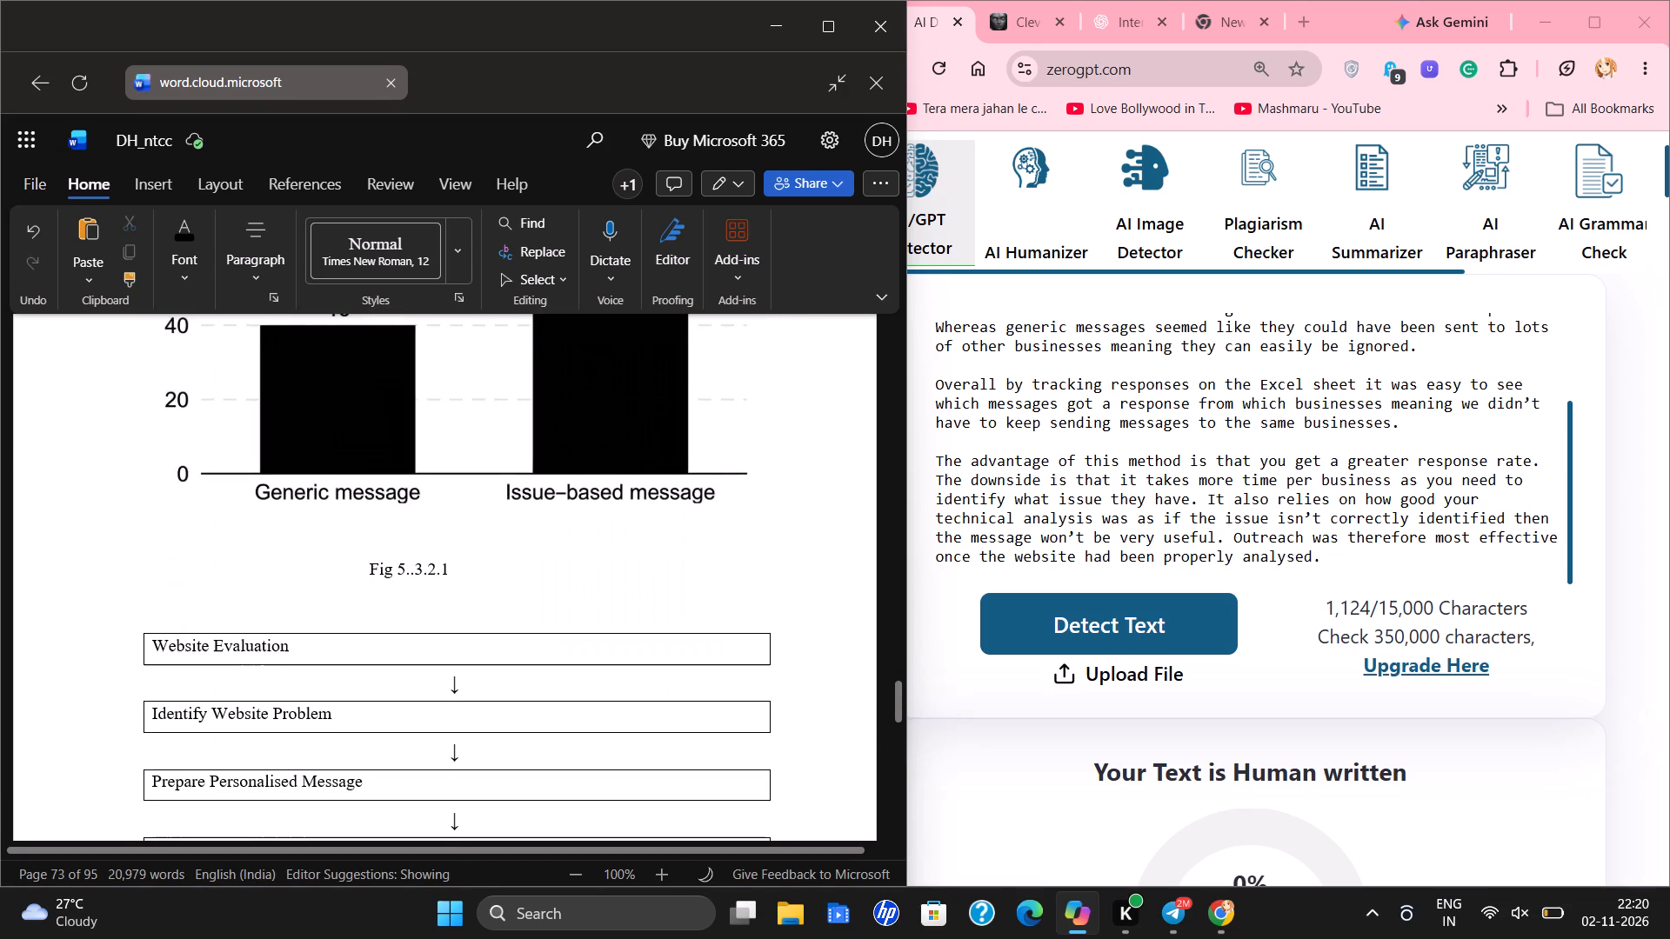
pyautogui.moveTo(342, 580); pyautogui.dragTo(481, 569)
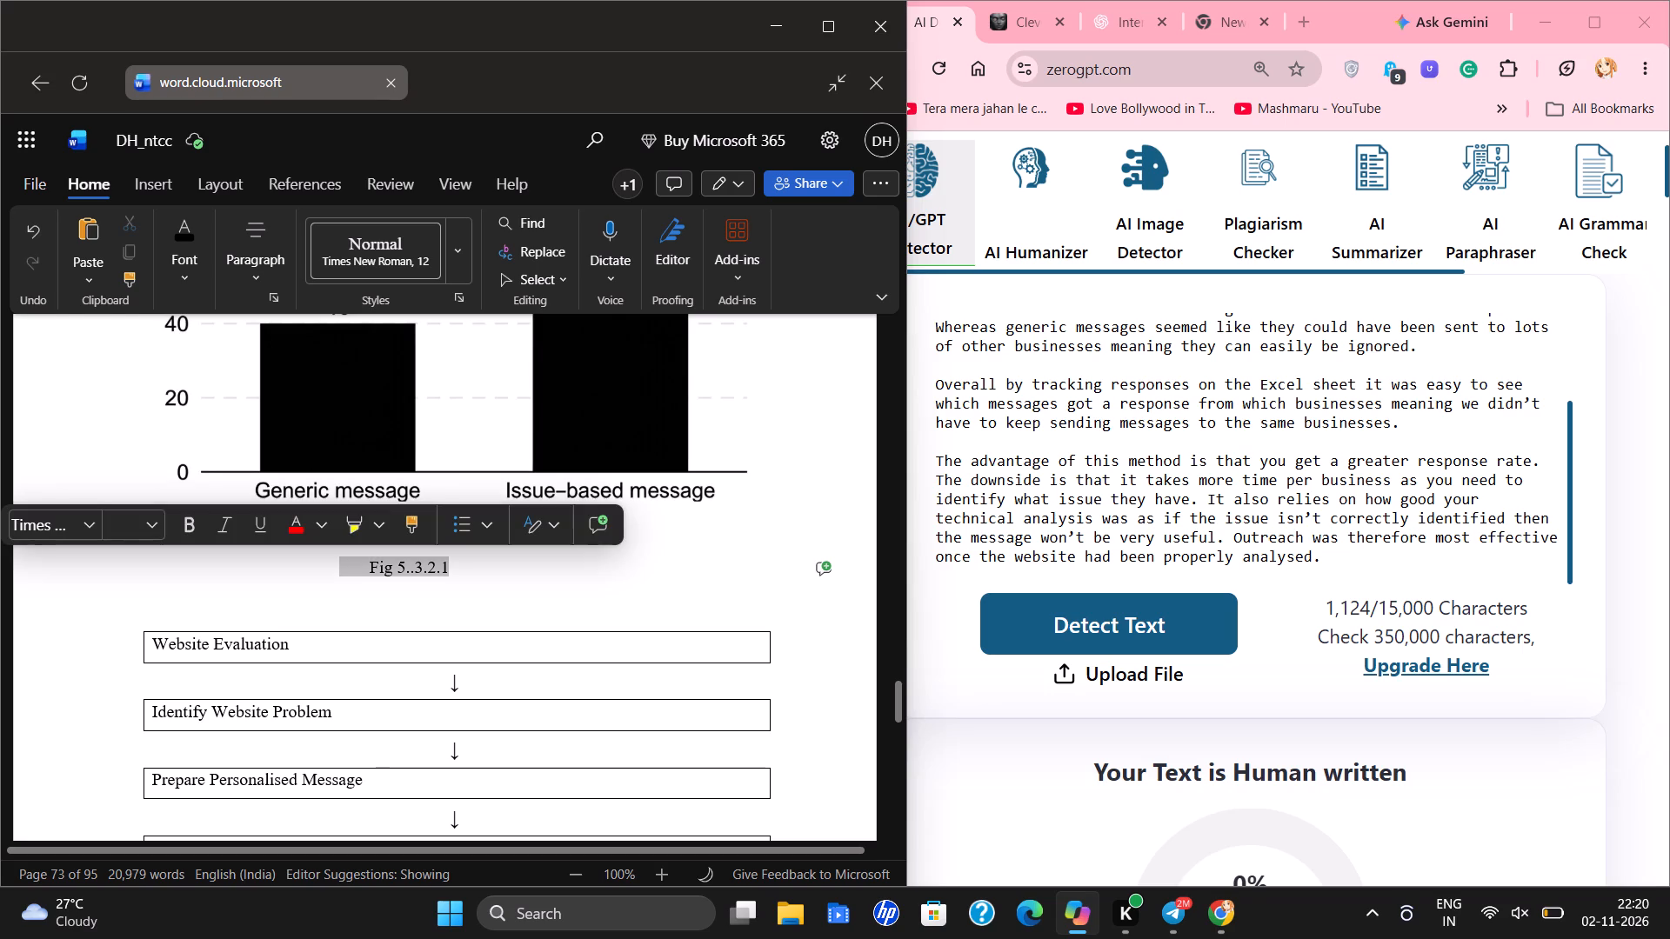
pyautogui.click(246, 248)
pyautogui.click(271, 343)
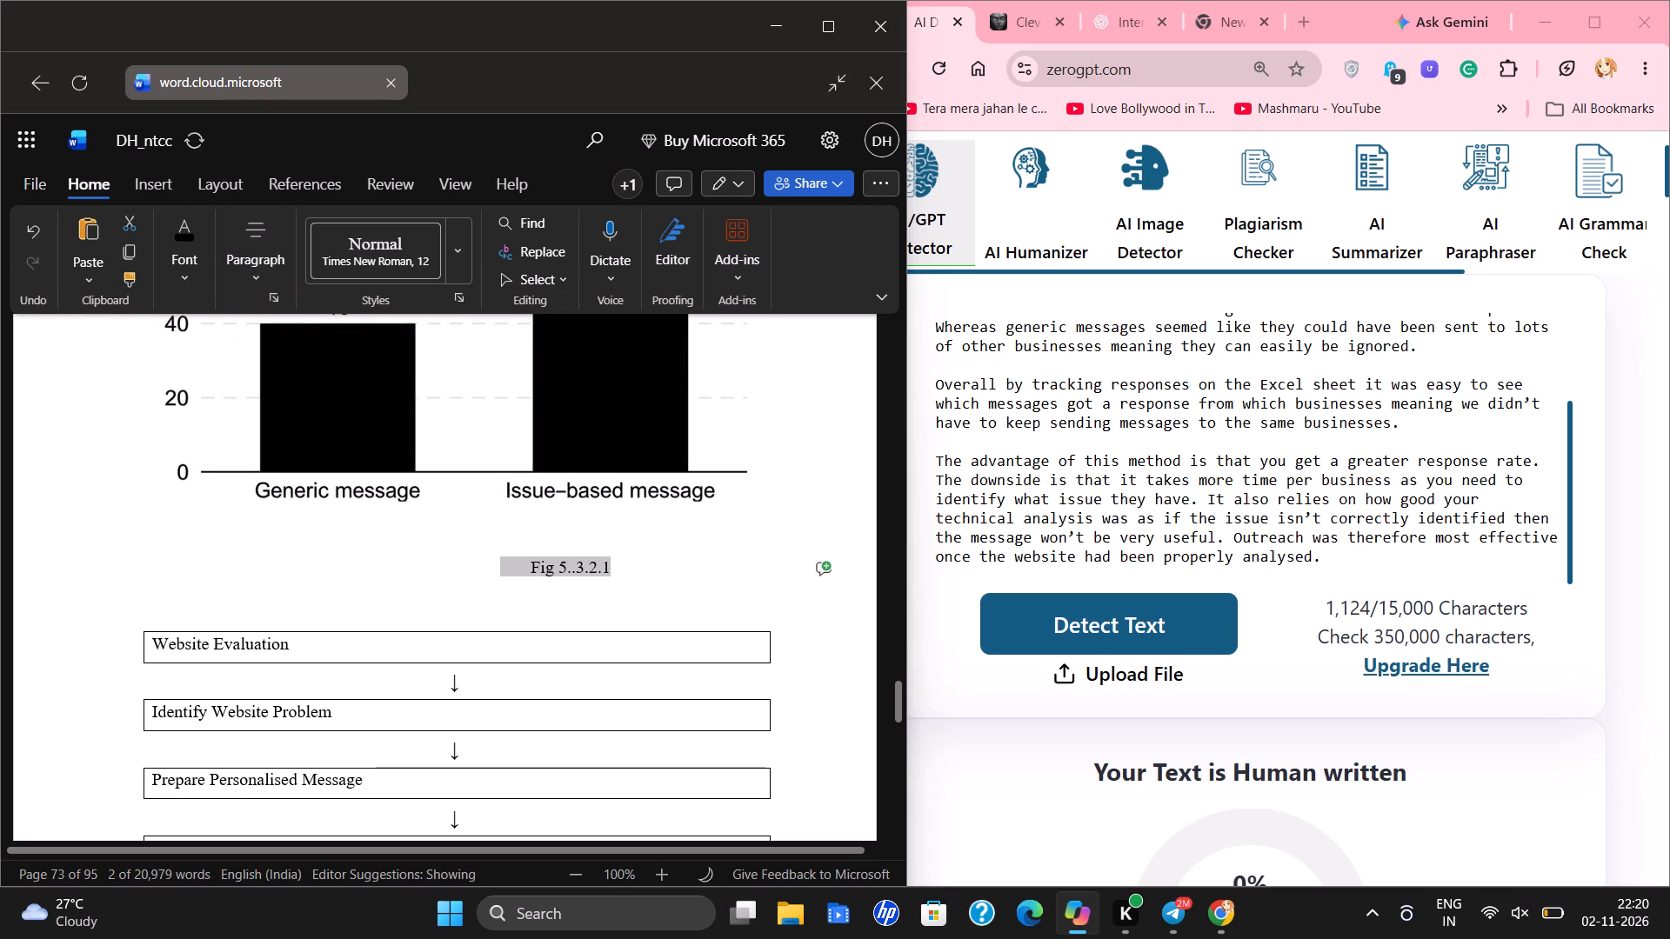
pyautogui.click(517, 565)
pyautogui.moveTo(533, 569); pyautogui.dragTo(442, 572)
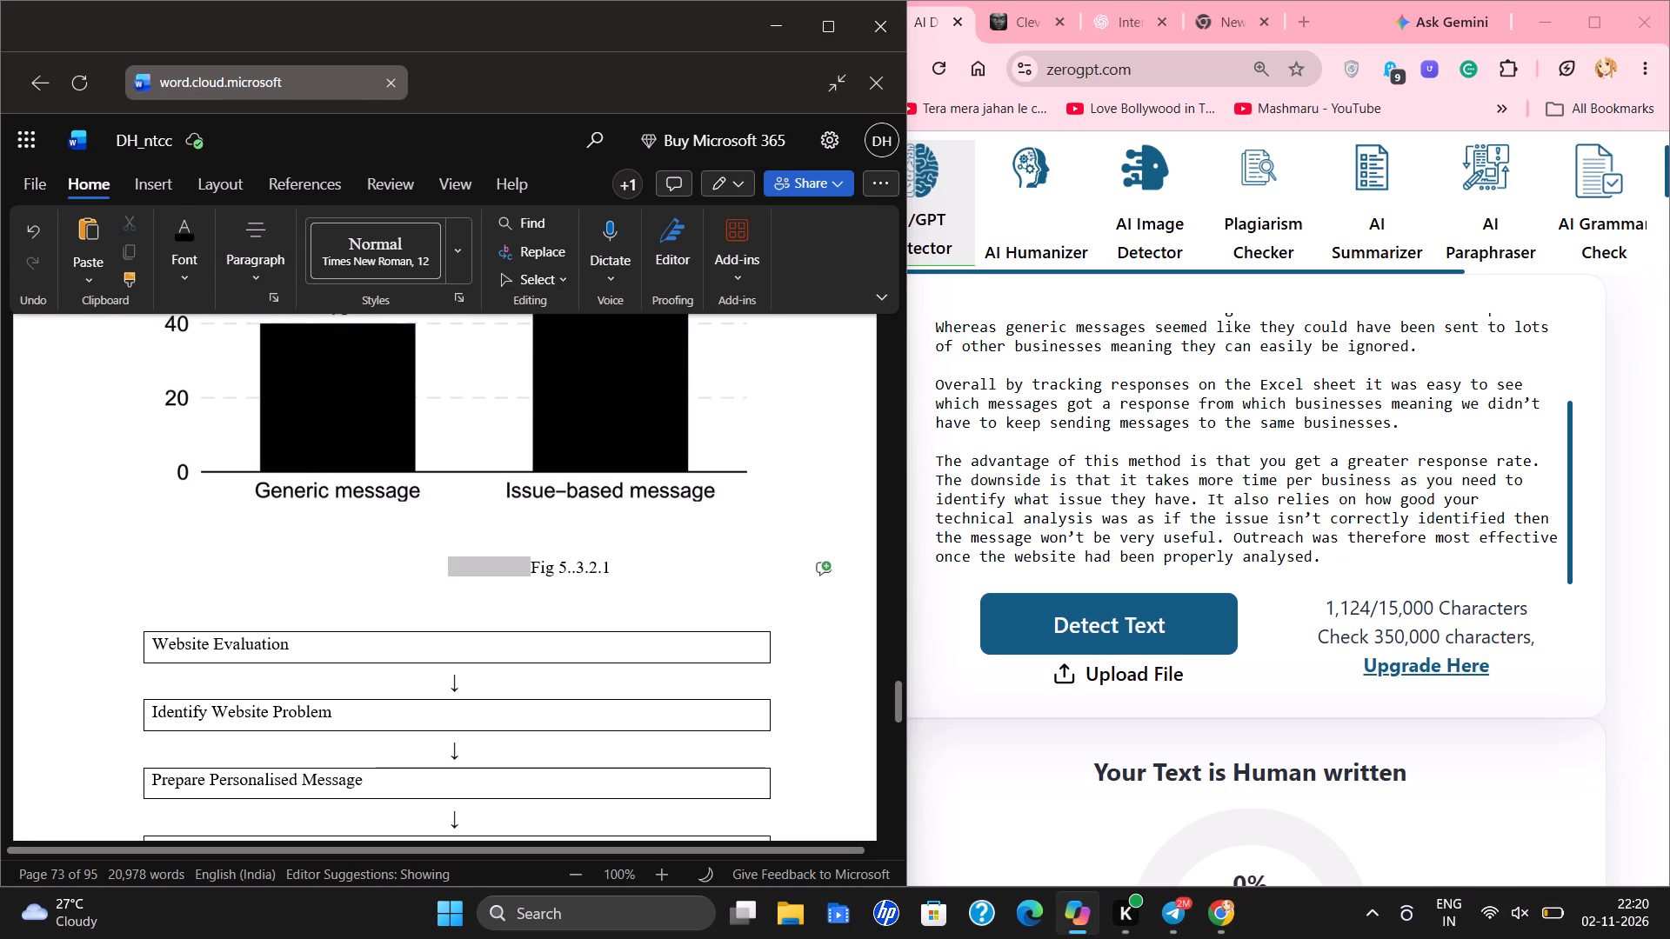
pyautogui.moveTo(442, 572); pyautogui.dragTo(250, 574)
pyautogui.press('BackSpace')
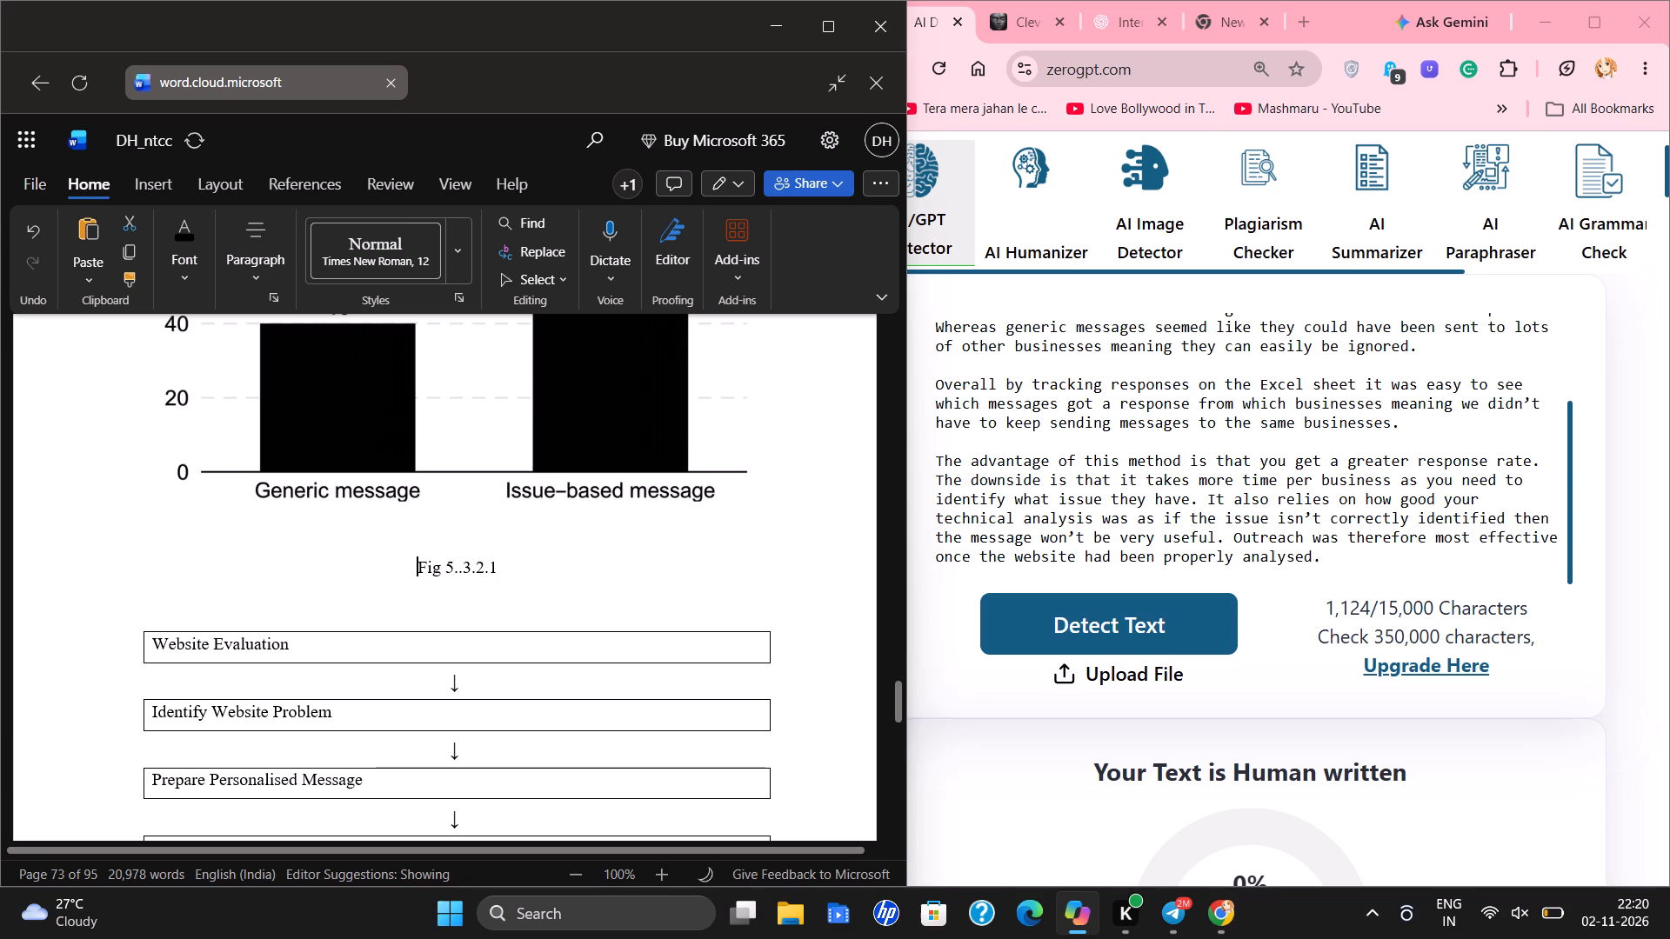
# Set the font size of the whole flowchart from "Website Evaluation" to "Track Response in Excel" to 11.
pyautogui.scroll(-1, 70, 604)
pyautogui.moveTo(111, 534); pyautogui.dragTo(337, 556)
pyautogui.scroll(-1, 330, 553)
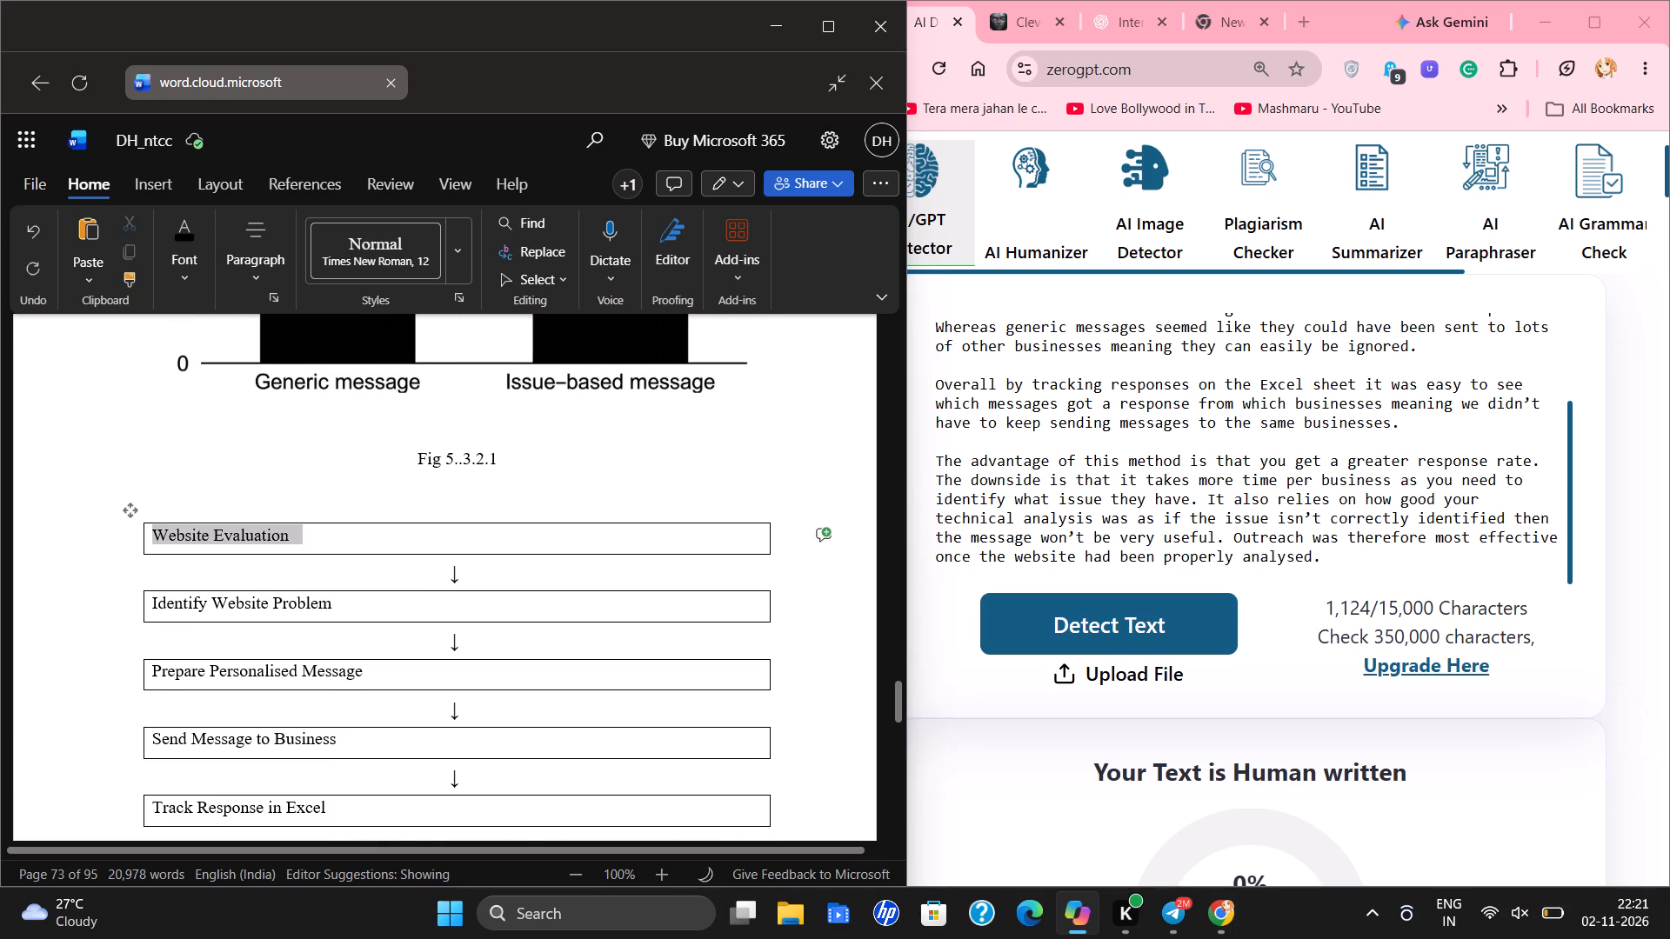
pyautogui.moveTo(337, 556); pyautogui.dragTo(652, 716)
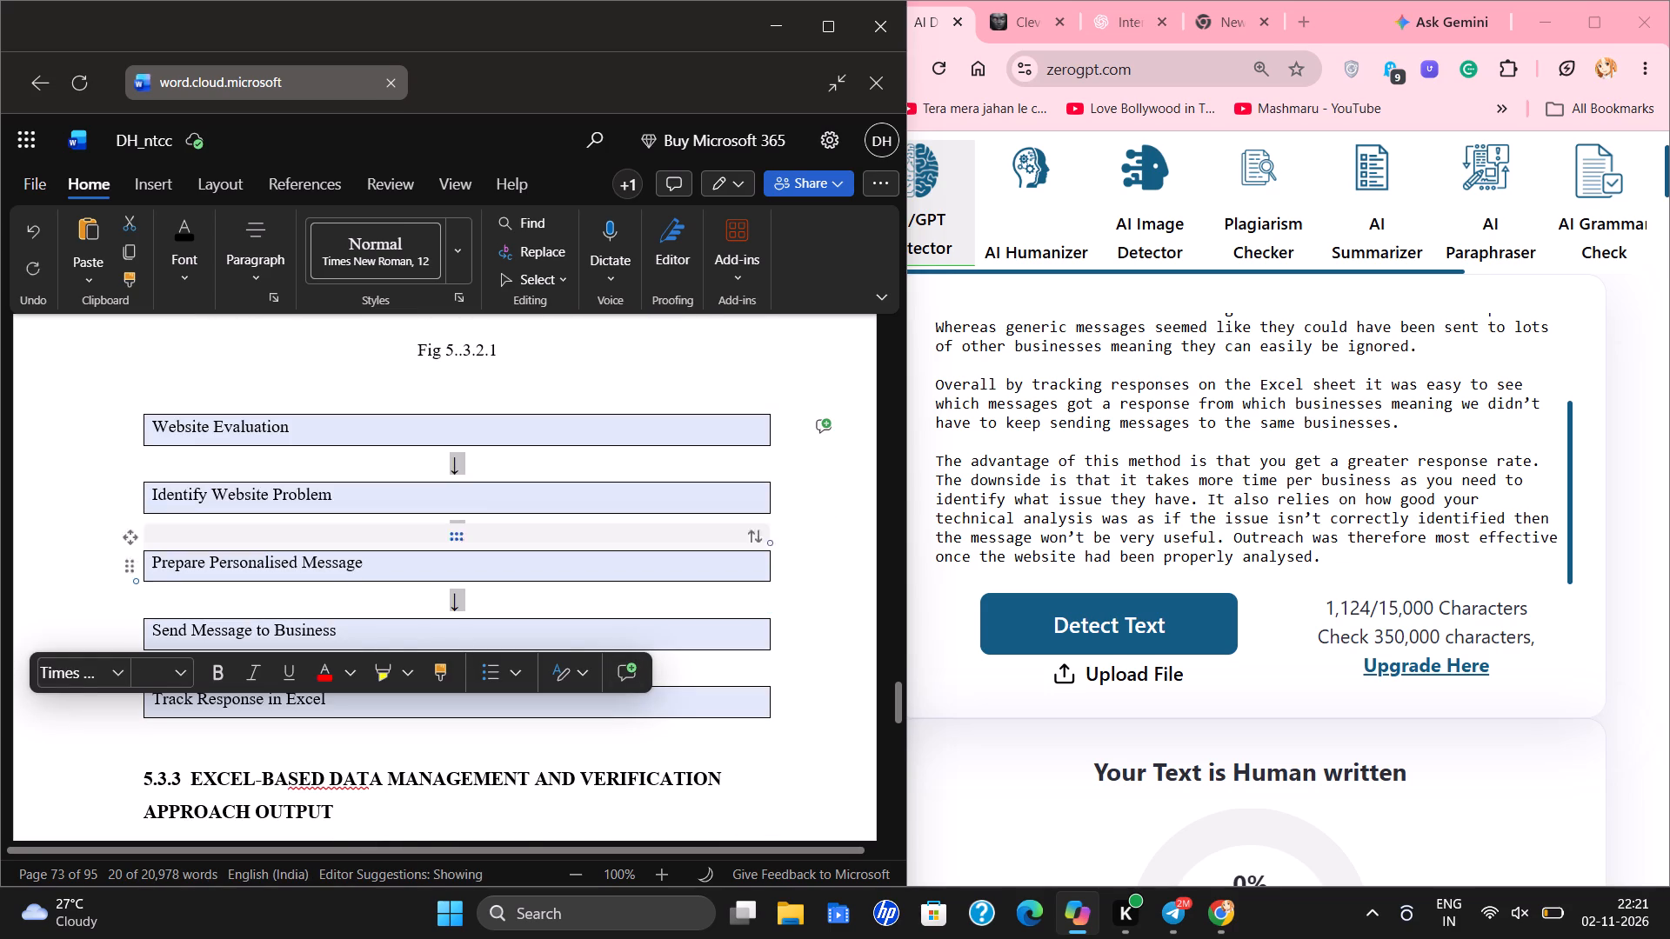
pyautogui.click(182, 670)
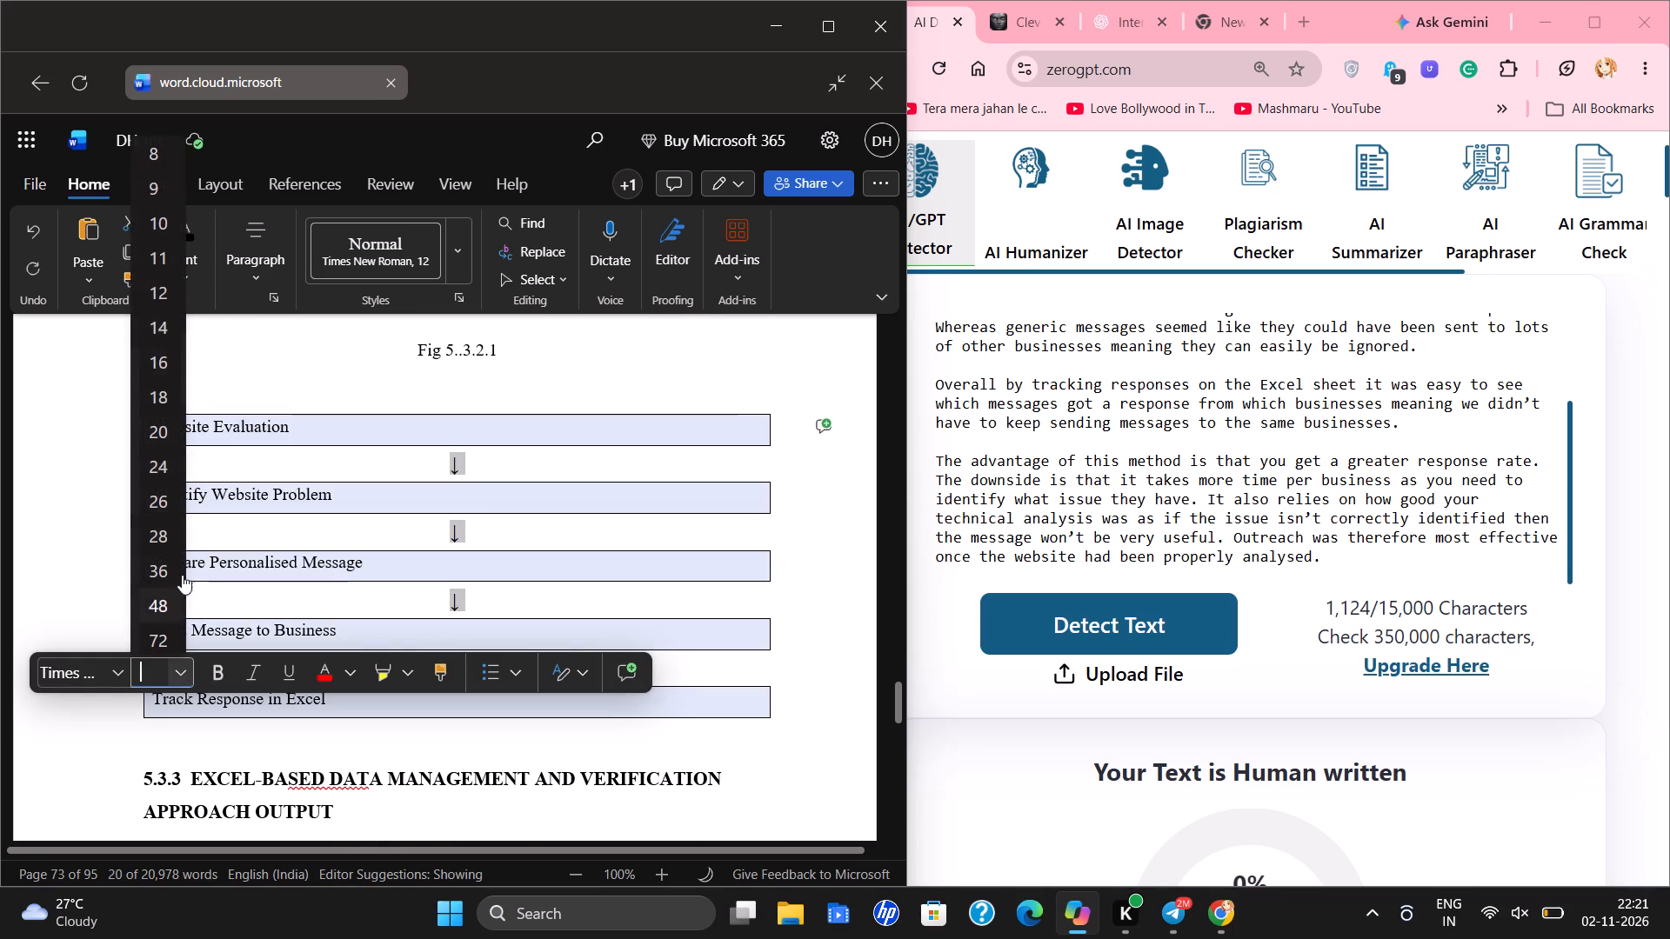
pyautogui.click(155, 267)
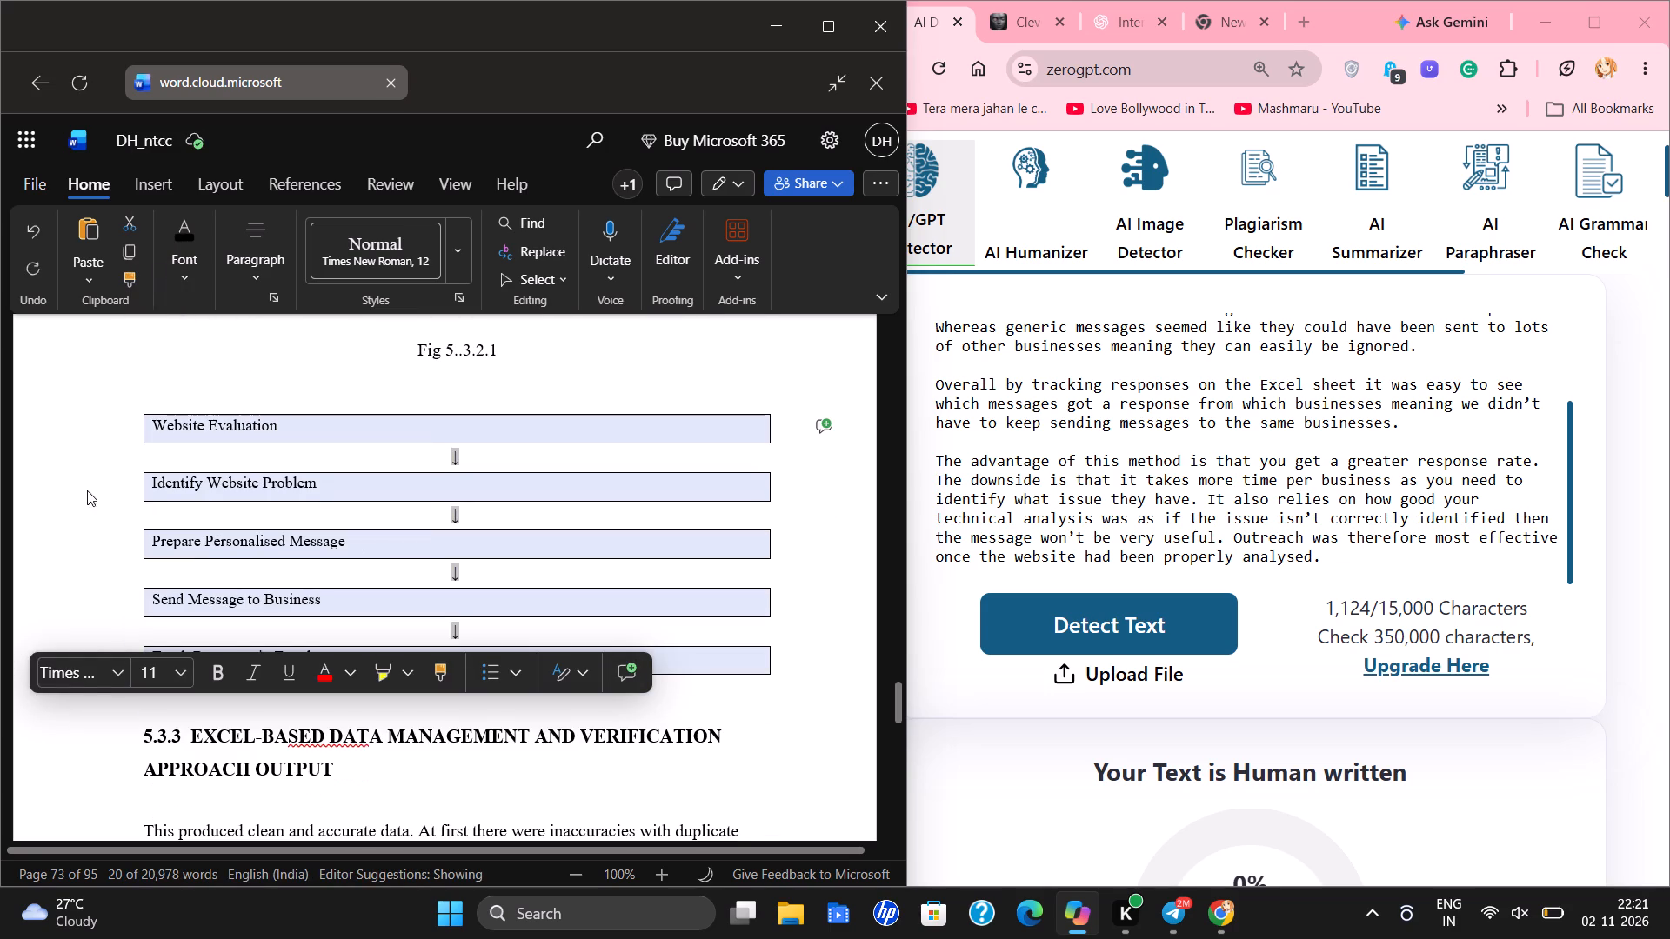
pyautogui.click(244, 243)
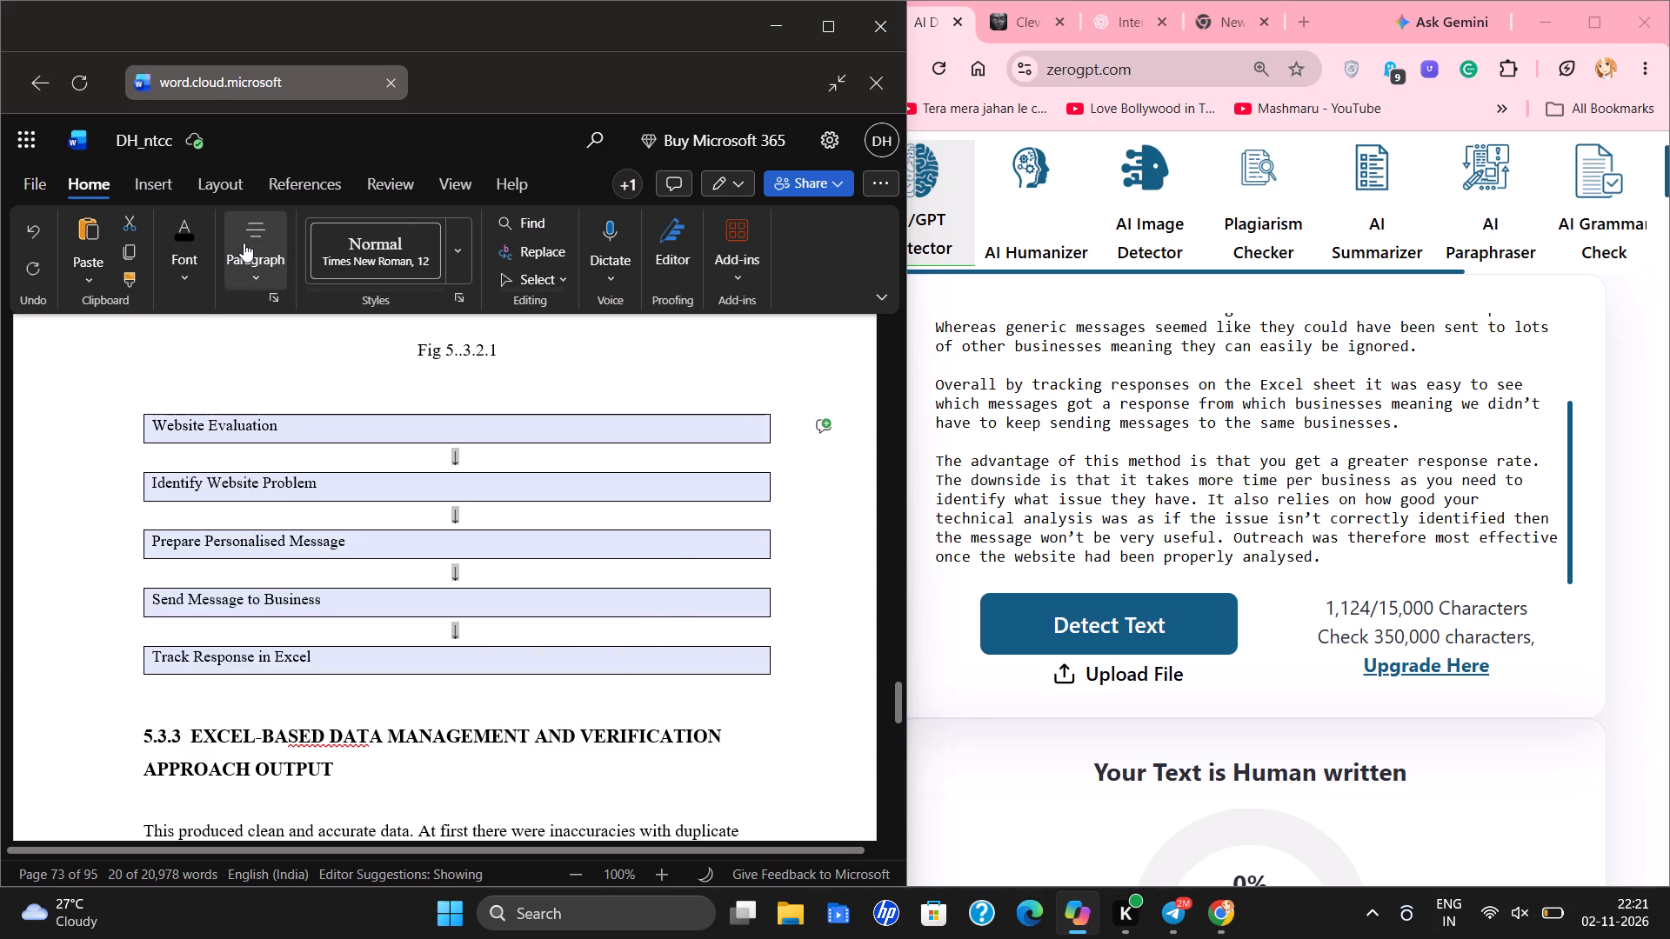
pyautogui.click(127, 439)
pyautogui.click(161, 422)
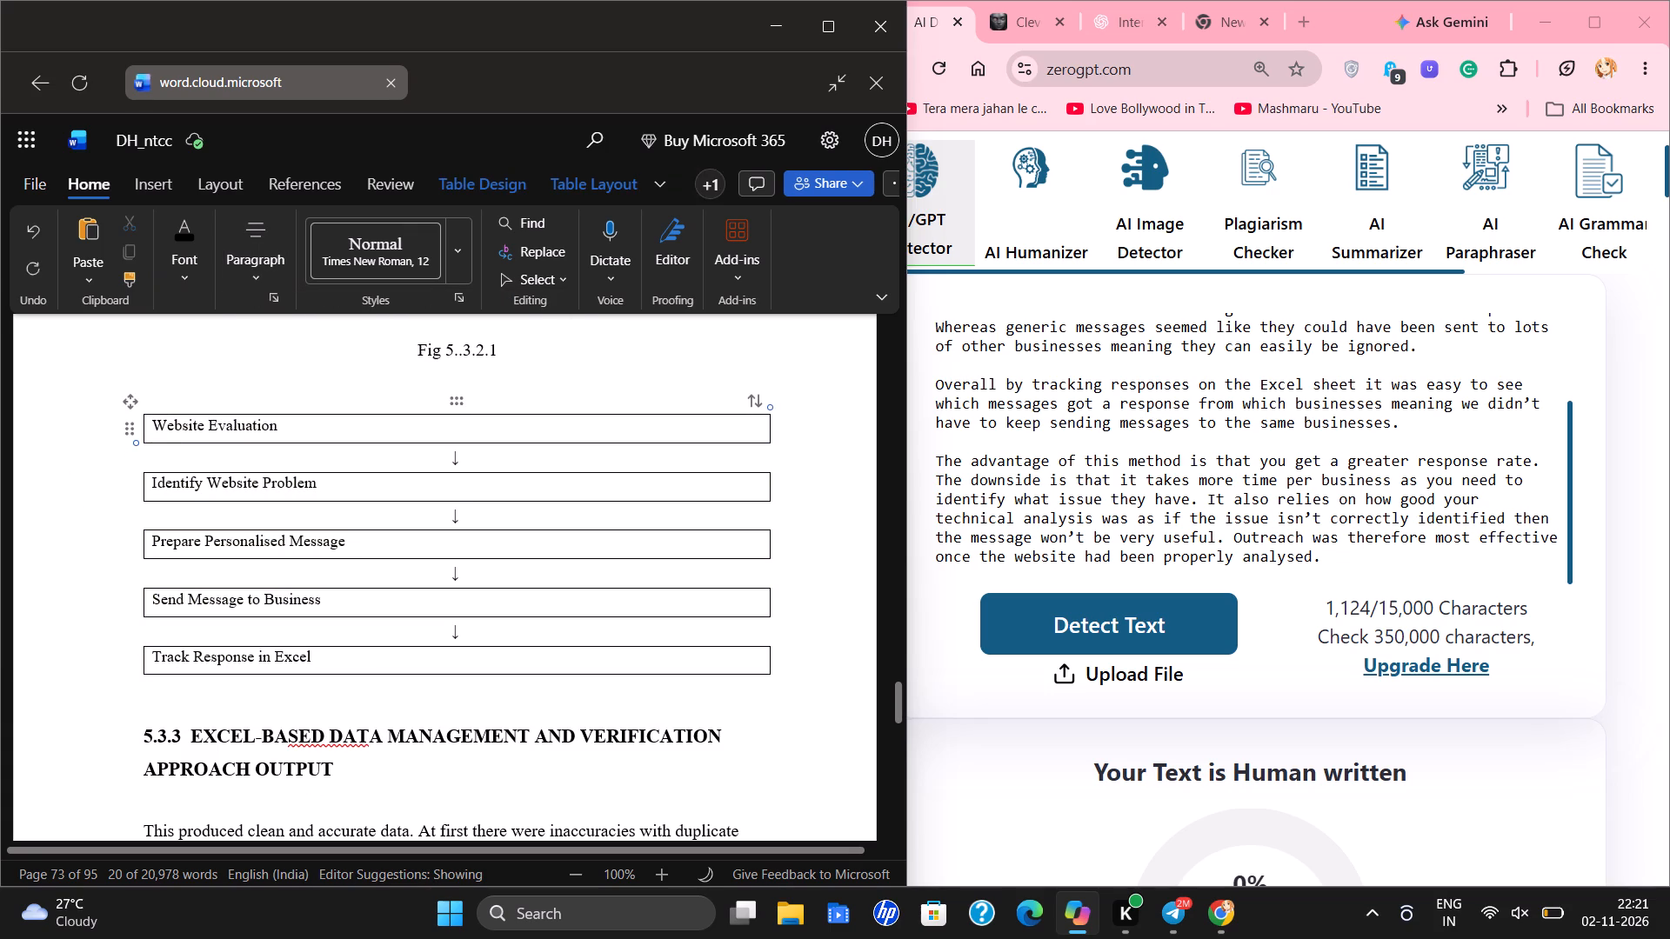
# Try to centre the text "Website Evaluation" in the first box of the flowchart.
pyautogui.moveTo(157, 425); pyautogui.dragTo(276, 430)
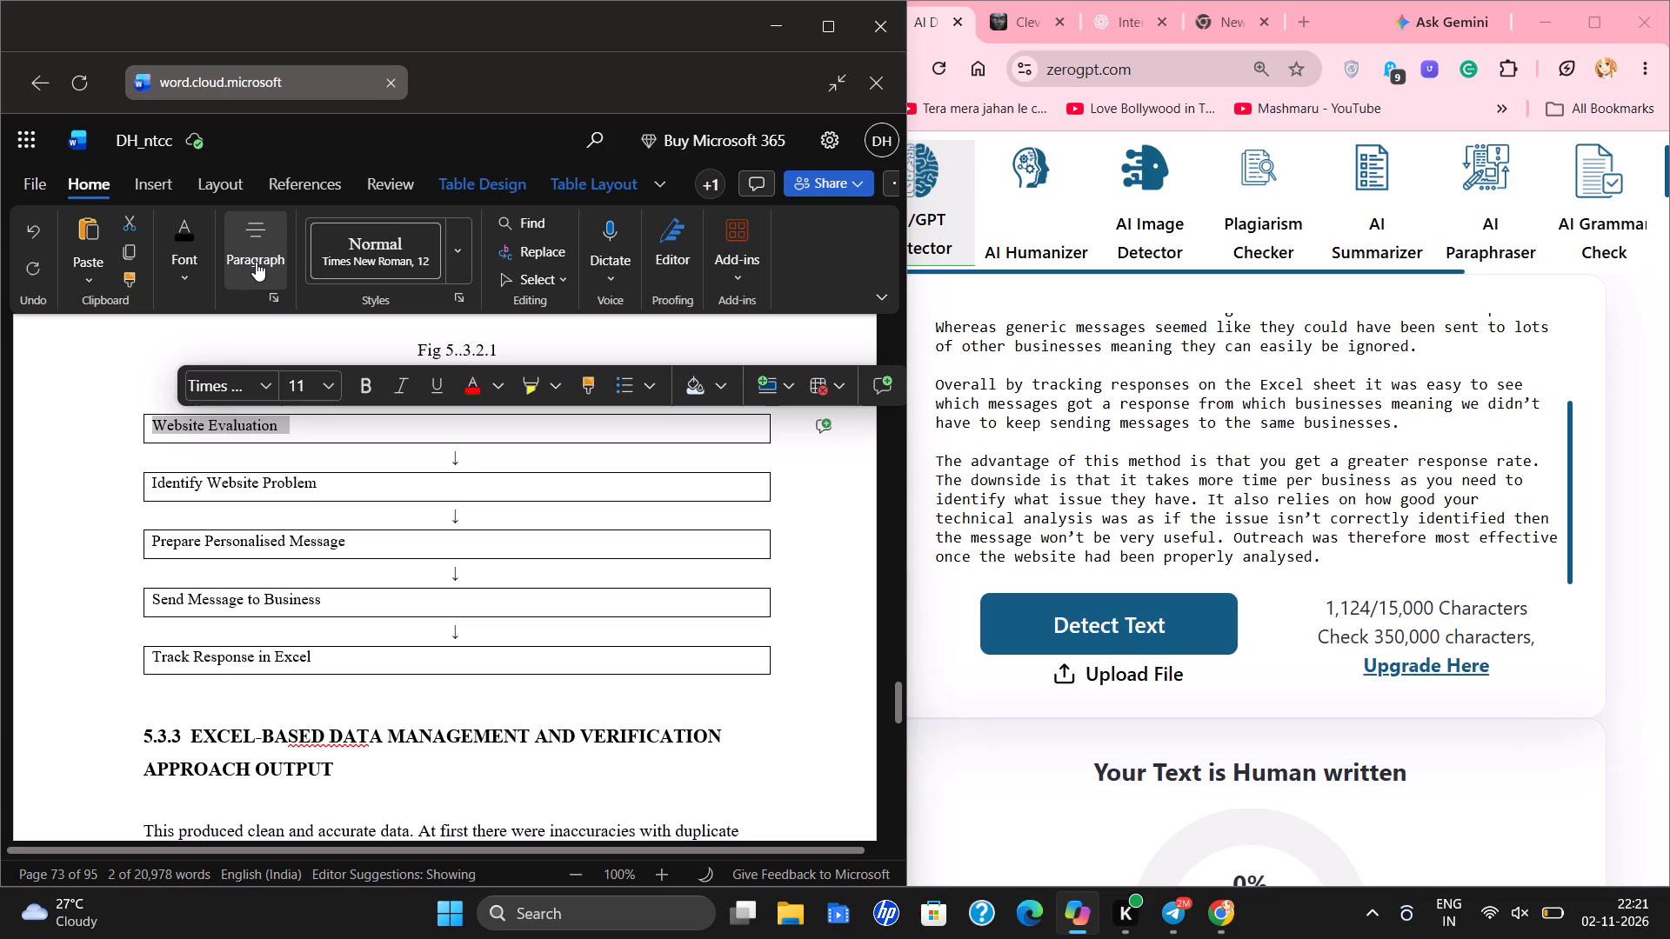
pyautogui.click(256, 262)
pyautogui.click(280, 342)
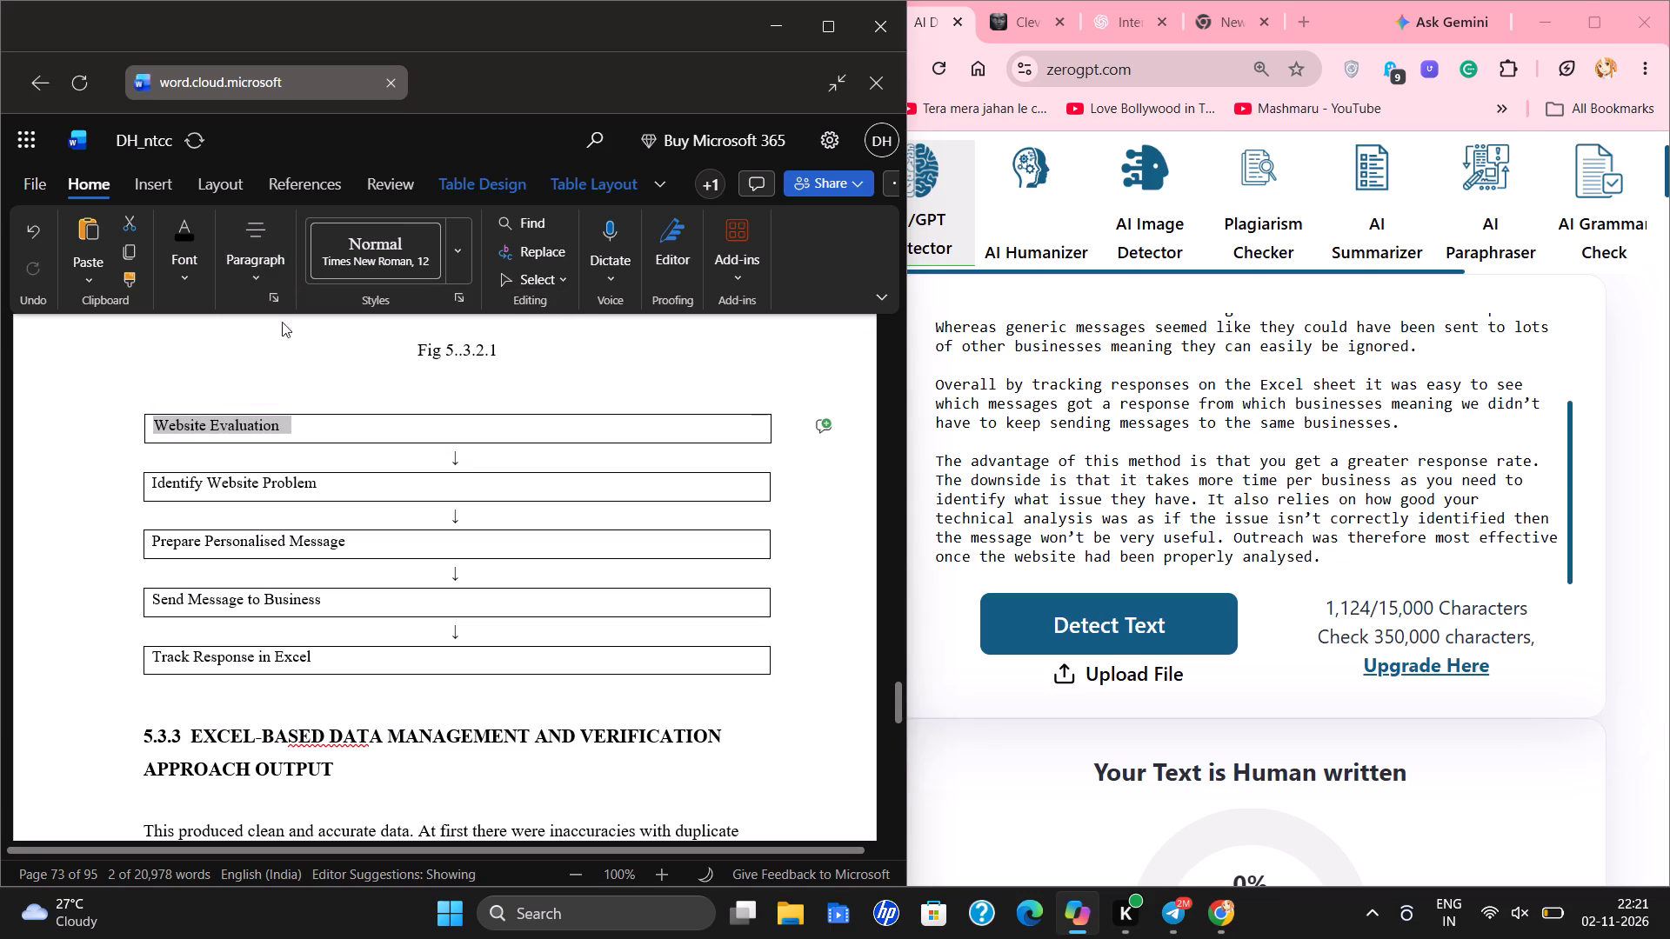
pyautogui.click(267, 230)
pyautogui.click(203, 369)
# Insert six blank spaces before "Website Evaluation" in the first flowchart box and centre the text.
pyautogui.click(160, 425)
pyautogui.press('b')
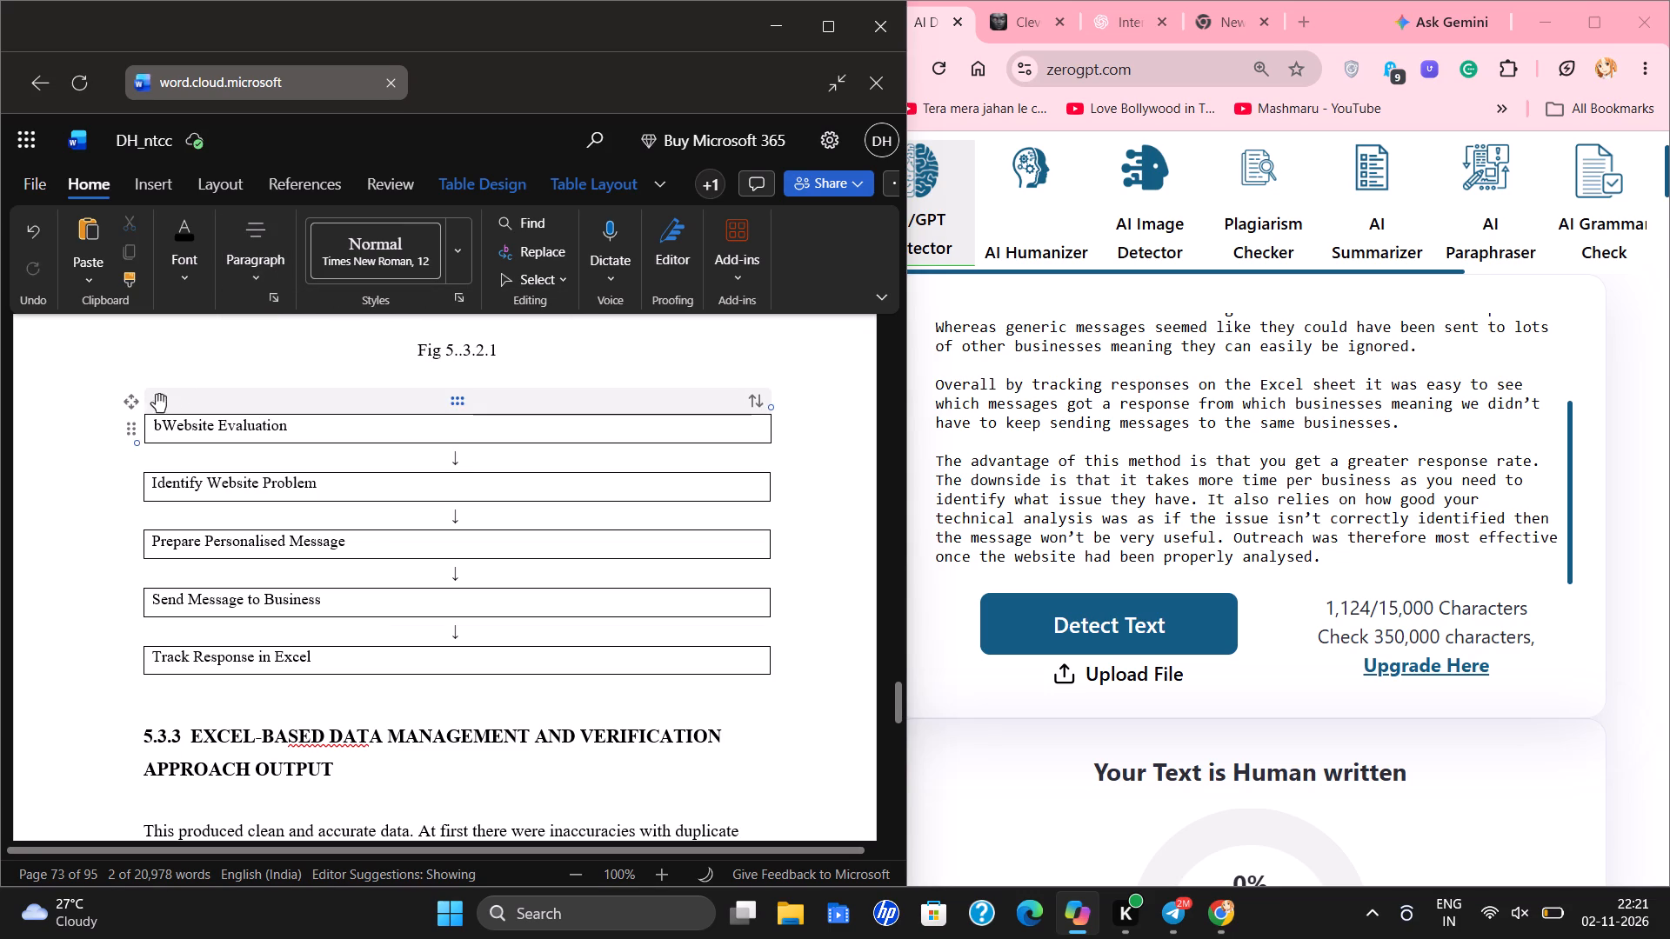
pyautogui.press('BackSpace')
pyautogui.press('space')
pyautogui.press('space')
pyautogui.press('space')
pyautogui.press('space')
pyautogui.press('space')
pyautogui.press('space')
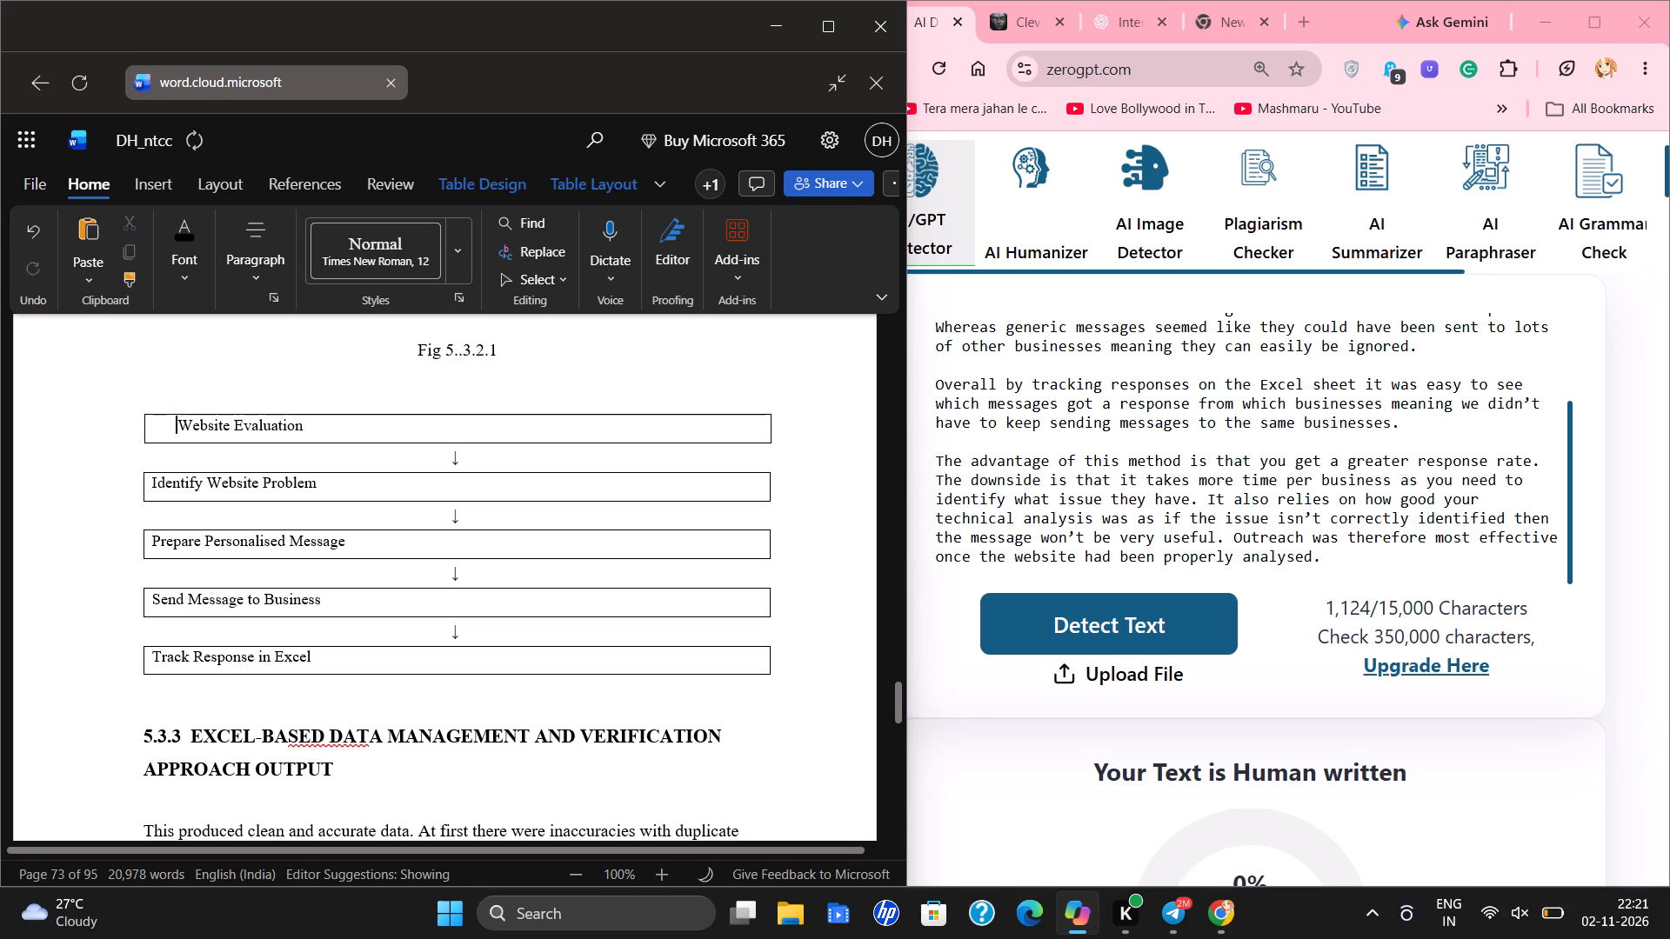
pyautogui.moveTo(167, 427); pyautogui.dragTo(317, 432)
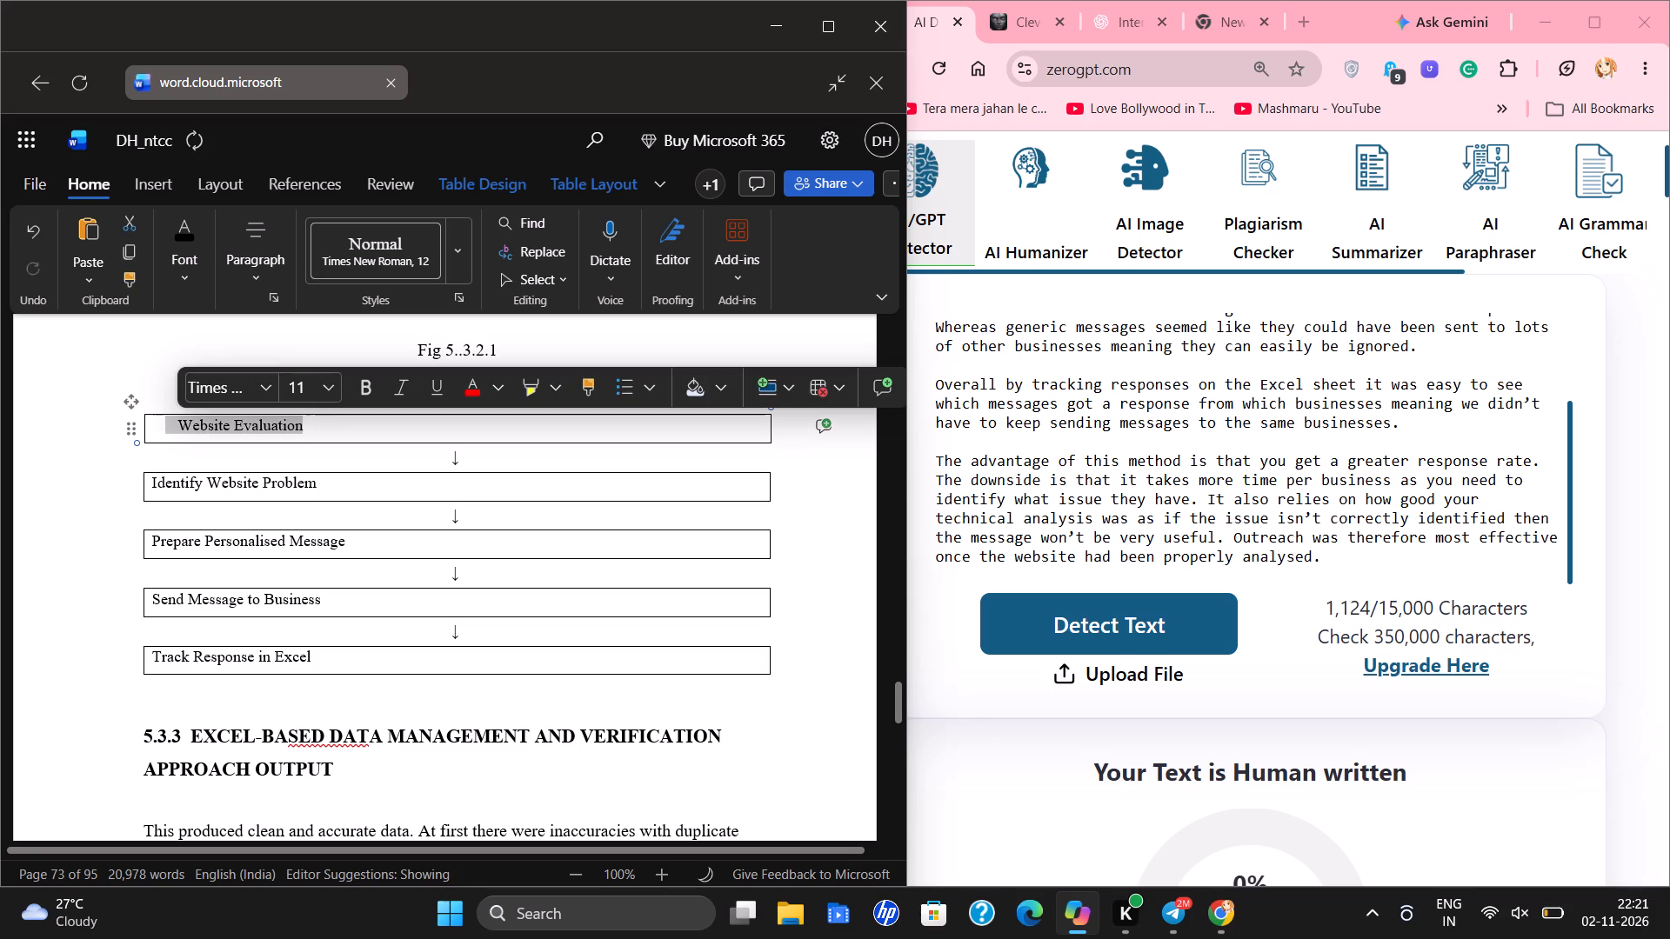
pyautogui.click(270, 237)
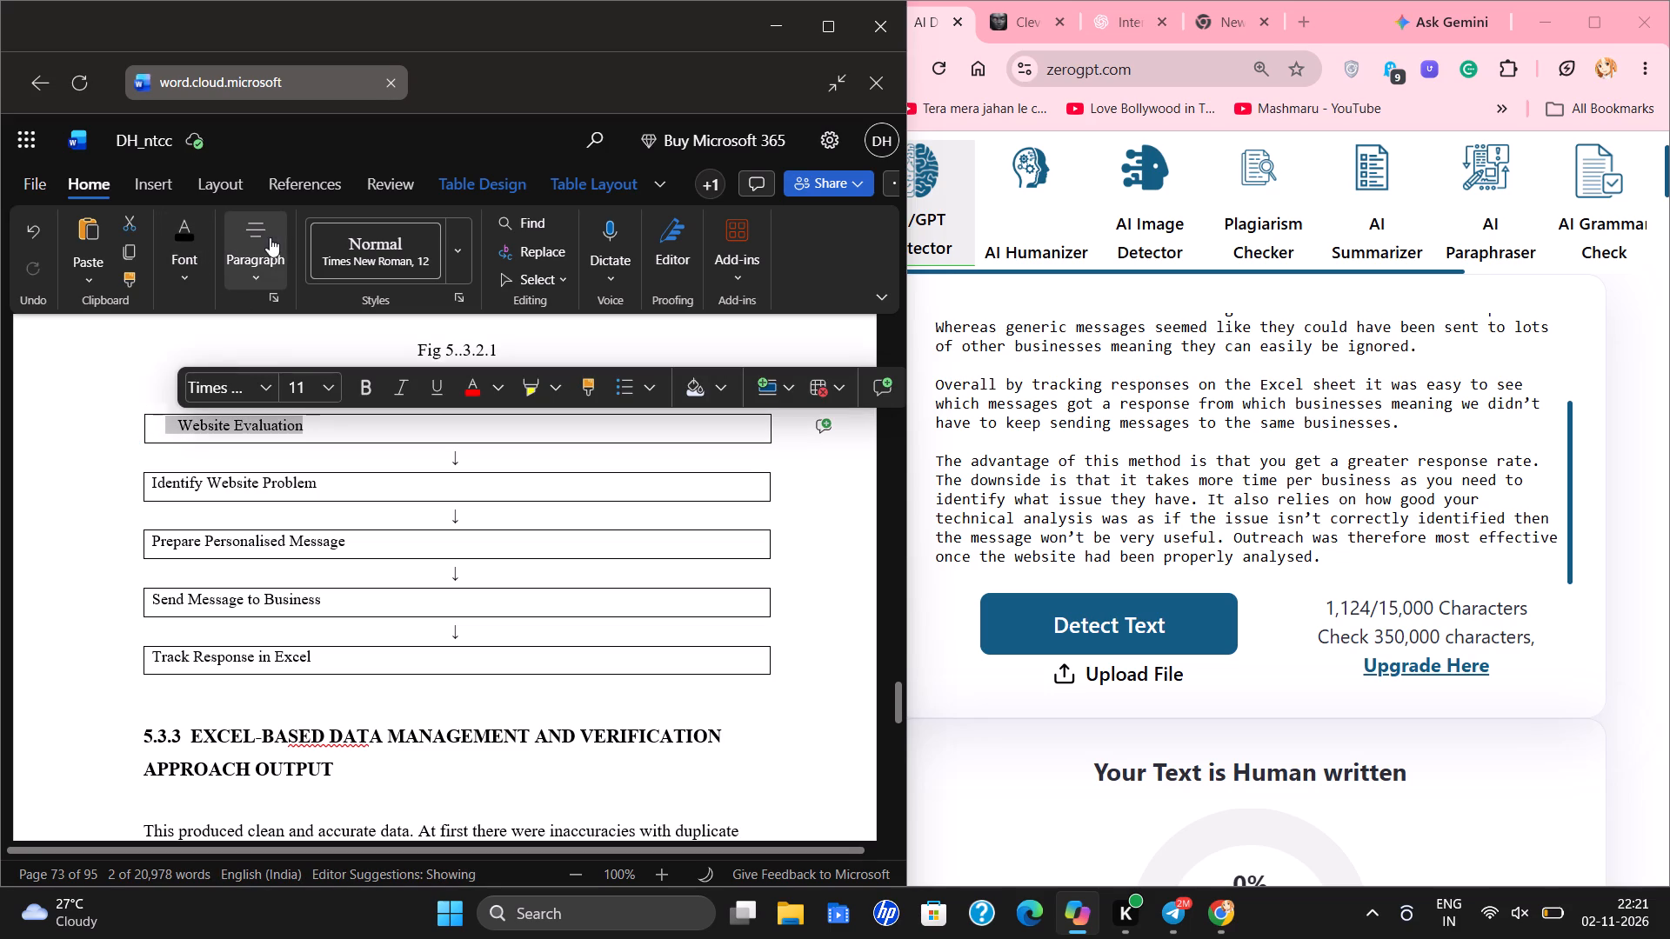
pyautogui.click(278, 350)
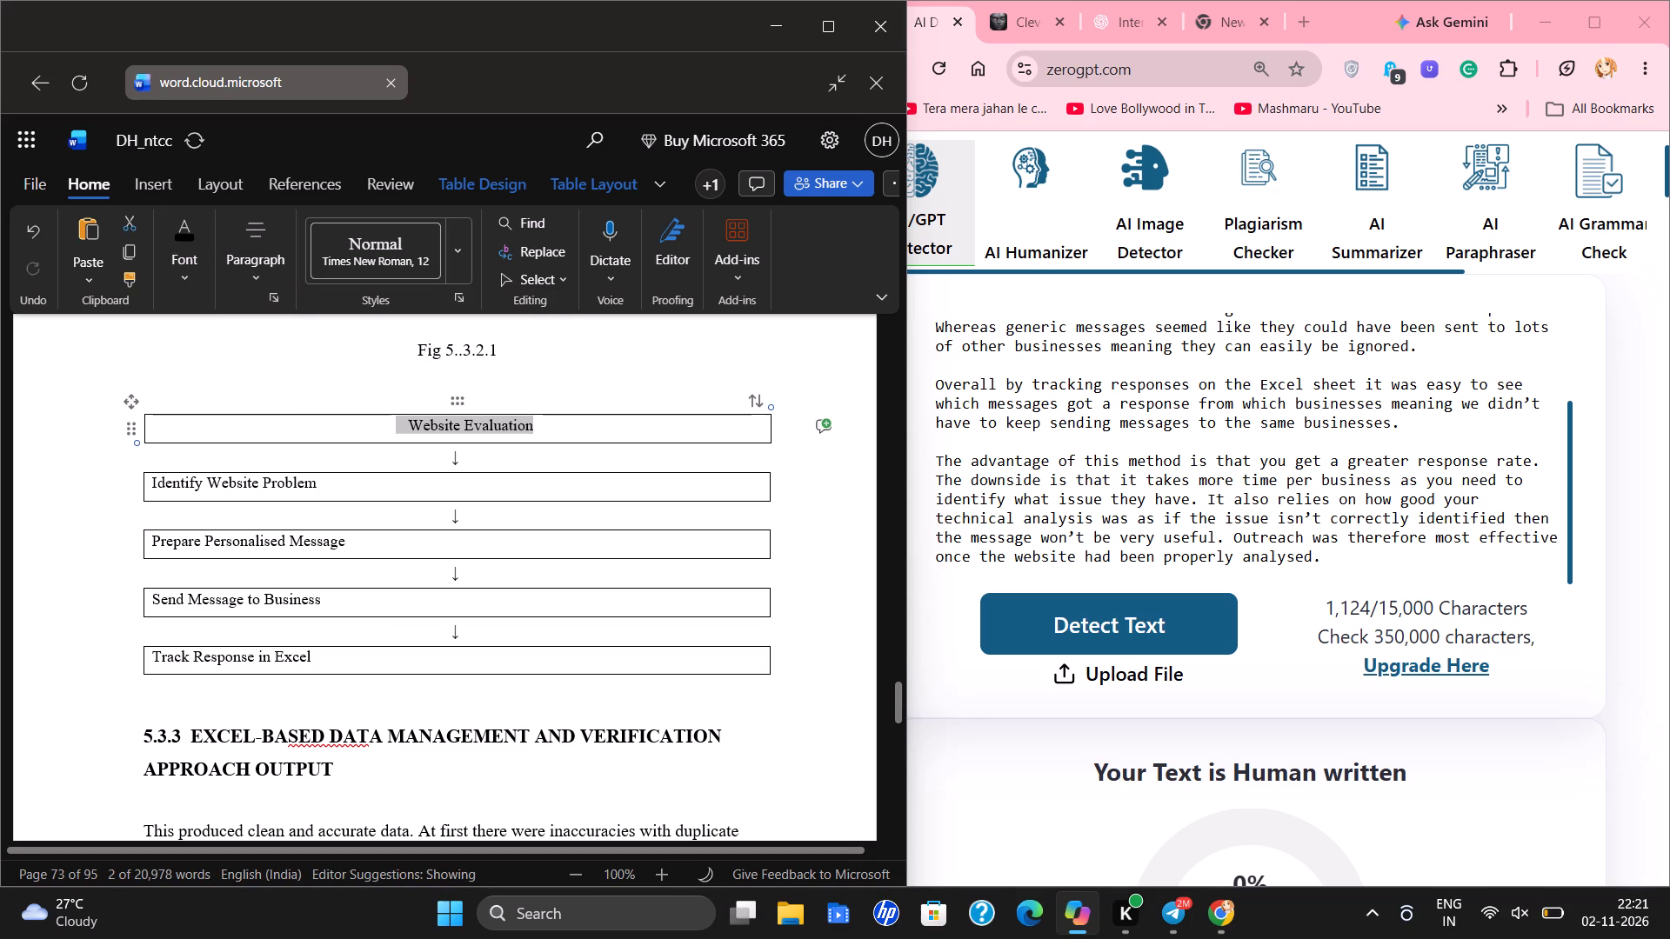
# Delete the blank spaces in front of the centred "Website Evaluation" text.
pyautogui.click(392, 416)
pyautogui.moveTo(411, 424); pyautogui.dragTo(275, 420)
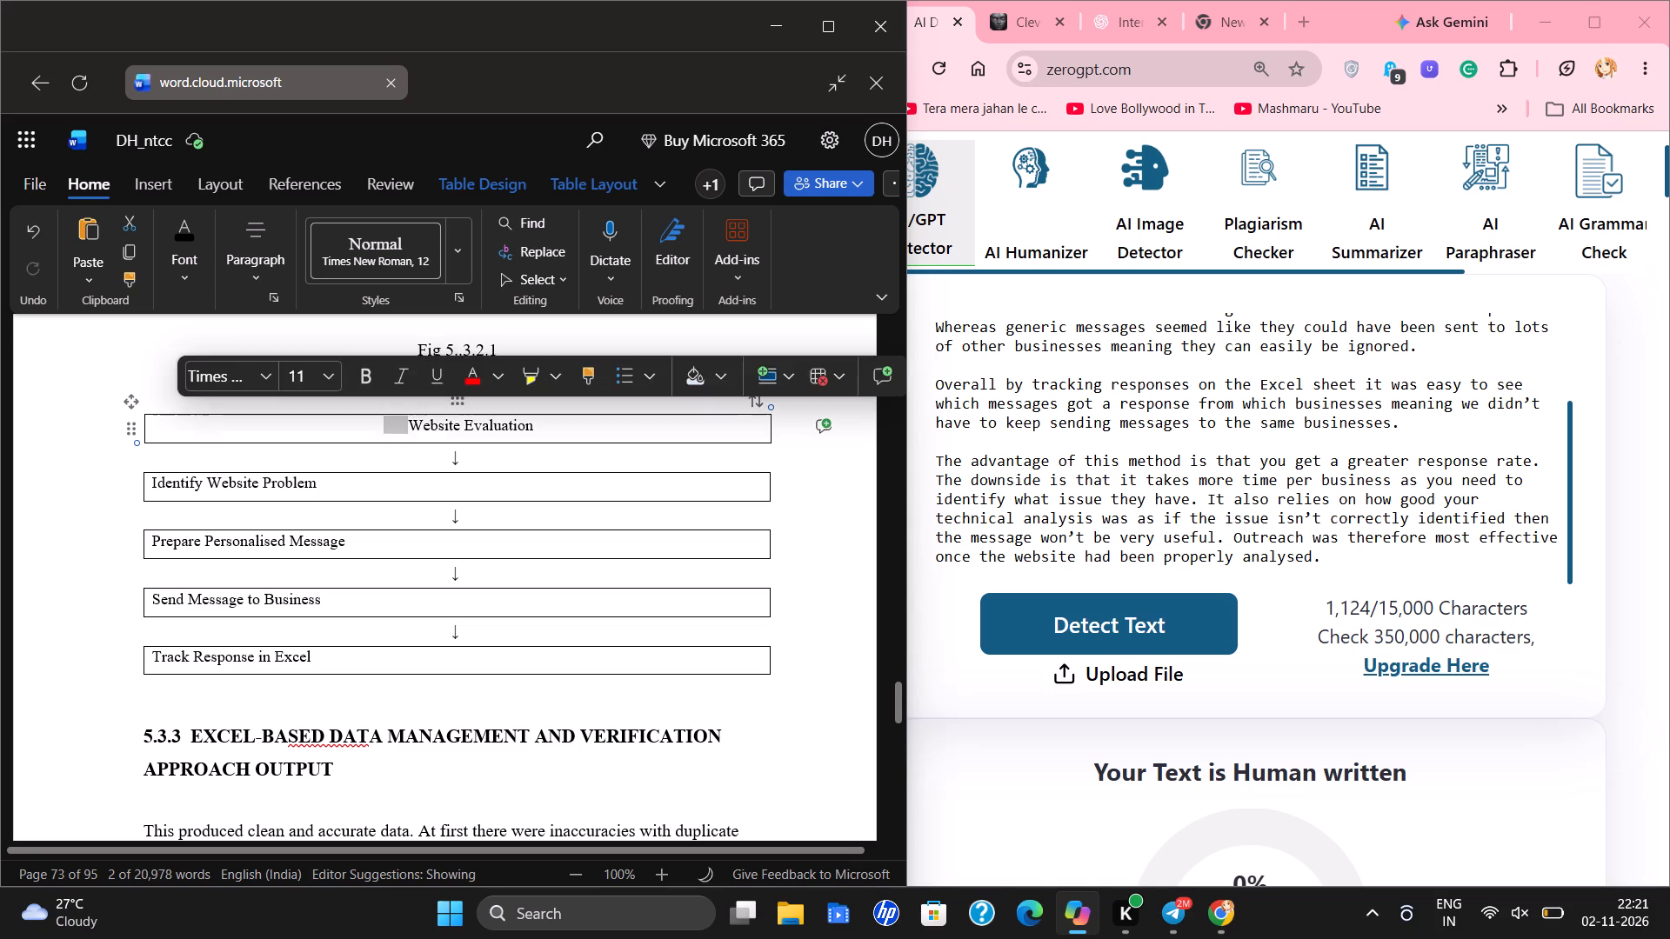
pyautogui.press('BackSpace')
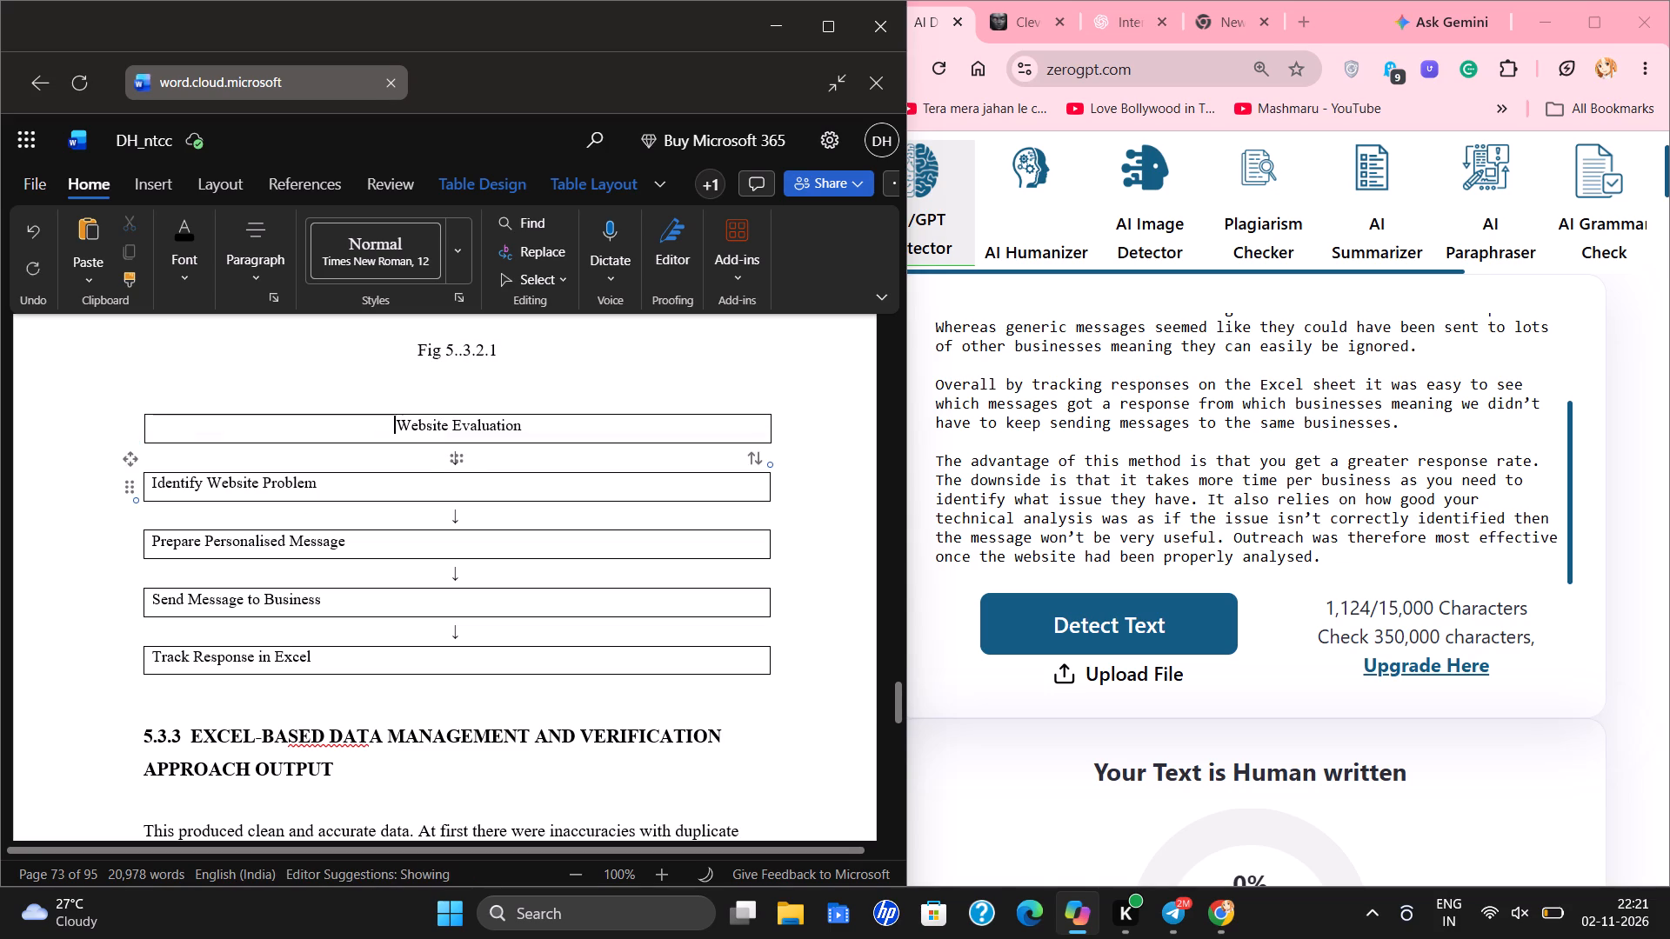
pyautogui.press('Right')
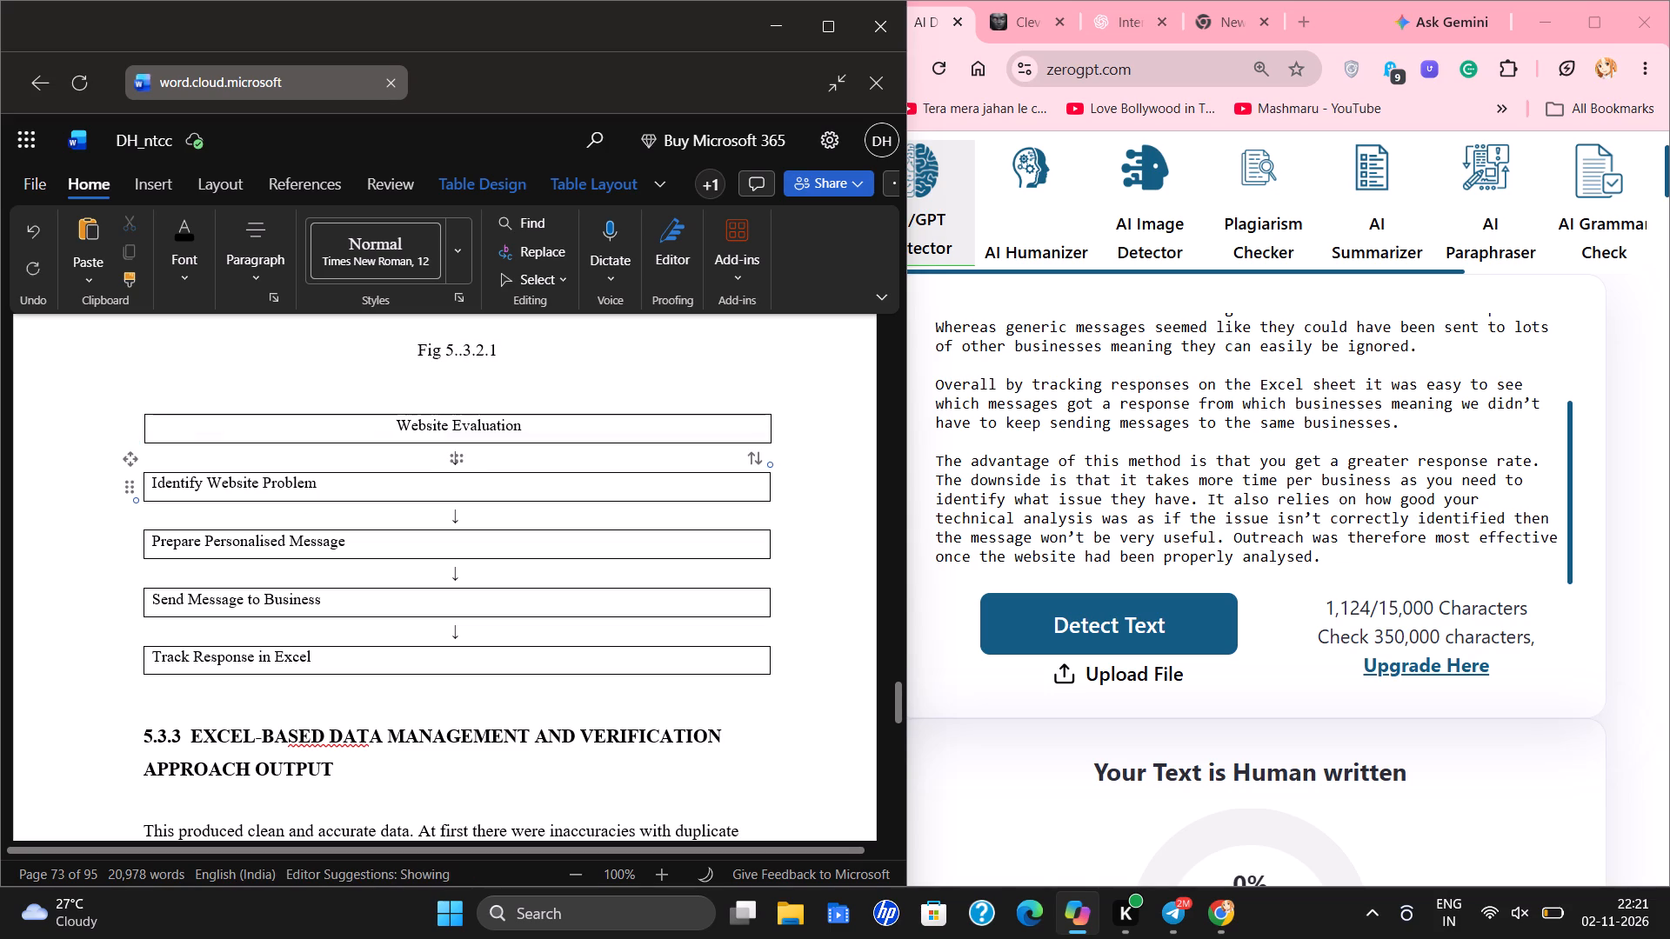
# Insert blank spaces before "Identify Website Problem" in the second flowchart box and centre the text.
pyautogui.click(151, 489)
pyautogui.press('space')
pyautogui.press('space')
pyautogui.press('space')
pyautogui.press('space')
pyautogui.press('space')
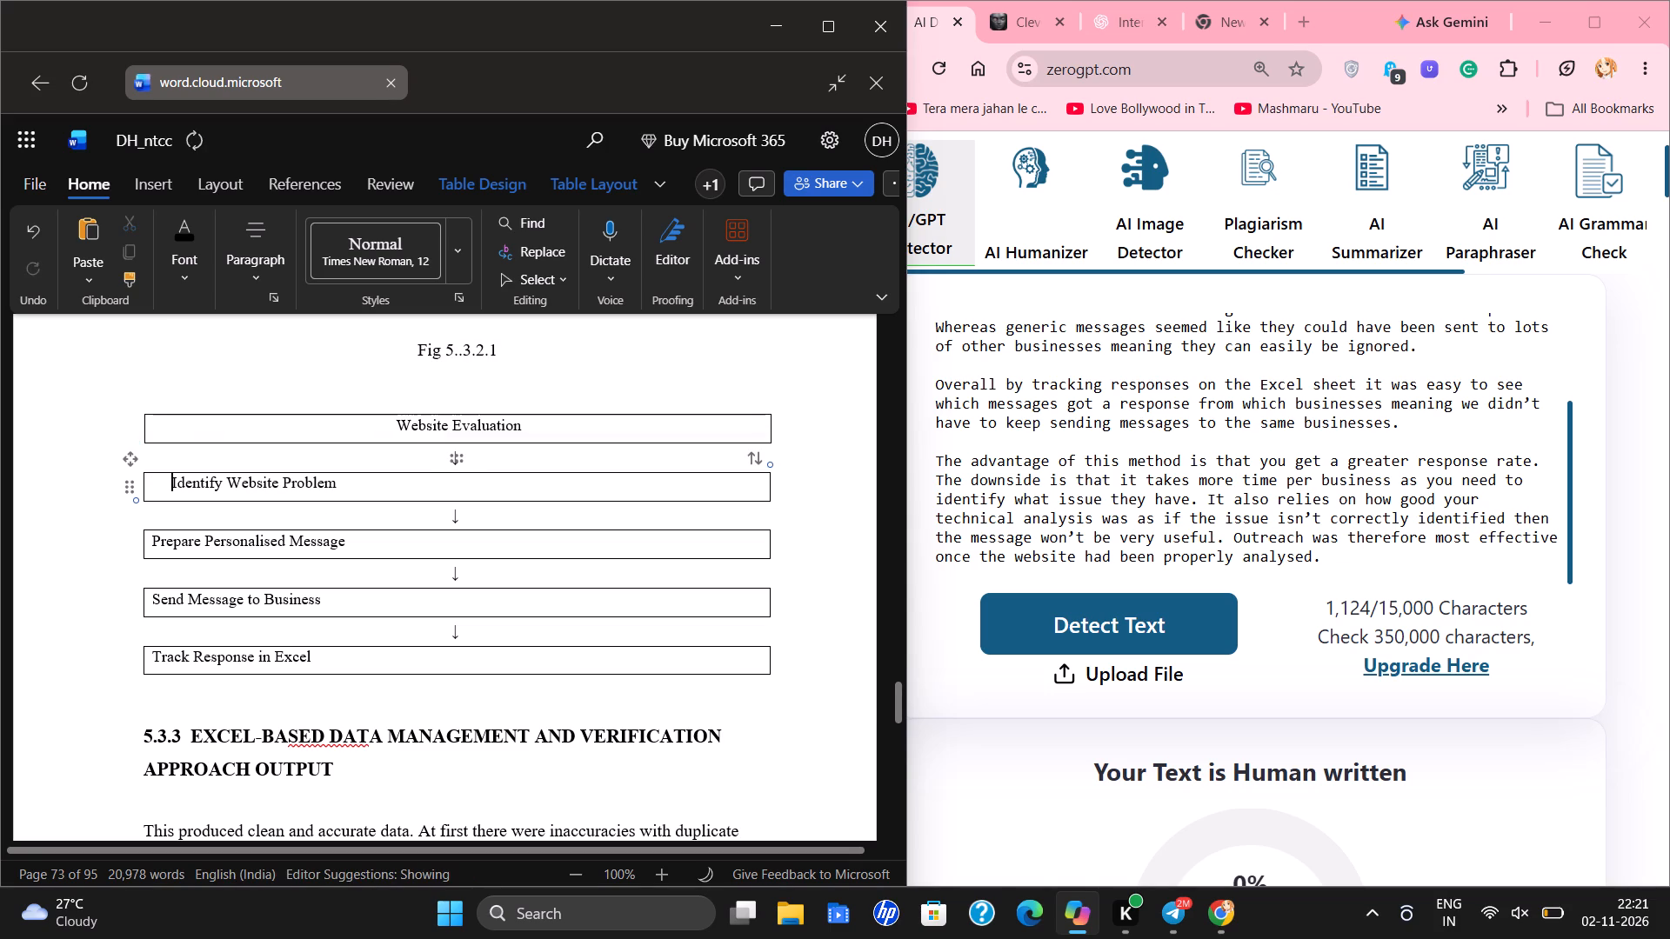
pyautogui.moveTo(170, 487); pyautogui.dragTo(342, 488)
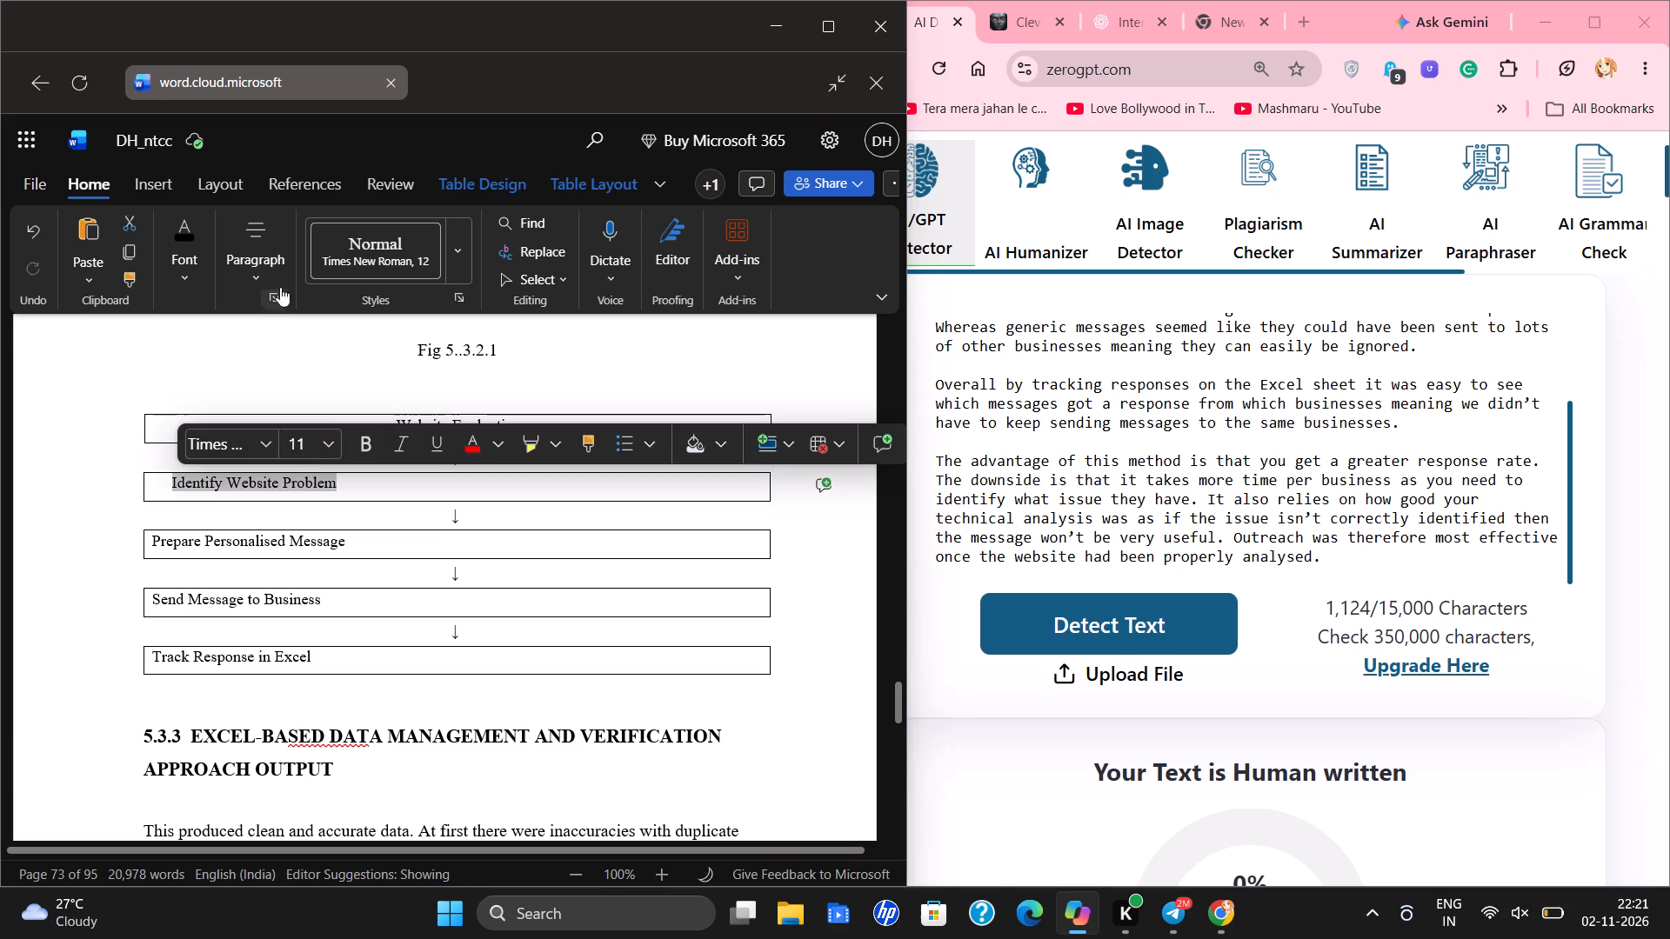
pyautogui.click(272, 263)
pyautogui.click(282, 350)
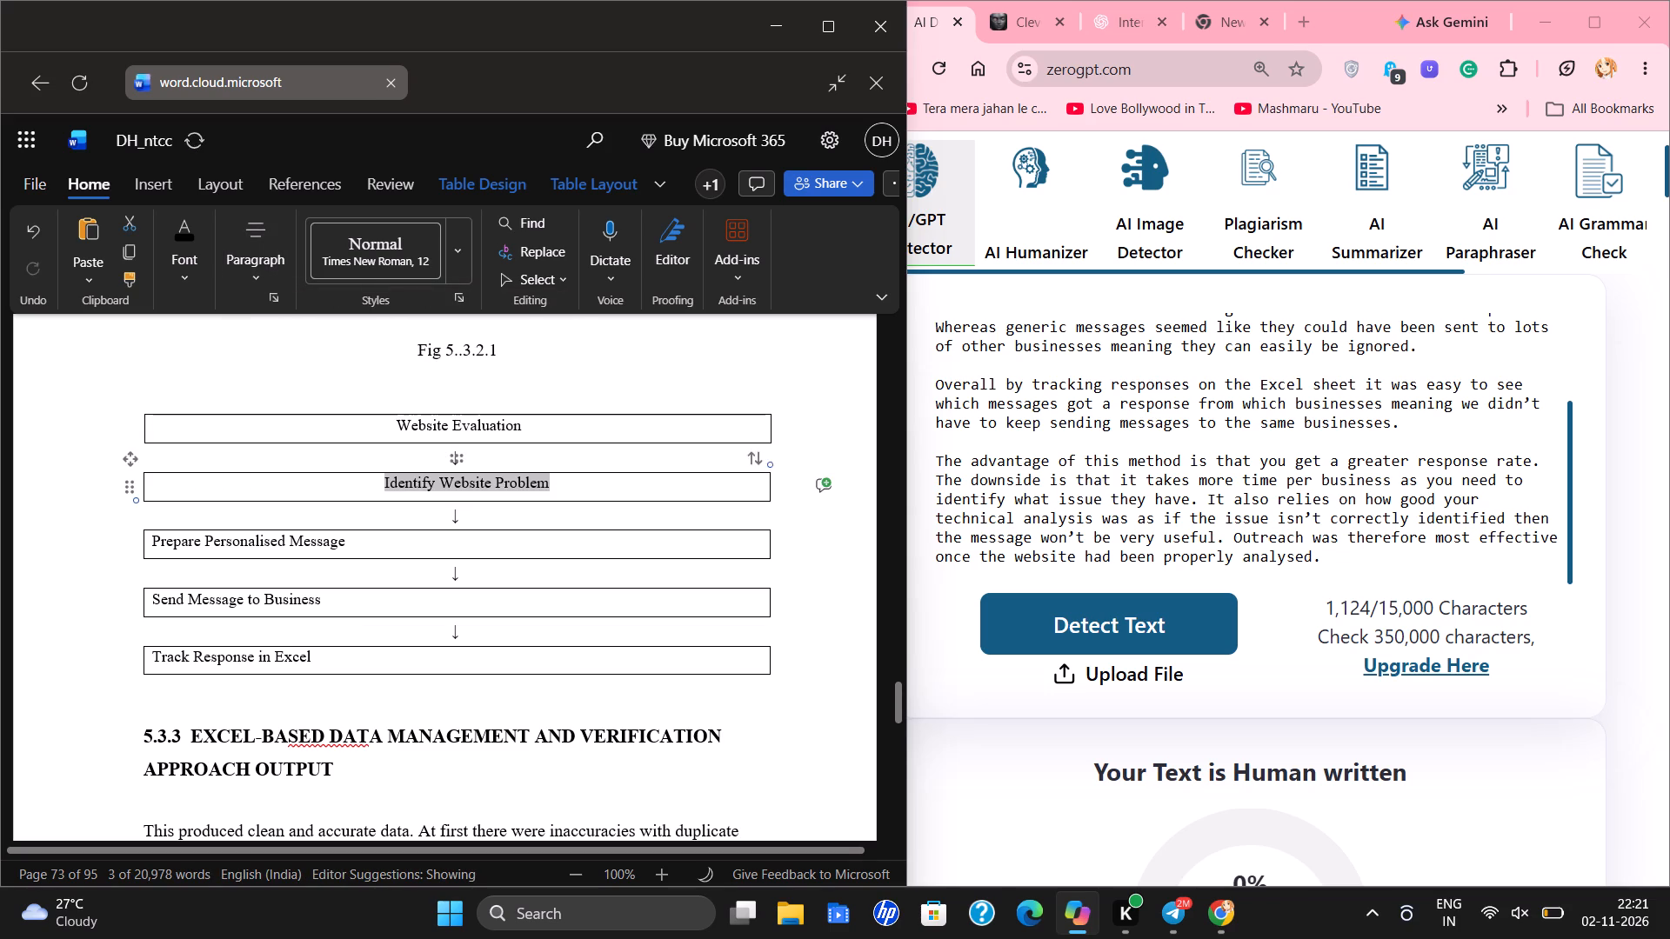
# Insert blank spaces before "Prepare Personalised Message" in the third flowchart box and centre the text.
pyautogui.click(150, 543)
pyautogui.moveTo(150, 543); pyautogui.dragTo(326, 540)
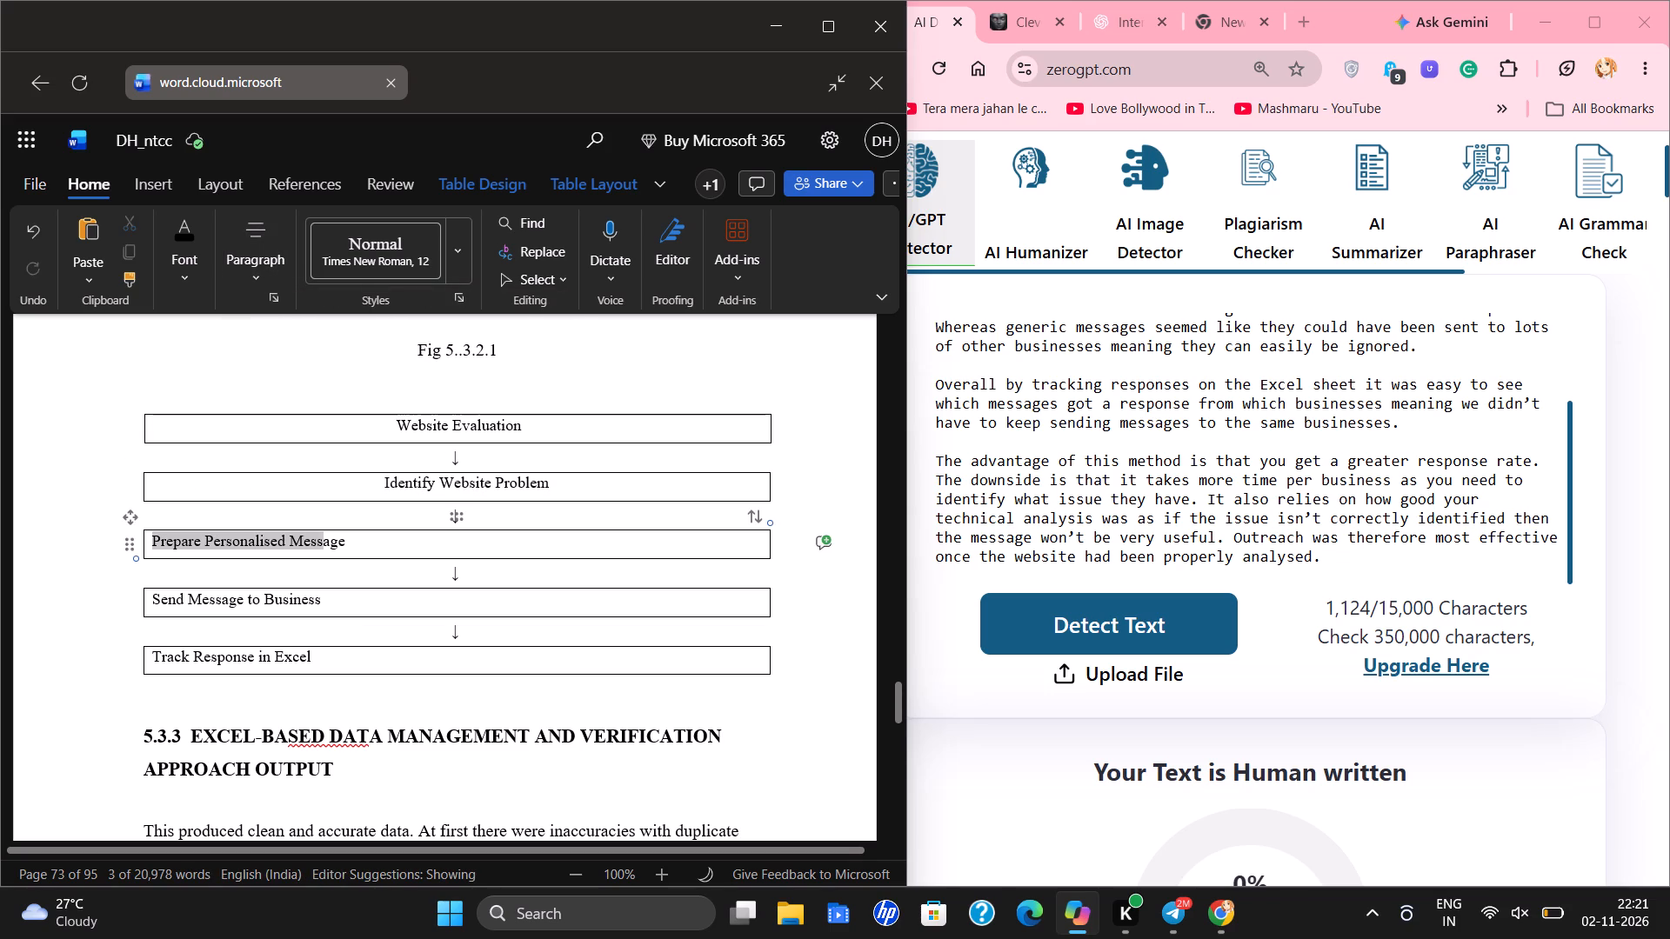
pyautogui.moveTo(326, 540); pyautogui.dragTo(353, 540)
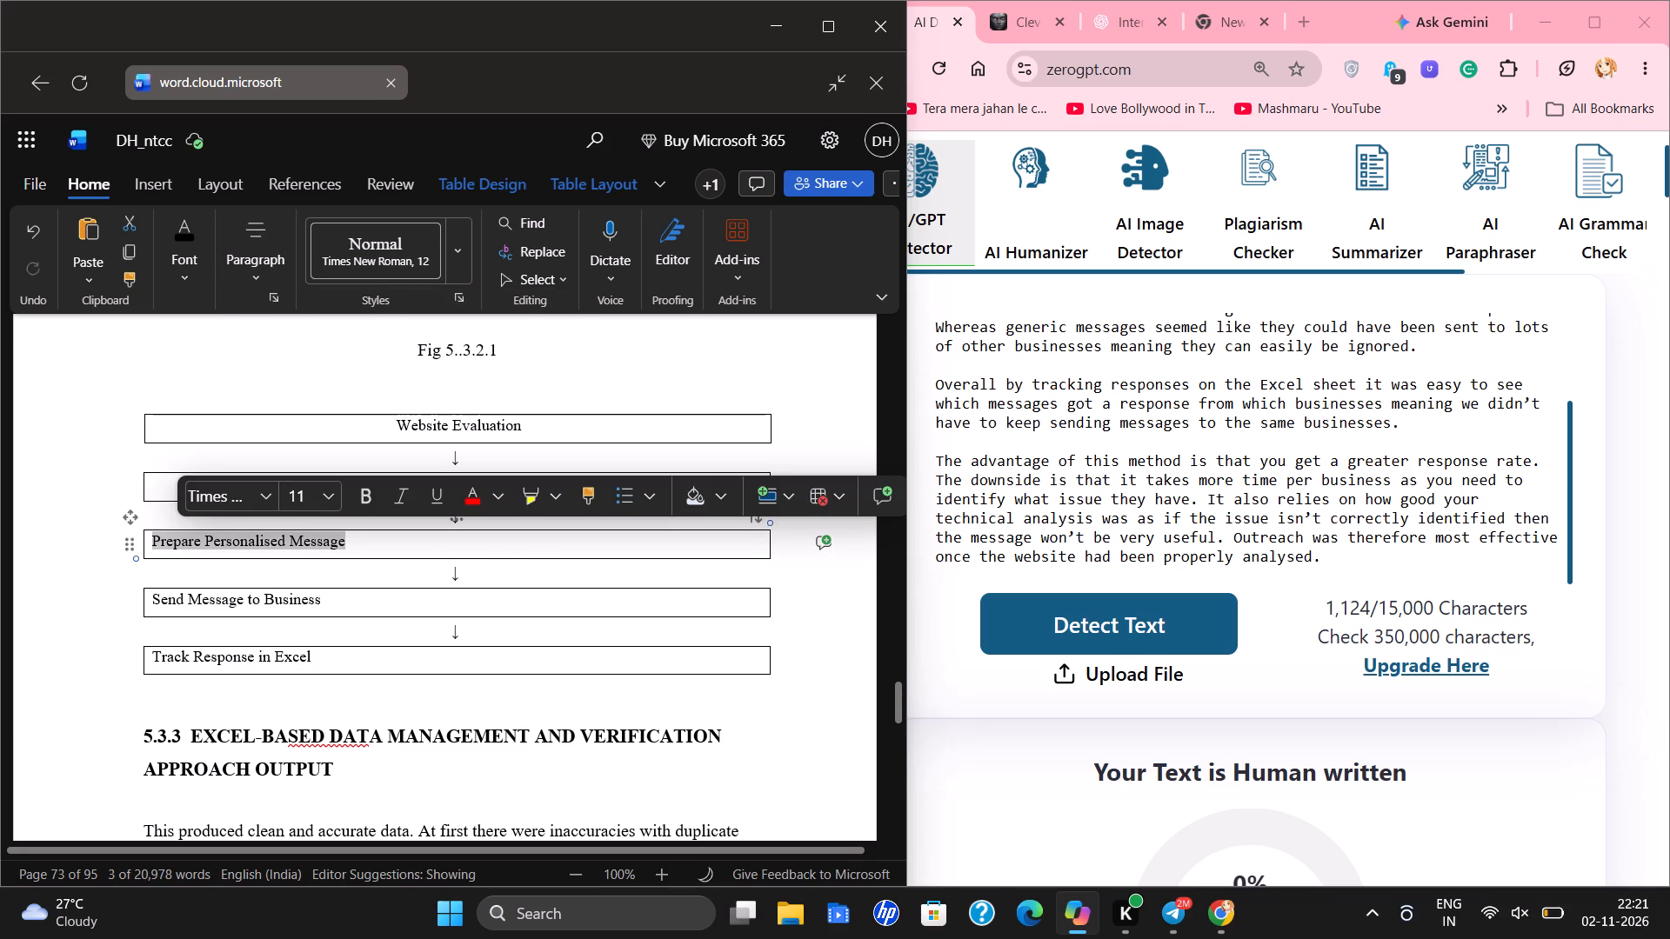
pyautogui.click(159, 538)
pyautogui.click(153, 540)
pyautogui.press('space')
pyautogui.press('space')
pyautogui.press('space')
pyautogui.press('space')
pyautogui.press('space')
pyautogui.press('space')
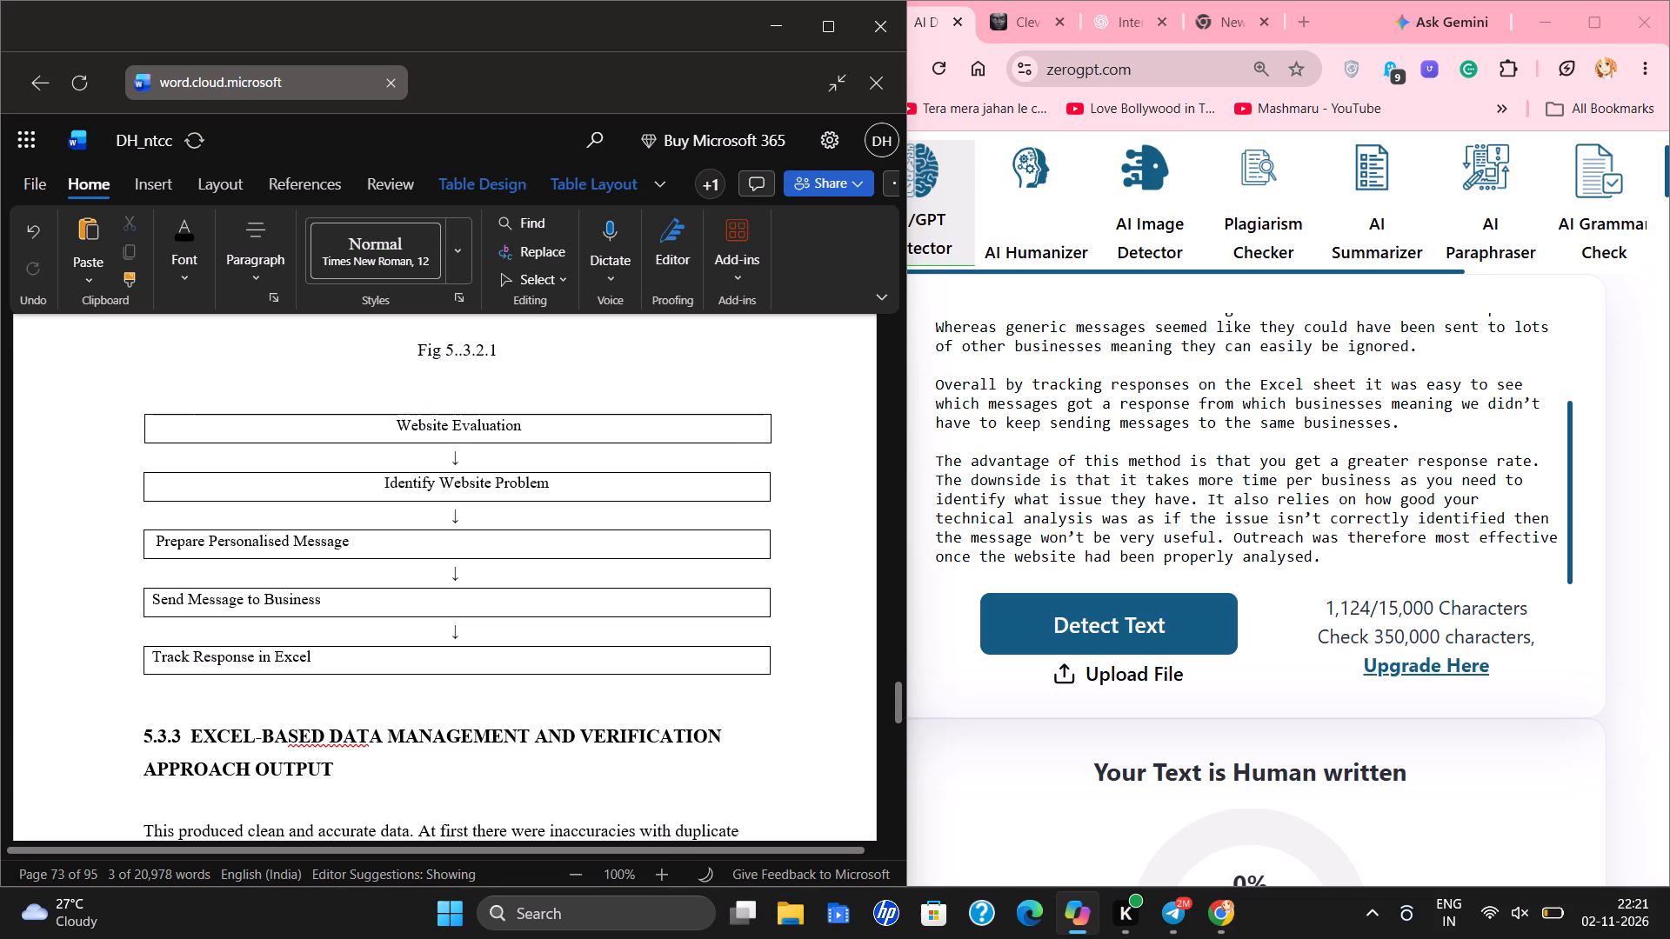
pyautogui.moveTo(157, 542); pyautogui.dragTo(410, 543)
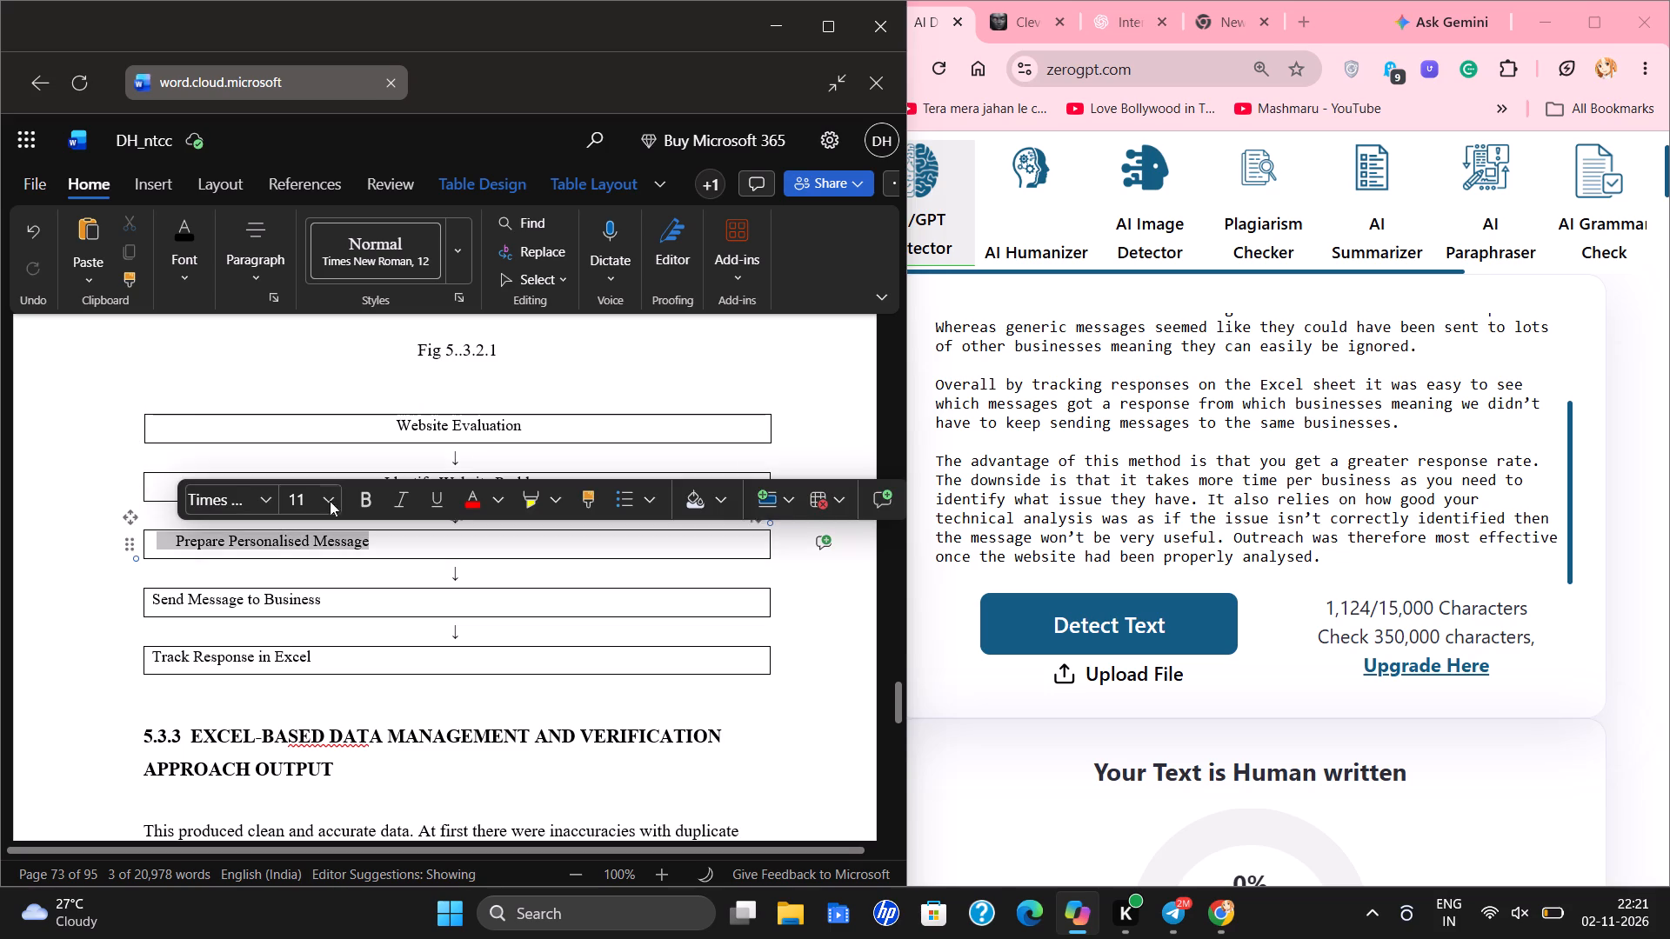
pyautogui.click(257, 261)
pyautogui.click(270, 356)
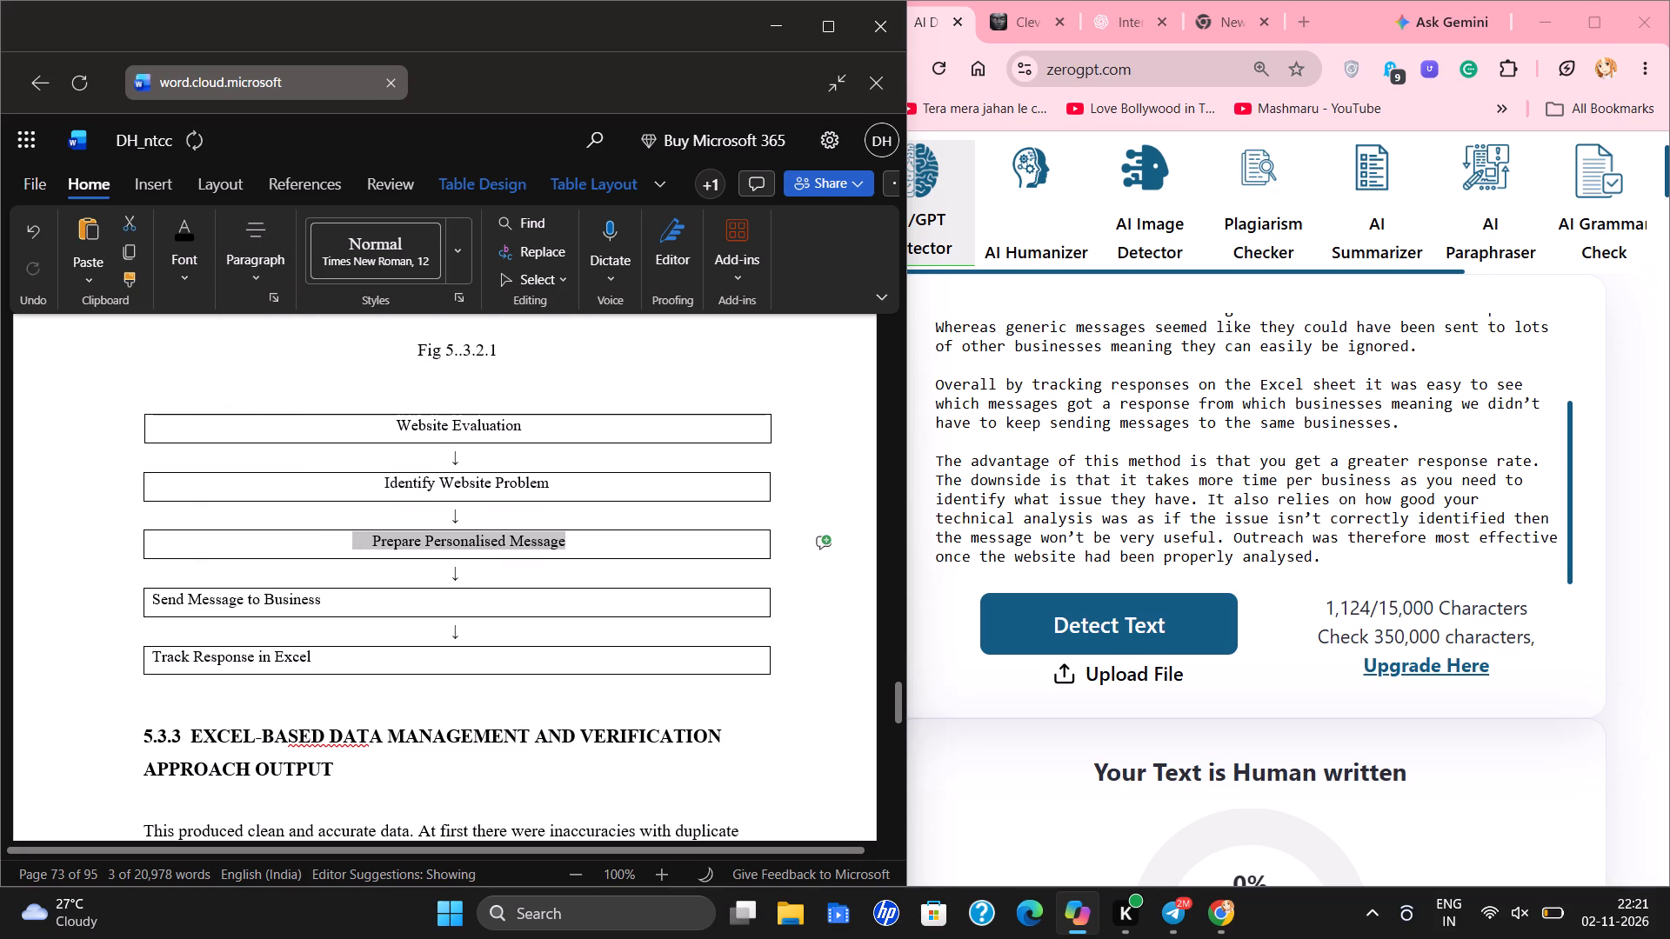
# Insert three blank spaces before "Send Message to Business" in the fourth flowchart box and centre the text.
pyautogui.click(154, 598)
pyautogui.press('space')
pyautogui.press('space')
pyautogui.press('space')
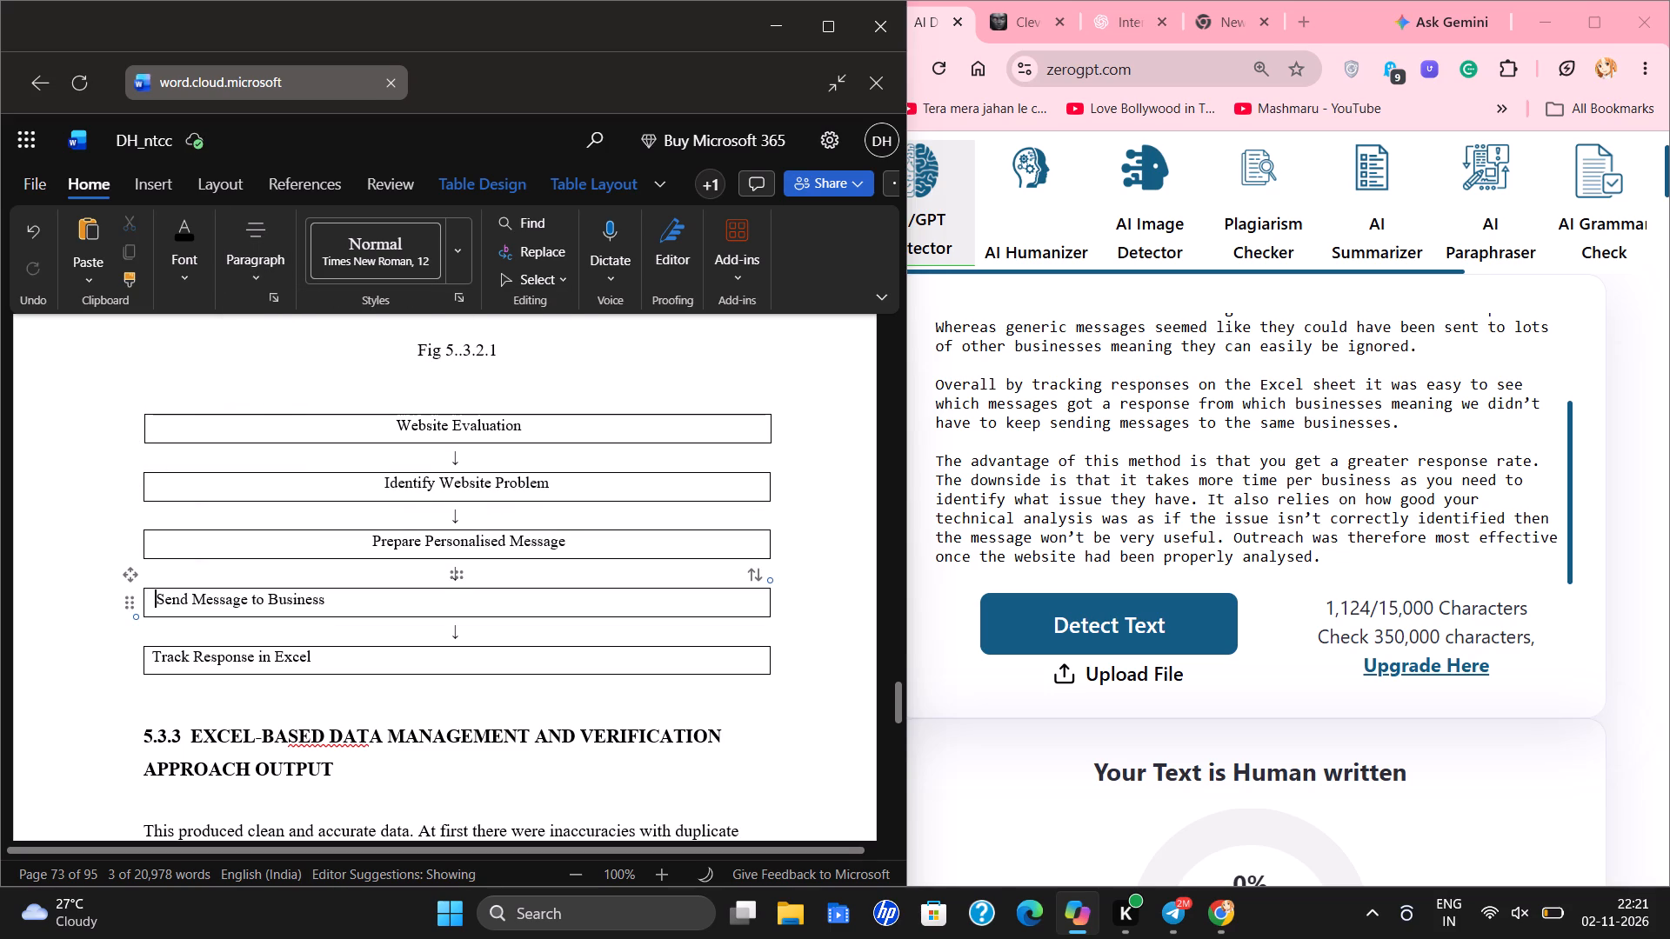
pyautogui.moveTo(156, 602); pyautogui.dragTo(348, 592)
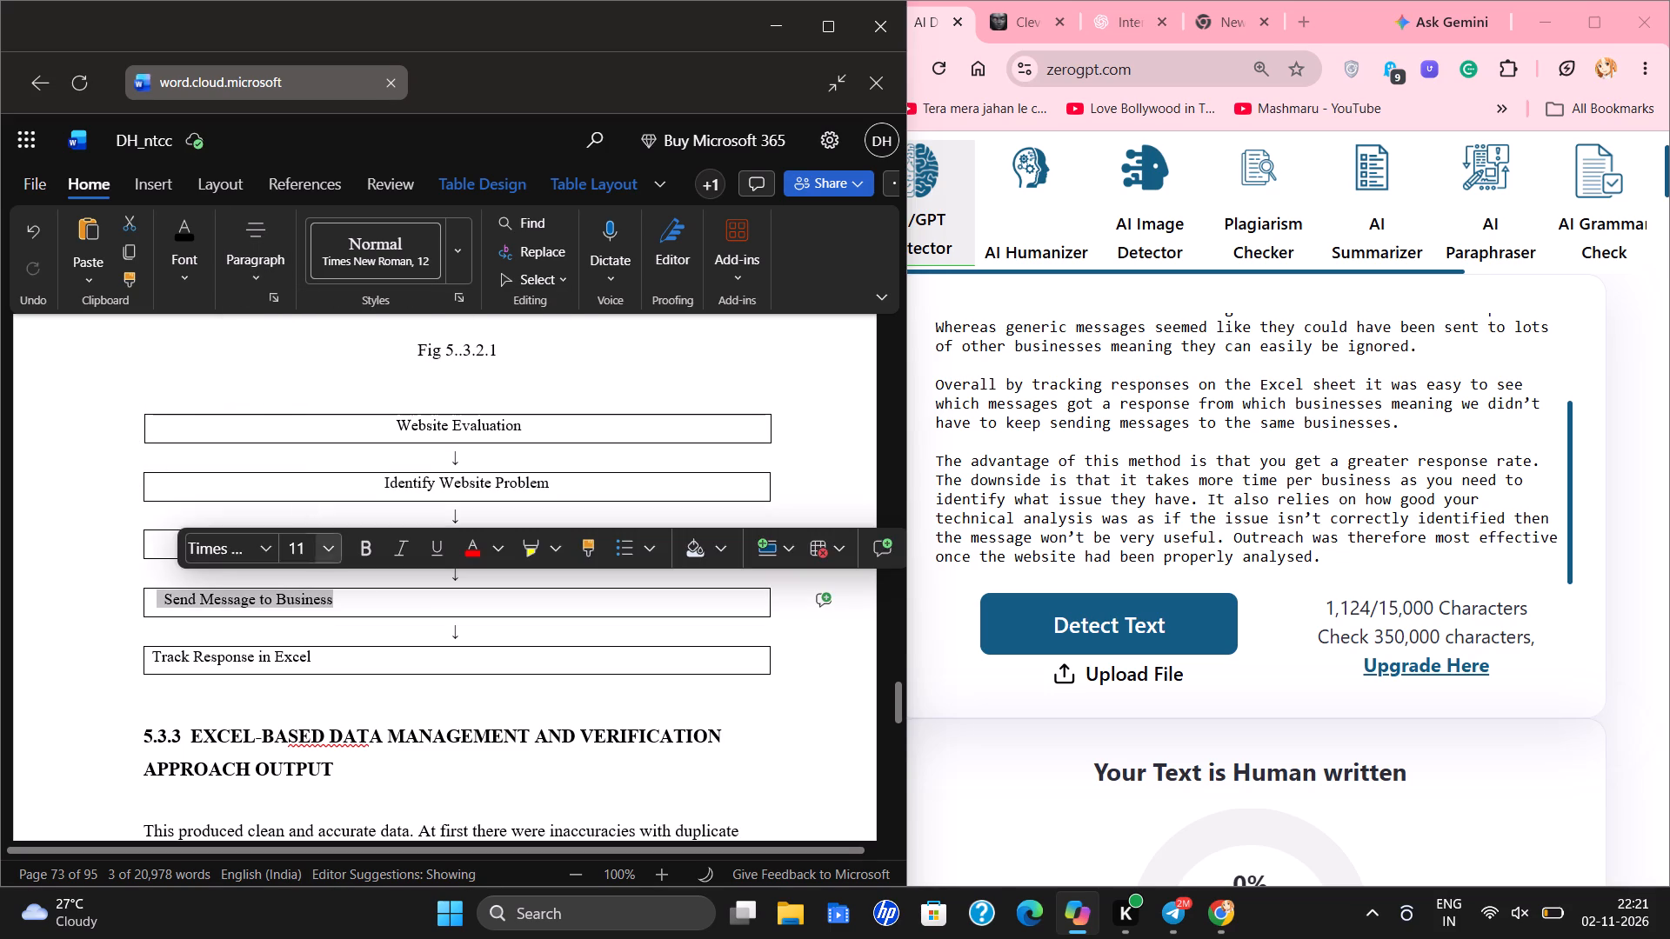
pyautogui.click(246, 230)
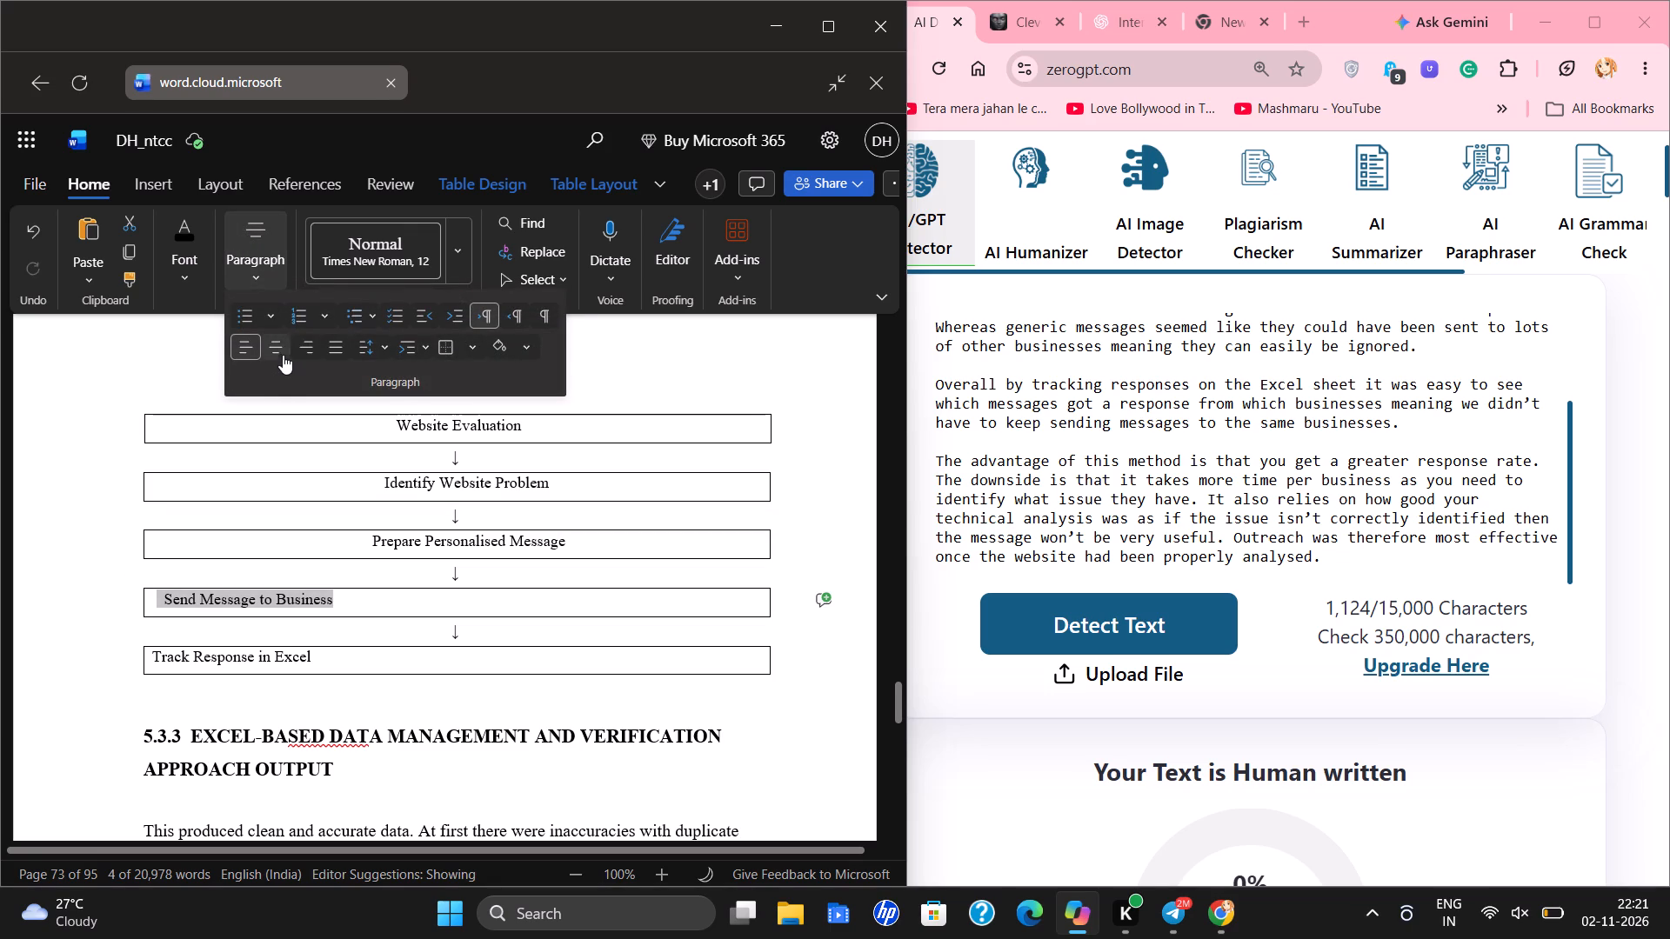
pyautogui.click(277, 353)
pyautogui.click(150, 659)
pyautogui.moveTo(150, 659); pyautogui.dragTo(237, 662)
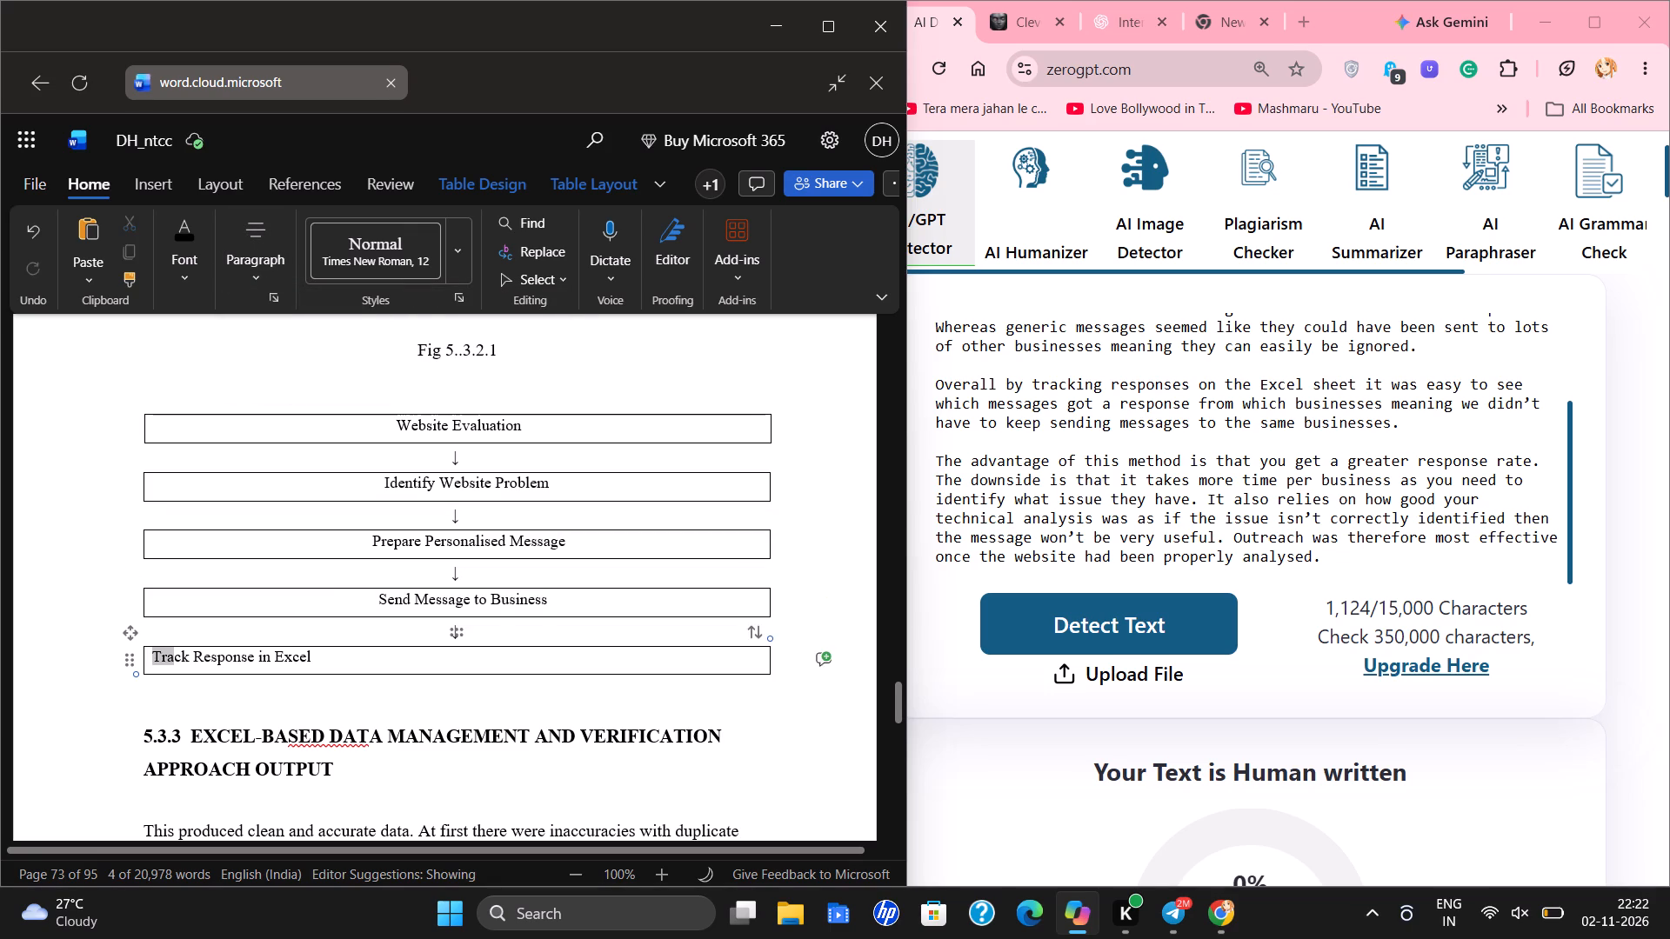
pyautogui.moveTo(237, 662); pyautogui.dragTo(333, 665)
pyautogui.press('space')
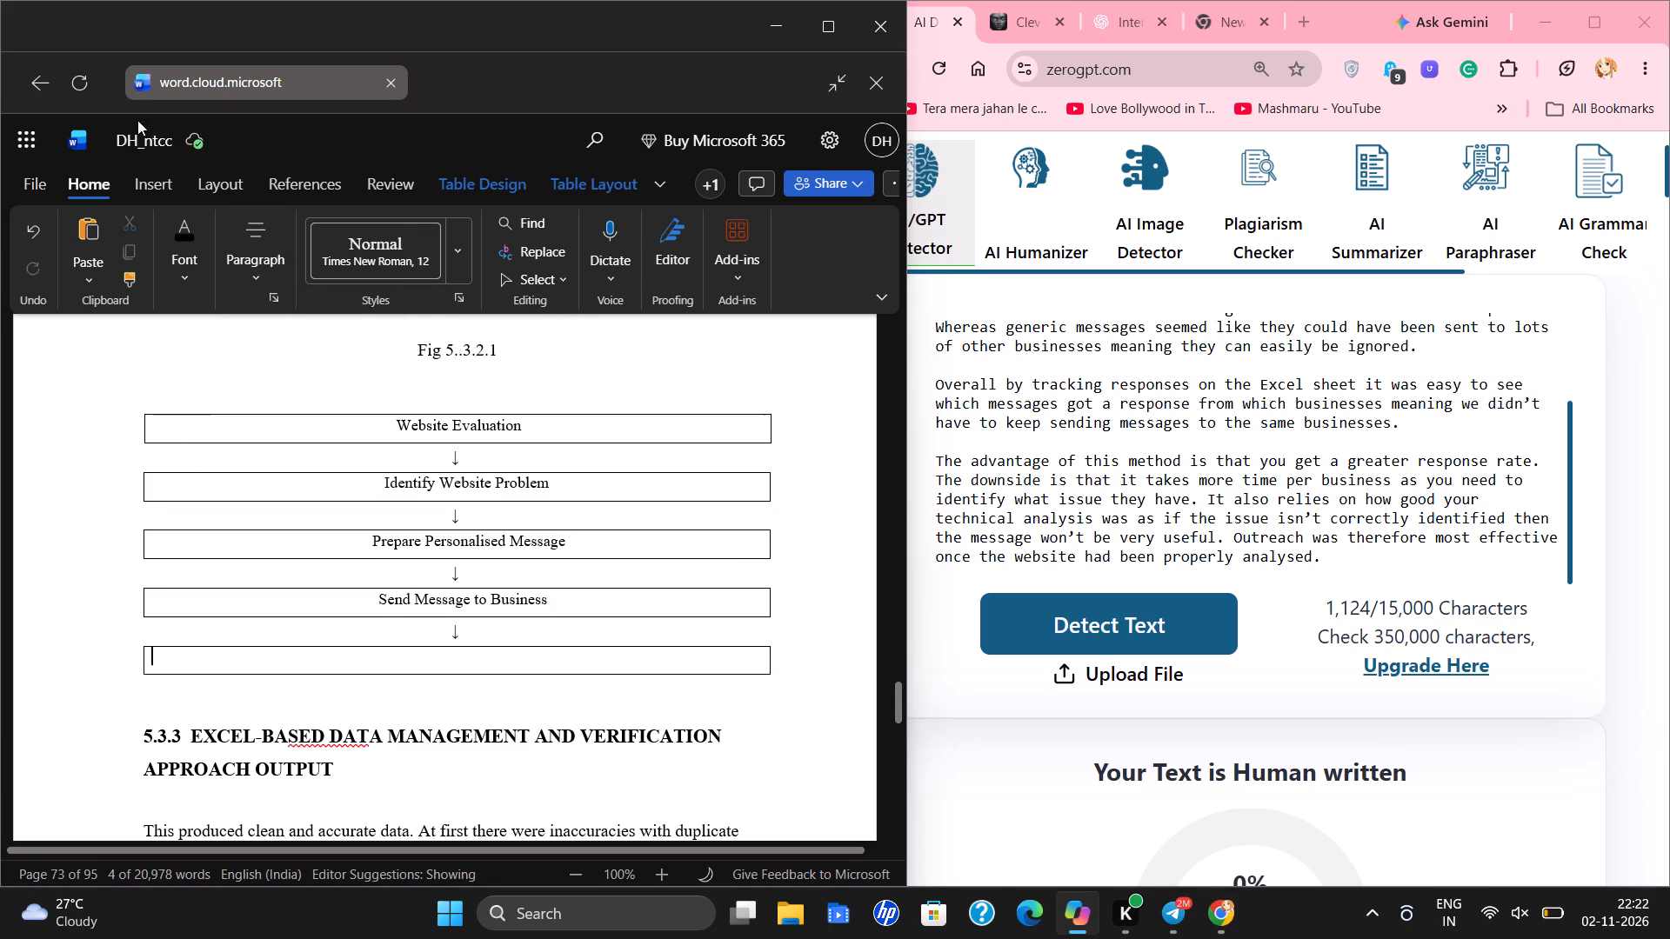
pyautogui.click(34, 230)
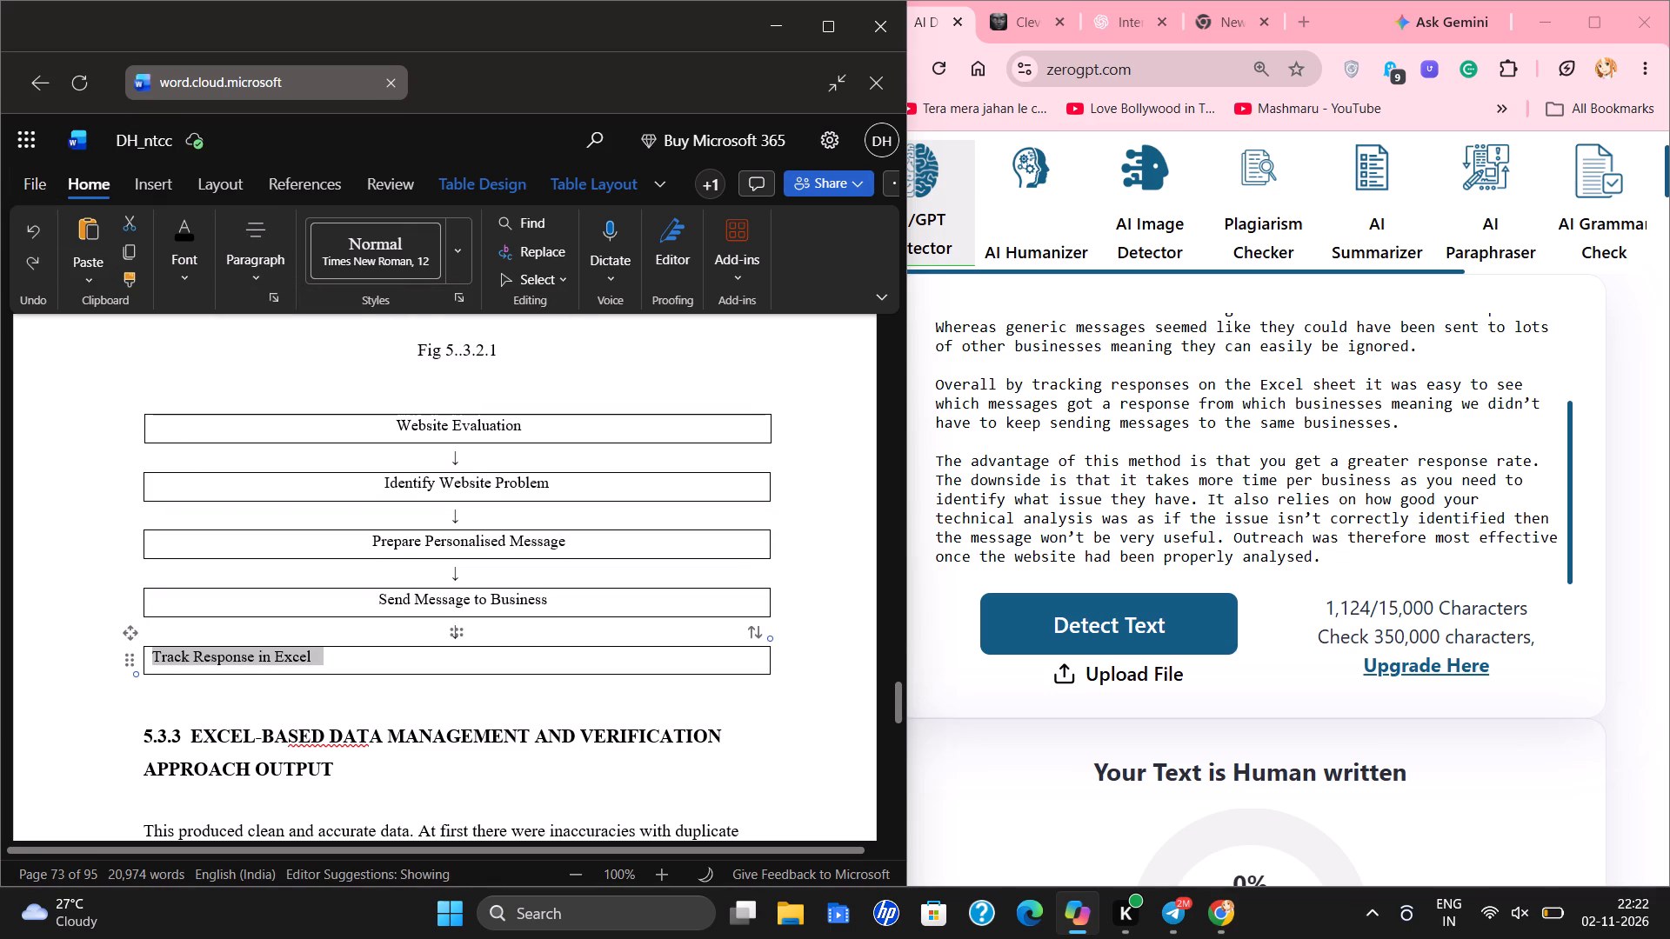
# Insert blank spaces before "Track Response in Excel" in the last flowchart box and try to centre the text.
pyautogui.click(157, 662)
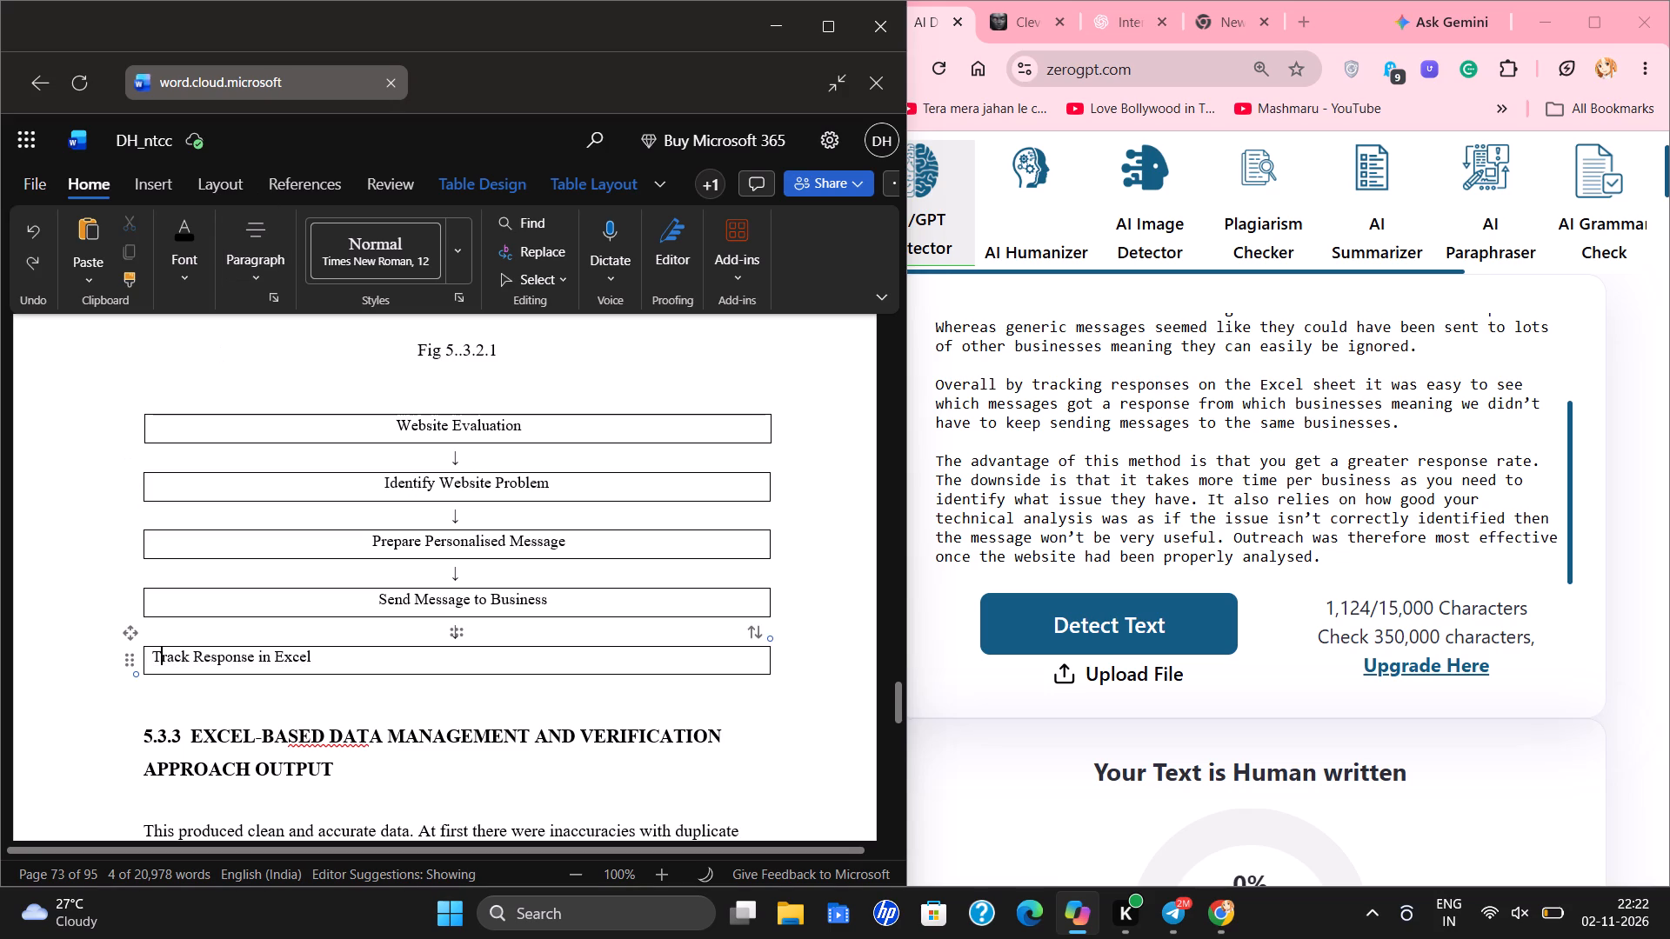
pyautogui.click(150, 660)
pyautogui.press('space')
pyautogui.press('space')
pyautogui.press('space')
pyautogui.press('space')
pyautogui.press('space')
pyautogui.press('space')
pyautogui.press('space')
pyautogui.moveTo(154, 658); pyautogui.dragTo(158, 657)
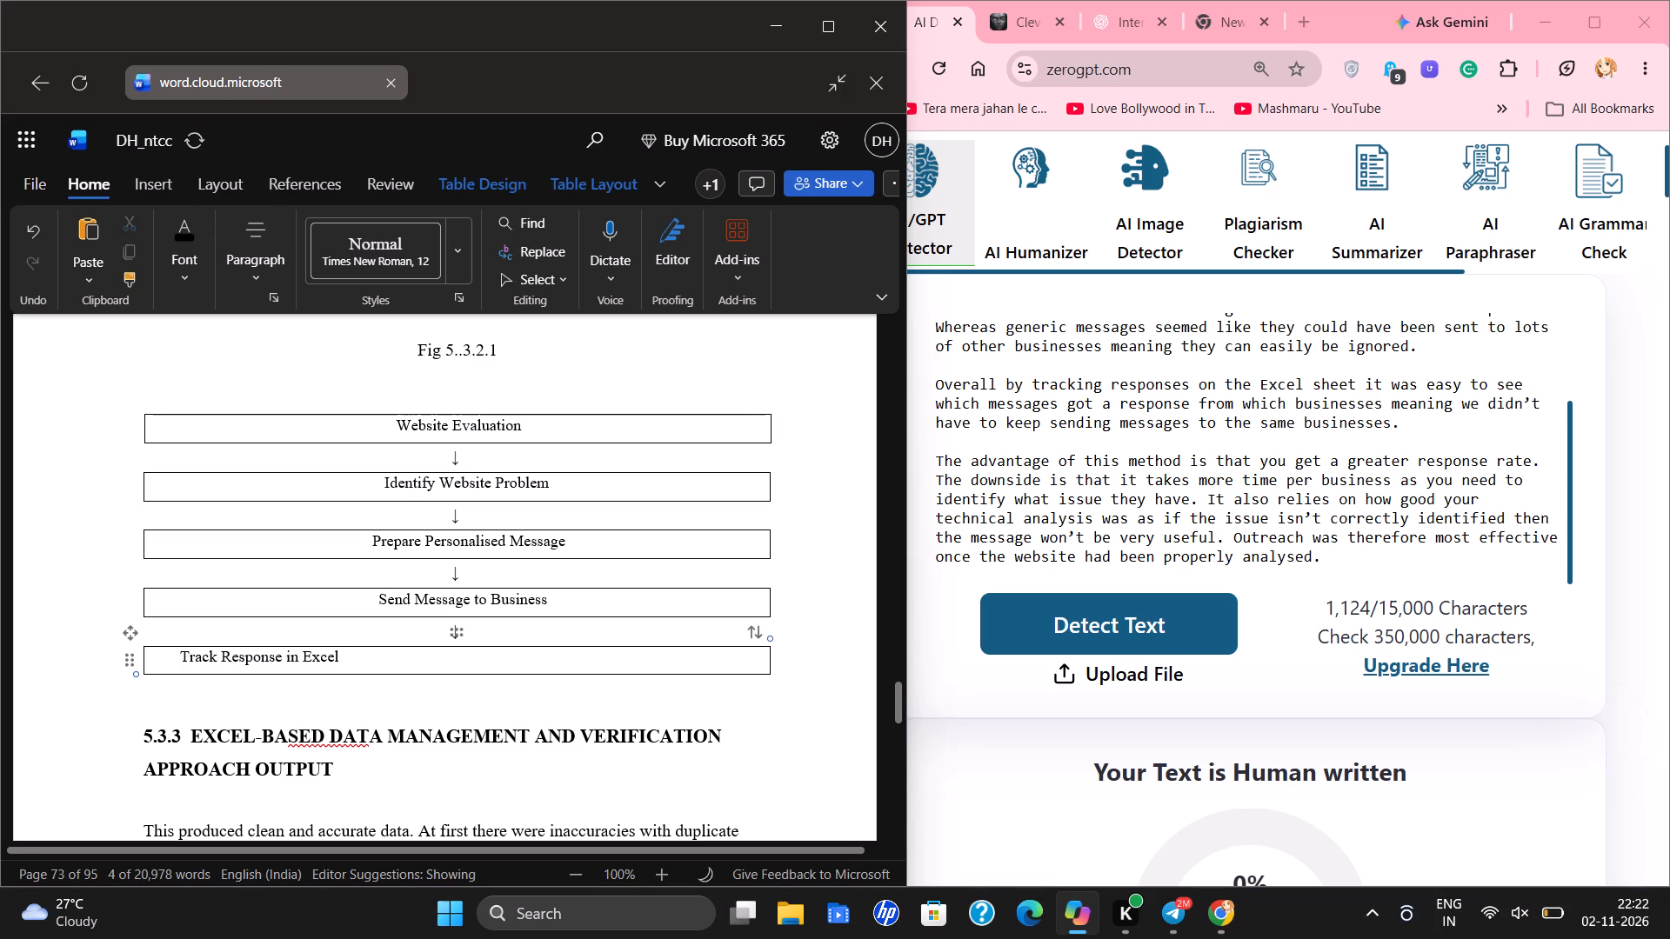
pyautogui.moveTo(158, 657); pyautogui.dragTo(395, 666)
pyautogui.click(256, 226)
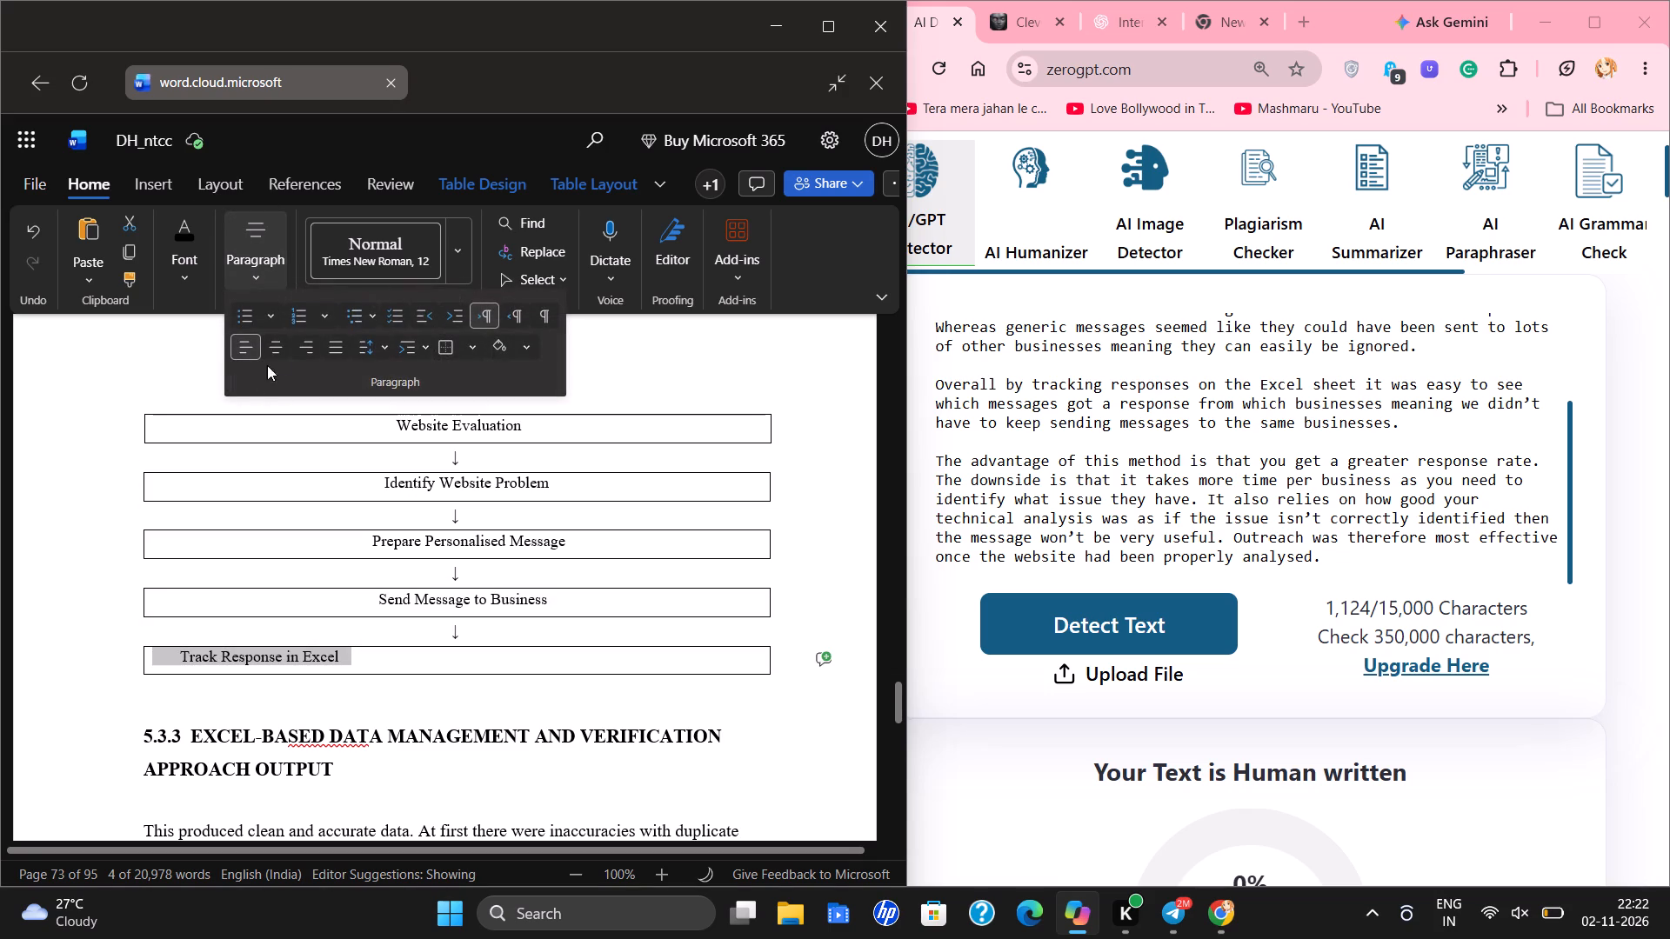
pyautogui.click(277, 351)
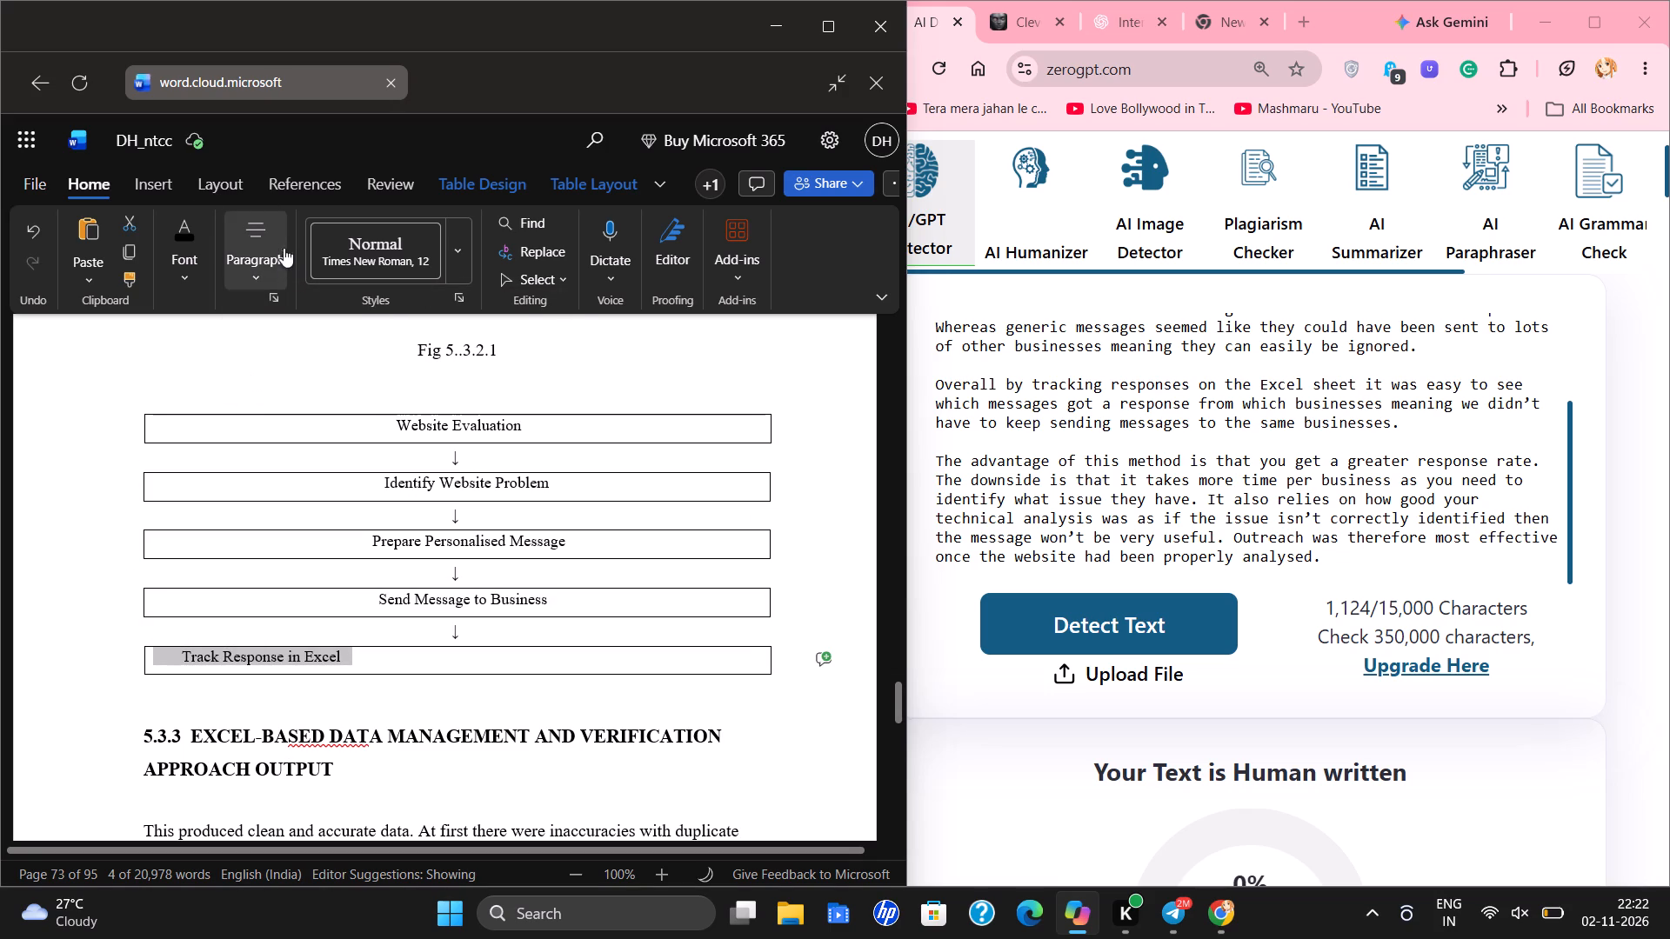
# Add five more blank spaces before "Track Response in Excel" and centre the text in its box.
pyautogui.click(163, 653)
pyautogui.press('space')
pyautogui.press('space')
pyautogui.press('space')
pyautogui.press('space')
pyautogui.press('space')
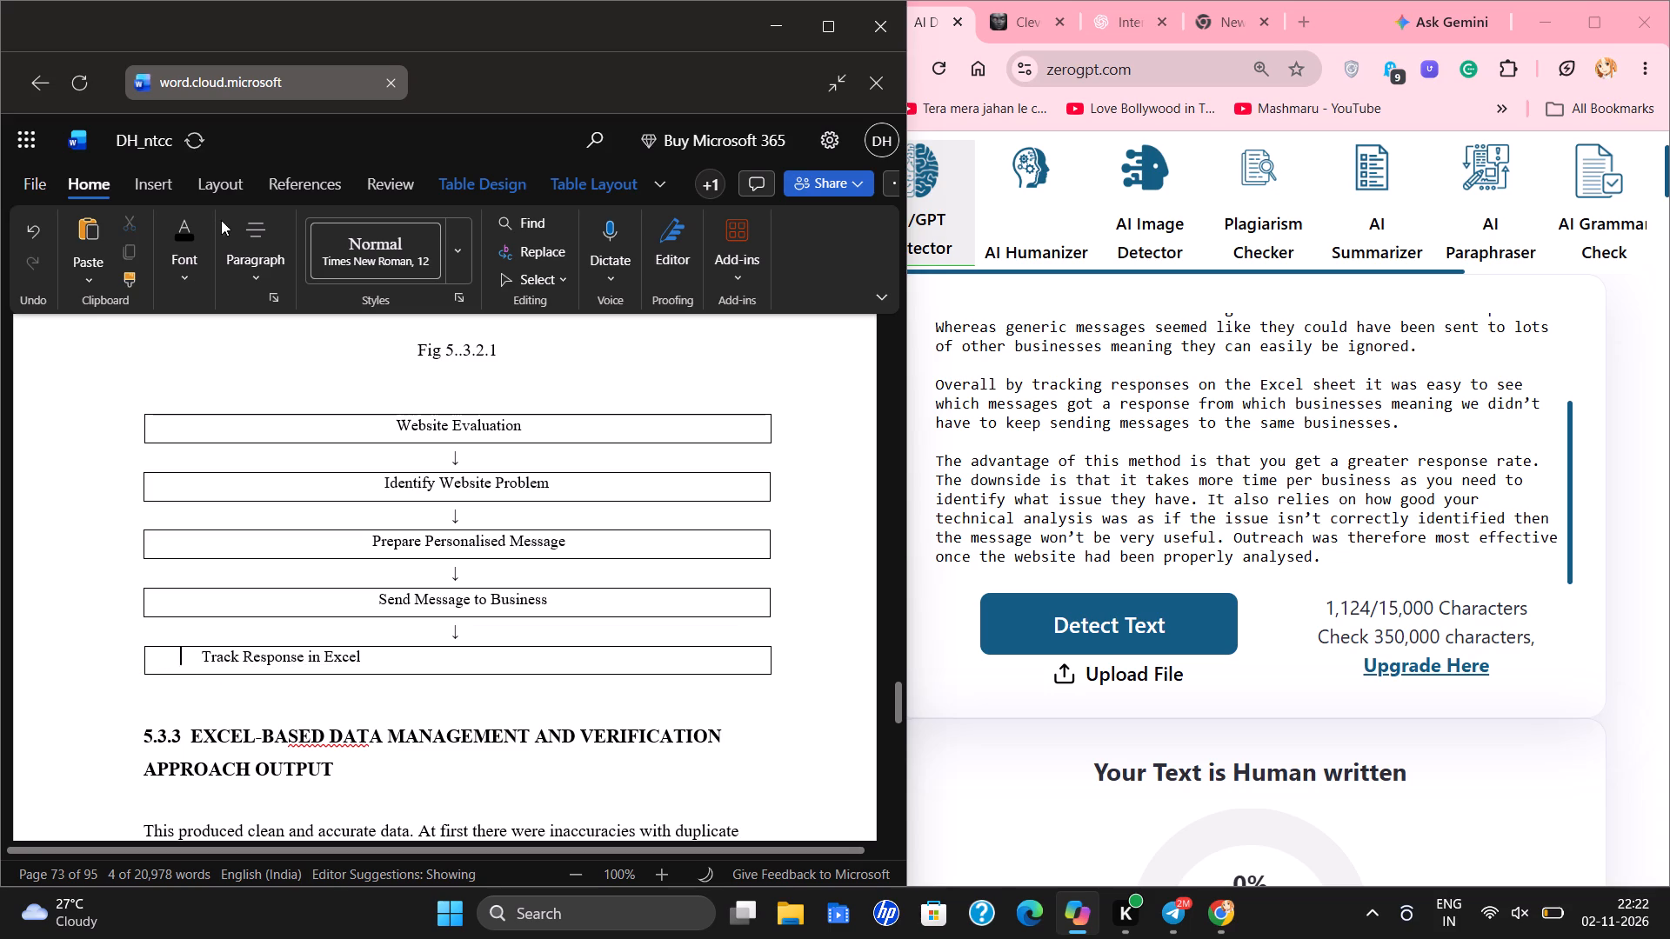
pyautogui.click(233, 220)
pyautogui.click(276, 337)
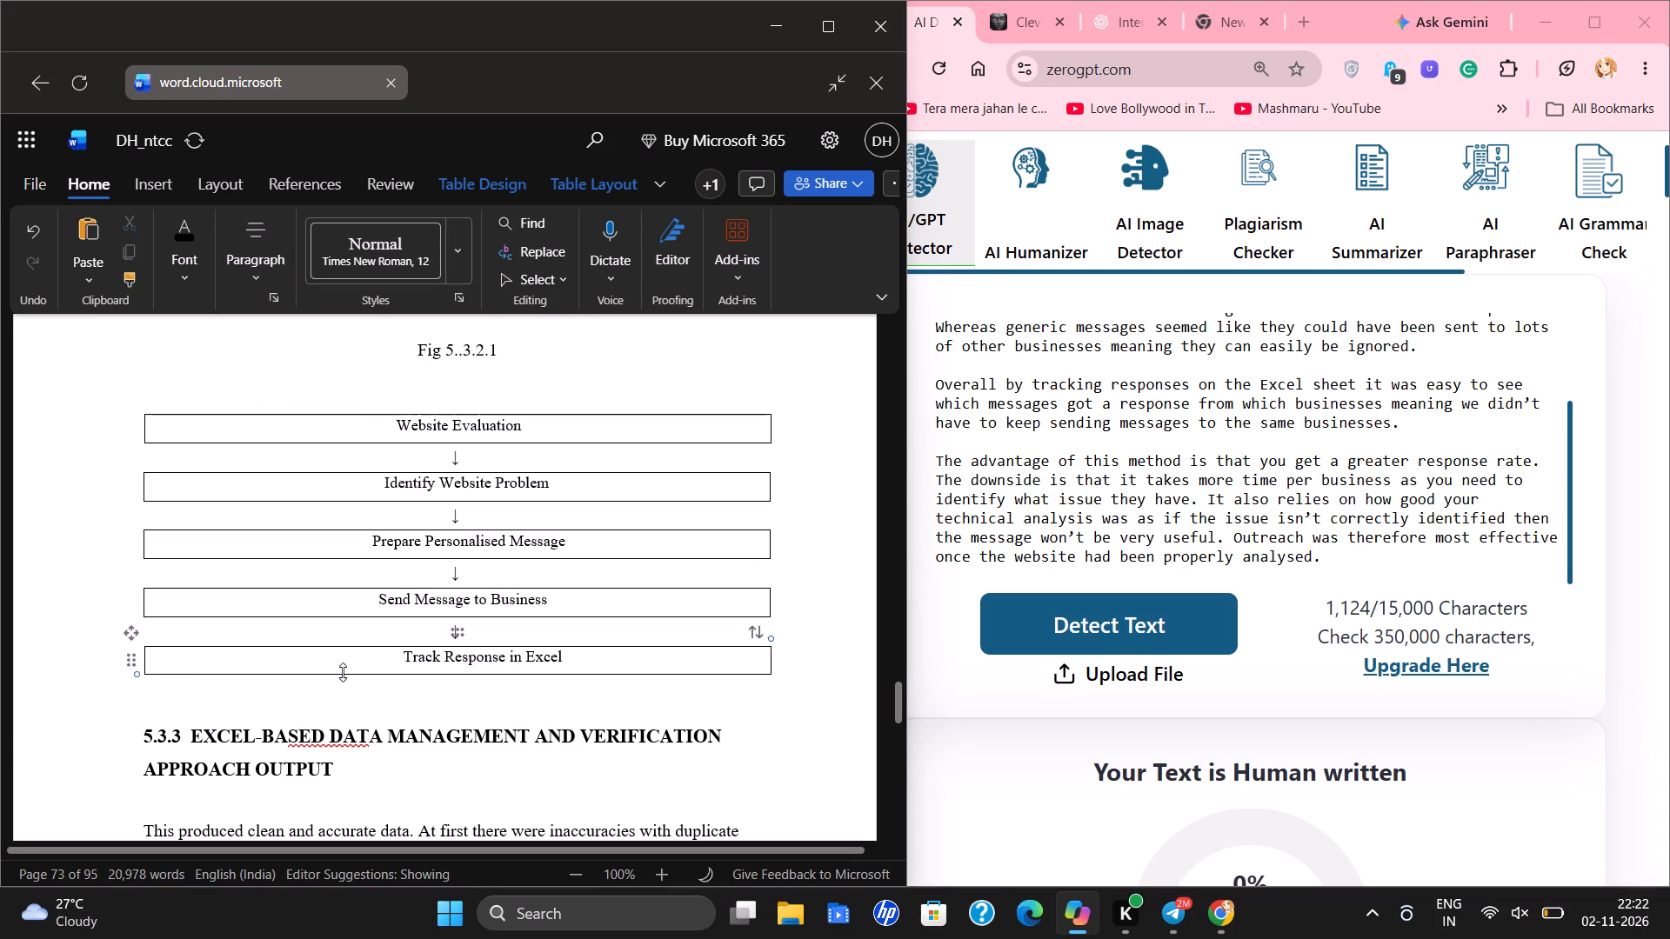
# Delete the blank spaces in front of "Track Response in Excel", "Send Message to Business" and "Prepare Personalised Message" in the flowchart.
pyautogui.click(398, 670)
pyautogui.moveTo(406, 659); pyautogui.dragTo(284, 668)
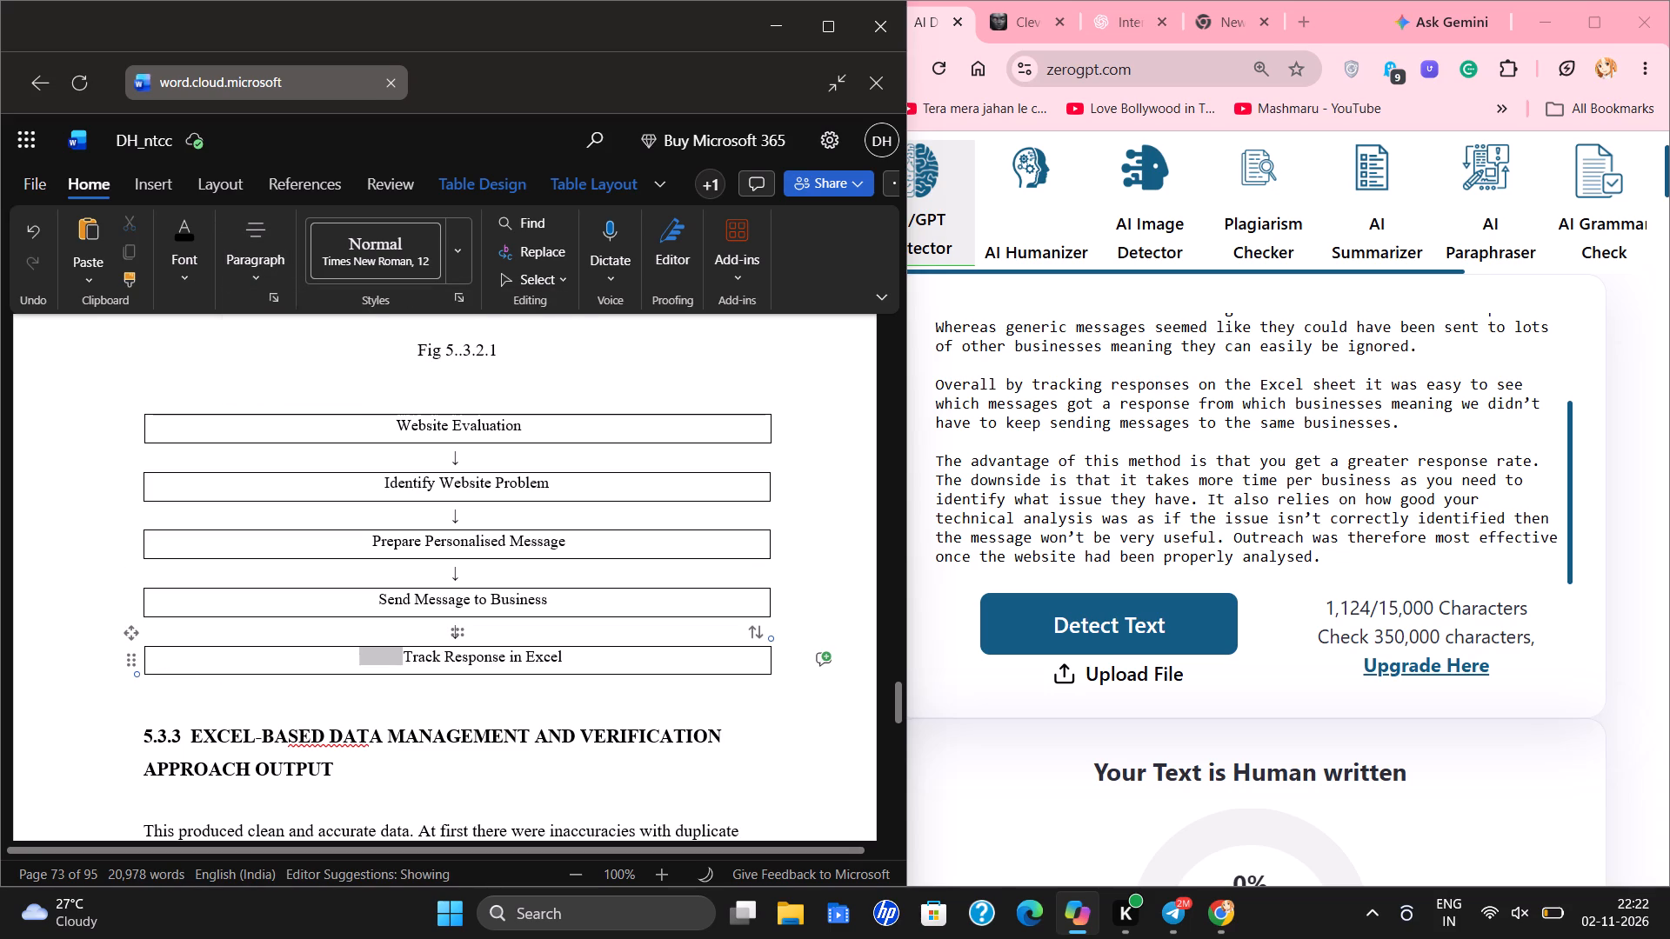
pyautogui.moveTo(284, 668); pyautogui.dragTo(260, 668)
pyautogui.press('BackSpace')
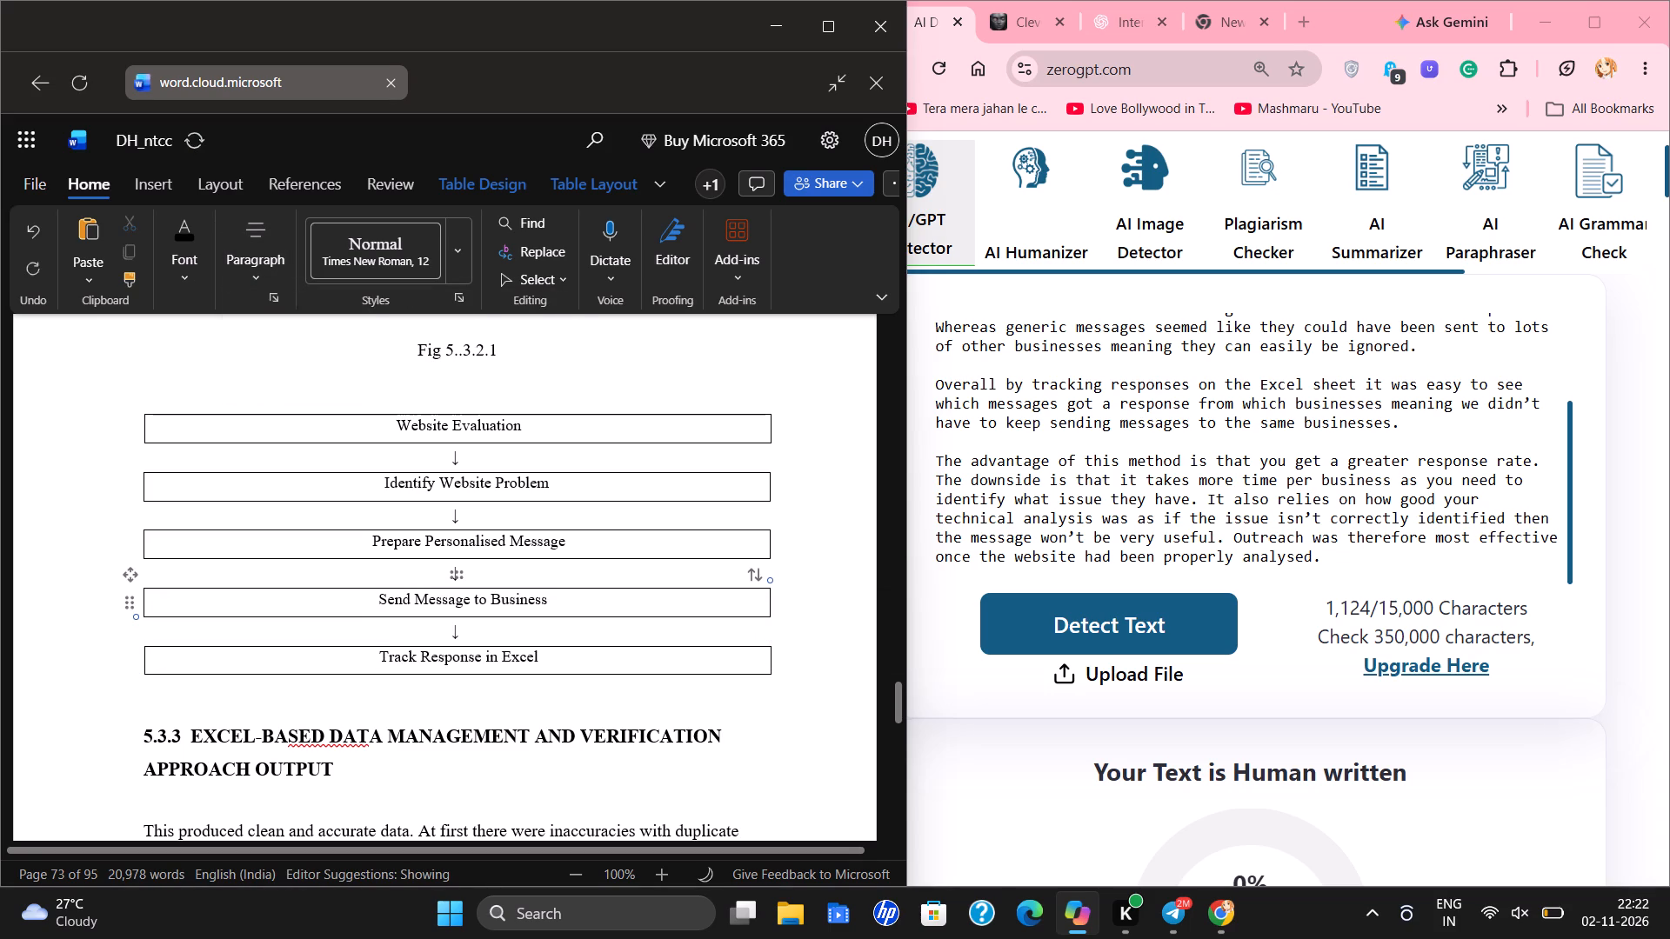
pyautogui.moveTo(378, 601); pyautogui.dragTo(260, 612)
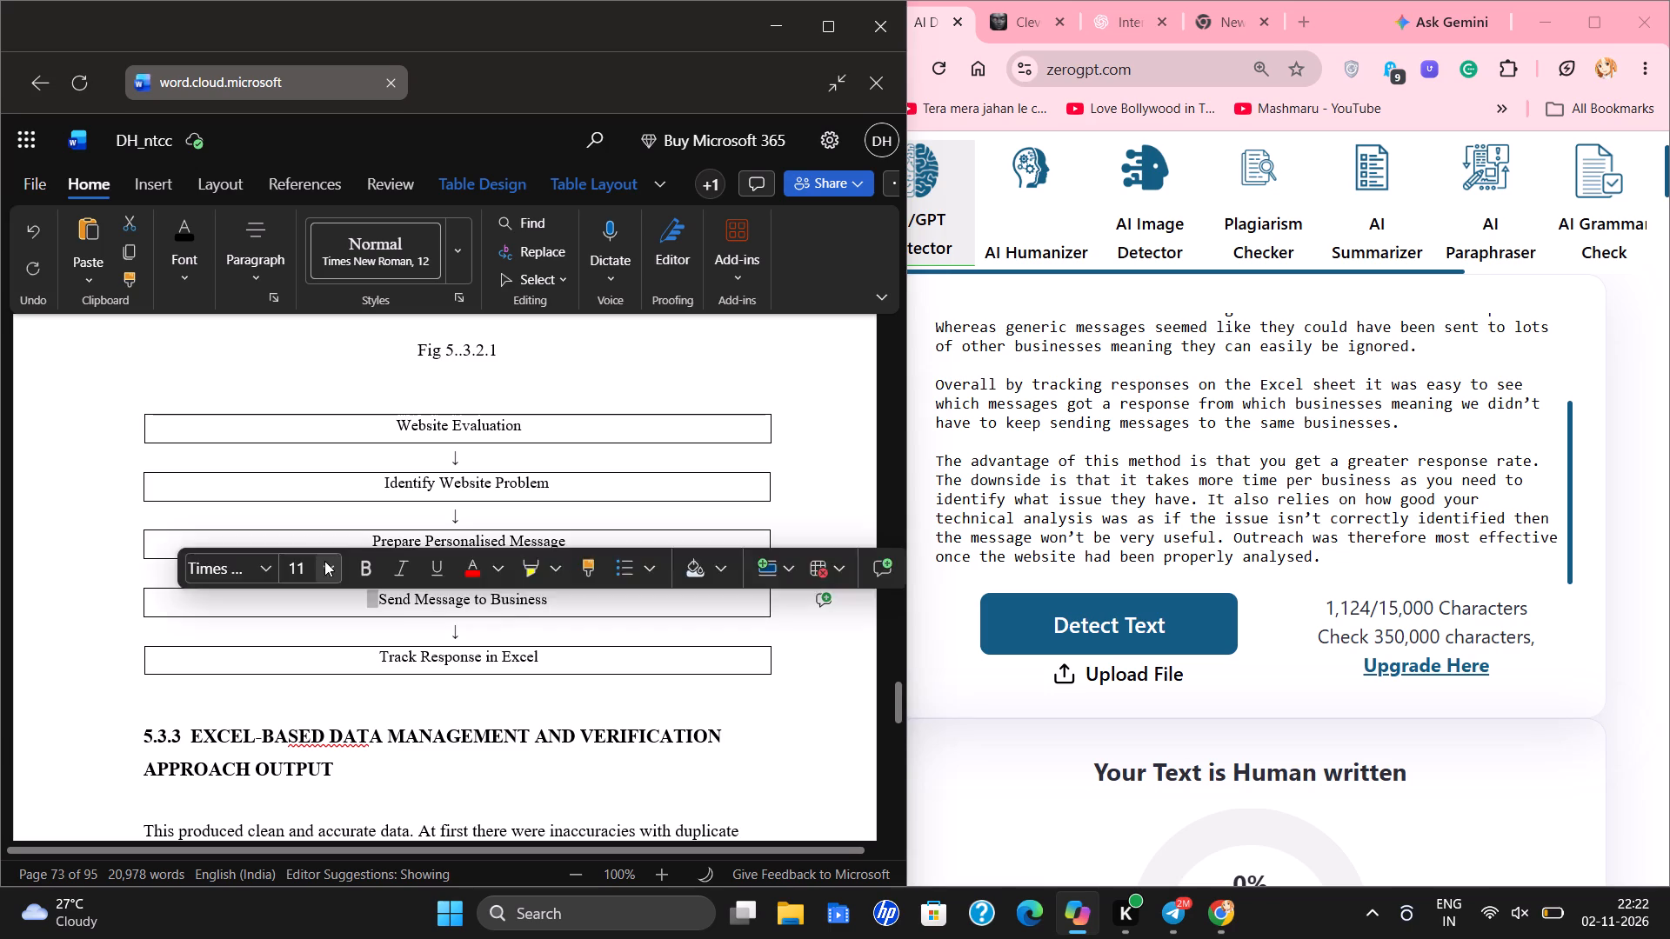
pyautogui.press('BackSpace')
pyautogui.moveTo(373, 540); pyautogui.dragTo(285, 554)
pyautogui.press('BackSpace')
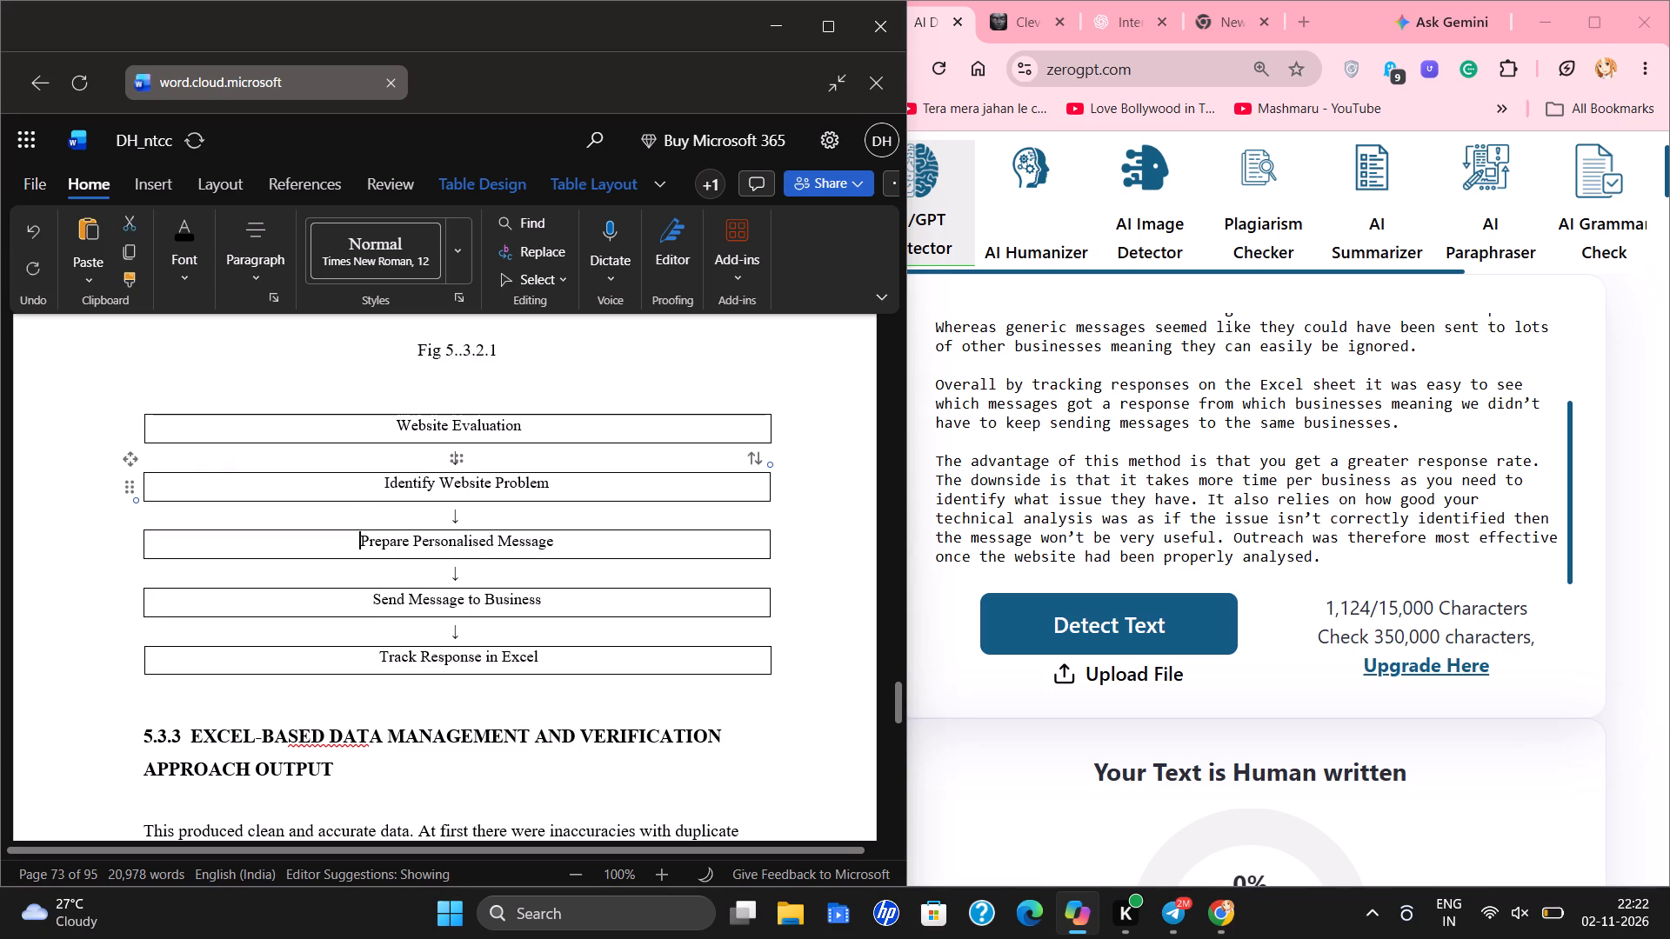
# Delete the blank spaces in front of "Identify Website Problem" in the second flowchart box.
pyautogui.click(391, 488)
pyautogui.click(384, 485)
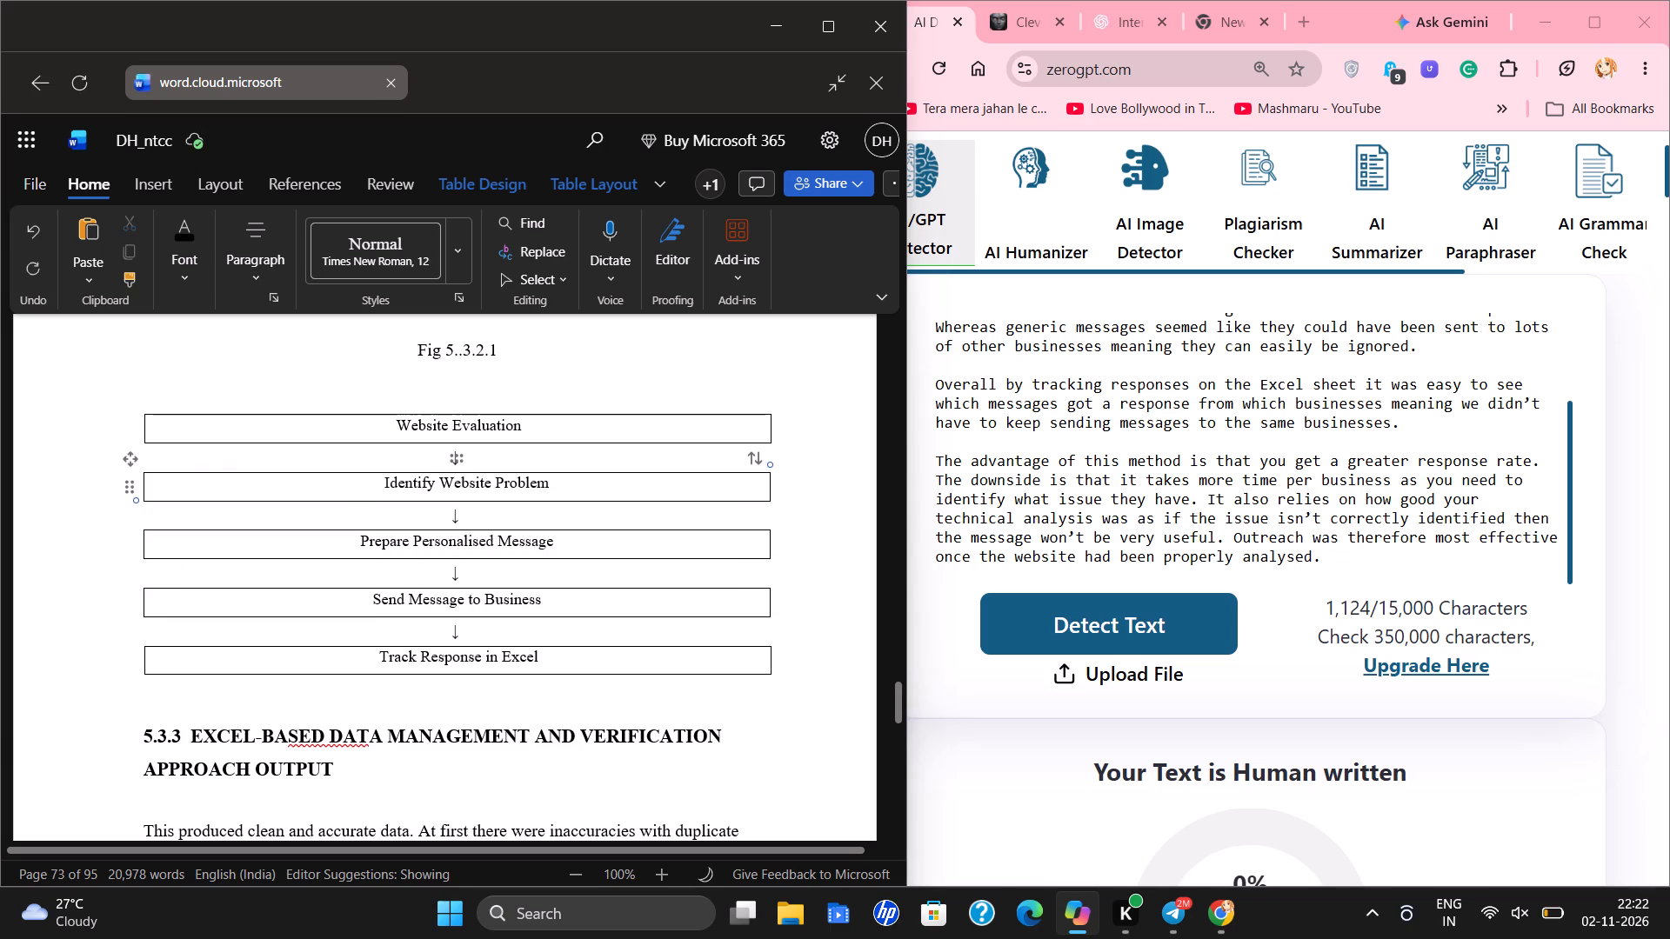
pyautogui.click(382, 485)
pyautogui.click(385, 485)
pyautogui.moveTo(385, 485); pyautogui.dragTo(280, 499)
pyautogui.press('BackSpace')
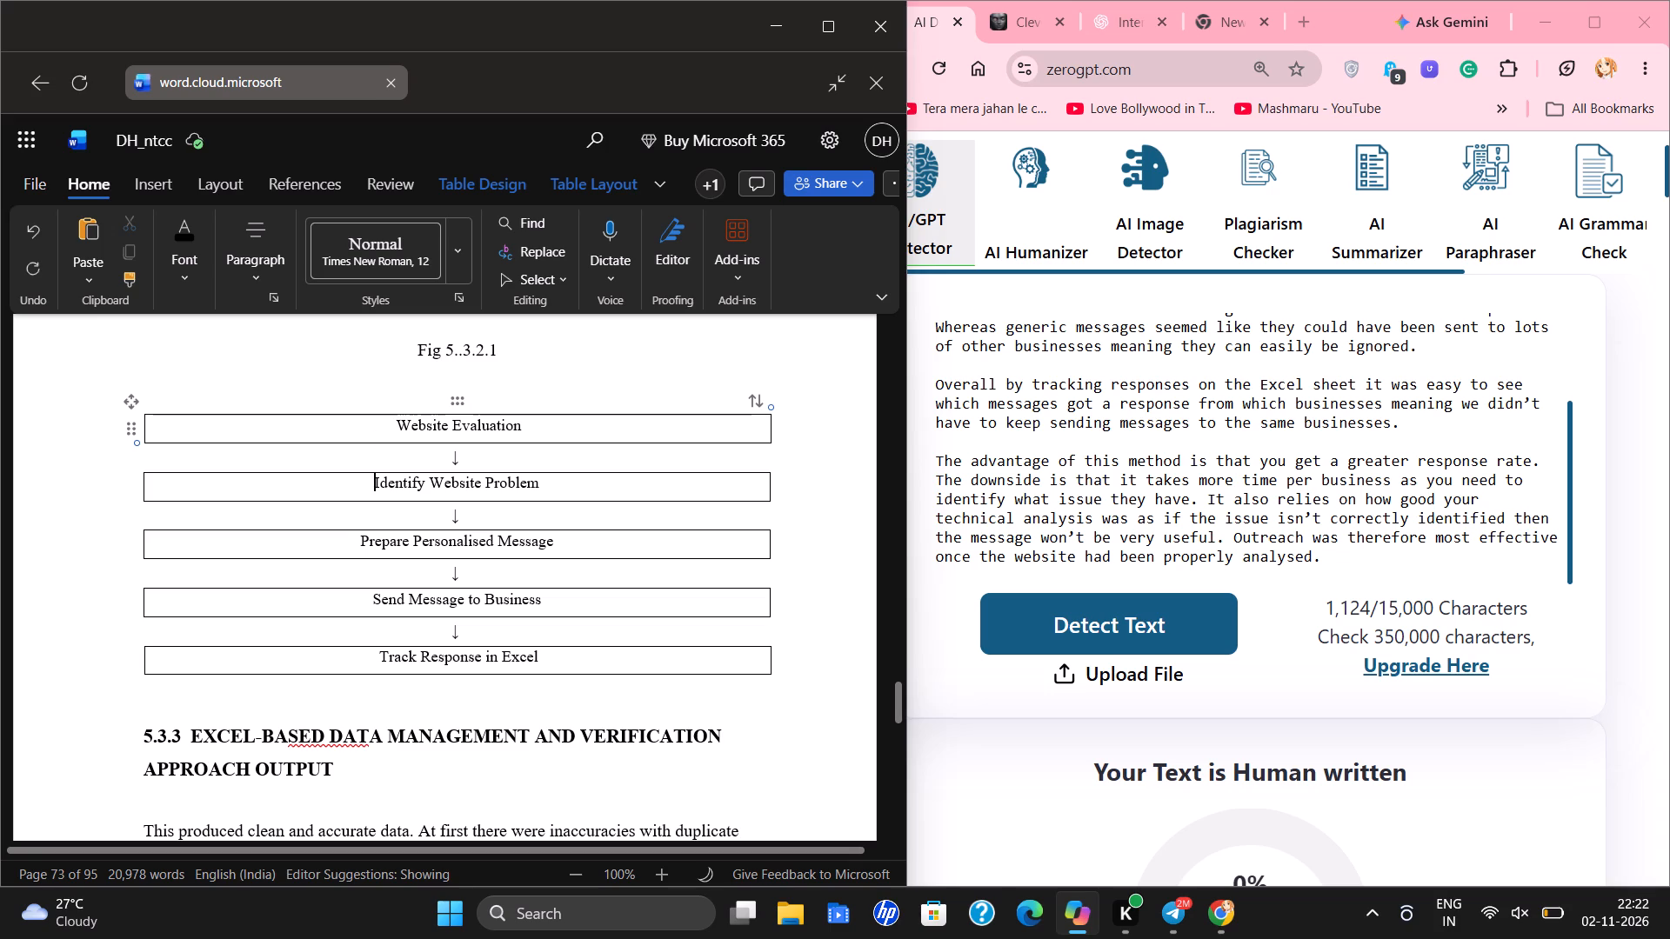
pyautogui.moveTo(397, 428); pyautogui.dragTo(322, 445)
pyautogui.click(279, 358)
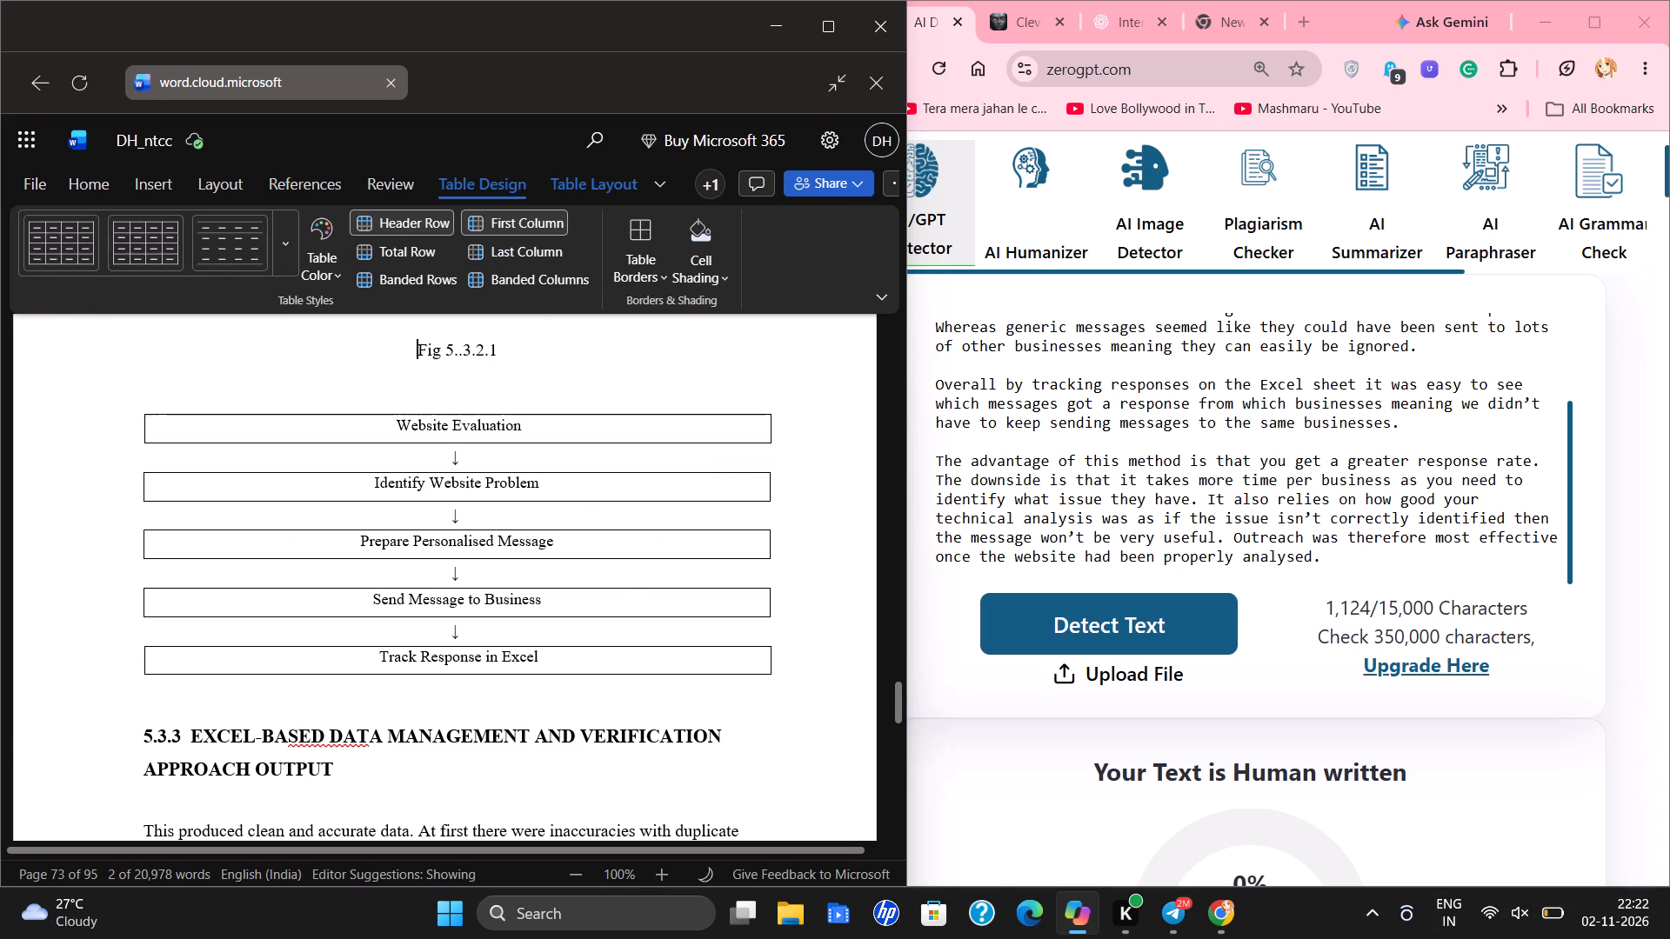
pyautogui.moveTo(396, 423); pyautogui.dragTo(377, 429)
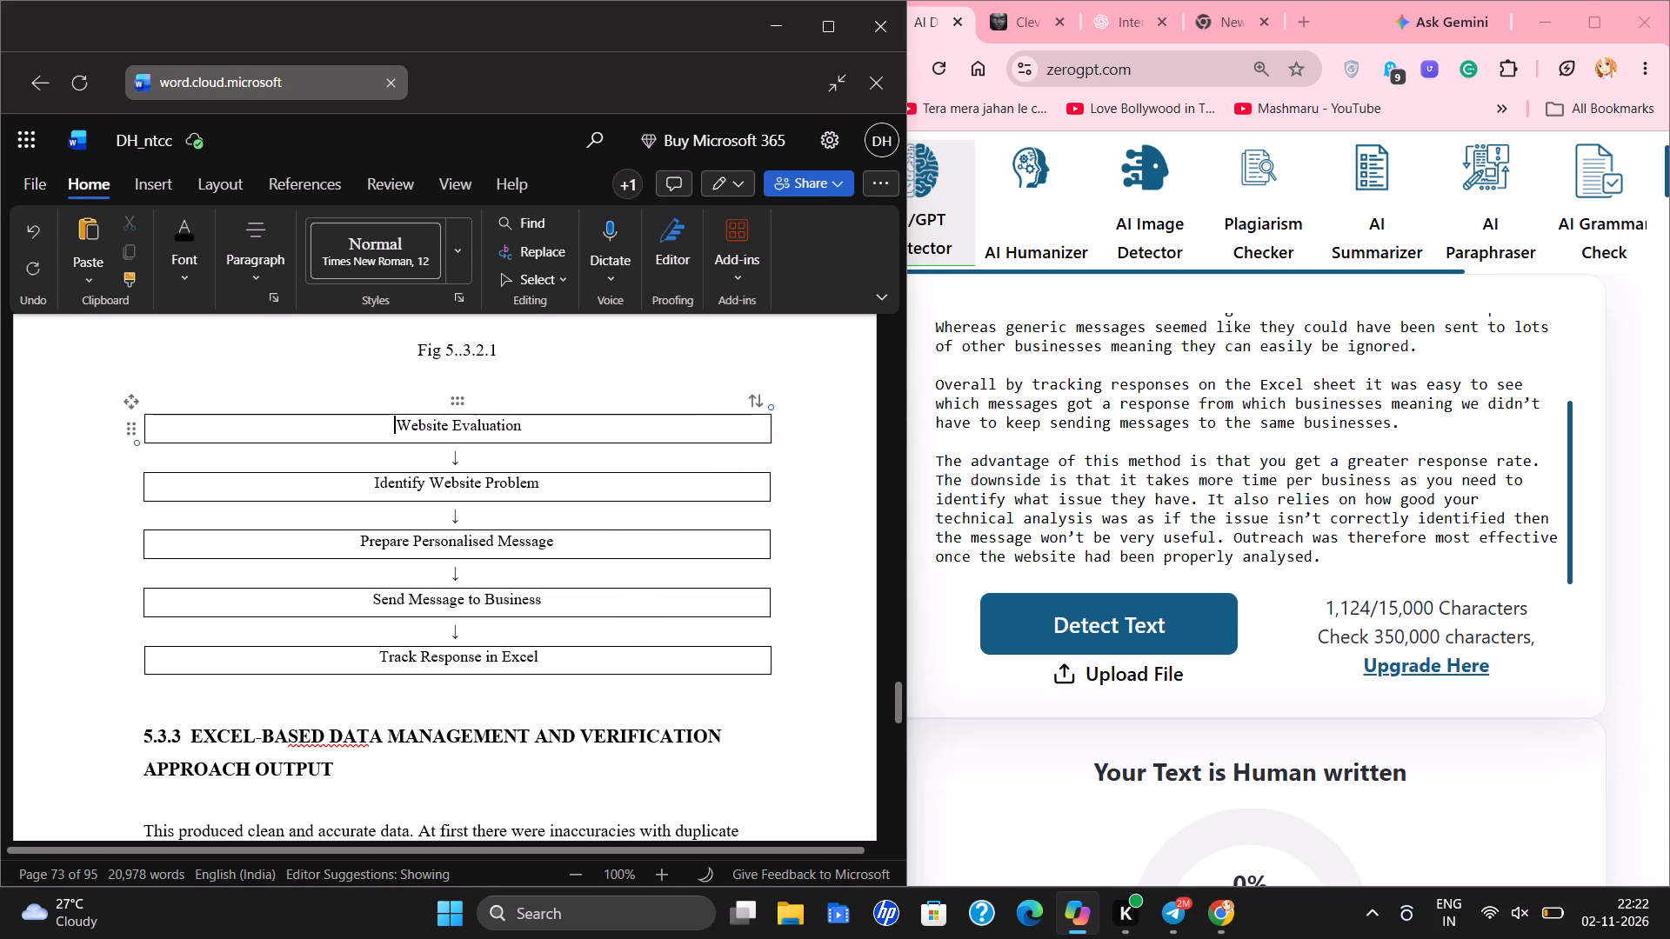
# Italicise the figure caption below the bar chart comparing generic and issue-based messages.
pyautogui.scroll(-2, 130, 544)
pyautogui.scroll(3, 131, 546)
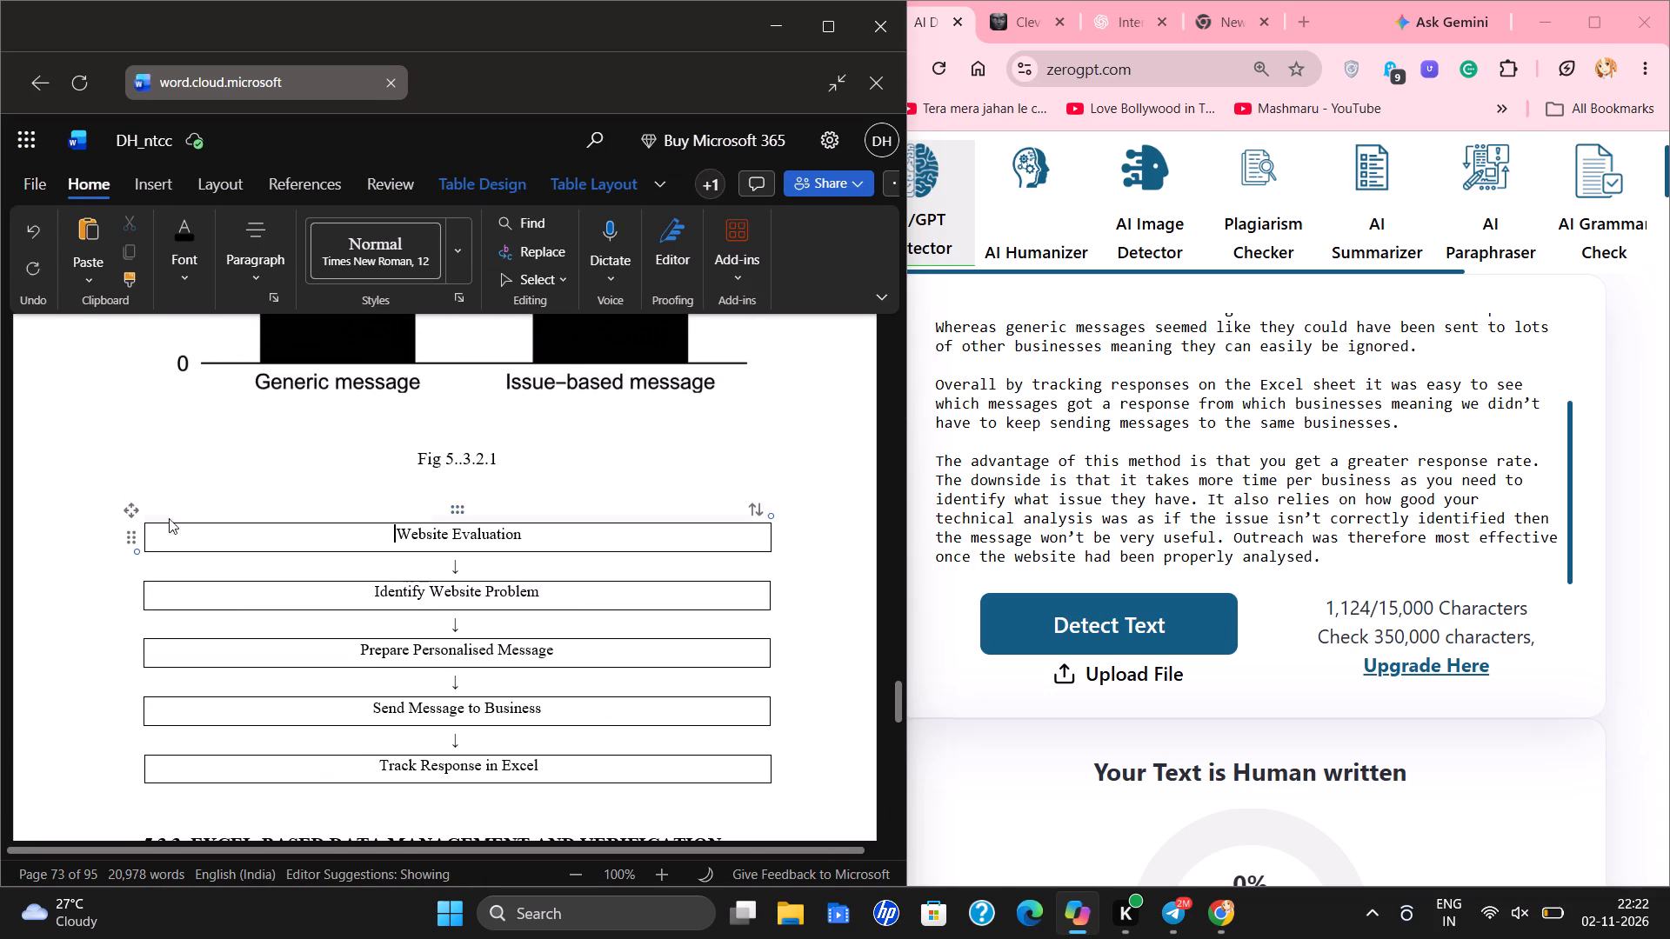
pyautogui.scroll(6, 664, 497)
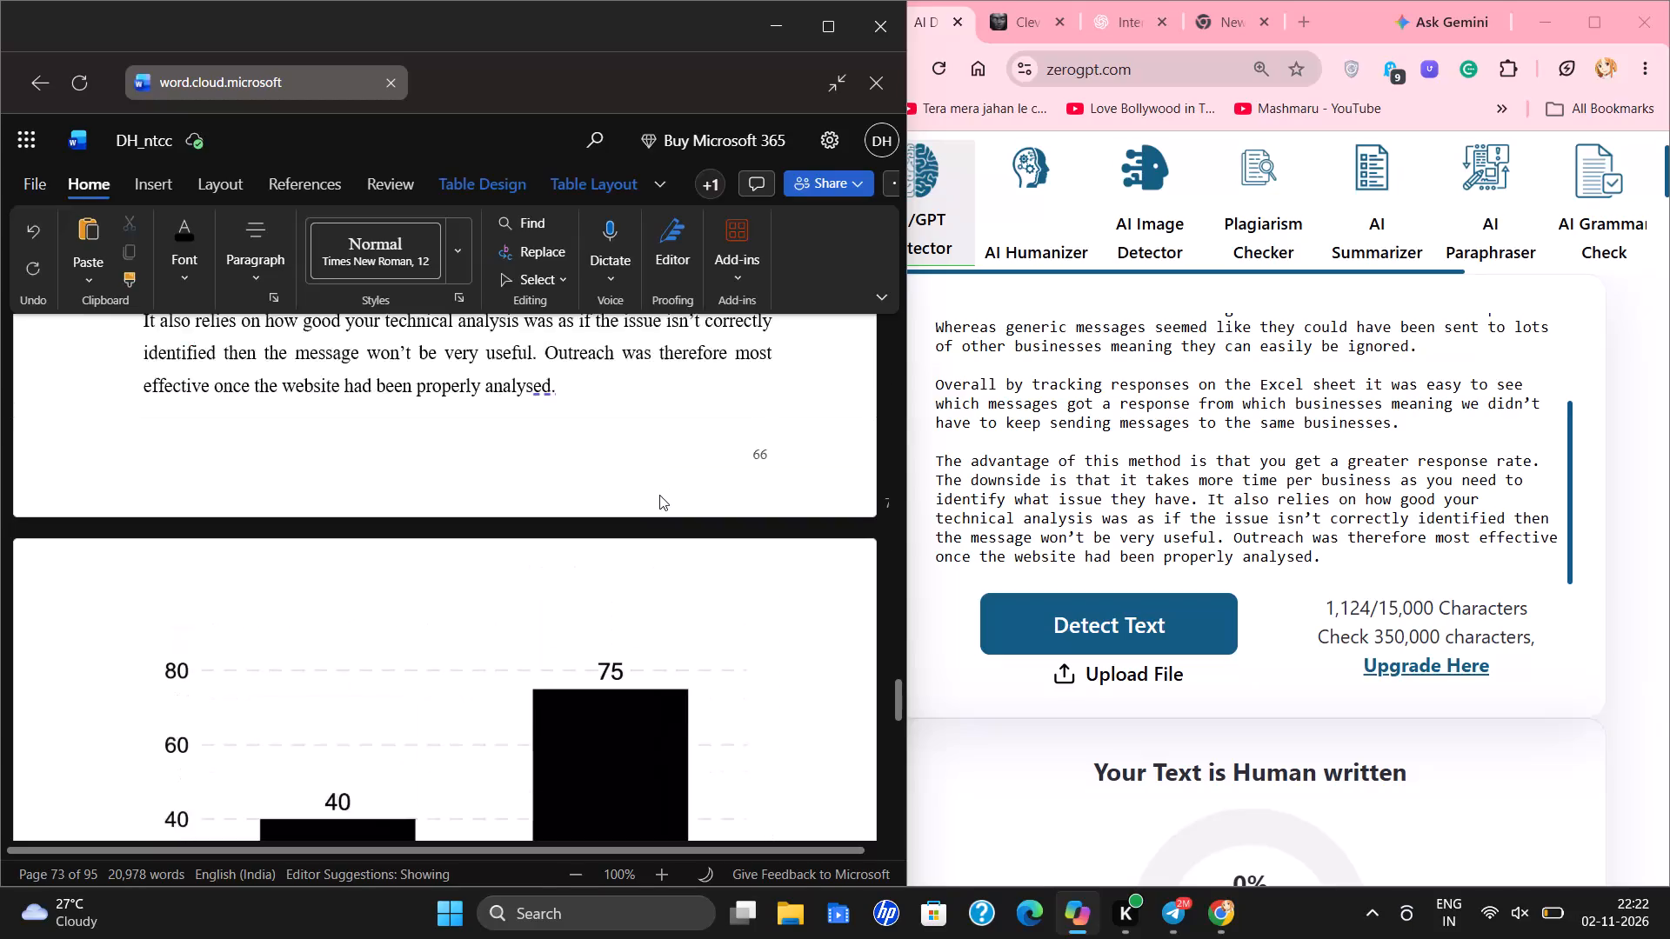
pyautogui.scroll(-3, 659, 495)
pyautogui.moveTo(414, 783); pyautogui.dragTo(468, 781)
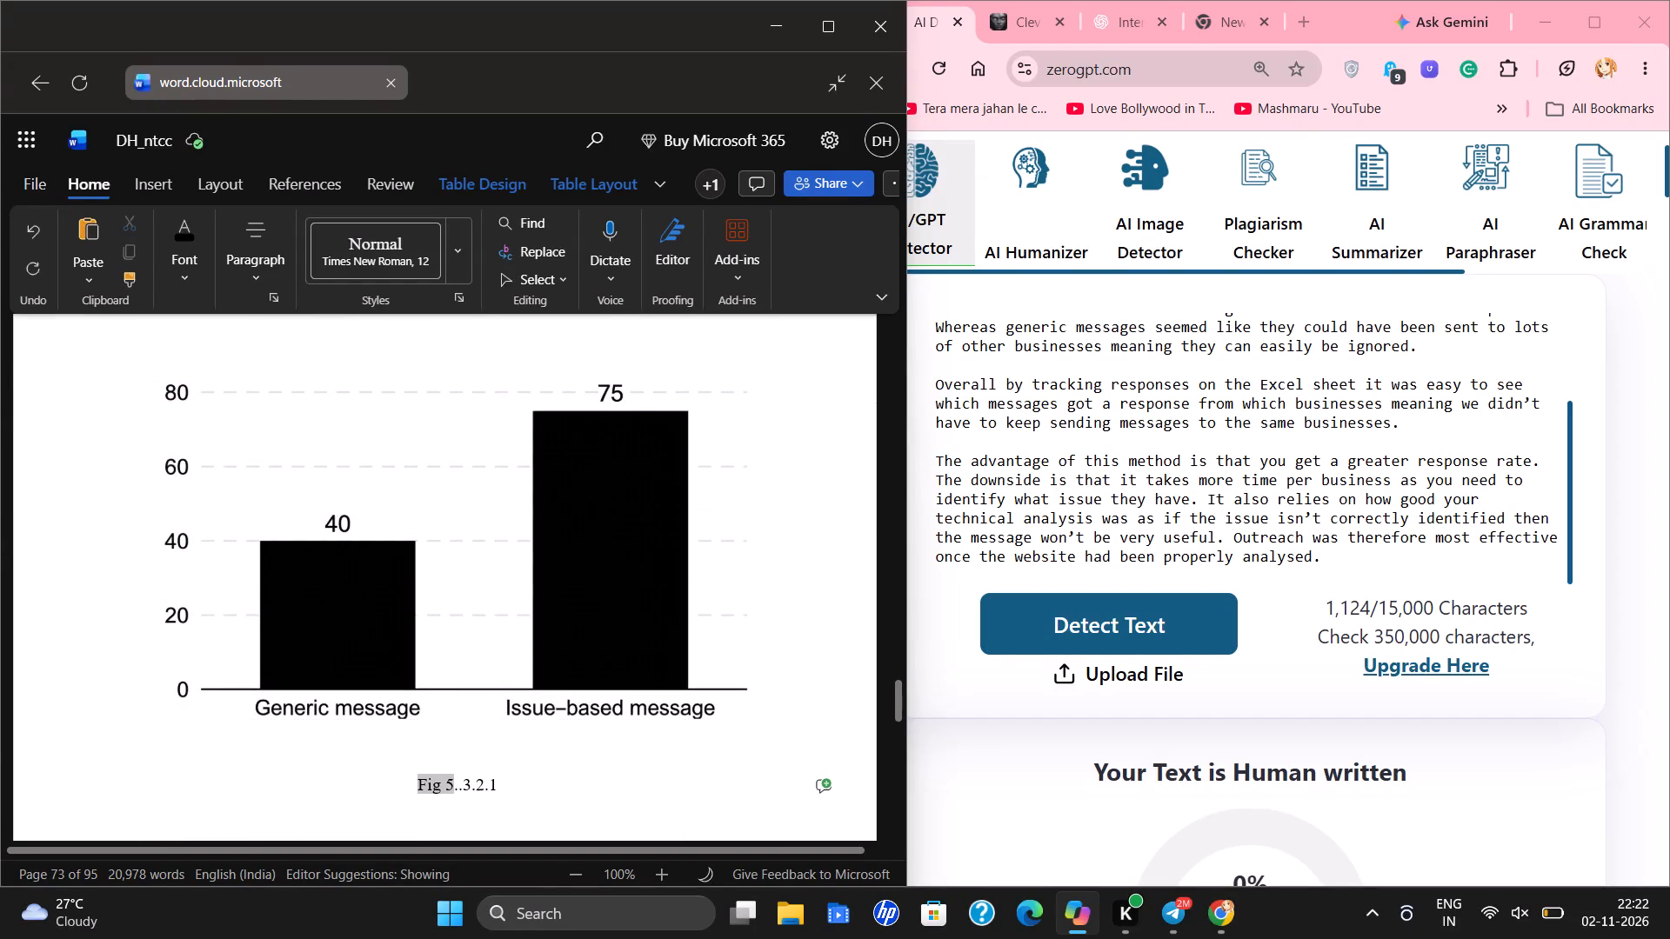
pyautogui.moveTo(468, 781); pyautogui.dragTo(515, 778)
pyautogui.click(229, 735)
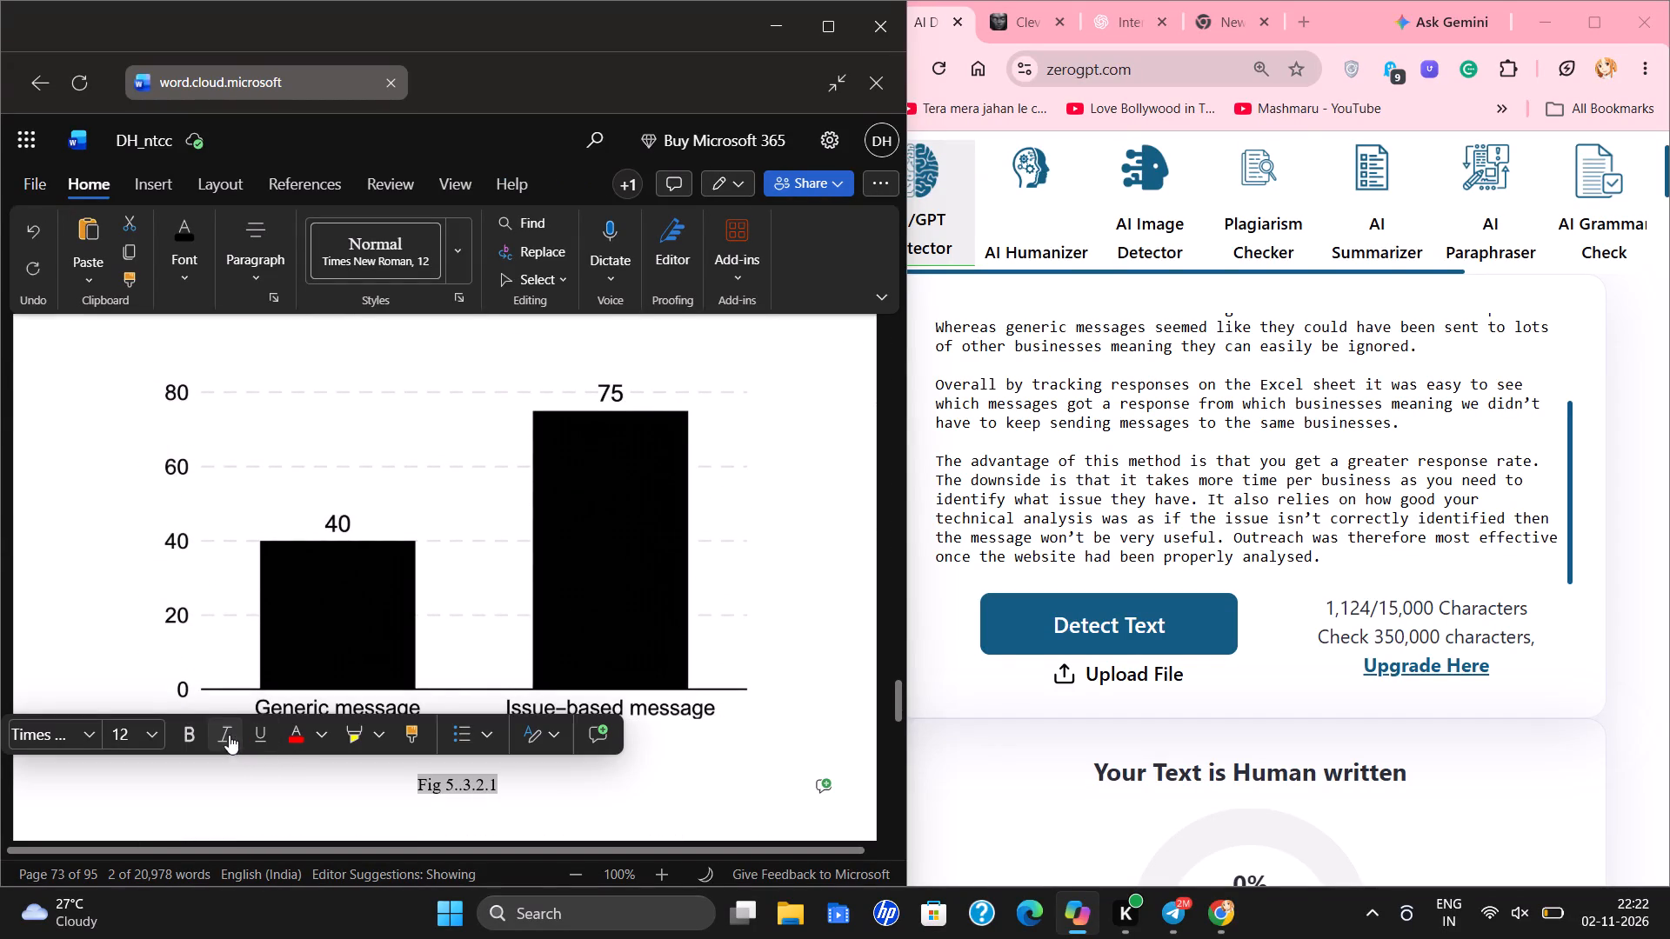
pyautogui.rightClick(448, 788)
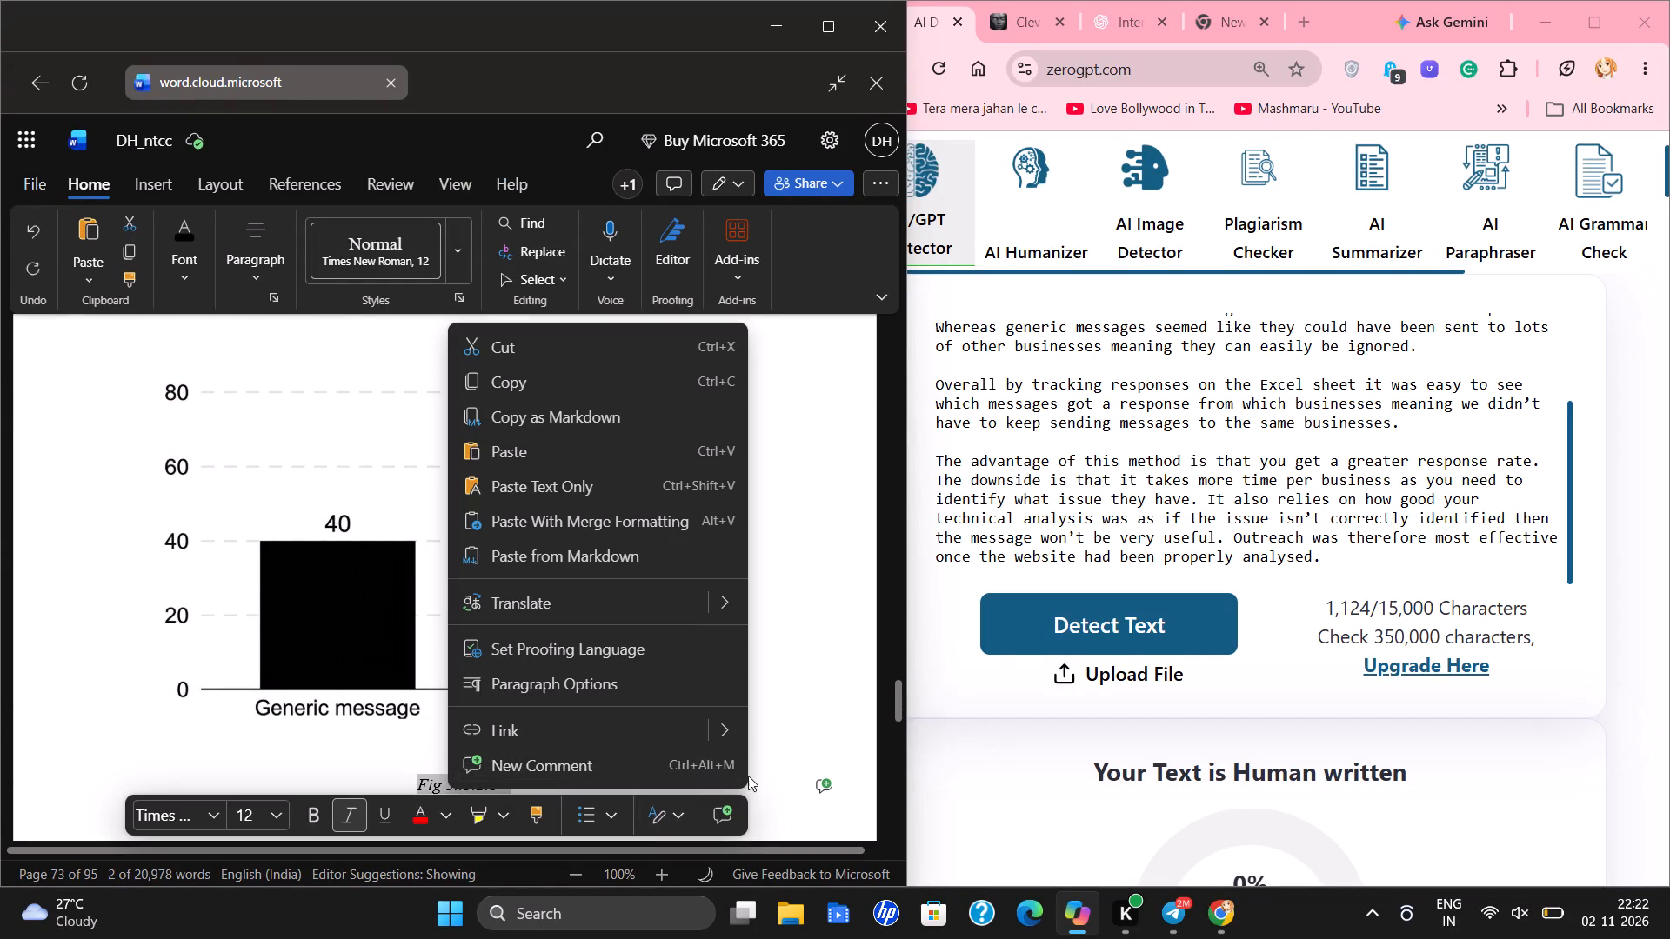
pyautogui.click(775, 748)
# Remove the duplicate dot from the bar chart caption so it reads "Fig 5.3.2.1".
pyautogui.click(374, 790)
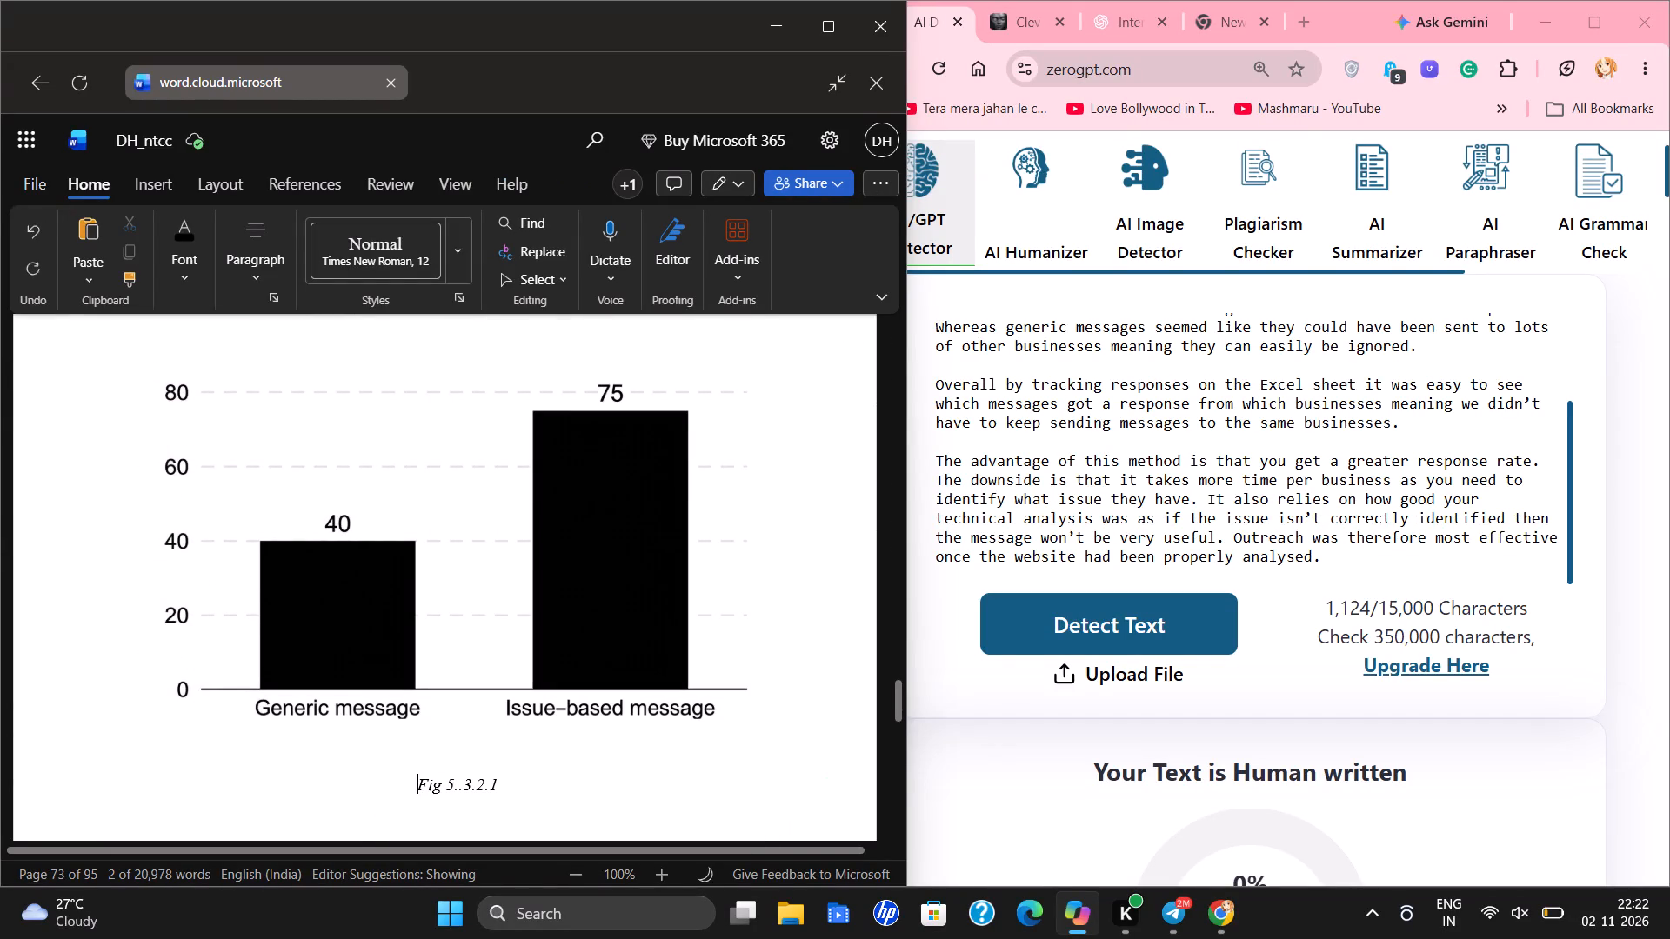
pyautogui.moveTo(412, 778); pyautogui.dragTo(522, 785)
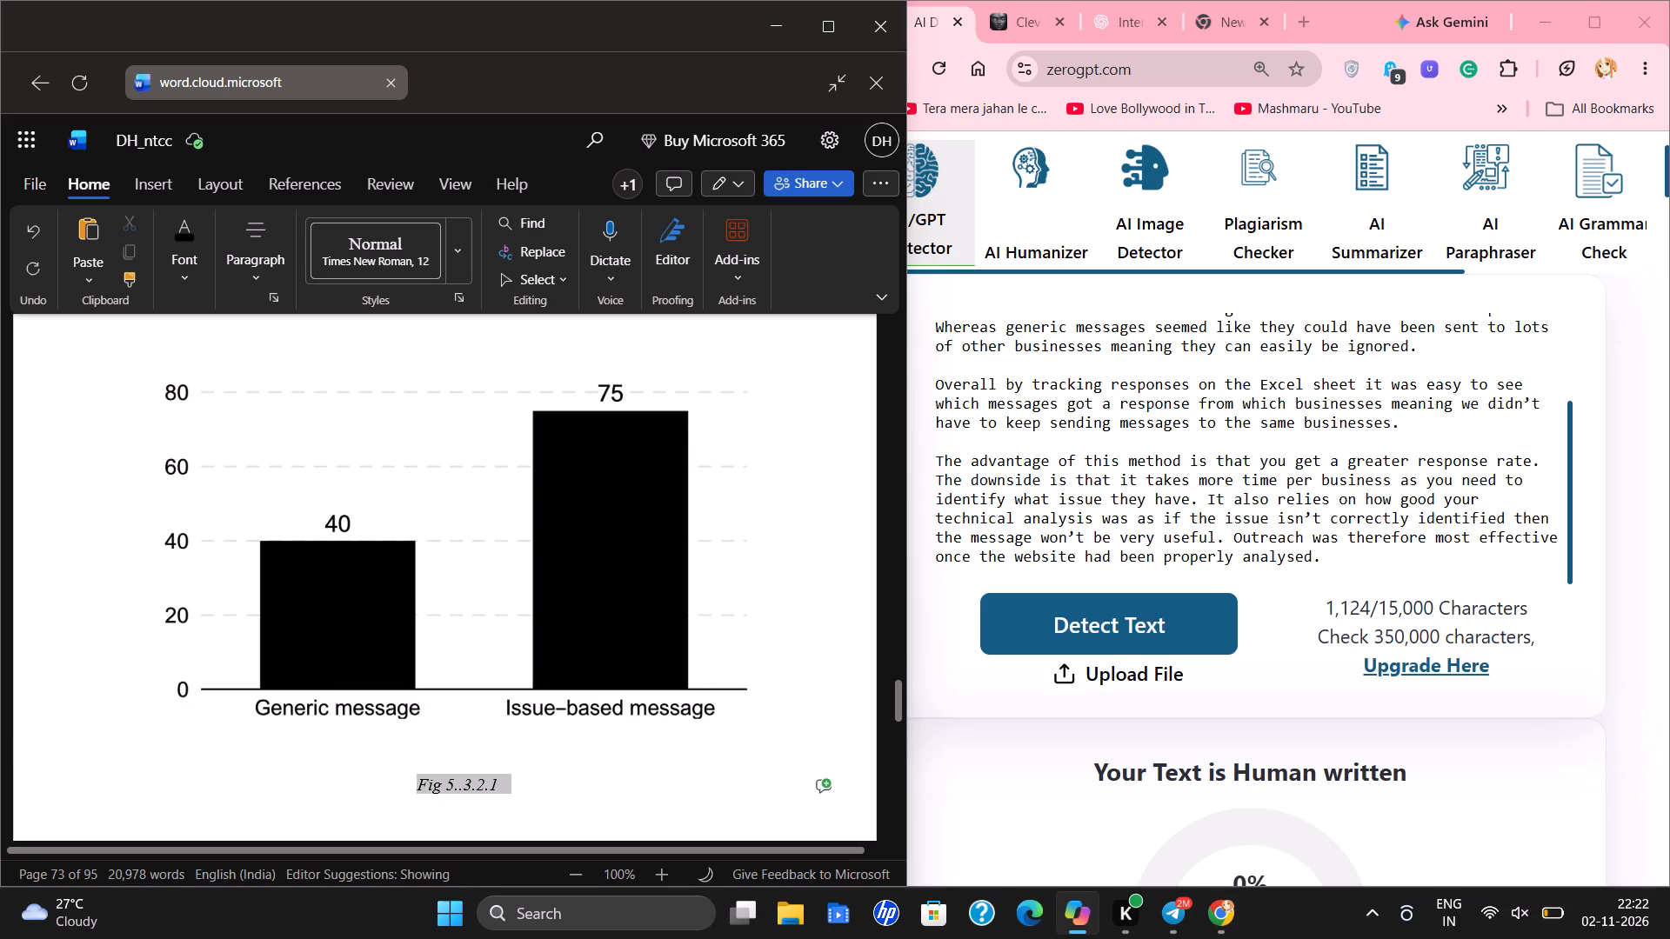
pyautogui.click(464, 790)
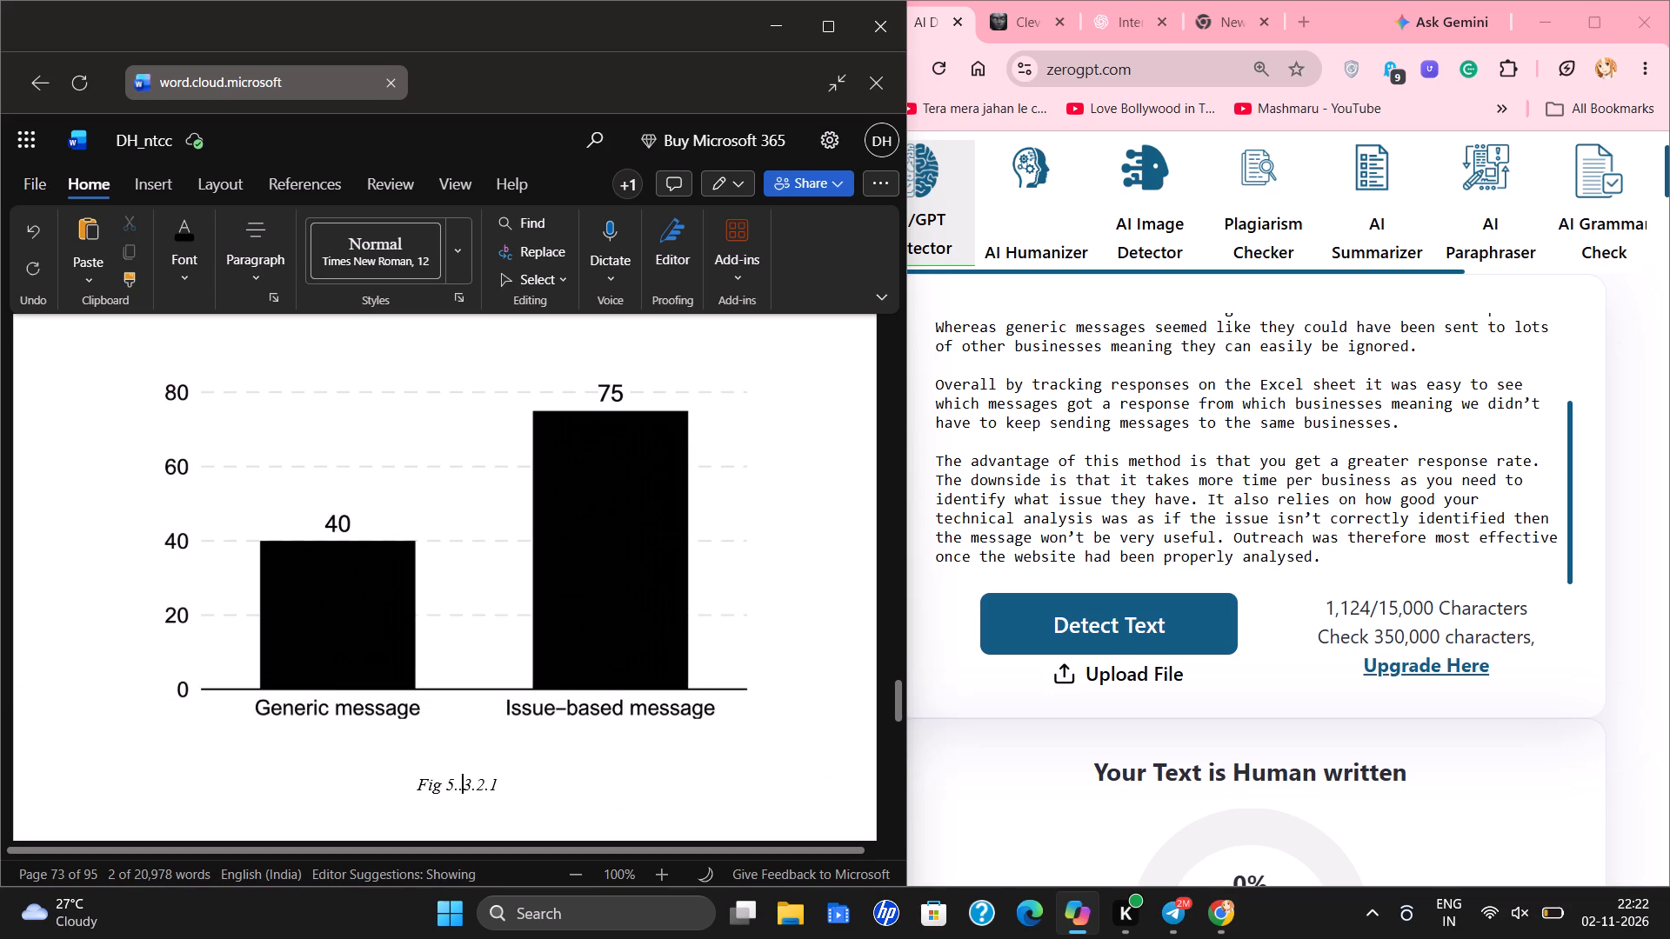
pyautogui.press('BackSpace')
# Copy the bar chart's caption below the flowchart, renumber the copy "Fig 5.3.2.2" and add an empty line after it.
pyautogui.moveTo(419, 795); pyautogui.dragTo(525, 786)
pyautogui.rightClick(492, 782)
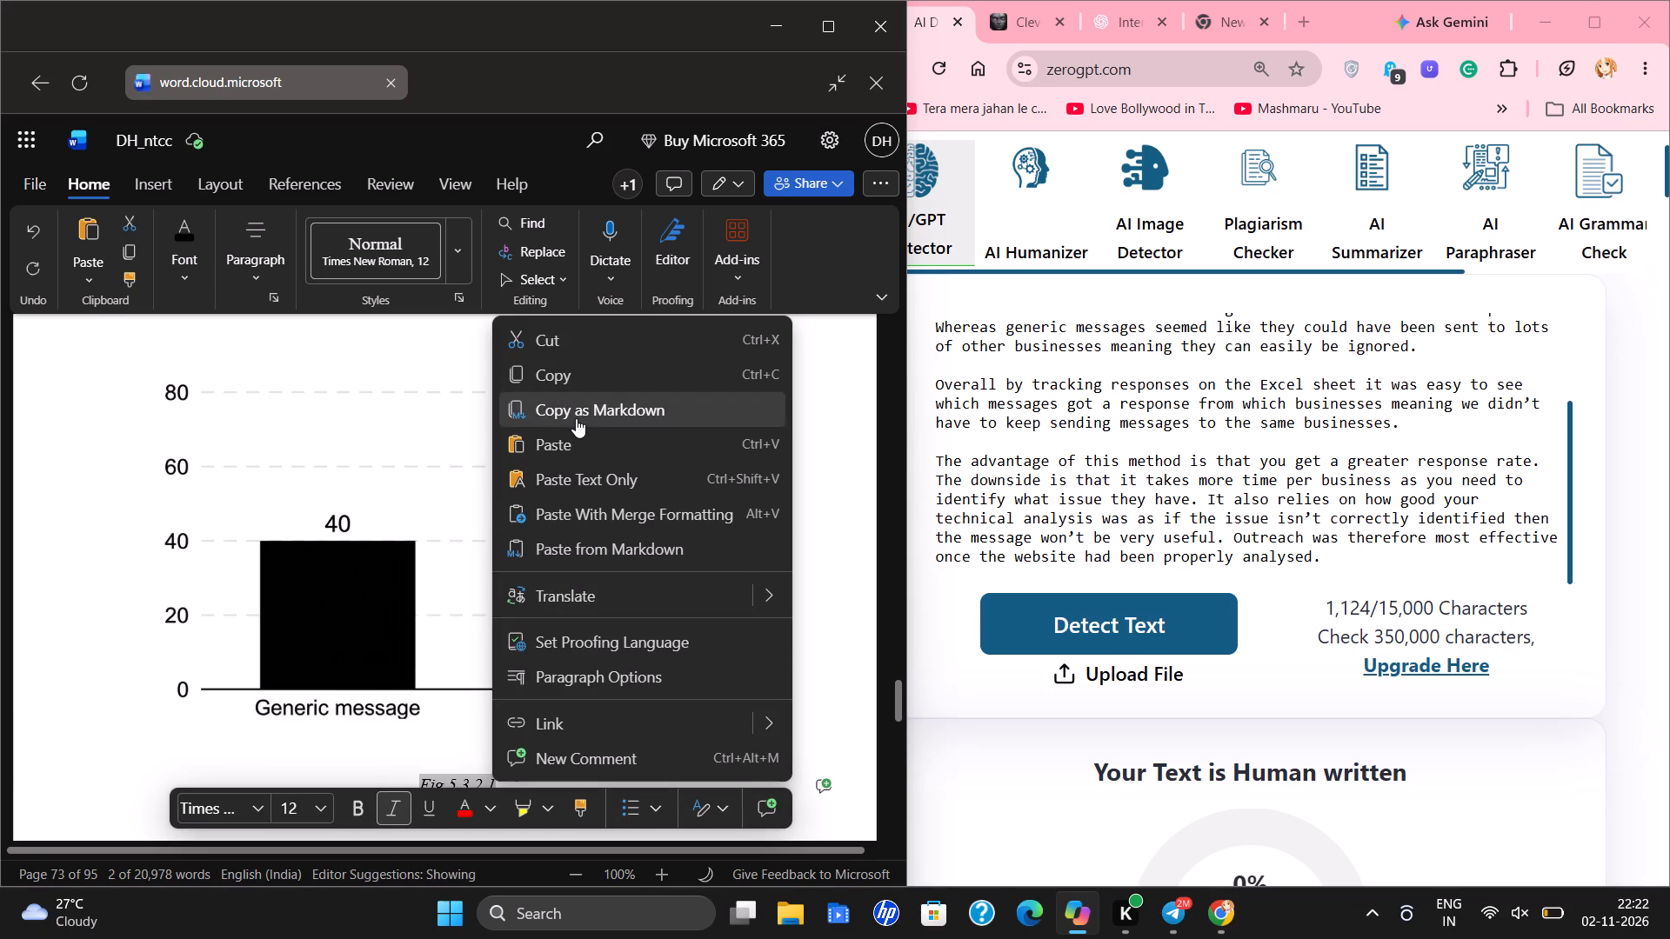
pyautogui.click(579, 412)
pyautogui.scroll(-4, 564, 469)
pyautogui.click(630, 701)
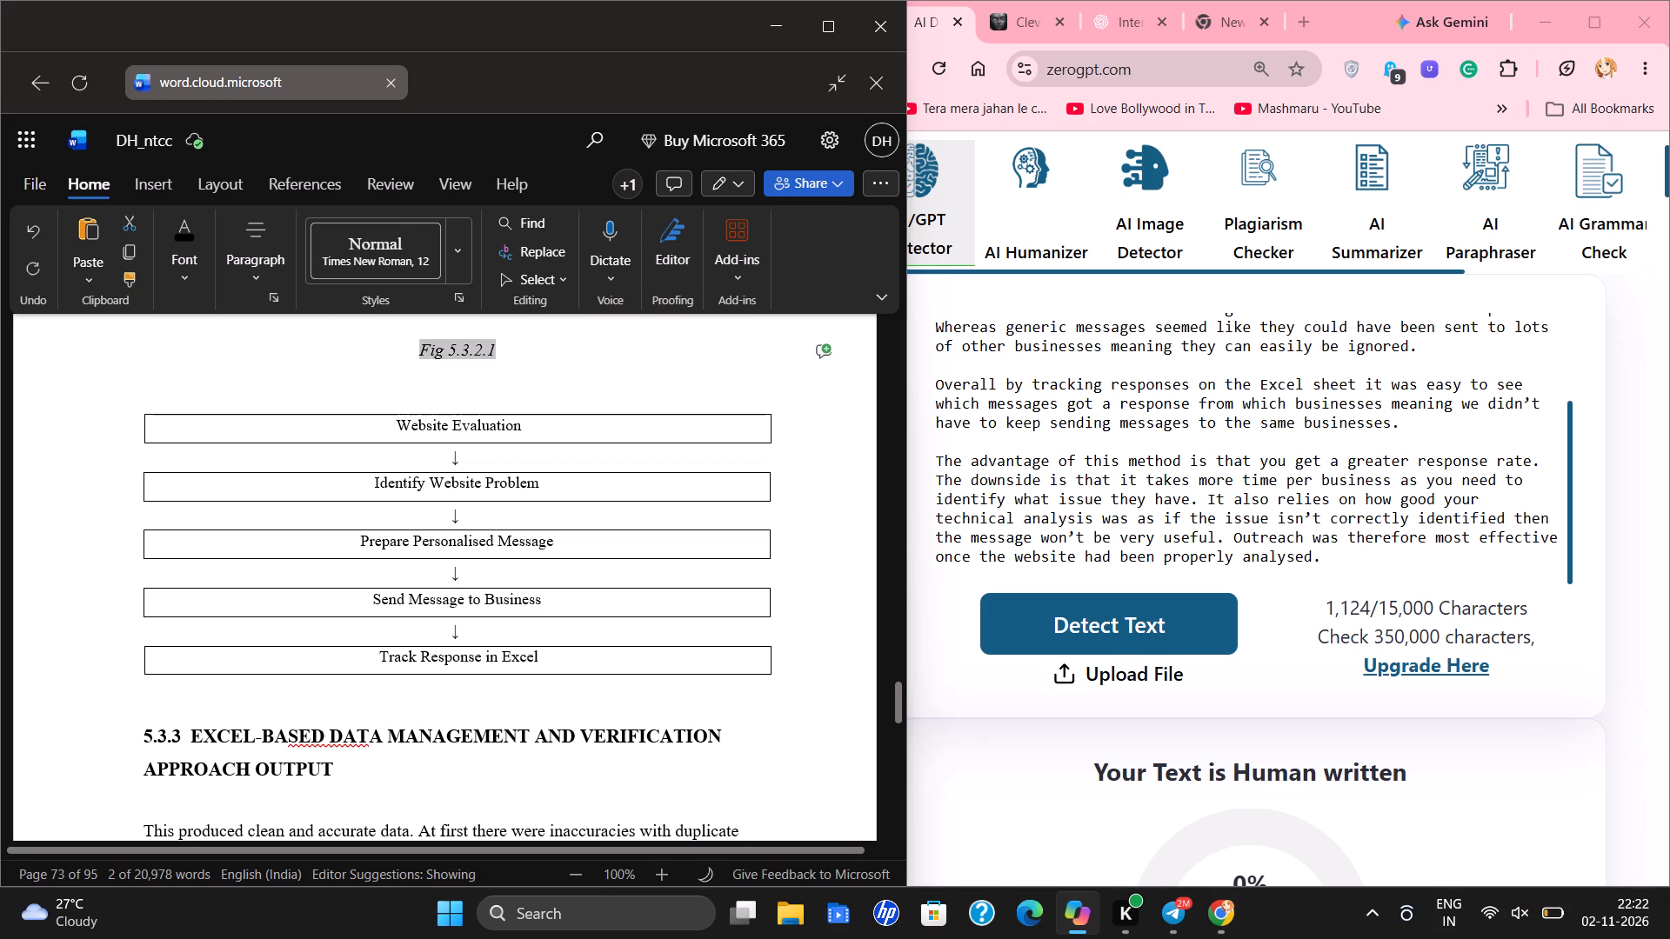
pyautogui.press('Return')
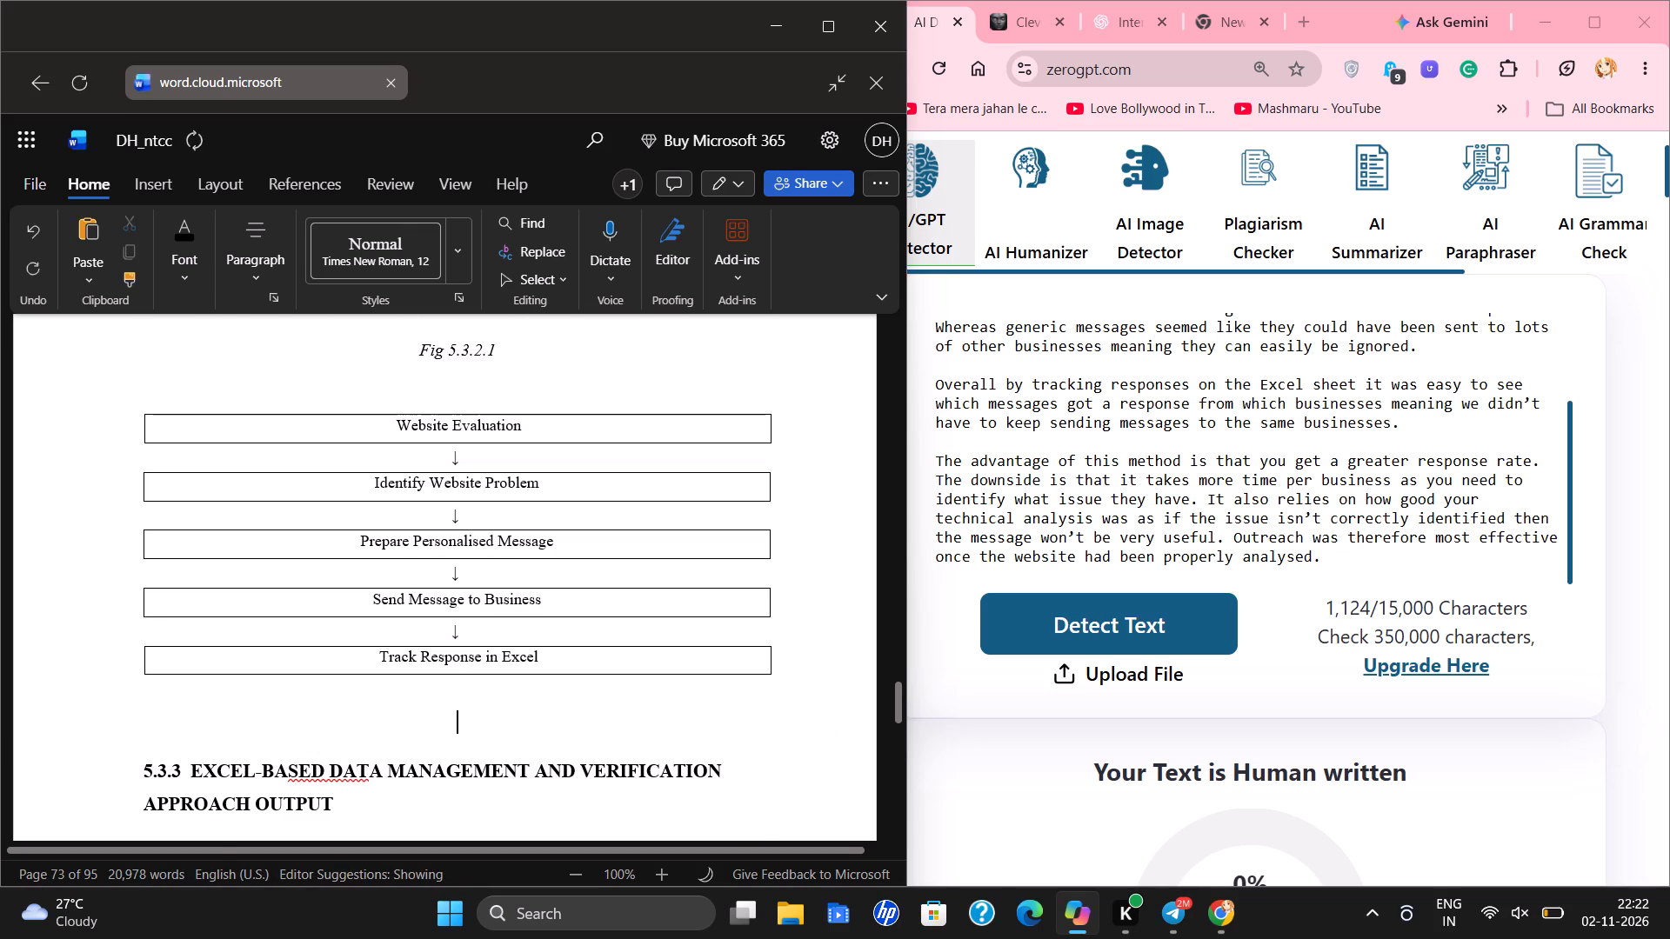
pyautogui.hotkey('ctrl', 'v')
pyautogui.press('BackSpace')
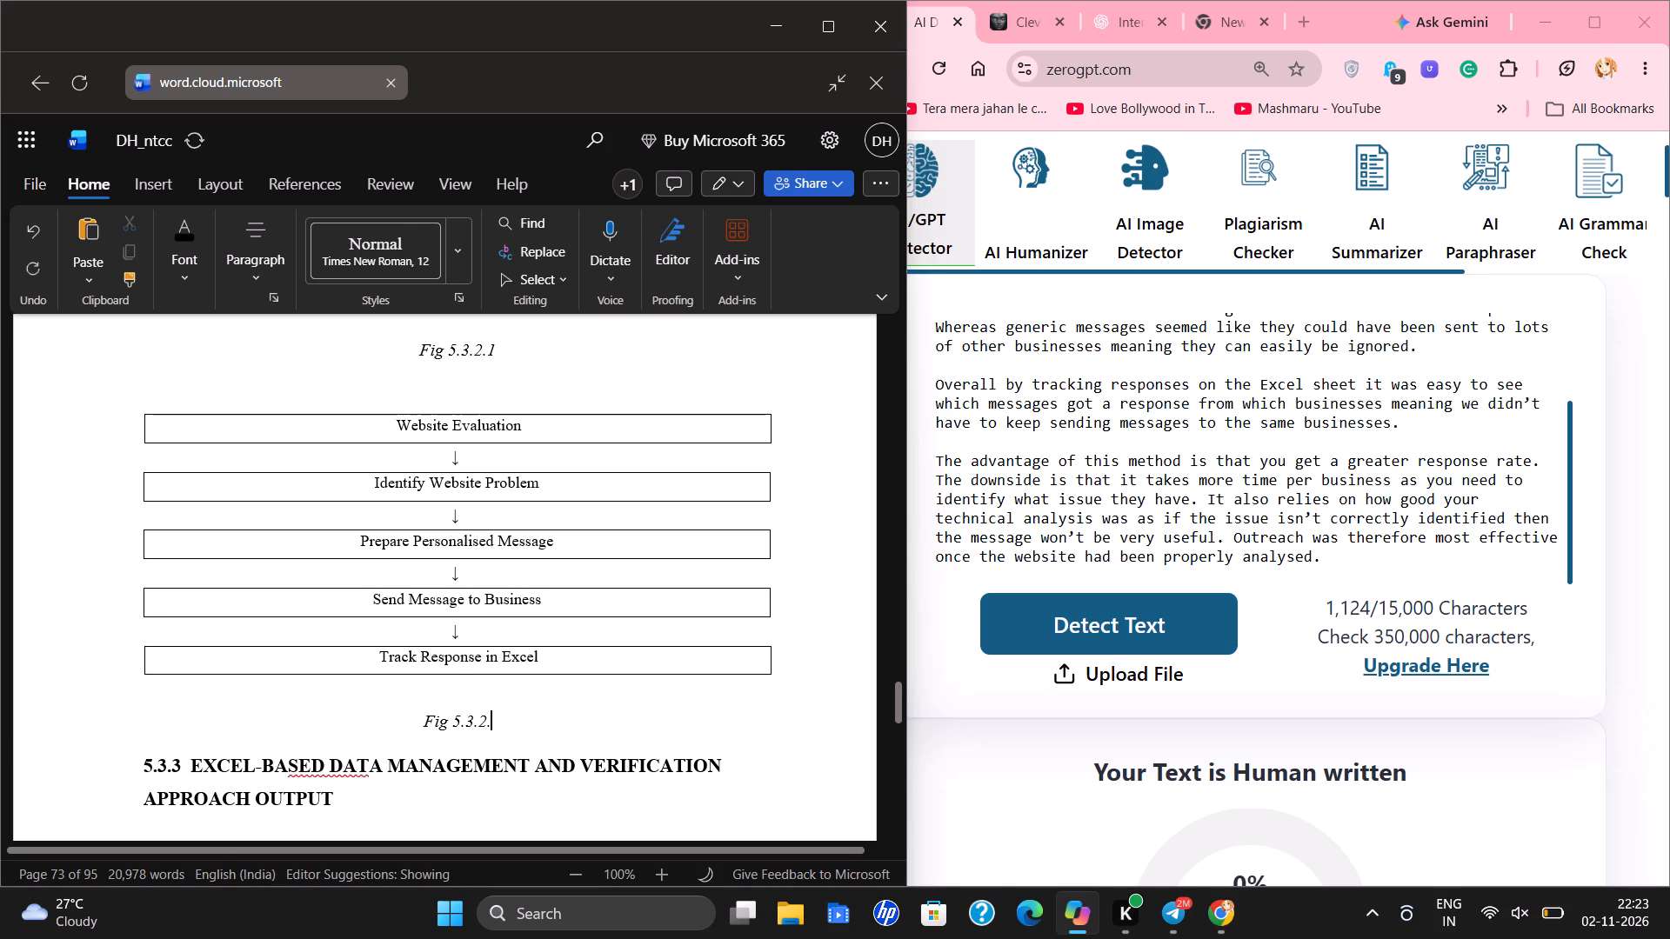
pyautogui.press('2')
pyautogui.press('Return')
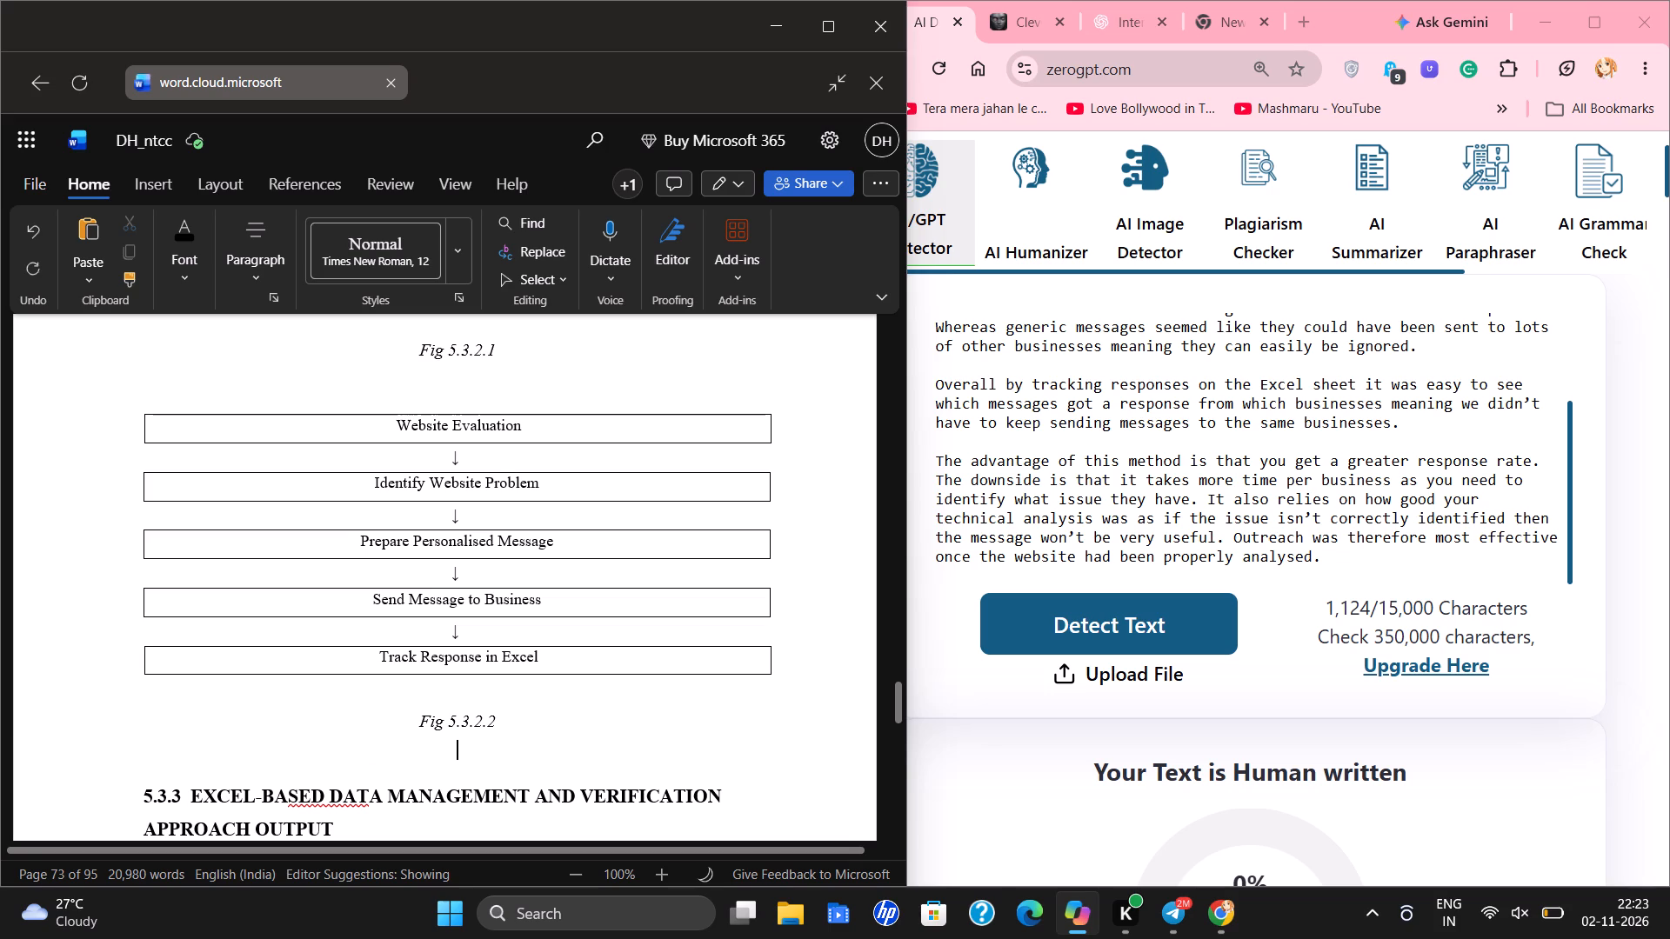
# Insert a page break before the heading "5.3.3 EXCEL-BASED DATA MANAGEMENT AND VERIFICATION APPROACH OUTPUT".
pyautogui.scroll(-3, 319, 722)
pyautogui.scroll(6, 313, 714)
pyautogui.scroll(-3, 411, 728)
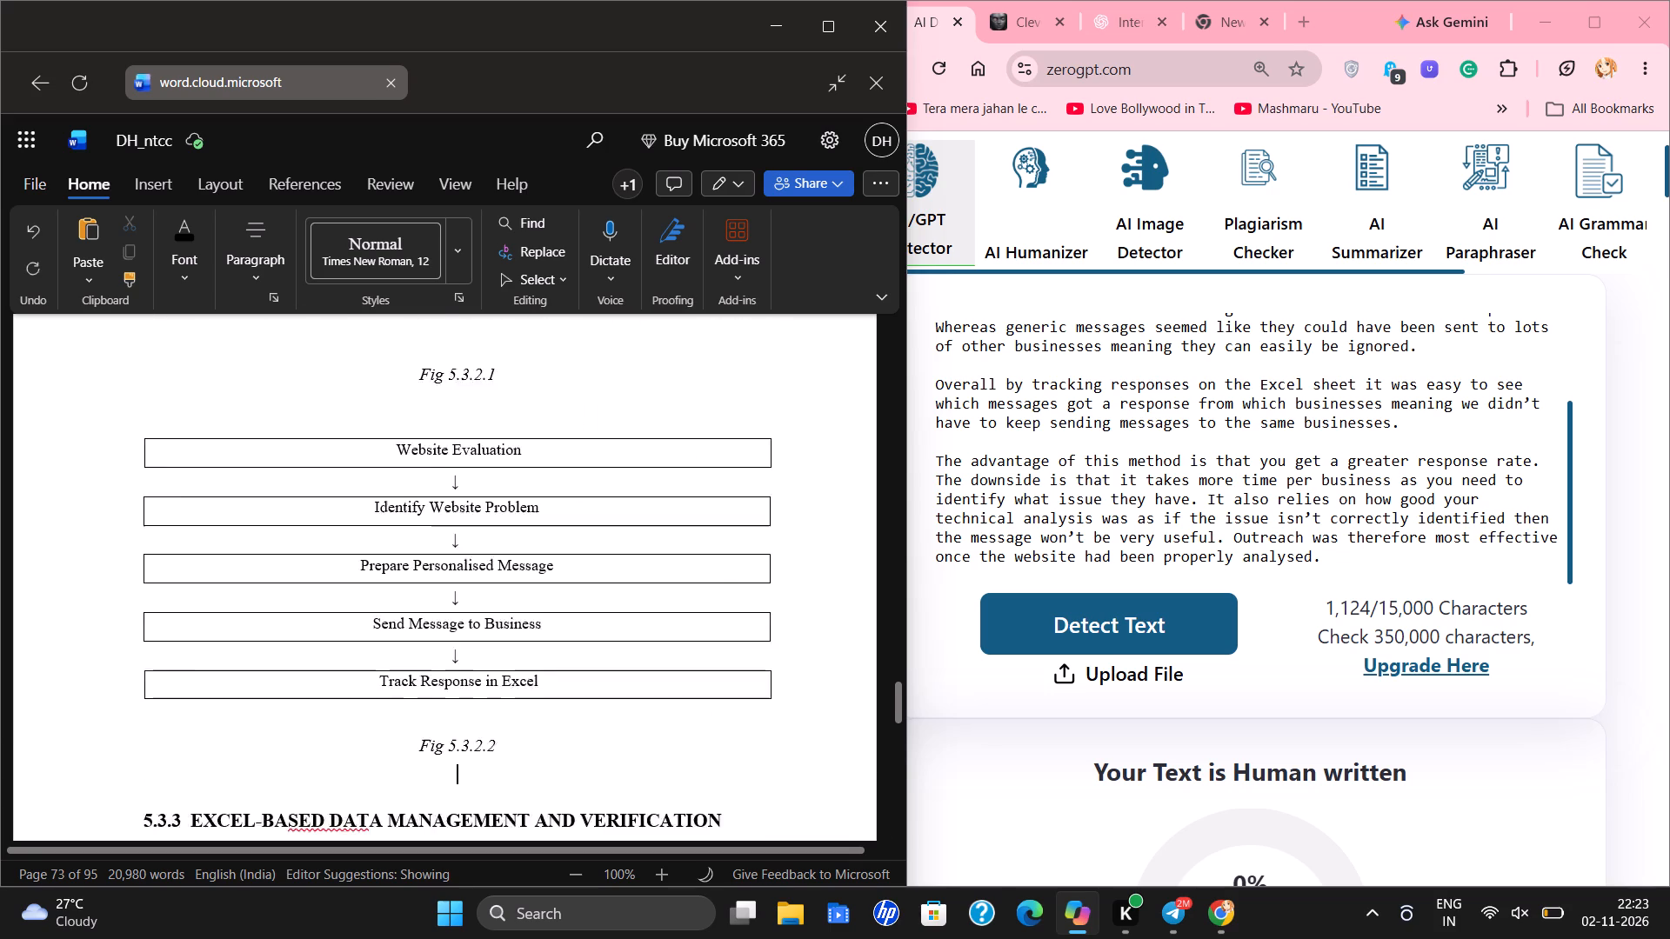
pyautogui.scroll(-1, 412, 727)
pyautogui.scroll(1, 413, 725)
pyautogui.scroll(-3, 413, 725)
pyautogui.click(138, 412)
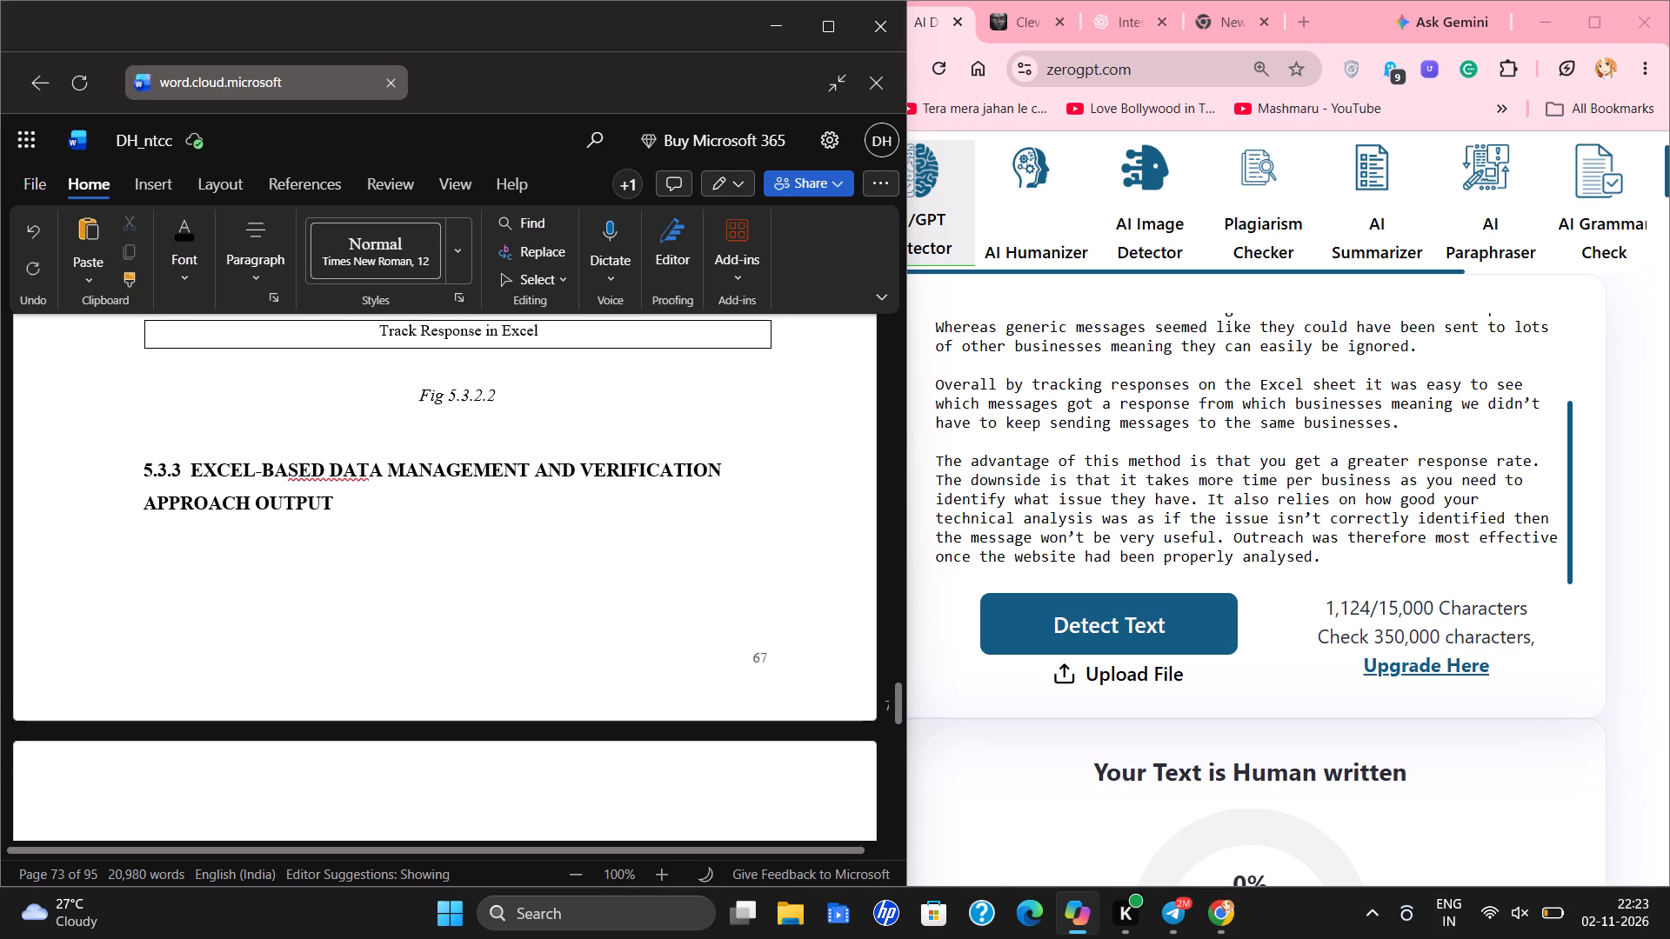
pyautogui.click(124, 466)
pyautogui.click(124, 169)
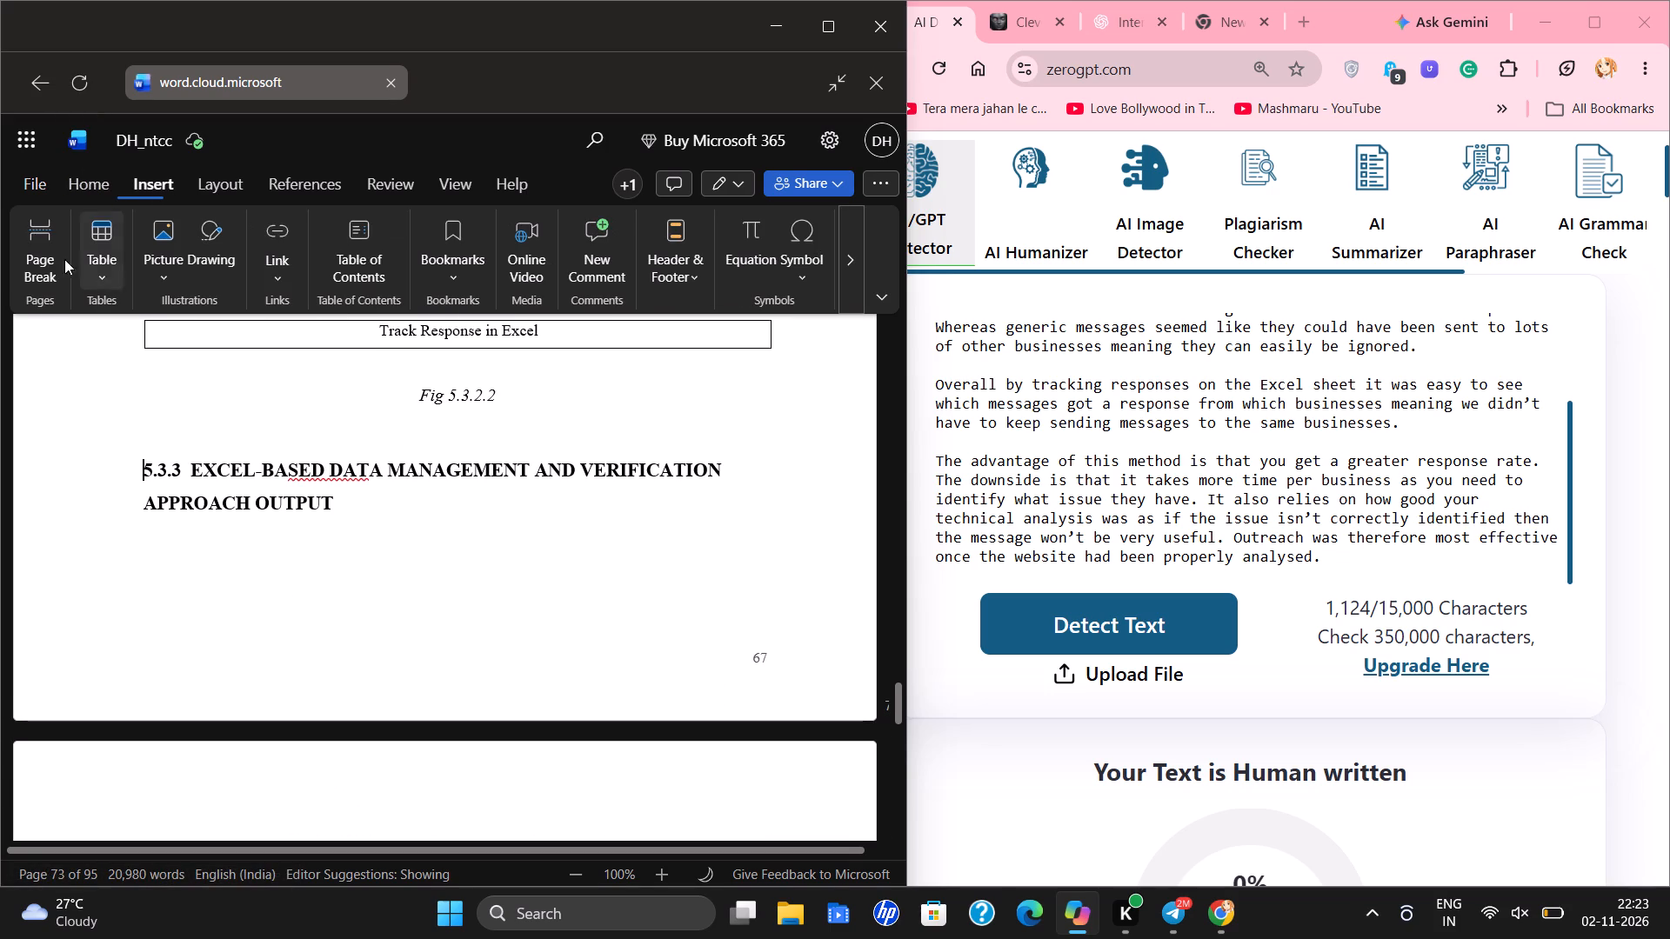
pyautogui.click(42, 256)
pyautogui.scroll(-2, 114, 649)
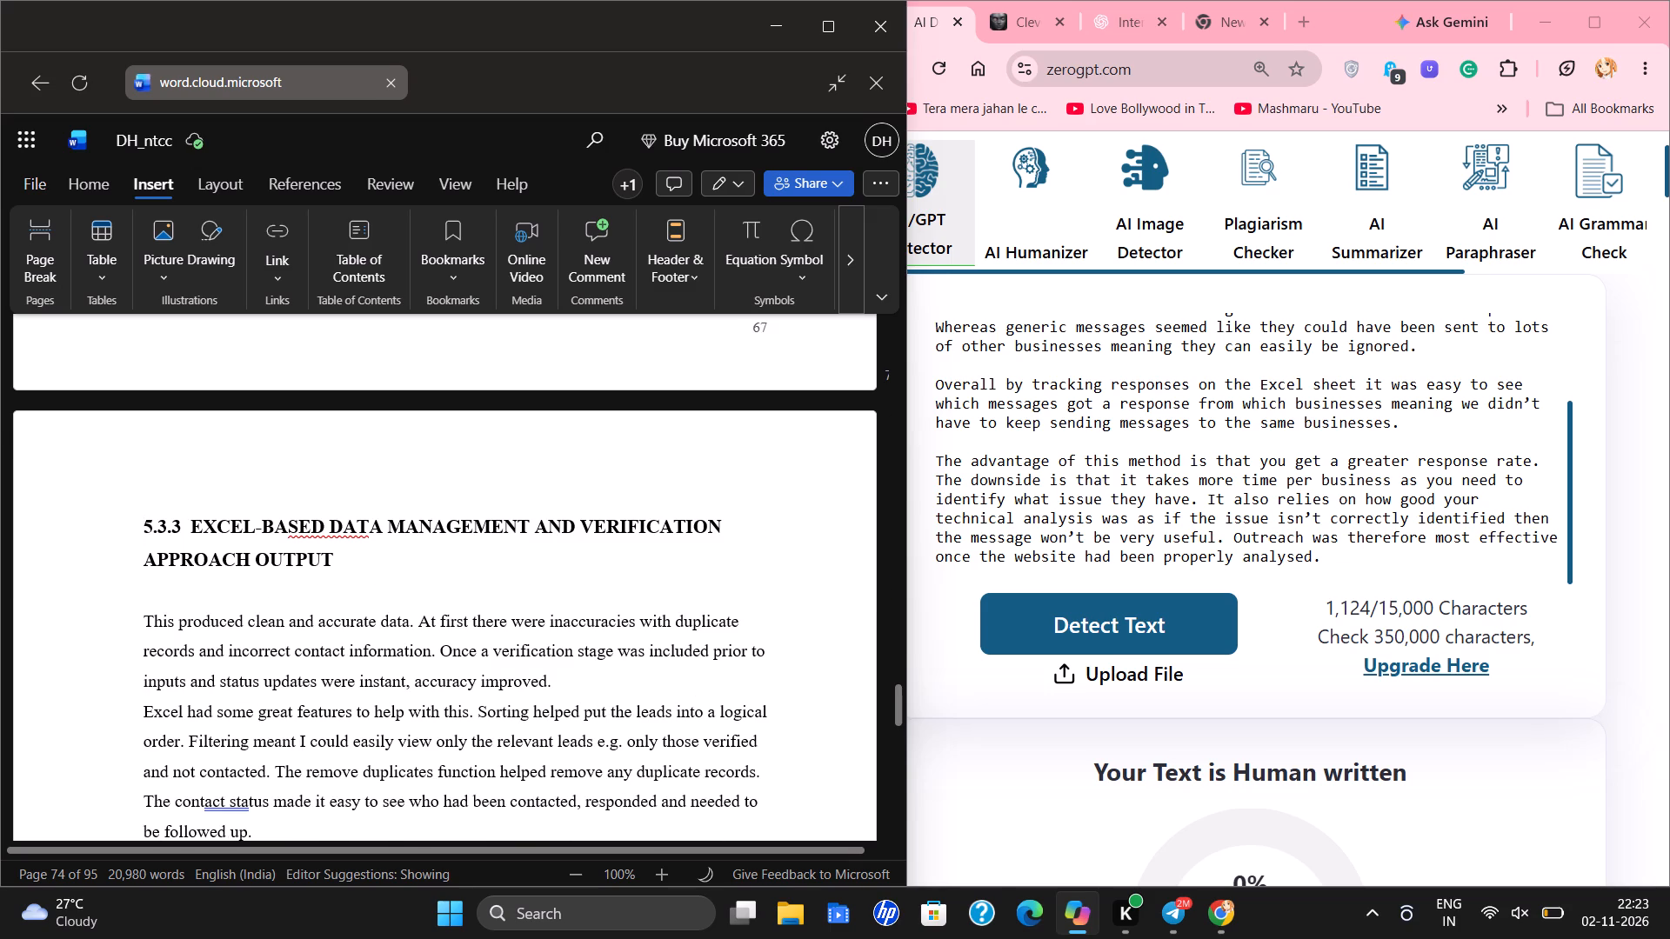
pyautogui.moveTo(141, 614); pyautogui.dragTo(531, 677)
pyautogui.scroll(-4, 270, 663)
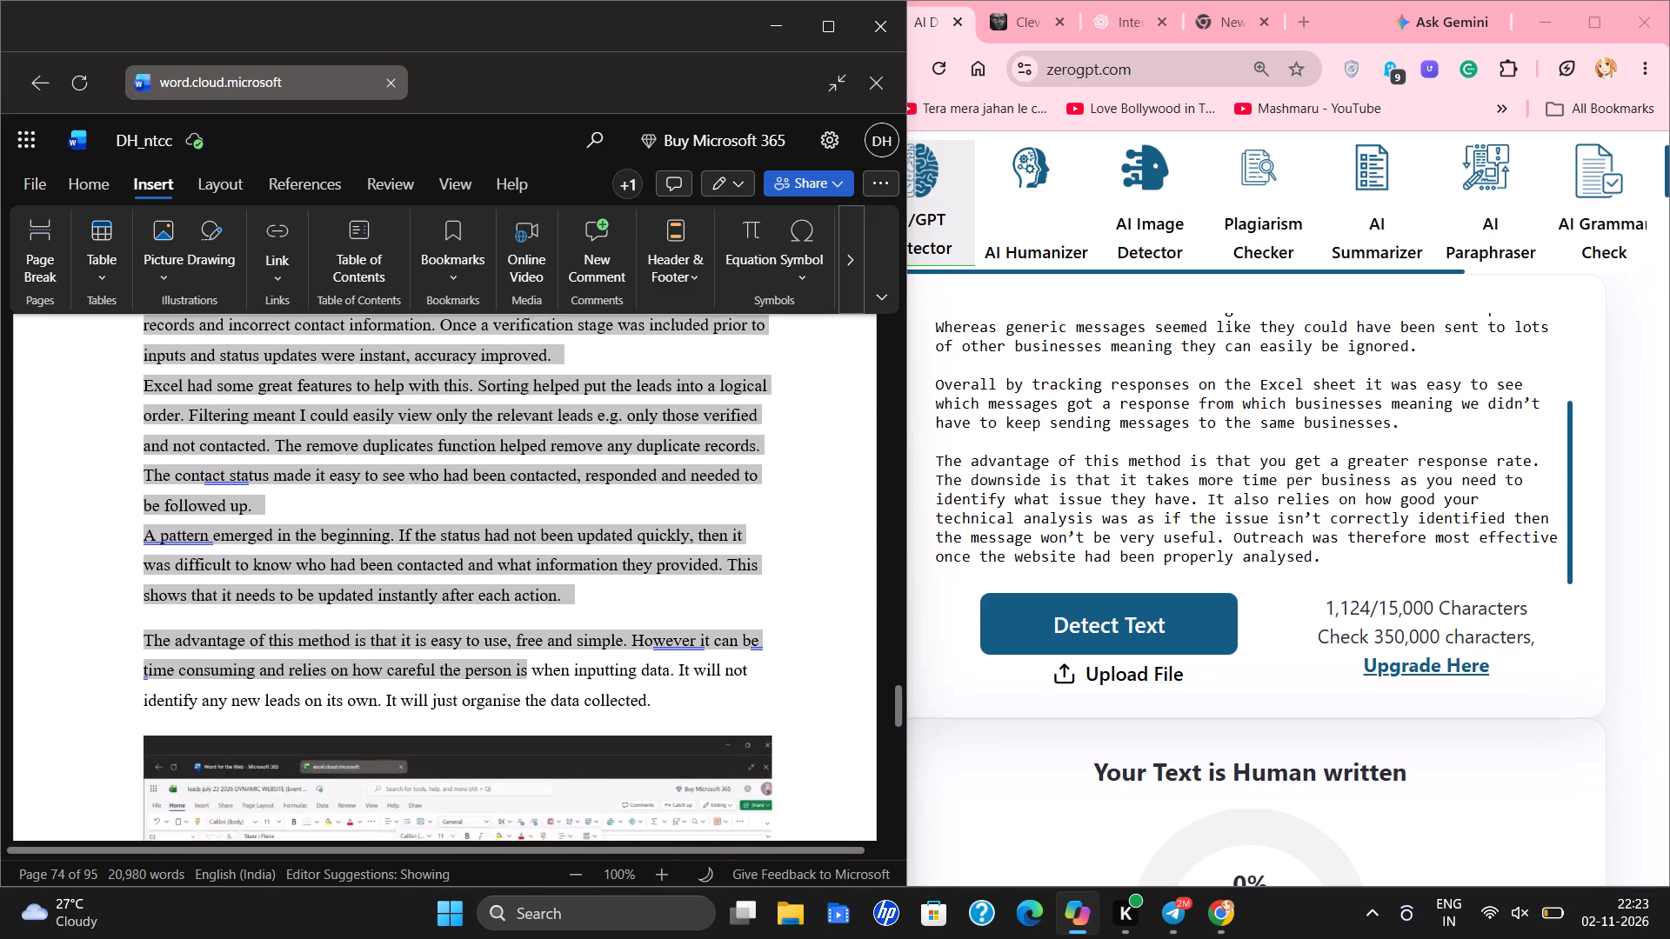
pyautogui.moveTo(531, 677); pyautogui.dragTo(646, 488)
pyautogui.scroll(1, 622, 441)
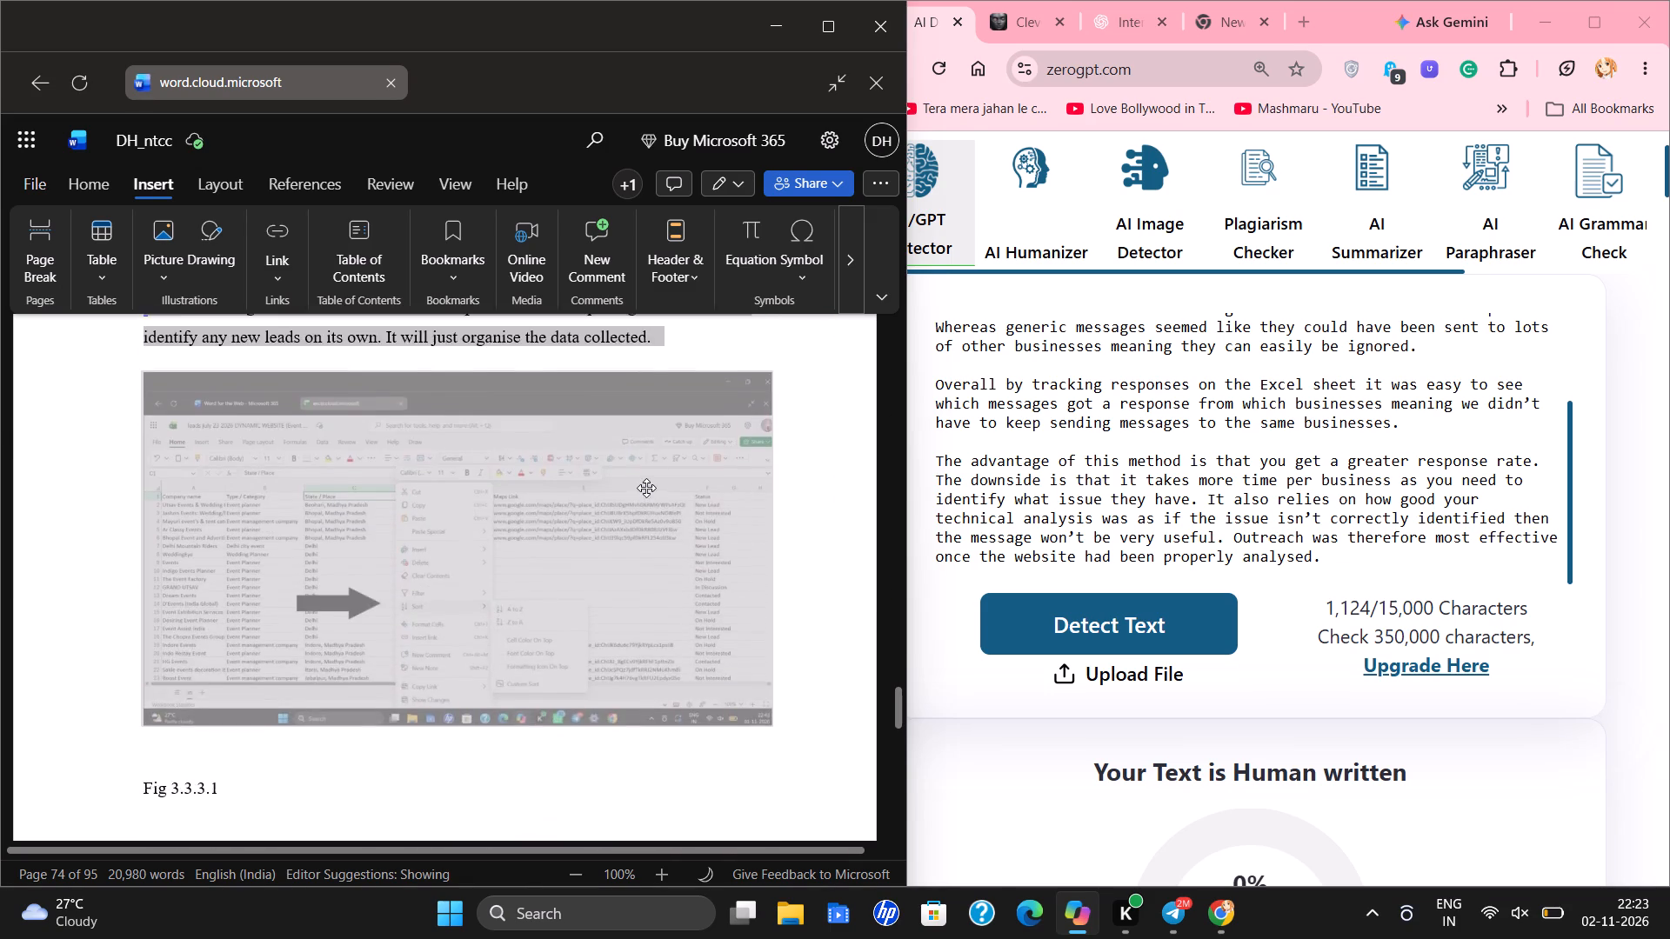
pyautogui.moveTo(646, 488); pyautogui.dragTo(665, 546)
pyautogui.scroll(2, 646, 488)
pyautogui.scroll(3, 483, 471)
pyautogui.rightClick(474, 494)
pyautogui.click(554, 544)
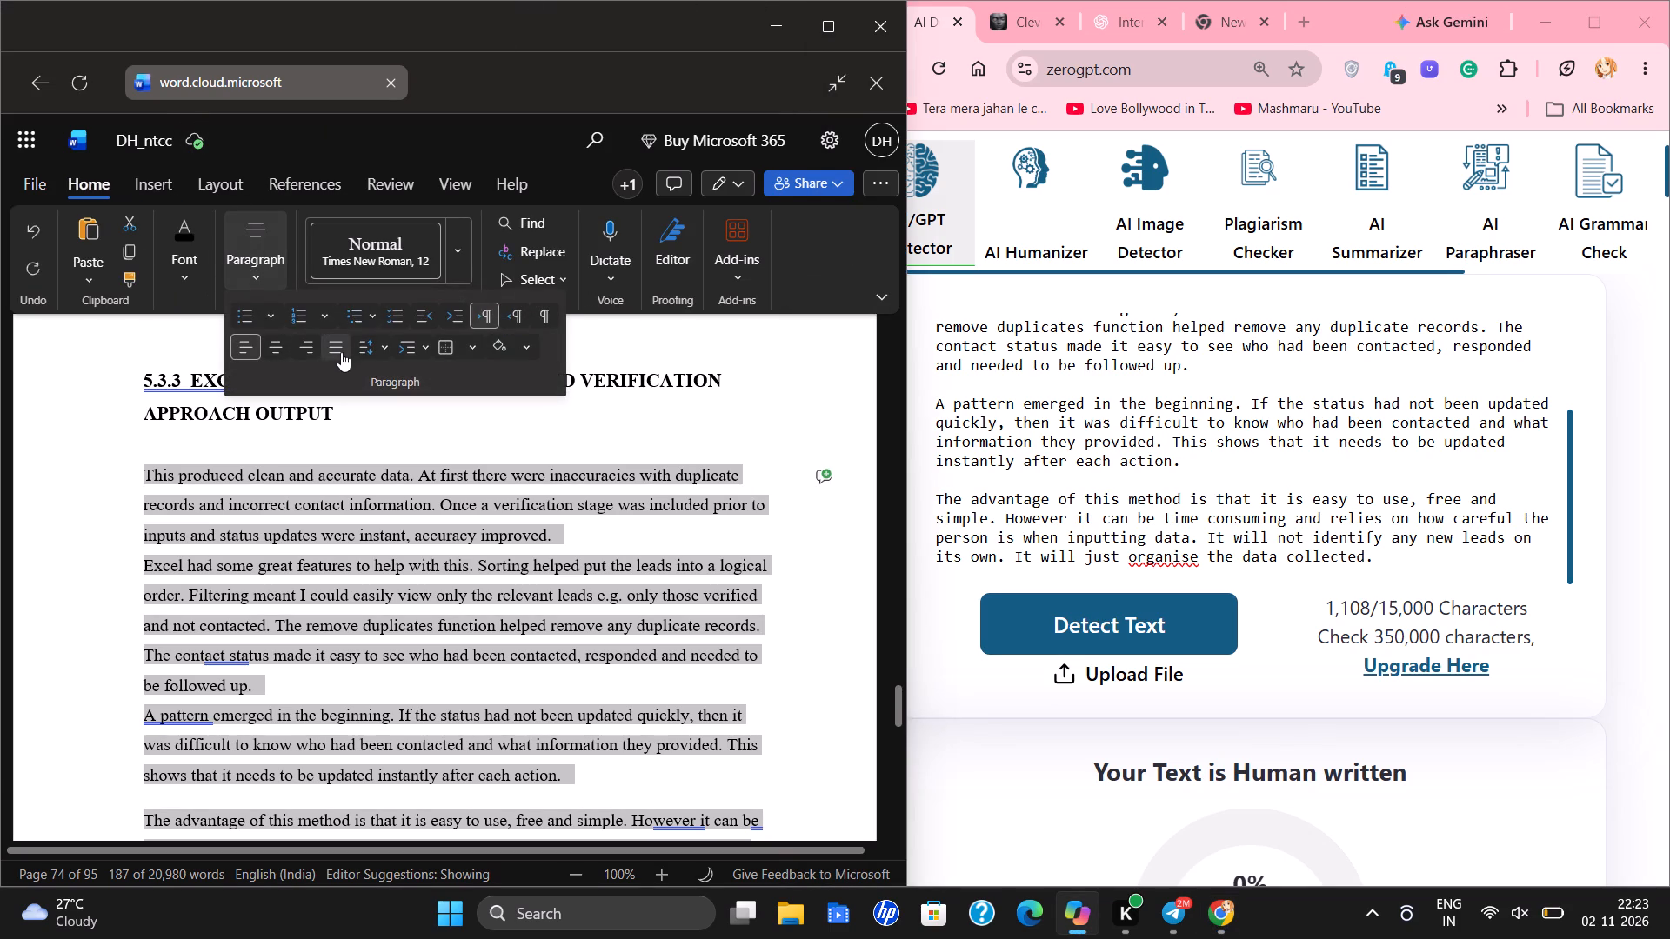
pyautogui.click(341, 352)
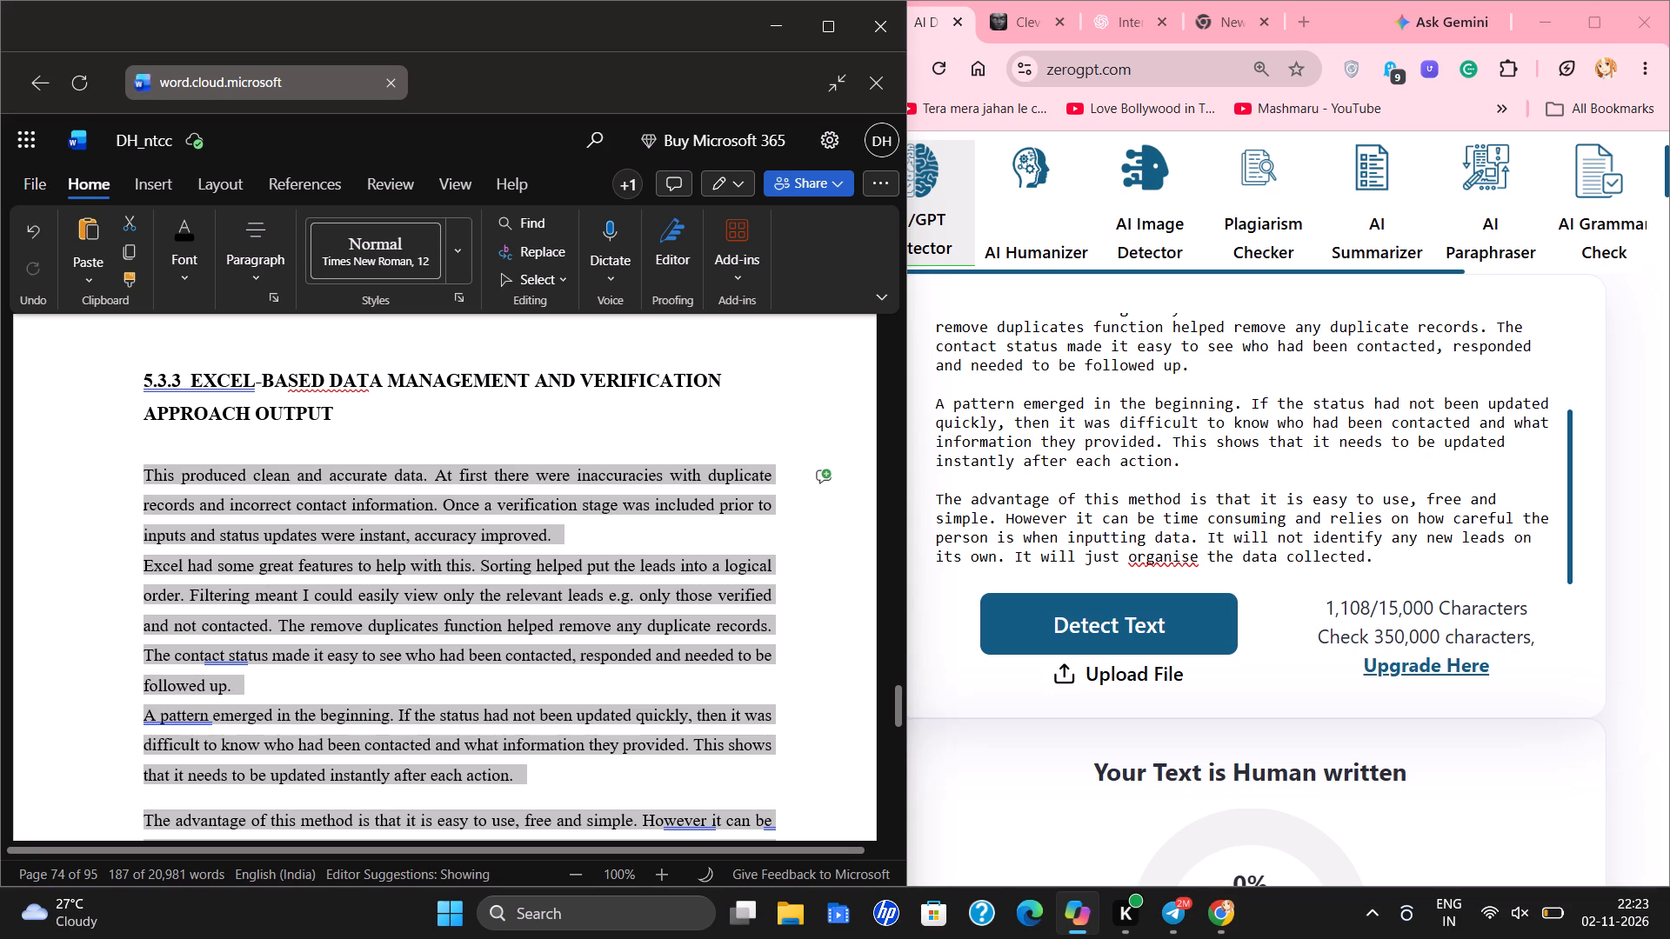
pyautogui.click(257, 249)
pyautogui.click(118, 427)
pyautogui.click(159, 522)
# Centre the caption "Fig 3.3.3.1" beneath the Excel sorting screenshot in section 5.3.3.
pyautogui.scroll(-2, 204, 492)
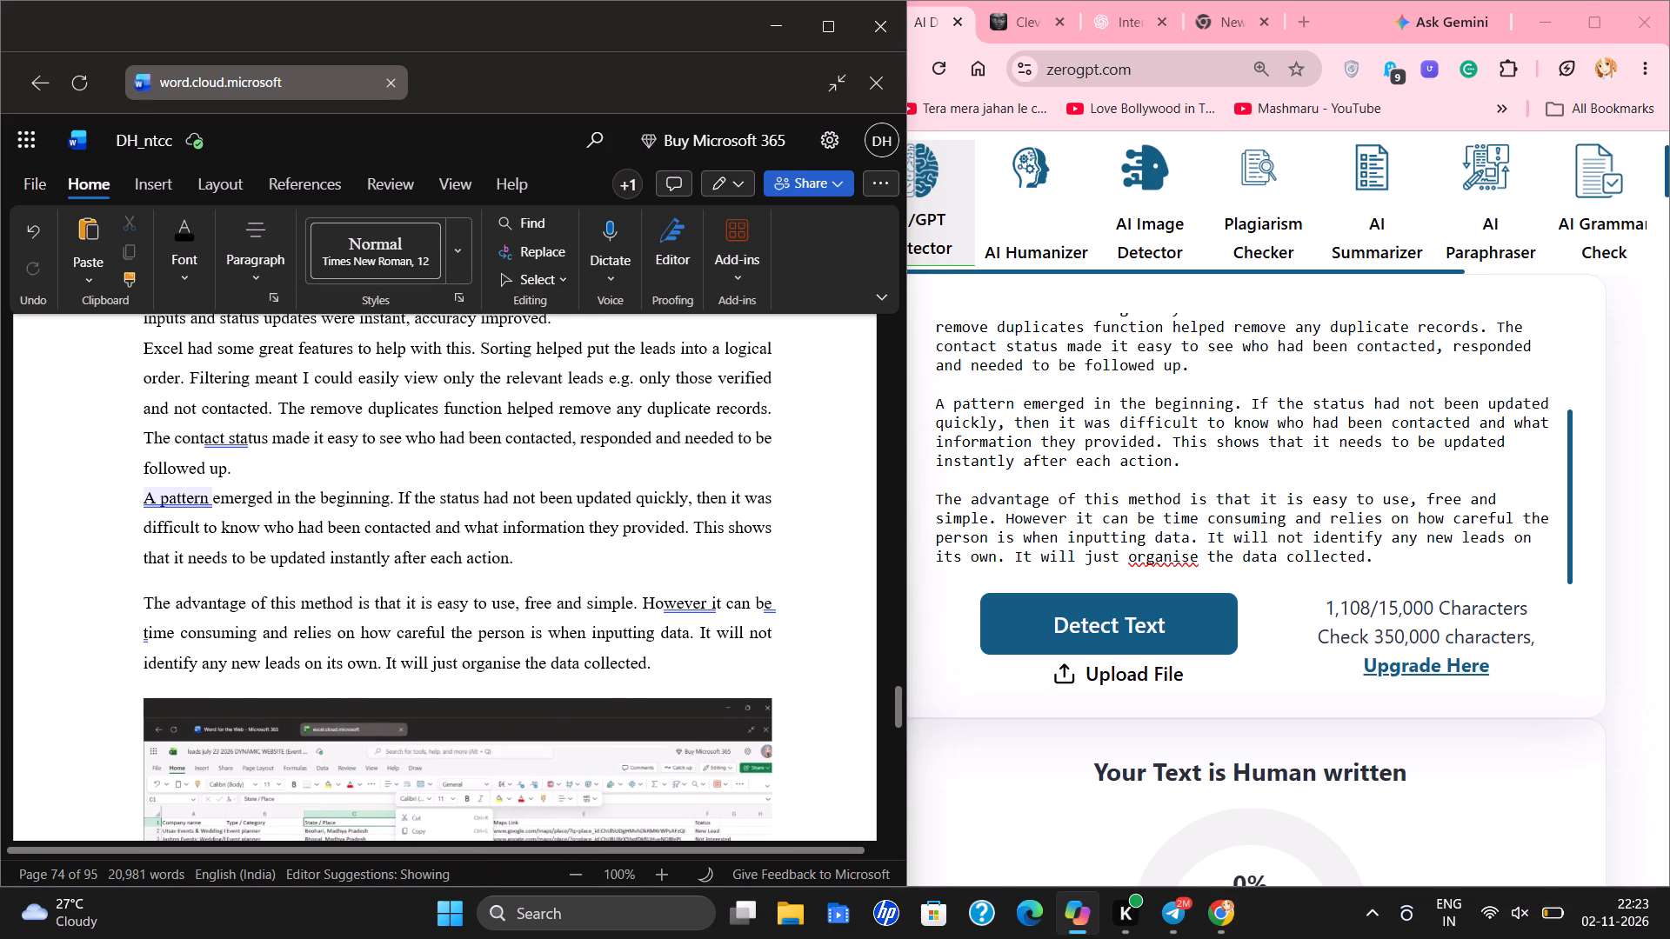
pyautogui.scroll(-5, 190, 635)
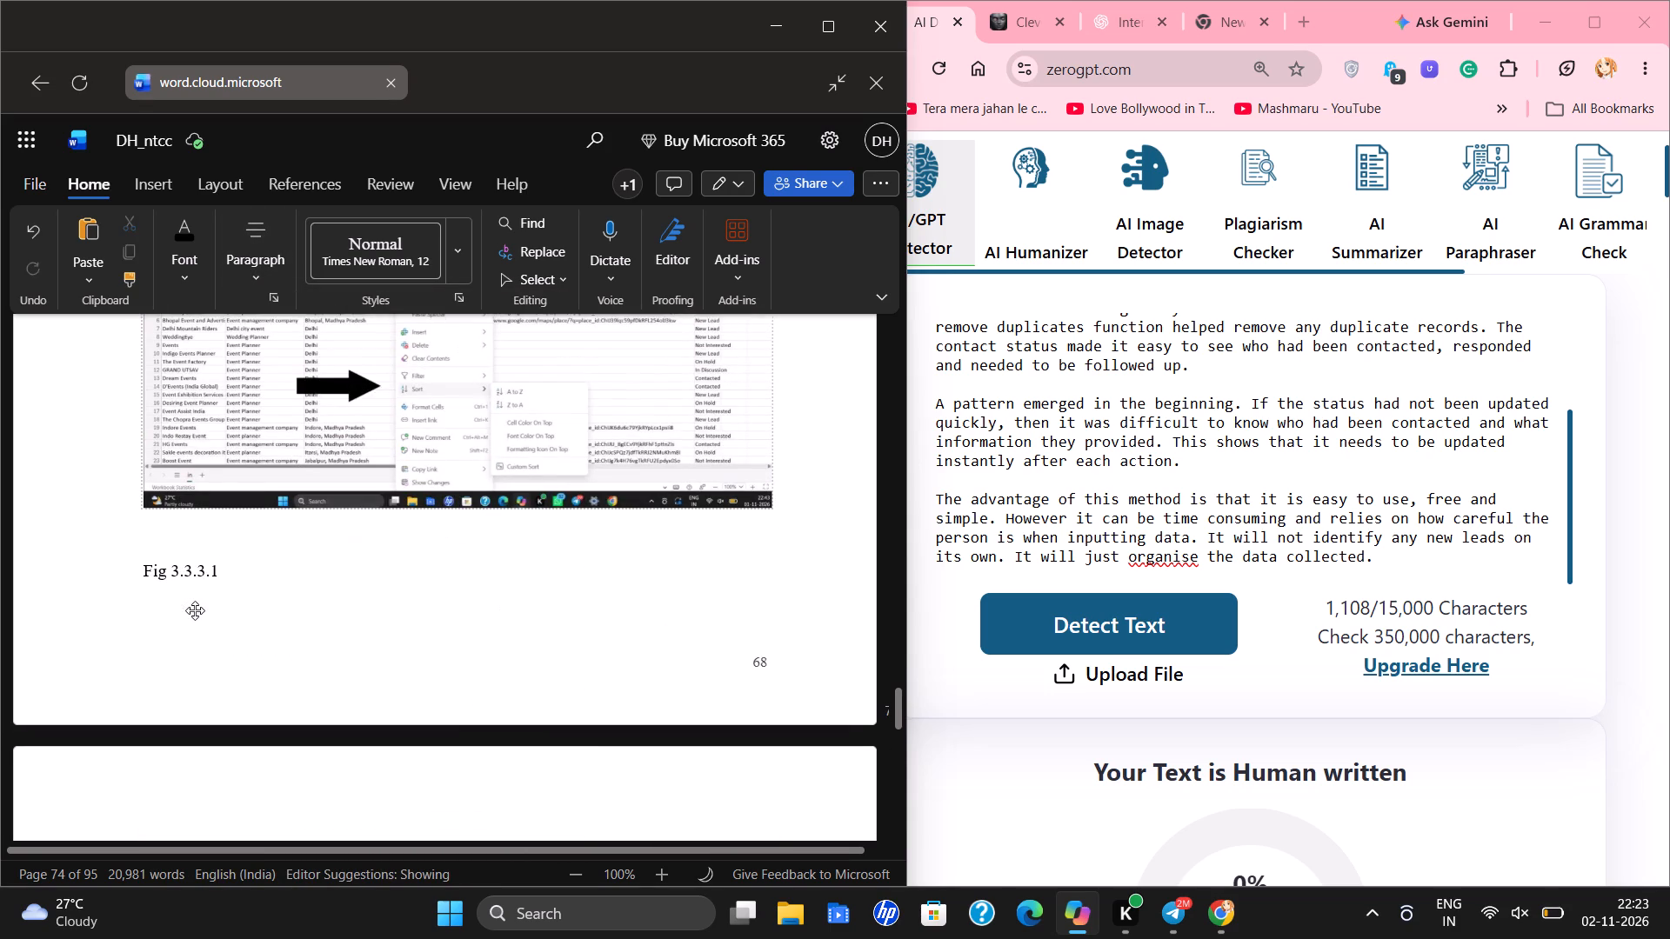
pyautogui.click(134, 549)
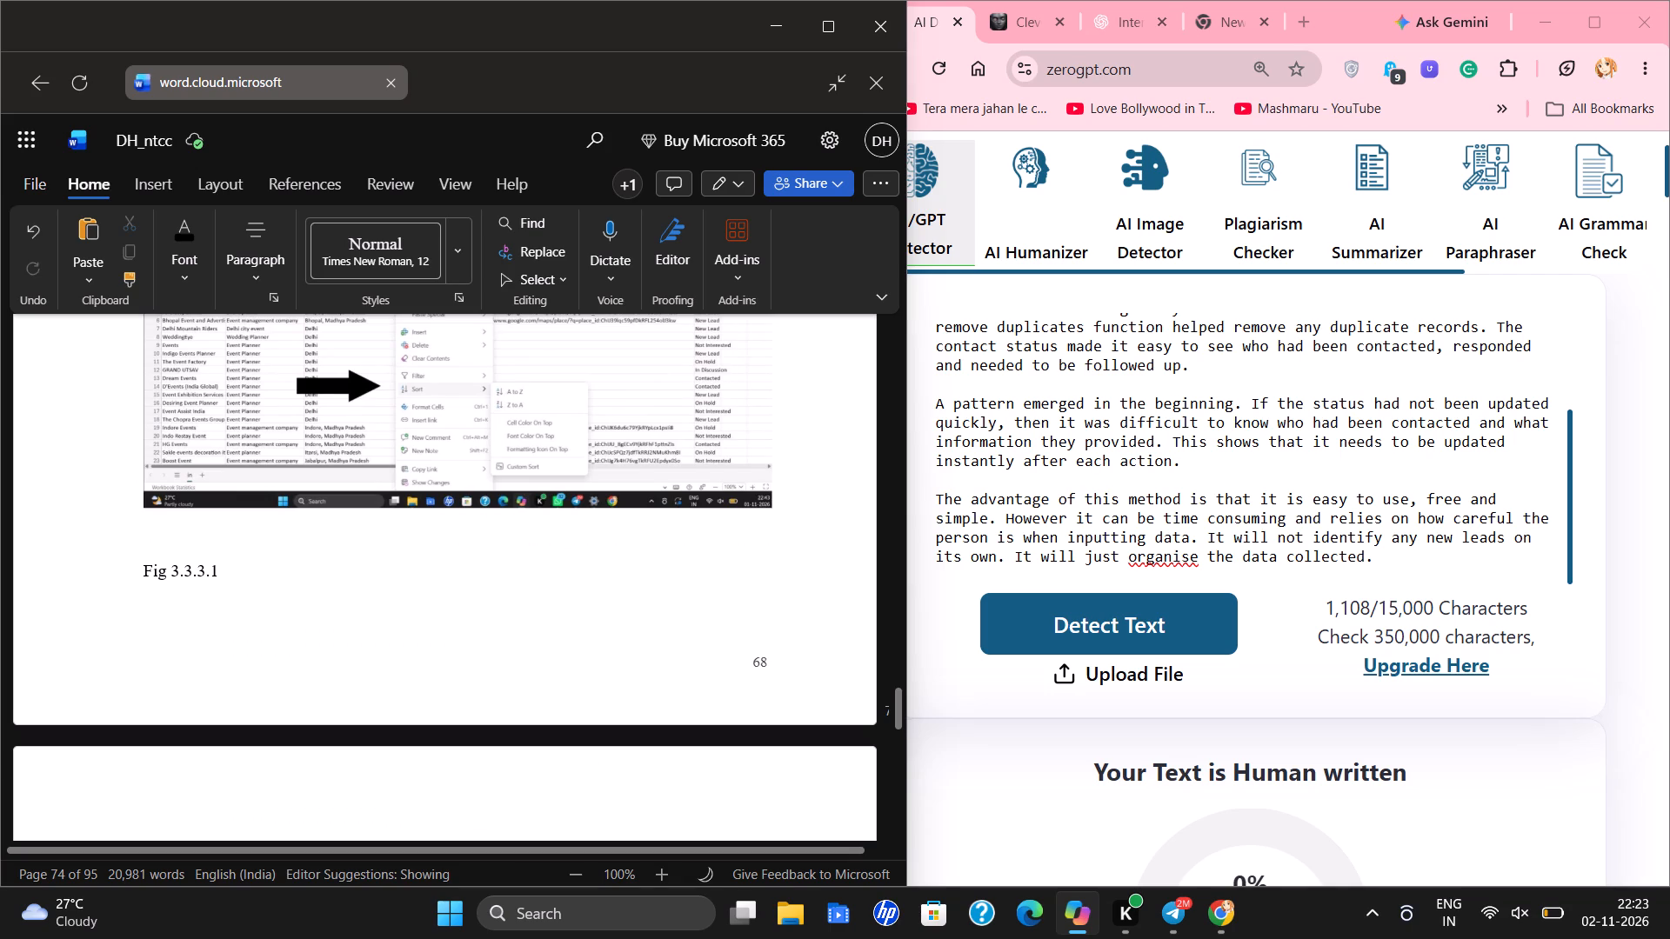
pyautogui.click(136, 569)
pyautogui.moveTo(138, 582); pyautogui.dragTo(253, 582)
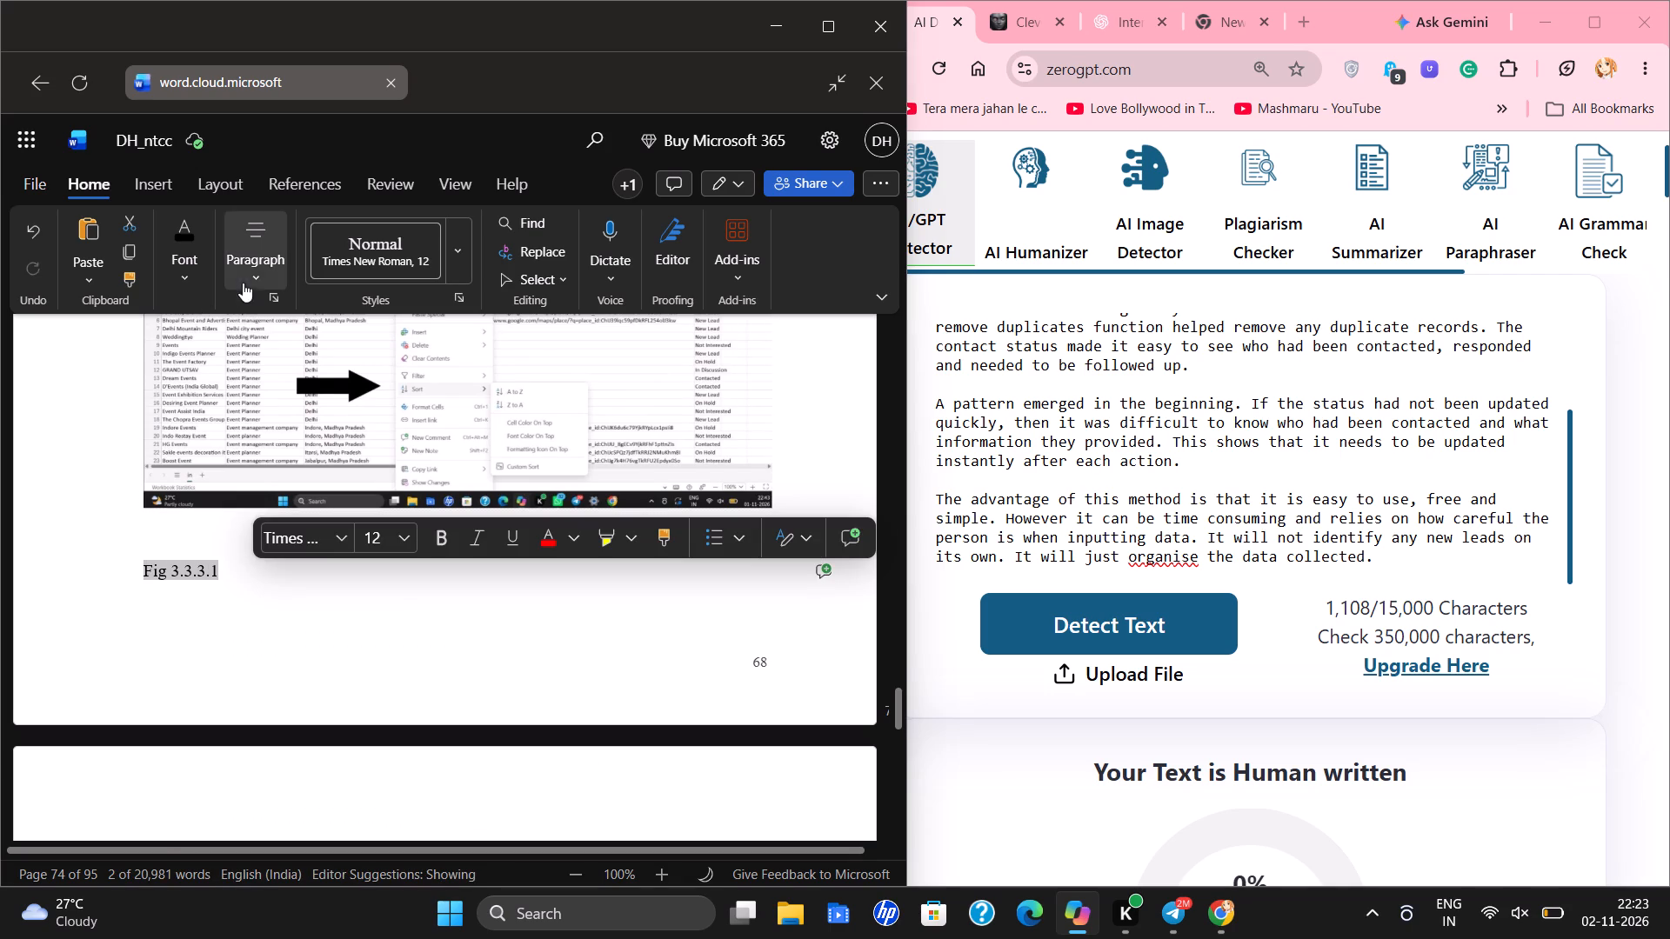
pyautogui.click(250, 262)
pyautogui.click(276, 354)
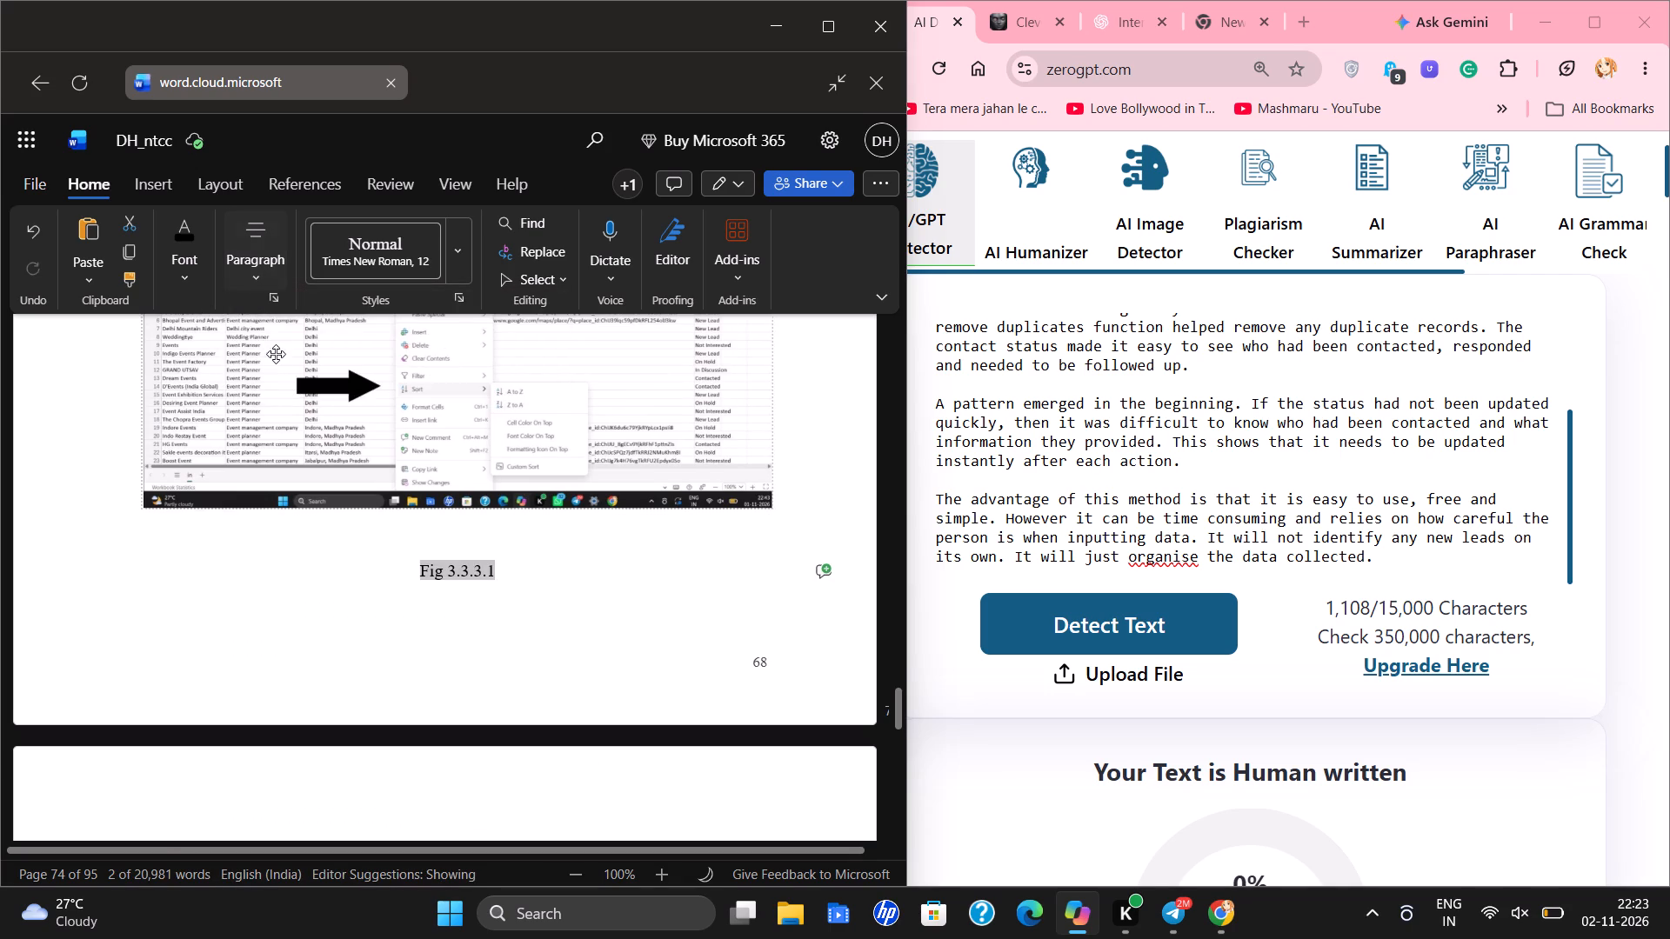
pyautogui.click(257, 635)
# Set the caption "Fig 3.3.3.1" to font size 11 and make it italic.
pyautogui.scroll(2, 79, 579)
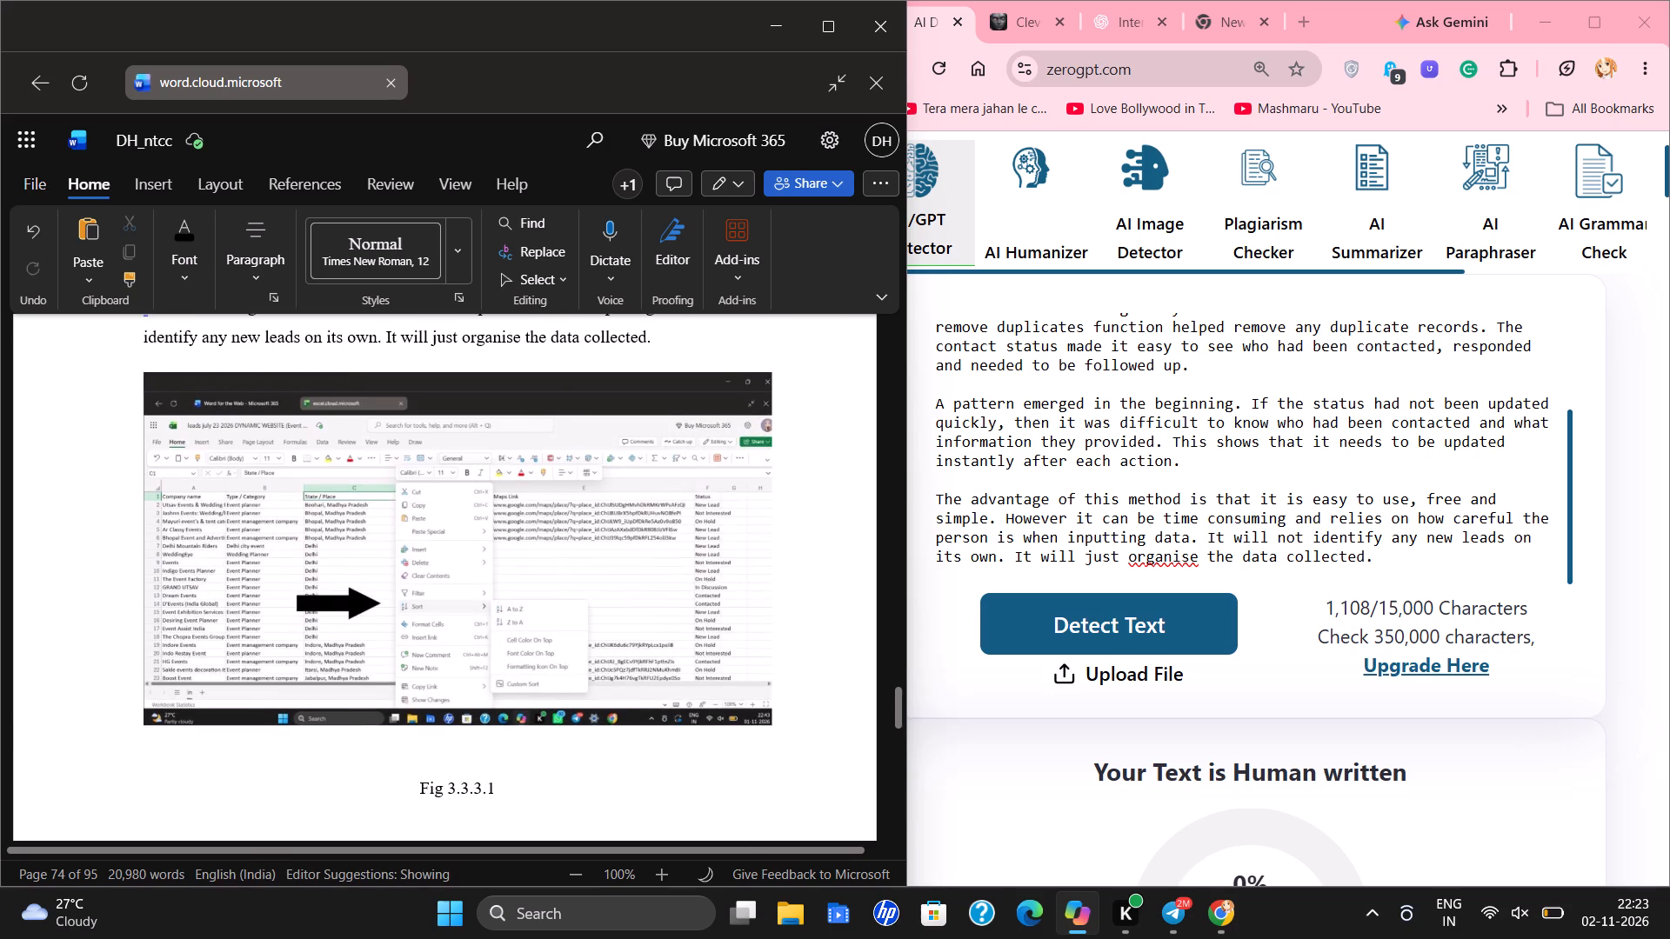
pyautogui.scroll(7, 83, 566)
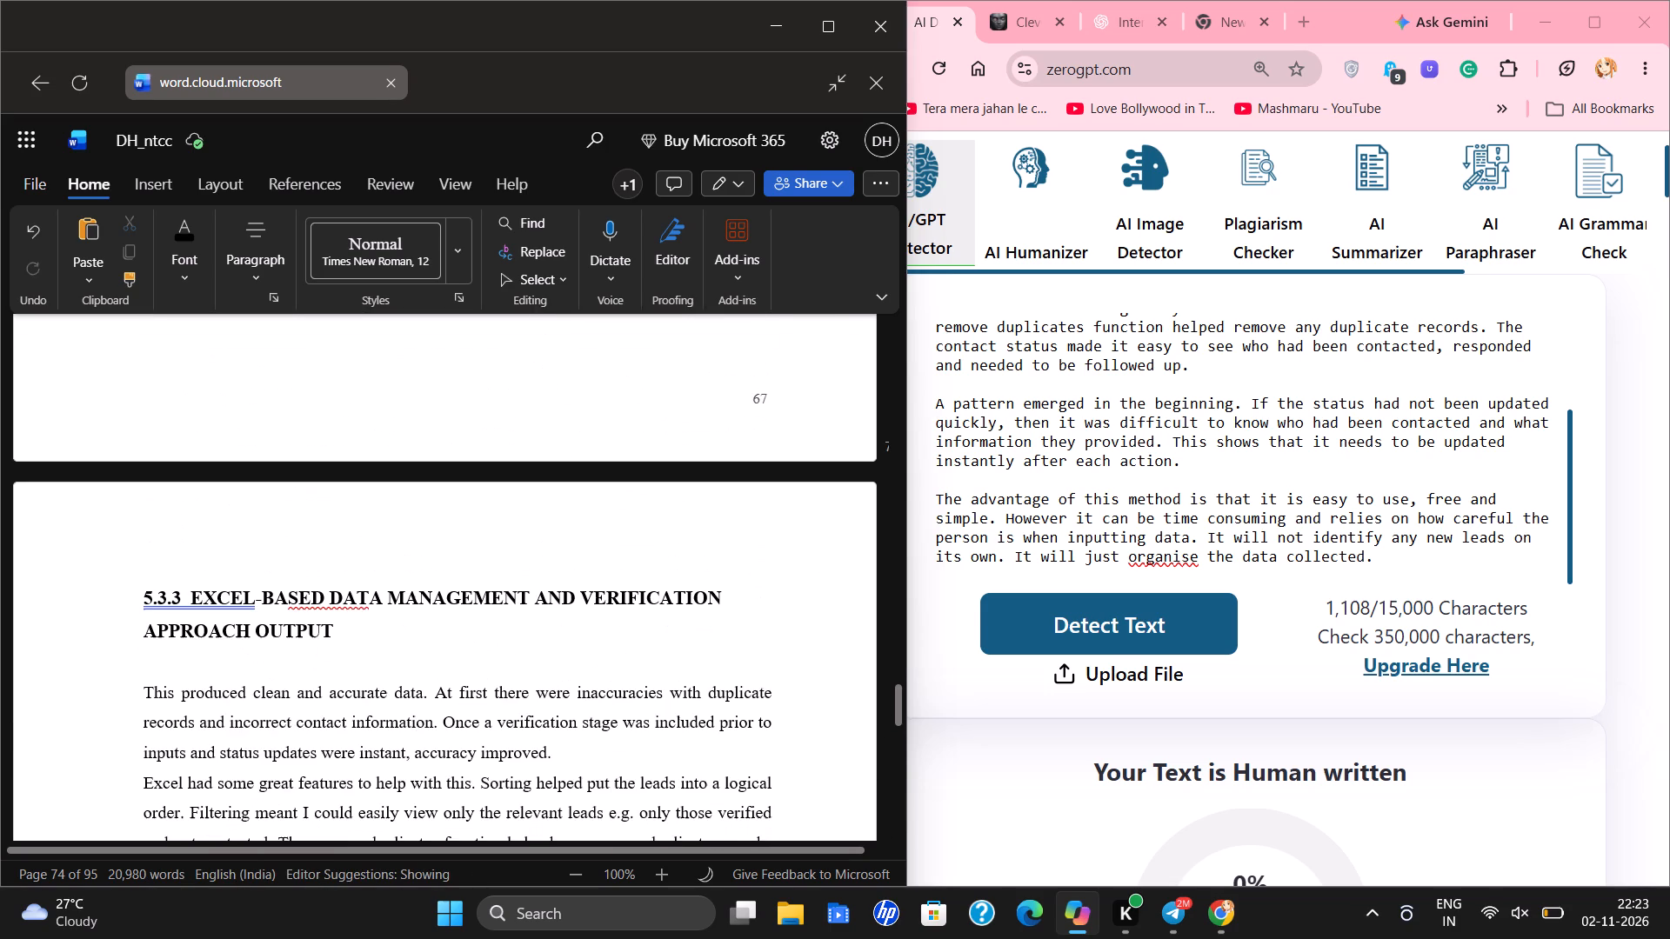
pyautogui.scroll(-10, 83, 565)
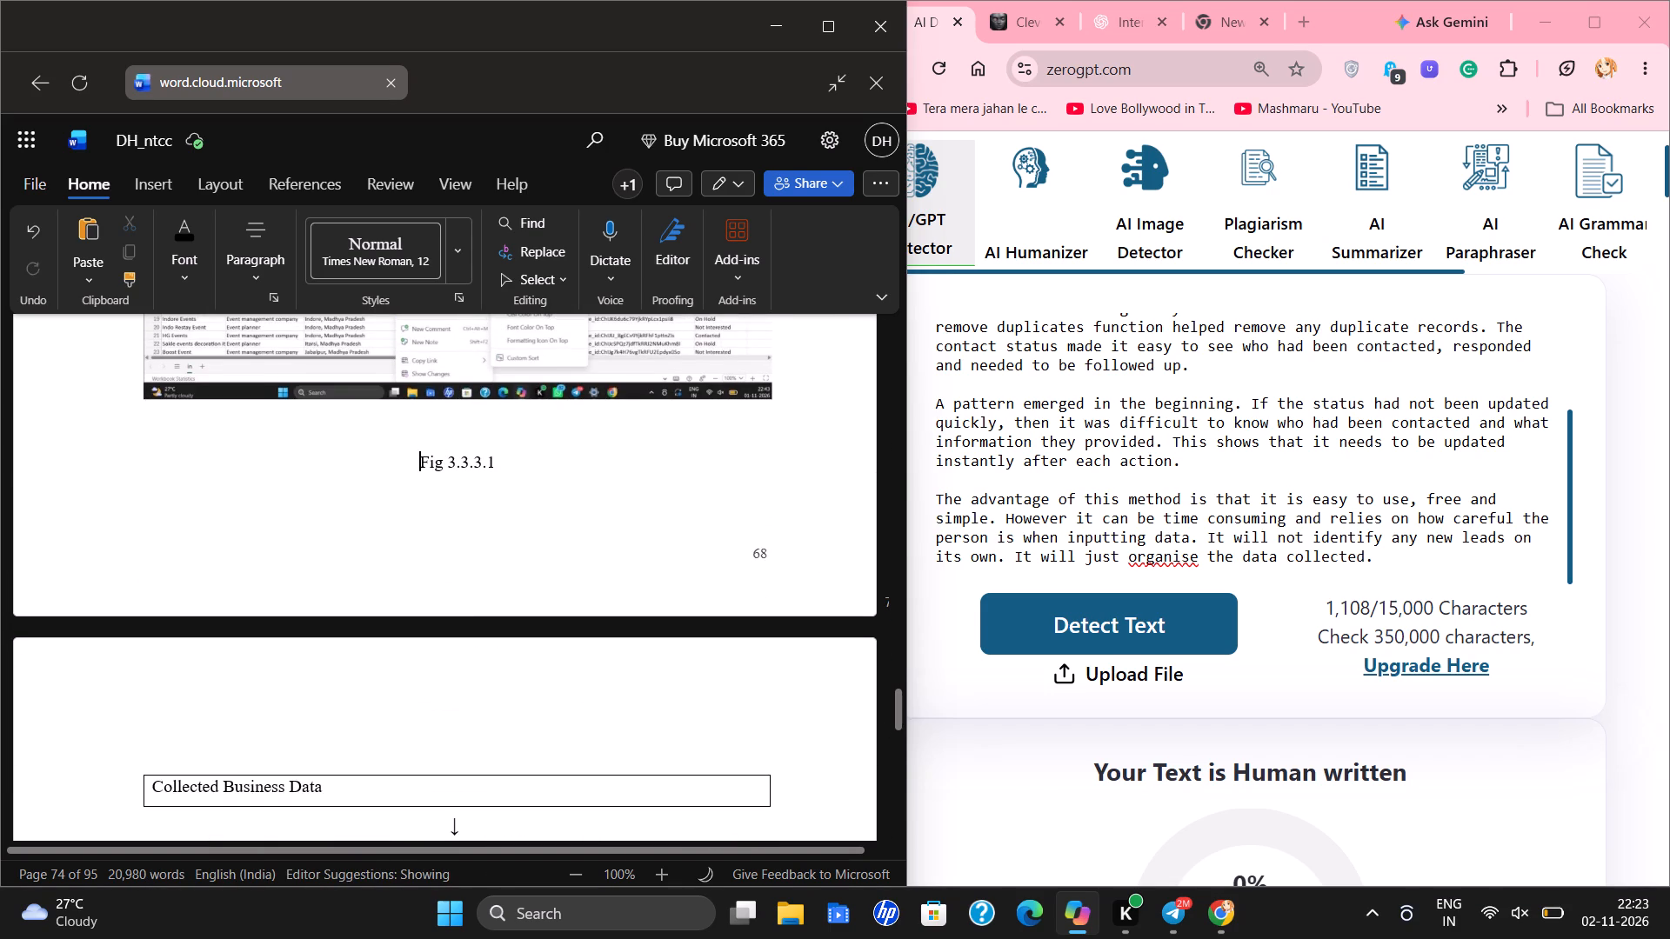
pyautogui.moveTo(412, 473); pyautogui.dragTo(526, 464)
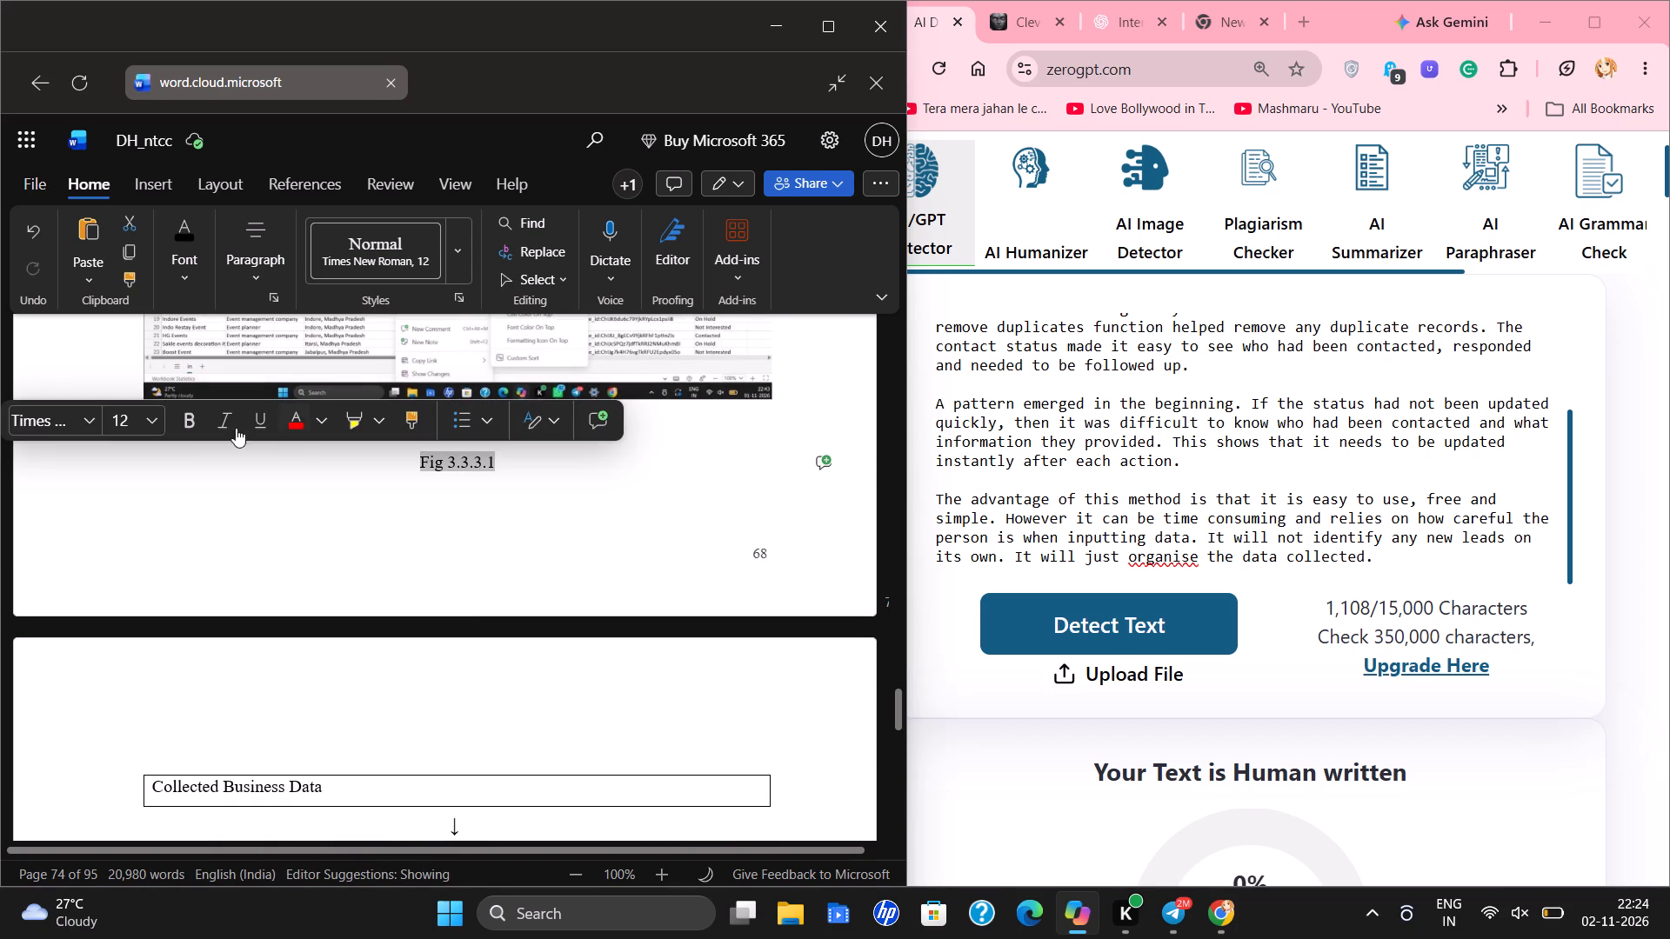
pyautogui.click(161, 425)
pyautogui.click(196, 474)
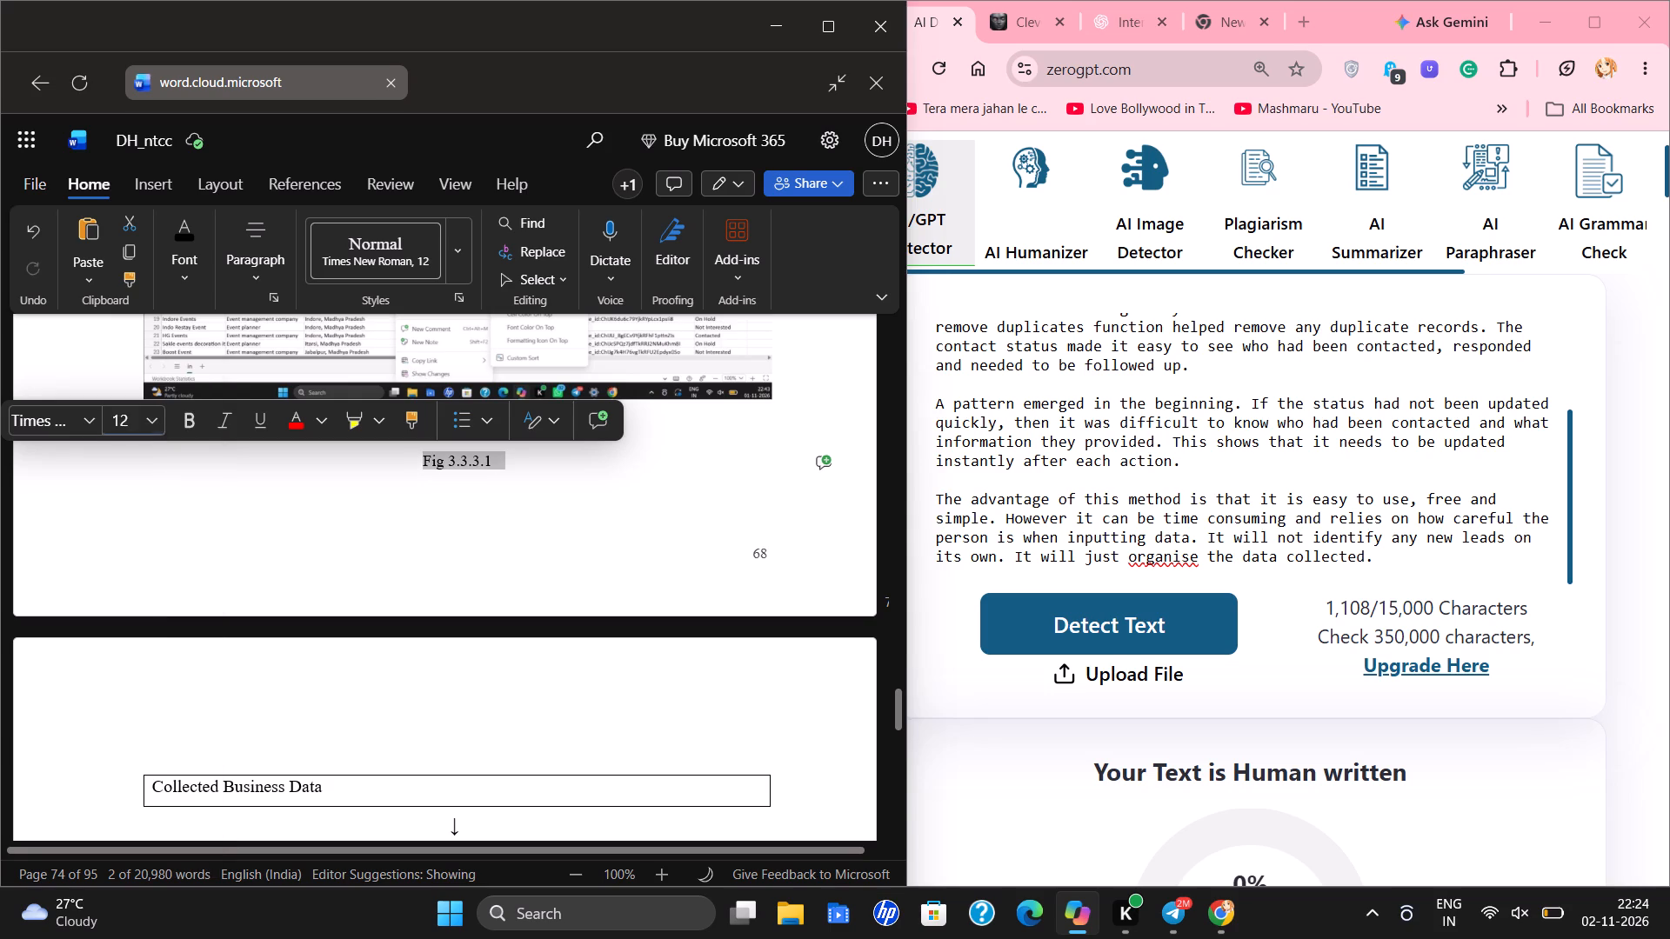
pyautogui.click(218, 422)
pyautogui.click(224, 509)
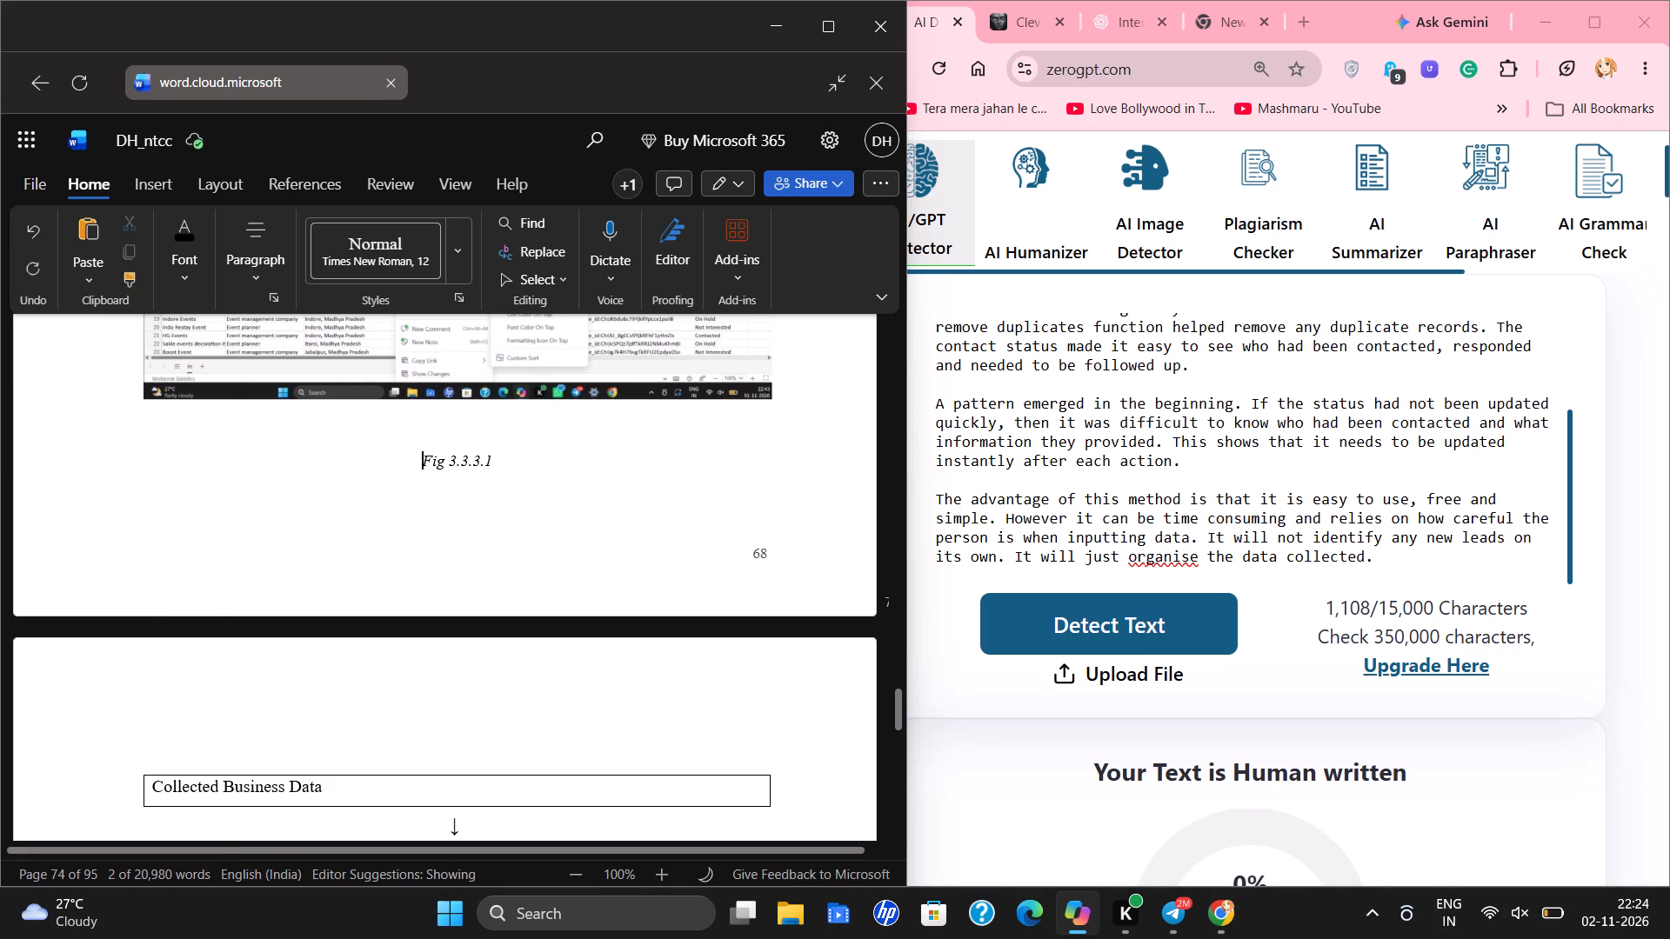
# Set the whole flowchart from "Collected Business Data" to "Clean and Organised Lead Database" and its caption "Fig 3.3.3.2" to font size 11.
pyautogui.scroll(4, 71, 592)
pyautogui.scroll(-7, 117, 549)
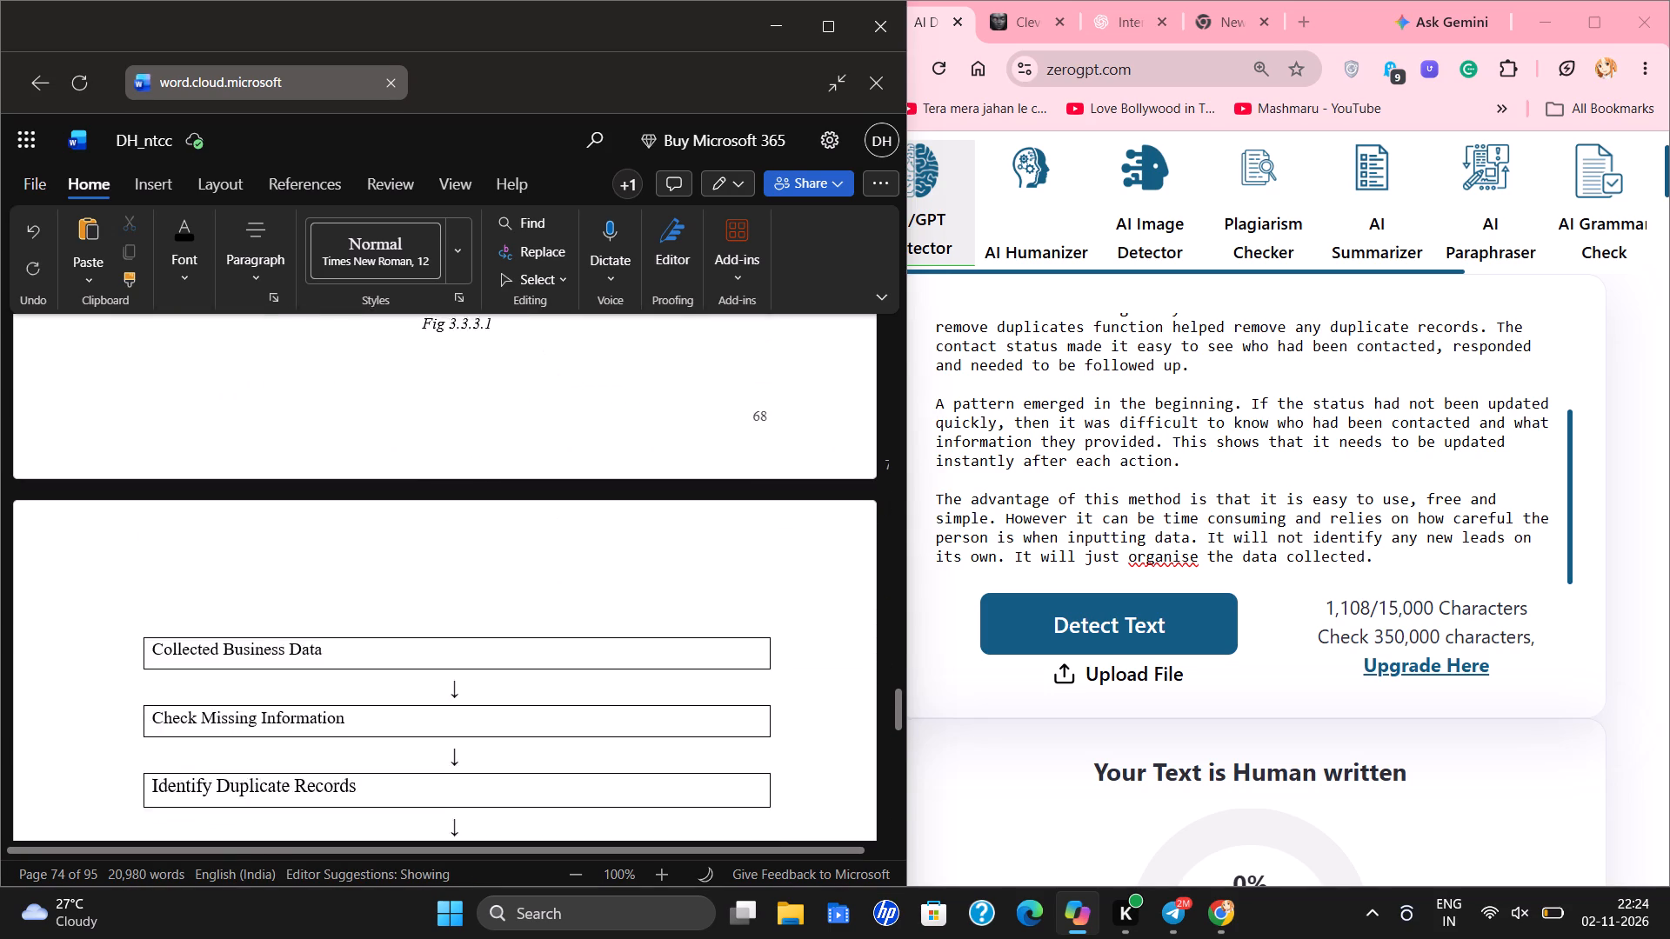
pyautogui.moveTo(112, 463); pyautogui.dragTo(722, 679)
pyautogui.scroll(-3, 554, 513)
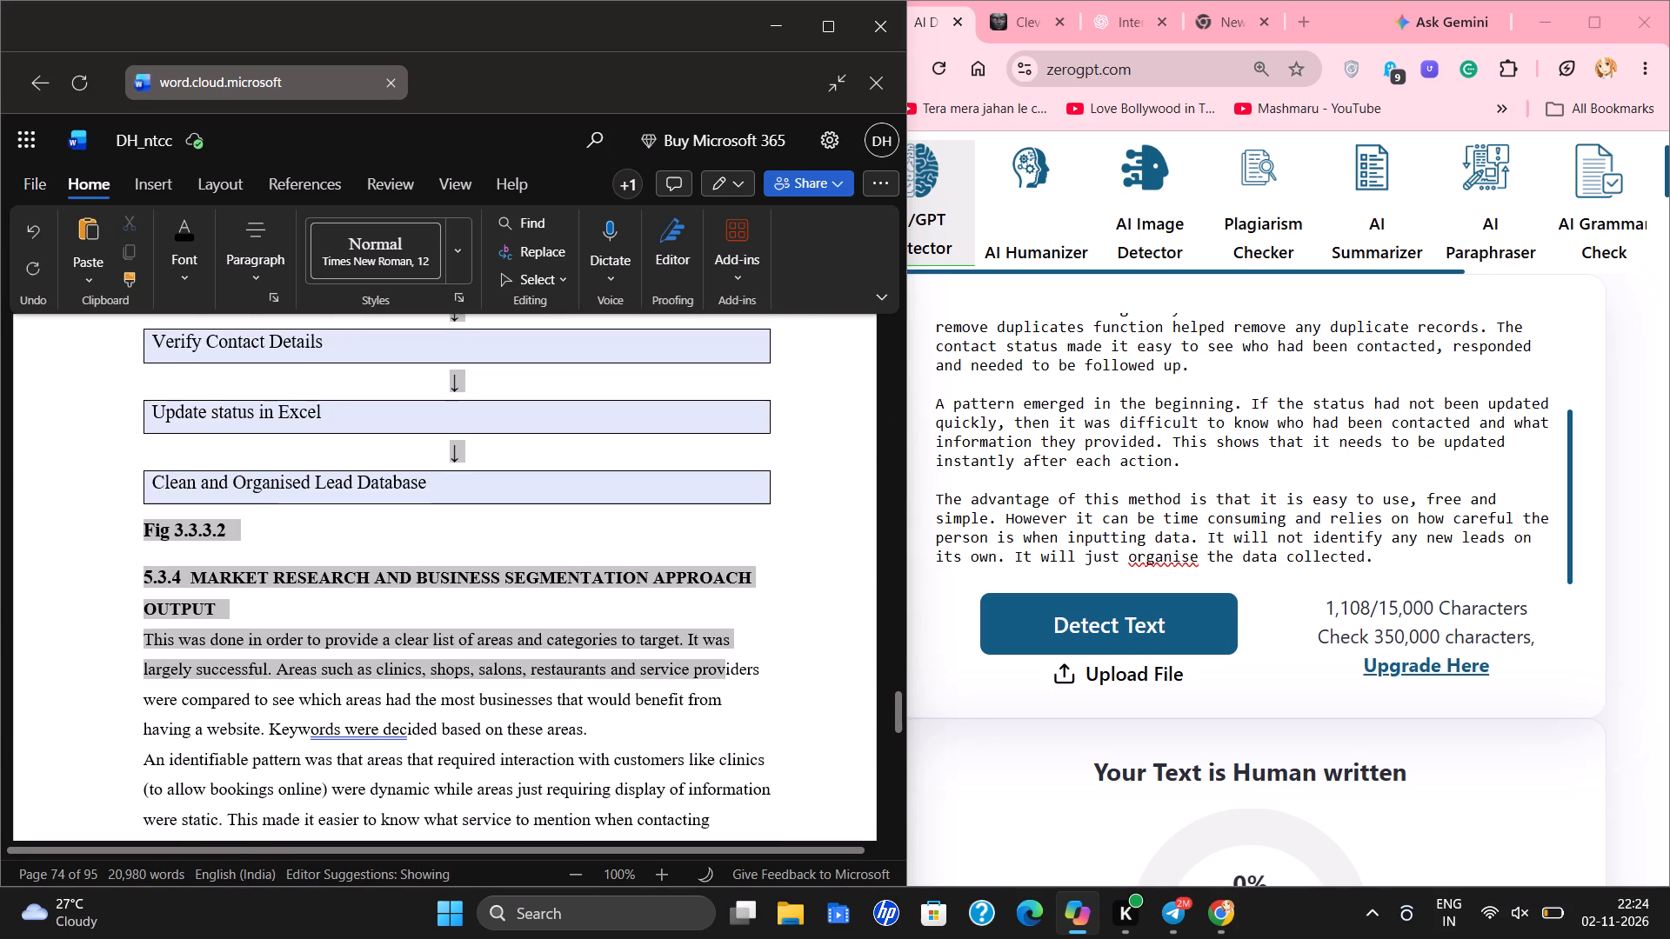
pyautogui.moveTo(722, 679); pyautogui.dragTo(789, 477)
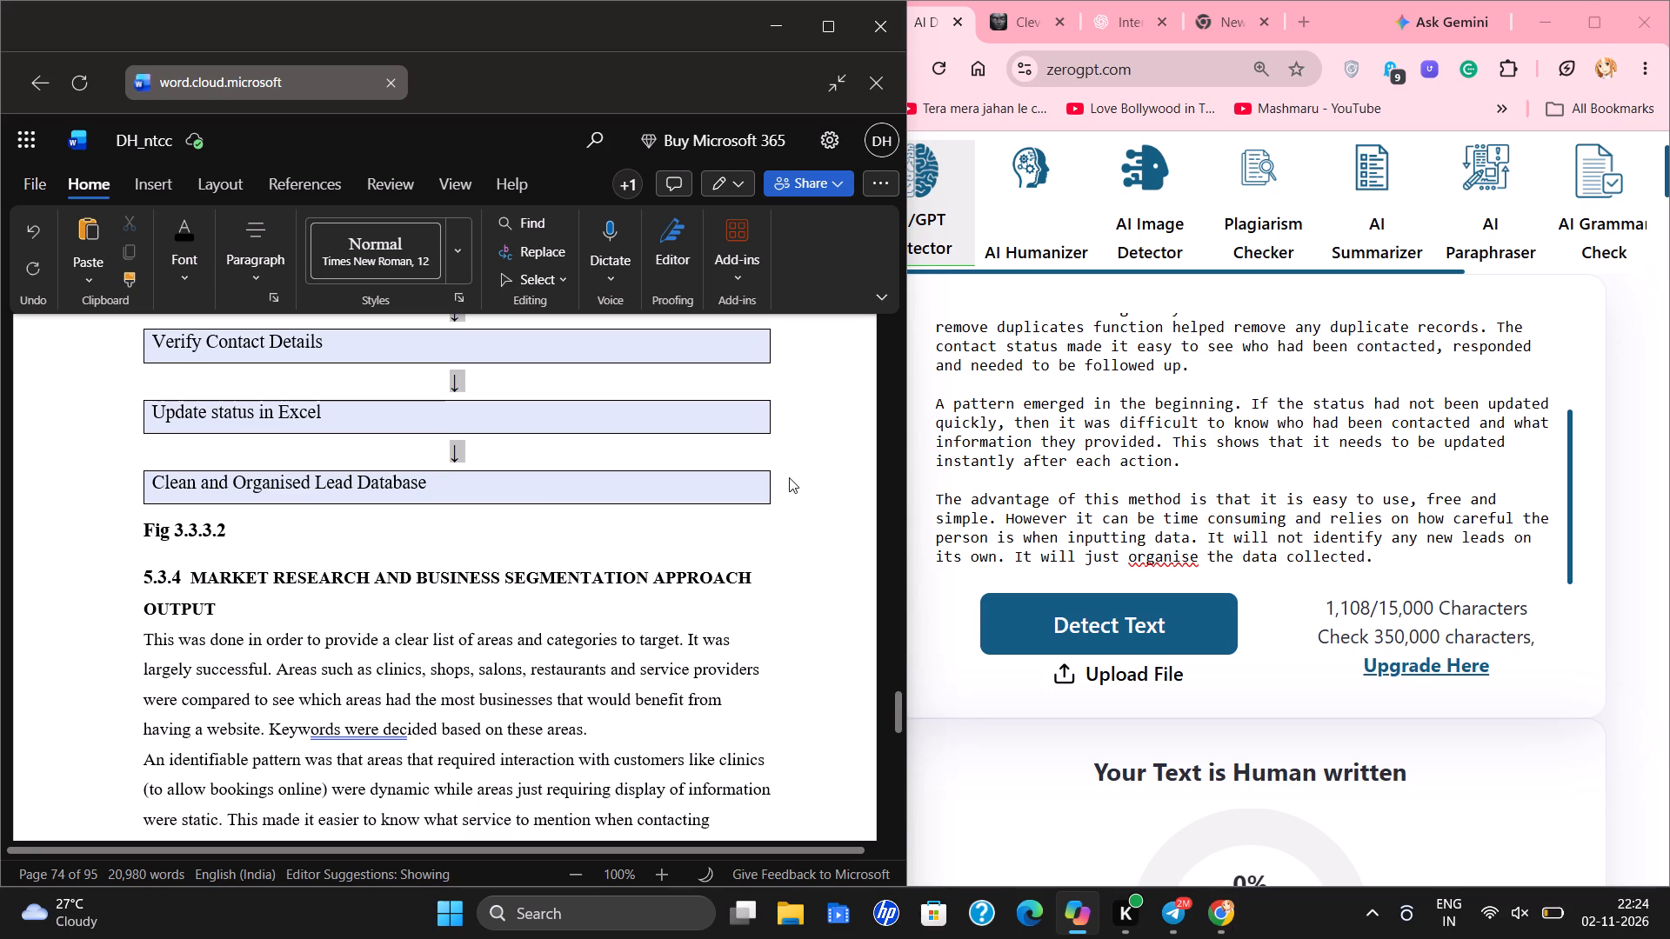
pyautogui.moveTo(789, 477); pyautogui.dragTo(745, 547)
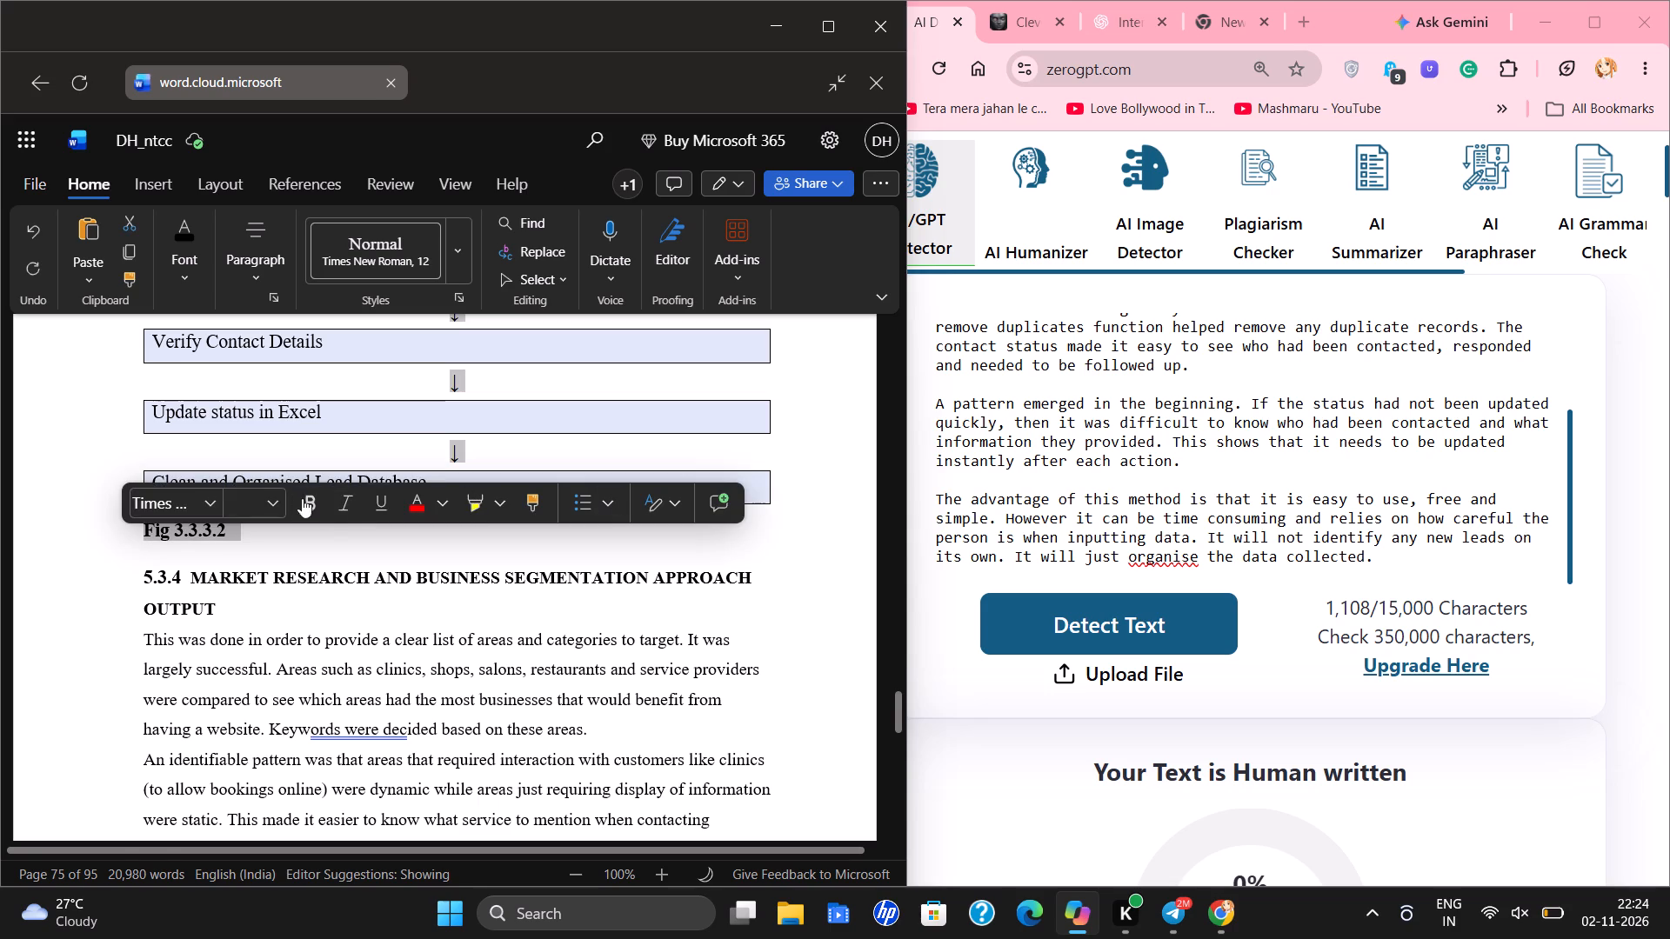
pyautogui.click(277, 496)
pyautogui.click(315, 471)
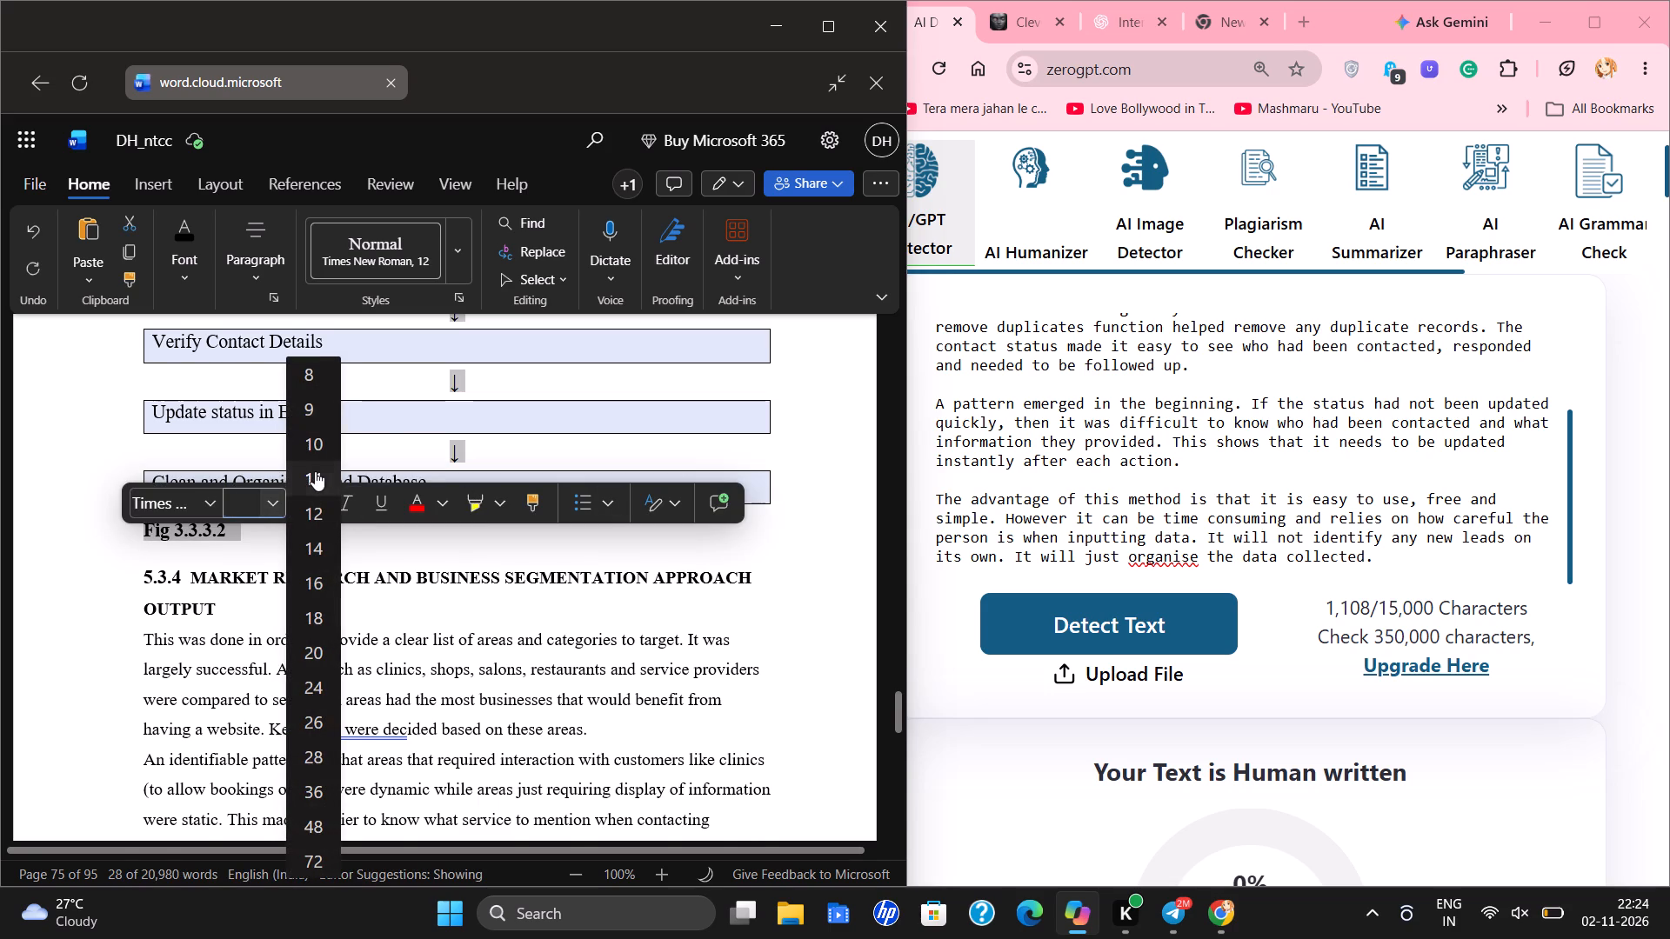
pyautogui.click(100, 475)
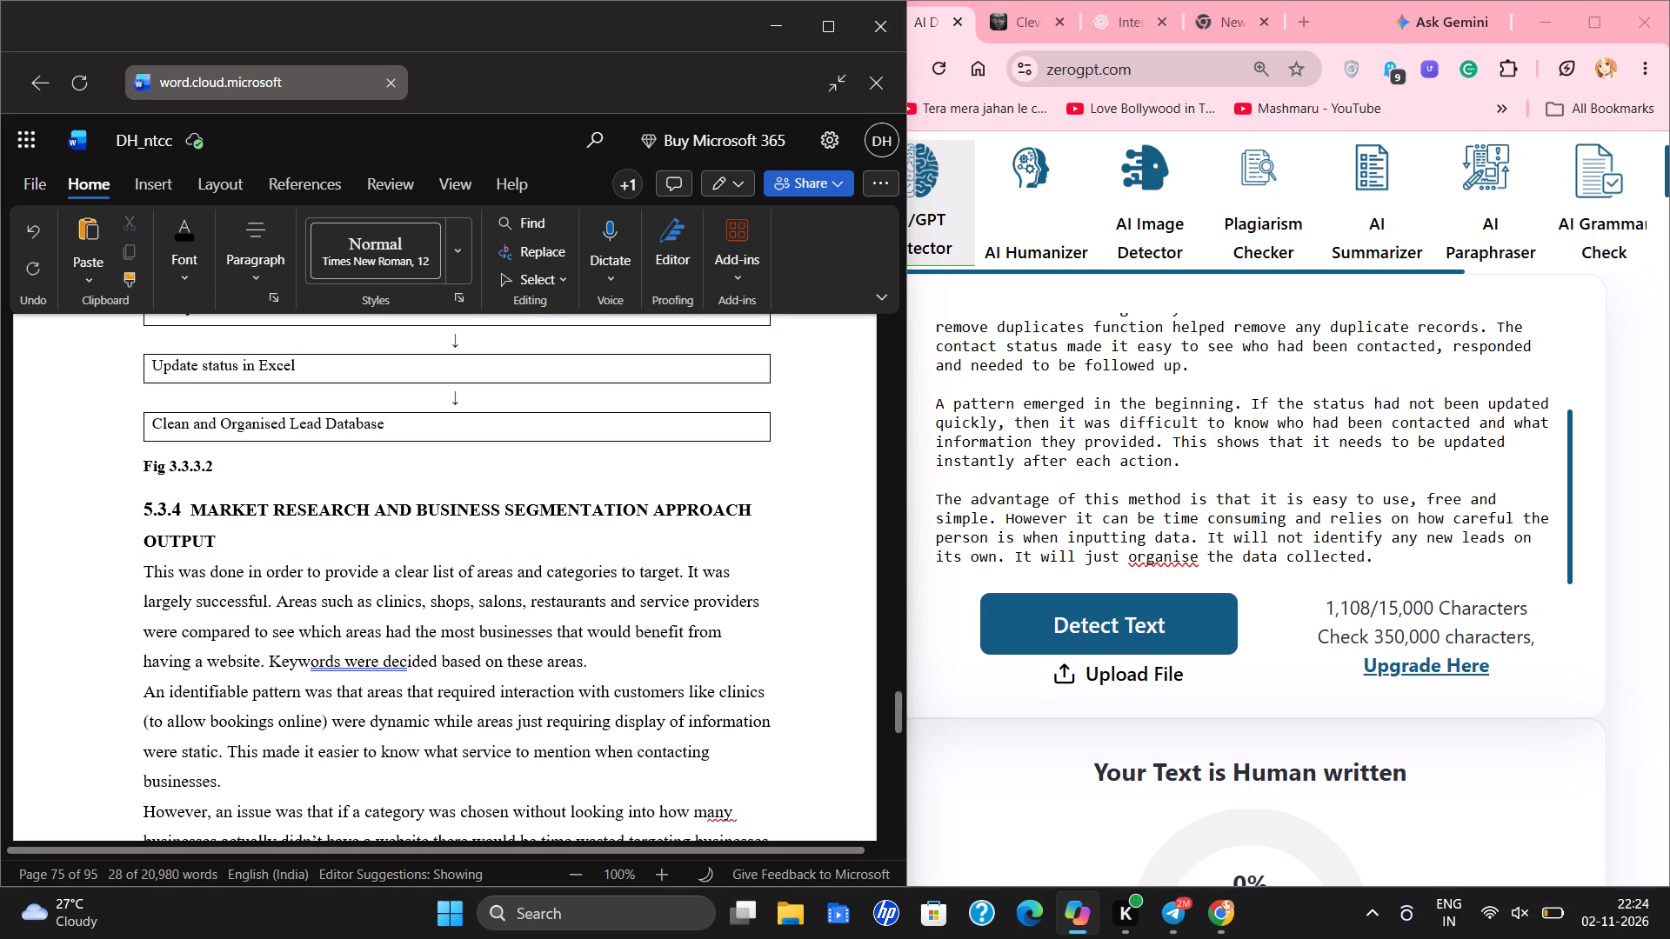
# Remove the bold from the caption "Fig 3.3.3.2" and centre it beneath the flowchart.
pyautogui.moveTo(144, 468); pyautogui.dragTo(250, 466)
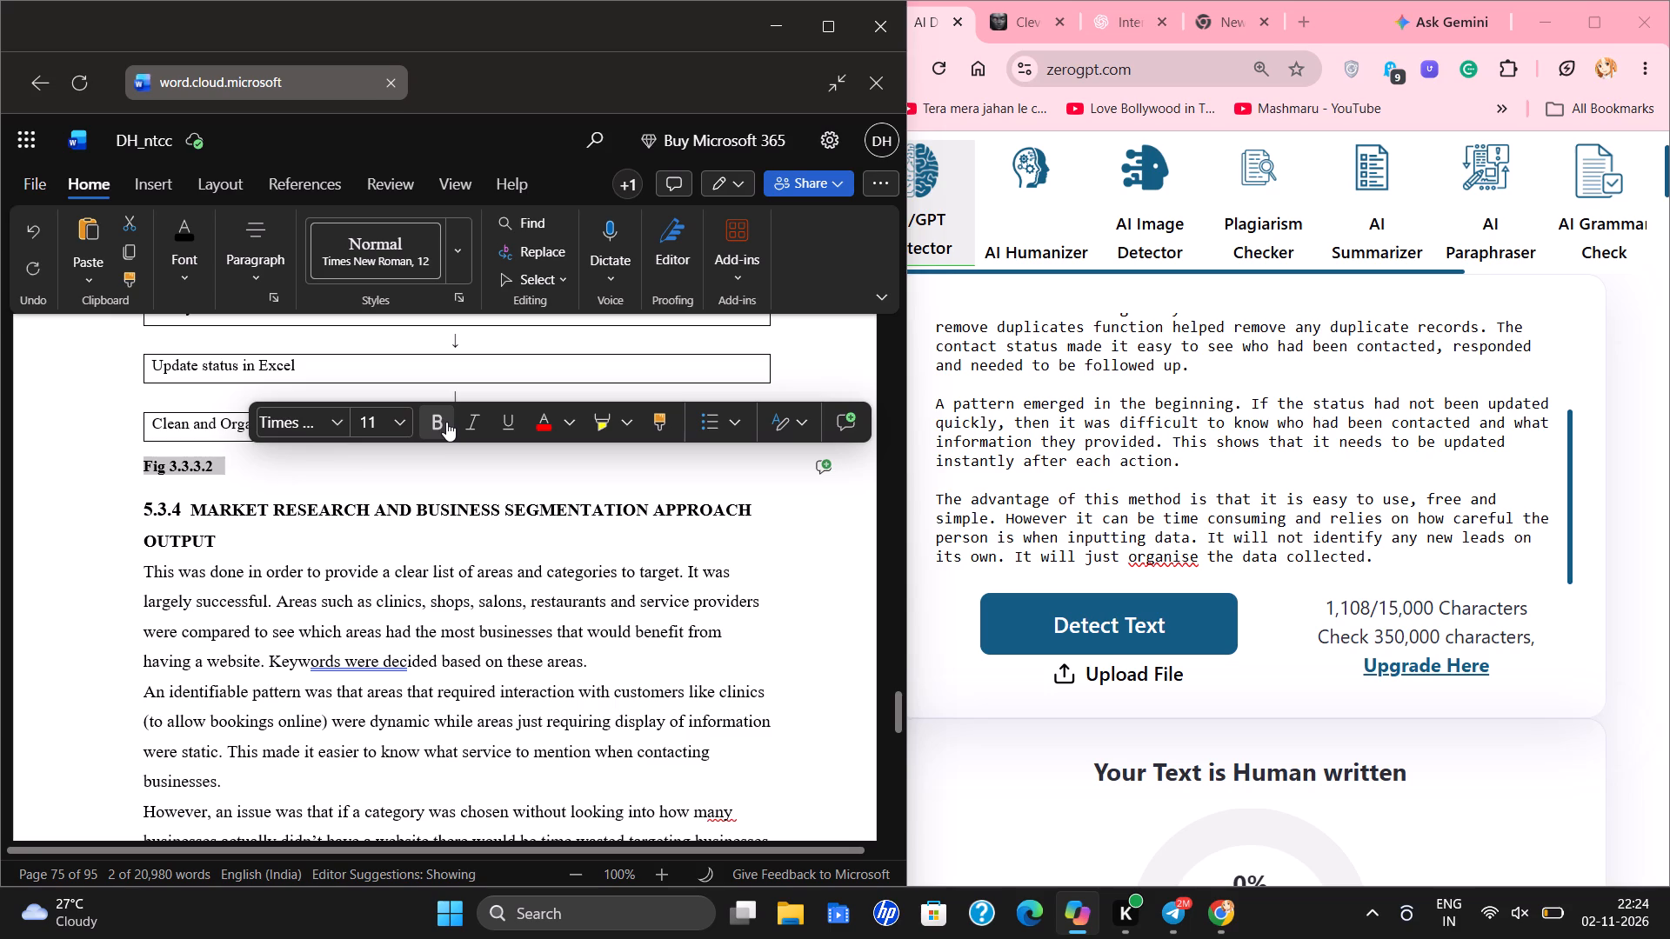
pyautogui.click(446, 422)
pyautogui.click(244, 234)
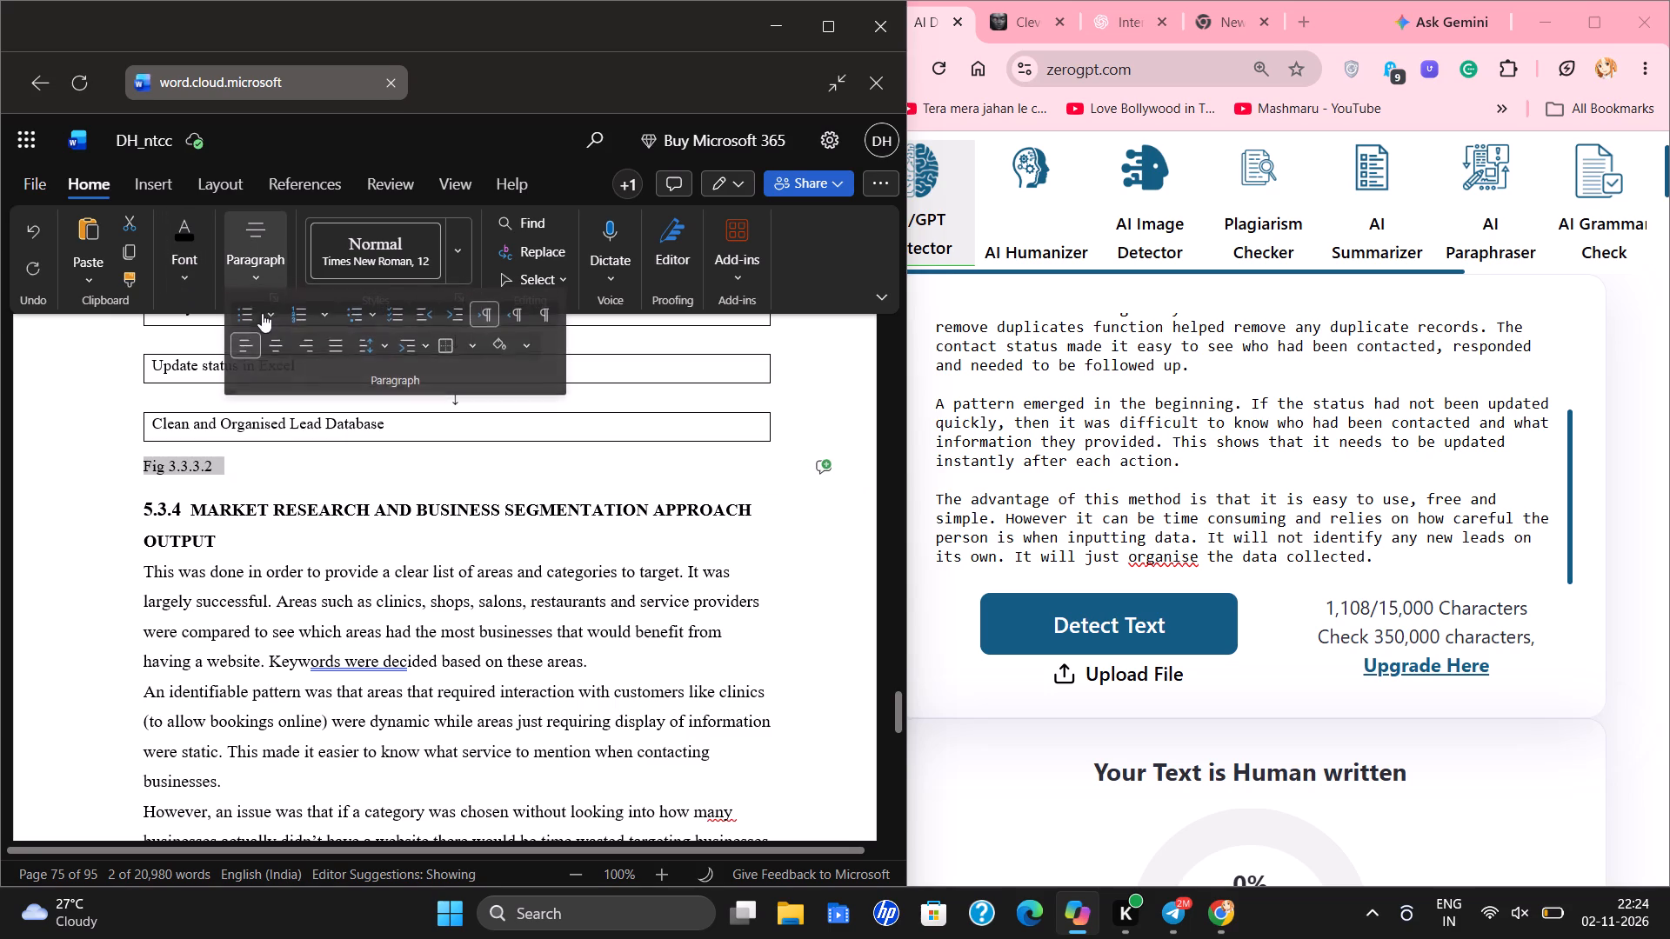
pyautogui.click(277, 349)
# Add one empty line above and one below the flowchart caption "Fig 3.3.3.2".
pyautogui.click(147, 464)
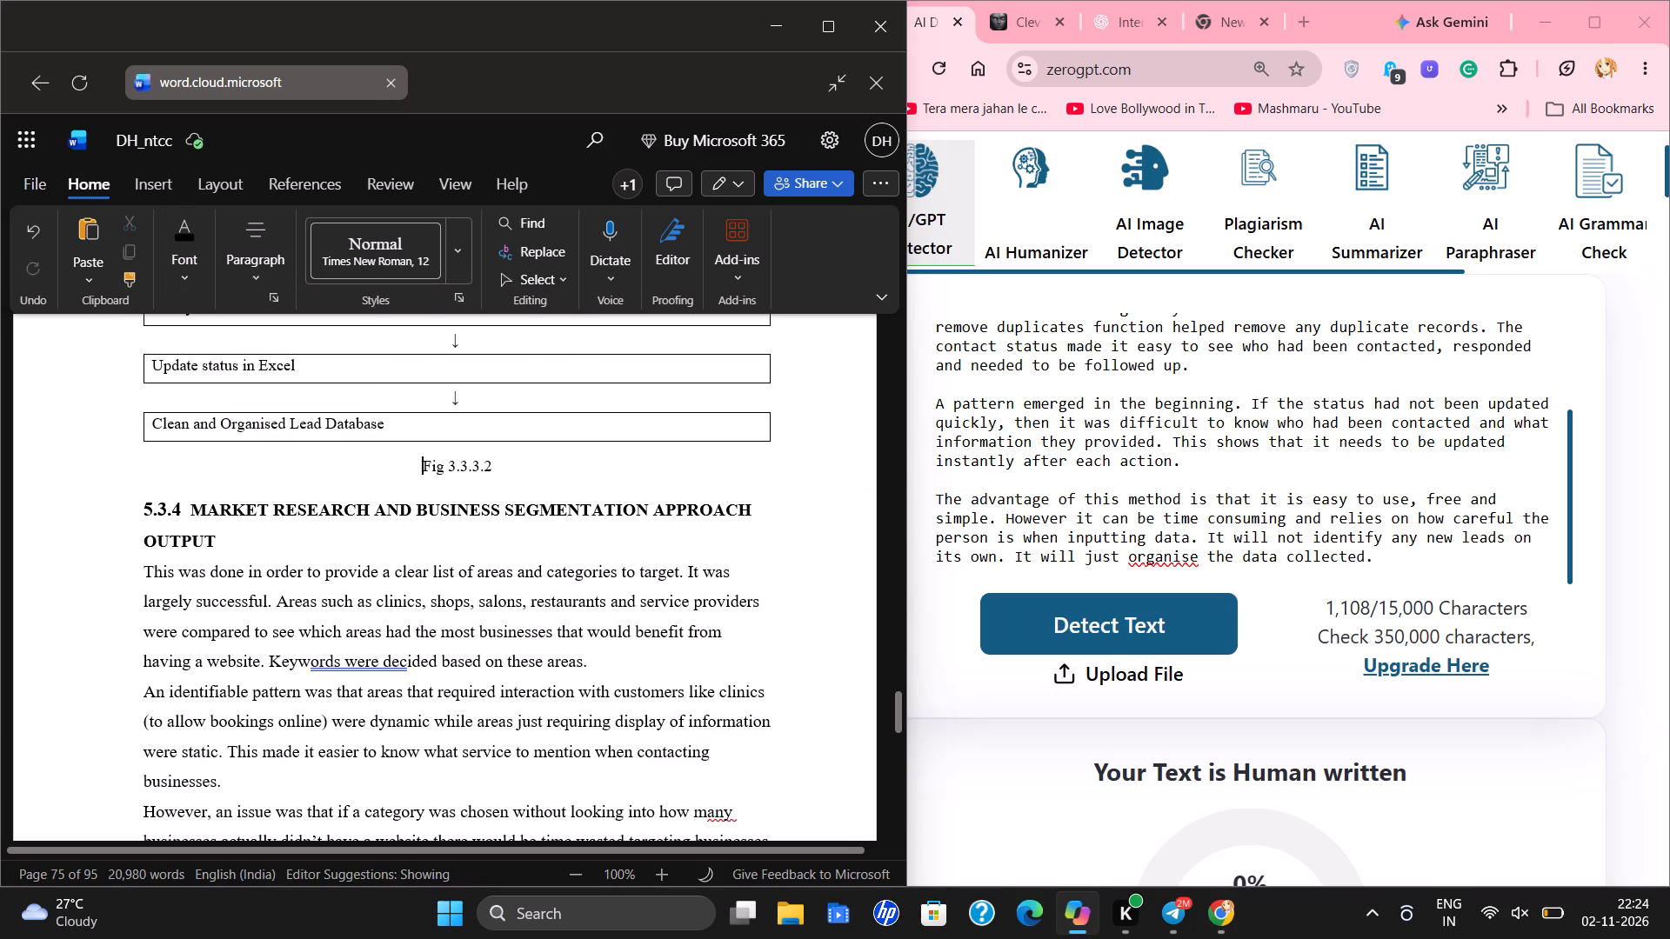
pyautogui.press('Return')
pyautogui.click(523, 510)
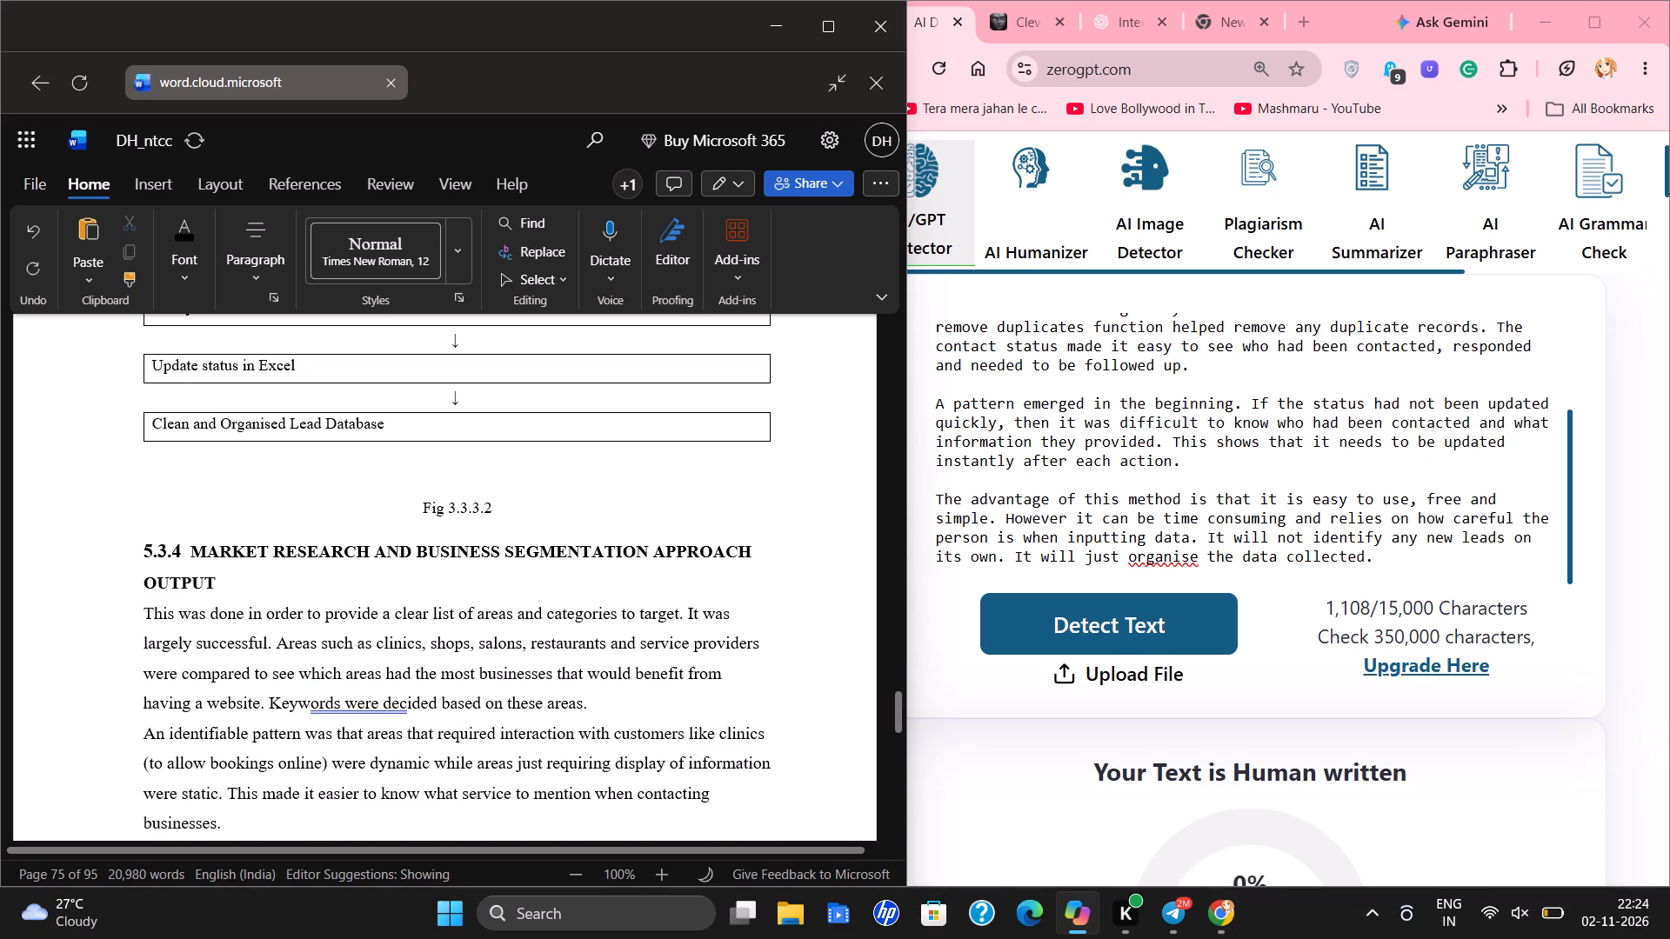
pyautogui.press('Return')
pyautogui.click(0, 631)
pyautogui.scroll(-3, 114, 556)
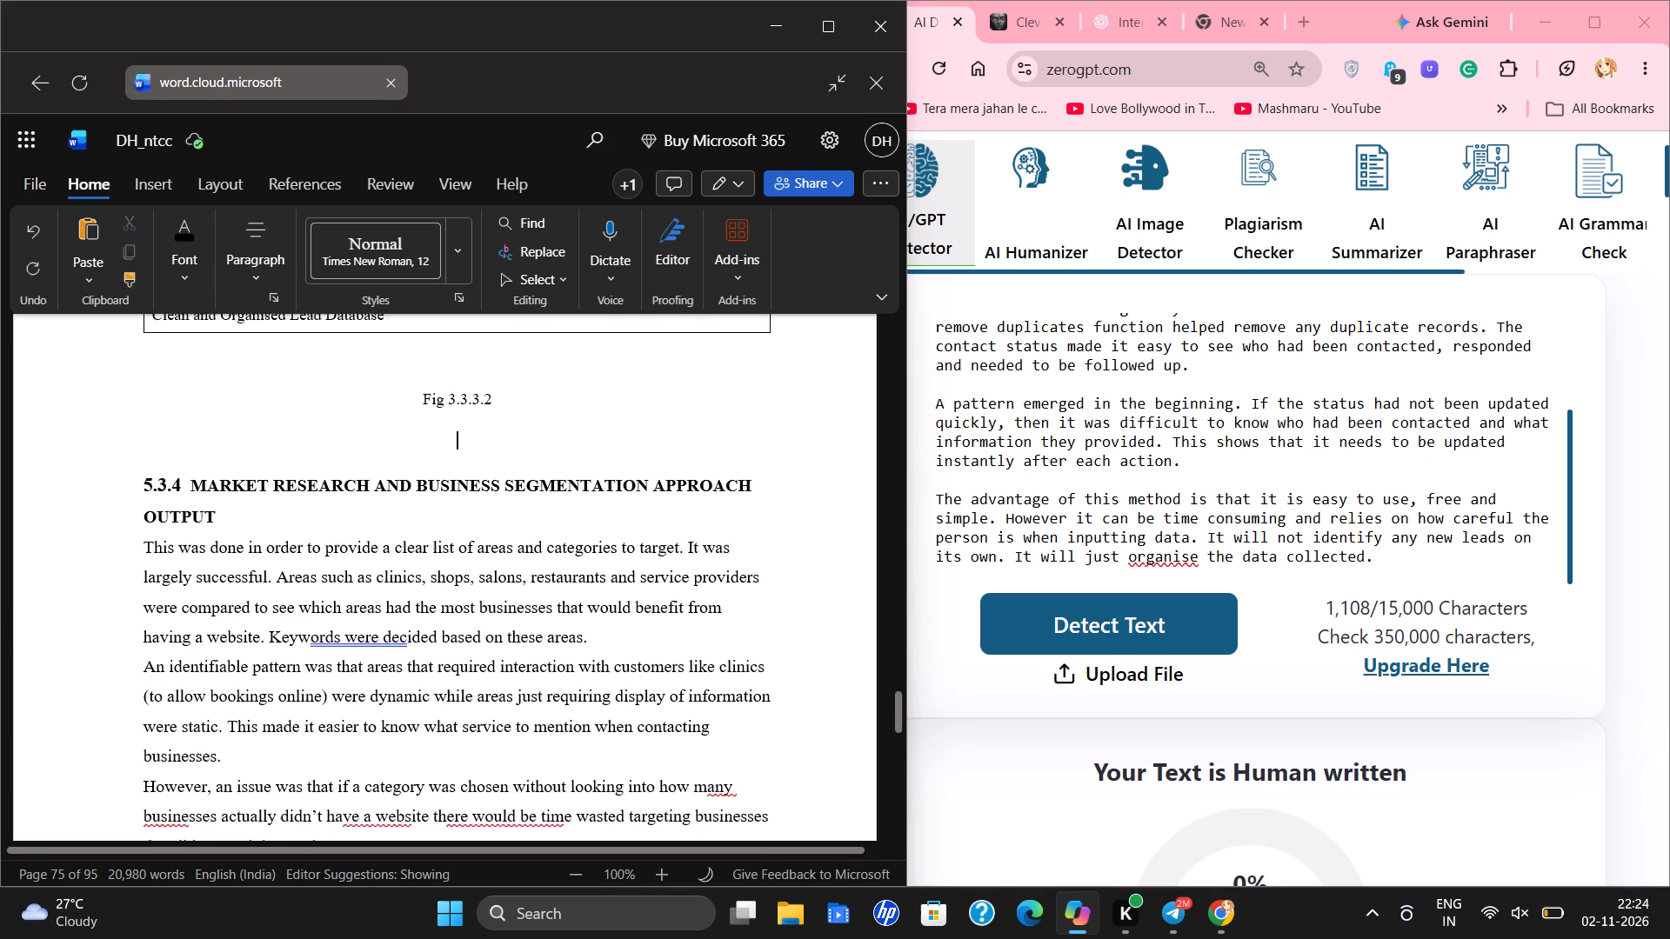
pyautogui.scroll(1, 134, 410)
pyautogui.moveTo(130, 441); pyautogui.dragTo(388, 563)
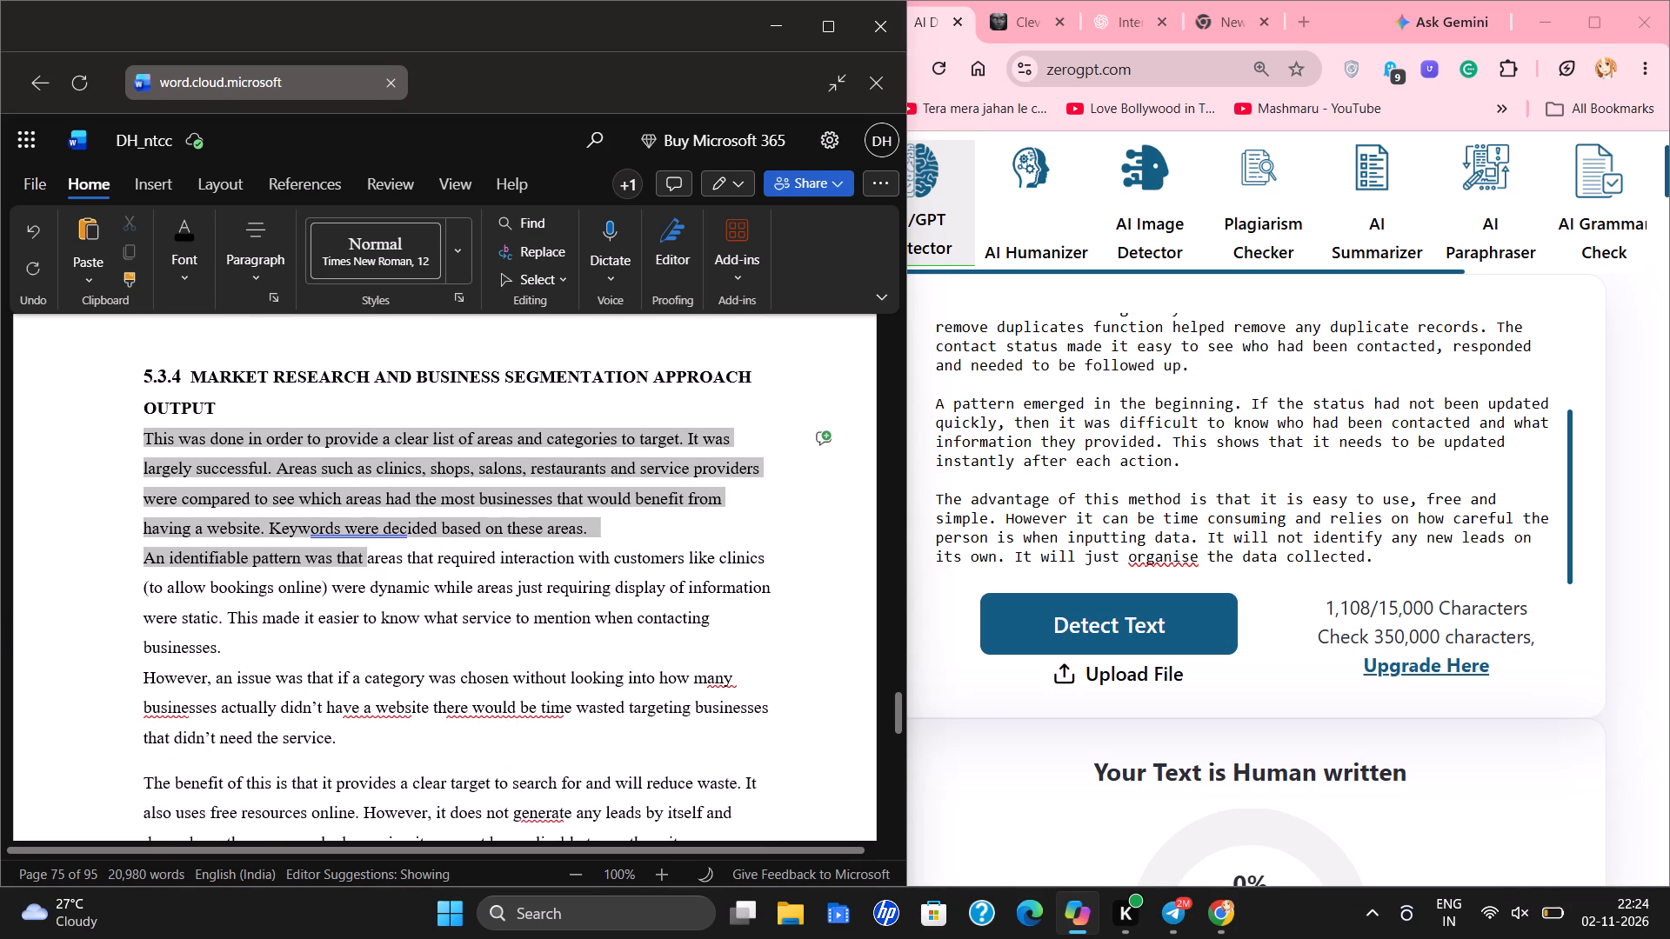
pyautogui.moveTo(388, 563); pyautogui.dragTo(714, 671)
pyautogui.scroll(-2, 544, 739)
pyautogui.scroll(-3, 671, 750)
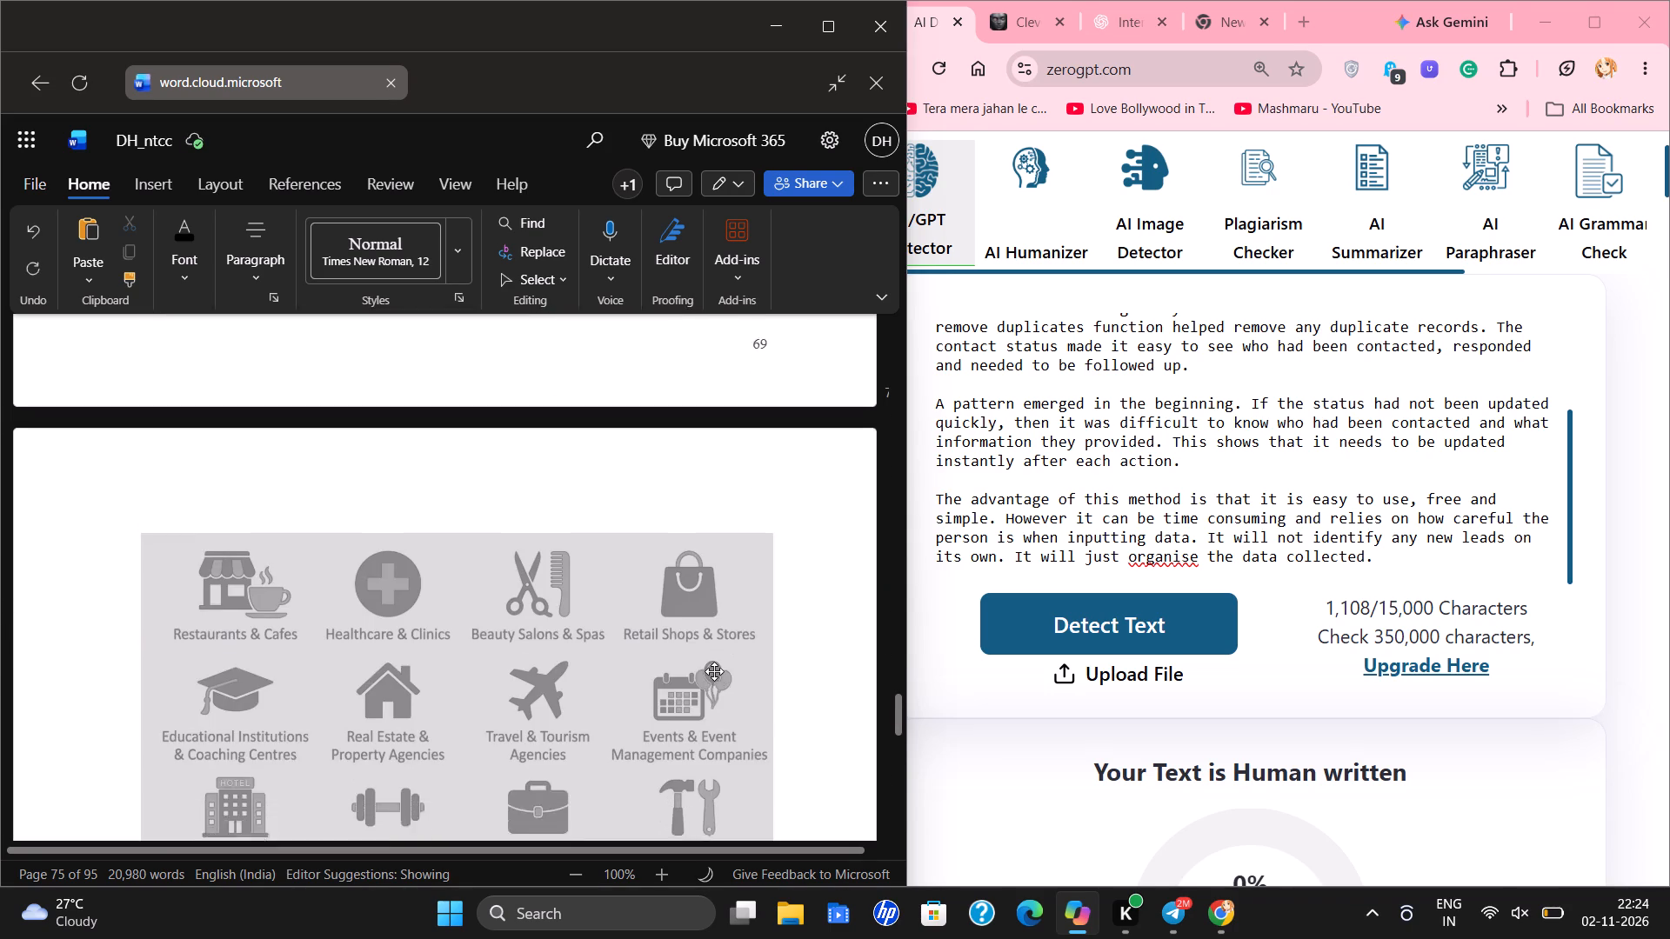
pyautogui.moveTo(714, 671); pyautogui.dragTo(630, 294)
pyautogui.scroll(1, 714, 669)
pyautogui.scroll(1, 681, 582)
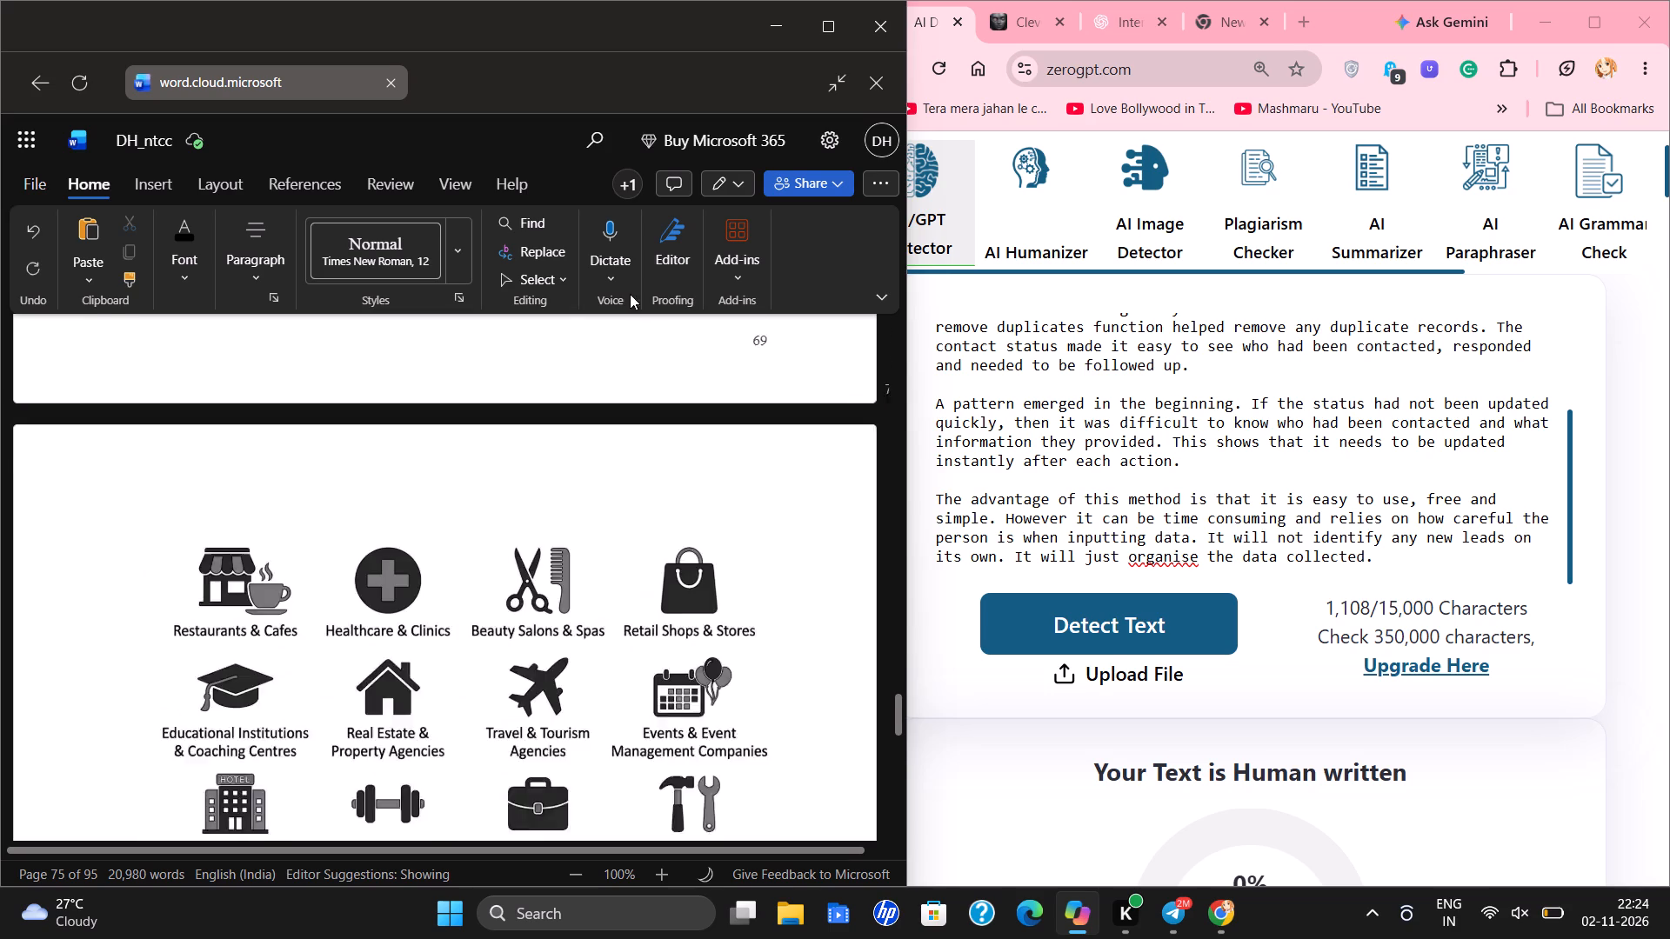
pyautogui.moveTo(630, 294); pyautogui.dragTo(694, 521)
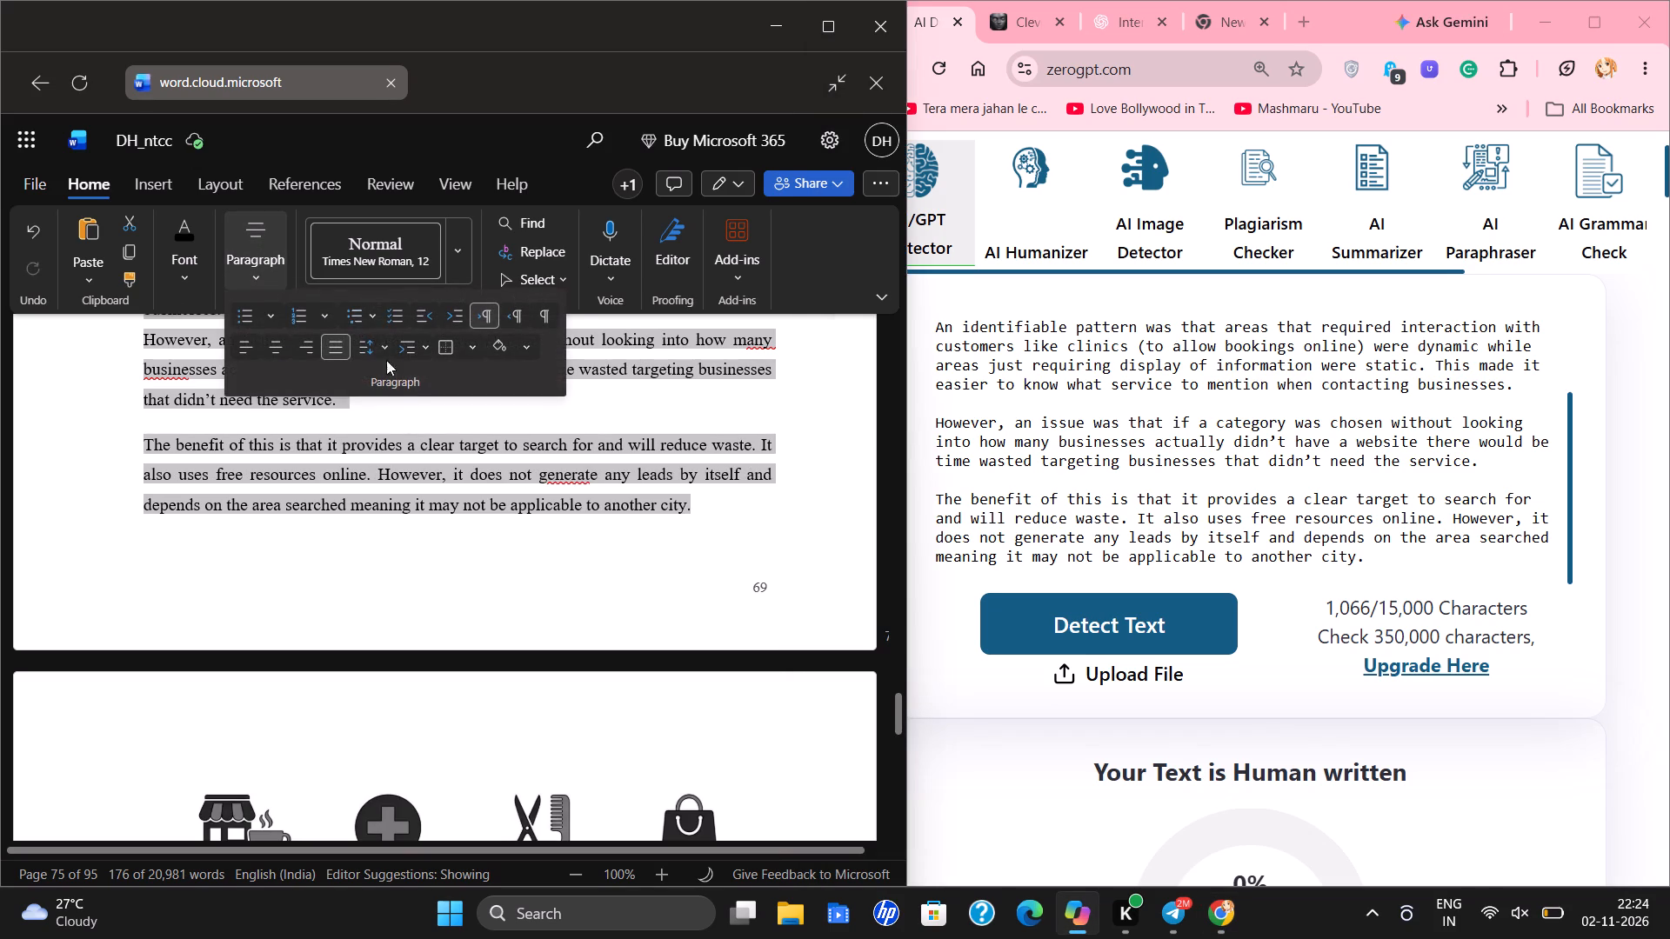
pyautogui.click(384, 350)
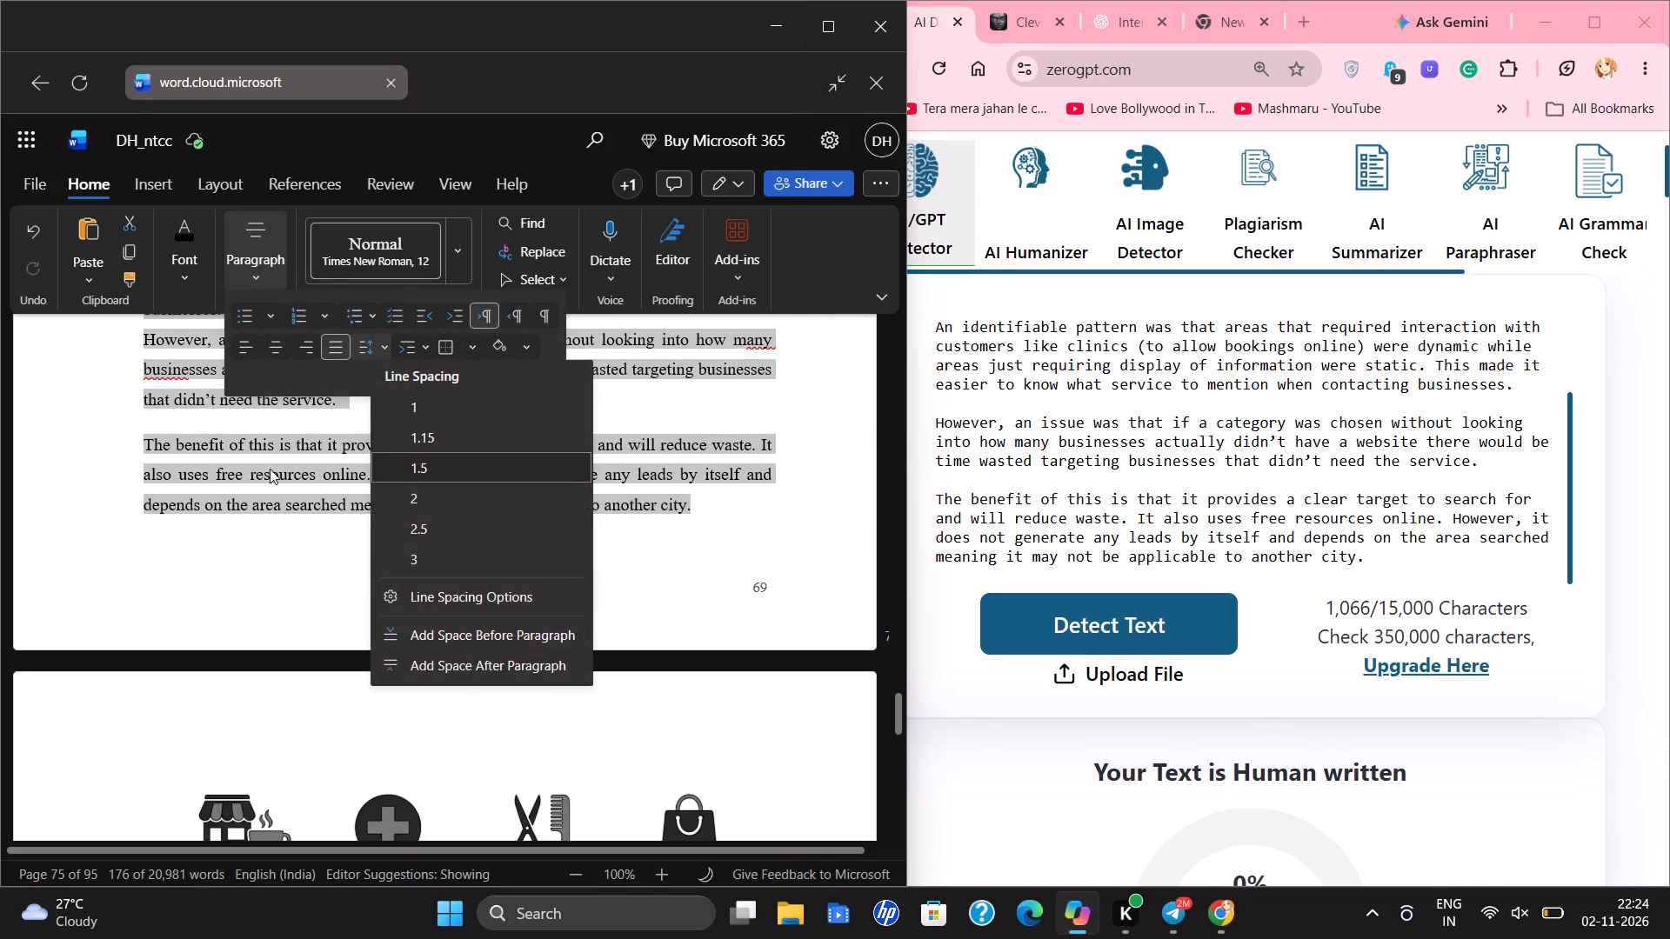
pyautogui.click(270, 469)
pyautogui.scroll(1, 271, 461)
pyautogui.scroll(2, 240, 527)
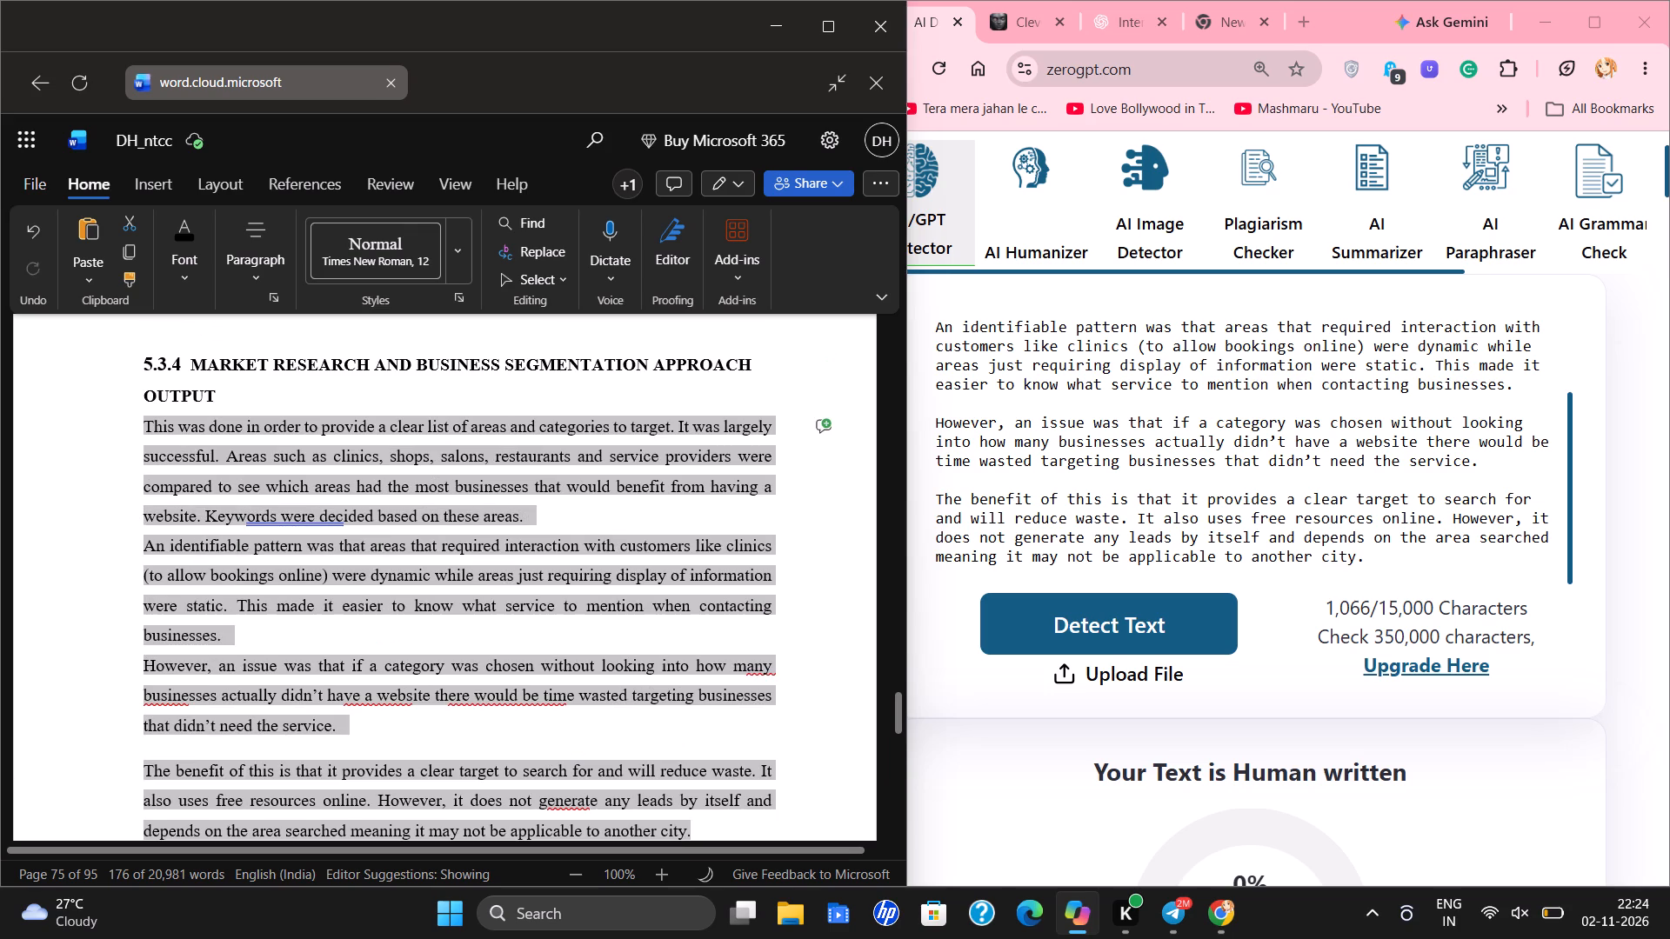
# Insert one empty line between the section 5.3.4 heading and its first body paragraph.
pyautogui.click(371, 474)
pyautogui.click(102, 500)
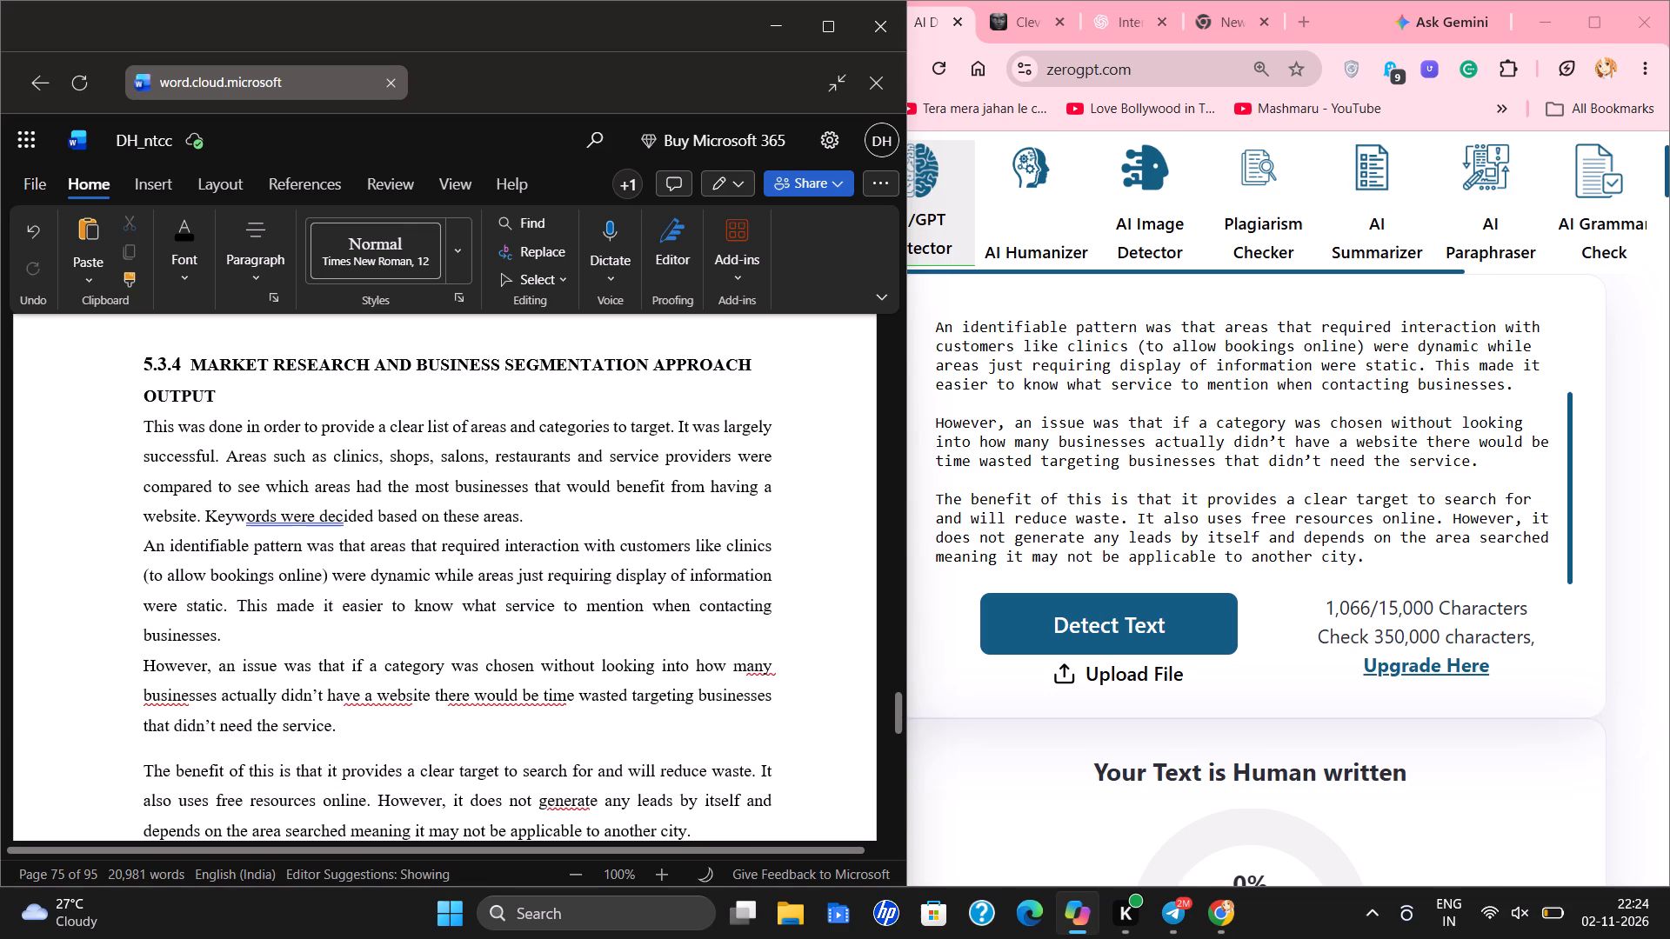
pyautogui.scroll(-2, 256, 524)
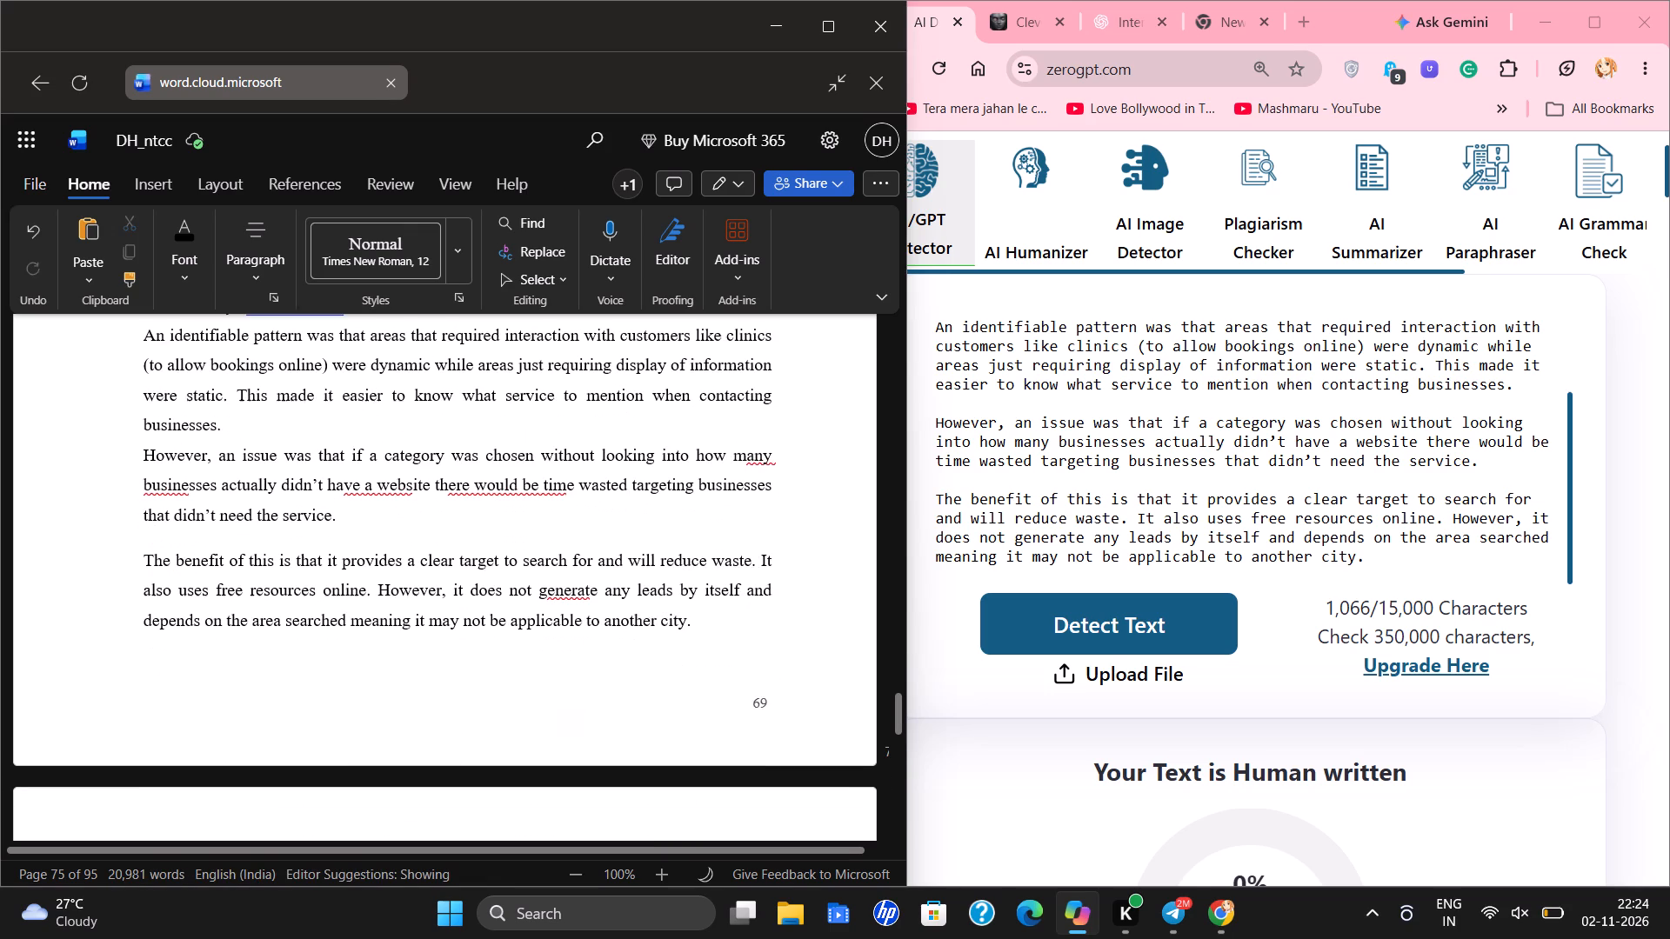
pyautogui.scroll(-3, 258, 516)
pyautogui.scroll(2, 268, 523)
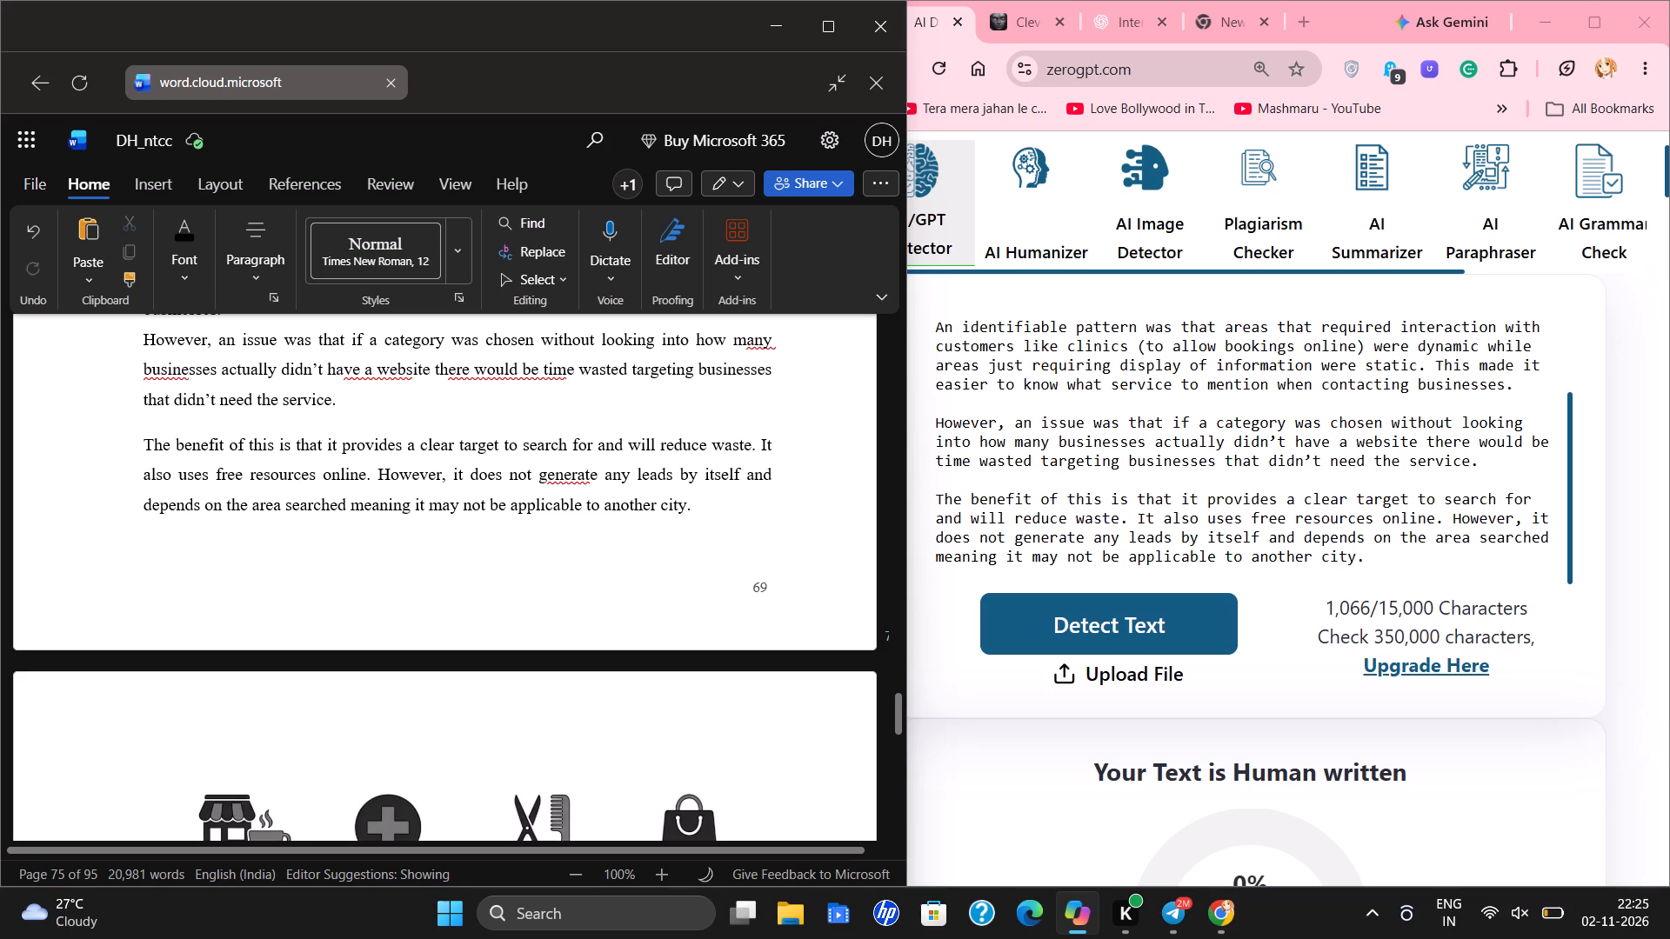
pyautogui.scroll(3, 233, 706)
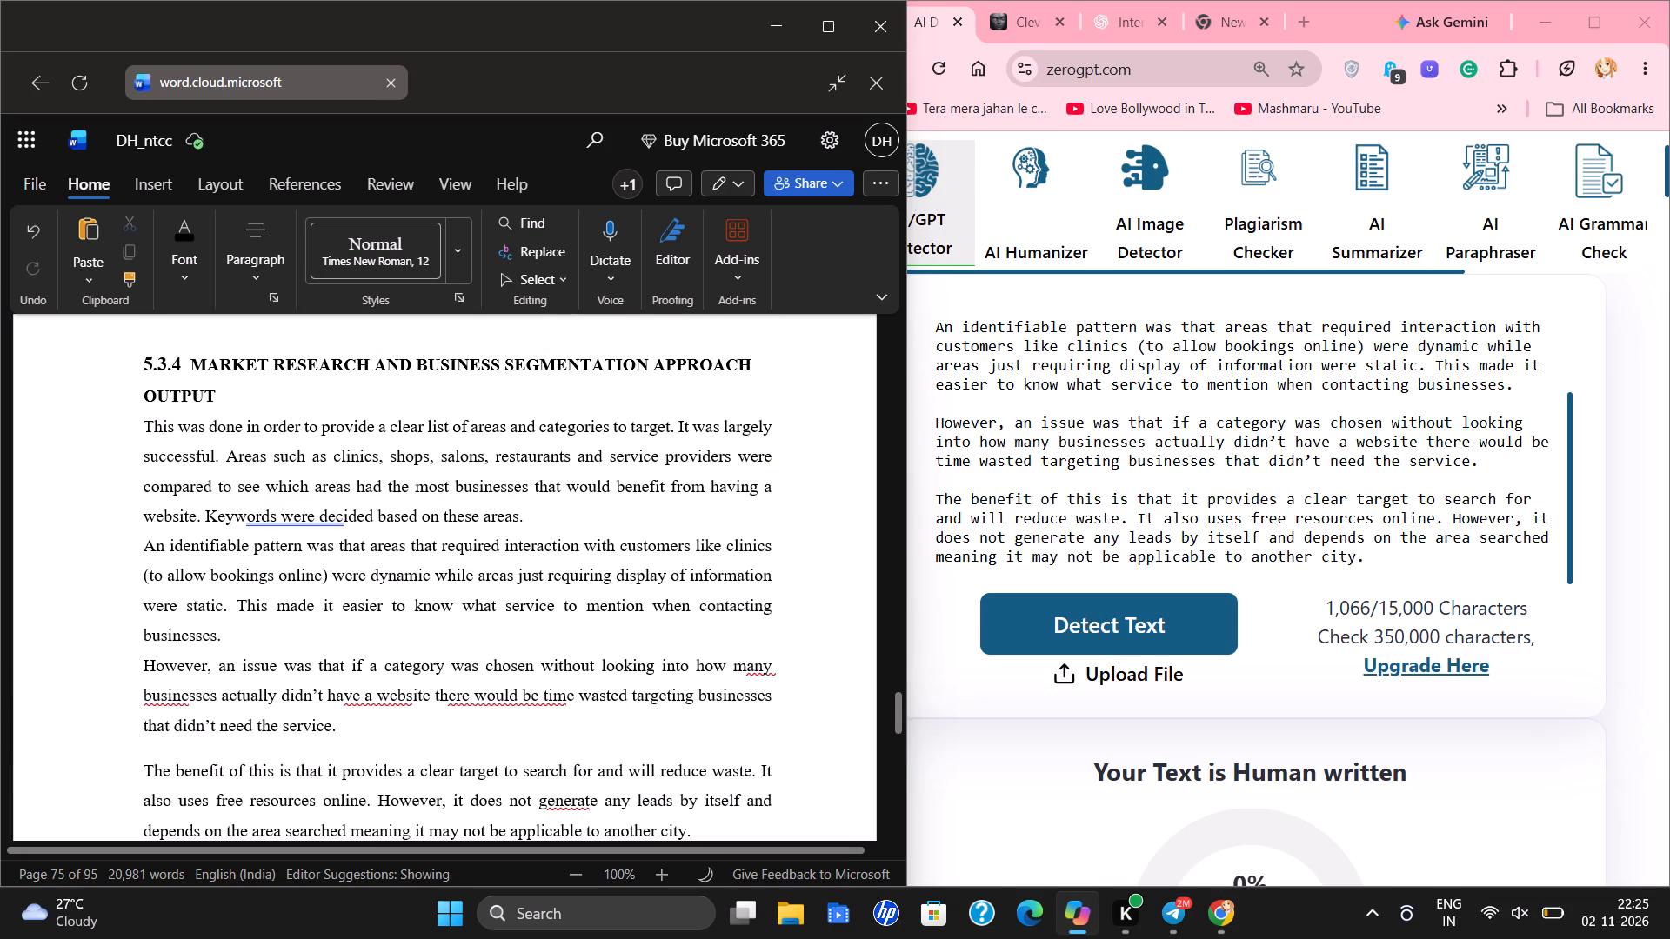
pyautogui.click(355, 396)
pyautogui.press('Return')
pyautogui.press('BackSpace')
pyautogui.press('Return')
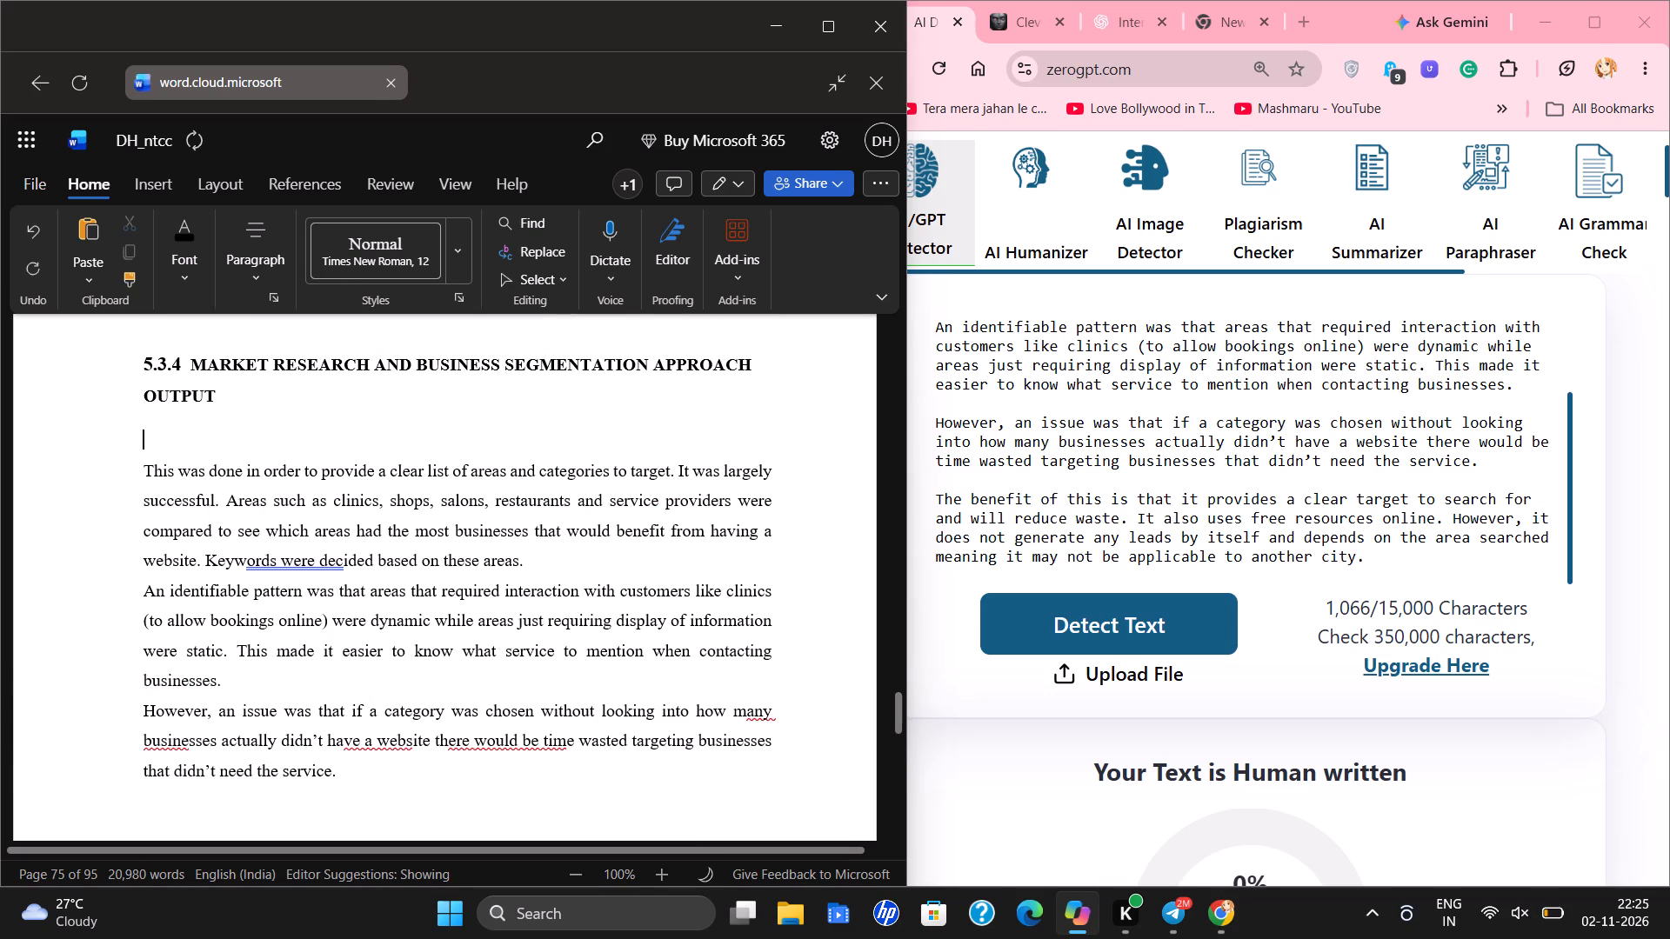
pyautogui.scroll(2, 274, 445)
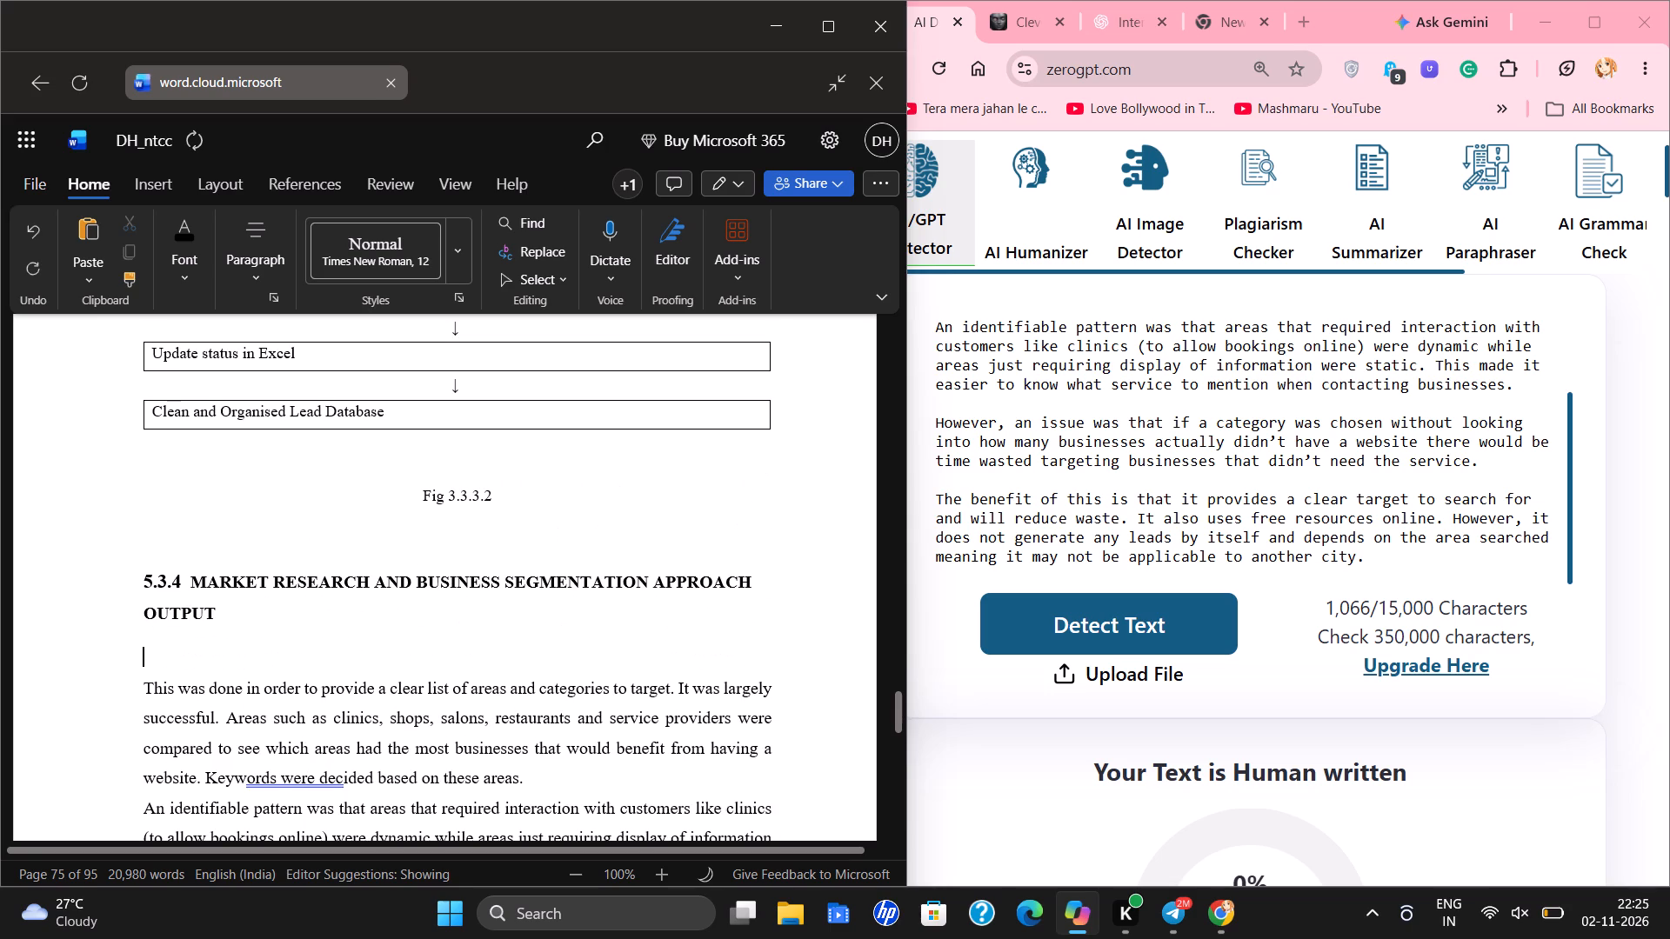
pyautogui.scroll(-1, 312, 503)
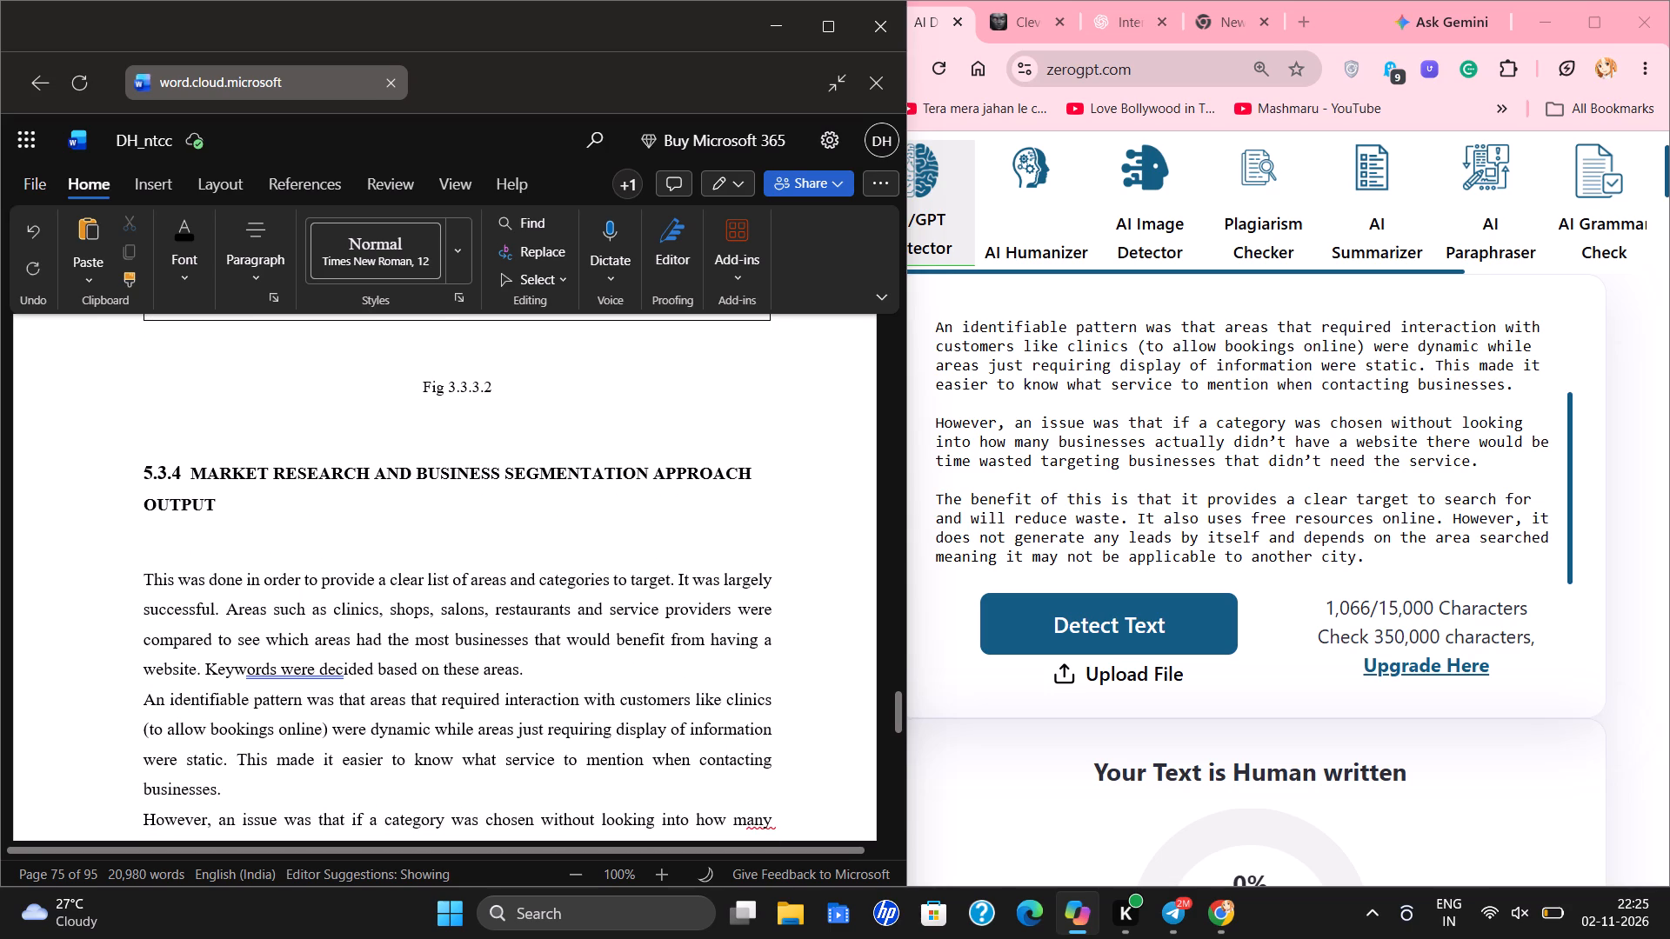
pyautogui.press('BackSpace')
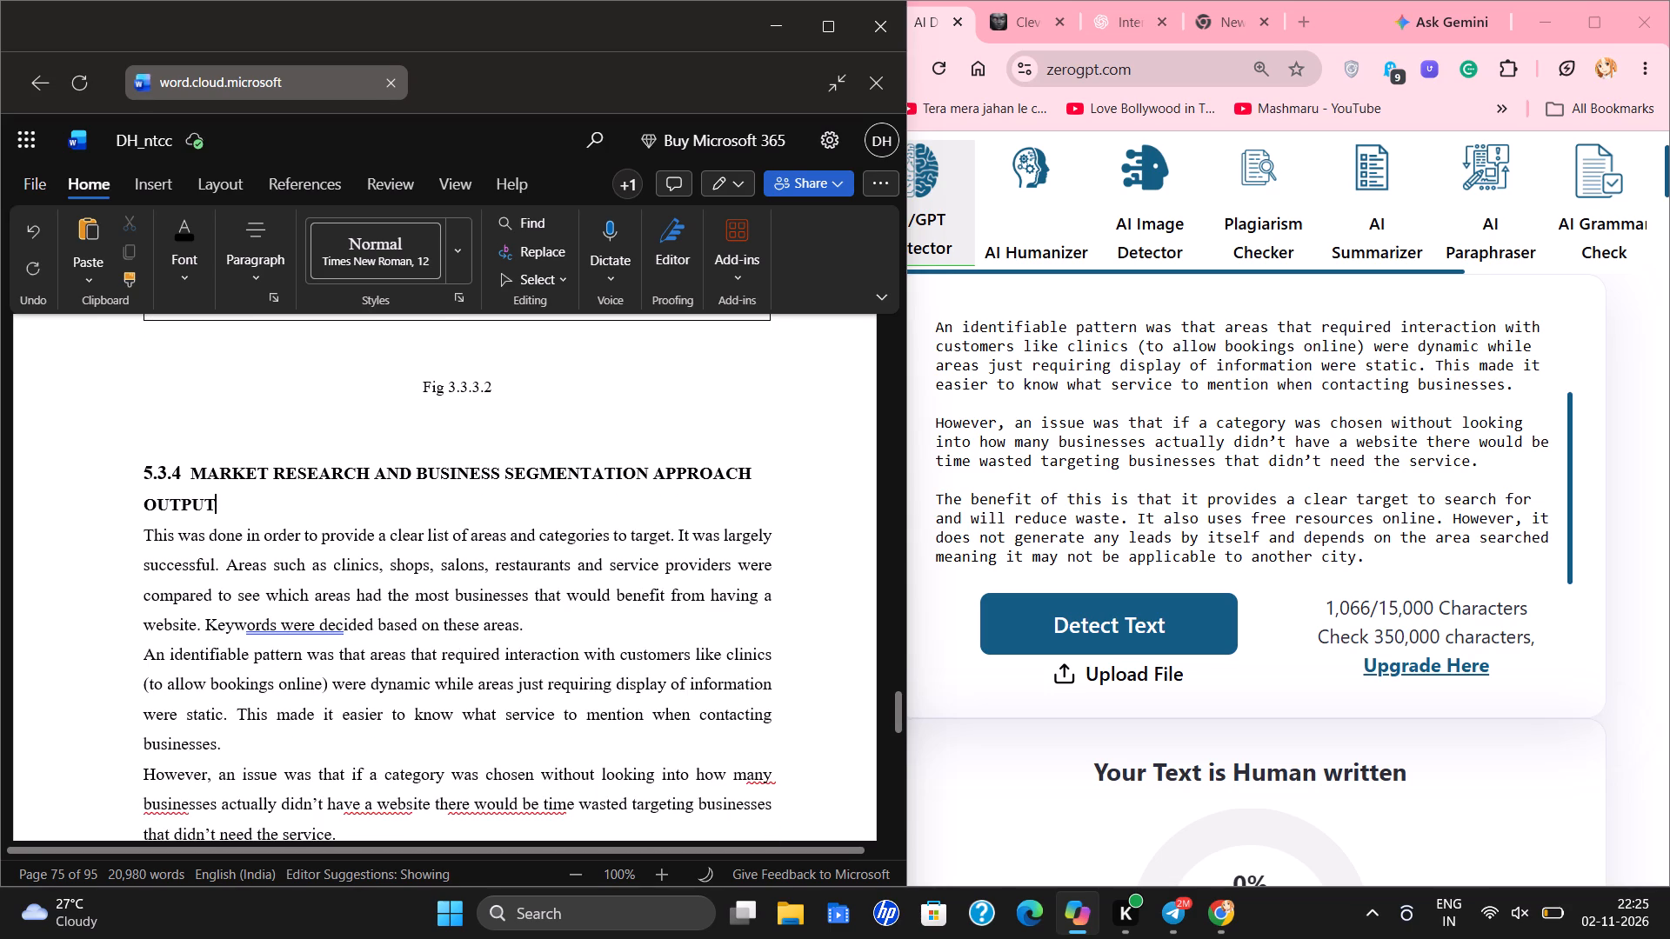
pyautogui.press('Return')
# Select the body paragraphs of section 5.3.4 across both pages and check their paragraph formatting options.
pyautogui.scroll(-7, 210, 528)
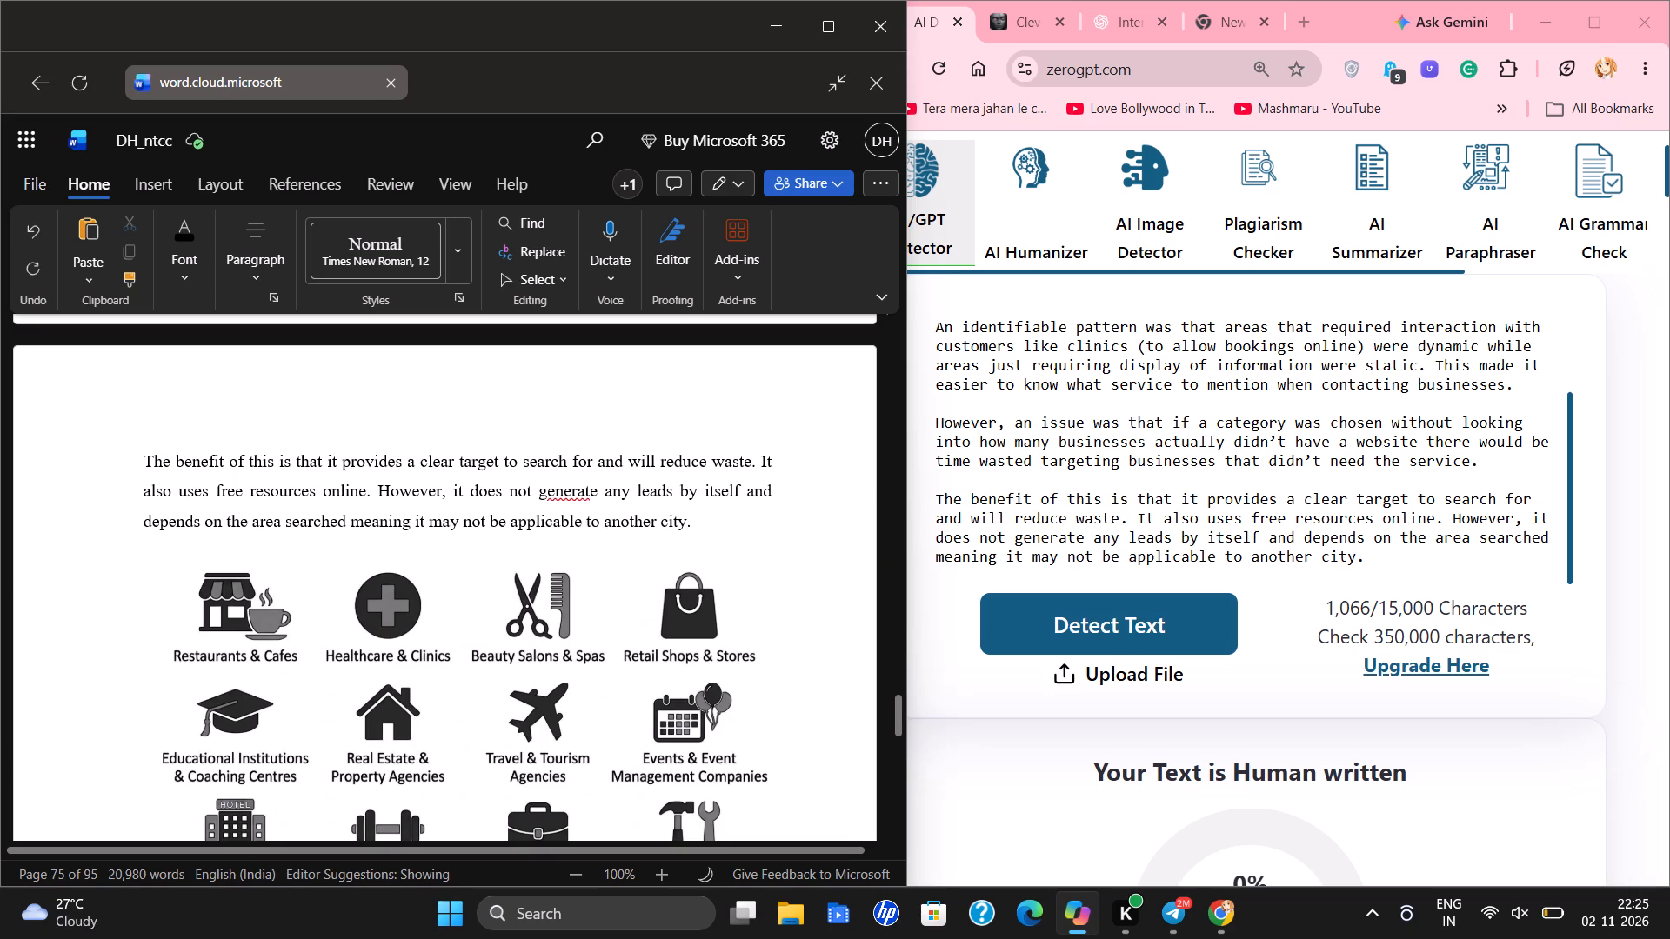
pyautogui.scroll(3, 397, 476)
pyautogui.scroll(3, 96, 410)
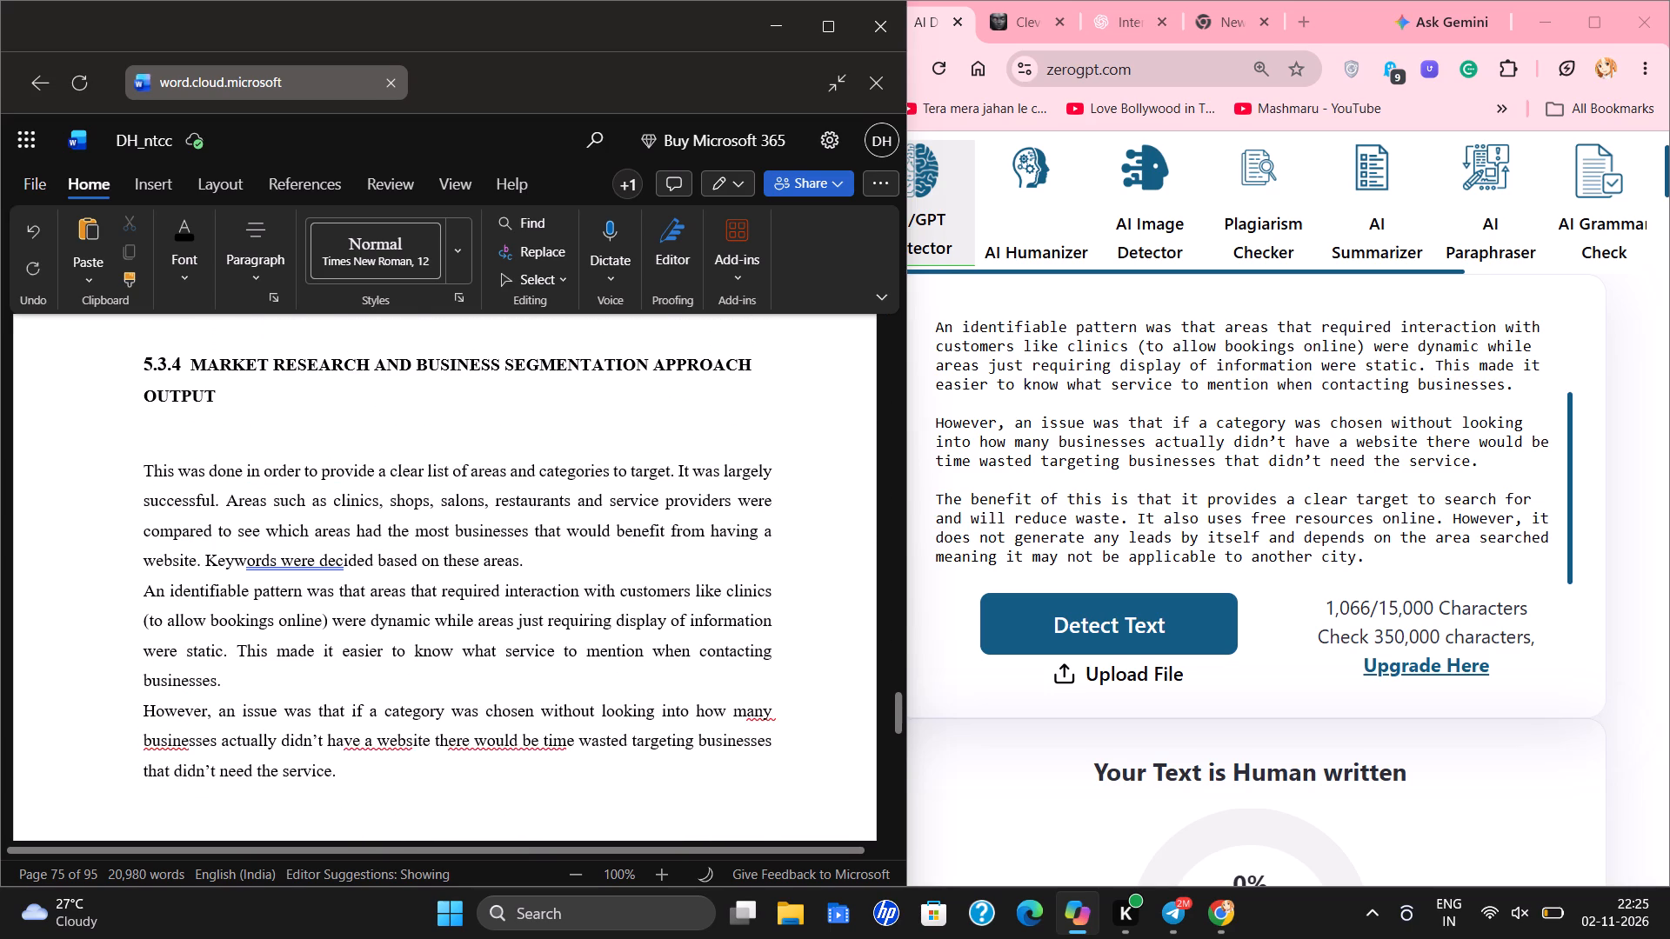
pyautogui.moveTo(145, 454); pyautogui.dragTo(198, 481)
pyautogui.click(264, 257)
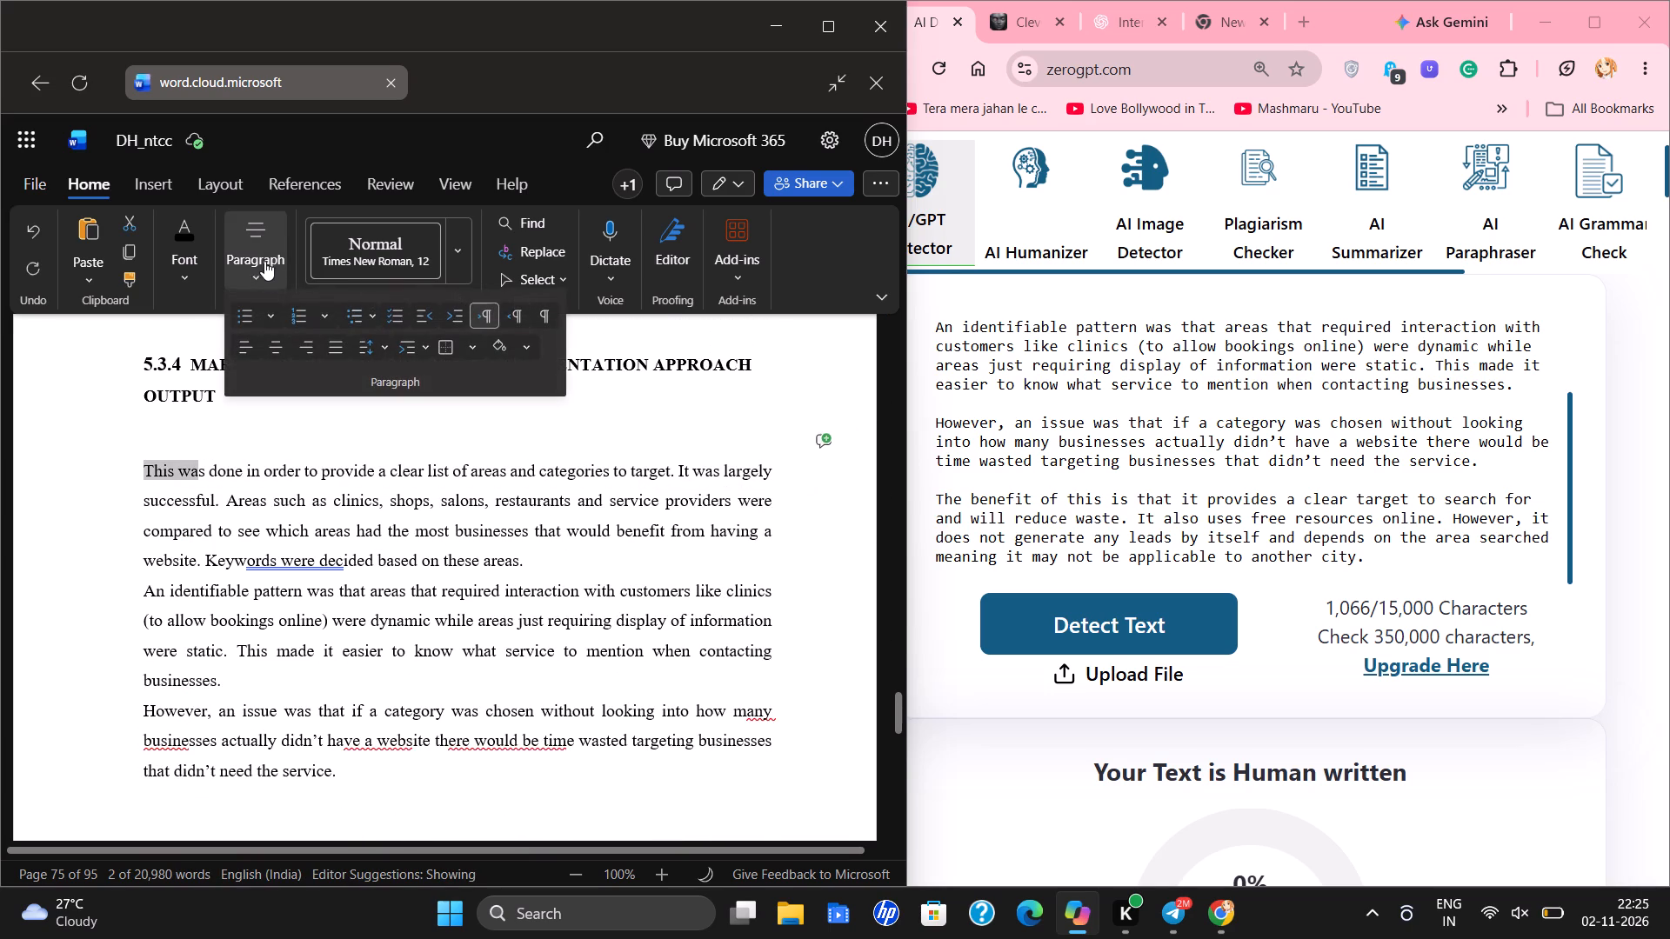
pyautogui.click(130, 461)
pyautogui.click(133, 486)
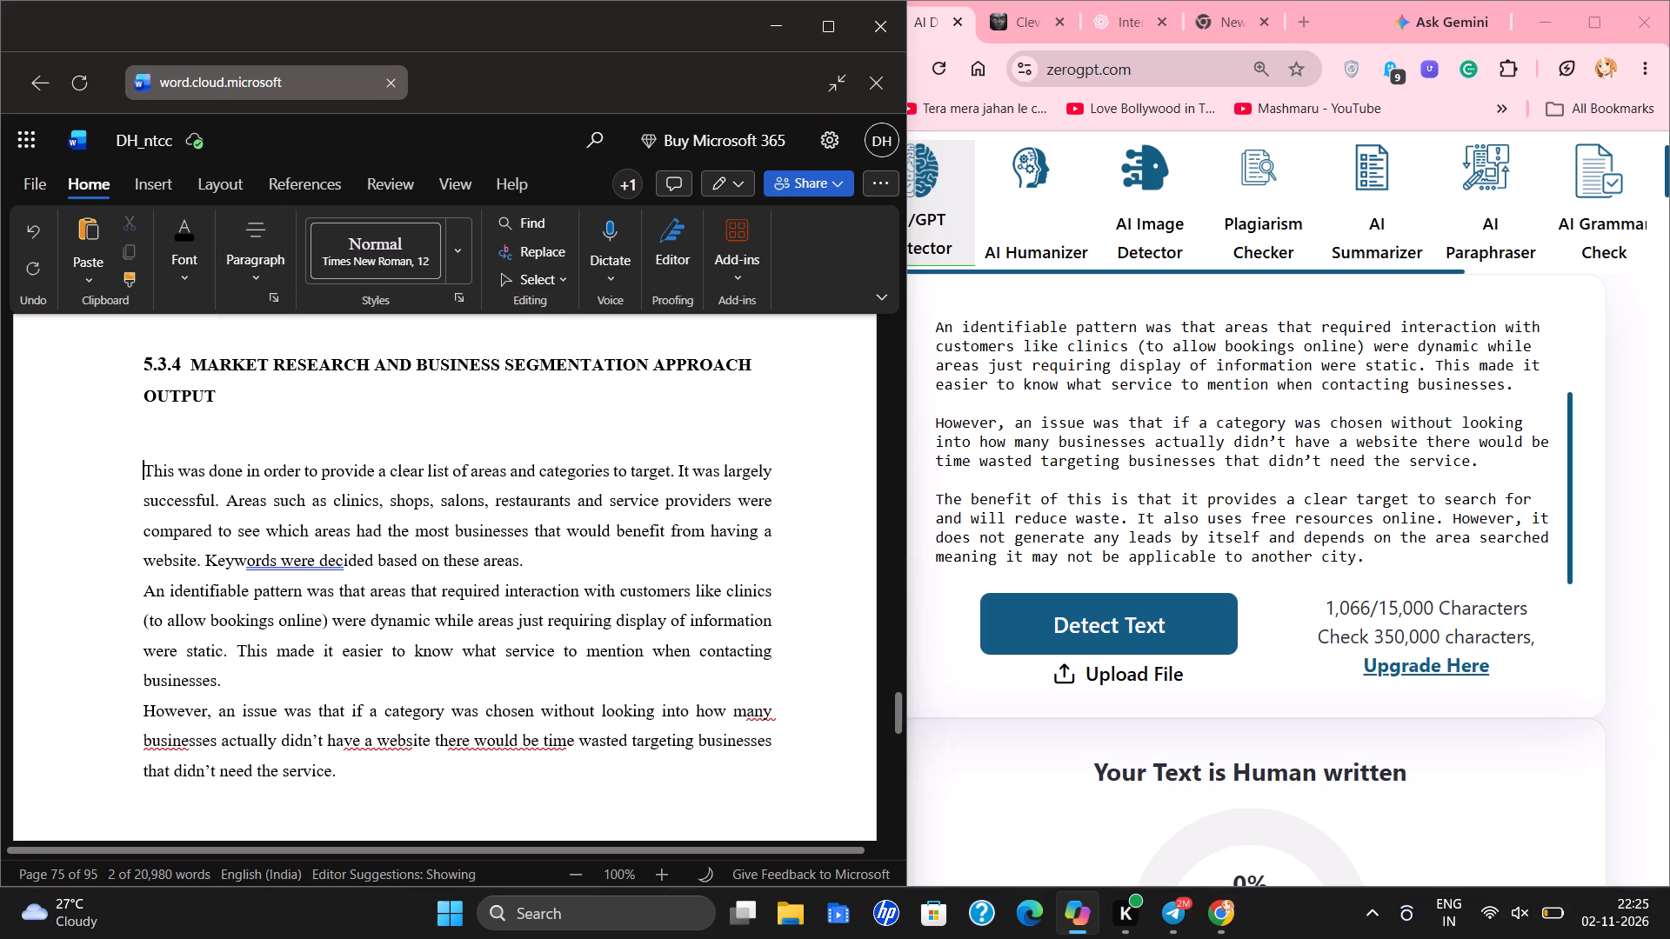
pyautogui.moveTo(141, 475); pyautogui.dragTo(755, 744)
pyautogui.scroll(-3, 276, 503)
pyautogui.scroll(-1, 755, 744)
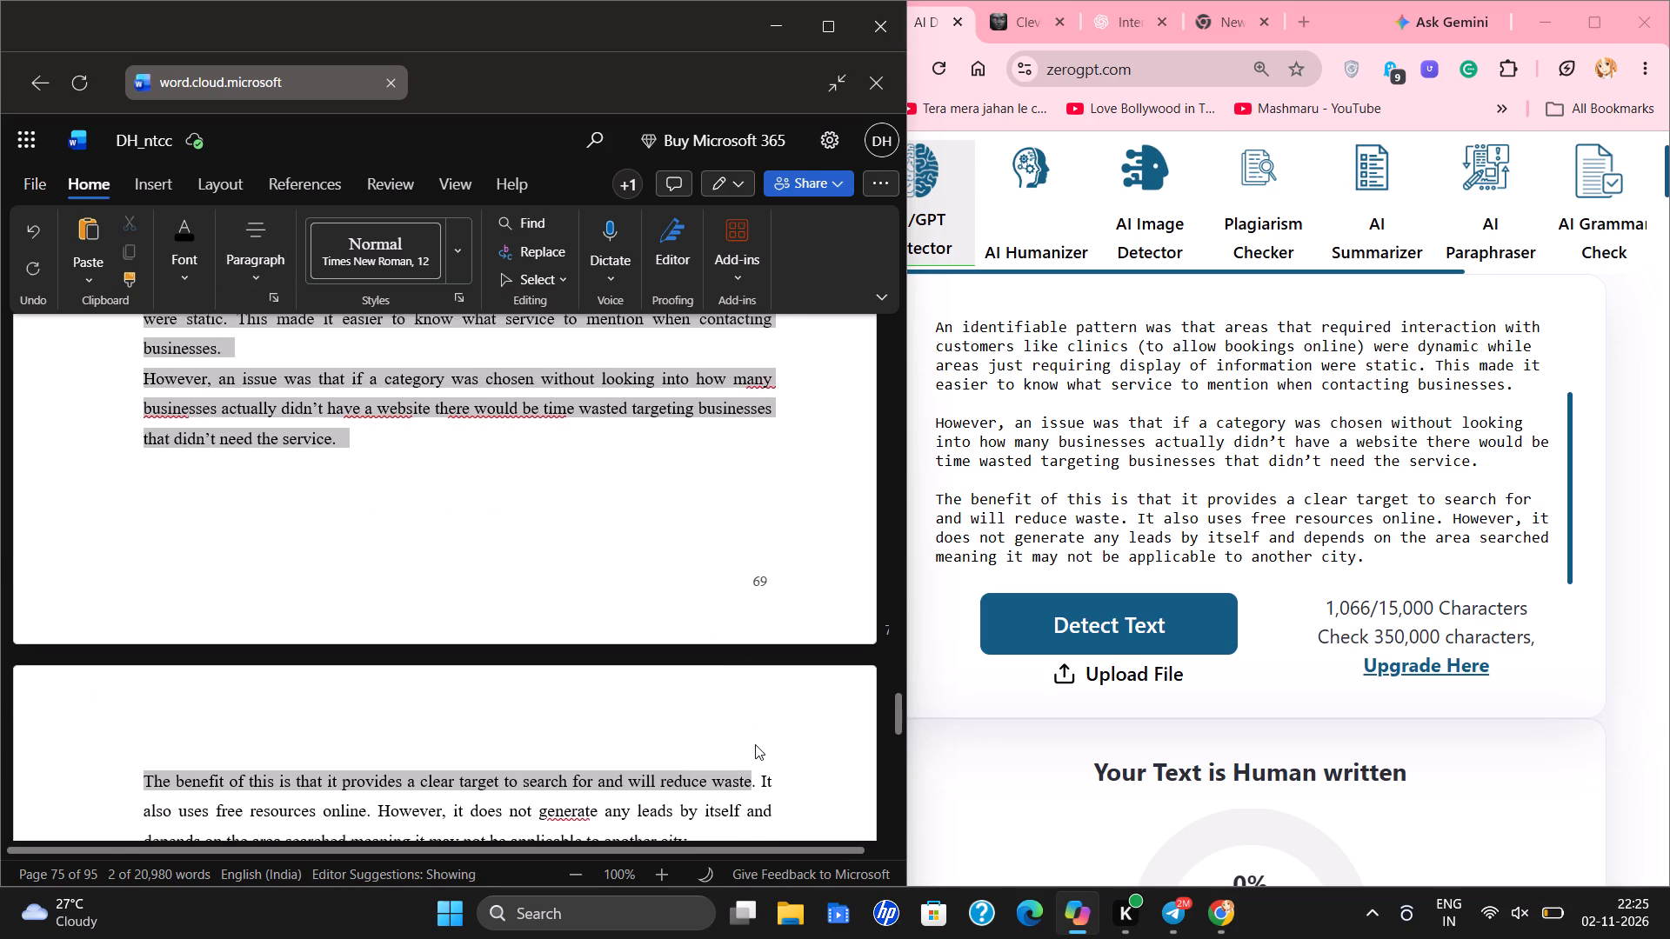
pyautogui.moveTo(755, 744); pyautogui.dragTo(723, 742)
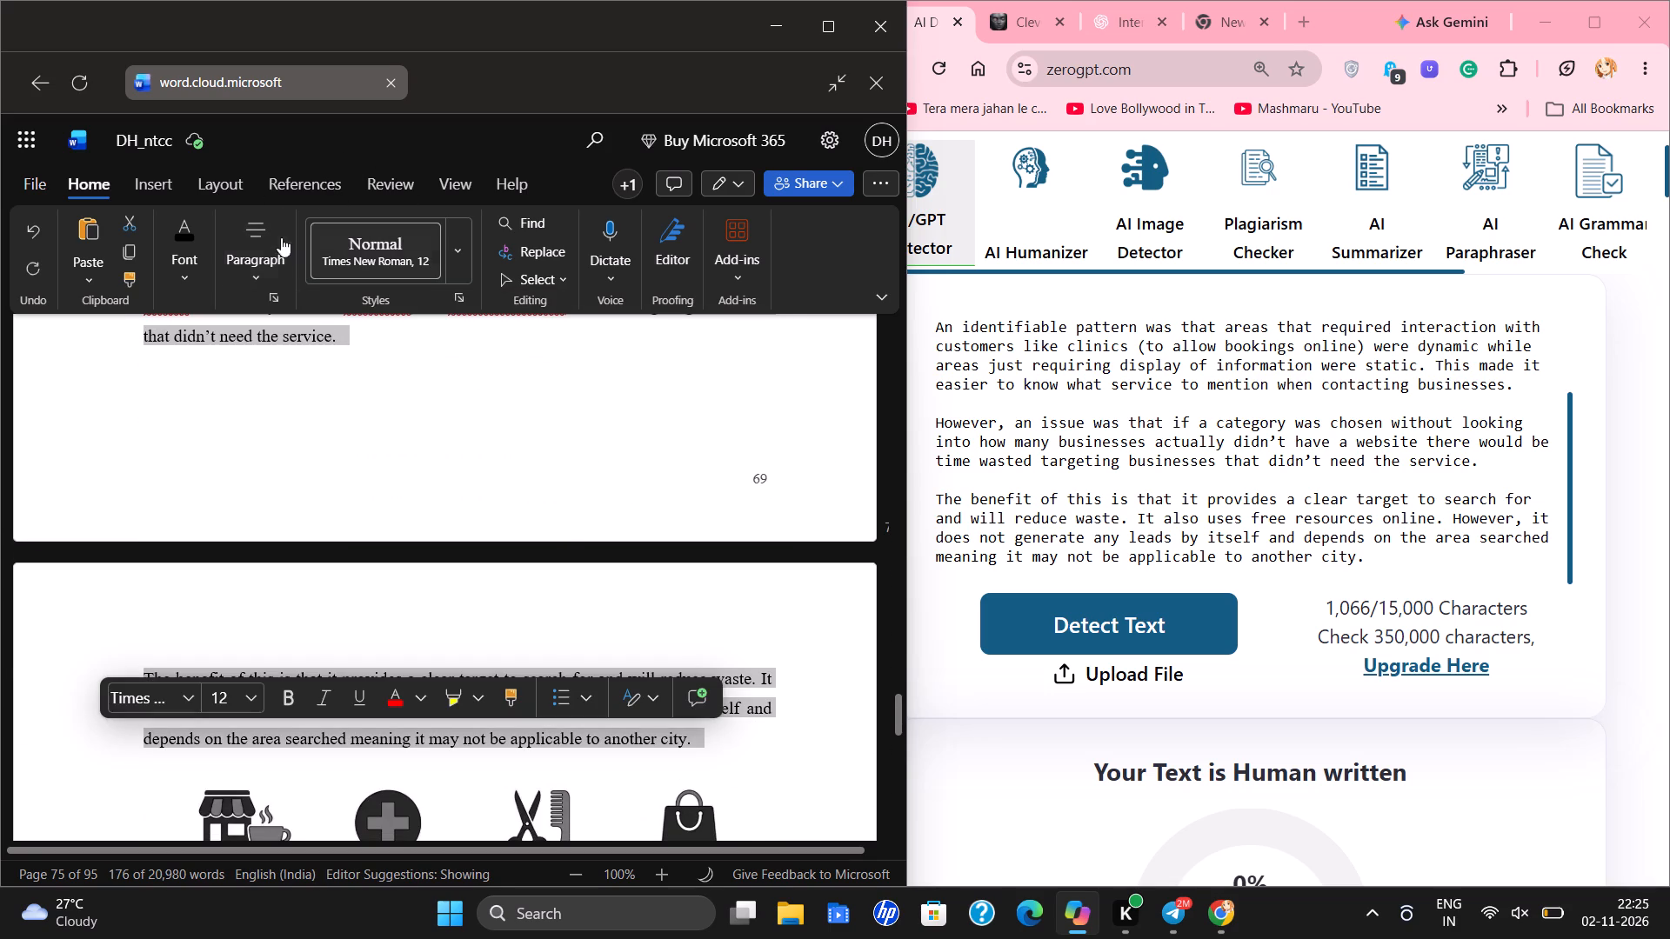
pyautogui.click(272, 245)
pyautogui.click(284, 494)
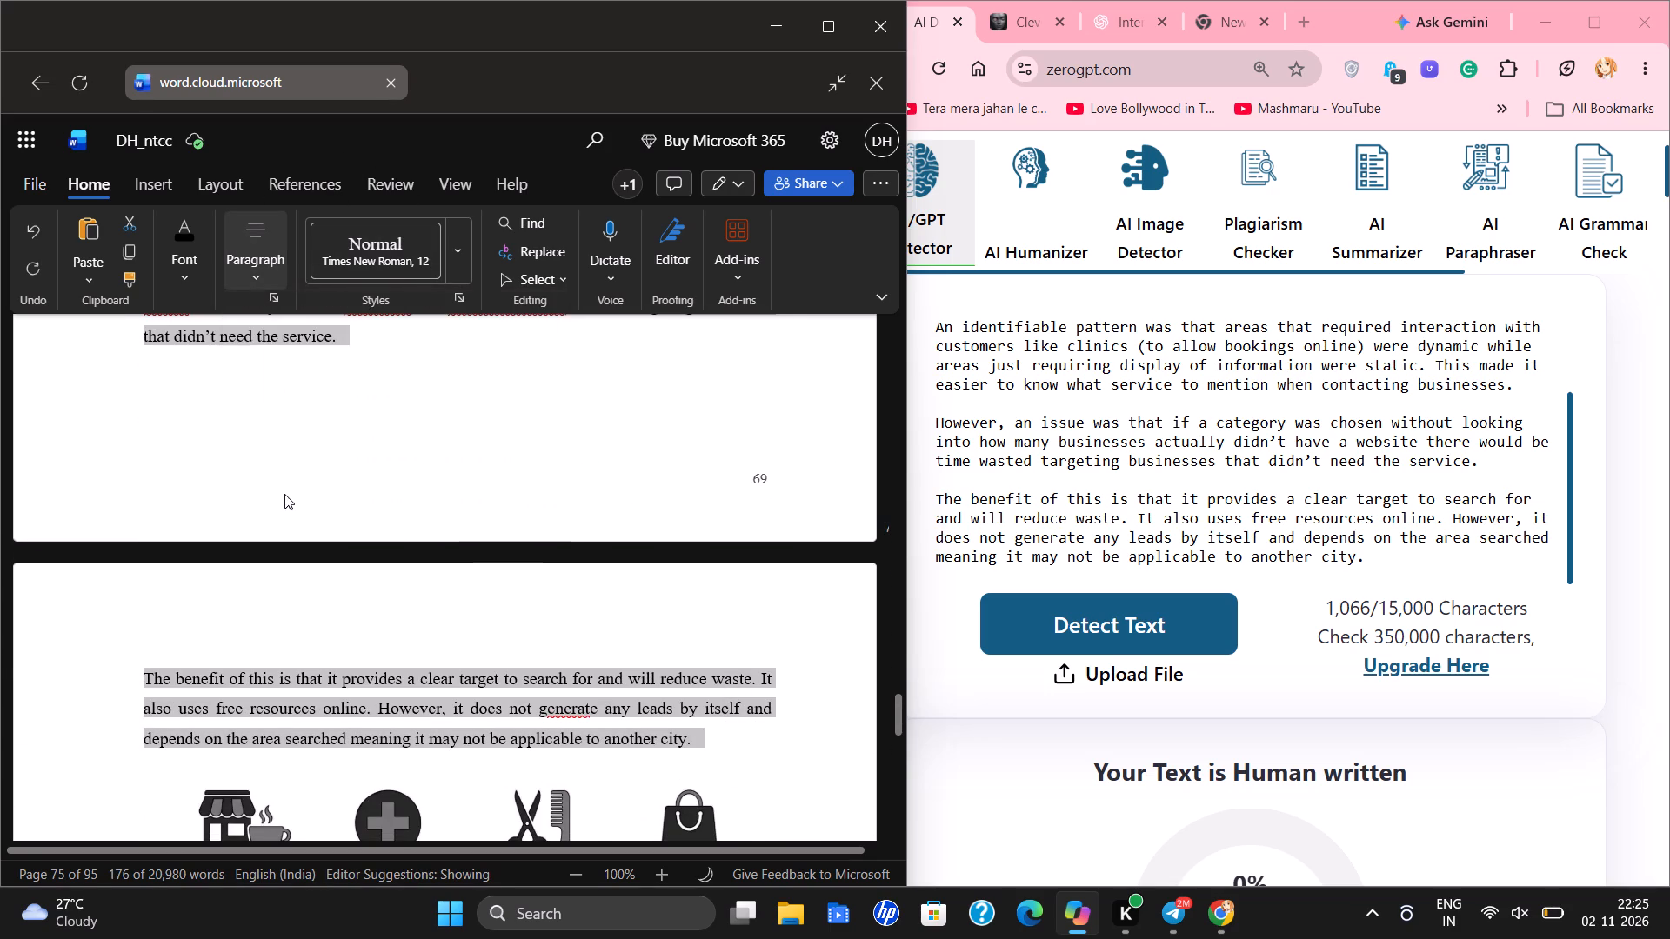
# Set the caption "Fig 5.3.4.1" beneath the business category icons to size 11, non-bold, italic and centred.
pyautogui.scroll(-2, 281, 475)
pyautogui.scroll(-5, 68, 517)
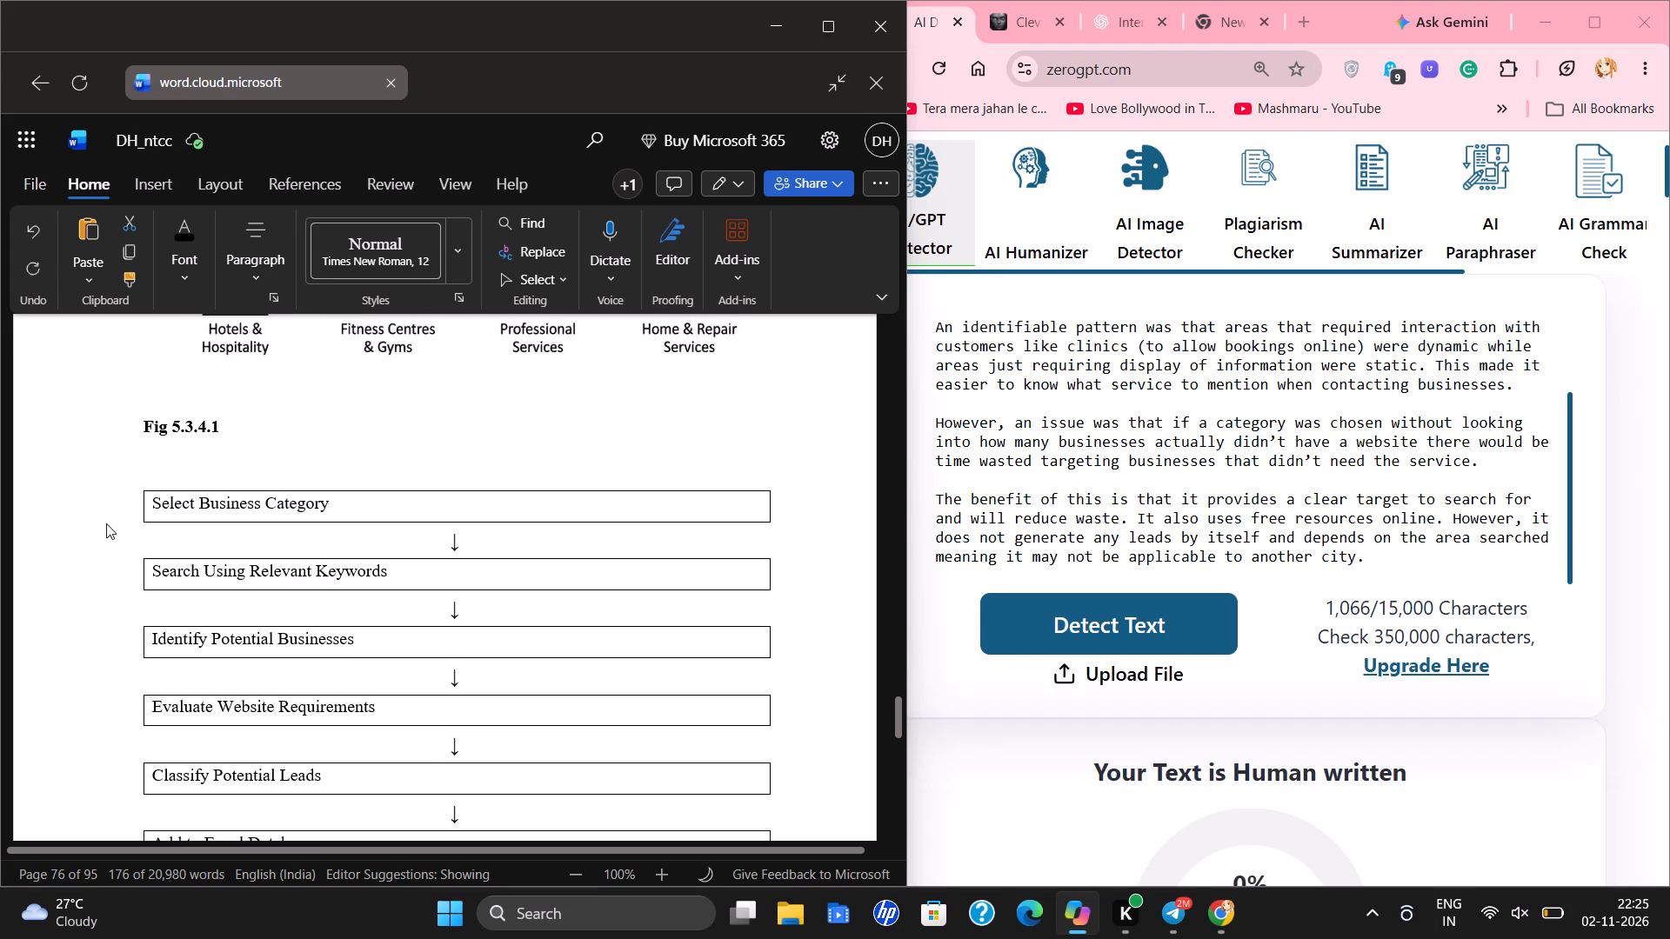
pyautogui.click(106, 523)
pyautogui.scroll(3, 137, 469)
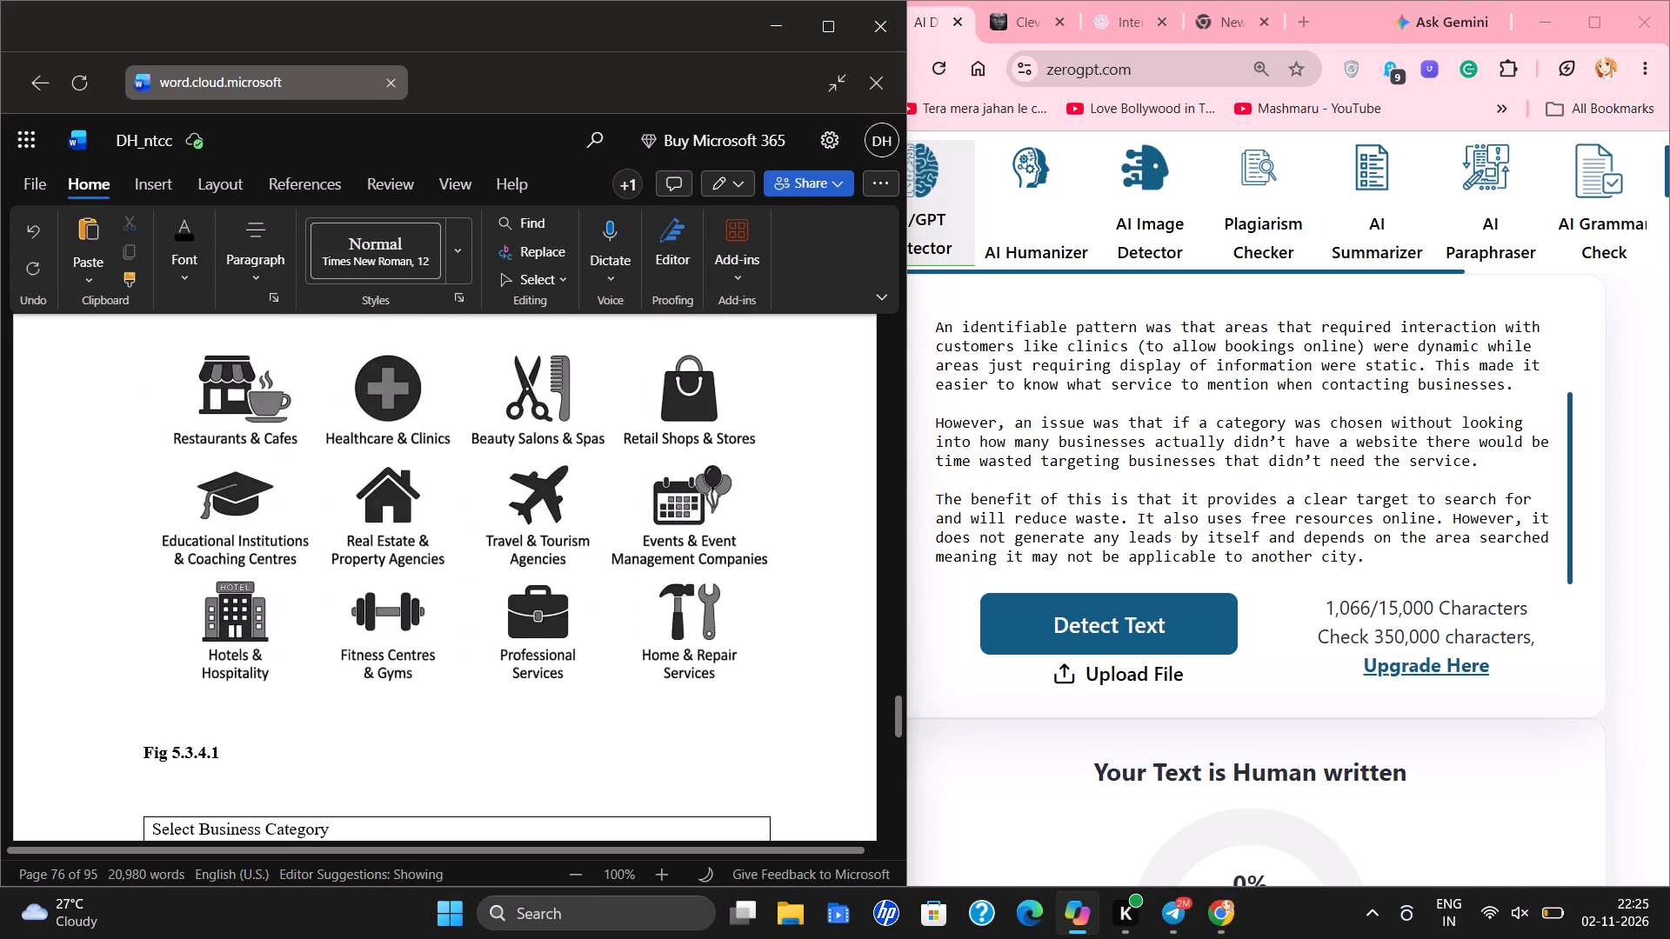
pyautogui.moveTo(140, 752); pyautogui.dragTo(225, 763)
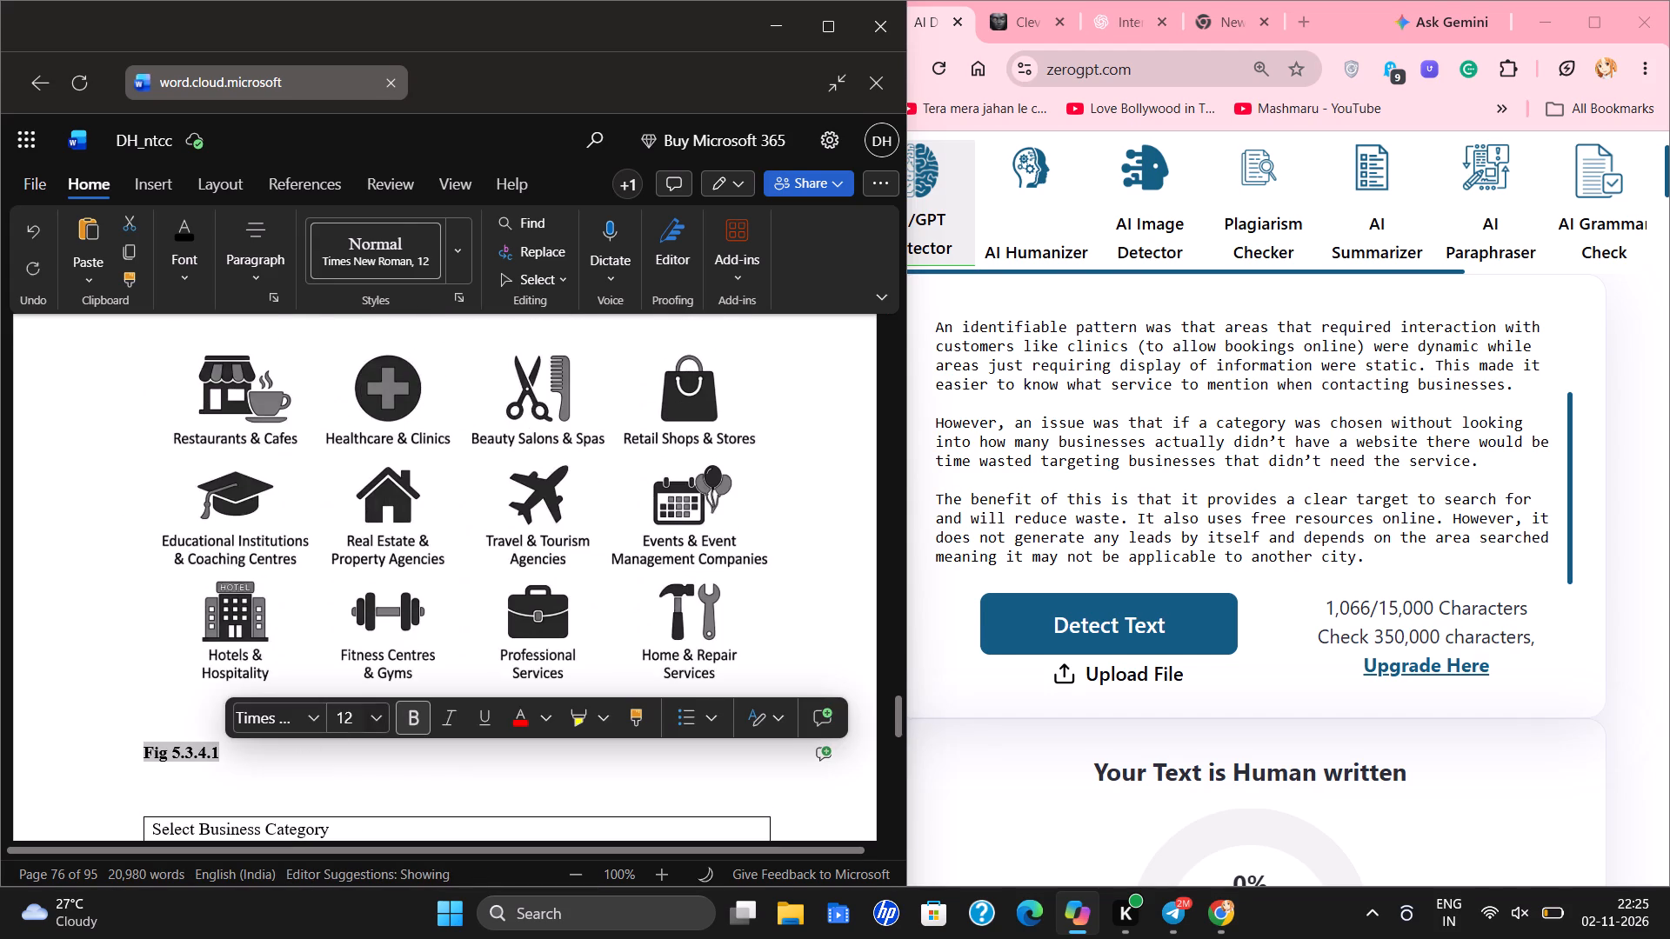
pyautogui.click(372, 716)
pyautogui.click(365, 290)
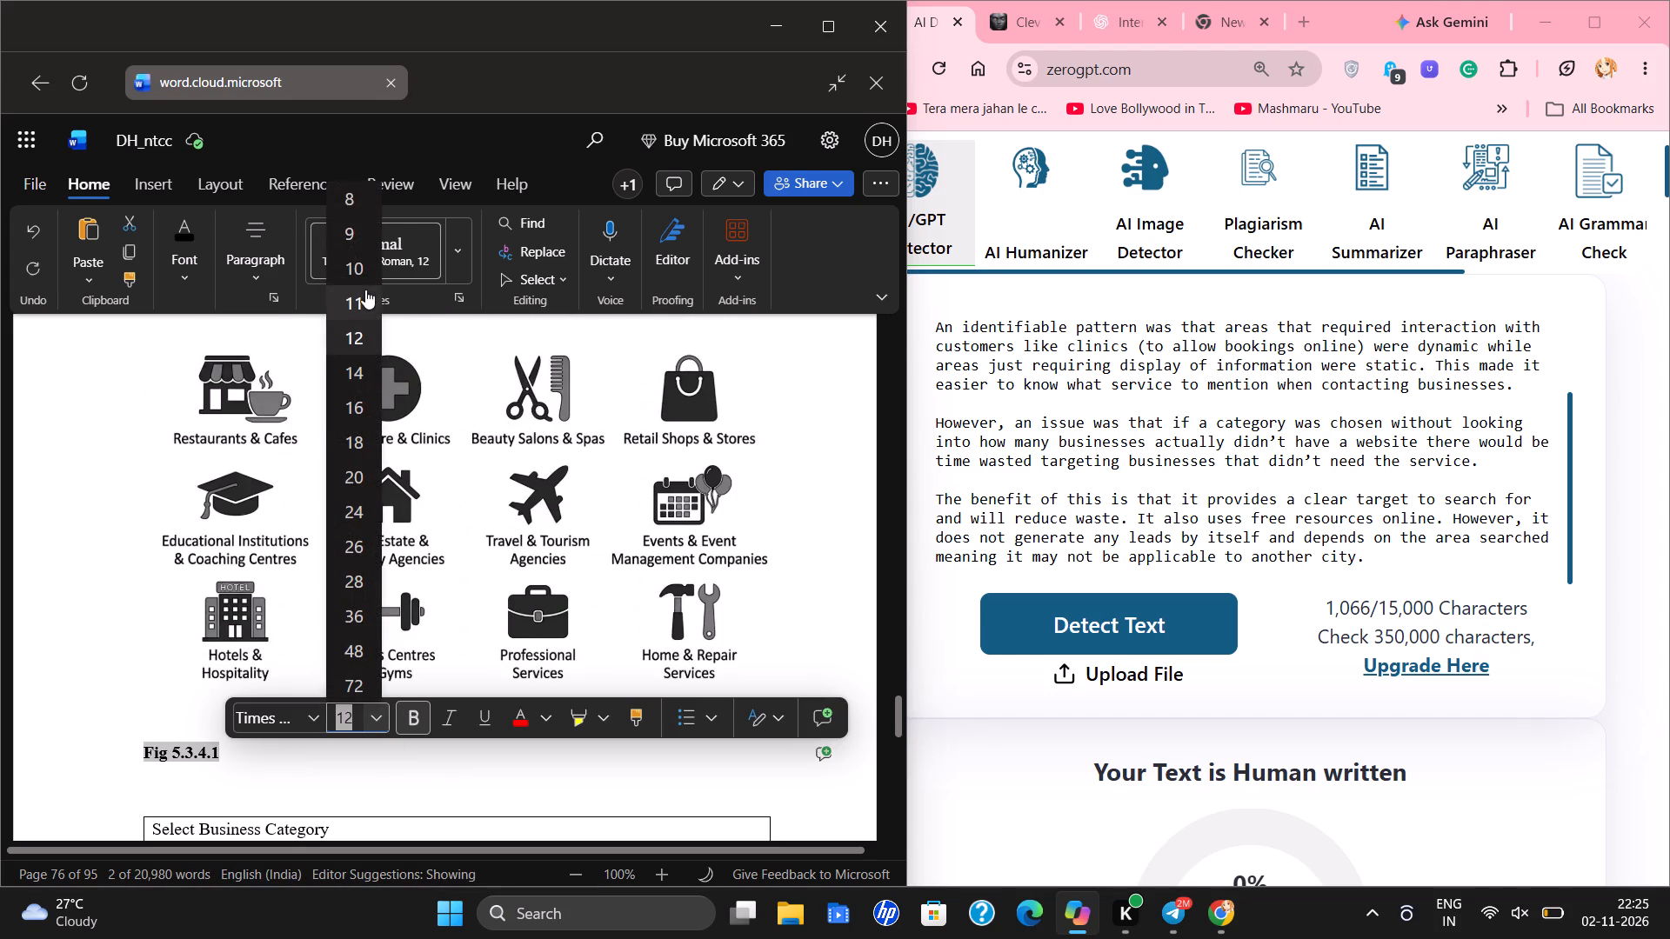
pyautogui.click(416, 710)
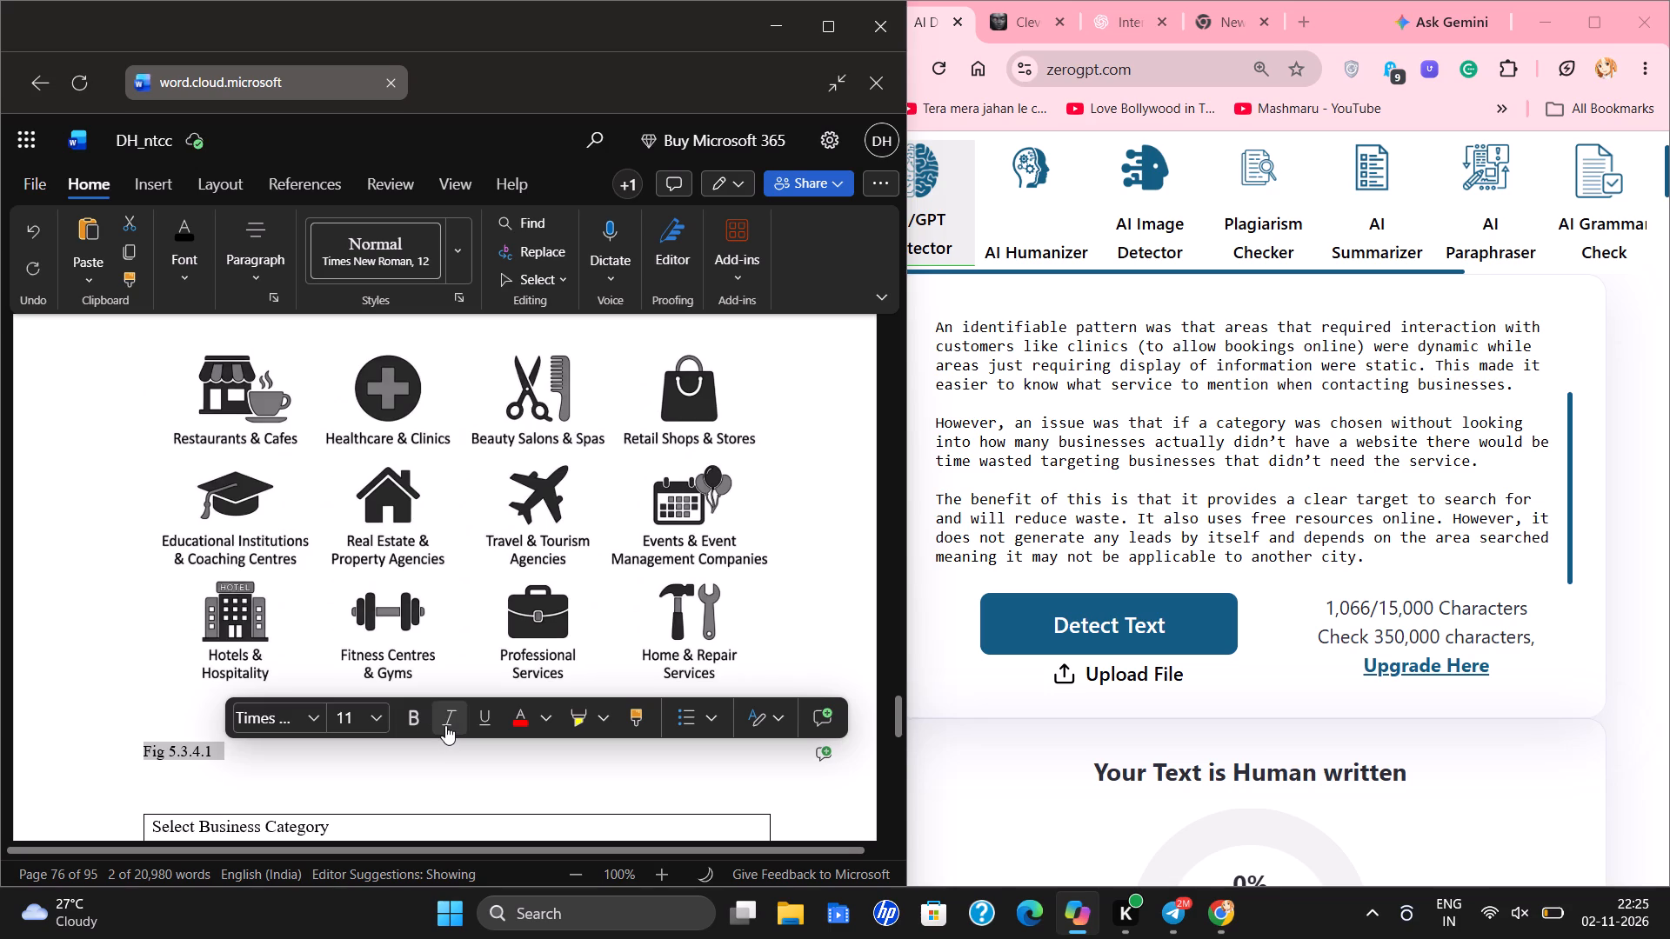
pyautogui.click(445, 725)
pyautogui.click(265, 247)
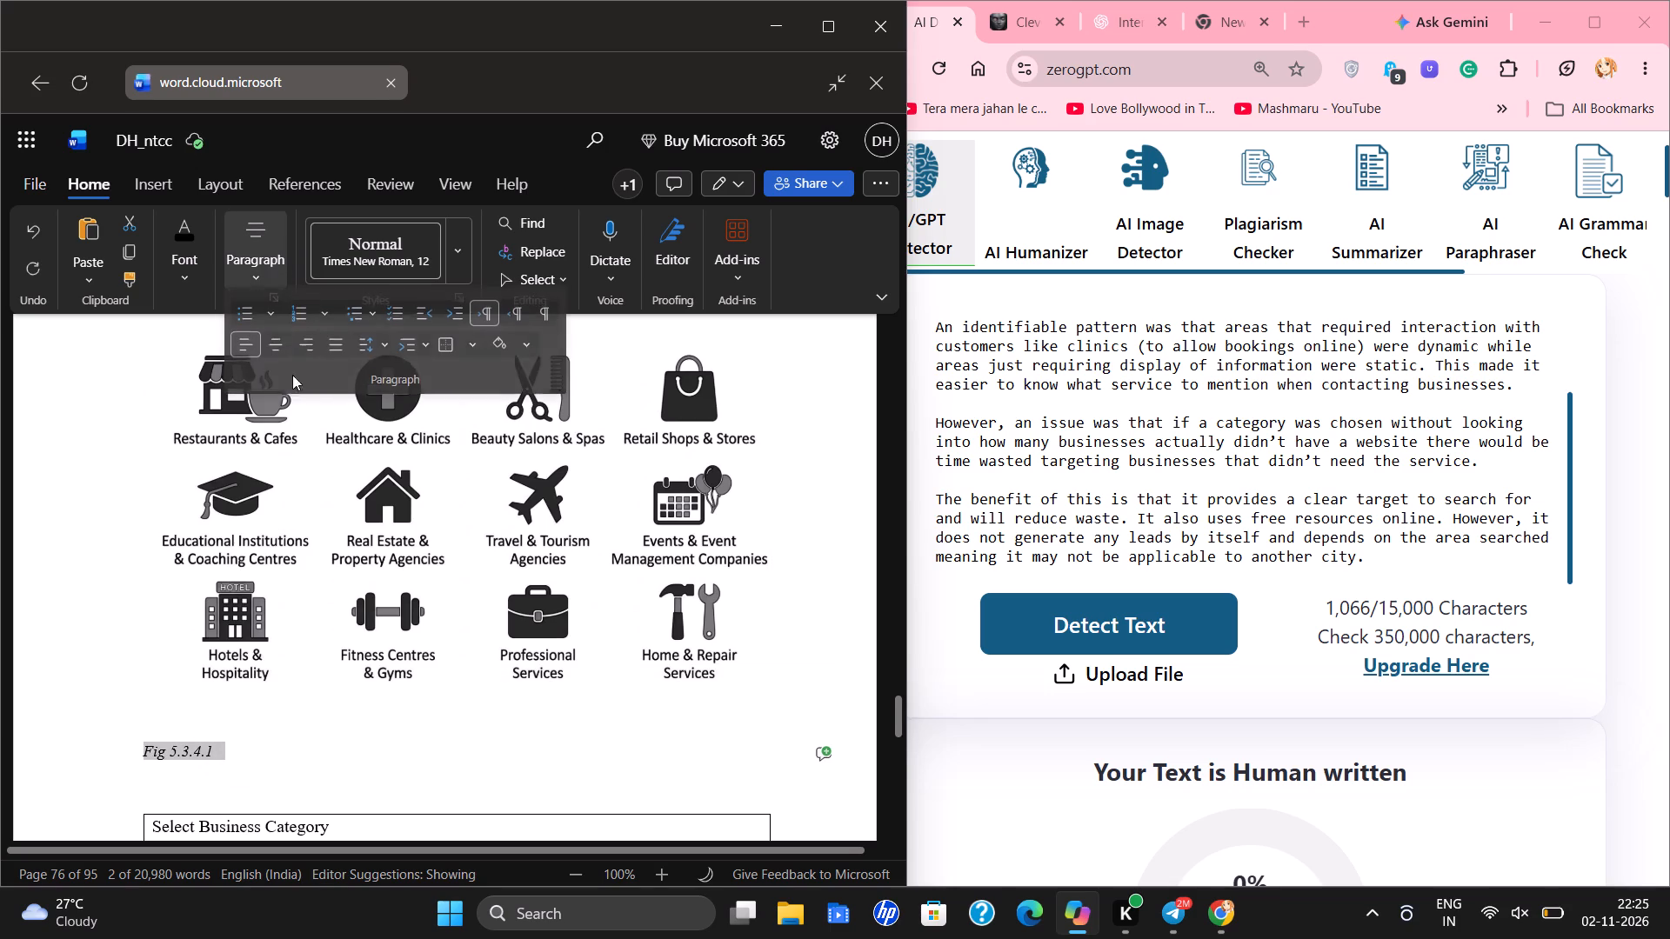
pyautogui.click(277, 342)
pyautogui.click(90, 639)
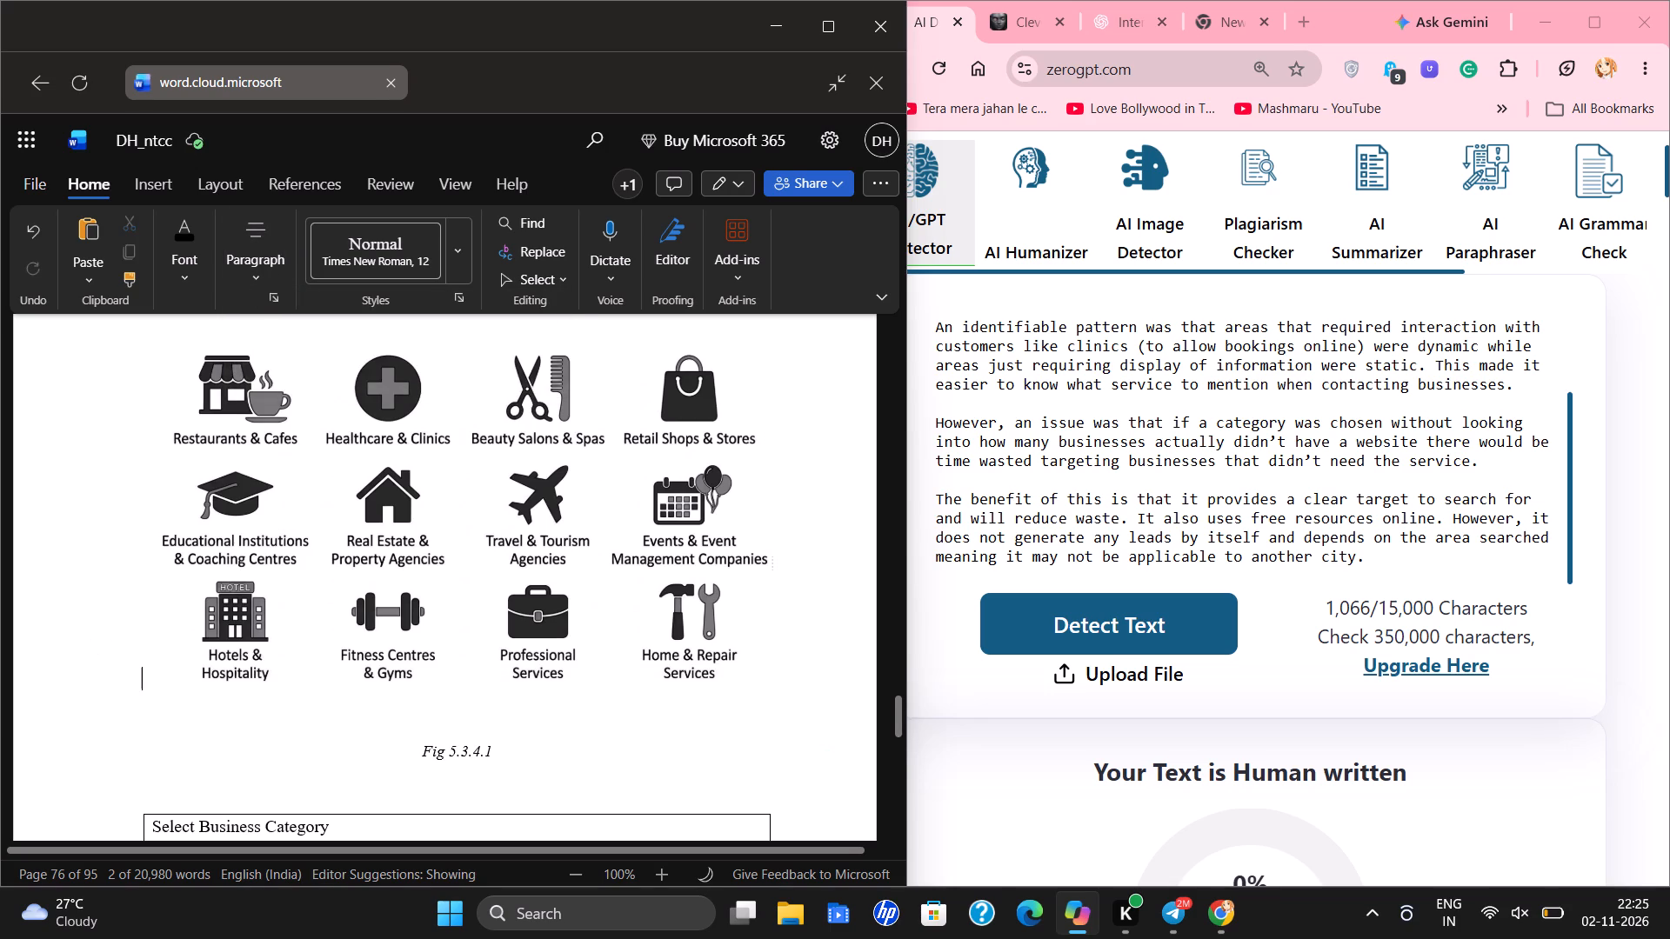
# Set all text of the "Select Business Category" flowchart, including its arrows and the caption "Fig 5.3.4.2", to font size 11.
pyautogui.scroll(-3, 658, 749)
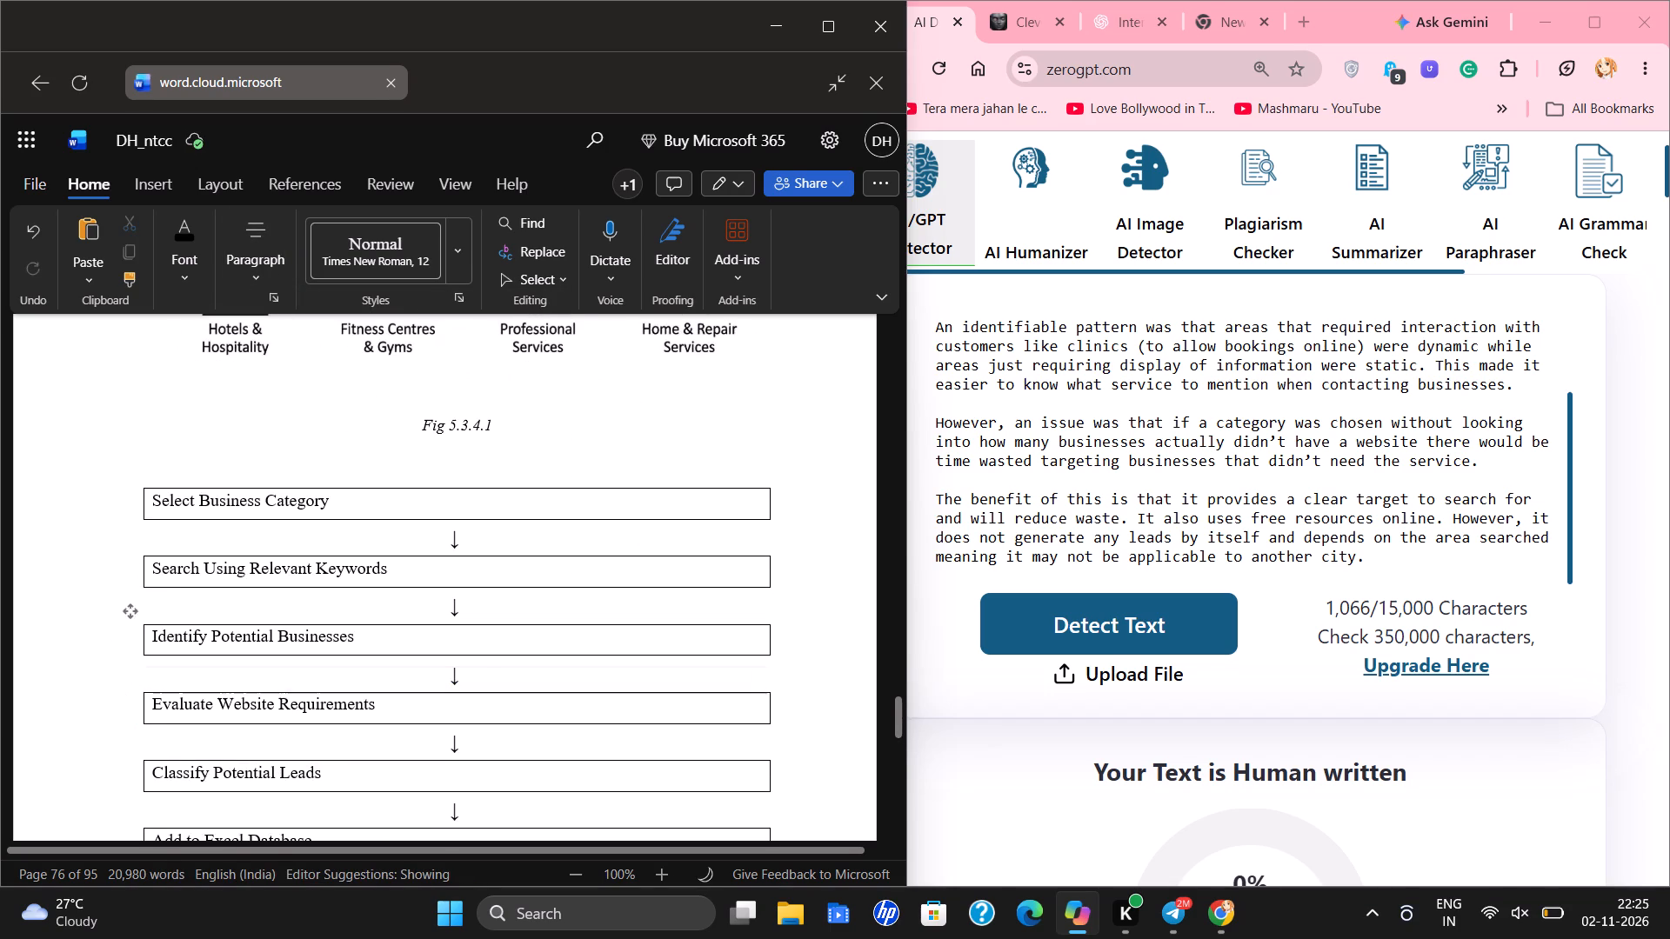
pyautogui.moveTo(129, 483); pyautogui.dragTo(659, 667)
pyautogui.scroll(-2, 273, 538)
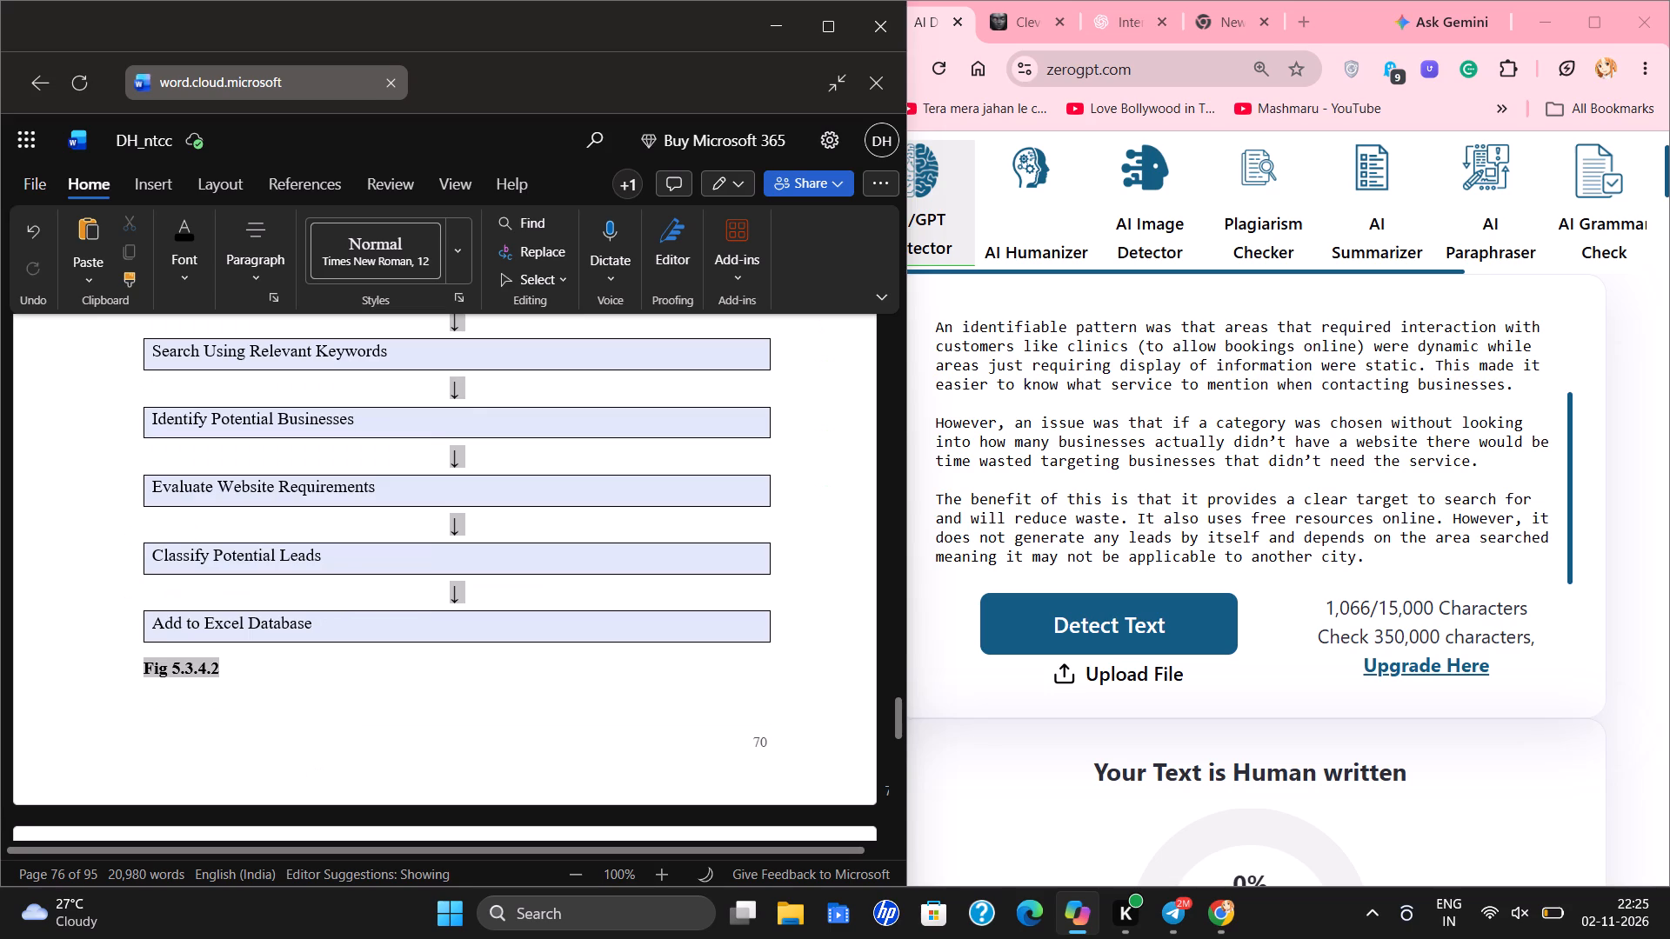
pyautogui.moveTo(659, 667); pyautogui.dragTo(701, 644)
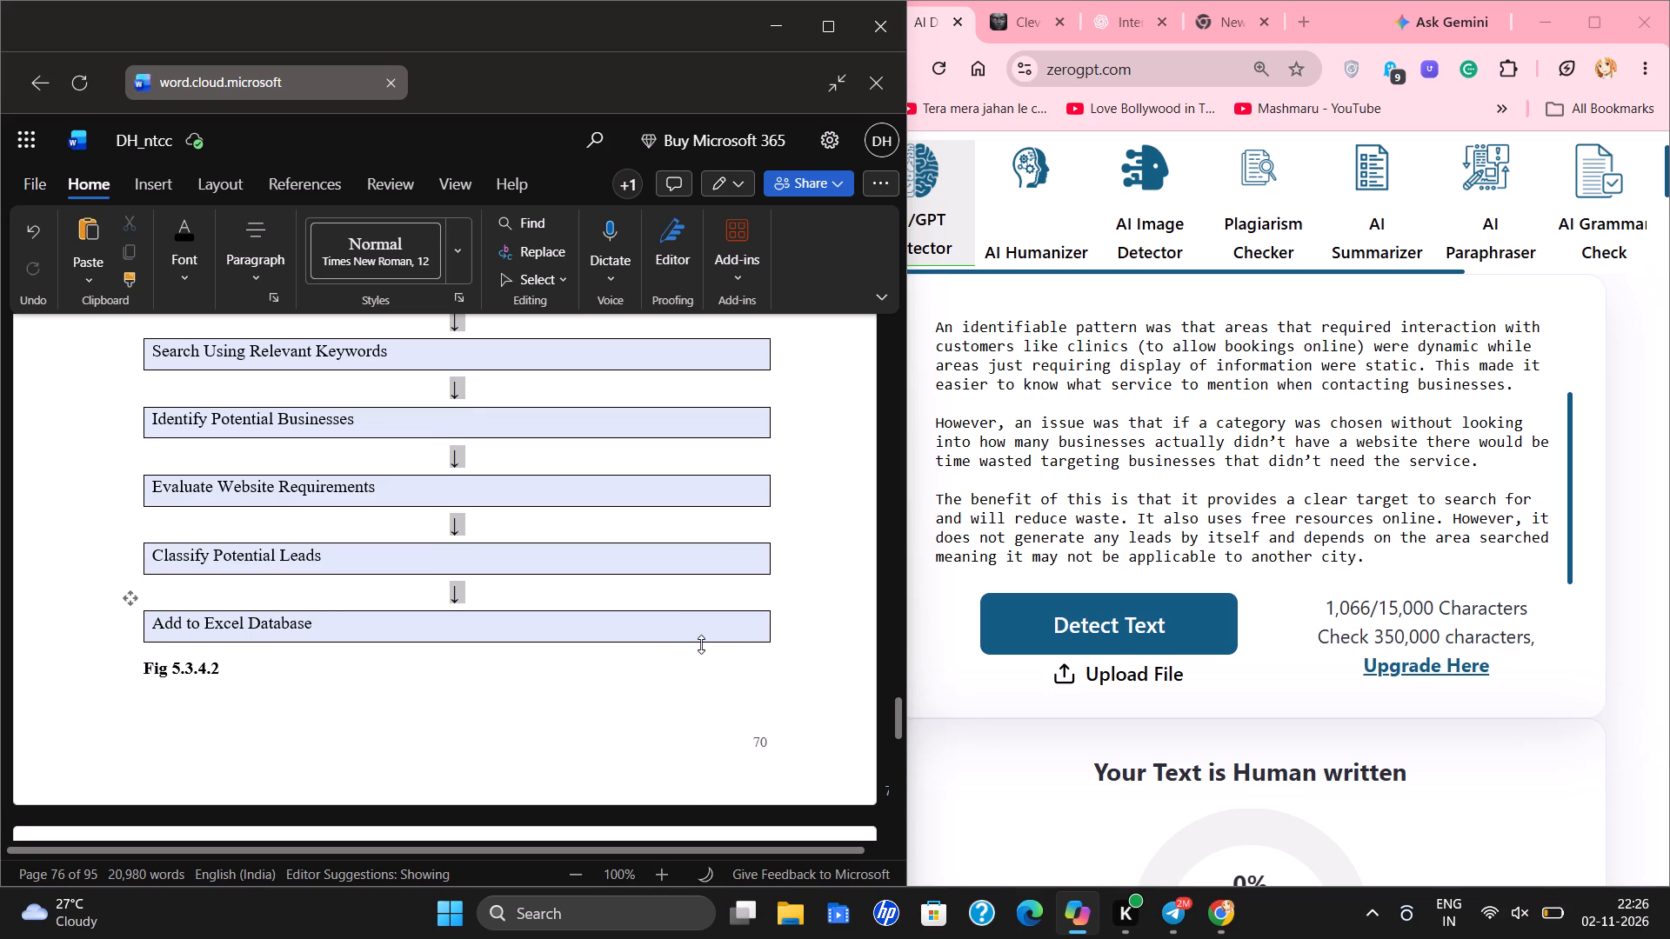
pyautogui.moveTo(701, 644); pyautogui.dragTo(705, 656)
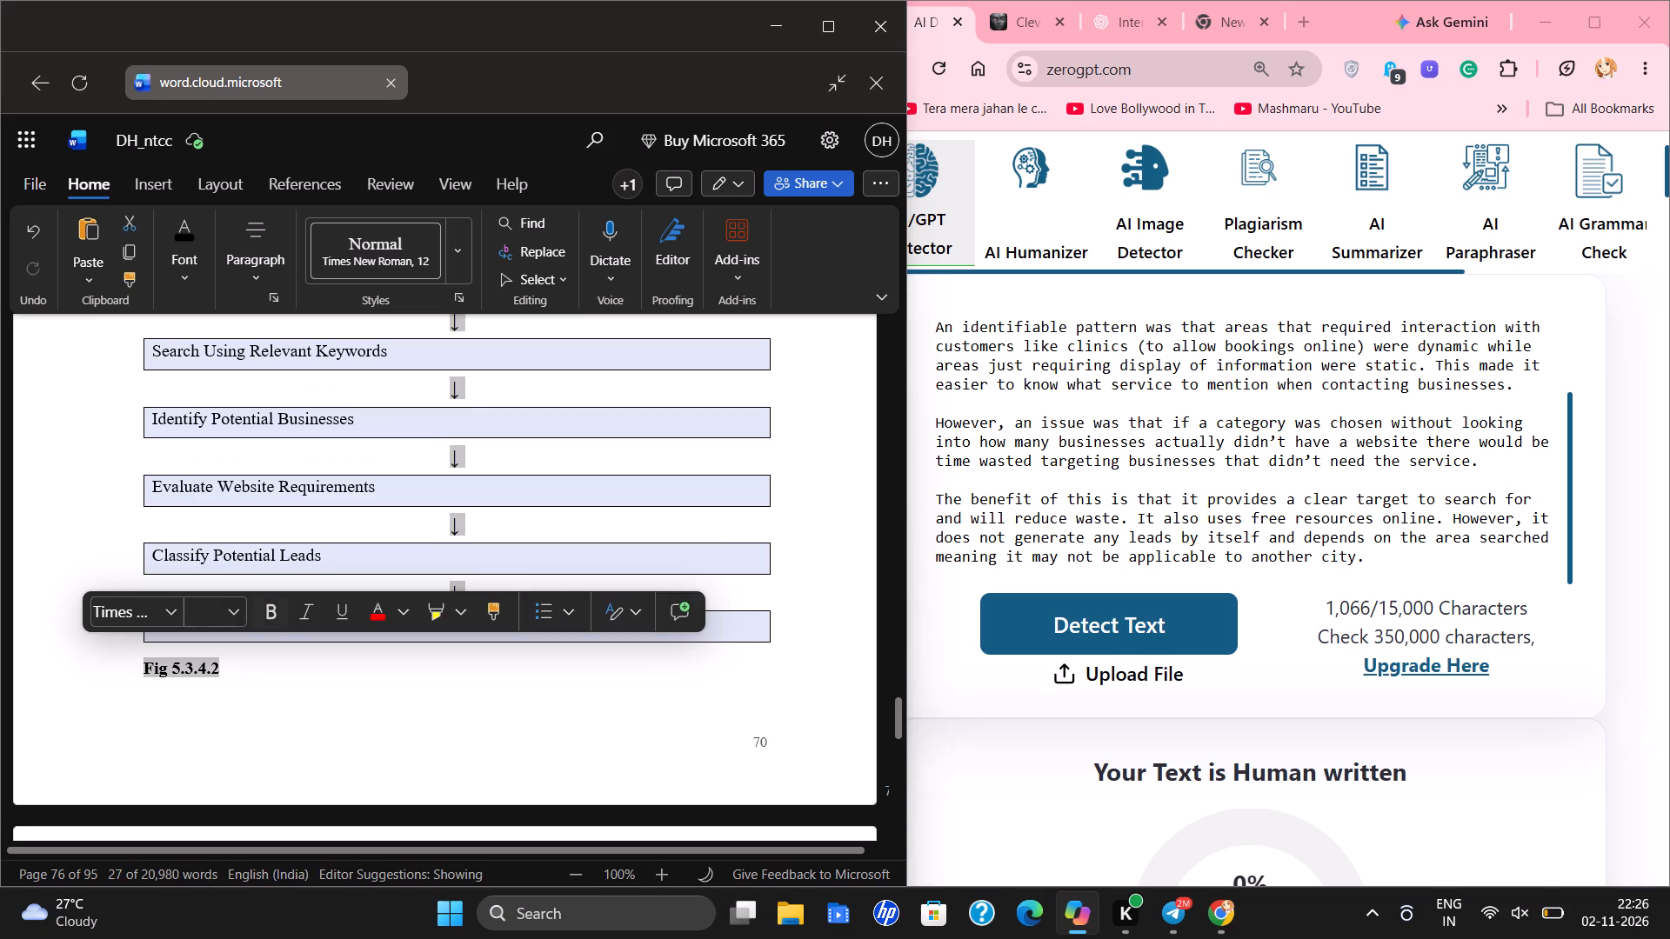
pyautogui.click(239, 613)
pyautogui.click(280, 469)
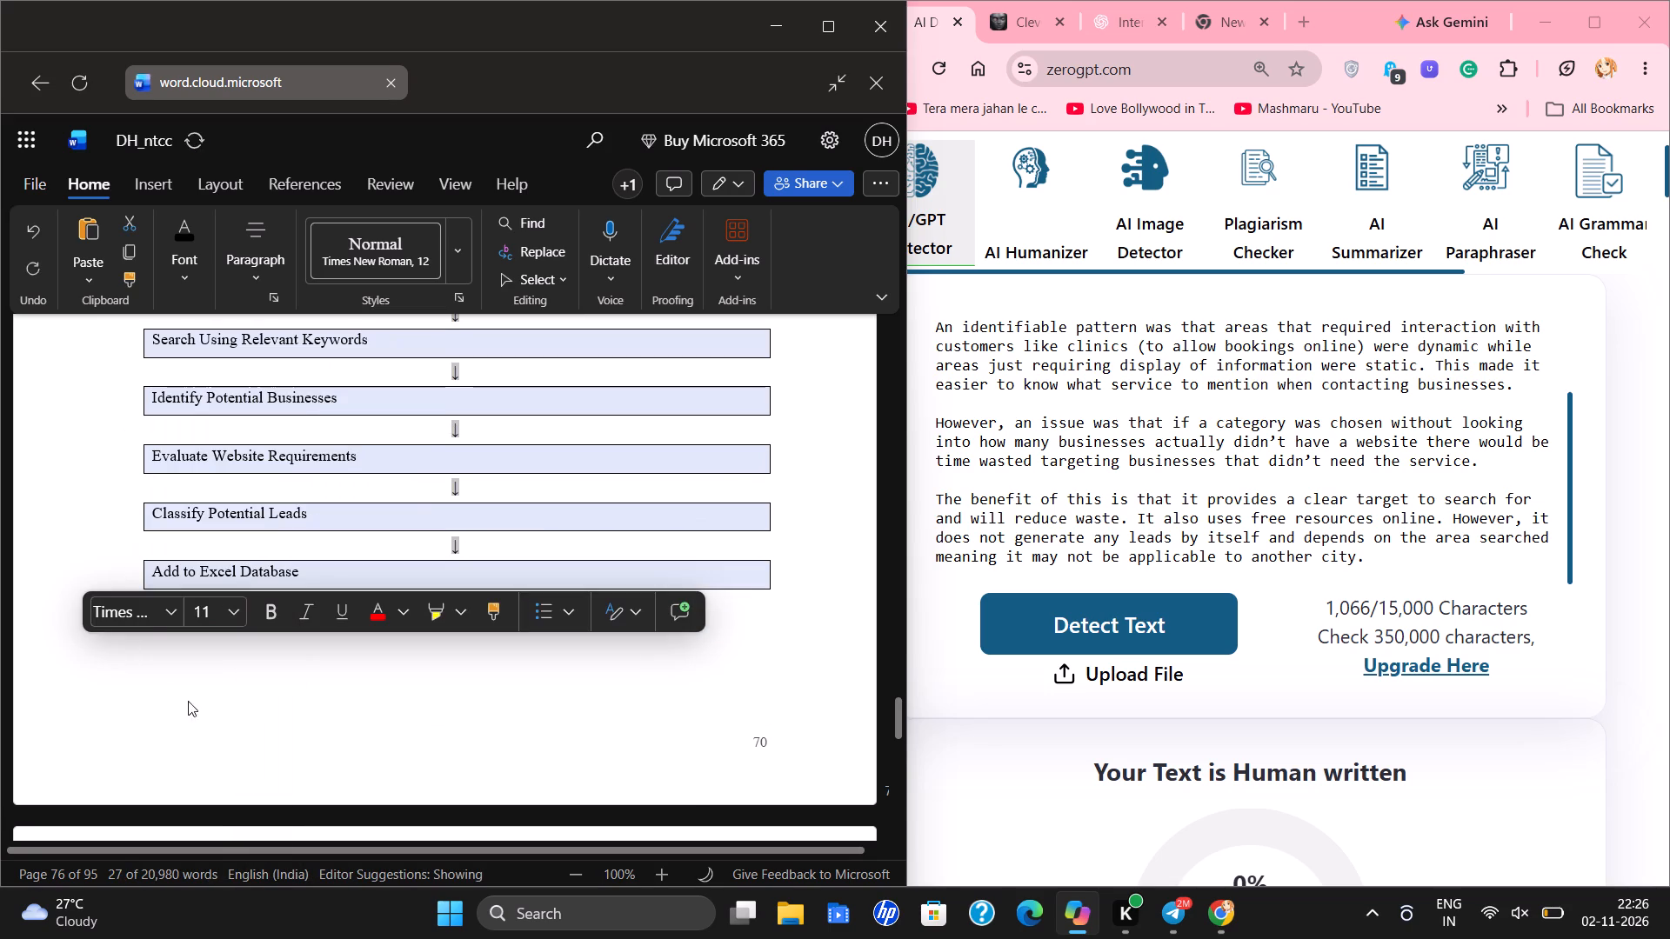
pyautogui.click(189, 713)
# Centre the caption "Fig 5.3.4.2" beneath the flowchart, remove its bold and make it italic.
pyautogui.moveTo(137, 619); pyautogui.dragTo(226, 618)
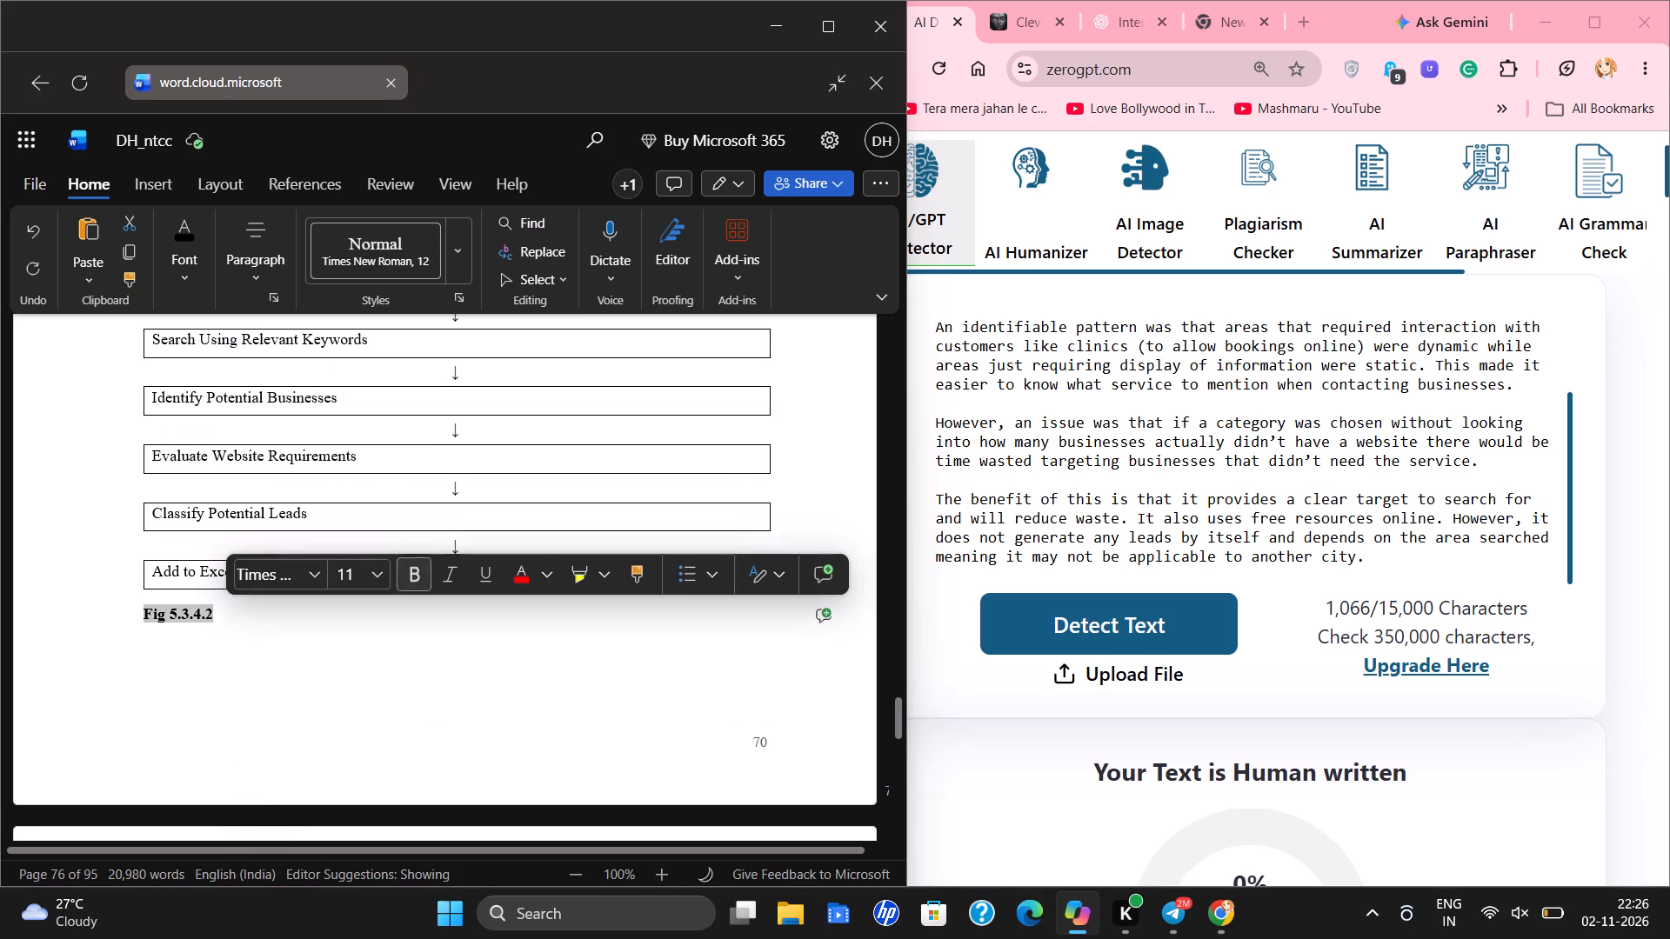
pyautogui.click(241, 266)
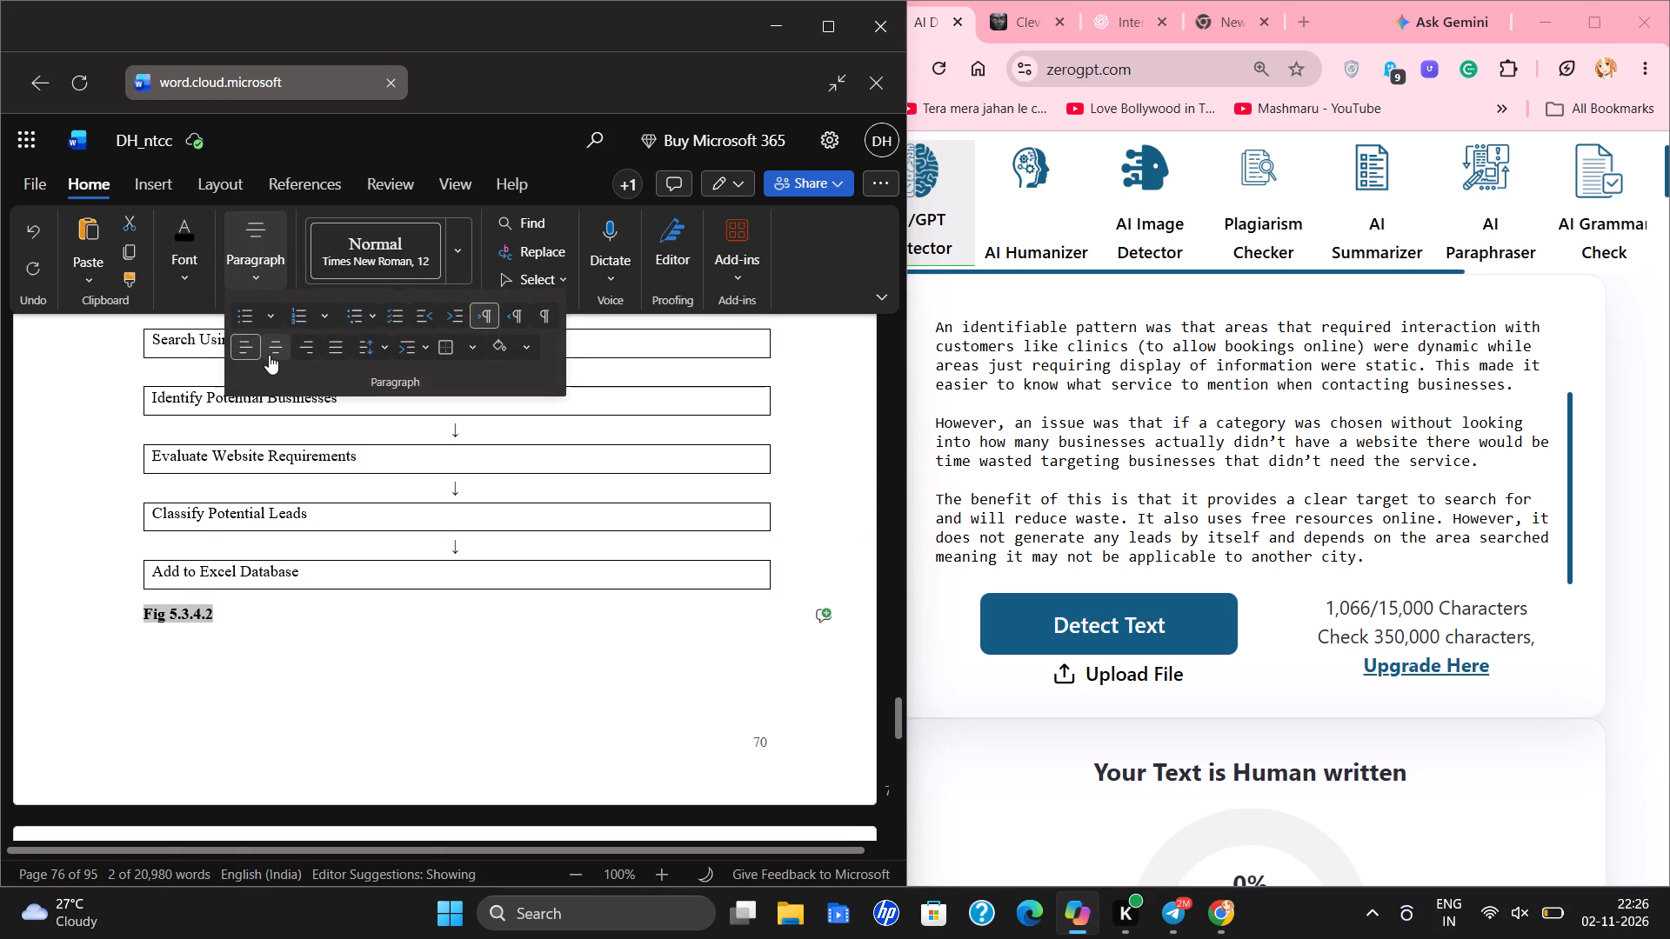
pyautogui.click(269, 355)
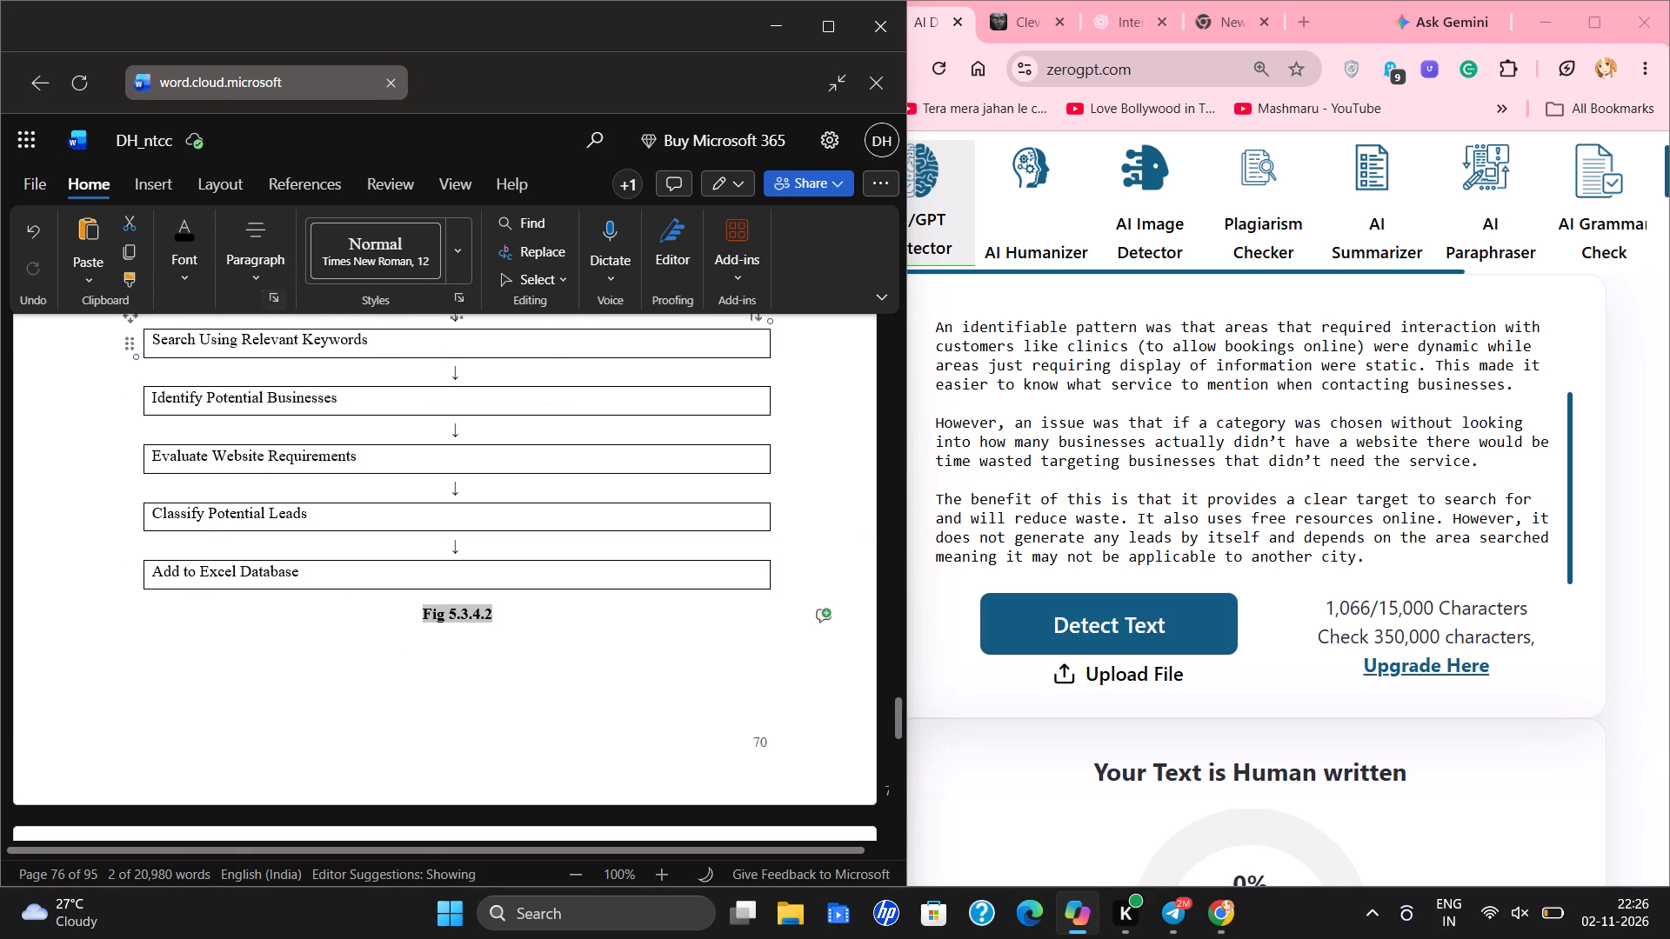
pyautogui.rightClick(481, 616)
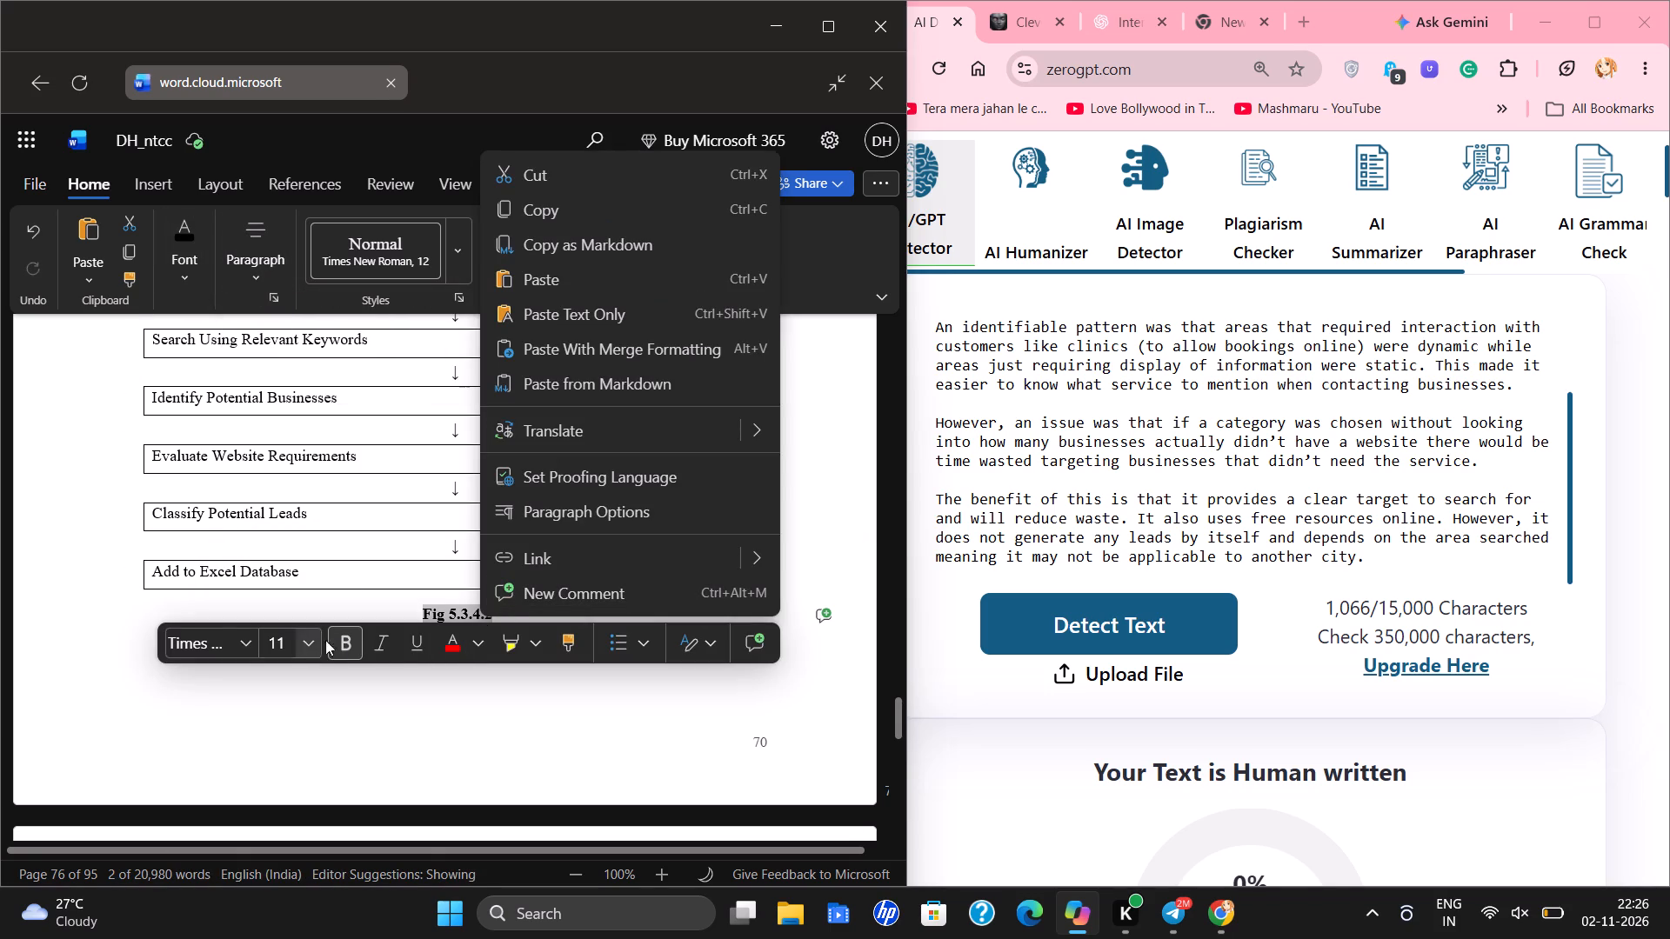
pyautogui.click(339, 643)
pyautogui.click(378, 649)
pyautogui.click(340, 712)
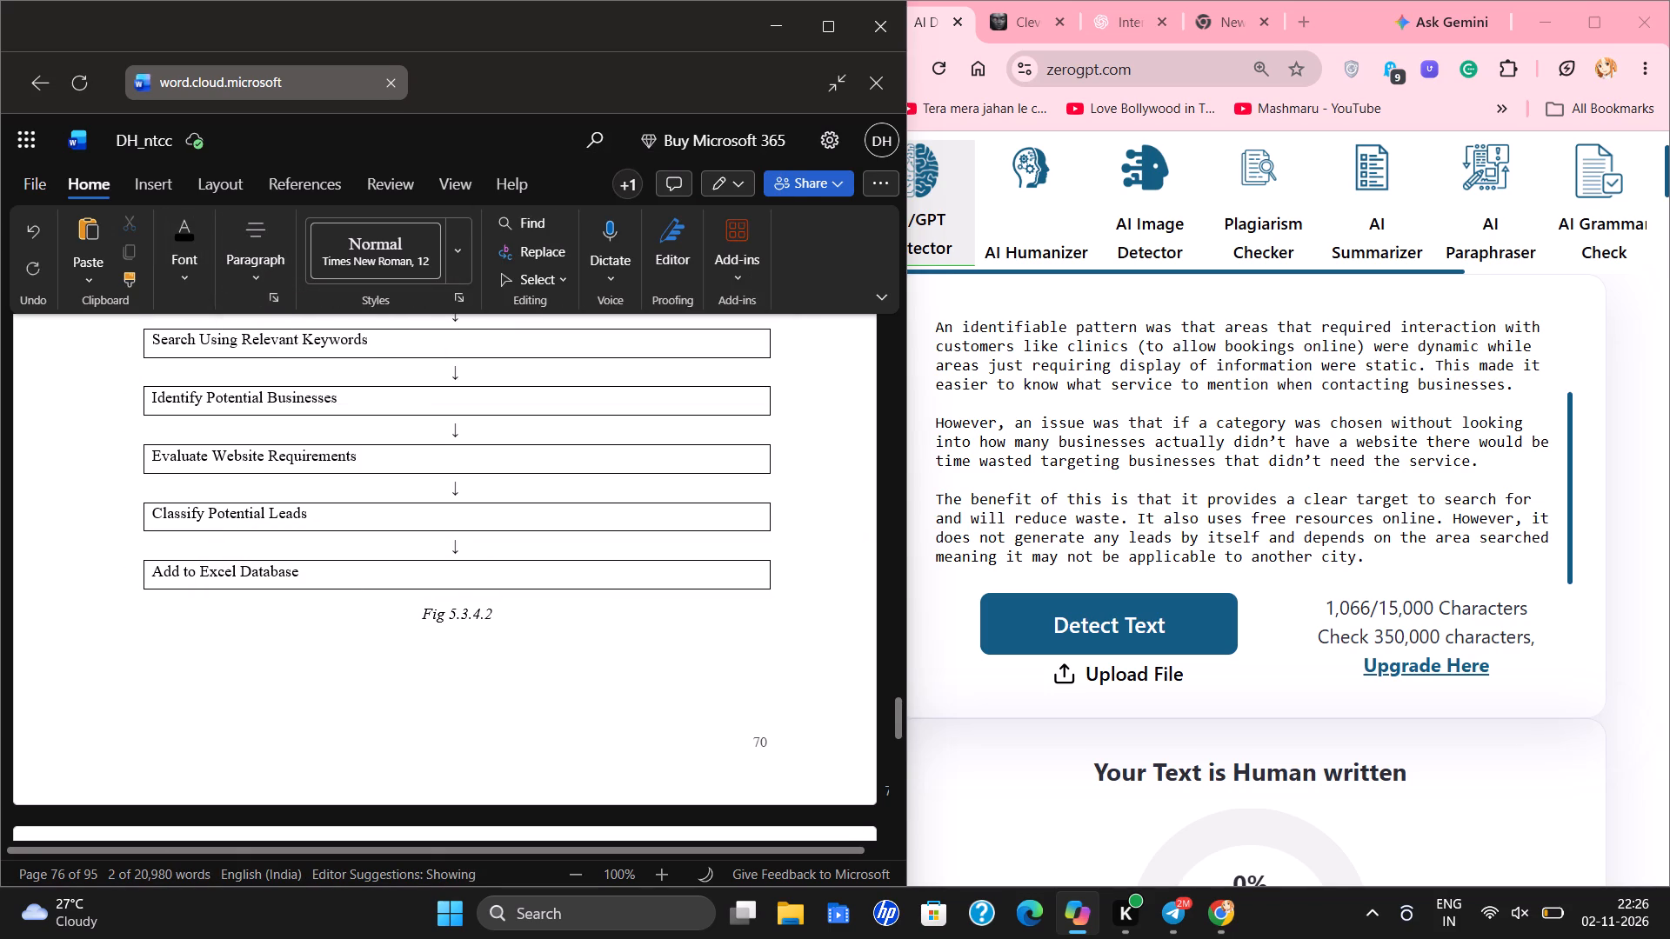
pyautogui.scroll(3, 113, 633)
pyautogui.scroll(-2, 146, 576)
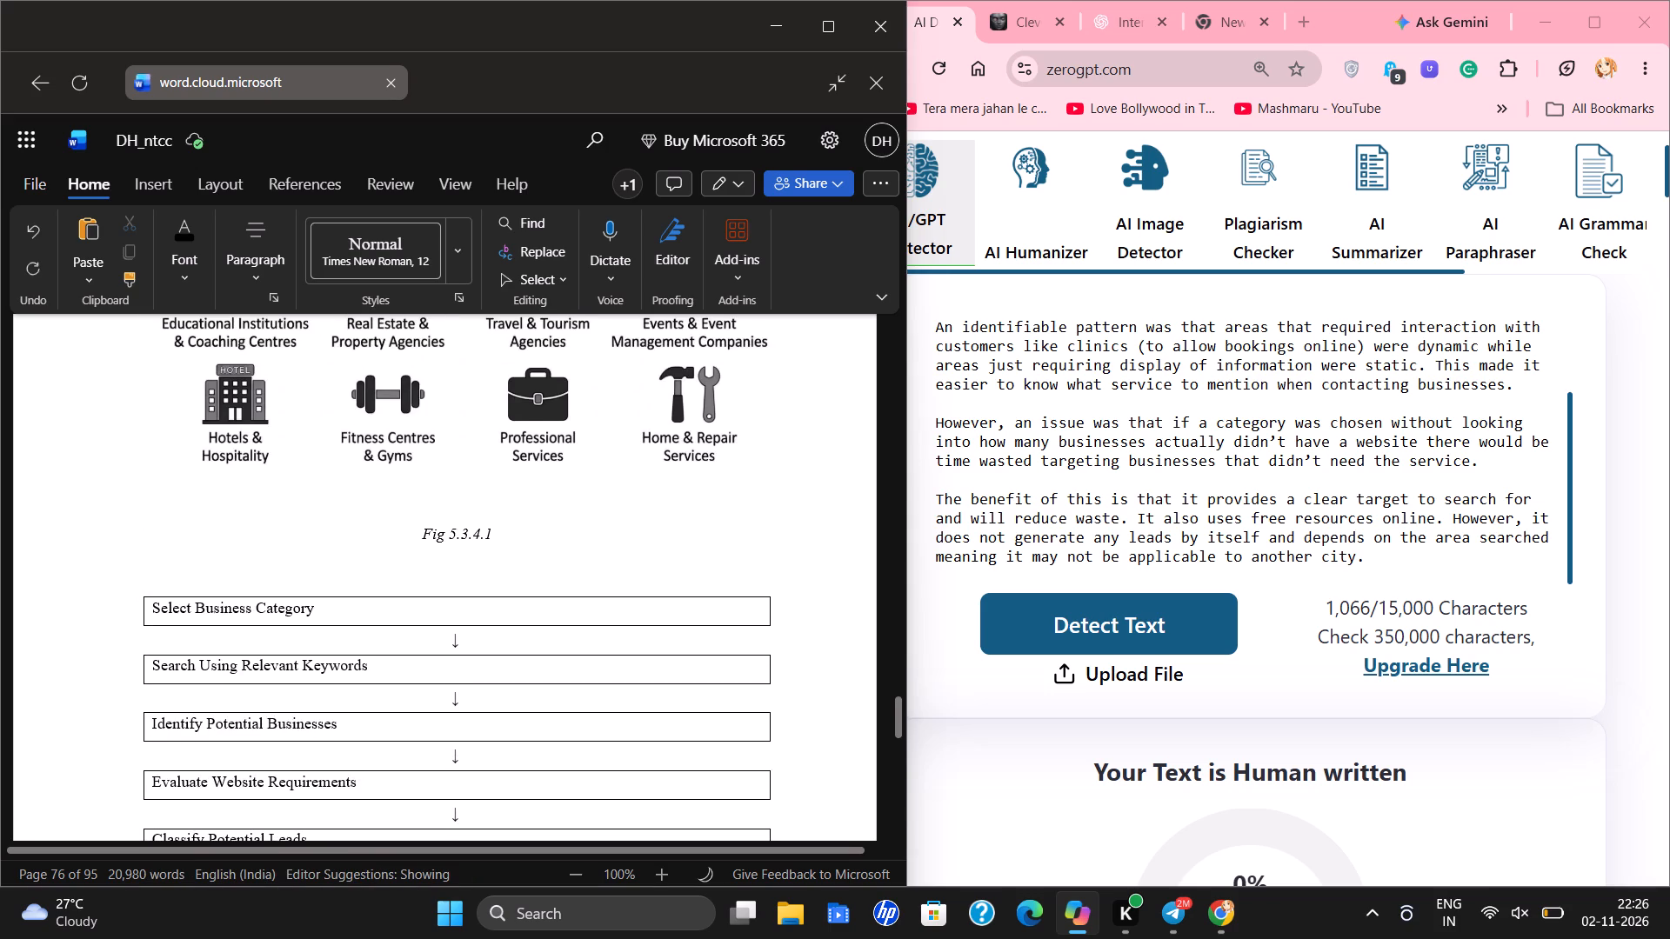
# Insert a blank line between the "Select Business Category" flowchart and its caption "Fig 5.3.4.2".
pyautogui.scroll(-2, 146, 576)
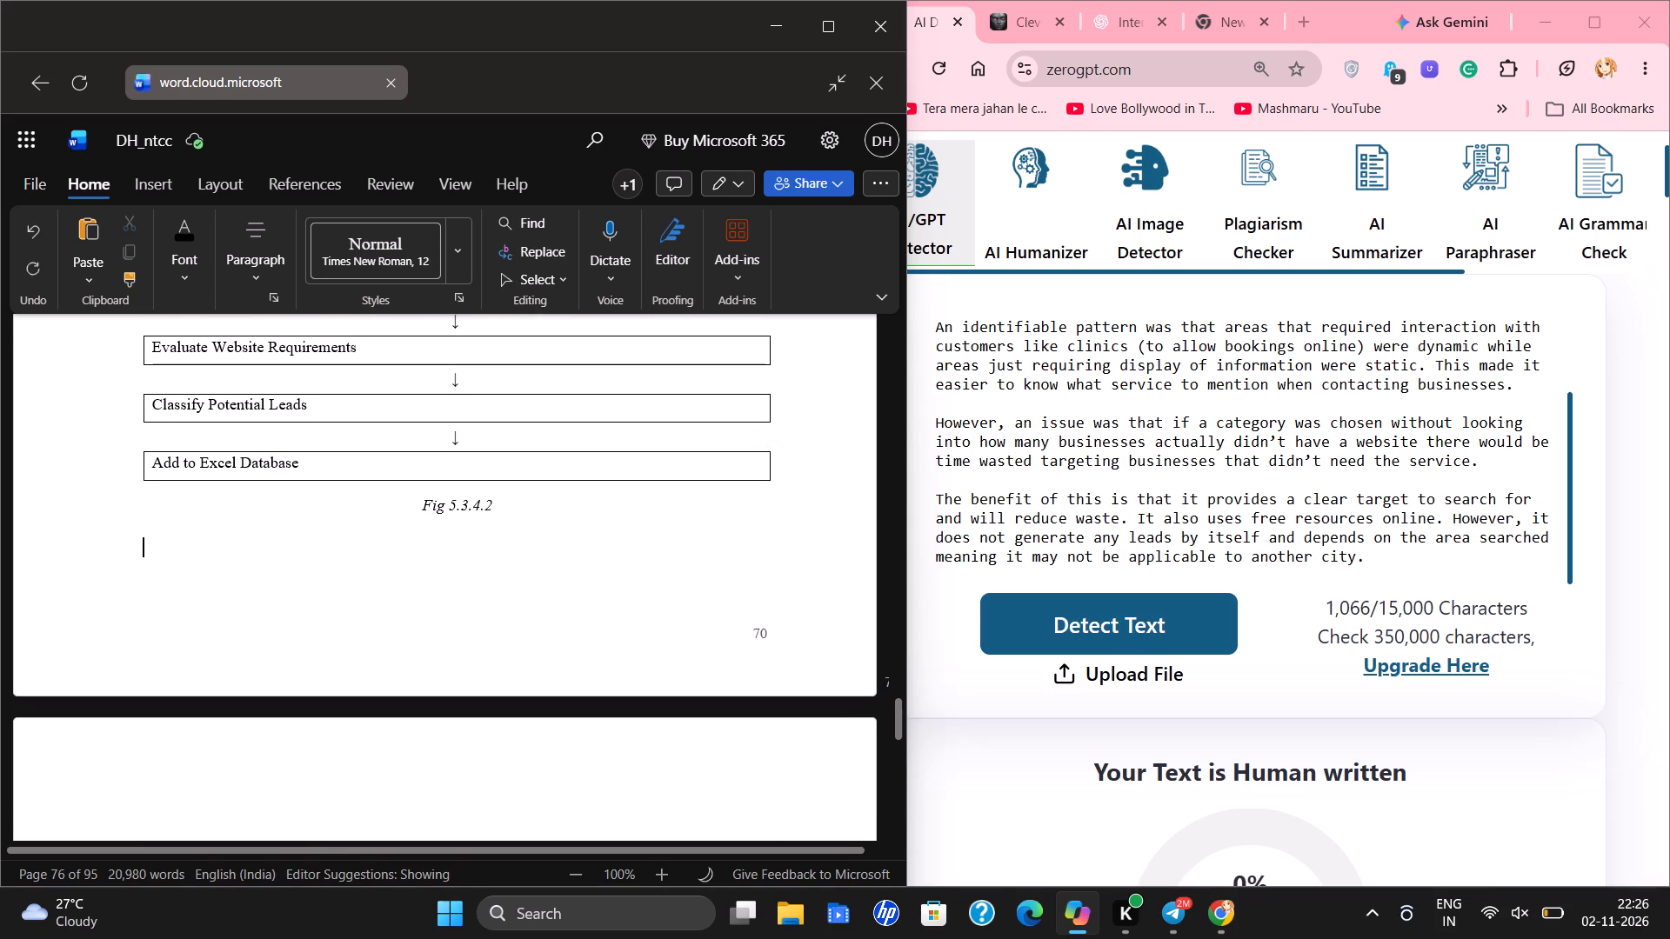
pyautogui.click(812, 467)
pyautogui.click(818, 482)
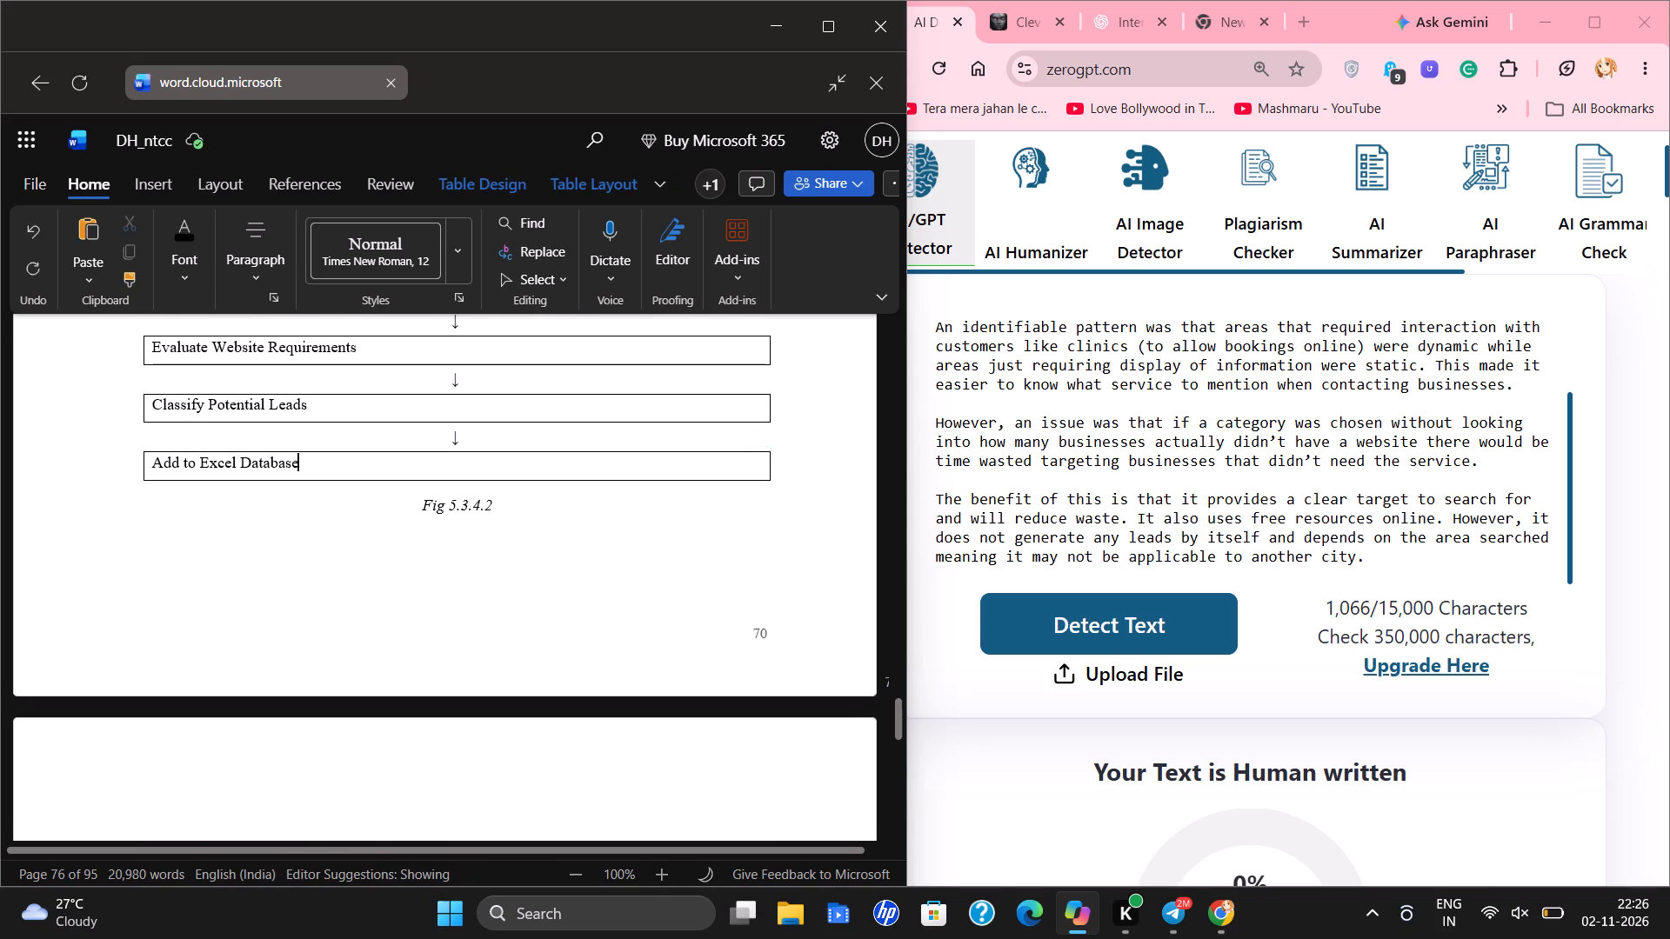
pyautogui.click(415, 513)
pyautogui.press('Return')
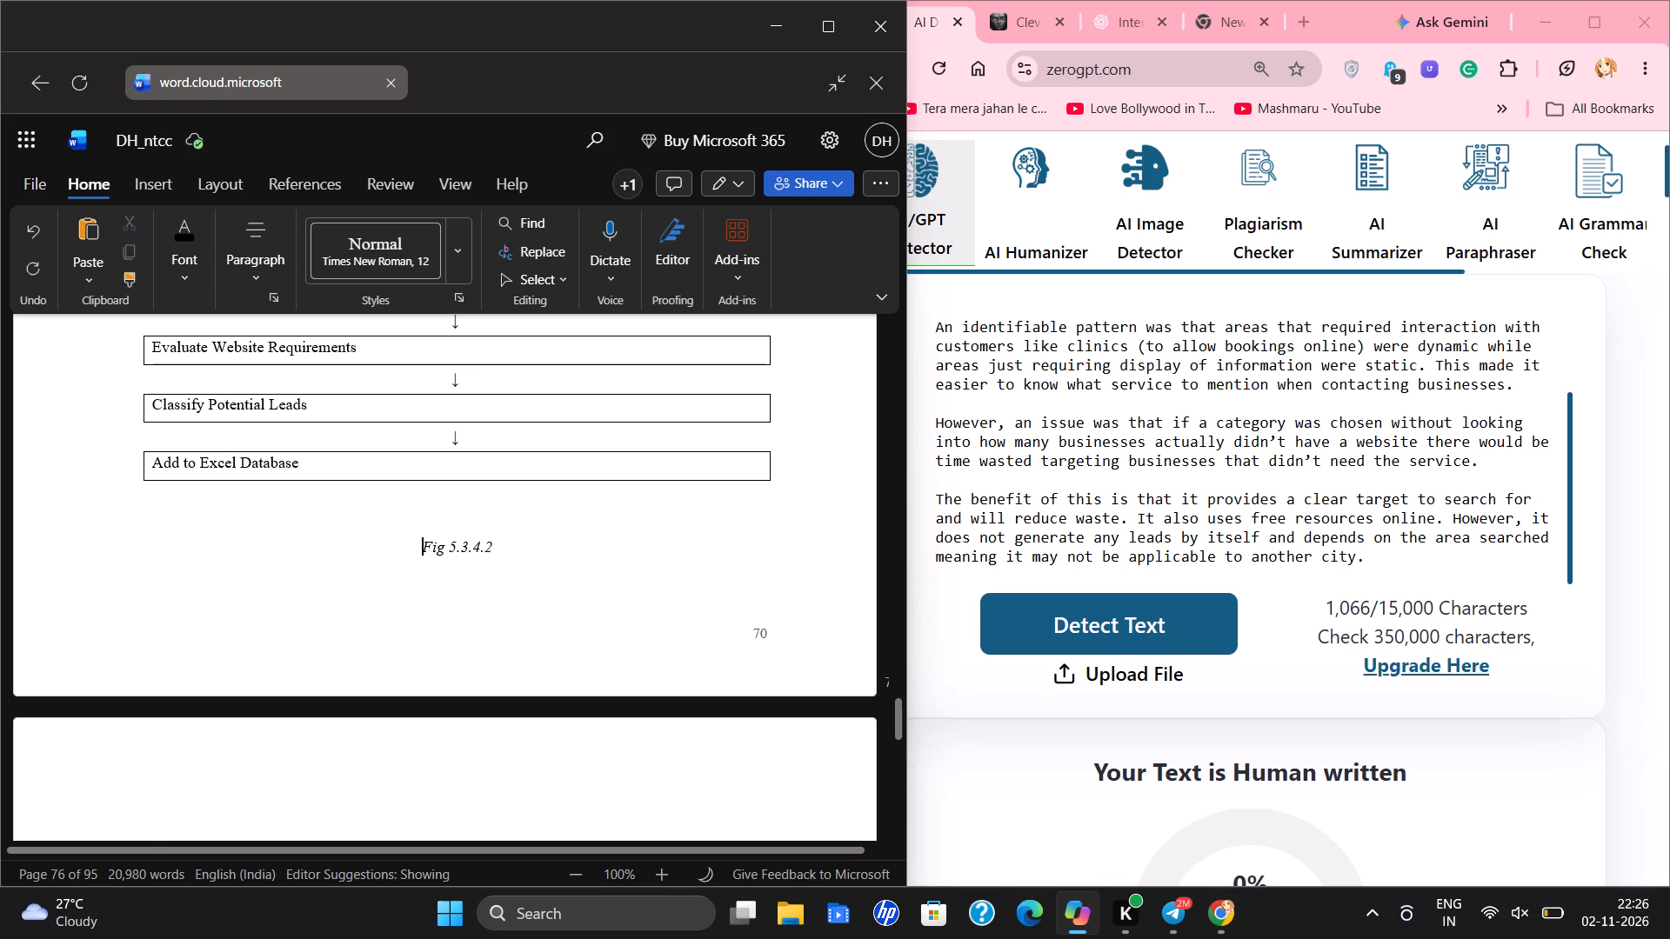
# Review the page layout of section 5.3.4, from its body text through the category icons to the flowchart and its caption.
pyautogui.scroll(-4, 312, 539)
pyautogui.scroll(6, 130, 564)
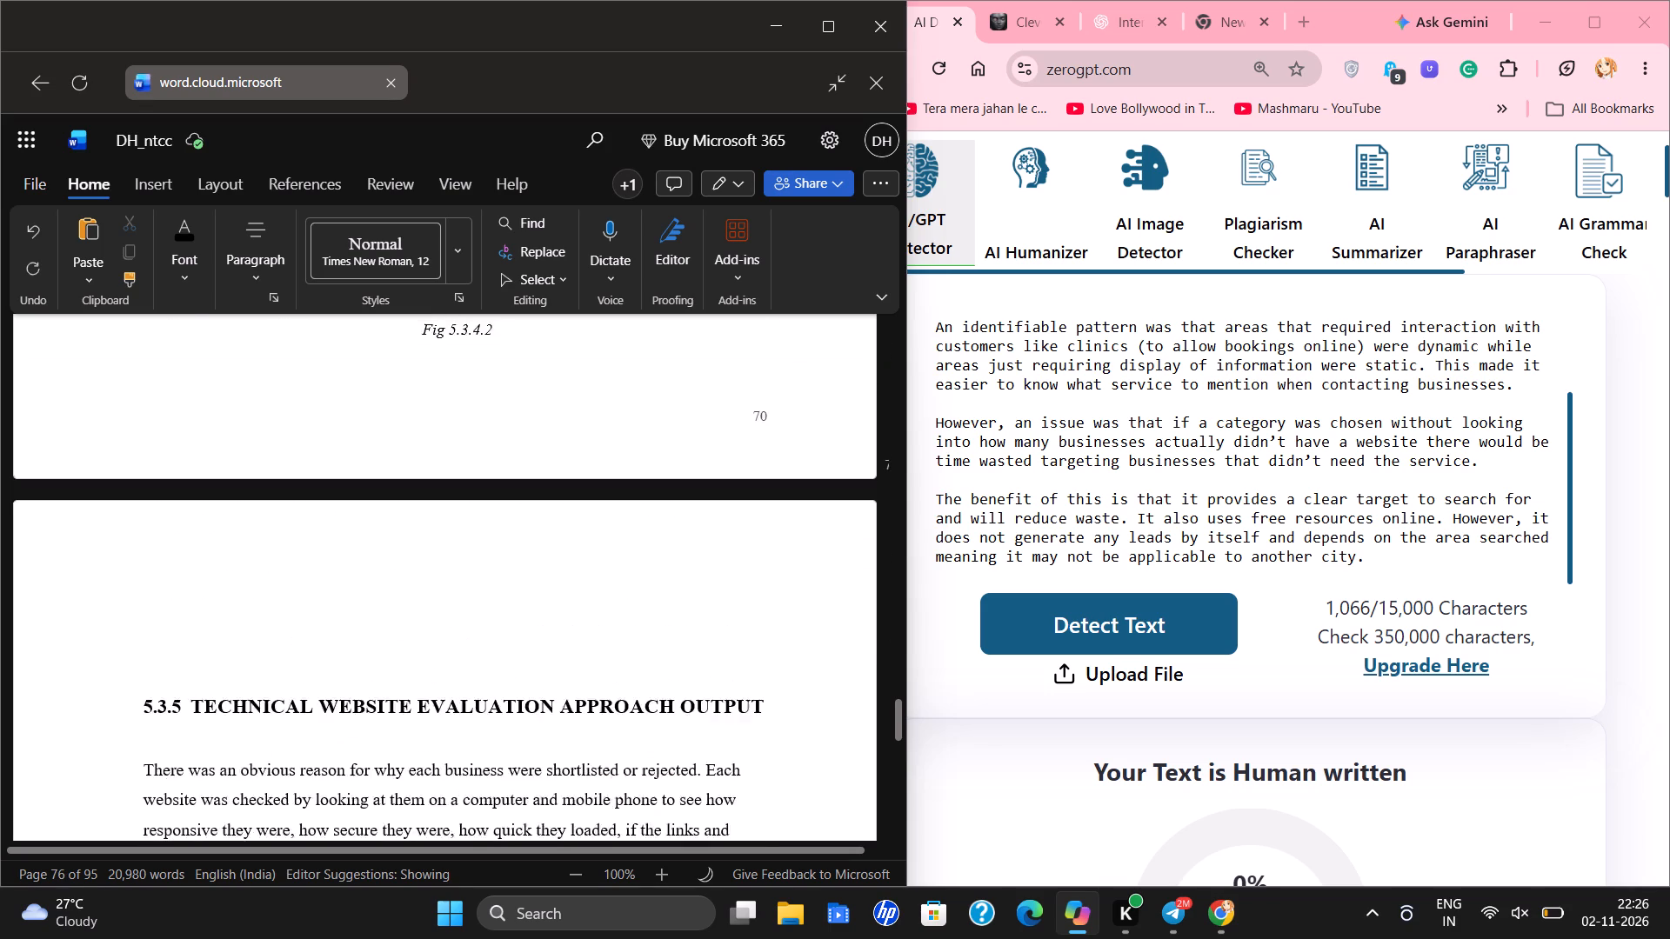
pyautogui.scroll(10, 137, 580)
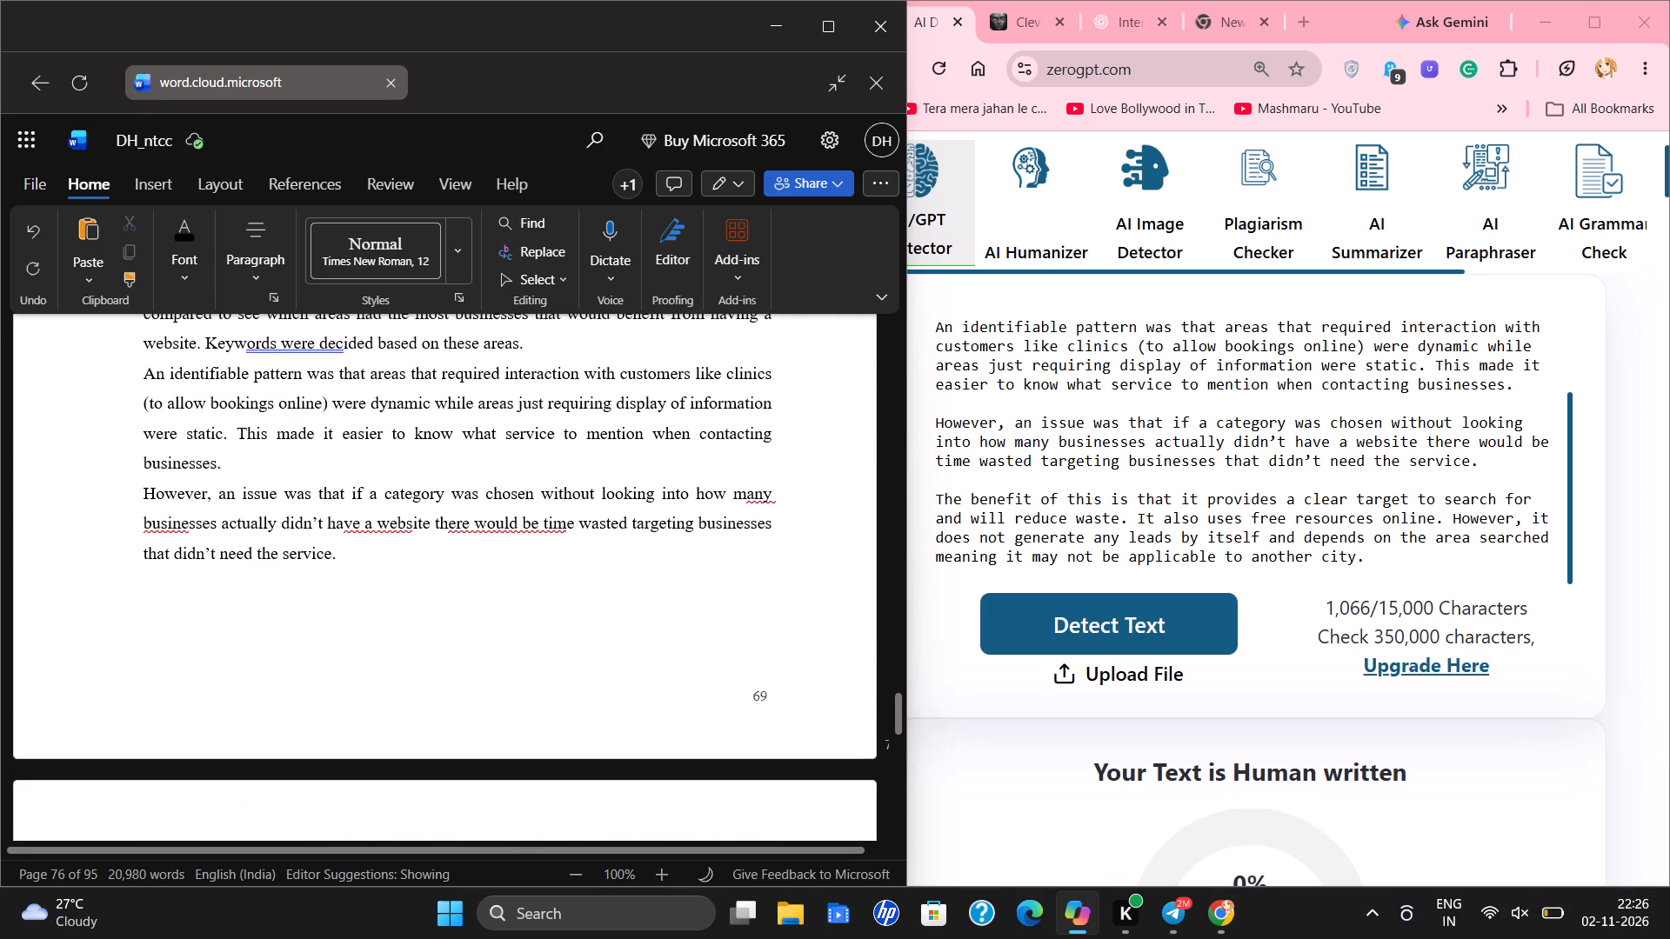
pyautogui.scroll(-6, 143, 578)
pyautogui.scroll(3, 187, 571)
pyautogui.scroll(-10, 187, 571)
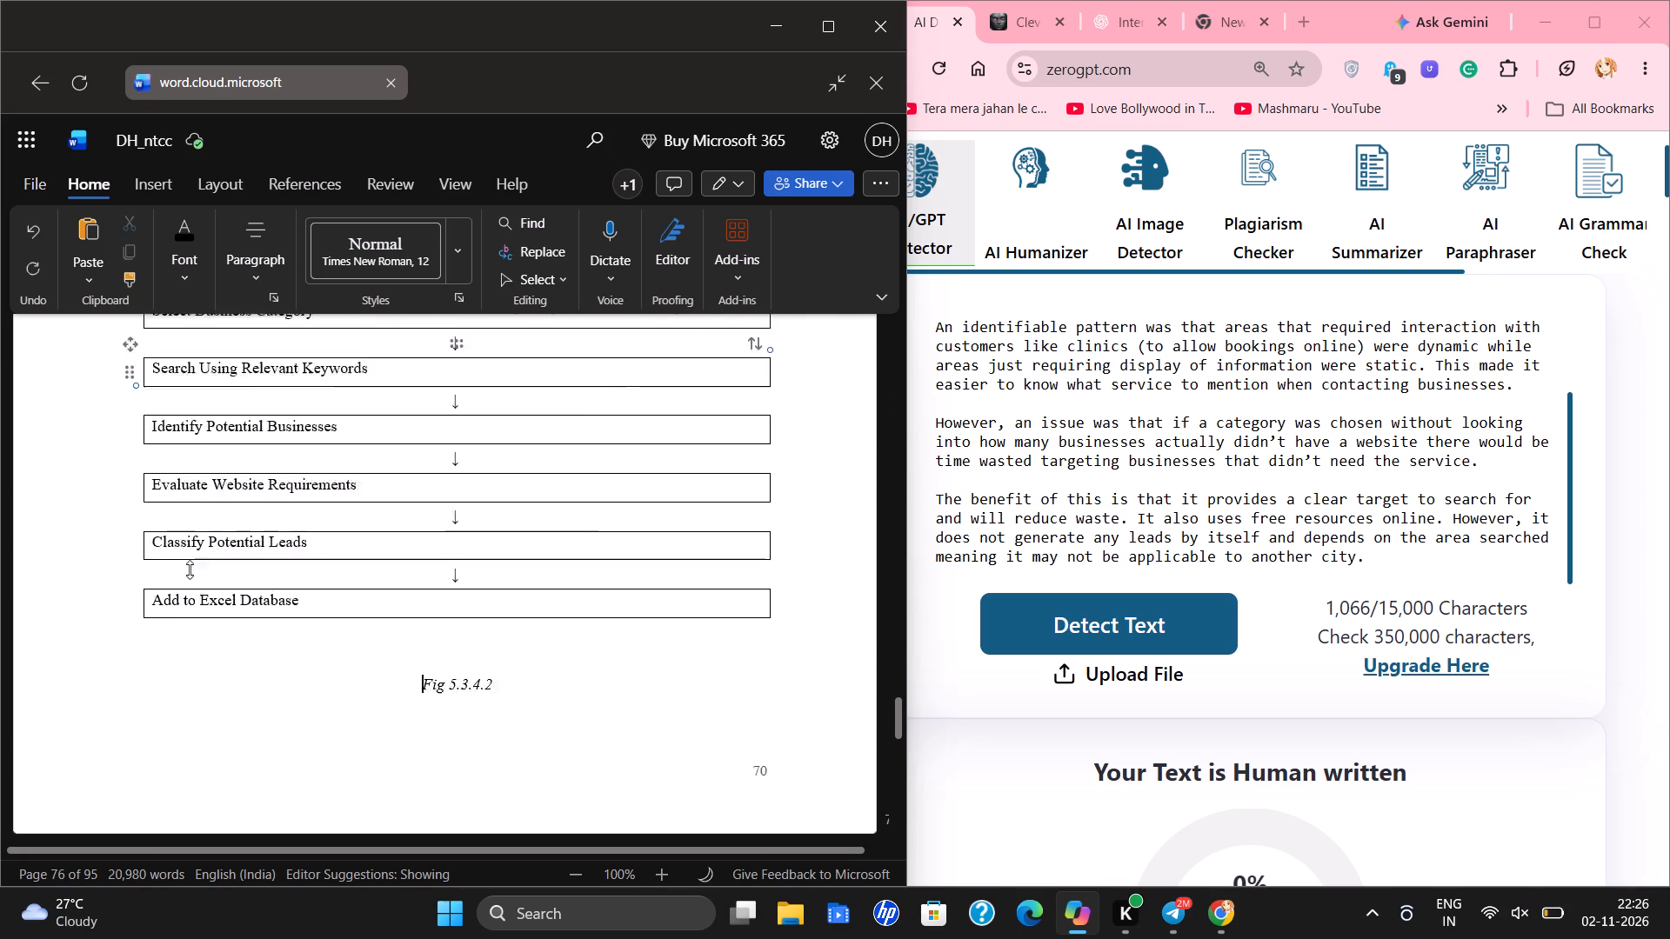
pyautogui.scroll(10, 190, 569)
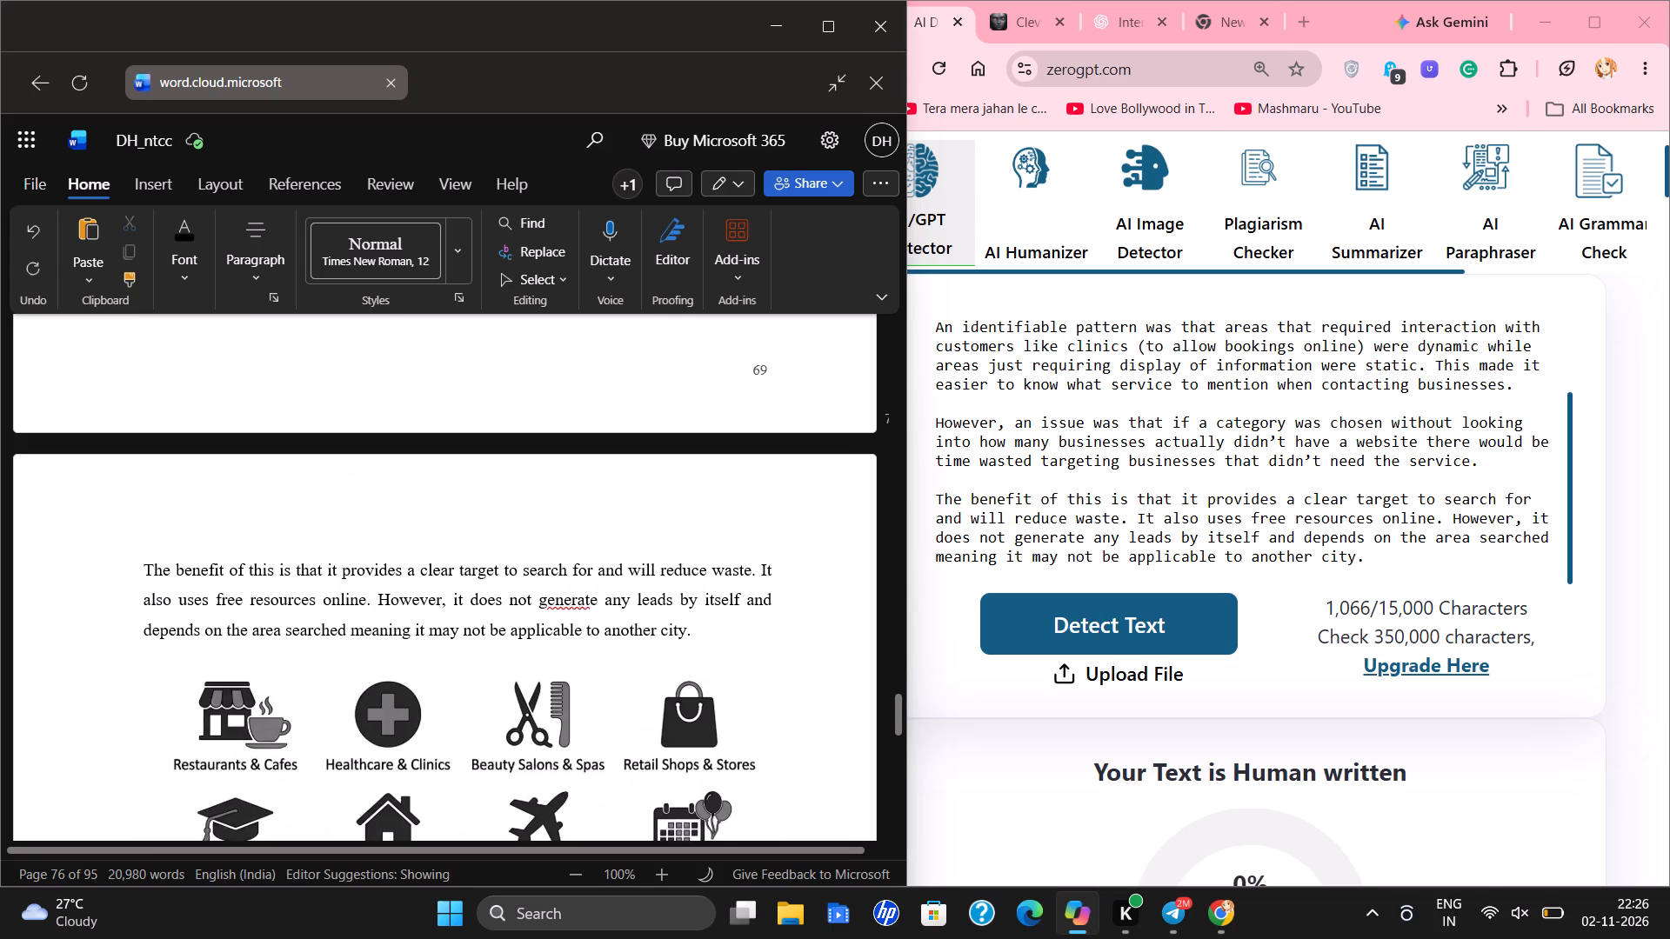
# Copy all body text of section 5.3.5 and run it through the ZeroGPT AI detector in place of the previous text.
pyautogui.scroll(-9, 564, 609)
pyautogui.scroll(-4, 495, 619)
pyautogui.moveTo(124, 544); pyautogui.dragTo(458, 641)
pyautogui.scroll(-1, 458, 641)
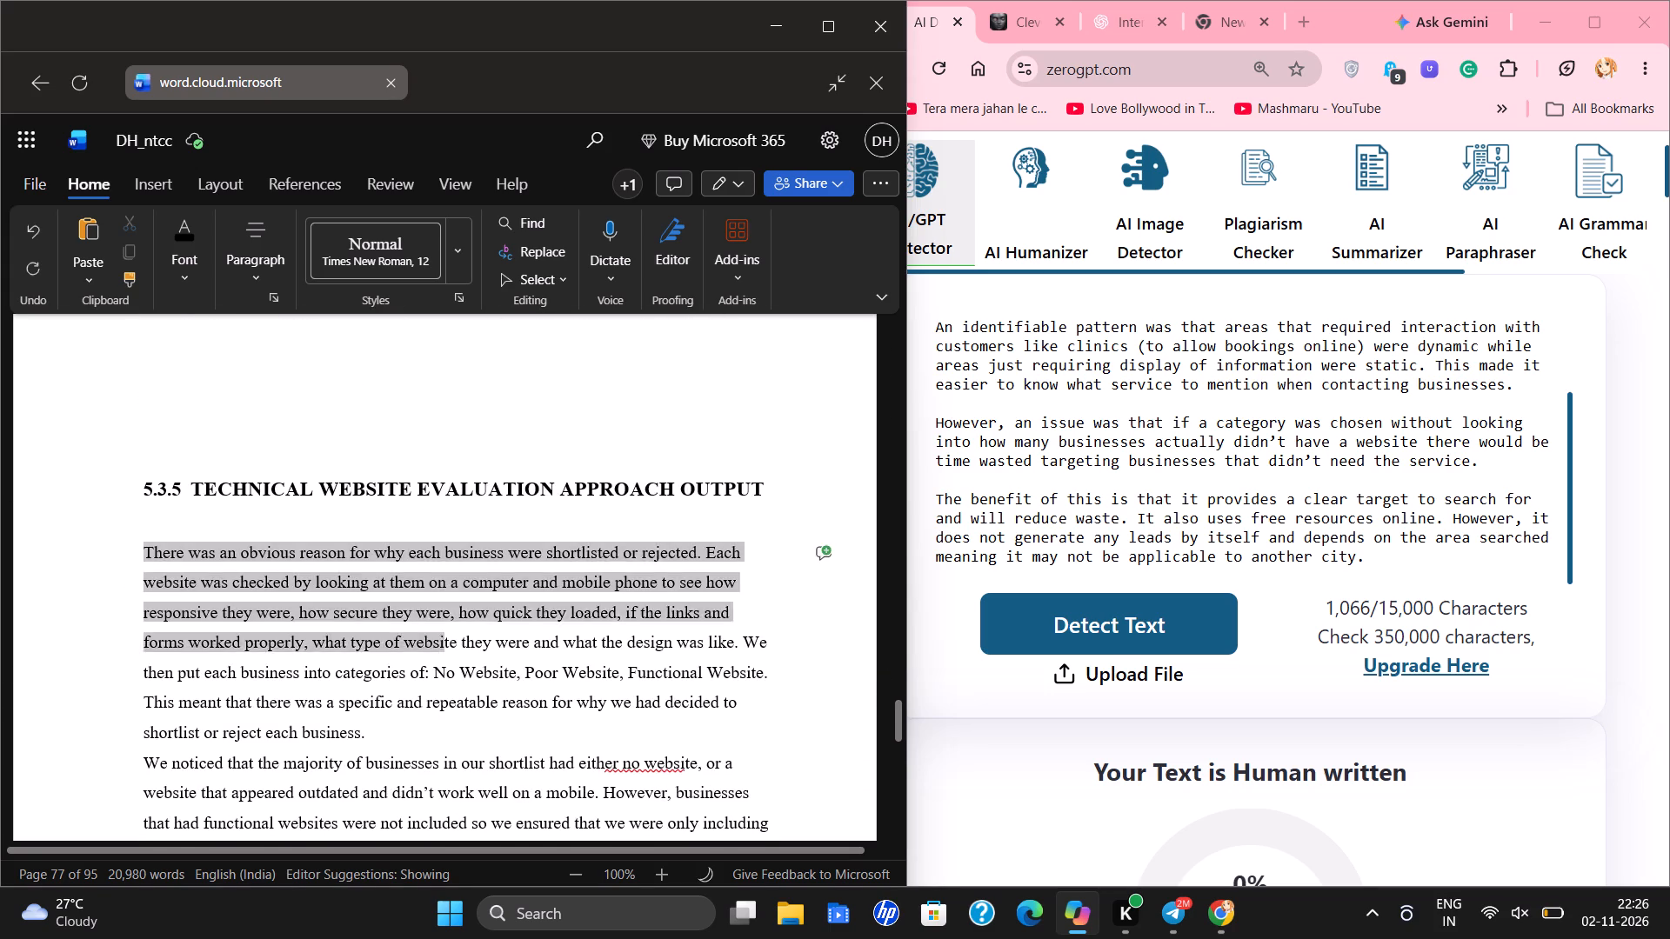
pyautogui.scroll(-2, 458, 641)
pyautogui.moveTo(458, 641); pyautogui.dragTo(639, 696)
pyautogui.scroll(-1, 688, 722)
pyautogui.rightClick(484, 533)
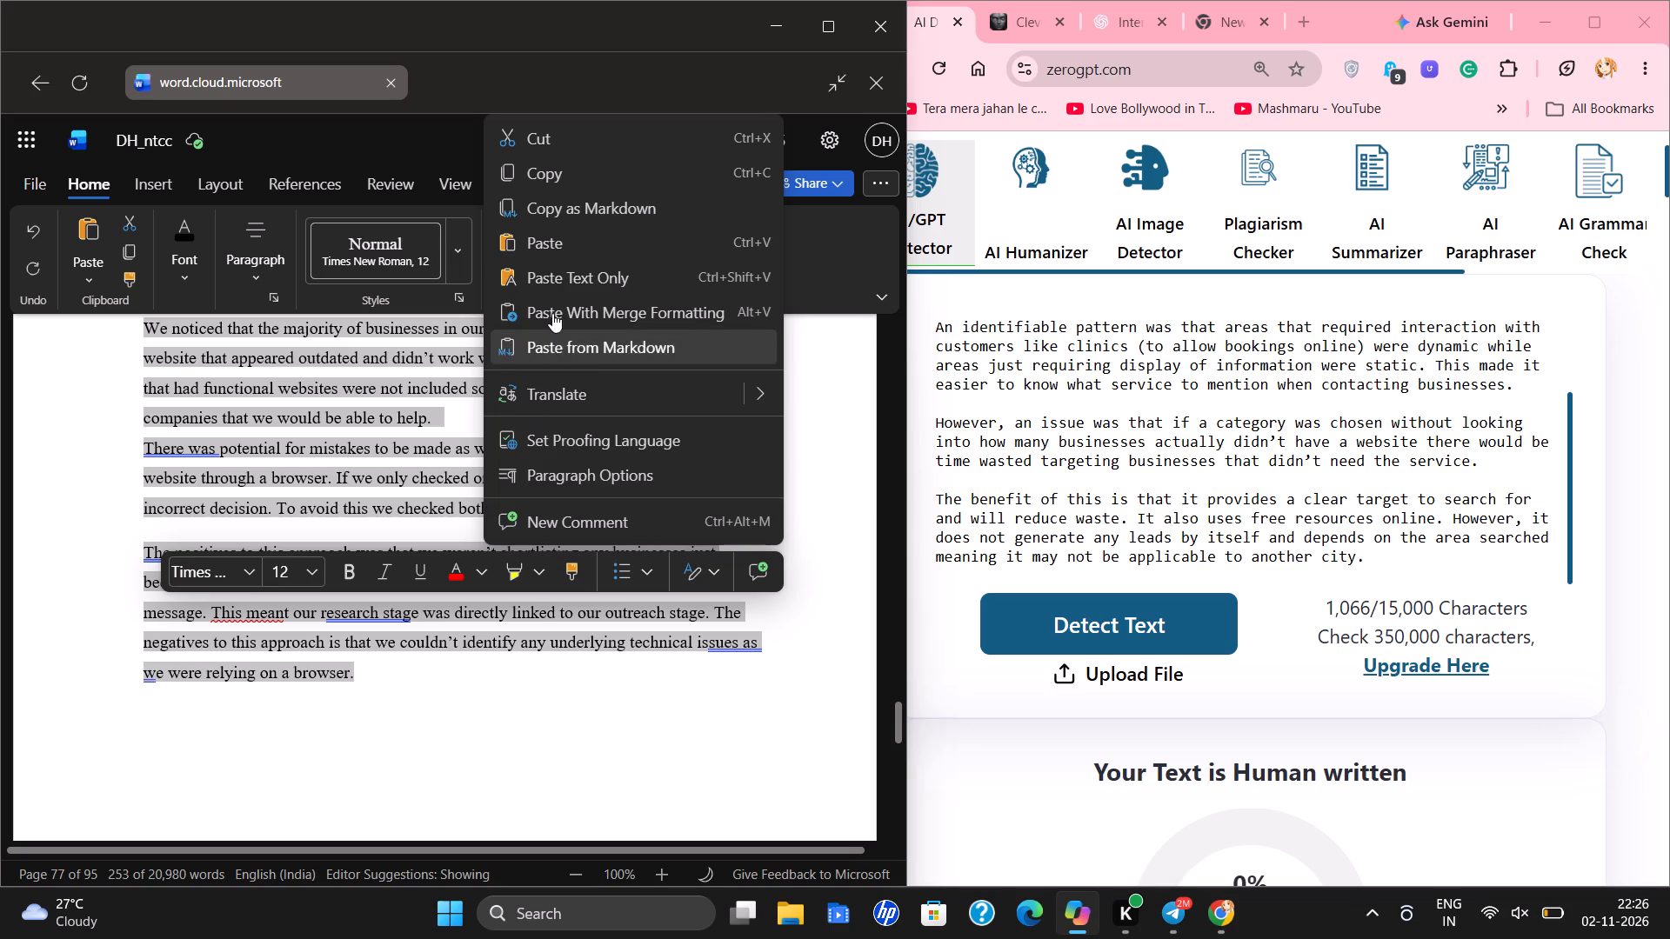
pyautogui.click(561, 215)
pyautogui.click(1117, 443)
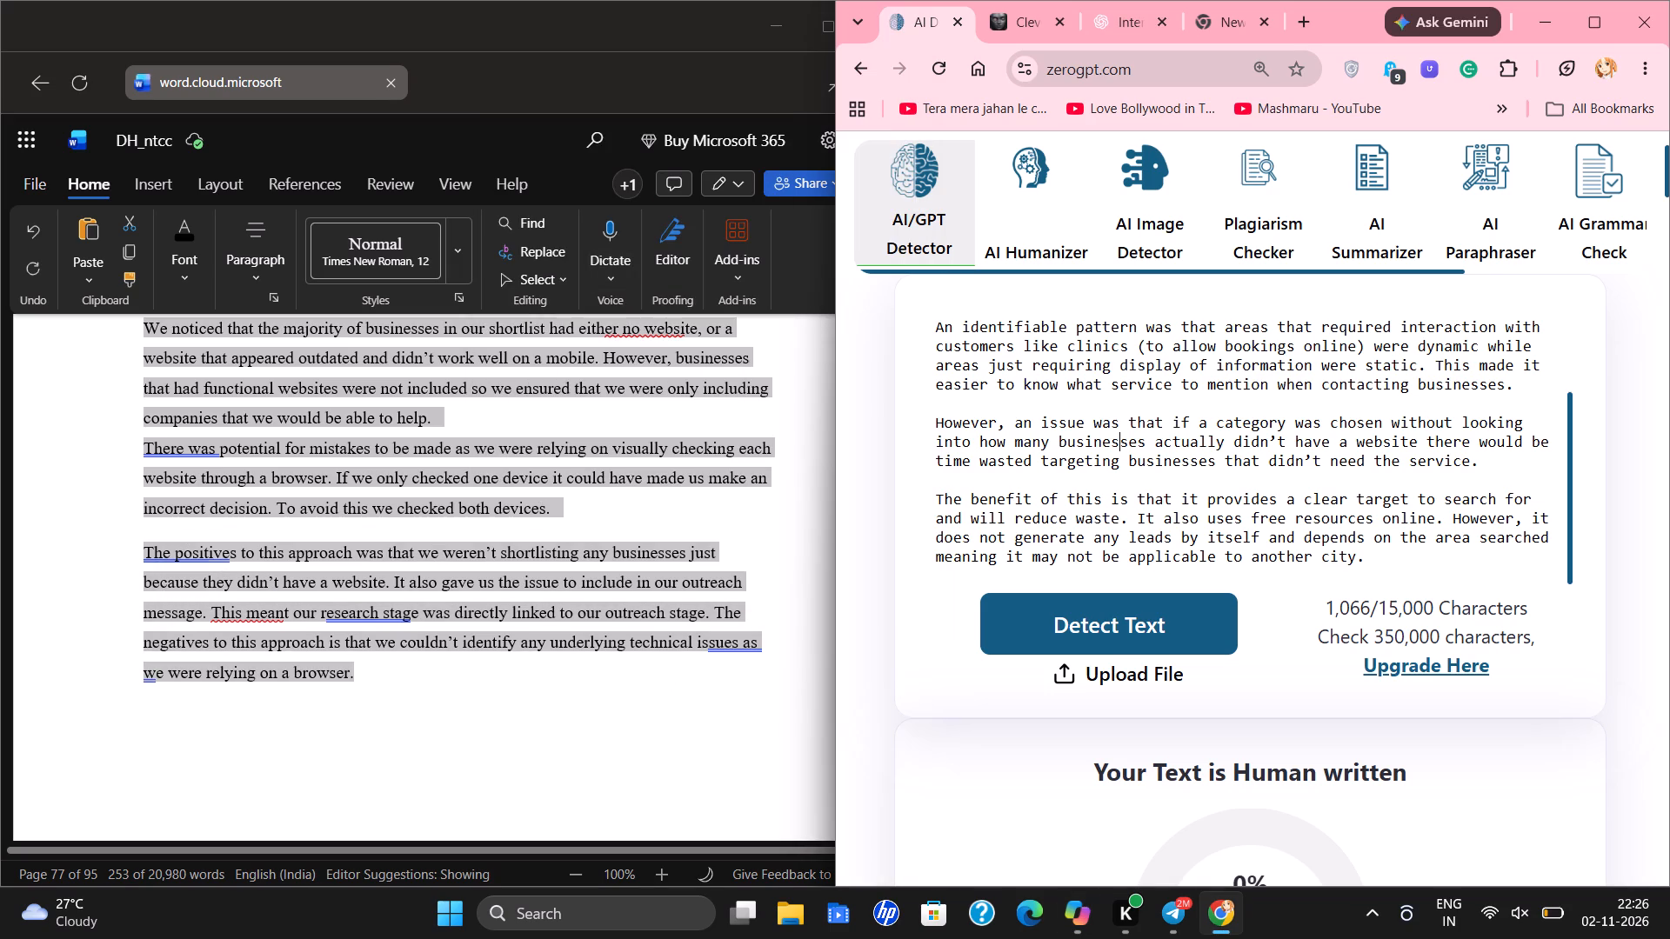
pyautogui.hotkey('ctrl', 'a')
pyautogui.hotkey('ctrl', 'v')
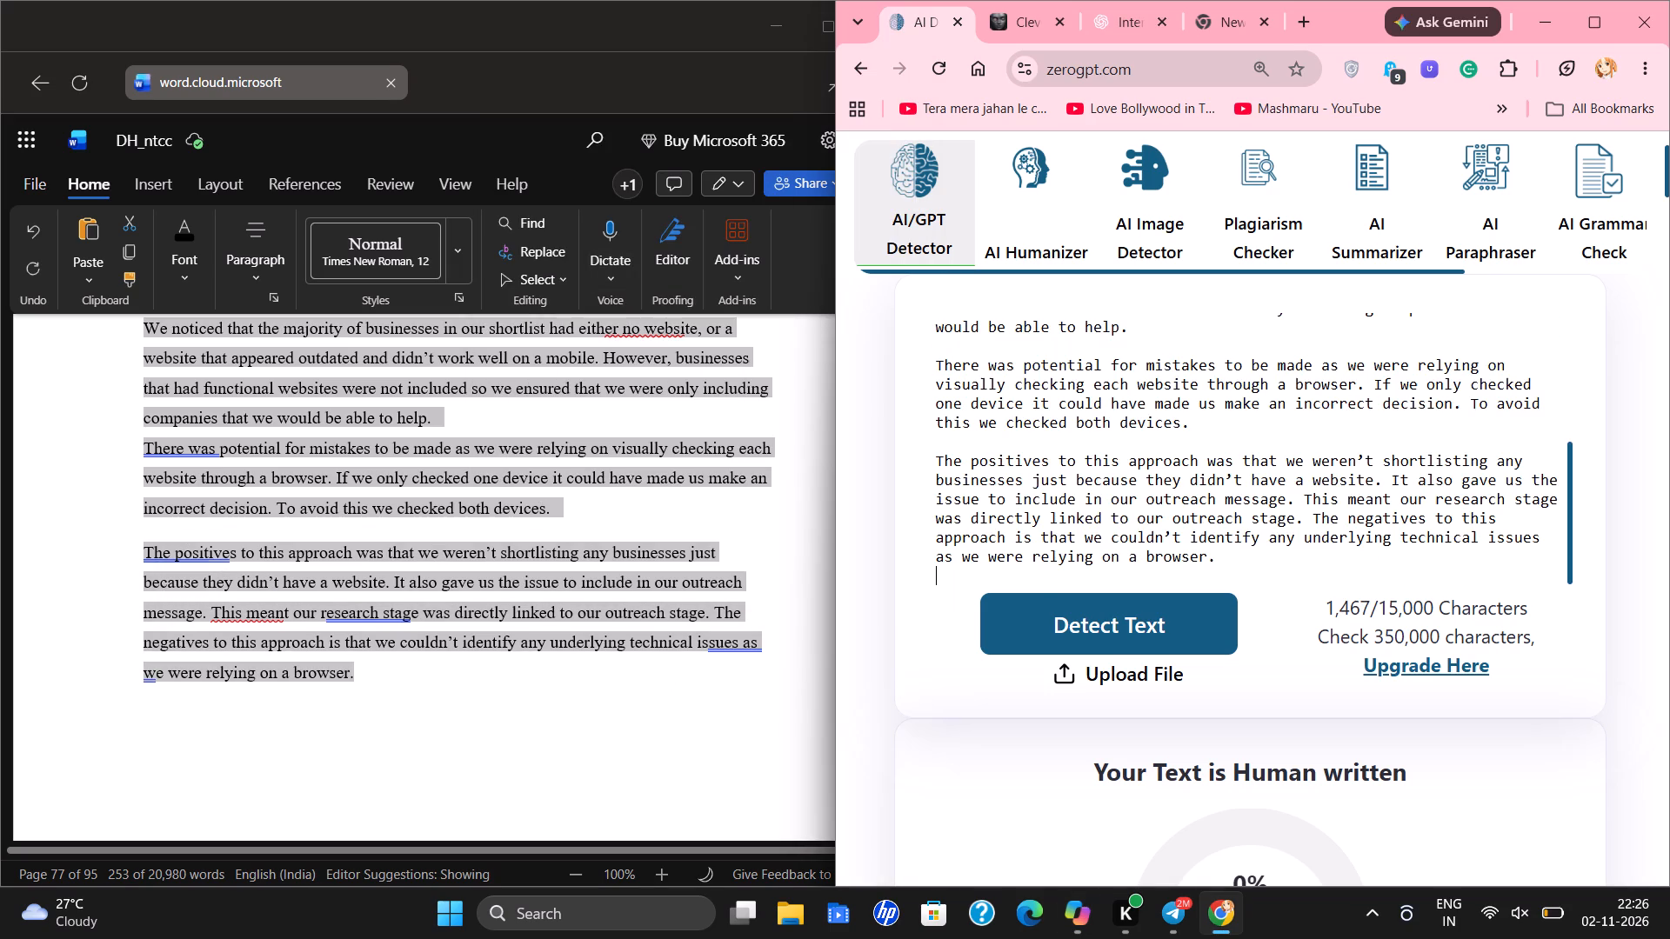
pyautogui.click(1126, 632)
# Justify the body paragraphs of section 5.3.5 and set their line spacing to 1.5.
pyautogui.click(255, 243)
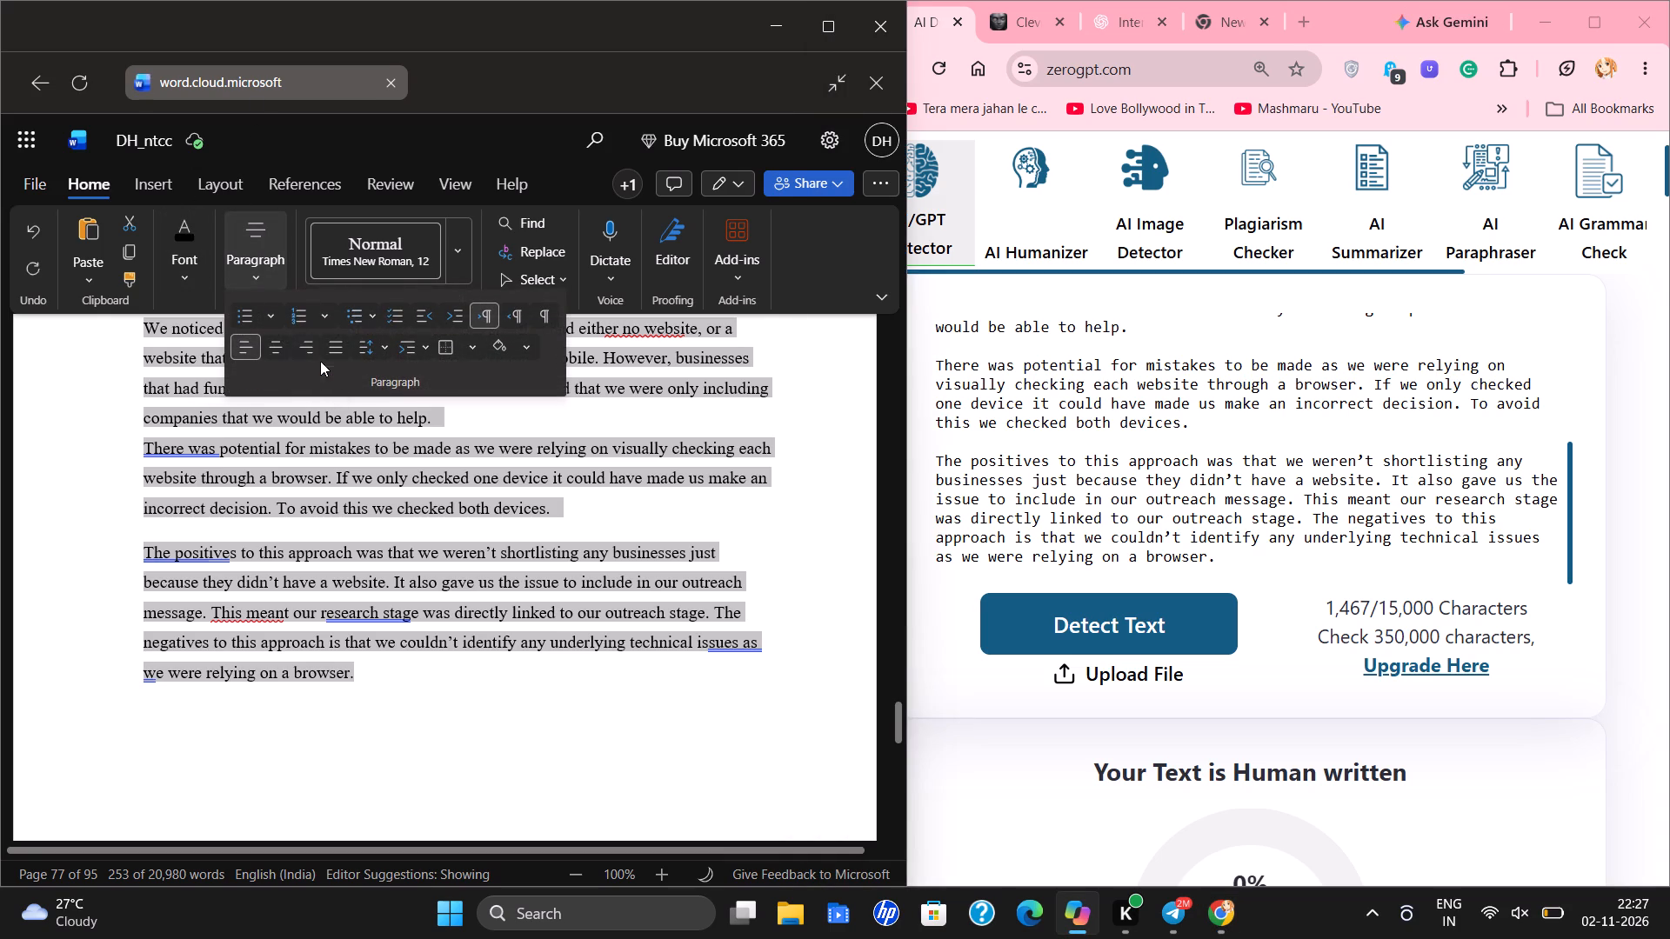
pyautogui.click(337, 343)
pyautogui.click(238, 246)
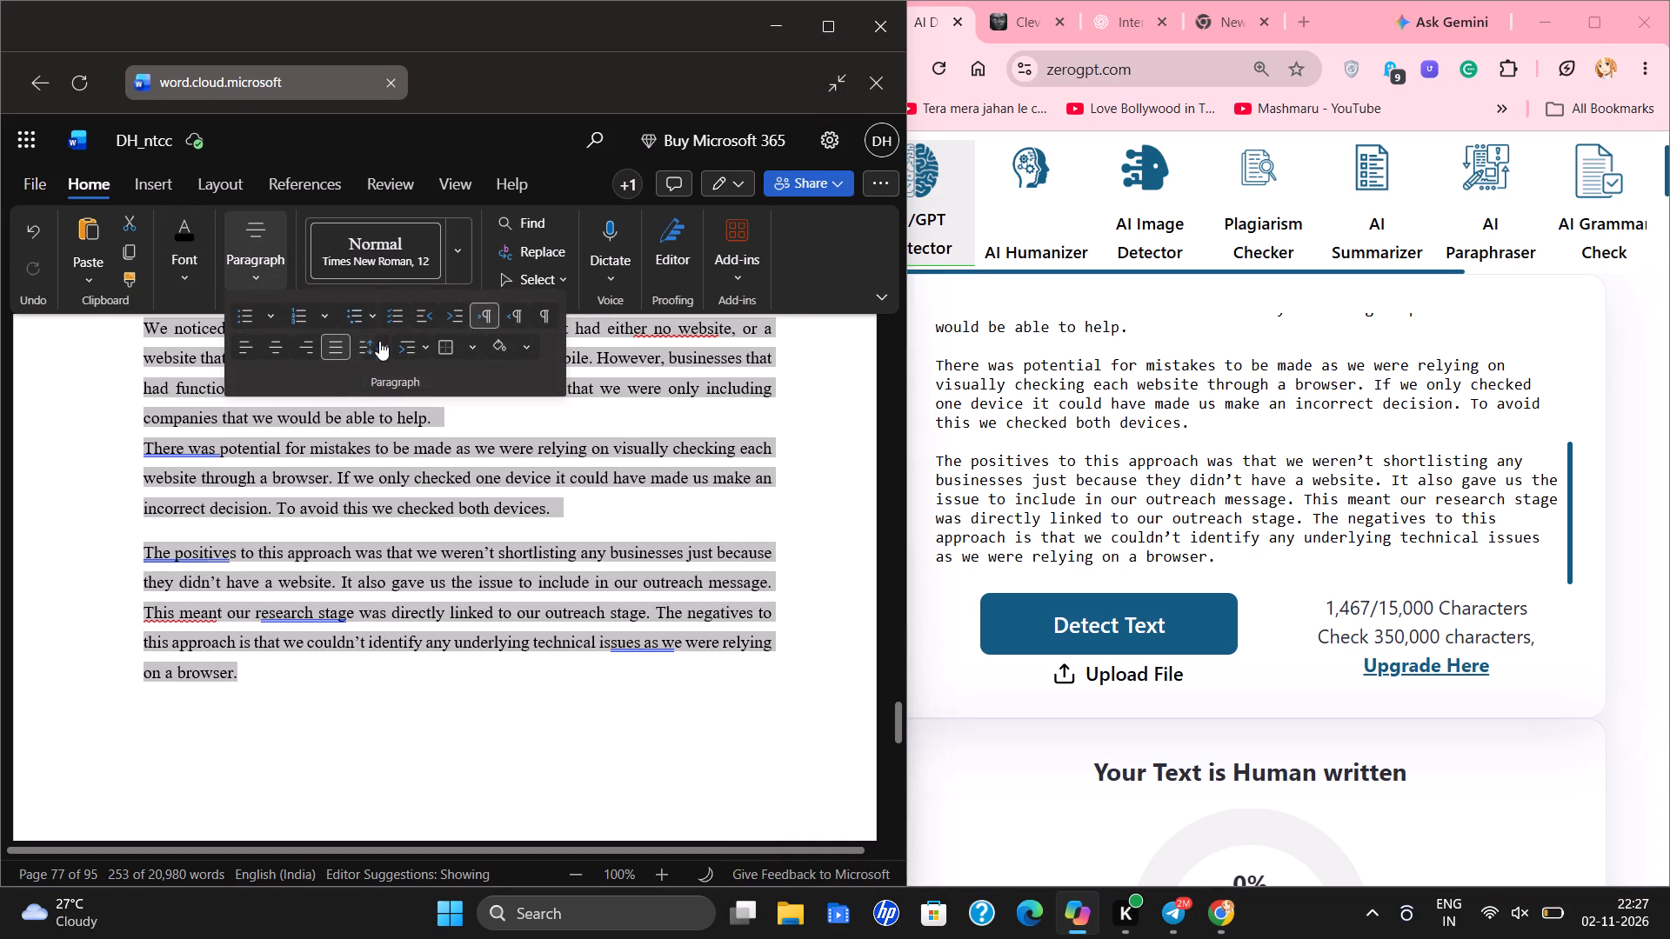
pyautogui.click(374, 338)
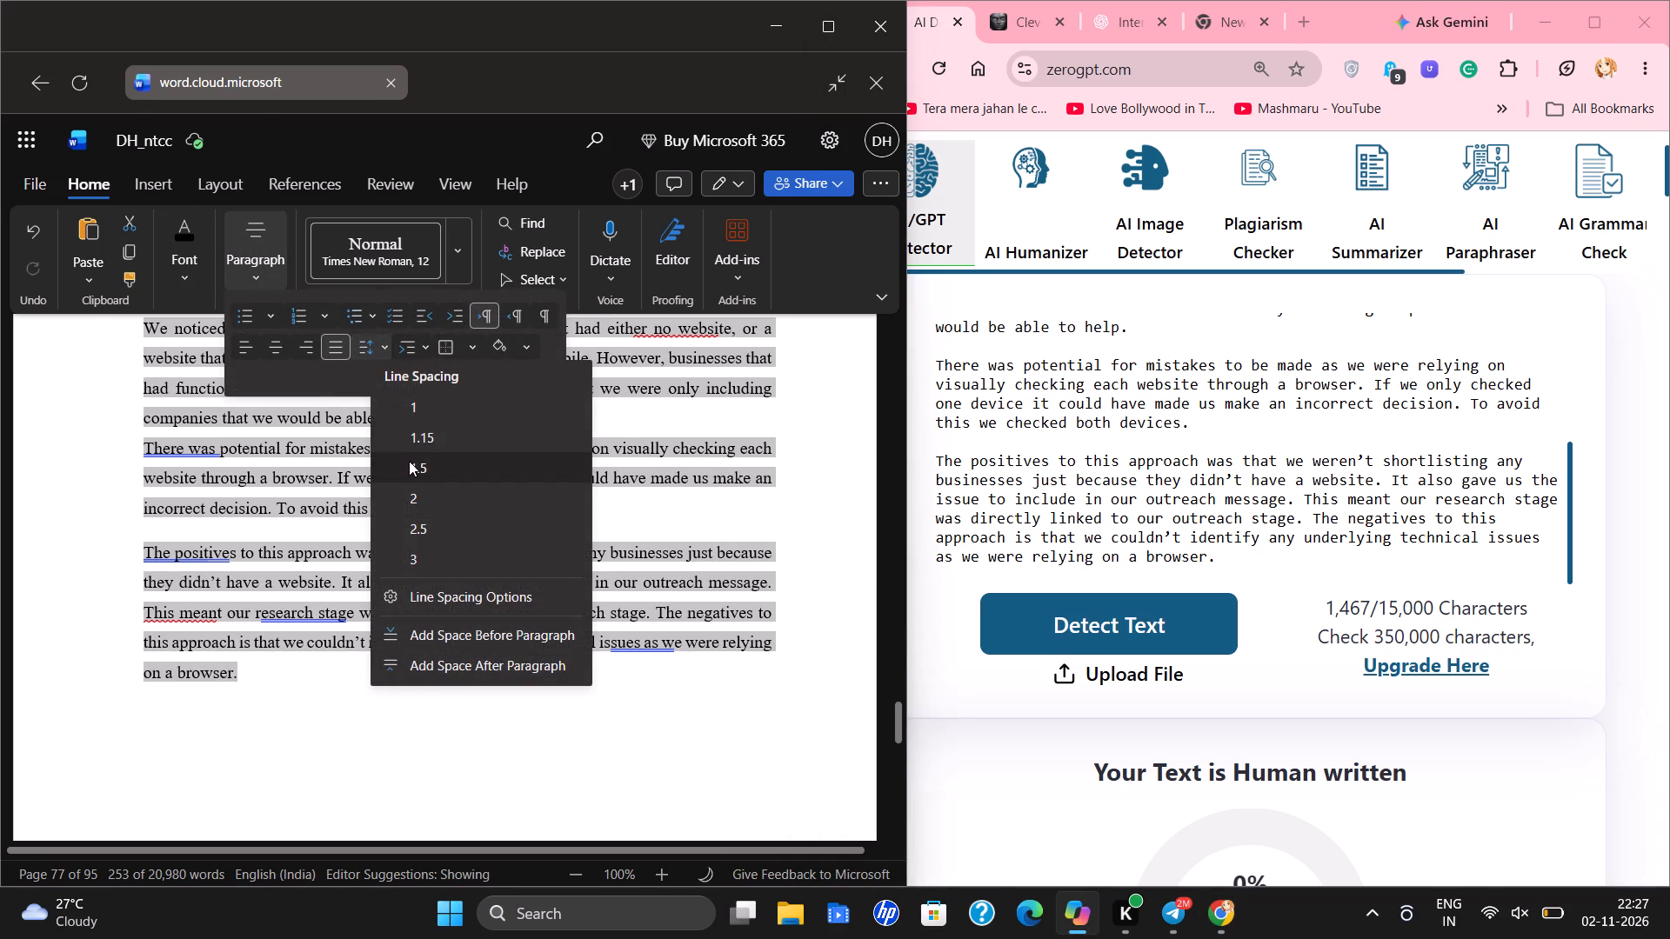
pyautogui.click(409, 461)
pyautogui.click(104, 536)
pyautogui.click(129, 410)
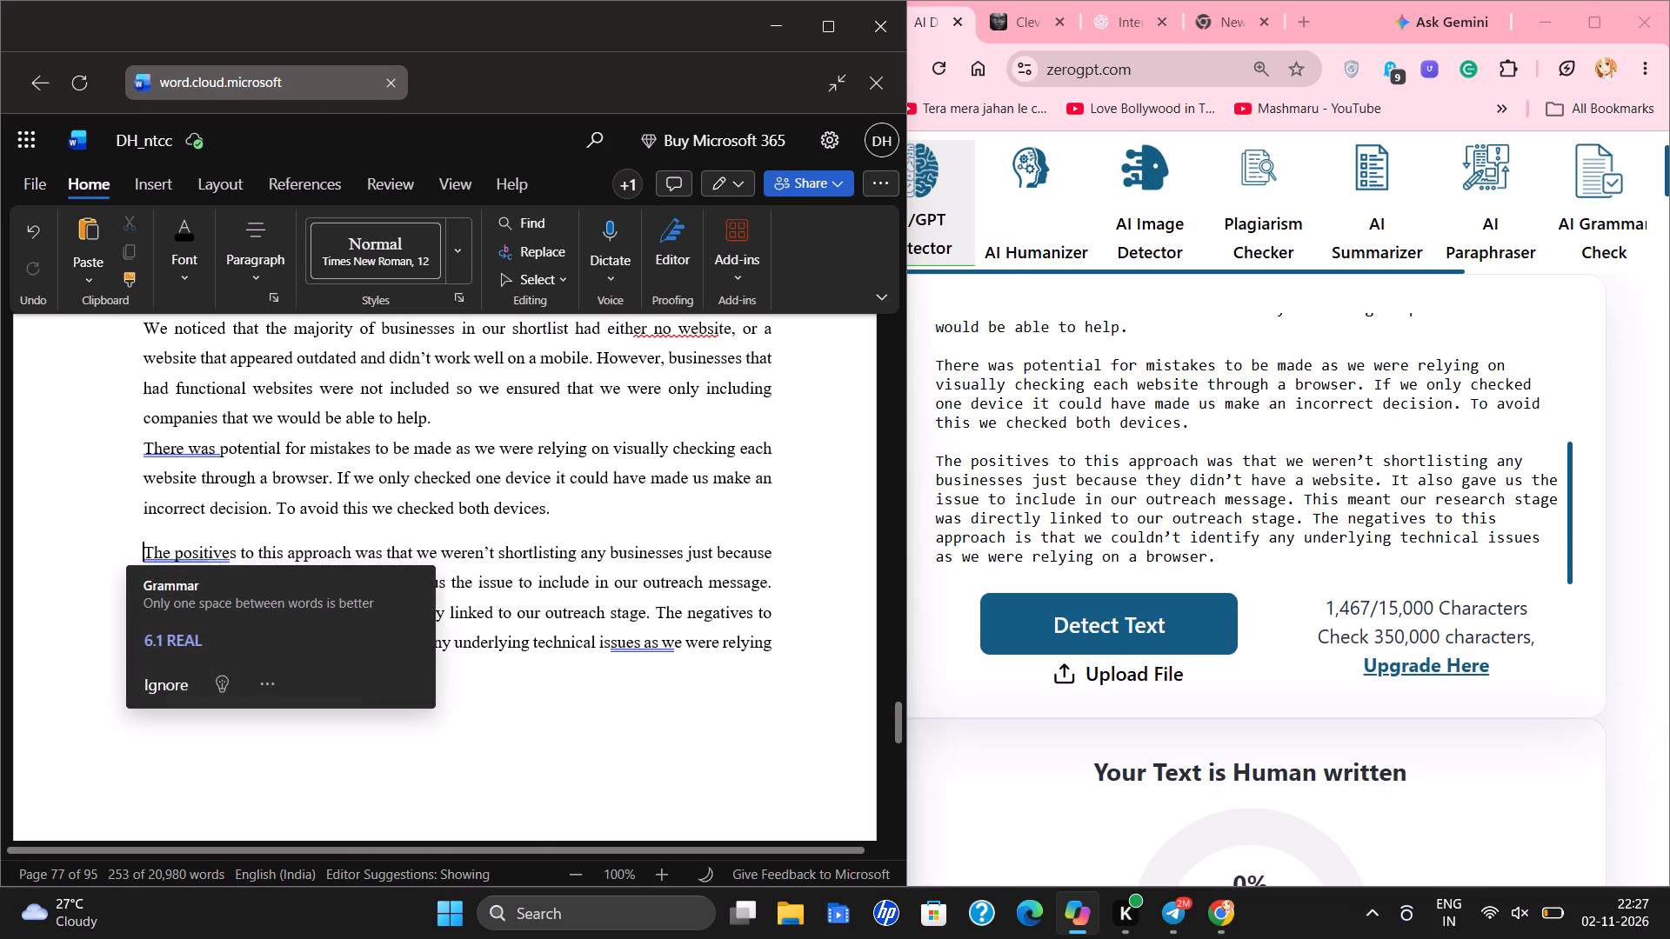
# Remove the extra gap before the section 5.3.5 paragraph starting "The positives to this approach", keeping it as a separate paragraph.
pyautogui.scroll(3, 129, 410)
pyautogui.scroll(-2, 129, 414)
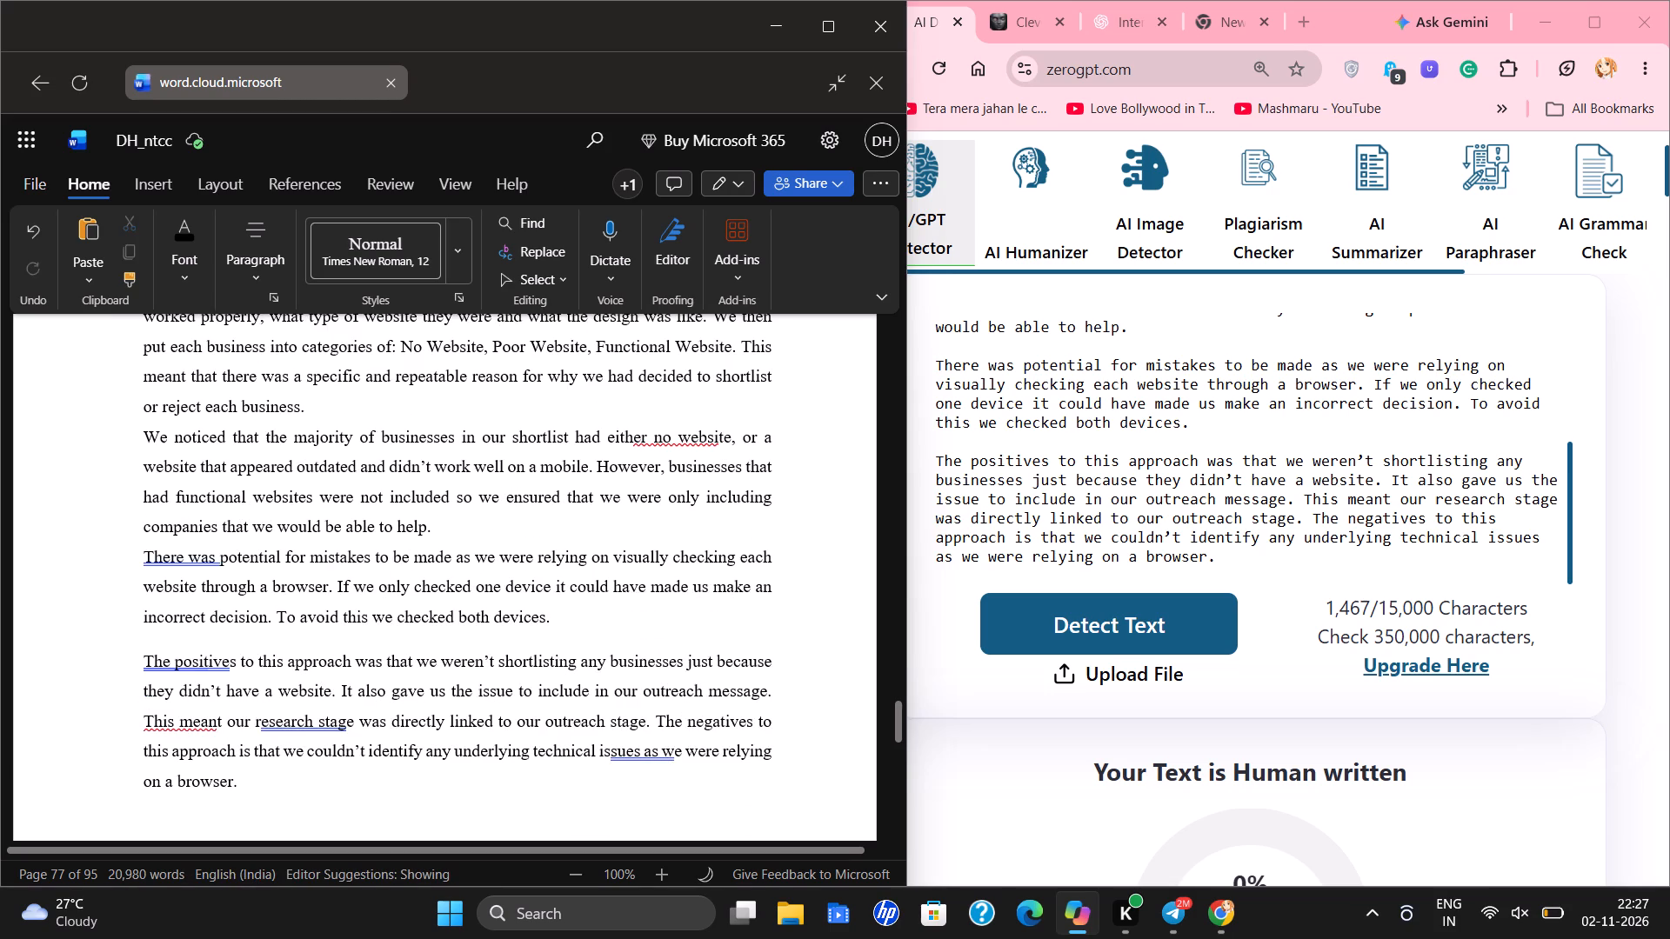
pyautogui.click(190, 628)
pyautogui.click(185, 640)
pyautogui.click(144, 664)
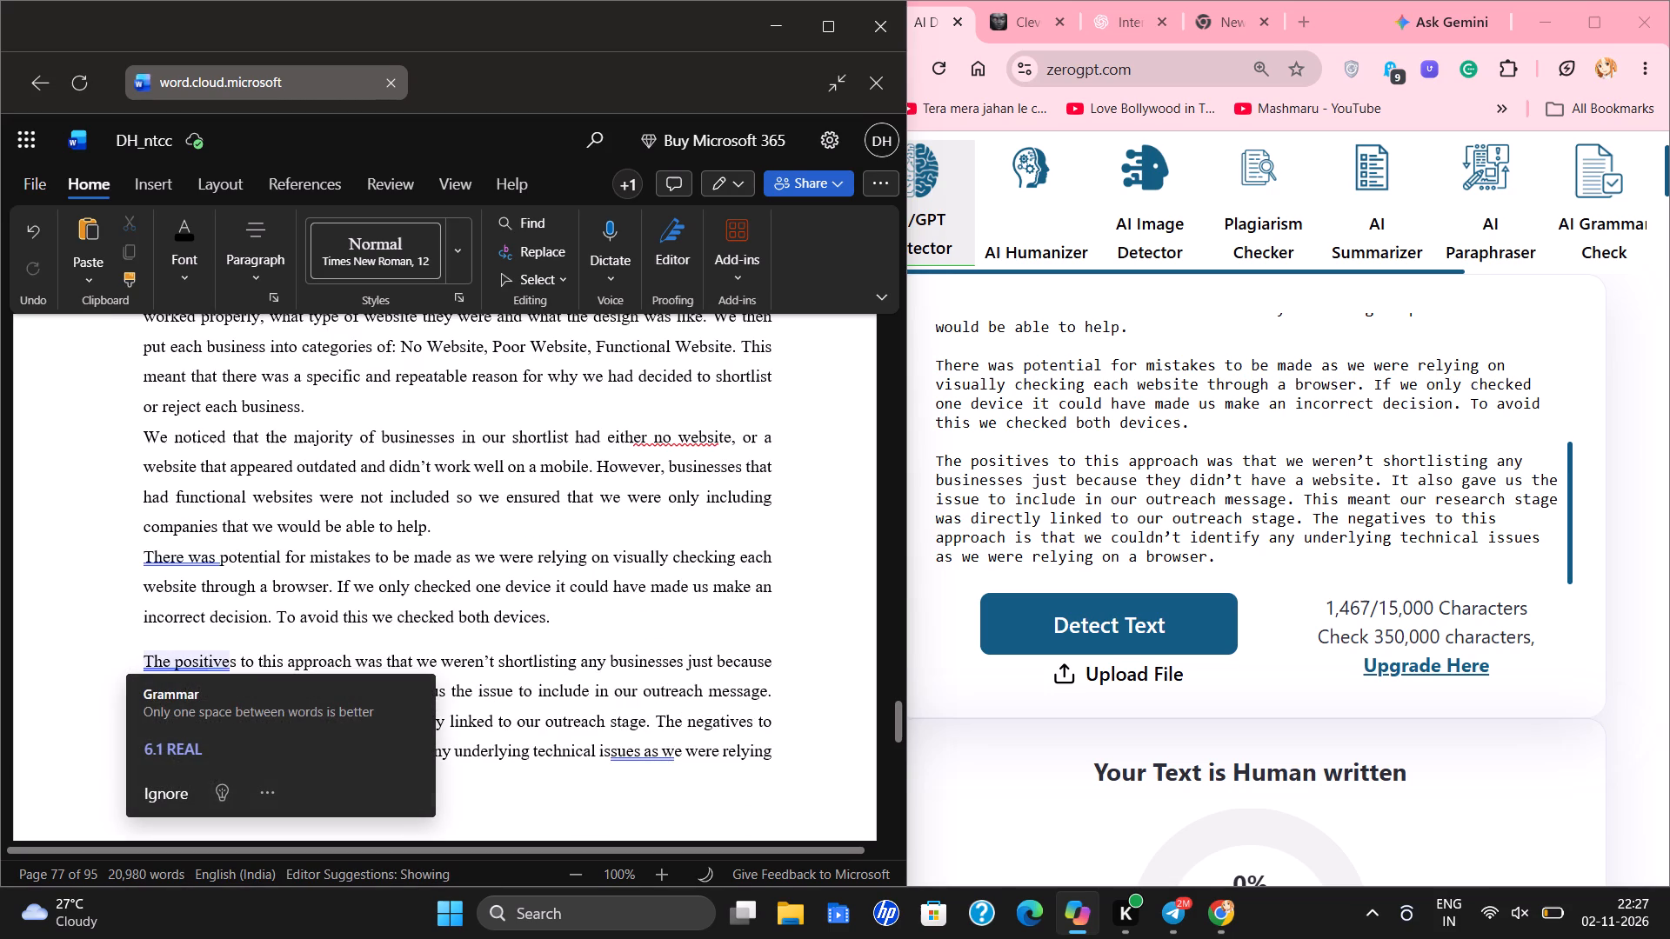
pyautogui.press('BackSpace')
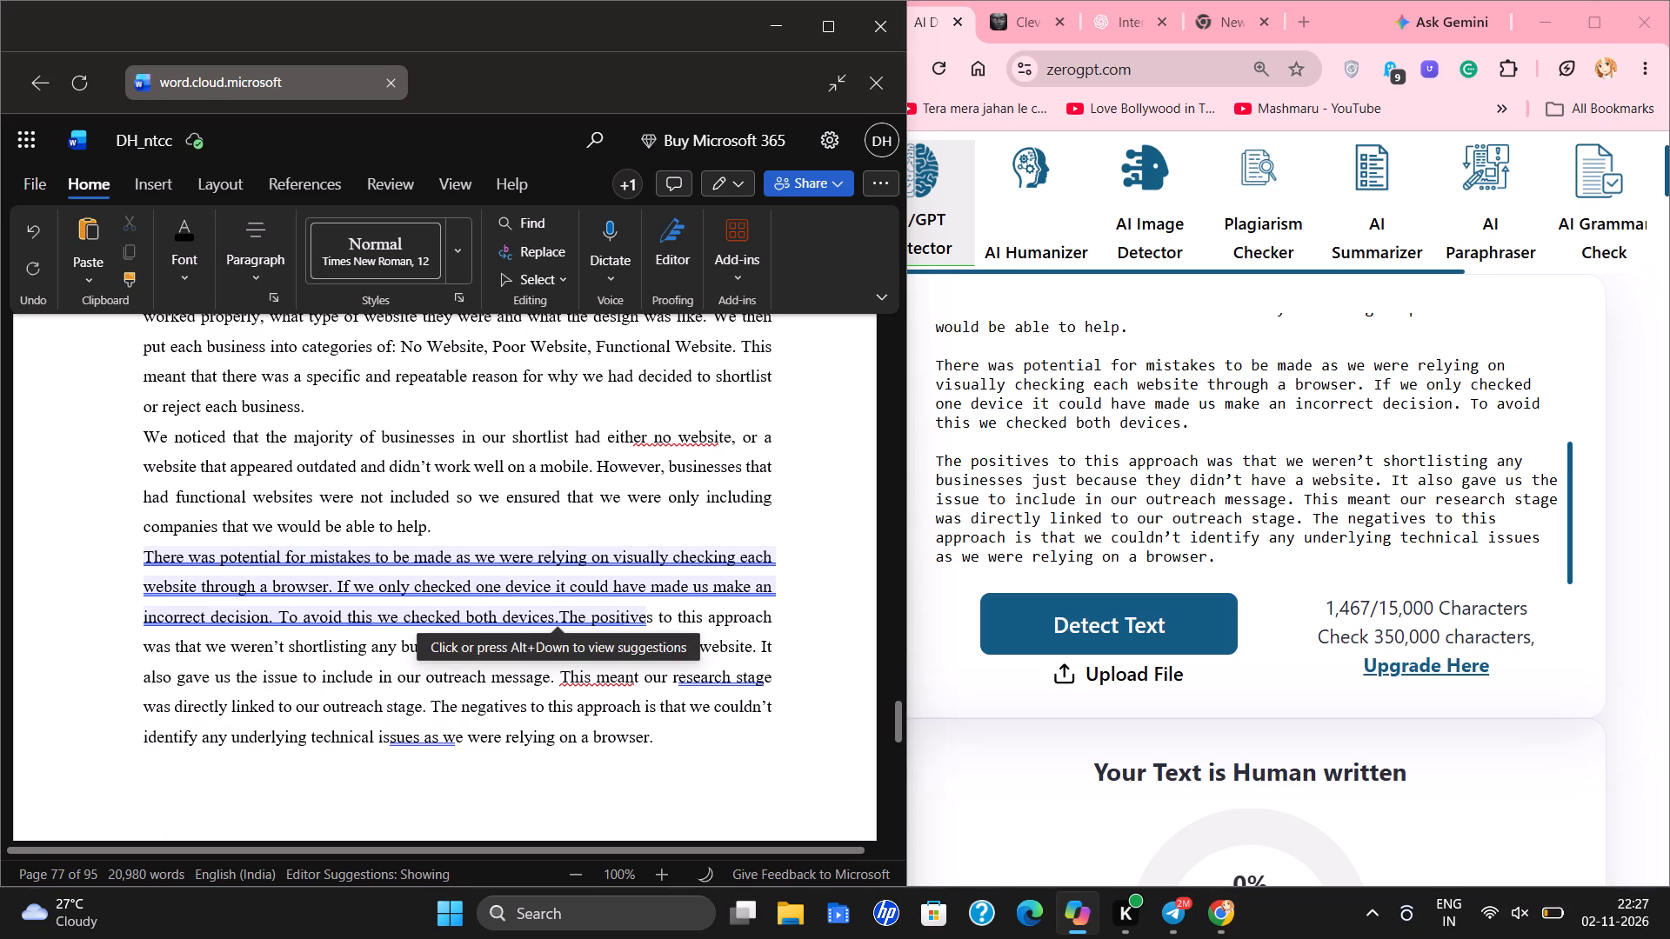
pyautogui.press('Return')
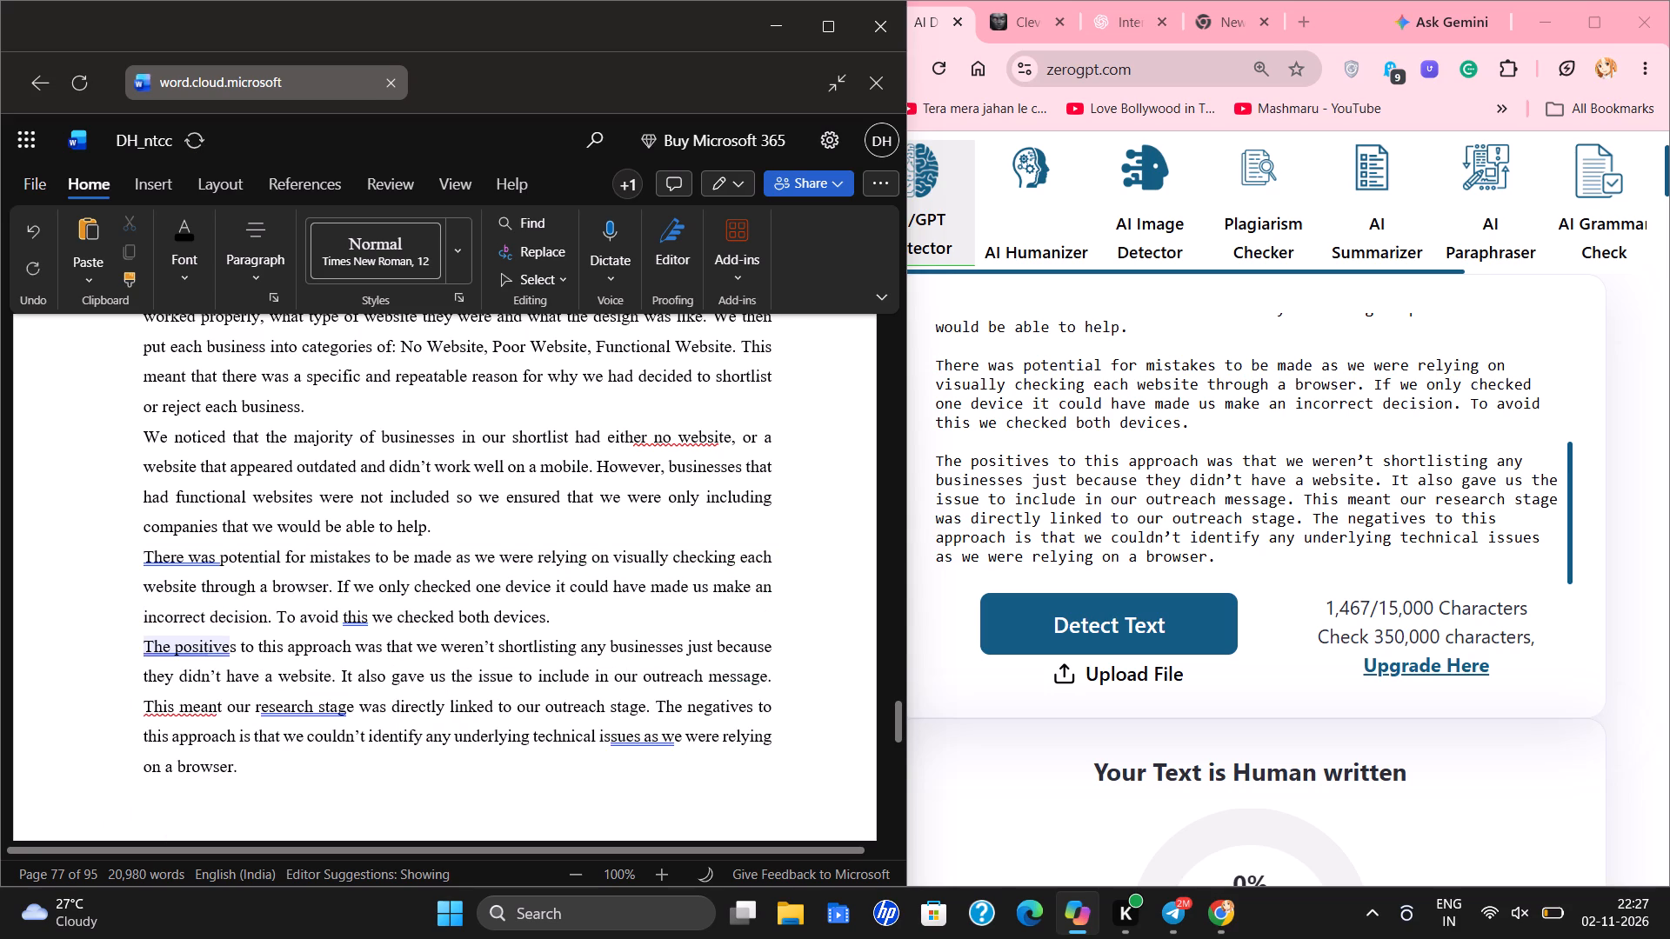
pyautogui.scroll(-1, 204, 563)
pyautogui.click(297, 694)
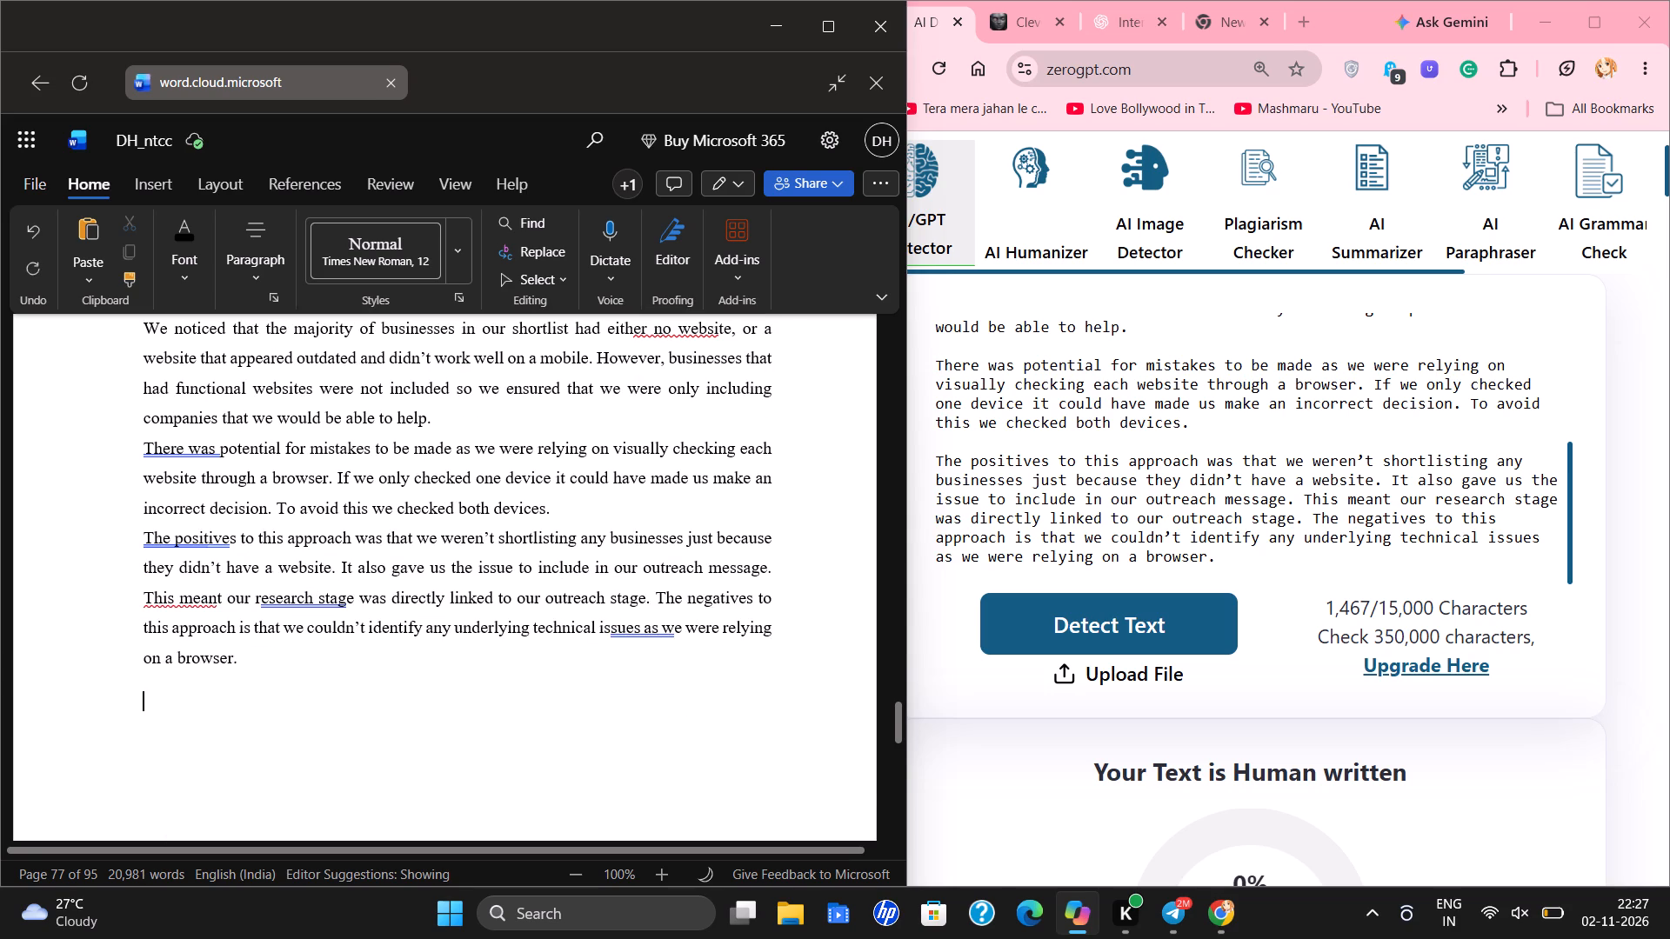
# Centre the caption "Fig 5.3.5.1" beneath the website category graphic.
pyautogui.scroll(-11, 297, 693)
pyautogui.scroll(2, 278, 653)
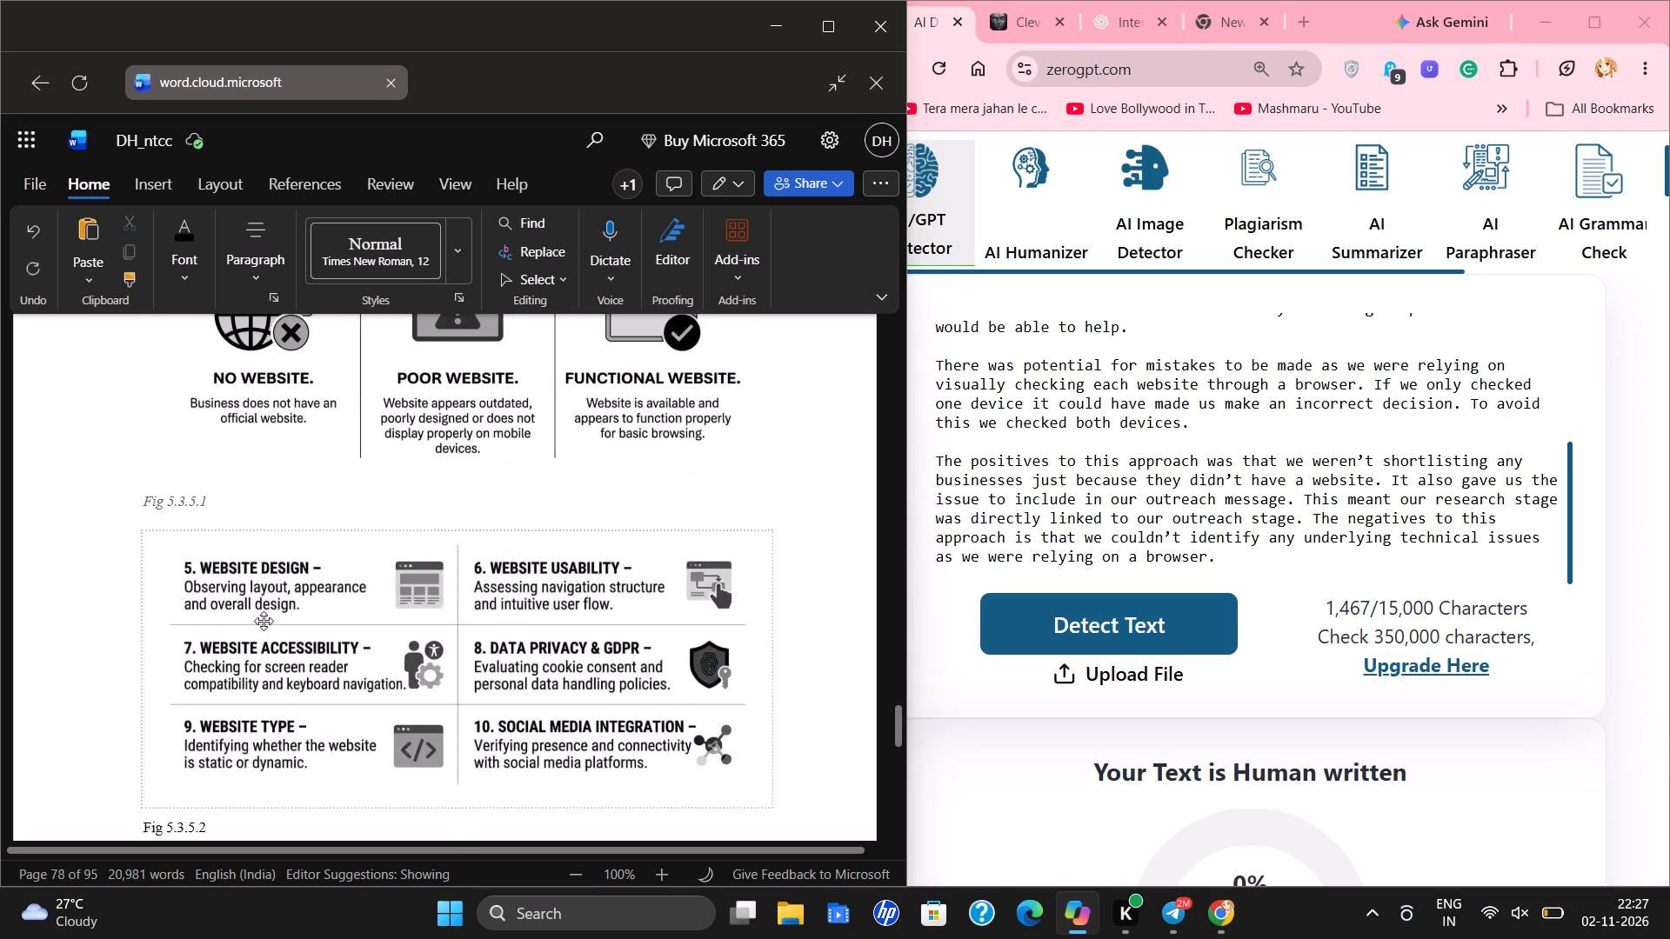
pyautogui.moveTo(141, 505); pyautogui.dragTo(226, 499)
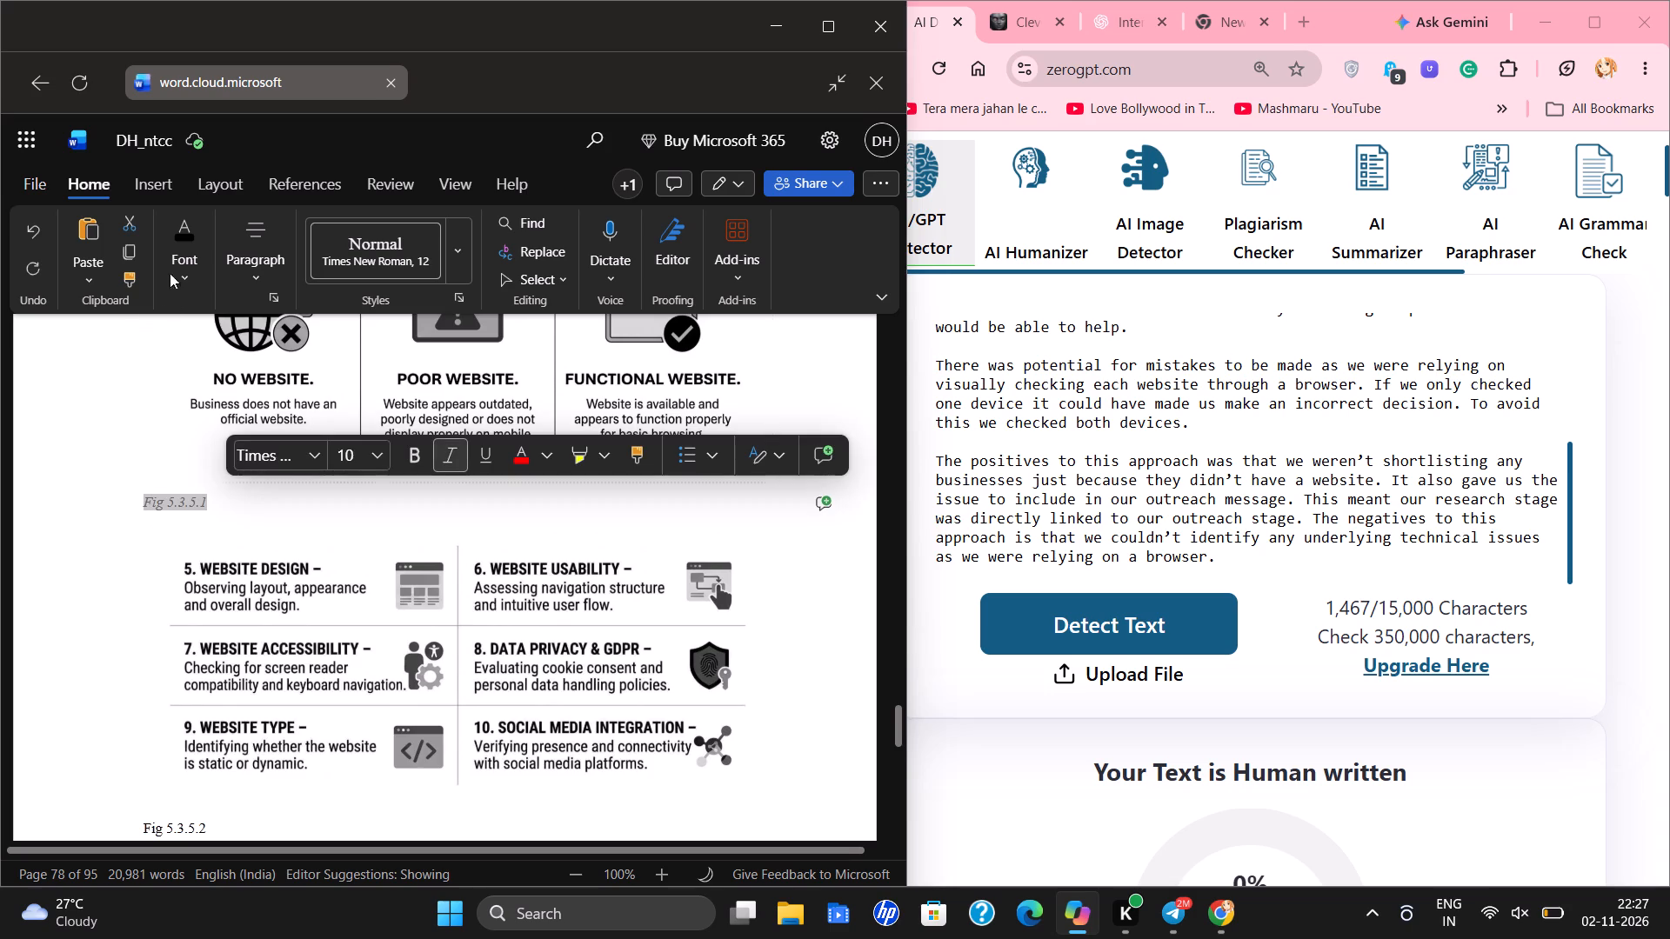
pyautogui.click(251, 226)
pyautogui.click(278, 350)
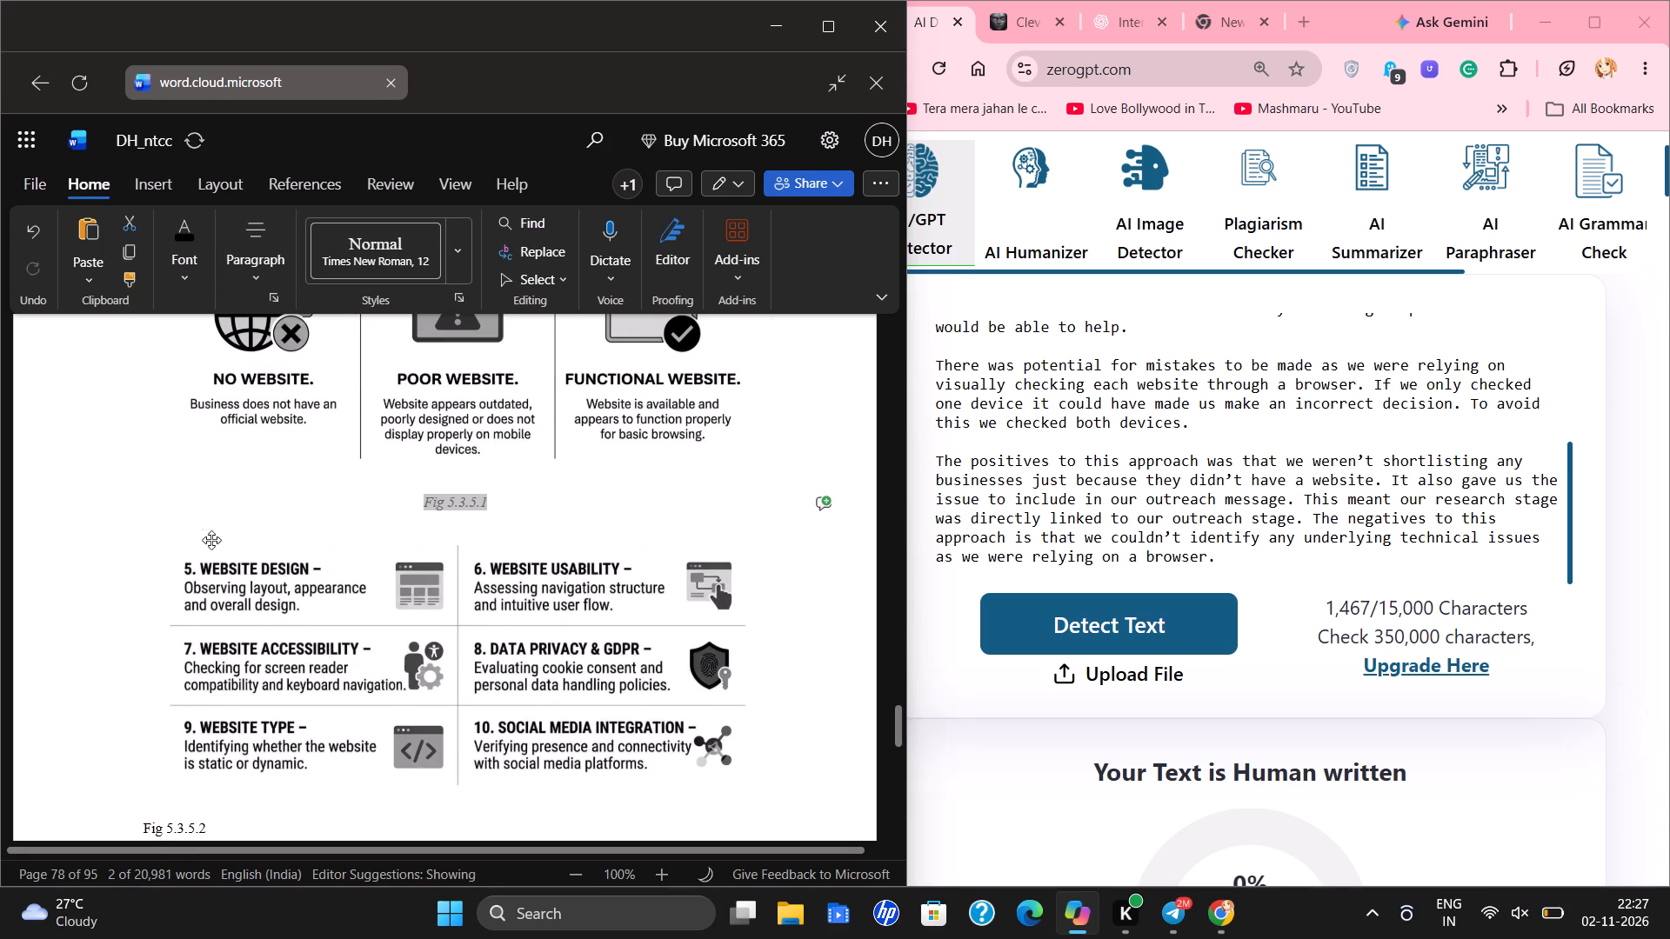
# Centre the caption "Fig 5.3.5.2" beneath the website assessment criteria graphic.
pyautogui.scroll(-1, 153, 579)
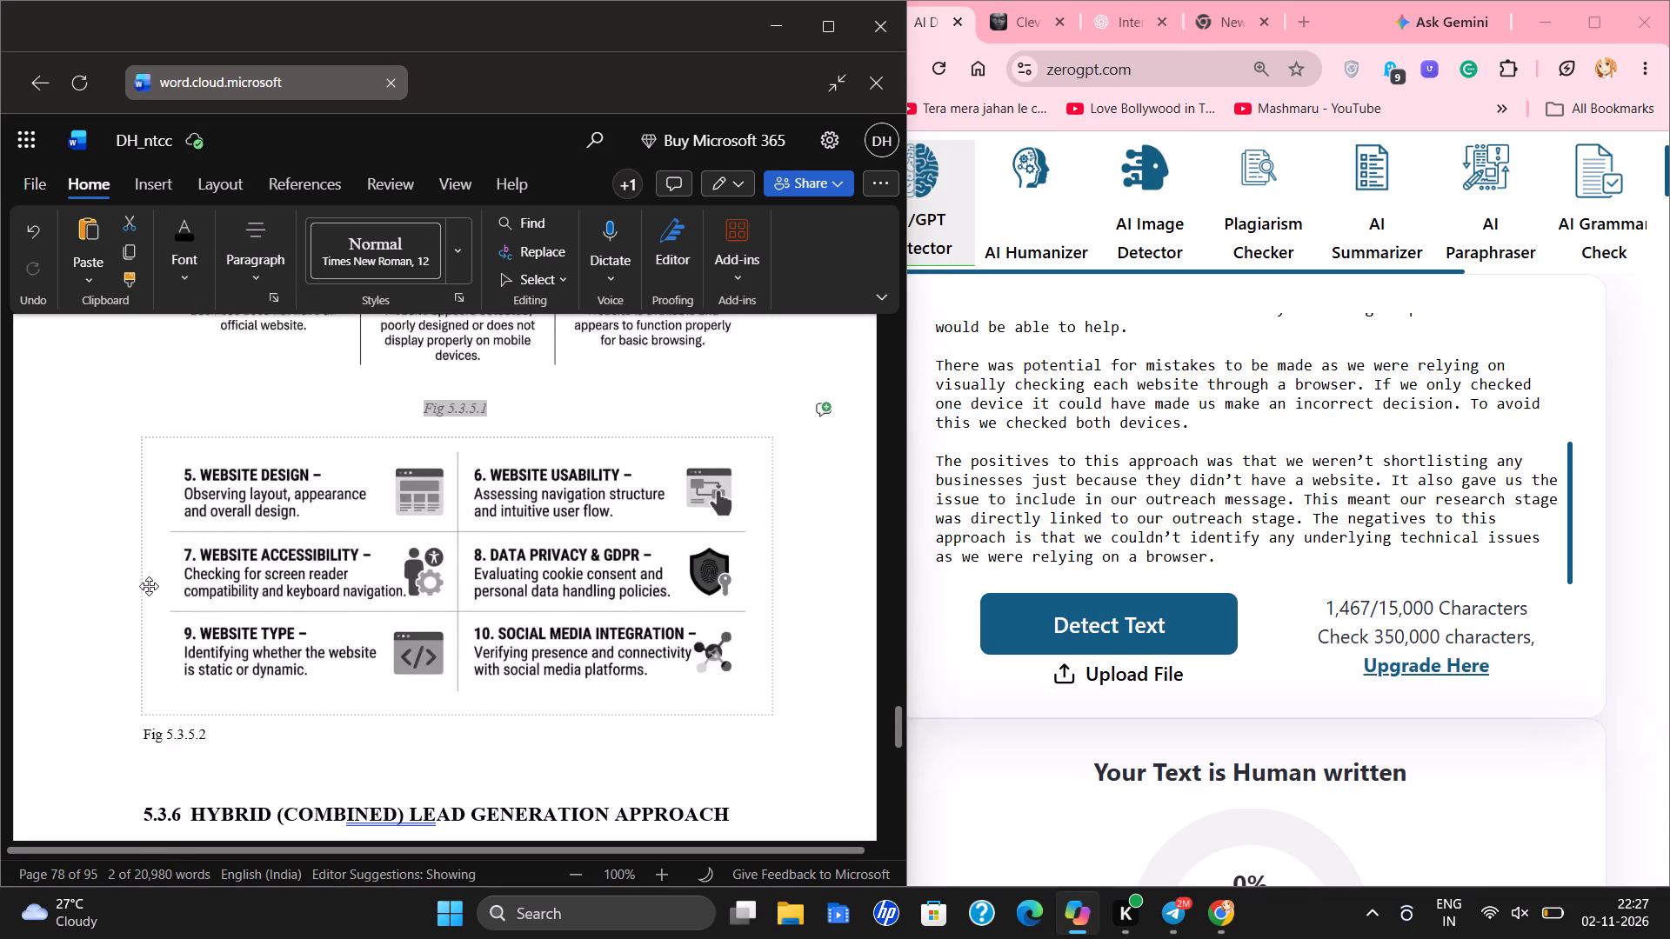
pyautogui.scroll(-1, 149, 586)
pyautogui.click(137, 606)
pyautogui.moveTo(137, 609); pyautogui.dragTo(211, 621)
pyautogui.click(252, 257)
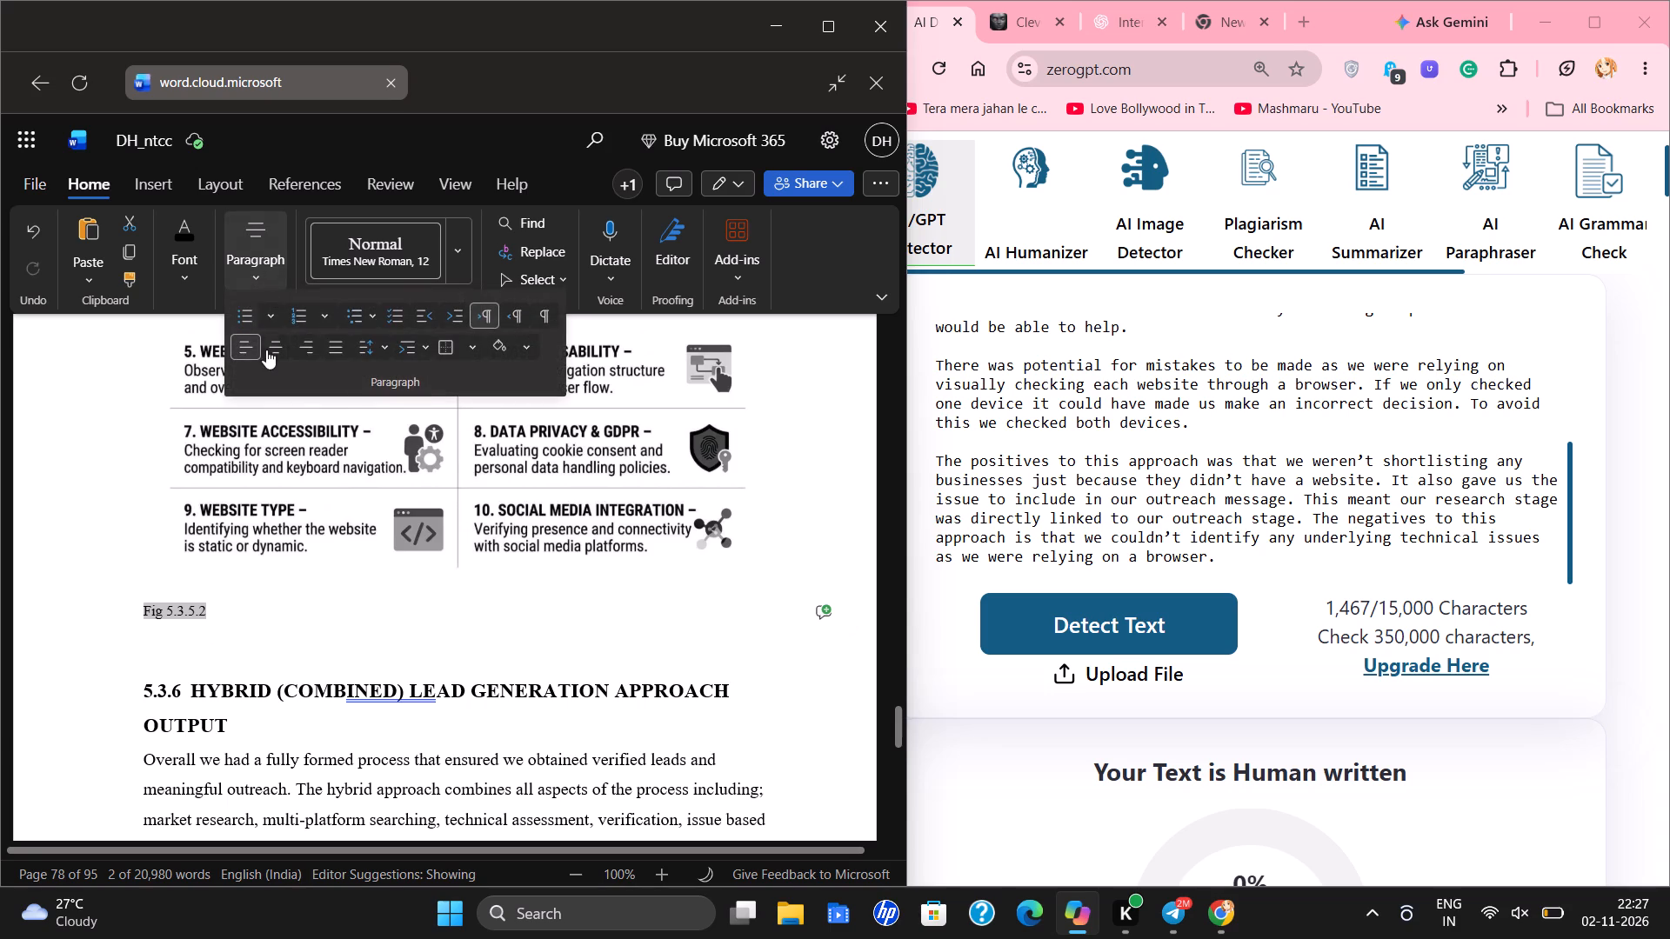
pyautogui.click(270, 351)
pyautogui.click(47, 553)
pyautogui.scroll(-2, 52, 556)
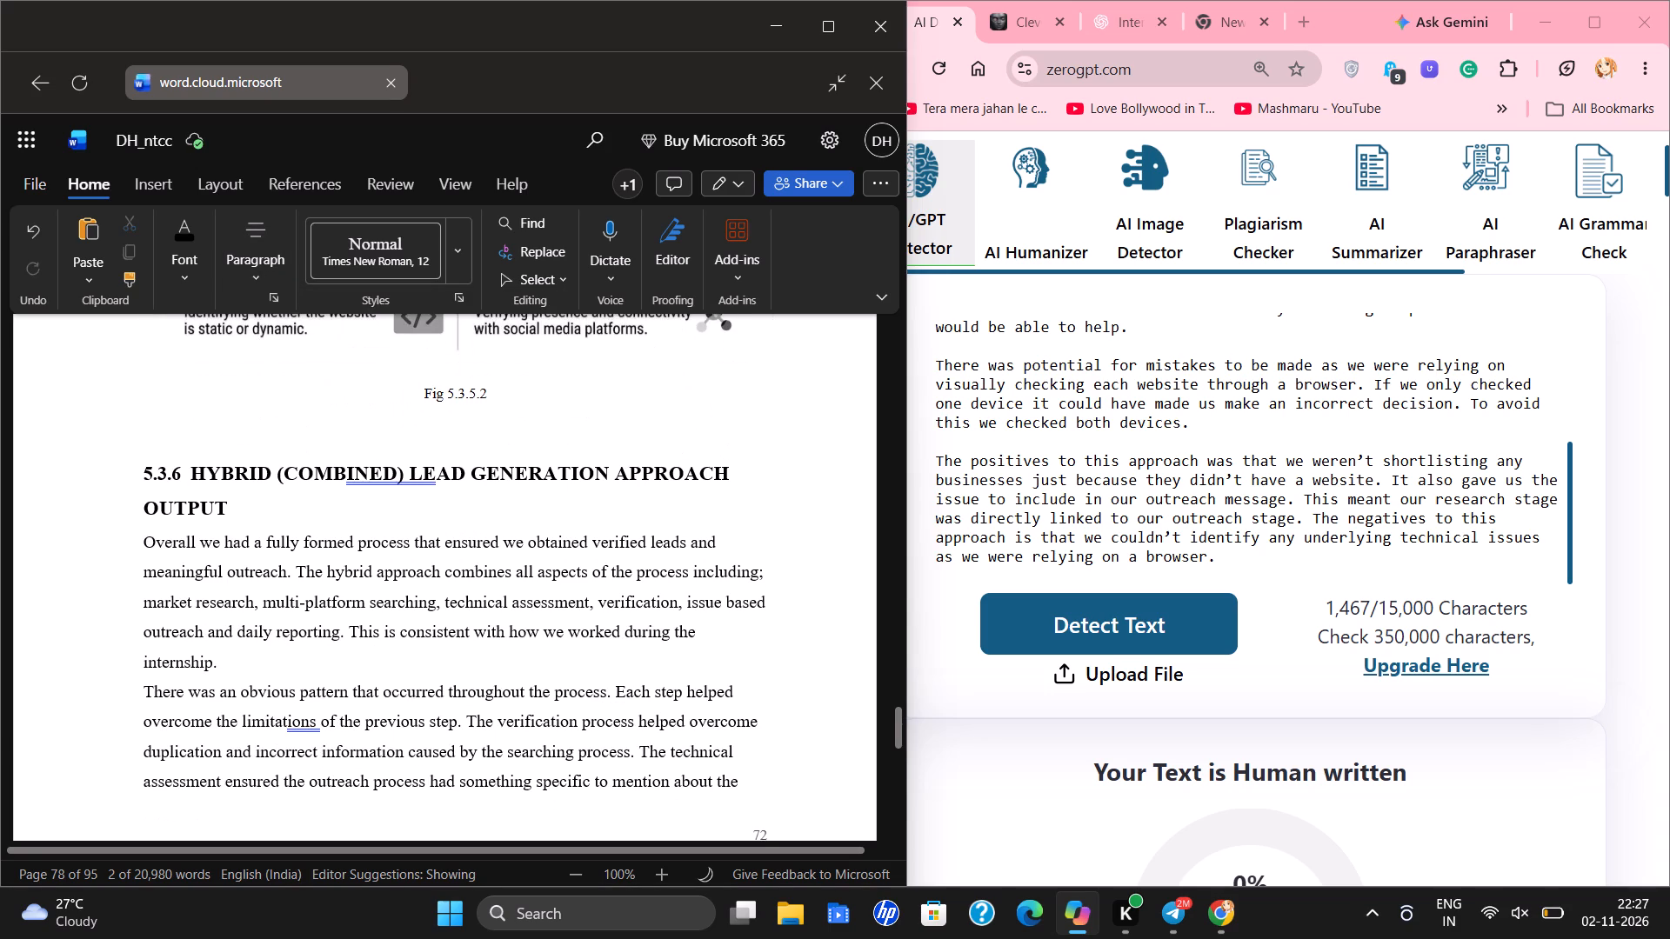
pyautogui.moveTo(130, 556); pyautogui.dragTo(130, 555)
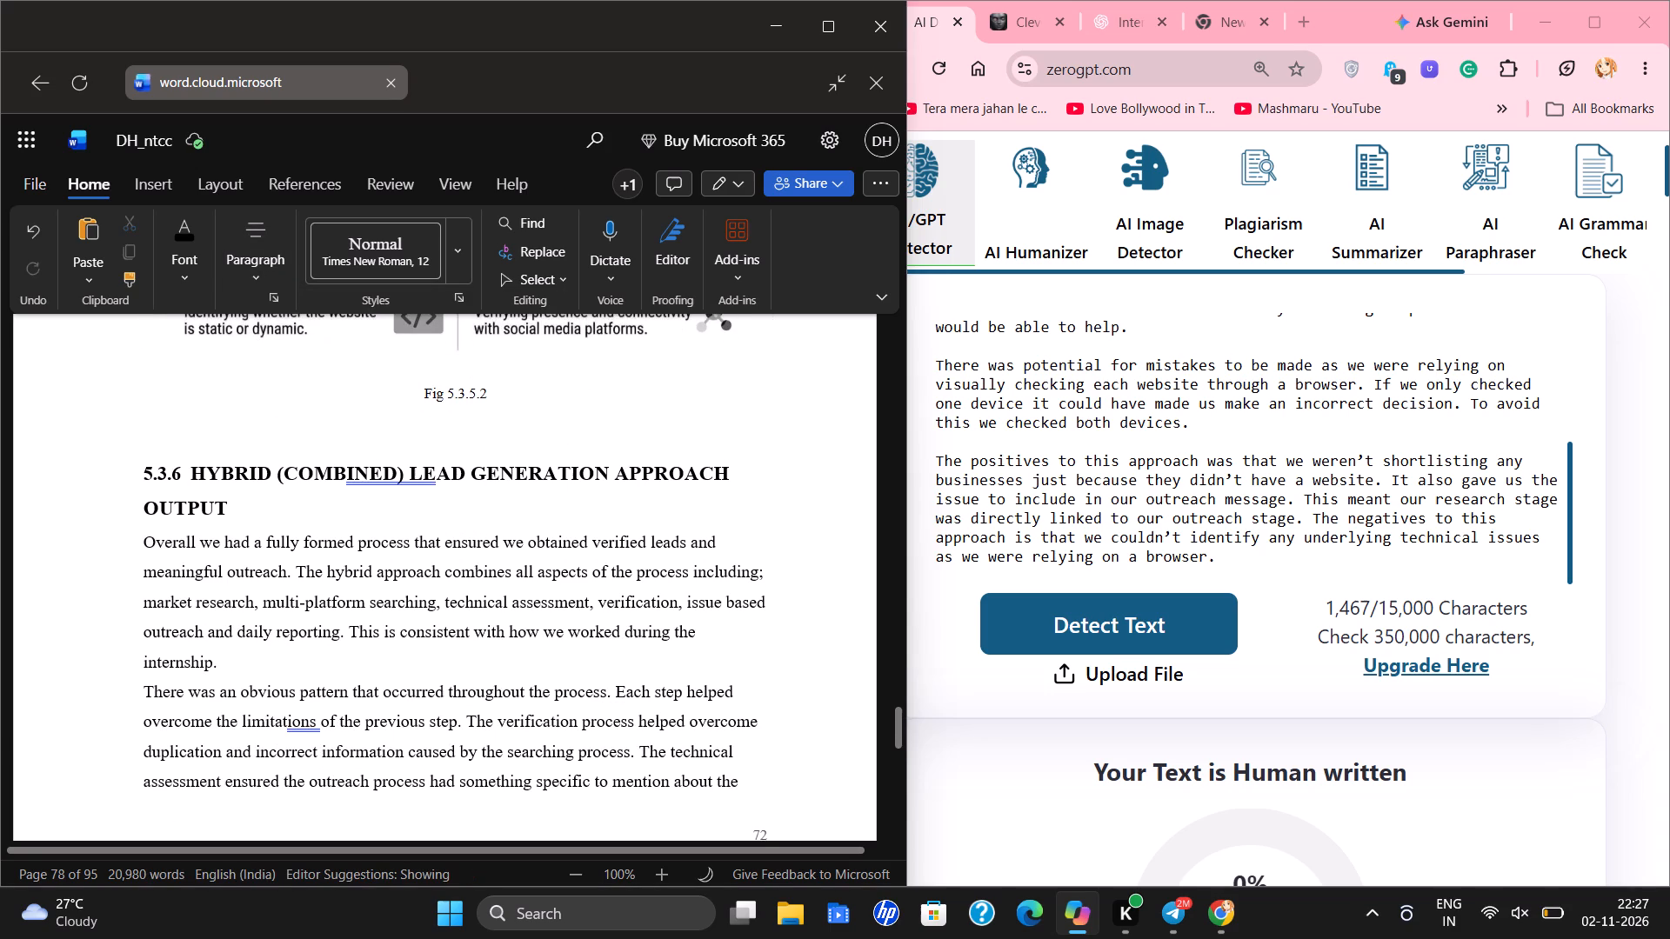
pyautogui.moveTo(130, 555); pyautogui.dragTo(756, 654)
pyautogui.scroll(-2, 589, 707)
pyautogui.scroll(-2, 756, 643)
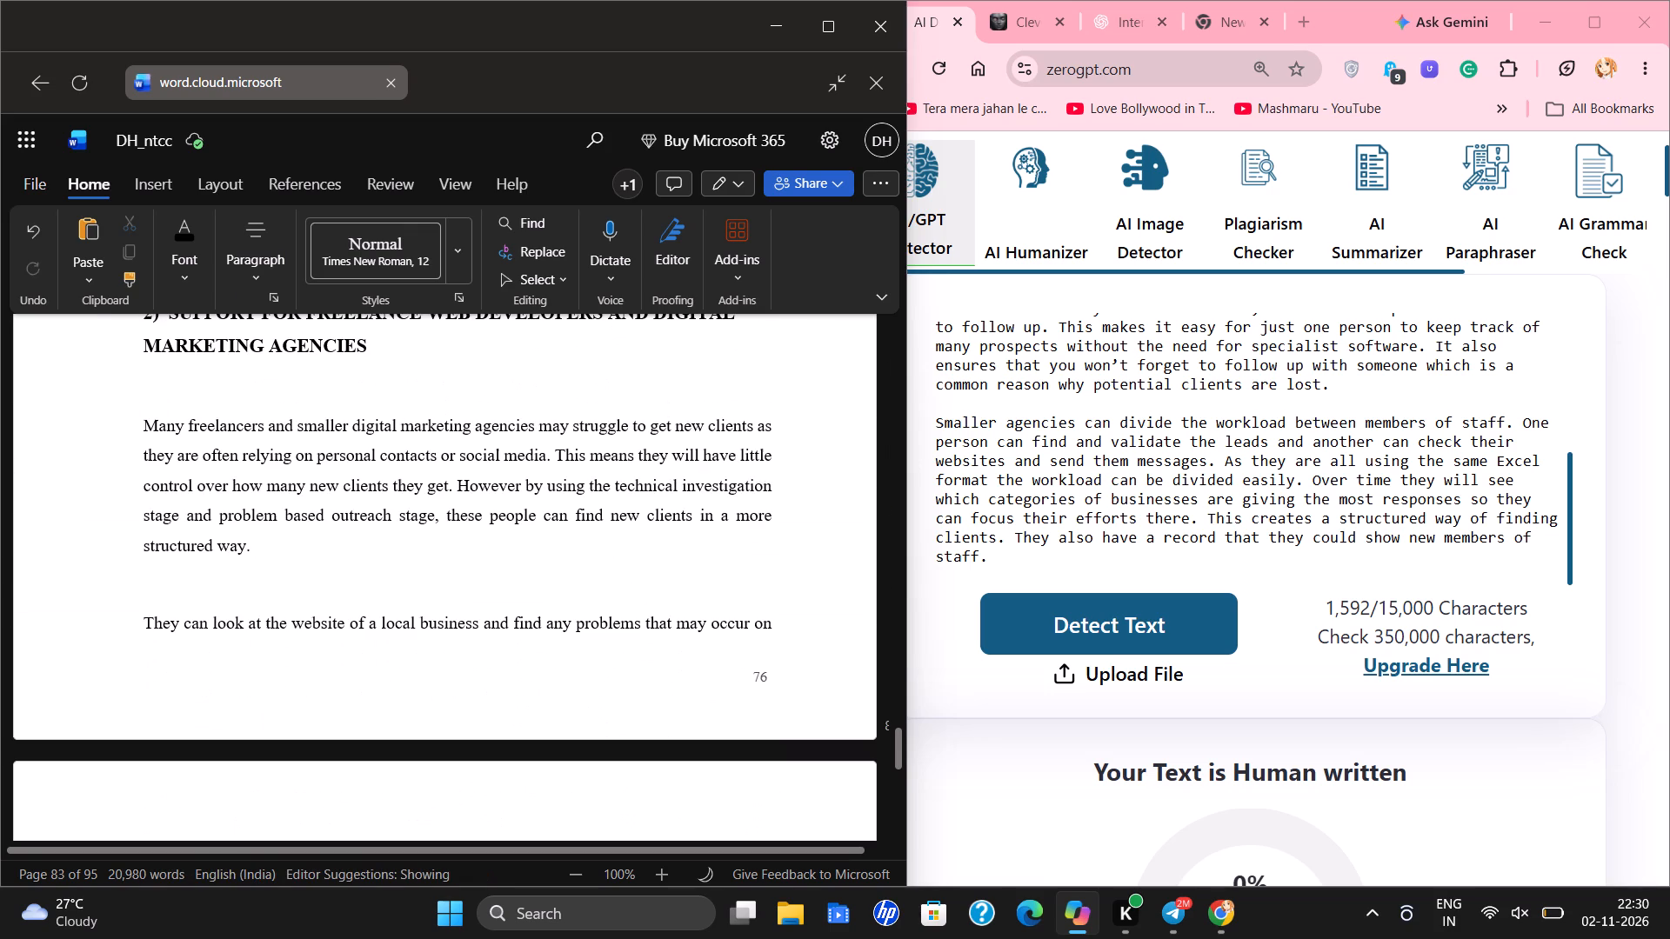
# Adjust spacing around the use case 3 heading by adding a blank line above it and removing the empty line below it.
pyautogui.scroll(-8, 203, 546)
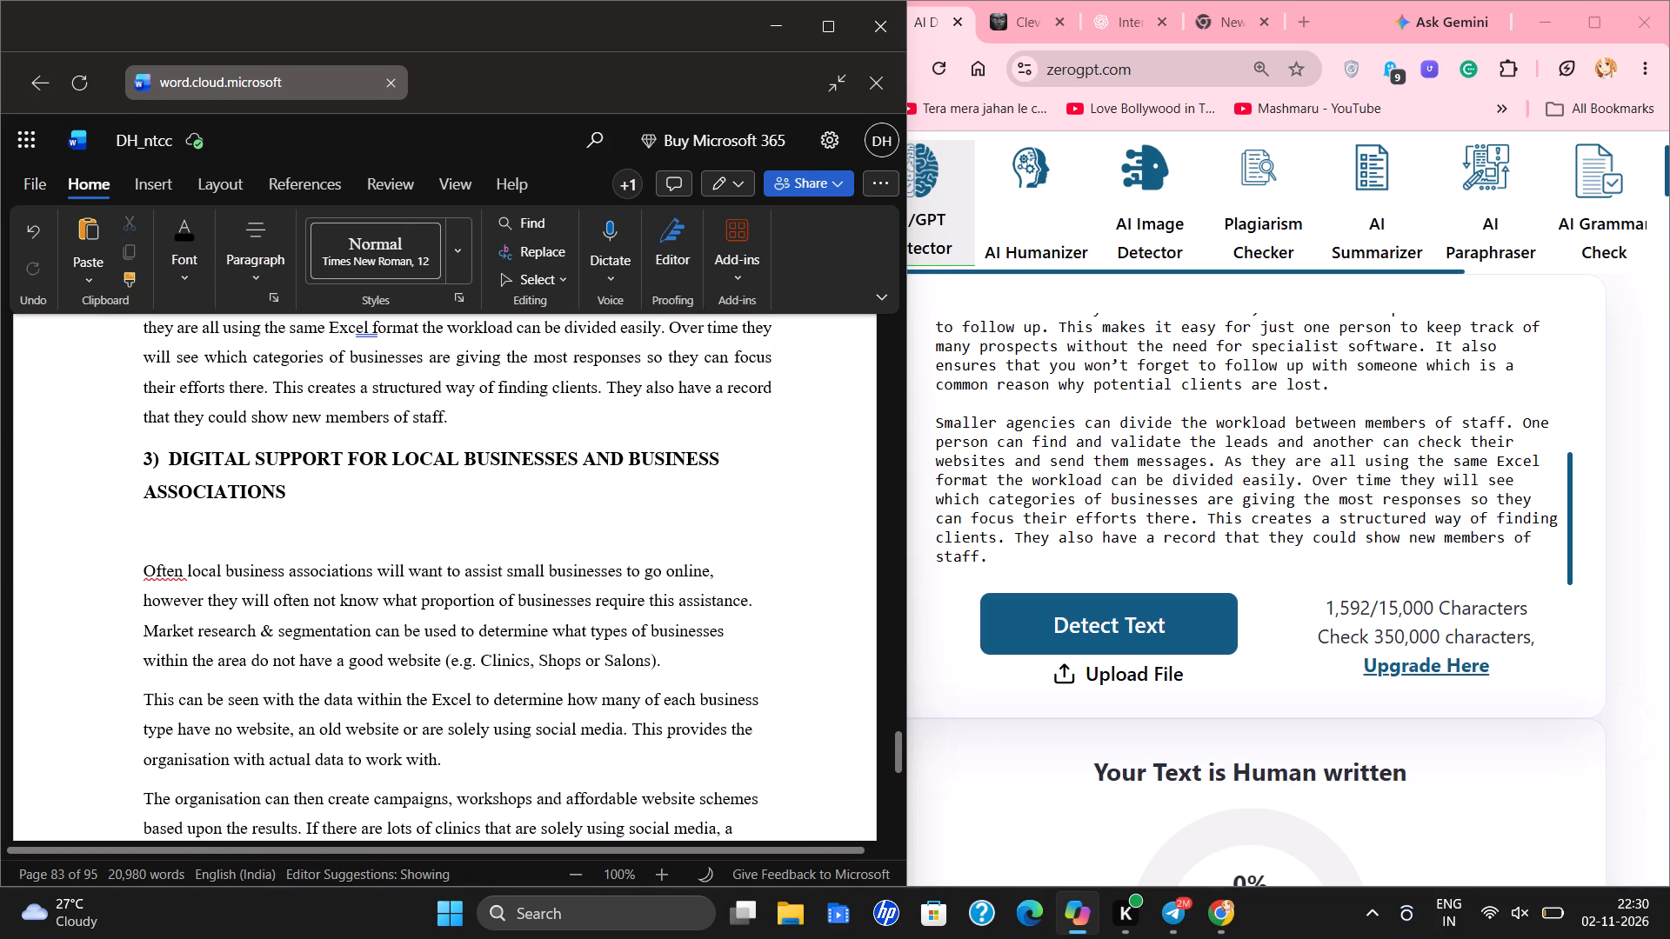
pyautogui.click(481, 425)
pyautogui.press('Return')
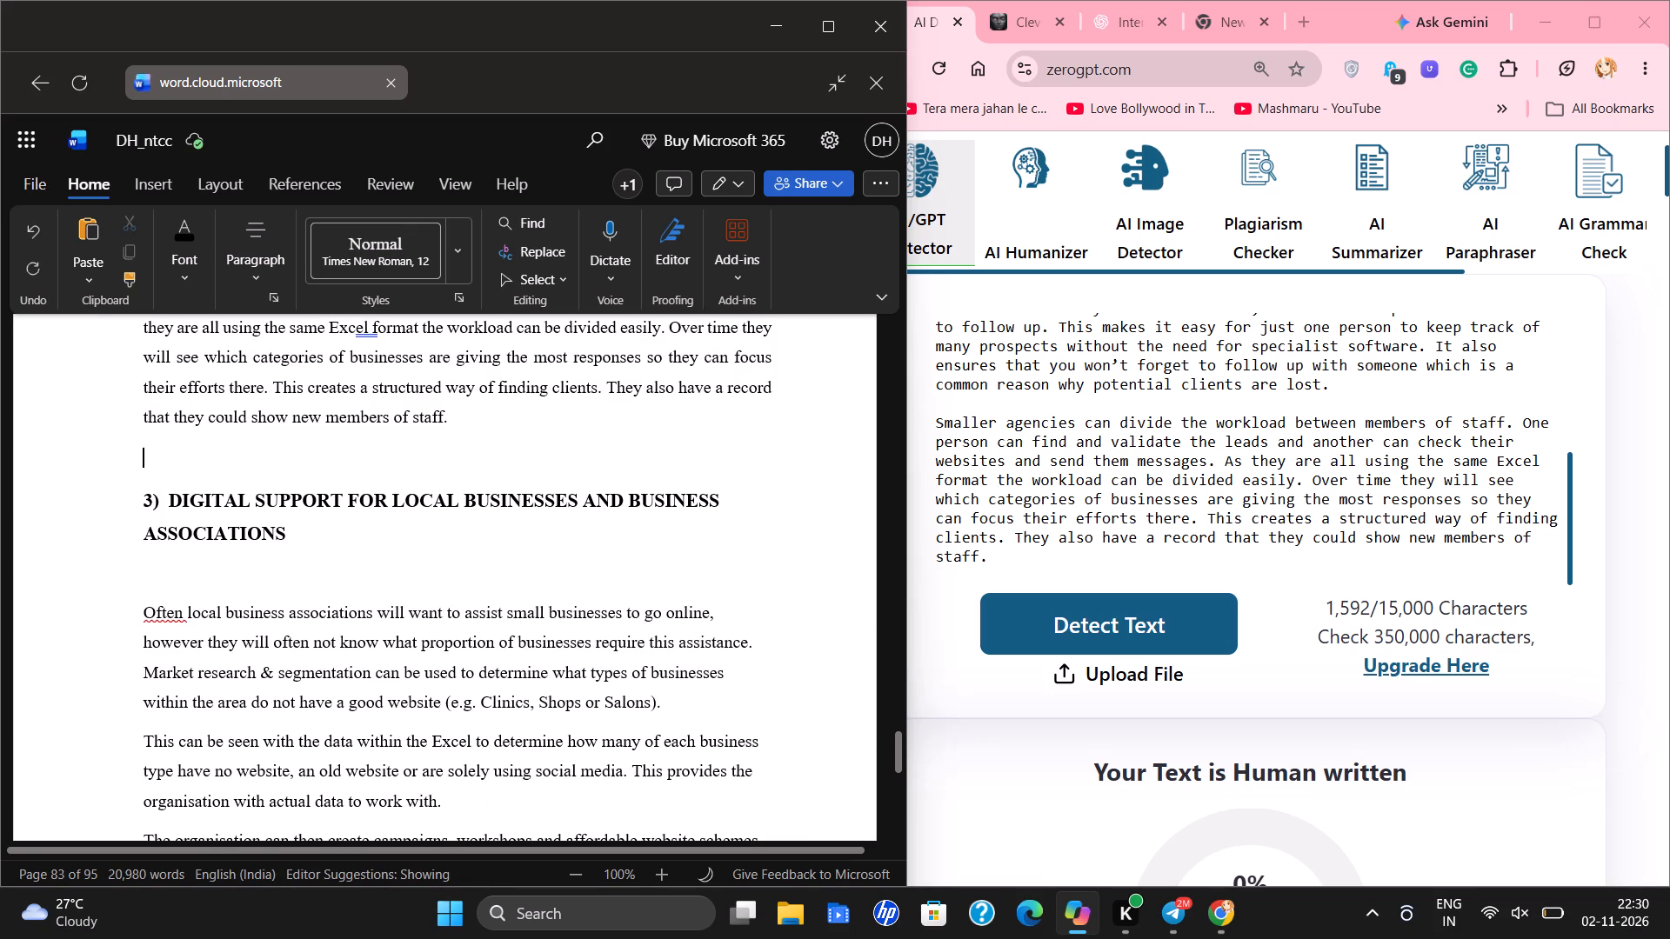
pyautogui.click(217, 562)
pyautogui.press('BackSpace')
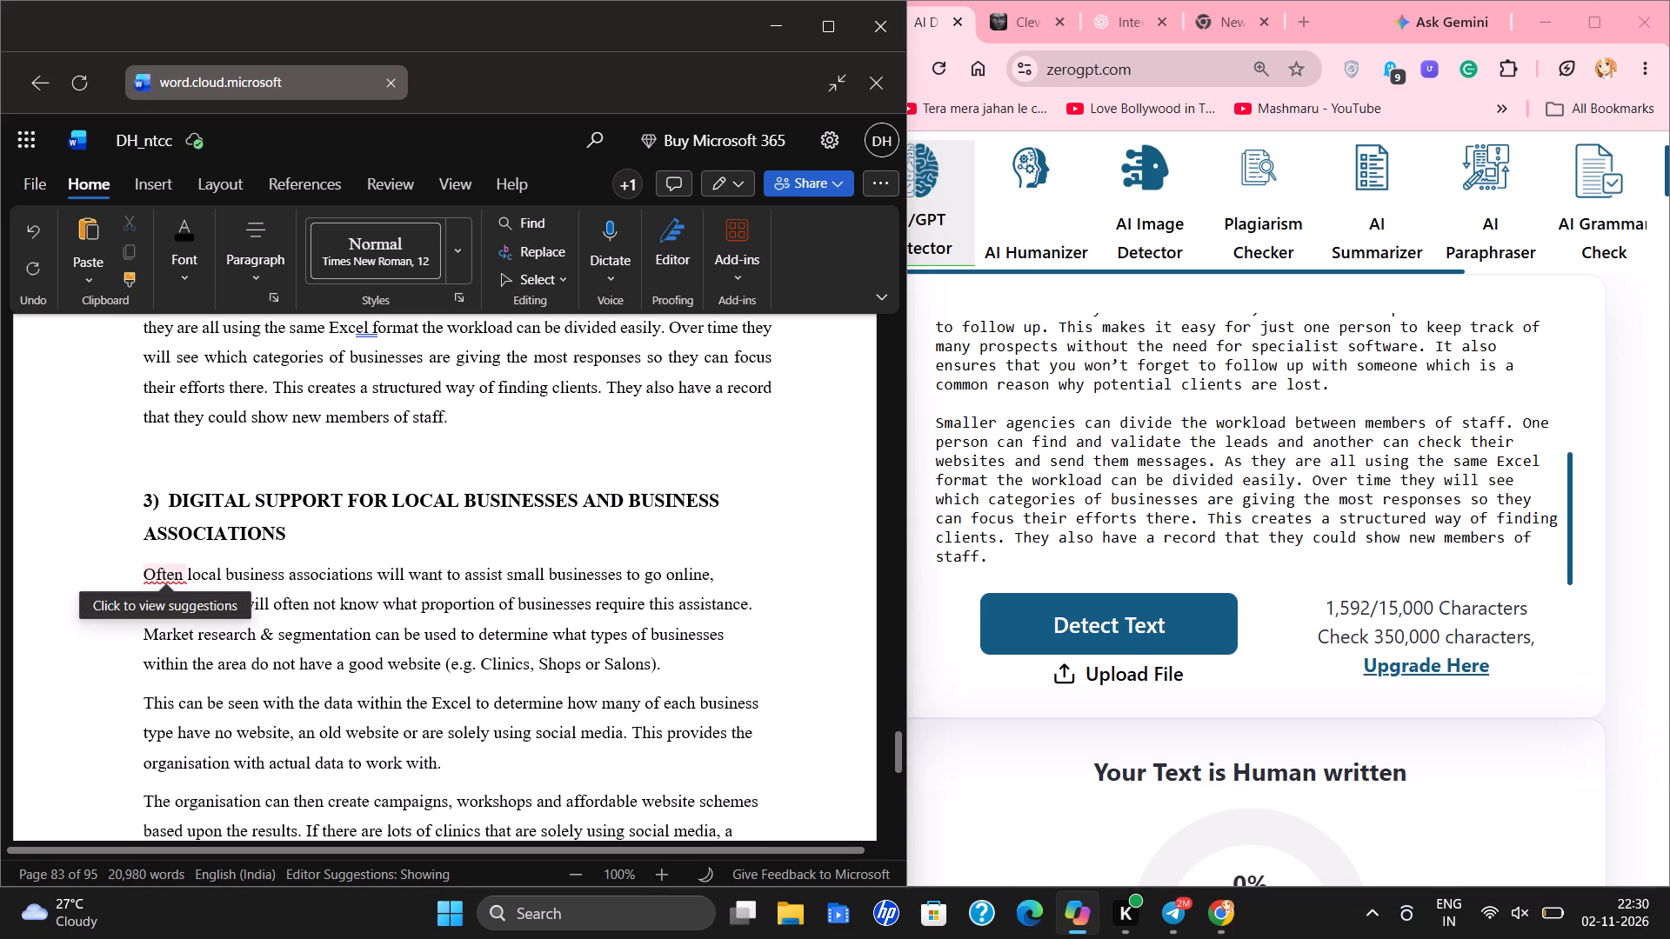
# Copy the body text of use case 3 in section 6.1 into ZeroGPT, replacing the earlier text, and run AI detection.
pyautogui.moveTo(142, 574); pyautogui.dragTo(573, 707)
pyautogui.scroll(-4, 418, 649)
pyautogui.scroll(-2, 573, 707)
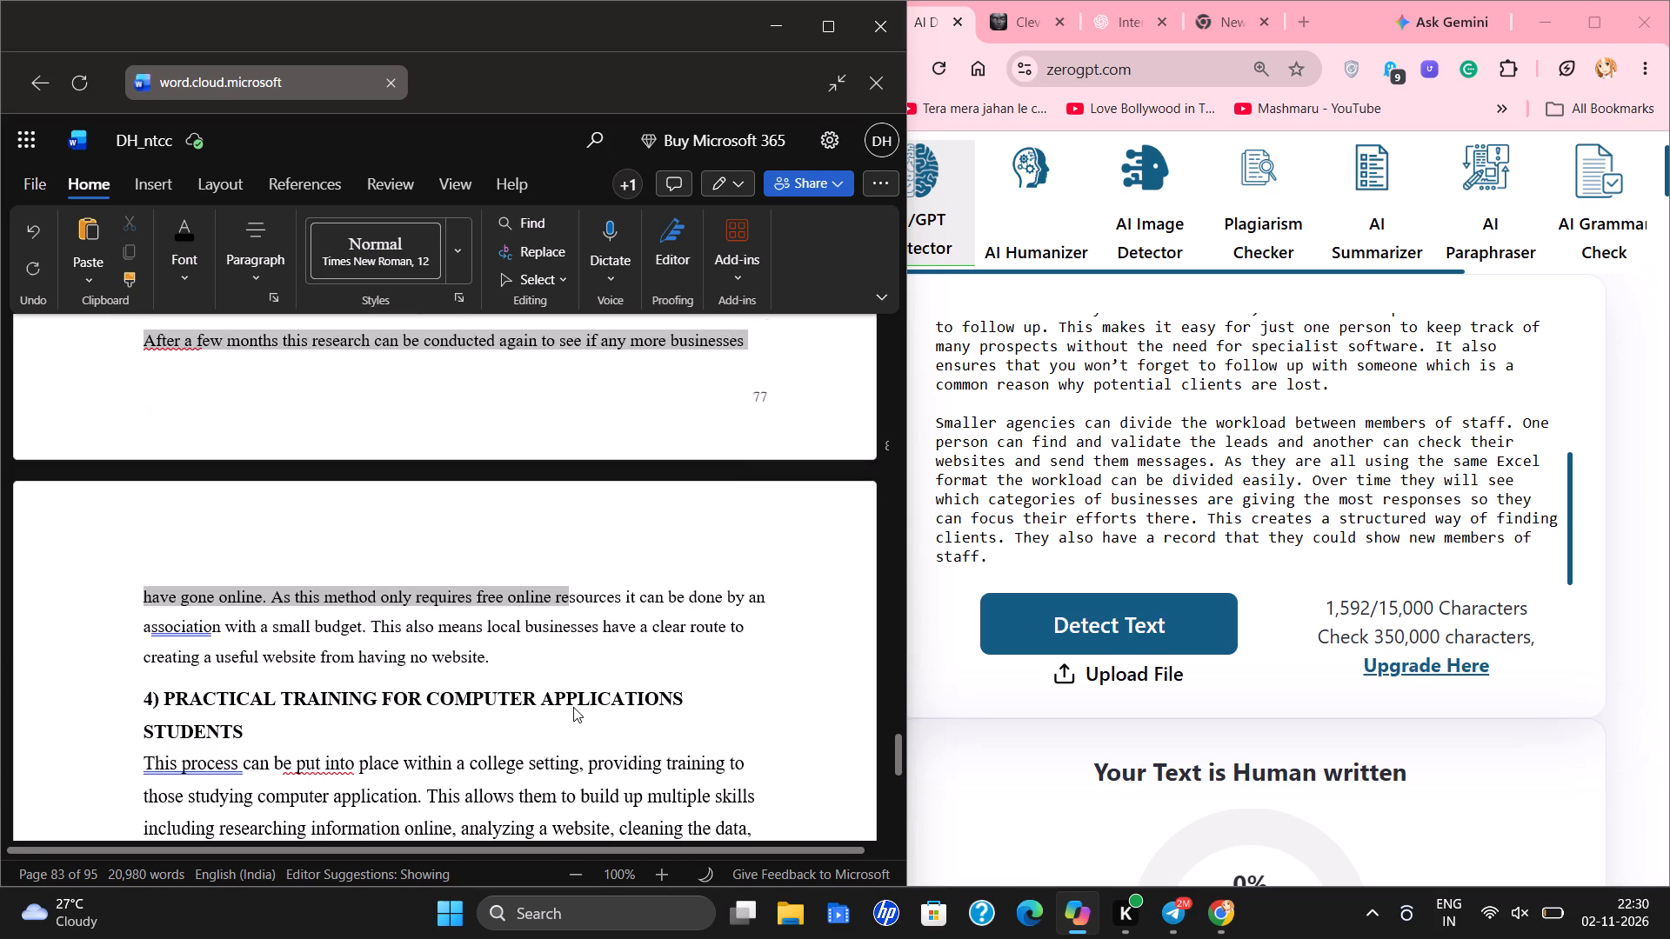
pyautogui.moveTo(573, 707); pyautogui.dragTo(566, 549)
pyautogui.scroll(-1, 577, 703)
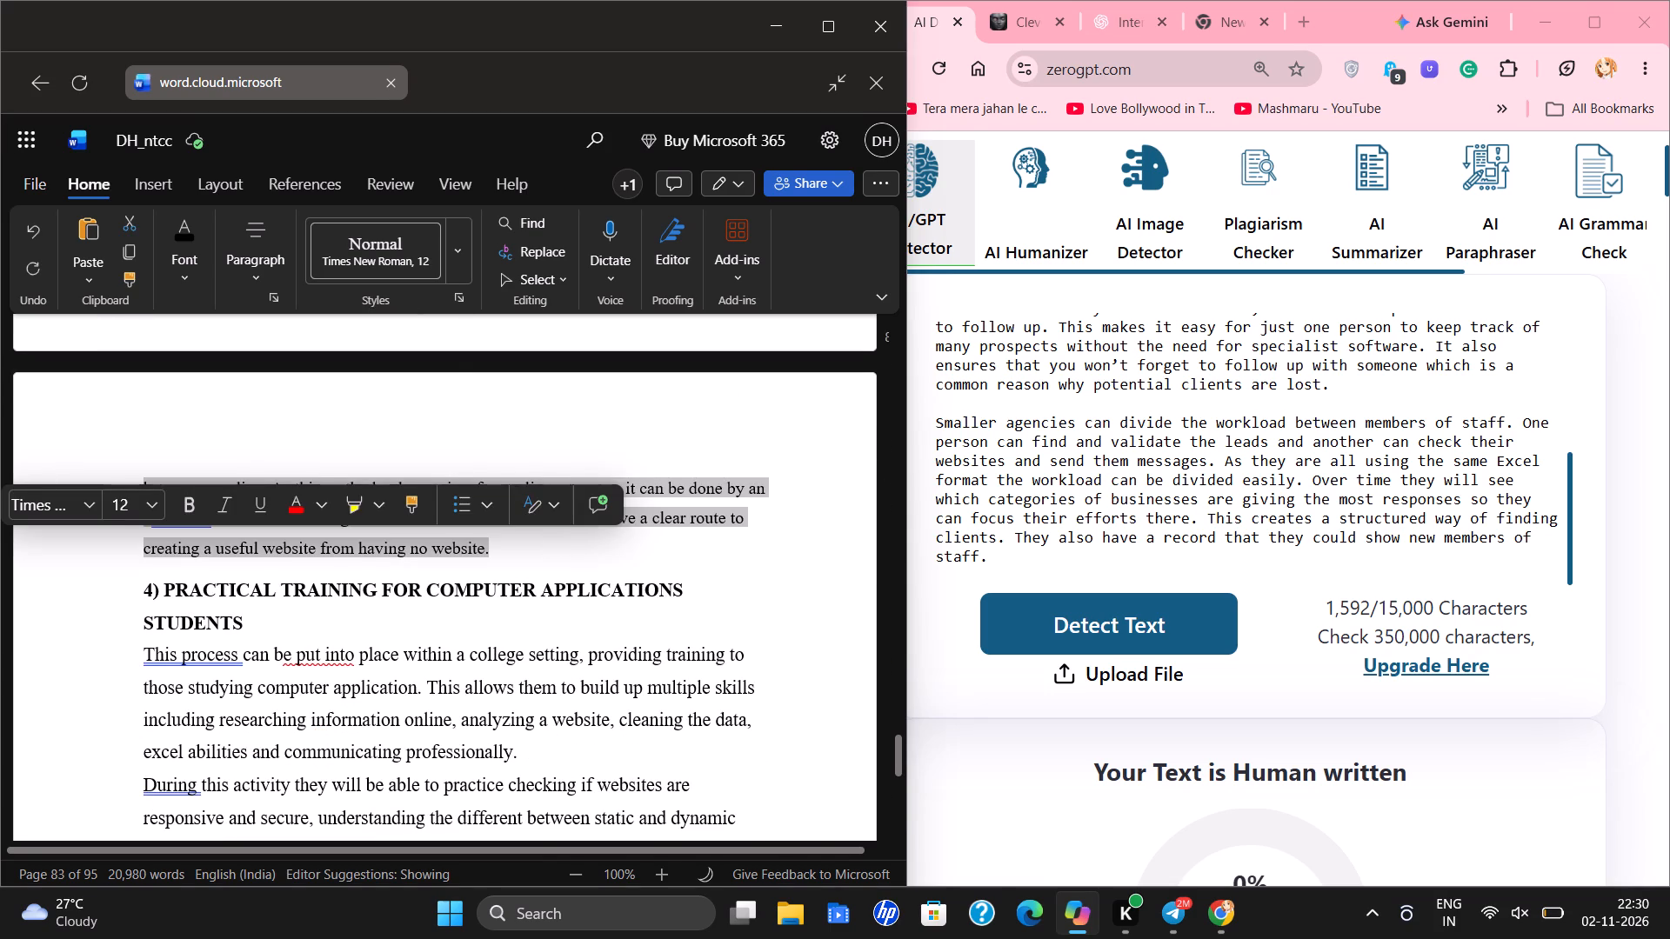
pyautogui.rightClick(524, 460)
pyautogui.click(571, 558)
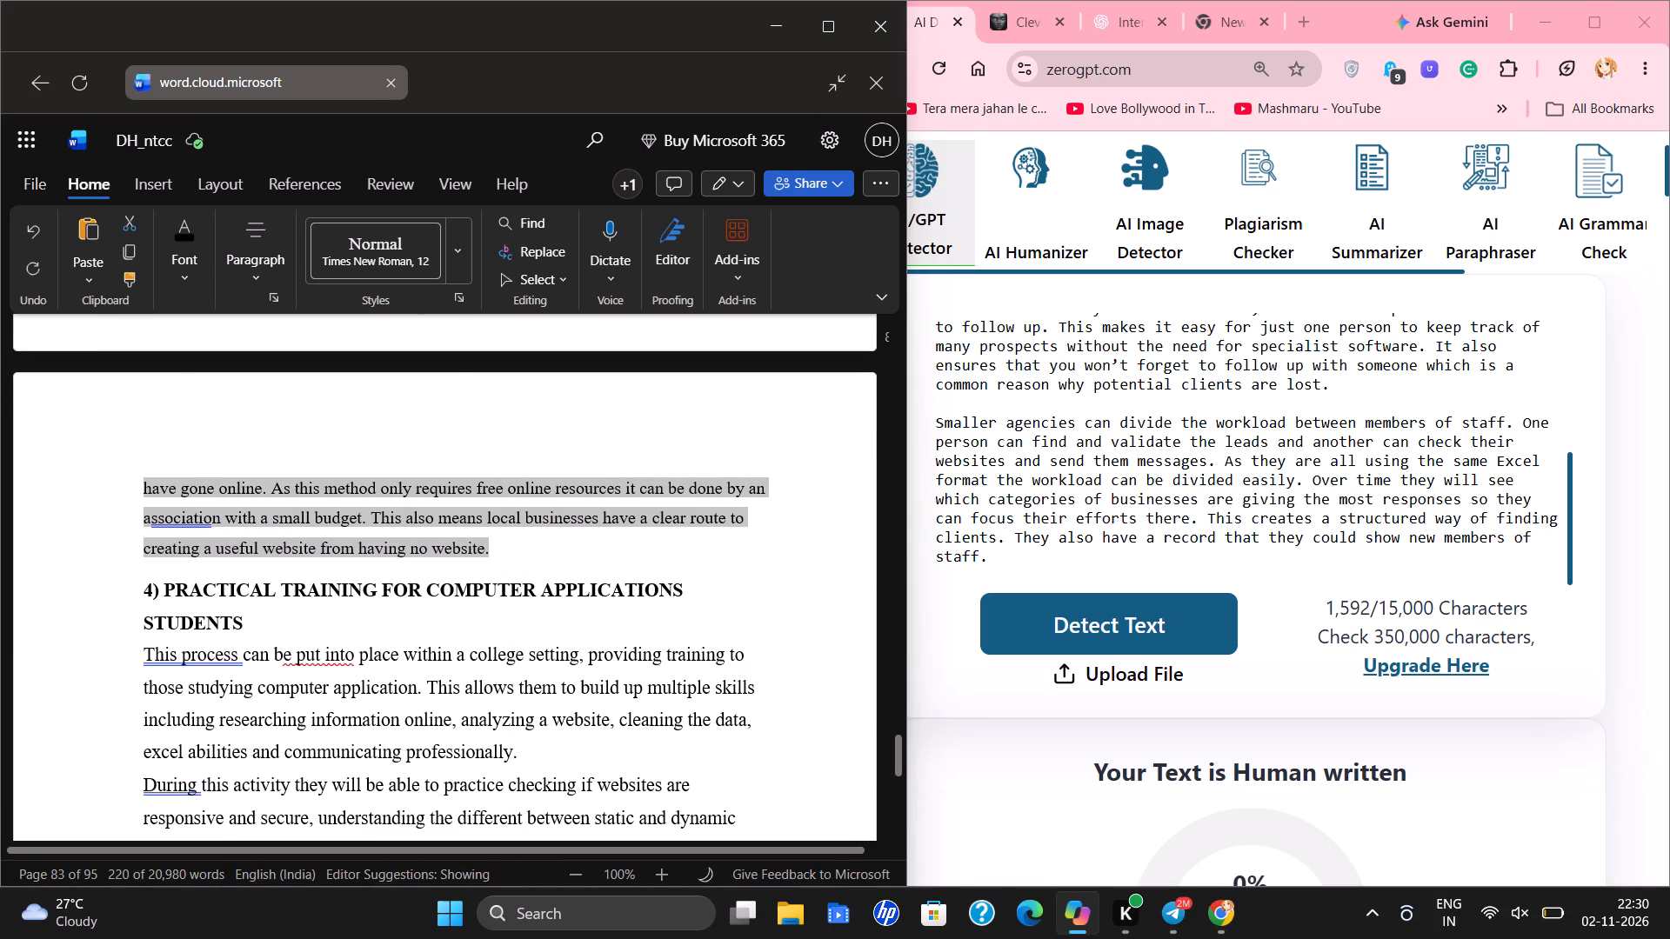
pyautogui.click(1104, 494)
pyautogui.hotkey('ctrl', 'a')
pyautogui.hotkey('ctrl', 'v')
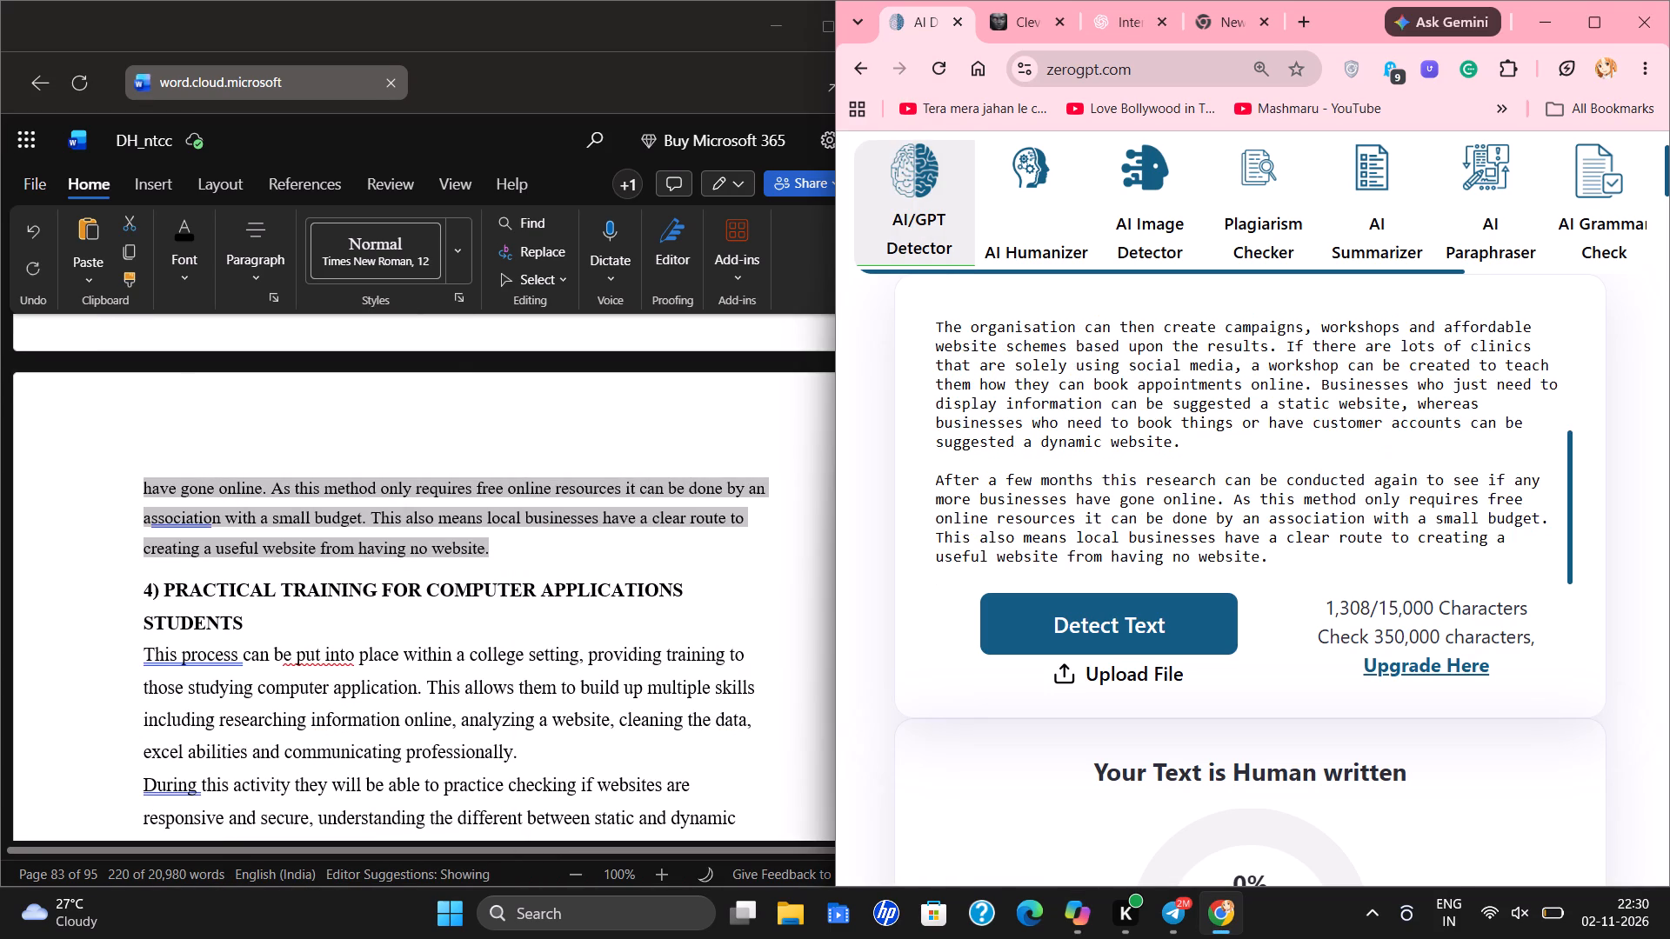
pyautogui.click(1102, 629)
# Justify the body text of use case 3, Digital Support for Local Businesses and Business Associations.
pyautogui.click(261, 253)
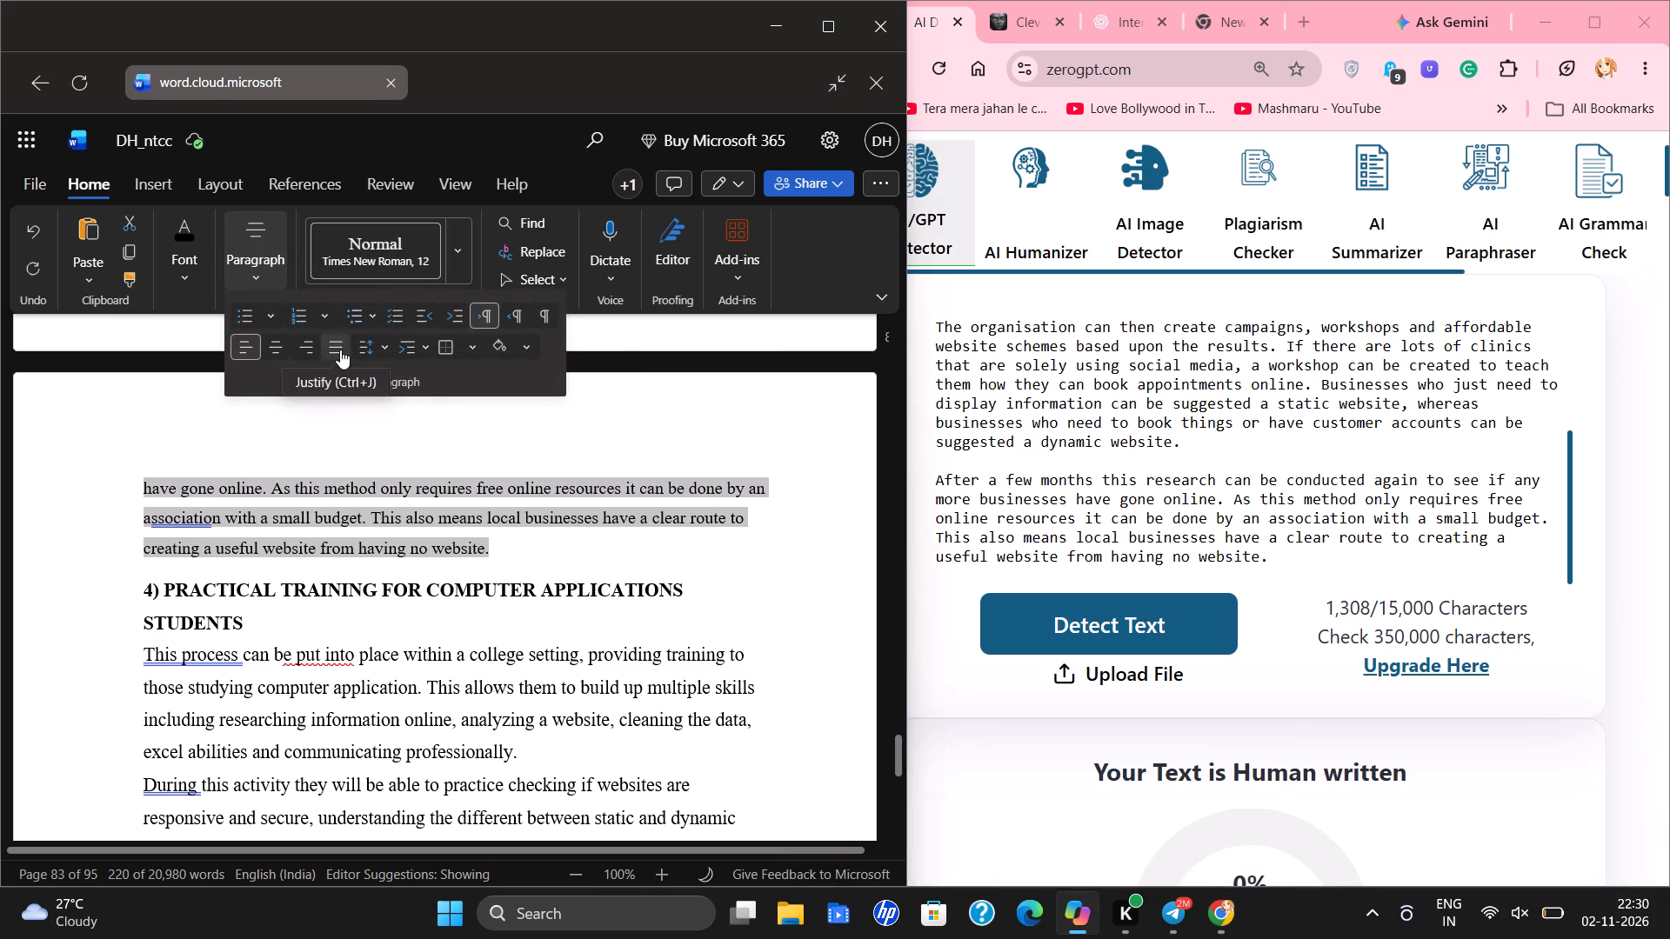
pyautogui.click(340, 350)
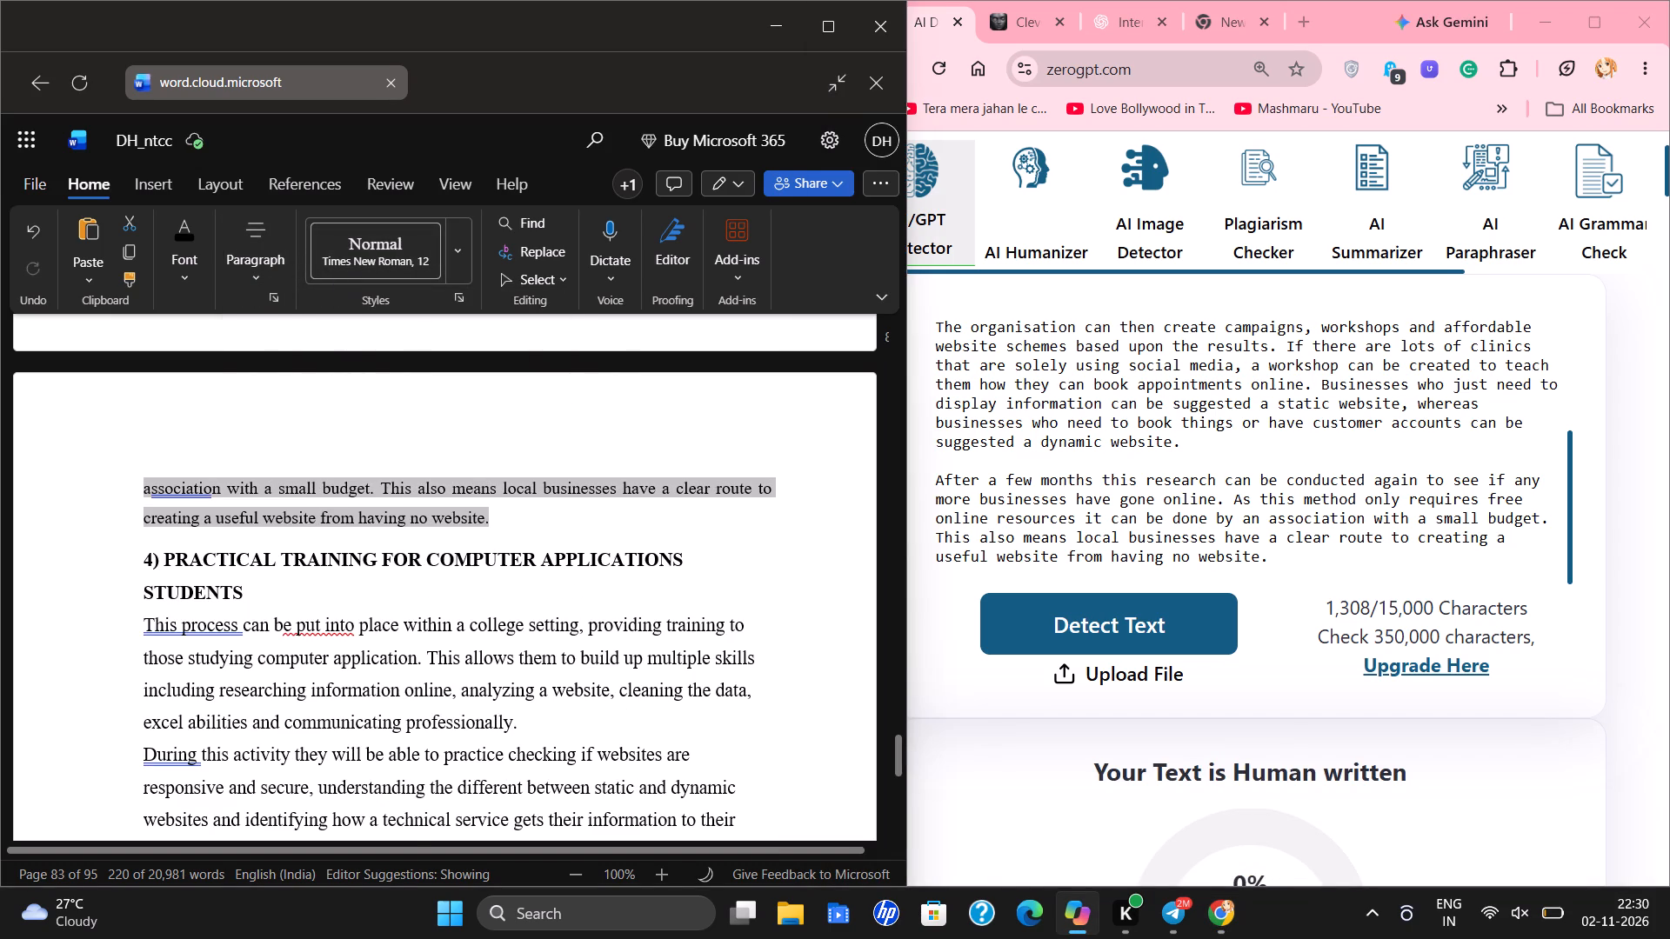
pyautogui.scroll(1, 384, 439)
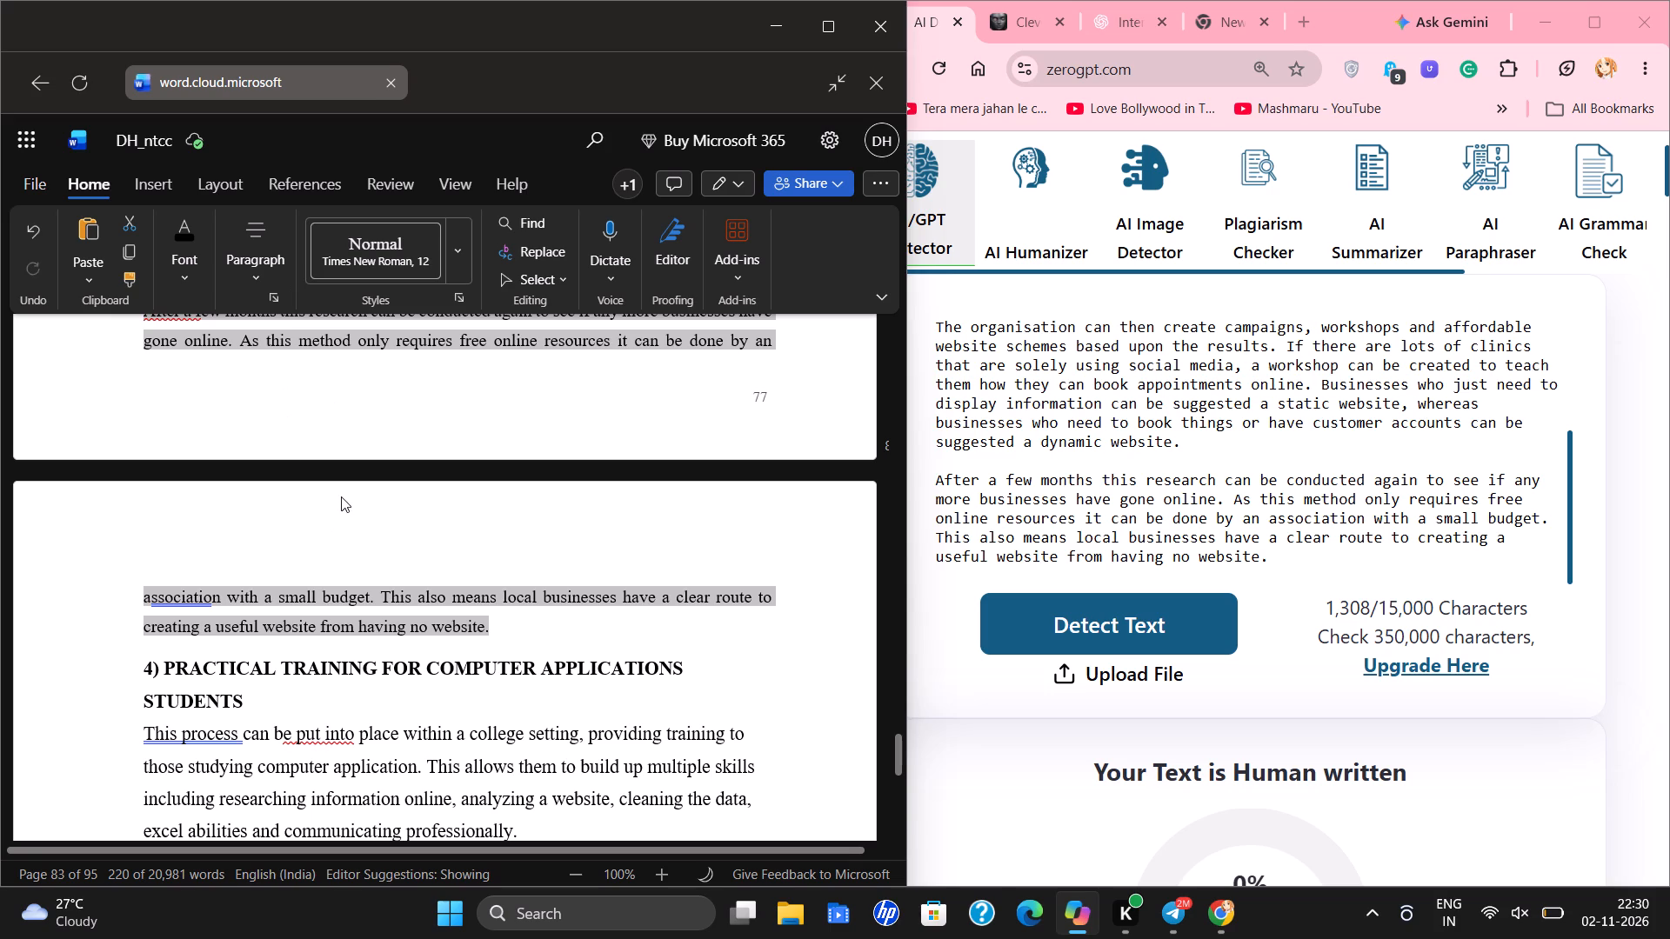
pyautogui.click(334, 537)
# Justify the body text of use case 4, Practical Training for Computer Applications Students.
pyautogui.scroll(-3, 259, 623)
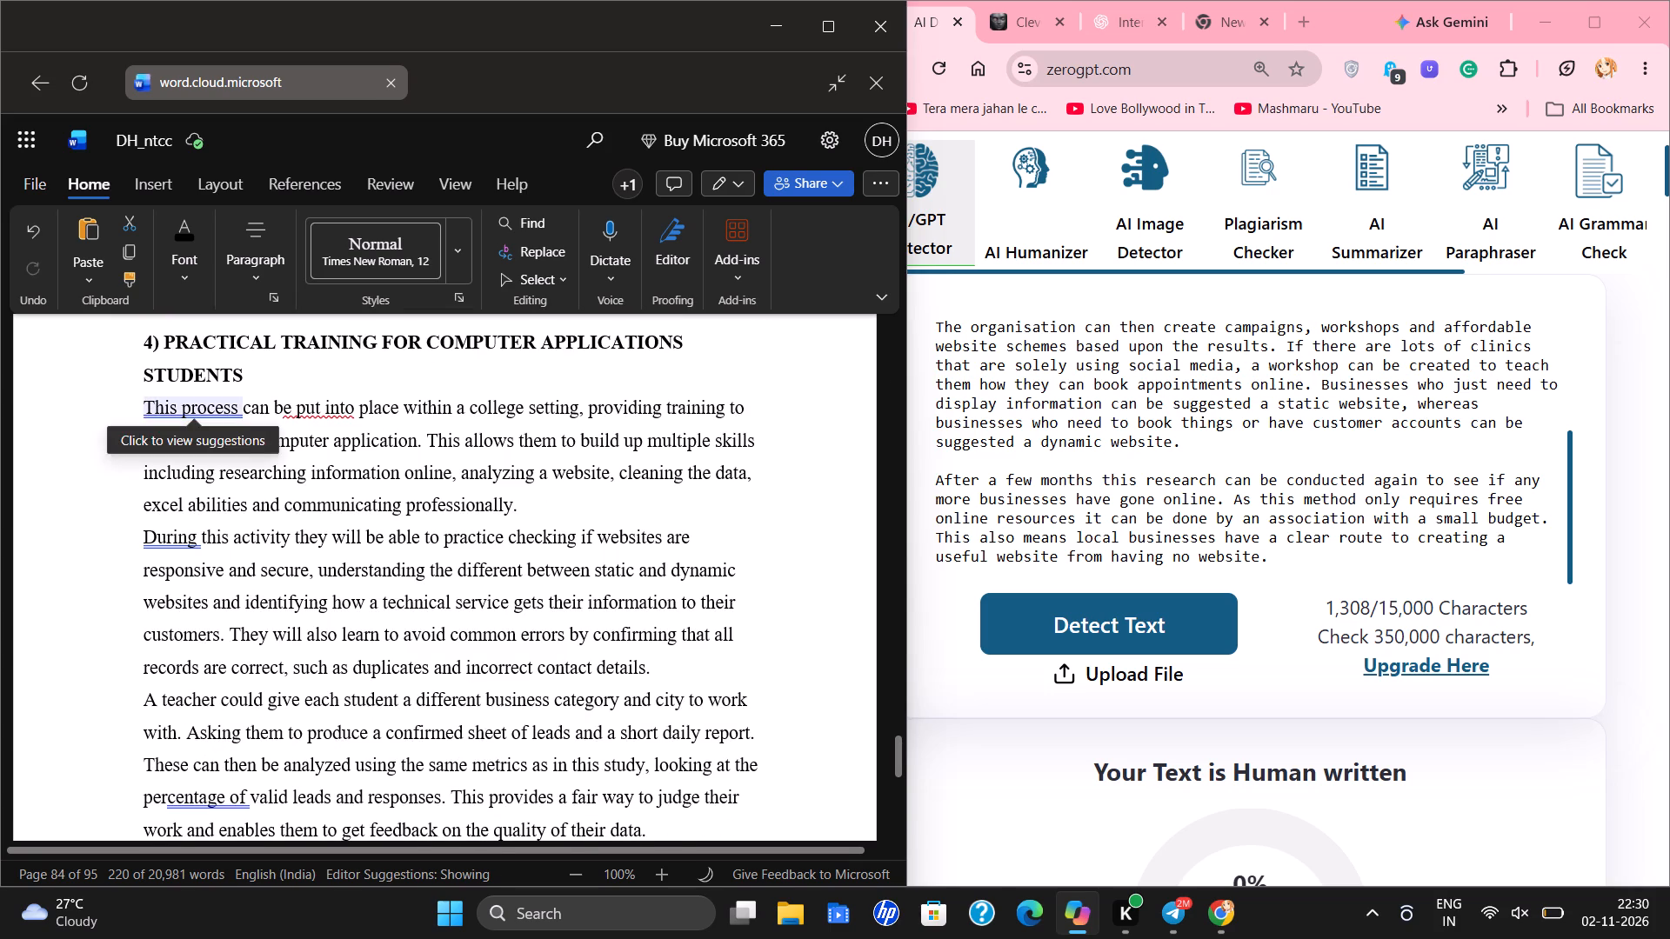
pyautogui.moveTo(137, 405); pyautogui.dragTo(725, 741)
pyautogui.scroll(-2, 589, 612)
pyautogui.scroll(-1, 725, 740)
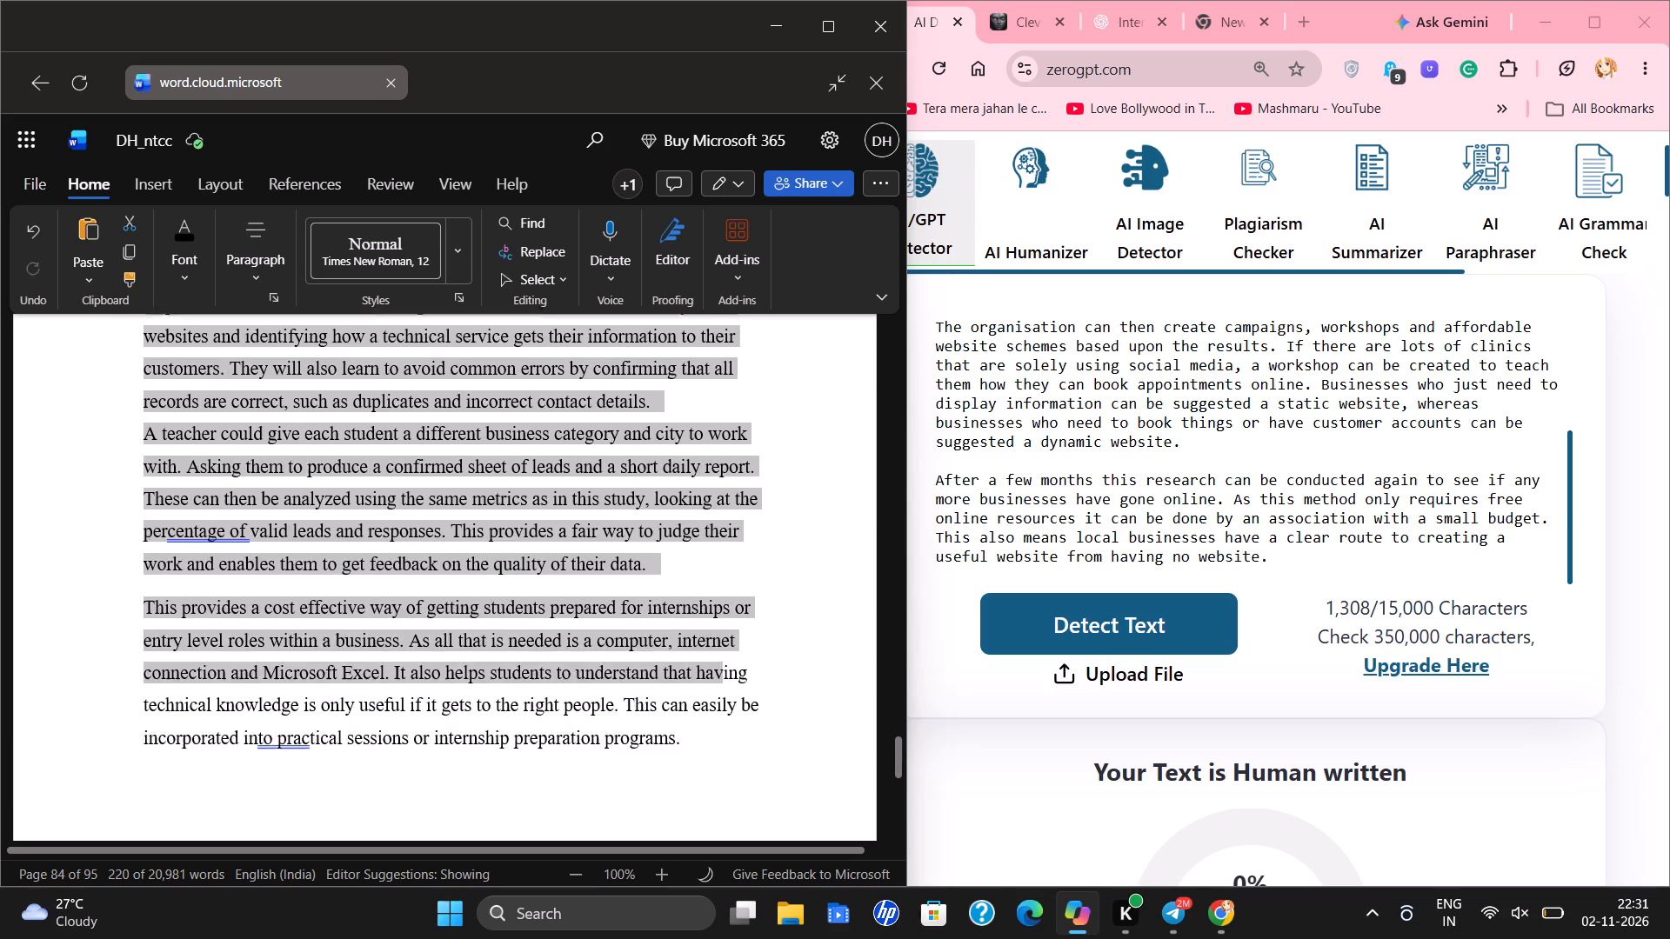
pyautogui.scroll(-1, 725, 741)
pyautogui.moveTo(725, 741); pyautogui.dragTo(691, 595)
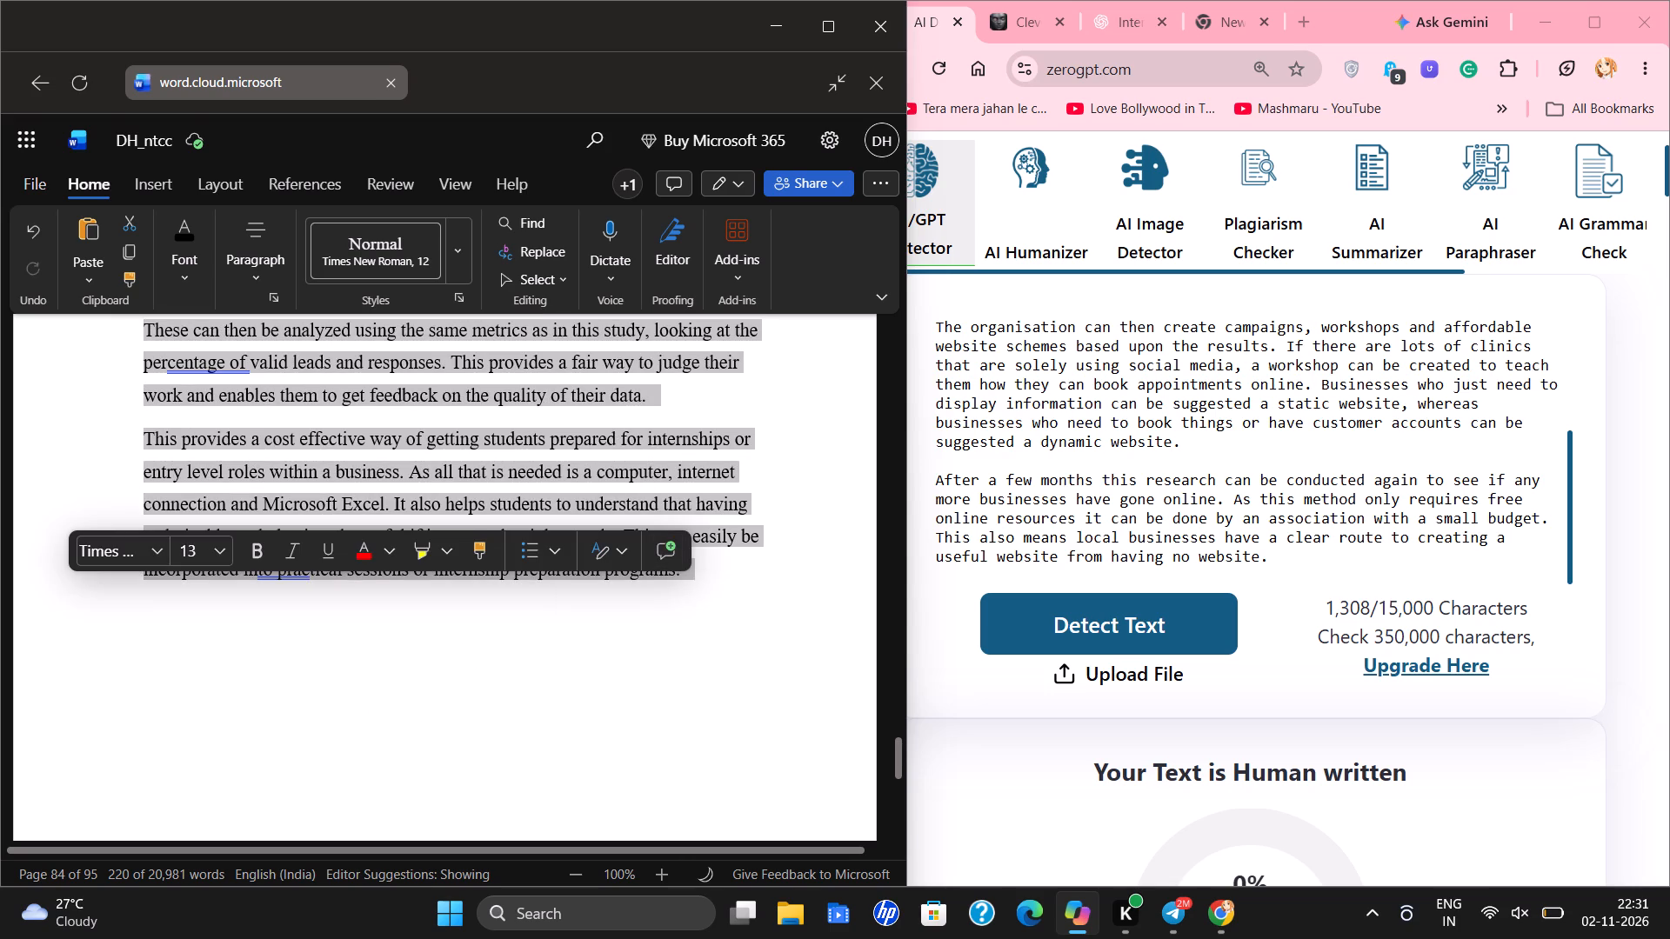
pyautogui.click(258, 243)
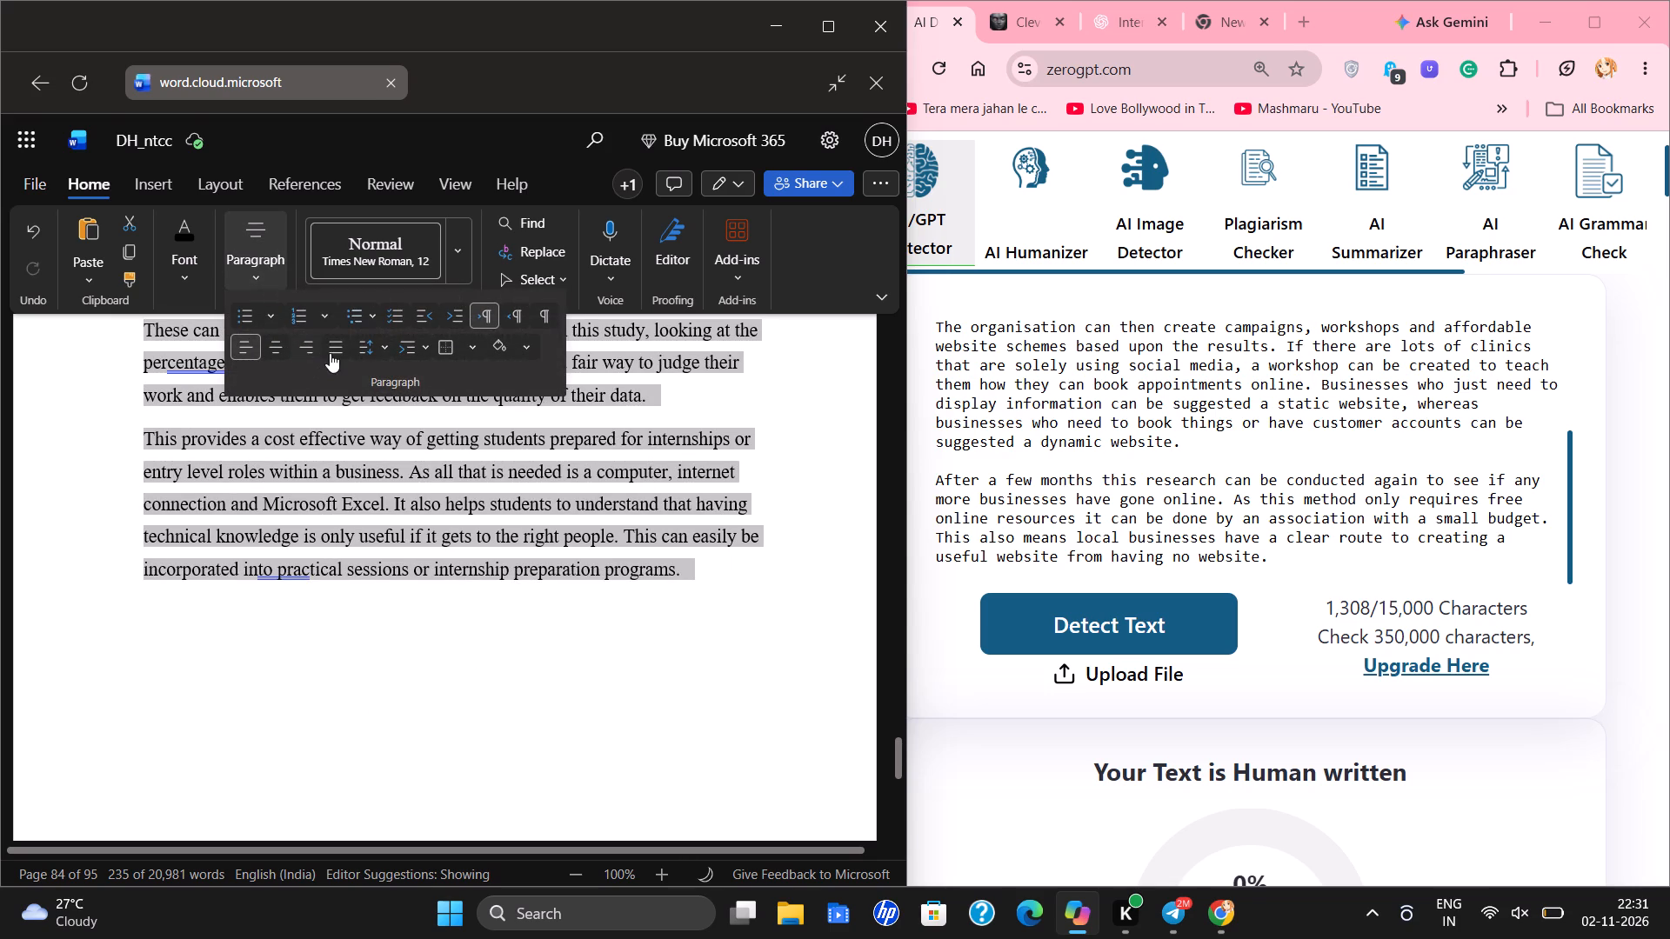
pyautogui.click(338, 350)
pyautogui.click(132, 599)
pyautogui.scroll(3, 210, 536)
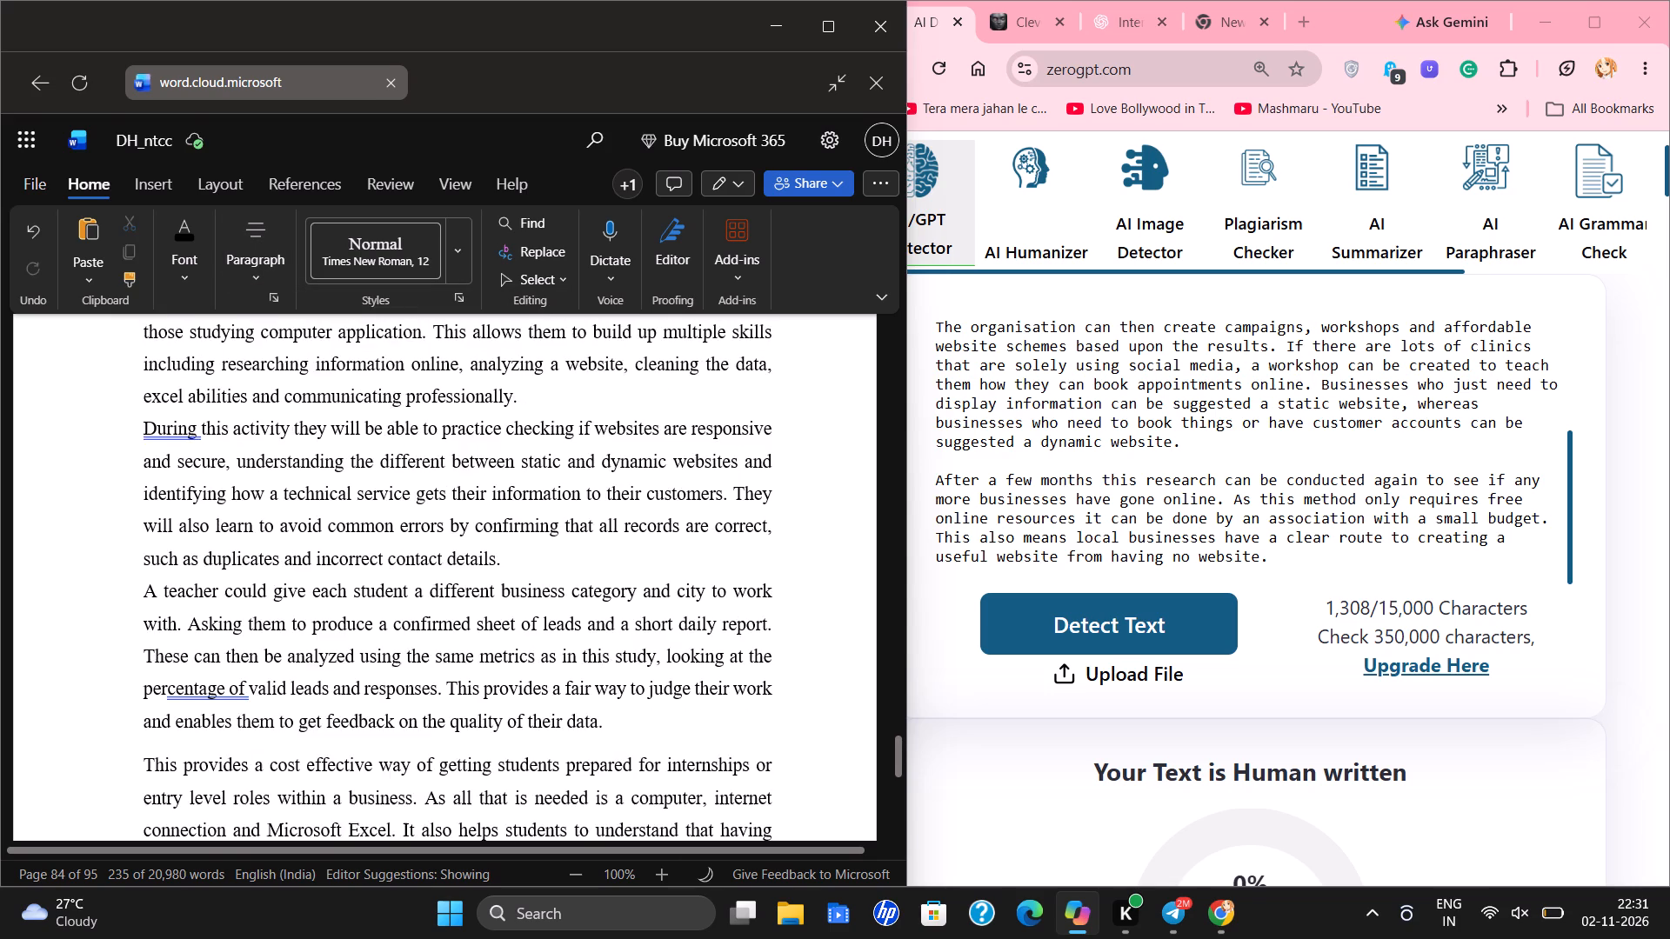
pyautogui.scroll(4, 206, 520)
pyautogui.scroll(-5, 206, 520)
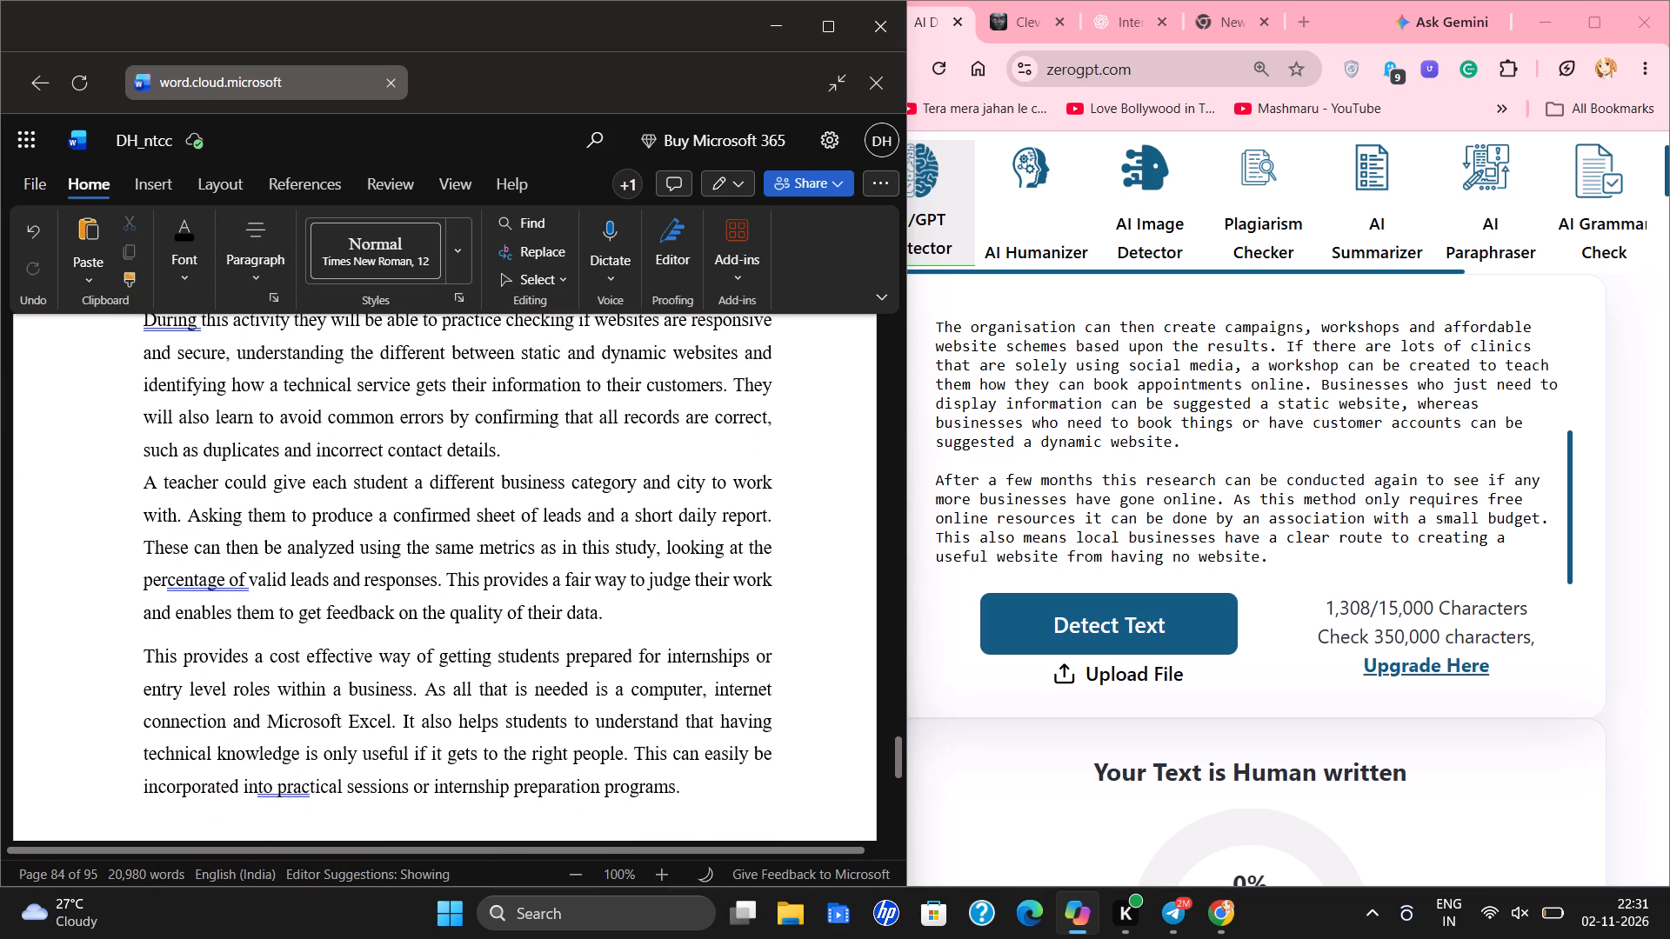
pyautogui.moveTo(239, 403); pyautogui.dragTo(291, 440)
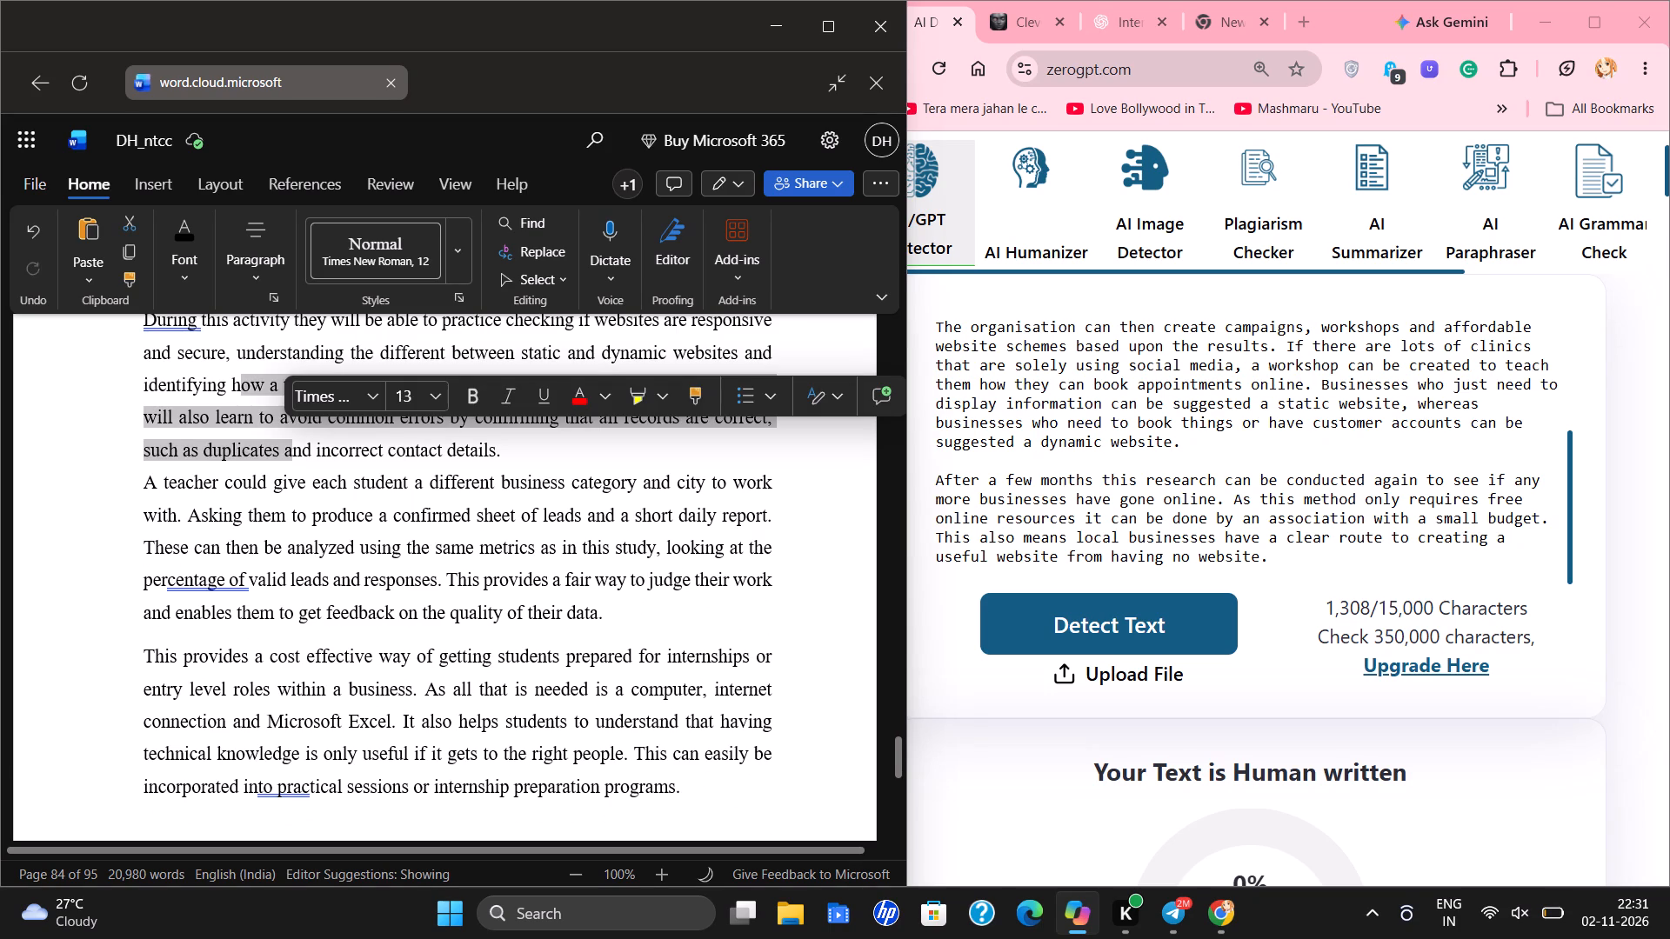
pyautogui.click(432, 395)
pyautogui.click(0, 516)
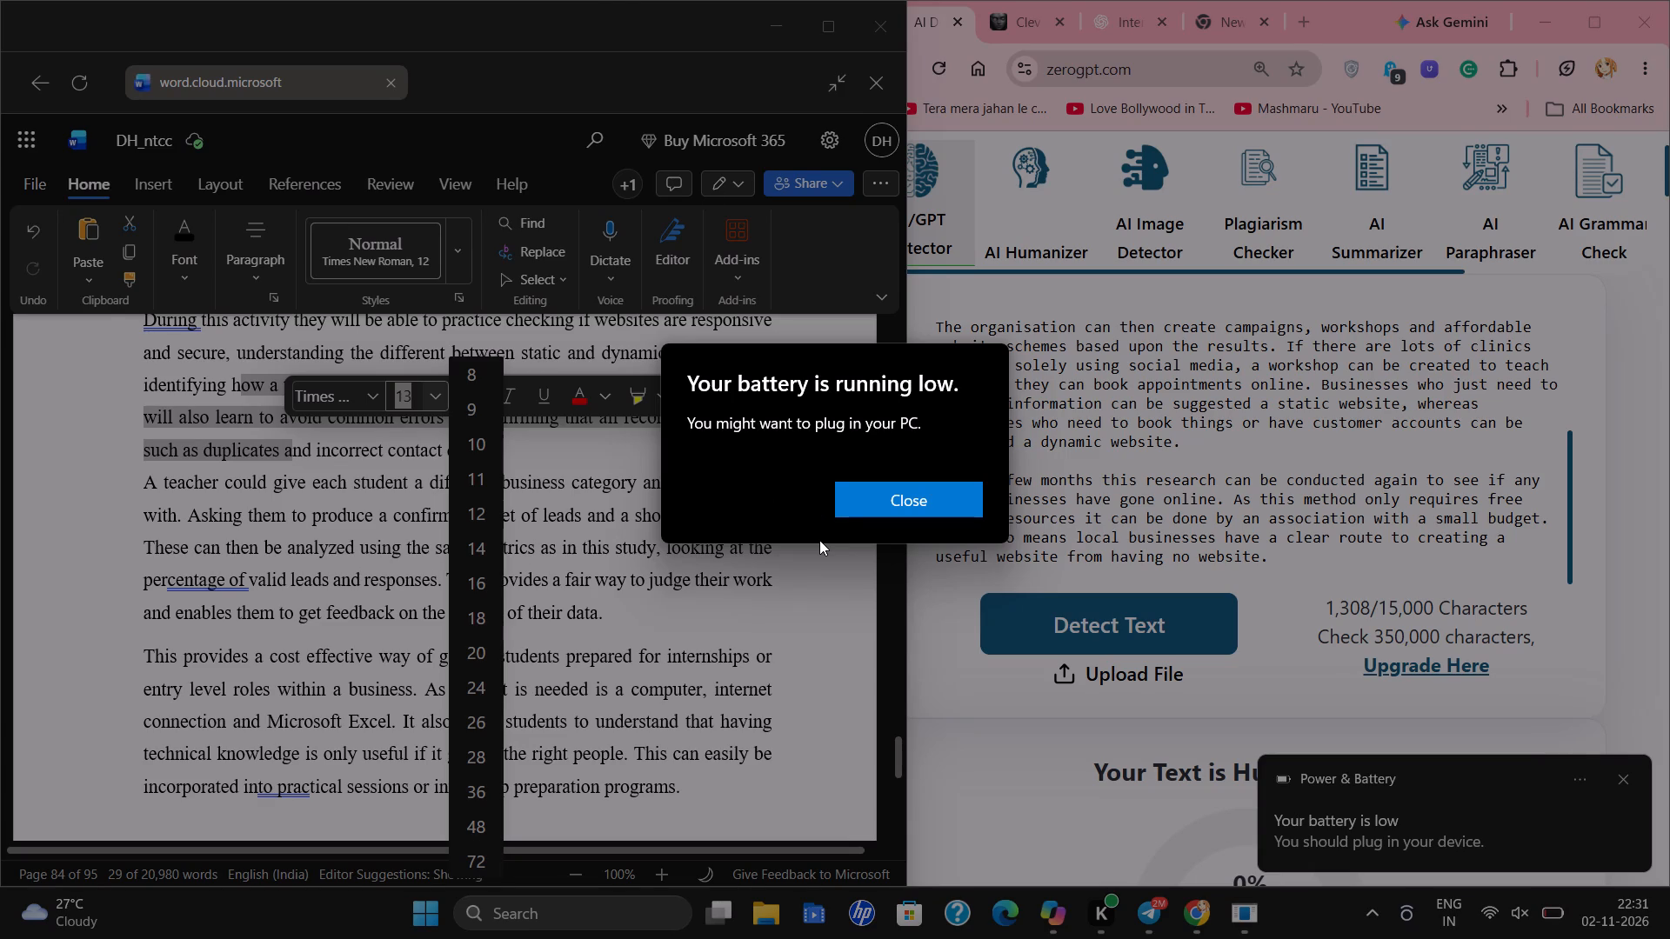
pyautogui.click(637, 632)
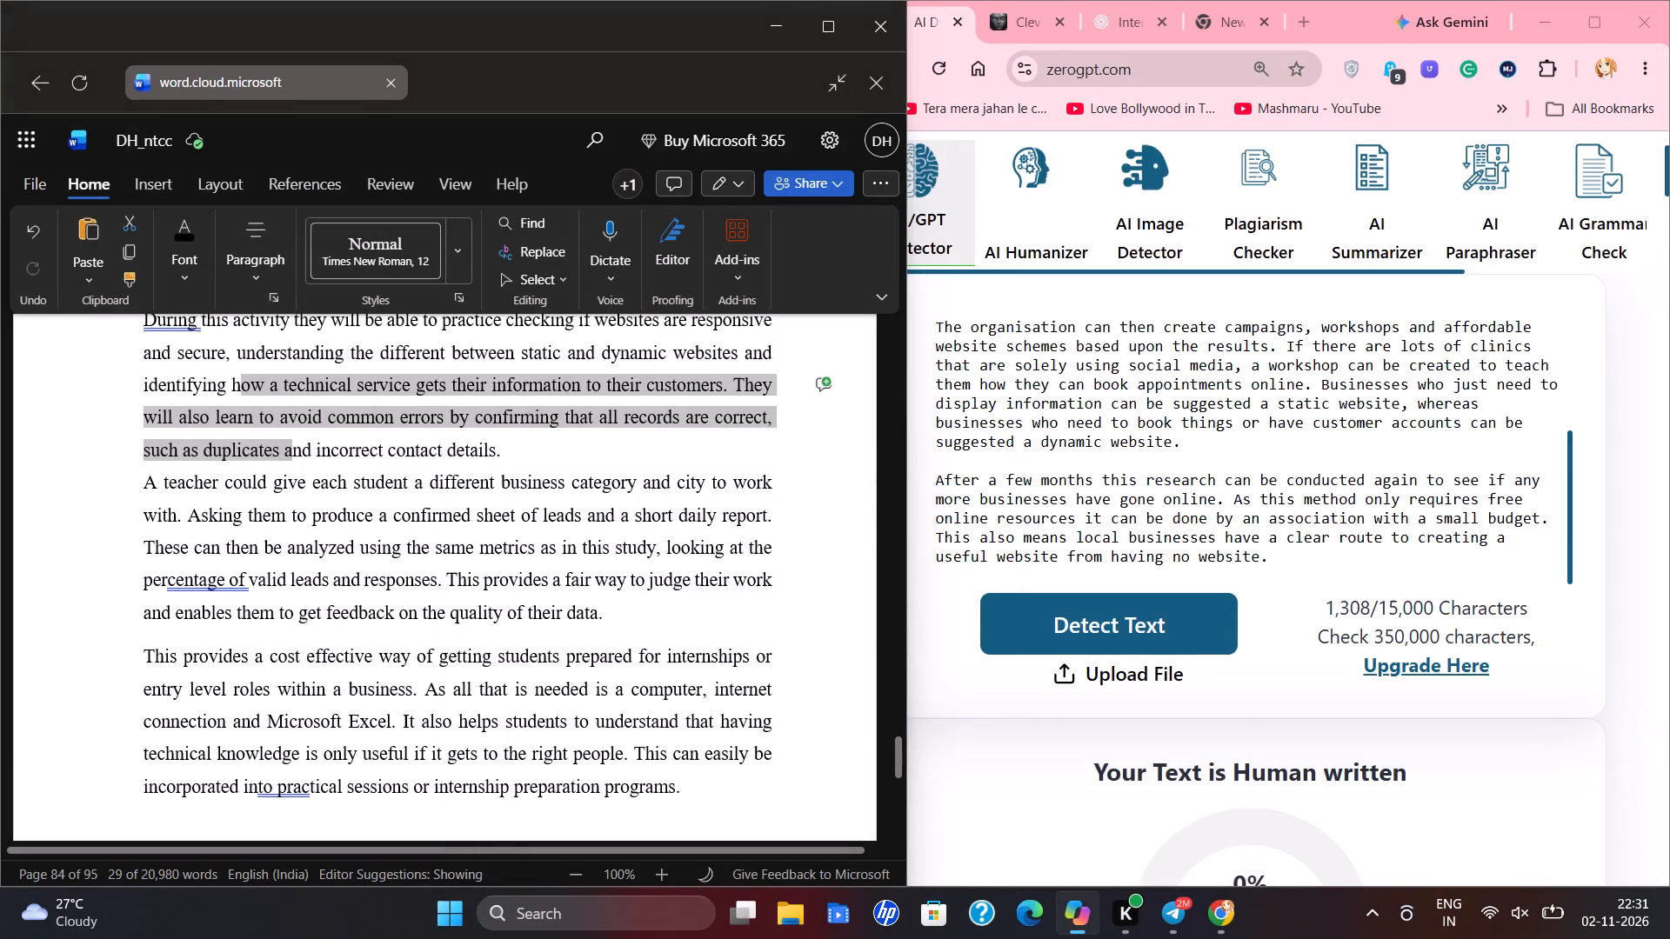
# Check the font size of the body text in use cases 2 and 3 for comparison with use case 4.
pyautogui.scroll(12, 615, 556)
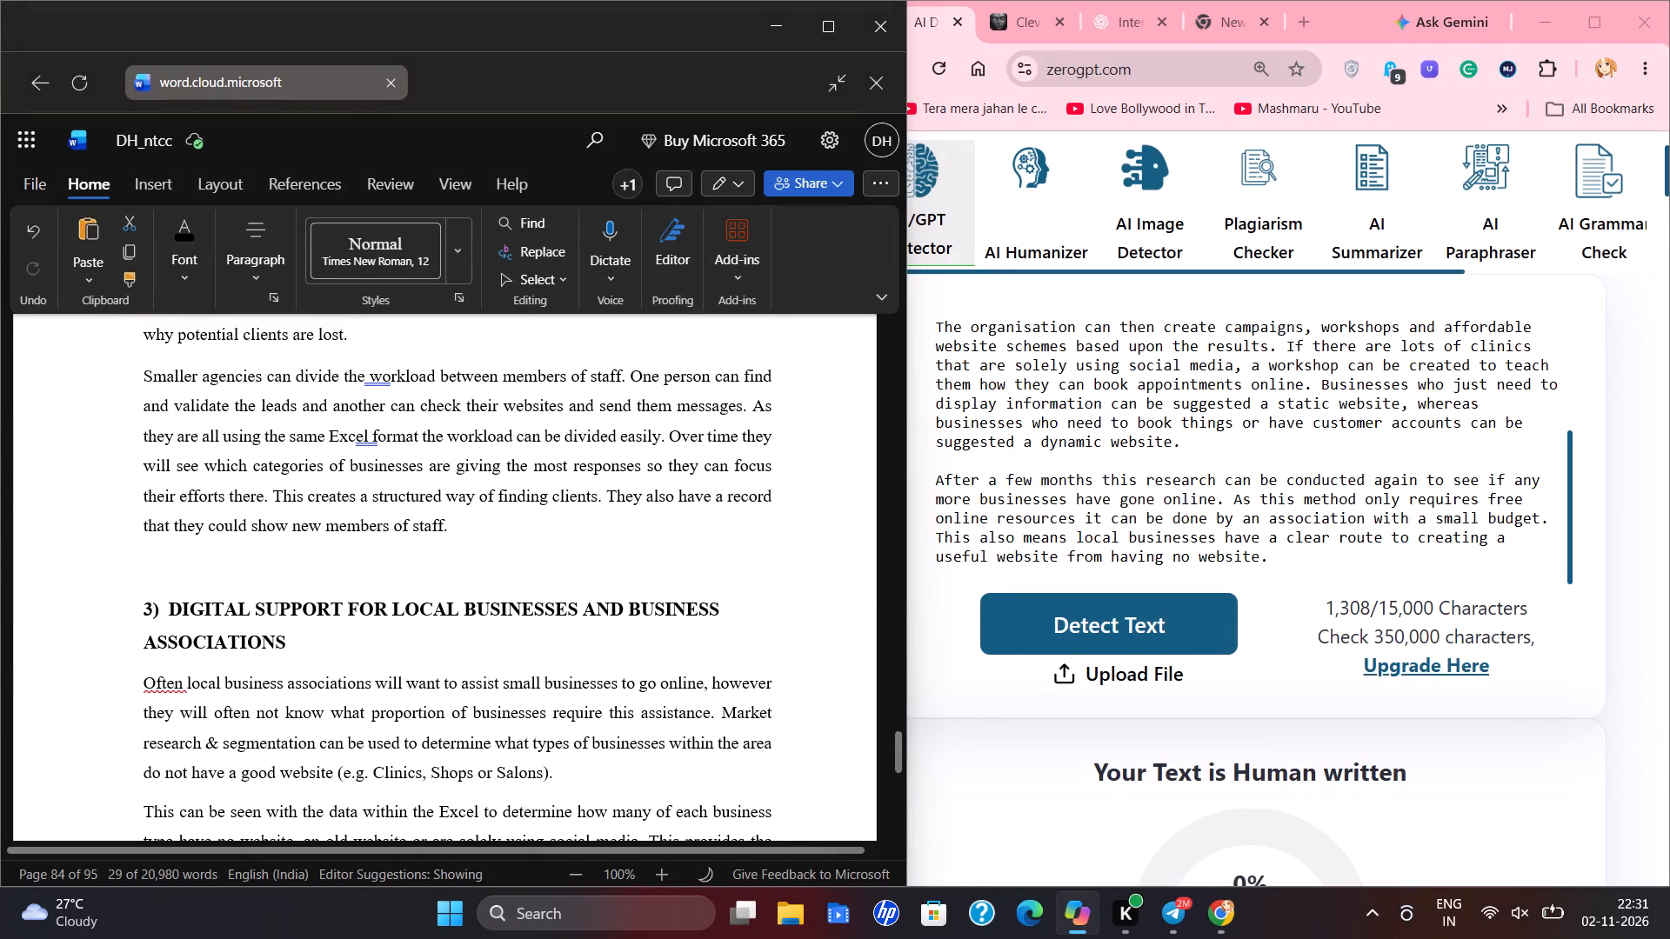
pyautogui.scroll(1, 124, 439)
pyautogui.moveTo(135, 419); pyautogui.dragTo(284, 534)
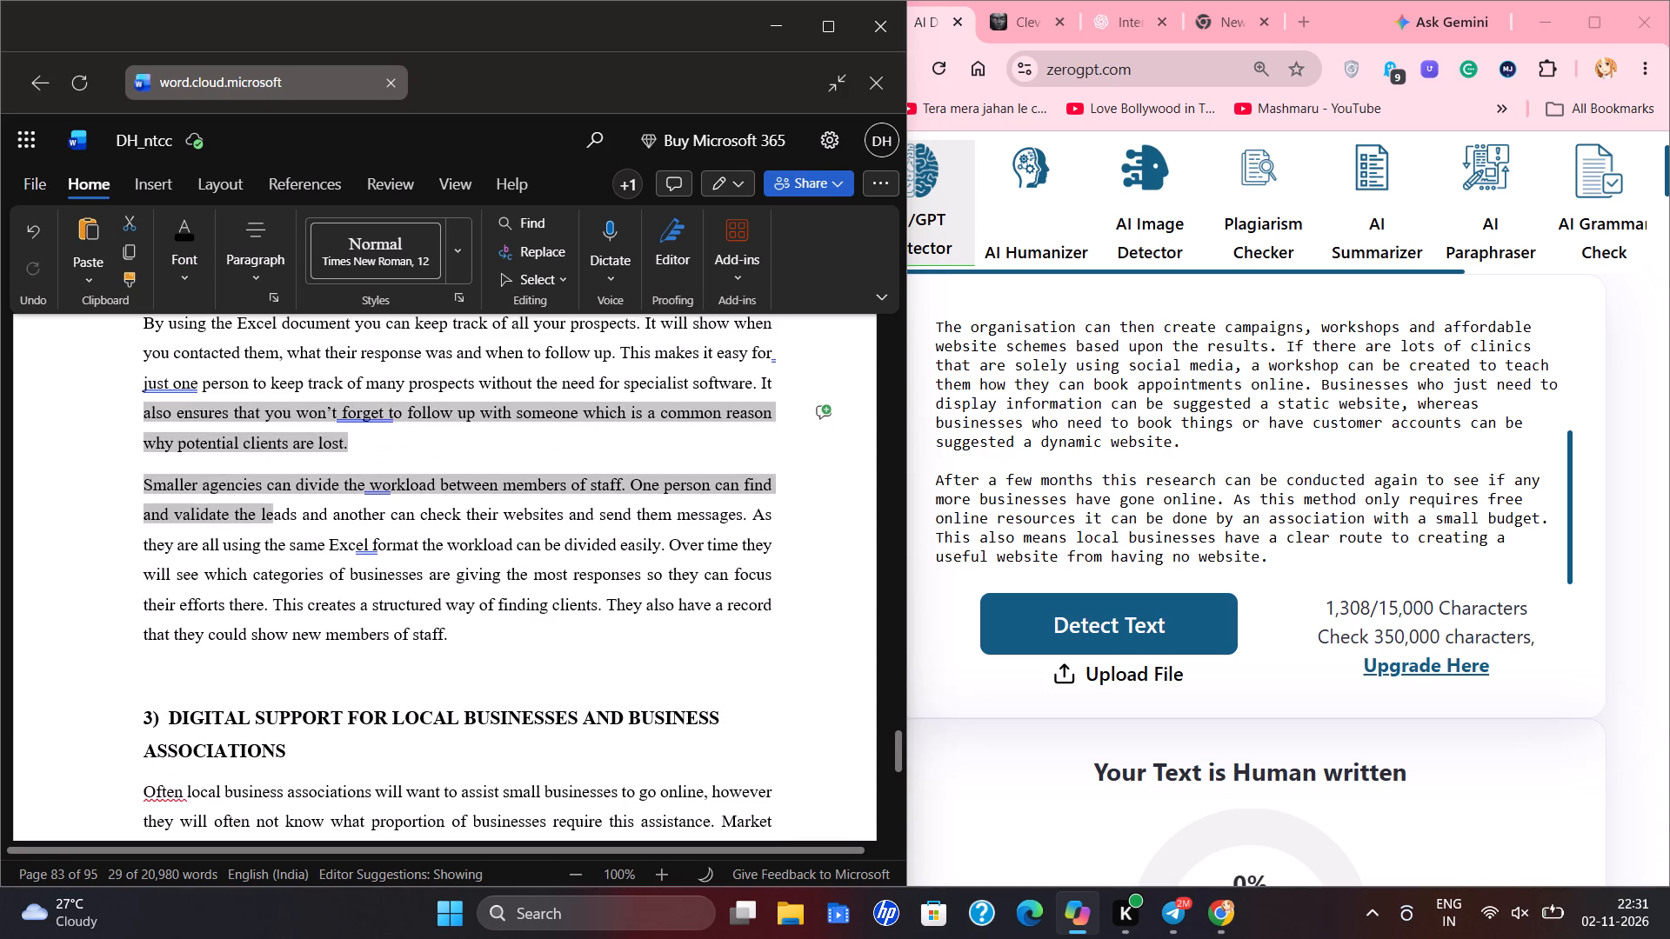
pyautogui.moveTo(284, 534); pyautogui.dragTo(301, 552)
pyautogui.click(137, 610)
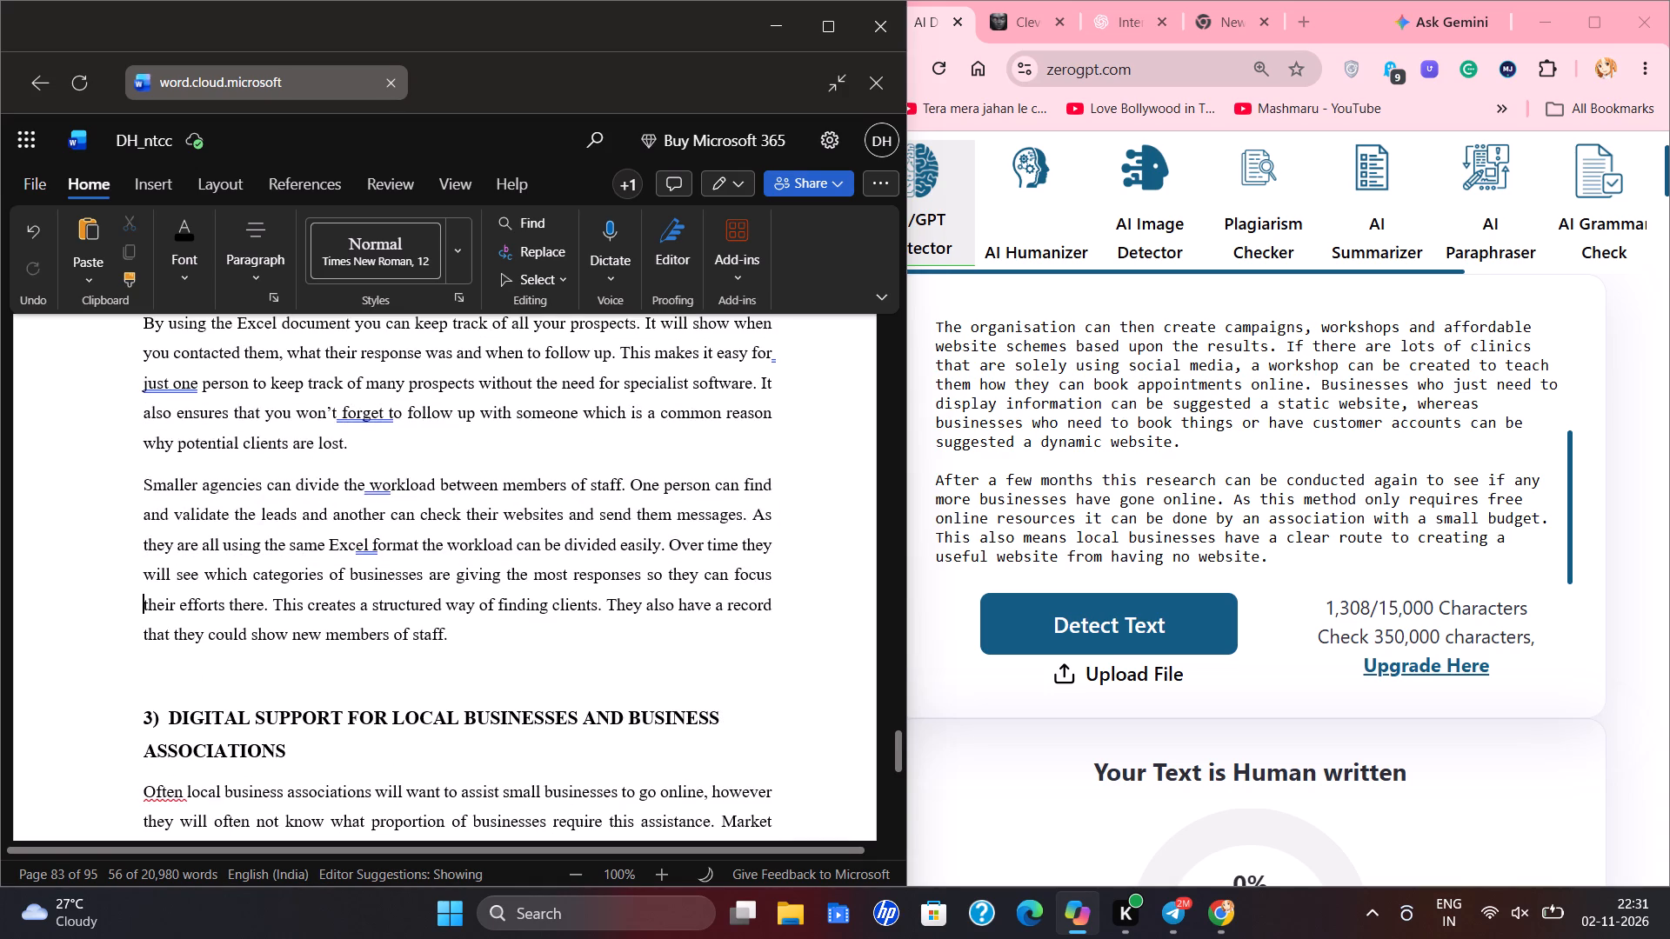
pyautogui.scroll(-4, 141, 616)
pyautogui.moveTo(137, 375); pyautogui.dragTo(477, 534)
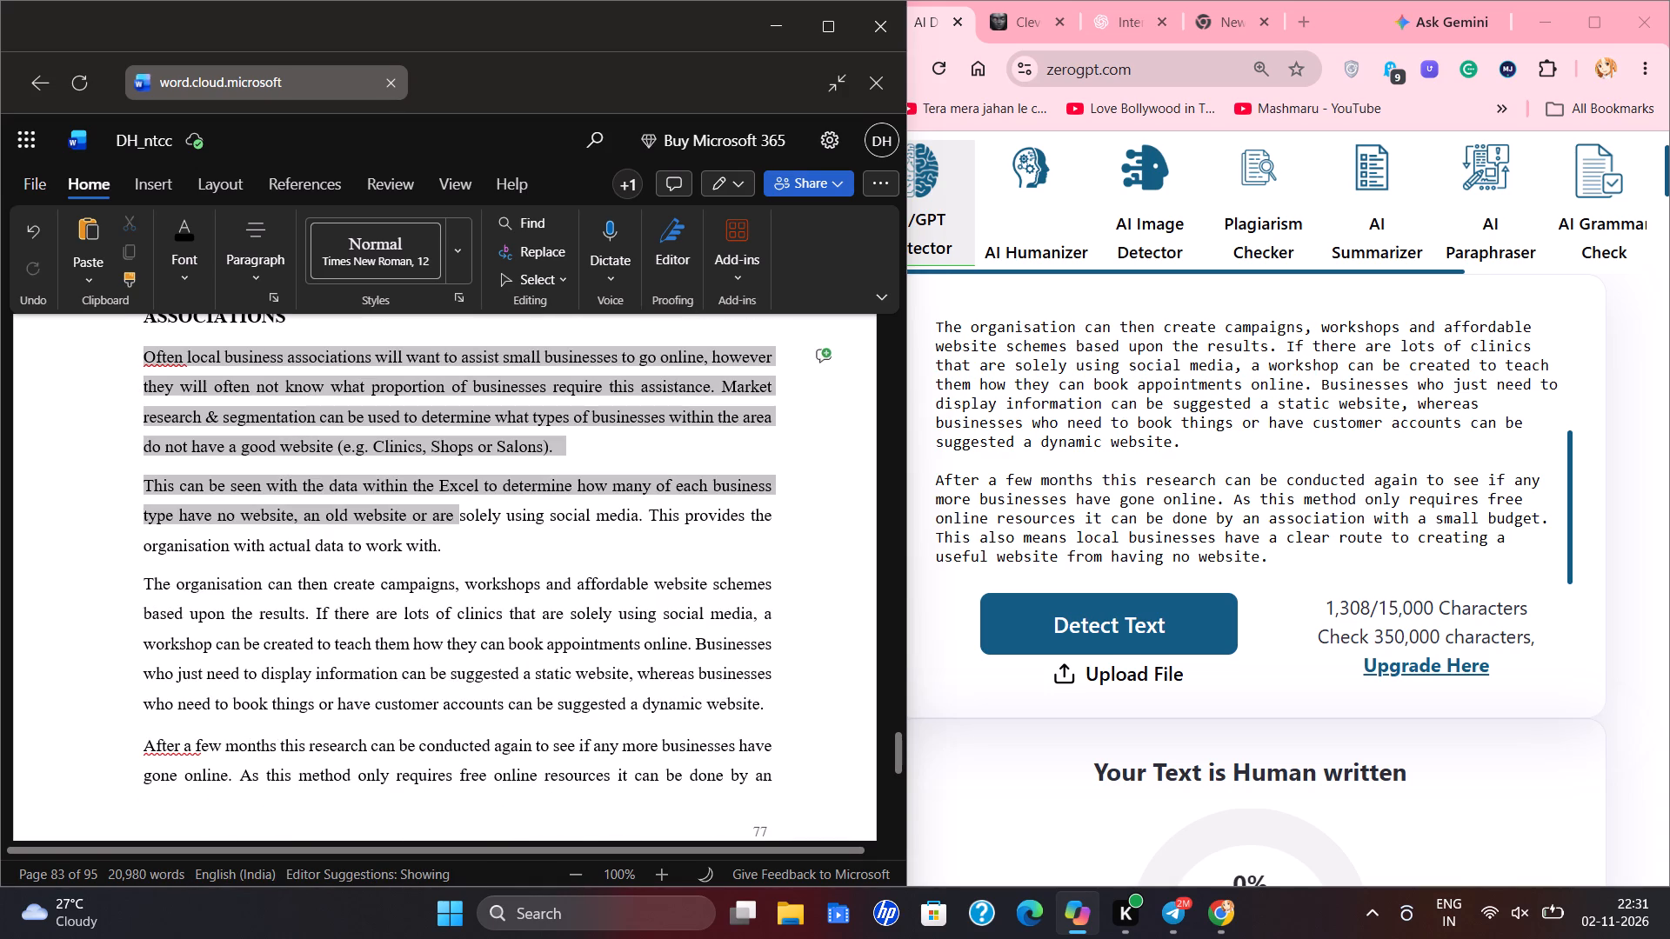
pyautogui.moveTo(477, 534); pyautogui.dragTo(681, 701)
pyautogui.click(401, 734)
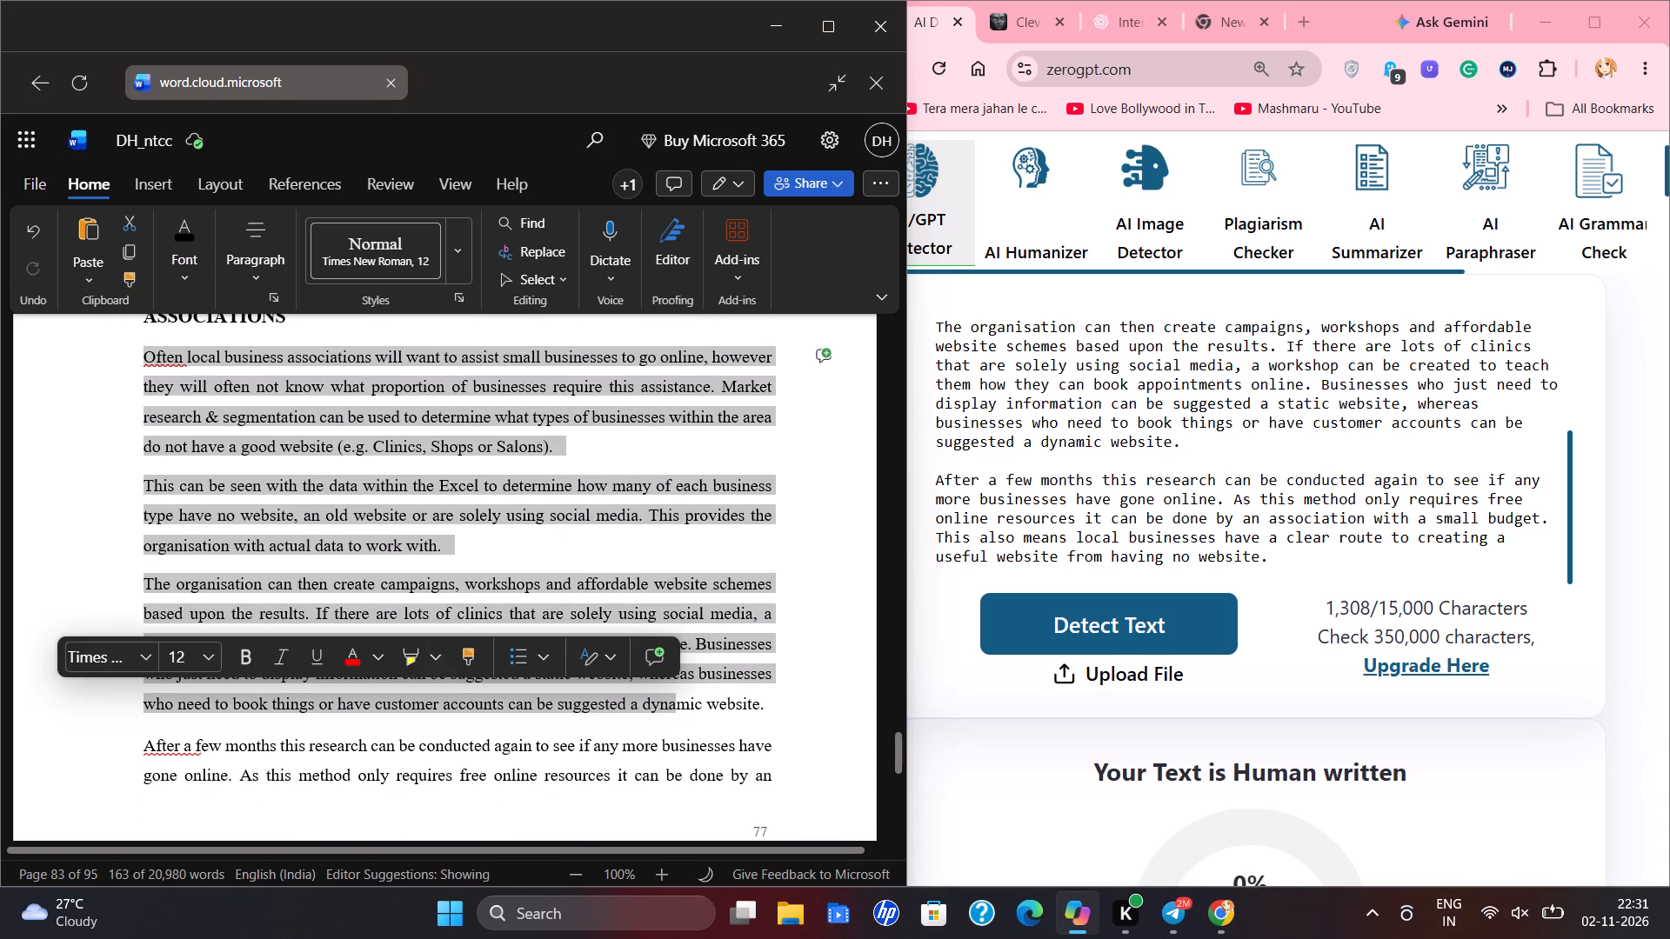
pyautogui.scroll(-6, 398, 726)
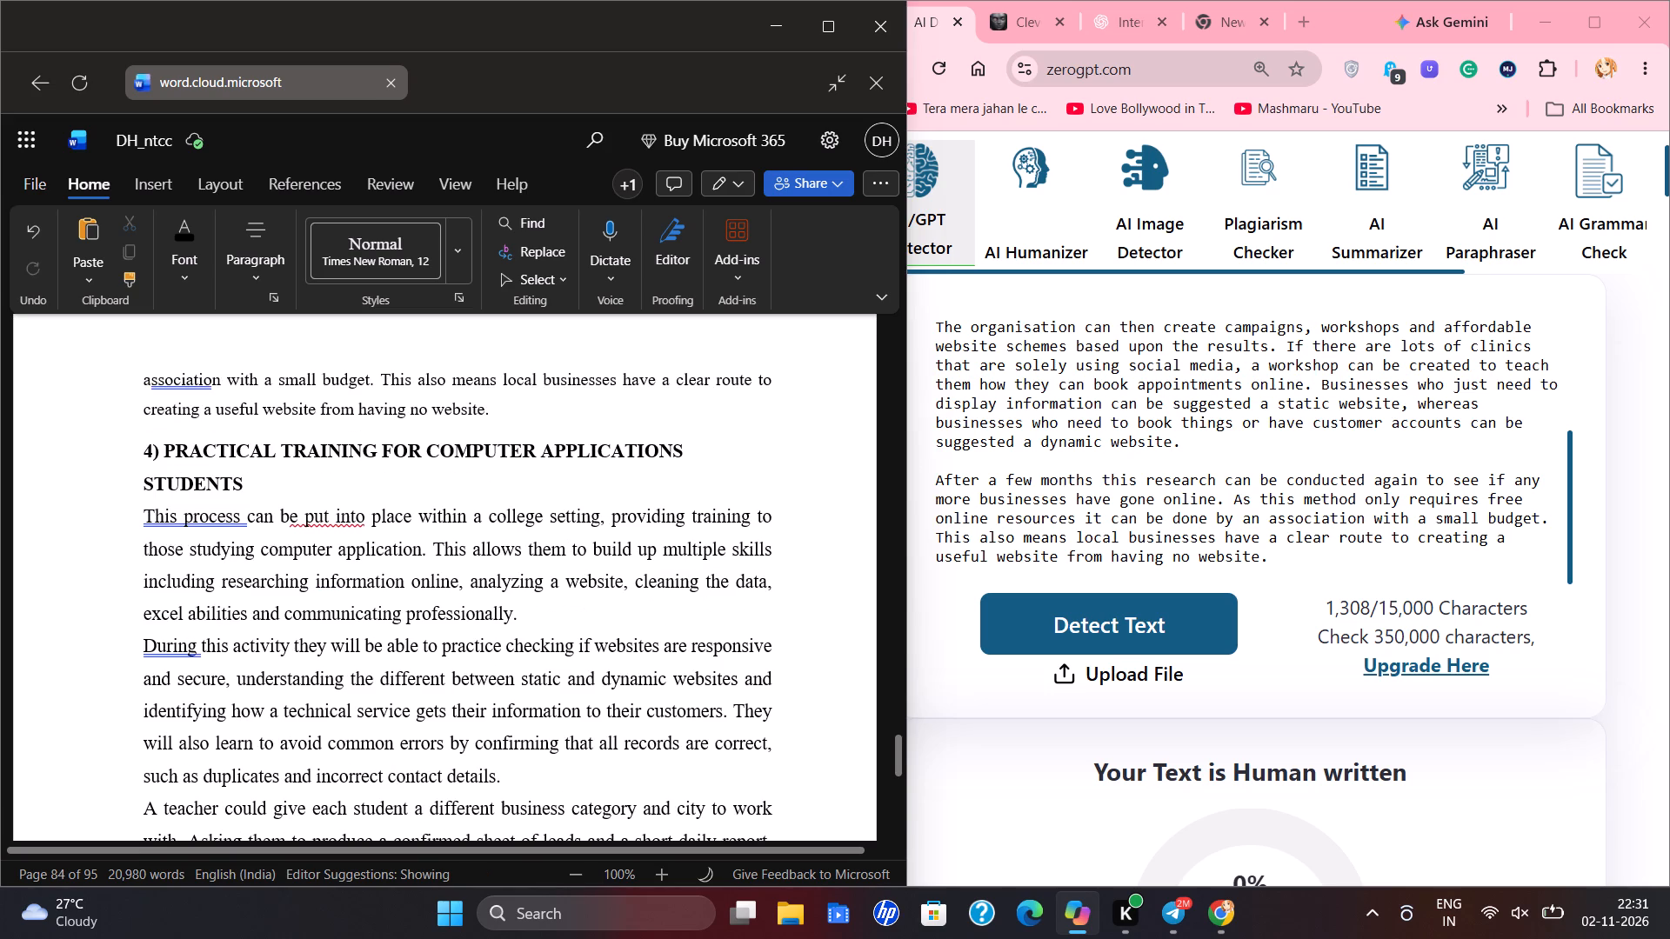
# Set the font size of the use case 4 body text to 12.
pyautogui.moveTo(133, 520); pyautogui.dragTo(666, 639)
pyautogui.scroll(-3, 550, 577)
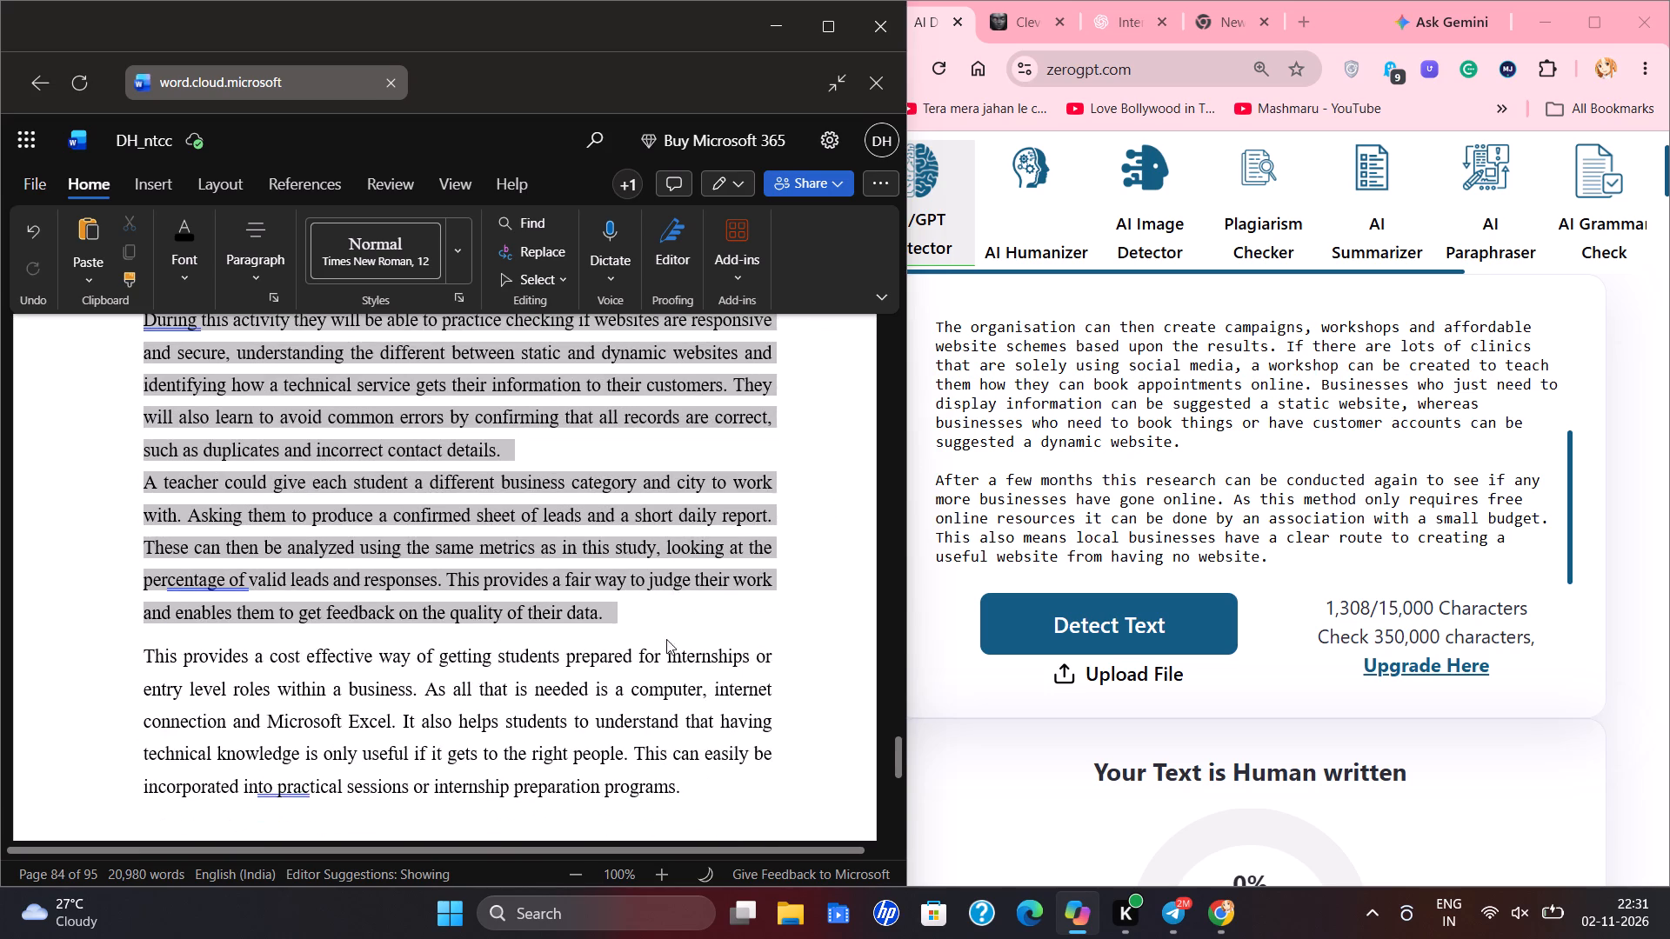
pyautogui.moveTo(666, 639); pyautogui.dragTo(716, 784)
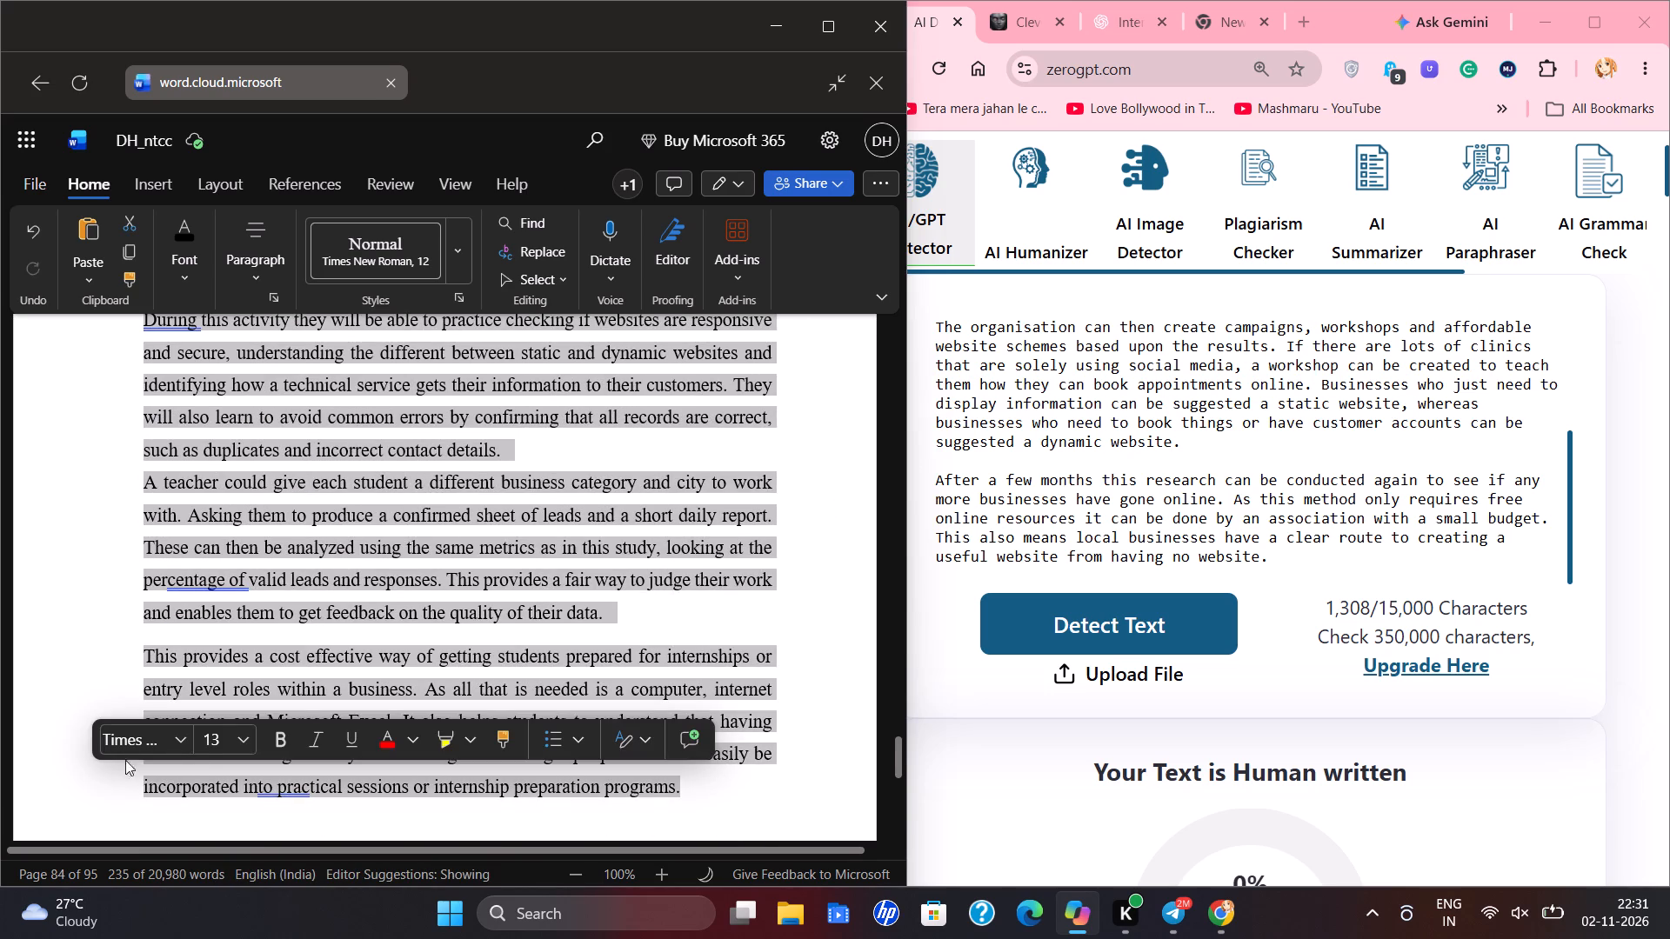
pyautogui.click(246, 742)
pyautogui.click(237, 361)
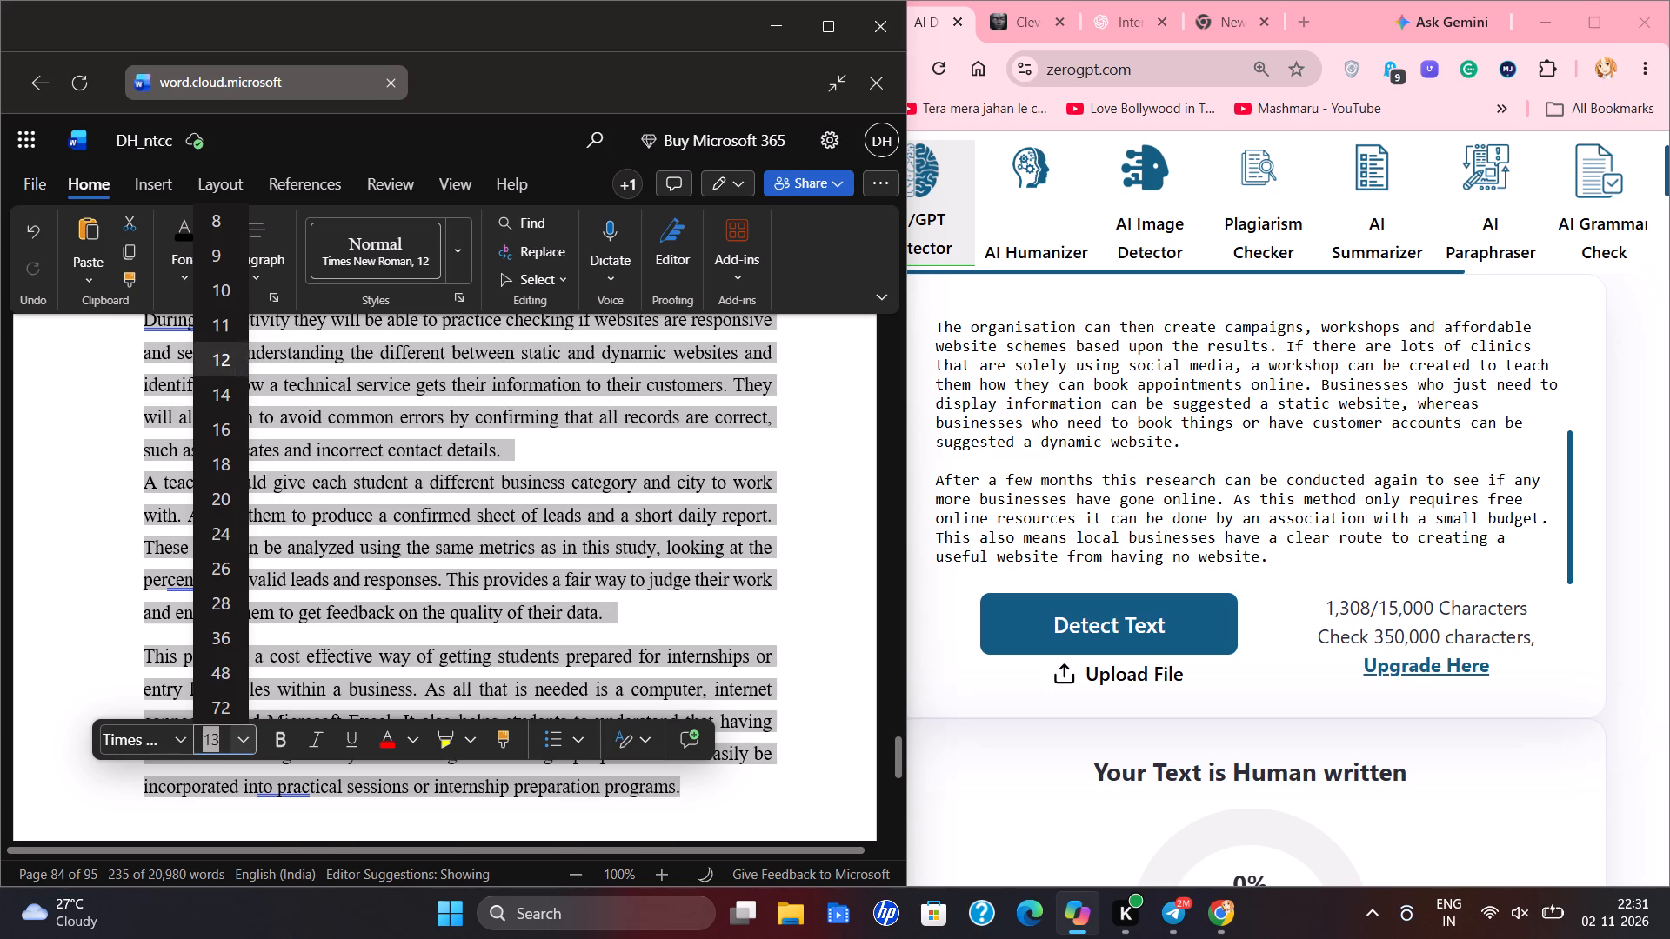
pyautogui.click(147, 598)
# Set the Fig 6 caption below the training flow diagram to size 11 and centre it.
pyautogui.scroll(-2, 149, 598)
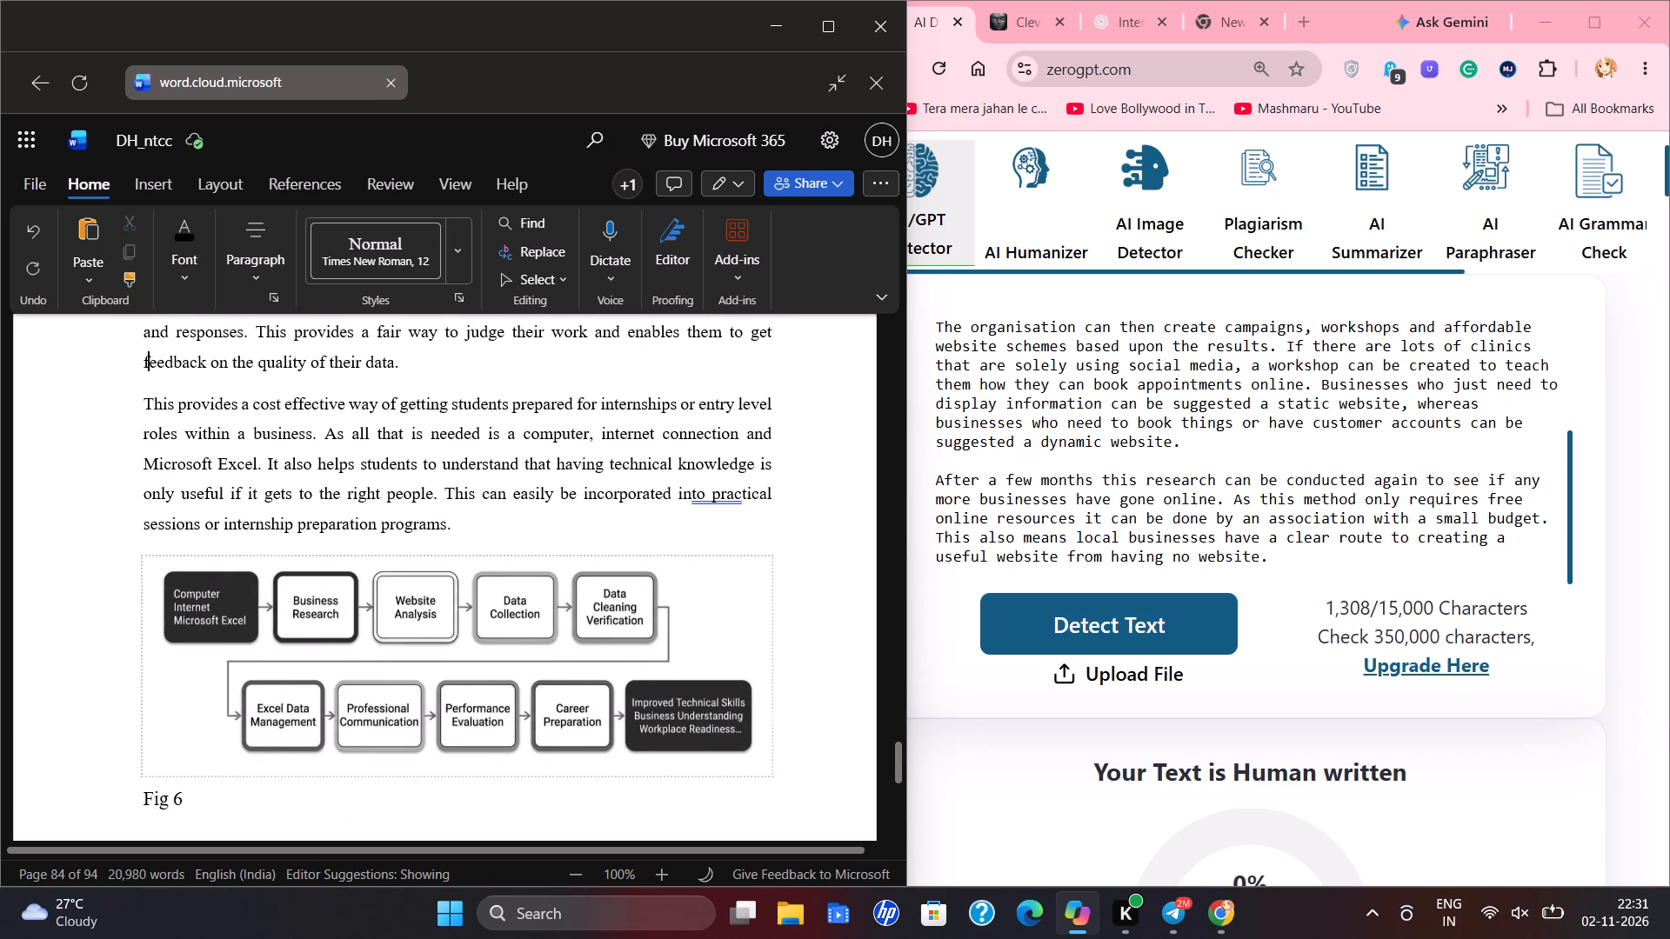
pyautogui.moveTo(138, 802); pyautogui.dragTo(172, 800)
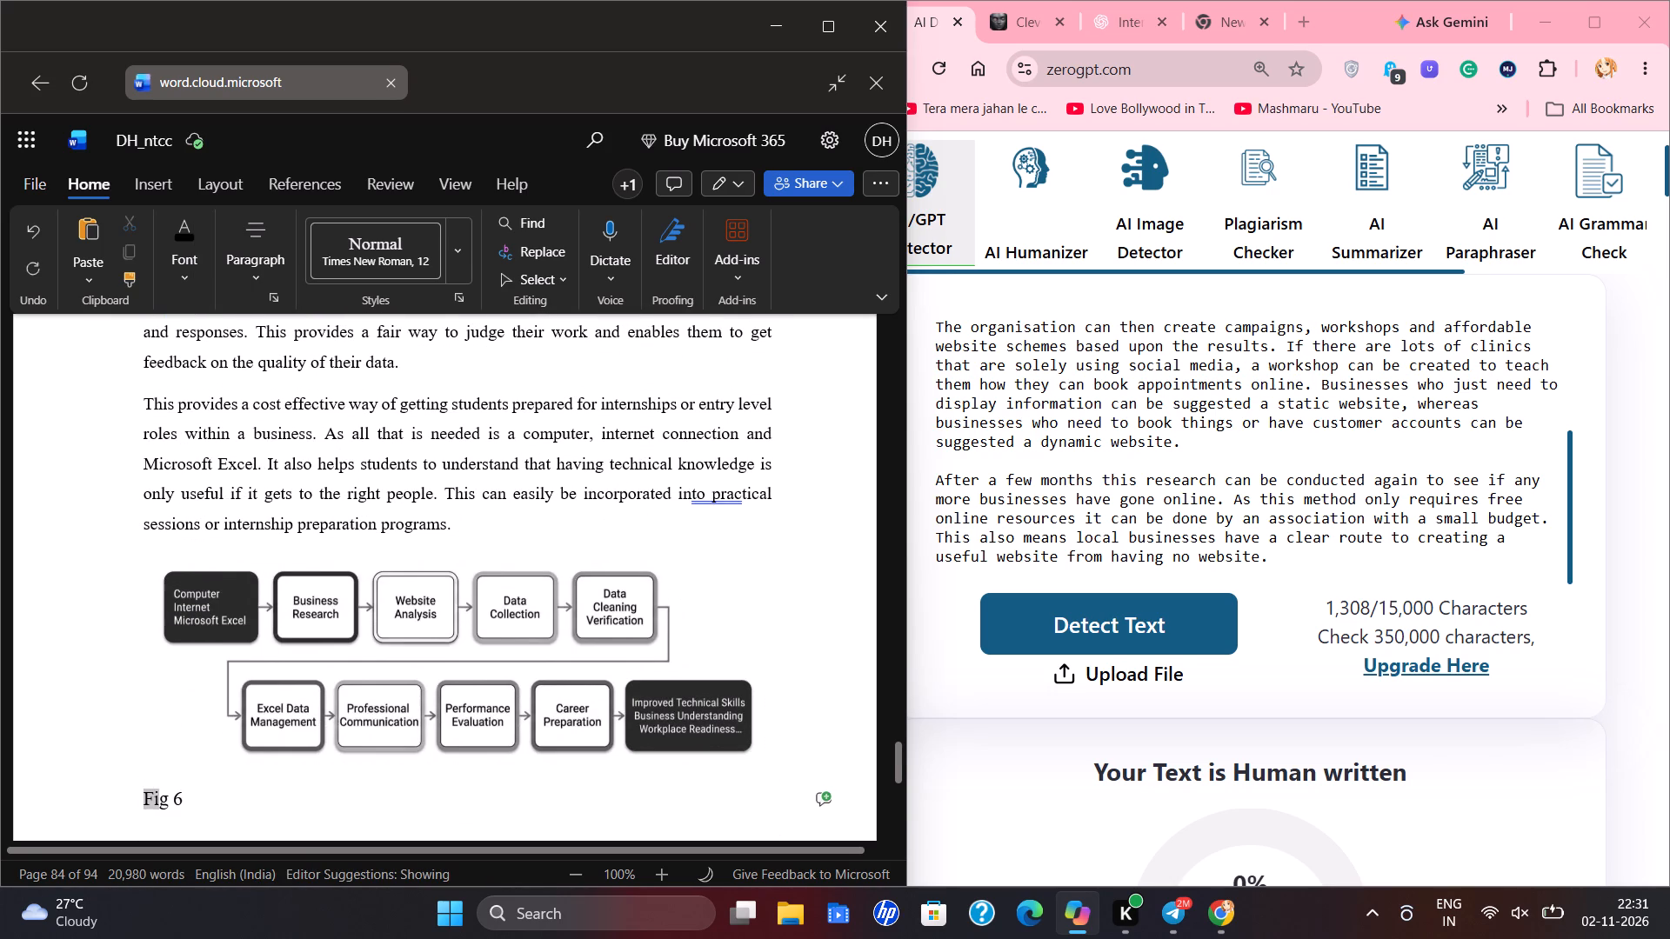
pyautogui.moveTo(172, 800); pyautogui.dragTo(185, 800)
pyautogui.click(341, 755)
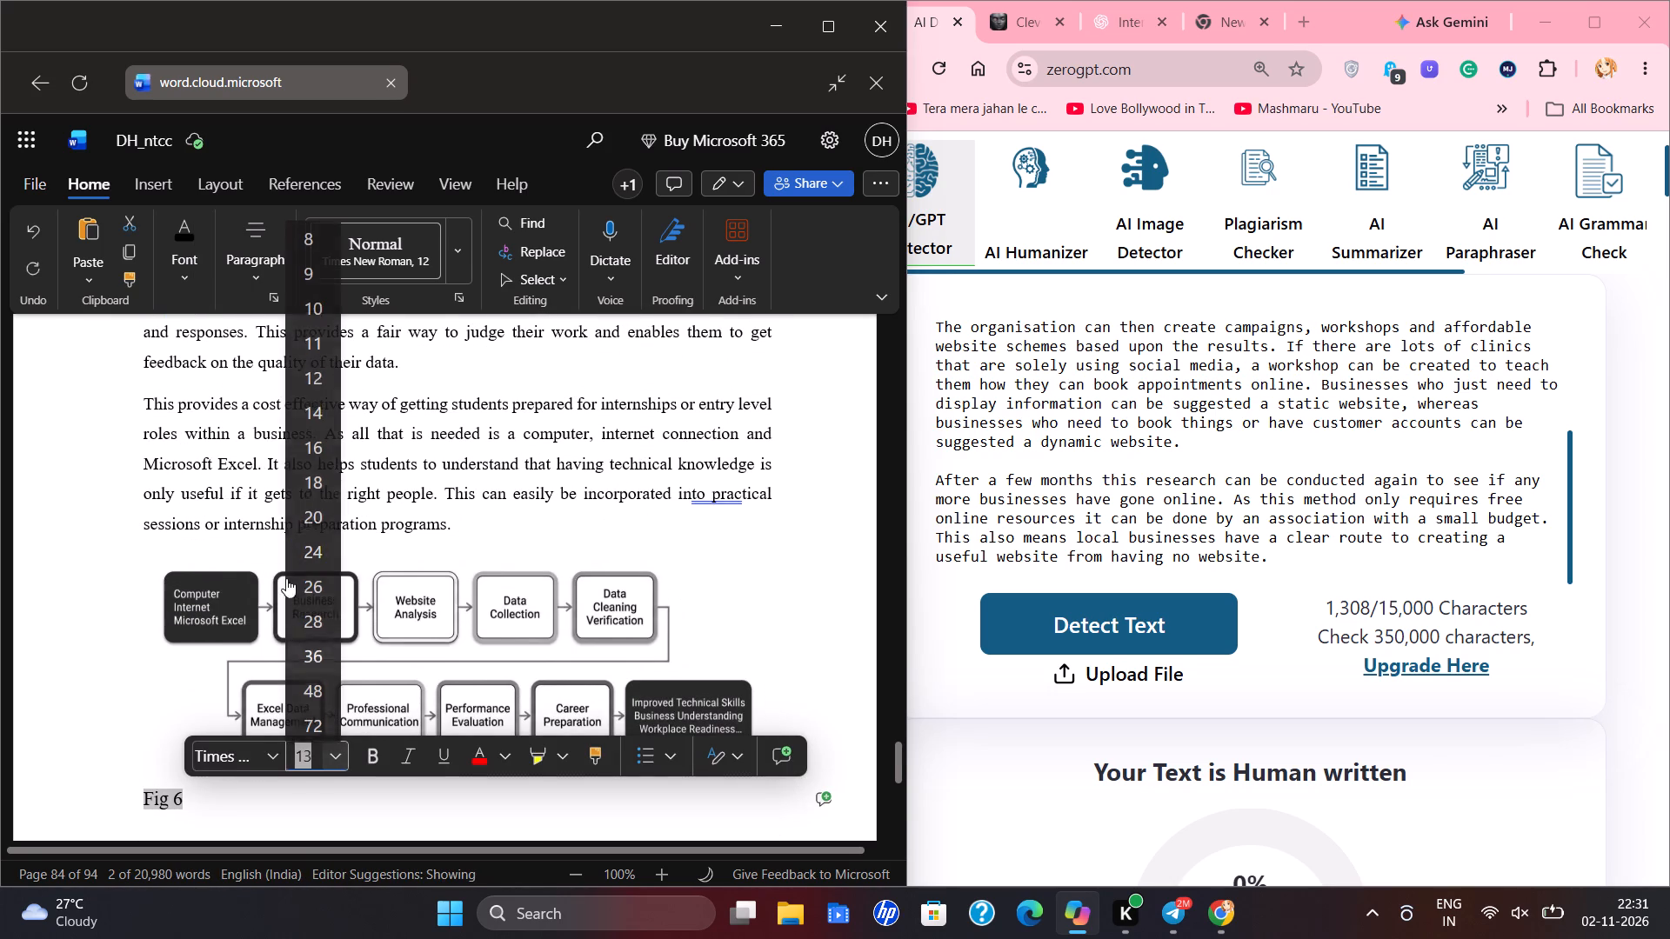
pyautogui.click(325, 330)
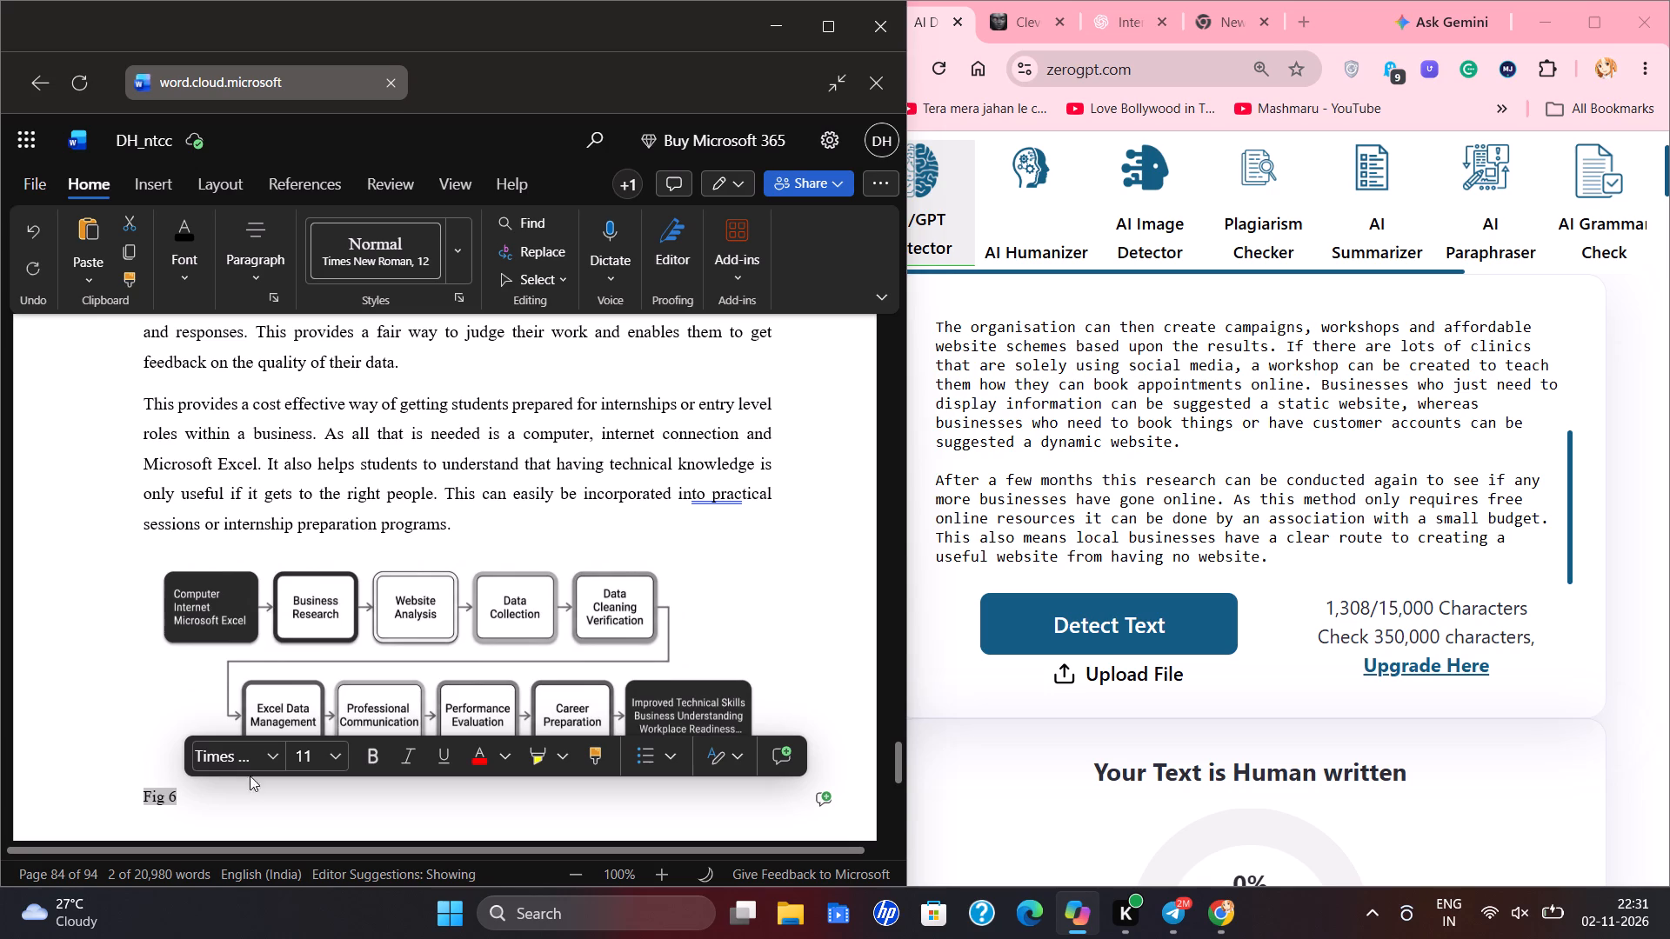
pyautogui.click(251, 256)
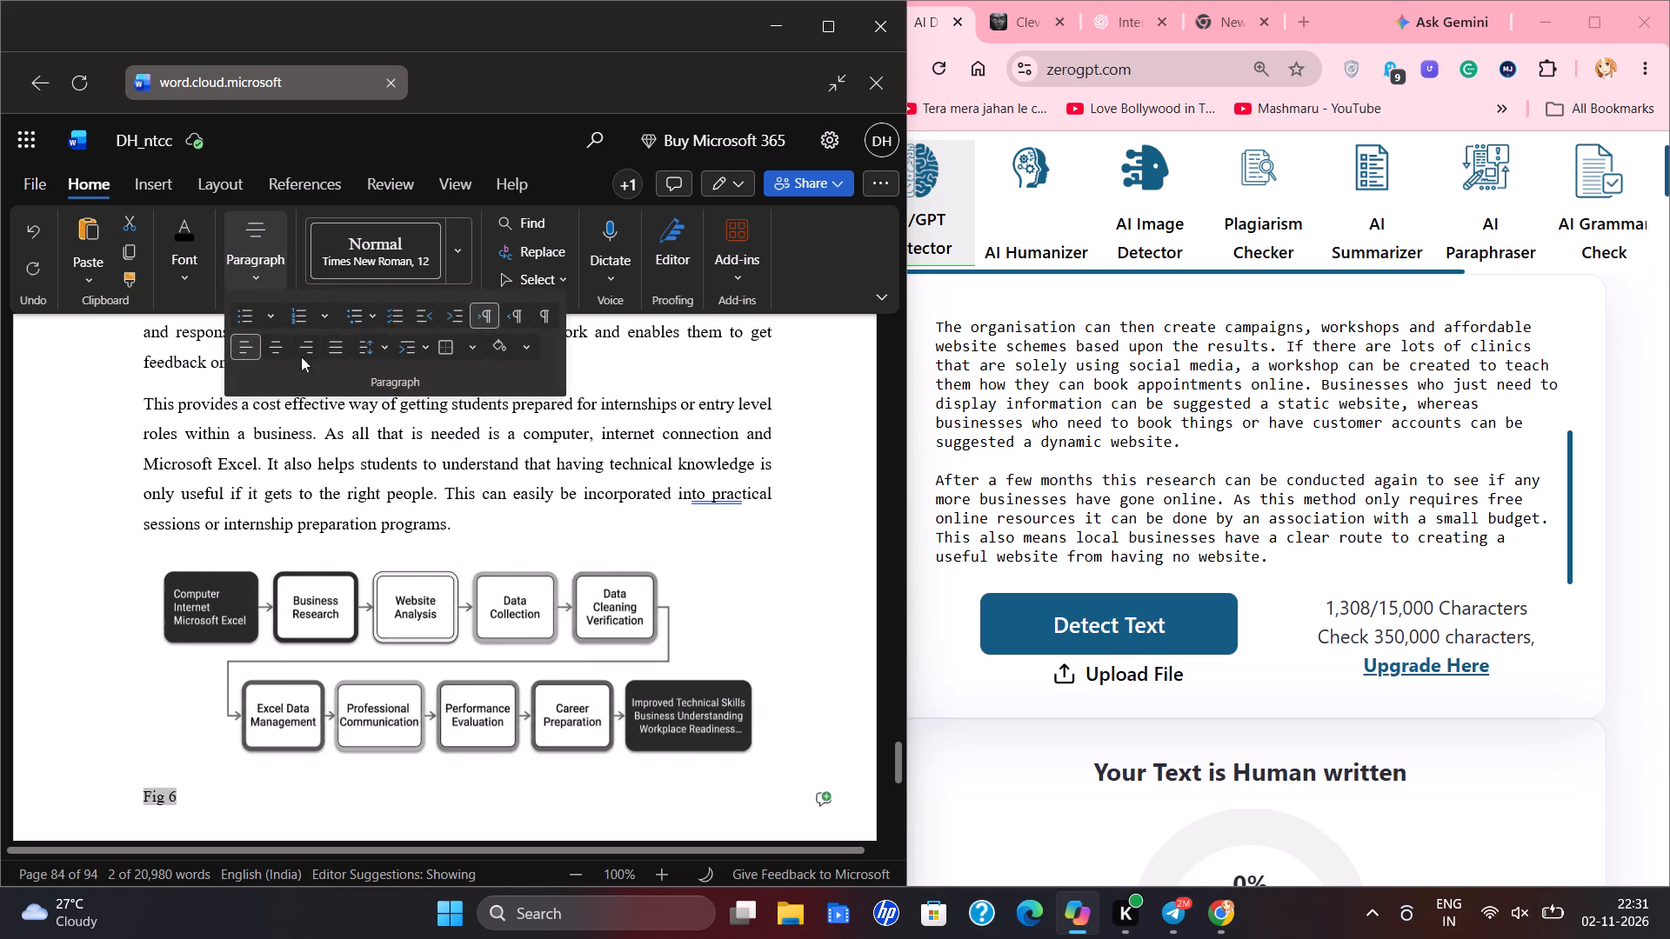
pyautogui.click(275, 350)
pyautogui.click(115, 673)
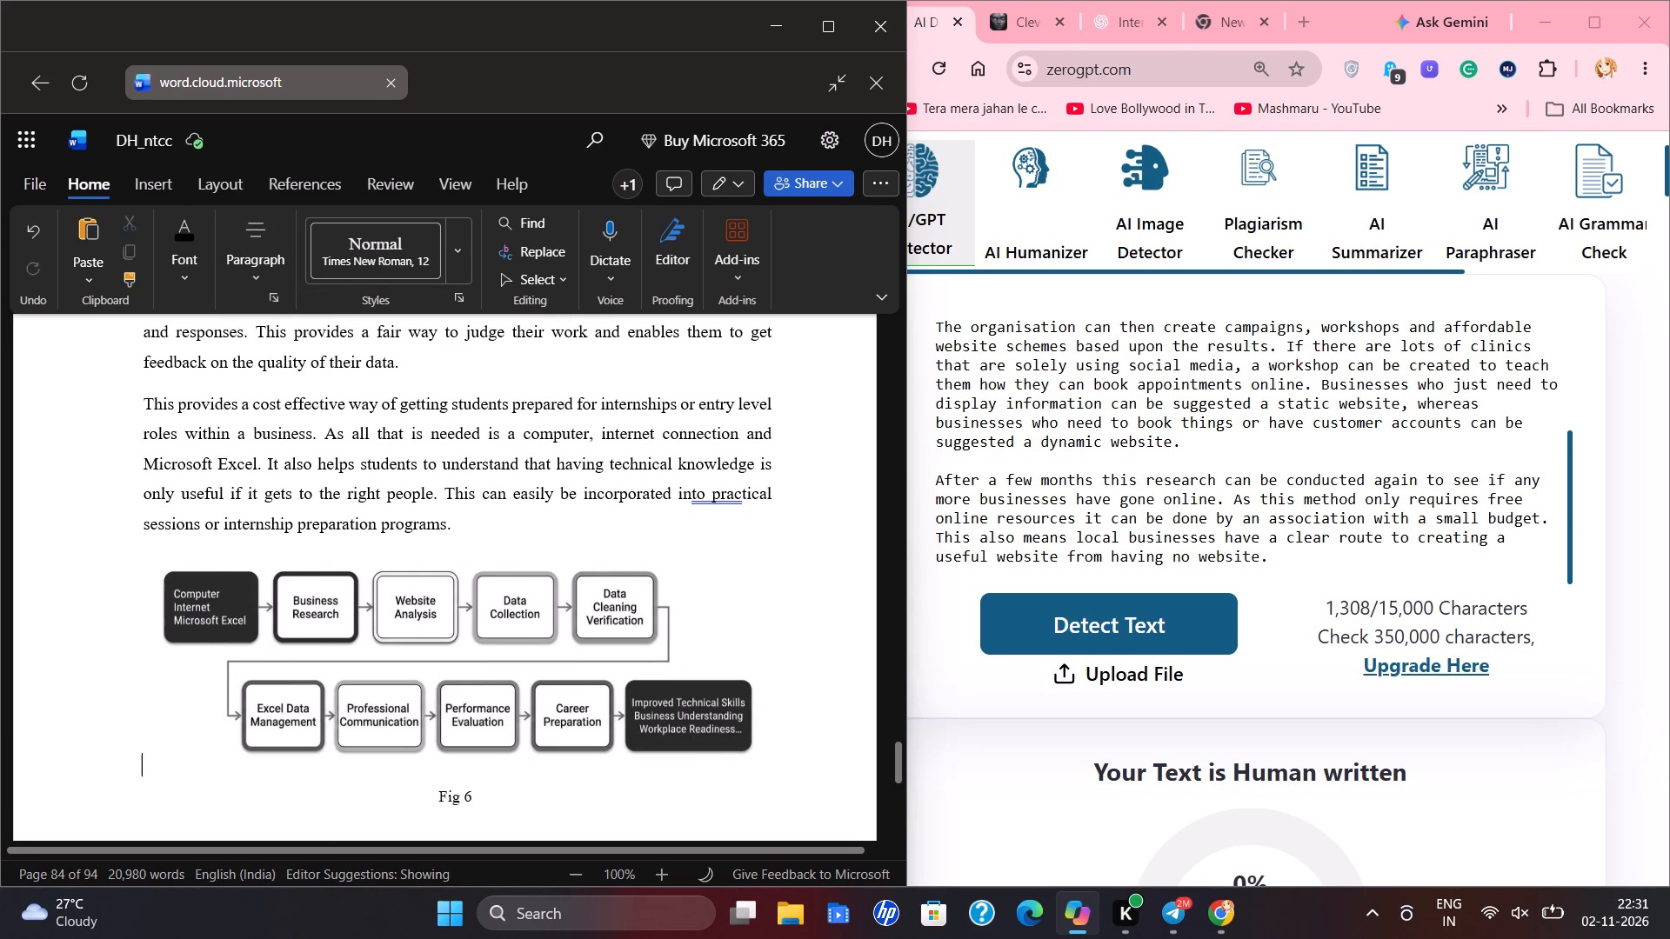
pyautogui.moveTo(424, 809); pyautogui.dragTo(474, 809)
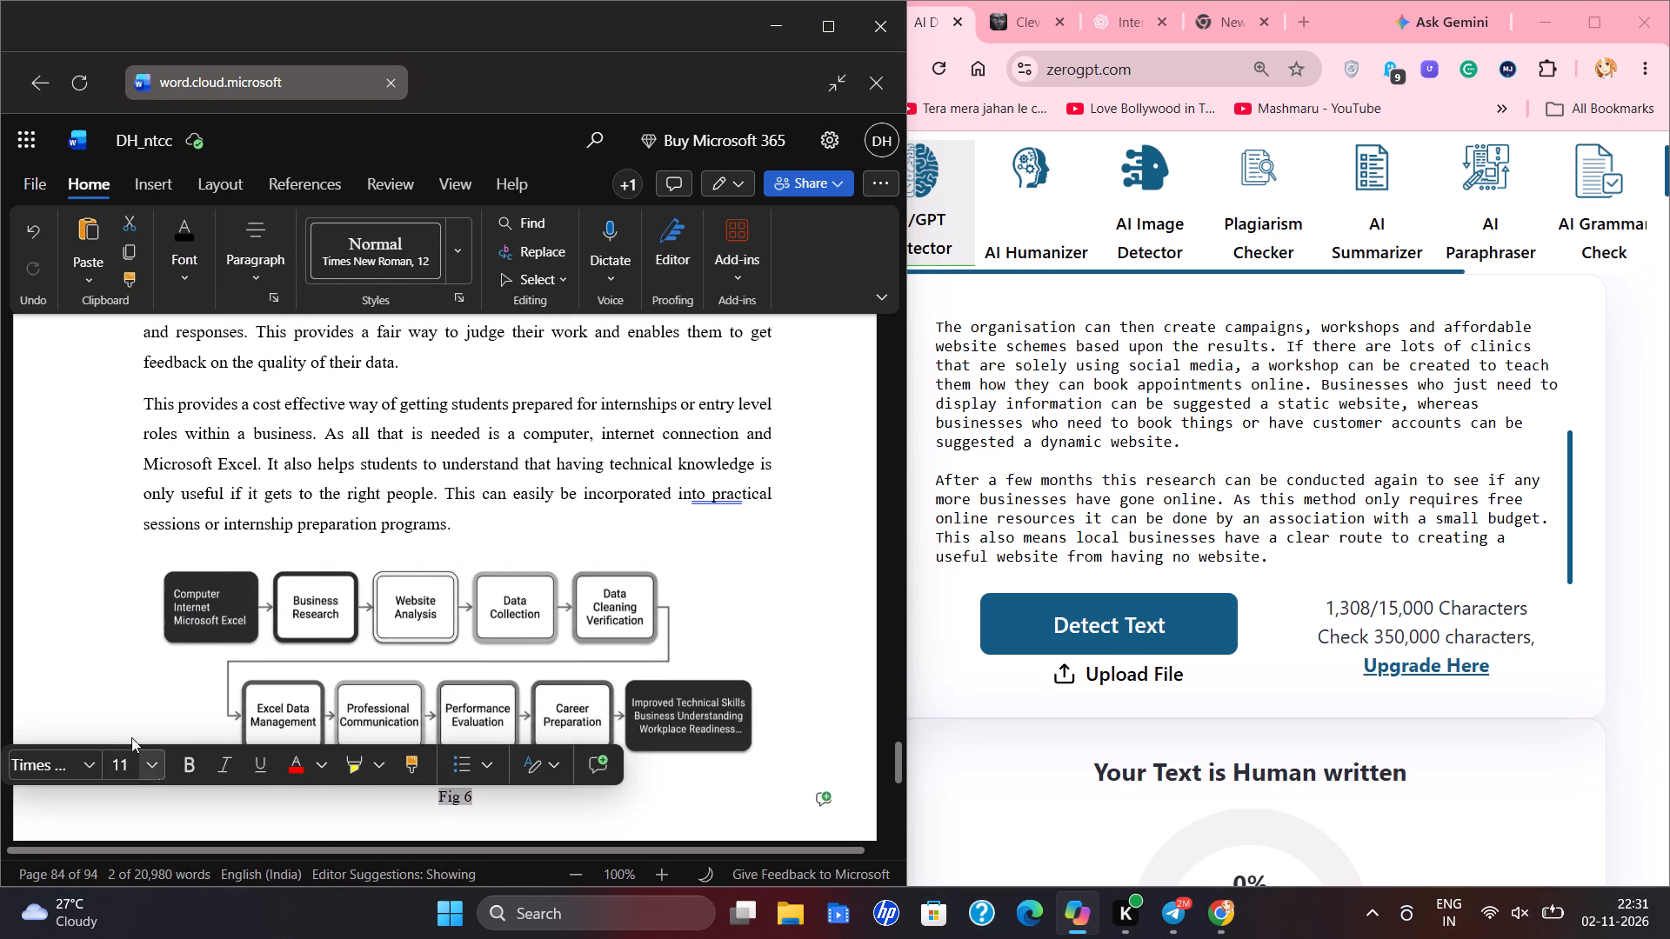
pyautogui.click(68, 620)
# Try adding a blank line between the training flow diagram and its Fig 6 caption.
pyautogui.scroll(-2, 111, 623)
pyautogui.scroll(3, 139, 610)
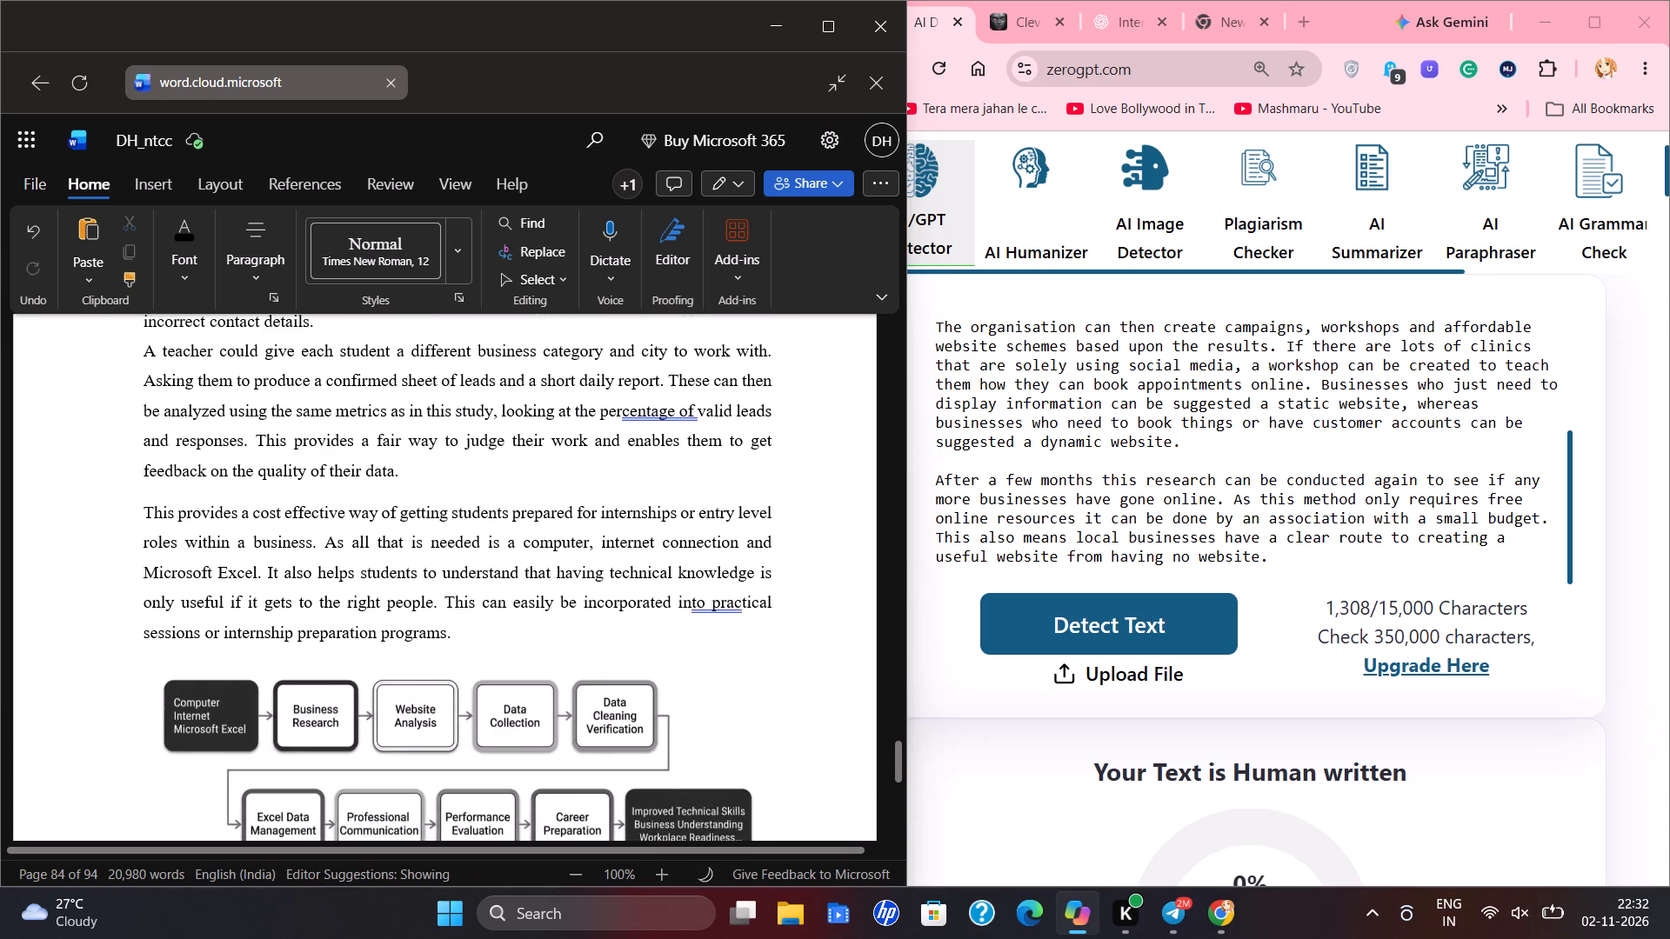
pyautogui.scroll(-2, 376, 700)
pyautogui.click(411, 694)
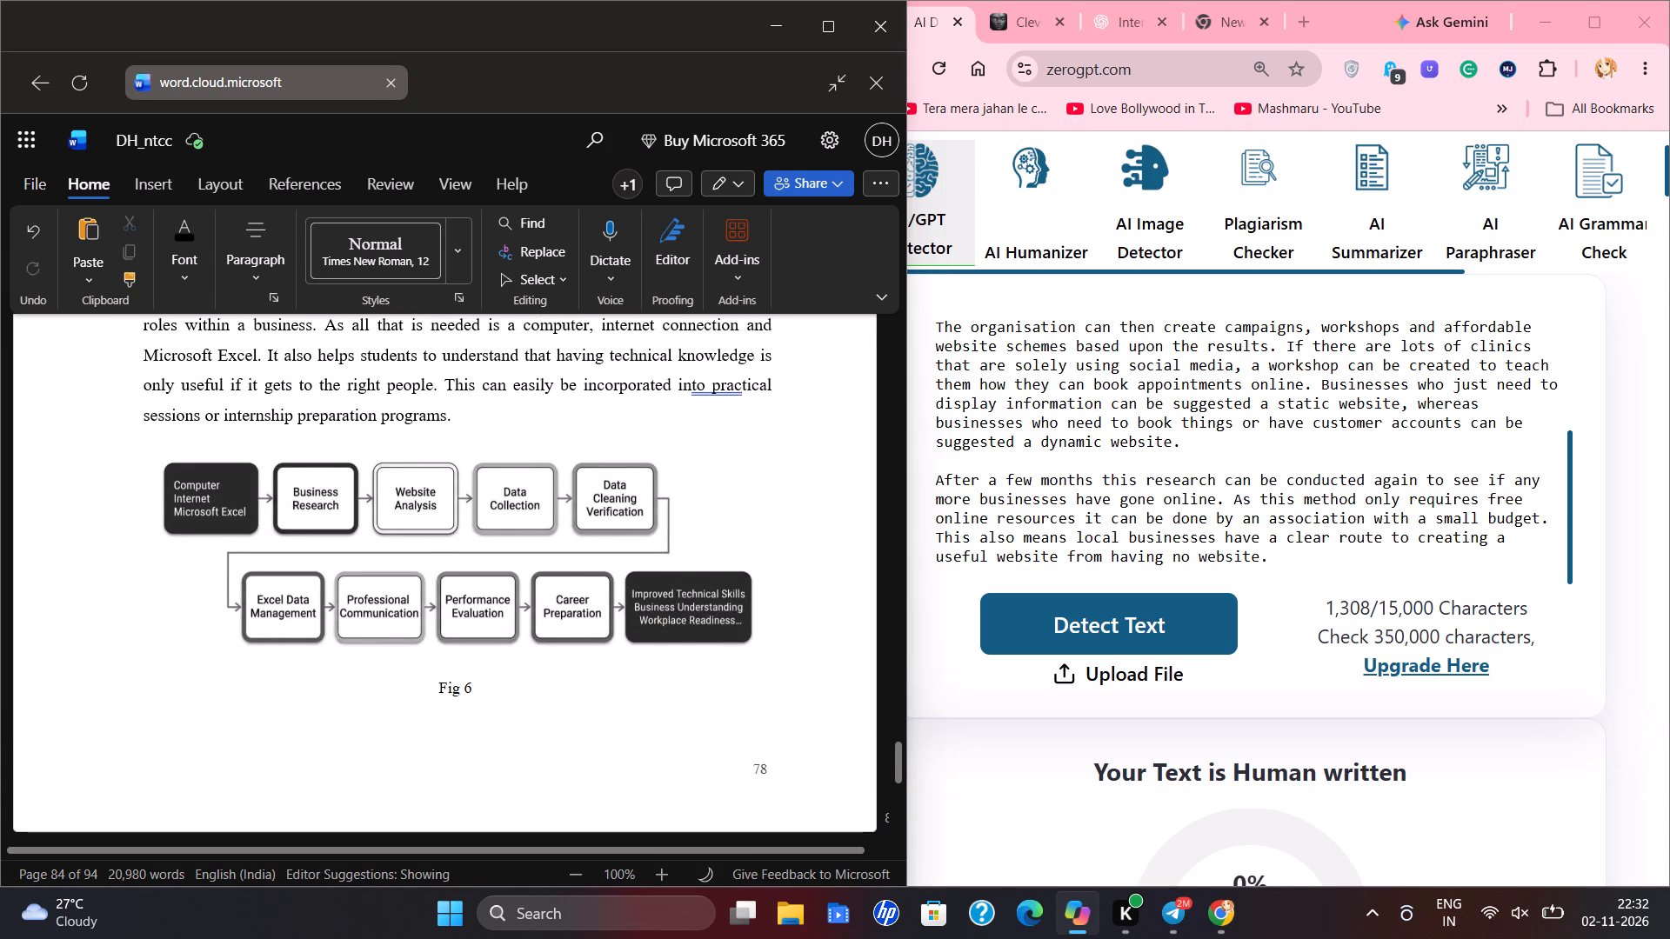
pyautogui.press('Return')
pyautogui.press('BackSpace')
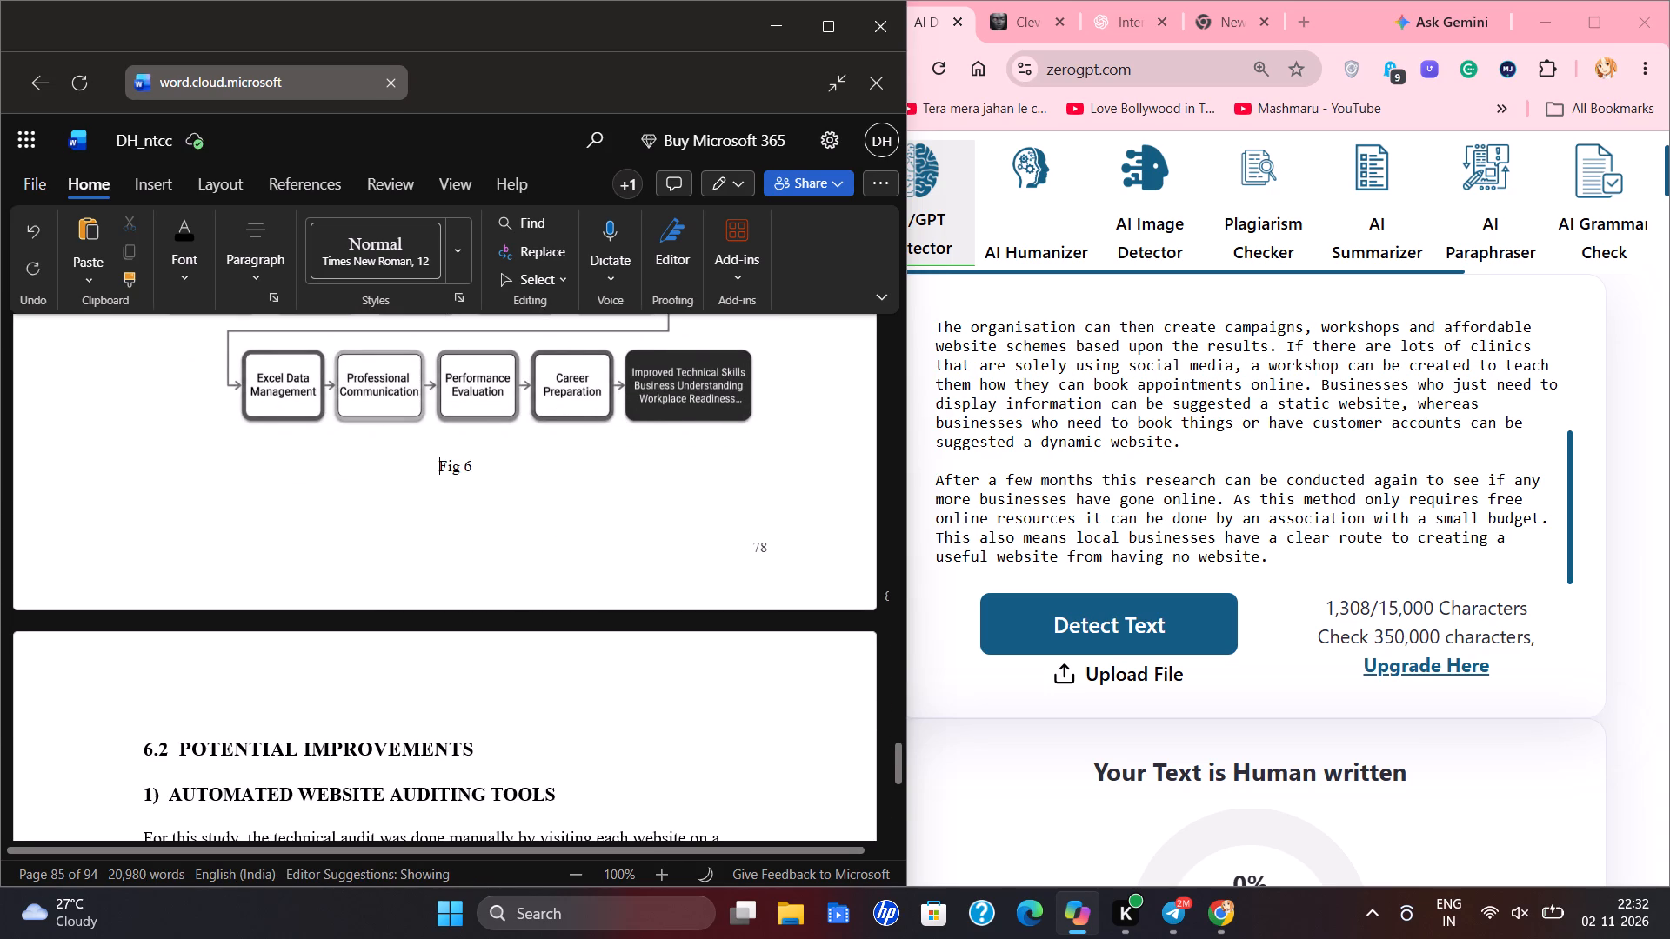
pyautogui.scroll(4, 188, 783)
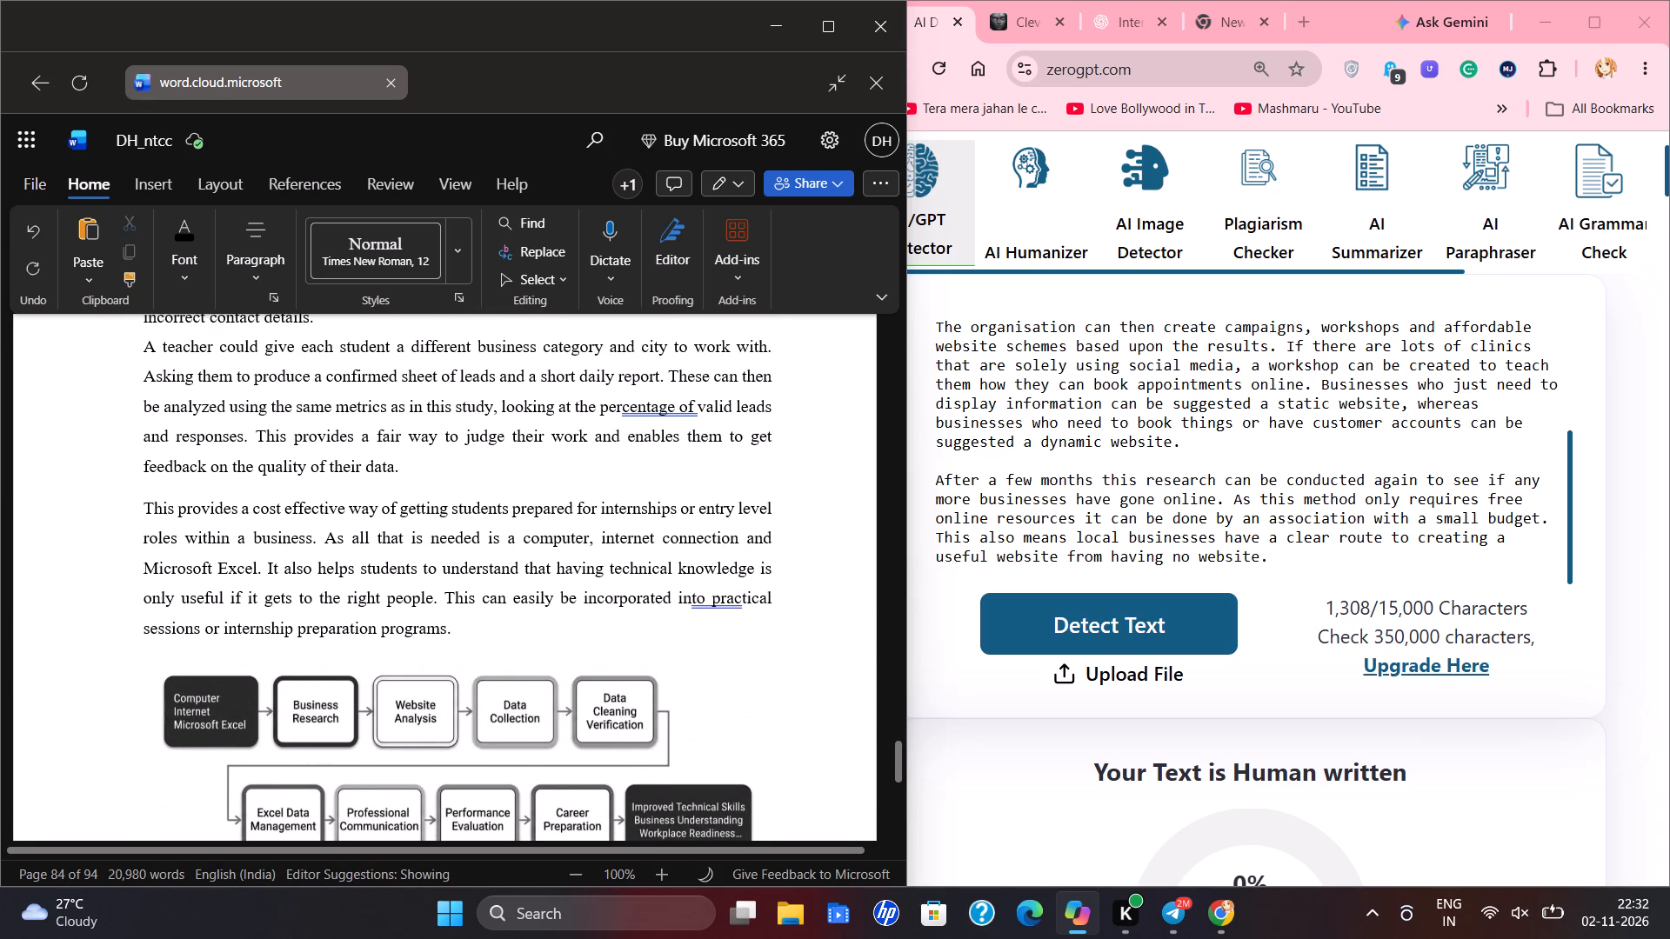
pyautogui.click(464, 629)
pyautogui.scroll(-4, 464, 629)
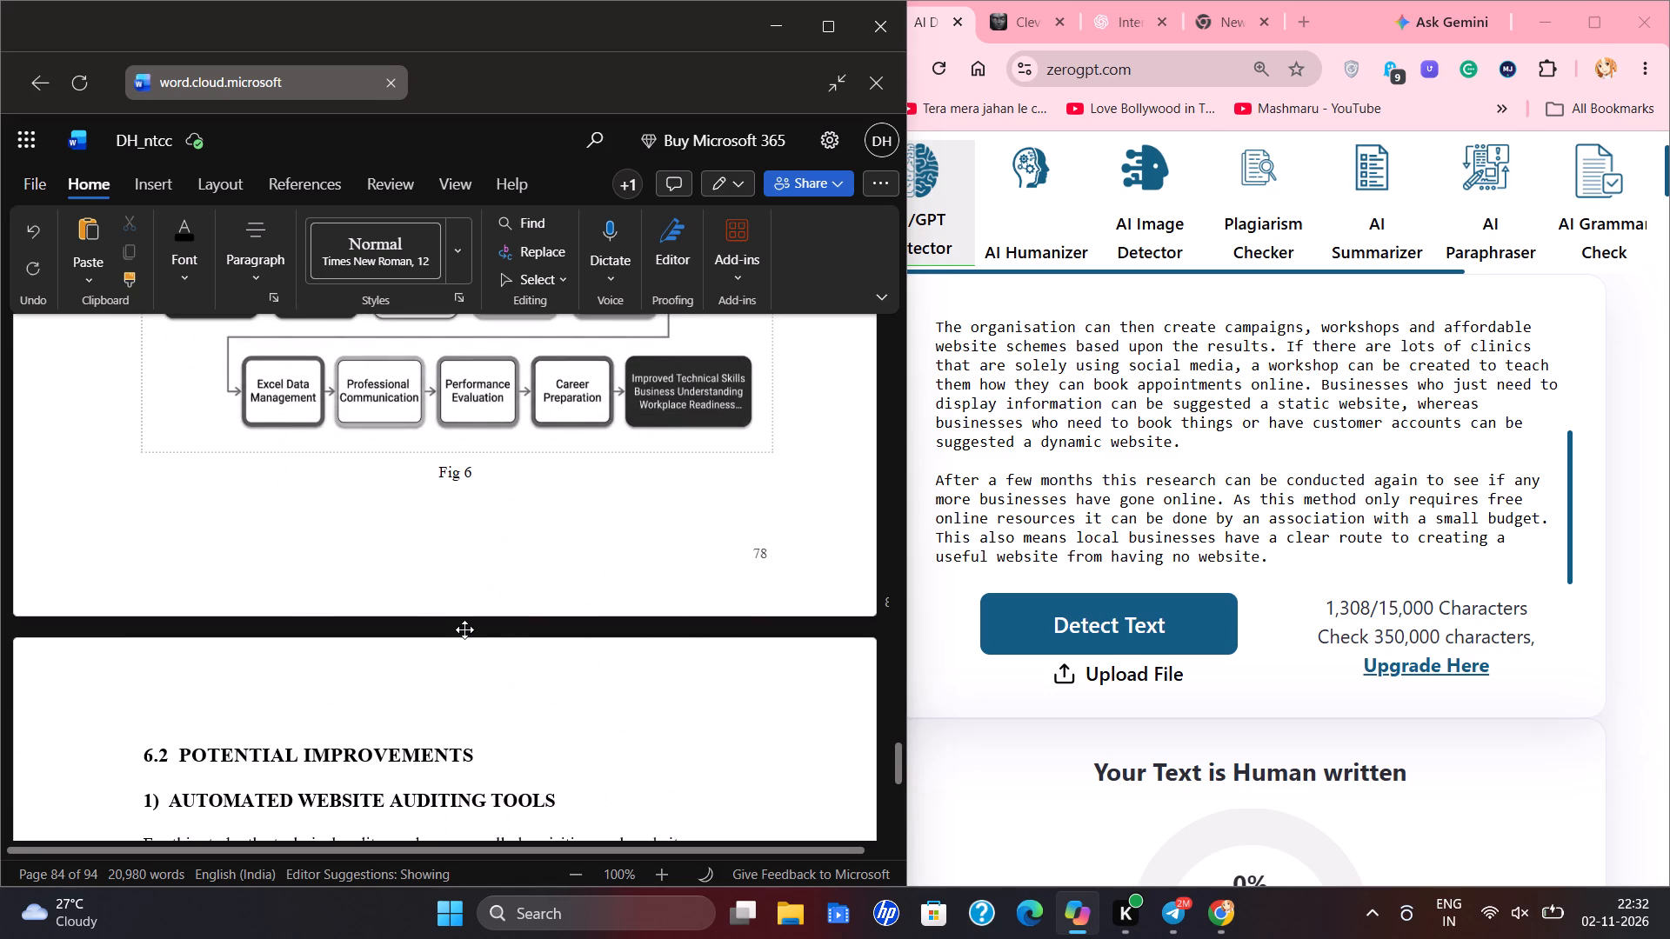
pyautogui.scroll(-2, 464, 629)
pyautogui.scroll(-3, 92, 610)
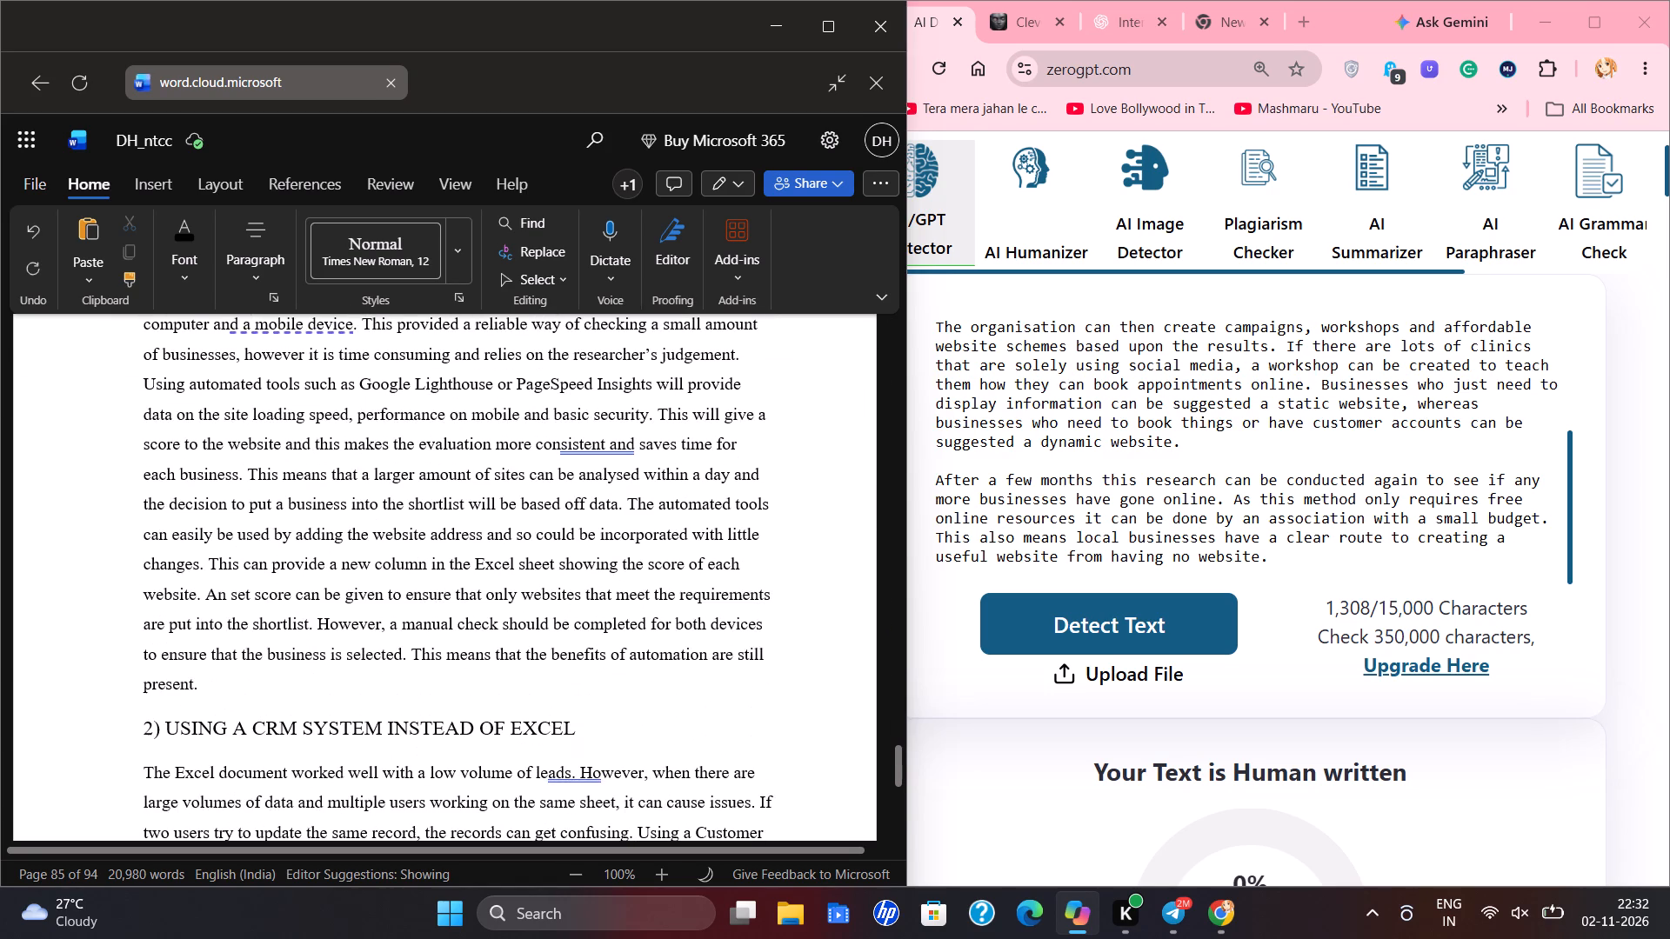
# Make the heading "2) USING A CRM SYSTEM INSTEAD OF EXCEL" bold.
pyautogui.scroll(-5, 97, 616)
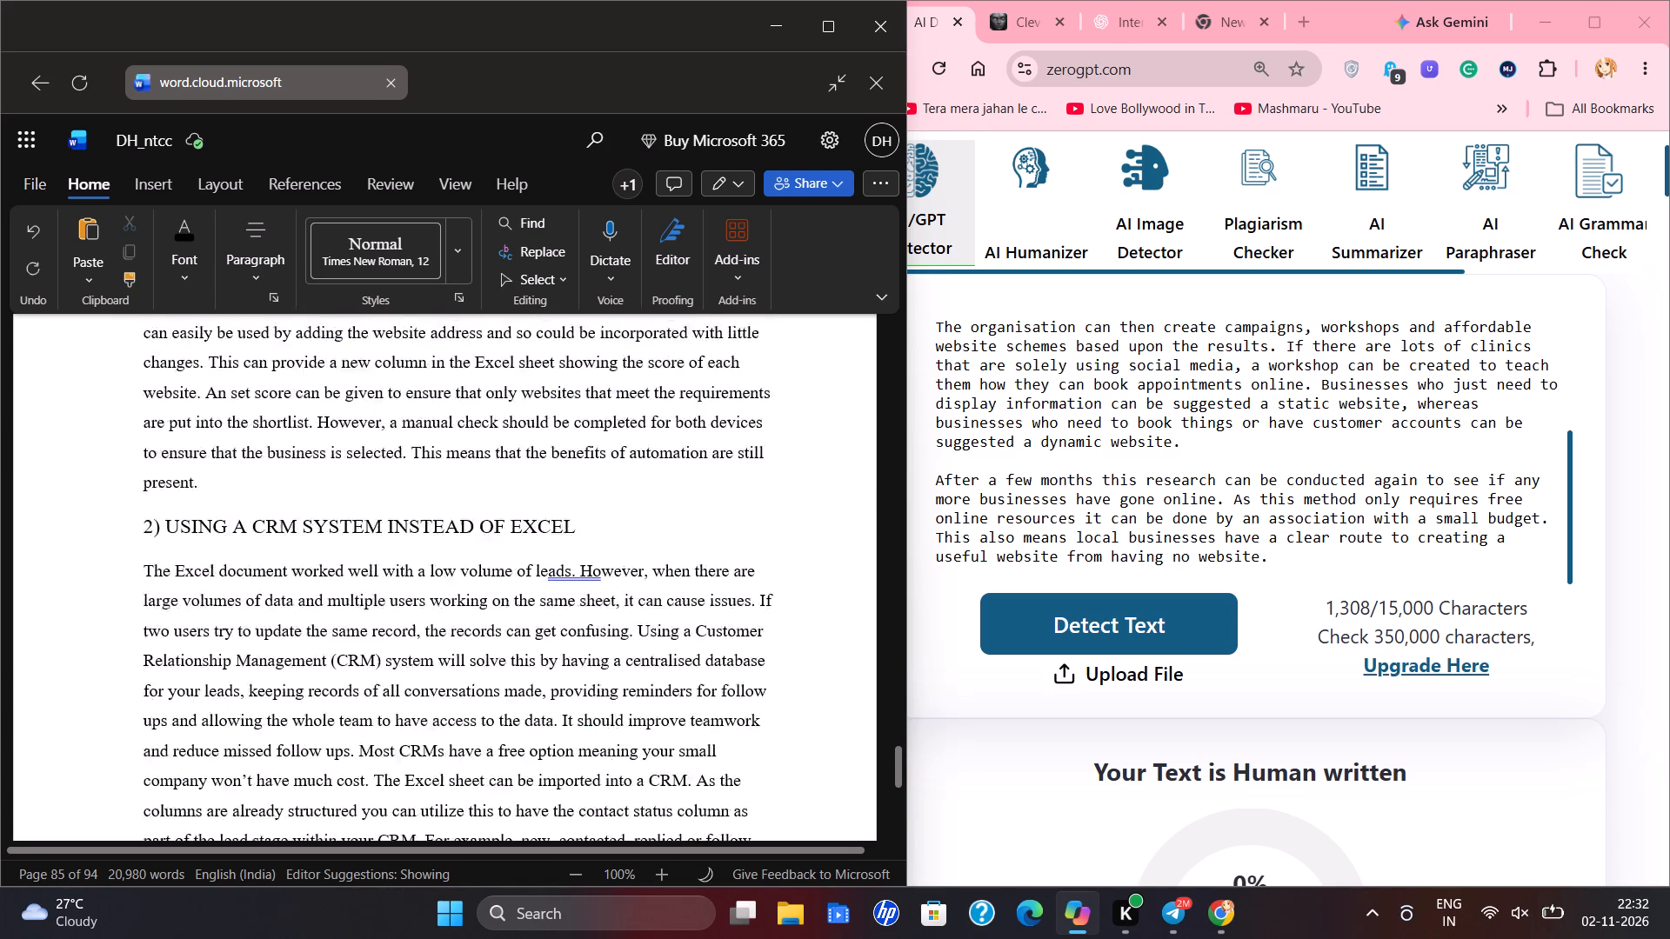
pyautogui.scroll(-4, 97, 616)
pyautogui.scroll(7, 97, 616)
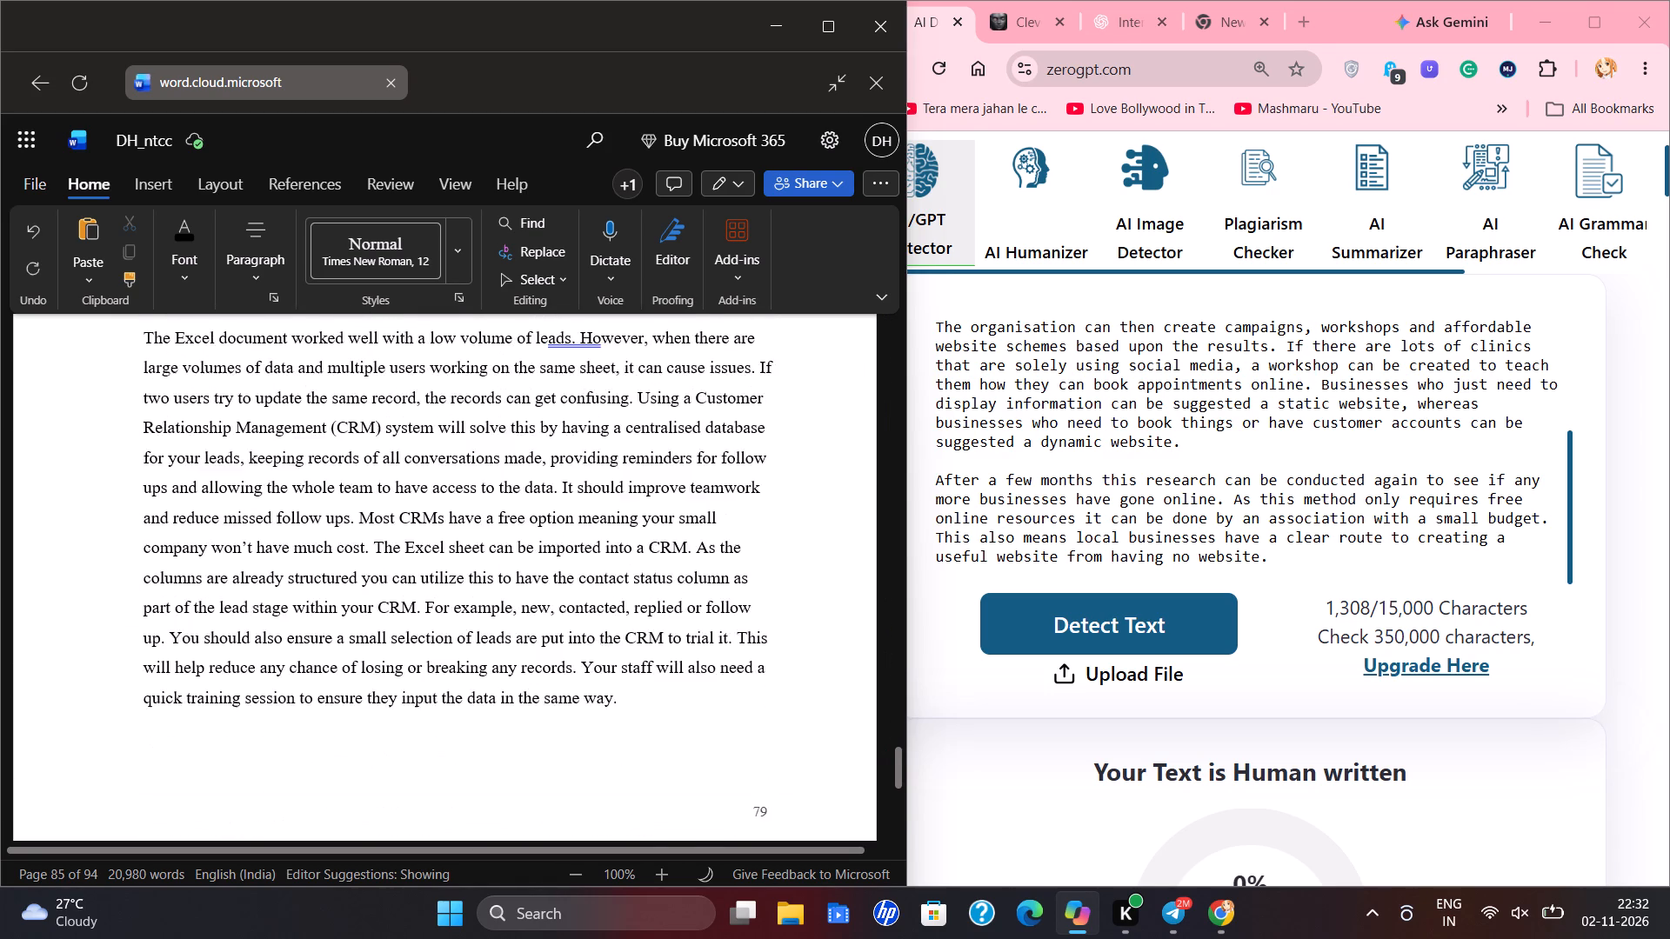
pyautogui.scroll(1, 97, 616)
pyautogui.moveTo(140, 619); pyautogui.dragTo(395, 613)
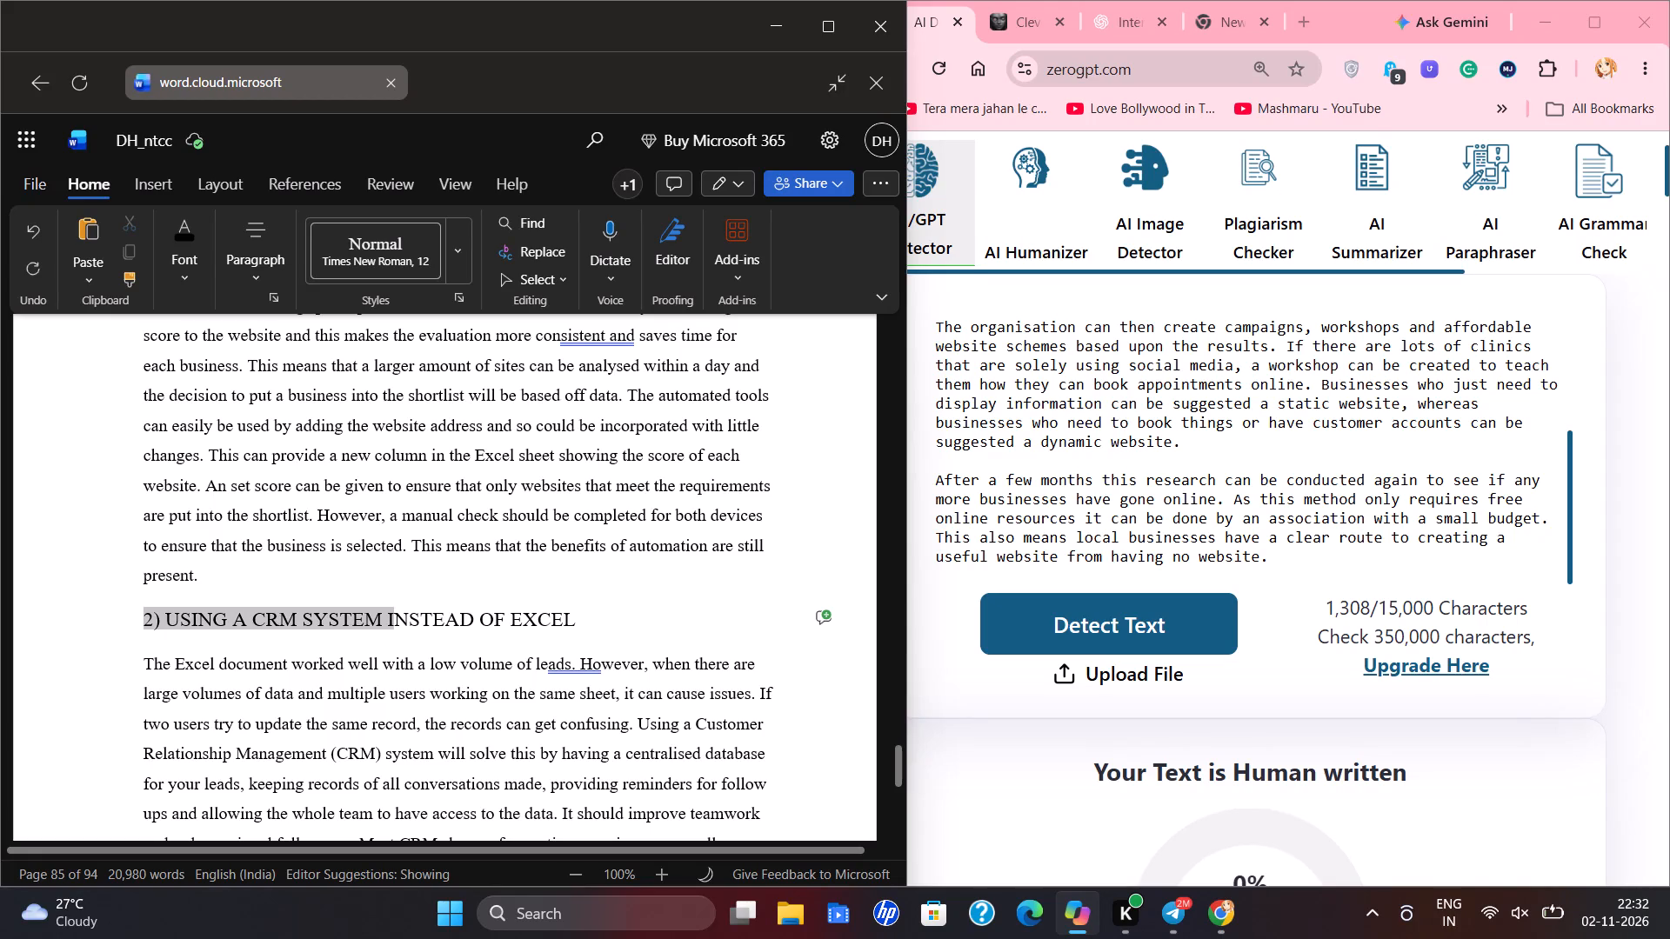
pyautogui.moveTo(395, 613); pyautogui.dragTo(577, 609)
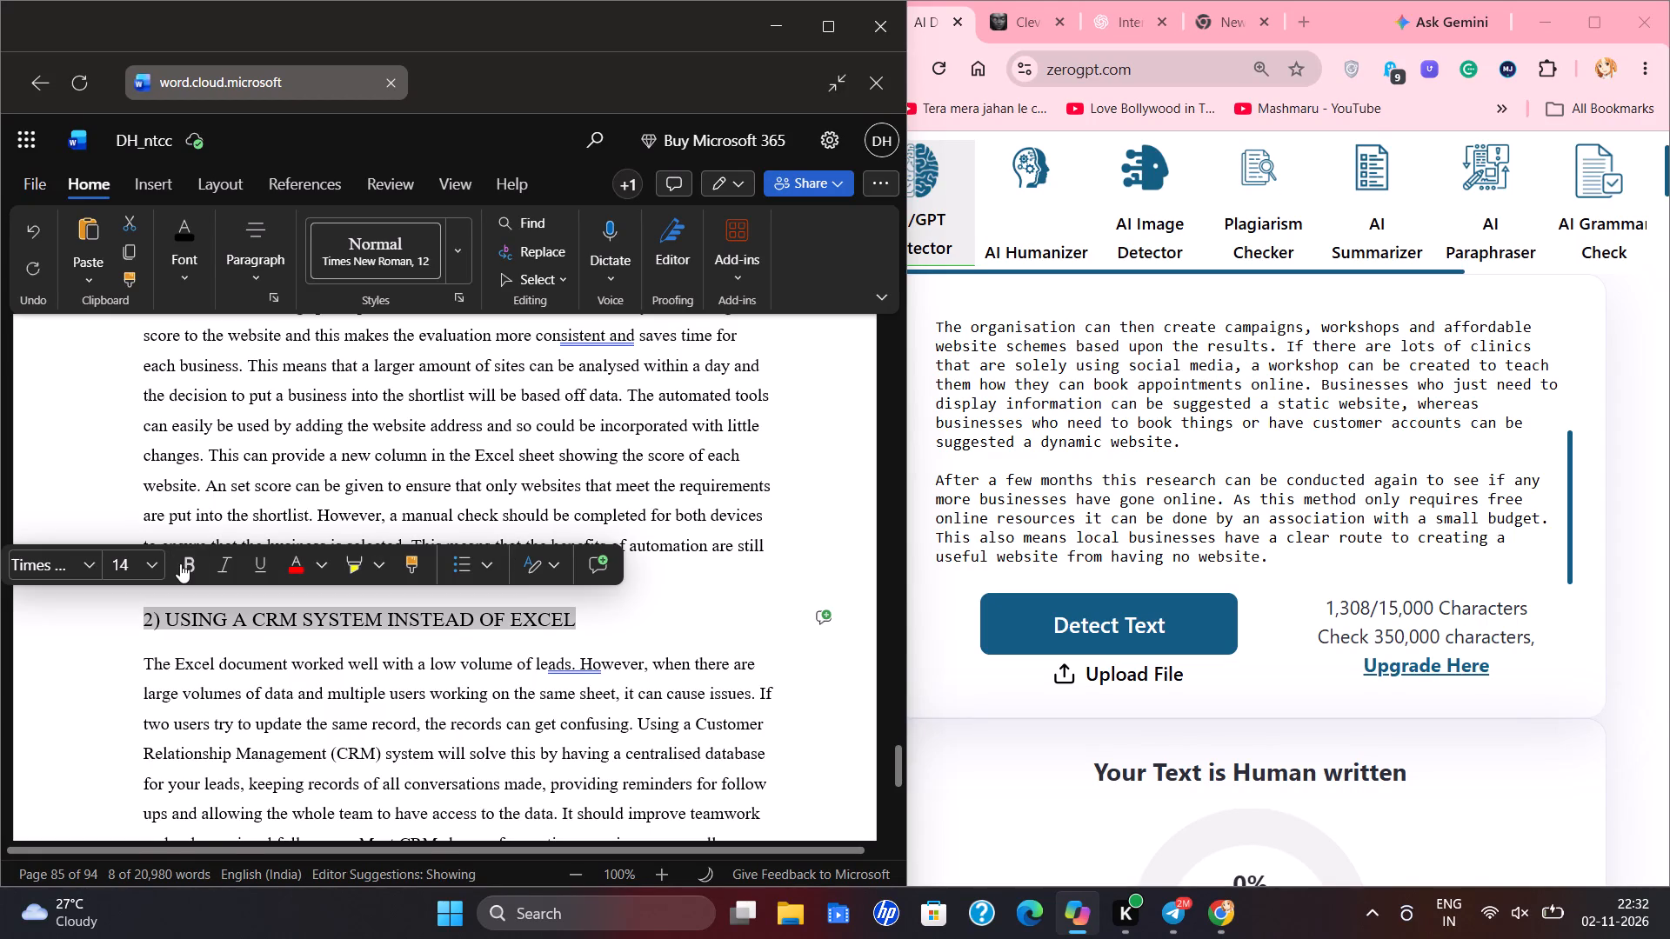
pyautogui.click(184, 563)
pyautogui.click(143, 647)
pyautogui.scroll(2, 192, 562)
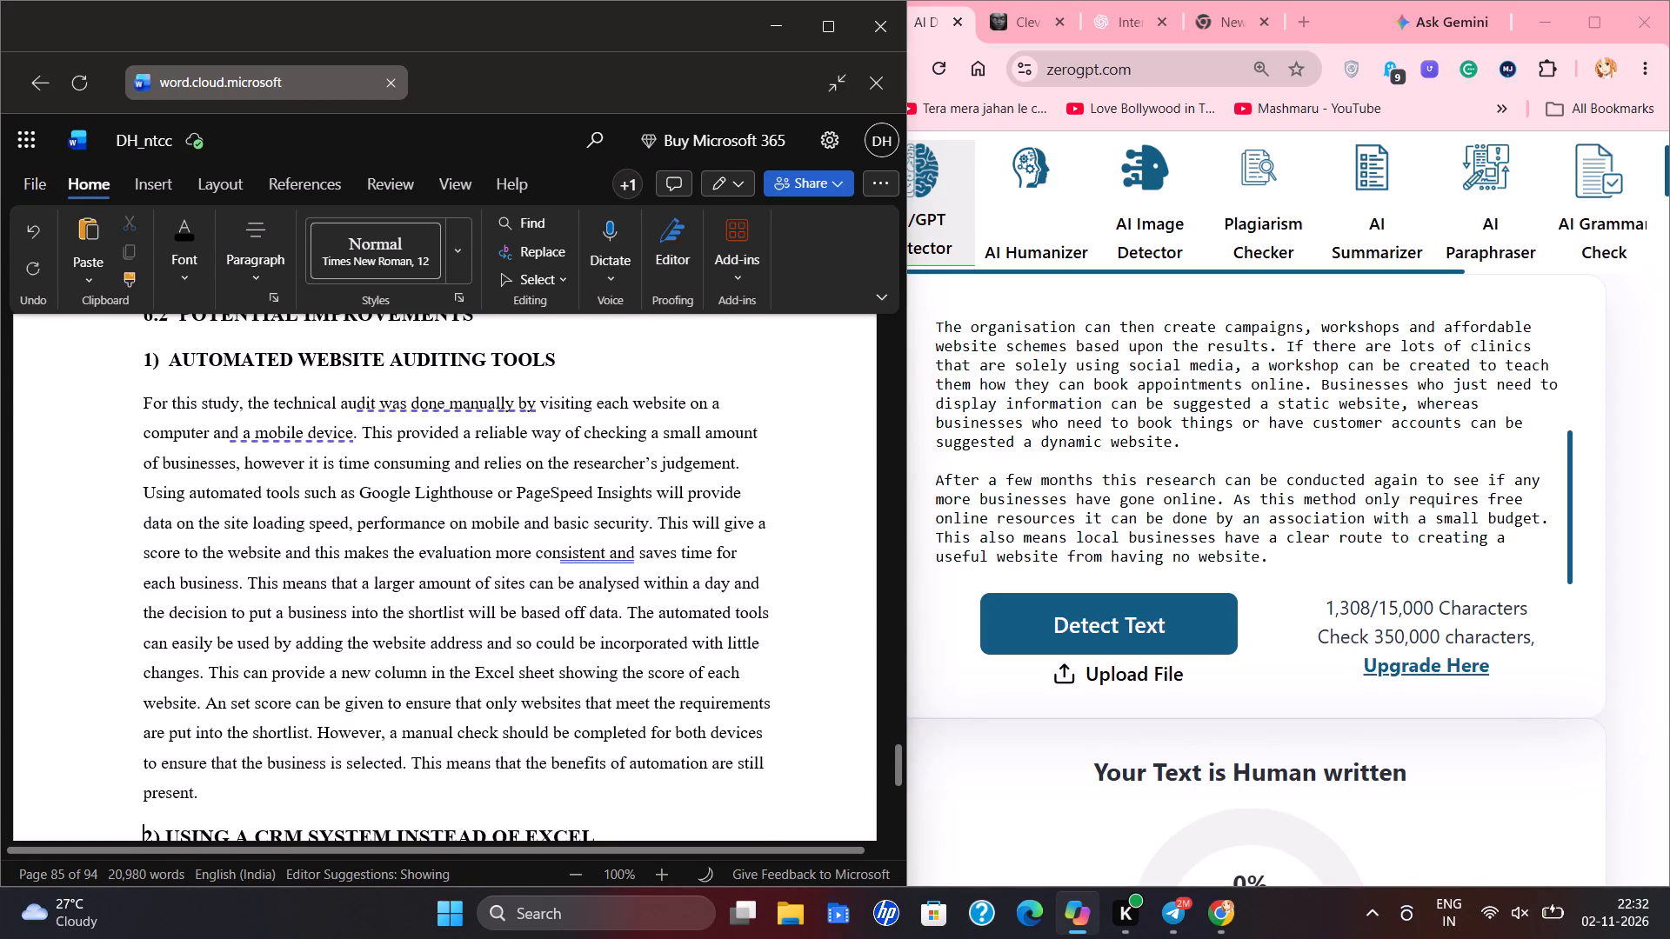
pyautogui.scroll(2, 178, 538)
pyautogui.scroll(-1, 109, 603)
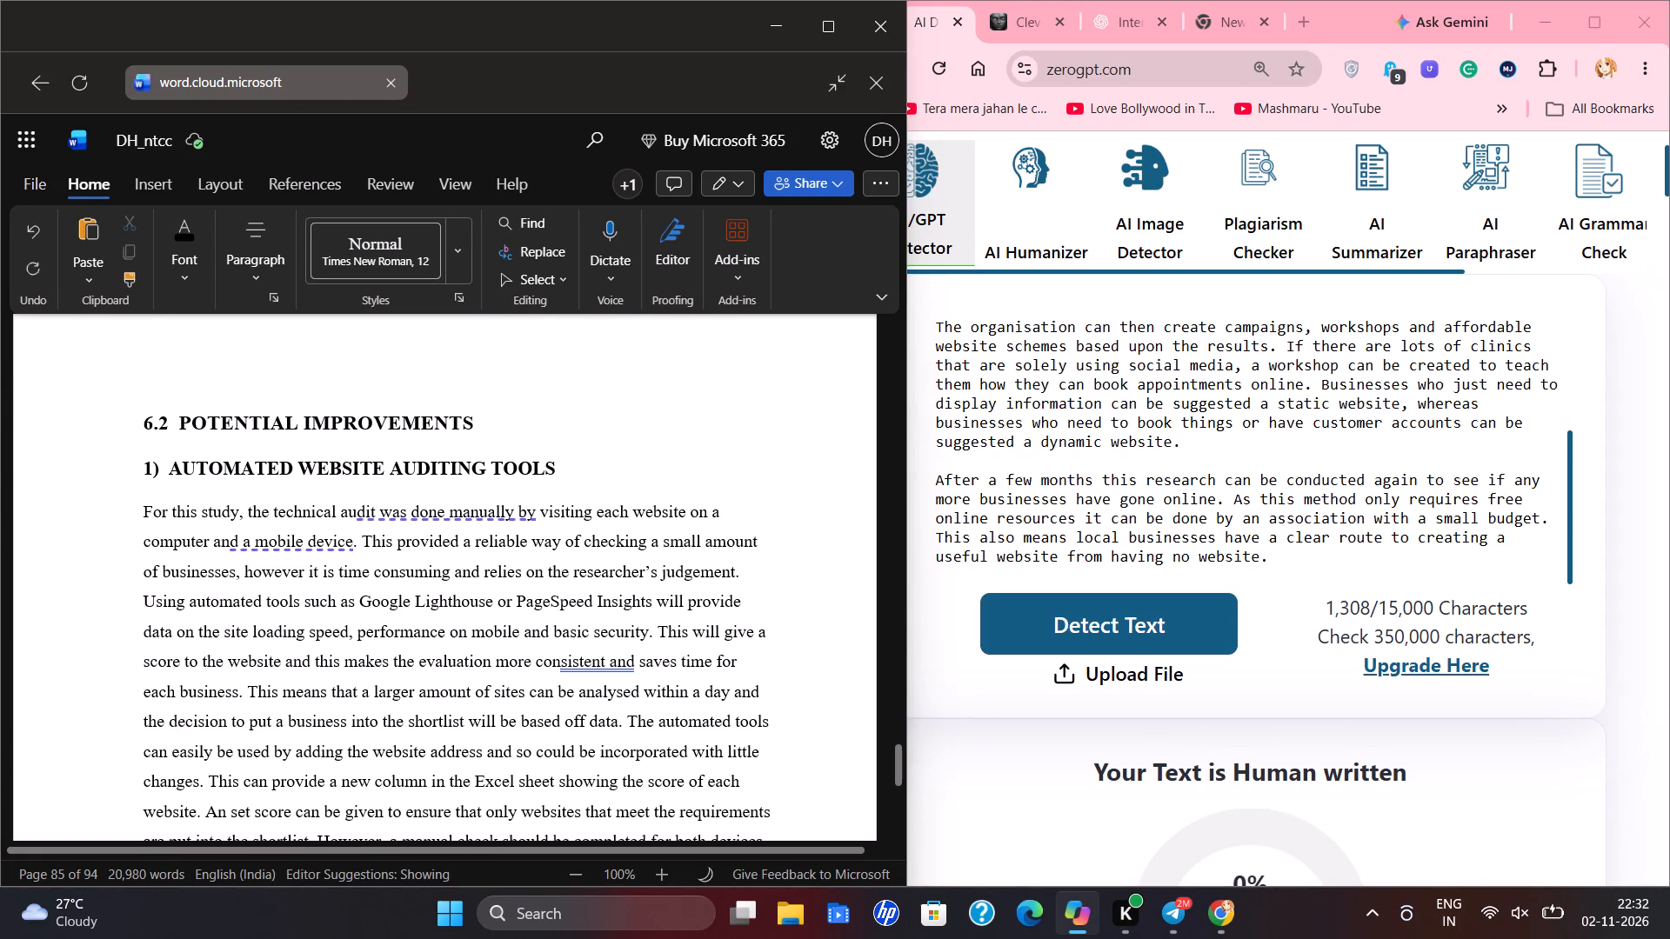
pyautogui.moveTo(139, 517); pyautogui.dragTo(735, 768)
pyautogui.scroll(-1, 652, 672)
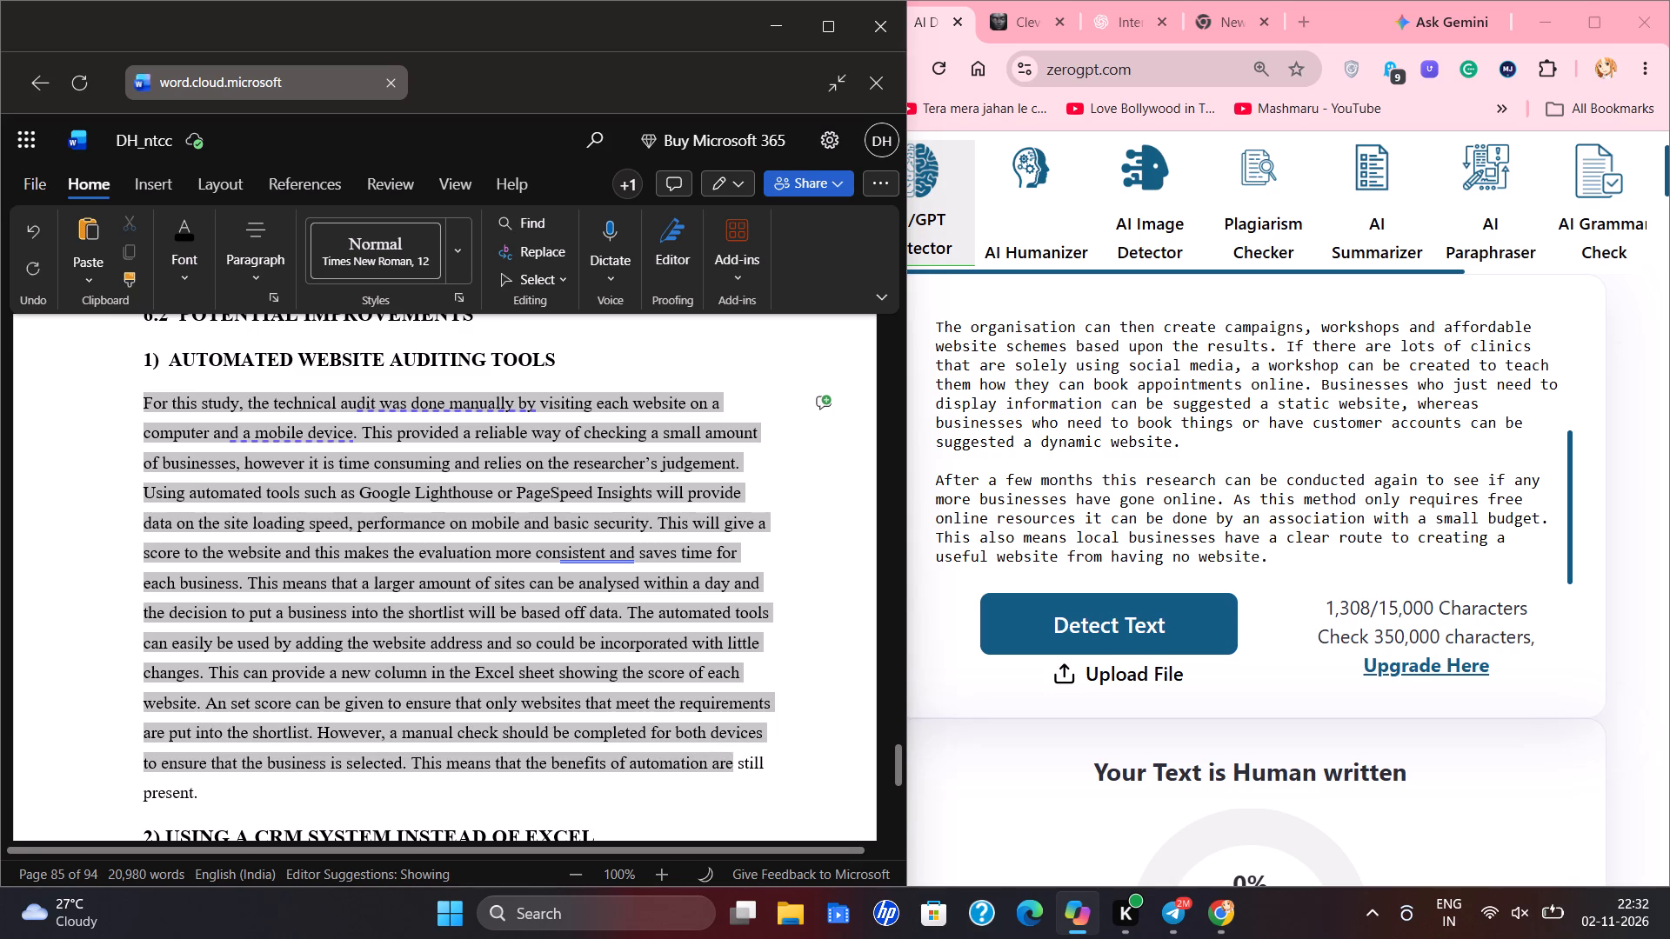
pyautogui.moveTo(735, 768); pyautogui.dragTo(763, 792)
pyautogui.rightClick(665, 655)
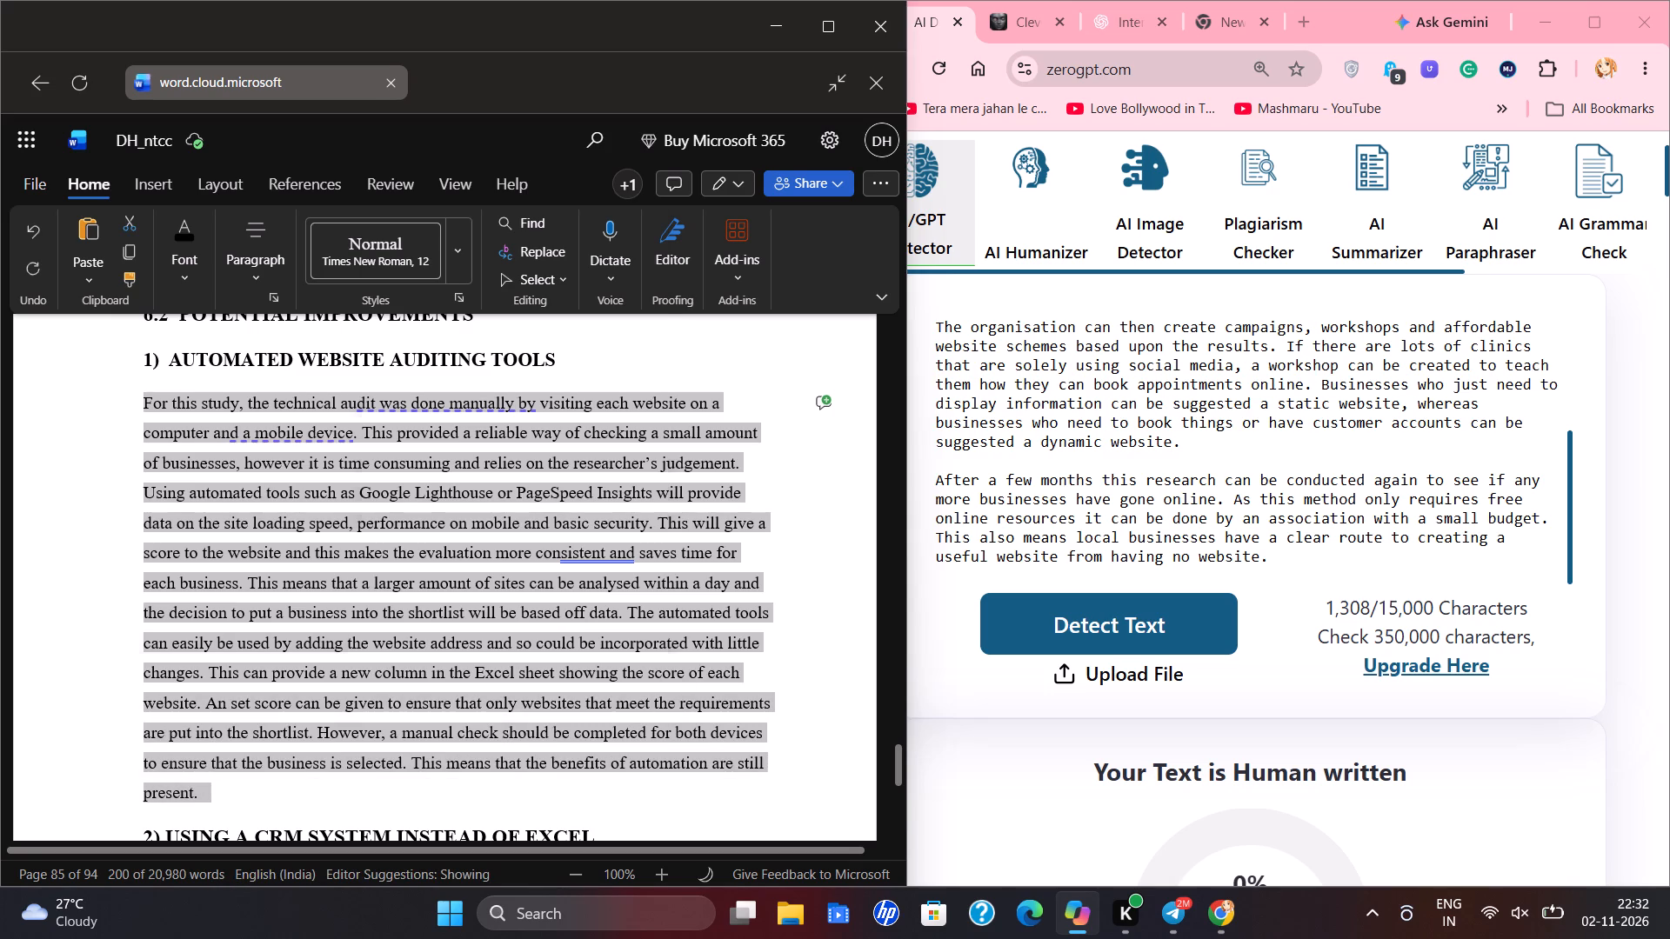
pyautogui.click(529, 273)
pyautogui.click(1085, 395)
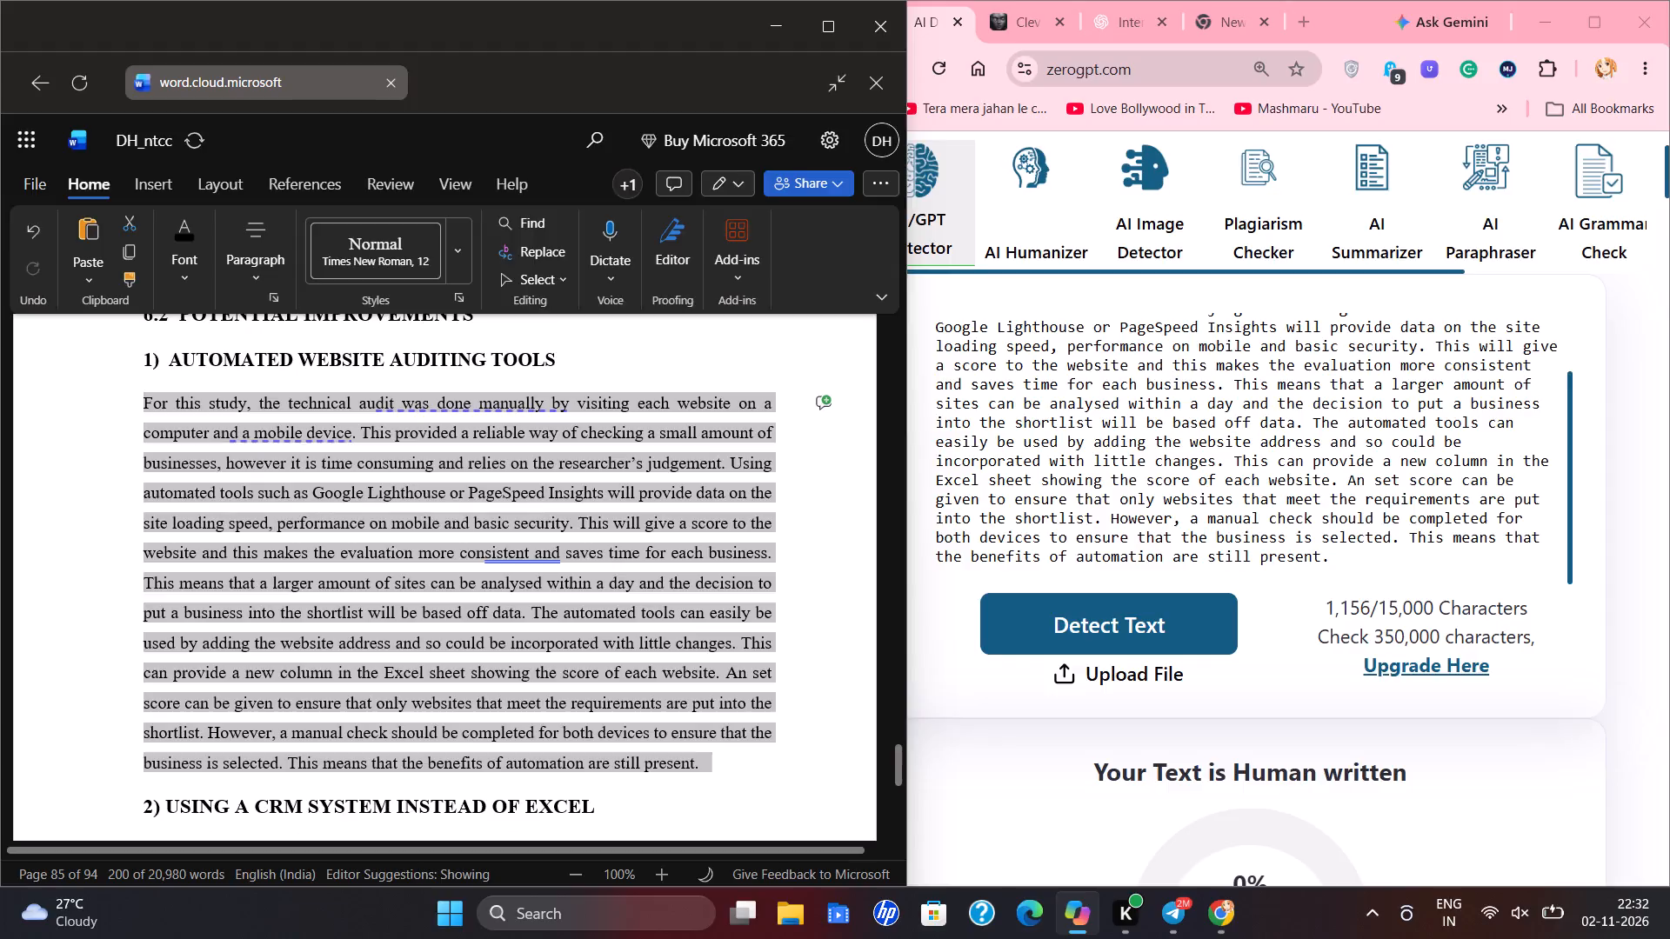
pyautogui.click(258, 276)
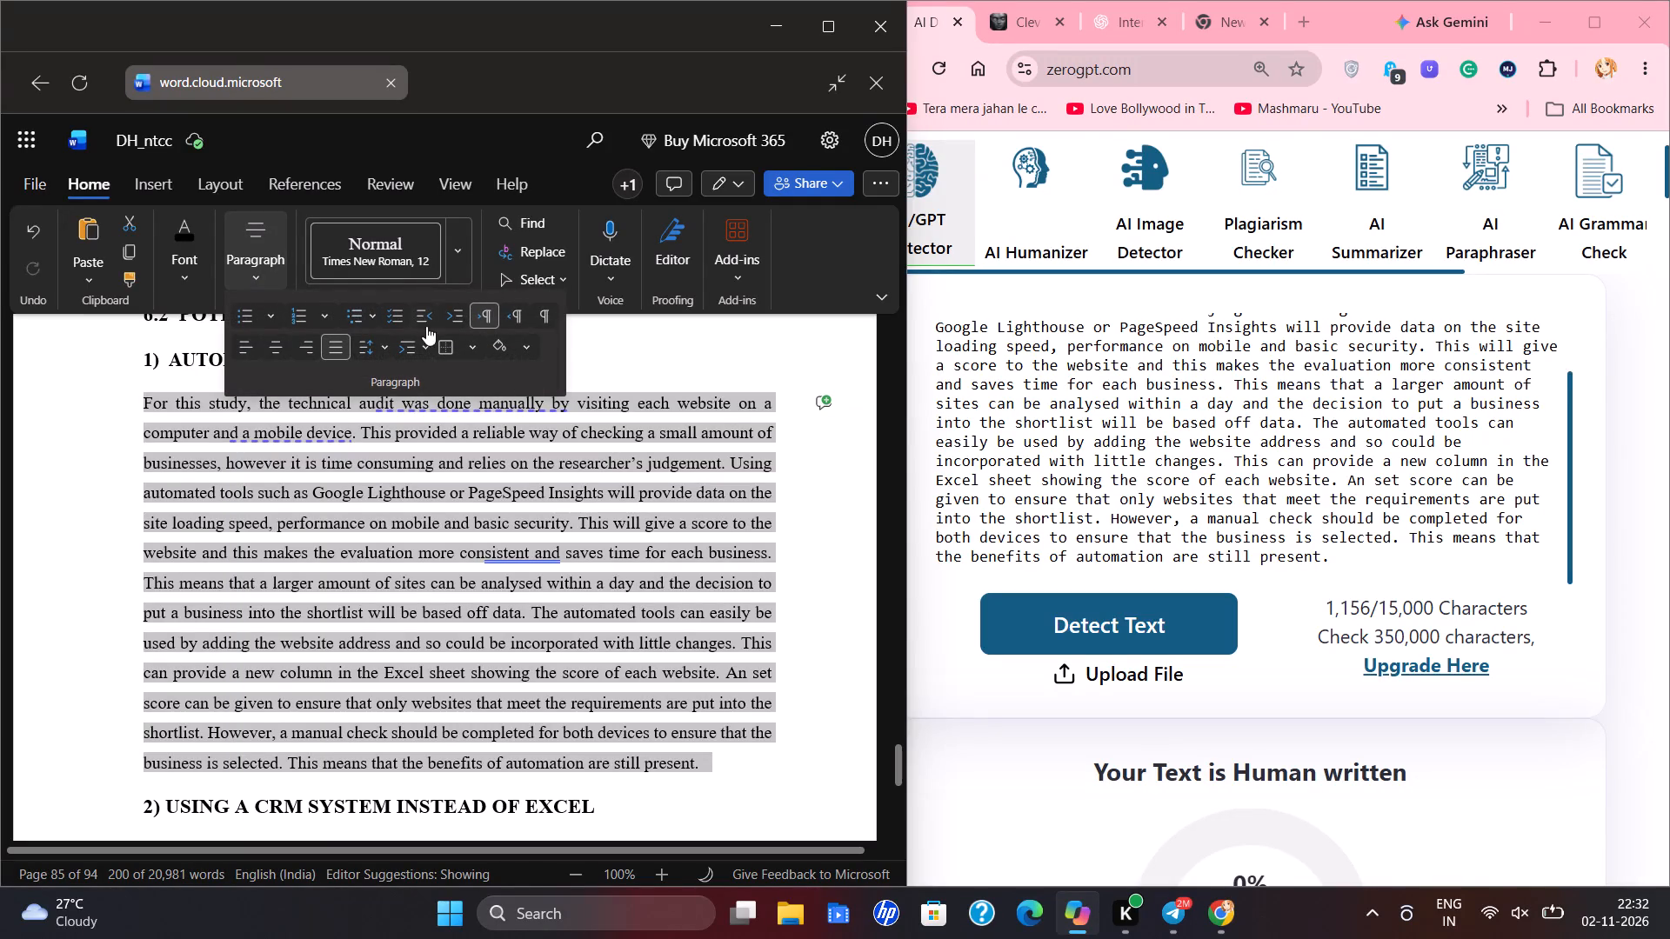
pyautogui.click(389, 350)
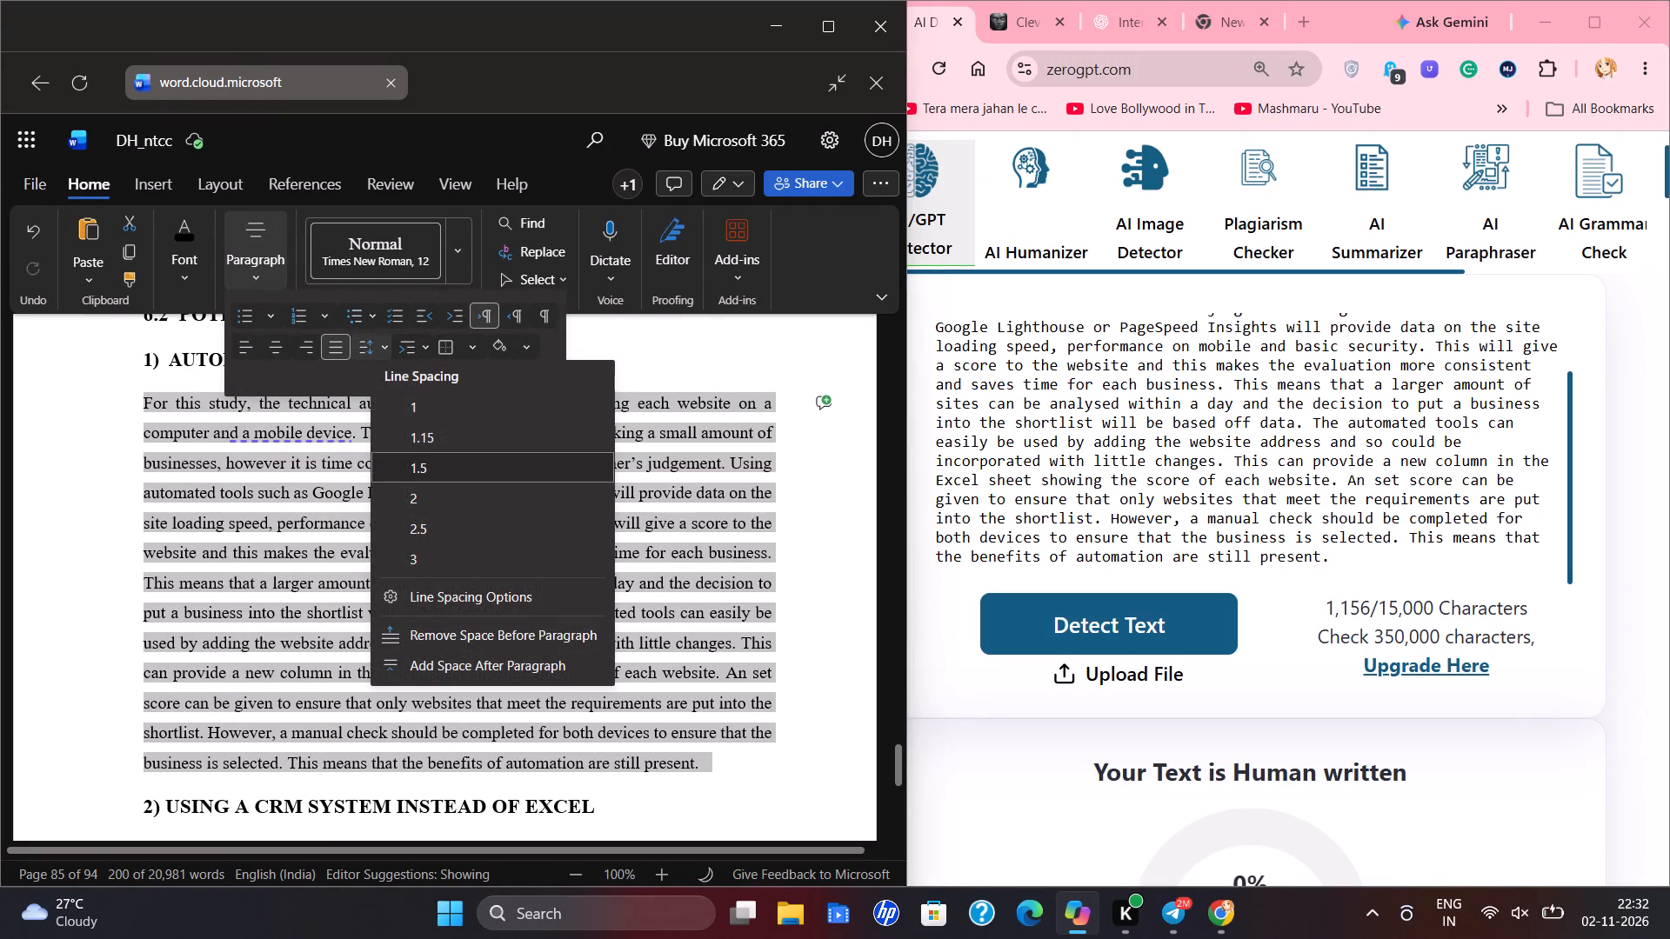
pyautogui.click(98, 498)
# Copy the body paragraph under Using a CRM System Instead of Excel into ZeroGPT and run the AI-text check.
pyautogui.scroll(-4, 216, 530)
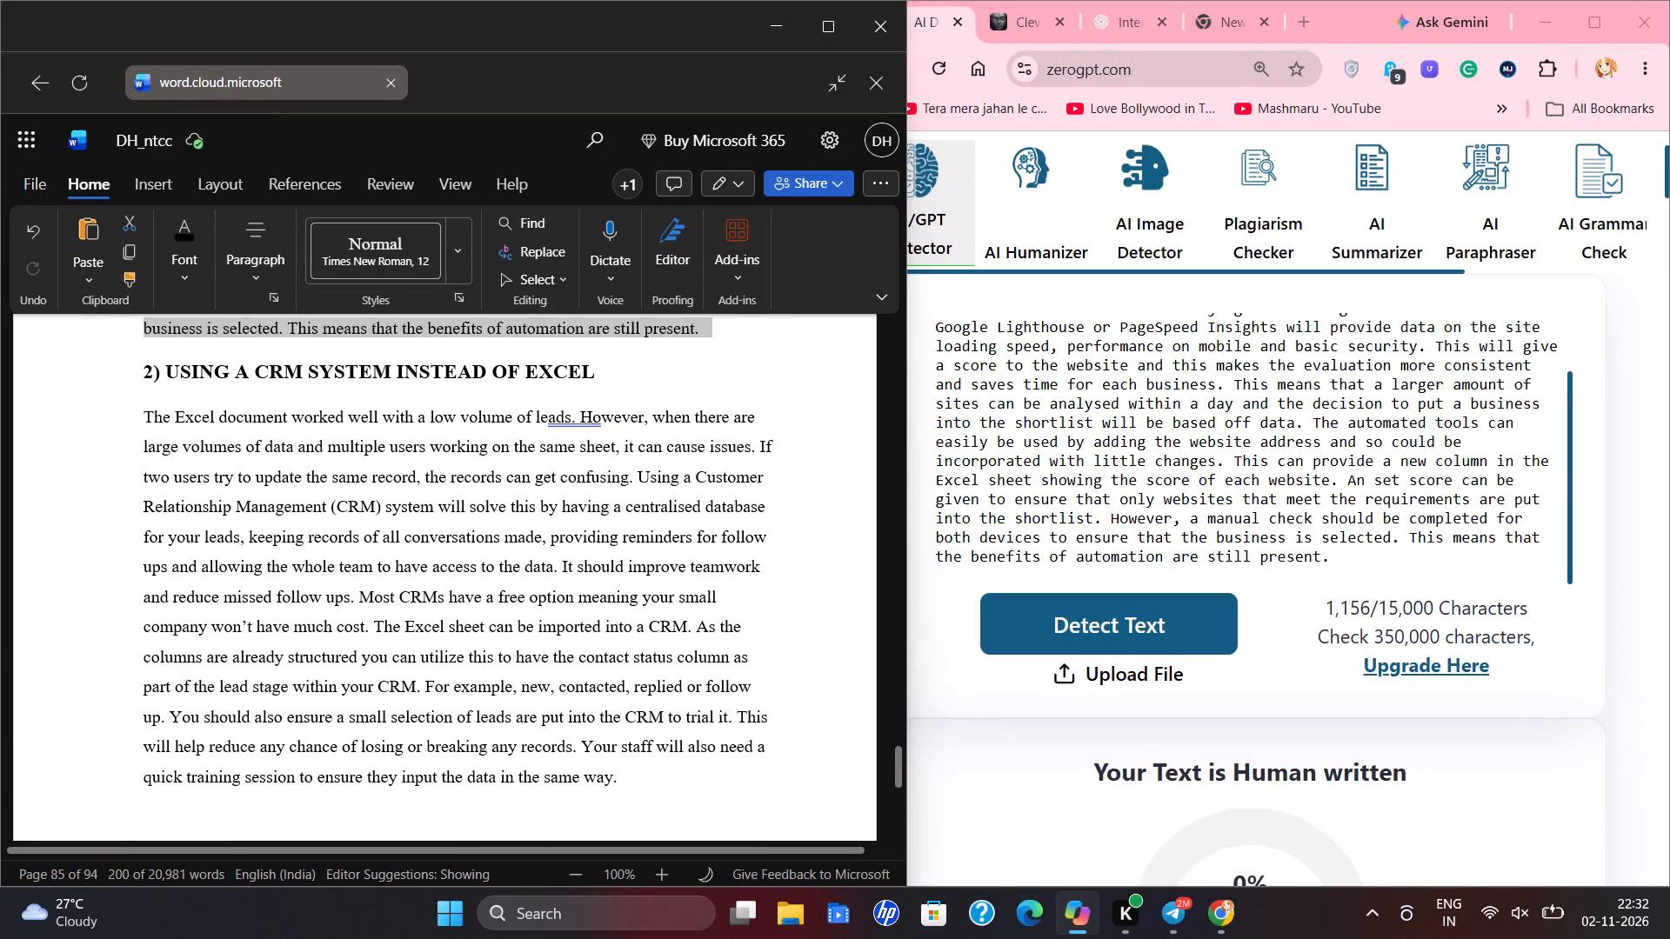
pyautogui.moveTo(141, 413); pyautogui.dragTo(618, 786)
pyautogui.rightClick(544, 613)
pyautogui.click(618, 247)
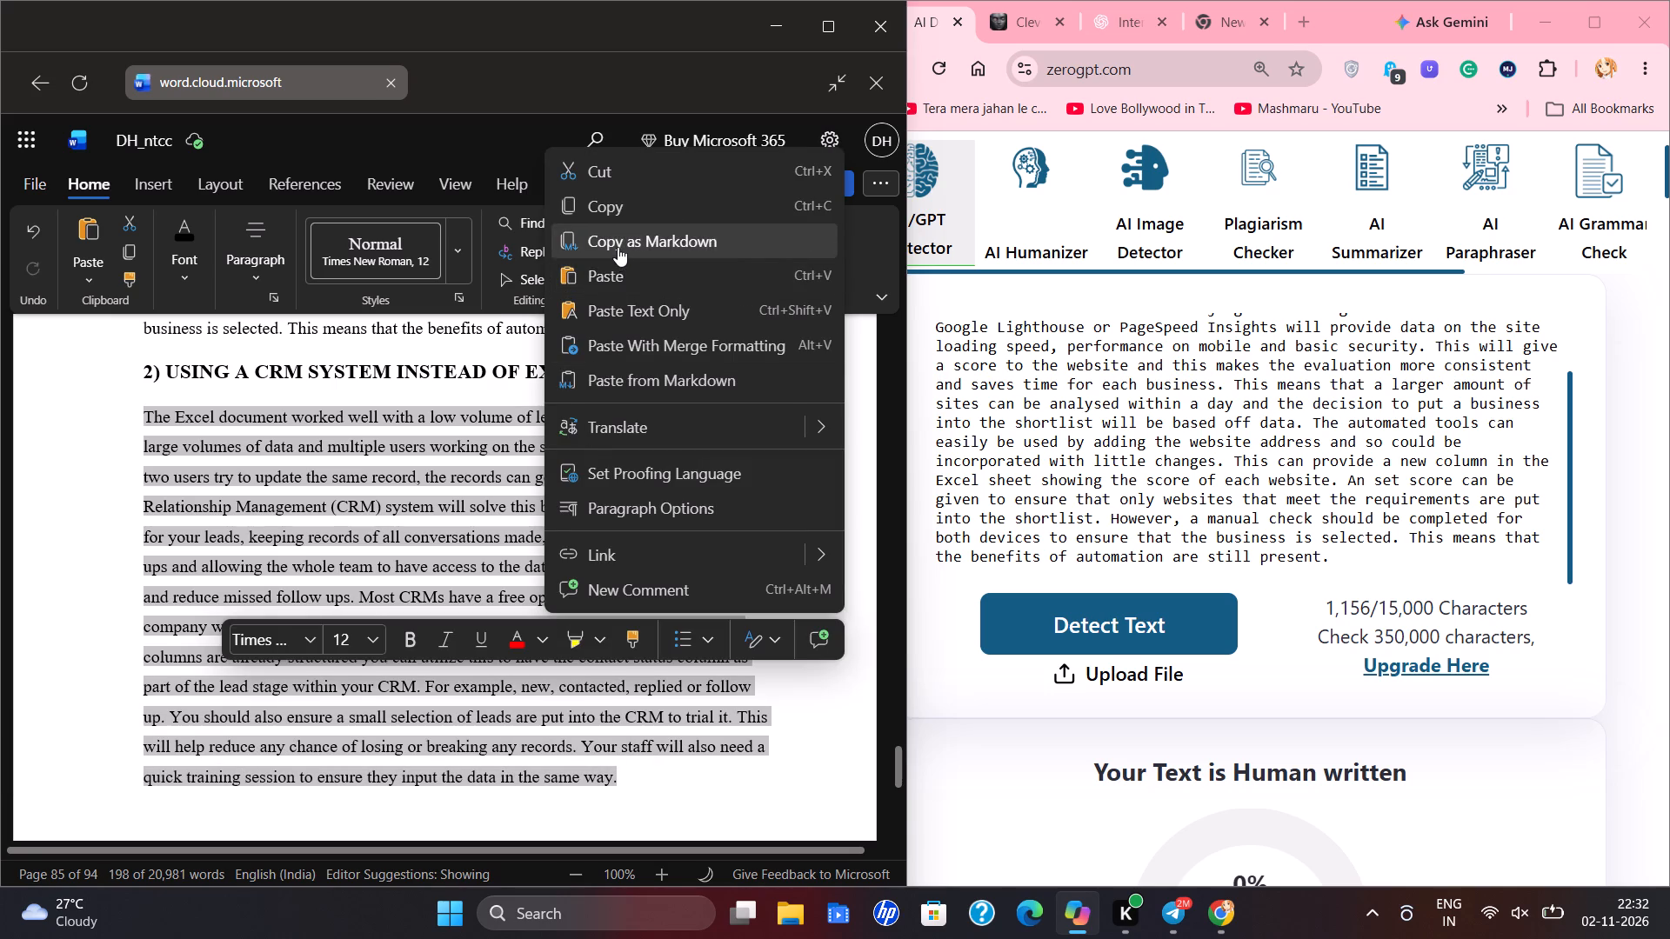
pyautogui.click(1125, 439)
pyautogui.hotkey('ctrl', 'a')
pyautogui.hotkey('ctrl', 'v')
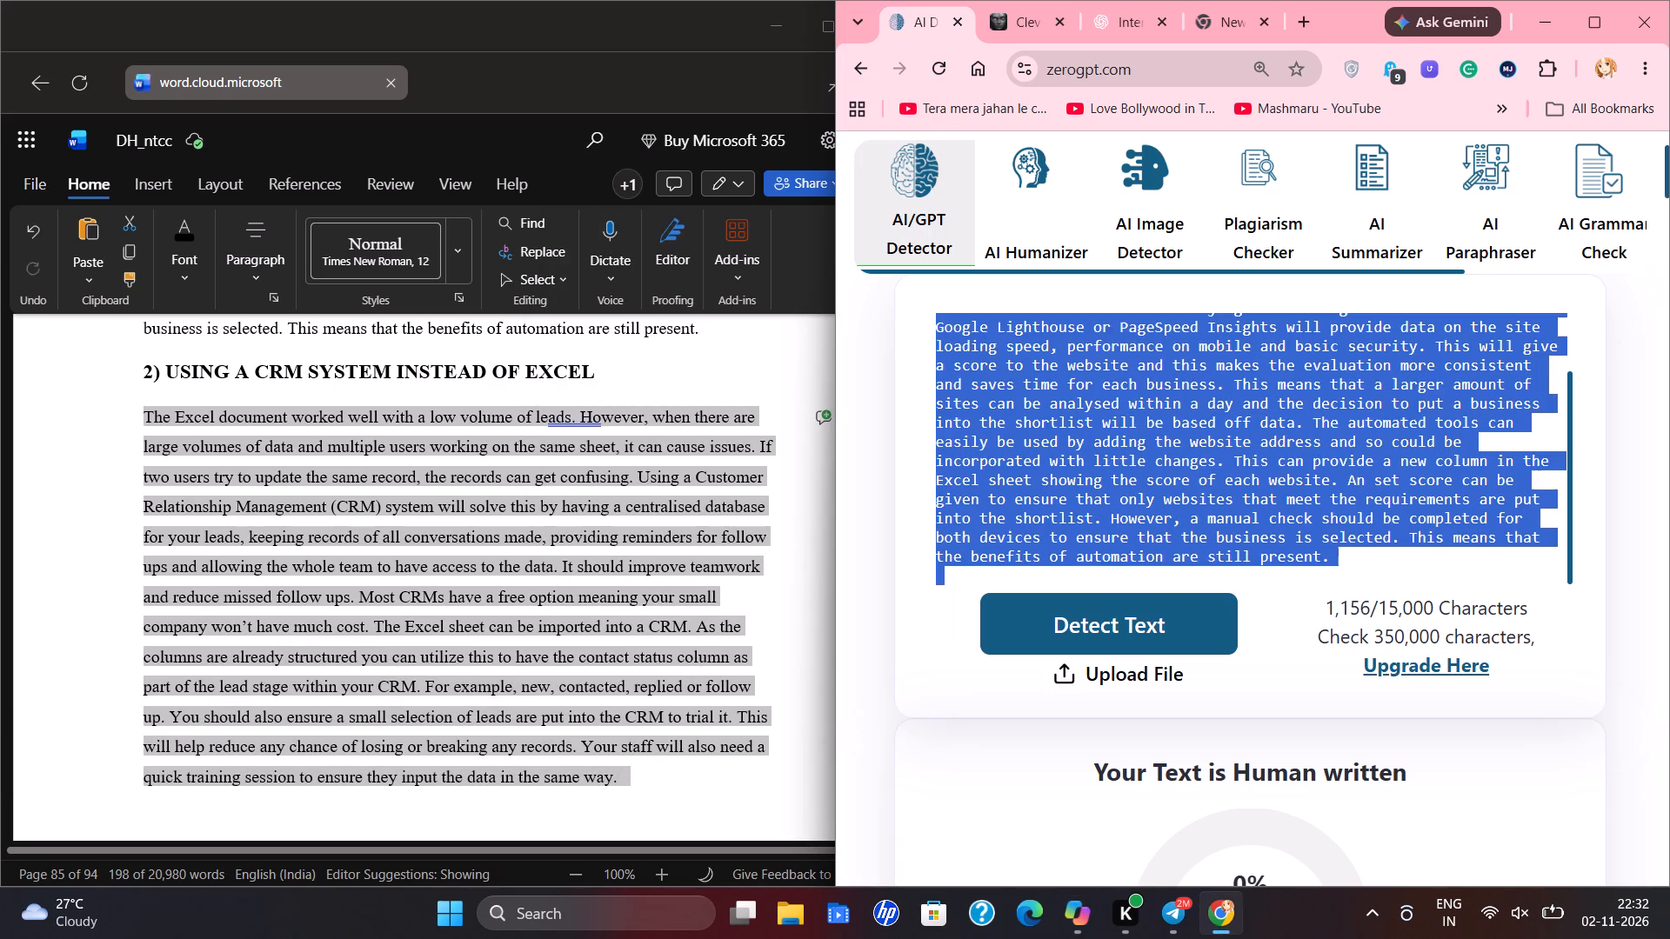
pyautogui.click(1105, 619)
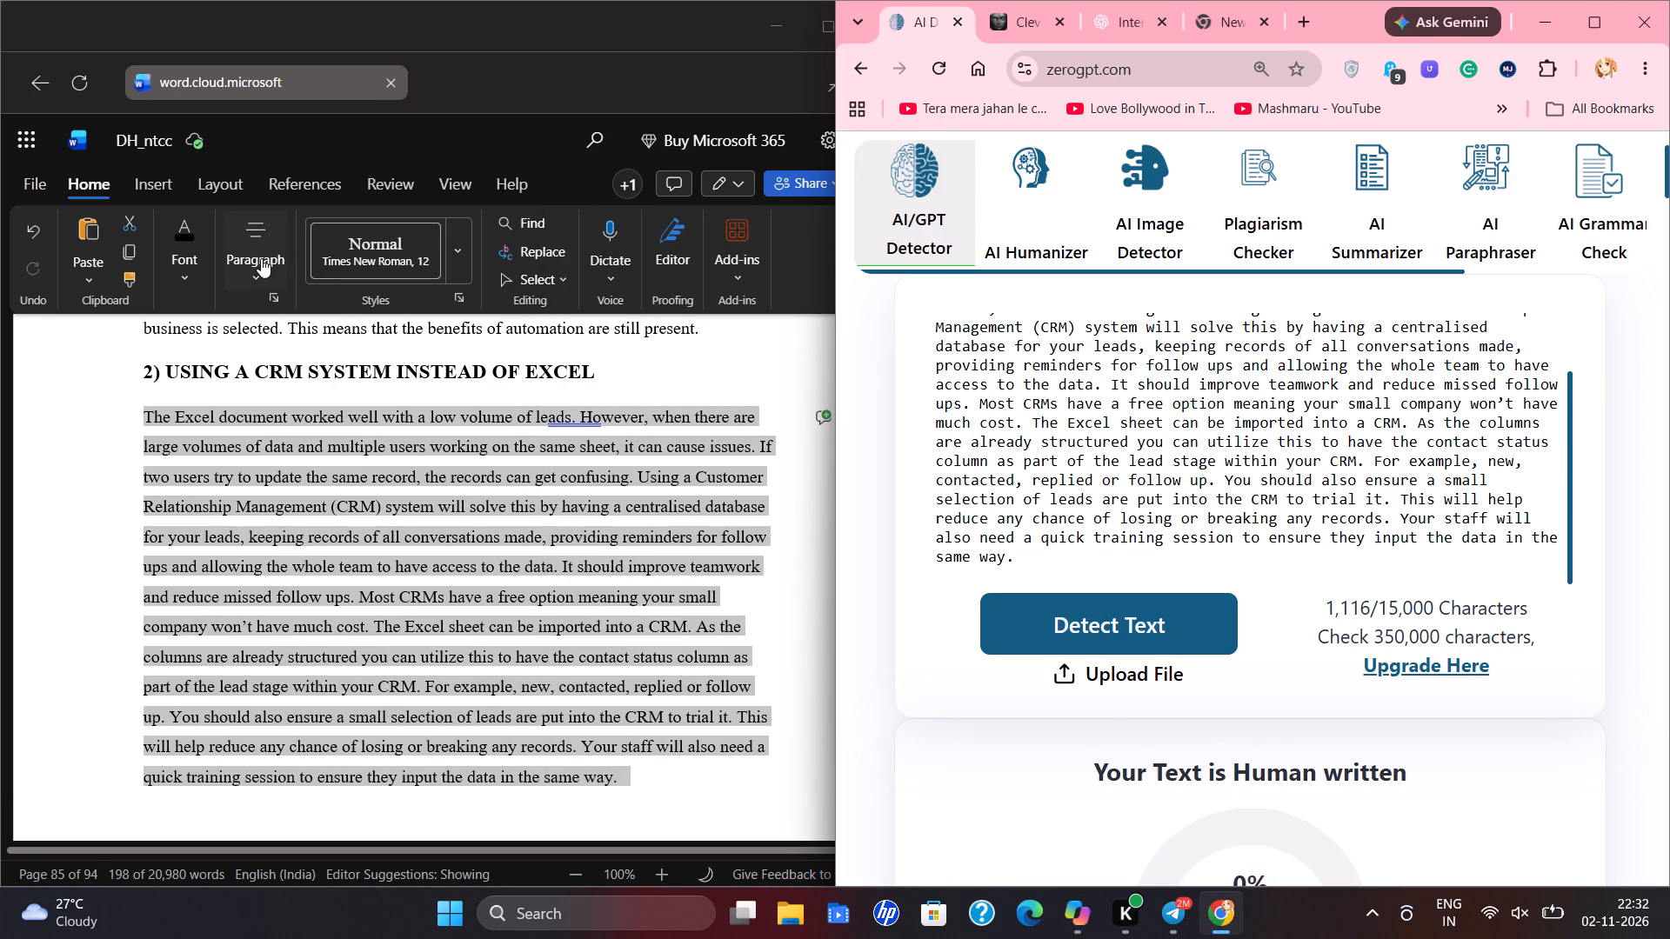
# Justify the body paragraph under Using a CRM System Instead of Excel in the document.
pyautogui.click(259, 256)
pyautogui.click(333, 347)
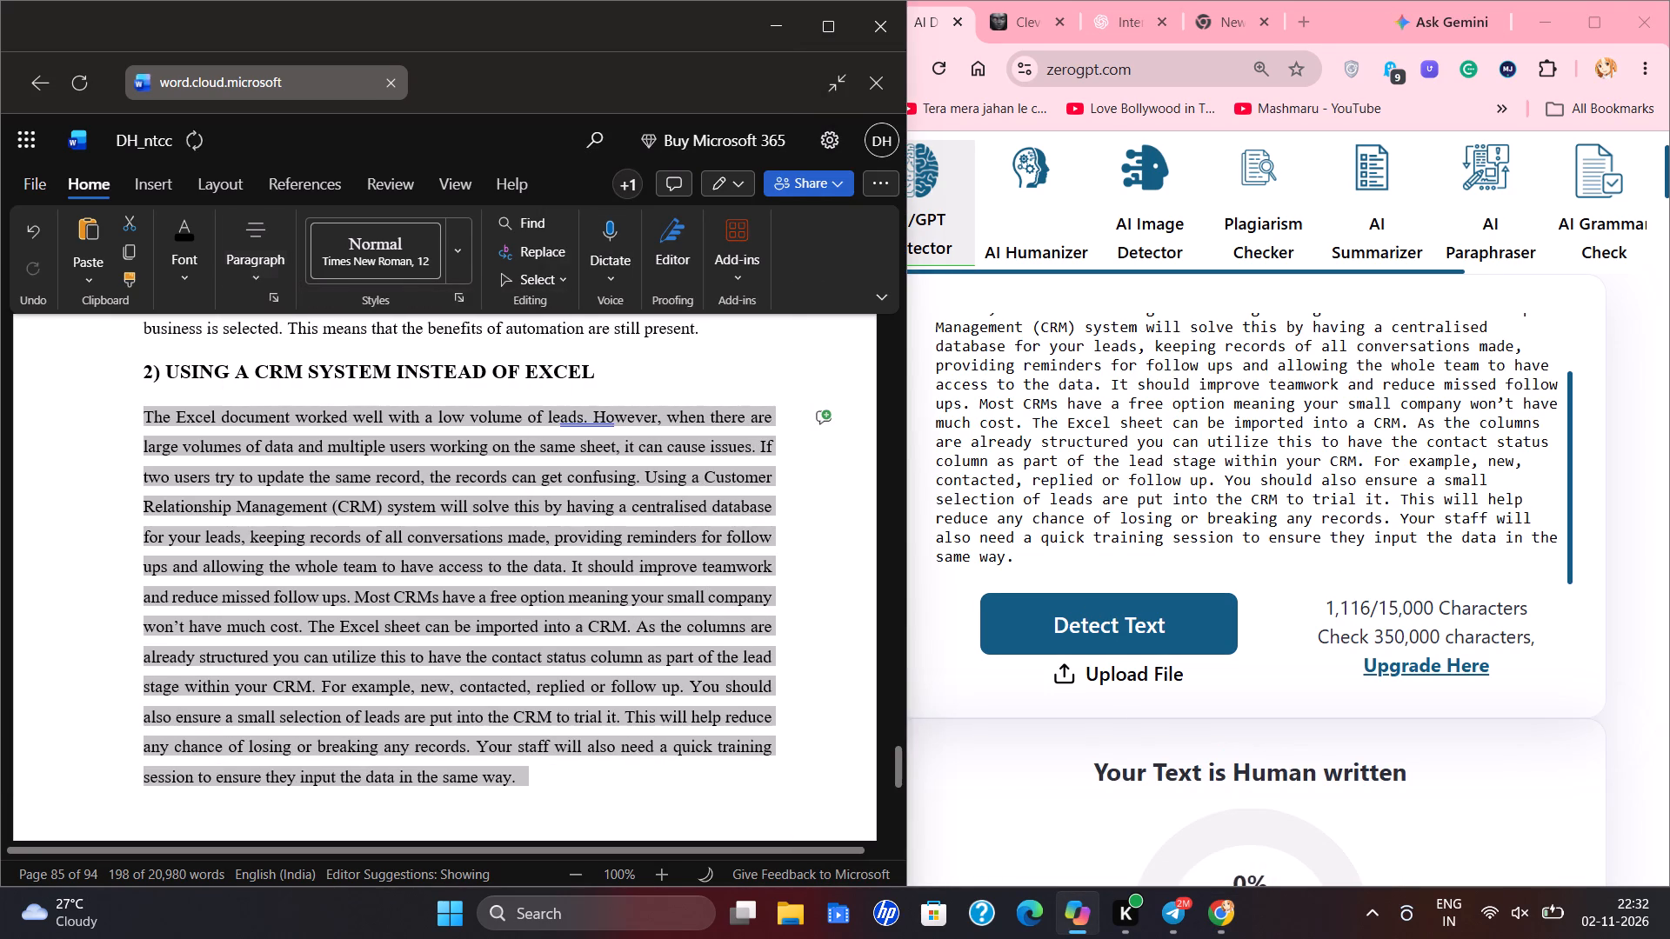
pyautogui.click(146, 580)
# Insert a page break before the heading "3) LEAD SCORING USING MACHINE LEARNING".
pyautogui.scroll(-1, 144, 579)
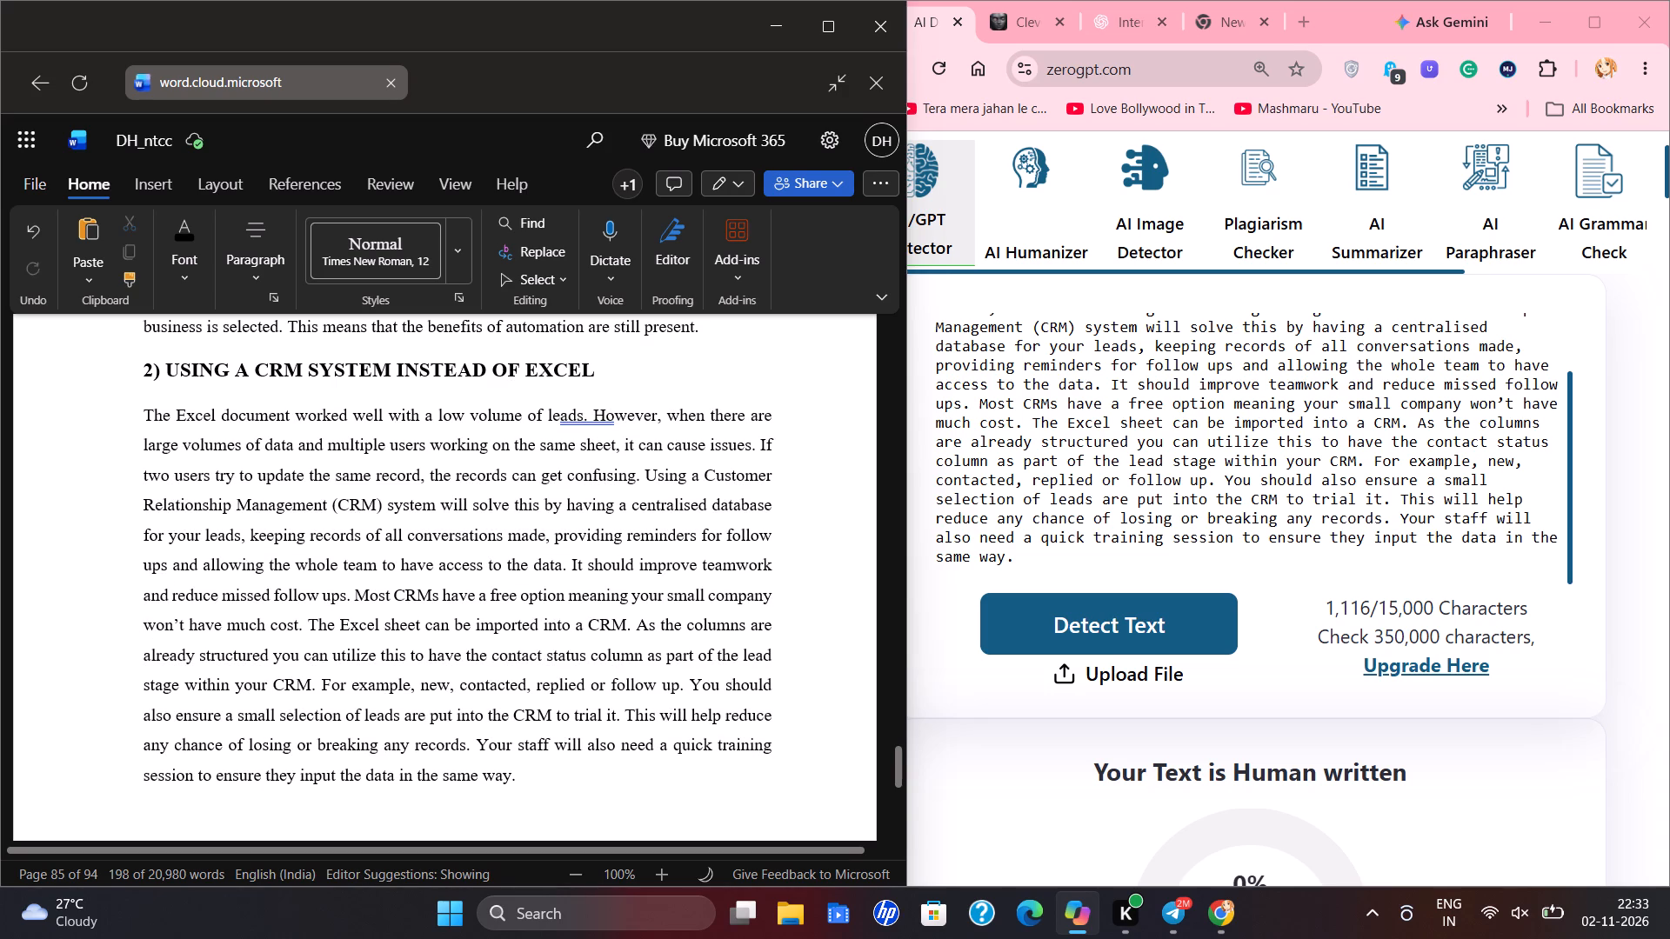
pyautogui.scroll(-4, 144, 578)
pyautogui.scroll(3, 145, 567)
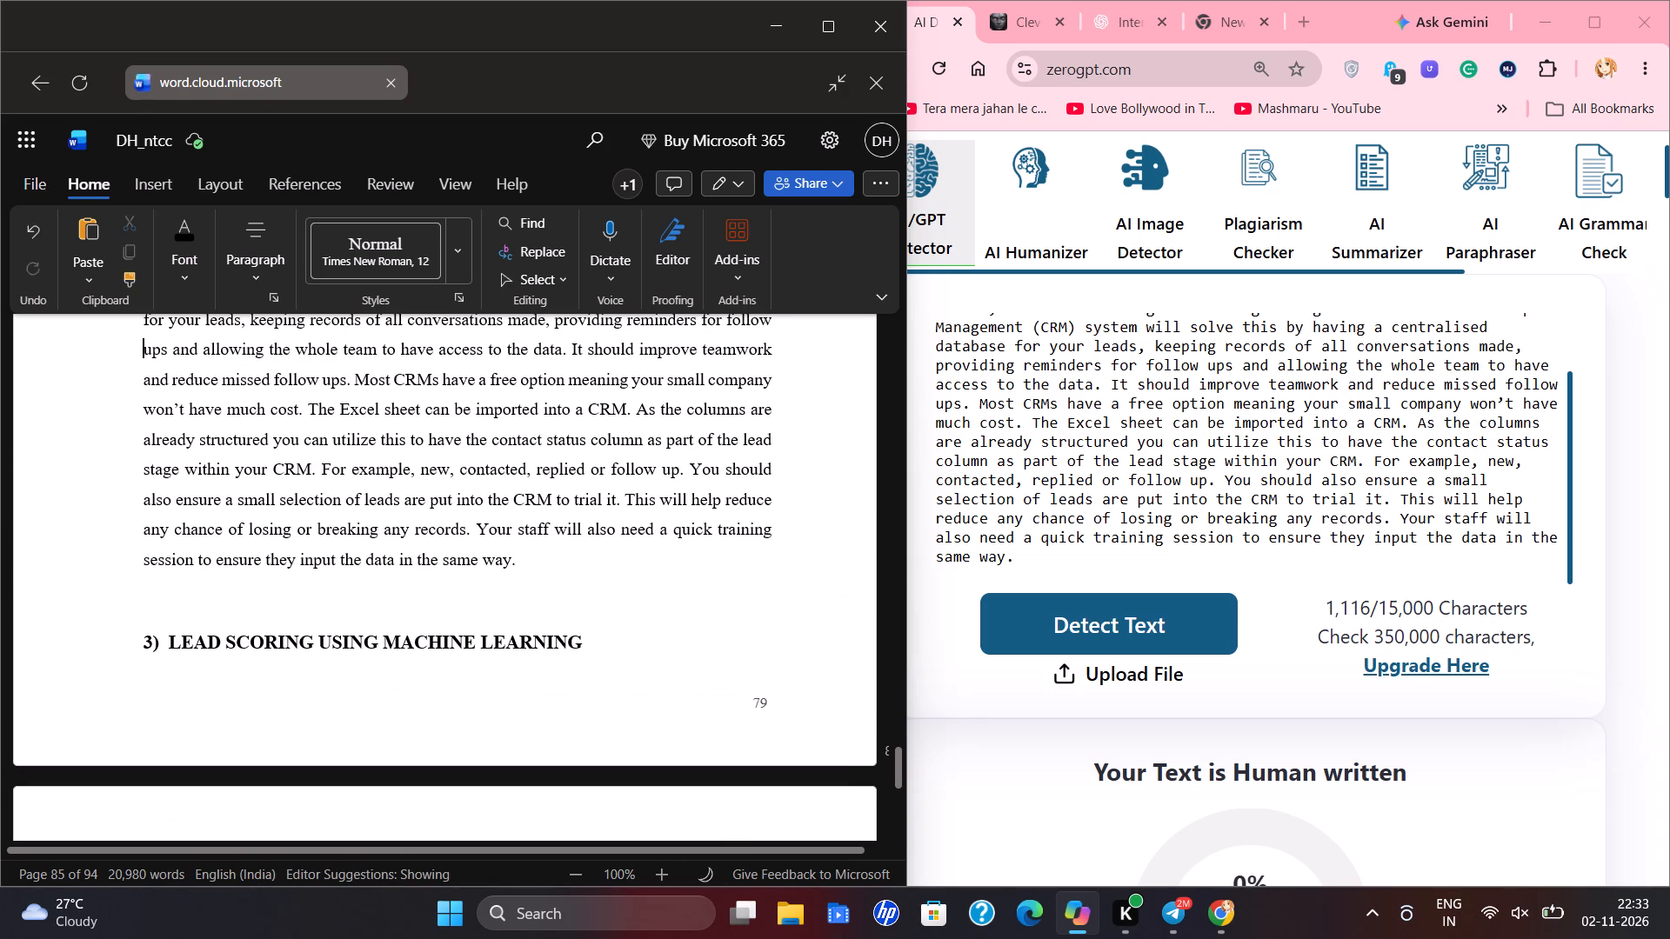
pyautogui.click(493, 582)
pyautogui.click(142, 631)
pyautogui.click(145, 193)
pyautogui.click(47, 235)
pyautogui.scroll(-2, 186, 479)
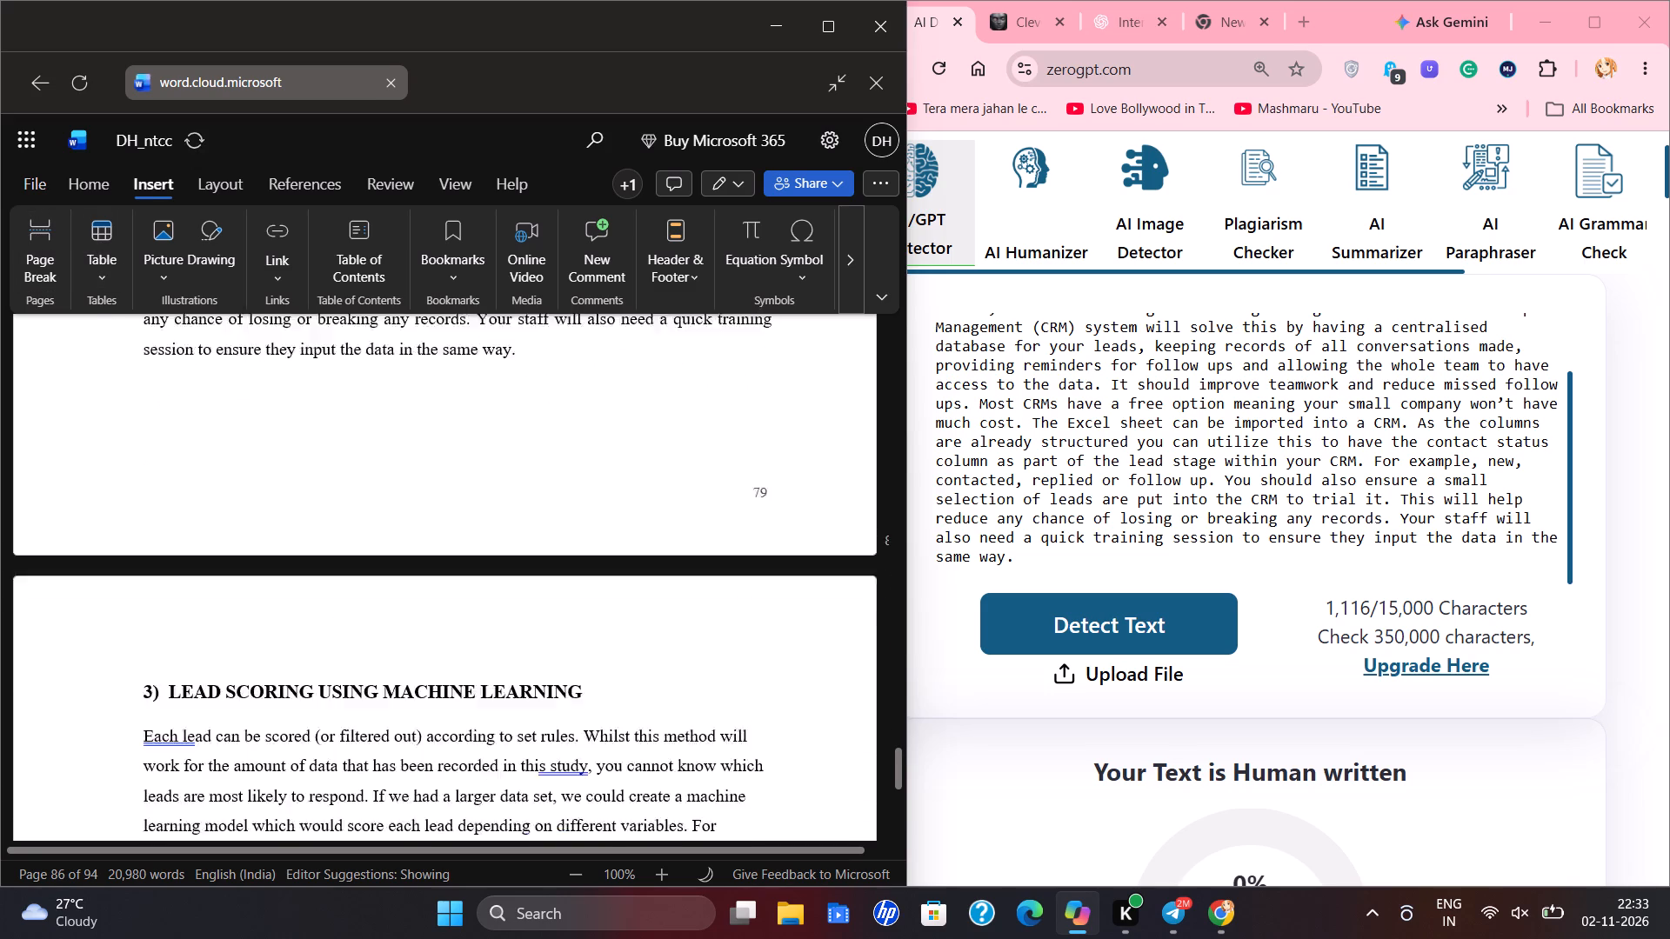
# Copy the body paragraph under Lead Scoring Using Machine Learning into ZeroGPT and run the AI-text check.
pyautogui.moveTo(136, 580); pyautogui.dragTo(710, 672)
pyautogui.scroll(-2, 565, 648)
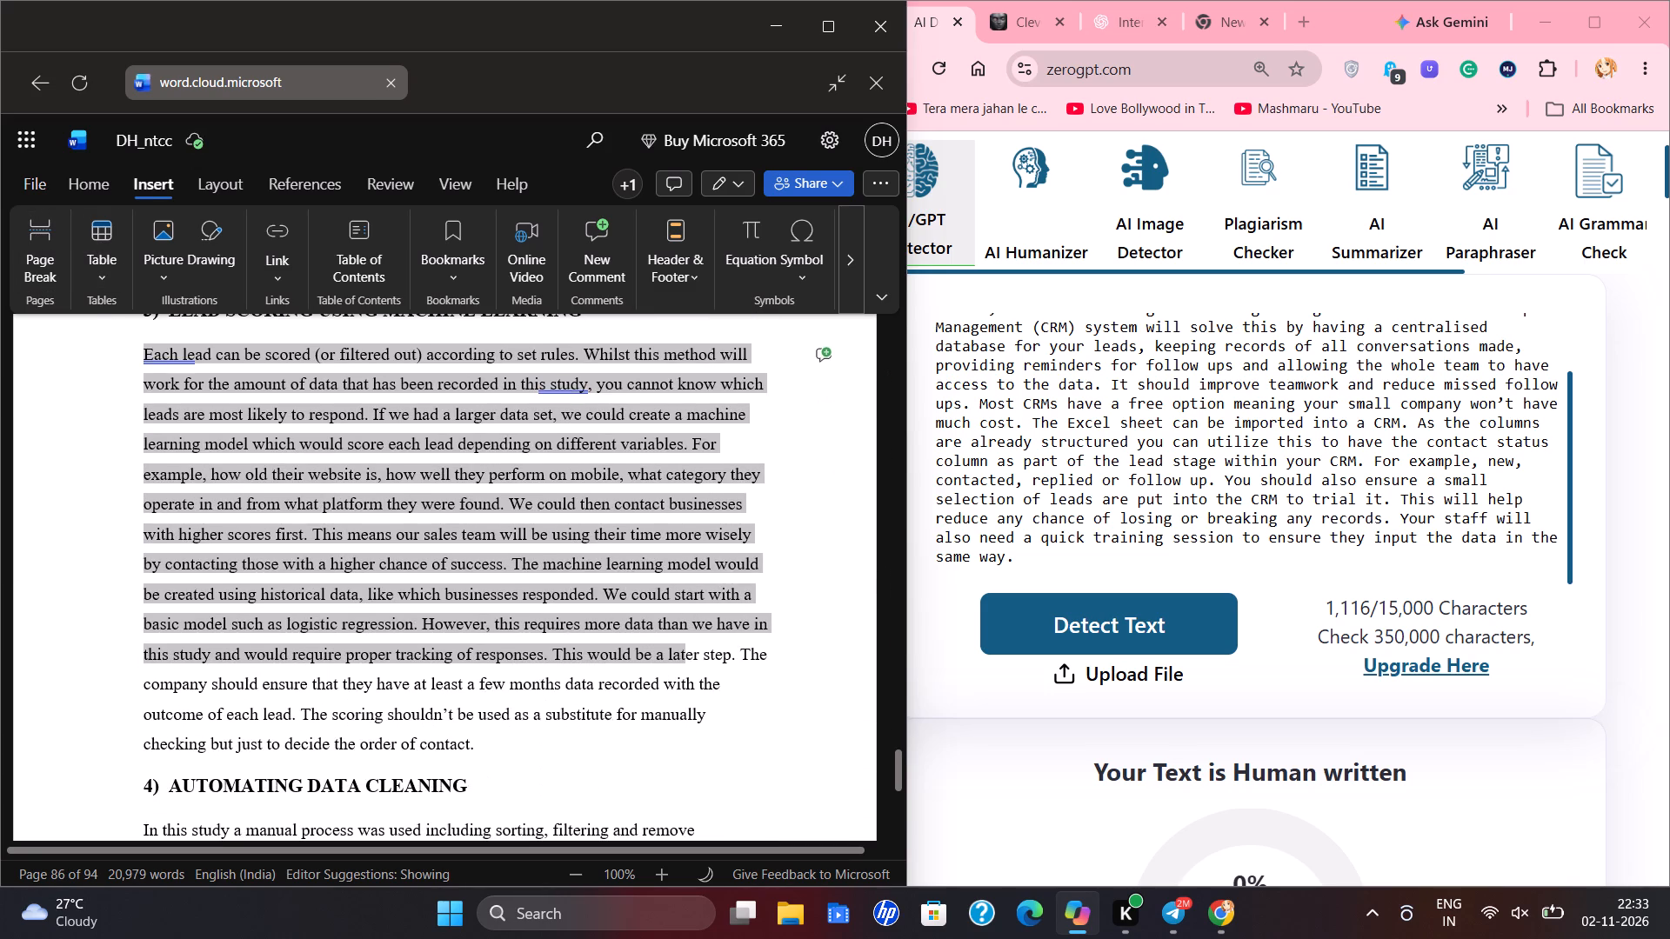
pyautogui.moveTo(710, 672); pyautogui.dragTo(714, 749)
pyautogui.rightClick(600, 575)
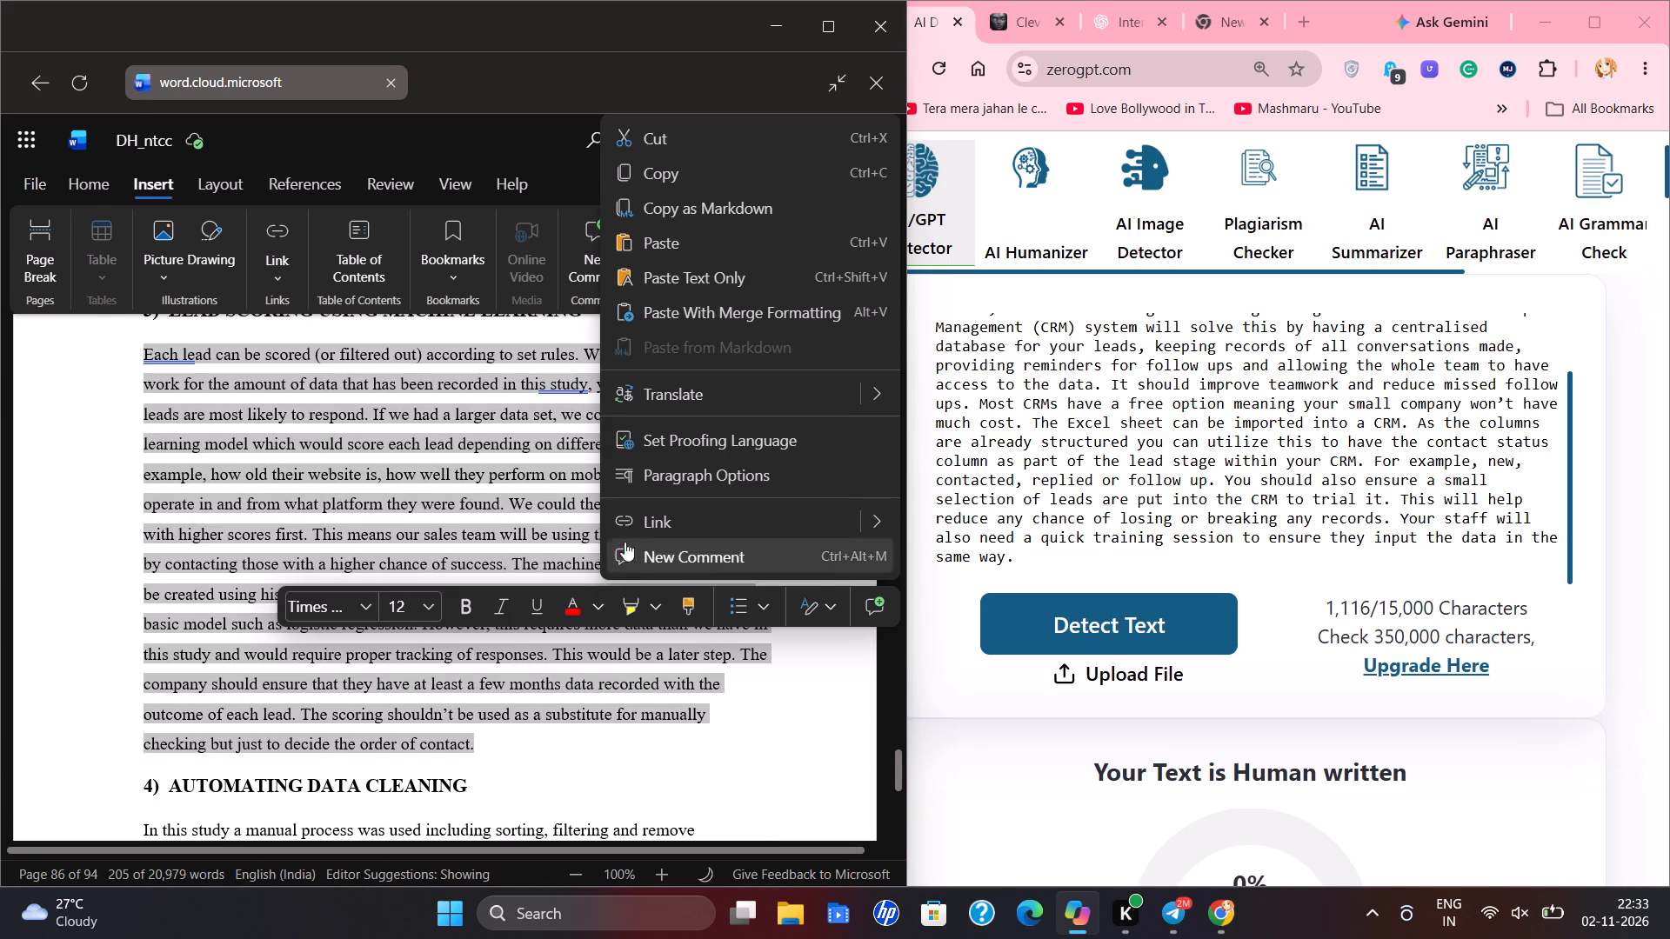
pyautogui.click(722, 216)
pyautogui.click(1216, 423)
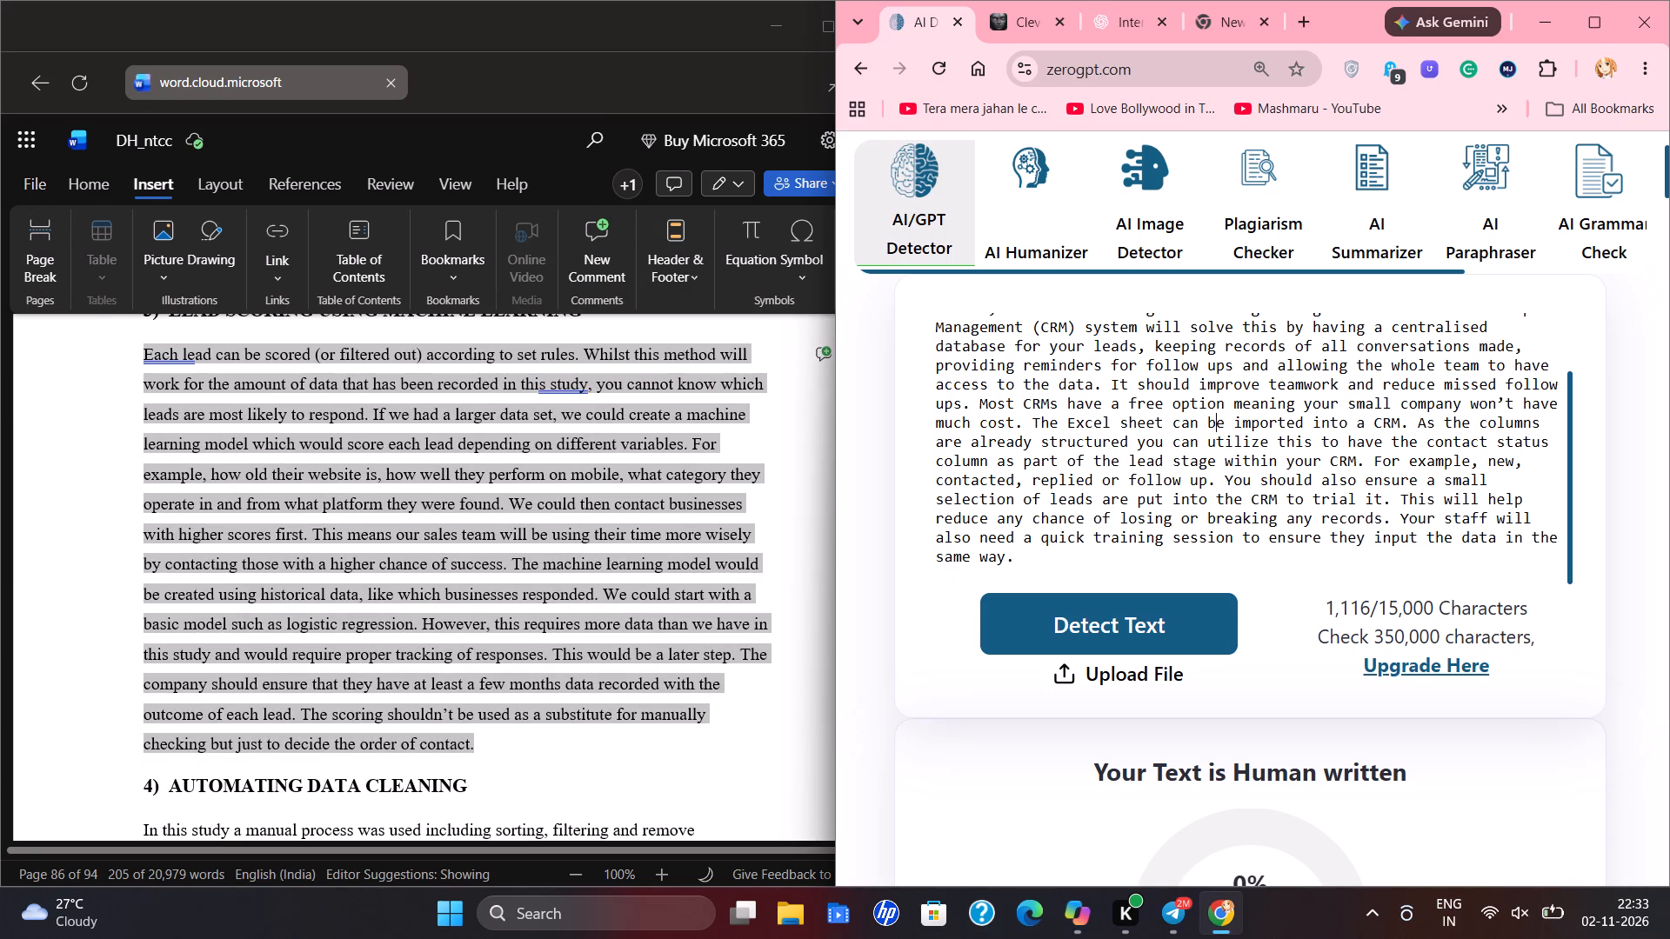
pyautogui.click(1175, 421)
pyautogui.hotkey('ctrl', 'a')
pyautogui.hotkey('ctrl', 'v')
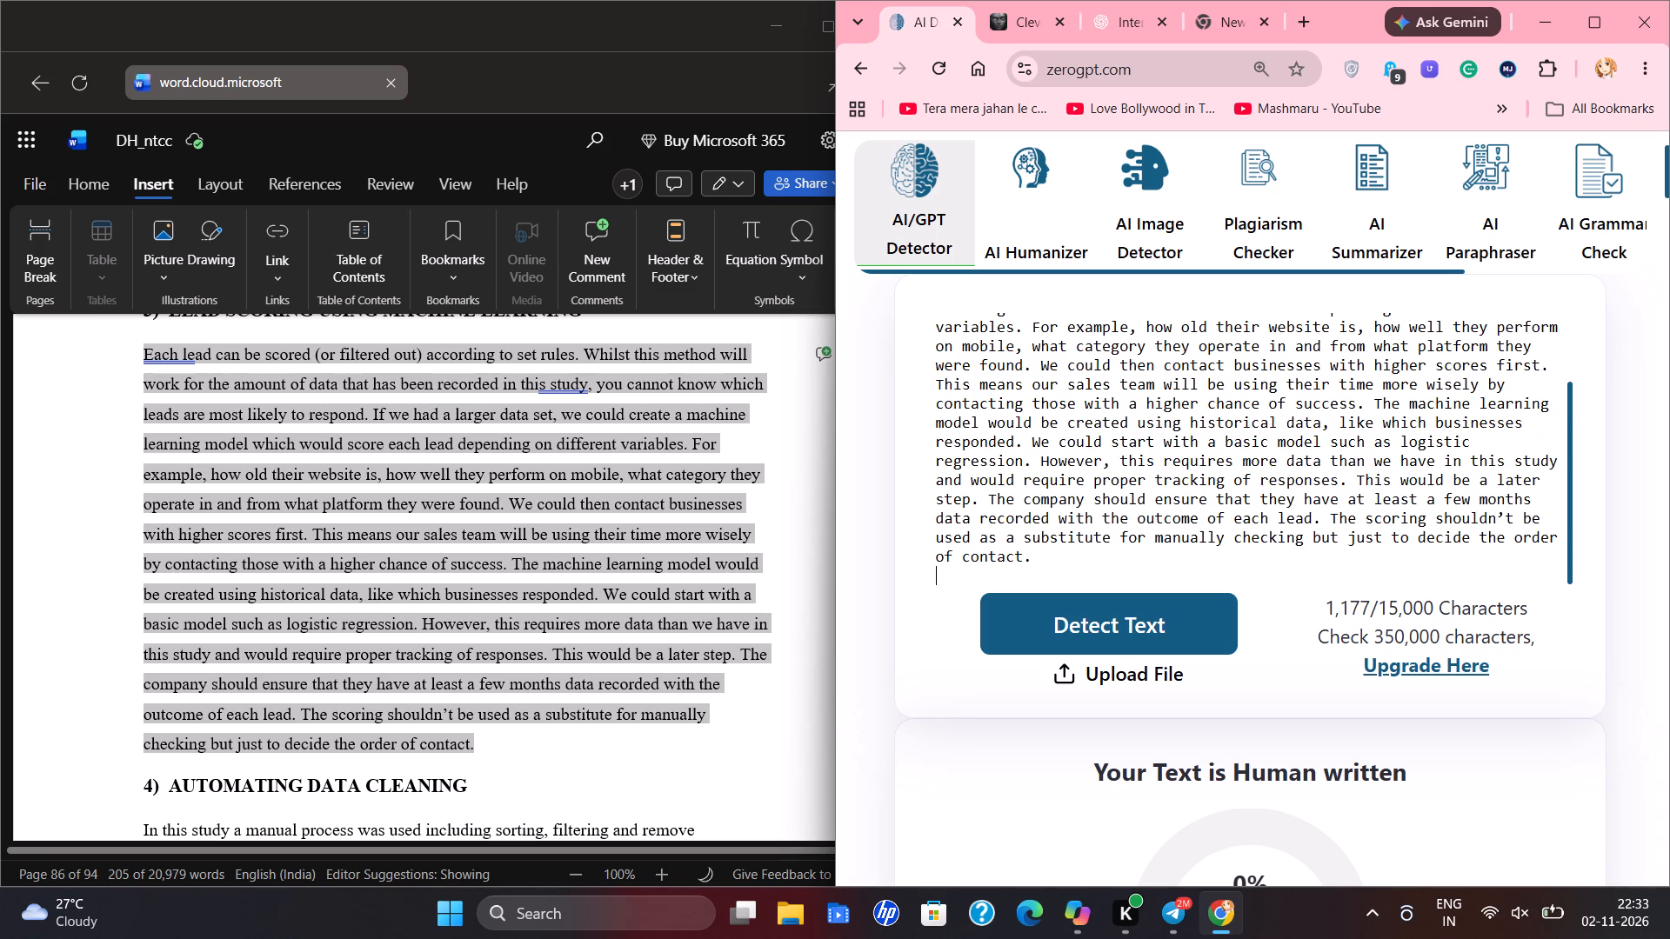
pyautogui.click(1162, 642)
# Justify the body paragraph under Lead Scoring Using Machine Learning in the document.
pyautogui.click(83, 190)
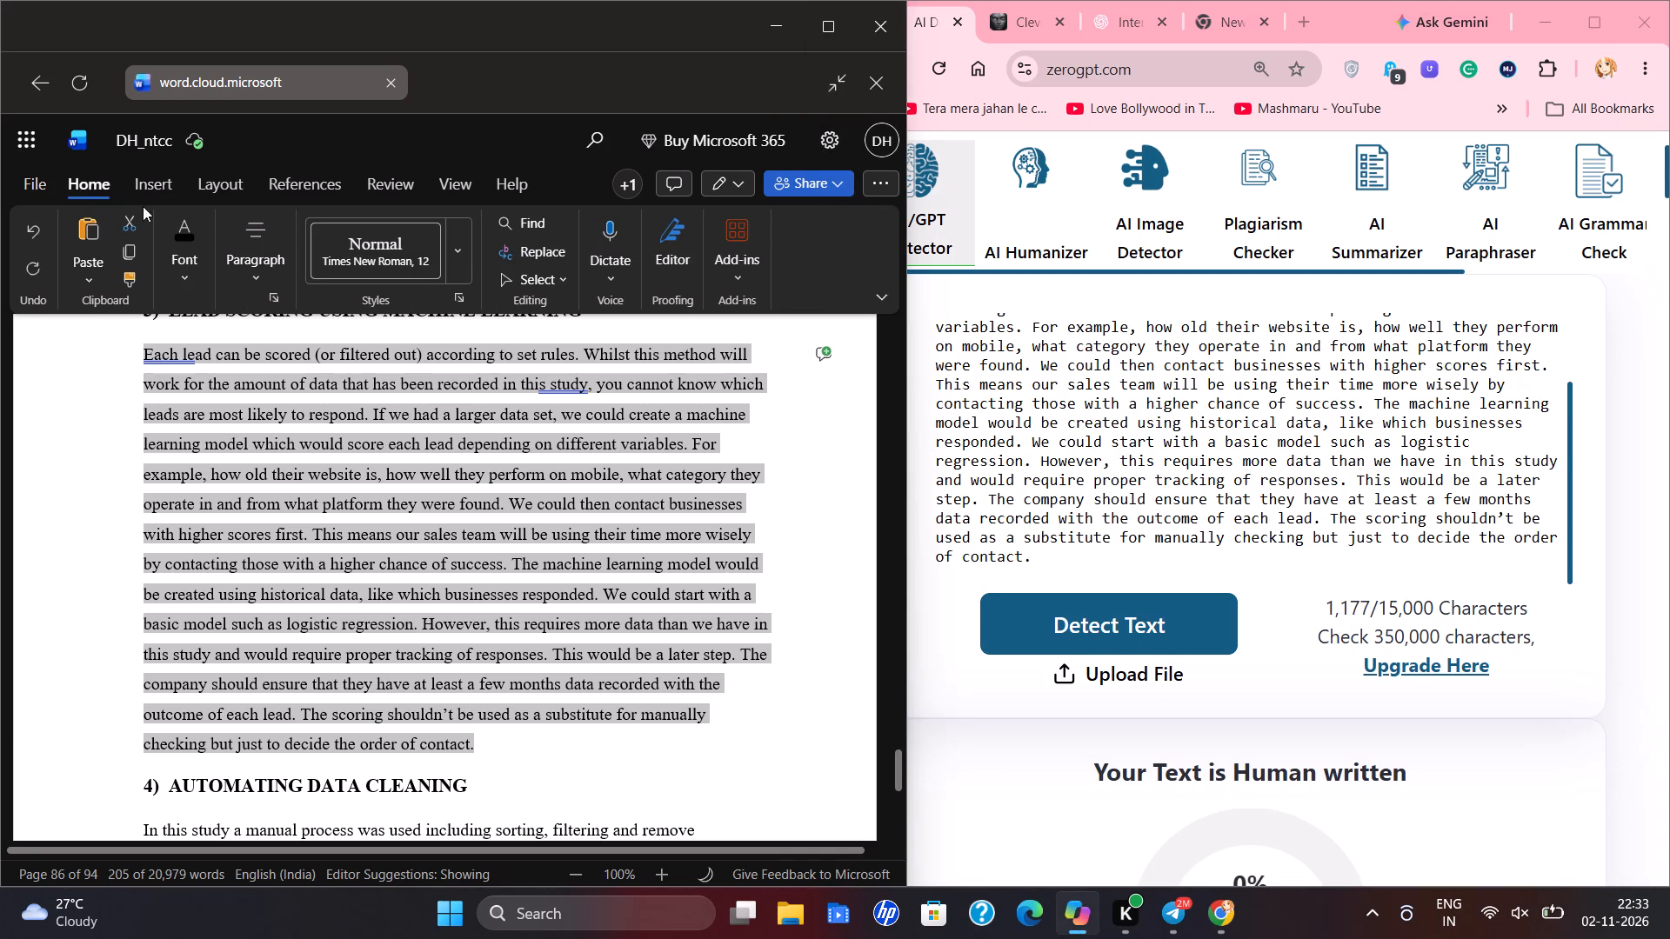
pyautogui.click(246, 256)
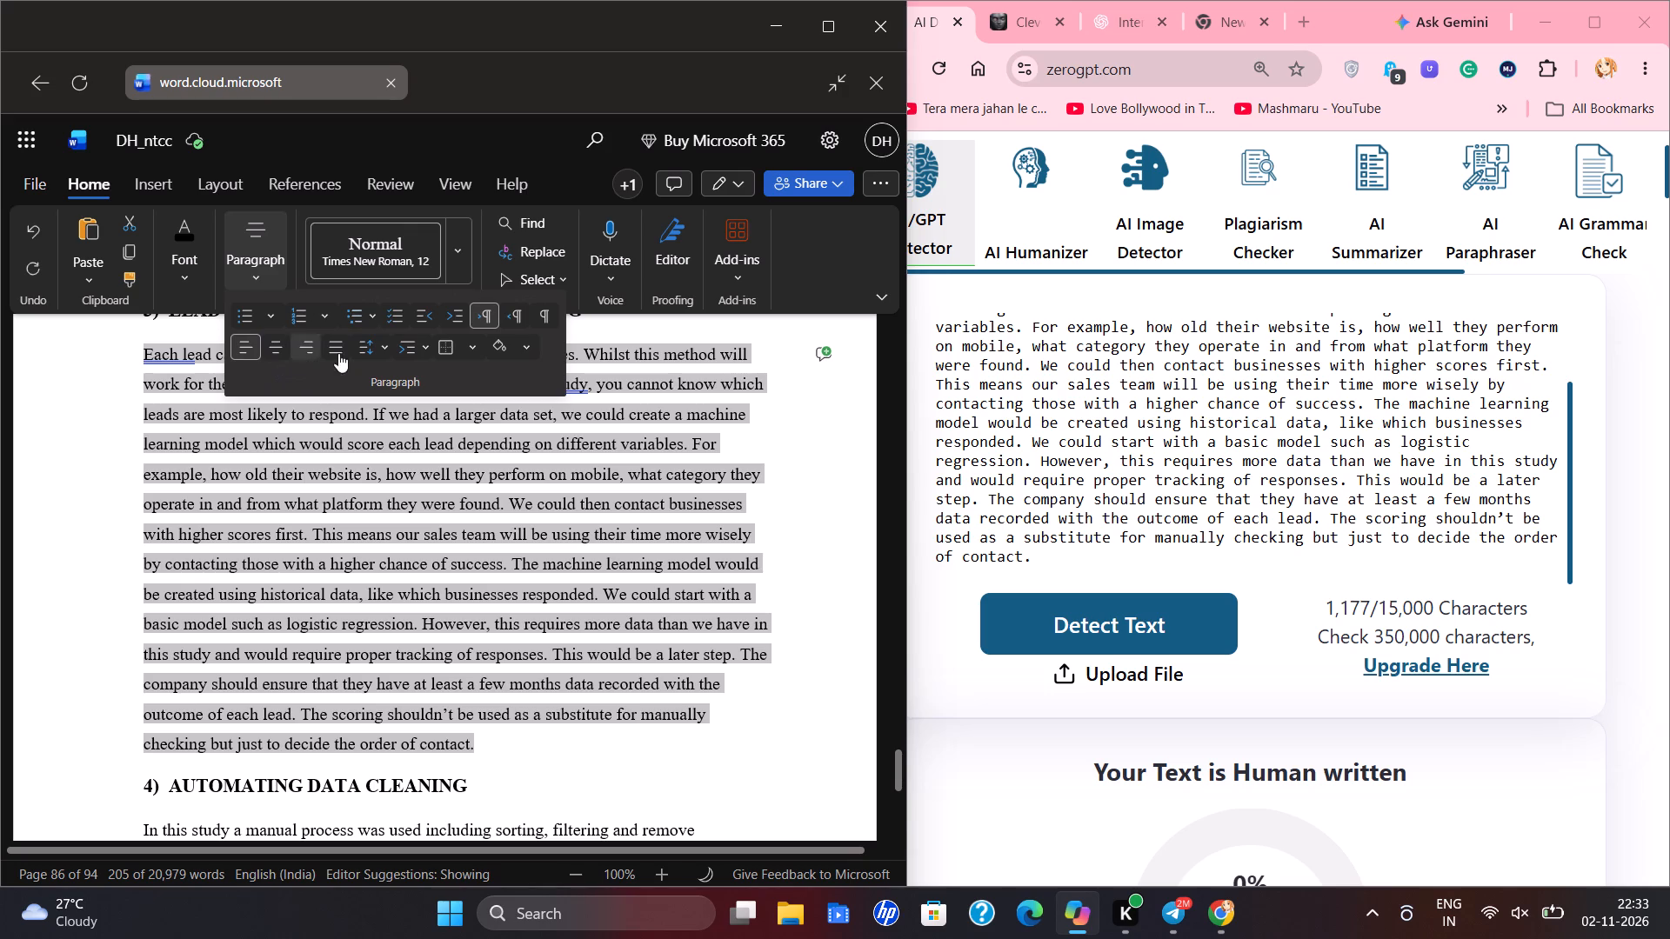
pyautogui.click(340, 351)
pyautogui.click(139, 502)
# Copy the body paragraph under Automating Data Cleaning as Markdown into ZeroGPT and run the AI-text check.
pyautogui.scroll(-2, 167, 494)
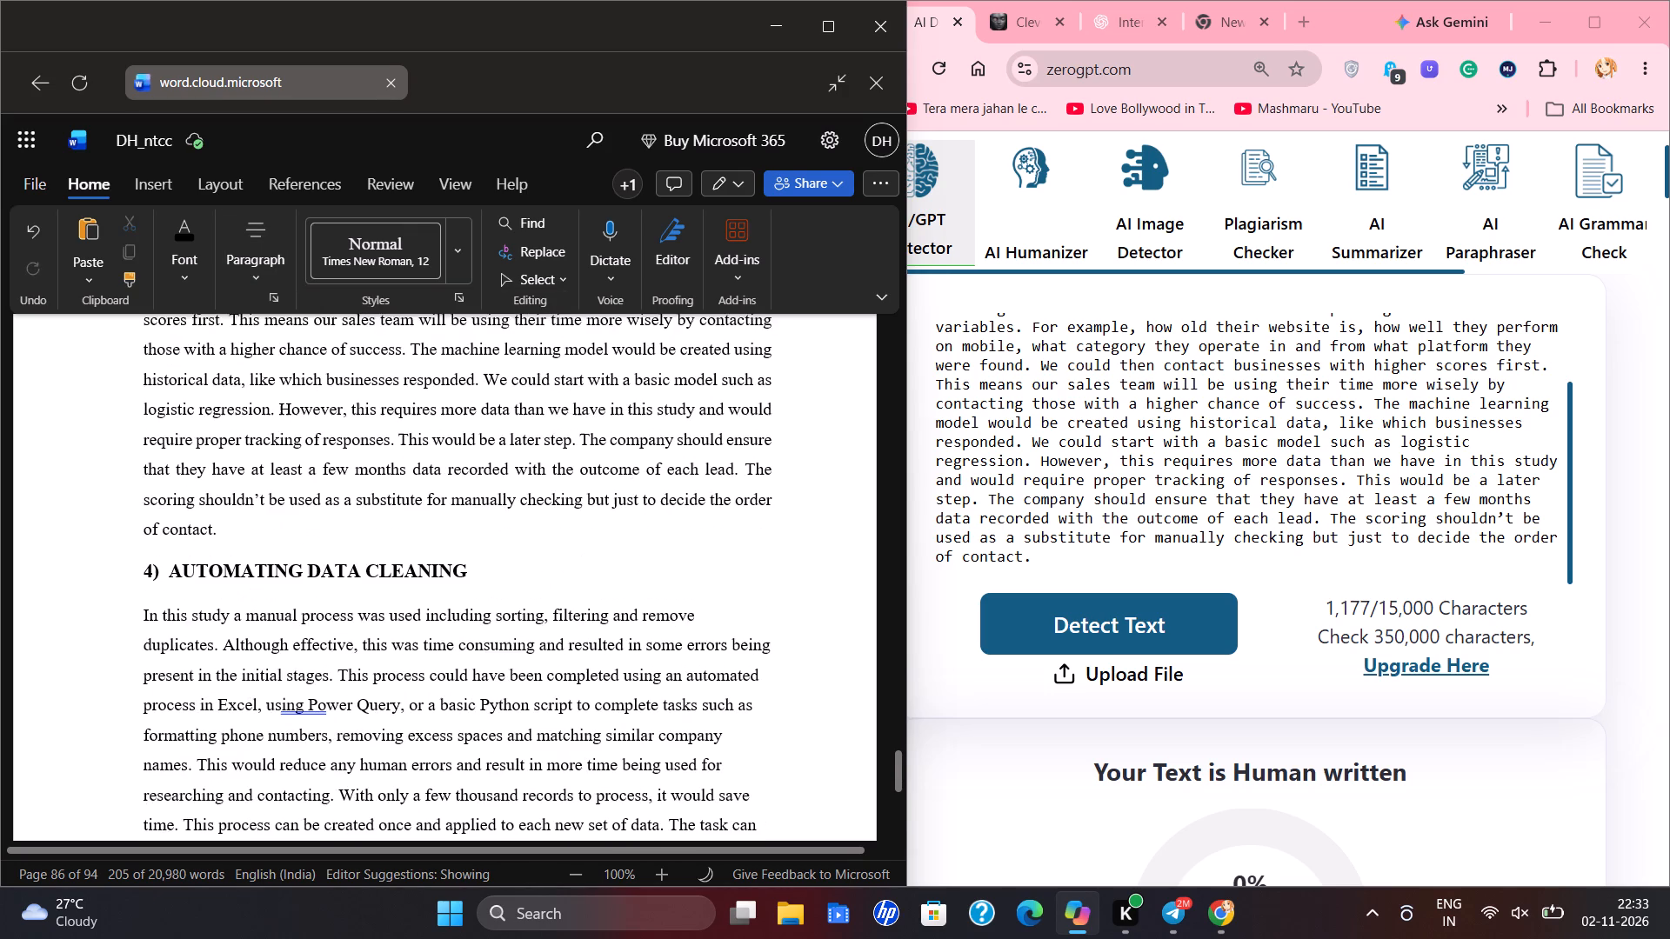
pyautogui.scroll(-1, 116, 621)
pyautogui.moveTo(144, 494); pyautogui.dragTo(579, 645)
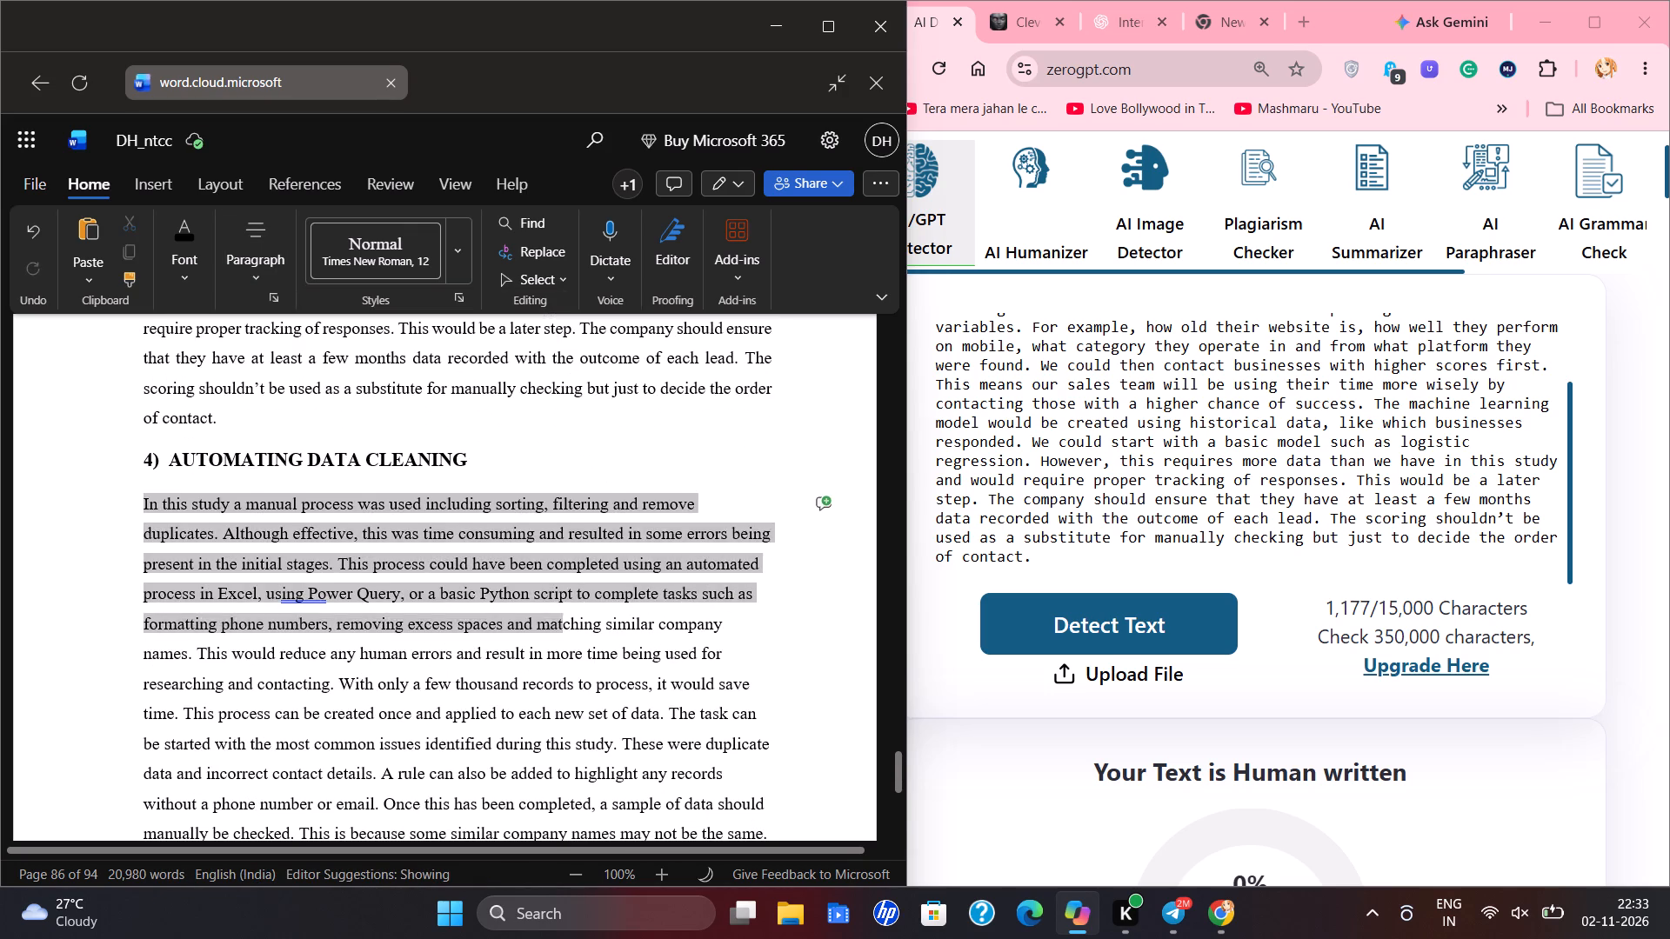
pyautogui.moveTo(579, 645); pyautogui.dragTo(669, 789)
pyautogui.scroll(-1, 612, 665)
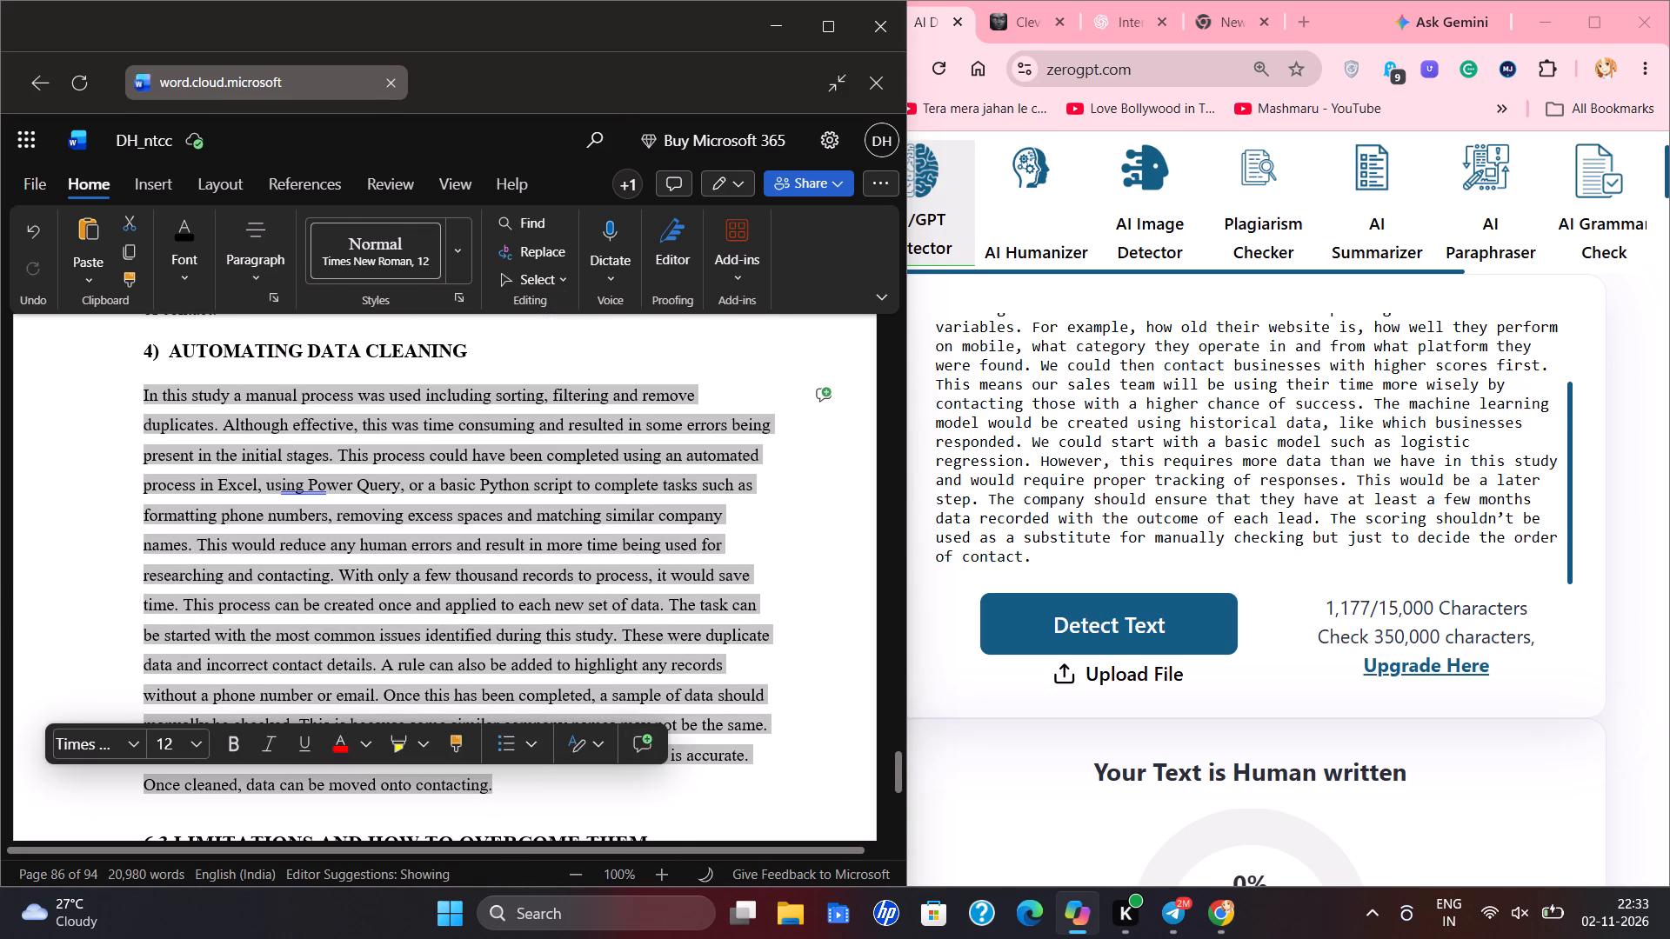
pyautogui.rightClick(621, 582)
pyautogui.click(550, 222)
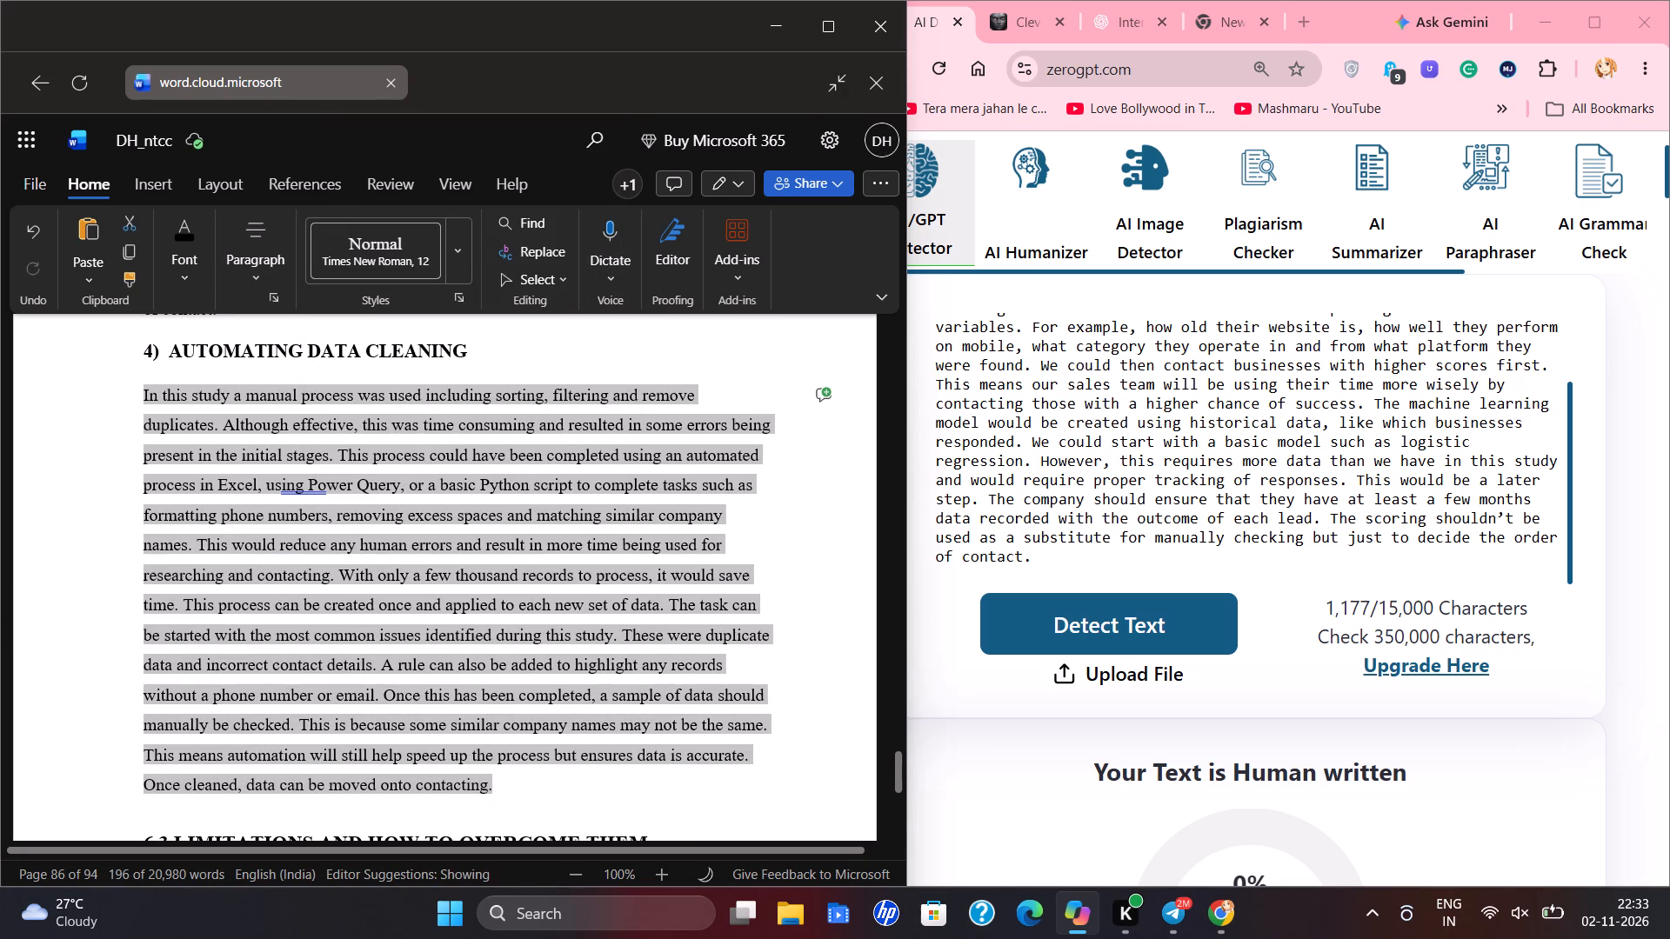
pyautogui.click(1019, 425)
pyautogui.hotkey('ctrl', 'a')
pyautogui.hotkey('ctrl', 'v')
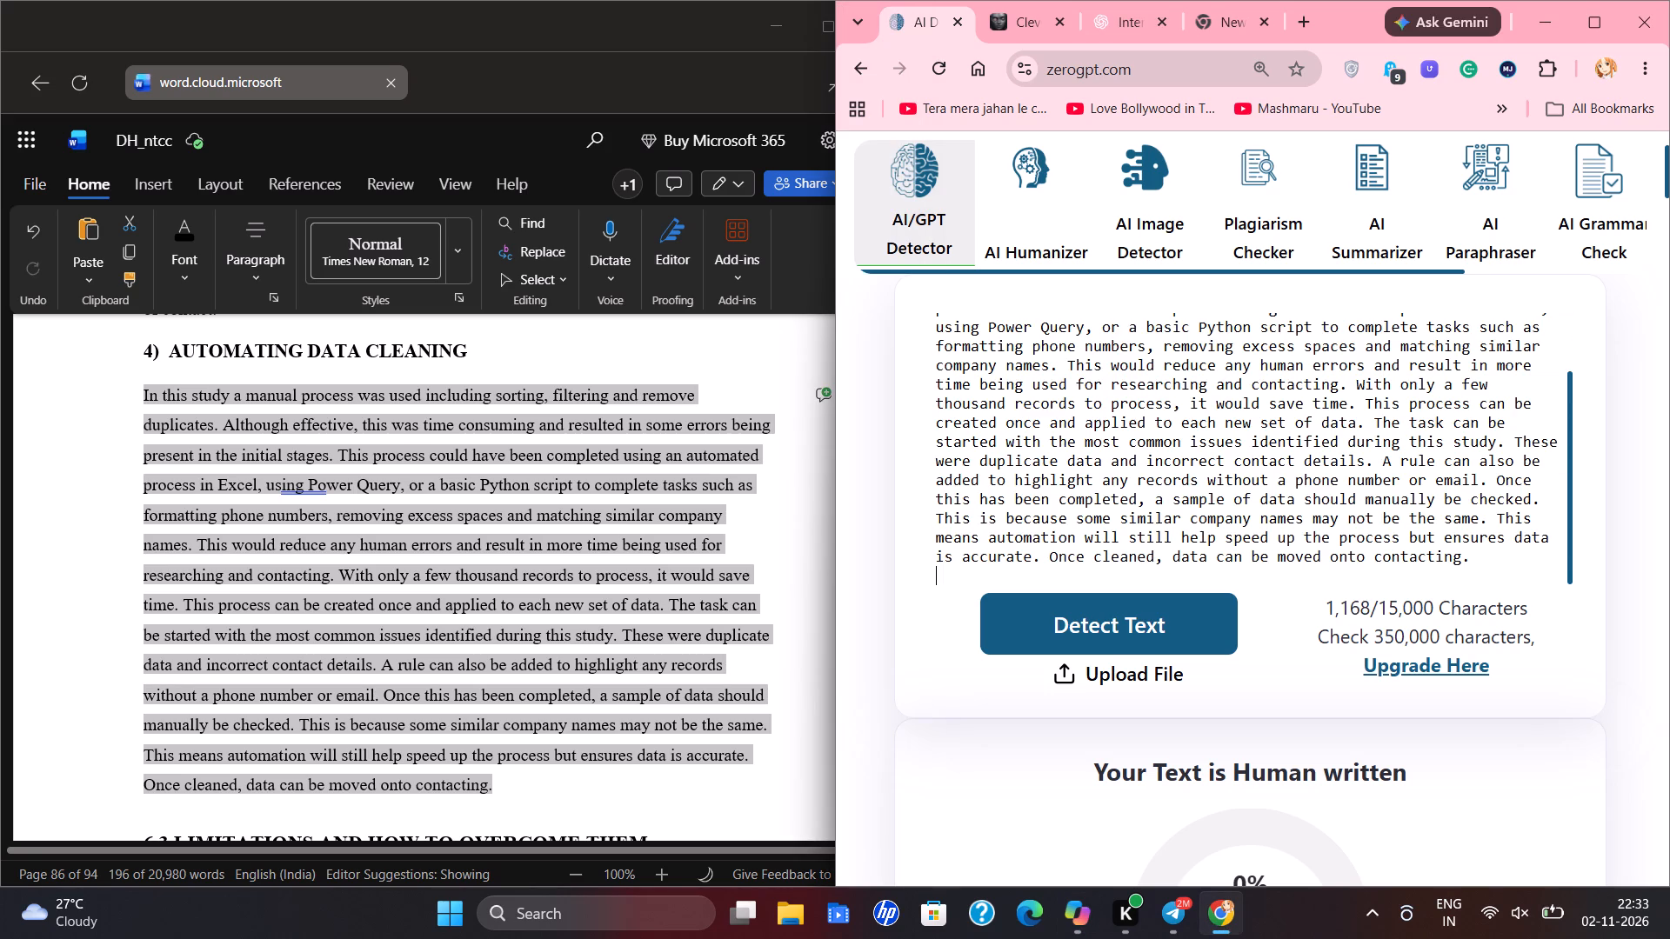
pyautogui.click(1078, 620)
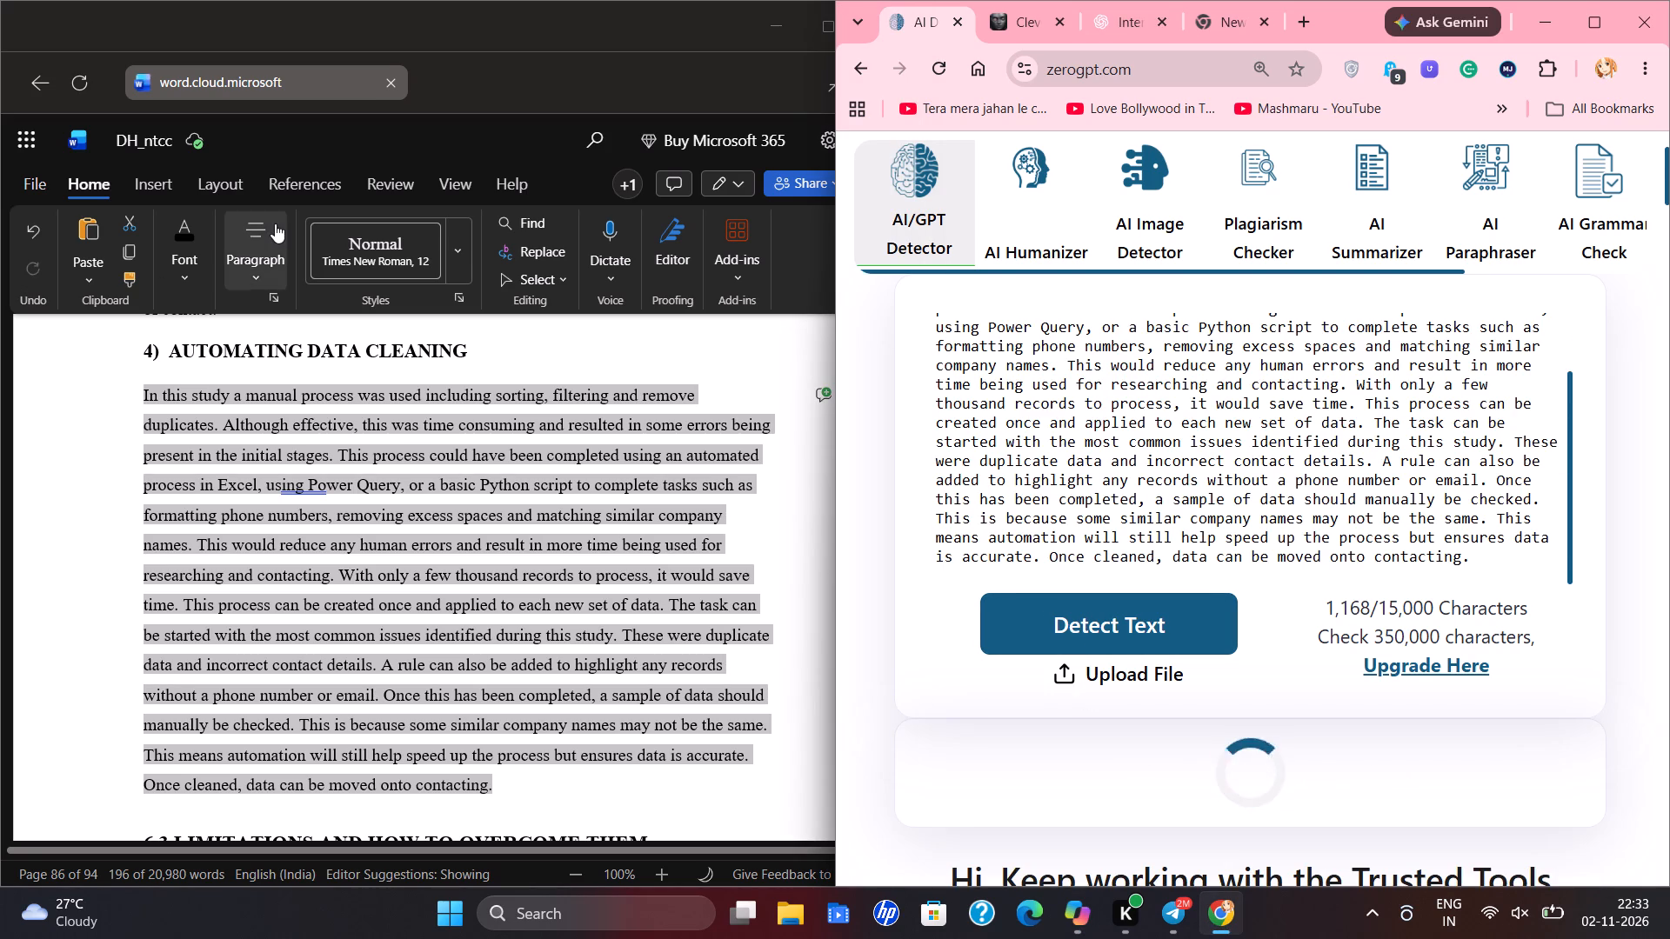
# Justify the body paragraph under Automating Data Cleaning in the document.
pyautogui.click(275, 223)
pyautogui.click(339, 341)
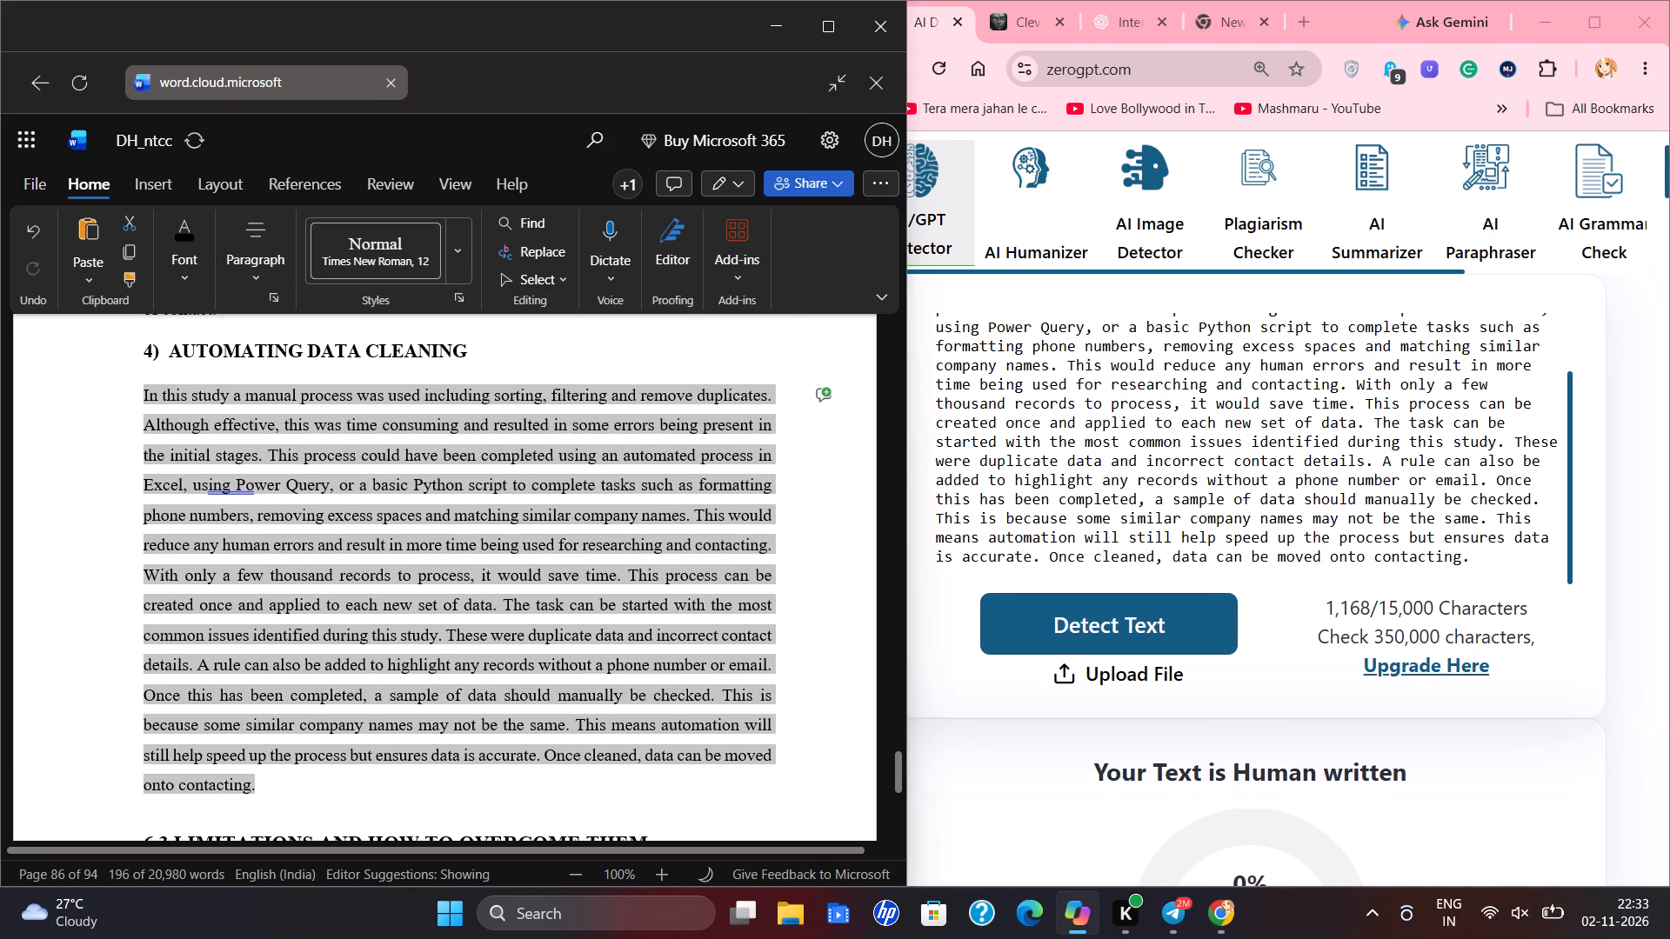
pyautogui.click(108, 527)
# Insert a page break before the heading "6.3 LIMITATIONS AND HOW TO OVERCOME THEM".
pyautogui.scroll(-2, 328, 557)
pyautogui.scroll(2, 330, 558)
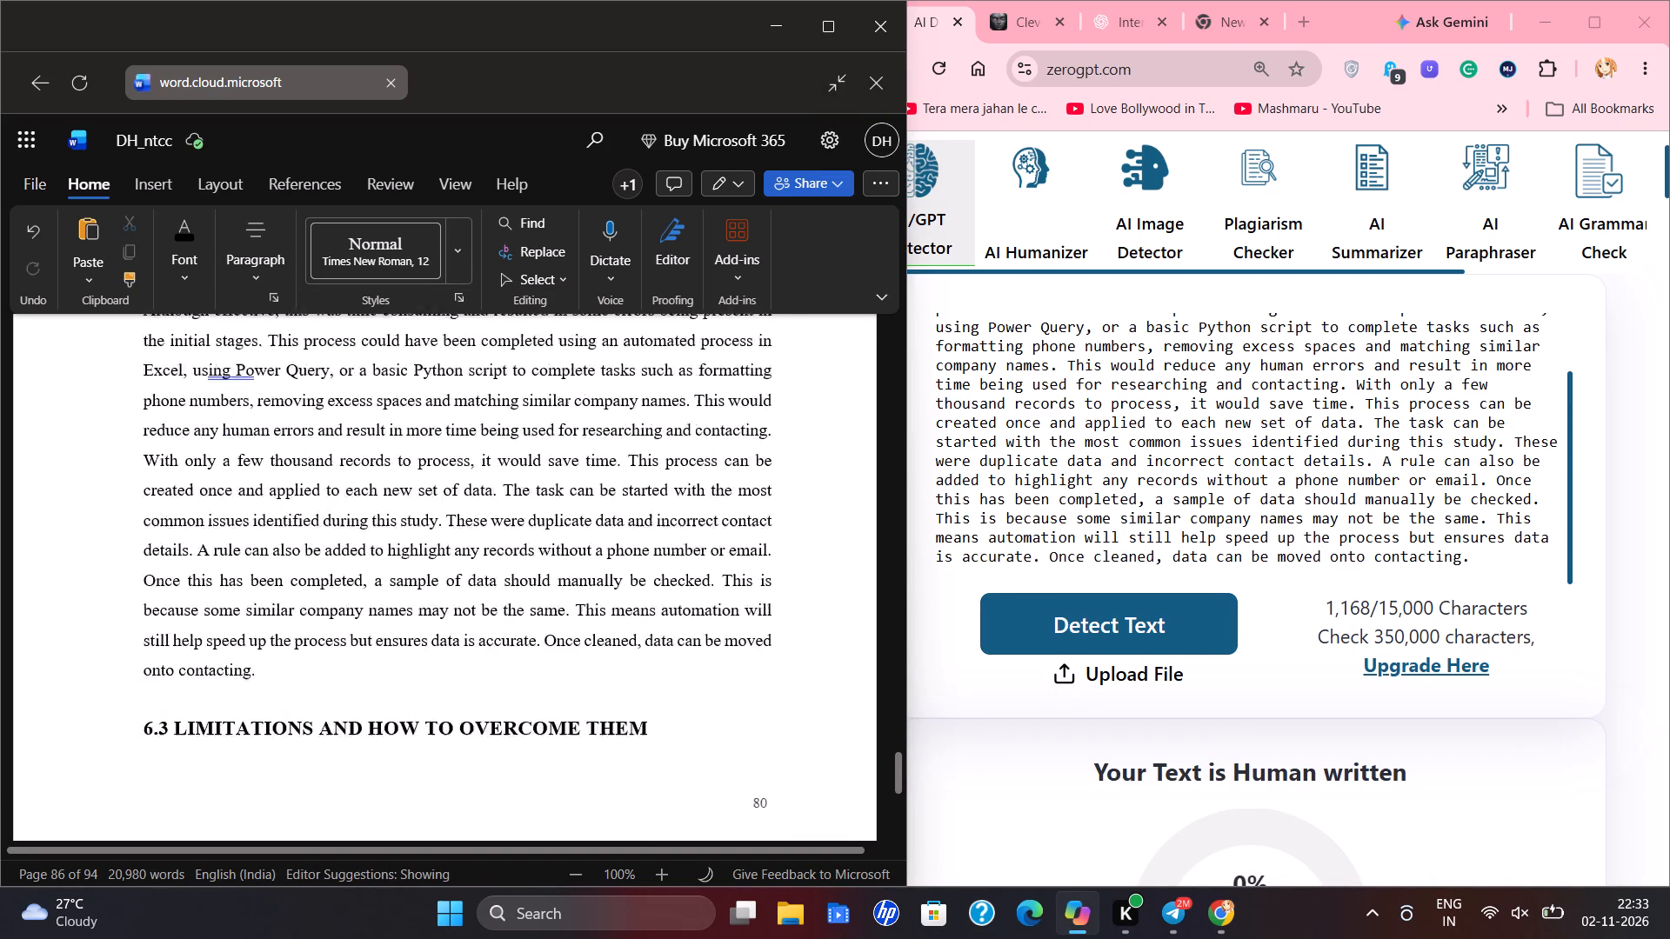
pyautogui.scroll(-4, 330, 557)
pyautogui.scroll(3, 330, 557)
pyautogui.click(298, 702)
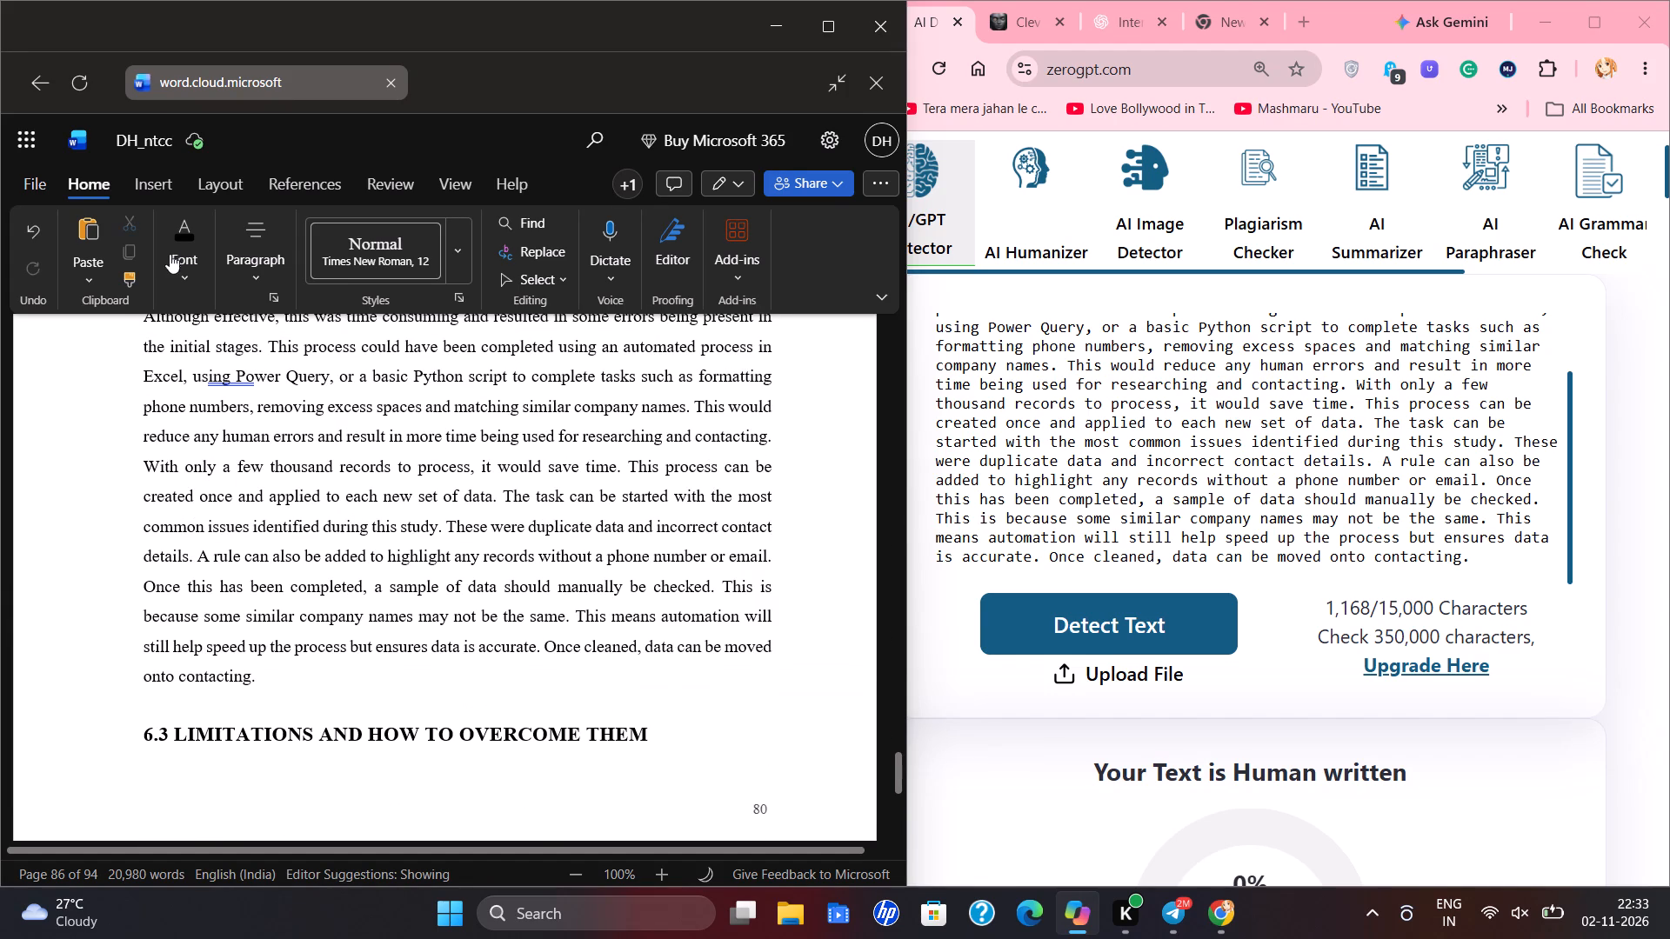
pyautogui.click(103, 750)
pyautogui.click(151, 180)
pyautogui.click(46, 254)
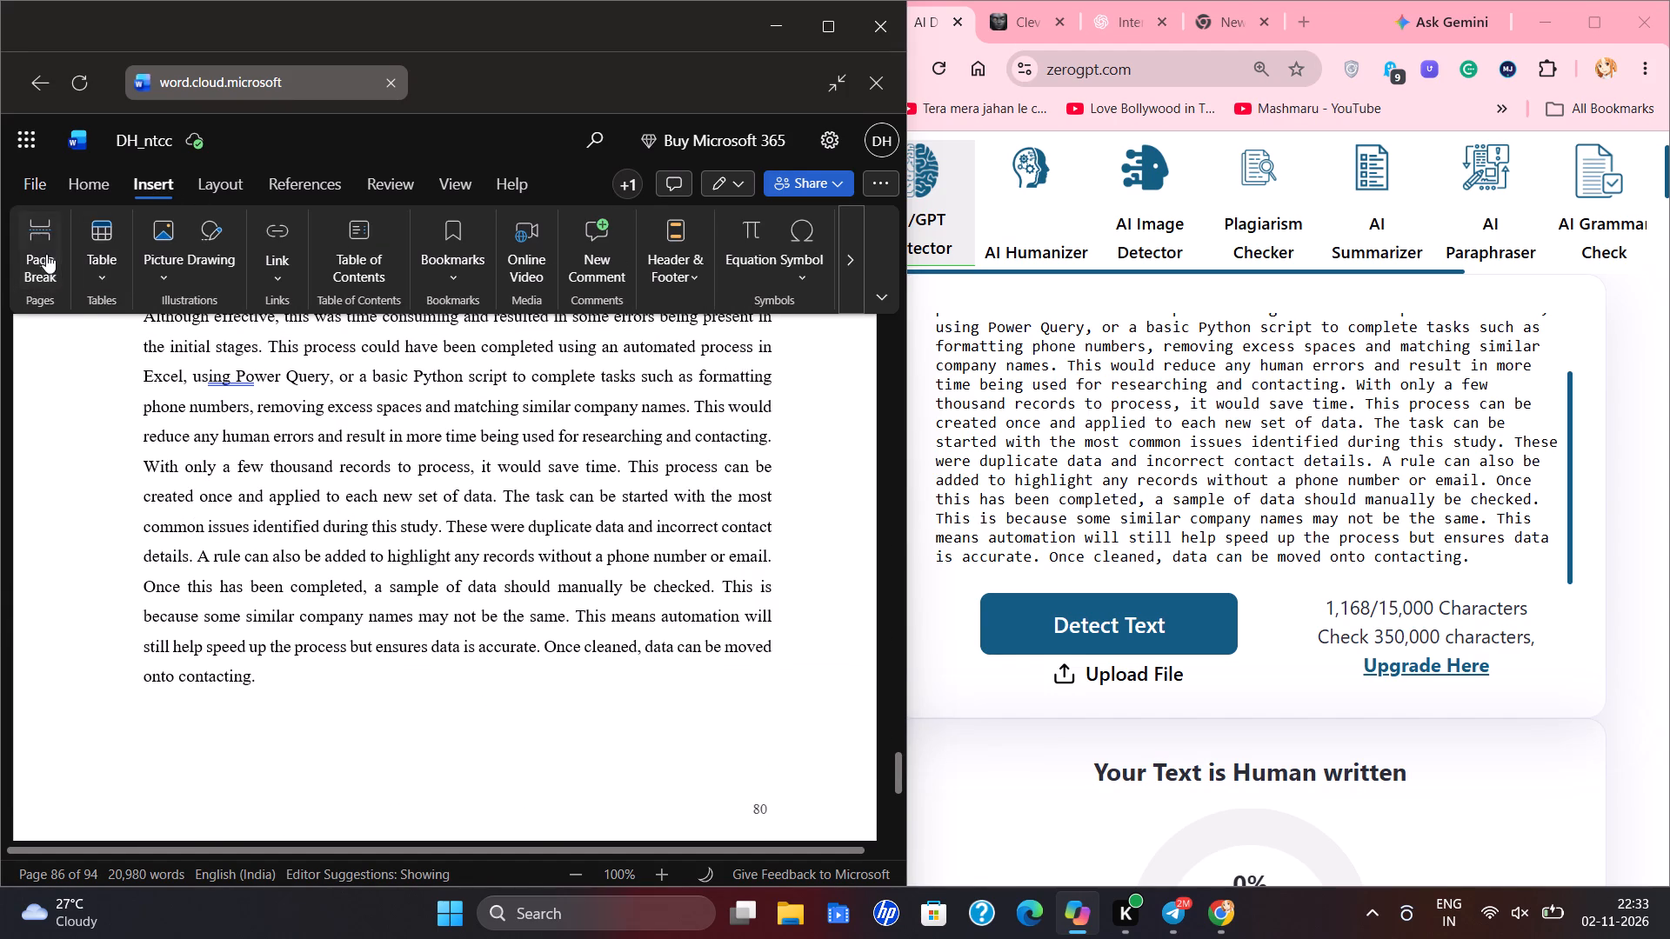
# Copy the body paragraph under Incomplete and Outdated Public Information as Markdown into ZeroGPT and run the AI-text check.
pyautogui.scroll(-3, 118, 486)
pyautogui.moveTo(124, 492); pyautogui.dragTo(691, 734)
pyautogui.scroll(-1, 478, 592)
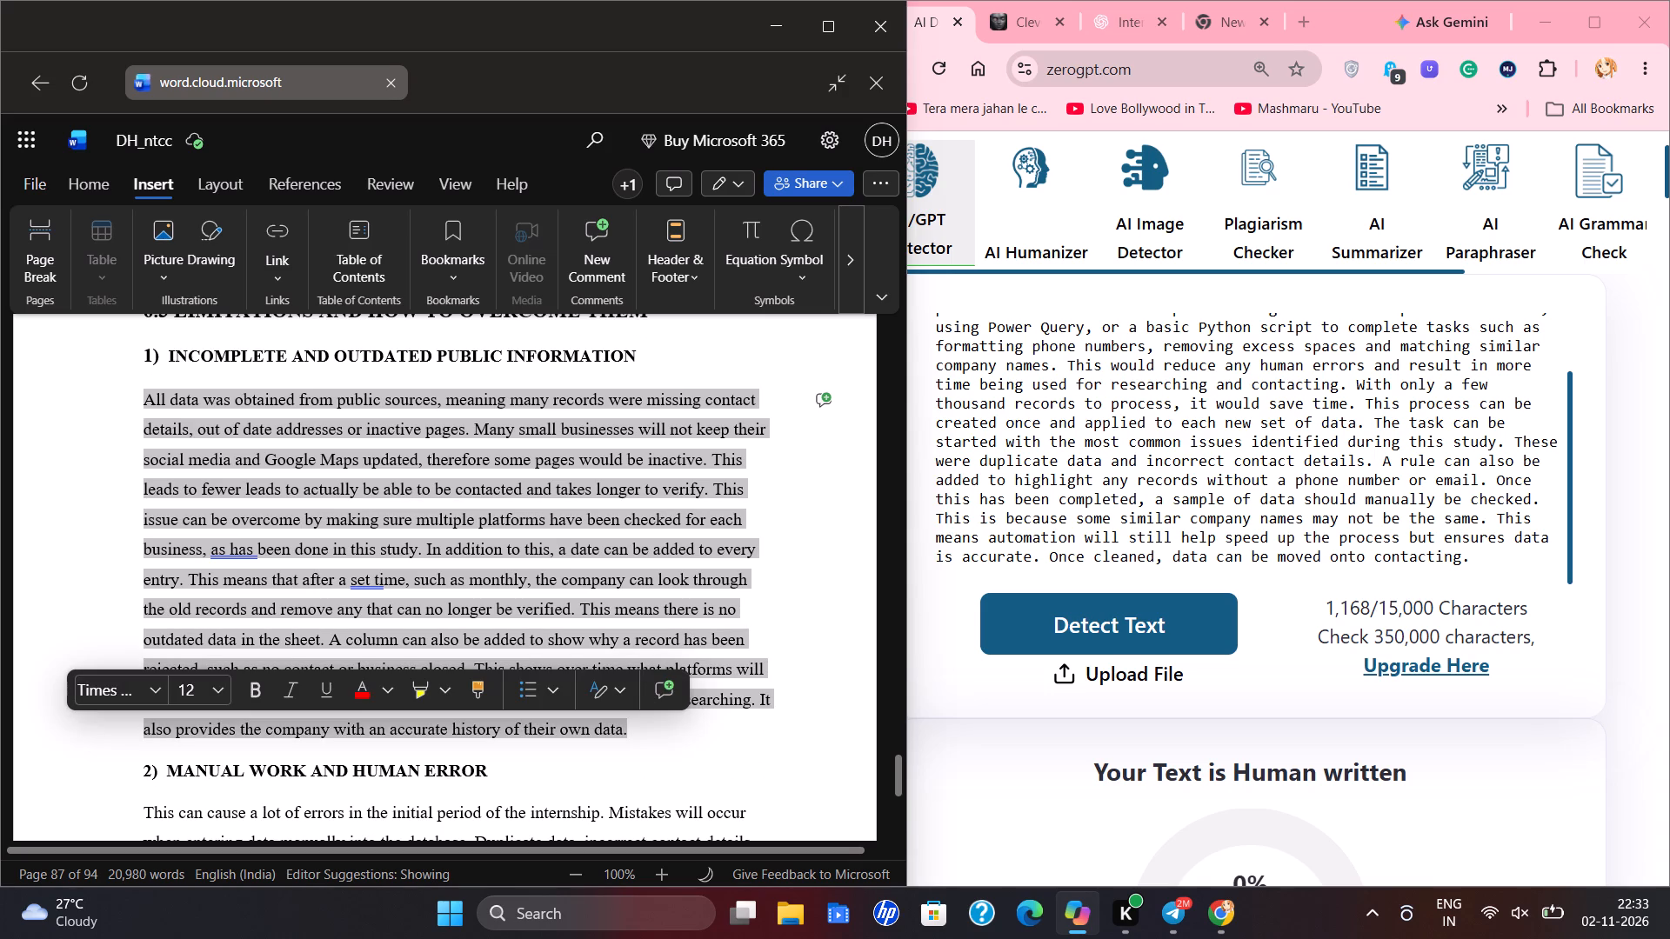
pyautogui.rightClick(436, 520)
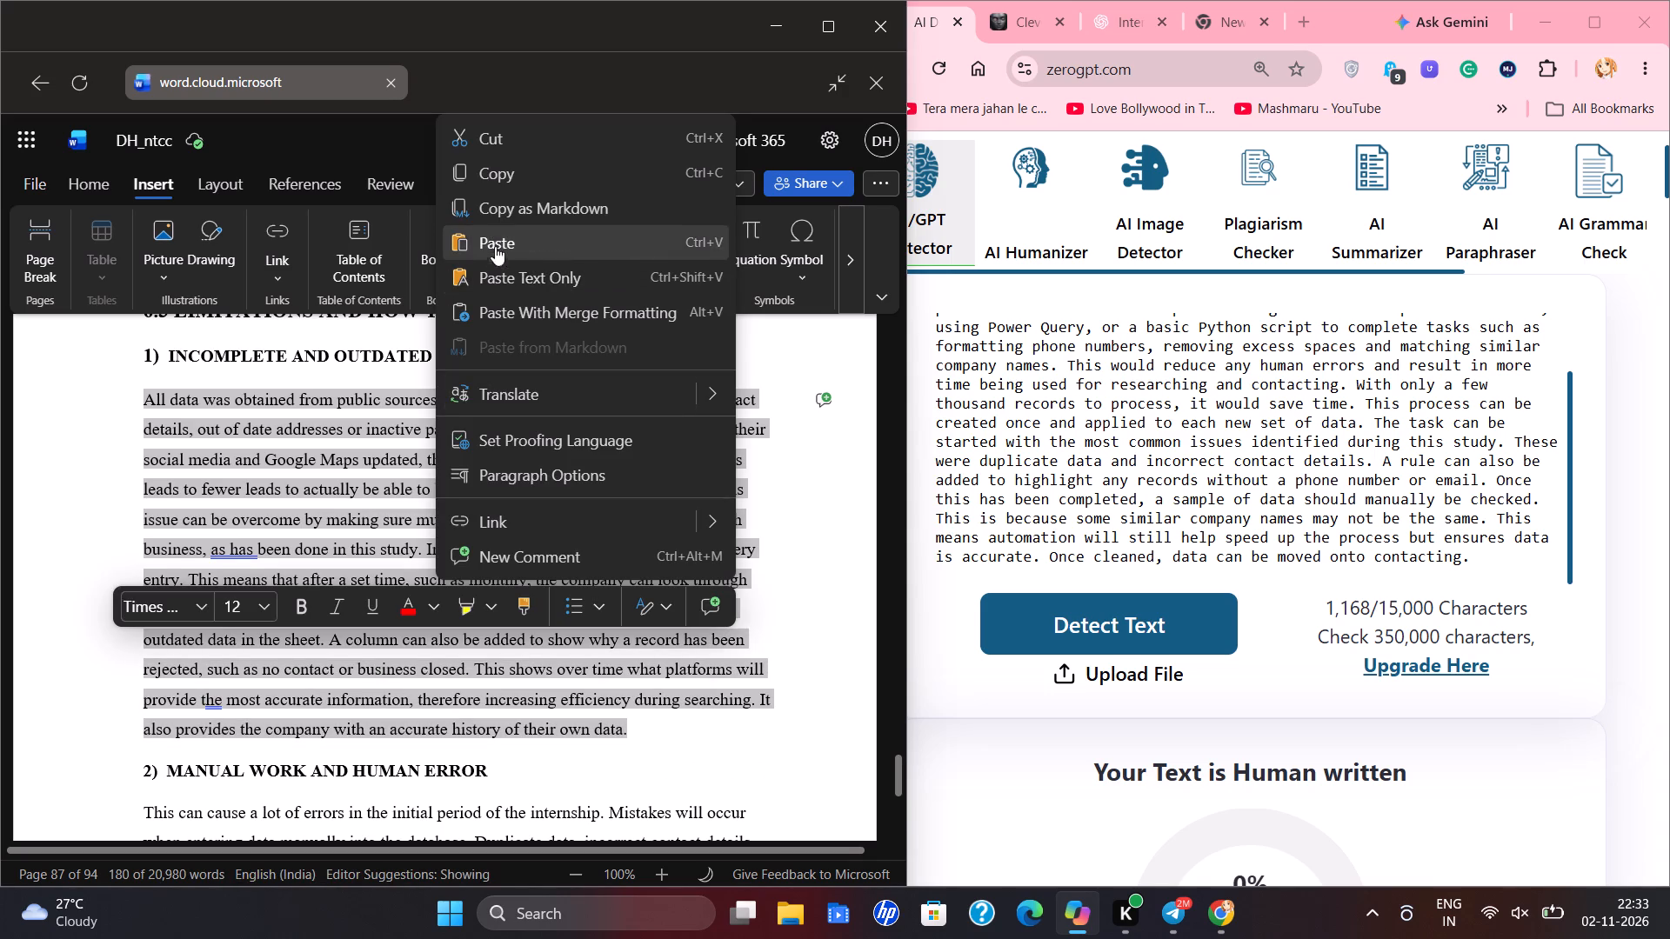
pyautogui.click(505, 216)
pyautogui.click(1028, 427)
pyautogui.hotkey('ctrl', 'a')
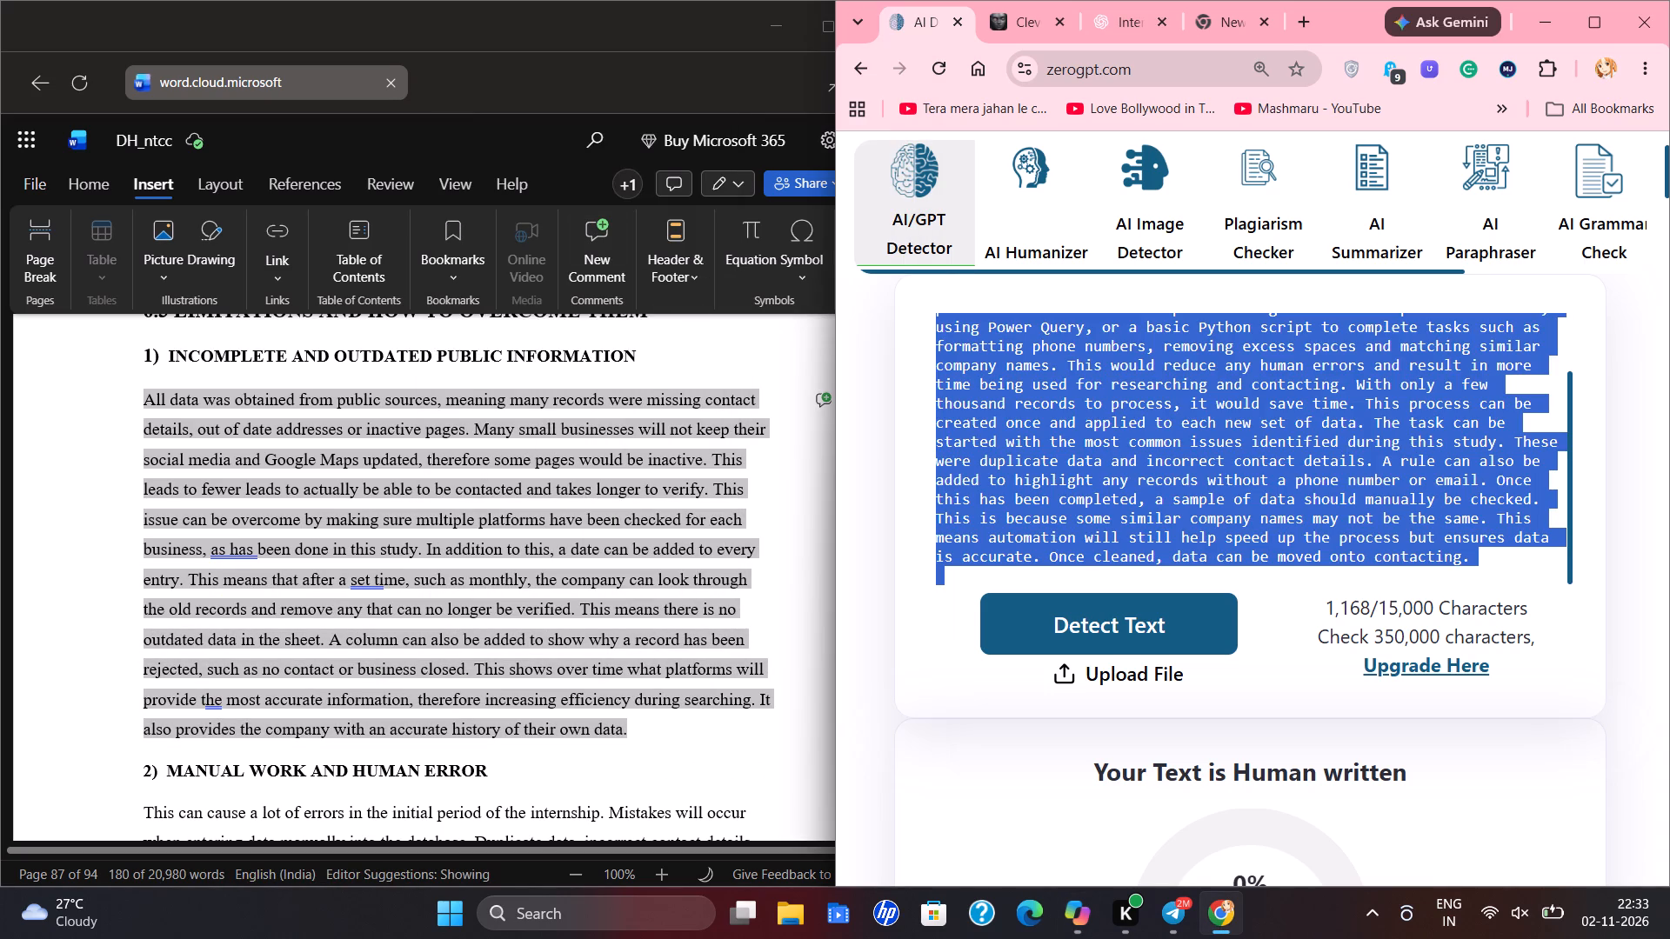
pyautogui.hotkey('ctrl', 'v')
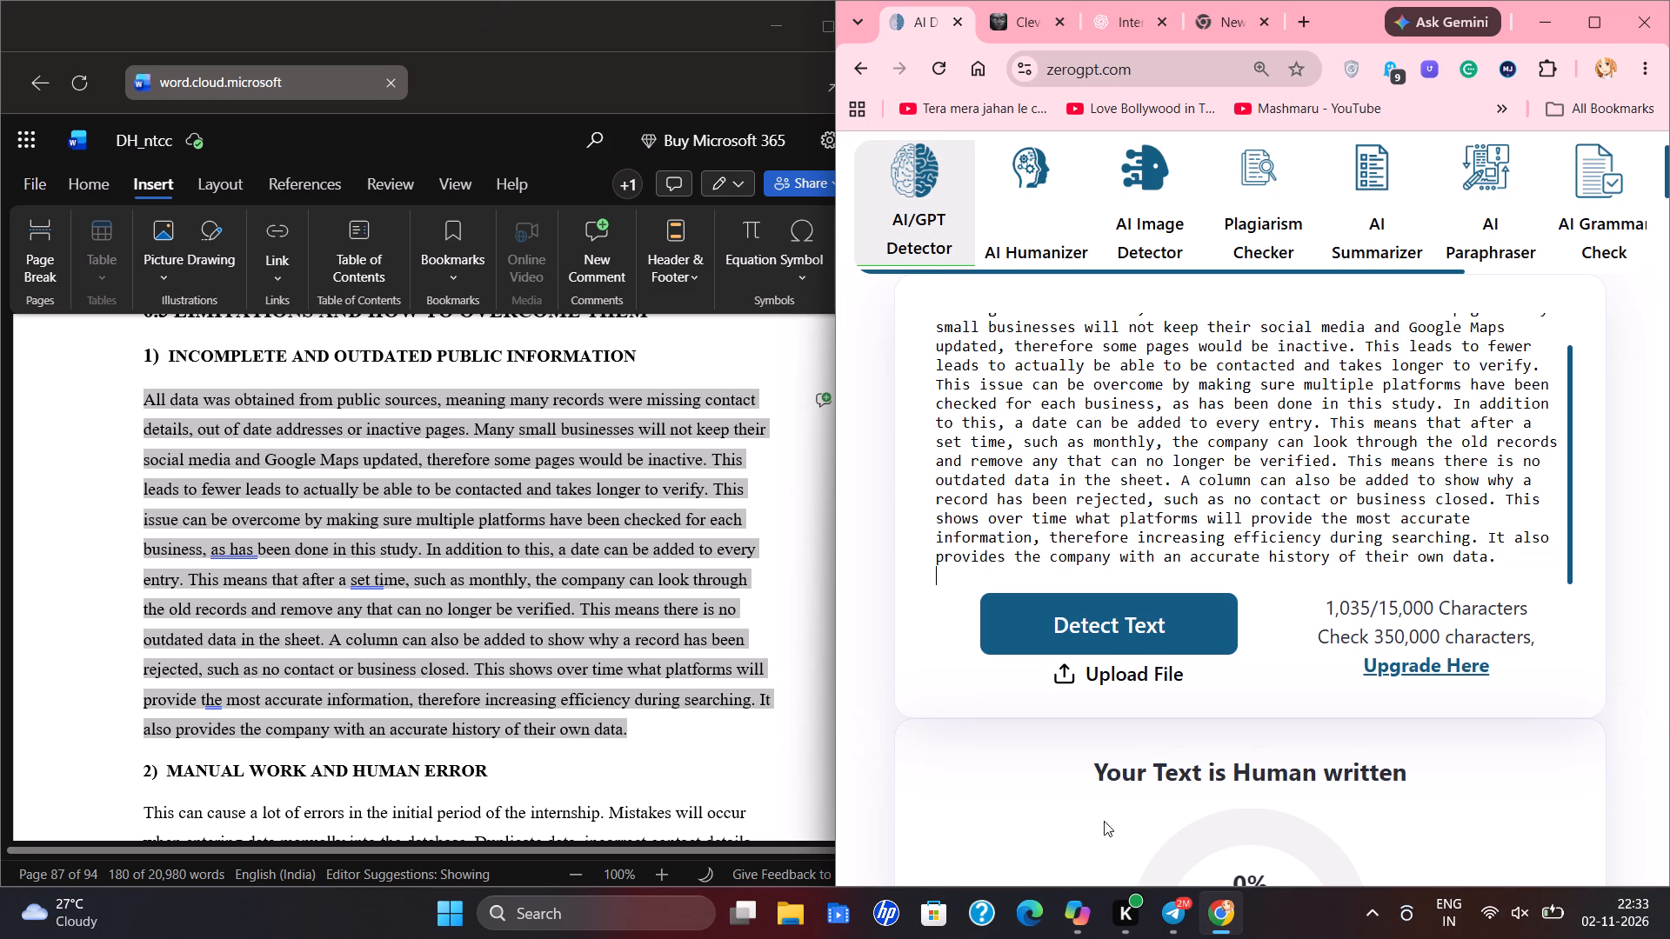
pyautogui.click(1065, 628)
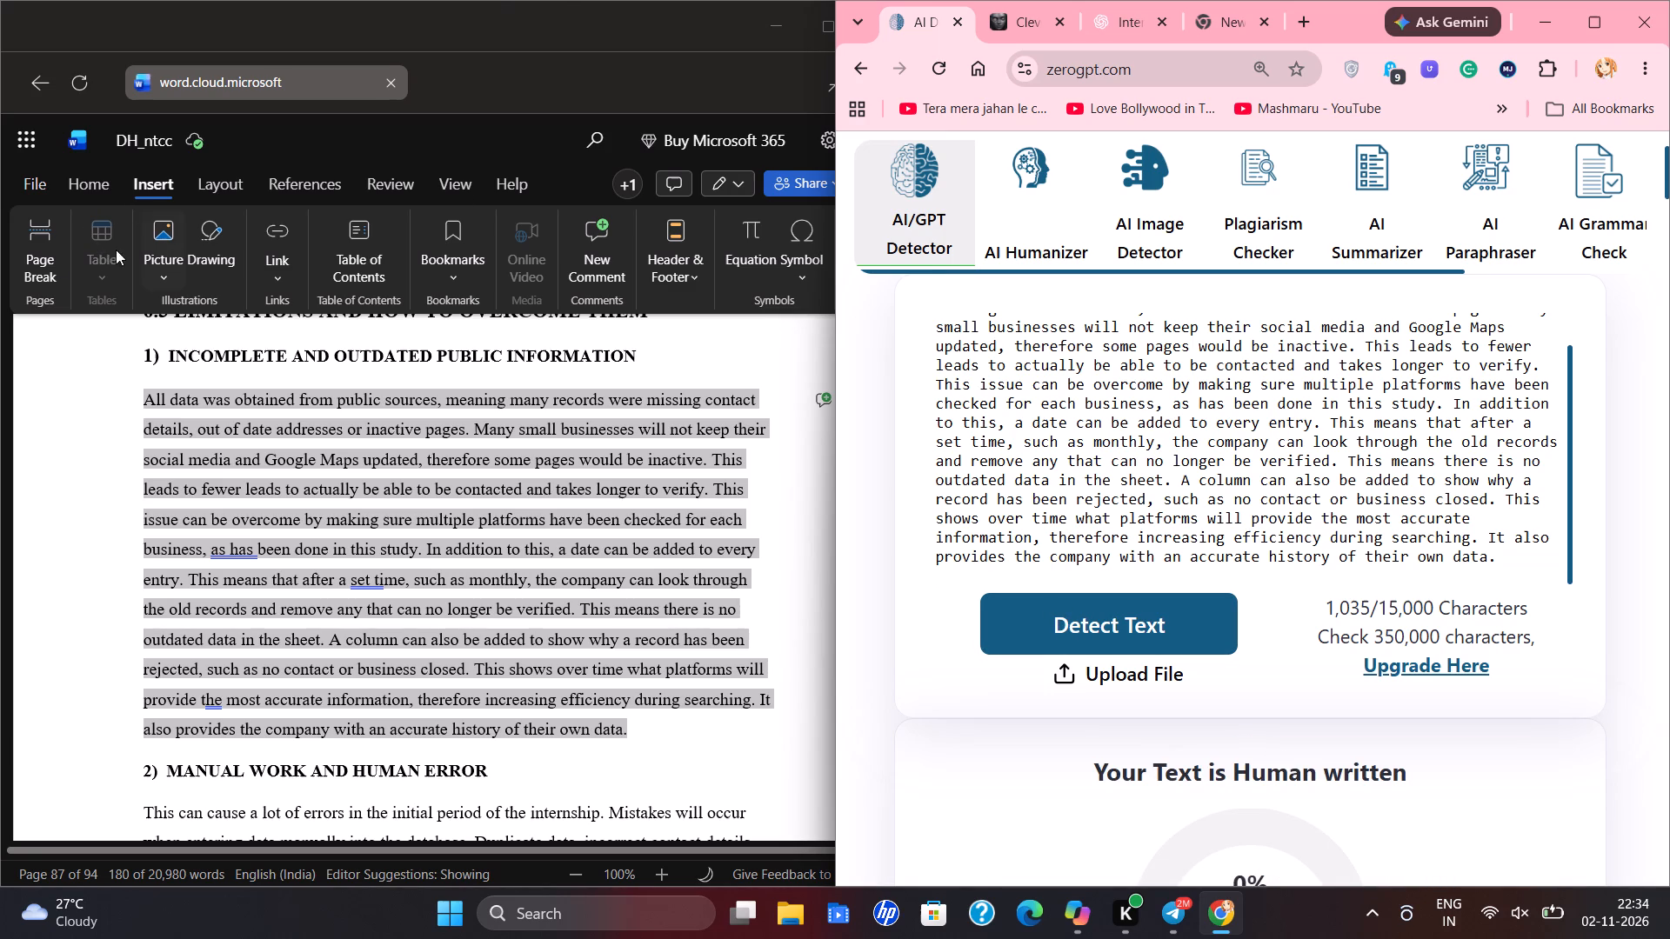
# Justify the body paragraph under Incomplete and Outdated Public Information in the document.
pyautogui.click(93, 181)
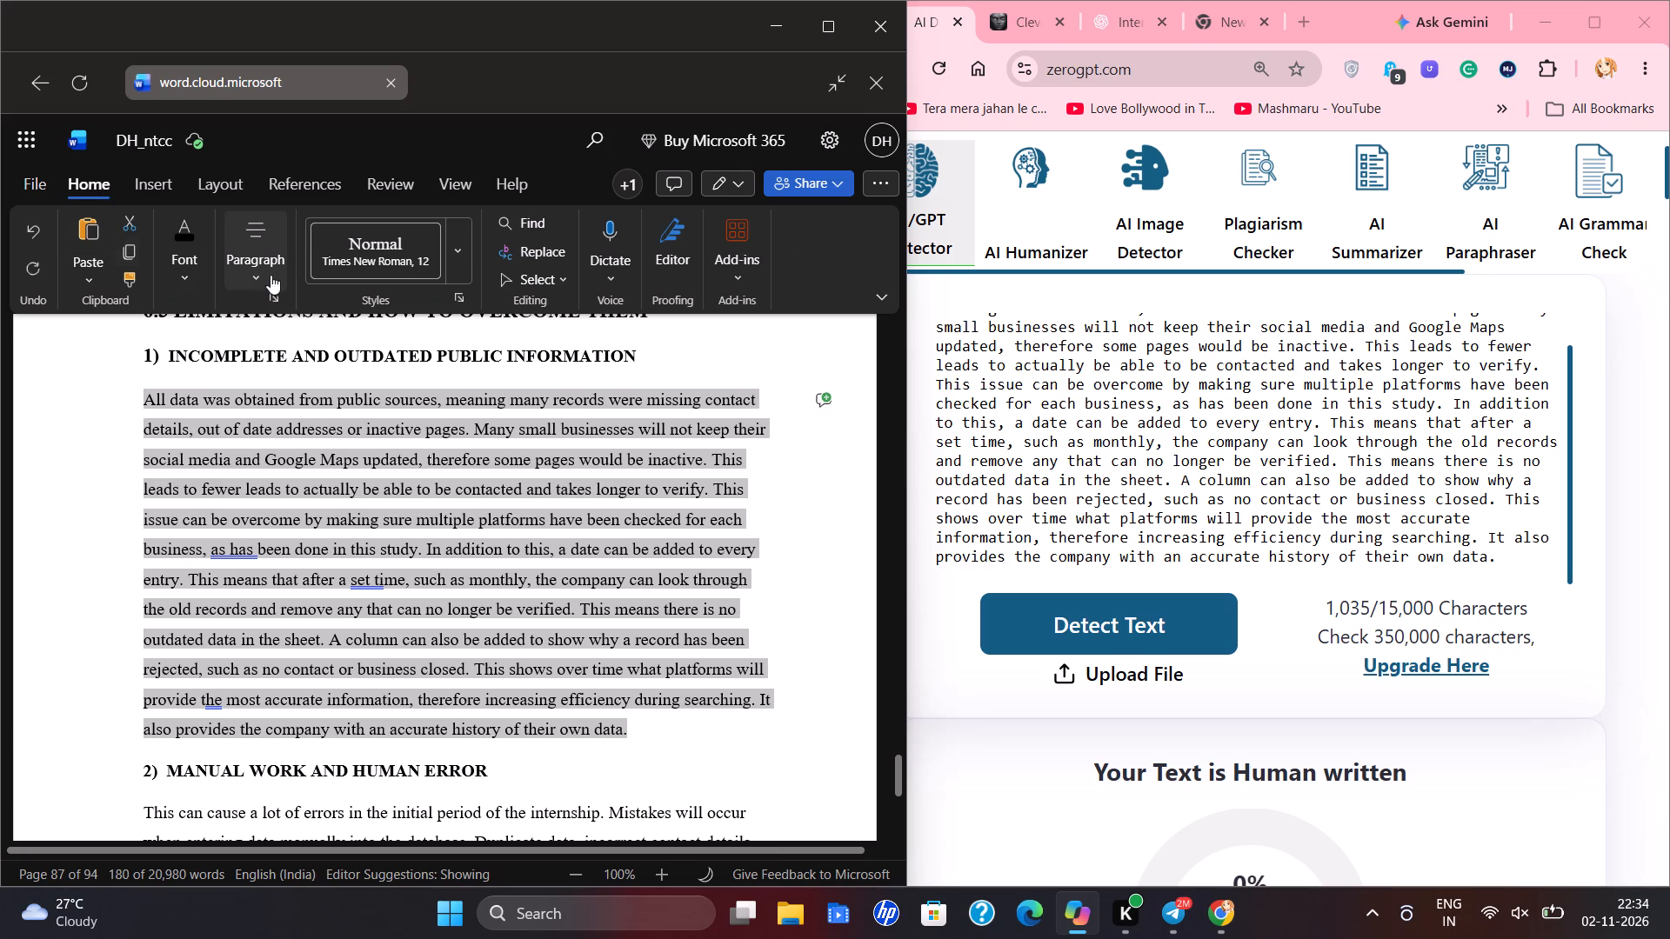
pyautogui.click(261, 263)
pyautogui.click(339, 353)
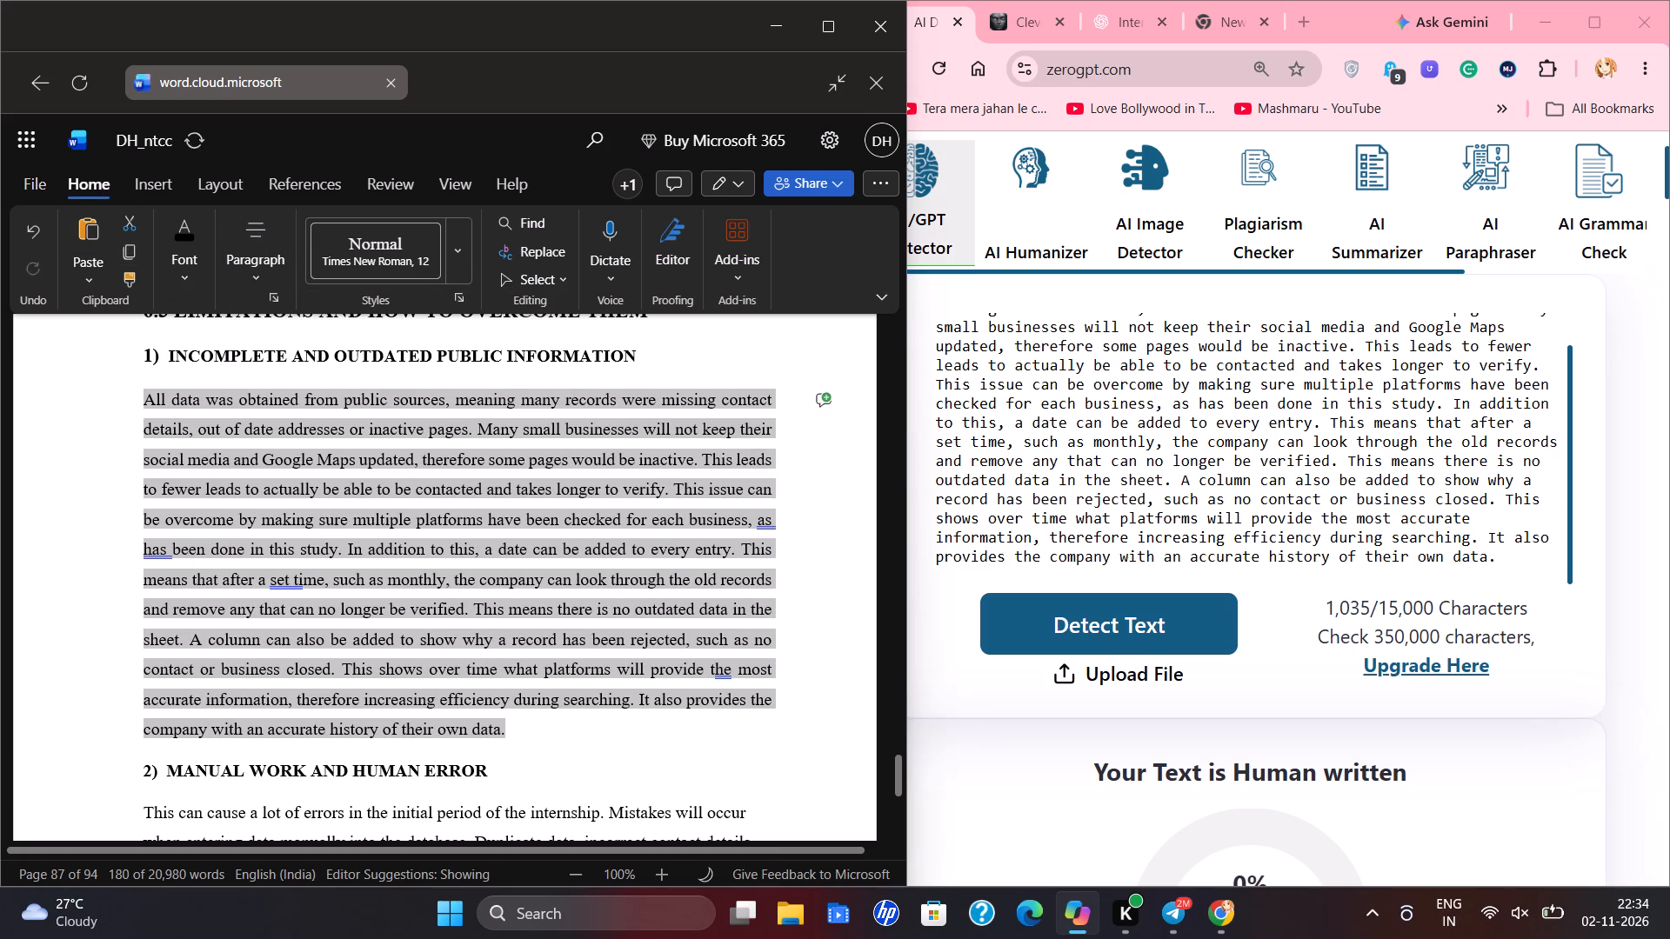
pyautogui.click(112, 533)
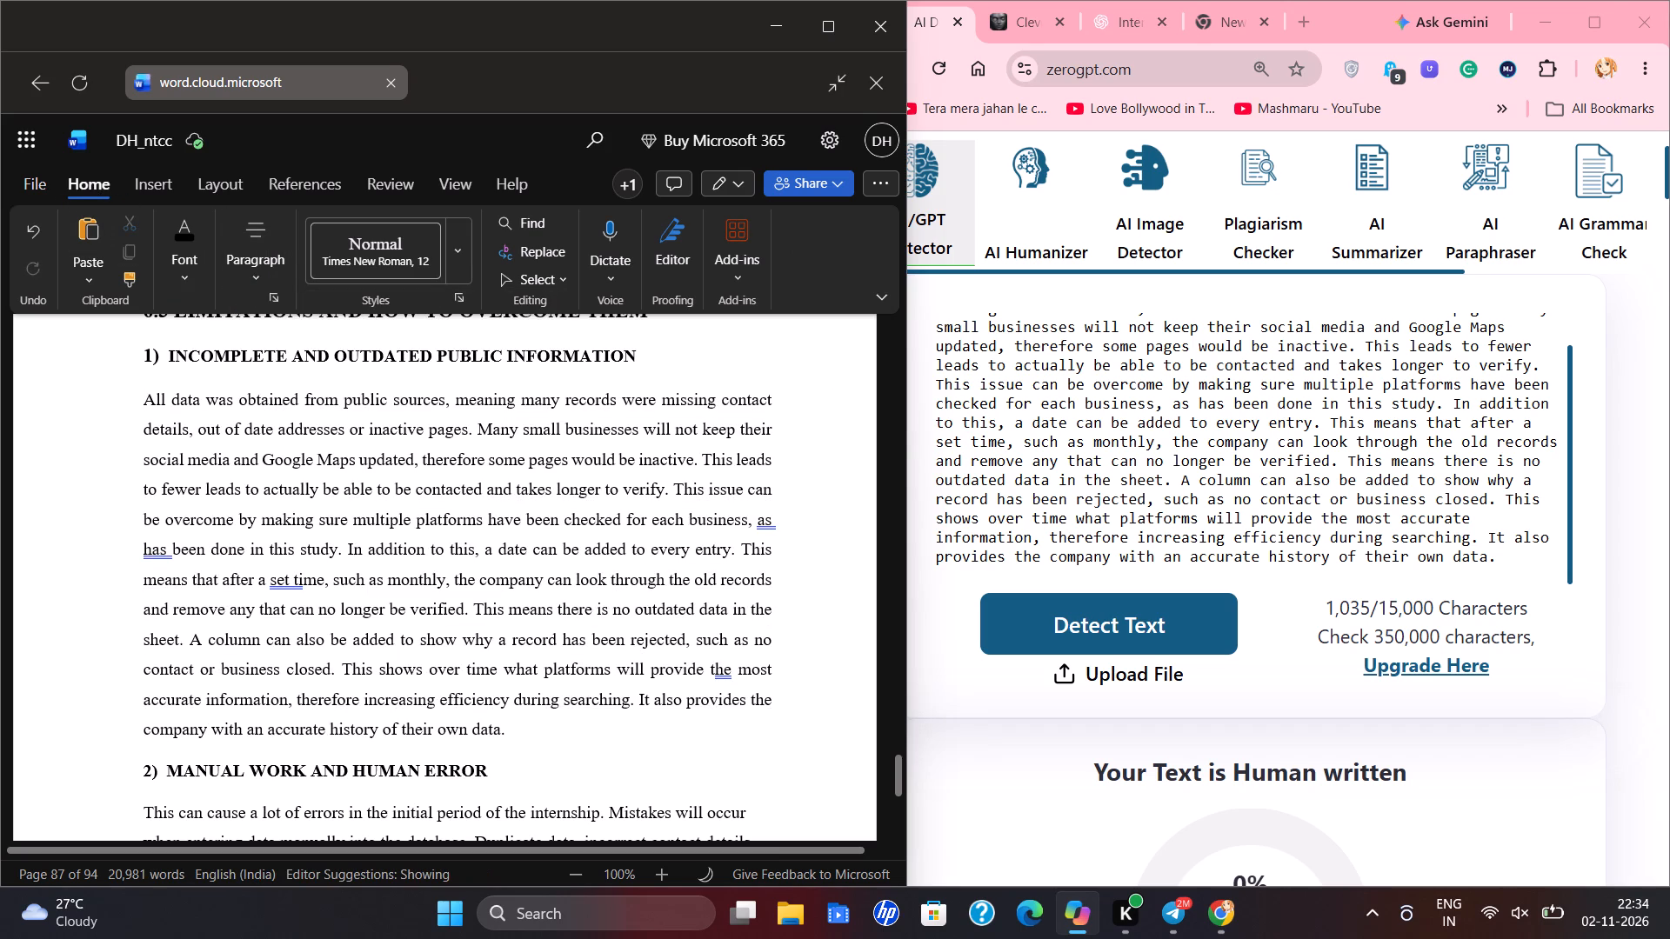
# Justify the whole body paragraph under Manual Work and Human Error.
pyautogui.scroll(-2, 320, 758)
pyautogui.moveTo(142, 590); pyautogui.dragTo(618, 712)
pyautogui.scroll(-1, 598, 703)
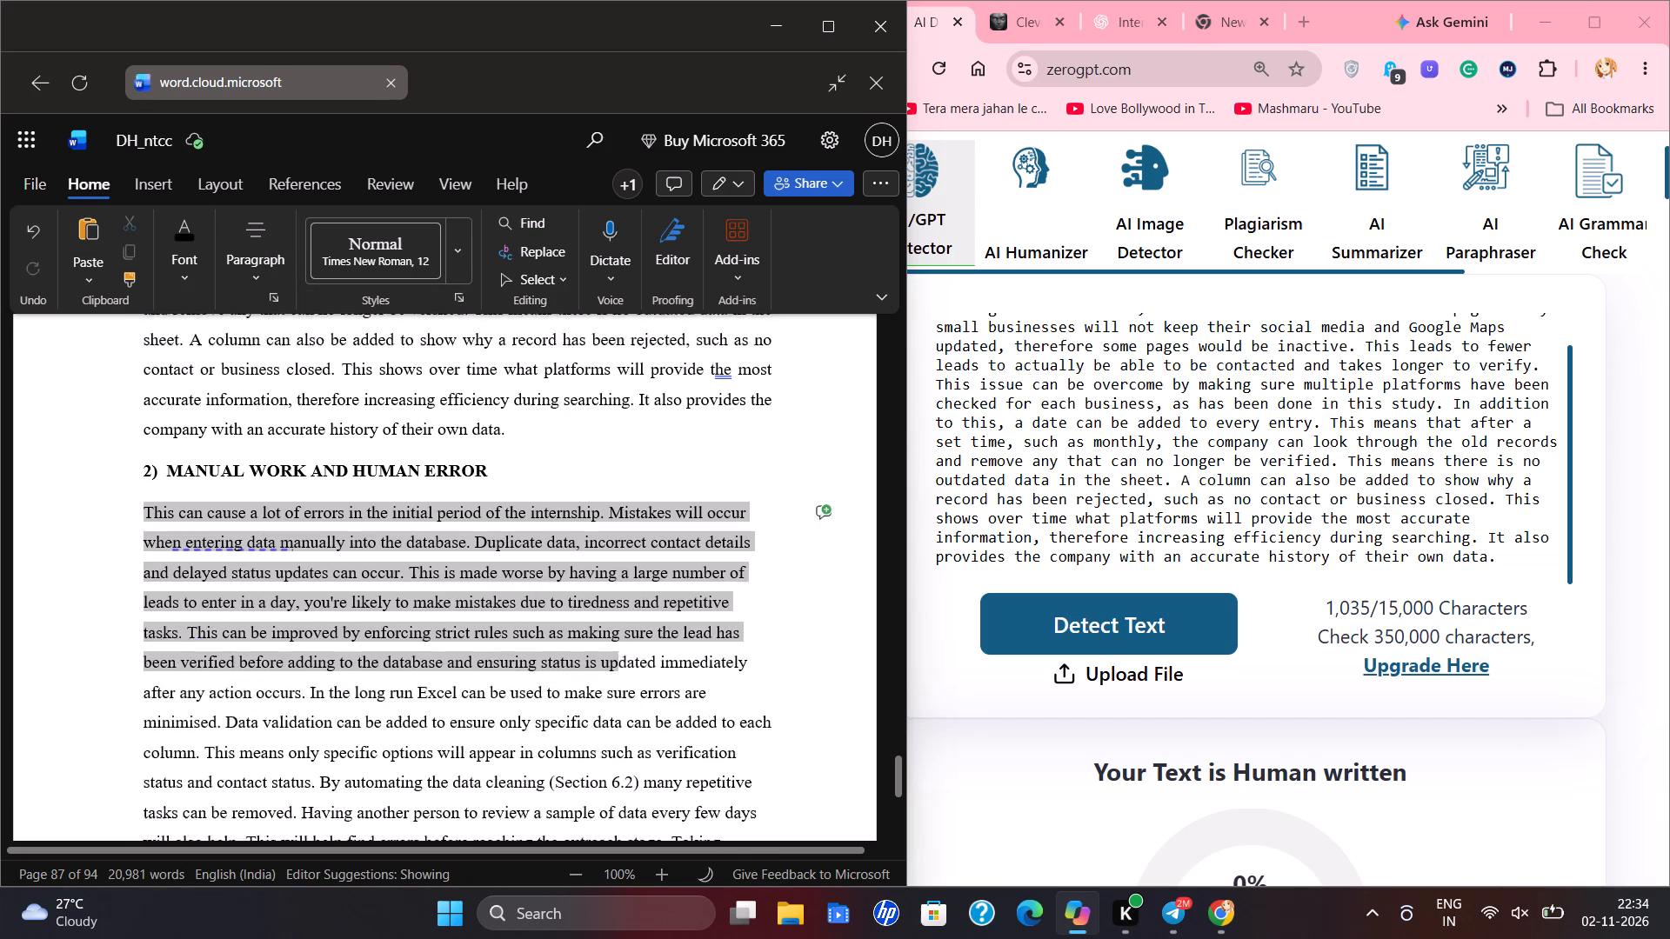
pyautogui.moveTo(618, 712); pyautogui.dragTo(668, 827)
pyautogui.scroll(-1, 691, 802)
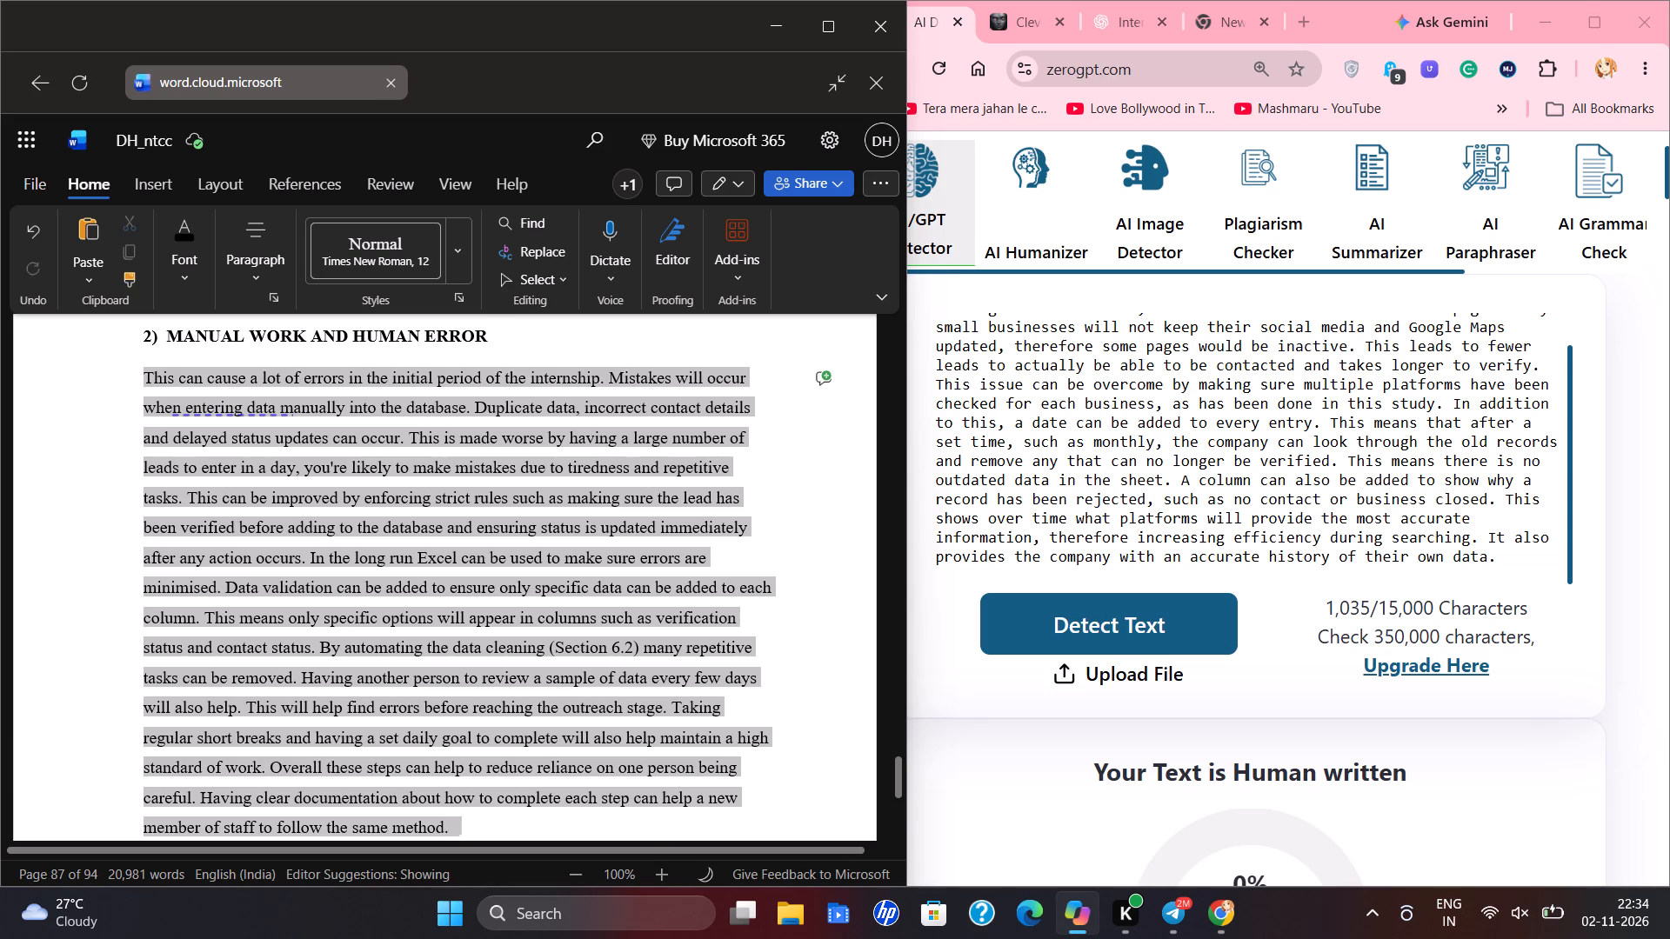
pyautogui.moveTo(668, 827); pyautogui.dragTo(649, 841)
pyautogui.scroll(-2, 385, 612)
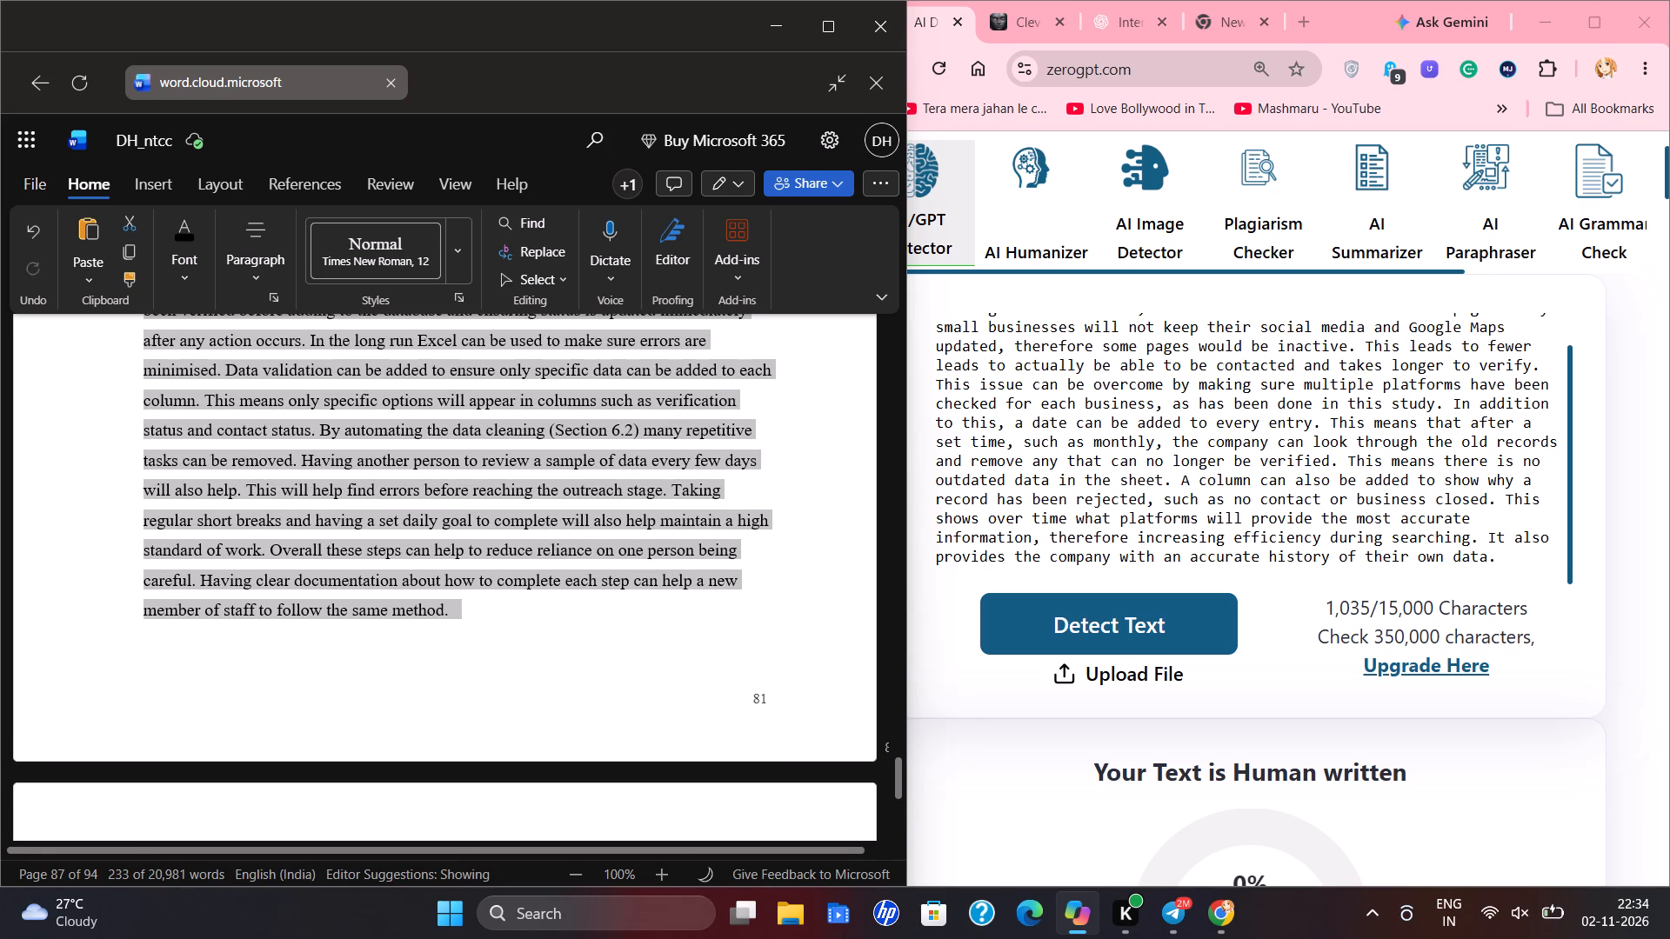
pyautogui.click(237, 256)
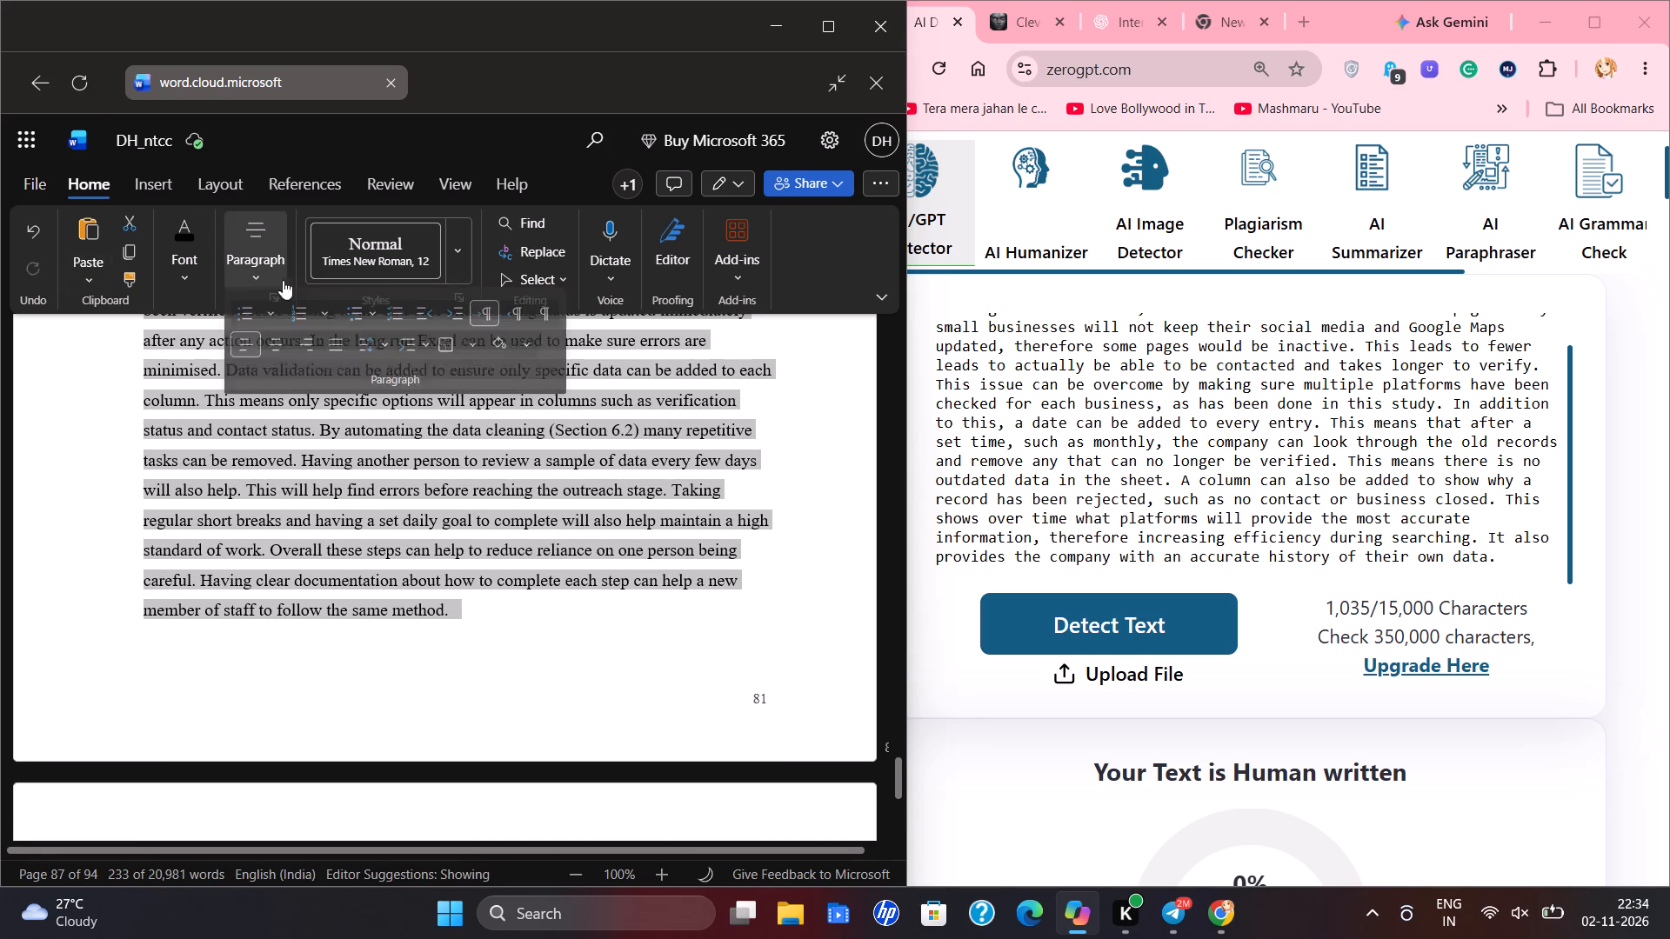
pyautogui.click(345, 346)
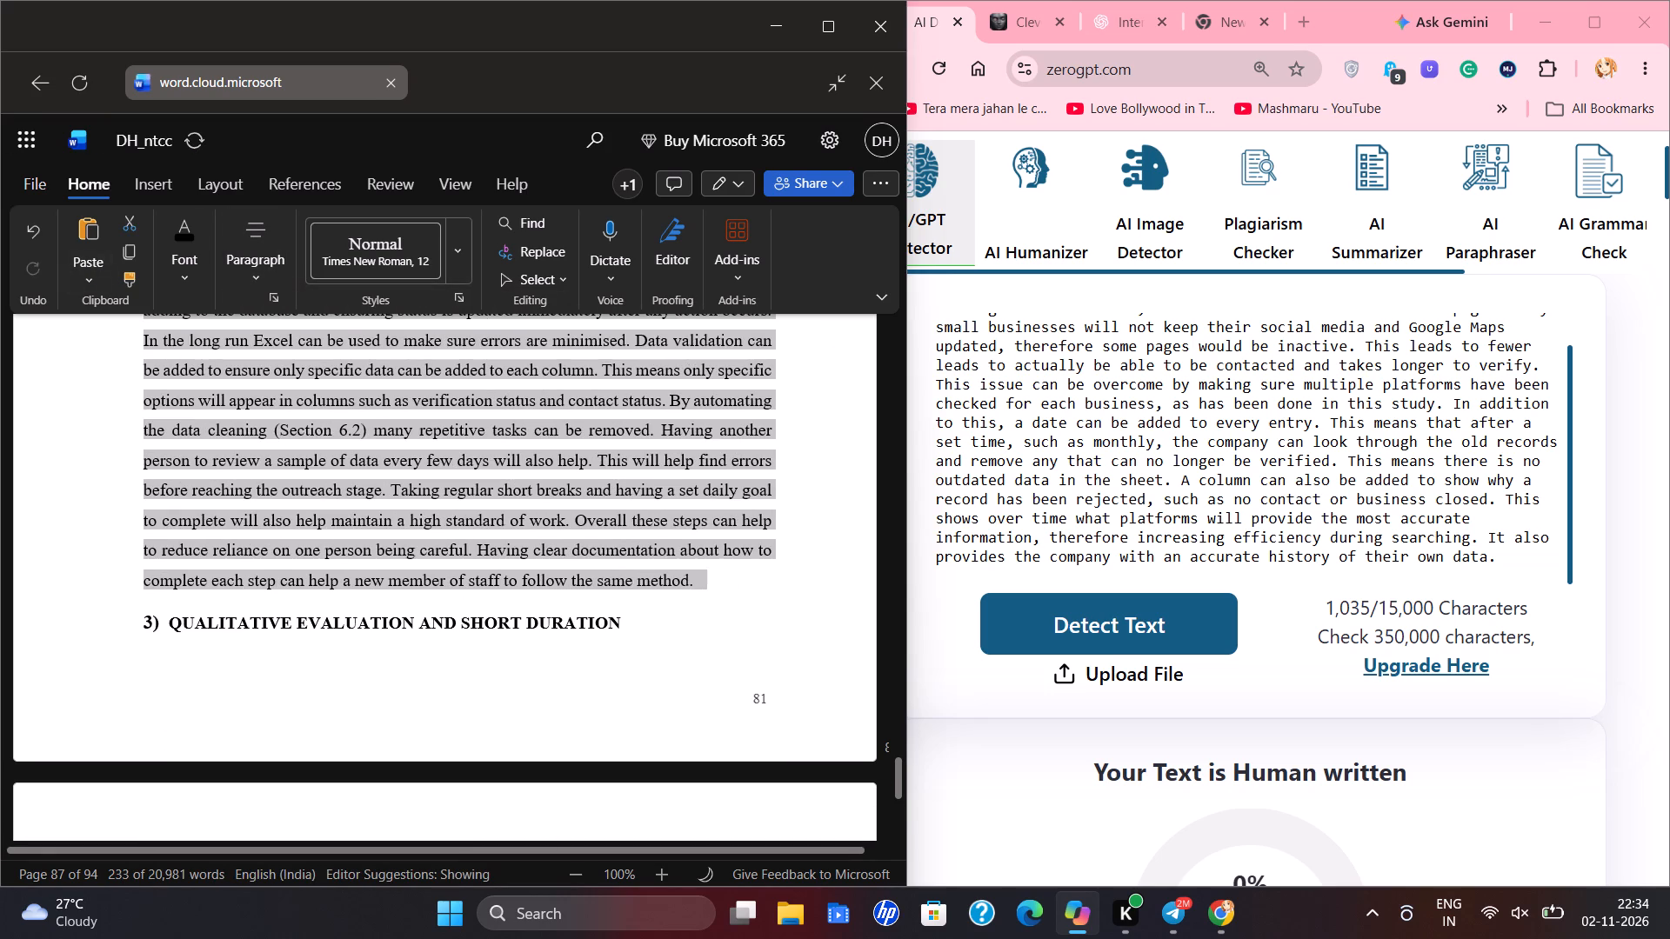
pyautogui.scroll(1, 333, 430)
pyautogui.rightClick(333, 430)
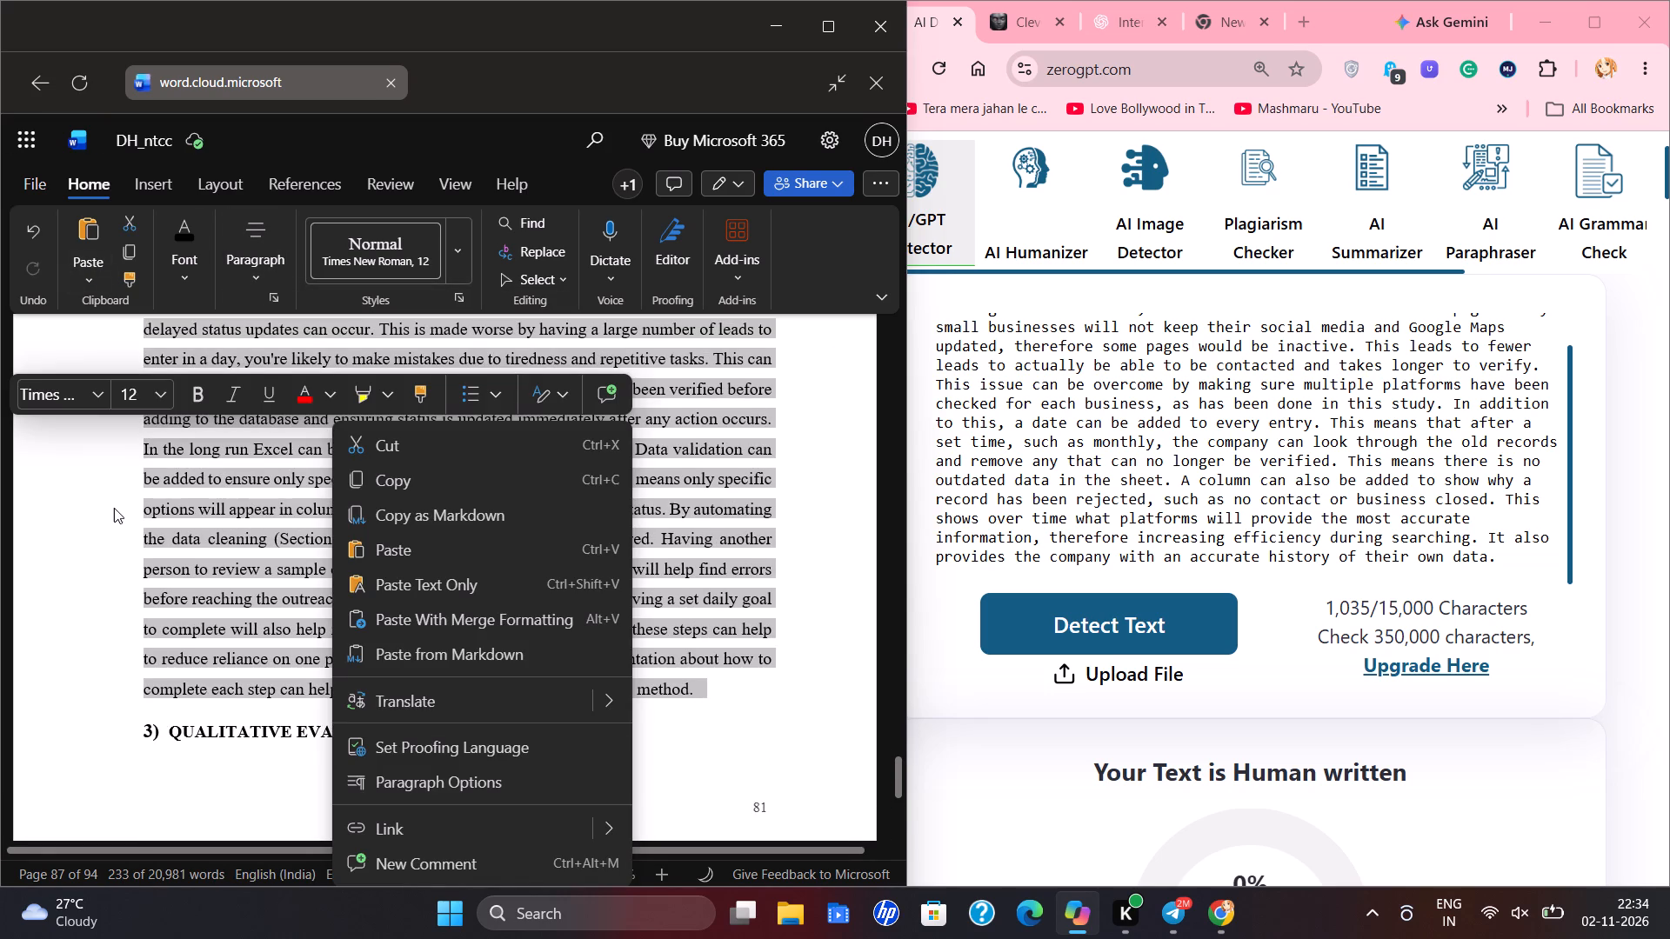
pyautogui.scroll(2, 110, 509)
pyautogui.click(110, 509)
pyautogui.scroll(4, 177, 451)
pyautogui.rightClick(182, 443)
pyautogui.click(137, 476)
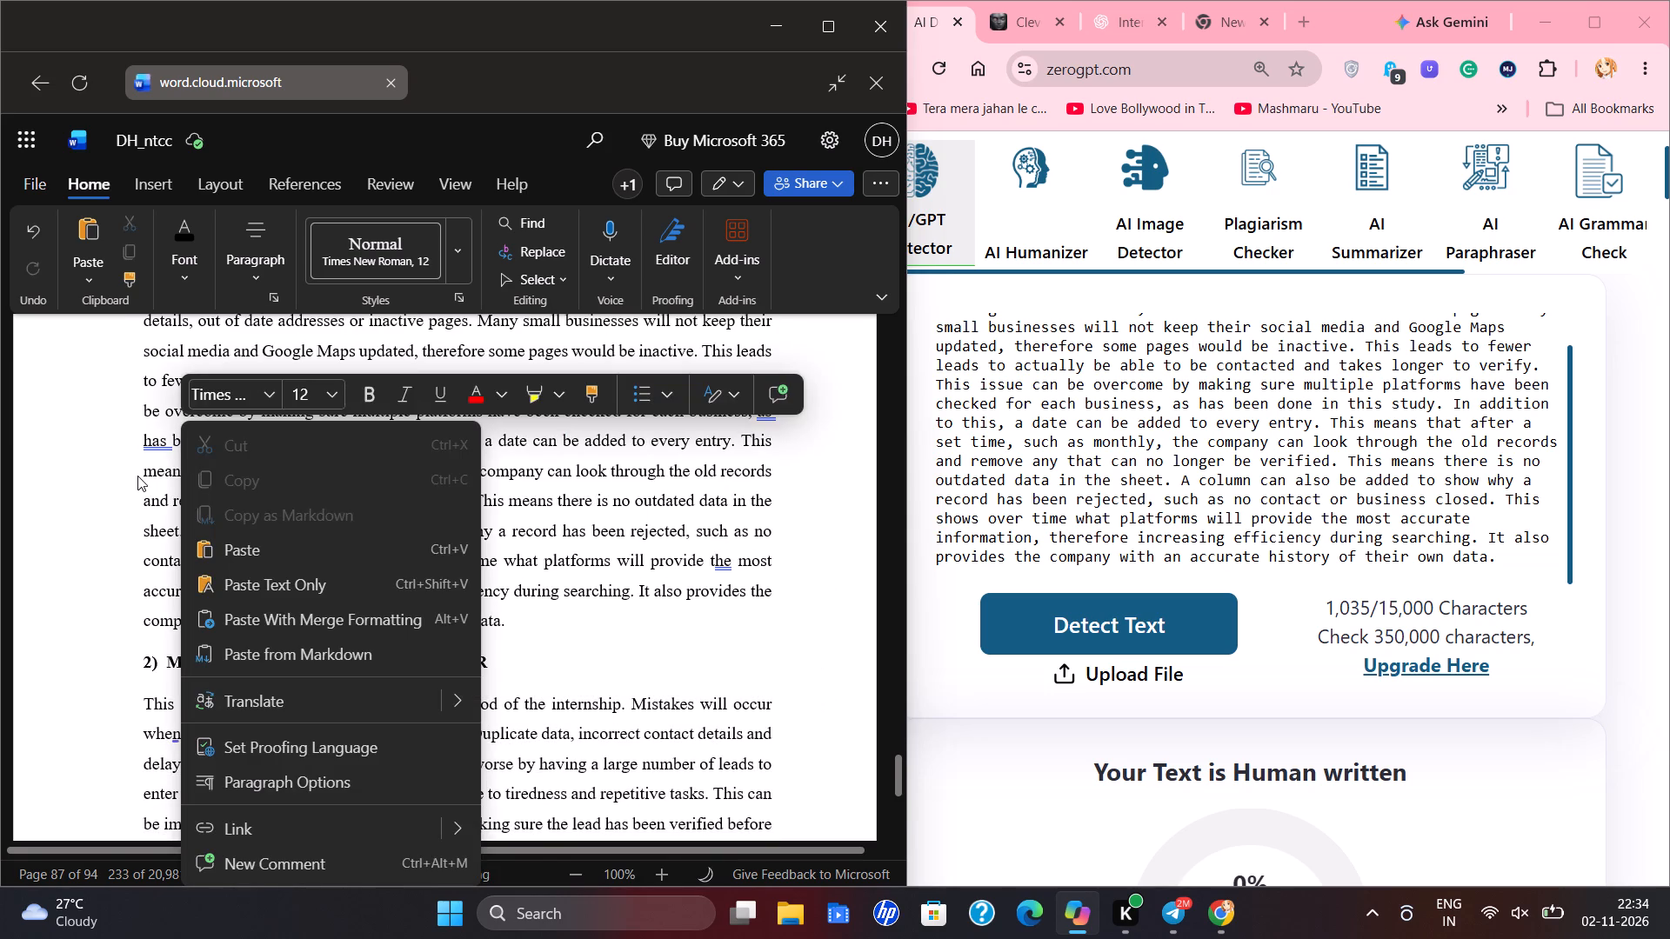
# Insert a page break before the heading "3) QUALITATIVE EVALUATION AND SHORT DURATION".
pyautogui.scroll(-9, 160, 481)
pyautogui.scroll(3, 196, 512)
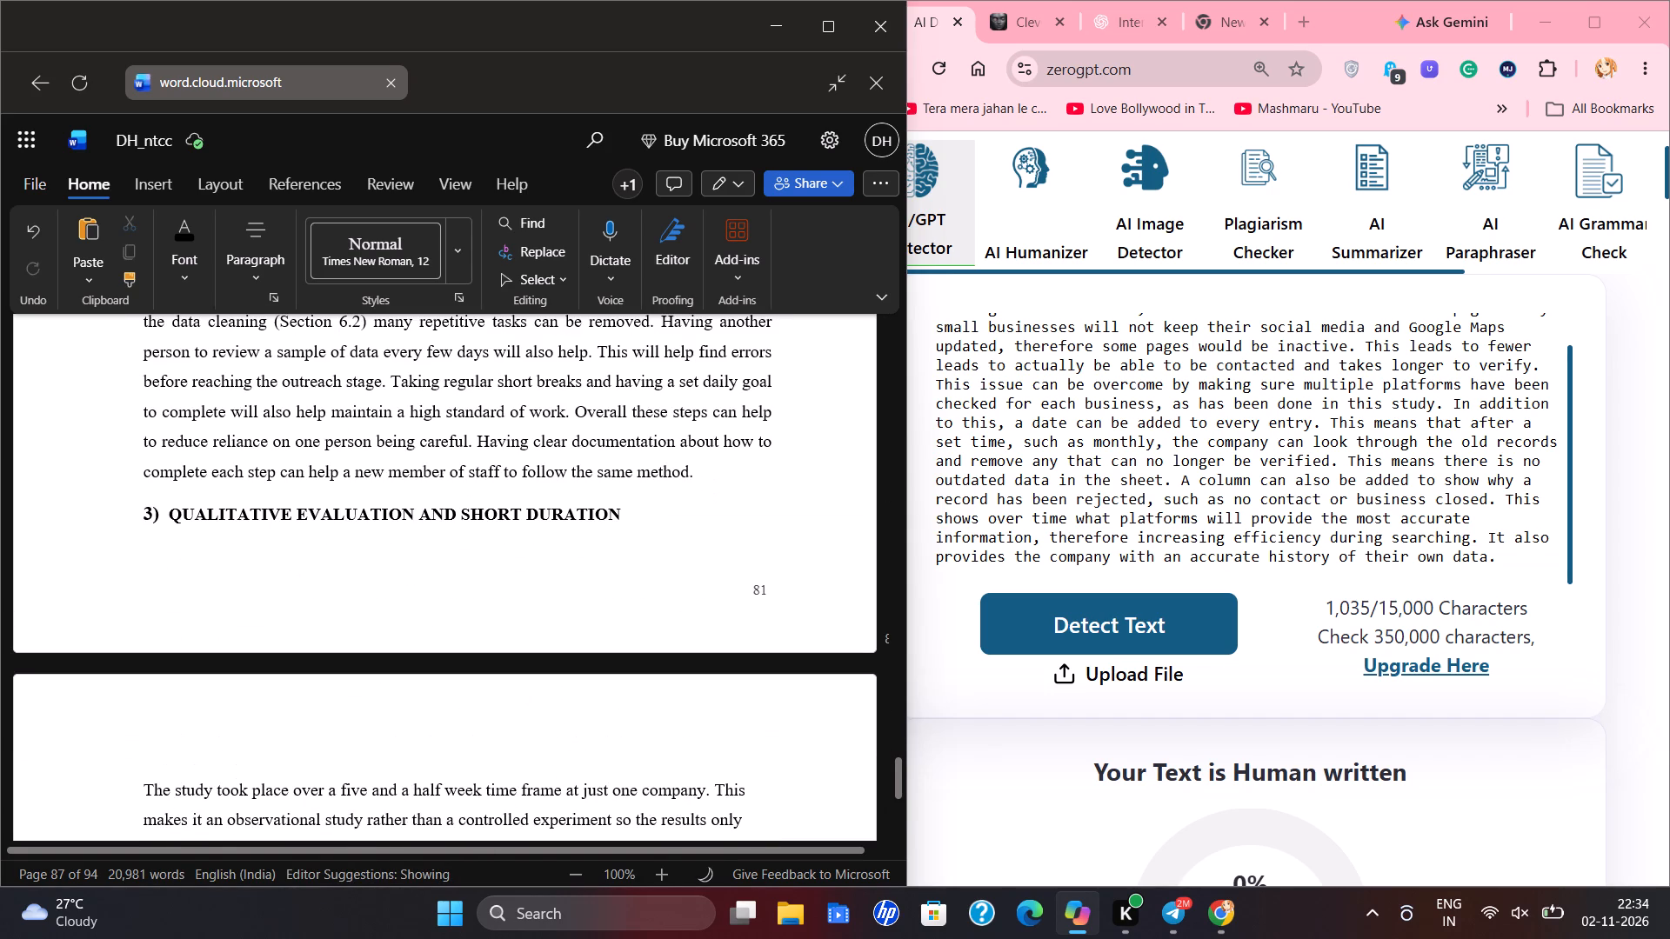
pyautogui.click(713, 469)
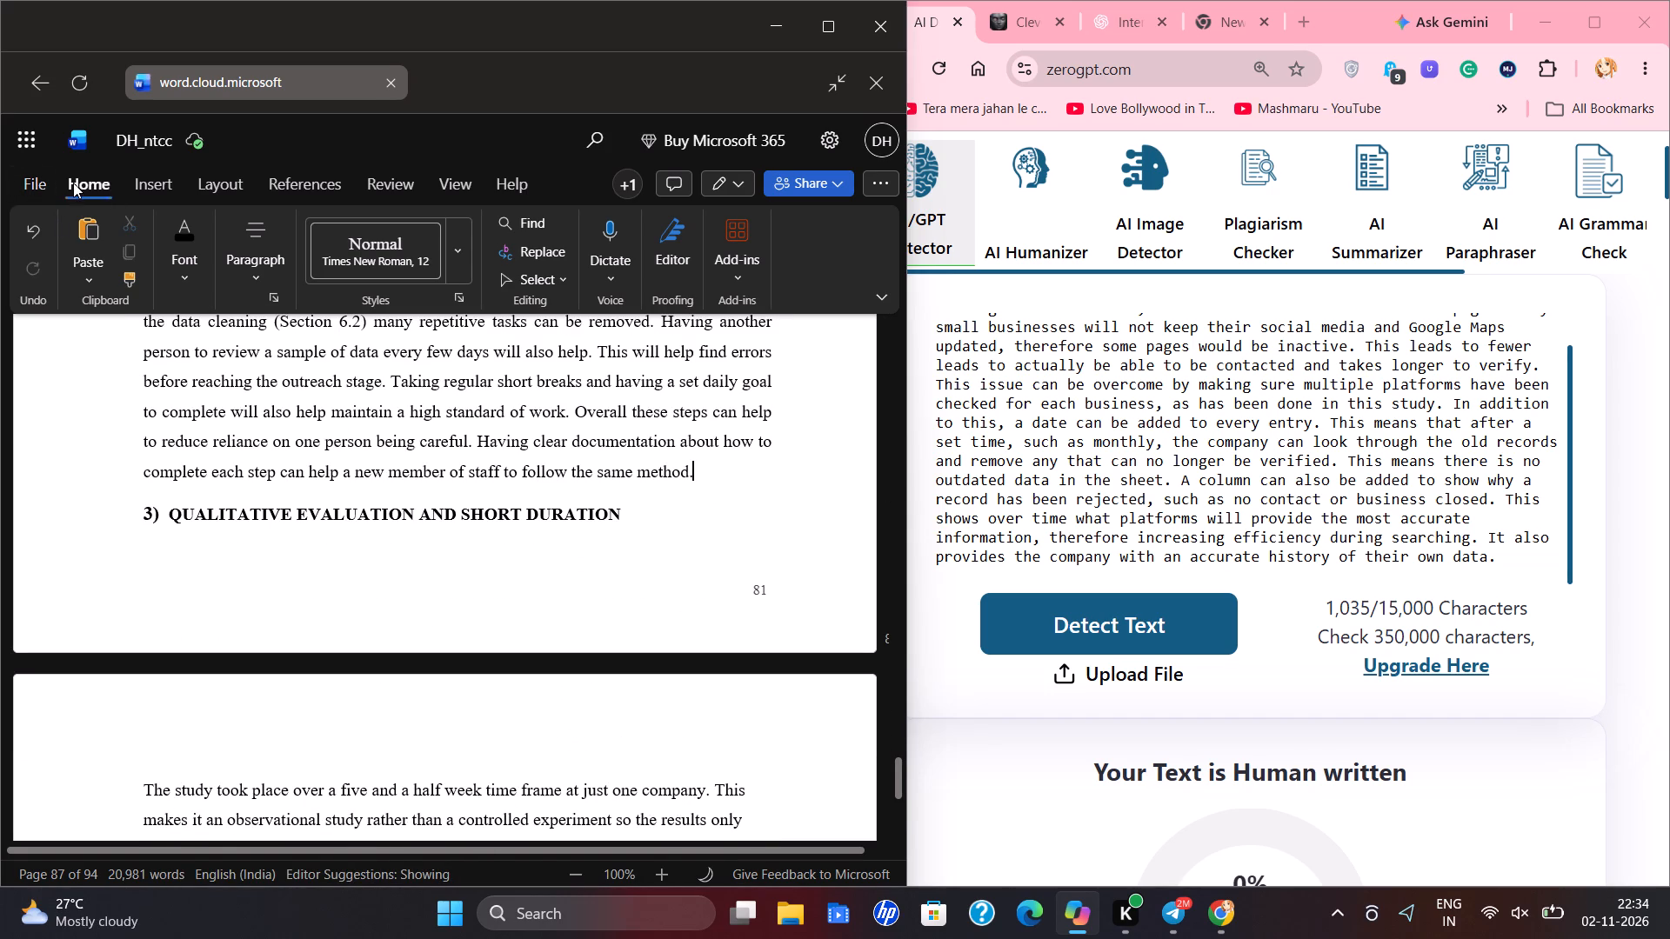
pyautogui.click(163, 181)
pyautogui.click(49, 251)
pyautogui.scroll(-2, 106, 341)
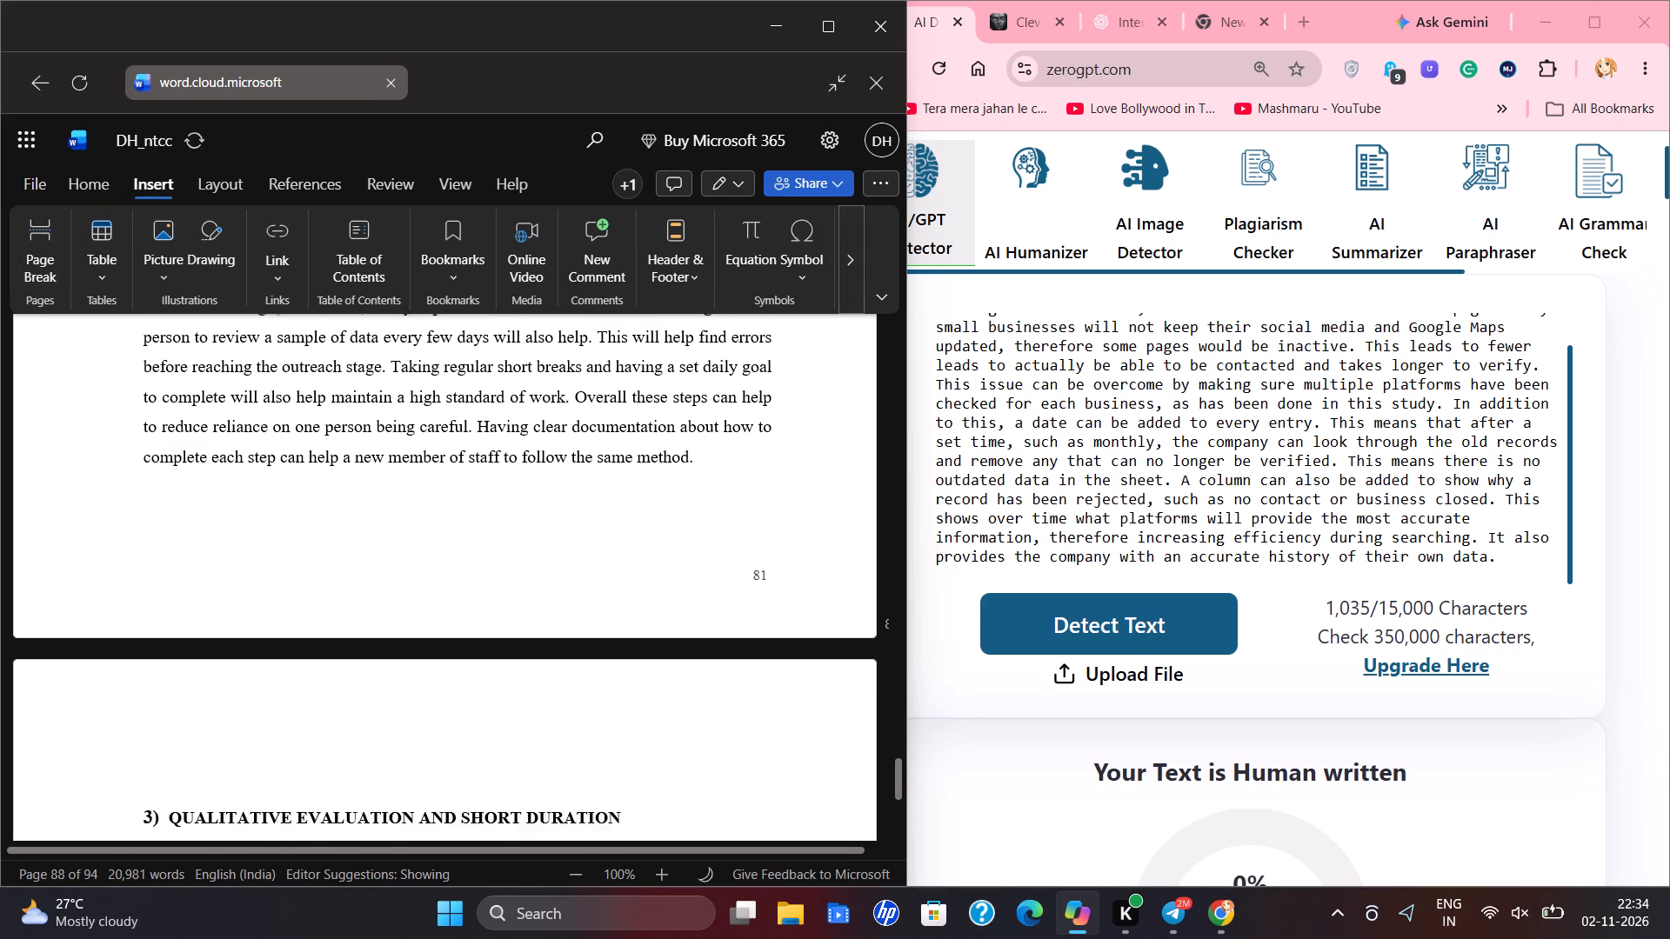
pyautogui.scroll(-1, 140, 383)
pyautogui.scroll(-2, 145, 543)
pyautogui.scroll(1, 130, 365)
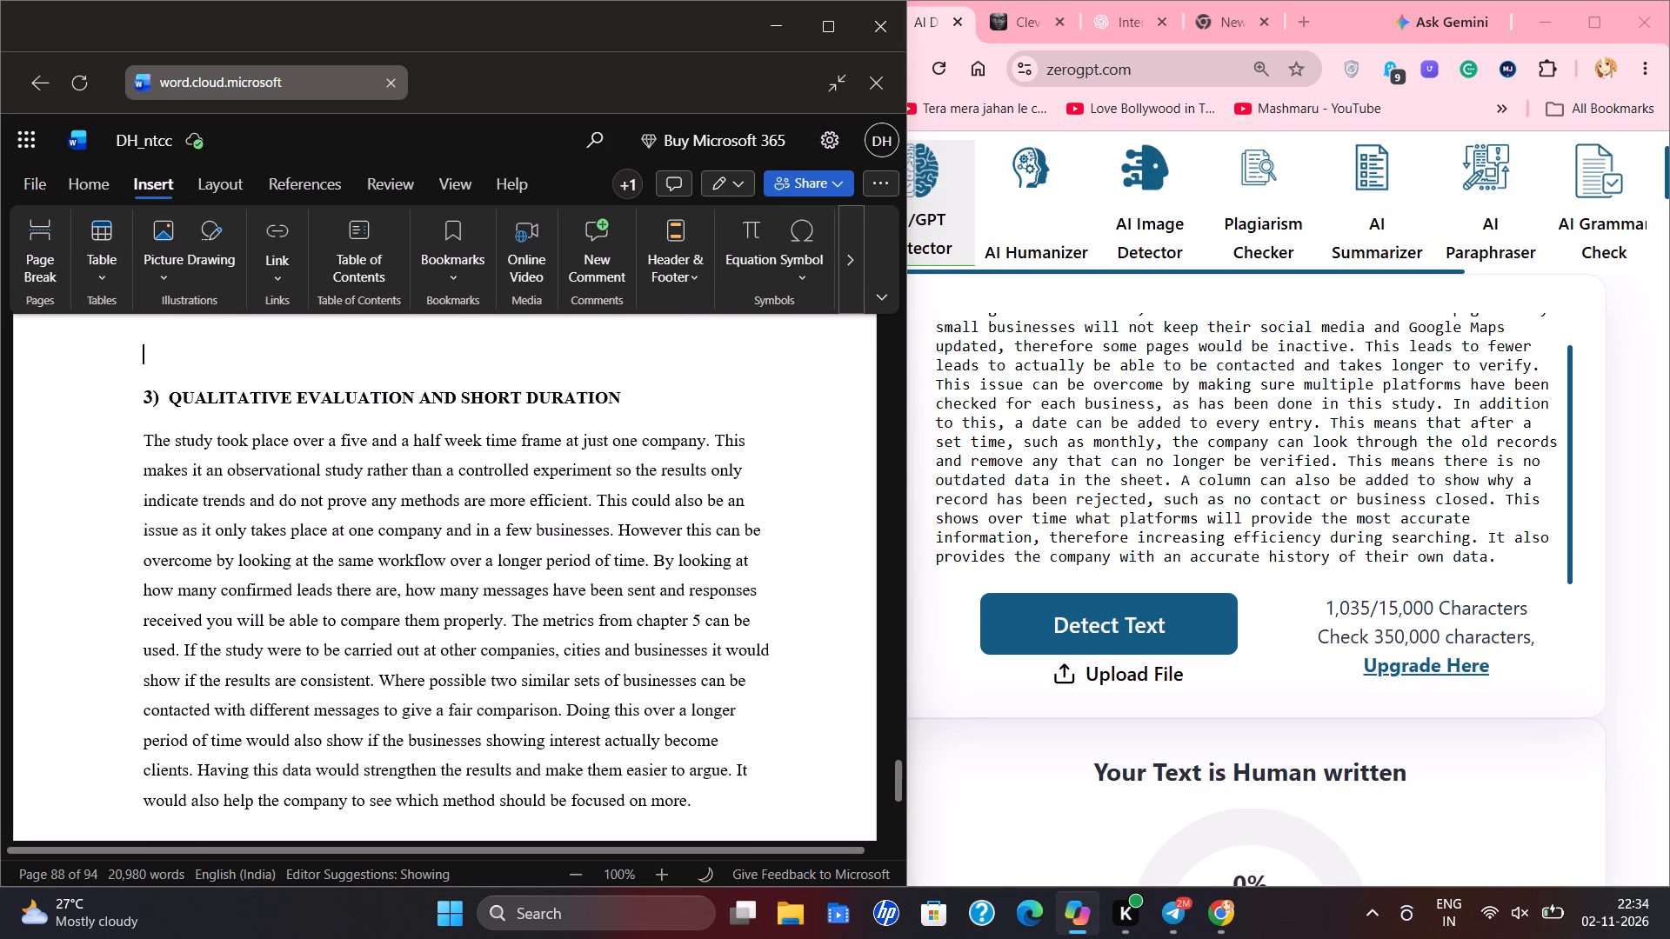
pyautogui.moveTo(132, 444); pyautogui.dragTo(650, 815)
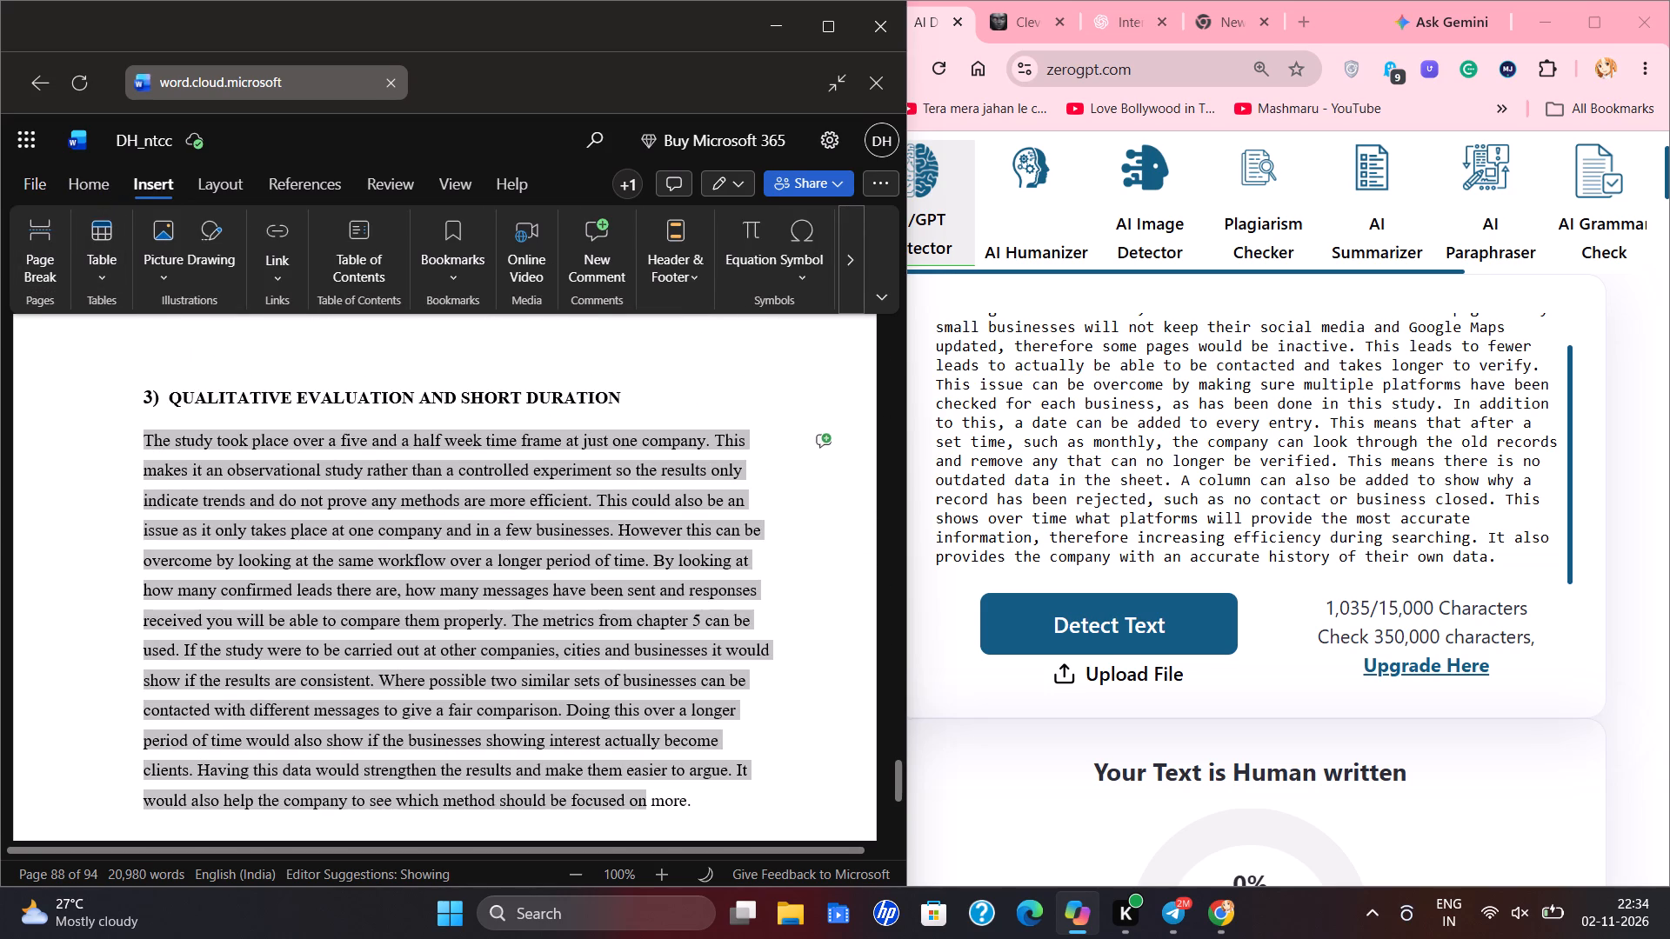
pyautogui.moveTo(650, 815); pyautogui.dragTo(699, 812)
pyautogui.rightClick(575, 593)
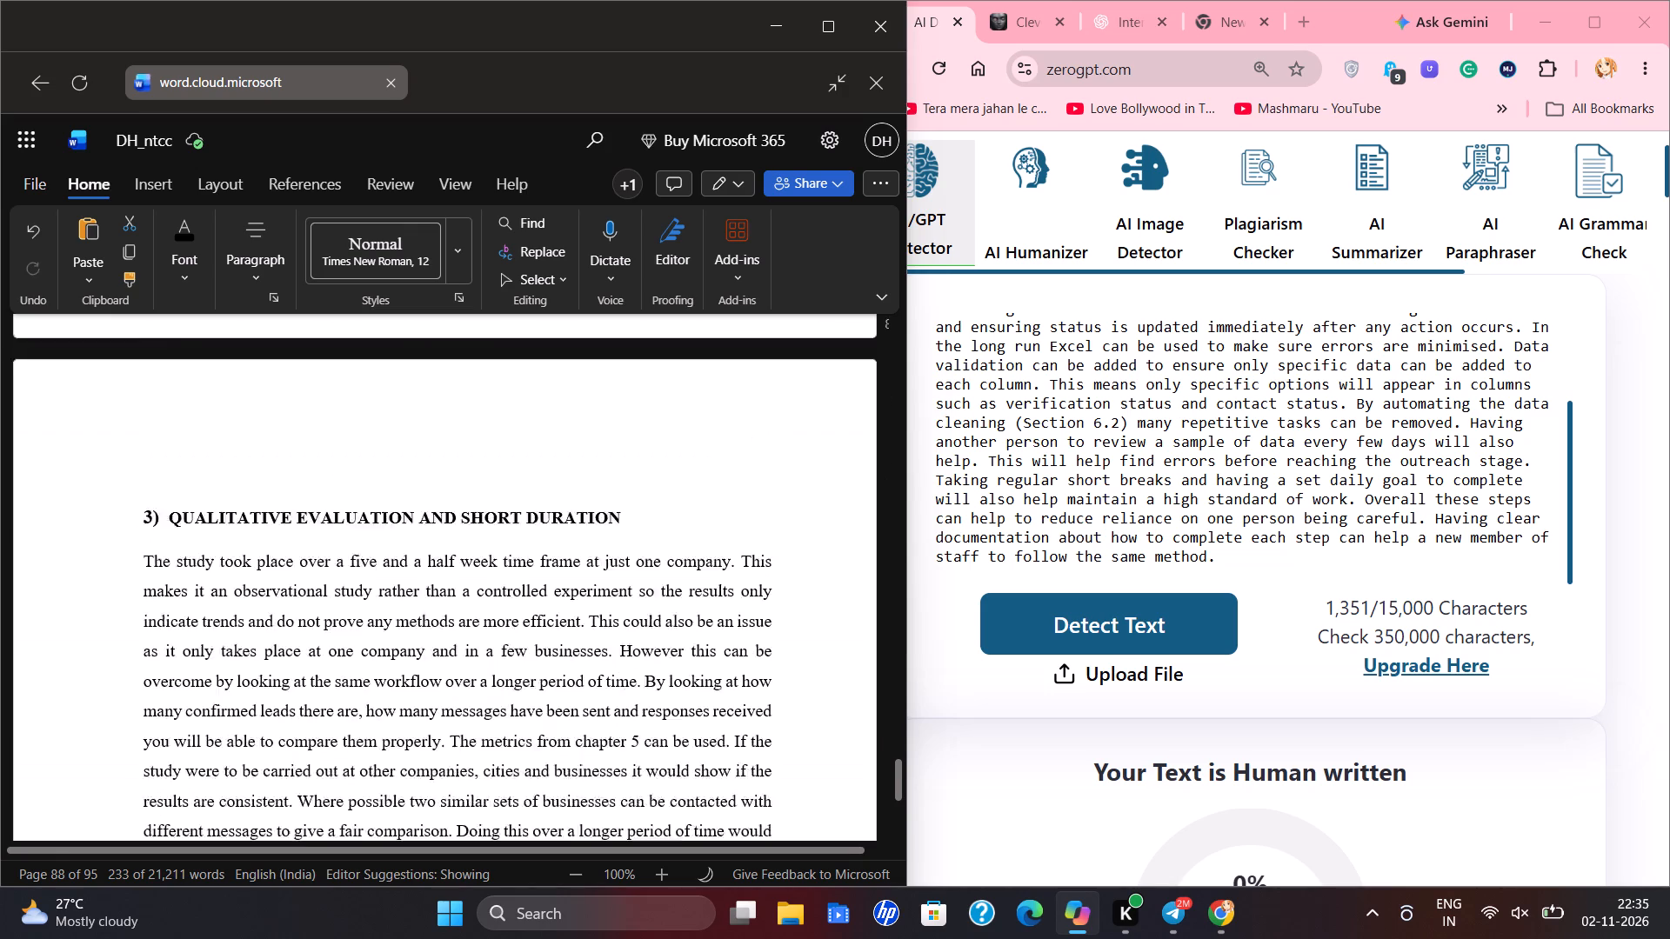
pyautogui.click(81, 559)
pyautogui.scroll(-3, 94, 555)
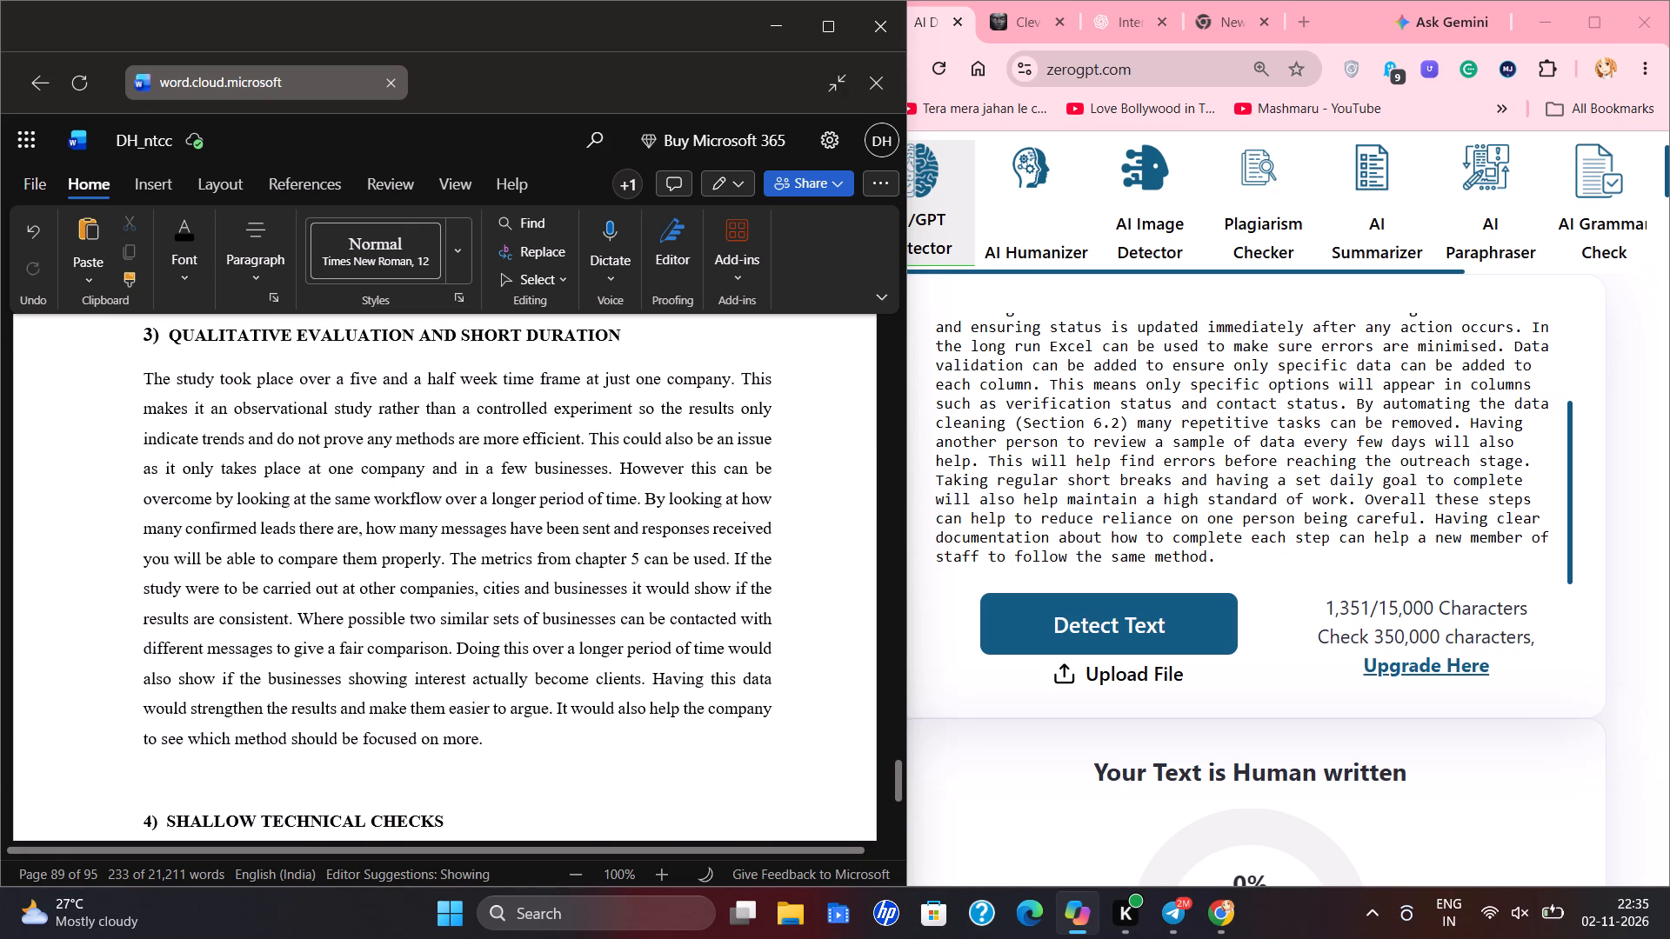
pyautogui.scroll(-3, 94, 555)
pyautogui.scroll(6, 96, 558)
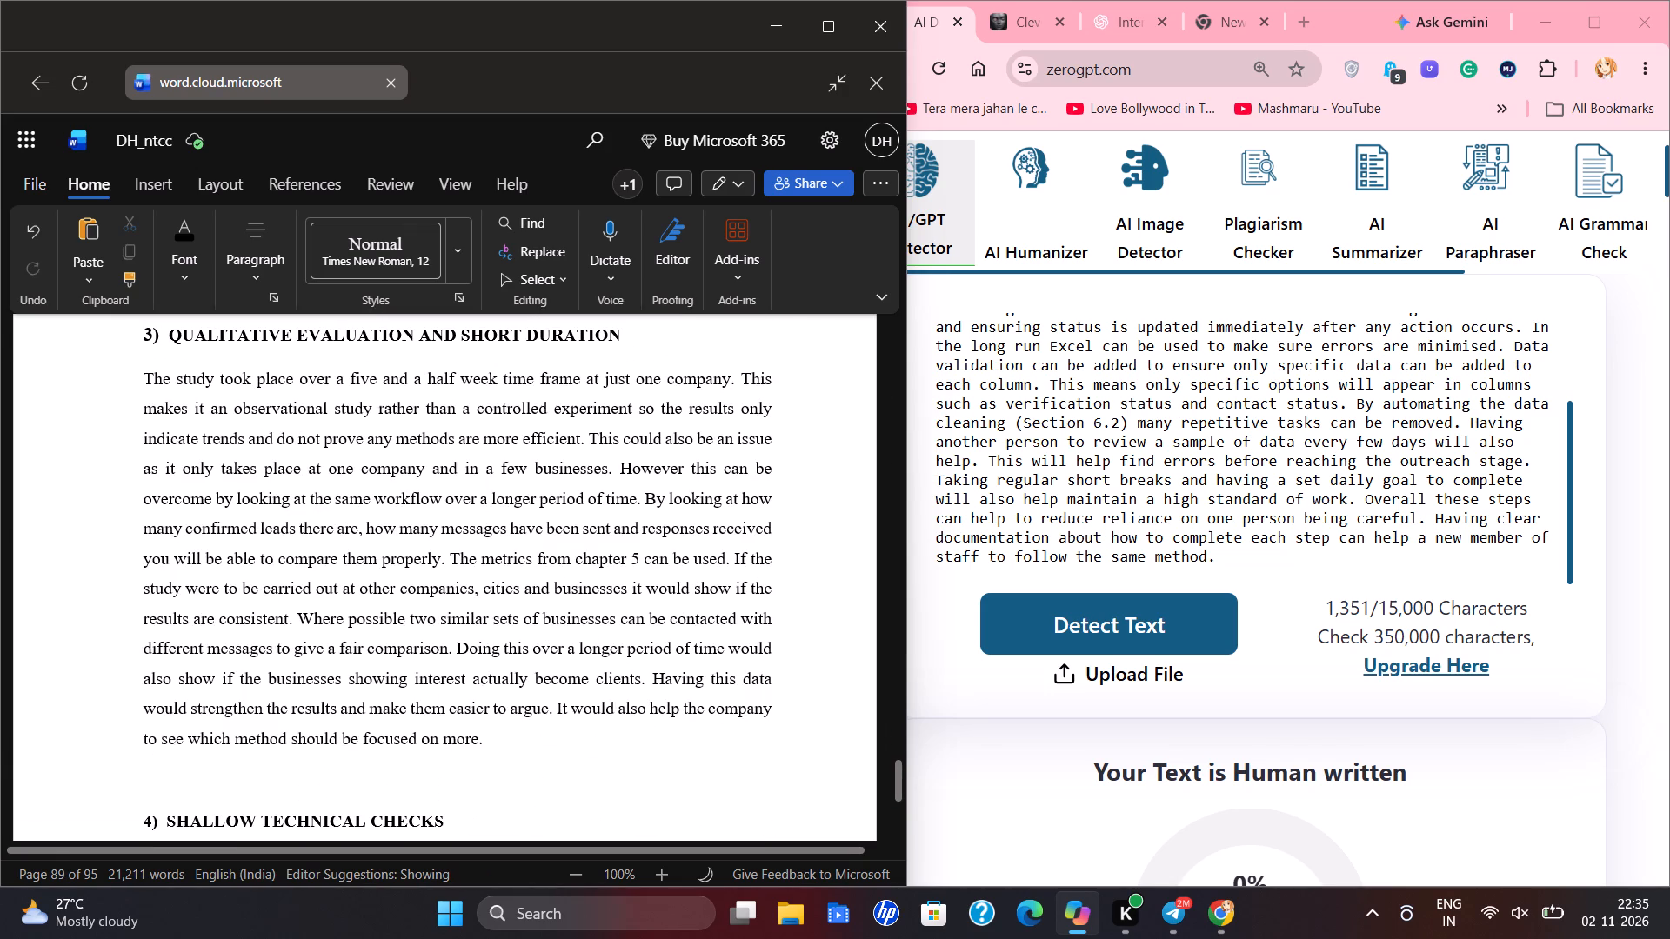
pyautogui.moveTo(124, 370); pyautogui.dragTo(709, 722)
pyautogui.scroll(-3, 338, 461)
pyautogui.scroll(-2, 701, 704)
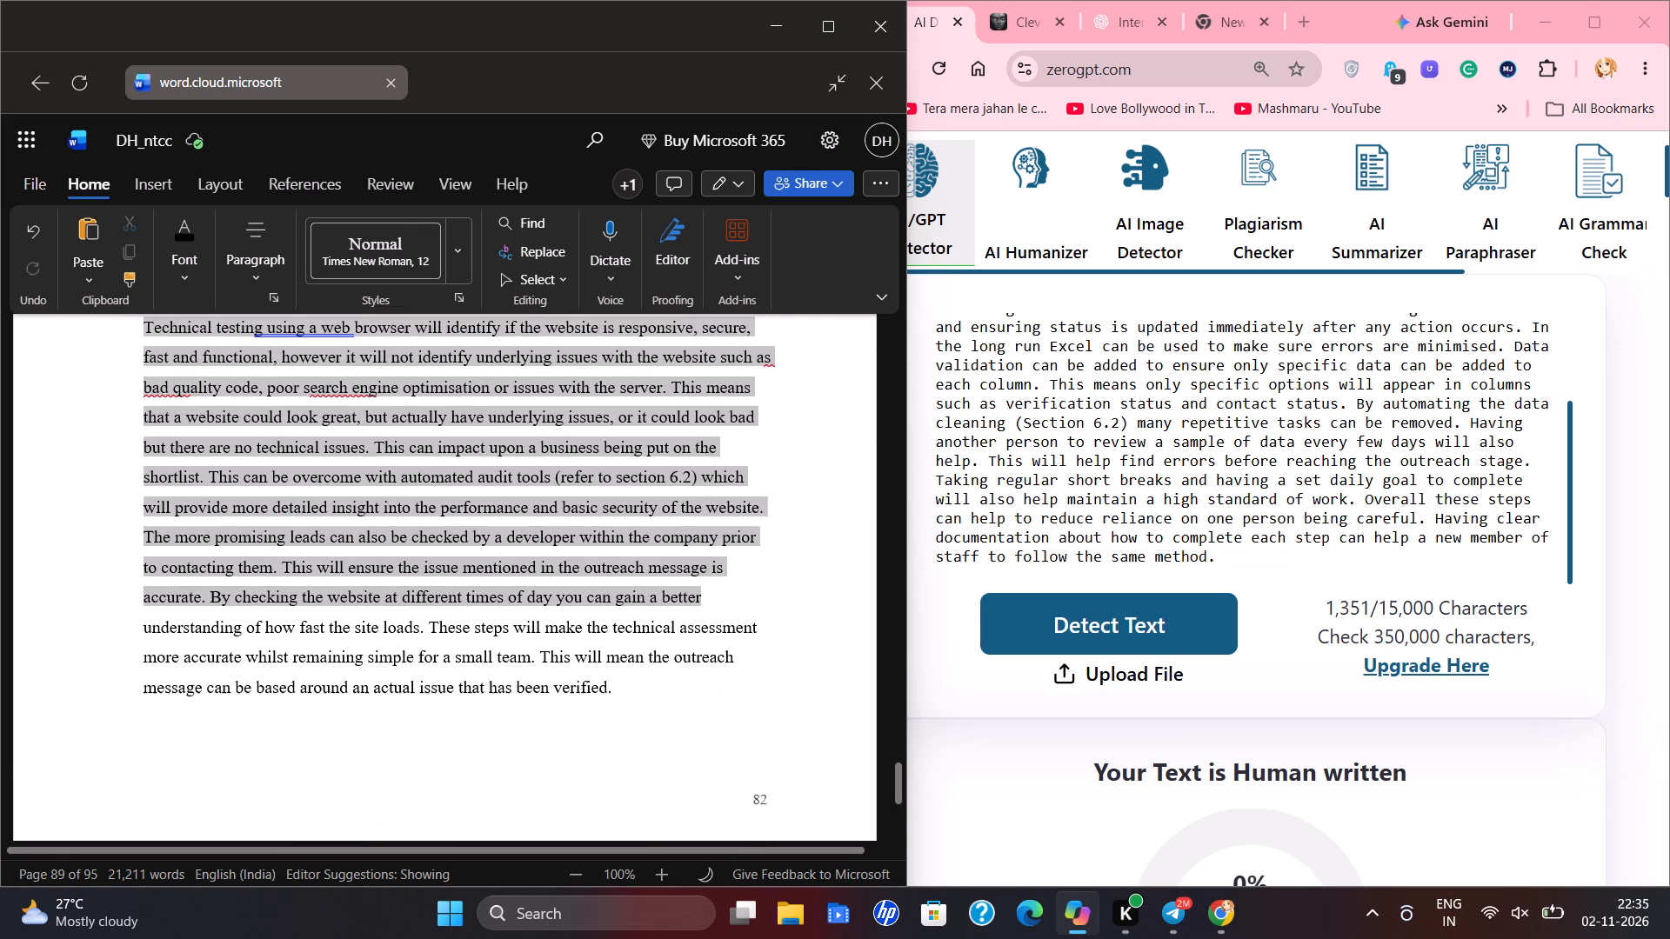
pyautogui.moveTo(709, 722); pyautogui.dragTo(661, 683)
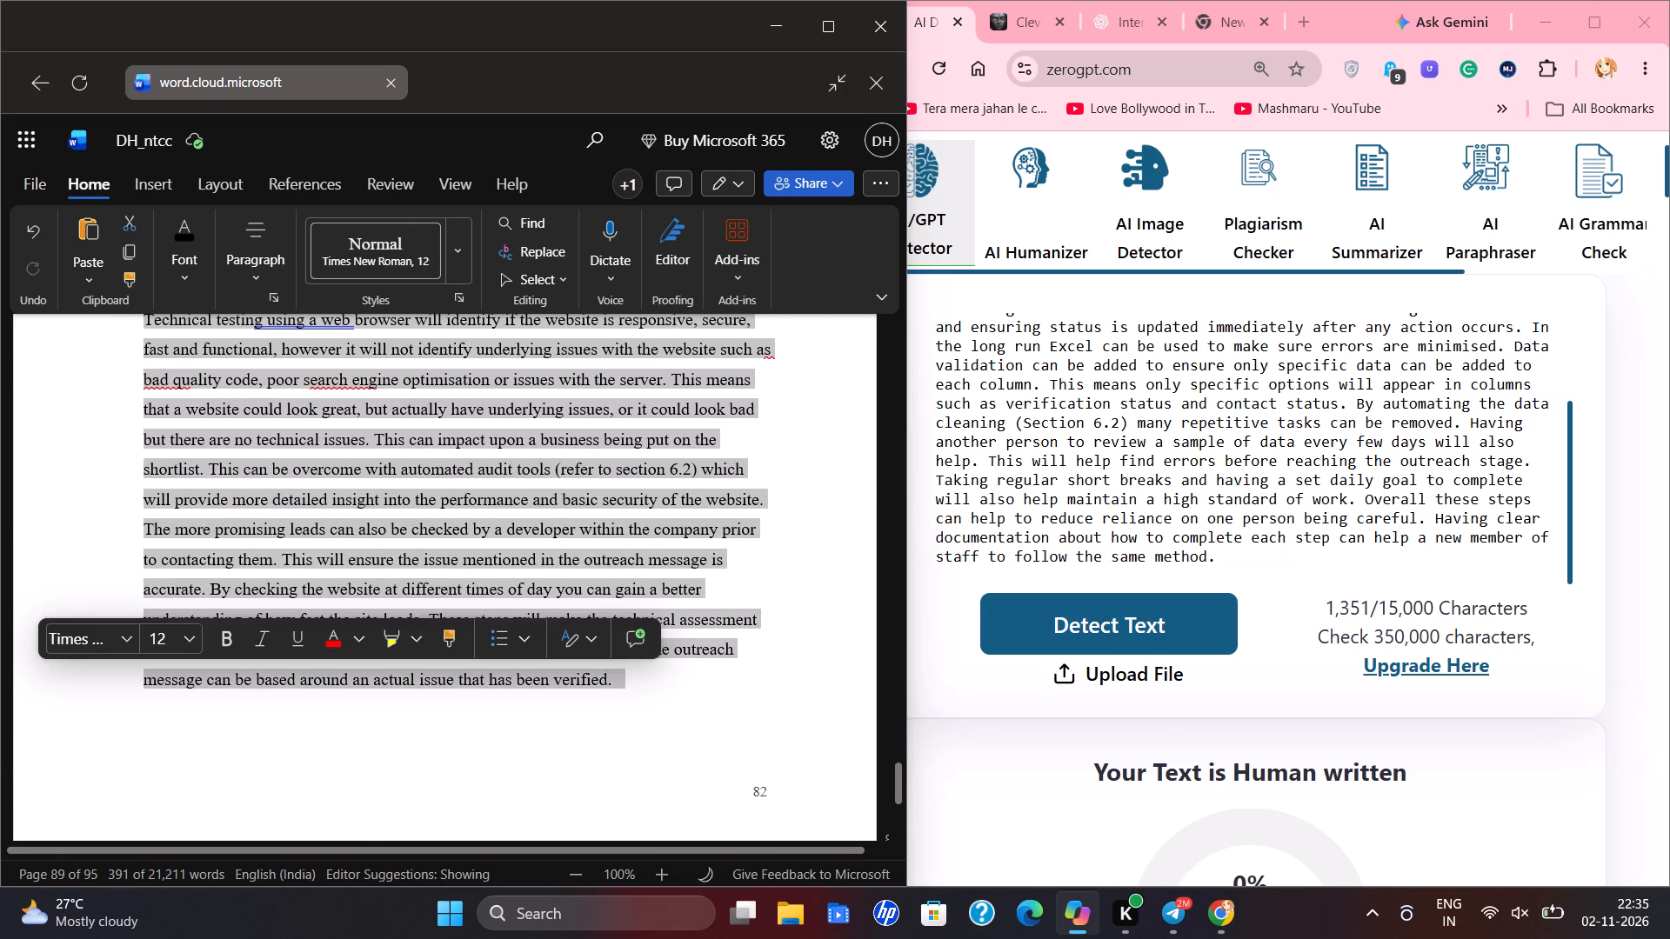
pyautogui.rightClick(584, 556)
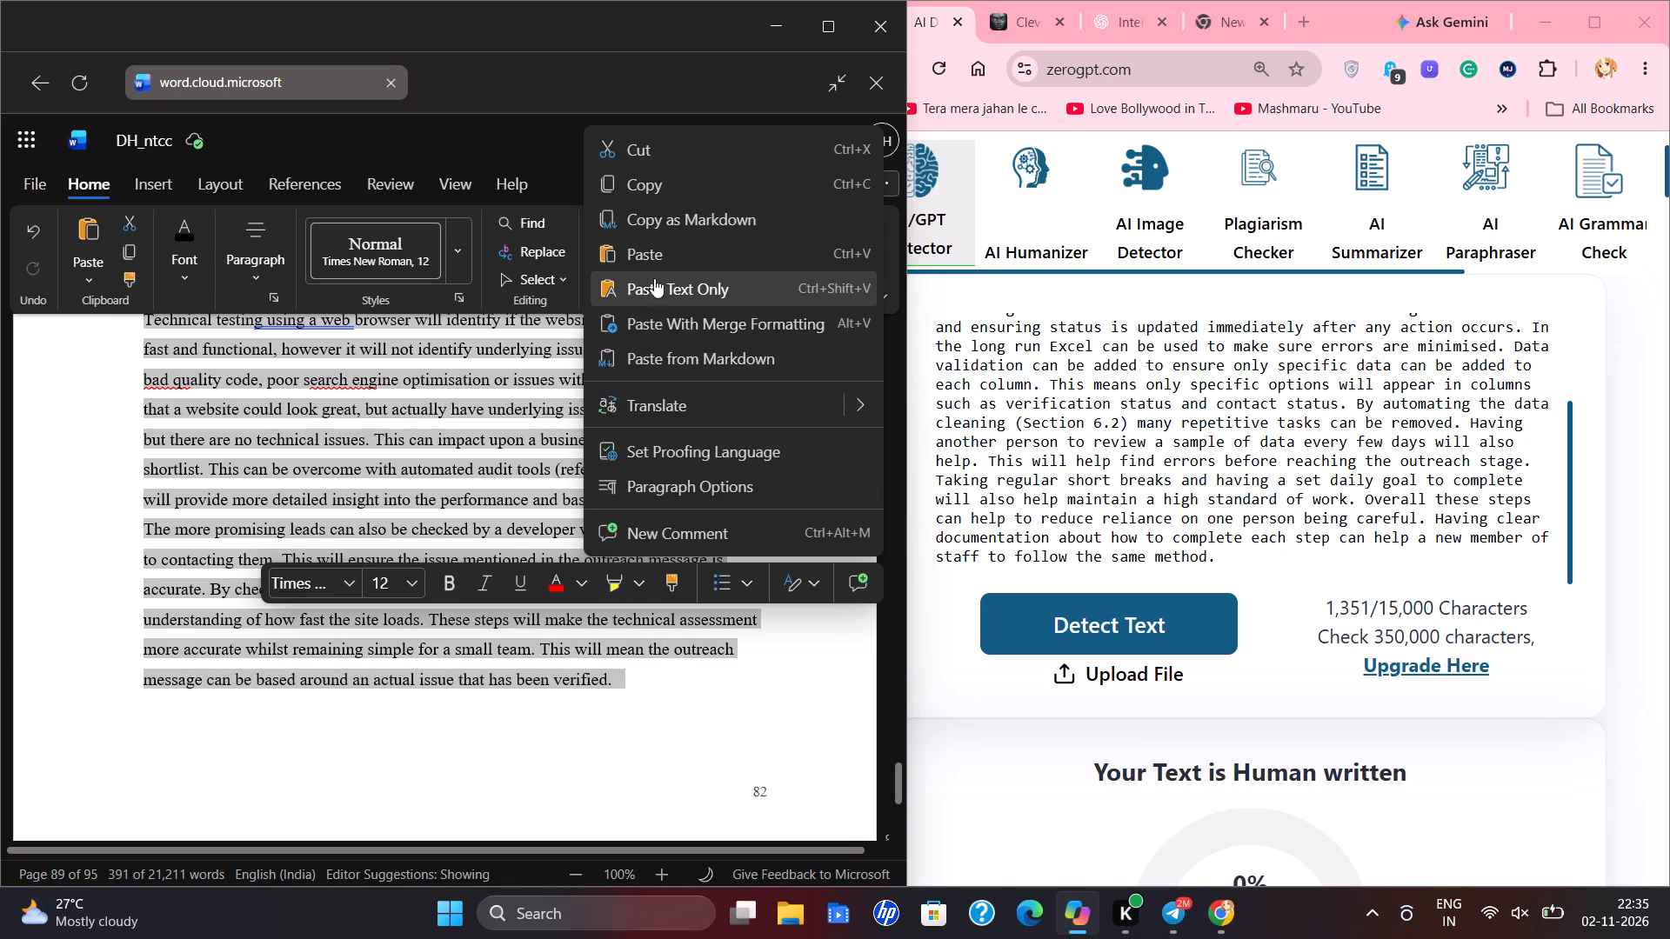
pyautogui.click(681, 226)
pyautogui.click(1052, 480)
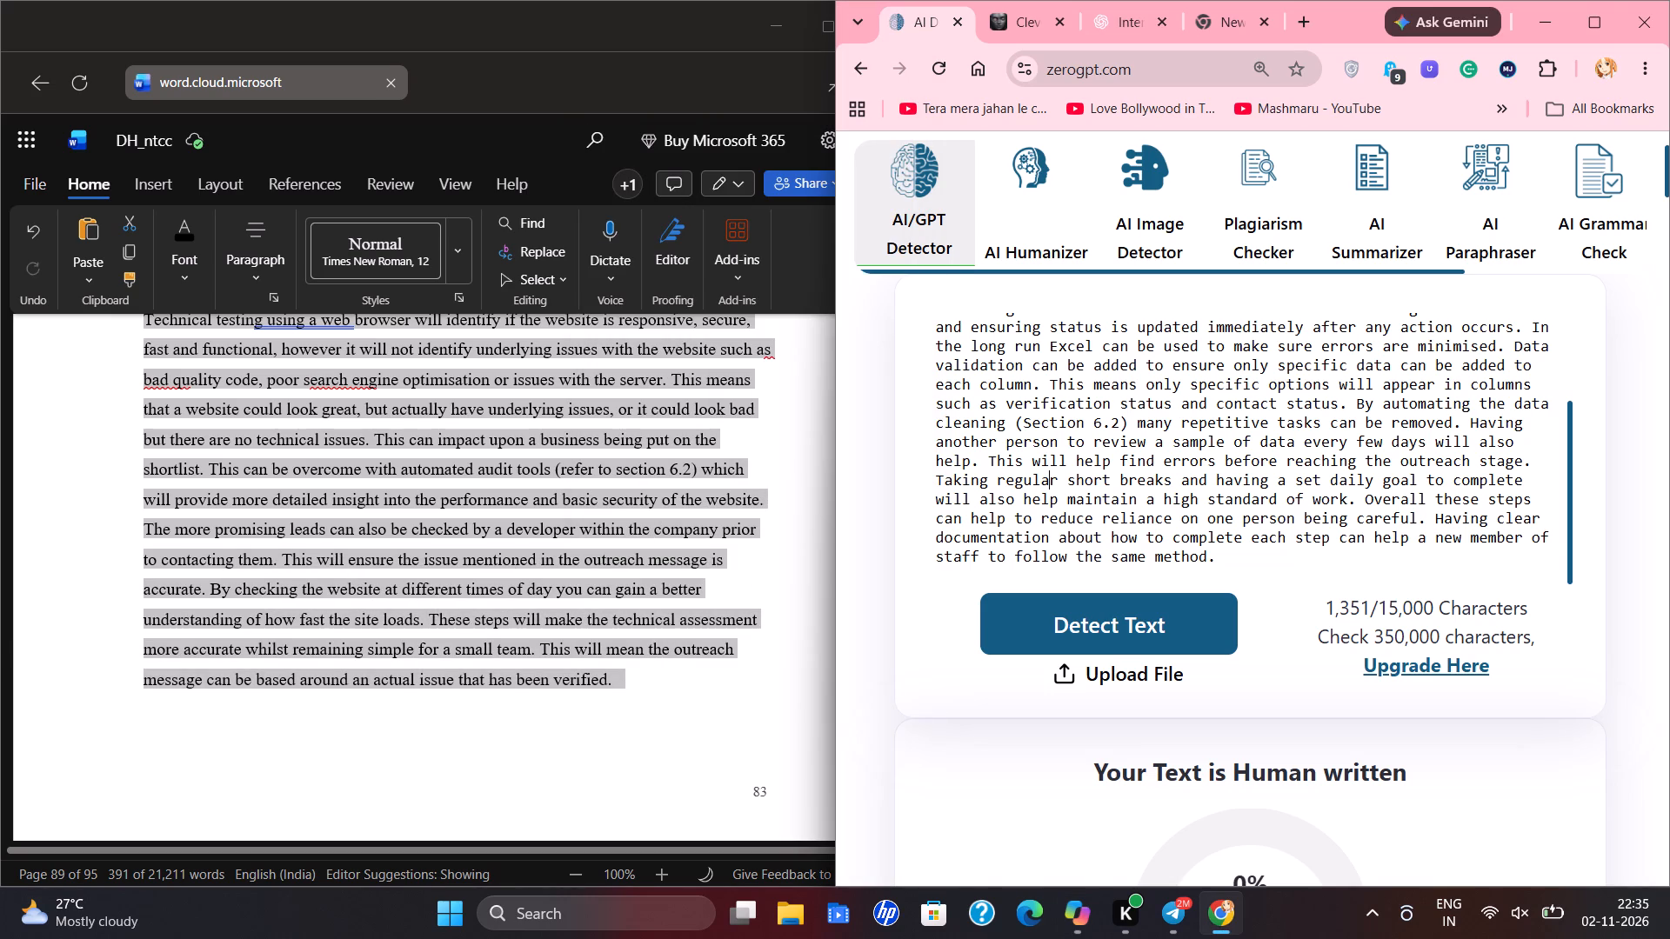
pyautogui.hotkey('ctrl', 'a')
pyautogui.hotkey('ctrl', 'v')
pyautogui.click(1059, 611)
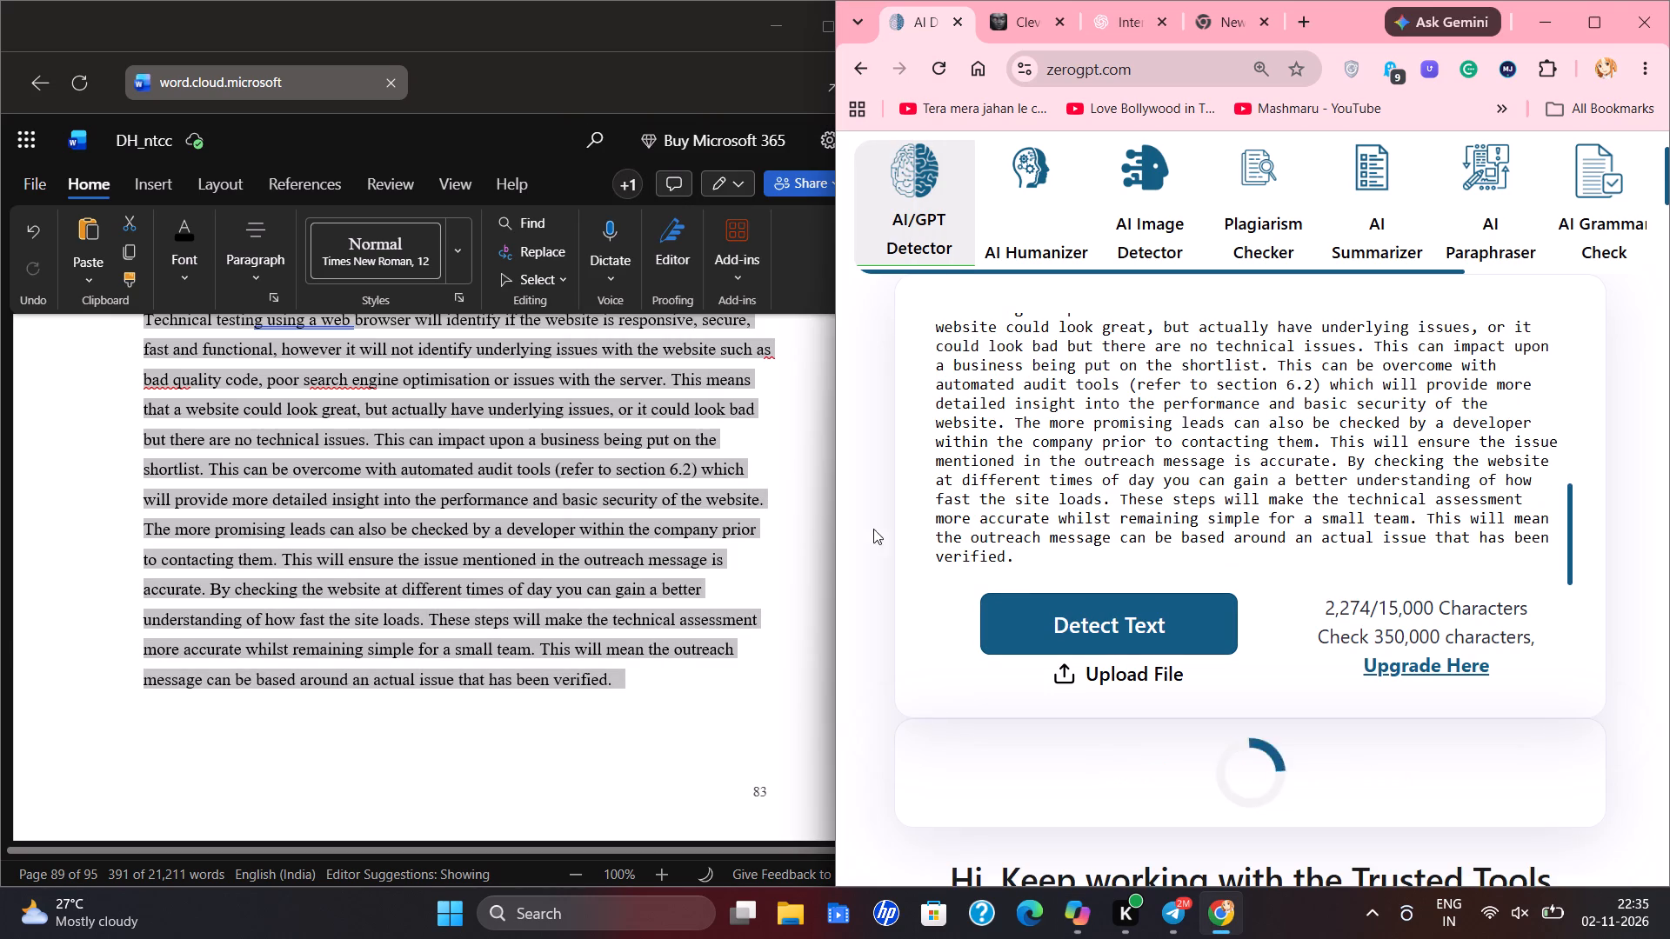
# Justify the whole body paragraph under Shallow Technical Checks in the document.
pyautogui.click(156, 479)
pyautogui.scroll(2, 154, 473)
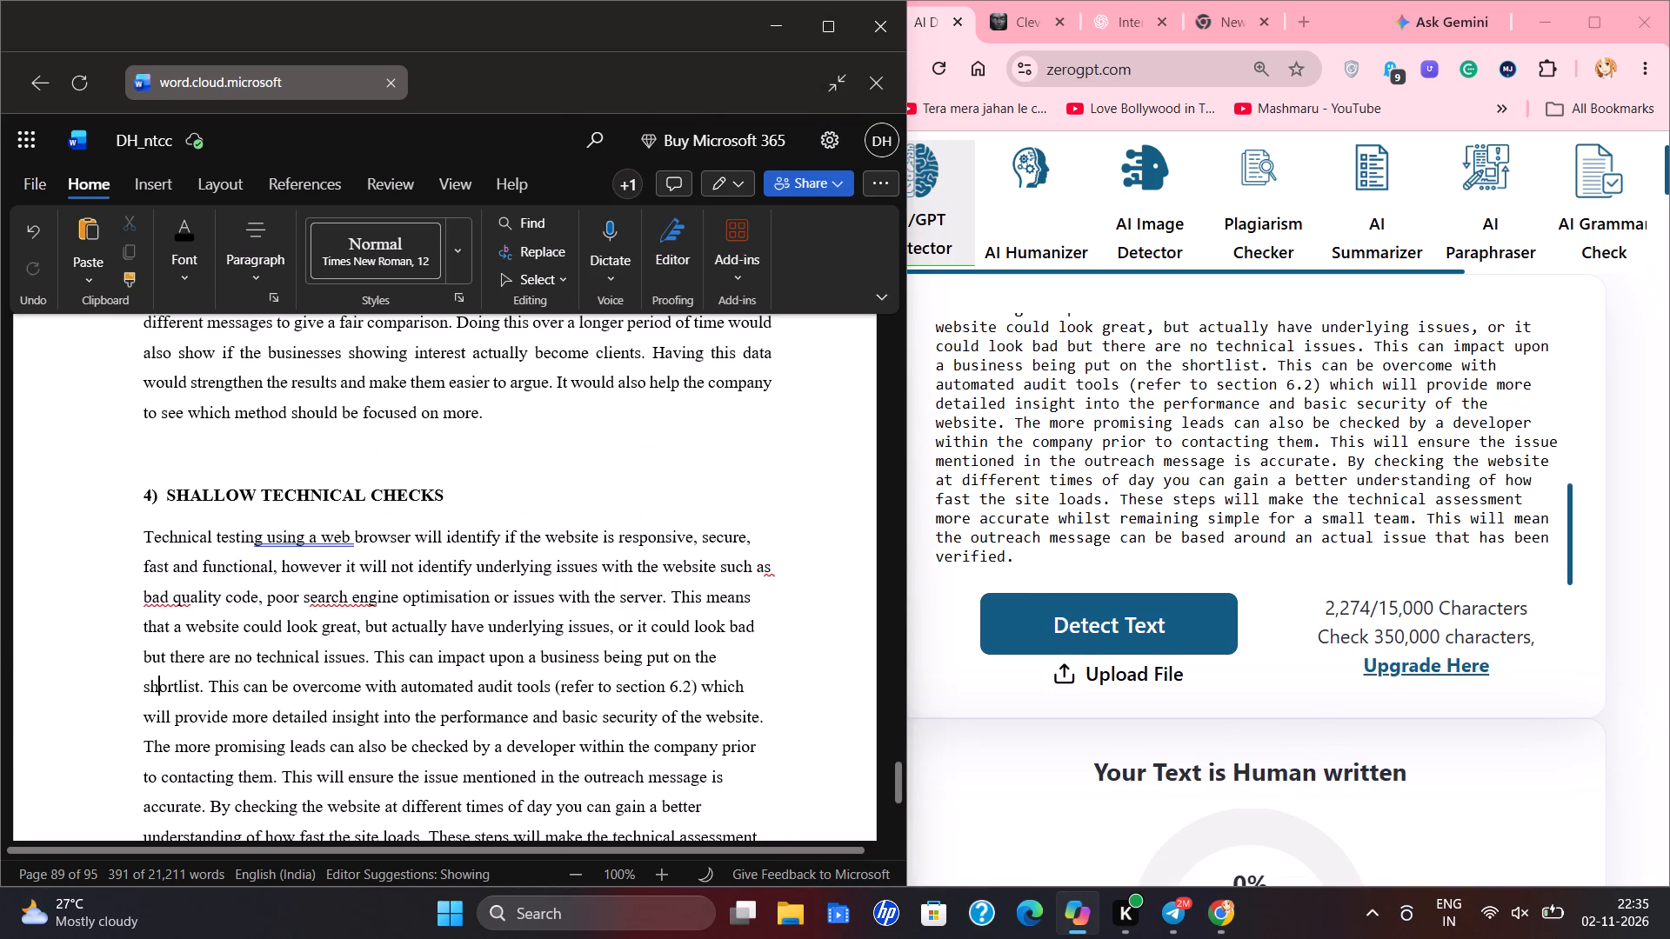
pyautogui.moveTo(139, 542); pyautogui.dragTo(637, 776)
pyautogui.scroll(-1, 515, 637)
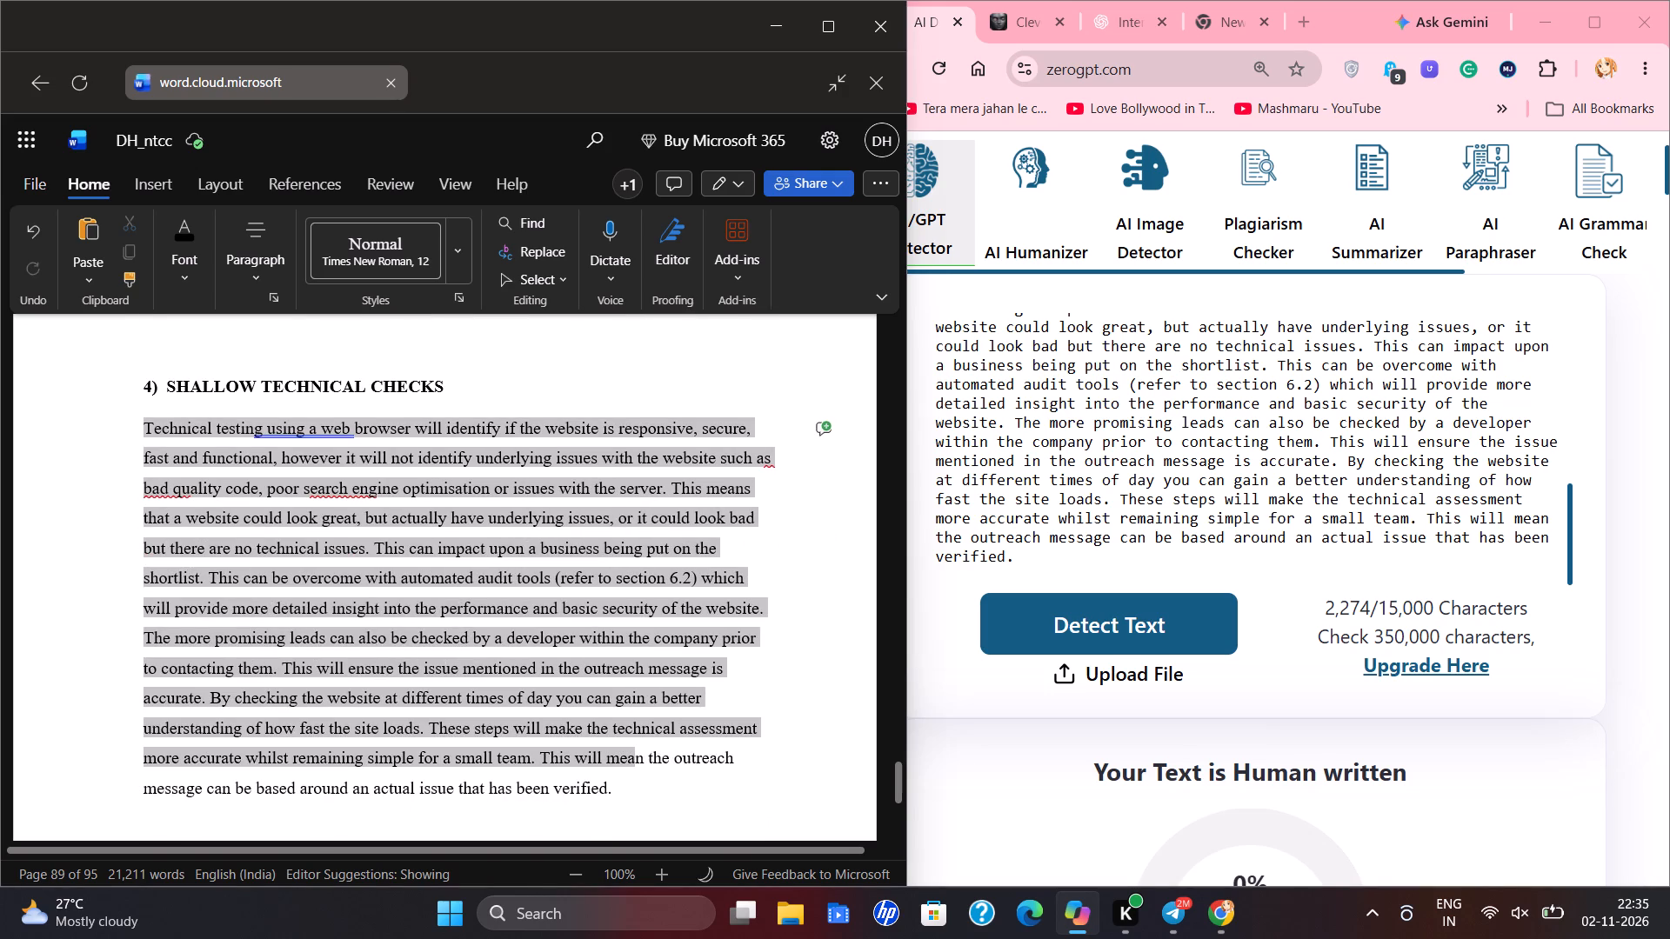
pyautogui.moveTo(637, 776); pyautogui.dragTo(637, 789)
pyautogui.click(258, 242)
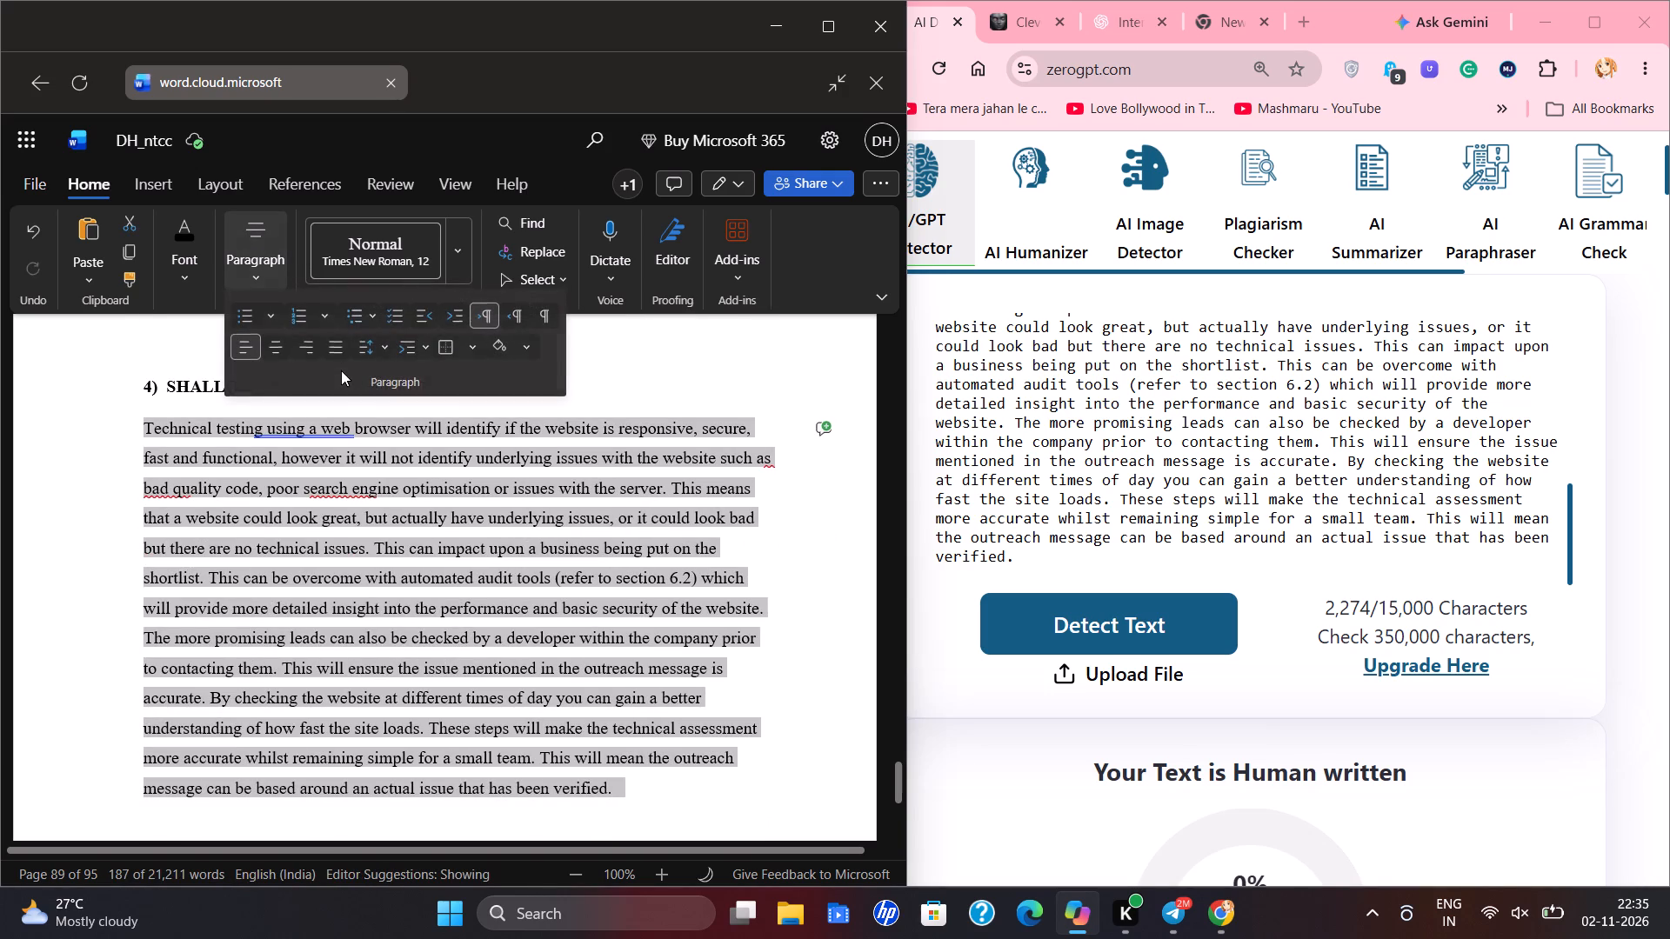
pyautogui.click(338, 359)
pyautogui.click(118, 586)
# Justify the four body paragraphs under 7.1 Summary of Findings, stopping before the Figure 7.1 placeholder.
pyautogui.scroll(4, 211, 559)
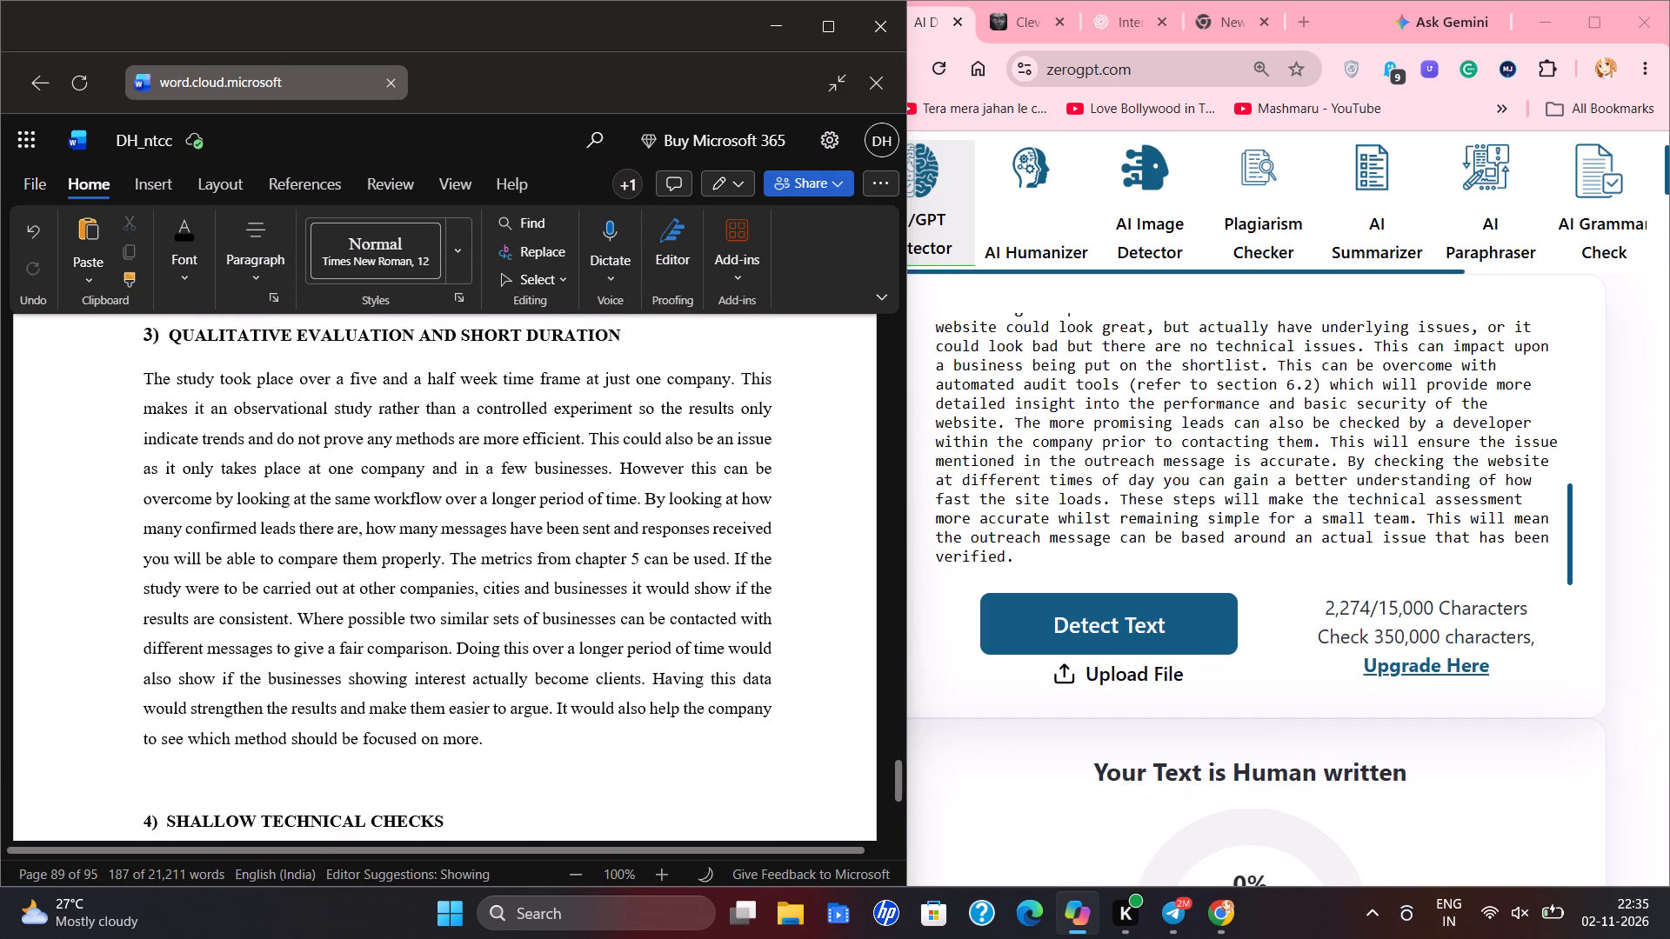
pyautogui.scroll(-13, 211, 559)
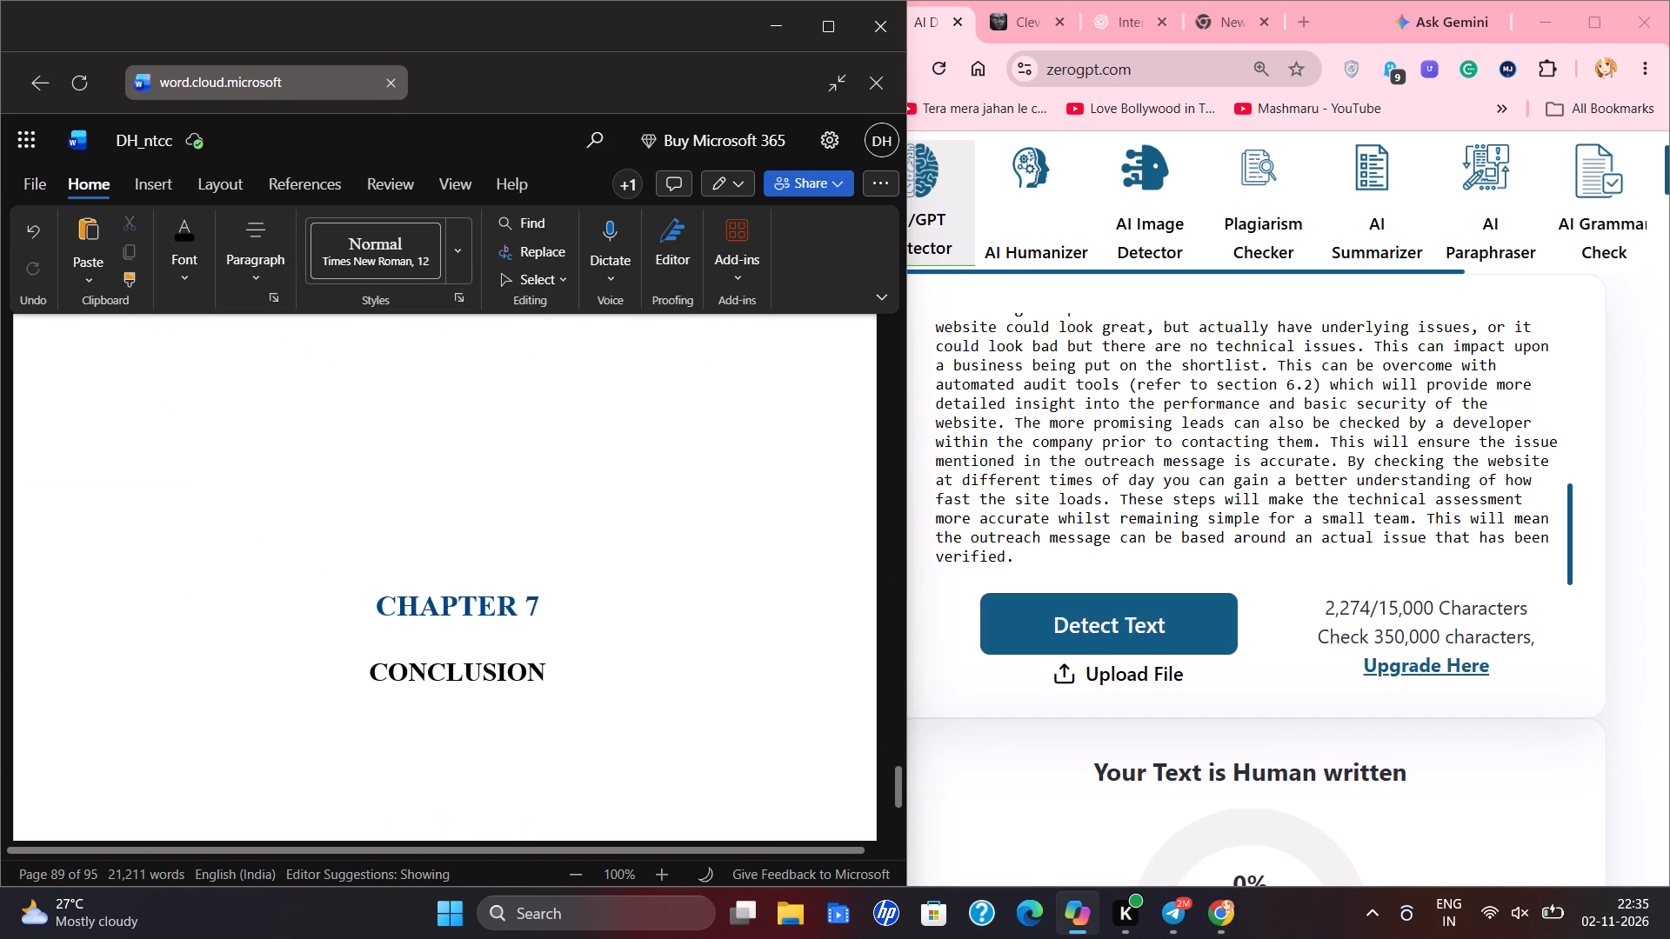
pyautogui.scroll(-8, 212, 559)
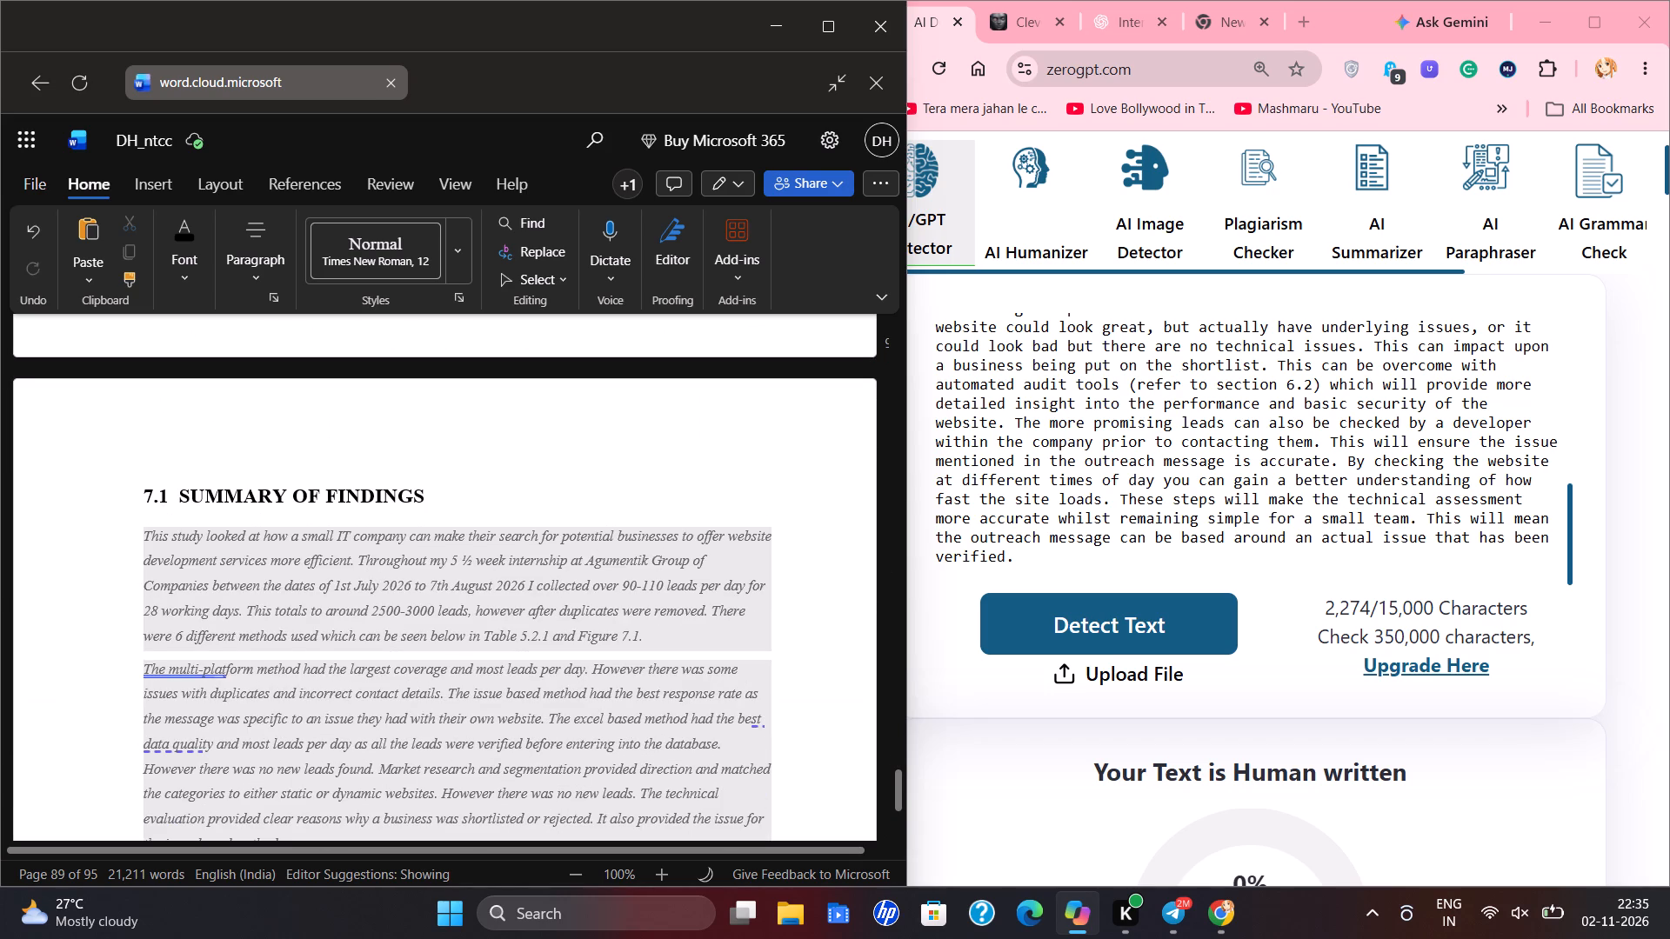
pyautogui.moveTo(143, 536); pyautogui.dragTo(665, 716)
pyautogui.scroll(-2, 318, 583)
pyautogui.scroll(-2, 665, 729)
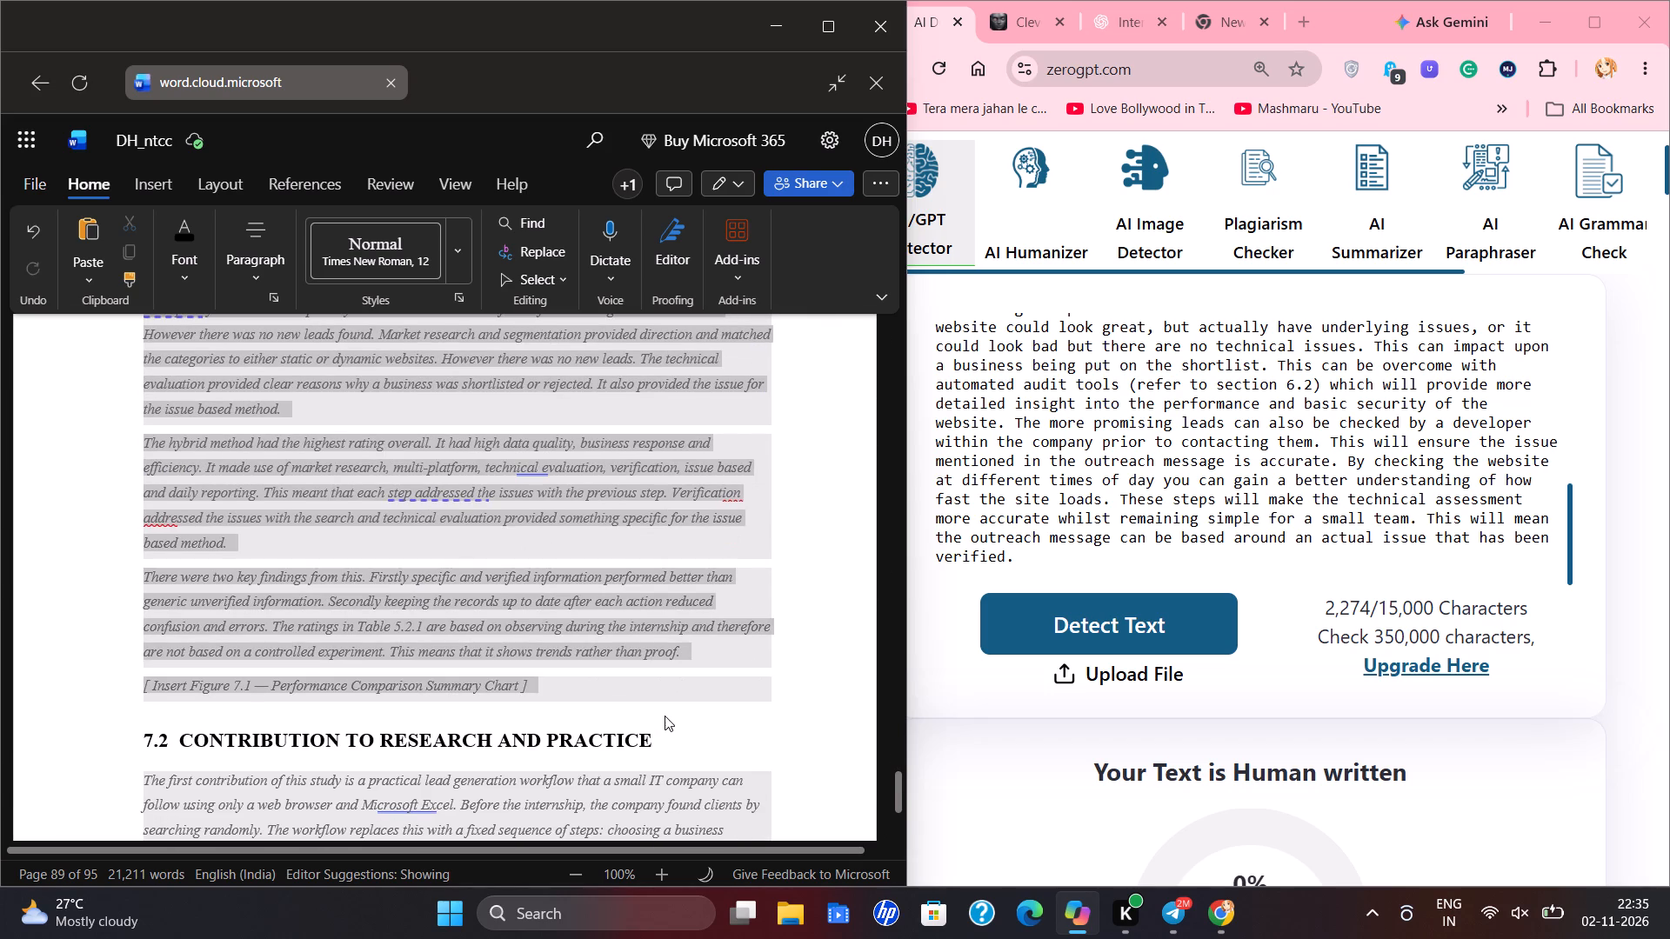
pyautogui.moveTo(665, 716); pyautogui.dragTo(706, 659)
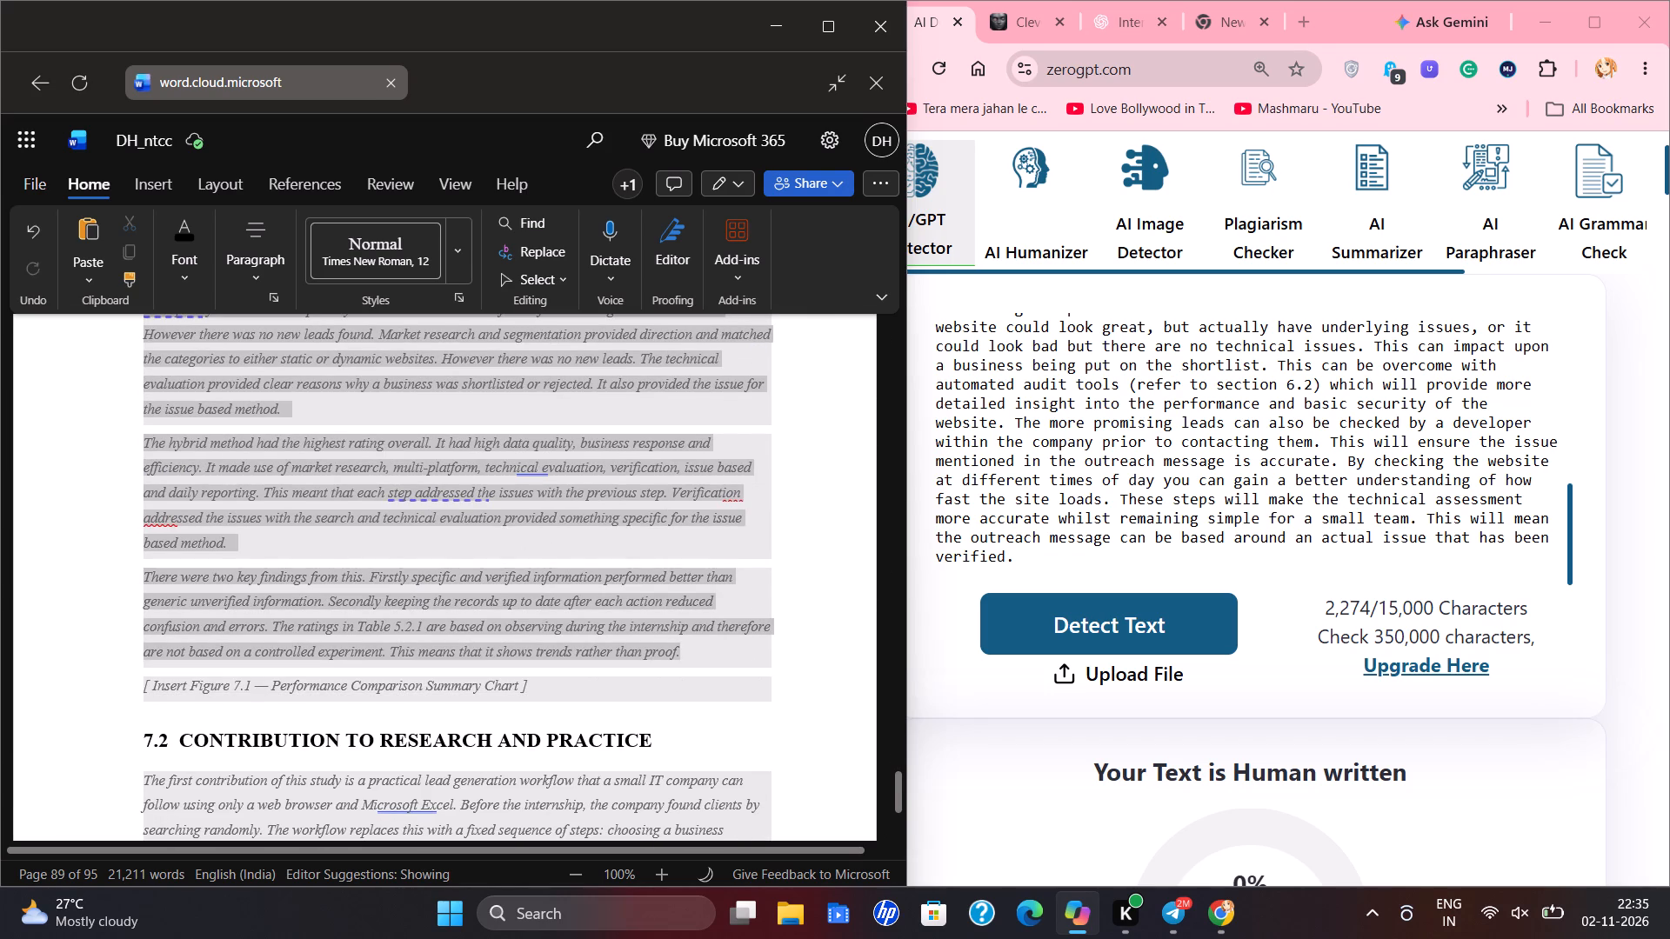
pyautogui.click(270, 273)
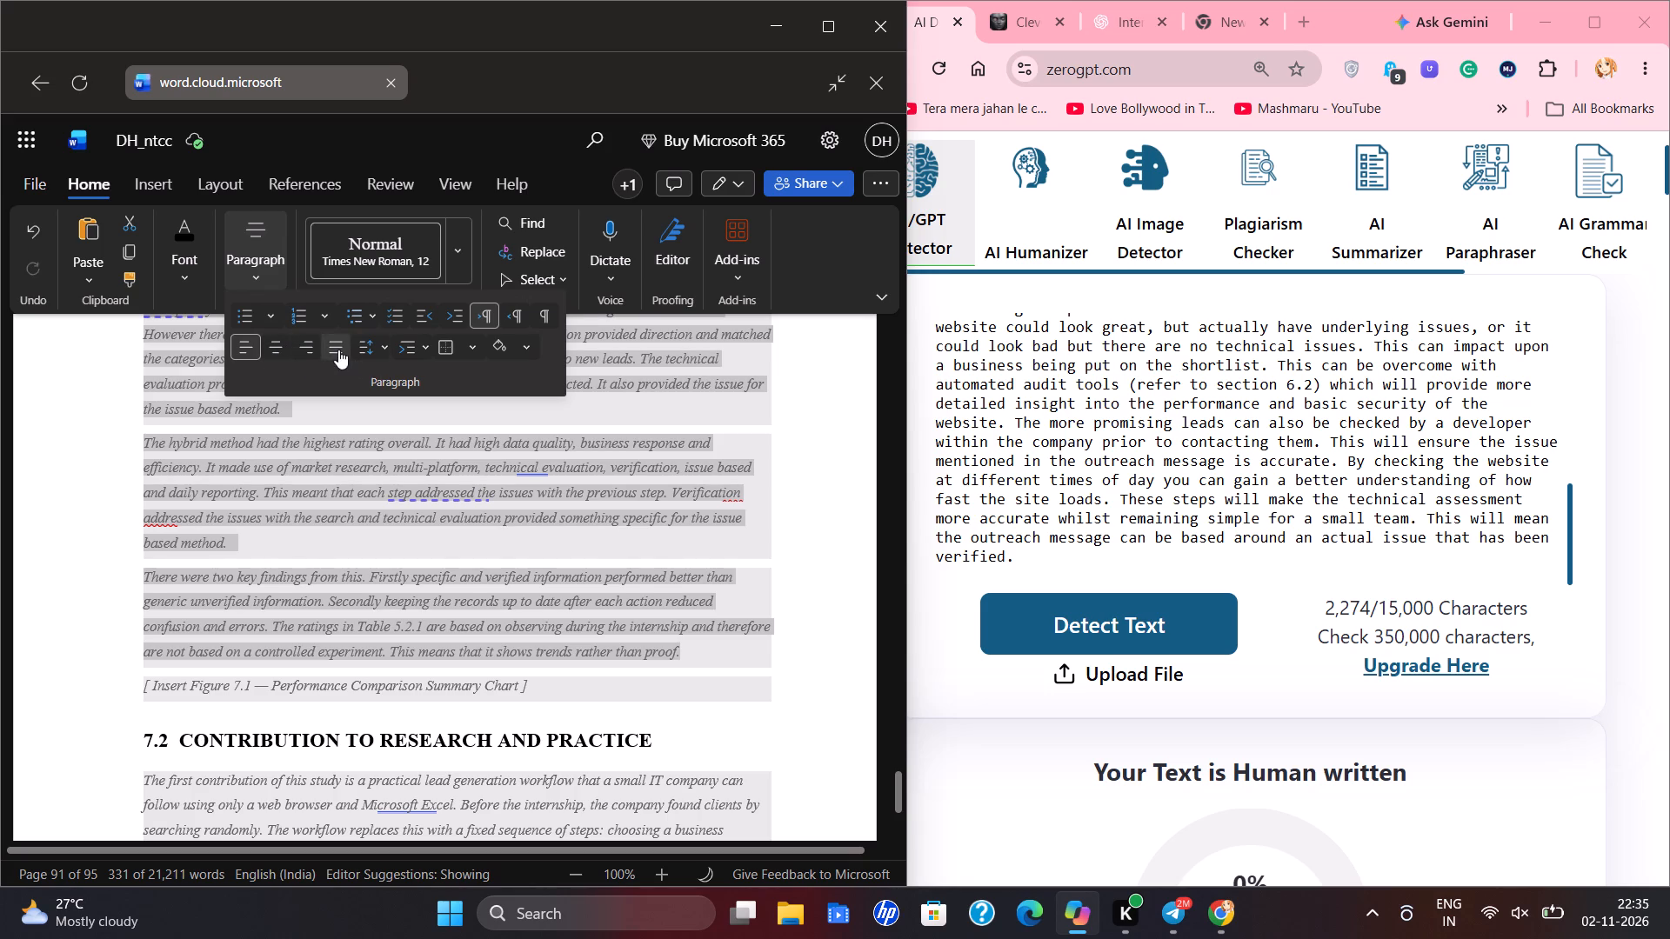
pyautogui.click(338, 350)
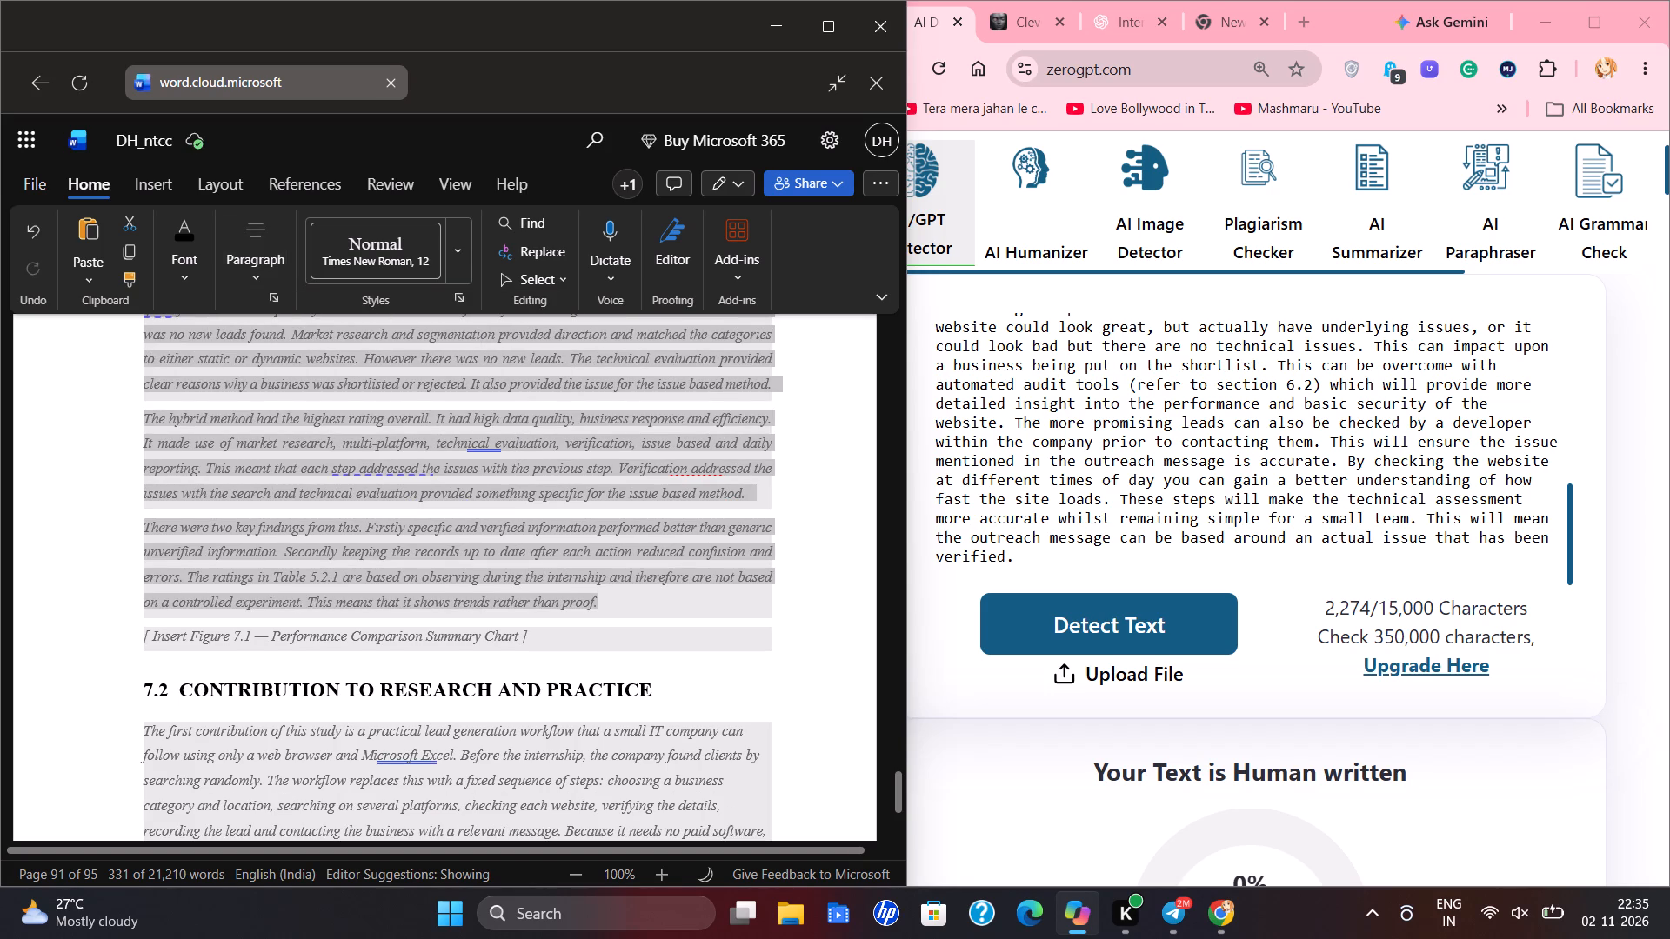
pyautogui.click(101, 547)
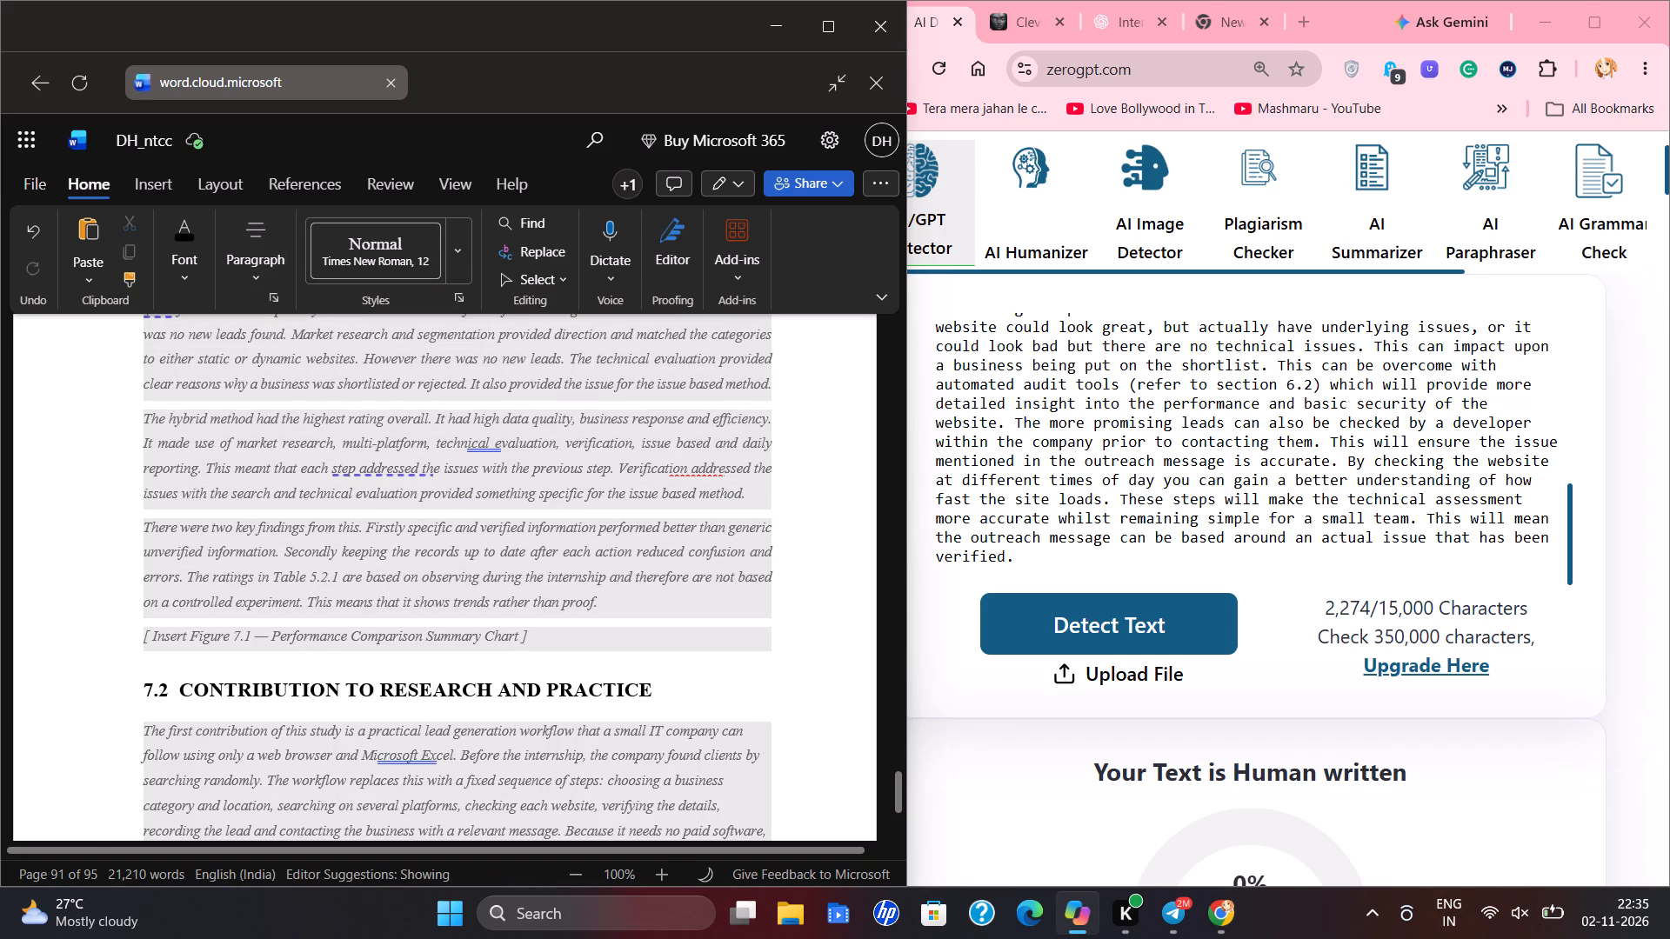
# Remove the grey background shading from the four body paragraphs under 7.1 Summary of Findings.
pyautogui.scroll(1, 294, 540)
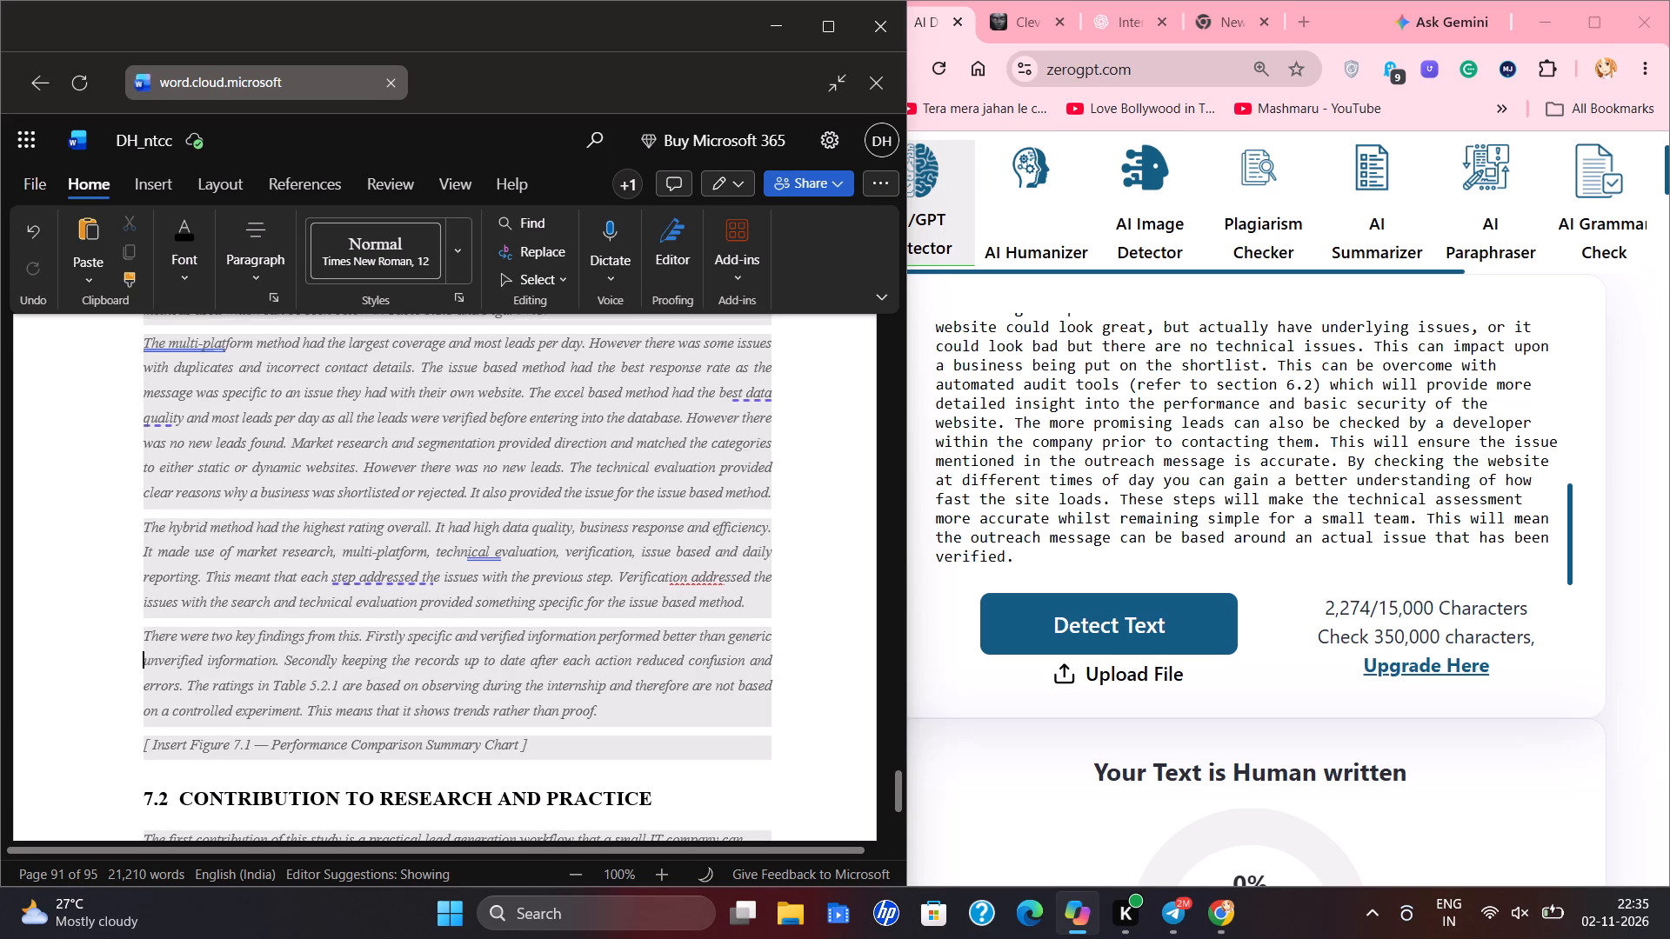
pyautogui.scroll(2, 129, 365)
pyautogui.moveTo(136, 436); pyautogui.dragTo(584, 659)
pyautogui.scroll(-1, 411, 542)
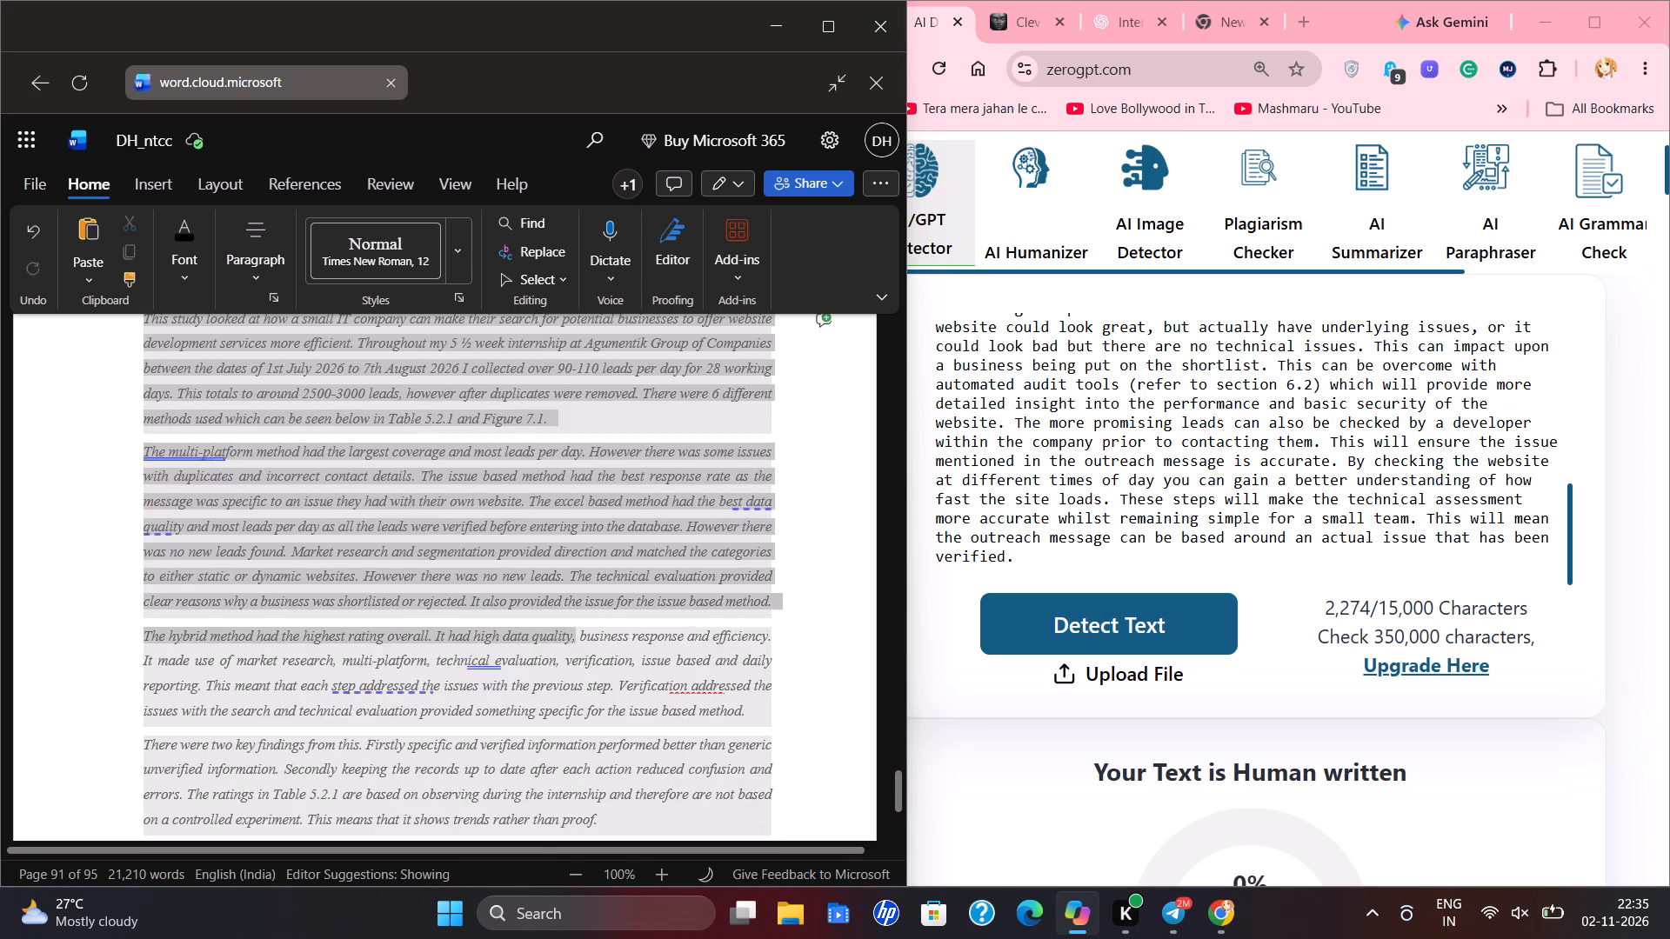
pyautogui.moveTo(584, 659); pyautogui.dragTo(622, 723)
pyautogui.scroll(-1, 656, 768)
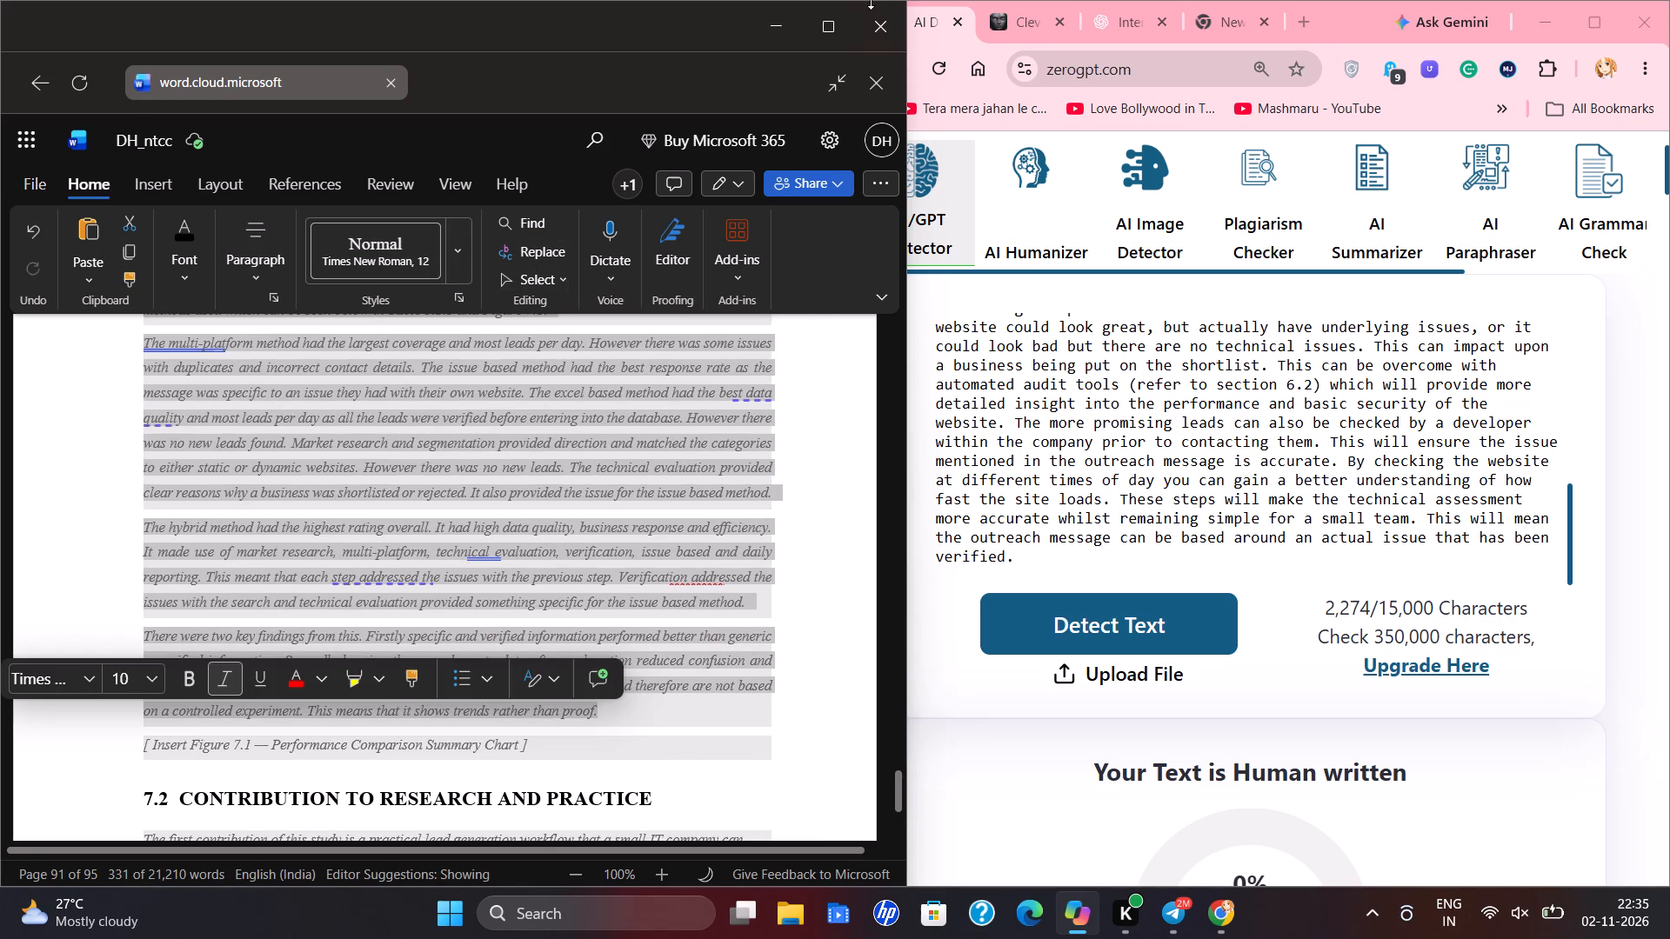
pyautogui.click(841, 27)
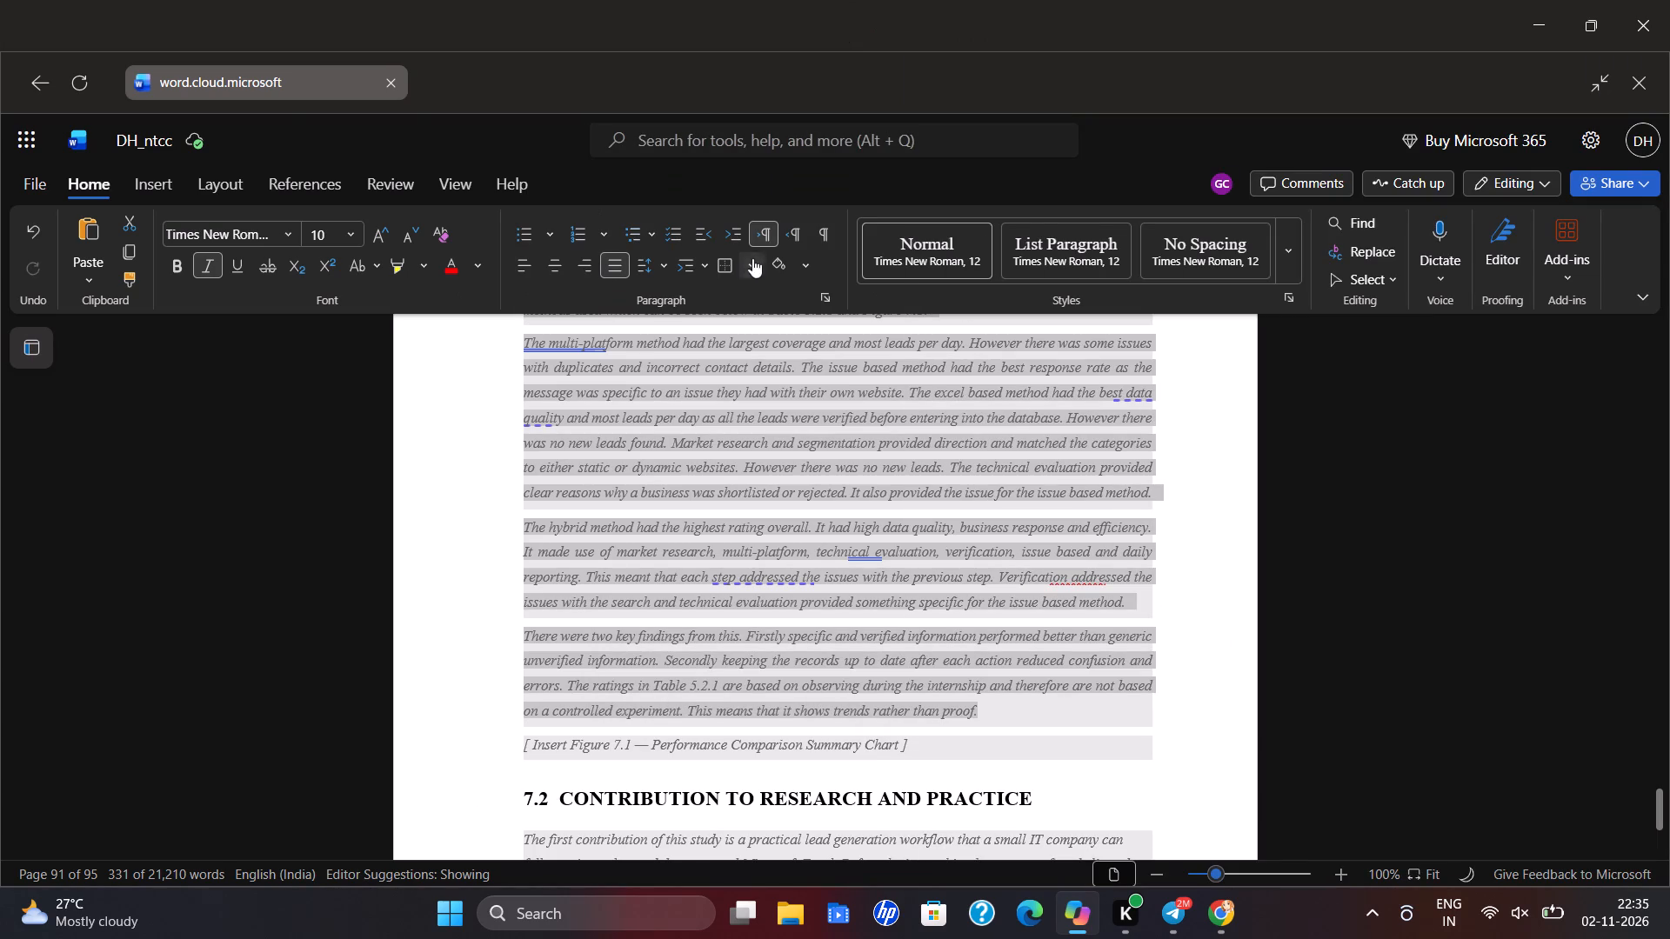
pyautogui.click(767, 263)
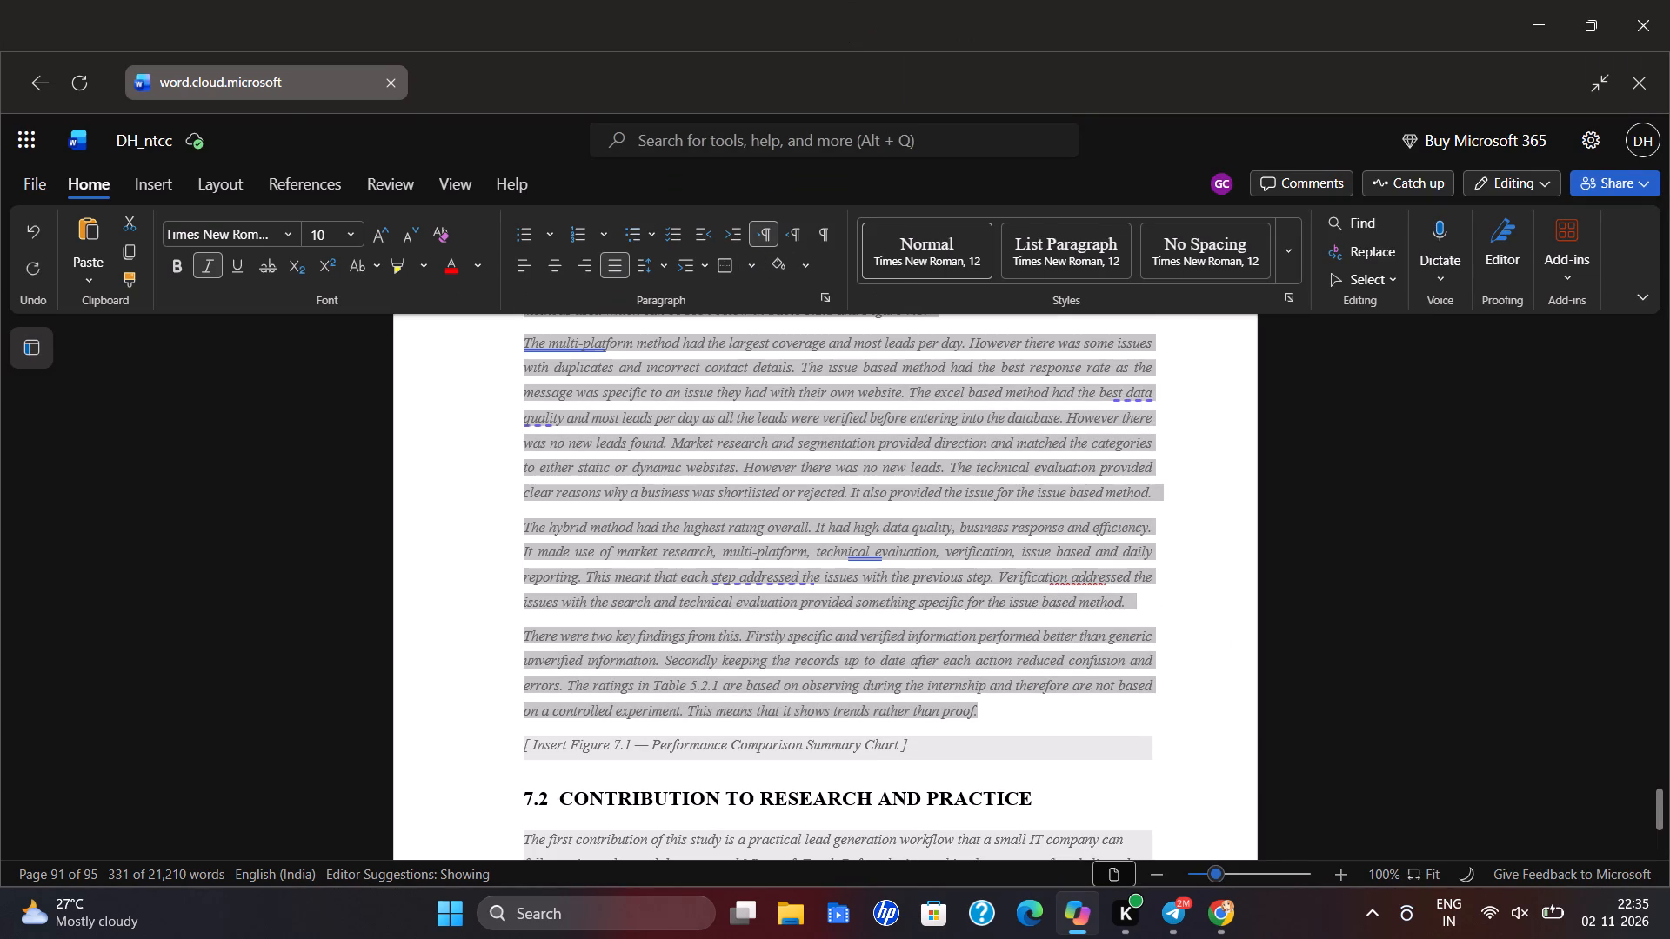
pyautogui.click(626, 712)
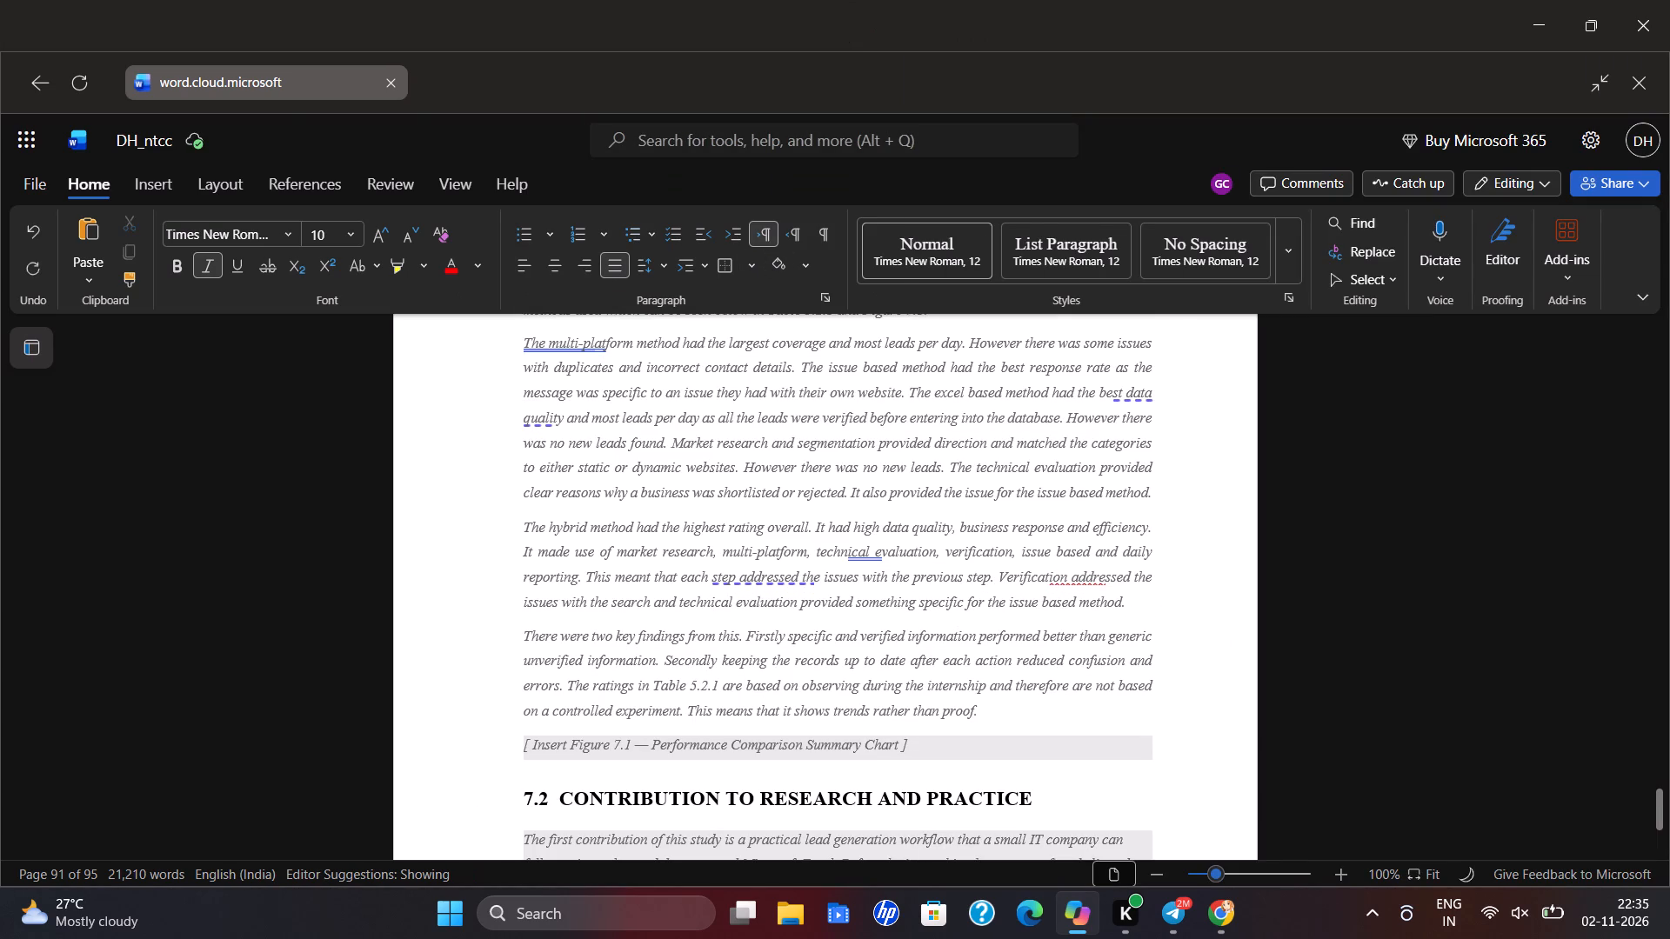
pyautogui.scroll(2, 518, 738)
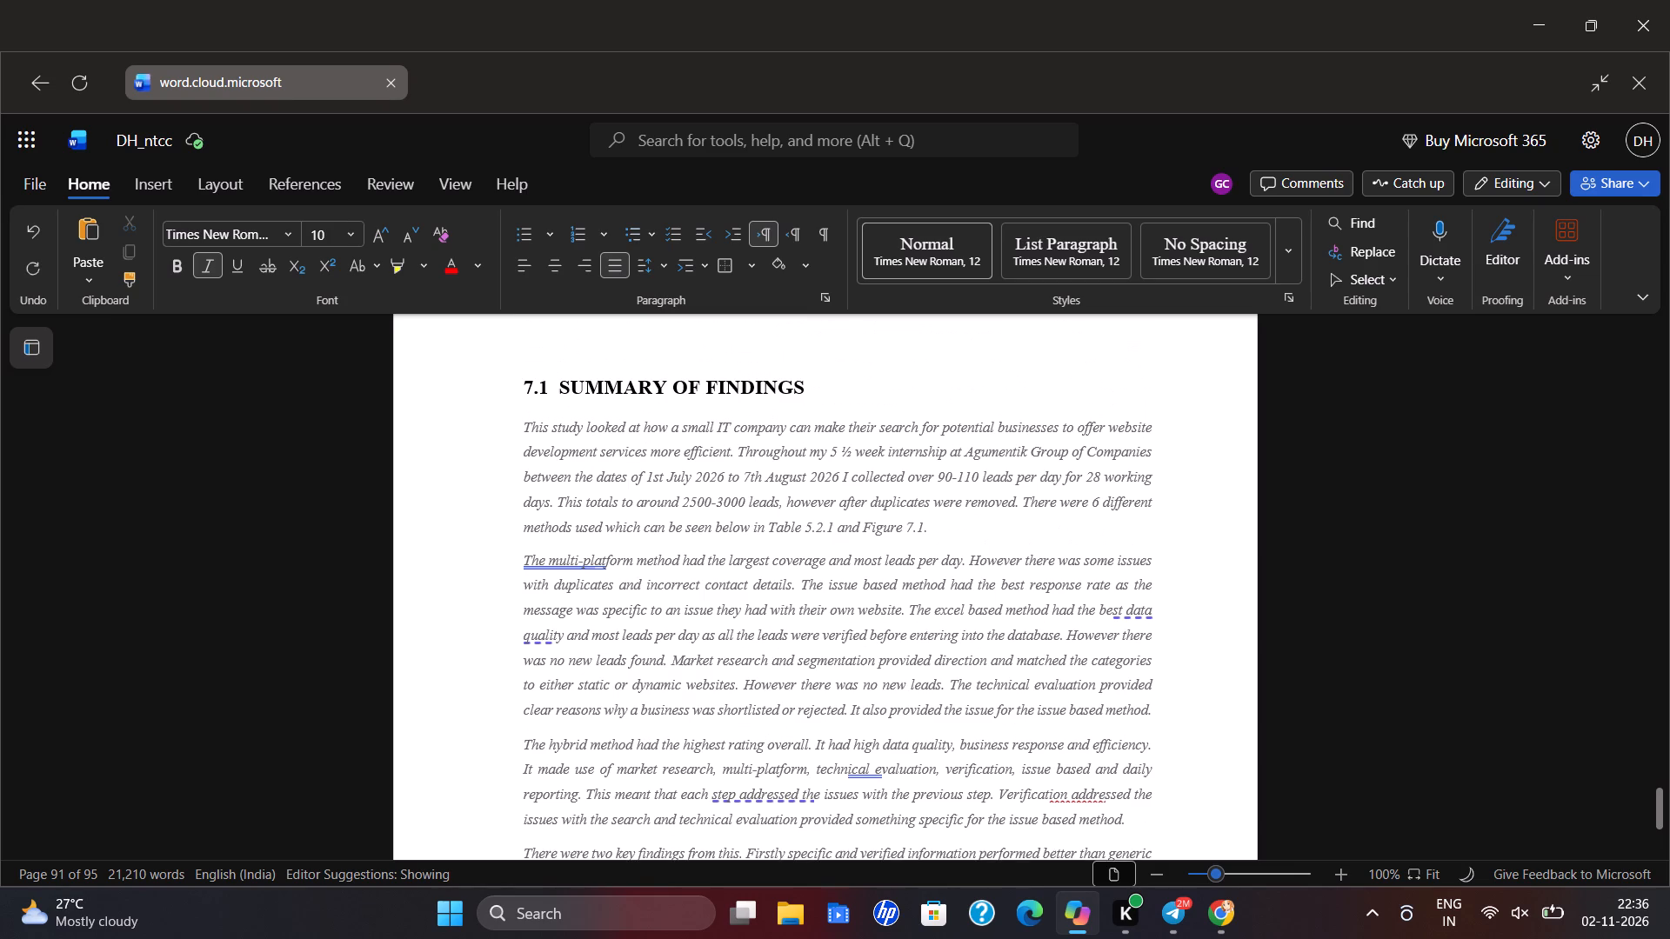
# Justify the five body paragraphs under 7.2 Contribution to Research and Practice.
pyautogui.scroll(-3, 518, 738)
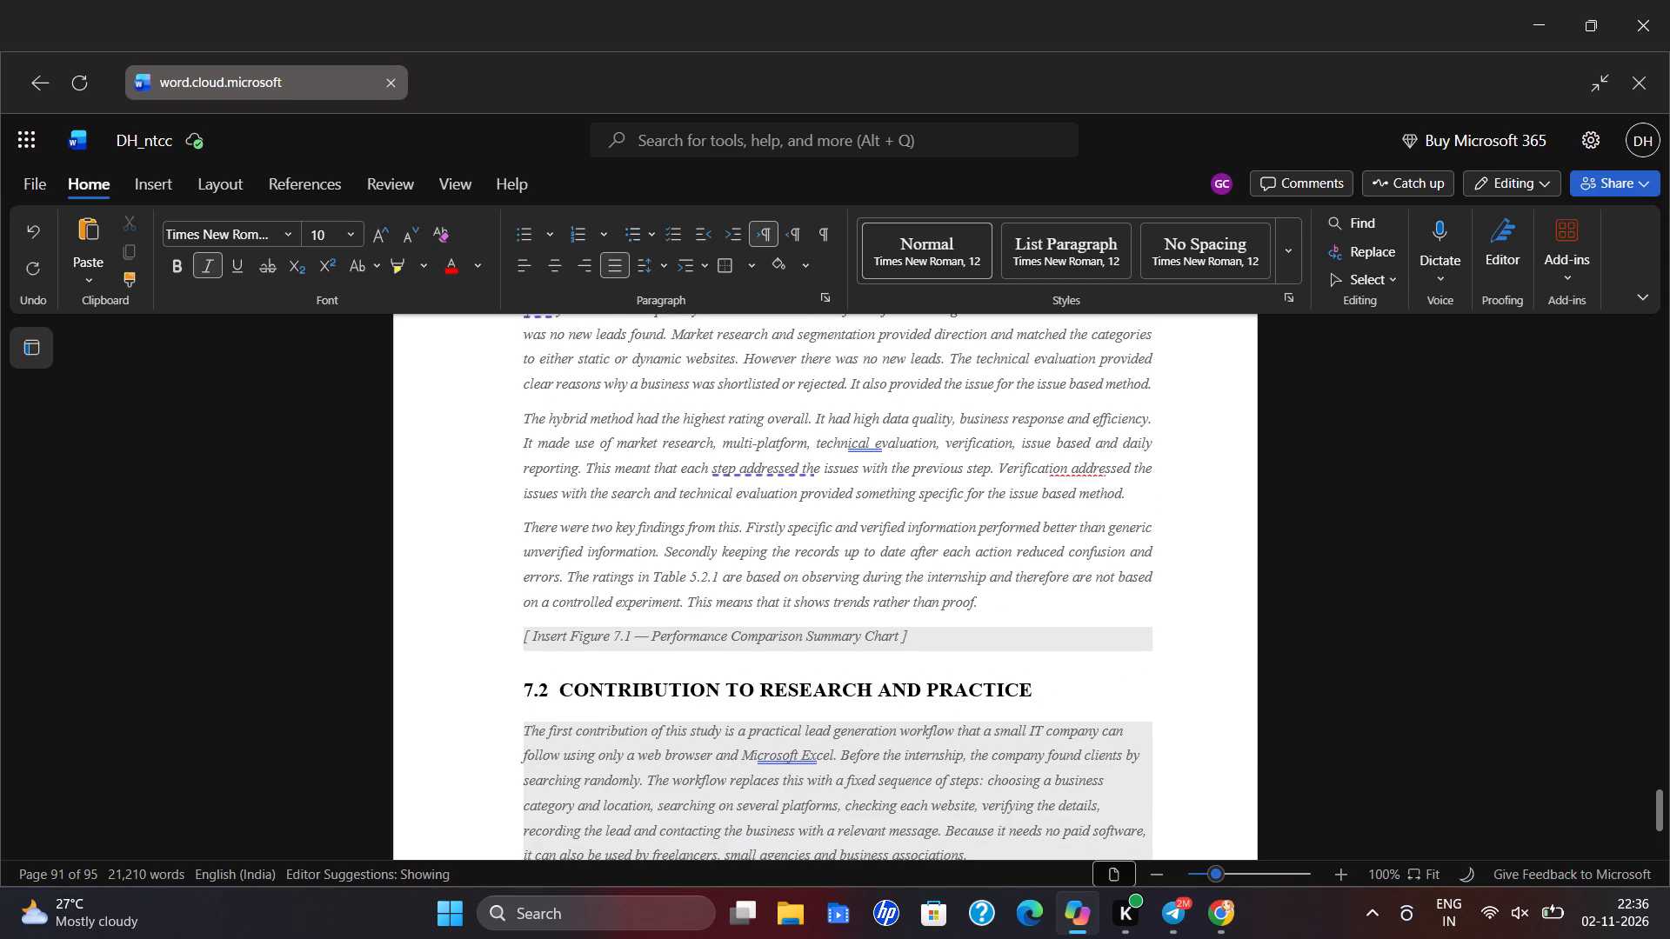
pyautogui.moveTo(516, 734); pyautogui.dragTo(1148, 778)
pyautogui.scroll(-2, 1188, 813)
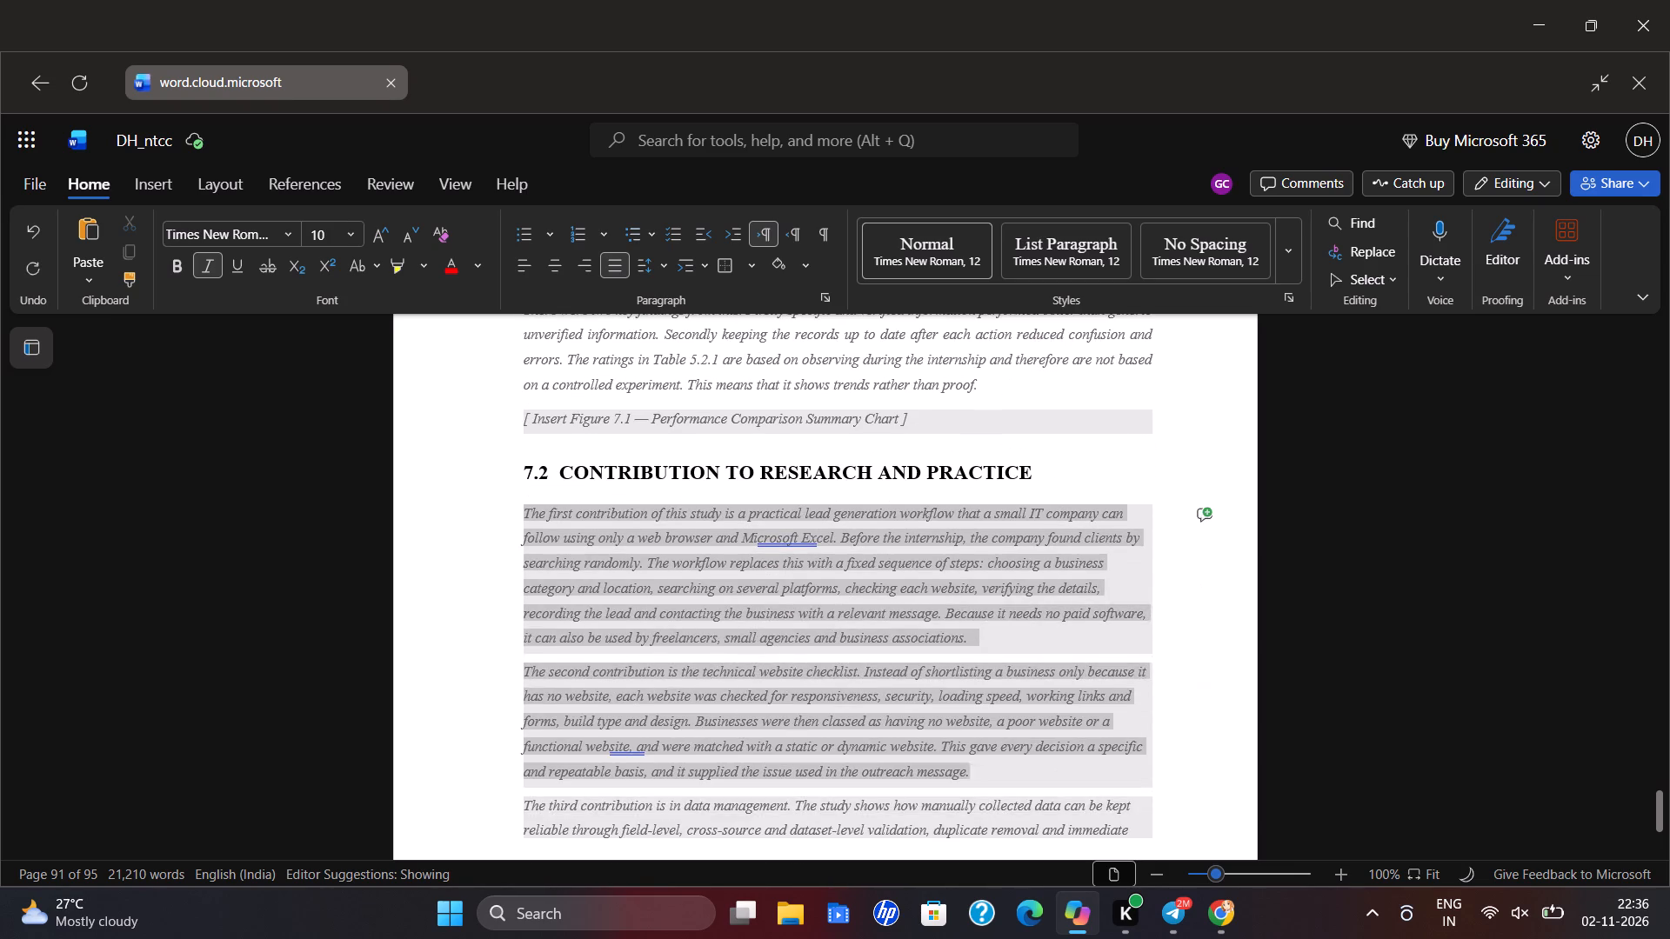
pyautogui.moveTo(1148, 778); pyautogui.dragTo(1129, 741)
pyautogui.scroll(-2, 1139, 794)
pyautogui.scroll(1, 1116, 588)
pyautogui.scroll(-2, 1129, 739)
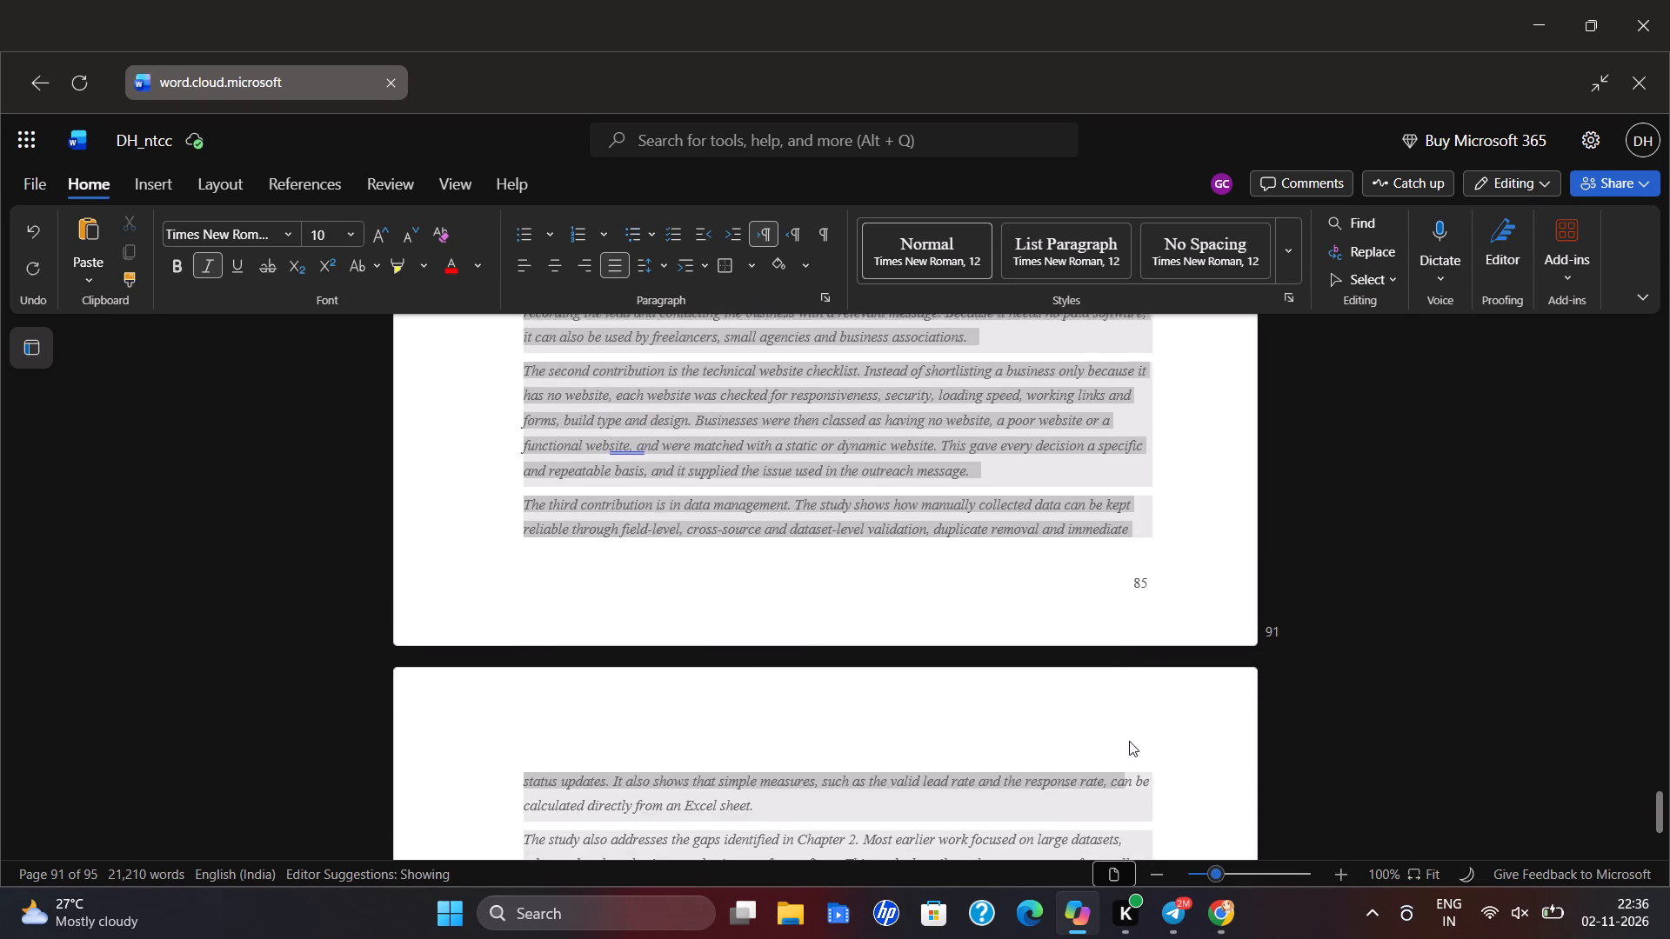
pyautogui.moveTo(1129, 741); pyautogui.dragTo(1120, 783)
pyautogui.scroll(-2, 1131, 780)
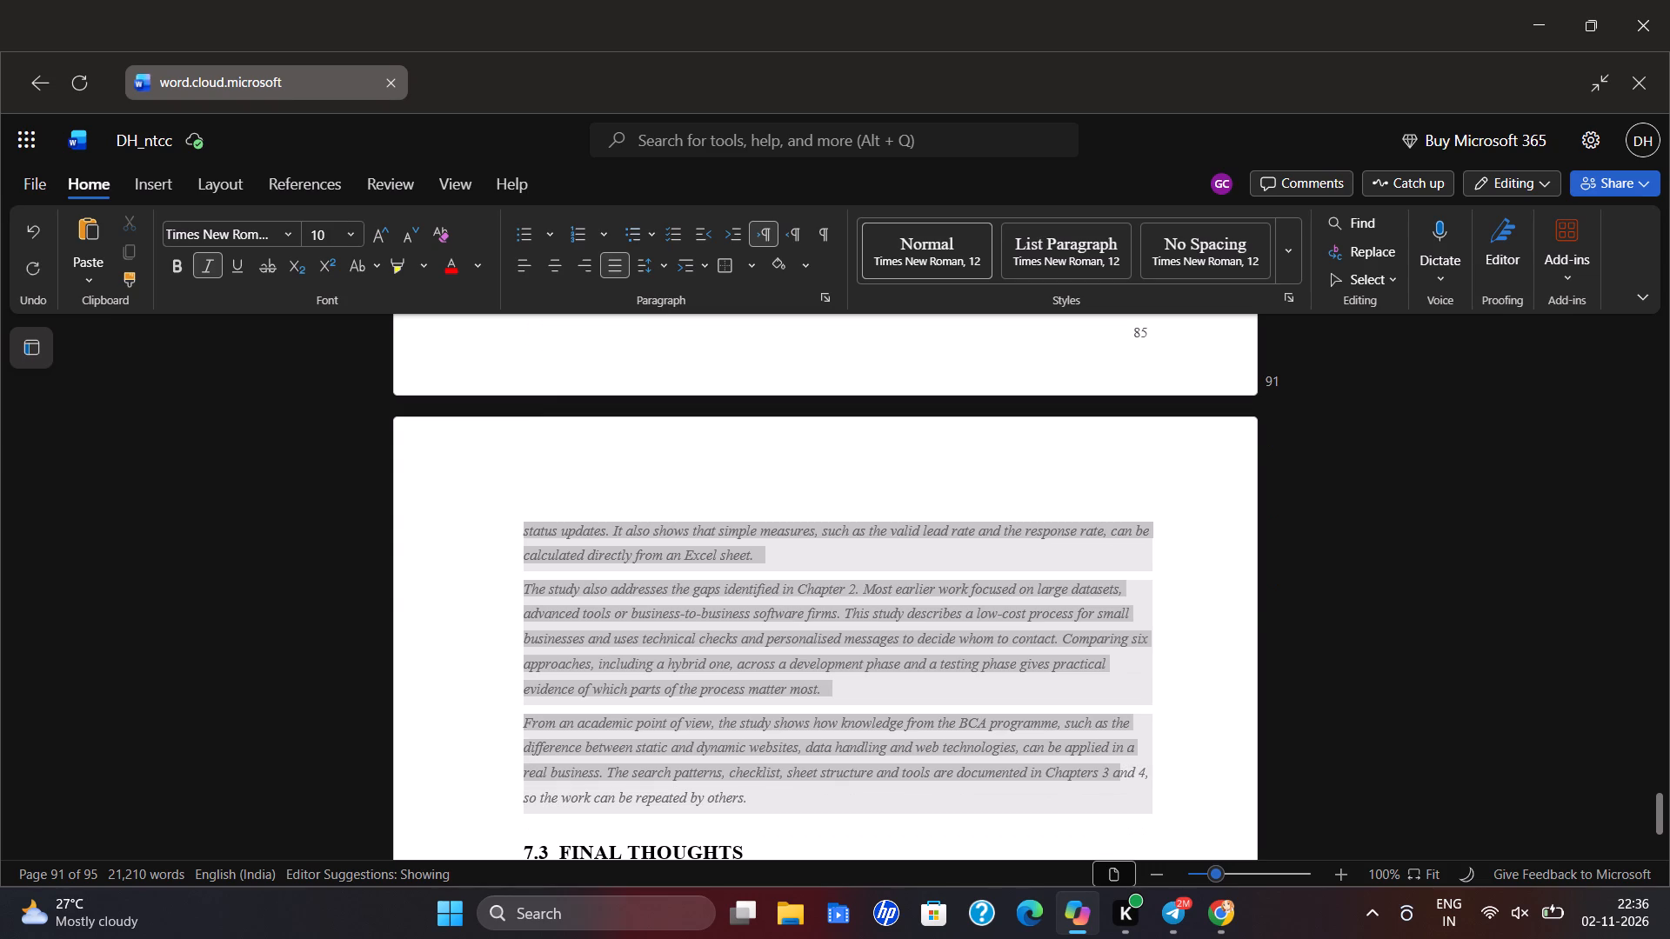
pyautogui.moveTo(1120, 783); pyautogui.dragTo(992, 799)
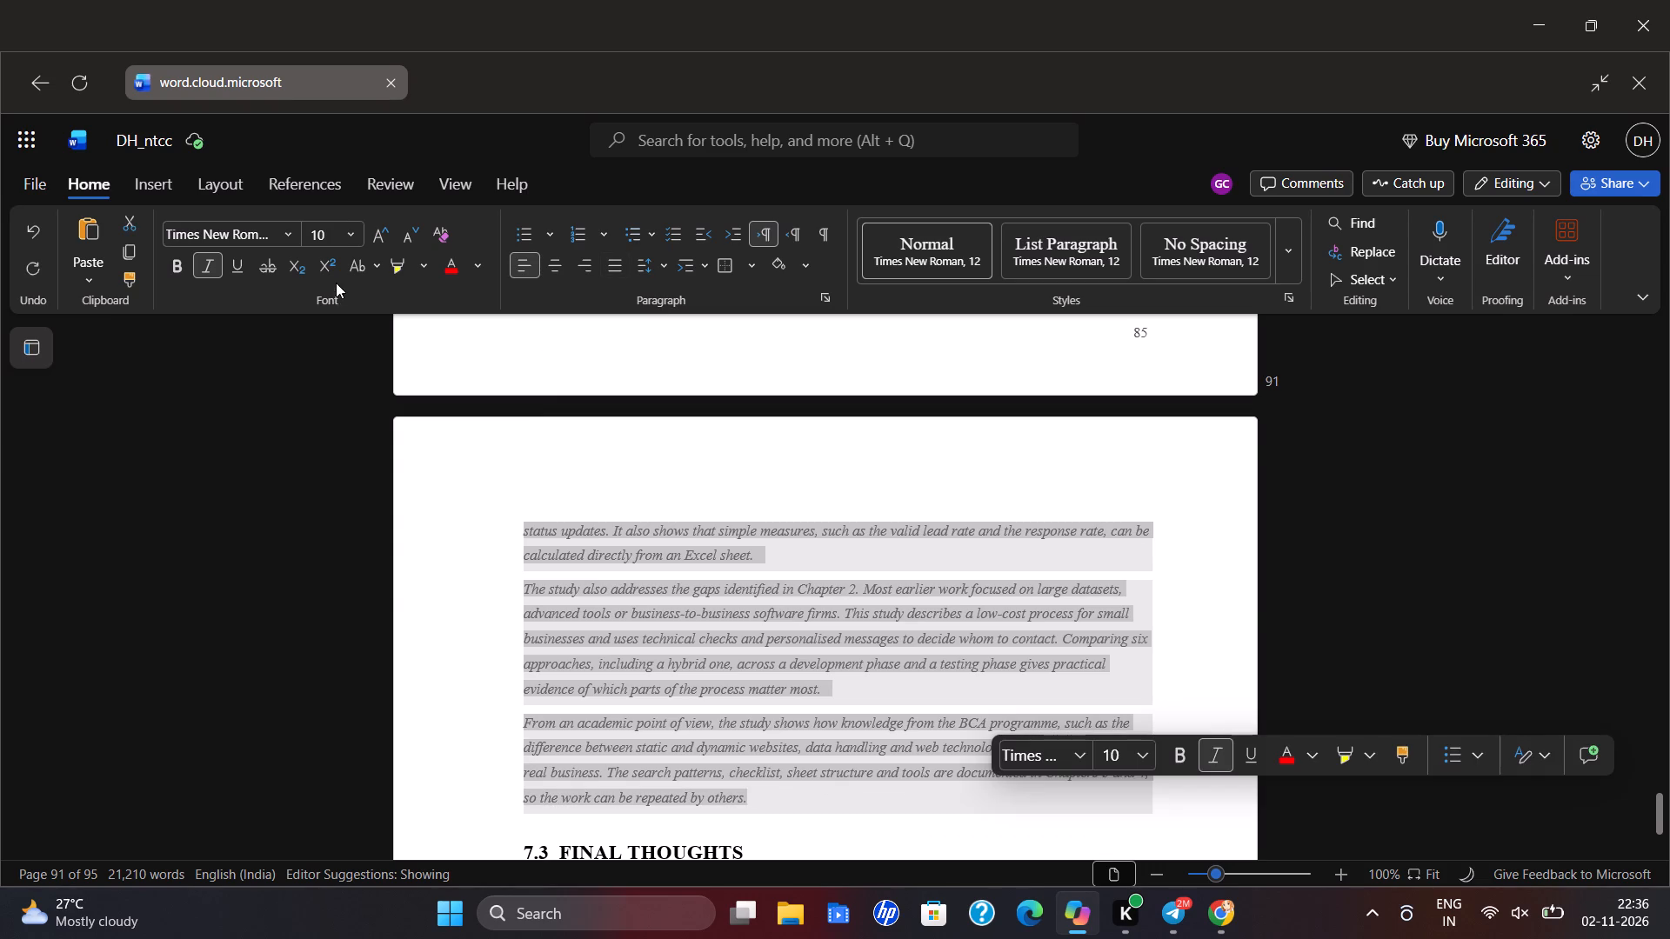
pyautogui.click(138, 177)
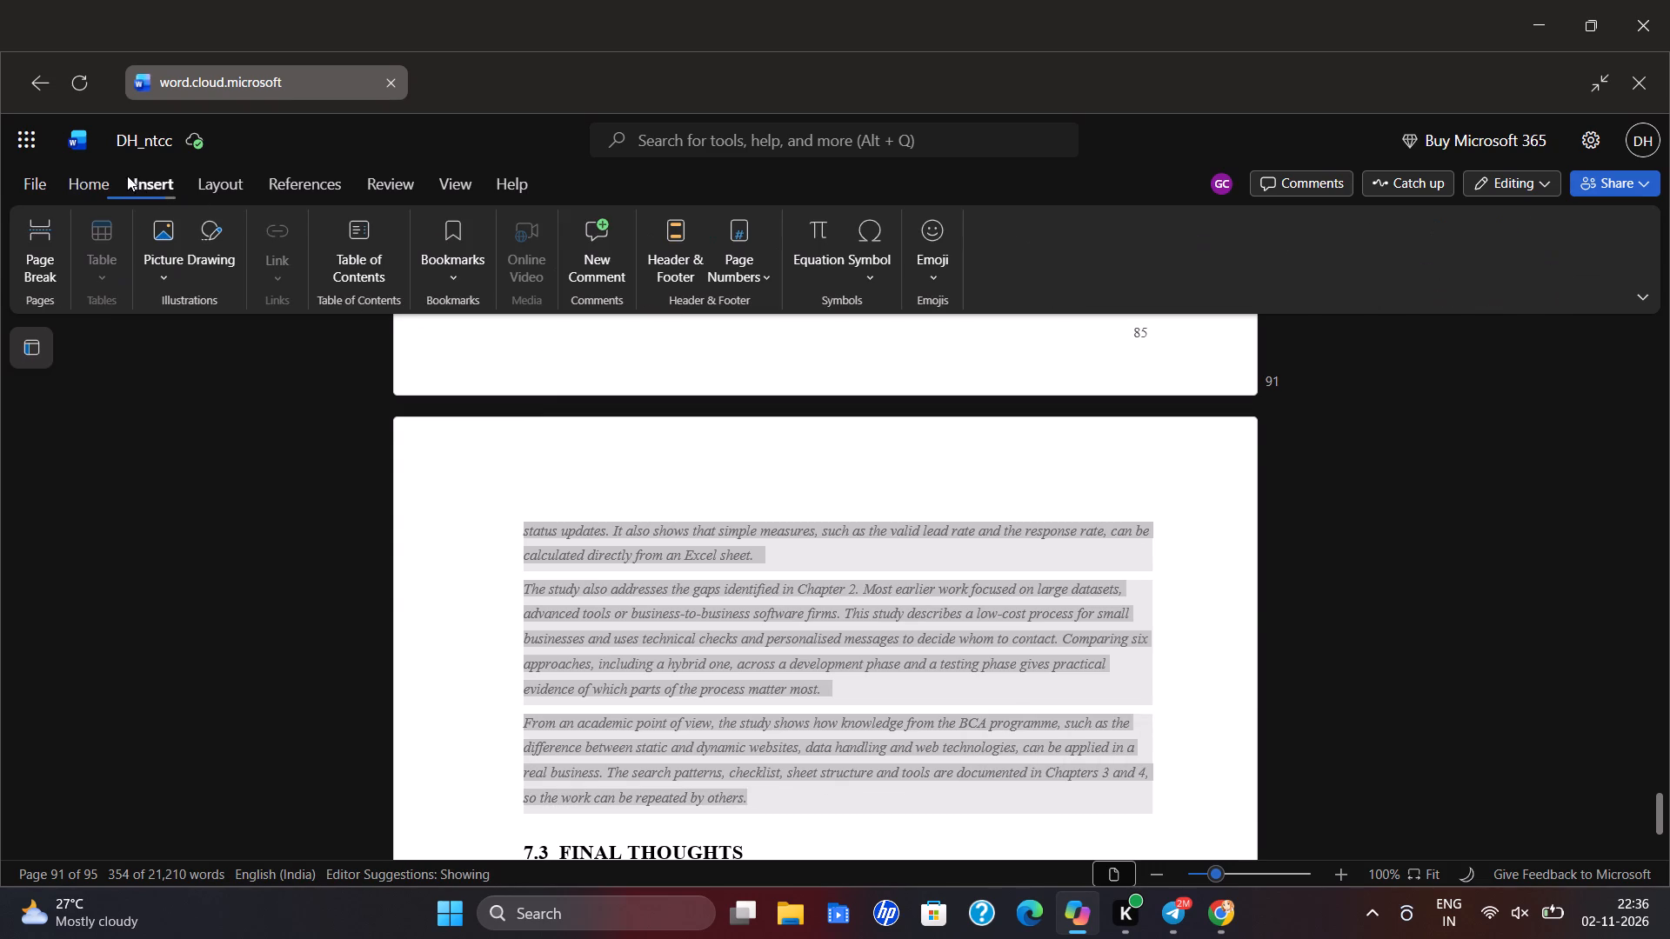
pyautogui.click(91, 186)
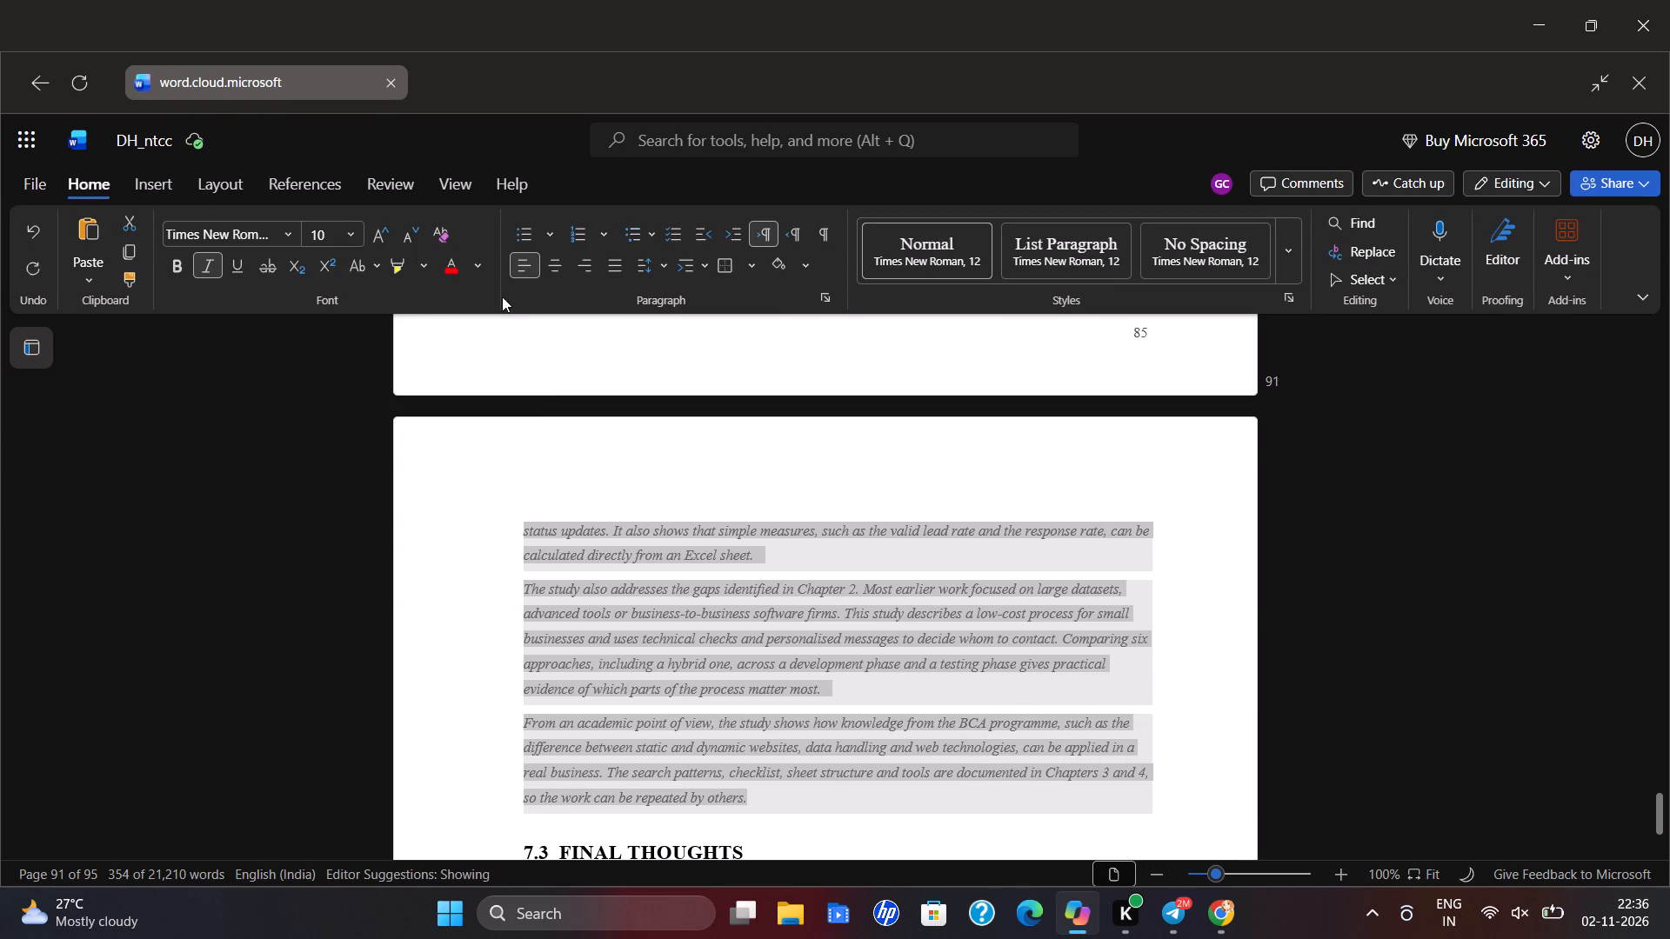
pyautogui.click(546, 239)
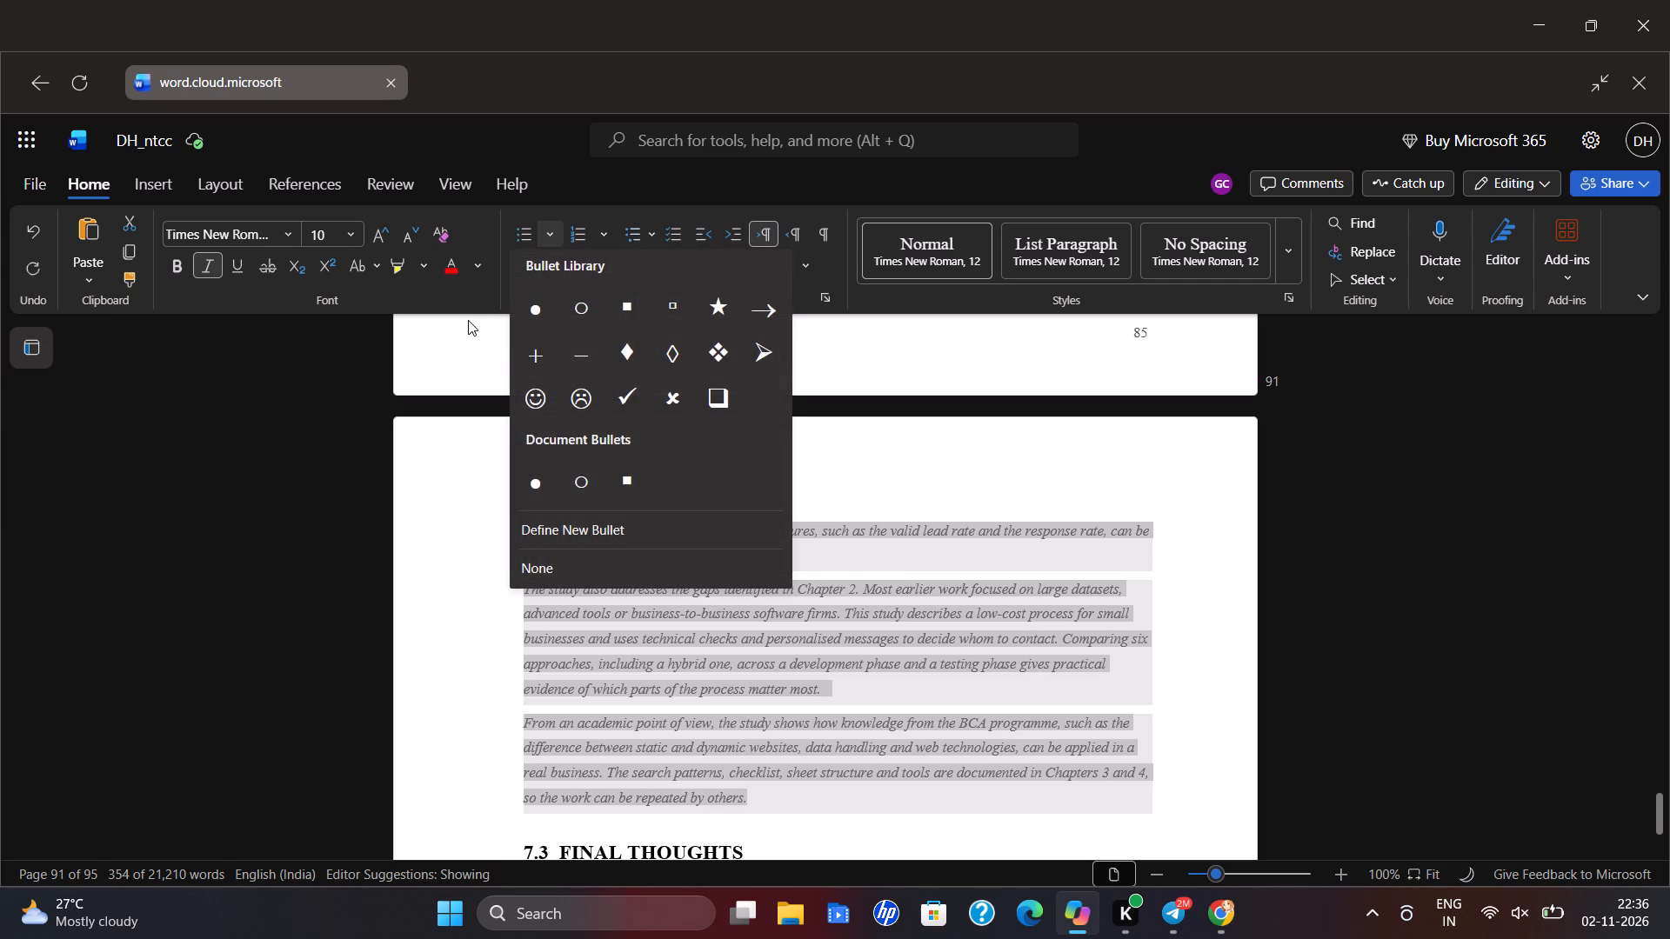
pyautogui.click(335, 354)
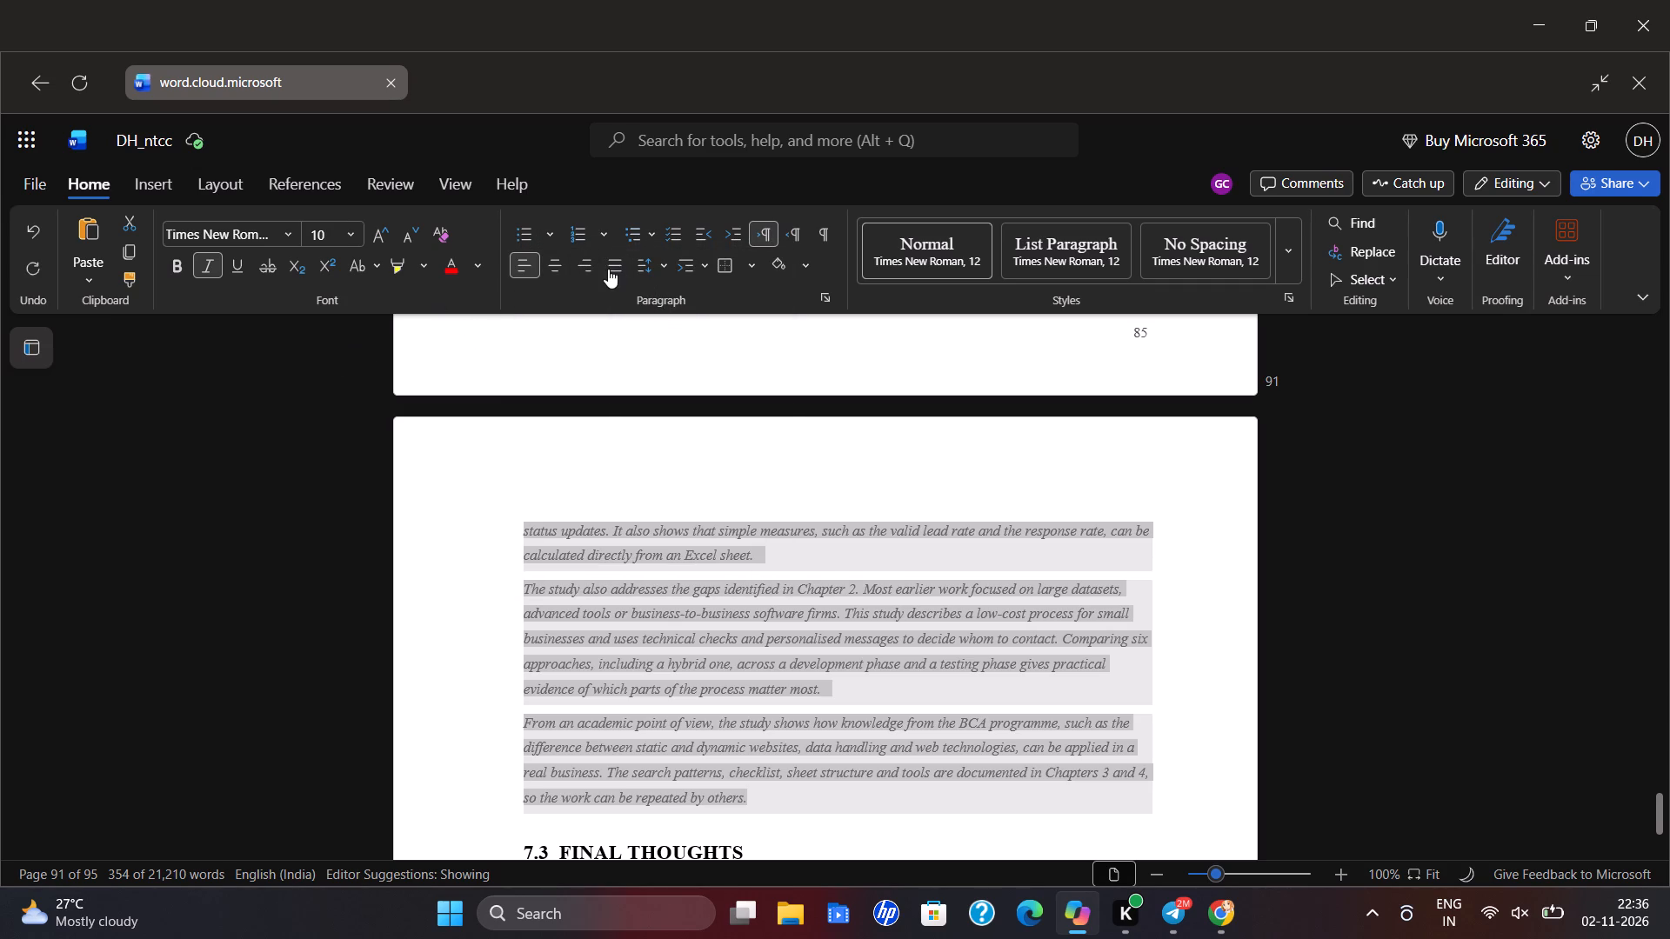
pyautogui.click(610, 268)
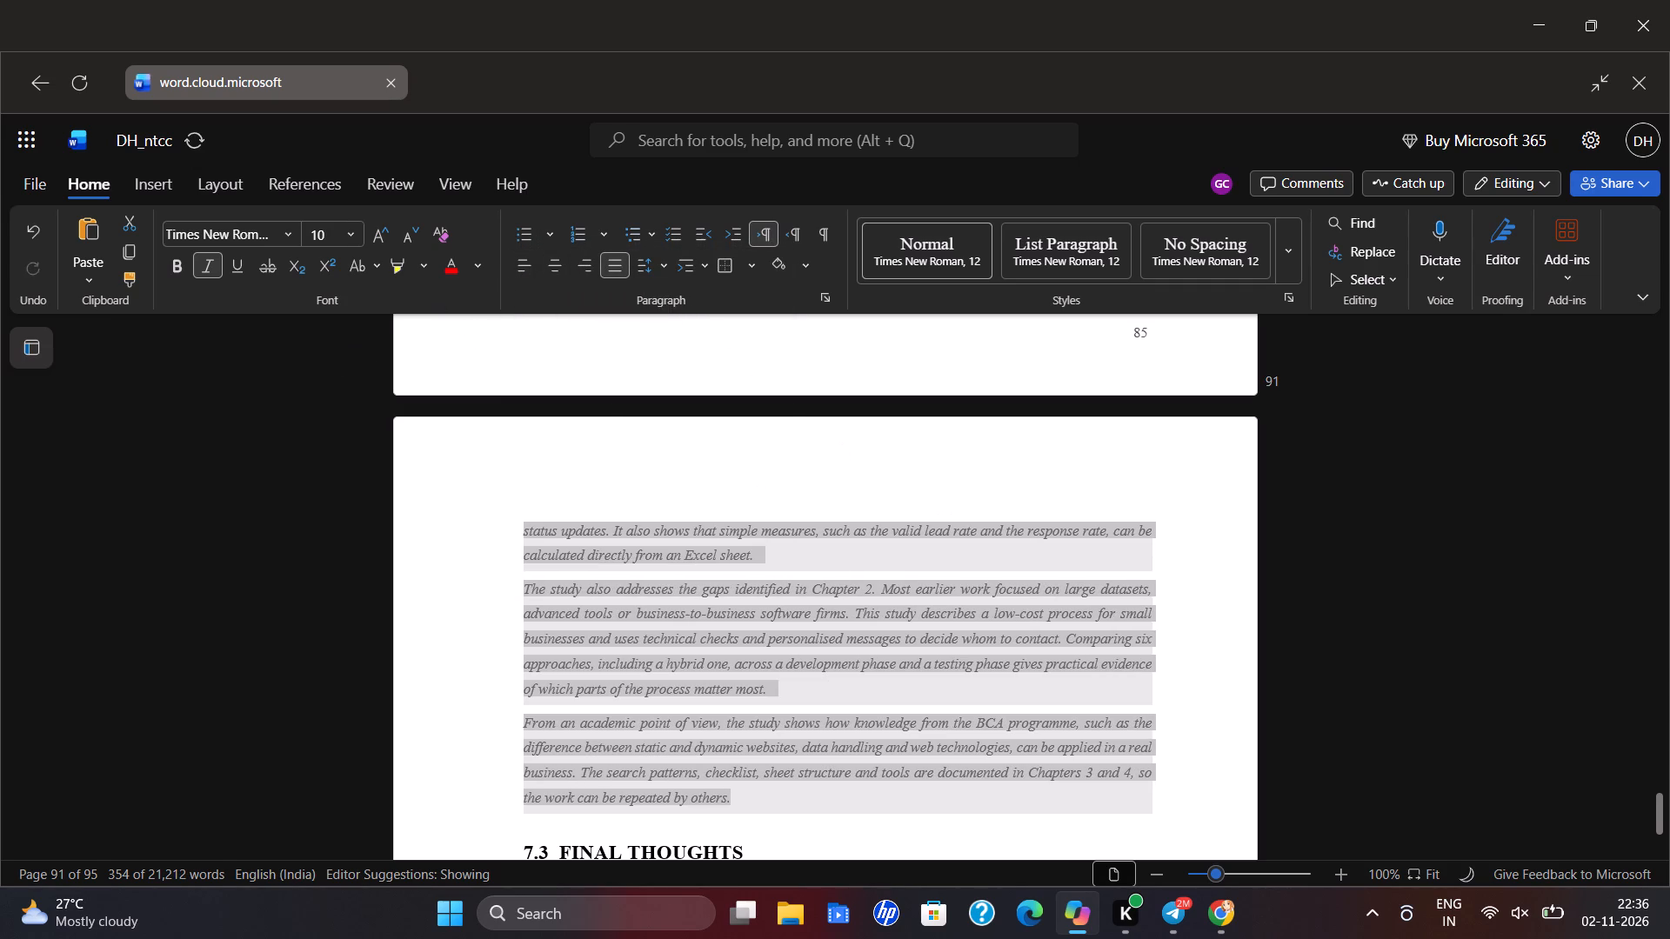
pyautogui.click(1199, 549)
# Remove the grey background shading from the five body paragraphs under 7.2 Contribution to Research and Practice.
pyautogui.scroll(-4, 1190, 560)
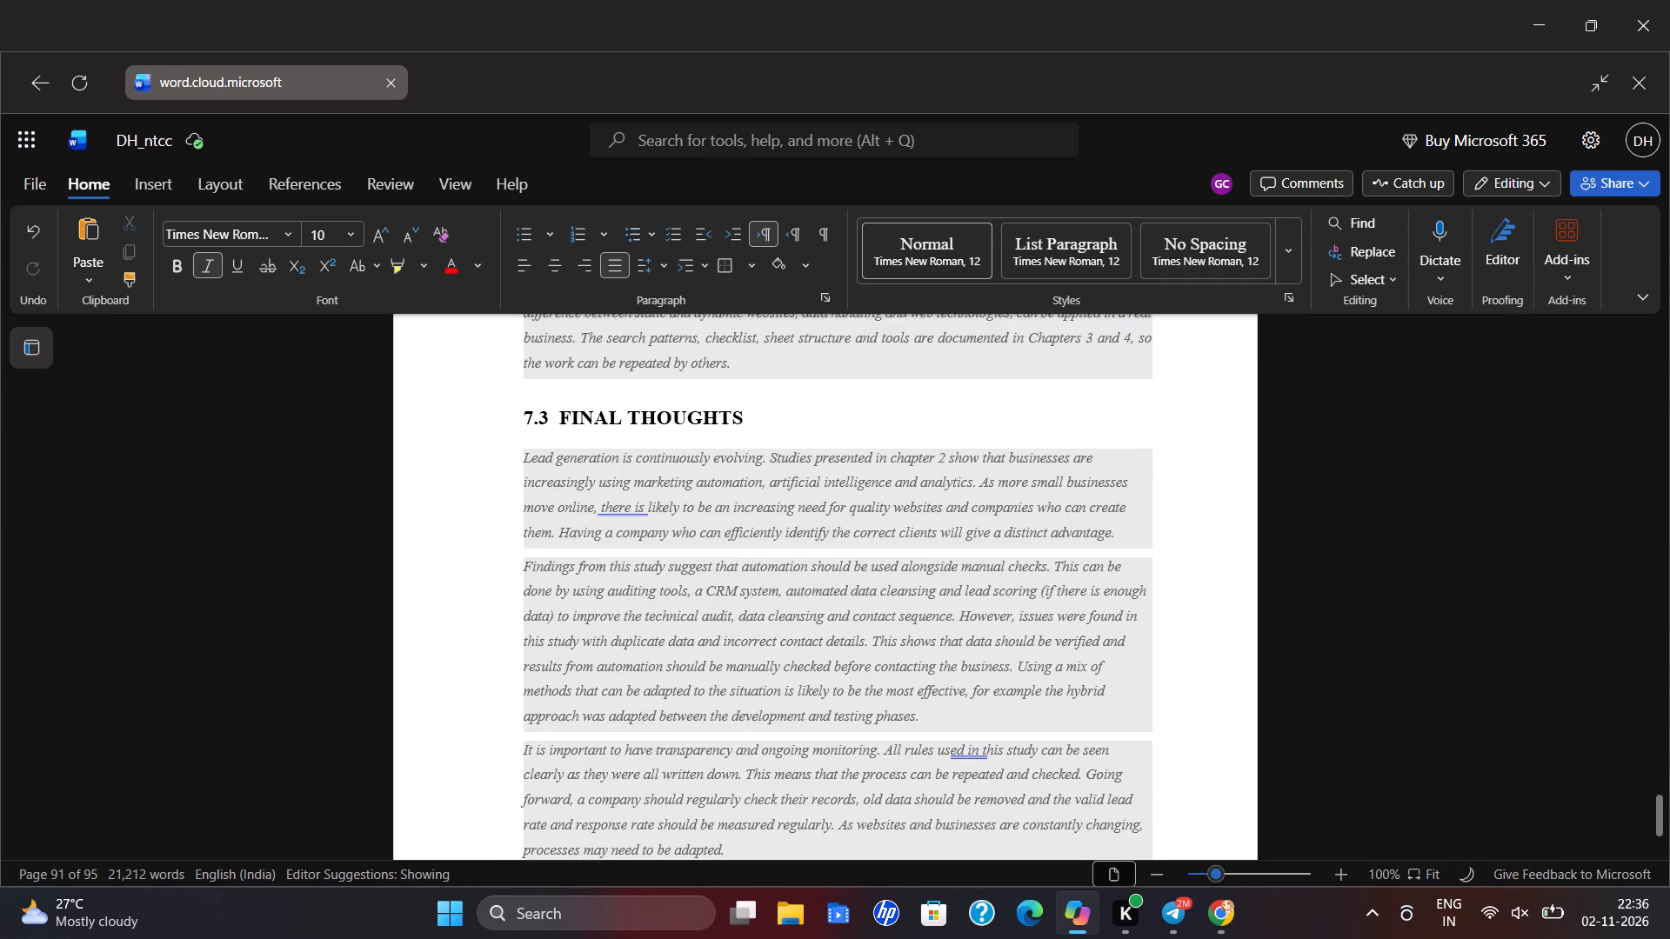
pyautogui.scroll(3, 1060, 548)
pyautogui.scroll(6, 908, 516)
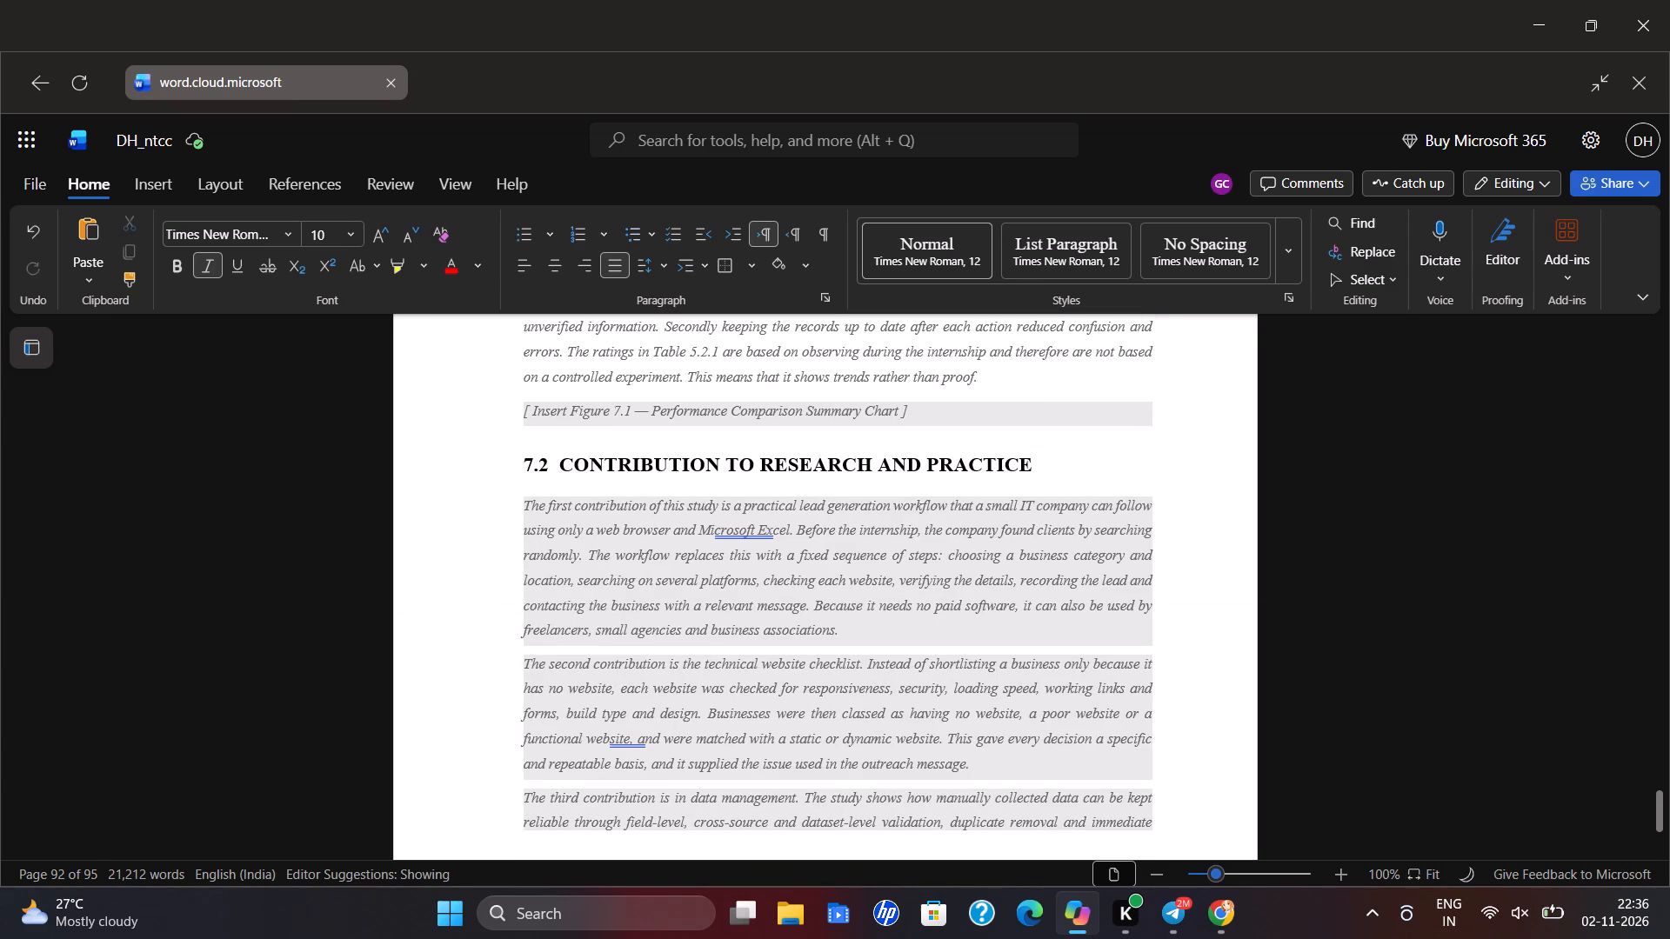
pyautogui.moveTo(509, 509); pyautogui.dragTo(1112, 797)
pyautogui.scroll(-2, 1134, 717)
pyautogui.scroll(-2, 1112, 797)
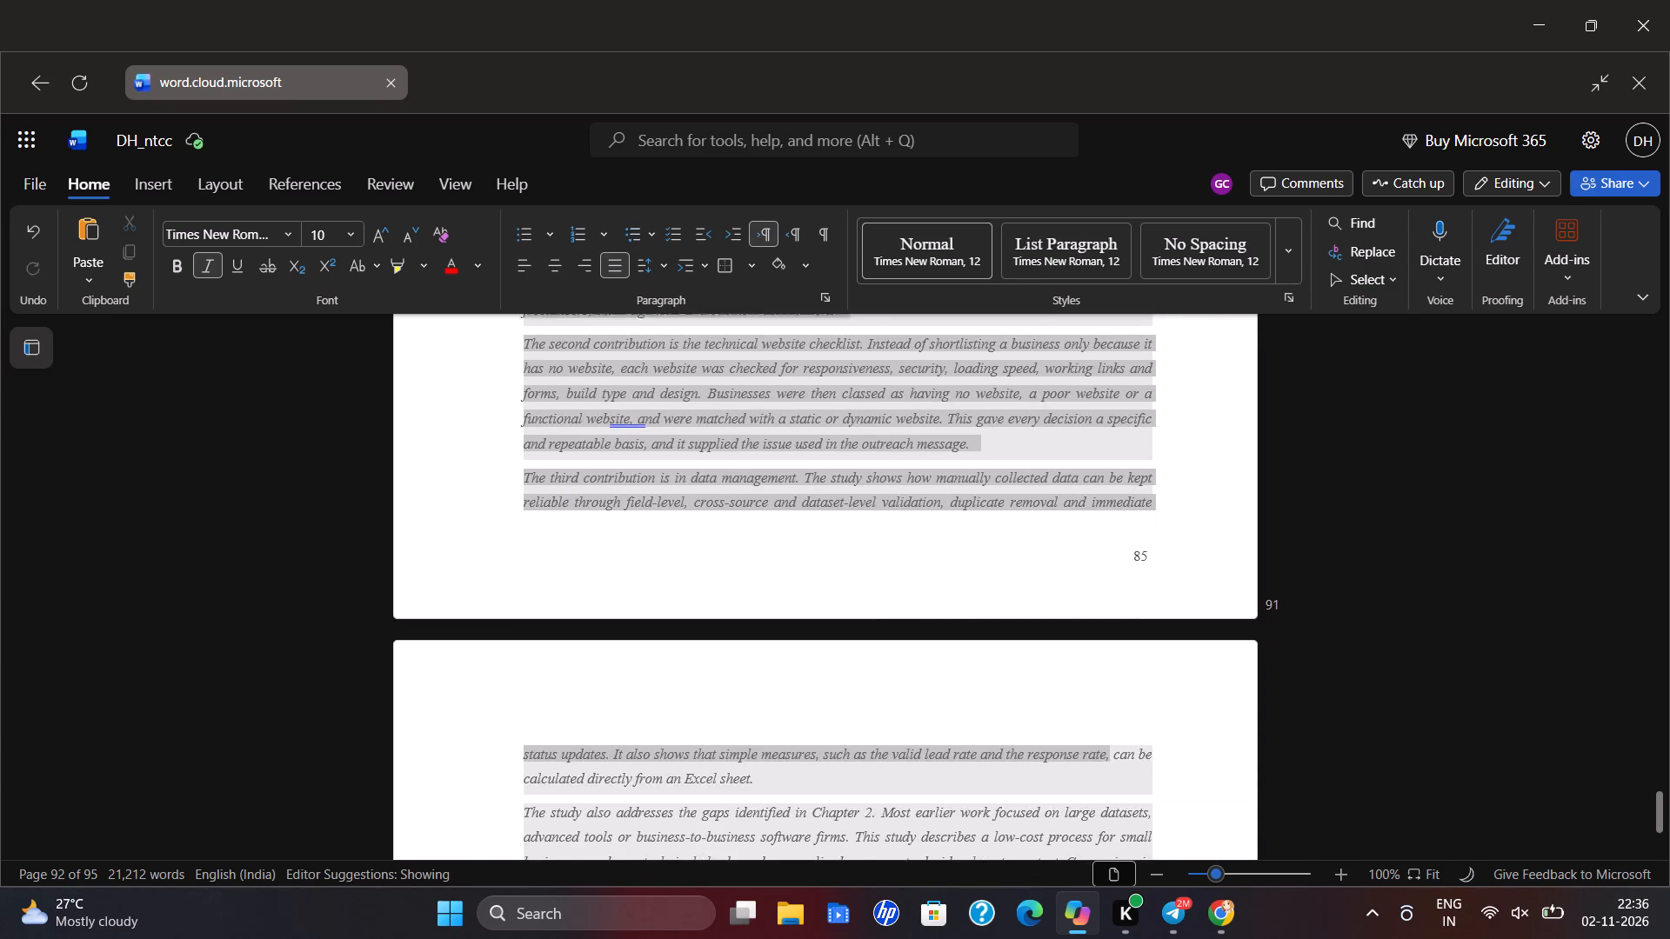
pyautogui.moveTo(1112, 797); pyautogui.dragTo(1108, 795)
pyautogui.scroll(-2, 1112, 796)
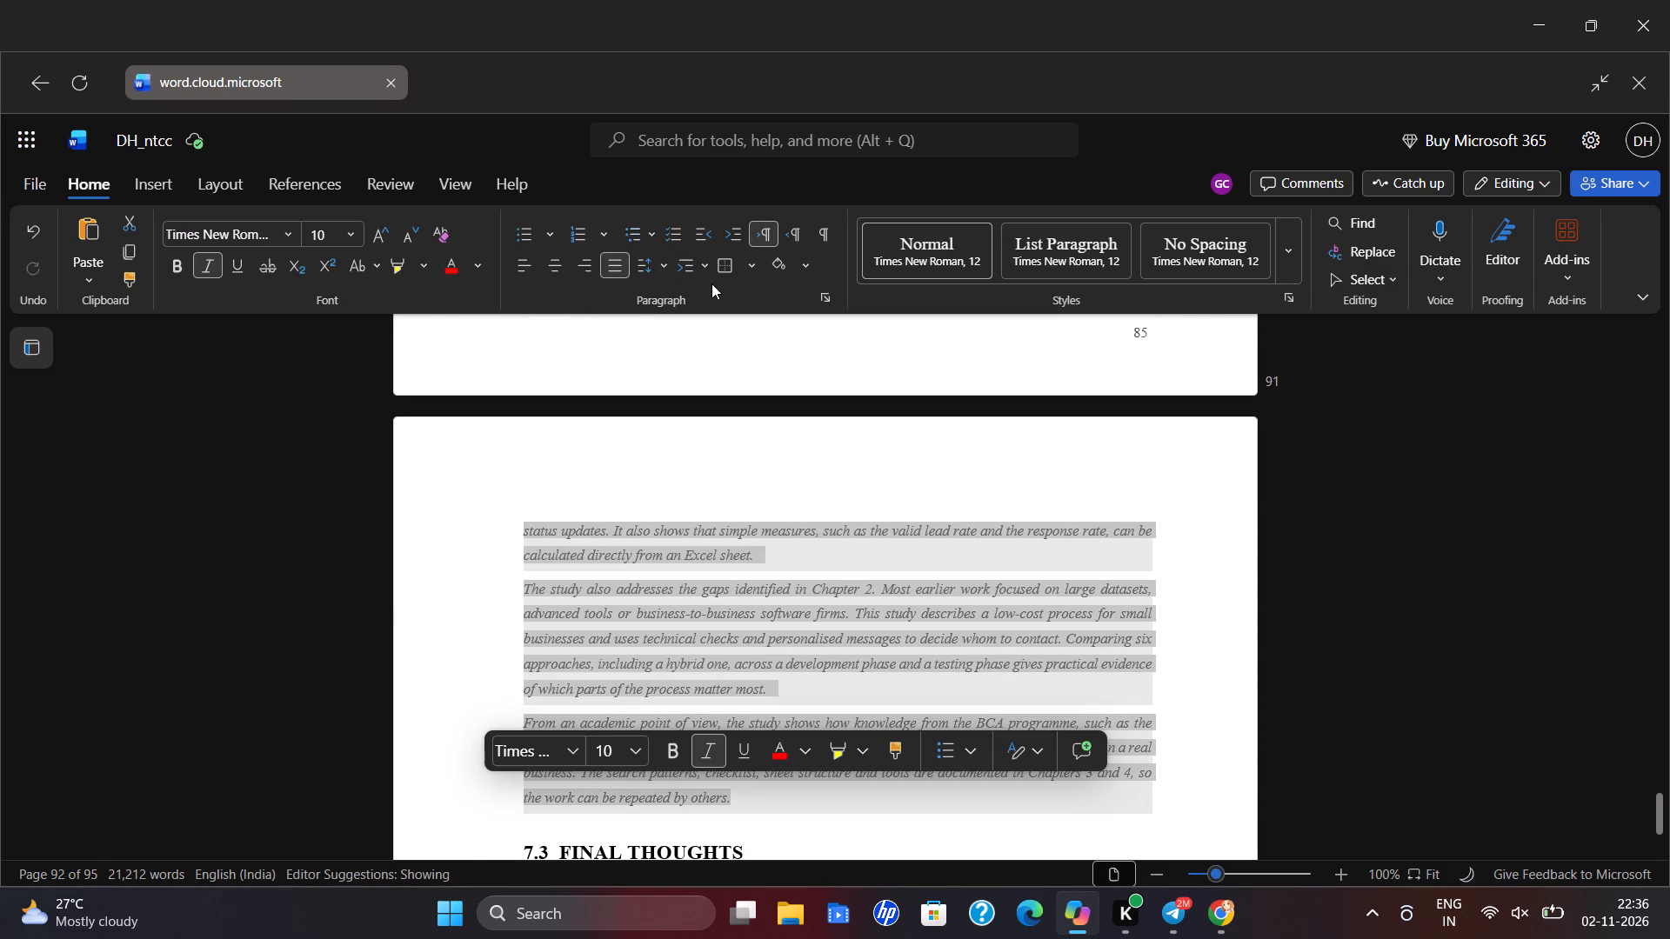
pyautogui.click(778, 264)
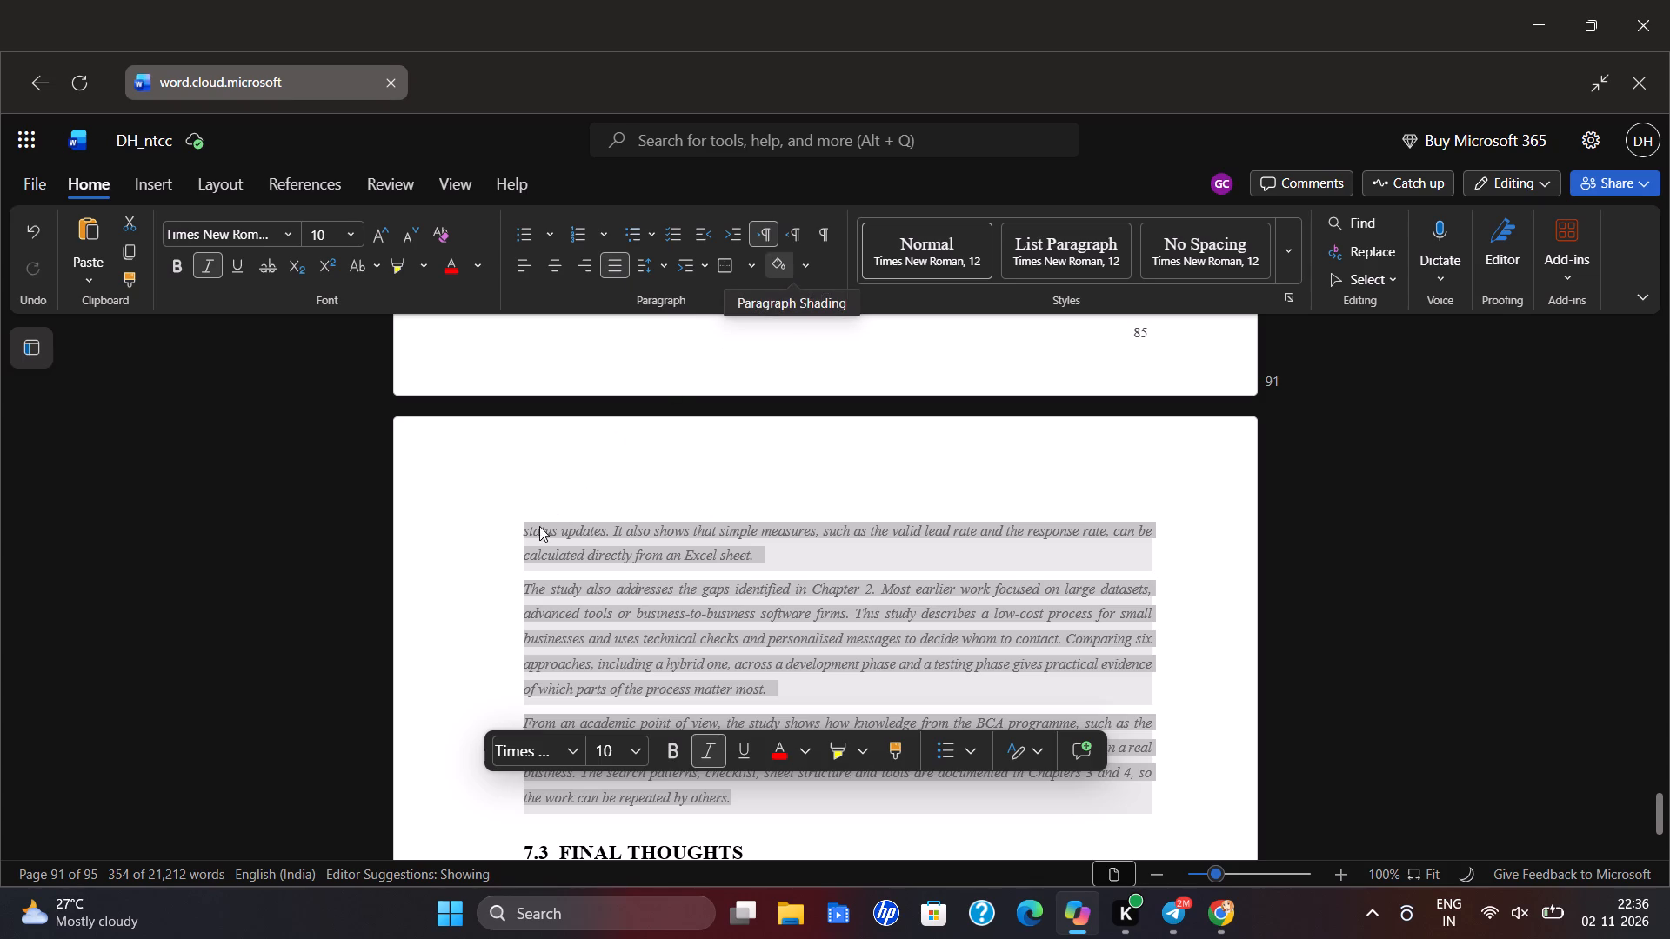
pyautogui.click(458, 581)
# Remove the grey background shading from the four body paragraphs under 7.3 Final Thoughts and justify them.
pyautogui.scroll(-4, 456, 582)
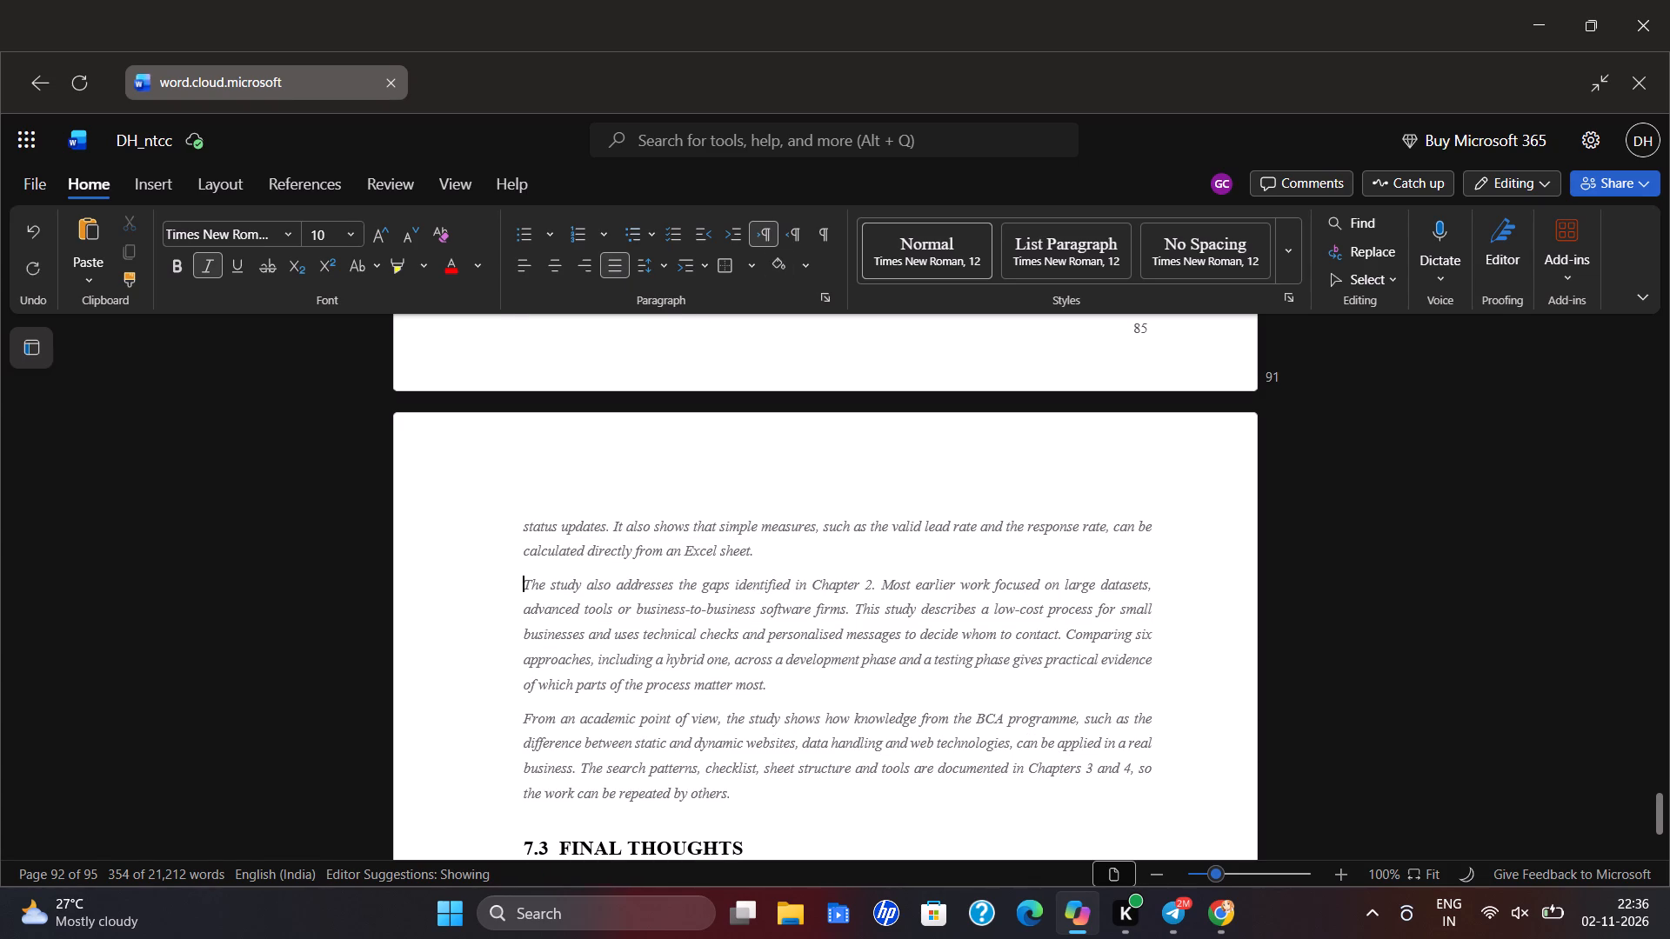
pyautogui.moveTo(521, 456); pyautogui.dragTo(1032, 647)
pyautogui.scroll(-1, 992, 617)
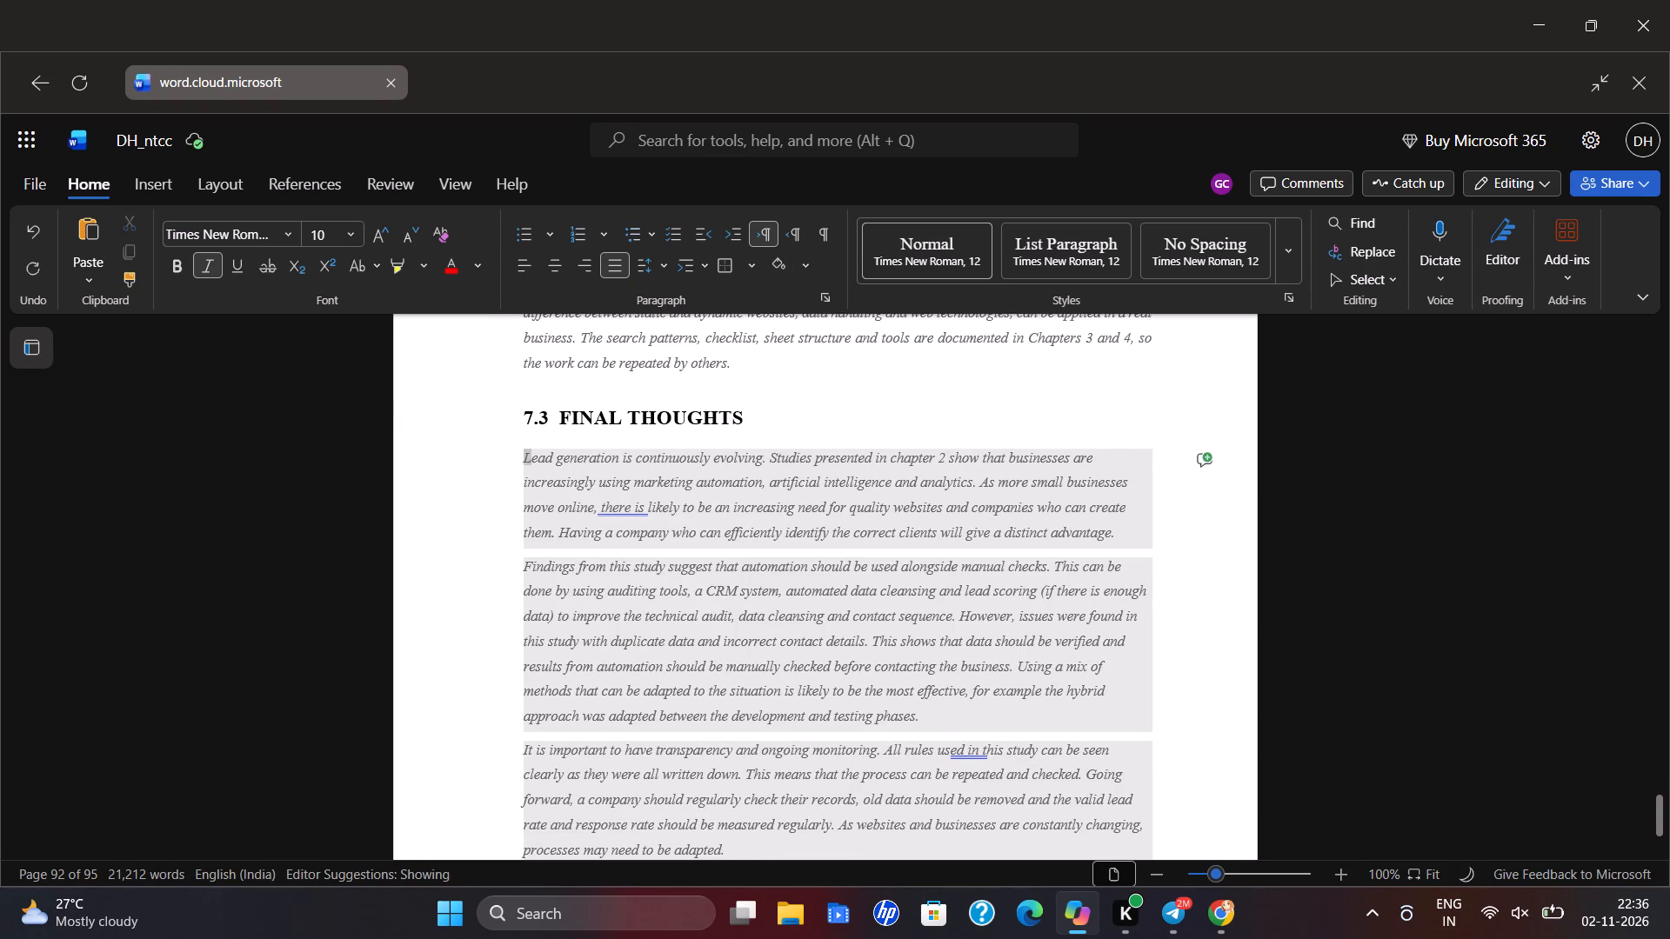
pyautogui.moveTo(1032, 647); pyautogui.dragTo(1092, 816)
pyautogui.scroll(-2, 1105, 787)
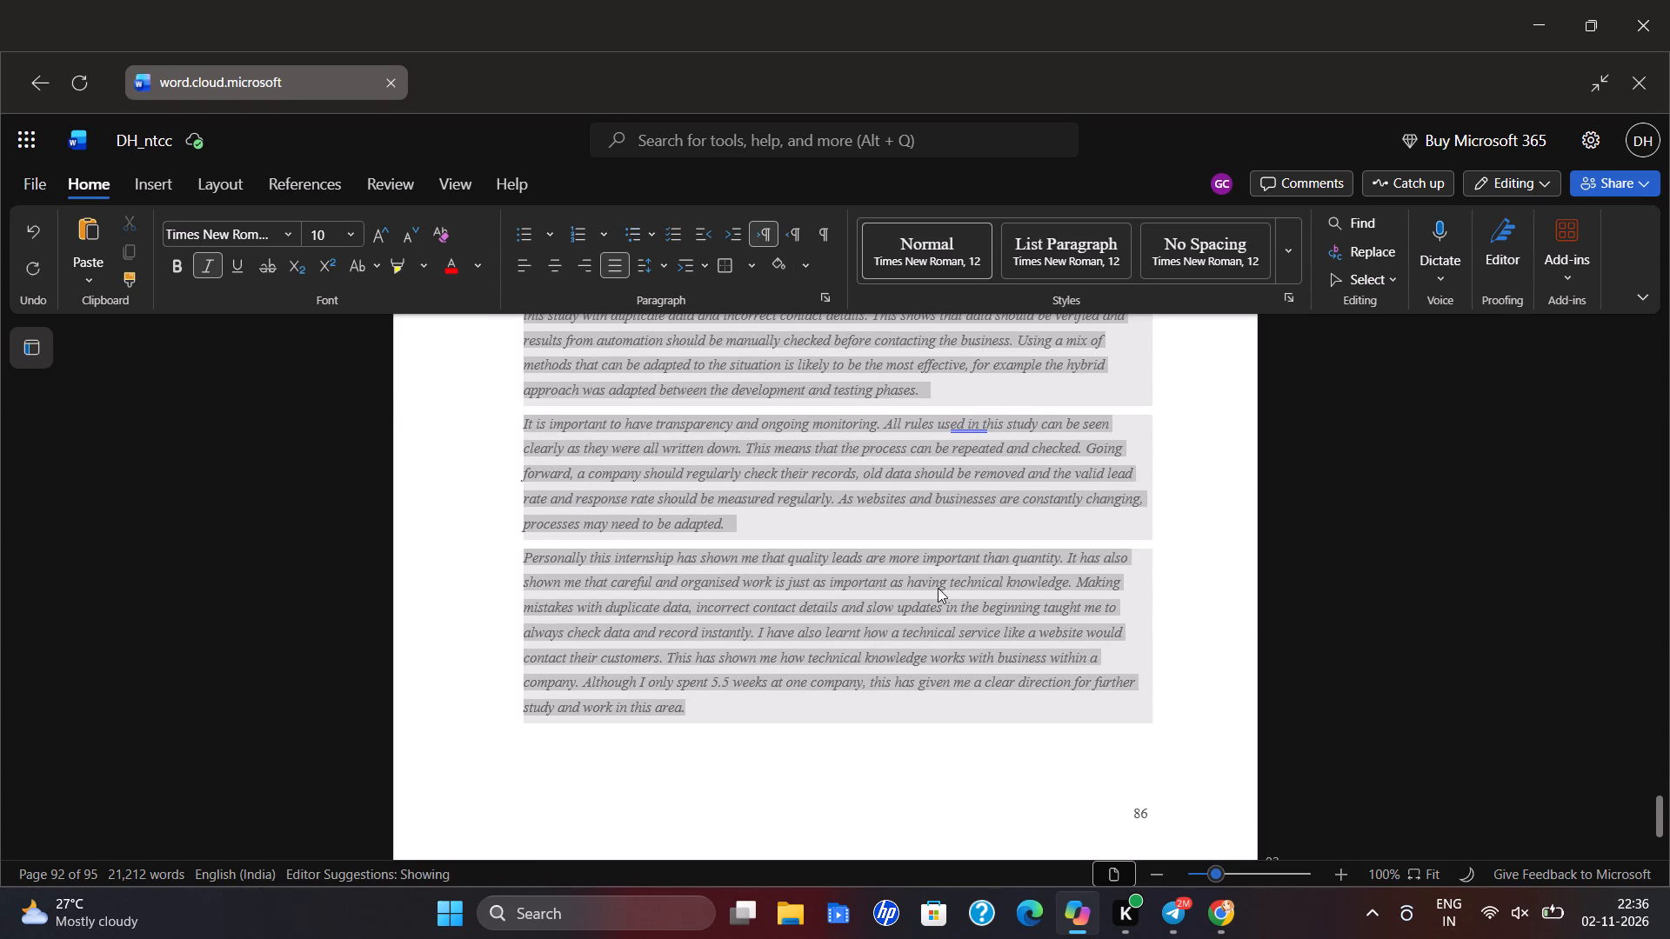
pyautogui.click(779, 263)
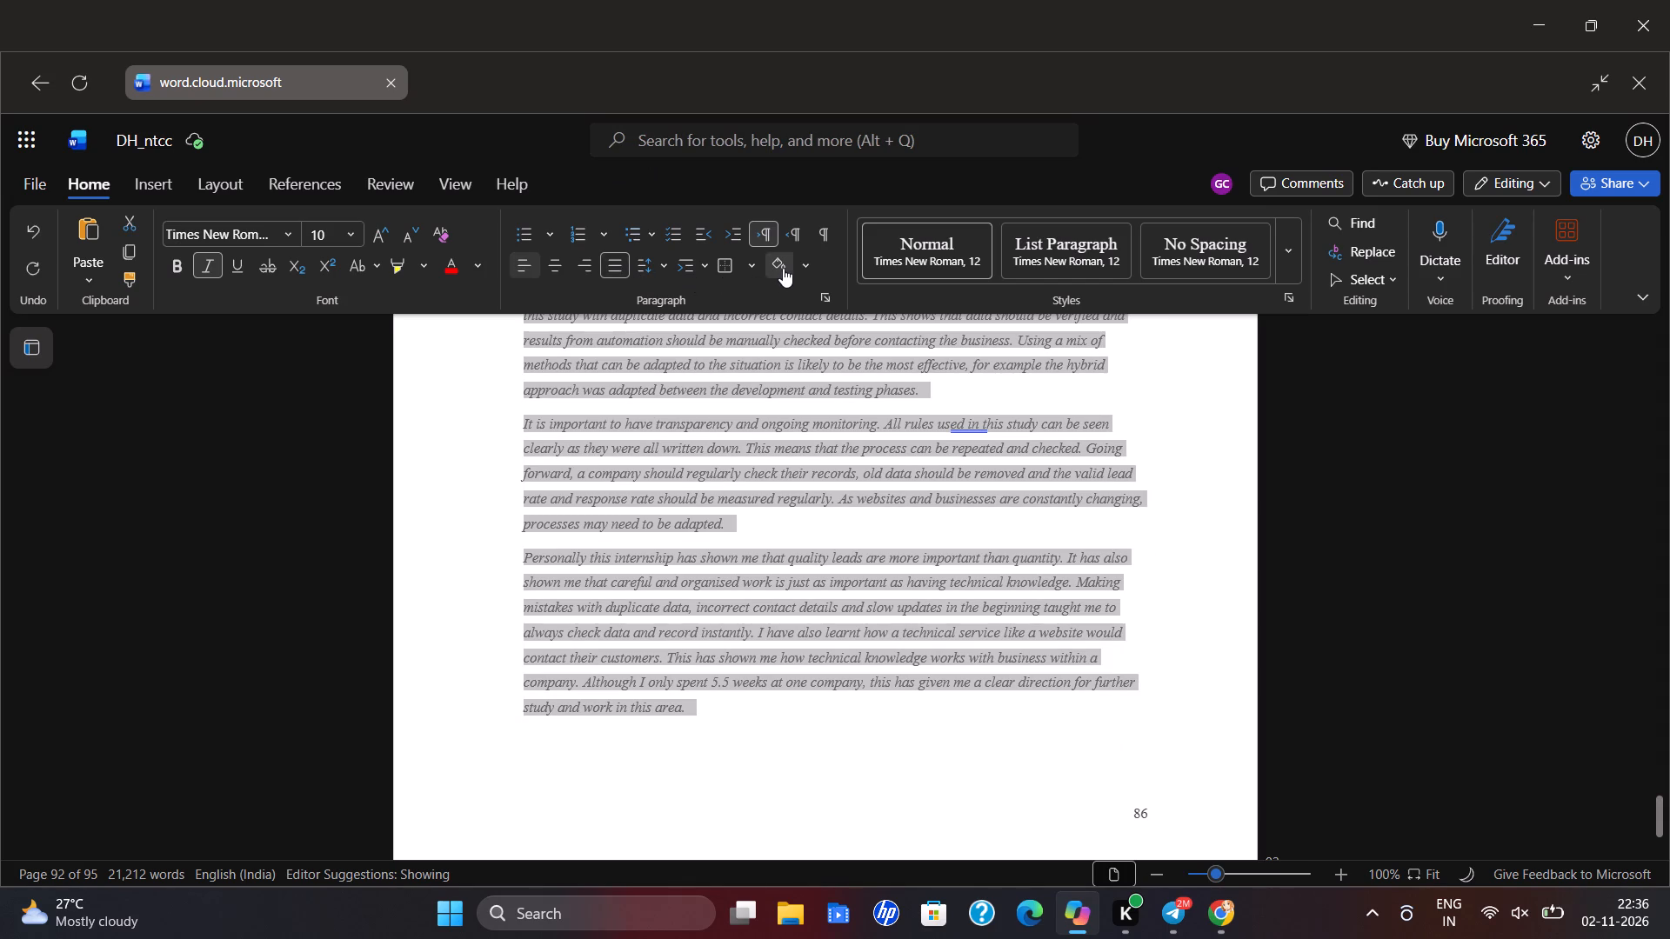
pyautogui.click(620, 263)
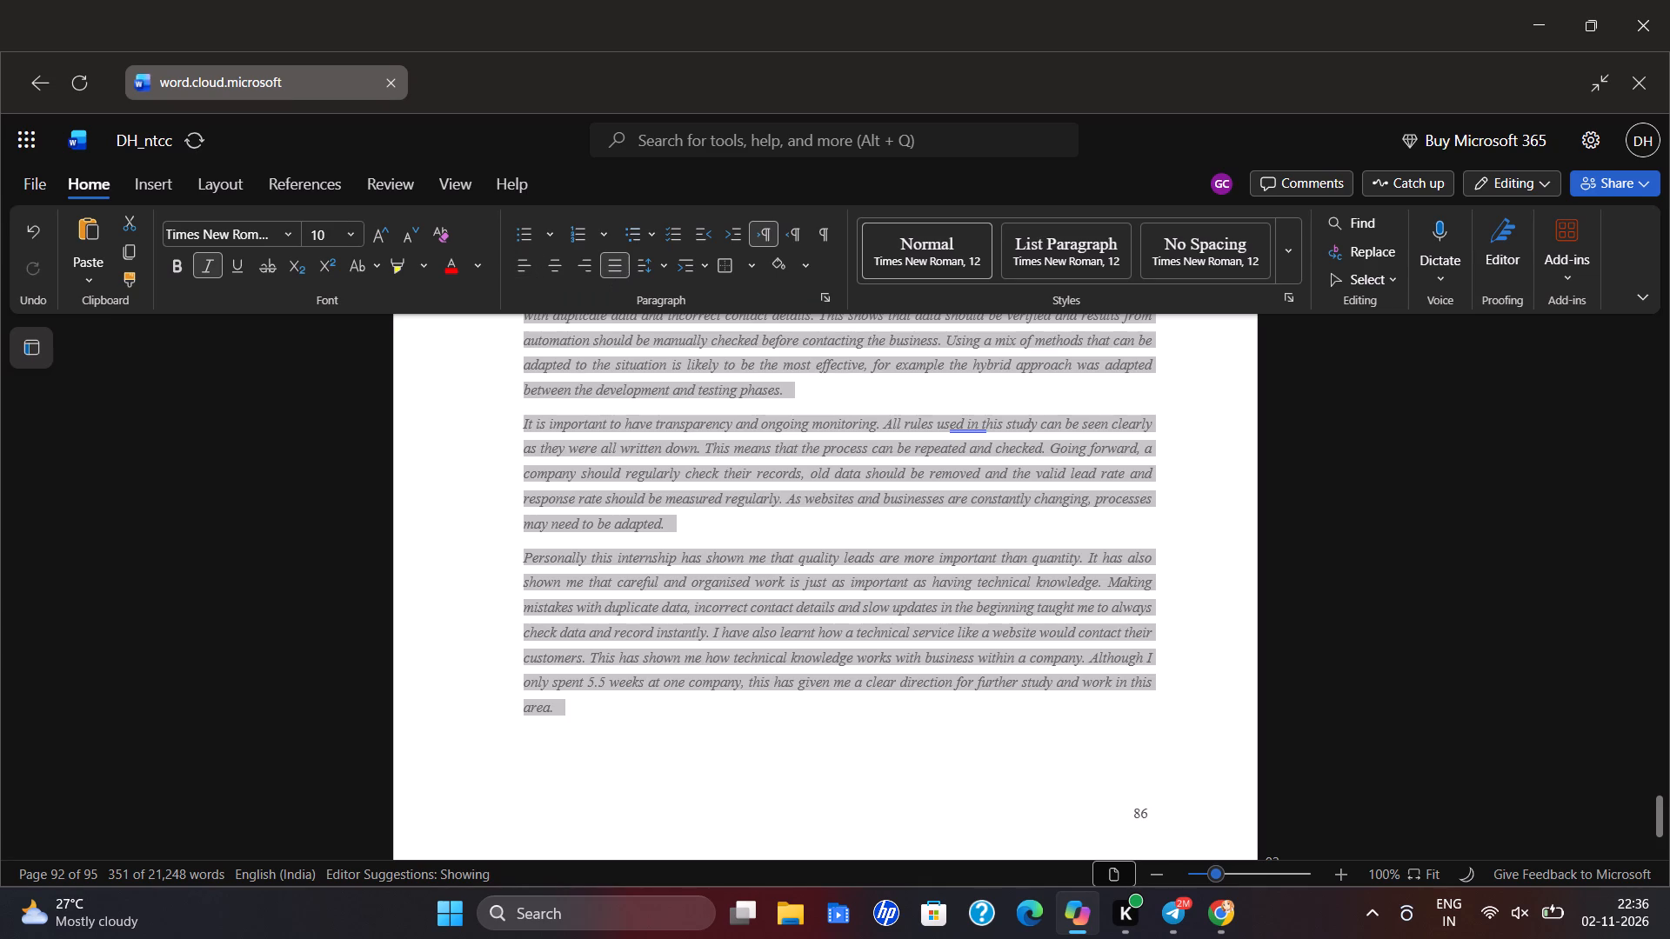
pyautogui.click(458, 529)
pyautogui.scroll(5, 487, 503)
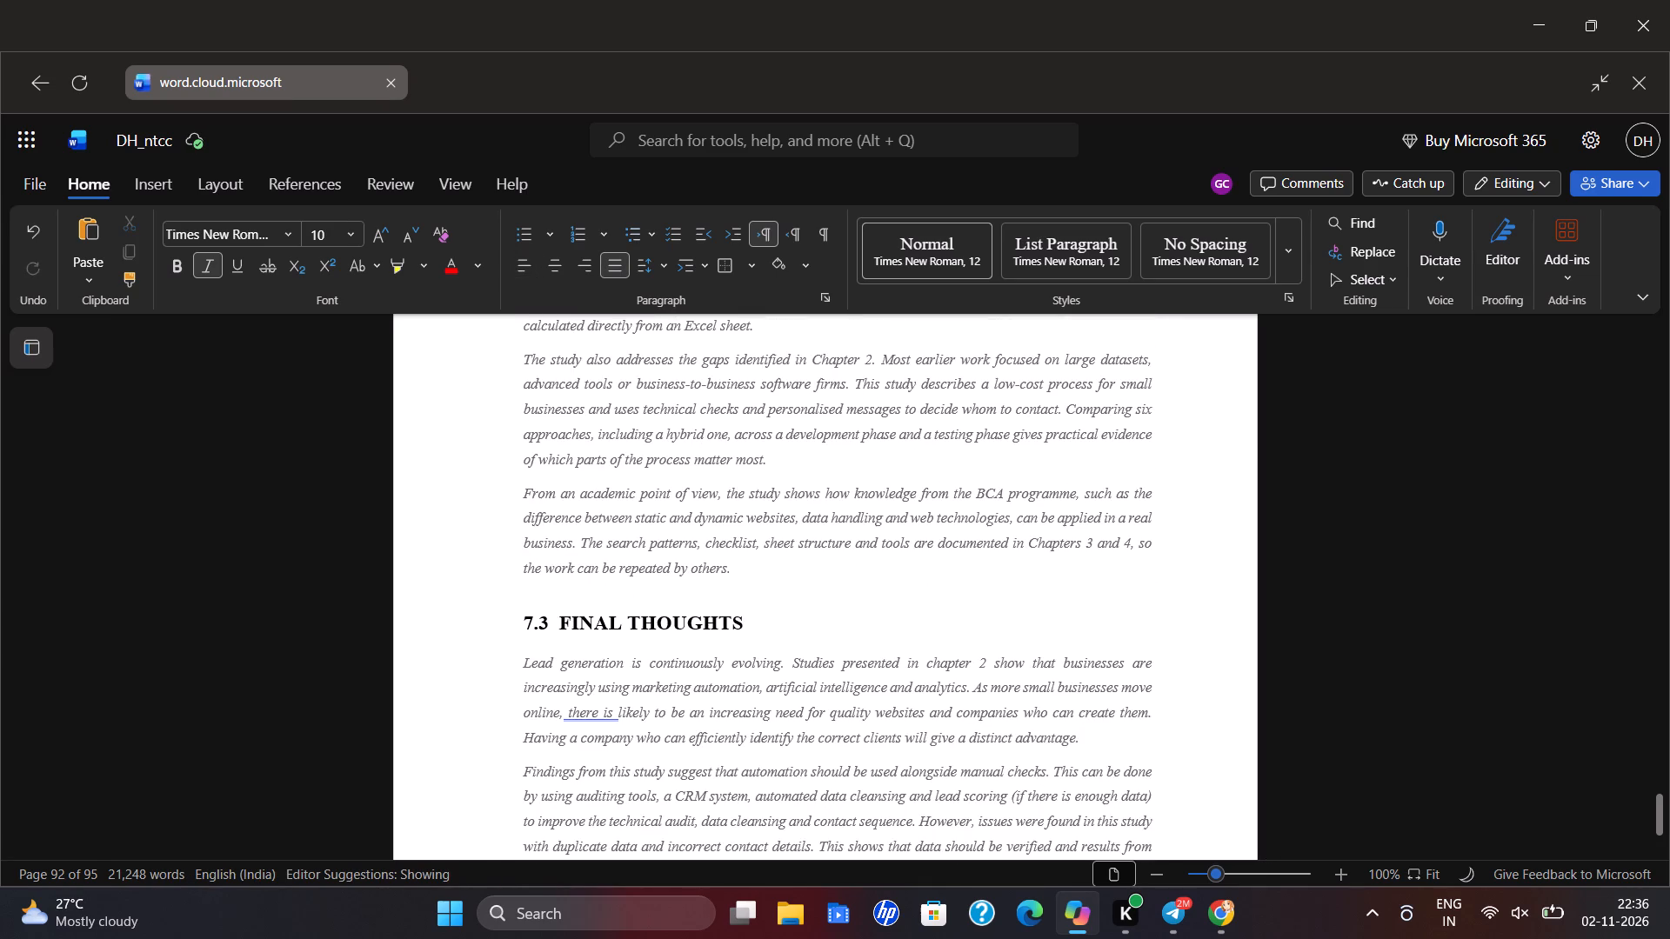
pyautogui.scroll(7, 487, 503)
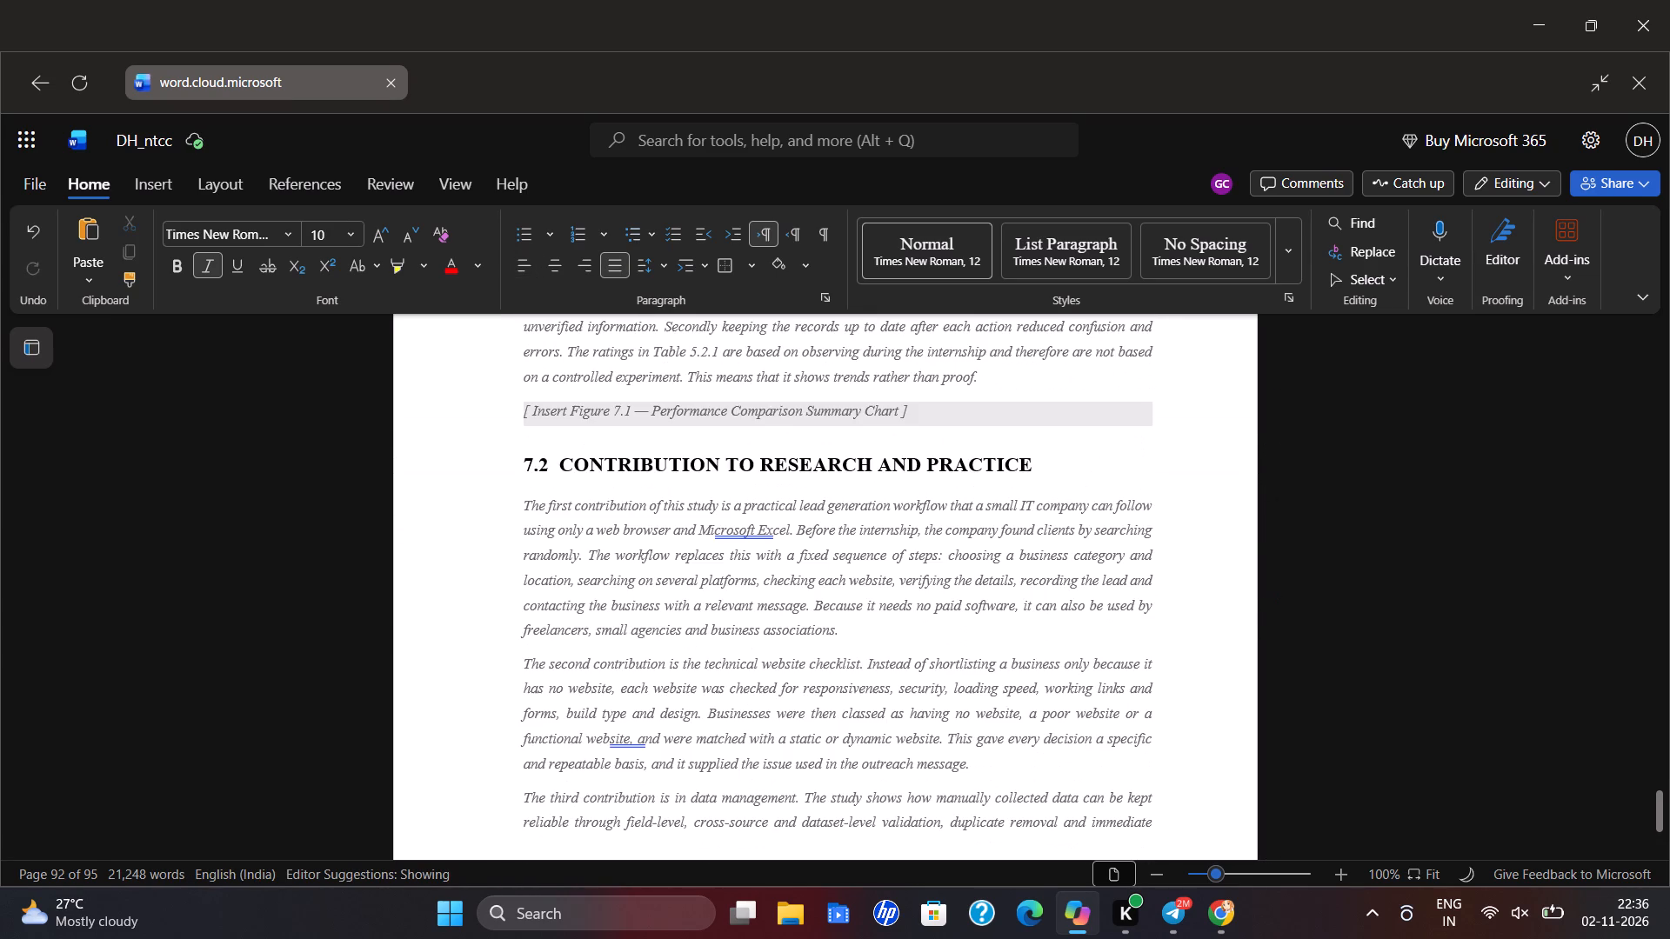
pyautogui.scroll(4, 512, 424)
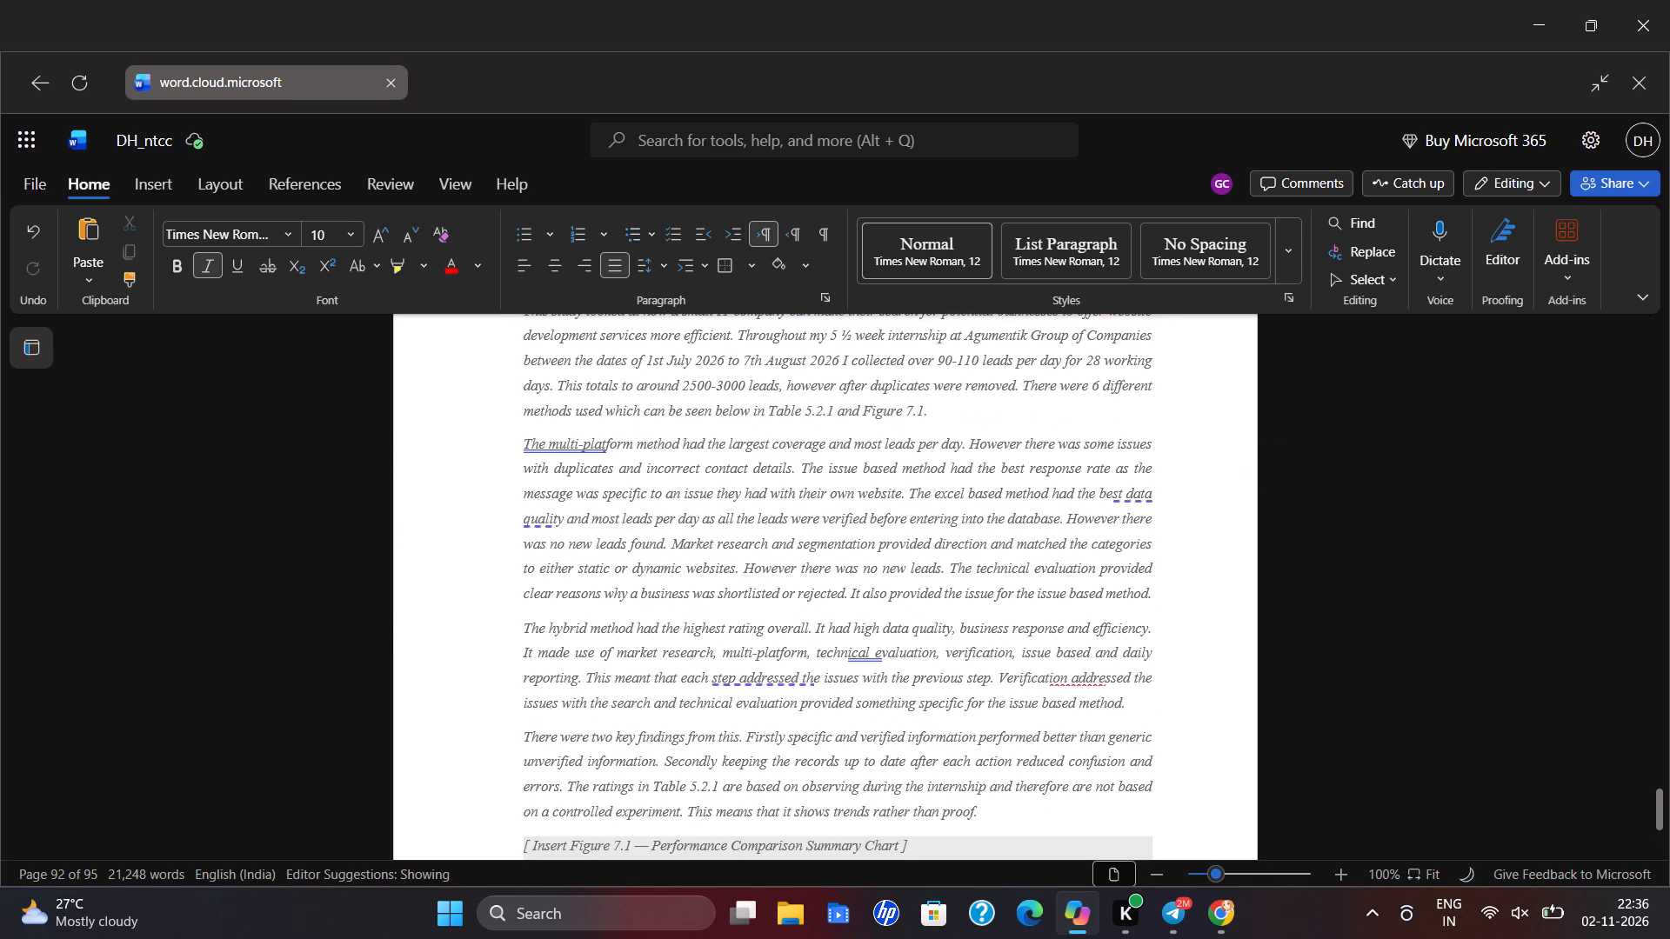
pyautogui.scroll(3, 511, 423)
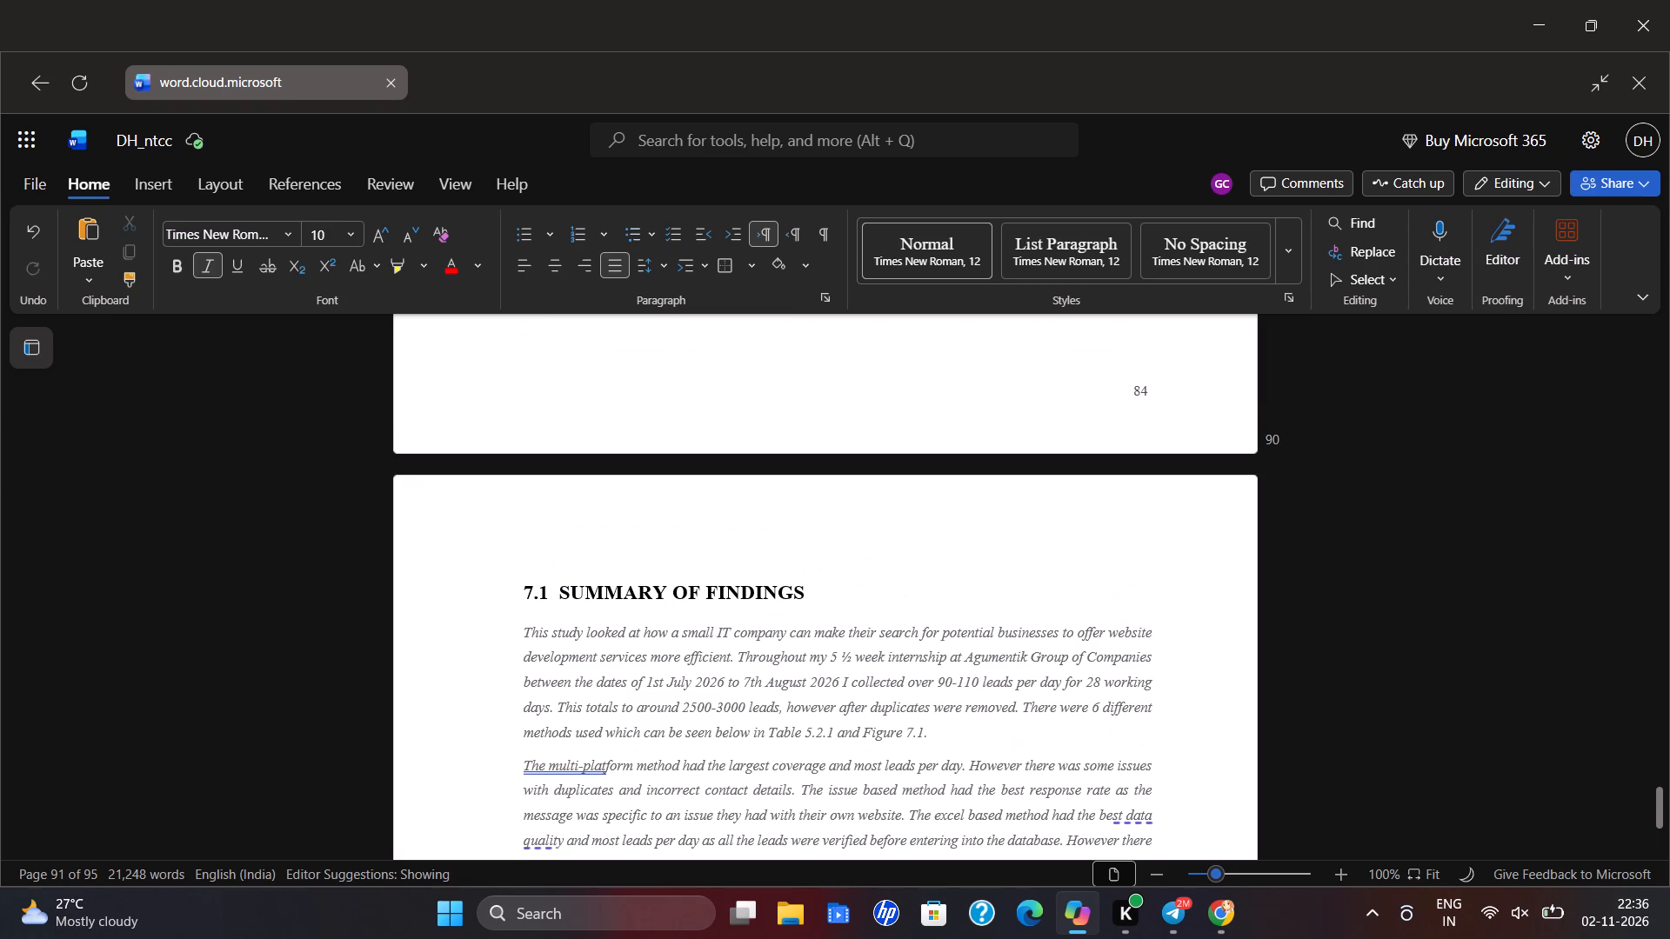
pyautogui.moveTo(508, 589); pyautogui.dragTo(744, 649)
pyautogui.scroll(-1, 776, 661)
pyautogui.moveTo(744, 649); pyautogui.dragTo(1066, 764)
pyautogui.scroll(-3, 1044, 729)
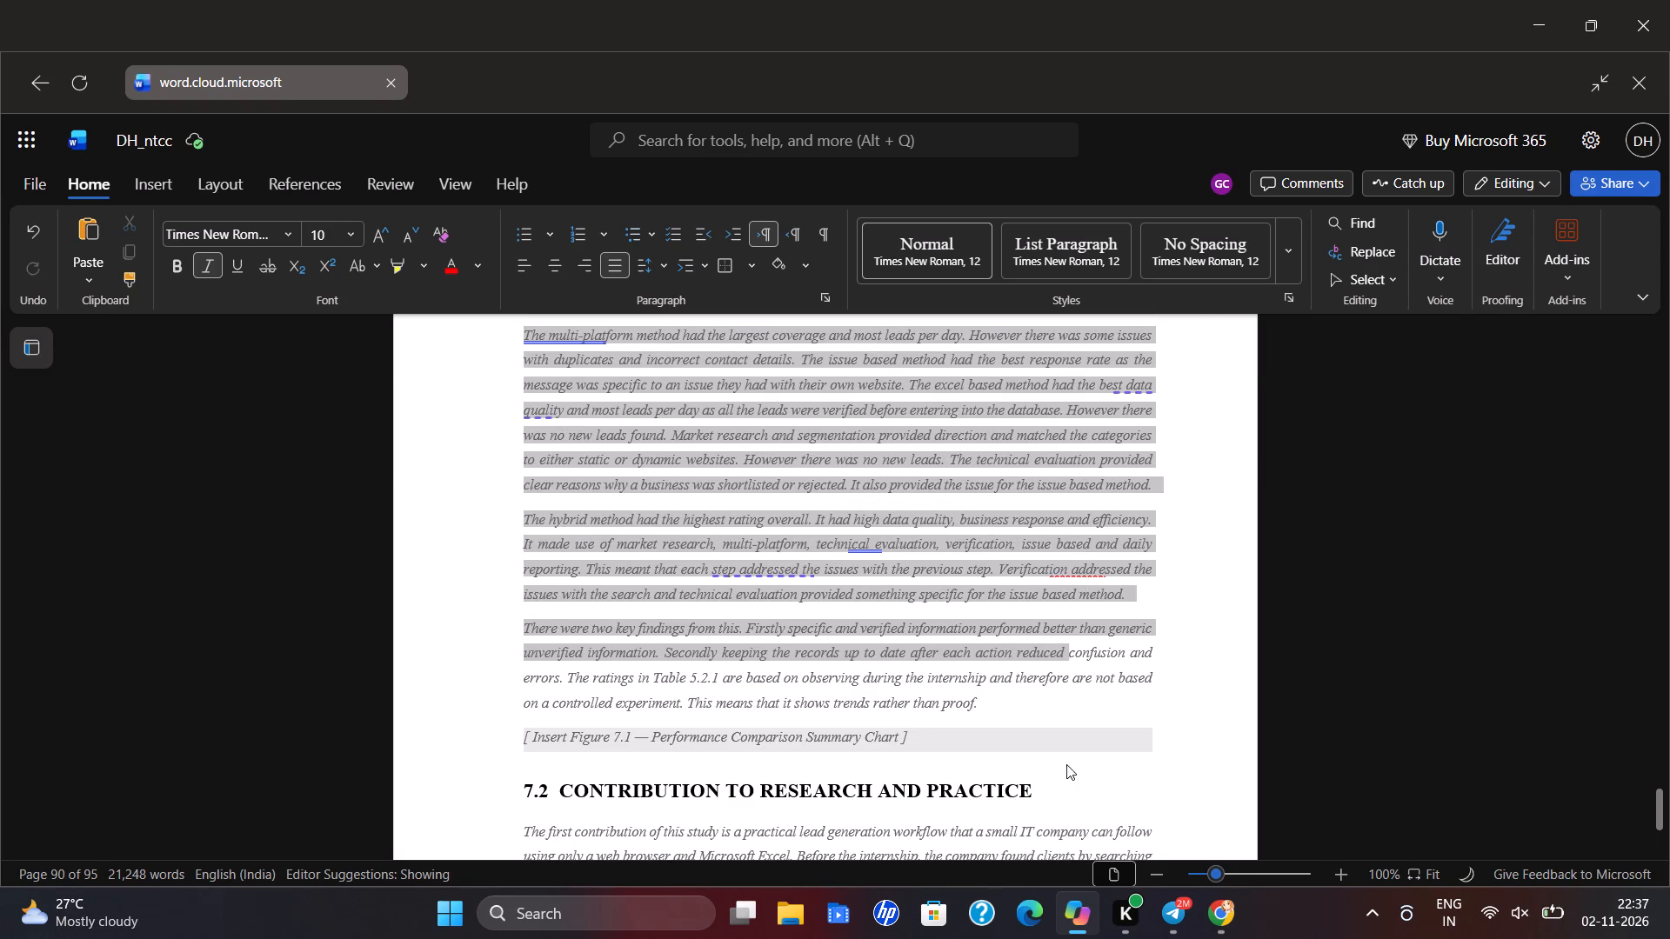
pyautogui.moveTo(1066, 764); pyautogui.dragTo(1042, 714)
pyautogui.rightClick(923, 603)
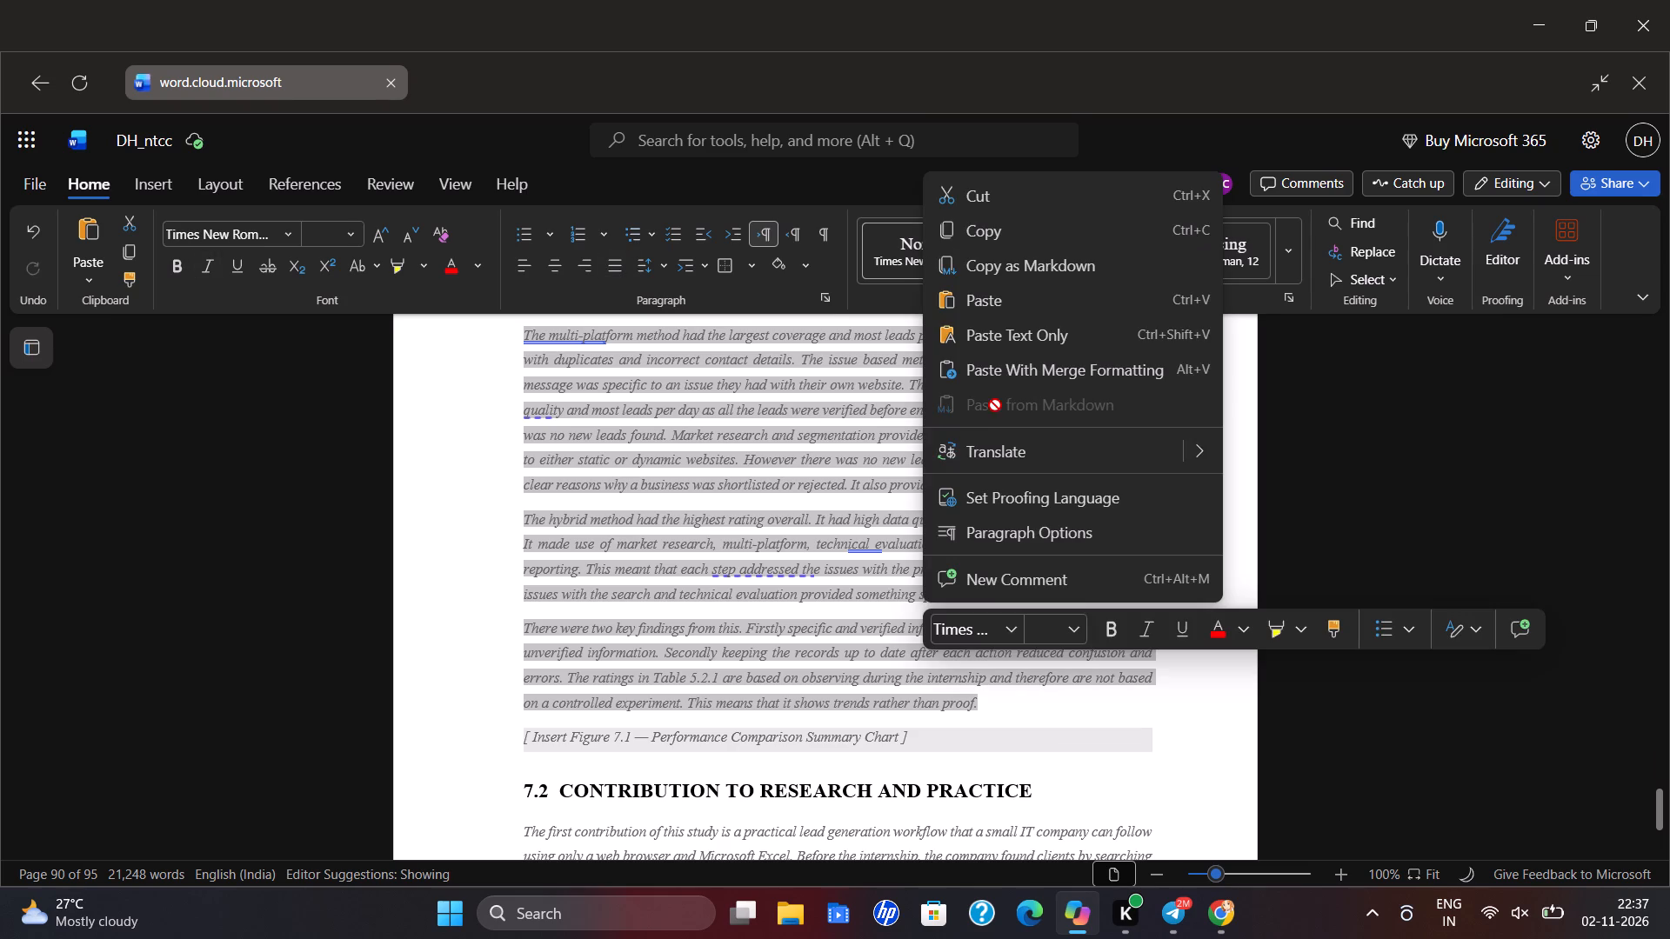
pyautogui.click(1017, 260)
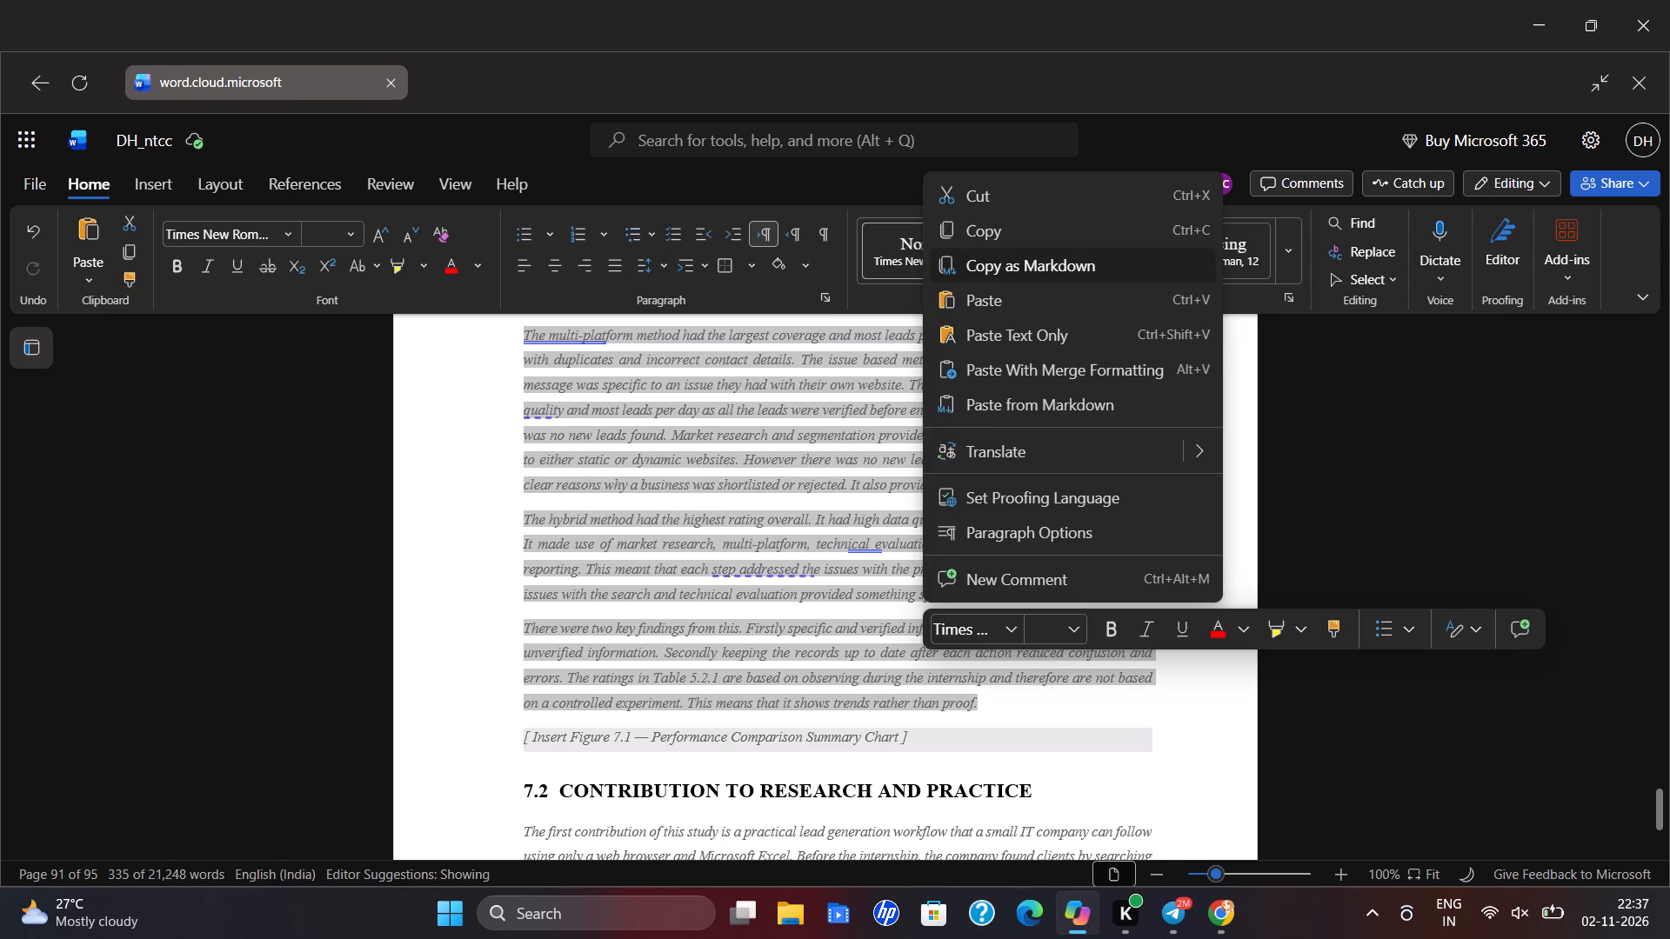
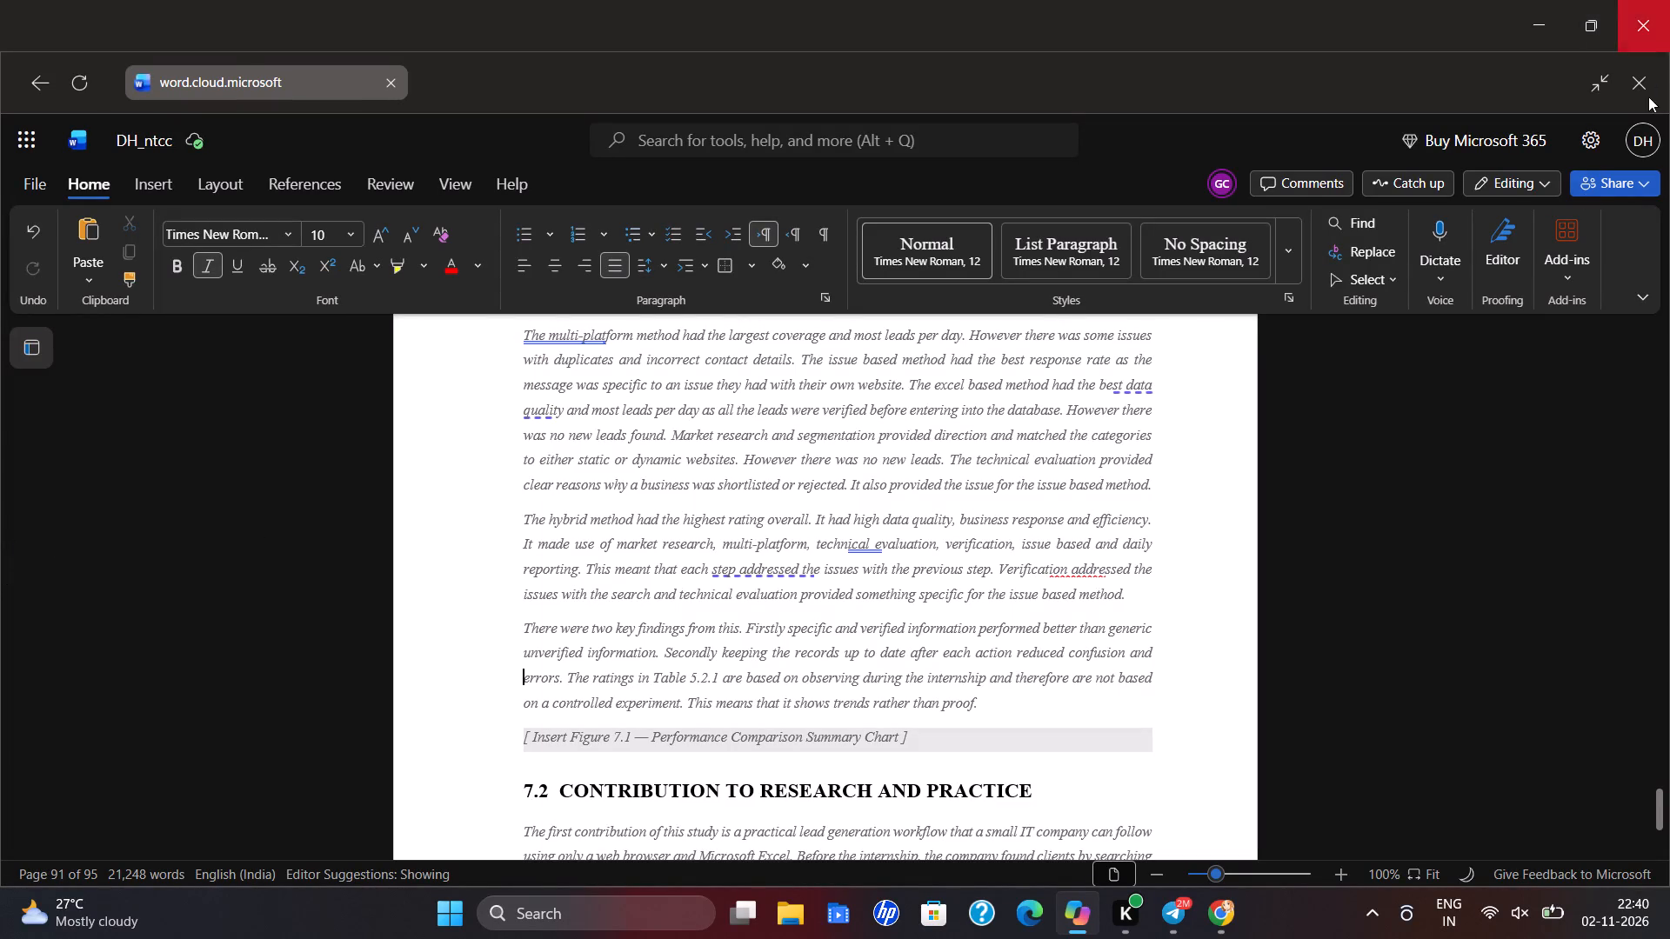
# Look over the pages from the end of Chapter 6 through sections 7.1, 7.2 and 7.3 to check their formatting.
pyautogui.scroll(5, 1086, 669)
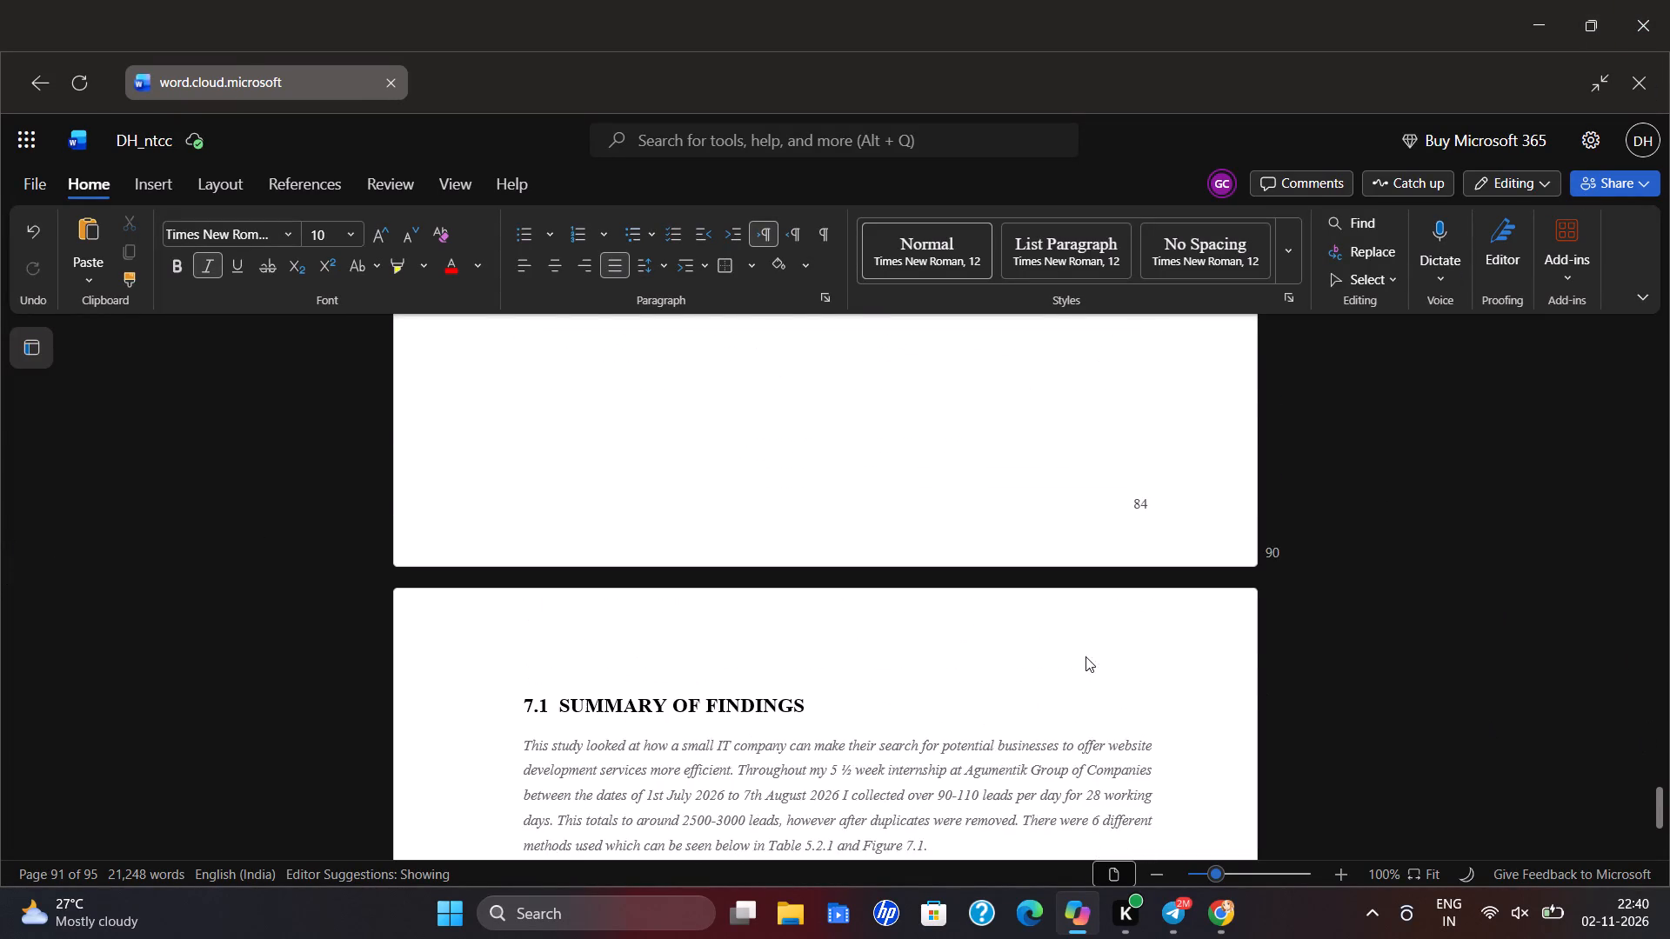
pyautogui.scroll(13, 1085, 656)
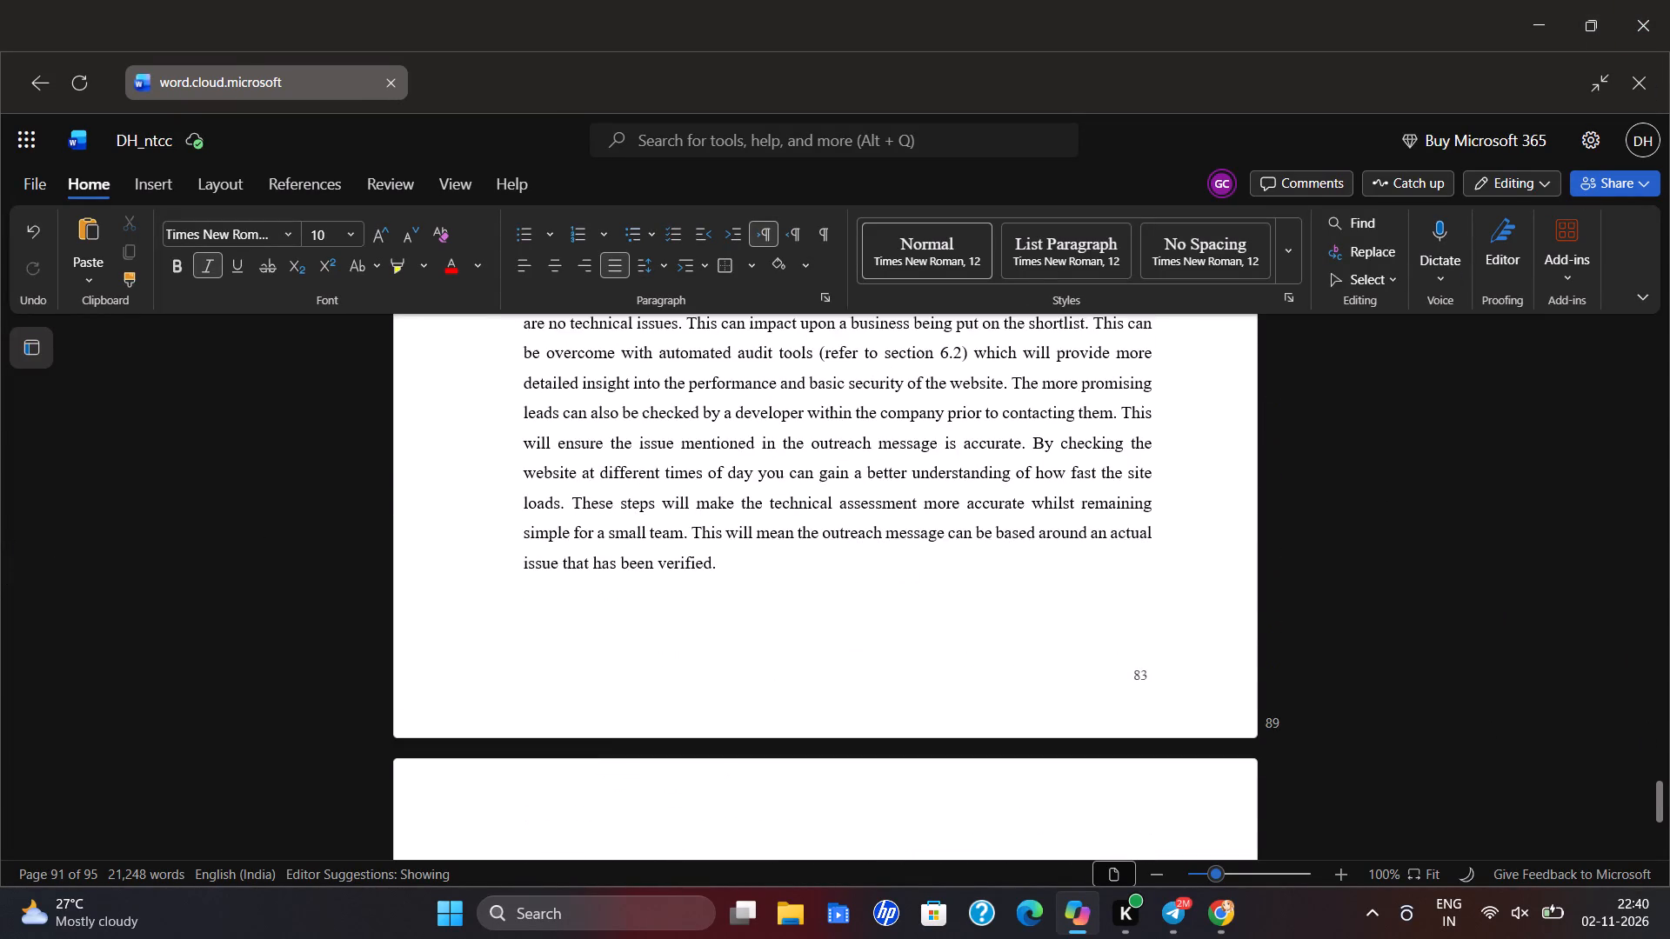
pyautogui.scroll(-19, 1186, 627)
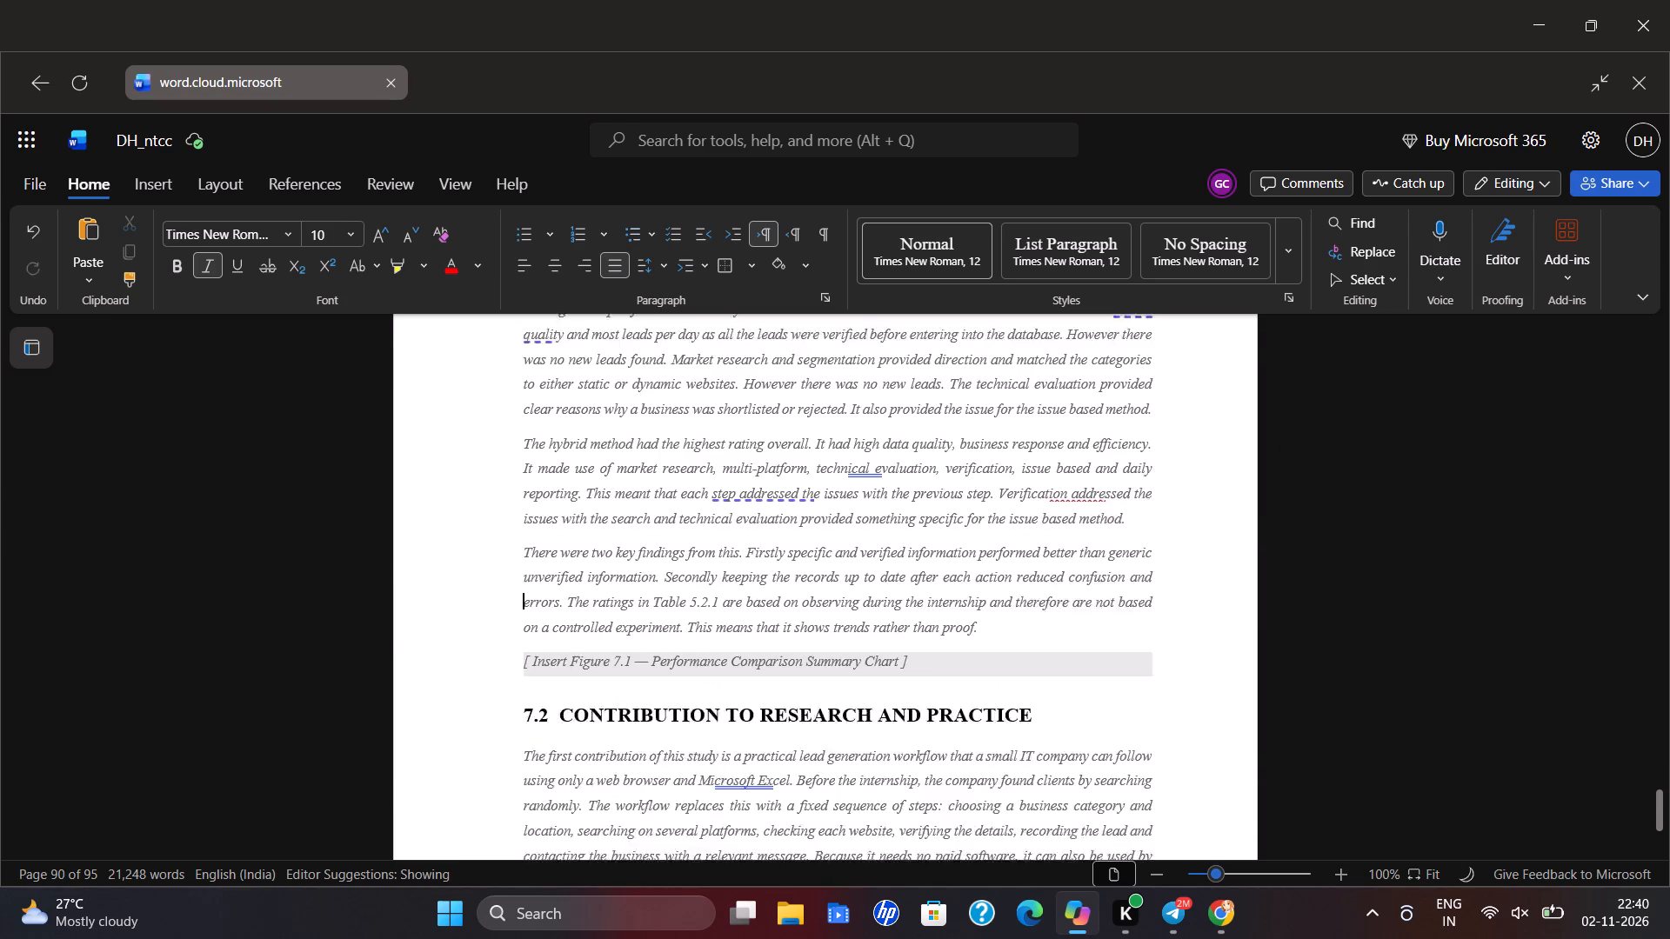
pyautogui.scroll(-3, 1161, 685)
pyautogui.scroll(-7, 1181, 769)
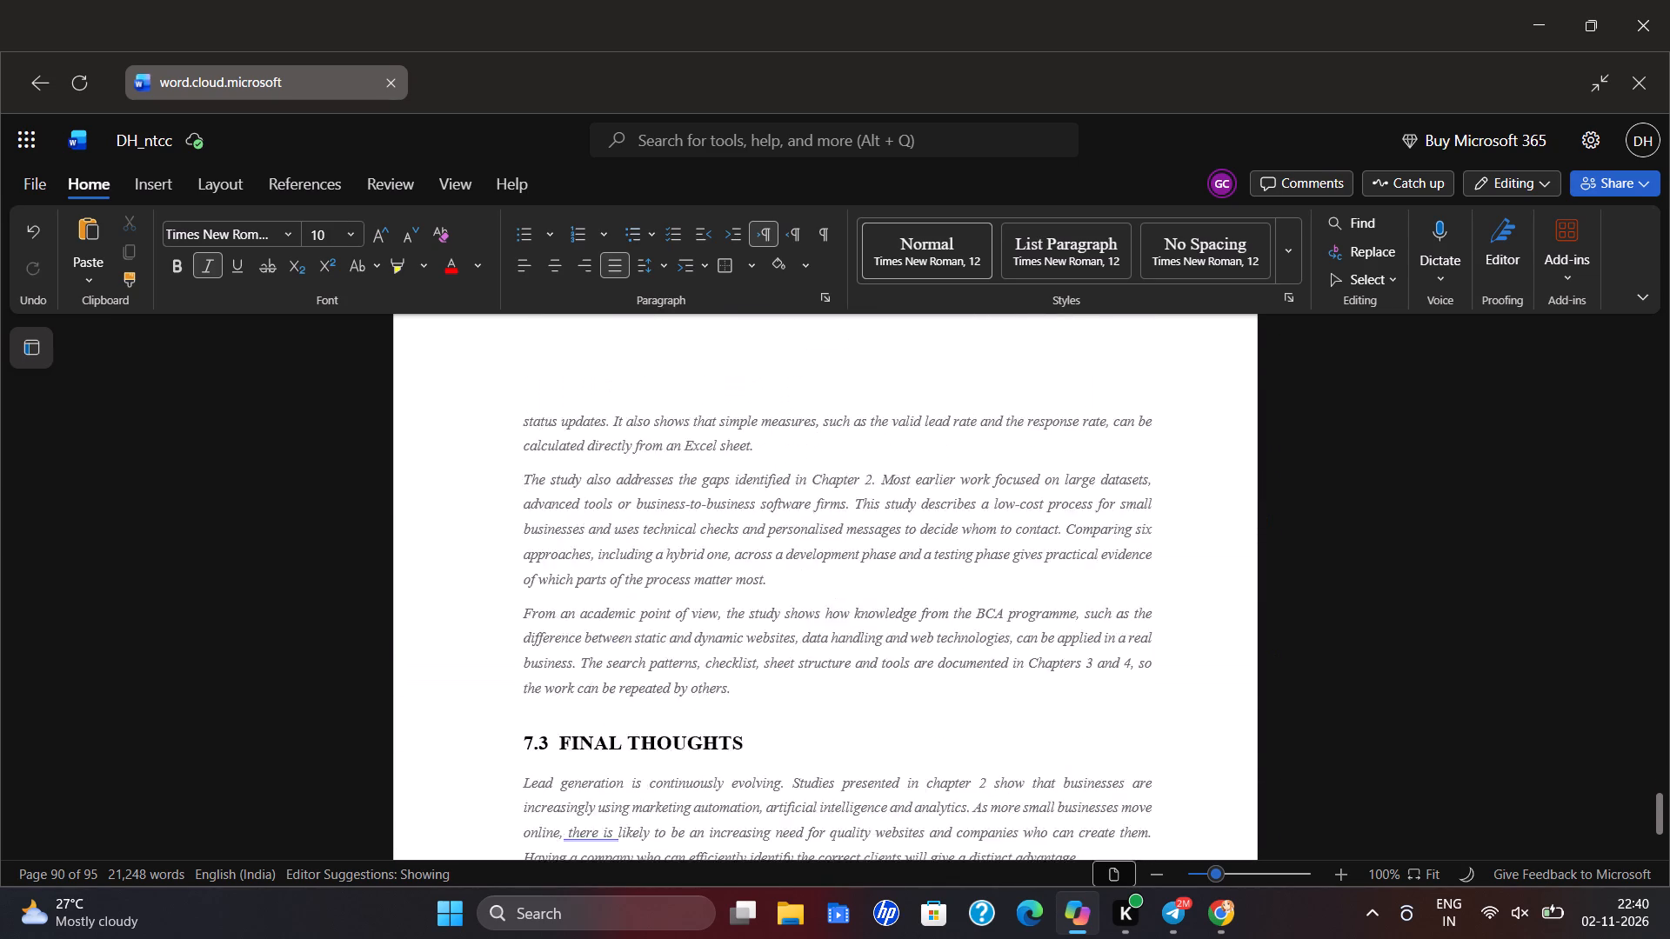
pyautogui.scroll(-6, 1179, 763)
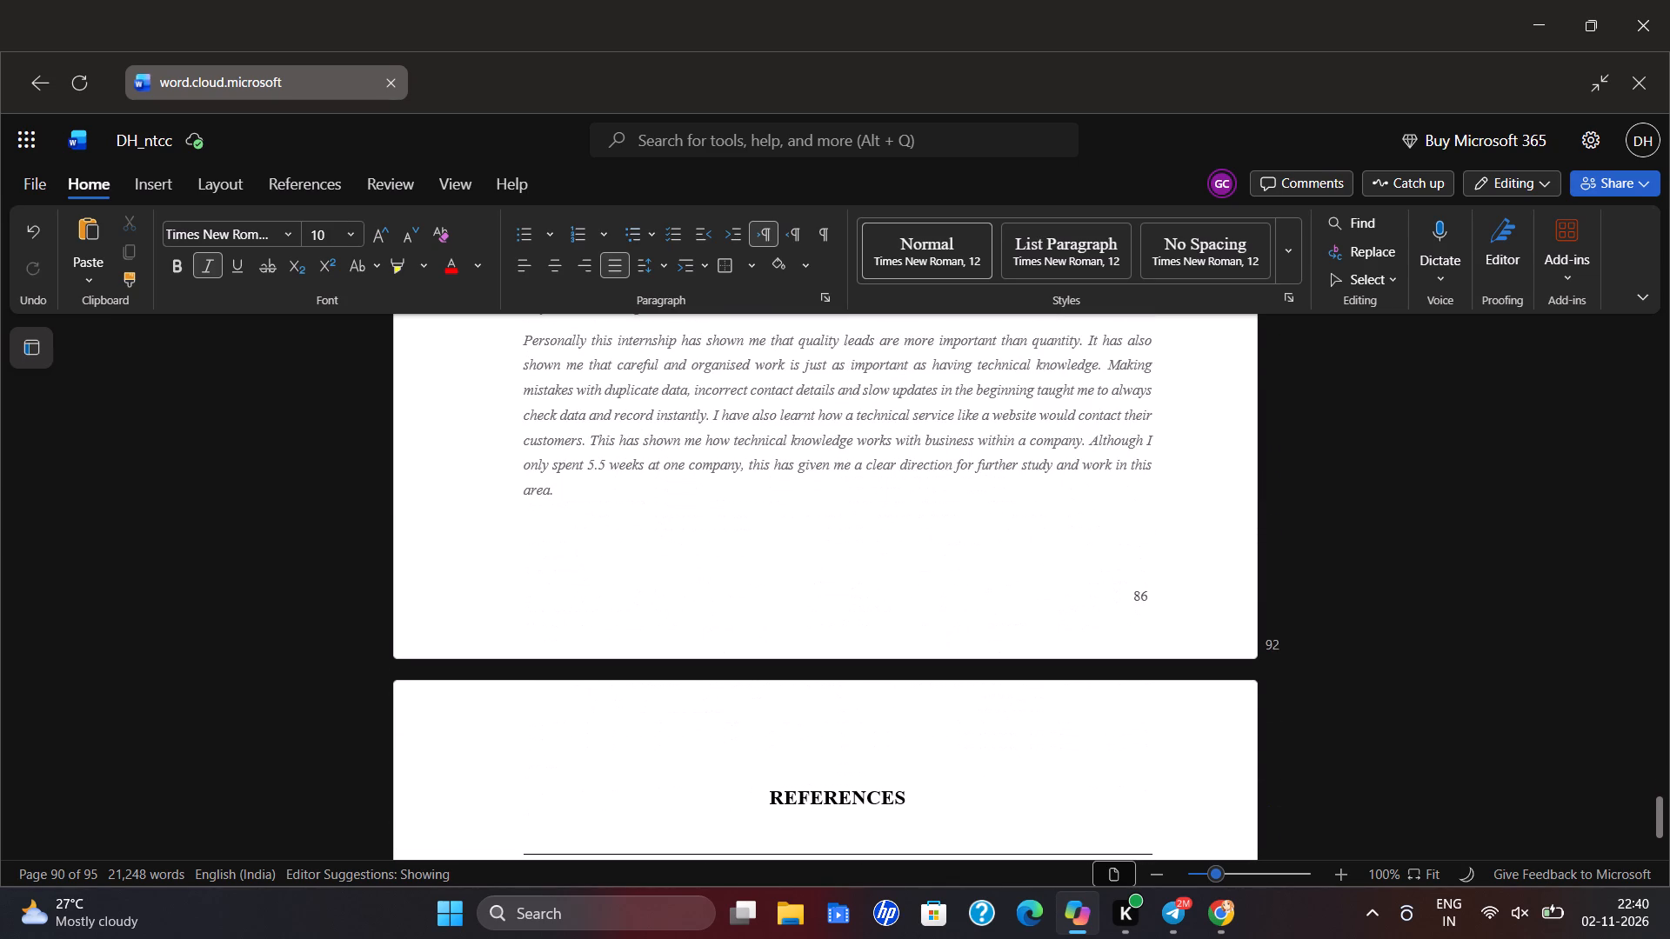
# Remove the horizontal line and extra empty paragraph under the REFERENCES heading, leaving one blank line before the first reference.
pyautogui.scroll(-3, 1179, 757)
pyautogui.click(770, 527)
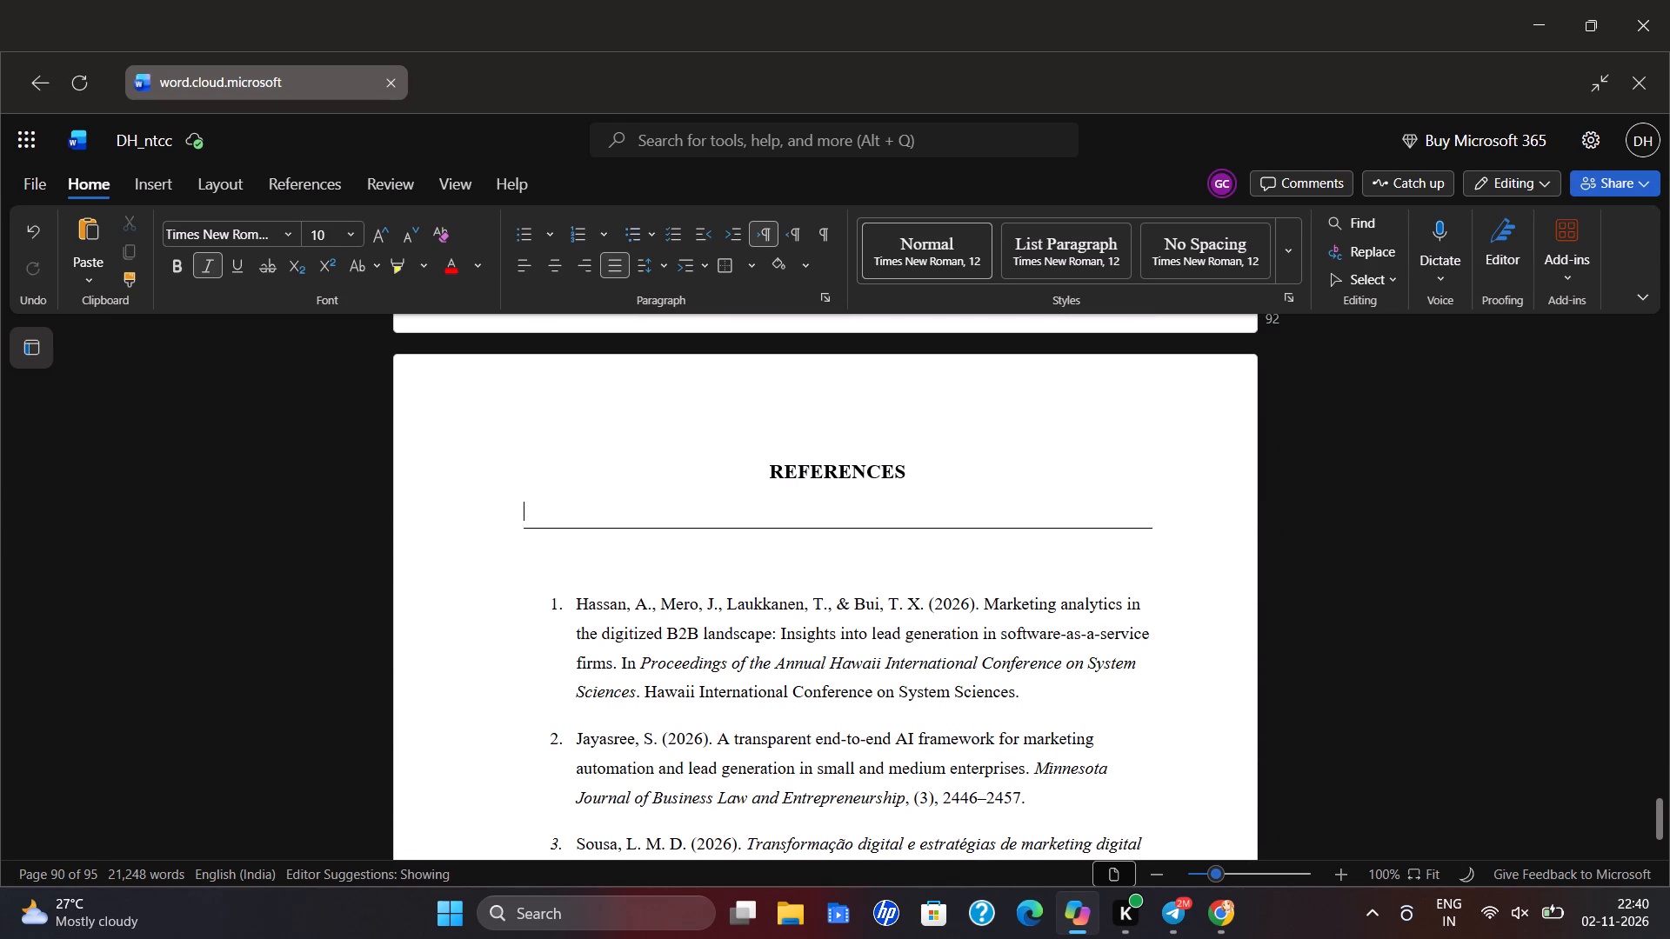
pyautogui.click(770, 532)
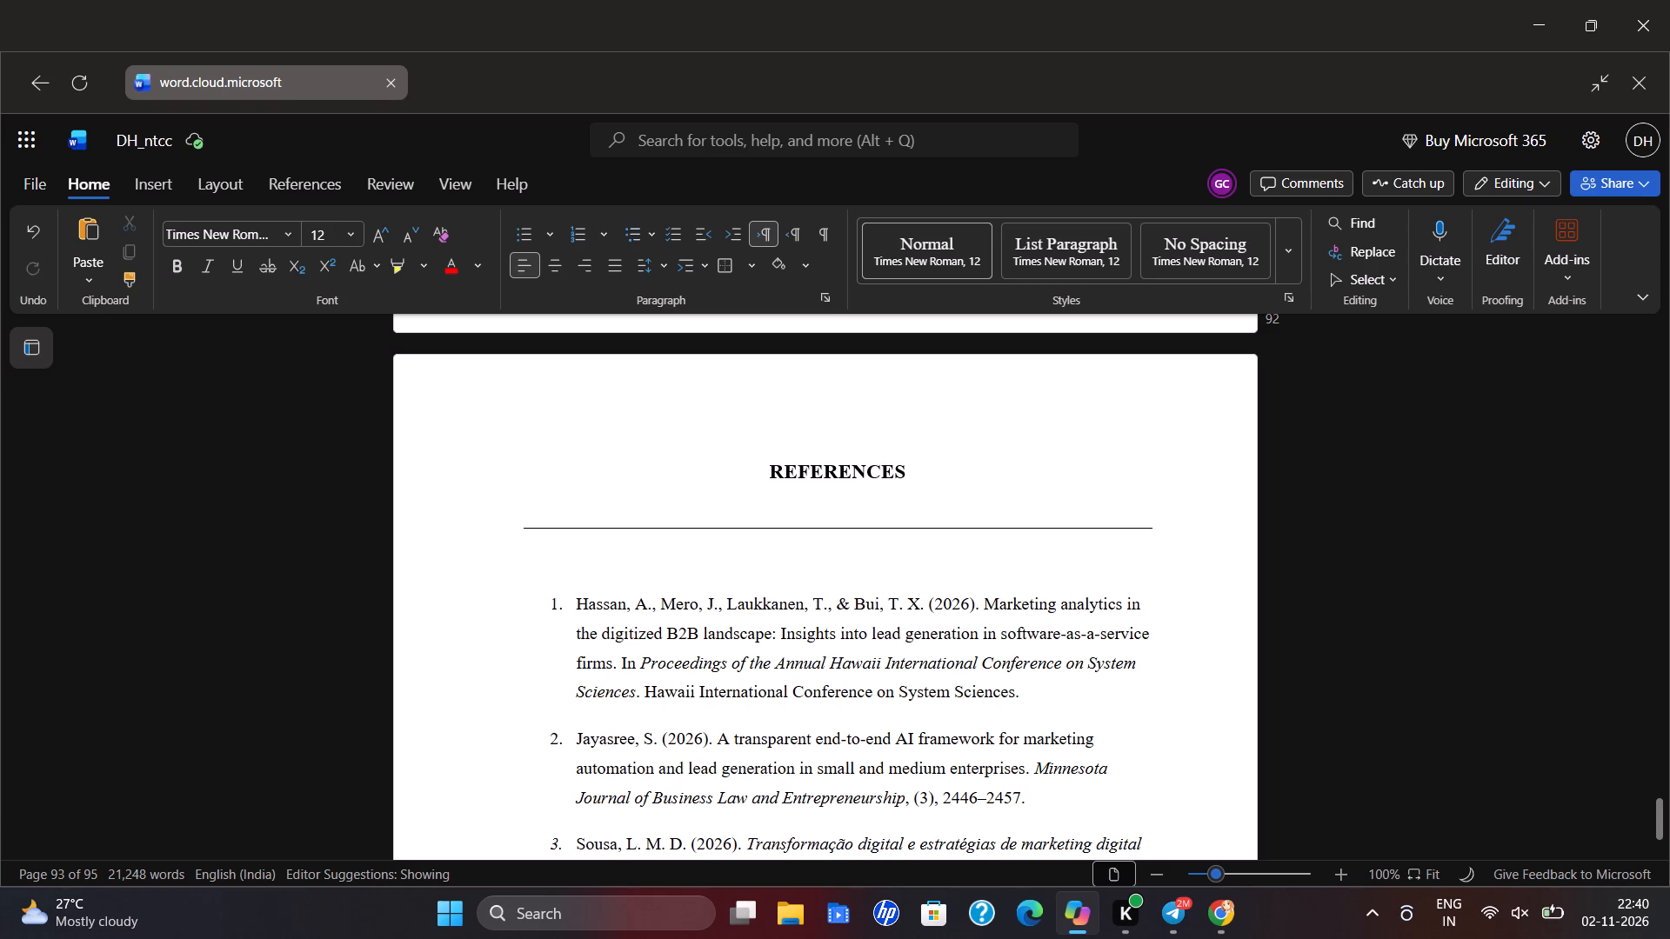
pyautogui.click(1166, 529)
pyautogui.click(1166, 529)
pyautogui.click(557, 561)
pyautogui.press('BackSpace')
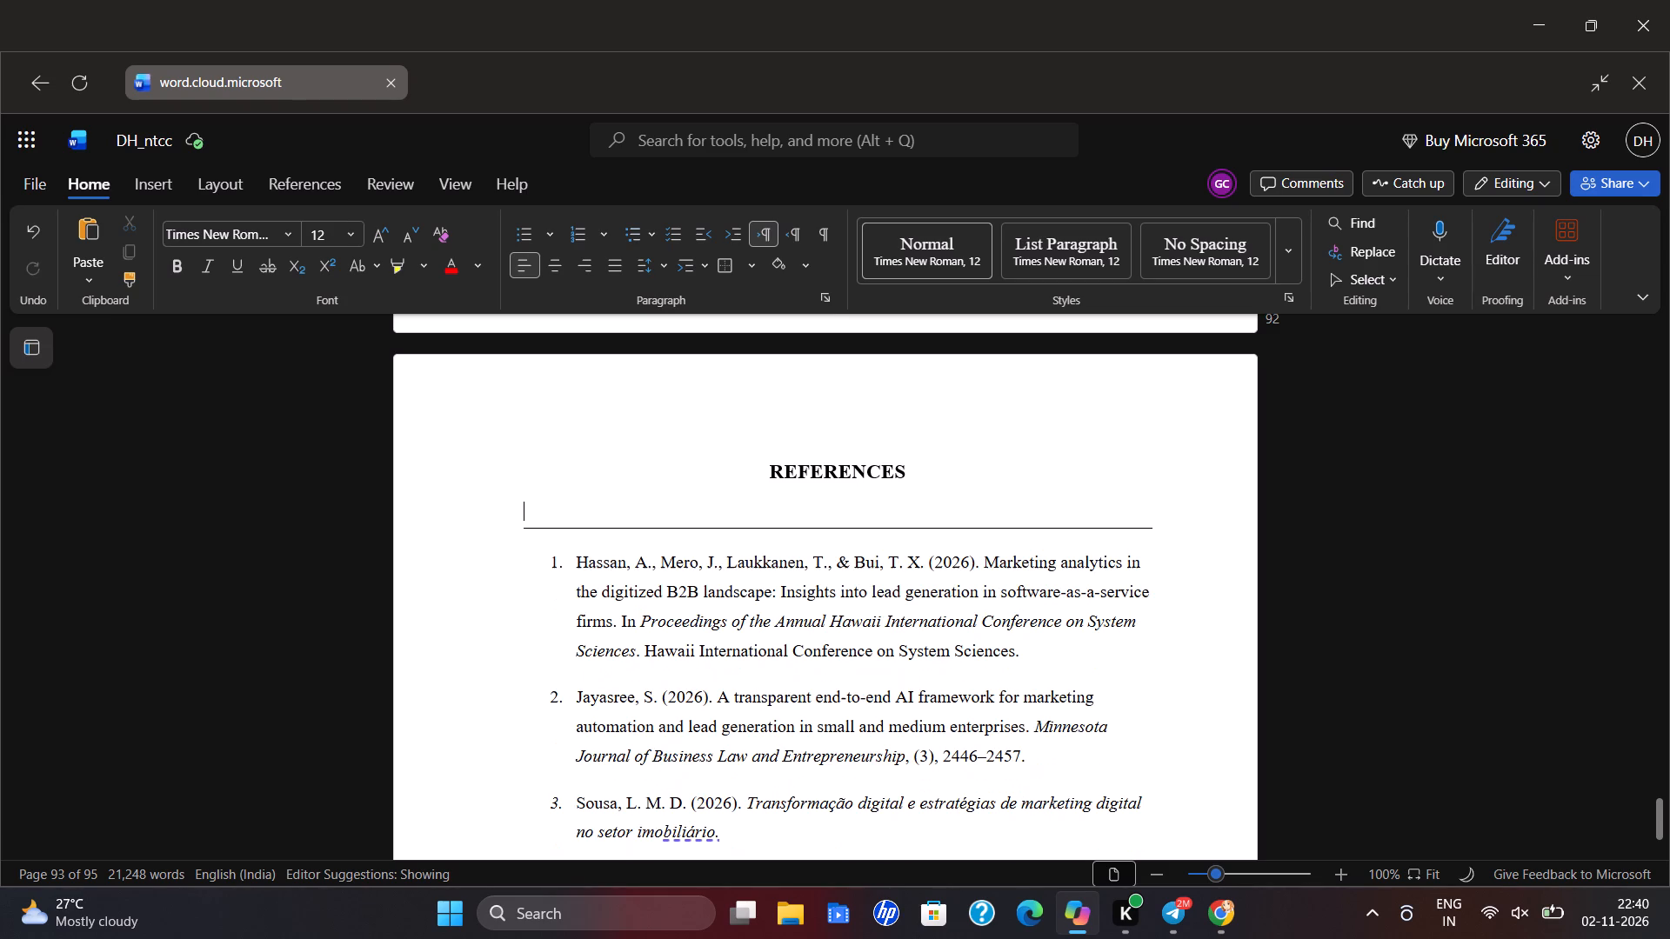
pyautogui.press('BackSpace')
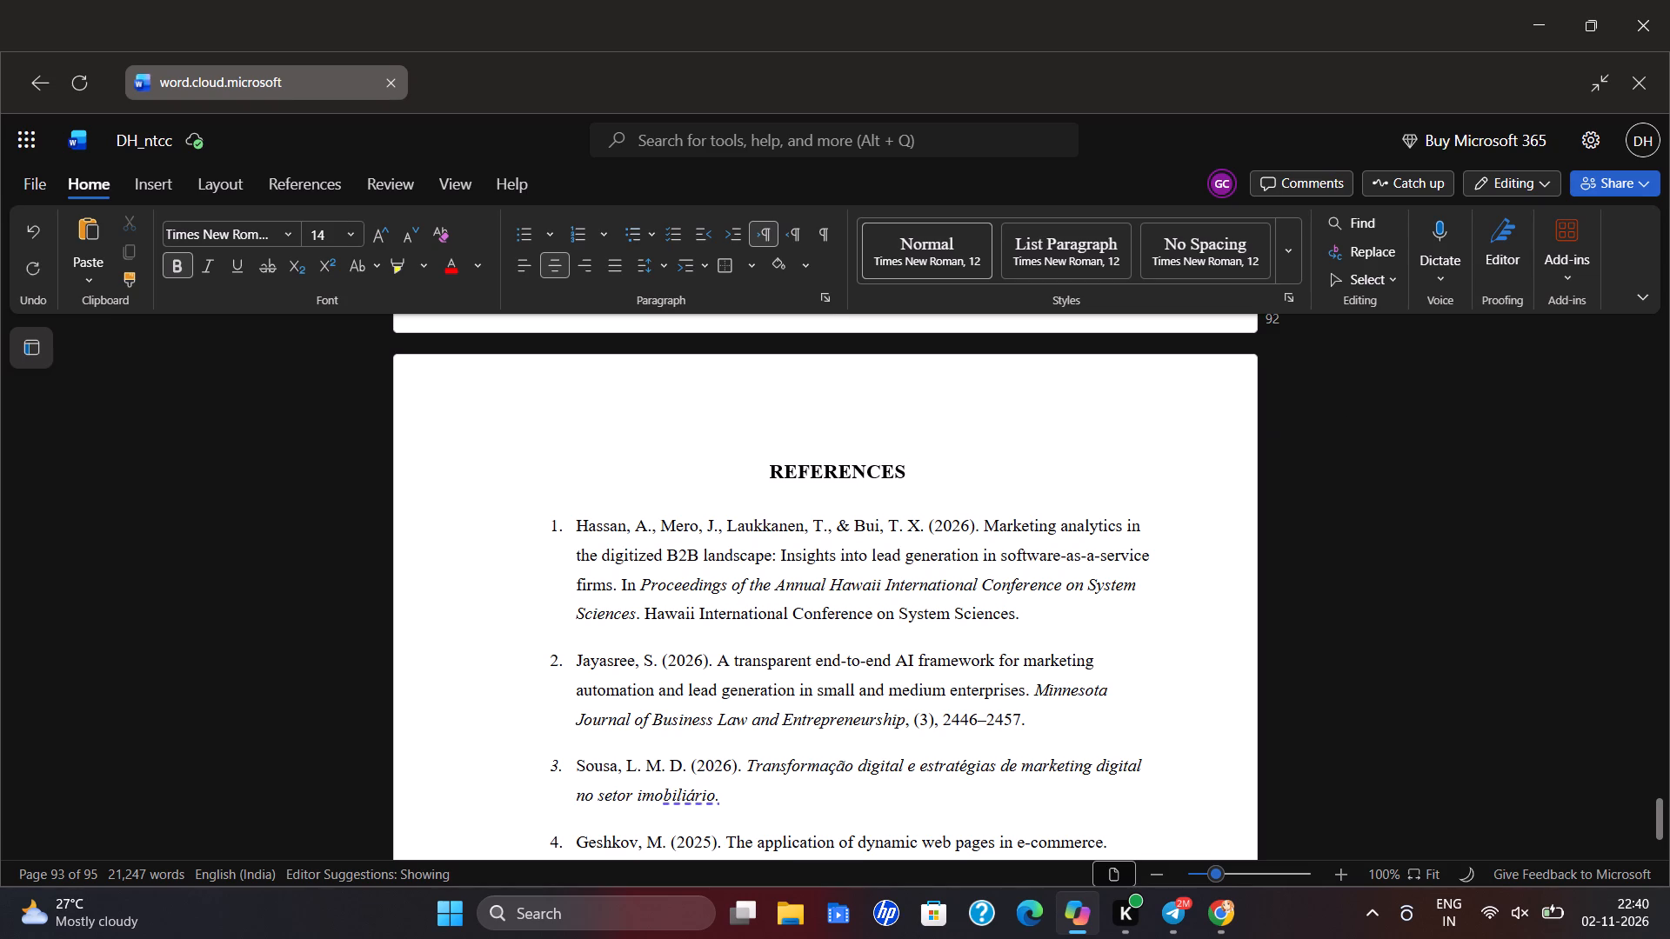
pyautogui.press('Return')
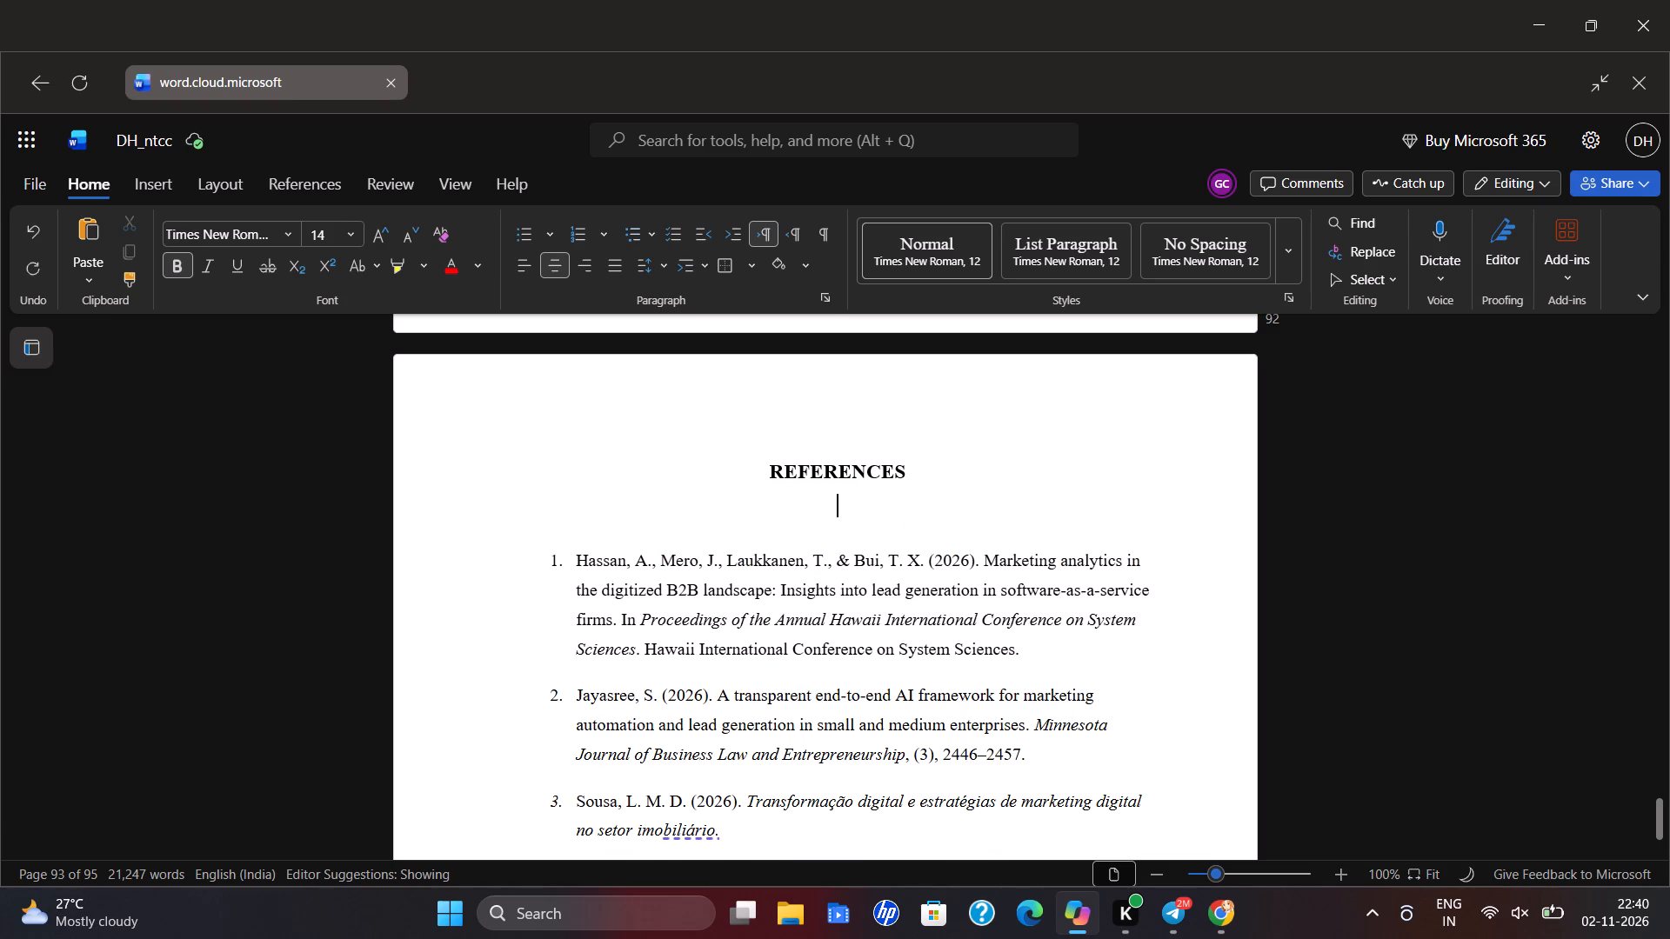
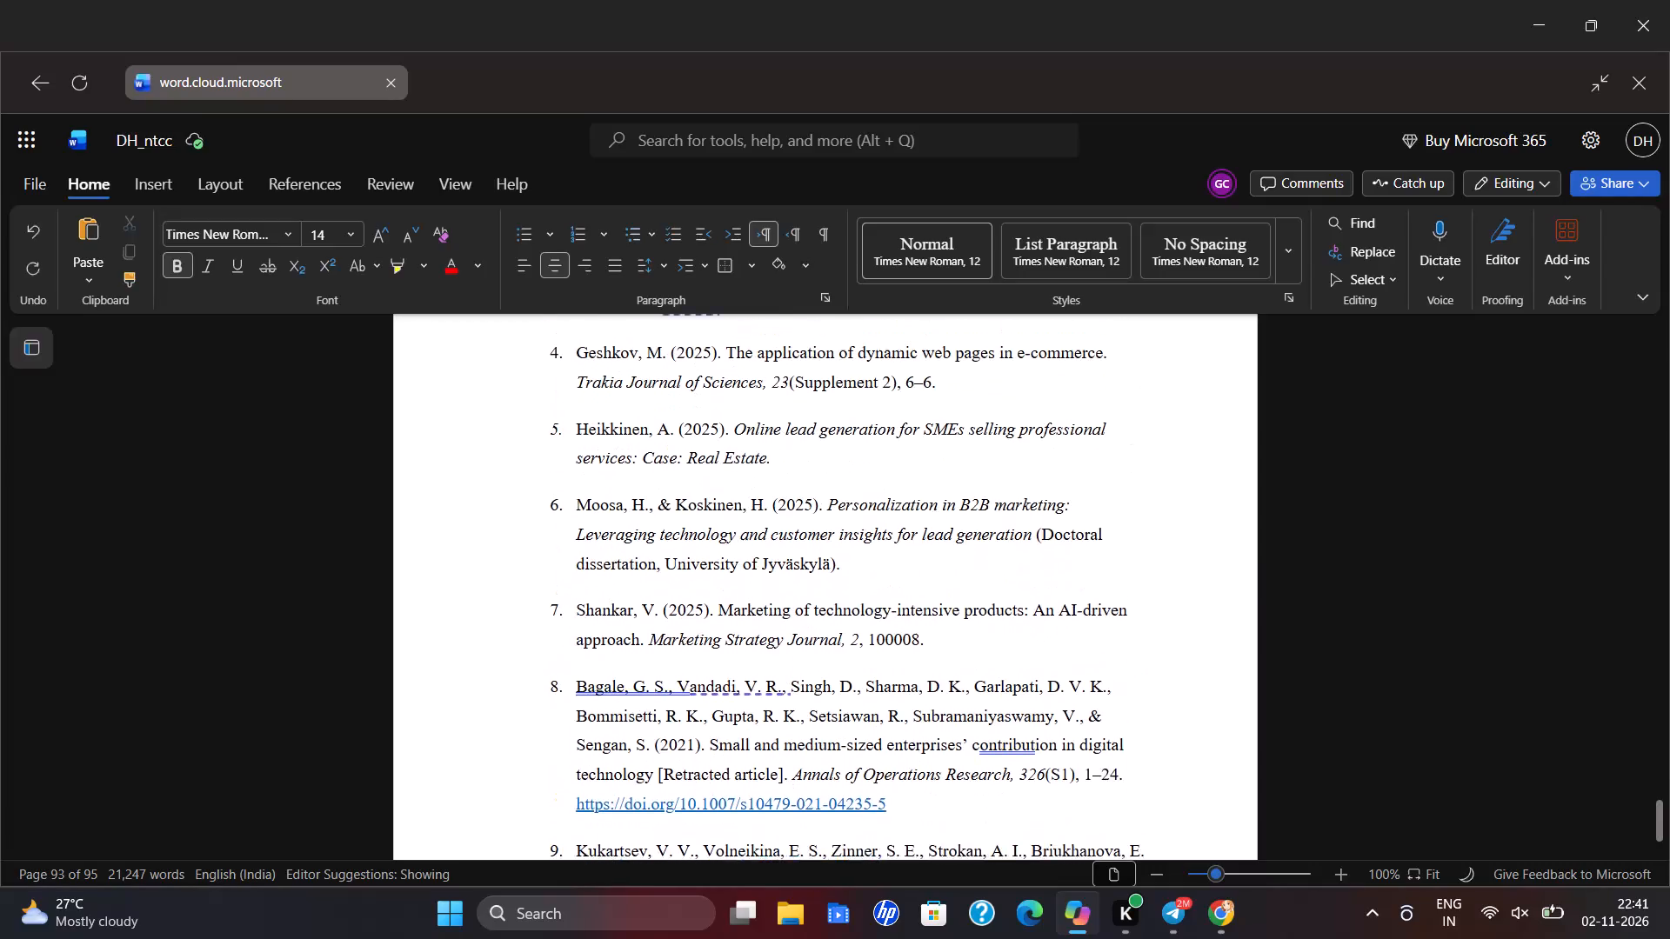
# Delete the grey italic placeholder note about adding all references, located below the last entry of the reference list.
pyautogui.scroll(-7, 659, 562)
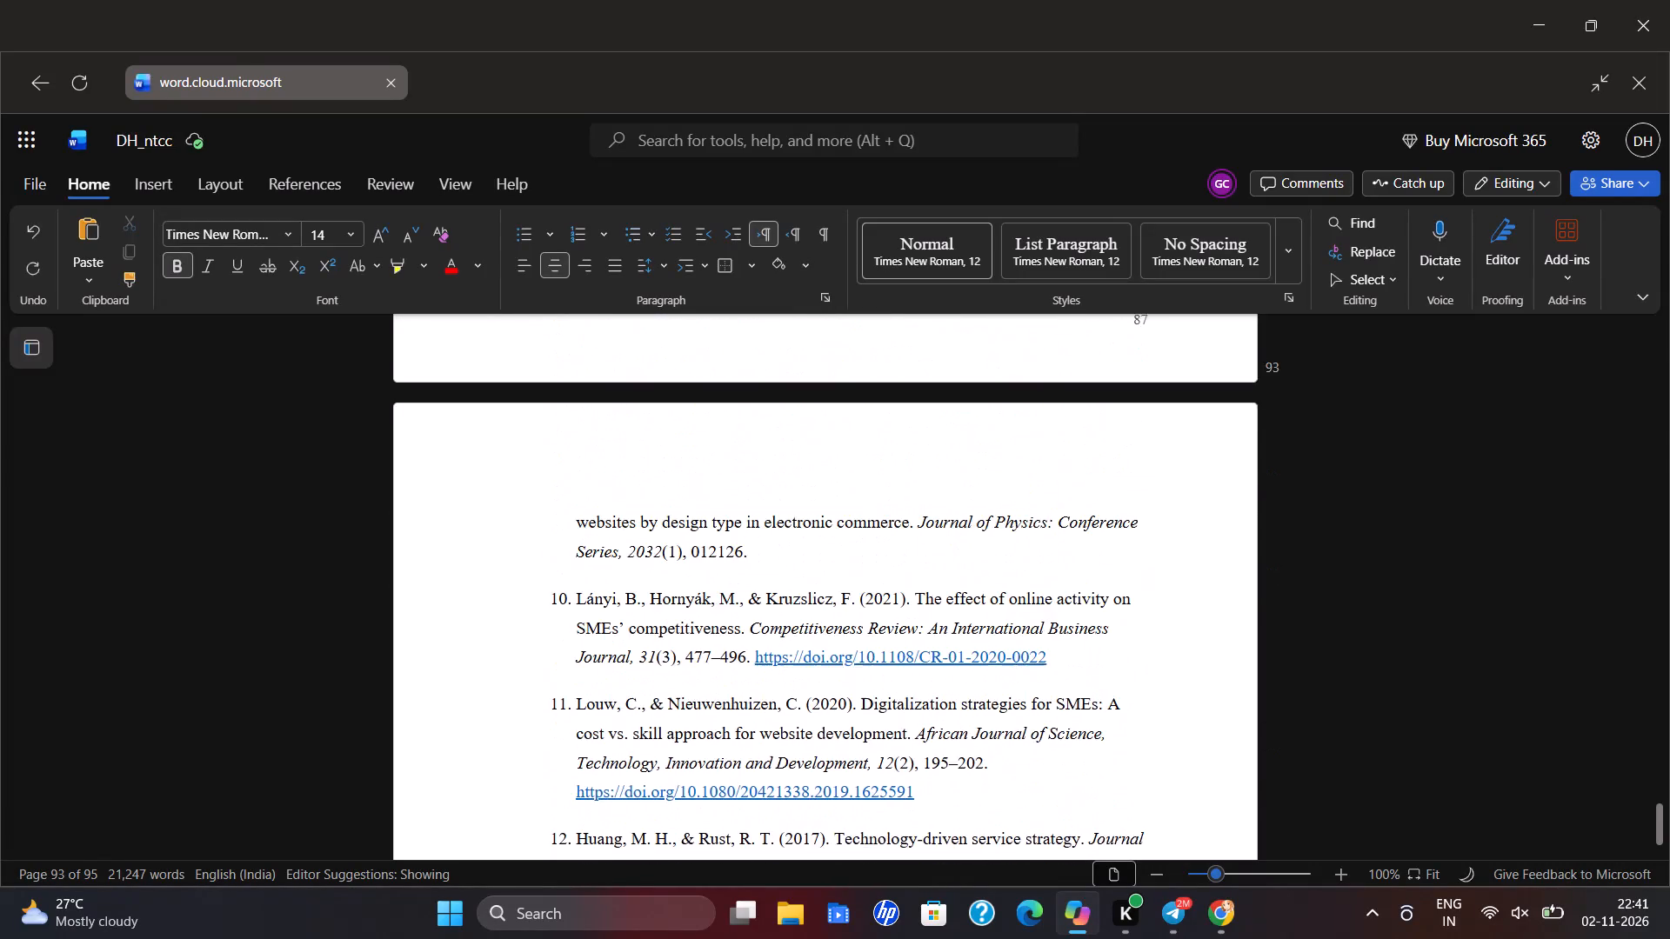
pyautogui.scroll(-12, 665, 570)
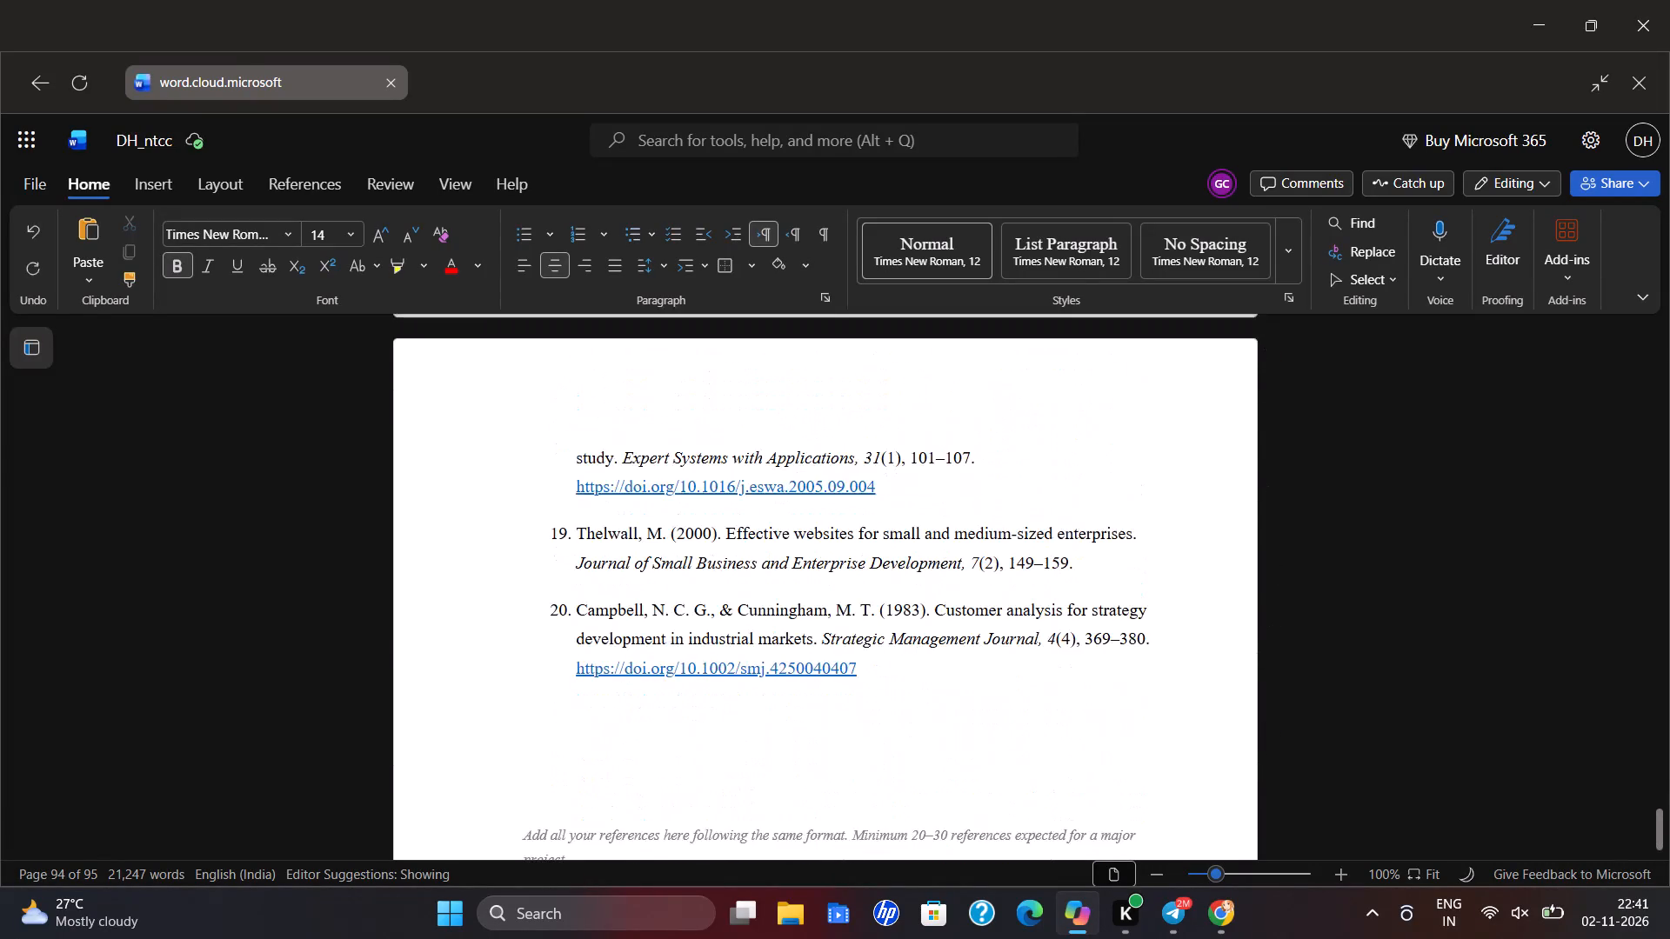
pyautogui.scroll(-1, 638, 723)
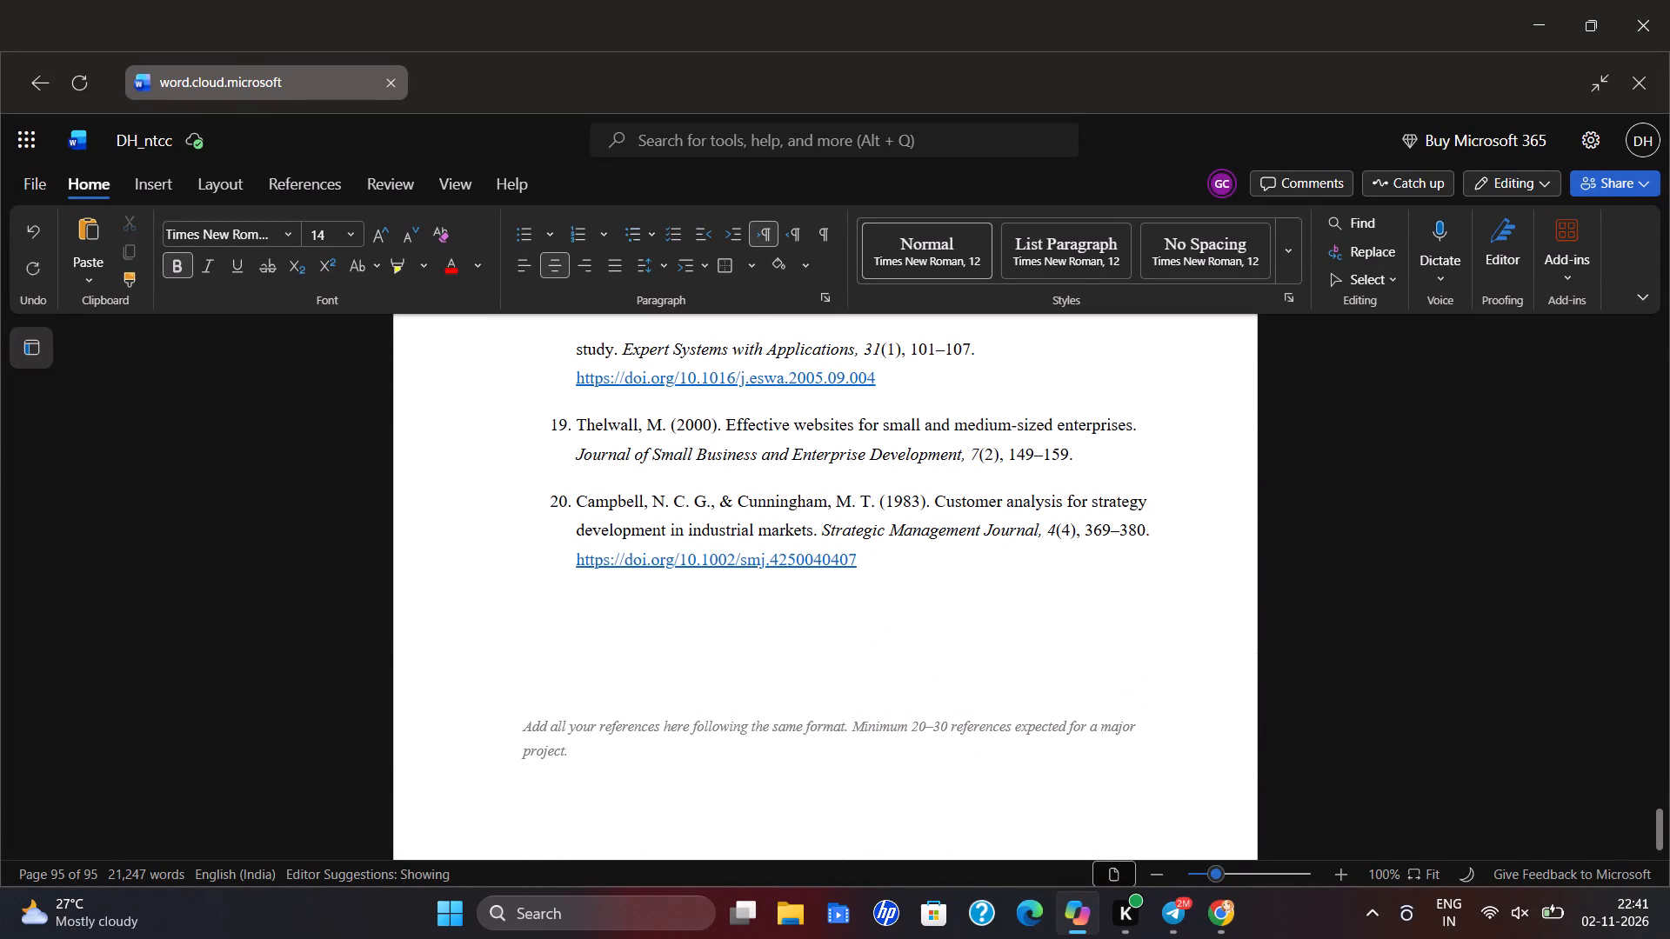
pyautogui.moveTo(517, 723); pyautogui.dragTo(572, 764)
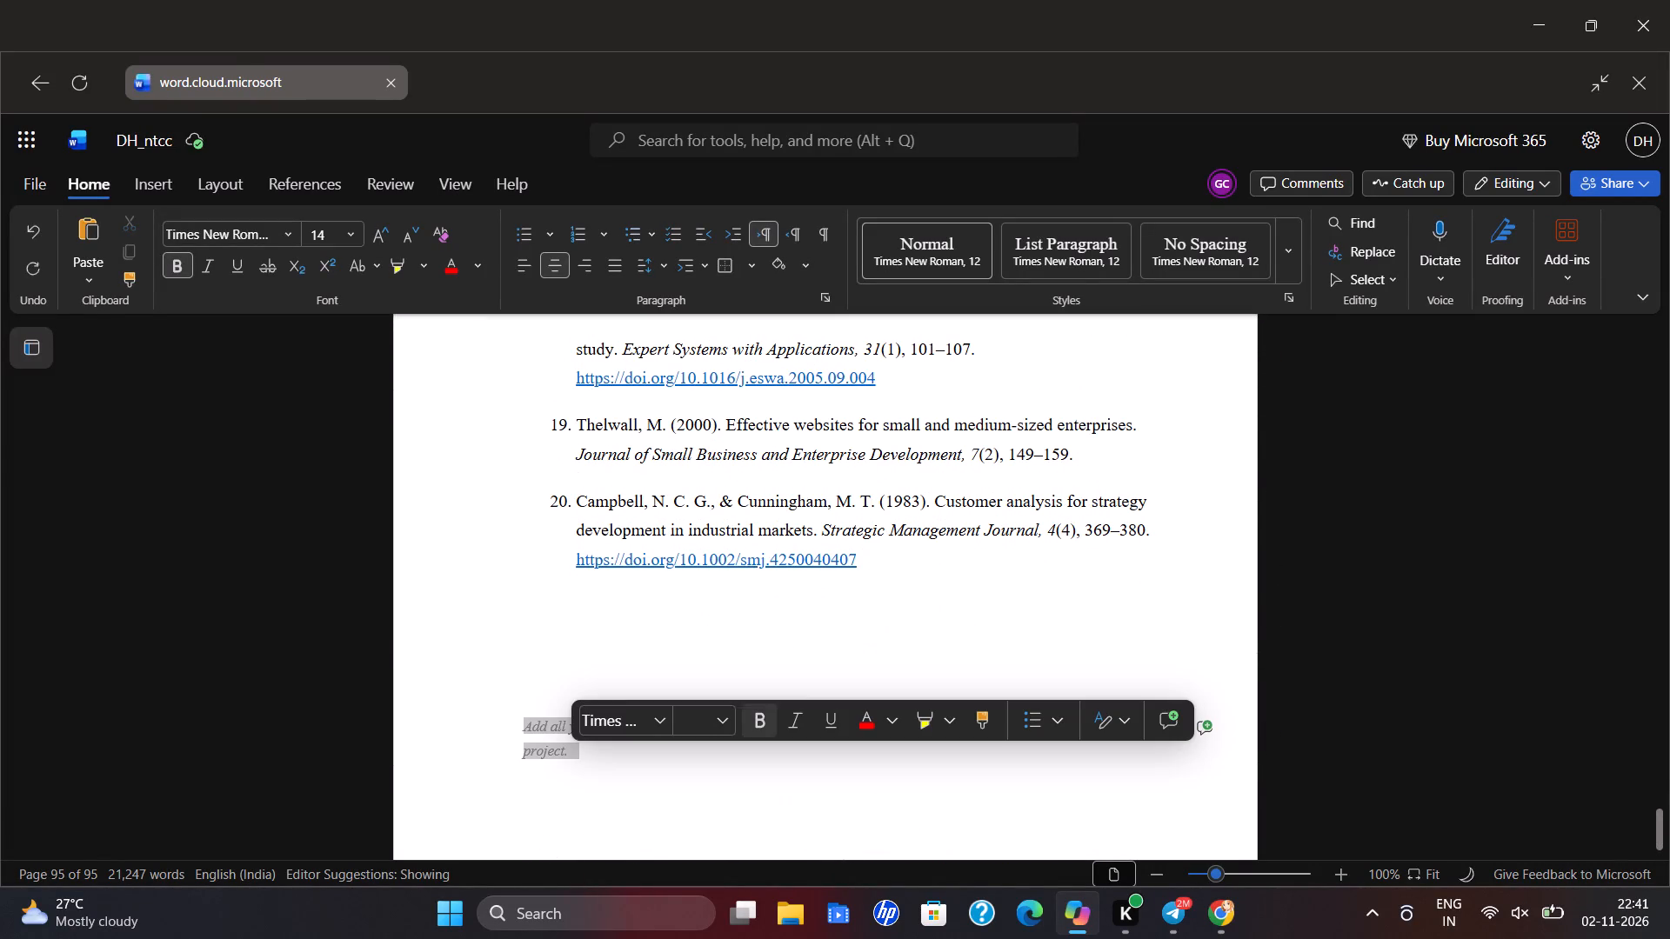
pyautogui.press('Delete')
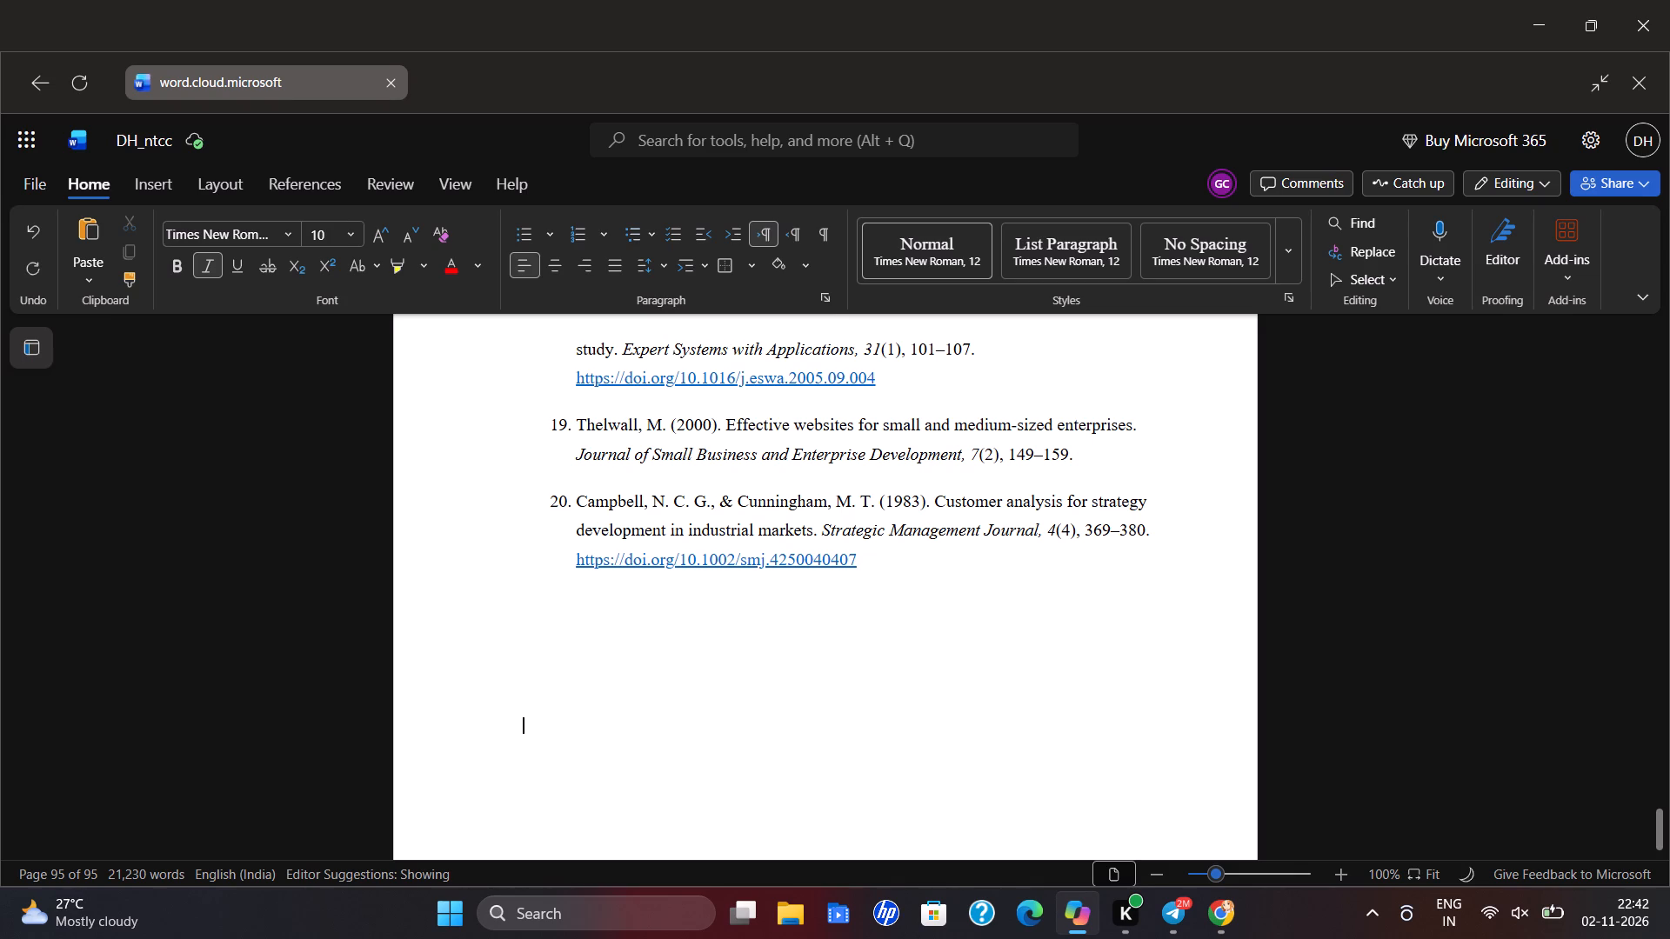
pyautogui.scroll(2, 703, 540)
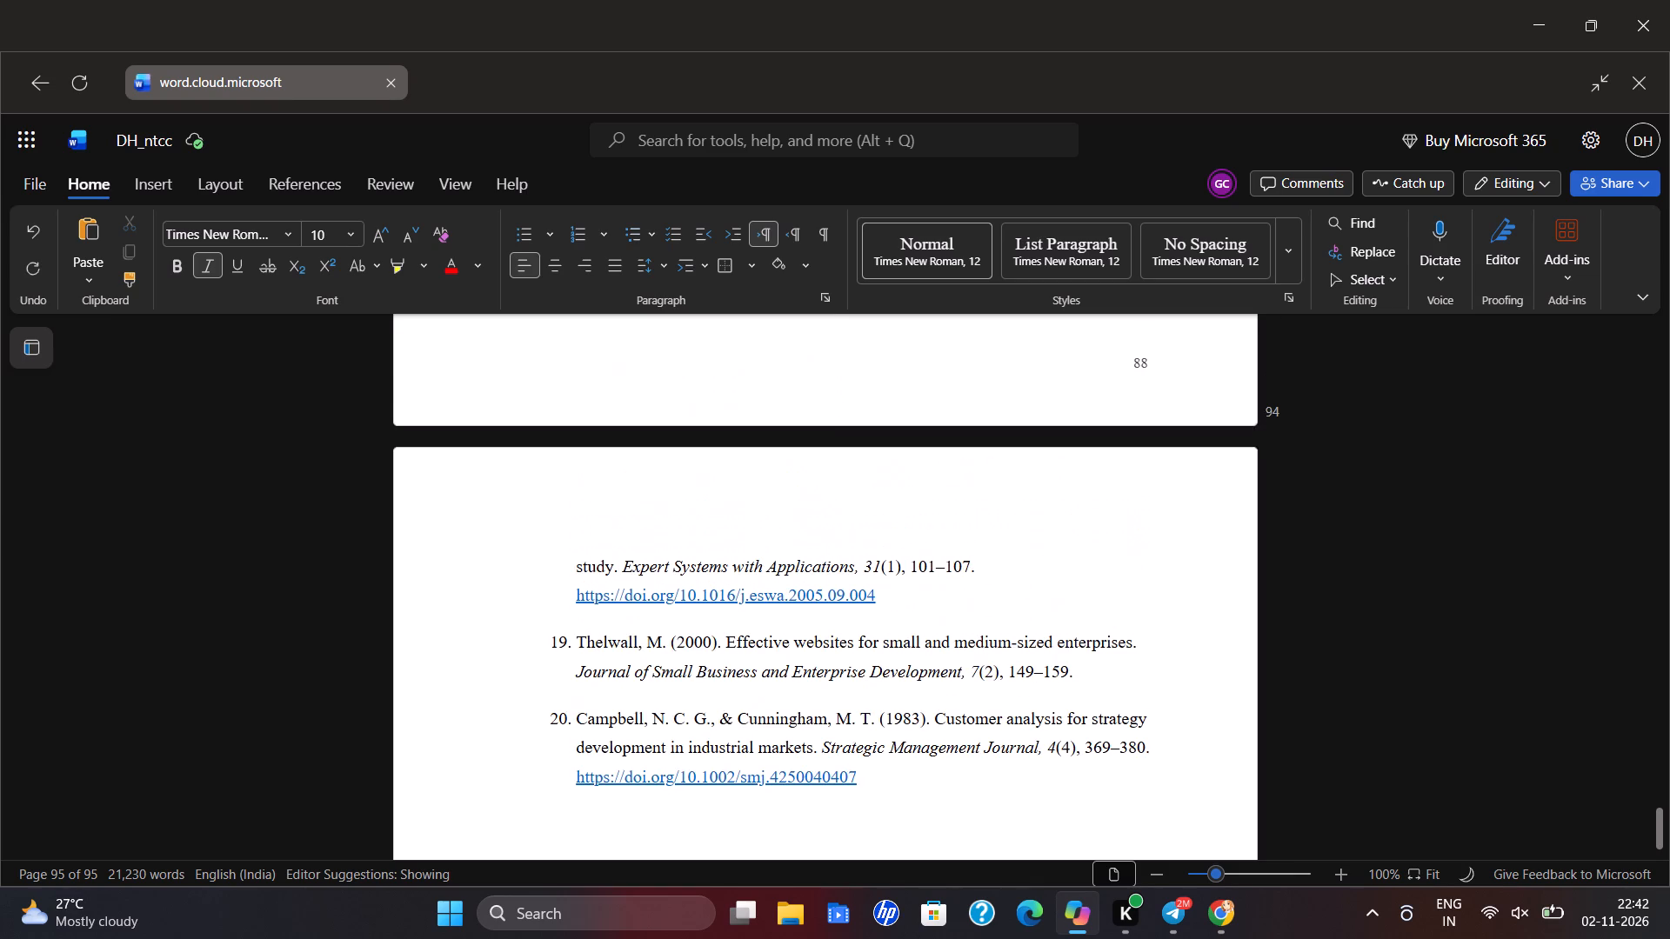
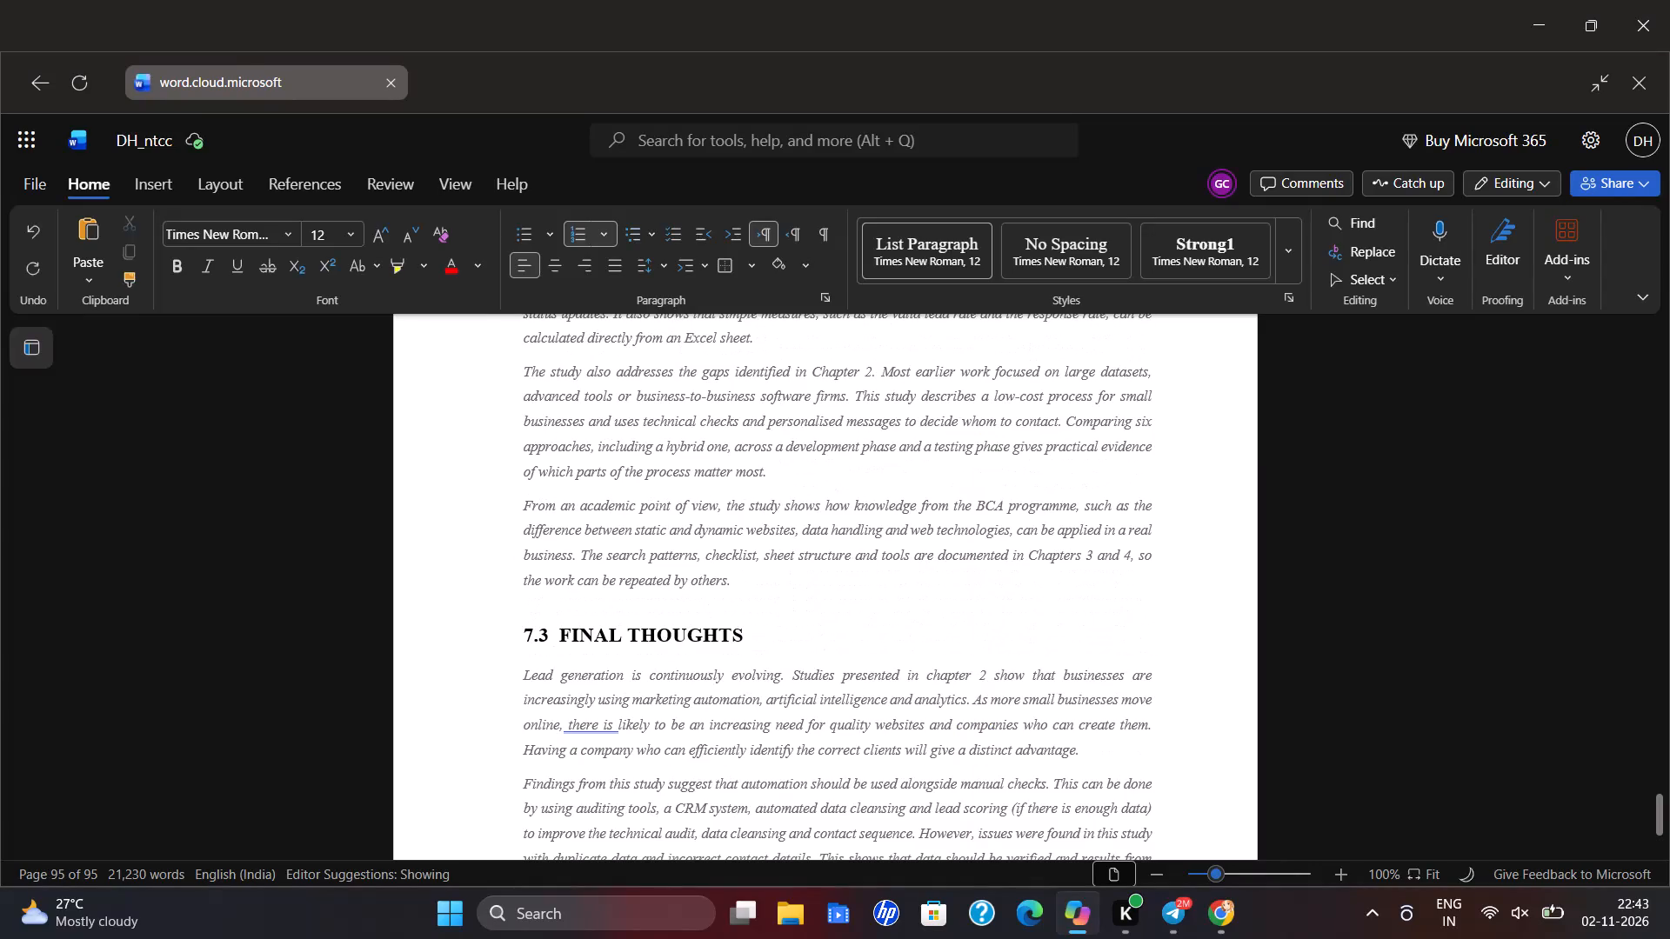
# Replace the grey Figure 7.1 Performance Comparison Summary Chart placeholder above heading 7.2 with an empty, unshaded paragraph.
pyautogui.scroll(3, 878, 580)
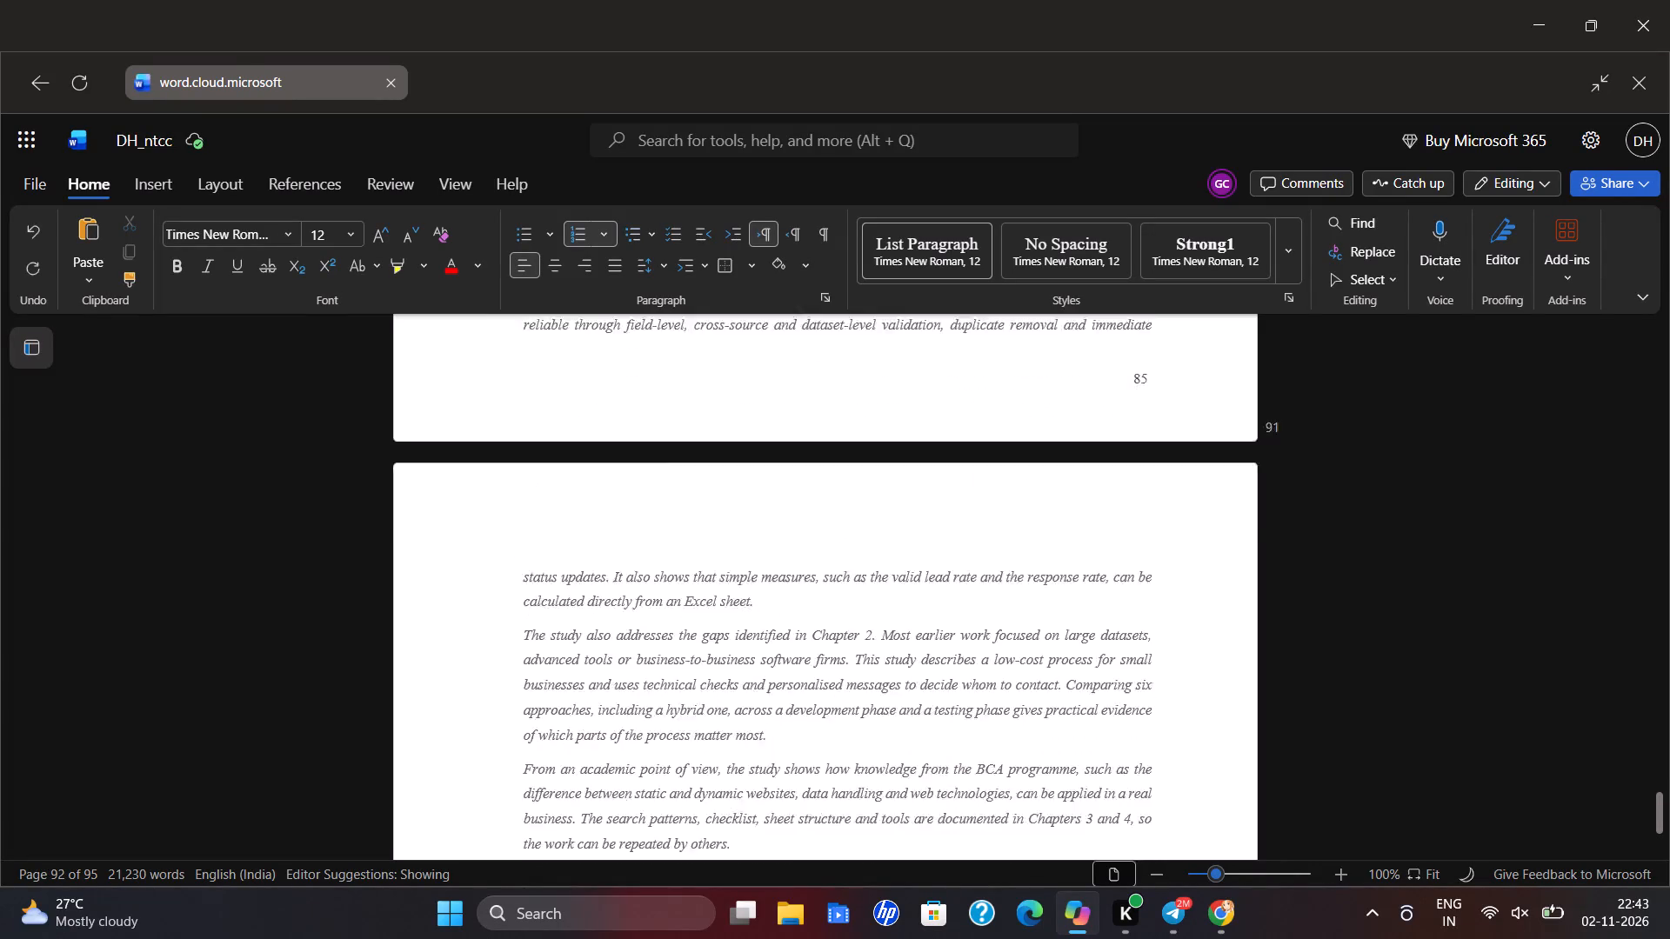
pyautogui.scroll(5, 871, 583)
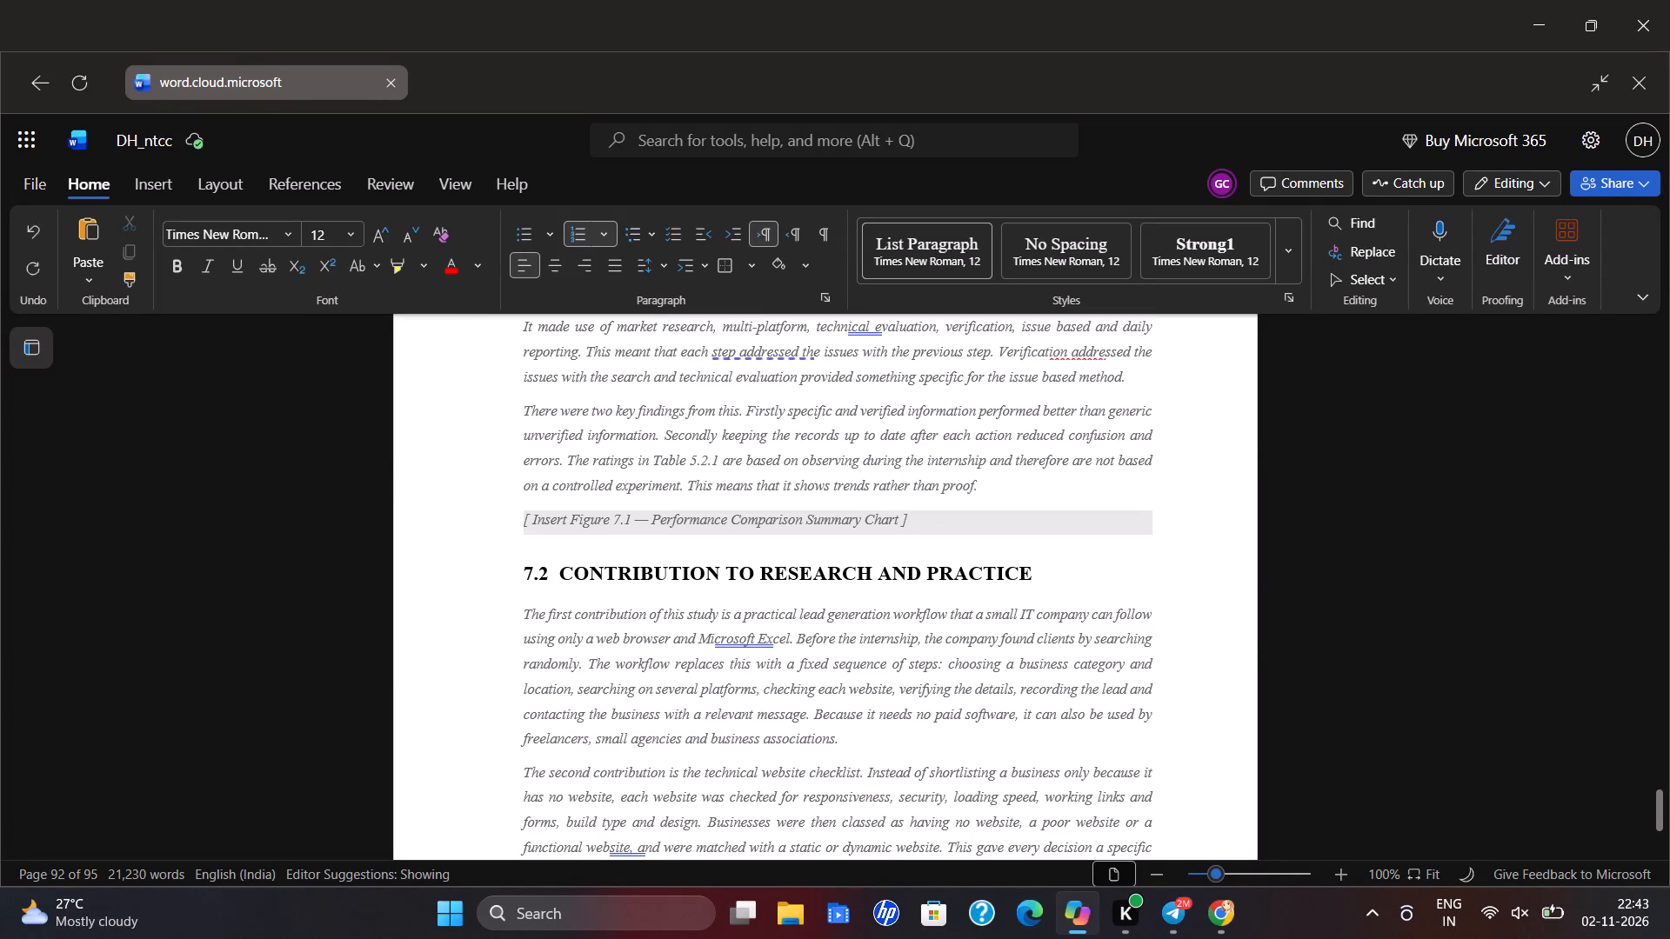
pyautogui.moveTo(526, 528); pyautogui.dragTo(831, 533)
pyautogui.moveTo(831, 533); pyautogui.dragTo(889, 534)
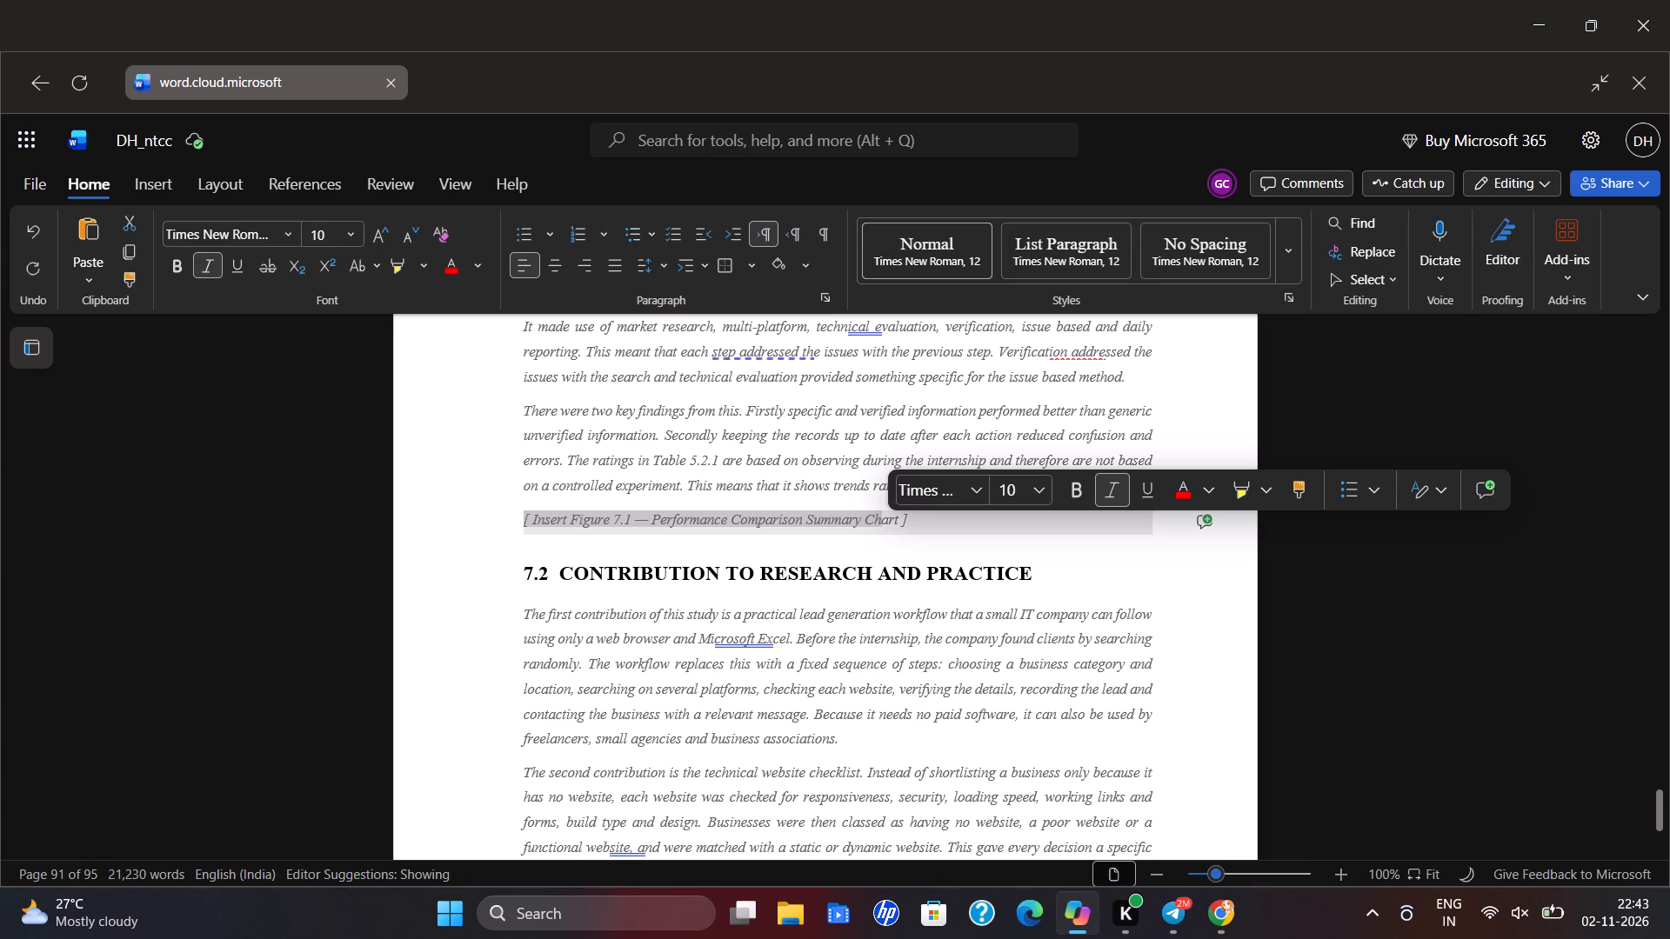
pyautogui.press('Delete')
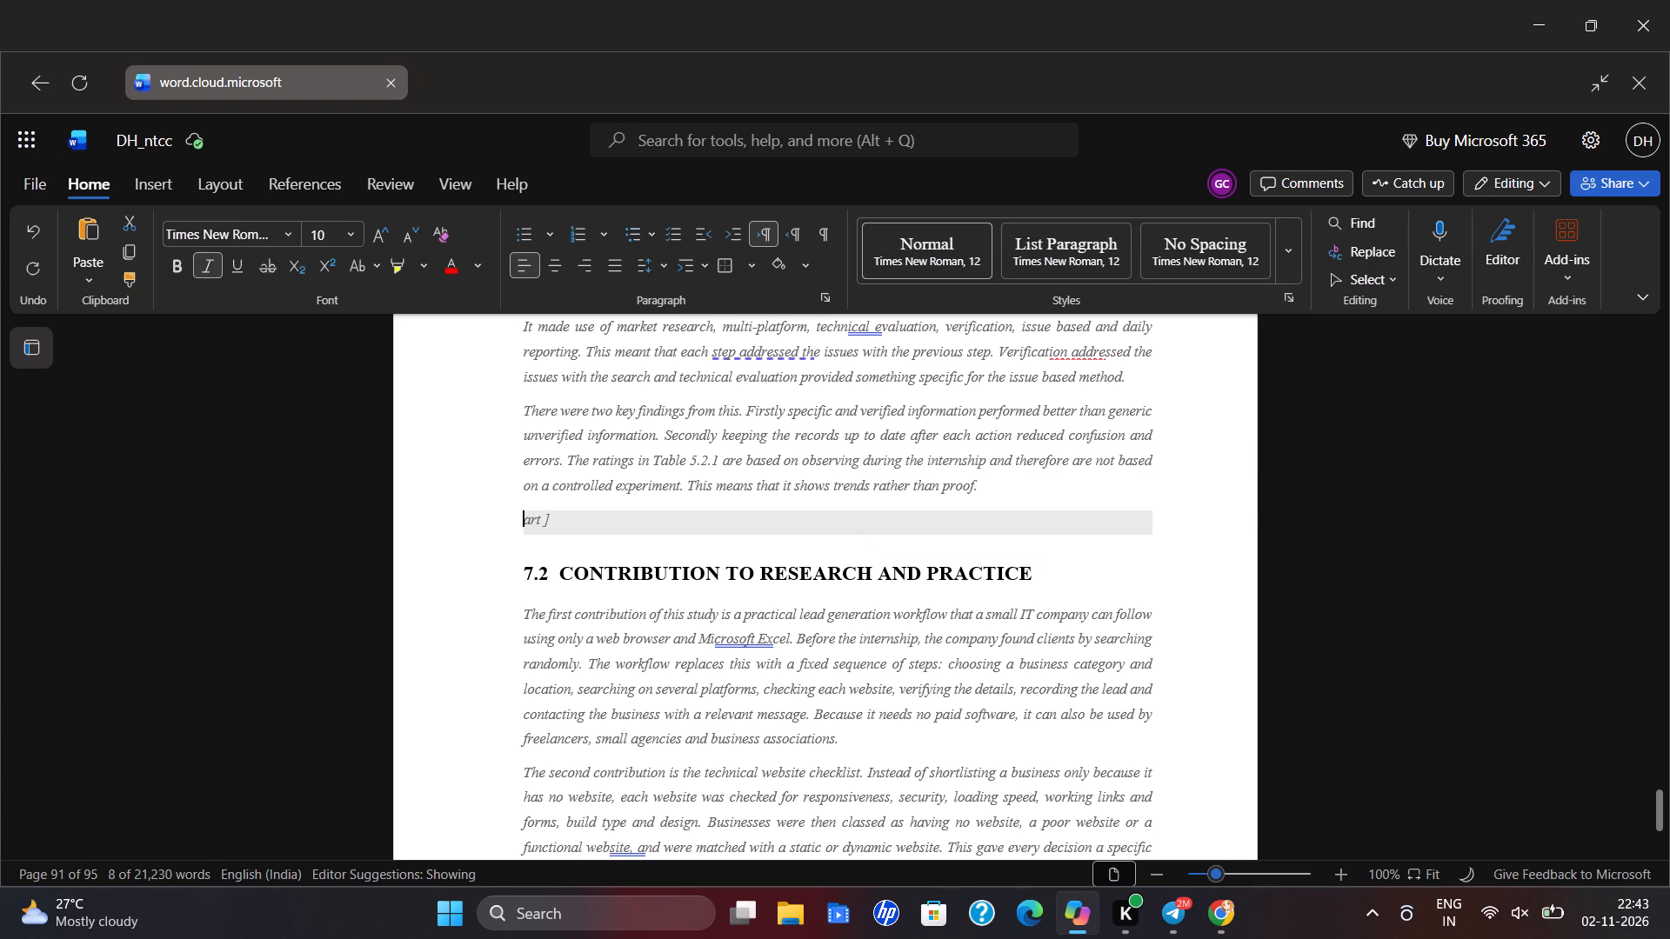
pyautogui.press('Right')
pyautogui.press('Right')
pyautogui.press('Right')
pyautogui.press('Right')
pyautogui.press('Right')
pyautogui.press('Right')
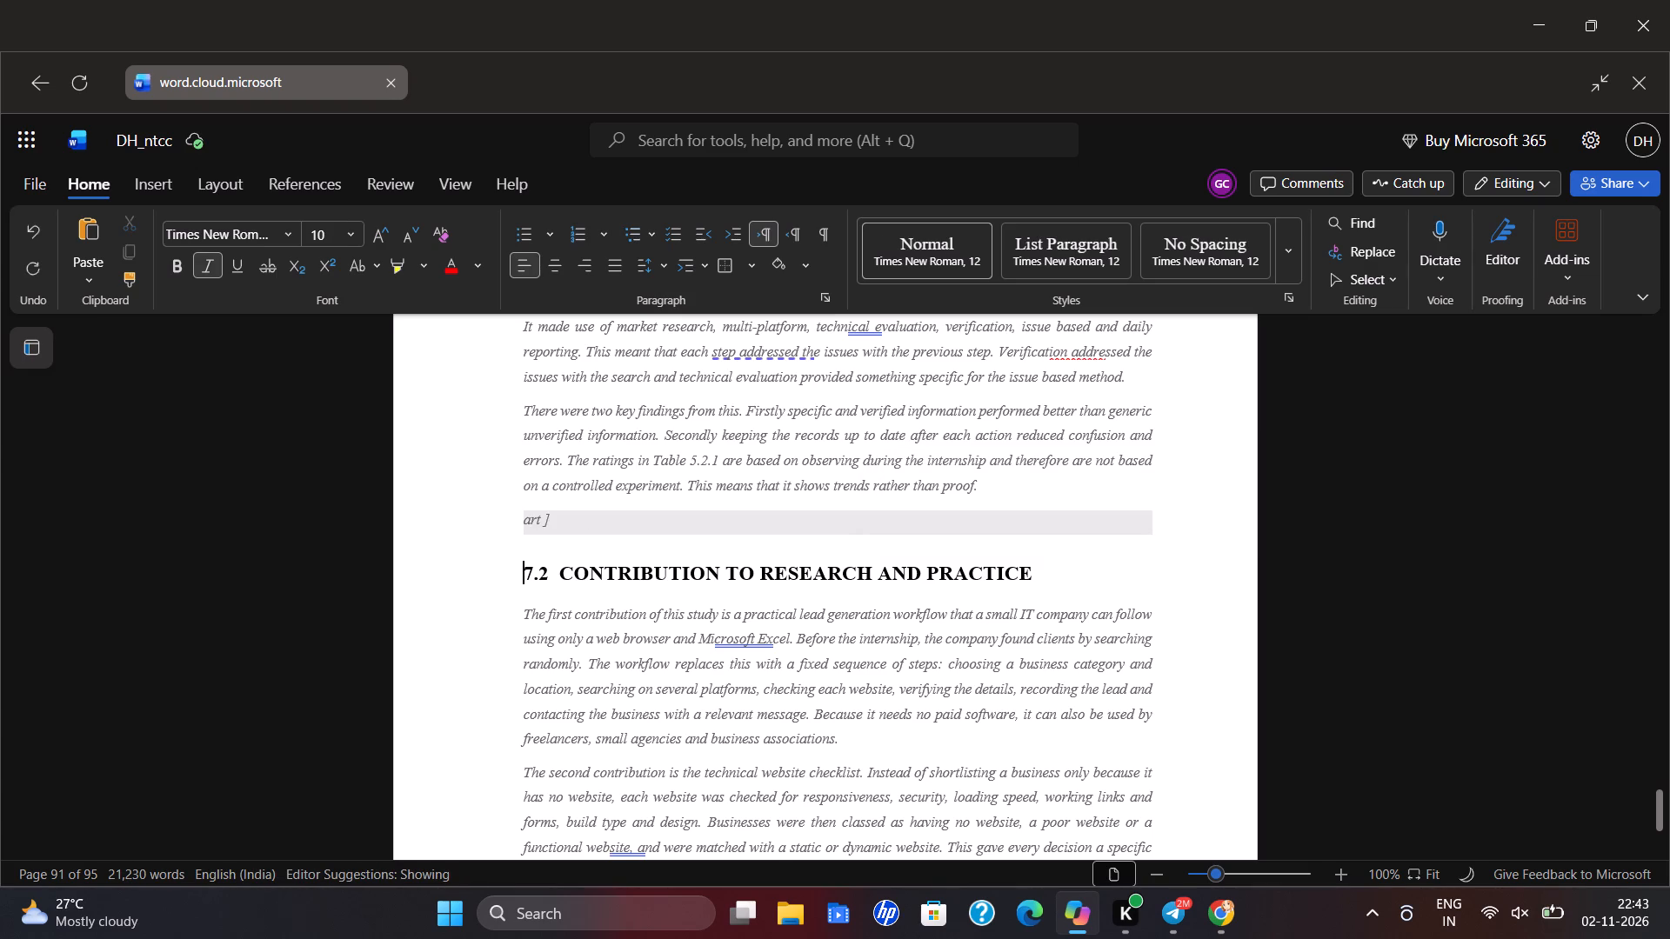
pyautogui.press('Left')
pyautogui.press('BackSpace')
pyautogui.press('BackSpace')
pyautogui.press('BackSpace')
pyautogui.press('BackSpace')
pyautogui.press('BackSpace')
pyautogui.press('BackSpace')
pyautogui.press('Return')
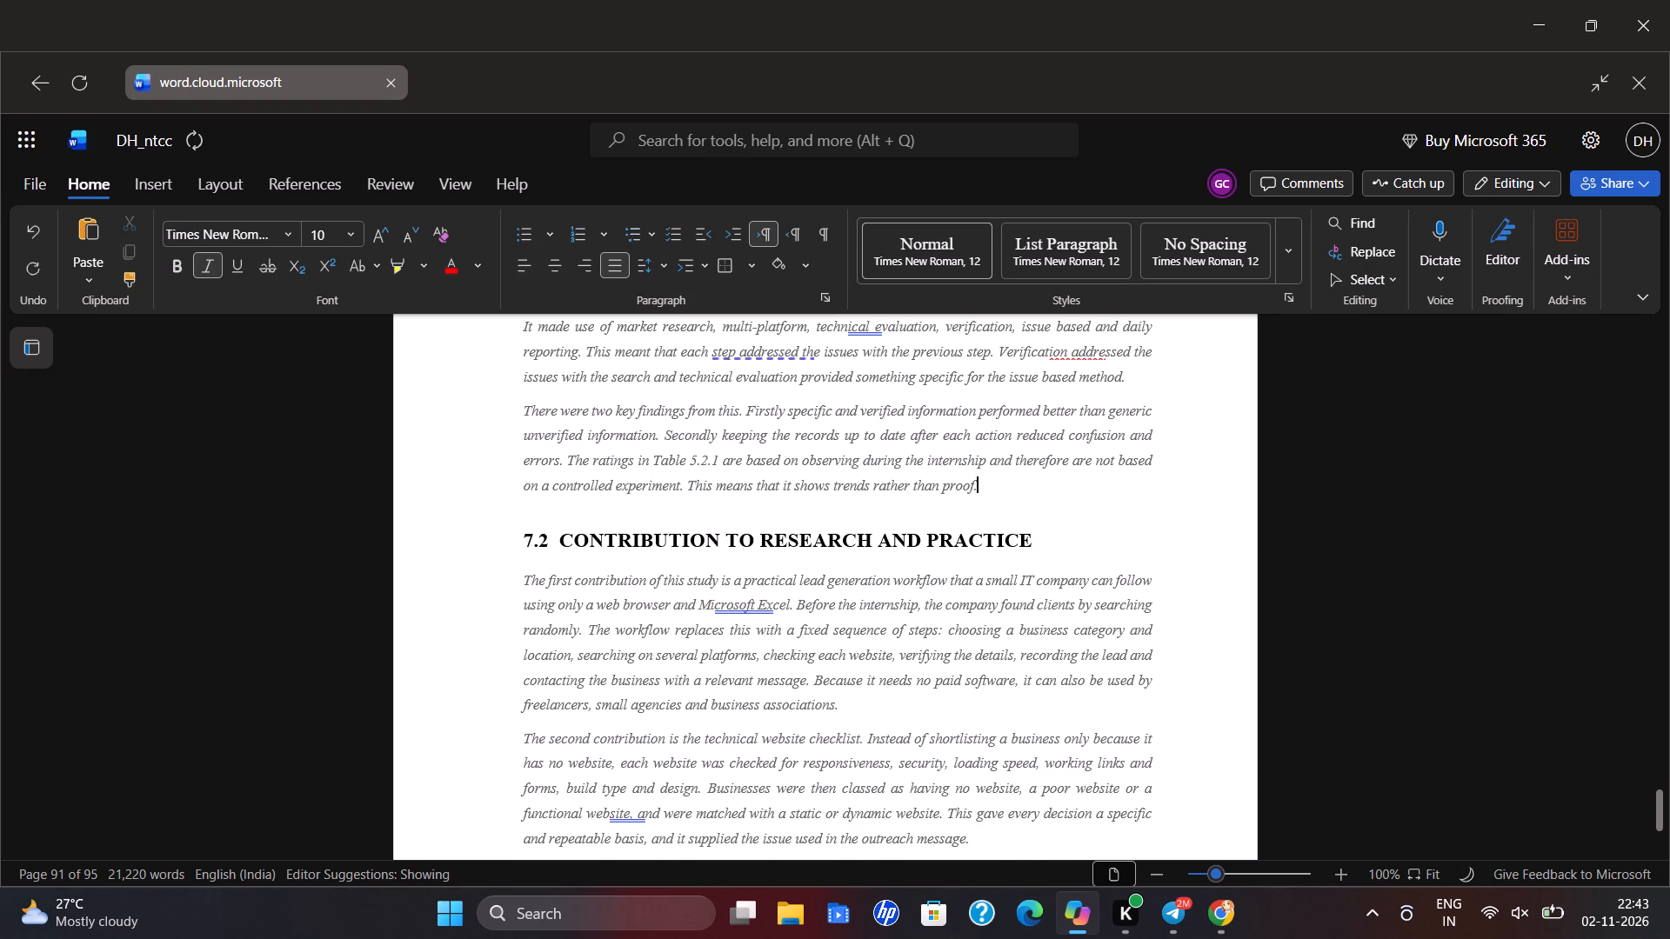
# Insert the picture photo_2026-11-02_22-43-33 from the Telegram Desktop folder into the empty paragraph above heading 7.2.
pyautogui.click(164, 180)
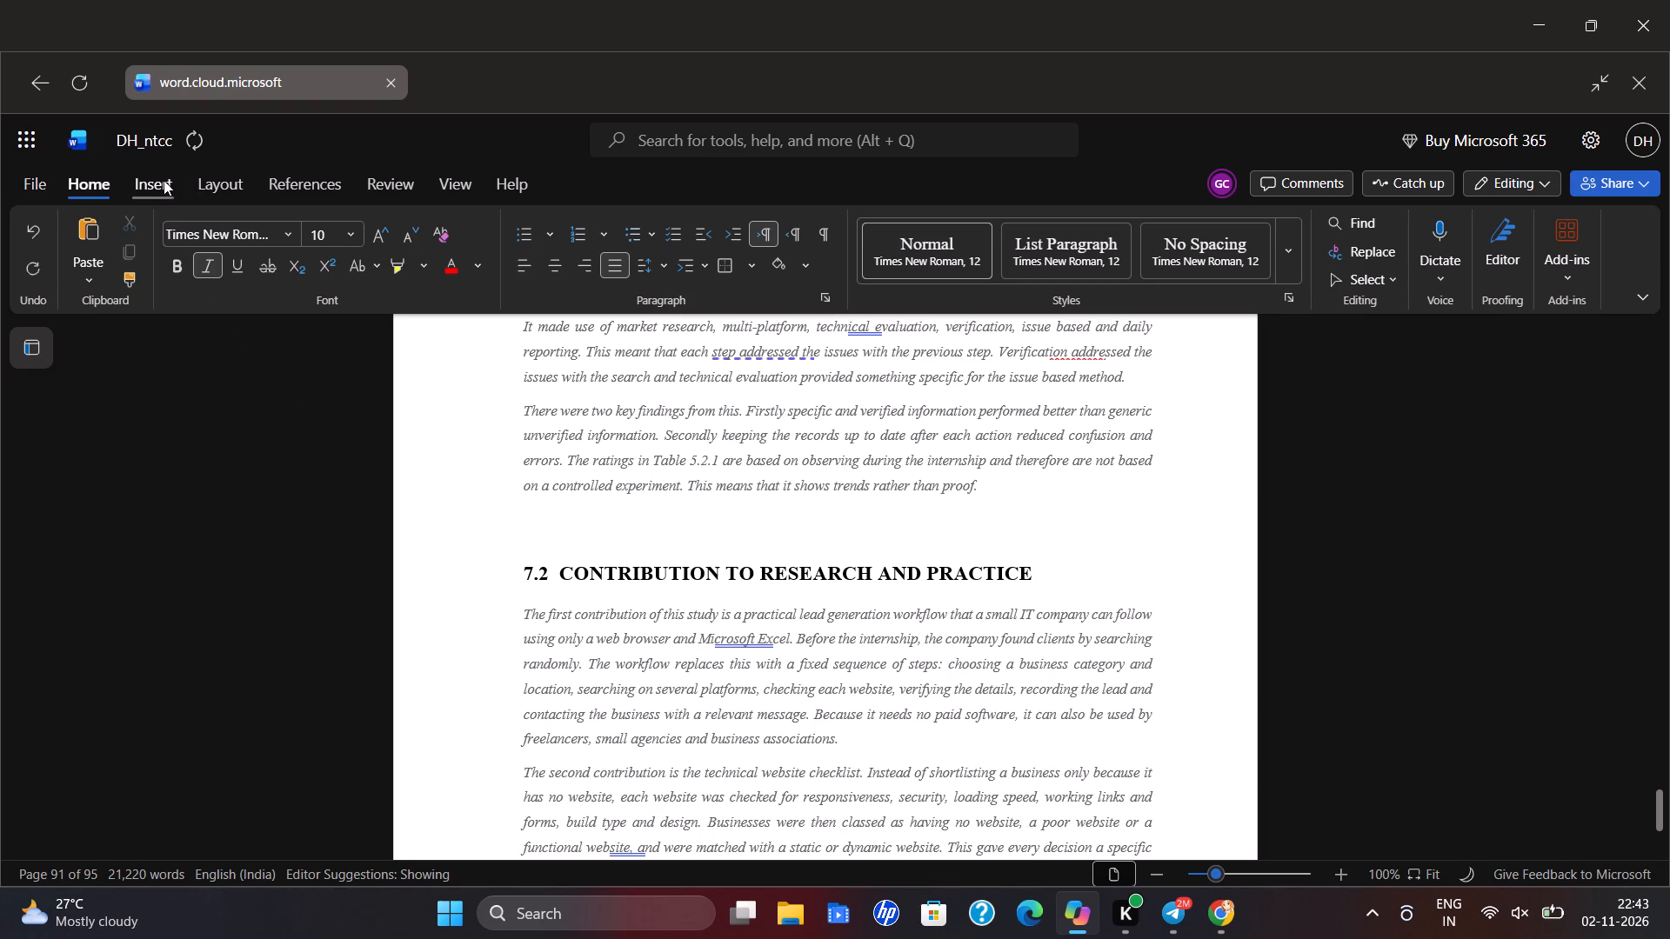
pyautogui.click(166, 244)
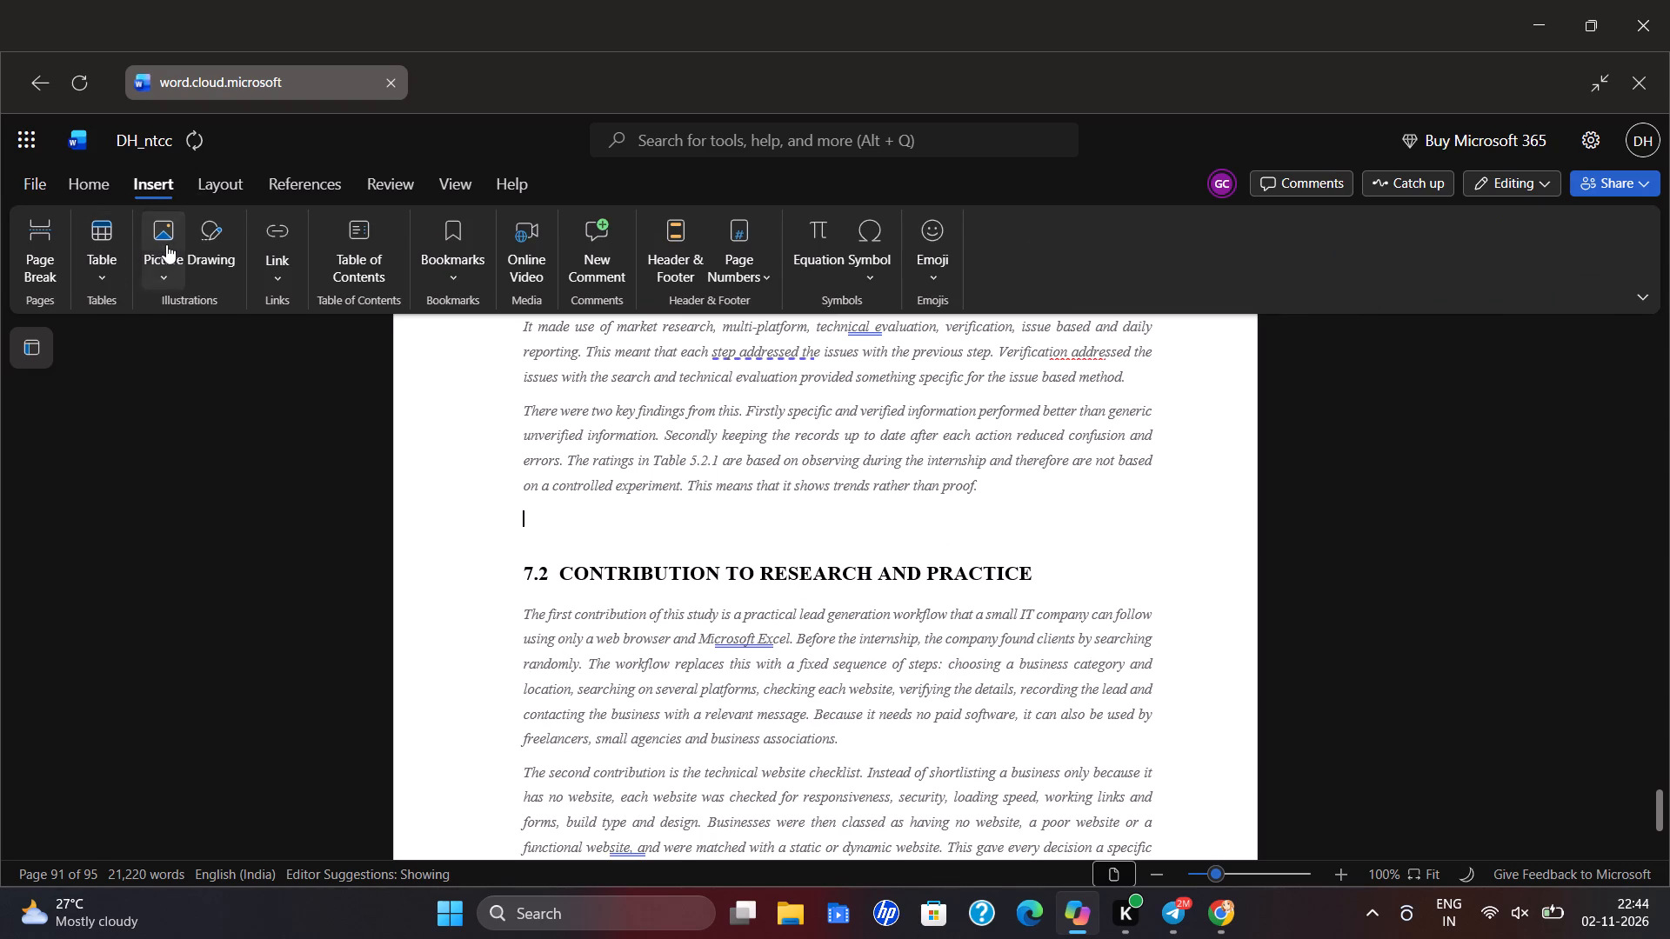
pyautogui.click(183, 333)
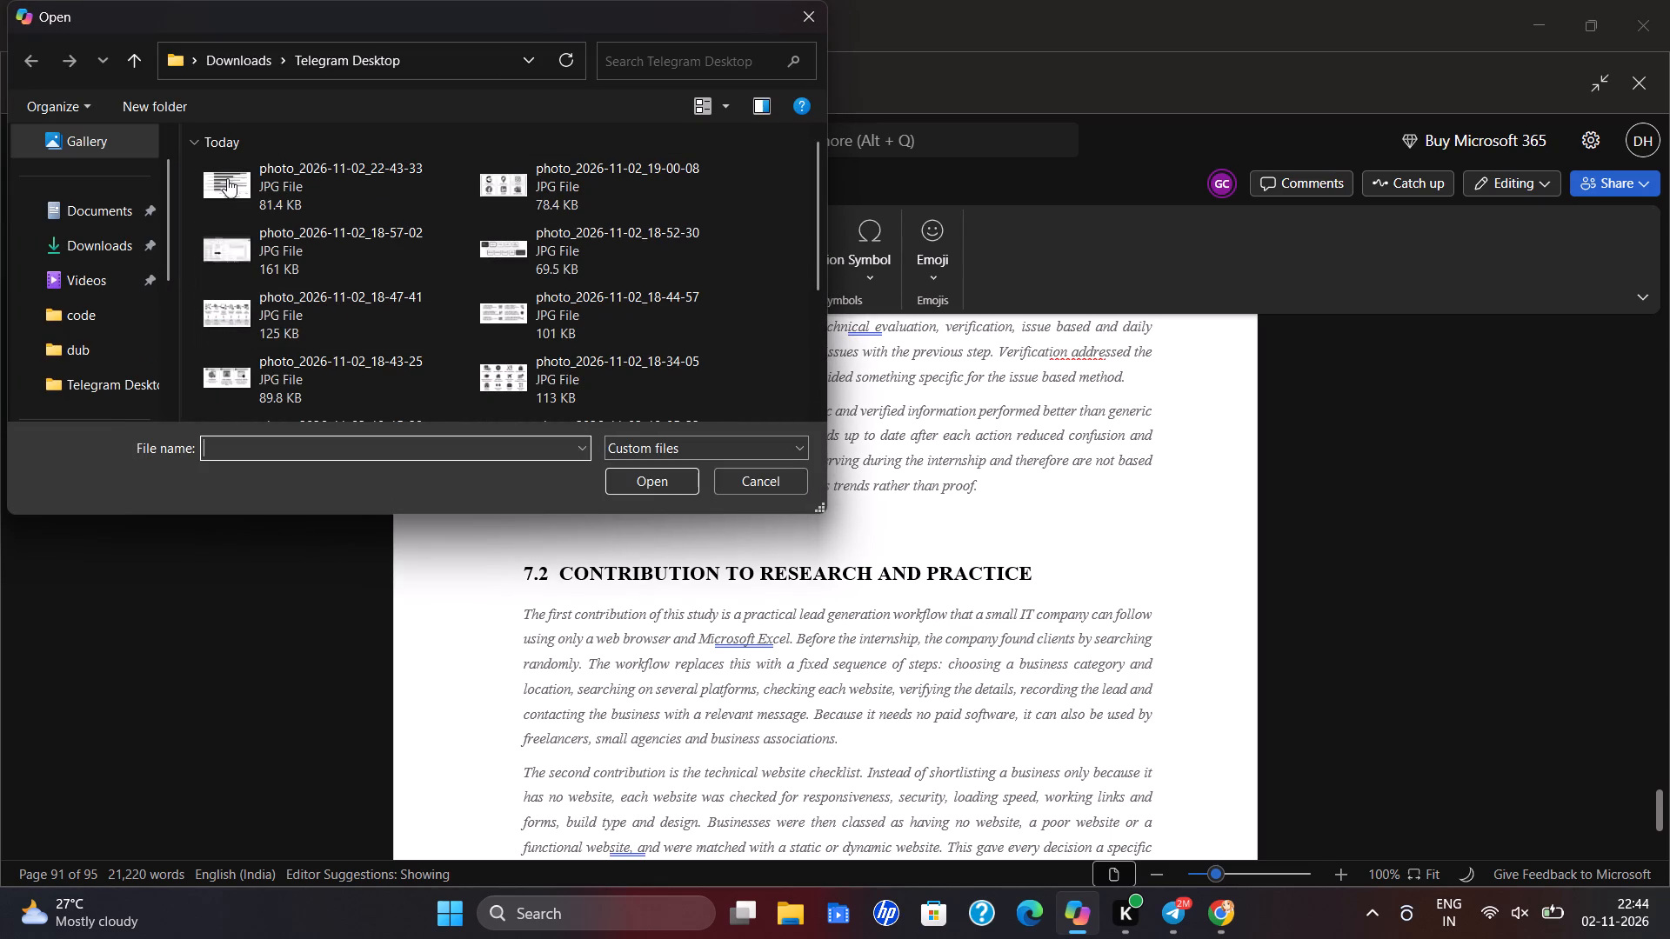
pyautogui.click(229, 165)
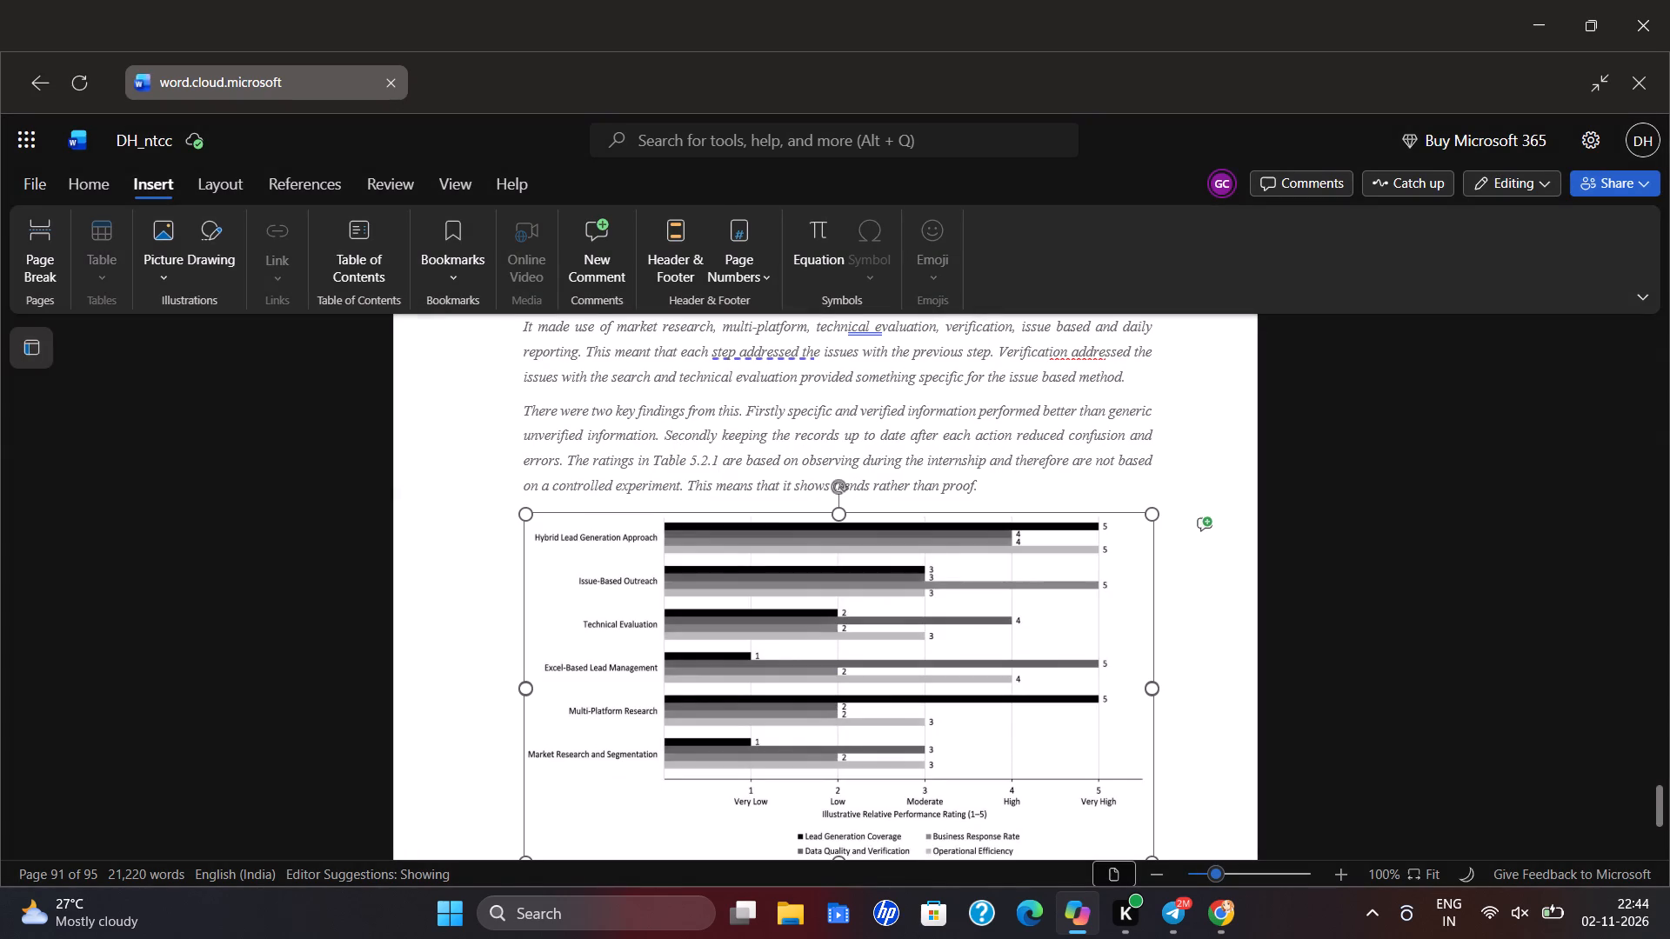
# Begin the caption text for the inserted performance comparison chart in section 7.1, starting with "f".
pyautogui.click(490, 626)
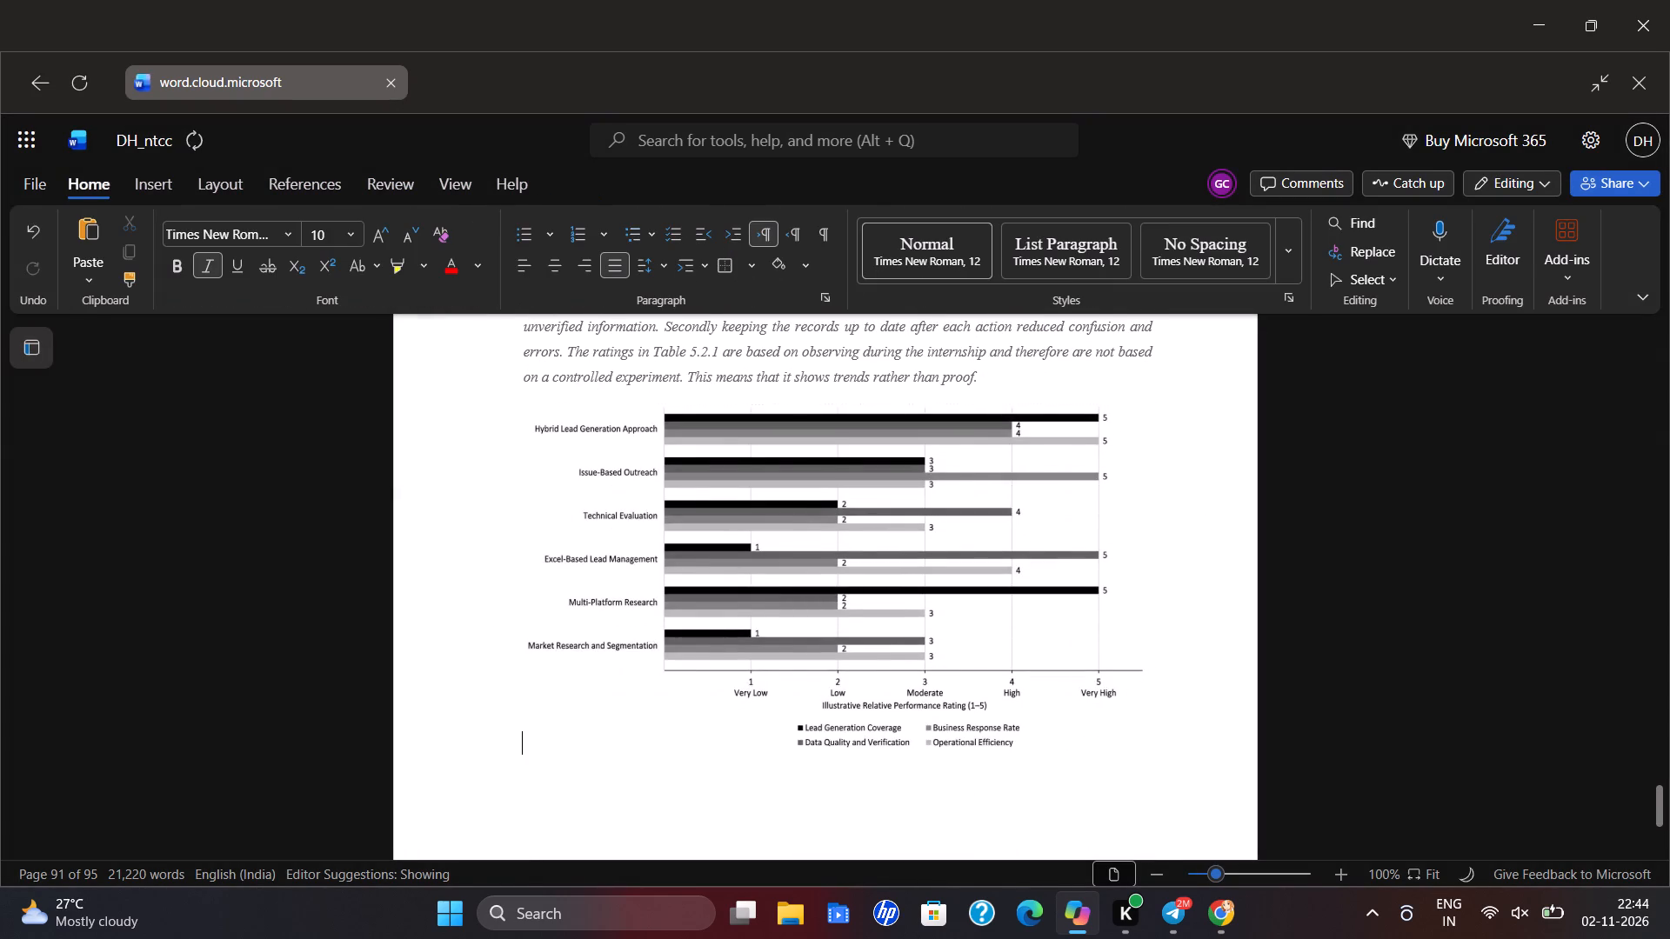
pyautogui.scroll(-1, 1155, 704)
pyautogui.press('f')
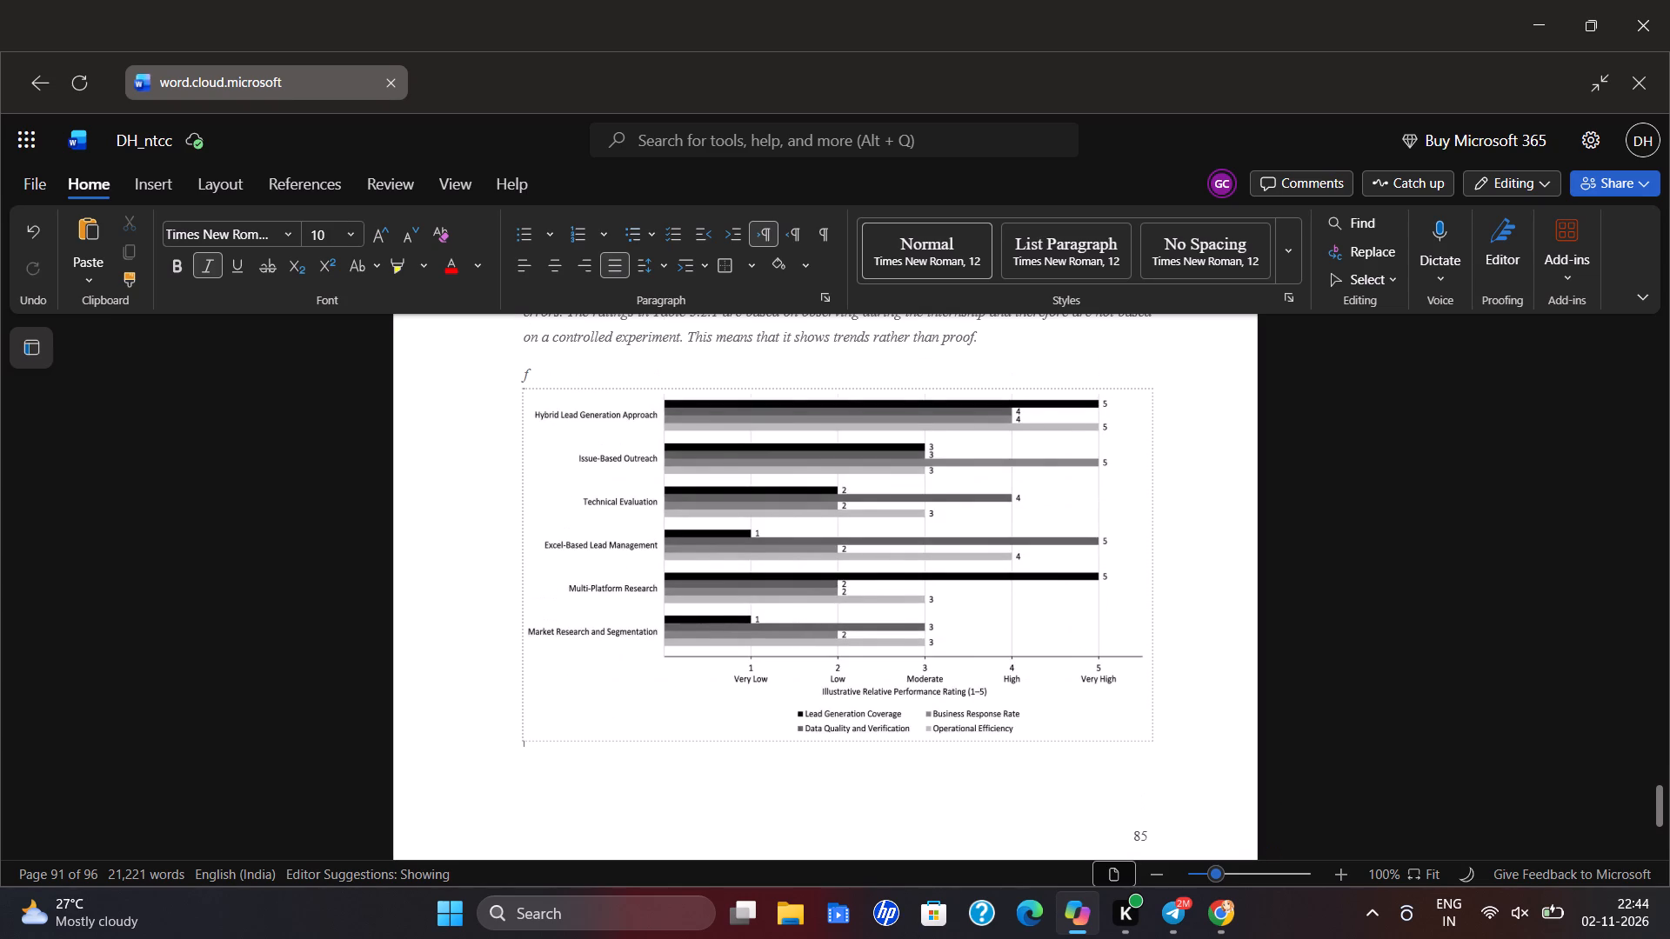
# Remove the stray letter f above the performance rating bar chart and add the caption "Fig 7" beneath the chart.
pyautogui.press('BackSpace')
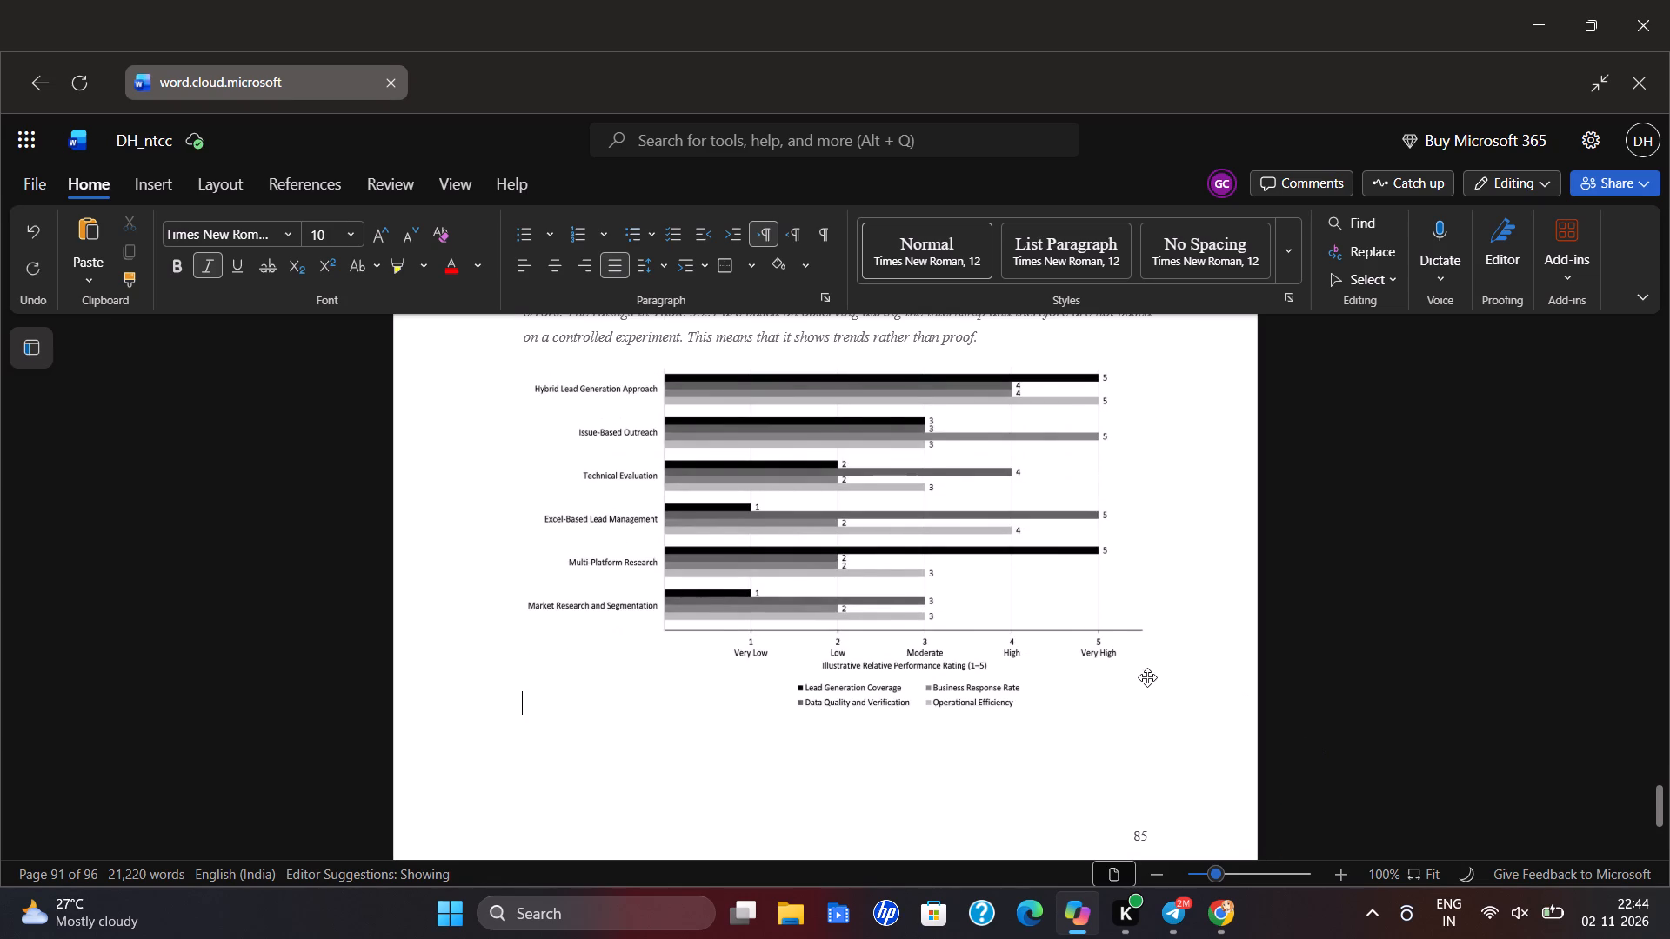
pyautogui.click(1146, 676)
pyautogui.click(1174, 706)
pyautogui.click(1174, 710)
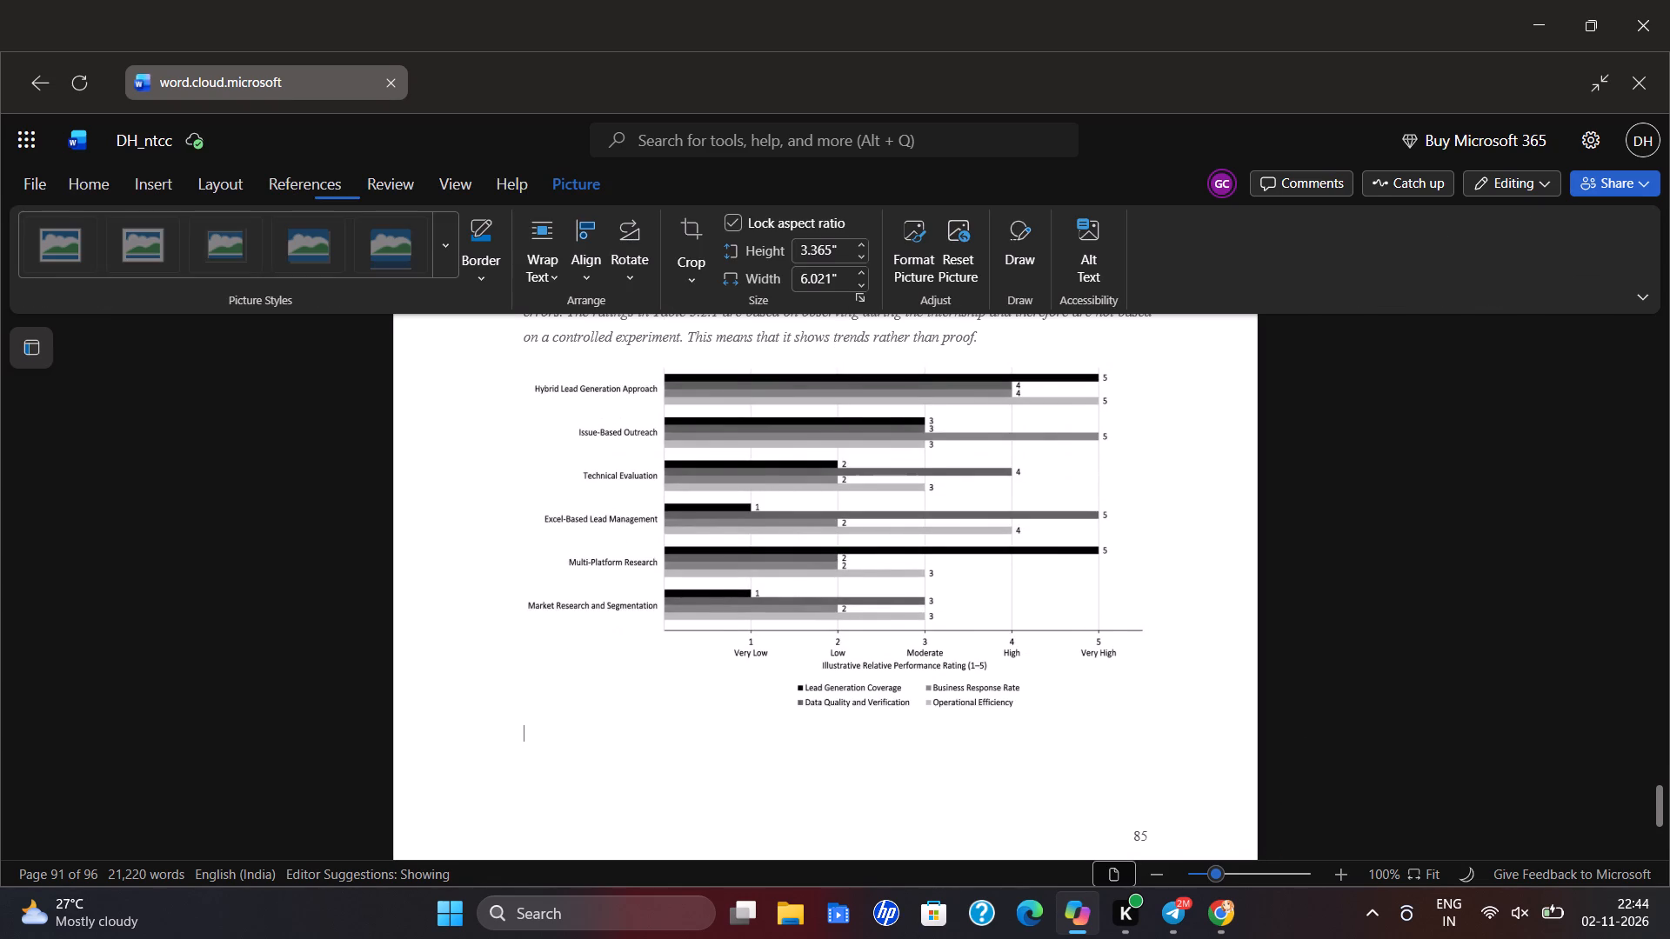
pyautogui.press('f')
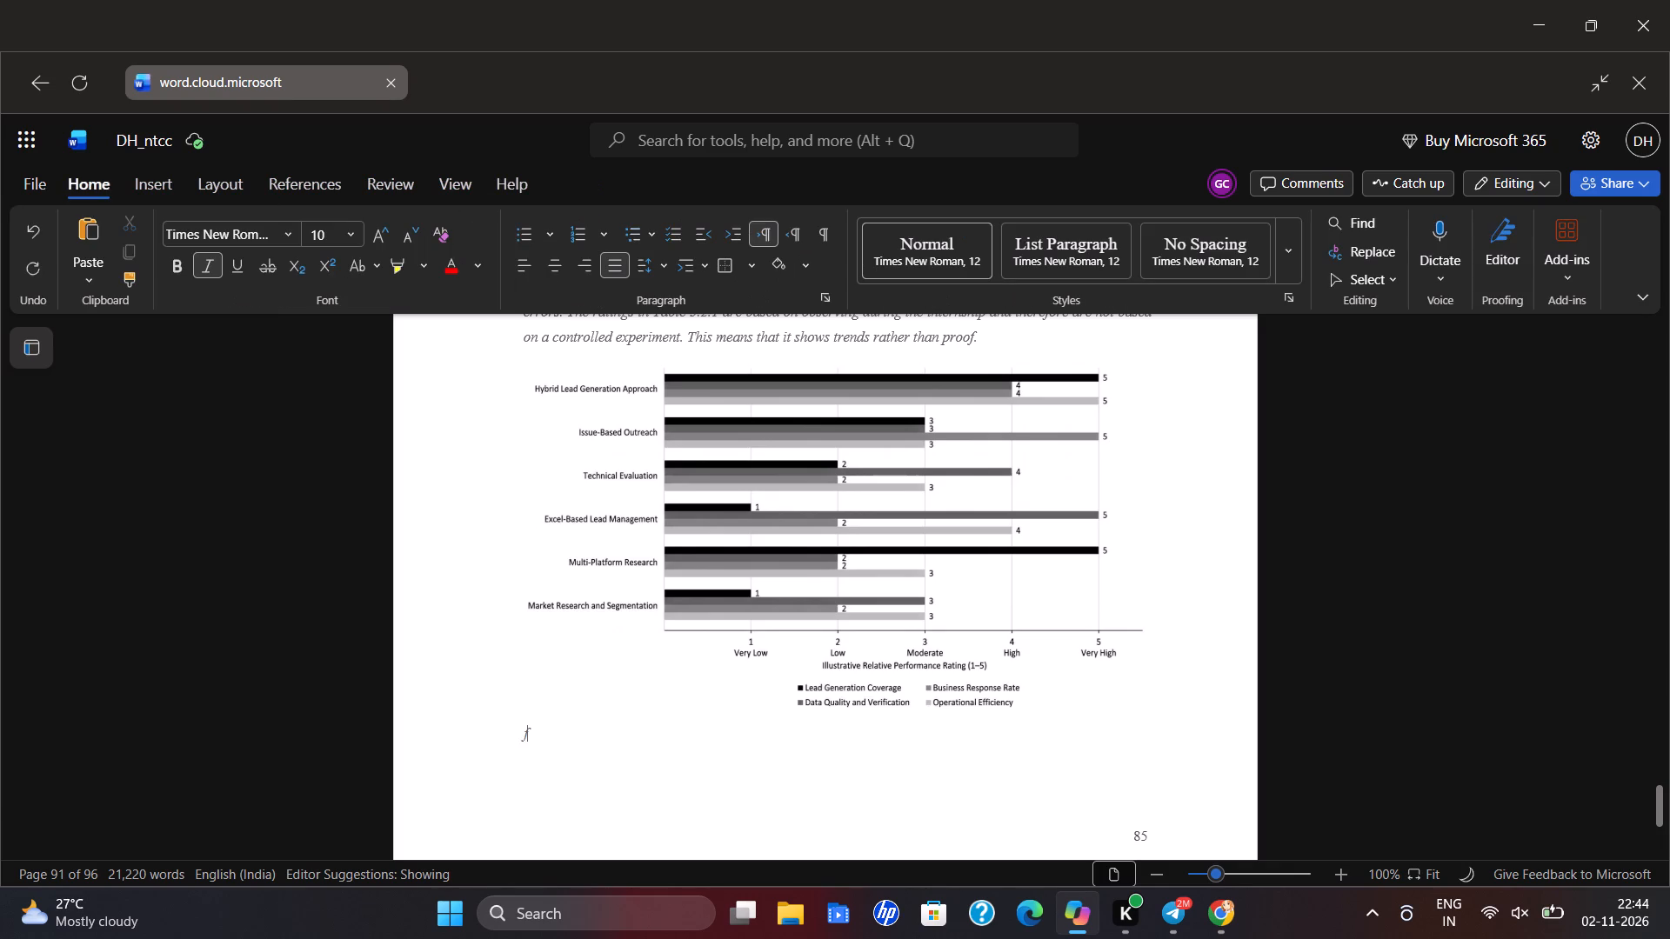
pyautogui.press('BackSpace')
pyautogui.hotkey('shift', 'f')
pyautogui.press('i')
pyautogui.write('g')
pyautogui.press('space')
pyautogui.press('7')
# Centre the "Fig 7" caption beneath the bar chart.
pyautogui.moveTo(522, 734); pyautogui.dragTo(561, 733)
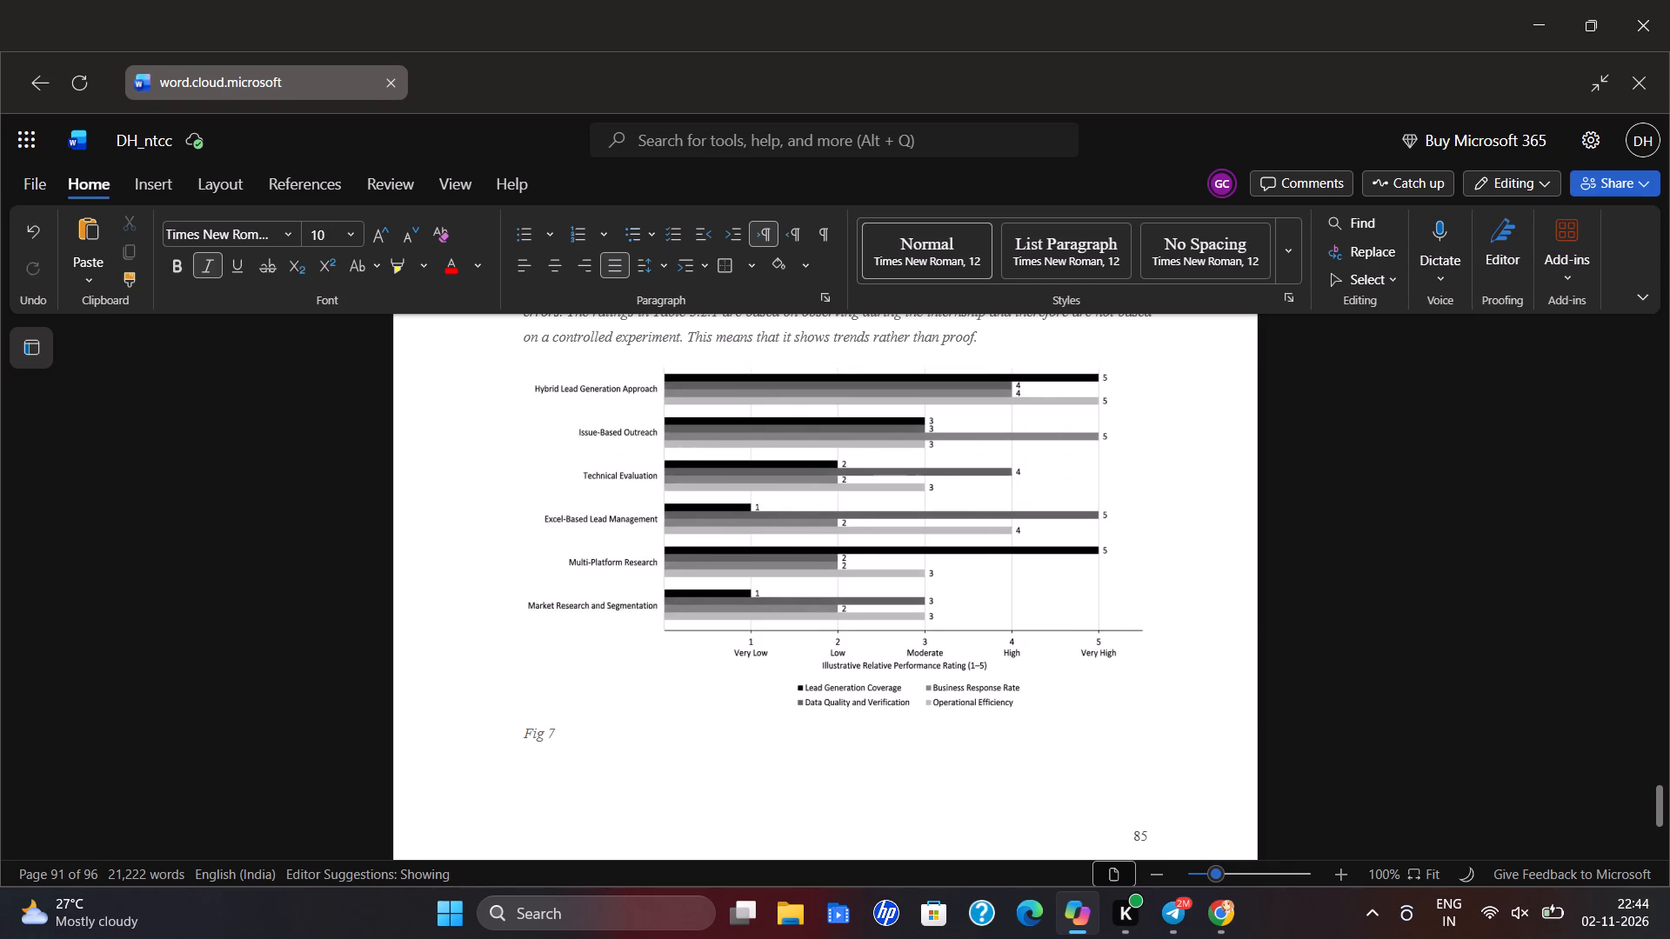
pyautogui.moveTo(561, 733); pyautogui.dragTo(568, 735)
pyautogui.click(562, 727)
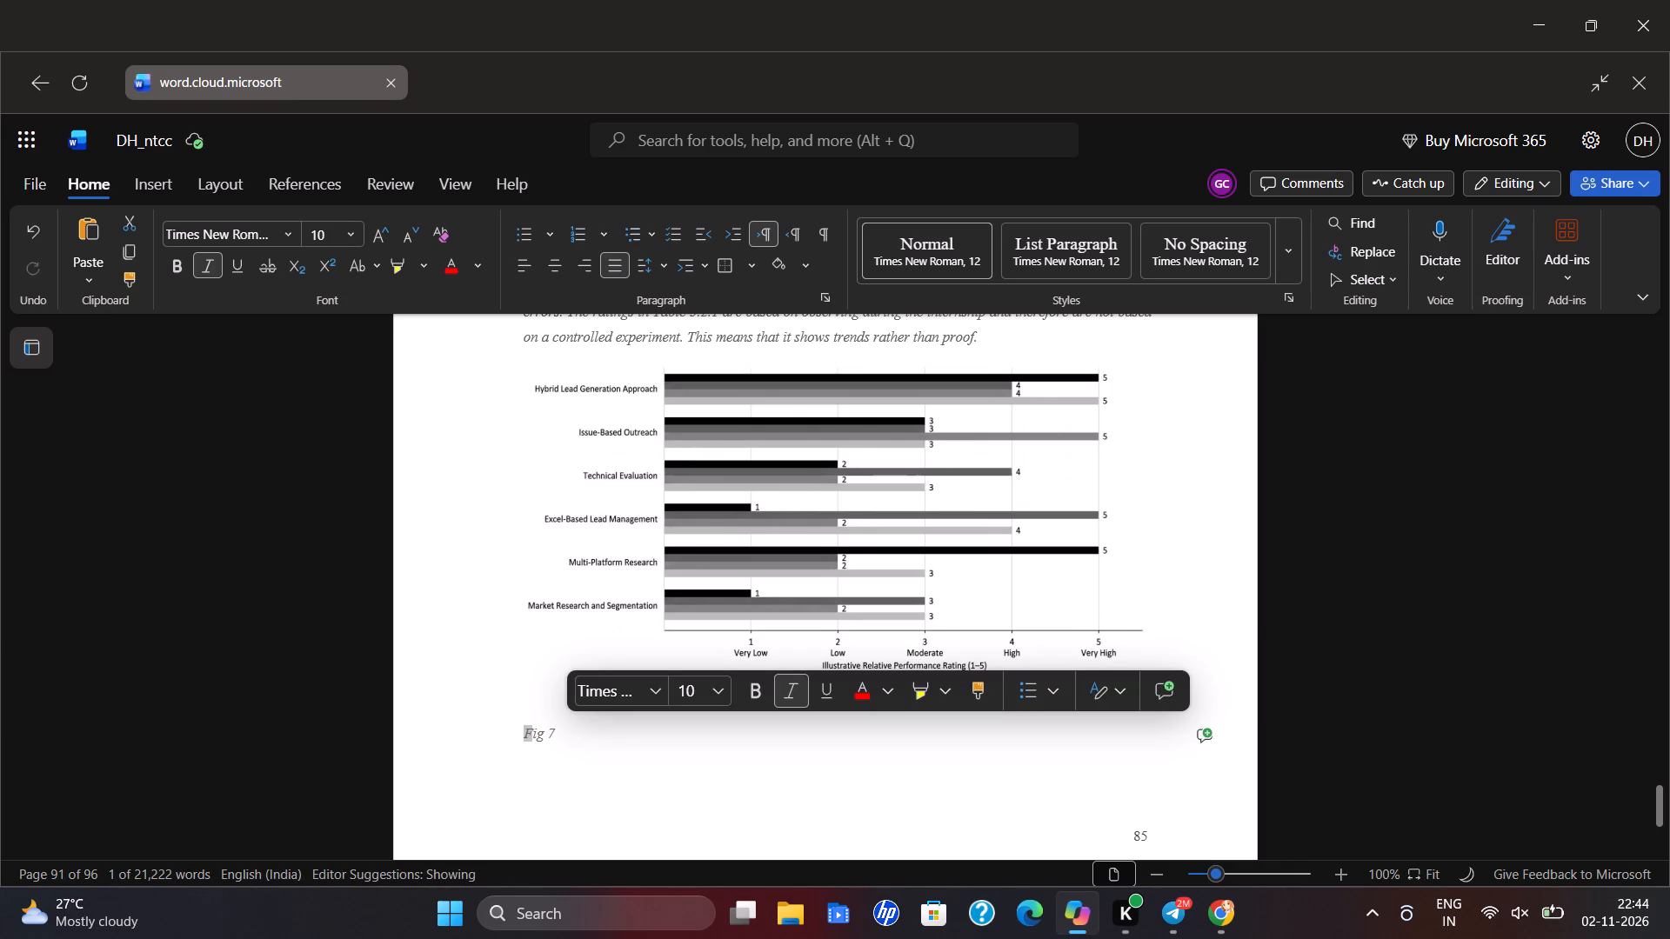
pyautogui.moveTo(559, 737); pyautogui.dragTo(520, 741)
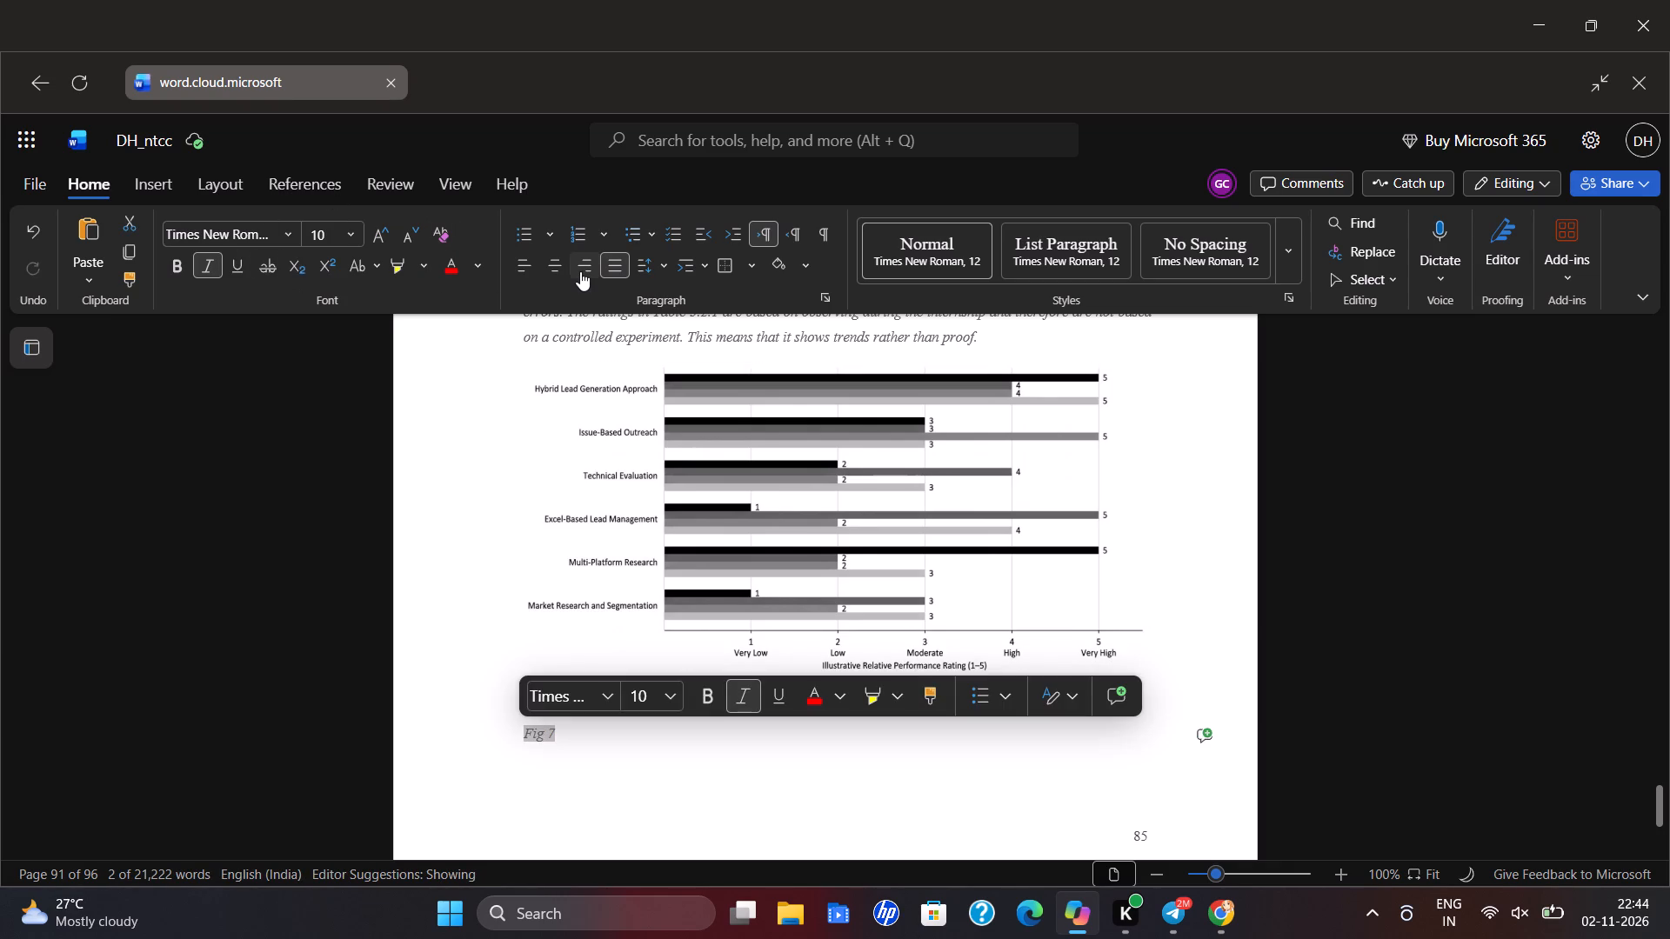
pyautogui.click(564, 270)
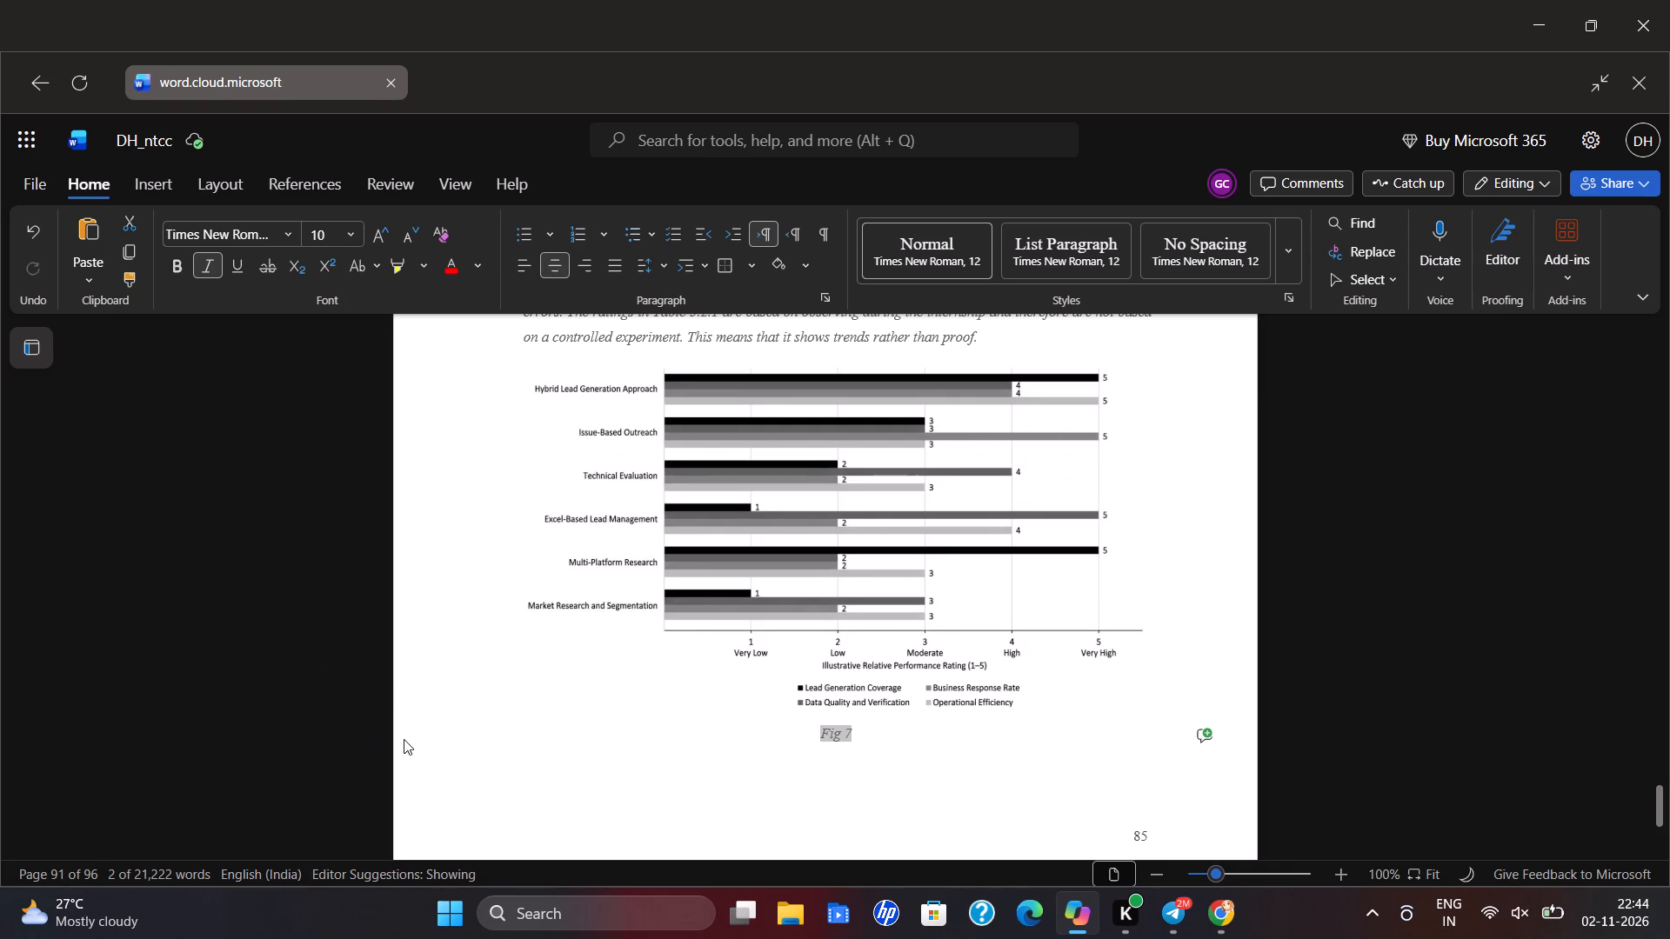
pyautogui.click(592, 781)
# Set all body paragraphs of section 7.1 Summary of Findings to size 12 and apply the Normal style.
pyautogui.scroll(1, 1489, 680)
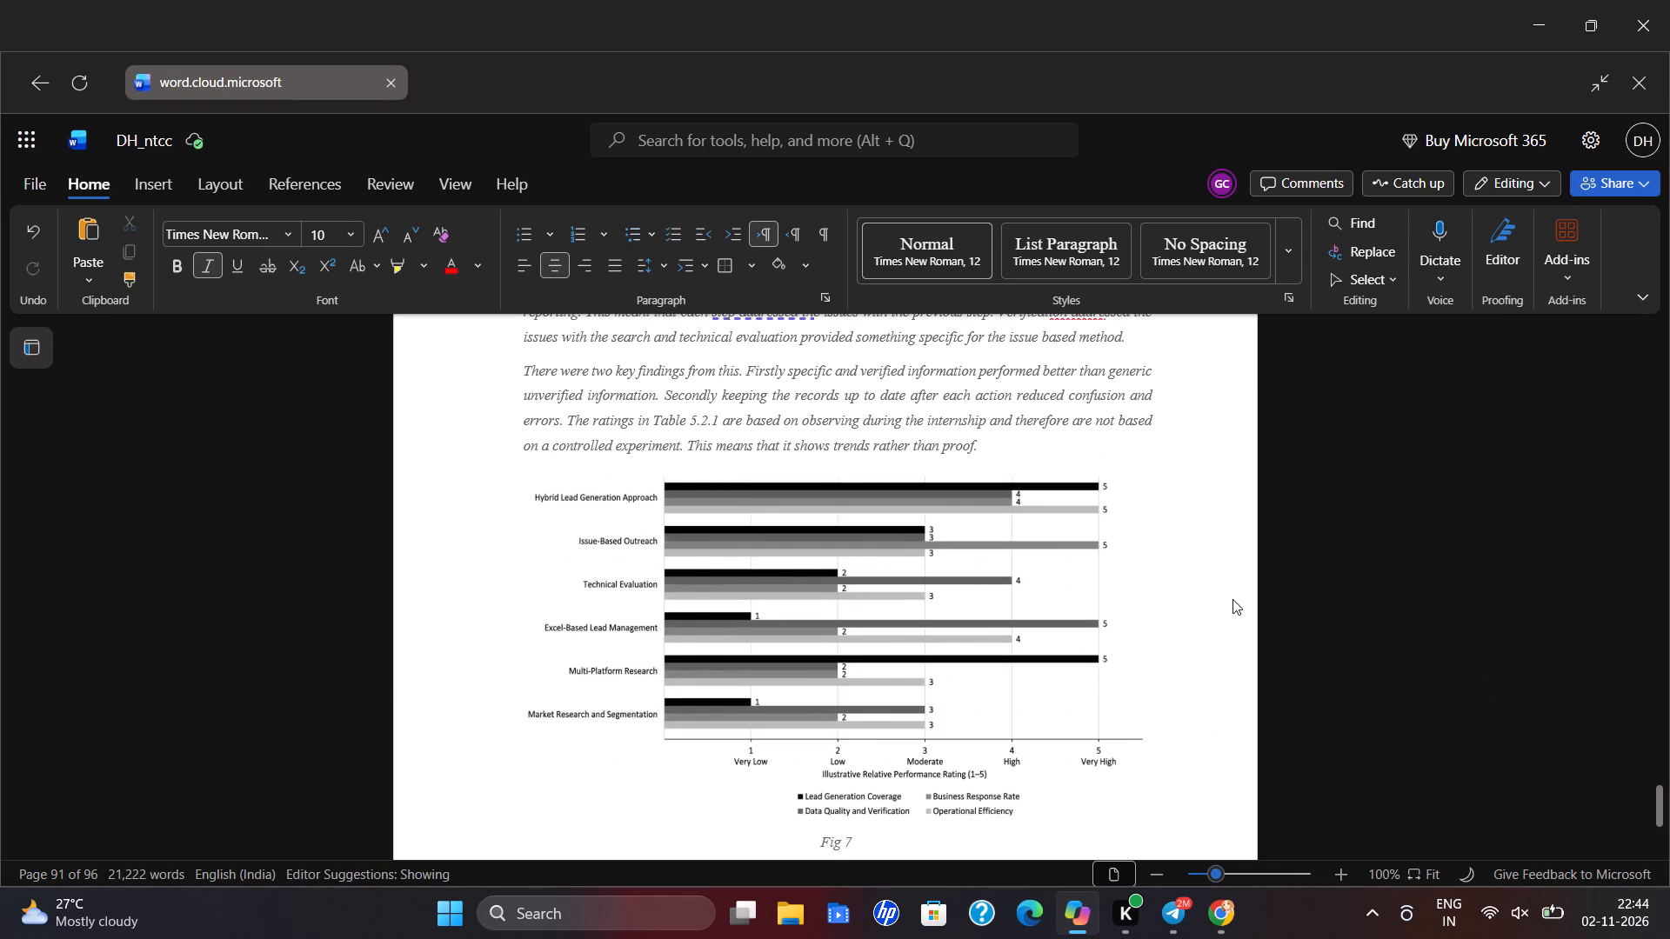
pyautogui.scroll(18, 483, 561)
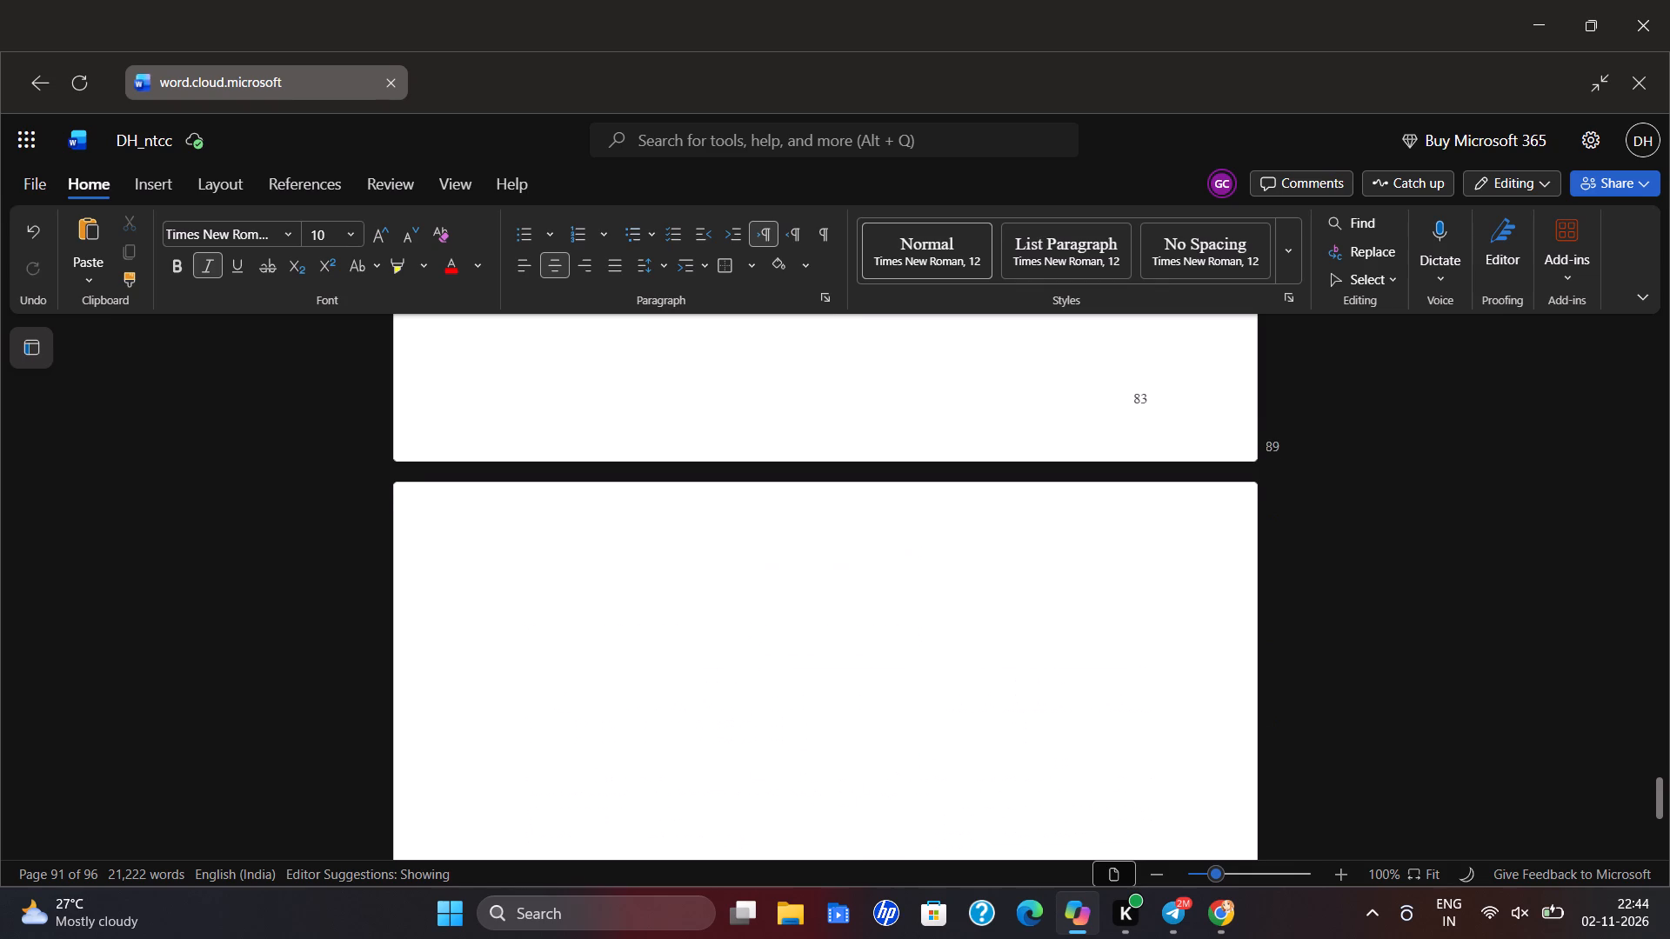
pyautogui.scroll(-14, 478, 609)
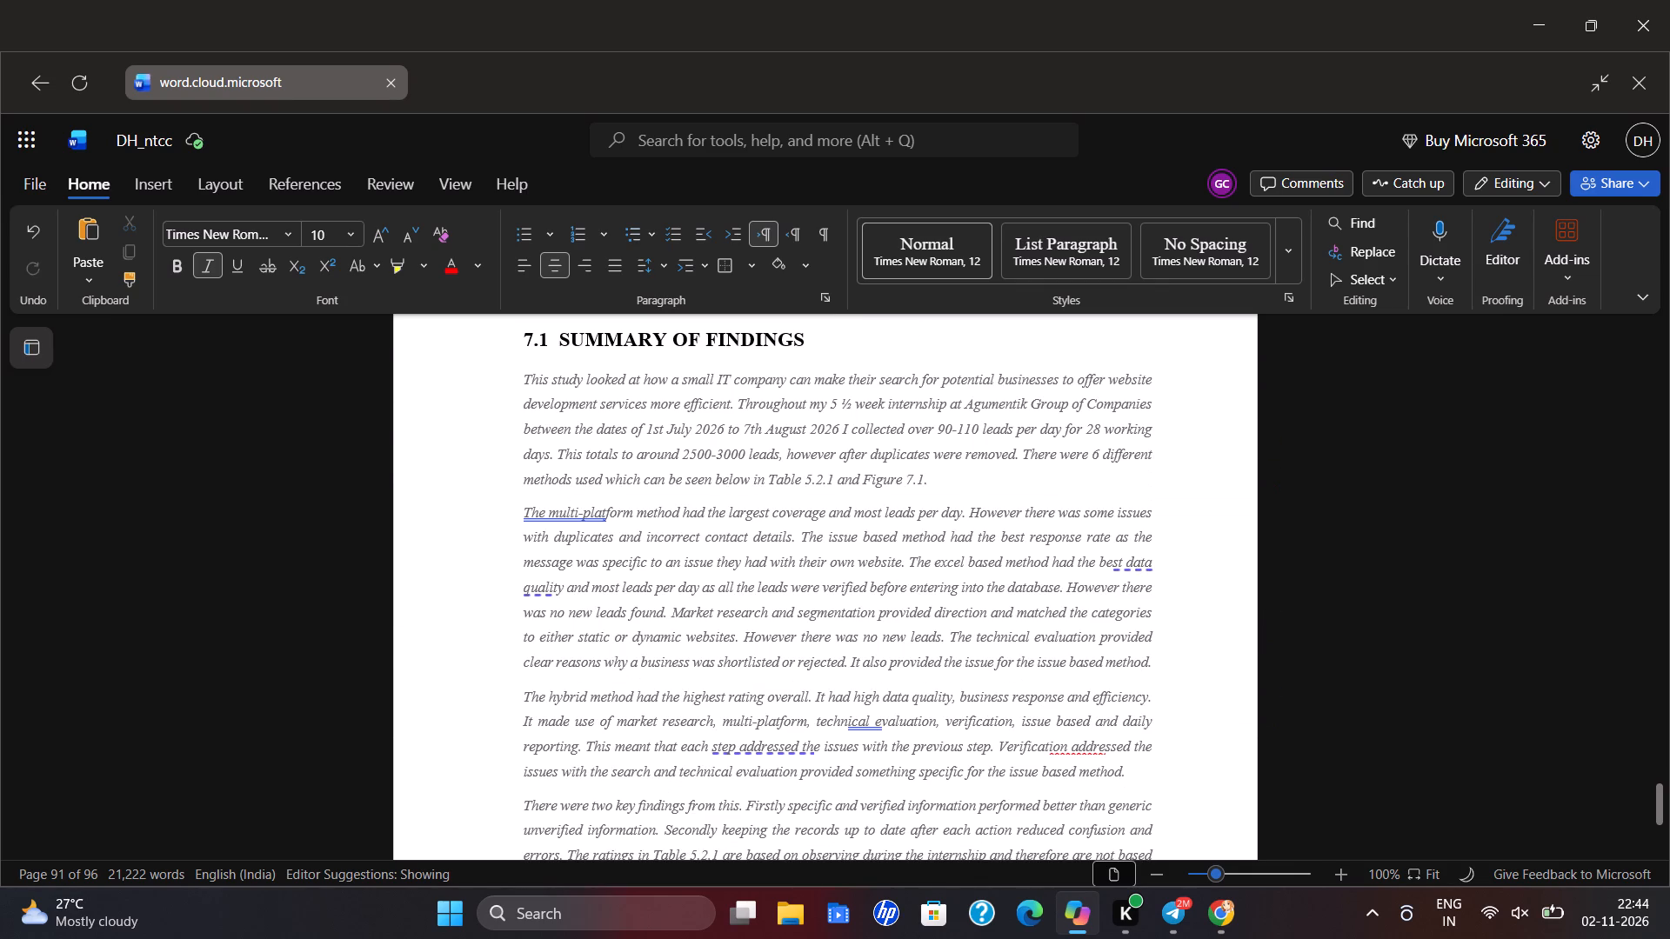
pyautogui.moveTo(504, 378); pyautogui.dragTo(1067, 725)
pyautogui.scroll(-1, 1065, 702)
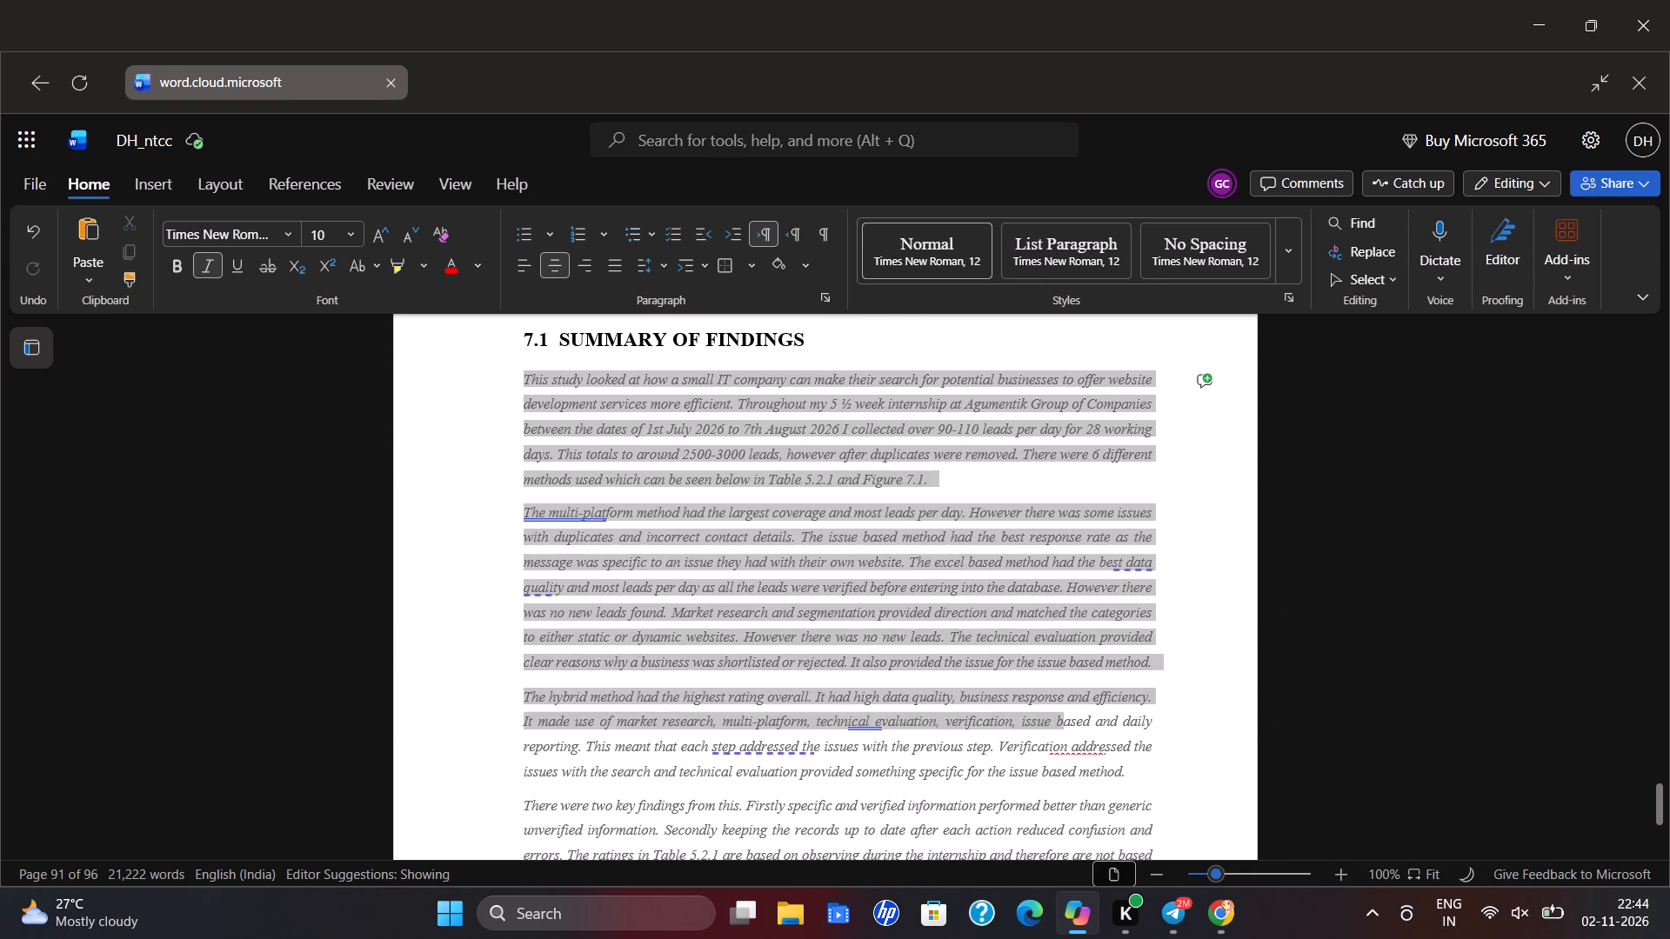
pyautogui.moveTo(1067, 725); pyautogui.dragTo(1024, 450)
pyautogui.scroll(-2, 1072, 757)
pyautogui.scroll(1, 1063, 630)
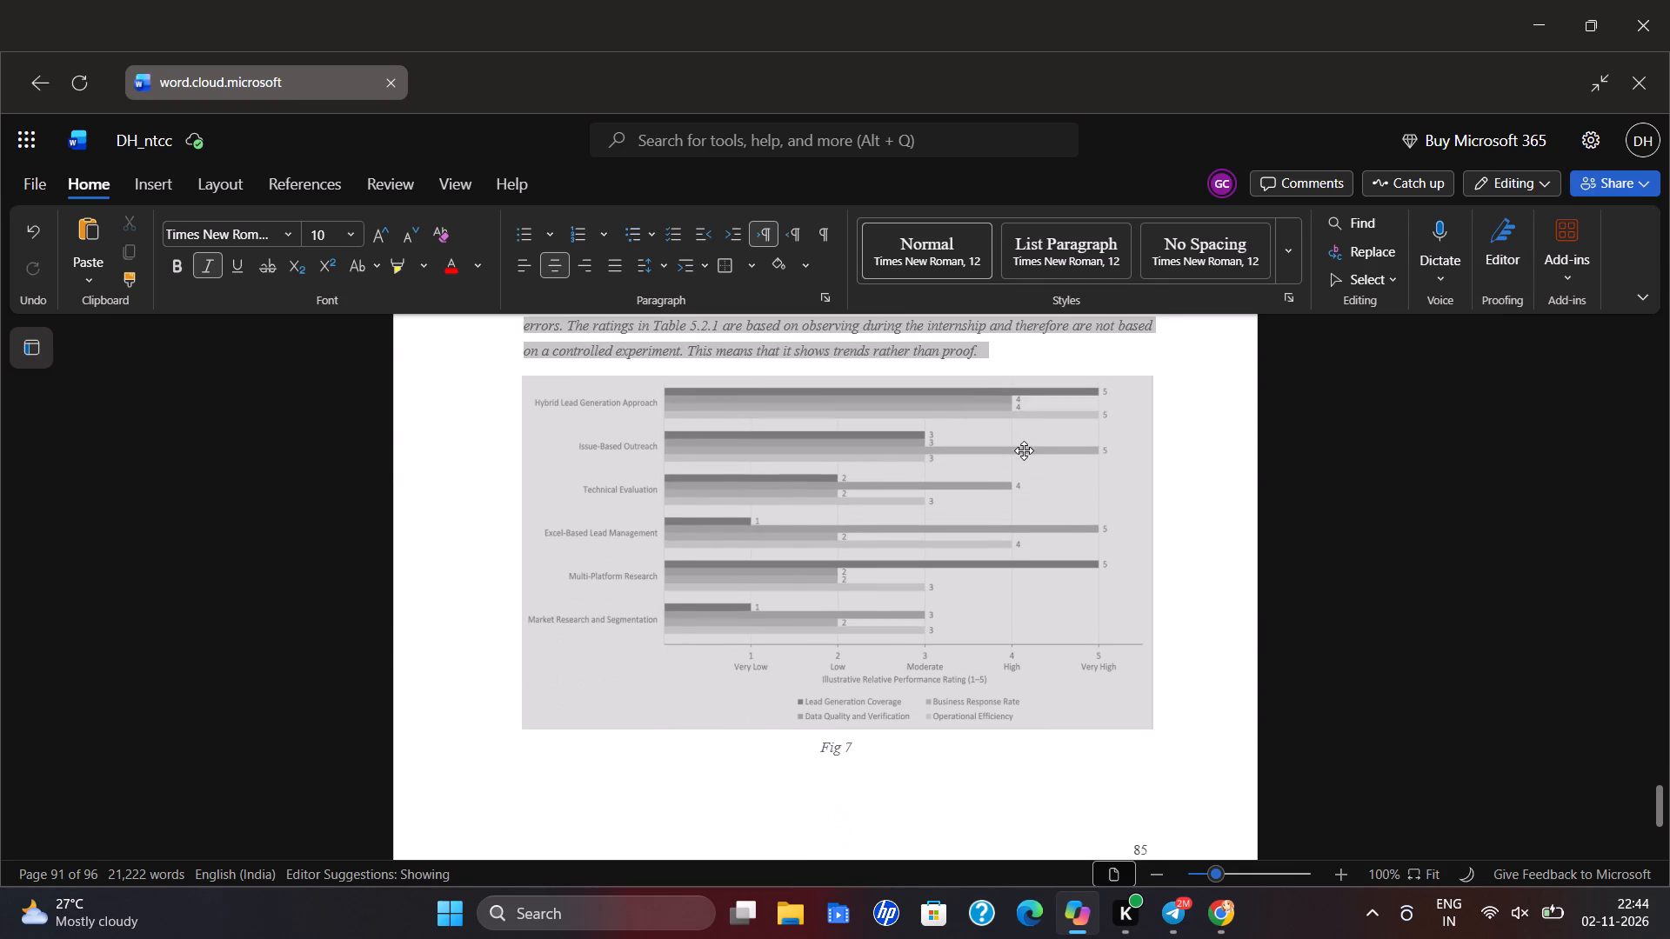
pyautogui.moveTo(1024, 450); pyautogui.dragTo(1005, 463)
pyautogui.scroll(1, 1024, 437)
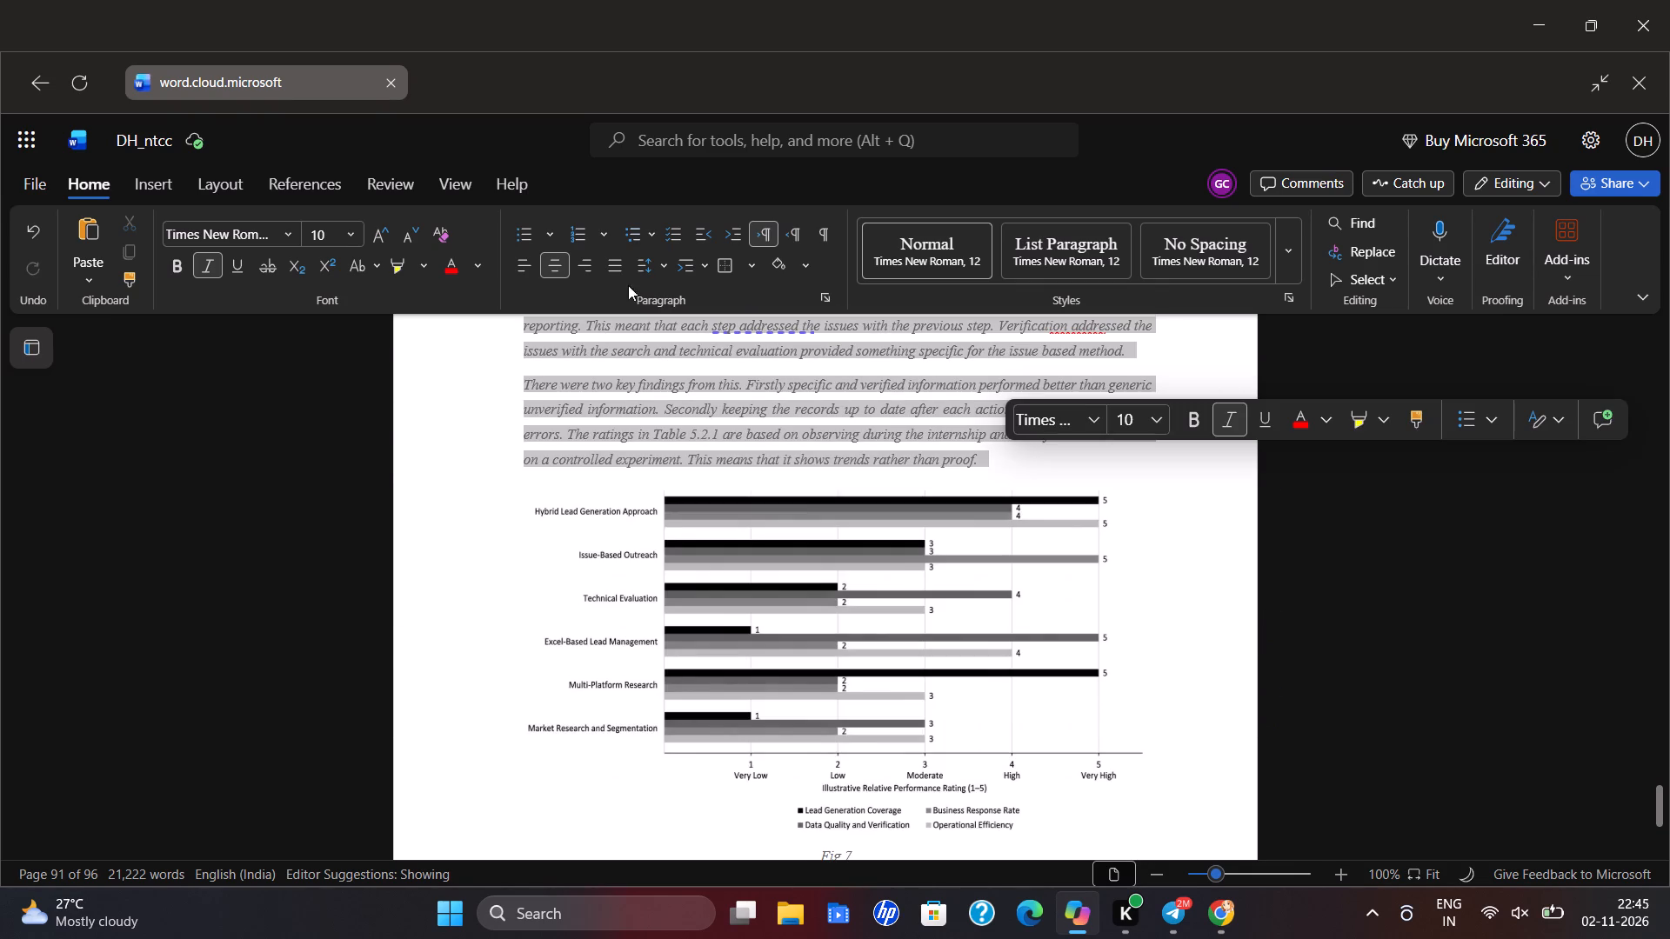
pyautogui.click(1152, 424)
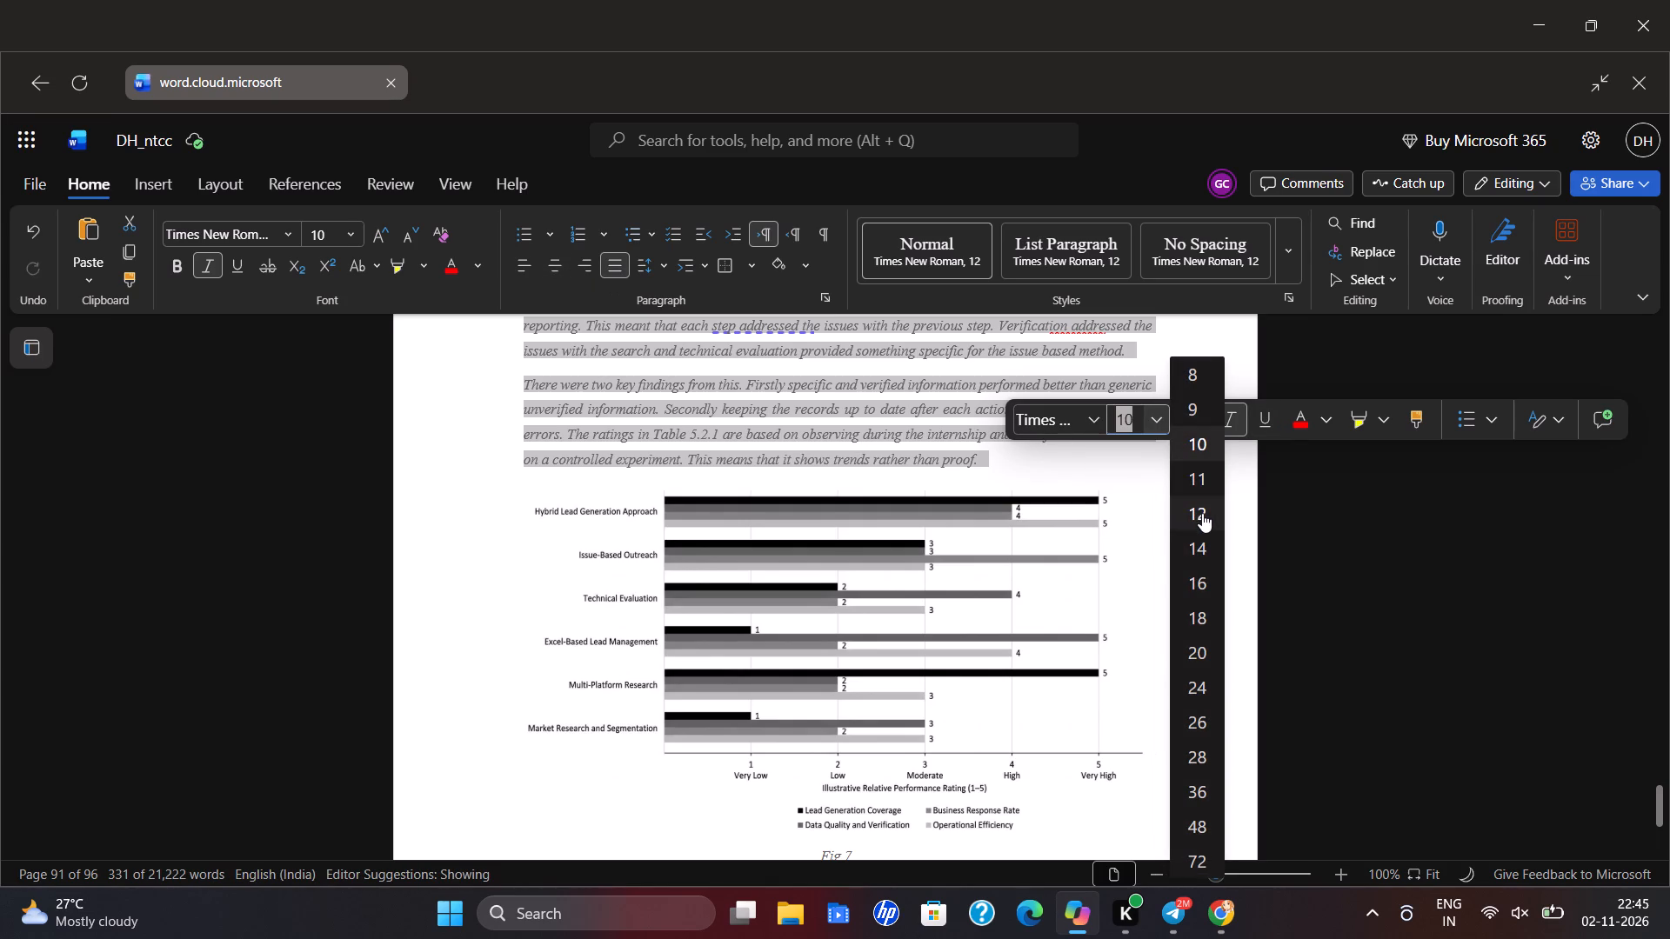
pyautogui.click(1202, 513)
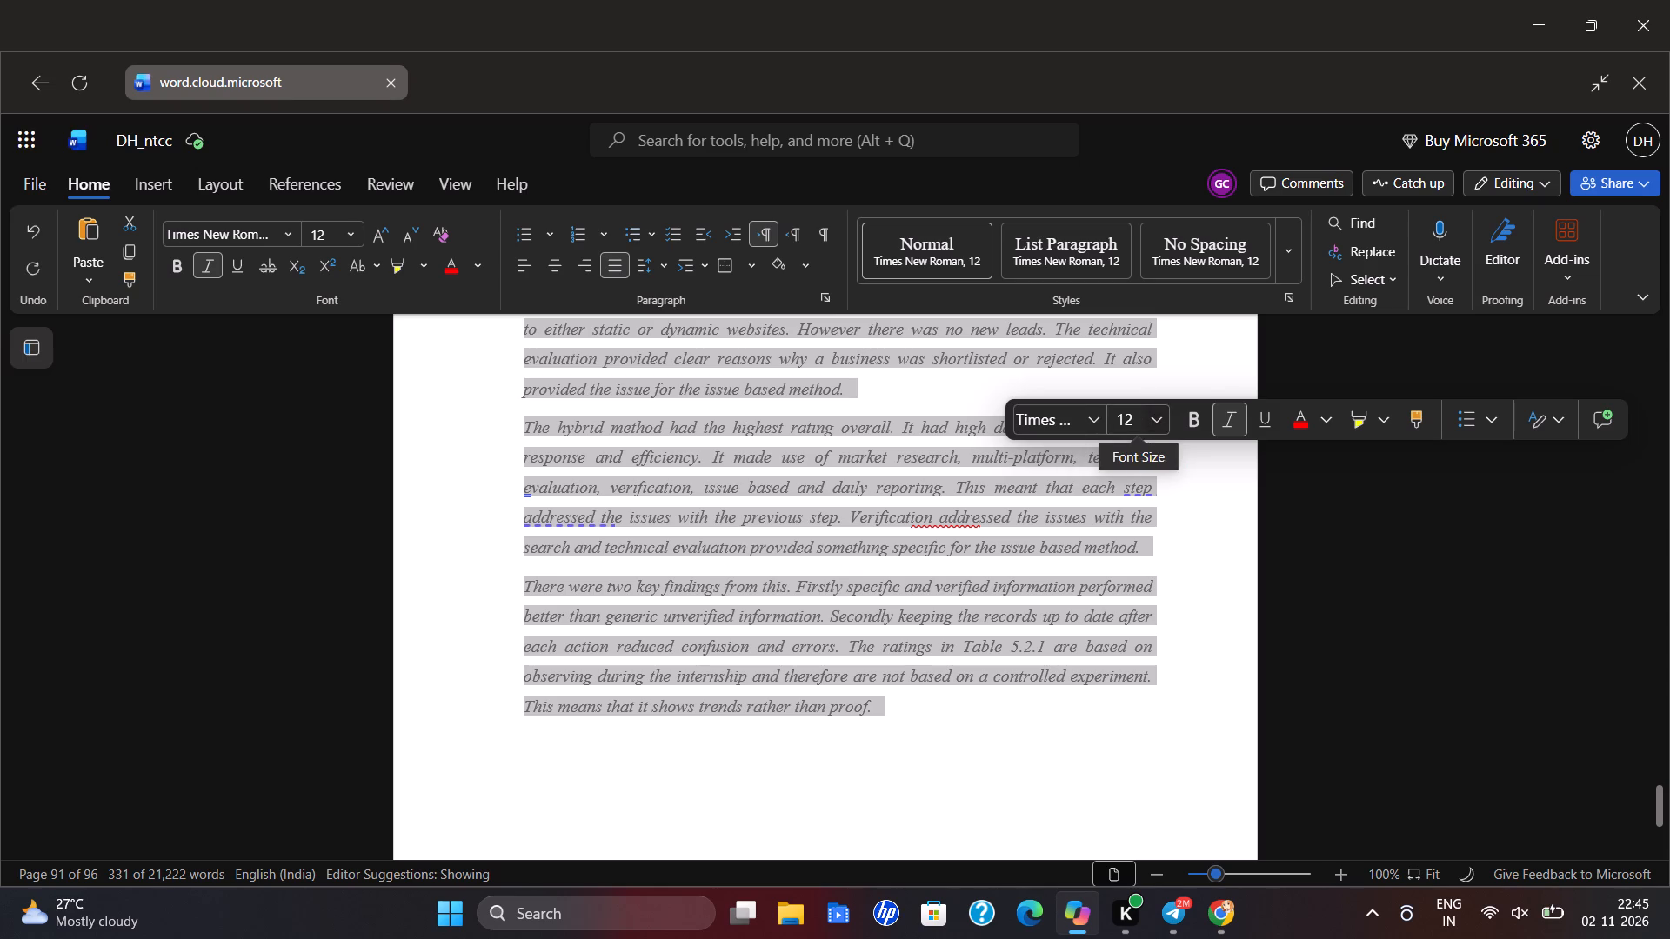
pyautogui.click(926, 249)
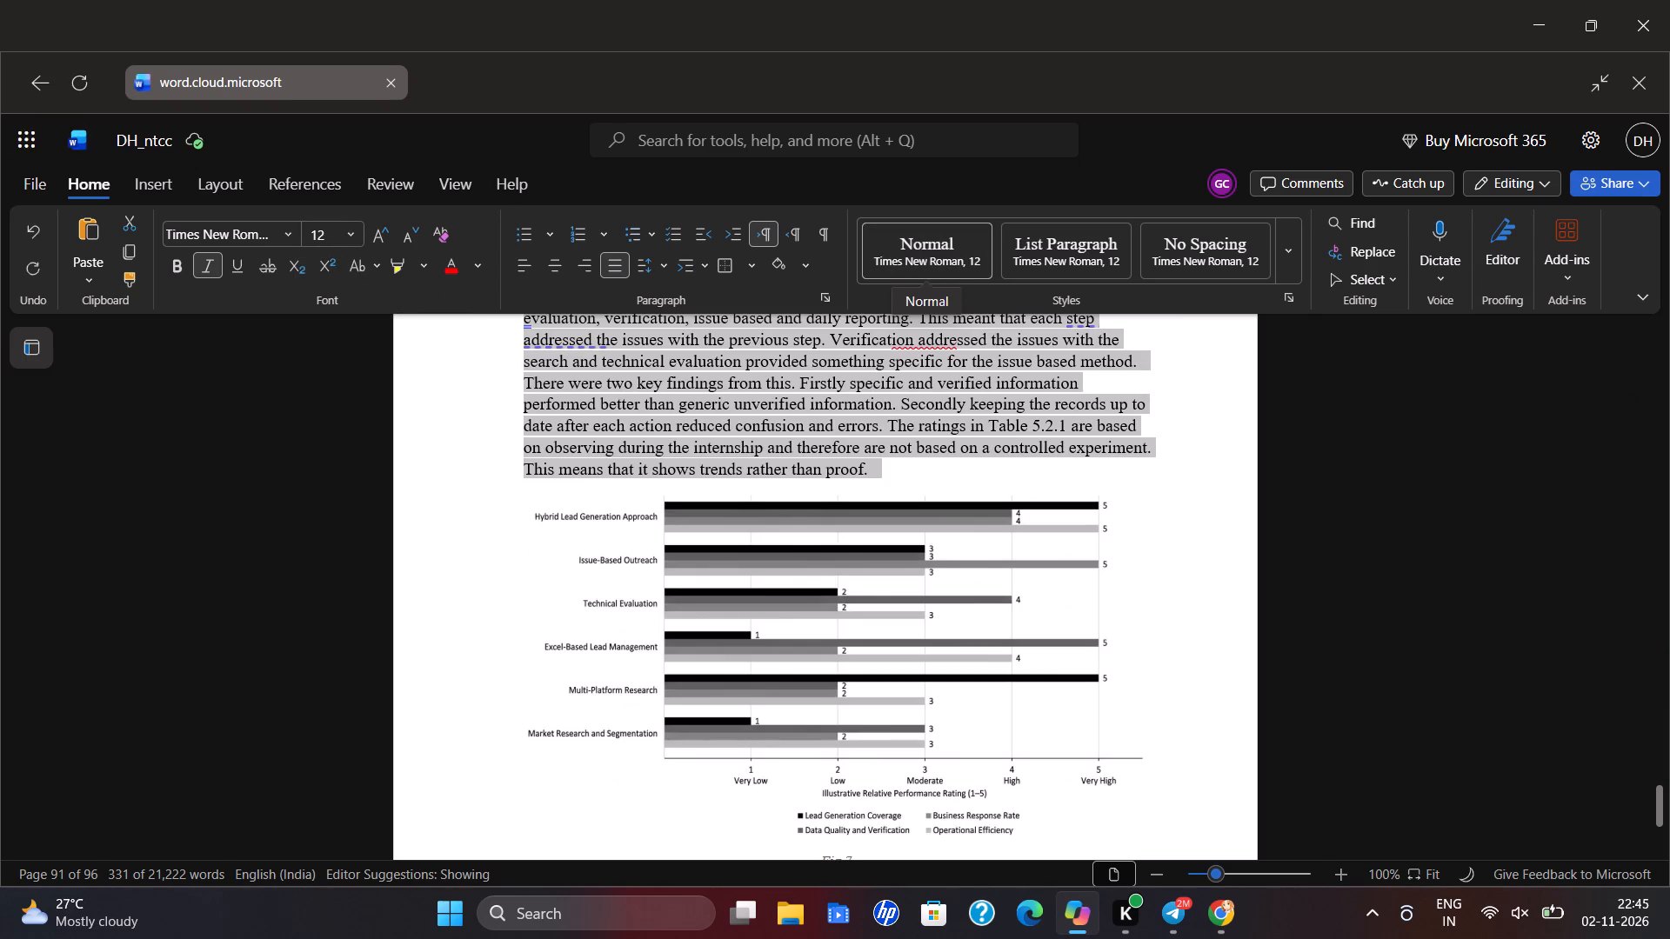
# Justify the section 7.1 body paragraphs and set their line spacing to 1.5.
pyautogui.scroll(3, 953, 406)
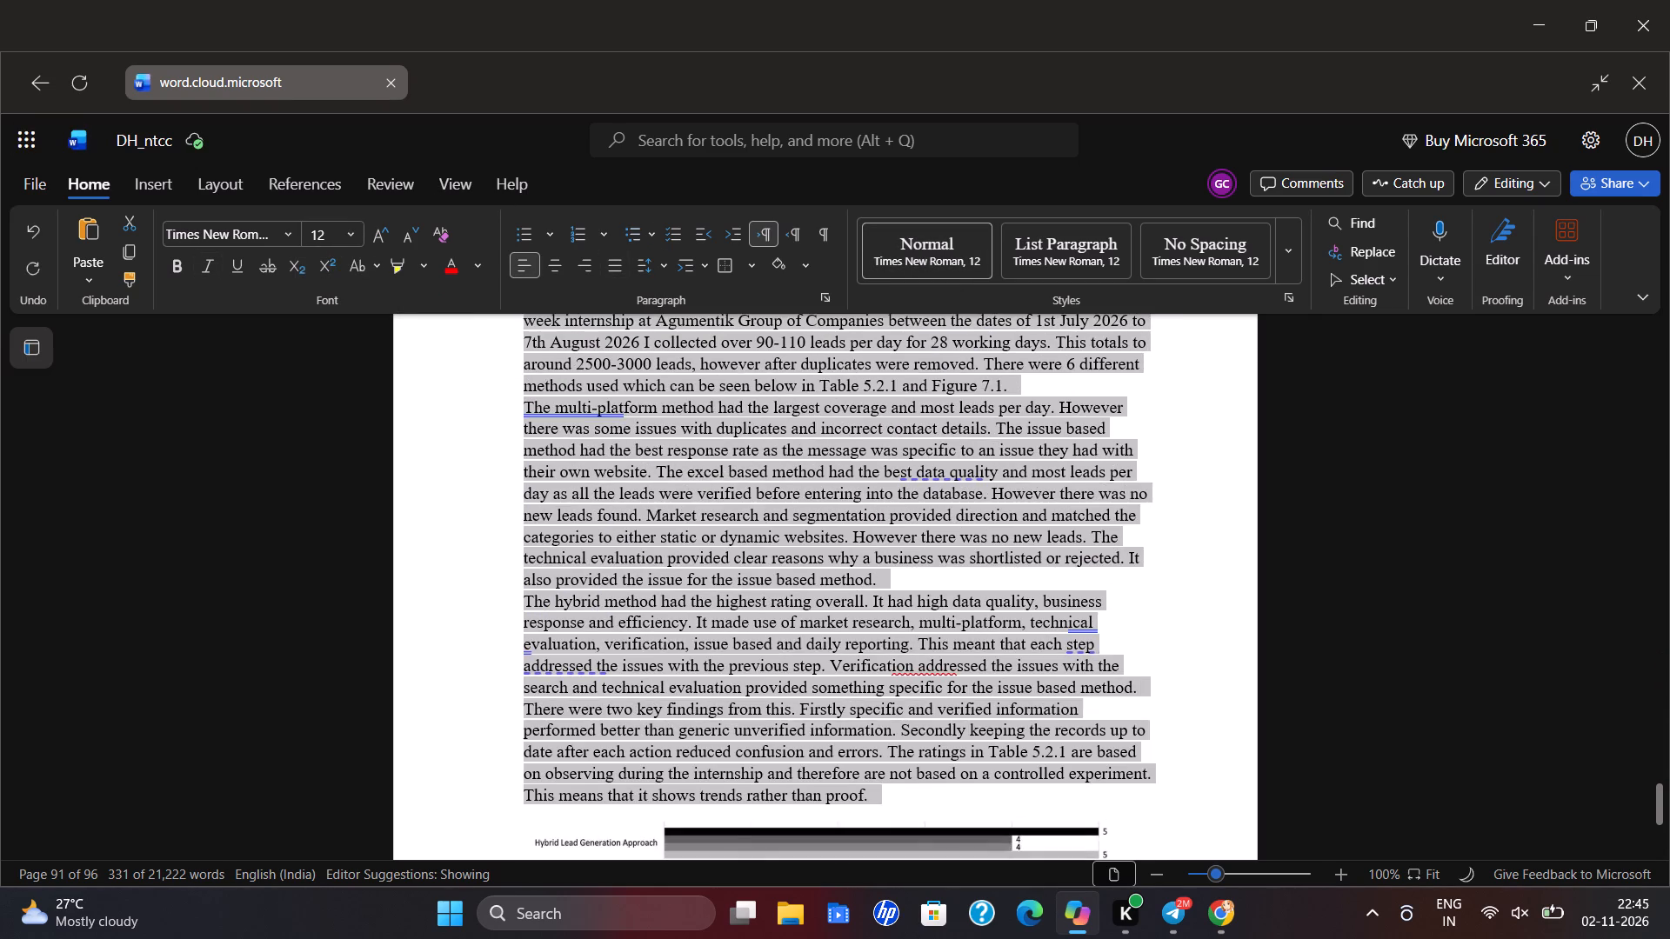
pyautogui.scroll(3, 824, 466)
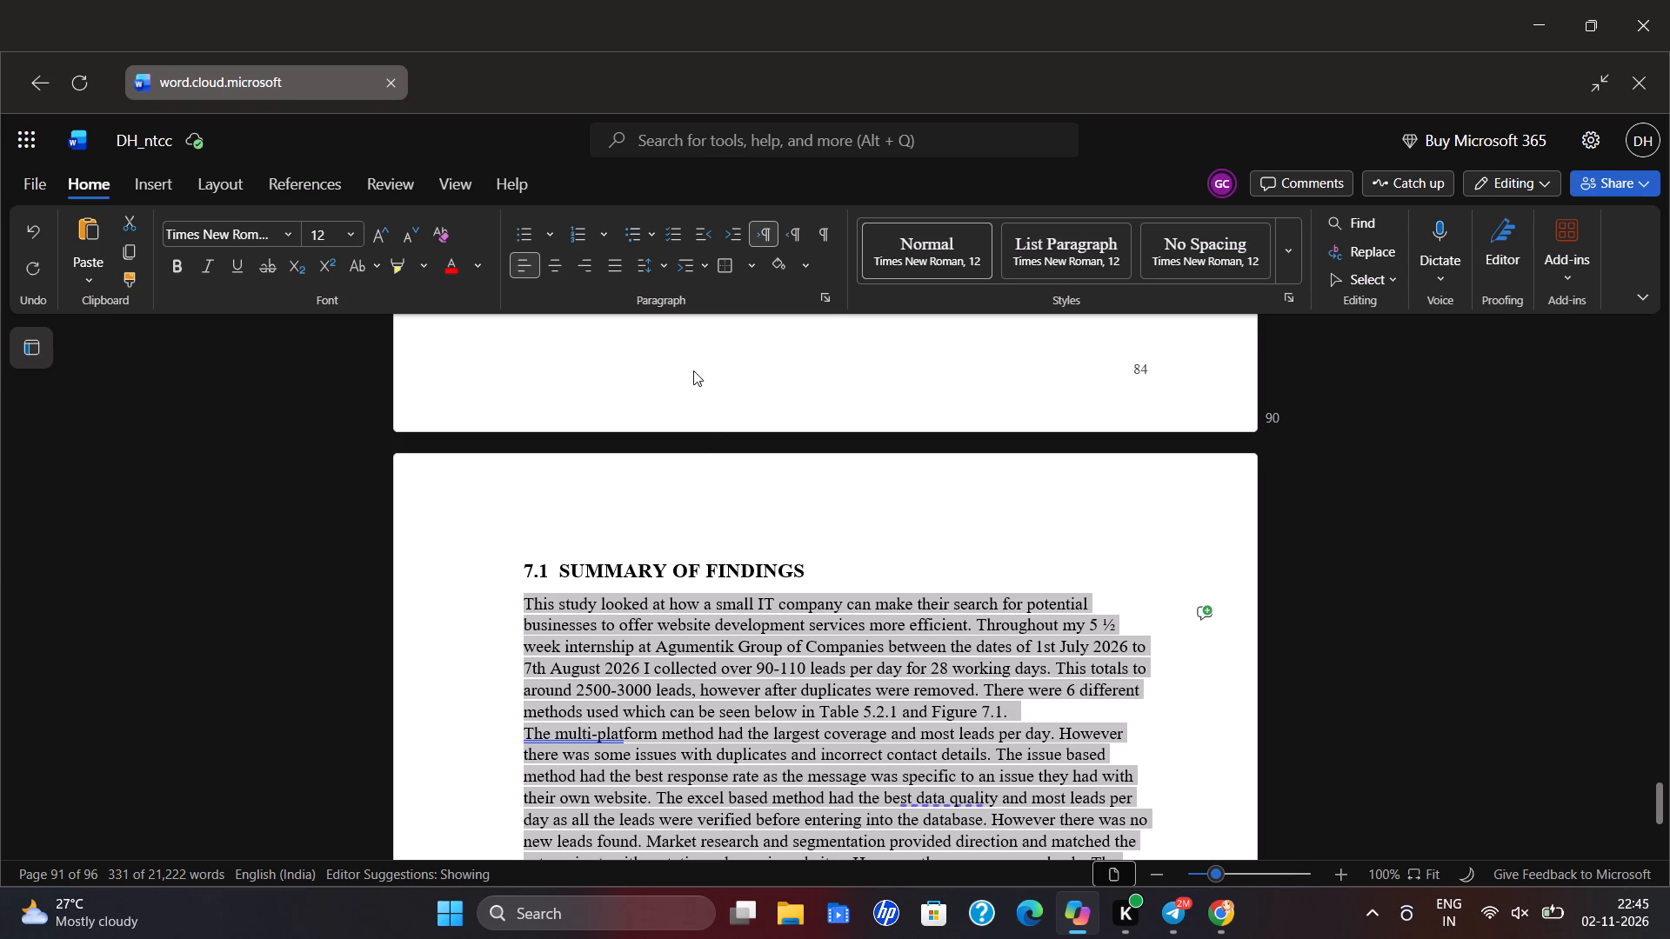
pyautogui.click(620, 261)
pyautogui.click(666, 269)
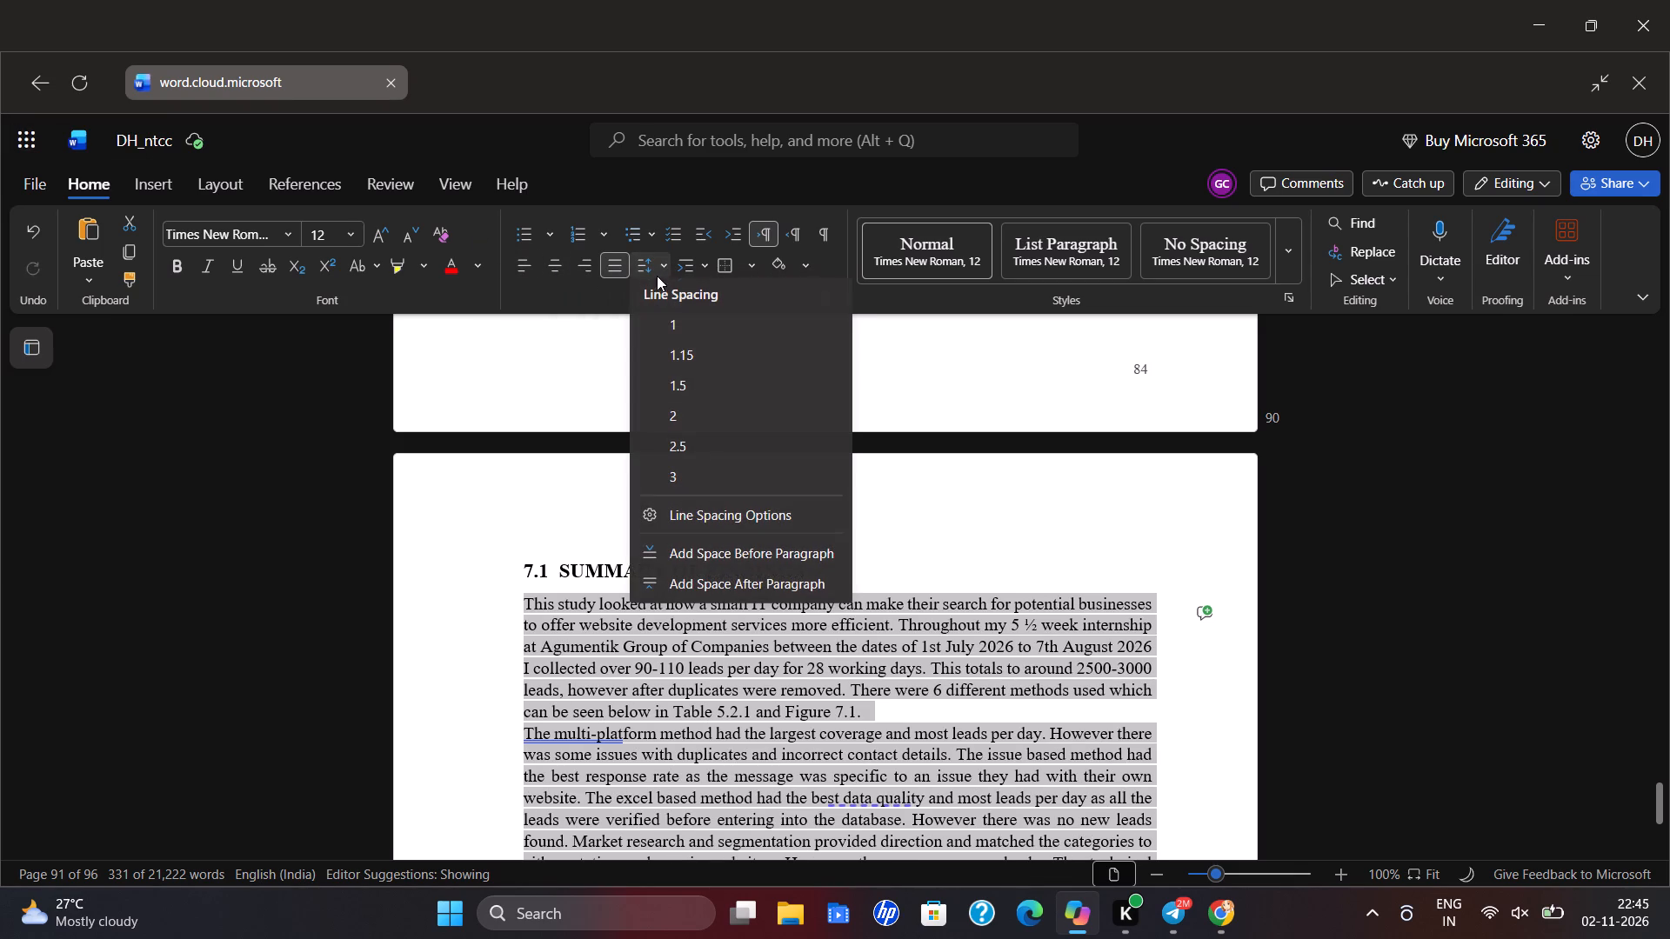
pyautogui.click(672, 384)
pyautogui.click(930, 516)
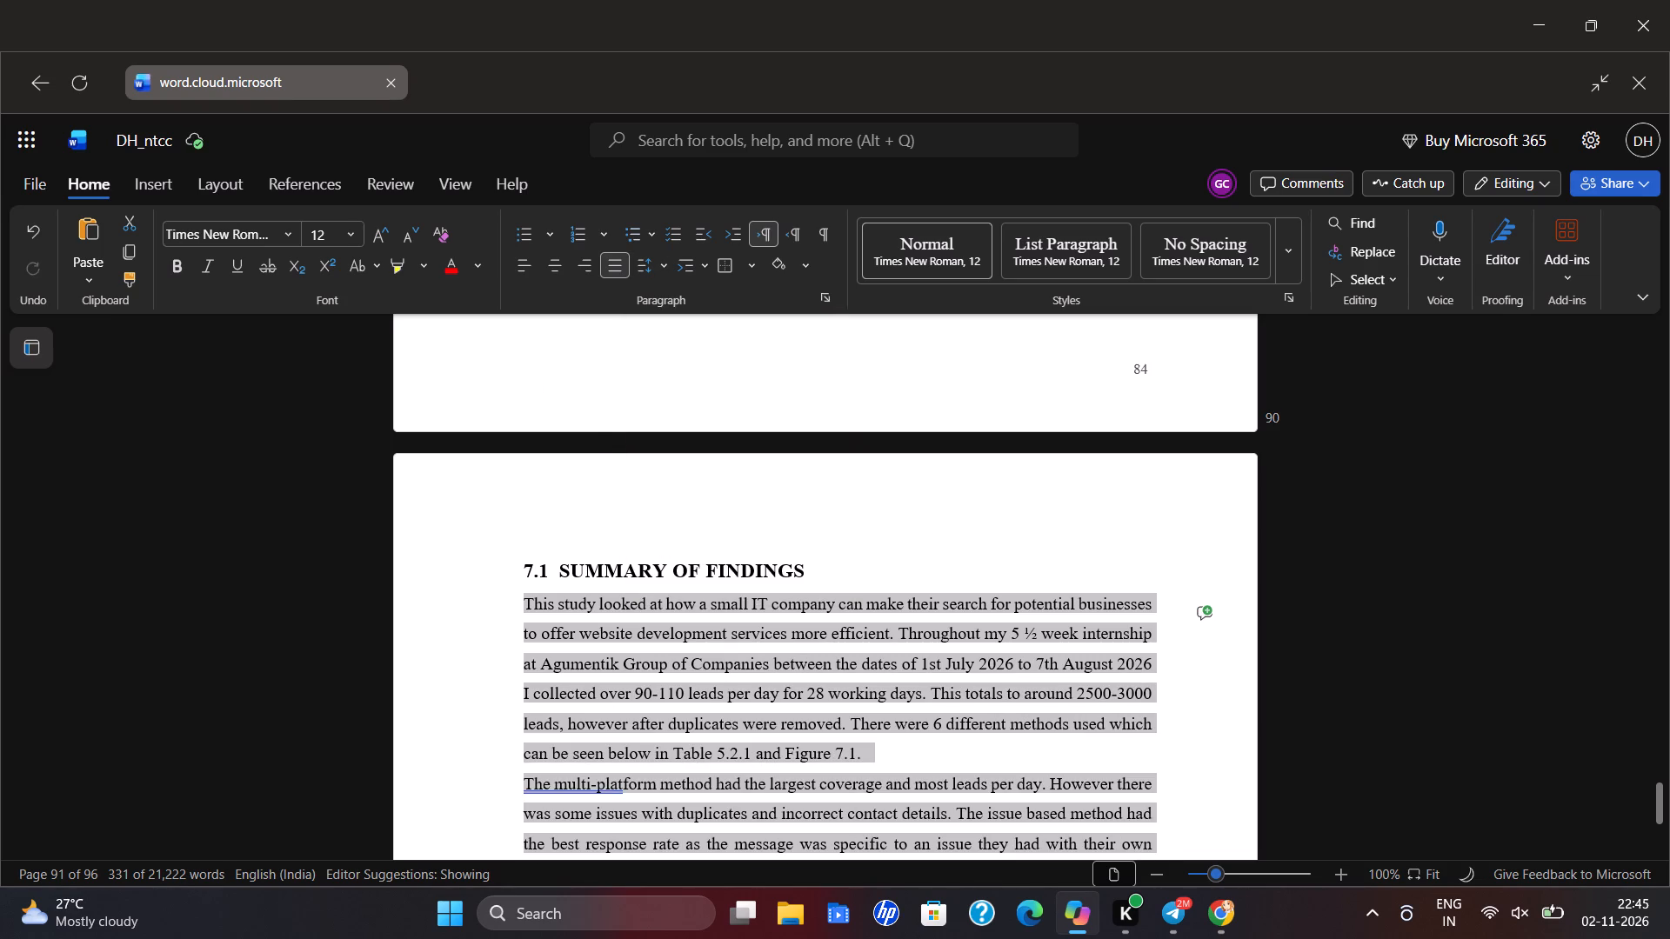
# Change the figure reference at the end of the first paragraph in section 7.1 to "Figure 7".
pyautogui.scroll(-2, 868, 737)
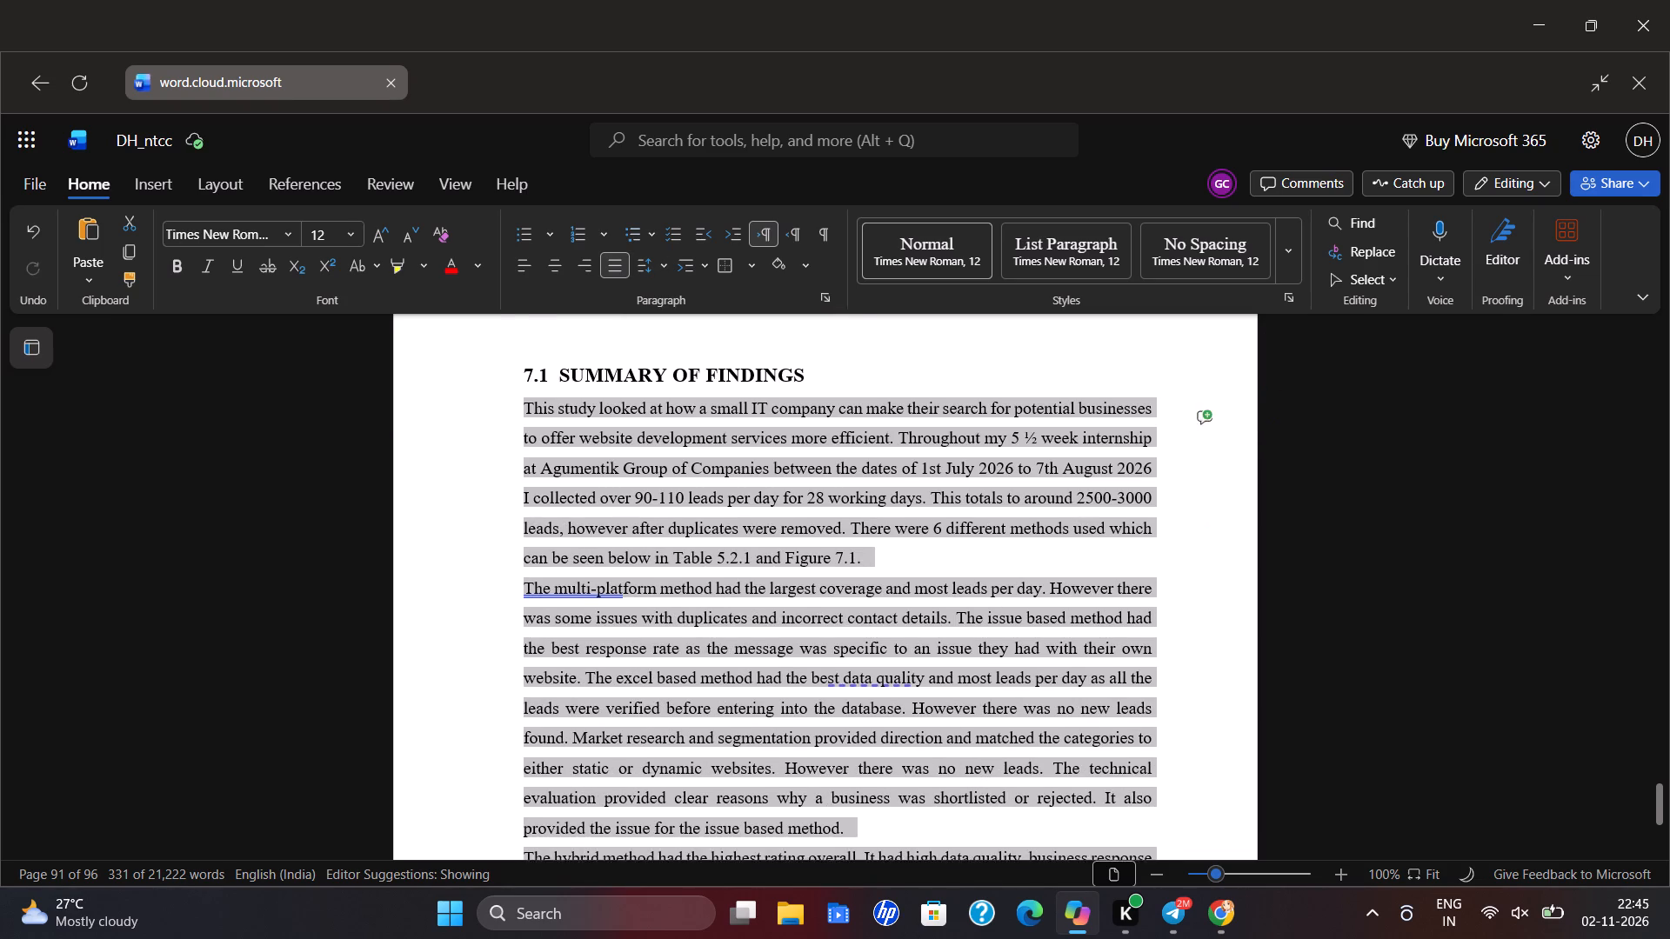
pyautogui.click(852, 543)
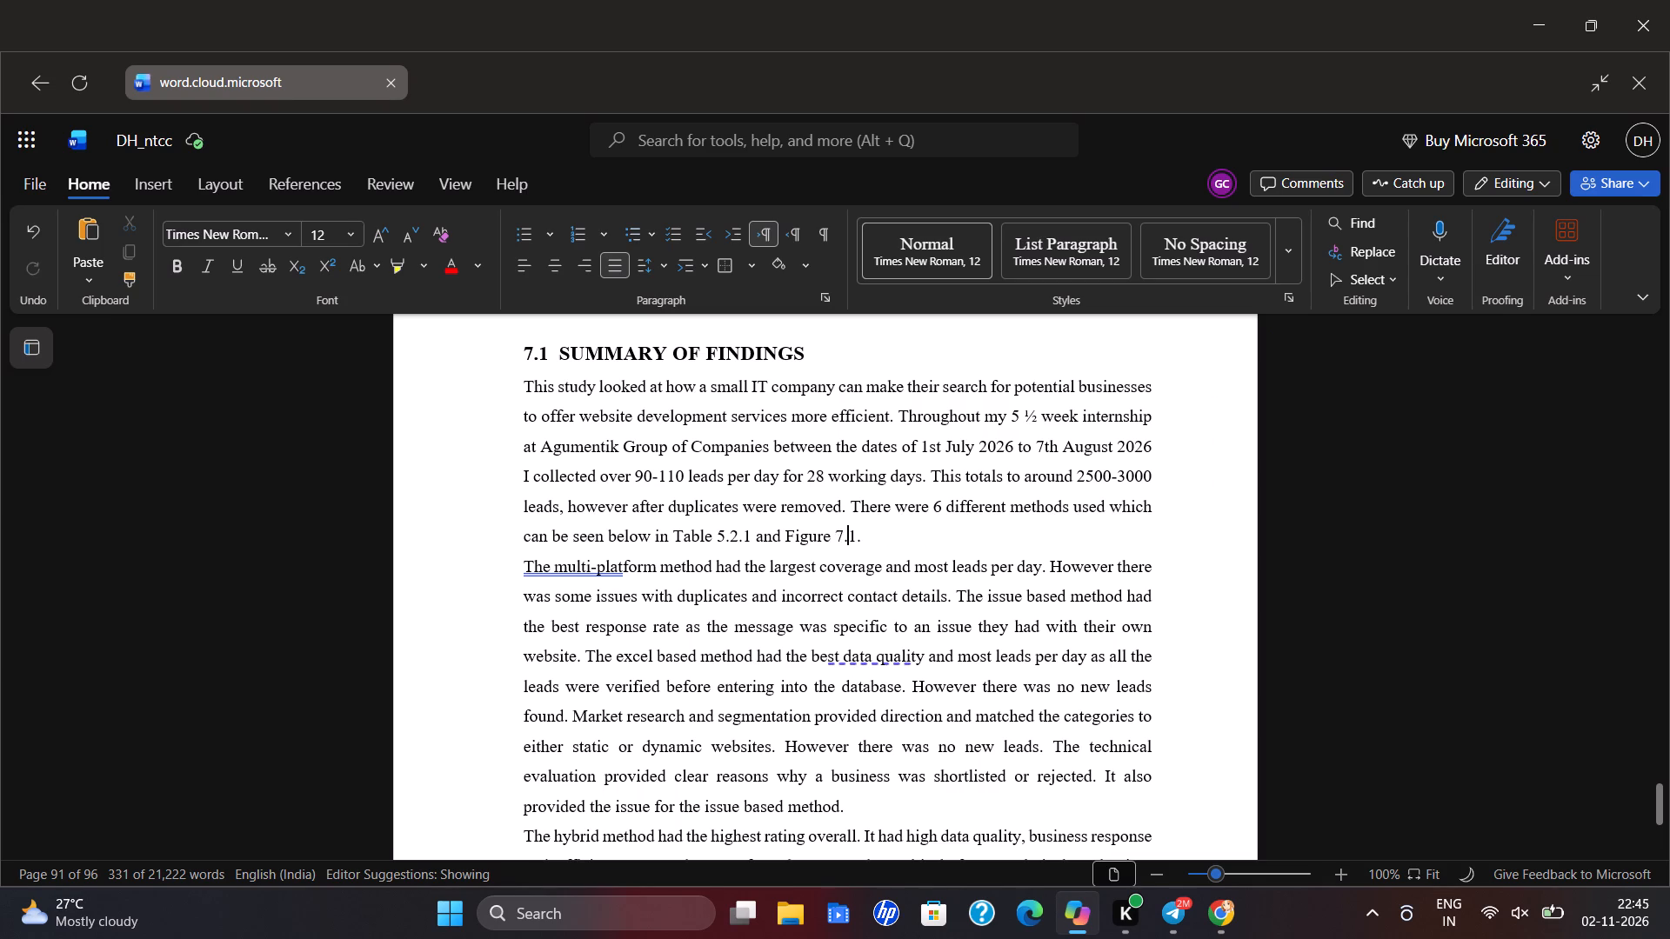
pyautogui.click(855, 541)
pyautogui.press('BackSpace')
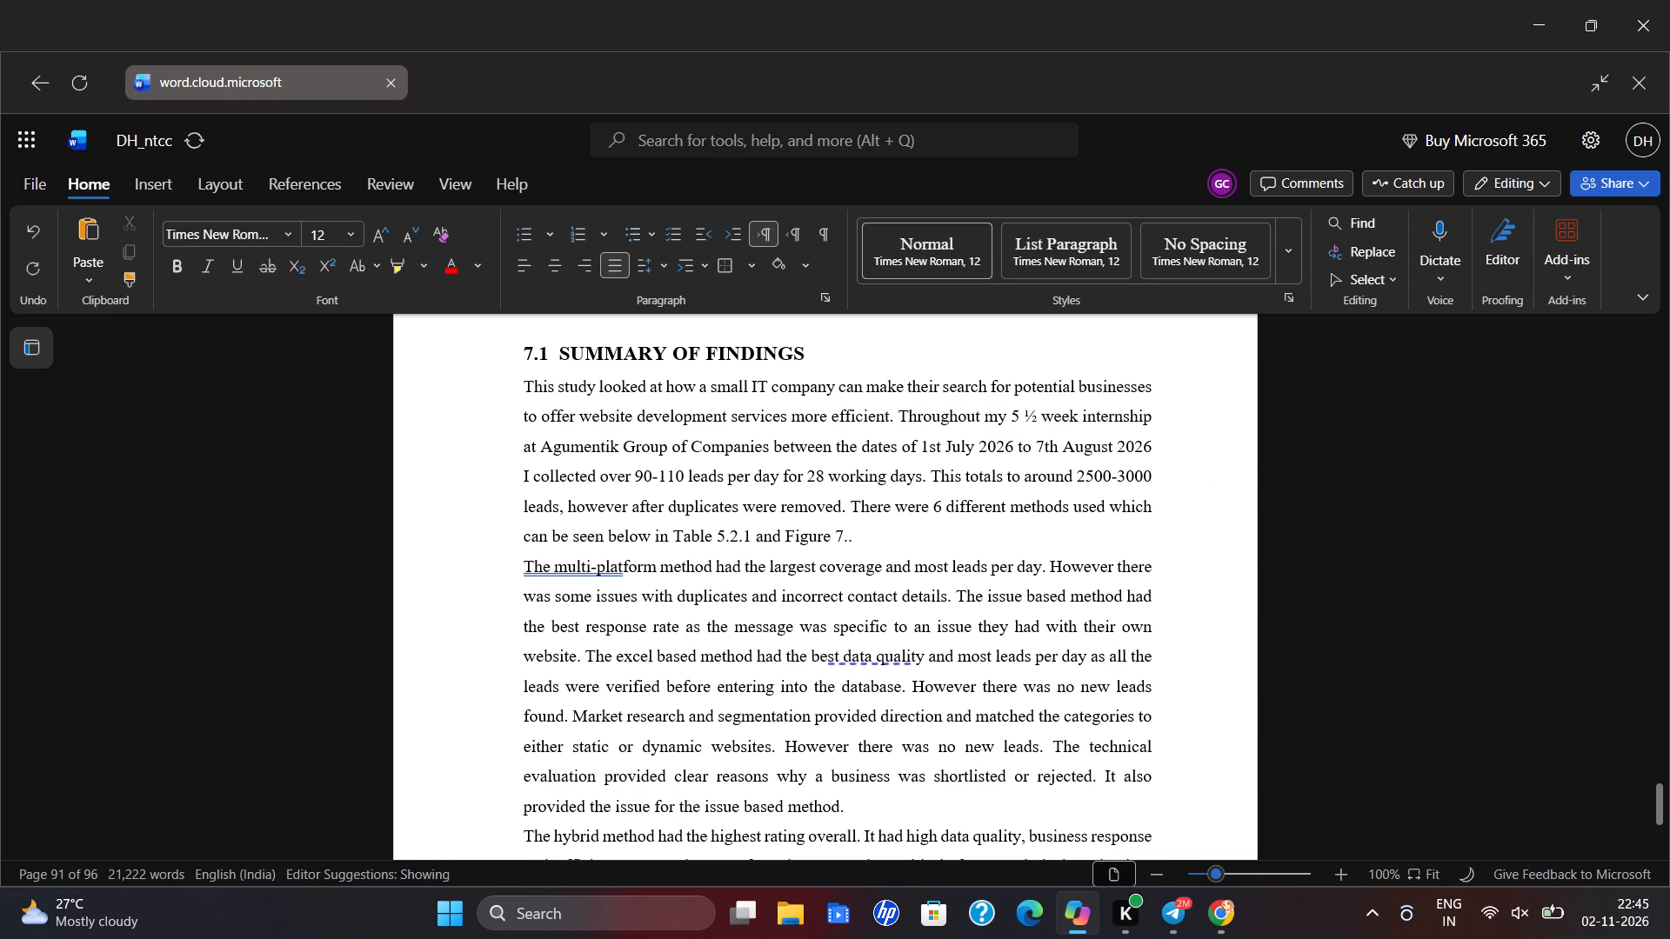
pyautogui.press('BackSpace')
# Insert a blank line between the bar chart and its "Fig 7" caption.
pyautogui.scroll(-5, 855, 537)
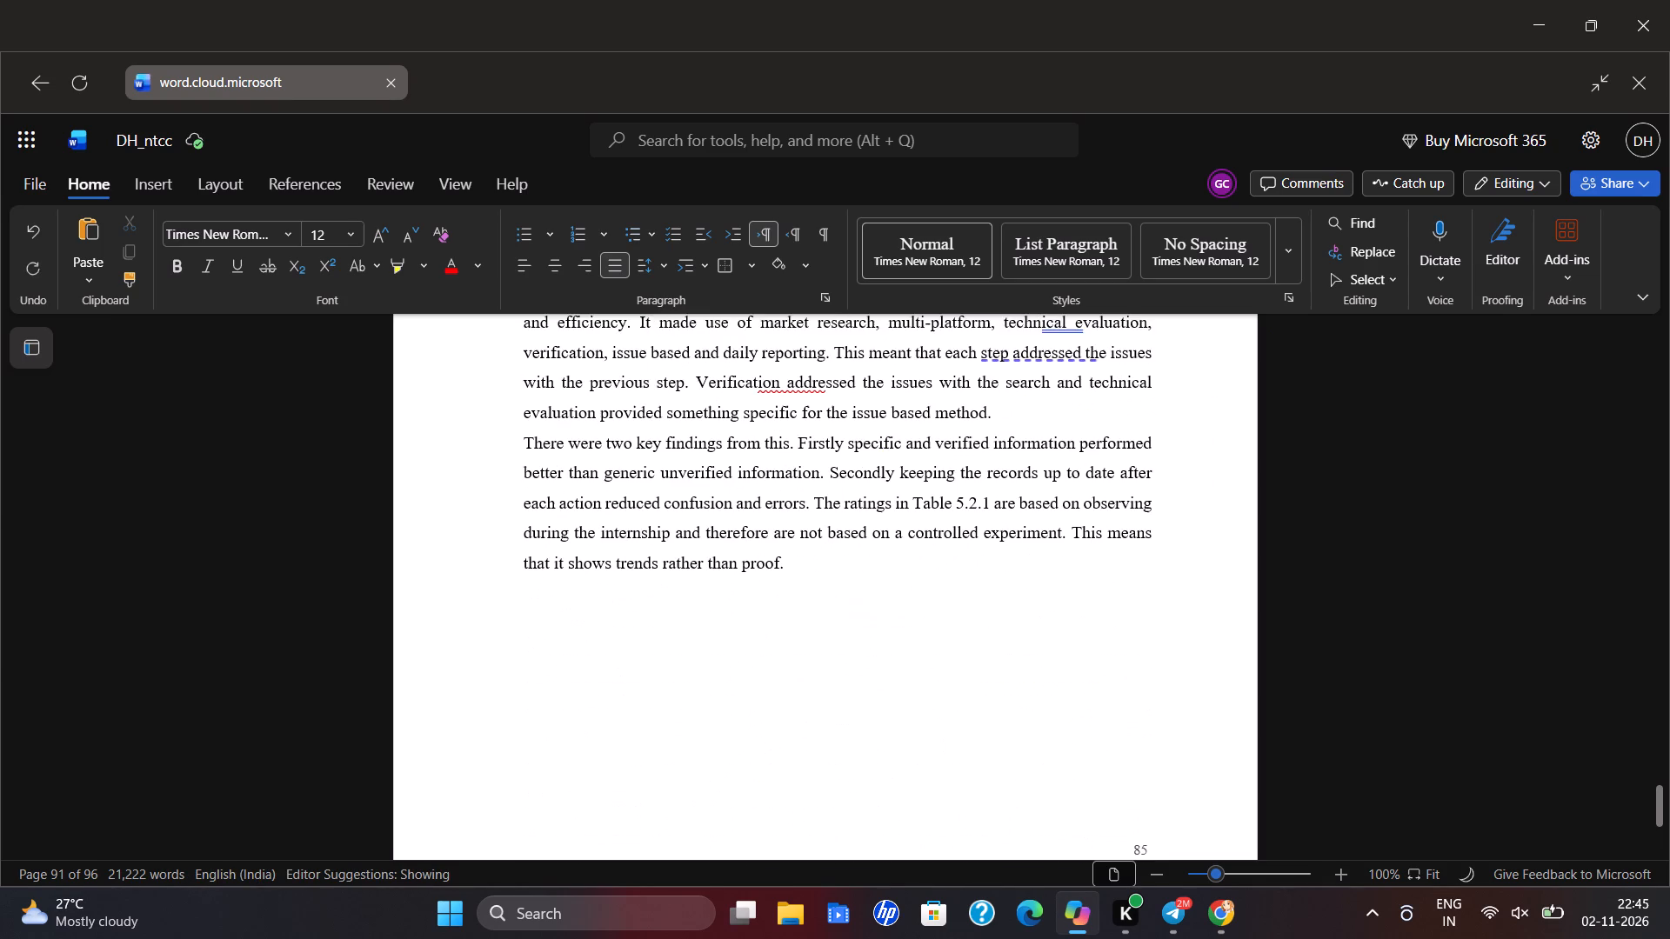
pyautogui.scroll(-9, 859, 536)
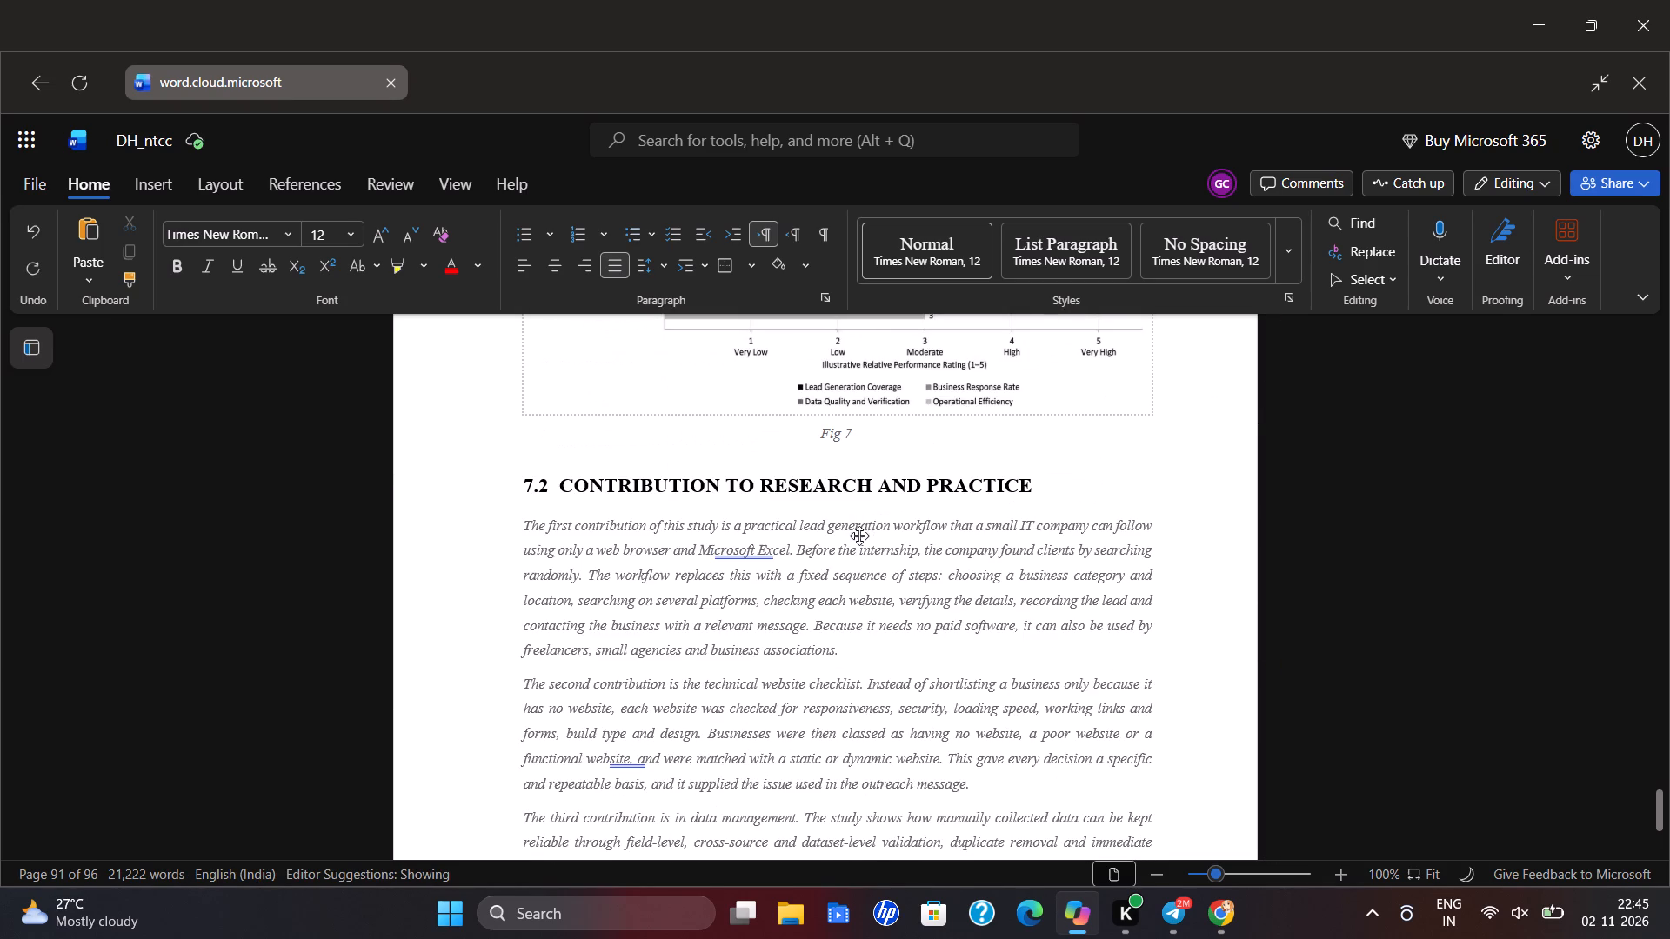
pyautogui.click(786, 430)
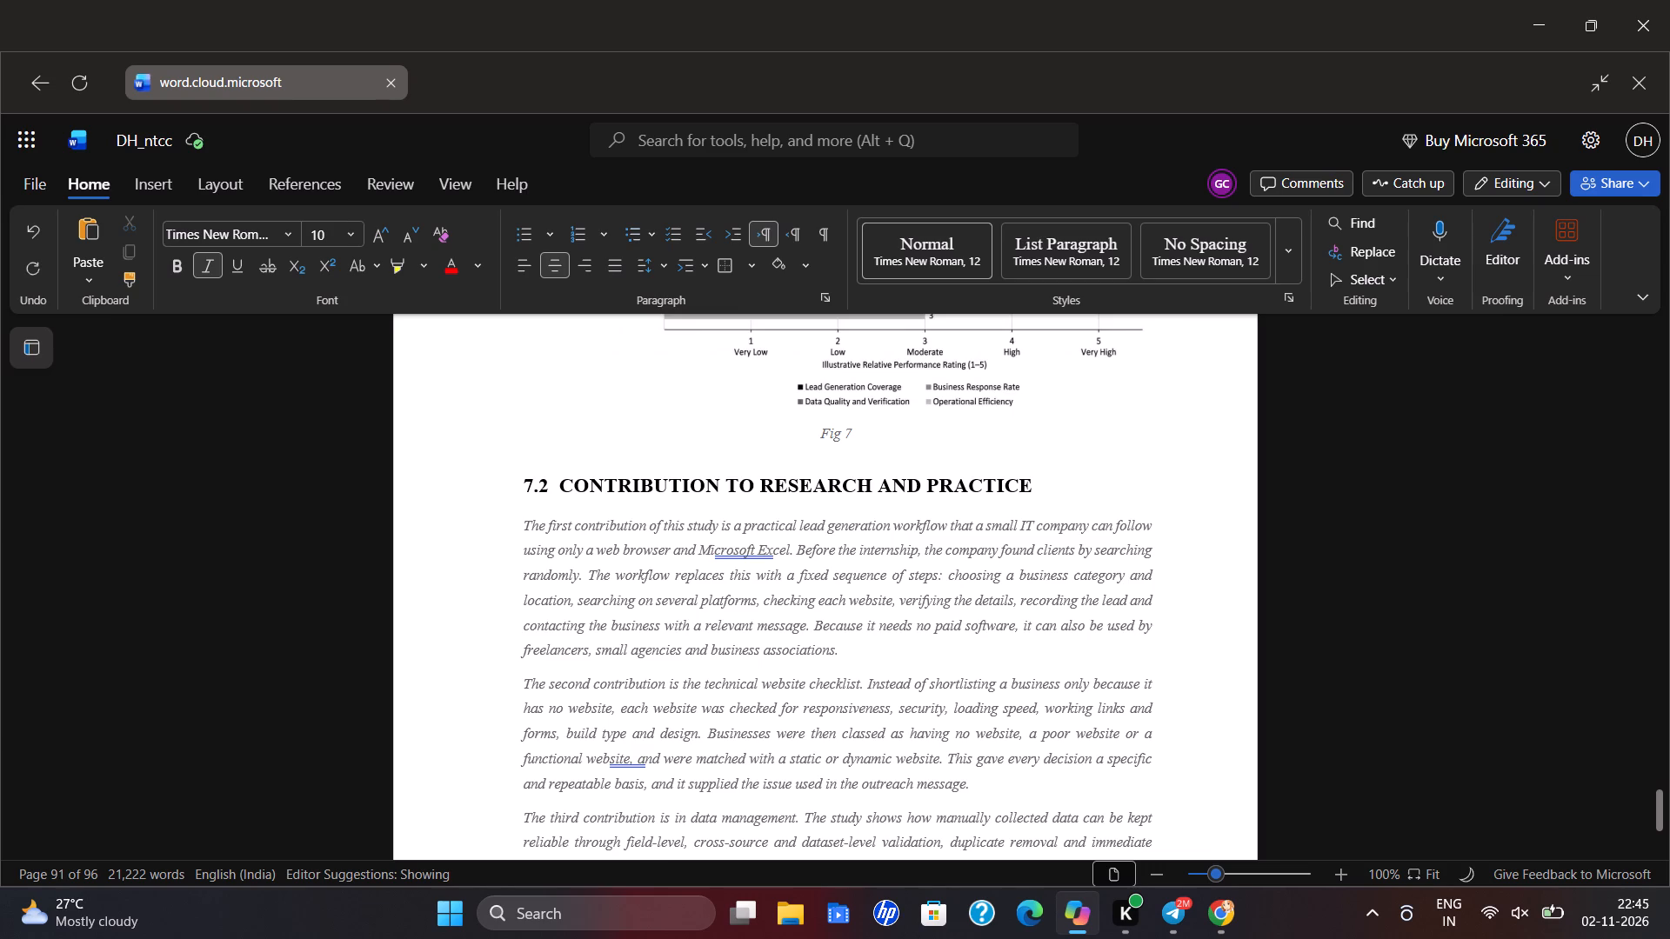
pyautogui.press('Return')
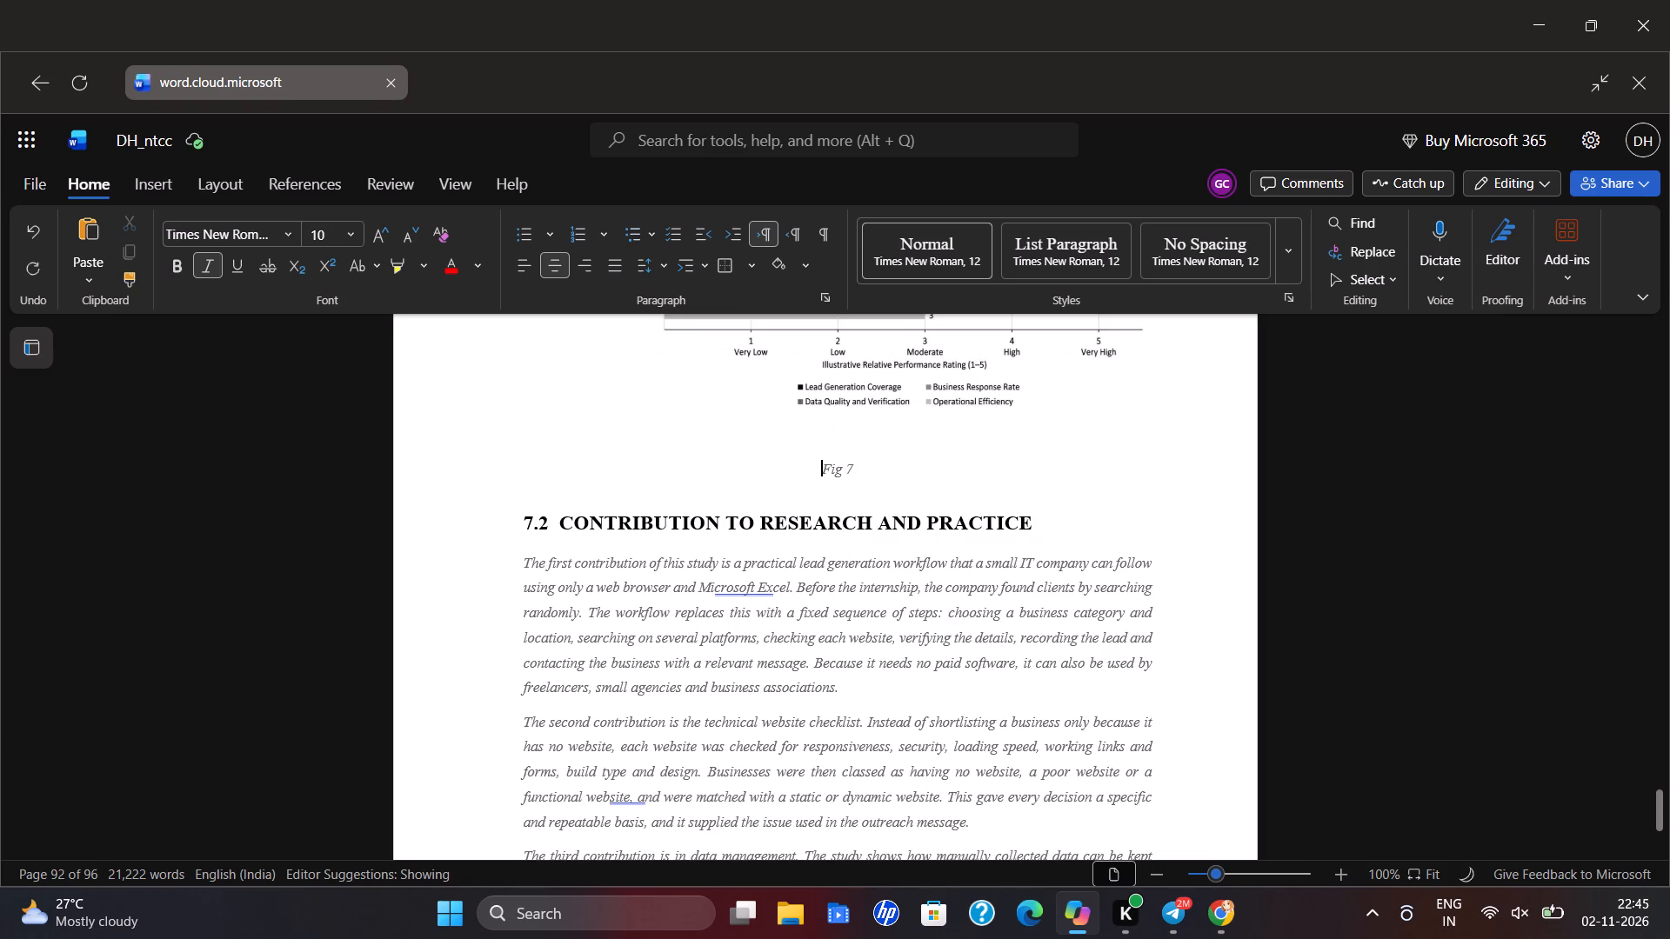
pyautogui.click(865, 504)
pyautogui.click(840, 493)
pyautogui.click(874, 480)
# Set all body paragraphs of section 7.2 Contribution to Research and Practice to font size 12.
pyautogui.moveTo(503, 561); pyautogui.dragTo(972, 677)
pyautogui.scroll(-3, 885, 683)
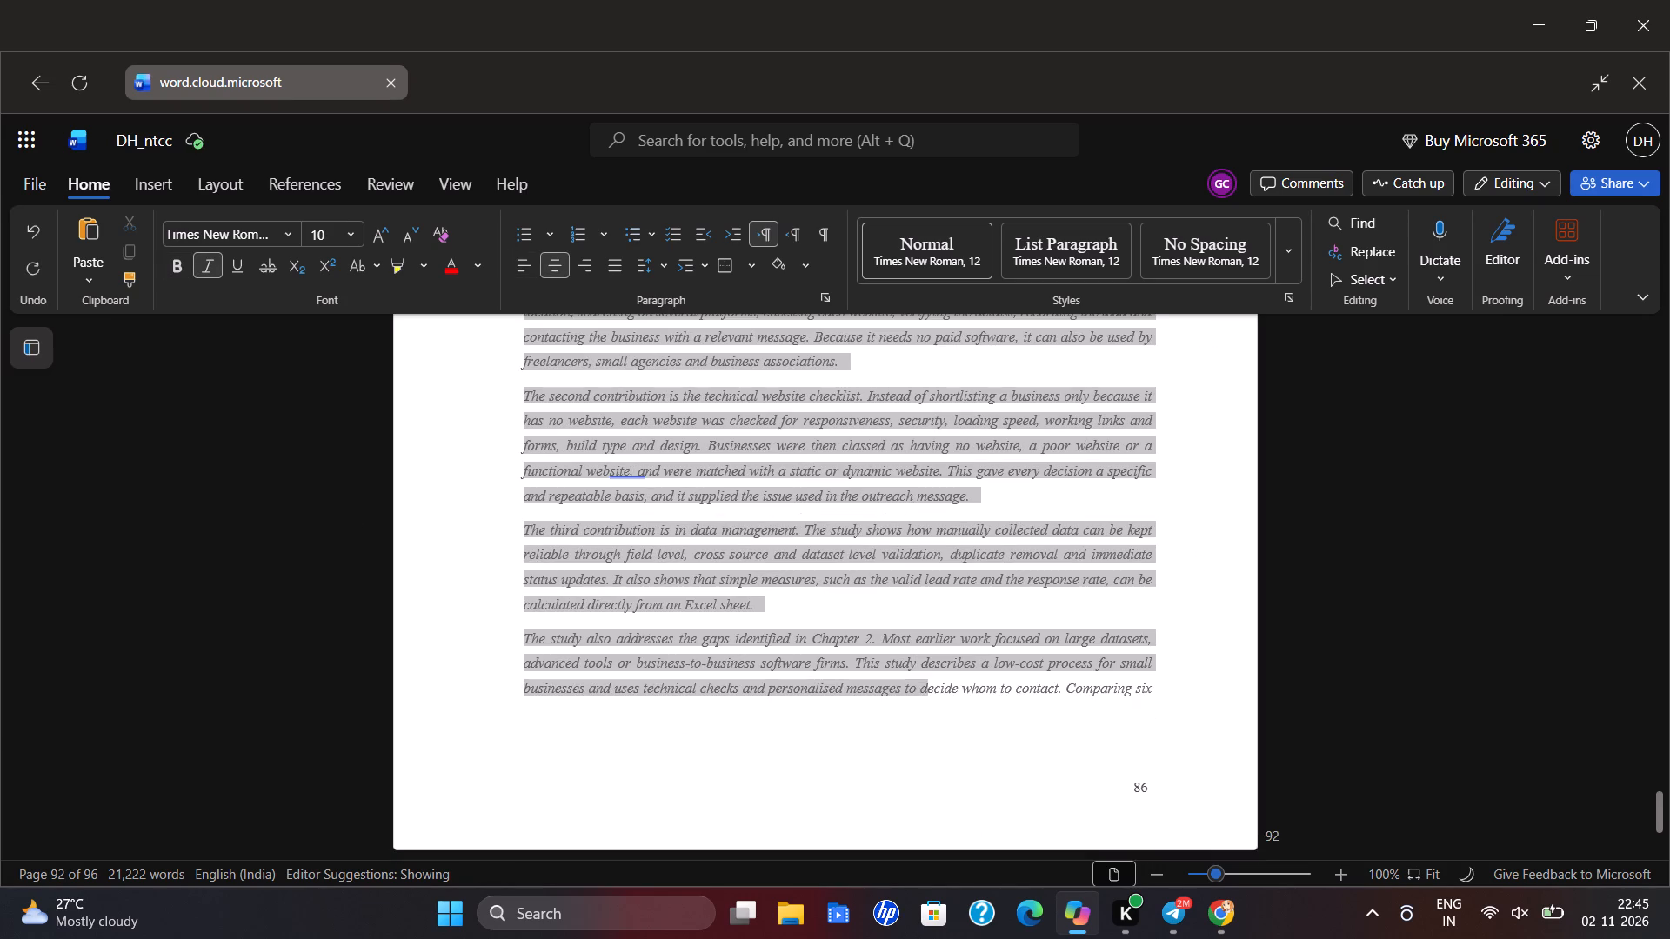
pyautogui.moveTo(972, 677); pyautogui.dragTo(1090, 708)
pyautogui.scroll(-2, 1041, 683)
pyautogui.scroll(-2, 1132, 687)
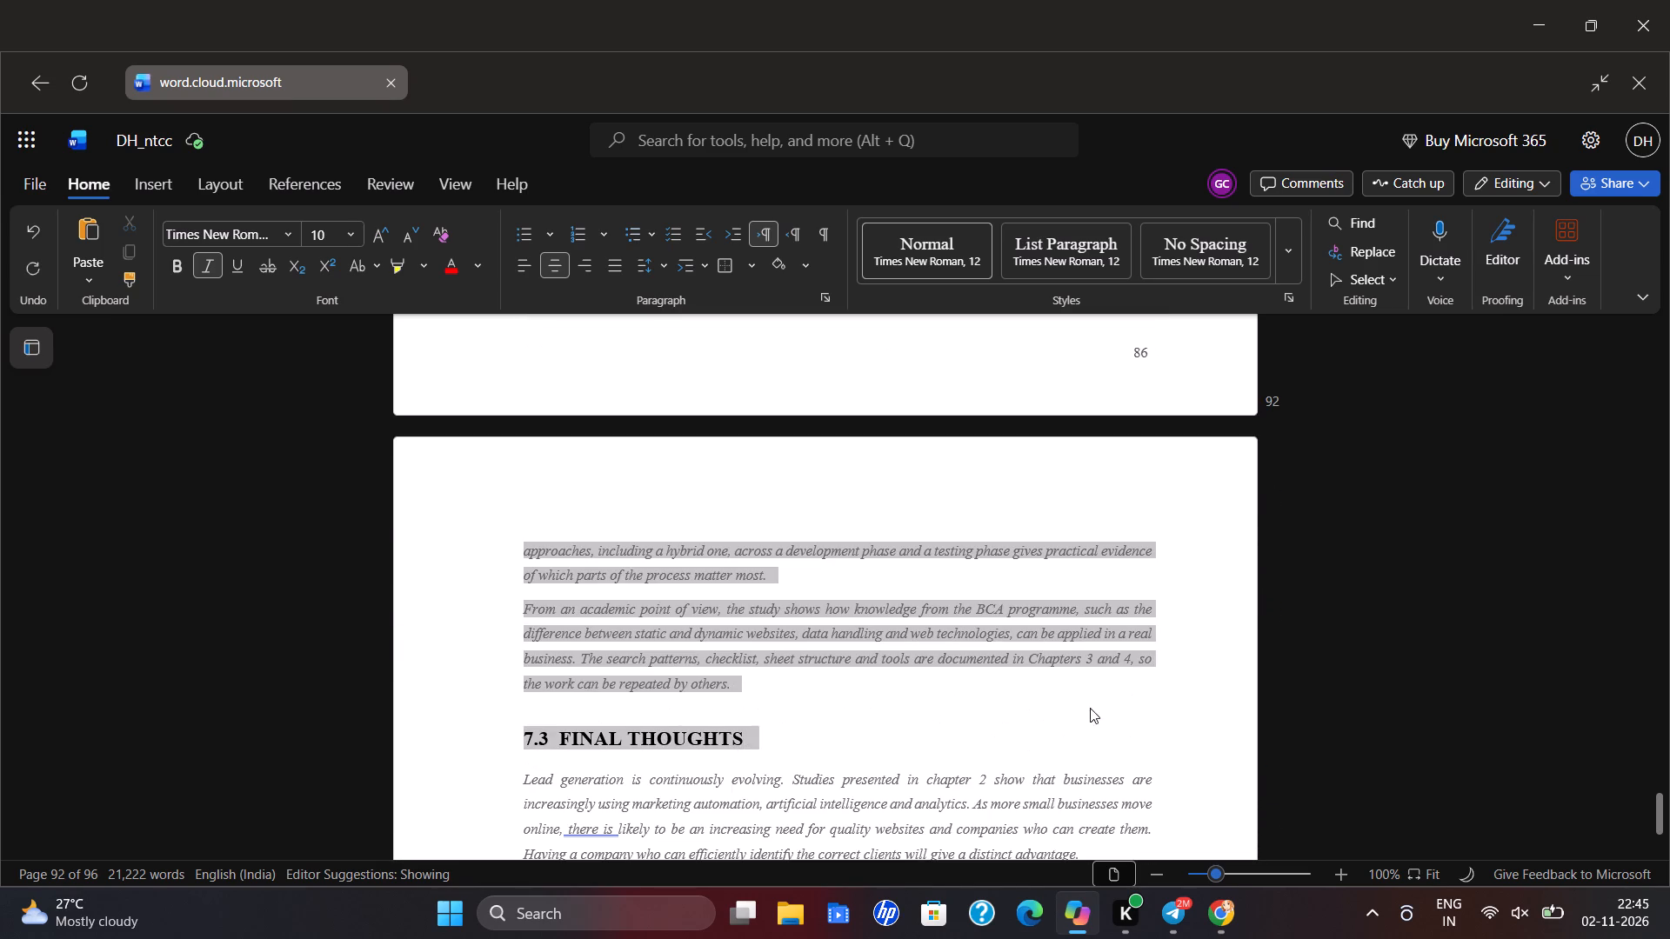
pyautogui.moveTo(1090, 708); pyautogui.dragTo(1083, 703)
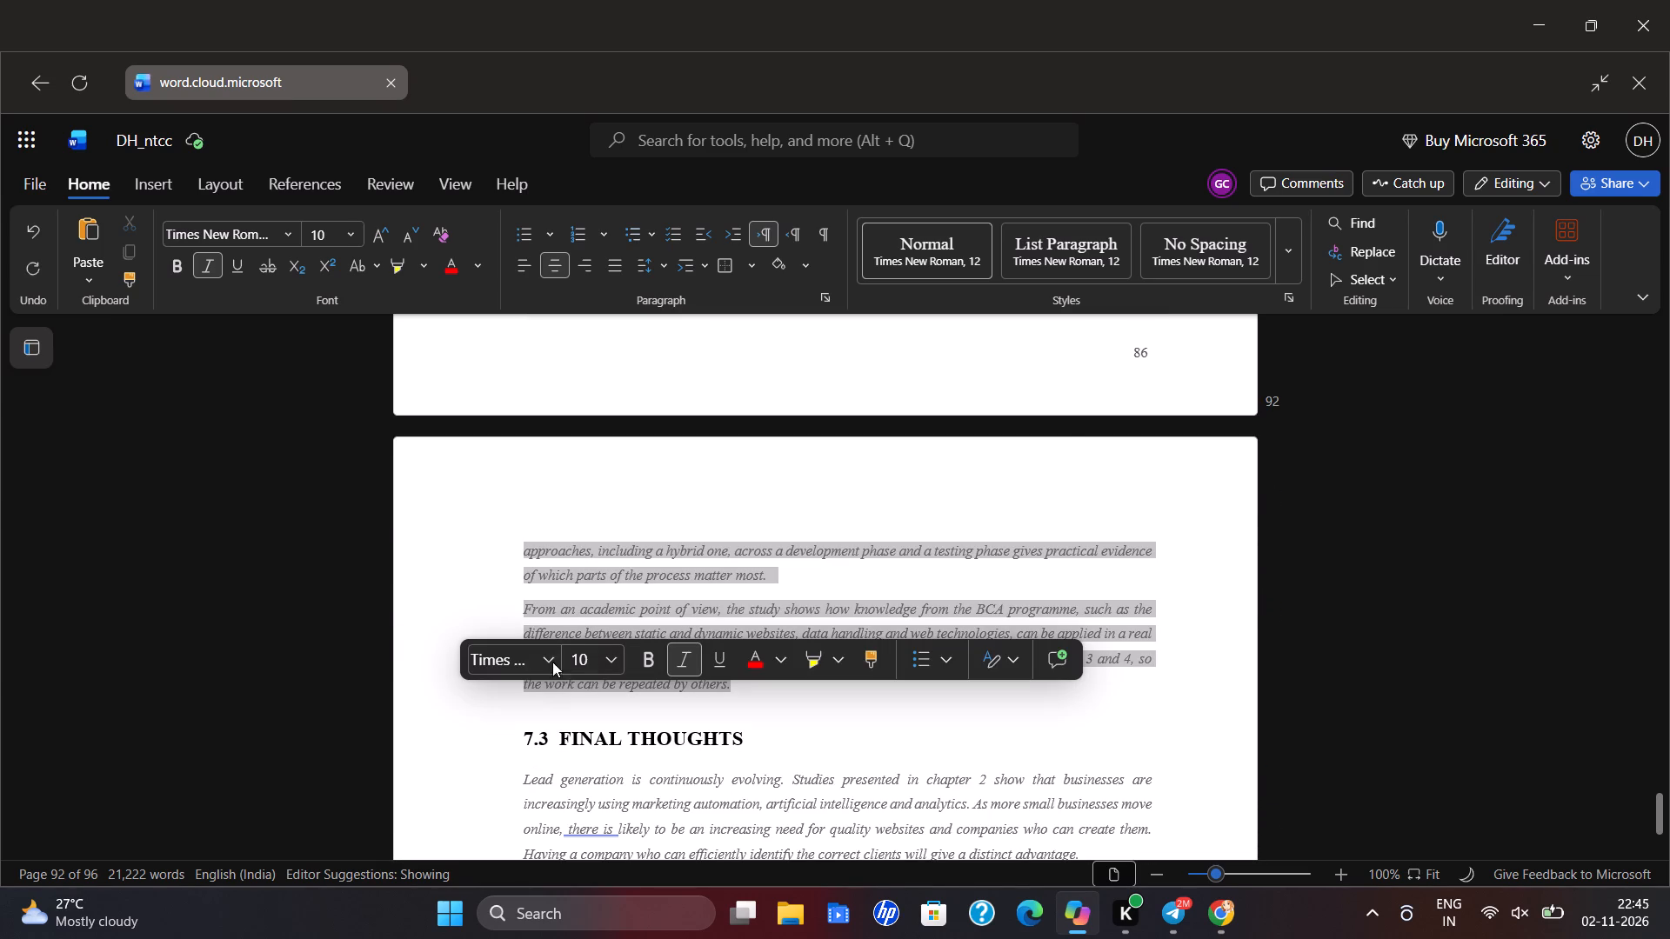
pyautogui.click(608, 668)
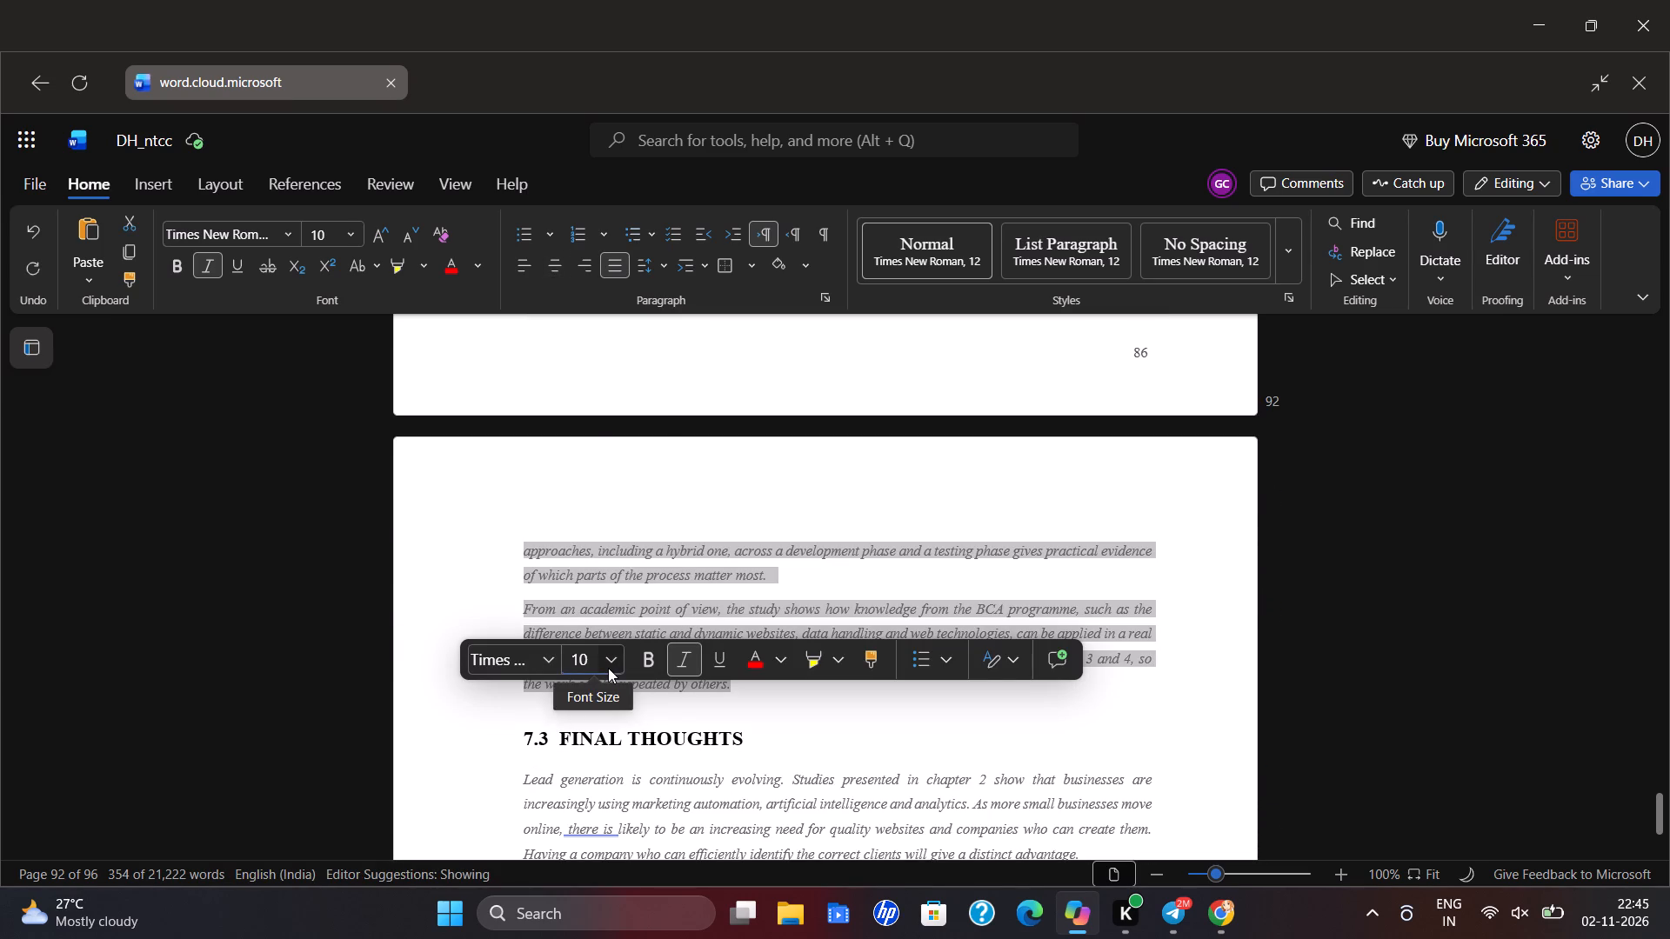
pyautogui.click(654, 516)
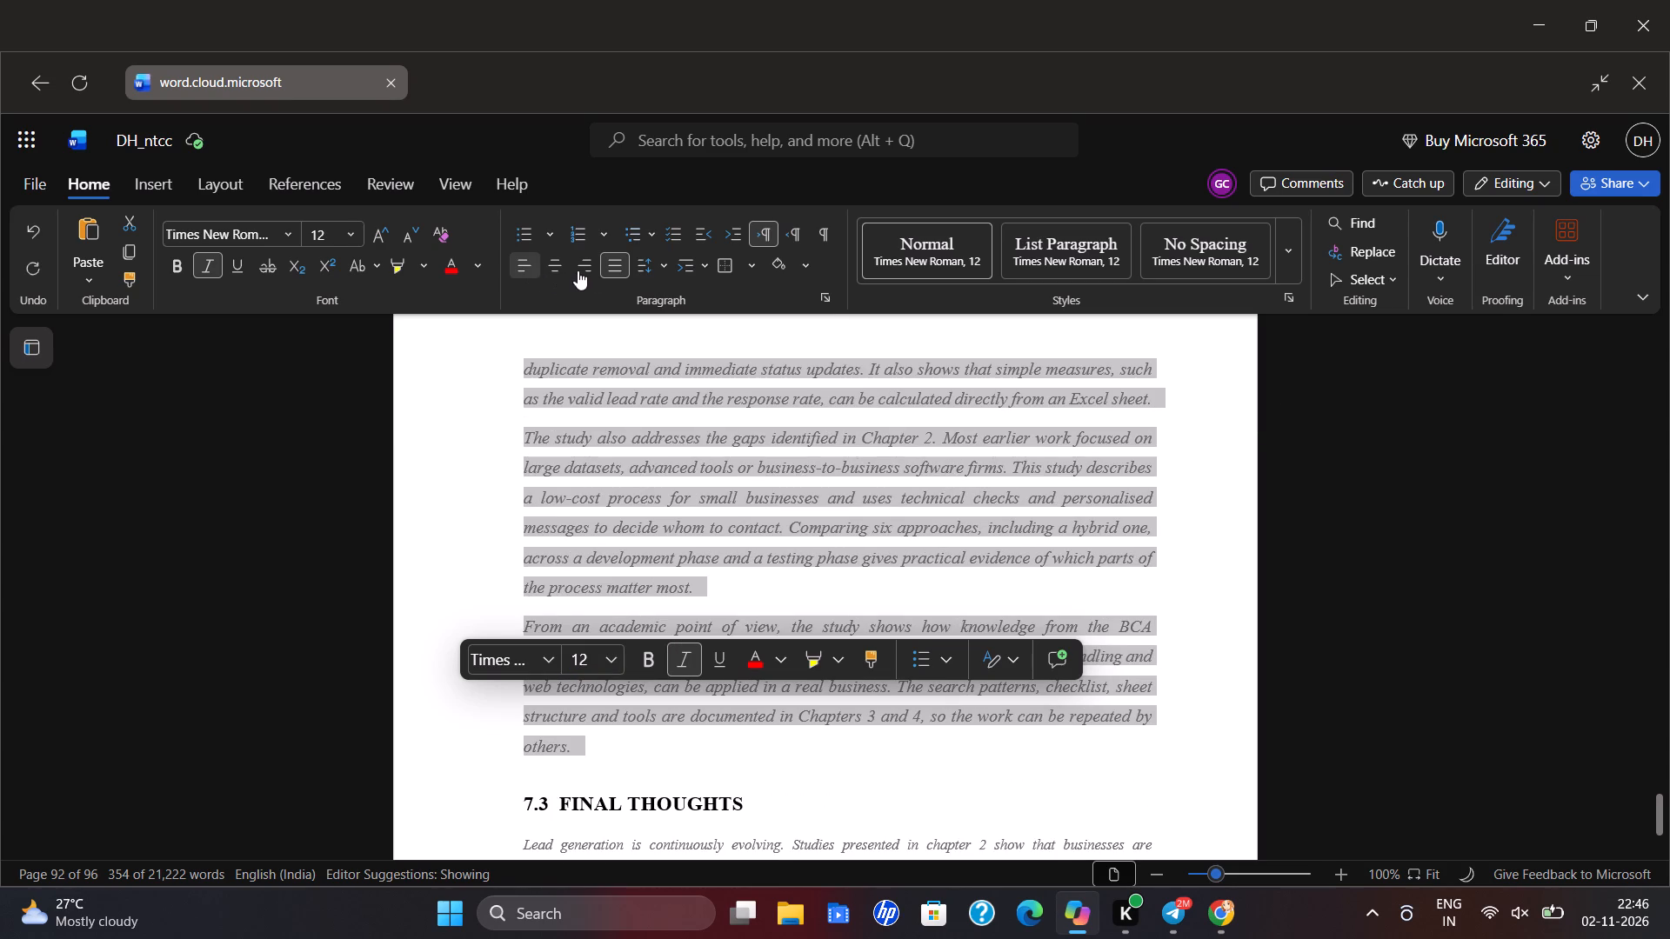
# Check the line spacing of the section 7.2 body paragraphs and remove their italic formatting.
pyautogui.click(669, 267)
pyautogui.click(665, 267)
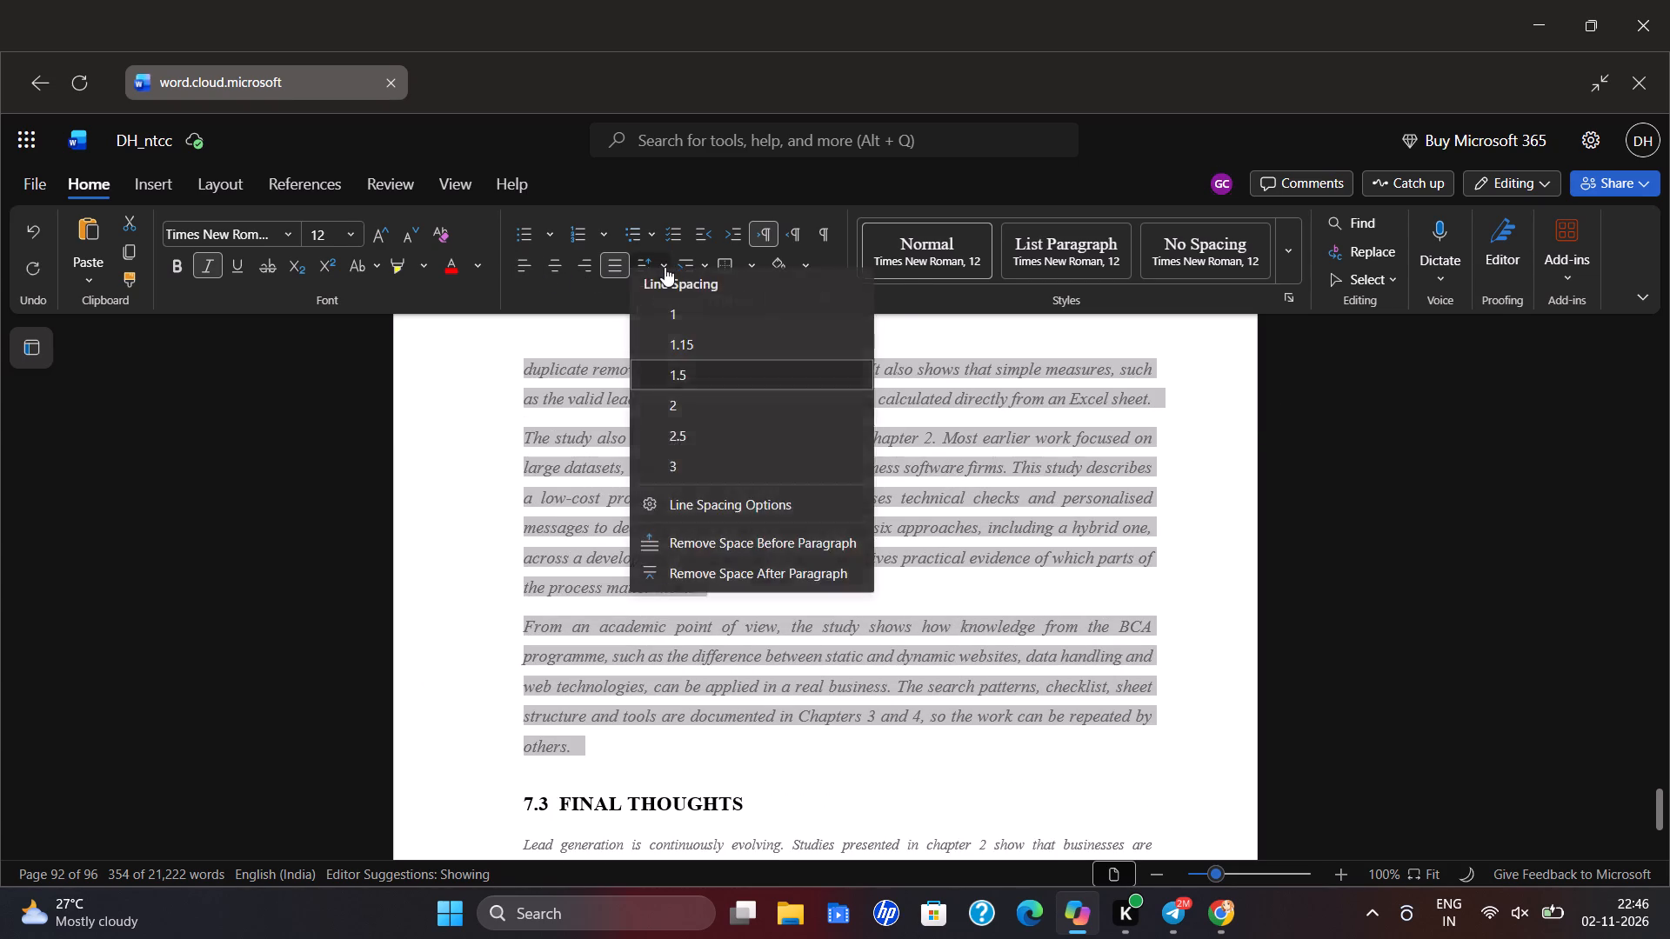
pyautogui.rightClick(656, 426)
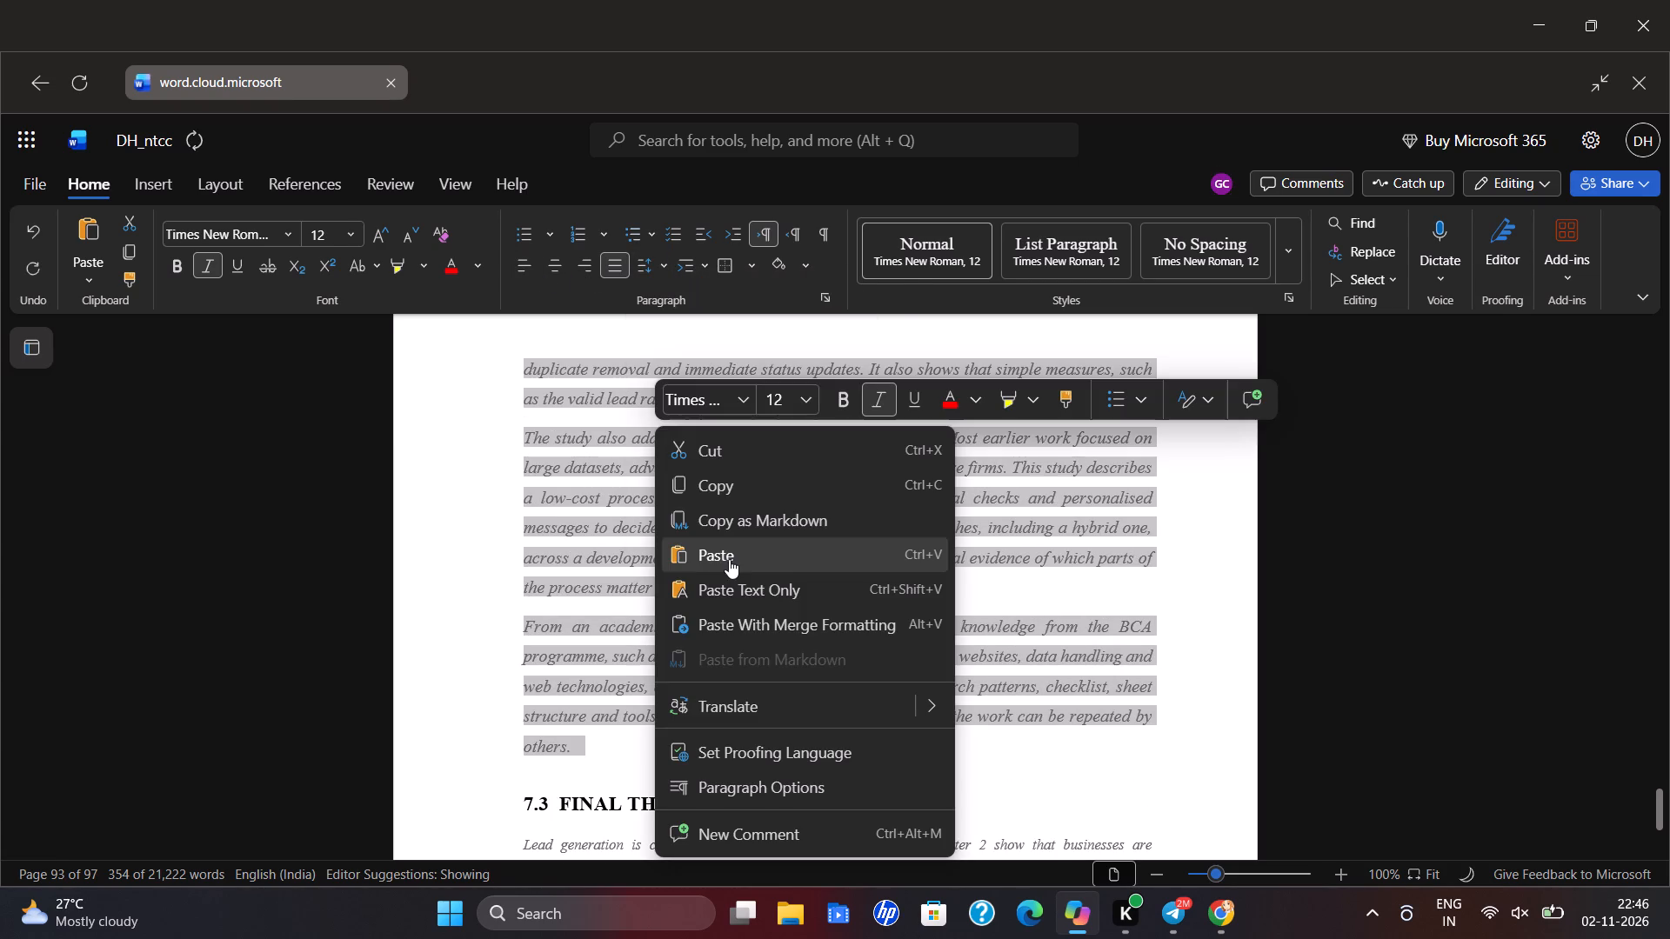
pyautogui.click(881, 395)
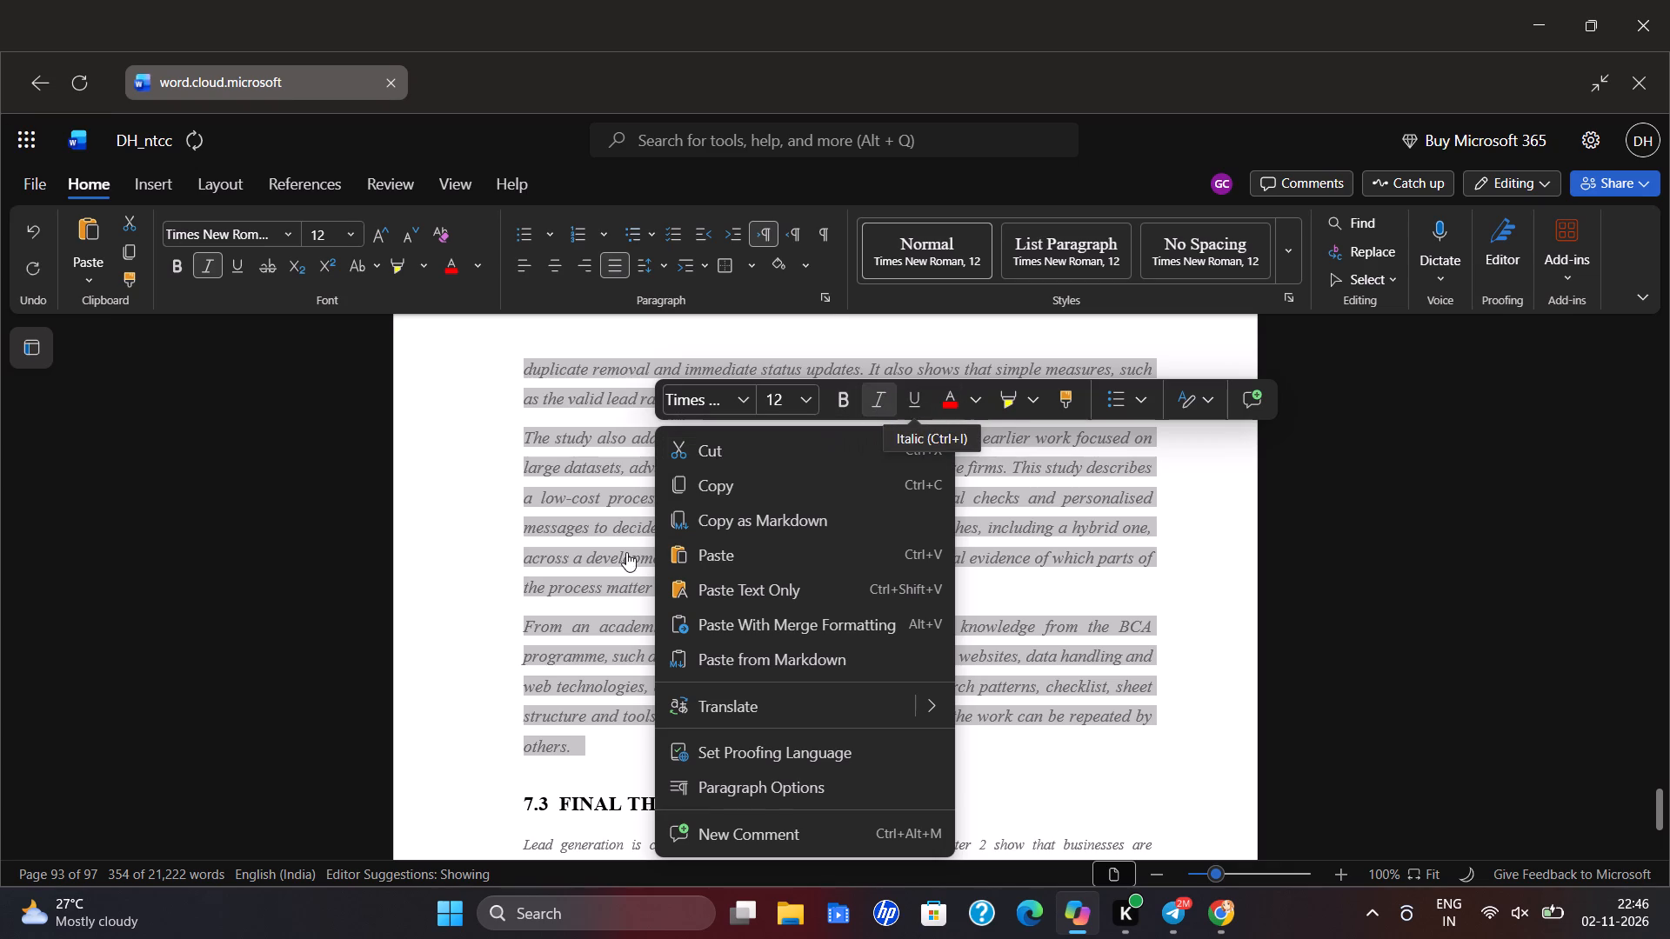
pyautogui.click(481, 576)
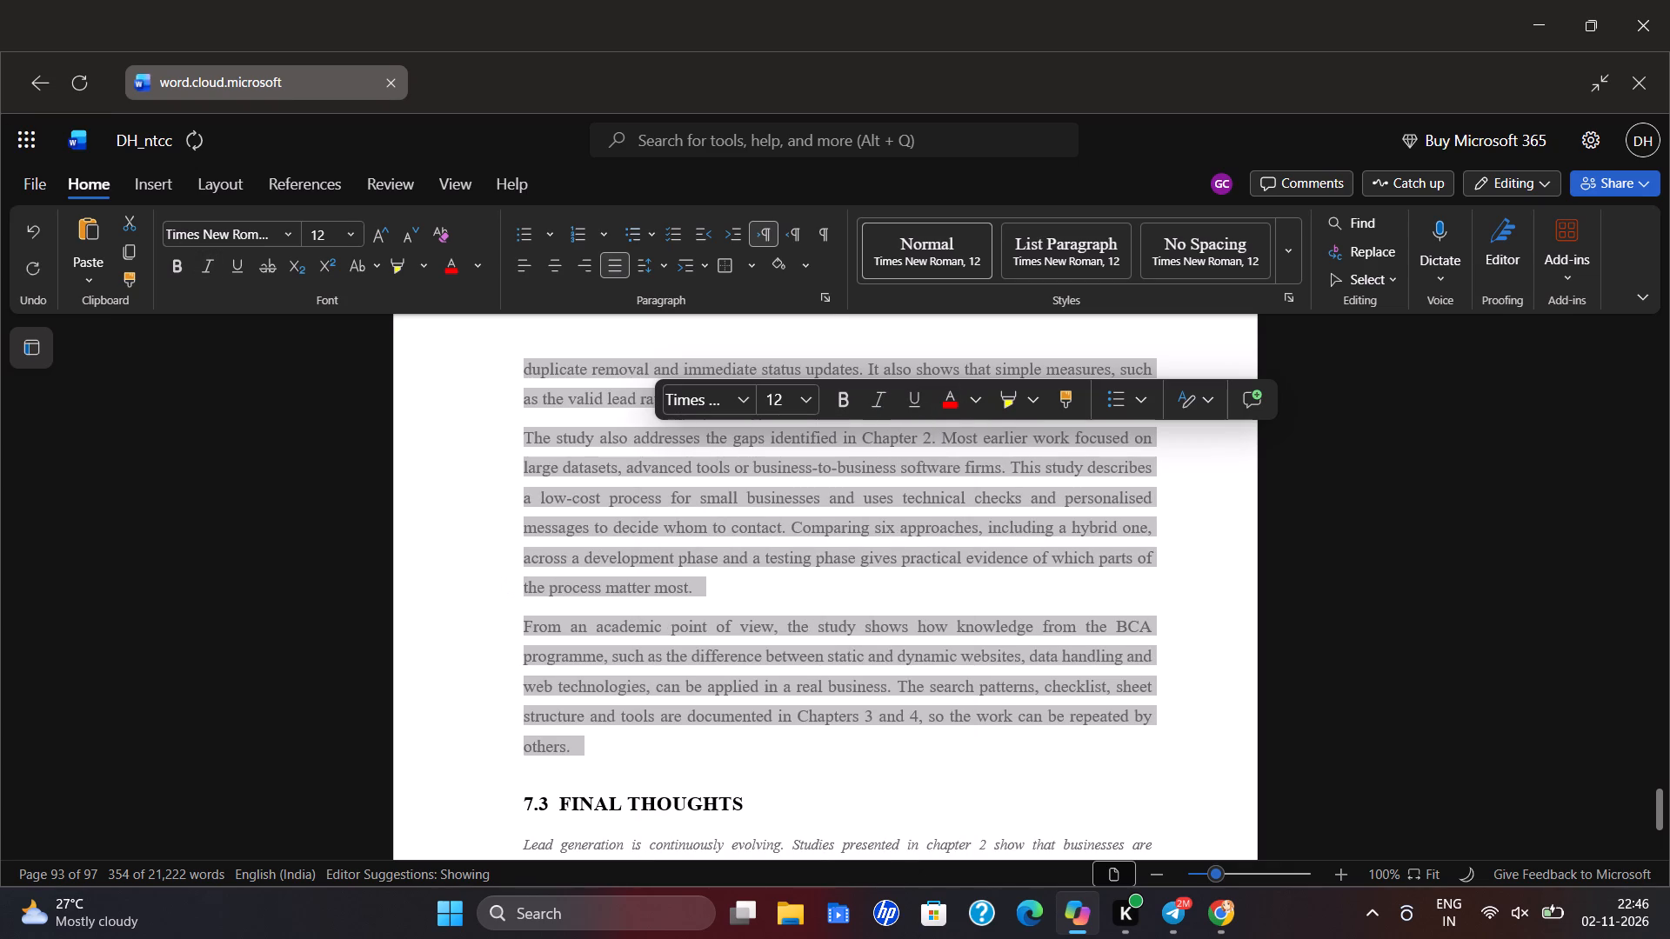
# Set all body paragraphs of section 7.1 Summary of Findings to font size 12, leaving out the chart below.
pyautogui.scroll(-2, 668, 577)
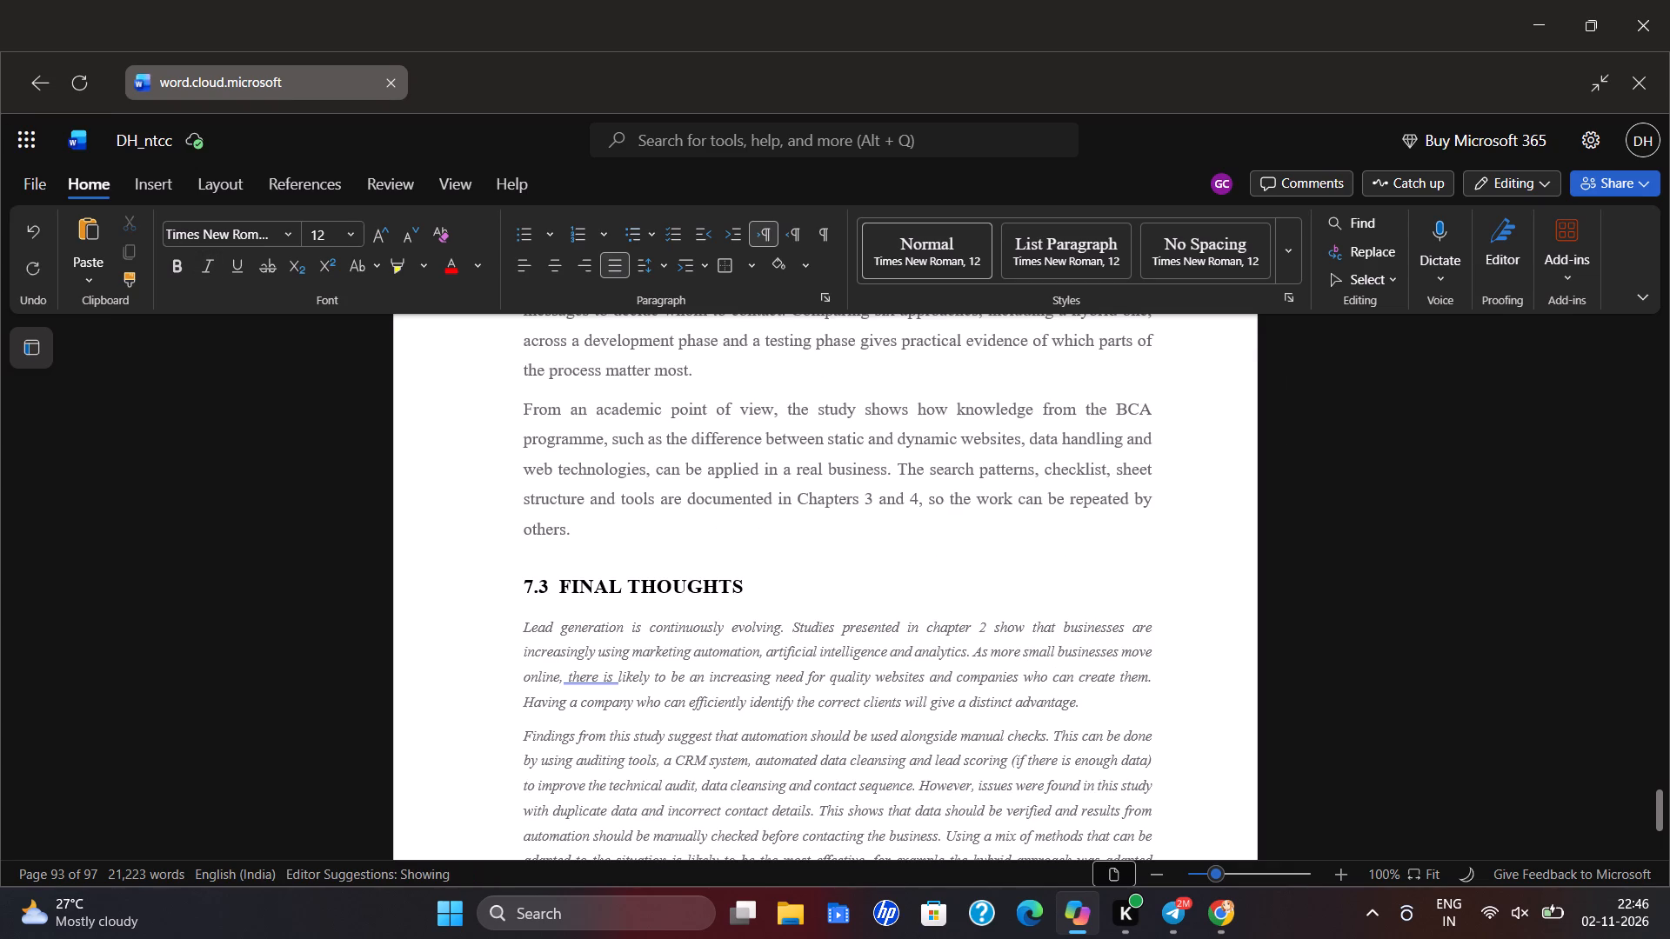
pyautogui.scroll(13, 666, 577)
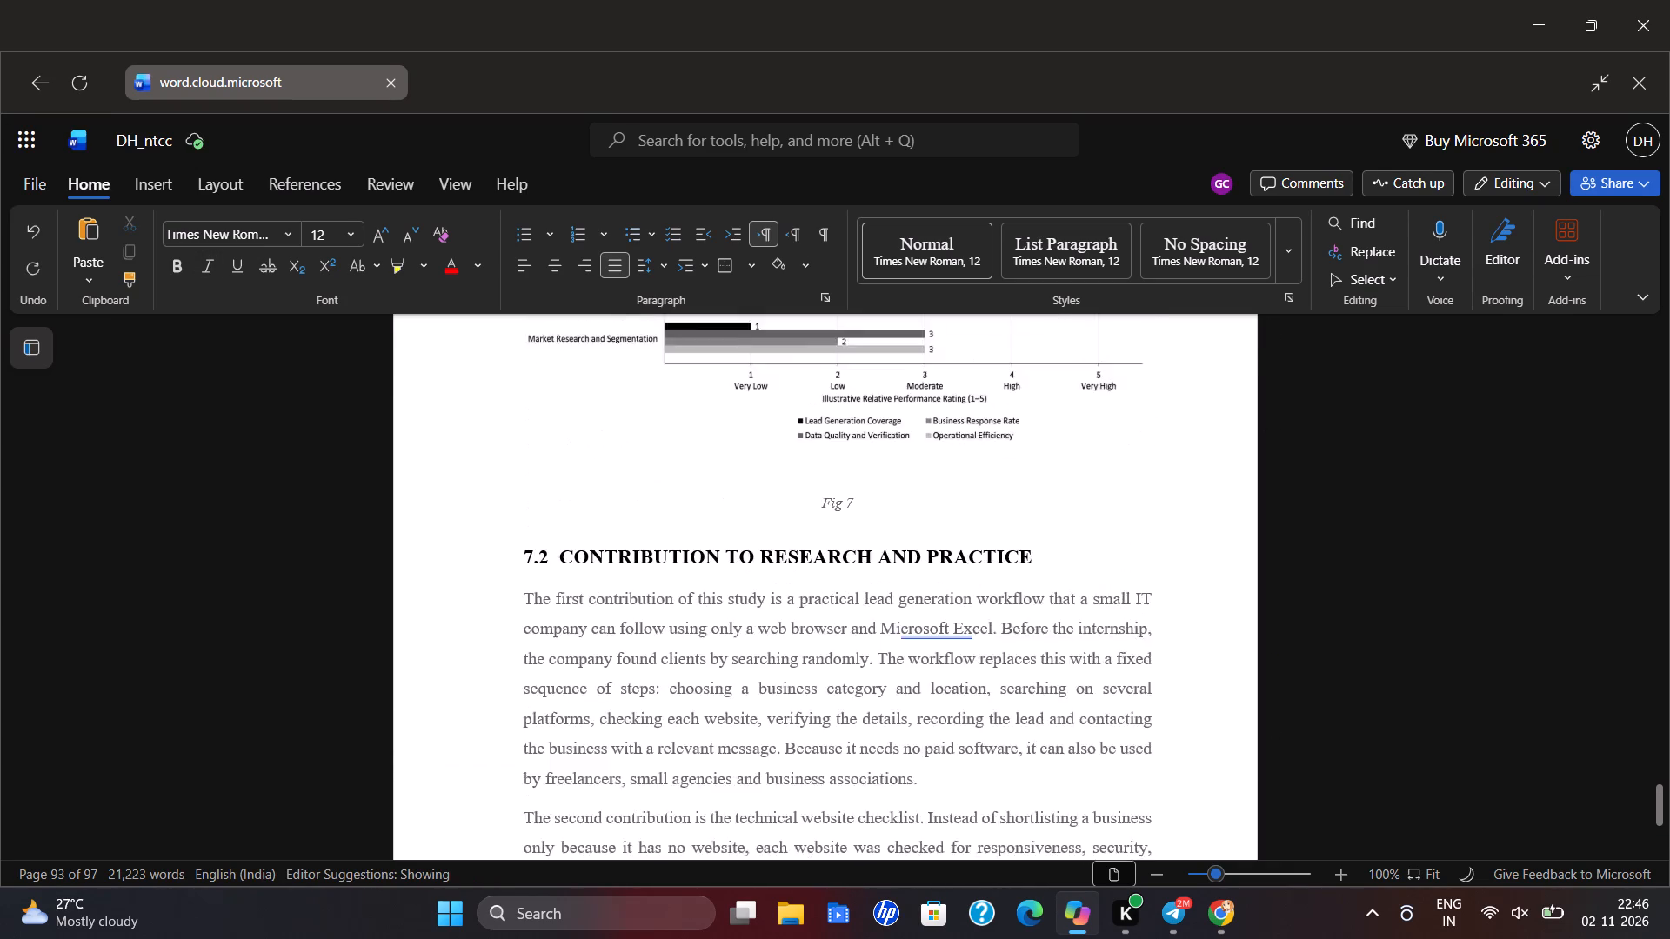
pyautogui.scroll(12, 677, 568)
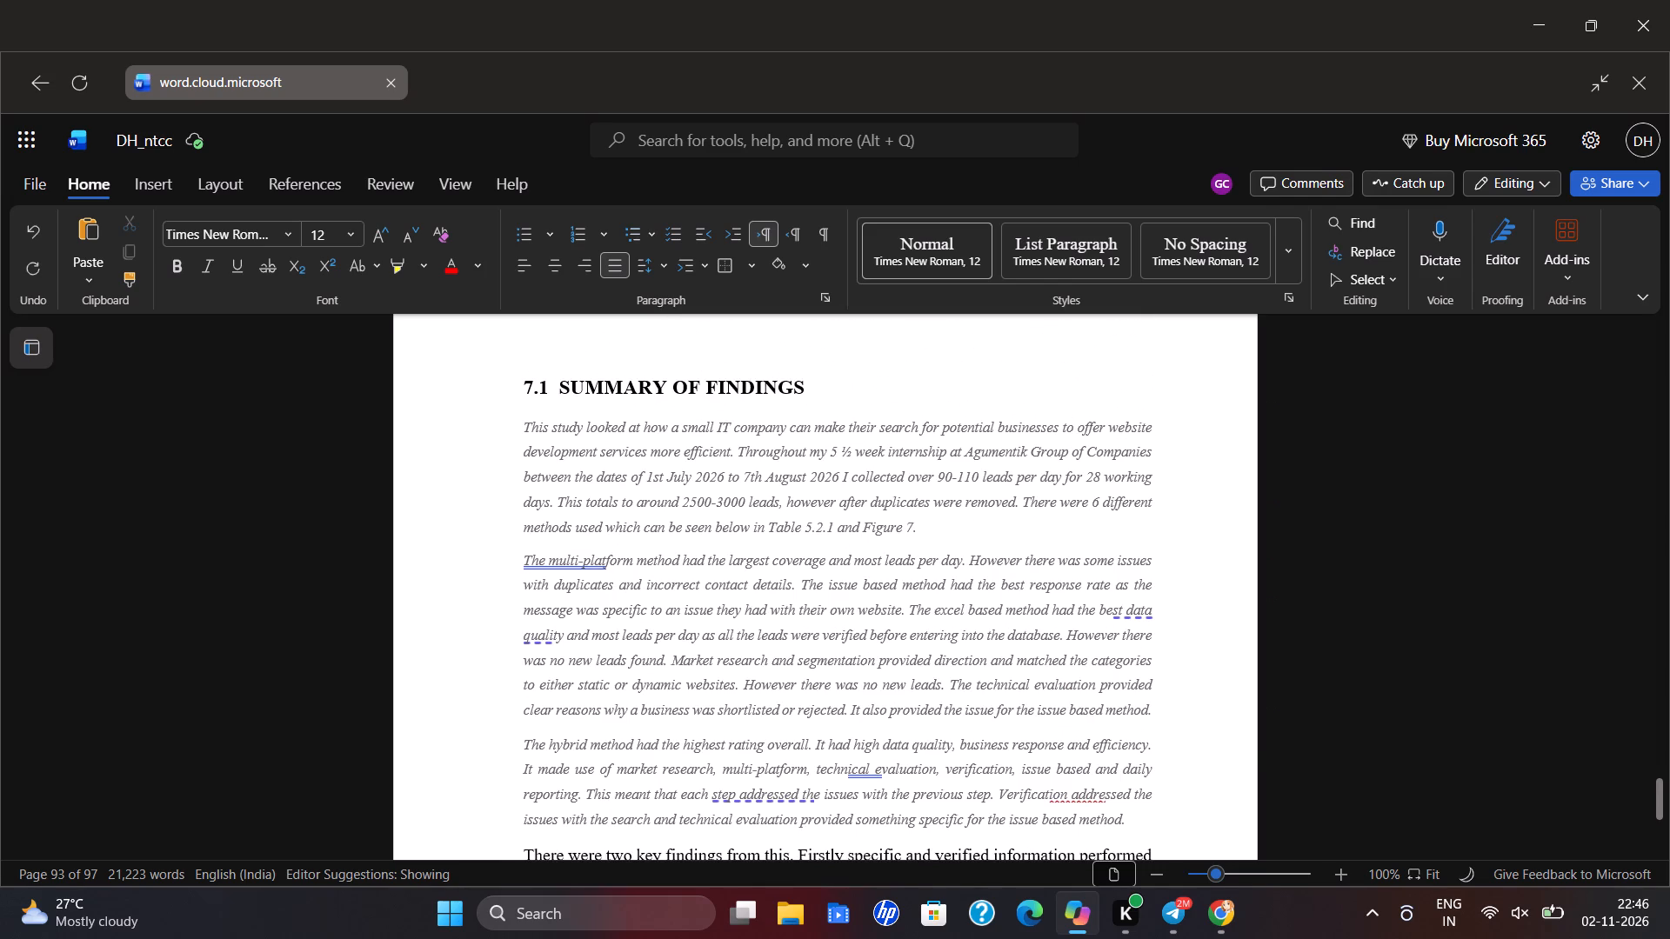
pyautogui.moveTo(520, 424); pyautogui.dragTo(850, 620)
pyautogui.scroll(-1, 772, 575)
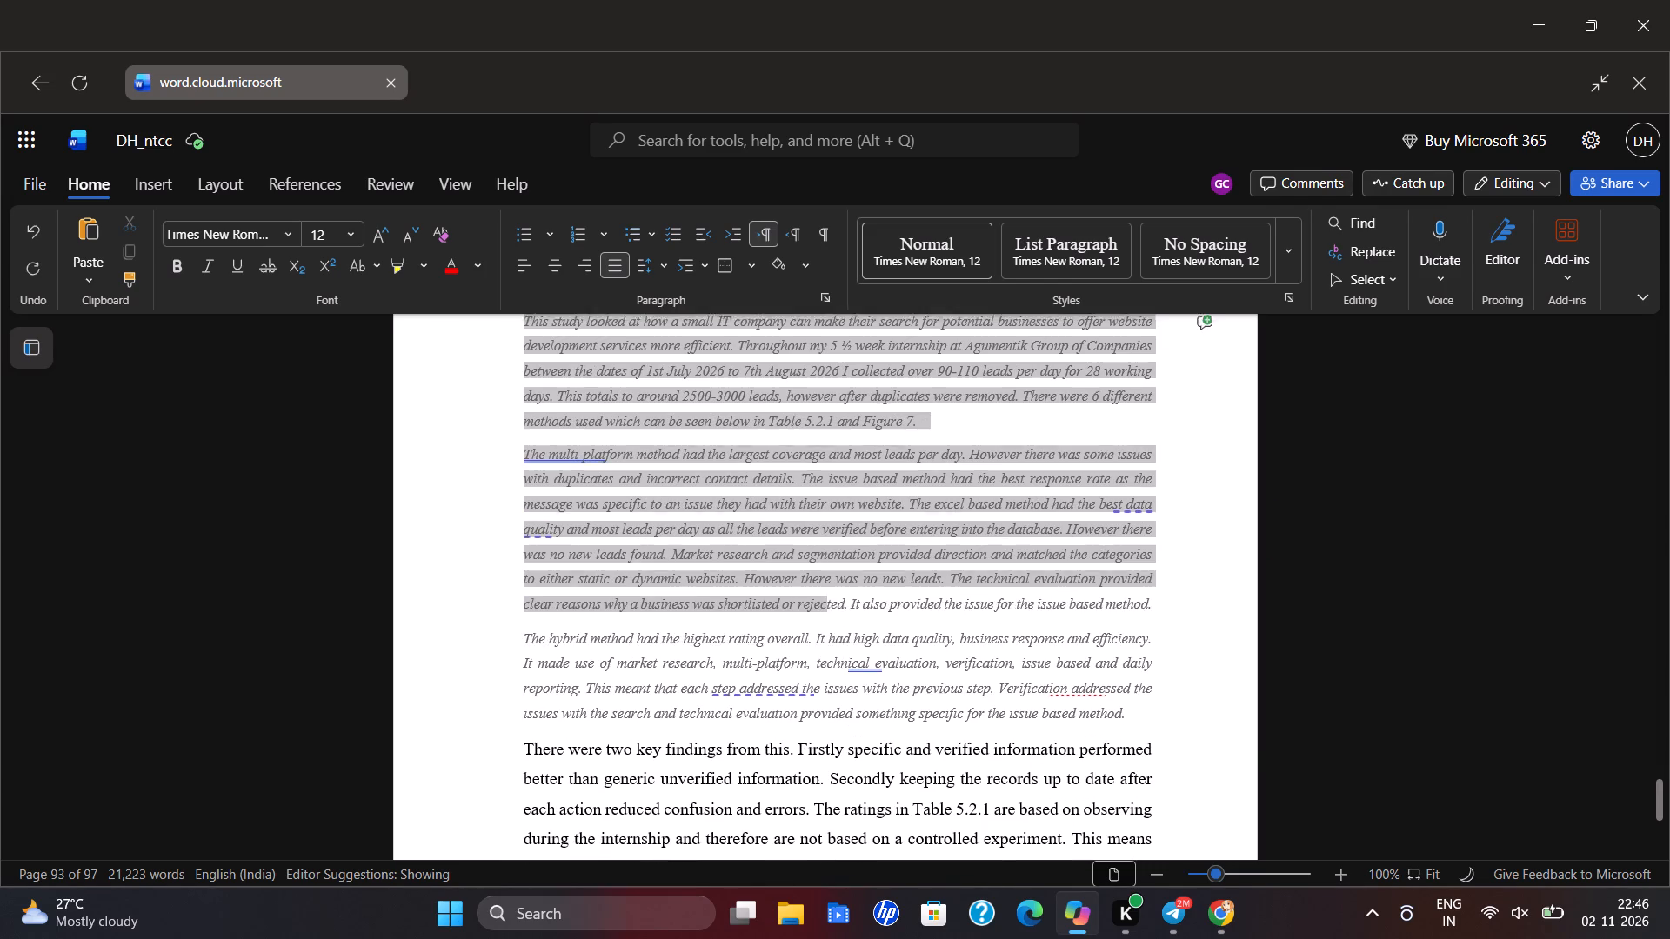
pyautogui.moveTo(850, 620); pyautogui.dragTo(1167, 784)
pyautogui.scroll(-1, 1152, 725)
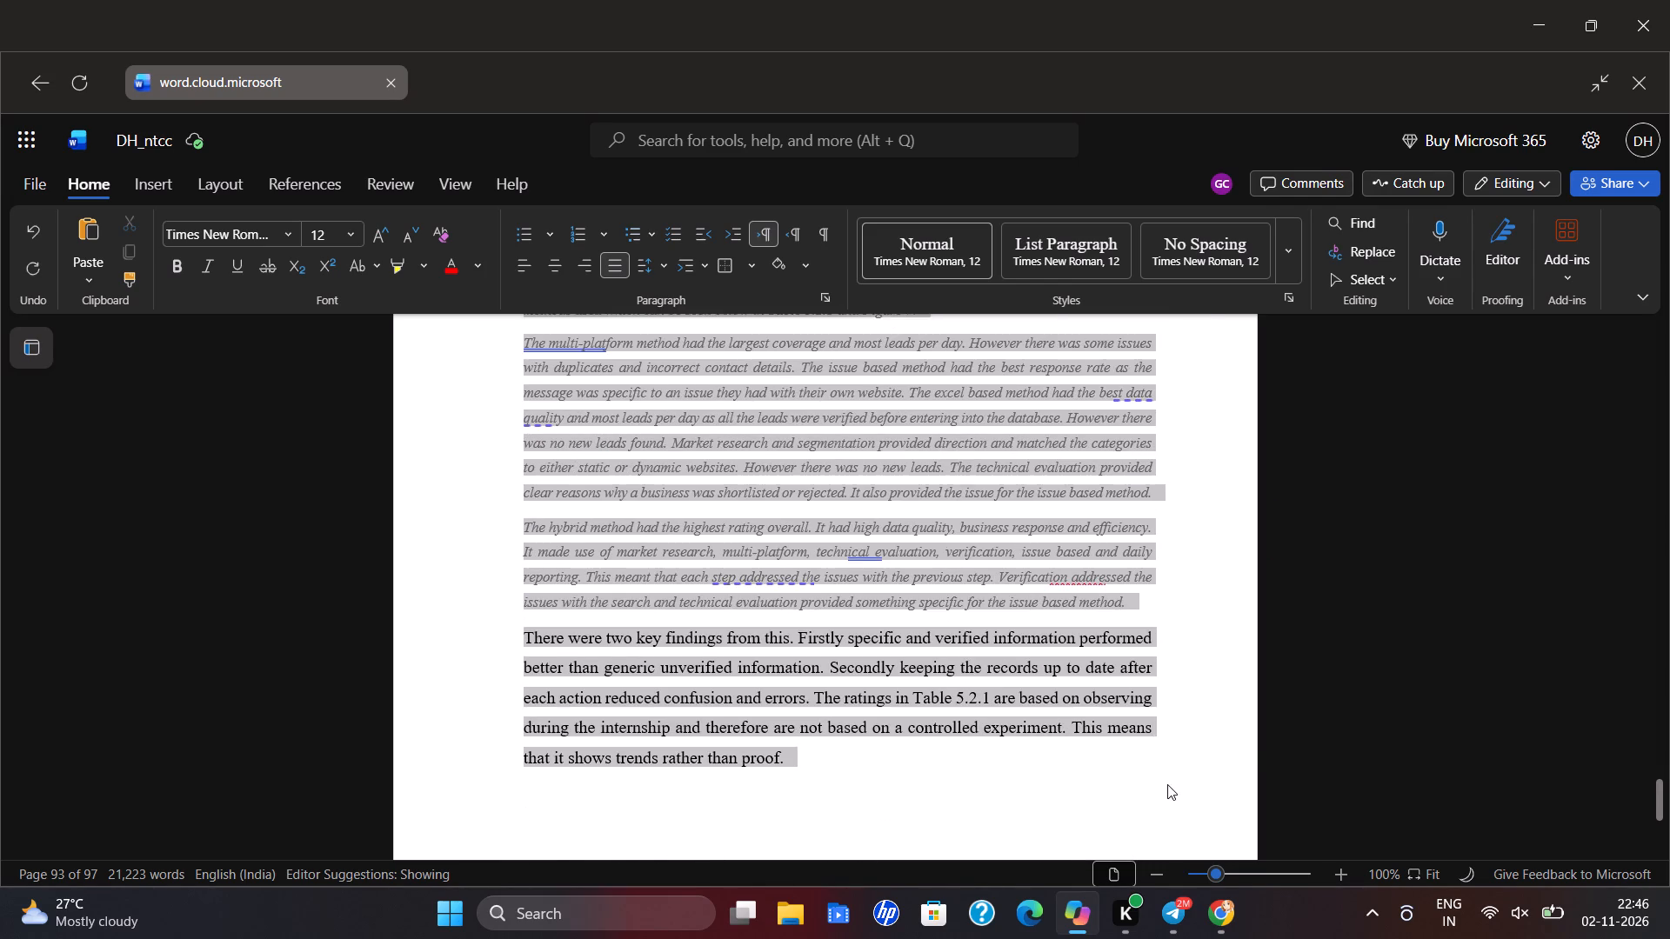
pyautogui.moveTo(1167, 784); pyautogui.dragTo(1076, 736)
pyautogui.scroll(-6, 1167, 784)
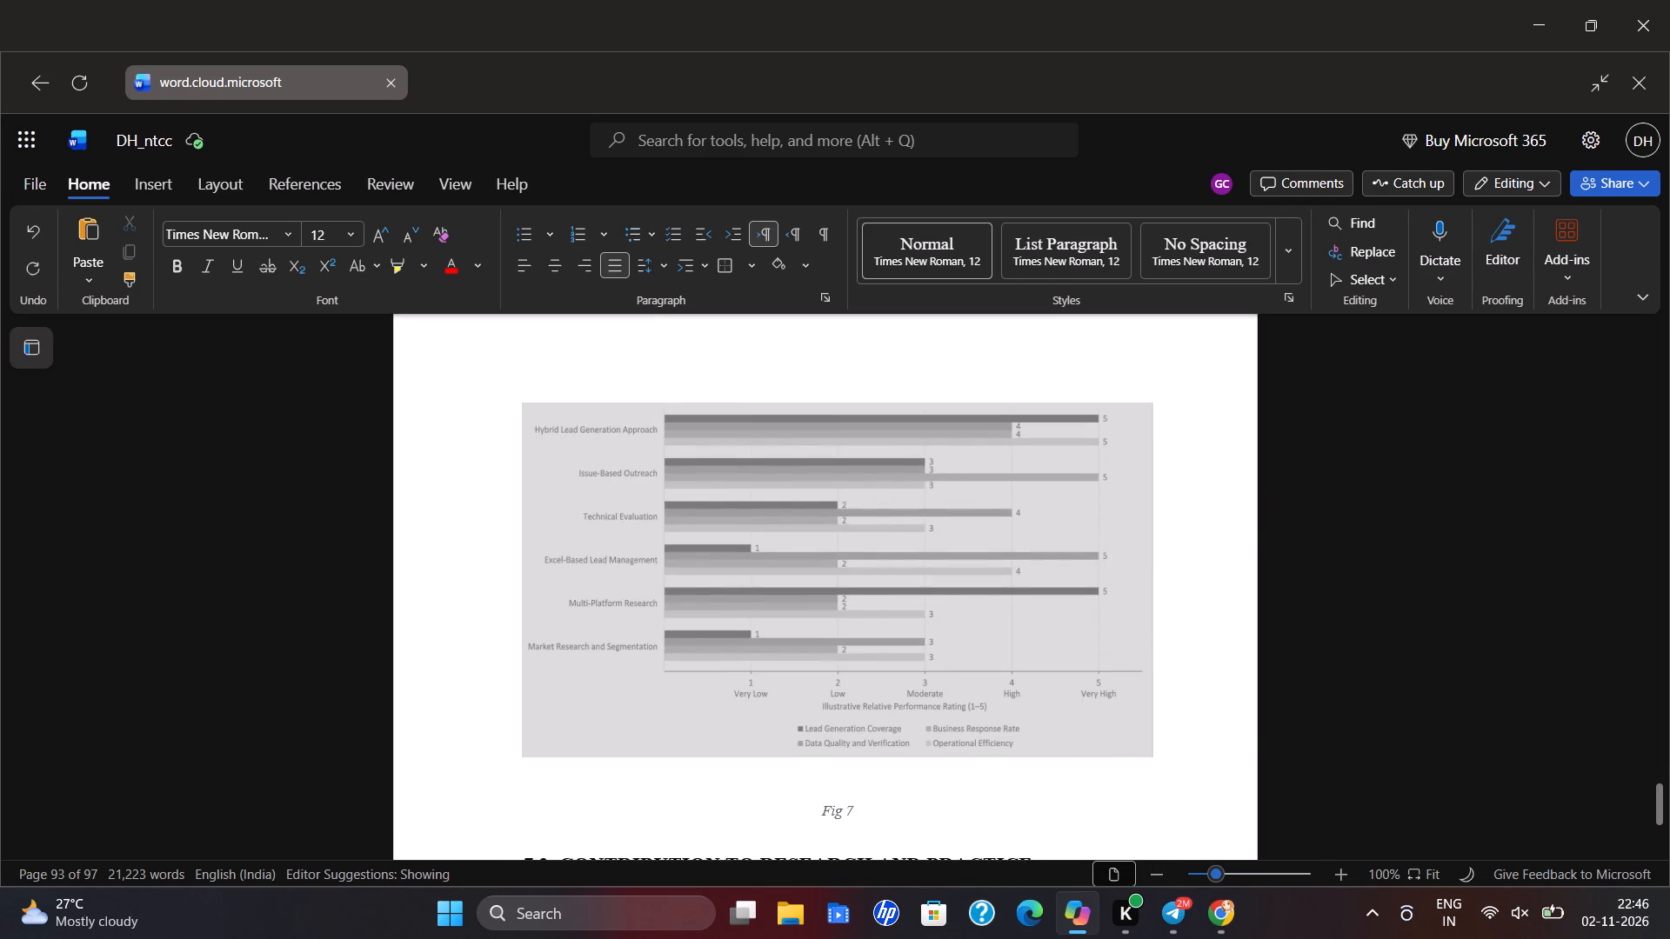
pyautogui.moveTo(1076, 736); pyautogui.dragTo(936, 493)
pyautogui.scroll(5, 1073, 733)
pyautogui.moveTo(936, 493); pyautogui.dragTo(927, 478)
pyautogui.scroll(8, 928, 463)
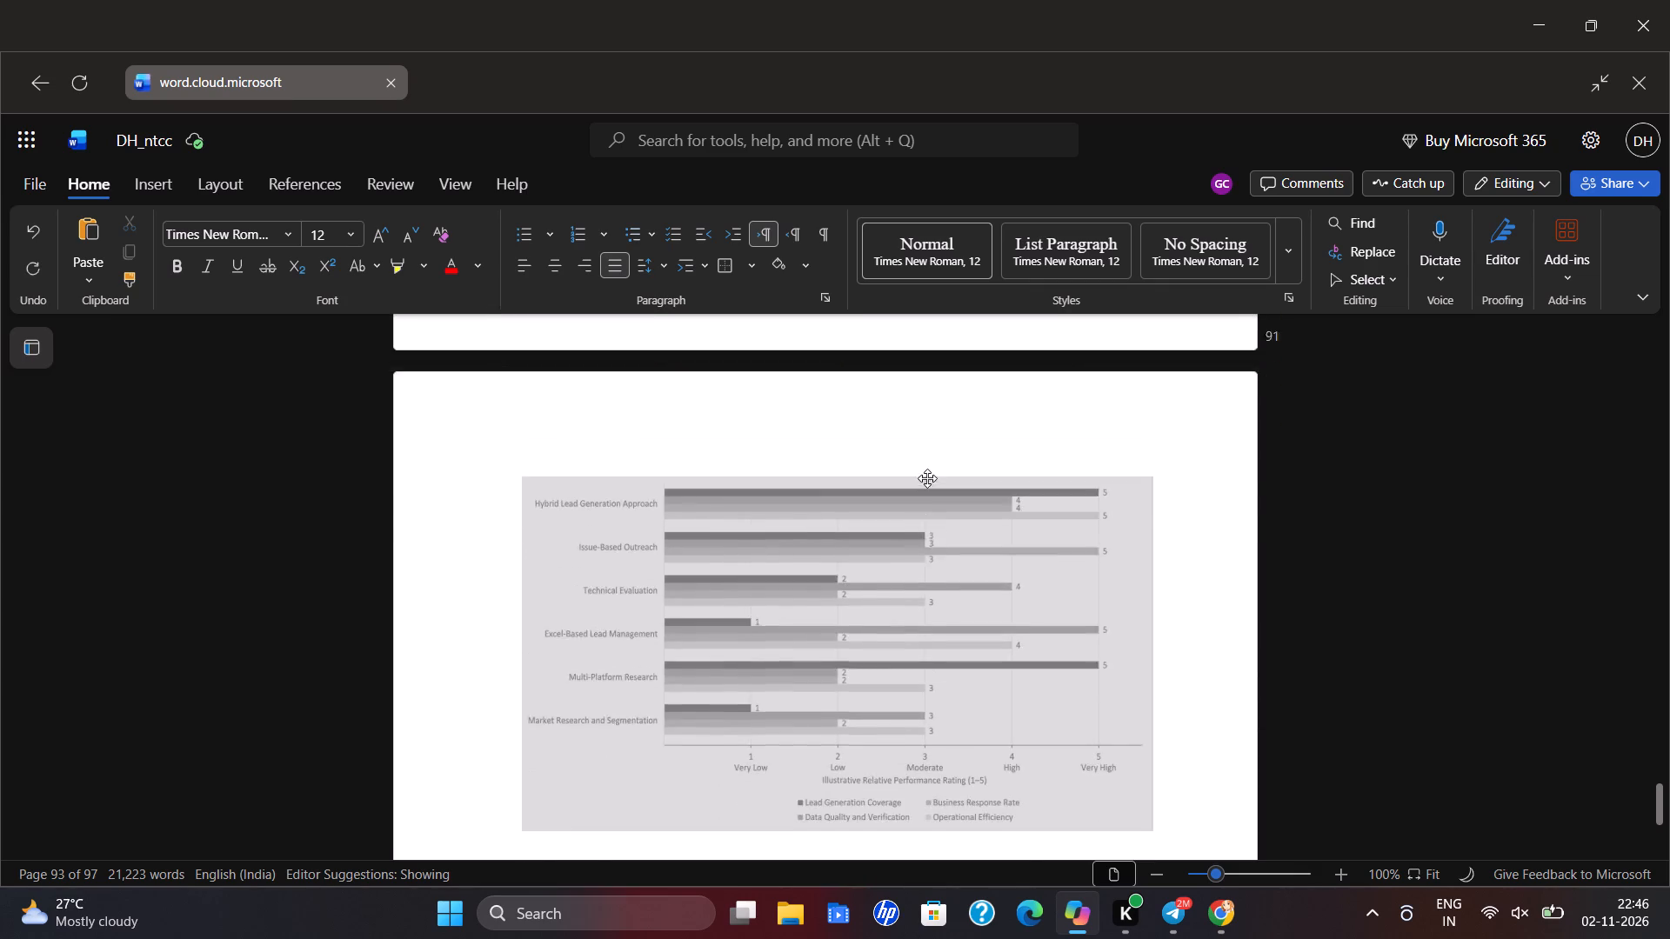
pyautogui.moveTo(927, 478); pyautogui.dragTo(840, 420)
pyautogui.scroll(4, 927, 478)
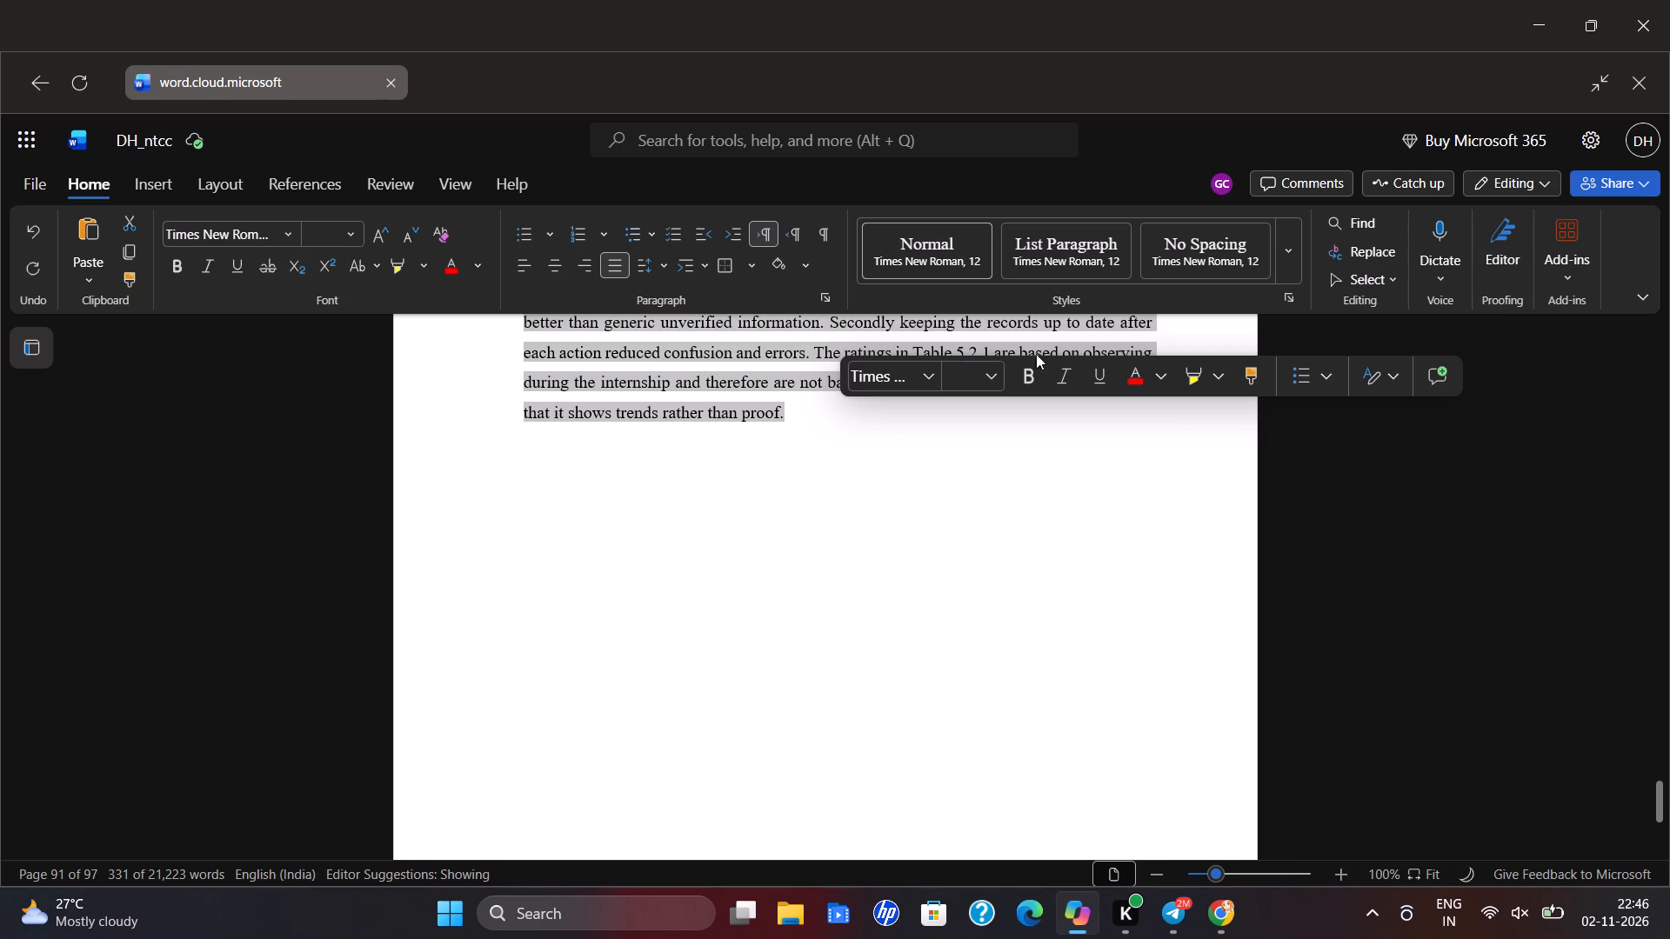
pyautogui.click(996, 370)
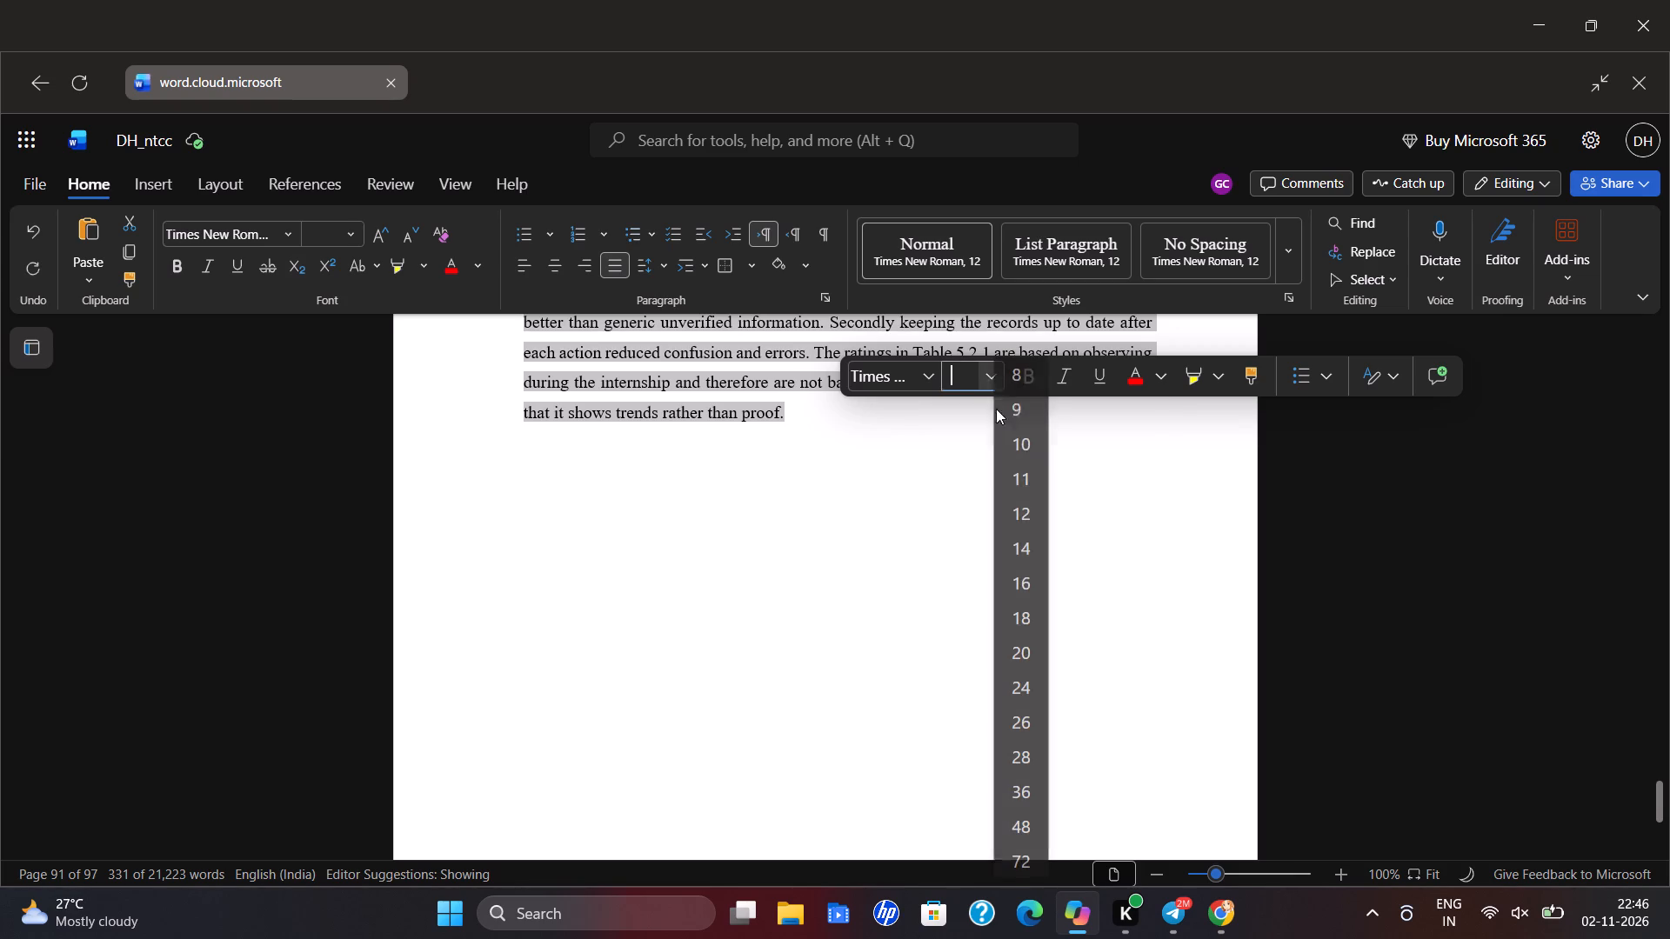
pyautogui.click(1038, 510)
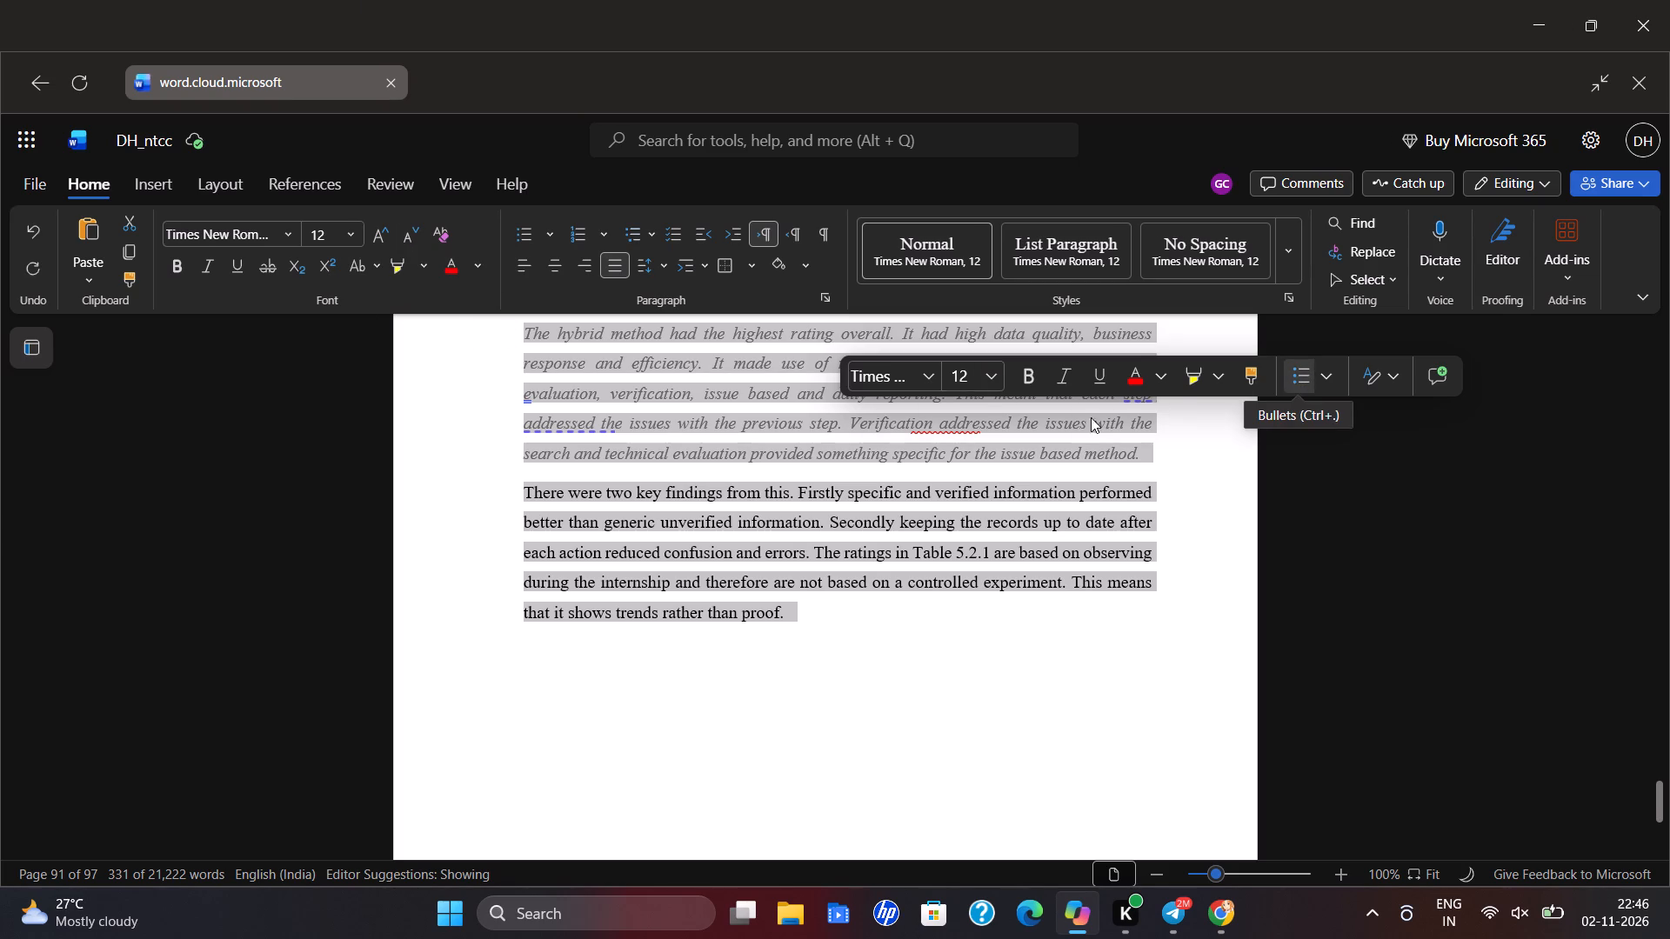
# Change the font colour of the section 7.1 body paragraphs to black.
pyautogui.rightClick(667, 423)
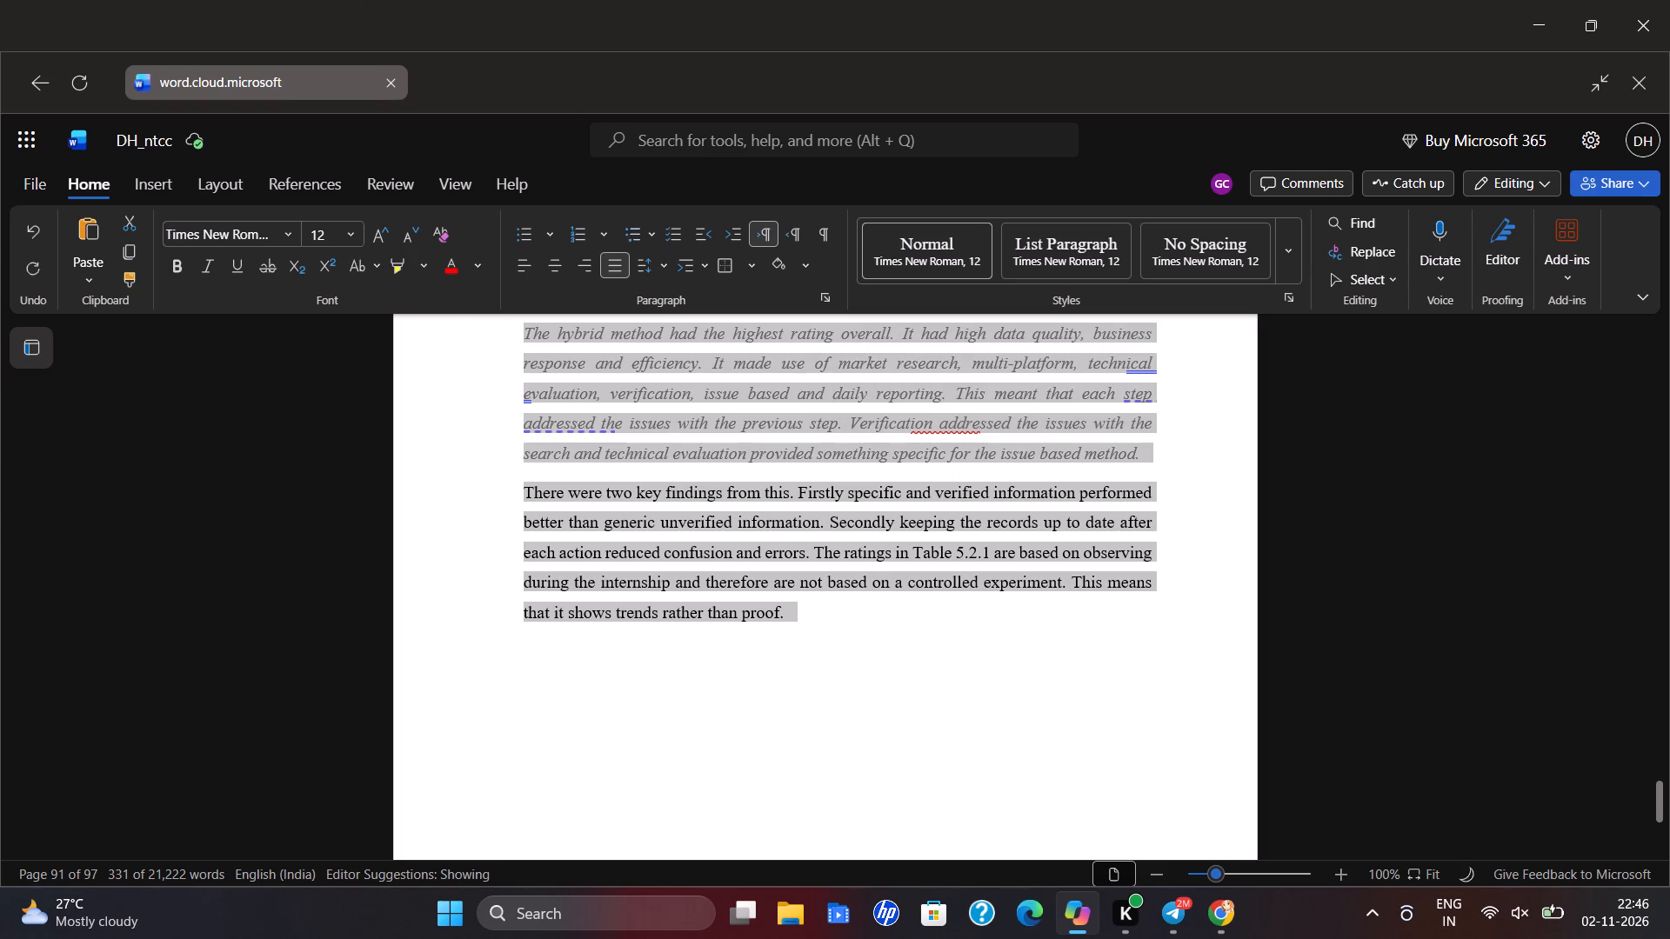
pyautogui.rightClick(661, 390)
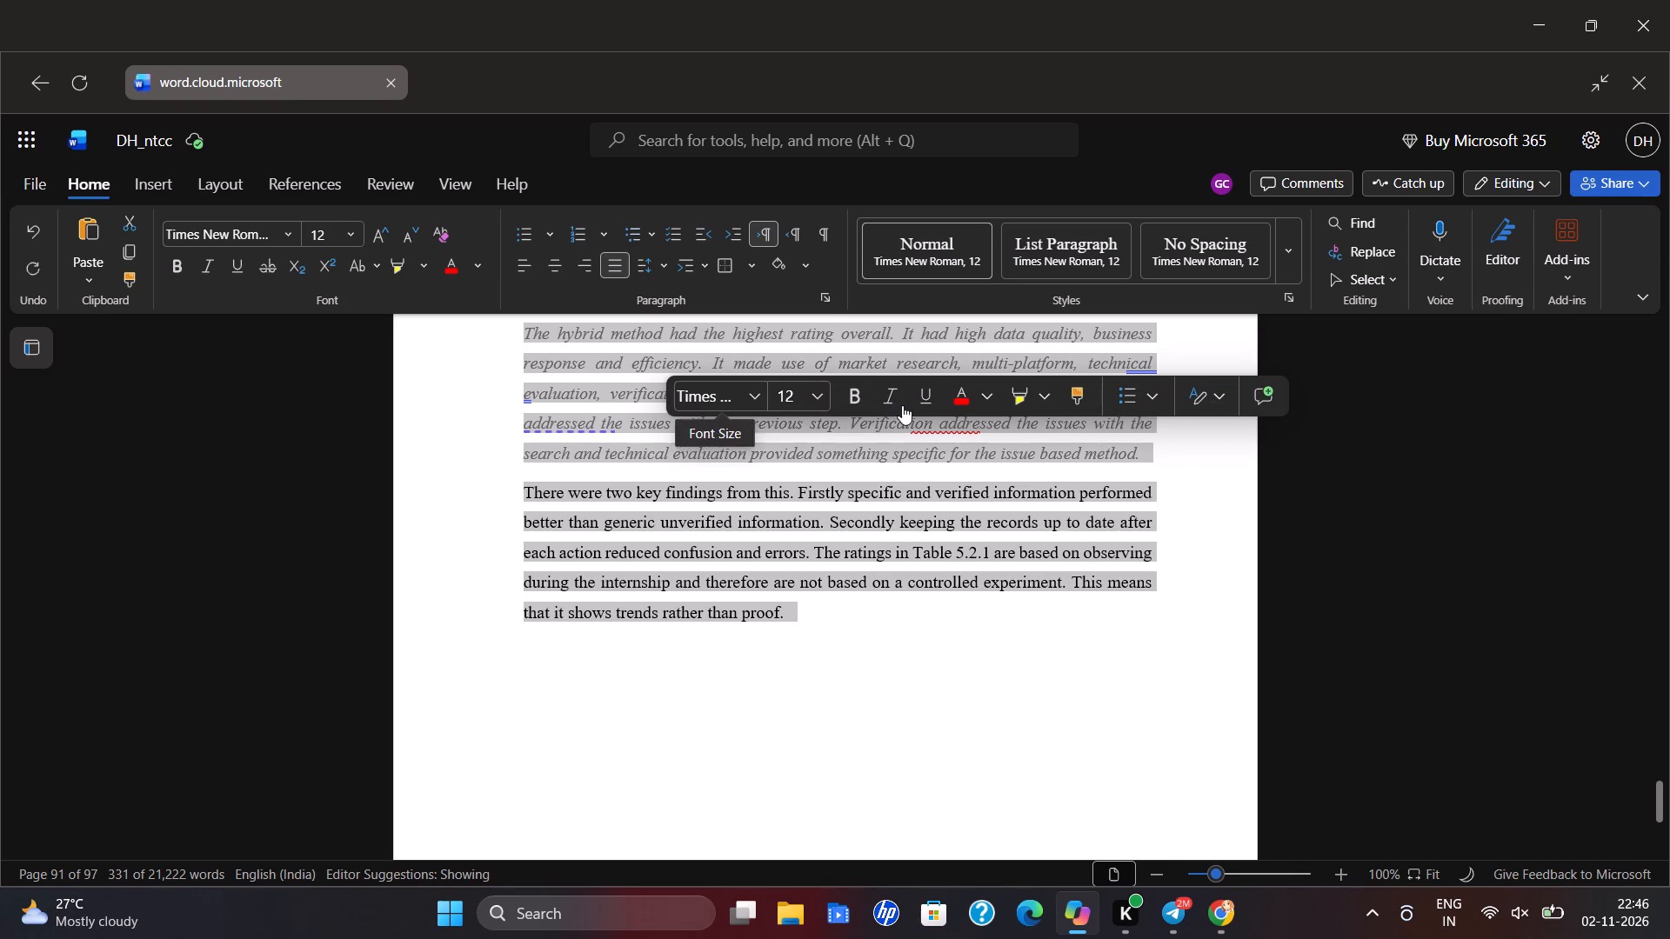
pyautogui.click(978, 394)
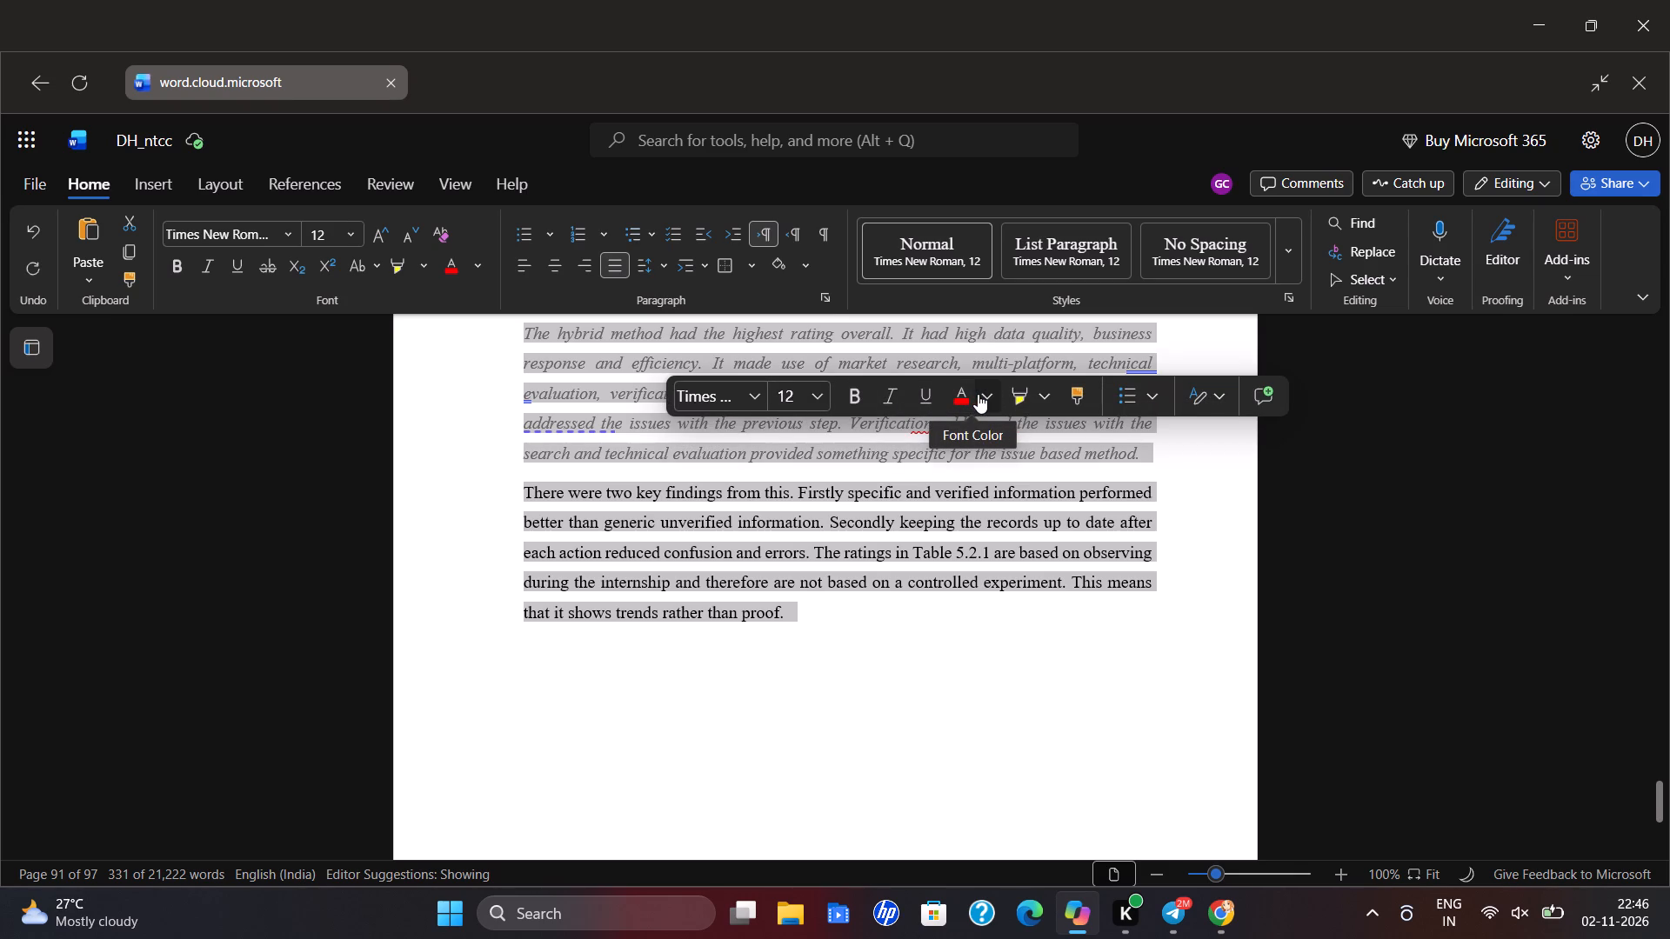
pyautogui.click(995, 514)
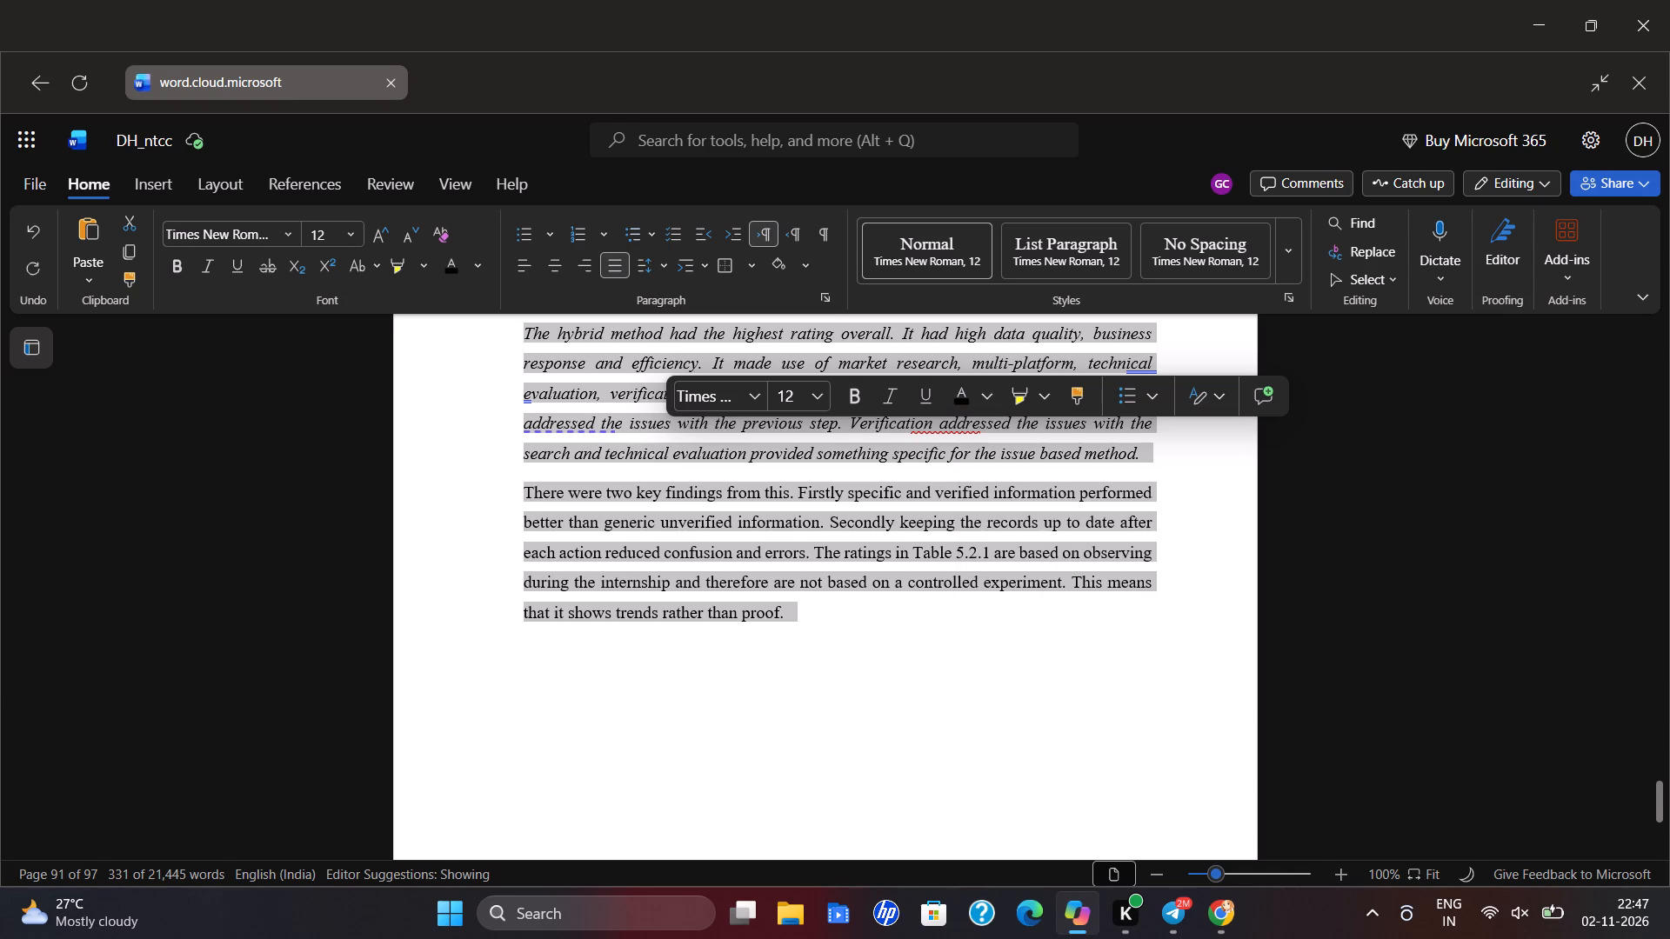
pyautogui.click(483, 486)
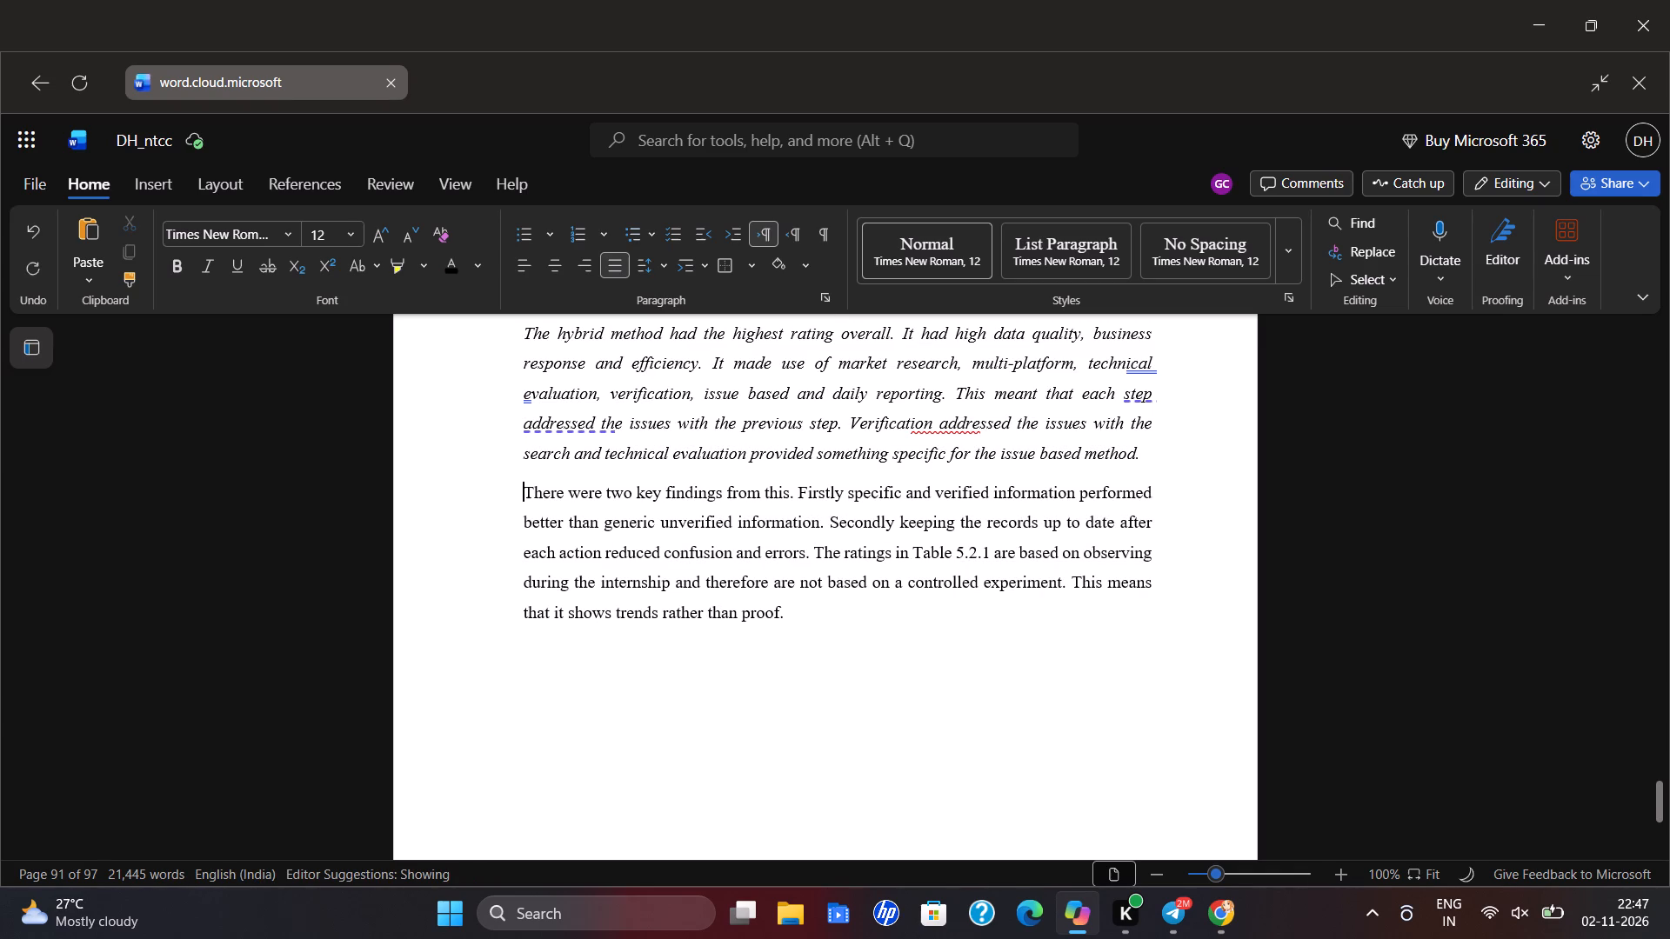
# Remove the italic formatting from the first three body paragraphs of section 7.1 Summary of Findings.
pyautogui.scroll(6, 705, 524)
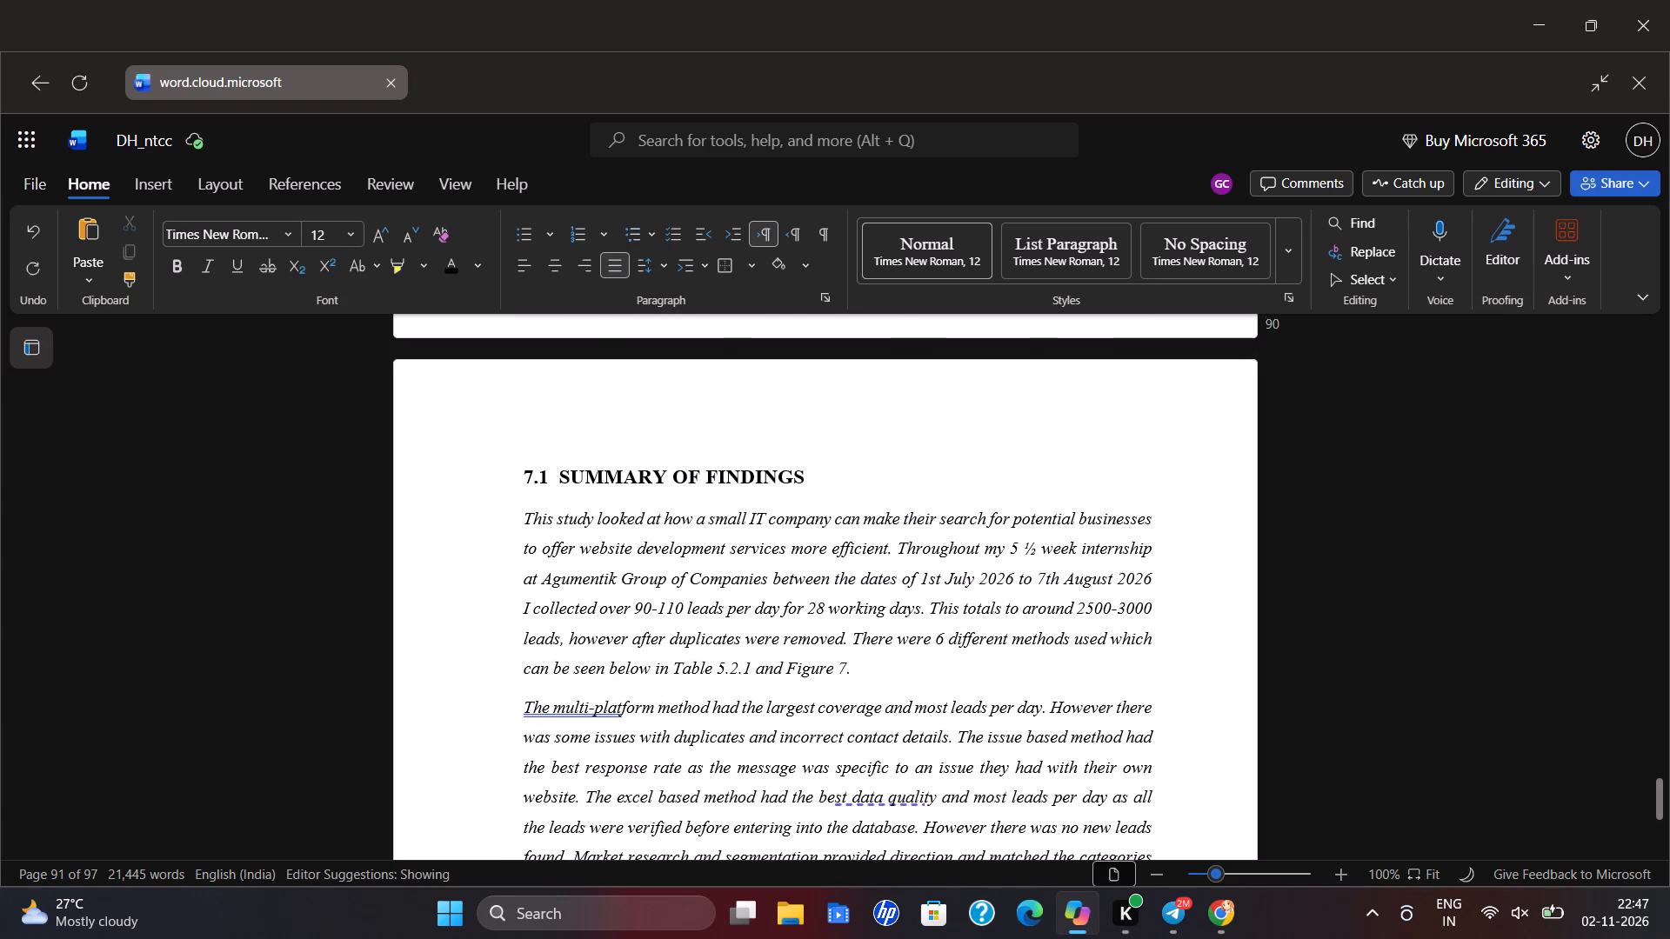
pyautogui.moveTo(507, 516); pyautogui.dragTo(877, 644)
pyautogui.scroll(-1, 770, 599)
pyautogui.scroll(-2, 851, 634)
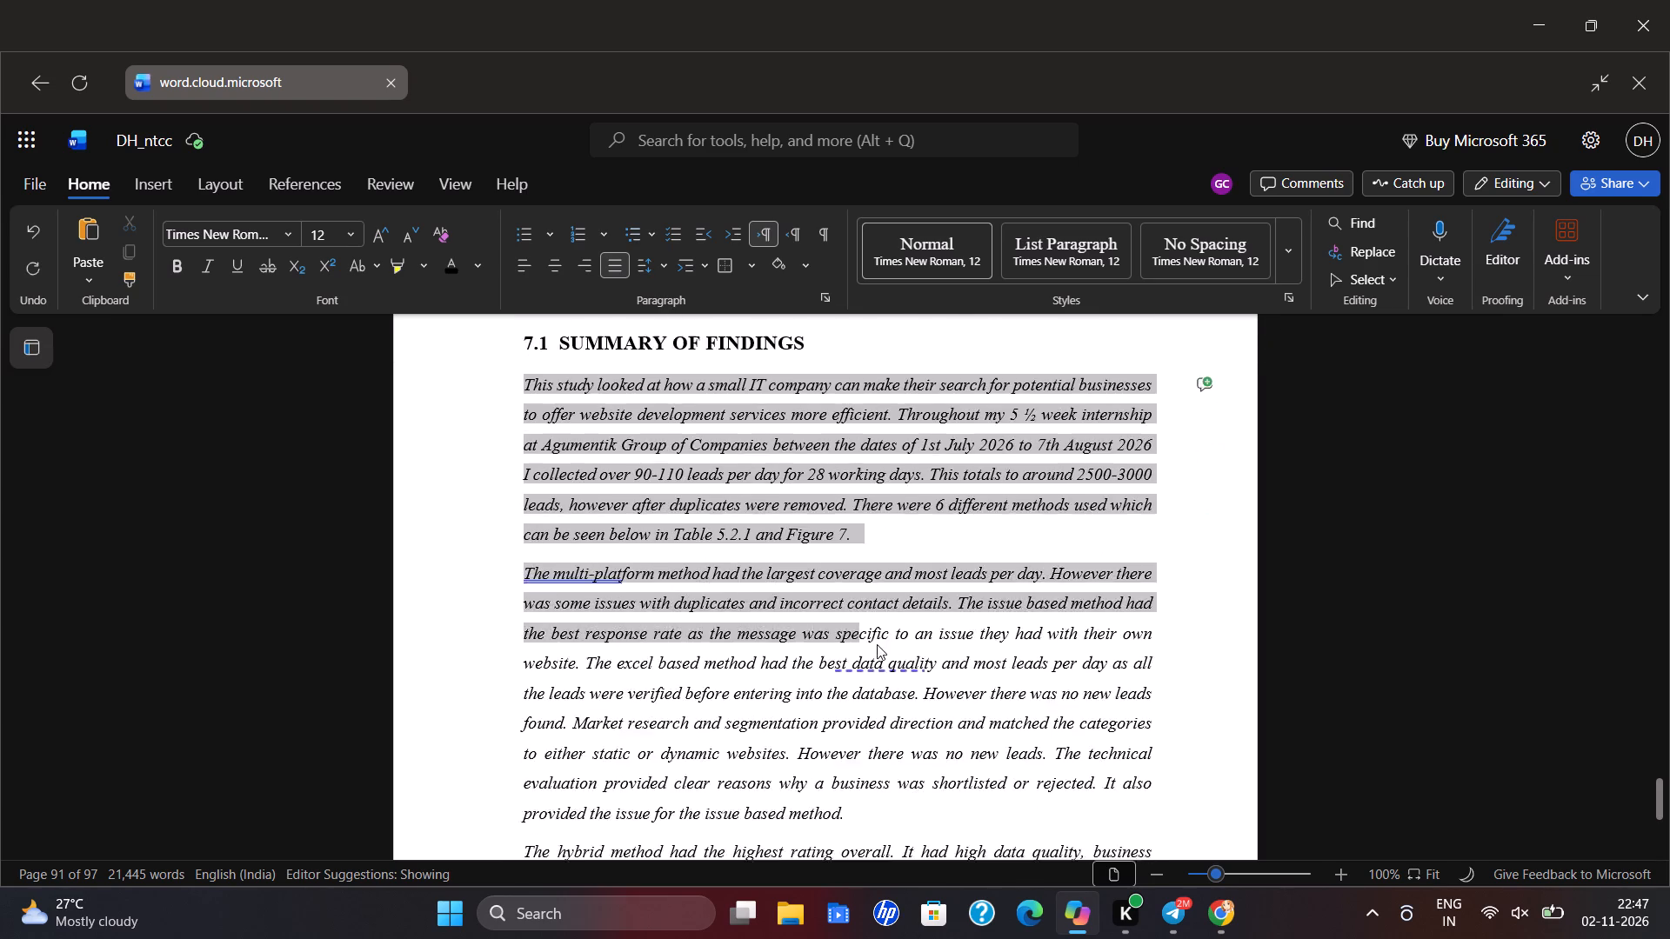
pyautogui.moveTo(877, 644); pyautogui.dragTo(1143, 689)
pyautogui.scroll(-1, 939, 706)
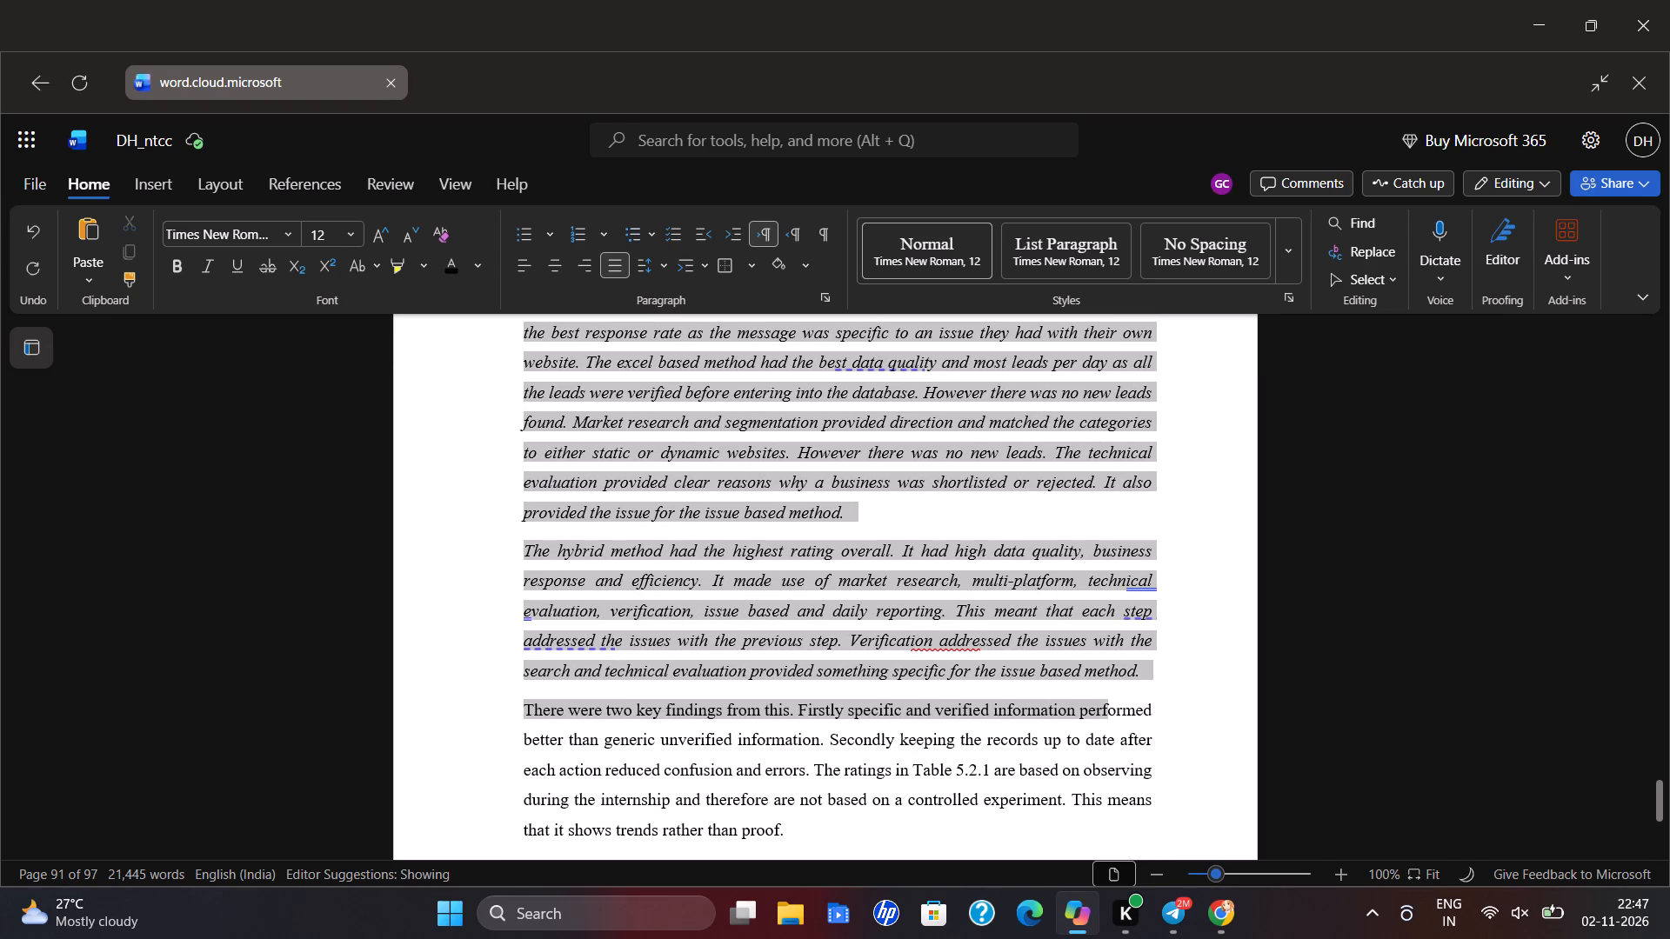
pyautogui.moveTo(1143, 689); pyautogui.dragTo(1152, 684)
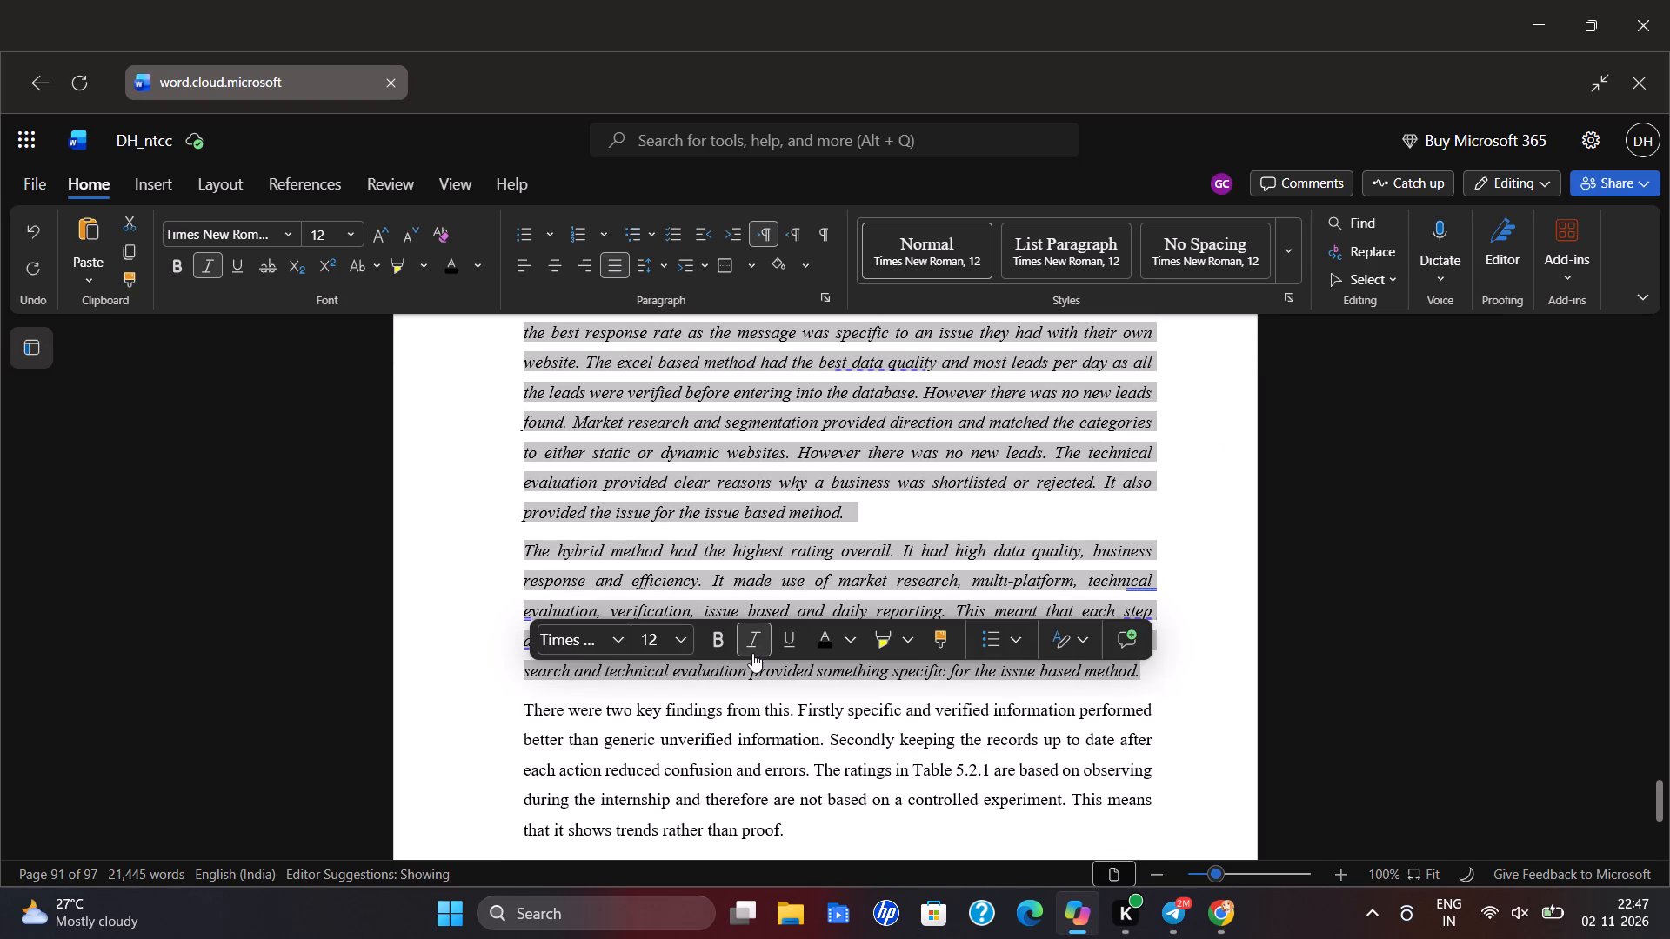
pyautogui.click(751, 647)
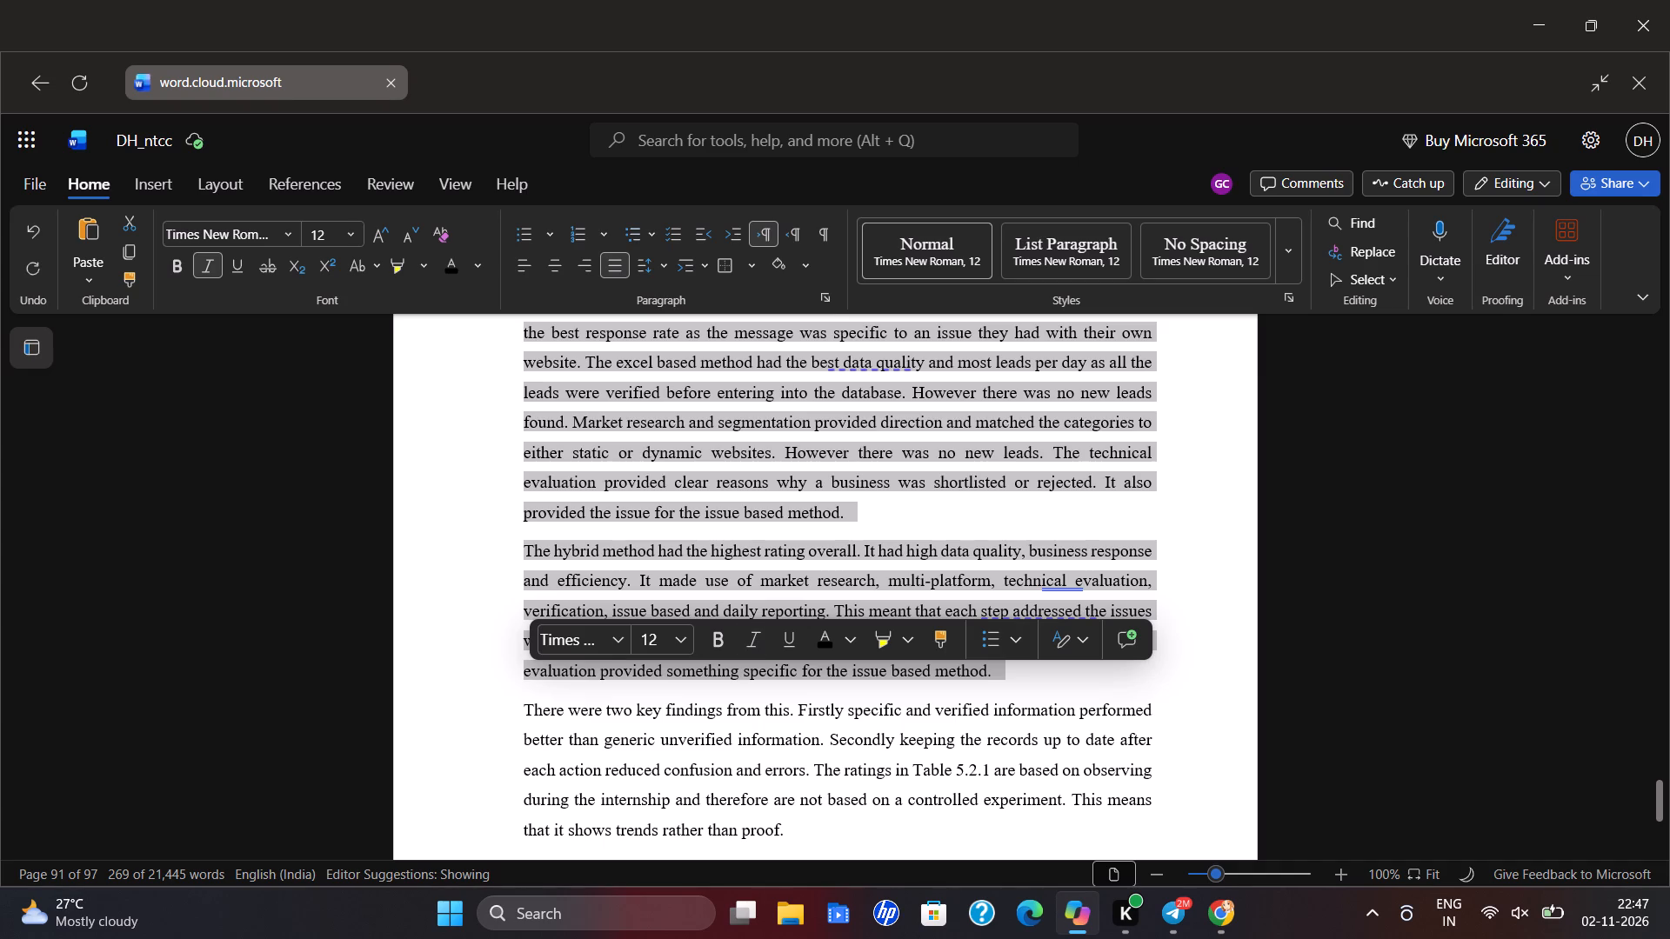
pyautogui.click(496, 577)
# Copy the body paragraphs of section 7.2 Contribution to Research and Practice, from "The first contribution" through "can be repeated by".
pyautogui.scroll(-5, 613, 567)
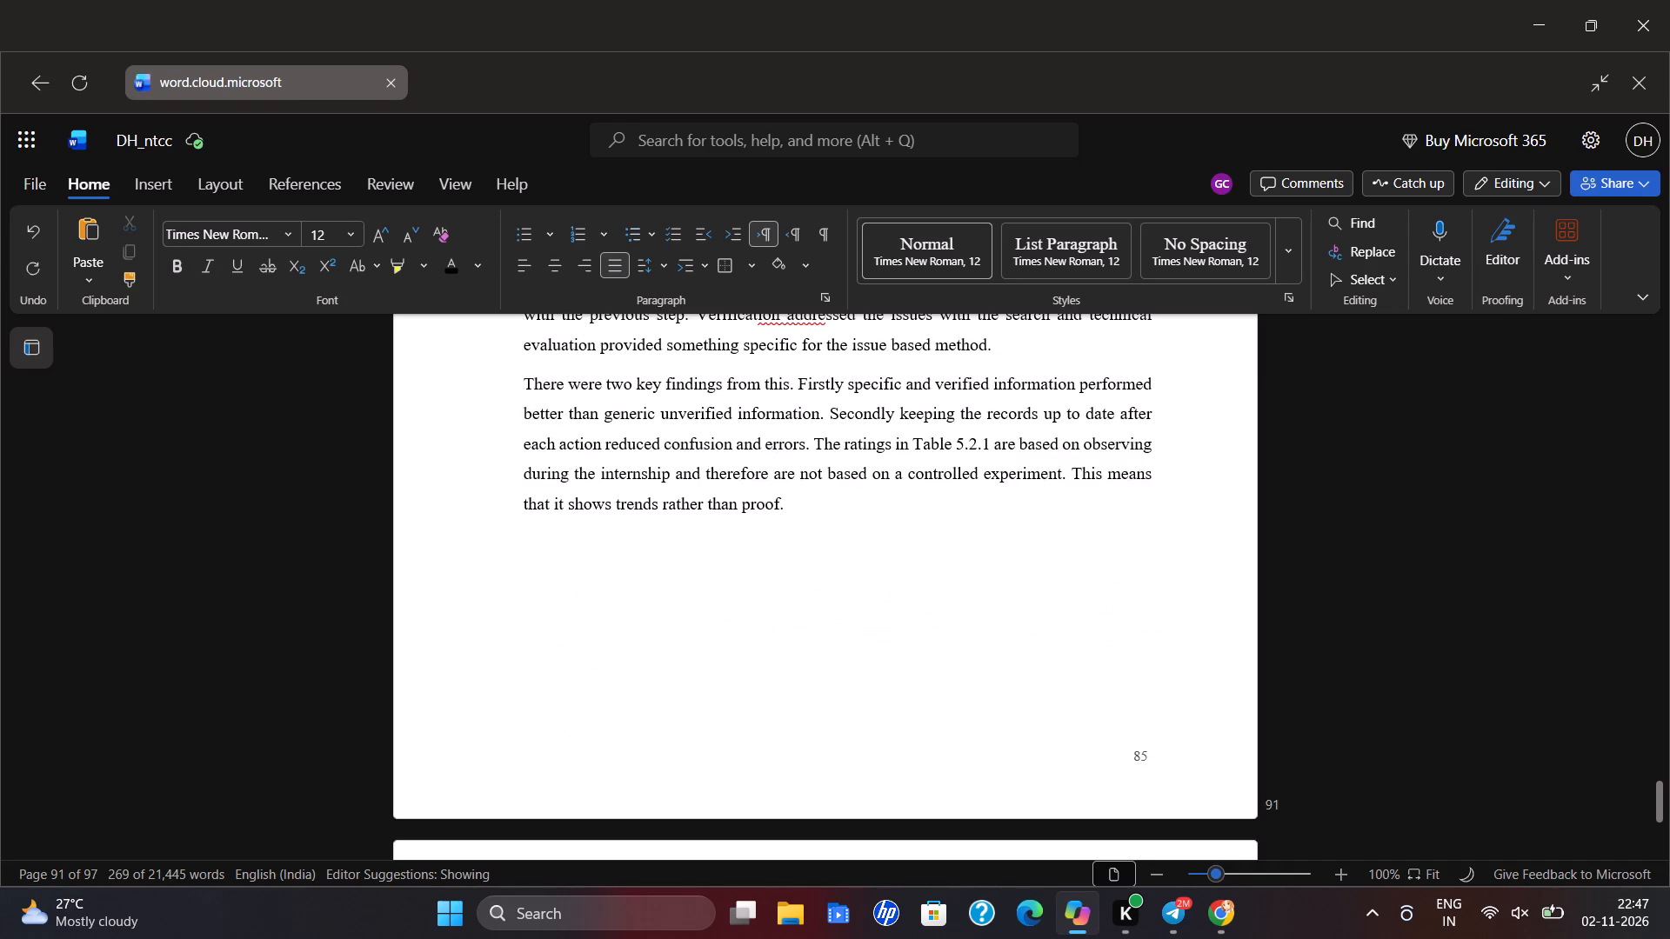
pyautogui.scroll(-6, 637, 569)
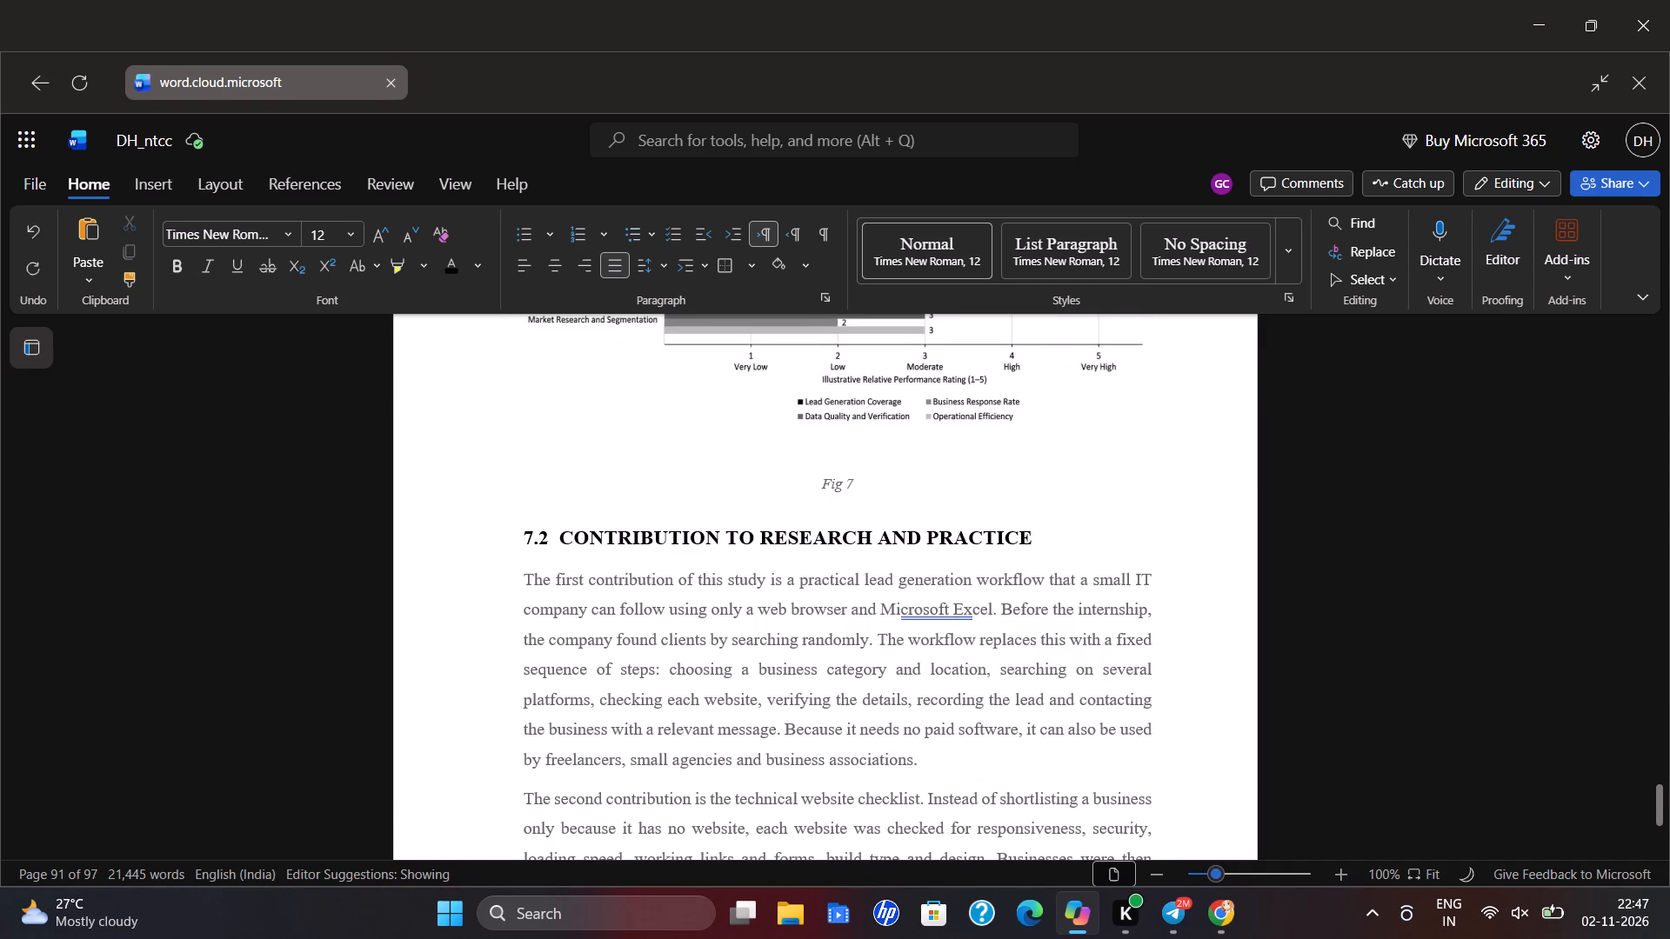
pyautogui.moveTo(515, 582); pyautogui.dragTo(1030, 696)
pyautogui.scroll(-3, 981, 677)
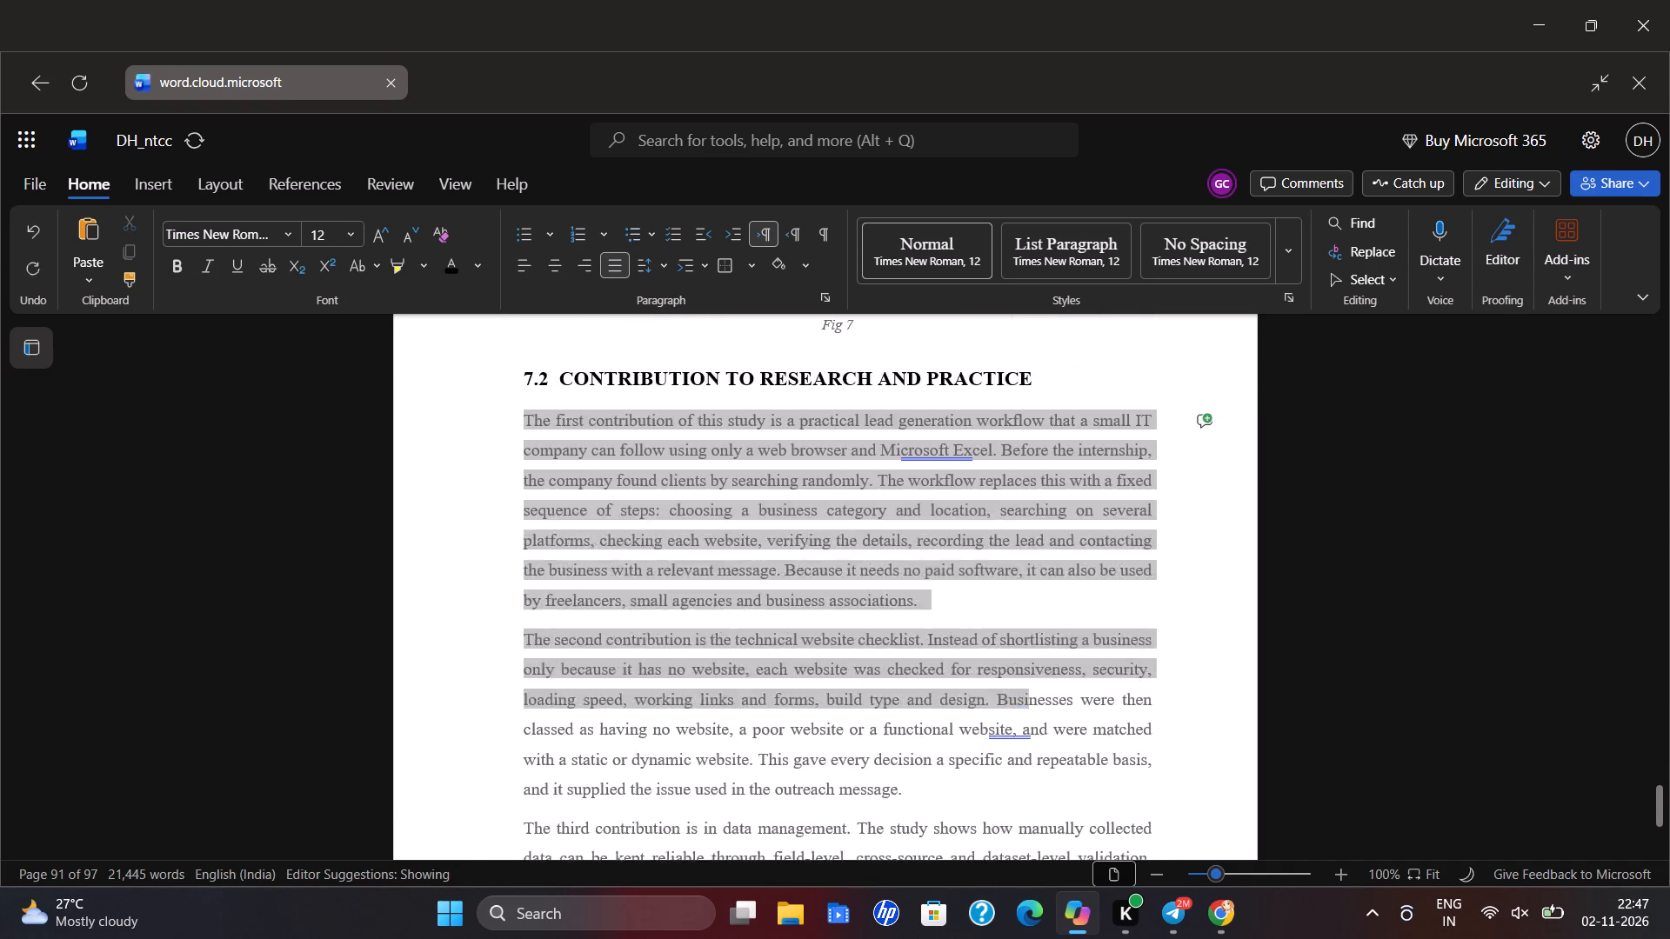
pyautogui.moveTo(1030, 696); pyautogui.dragTo(1148, 708)
pyautogui.scroll(-2, 1039, 719)
pyautogui.scroll(-3, 1151, 676)
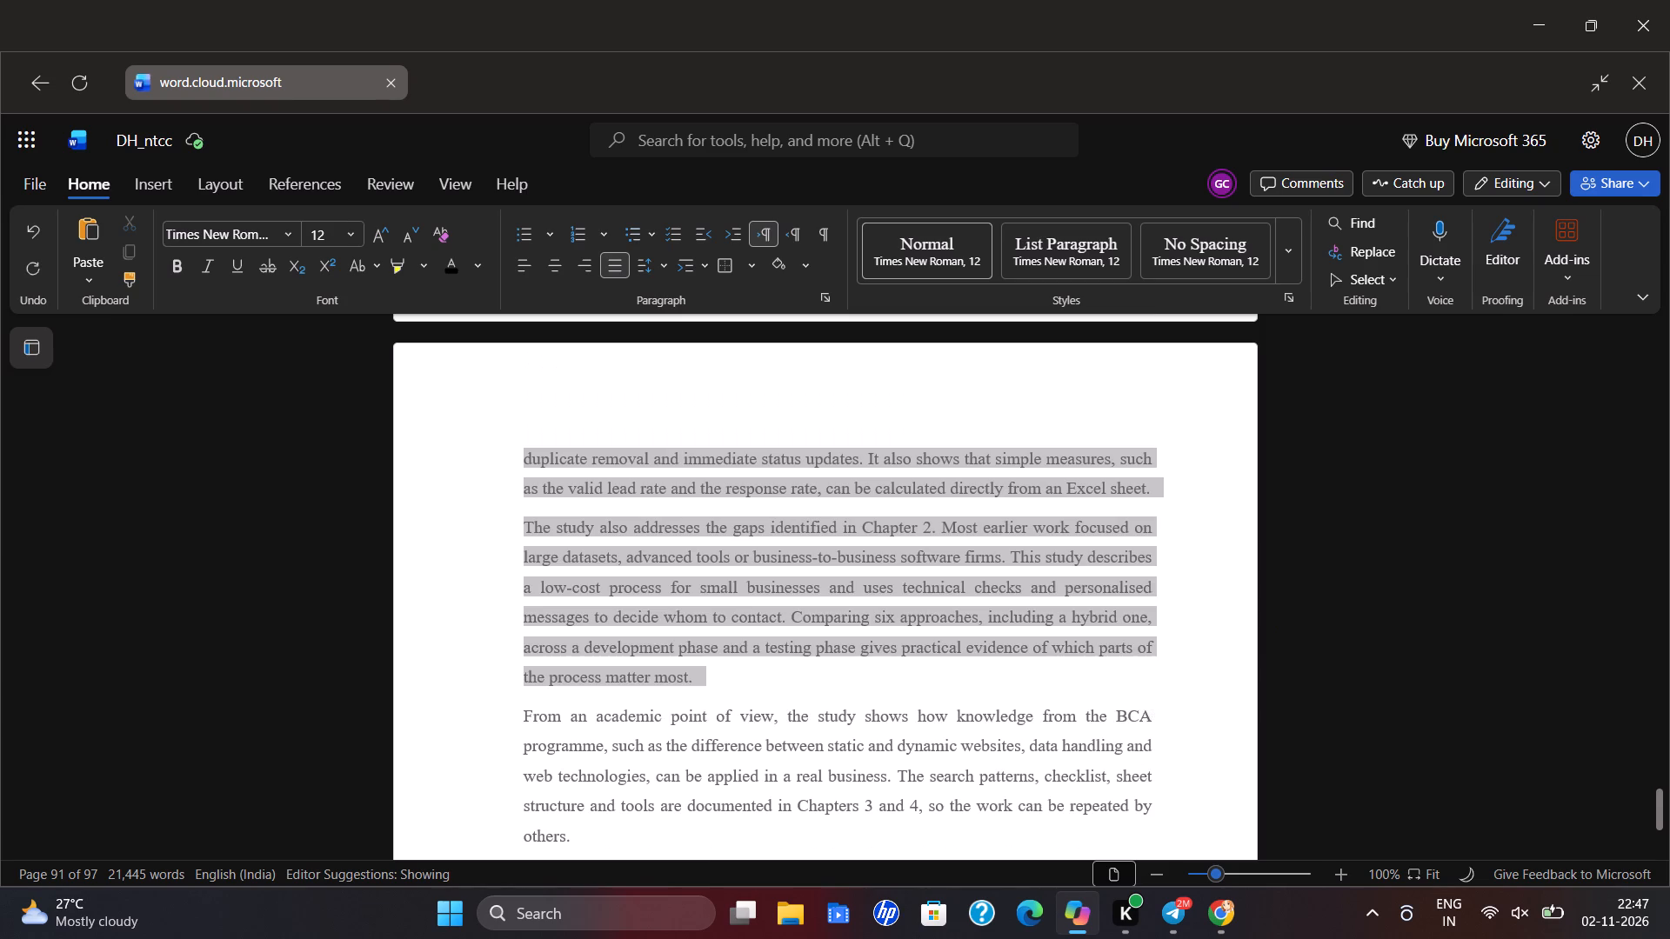
pyautogui.moveTo(1148, 708); pyautogui.dragTo(1160, 601)
pyautogui.scroll(-2, 1133, 729)
pyautogui.rightClick(1099, 593)
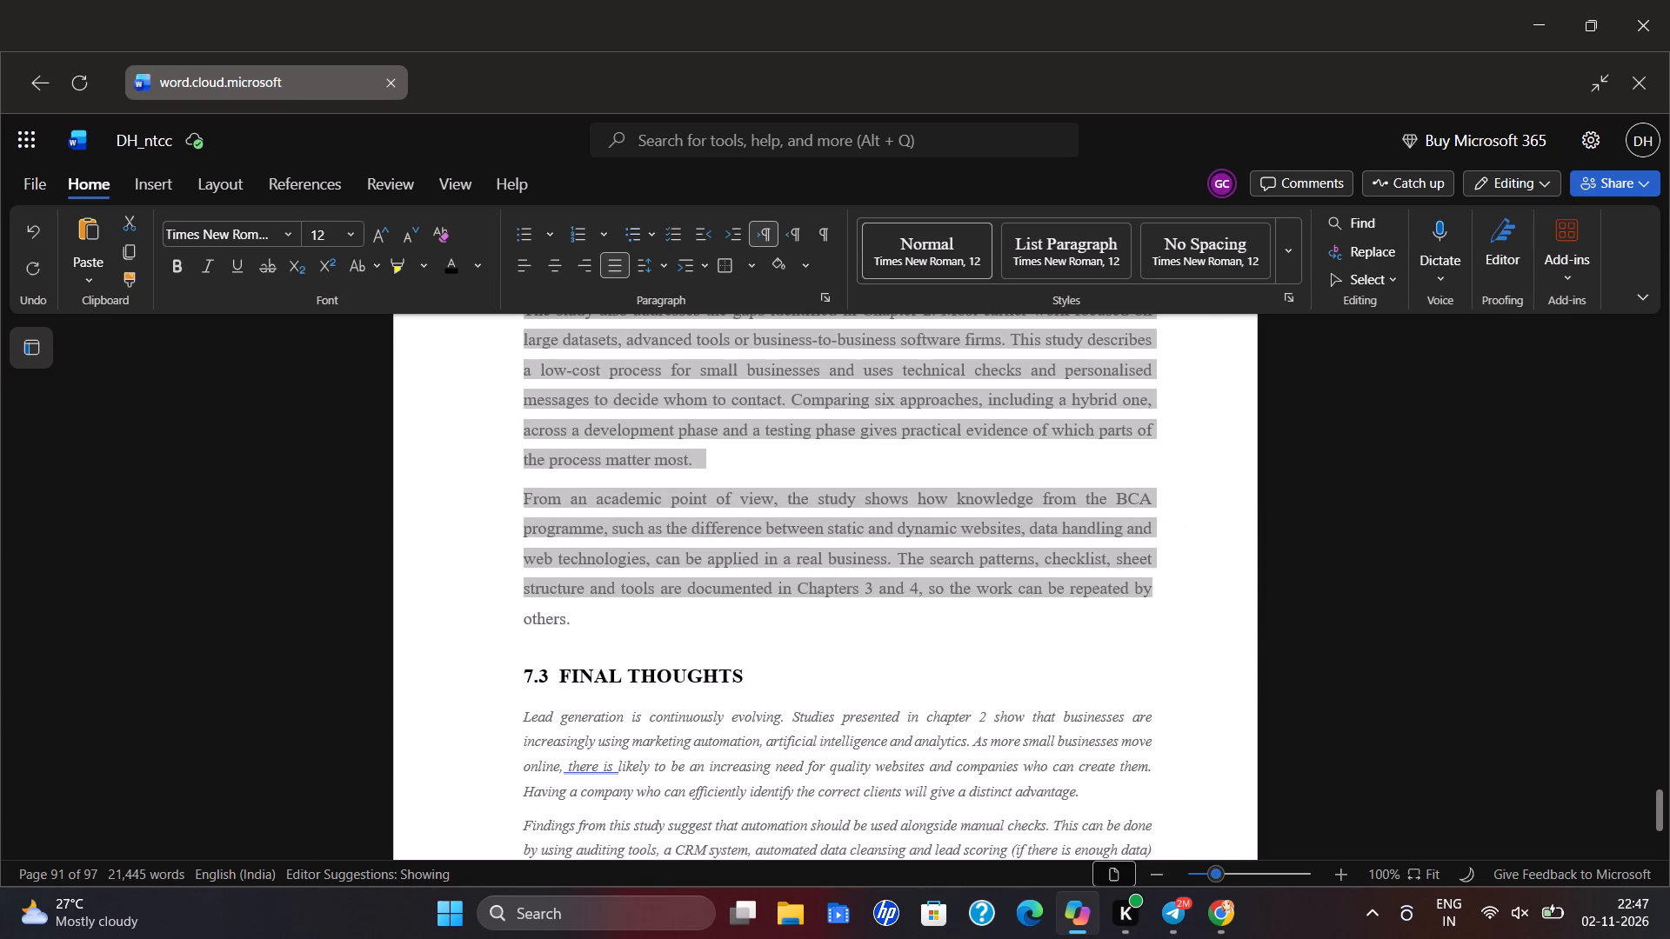
pyautogui.click(1158, 264)
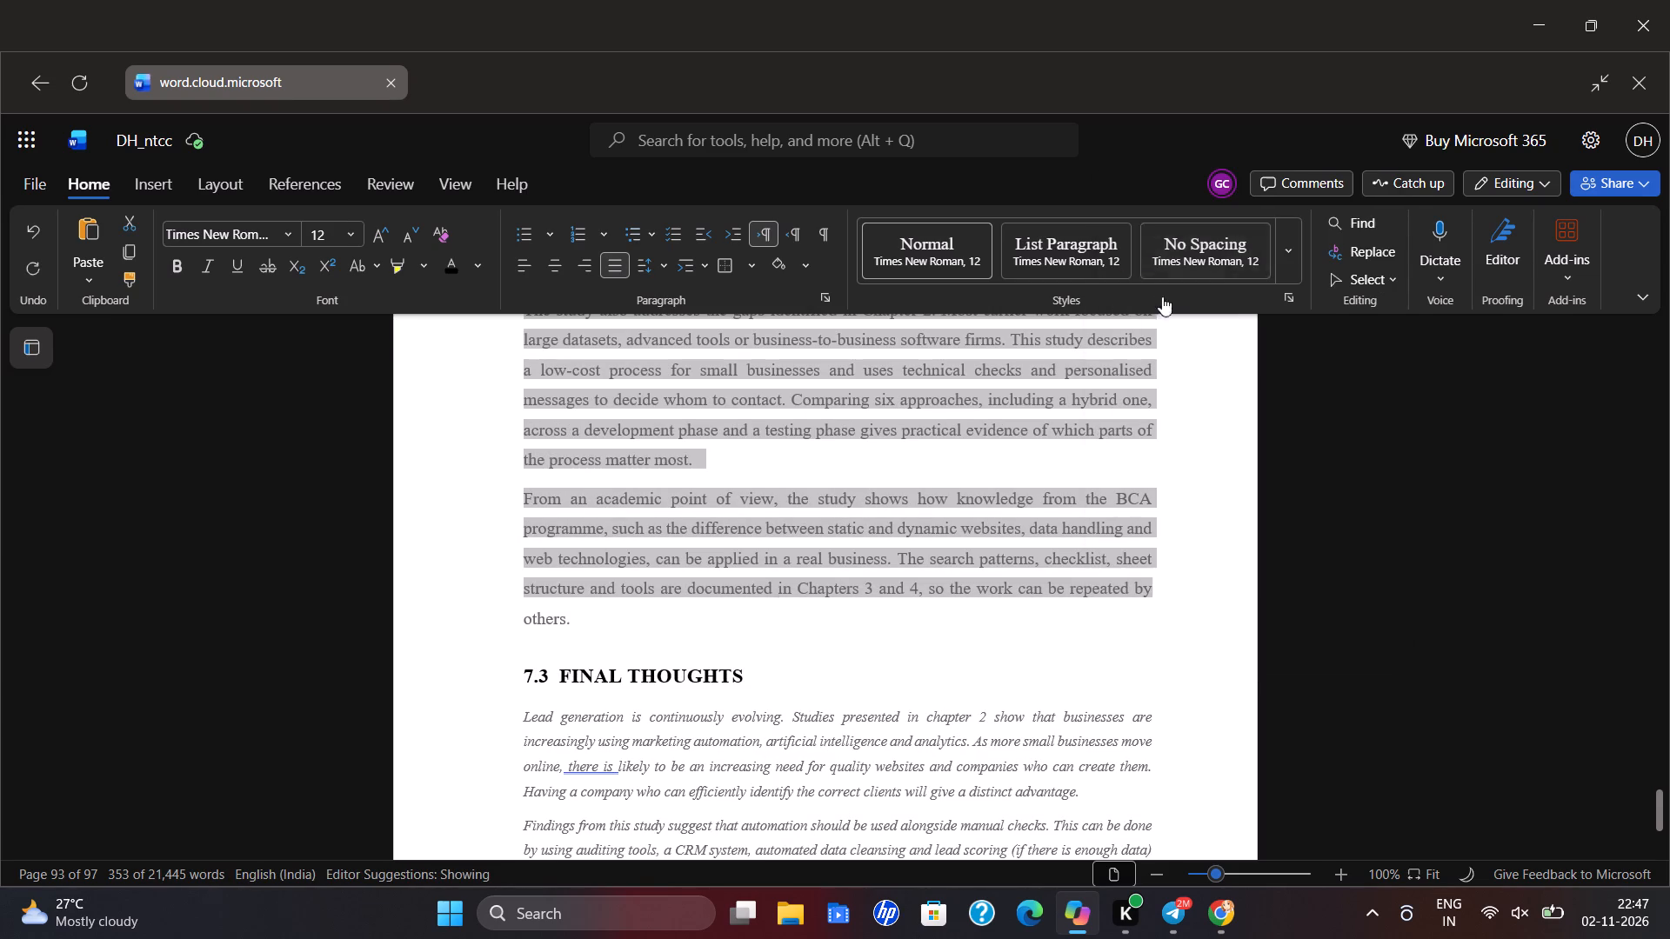
pyautogui.click(1219, 916)
pyautogui.click(1229, 472)
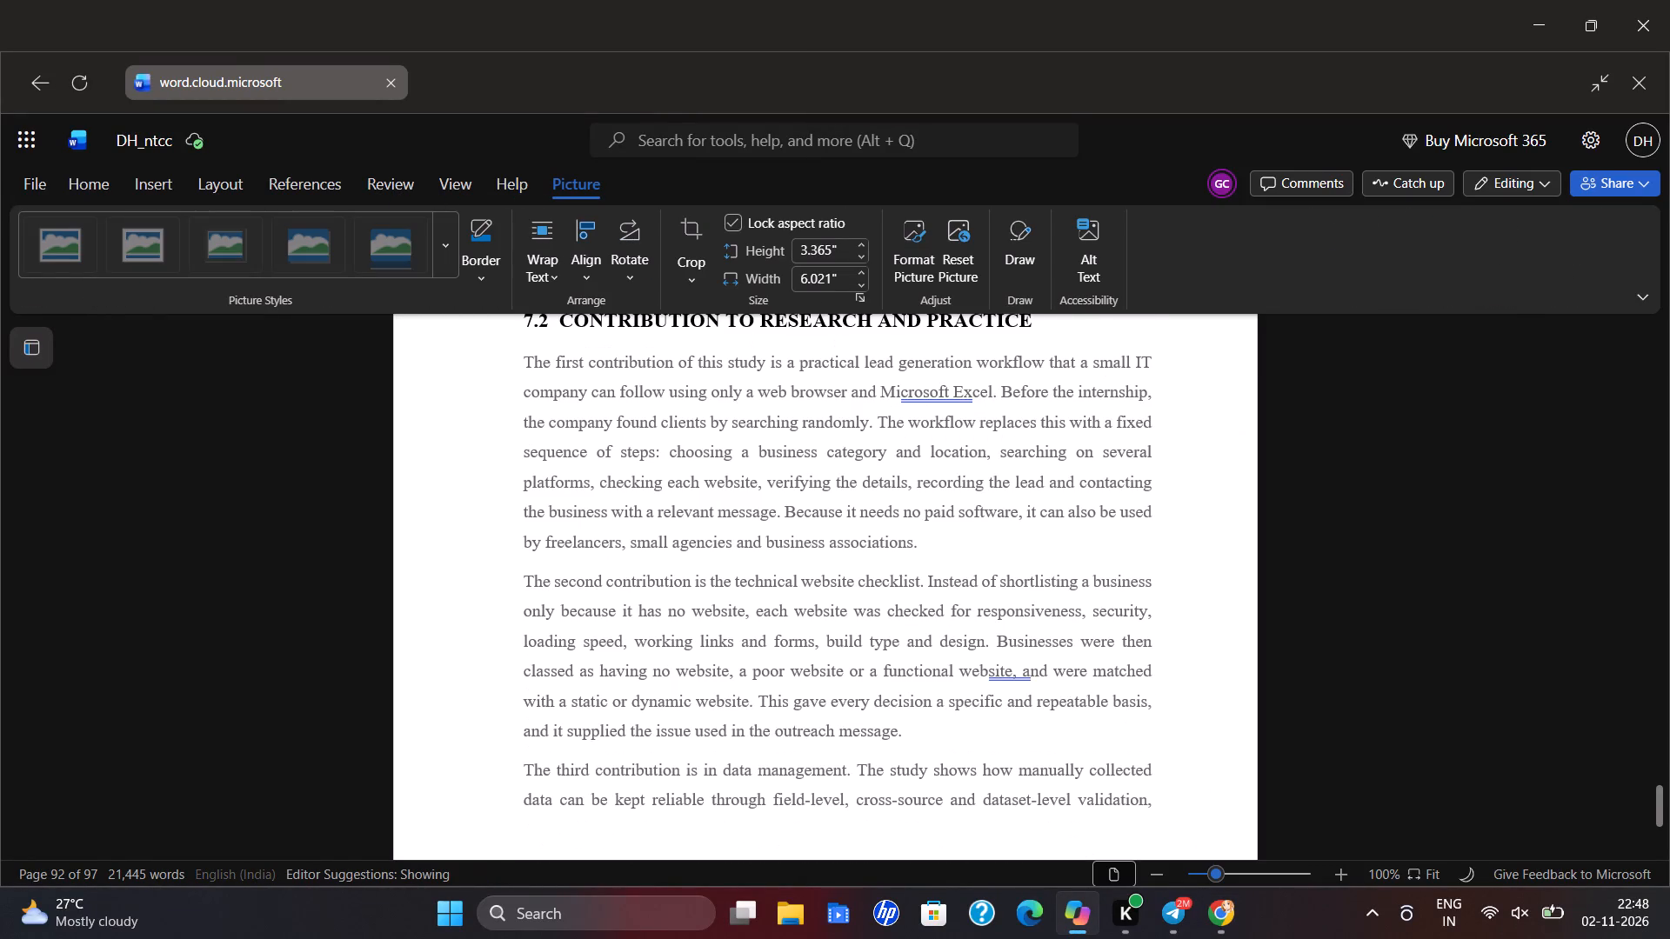
pyautogui.click(464, 456)
pyautogui.moveTo(513, 359); pyautogui.dragTo(728, 450)
pyautogui.moveTo(728, 450); pyautogui.dragTo(997, 793)
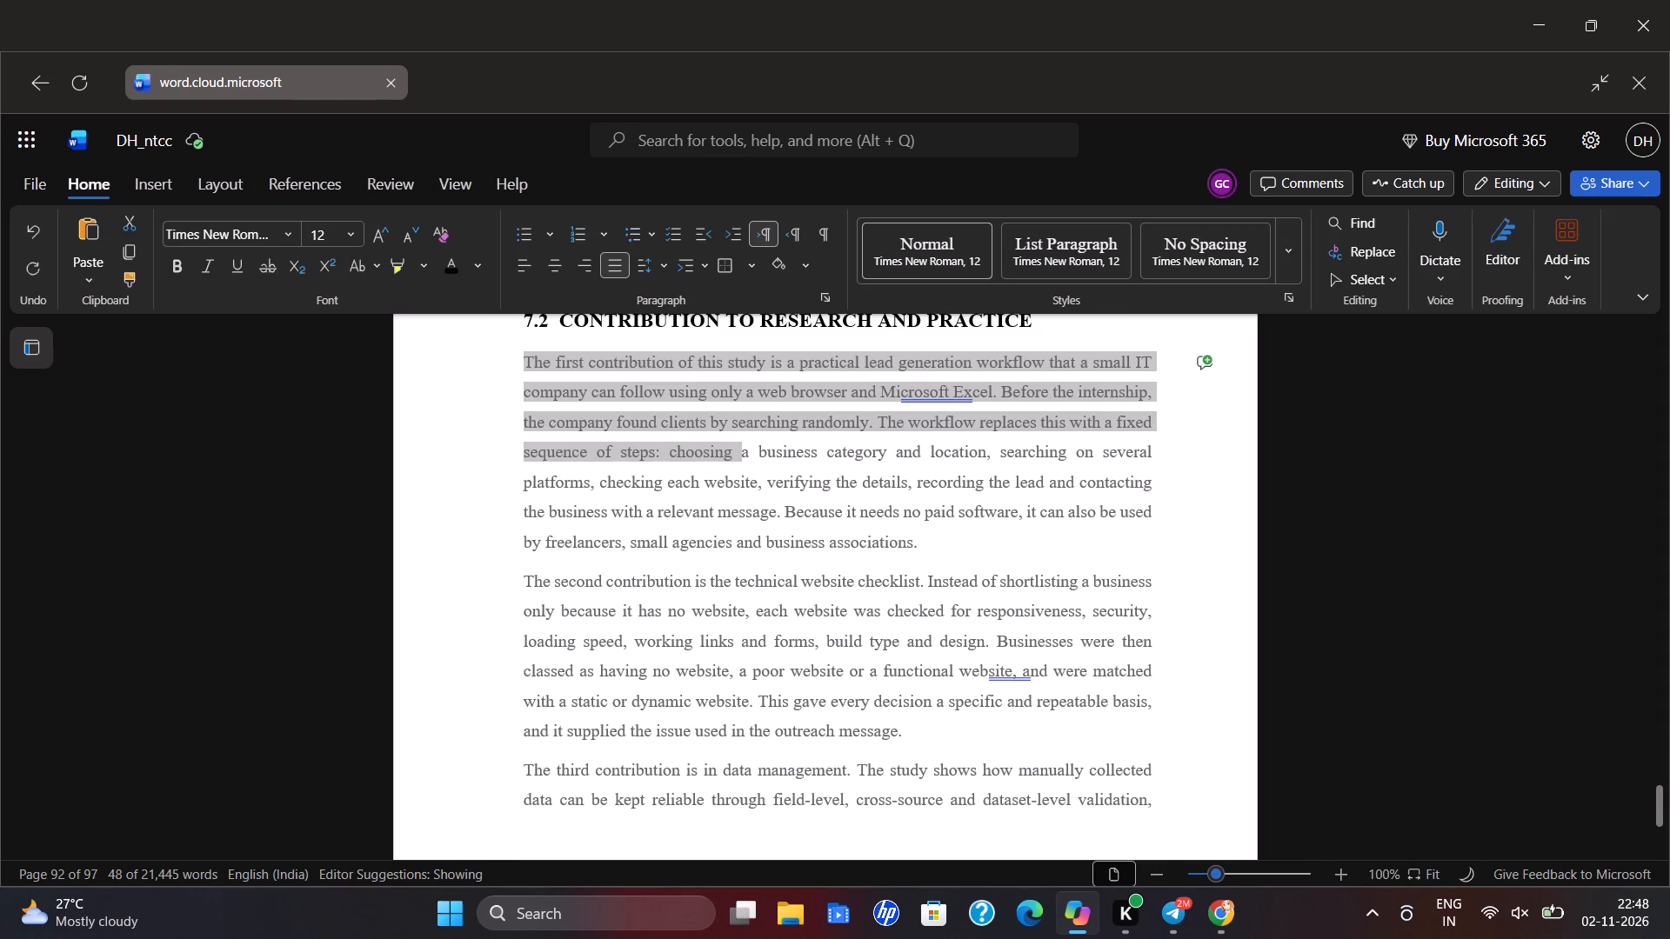
pyautogui.moveTo(997, 793); pyautogui.dragTo(1152, 801)
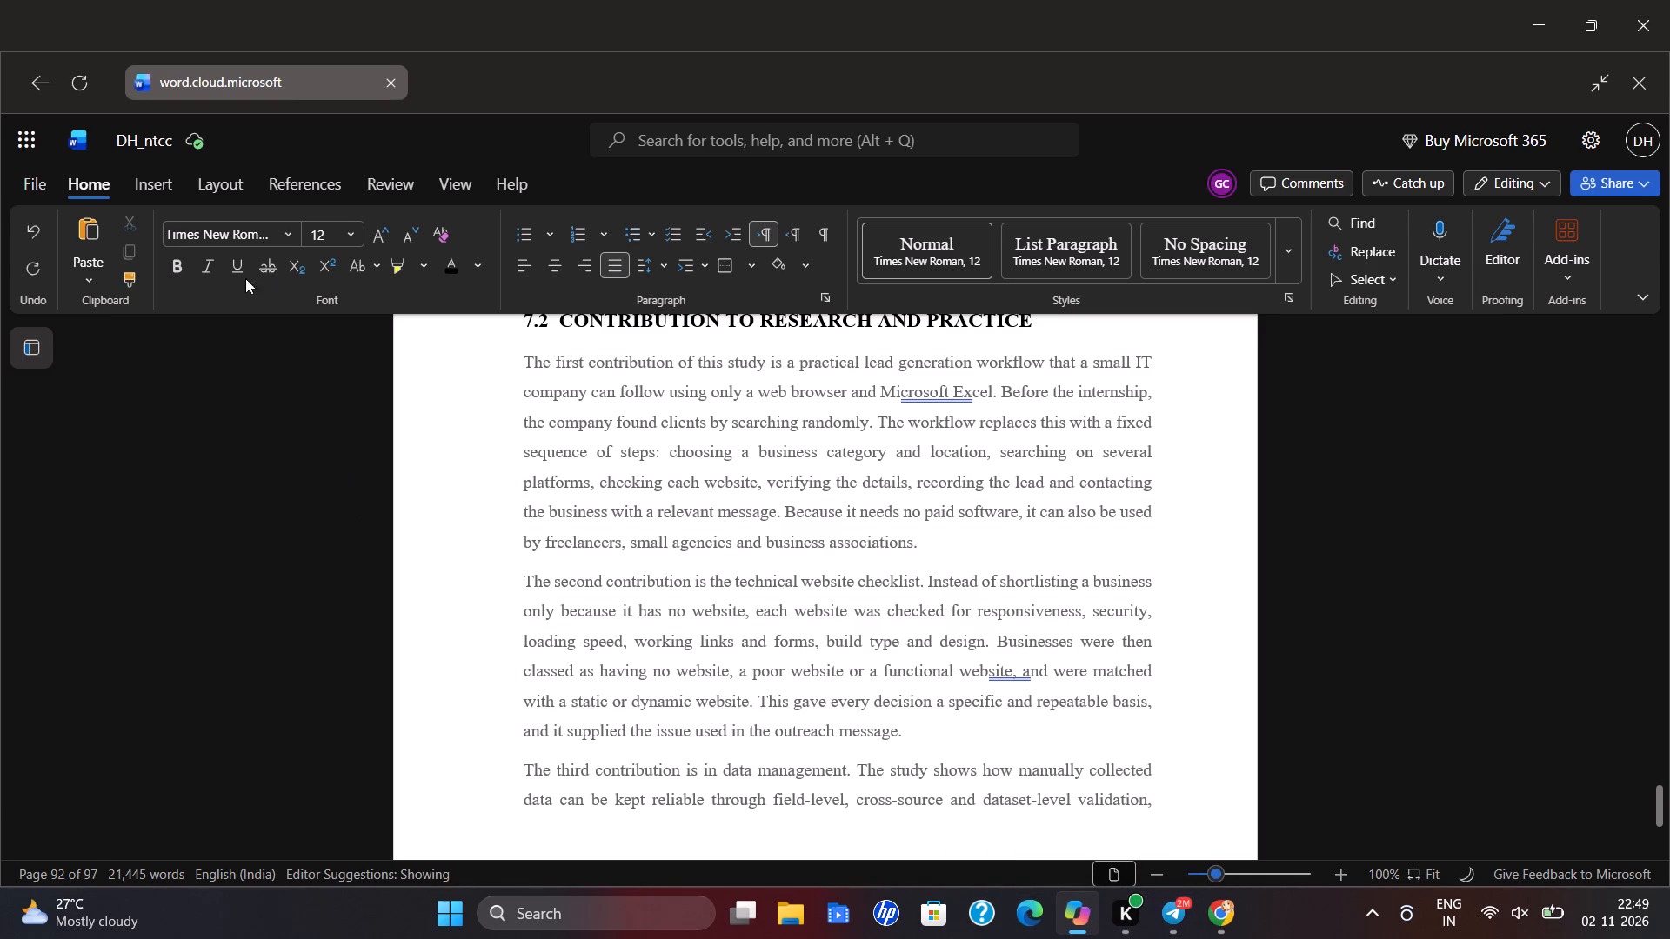
# Create an online copy of the document named "DH_ntcc - Copy1111" in the OneDrive Documents folder.
pyautogui.click(37, 188)
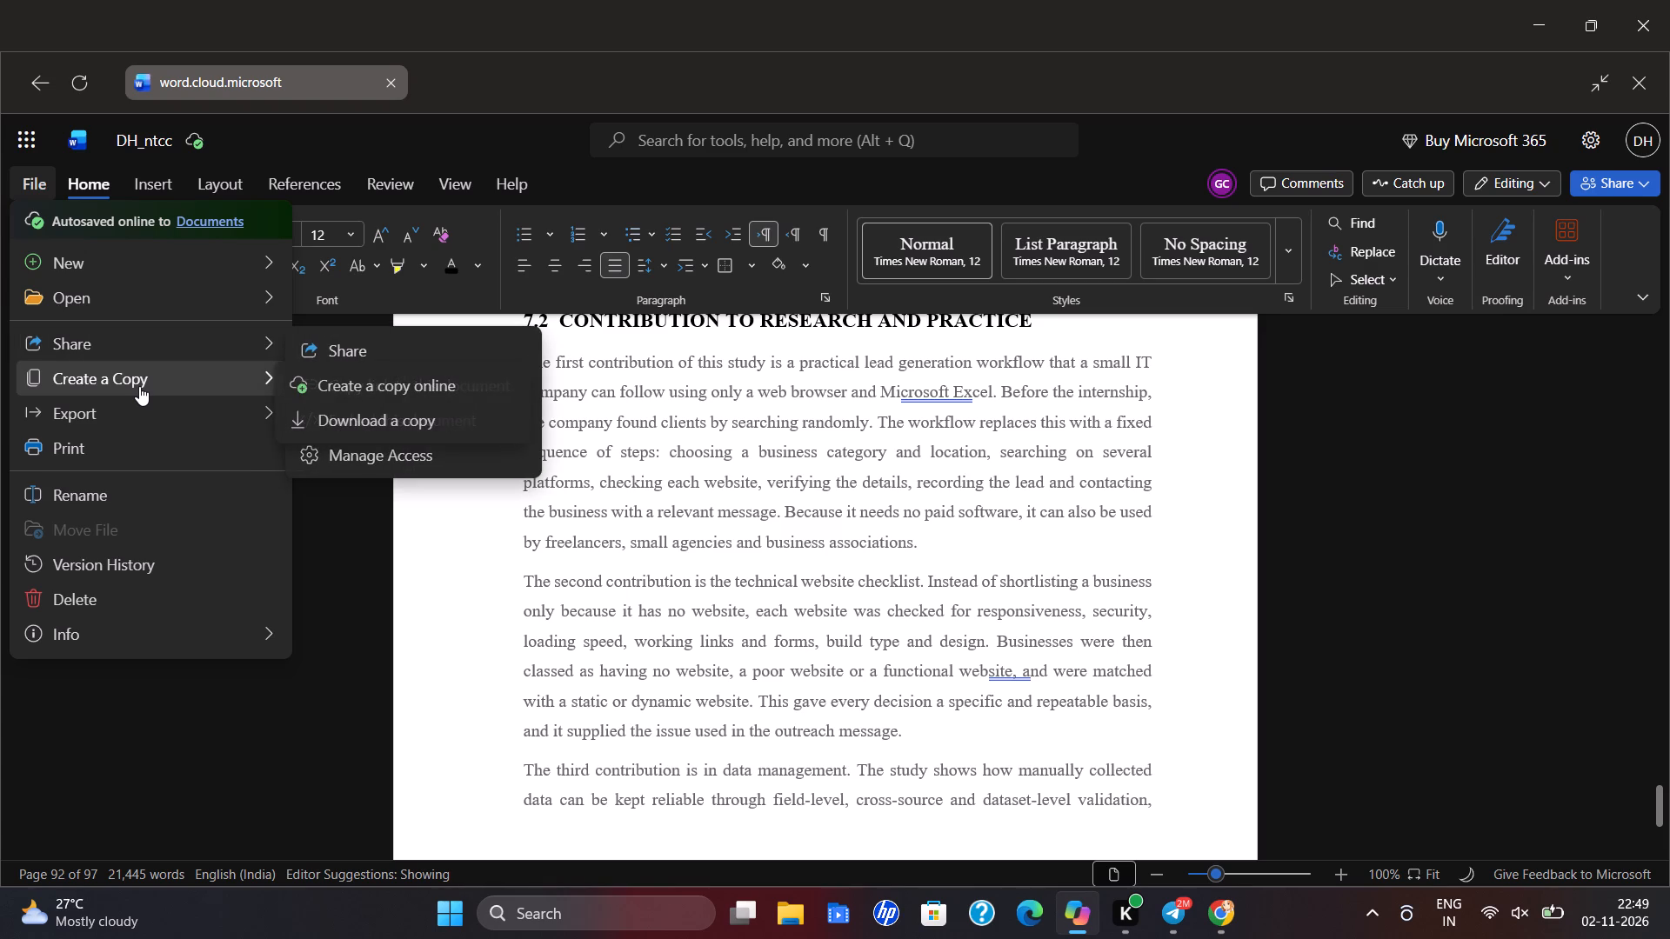
pyautogui.click(324, 381)
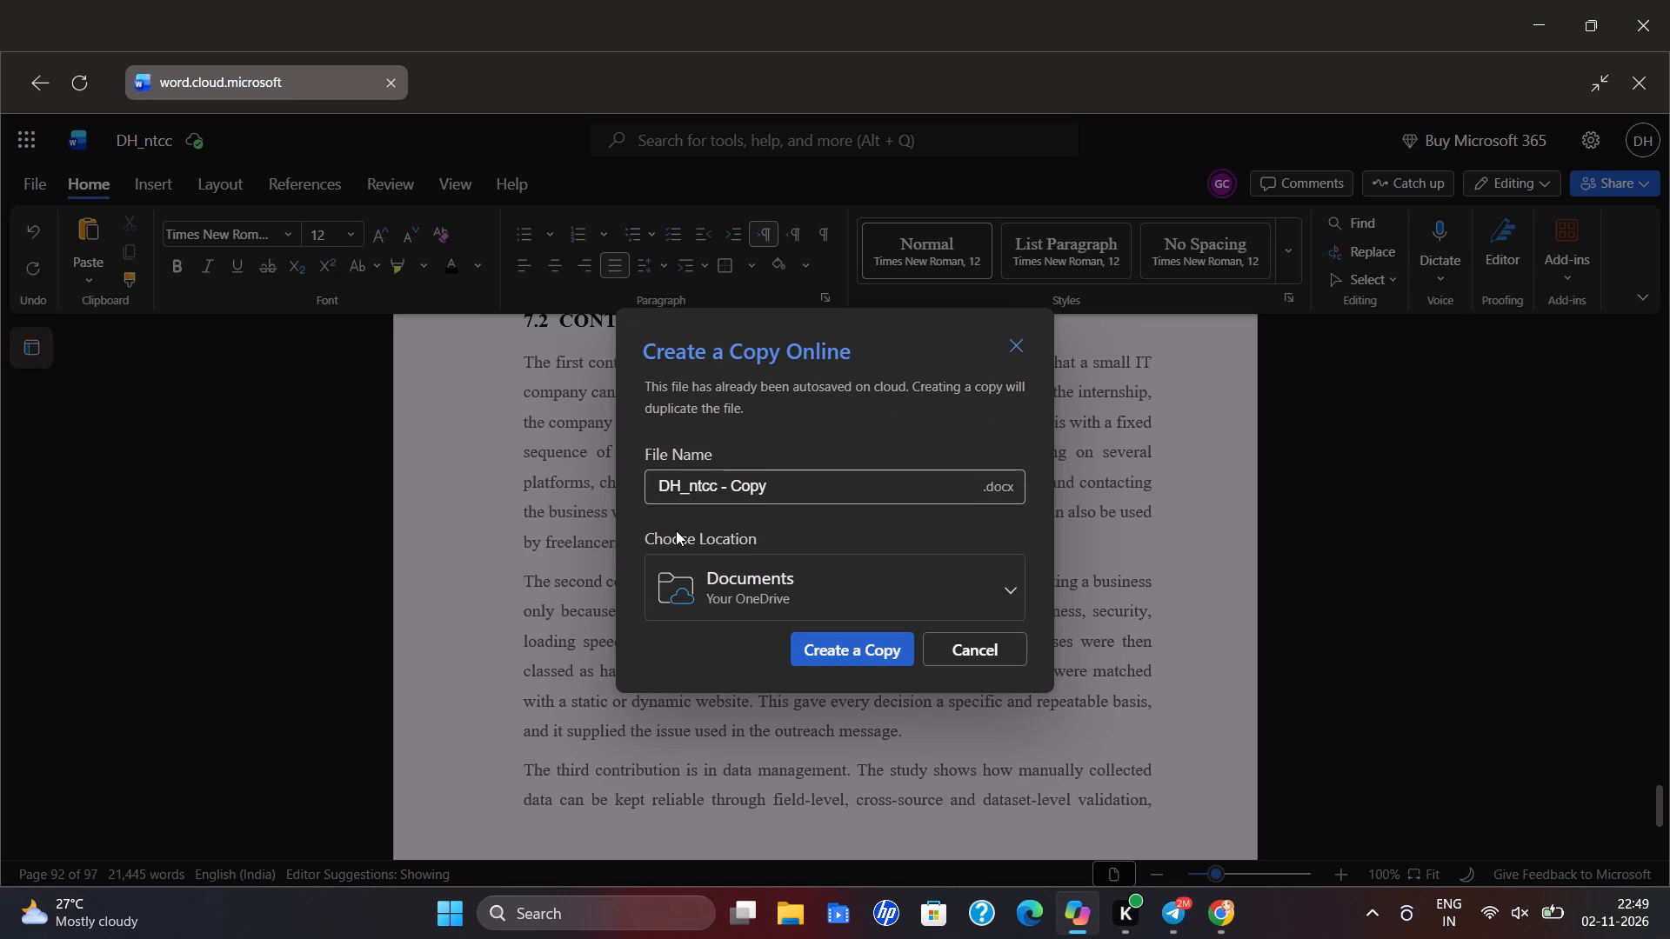
pyautogui.press('1')
pyautogui.press('1')
pyautogui.press('1')
pyautogui.press('1')
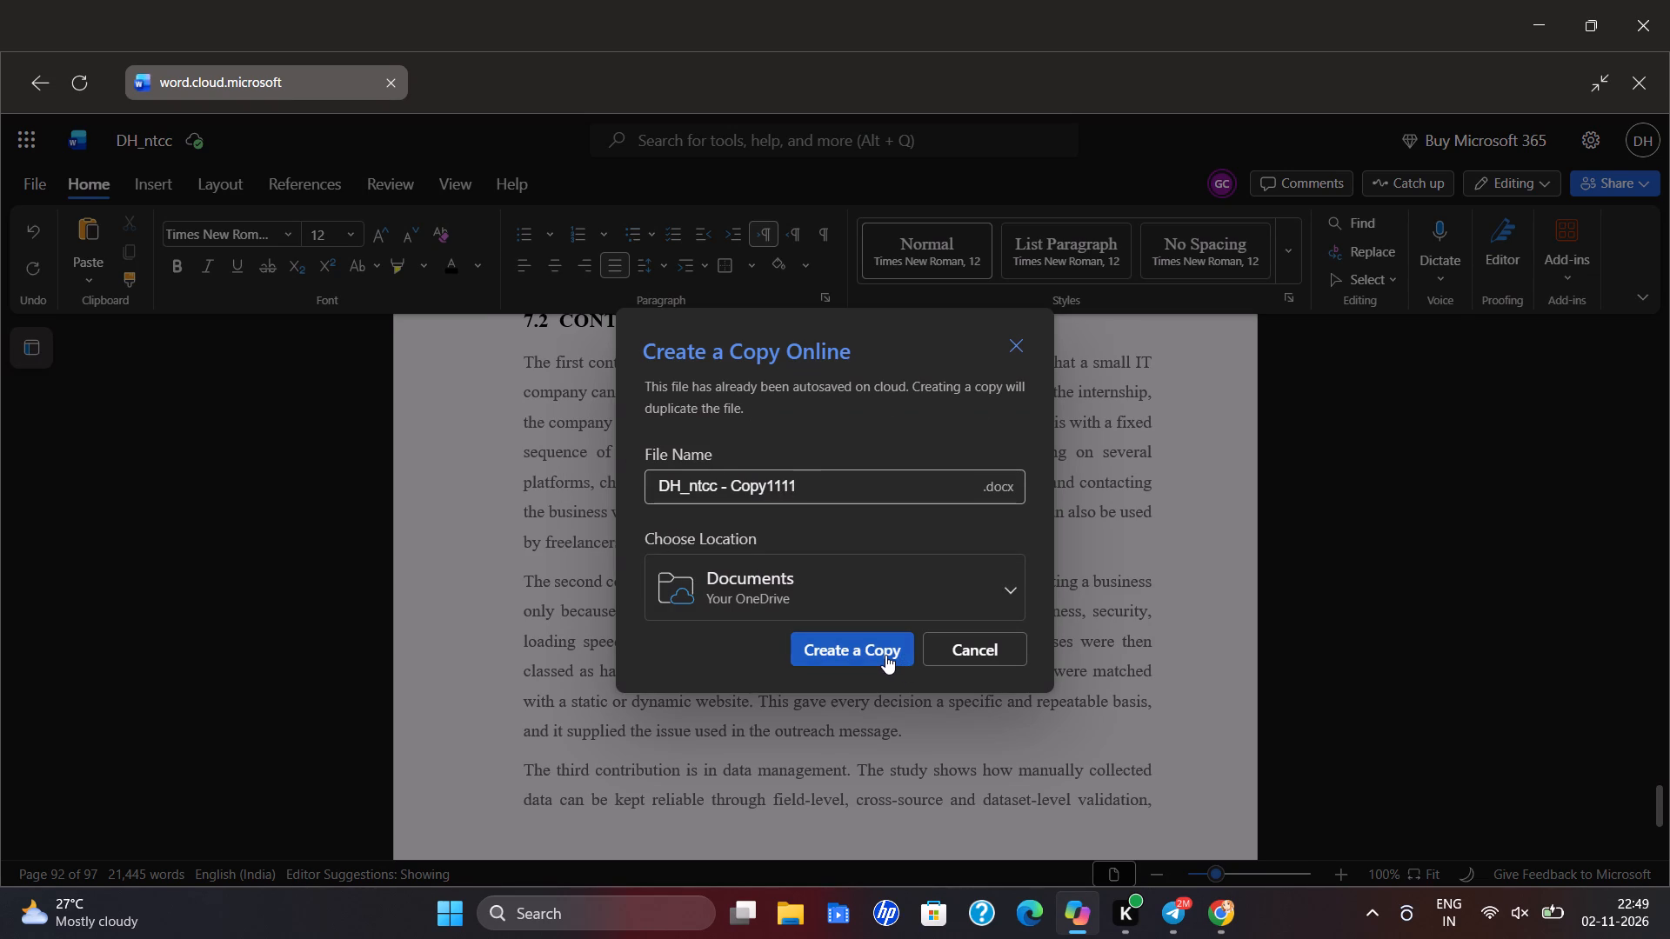
pyautogui.click(885, 655)
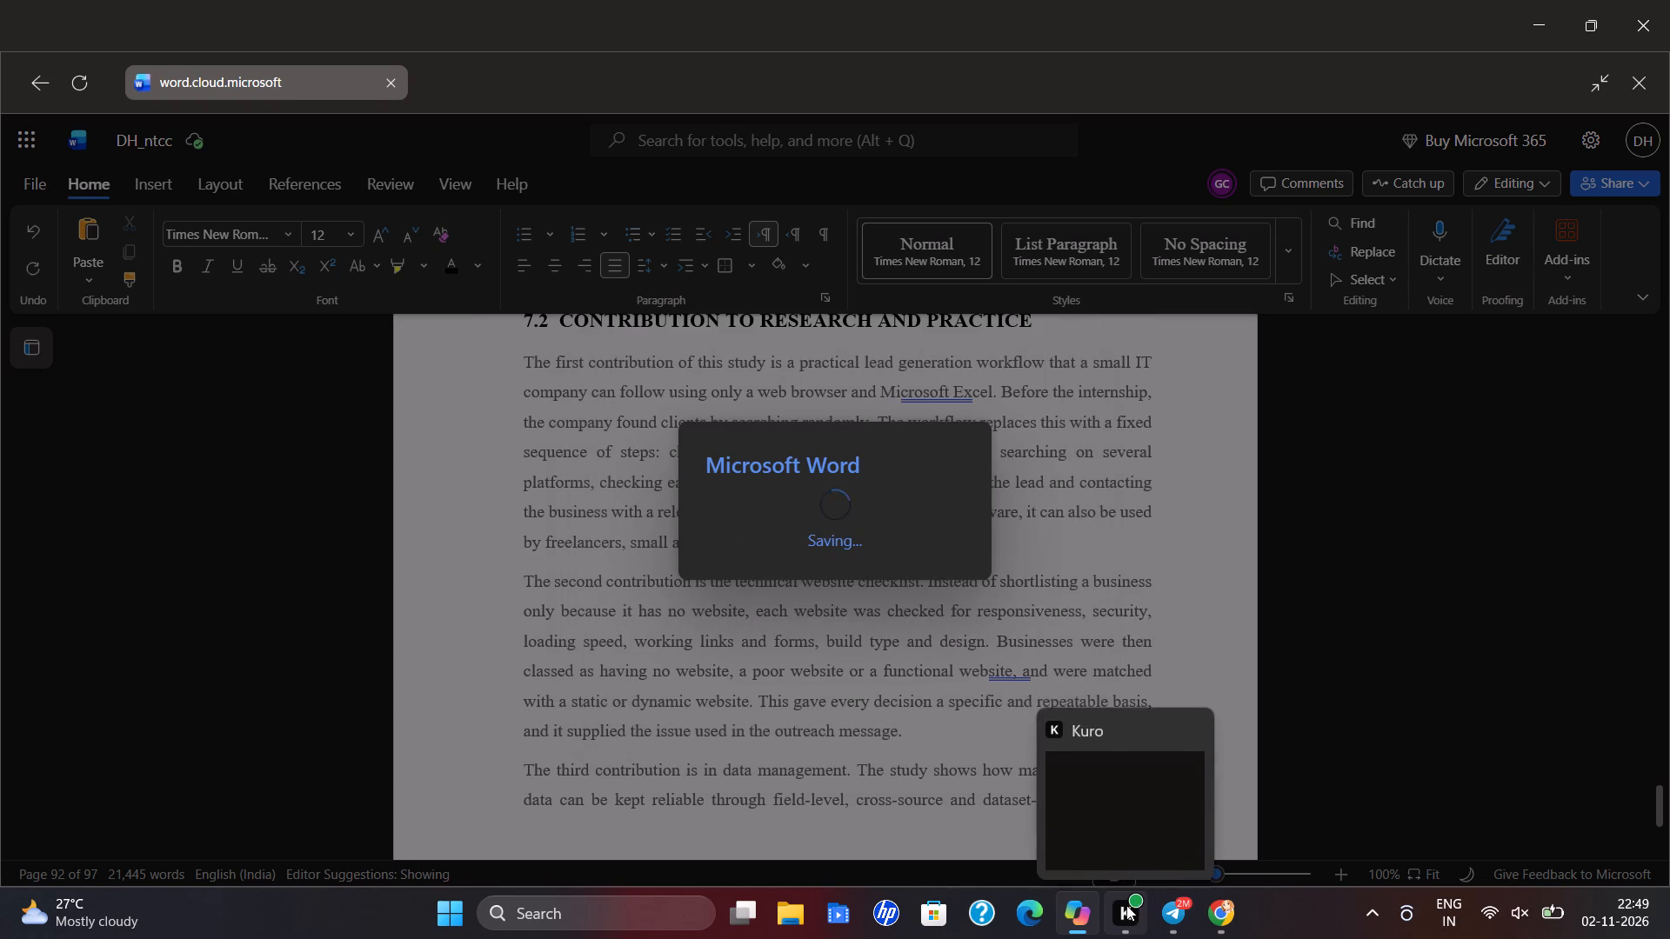